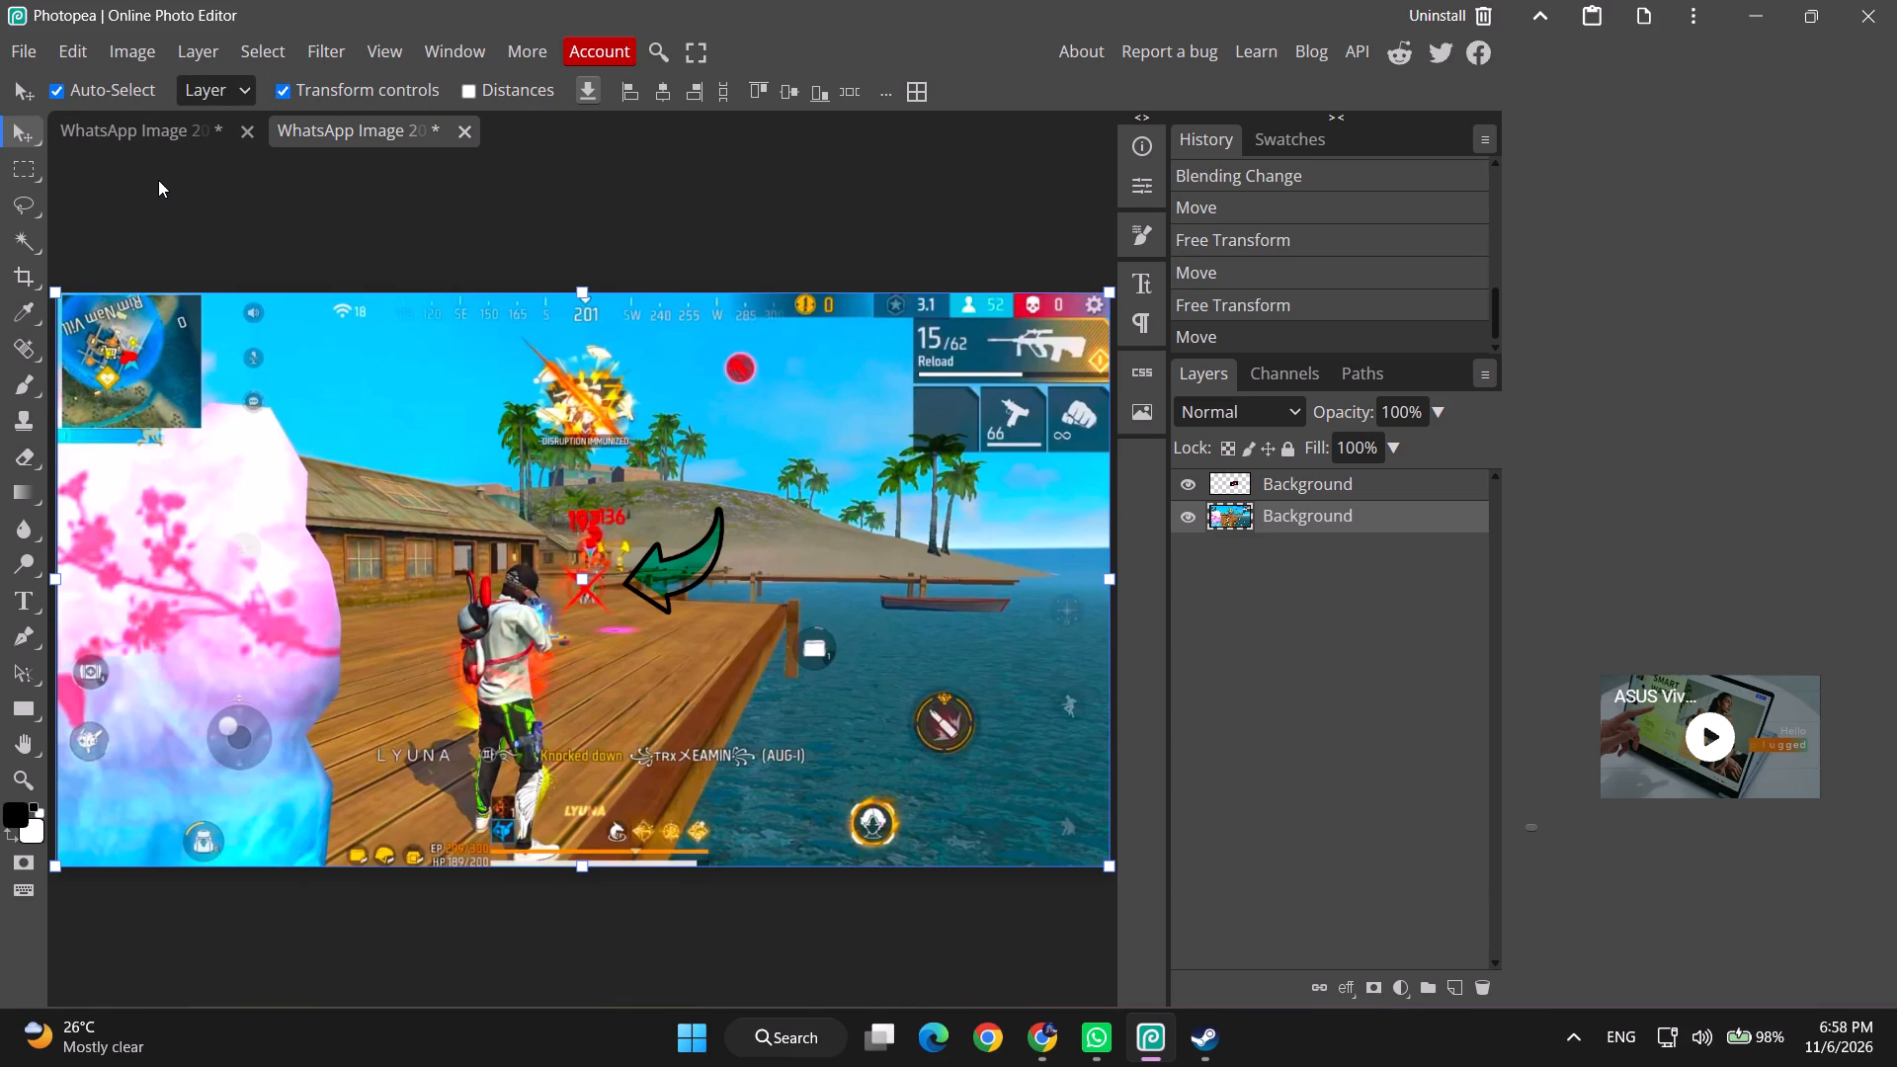
Copy the purple weapon image from the other open document and paste it into the gameplay screenshot as a layer.
left_click(160, 137)
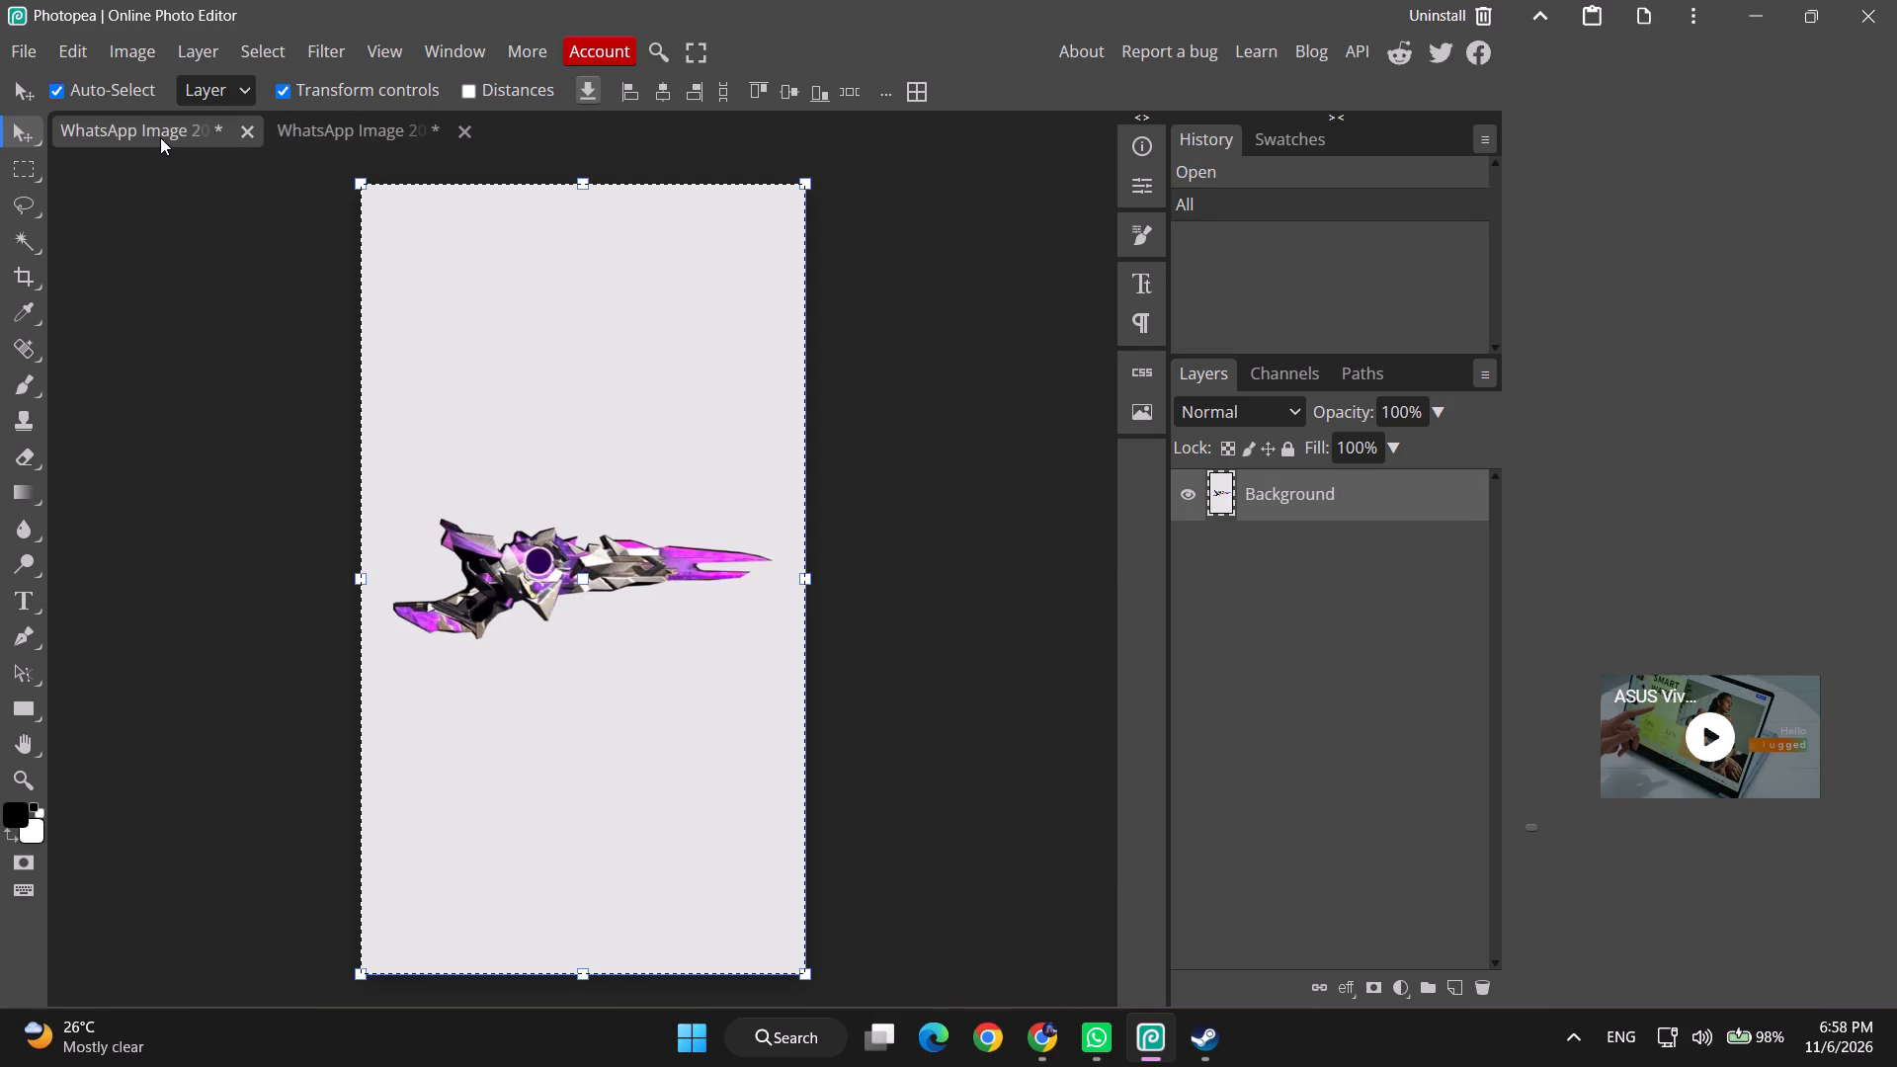
key("ctrl+c")
left_click(1355, 625)
left_click(393, 139)
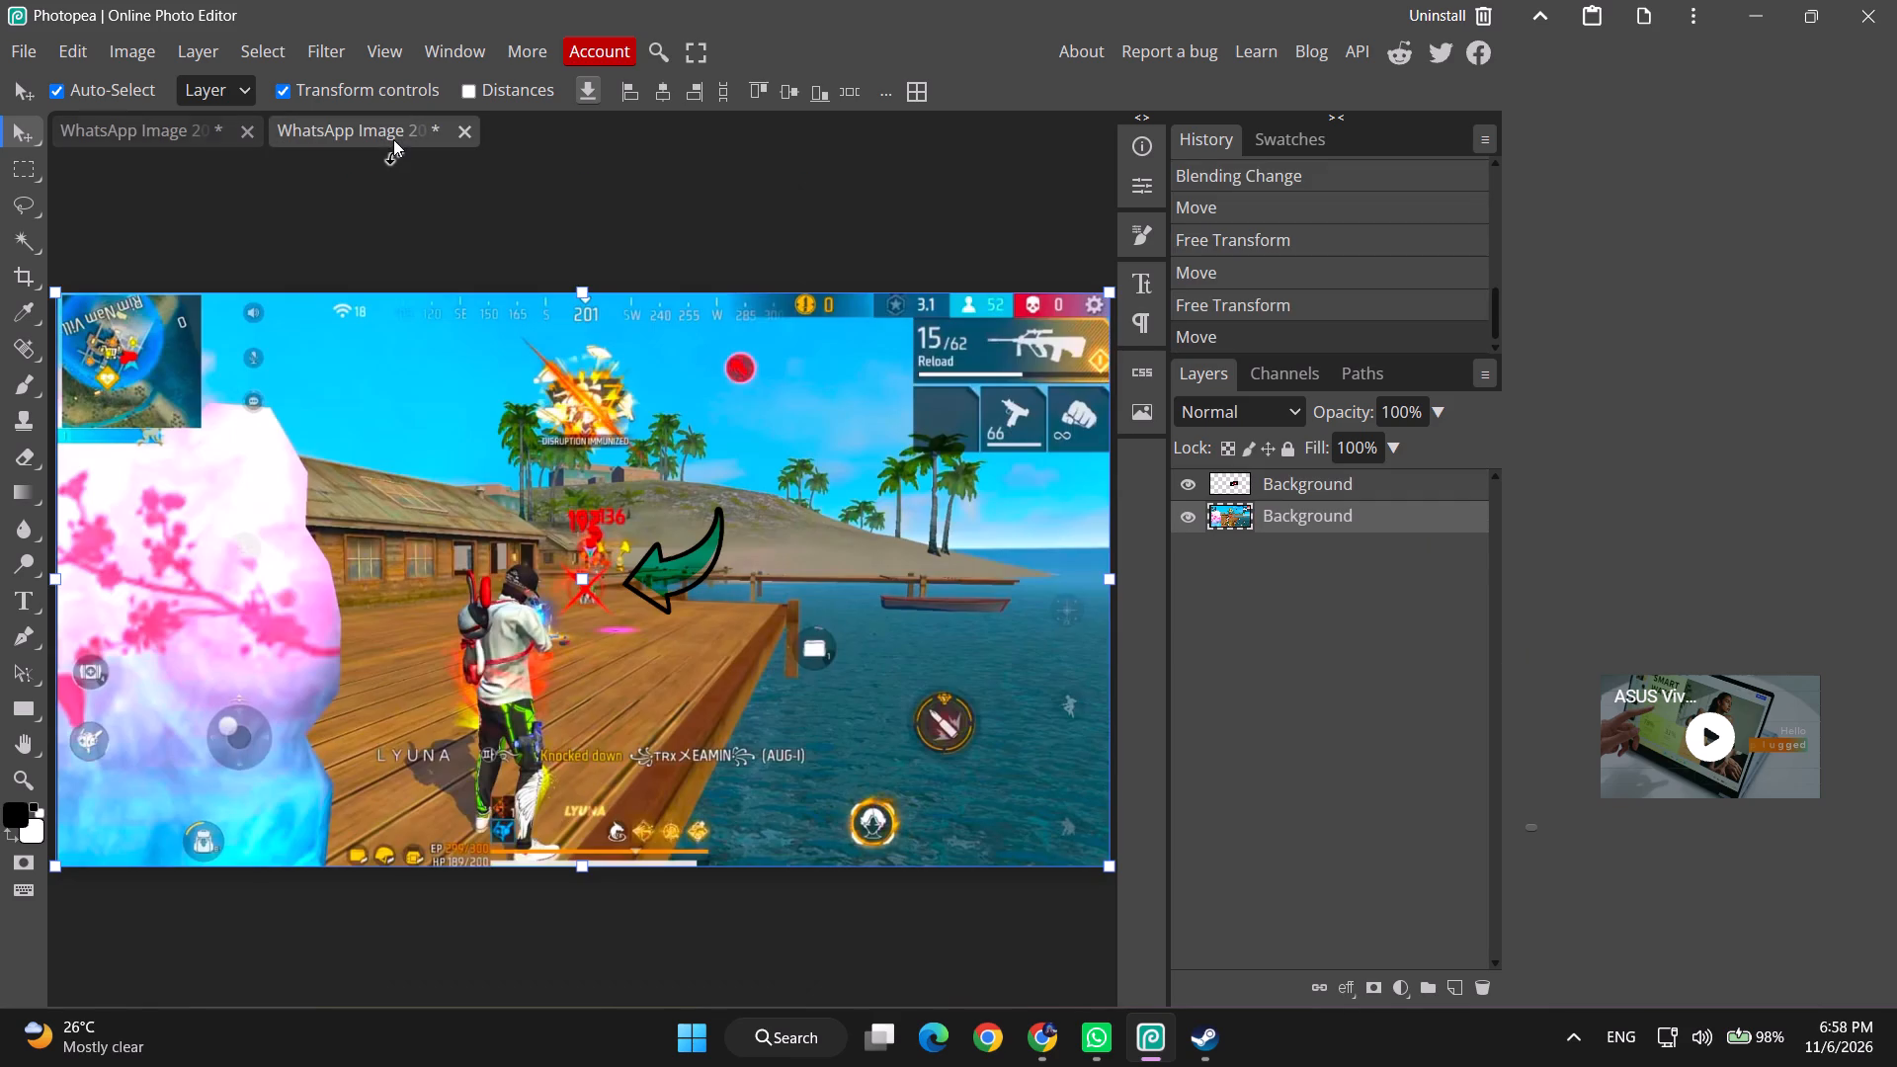
left_click(1291, 624)
key("ctrl+v")
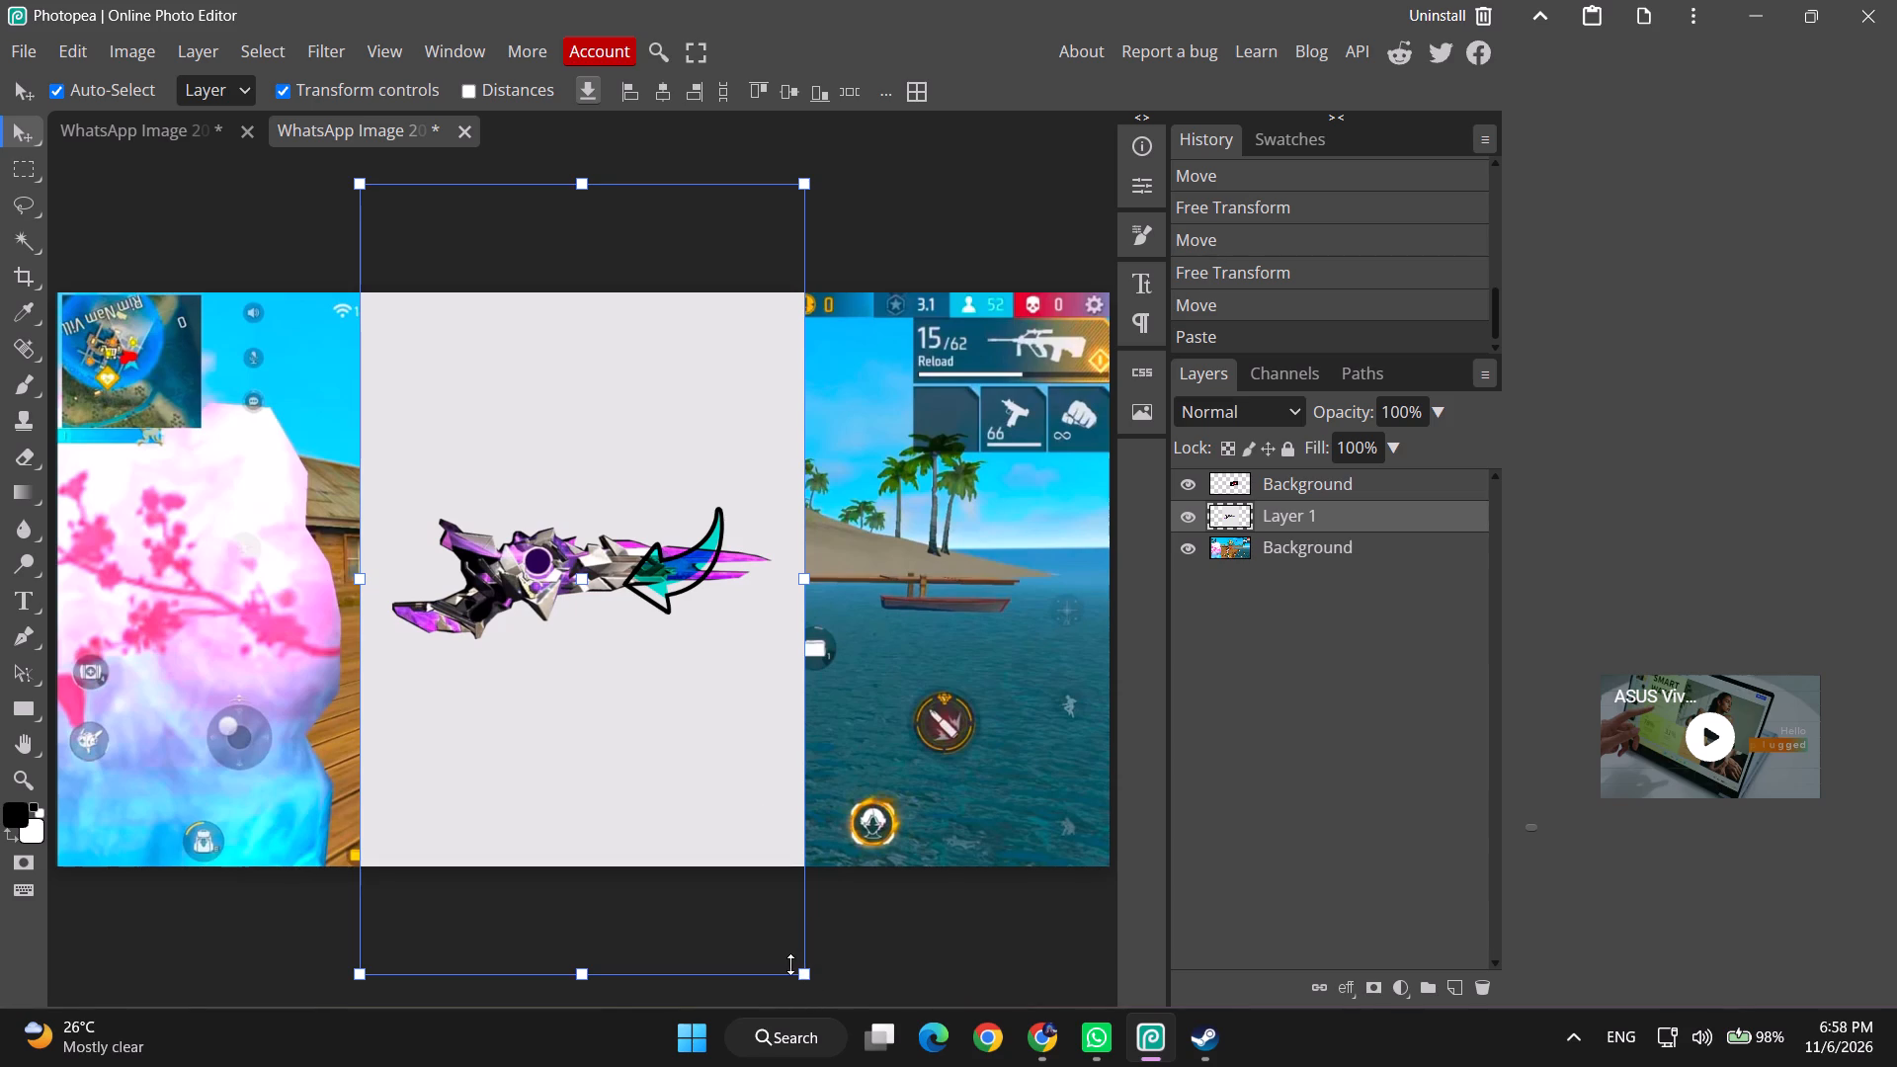
Scale the pasted weapon image to about 44% and place it at about X 1133 px, Y 202 px, over the sky and hill.
left_click_drag(802, 982, 592, 546)
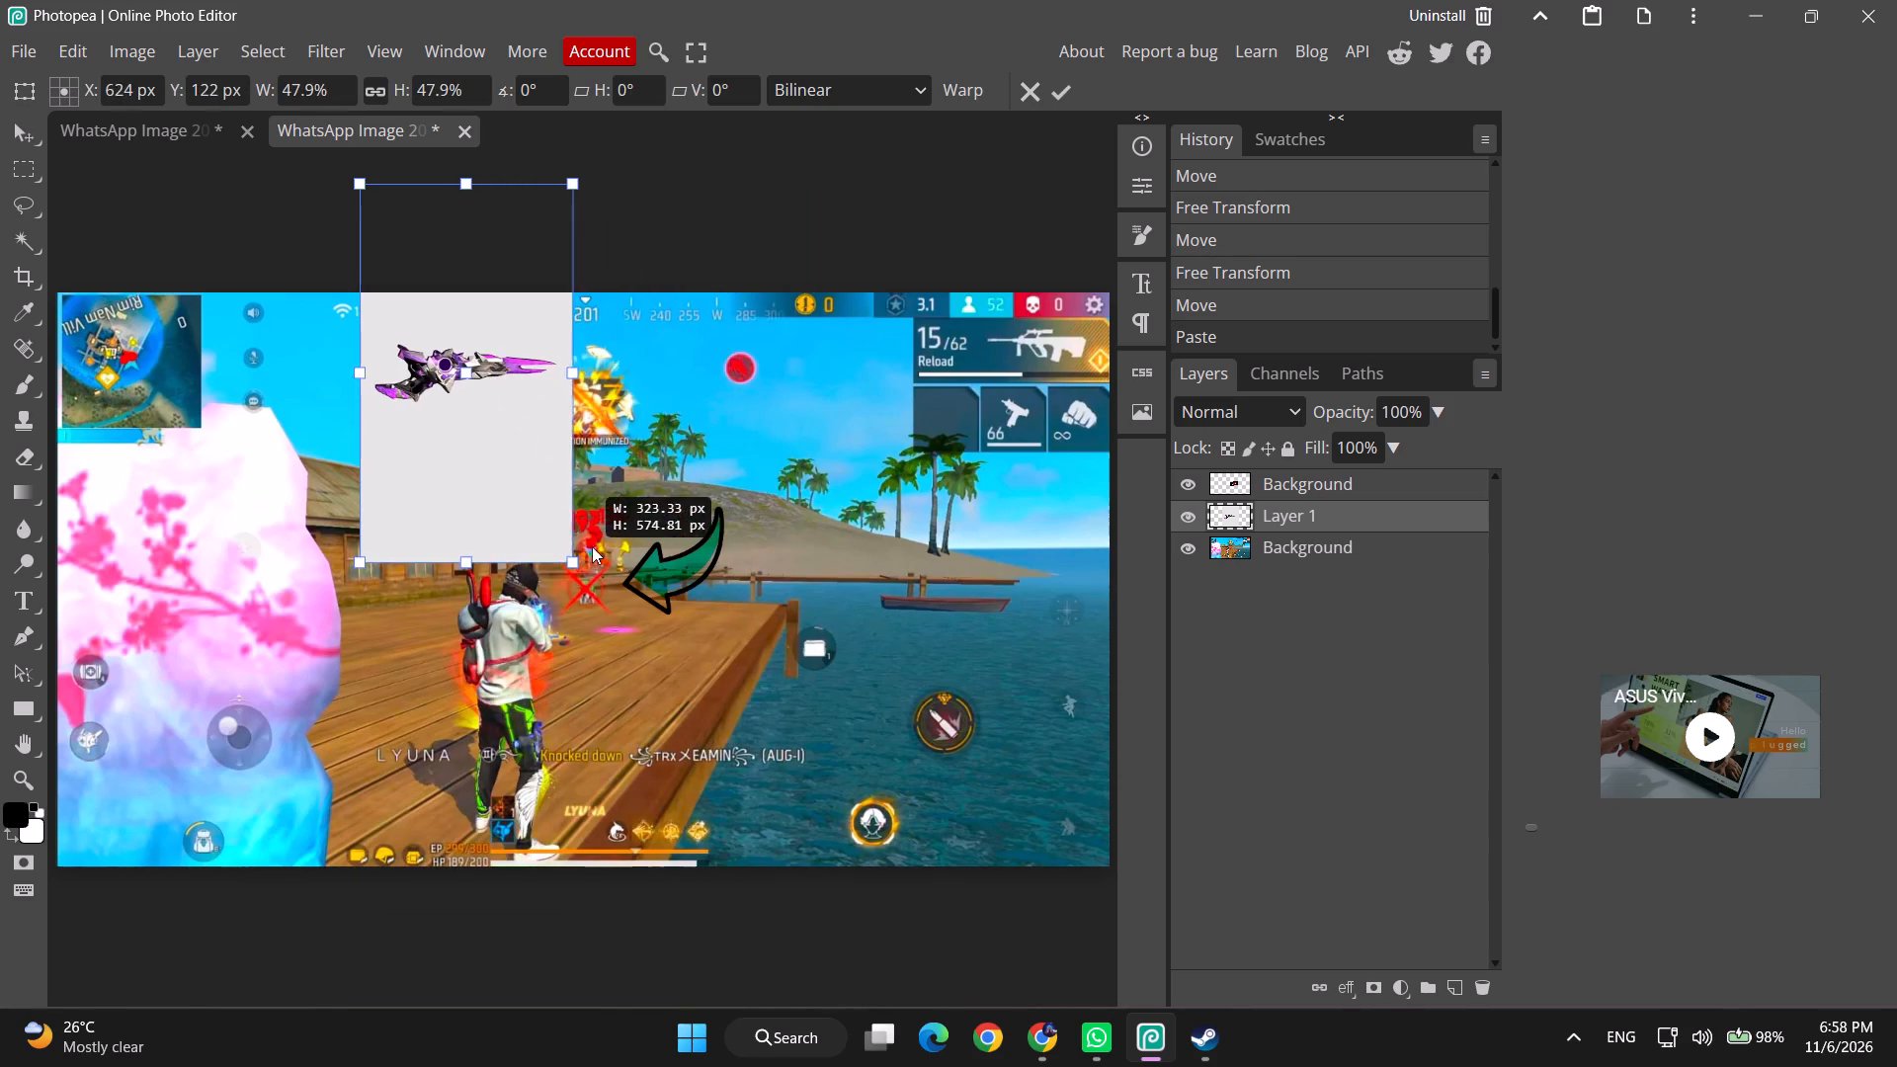
left_click_drag(592, 546, 581, 520)
left_click_drag(536, 437, 866, 490)
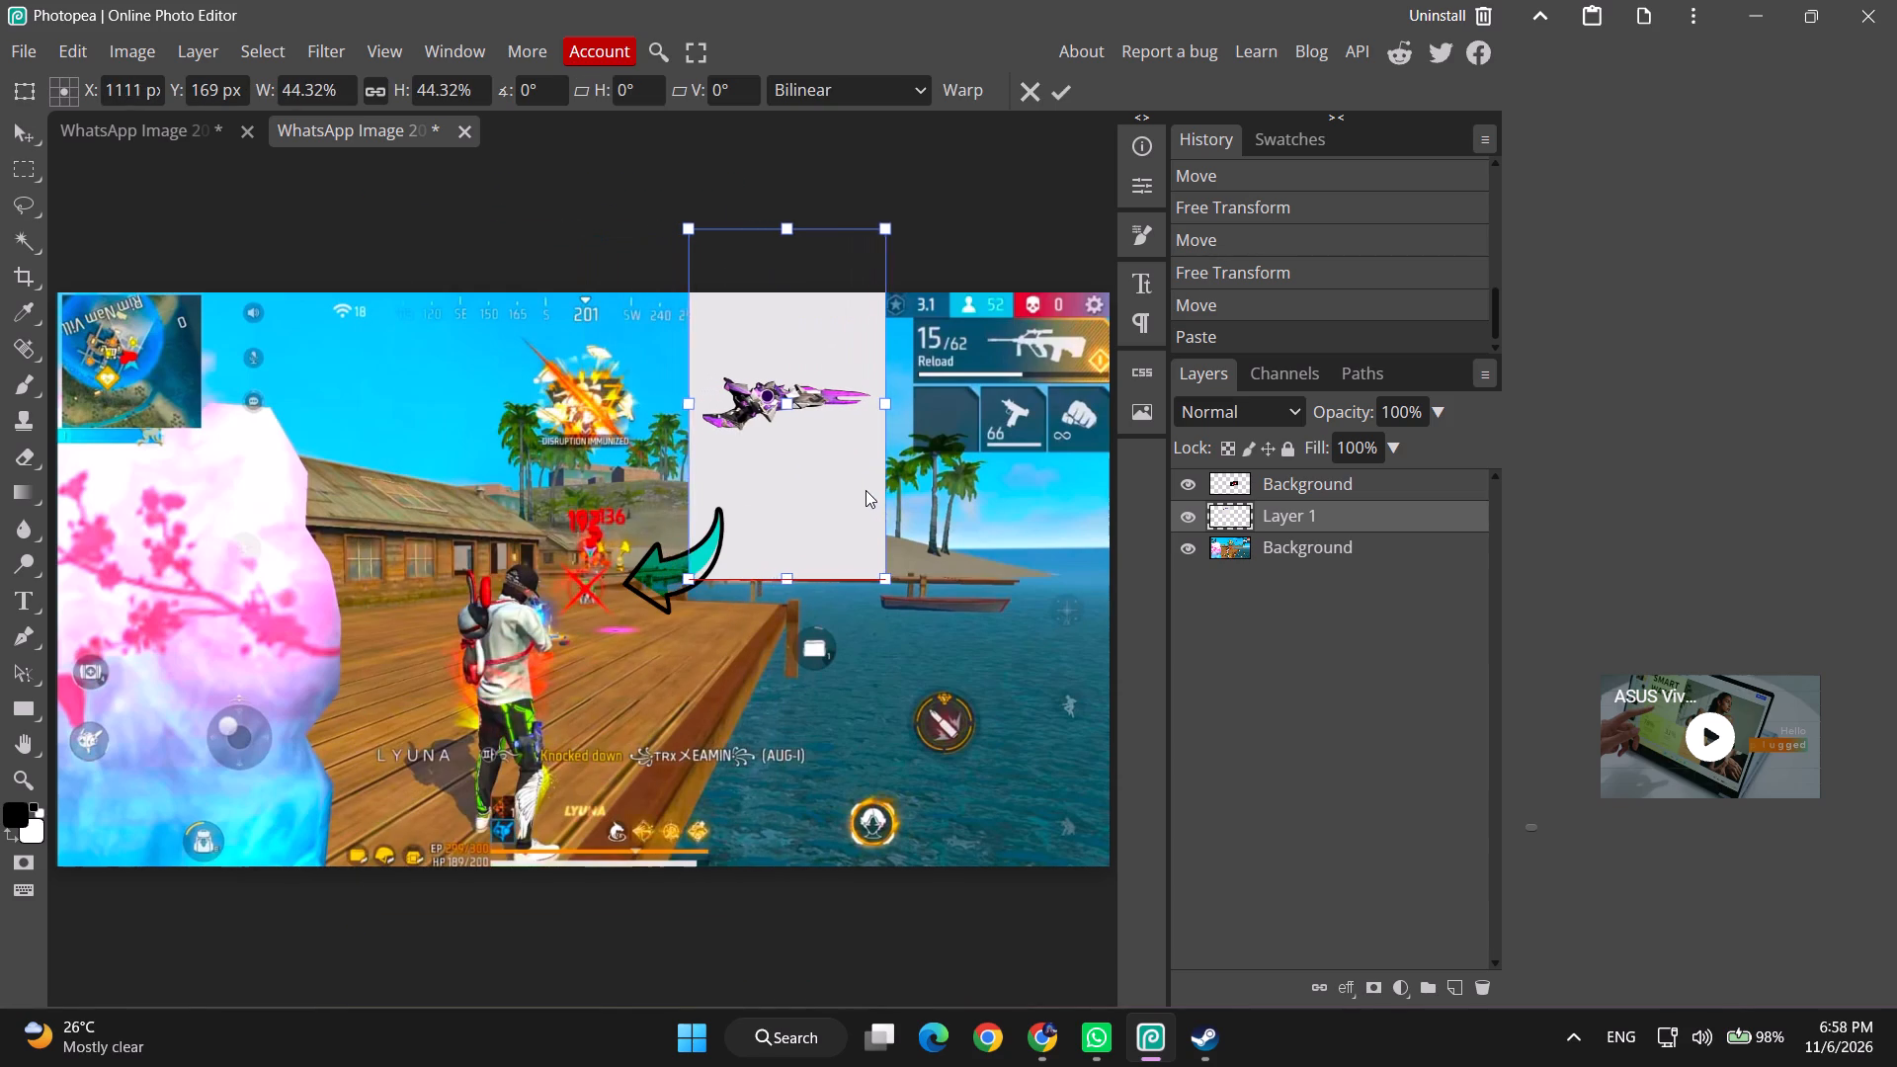
left_click_drag(866, 490, 878, 503)
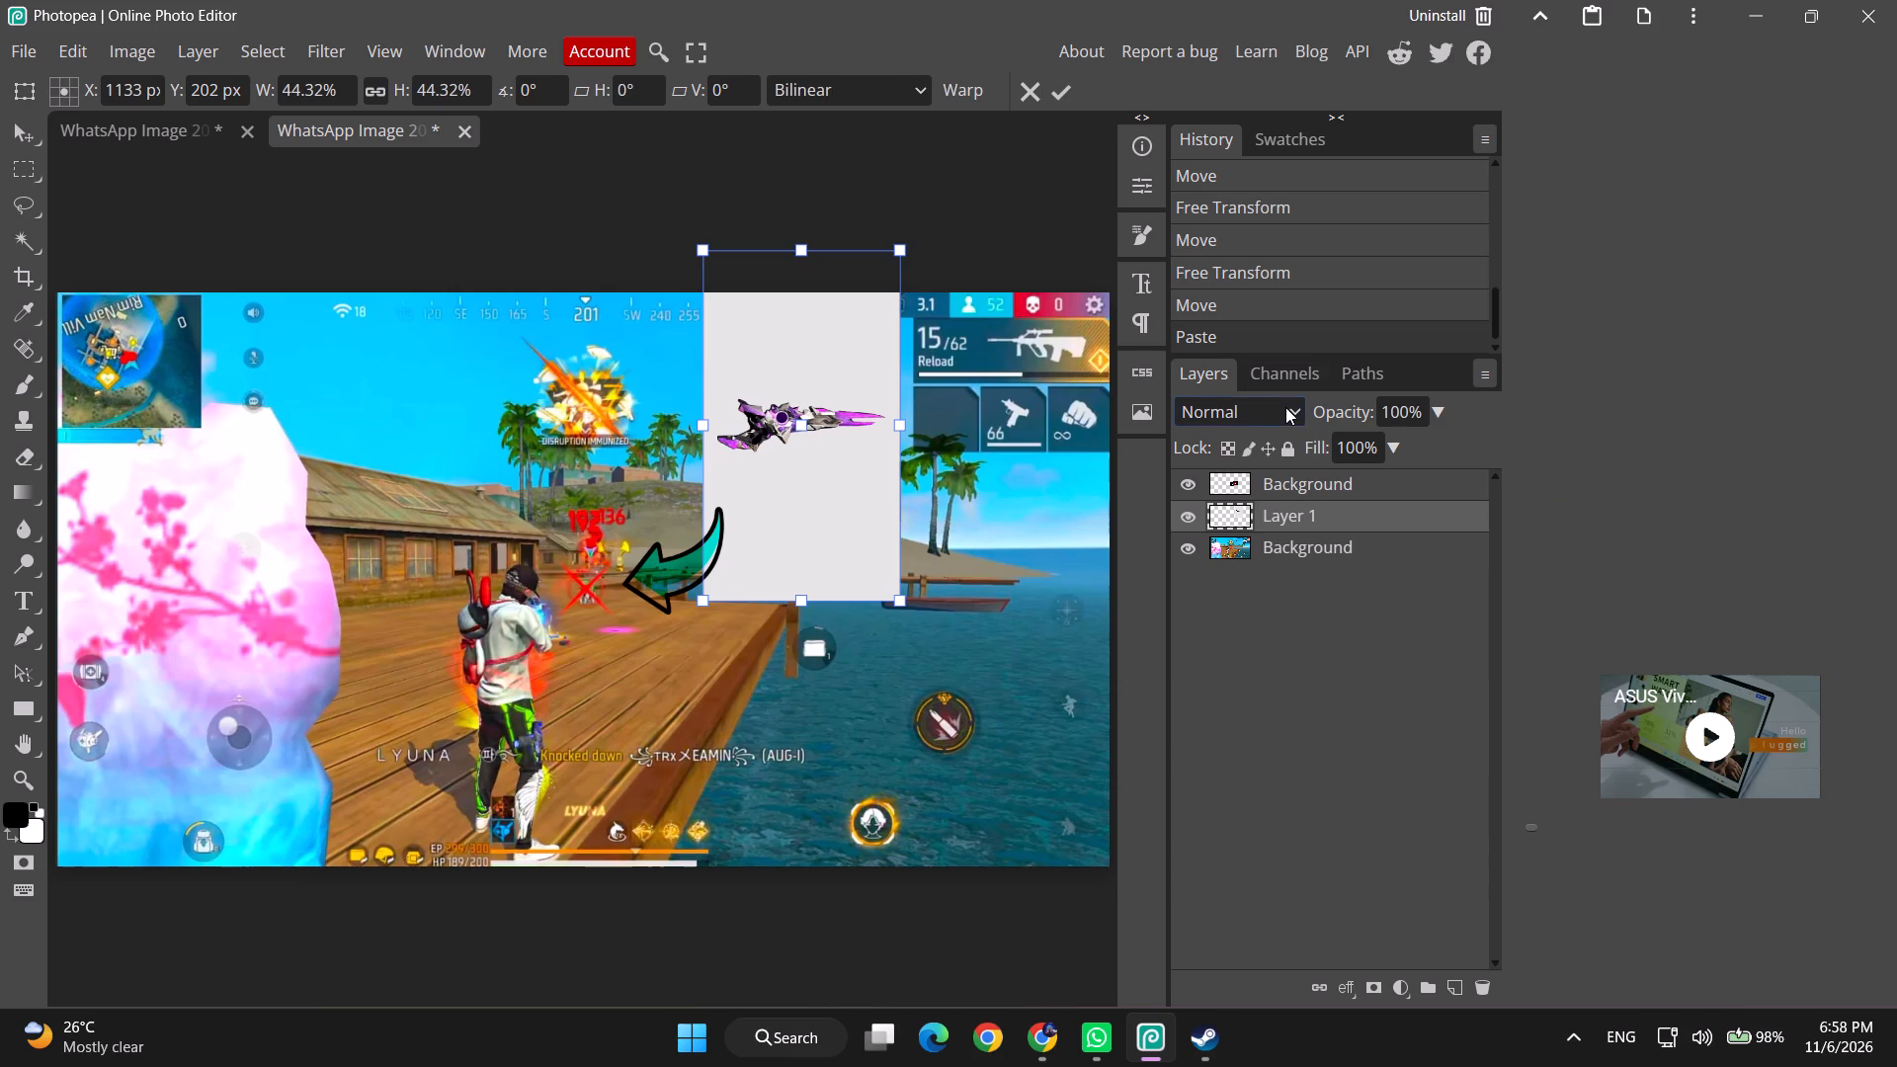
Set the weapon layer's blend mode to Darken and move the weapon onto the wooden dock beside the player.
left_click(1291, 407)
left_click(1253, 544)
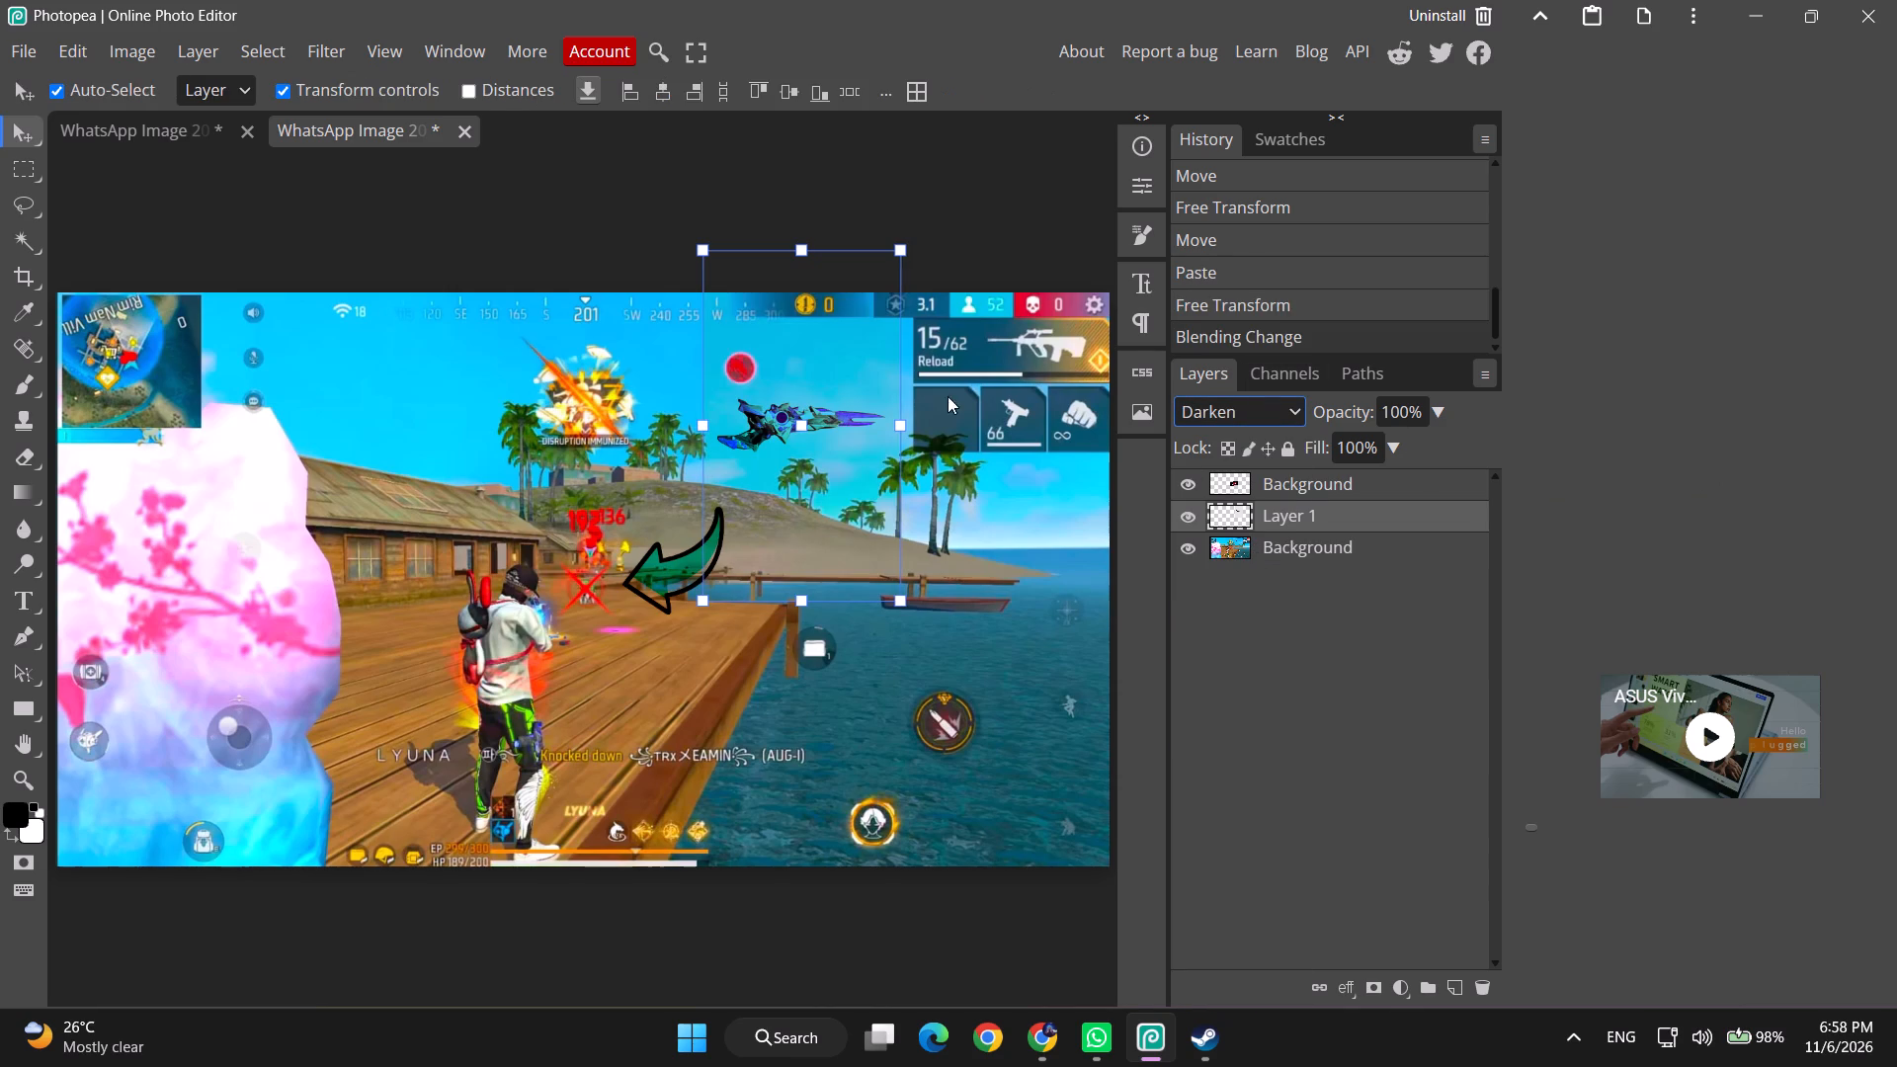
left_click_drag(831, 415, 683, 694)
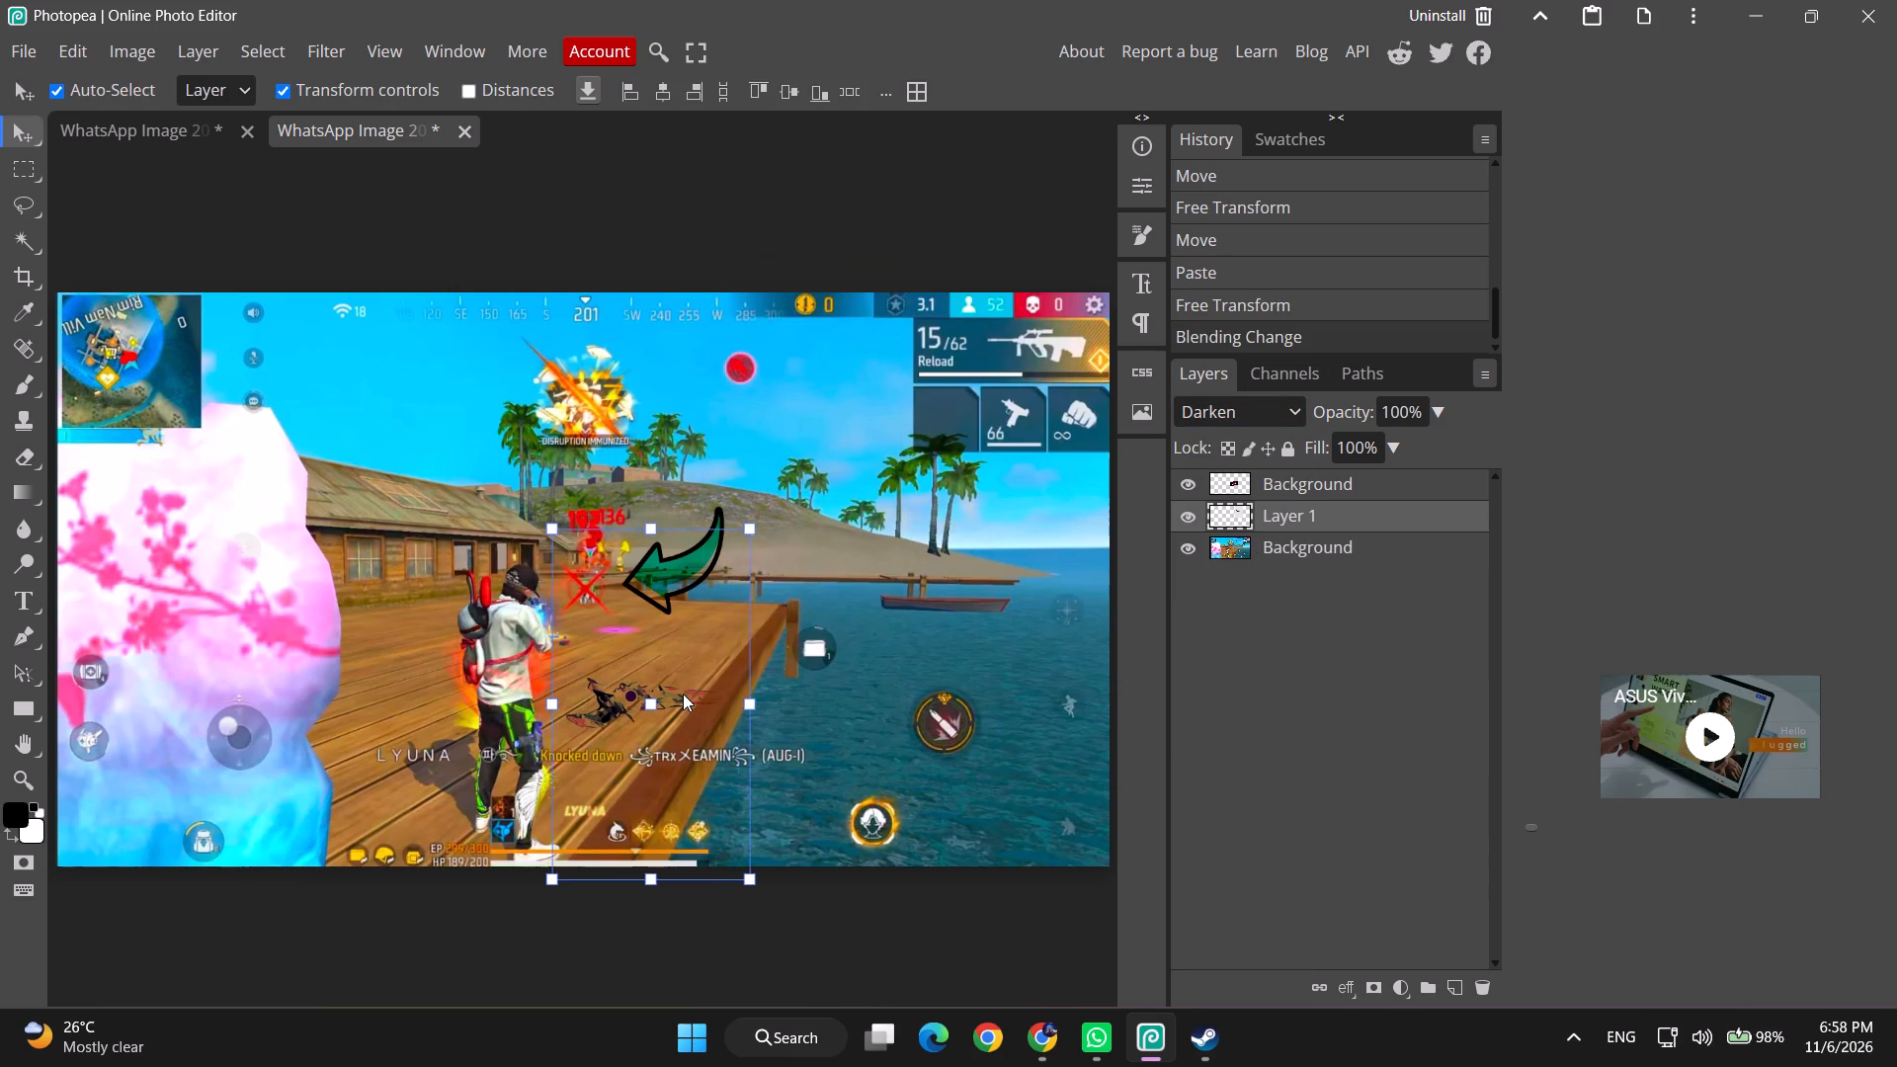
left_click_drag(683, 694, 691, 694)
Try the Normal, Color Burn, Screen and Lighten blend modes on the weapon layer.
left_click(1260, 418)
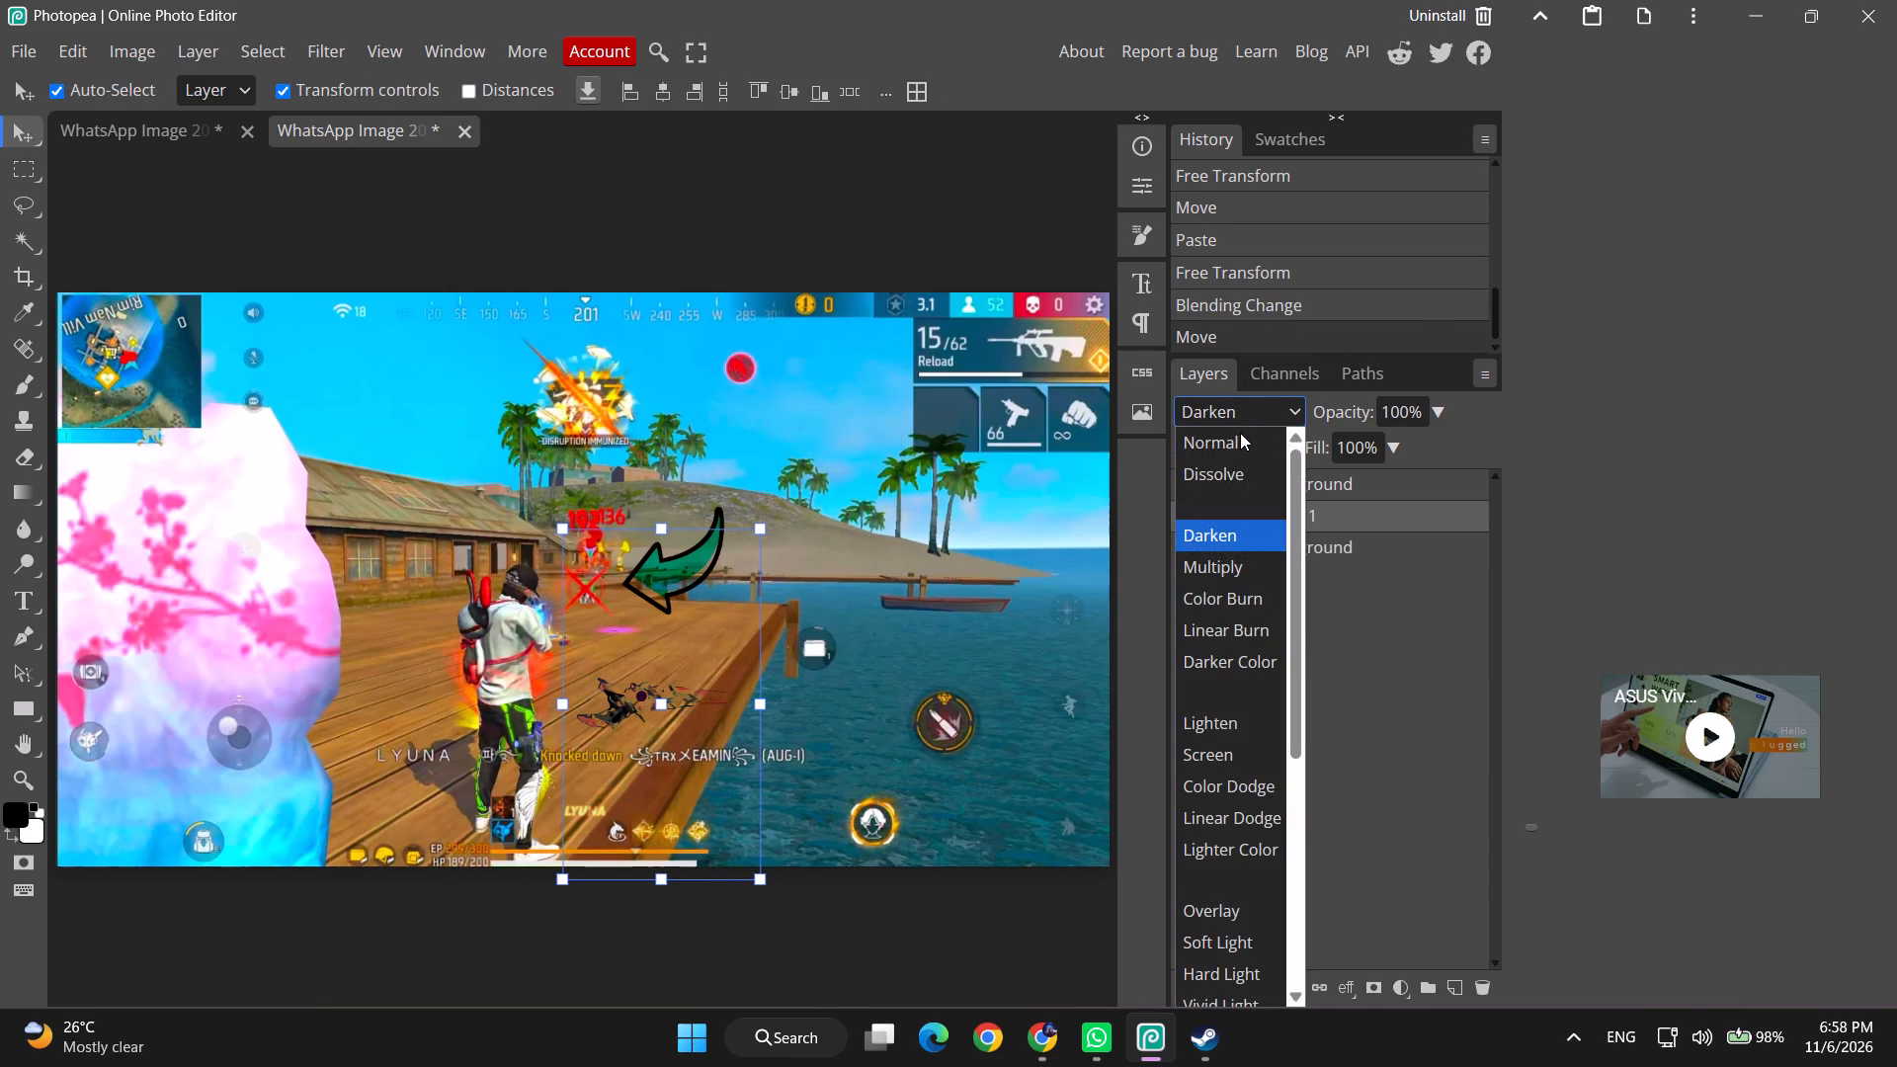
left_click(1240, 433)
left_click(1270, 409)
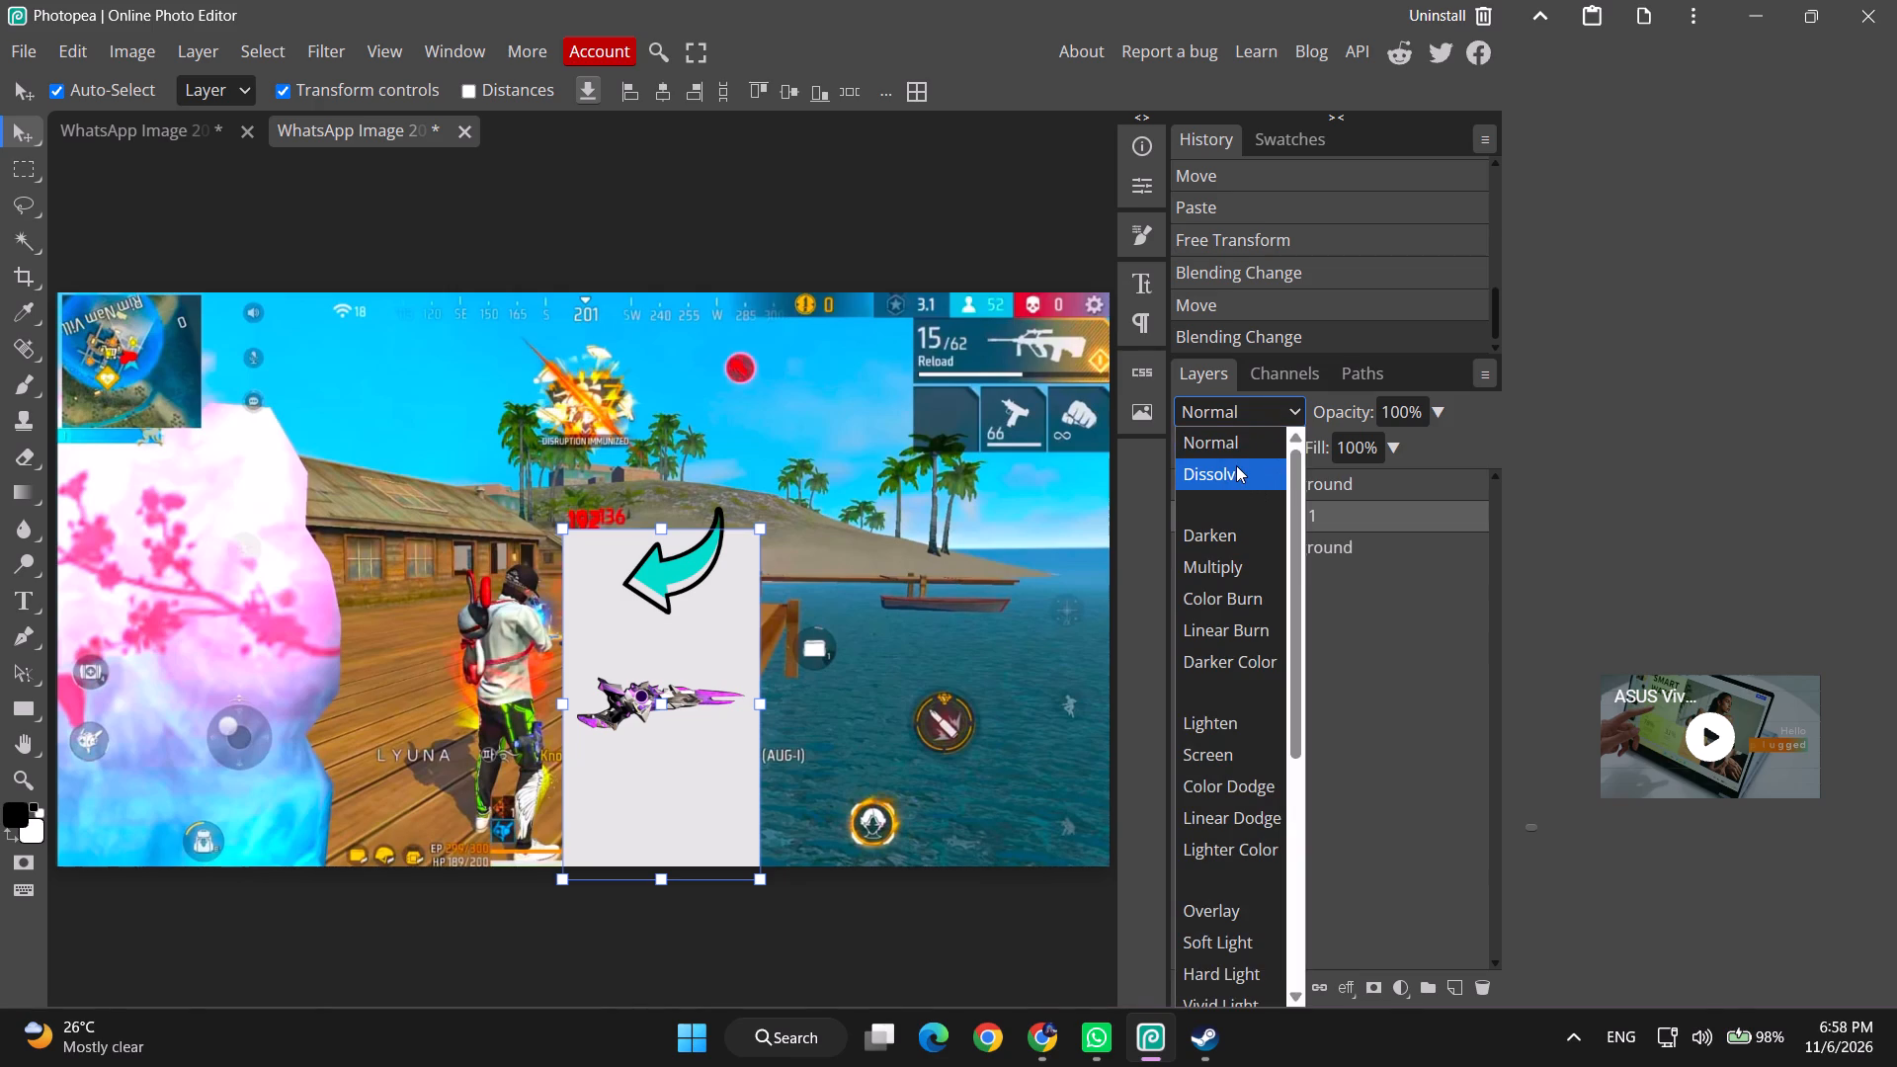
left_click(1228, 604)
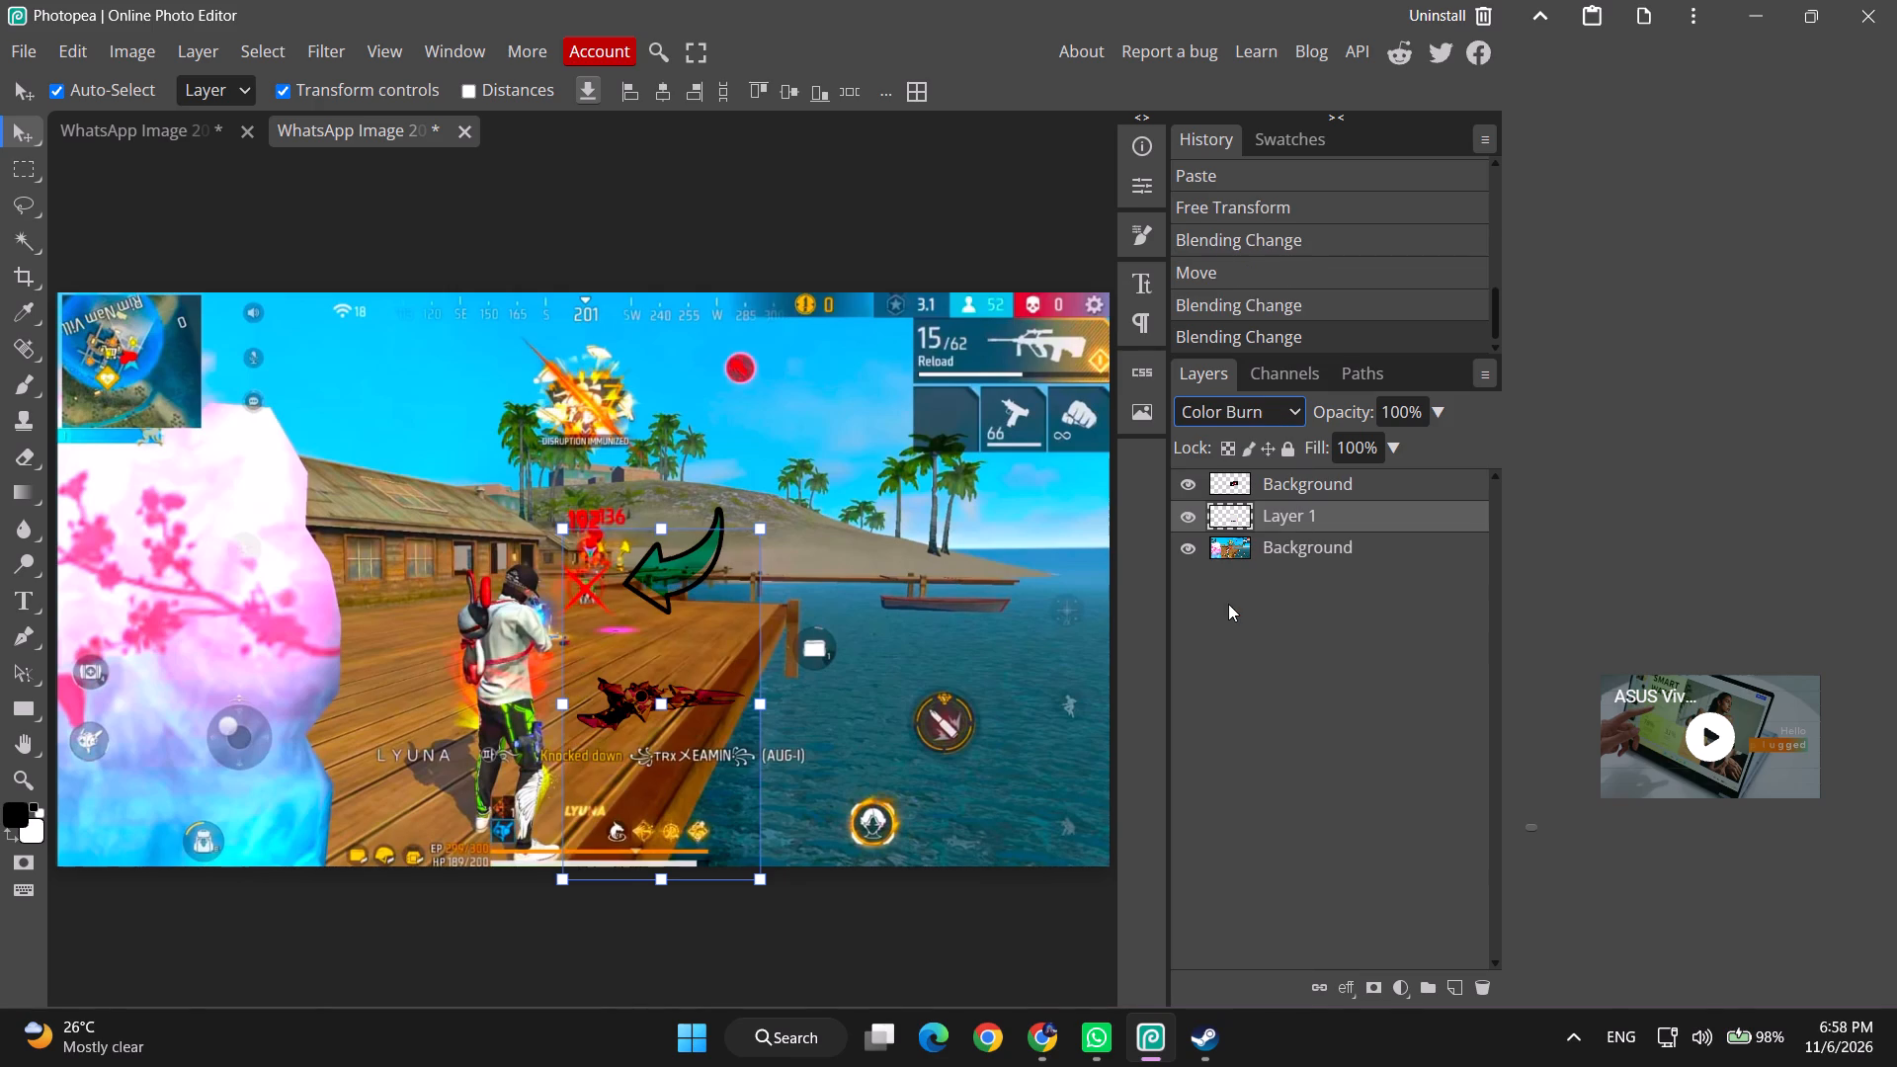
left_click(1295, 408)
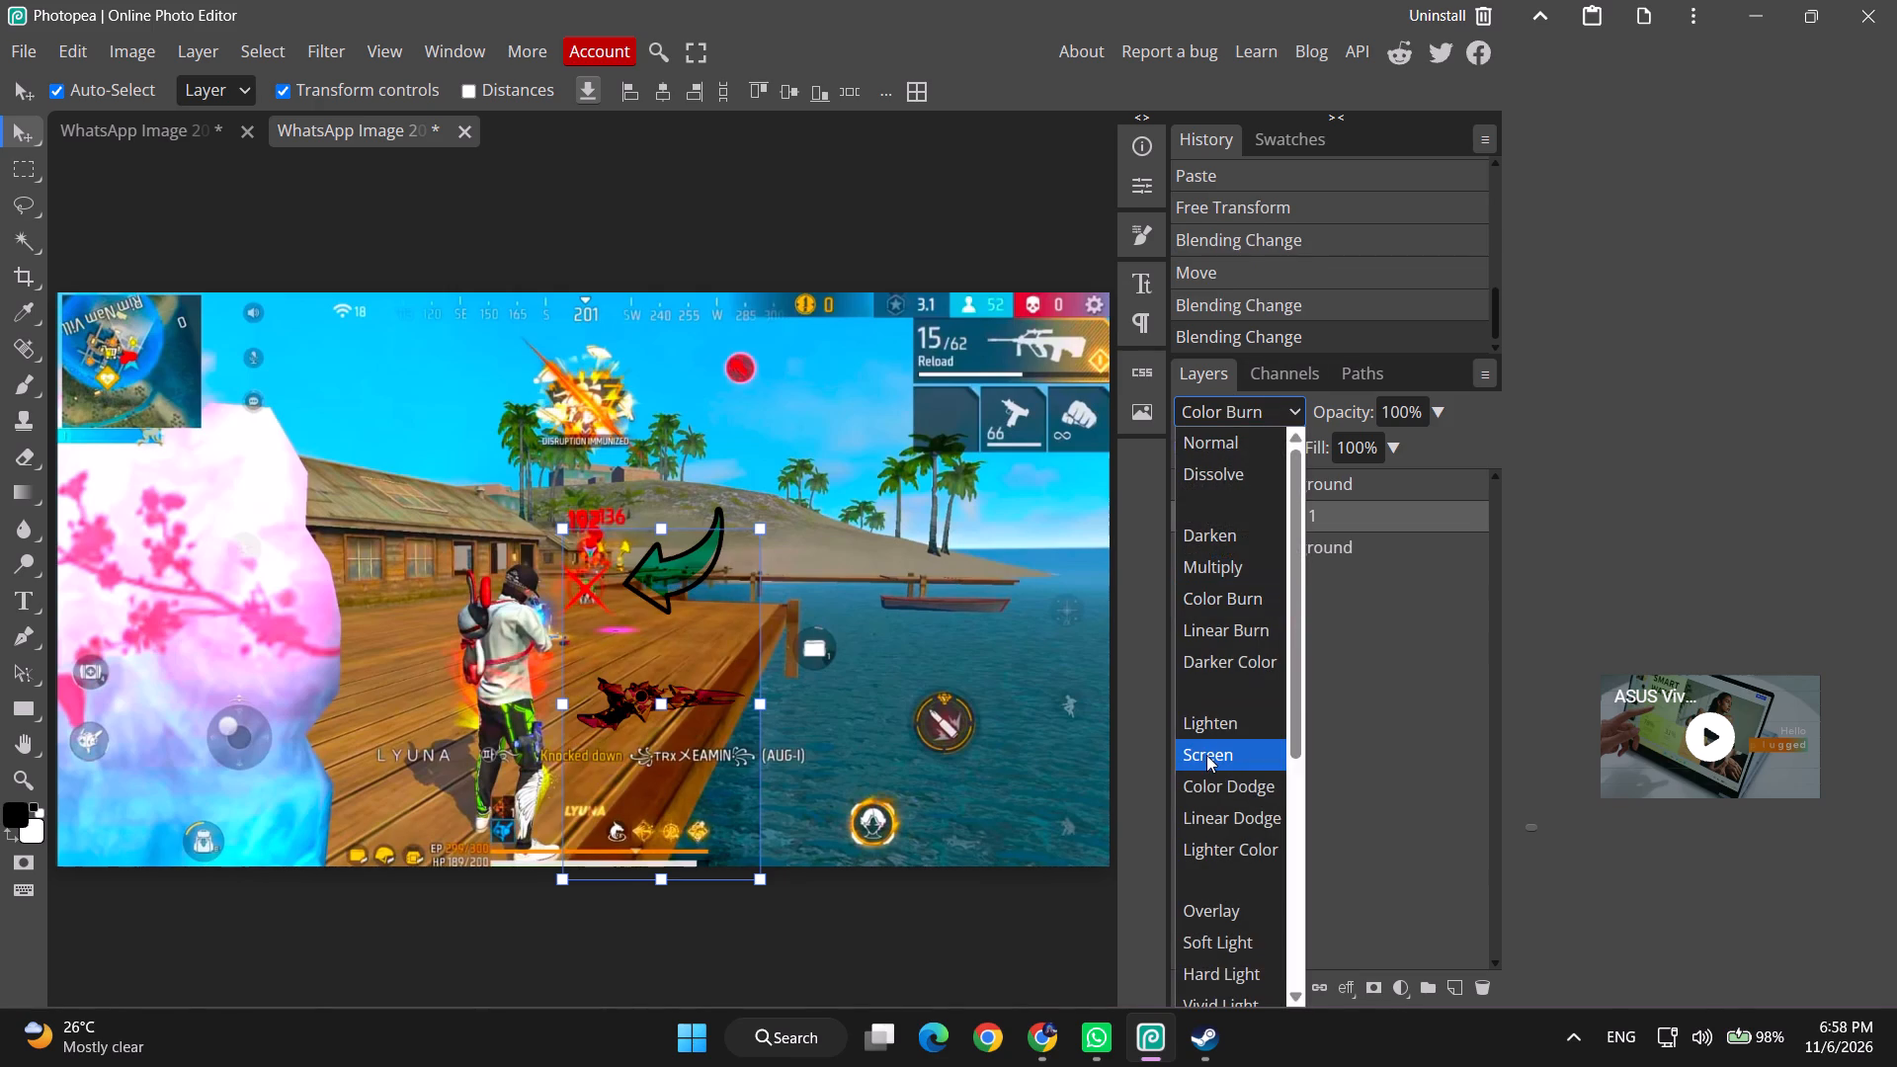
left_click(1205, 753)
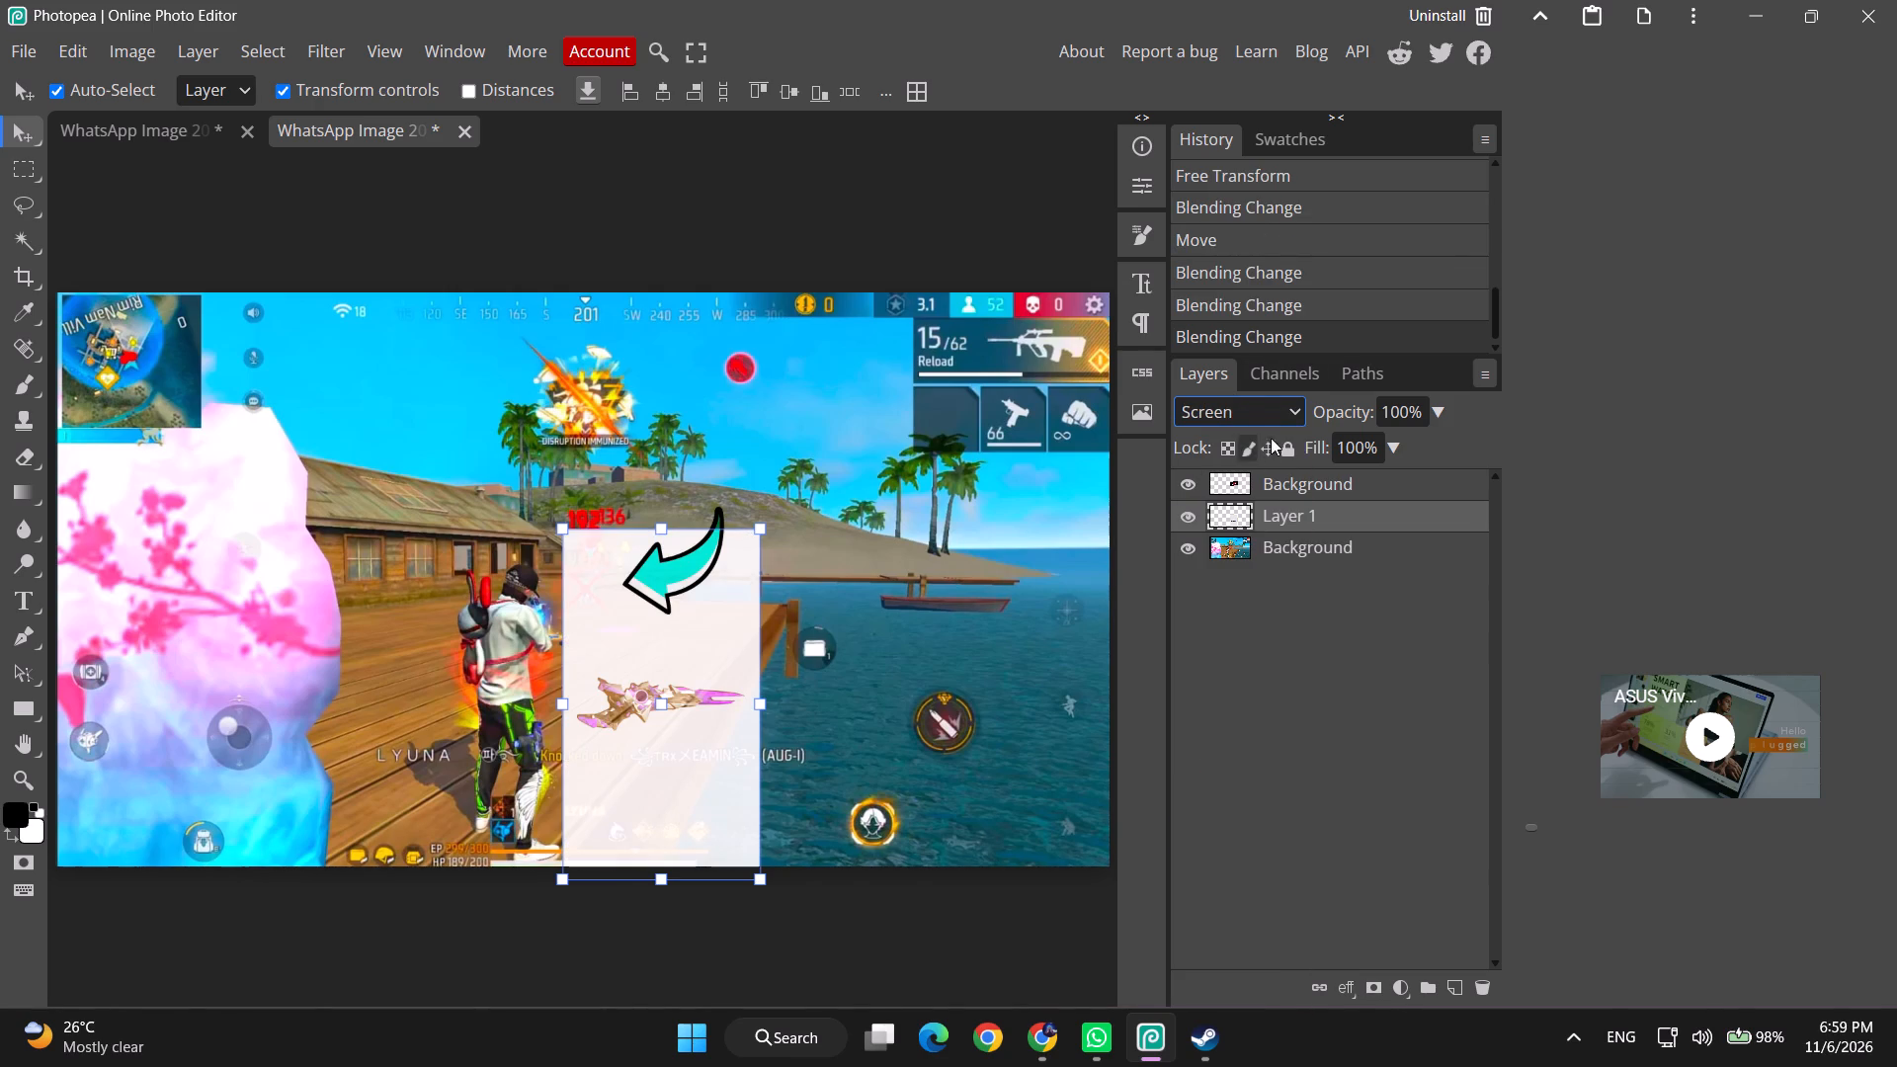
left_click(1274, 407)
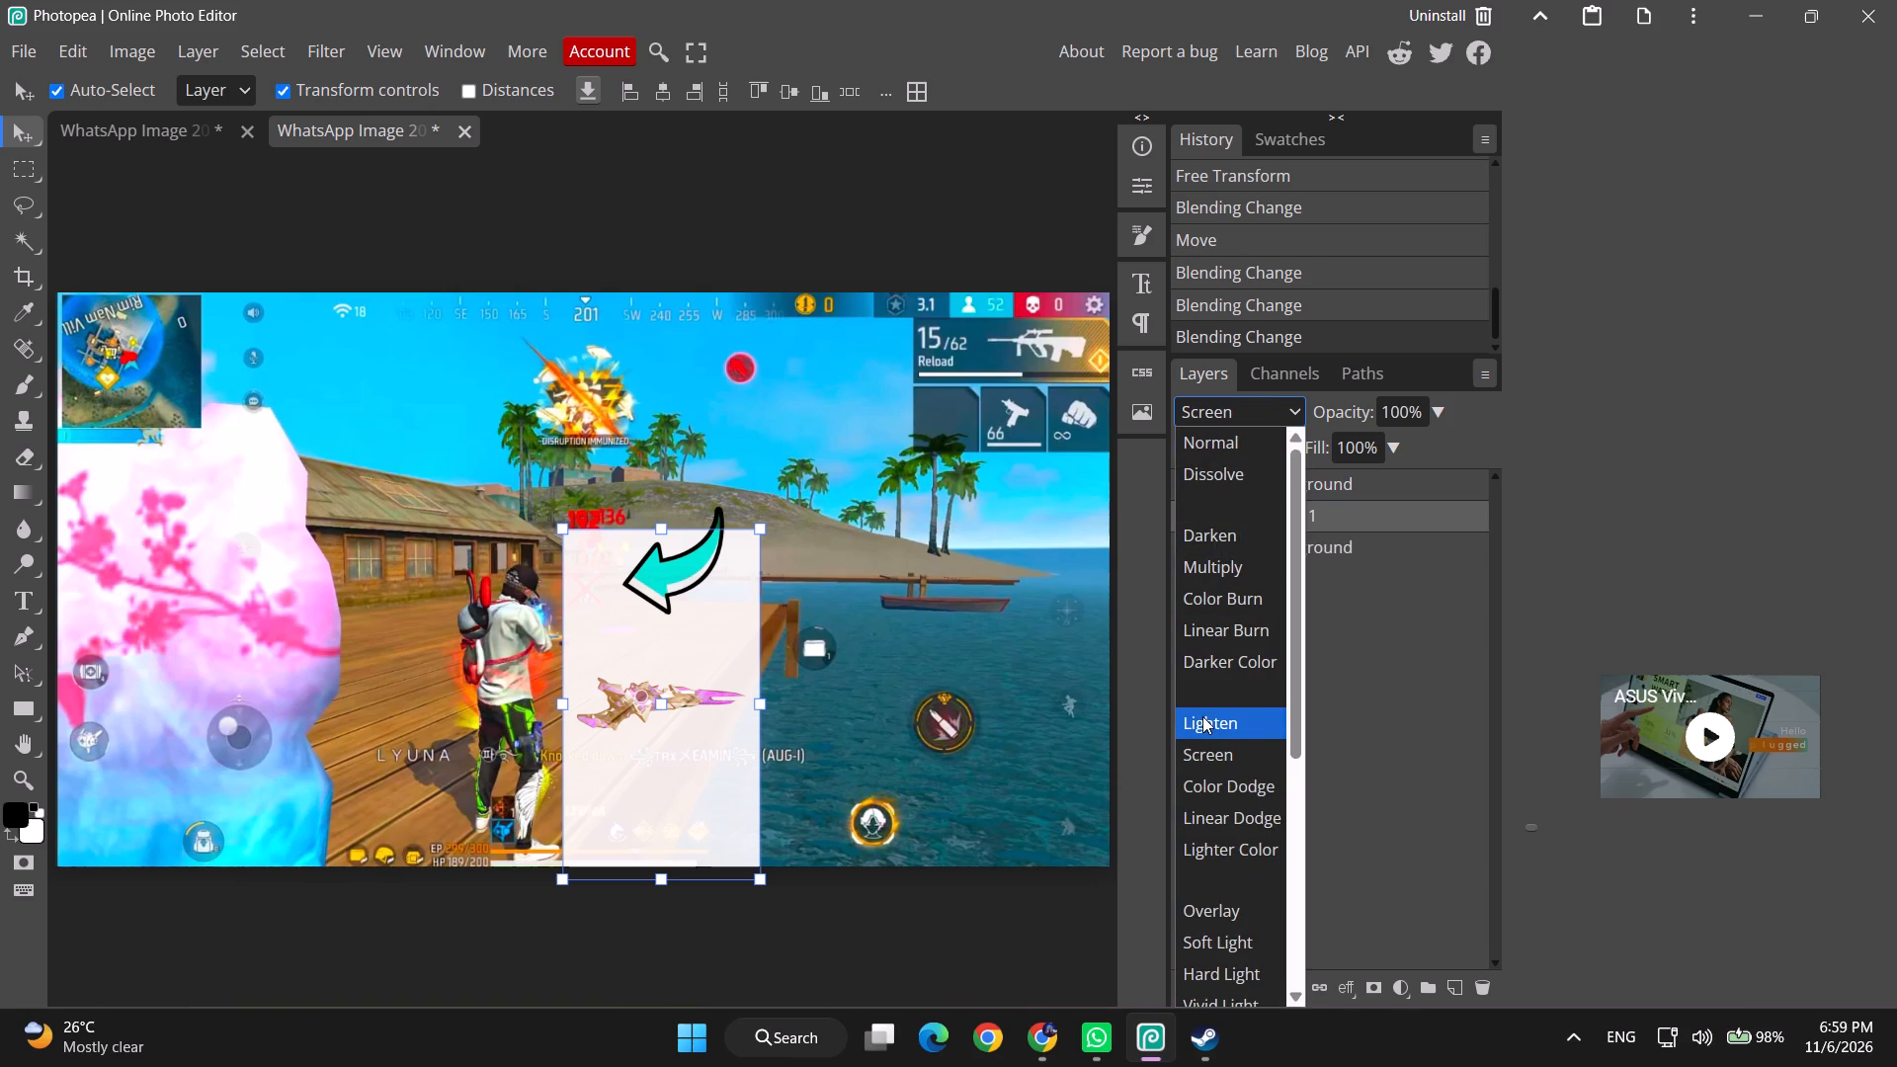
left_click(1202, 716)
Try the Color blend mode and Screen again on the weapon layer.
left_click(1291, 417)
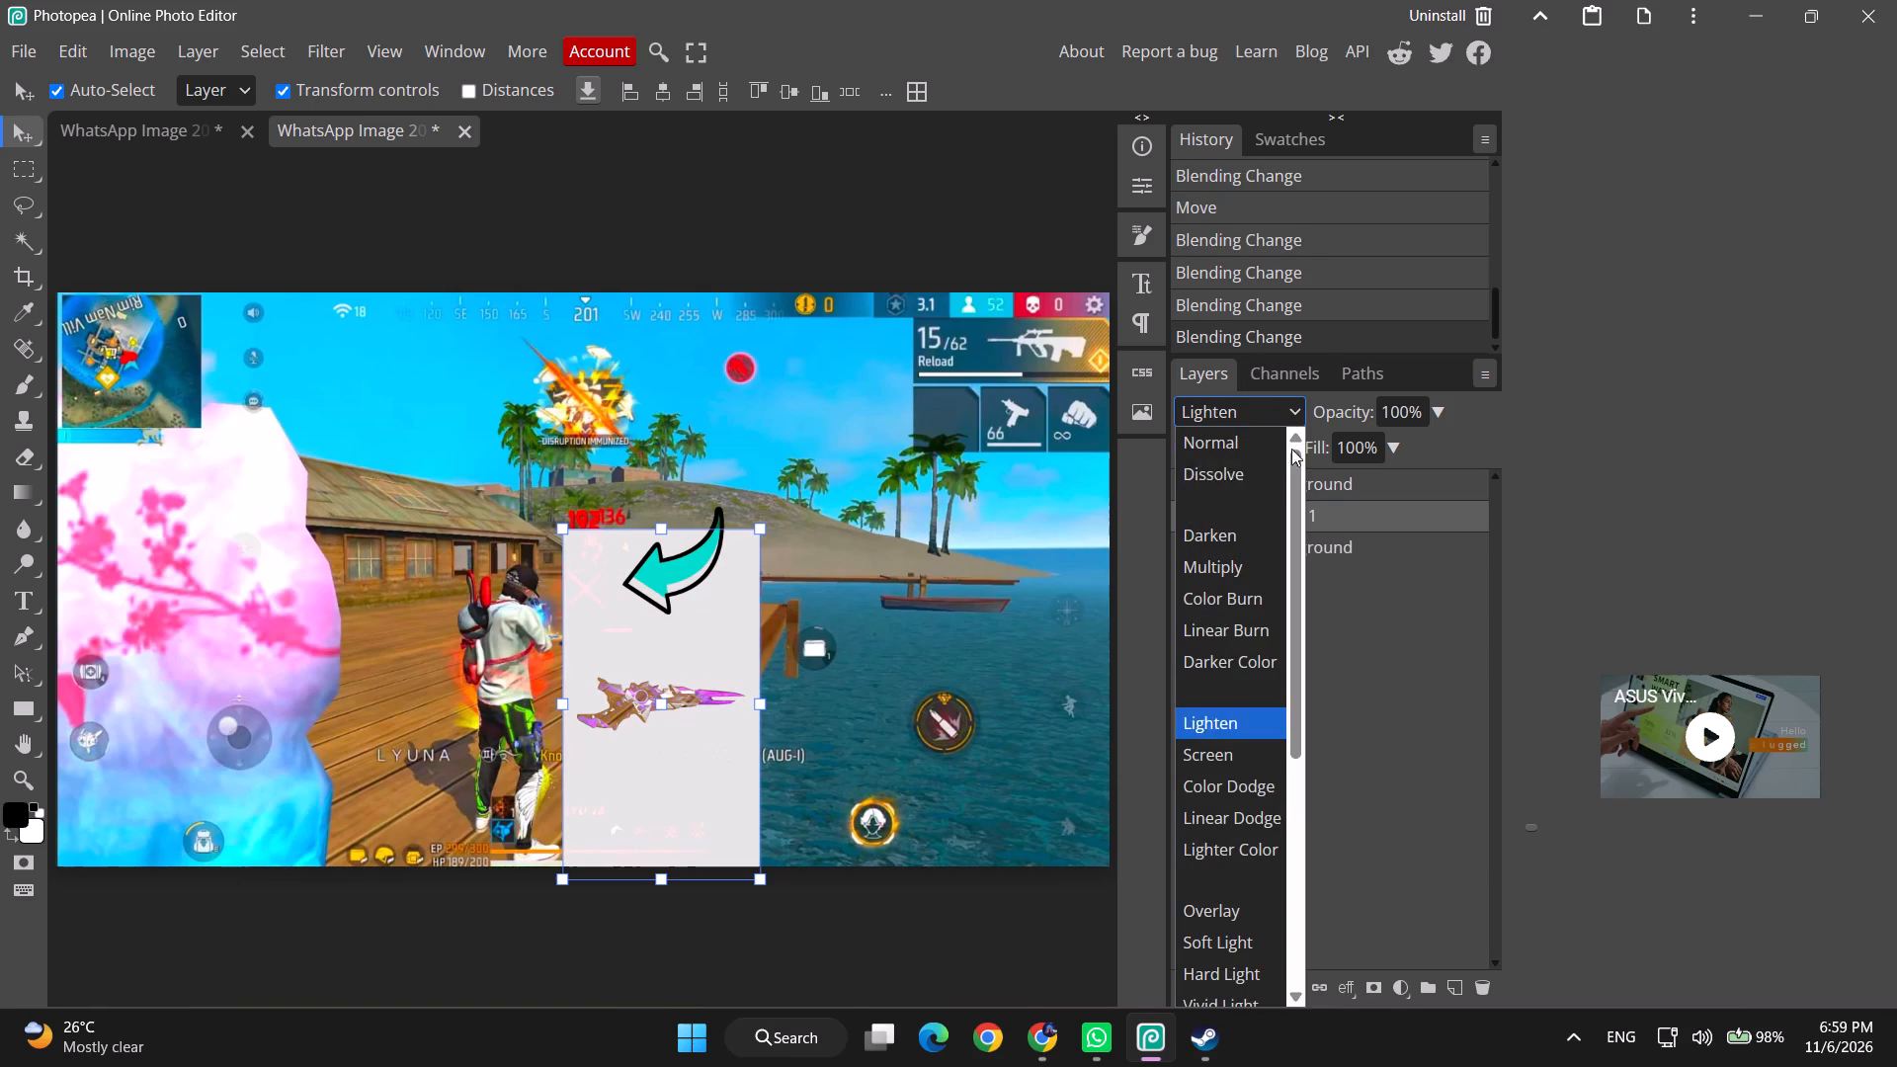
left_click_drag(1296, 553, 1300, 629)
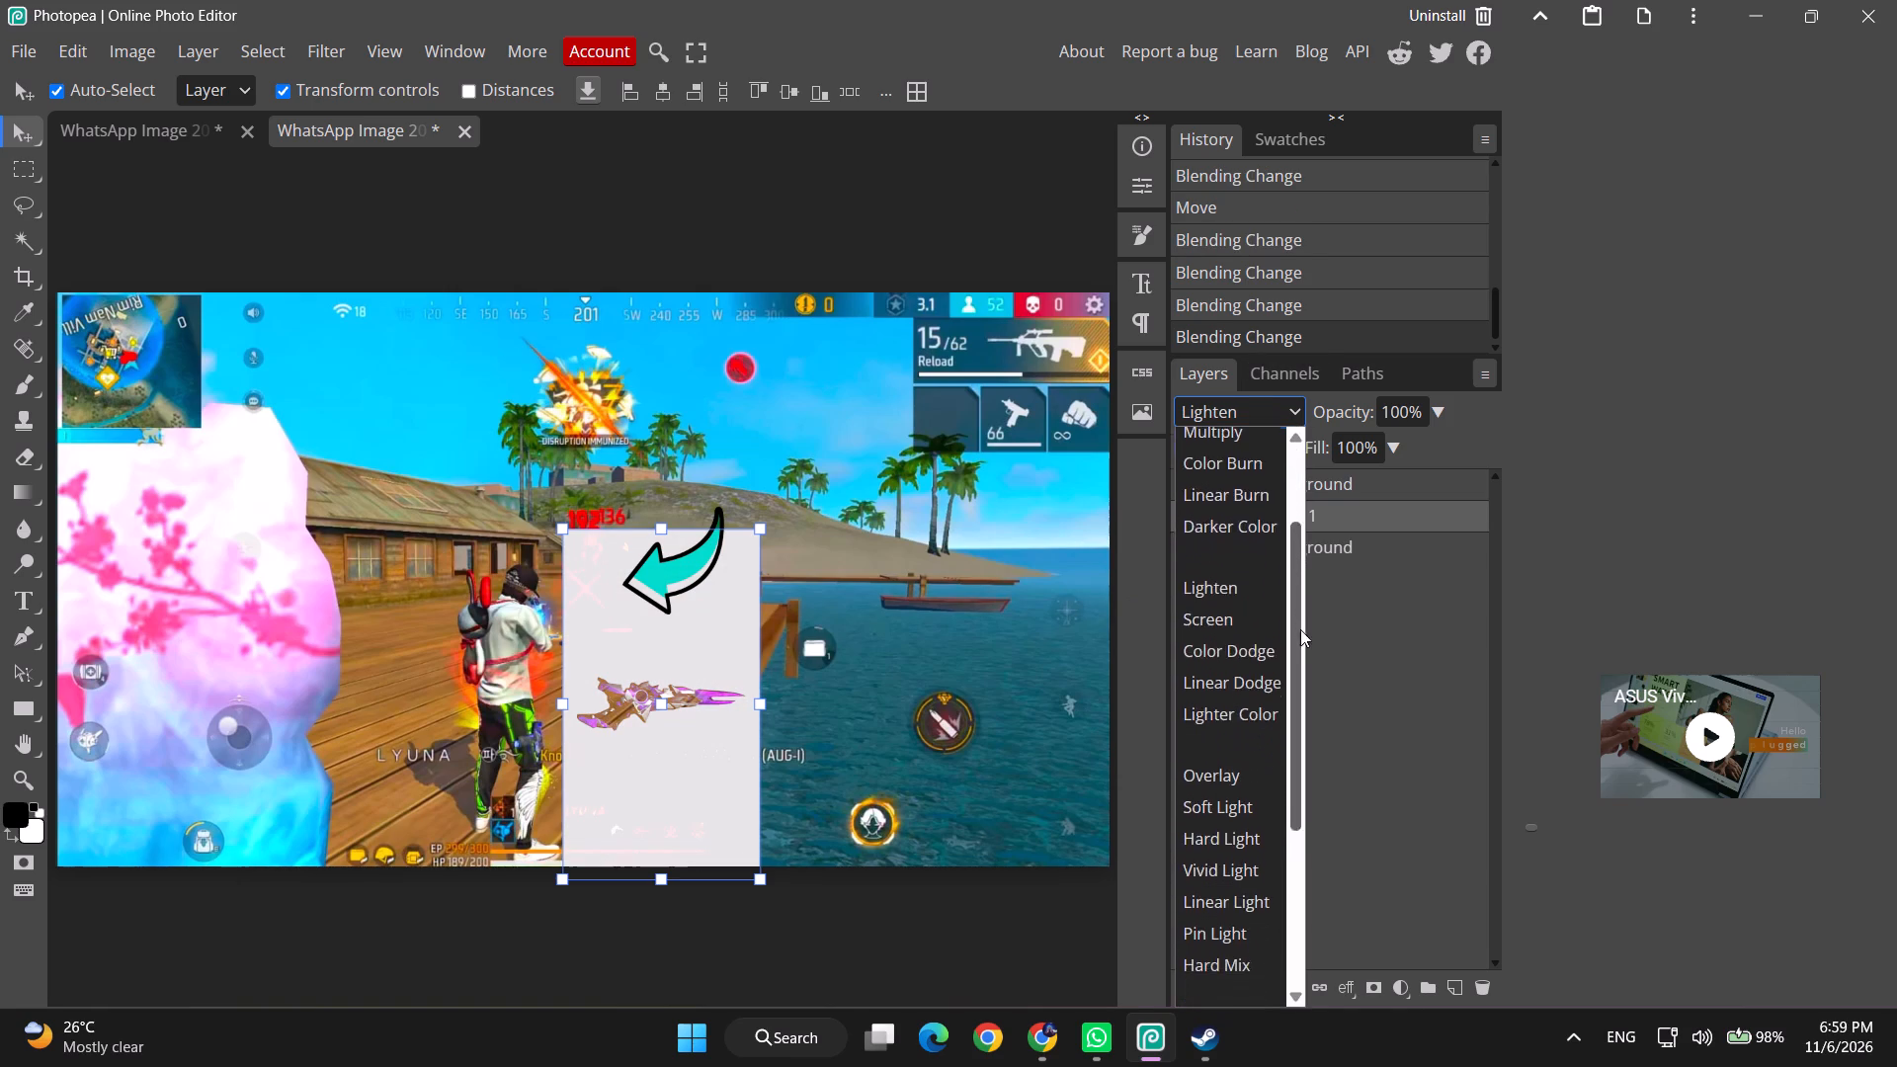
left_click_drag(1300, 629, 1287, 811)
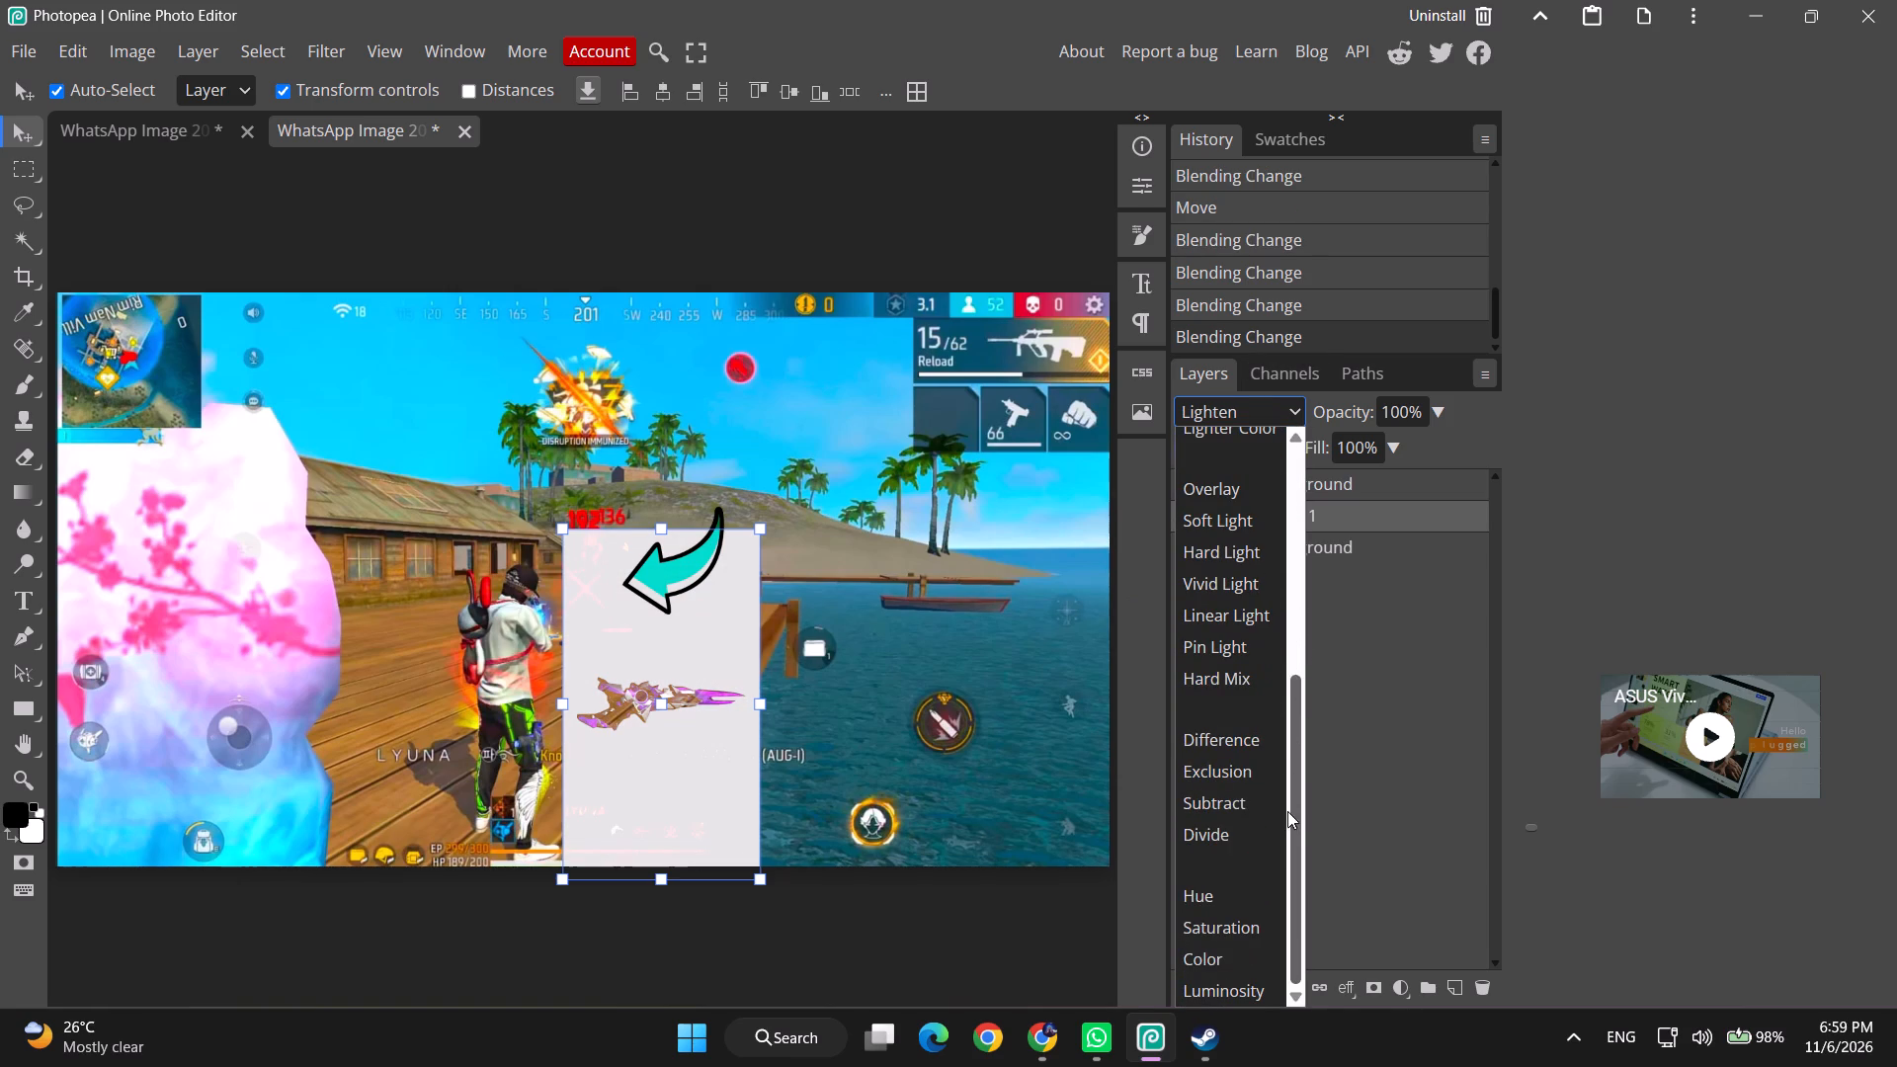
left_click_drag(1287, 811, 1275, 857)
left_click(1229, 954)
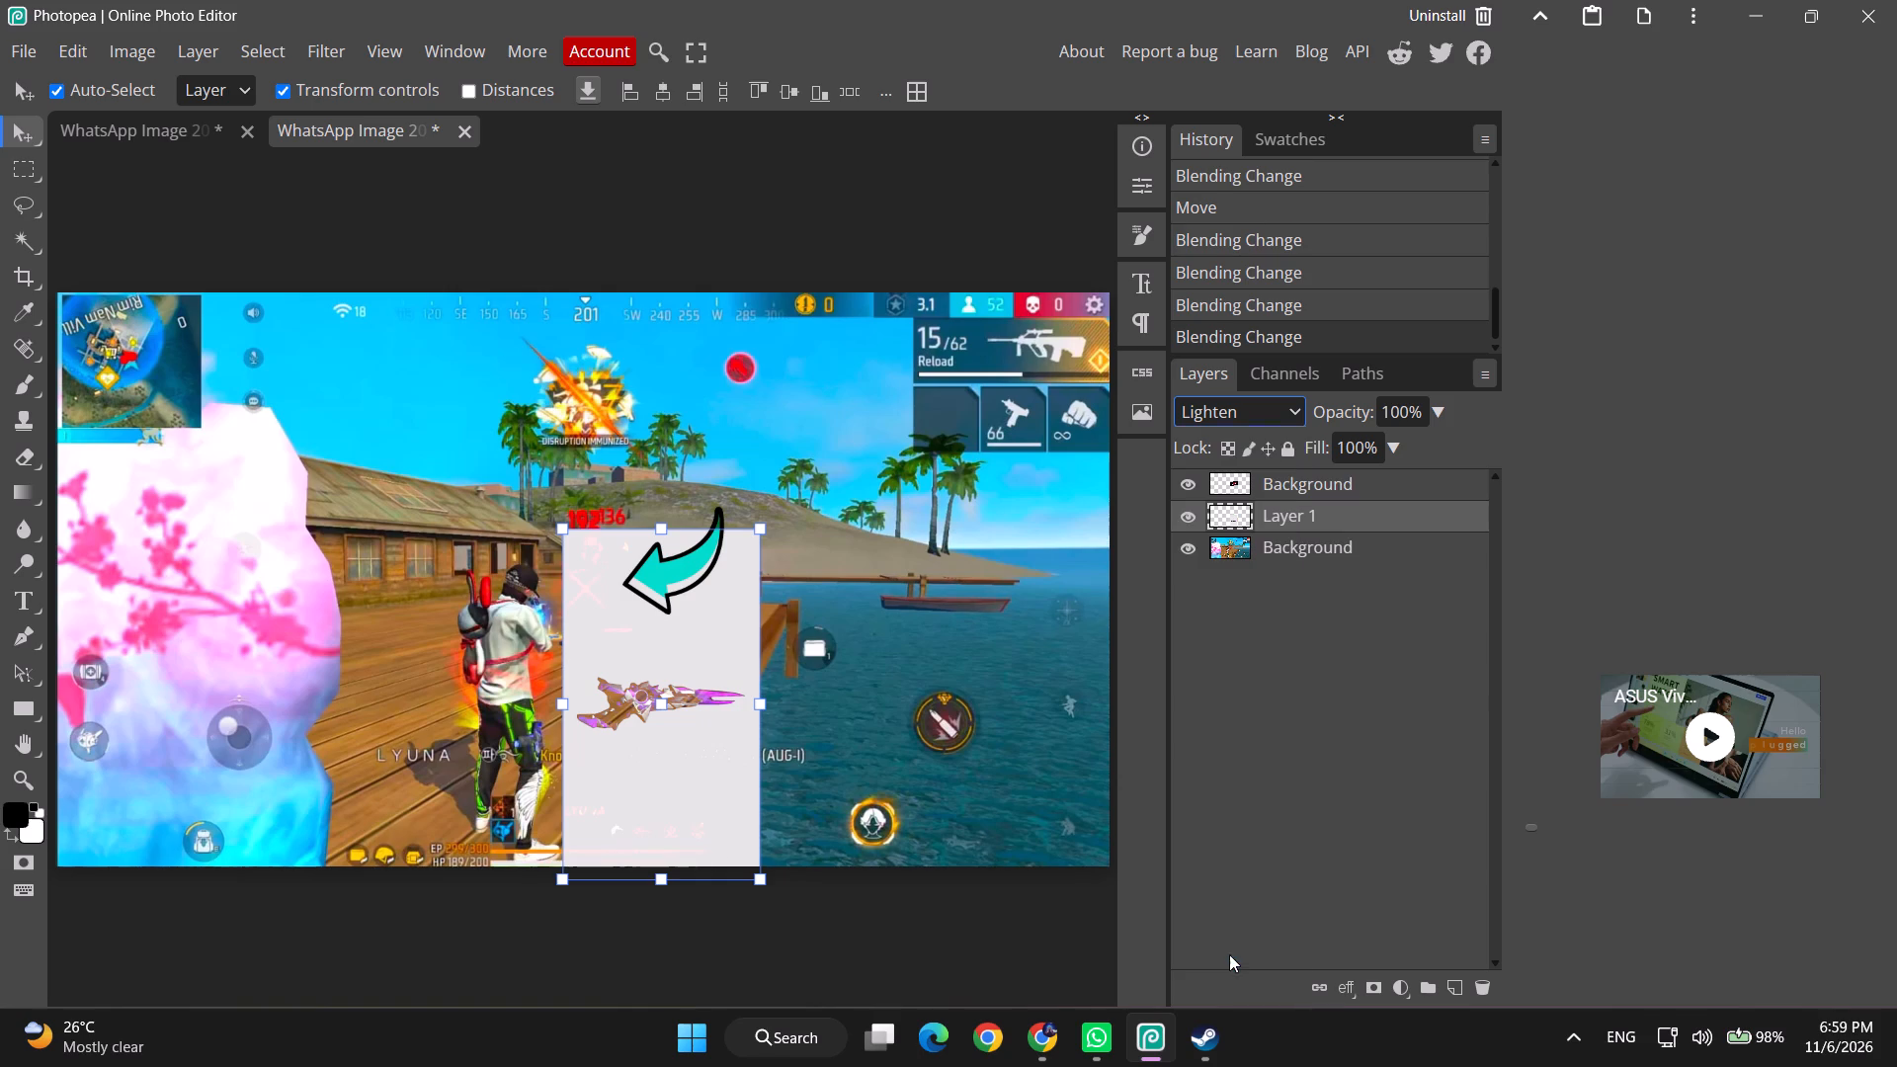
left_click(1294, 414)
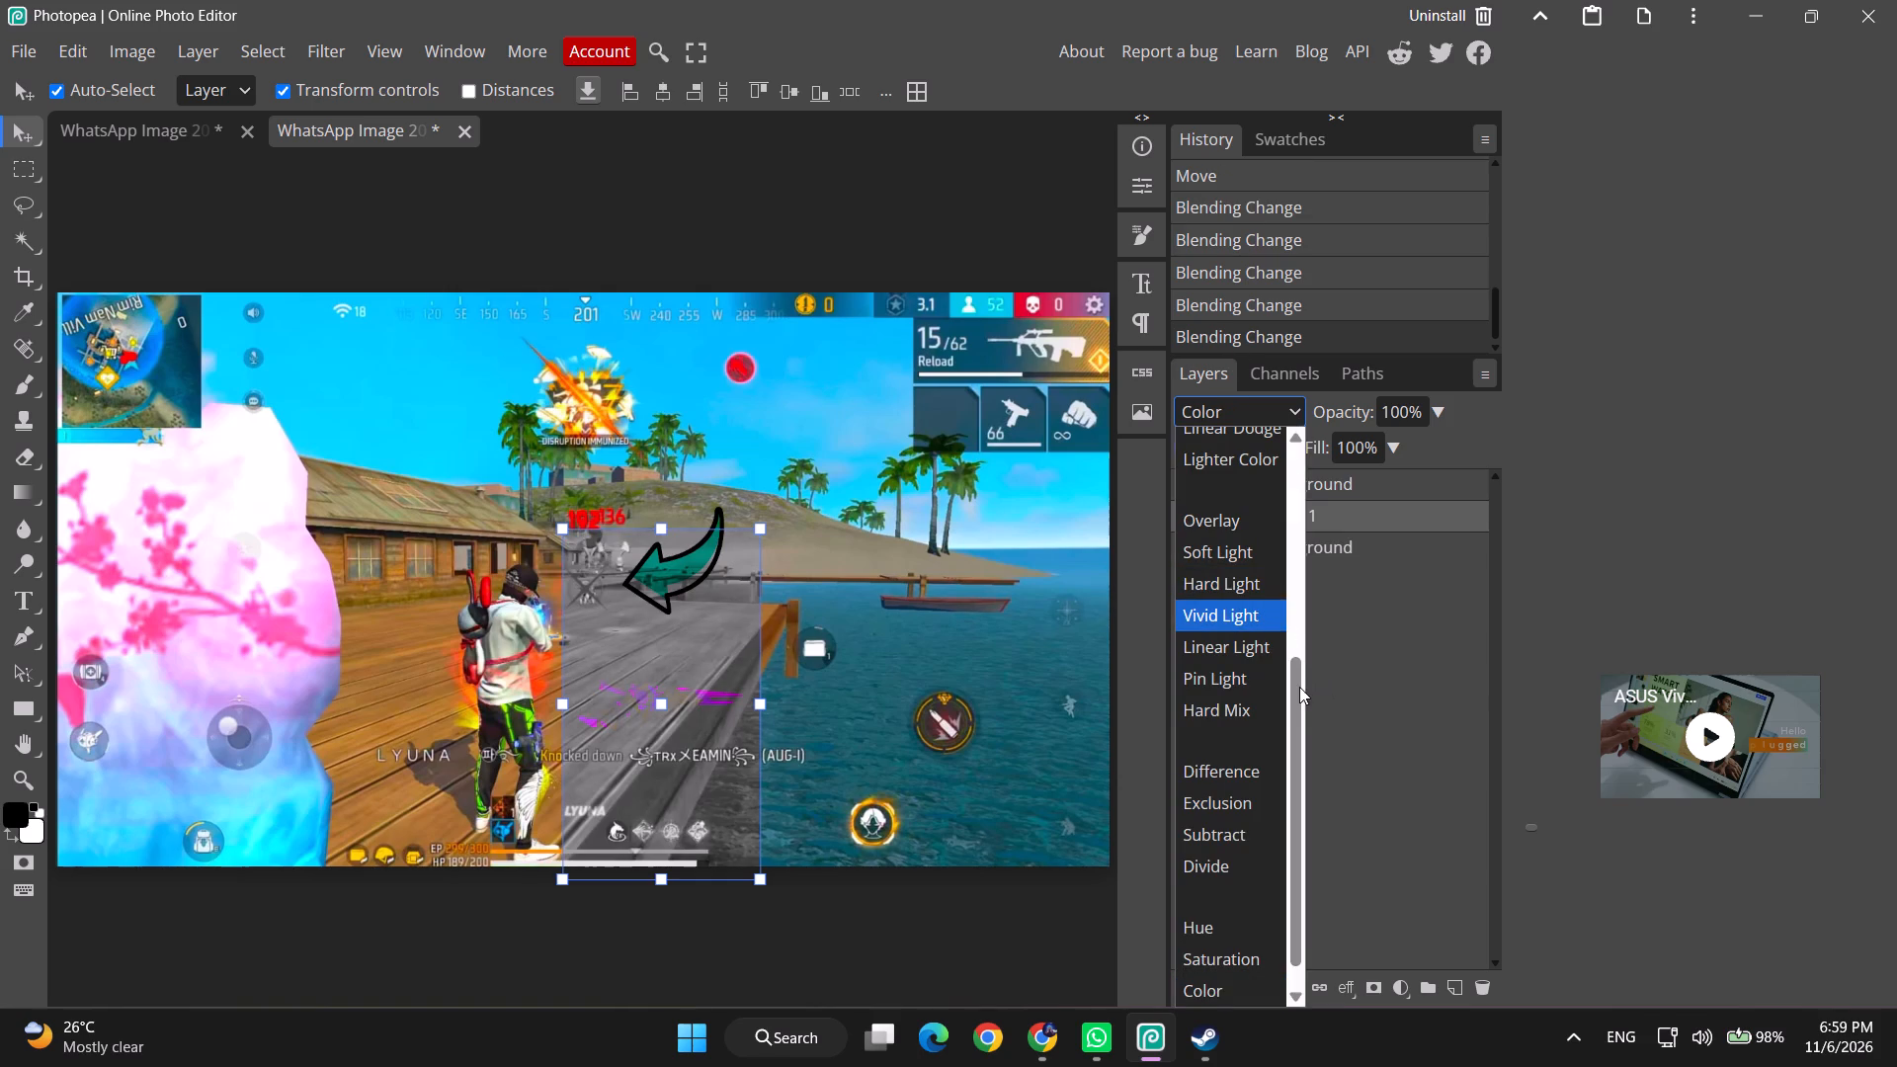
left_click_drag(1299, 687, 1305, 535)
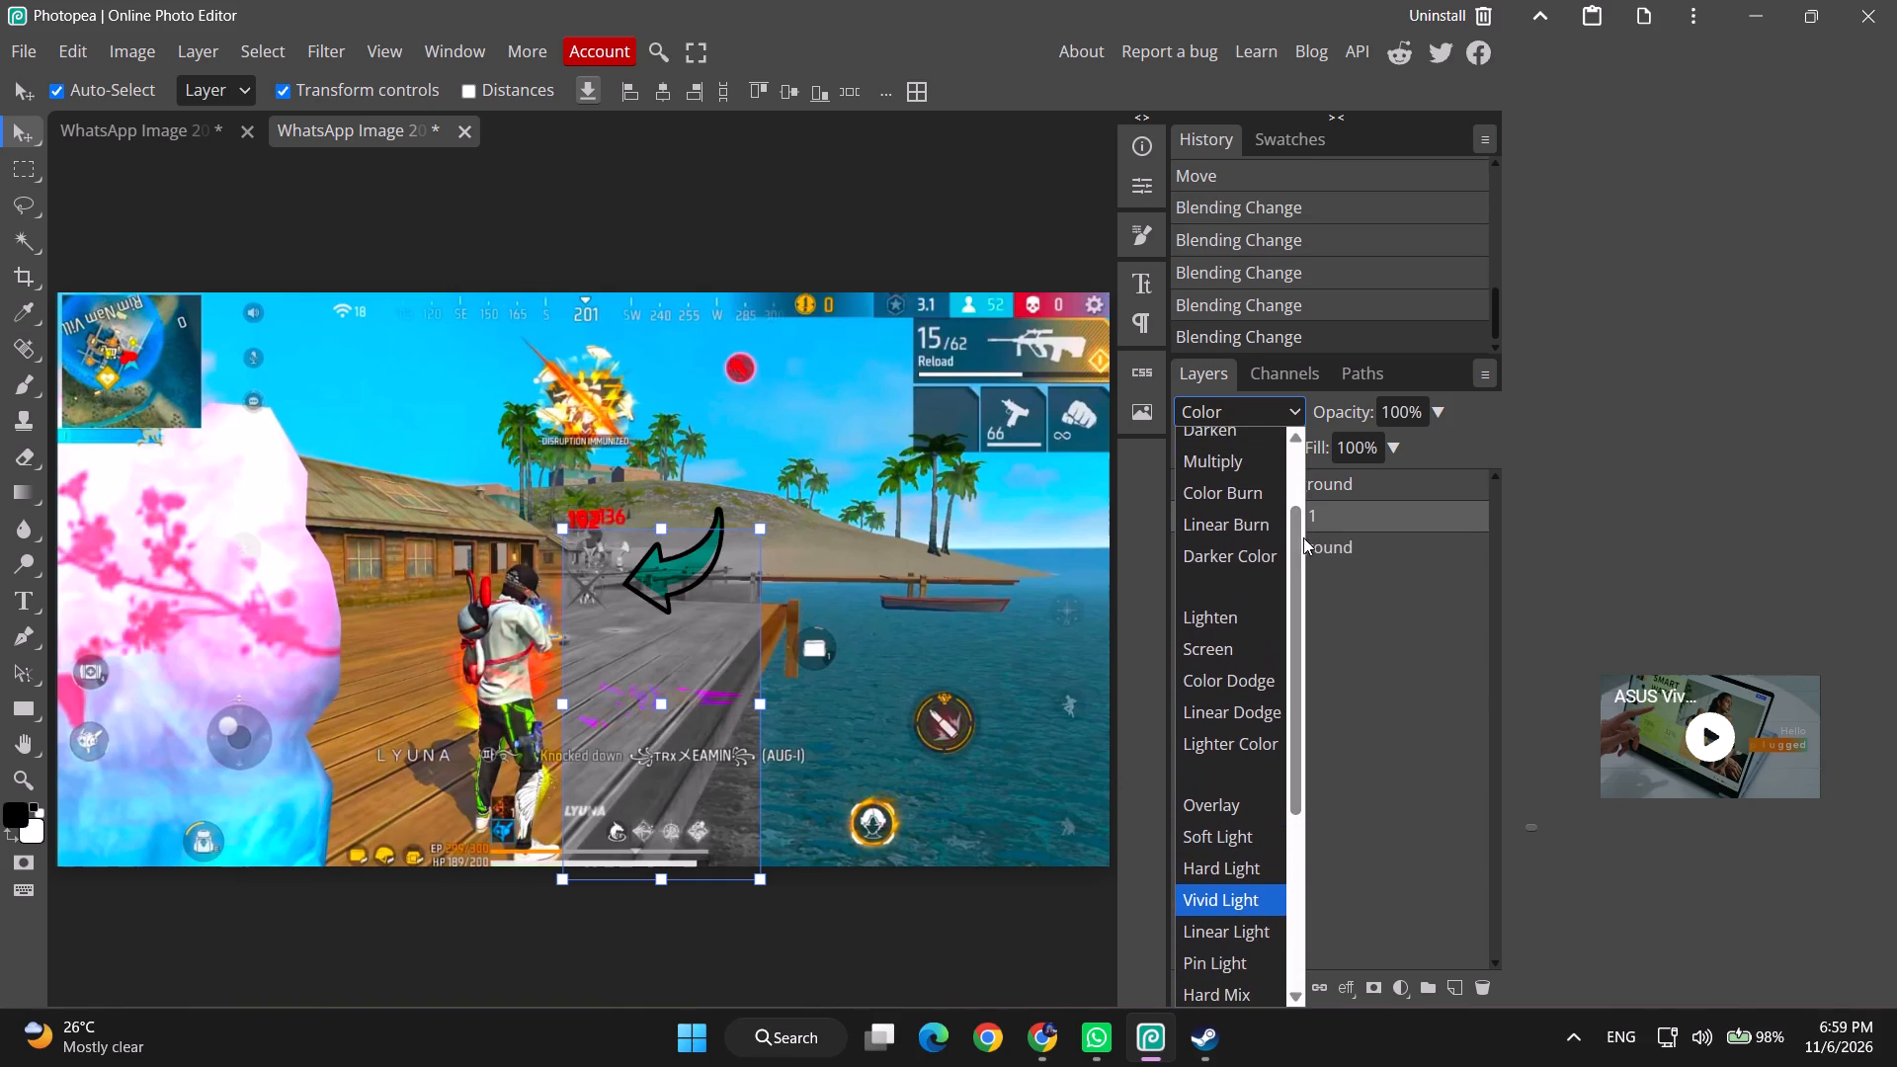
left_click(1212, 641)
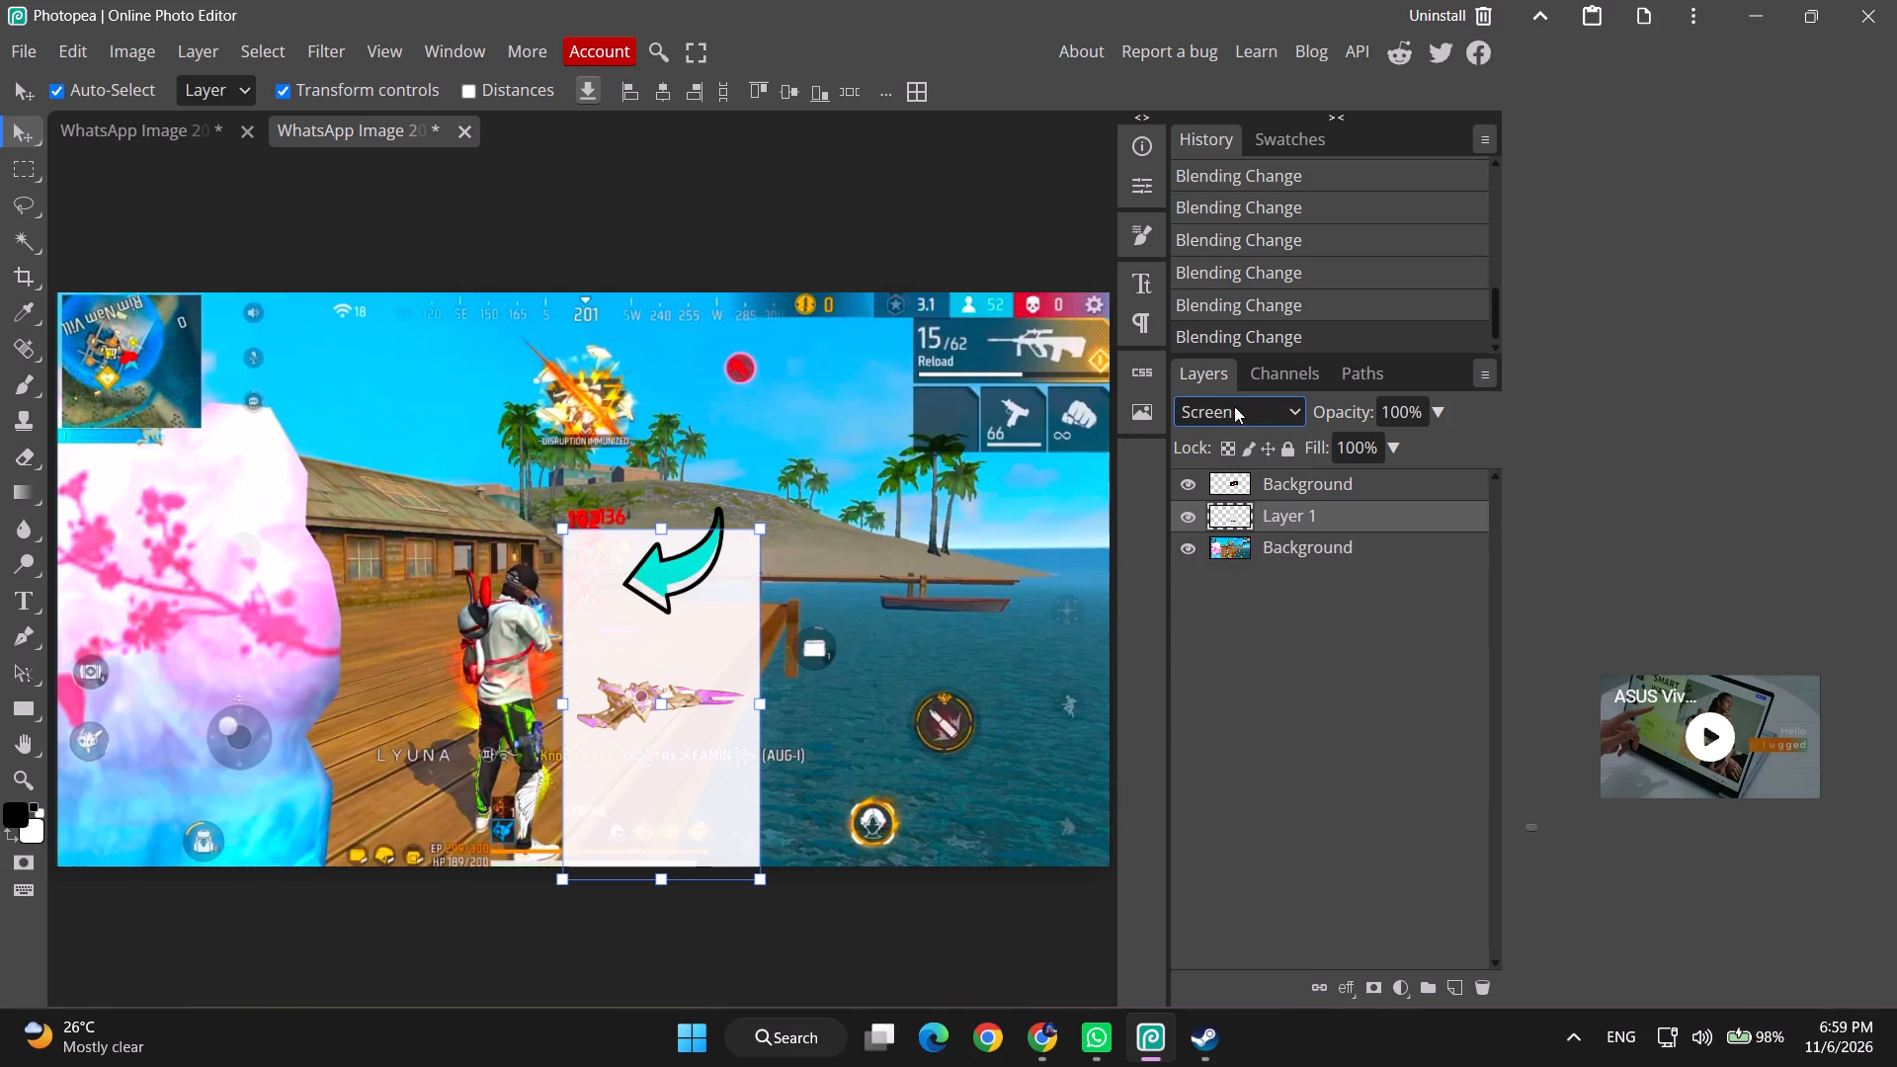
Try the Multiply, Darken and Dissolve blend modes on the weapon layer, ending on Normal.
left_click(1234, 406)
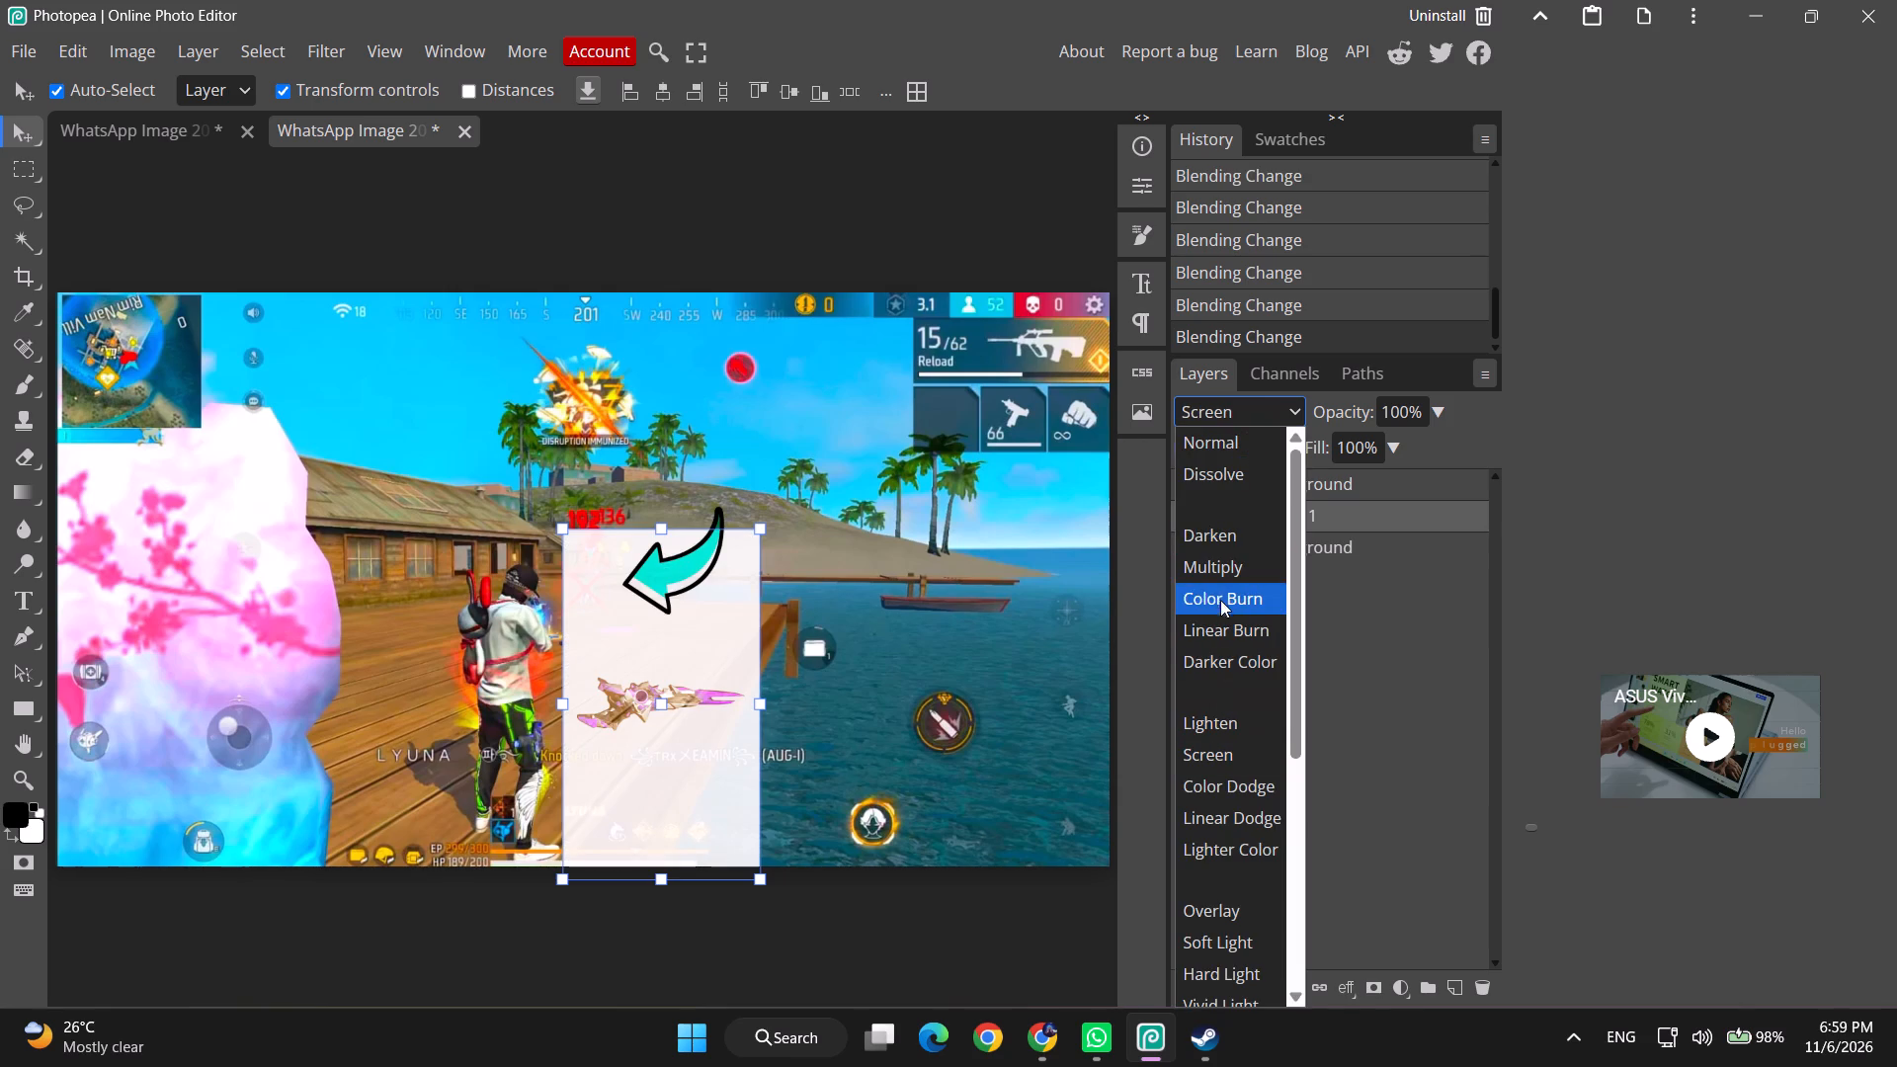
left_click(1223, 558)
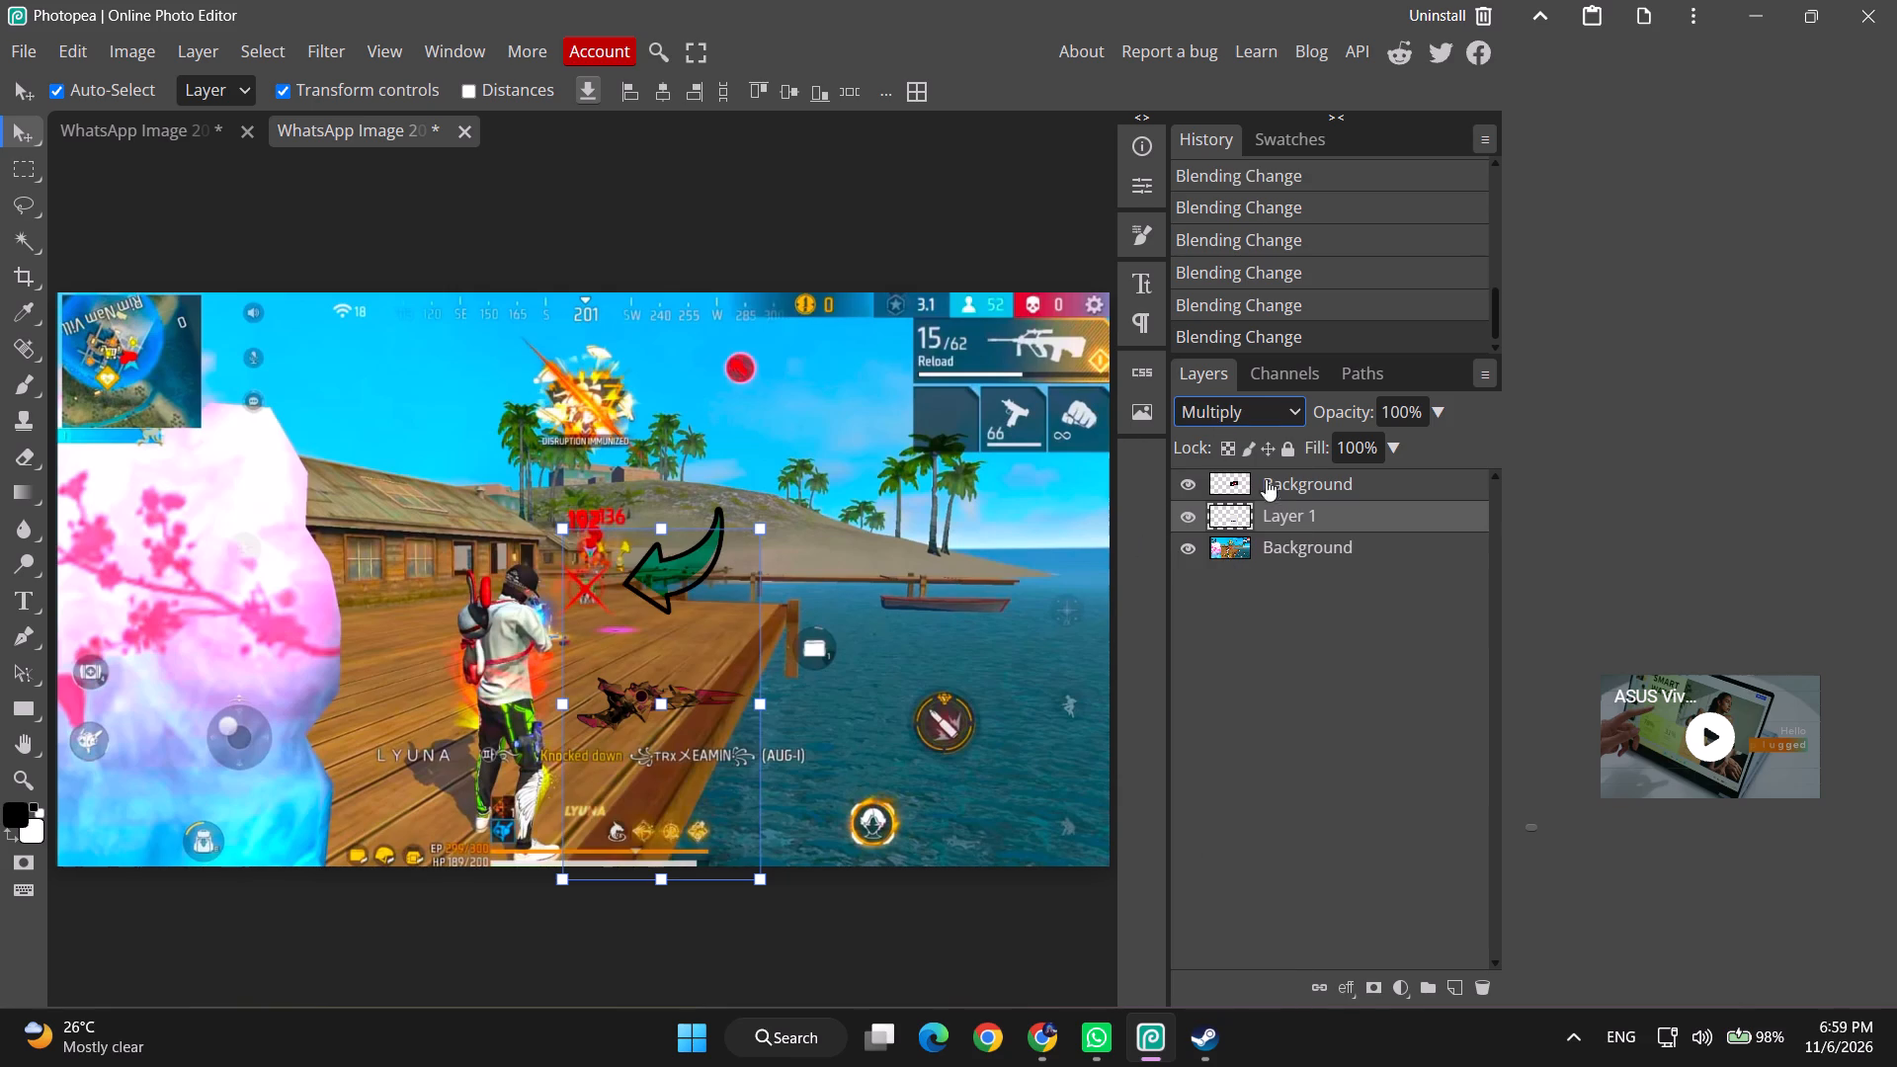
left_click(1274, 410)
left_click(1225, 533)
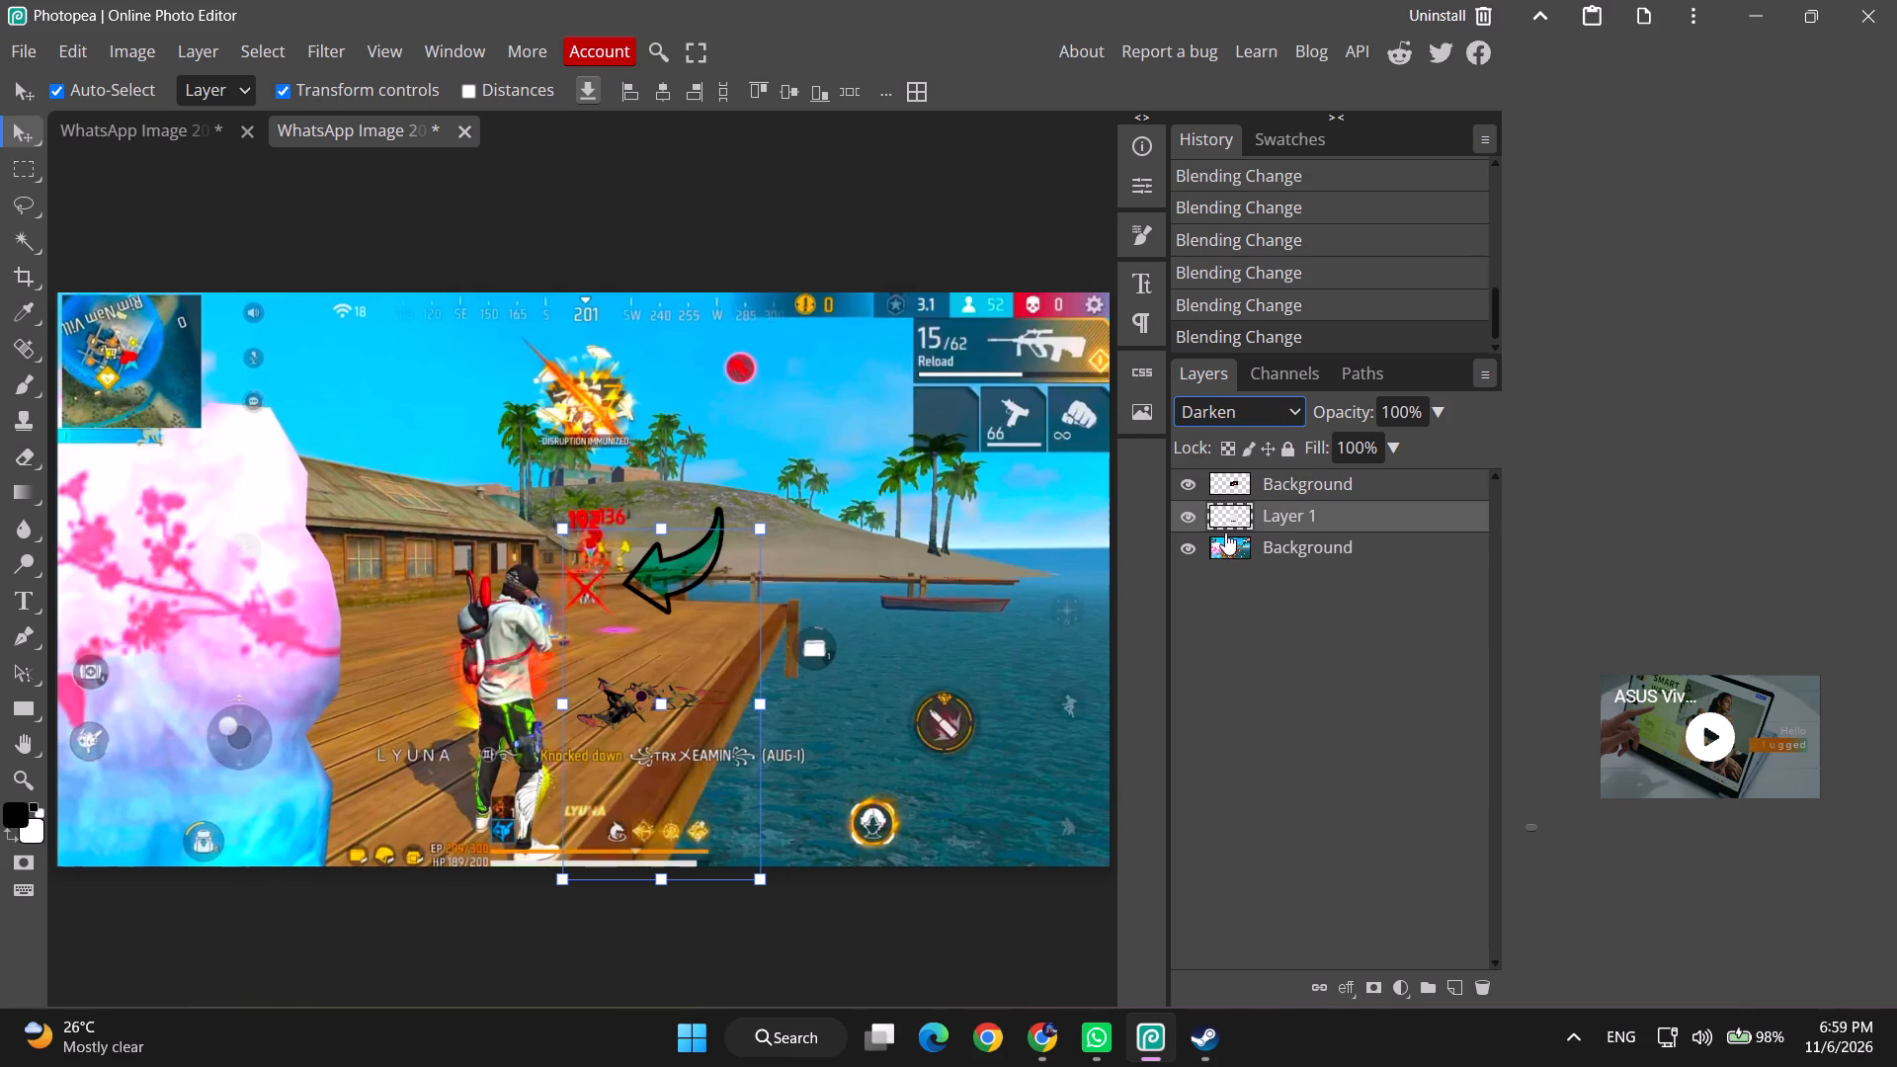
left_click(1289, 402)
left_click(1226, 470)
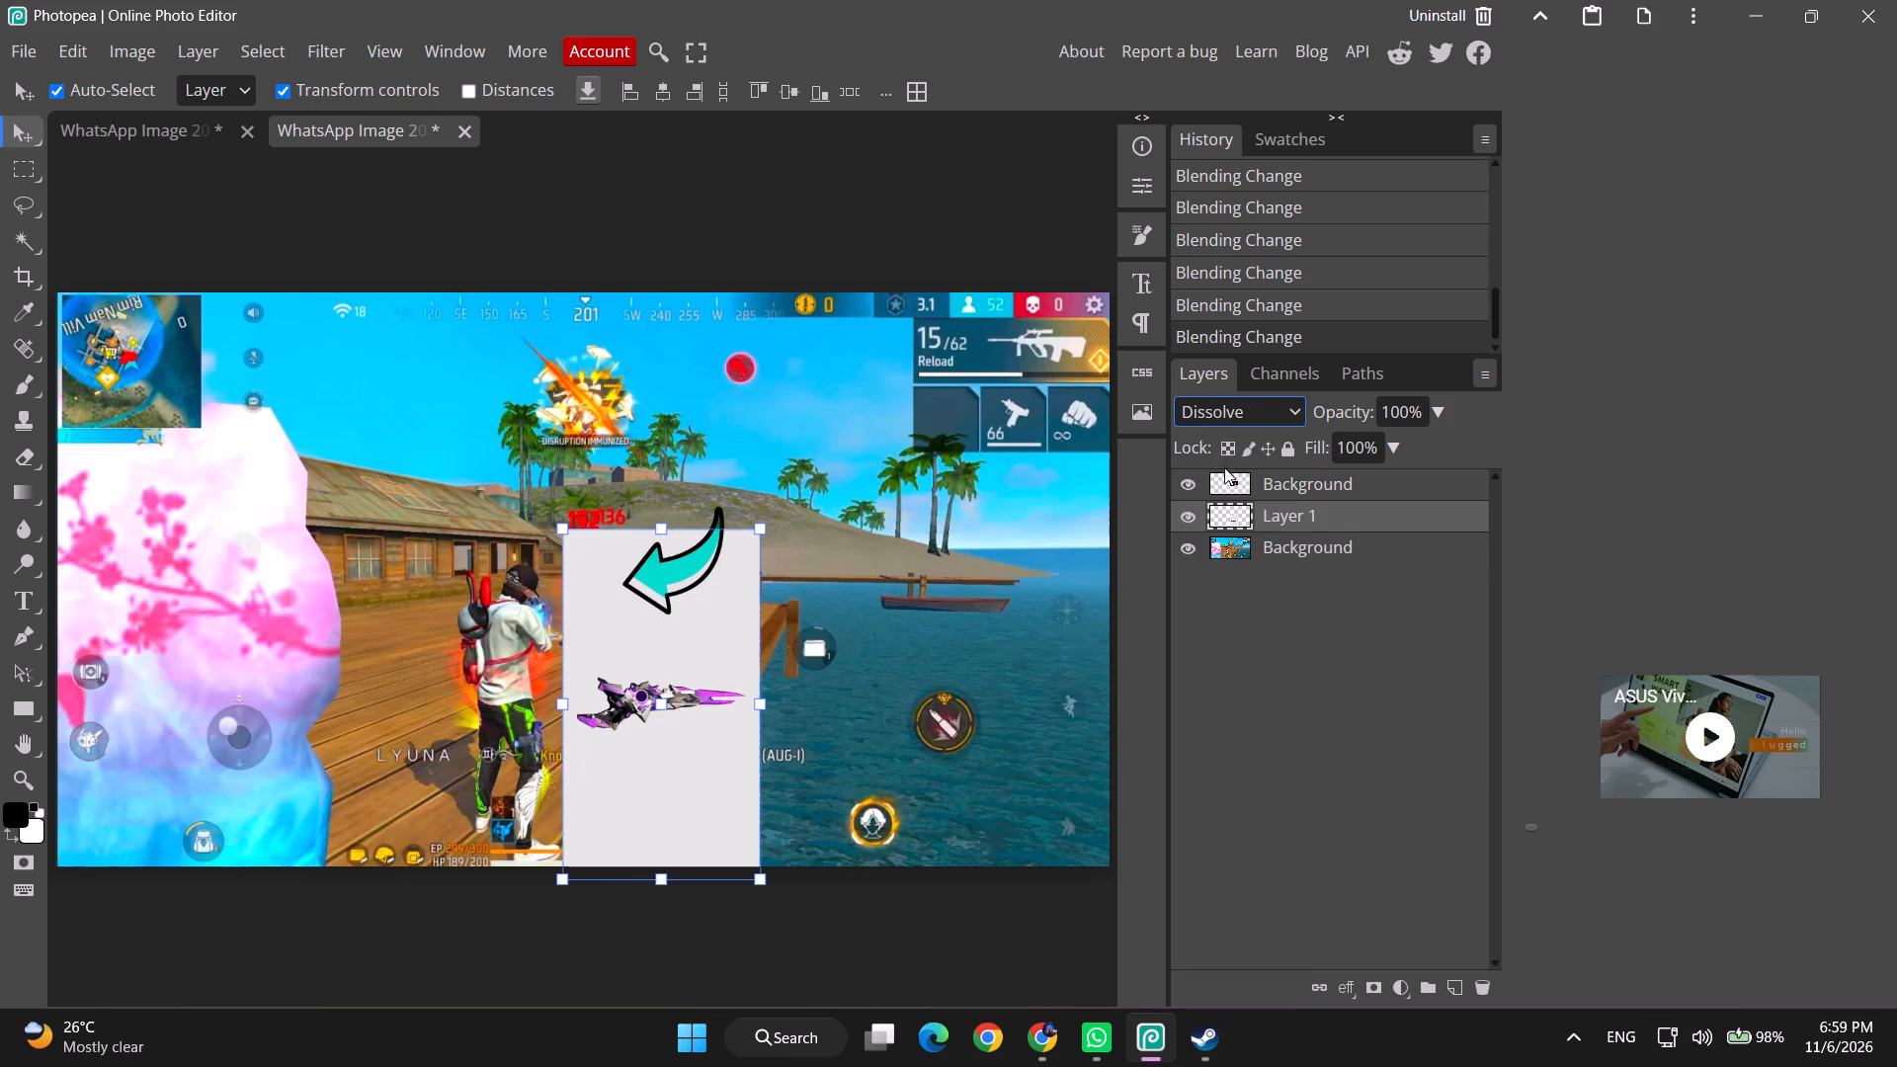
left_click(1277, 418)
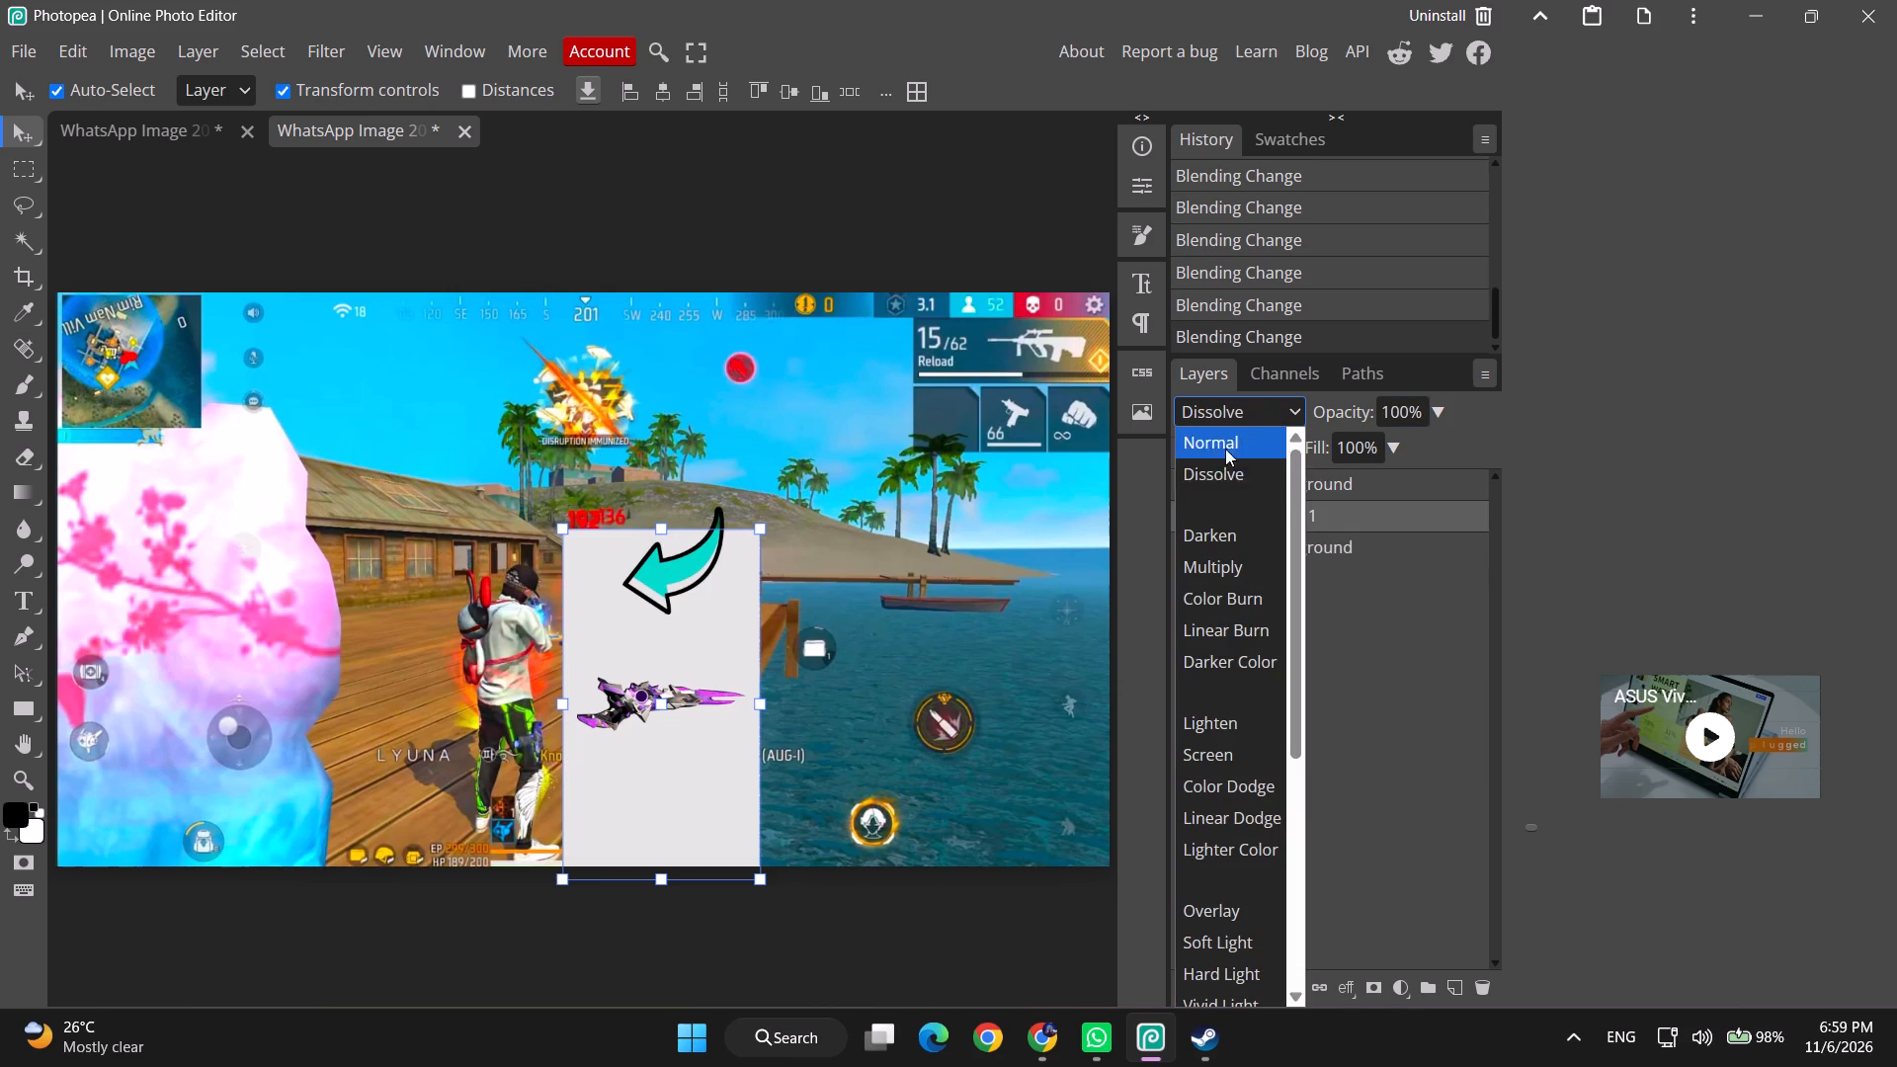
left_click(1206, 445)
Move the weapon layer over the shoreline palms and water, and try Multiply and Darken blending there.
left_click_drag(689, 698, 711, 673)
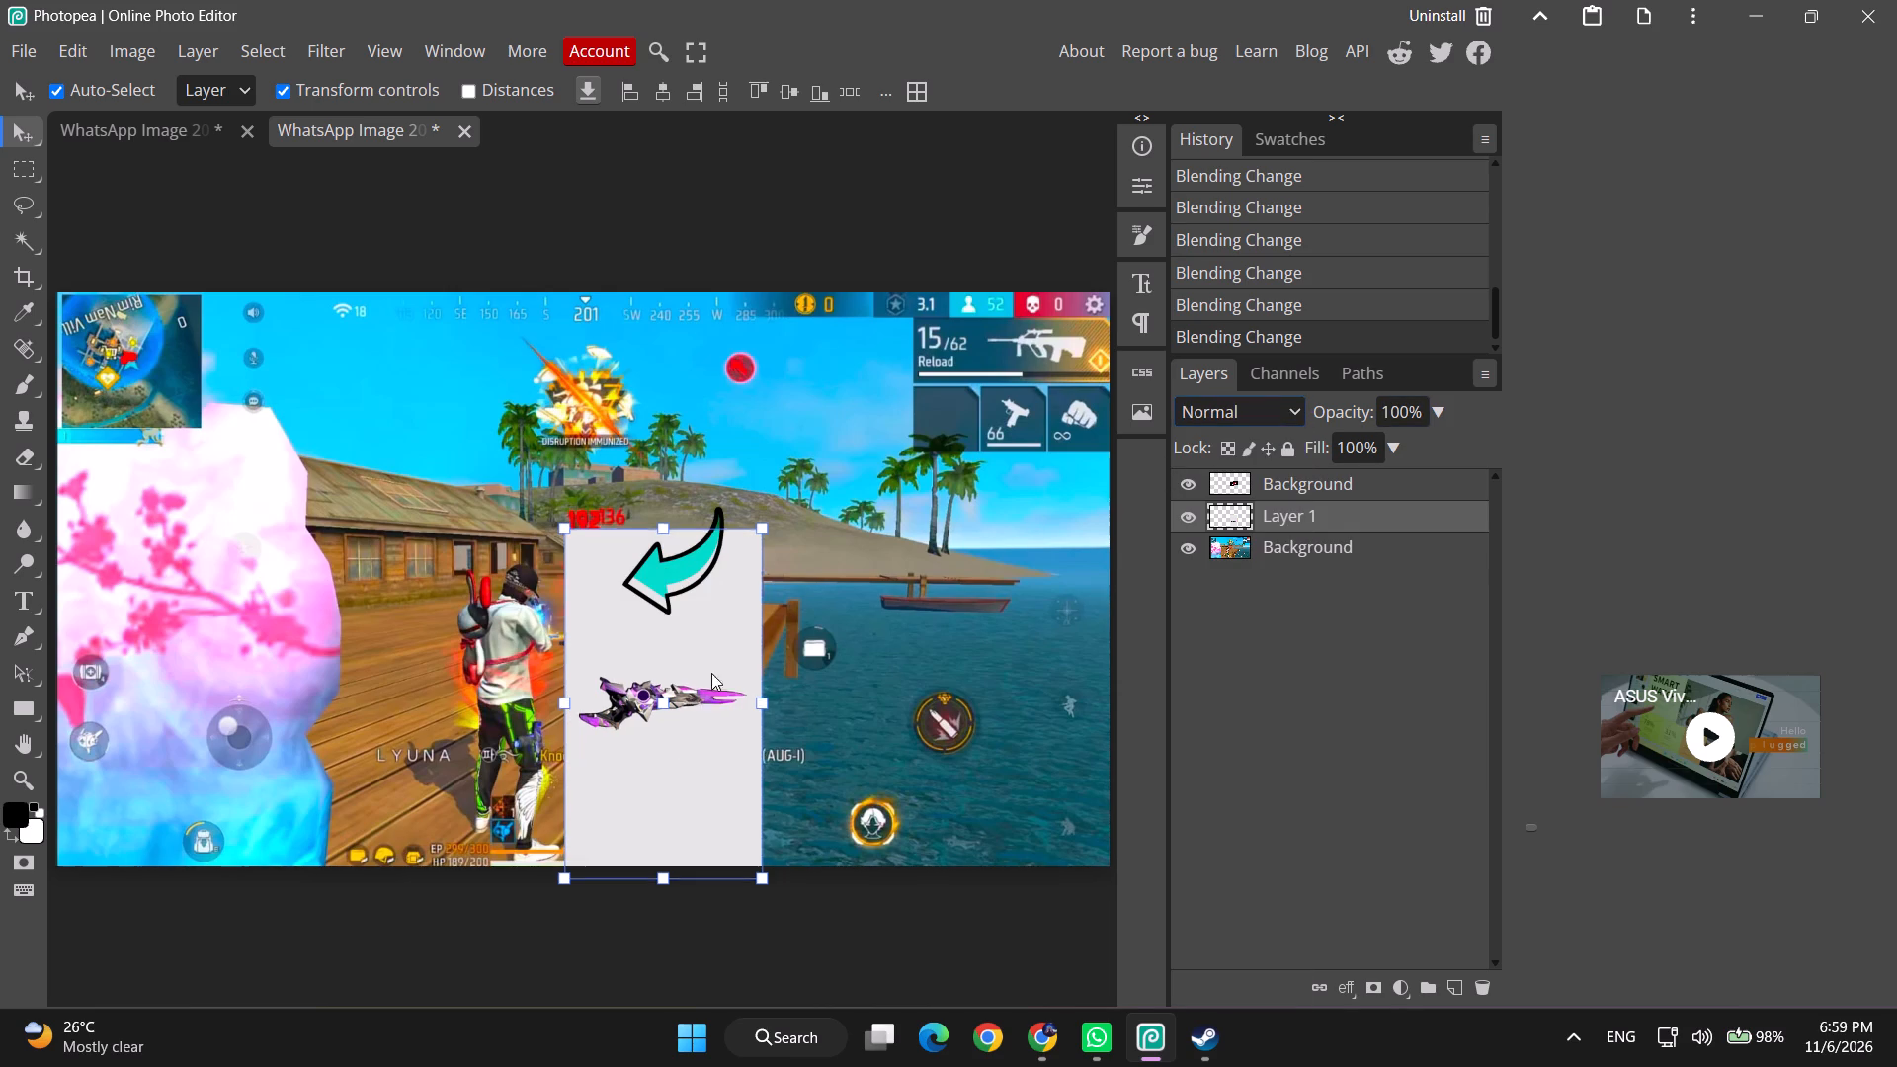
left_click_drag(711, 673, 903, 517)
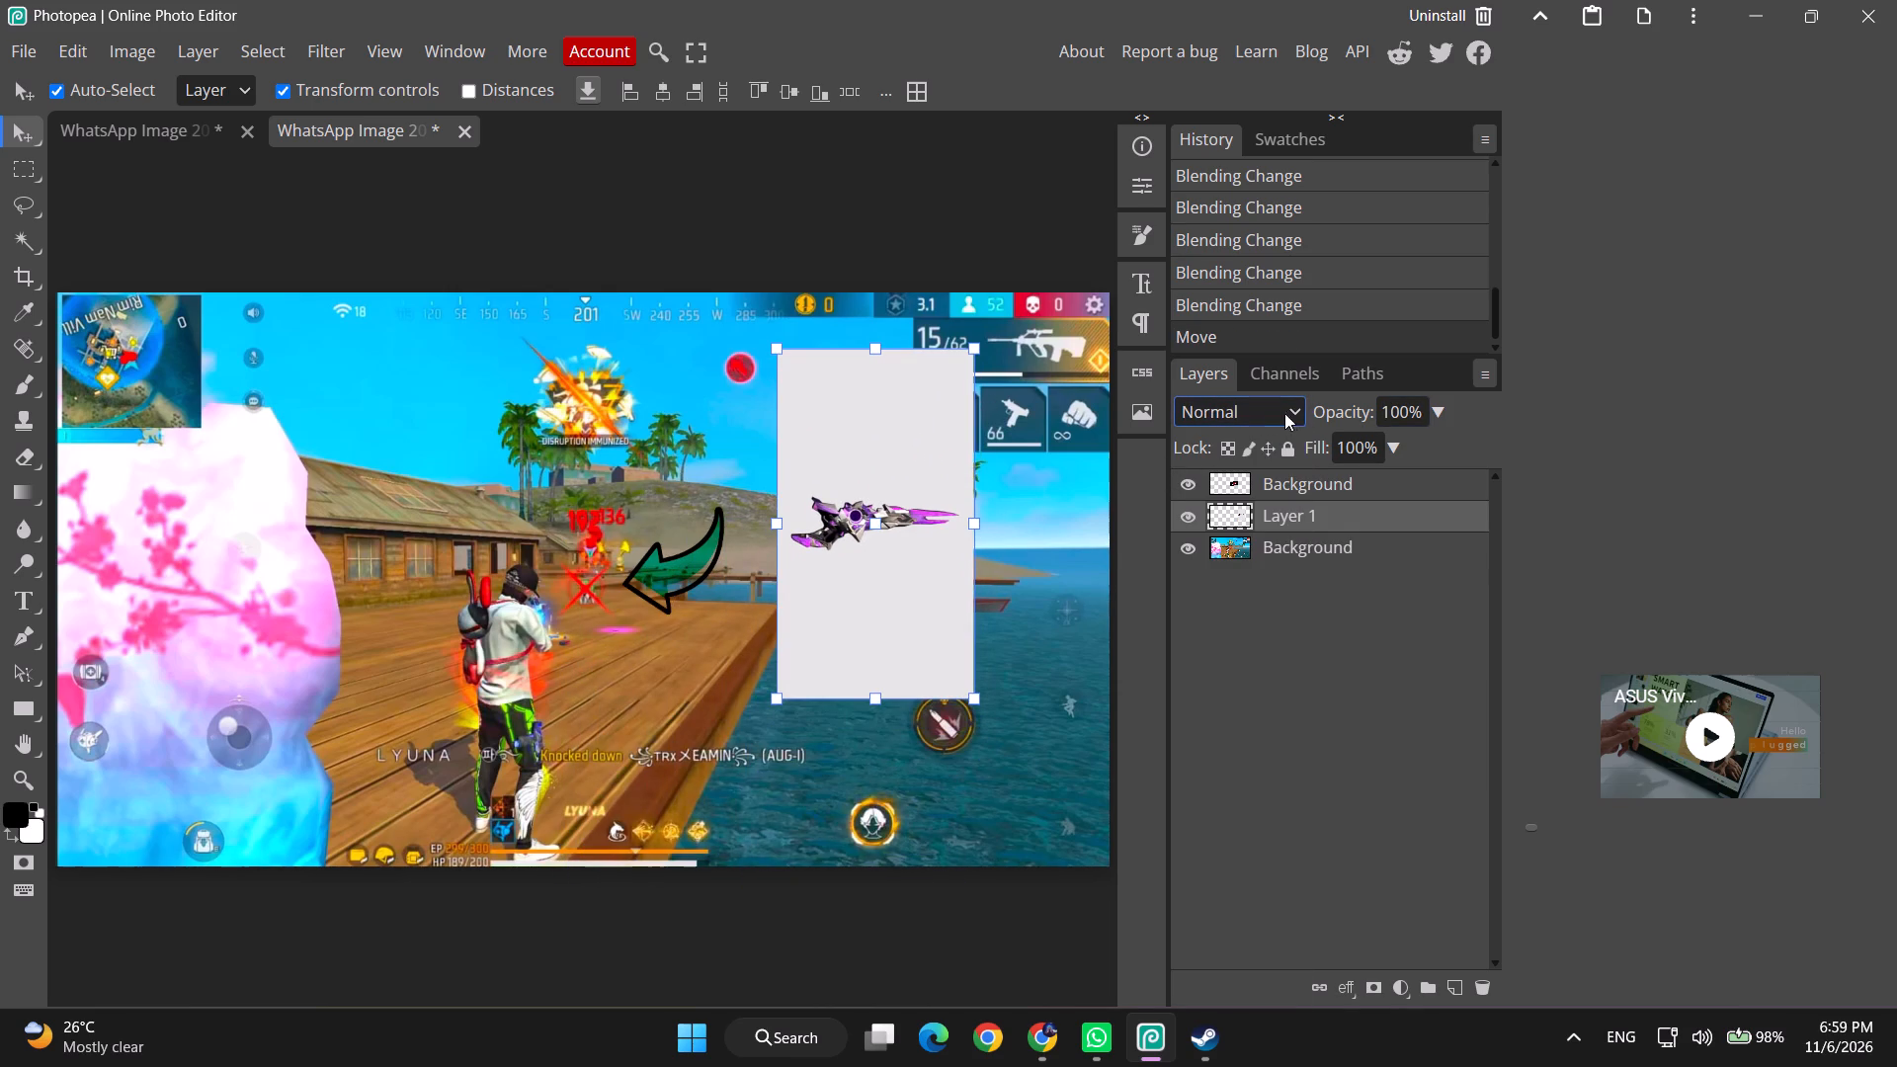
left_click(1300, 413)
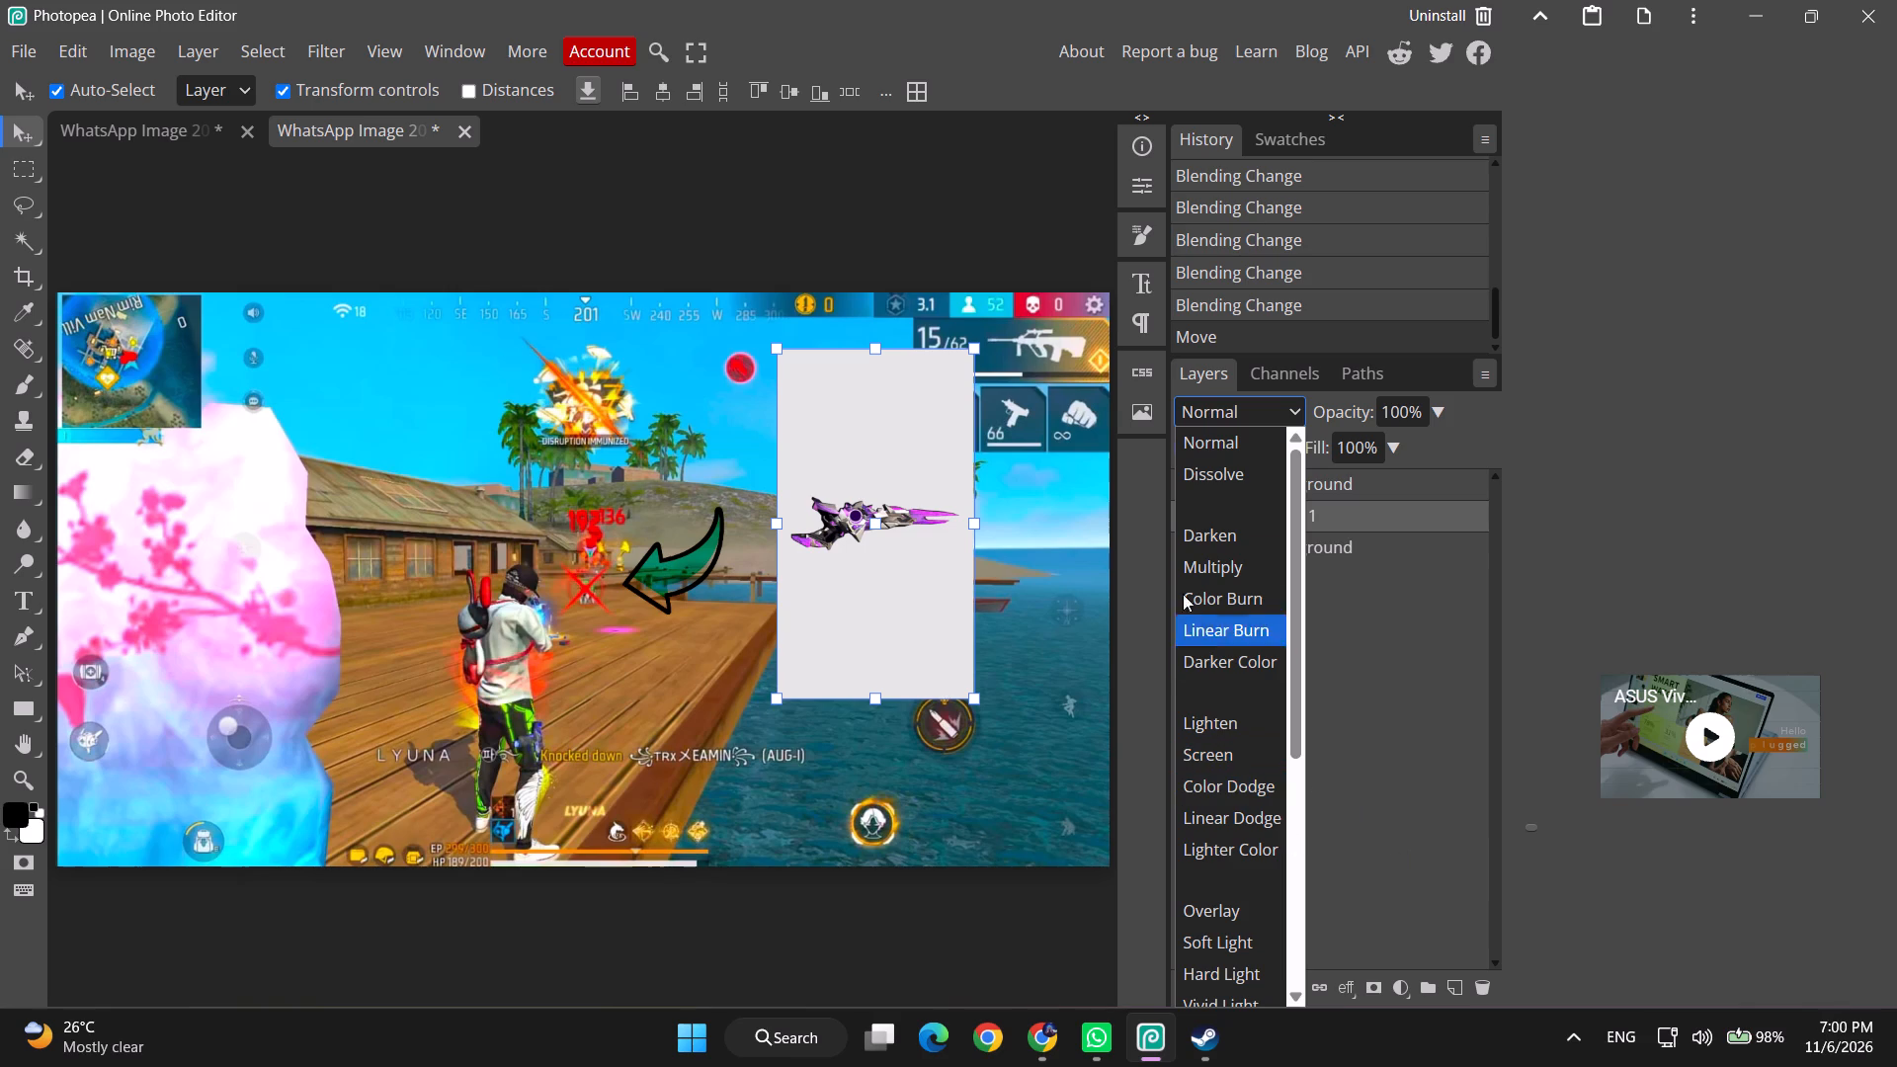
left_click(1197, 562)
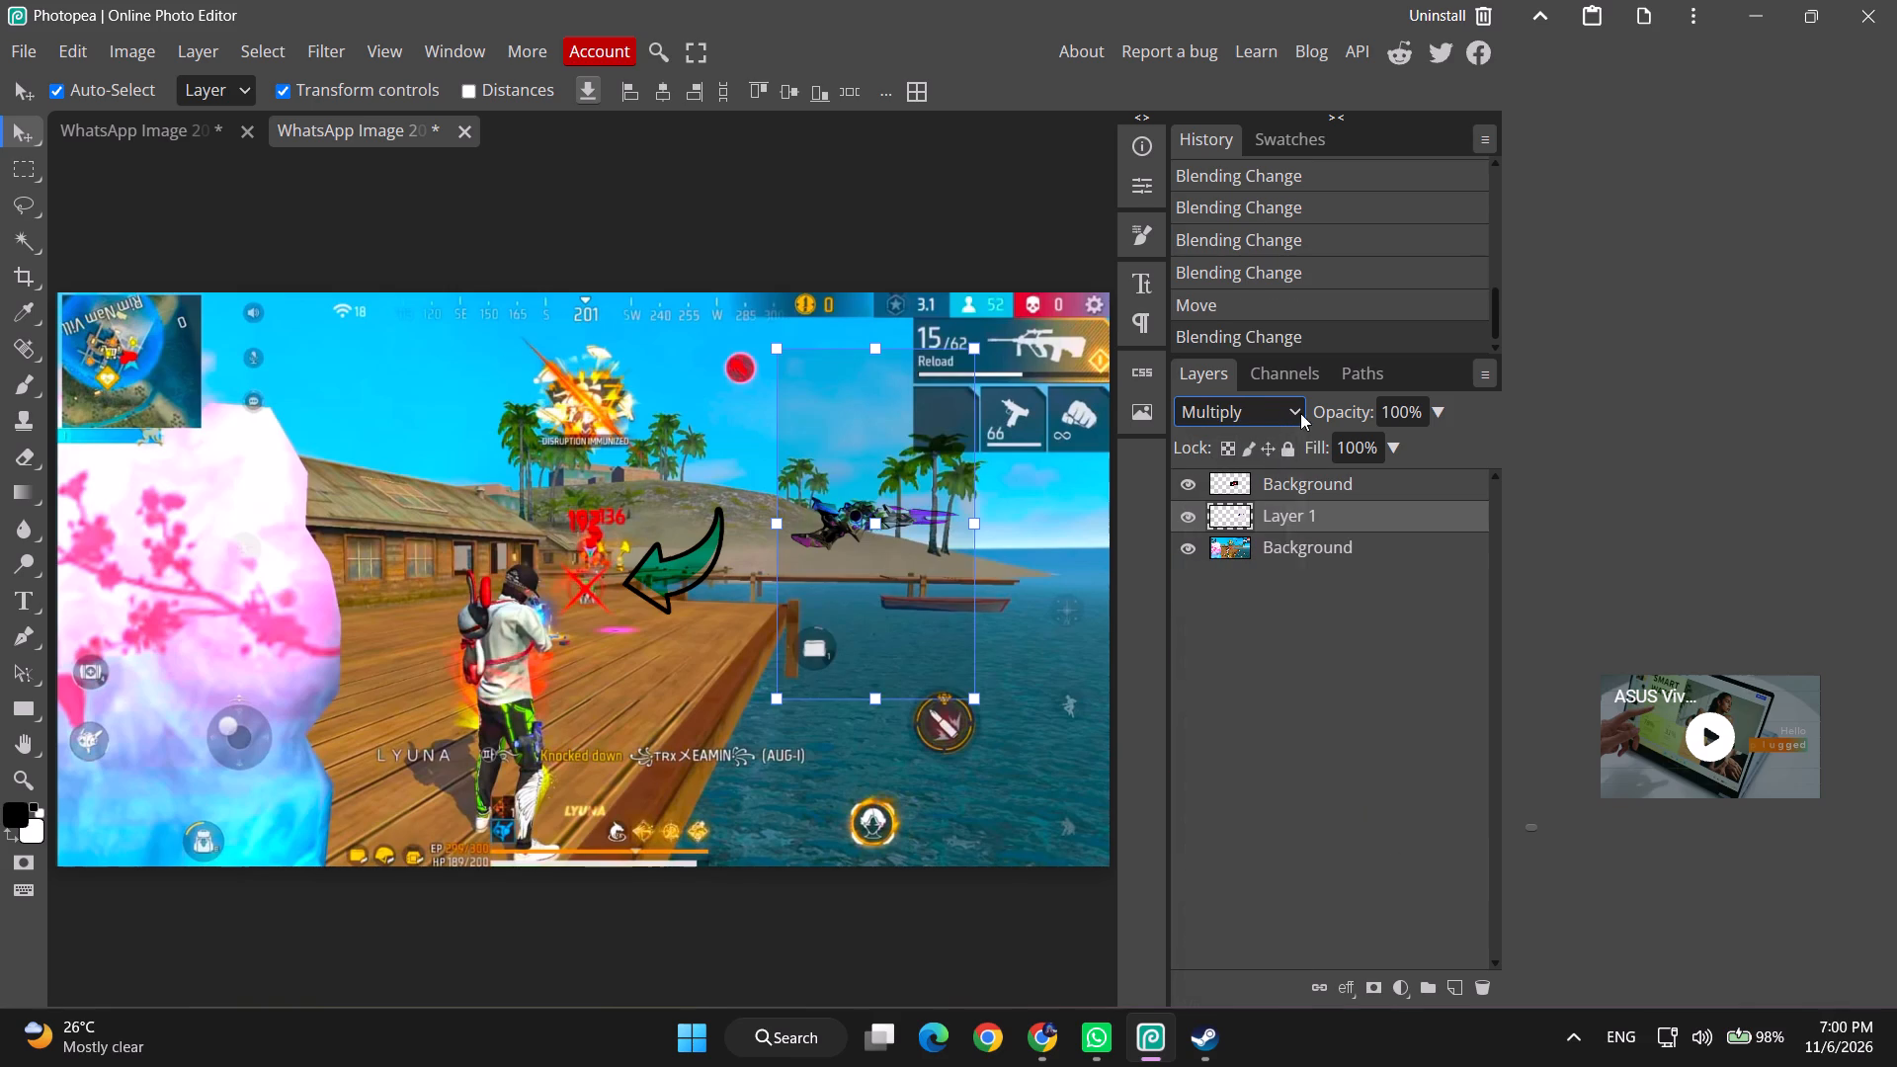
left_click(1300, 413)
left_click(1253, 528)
Move the weapon layer onto the dock beside the player, just below the teal arrow.
left_click_drag(891, 546, 854, 621)
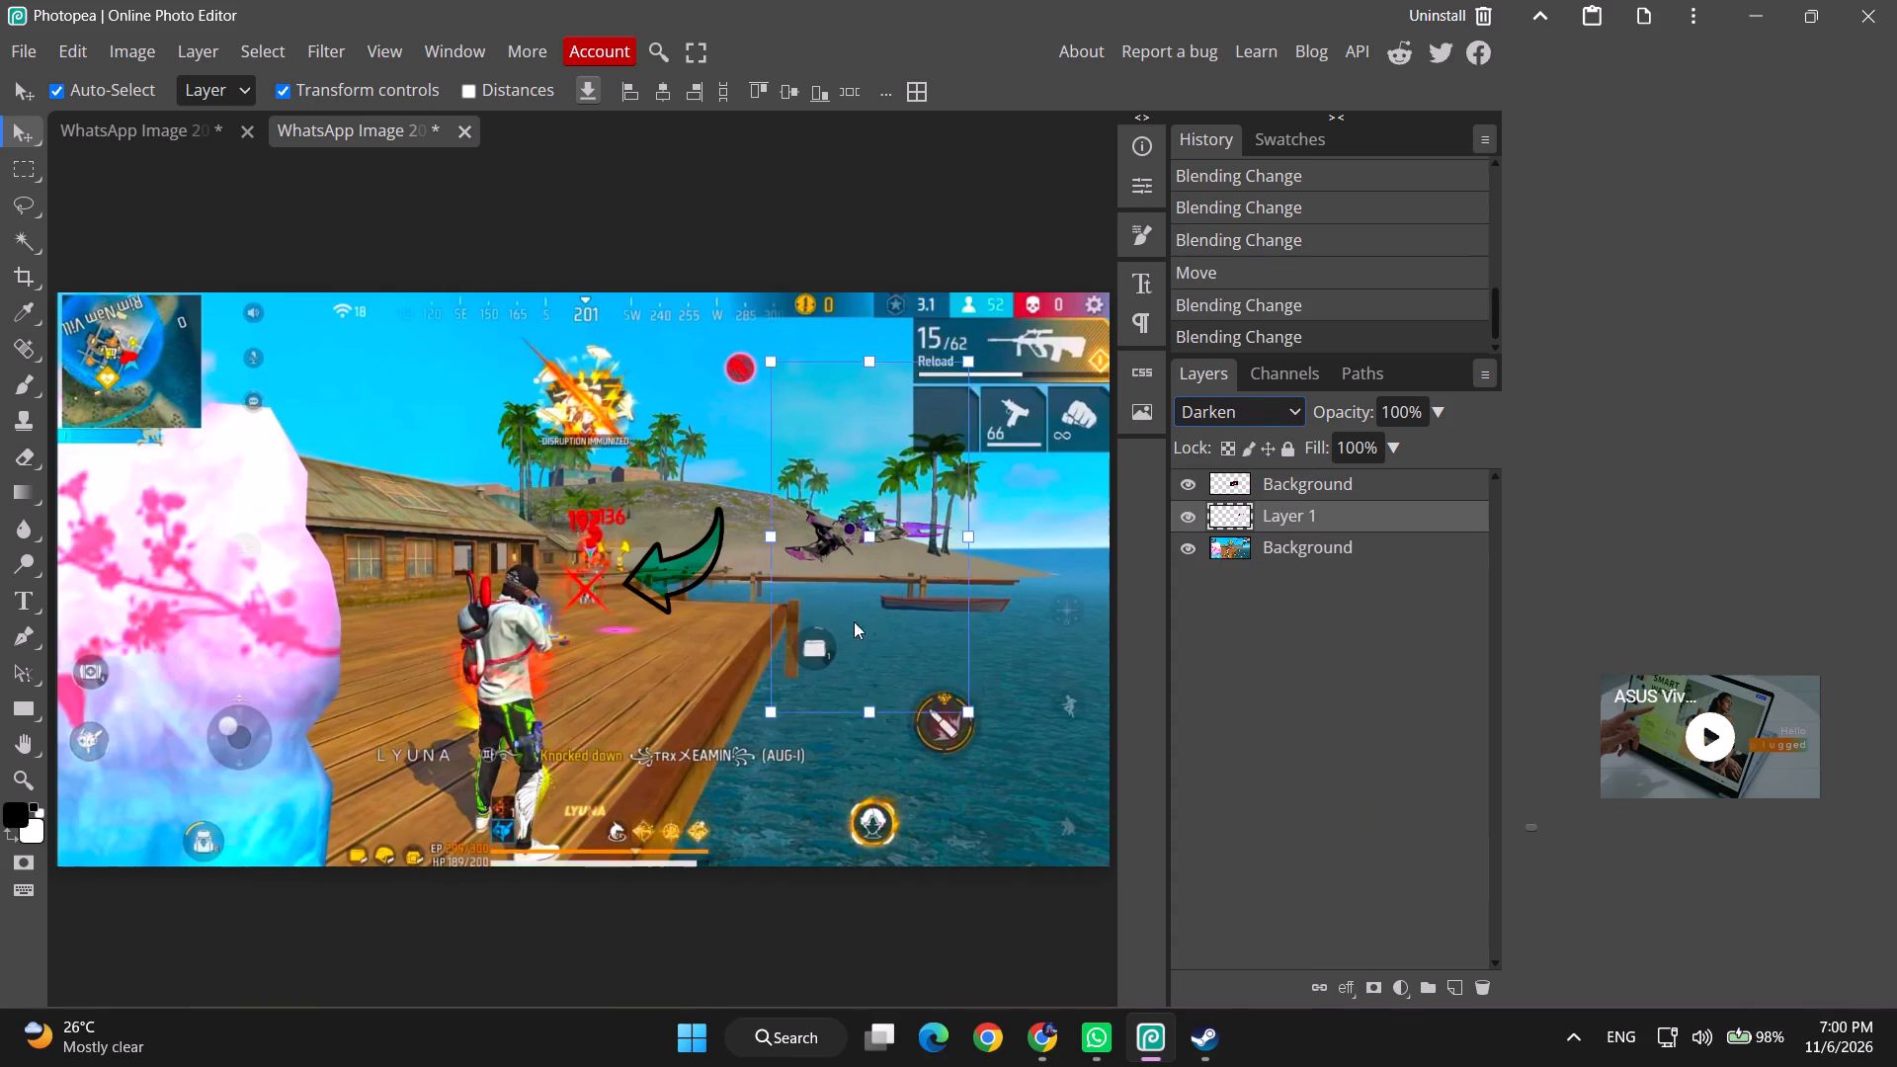
left_click_drag(854, 621, 657, 687)
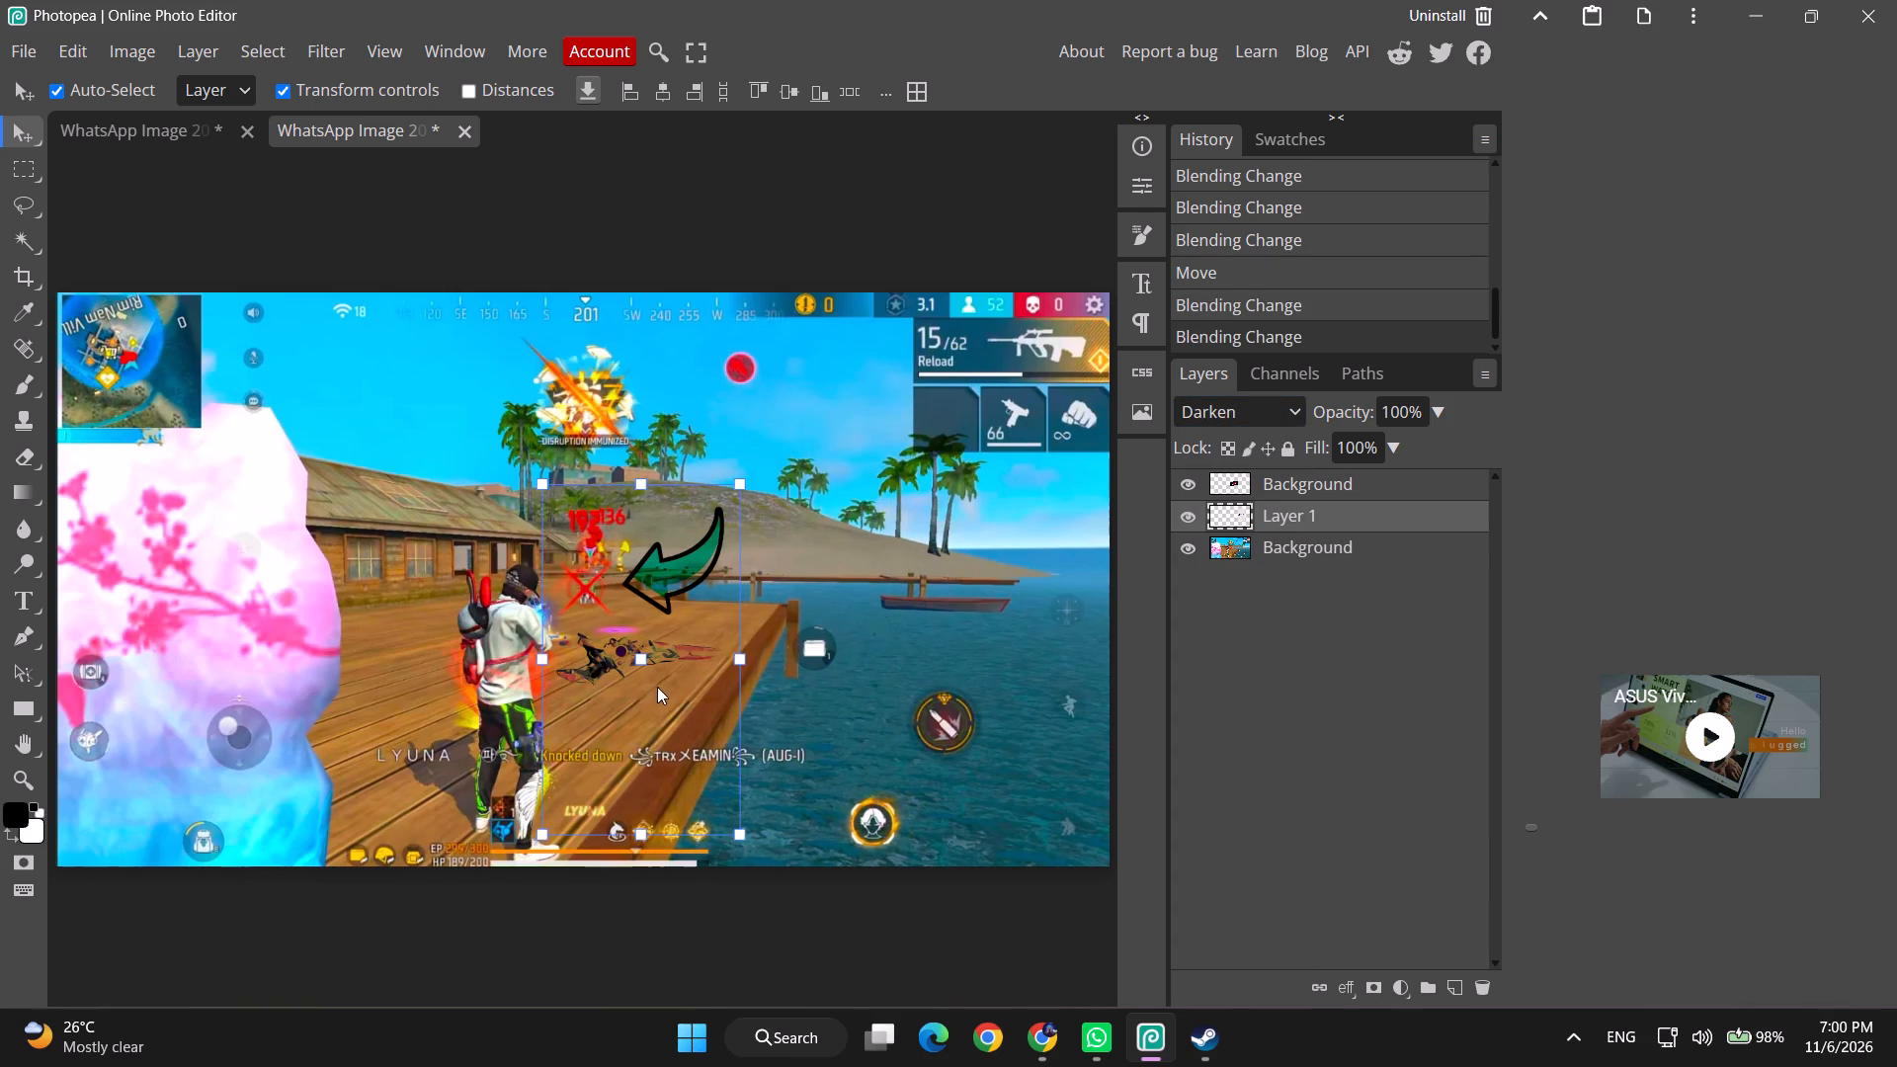
left_click_drag(657, 687, 657, 692)
Set the weapon layer's blend mode to Normal.
left_click(1248, 411)
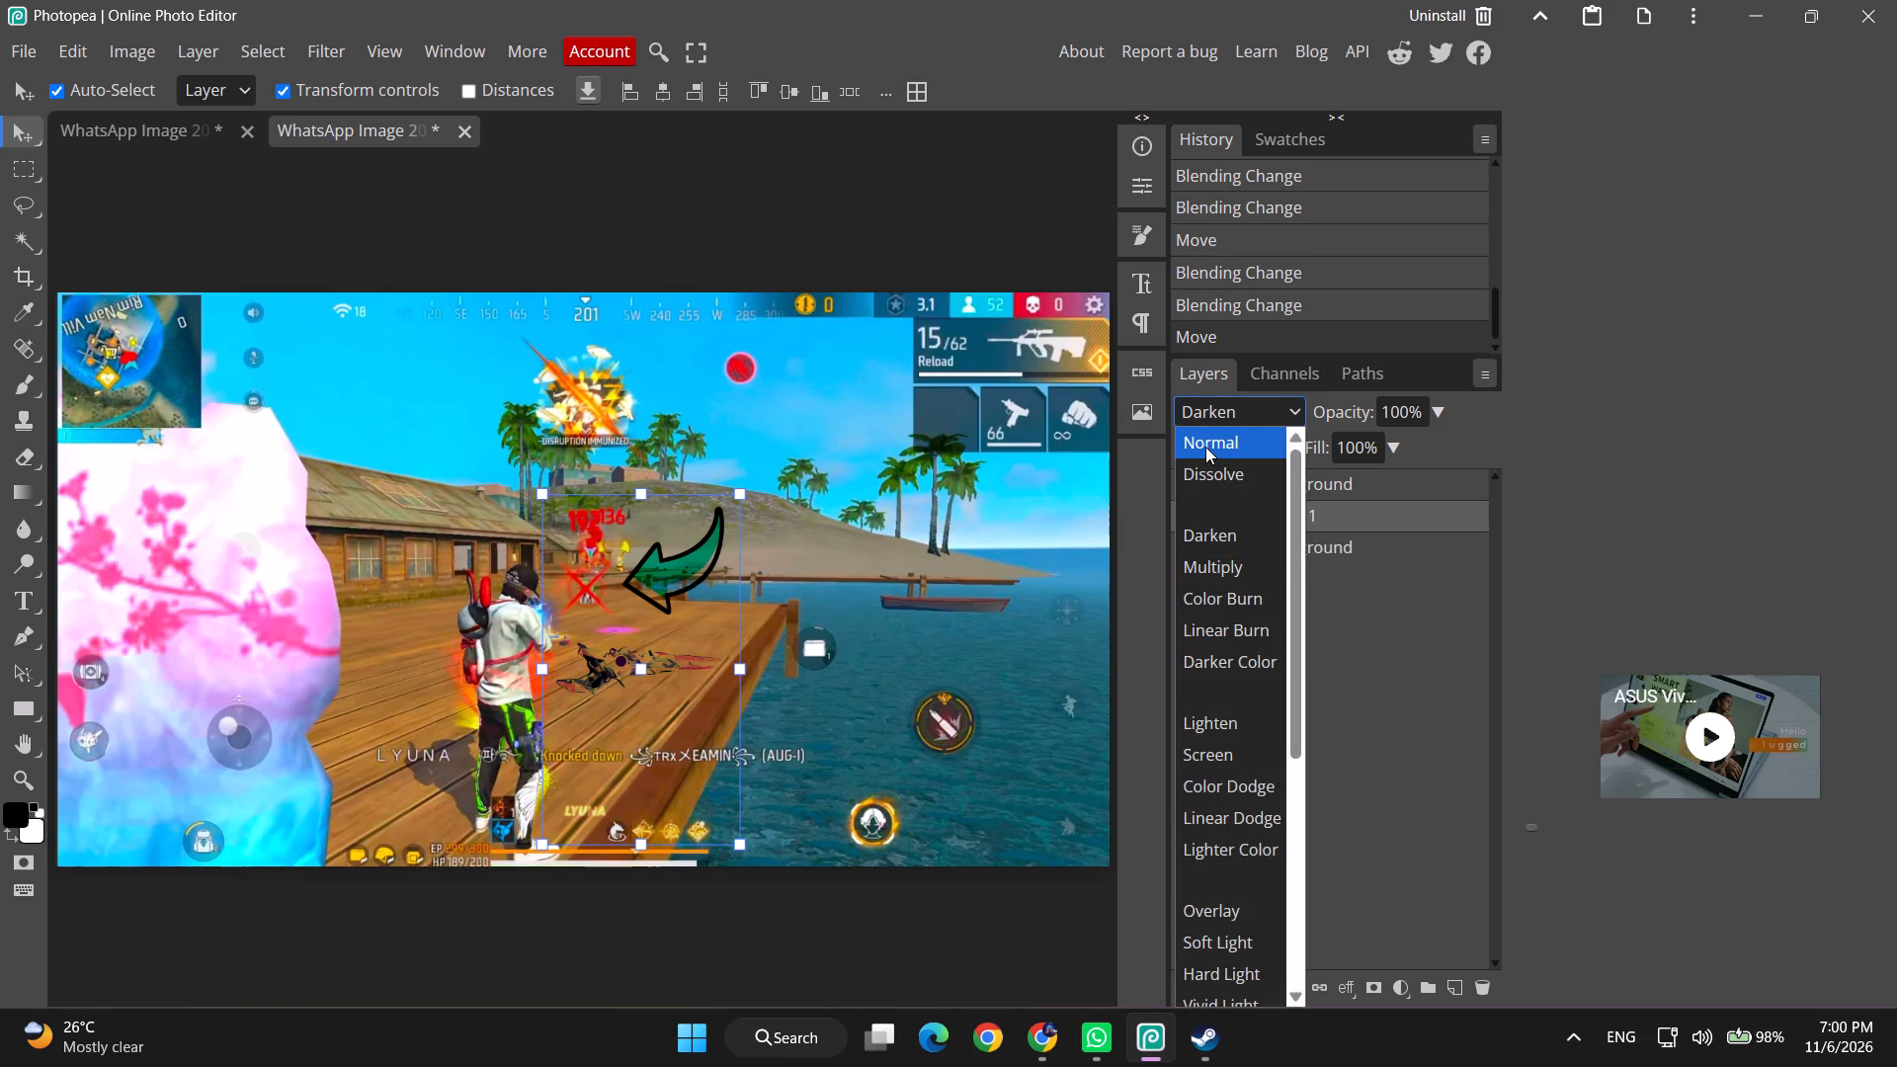
left_click(1205, 447)
left_click_drag(681, 653, 683, 653)
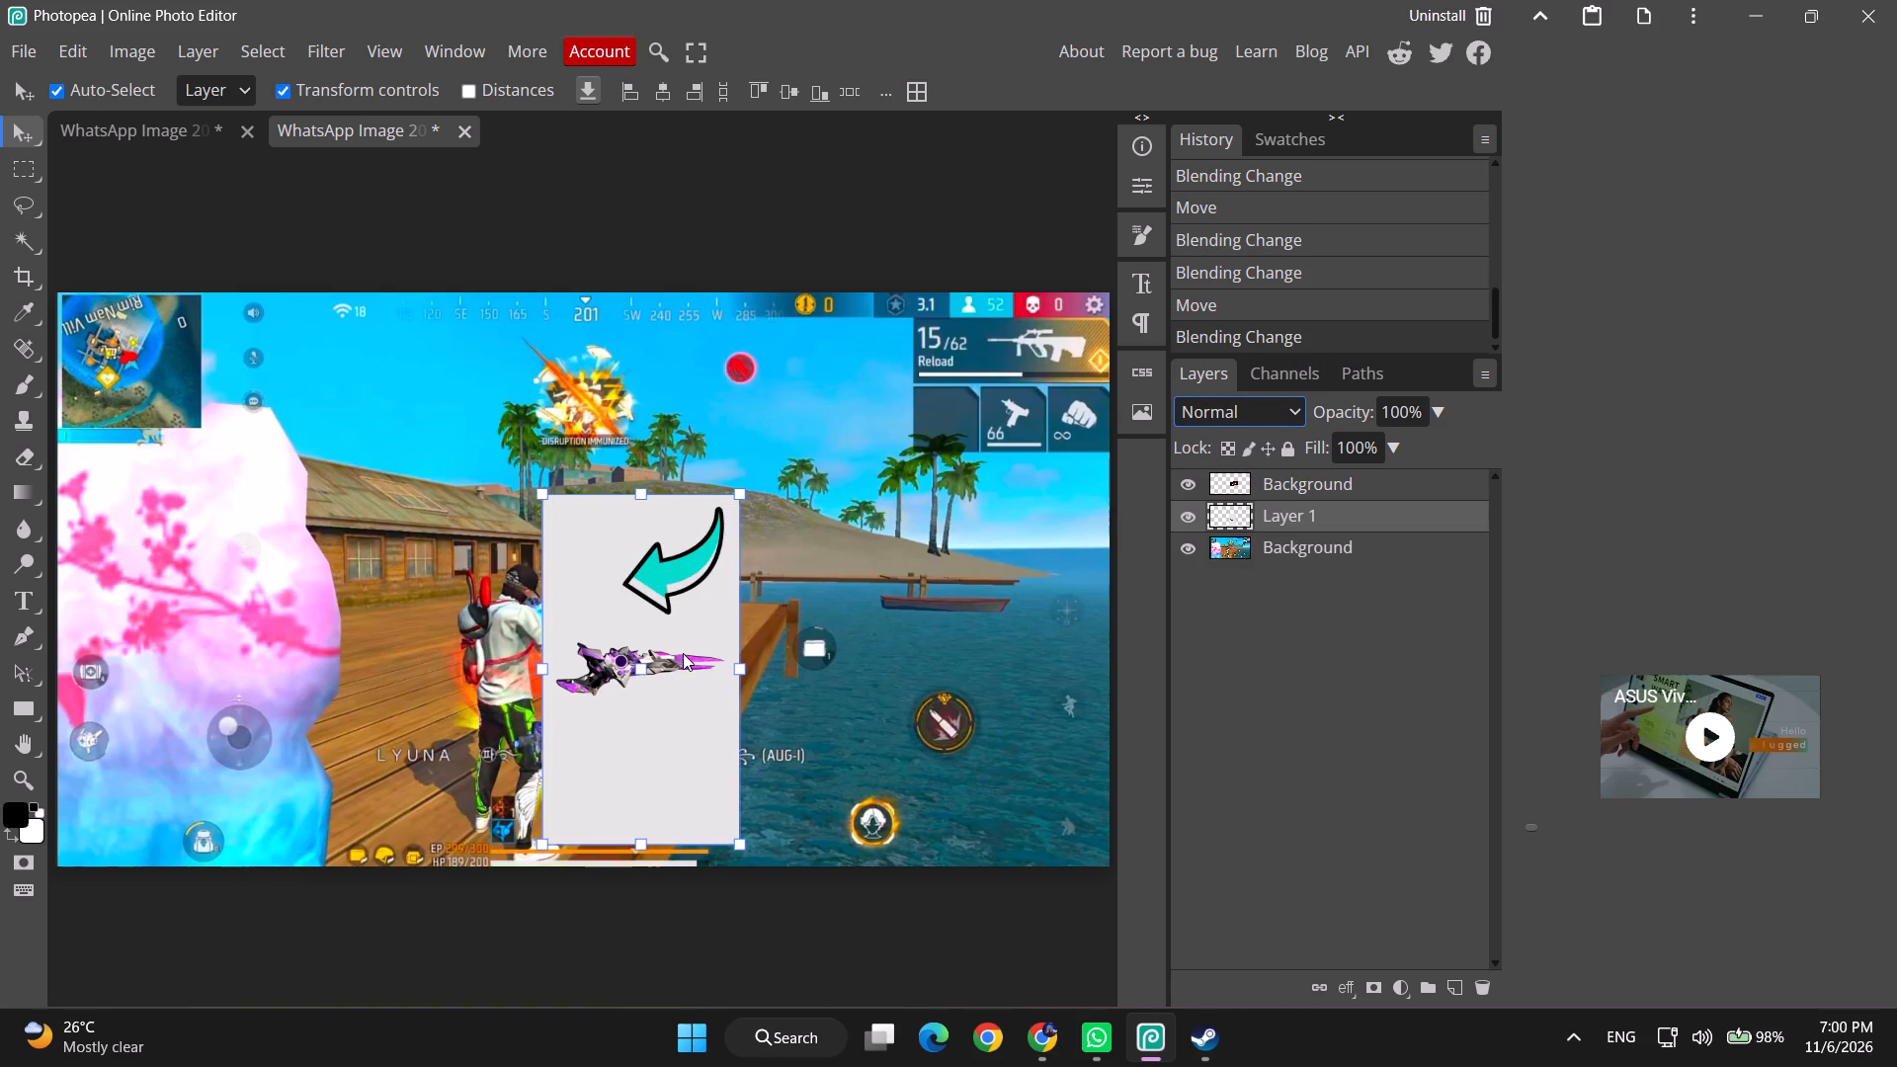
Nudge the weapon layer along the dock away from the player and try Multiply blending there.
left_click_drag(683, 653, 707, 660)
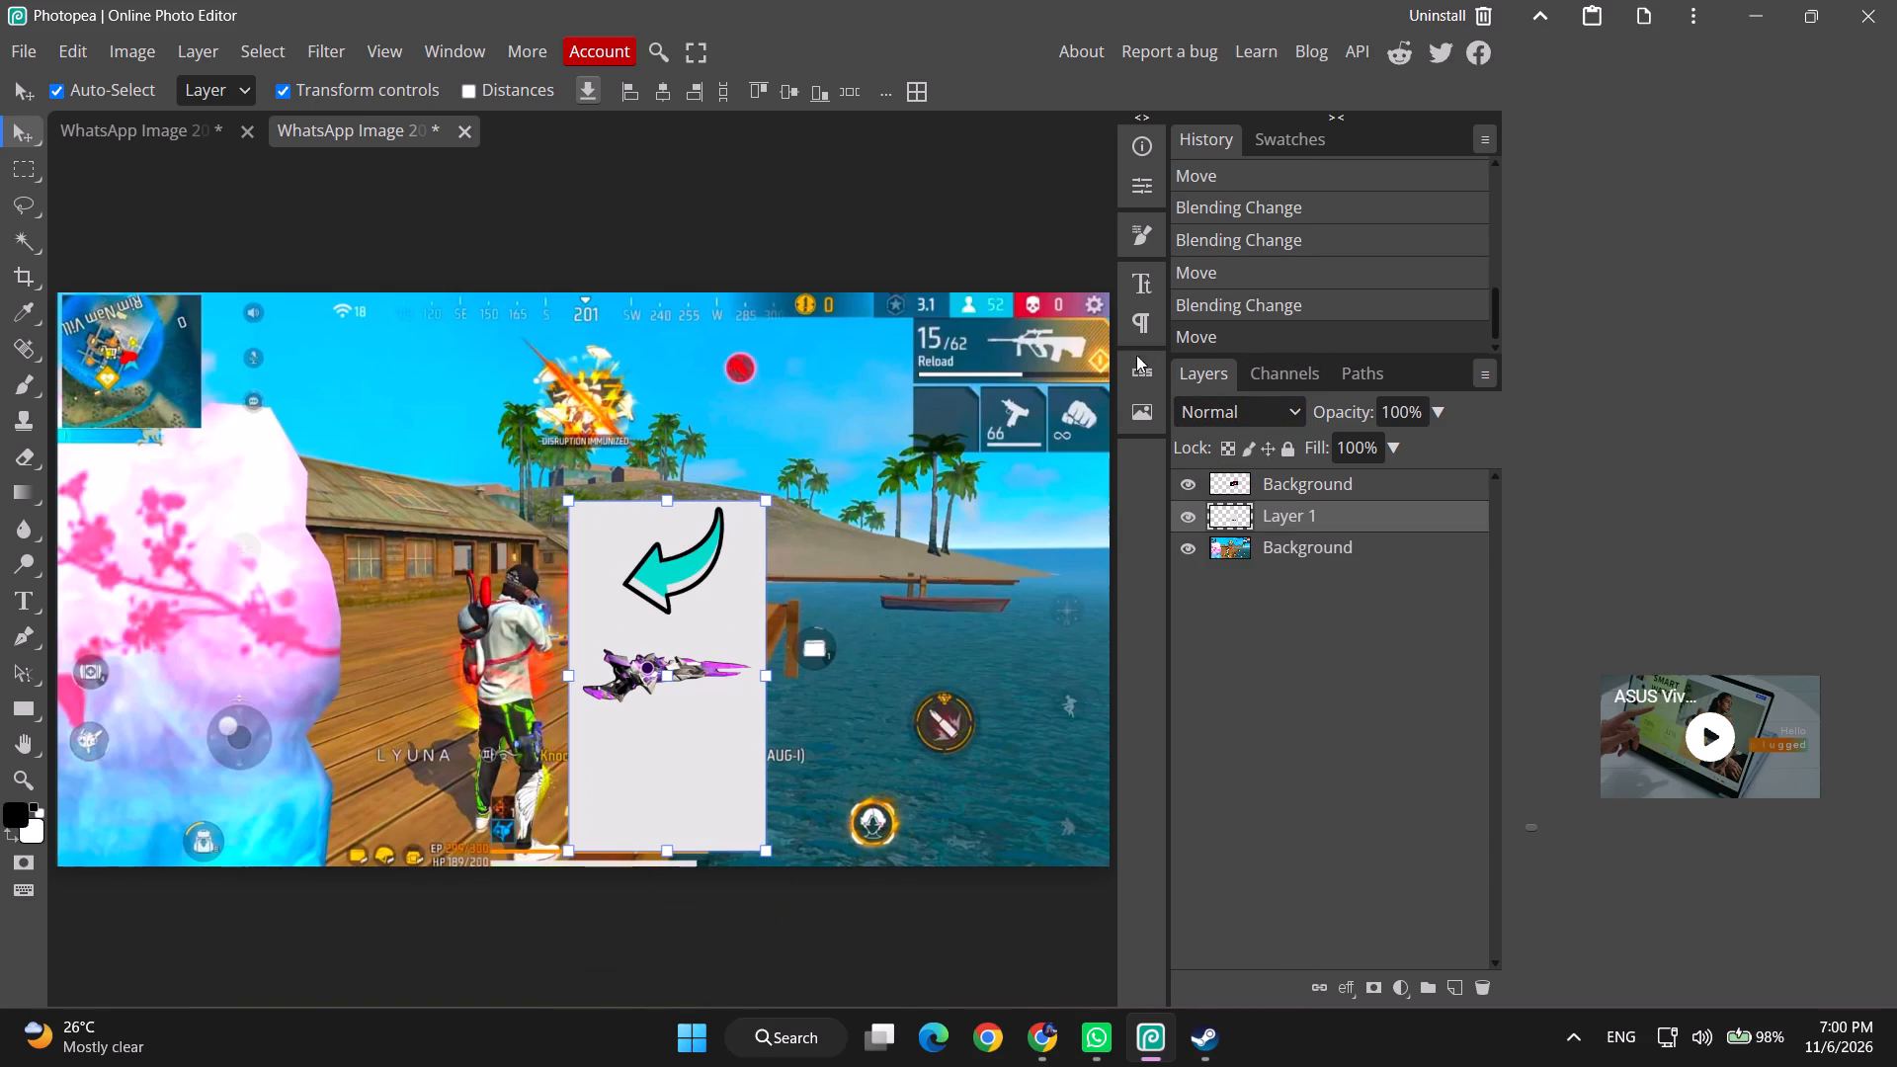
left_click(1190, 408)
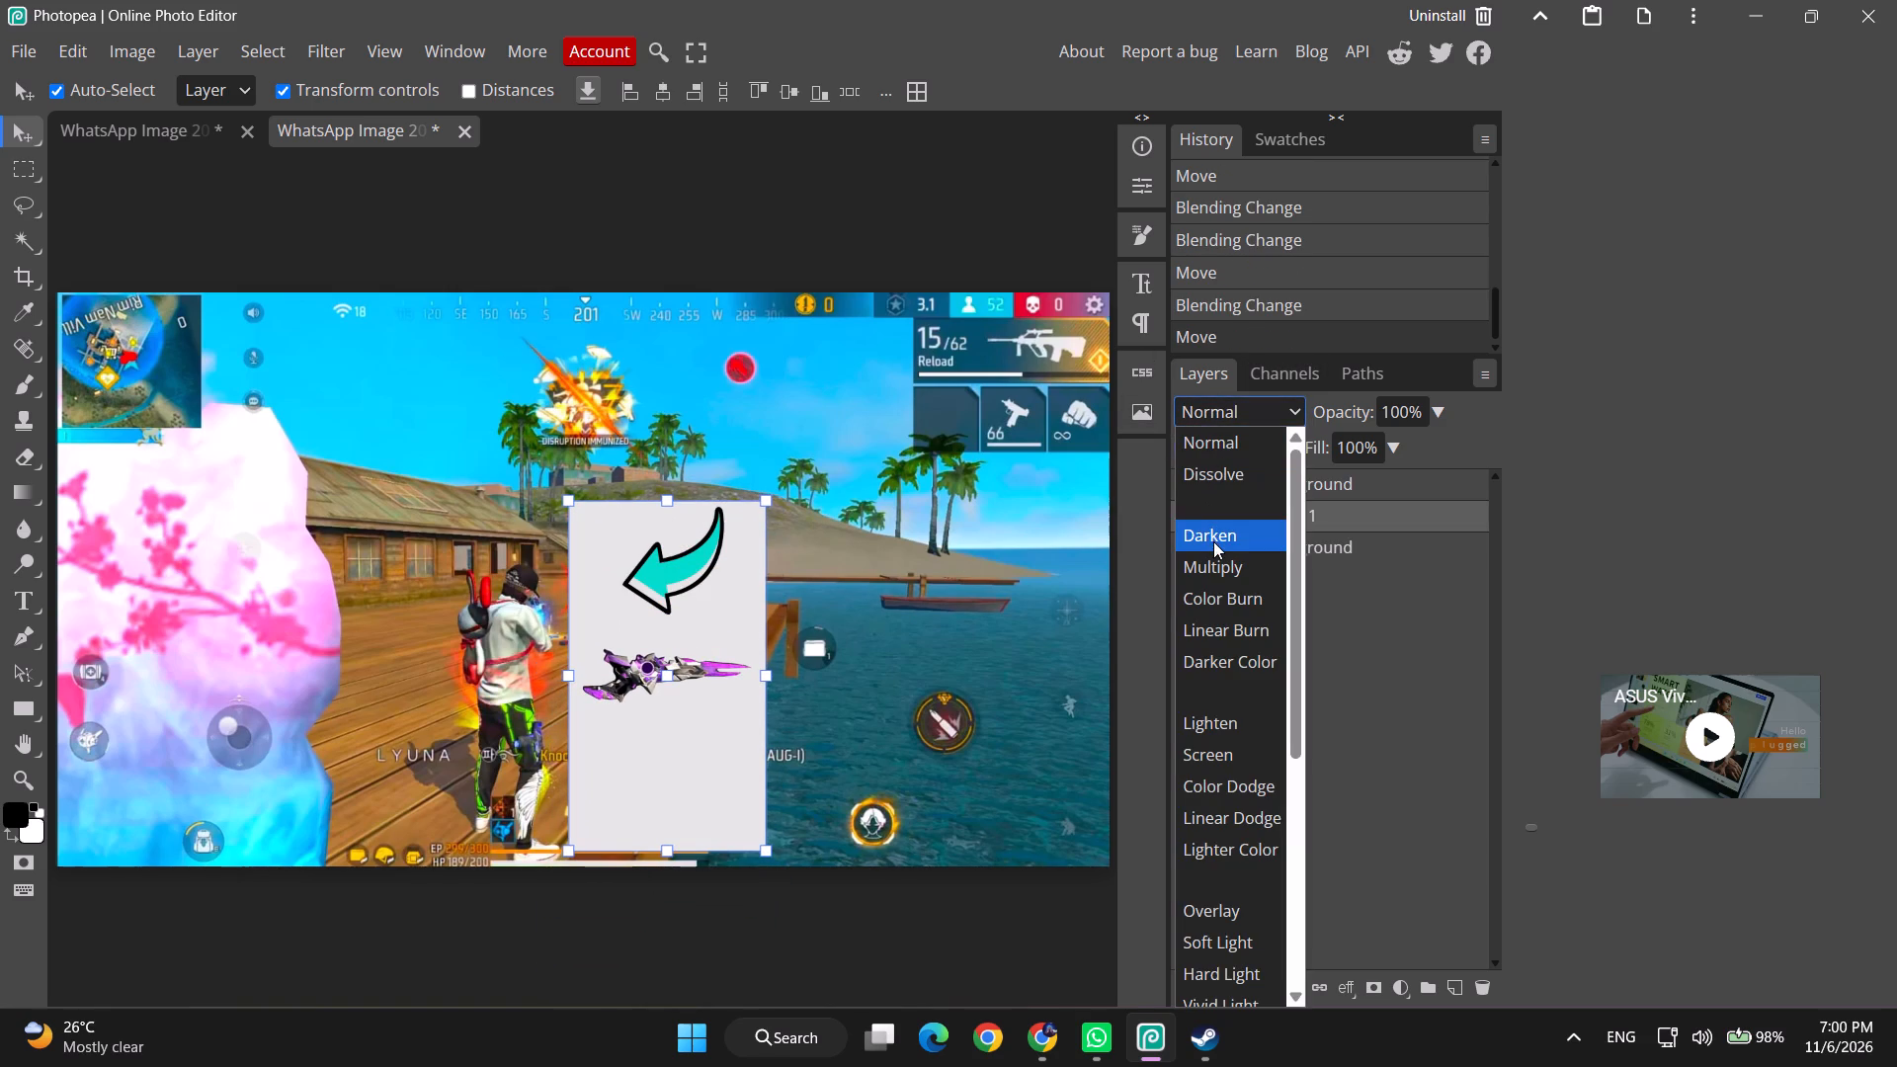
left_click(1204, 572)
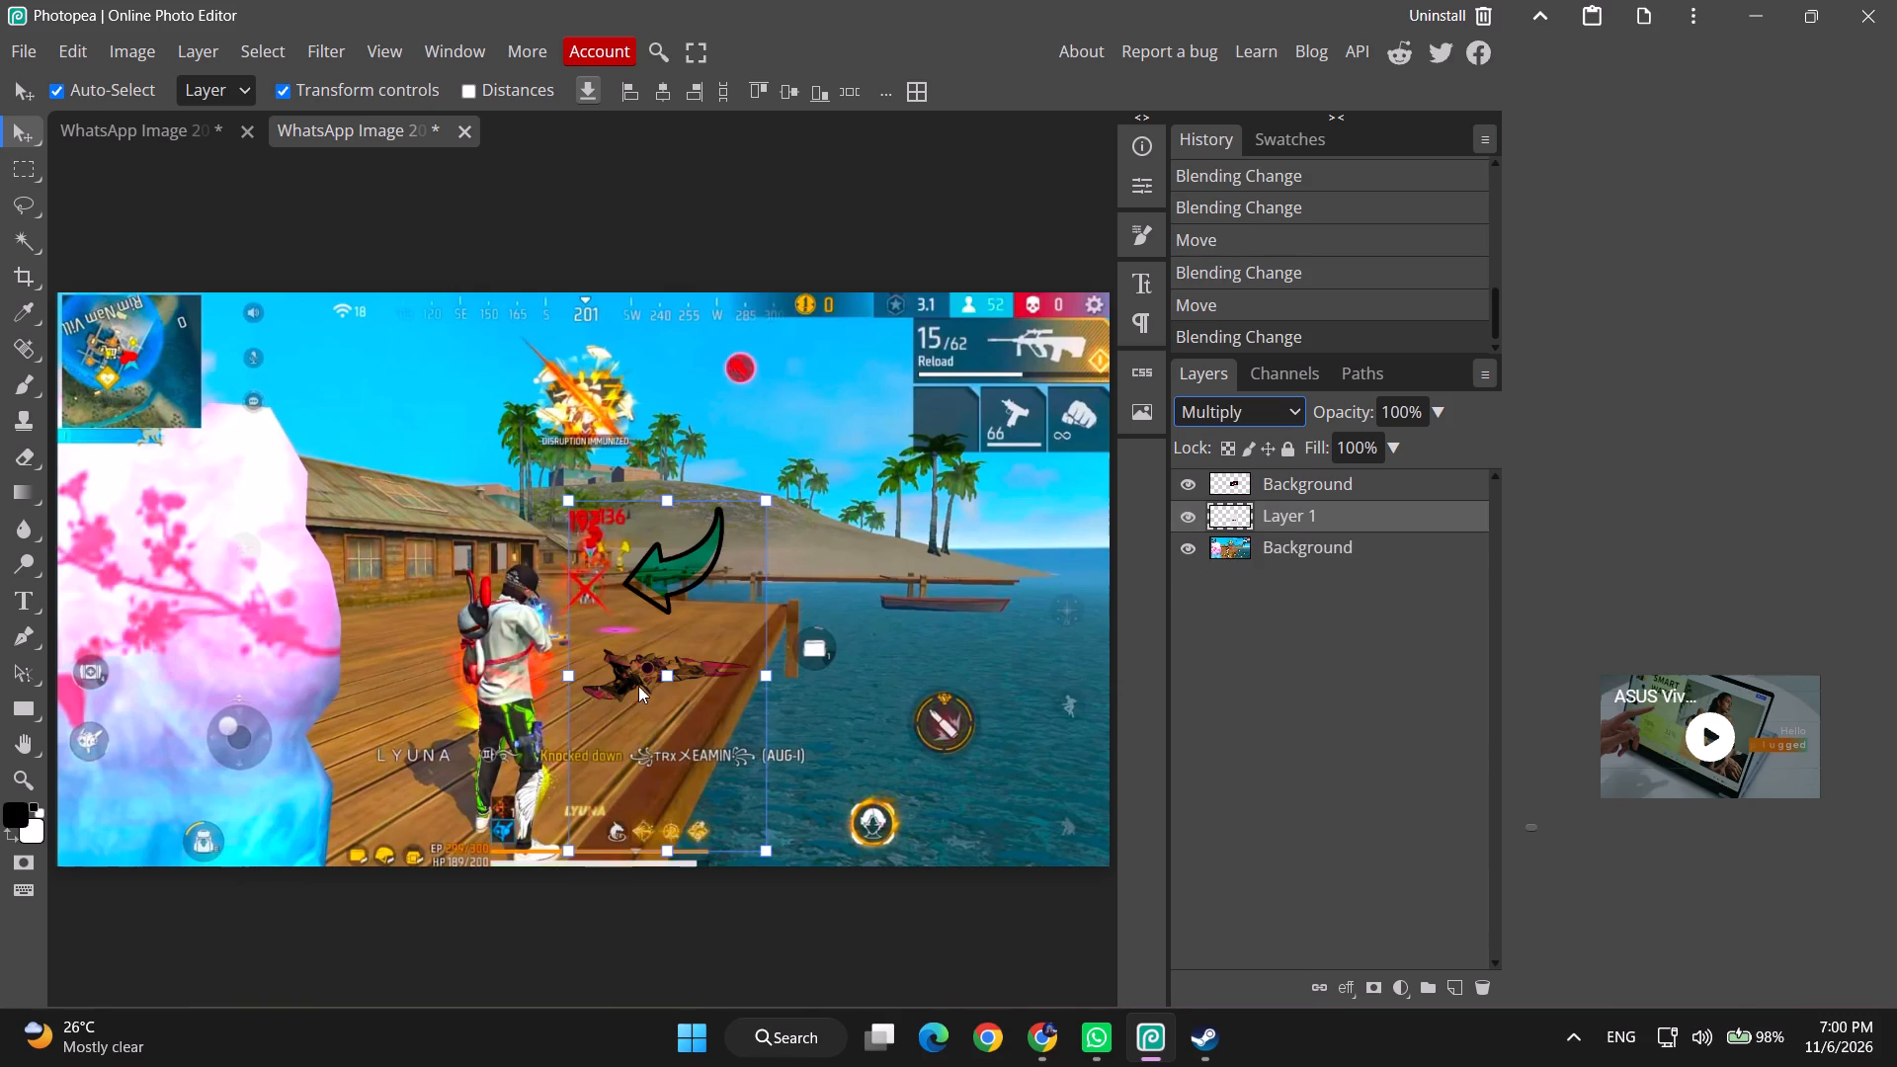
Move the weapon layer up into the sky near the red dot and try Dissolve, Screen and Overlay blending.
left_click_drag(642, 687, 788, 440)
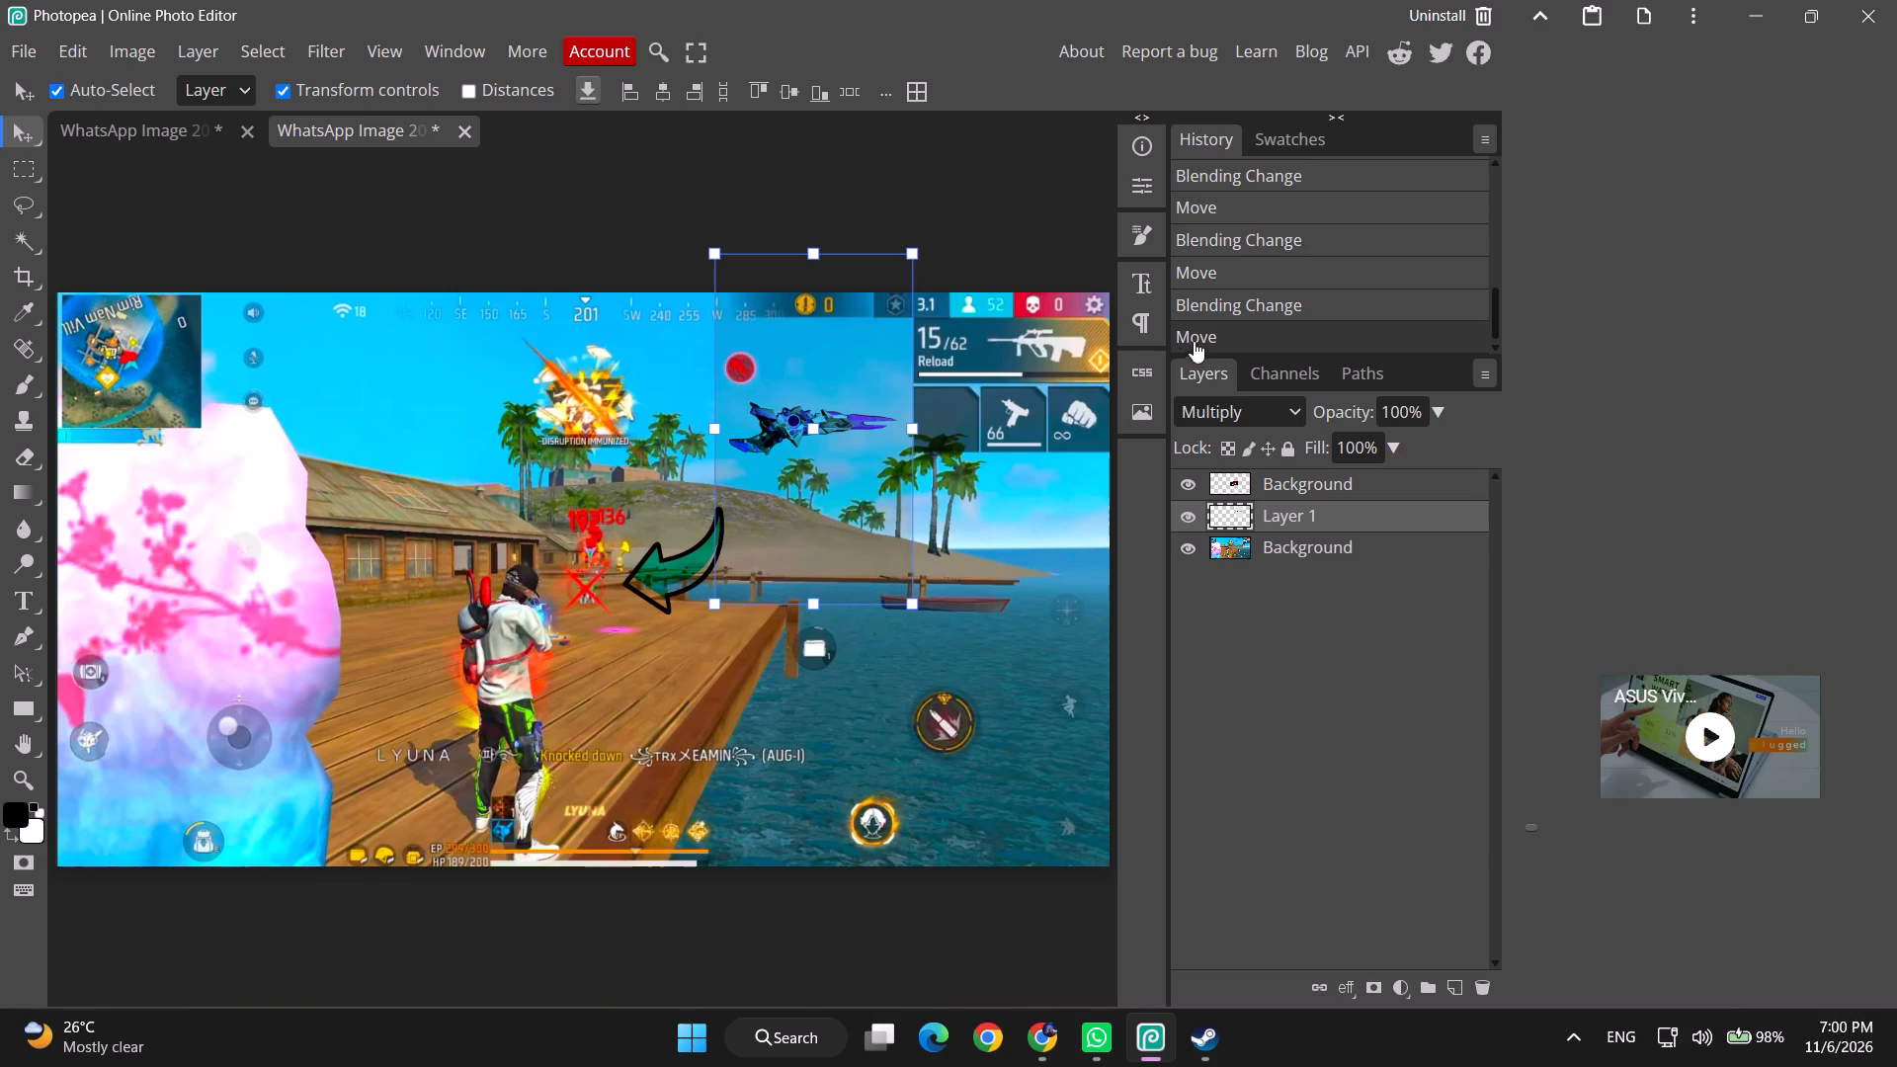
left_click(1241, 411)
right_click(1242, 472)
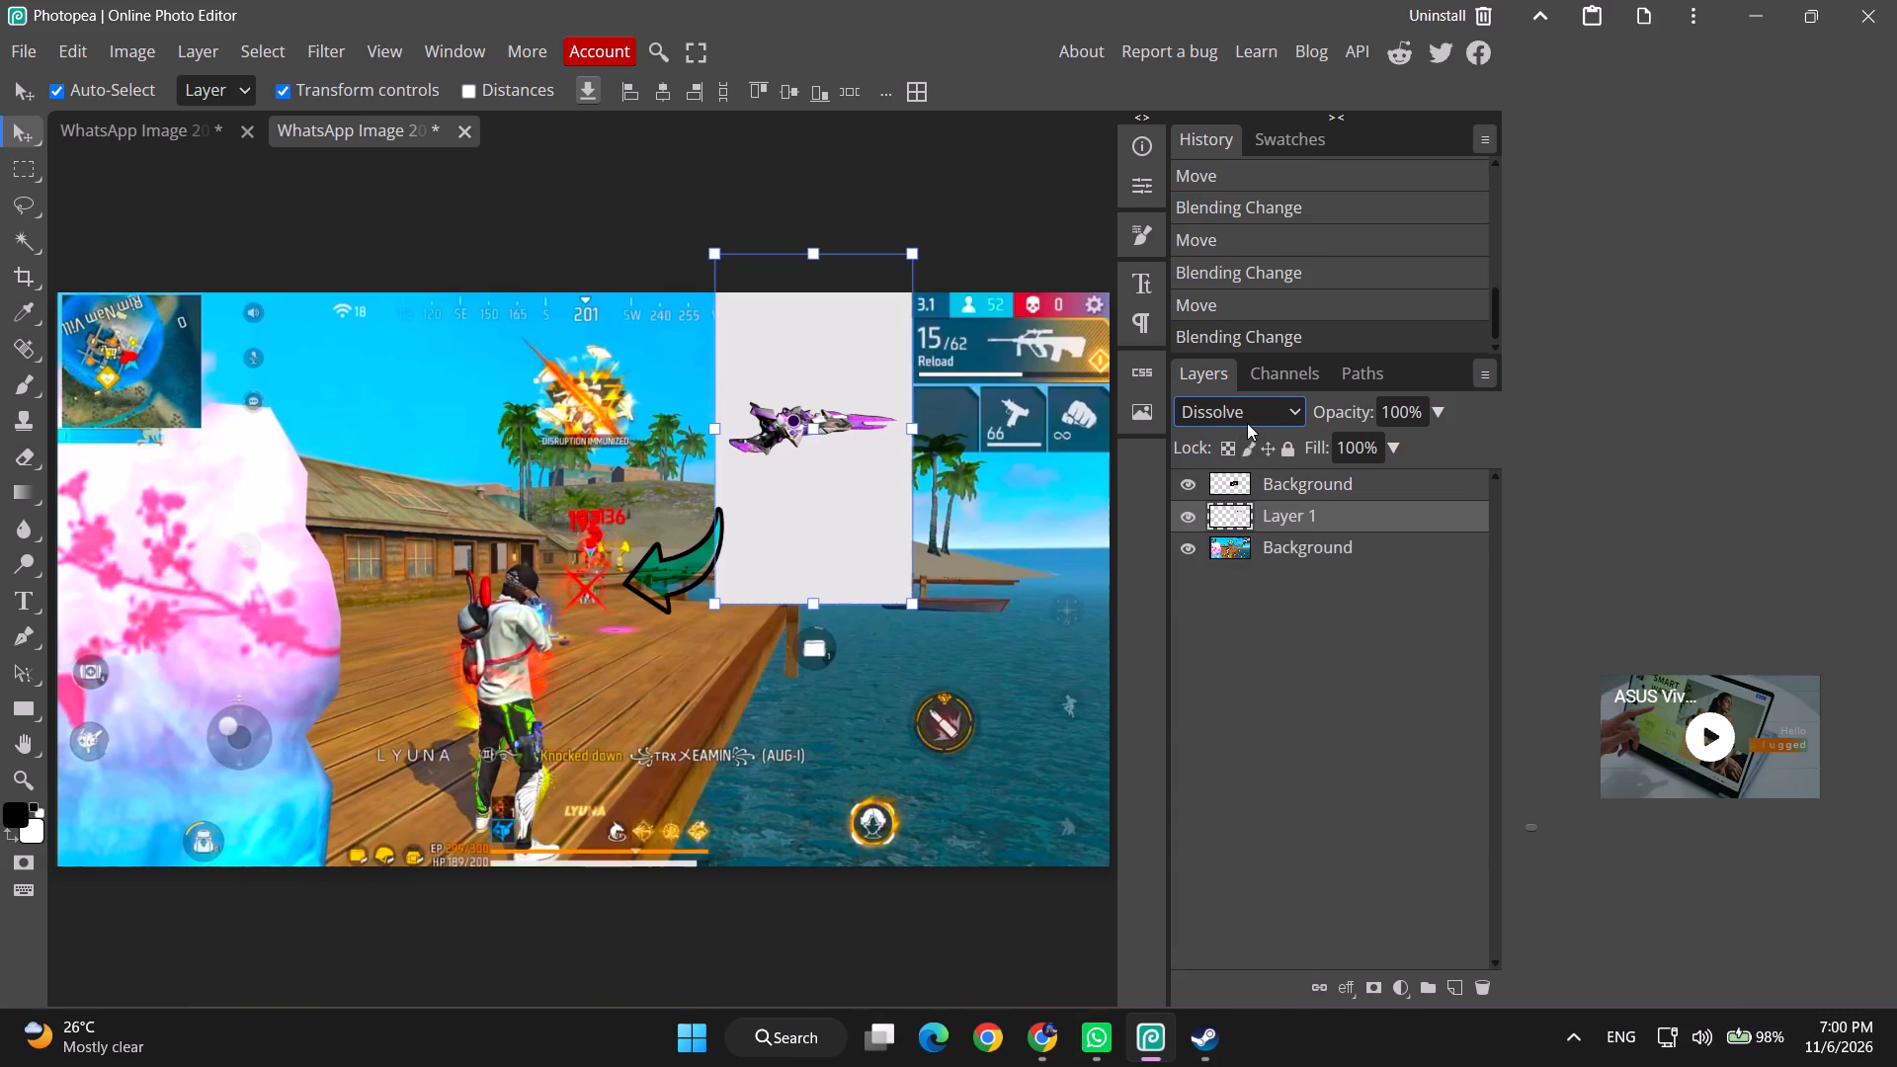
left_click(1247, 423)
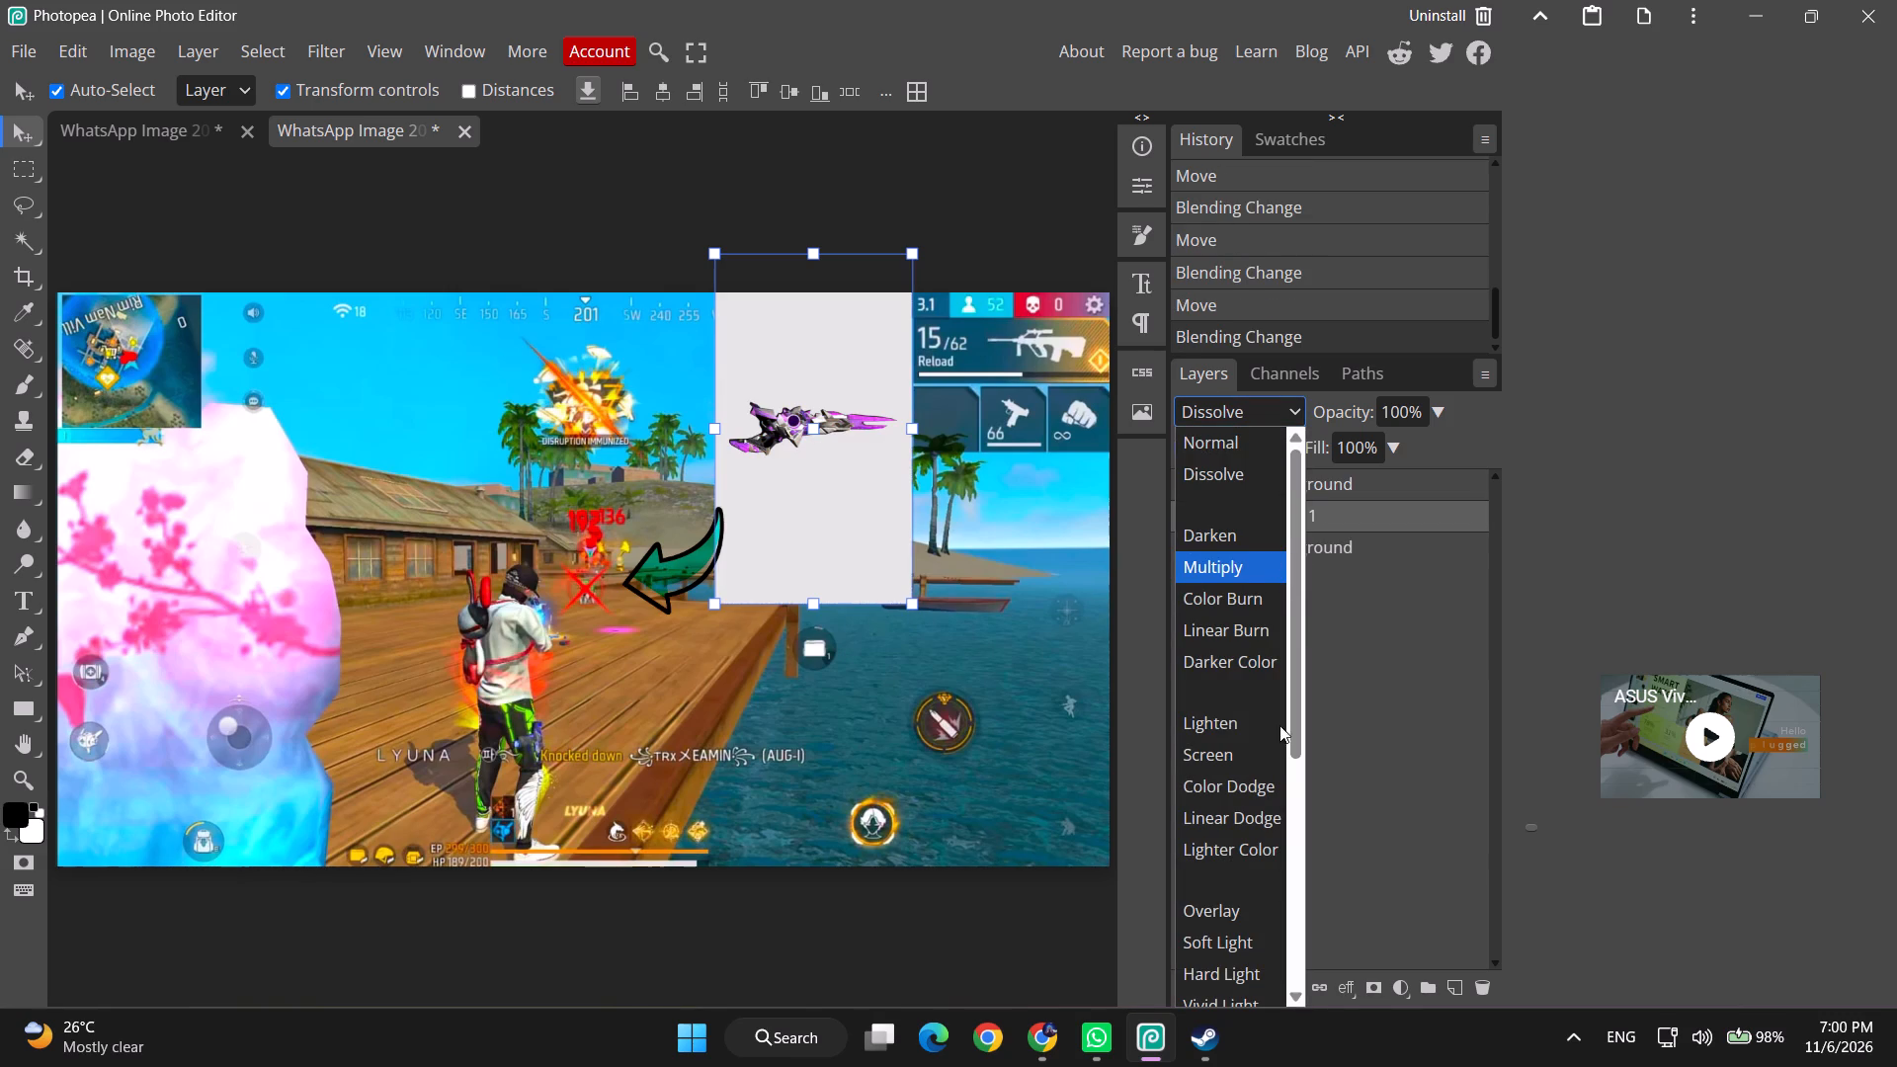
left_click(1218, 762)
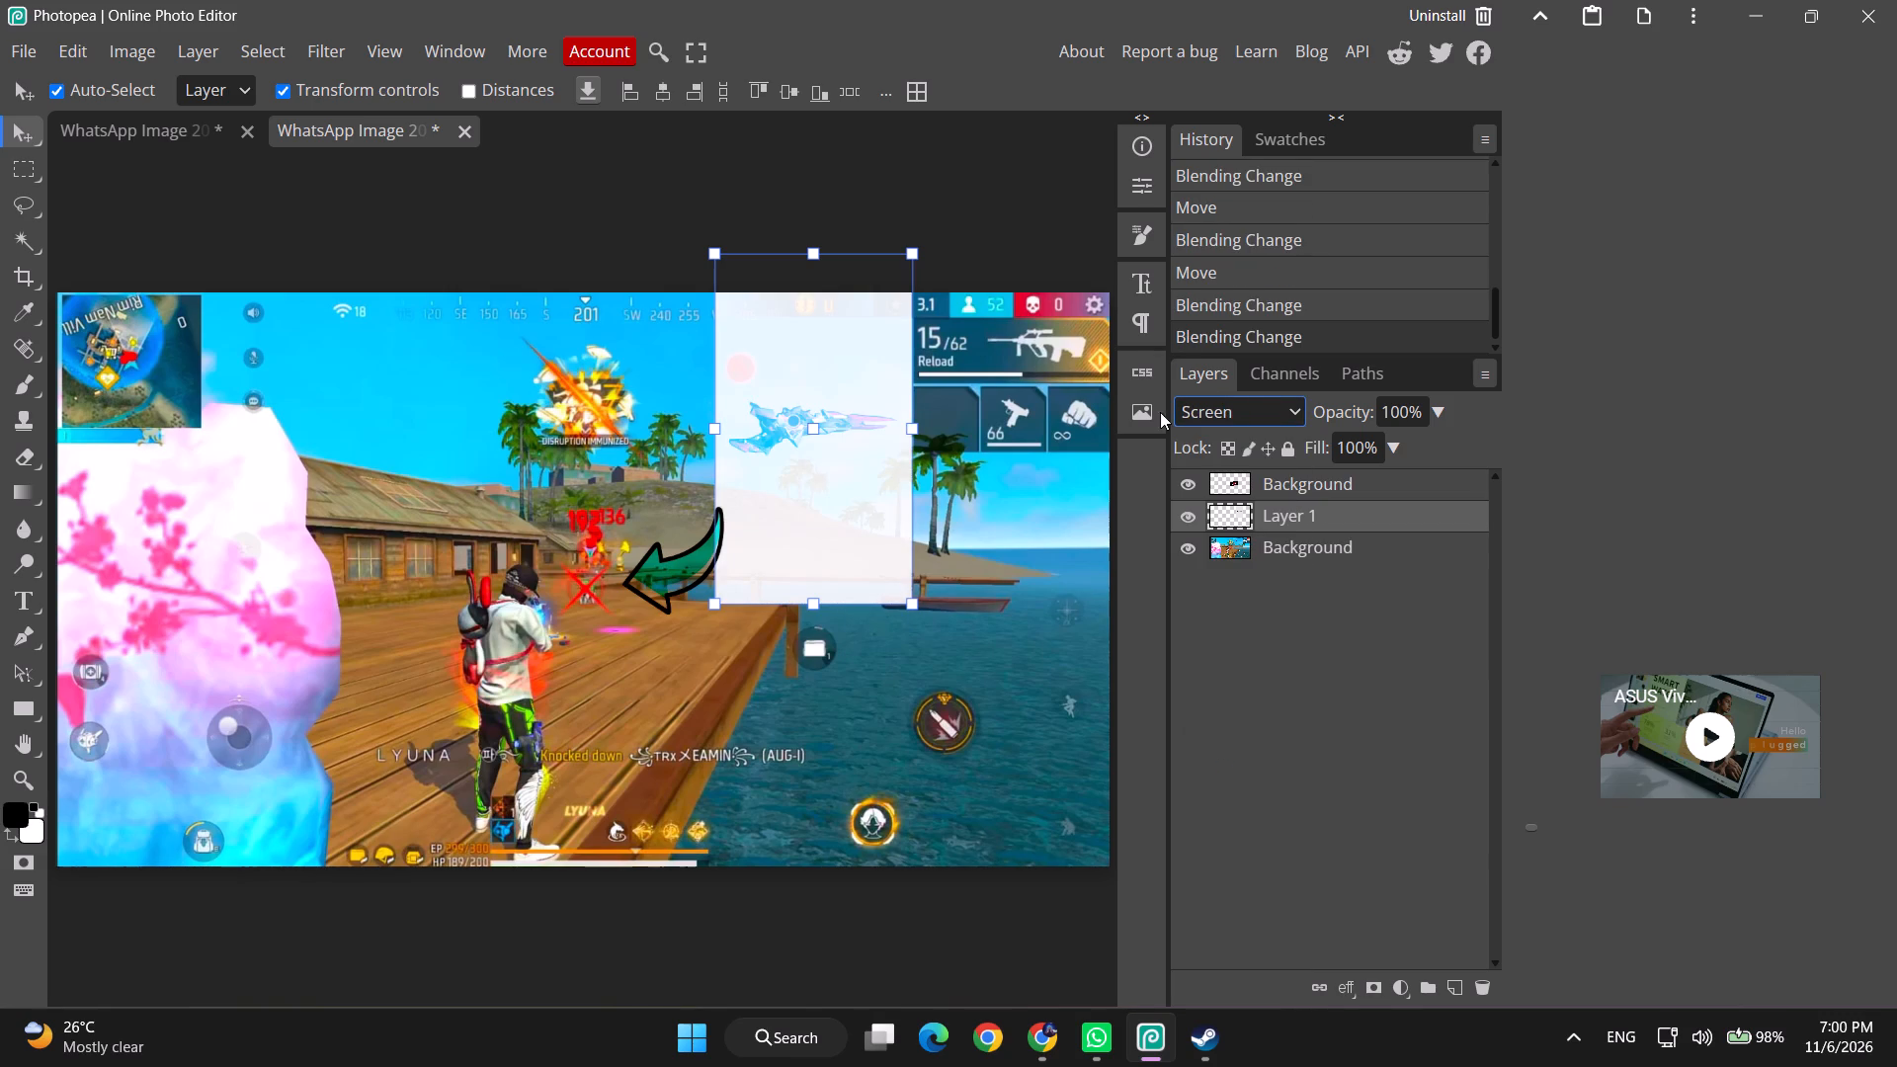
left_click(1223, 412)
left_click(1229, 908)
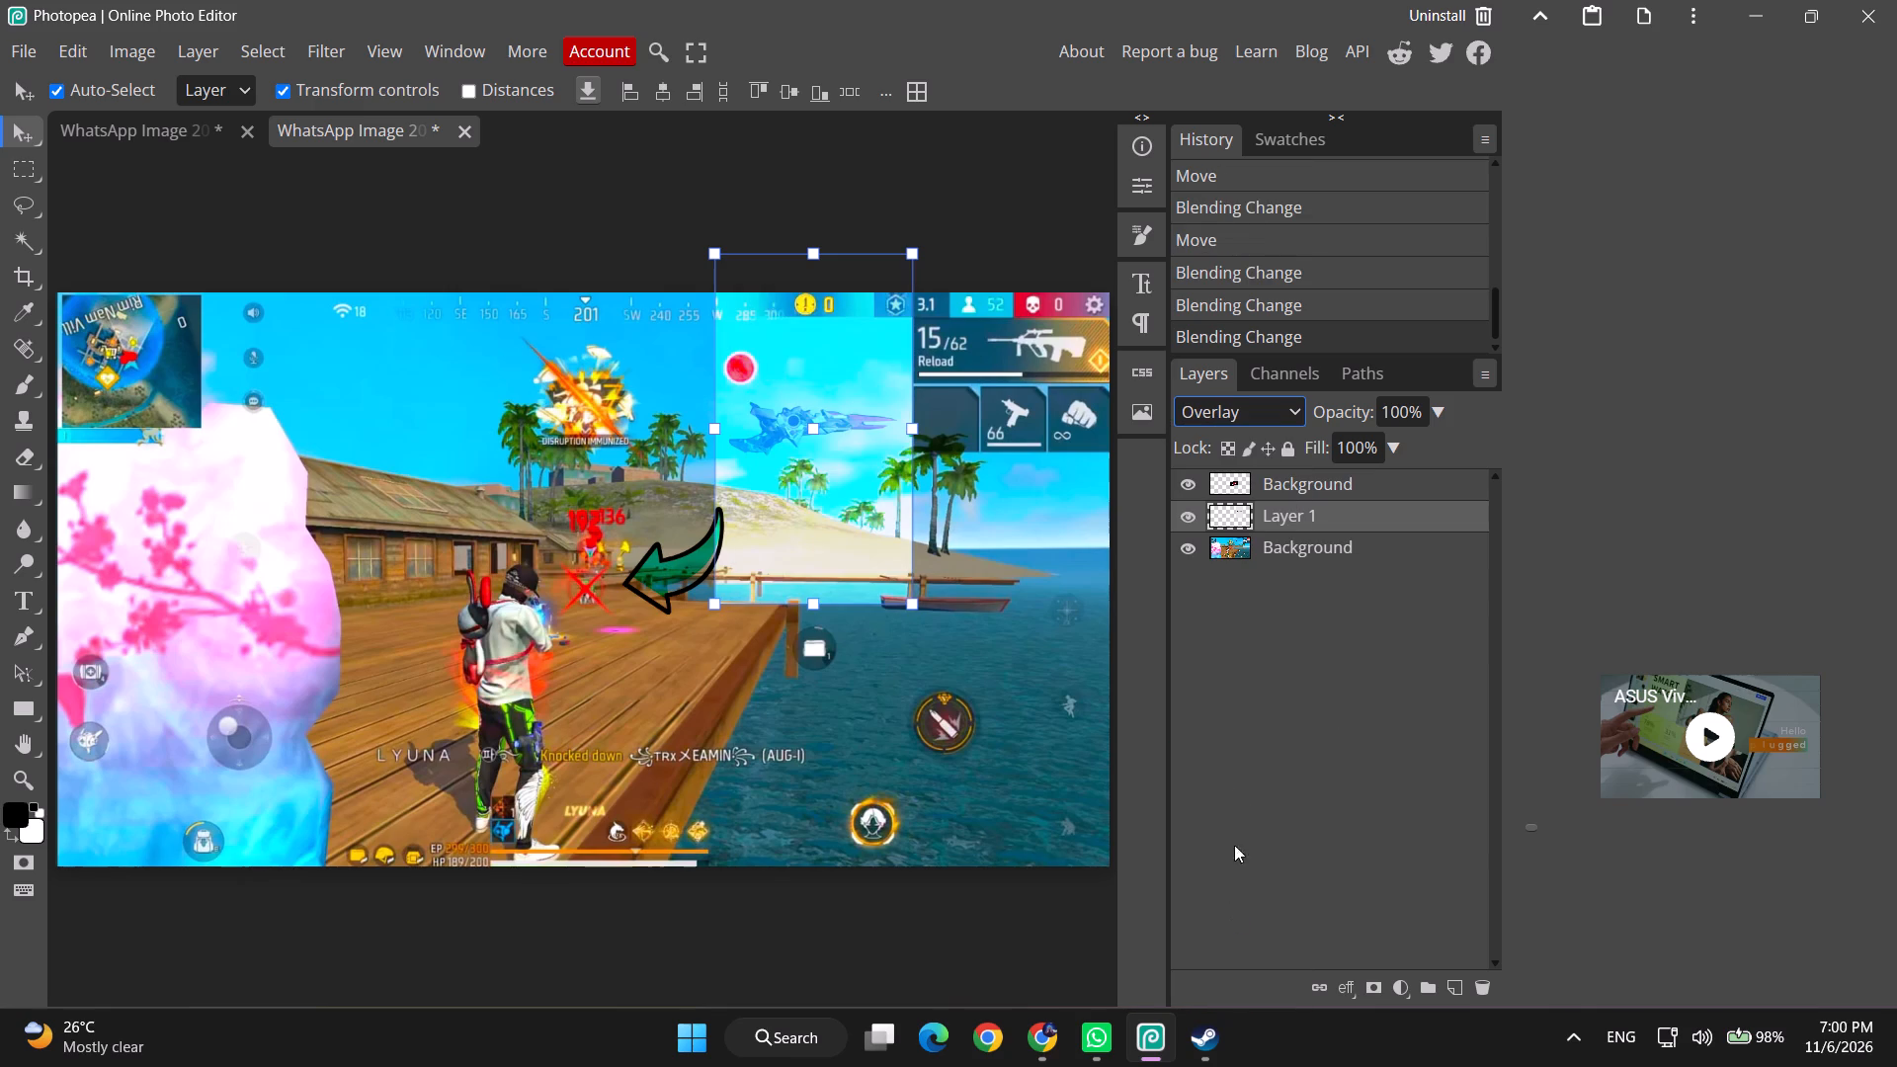
Enlarge the weapon layer to 115.33%, try it over the water, and place it back in the sky above the shoreline.
left_click_drag(709, 435, 684, 525)
left_click_drag(793, 476, 801, 651)
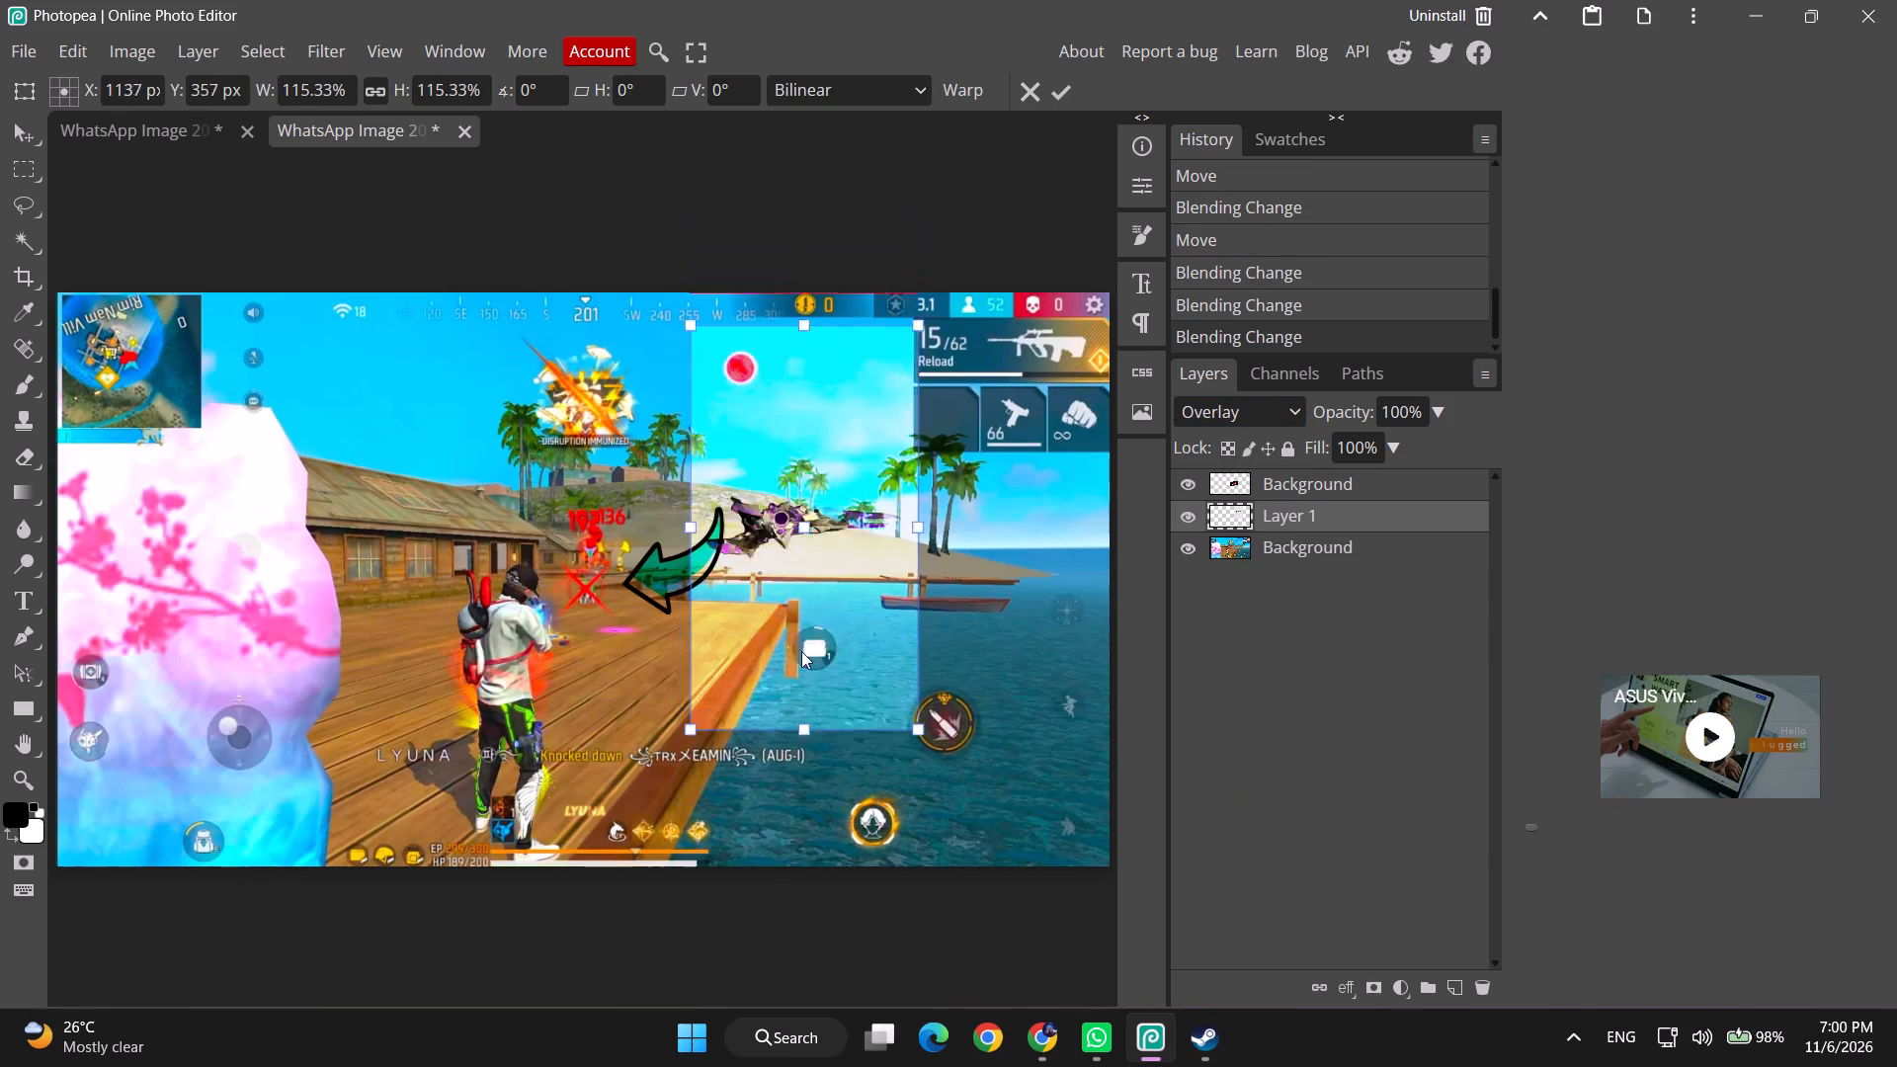
left_click_drag(801, 651, 842, 811)
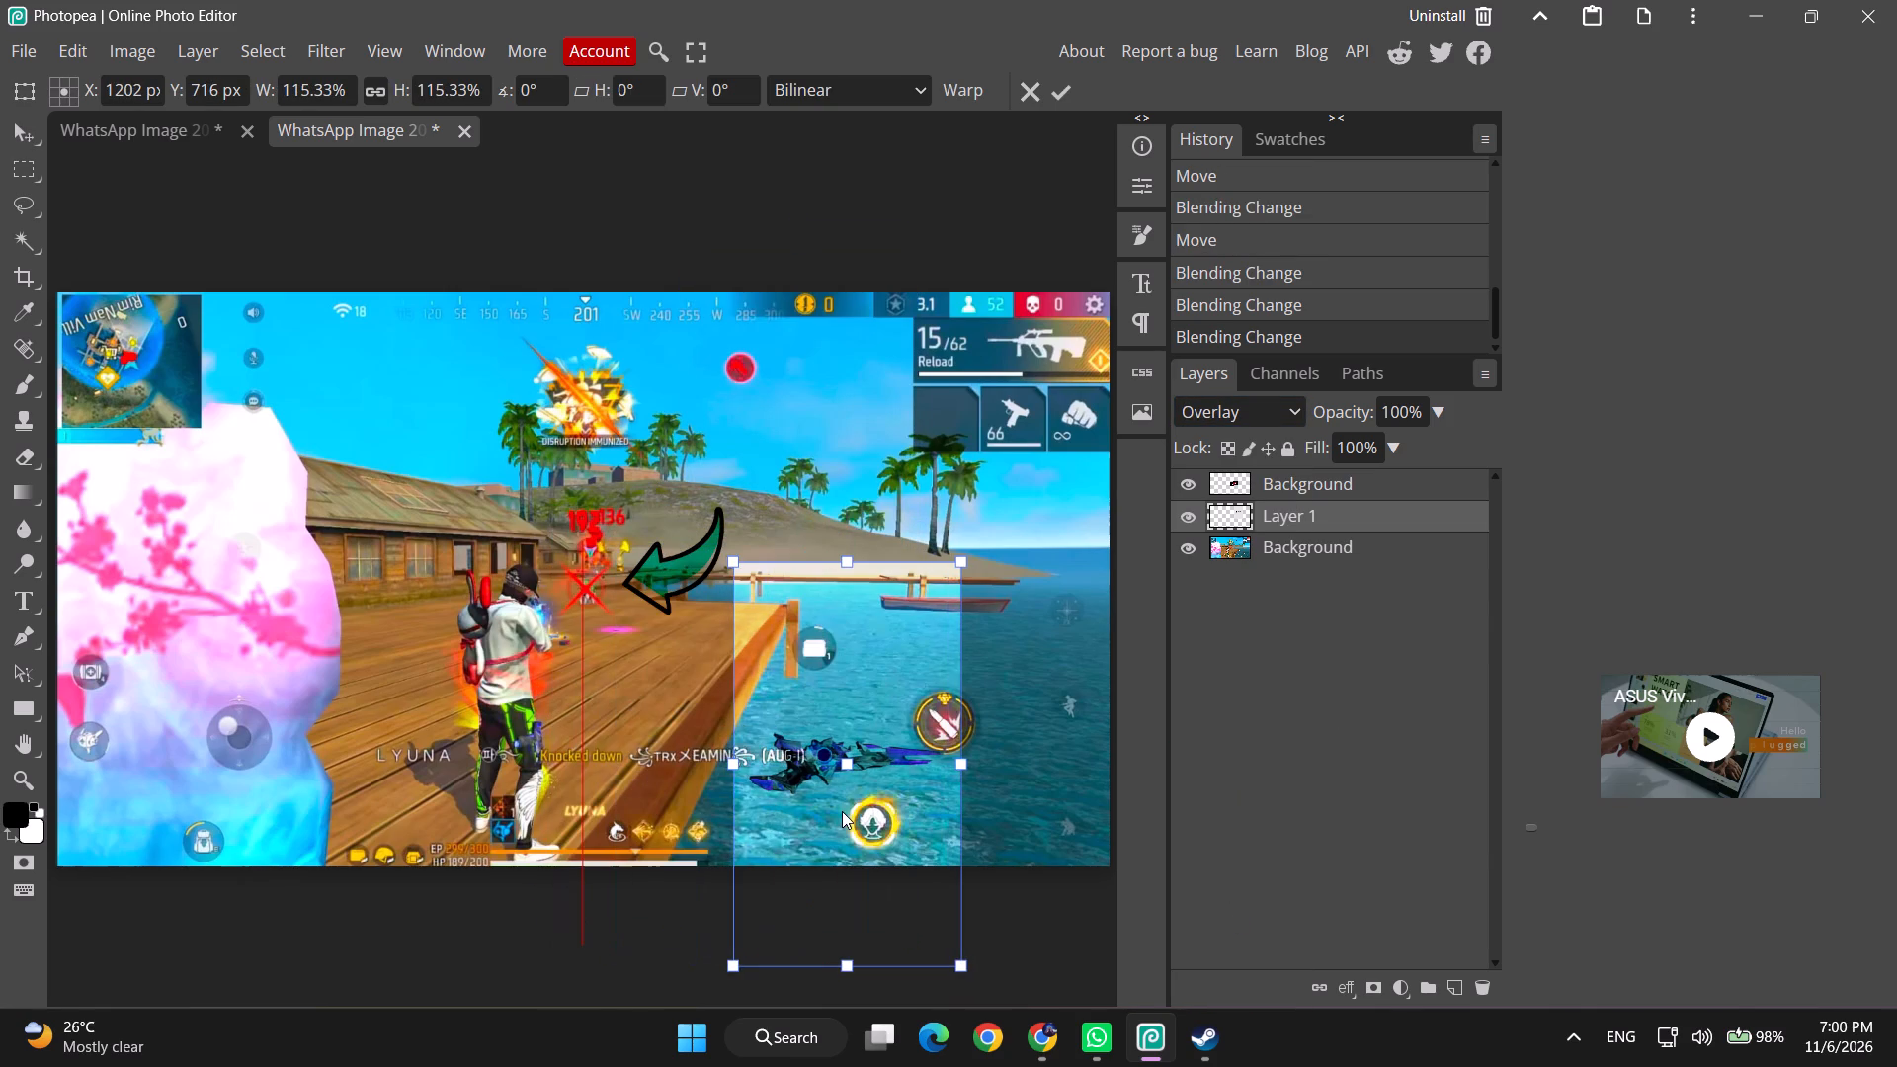
left_click_drag(842, 811, 822, 470)
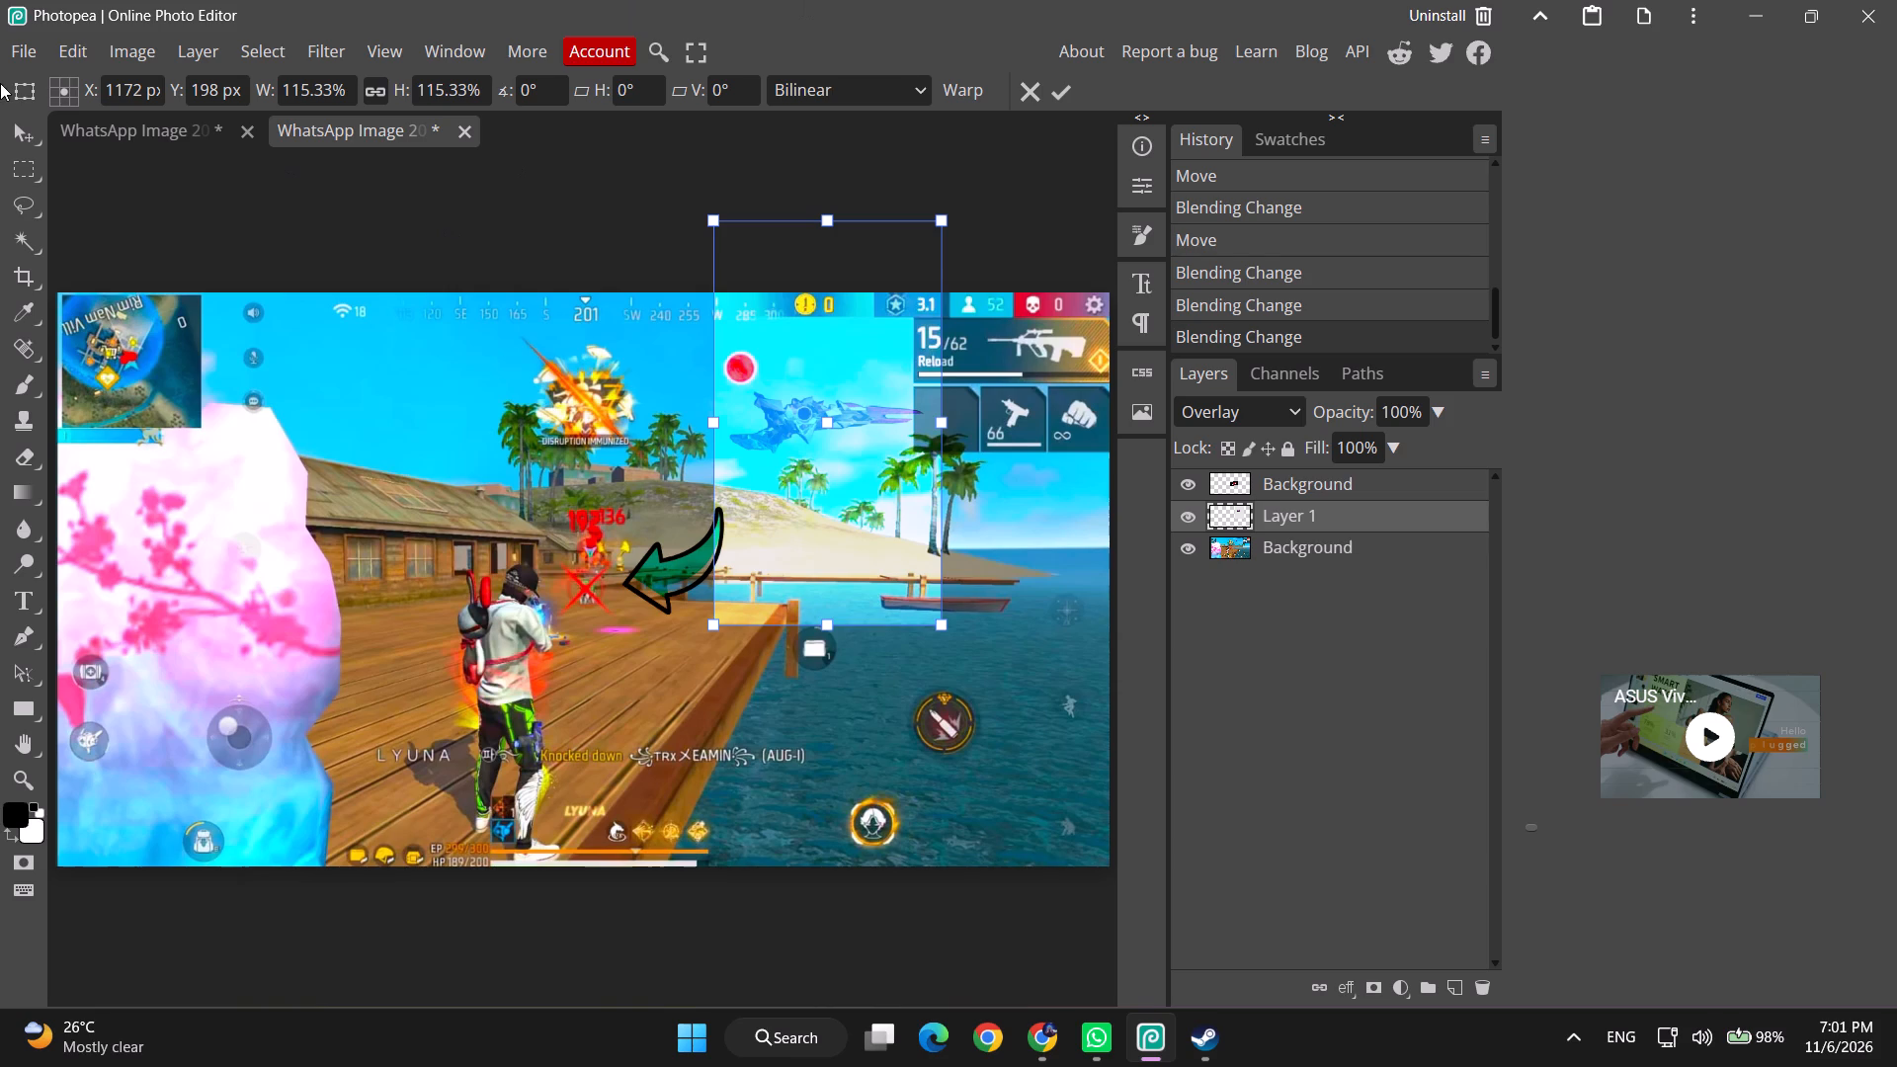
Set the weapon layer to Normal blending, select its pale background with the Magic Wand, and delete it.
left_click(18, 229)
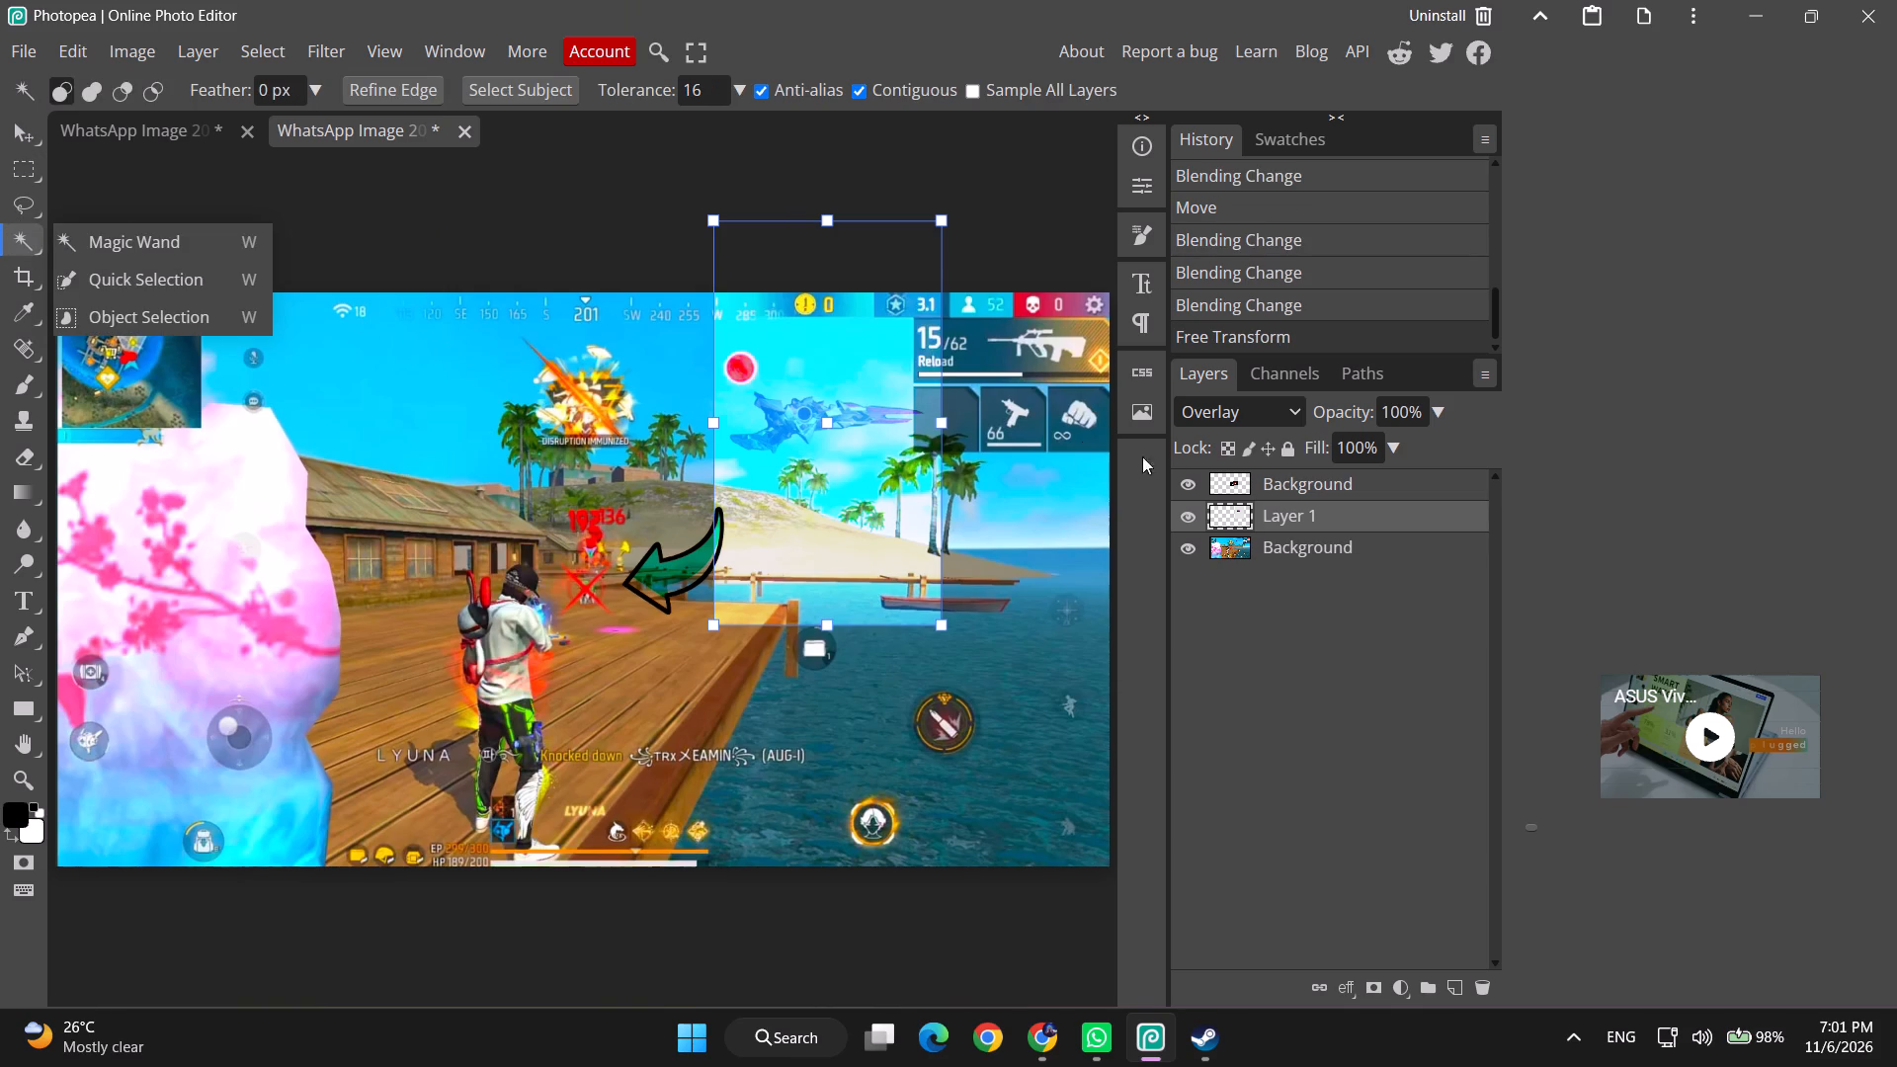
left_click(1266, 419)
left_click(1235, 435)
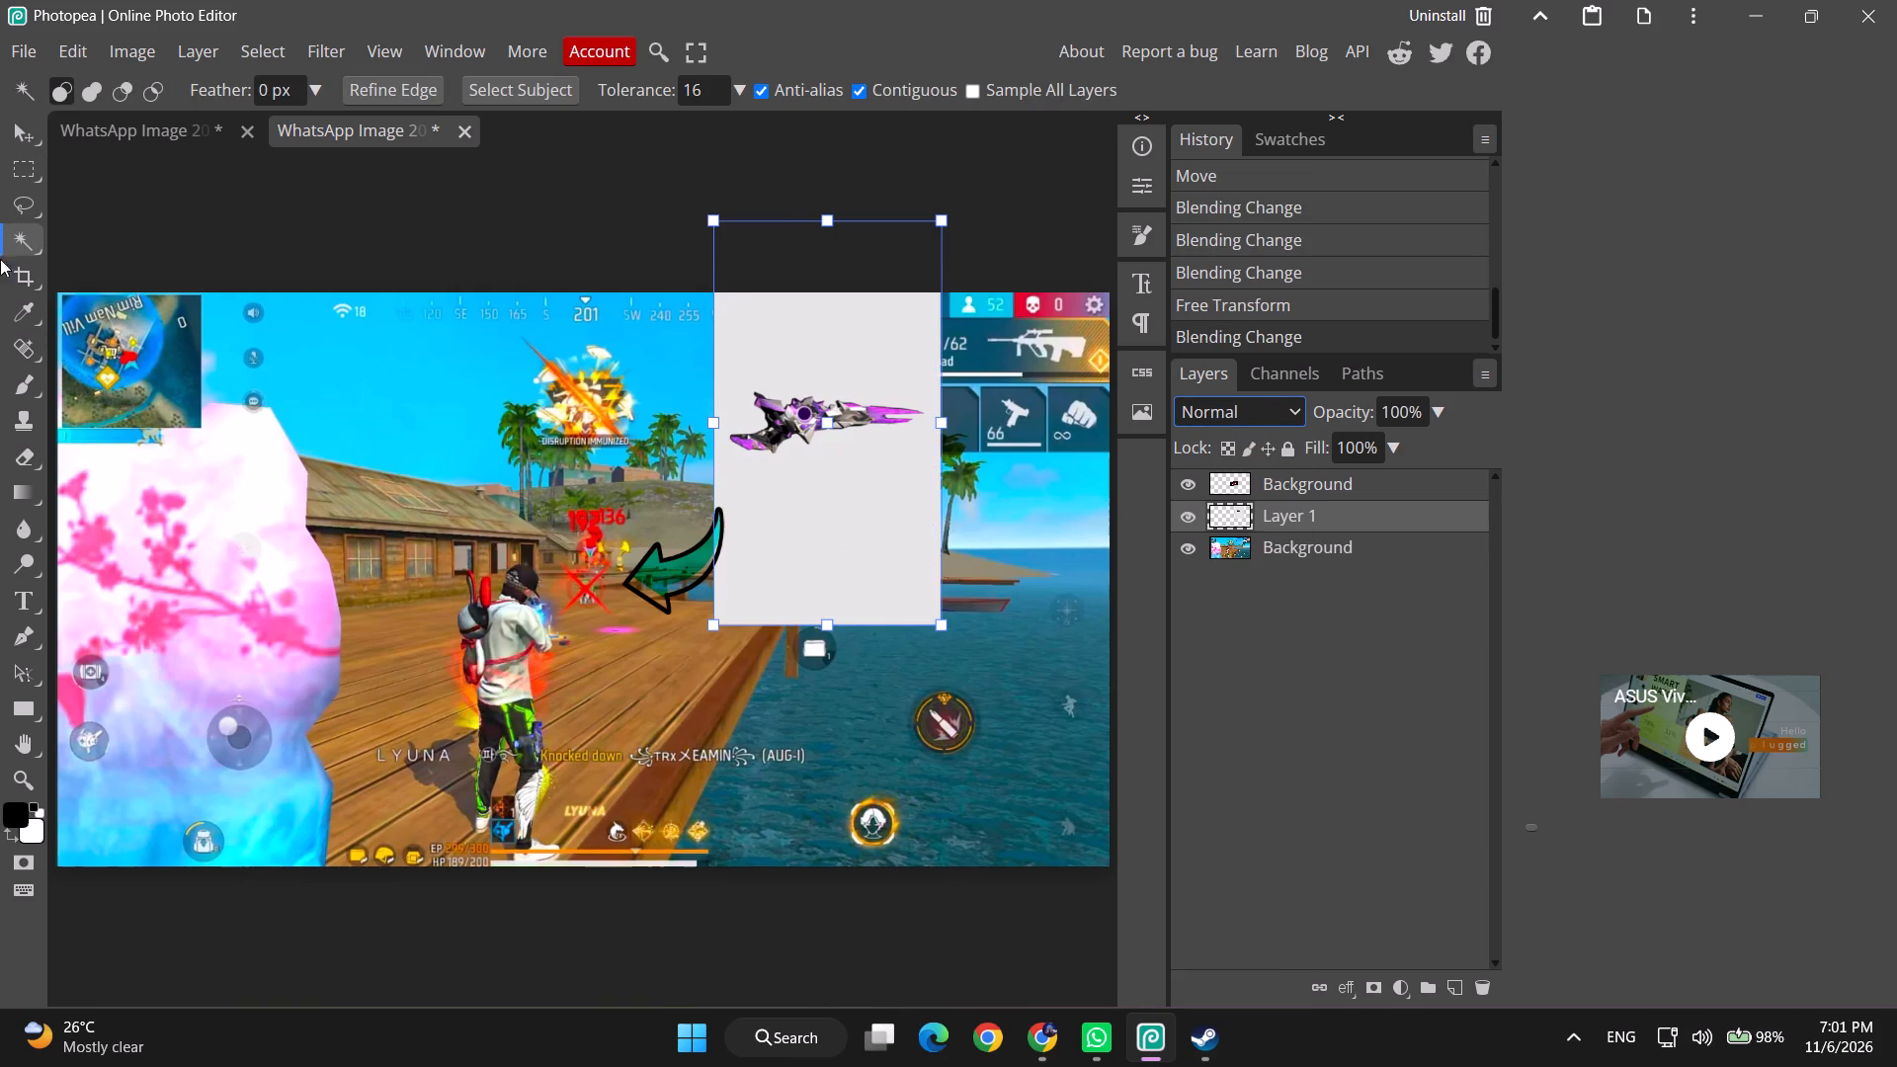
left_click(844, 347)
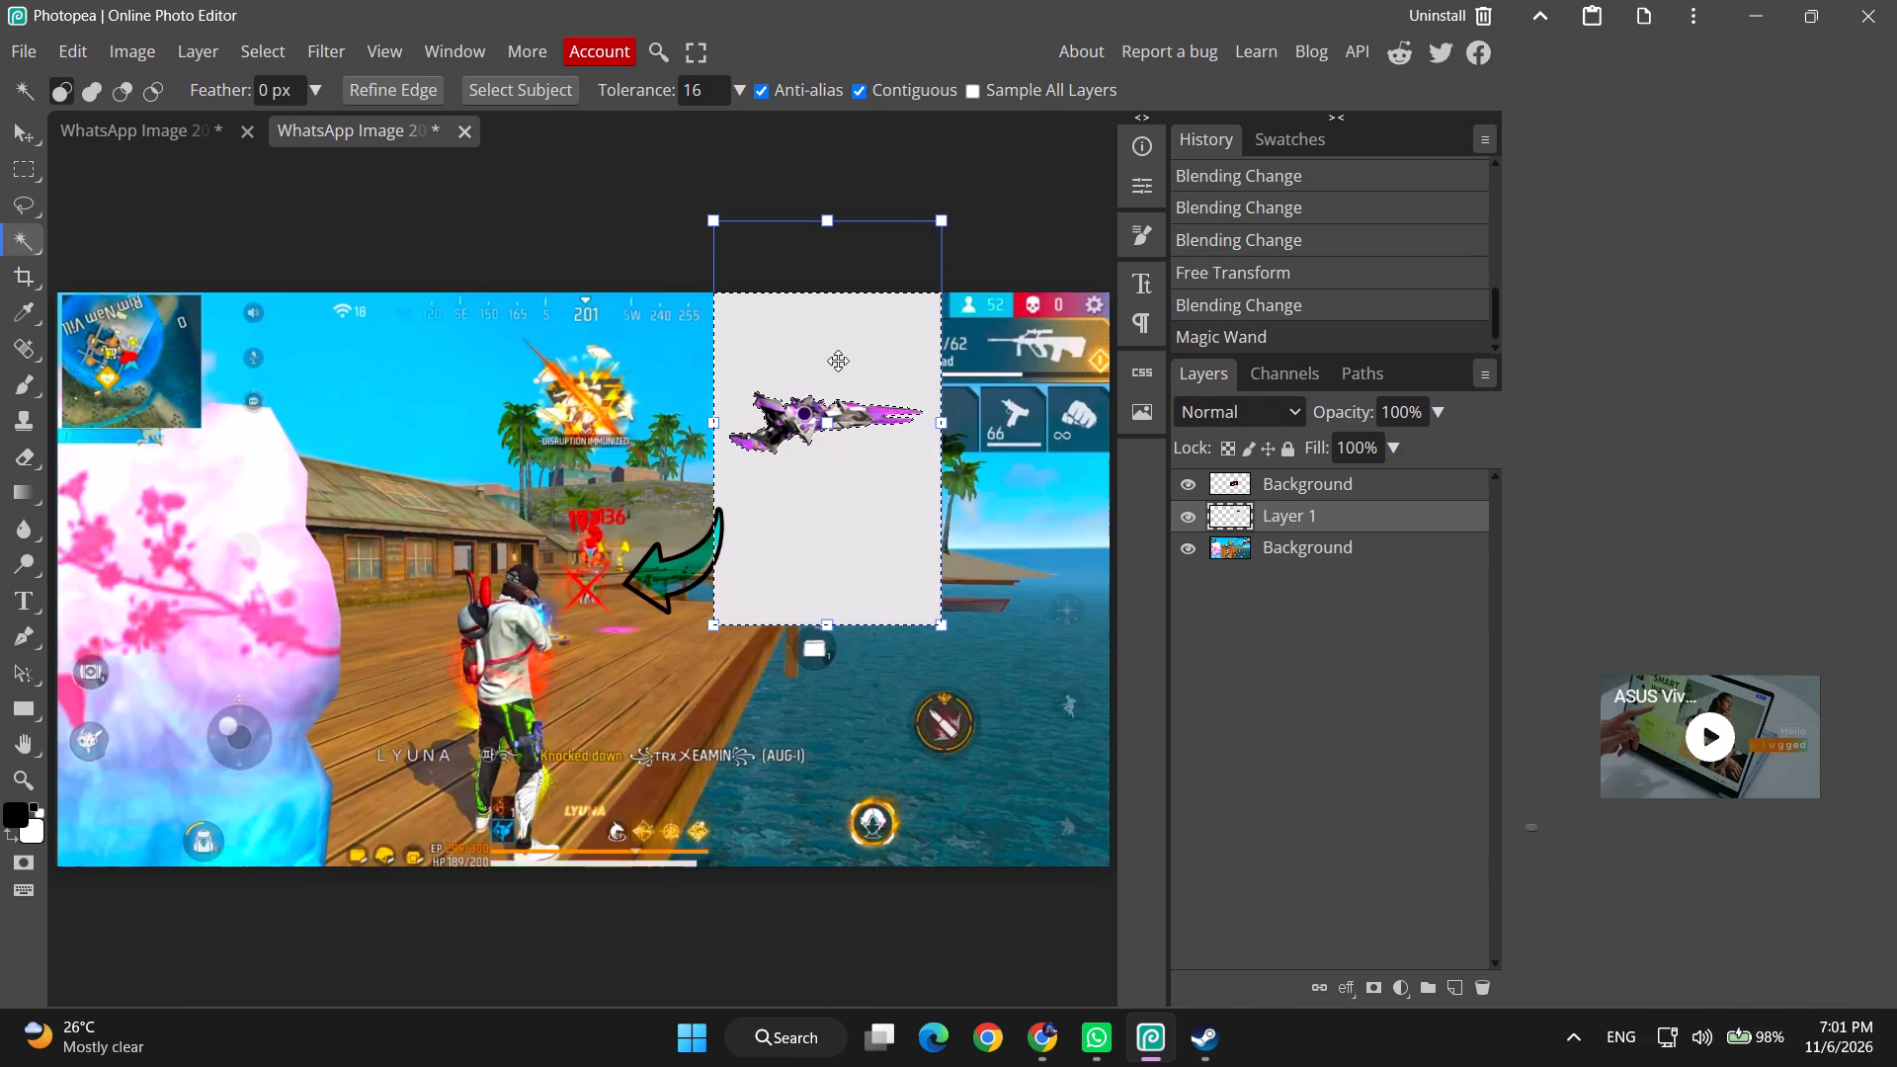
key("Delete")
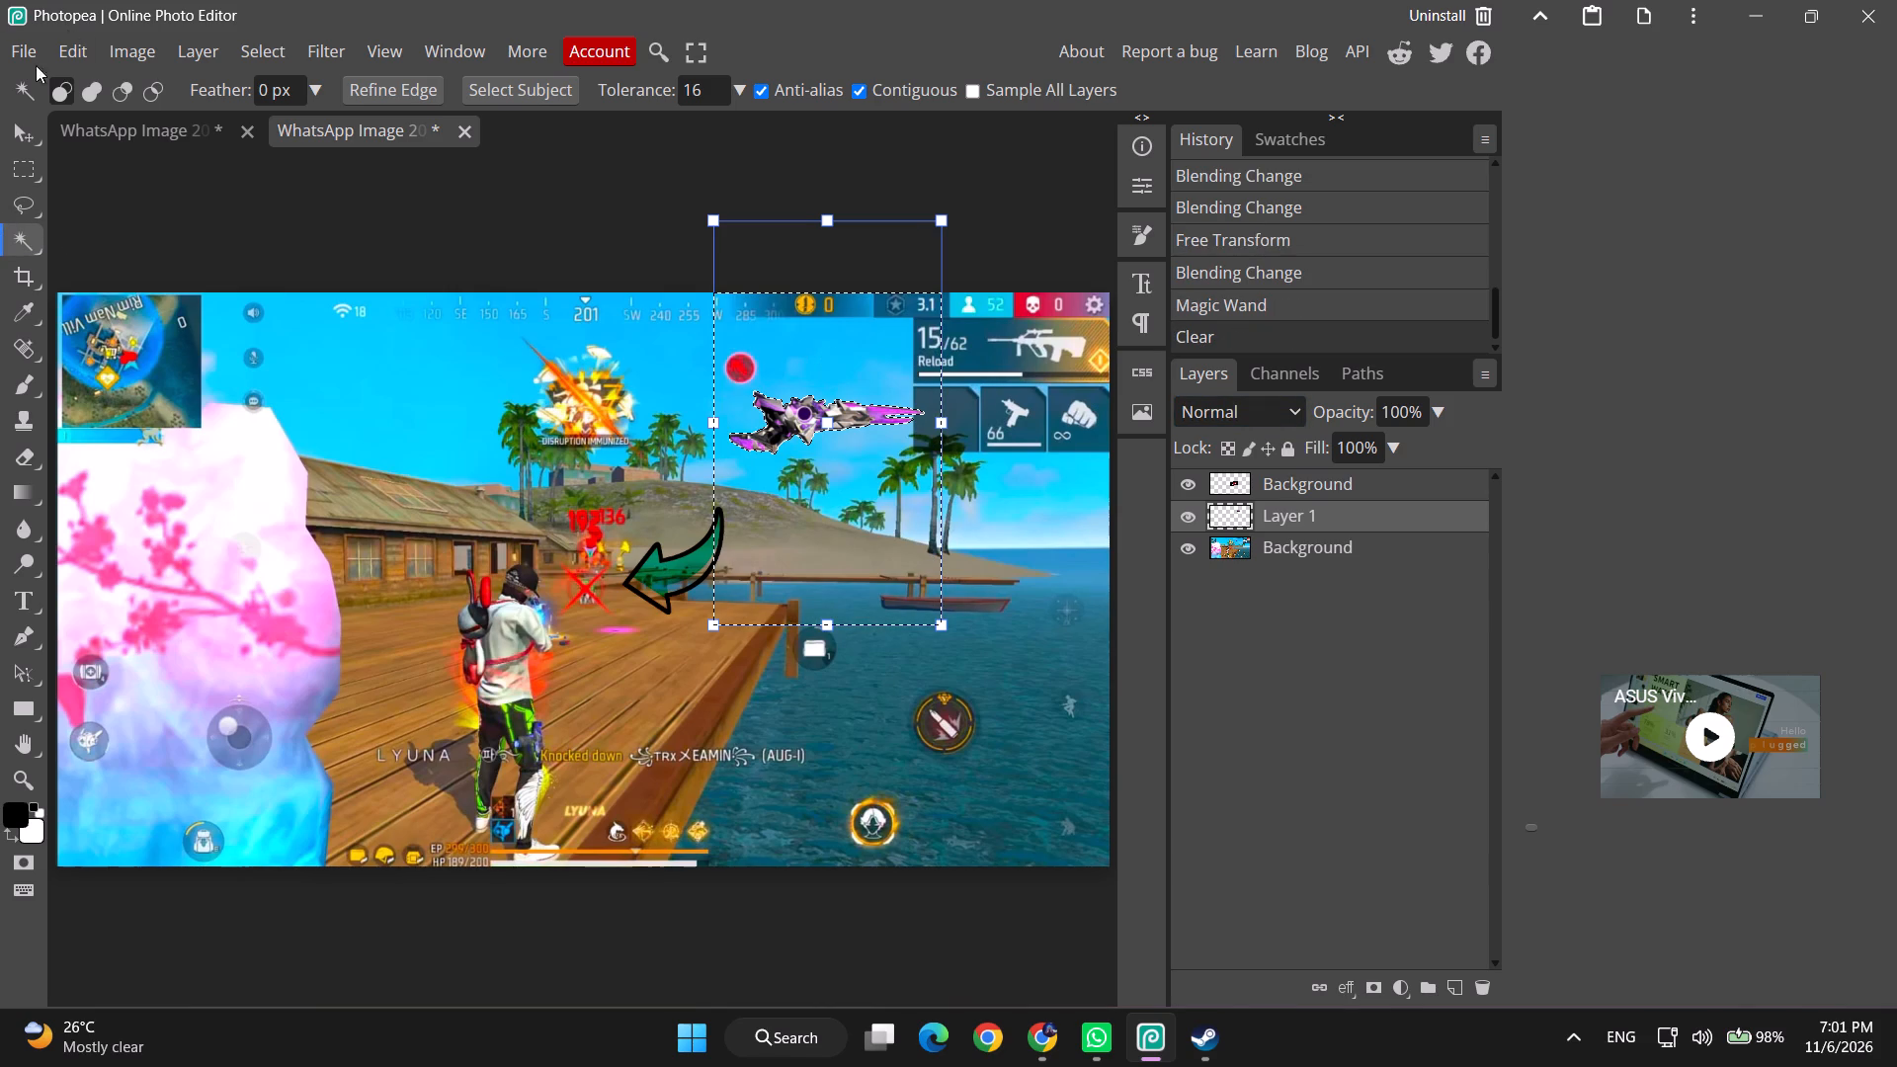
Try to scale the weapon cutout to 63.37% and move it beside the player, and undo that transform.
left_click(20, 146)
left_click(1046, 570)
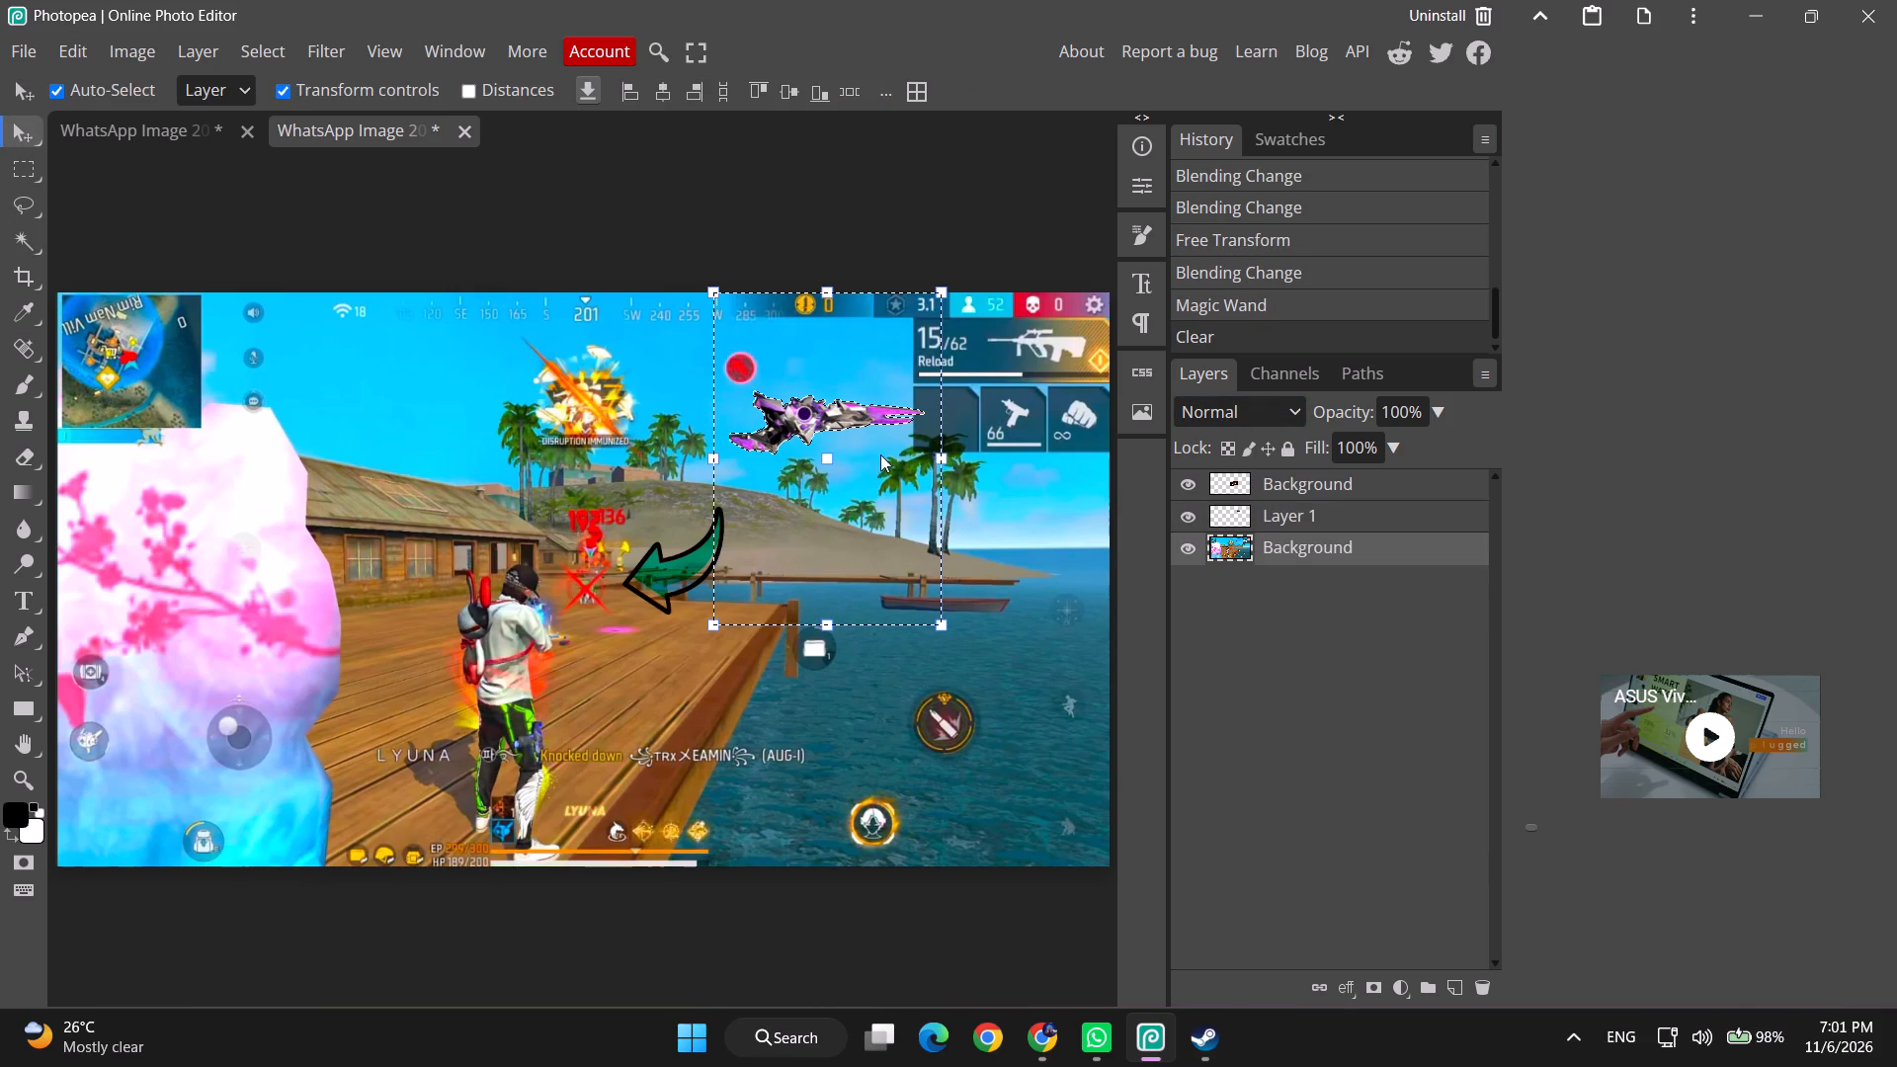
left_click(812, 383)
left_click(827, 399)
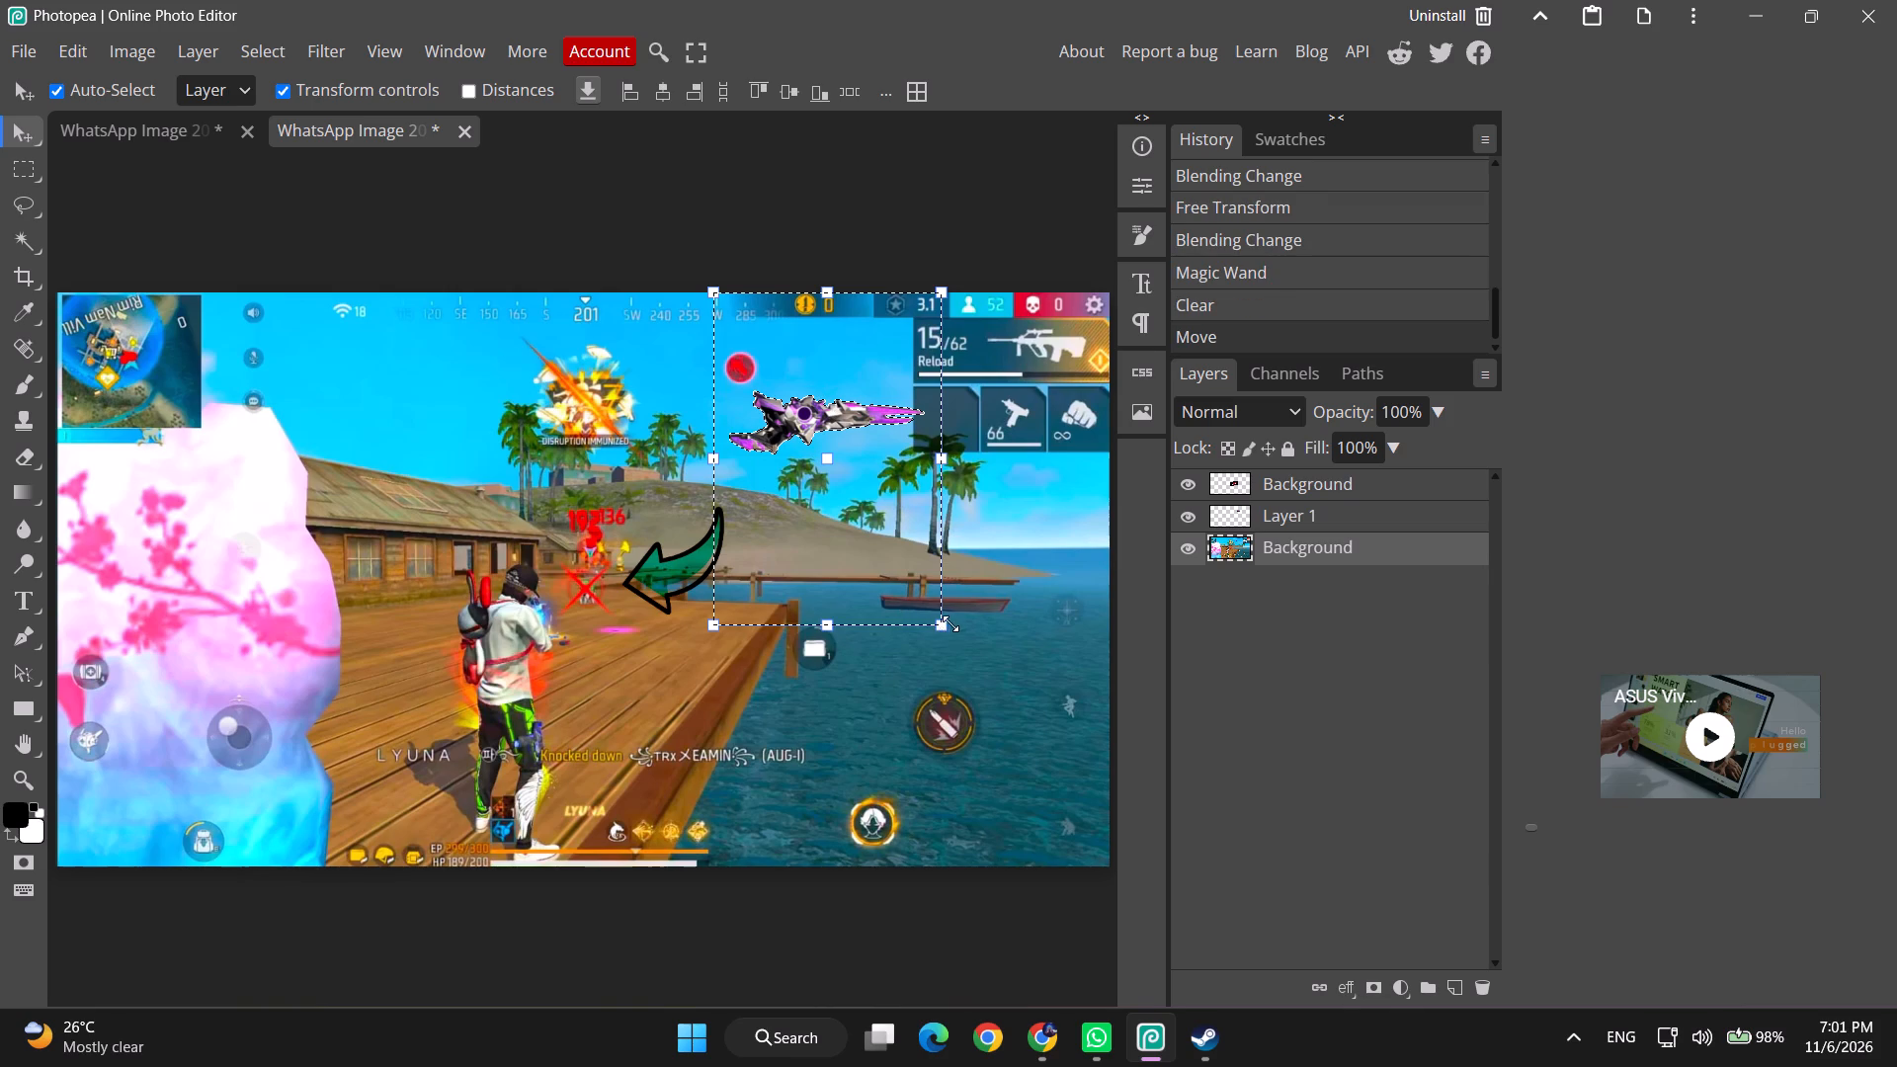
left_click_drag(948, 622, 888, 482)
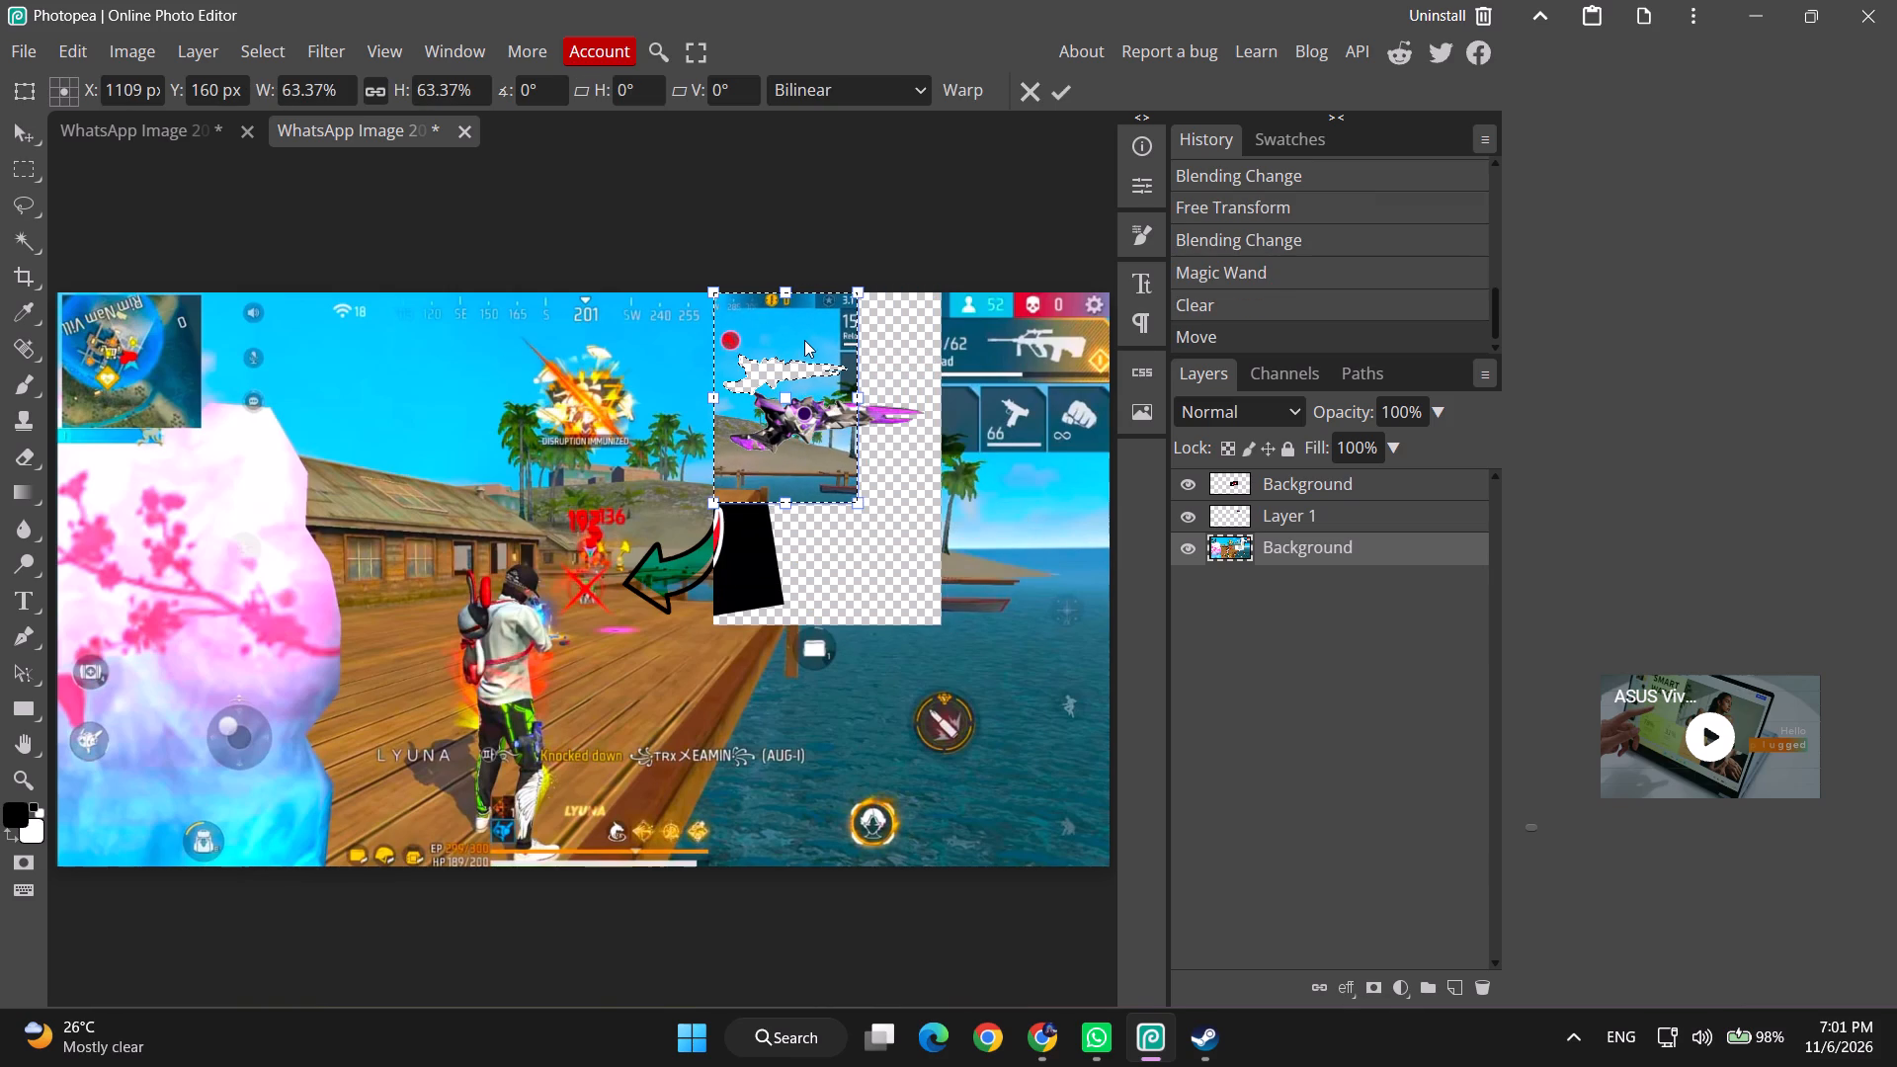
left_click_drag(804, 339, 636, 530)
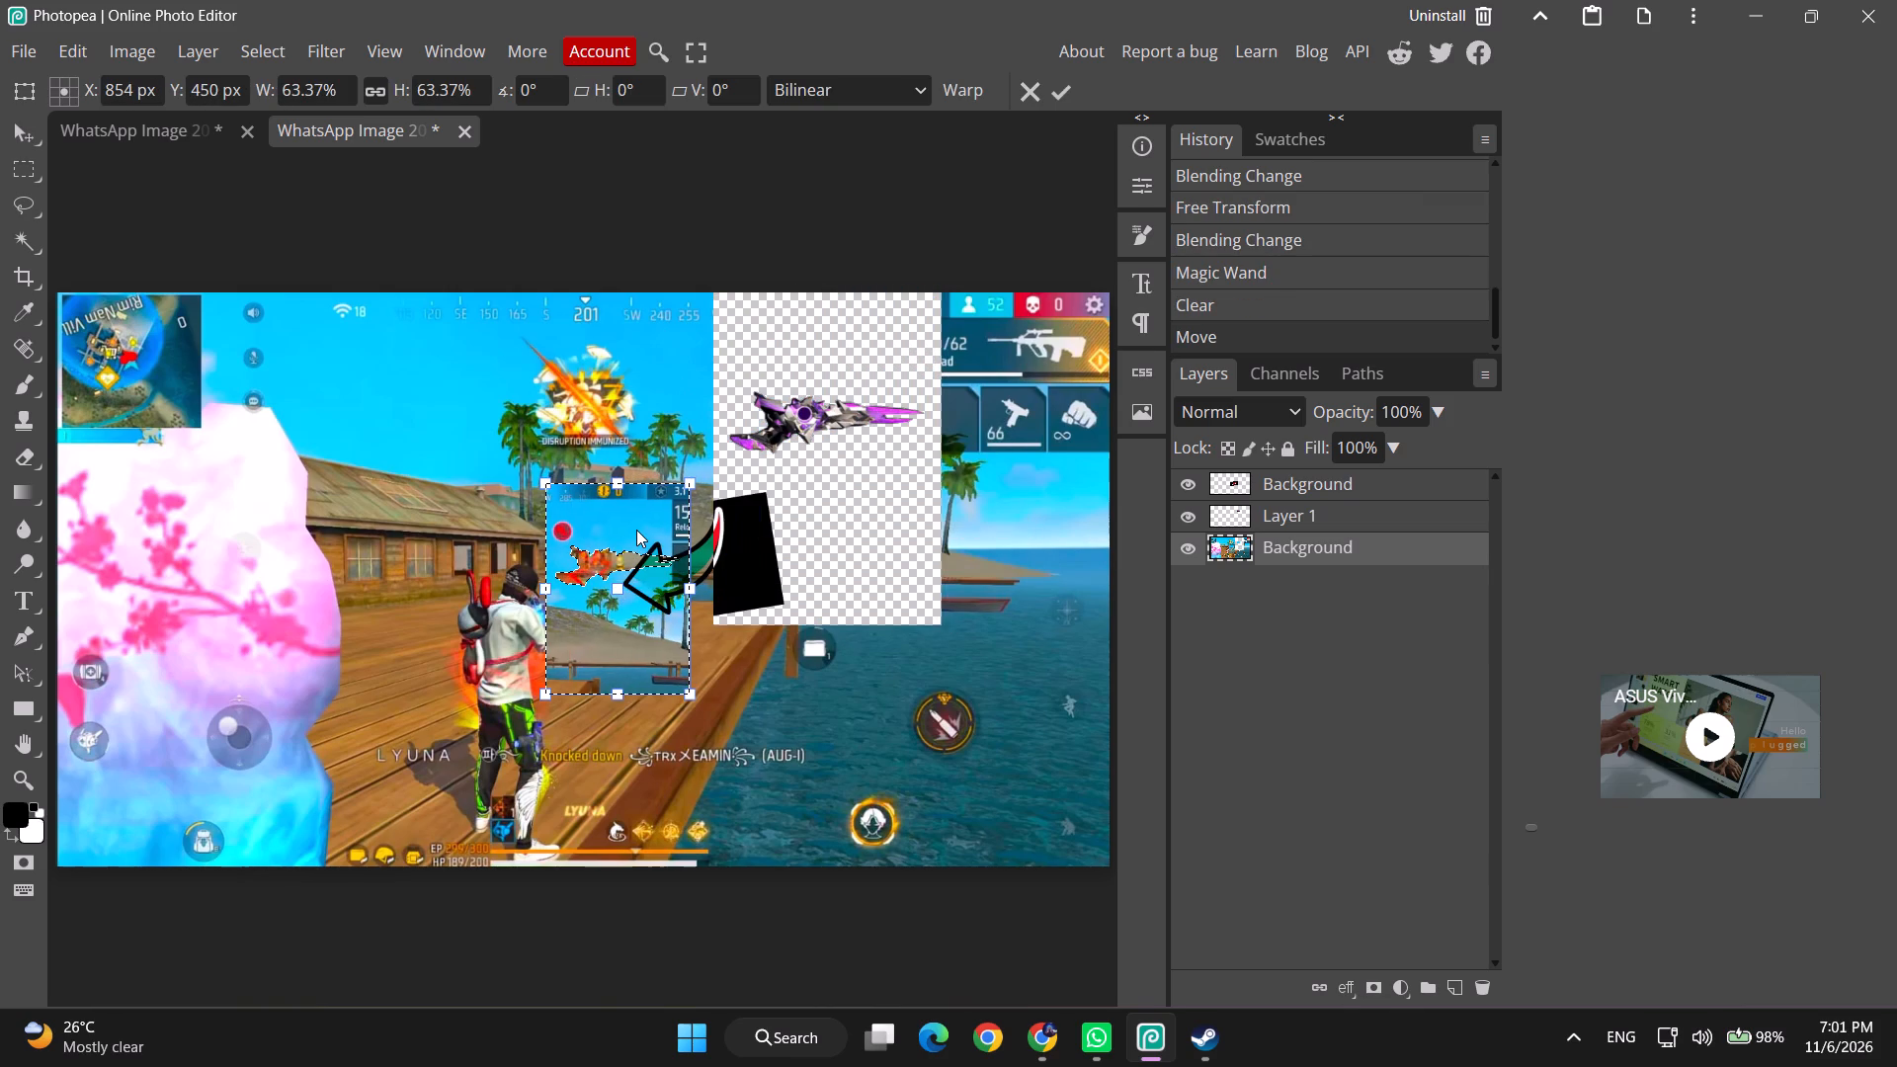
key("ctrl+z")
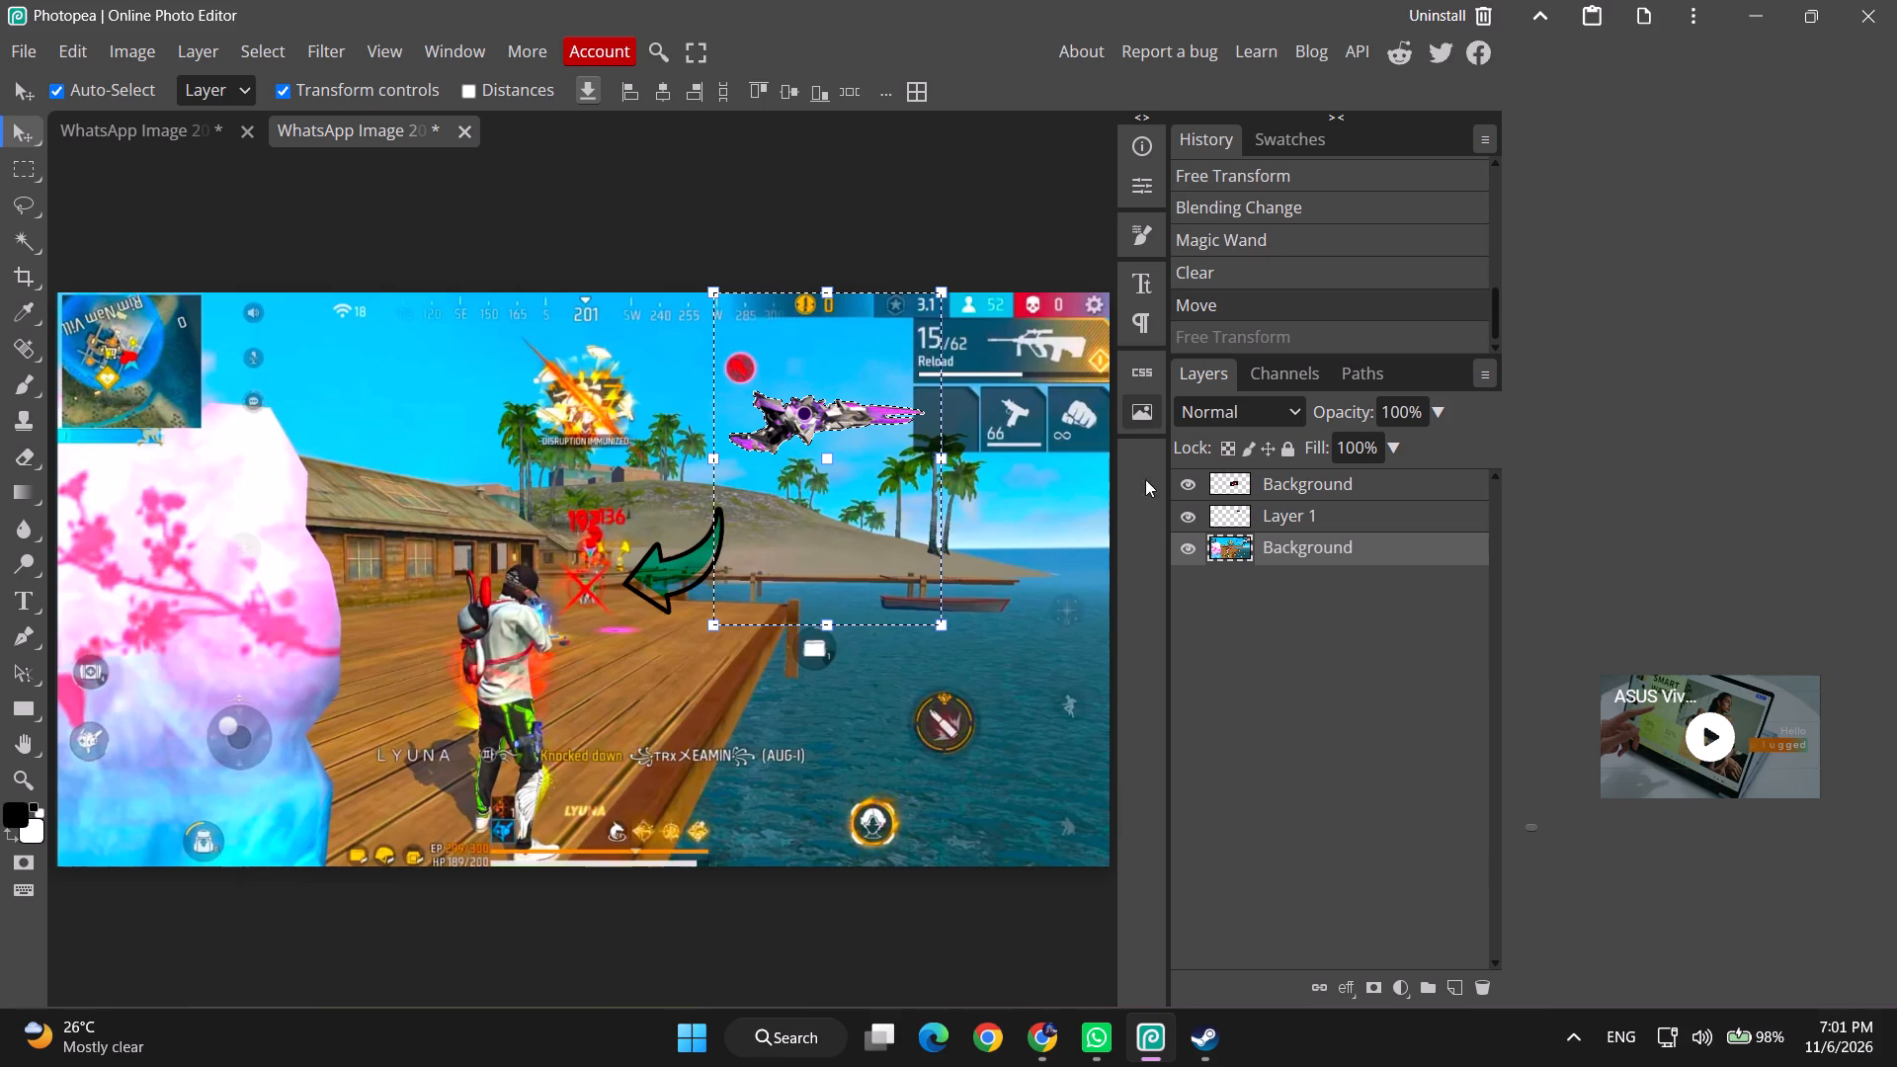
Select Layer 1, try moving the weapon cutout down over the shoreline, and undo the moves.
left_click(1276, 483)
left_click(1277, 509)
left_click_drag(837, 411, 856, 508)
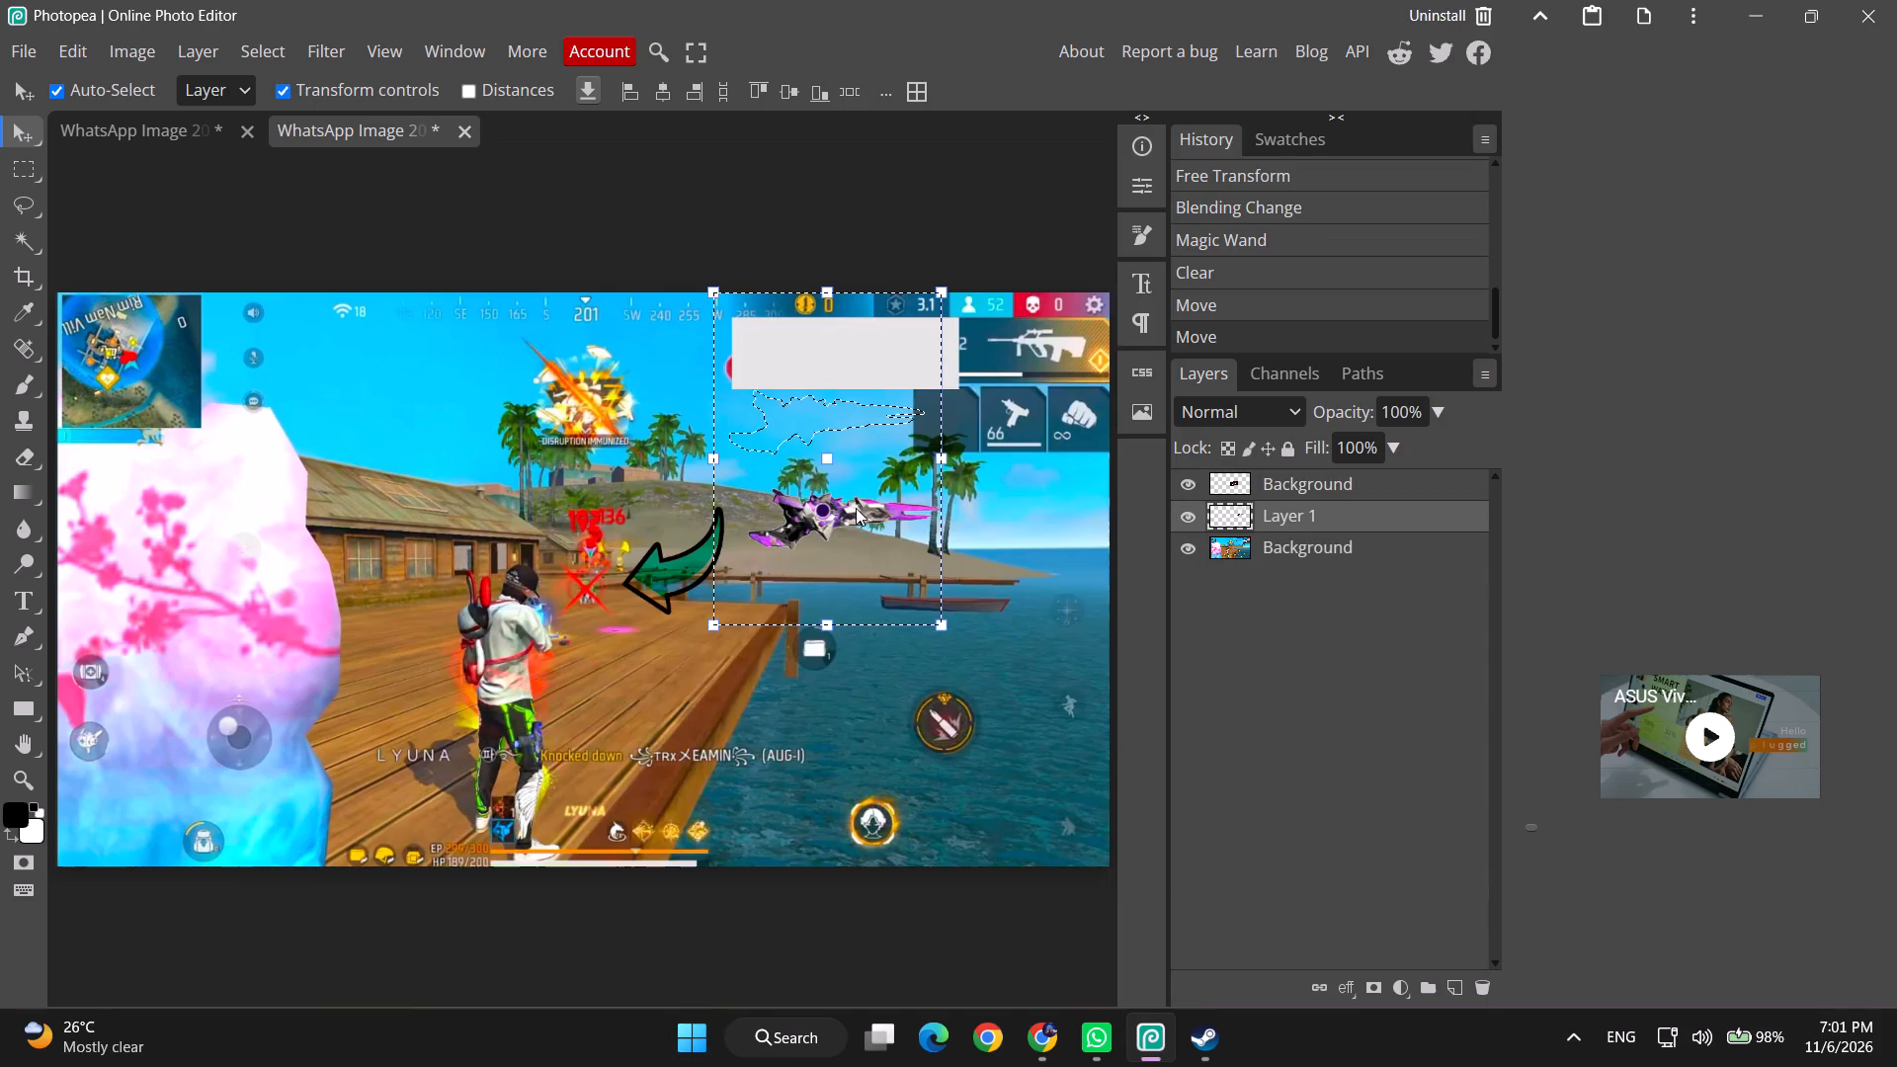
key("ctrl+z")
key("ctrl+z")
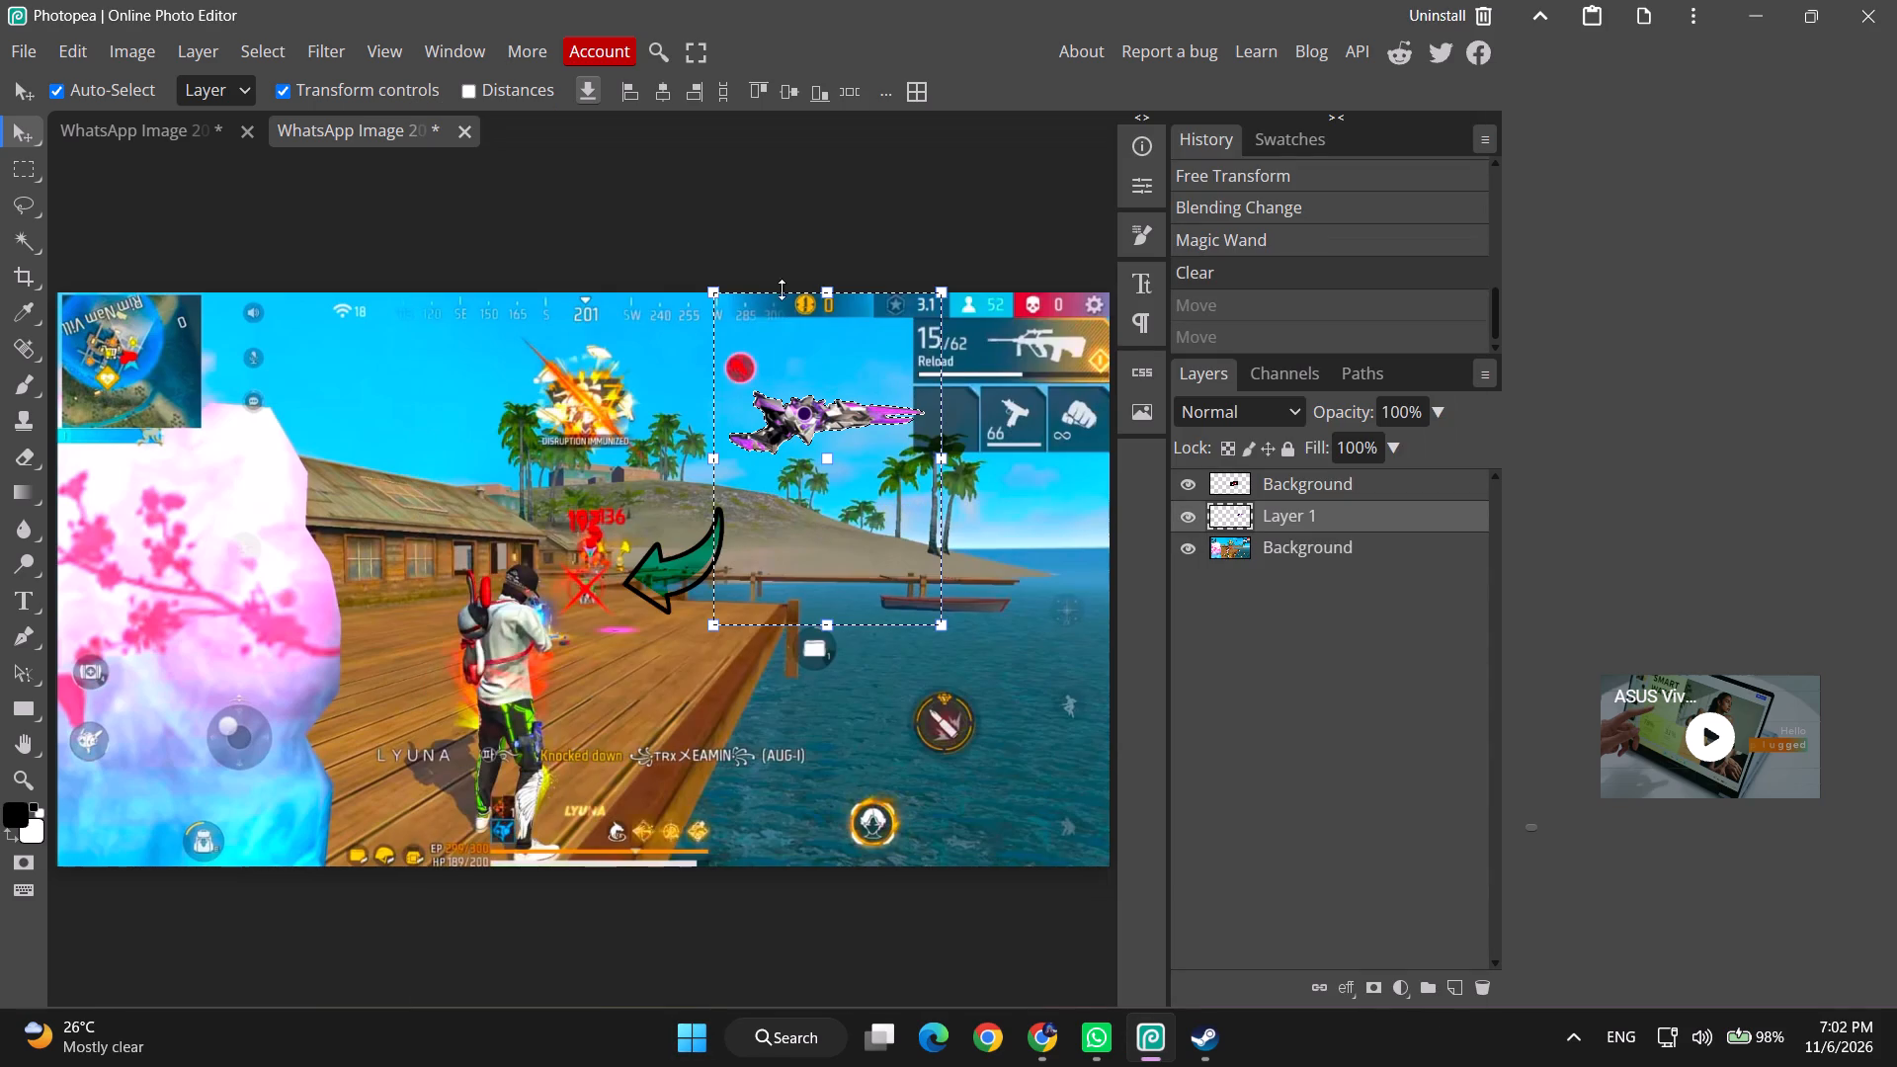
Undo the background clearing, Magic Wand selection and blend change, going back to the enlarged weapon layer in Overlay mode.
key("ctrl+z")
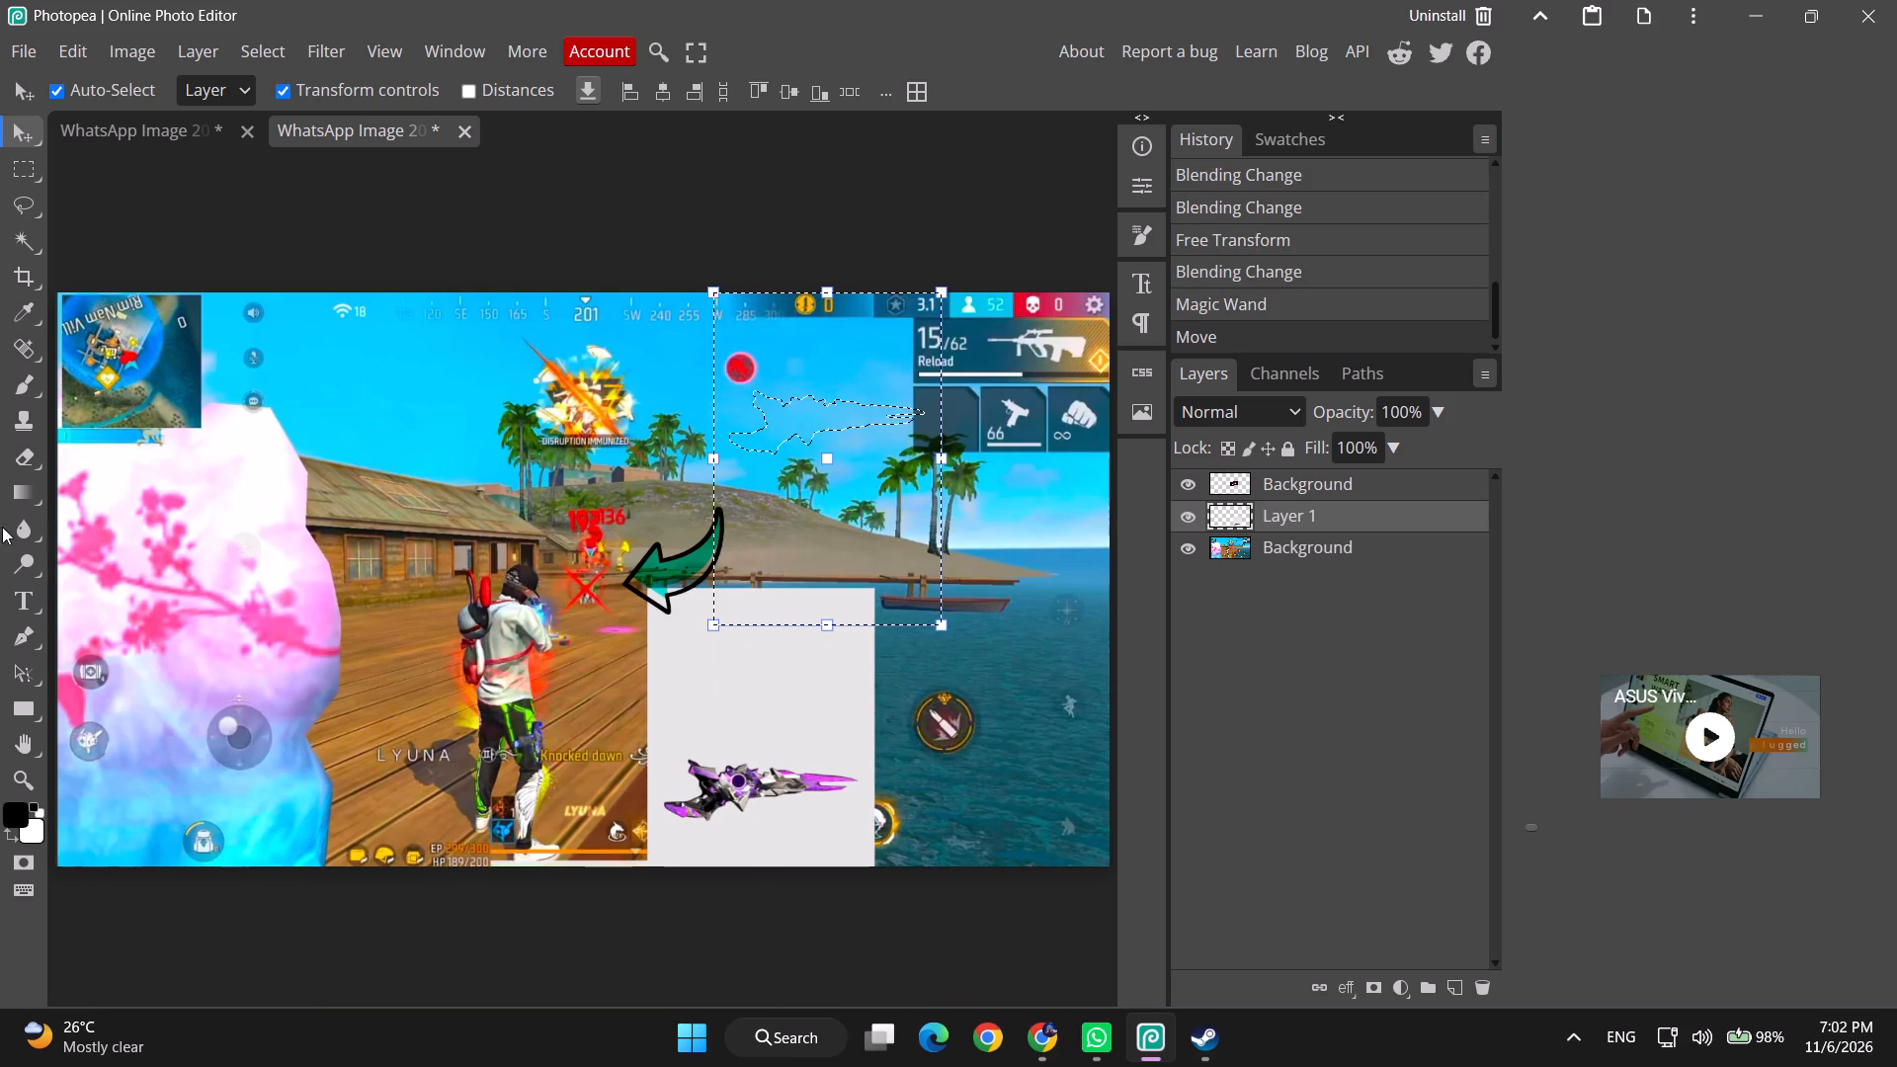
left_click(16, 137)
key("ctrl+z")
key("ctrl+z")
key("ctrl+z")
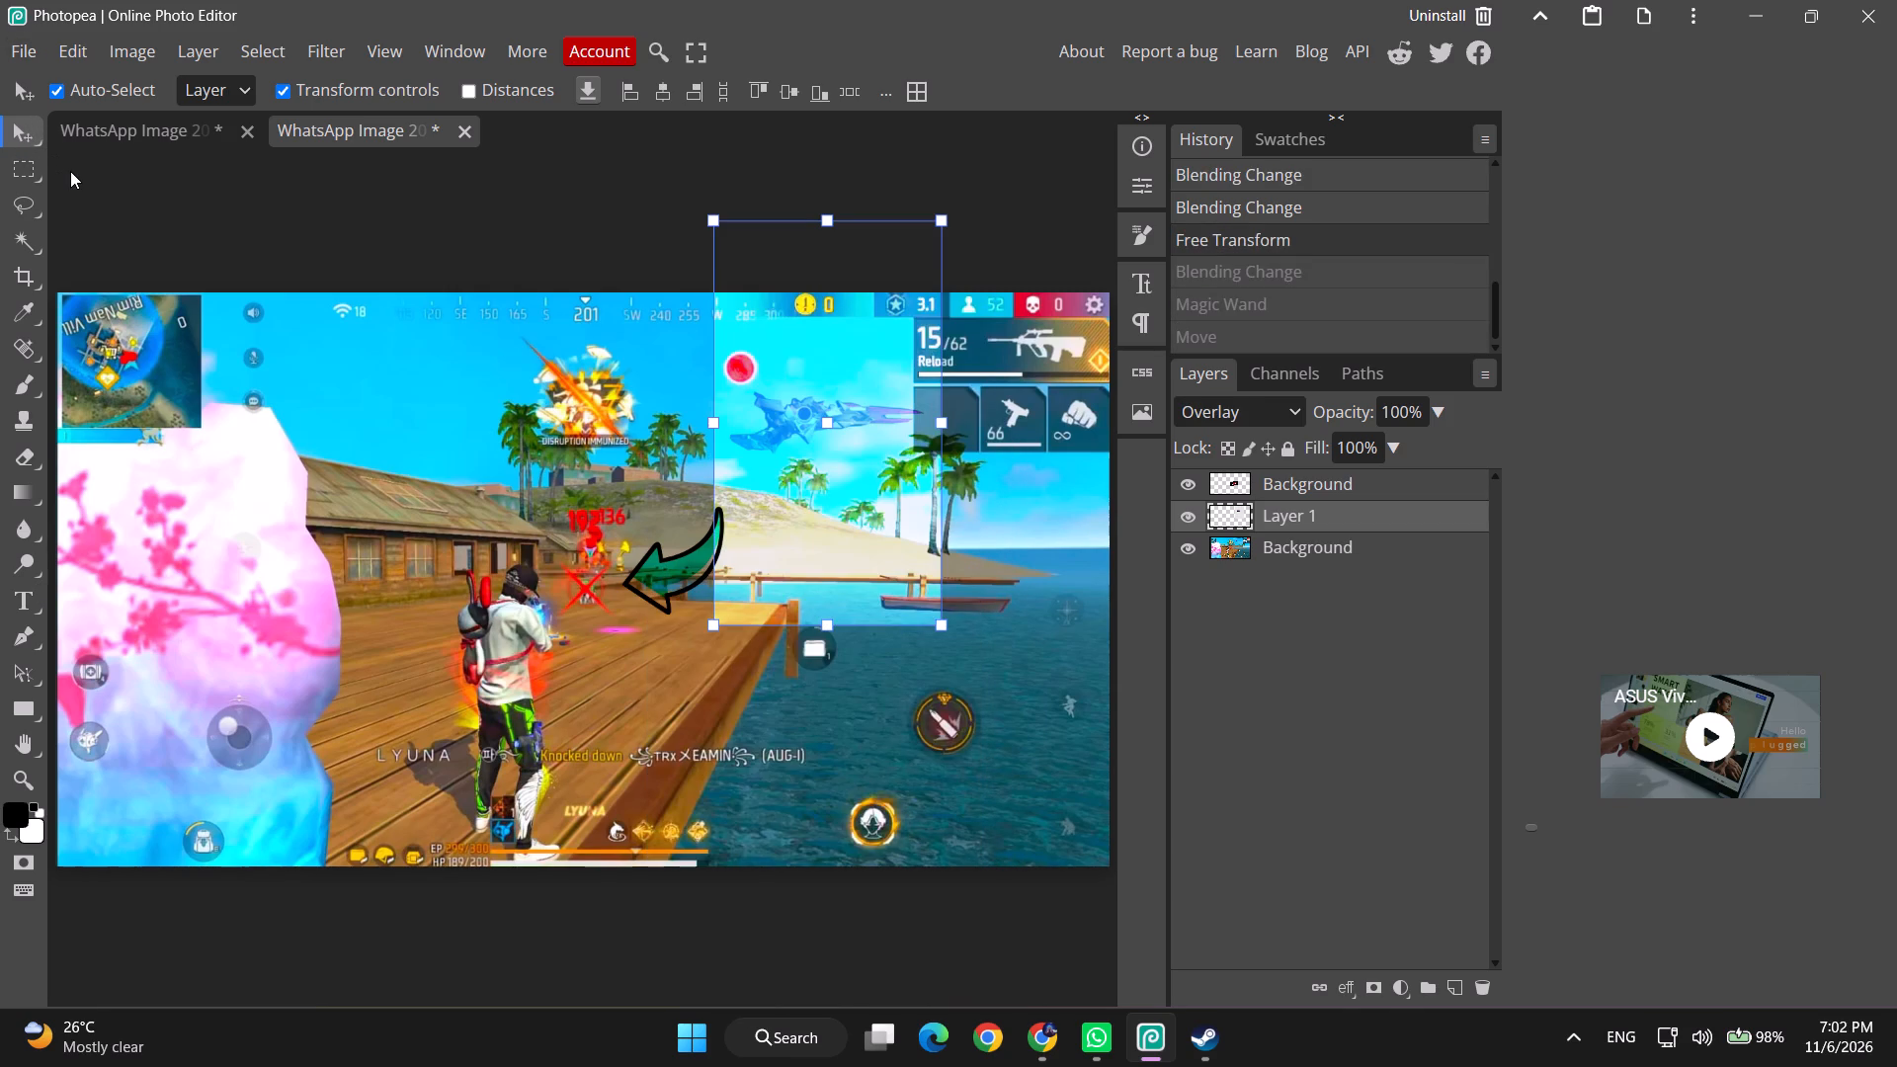
Set the weapon layer's blend mode to Normal and move it down over the shoreline, beside the teal arrow.
left_click(1002, 580)
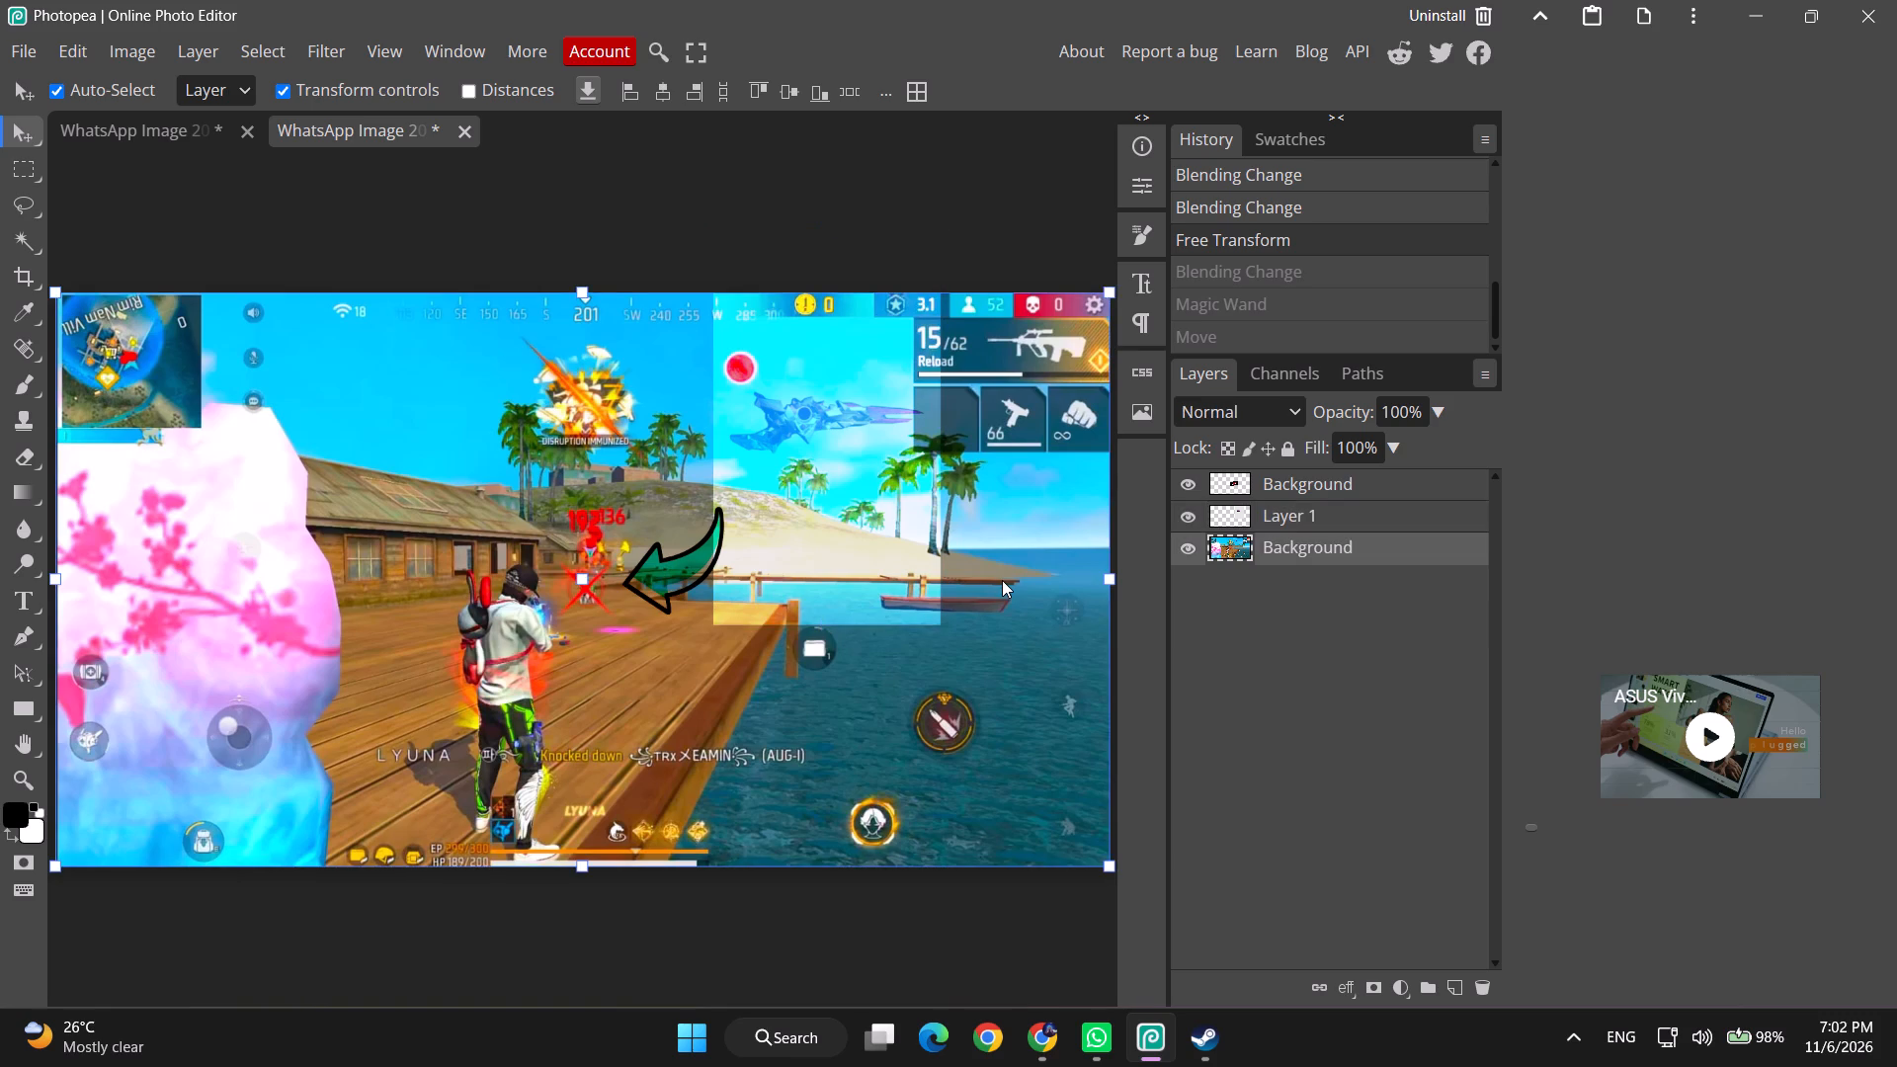
left_click(874, 463)
left_click(1213, 400)
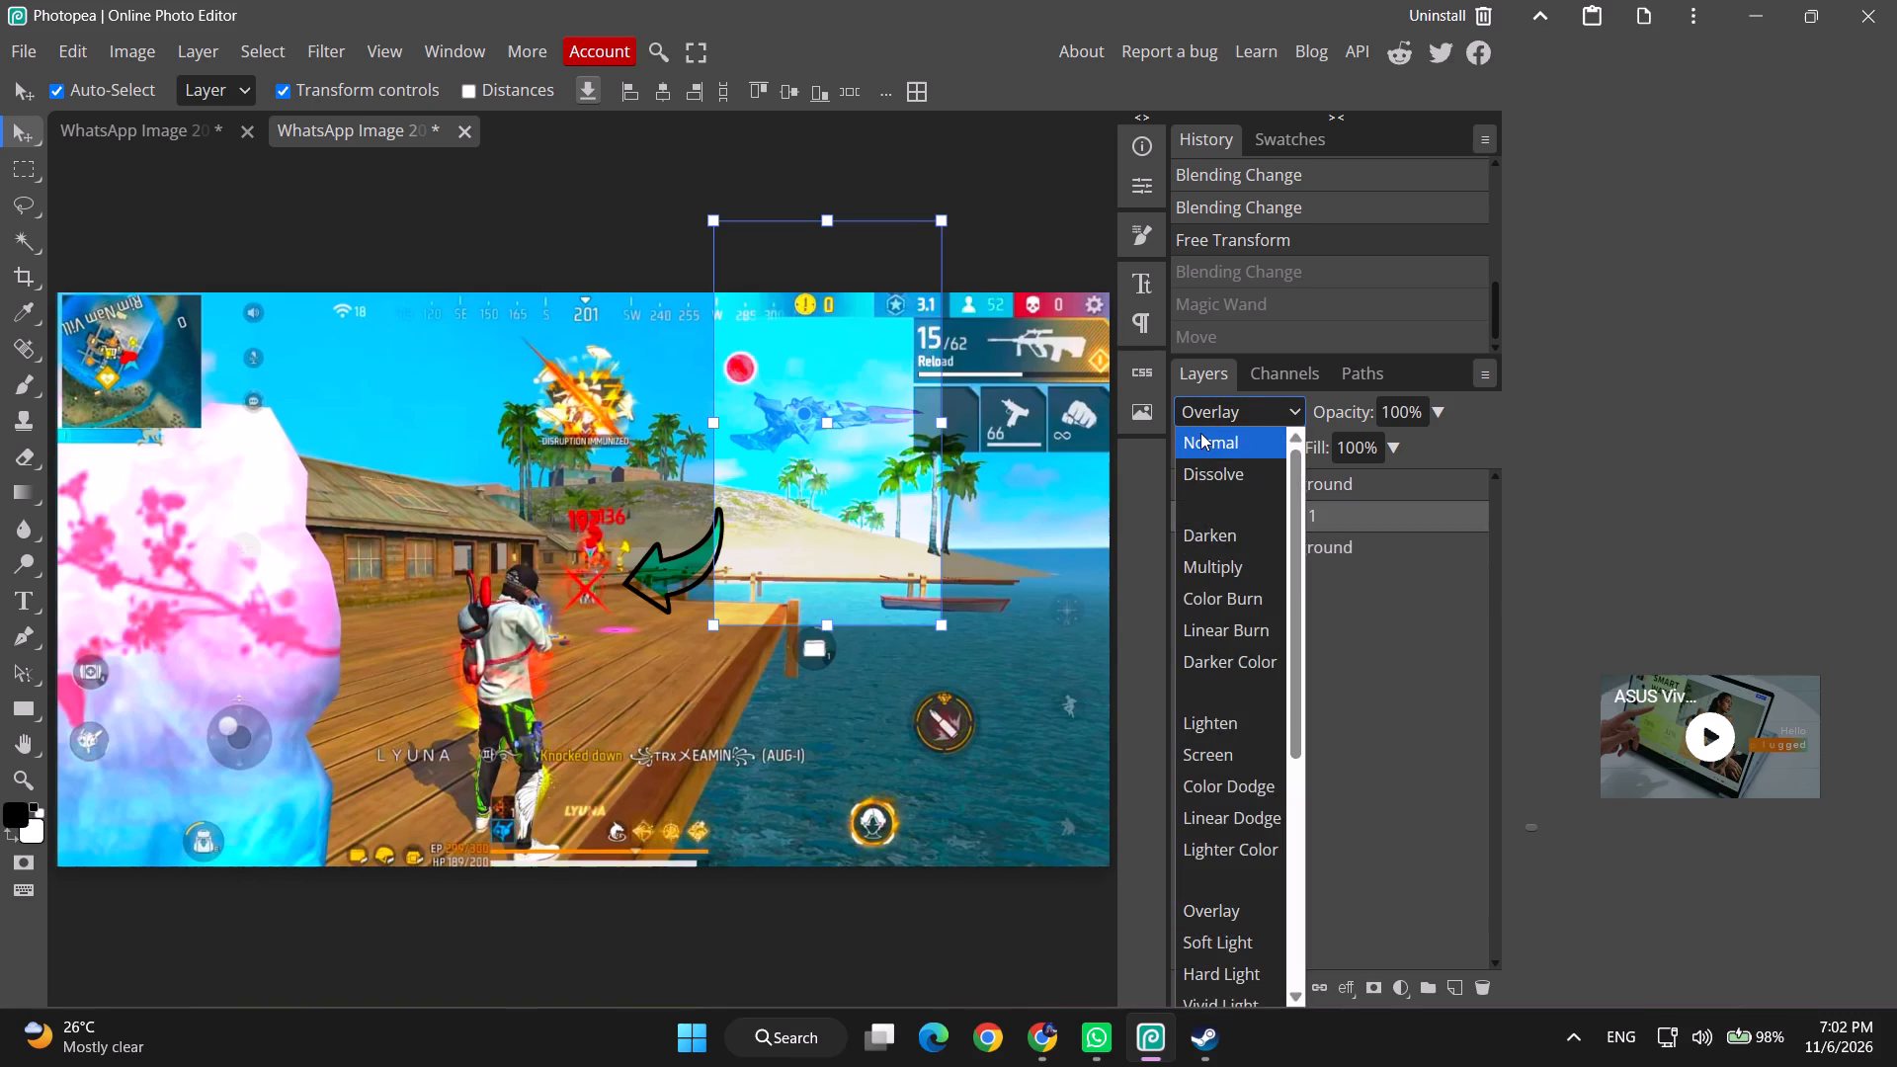
left_click(1200, 433)
left_click_drag(762, 429, 733, 562)
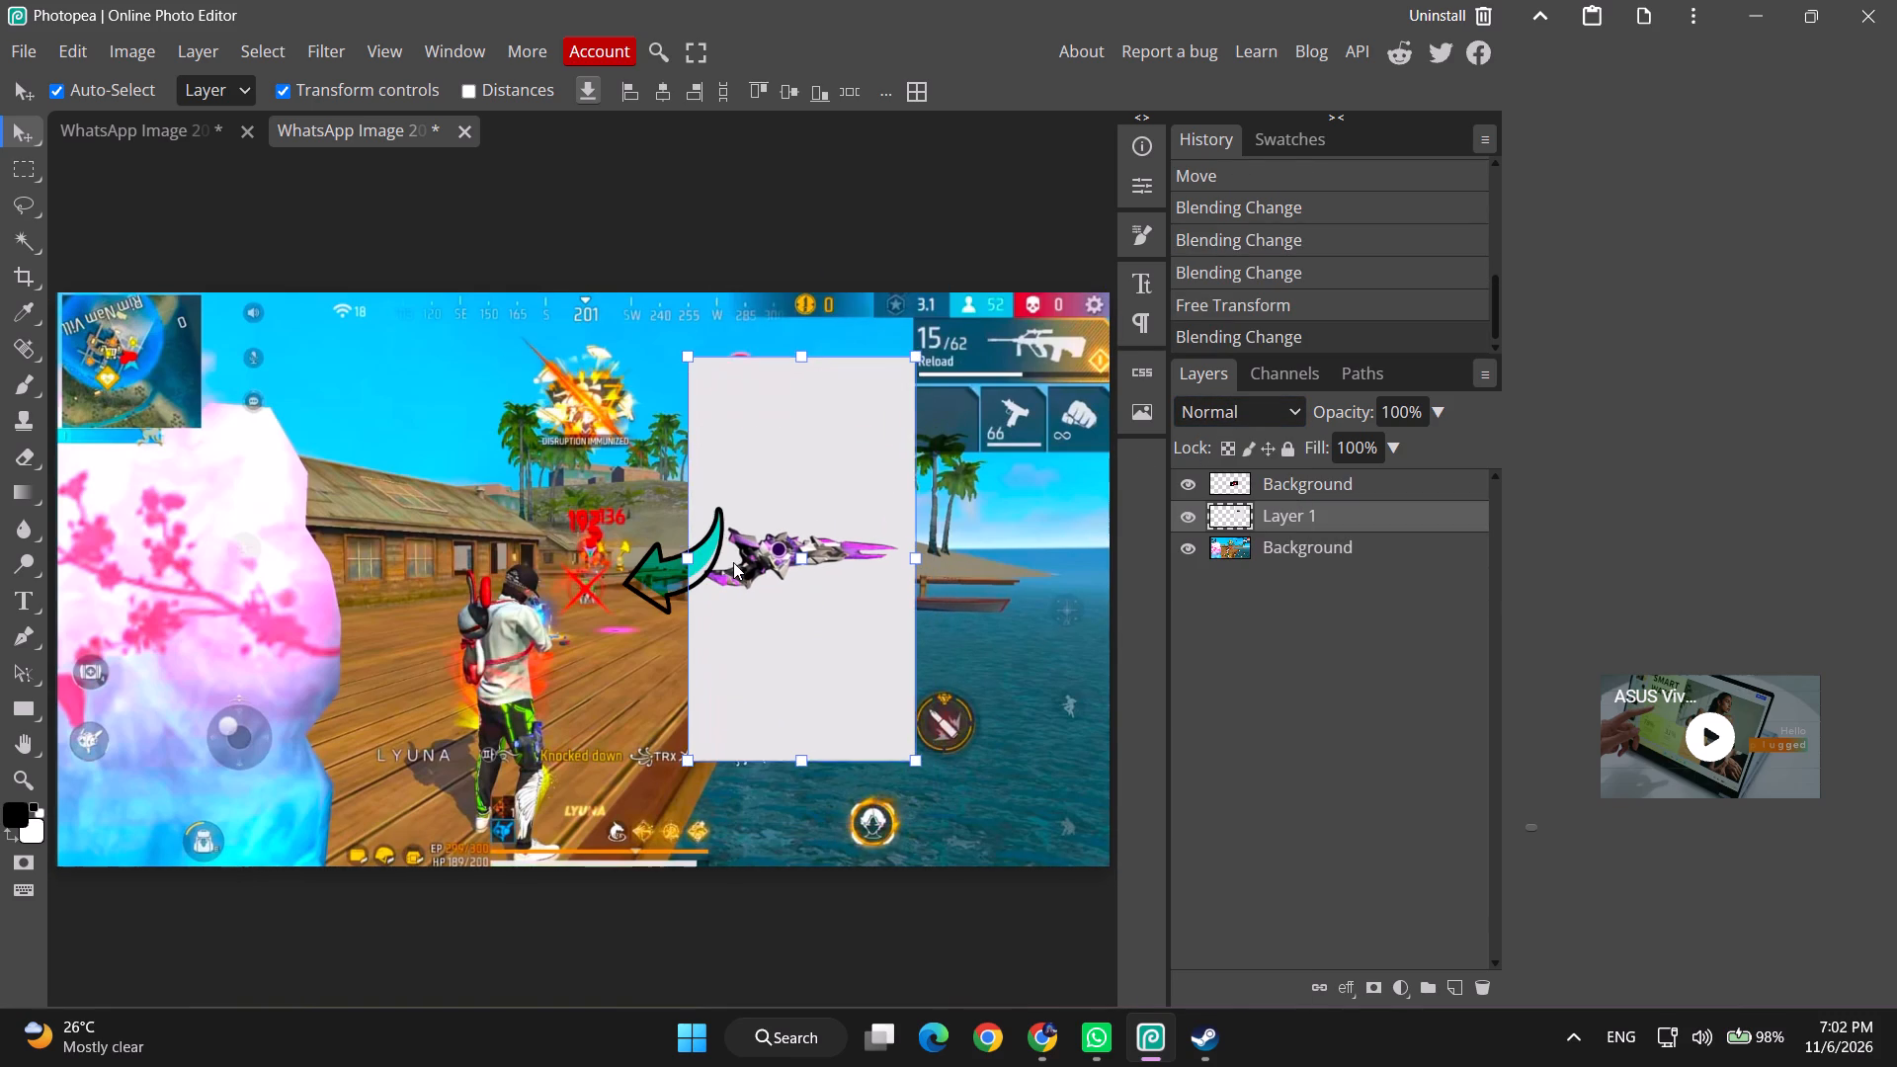
left_click_drag(733, 562, 732, 561)
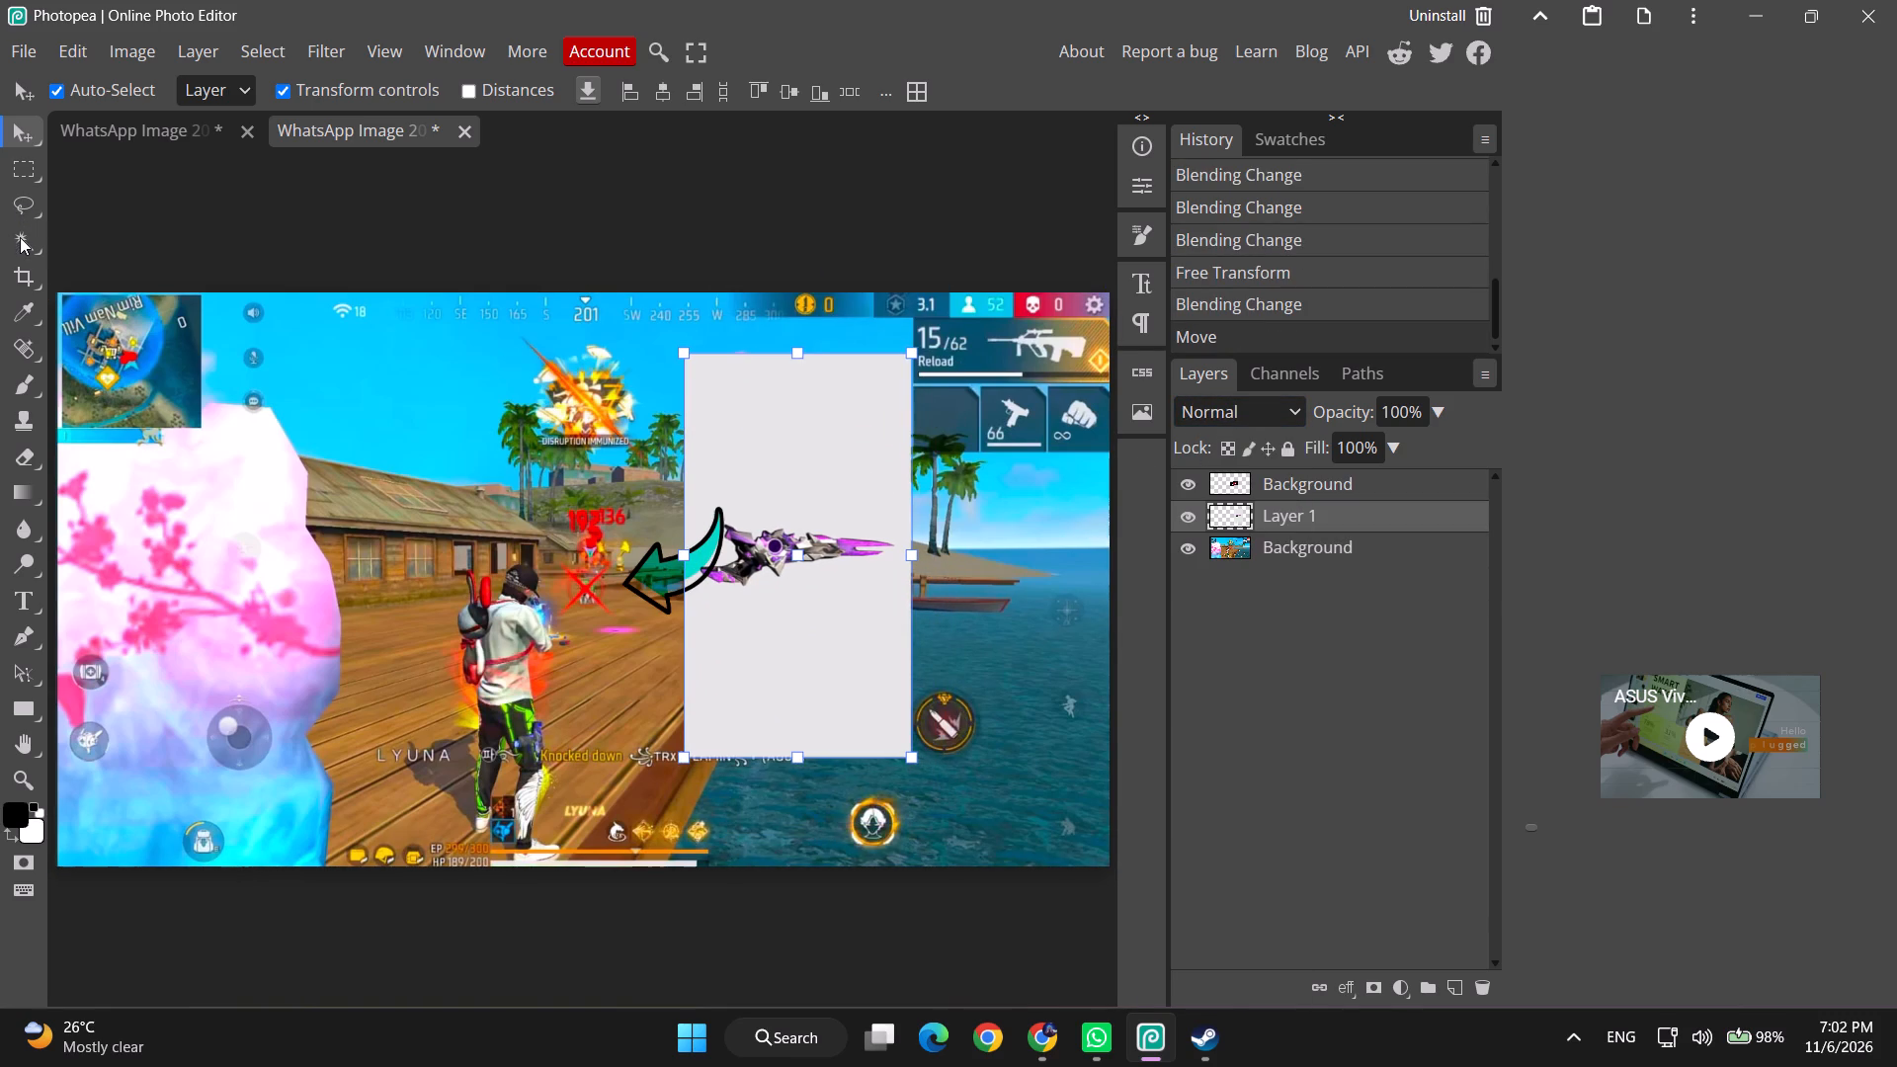
Select the weapon layer's pale background with the Magic Wand at tolerance 16 and delete it.
left_click(20, 237)
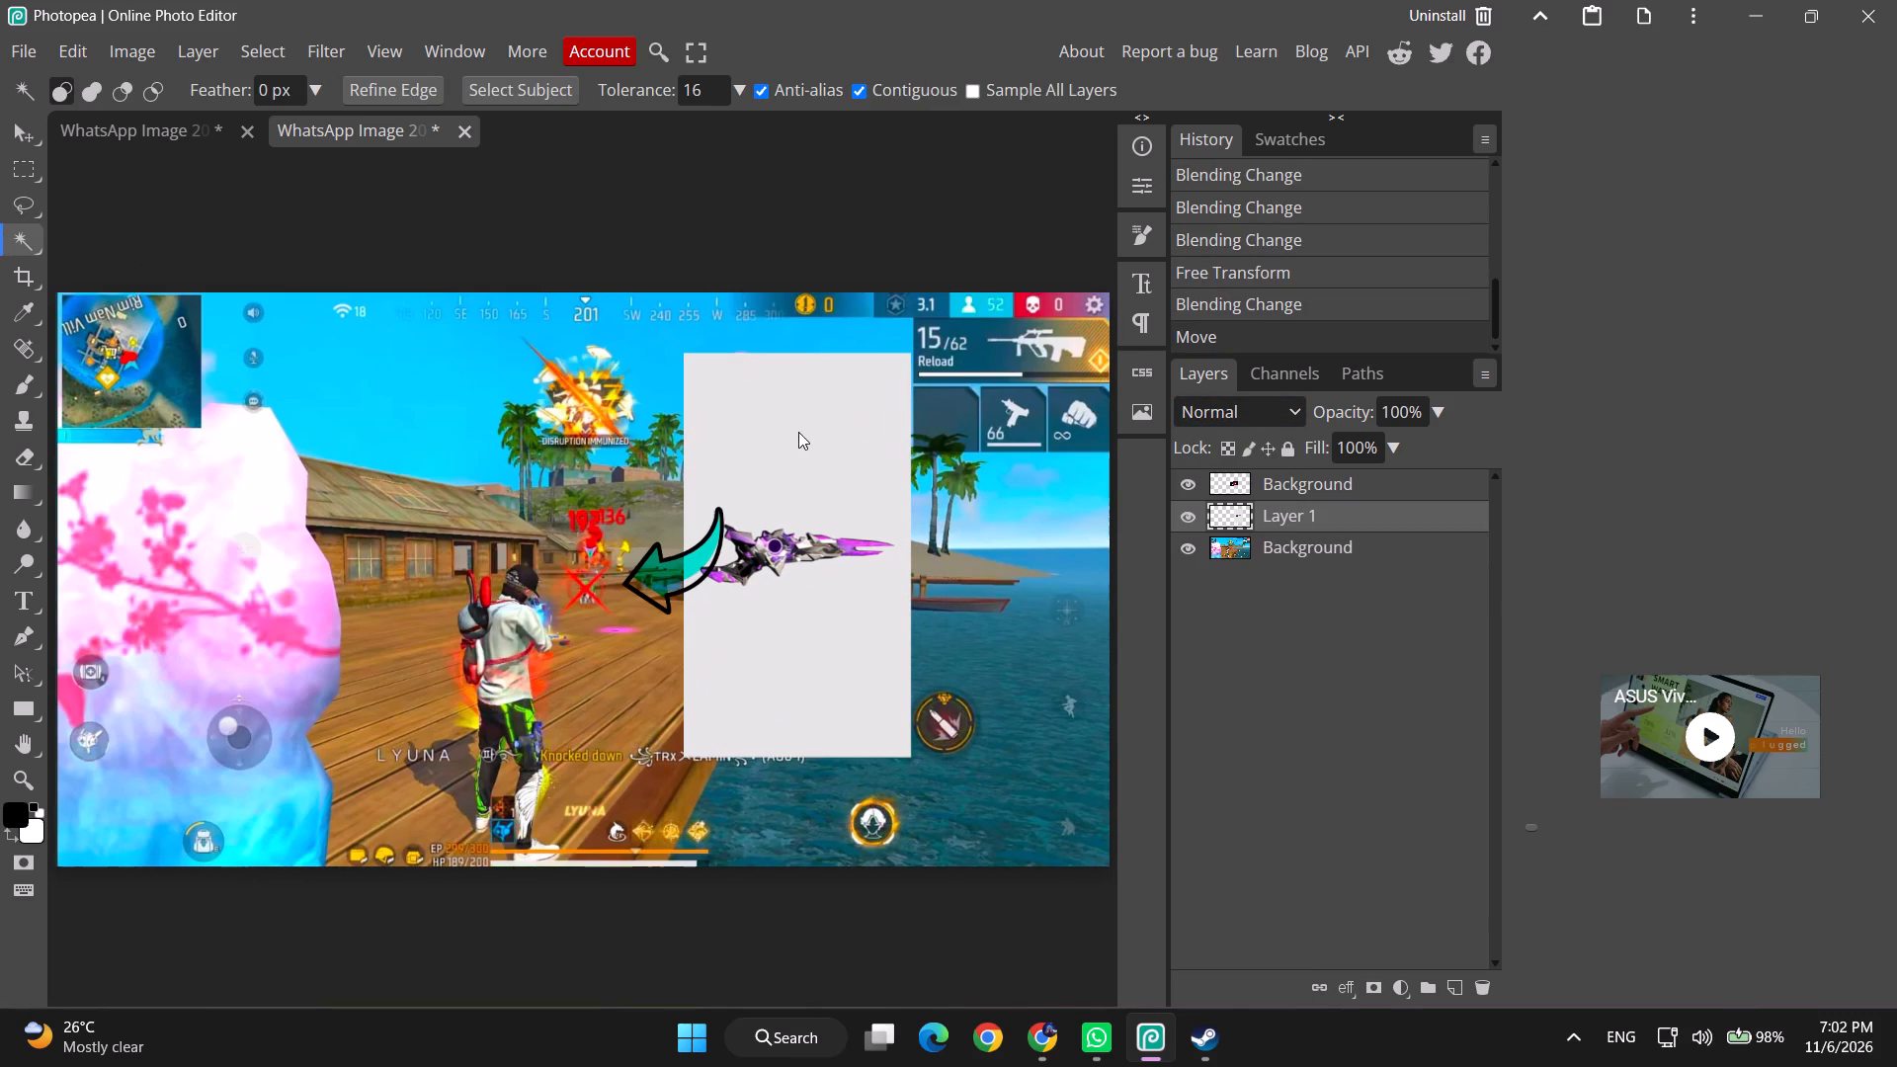
left_click(800, 433)
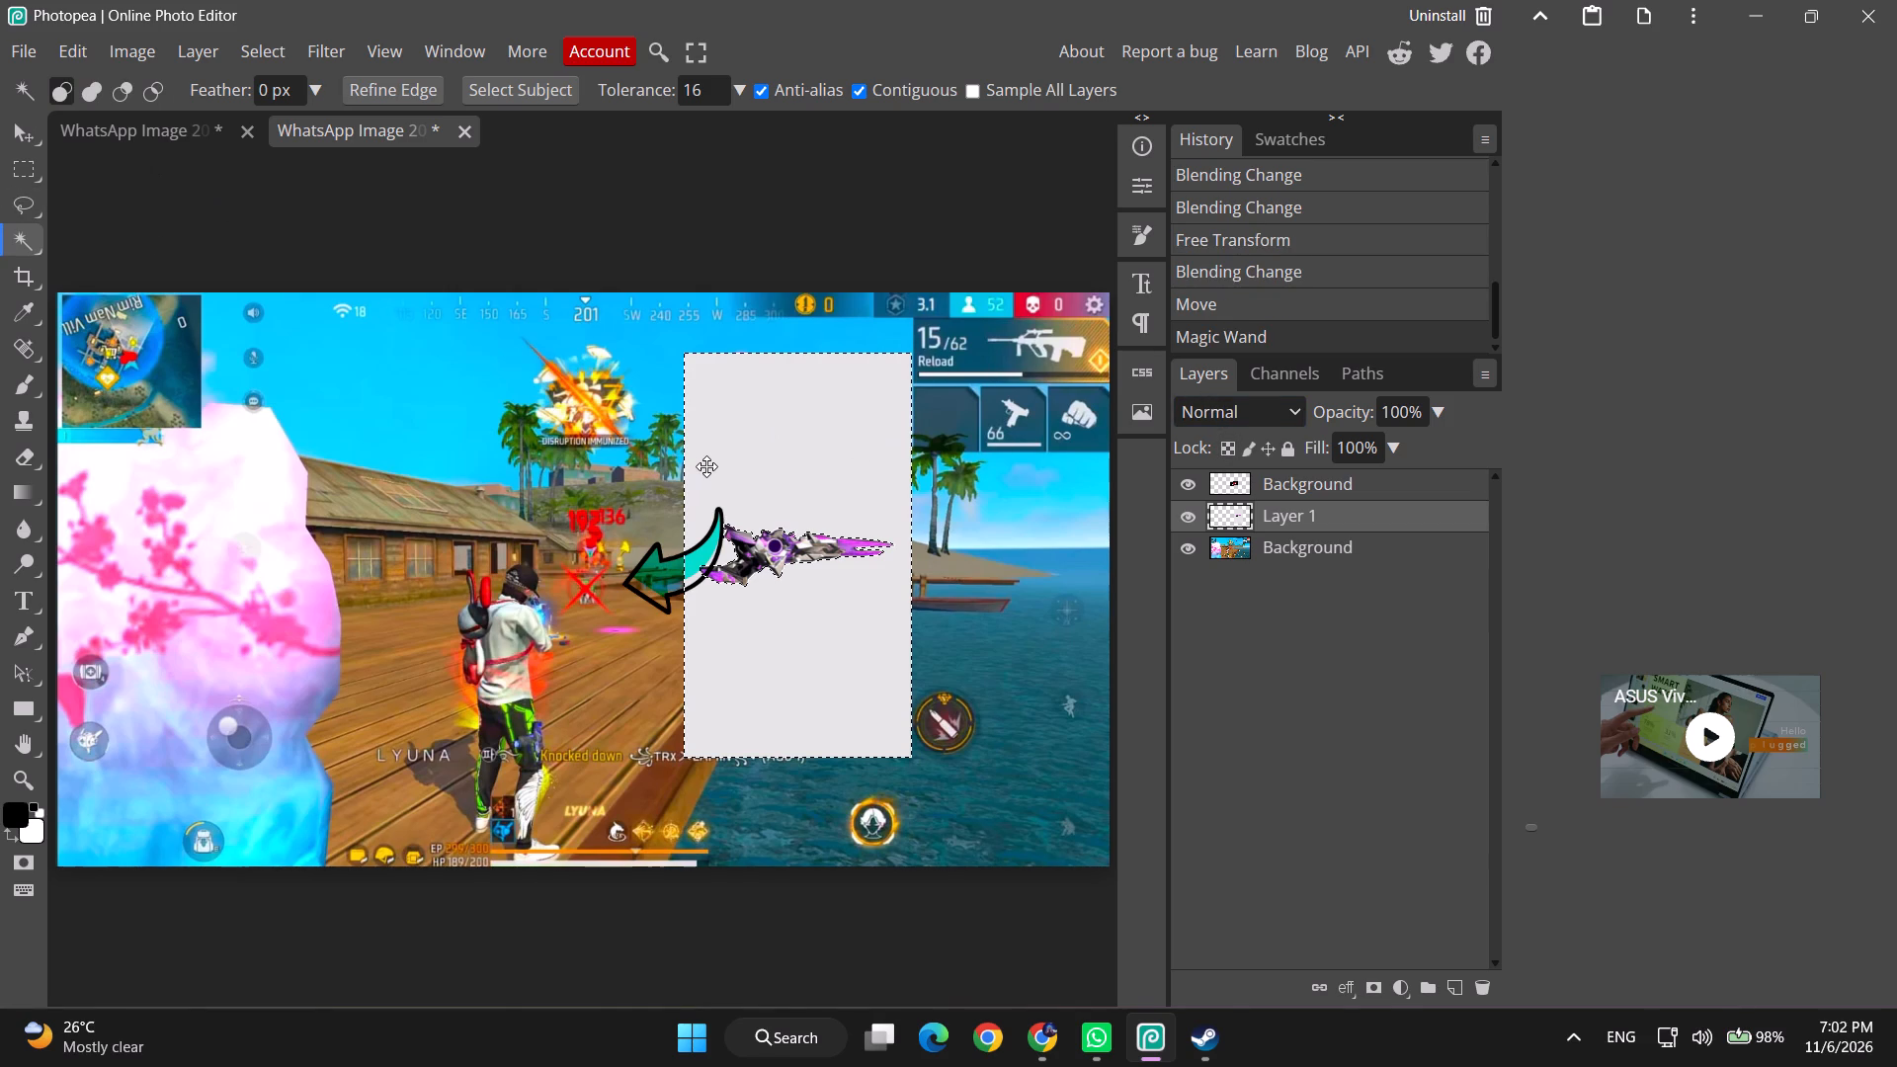
key("Delete")
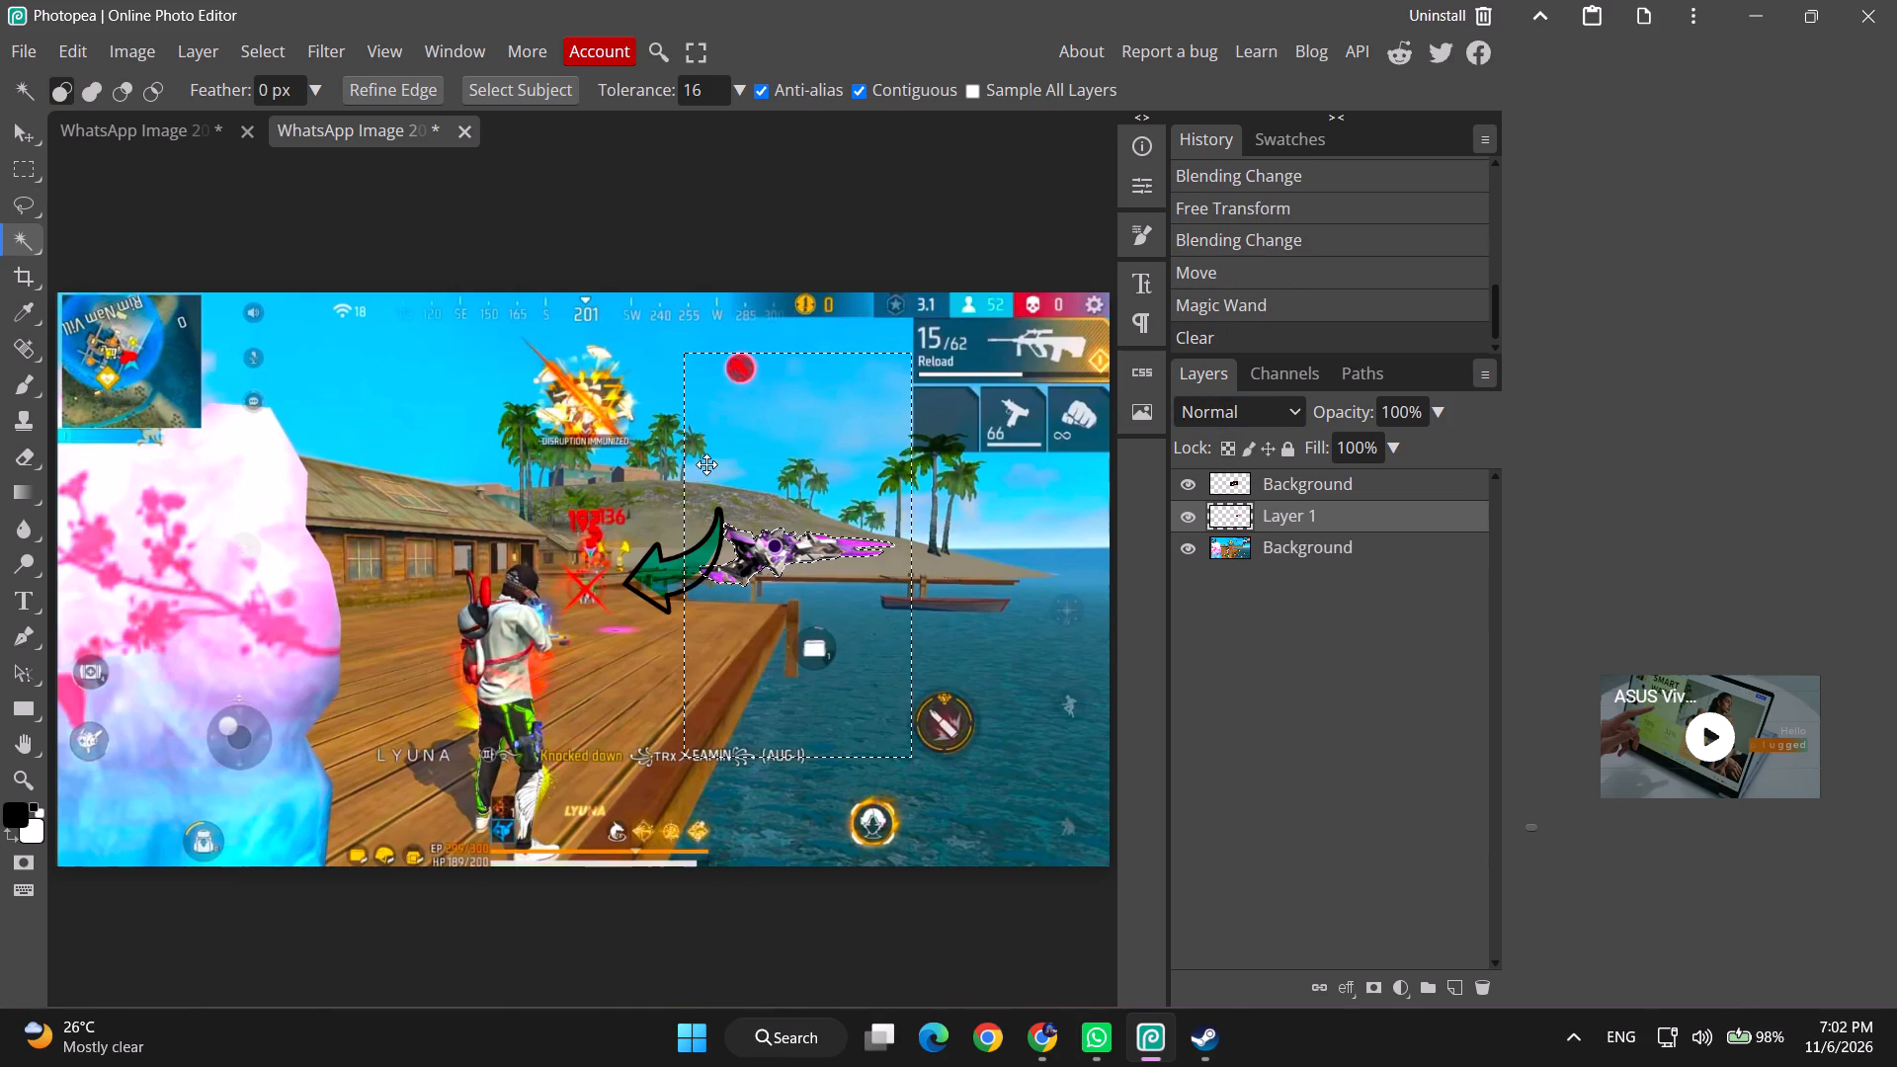
left_click(21, 129)
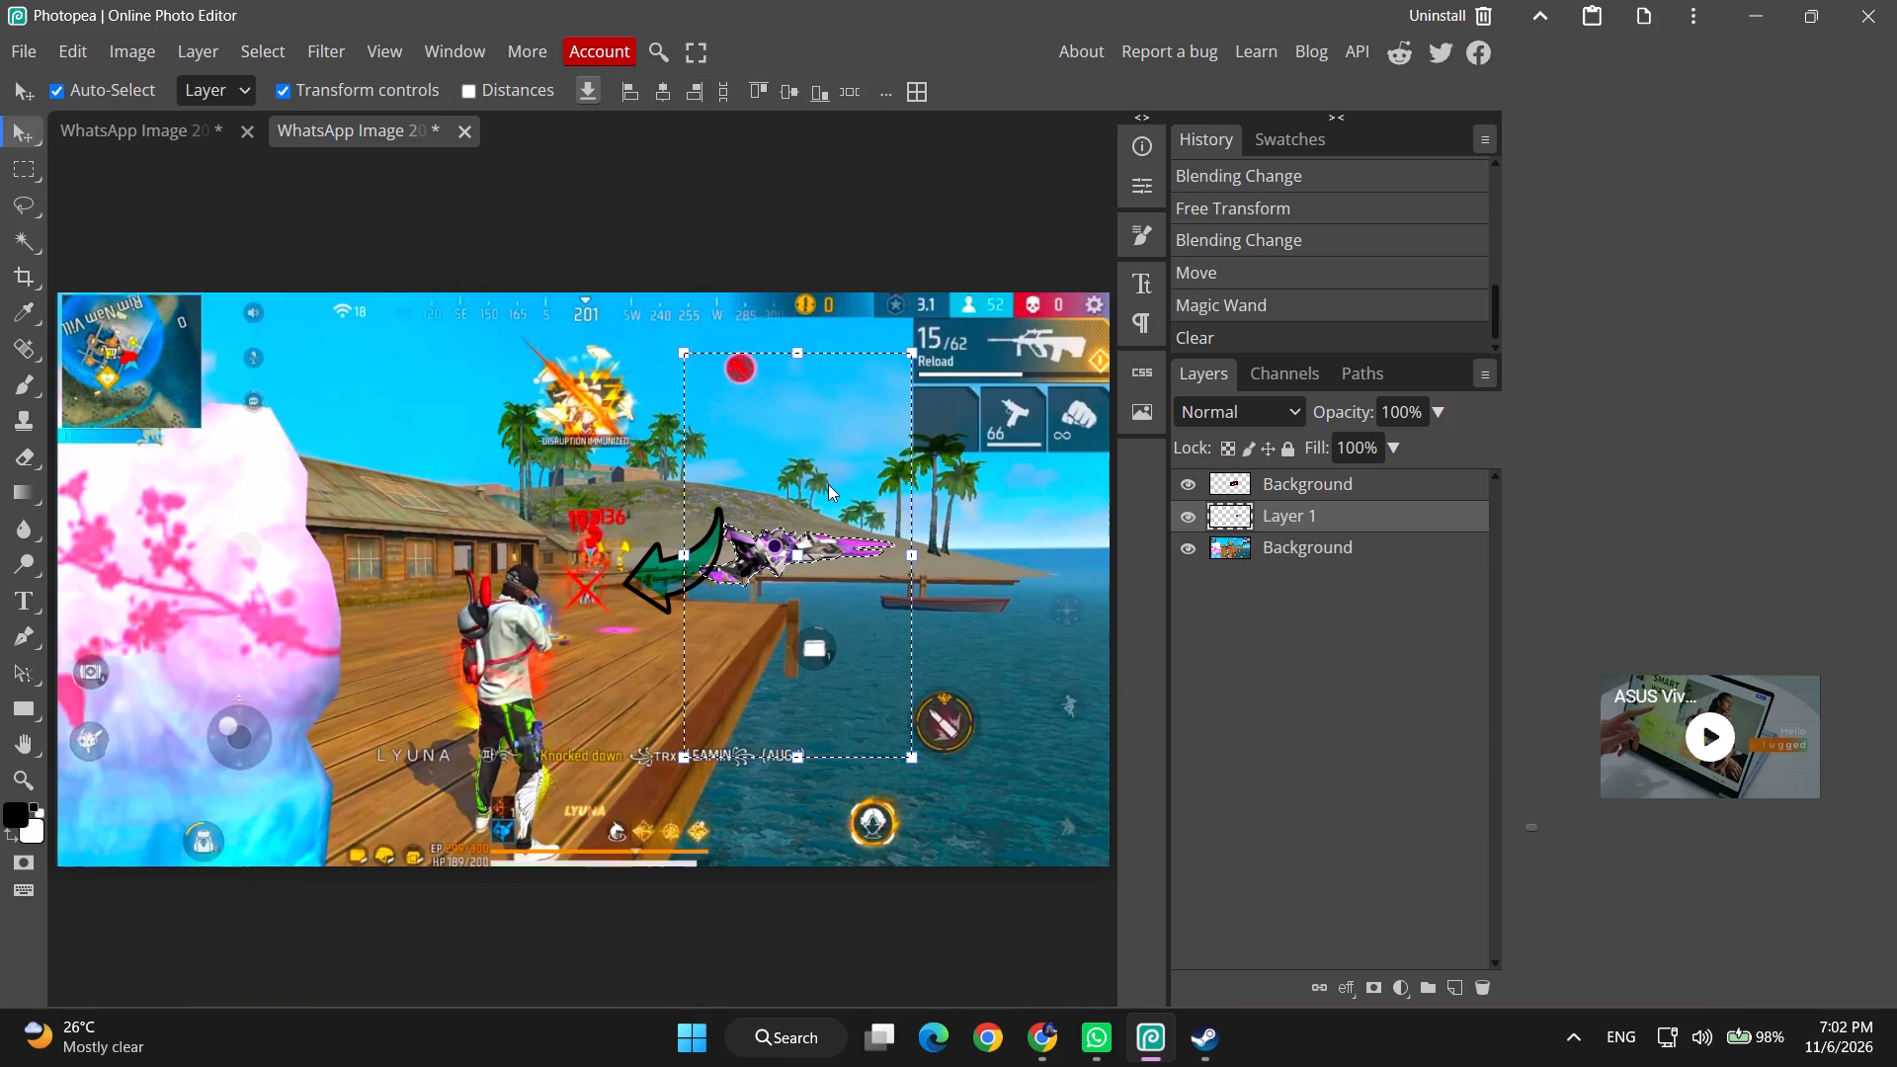
key("Return")
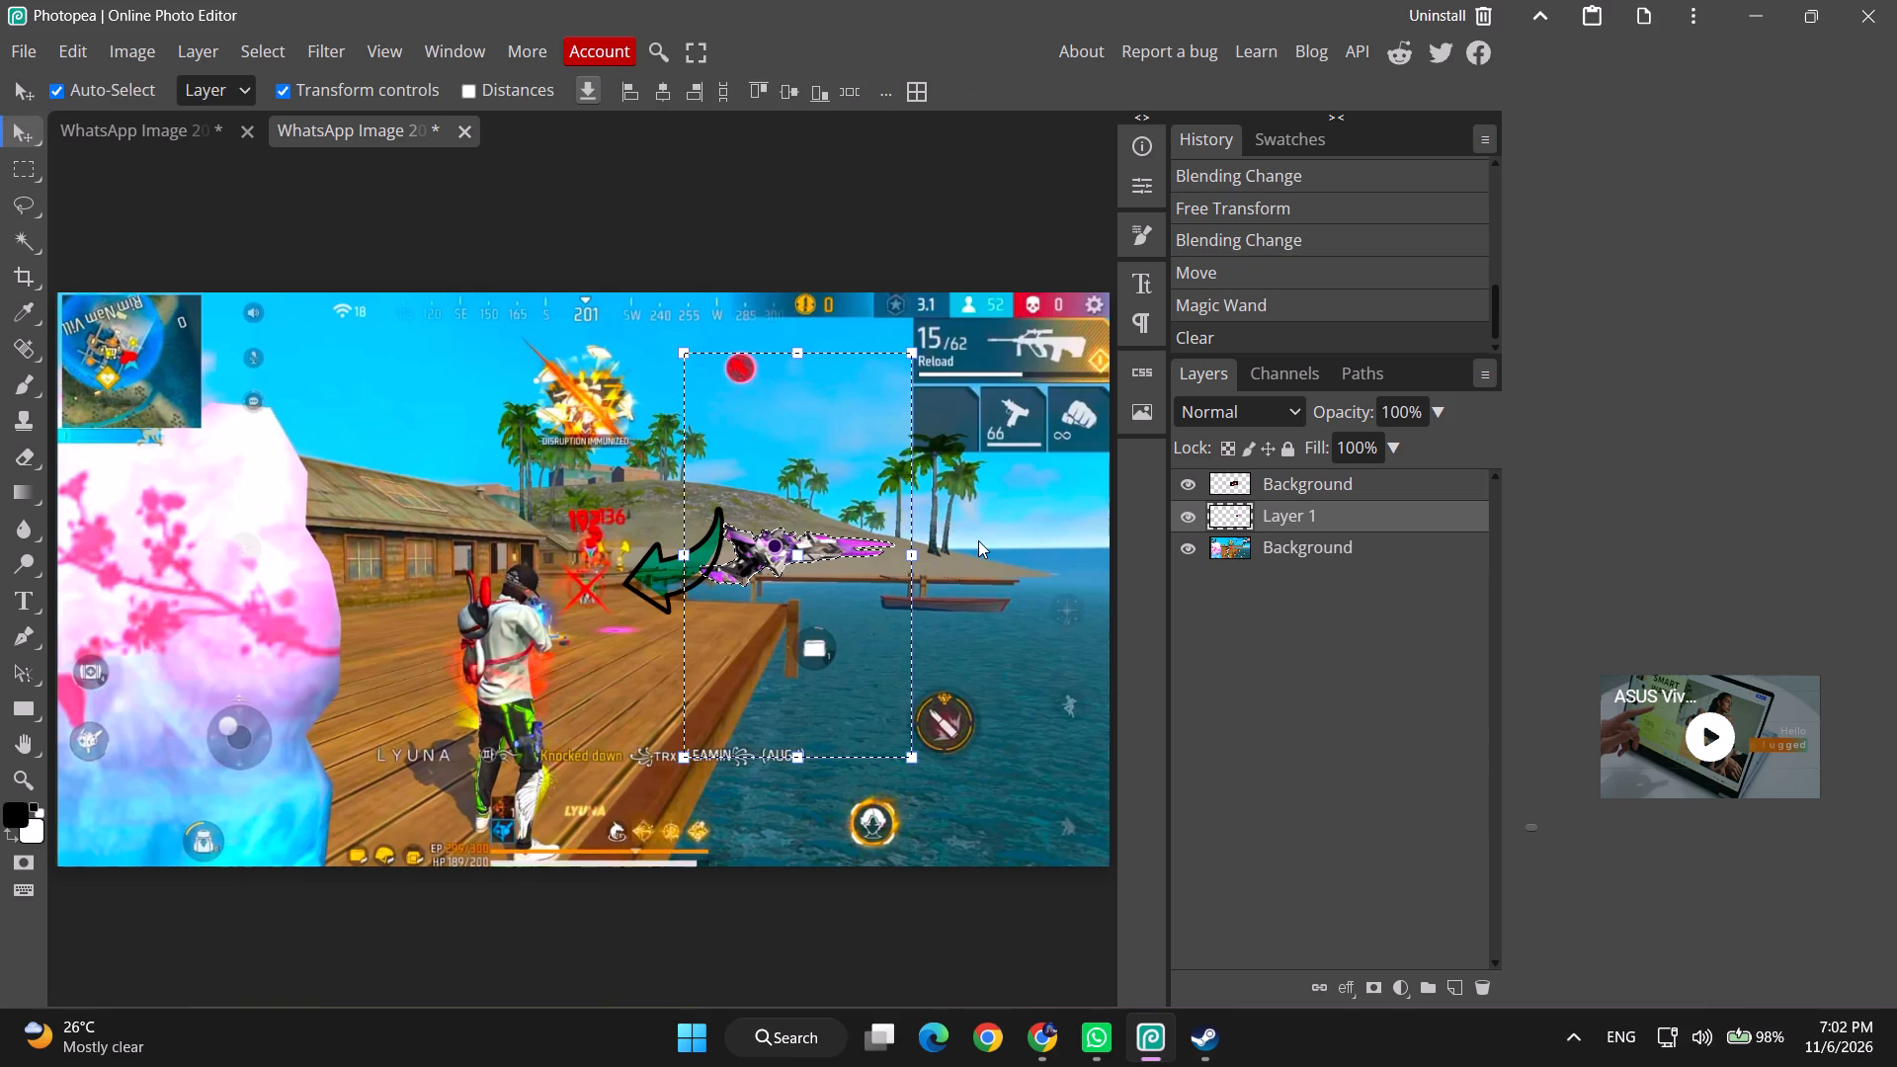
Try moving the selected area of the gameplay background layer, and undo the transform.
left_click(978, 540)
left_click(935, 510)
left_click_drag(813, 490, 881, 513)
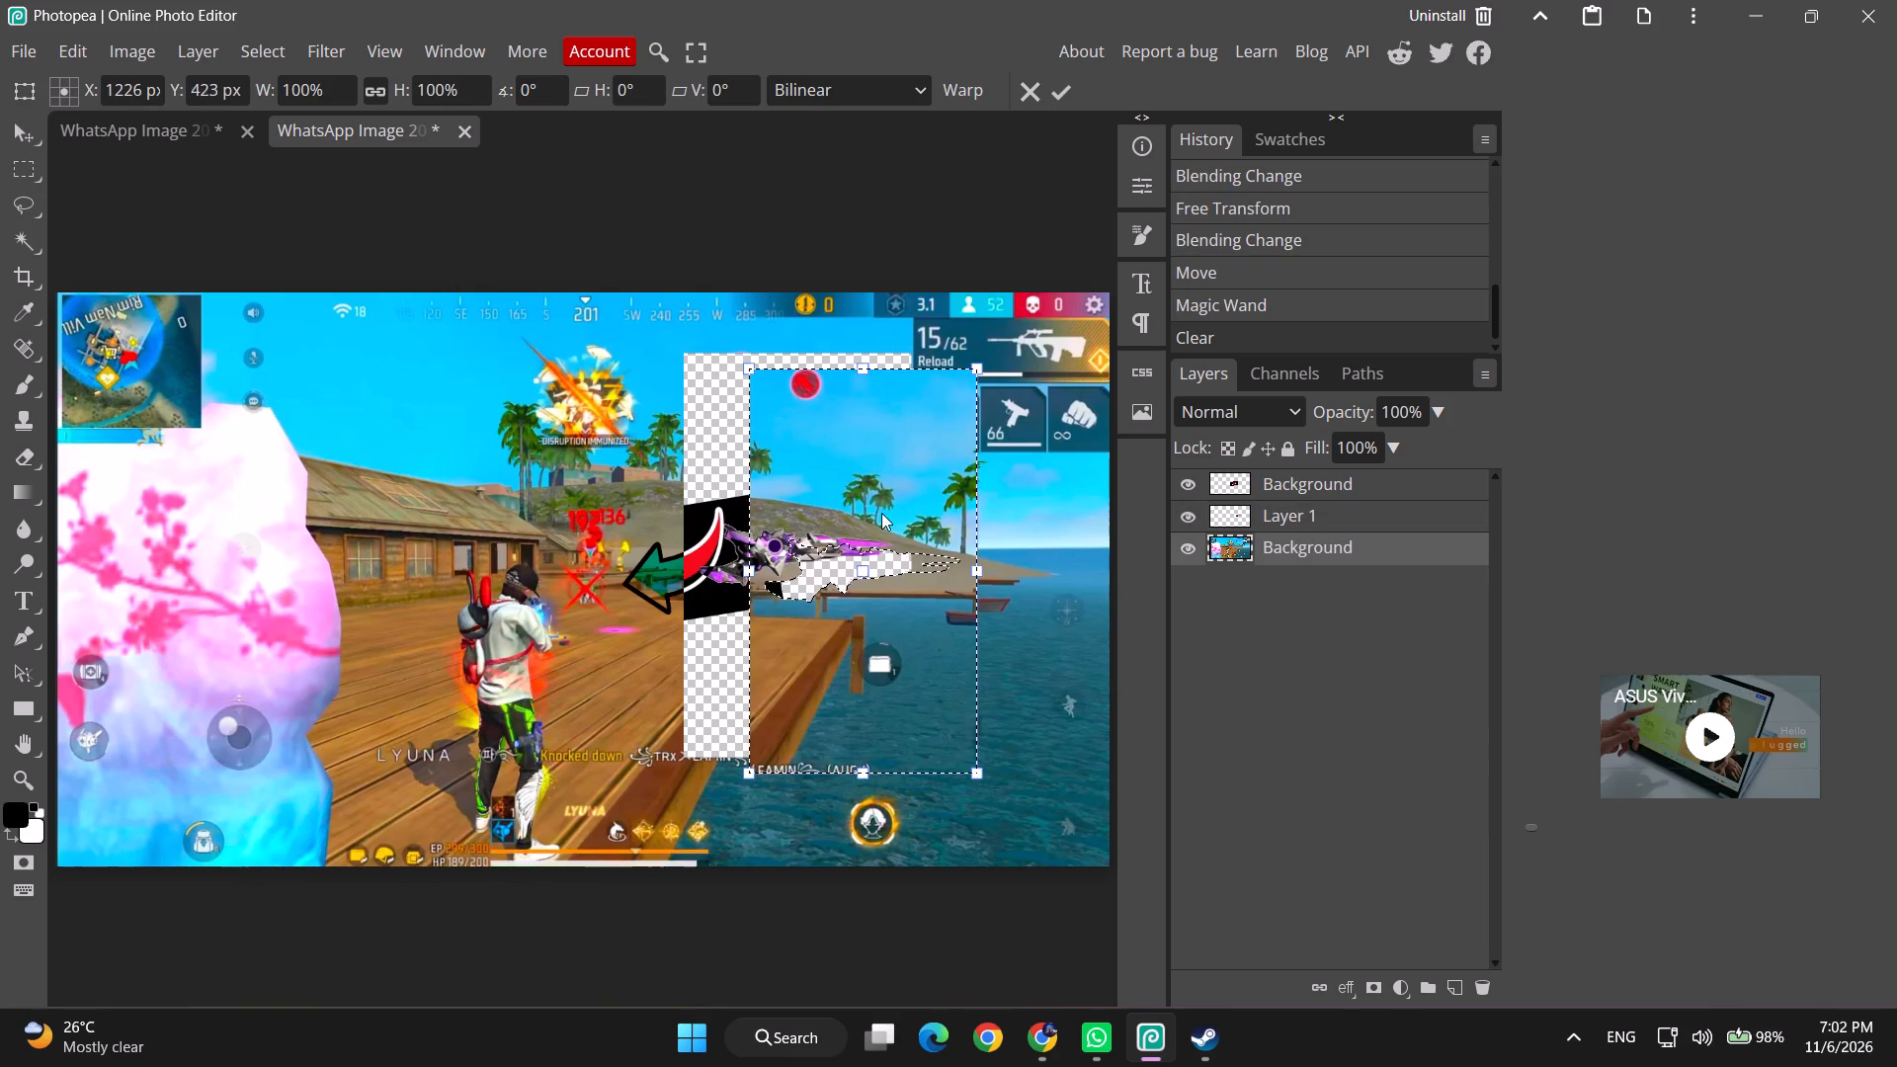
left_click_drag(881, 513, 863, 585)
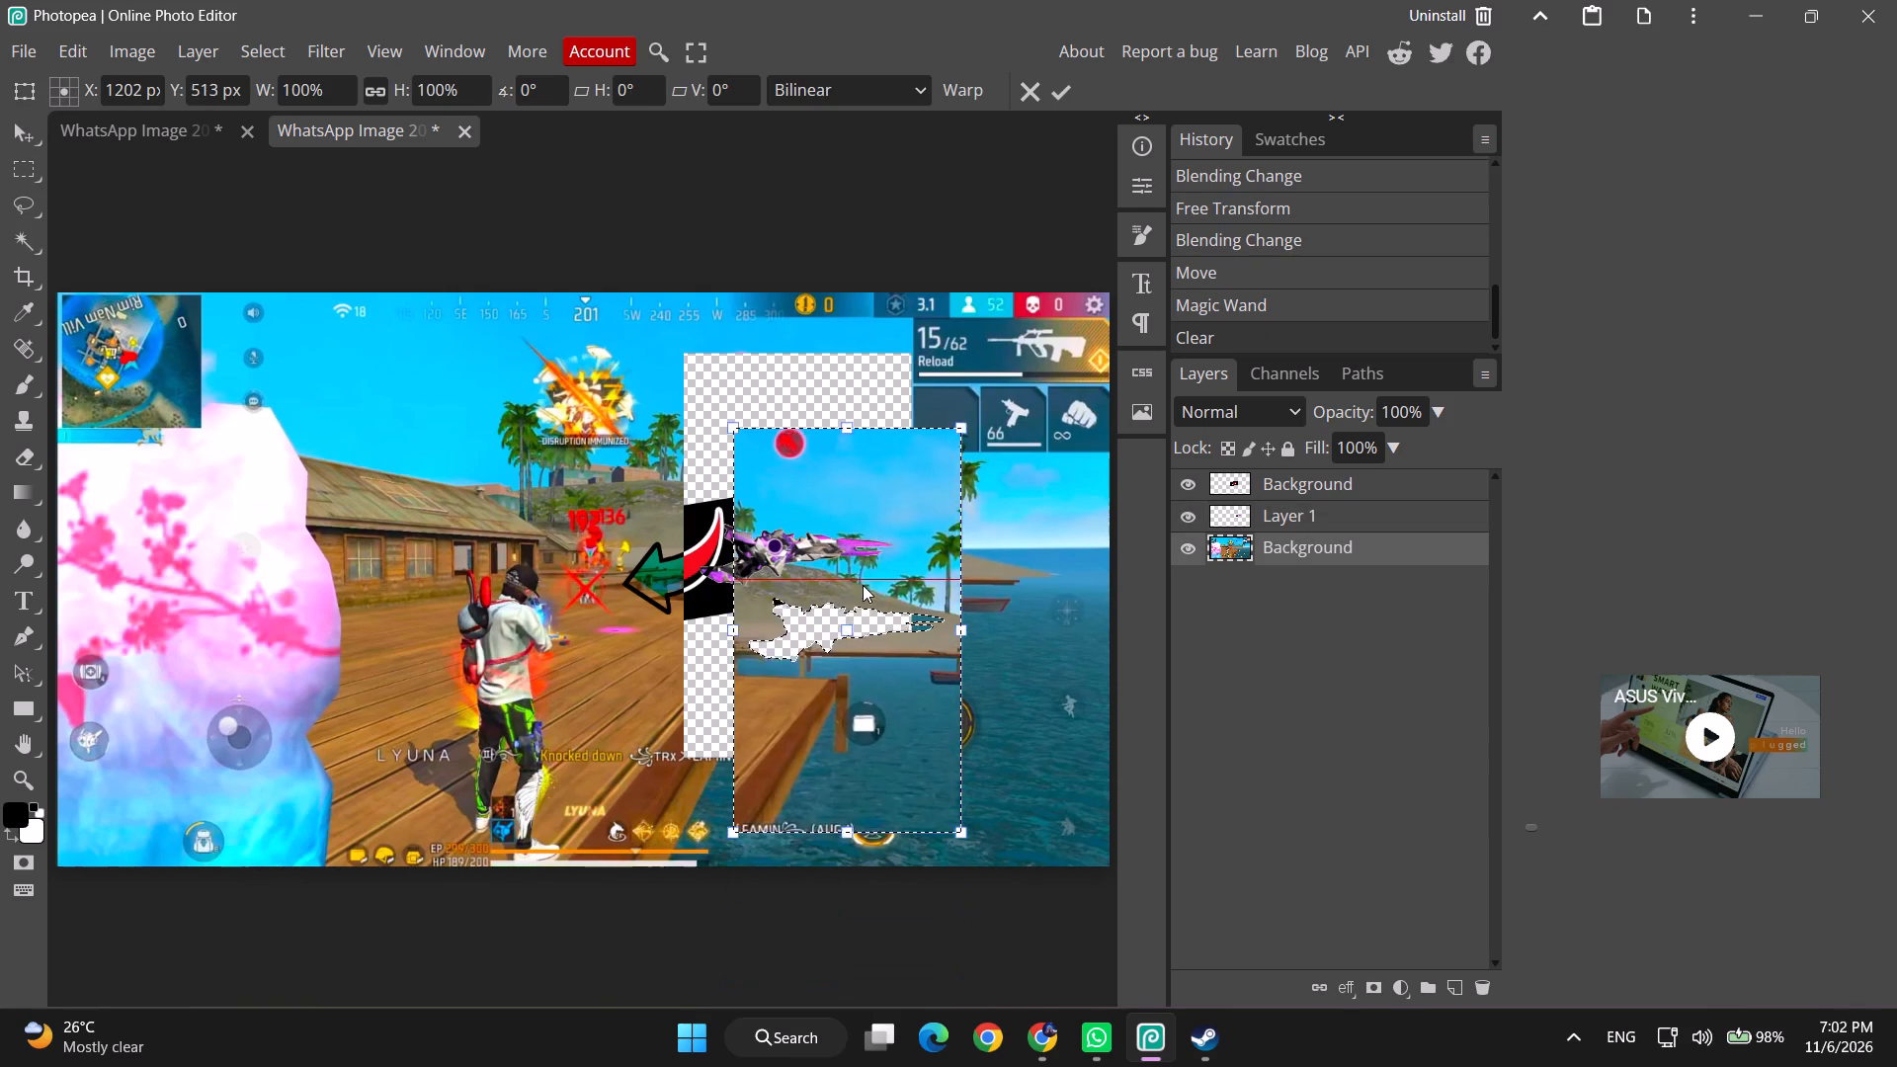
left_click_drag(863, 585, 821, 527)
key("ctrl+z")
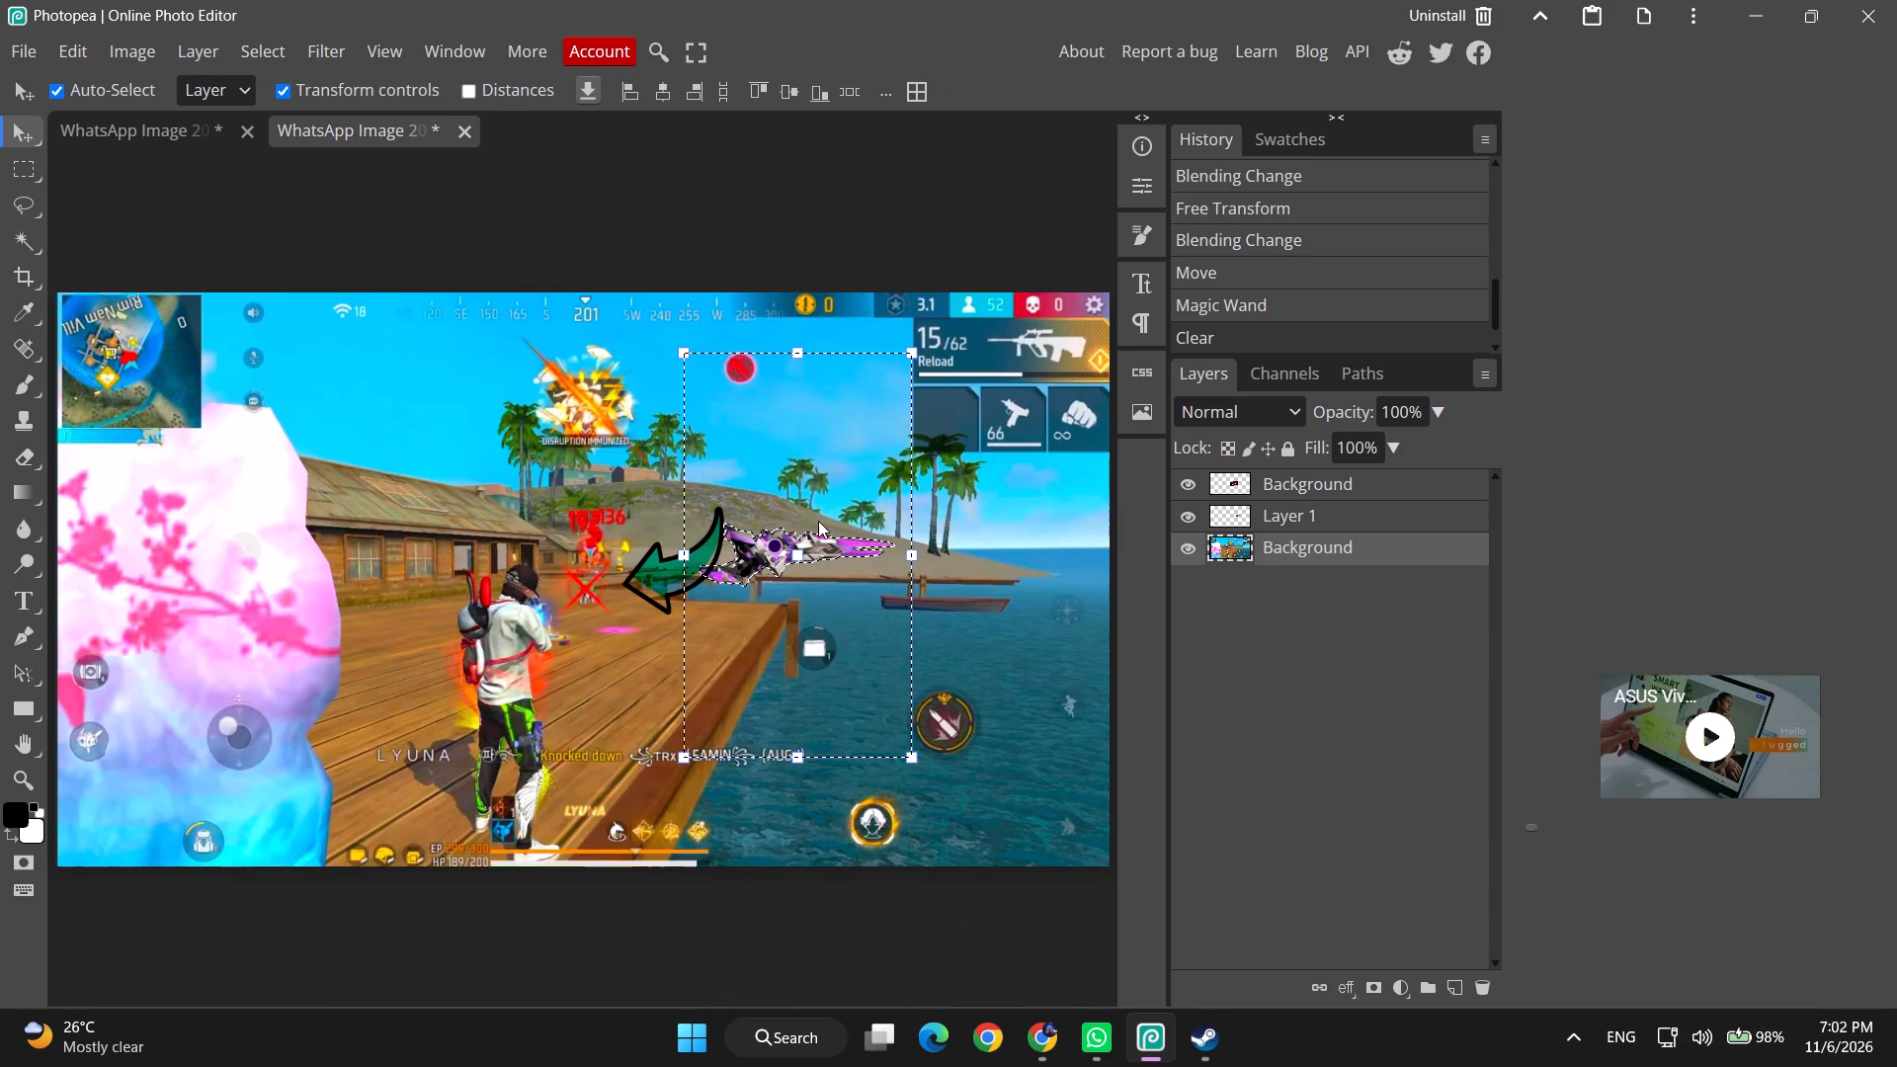
Undo the clearing of the weapon layer's pale background and its Magic Wand selection.
key("ctrl+z")
key("ctrl+z")
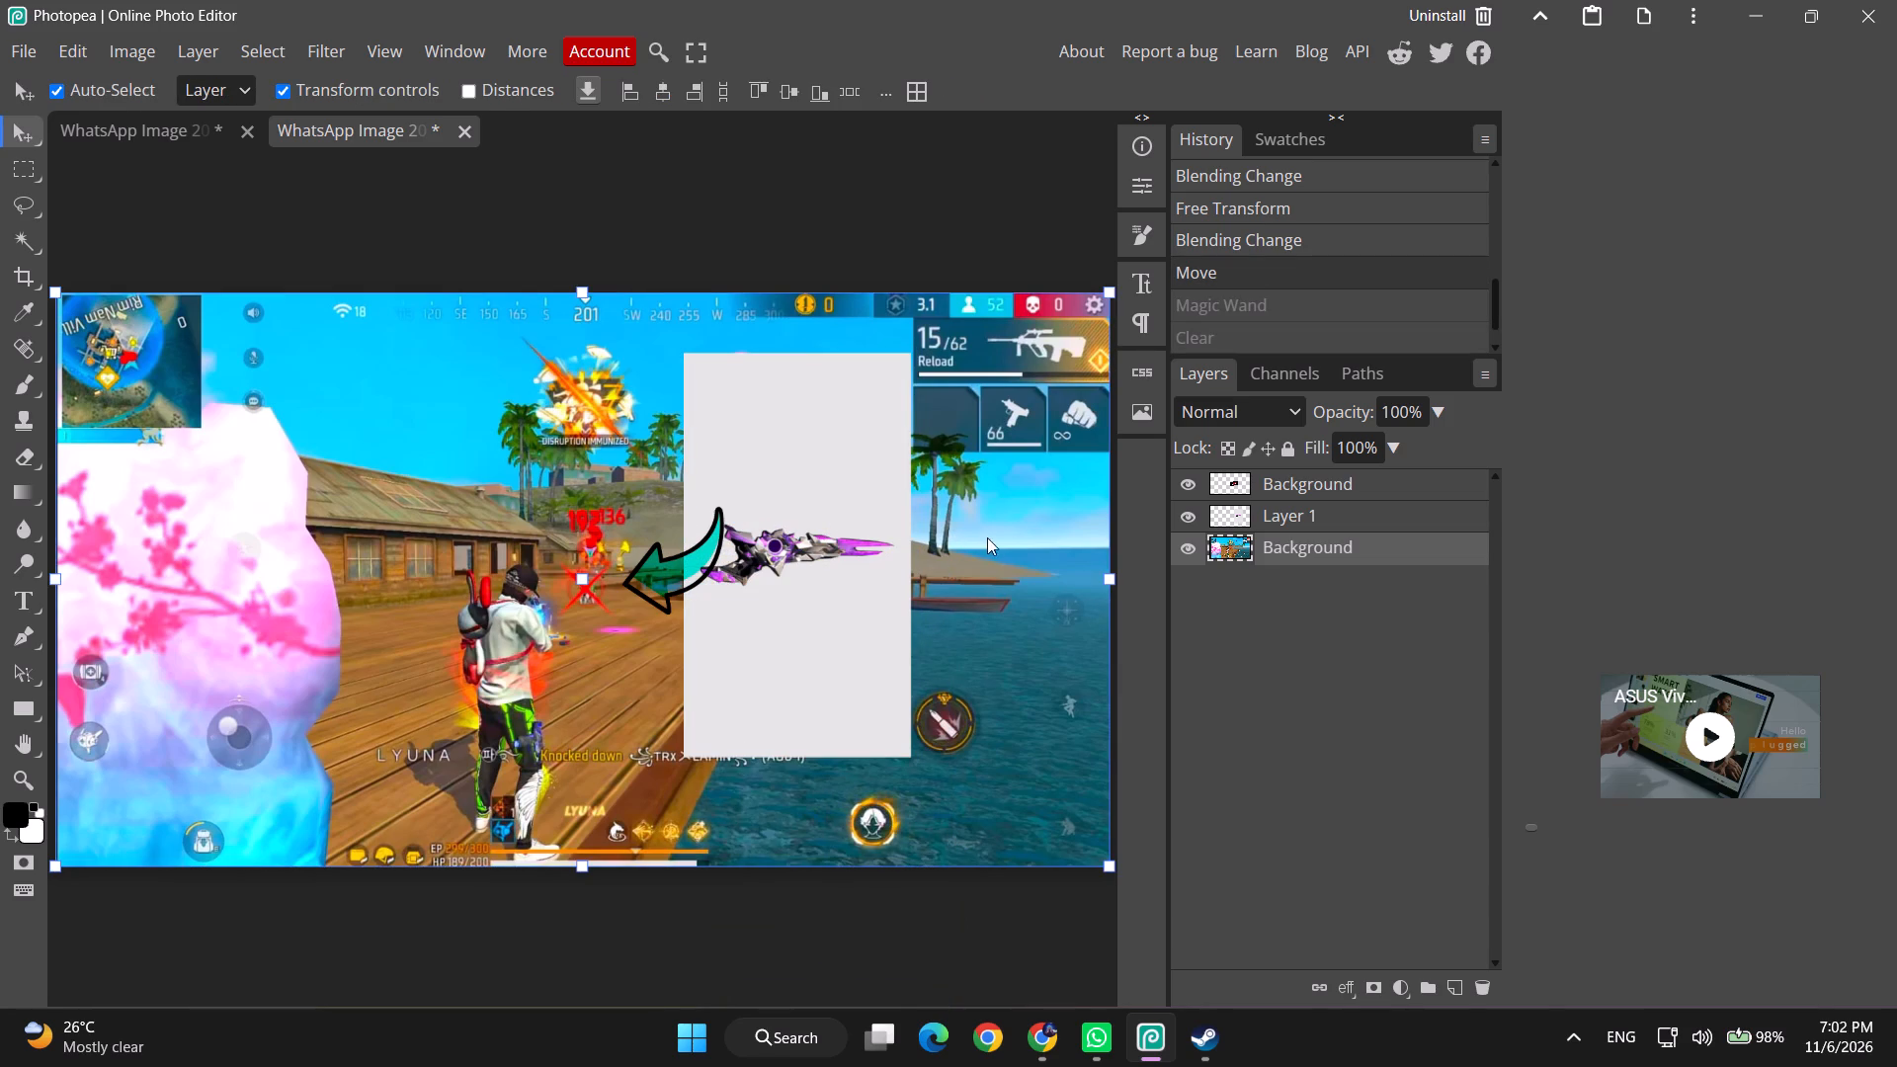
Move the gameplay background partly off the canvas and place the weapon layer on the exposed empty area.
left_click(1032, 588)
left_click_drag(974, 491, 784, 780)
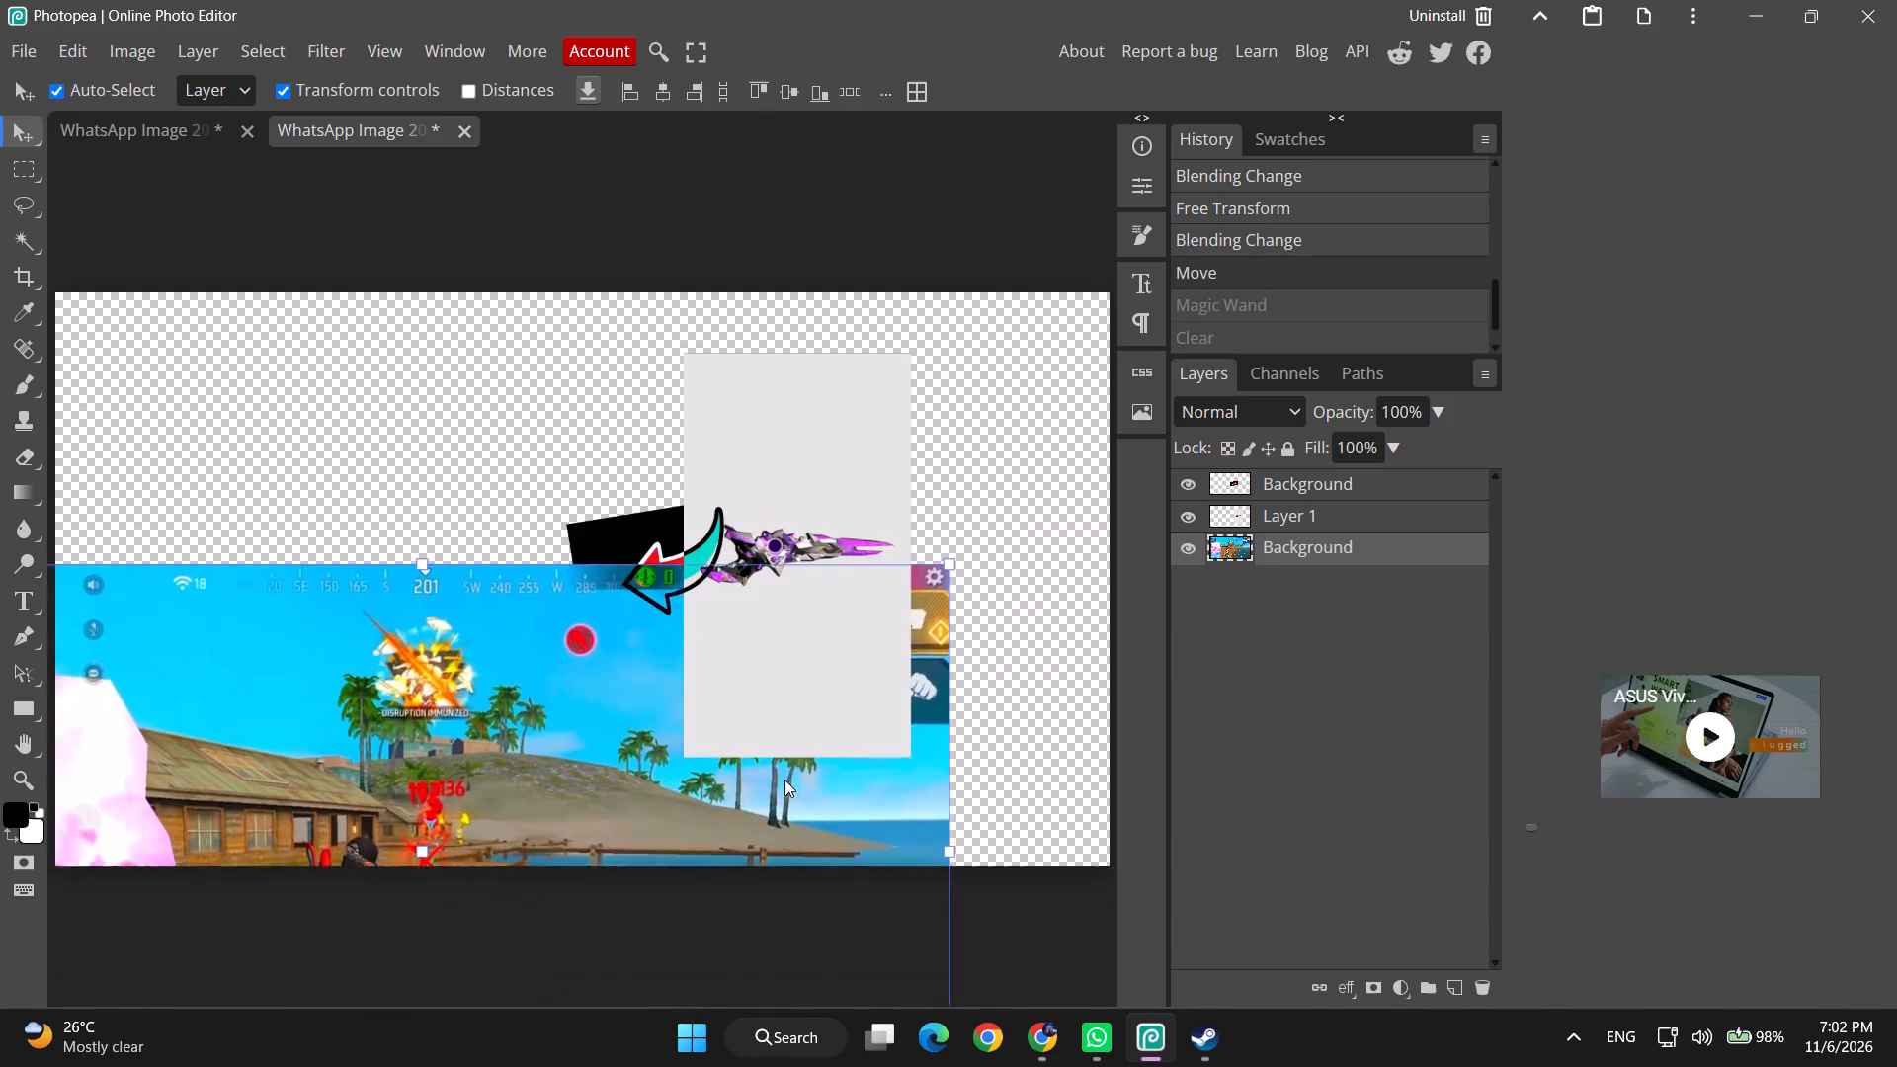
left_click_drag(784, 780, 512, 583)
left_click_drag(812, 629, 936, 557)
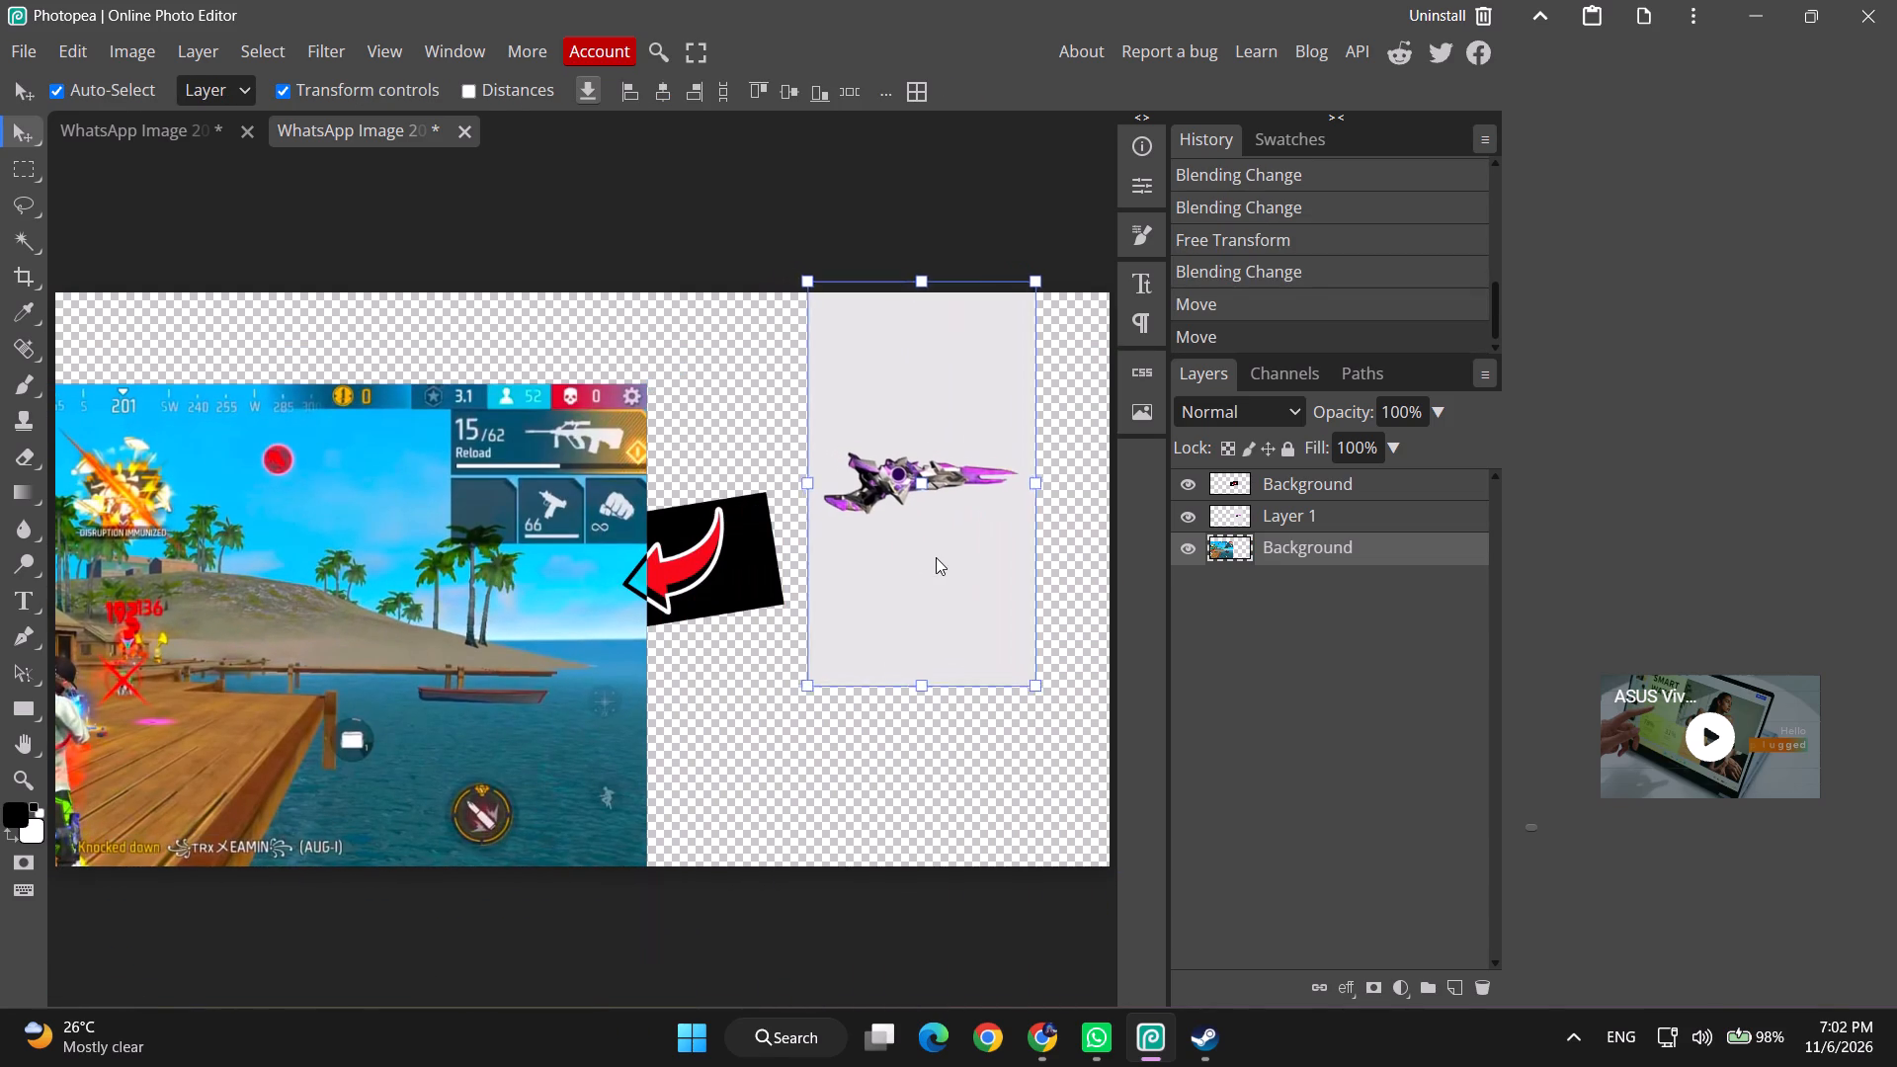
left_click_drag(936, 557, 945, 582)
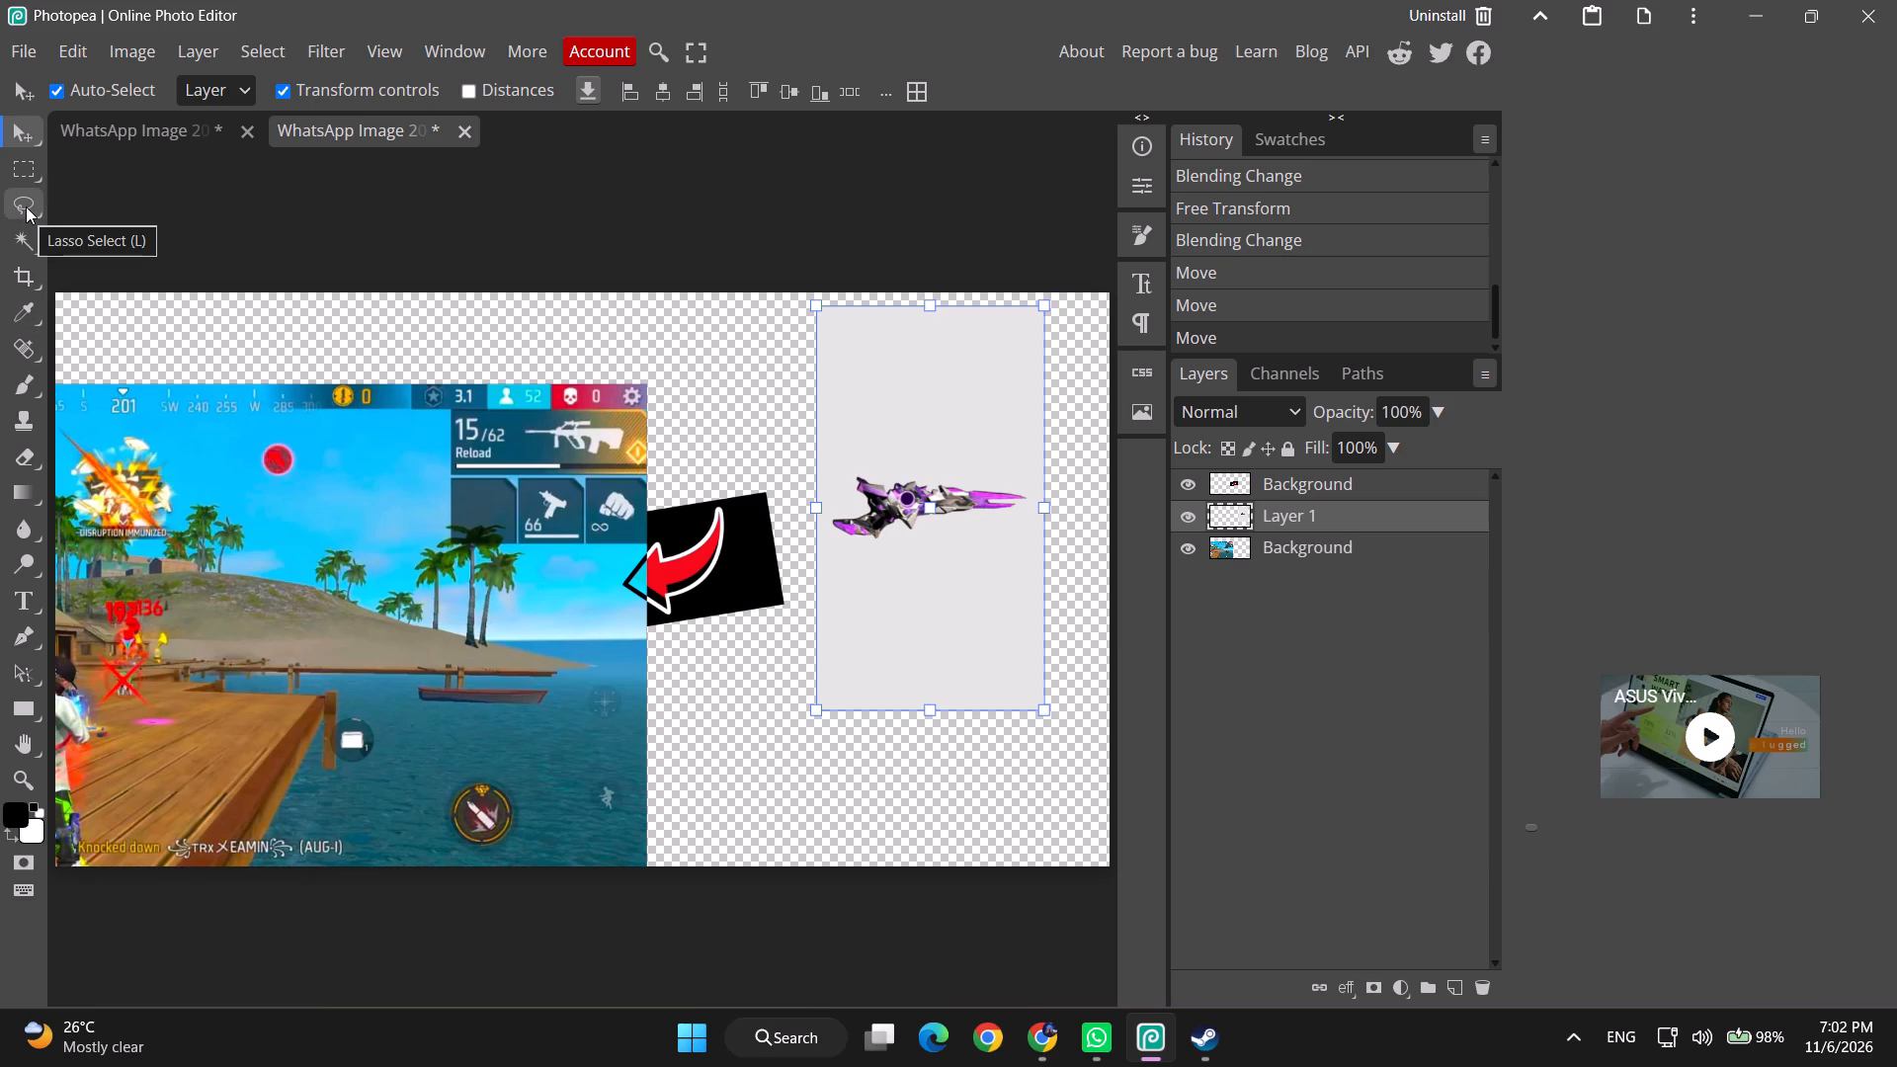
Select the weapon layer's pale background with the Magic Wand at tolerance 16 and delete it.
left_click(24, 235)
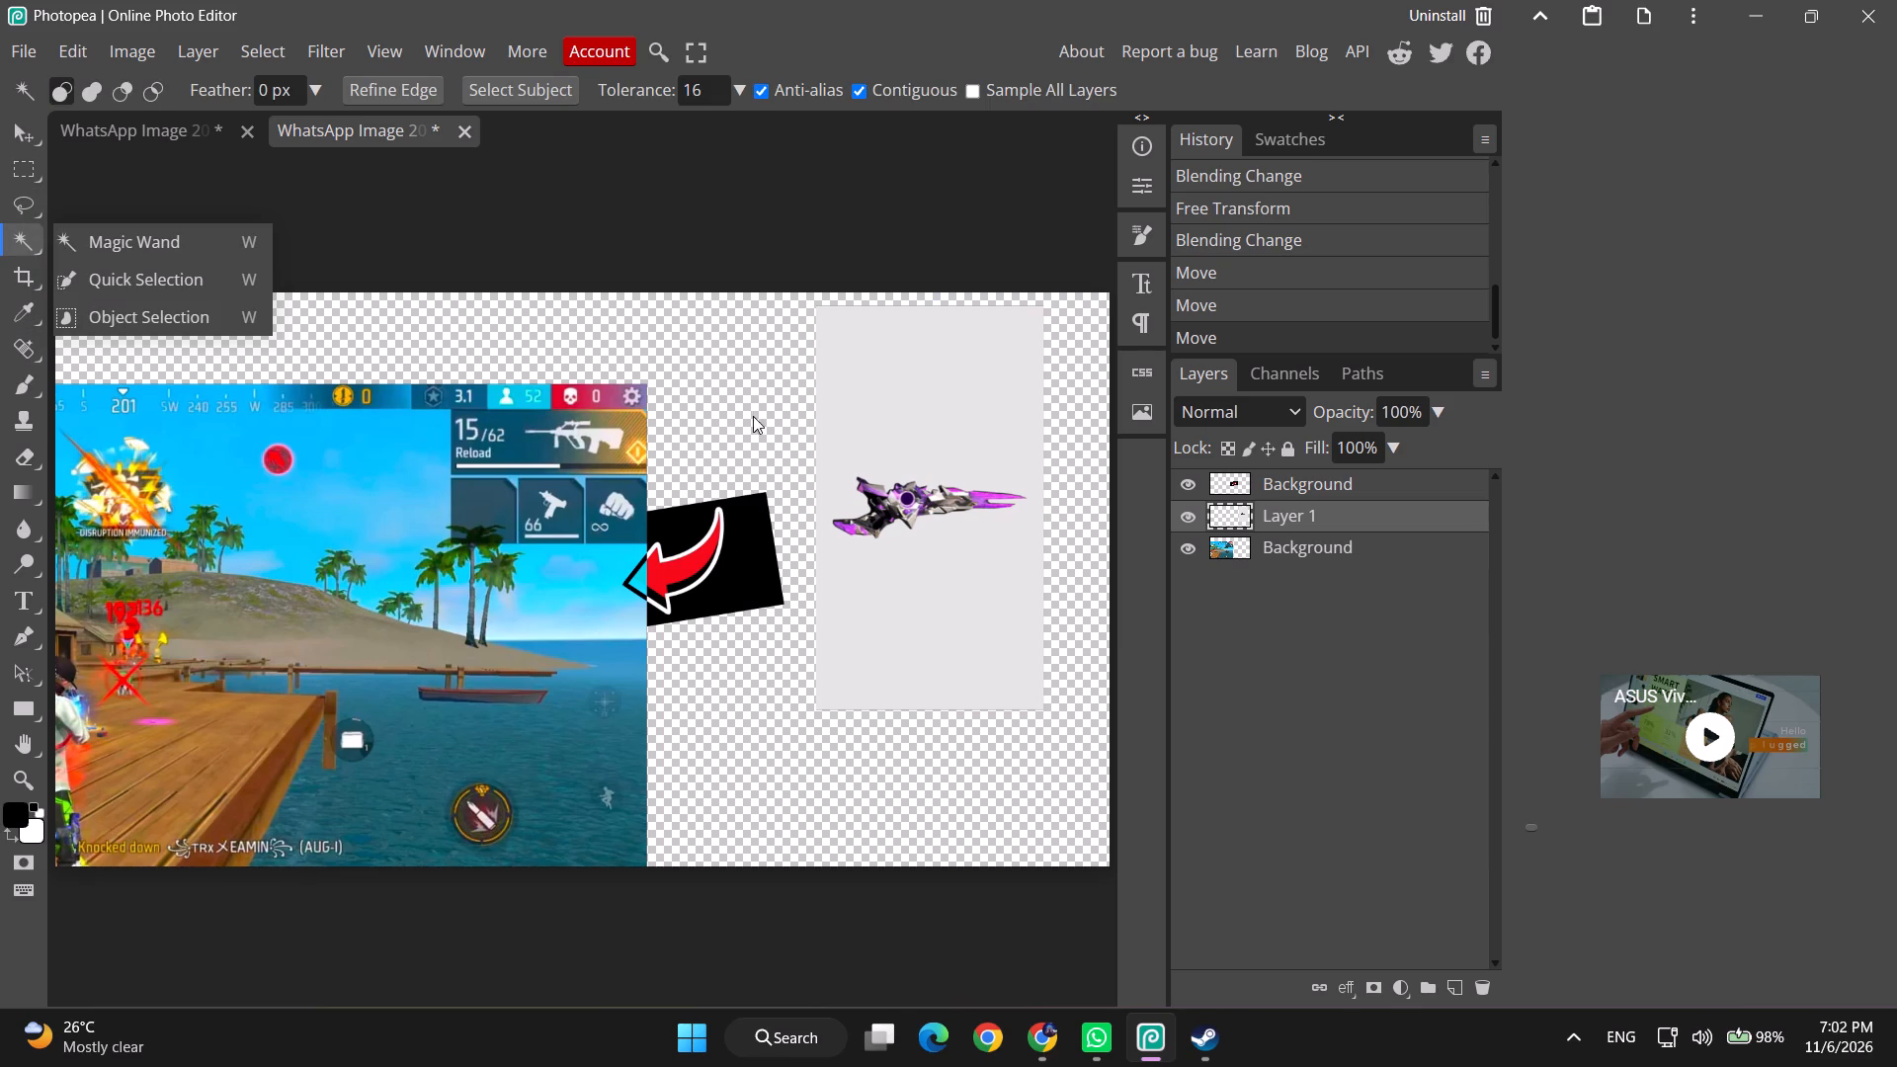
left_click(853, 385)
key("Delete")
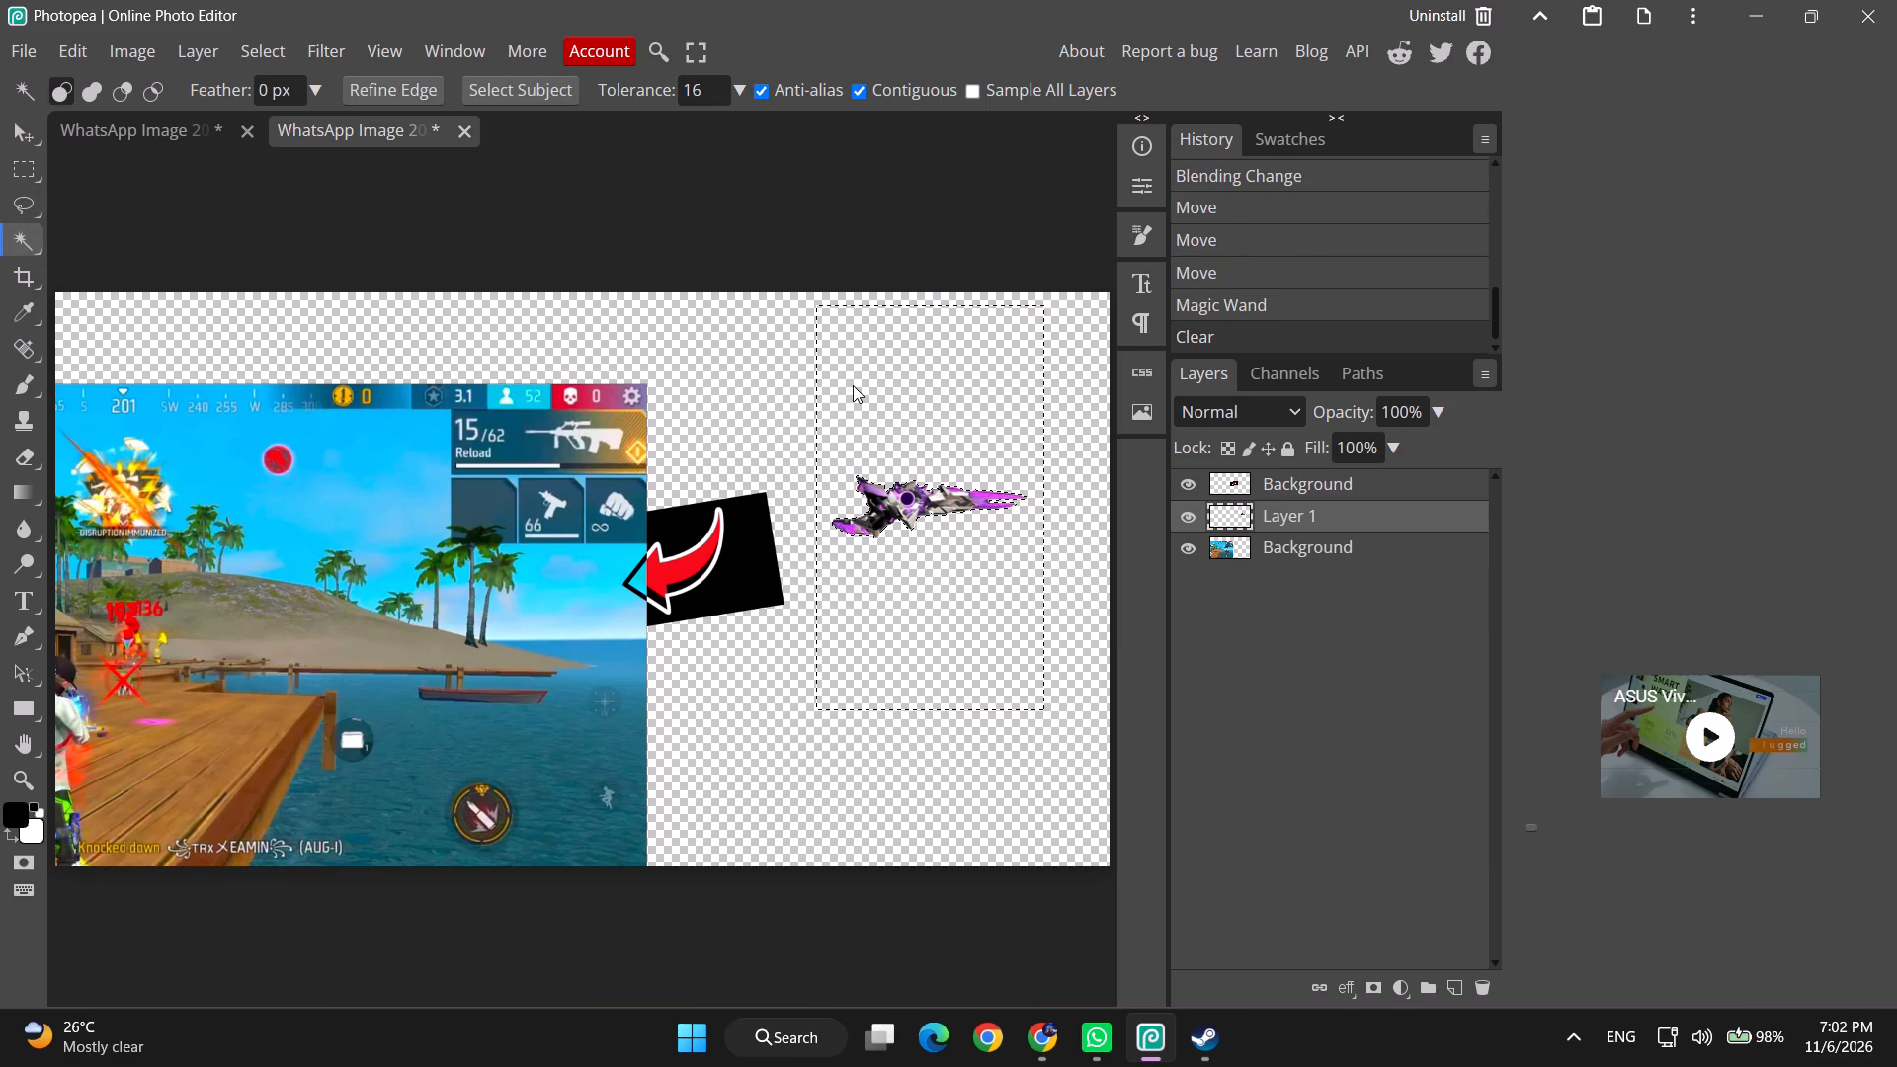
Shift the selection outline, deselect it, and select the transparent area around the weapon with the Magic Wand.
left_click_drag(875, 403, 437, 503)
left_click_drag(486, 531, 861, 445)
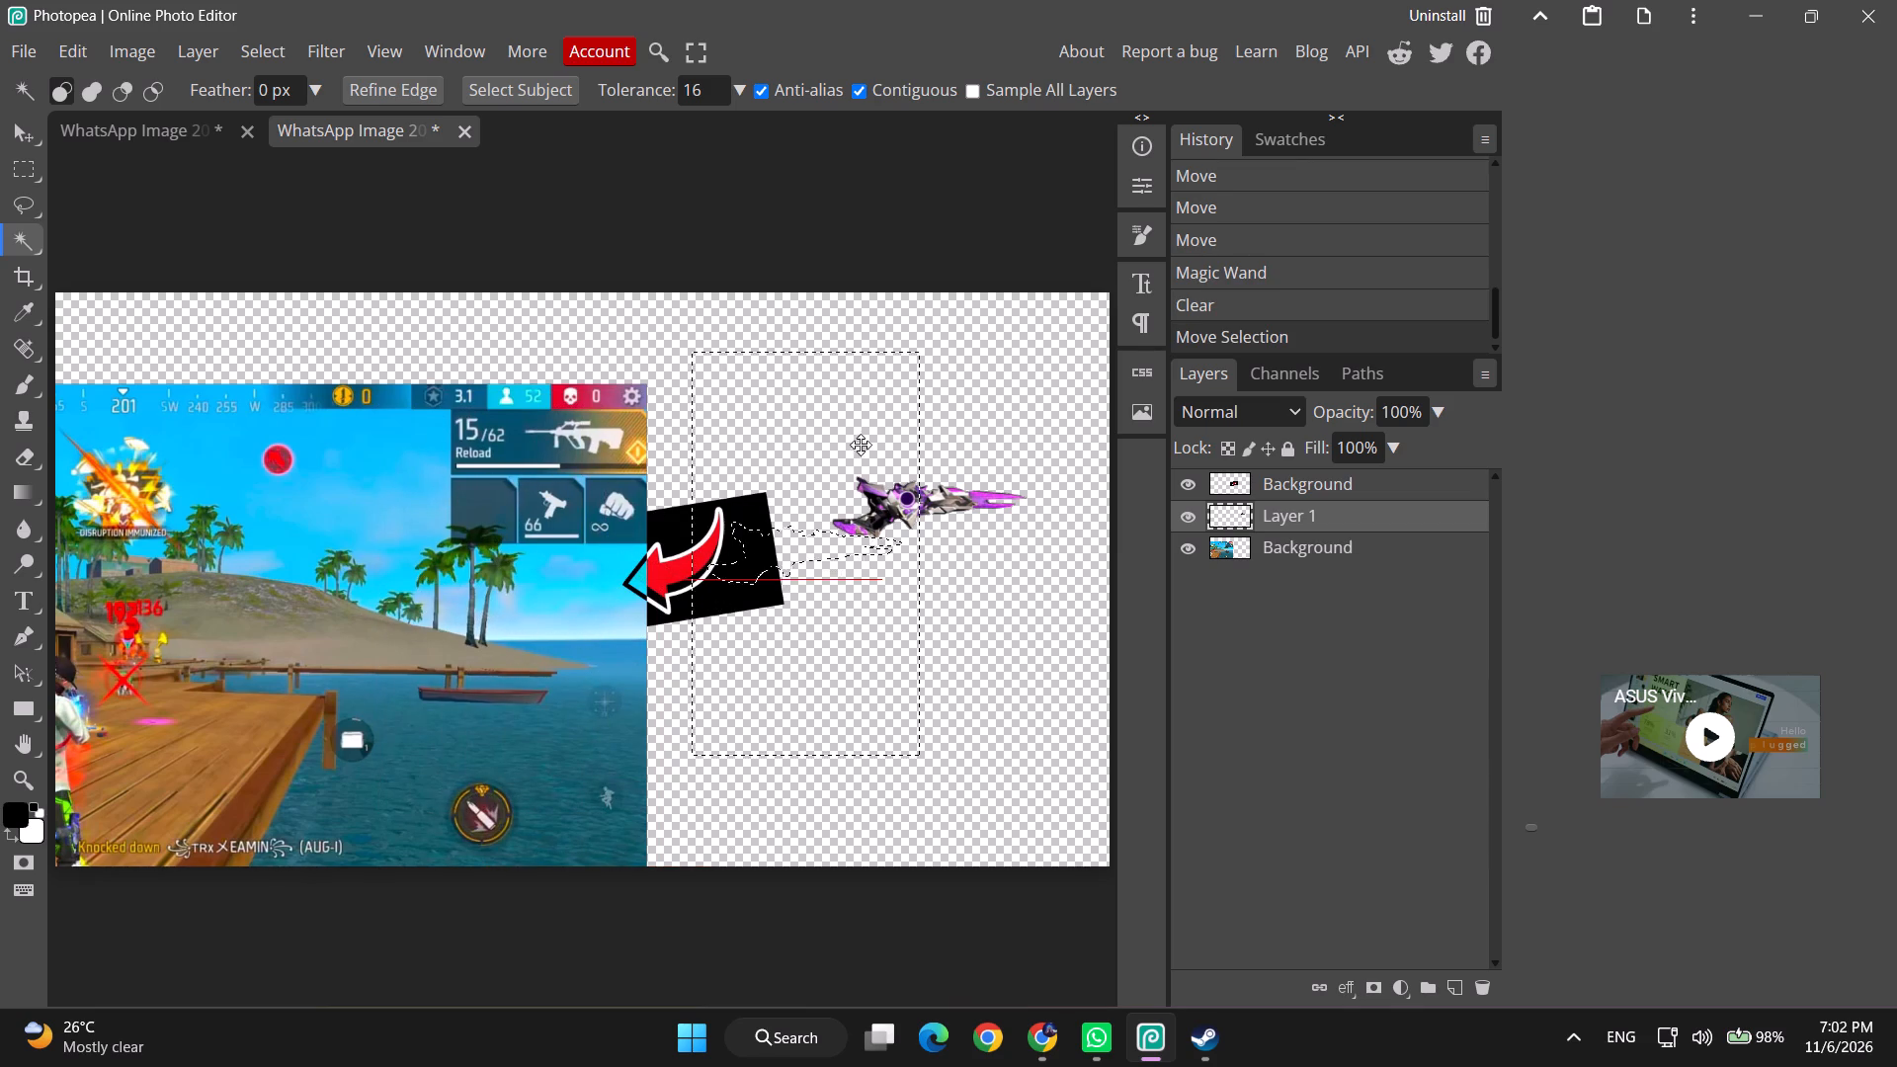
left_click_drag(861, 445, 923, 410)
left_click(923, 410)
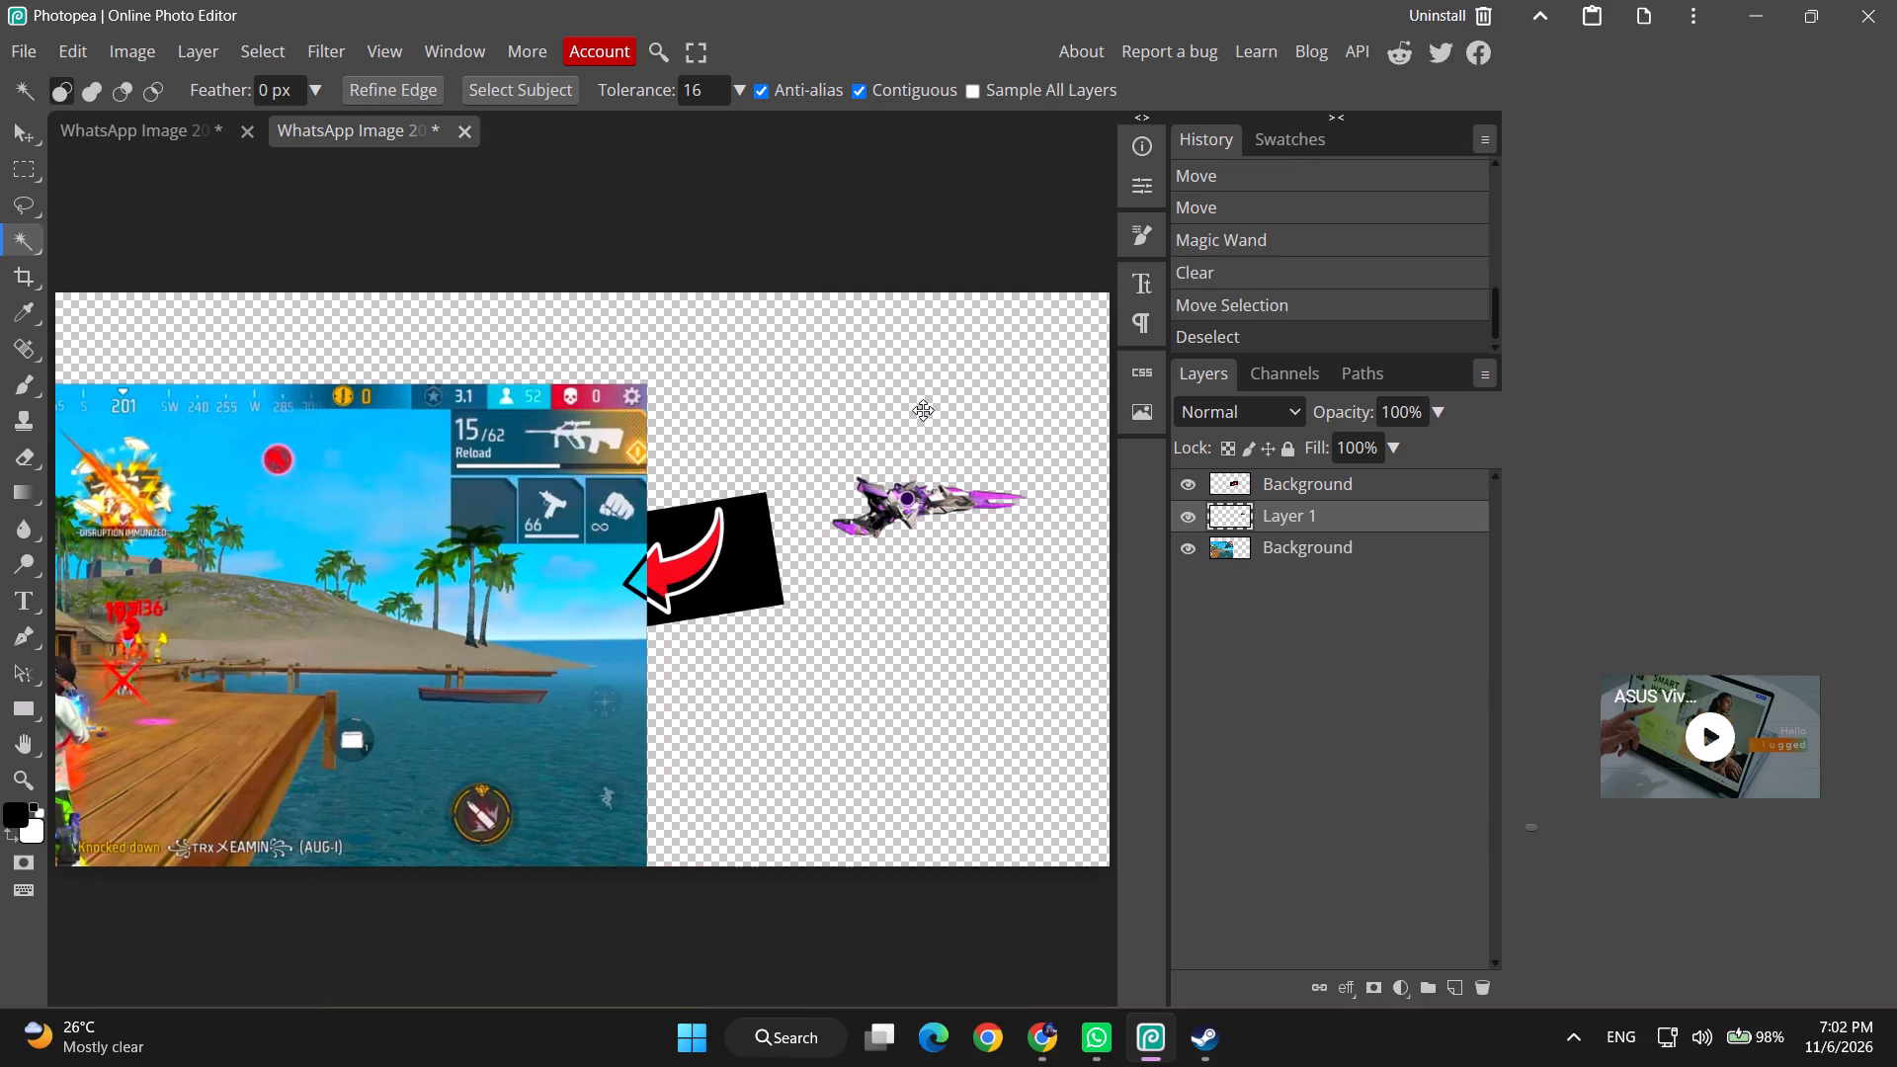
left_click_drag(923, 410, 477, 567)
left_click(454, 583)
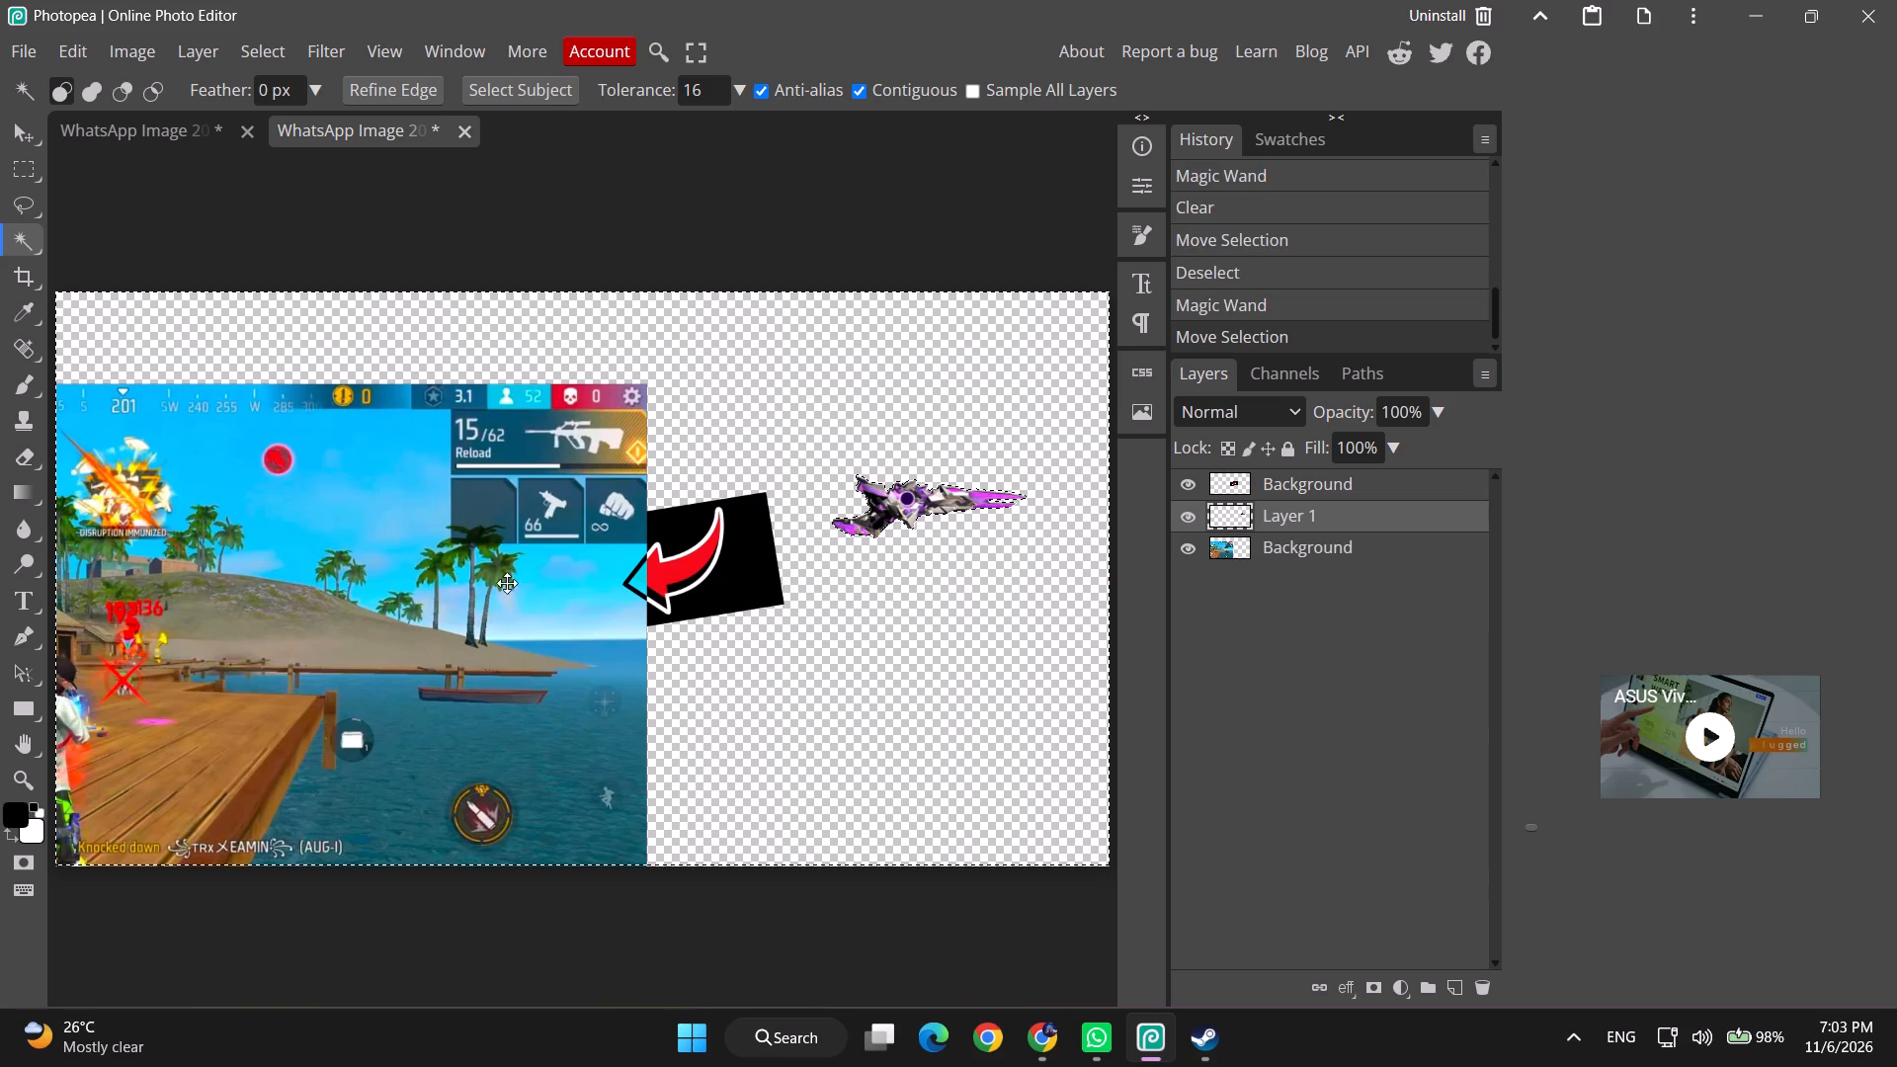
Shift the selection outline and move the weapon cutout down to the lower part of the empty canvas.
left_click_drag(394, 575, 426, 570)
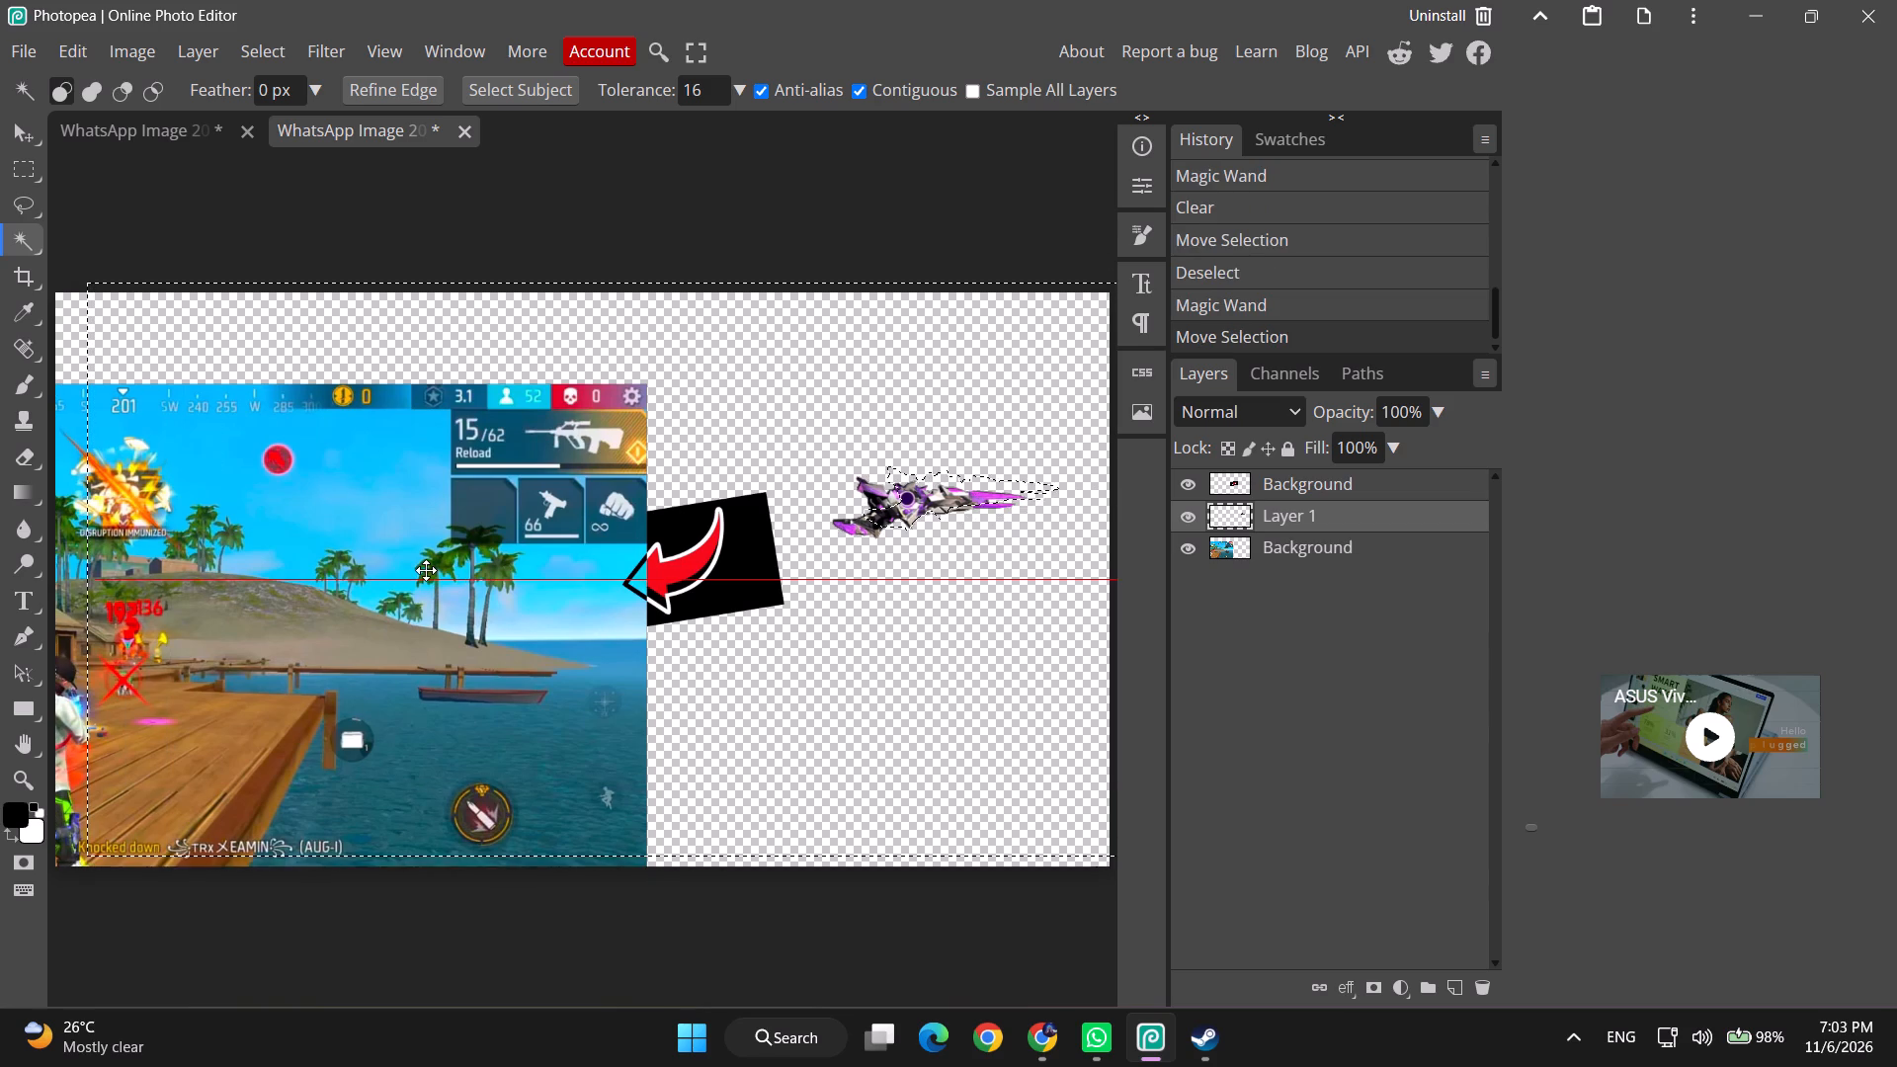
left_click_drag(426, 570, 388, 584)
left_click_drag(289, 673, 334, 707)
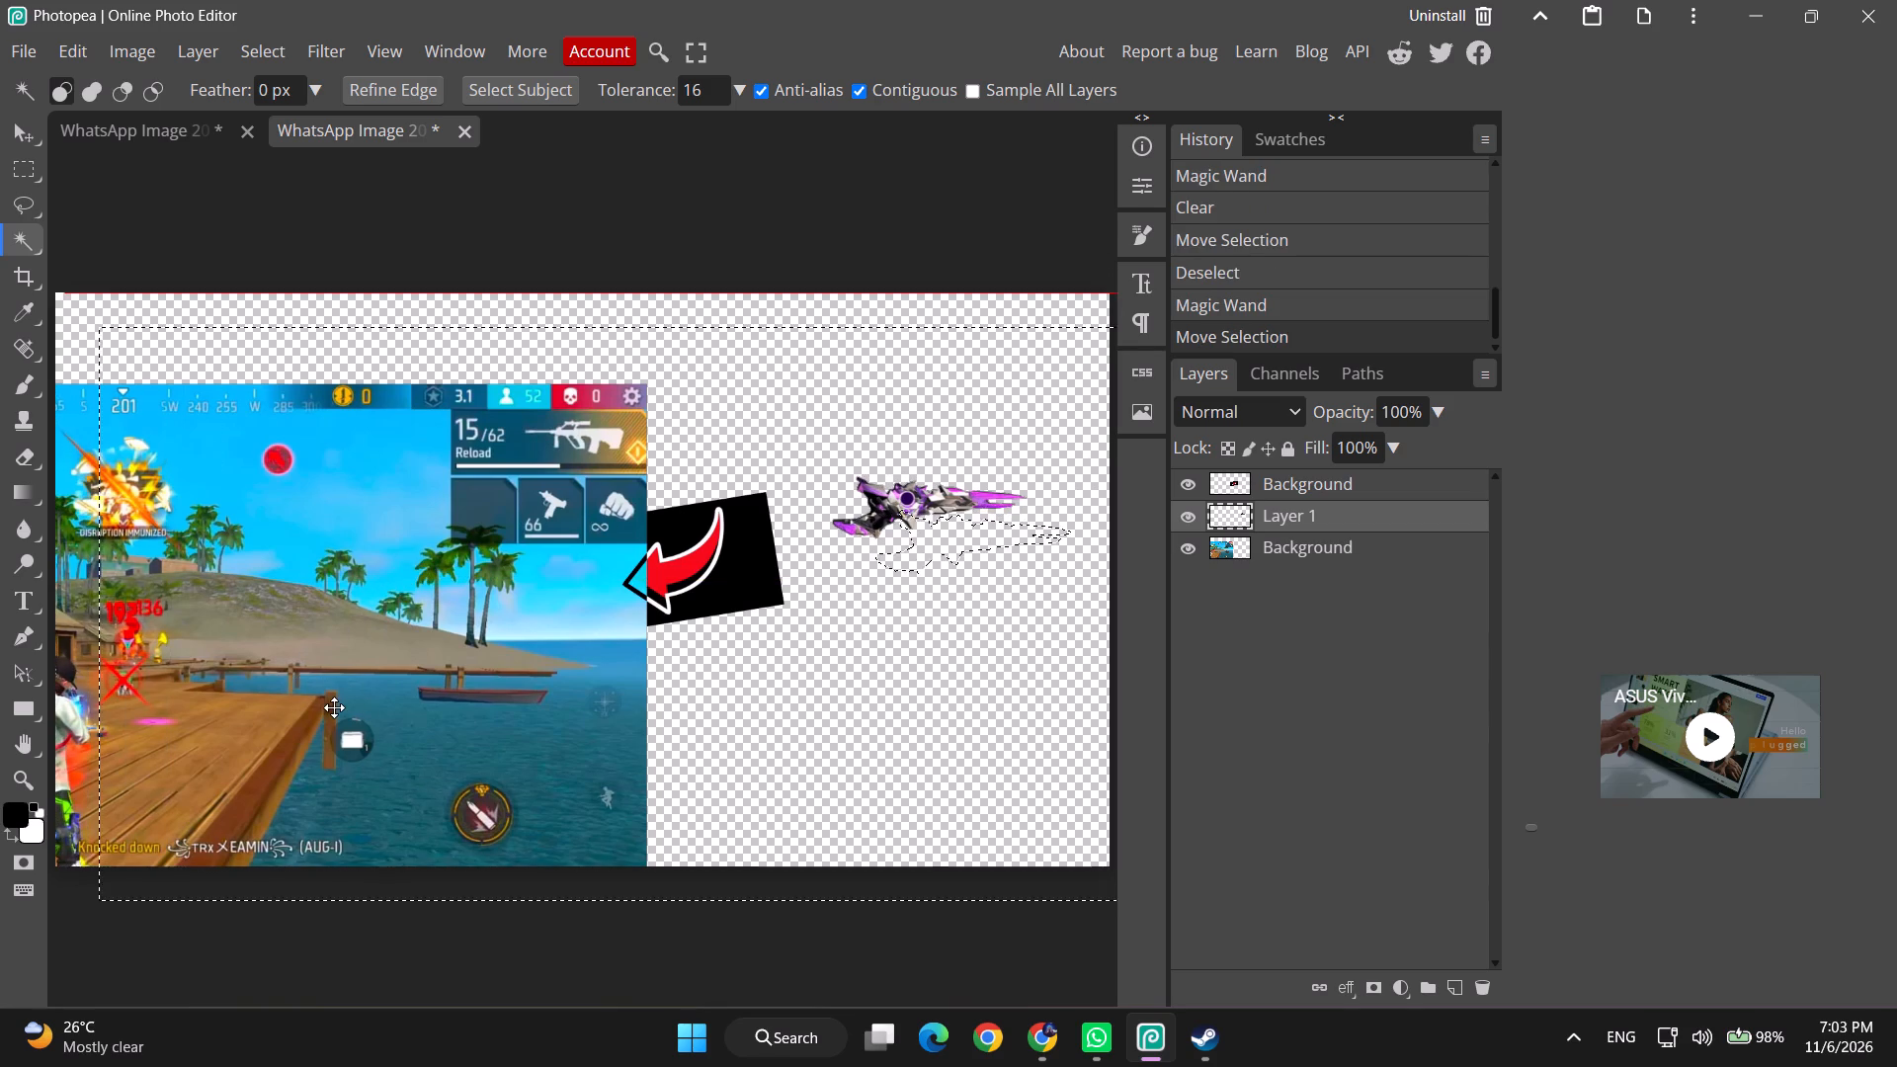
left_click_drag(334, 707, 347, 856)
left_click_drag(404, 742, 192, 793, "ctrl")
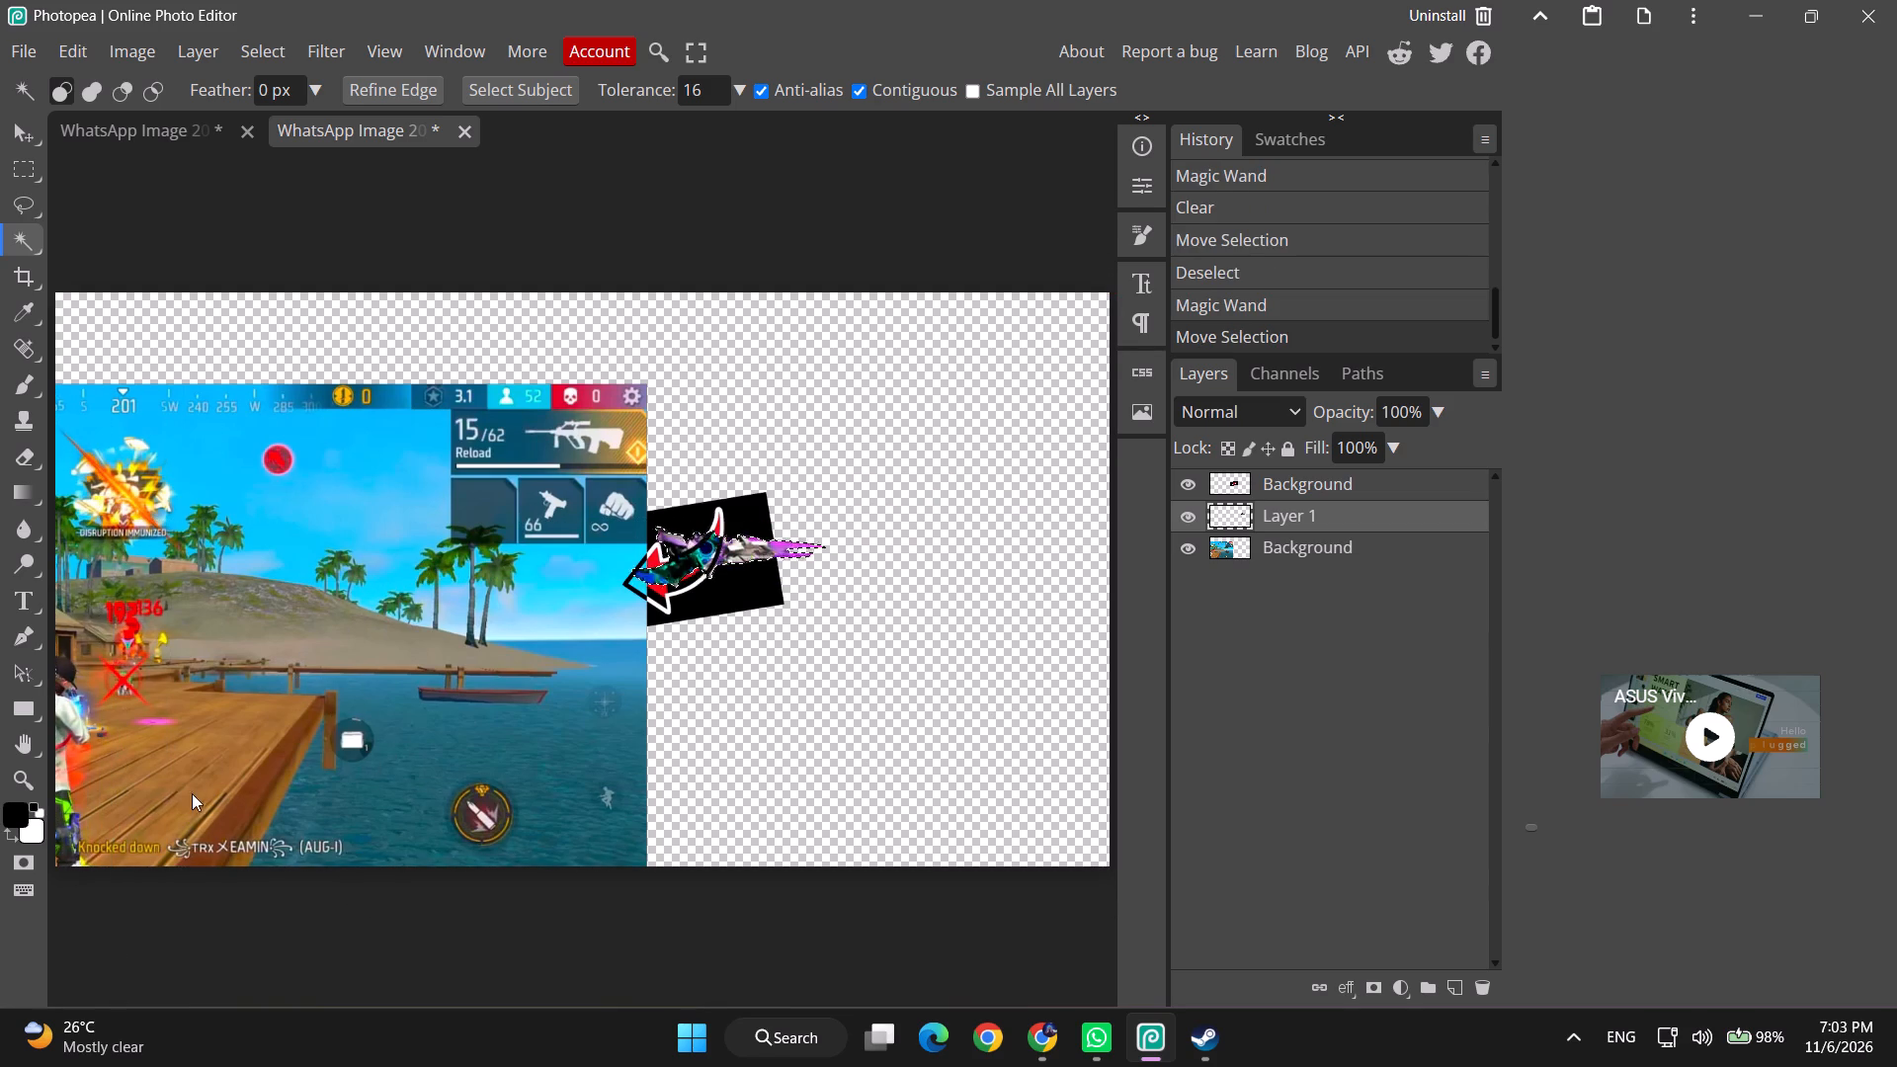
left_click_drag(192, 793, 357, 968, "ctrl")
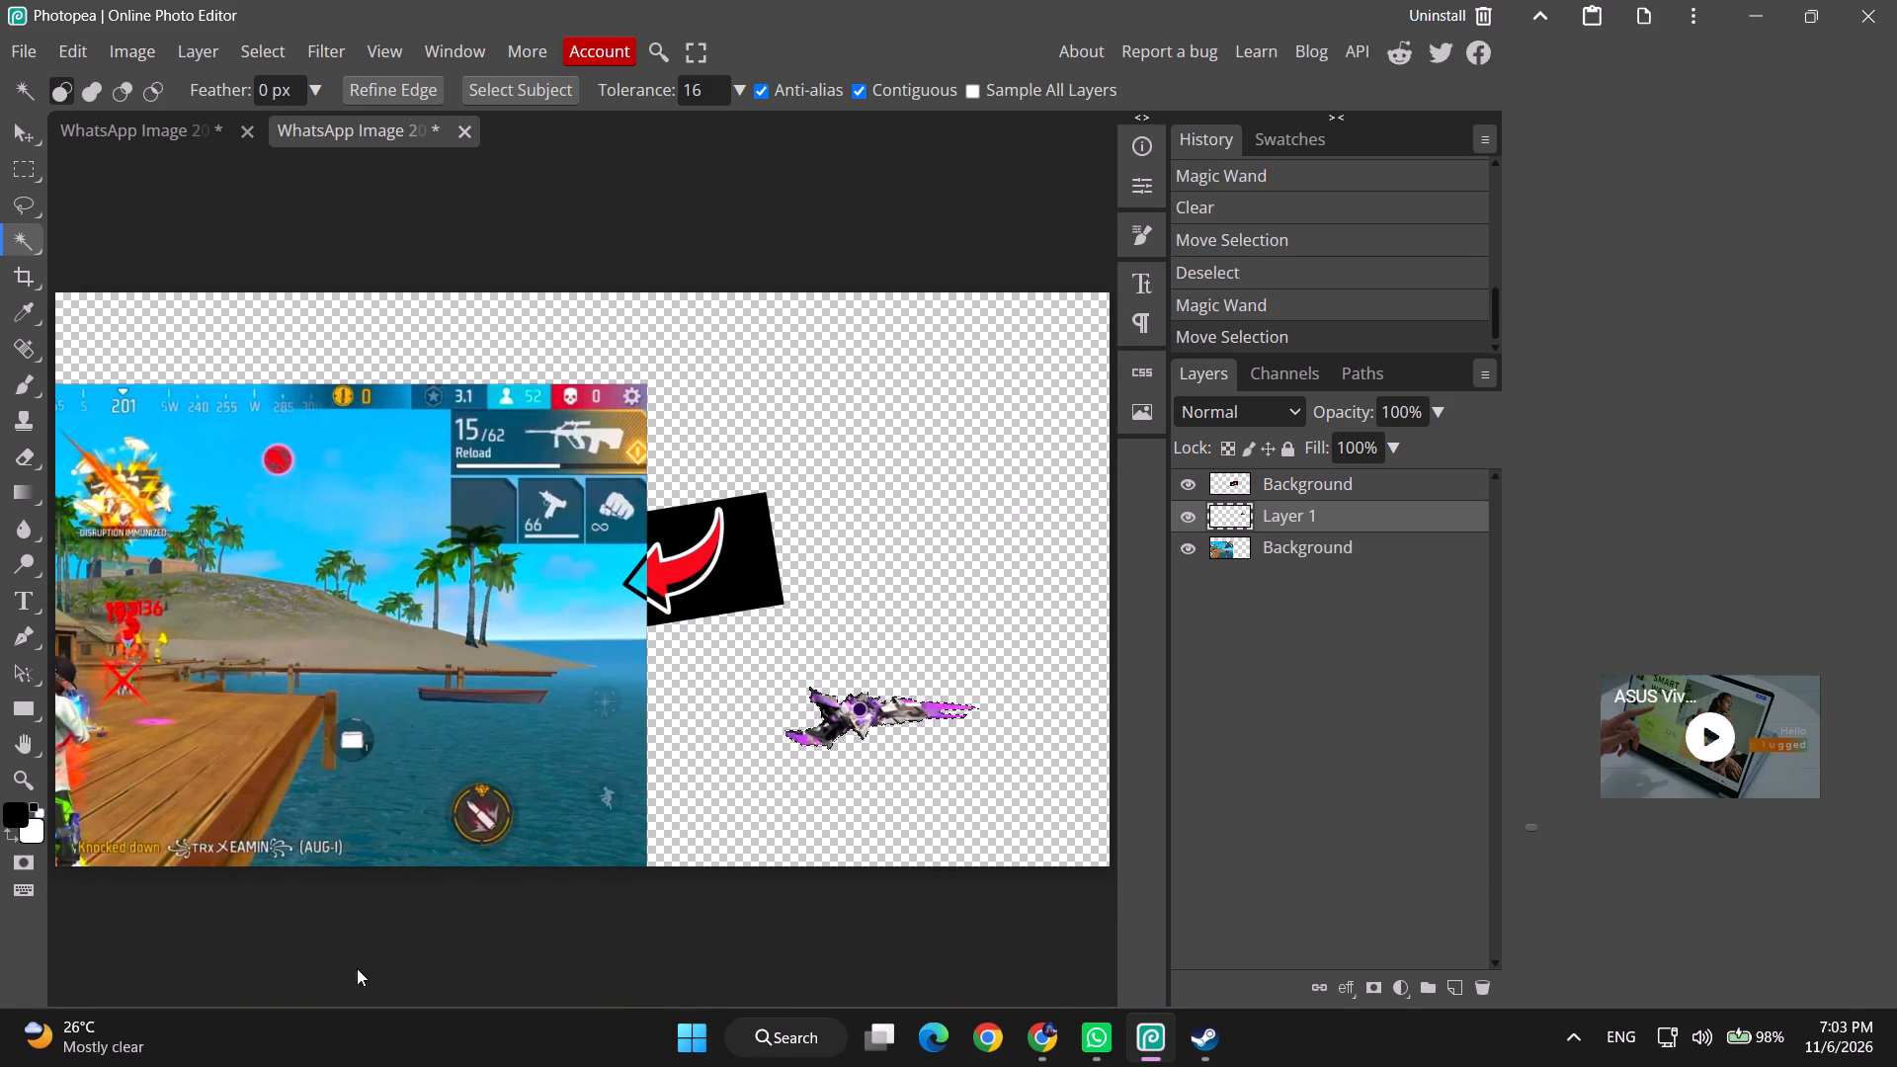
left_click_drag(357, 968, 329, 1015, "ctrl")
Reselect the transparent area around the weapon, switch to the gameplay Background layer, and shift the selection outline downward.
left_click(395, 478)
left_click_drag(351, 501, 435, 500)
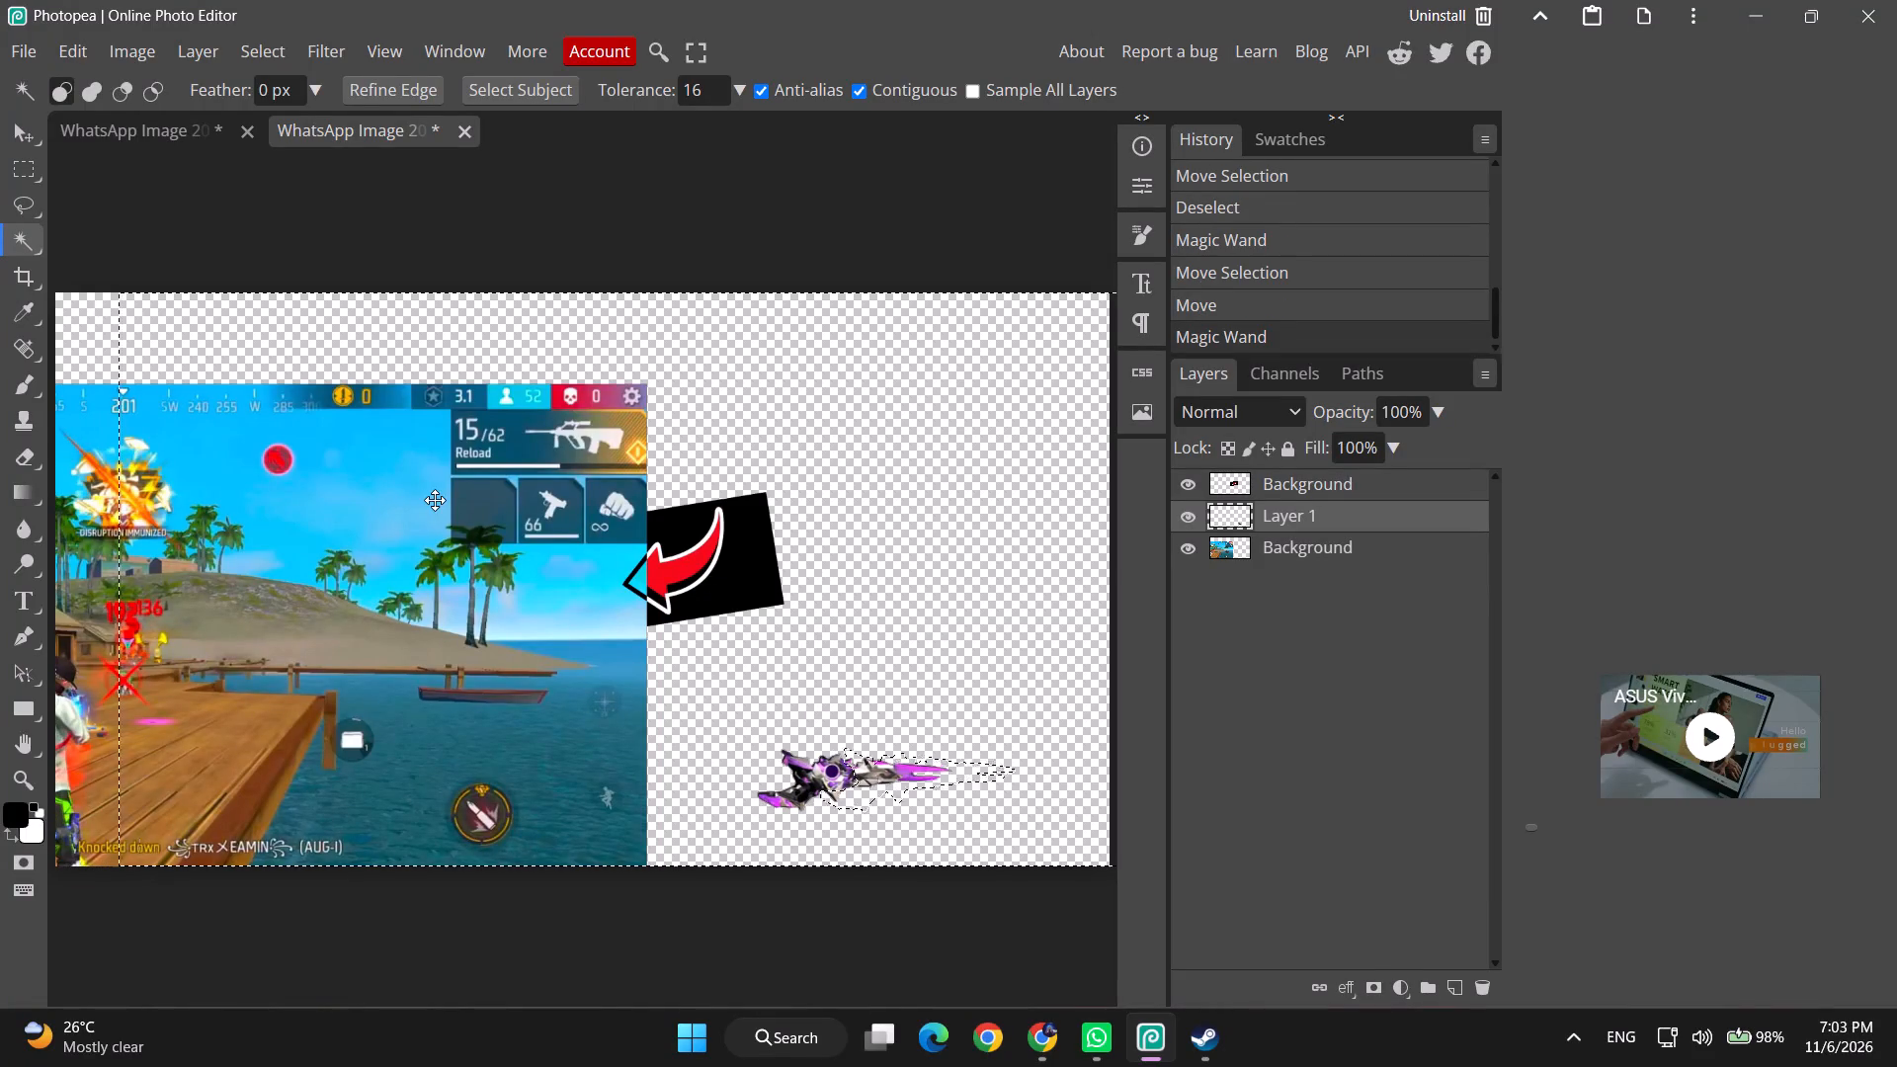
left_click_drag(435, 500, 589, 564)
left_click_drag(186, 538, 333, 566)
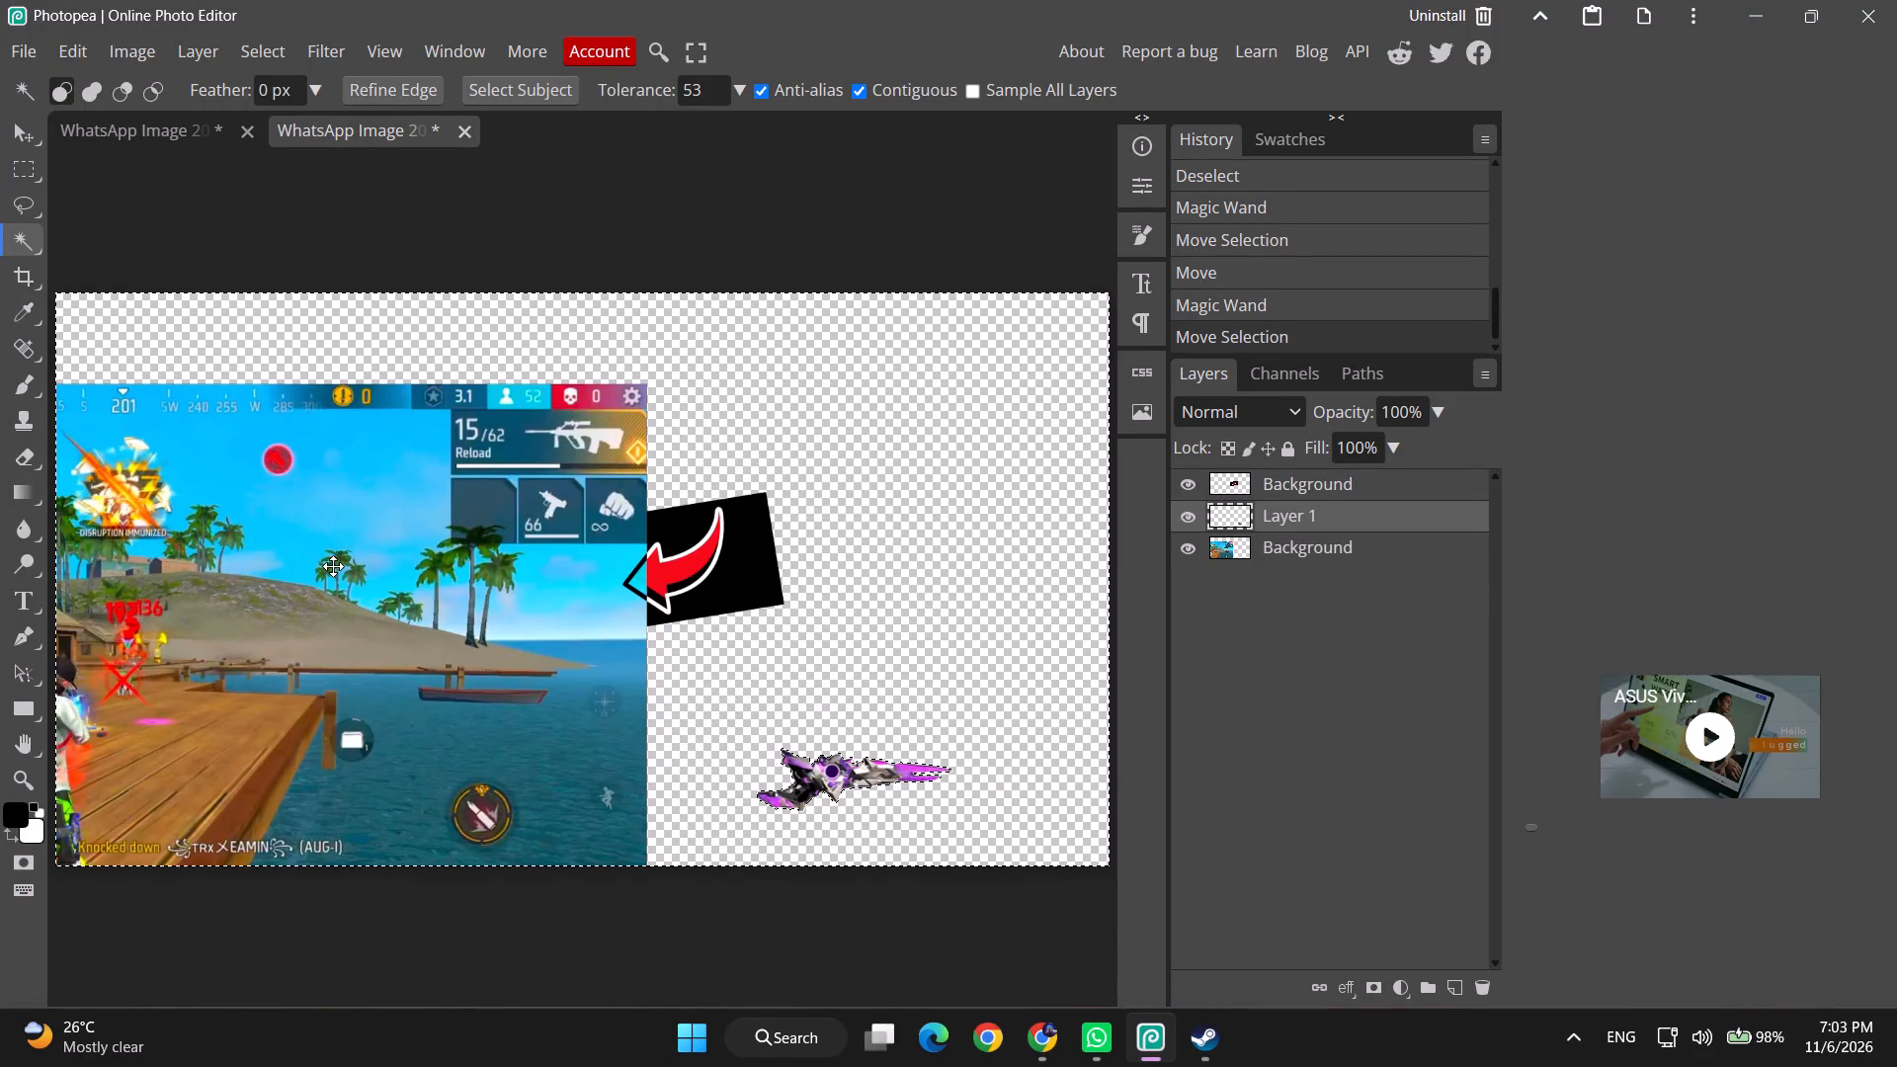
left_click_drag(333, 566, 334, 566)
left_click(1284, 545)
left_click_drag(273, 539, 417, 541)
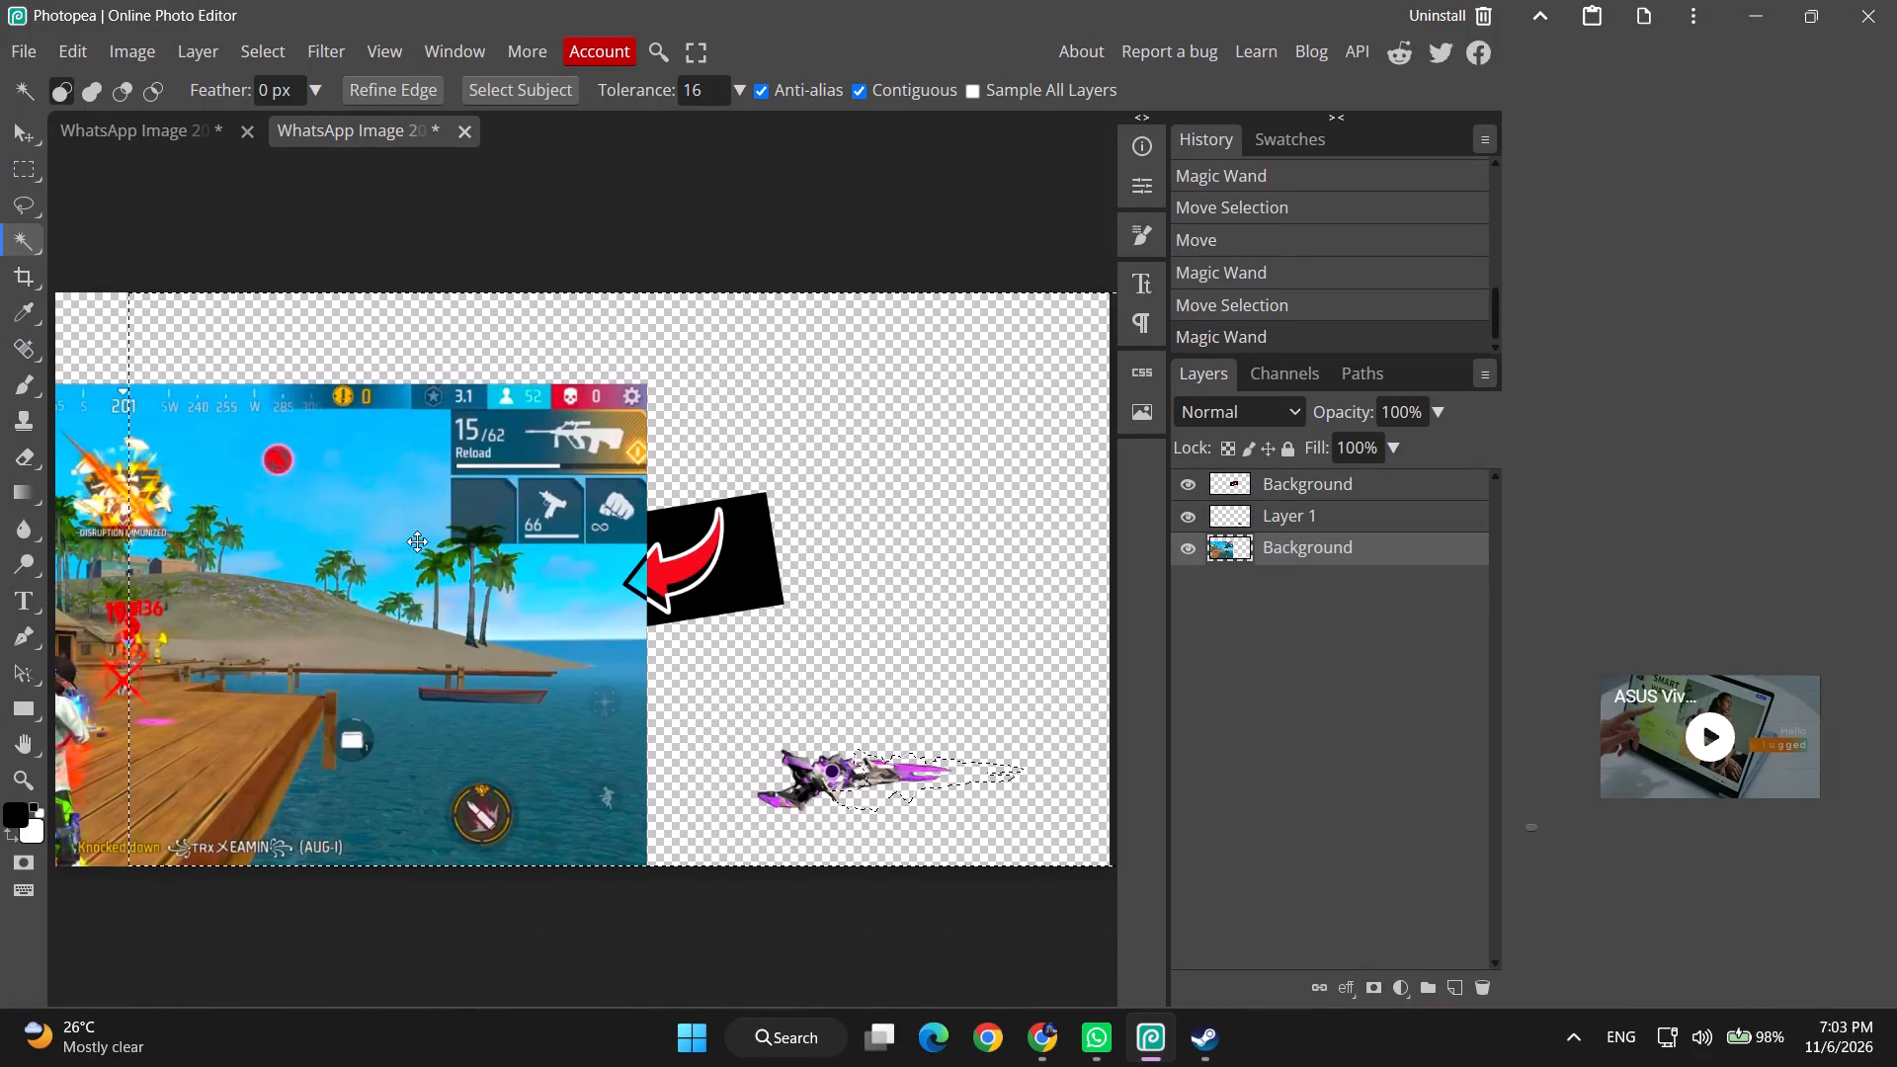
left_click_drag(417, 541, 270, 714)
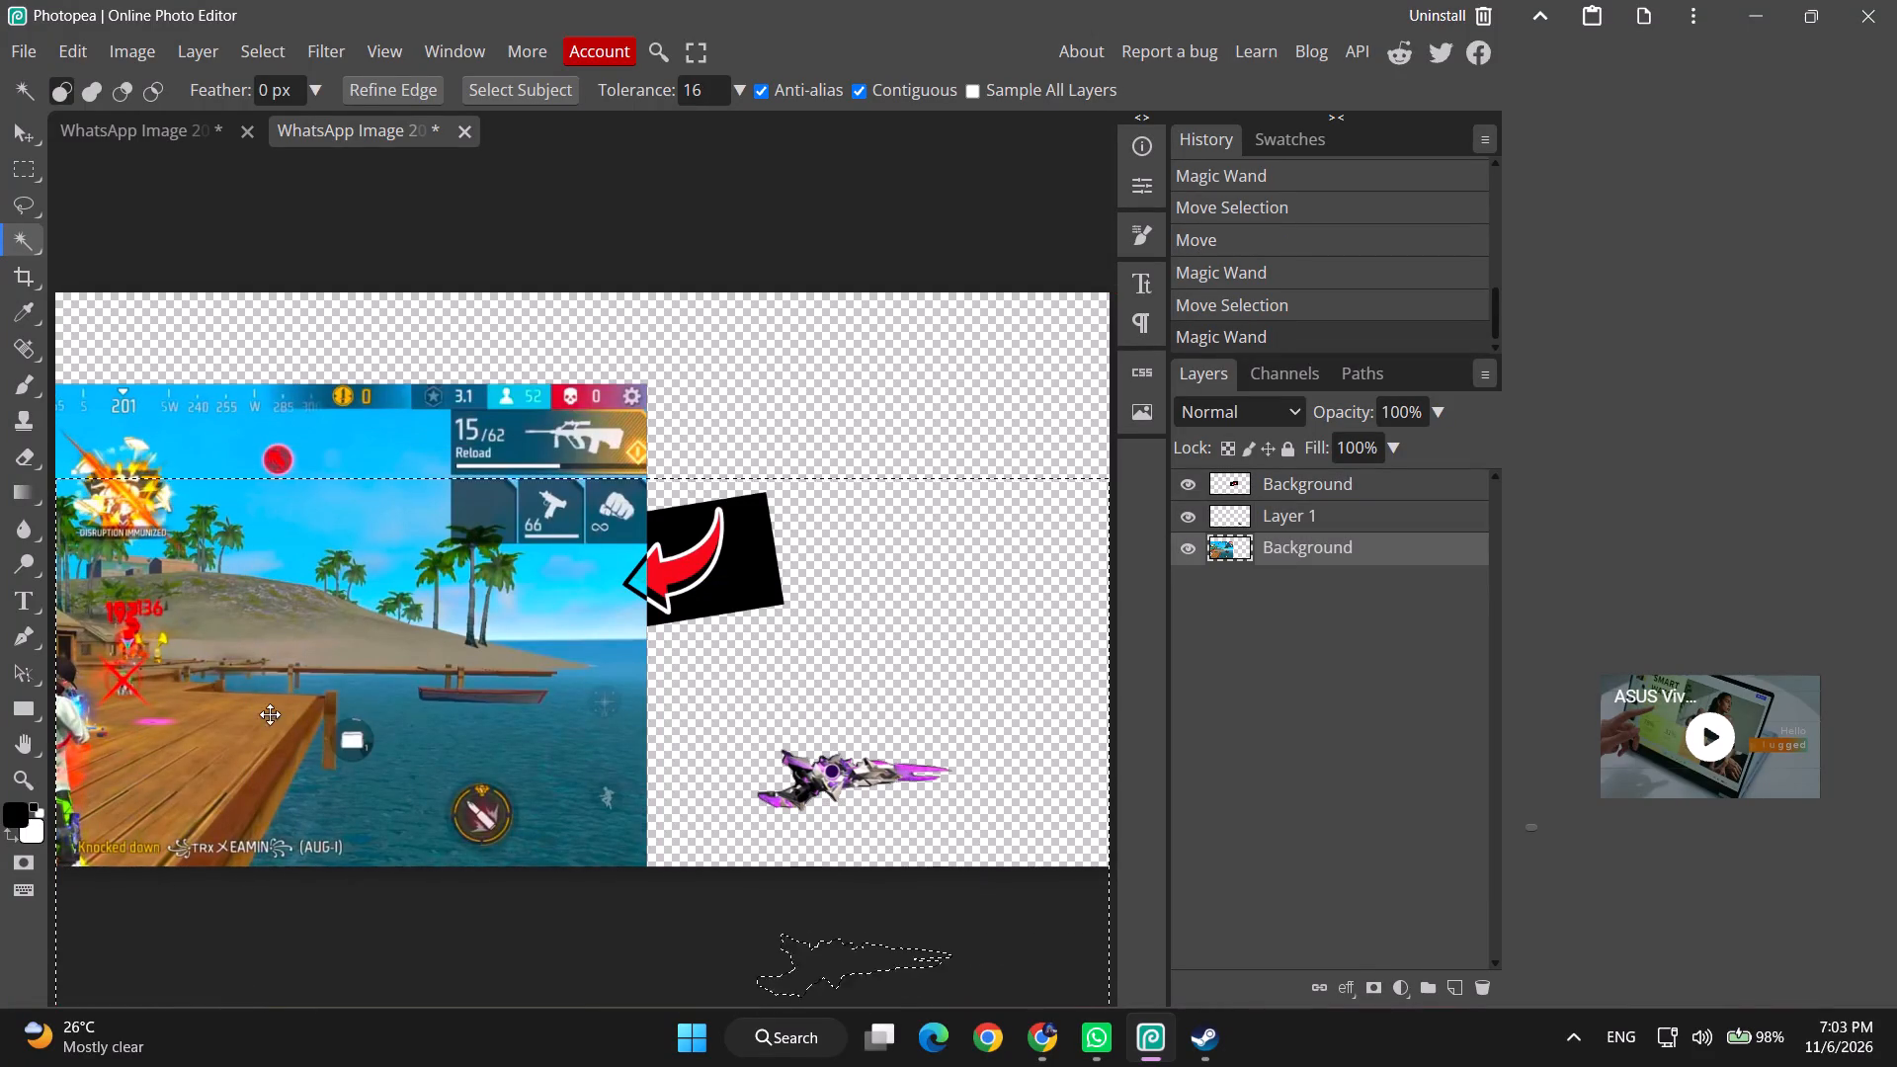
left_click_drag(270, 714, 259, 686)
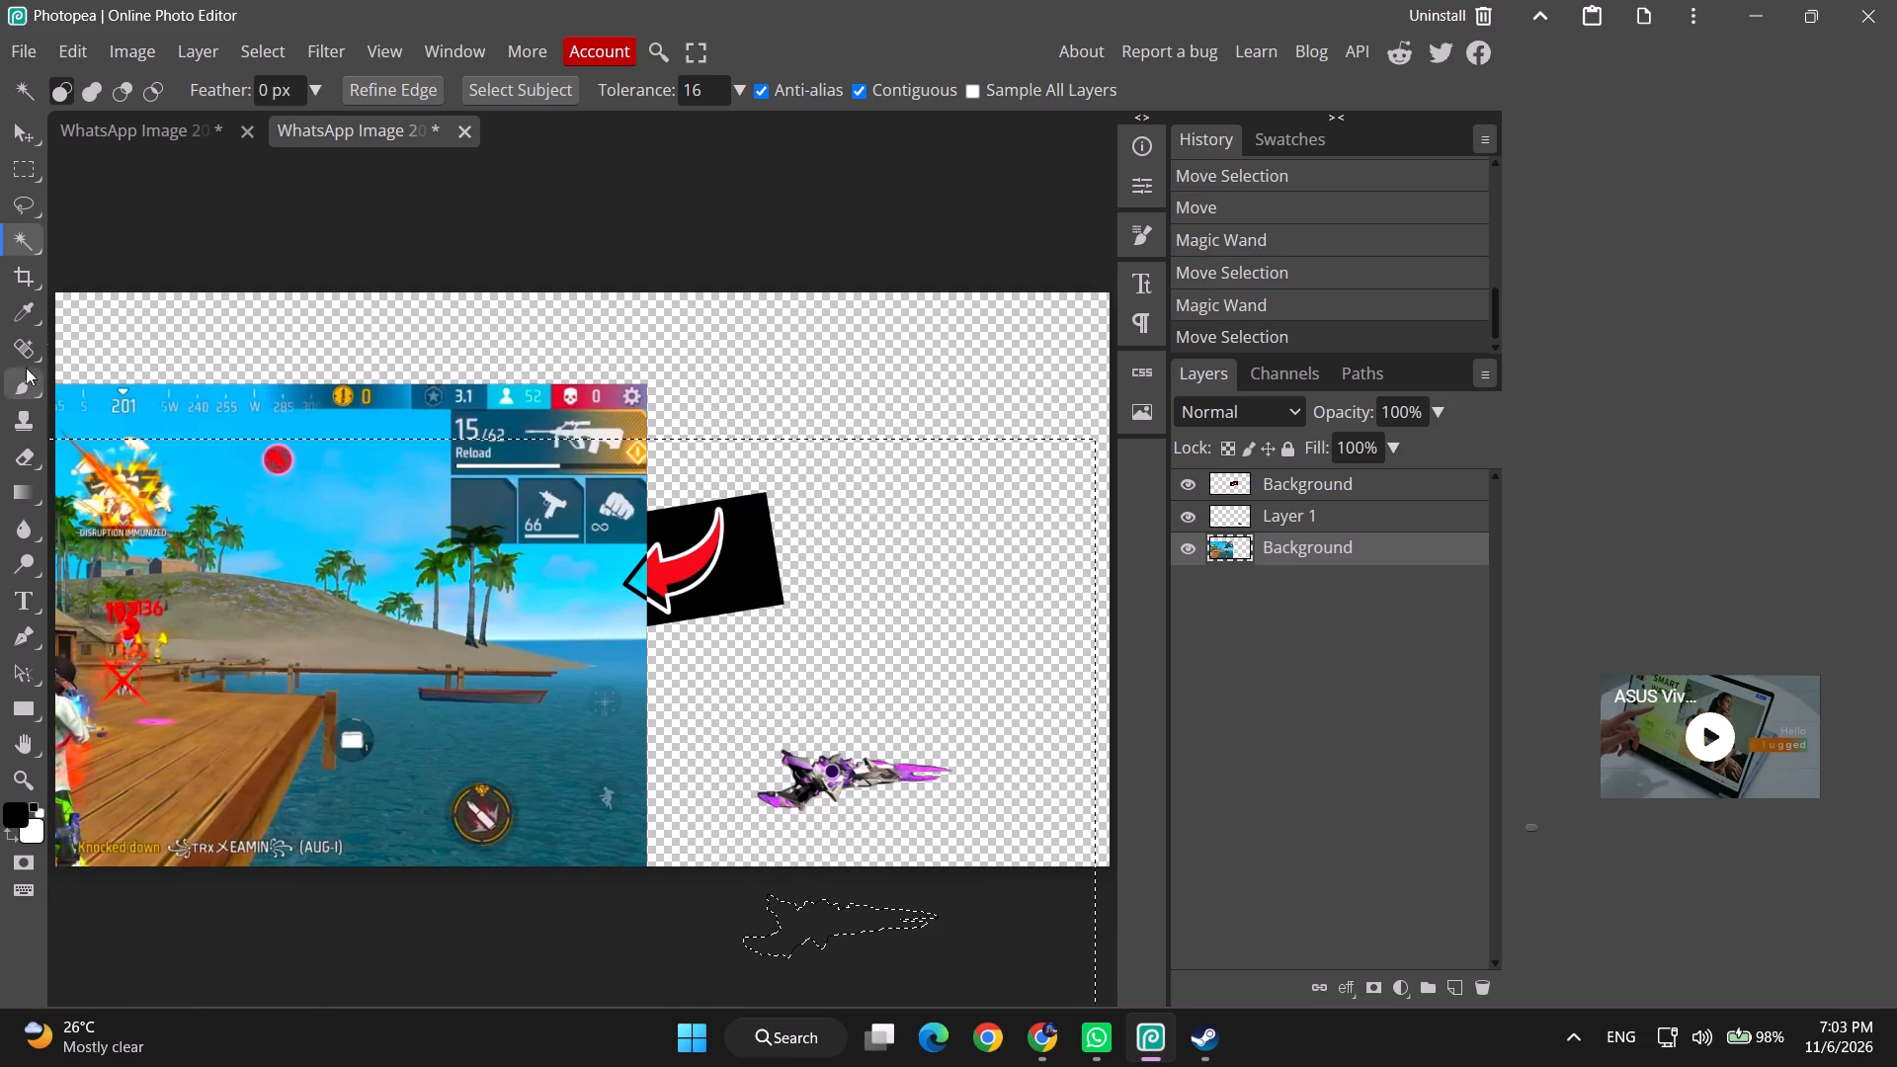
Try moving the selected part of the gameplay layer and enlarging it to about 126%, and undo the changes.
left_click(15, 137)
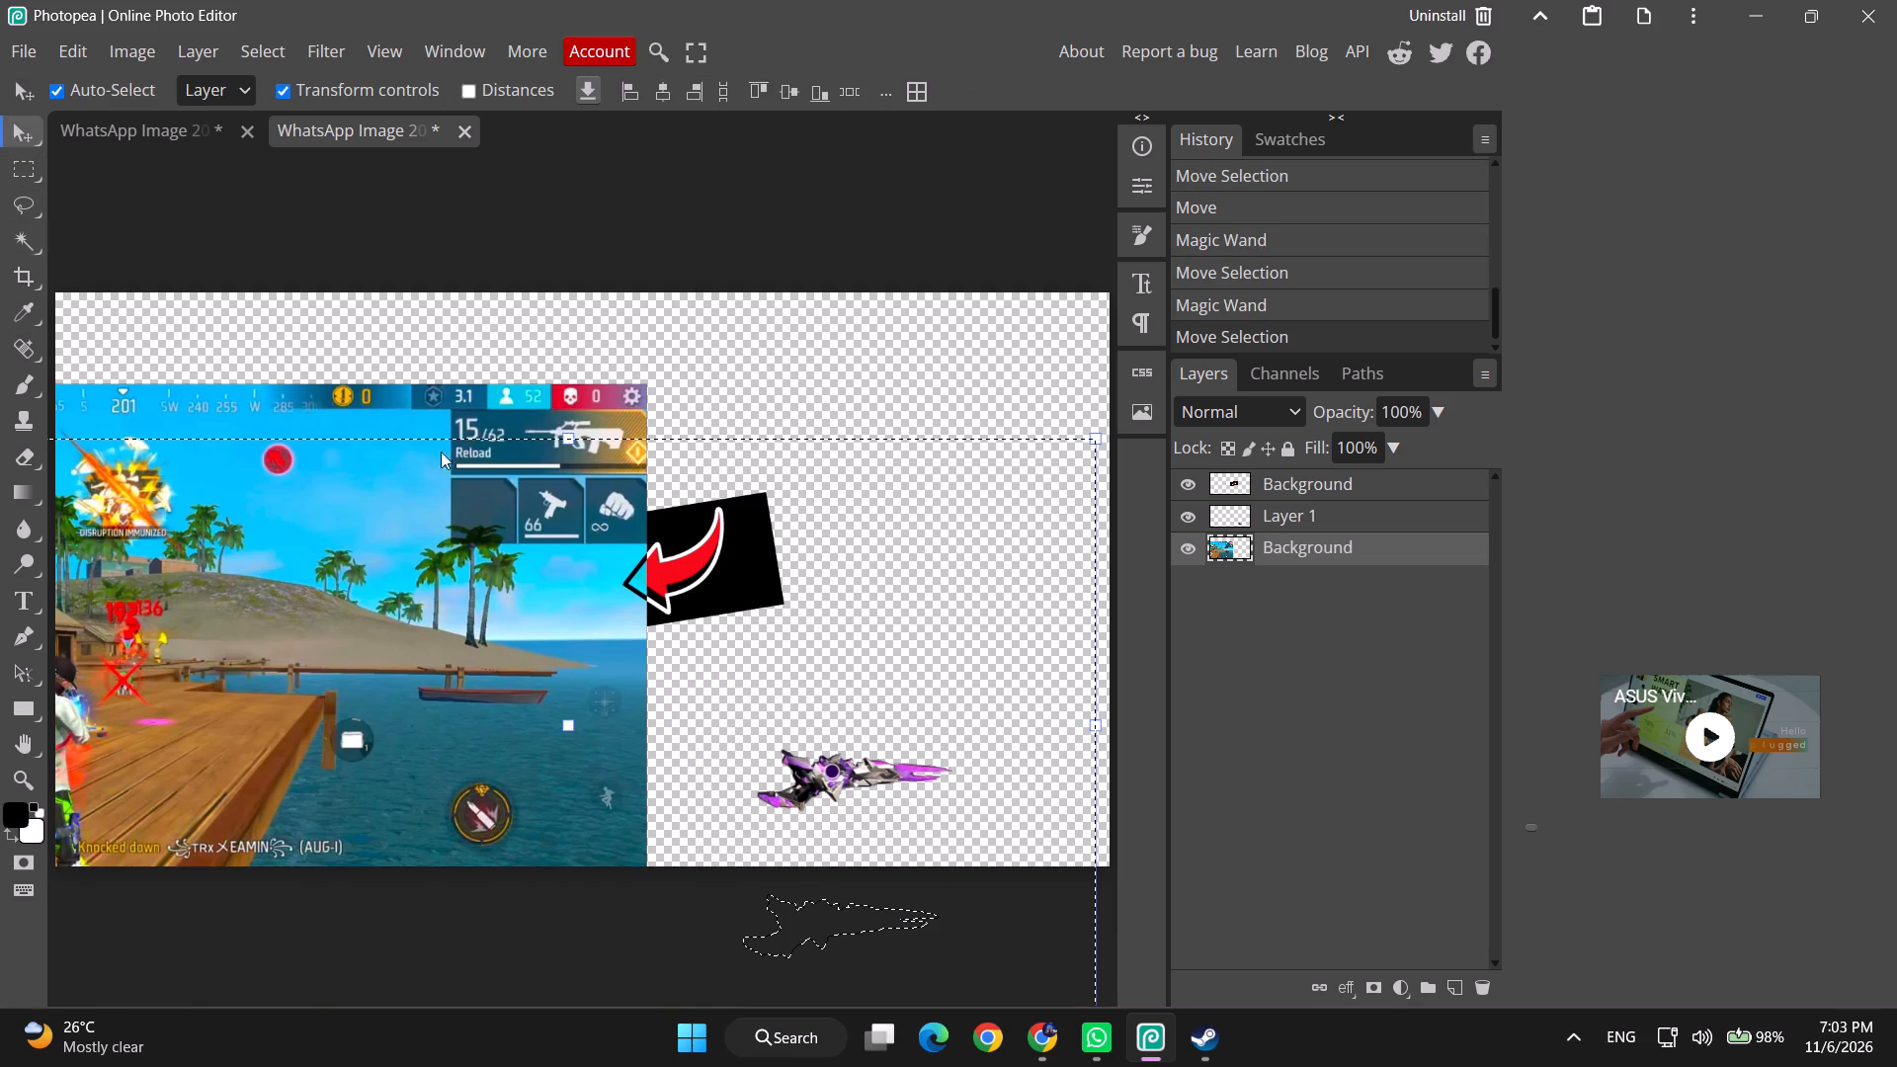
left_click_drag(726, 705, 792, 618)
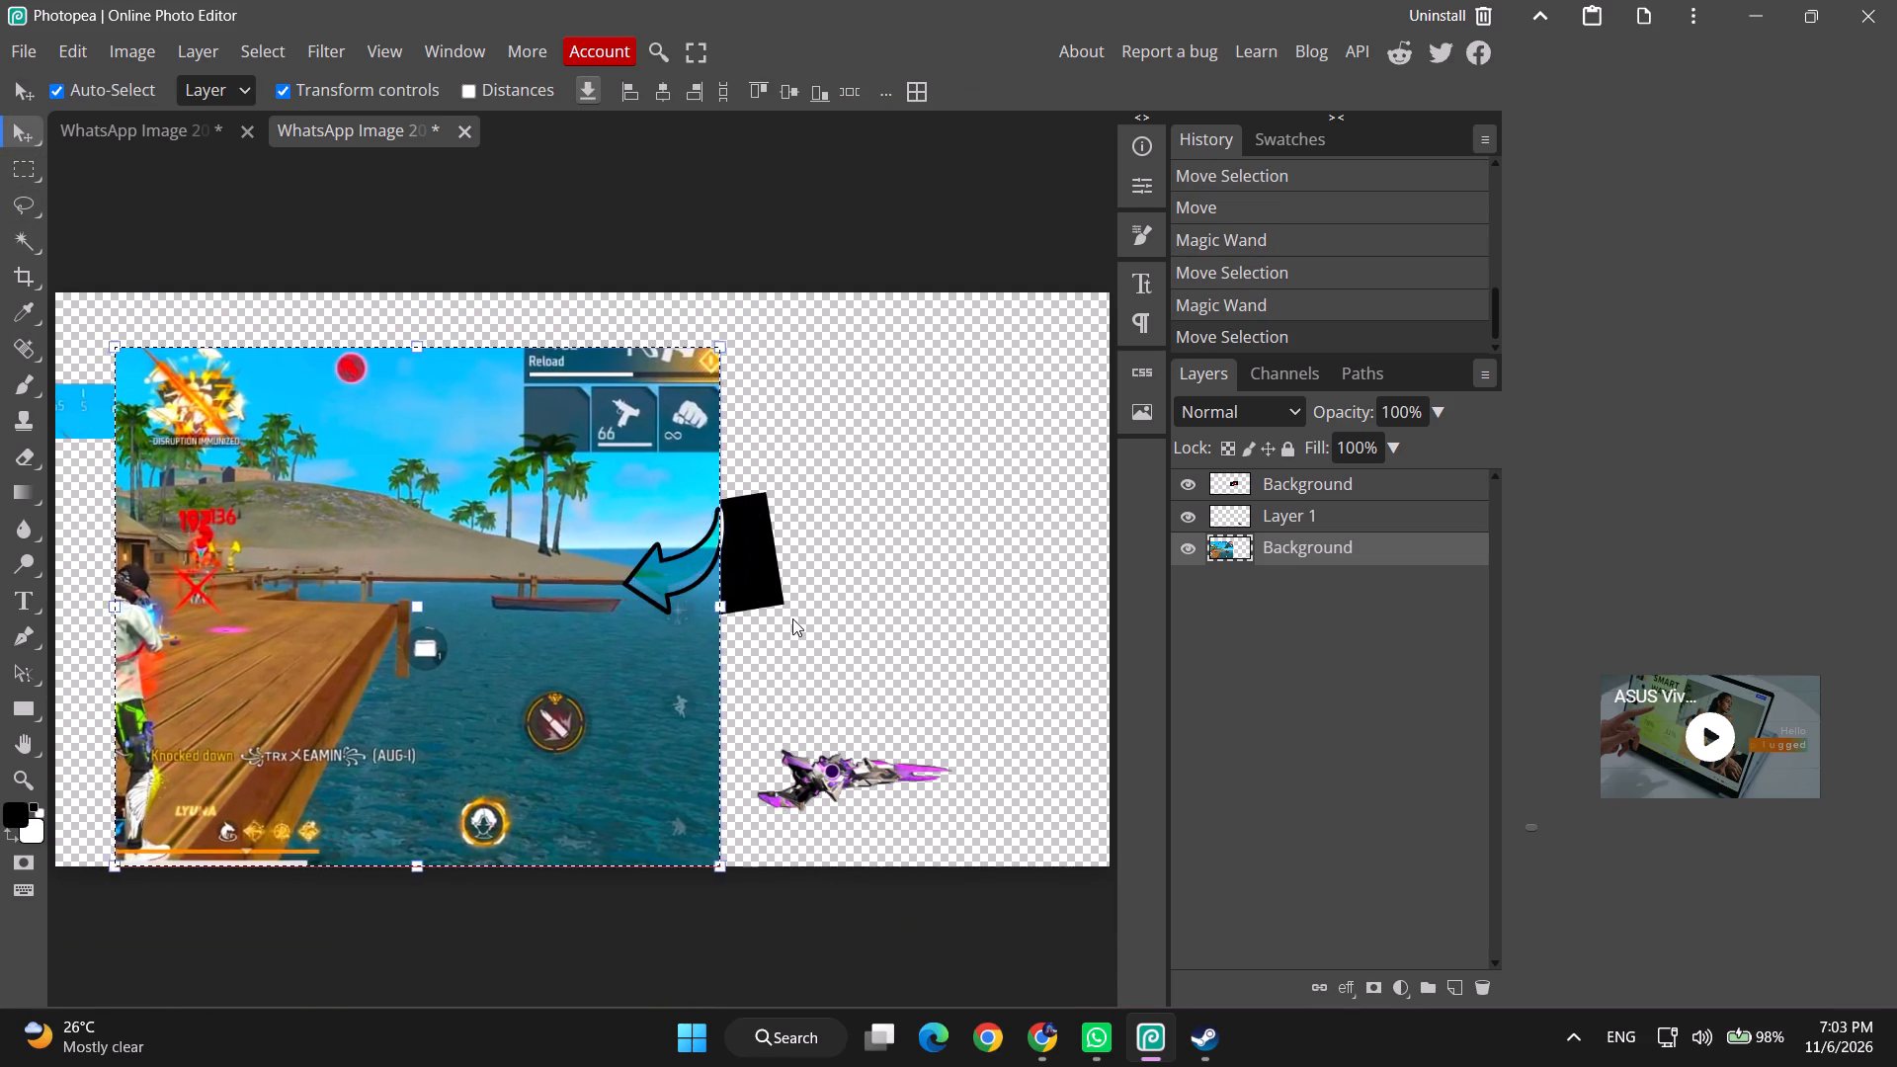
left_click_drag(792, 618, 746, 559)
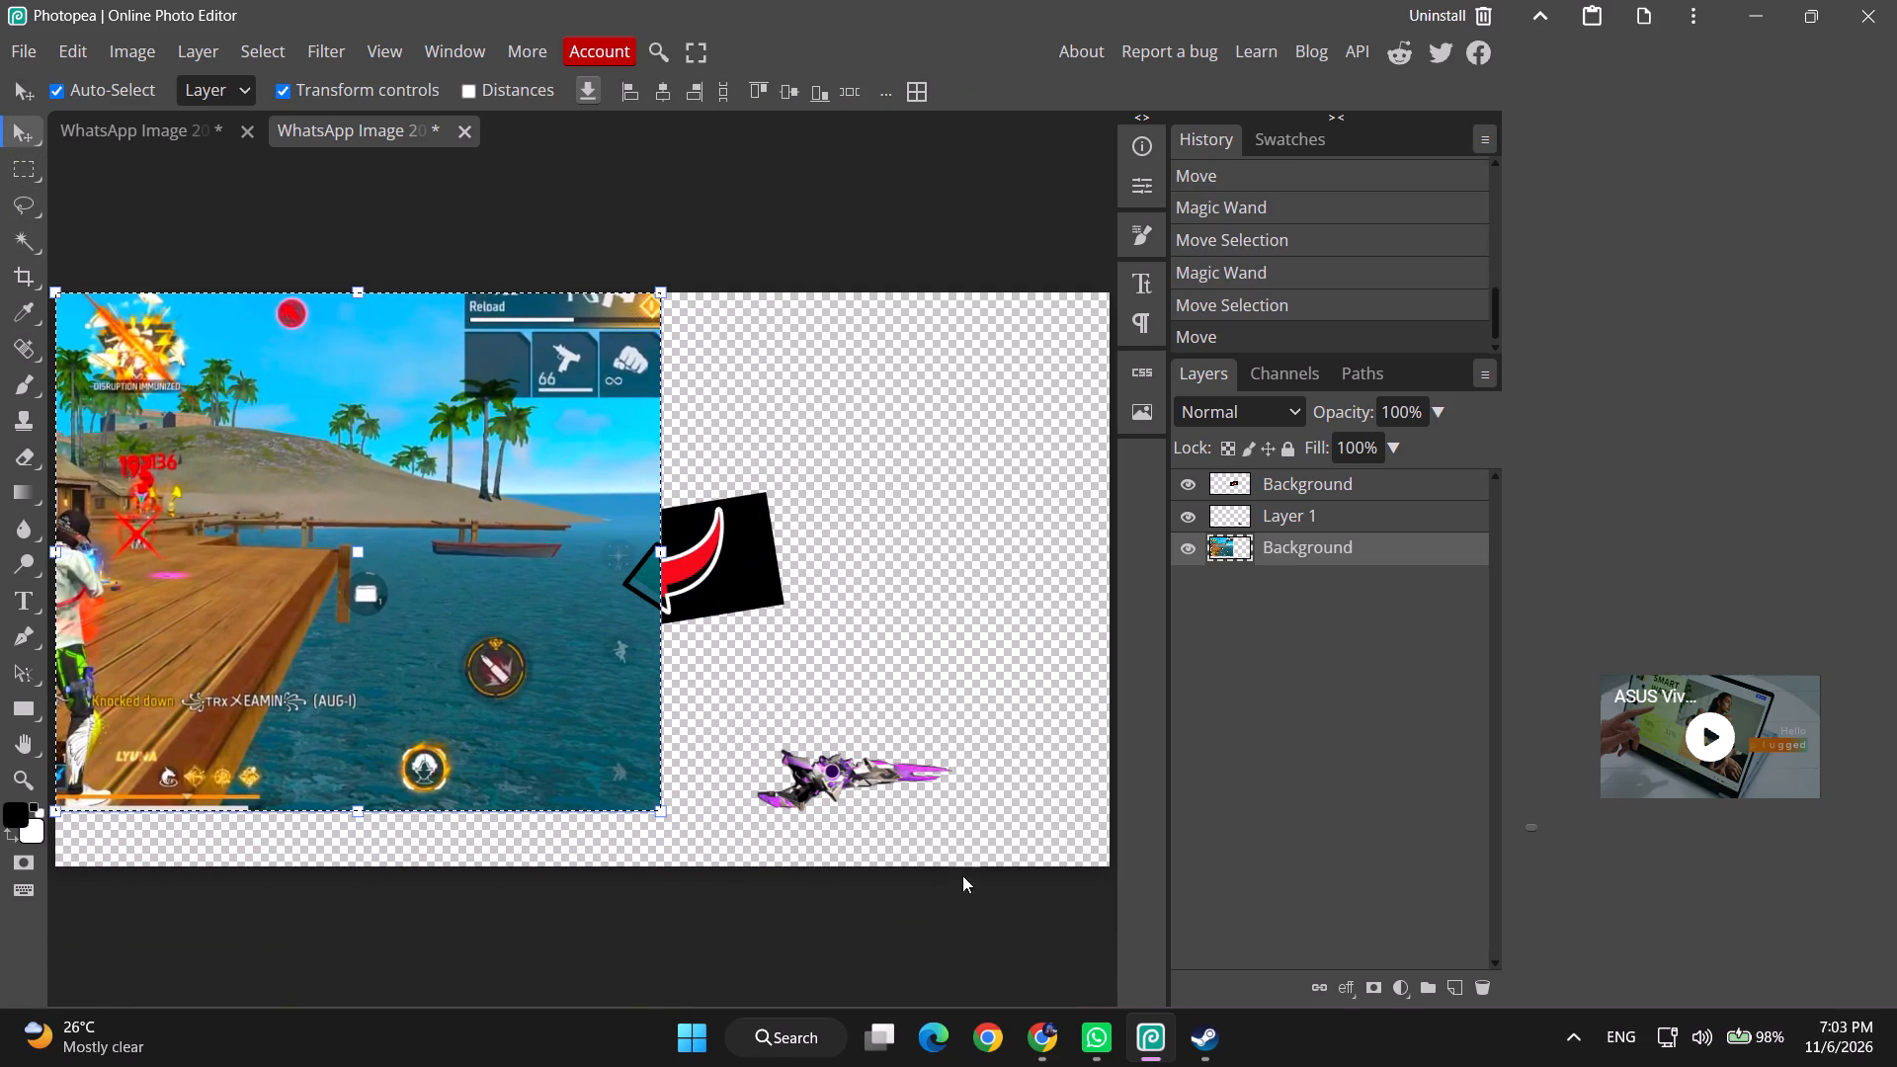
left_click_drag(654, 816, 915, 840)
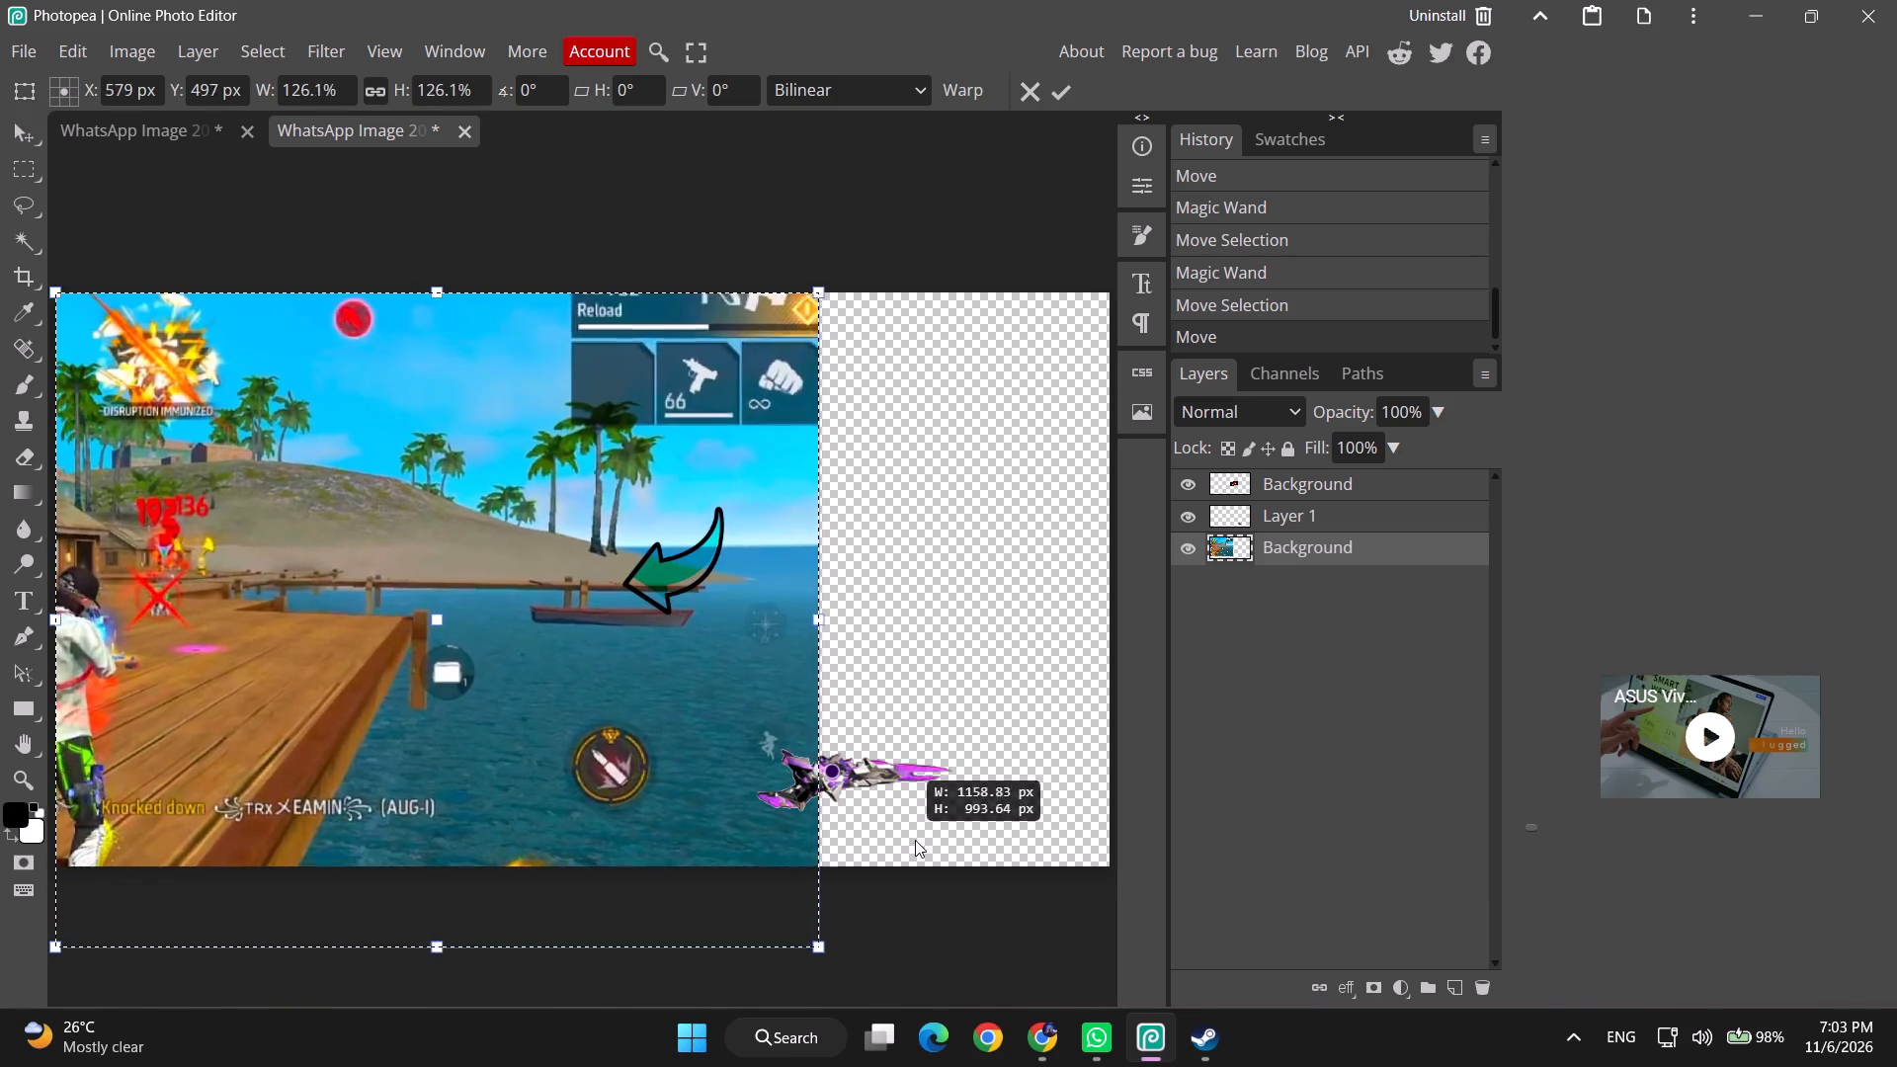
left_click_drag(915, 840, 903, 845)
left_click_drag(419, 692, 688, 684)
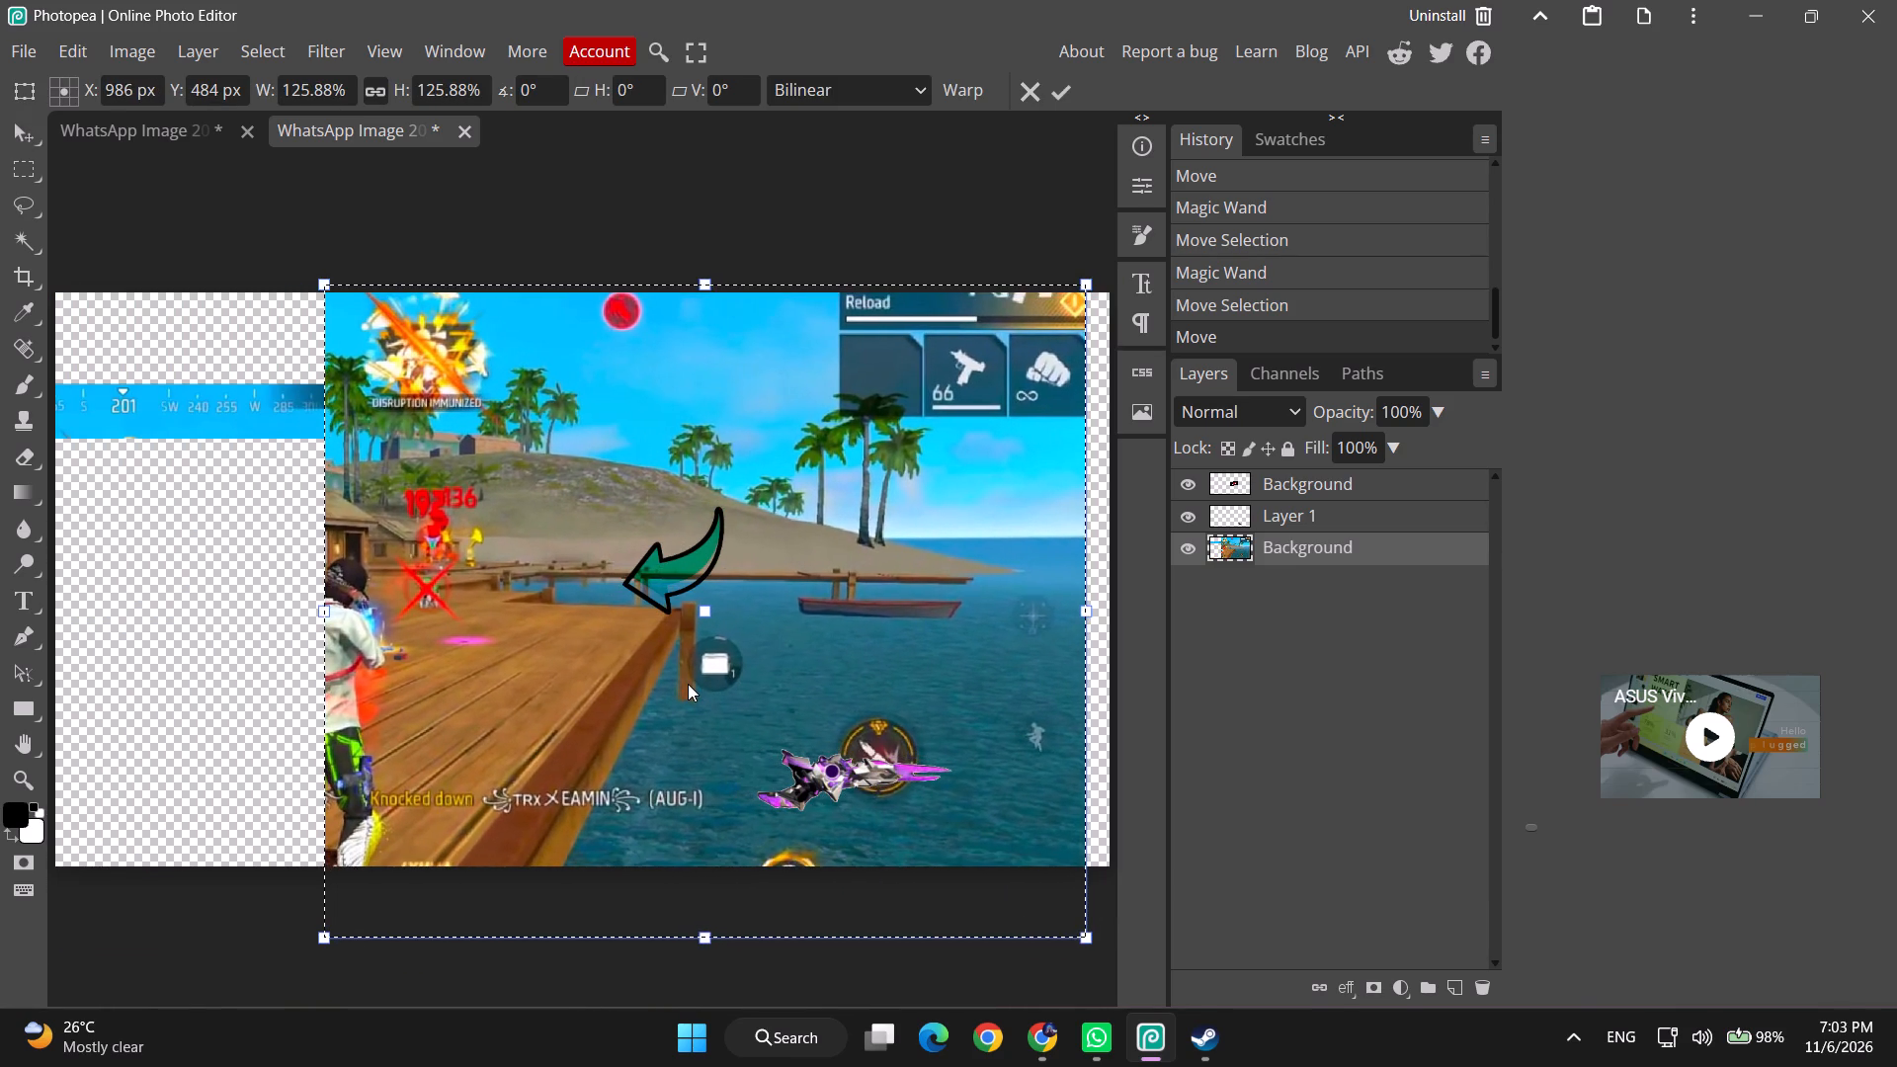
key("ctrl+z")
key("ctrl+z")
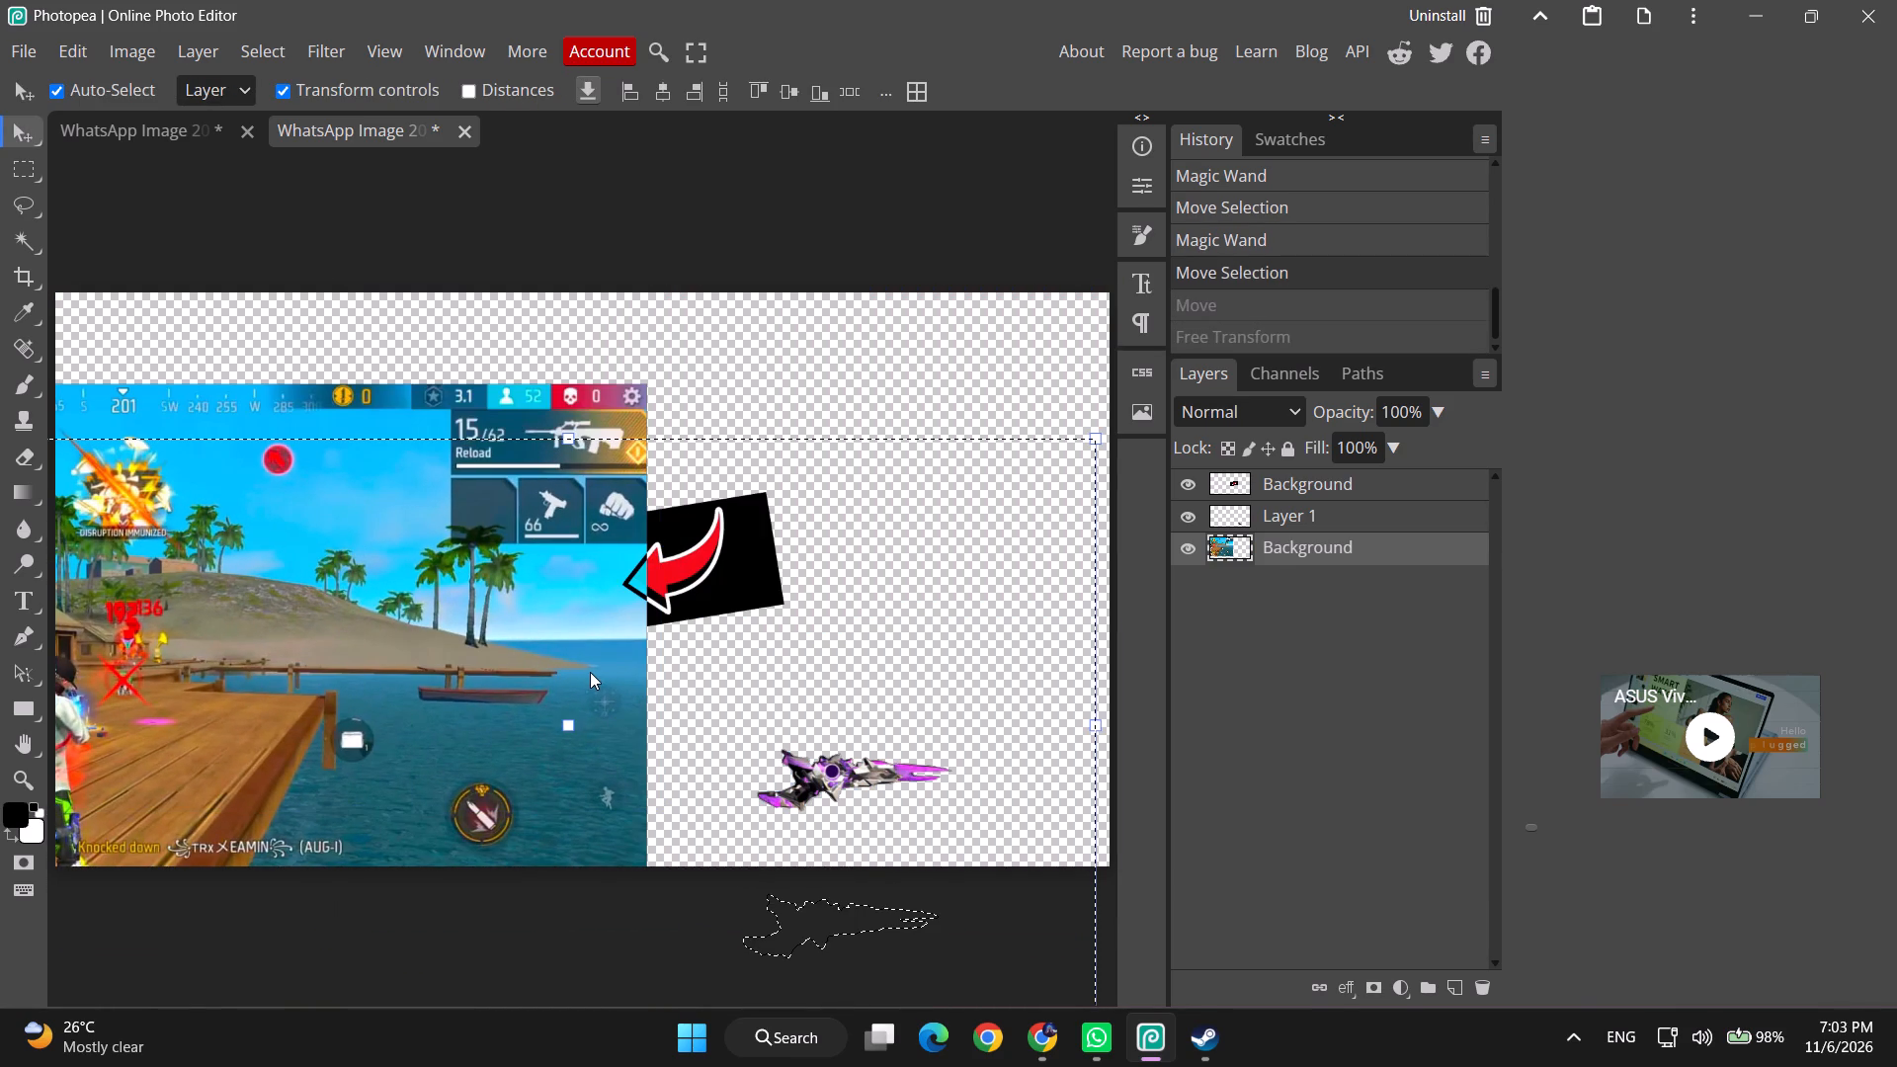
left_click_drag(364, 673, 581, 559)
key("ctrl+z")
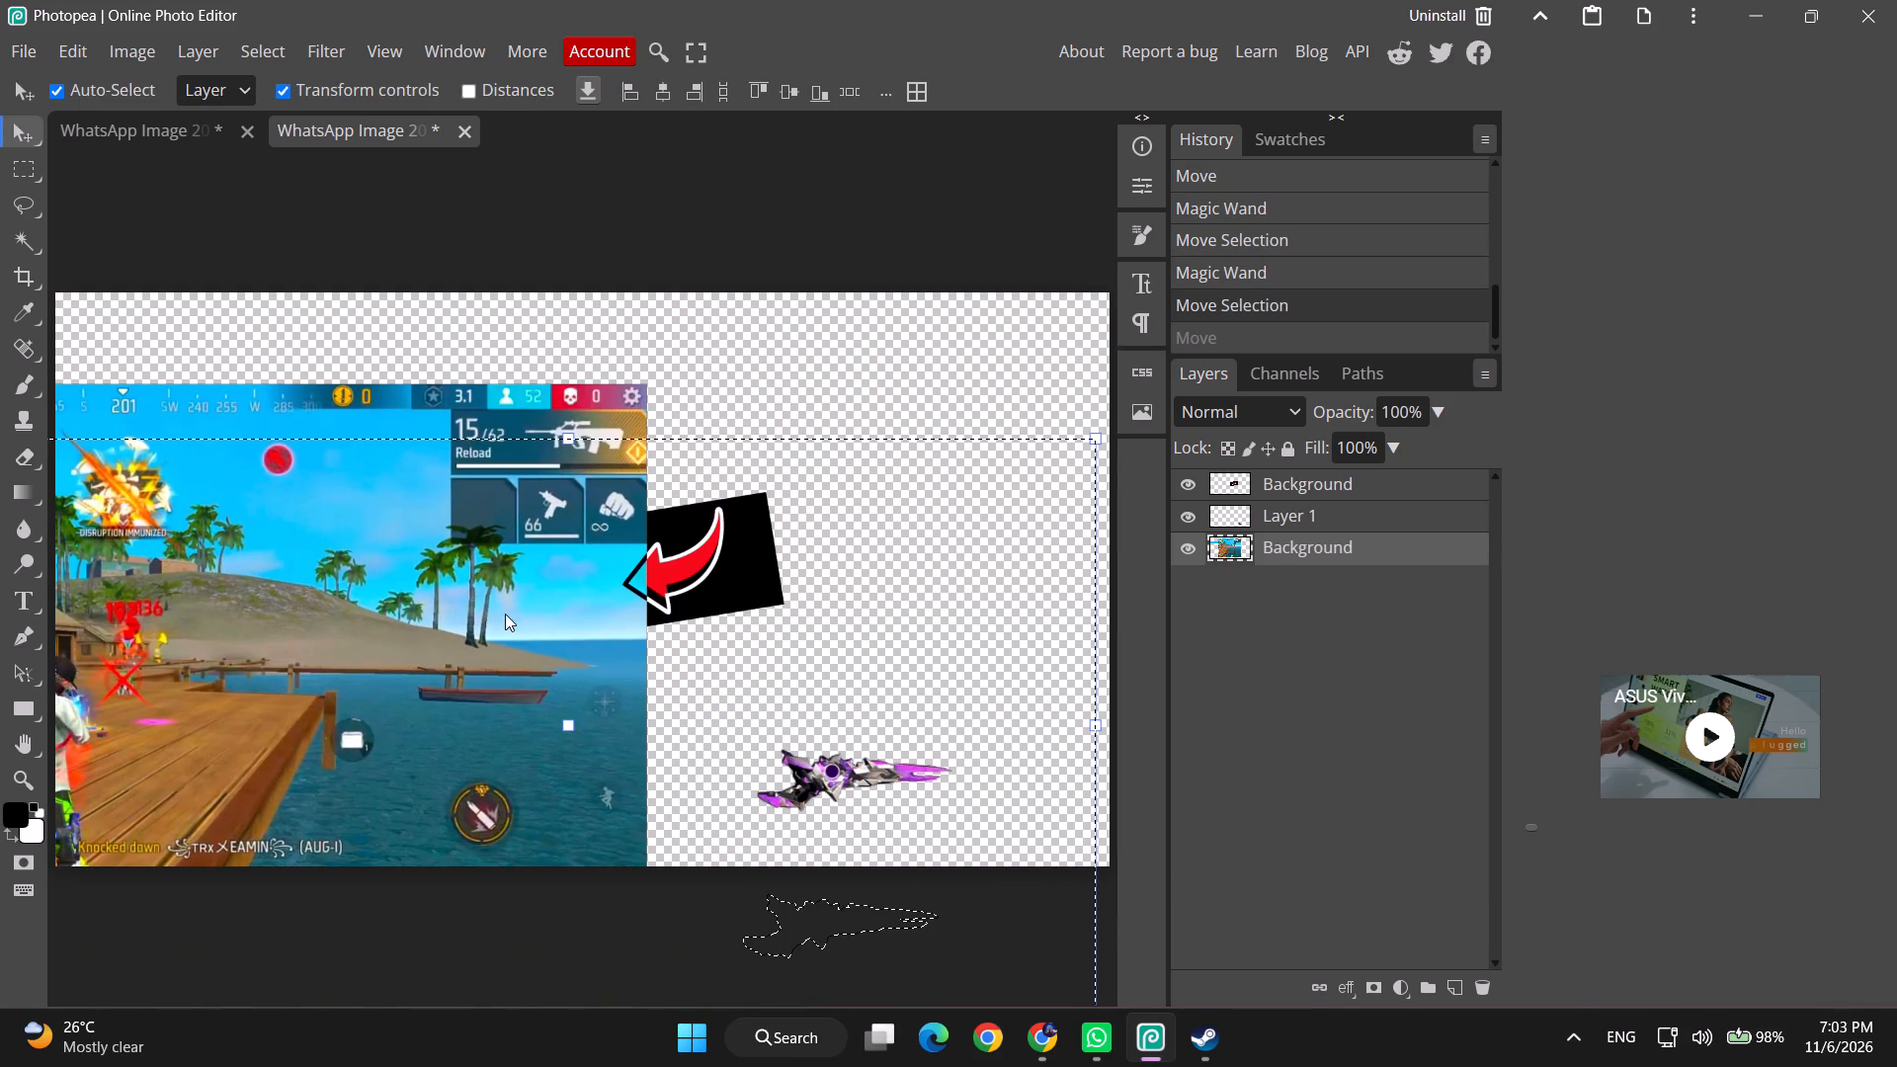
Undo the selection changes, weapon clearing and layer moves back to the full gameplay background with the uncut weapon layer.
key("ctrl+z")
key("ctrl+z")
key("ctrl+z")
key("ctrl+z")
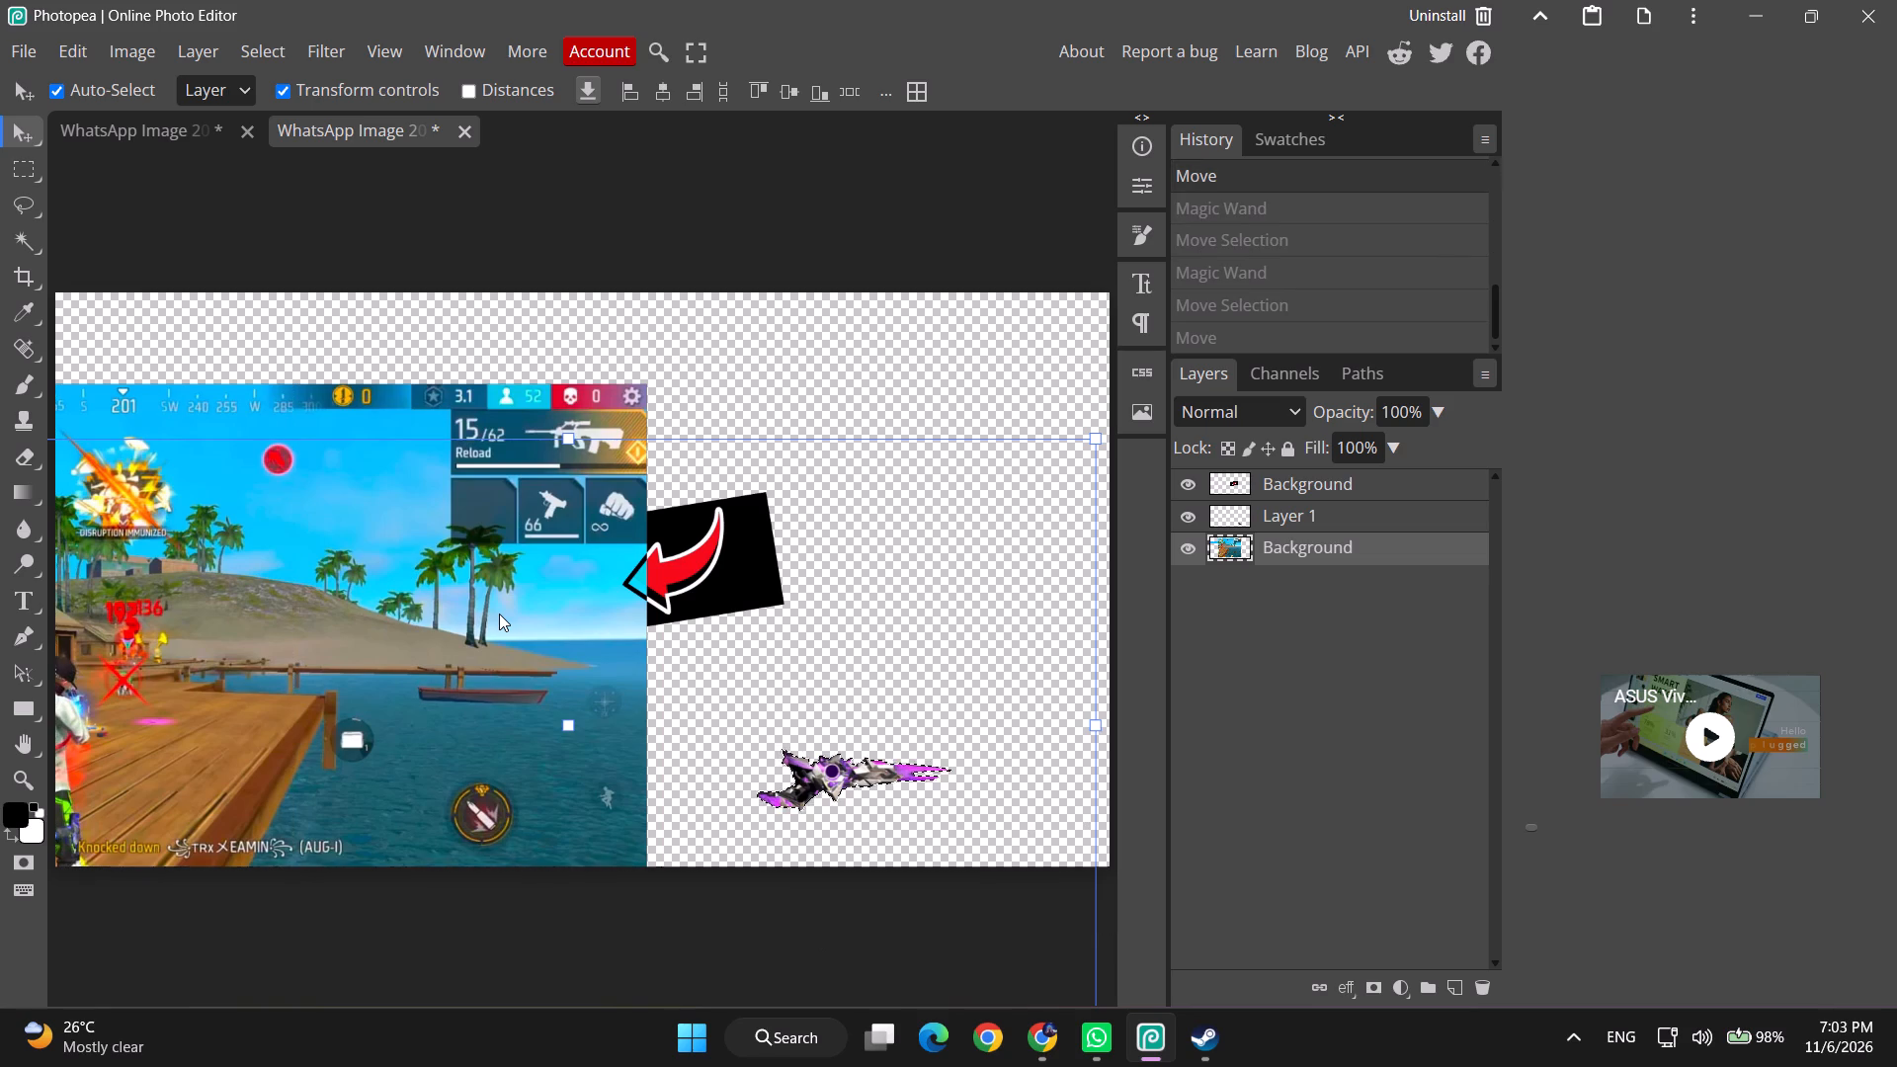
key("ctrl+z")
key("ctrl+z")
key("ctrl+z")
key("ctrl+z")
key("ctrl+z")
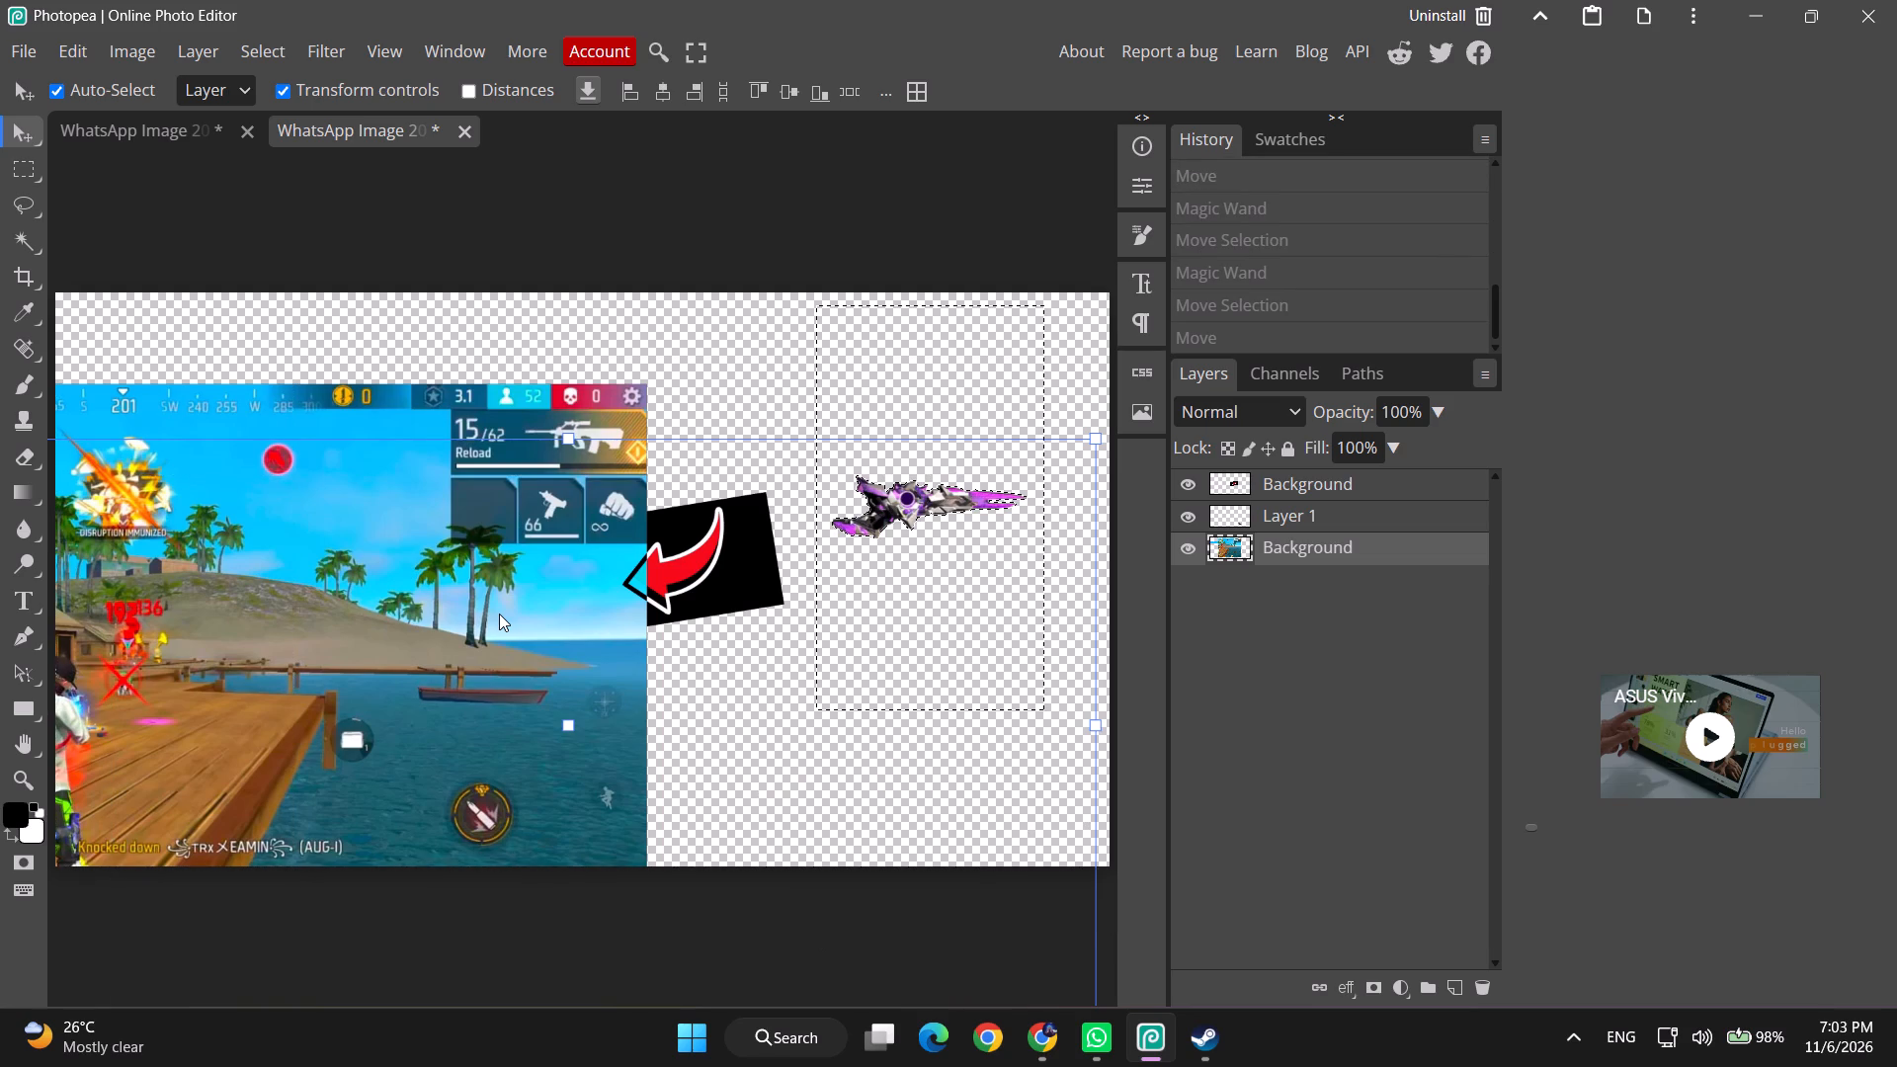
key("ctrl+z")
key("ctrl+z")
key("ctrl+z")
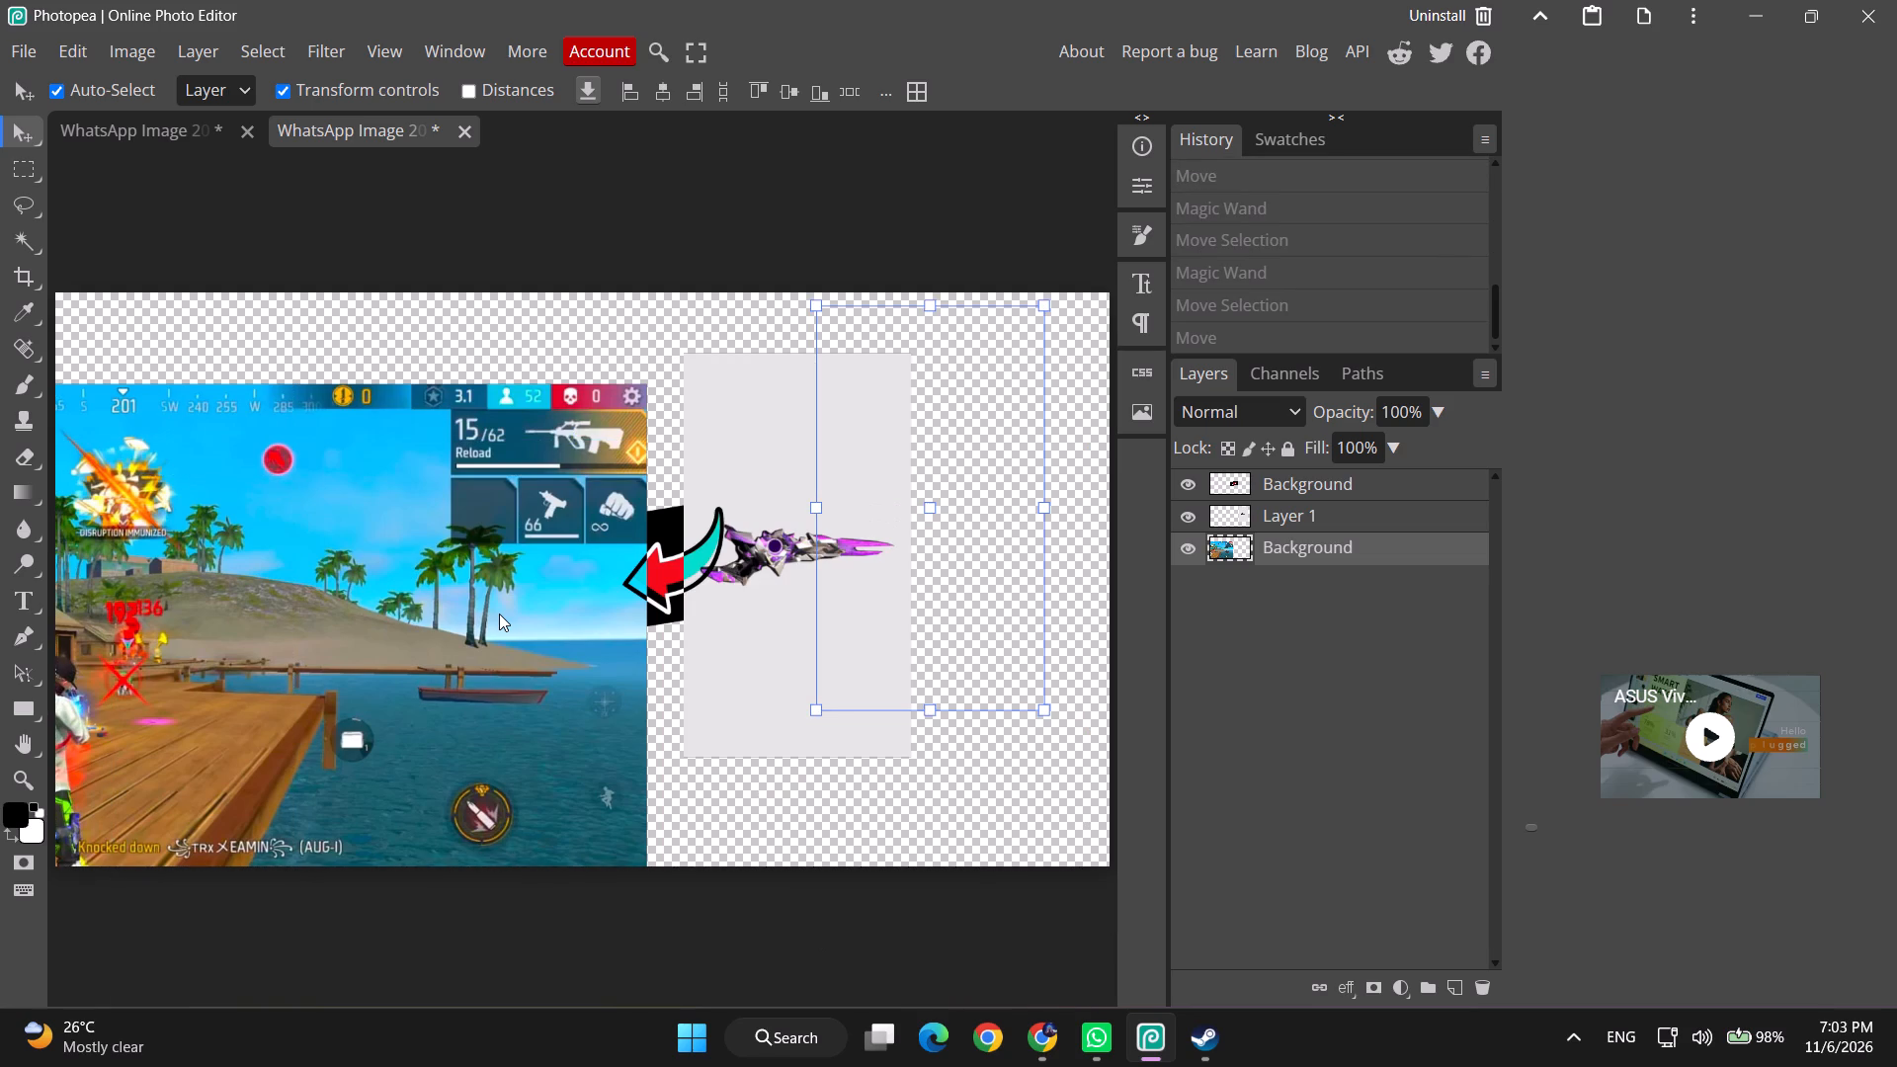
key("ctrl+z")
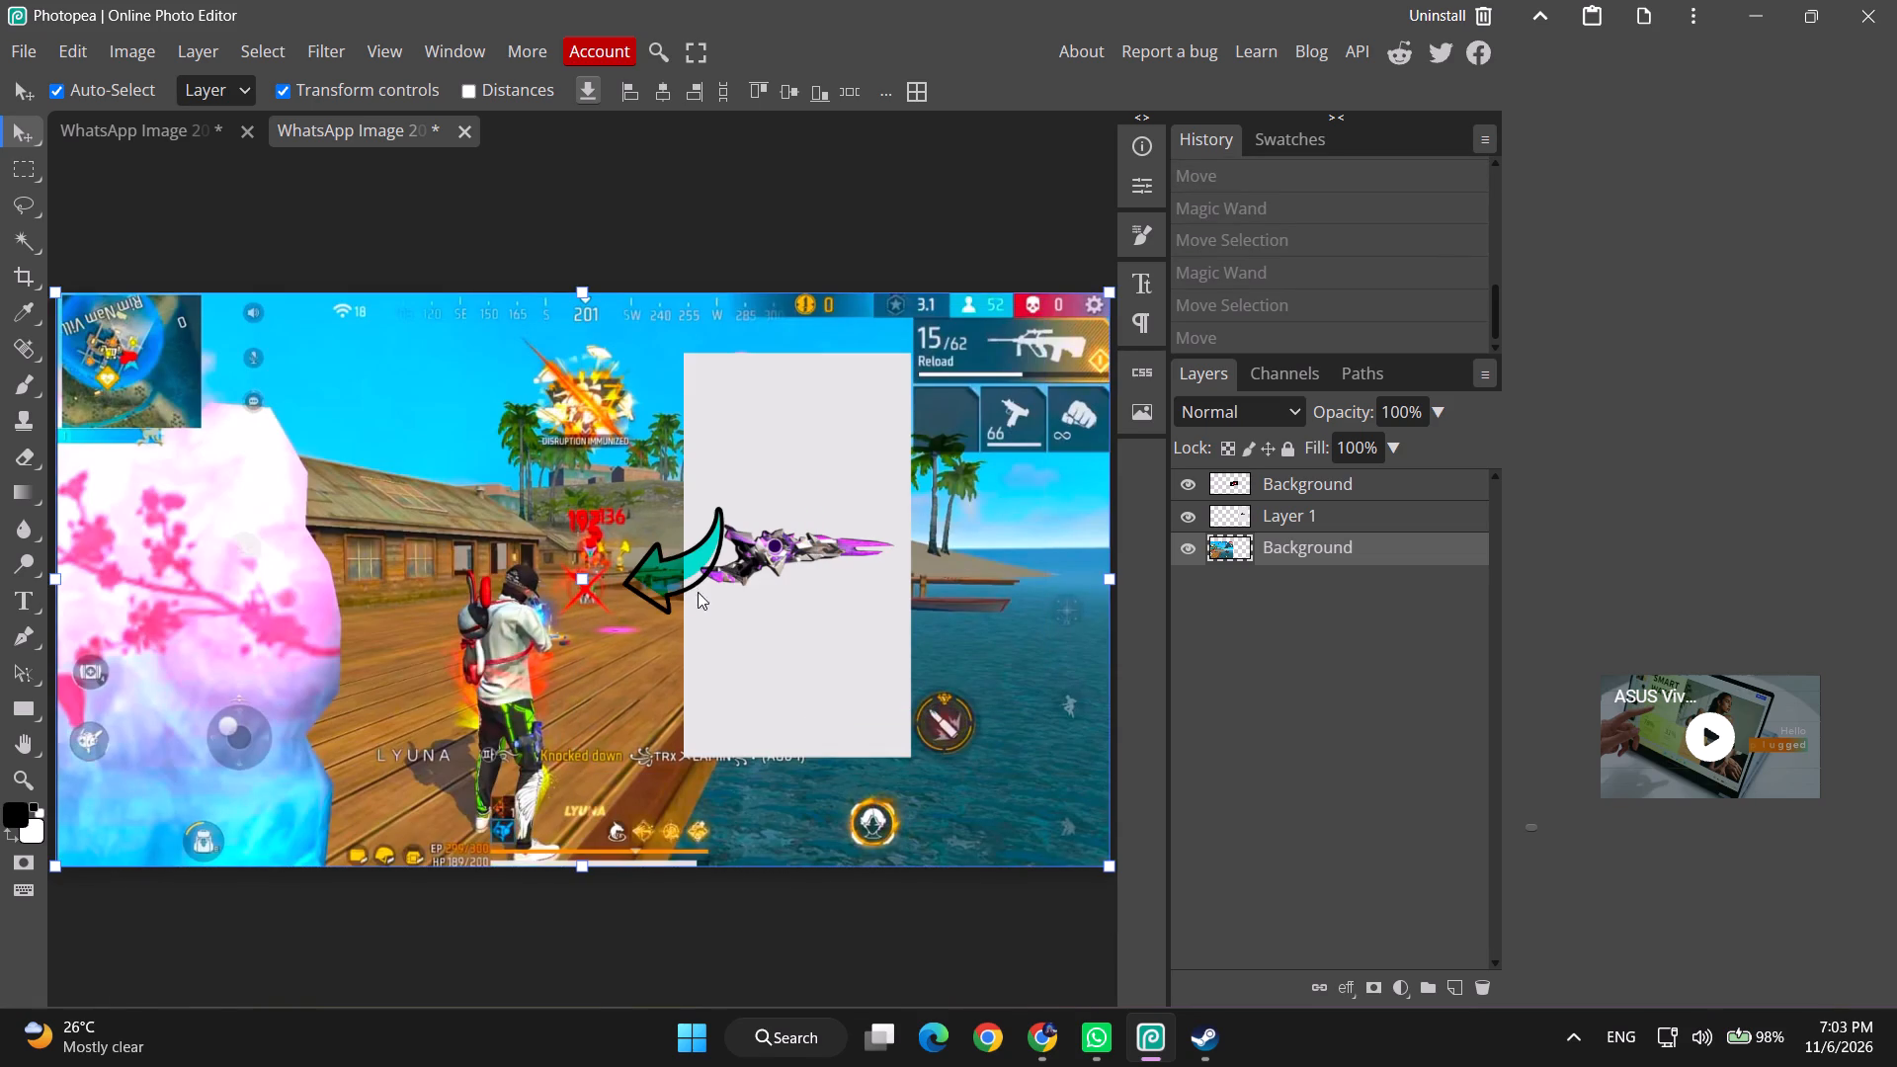
Move the weapon layer away from the teal arrow, over the water near the right edge of the gameplay image.
left_click_drag(716, 616, 852, 588)
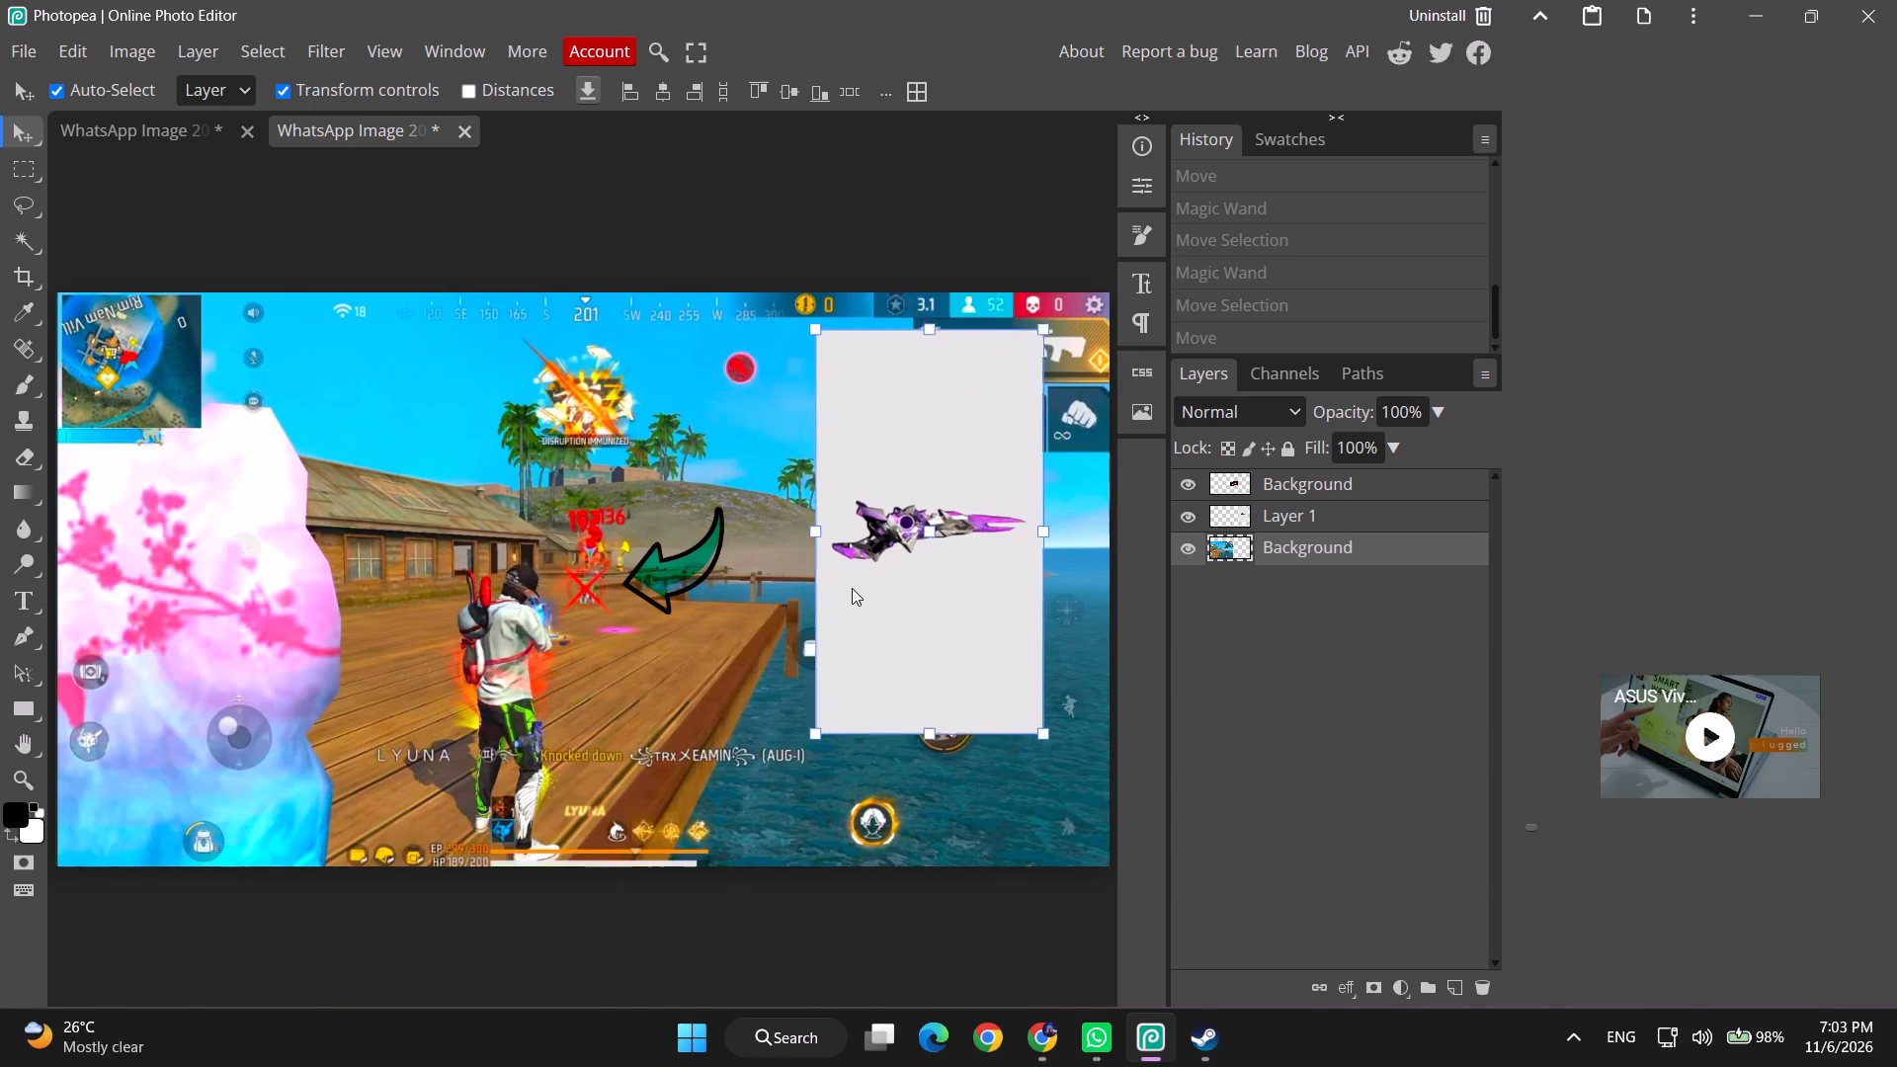
left_click_drag(852, 588, 871, 581)
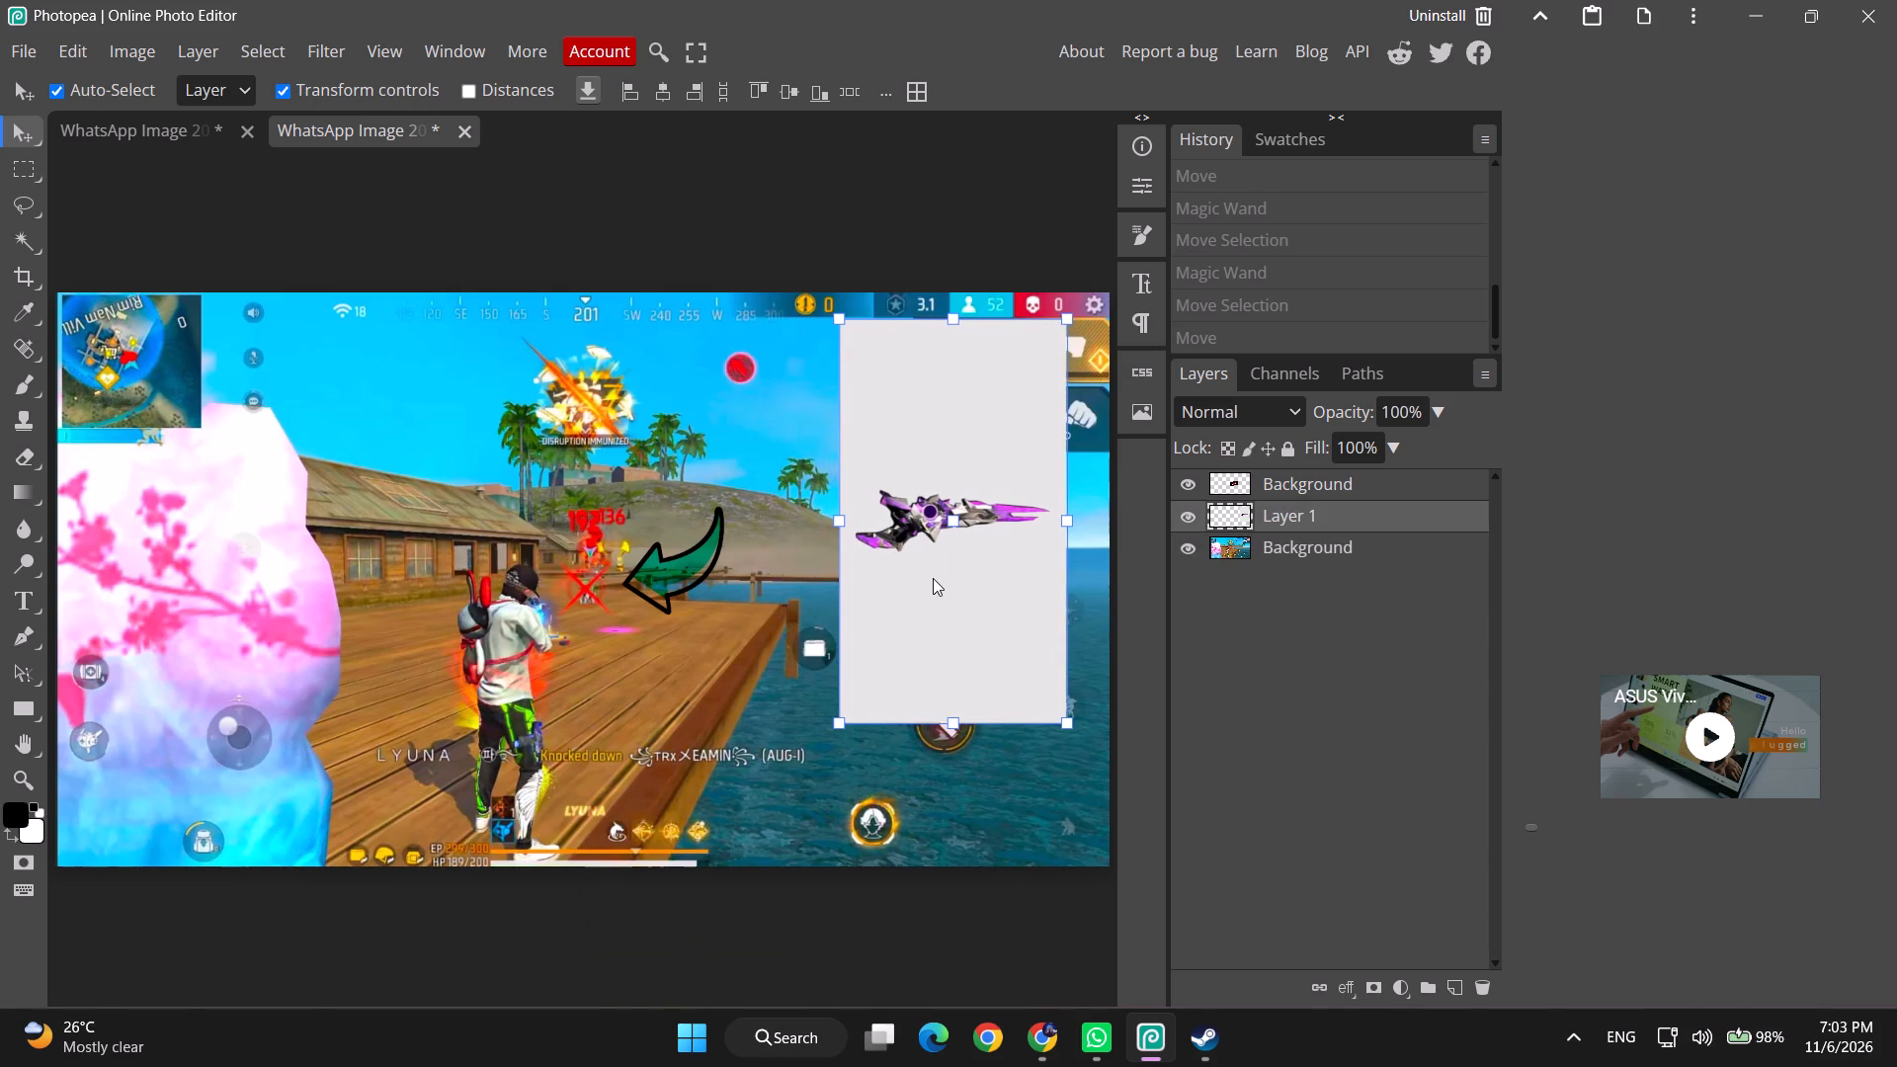
left_click(933, 598)
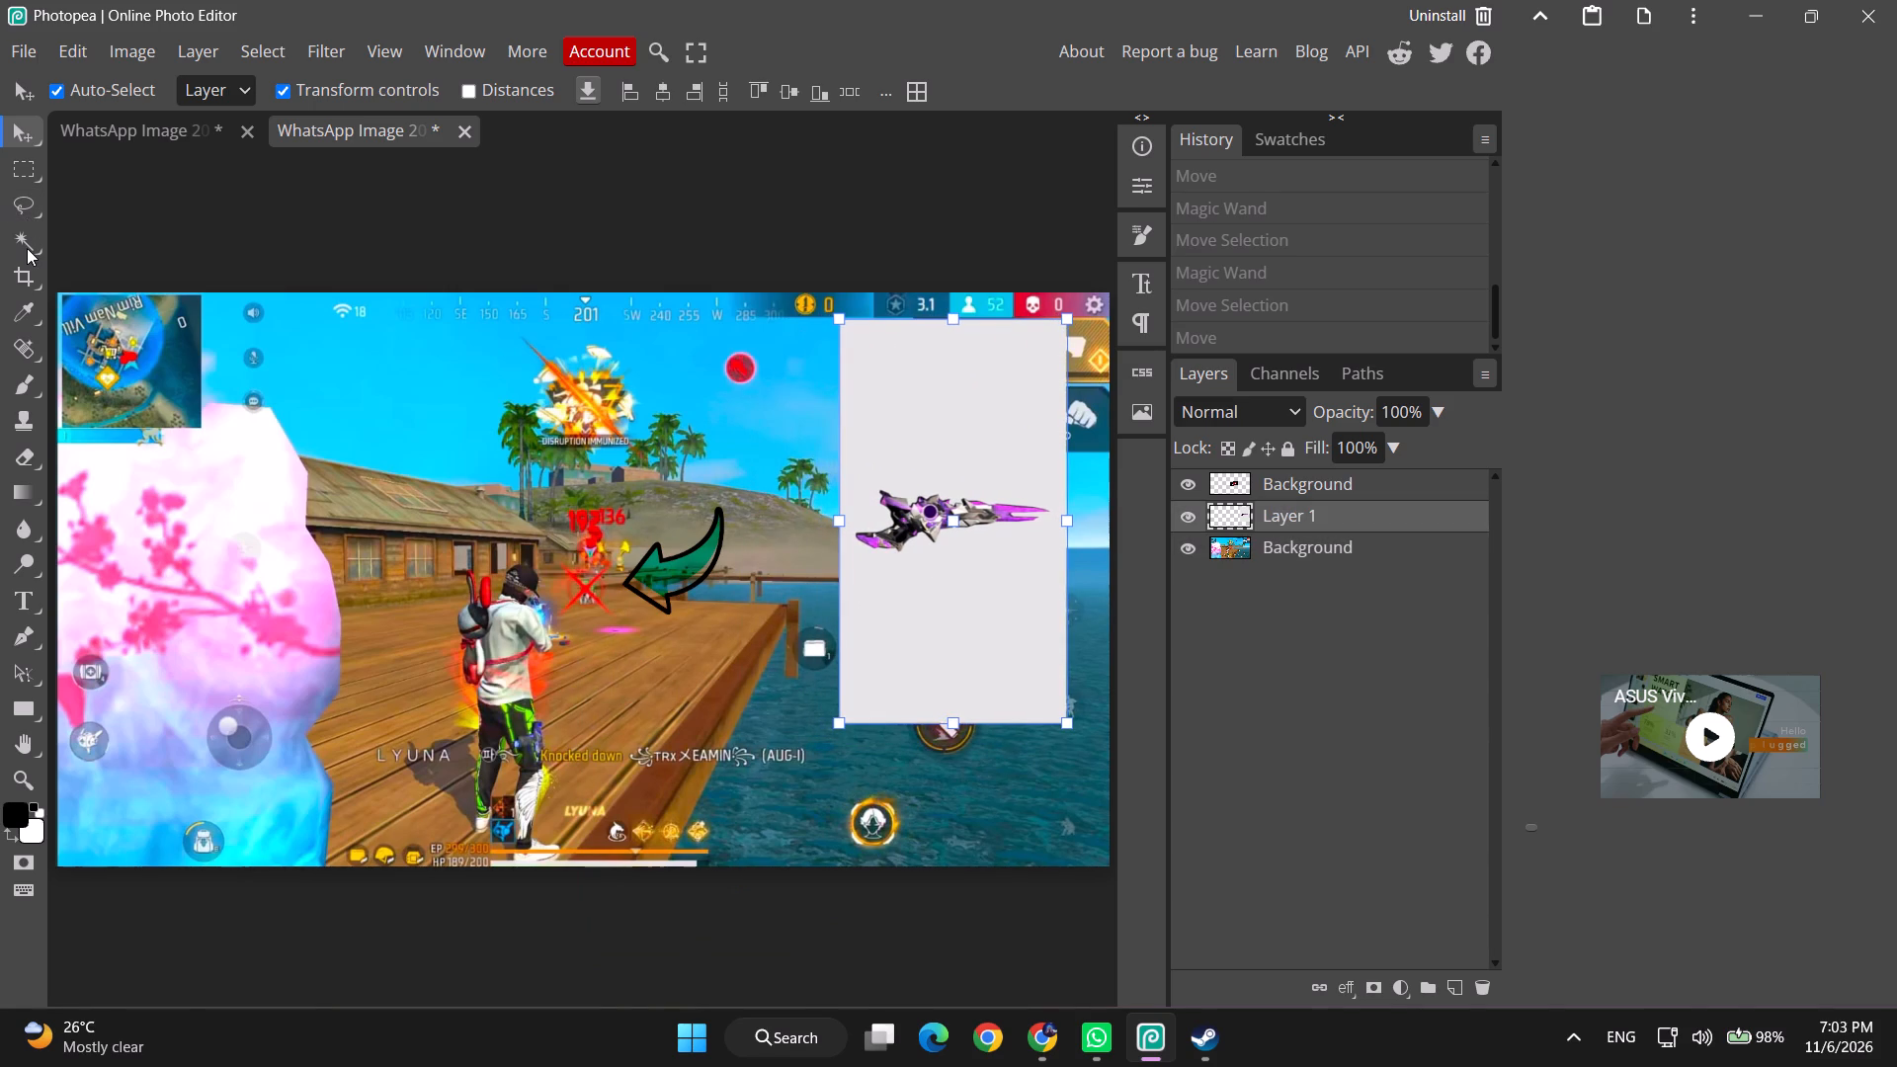
Select the pale backdrop around the purple weapon on Layer 1 with the Magic Wand at tolerance 16 and delete it.
left_click(27, 248)
left_click(884, 393)
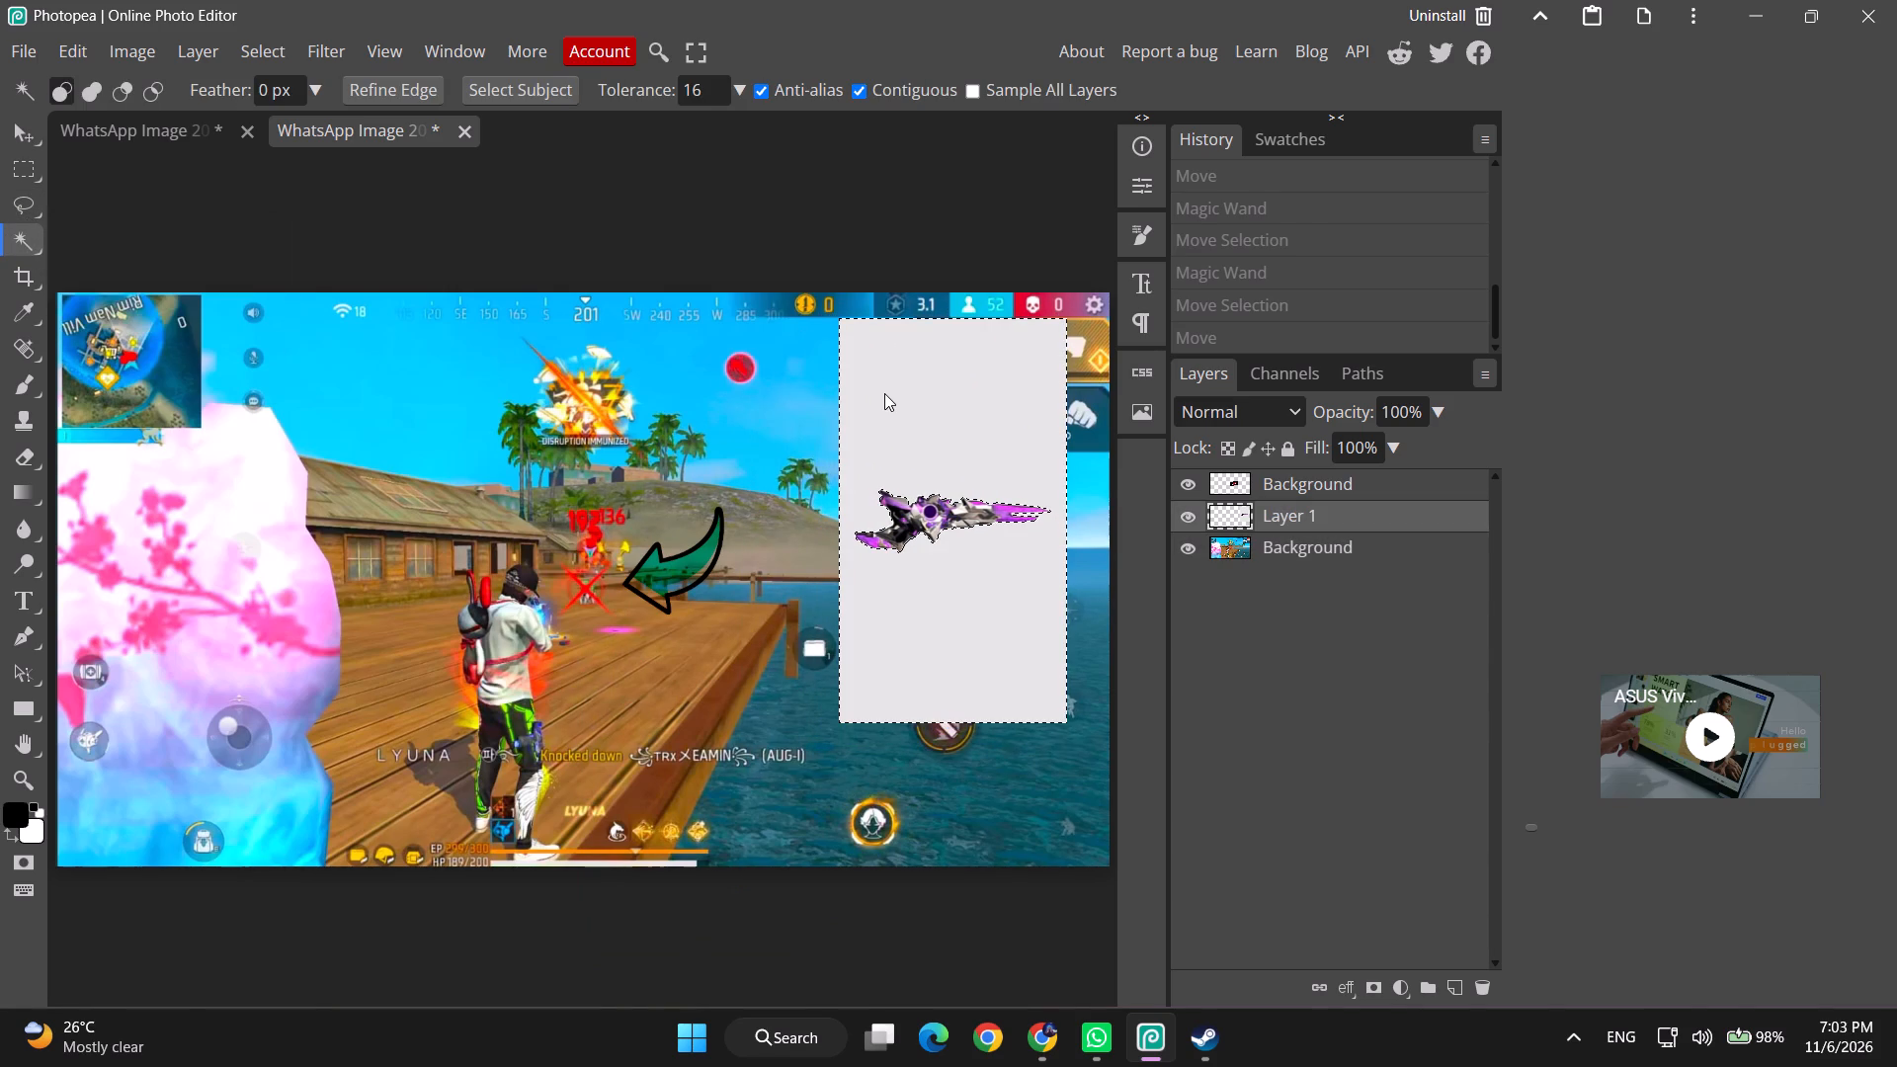
key("Delete")
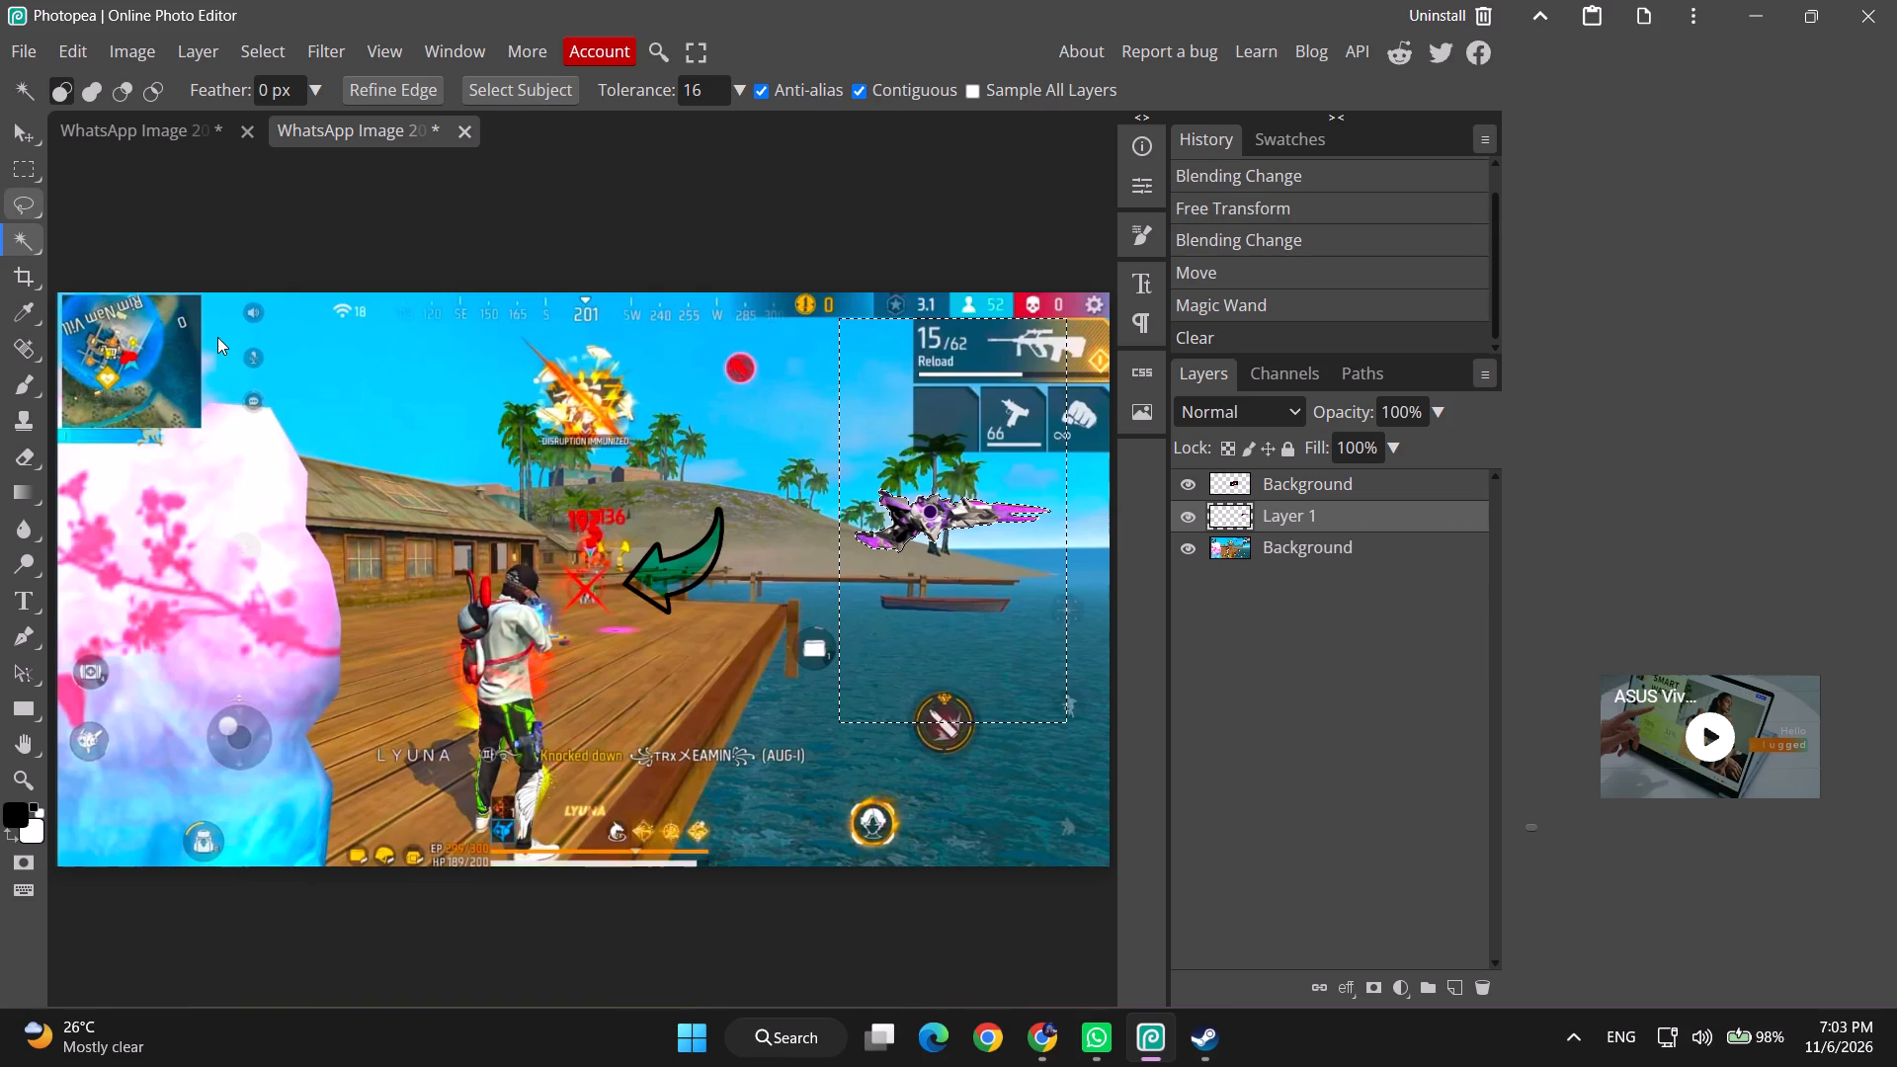
key("Return")
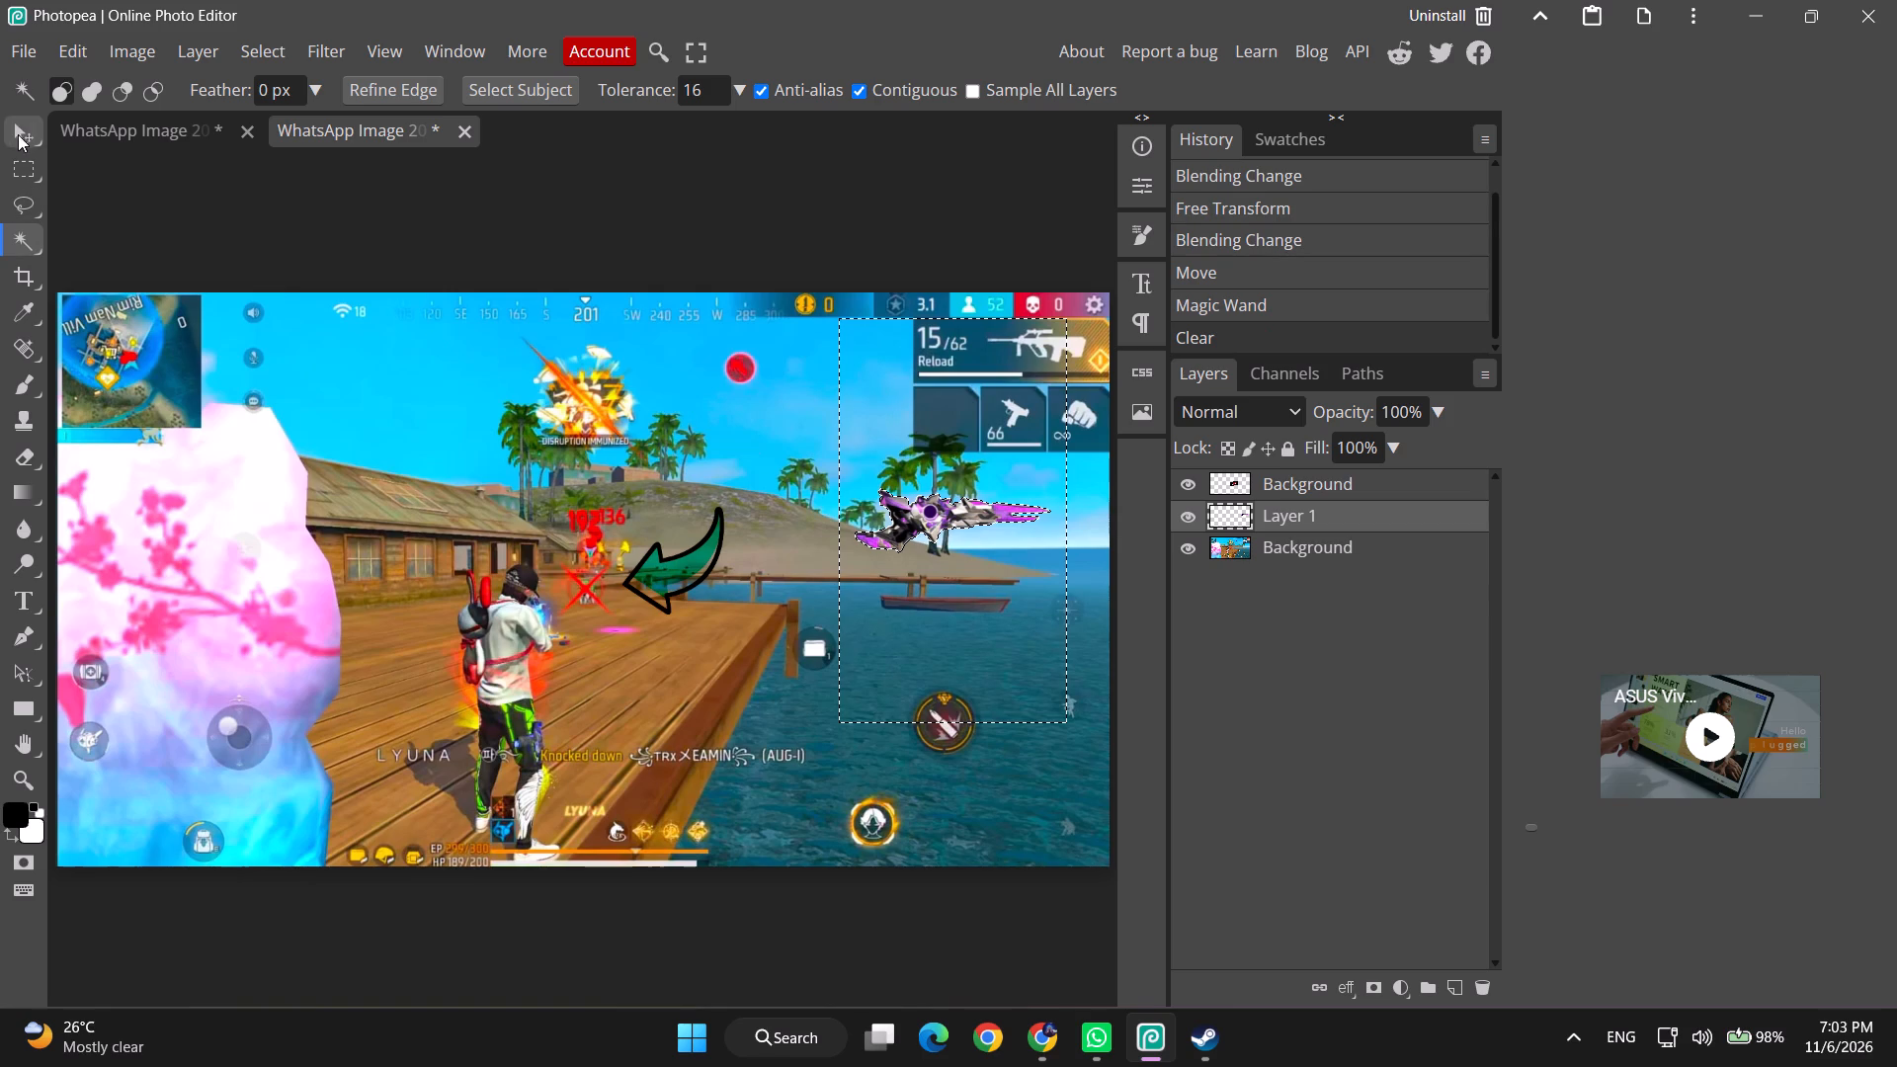
Move the cut-out weapon away from the island shore to the sky above the wooden house, between the minimap and the explosion graphic.
left_click(20, 133)
left_click_drag(957, 559, 937, 719)
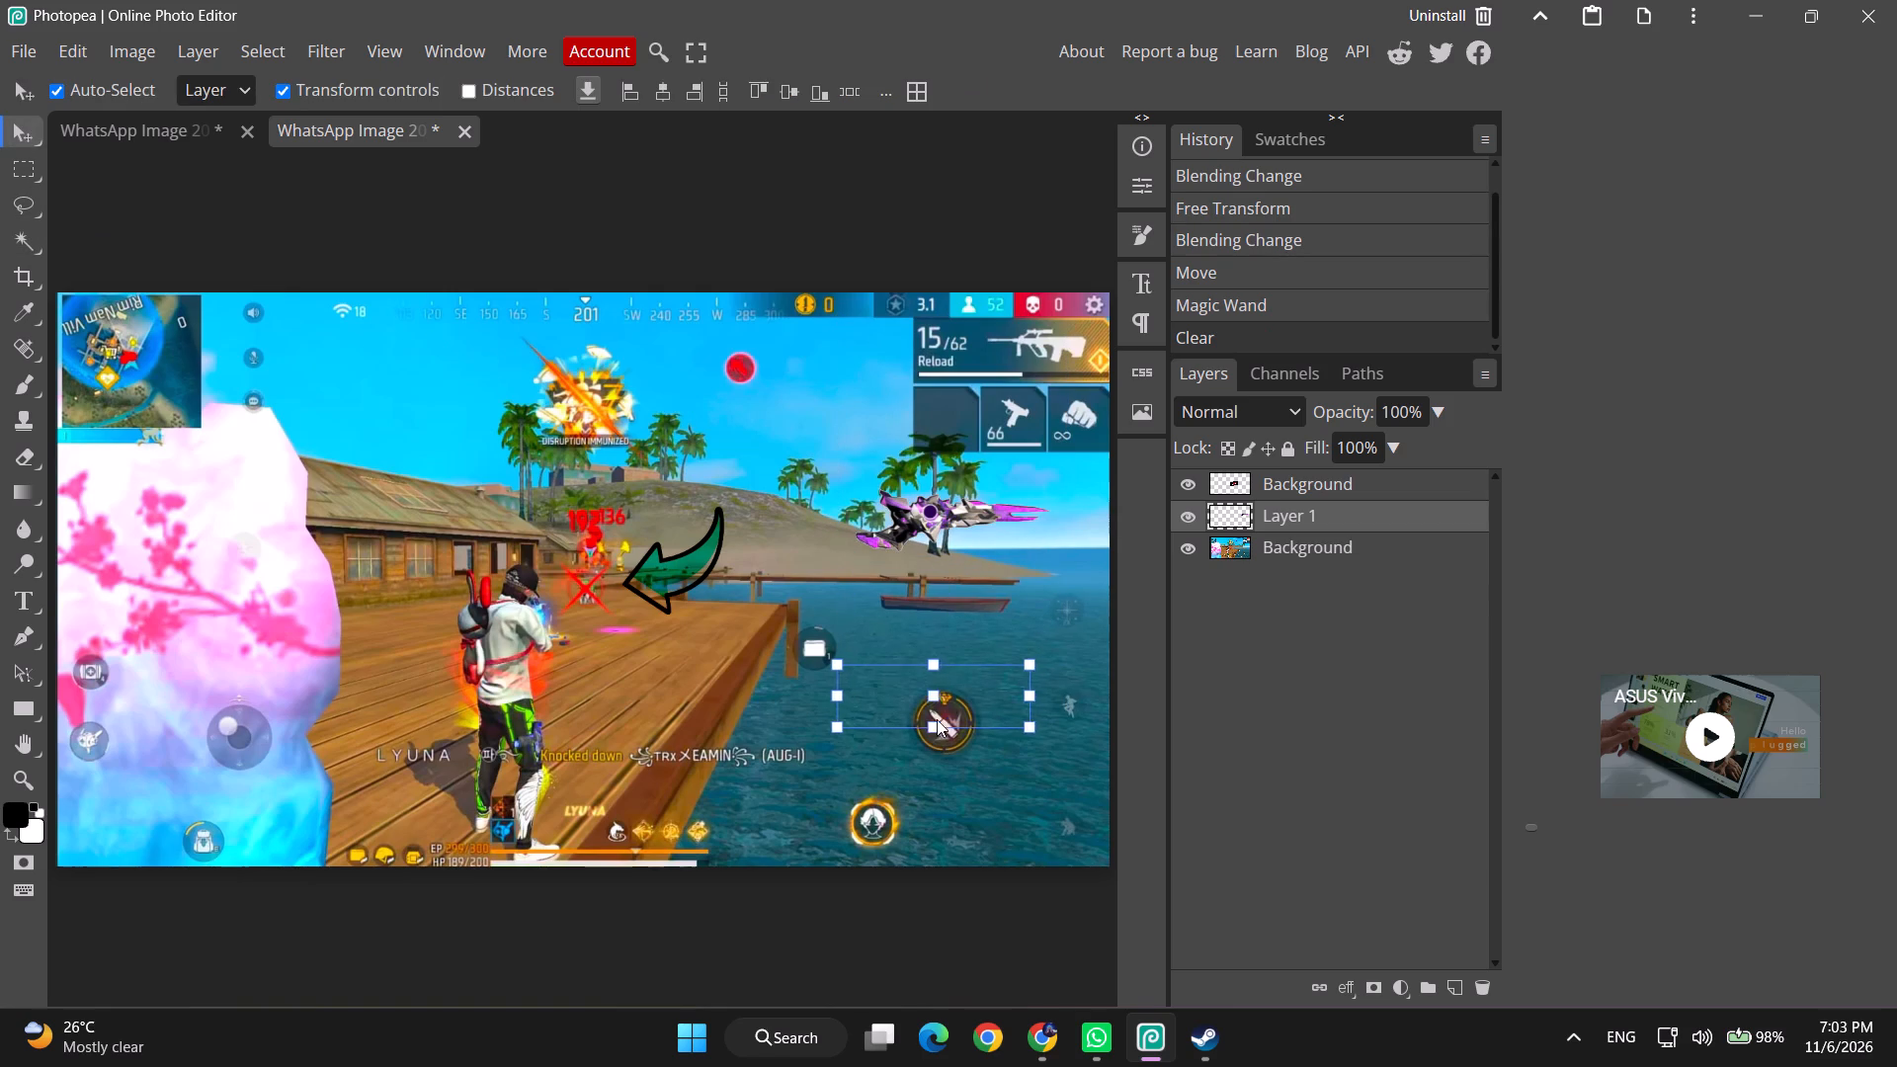
left_click_drag(937, 719, 756, 549)
left_click(967, 507)
left_click(952, 519)
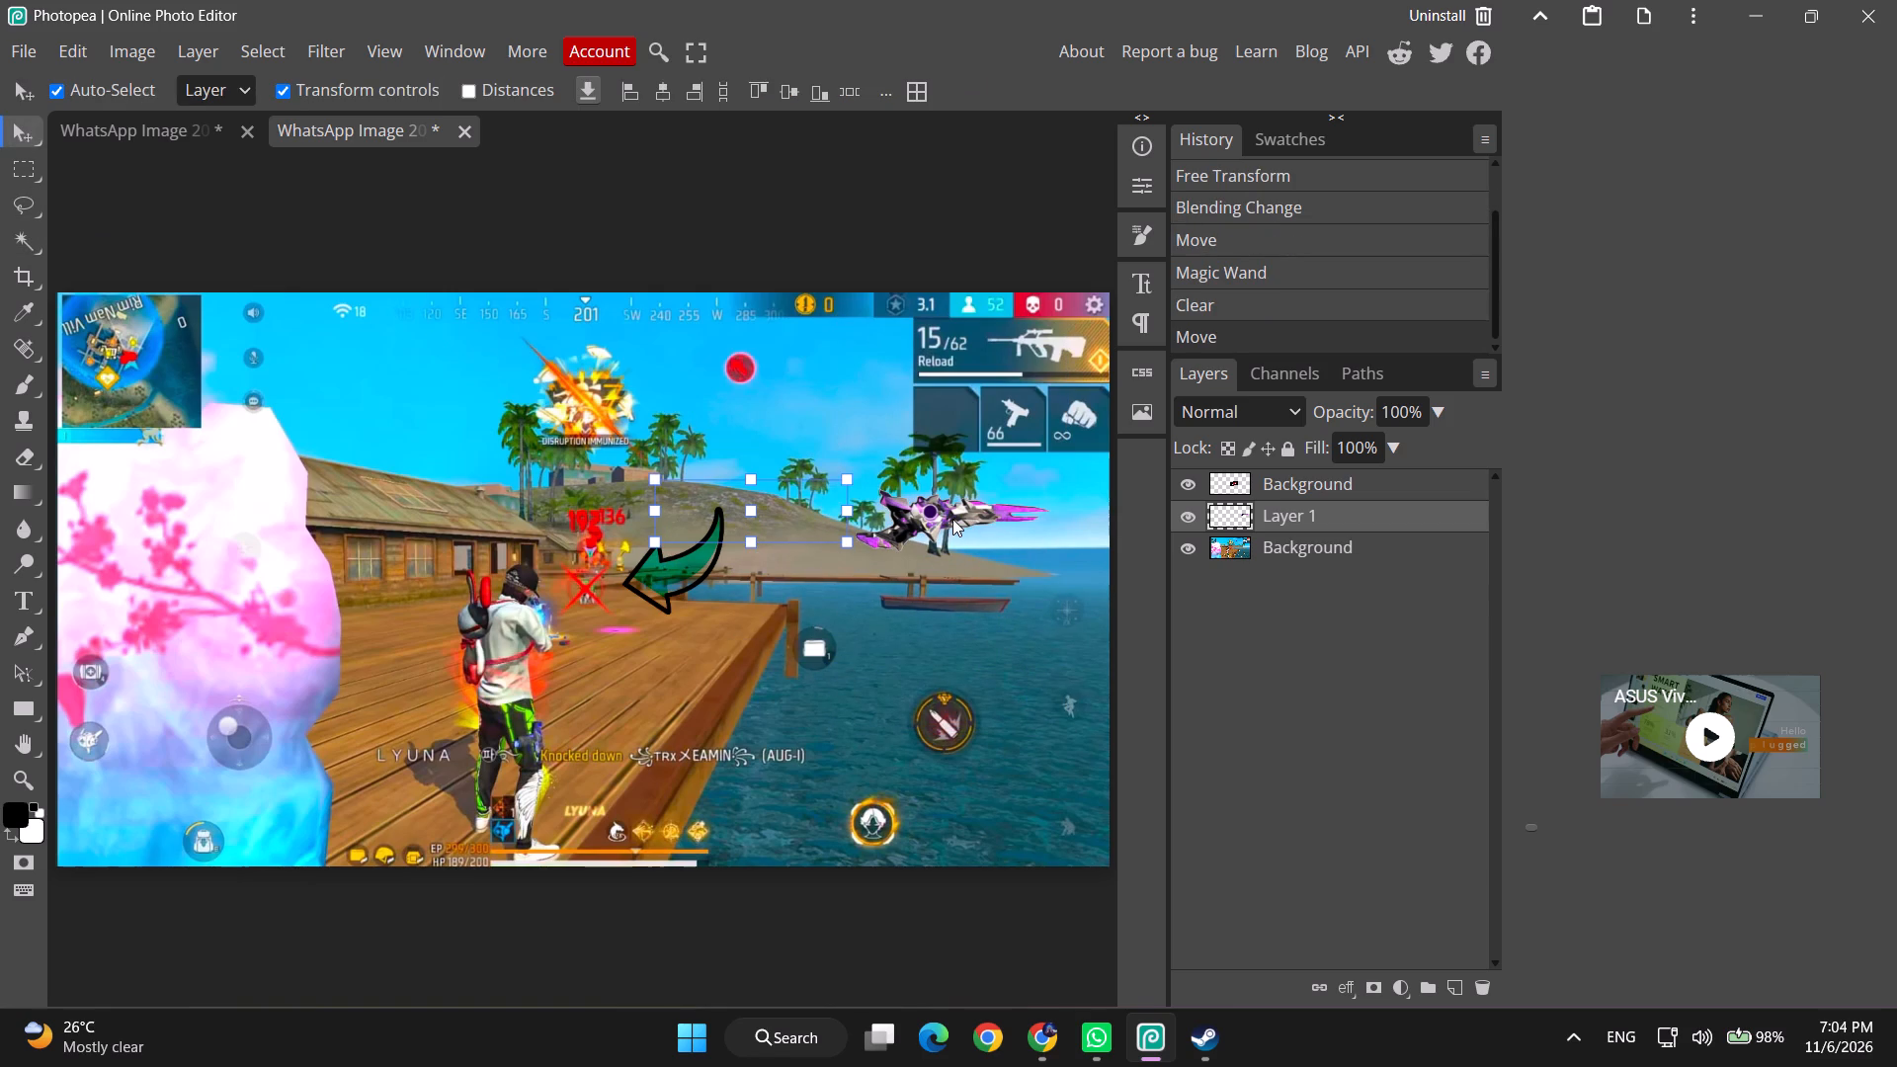
left_click_drag(947, 514, 368, 394)
left_click(820, 443)
double_click(790, 531)
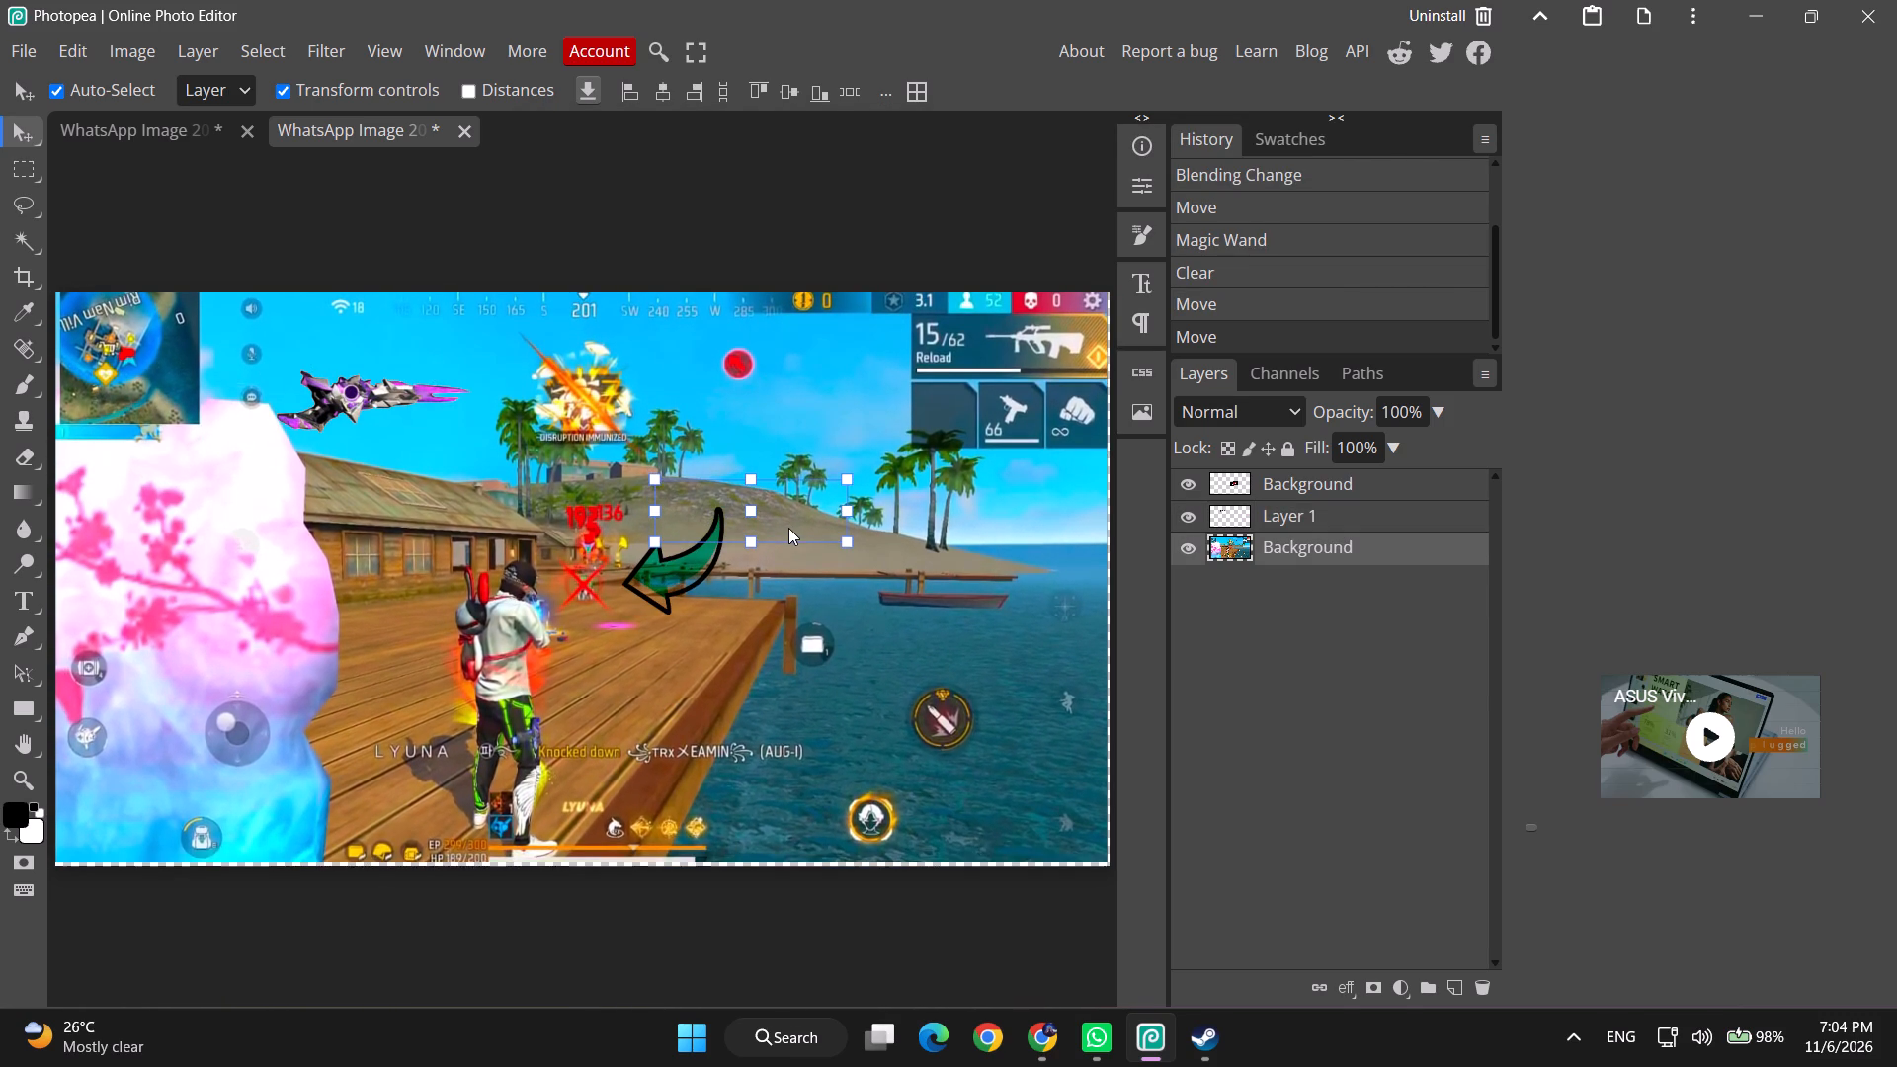
left_click(427, 417)
left_click(378, 402)
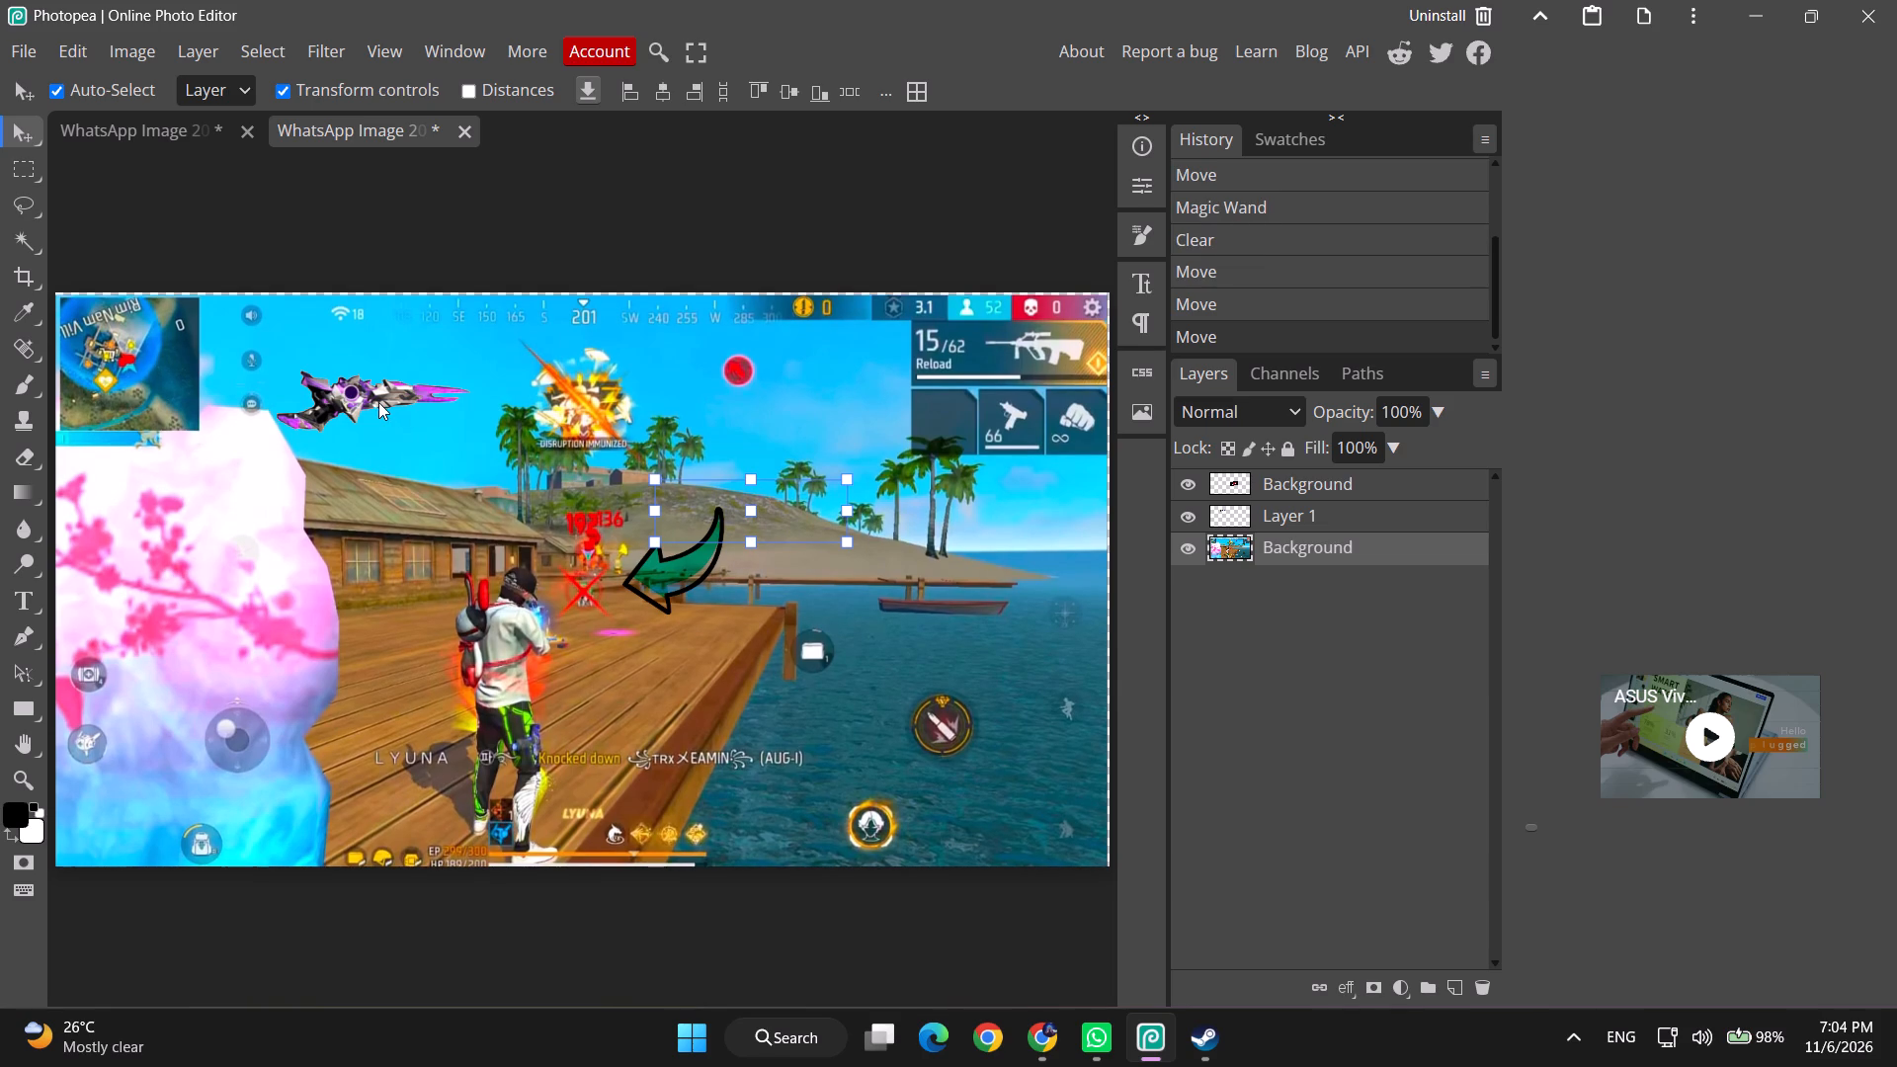
left_click_drag(377, 399, 423, 439)
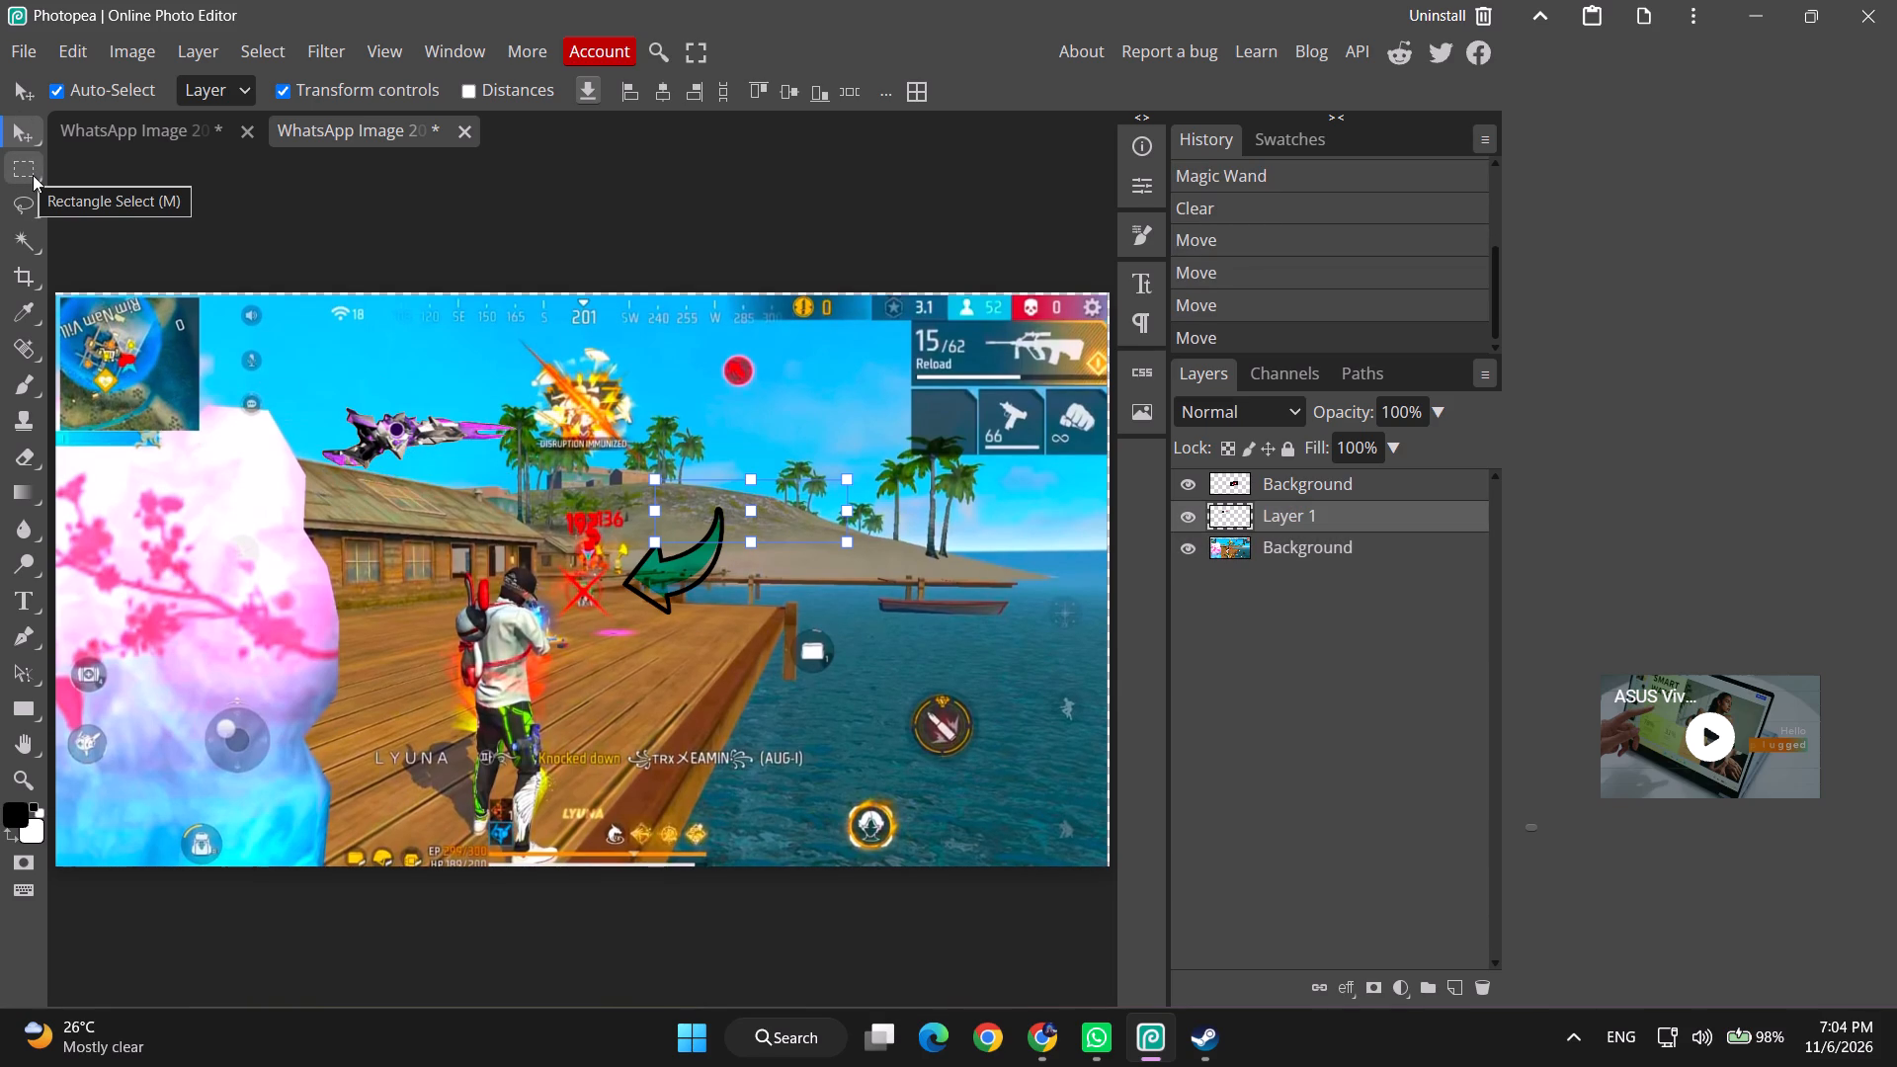
Enclose the weapon in a rectangular selection, enlarge it to 147.59%, and place it over the shoreline beyond the teal arrow.
left_click(24, 167)
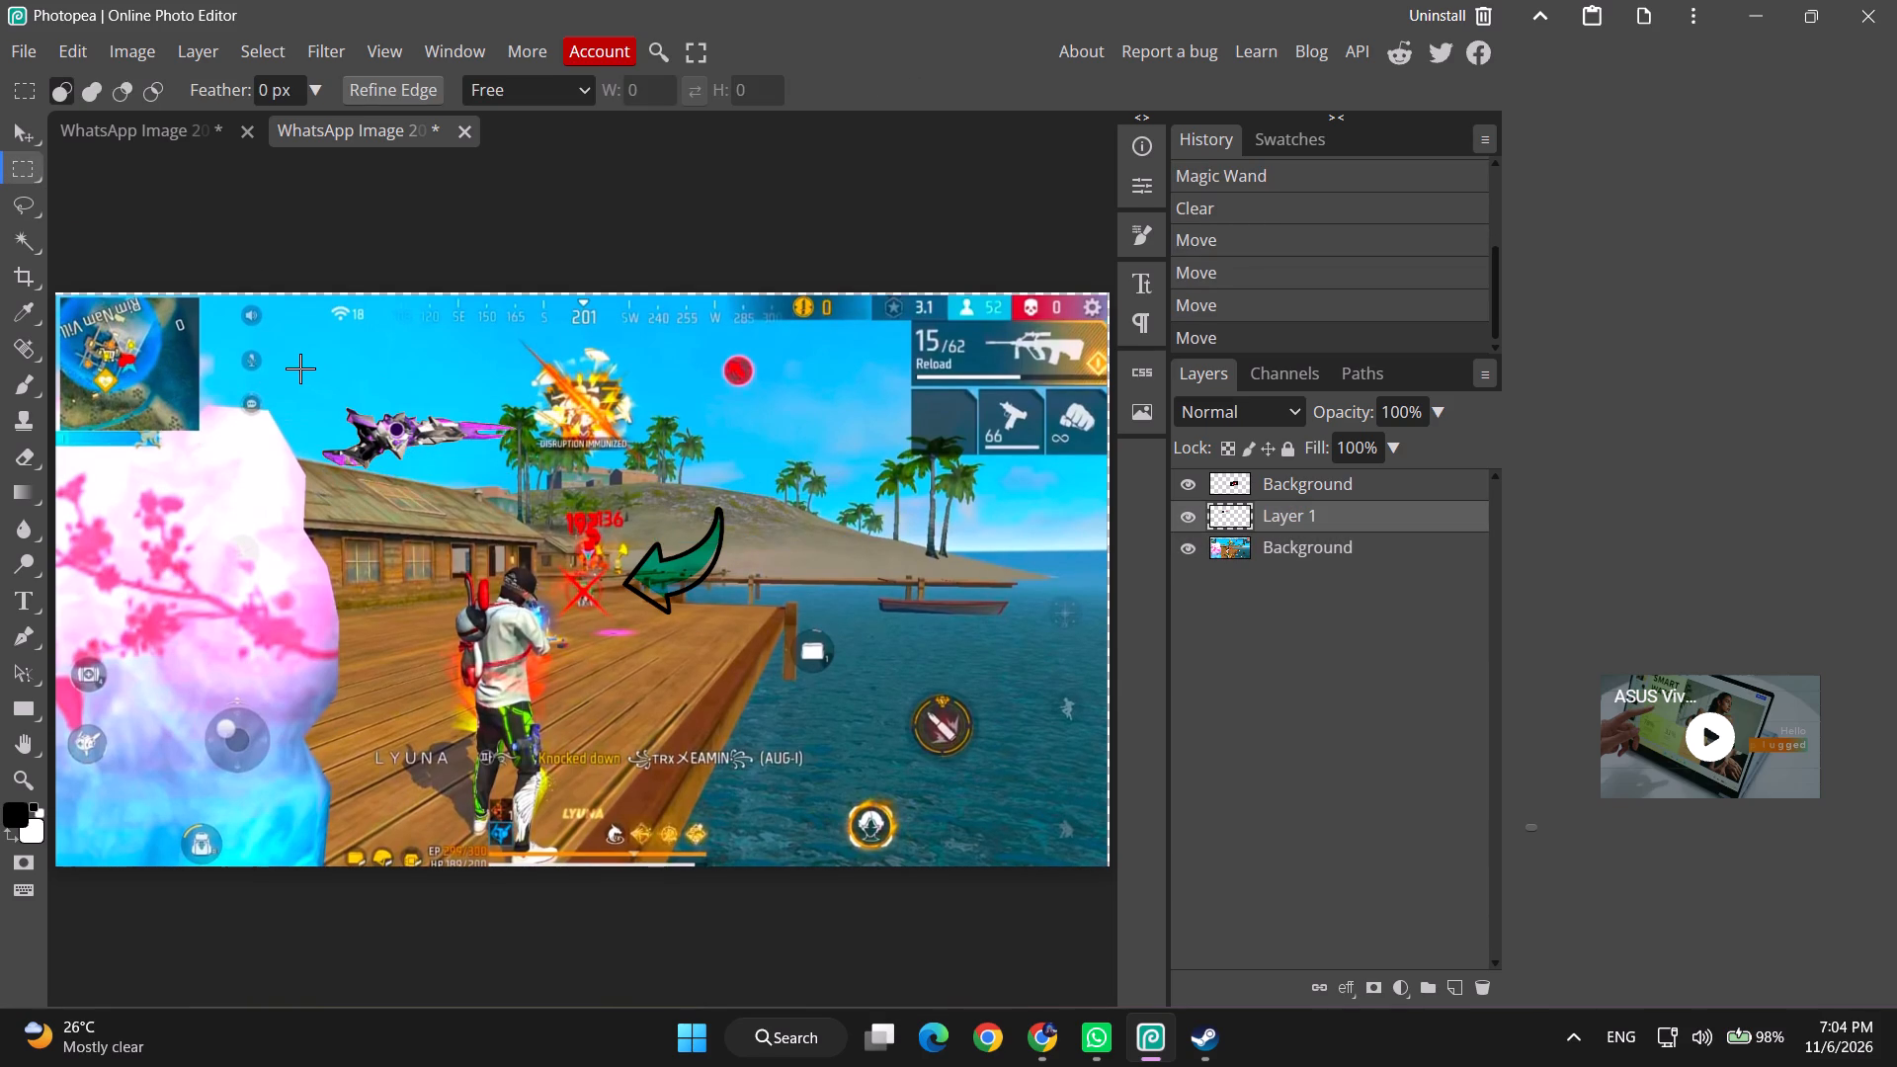
left_click_drag(300, 369, 529, 499)
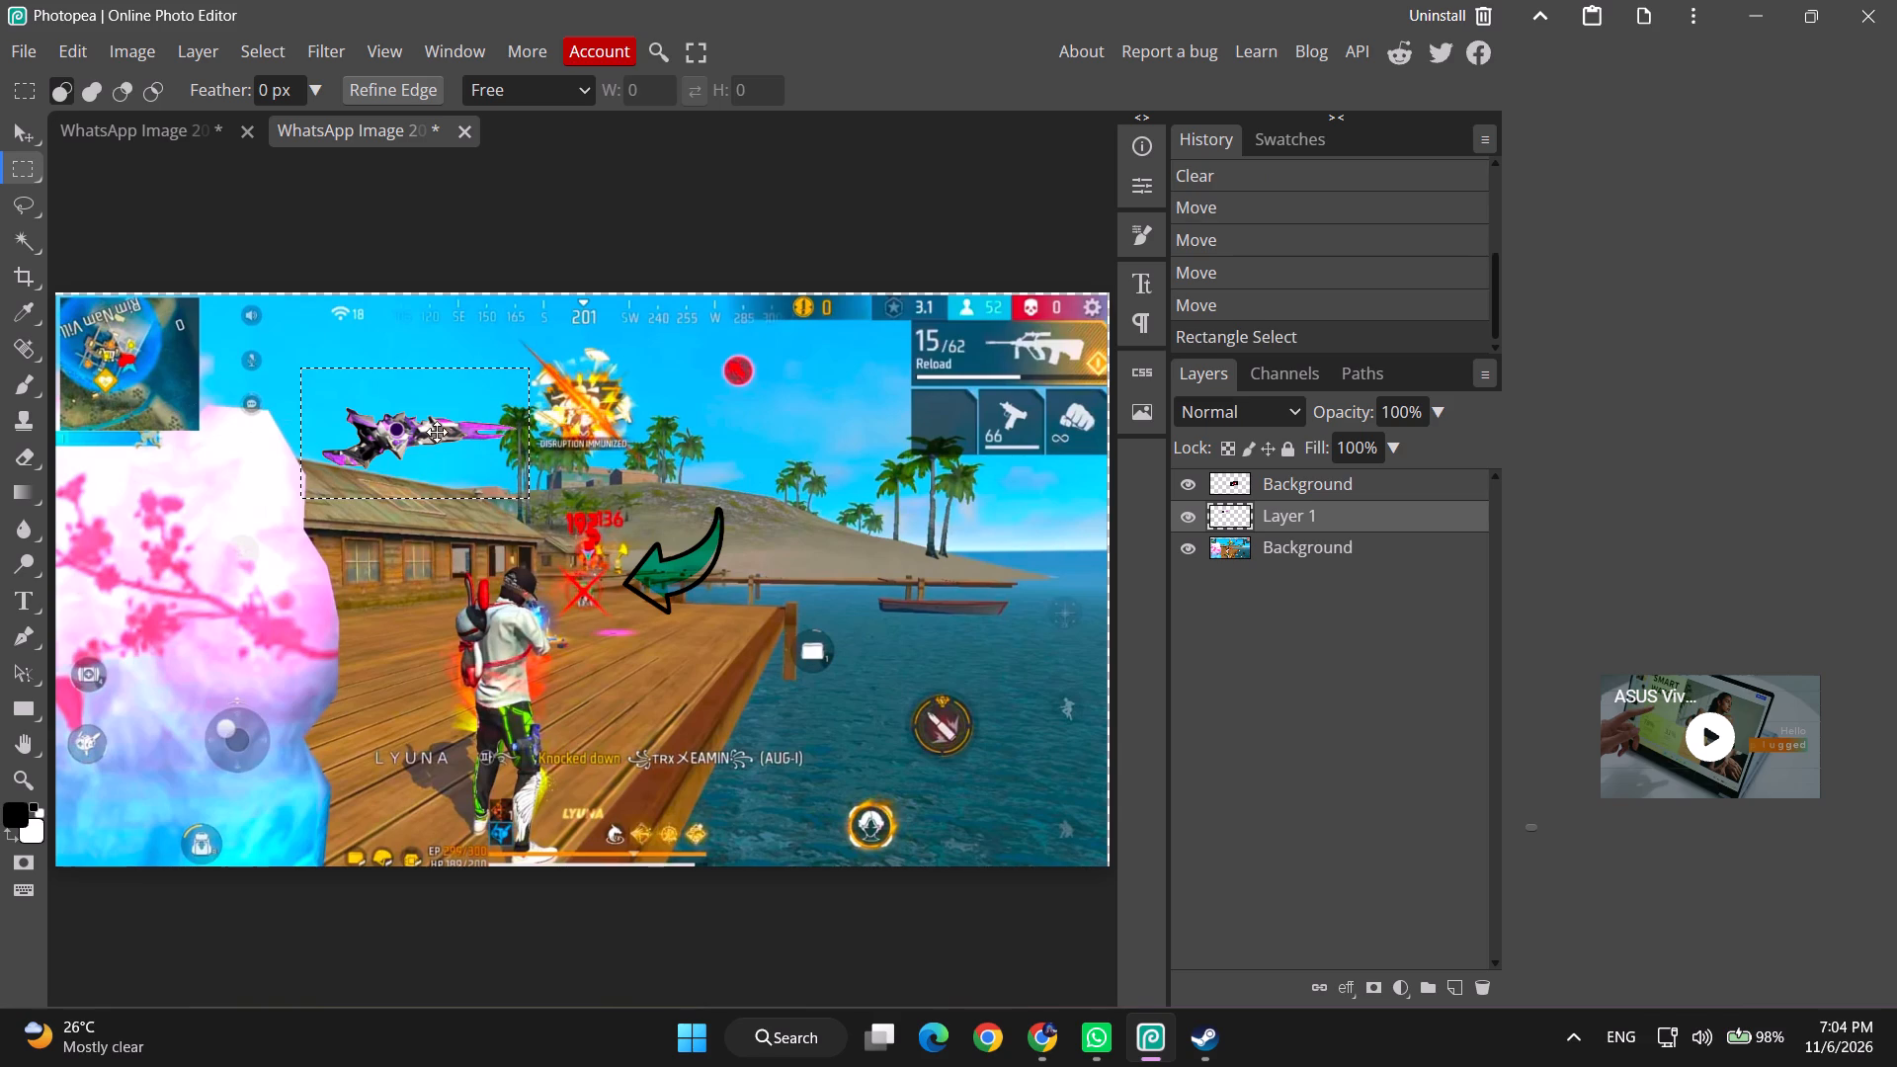
left_click(14, 135)
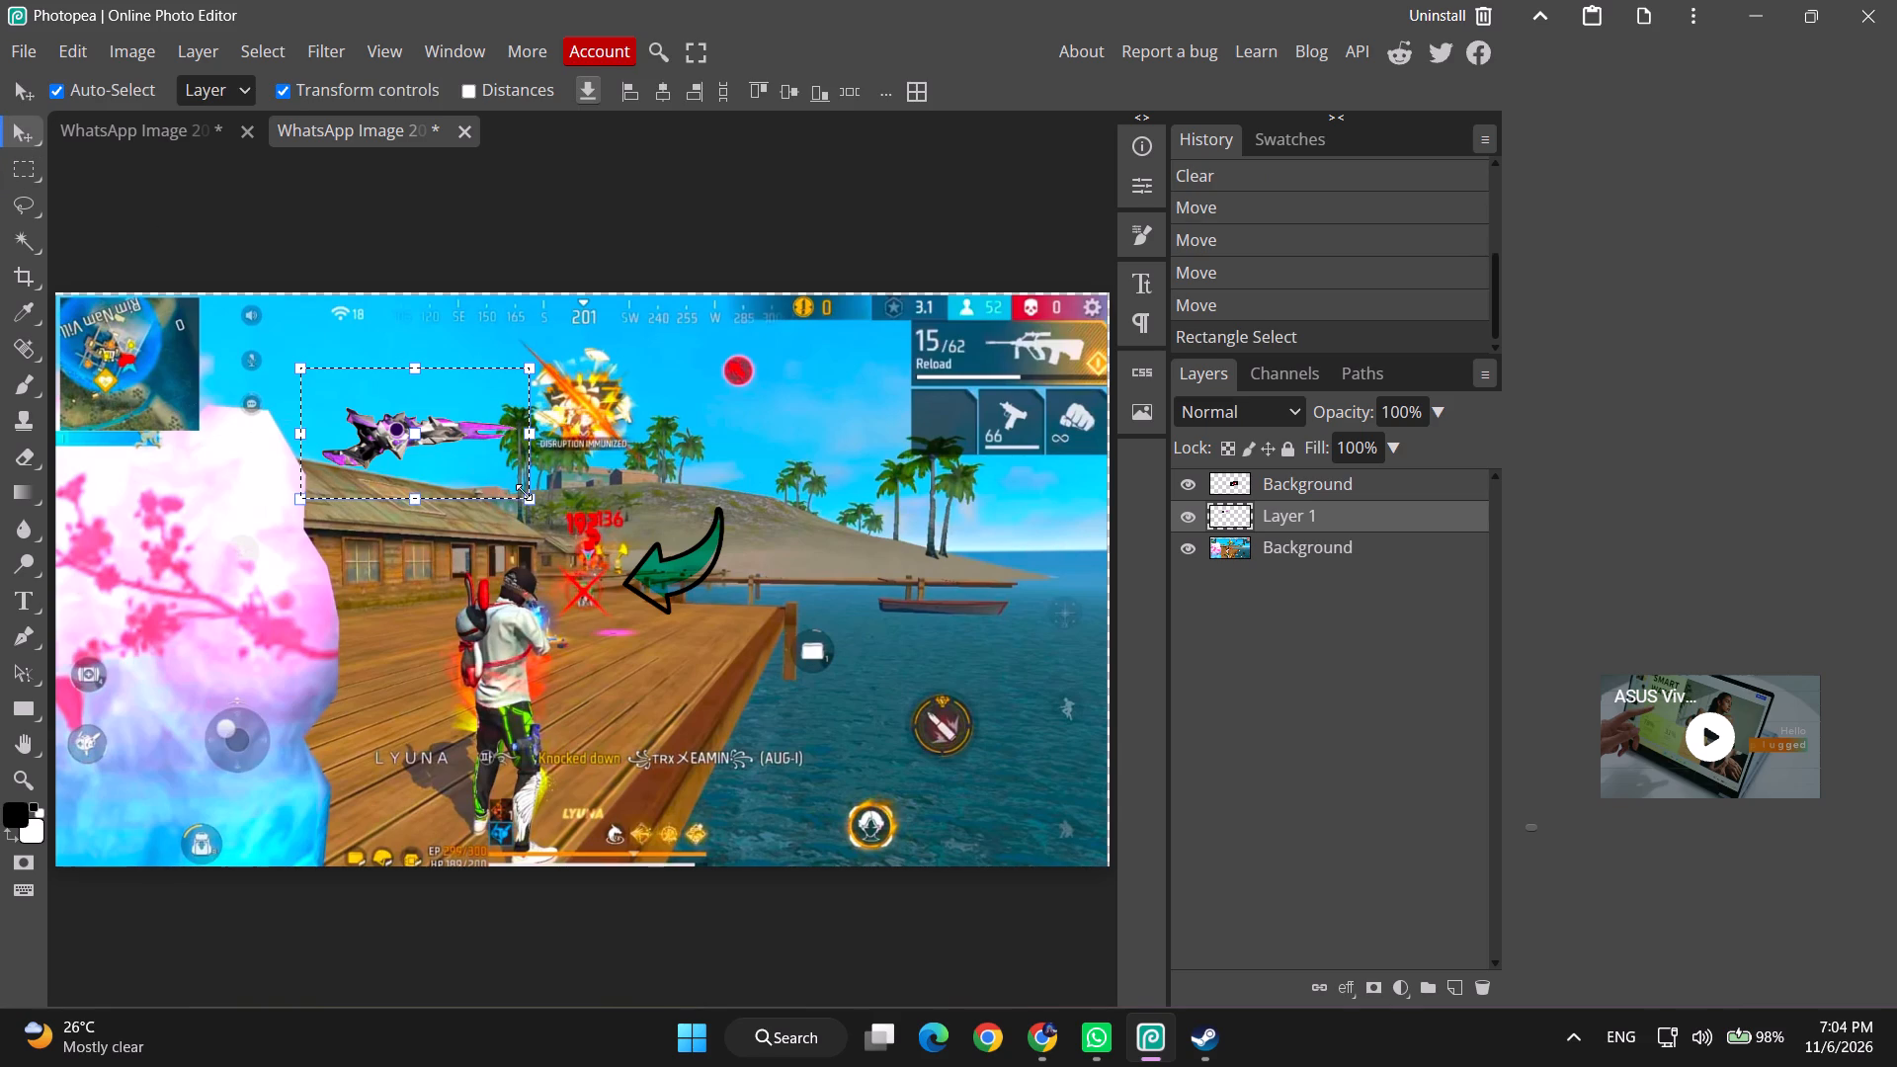
left_click_drag(524, 492, 524, 554)
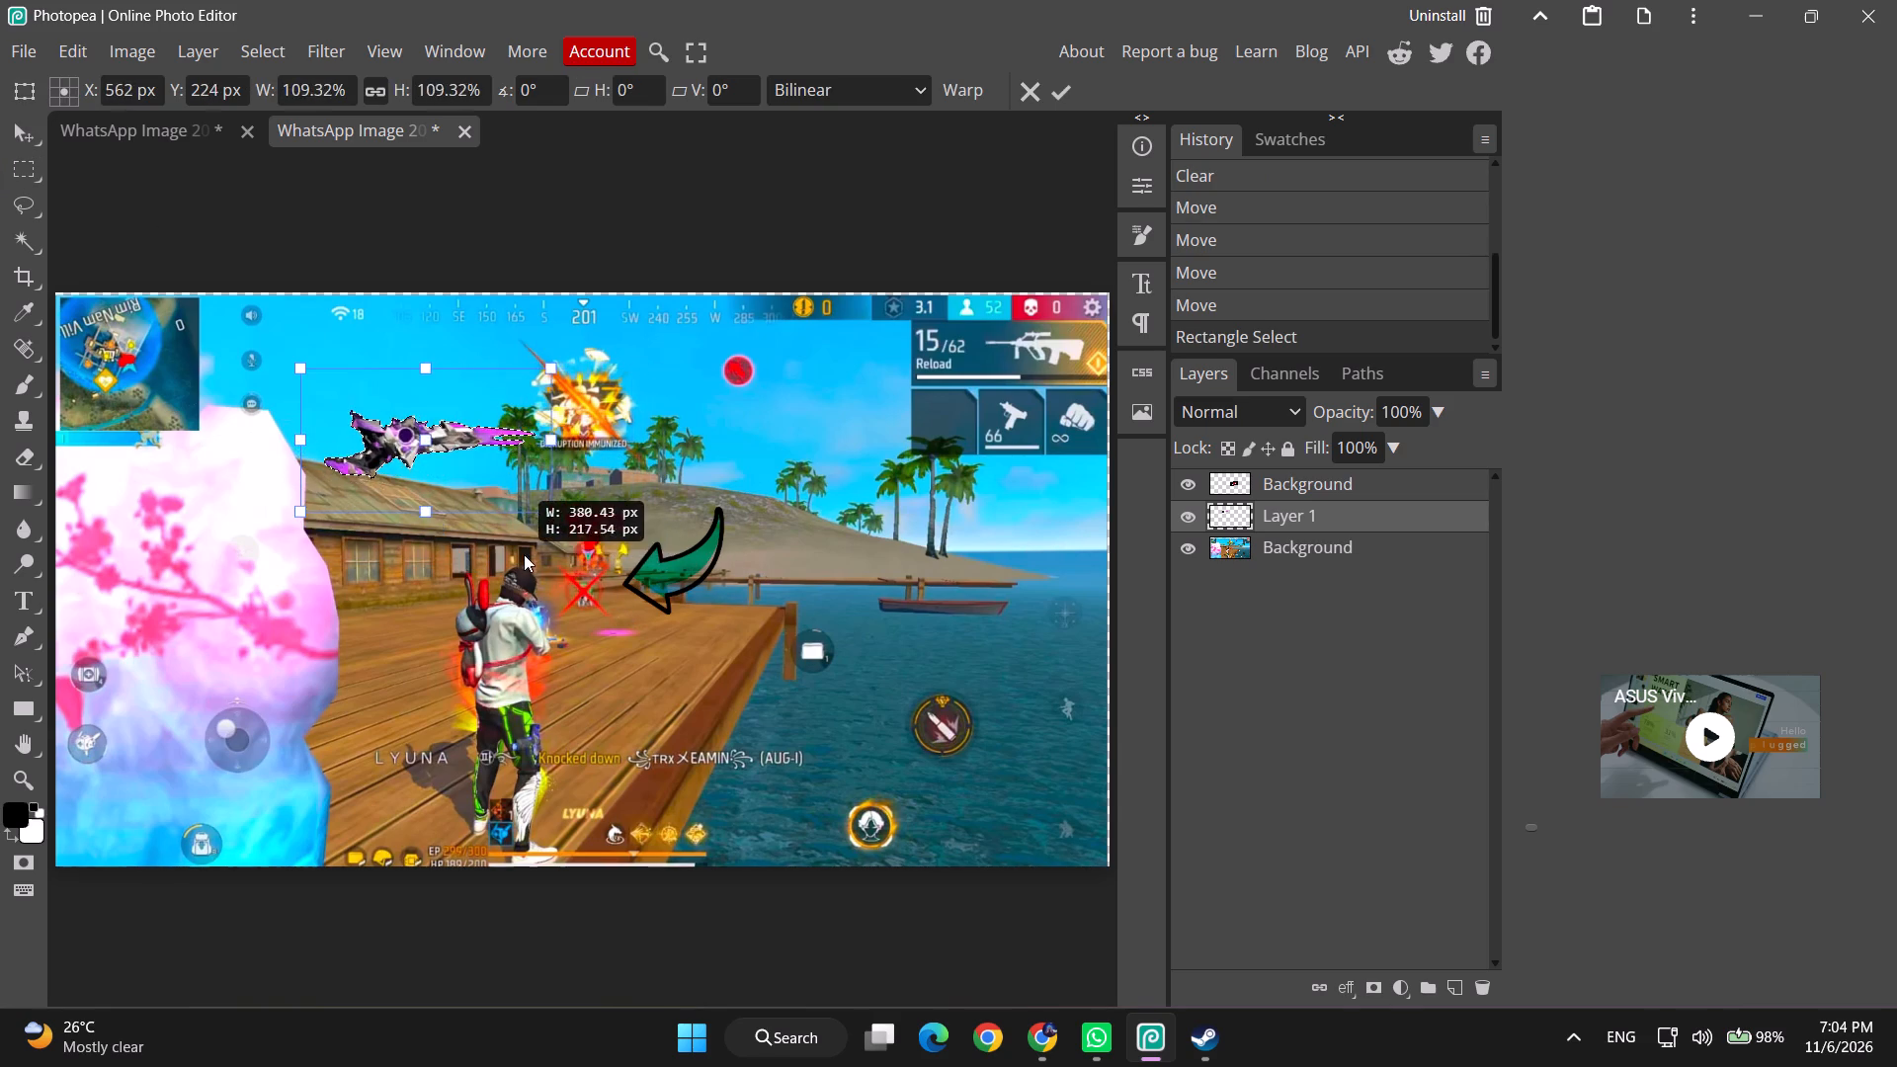
left_click_drag(524, 554, 648, 616)
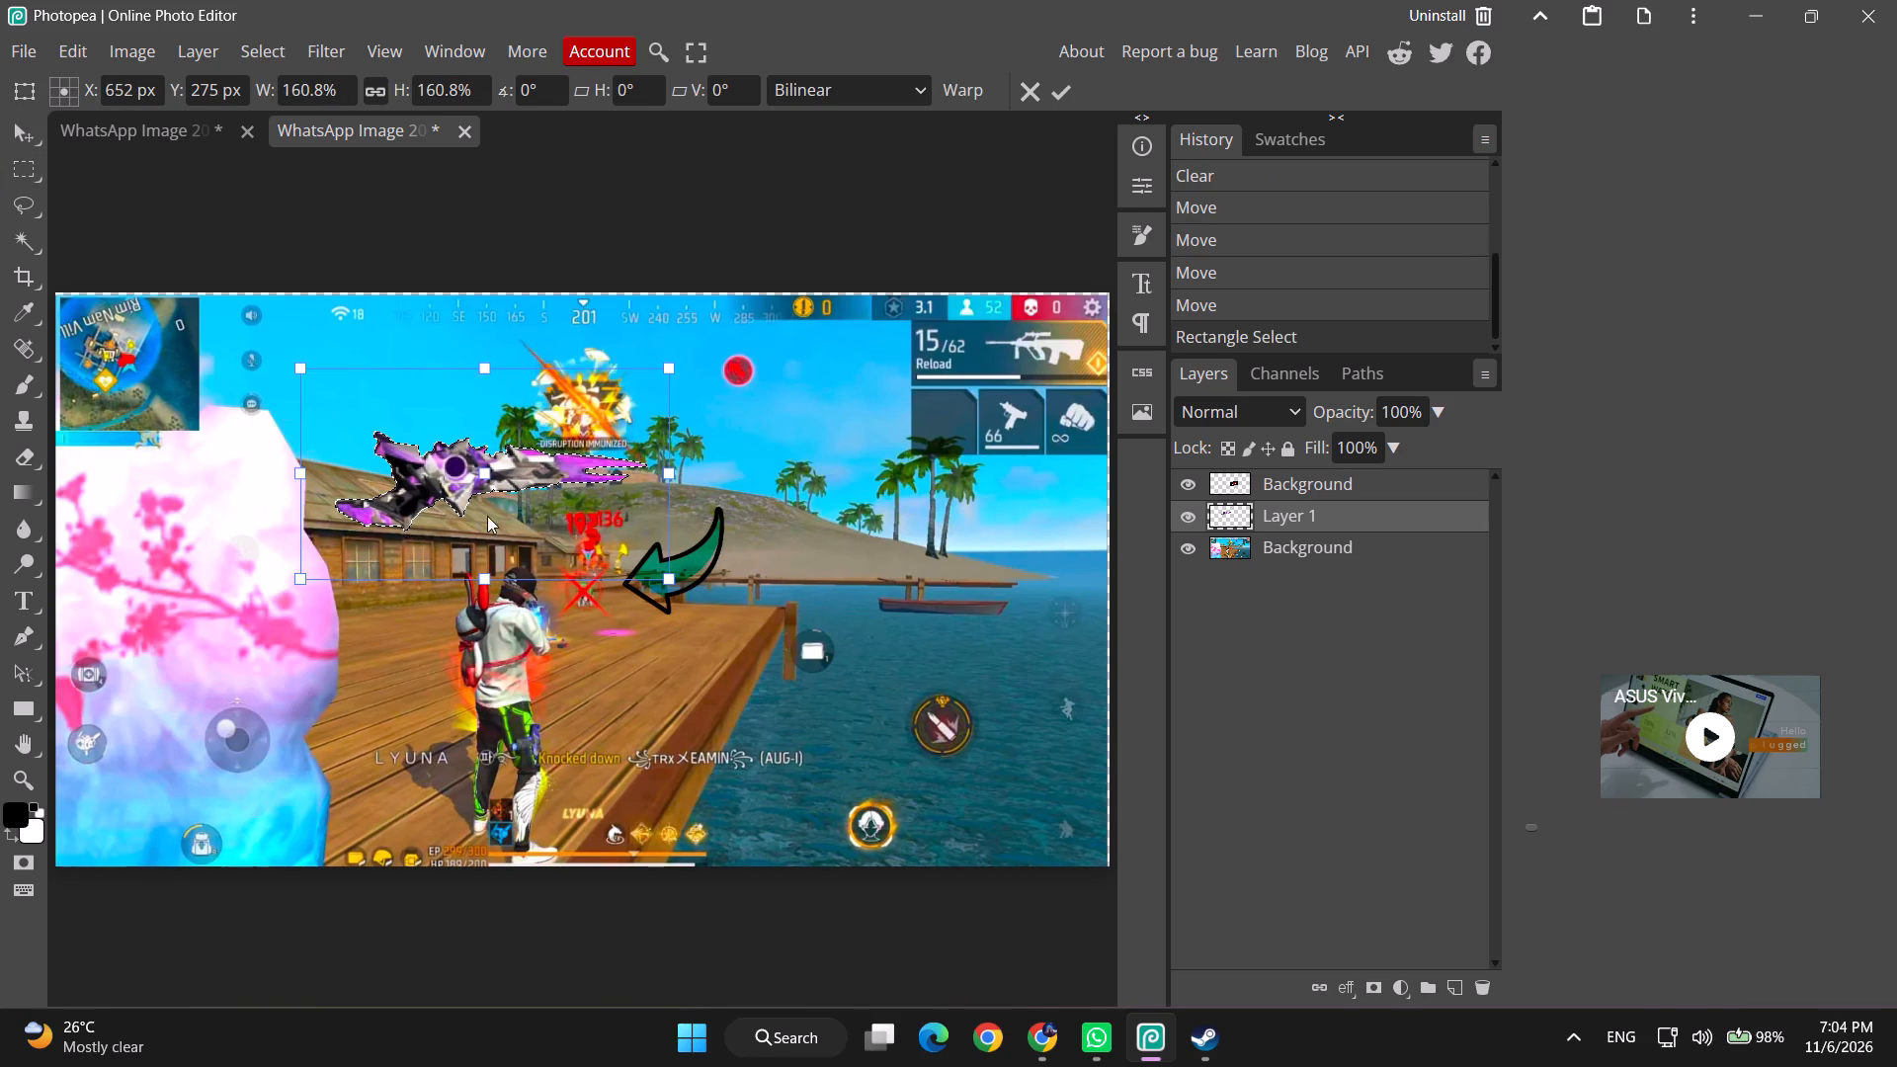
left_click_drag(474, 496, 865, 460)
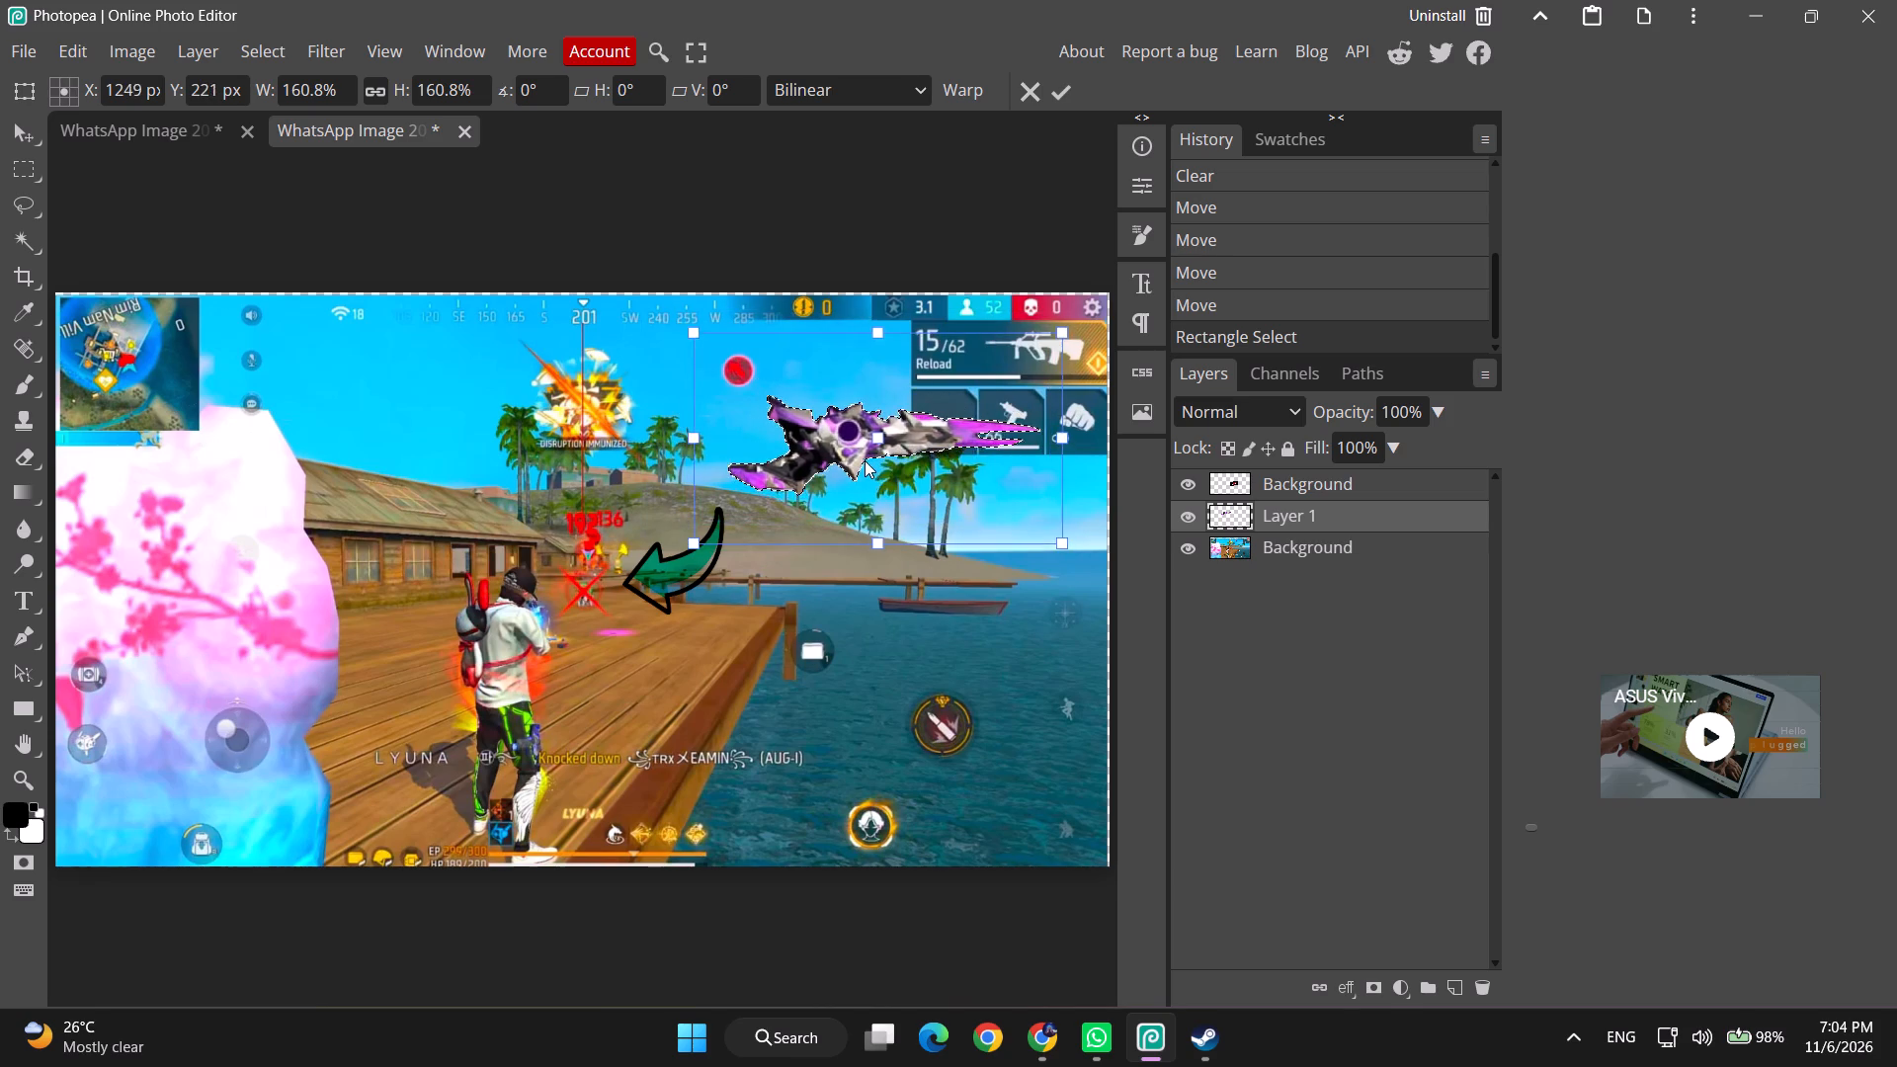
left_click_drag(865, 460, 861, 703)
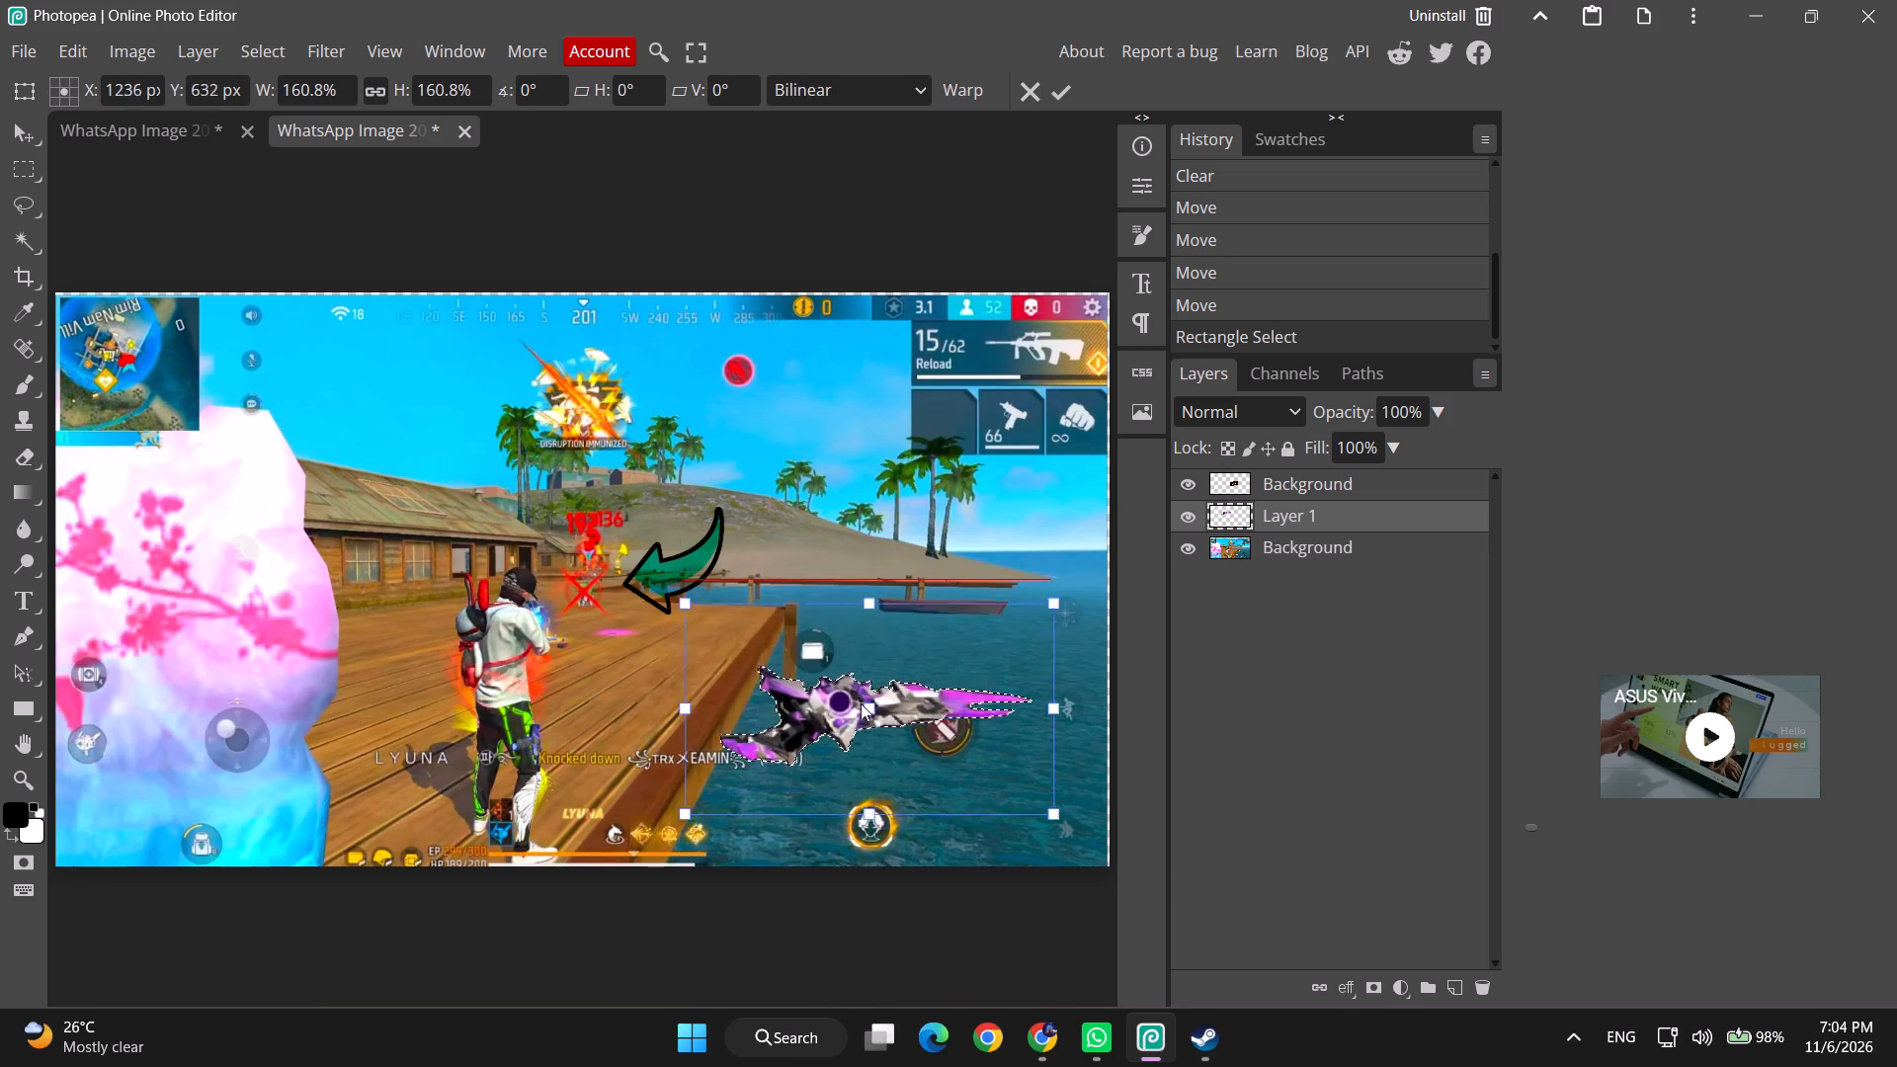
left_click_drag(861, 703, 868, 556)
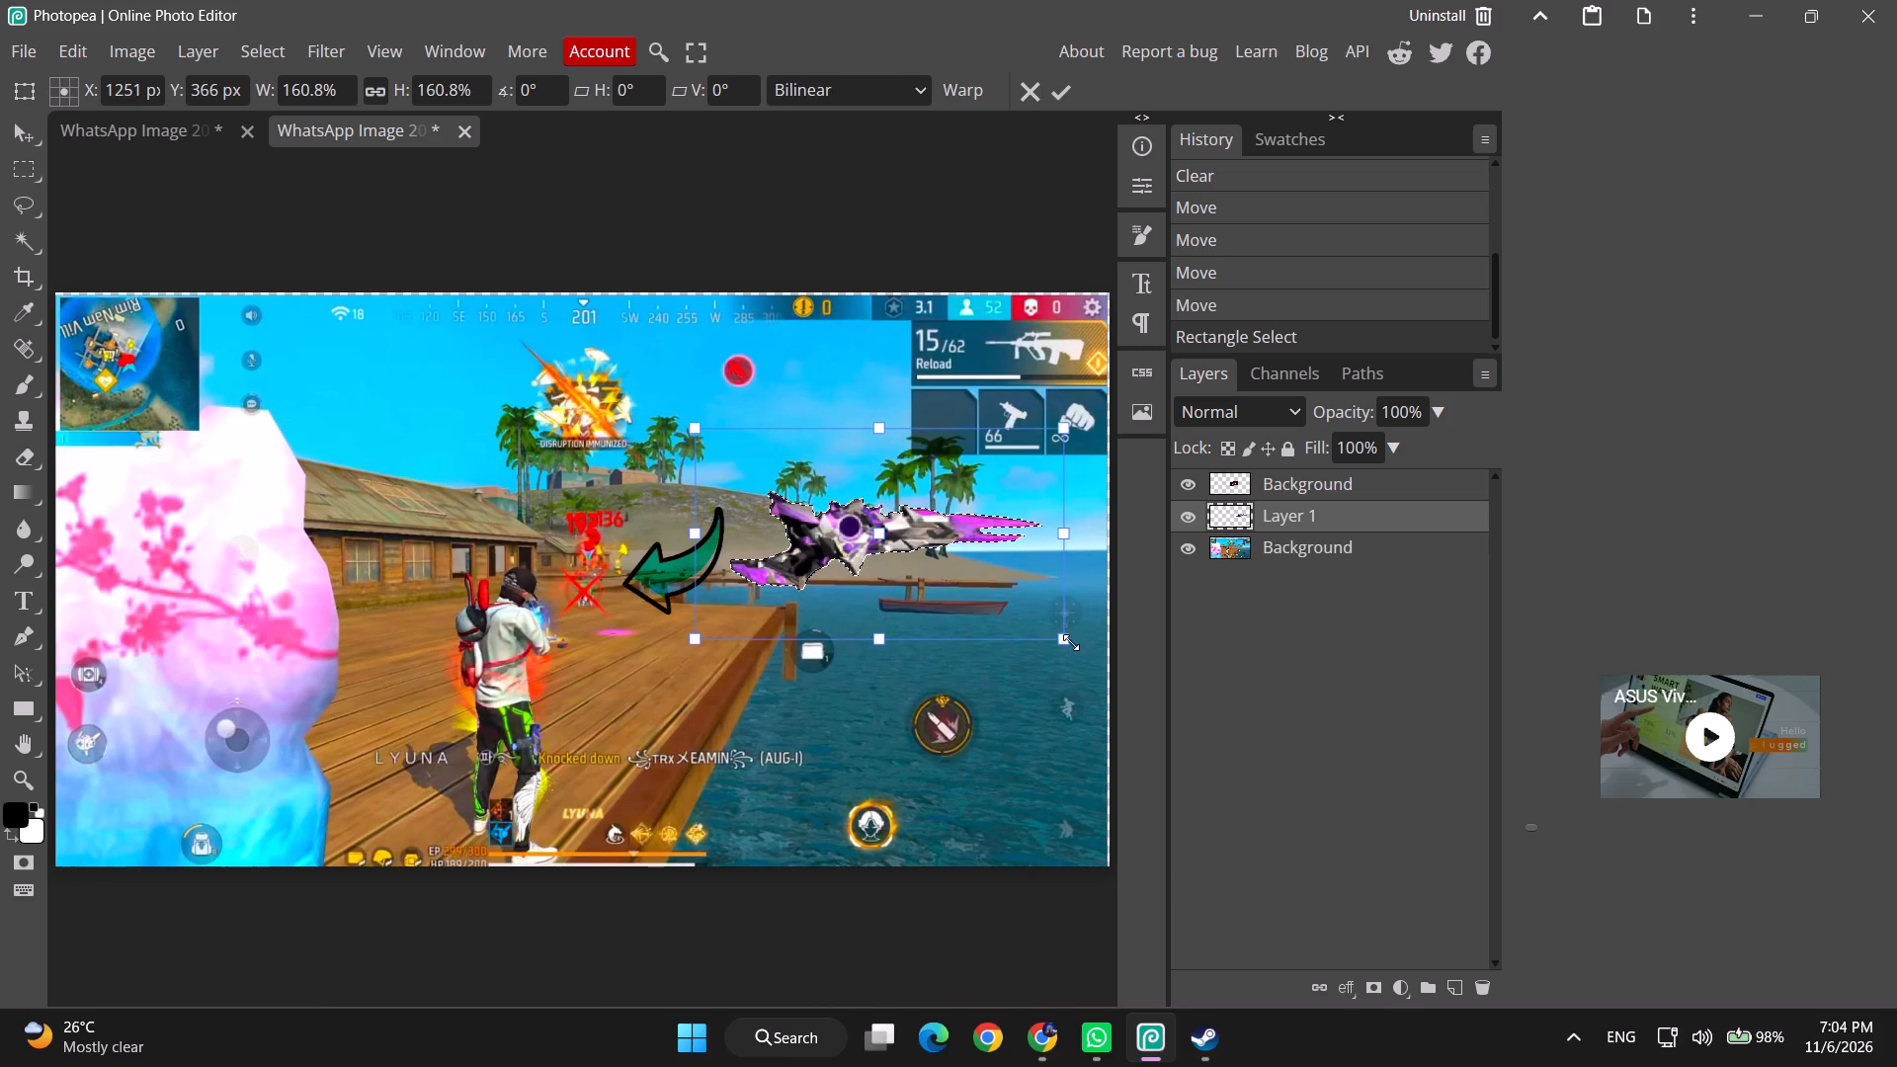
left_click_drag(1066, 644, 1028, 630)
left_click_drag(889, 544, 914, 546)
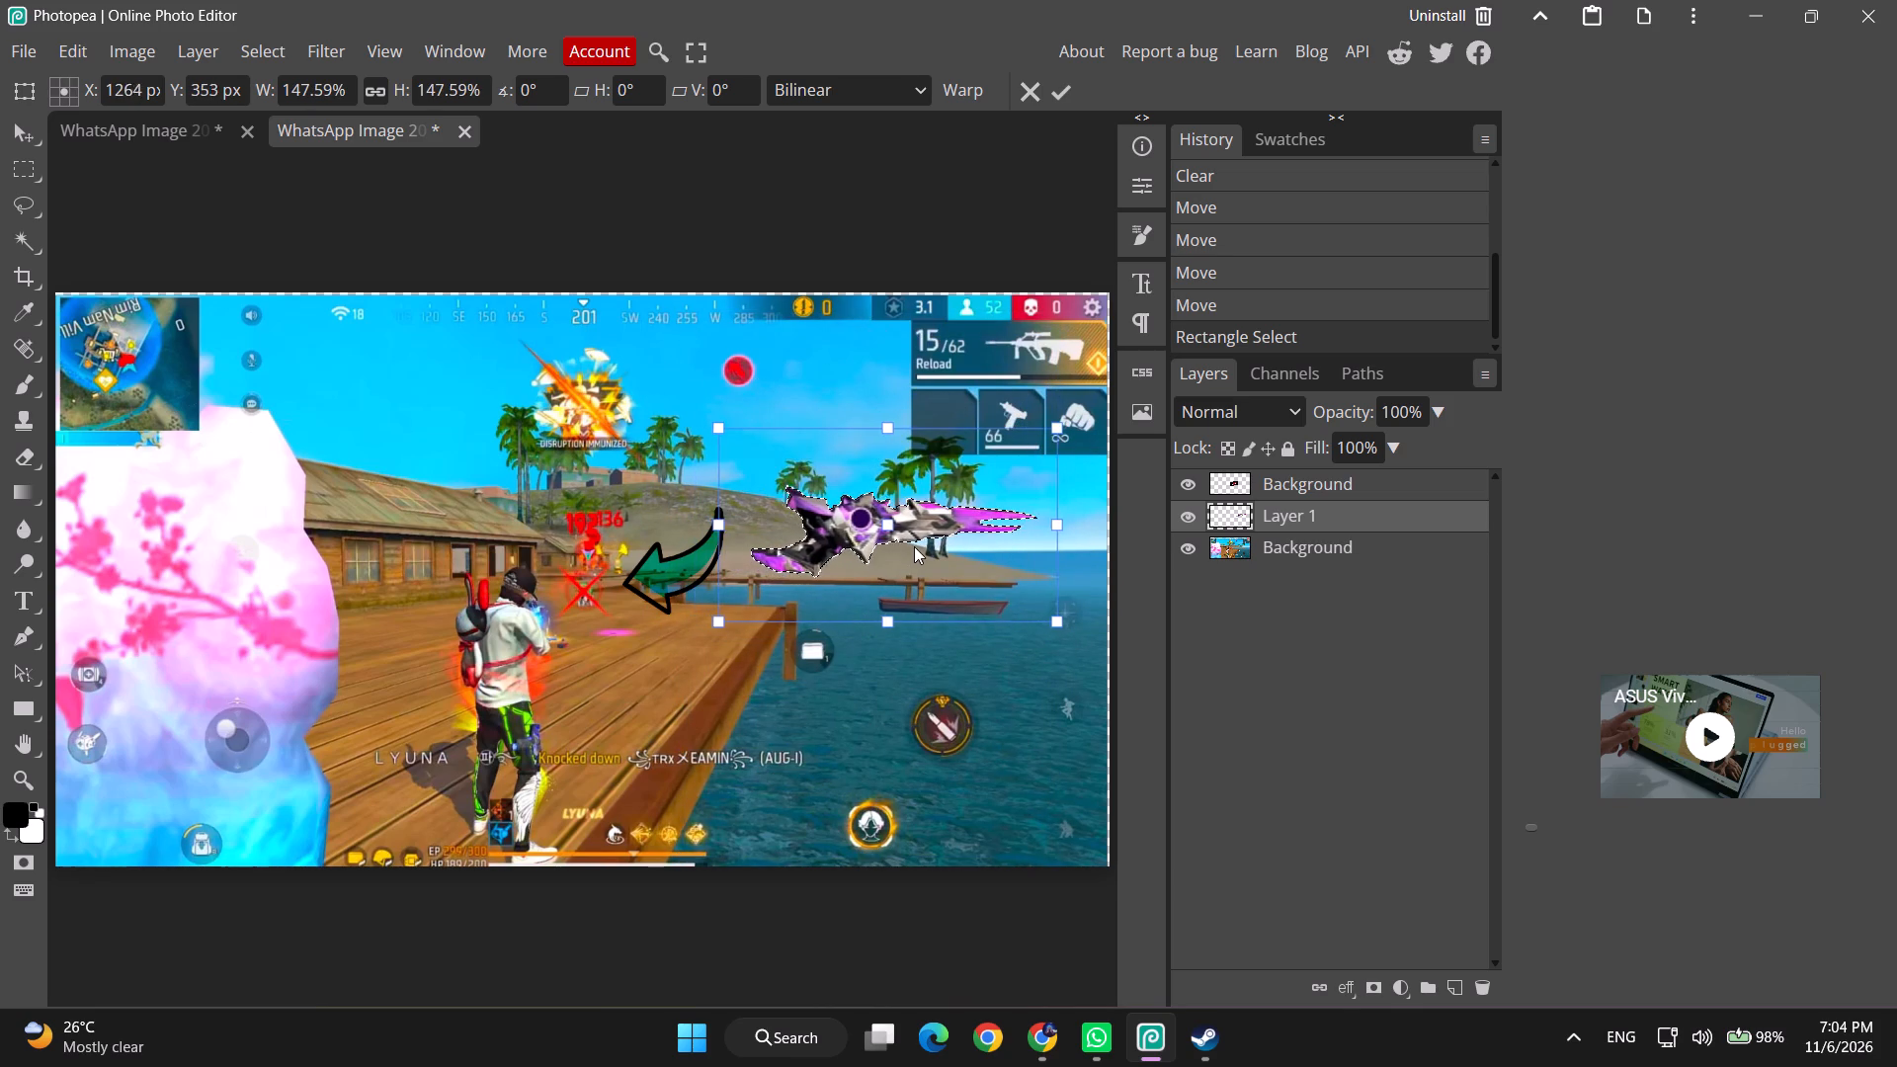
left_click_drag(914, 546, 935, 538)
left_click(825, 680)
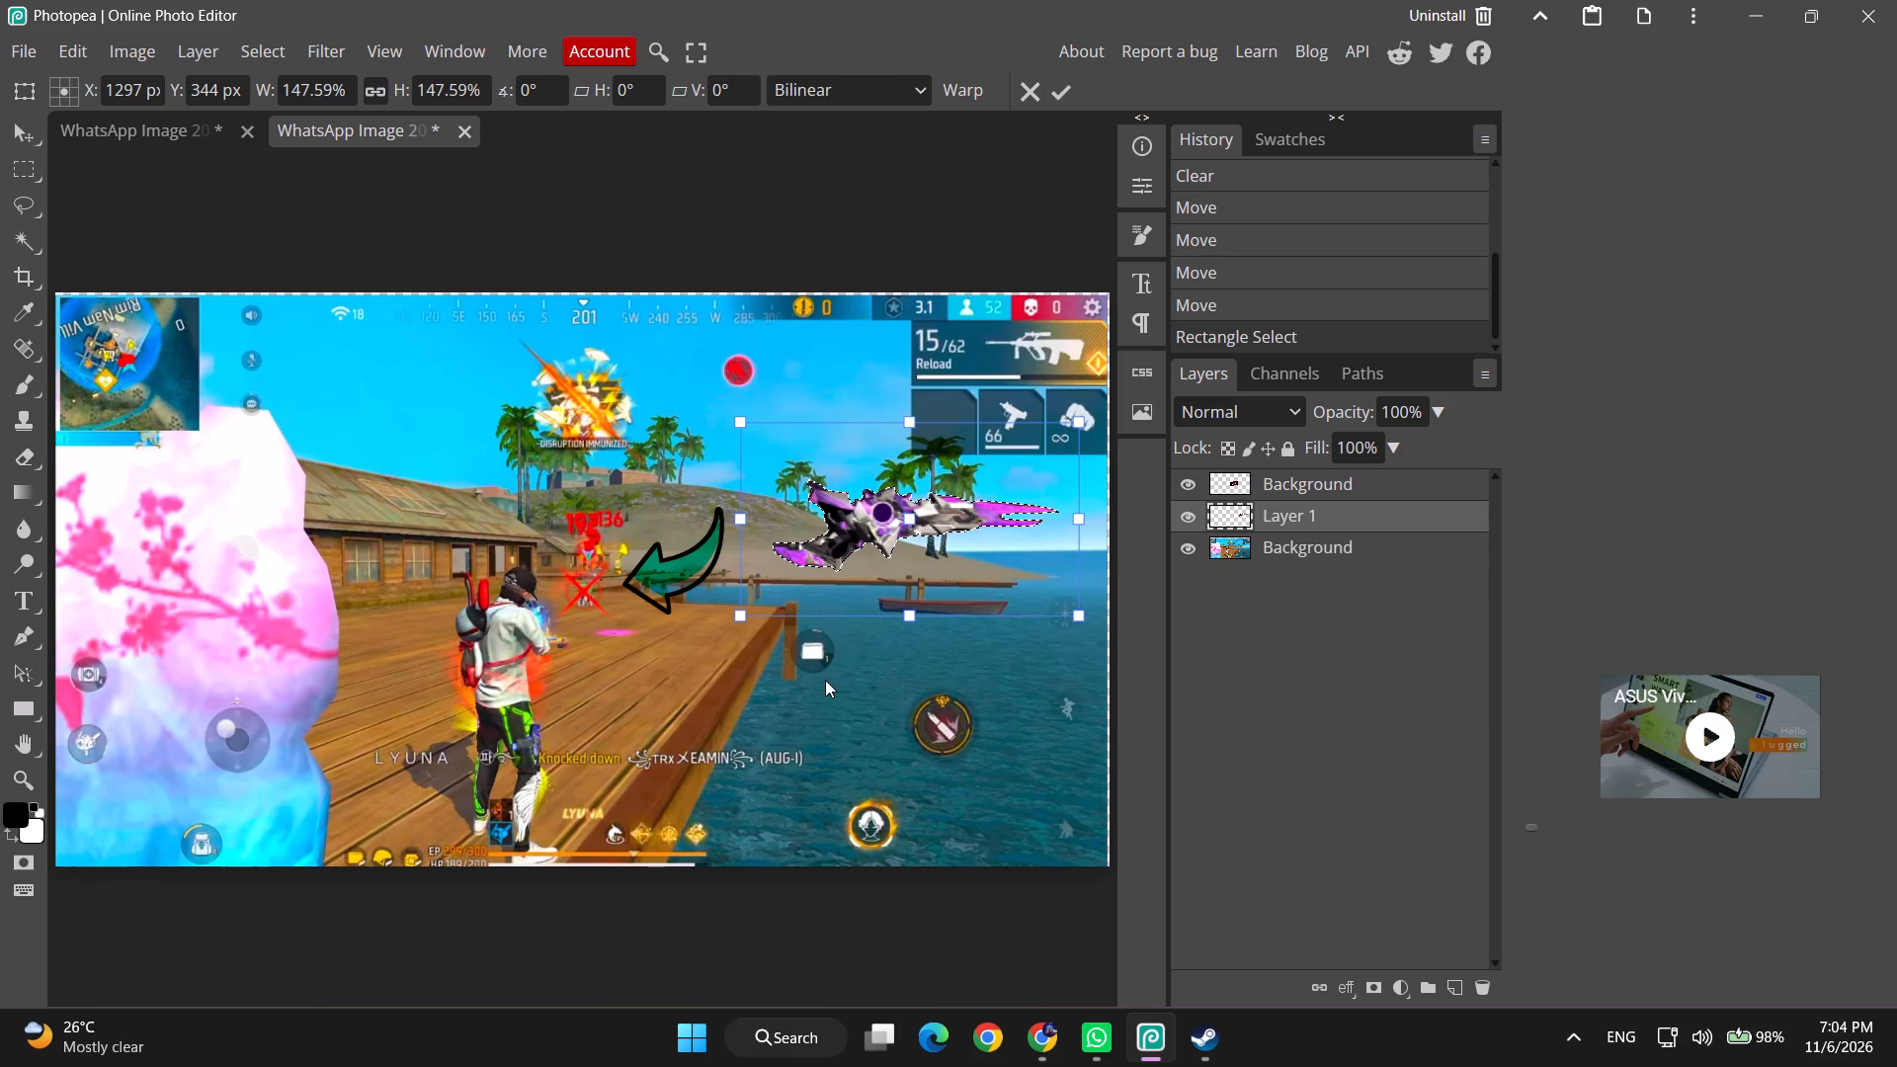
left_click(839, 721)
left_click(12, 135)
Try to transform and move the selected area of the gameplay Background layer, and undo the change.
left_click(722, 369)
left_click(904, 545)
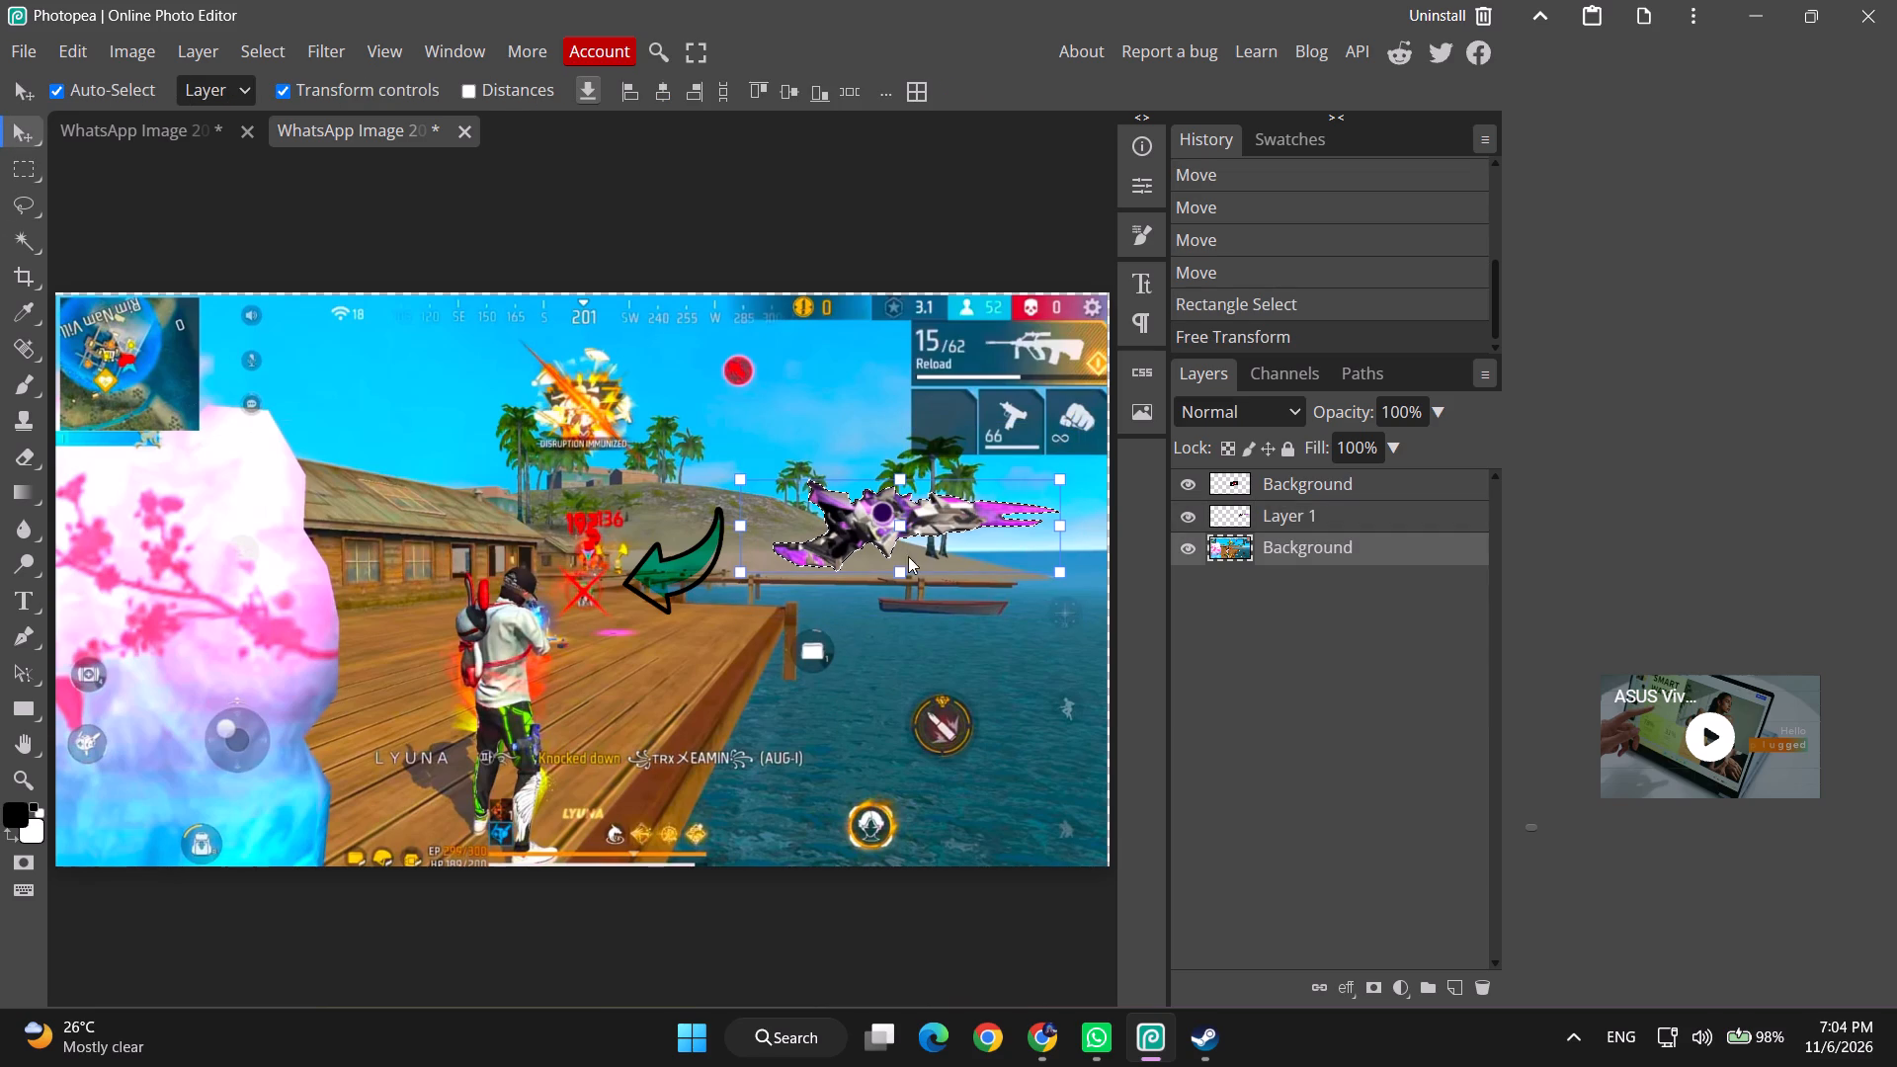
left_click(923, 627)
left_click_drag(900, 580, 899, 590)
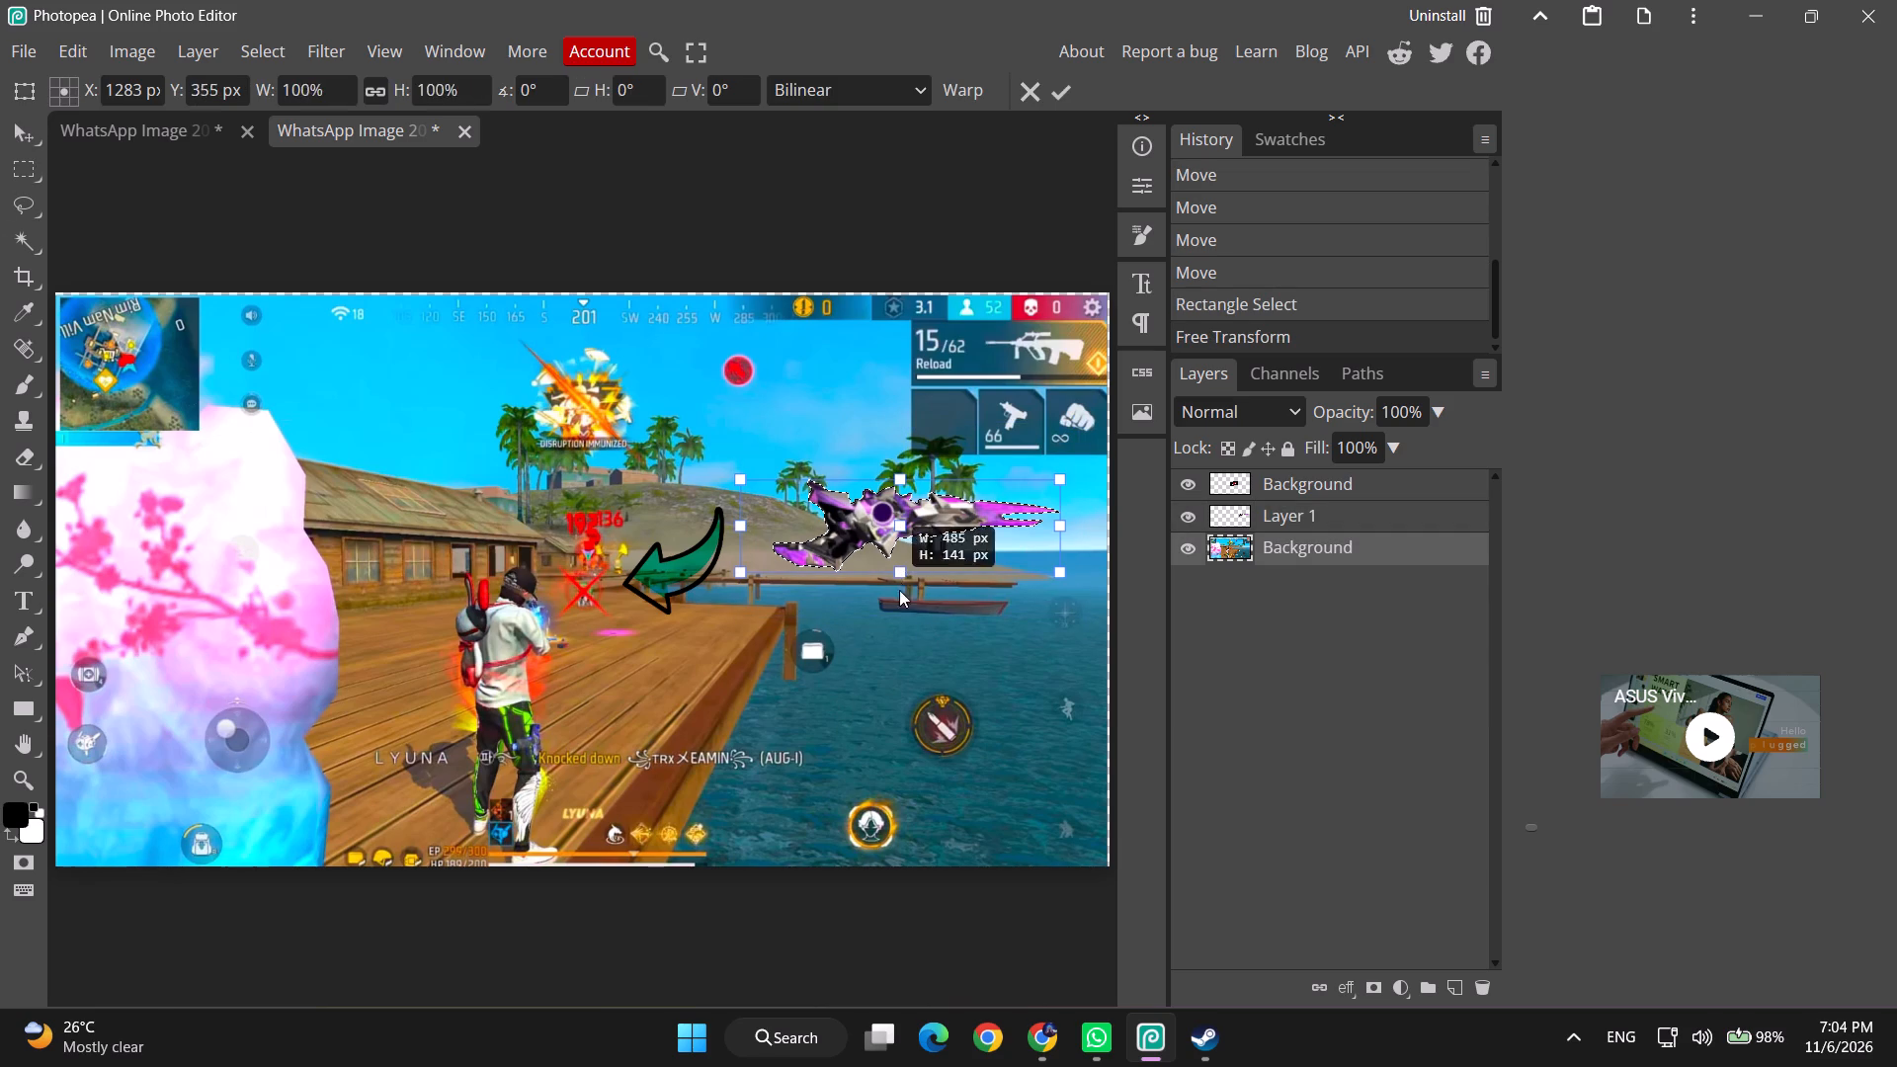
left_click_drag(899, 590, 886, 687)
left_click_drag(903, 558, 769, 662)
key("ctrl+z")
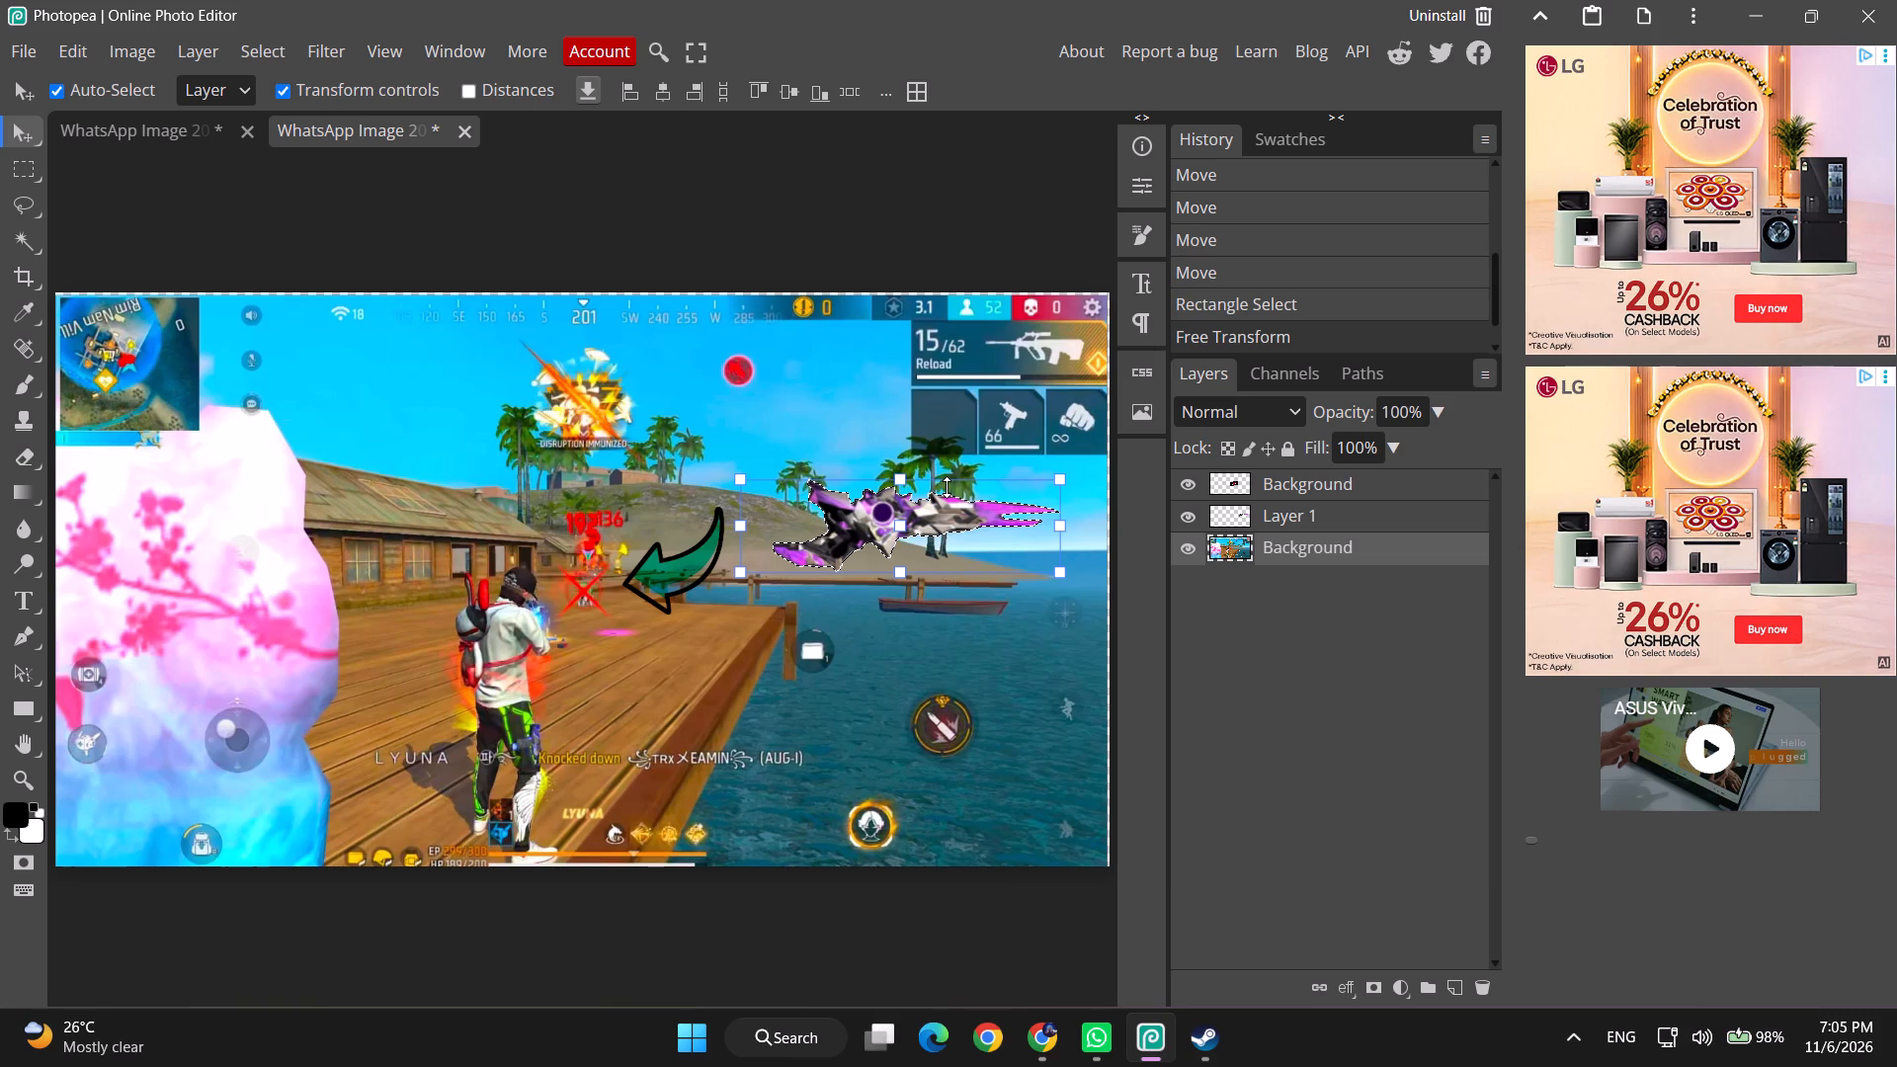
Deselect, enlarge the whole weapon layer to 109.54%, and position the weapon over the shoreline just beyond the teal arrow's tail.
key("ctrl+d")
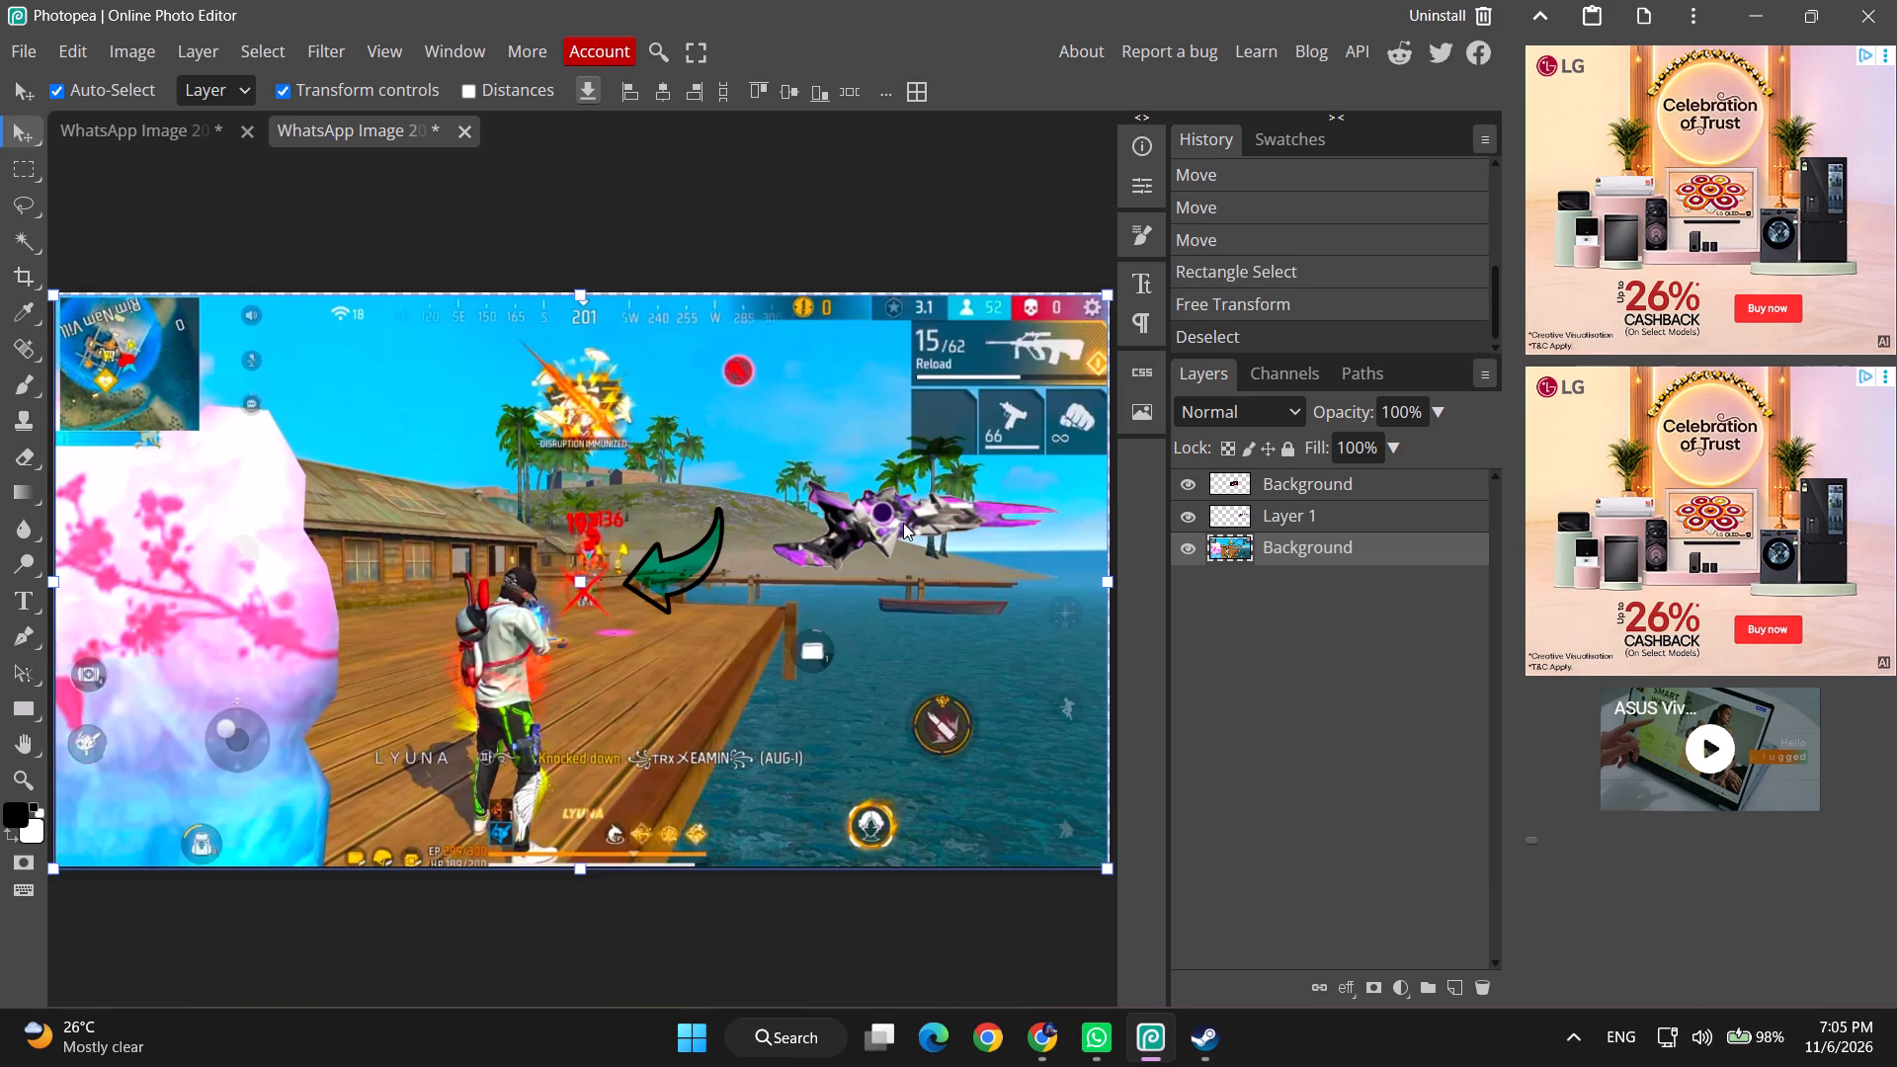
left_click_drag(903, 523, 906, 668)
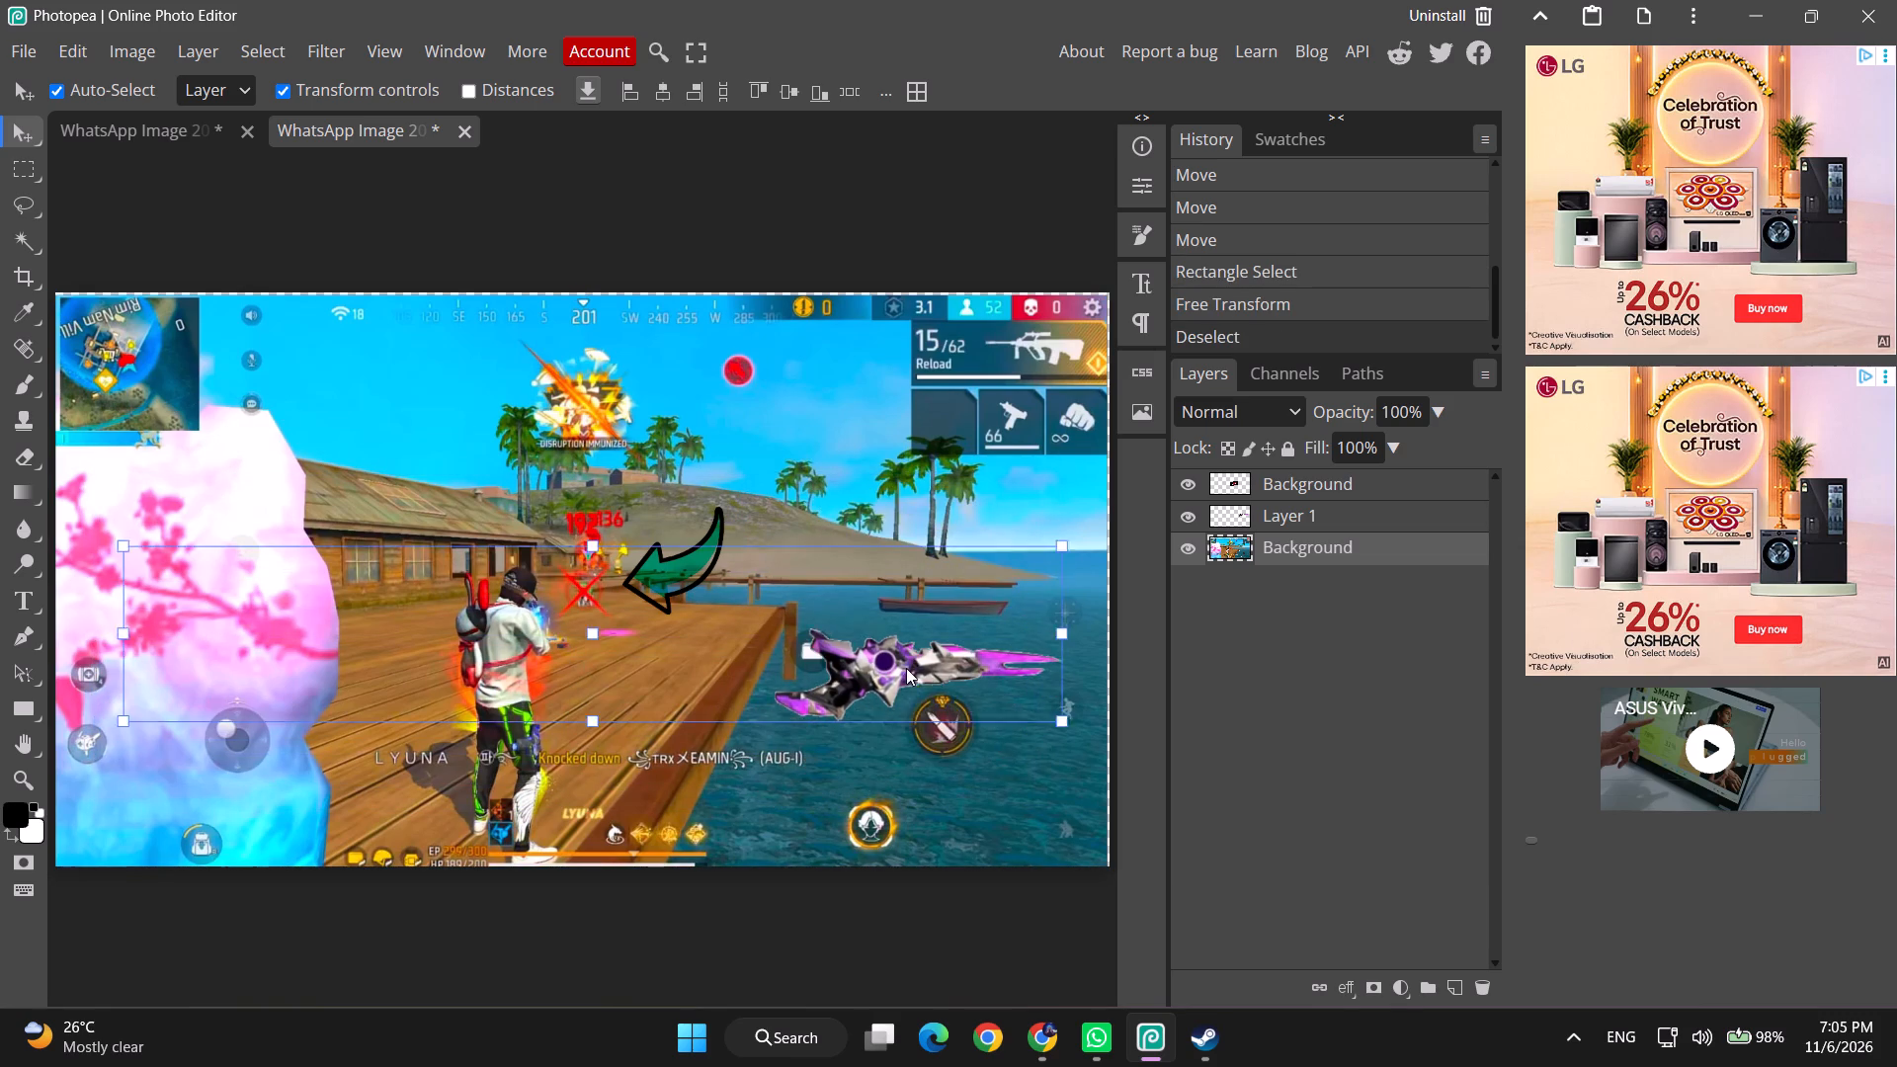
left_click_drag(906, 668, 892, 646)
left_click_drag(113, 611, 242, 611)
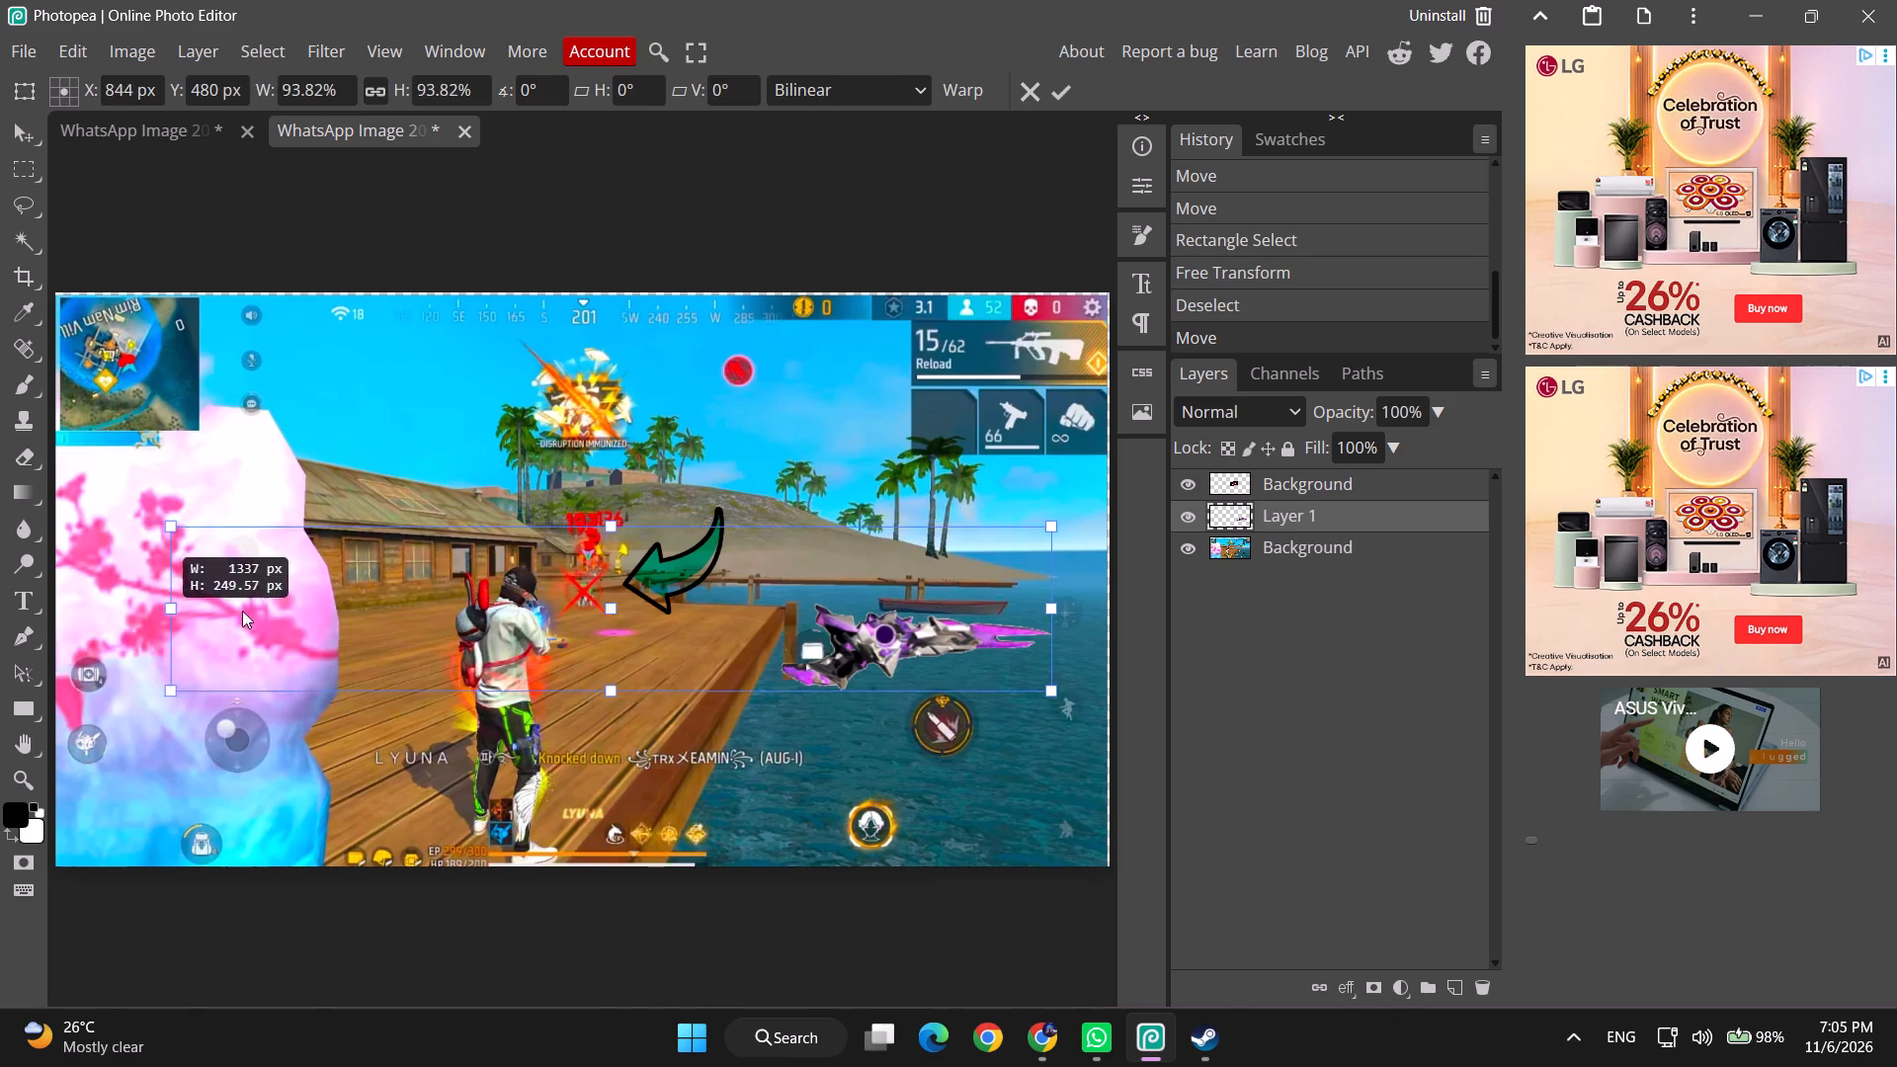
left_click_drag(242, 611, 74, 664)
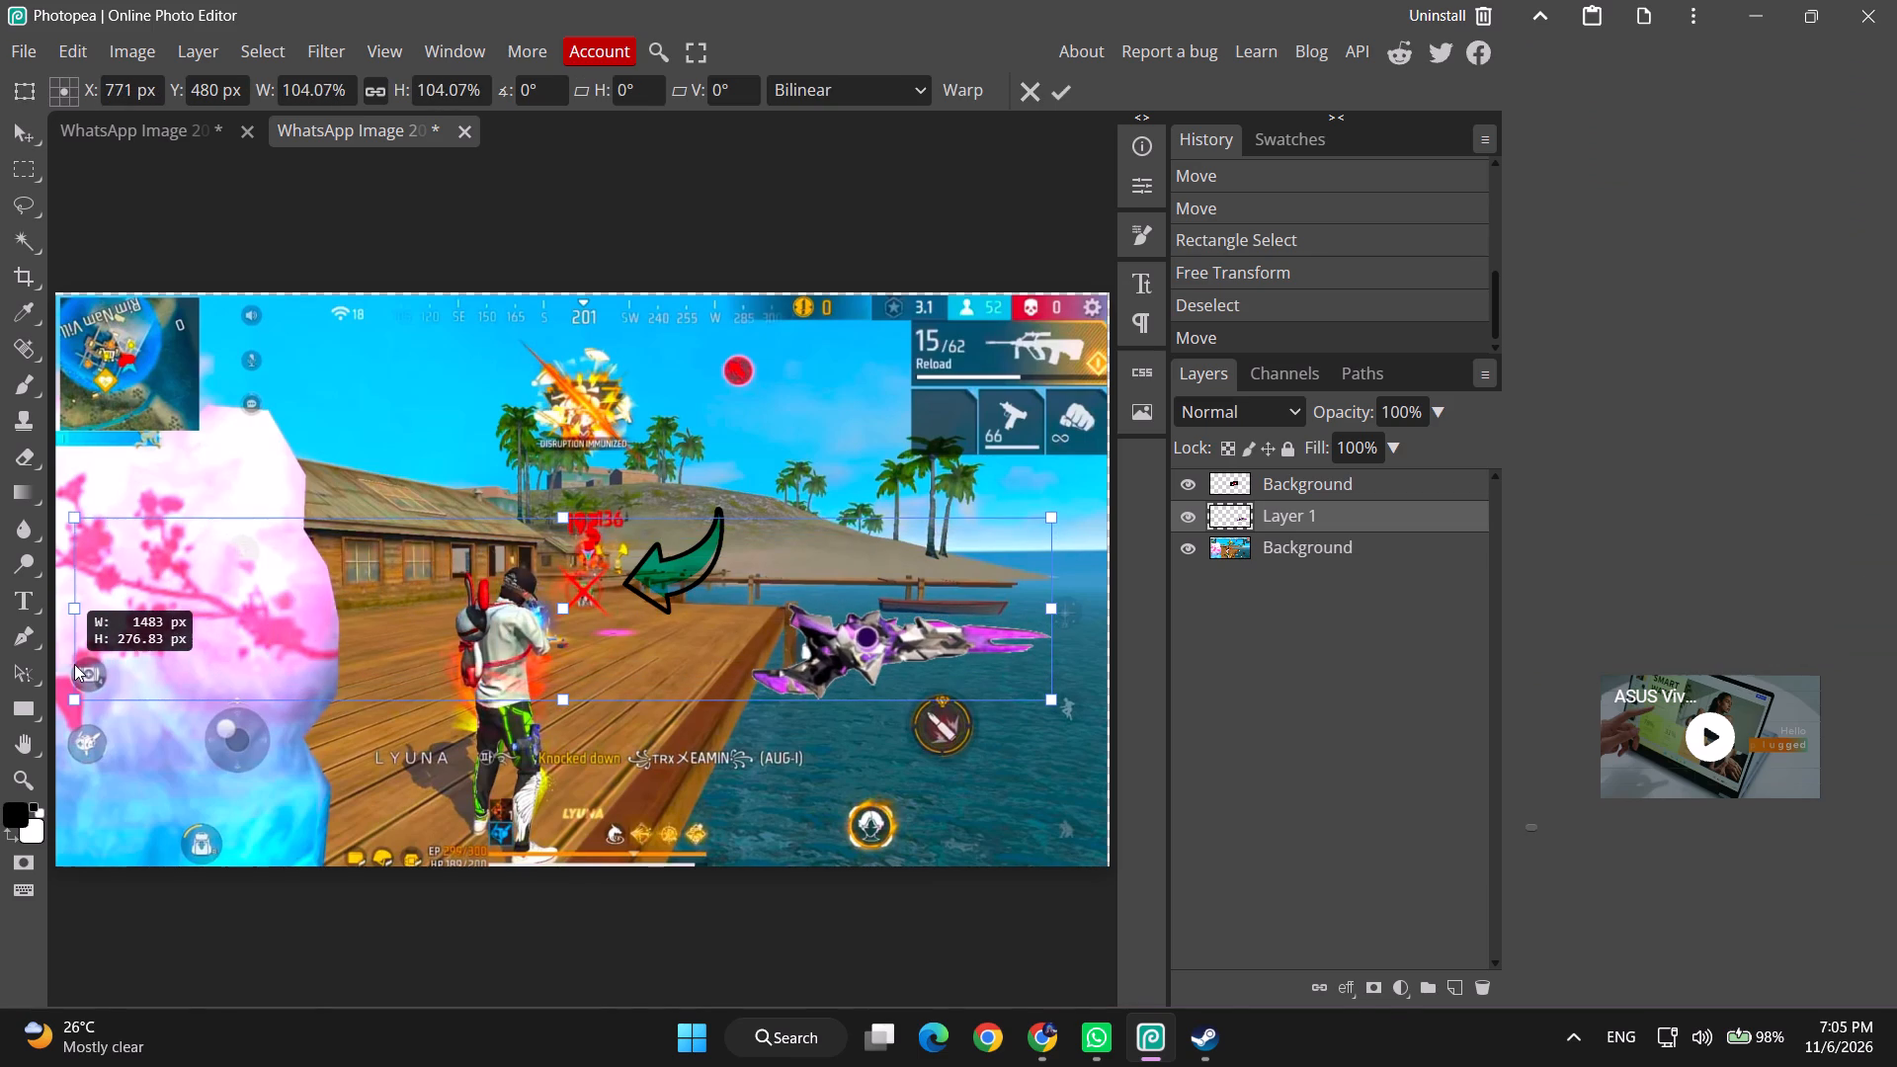
left_click_drag(74, 664, 68, 677)
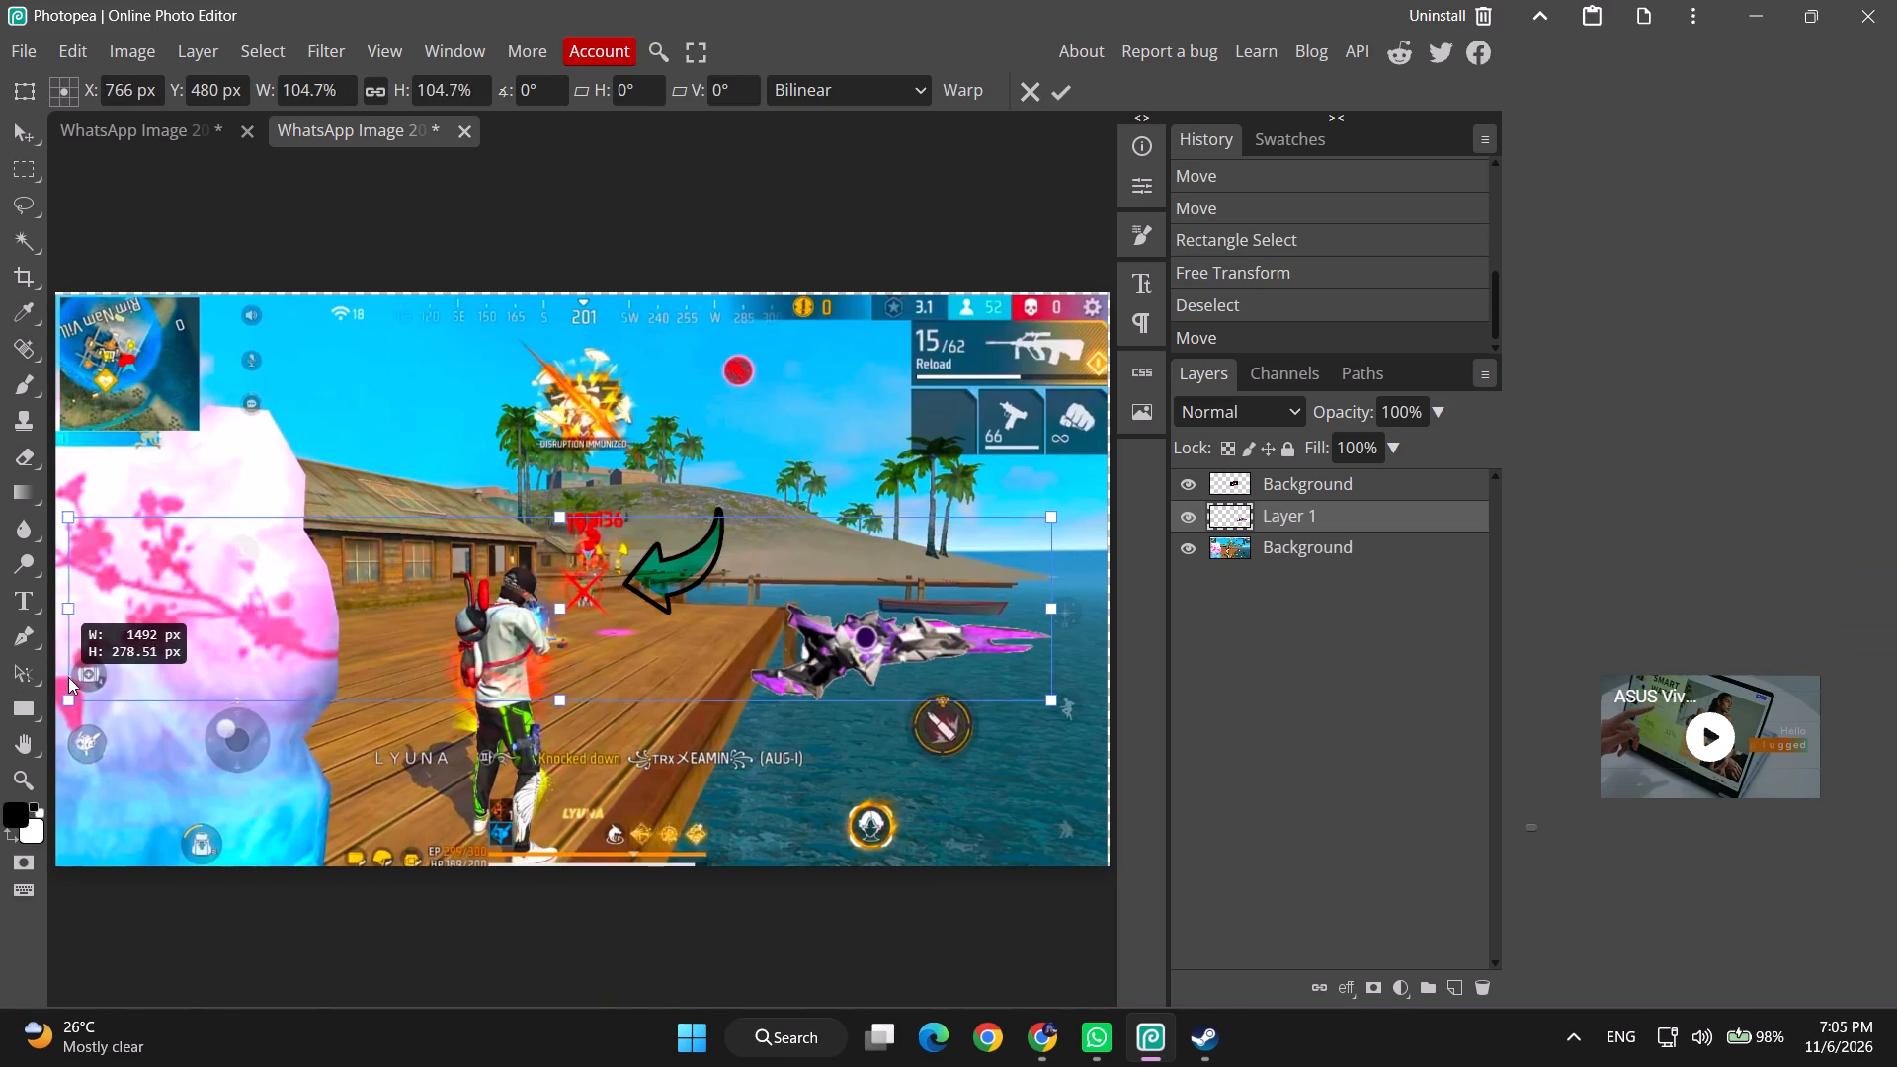
left_click_drag(68, 677, 23, 681)
left_click_drag(718, 610, 726, 517)
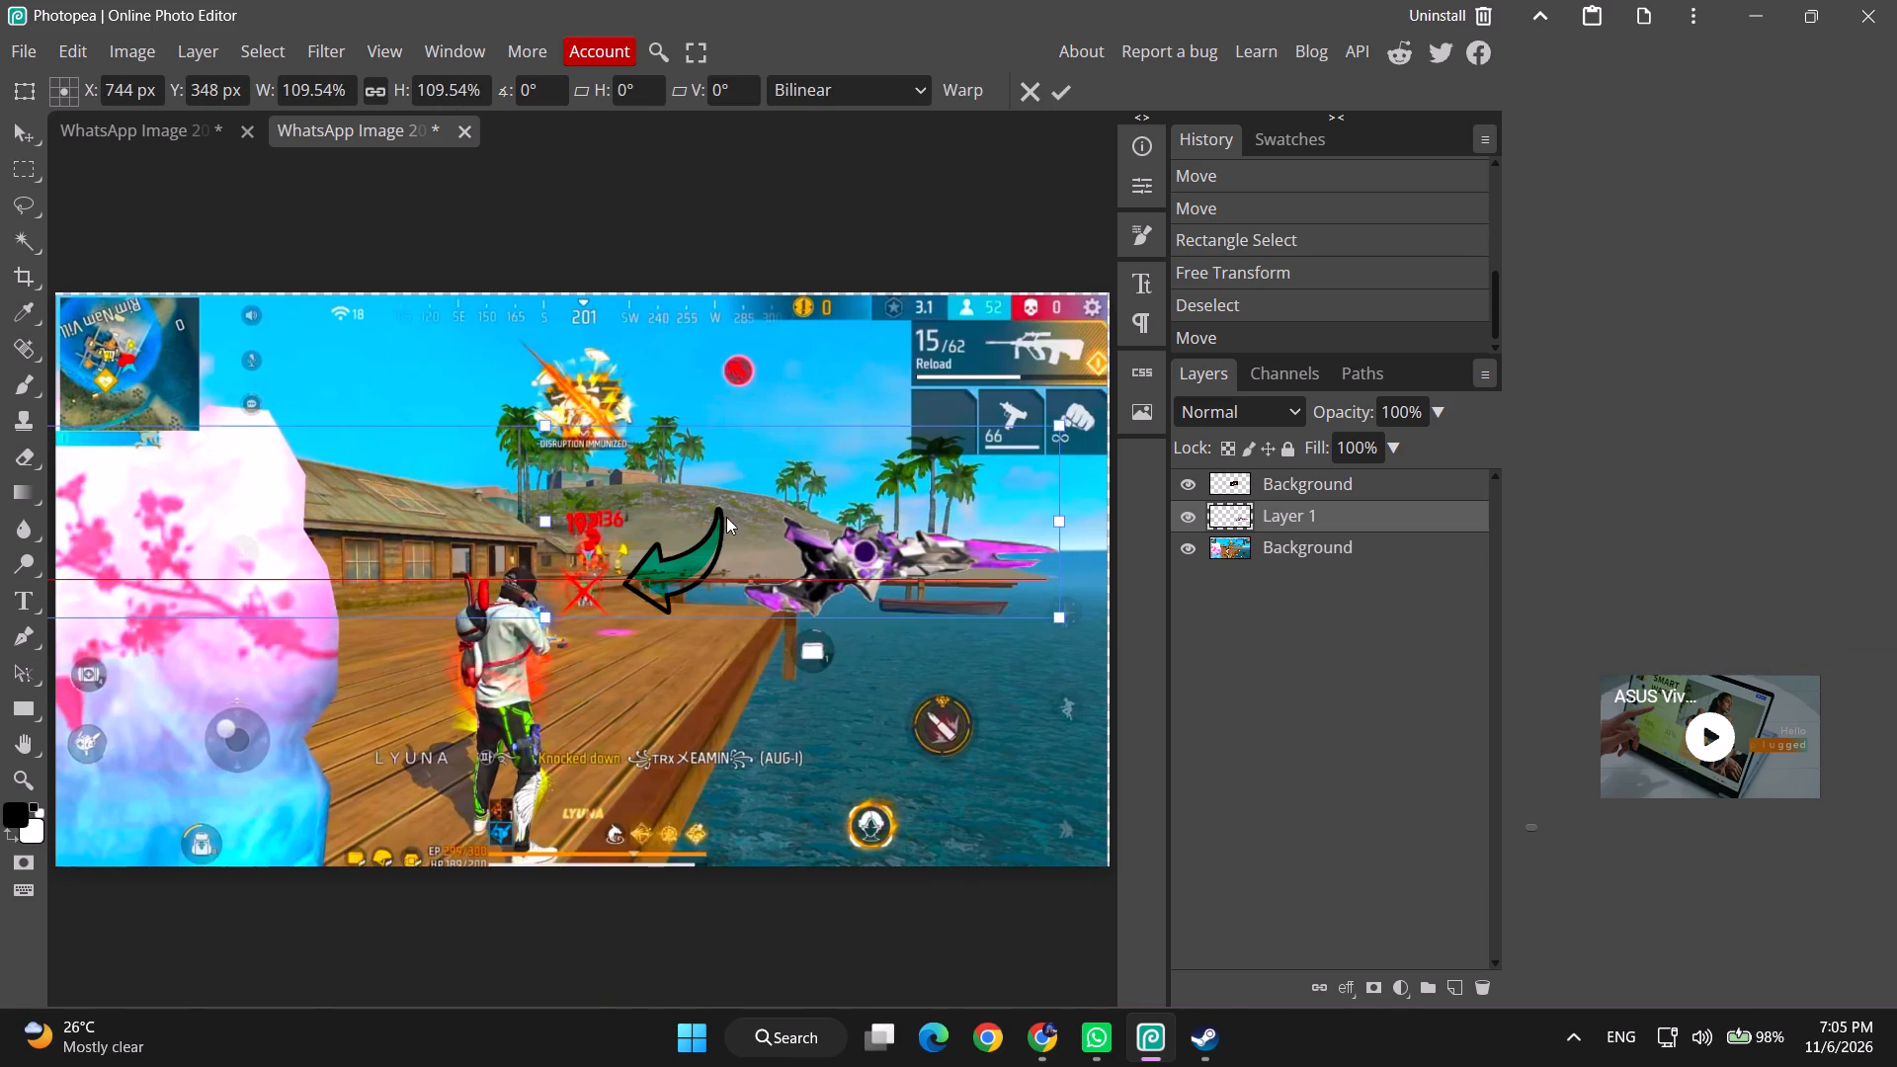
left_click_drag(726, 517, 727, 506)
left_click(706, 703)
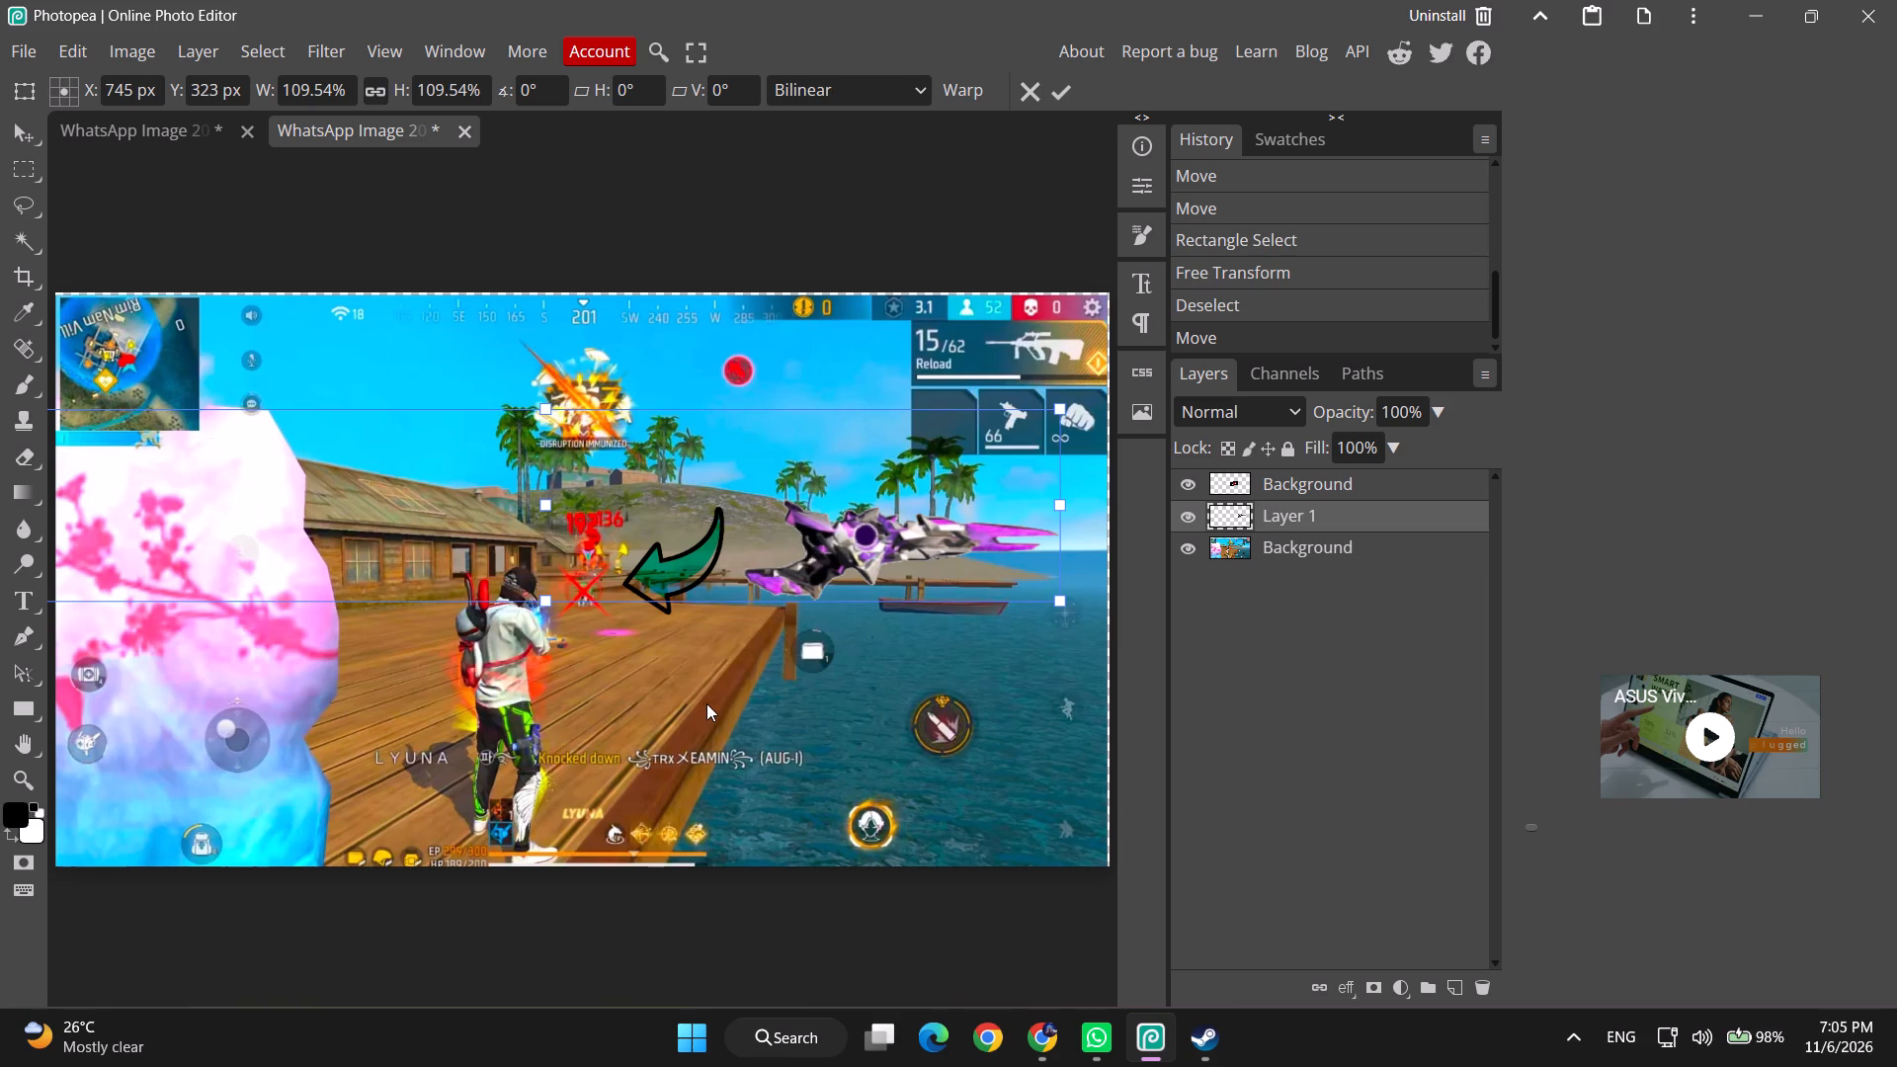
left_click(842, 651)
left_click(13, 133)
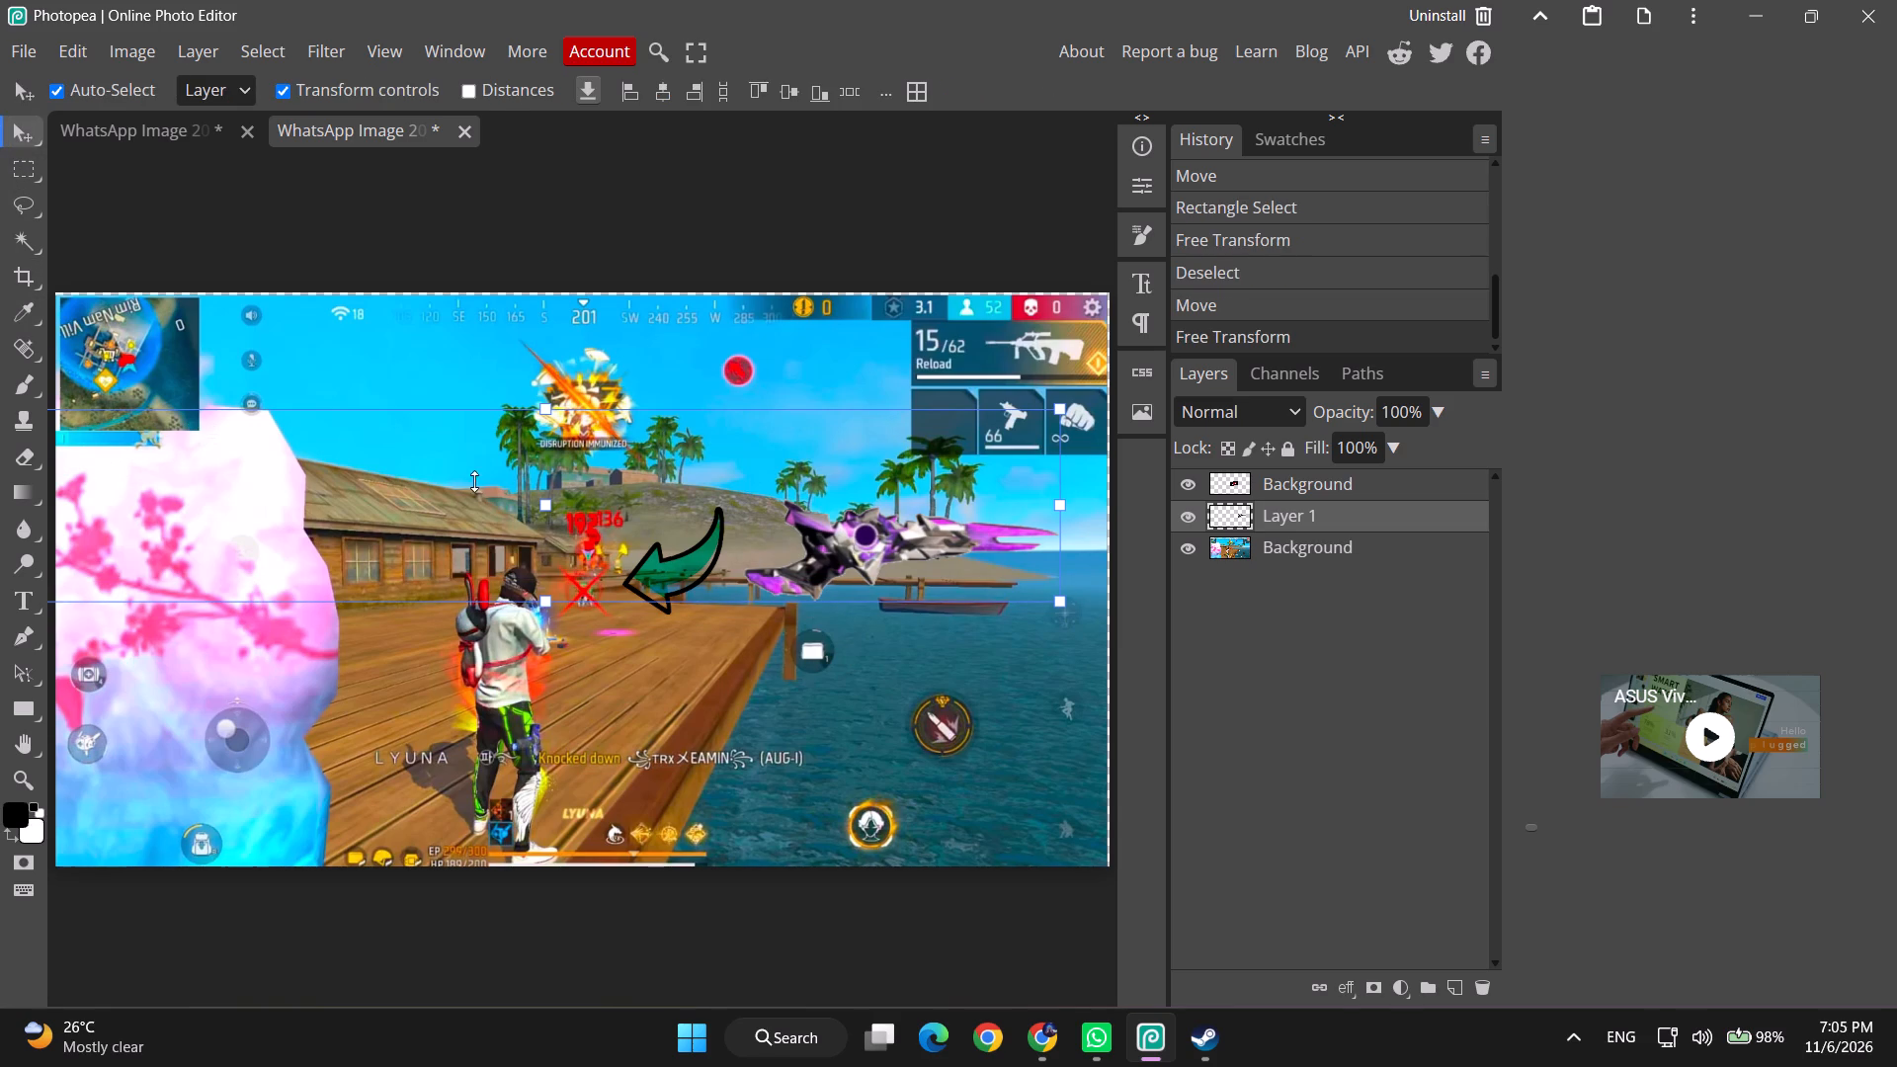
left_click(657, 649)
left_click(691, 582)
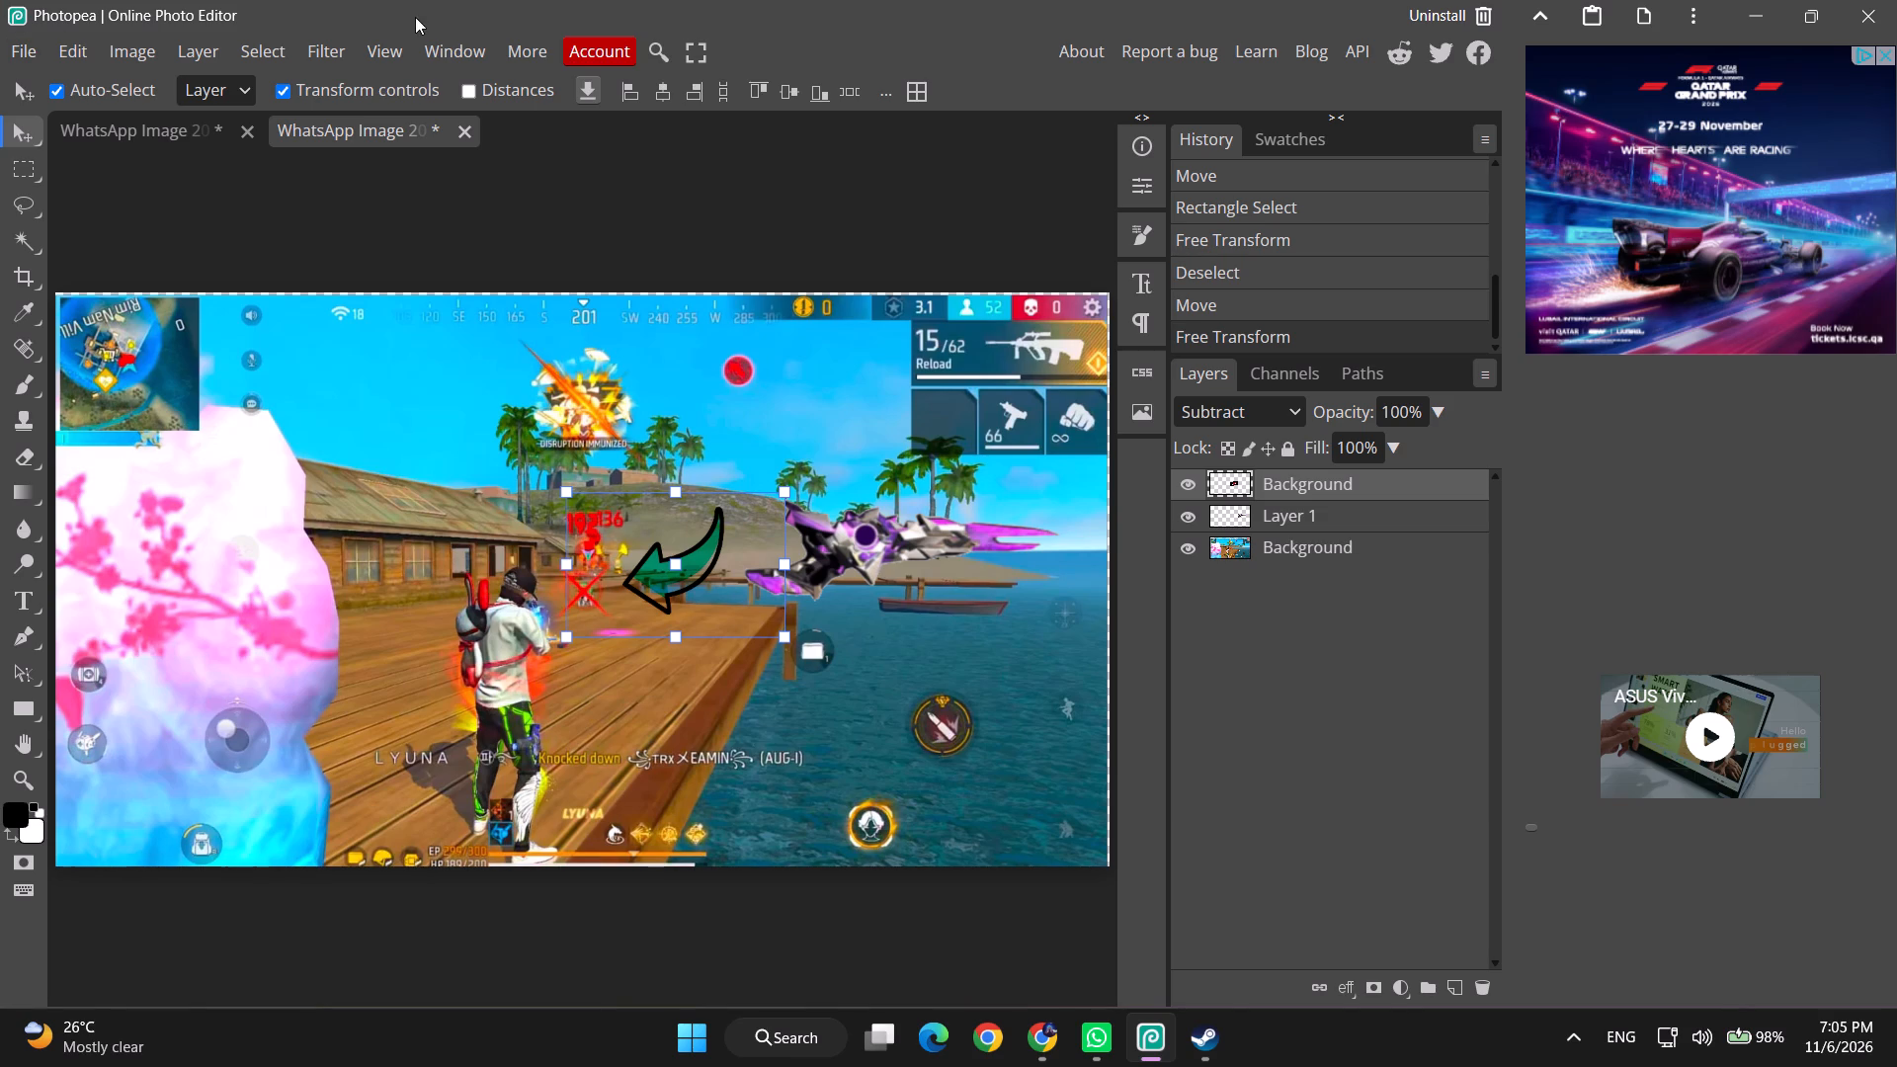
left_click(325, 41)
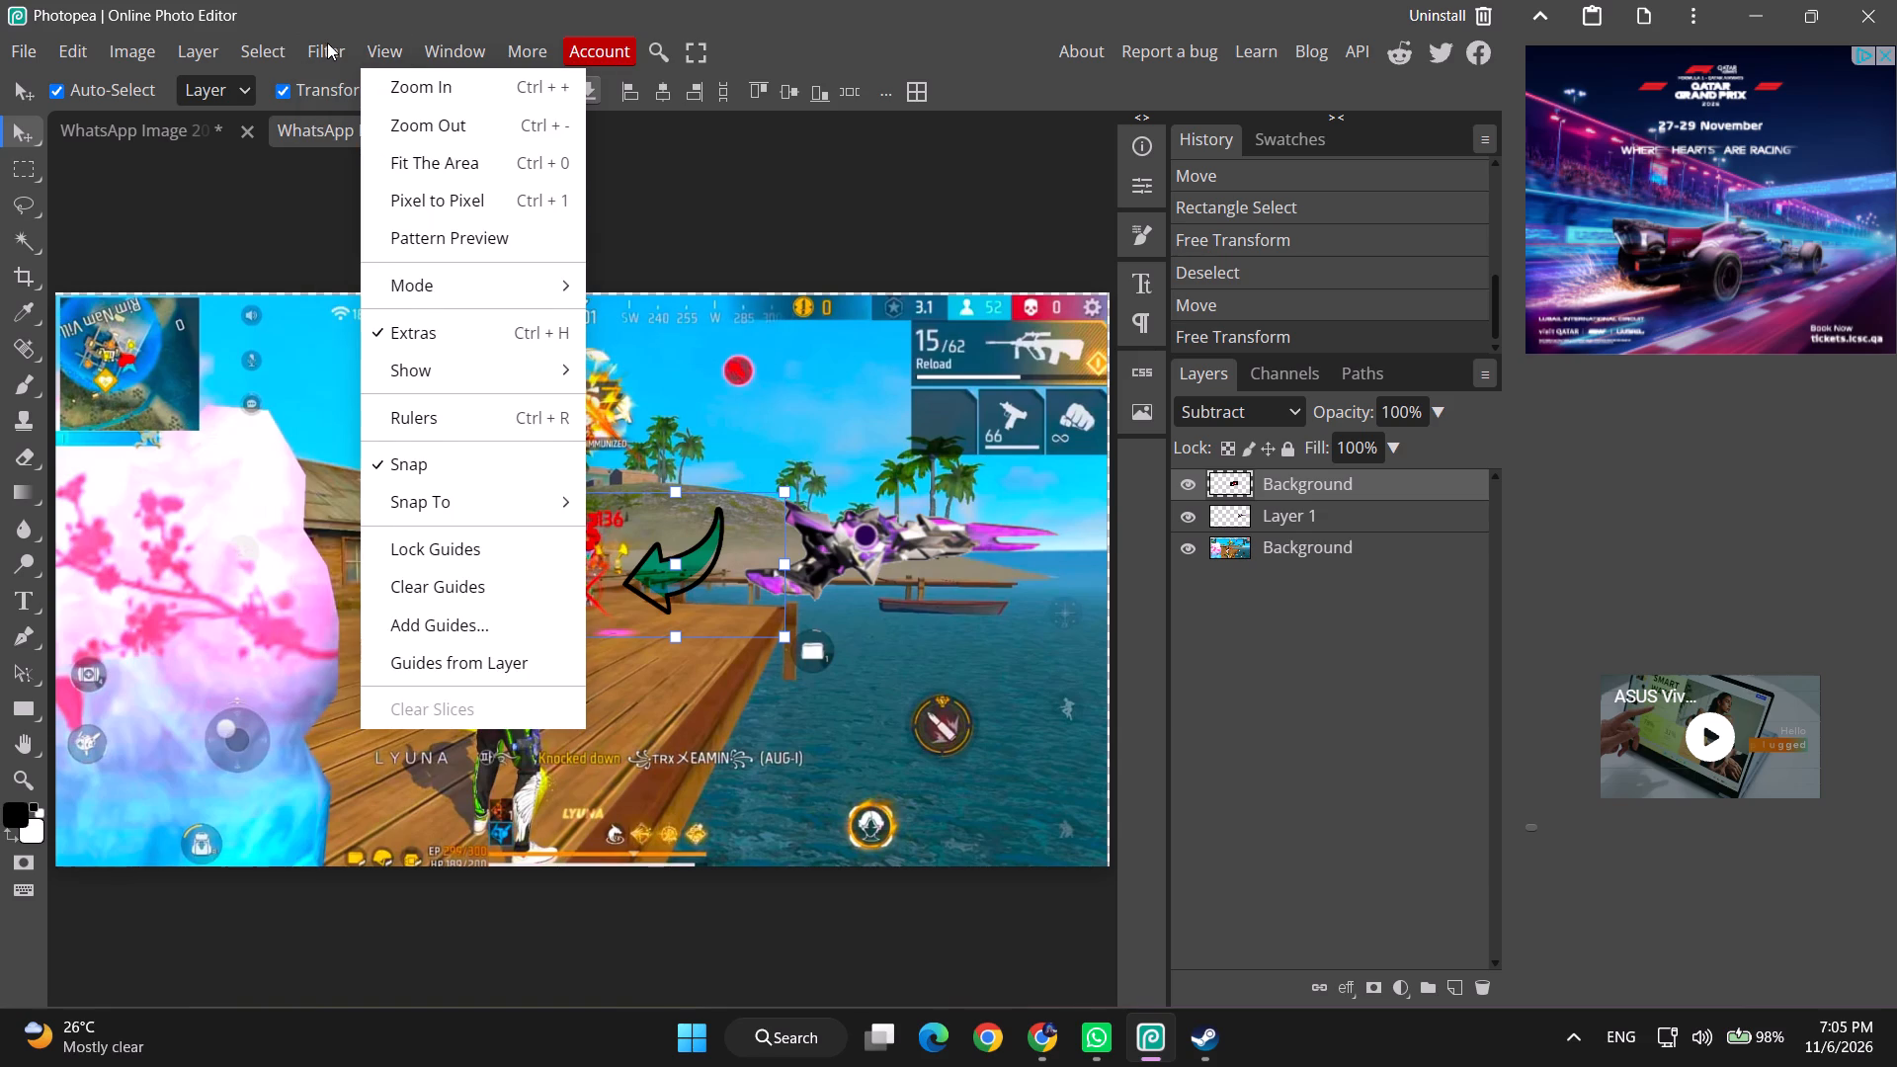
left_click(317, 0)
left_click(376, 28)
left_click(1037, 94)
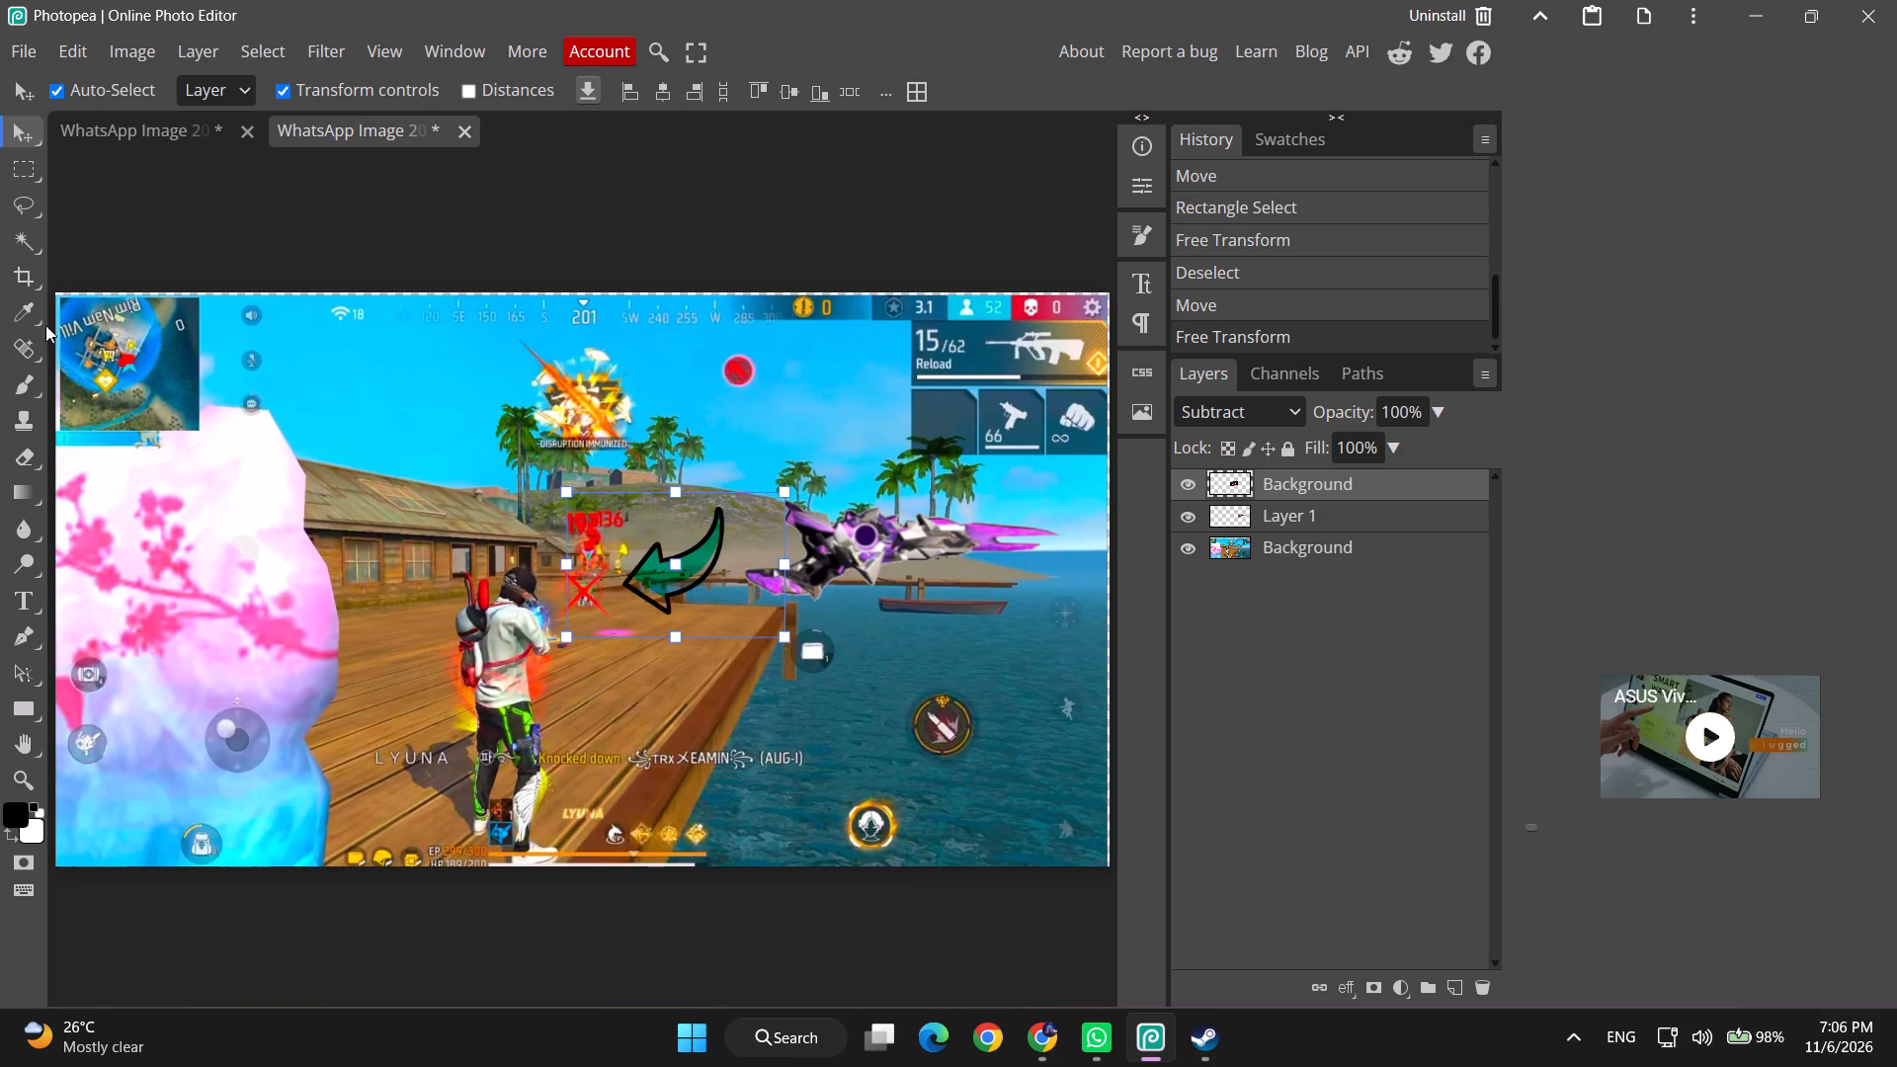
Open the green-background red arrow image, WhatsApp Image 2026-11-06 at 6.06.31, from the vedio folder as a separate document.
left_click(12, 44)
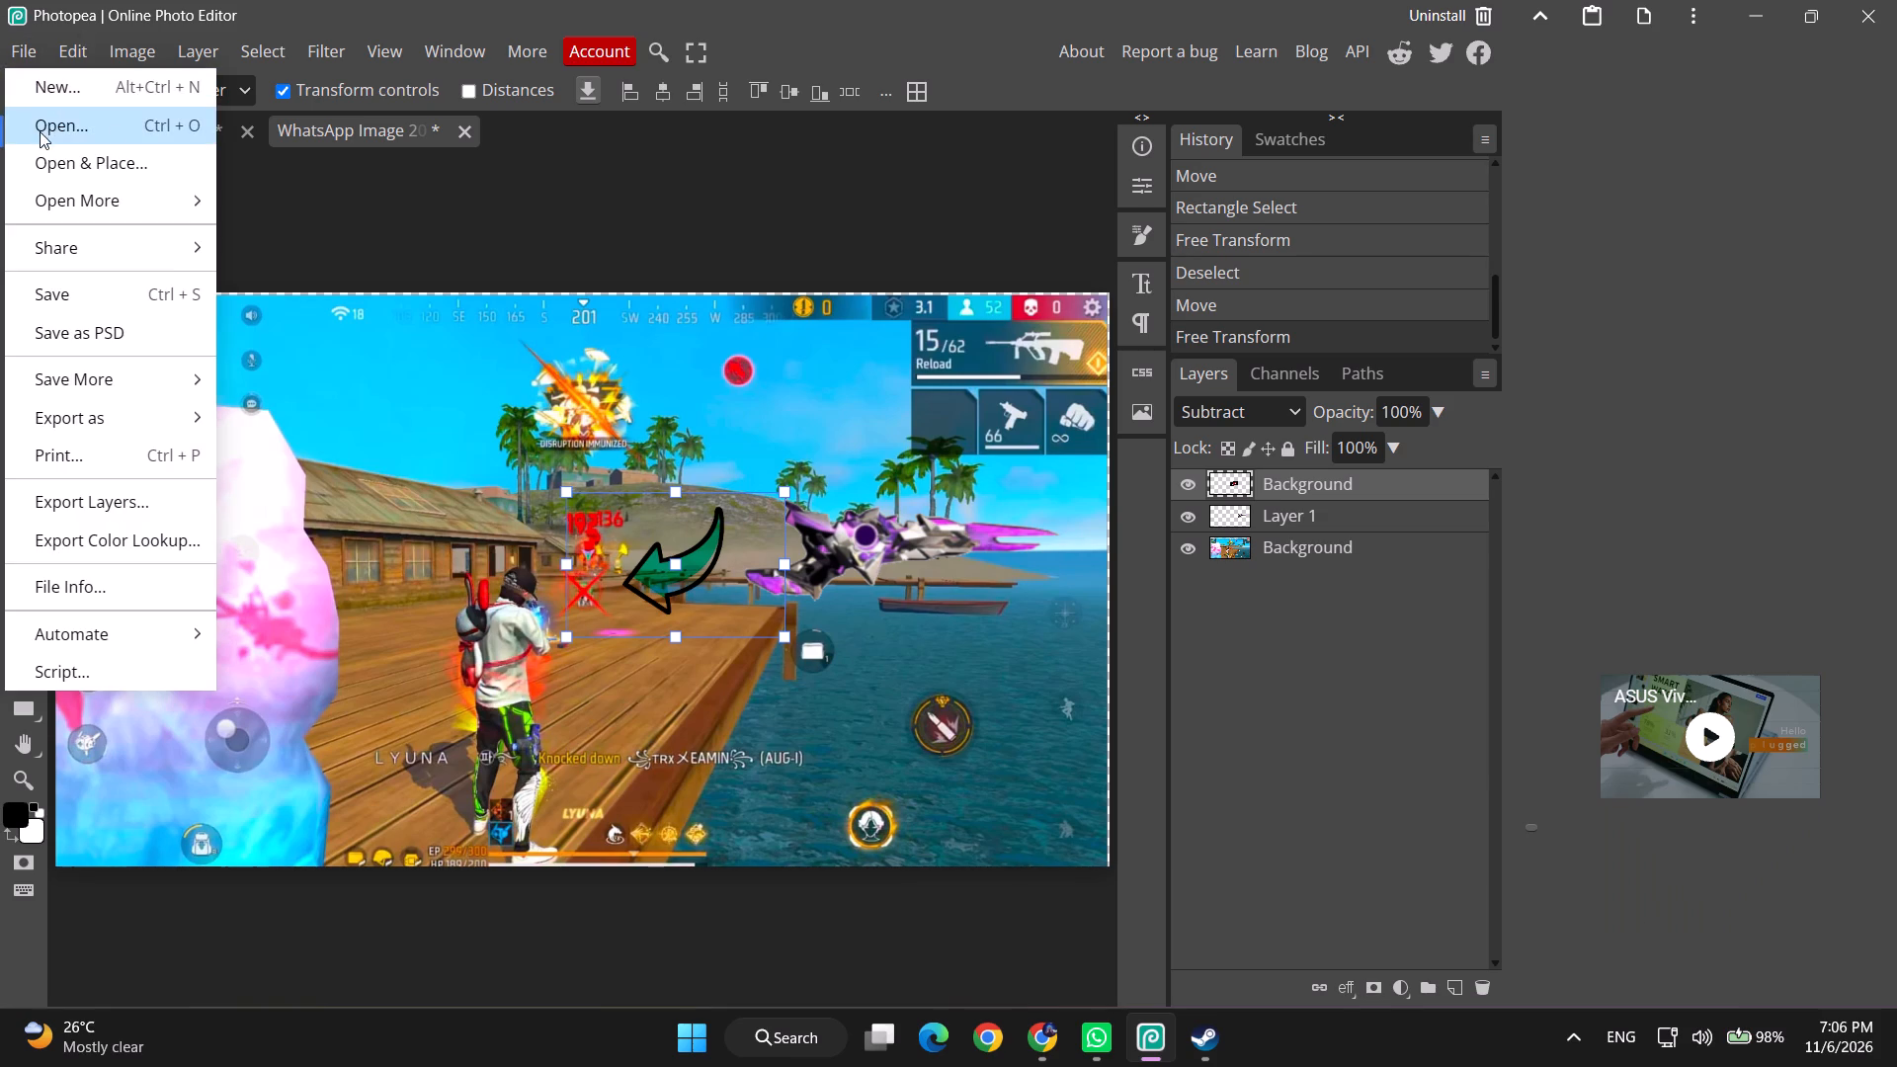
left_click(464, 163)
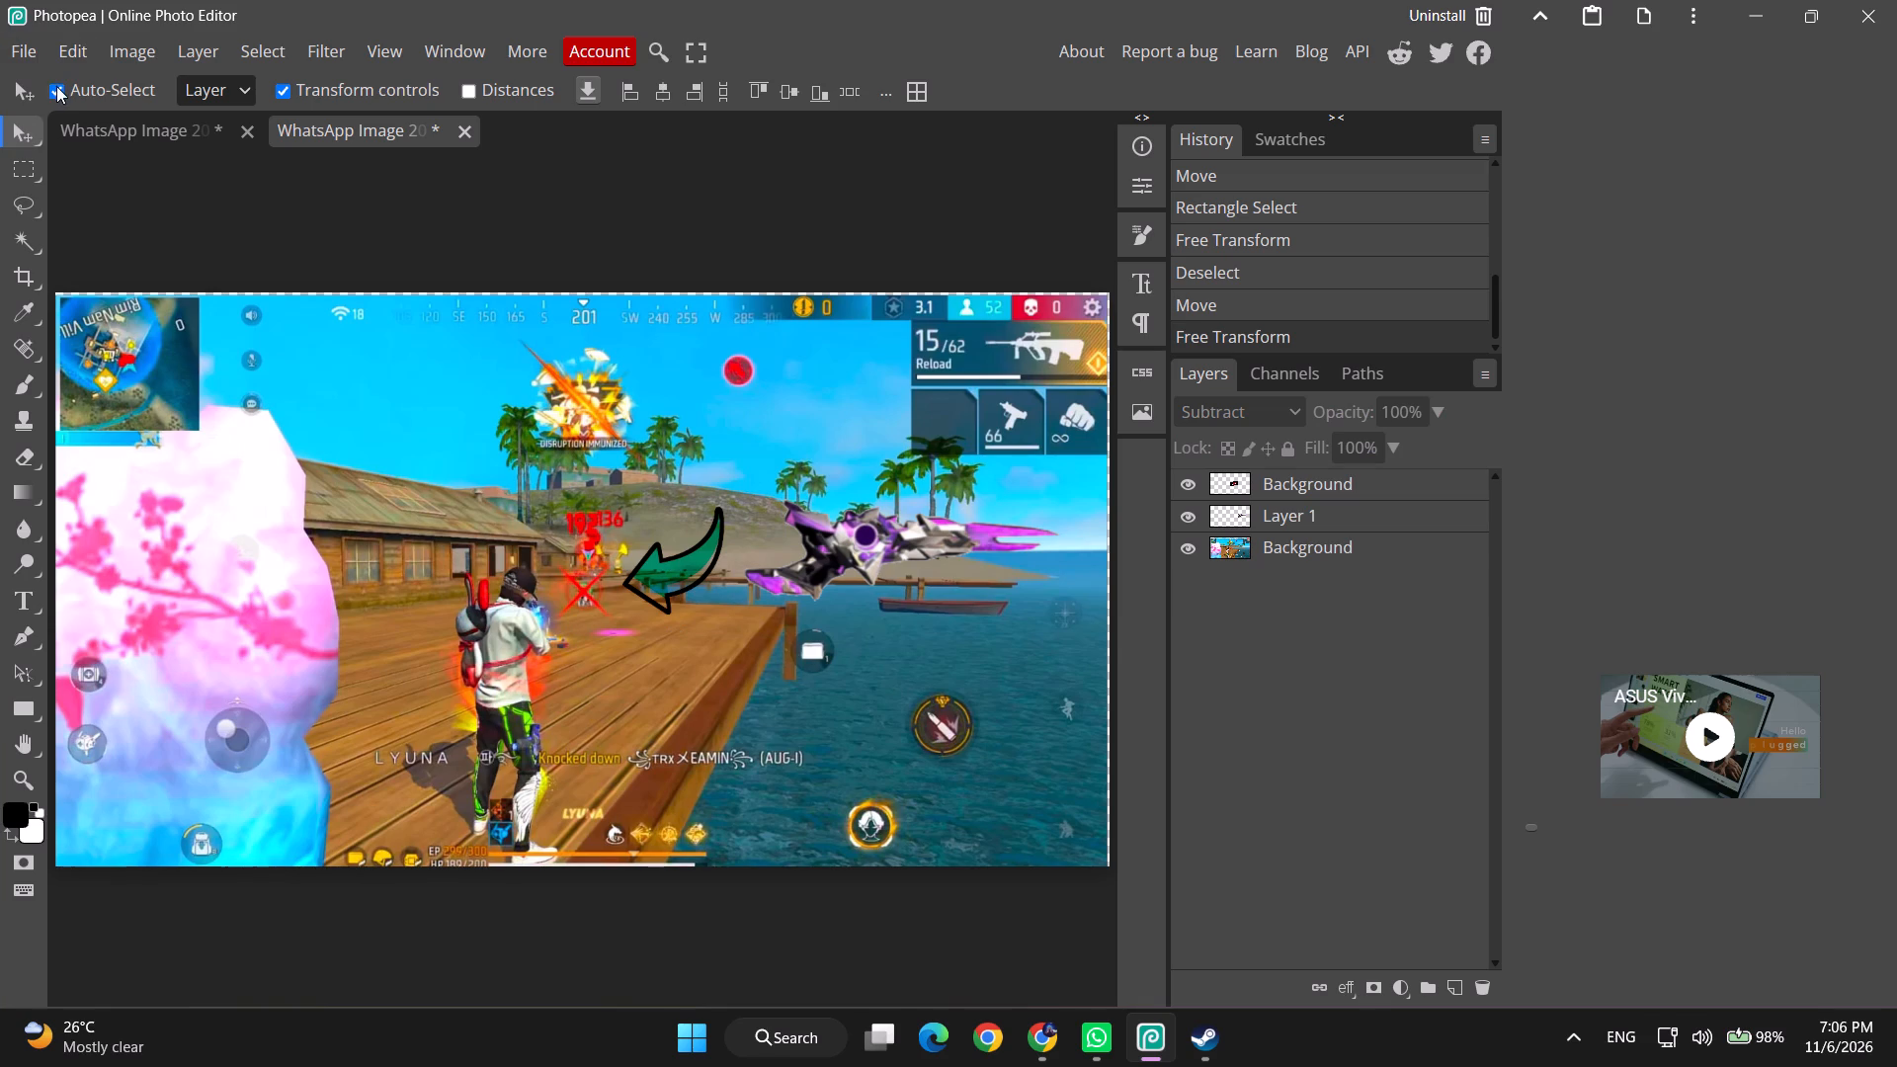
left_click(40, 48)
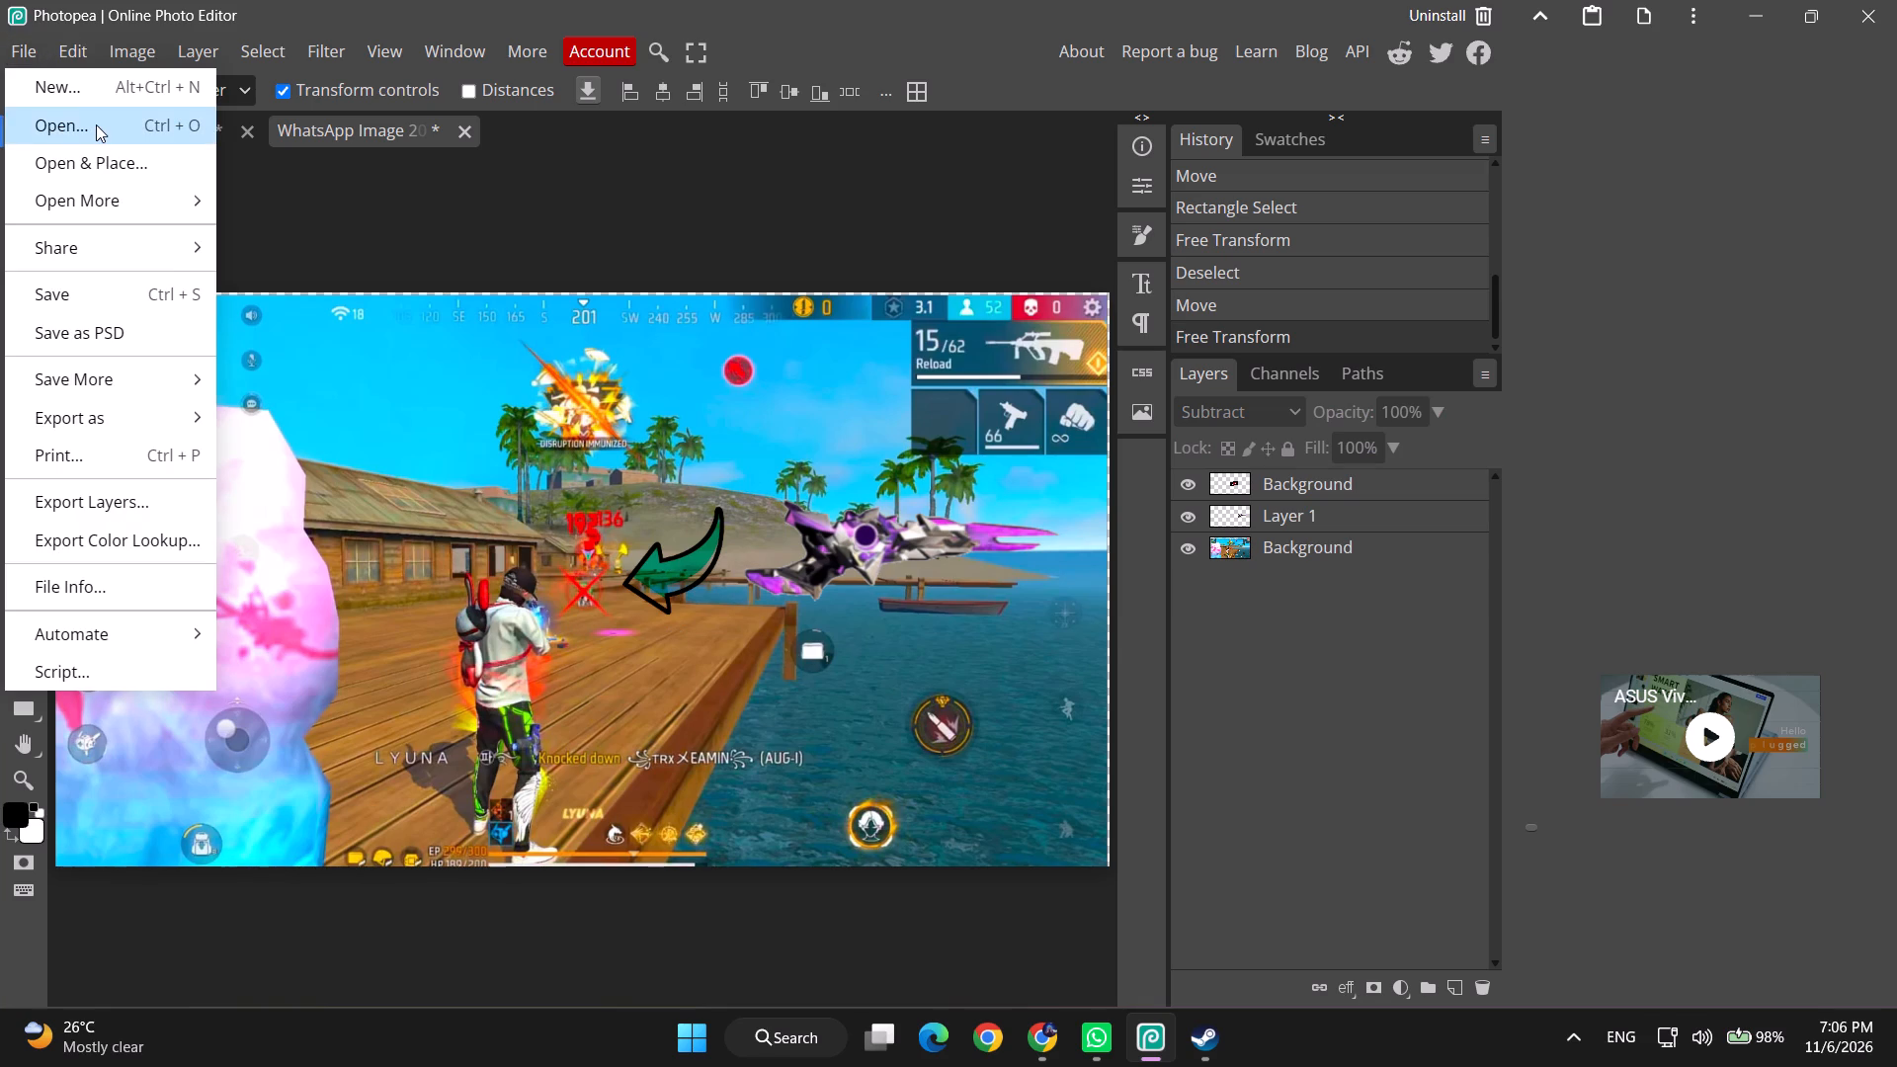
left_click(96, 124)
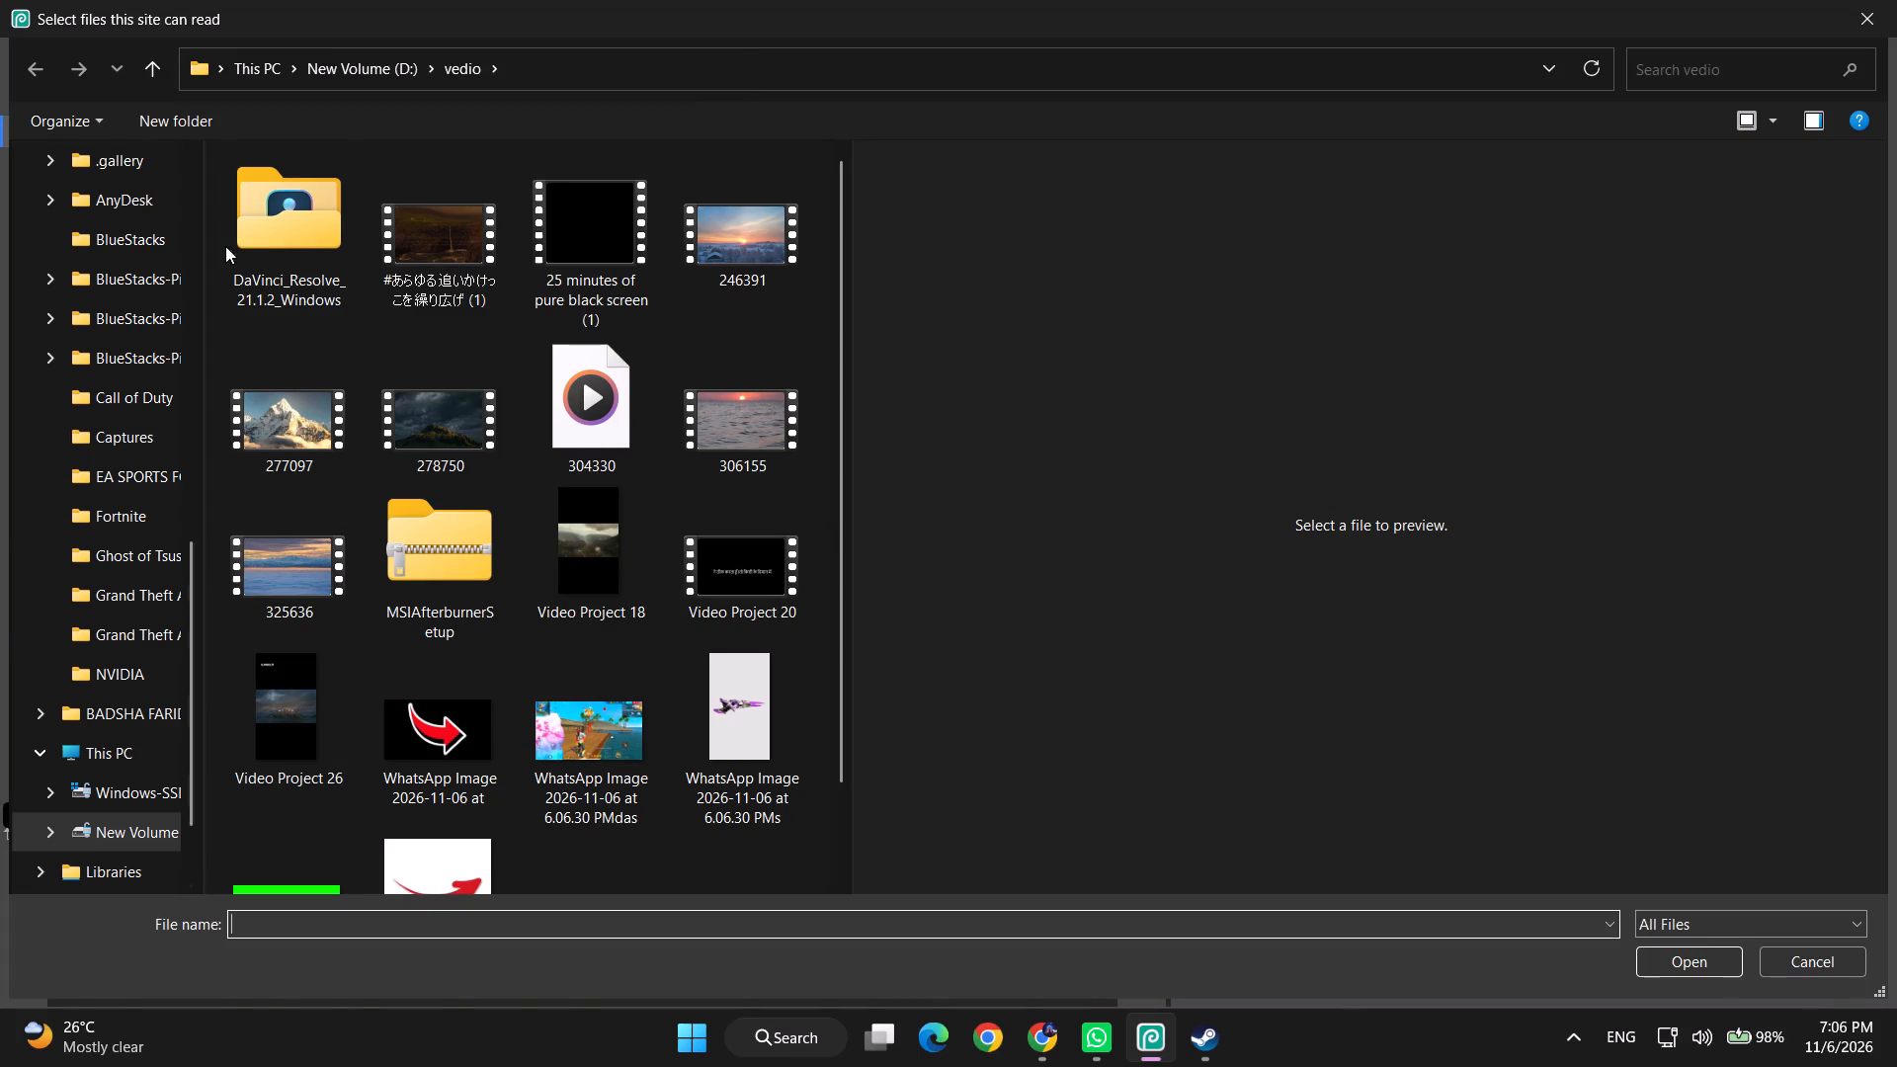
left_click_drag(850, 573, 842, 629)
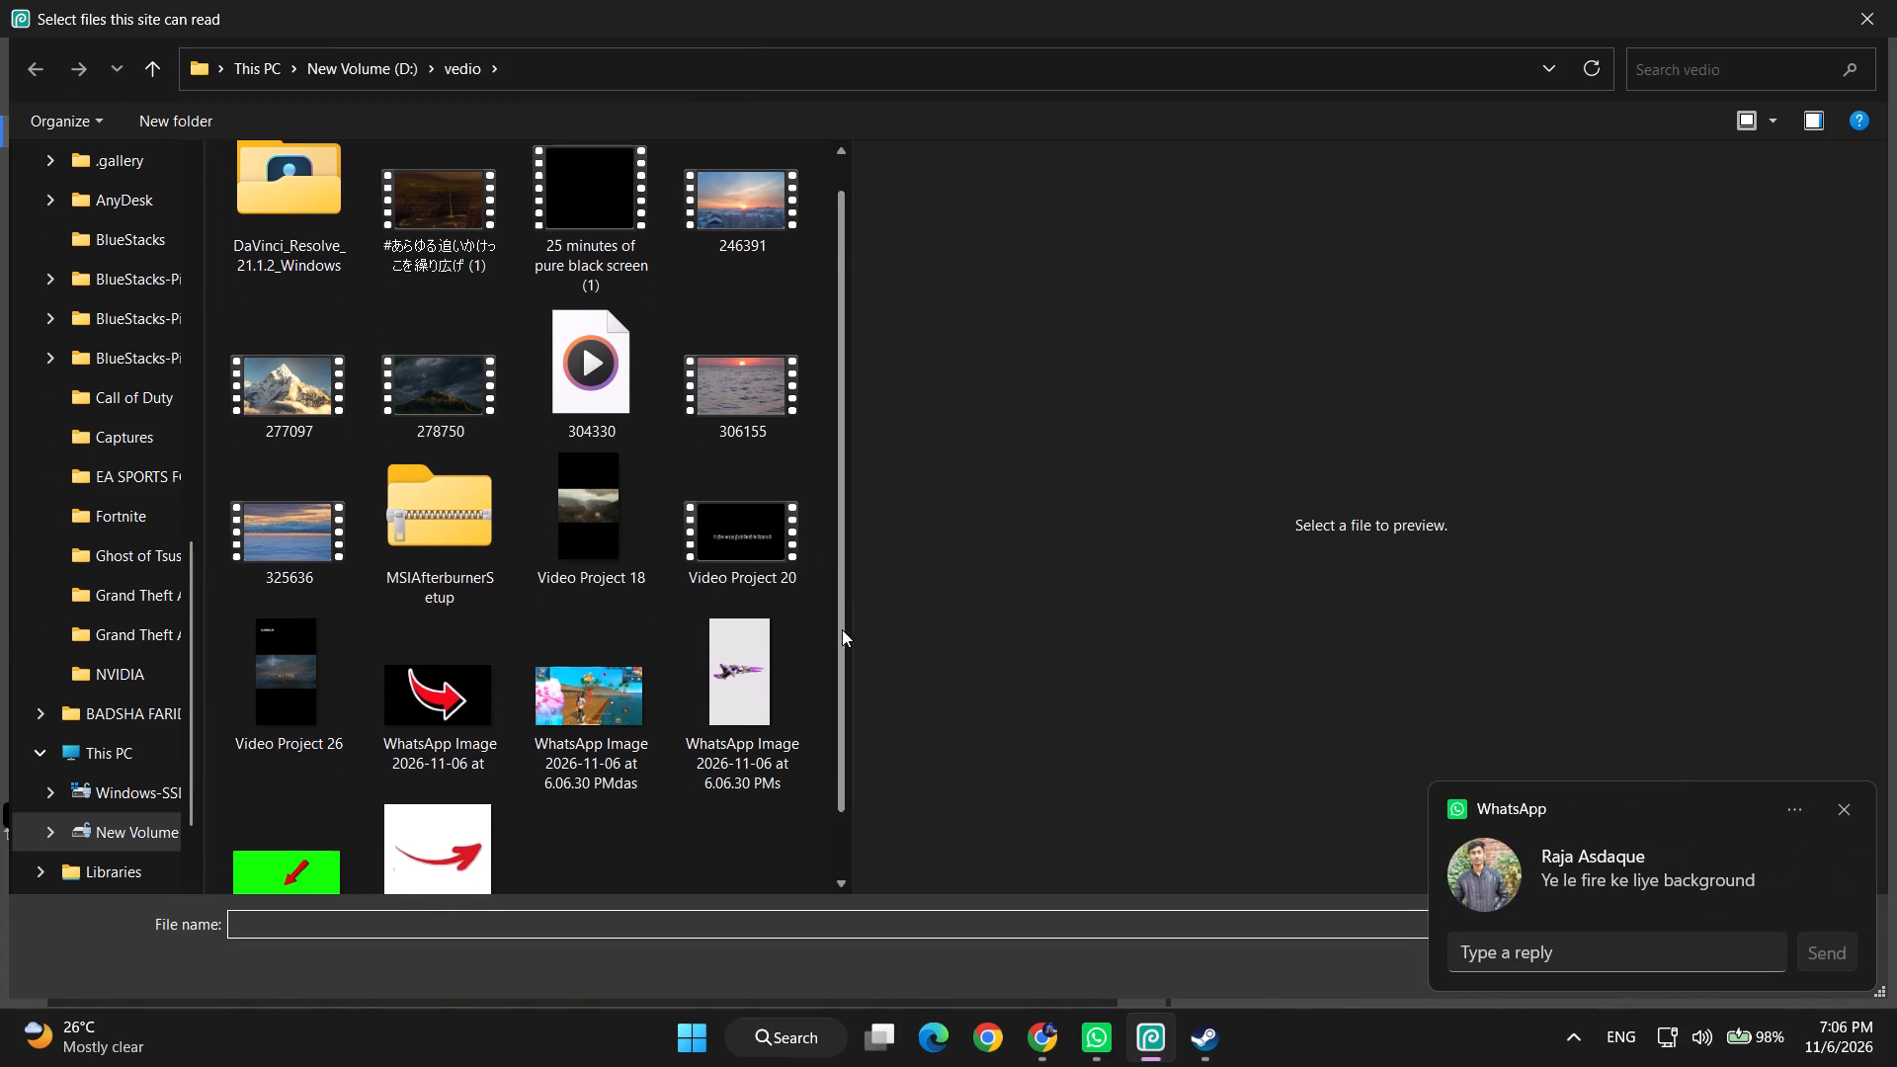
left_click_drag(842, 629, 847, 735)
left_click(269, 782)
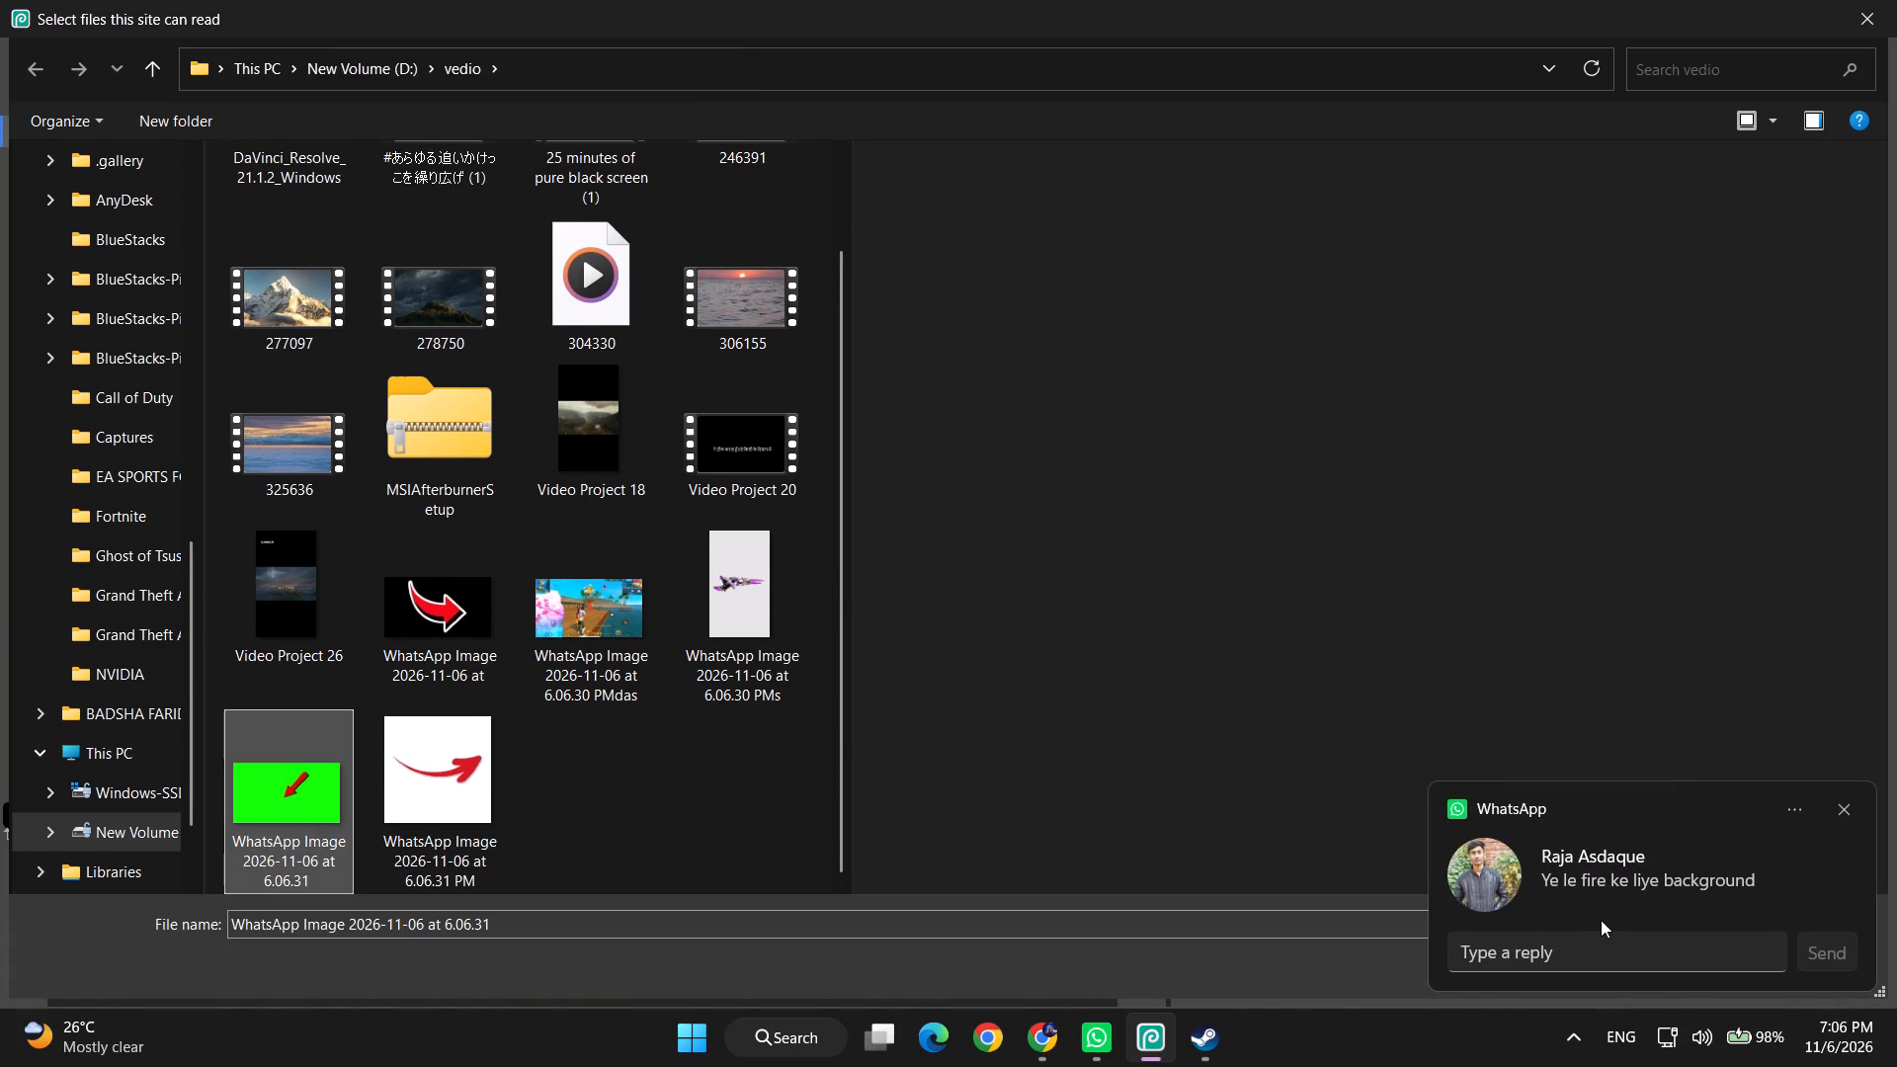
left_click(1842, 806)
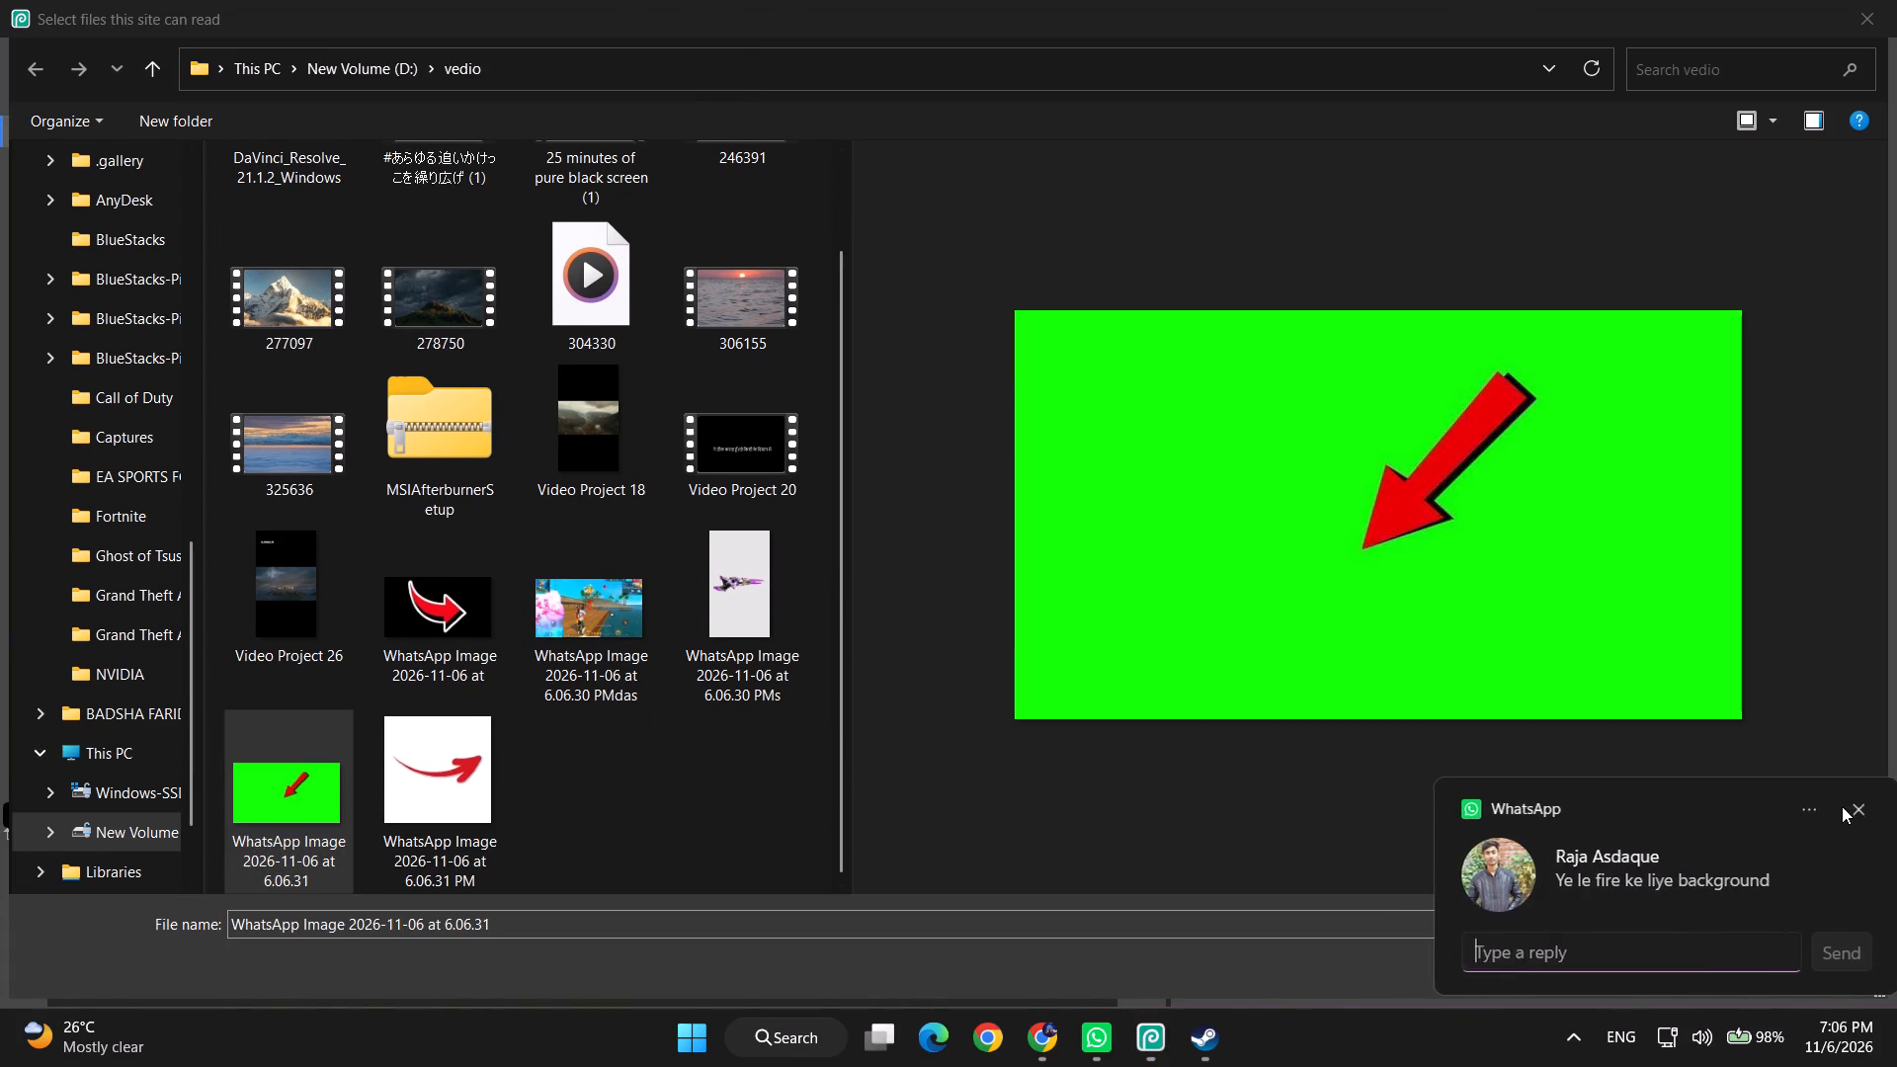
left_click(1701, 961)
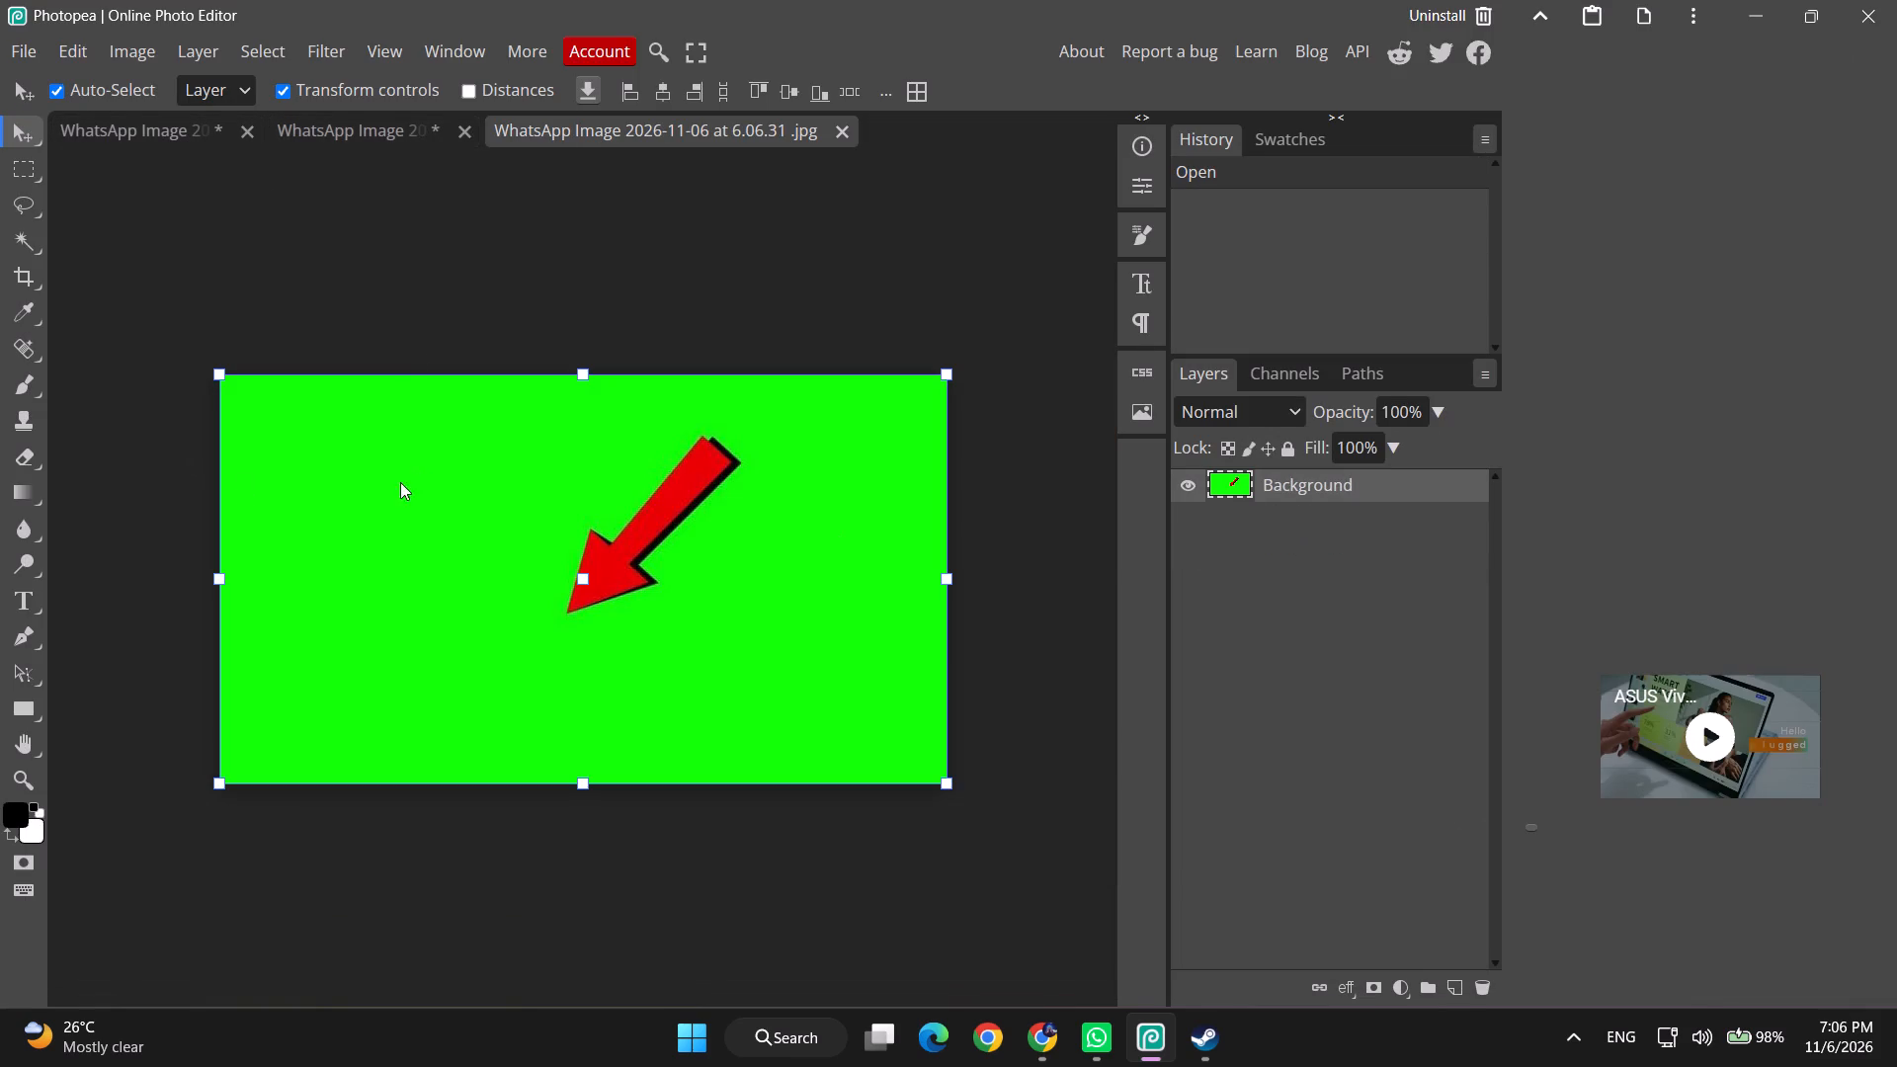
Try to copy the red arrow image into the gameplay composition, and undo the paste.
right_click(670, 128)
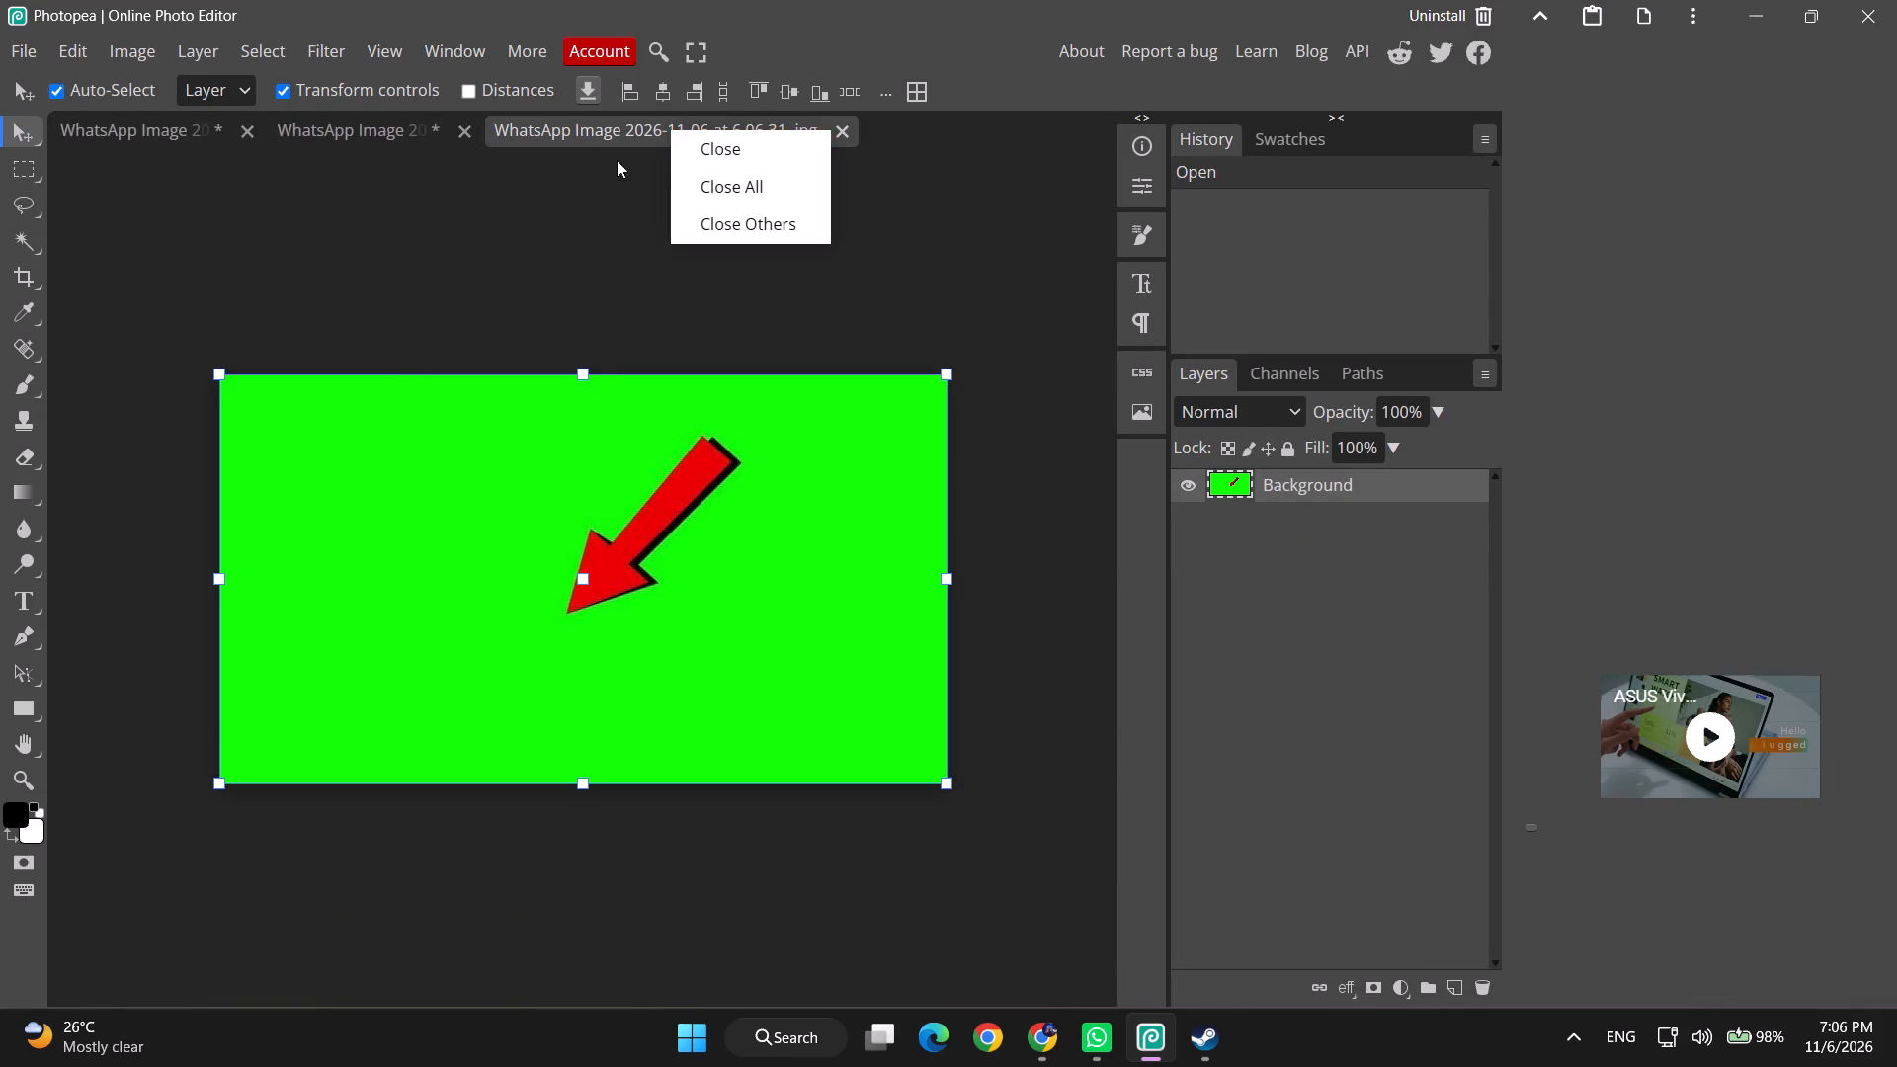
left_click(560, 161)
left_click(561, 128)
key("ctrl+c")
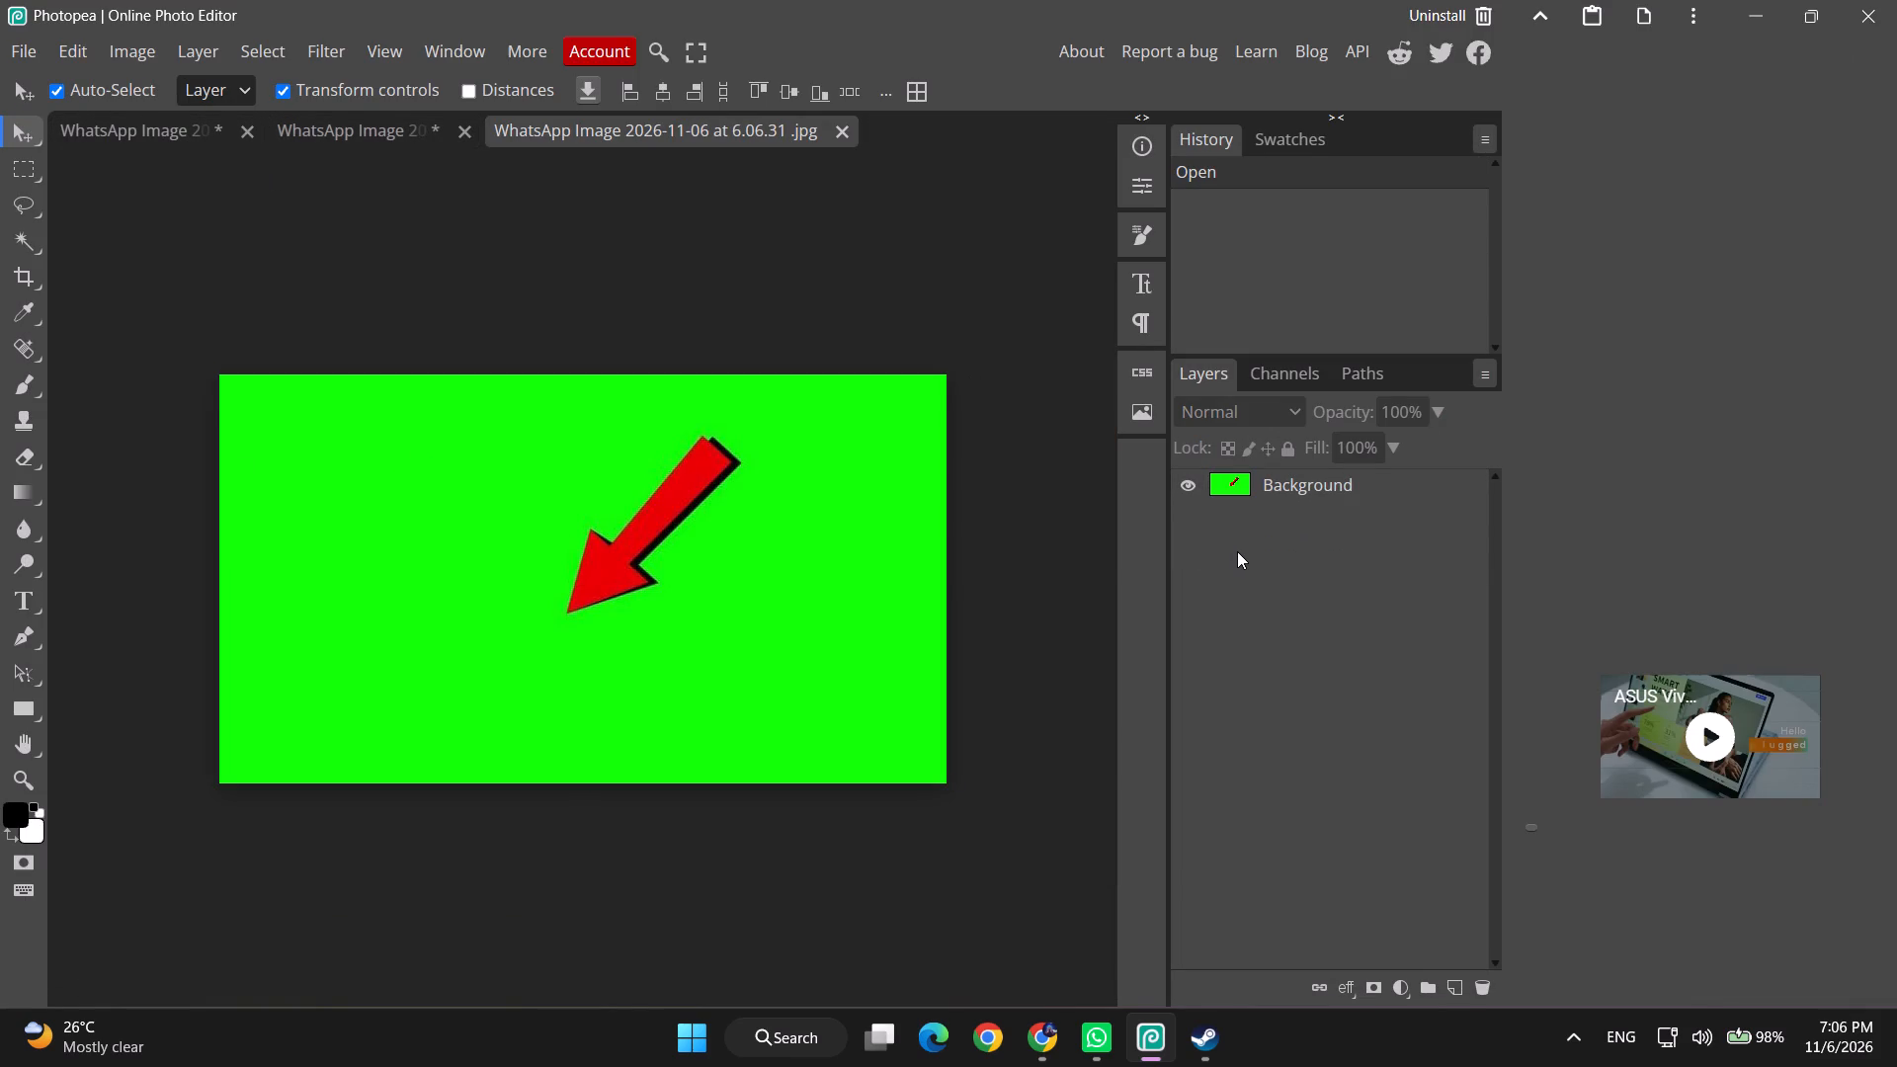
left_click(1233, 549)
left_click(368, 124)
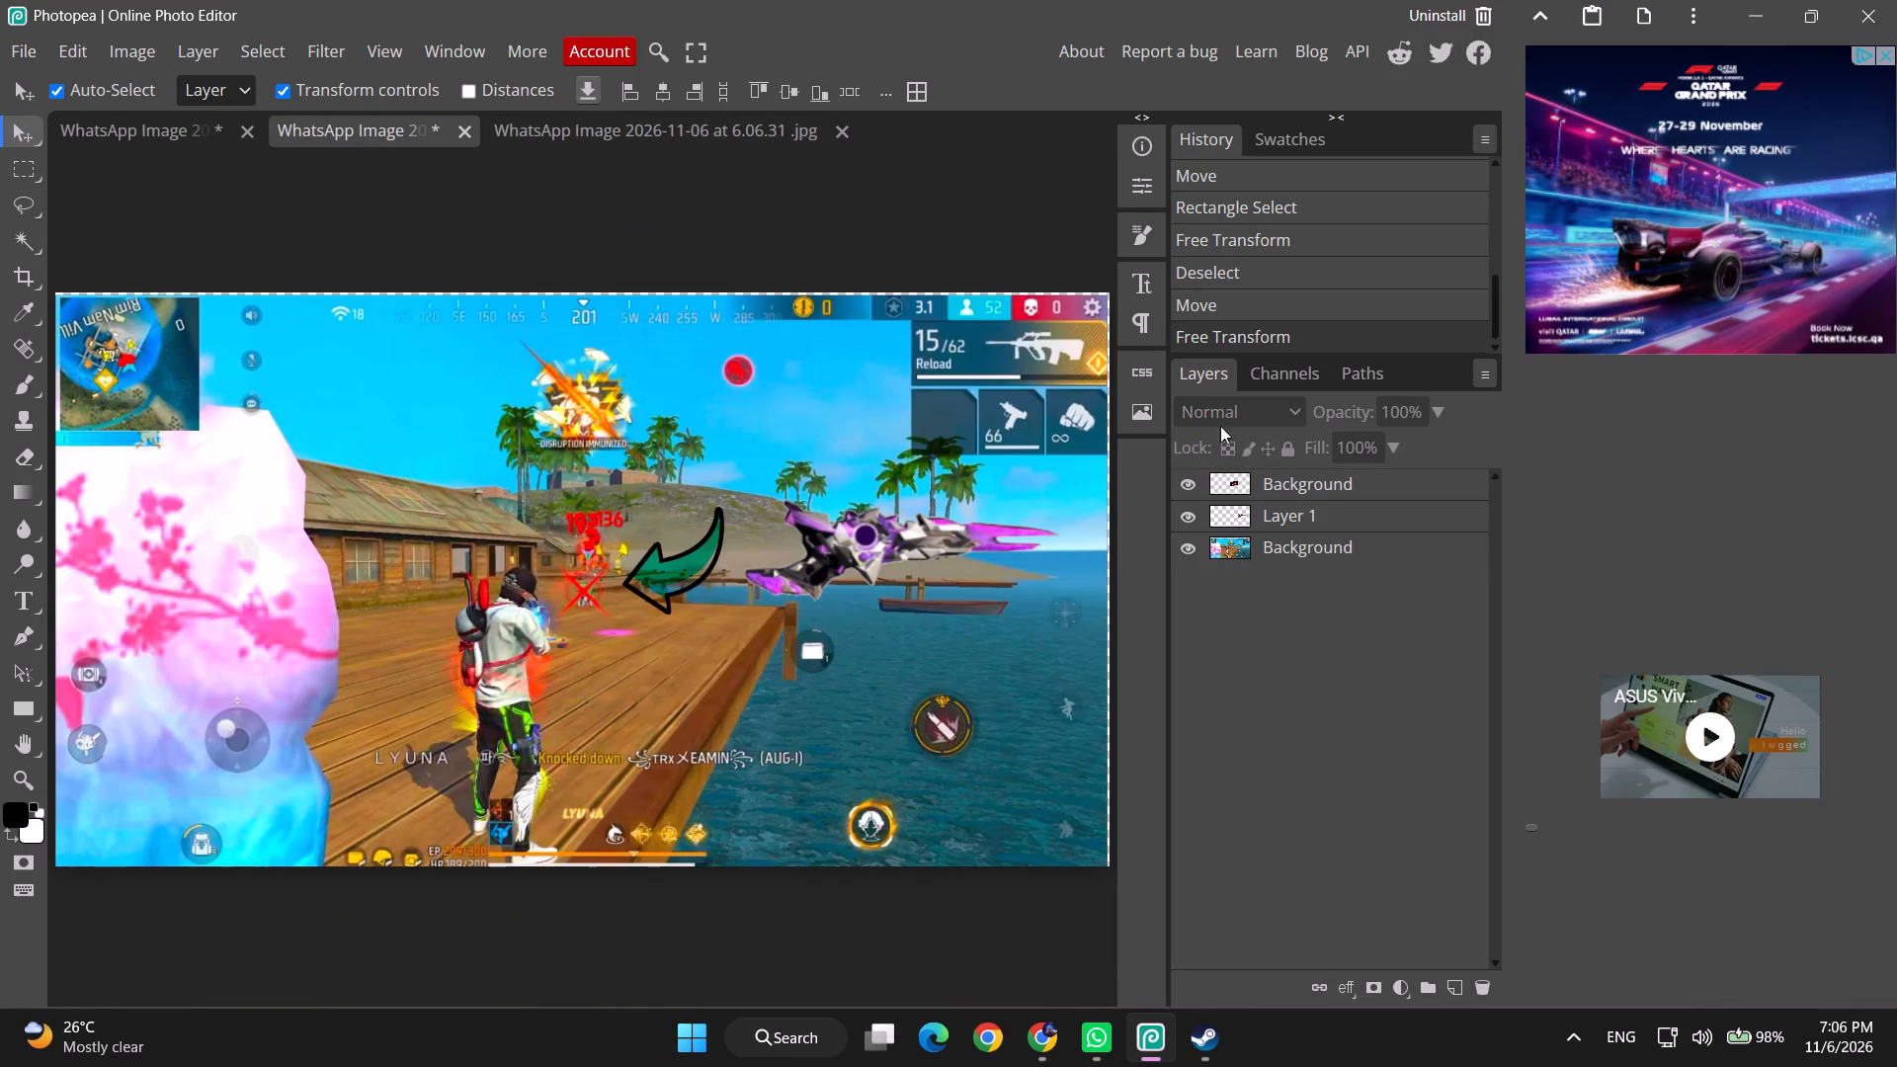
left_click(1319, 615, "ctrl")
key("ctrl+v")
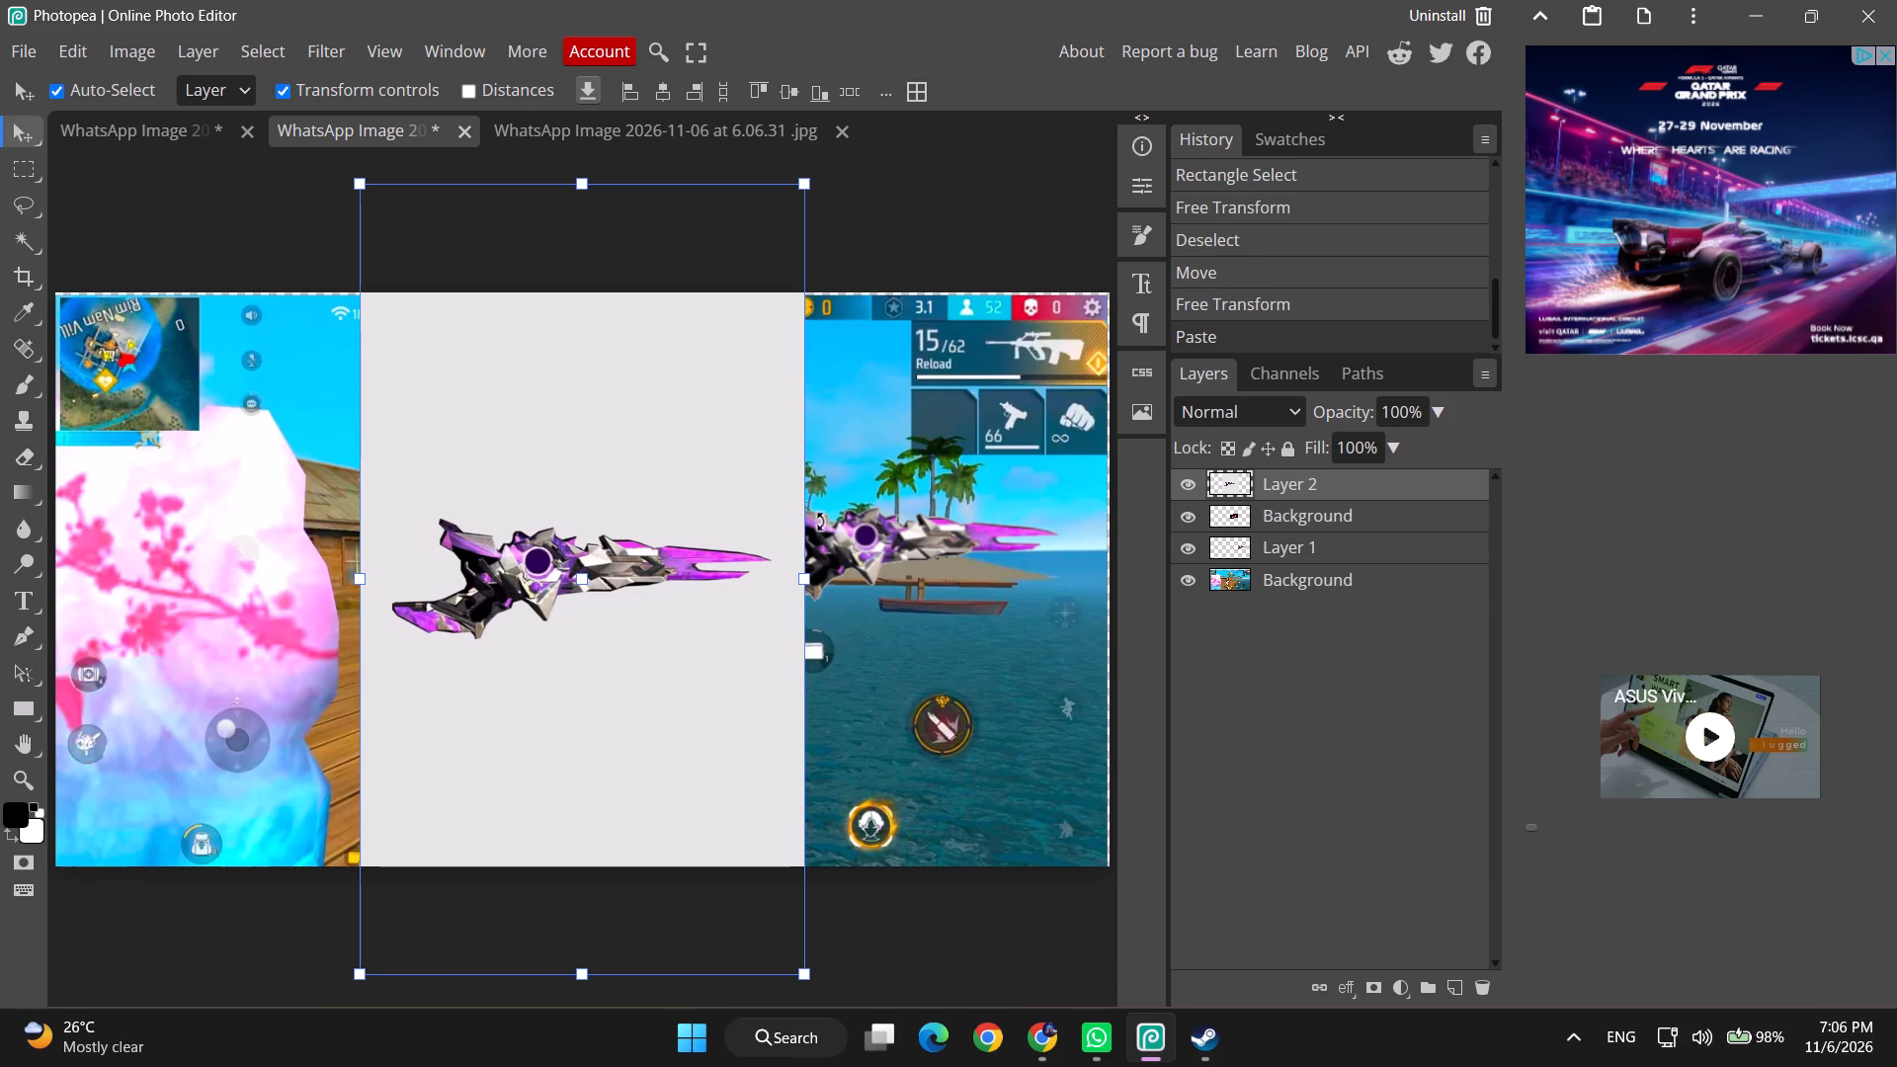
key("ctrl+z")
Copy the green-background red arrow layer into the gameplay composition and move it over the wooden deck, covering the player.
left_click(532, 127)
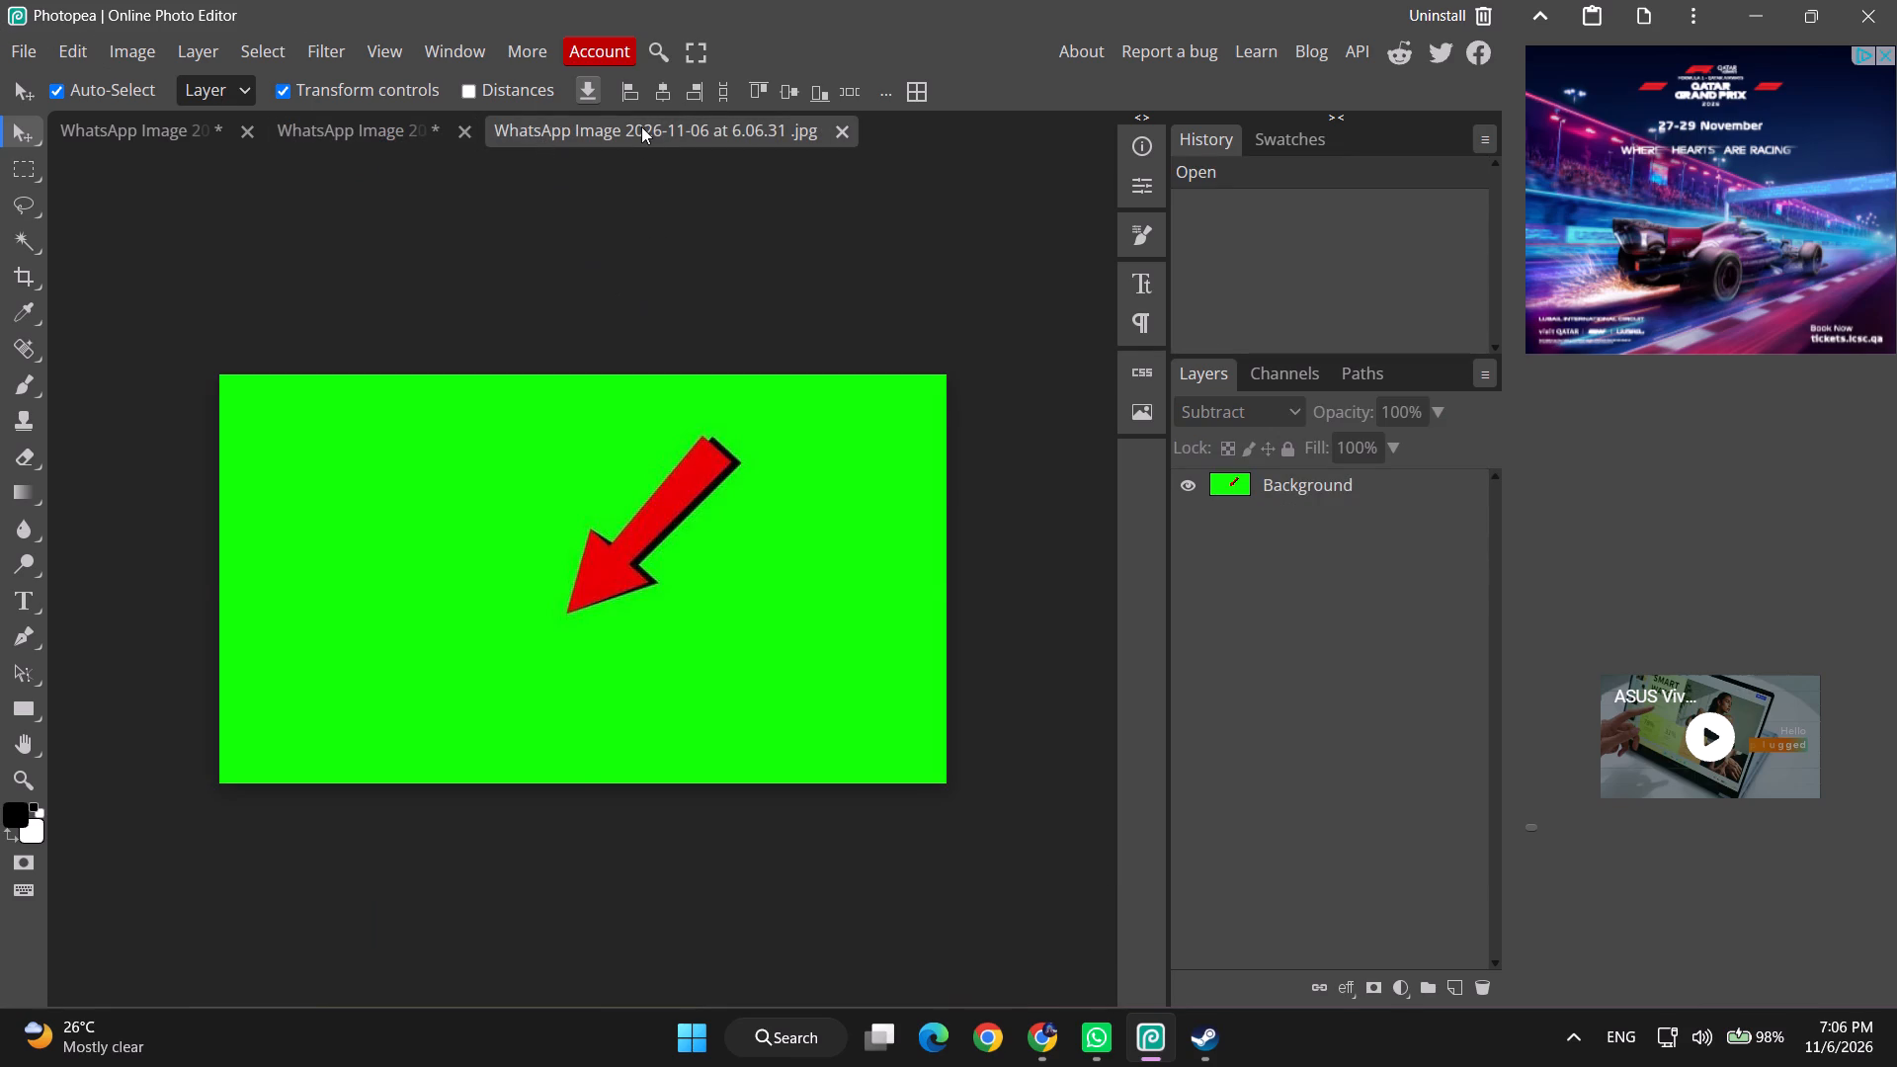
left_click(642, 250)
left_click(655, 388)
key("ctrl+c")
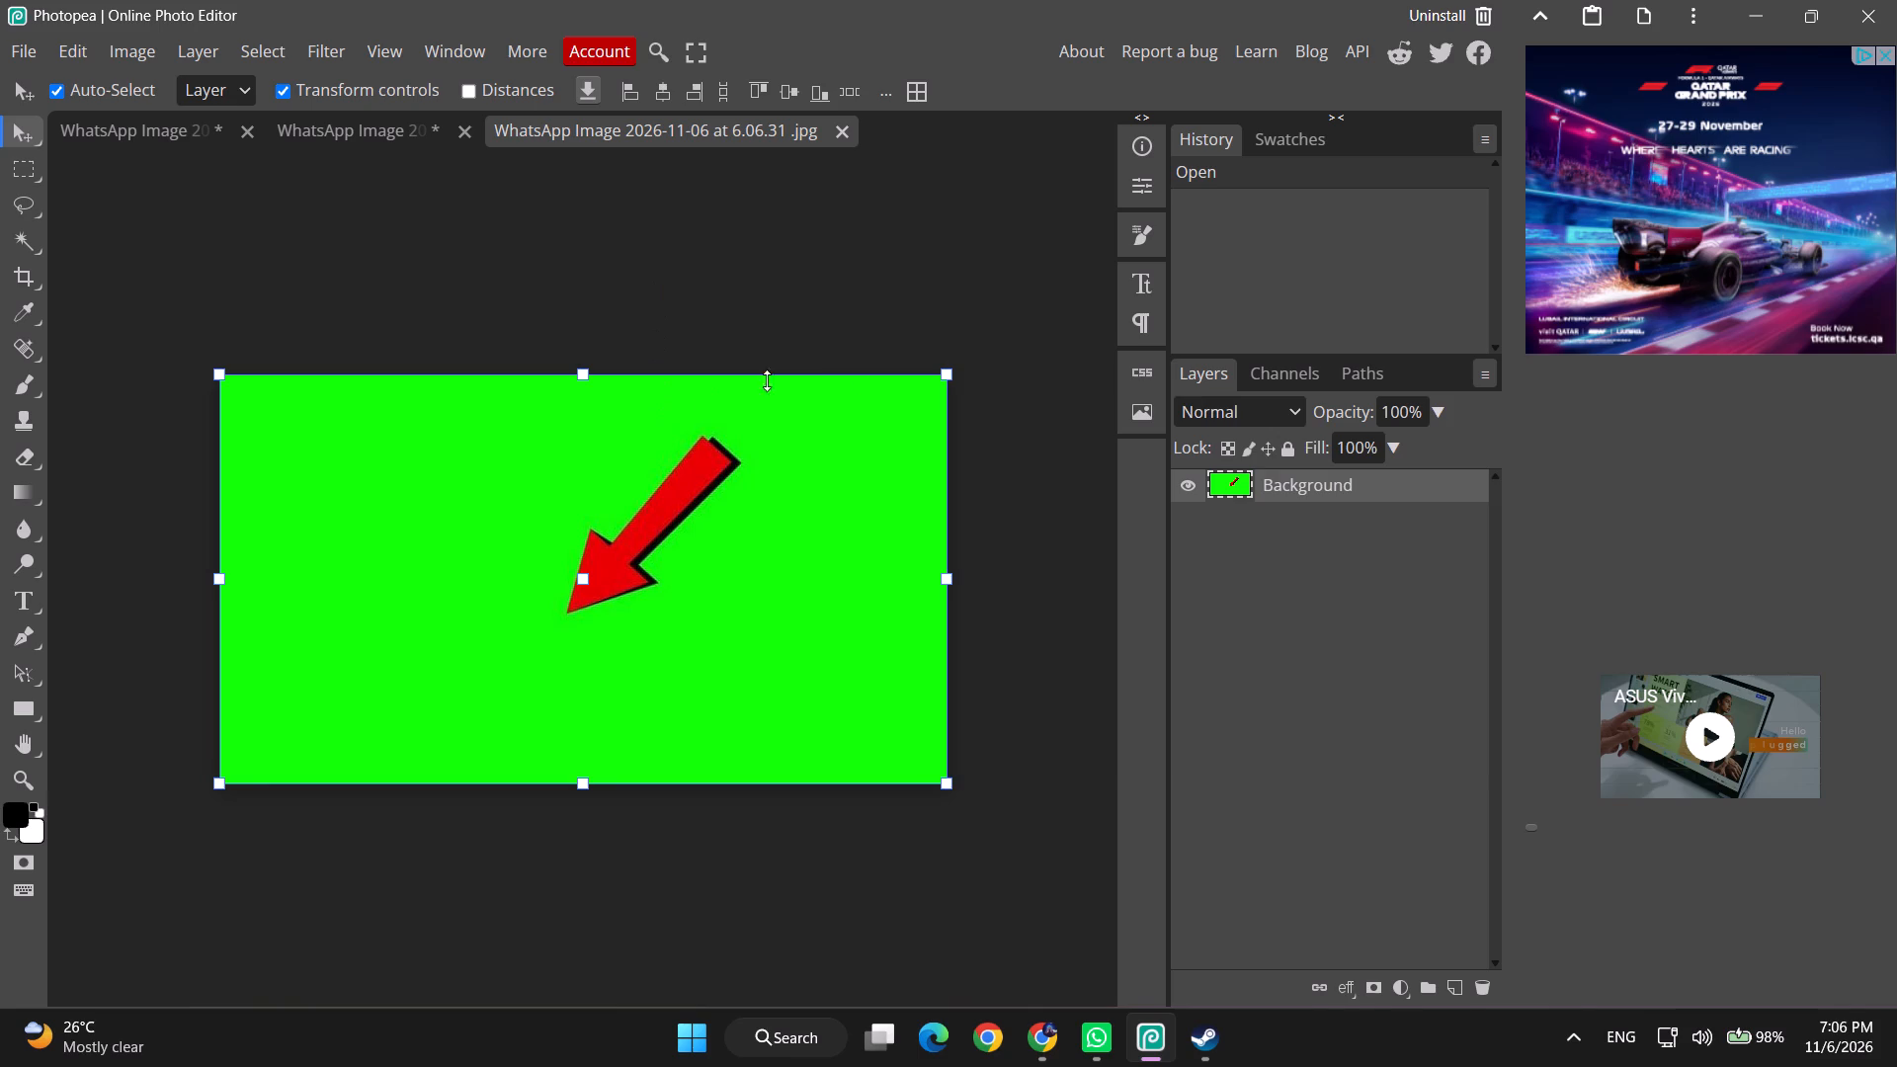
left_click(365, 123)
left_click(1247, 640)
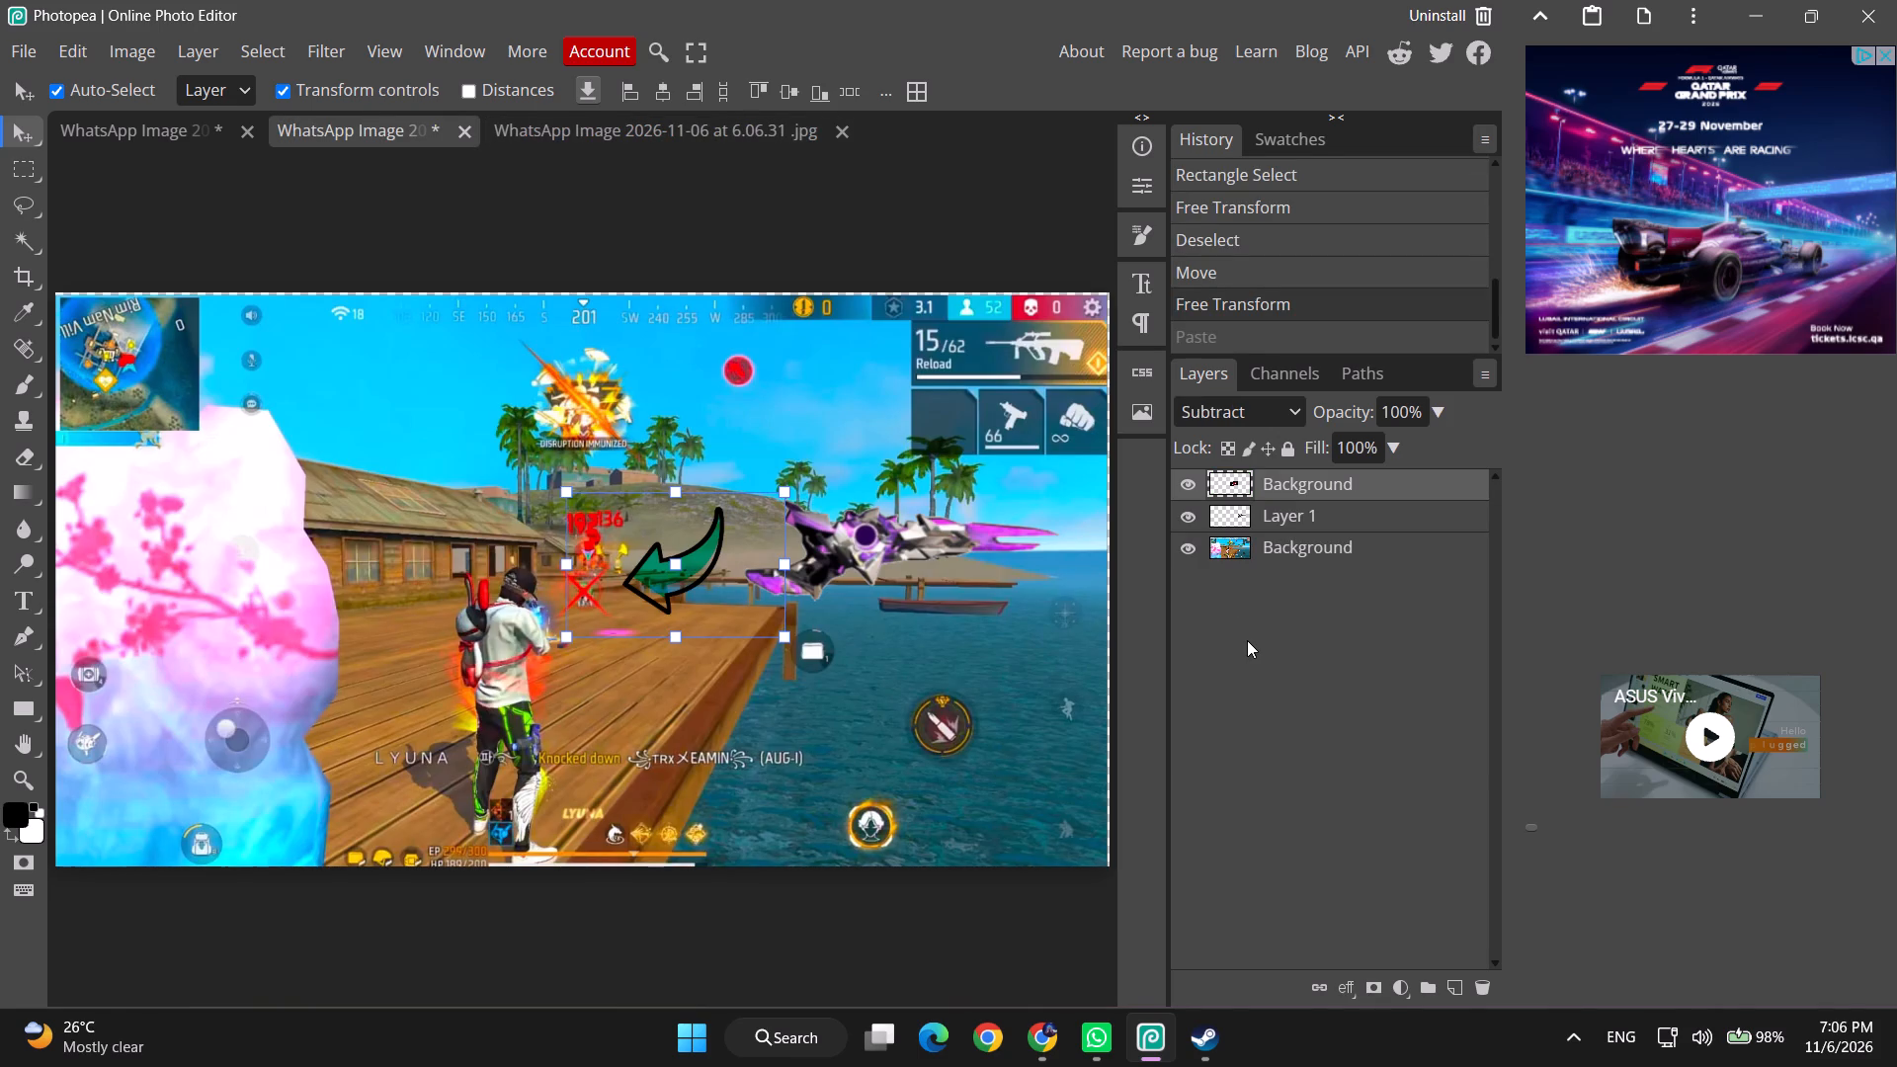
key("ctrl+v")
left_click_drag(181, 430, 409, 703)
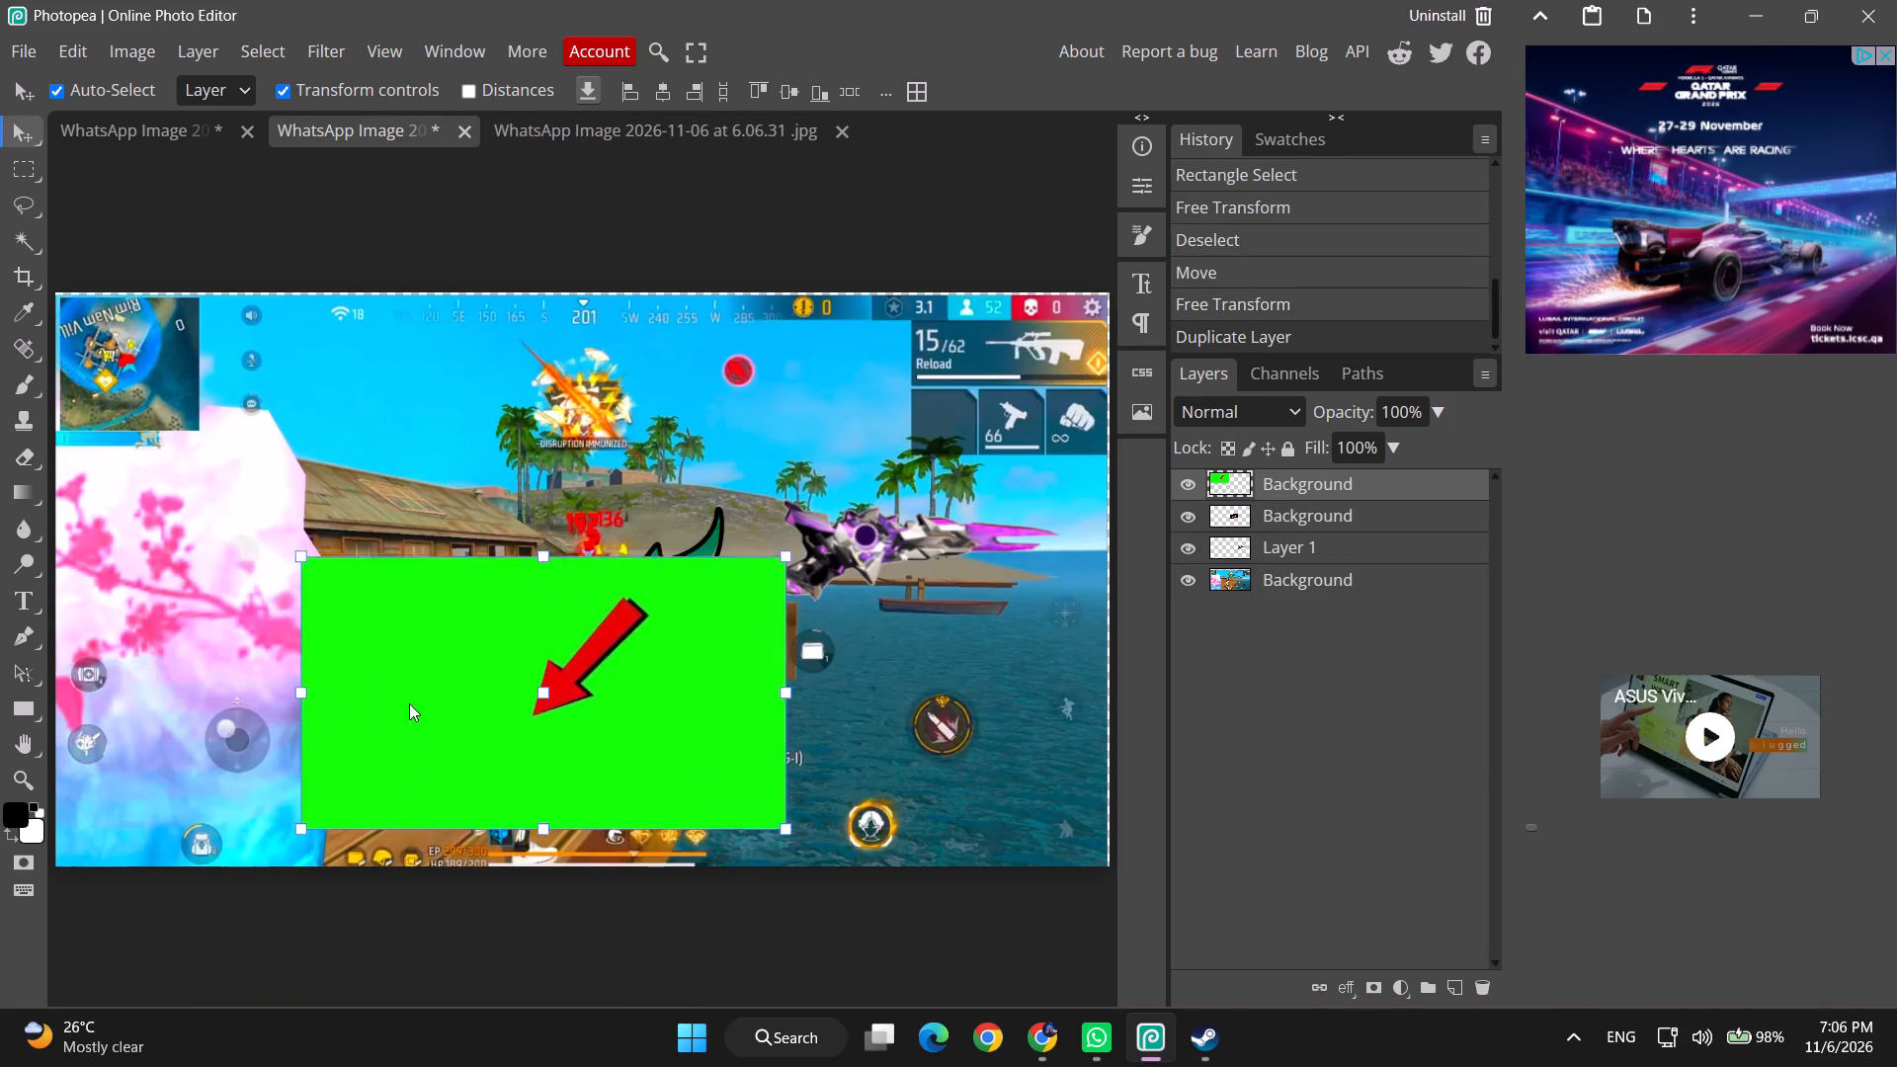
Shift the green-screen arrow image down the scene and move the teal arrow onto the upper part of the pink ice figure.
left_click_drag(409, 703, 605, 779)
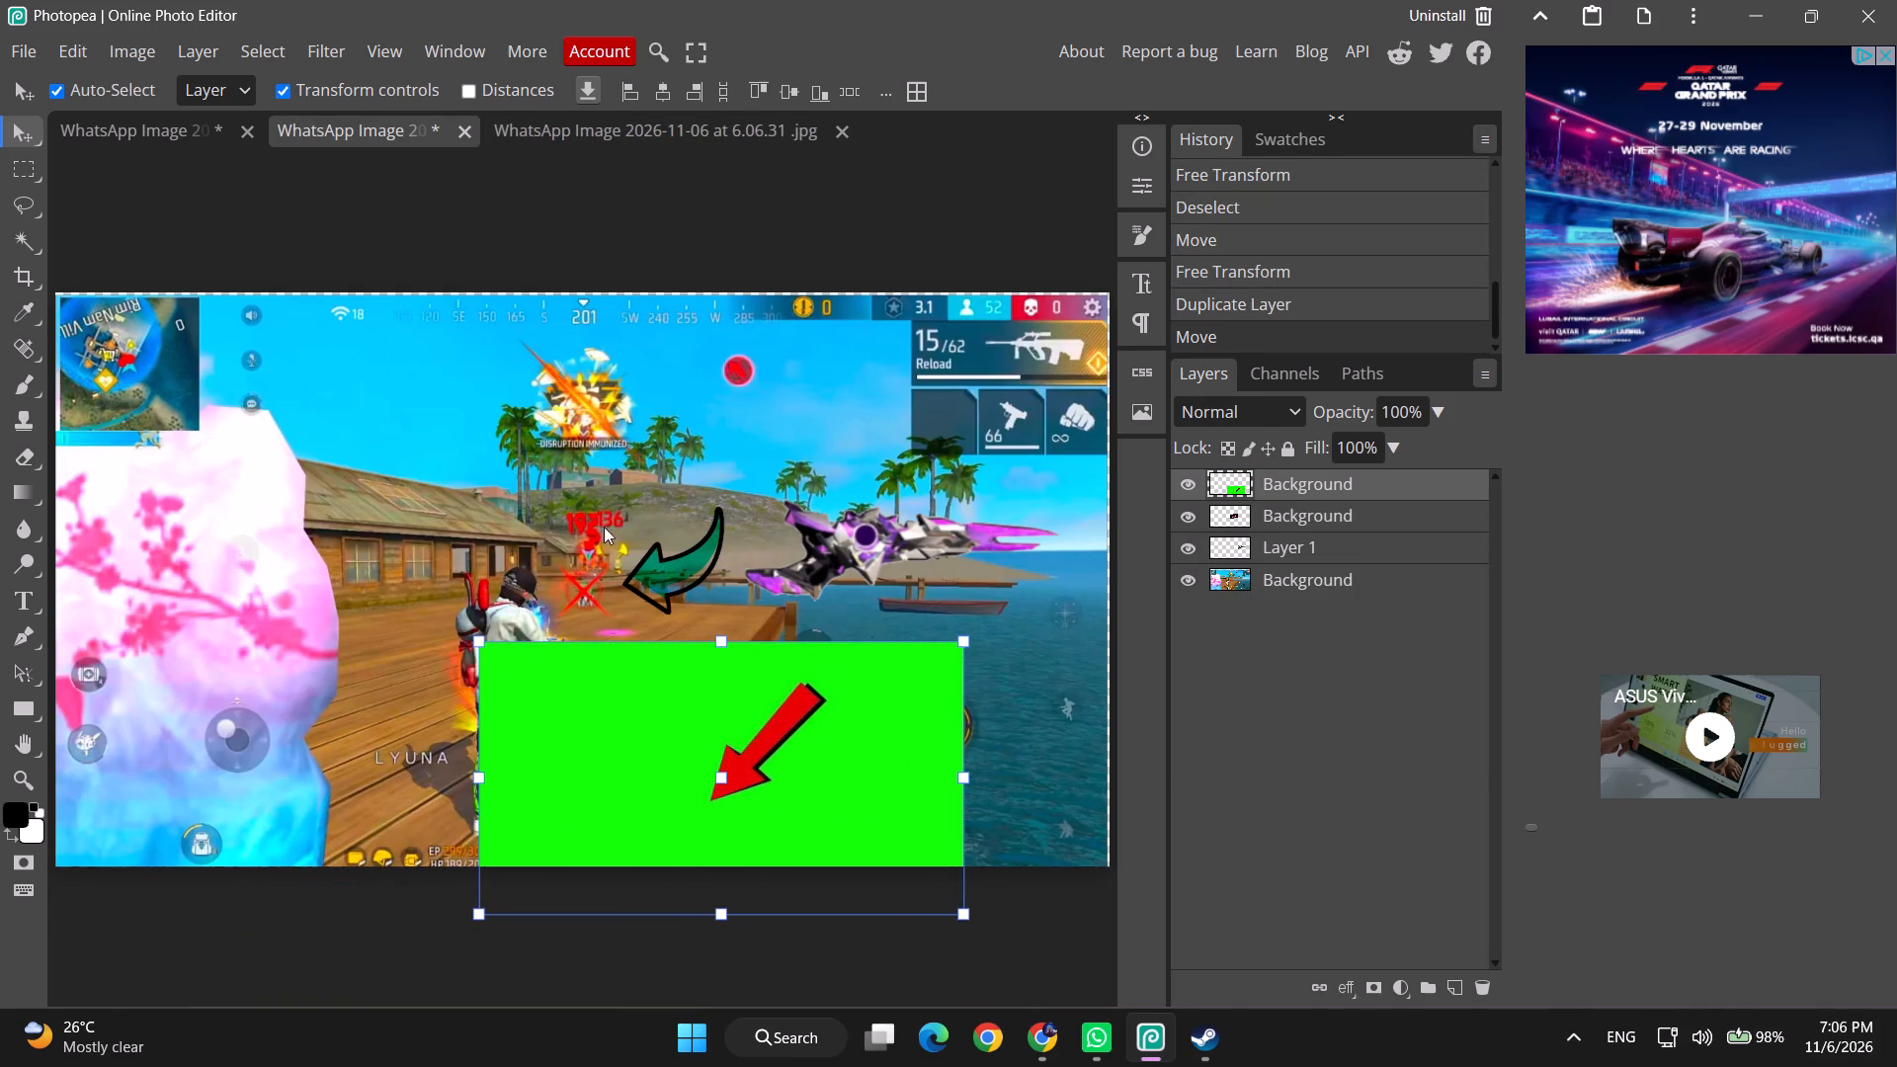
left_click_drag(673, 559, 228, 458)
Move the green-screen red arrow image up the scene so it covers the area above the player character.
left_click_drag(696, 771, 662, 475)
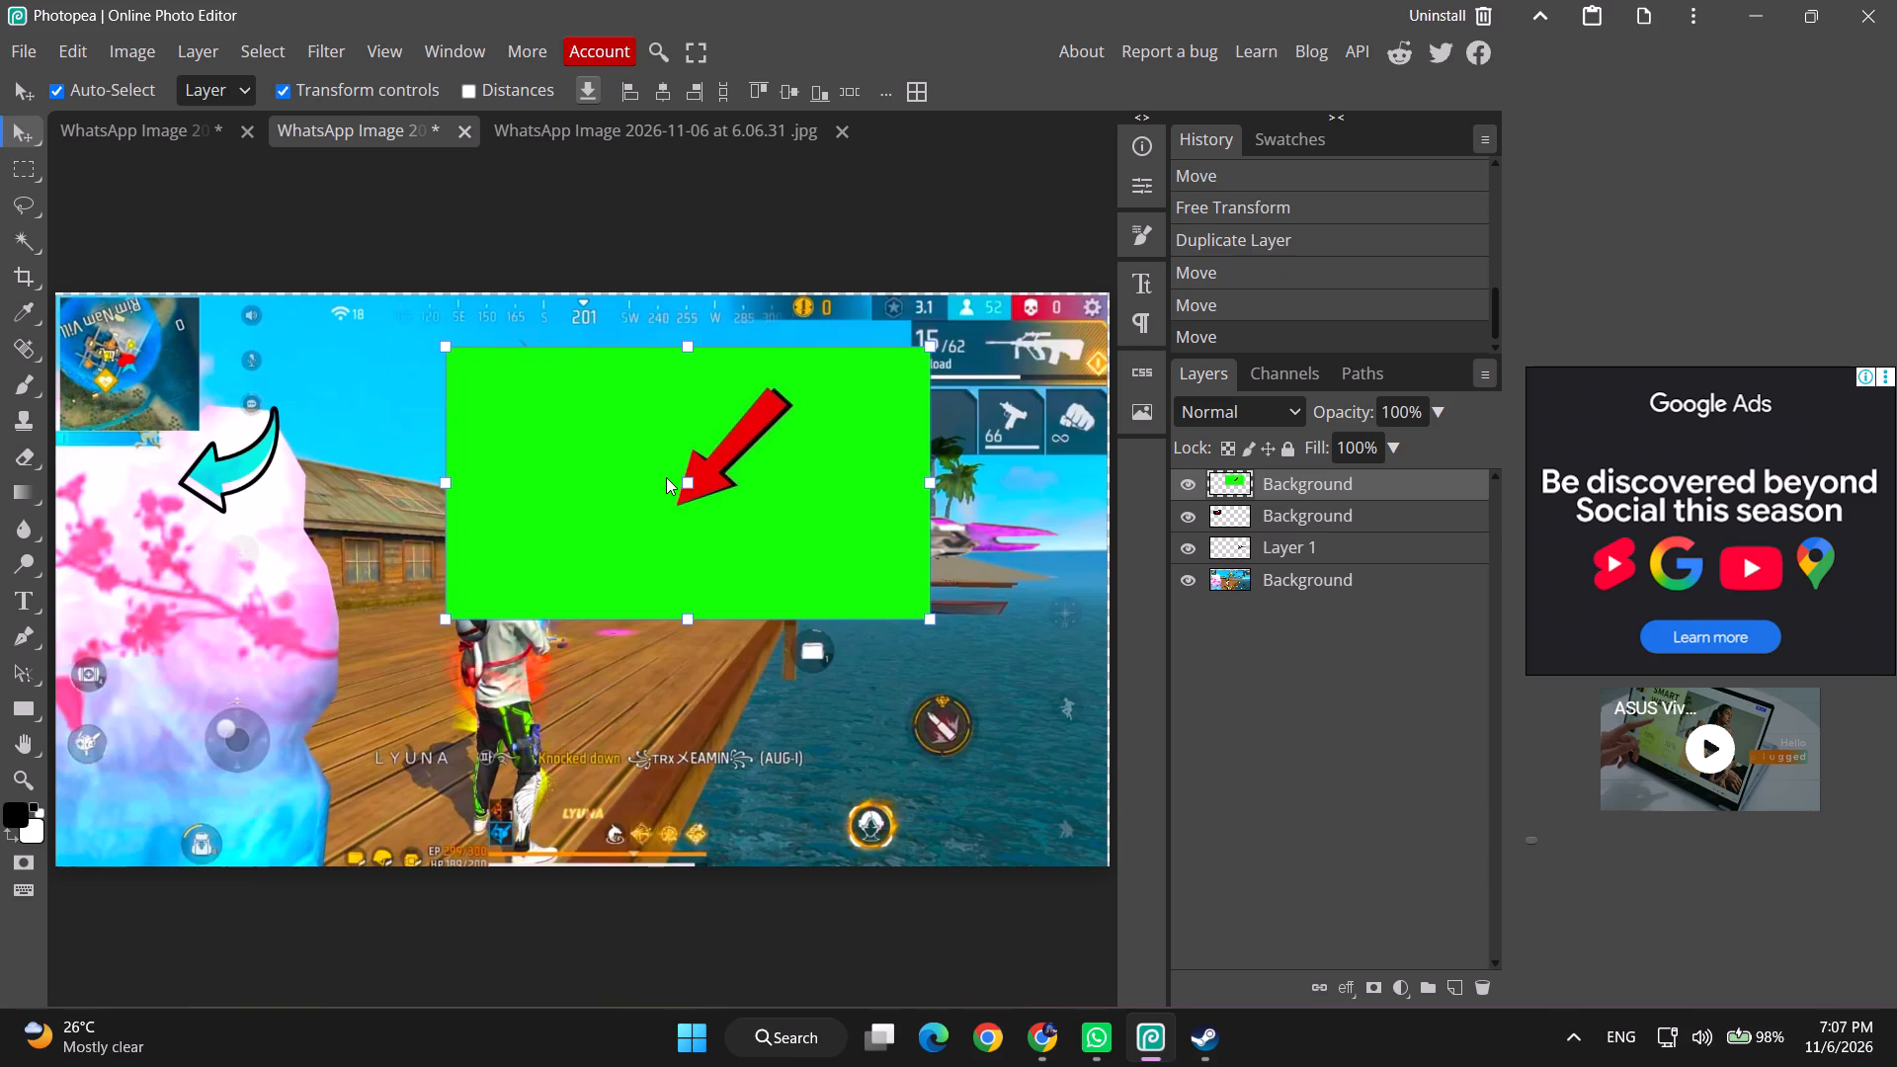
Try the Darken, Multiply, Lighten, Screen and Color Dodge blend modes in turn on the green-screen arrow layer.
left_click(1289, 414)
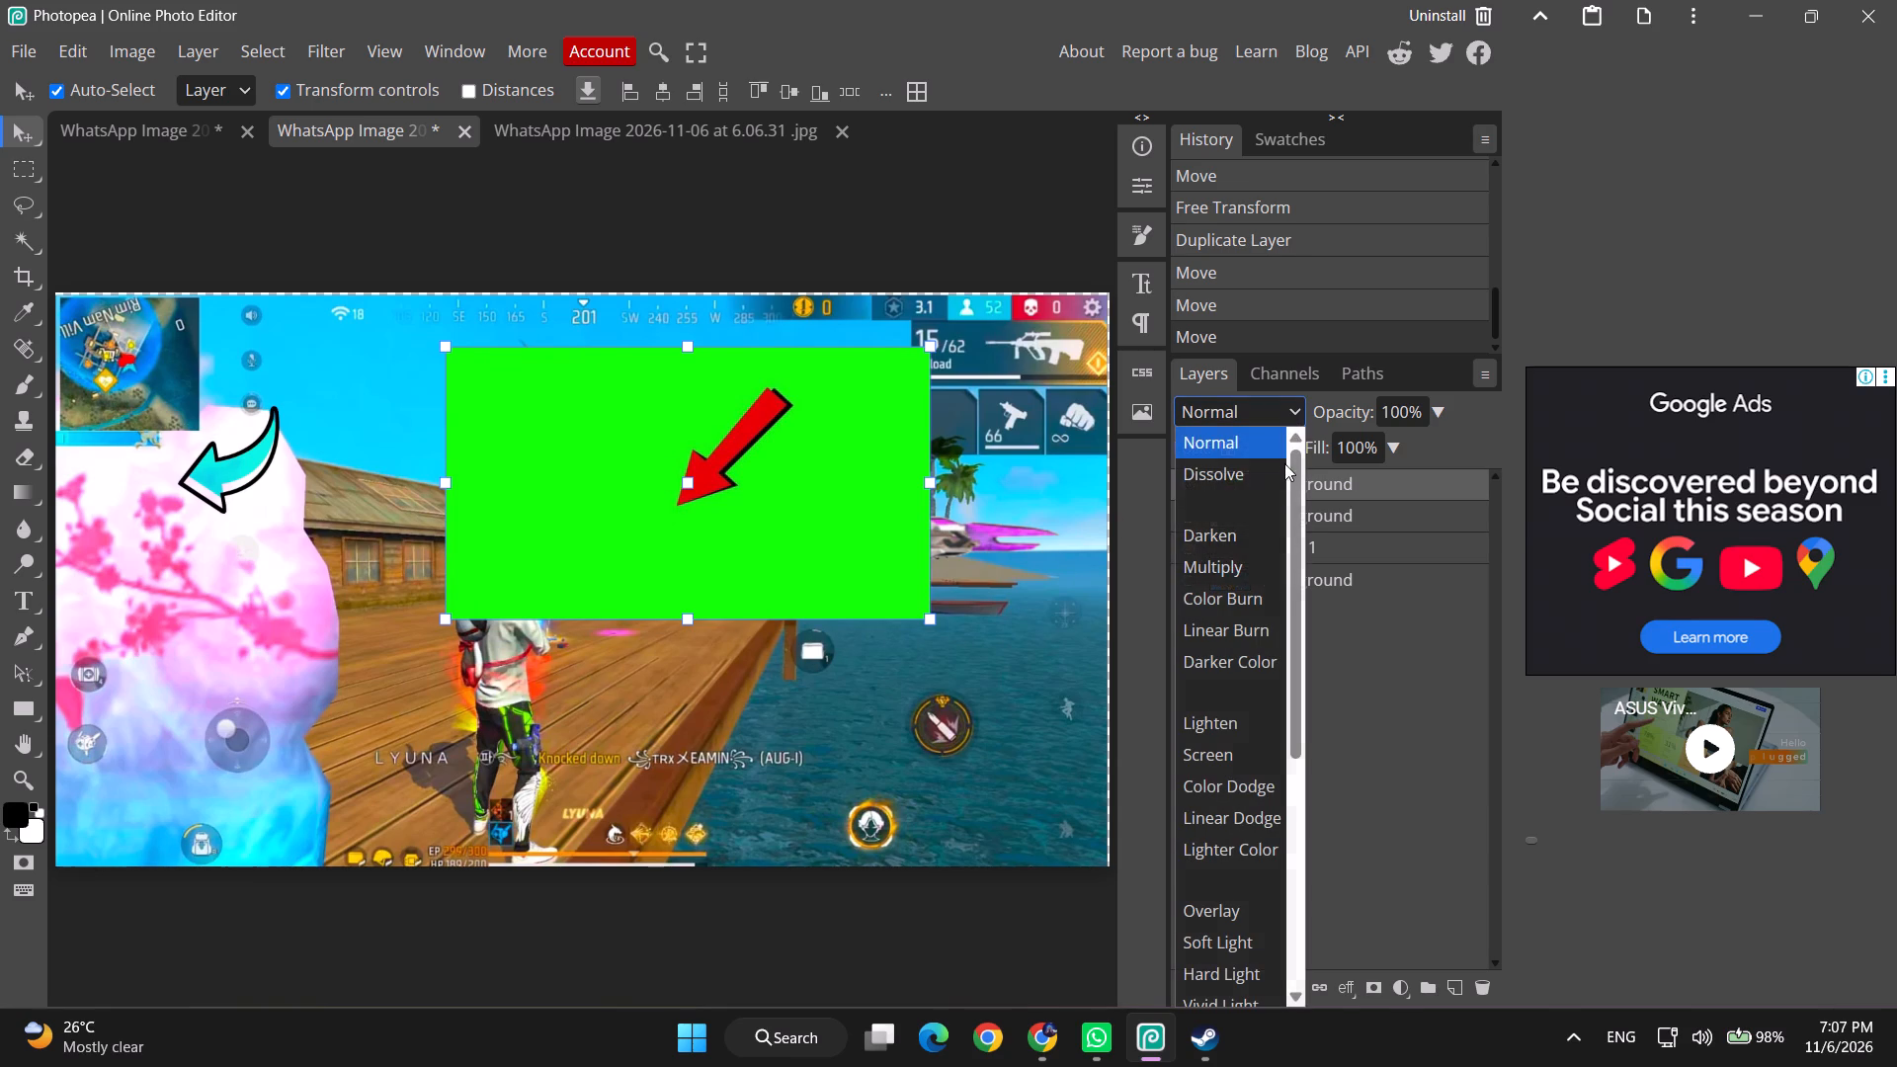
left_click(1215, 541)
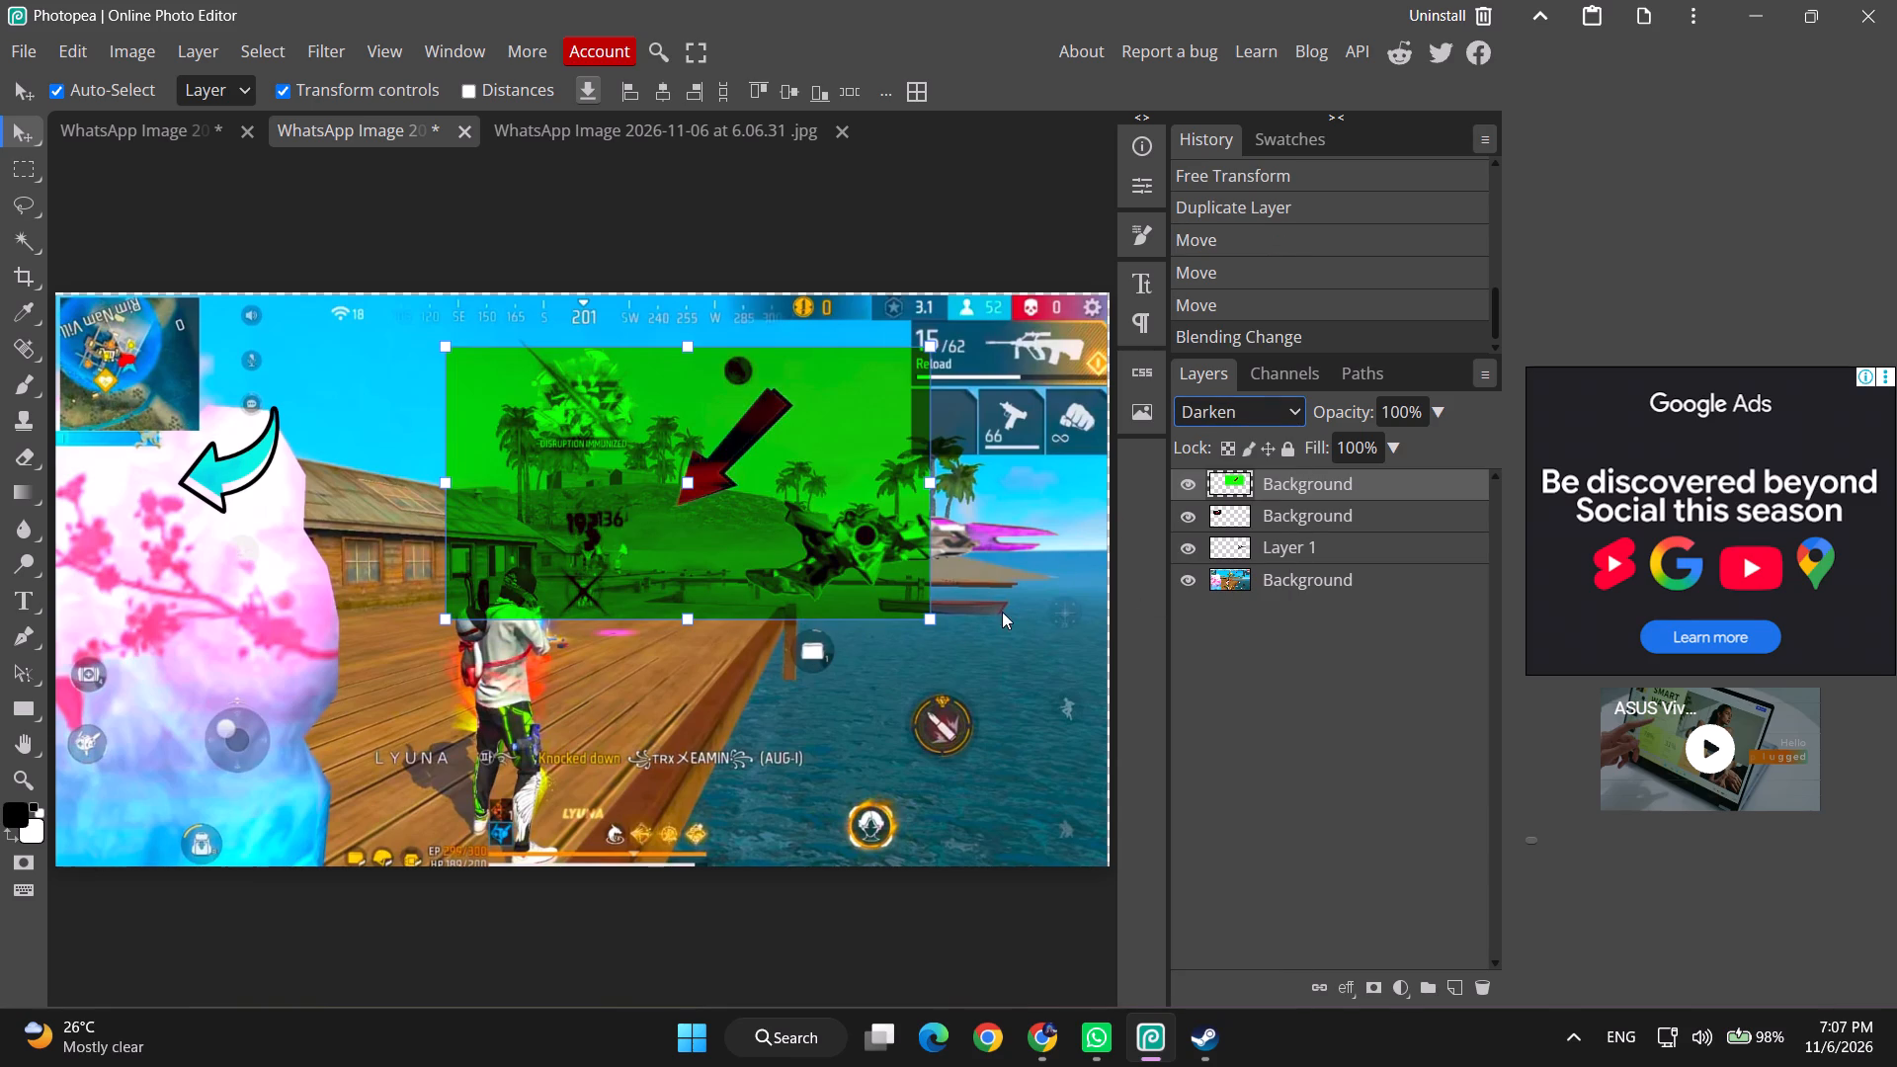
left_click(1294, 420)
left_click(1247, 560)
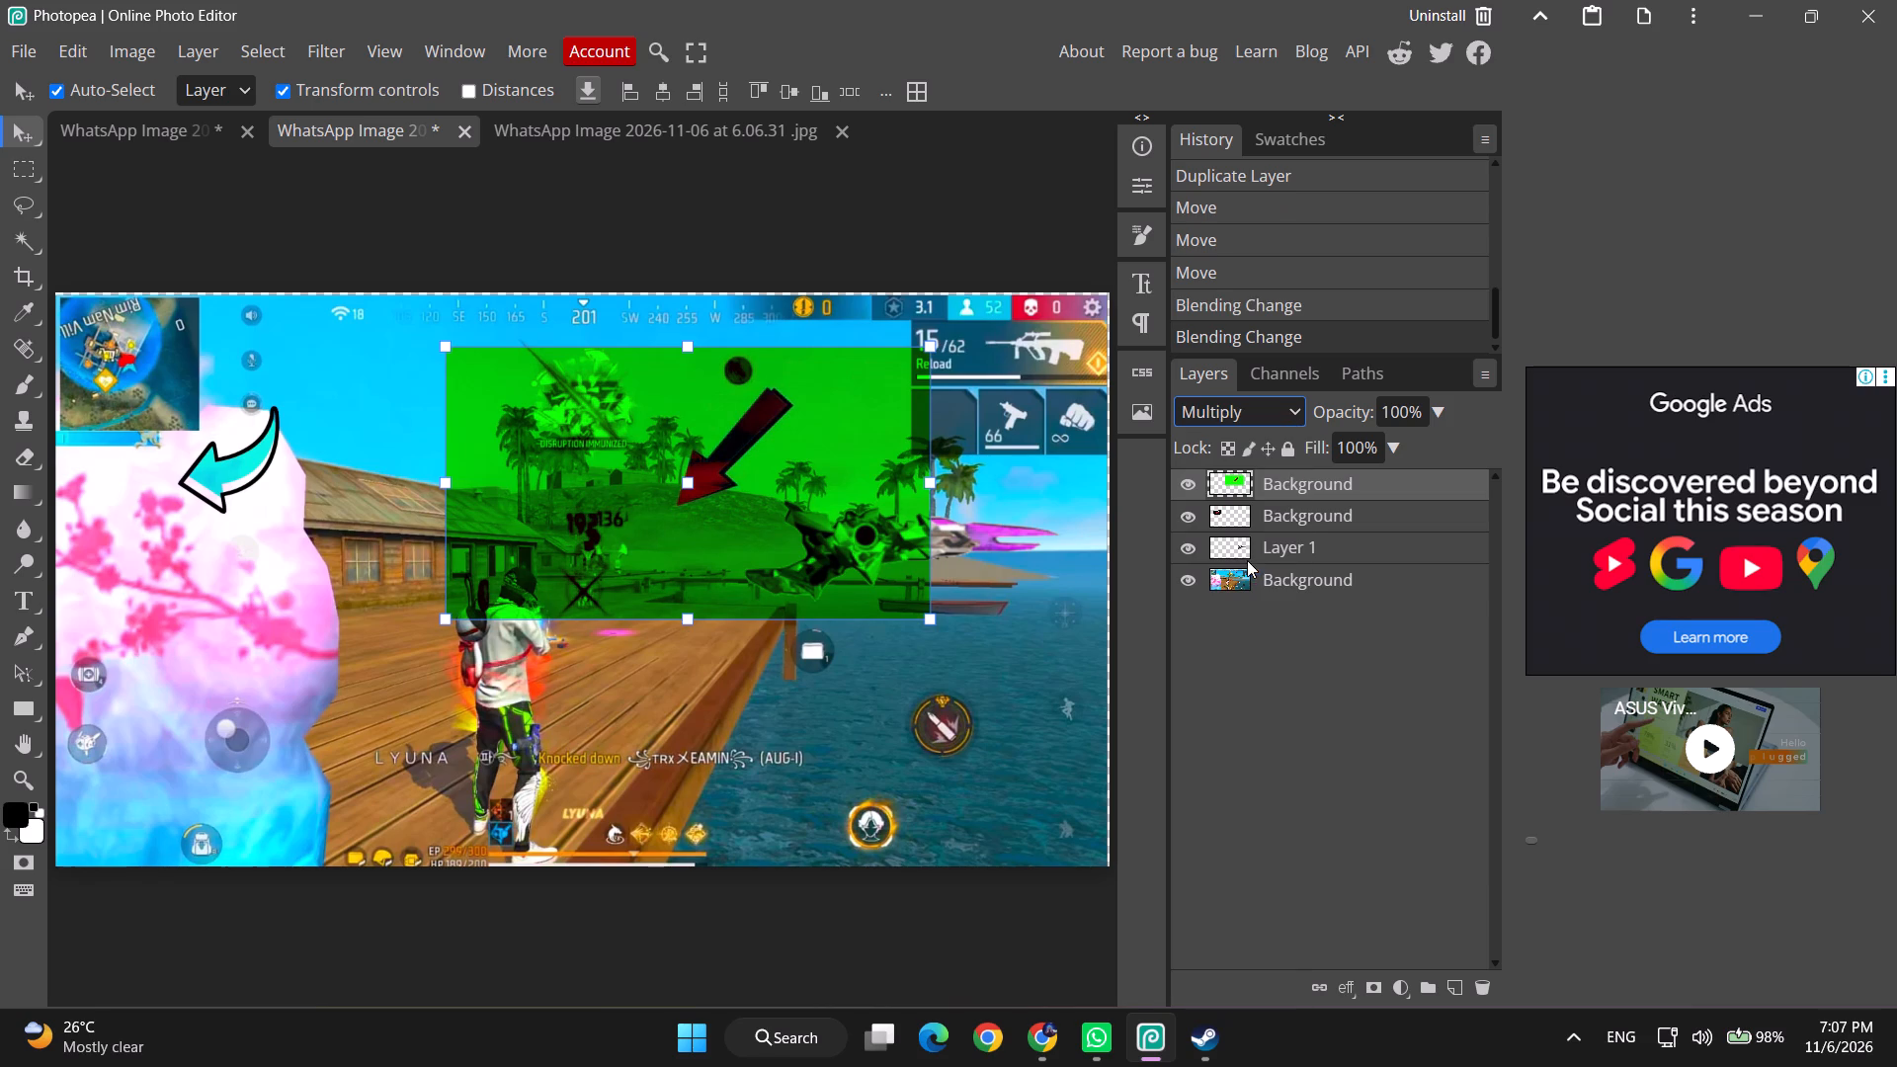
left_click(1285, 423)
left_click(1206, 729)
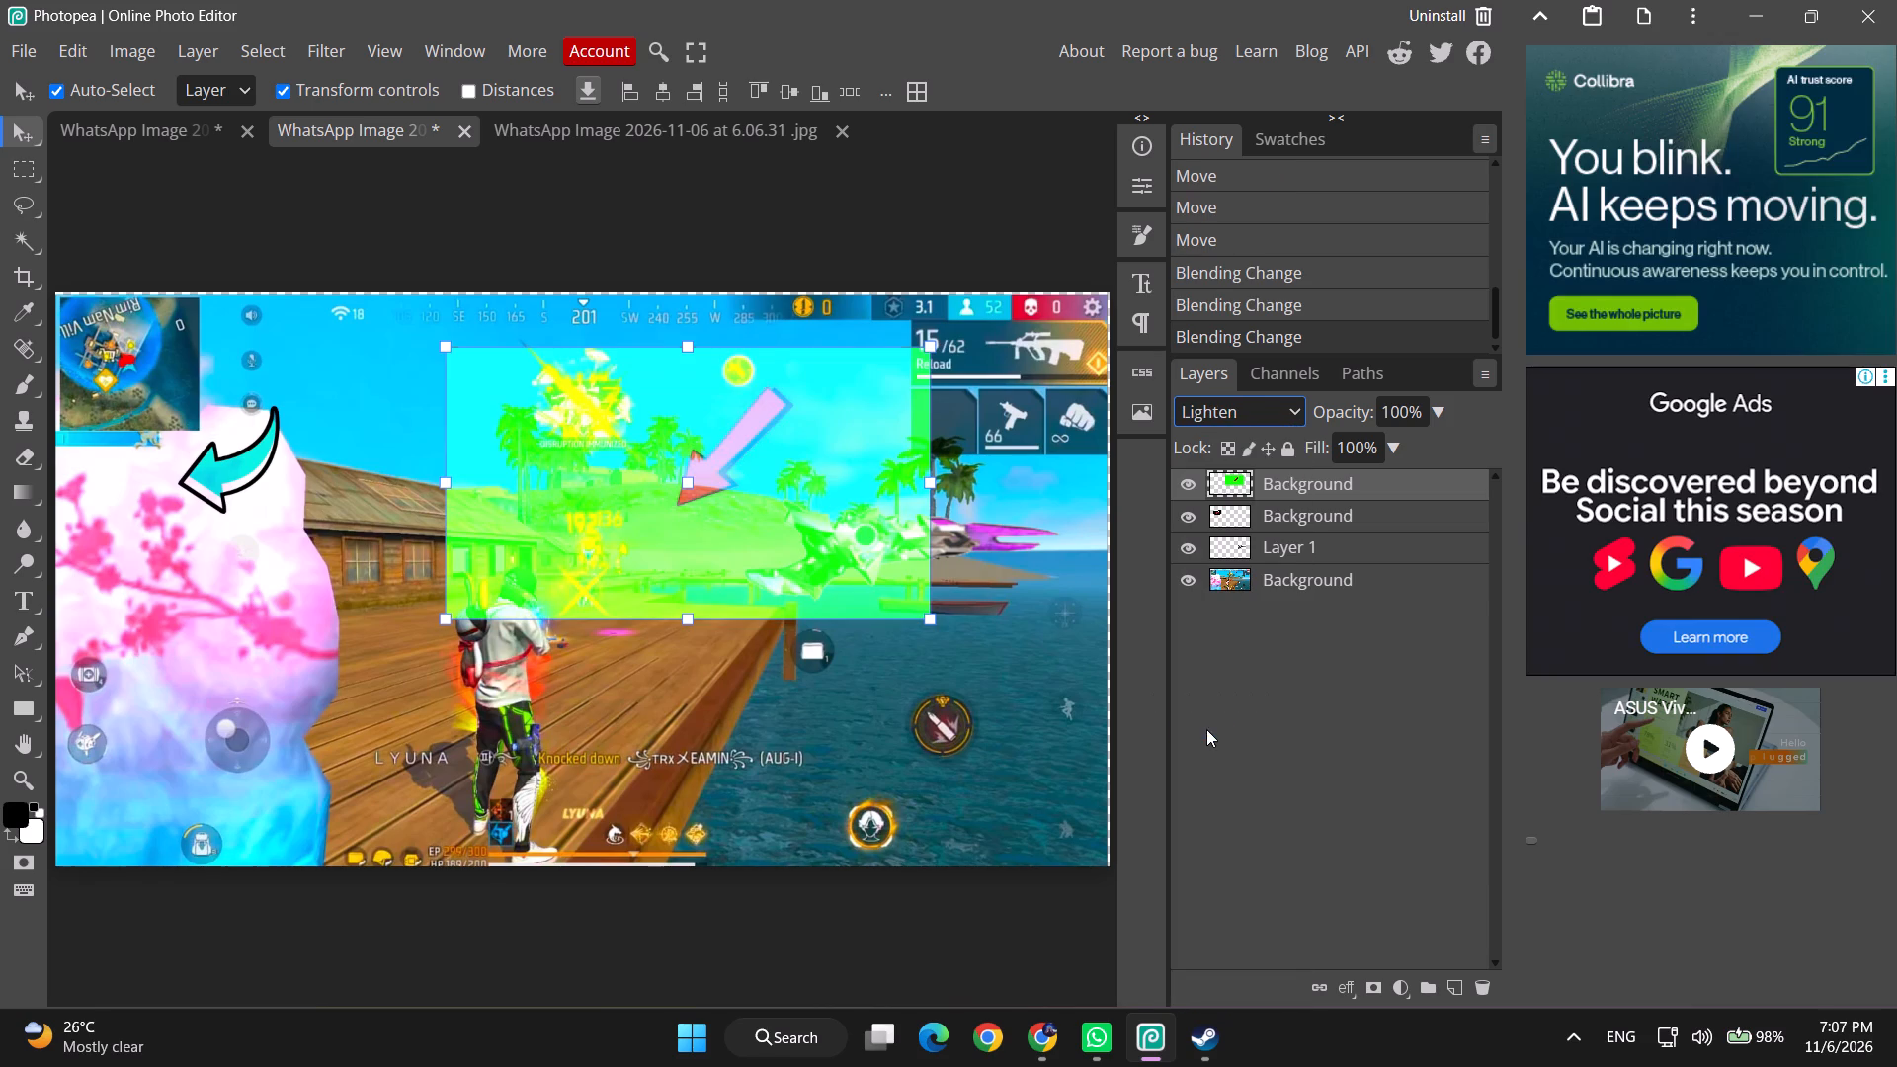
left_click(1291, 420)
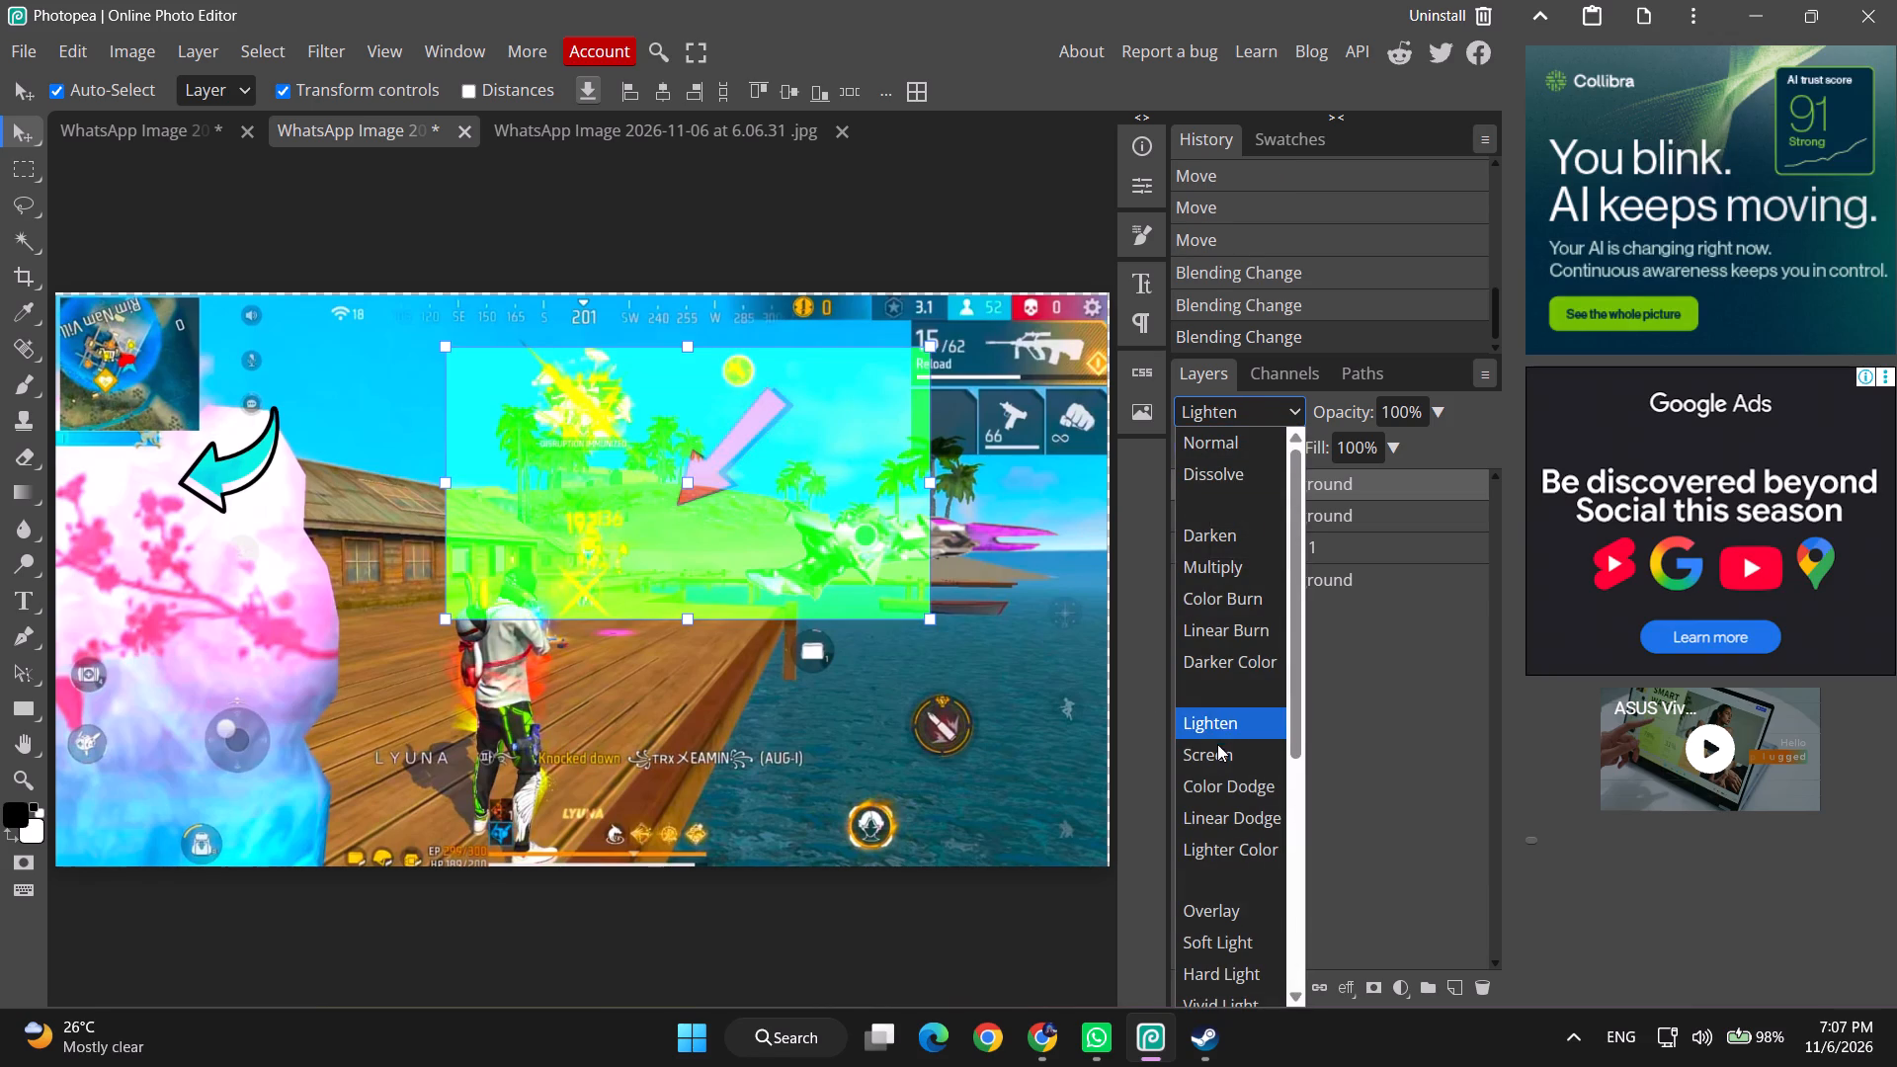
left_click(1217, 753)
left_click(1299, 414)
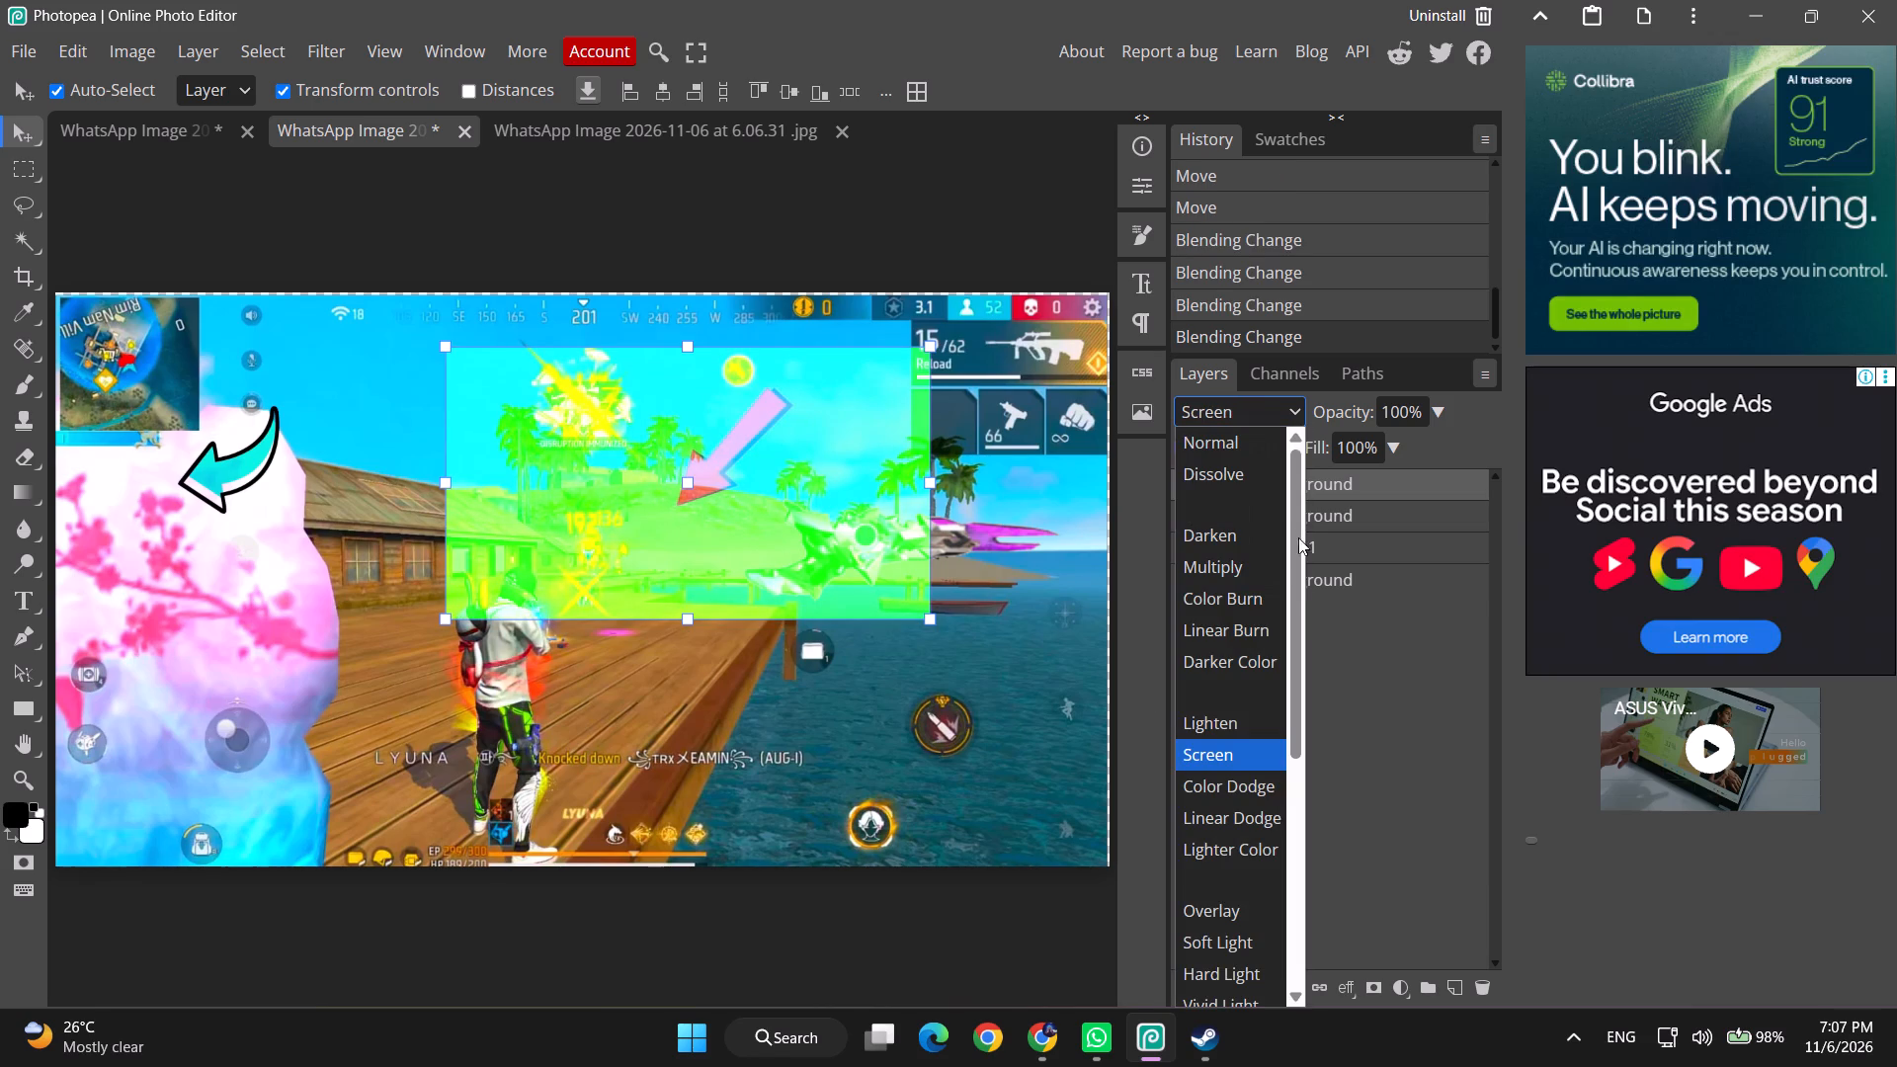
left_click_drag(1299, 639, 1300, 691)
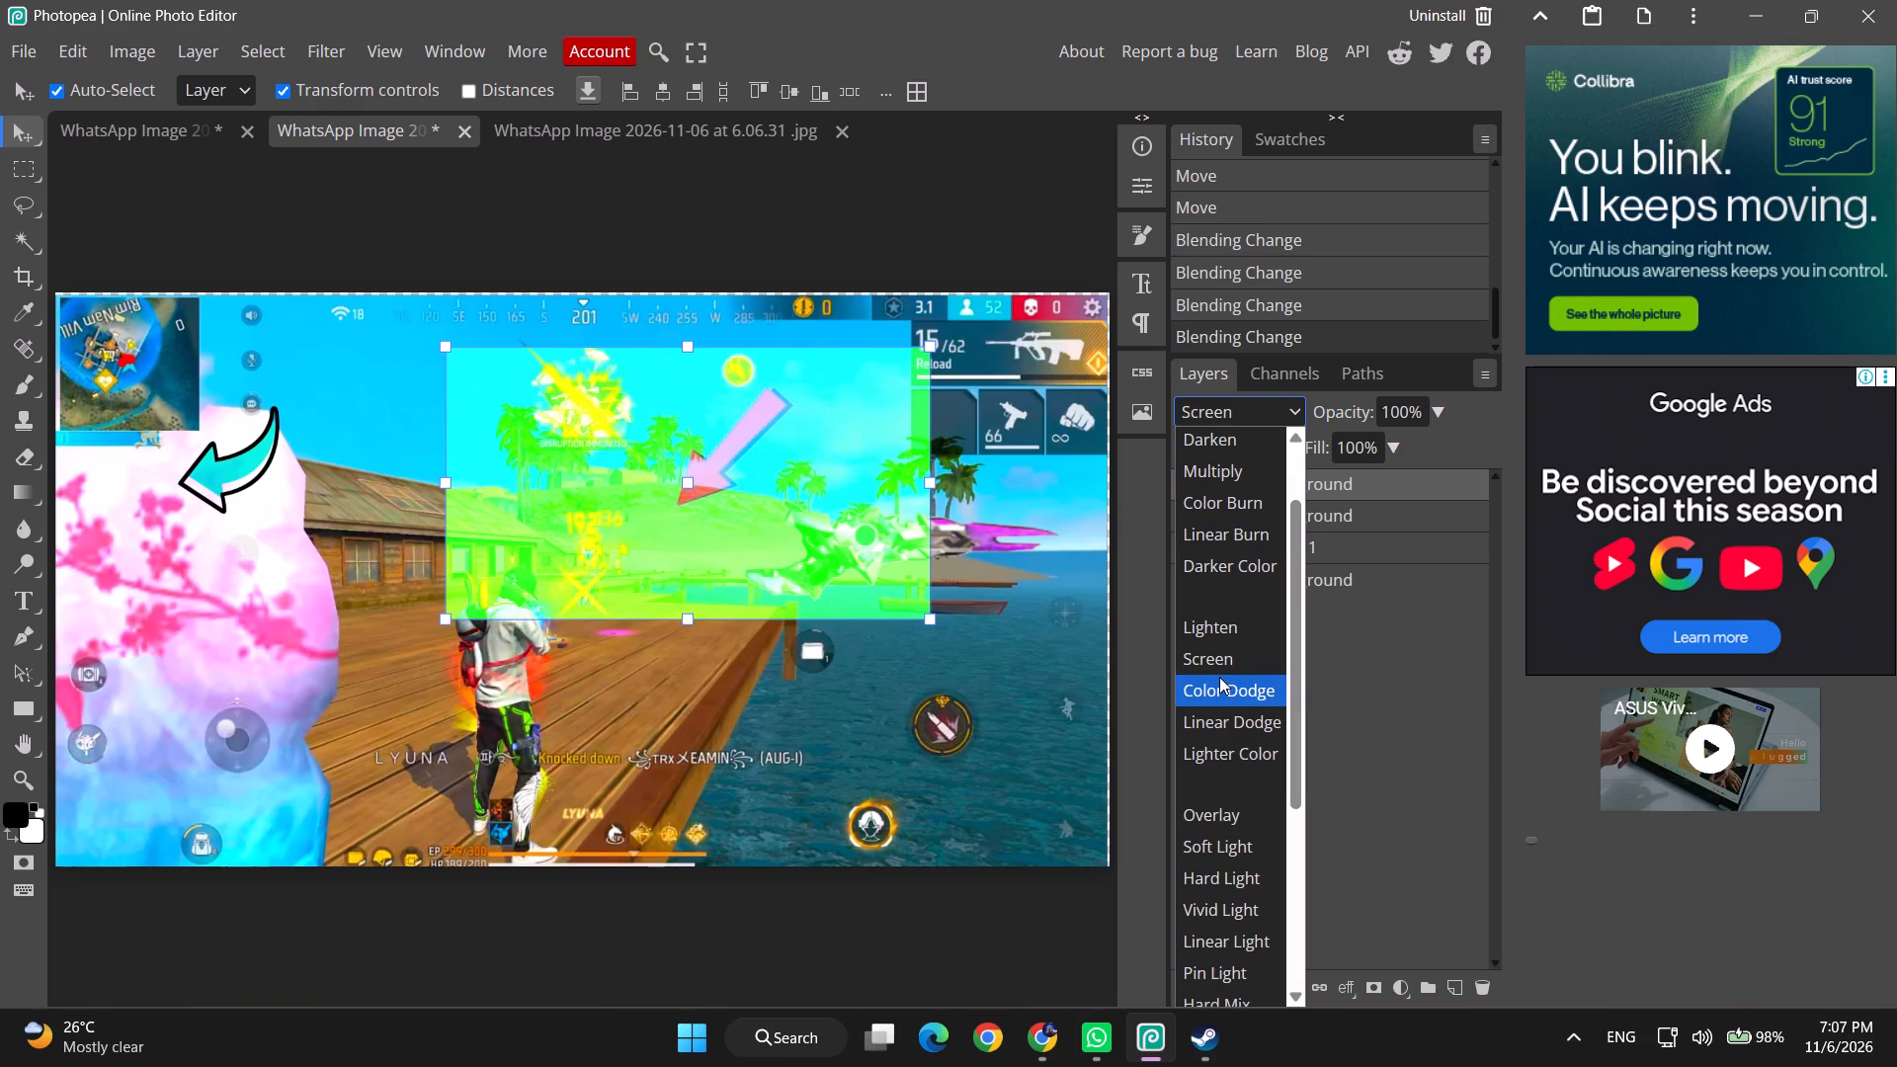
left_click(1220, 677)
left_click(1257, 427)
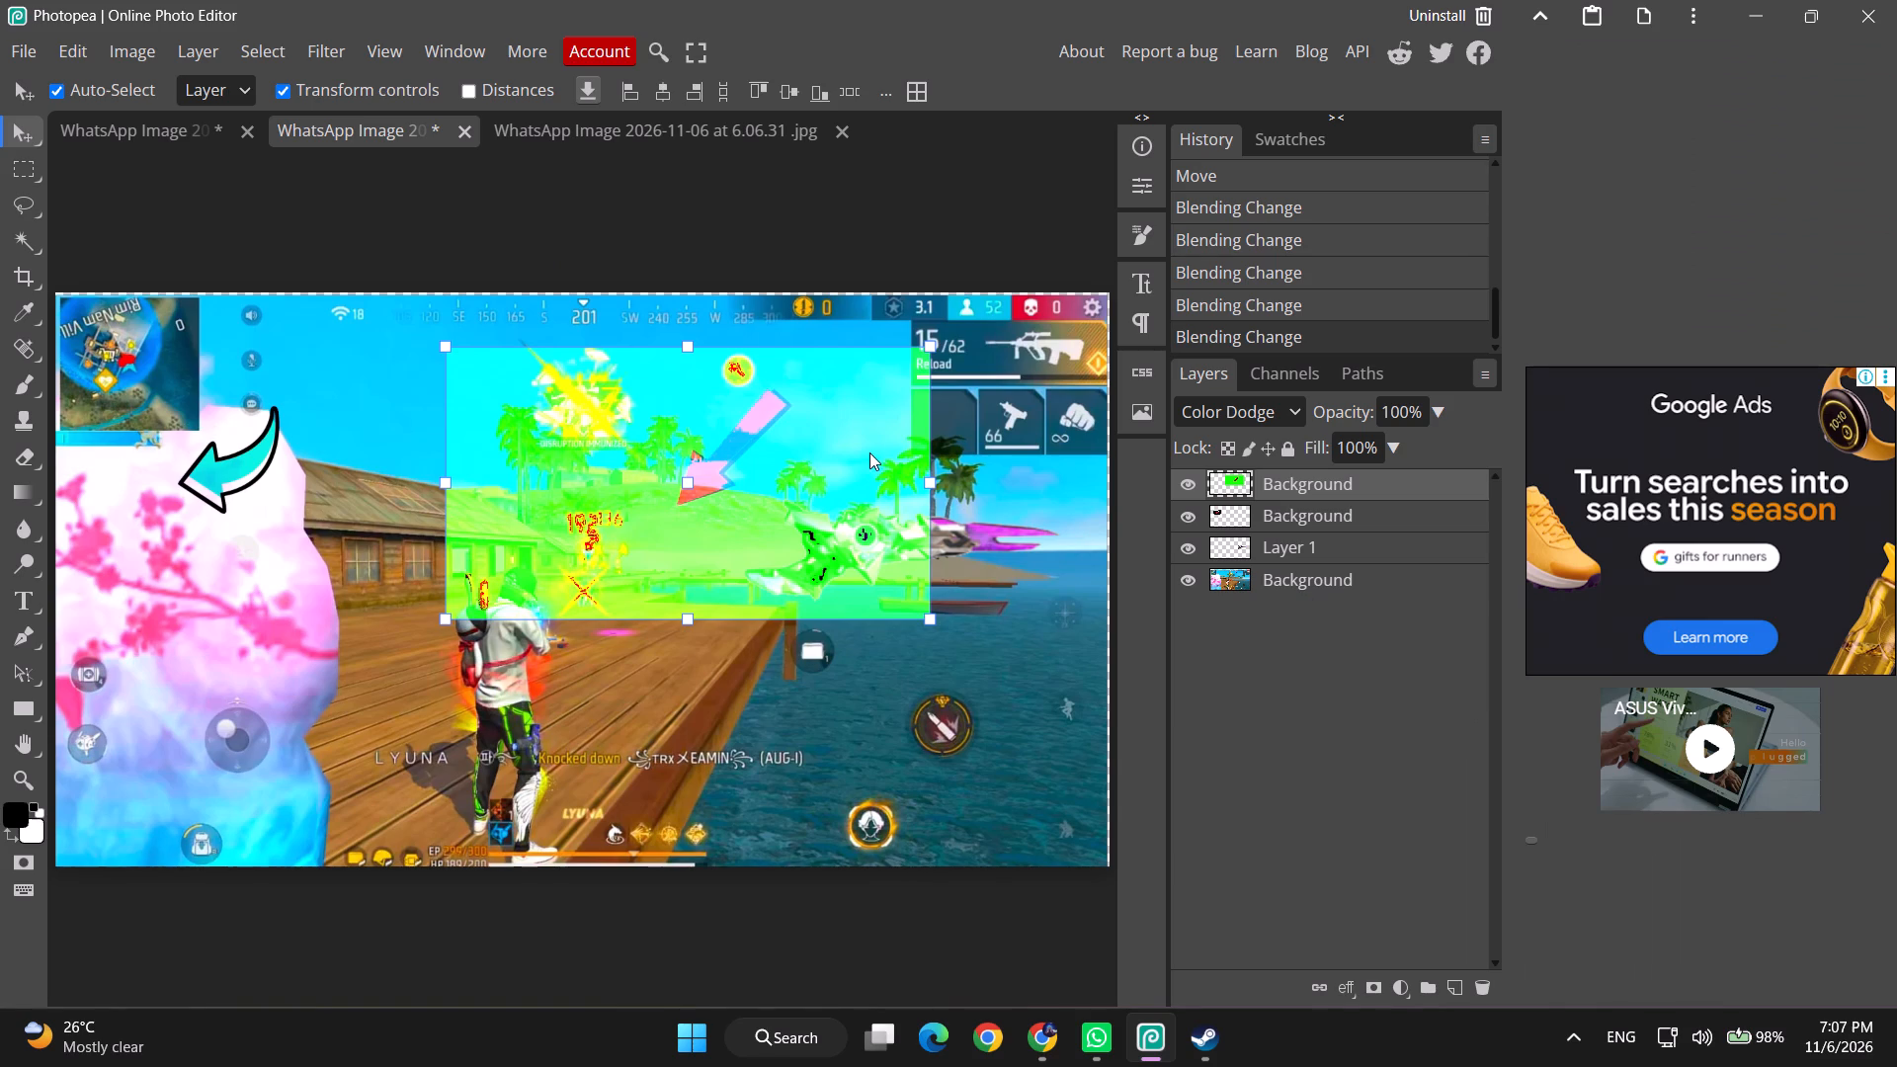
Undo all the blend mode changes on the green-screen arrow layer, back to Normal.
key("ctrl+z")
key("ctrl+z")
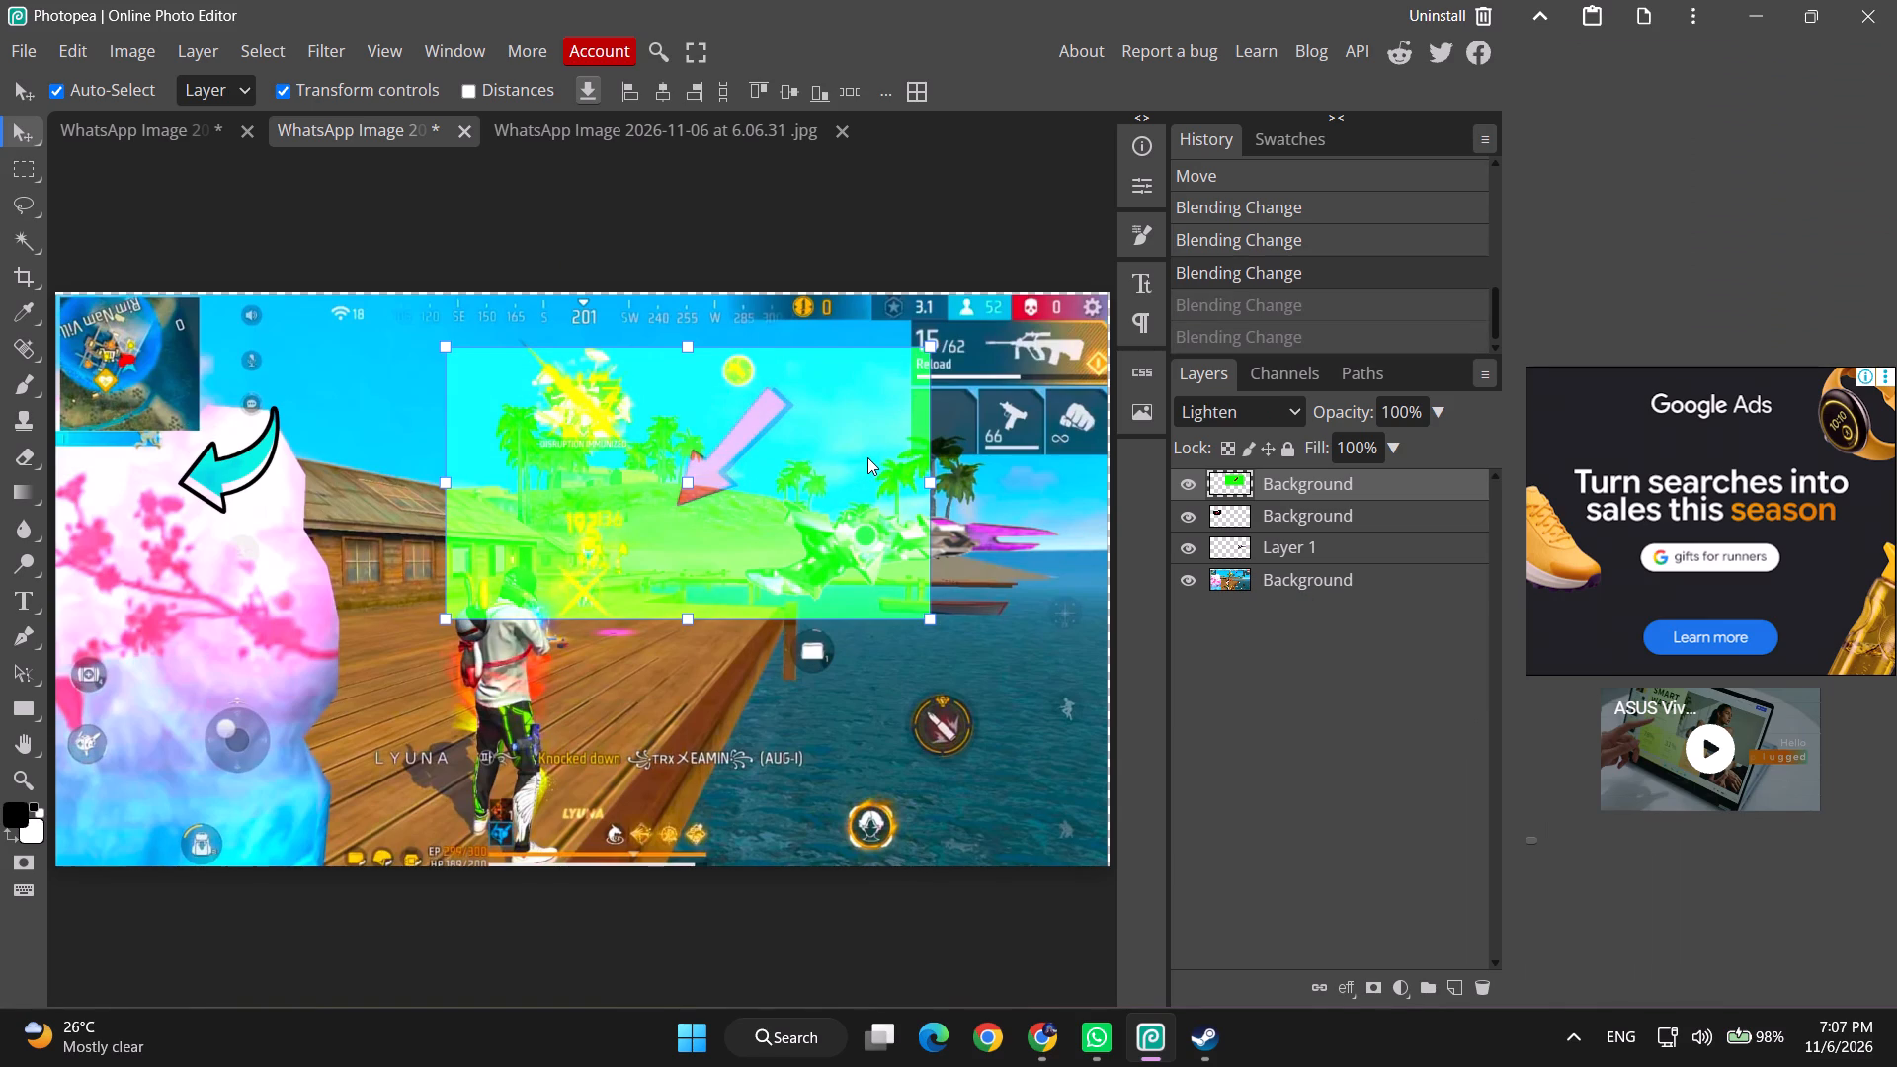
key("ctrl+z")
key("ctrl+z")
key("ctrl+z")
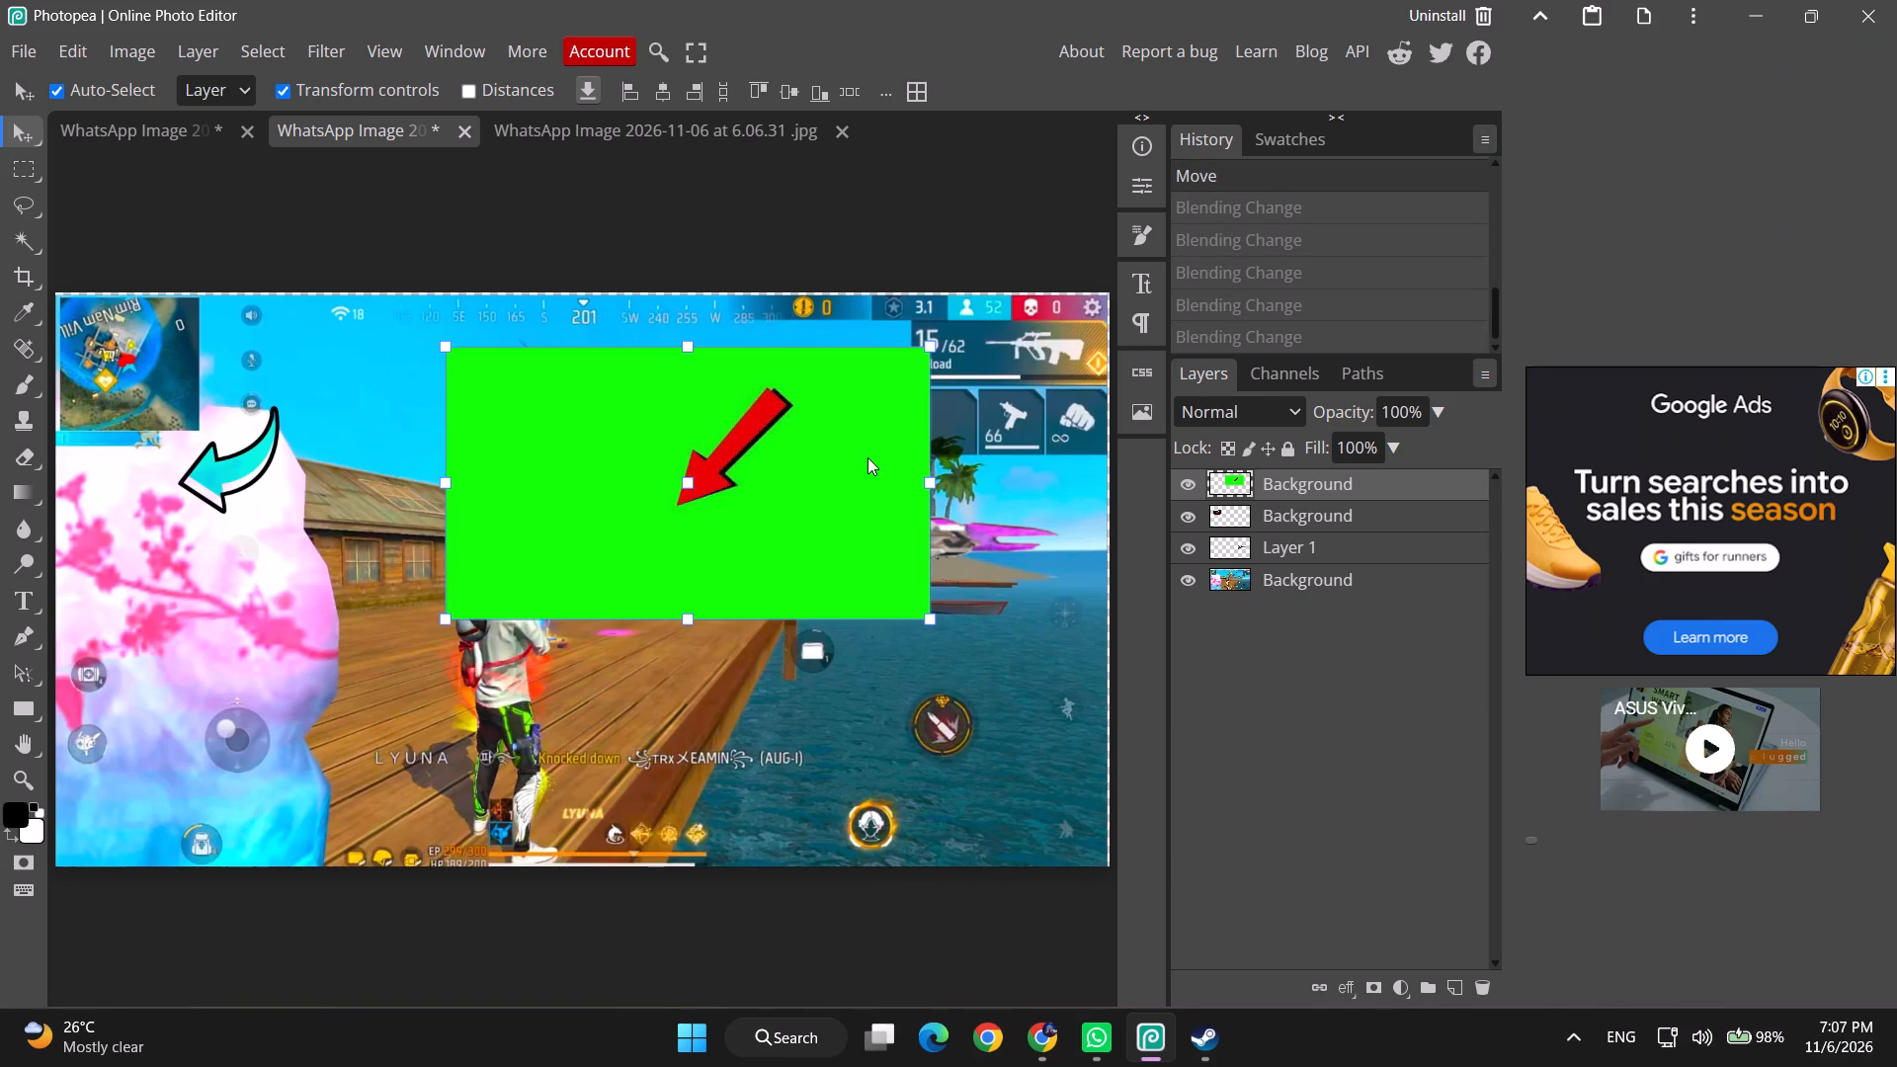
Reposition the green-screen red arrow image over the wooden house and hills, between the teal arrow and the purple weapon.
left_click_drag(777, 470, 679, 732)
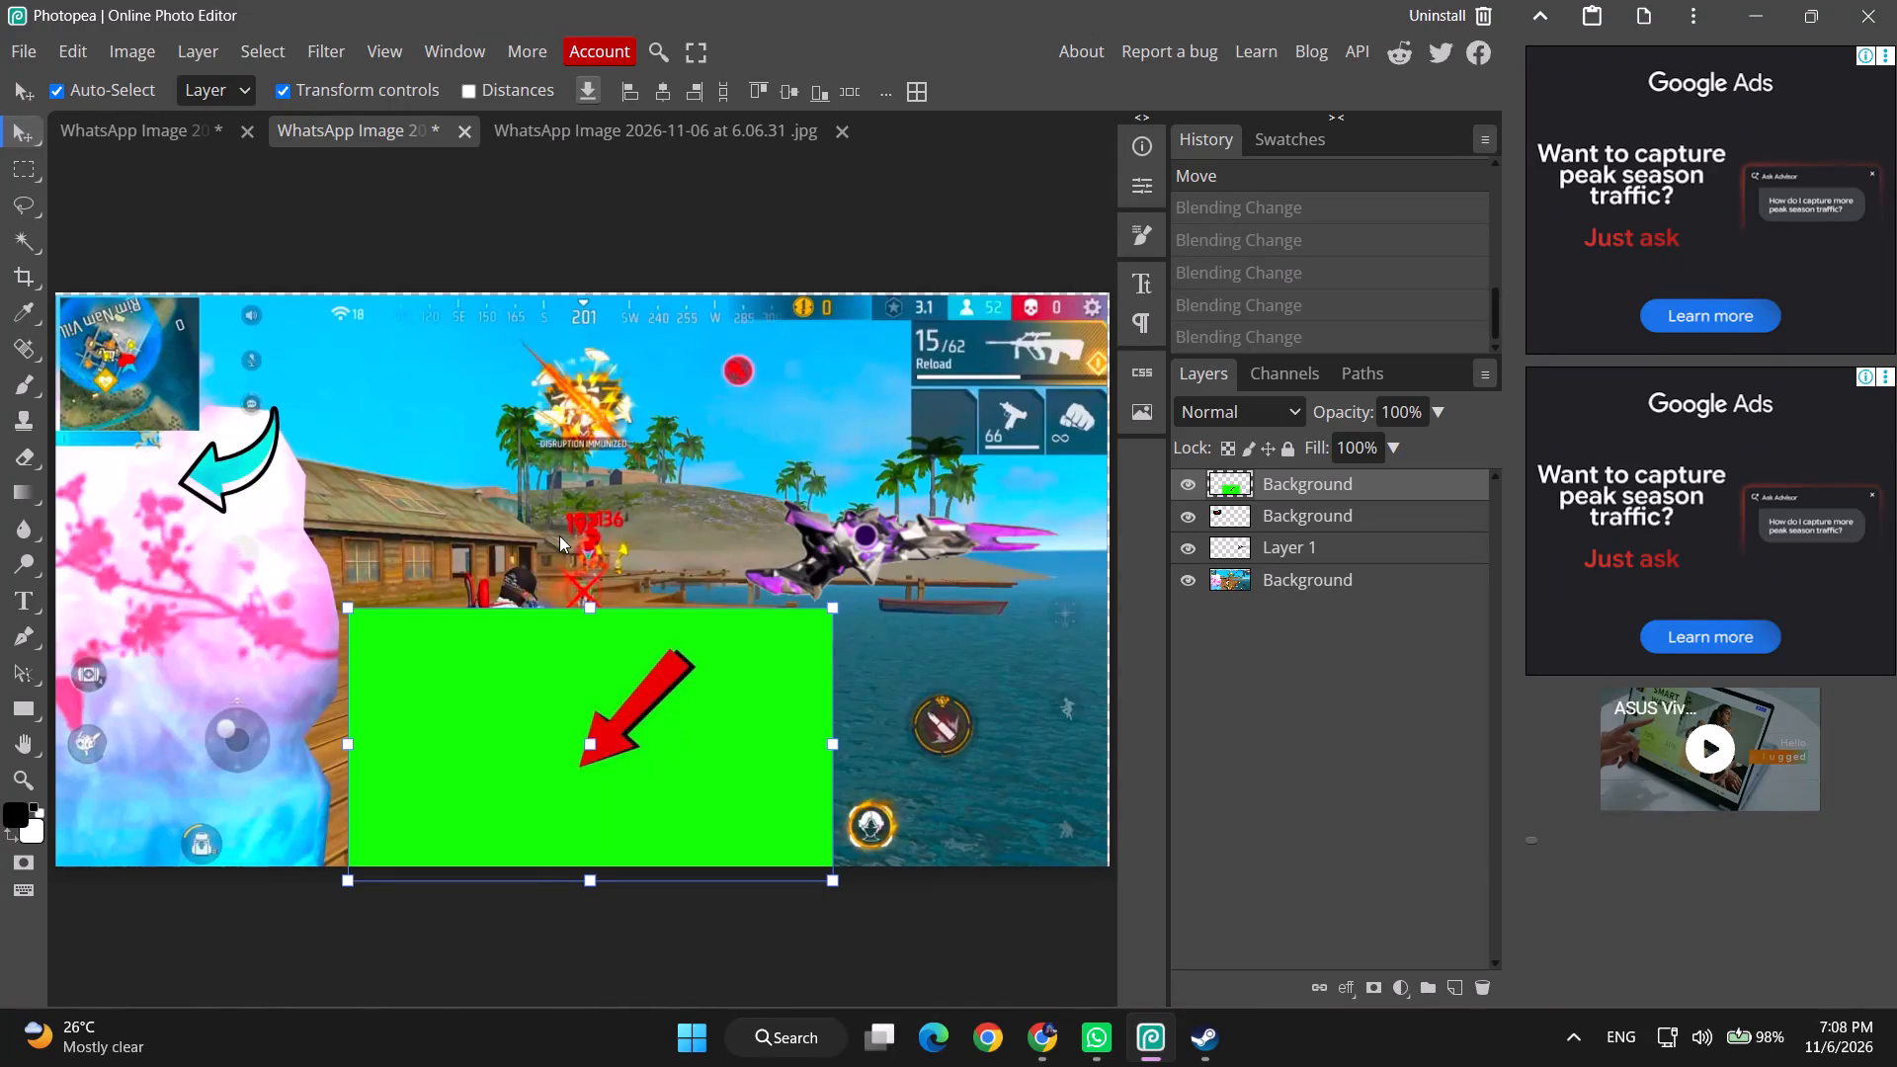
left_click_drag(594, 749, 571, 587)
left_click_drag(549, 718, 596, 616)
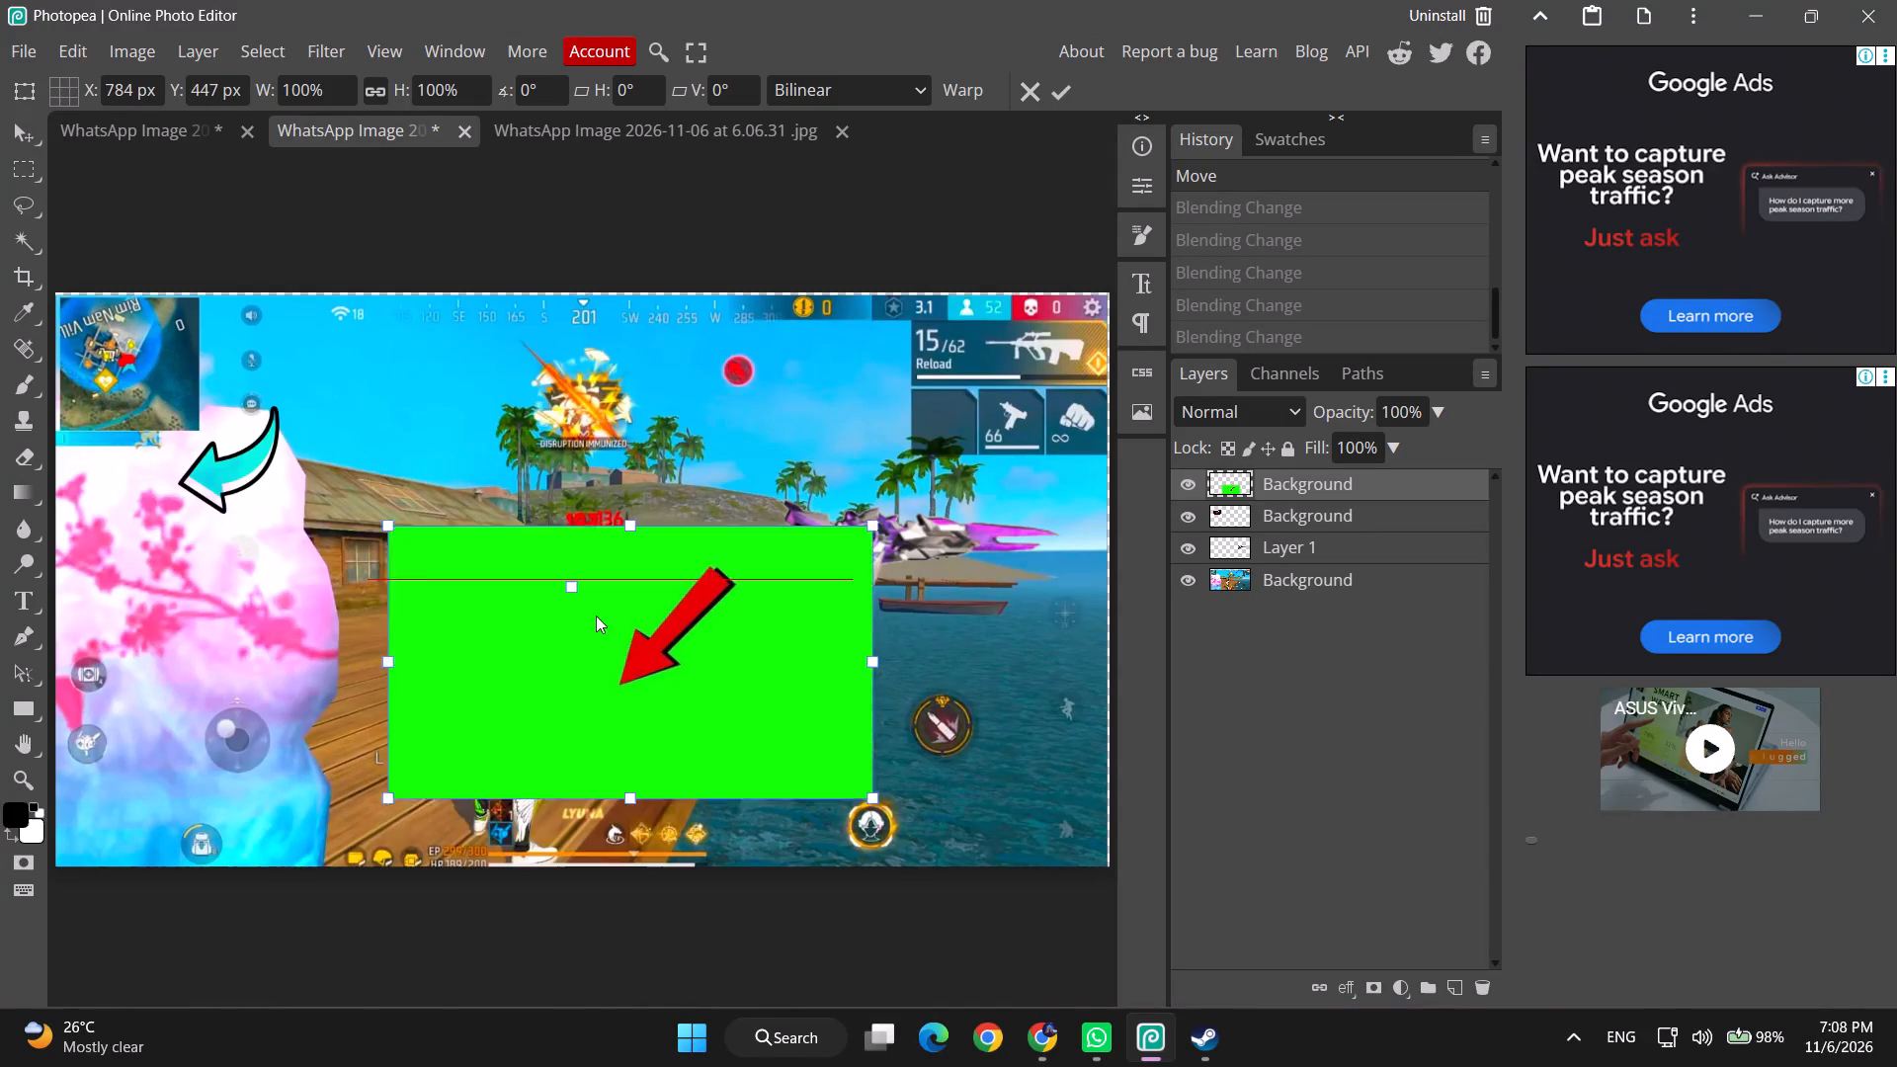
left_click_drag(596, 616, 556, 475)
left_click_drag(454, 463, 368, 806)
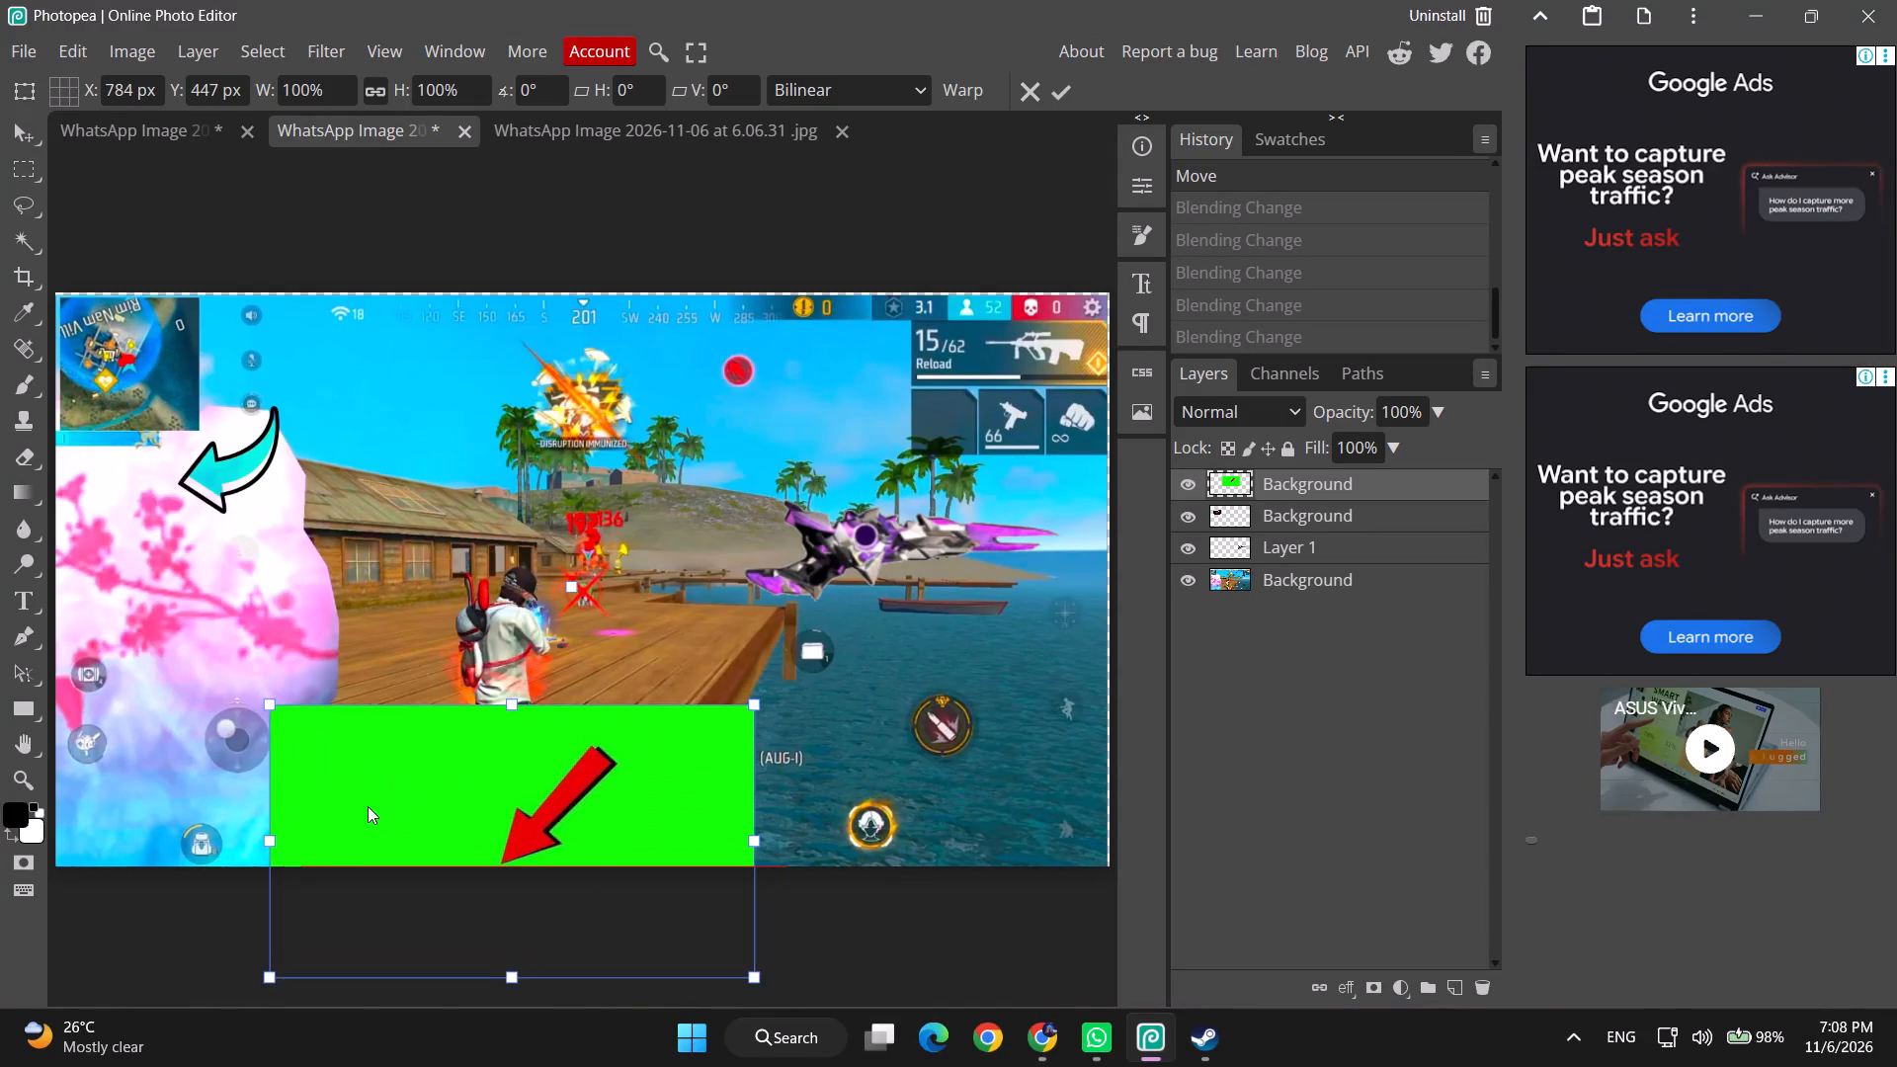
left_click_drag(368, 806, 393, 440)
left_click(768, 725)
left_click(833, 697)
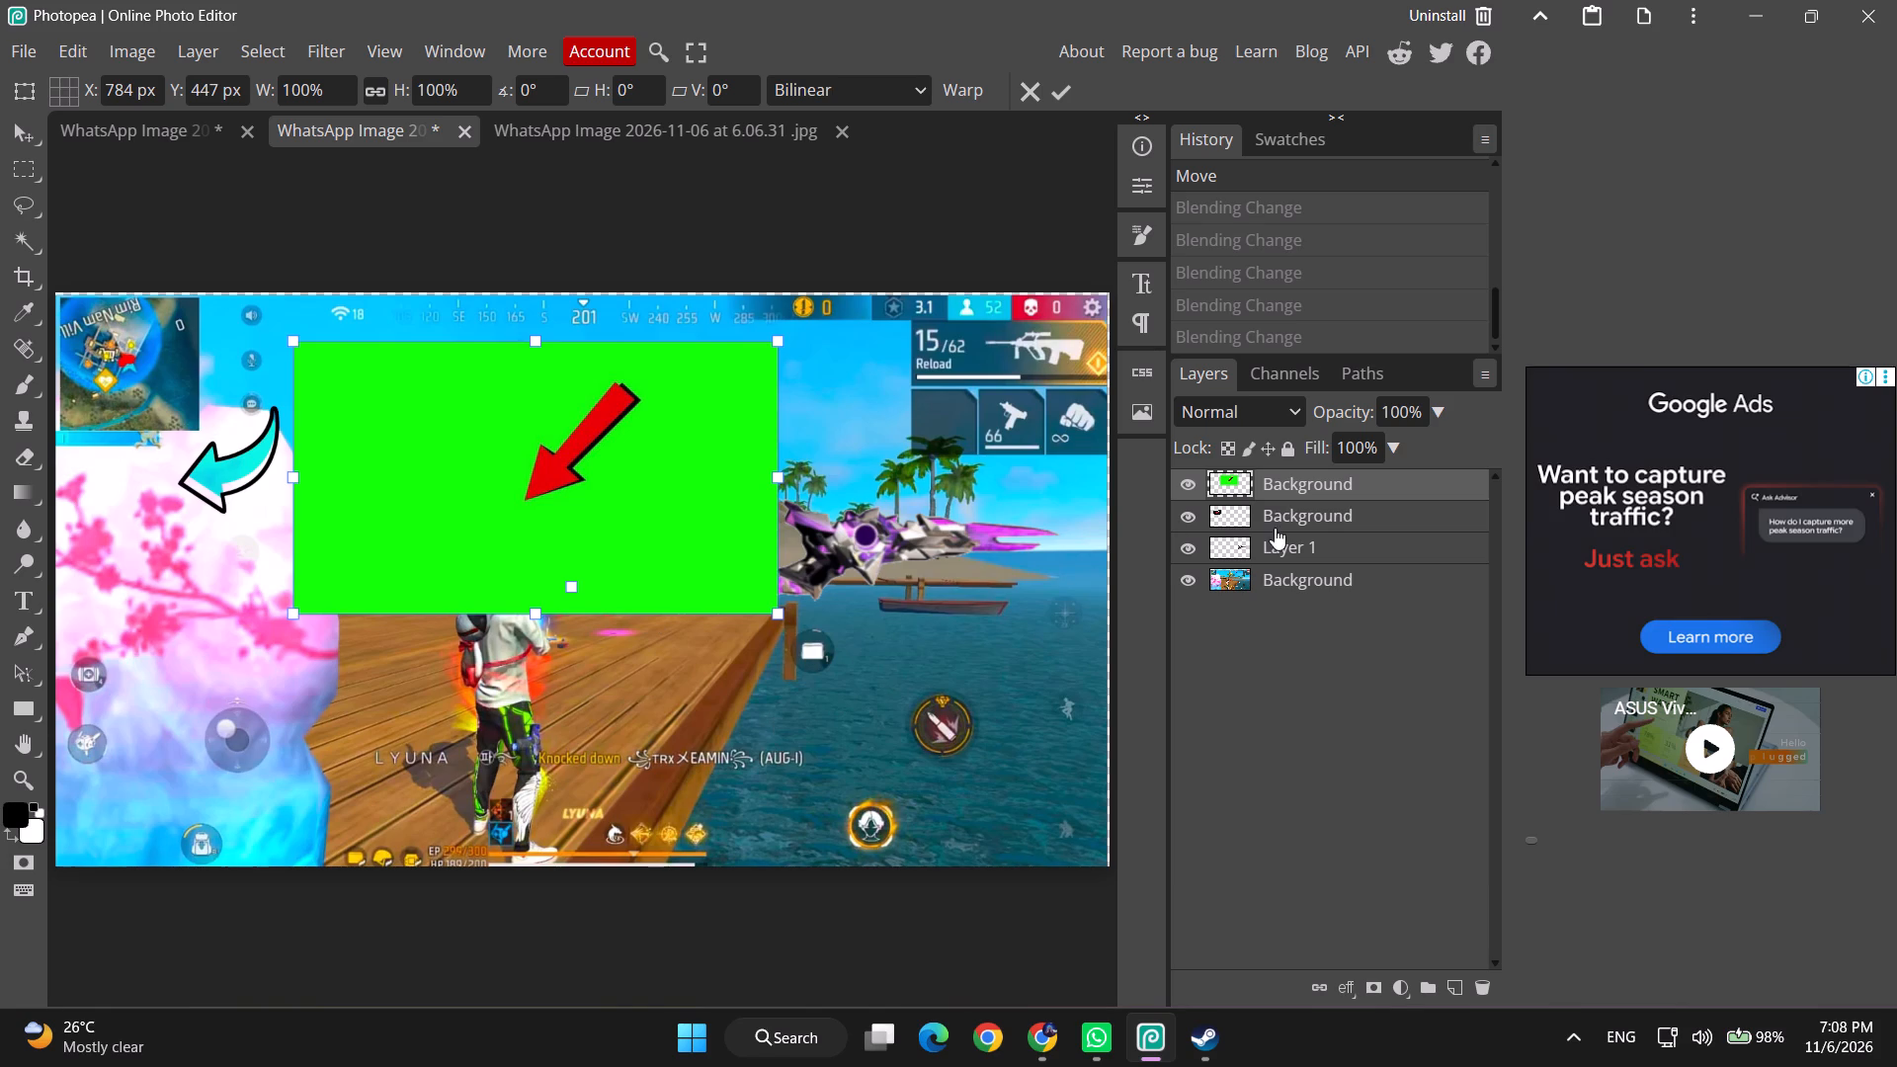
Shift the gameplay screenshot's Background layer slightly.
left_click(1276, 510)
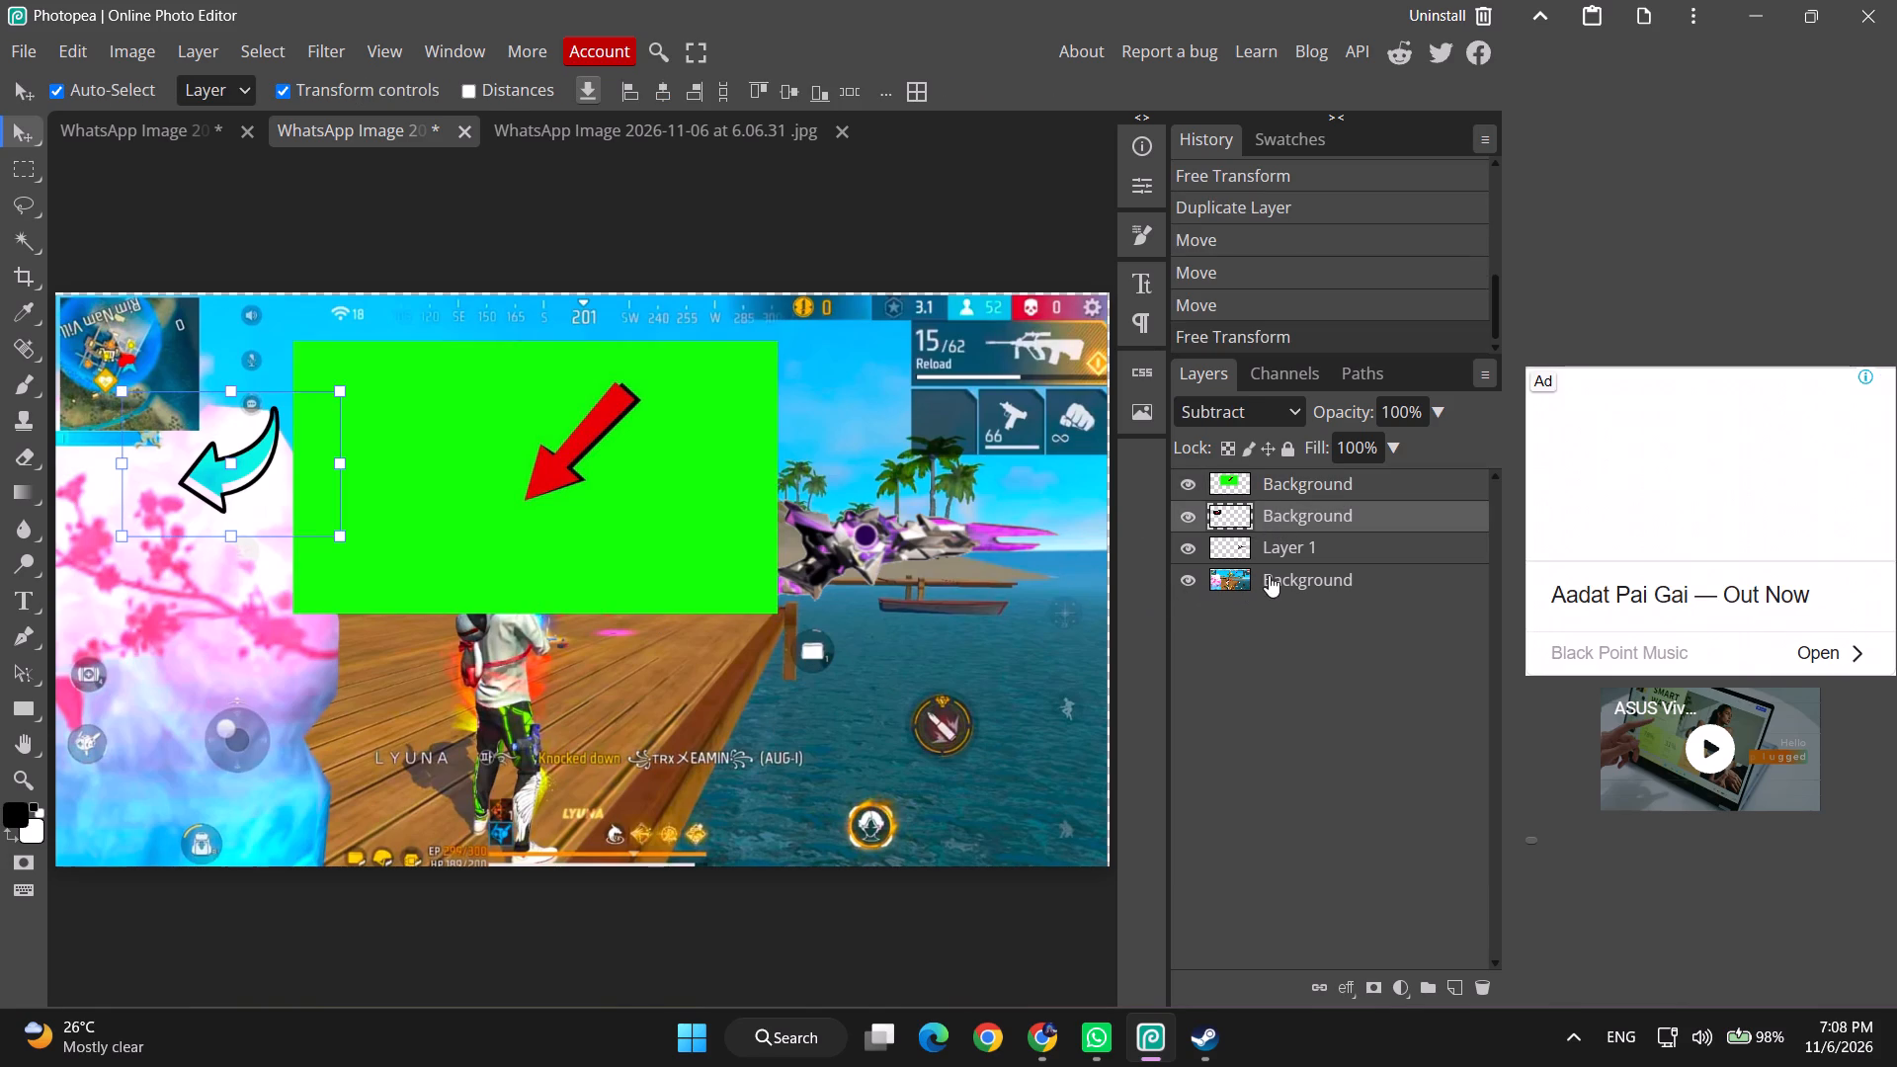
left_click(1269, 575)
left_click_drag(829, 647, 838, 646)
Select the green area around the red arrow with the Magic Wand, delete it, and clear the selection.
left_click(1313, 485)
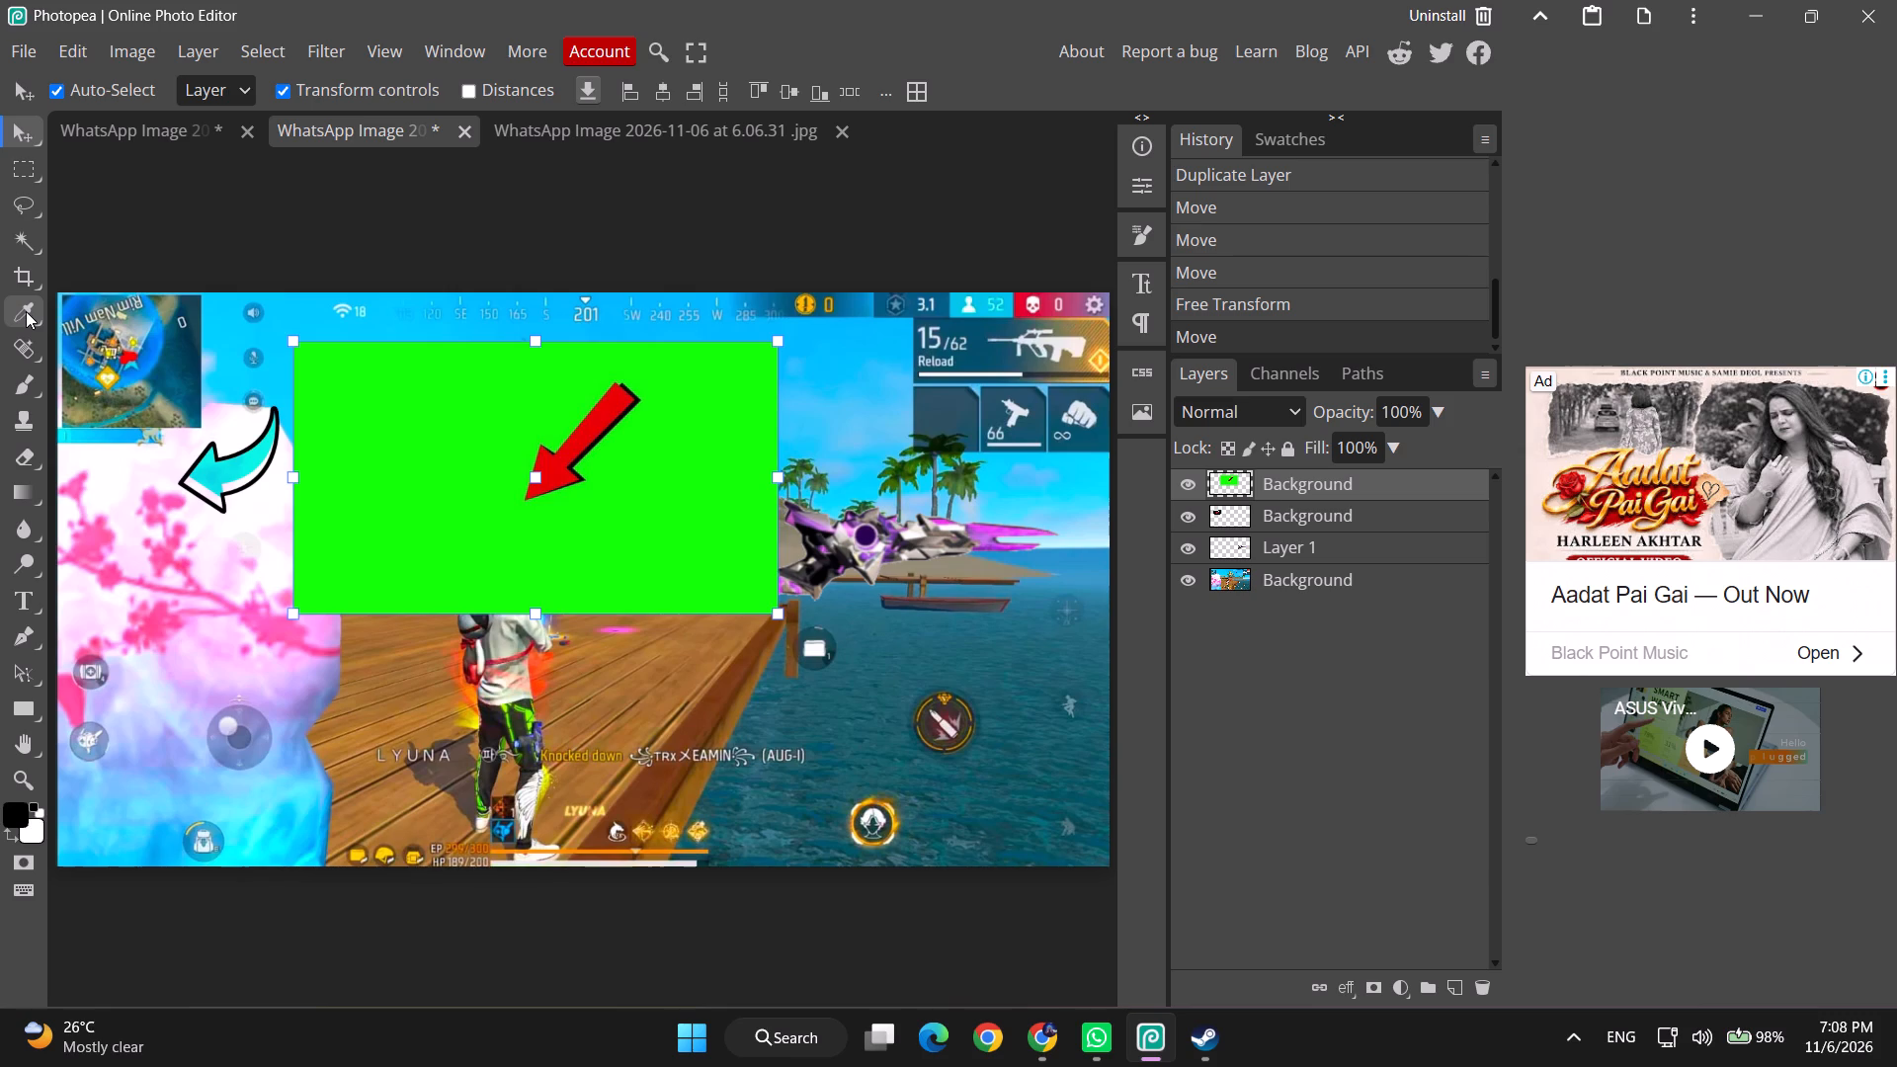
left_click(27, 239)
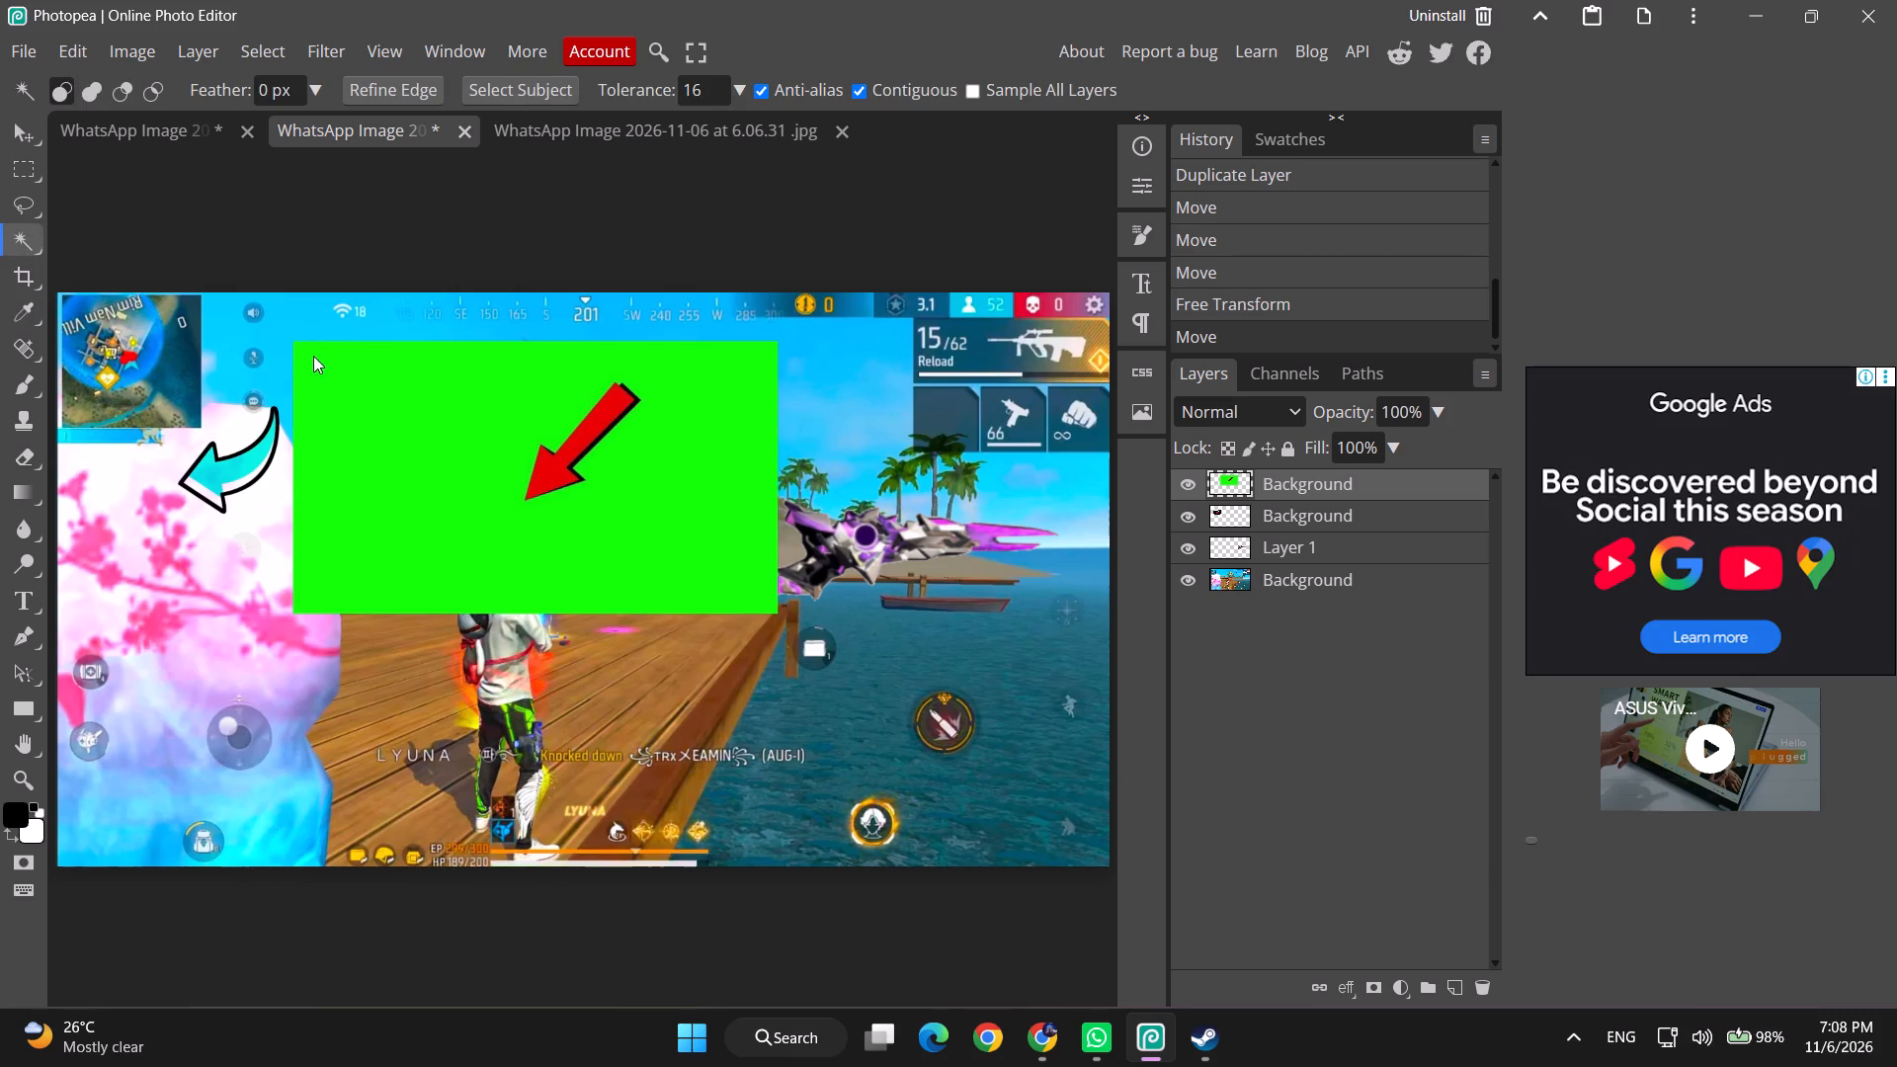
left_click_drag(317, 350, 362, 394)
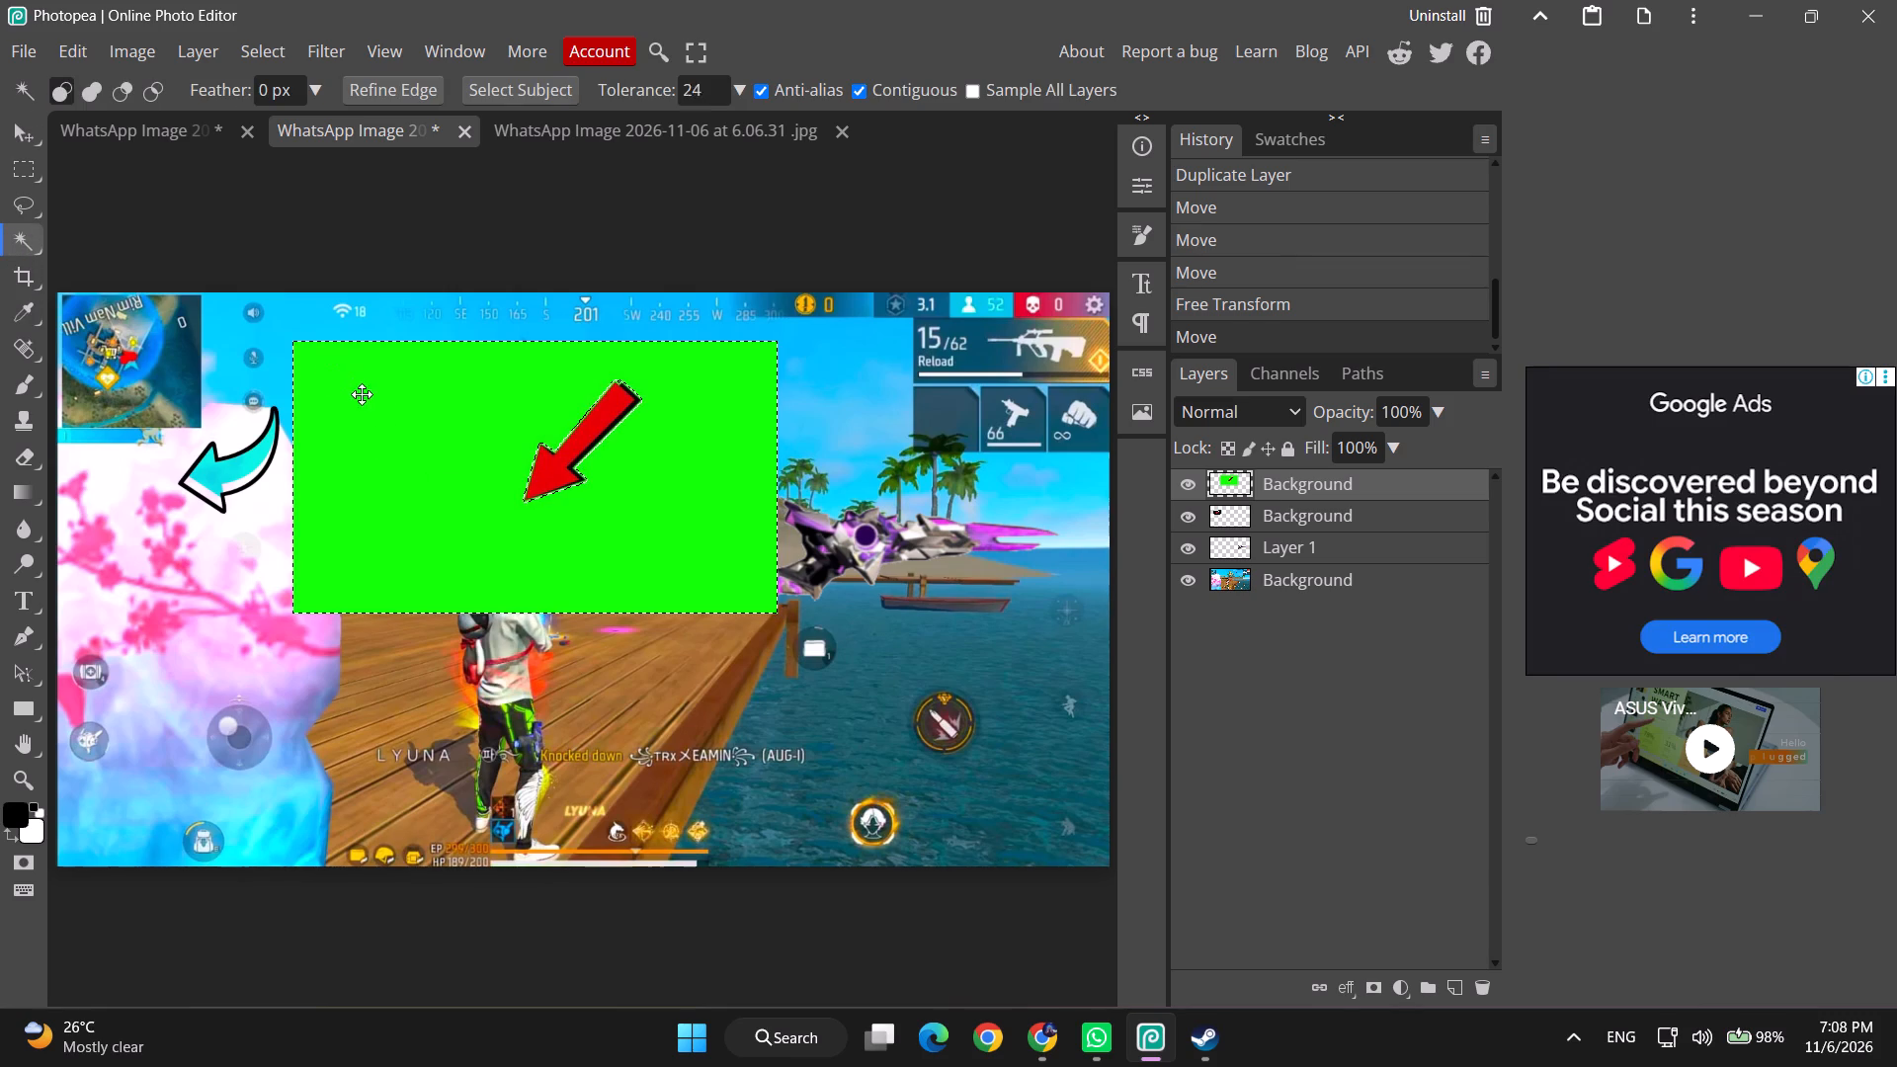
left_click_drag(362, 394, 371, 397)
key("Delete")
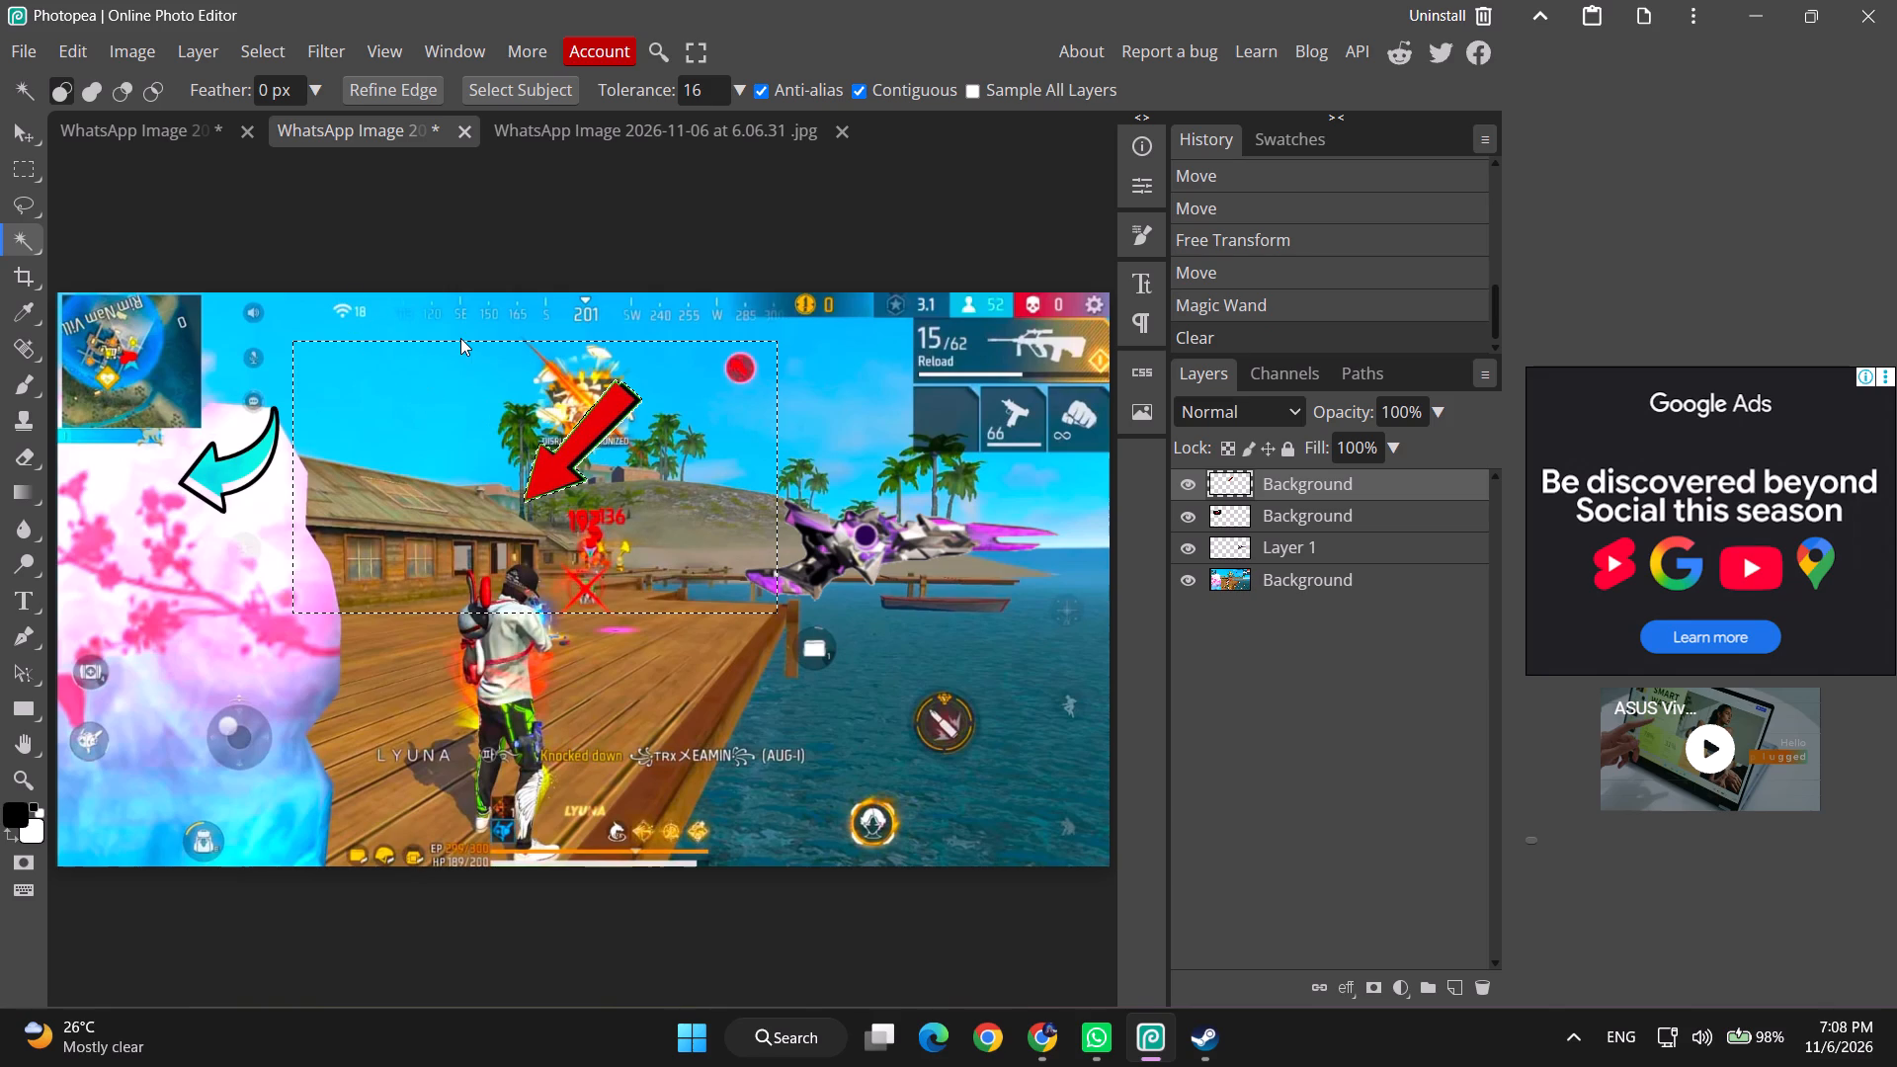
key("ctrl+d")
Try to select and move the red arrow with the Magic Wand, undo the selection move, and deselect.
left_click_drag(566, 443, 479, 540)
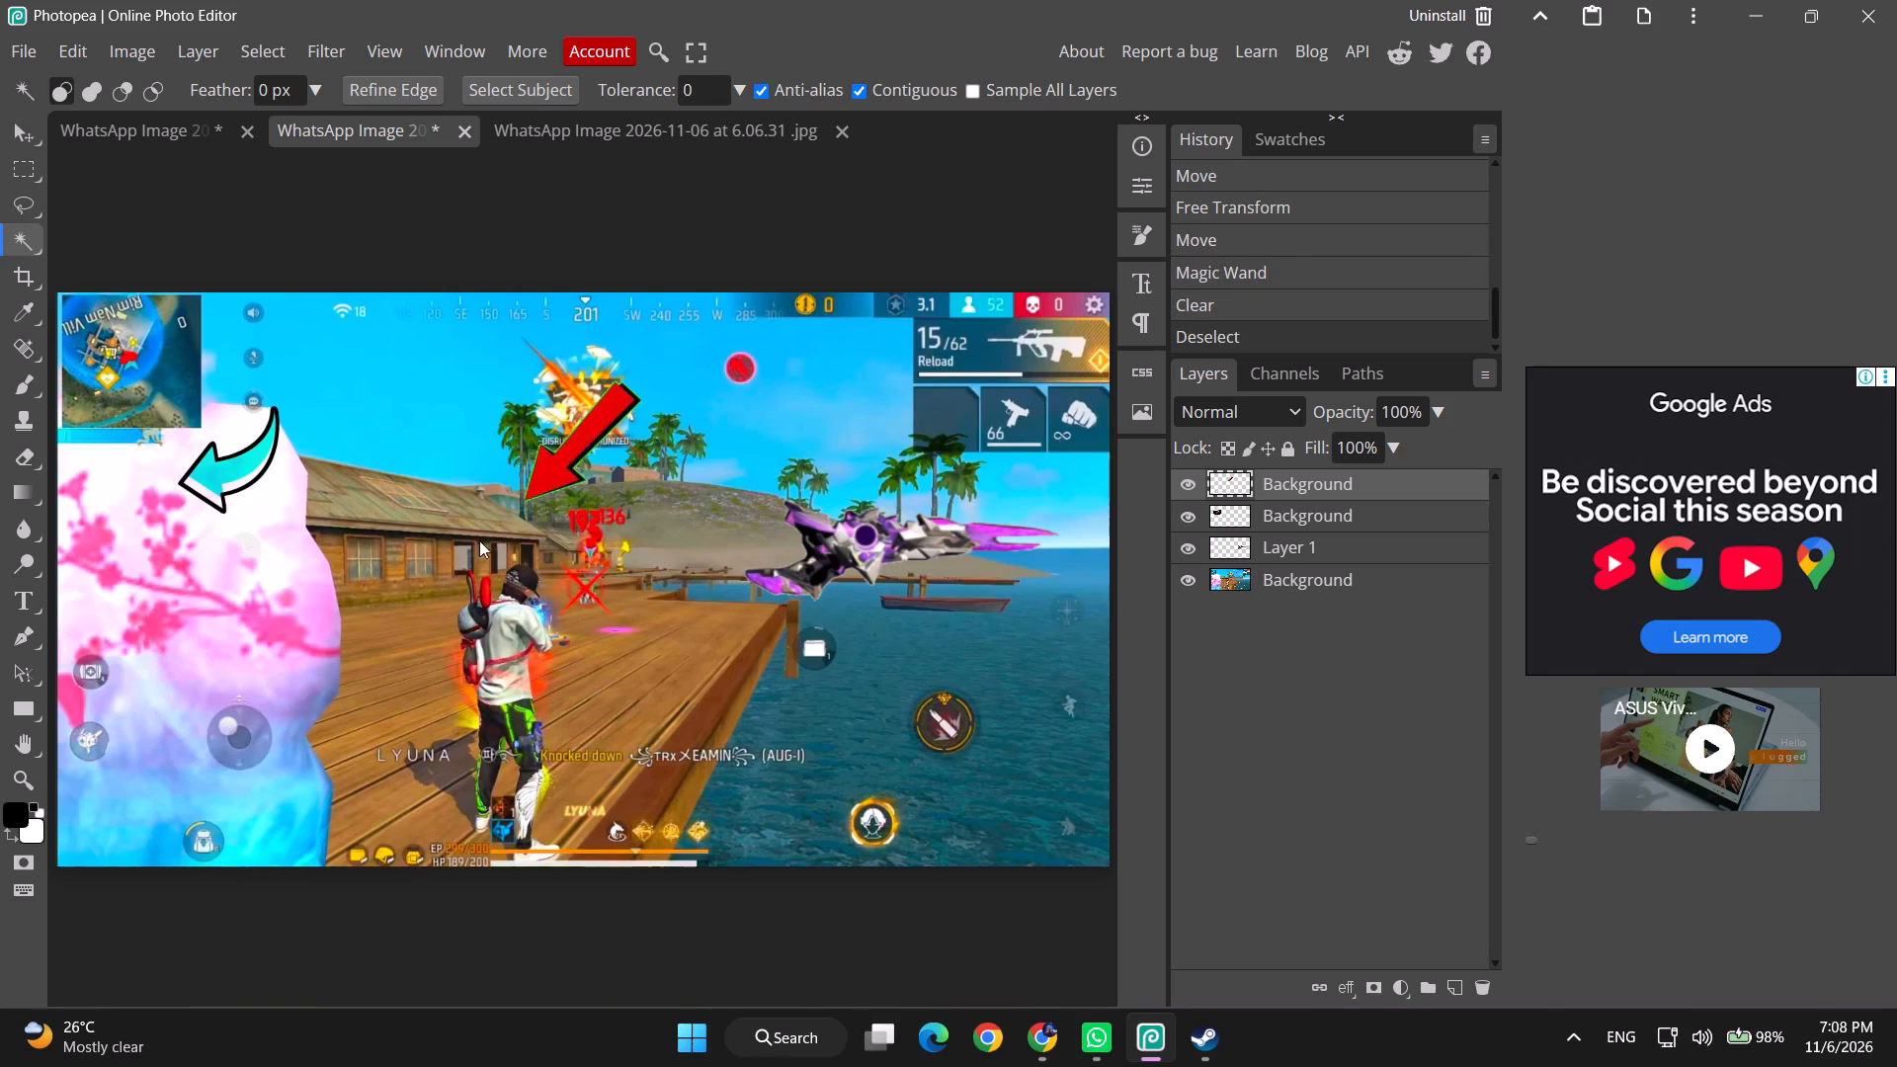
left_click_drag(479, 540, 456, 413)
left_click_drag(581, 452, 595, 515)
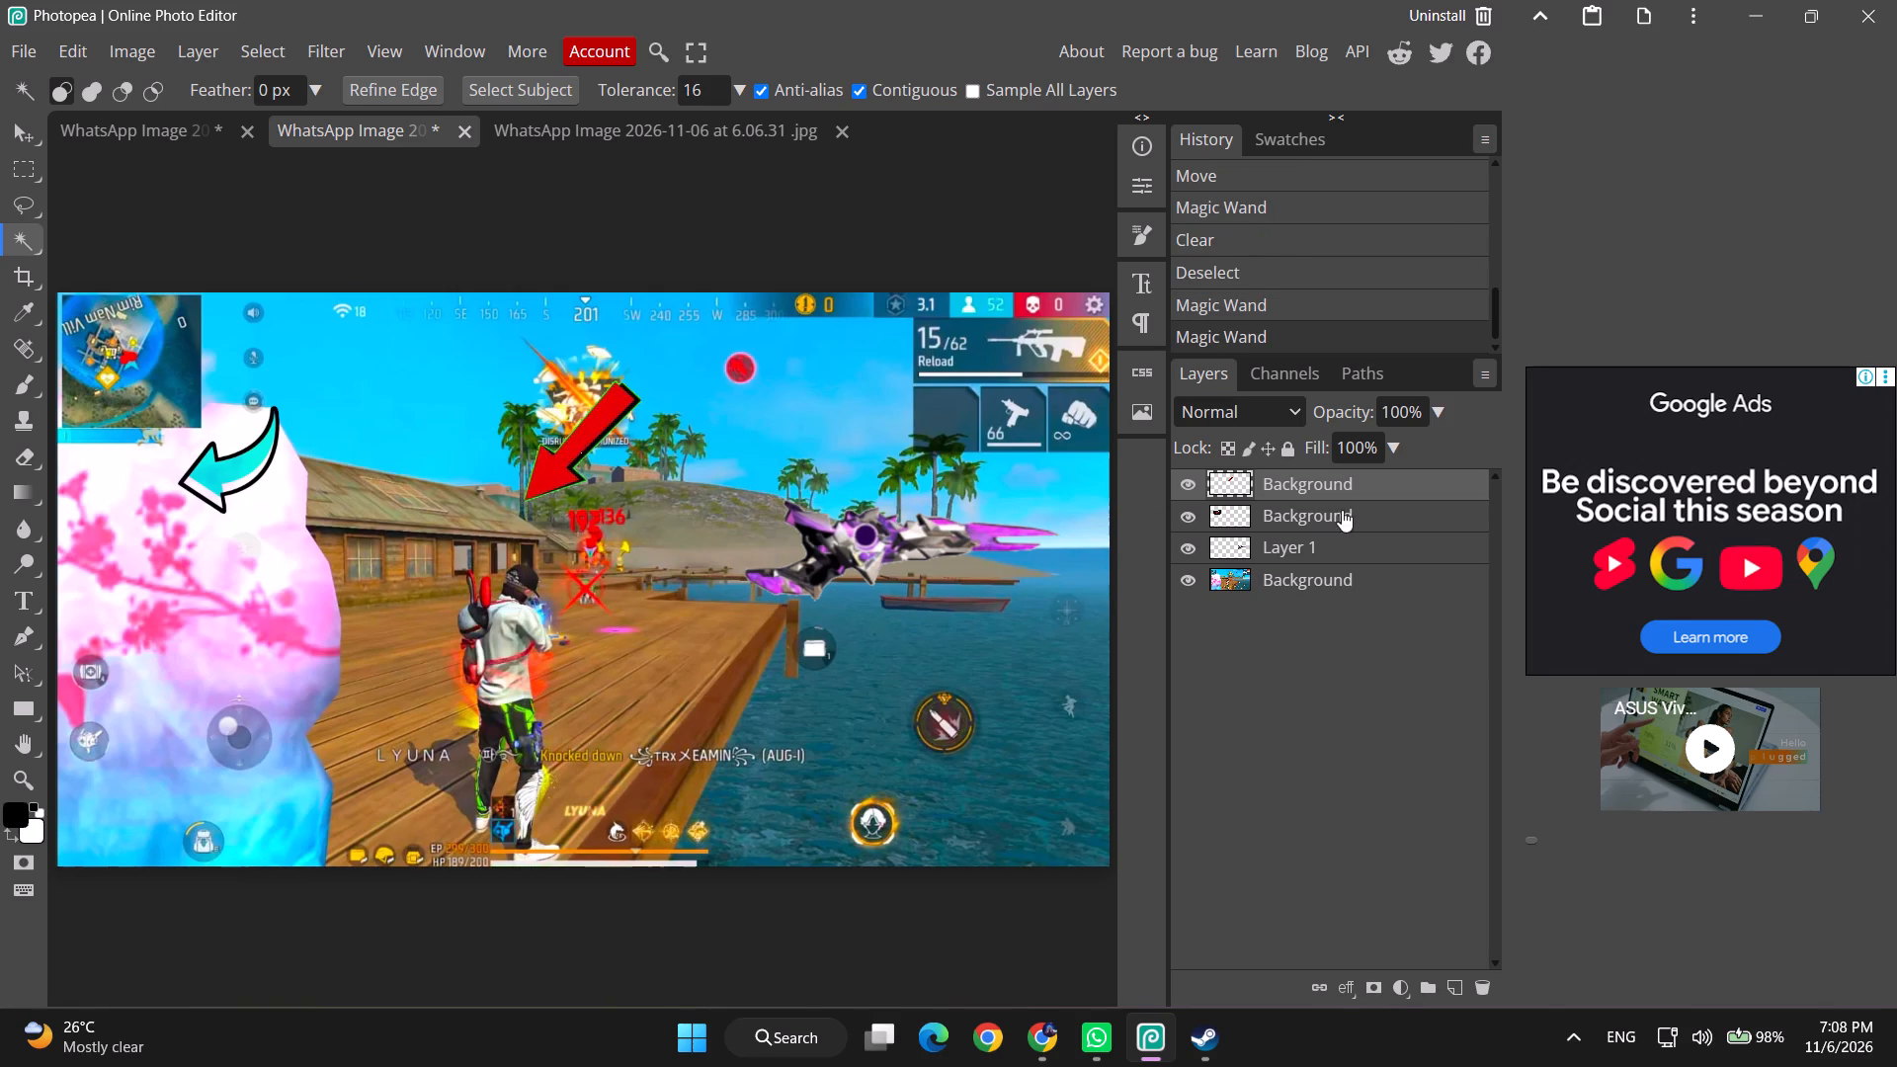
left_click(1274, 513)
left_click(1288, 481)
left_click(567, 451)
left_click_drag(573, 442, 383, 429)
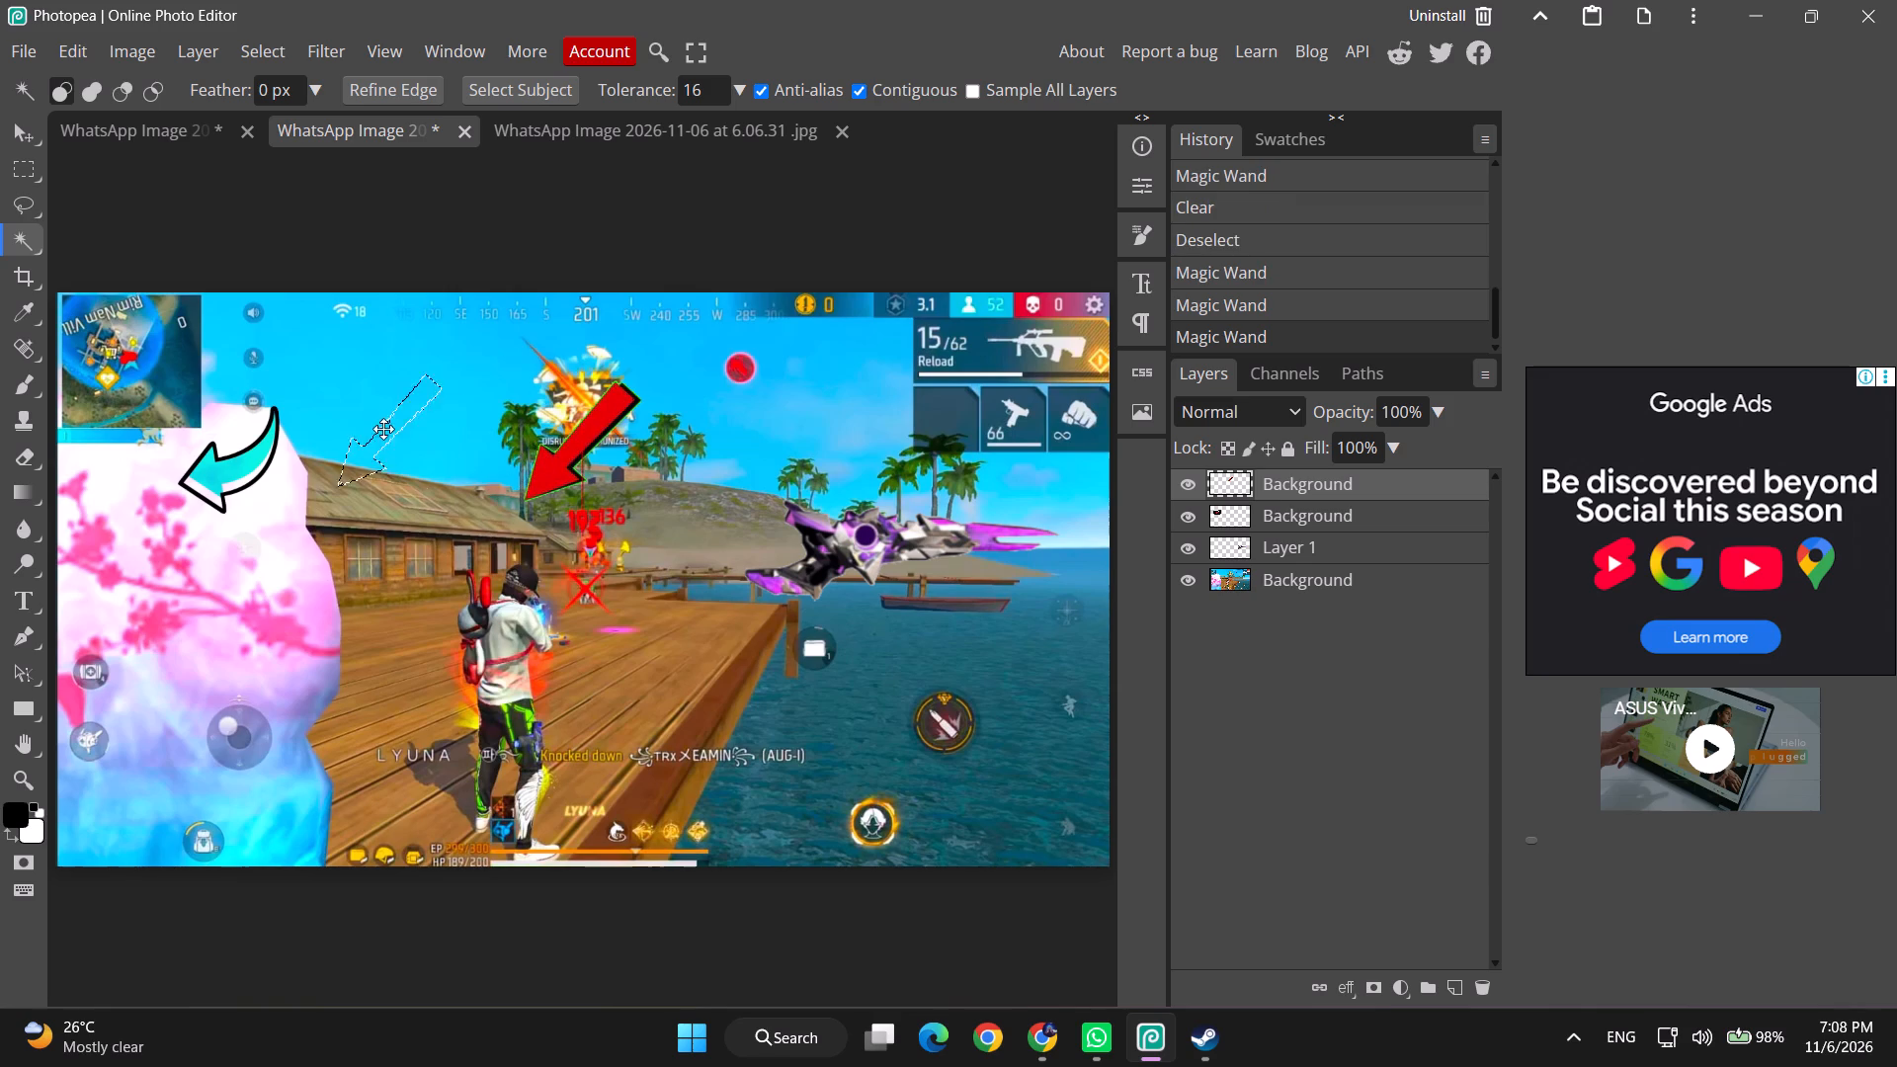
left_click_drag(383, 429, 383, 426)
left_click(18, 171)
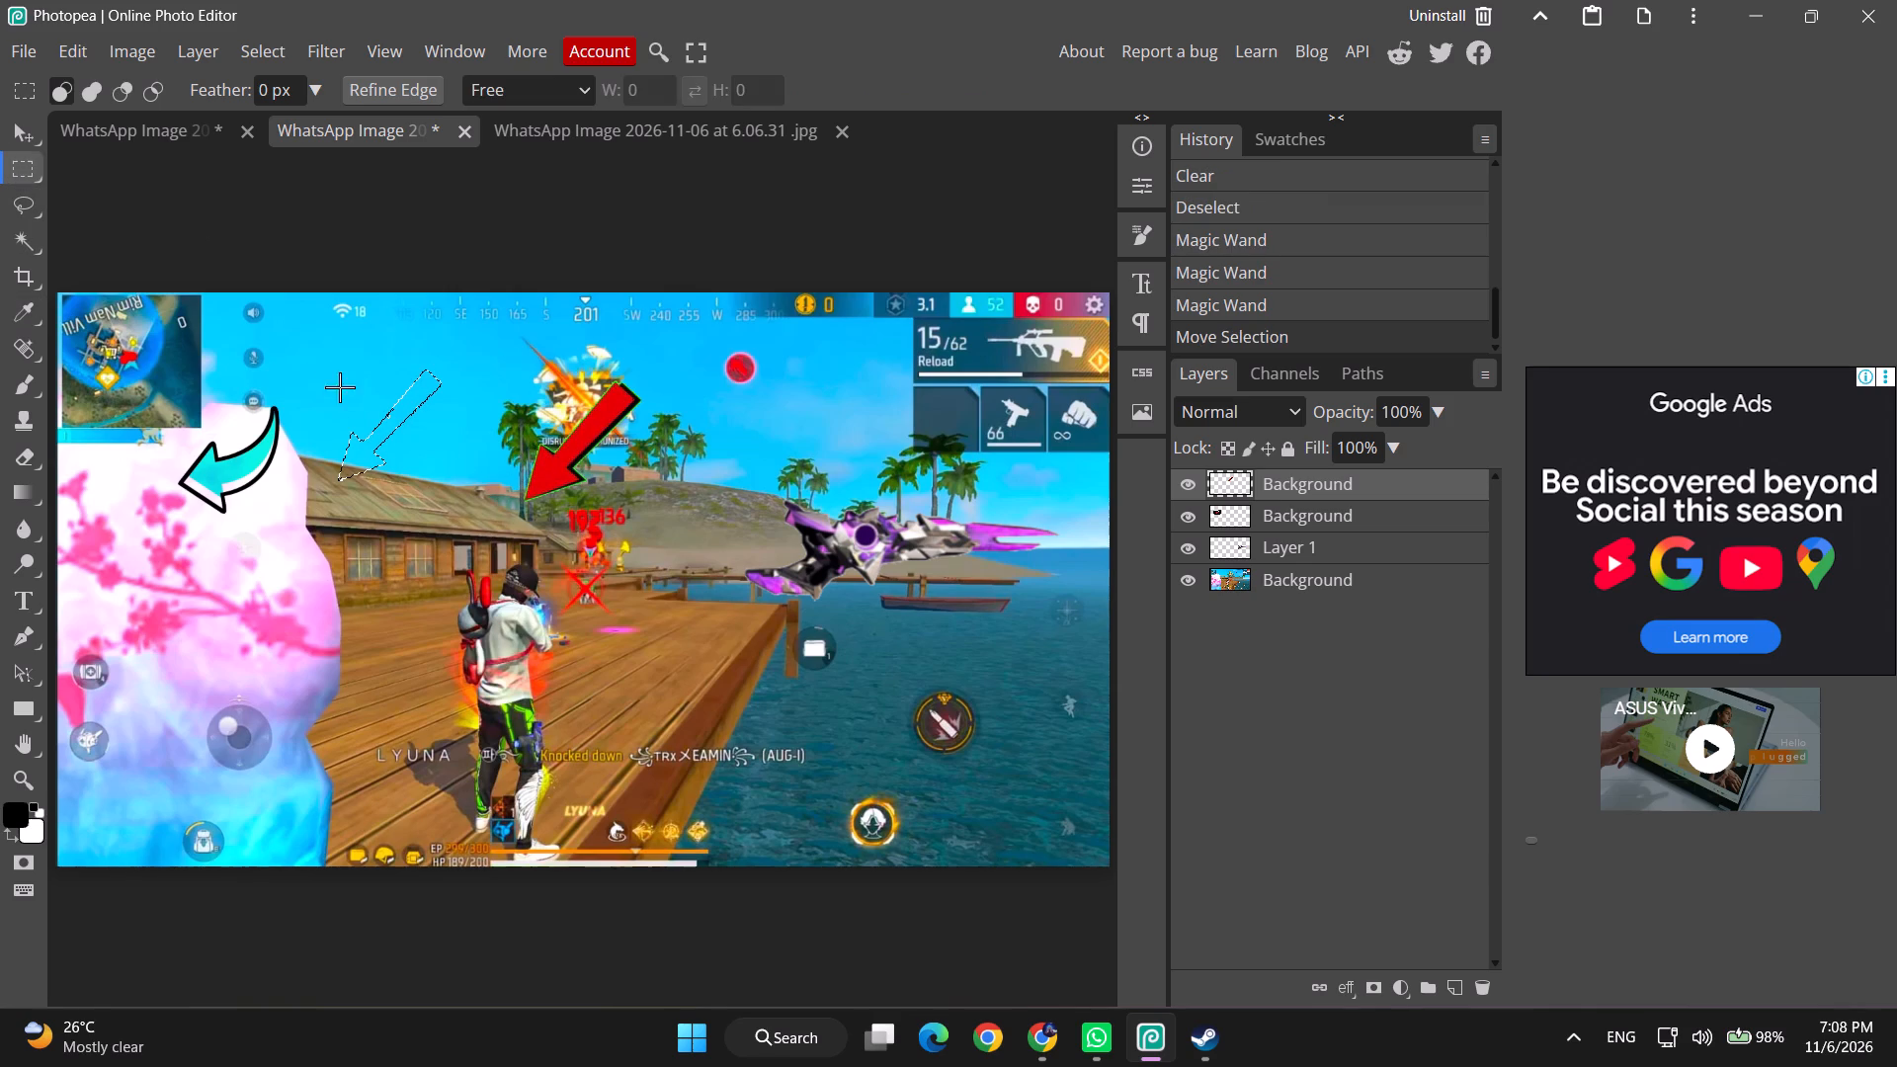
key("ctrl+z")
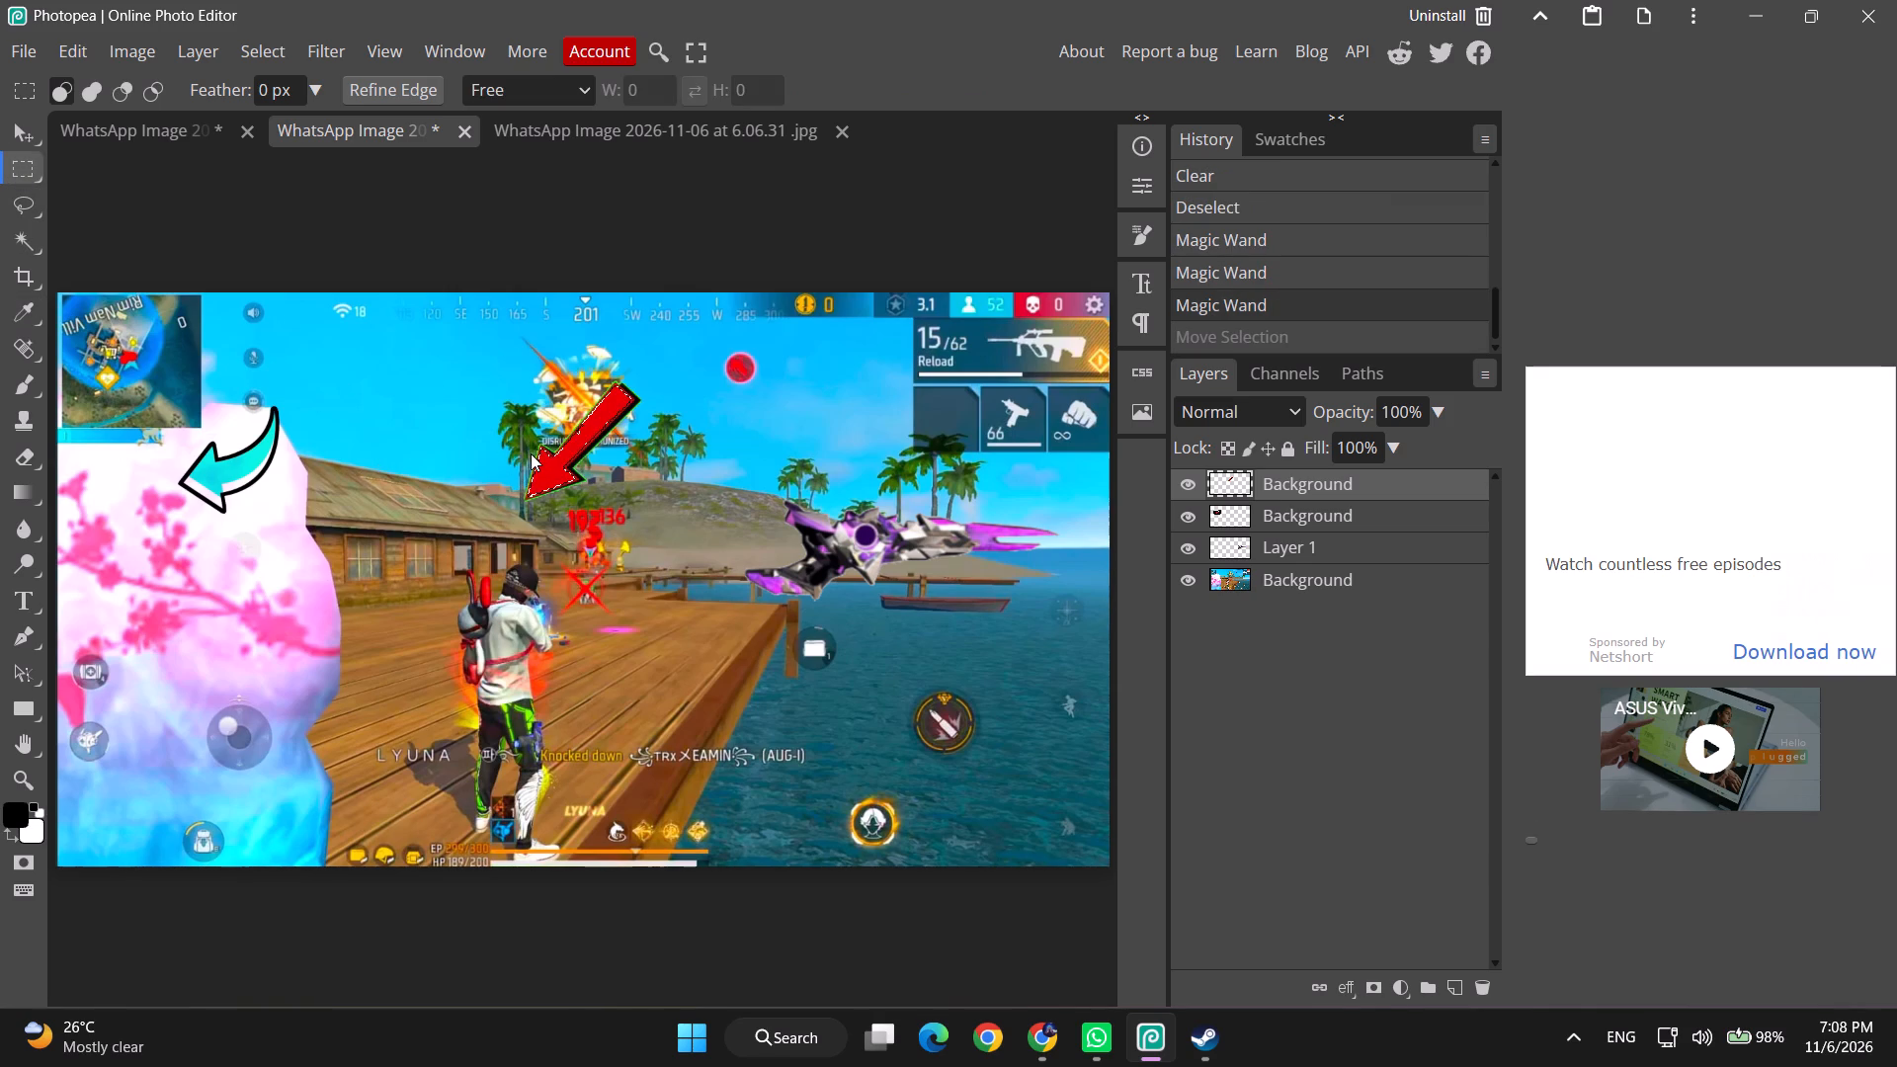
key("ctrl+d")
Enclose the red arrow in a rectangular selection and move it from the explosion graphic to beside the teal arrow.
left_click_drag(480, 345, 517, 365)
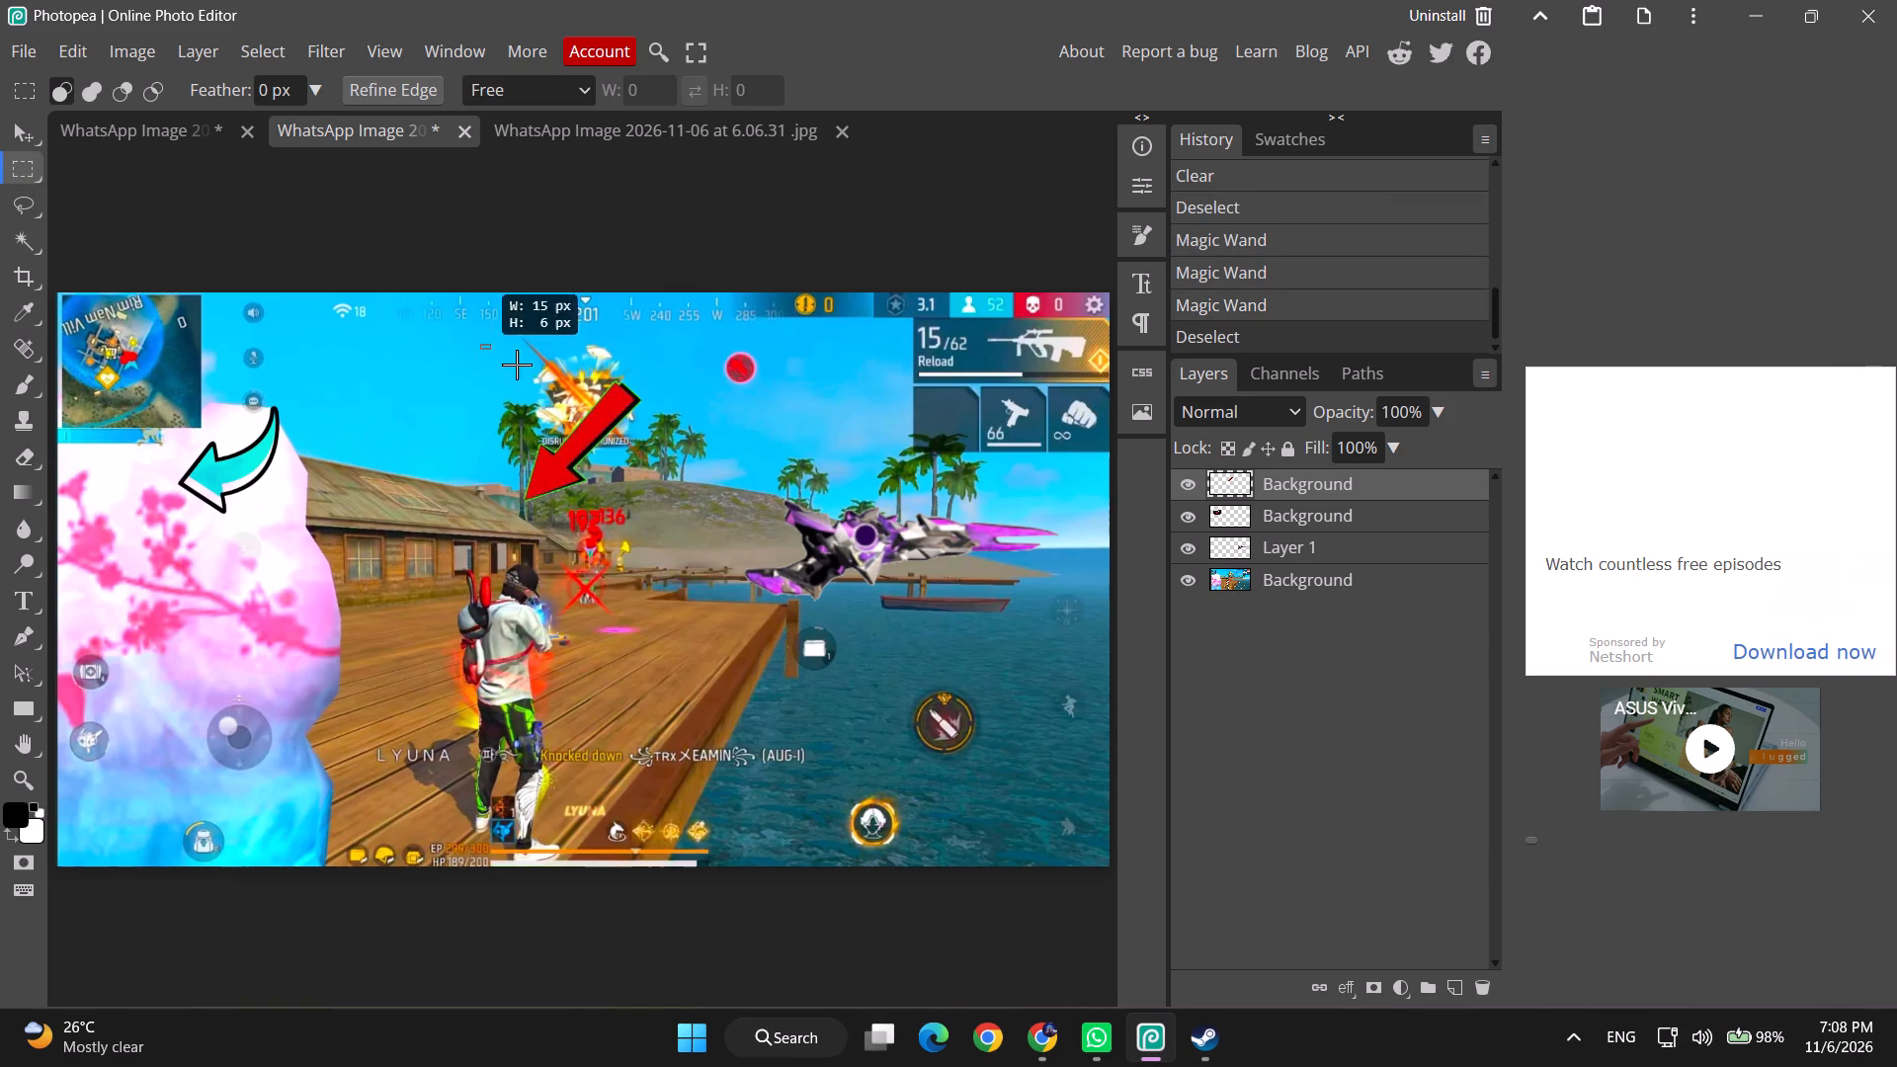
left_click_drag(517, 365, 667, 525)
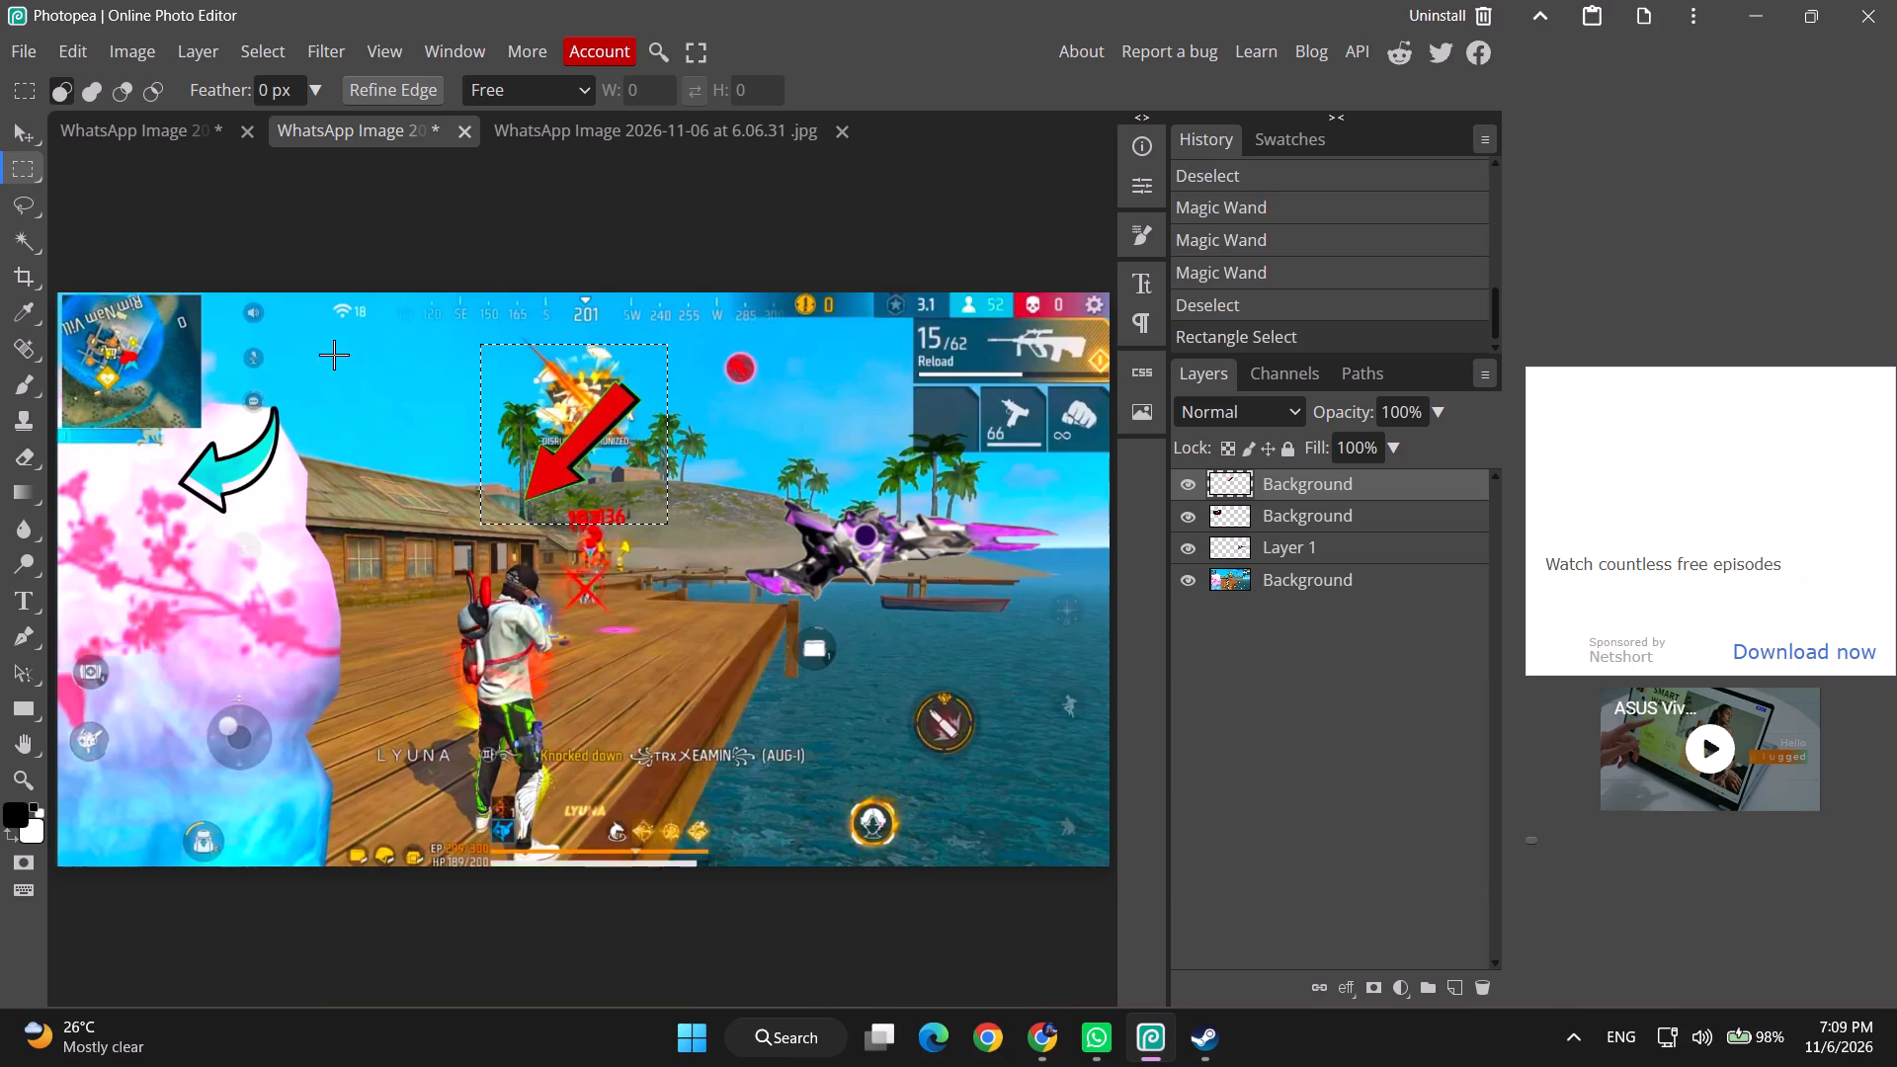
left_click(22, 143)
left_click_drag(593, 421, 580, 420)
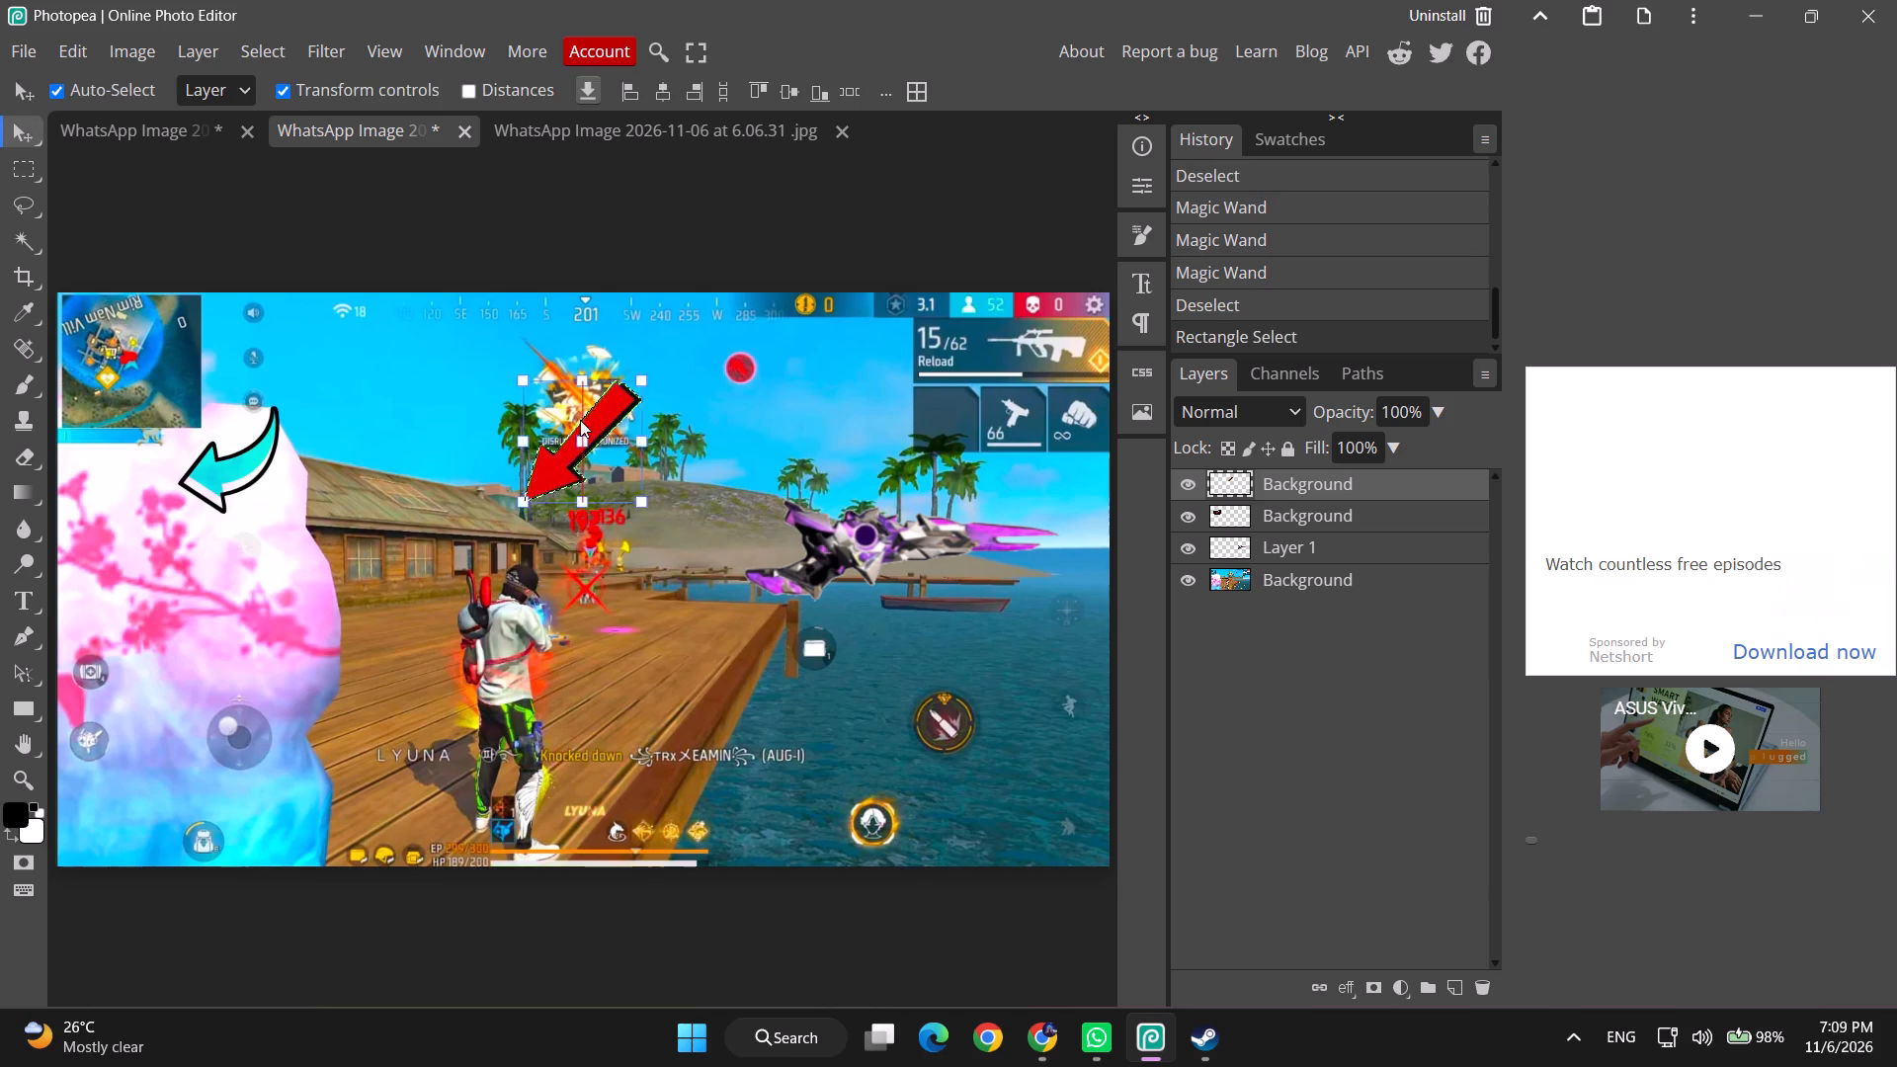
left_click_drag(580, 420, 332, 424)
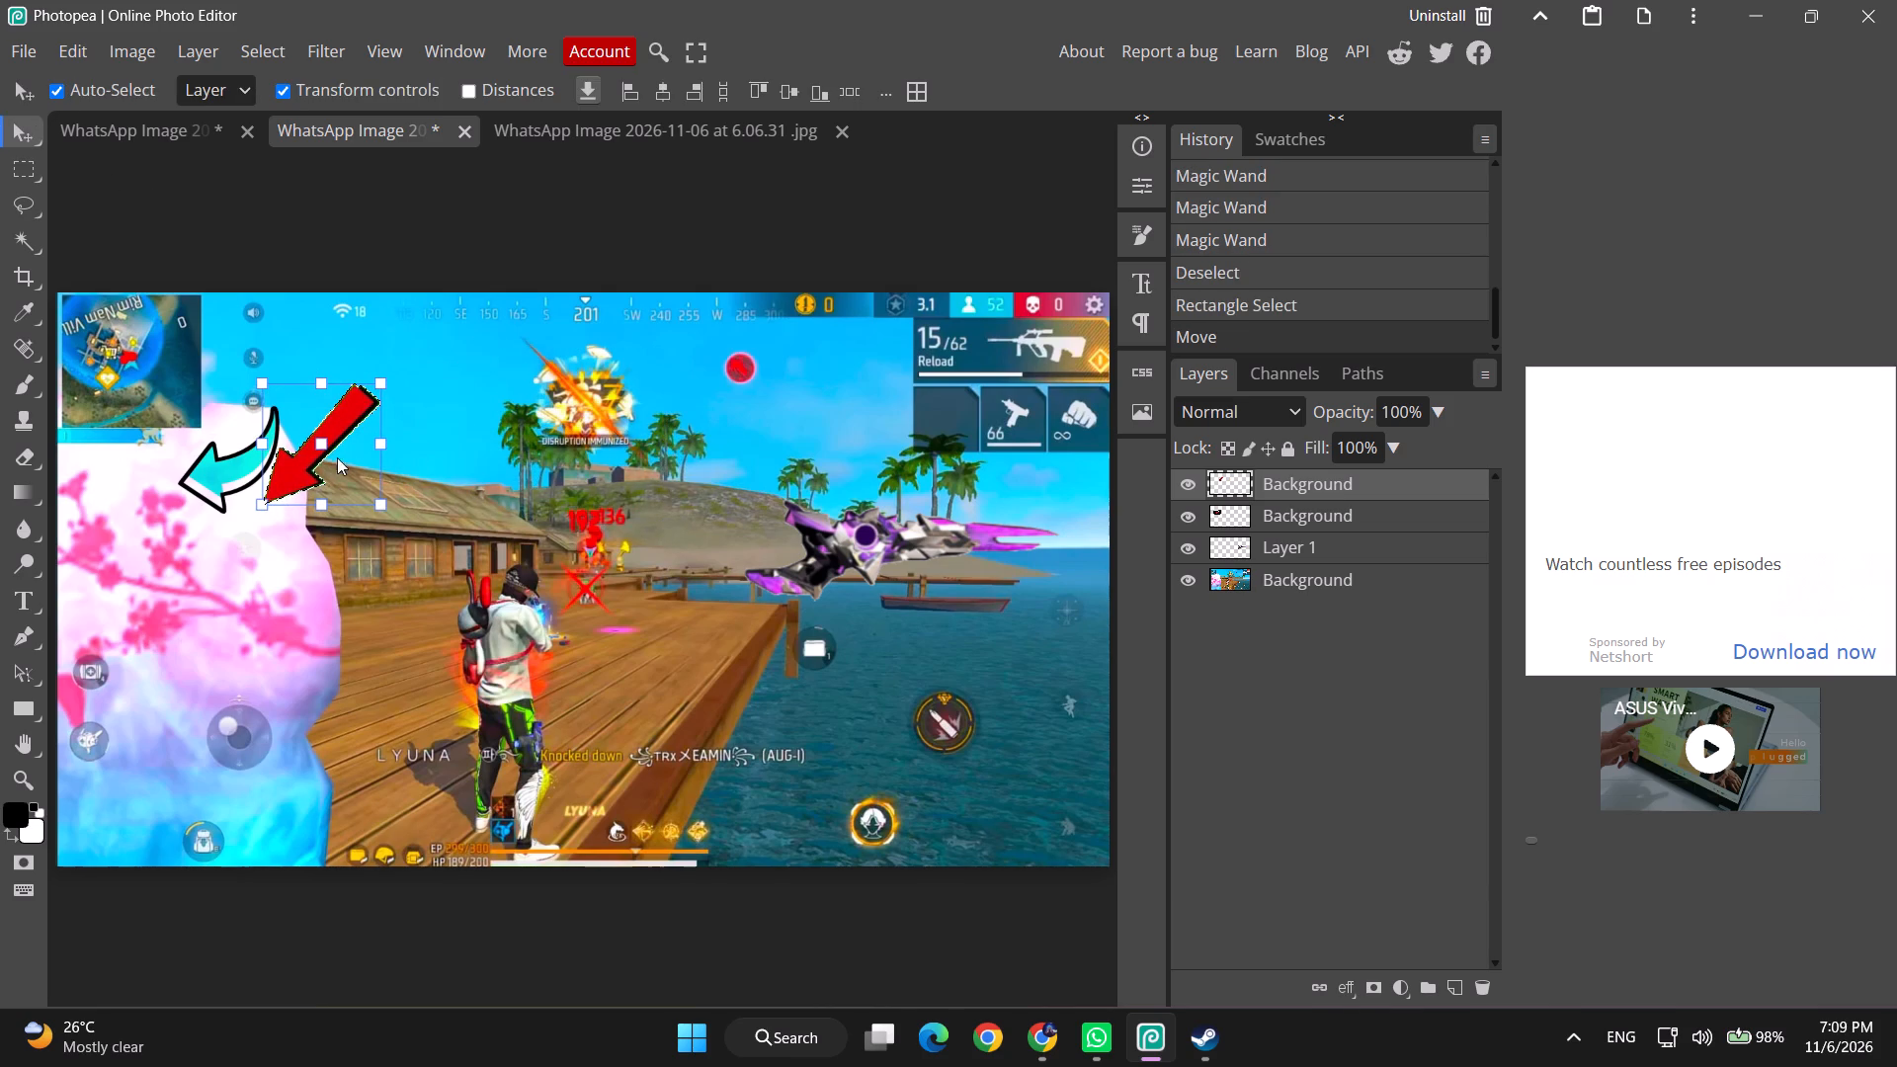
Scale the red arrow to about 68%, place it beside the enemy above the pier, and clear the selection.
left_click_drag(381, 507, 402, 533)
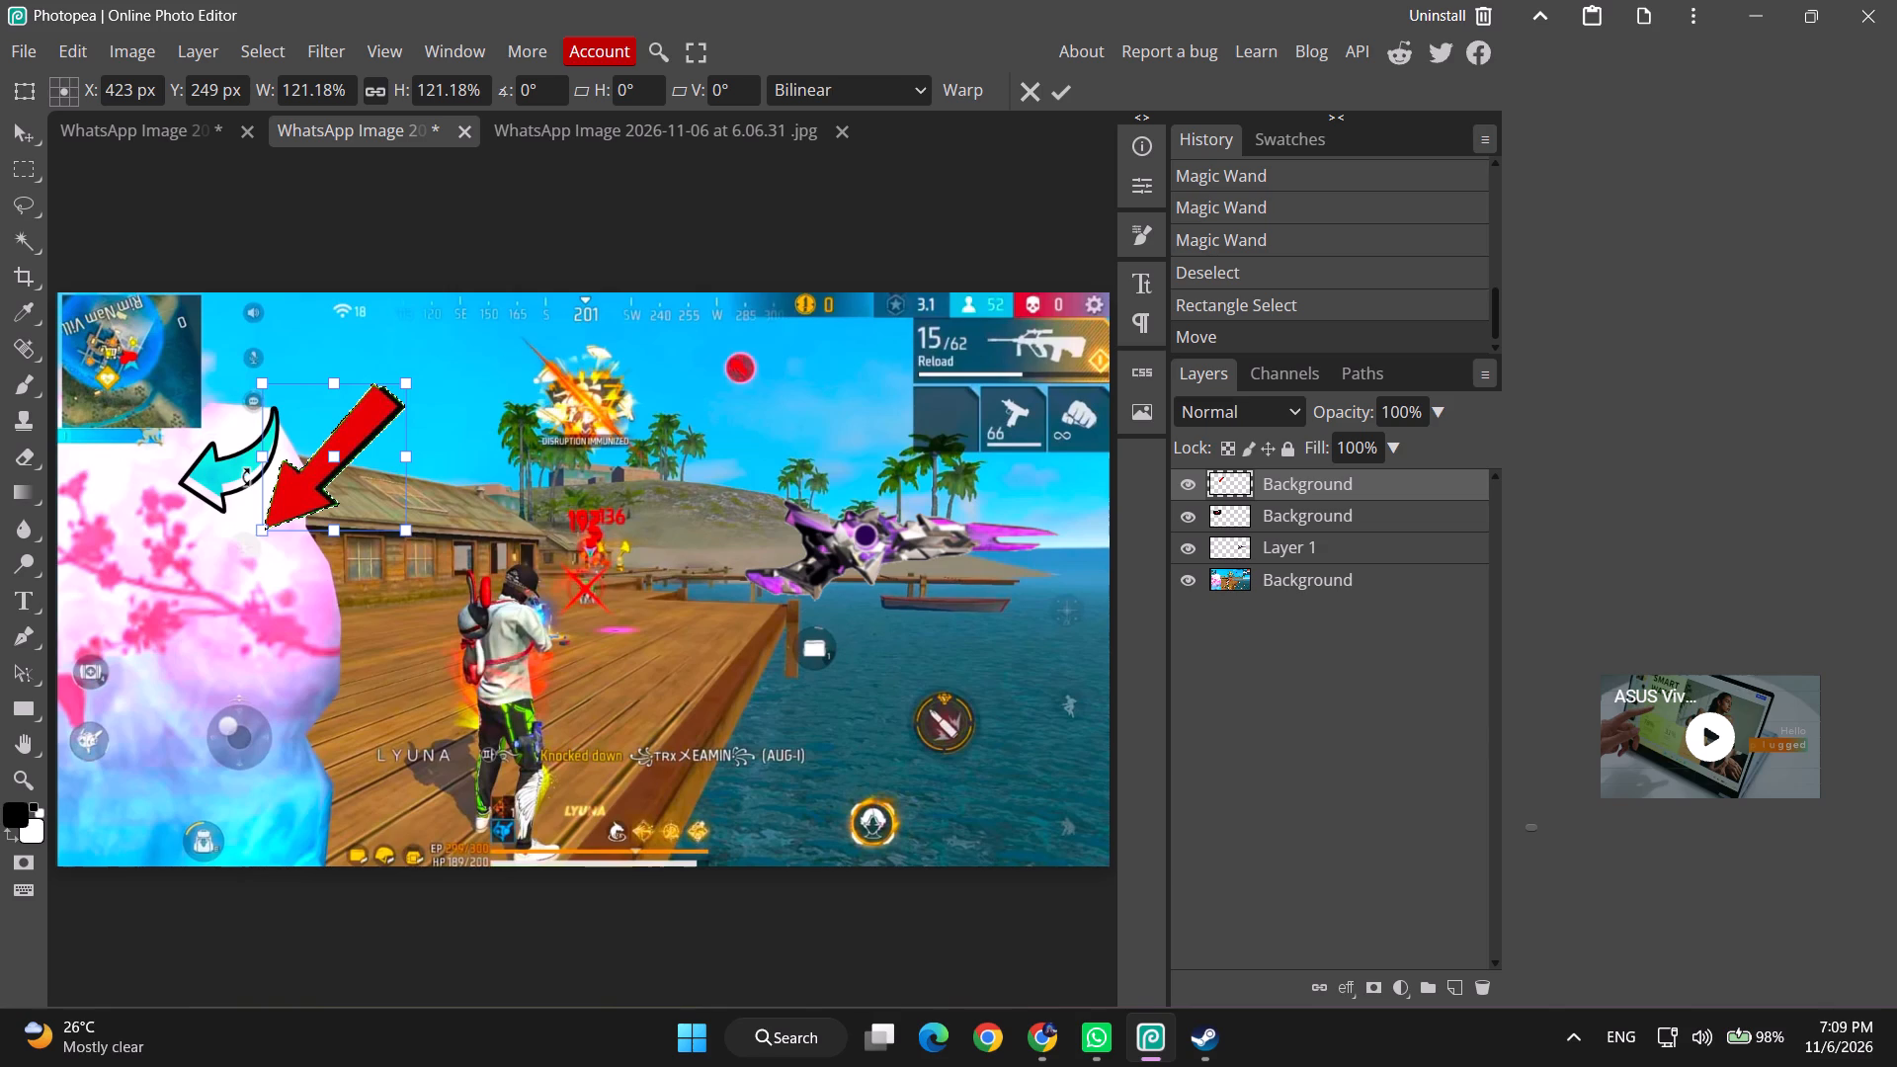
left_click_drag(313, 472, 595, 449)
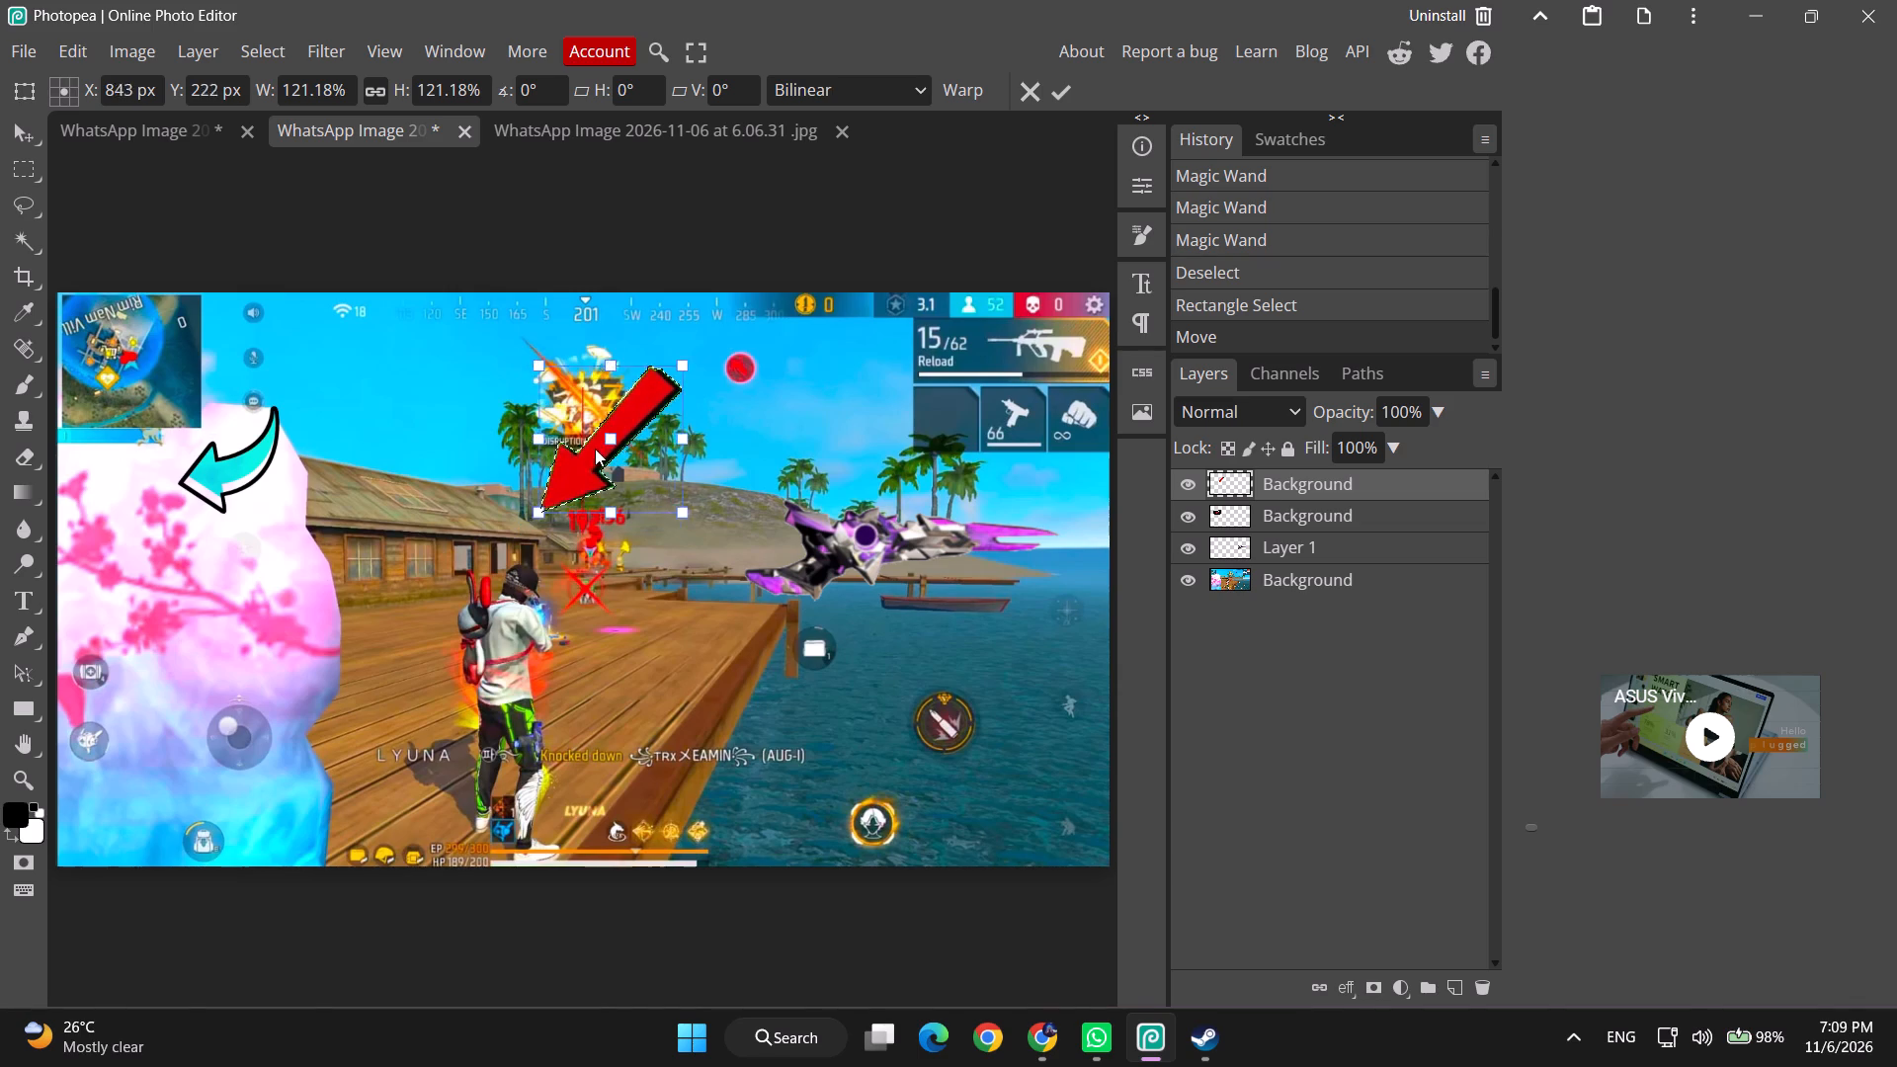
left_click_drag(595, 449, 586, 444)
left_click_drag(607, 417, 661, 425)
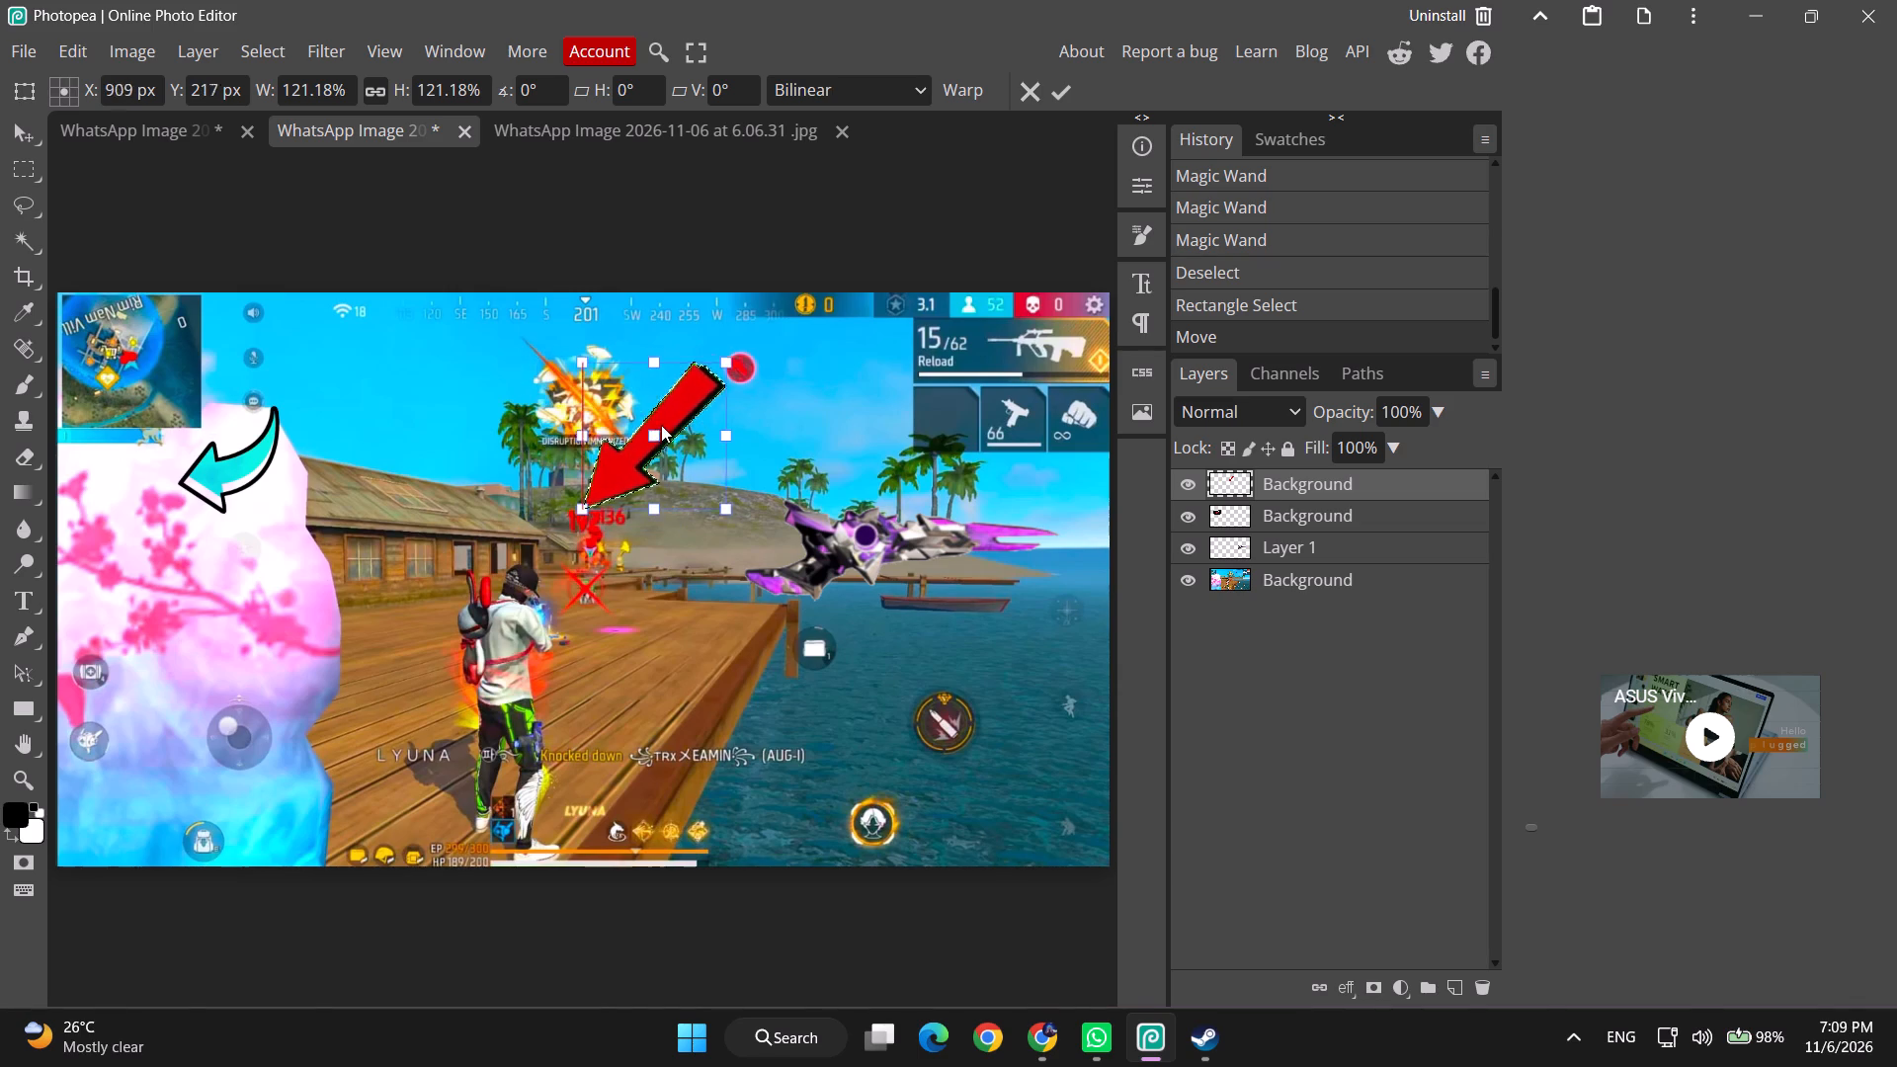
left_click_drag(661, 425, 683, 432)
left_click_drag(755, 516, 734, 485)
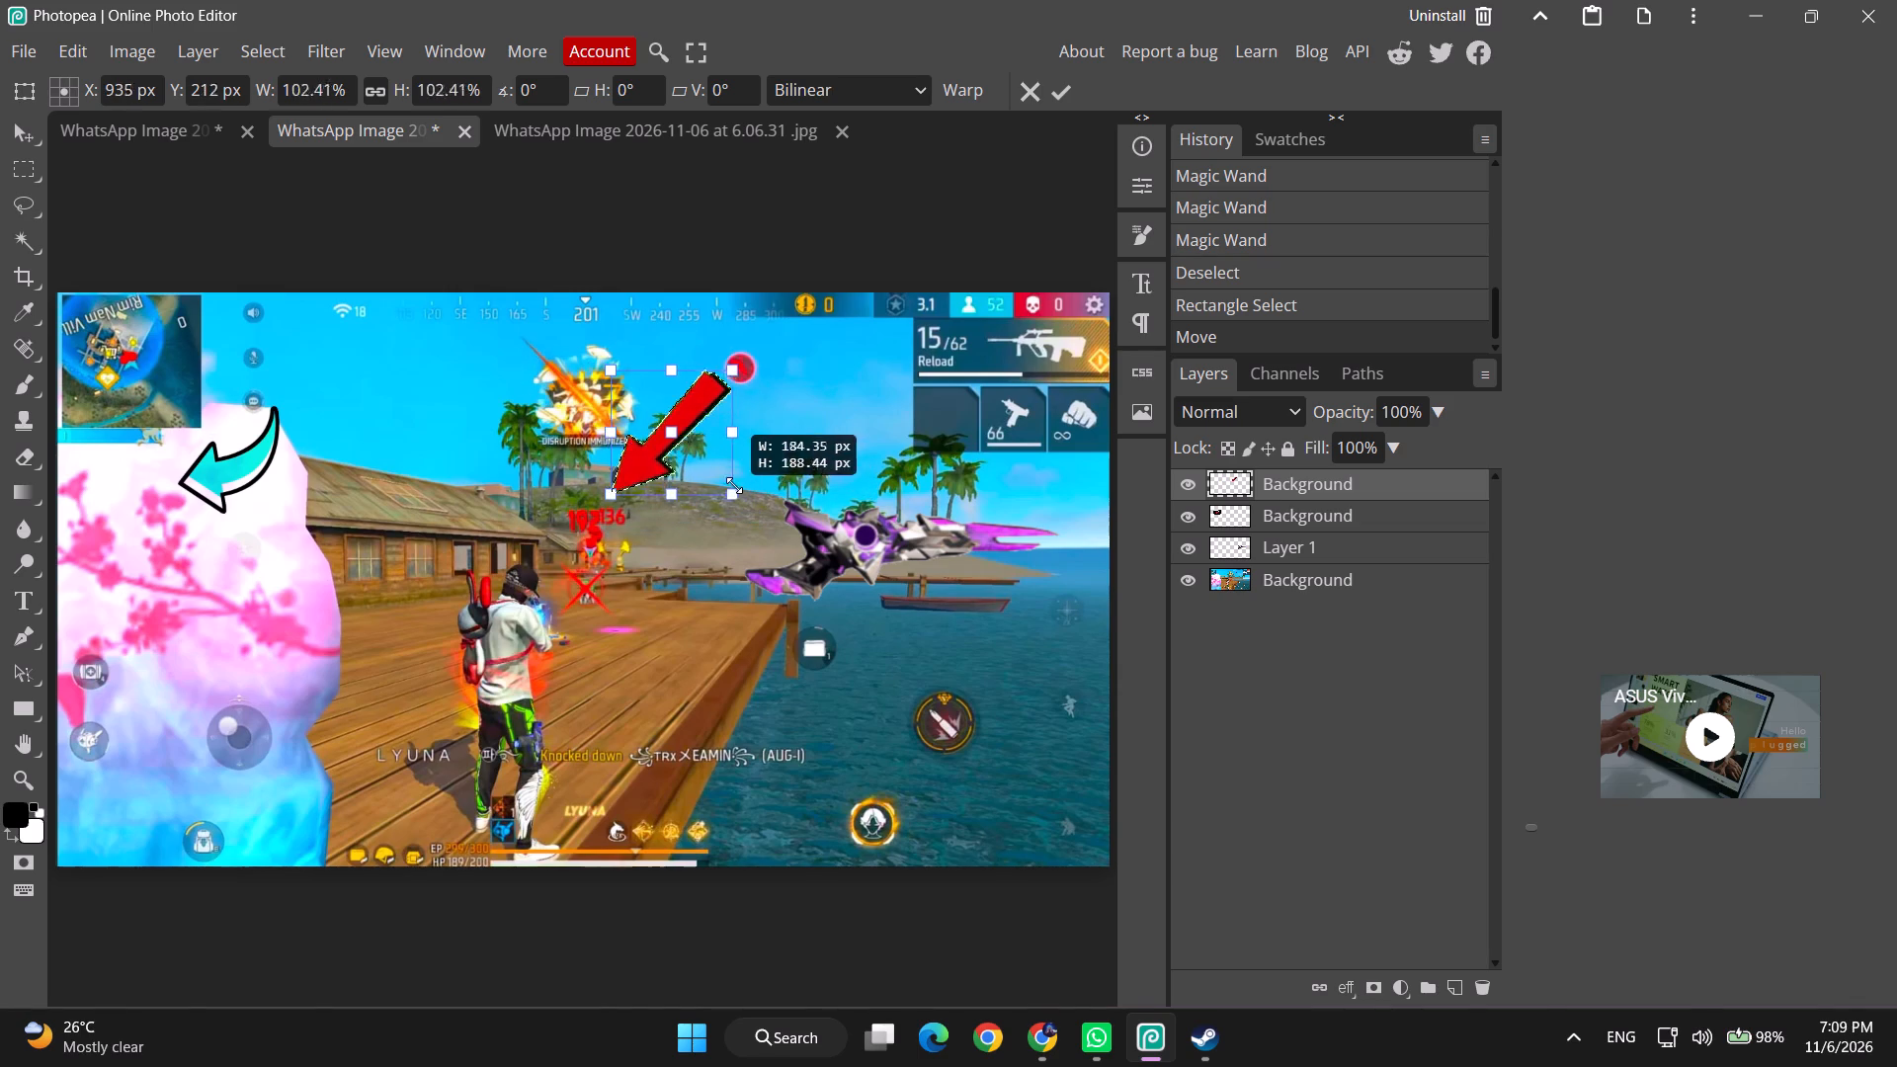
left_click_drag(734, 485, 701, 444)
left_click_drag(657, 422, 700, 517)
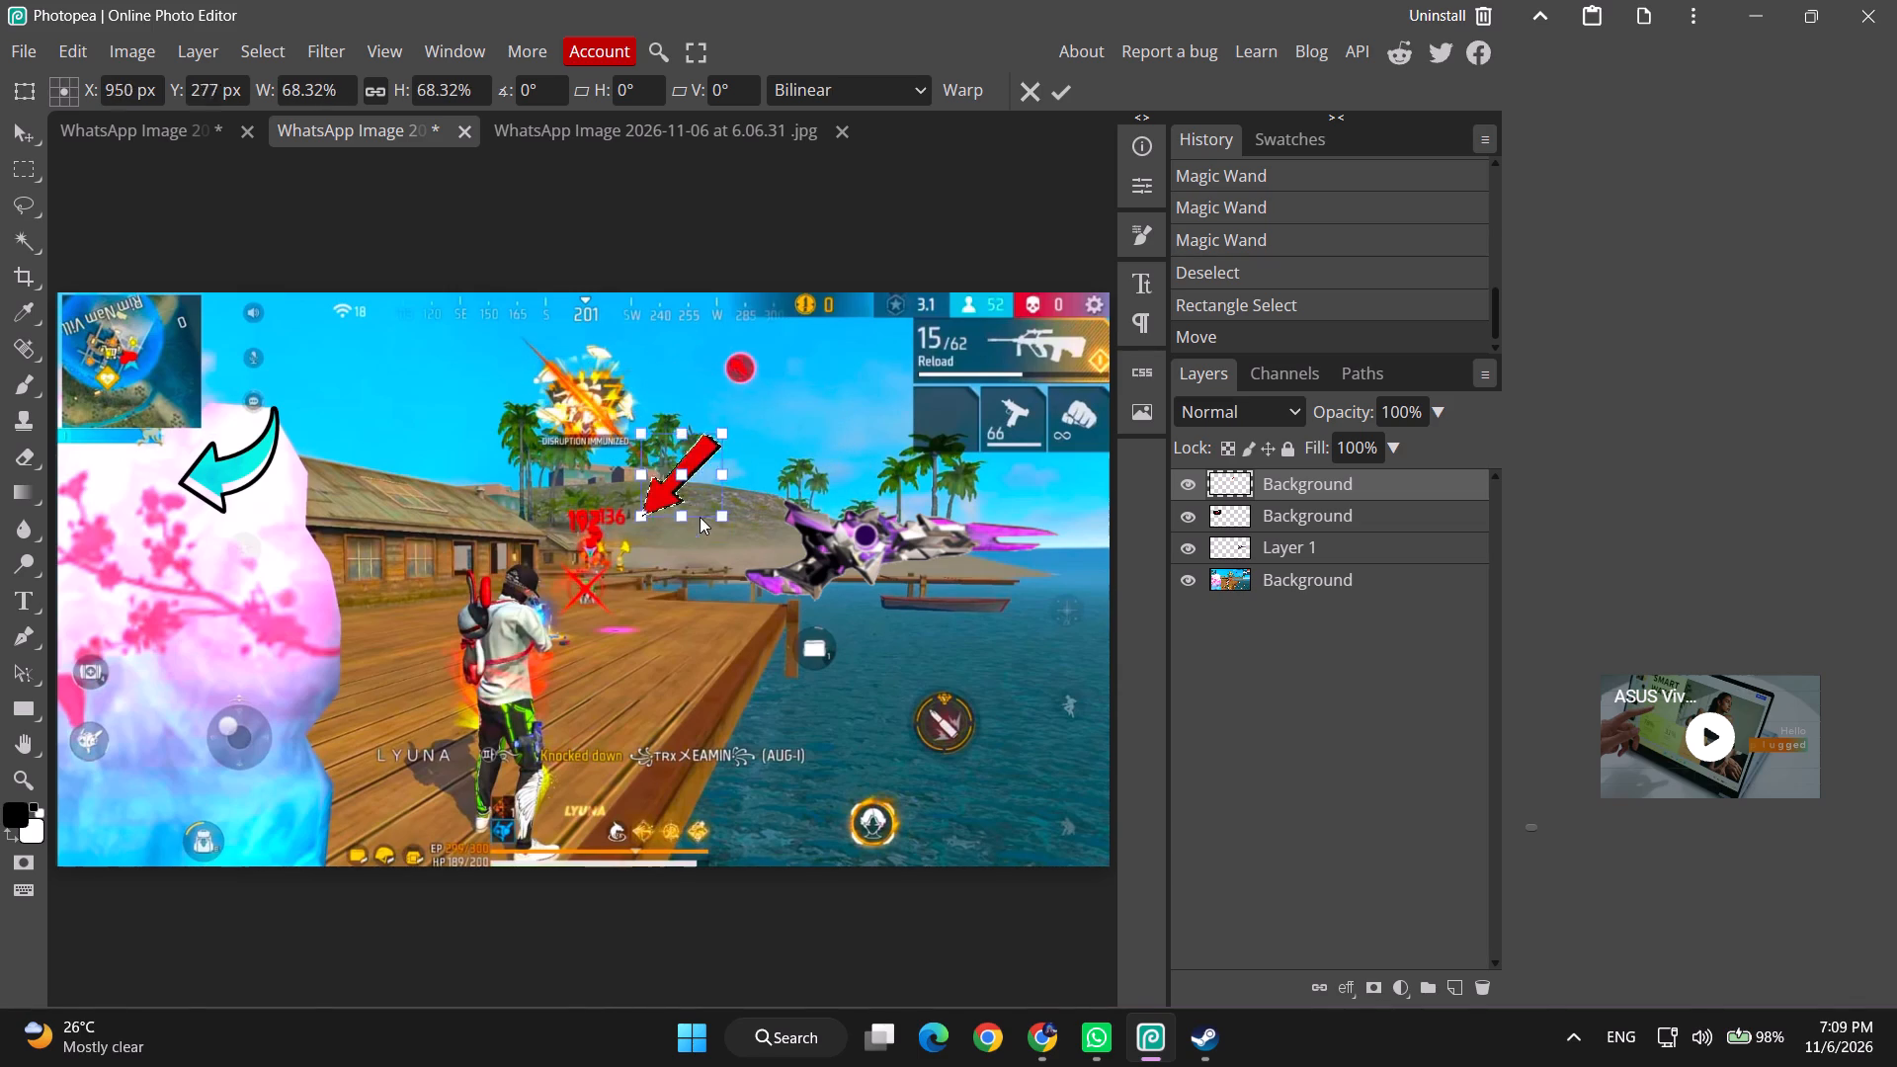
left_click_drag(700, 517, 674, 540)
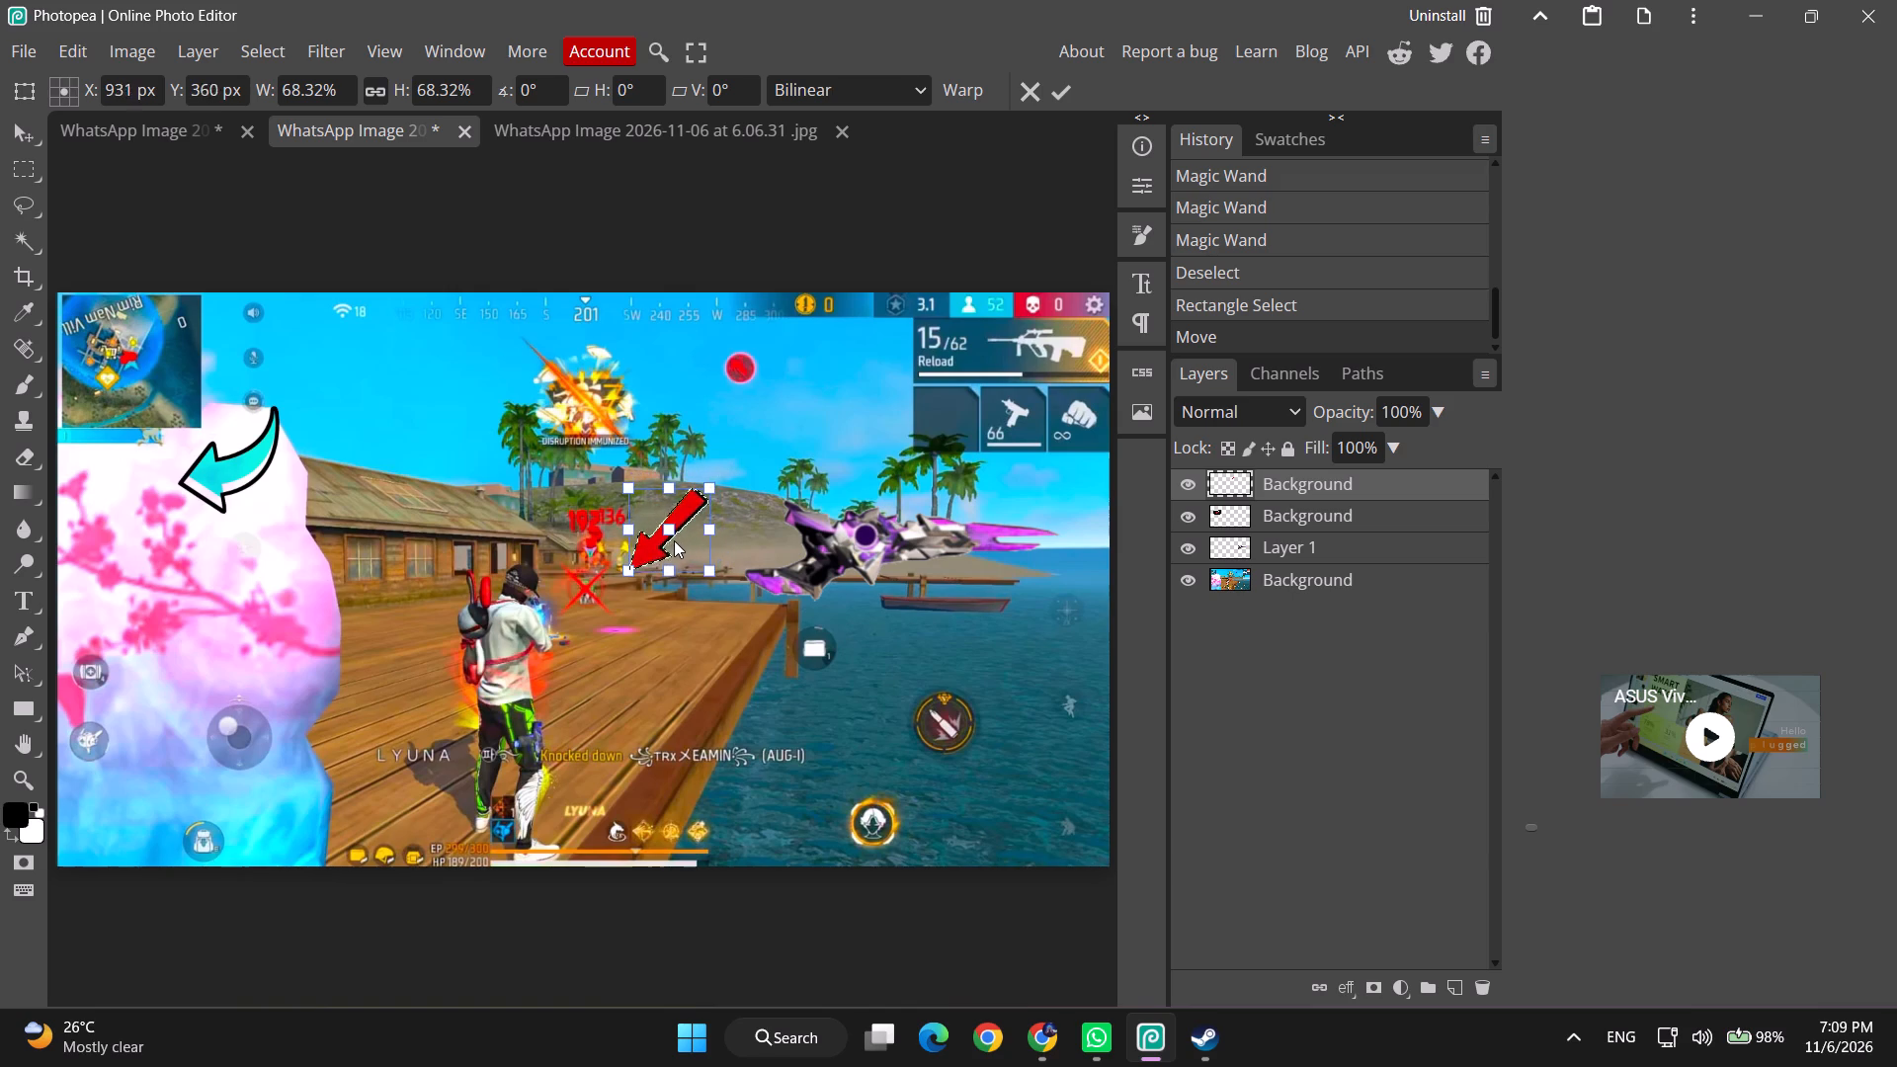
left_click_drag(674, 540, 675, 530)
key("ctrl+d")
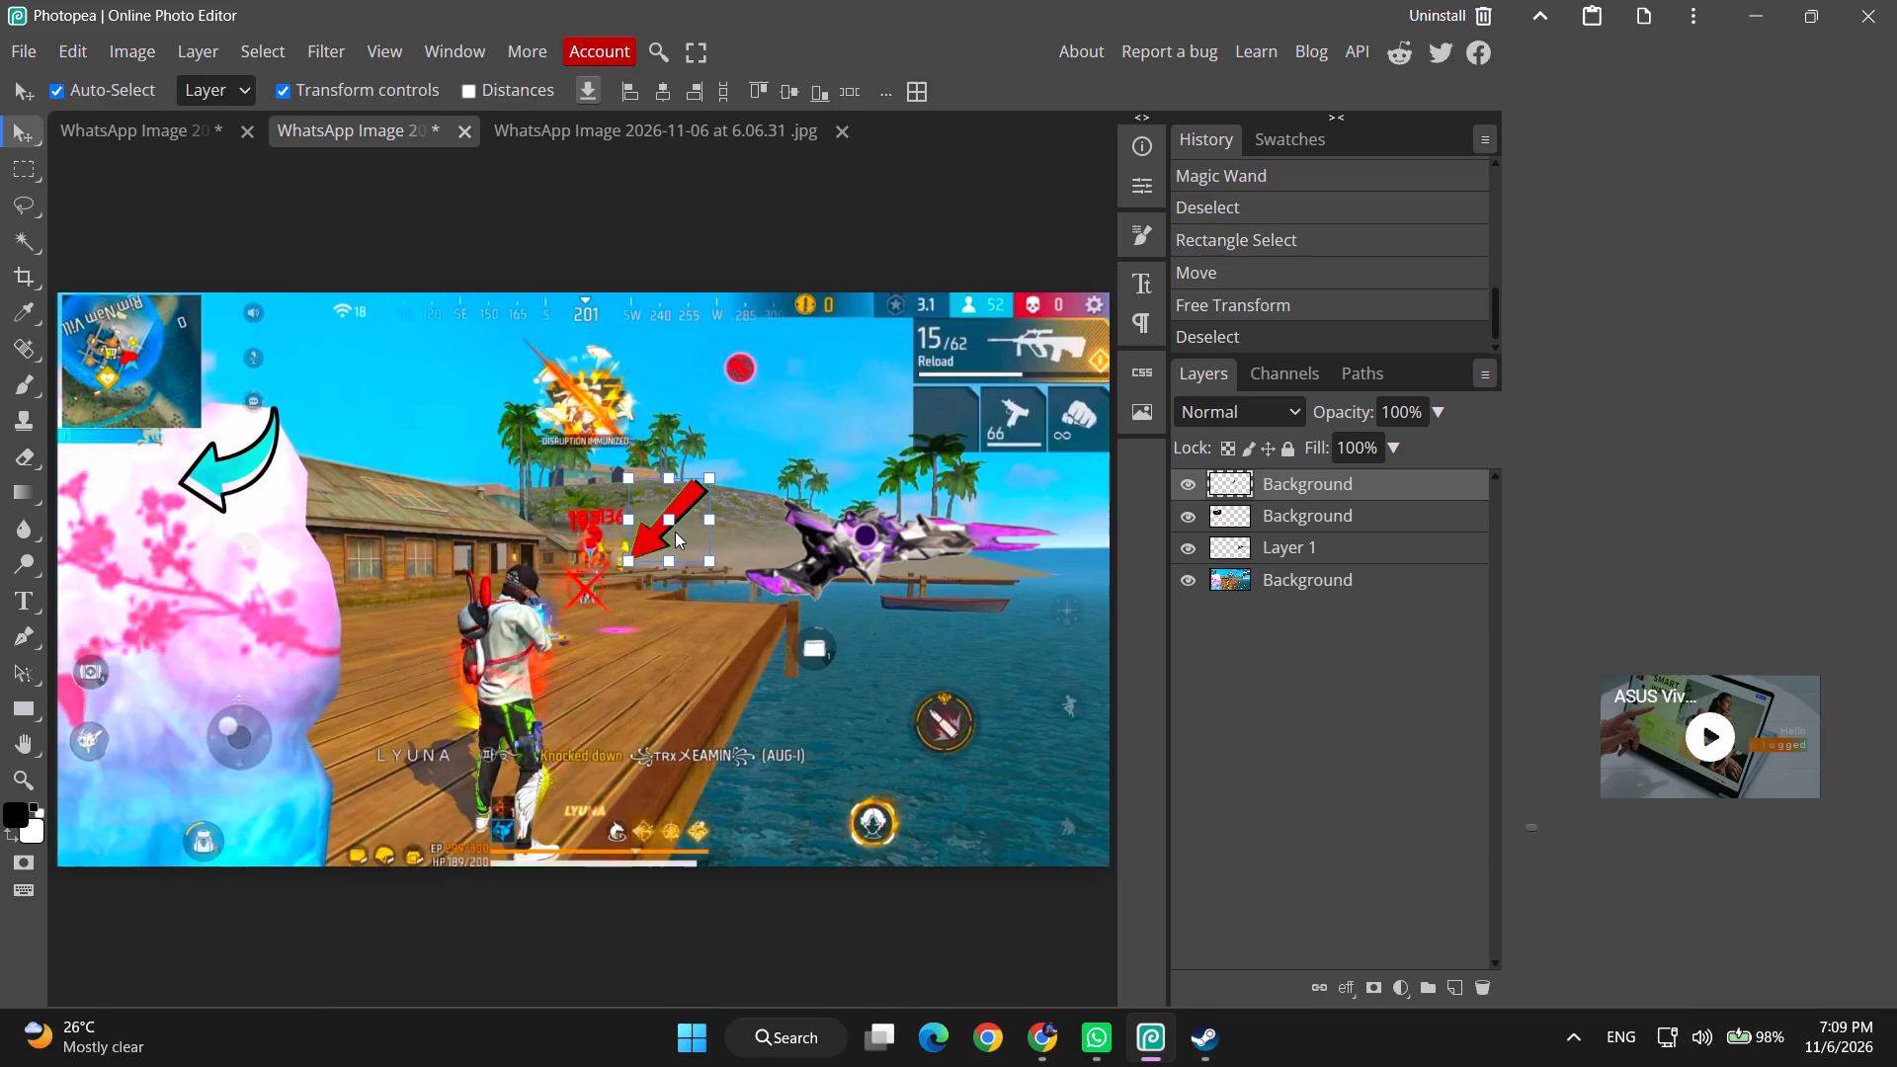
left_click(690, 640)
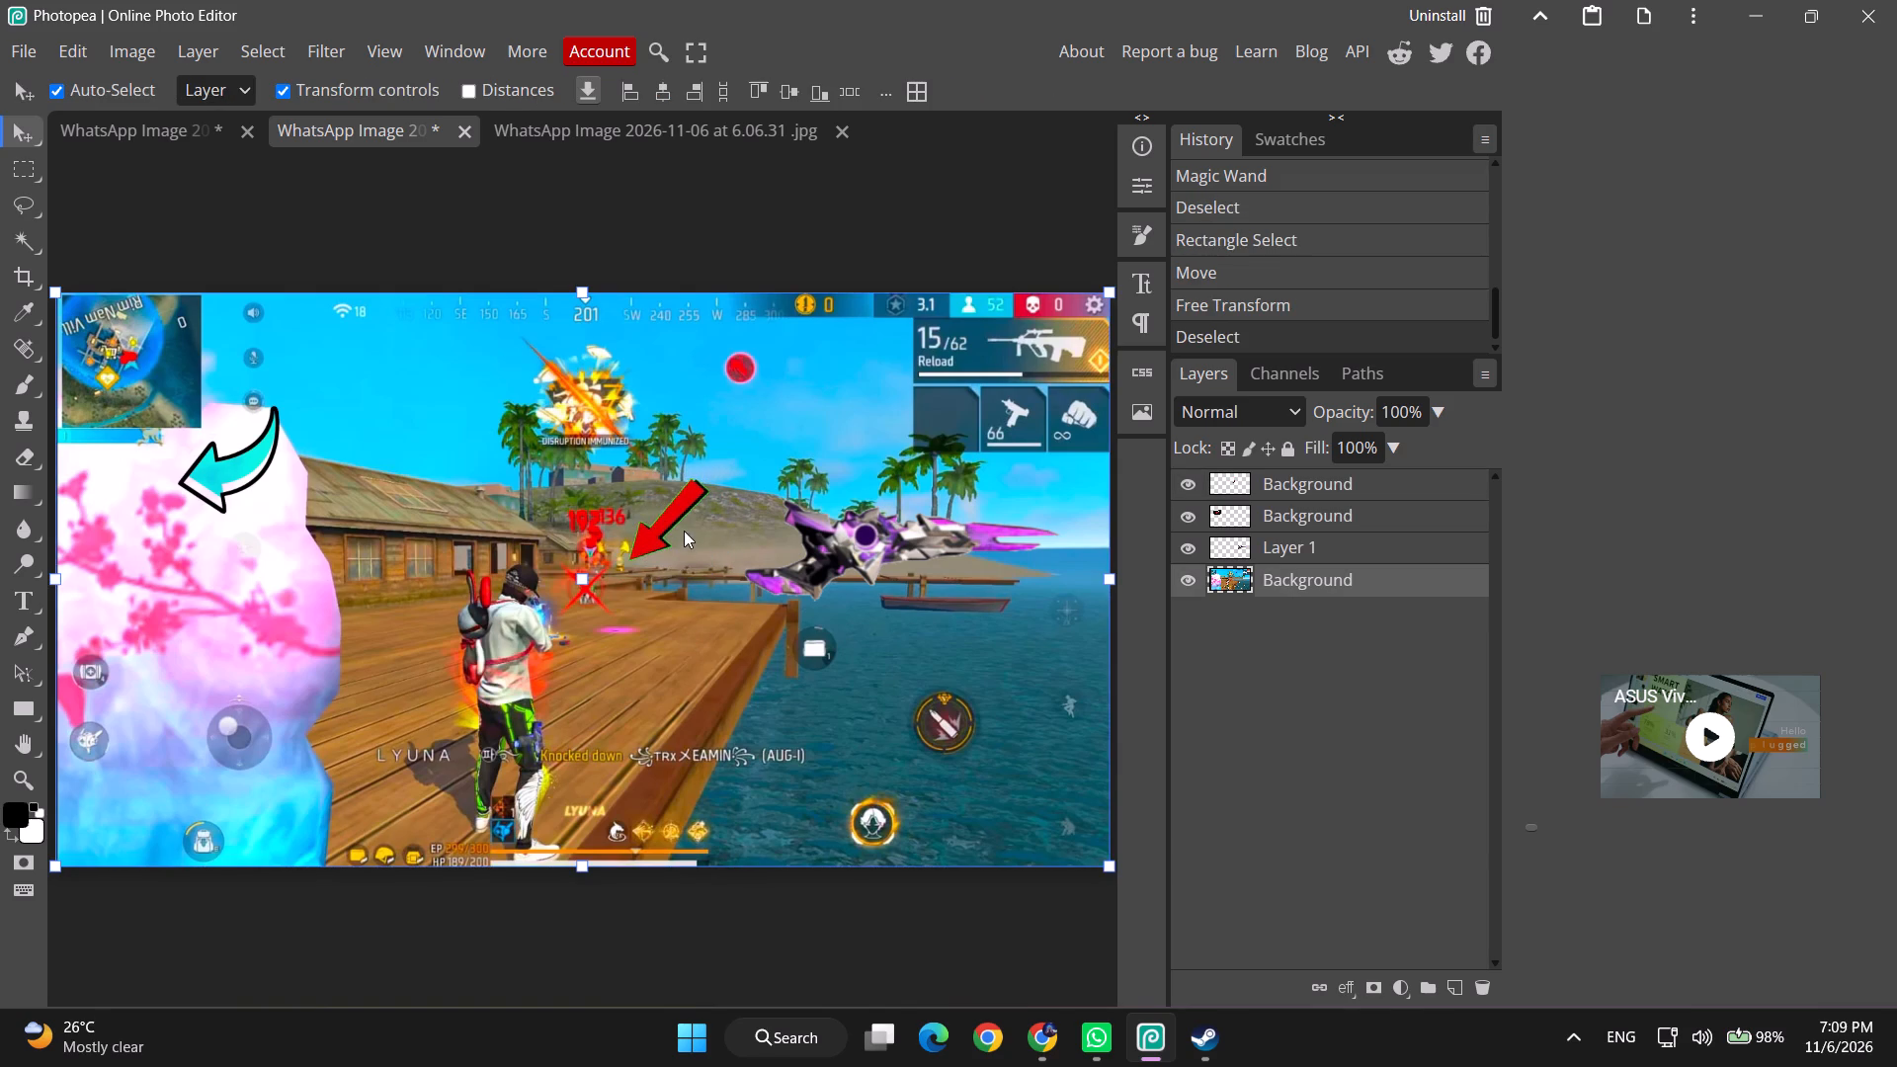
Scale the red arrow to about 110%, rotate it about 21°, and place its tip at the red X by the enemy.
left_click(663, 518)
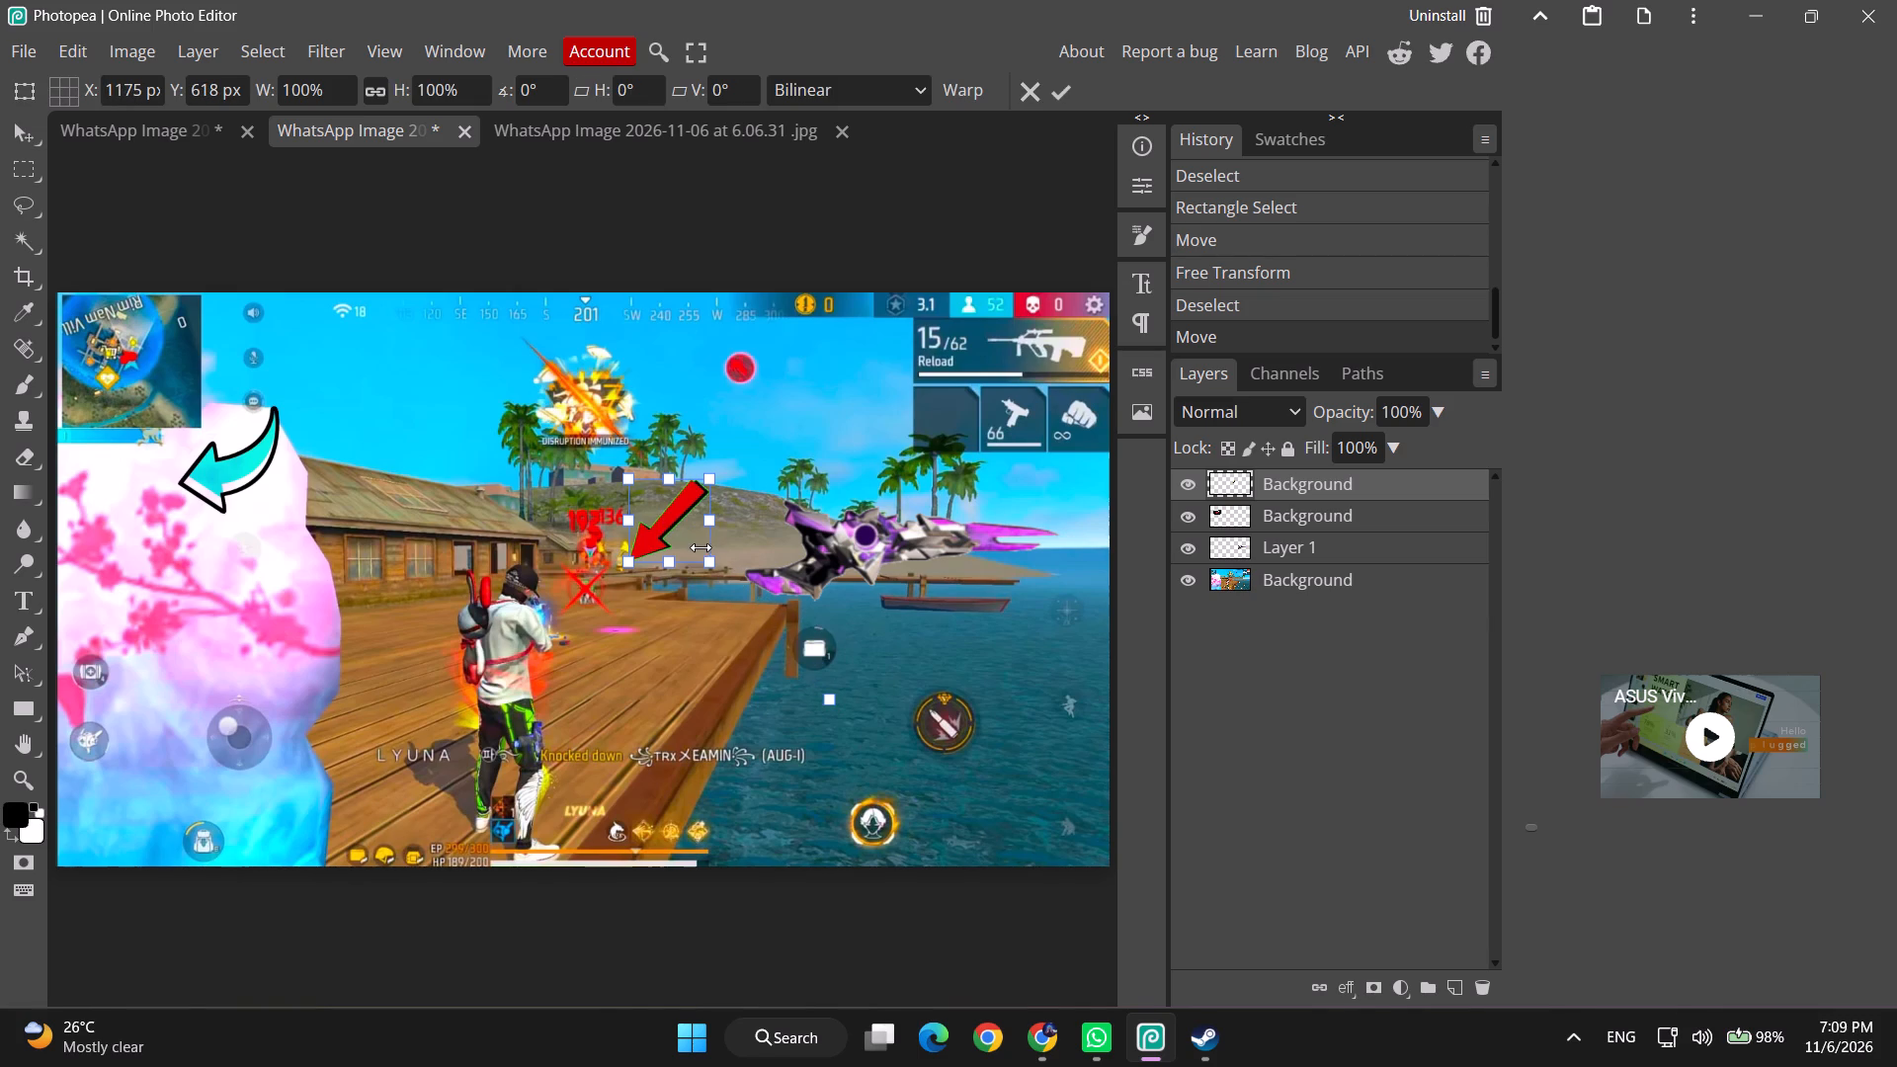
left_click_drag(713, 561, 730, 600)
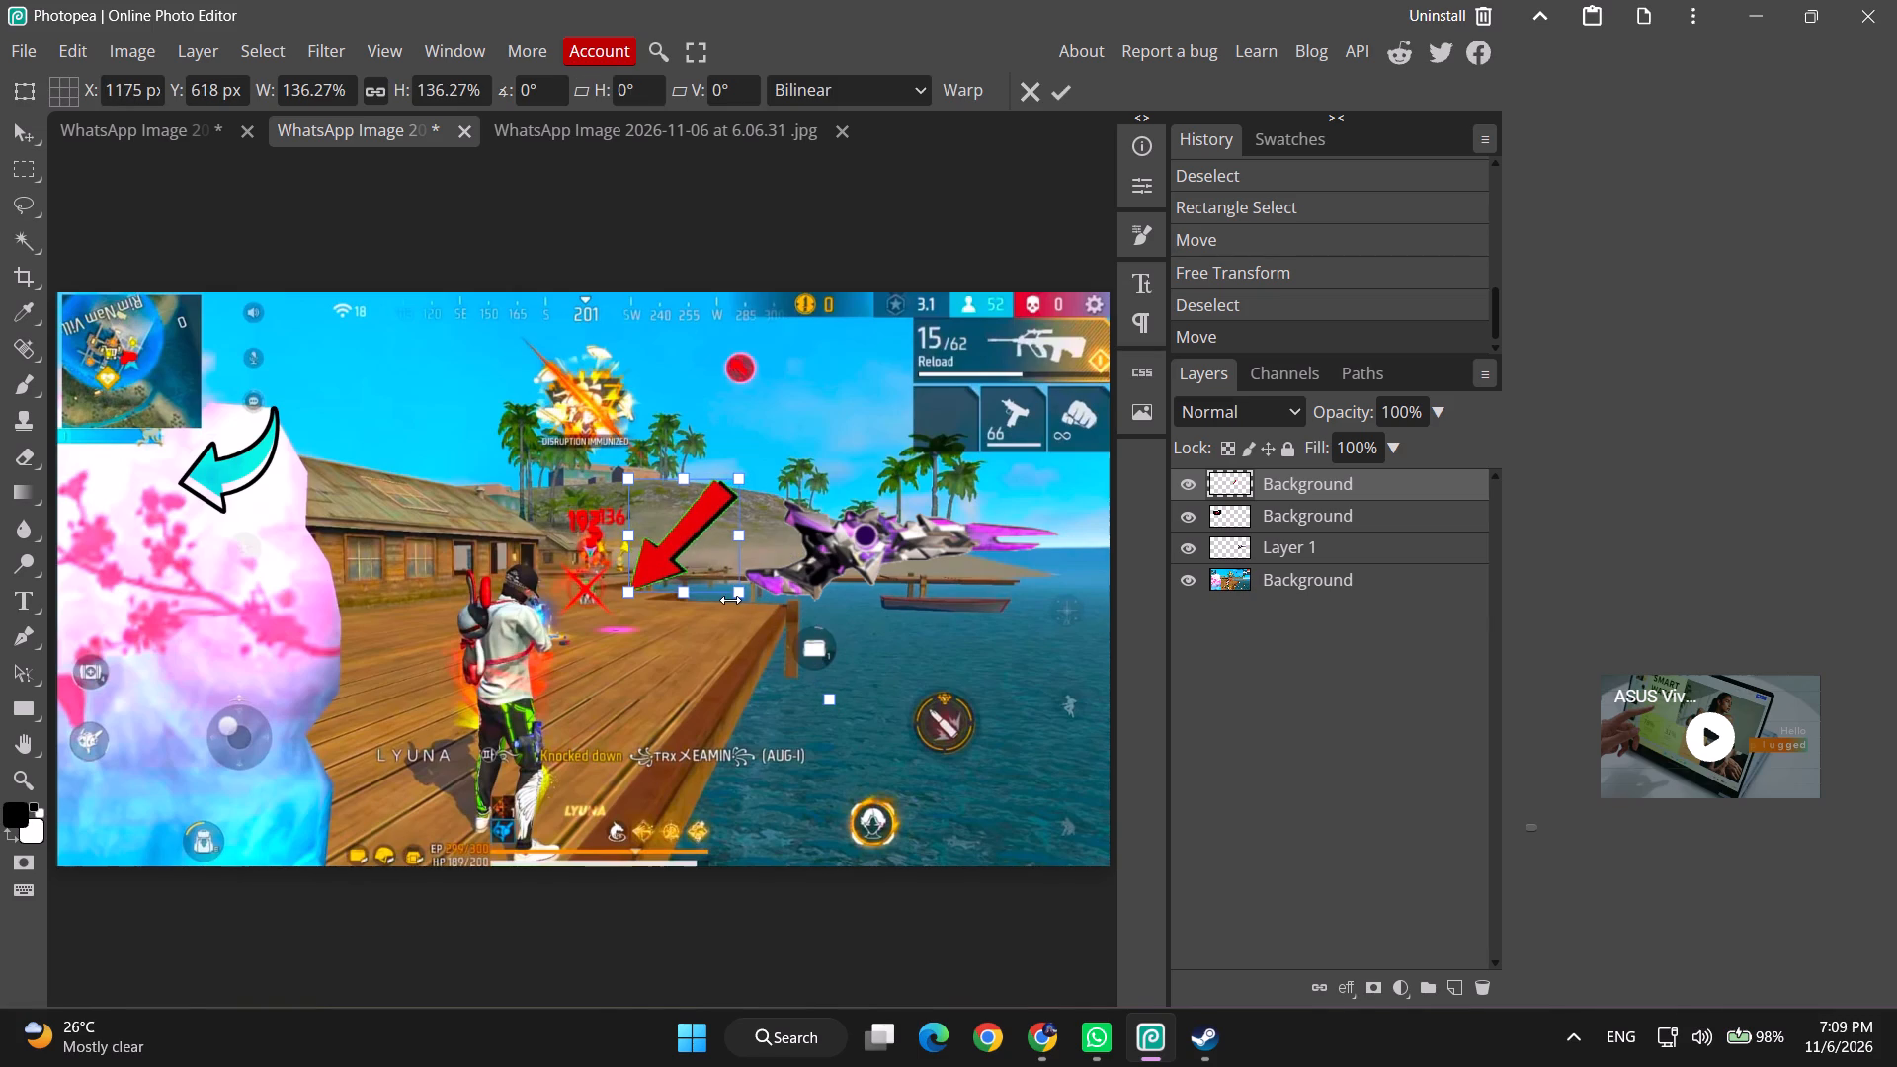
left_click_drag(771, 624, 819, 618)
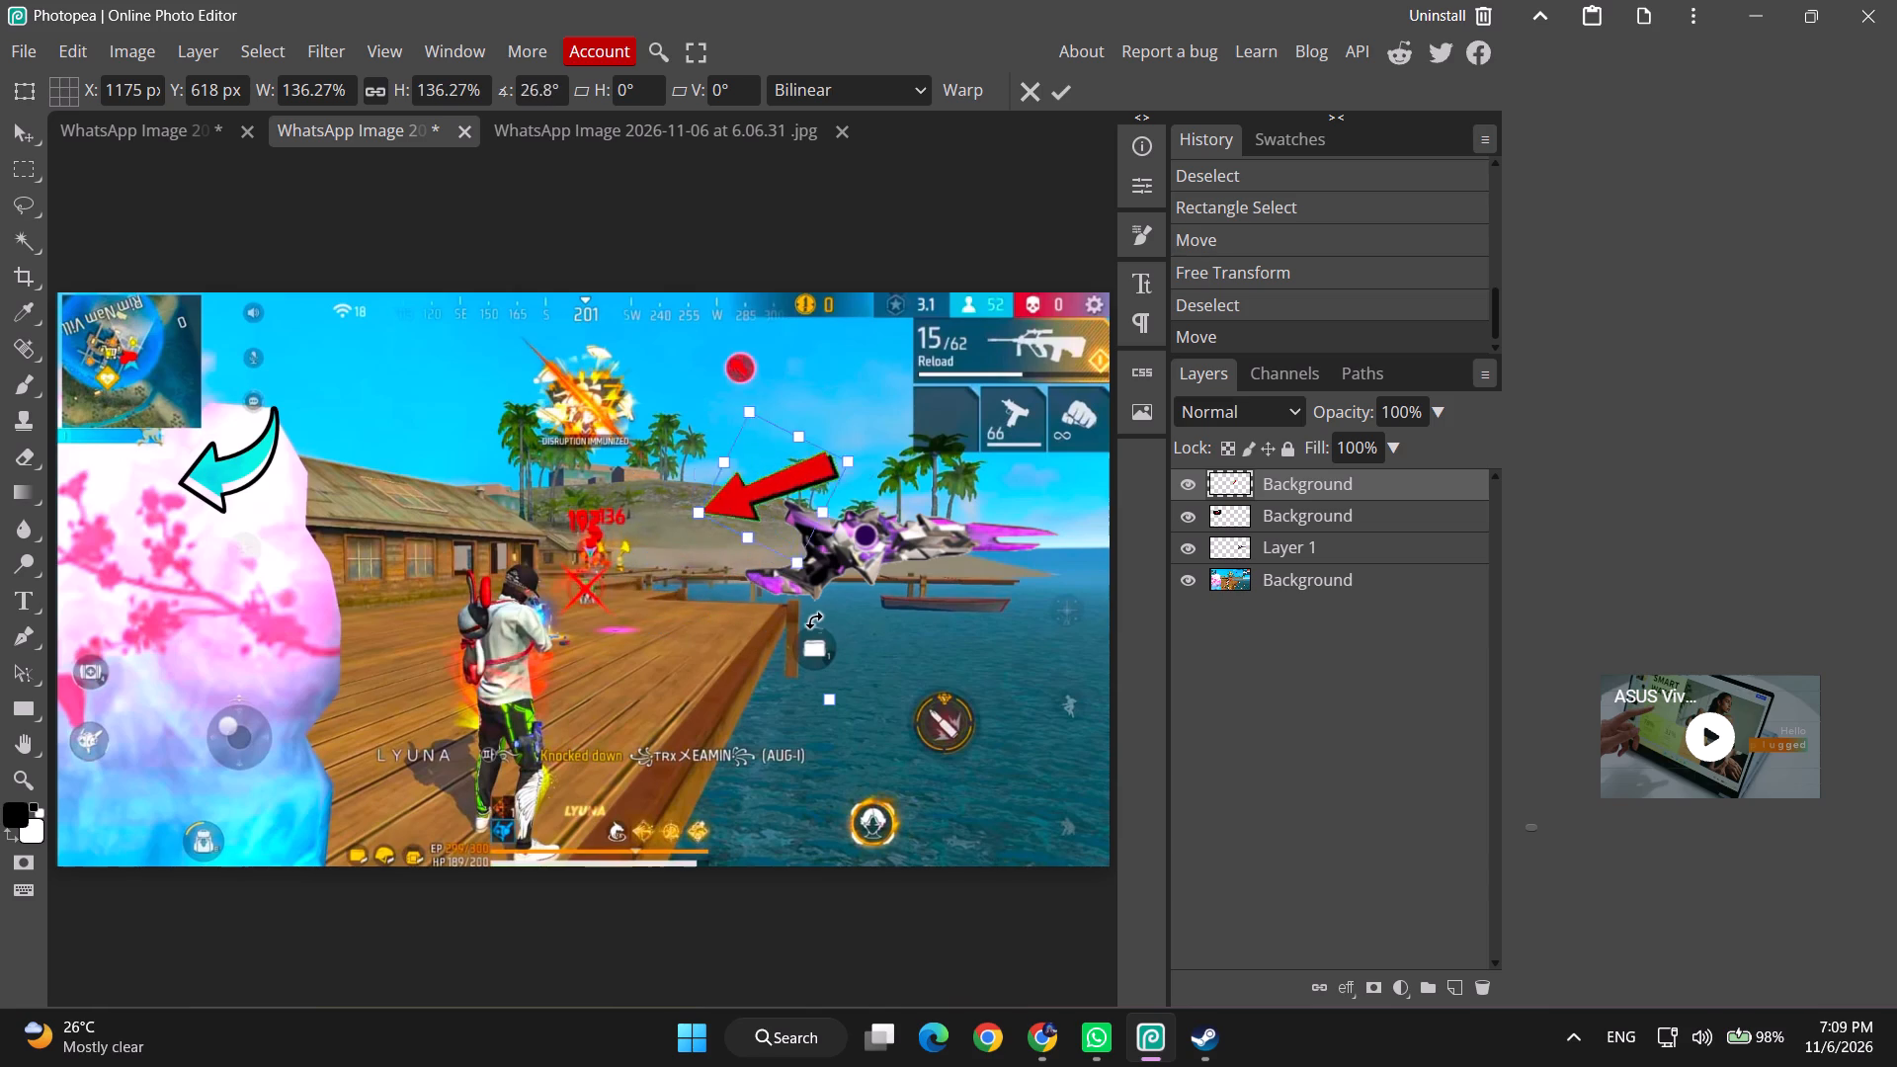
left_click_drag(819, 618, 835, 617)
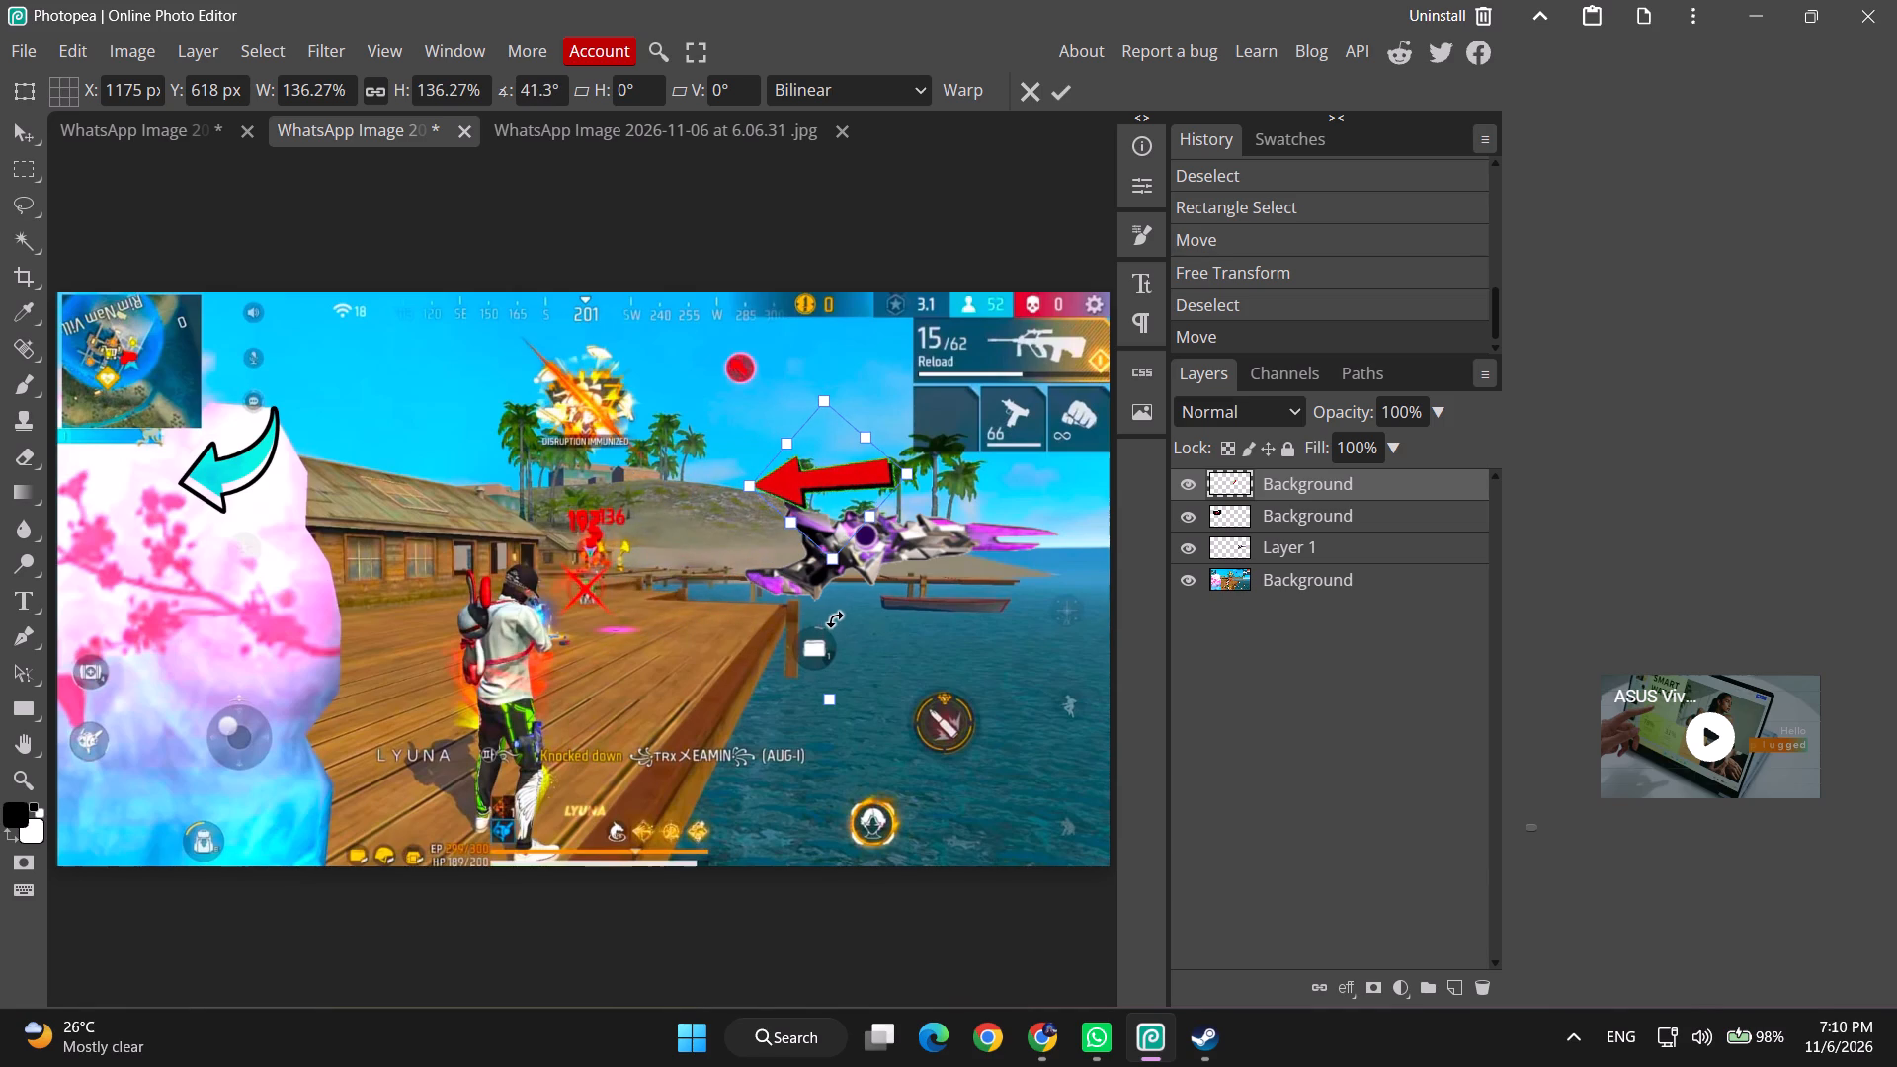
left_click_drag(835, 617, 836, 619)
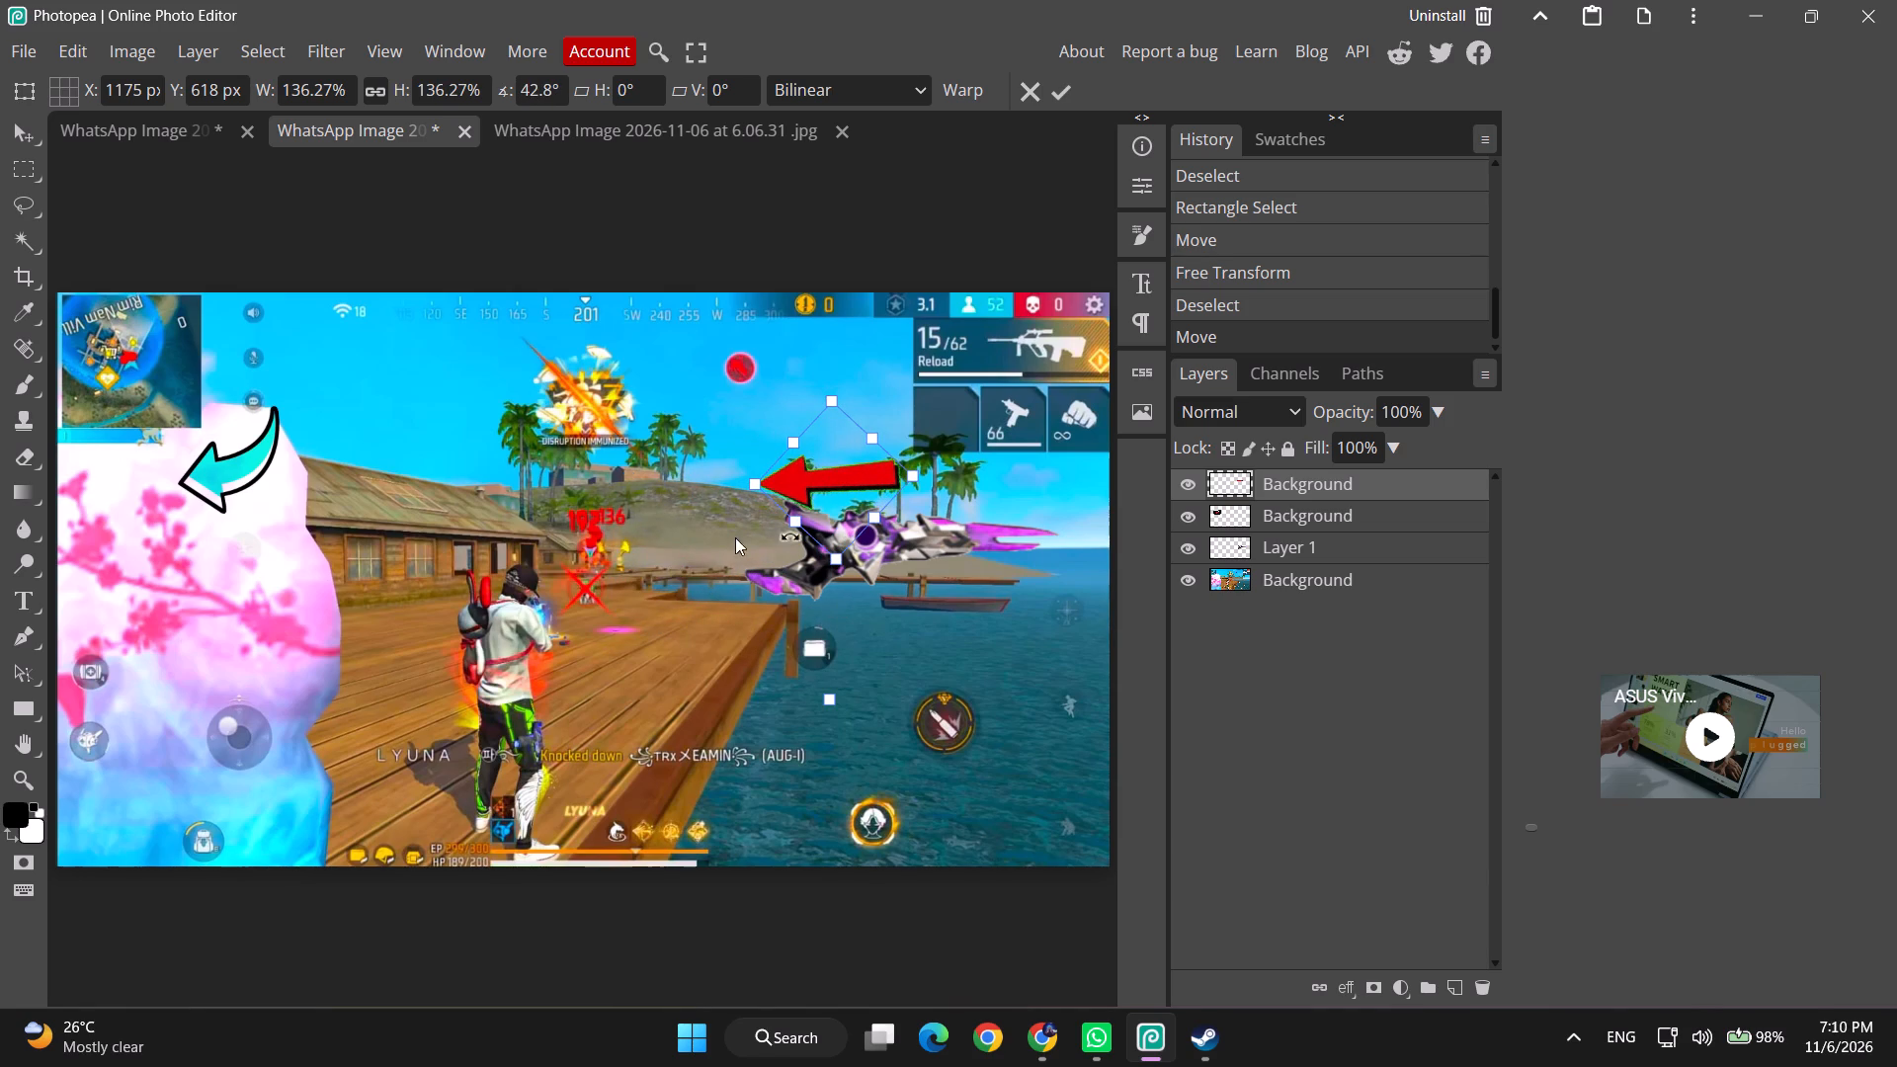
left_click(722, 548)
left_click(838, 557)
left_click(833, 616)
left_click_drag(833, 600, 820, 598)
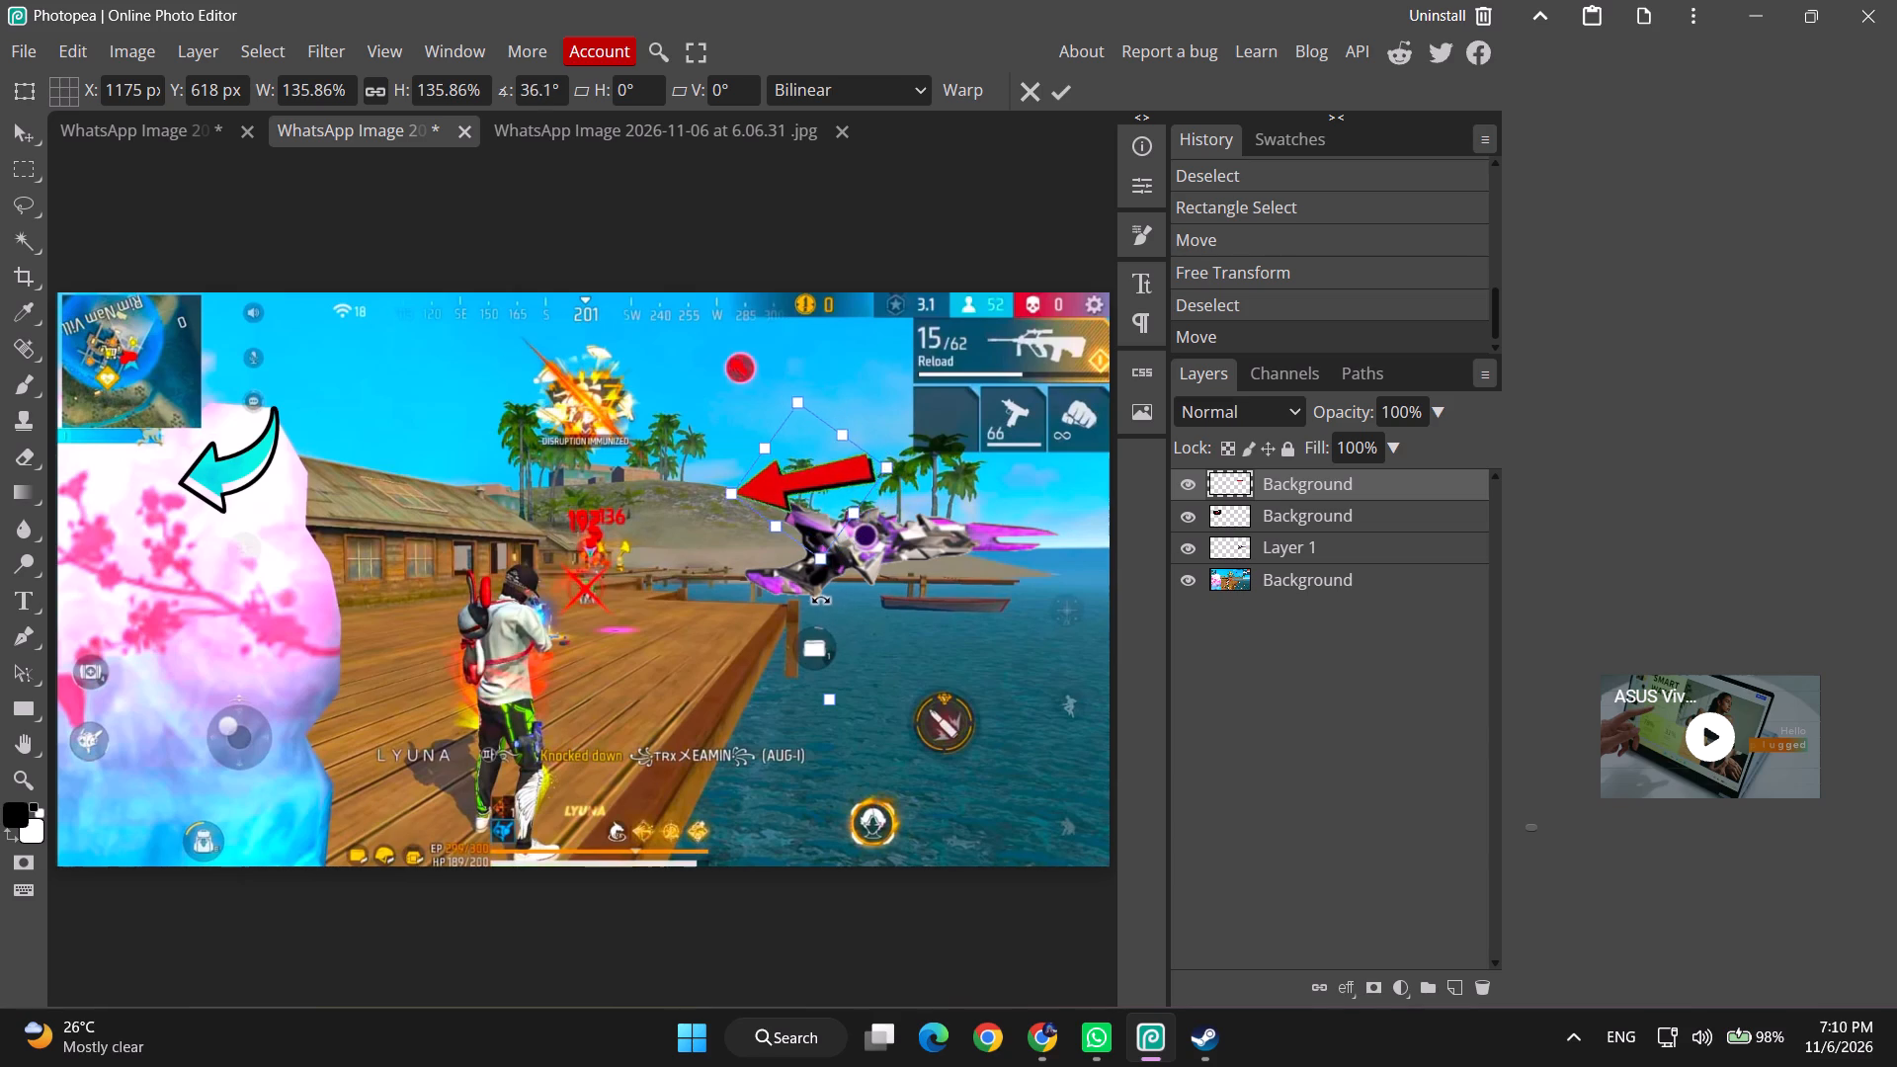
left_click_drag(820, 598, 797, 610)
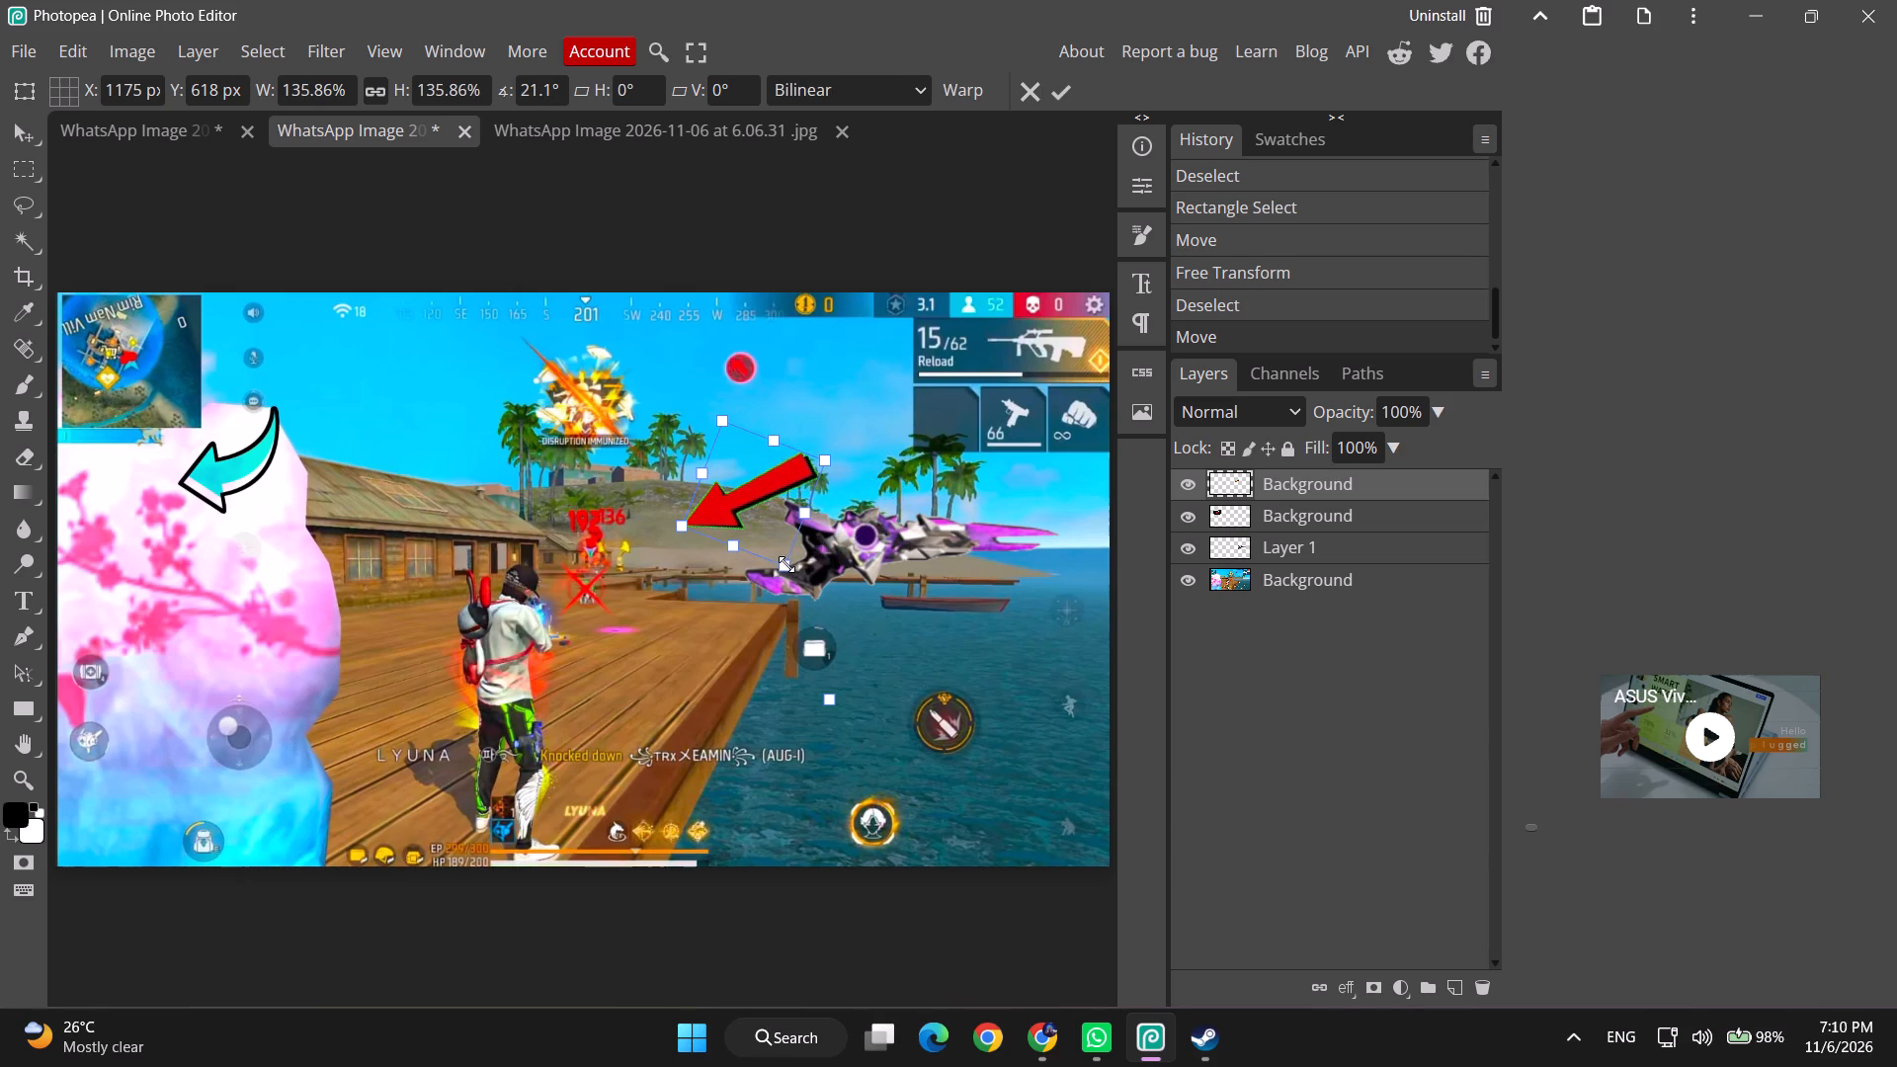
left_click_drag(786, 567, 772, 538)
left_click_drag(746, 481, 745, 540)
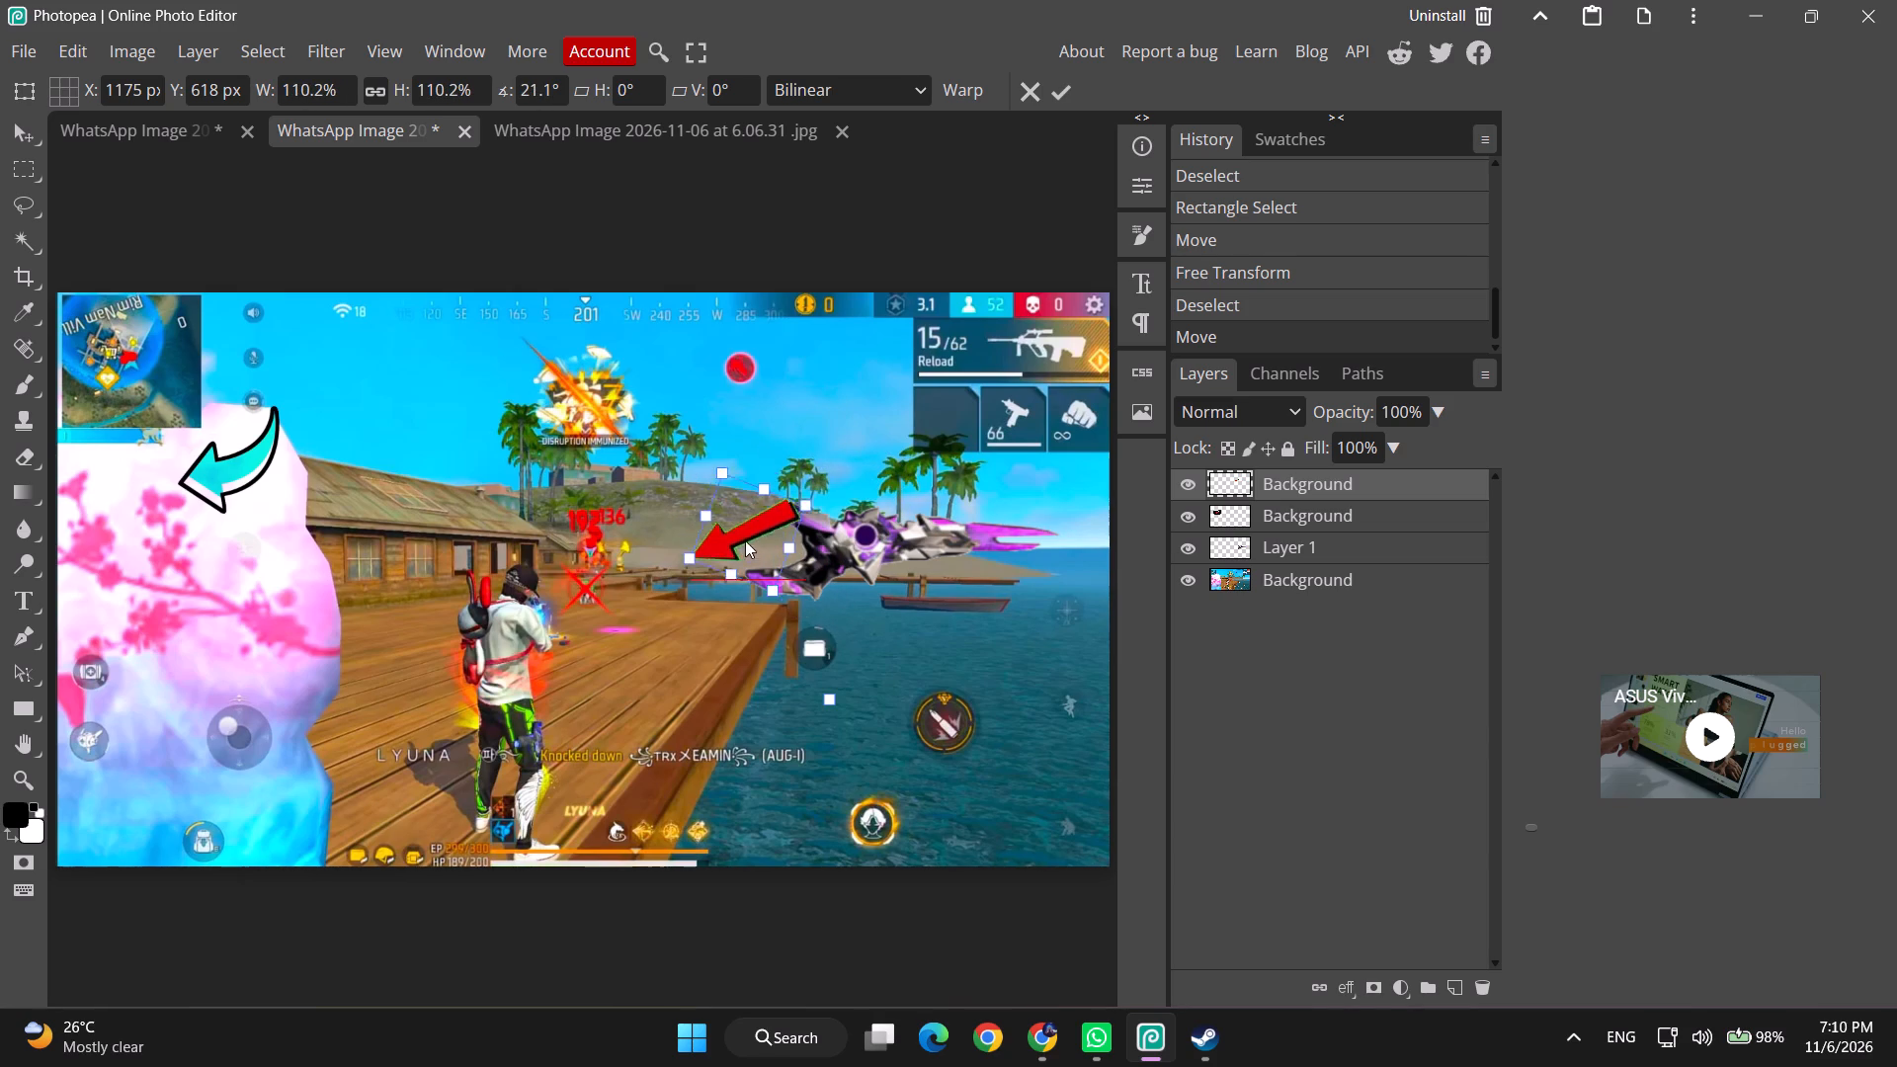
left_click_drag(745, 540, 672, 557)
left_click(217, 447)
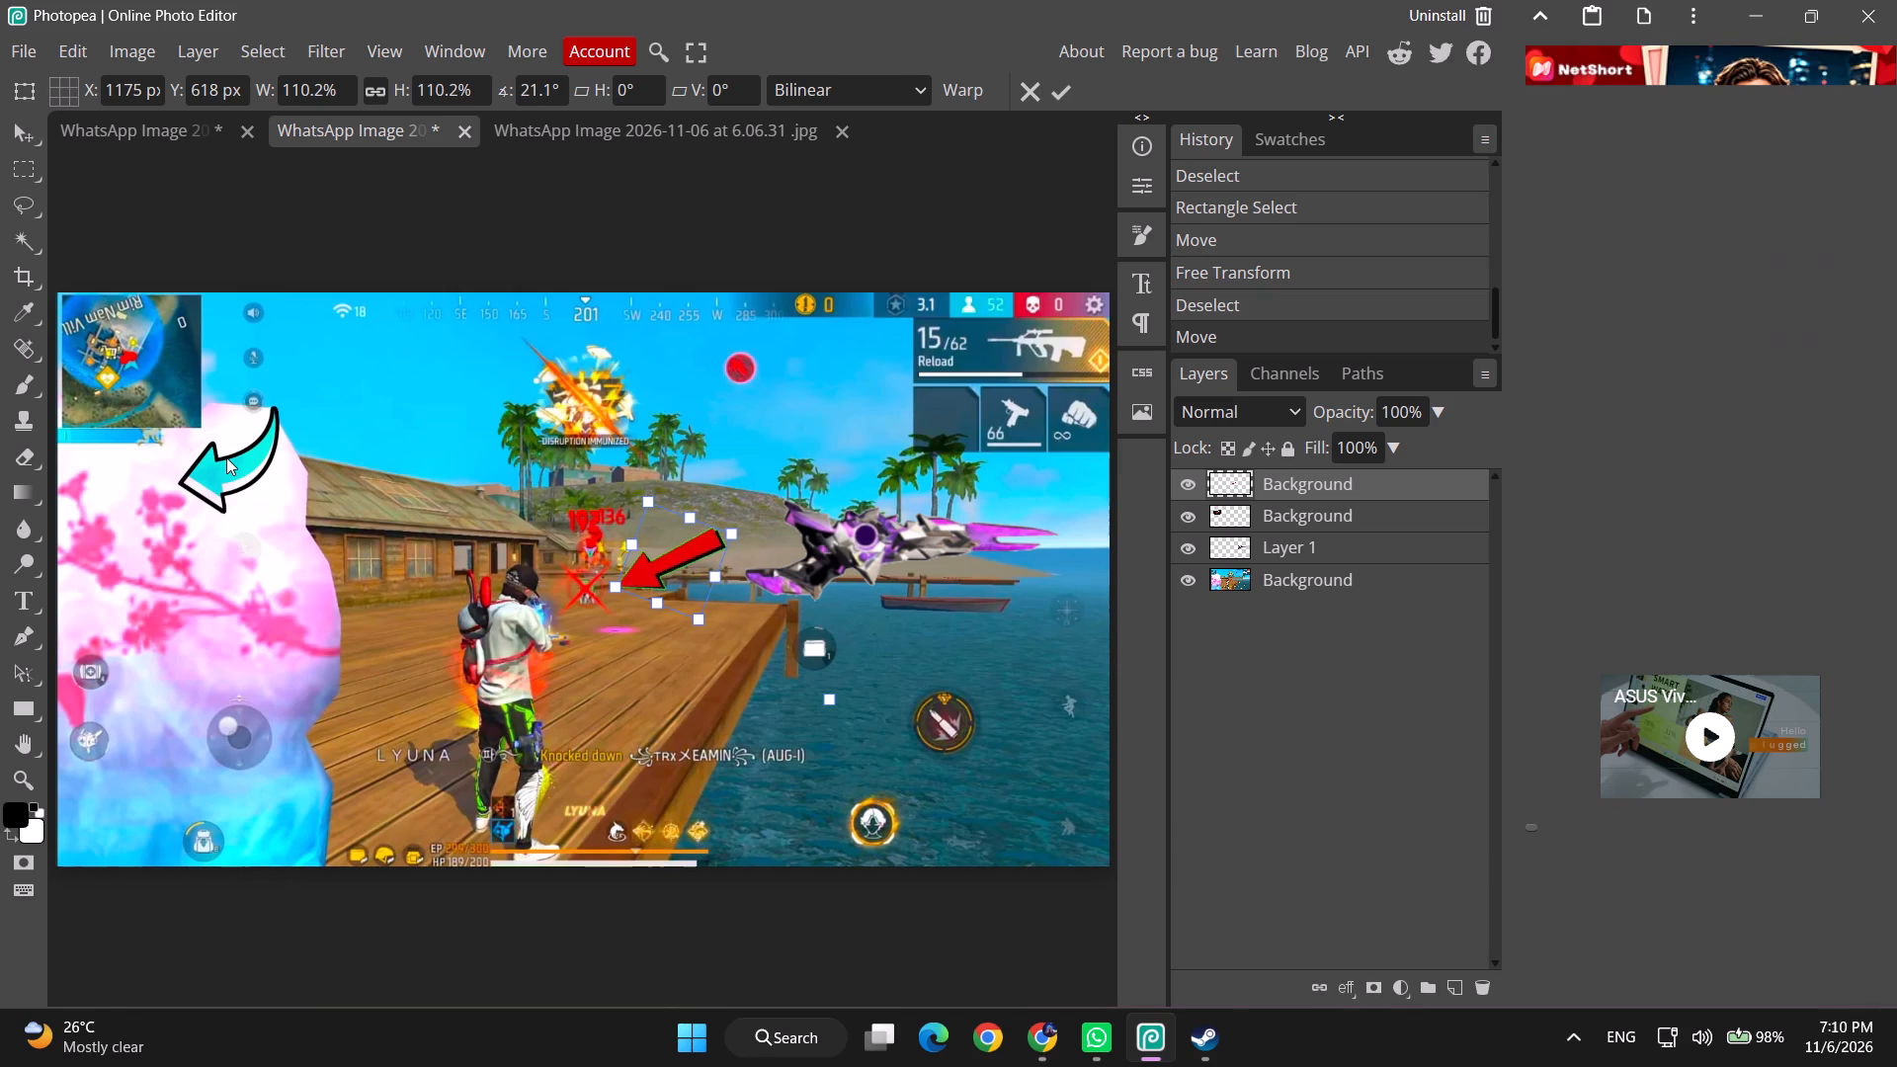
left_click(233, 464)
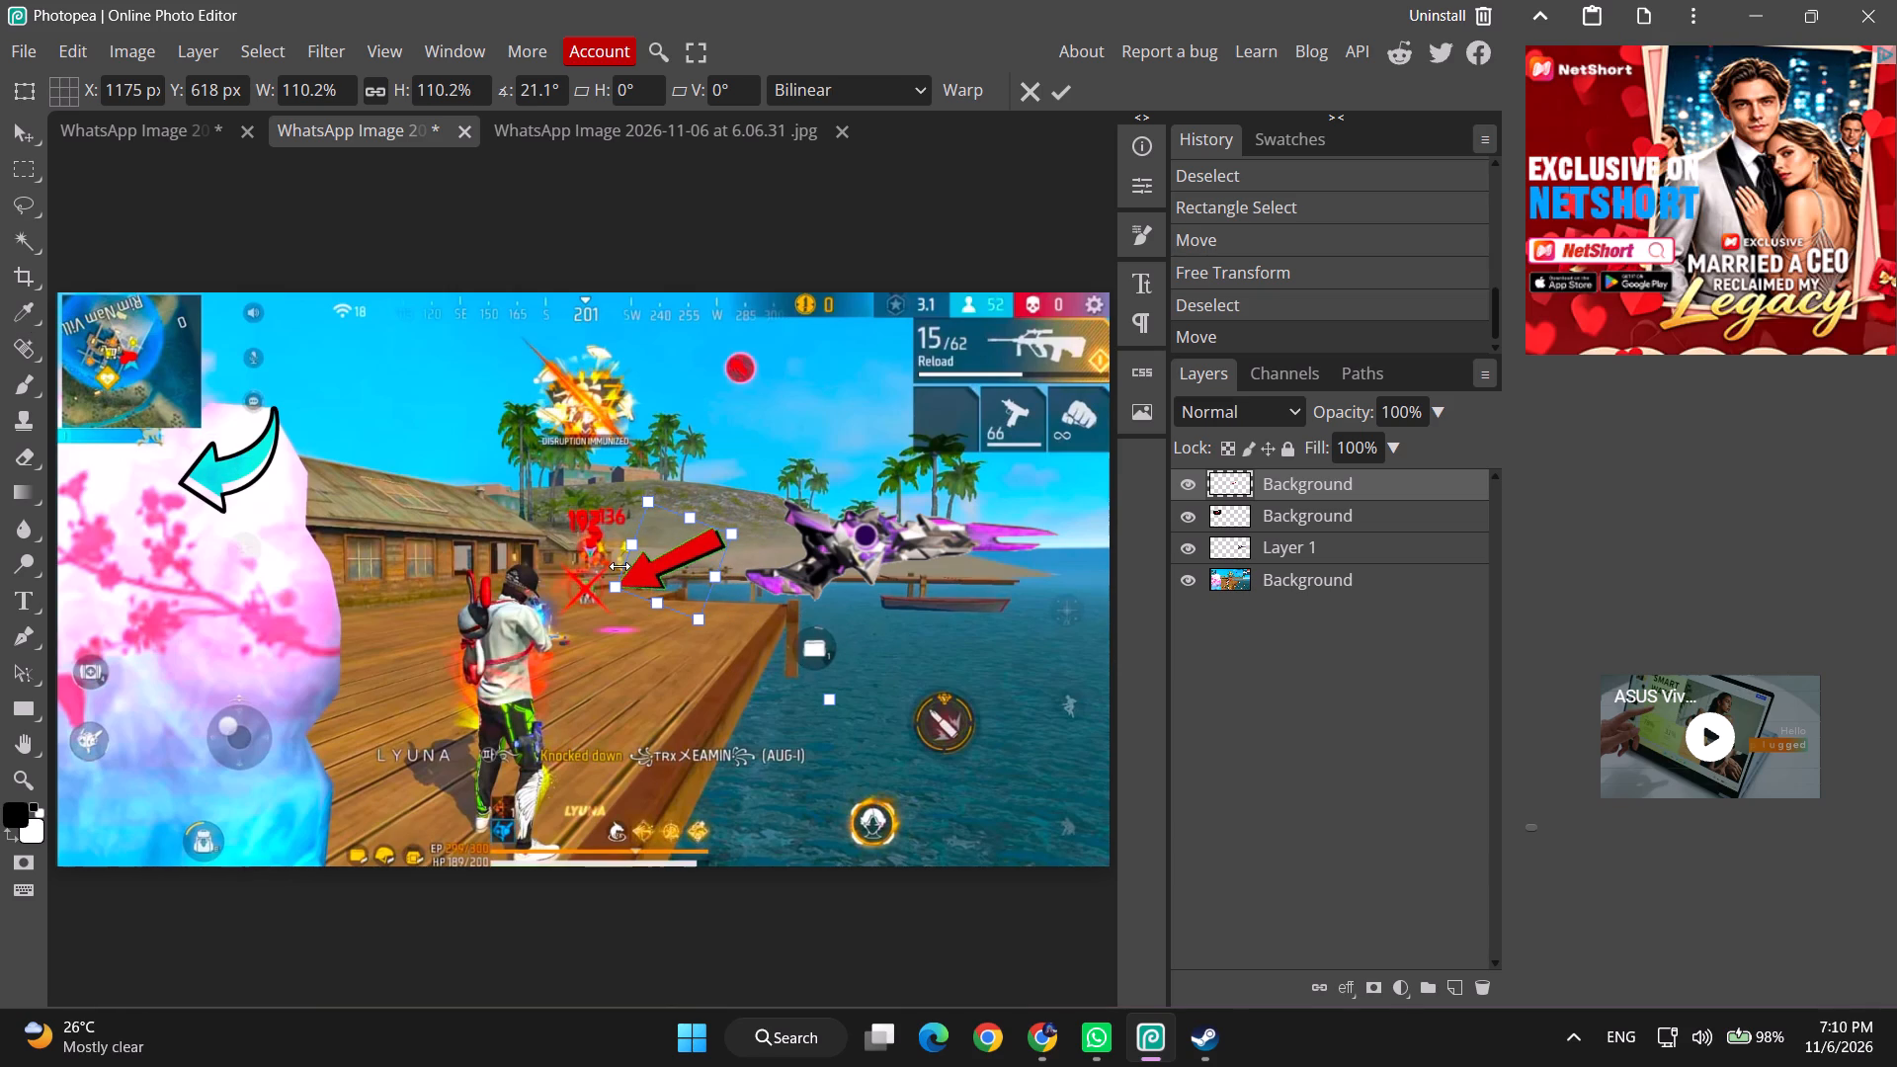
left_click(491, 476)
left_click(29, 135)
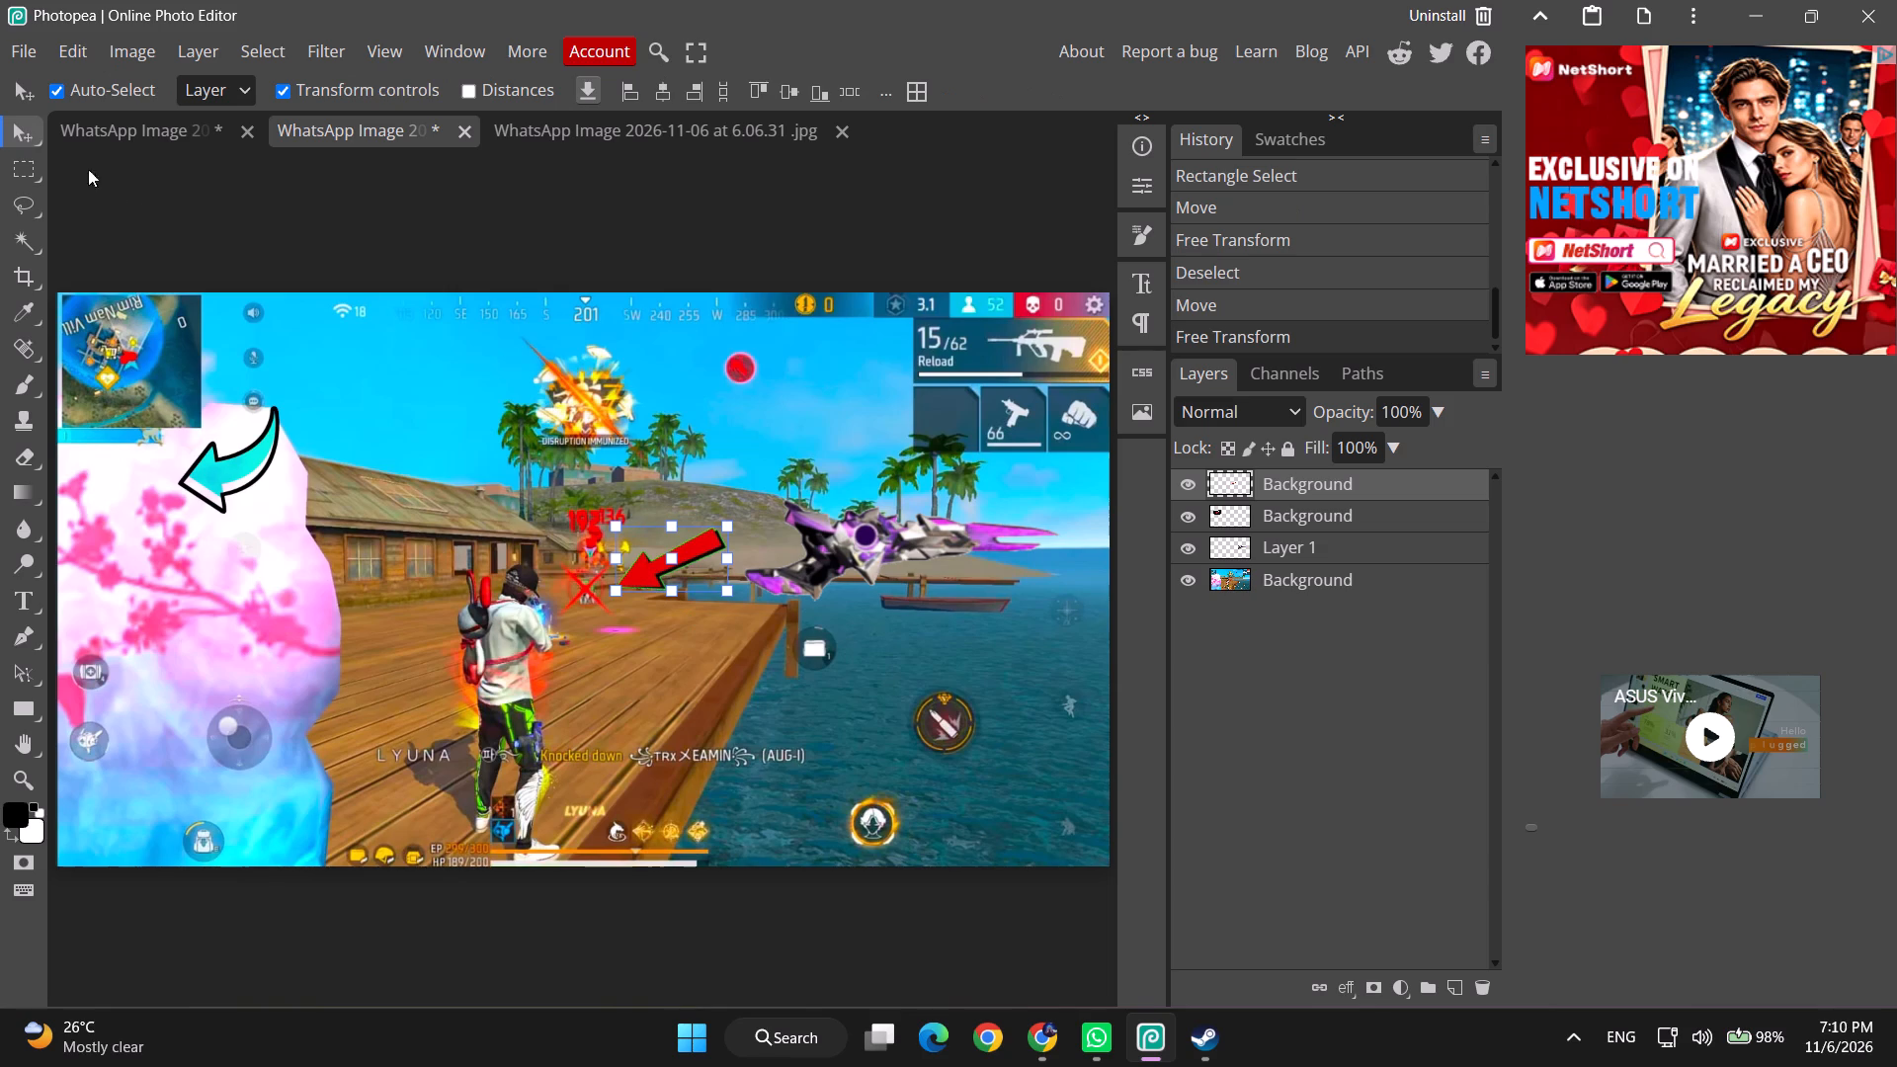
Move the teal curved arrow from the pink ice wall's top to between the wall and the player.
left_click(401, 436)
left_click(244, 466)
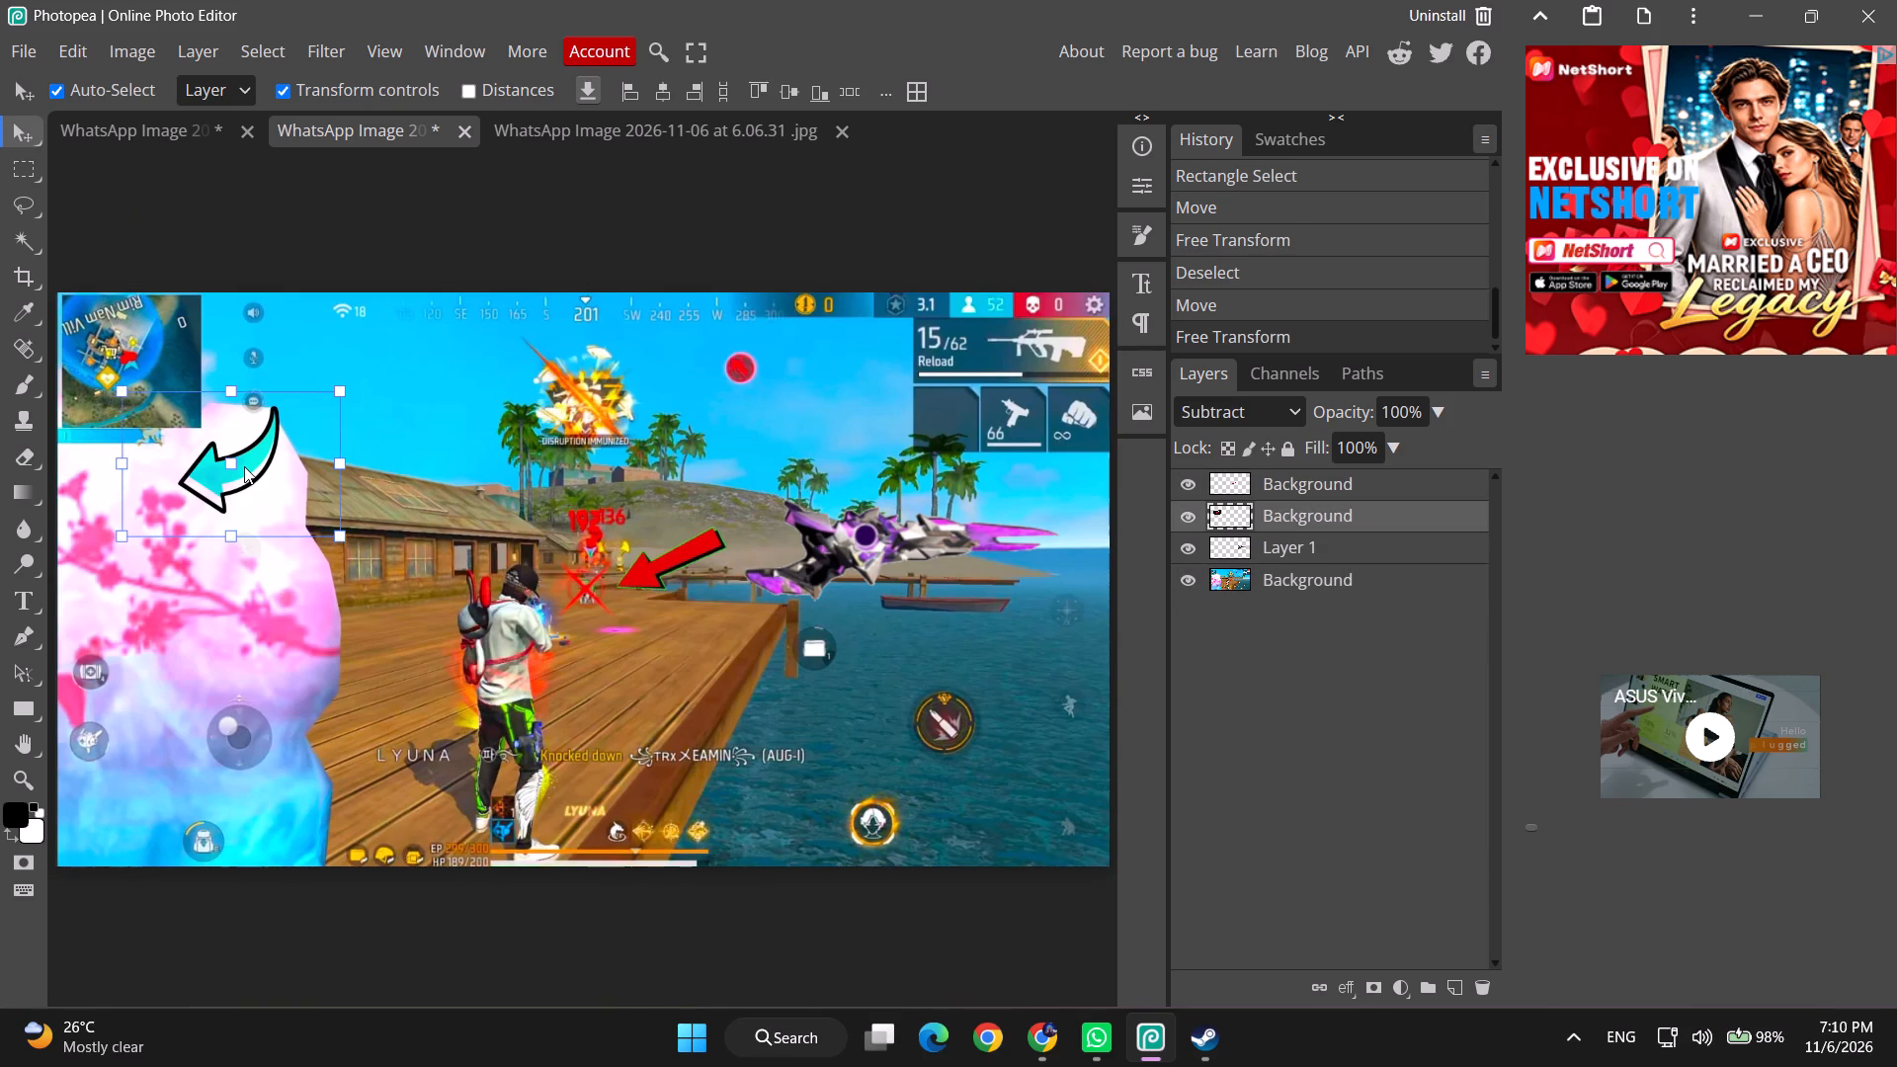
left_click_drag(244, 466, 385, 607)
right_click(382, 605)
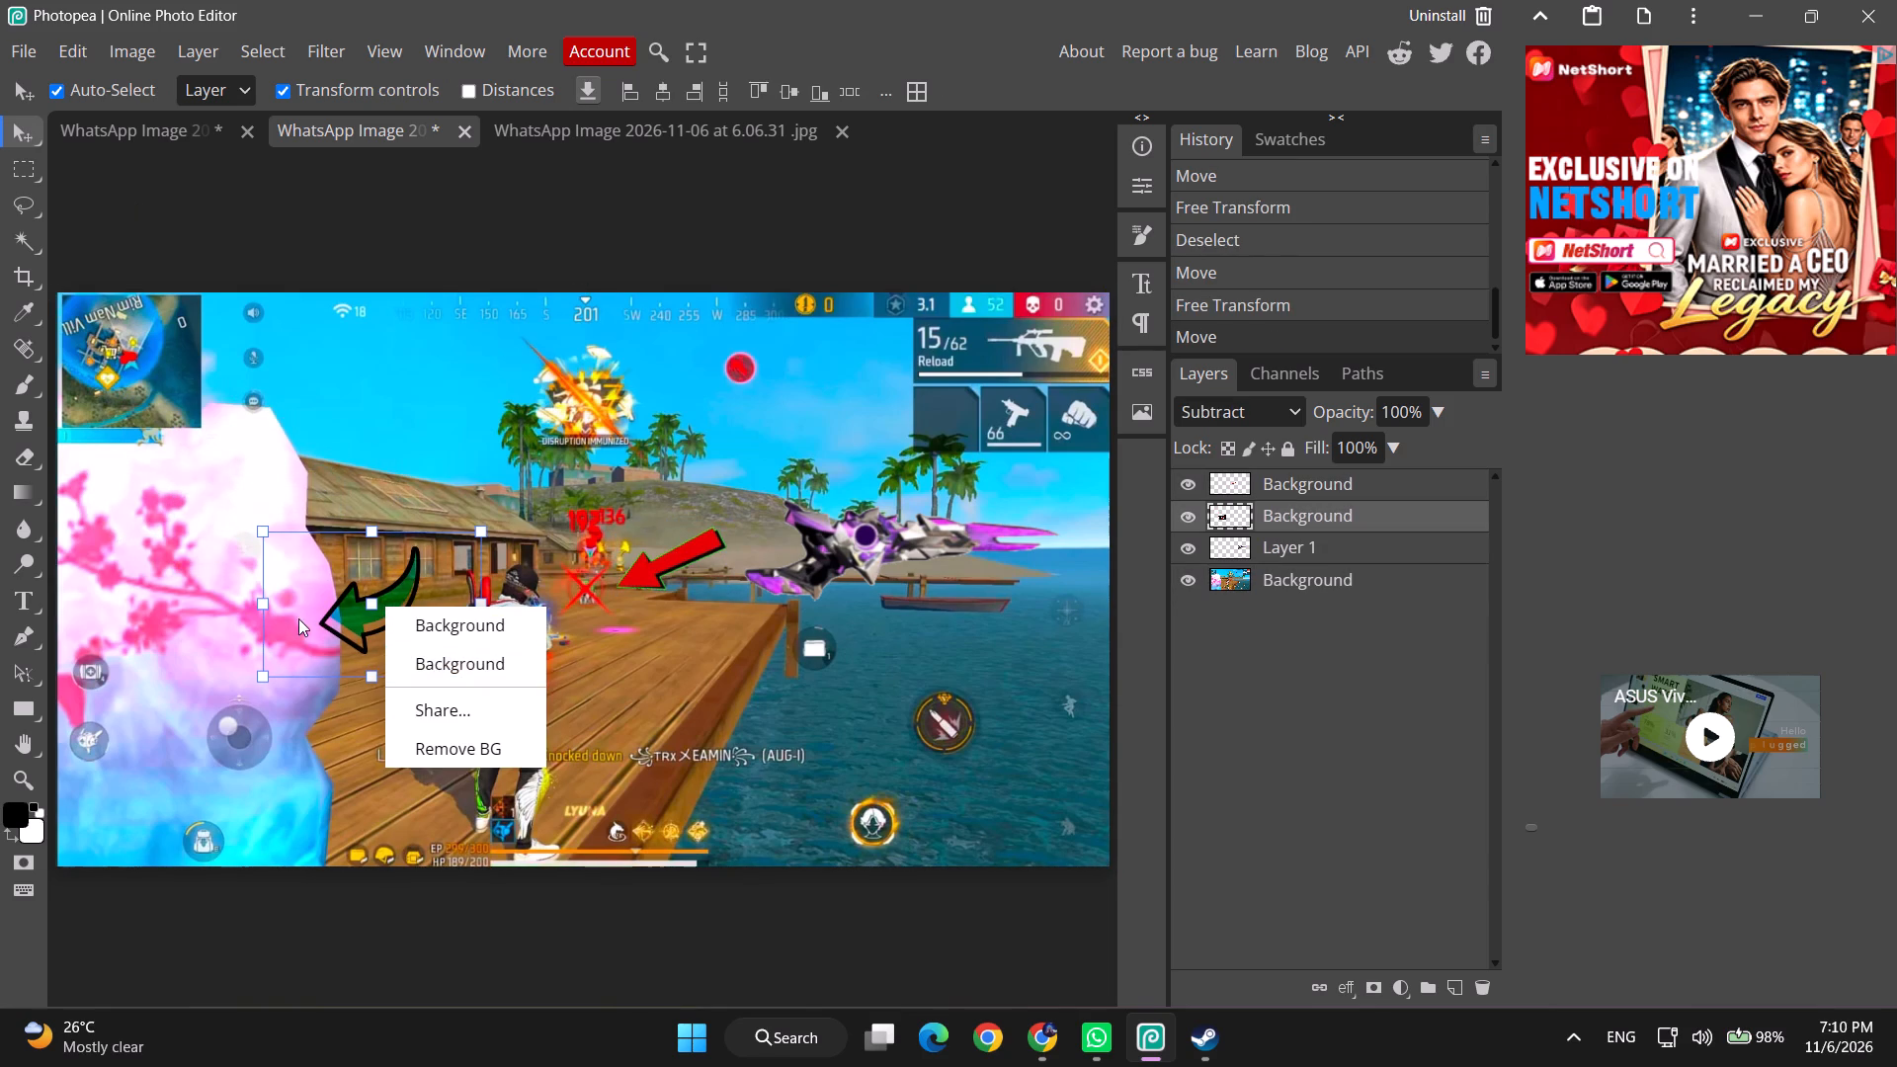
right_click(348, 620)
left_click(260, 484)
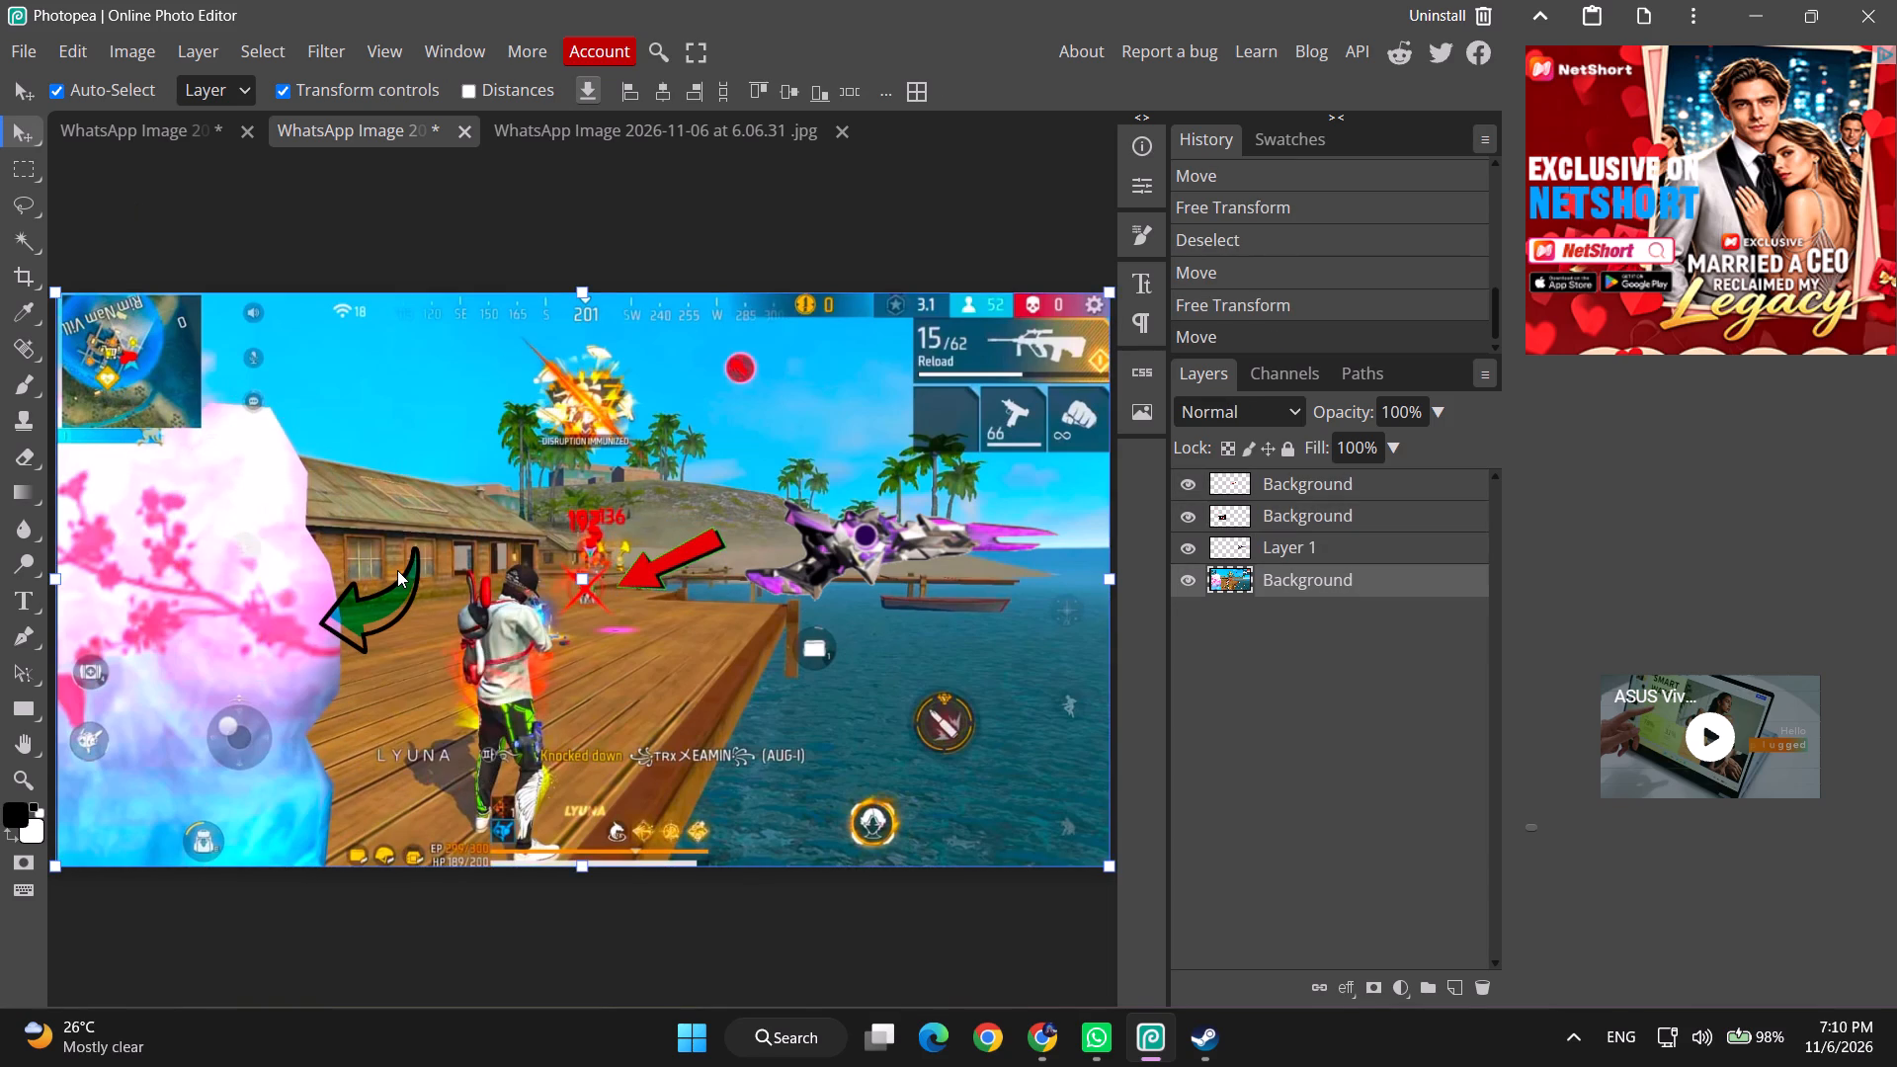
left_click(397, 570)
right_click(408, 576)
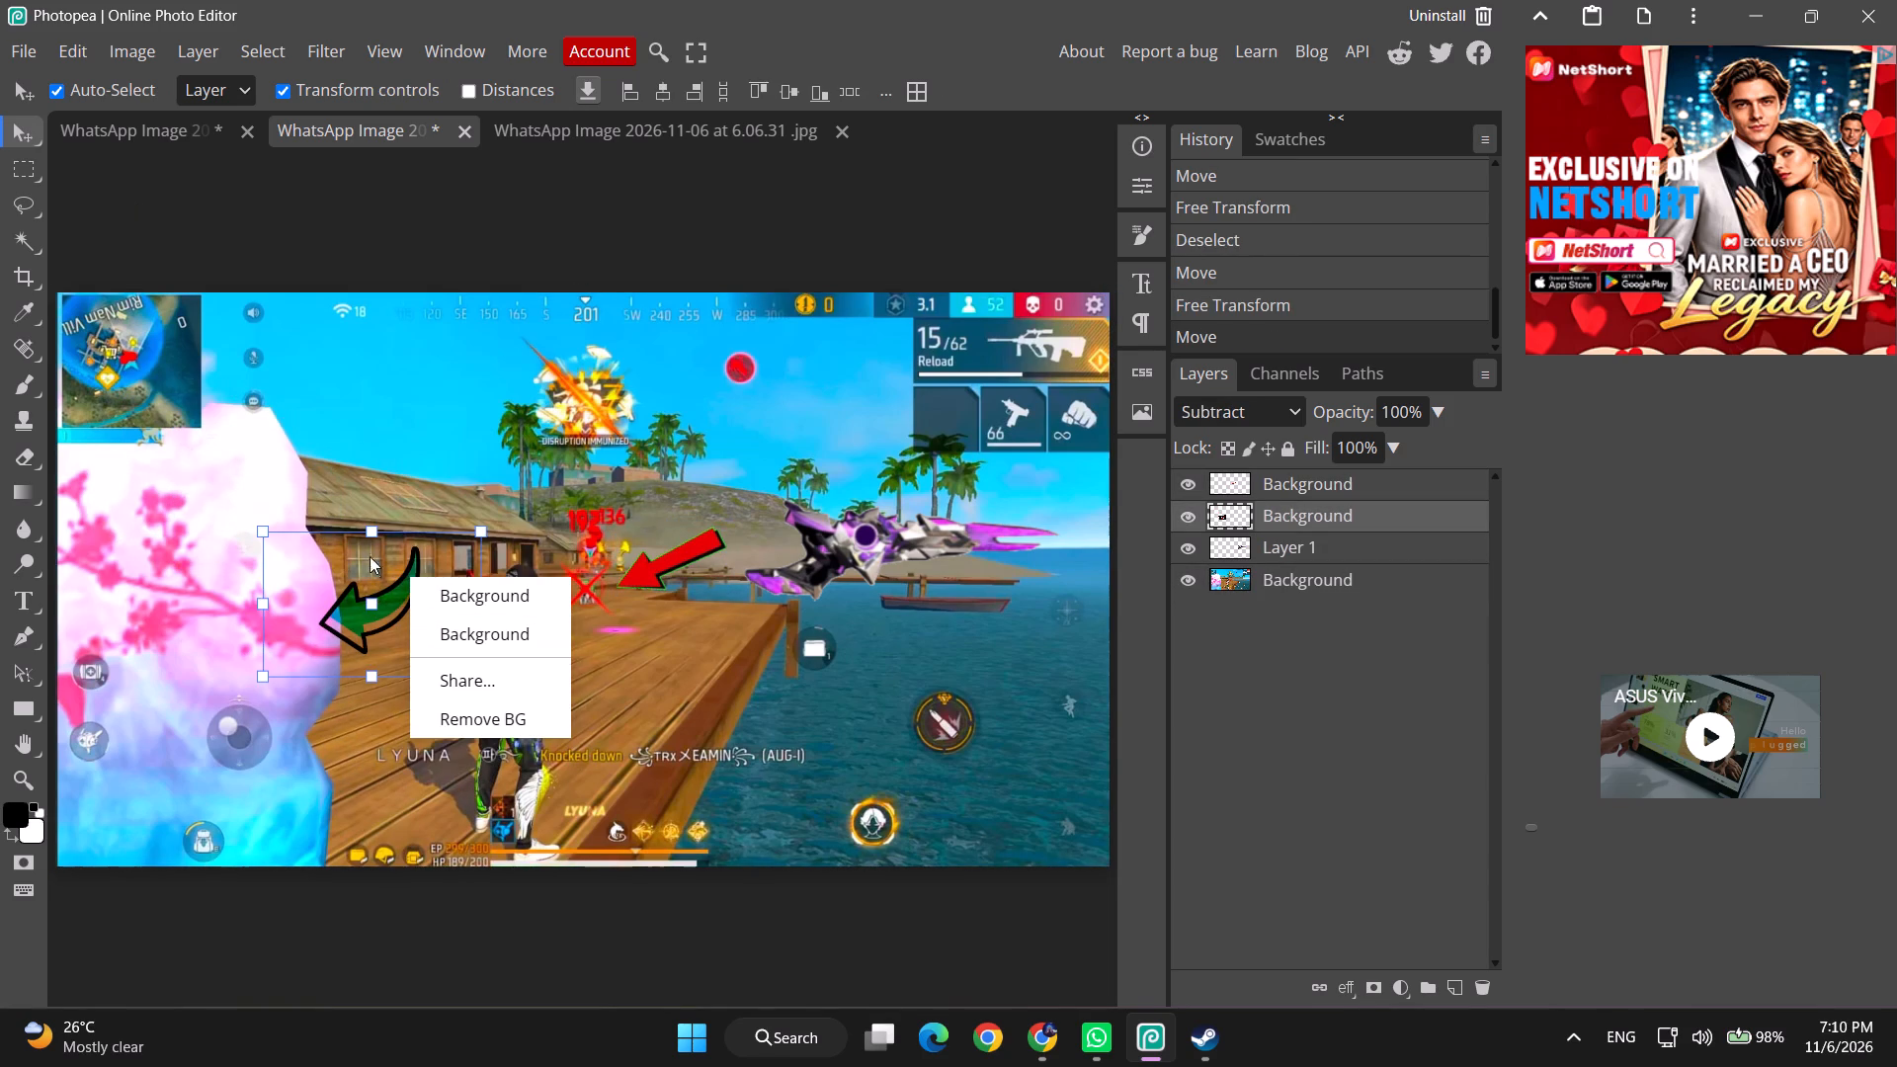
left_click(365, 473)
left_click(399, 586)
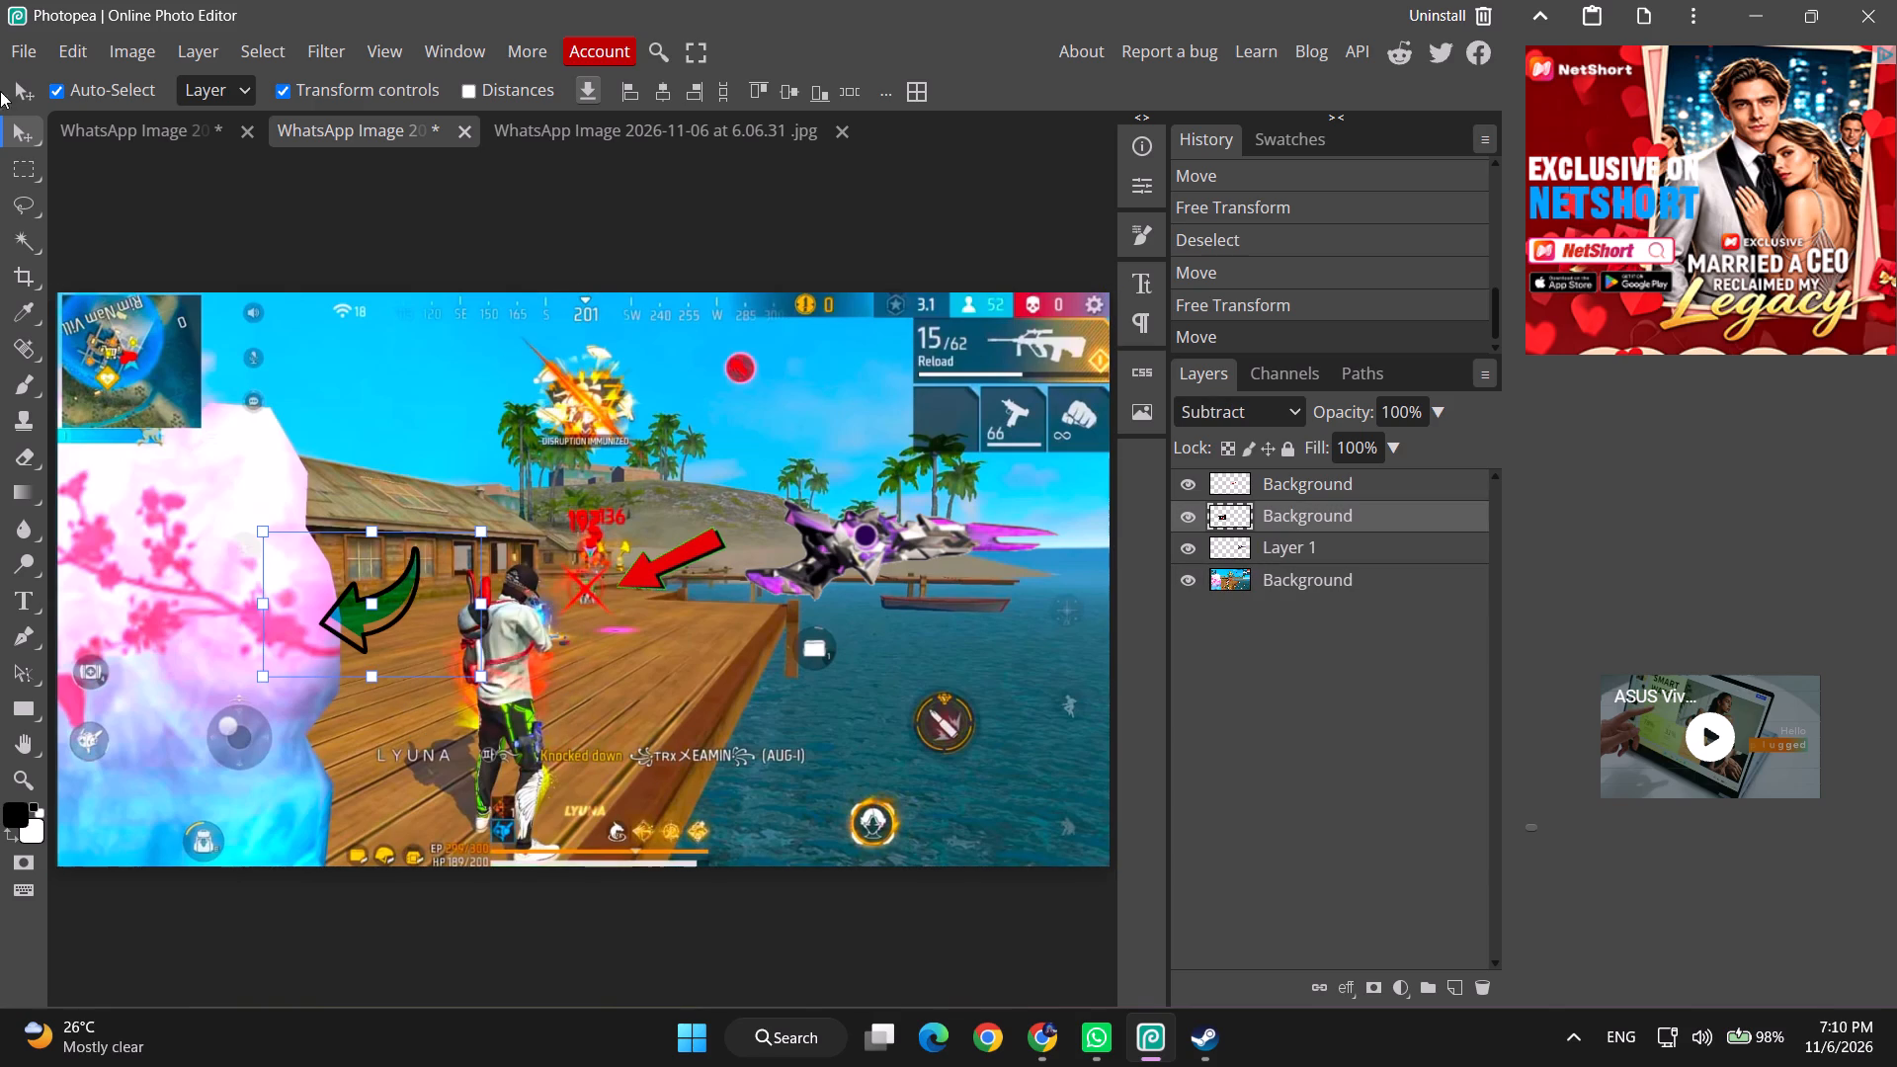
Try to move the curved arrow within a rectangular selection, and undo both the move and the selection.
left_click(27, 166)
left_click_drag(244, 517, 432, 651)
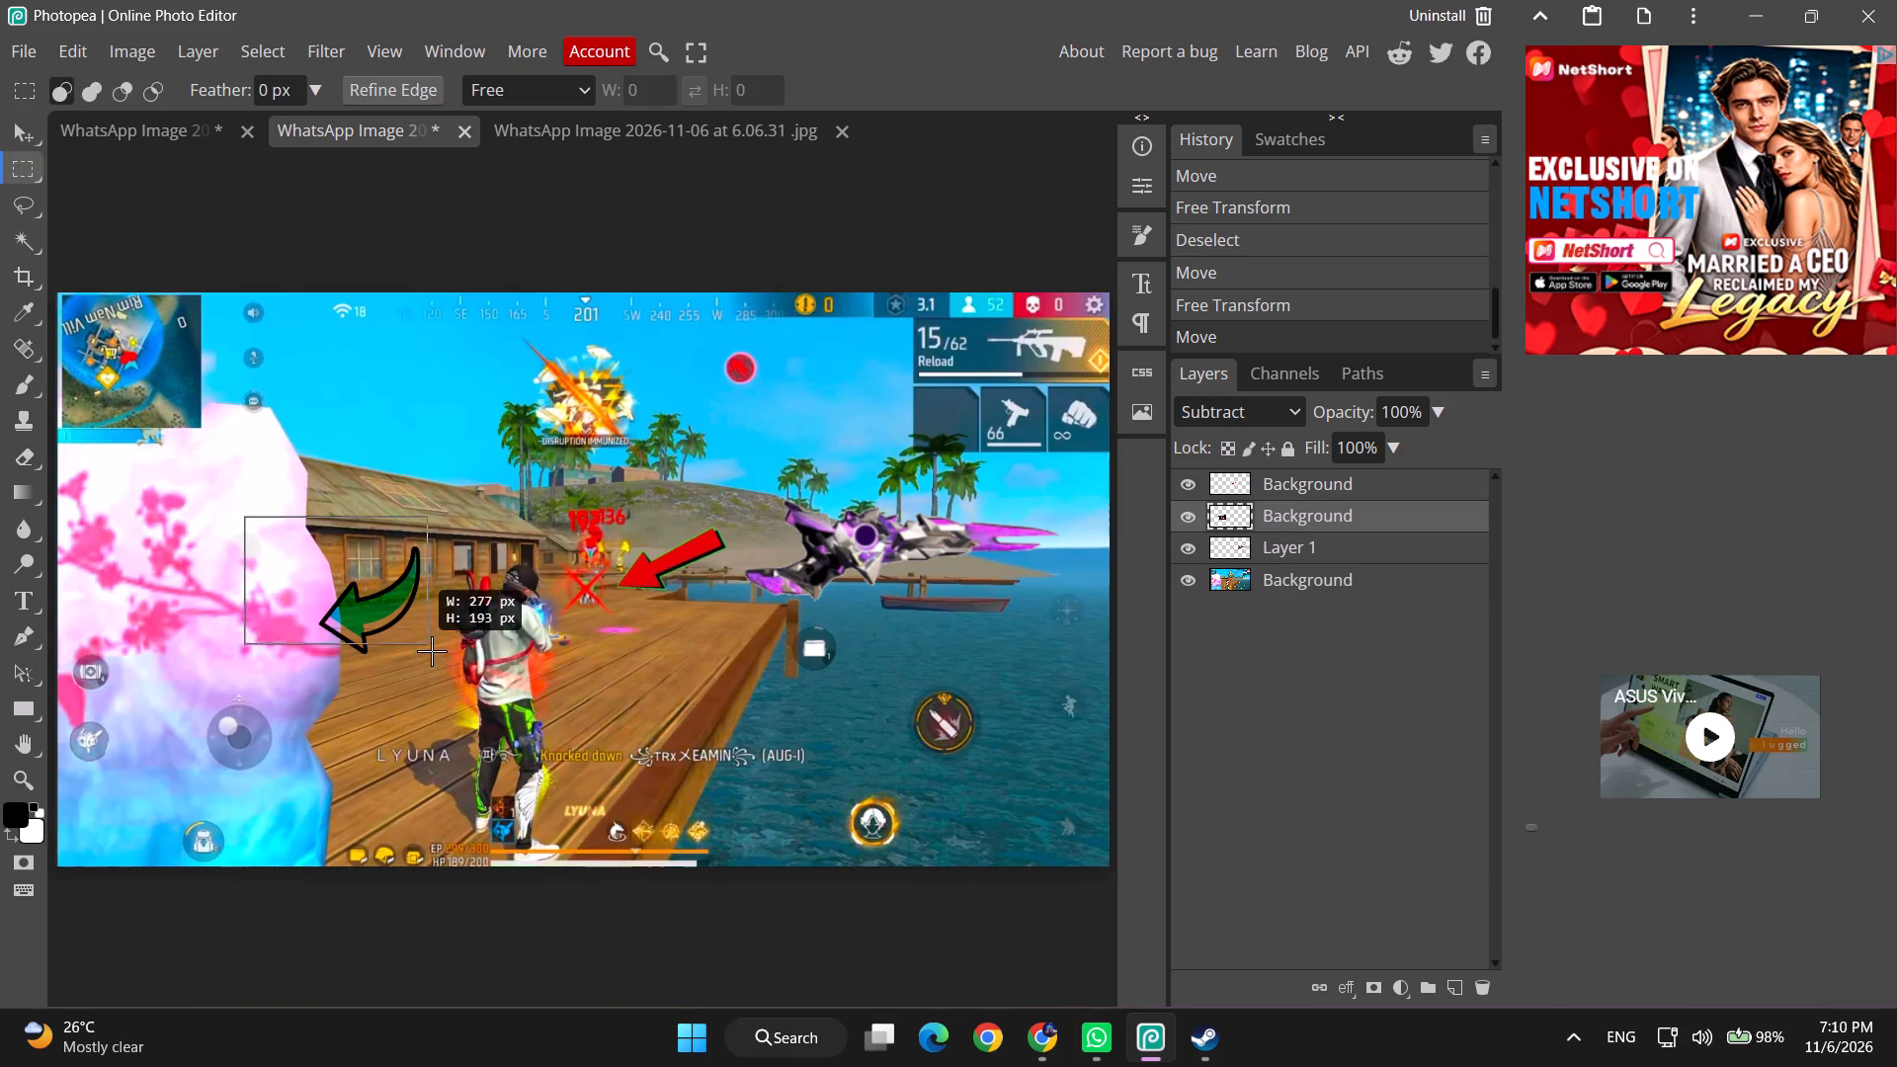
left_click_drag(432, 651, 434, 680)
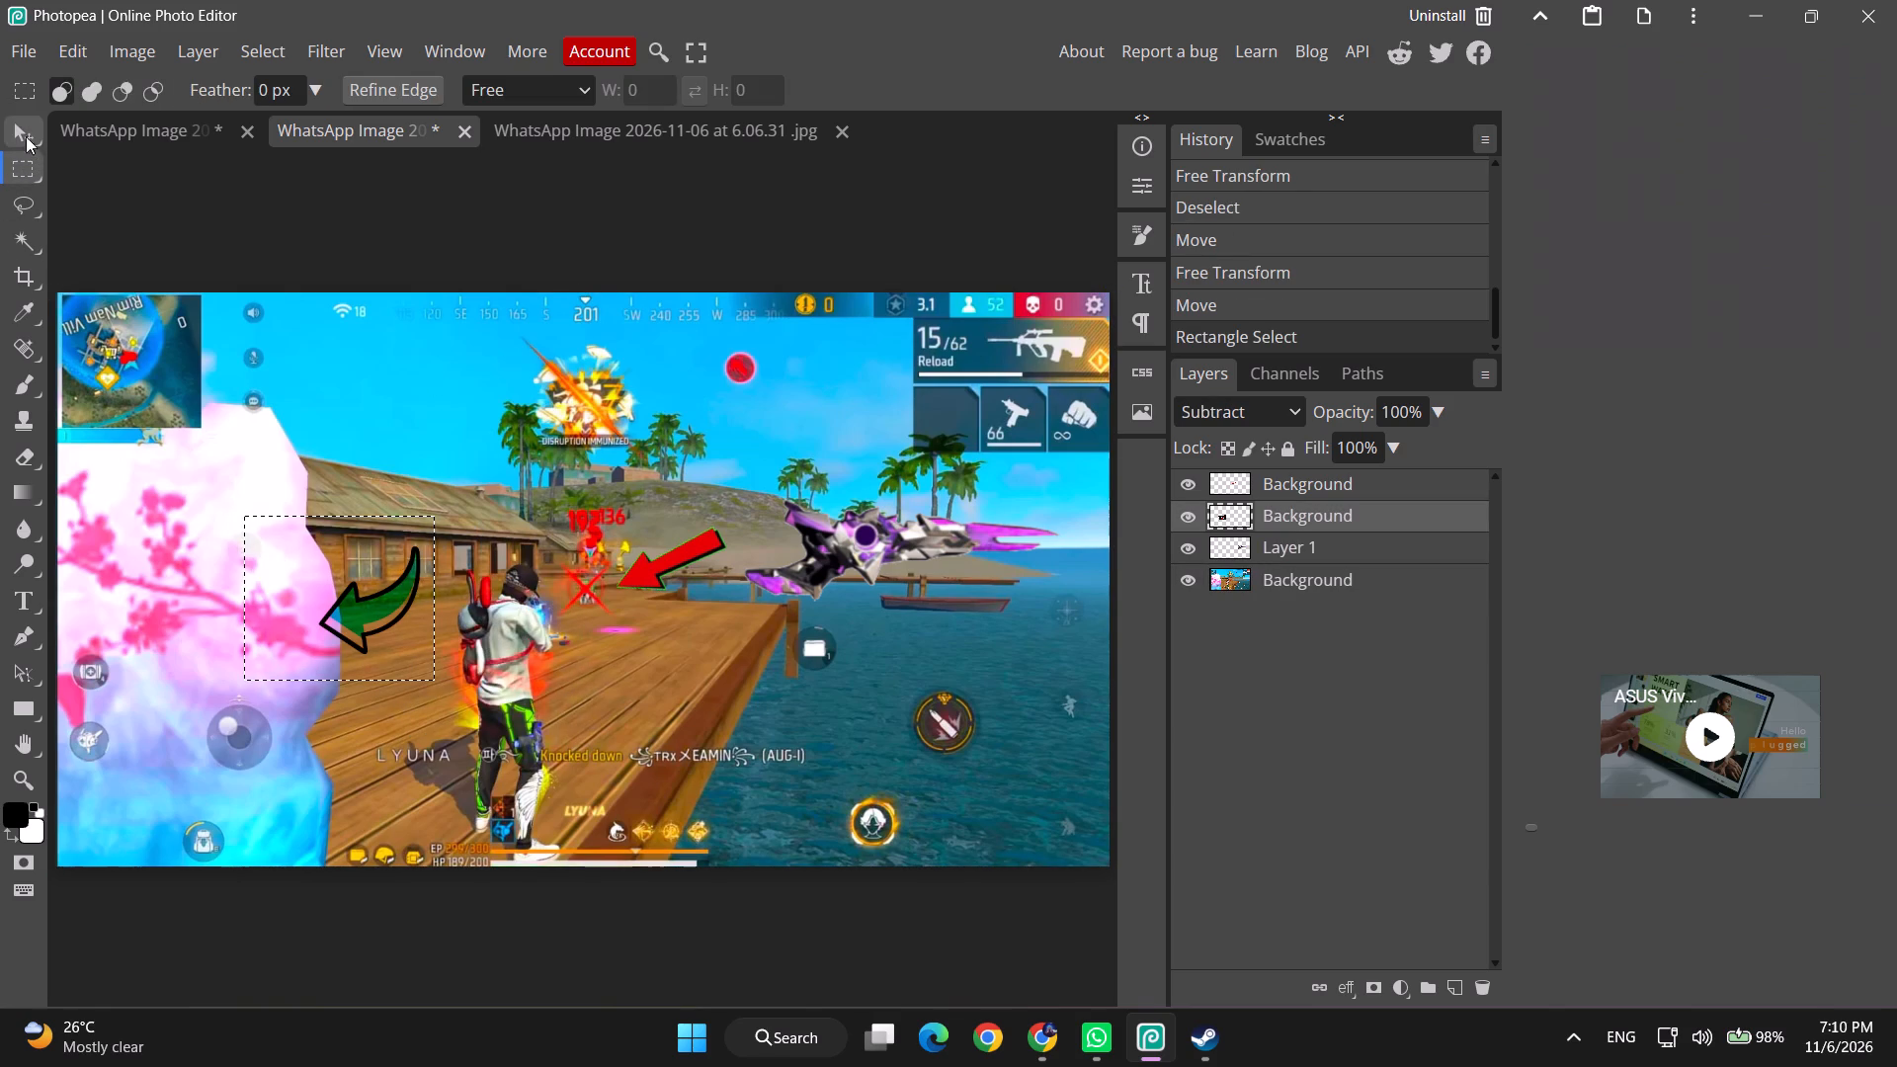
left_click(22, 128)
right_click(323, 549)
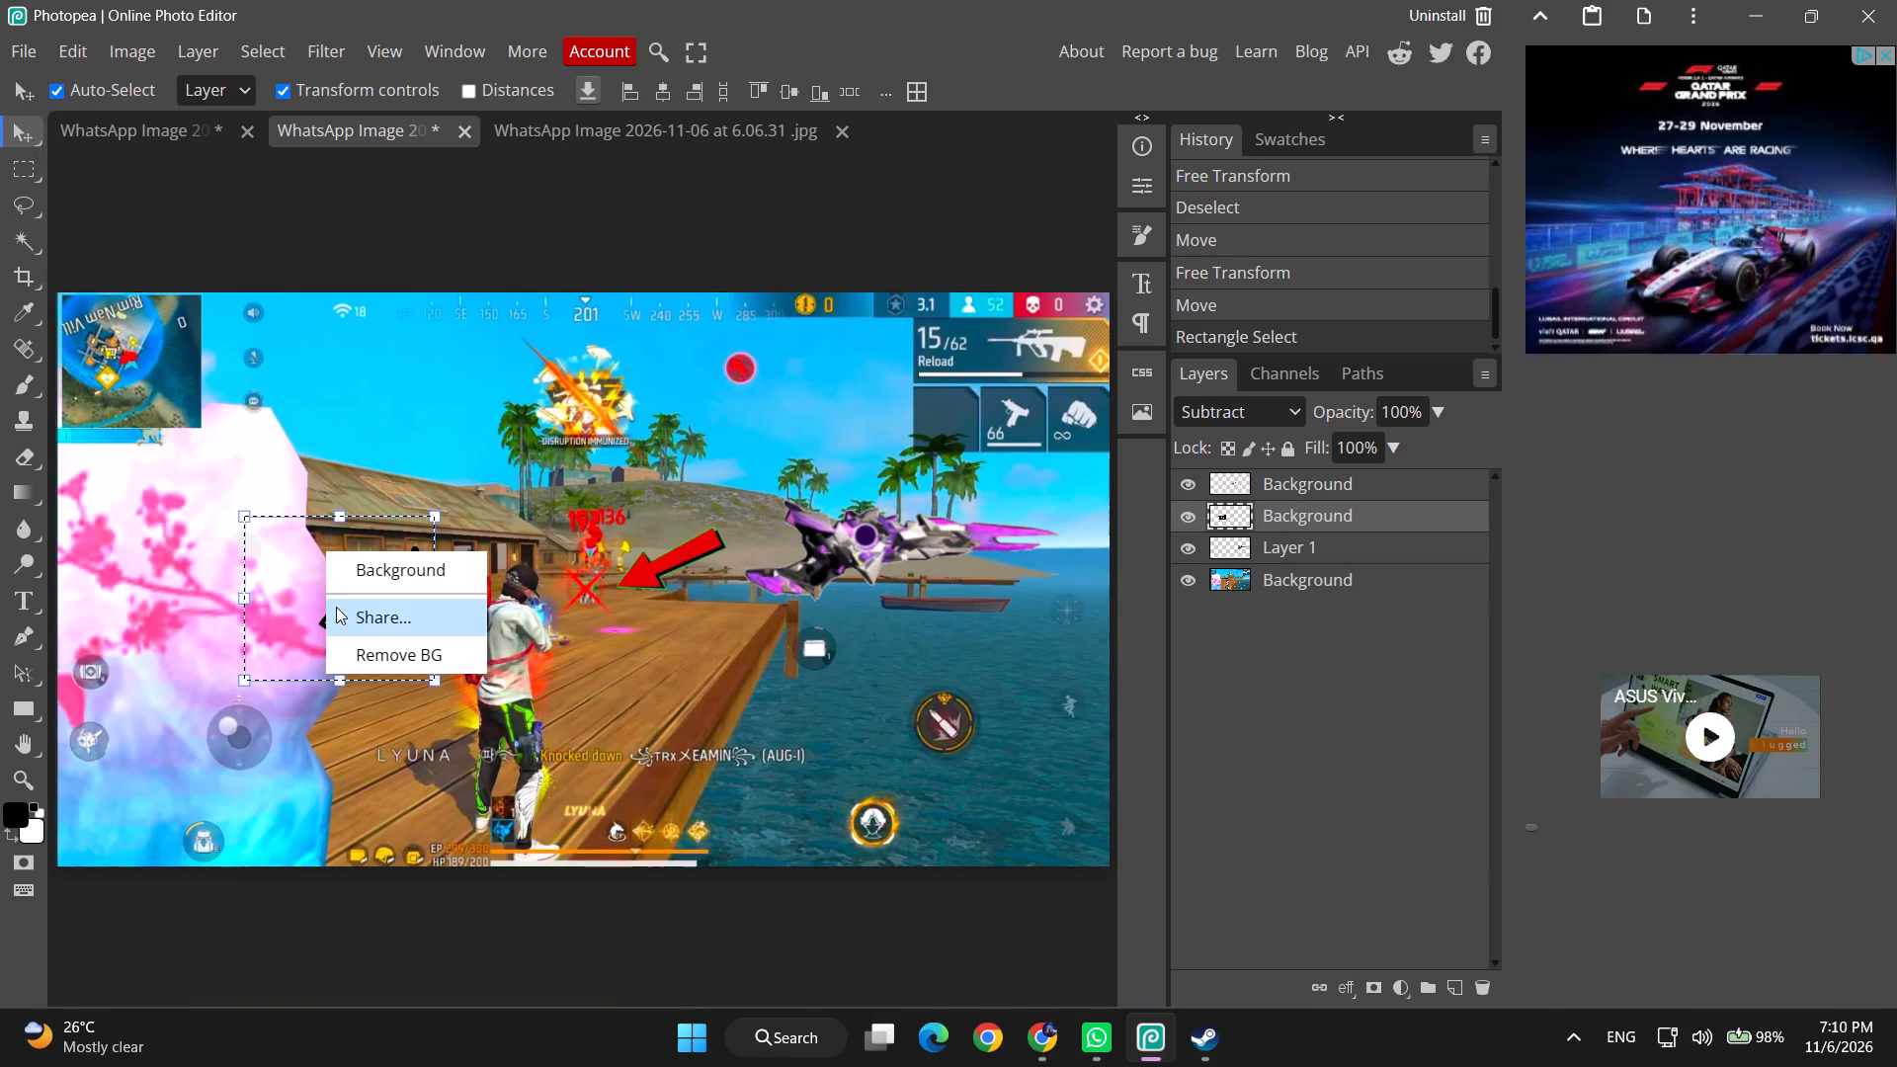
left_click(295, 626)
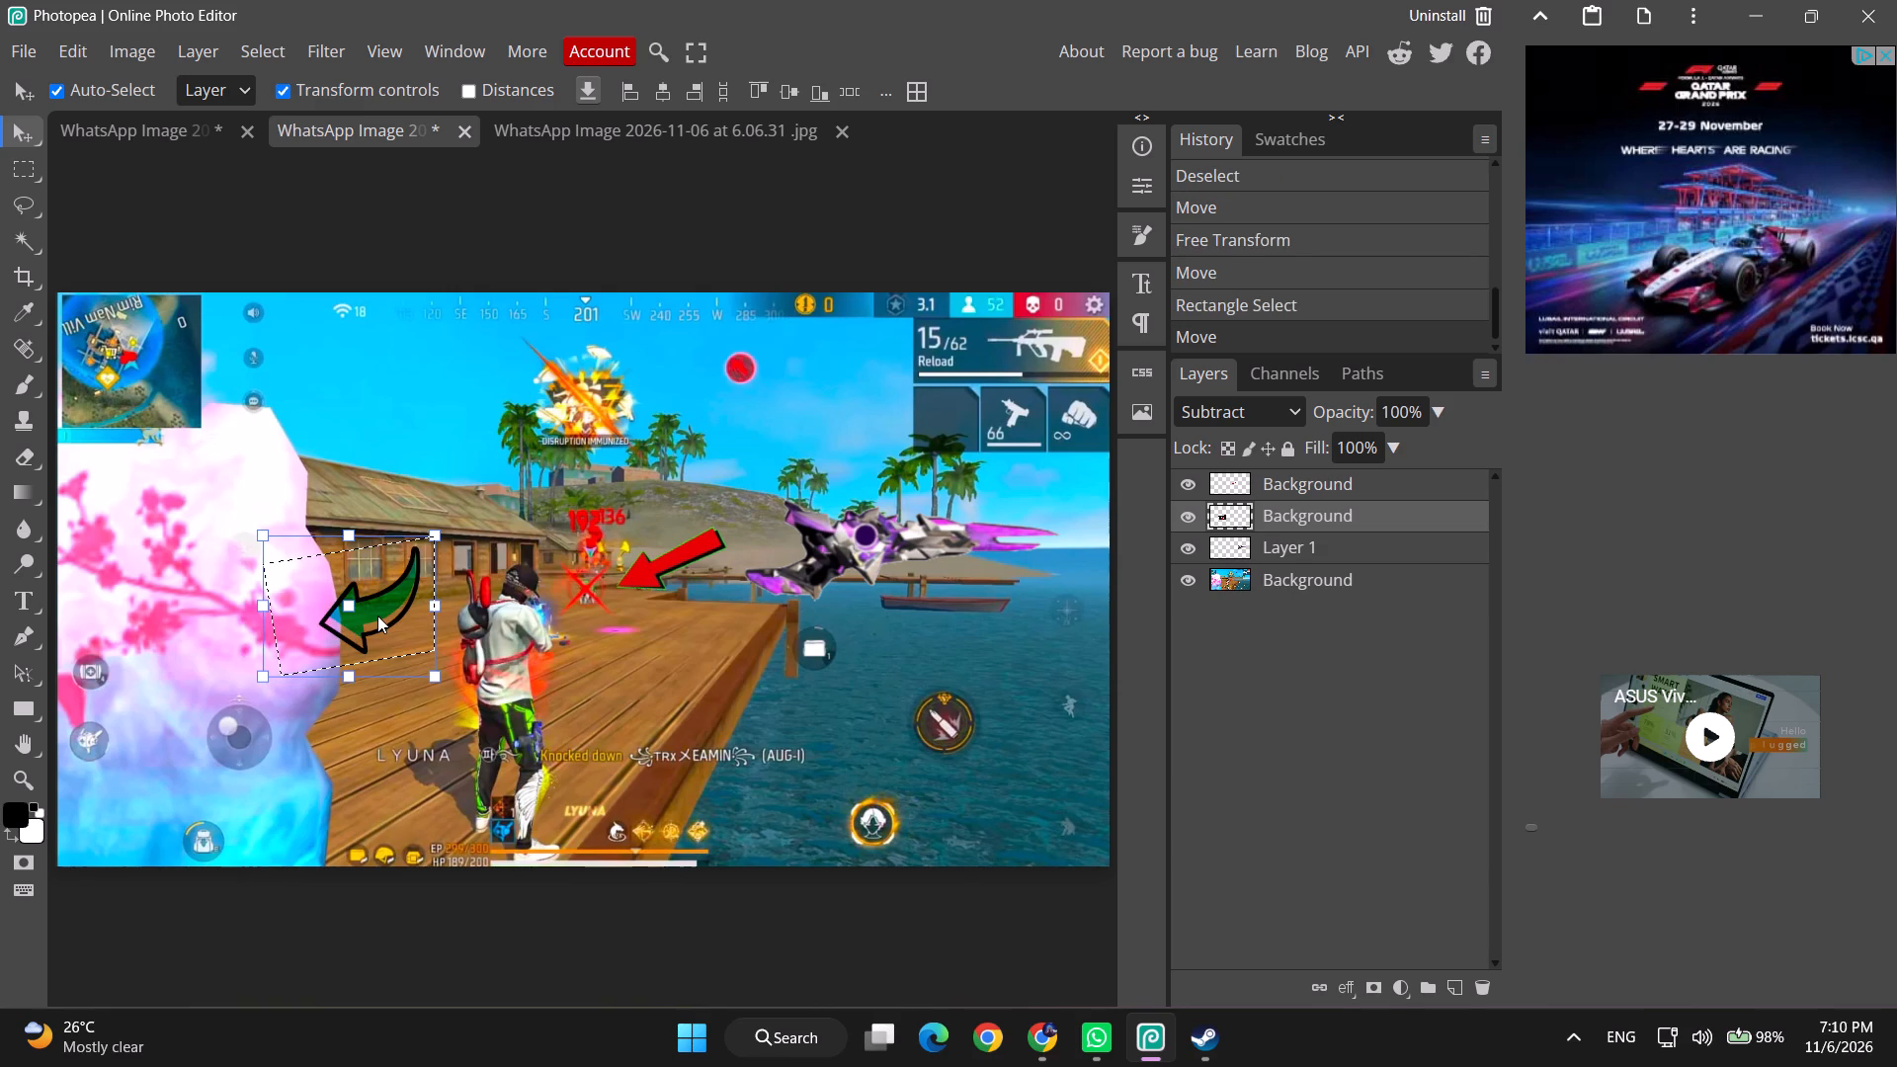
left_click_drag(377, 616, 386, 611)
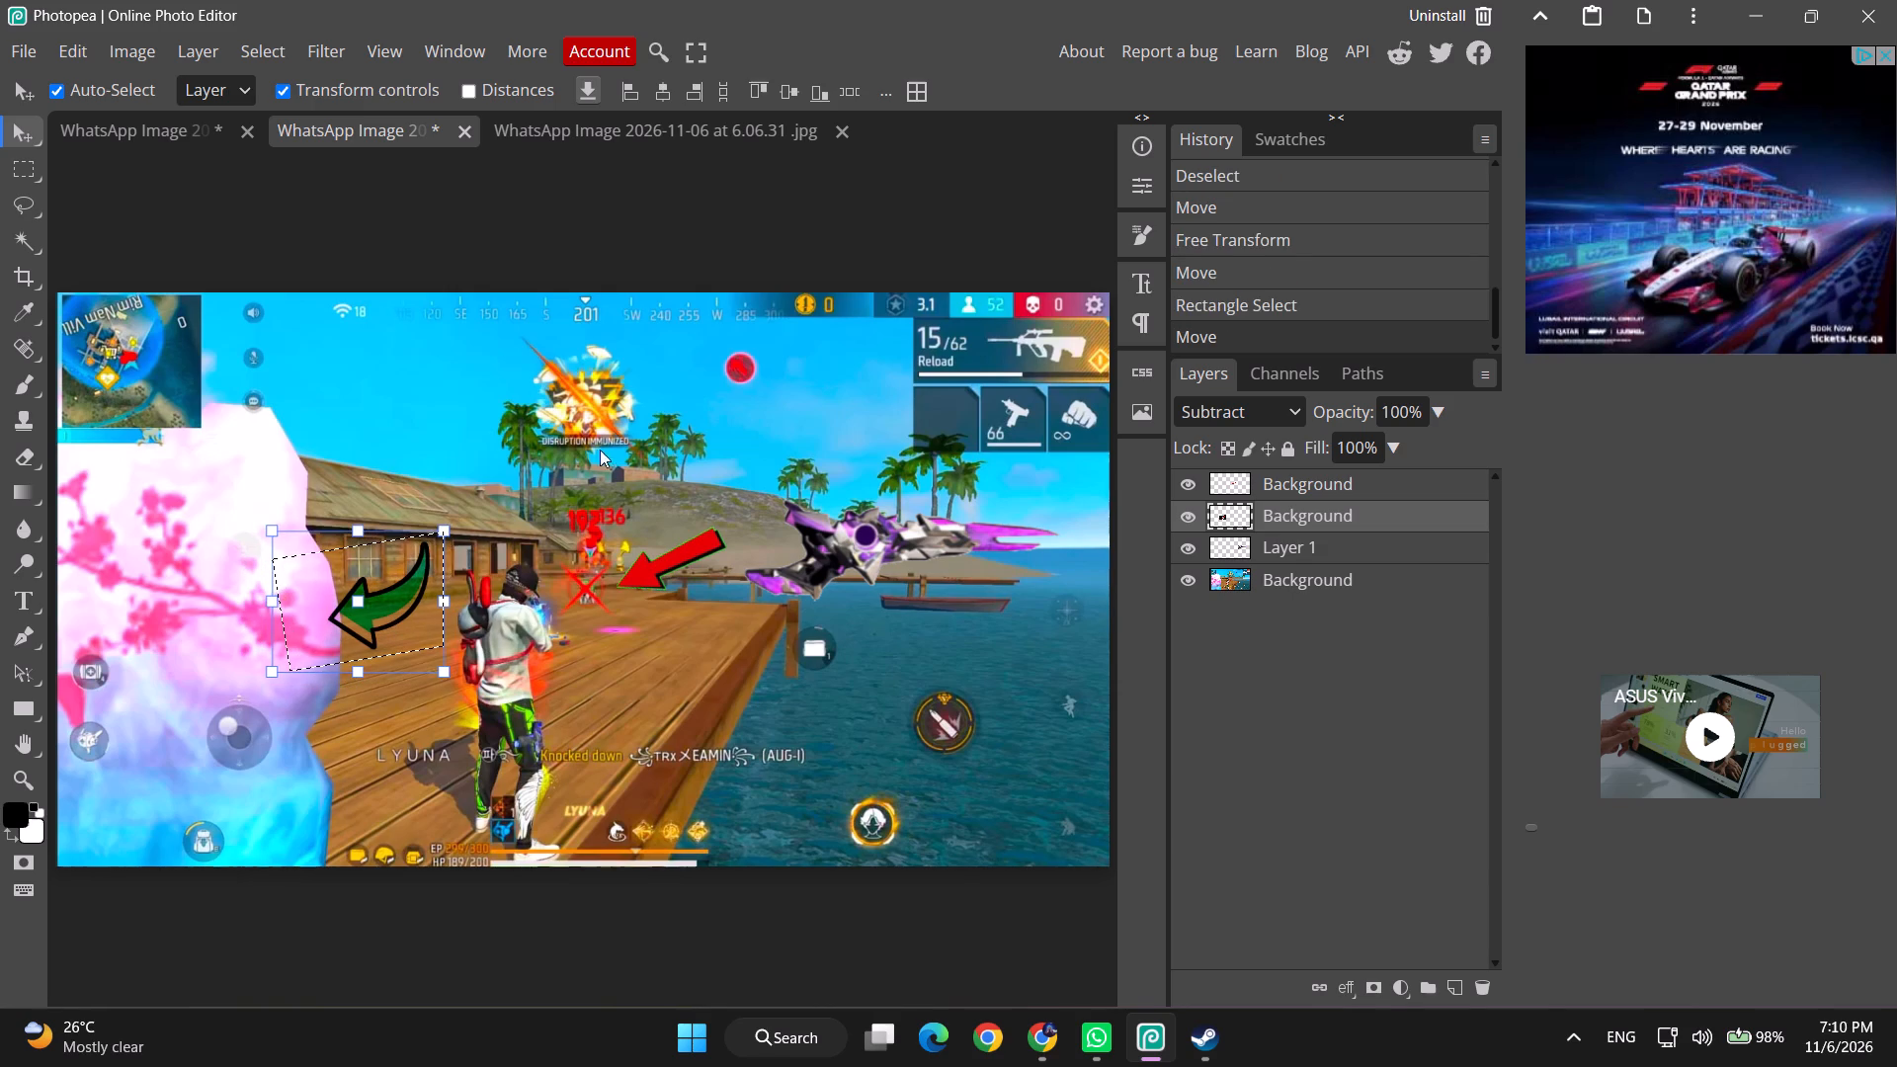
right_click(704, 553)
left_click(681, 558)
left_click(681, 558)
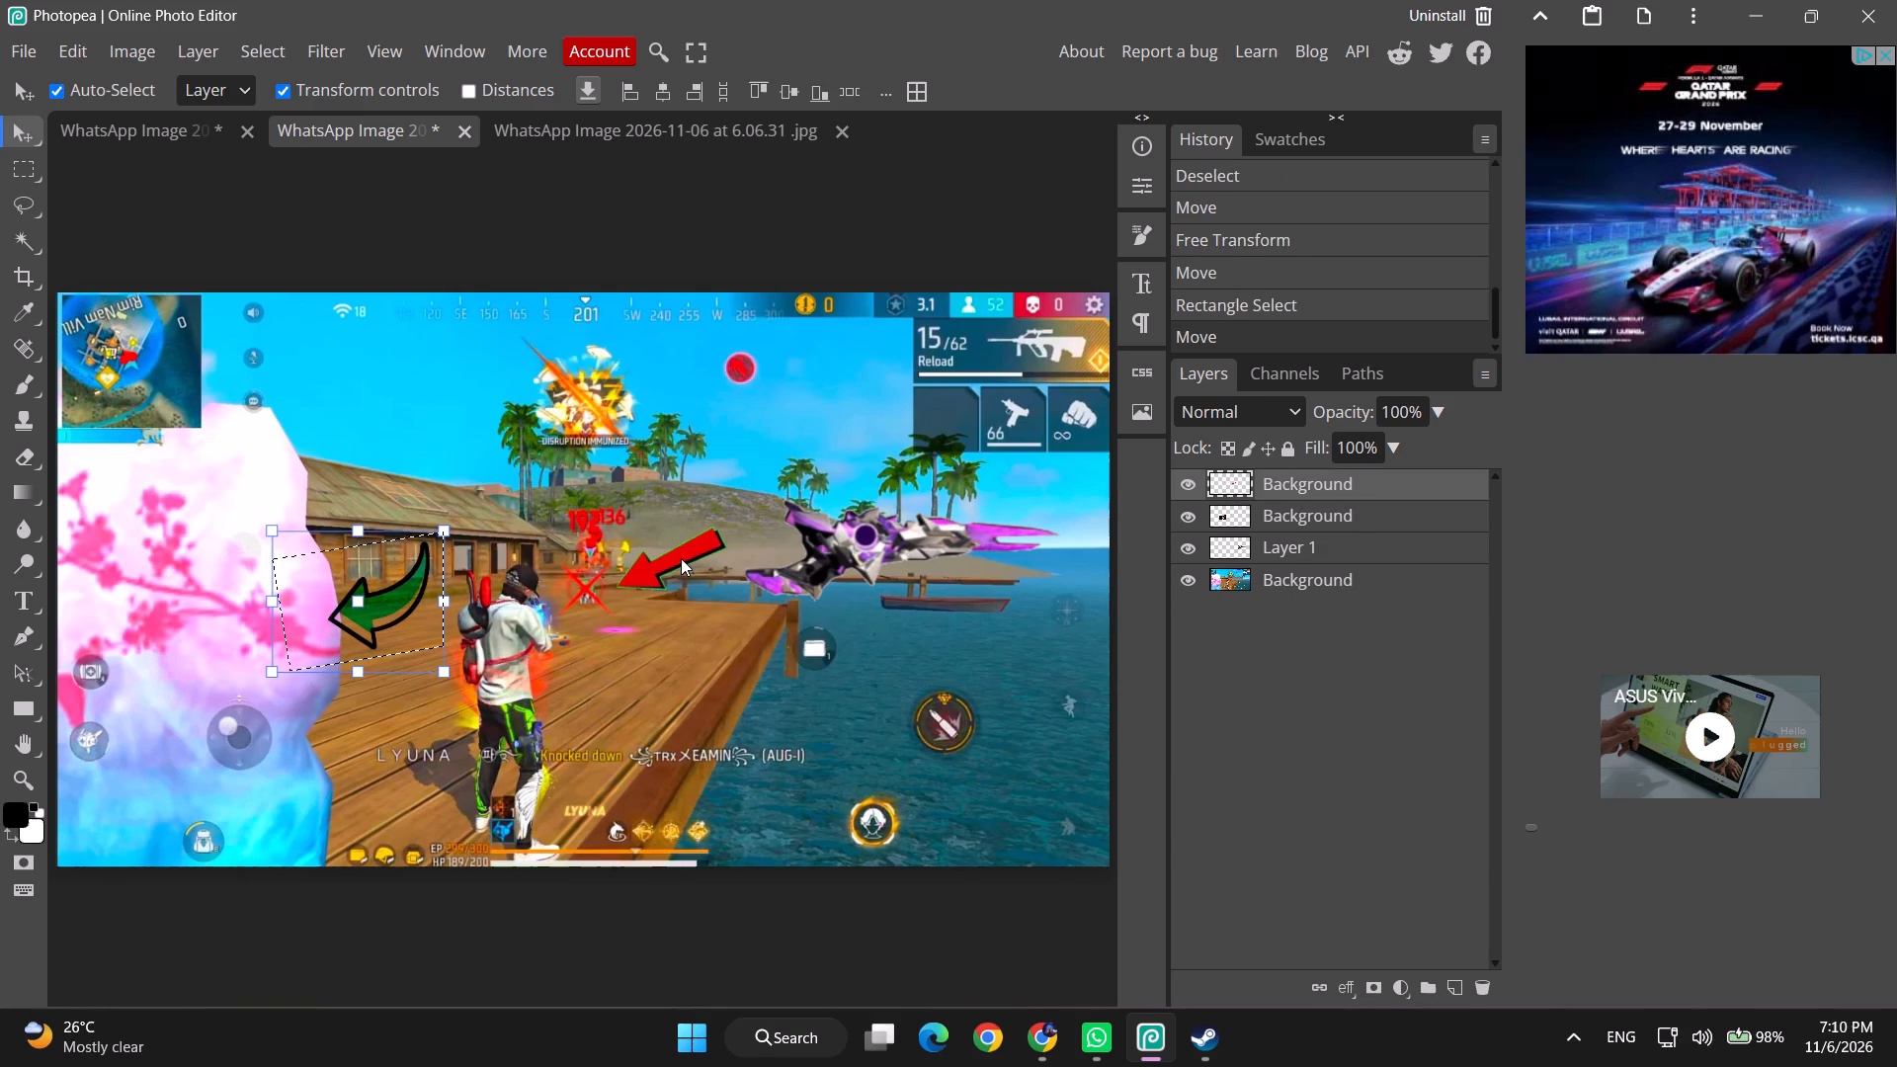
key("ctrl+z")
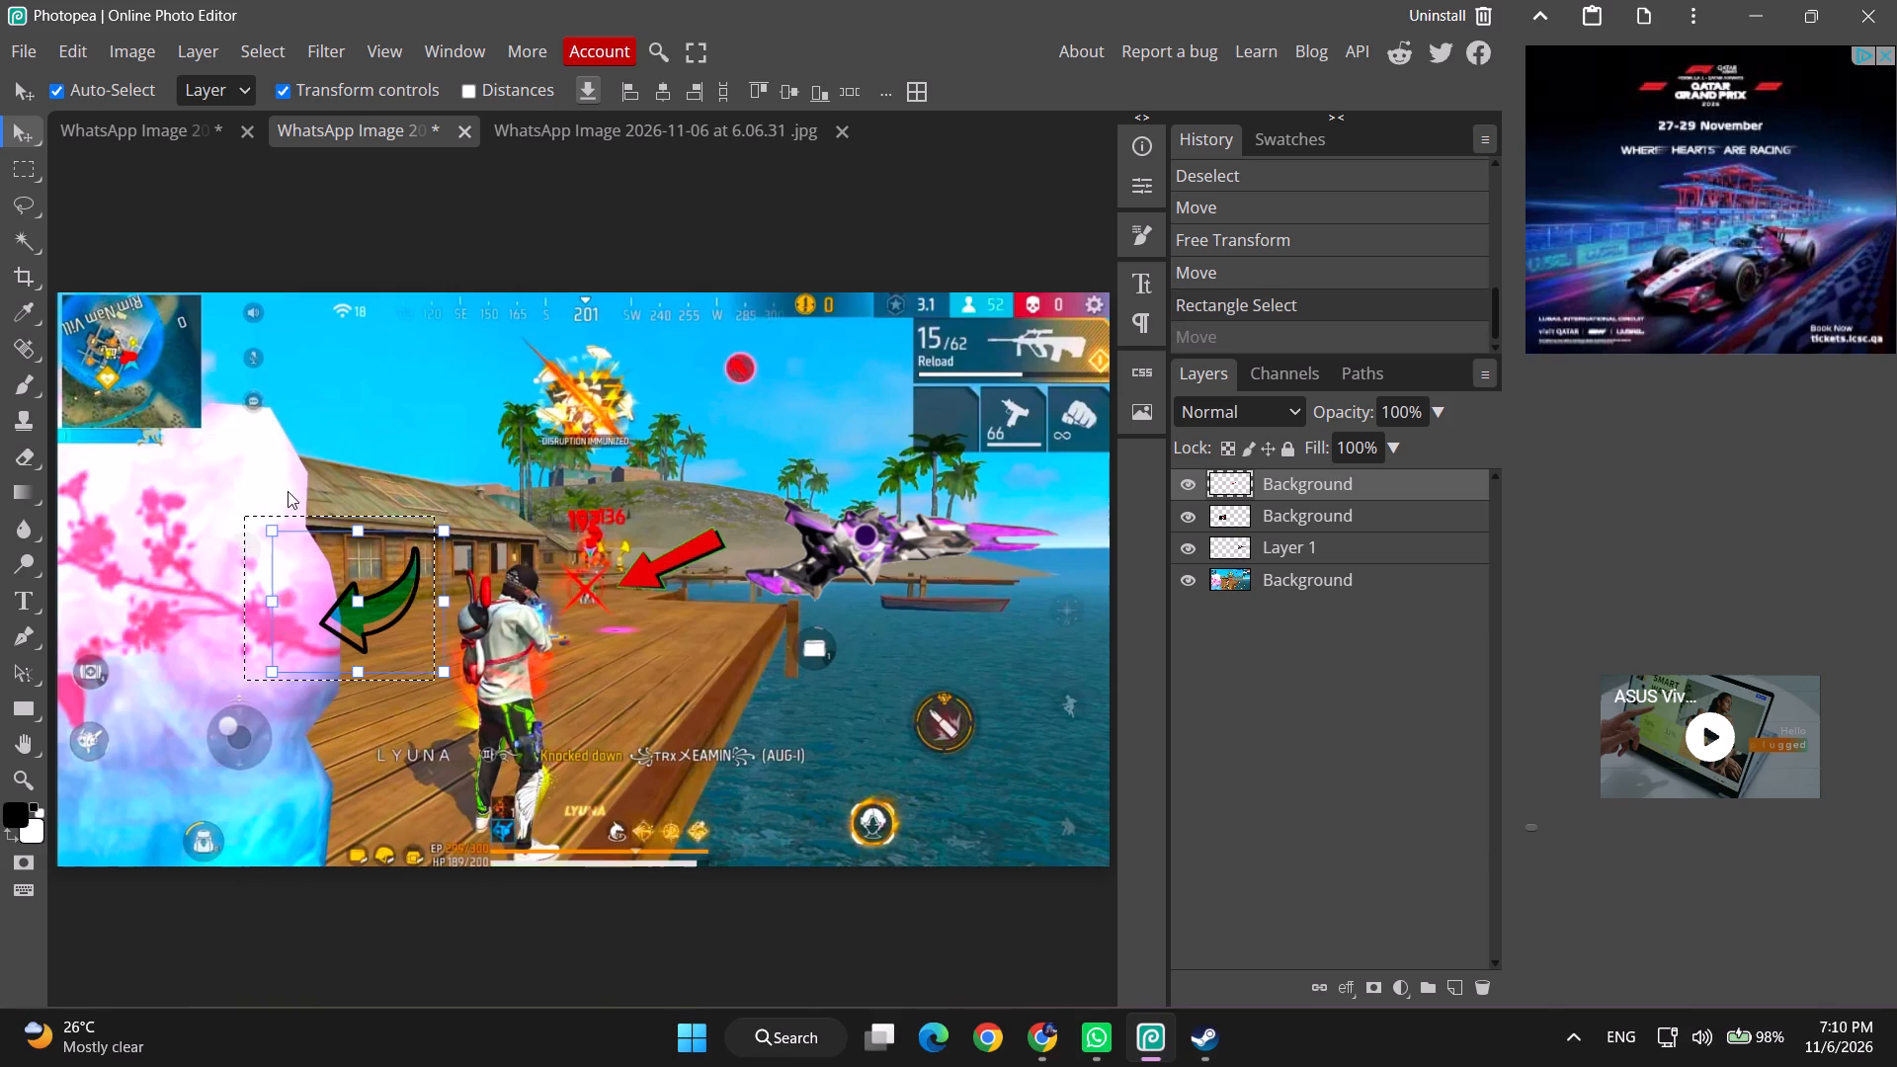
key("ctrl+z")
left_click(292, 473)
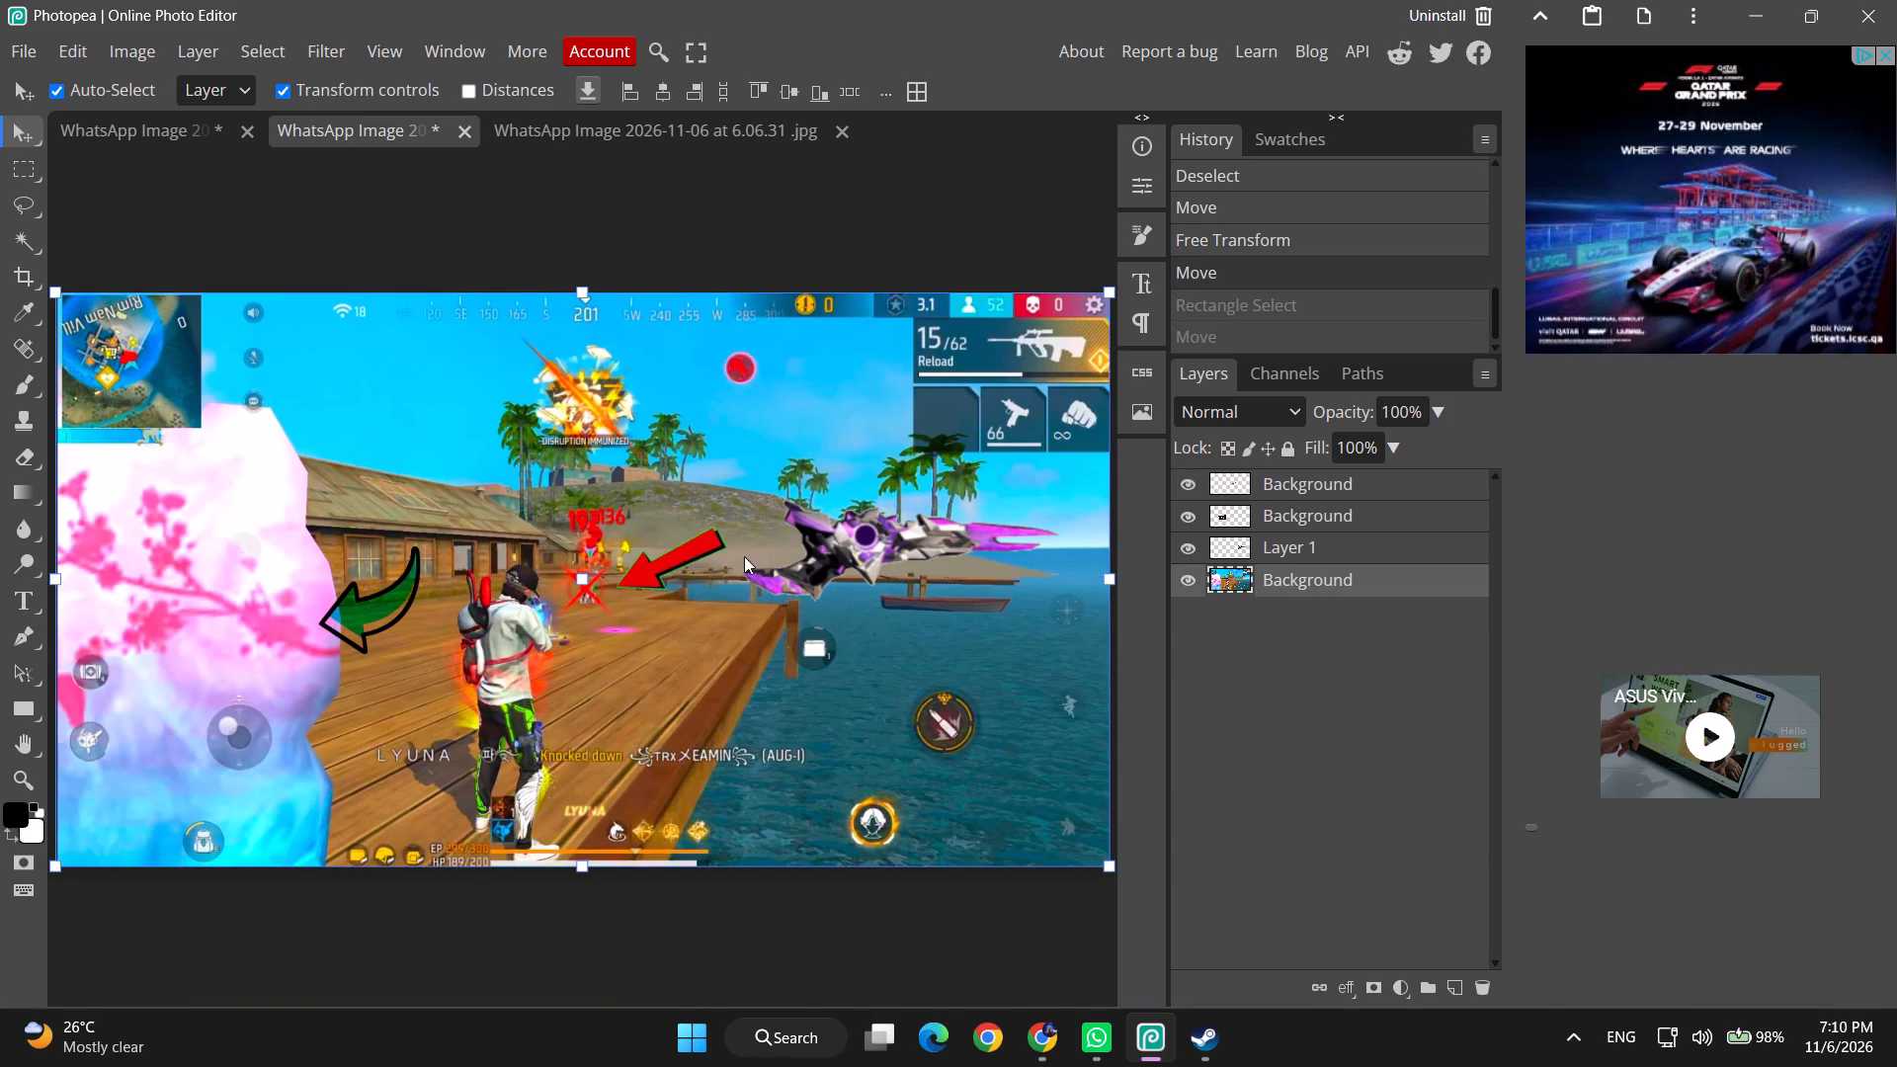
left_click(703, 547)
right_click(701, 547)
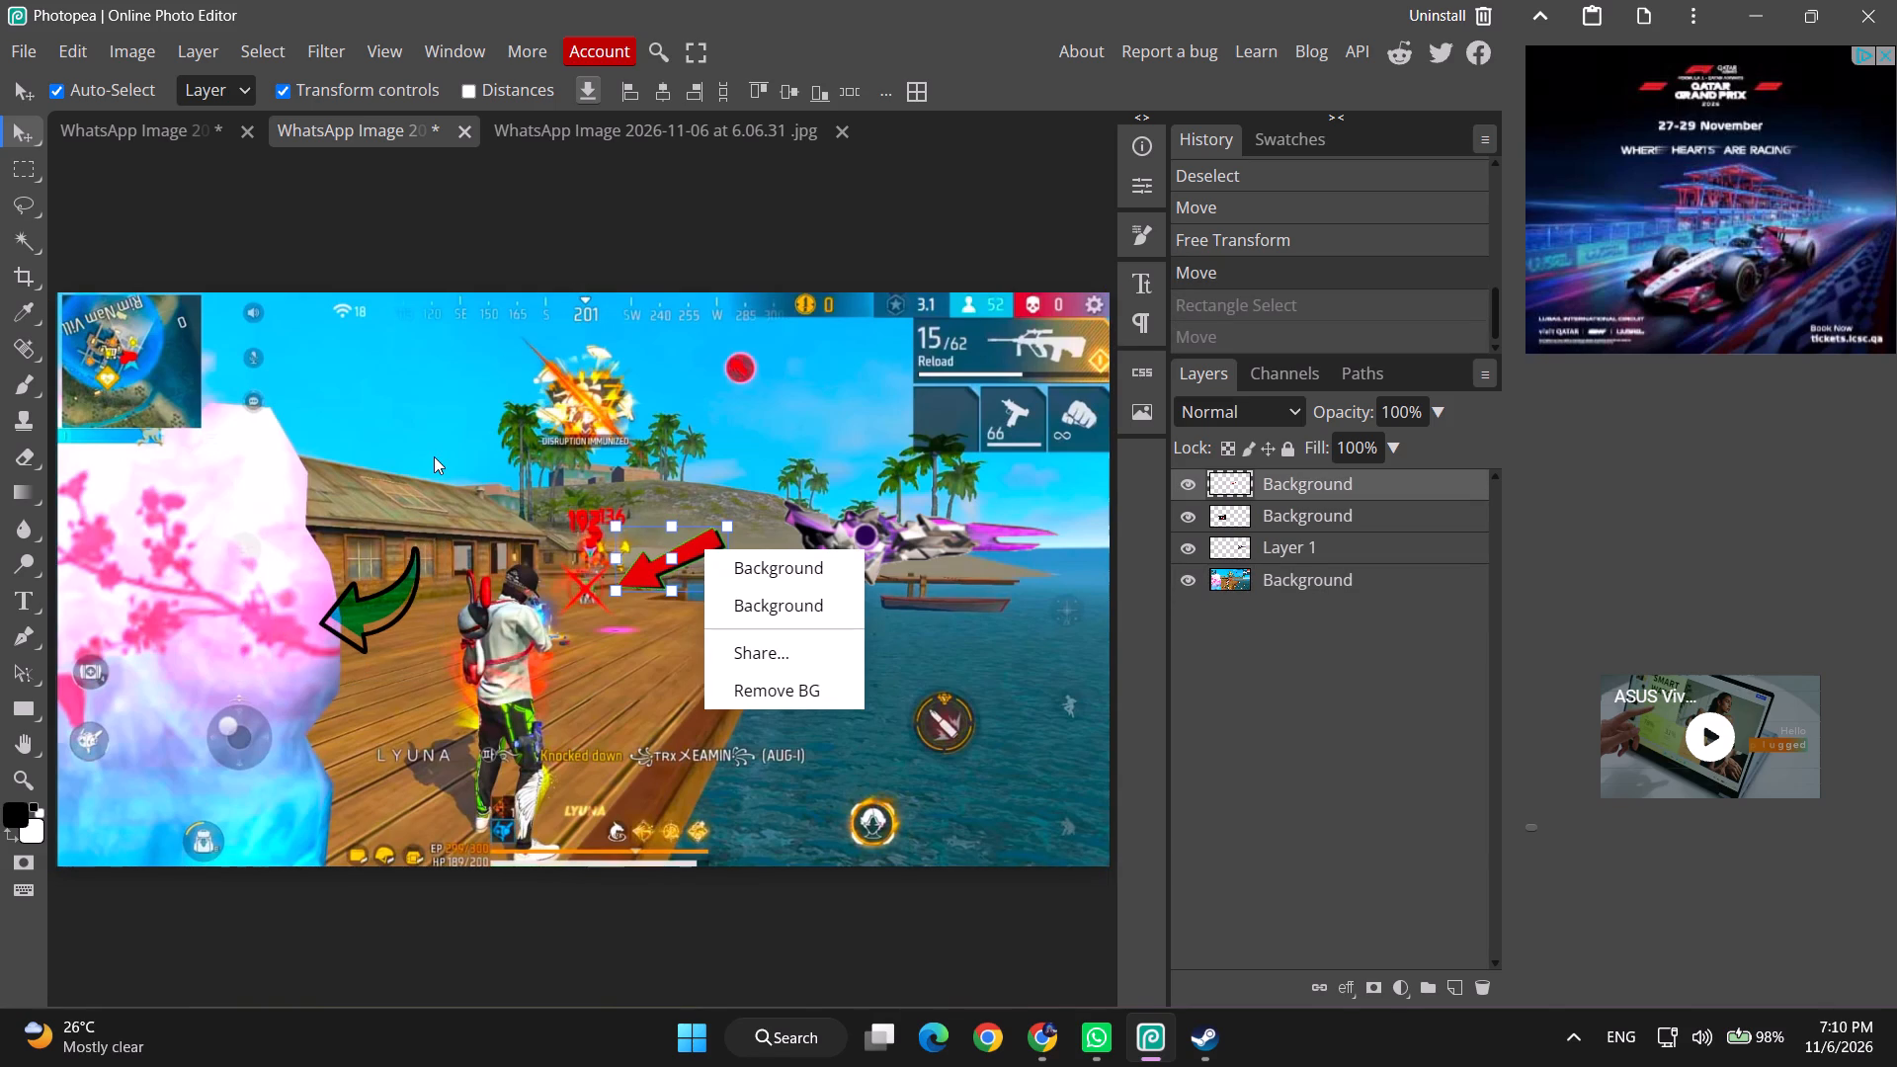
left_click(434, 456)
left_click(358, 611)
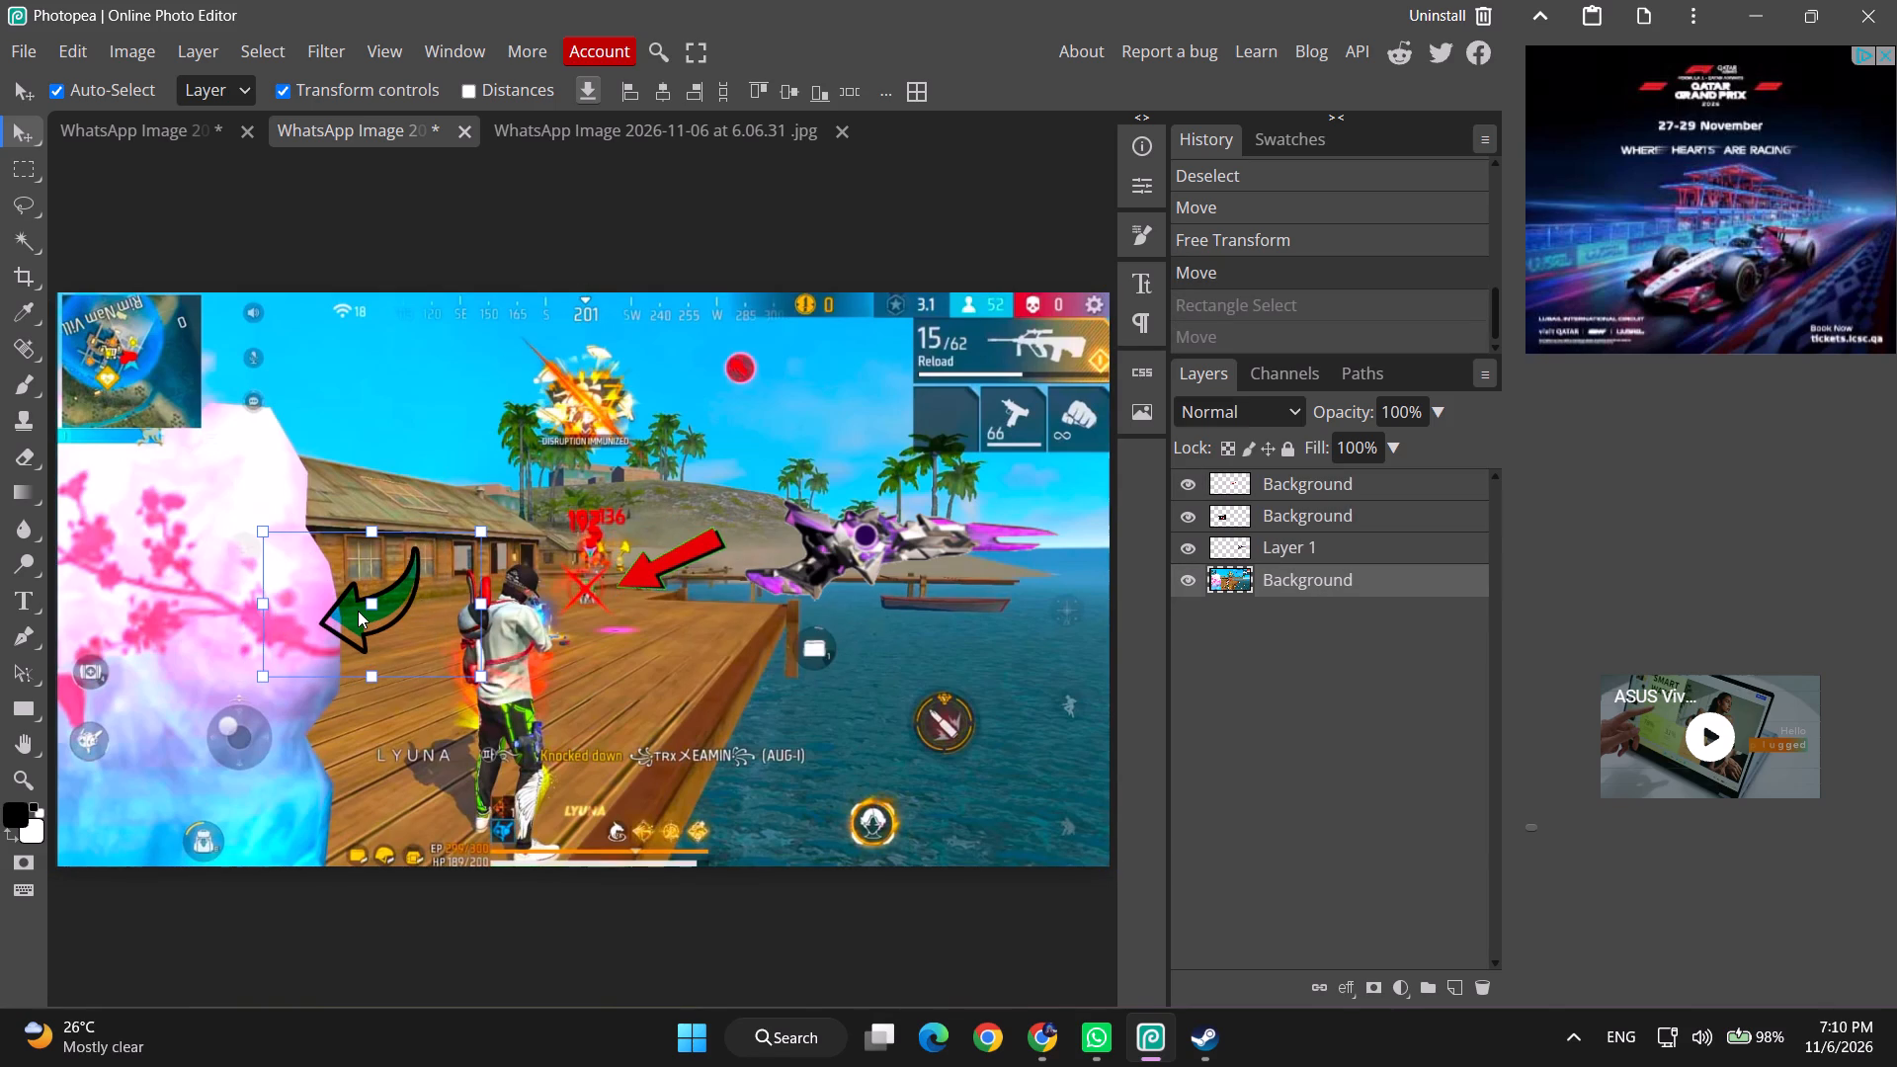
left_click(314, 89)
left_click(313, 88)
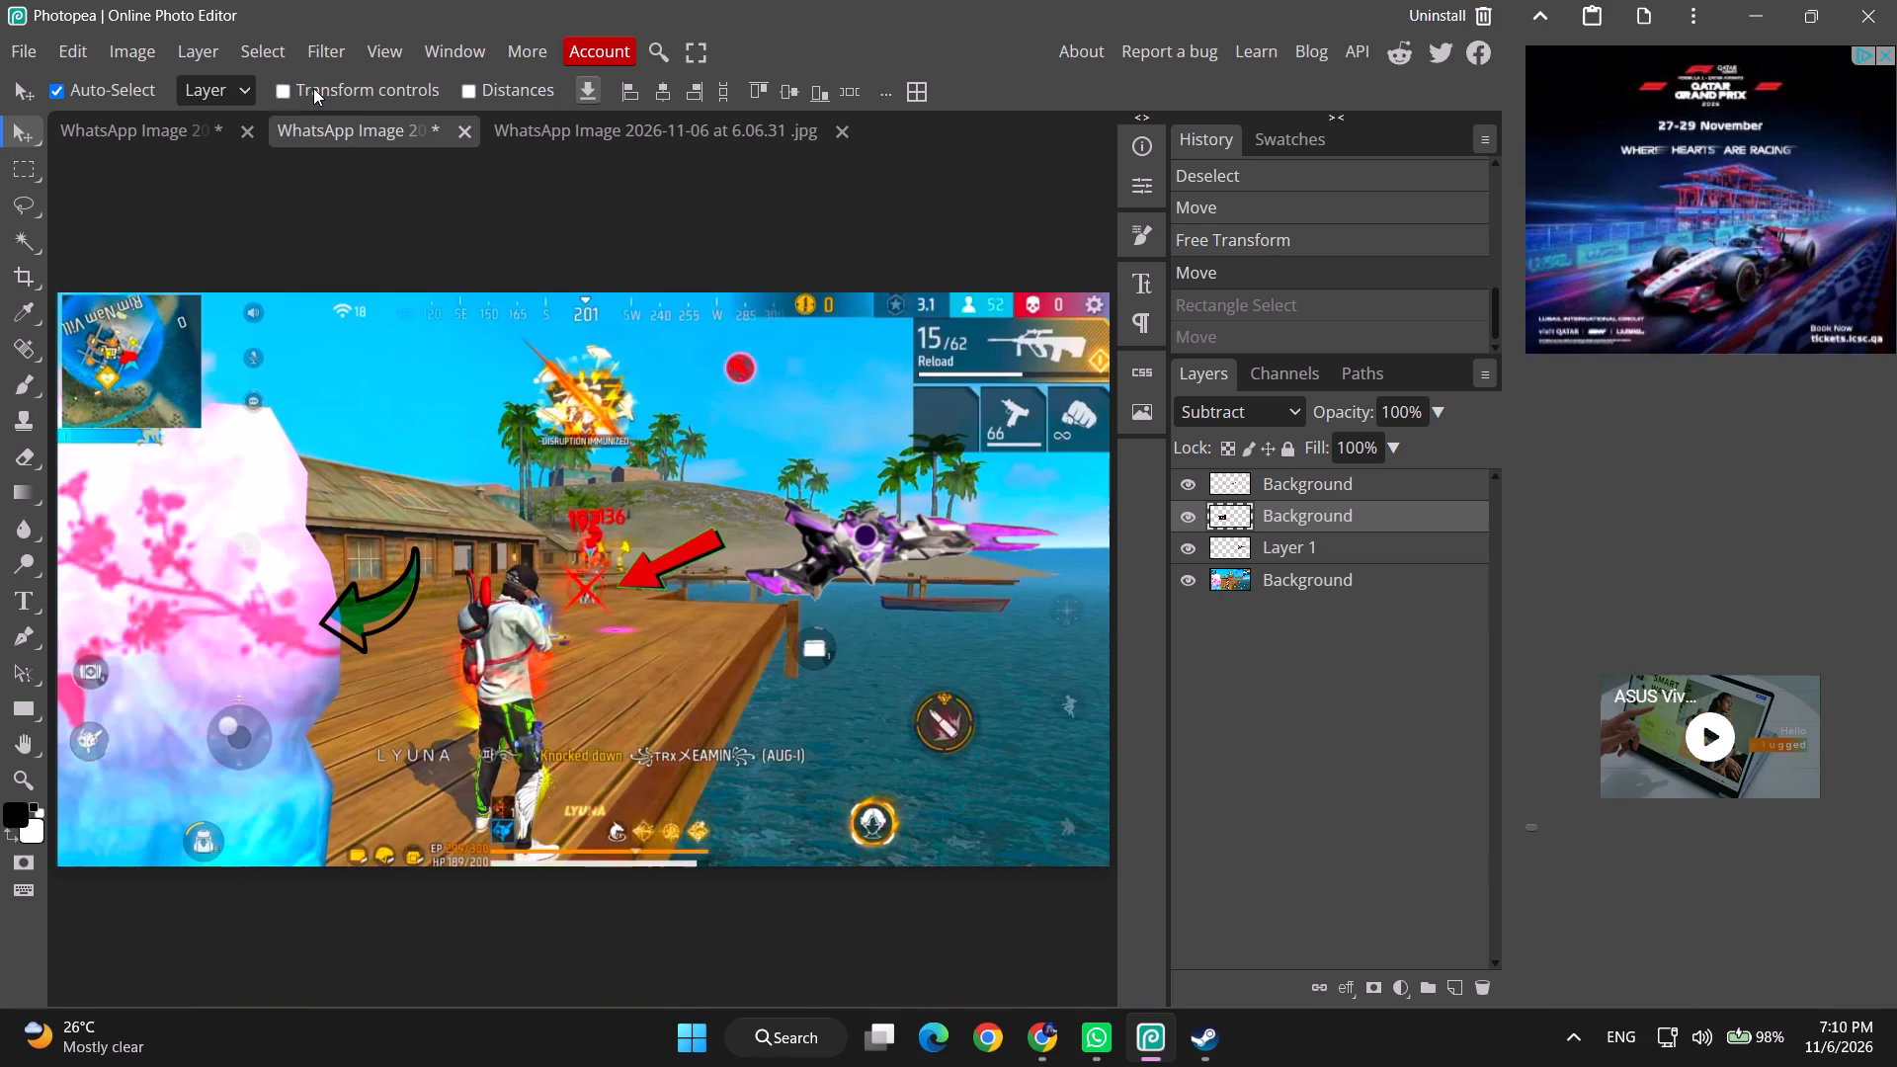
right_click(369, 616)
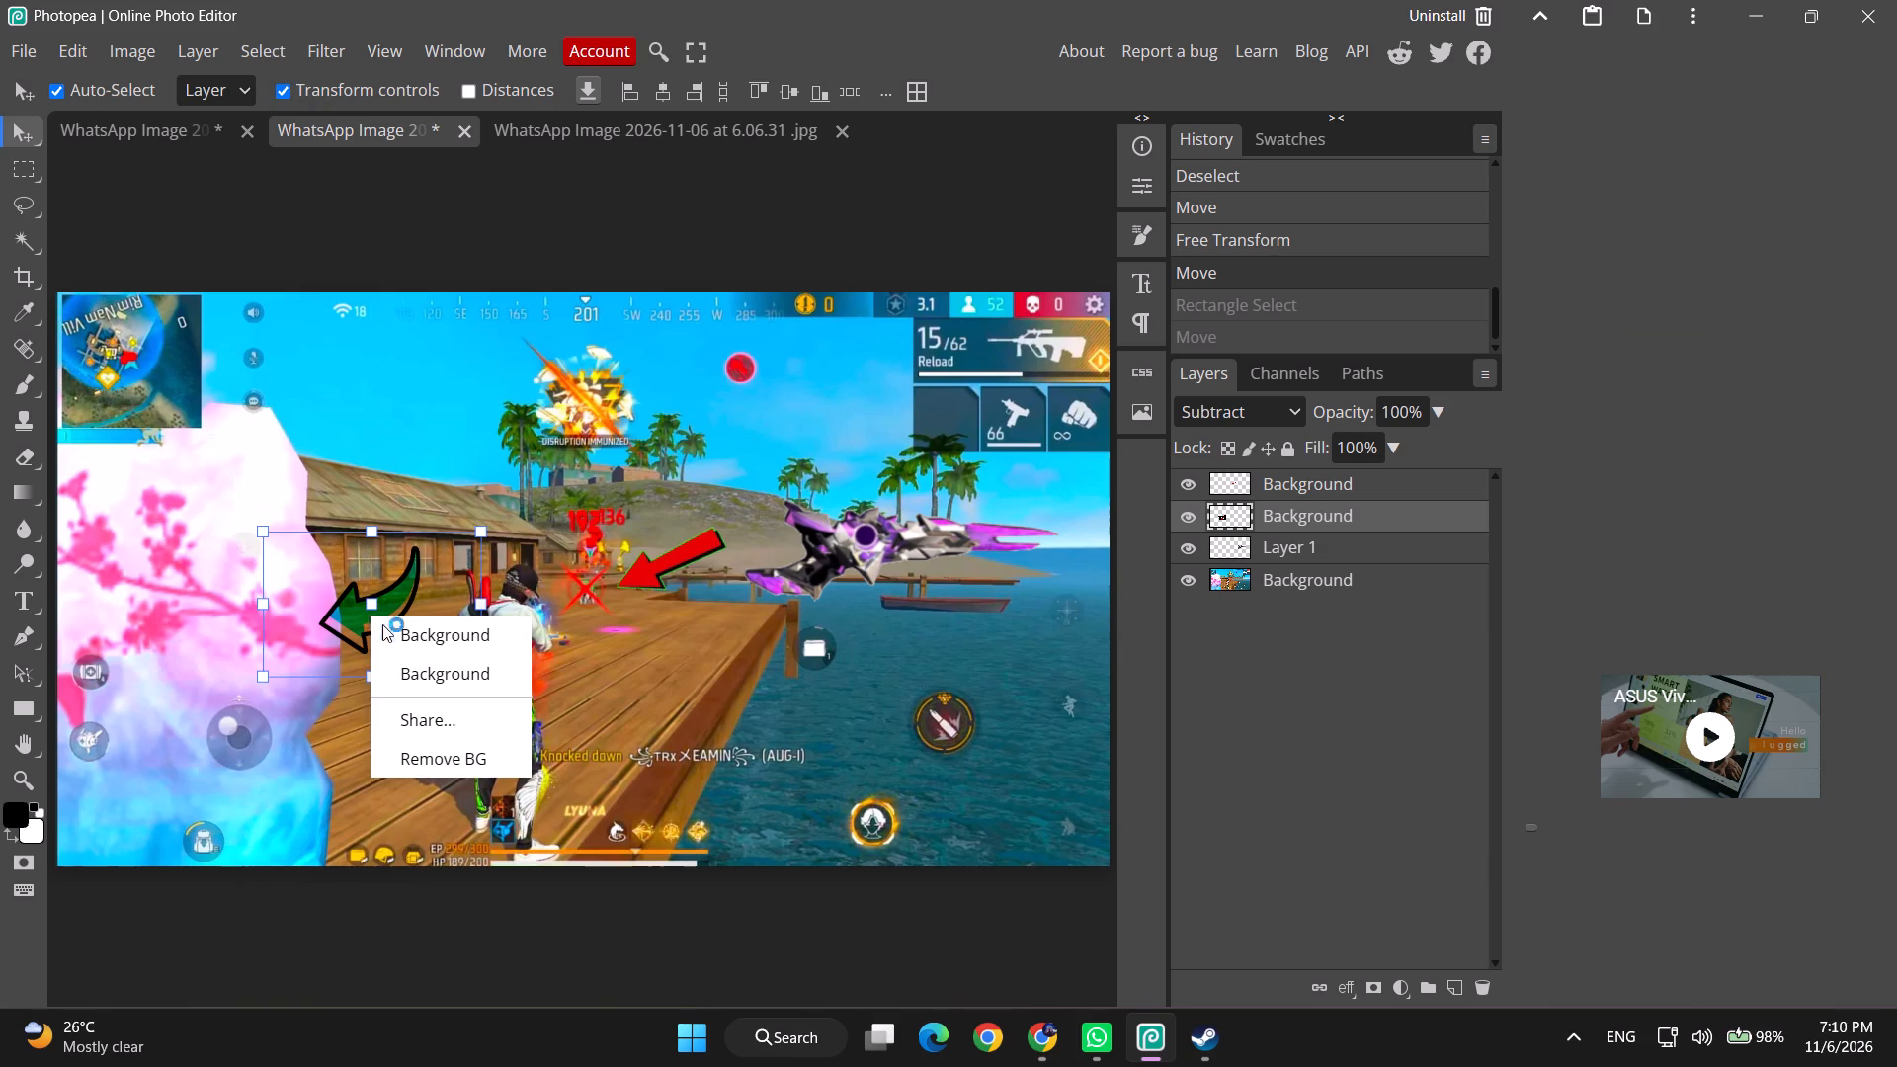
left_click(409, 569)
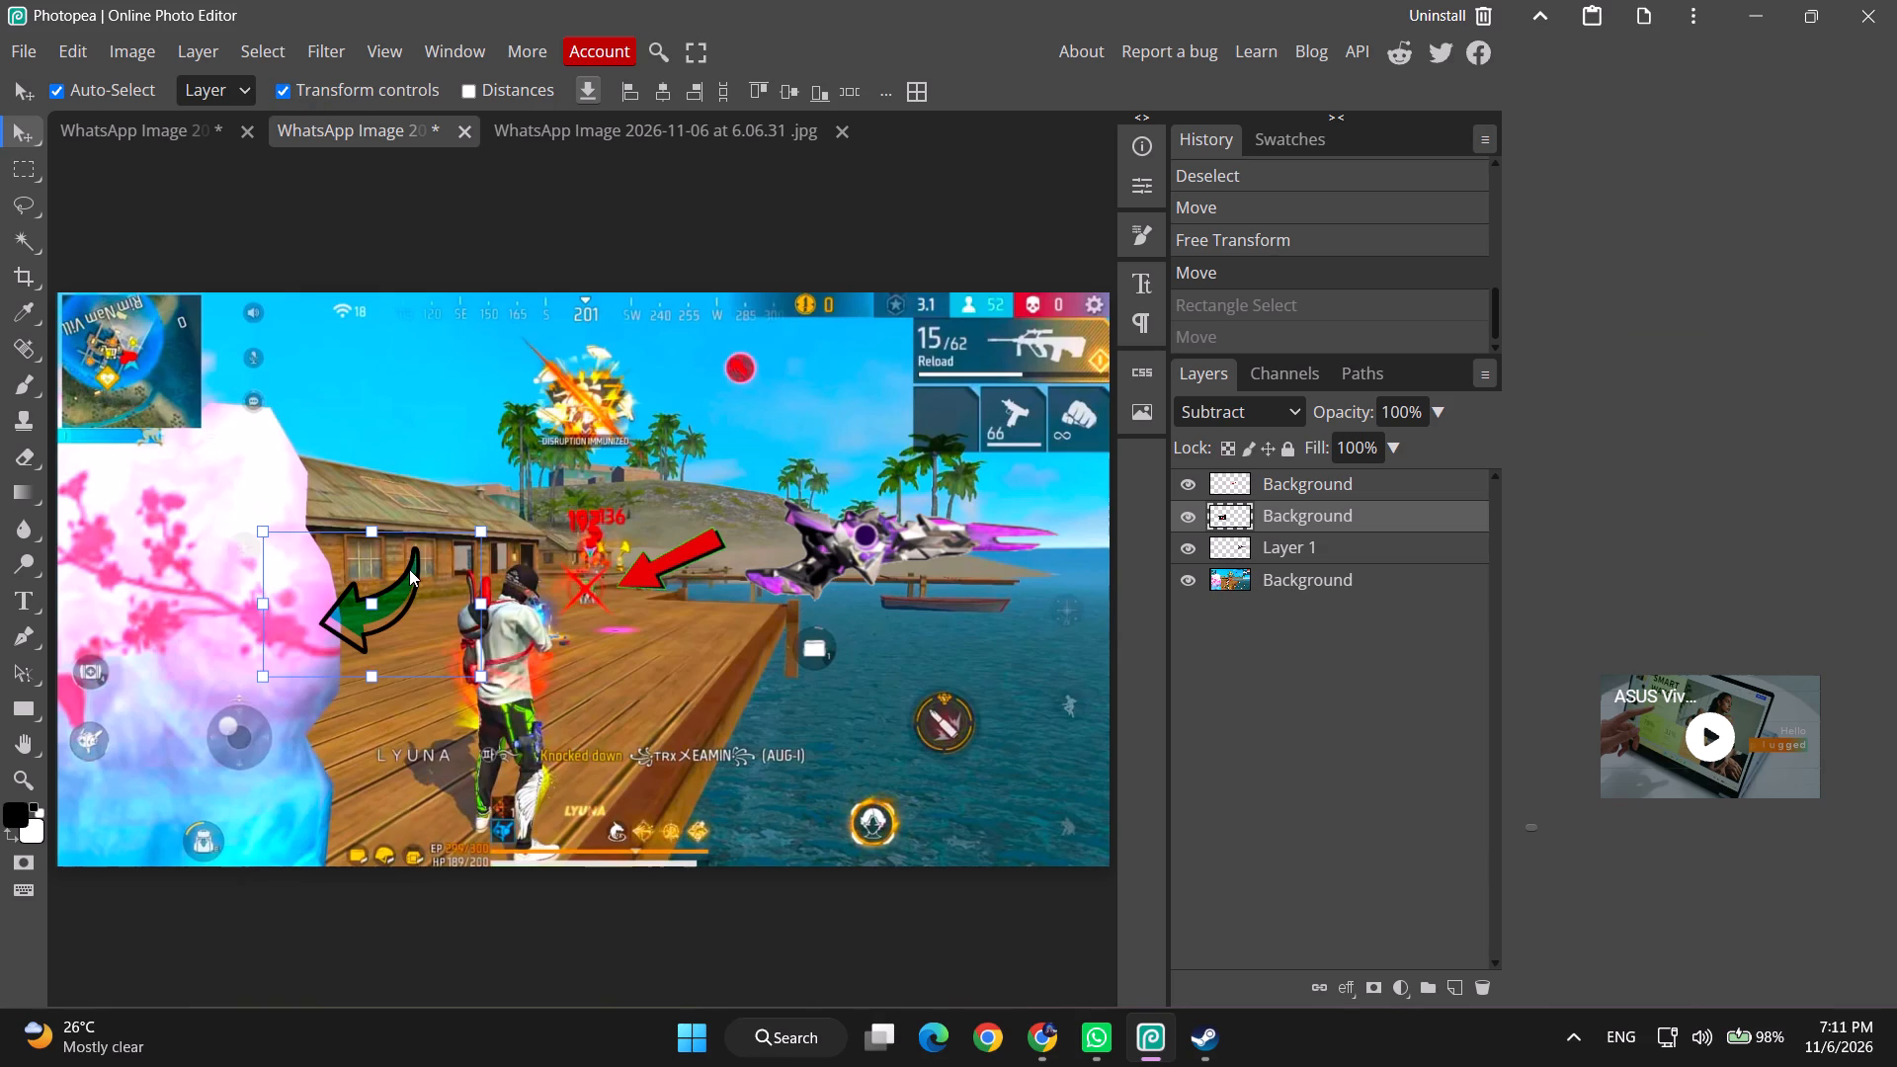
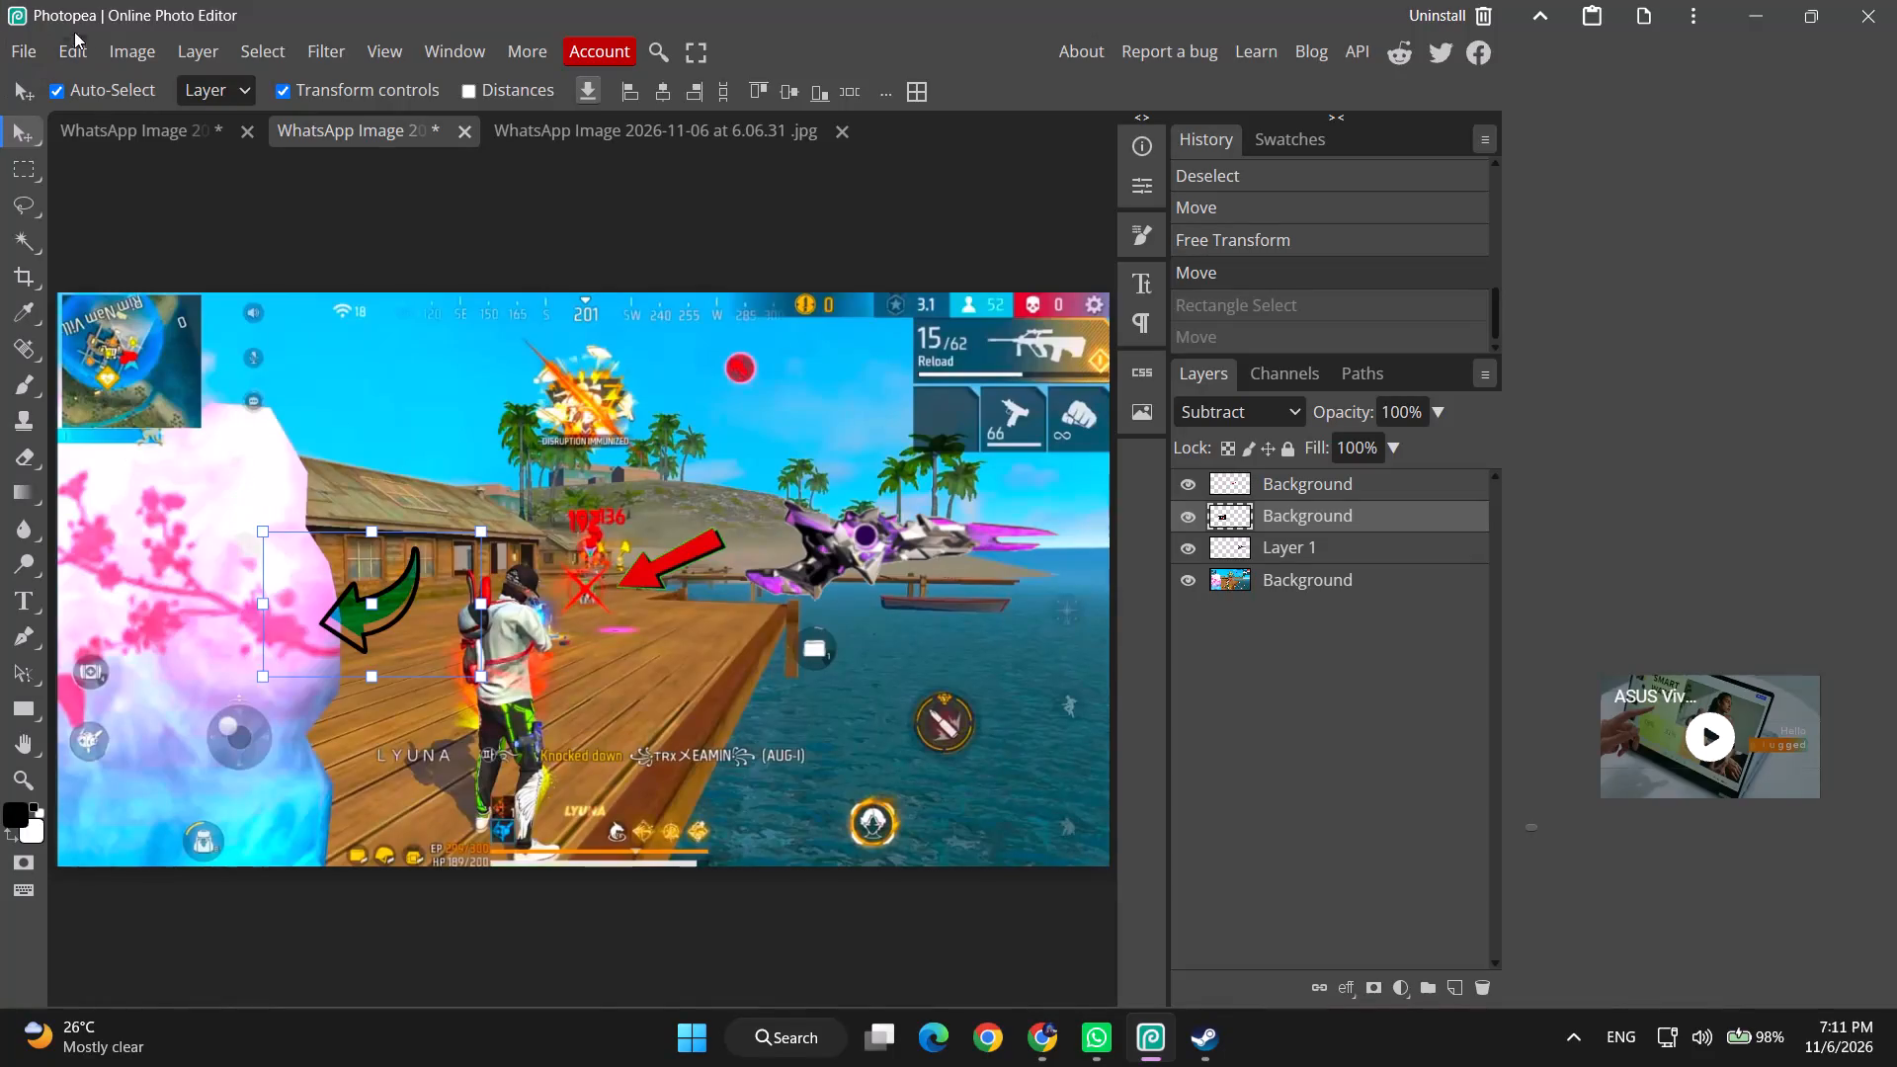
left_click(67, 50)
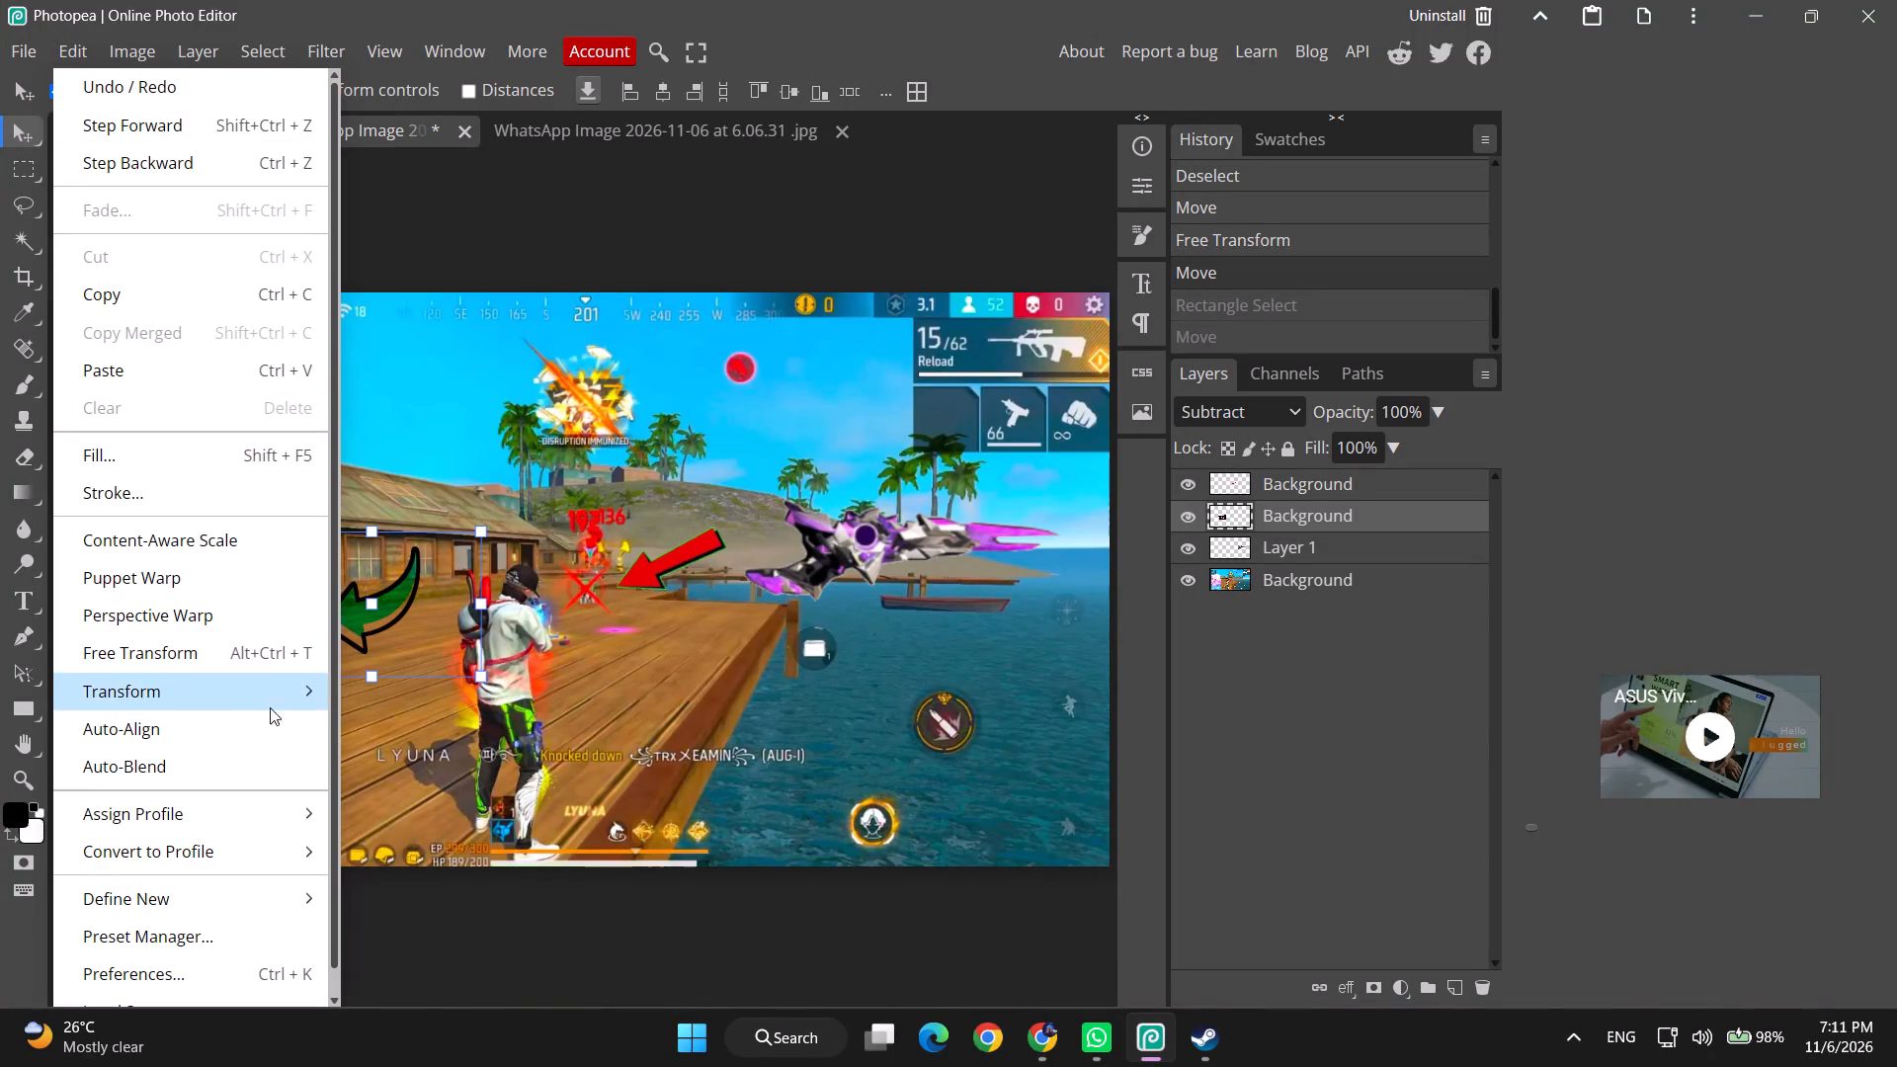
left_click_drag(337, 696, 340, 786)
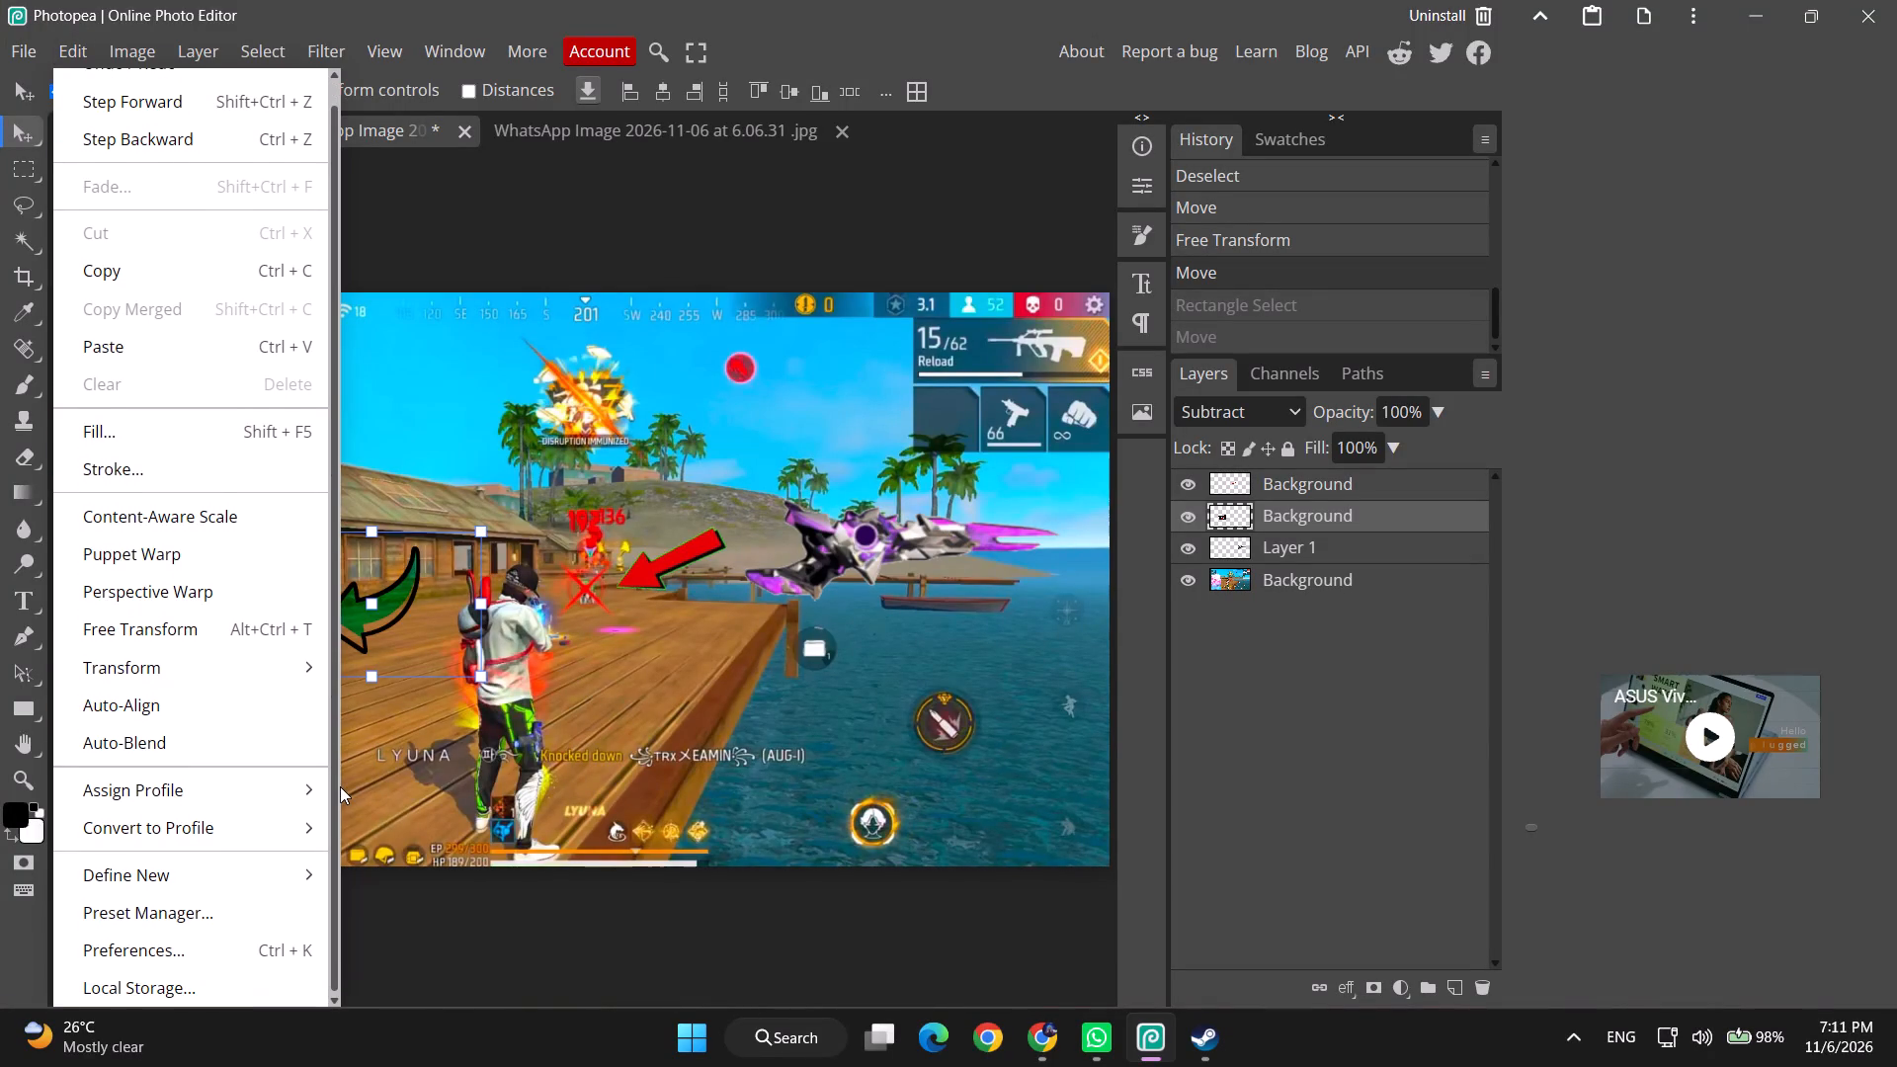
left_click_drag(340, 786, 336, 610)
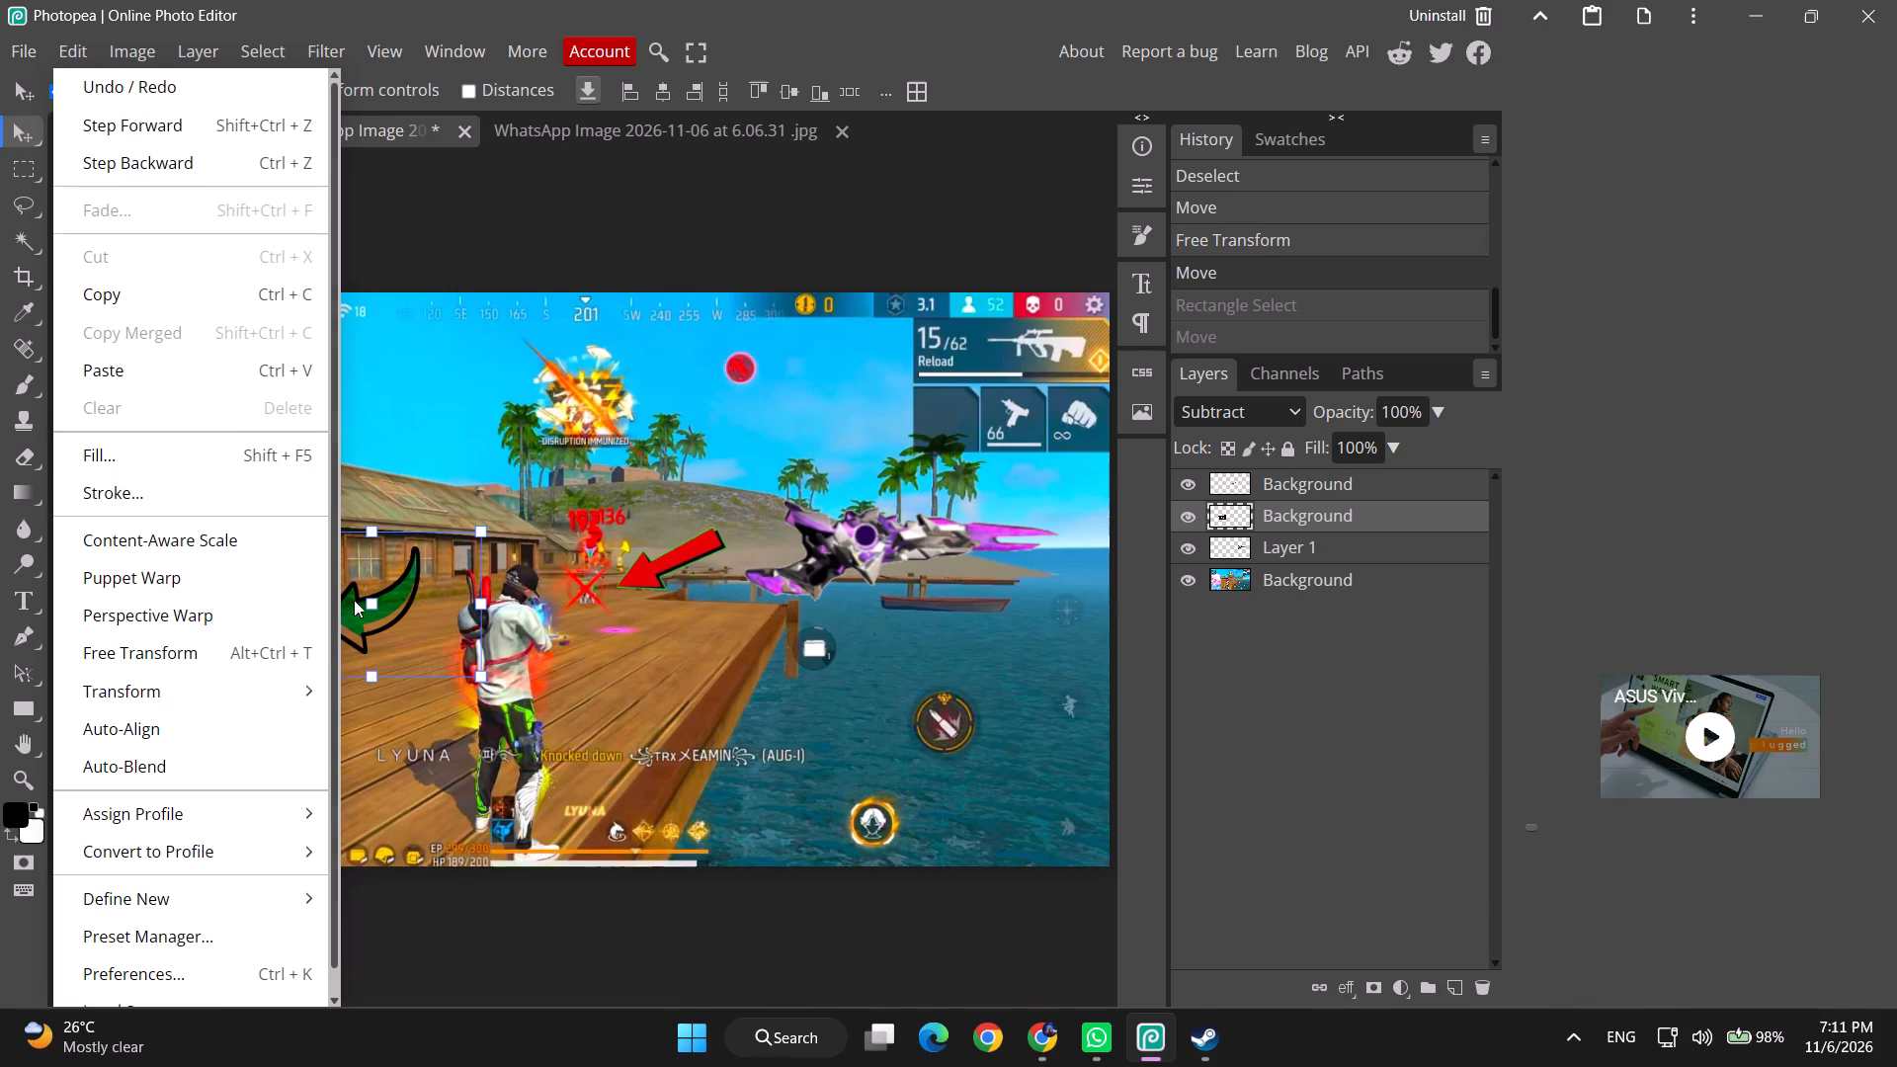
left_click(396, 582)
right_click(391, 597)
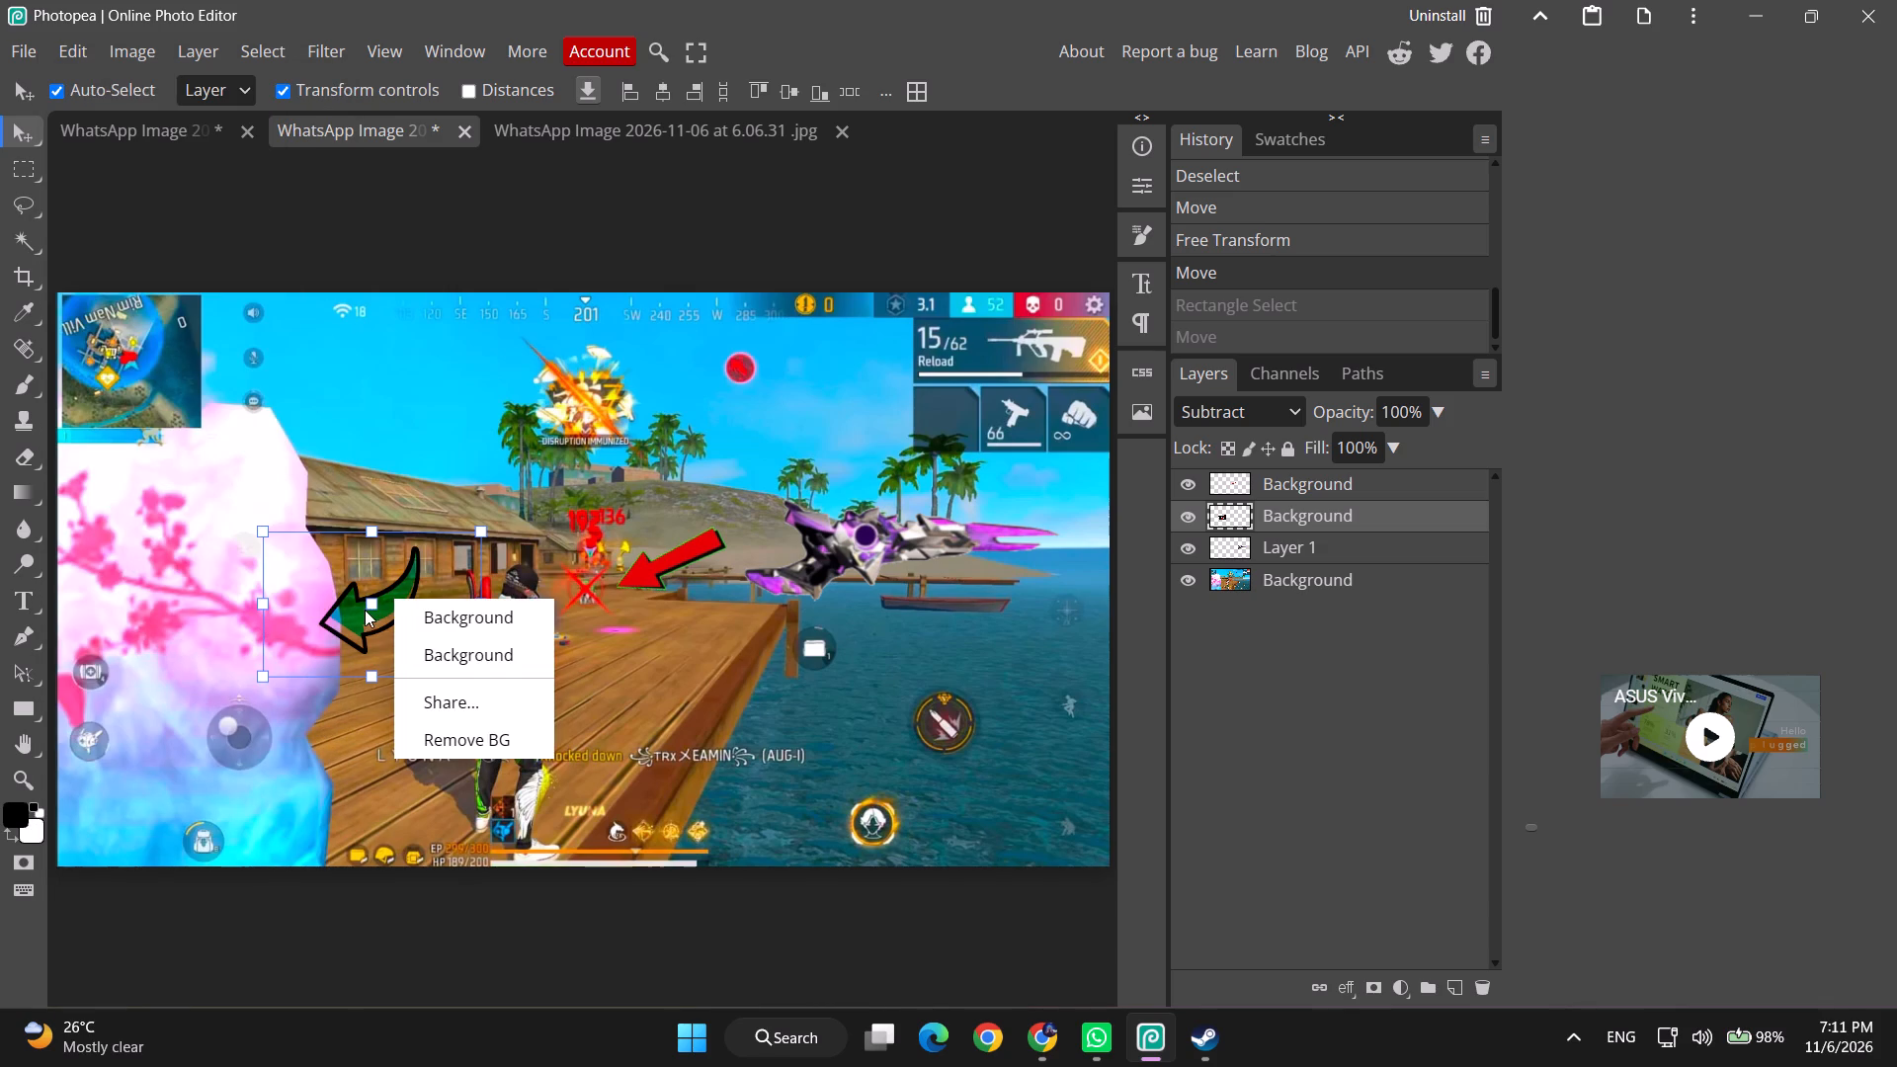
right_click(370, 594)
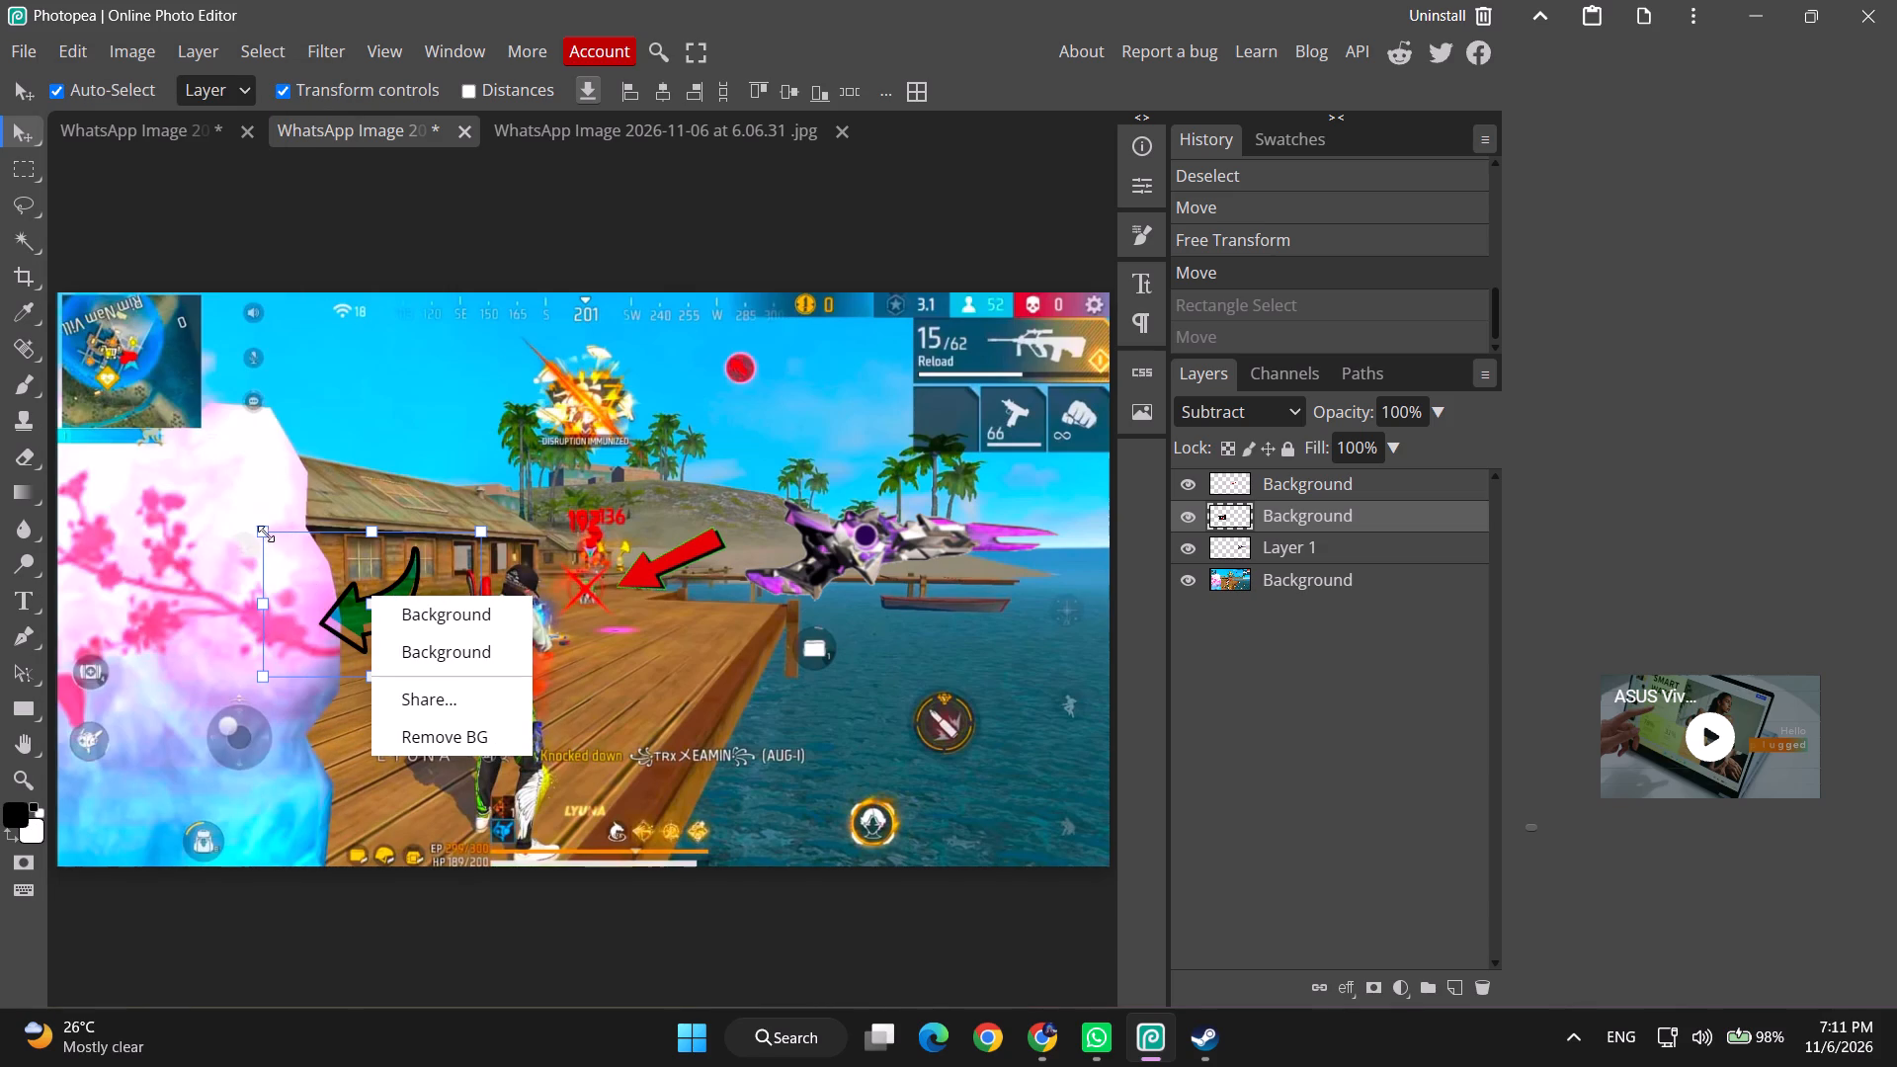
Free-transform the curved arrow, rotate it 180° and move it slightly down between the ice wall and the player.
left_click(266, 533)
right_click(374, 585)
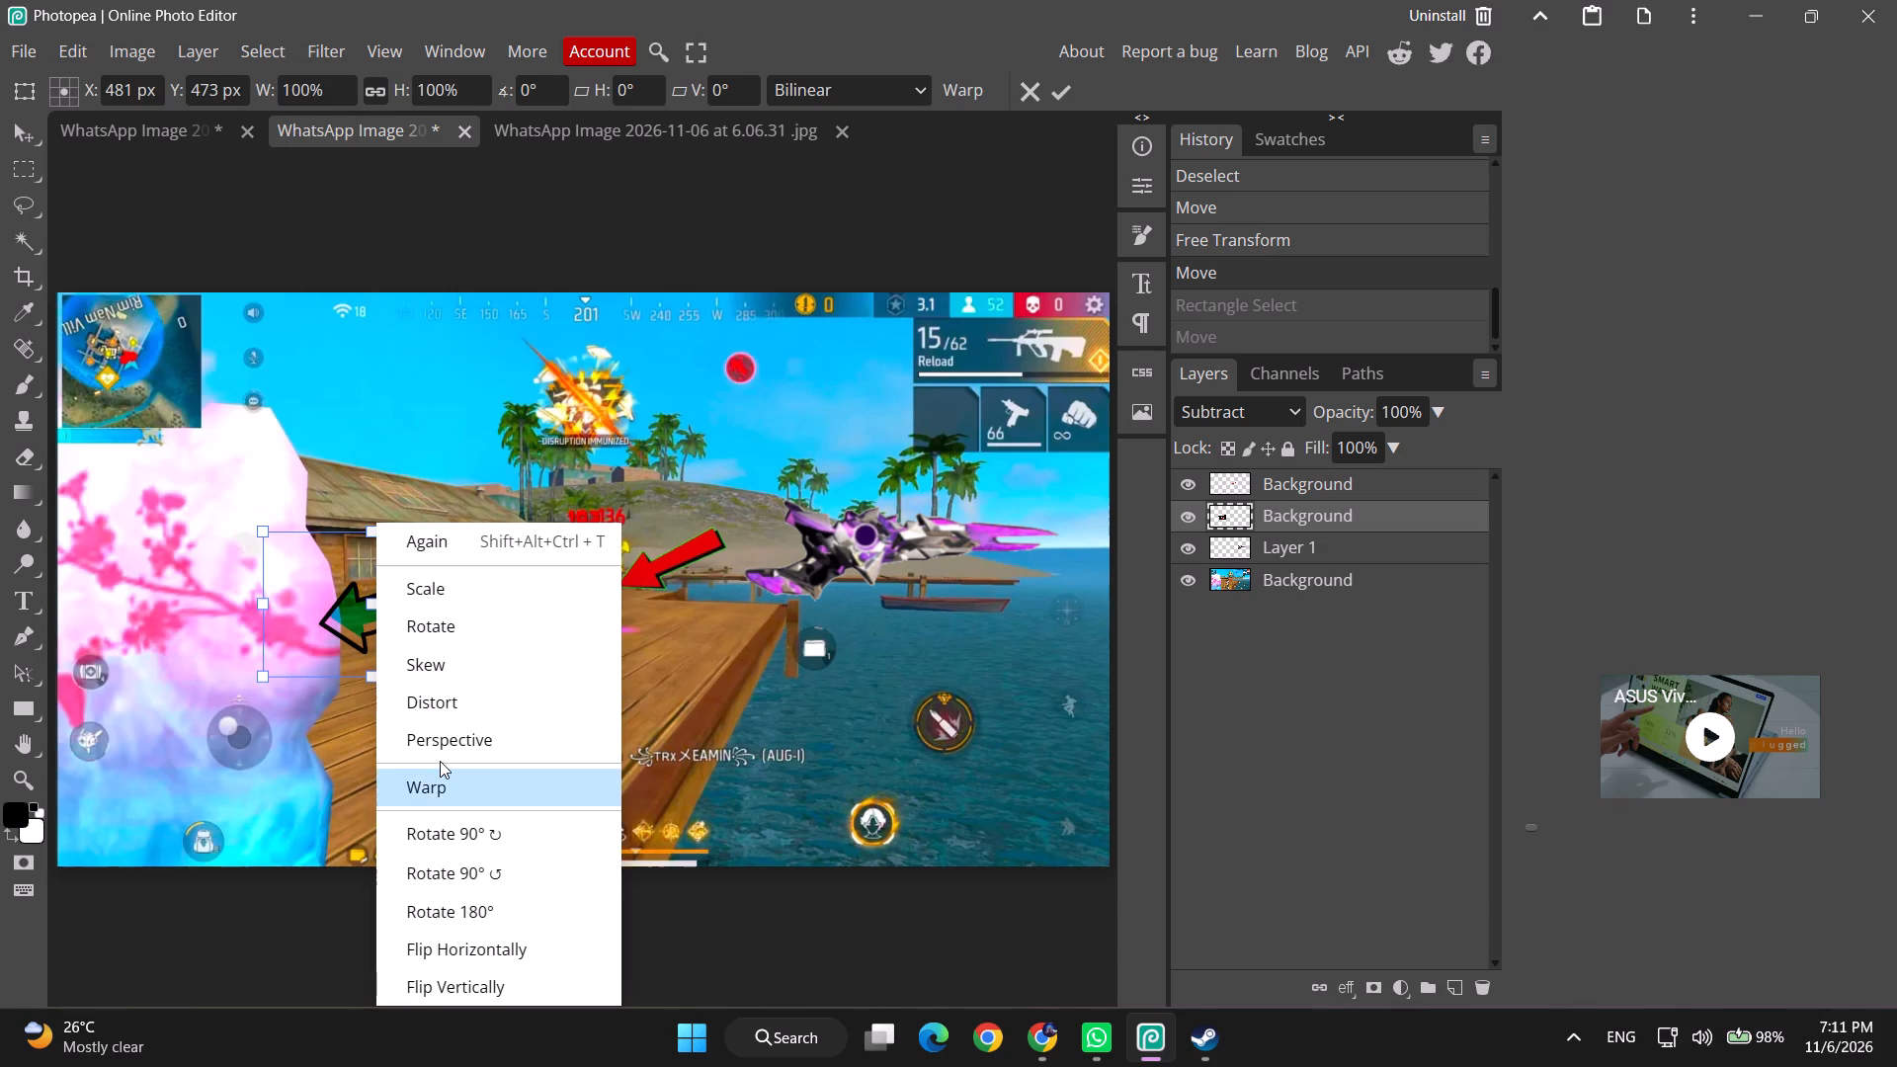
left_click(466, 901)
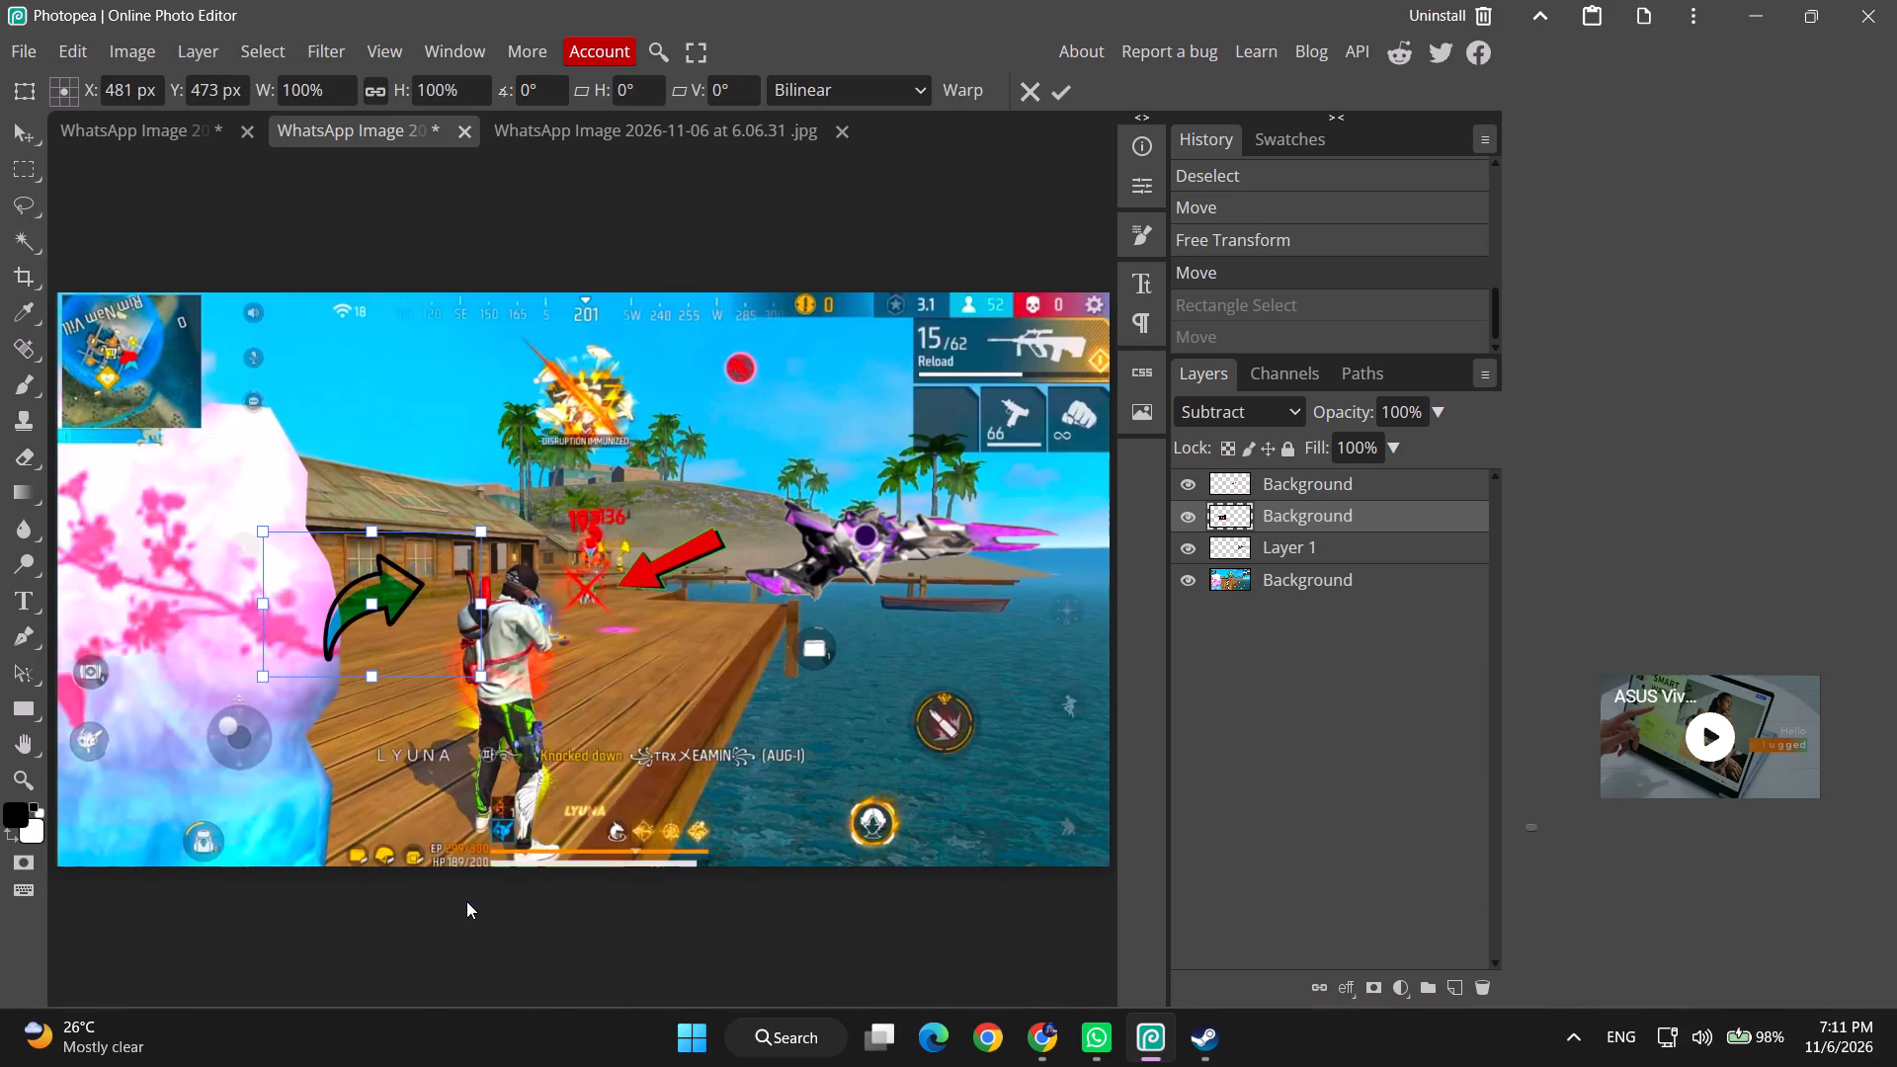
left_click_drag(357, 624, 336, 673)
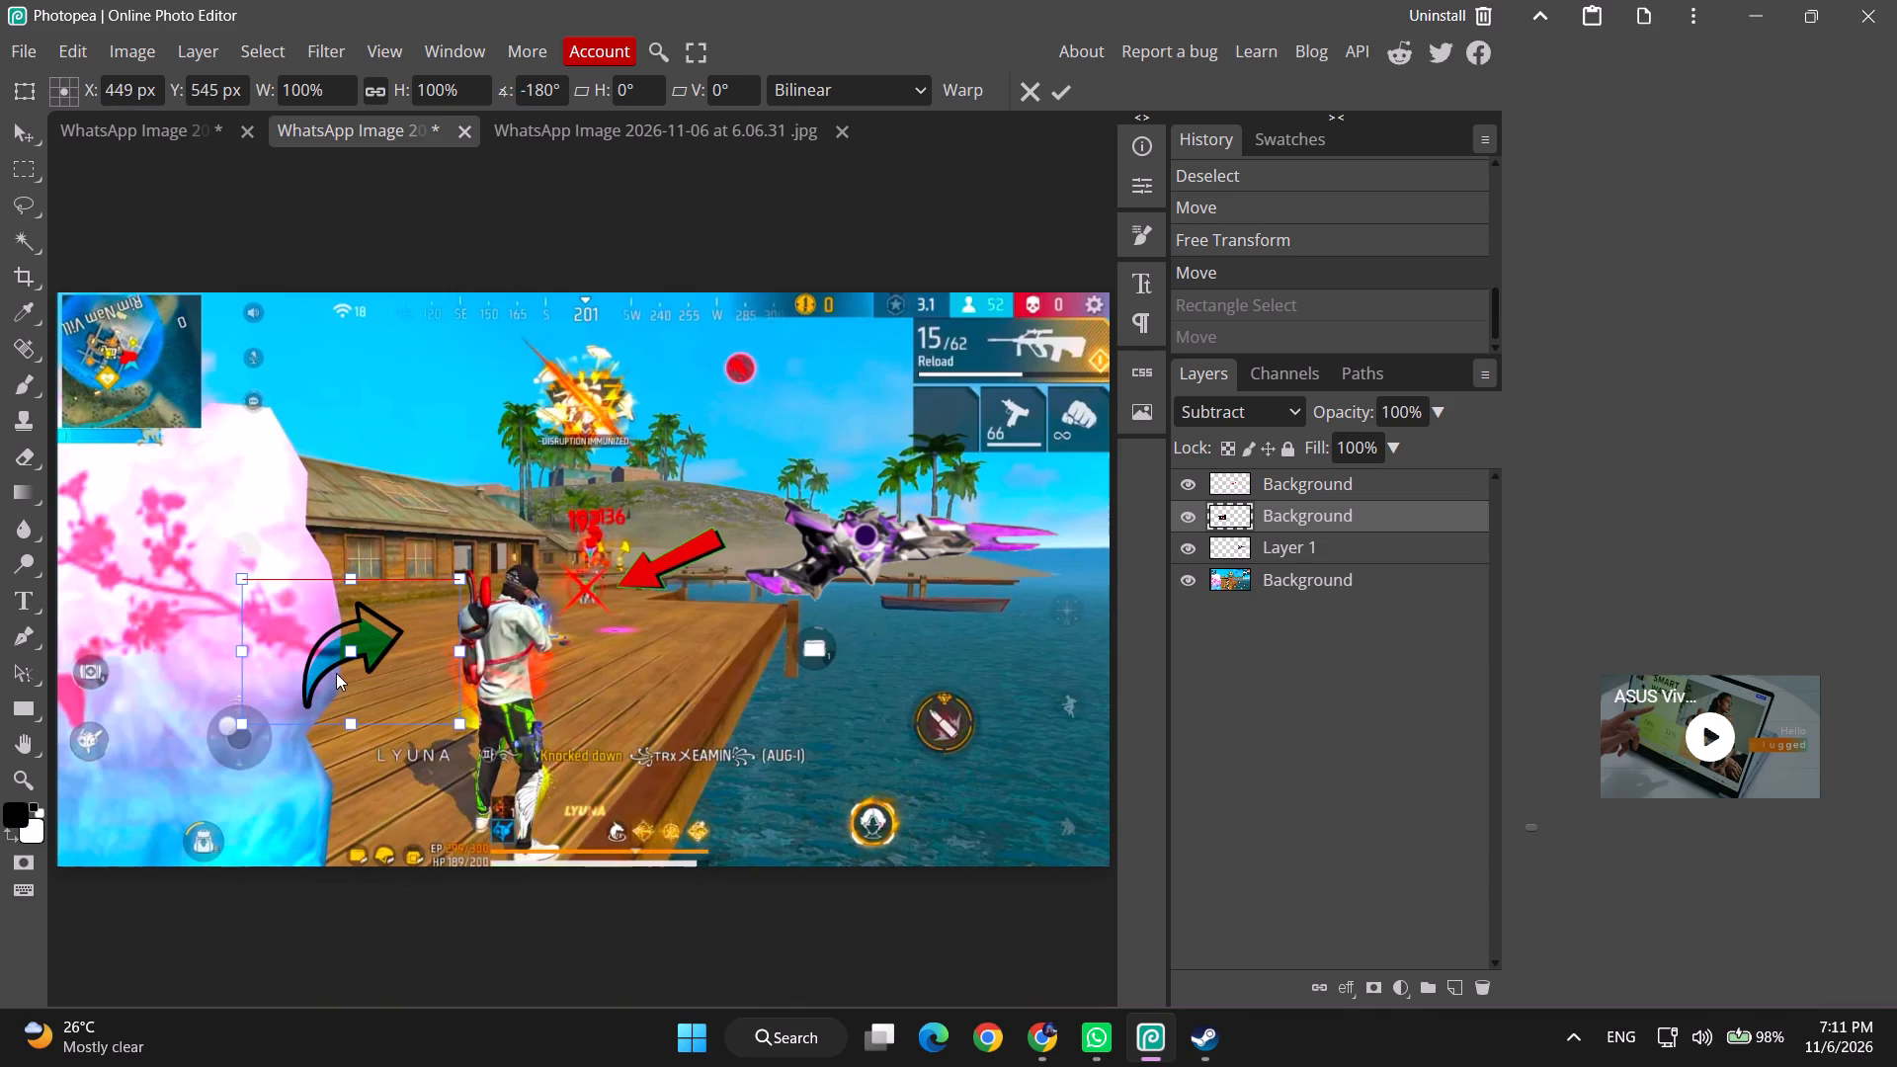
left_click_drag(336, 673, 340, 673)
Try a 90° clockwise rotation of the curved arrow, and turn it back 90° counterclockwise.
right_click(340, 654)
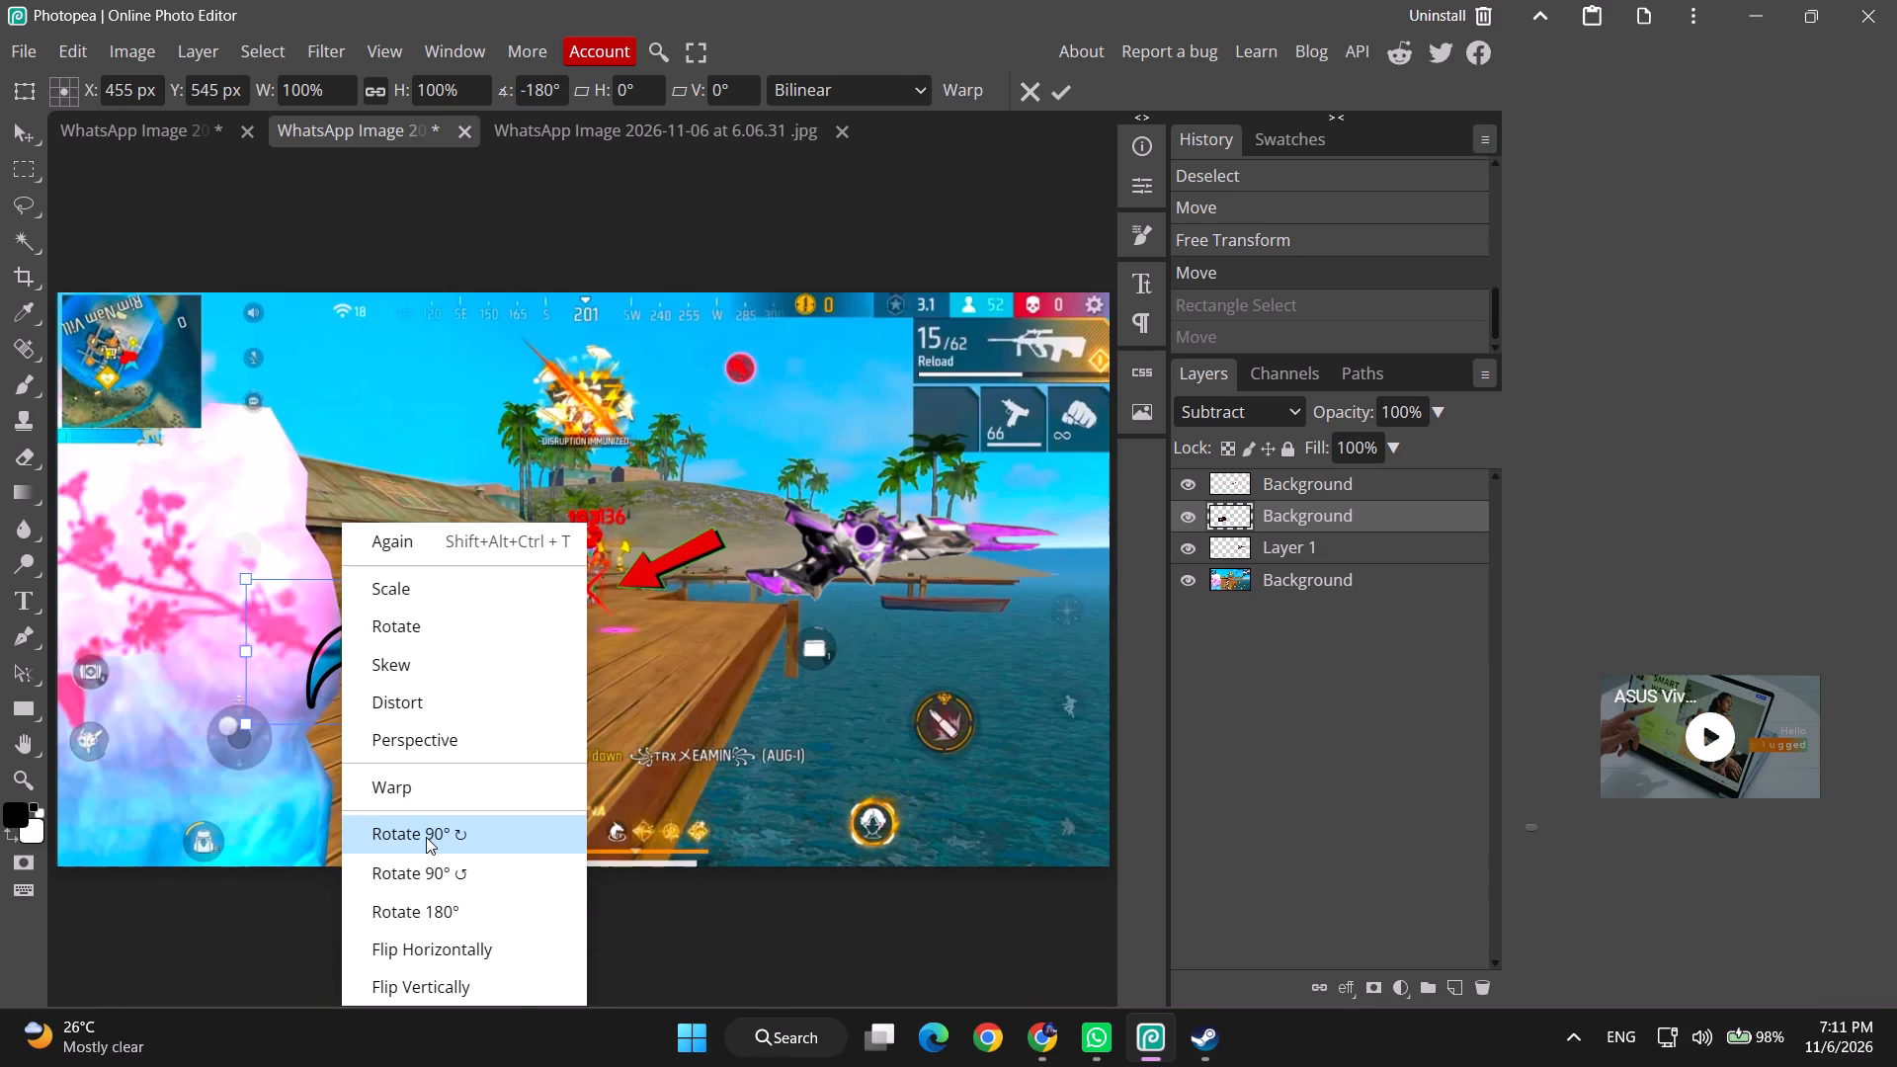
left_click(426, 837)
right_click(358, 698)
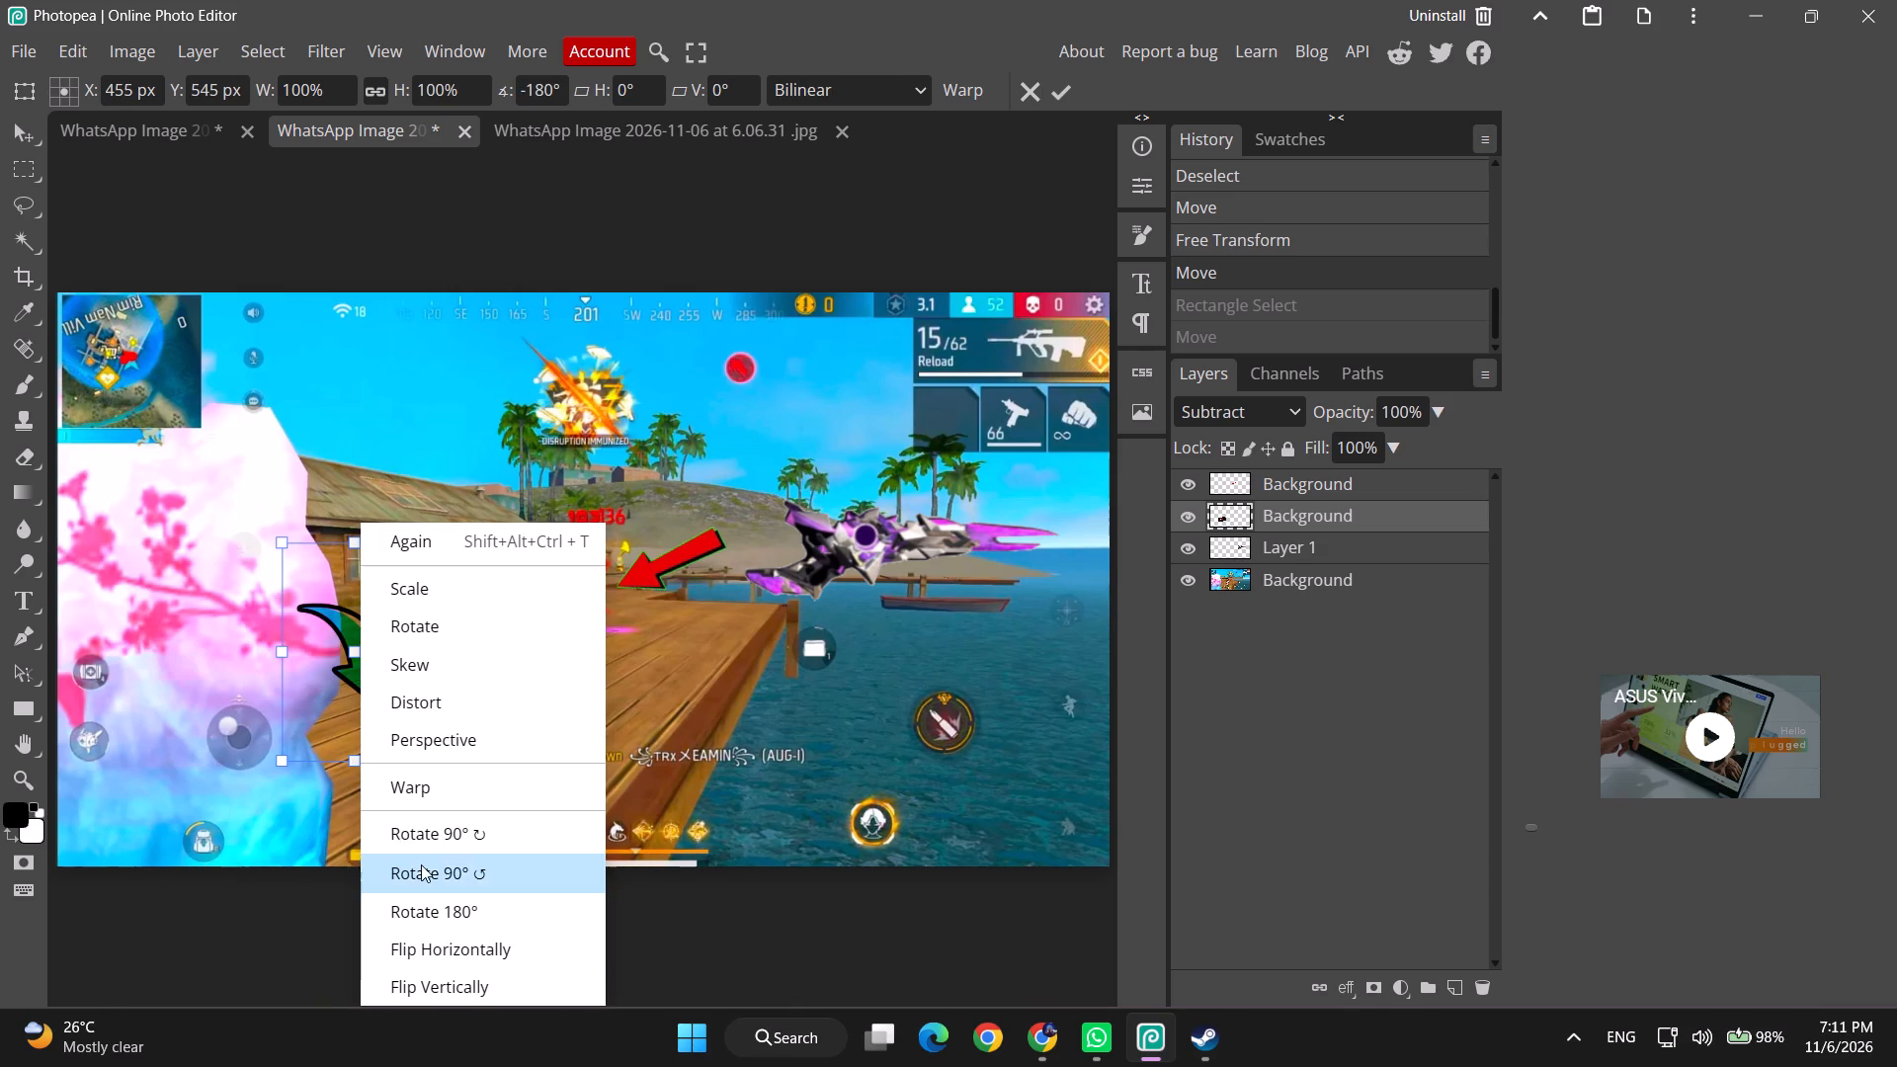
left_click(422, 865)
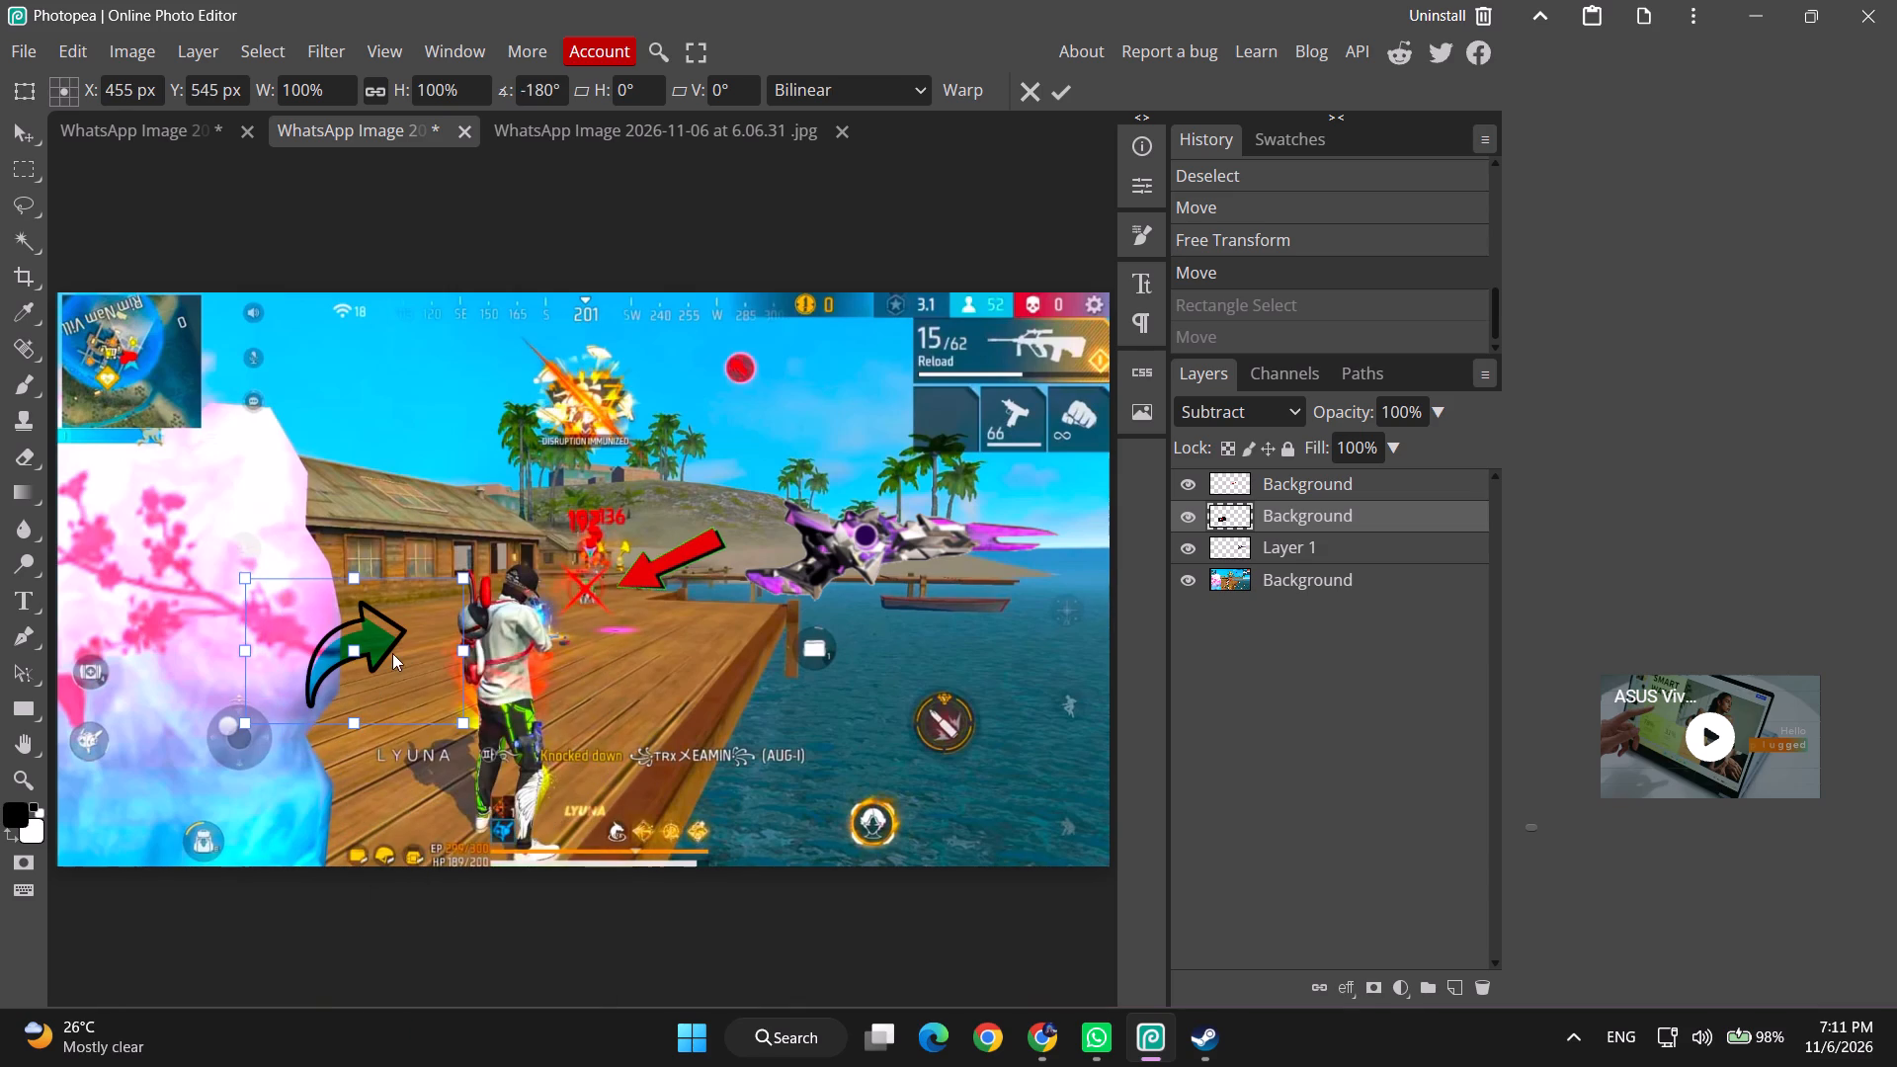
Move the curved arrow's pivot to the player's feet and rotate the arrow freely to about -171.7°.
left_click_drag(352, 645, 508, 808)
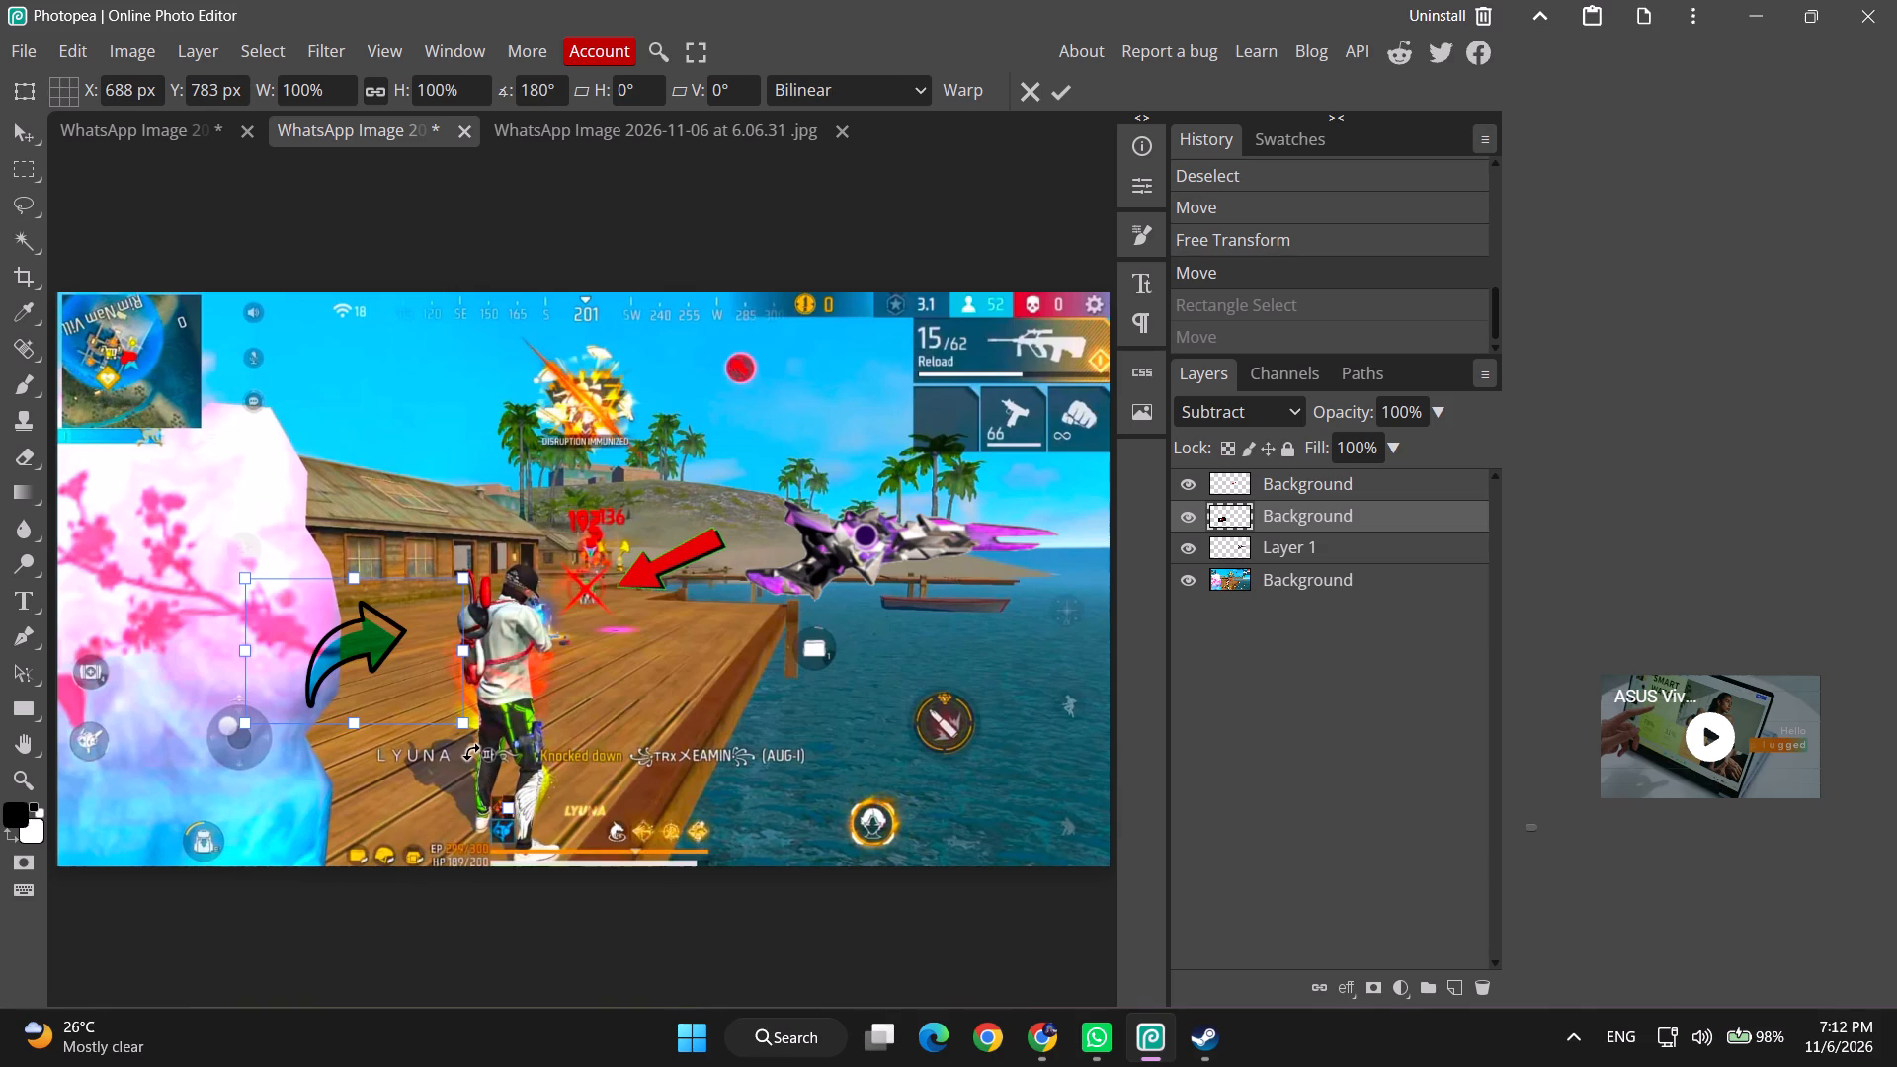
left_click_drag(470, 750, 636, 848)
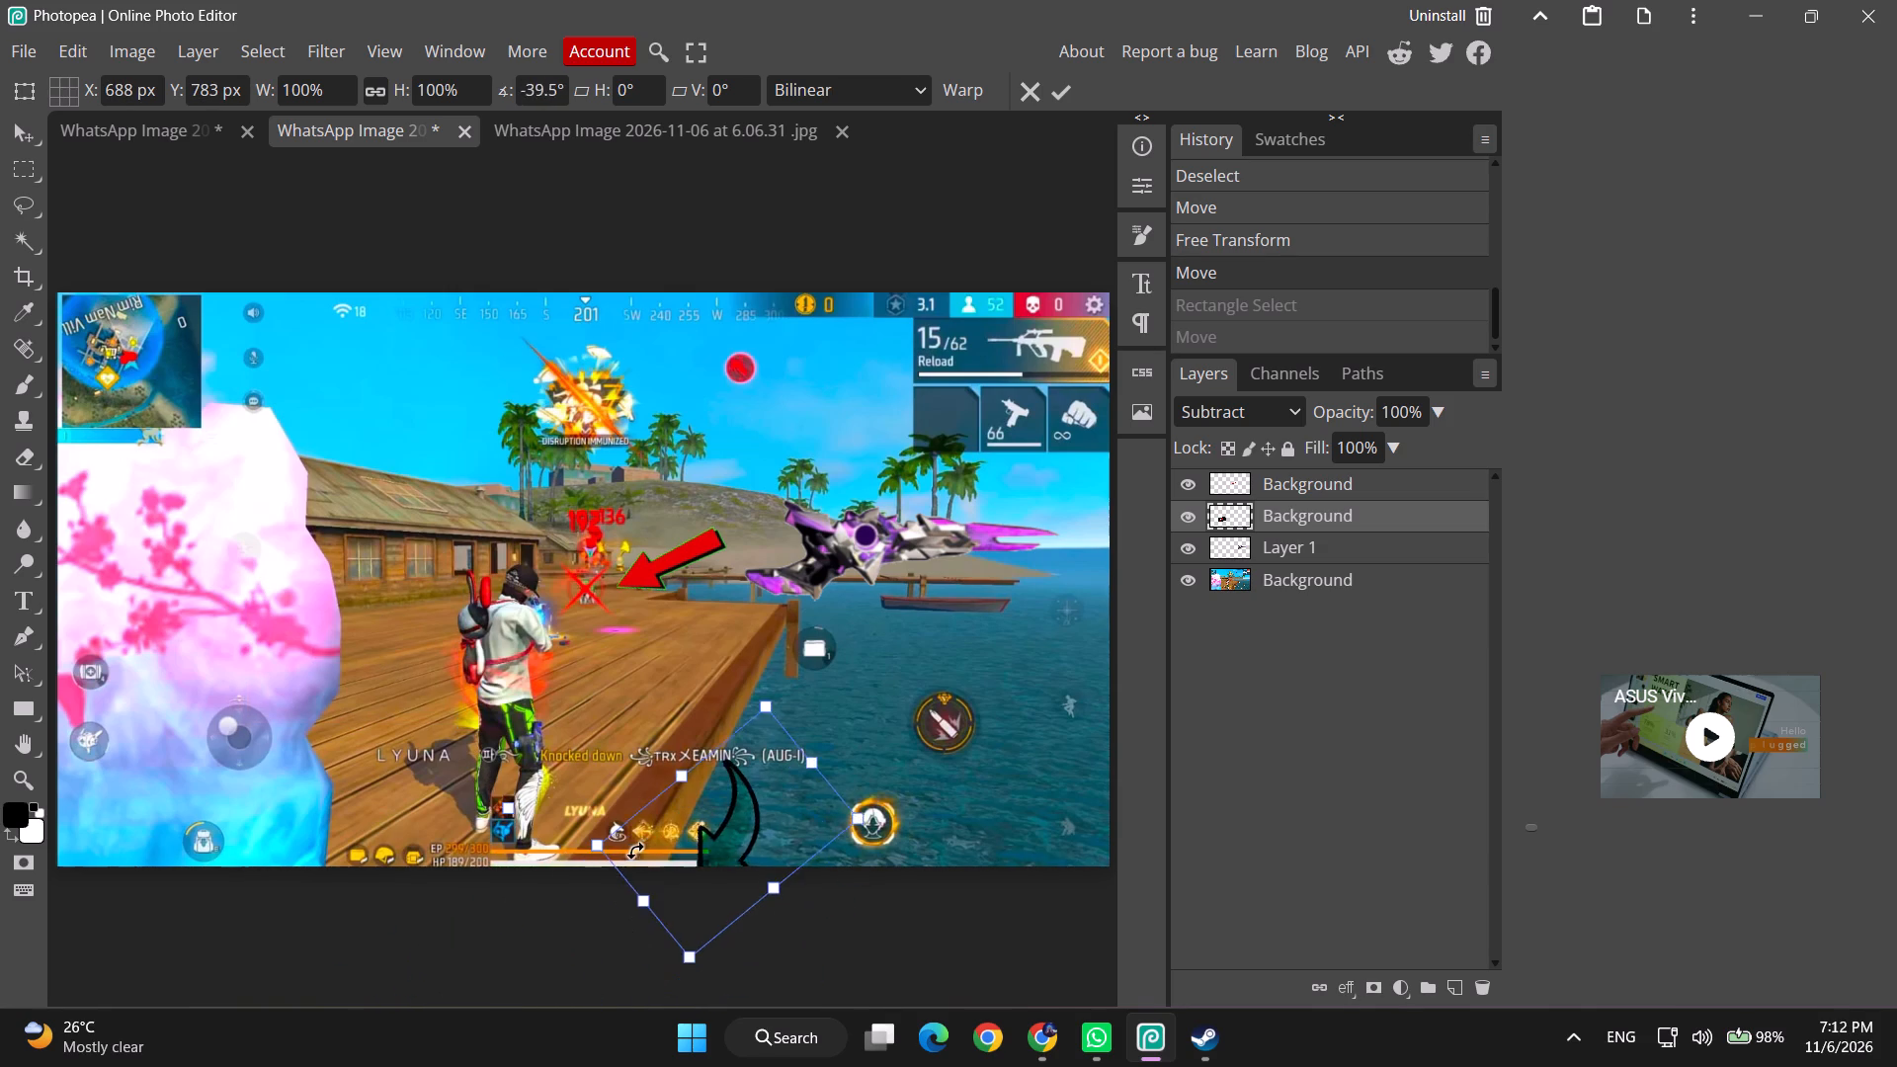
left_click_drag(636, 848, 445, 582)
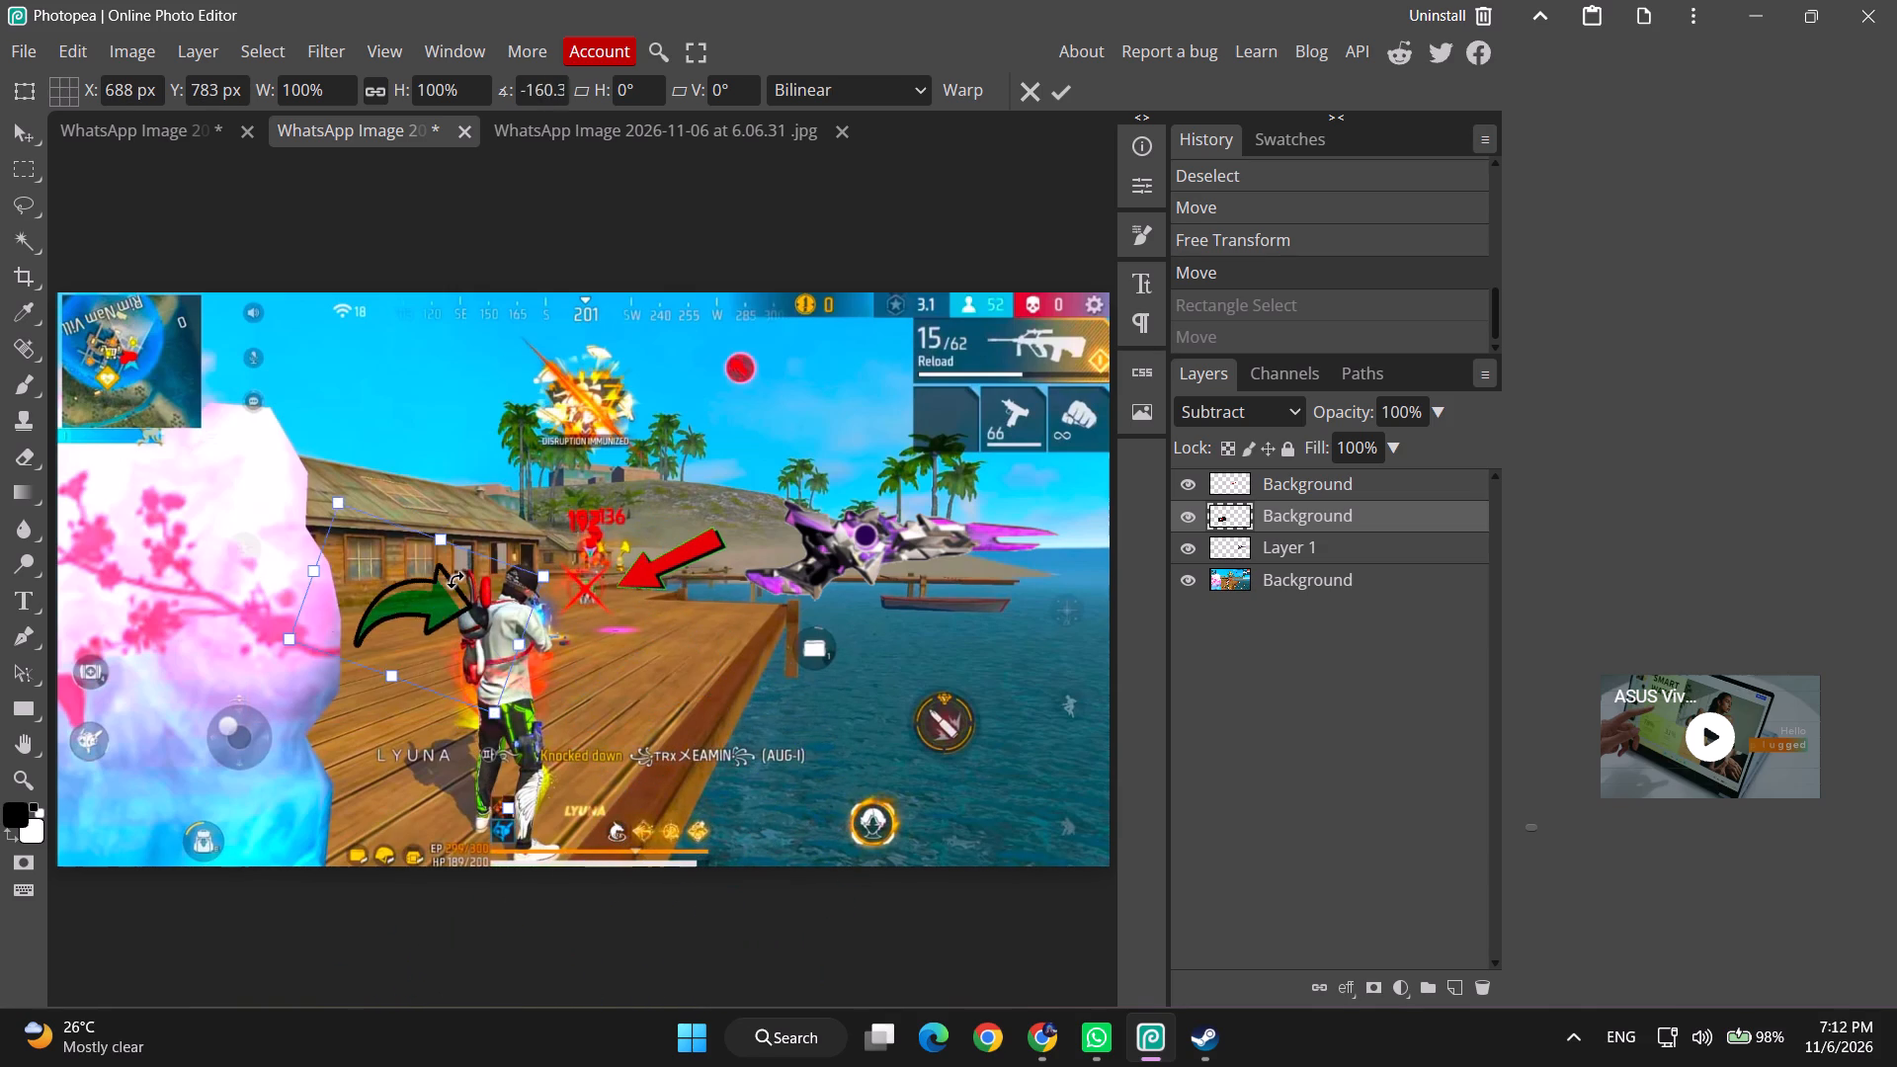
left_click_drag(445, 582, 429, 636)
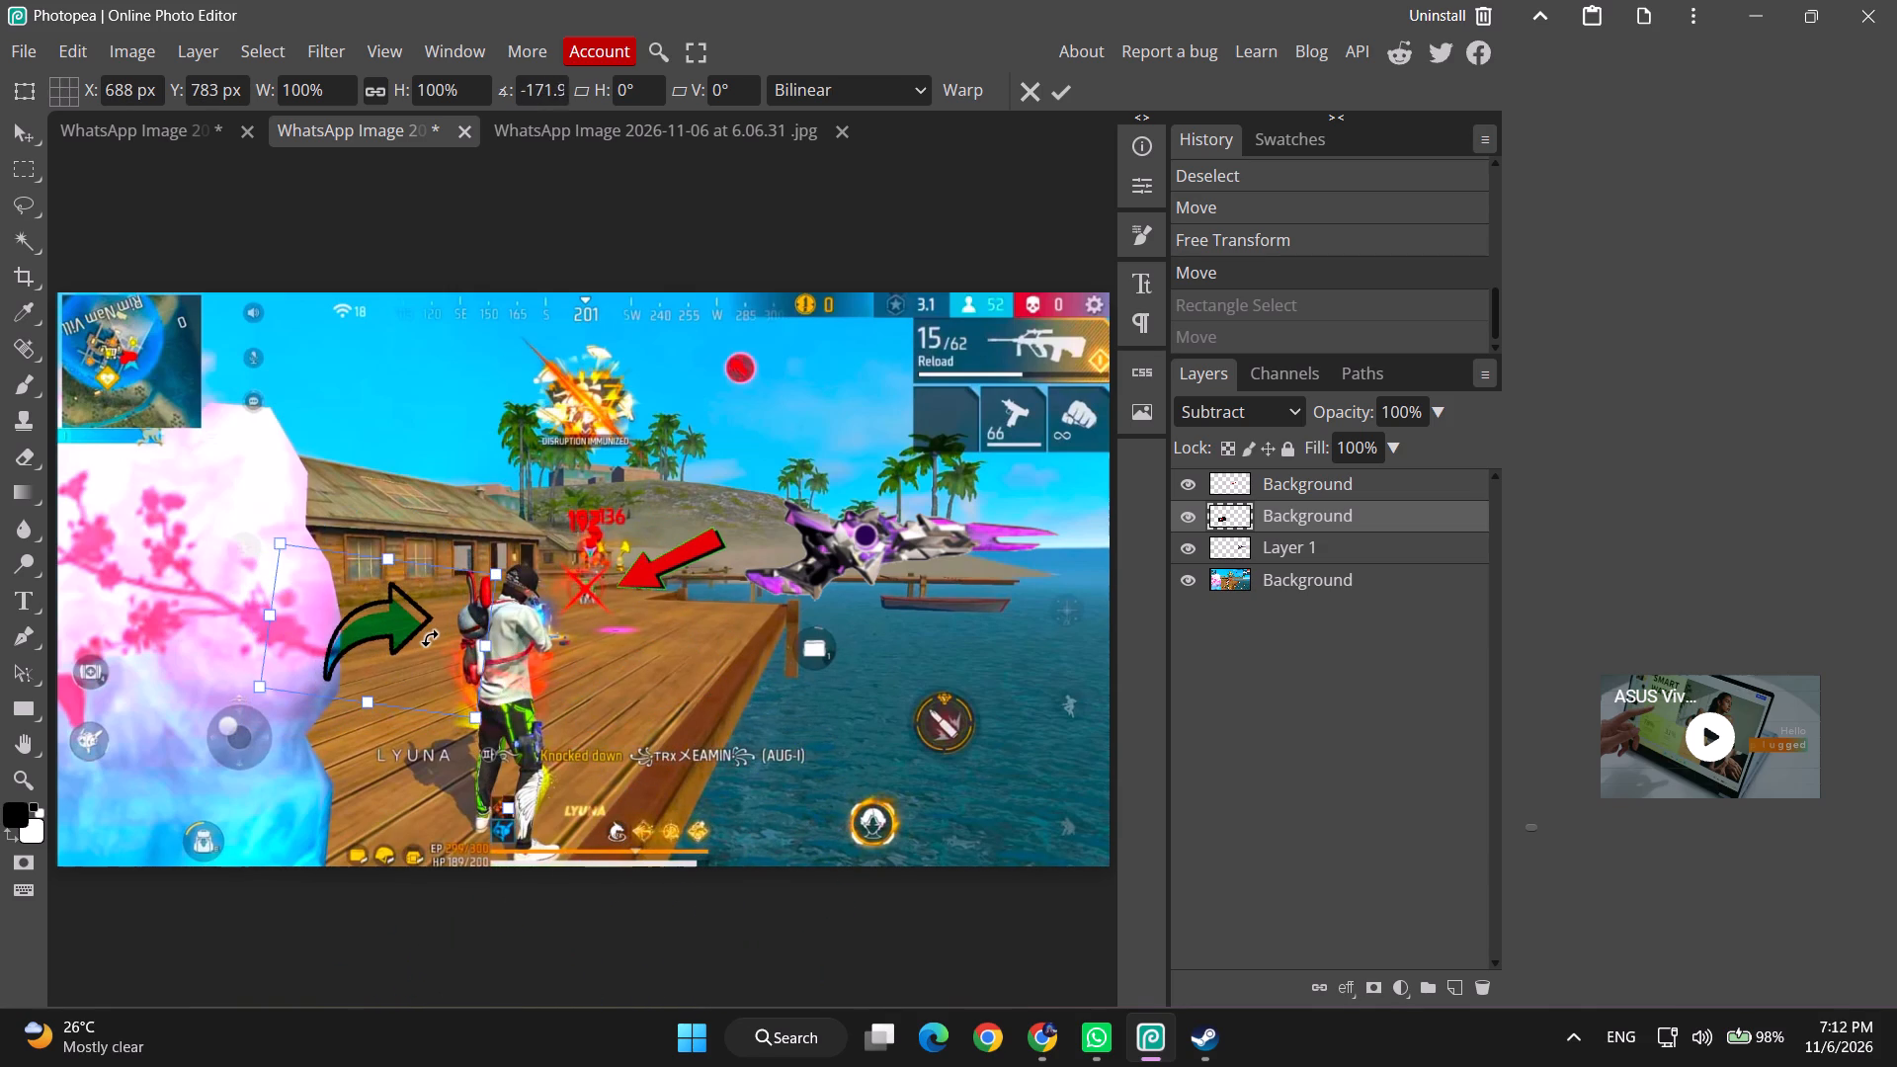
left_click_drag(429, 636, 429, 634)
Rotate the curved arrow 90° clockwise, move it against the ice wall, and rotate it back 90° counterclockwise.
right_click(385, 626)
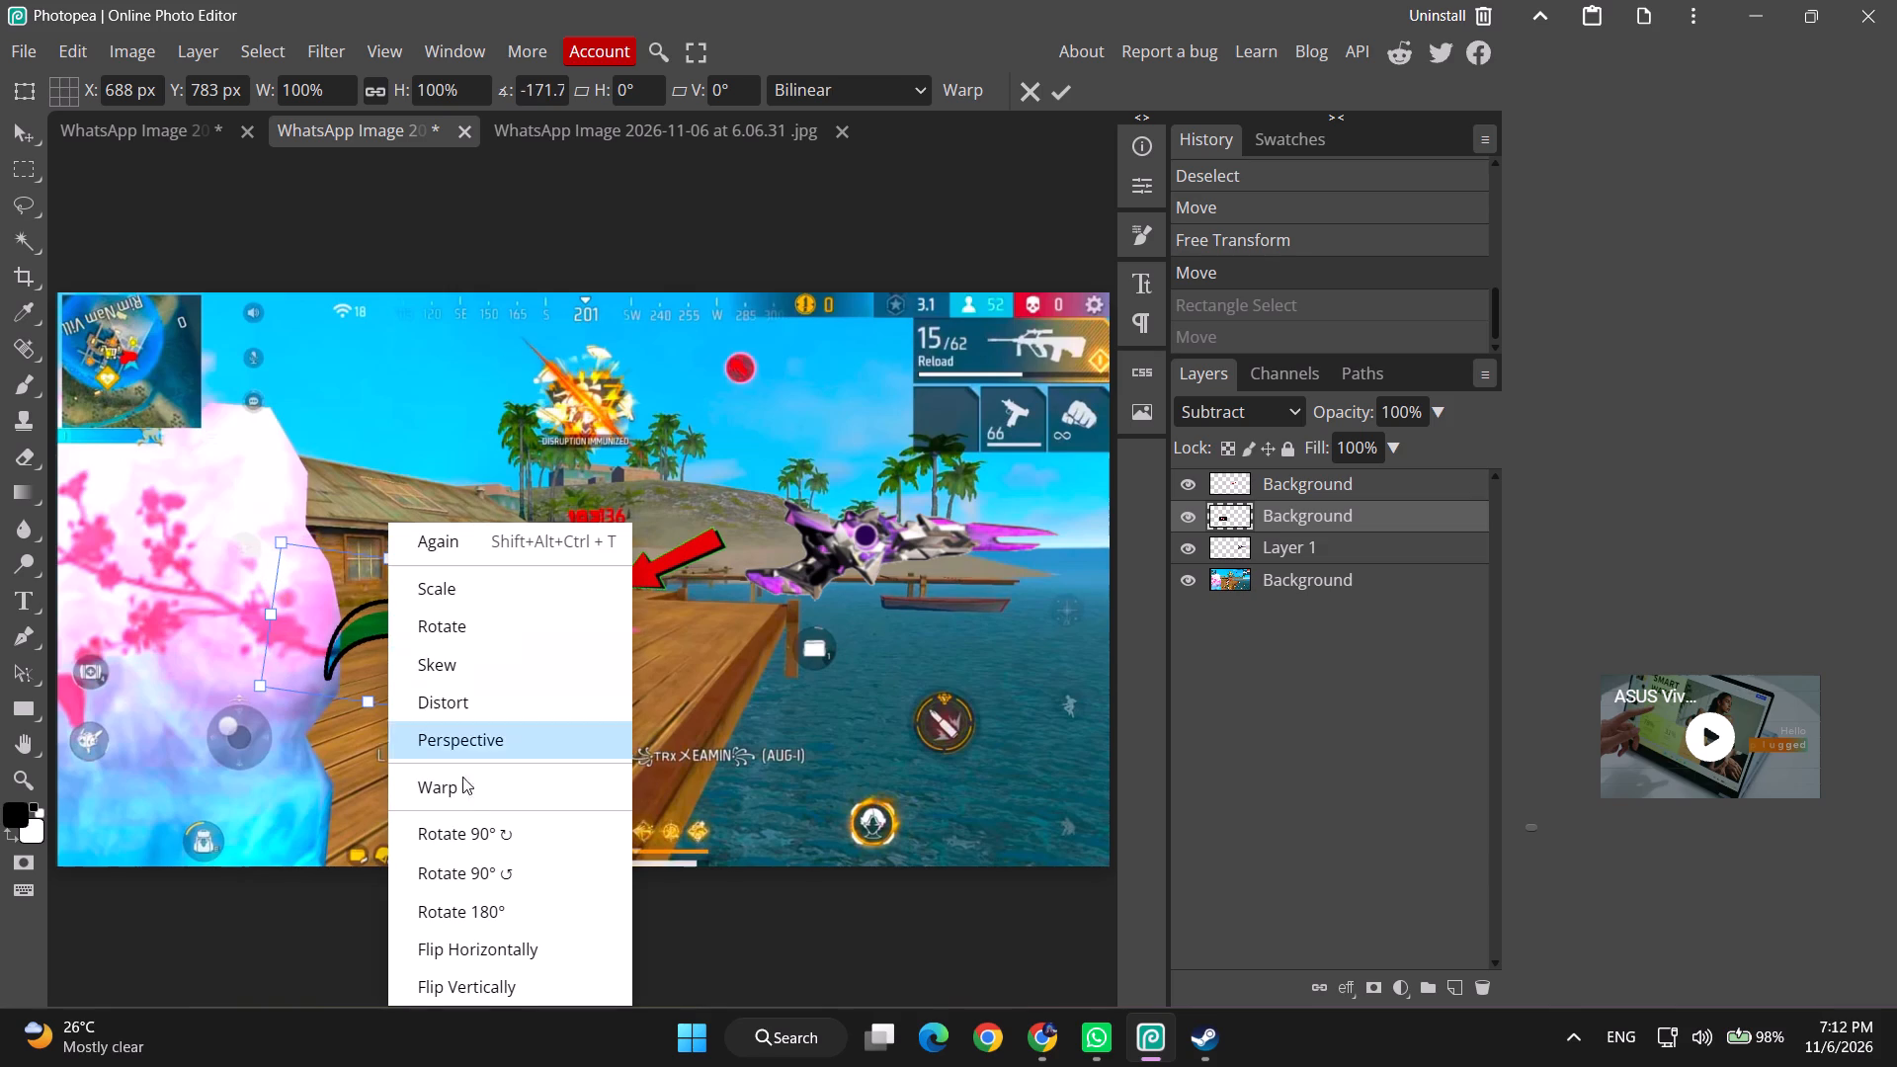
left_click(458, 839)
left_click_drag(708, 686, 379, 670)
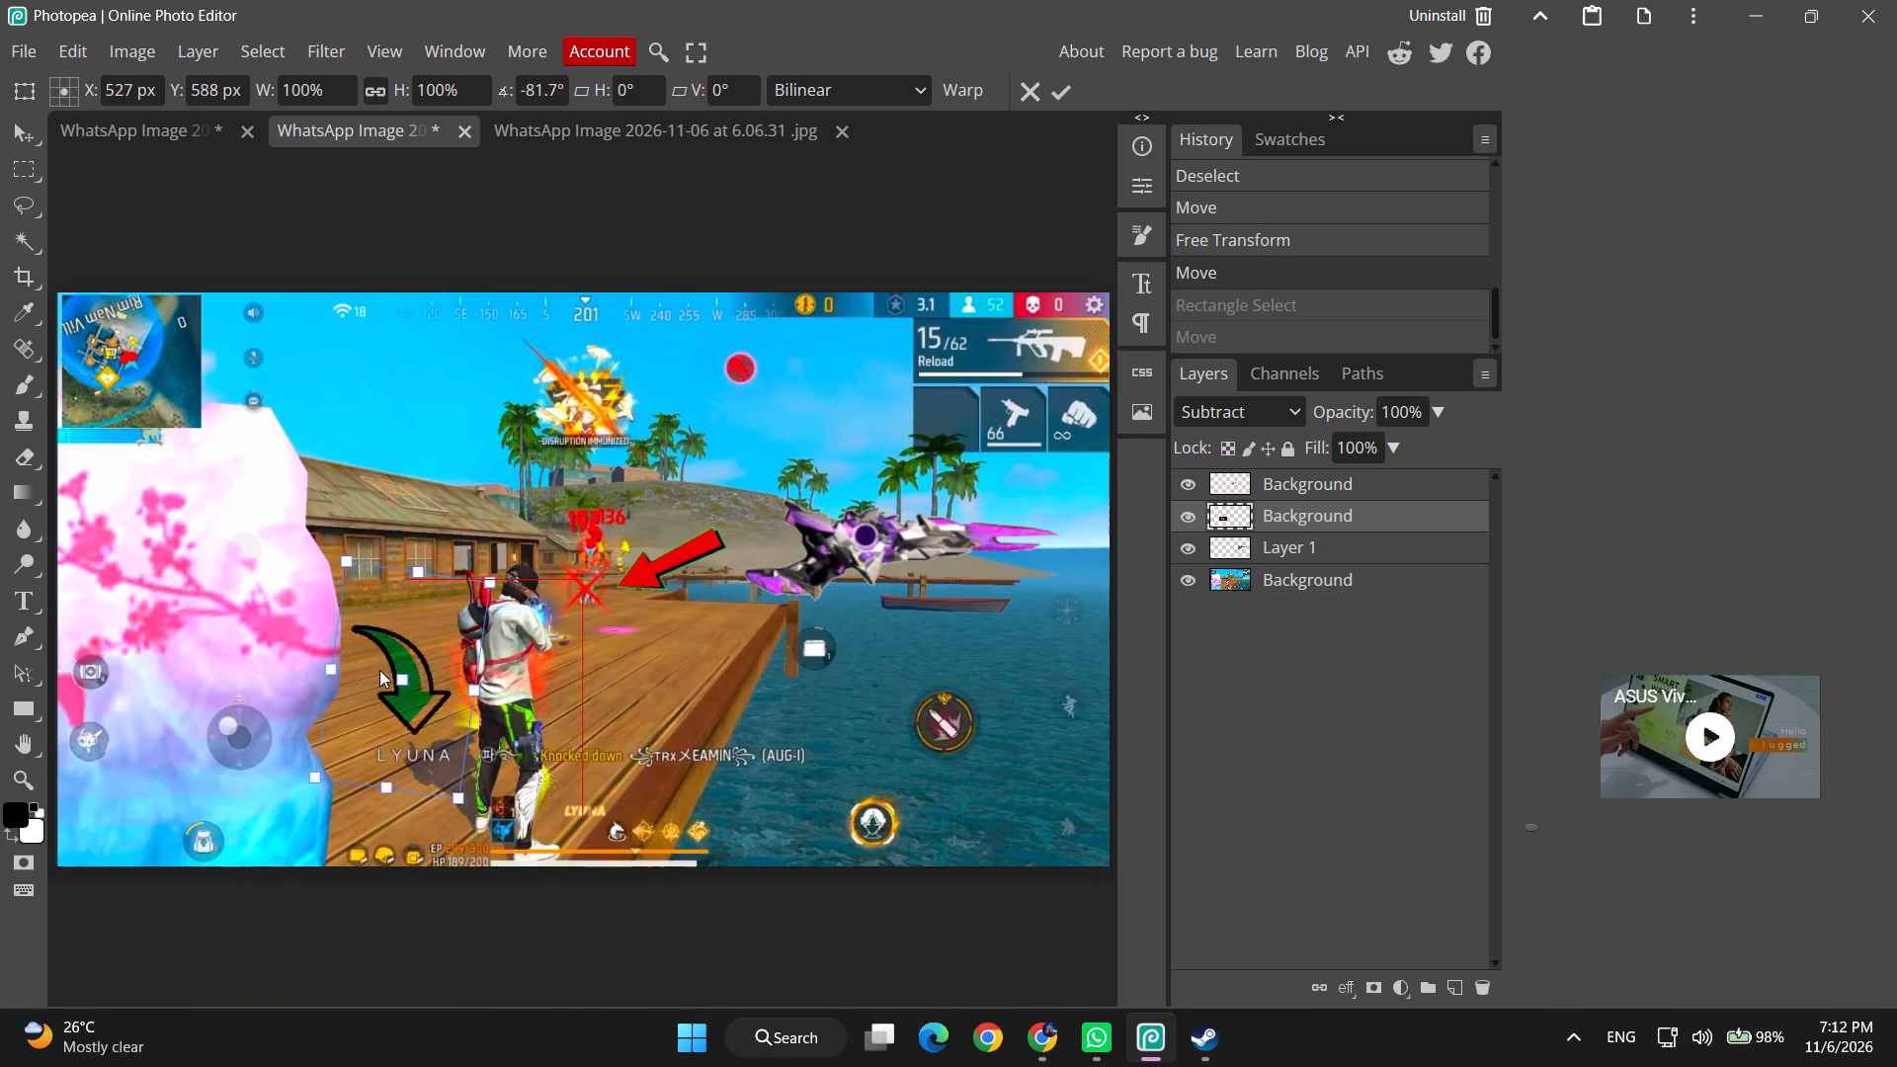
left_click_drag(379, 670, 366, 657)
right_click(366, 657)
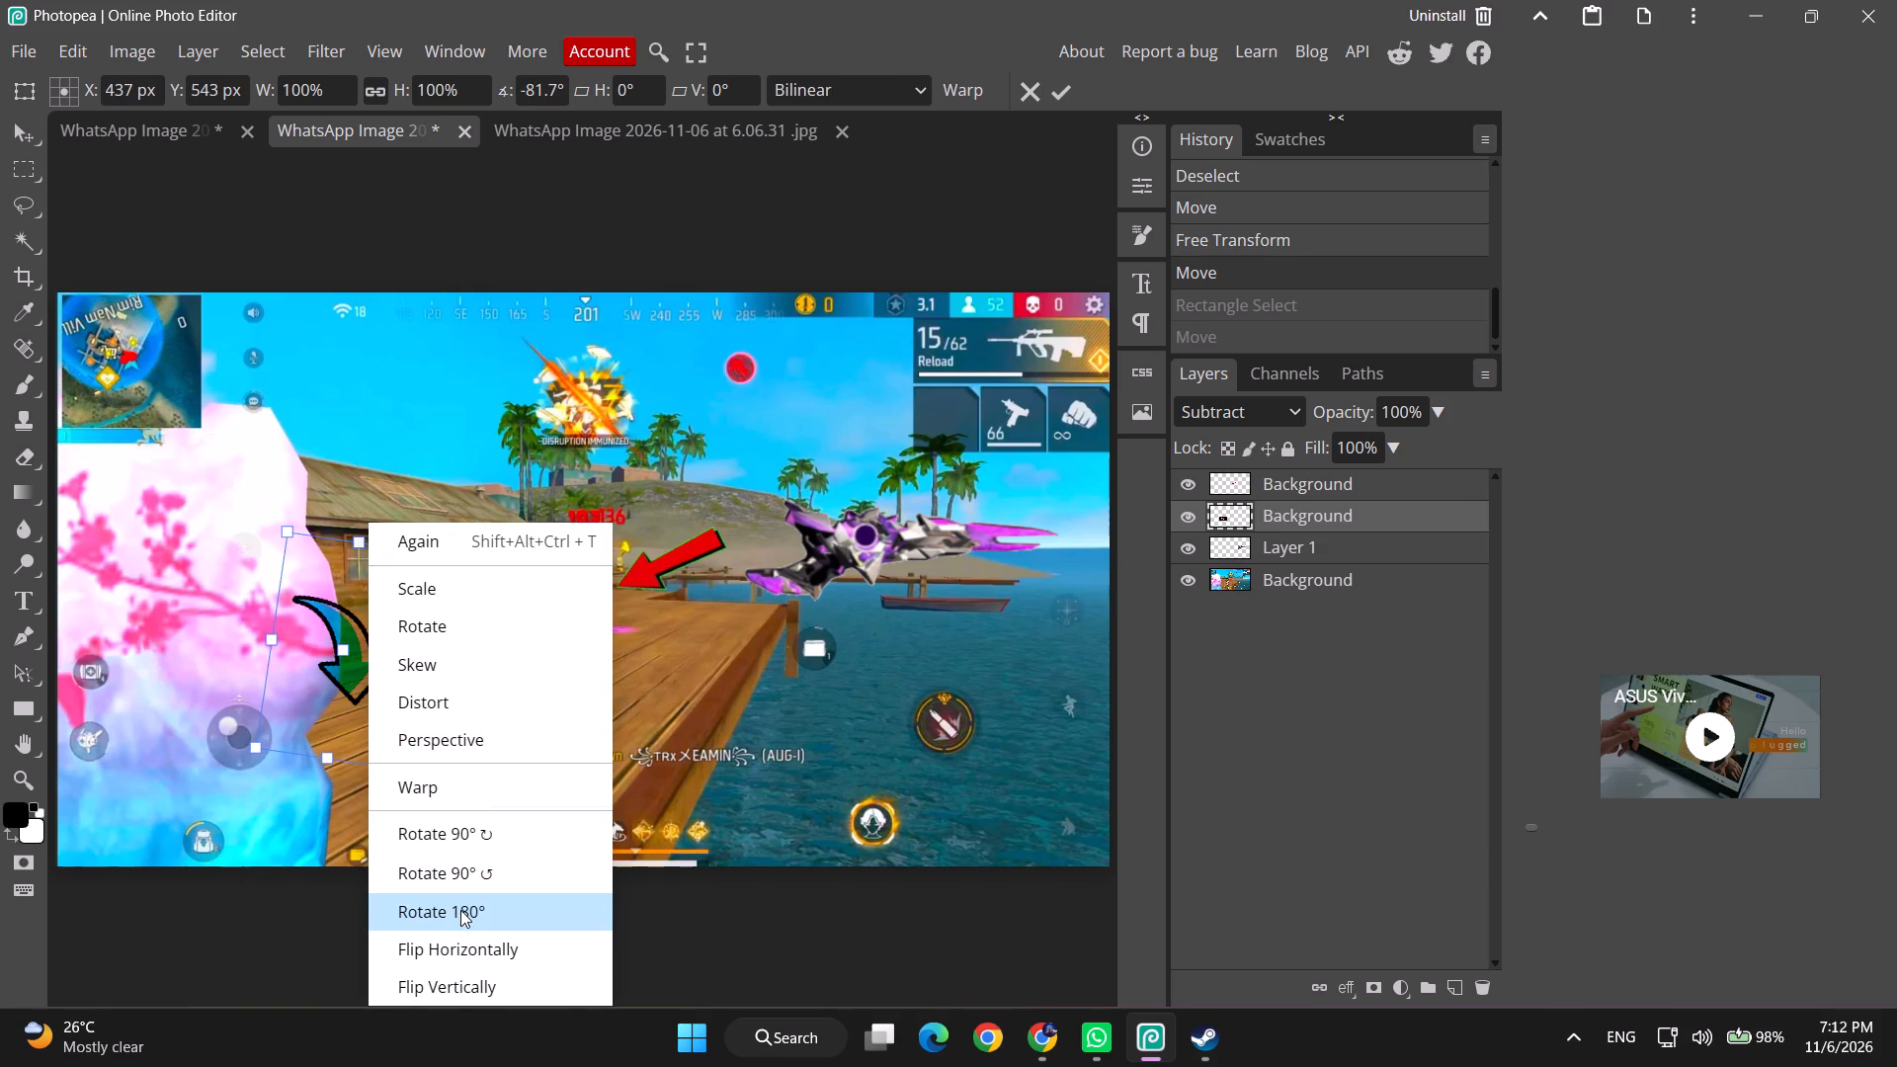
left_click(454, 871)
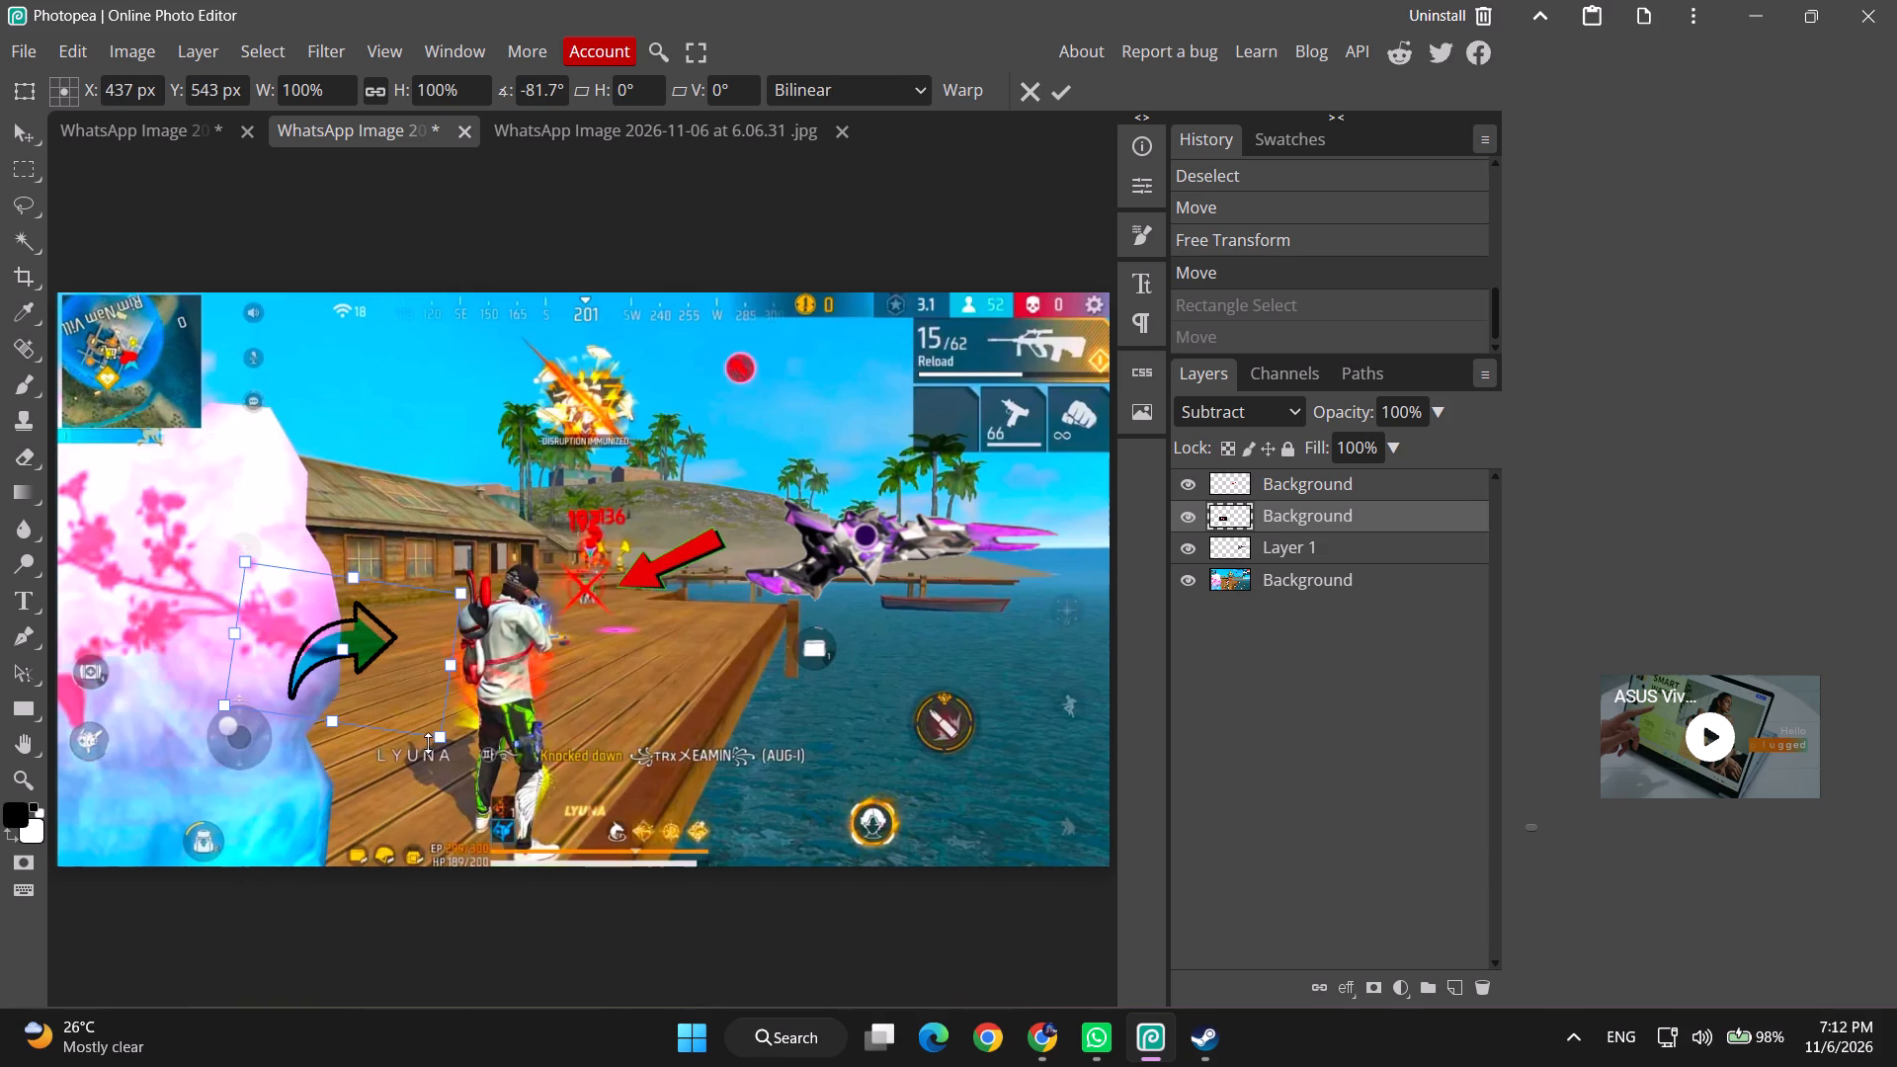
Rotate the curved arrow freely to about 1.6° and enlarge it to about 118%.
left_click_drag(451, 762, 506, 319)
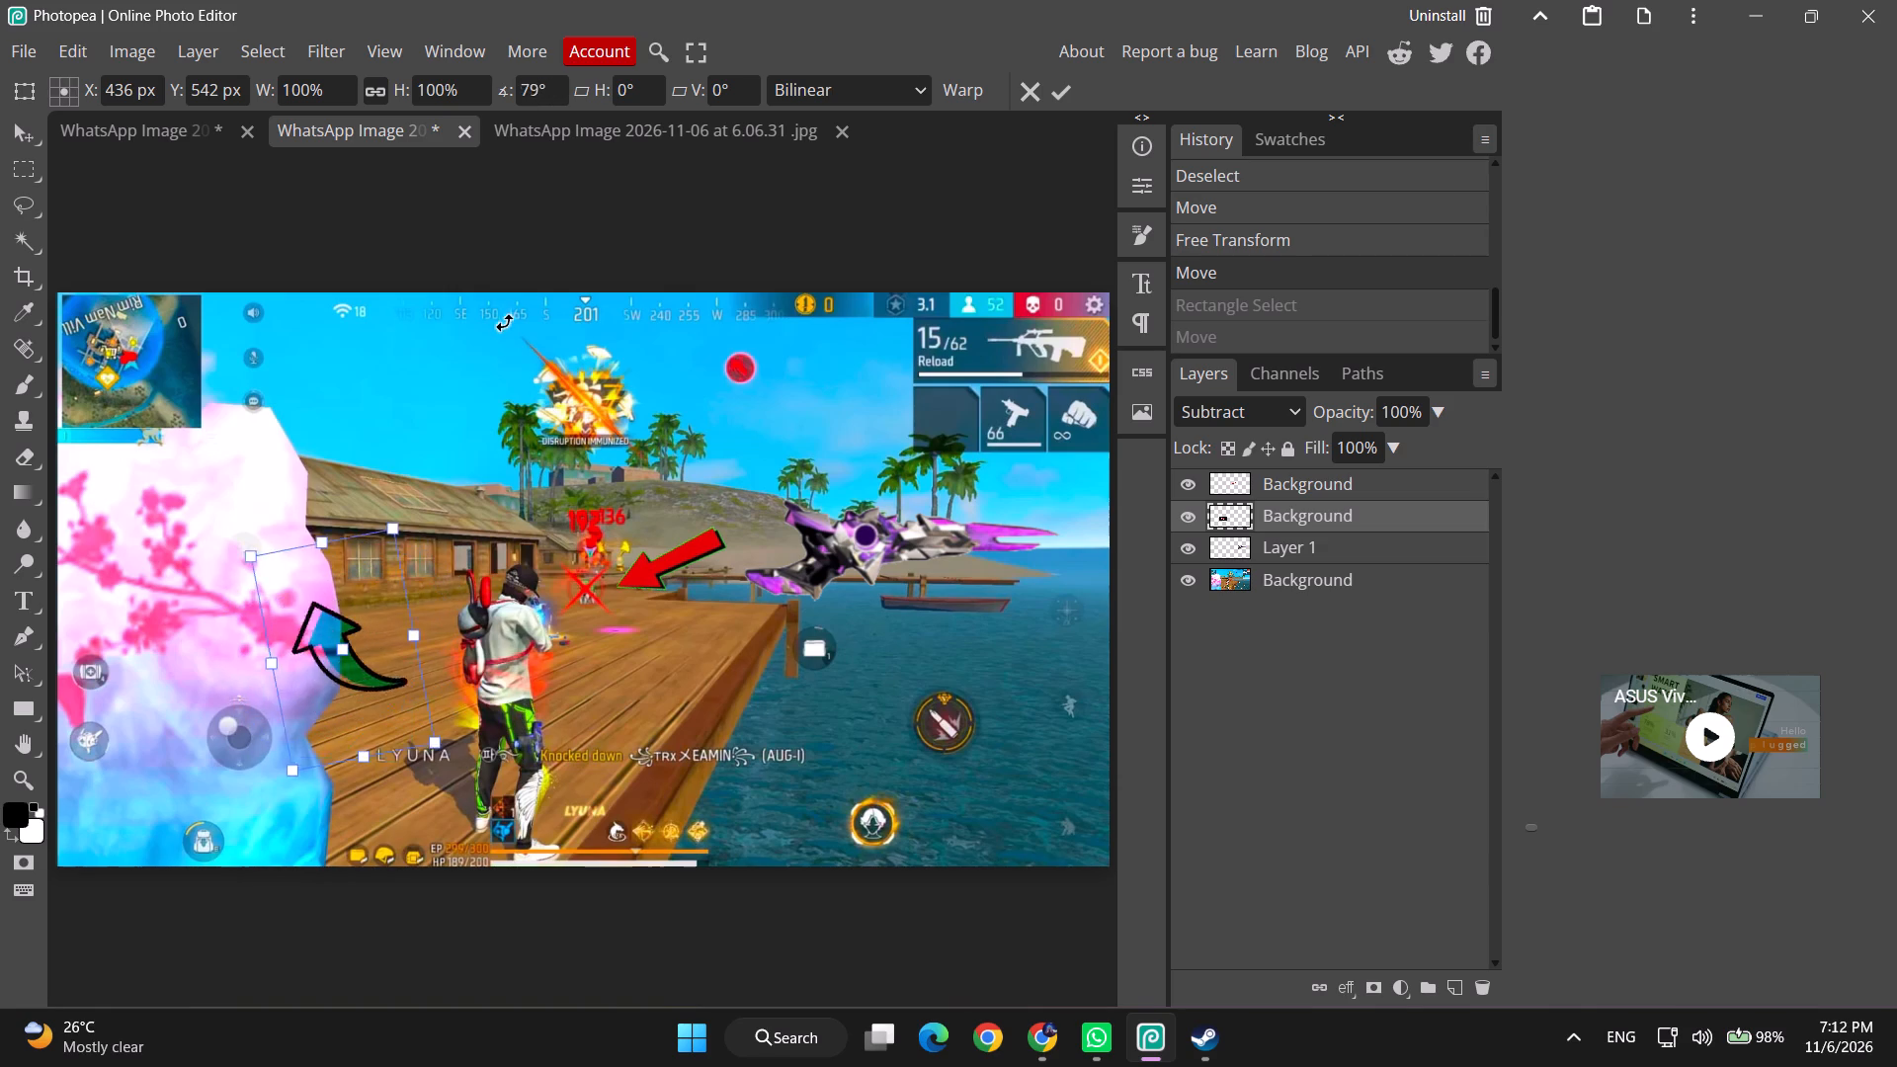
left_click_drag(506, 319, 82, 472)
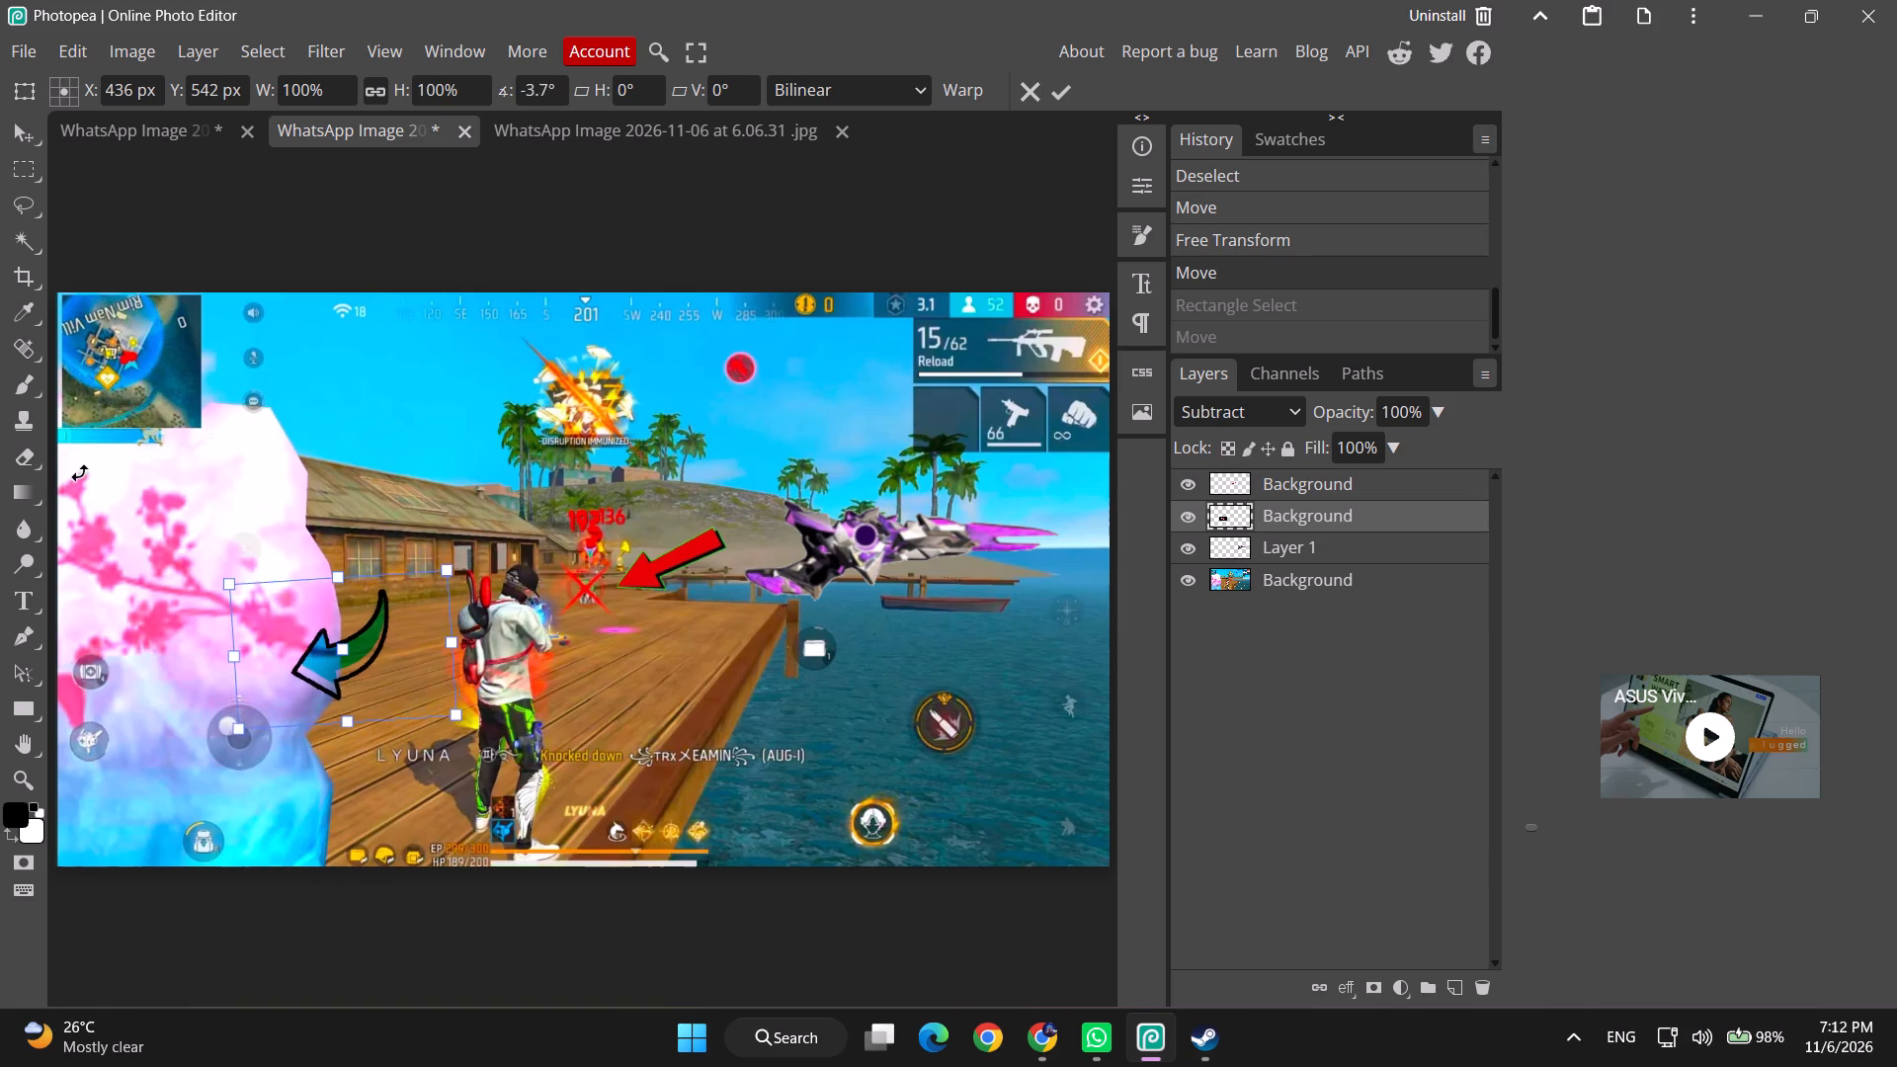
left_click_drag(82, 472, 104, 454)
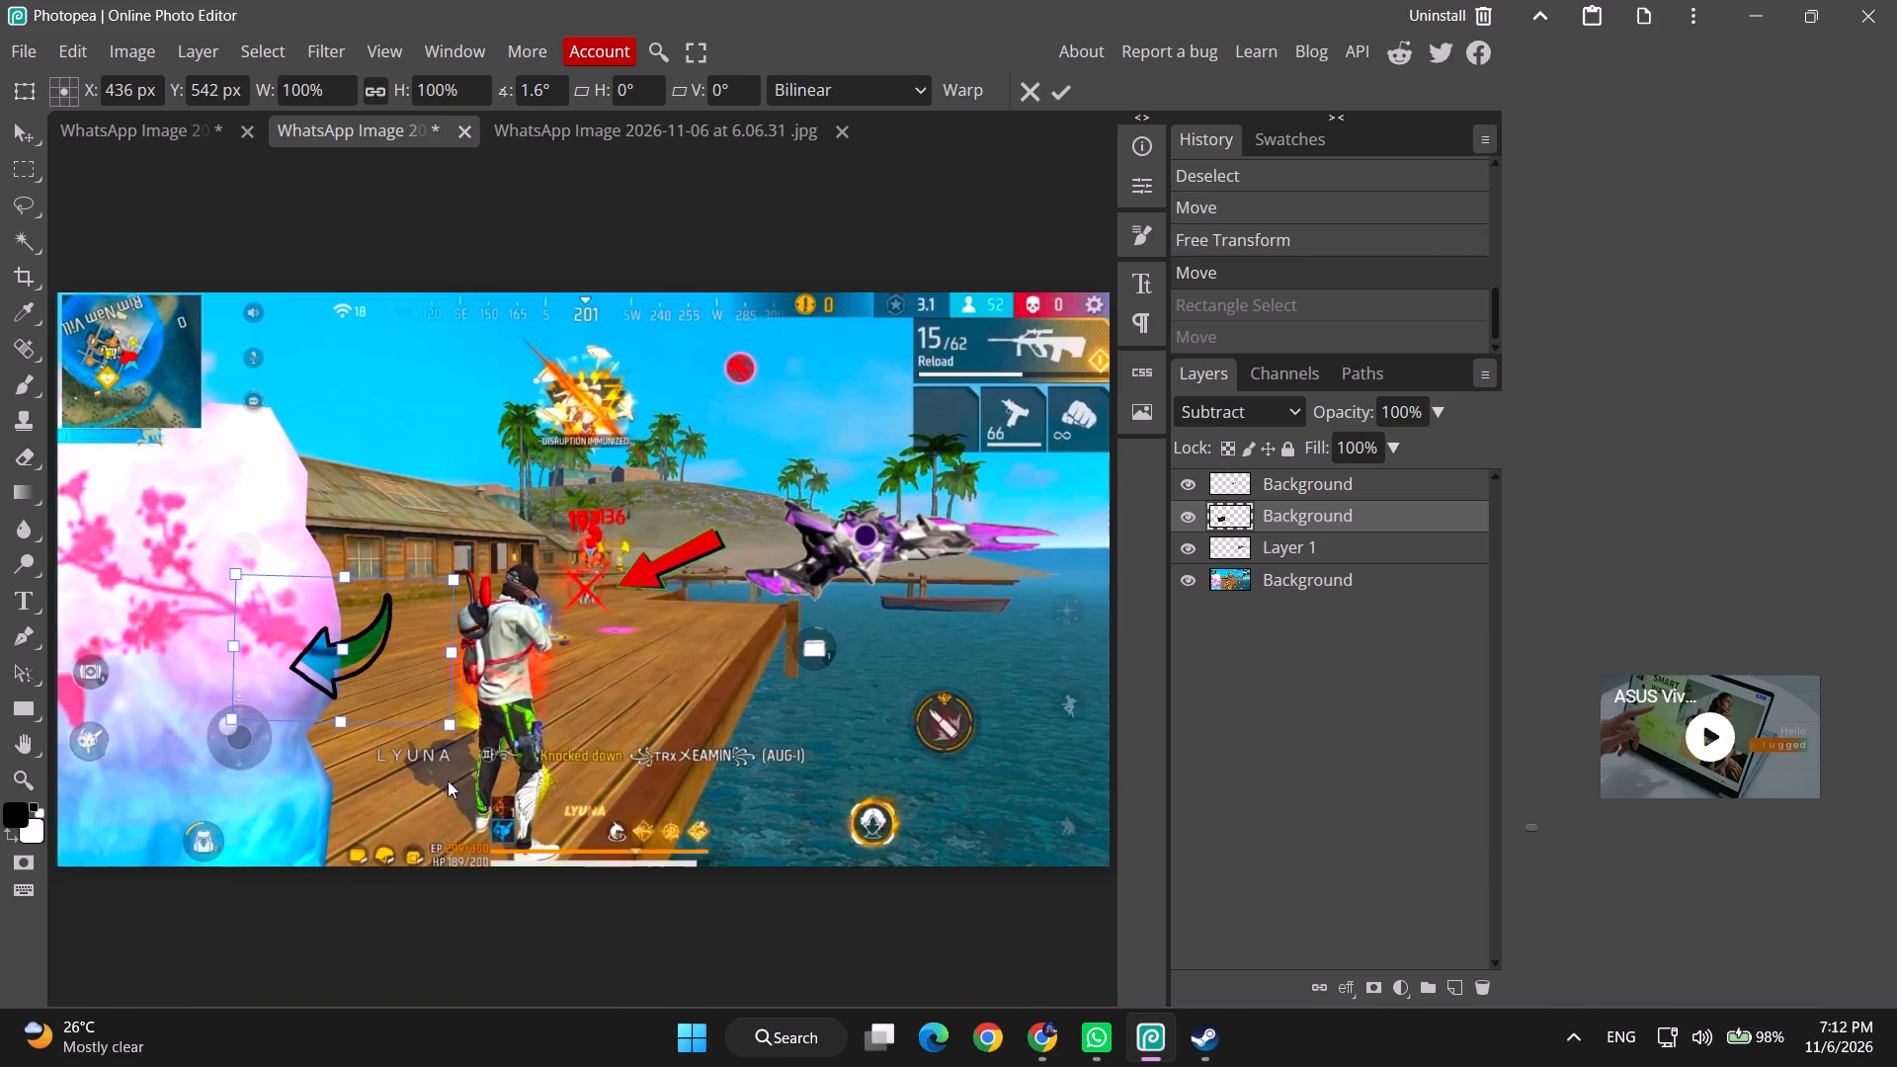
left_click_drag(453, 719, 482, 761)
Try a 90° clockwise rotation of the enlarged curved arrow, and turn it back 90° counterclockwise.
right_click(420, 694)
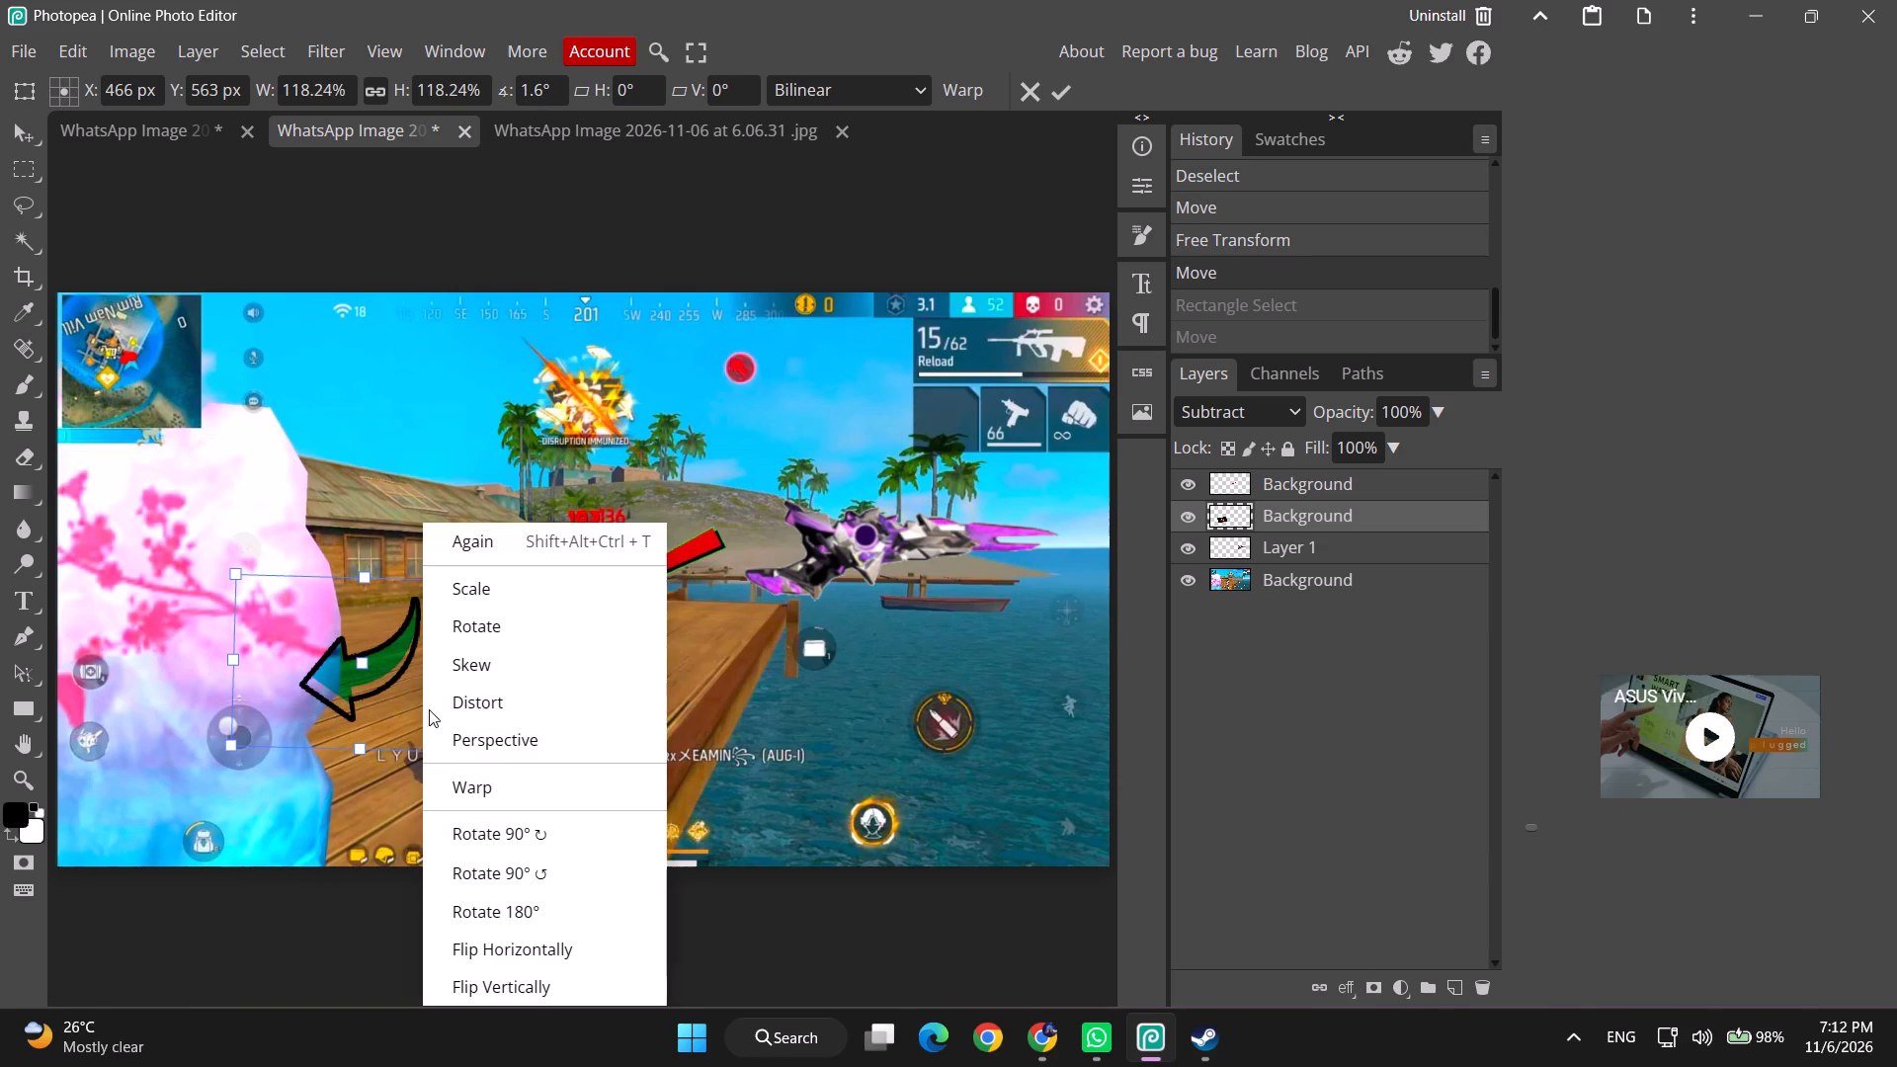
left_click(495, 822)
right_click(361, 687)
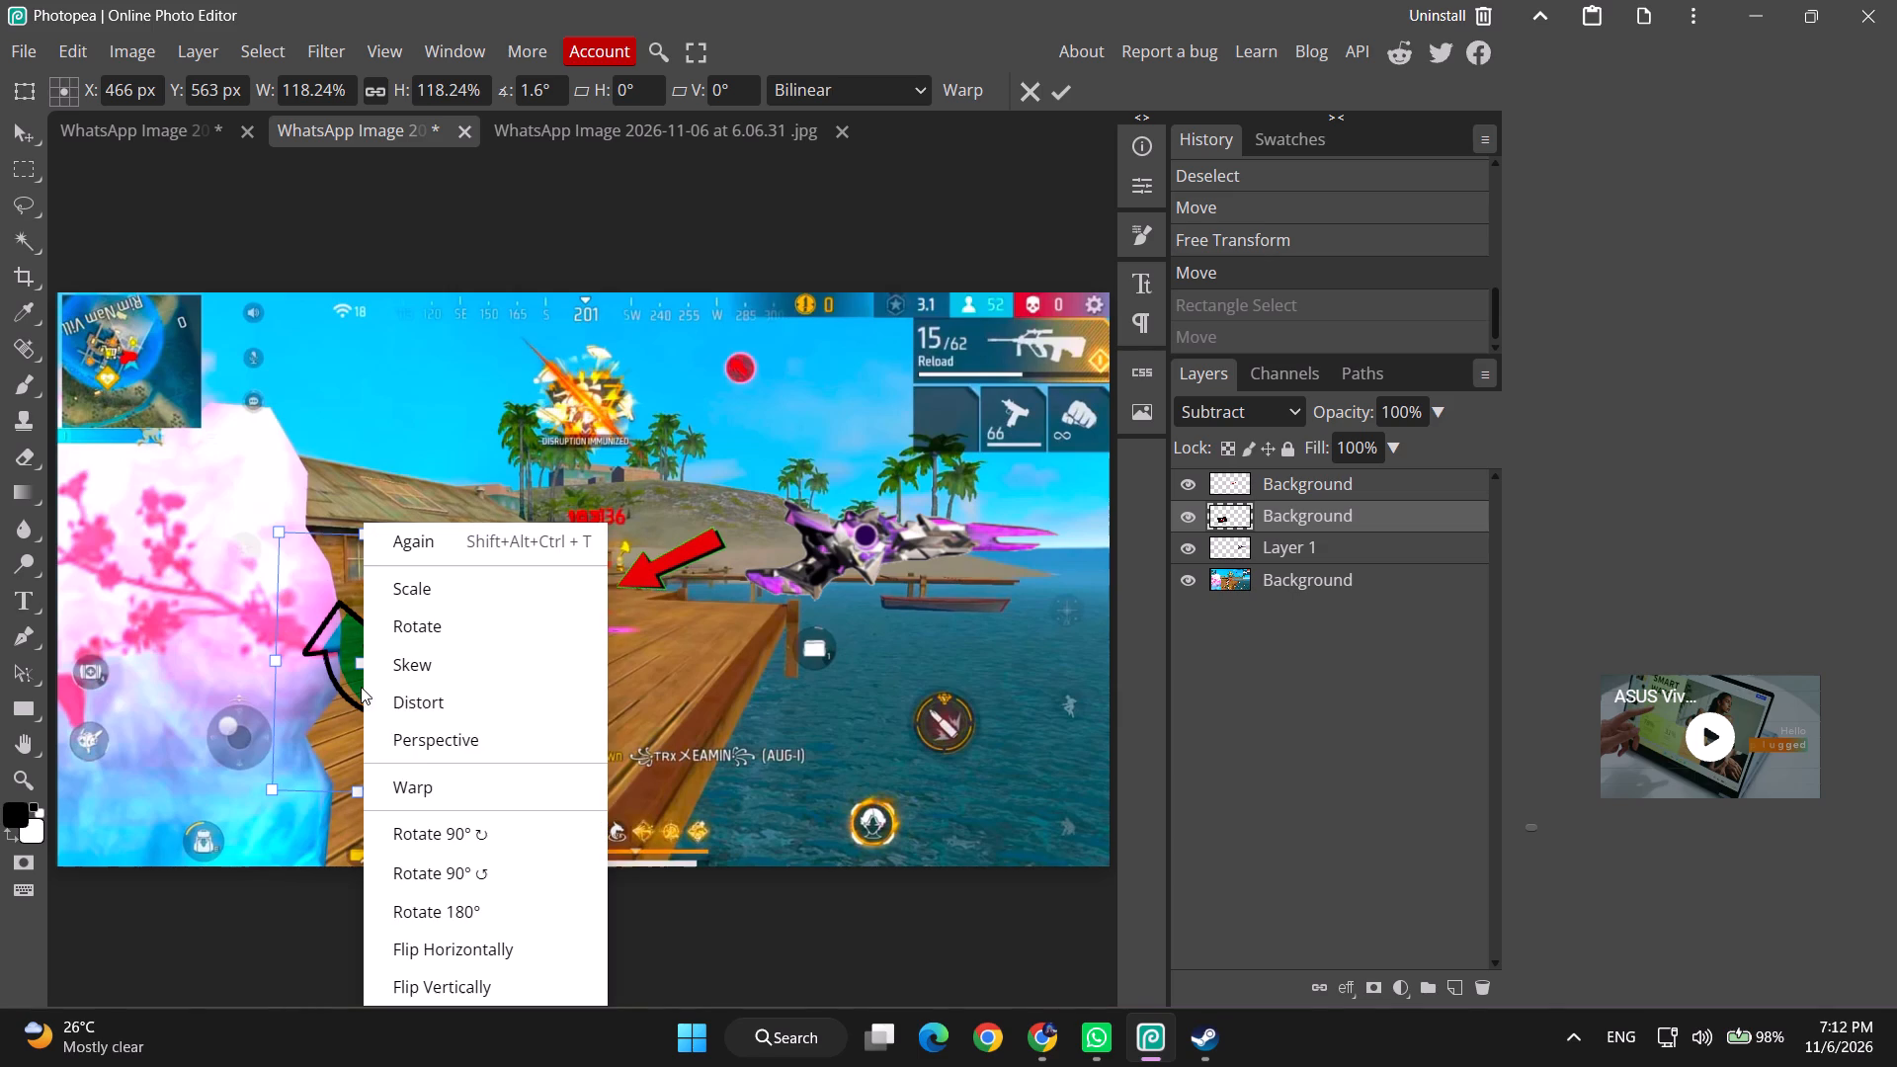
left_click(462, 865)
Flip the curved arrow horizontally so it points at the player, and move it up over the ice wall's edge.
right_click(411, 738)
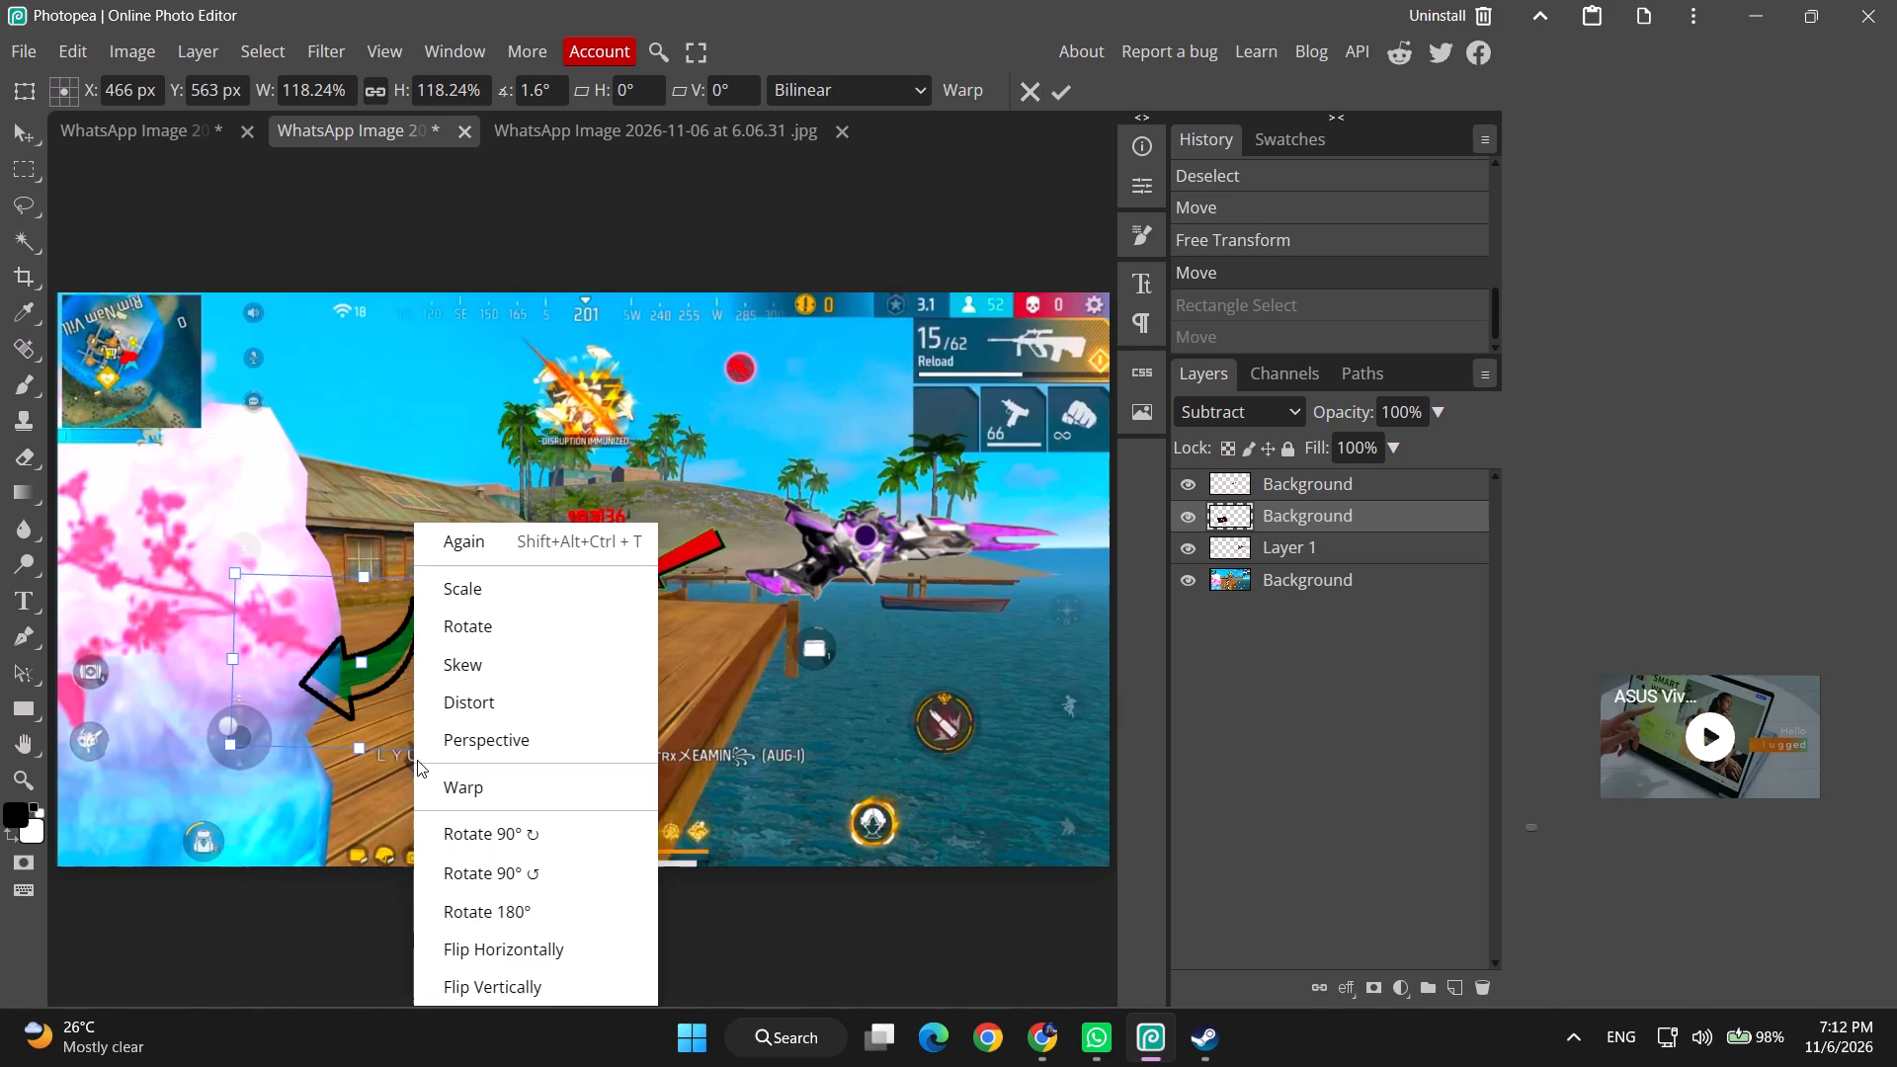
left_click(508, 957)
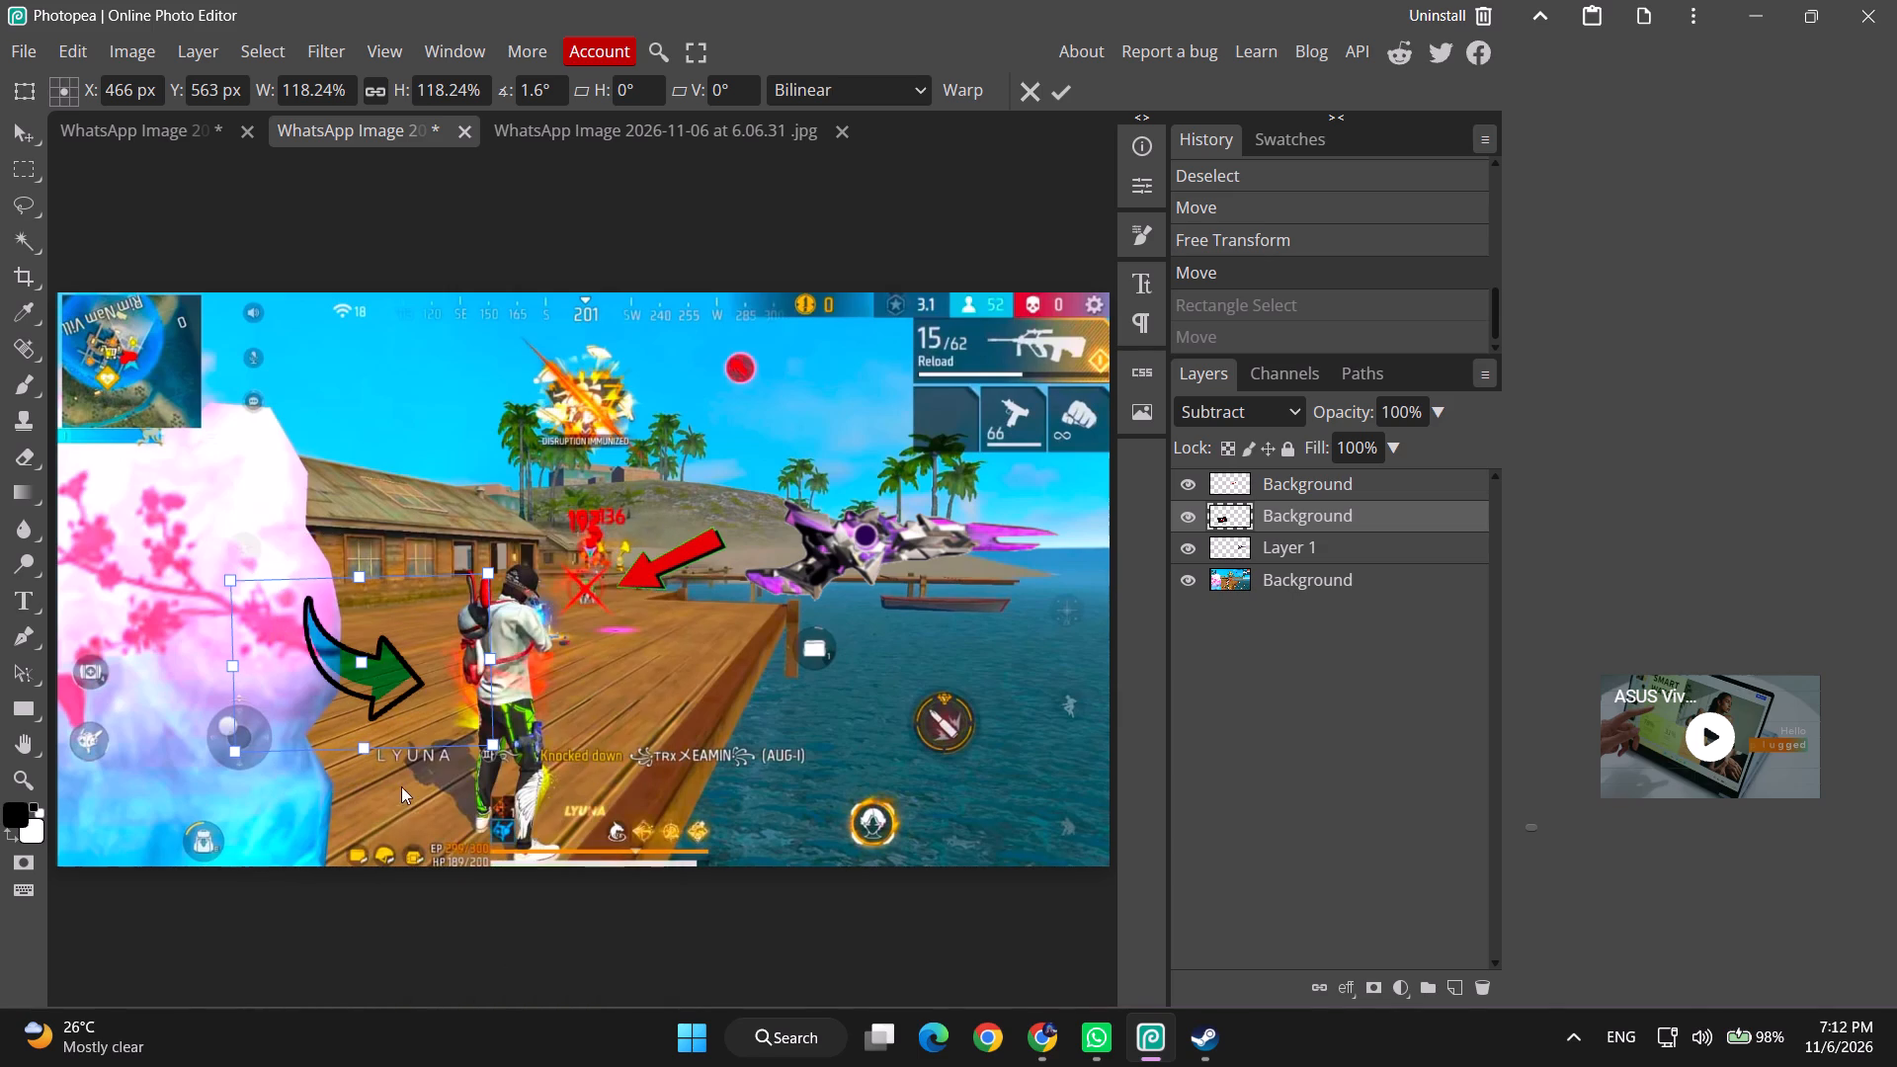
left_click_drag(370, 717, 338, 655)
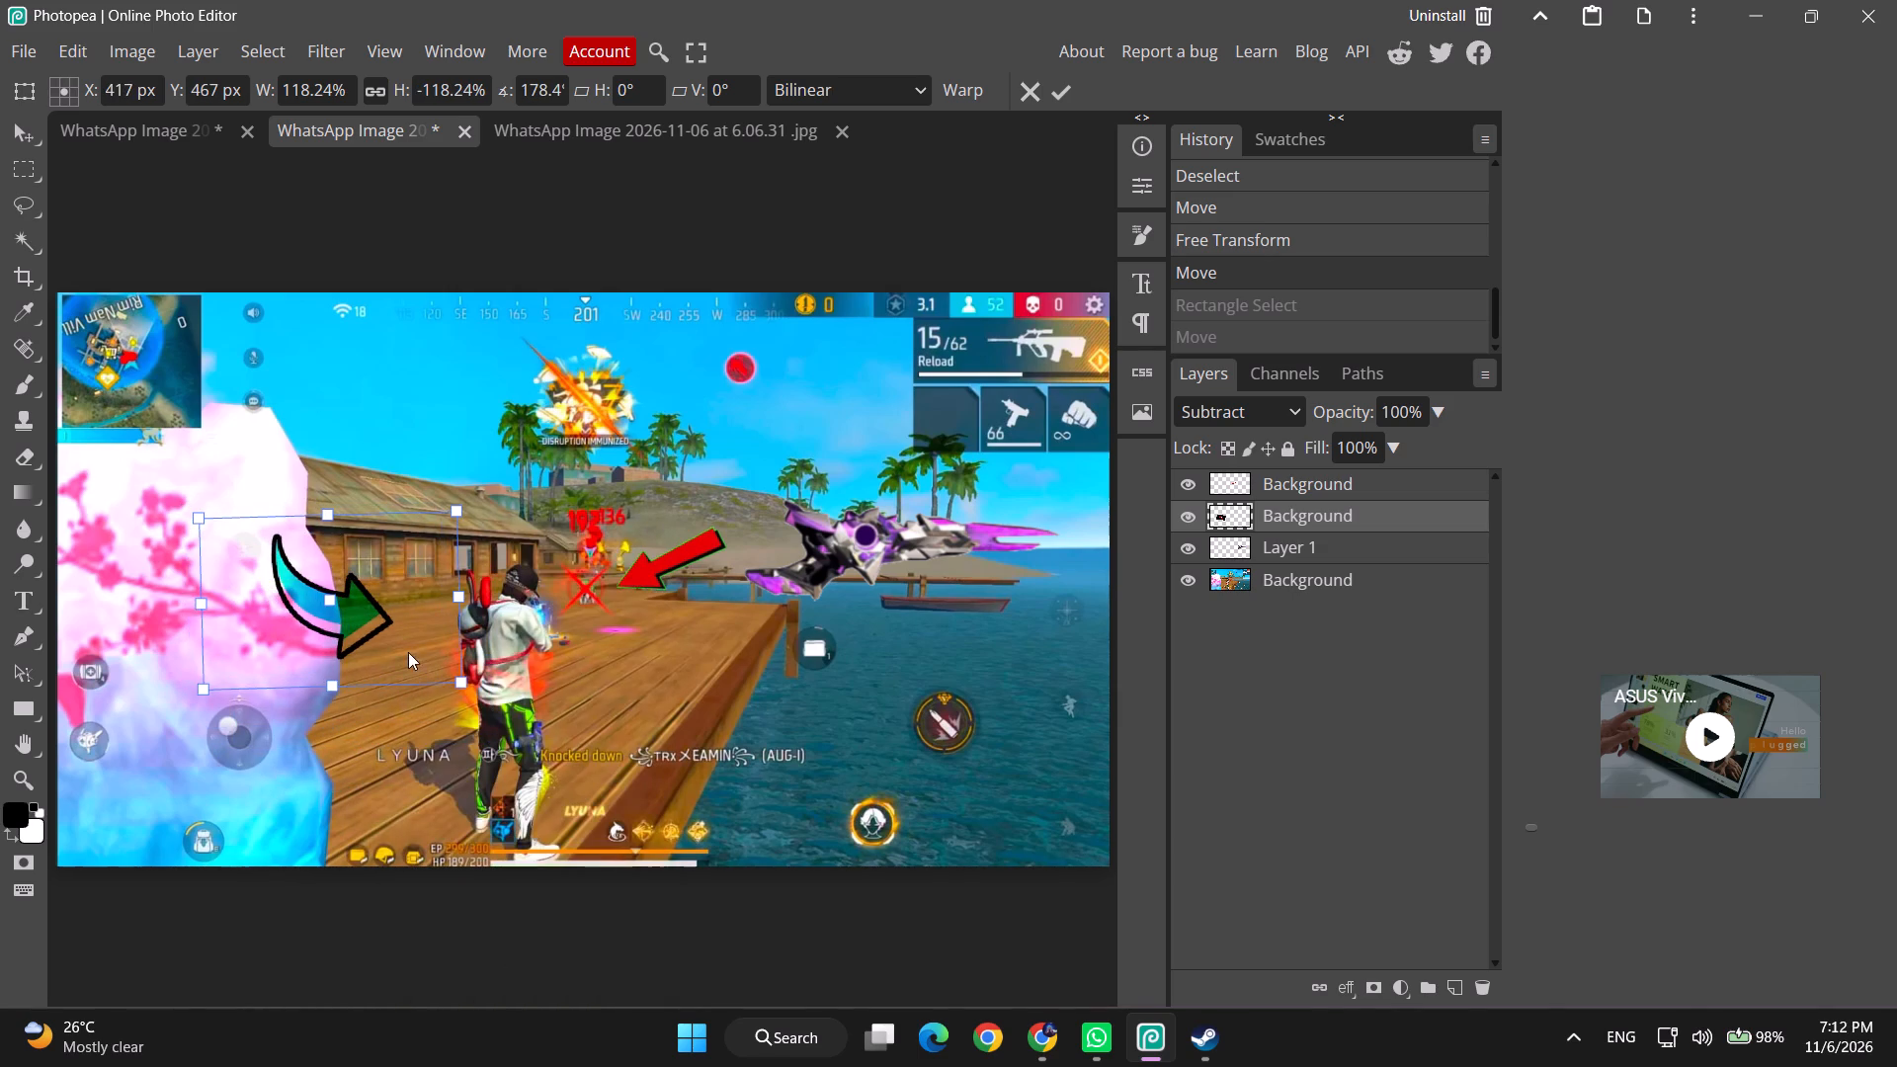
Place the curved arrow's pivot by the player's legs, rotate the arrow to about -162°, and move it back toward the ice wall.
left_click_drag(333, 593, 552, 792)
left_click_drag(482, 706, 516, 718)
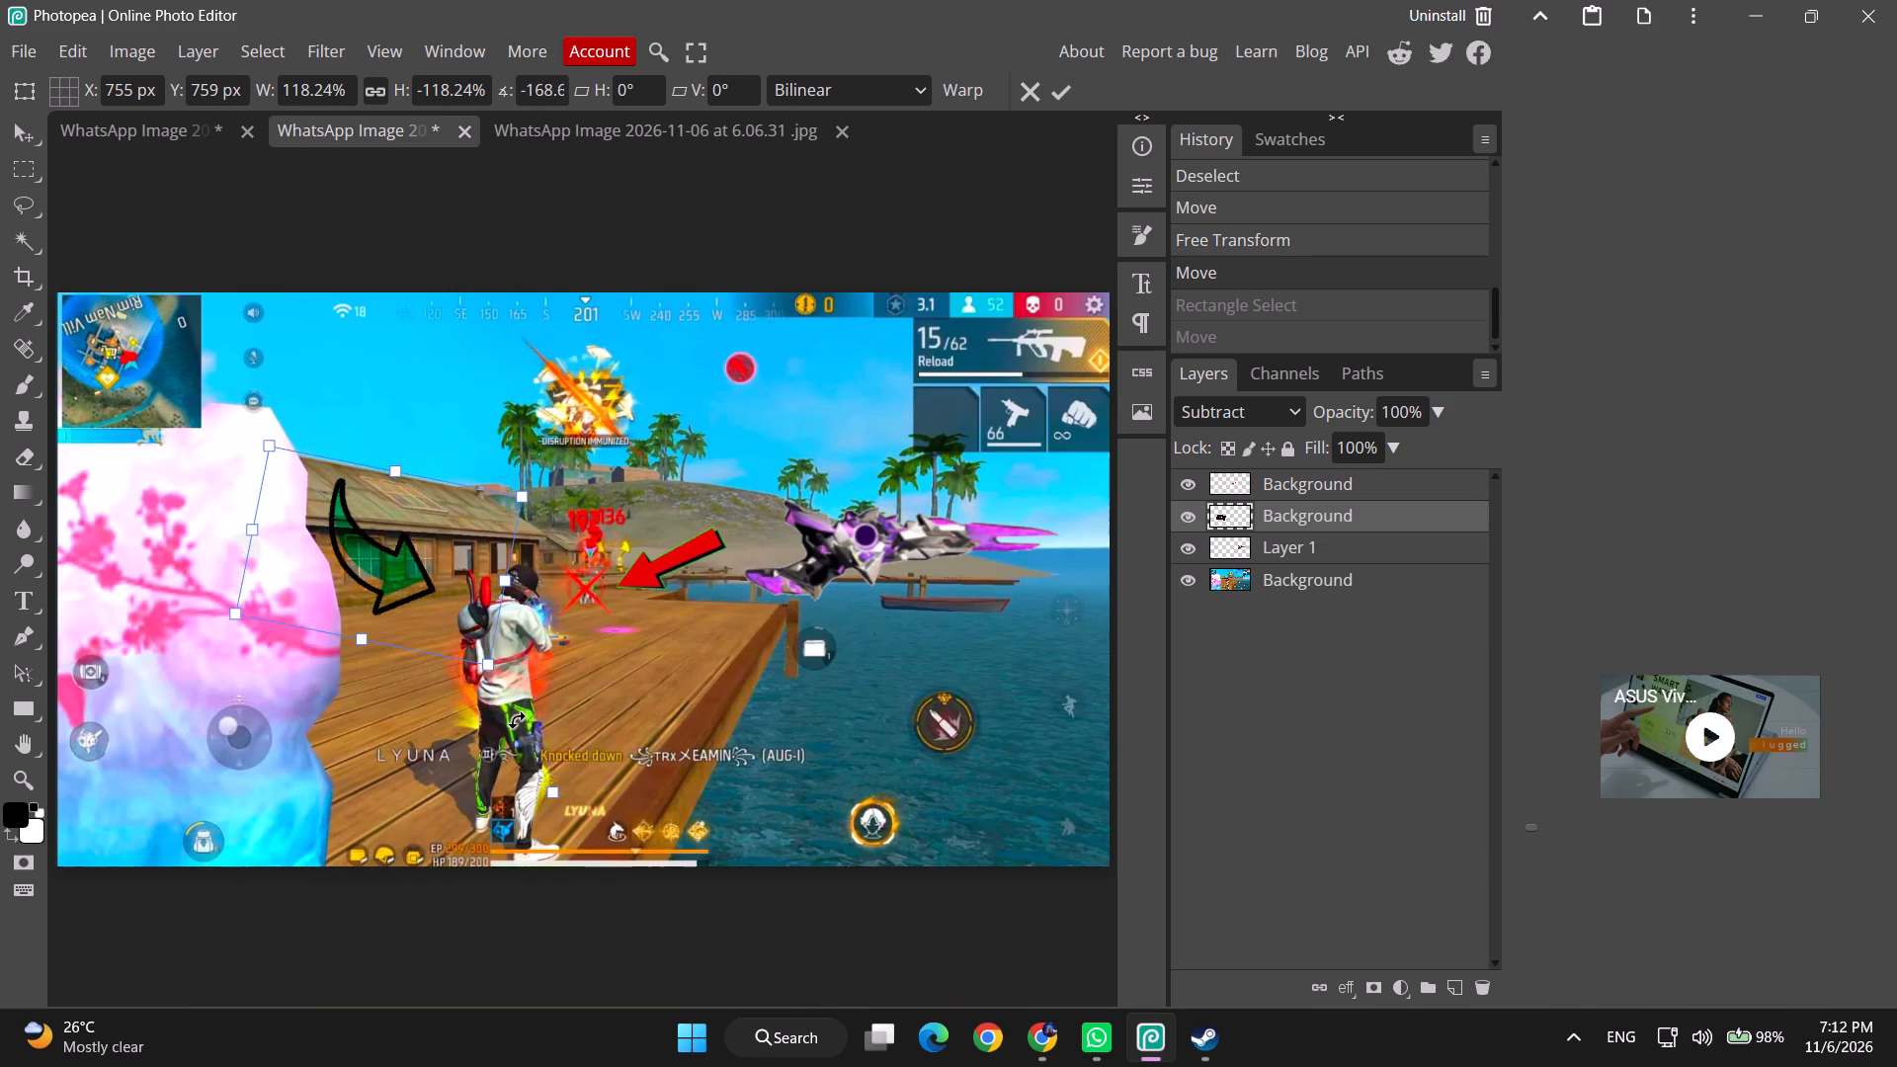
left_click_drag(516, 718, 523, 709)
left_click(436, 529)
left_click_drag(443, 534, 419, 590)
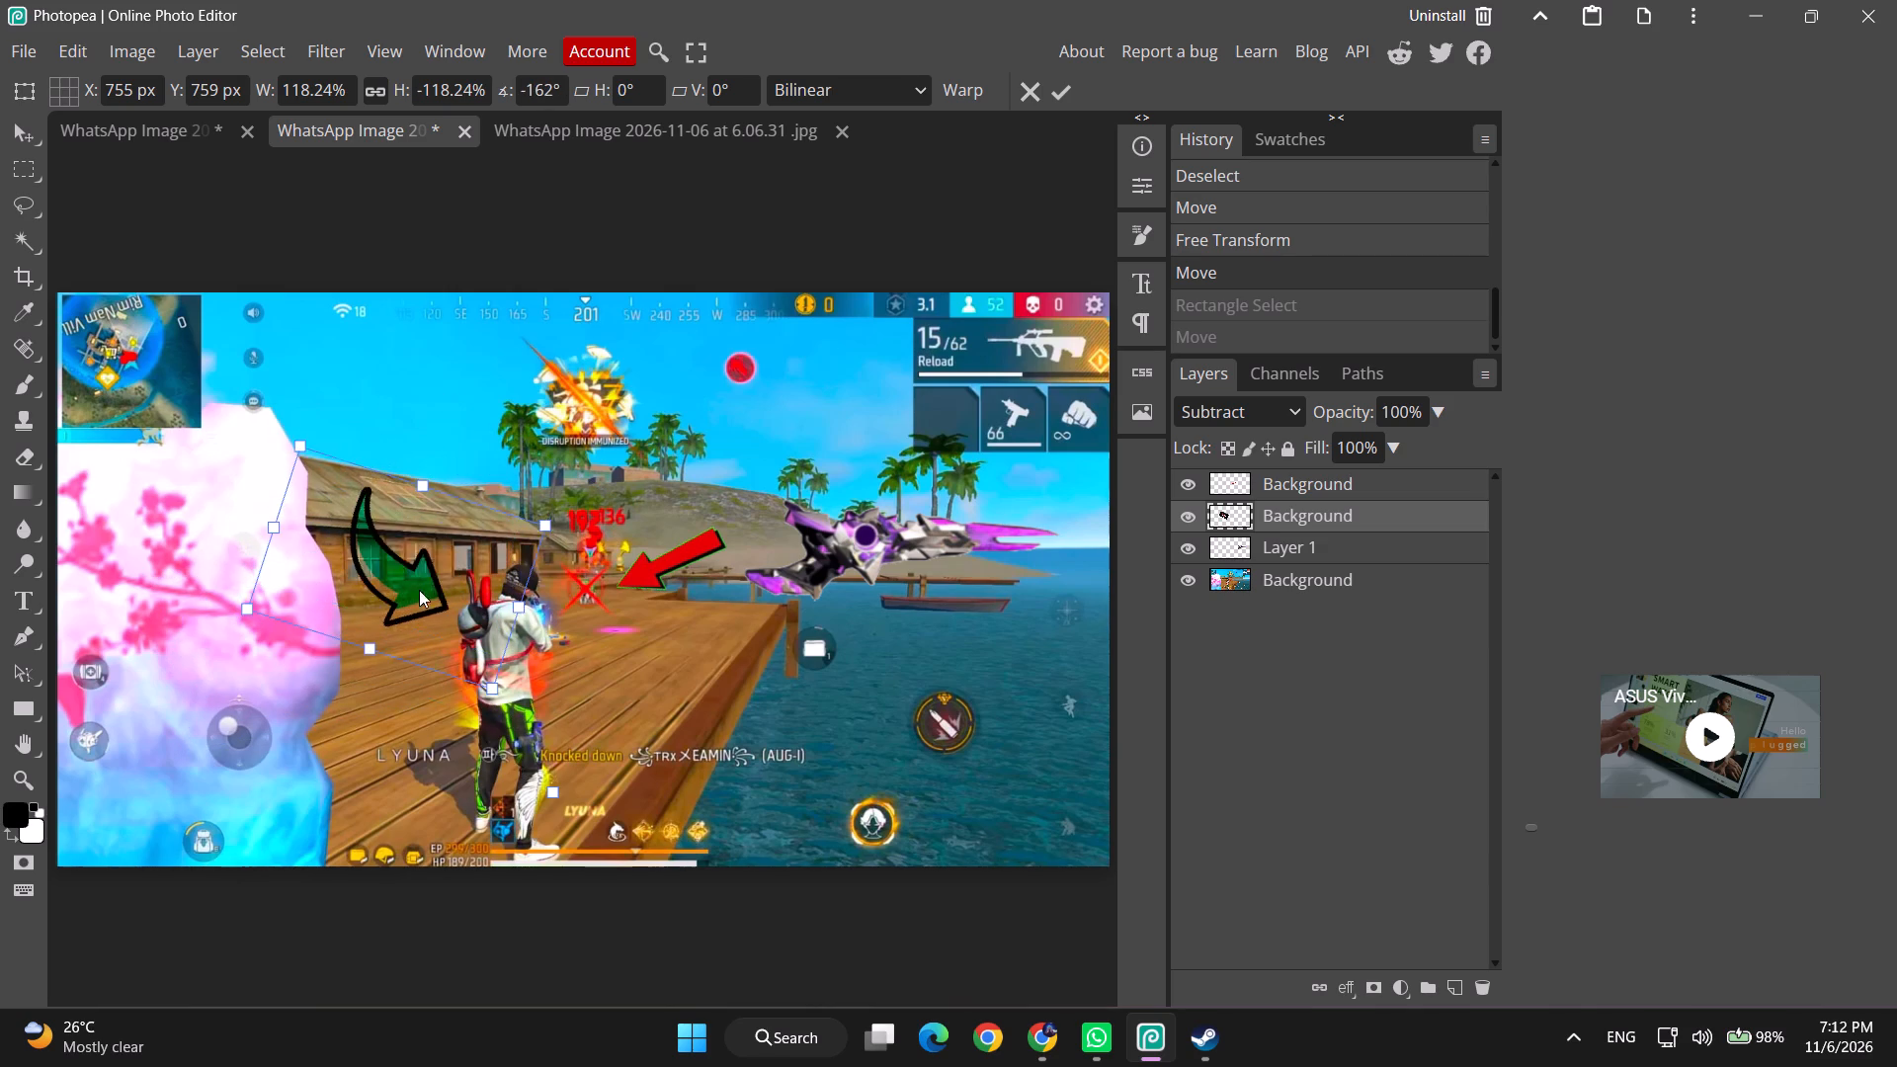
left_click_drag(419, 590, 361, 572)
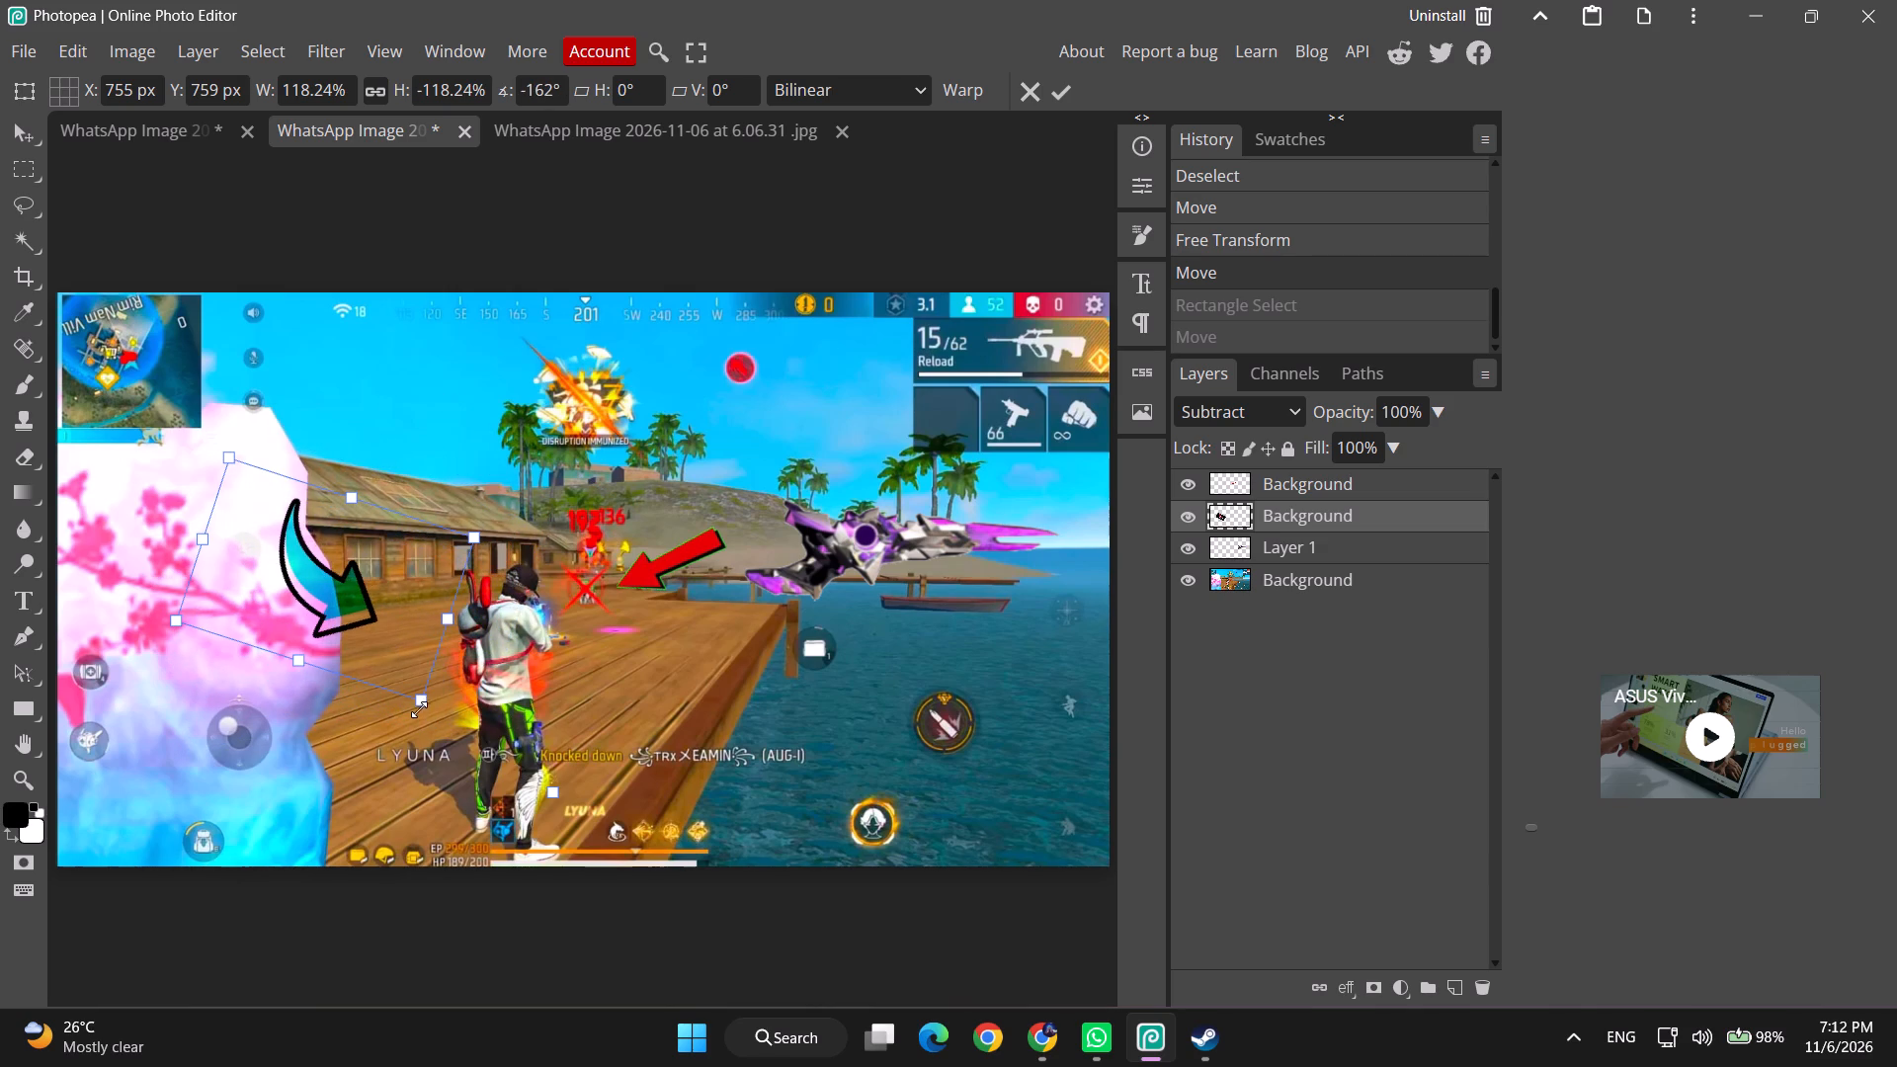
Enlarge the curved arrow to about 140% and place its tip just beside the player's backpack.
left_click_drag(419, 708, 472, 731)
left_click_drag(398, 613, 416, 603)
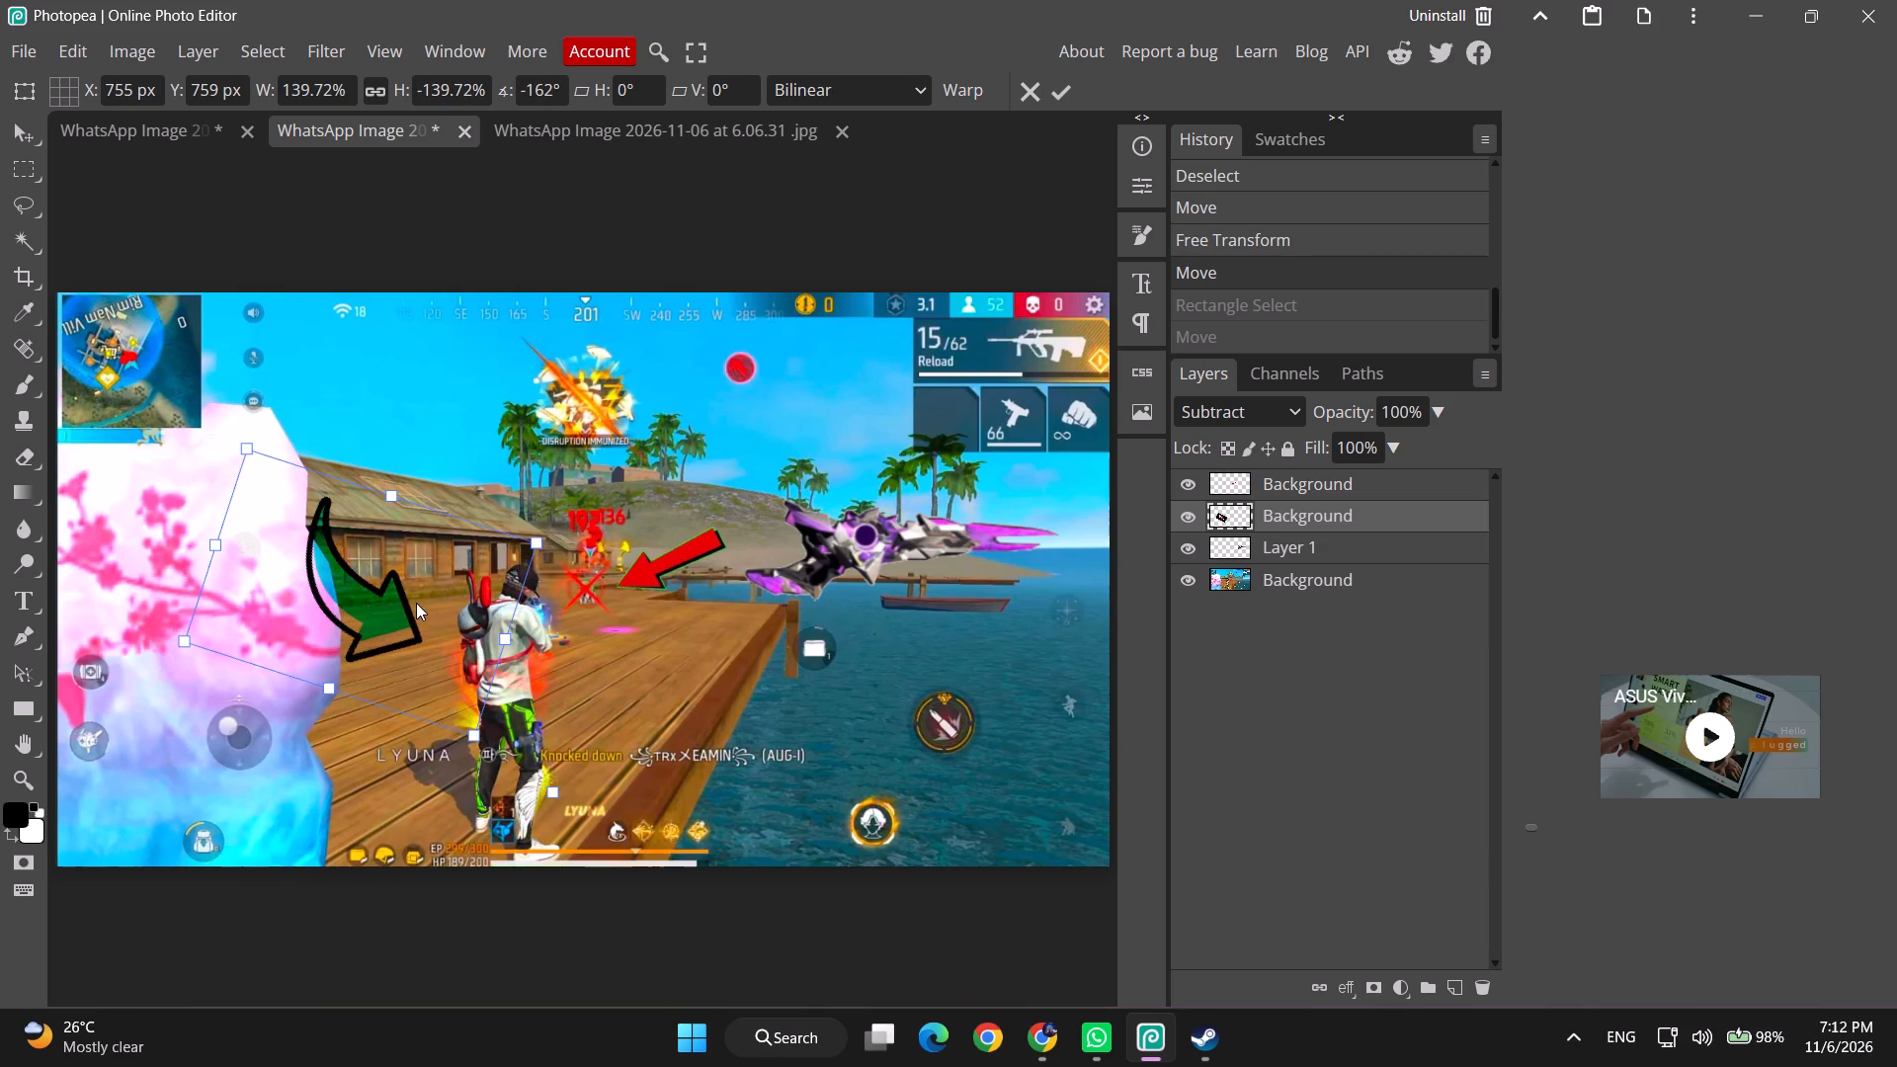
left_click_drag(416, 603, 421, 597)
left_click(716, 355)
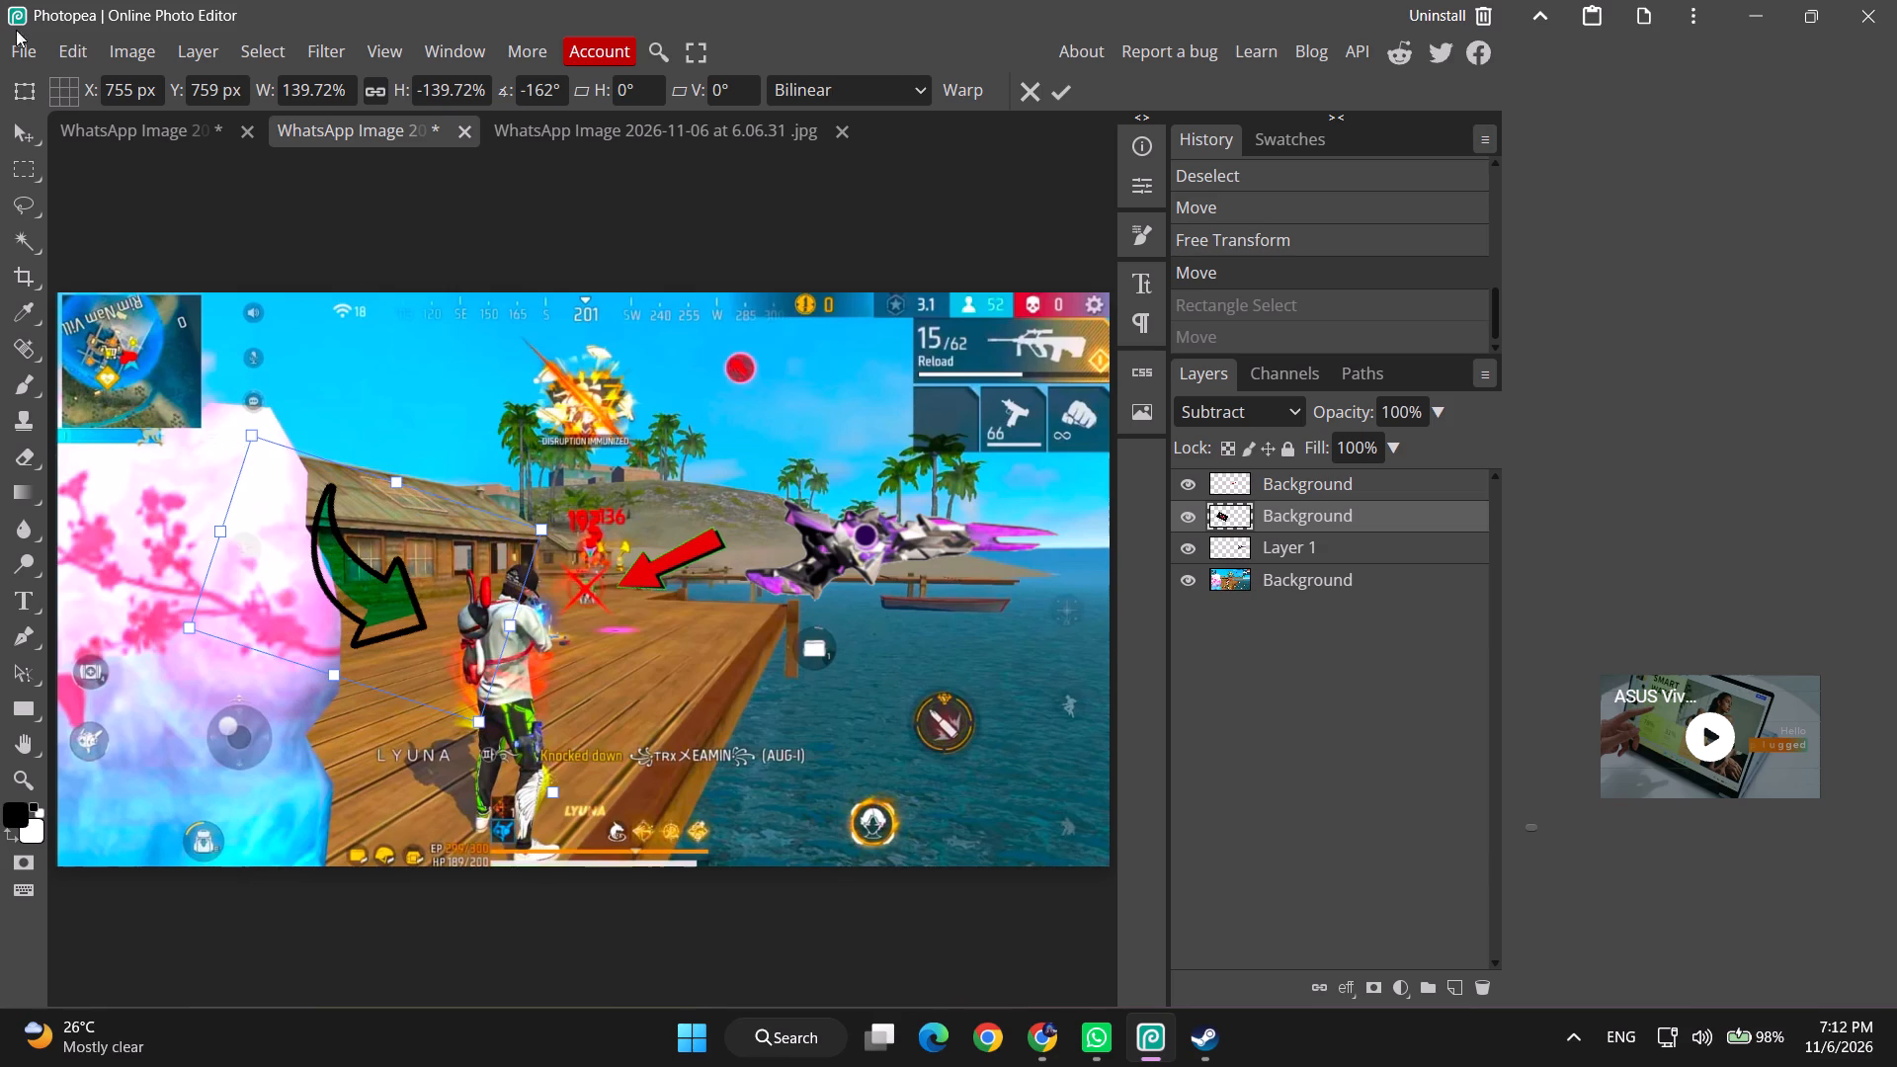
Open the file commands for the composite image.
left_click(32, 47)
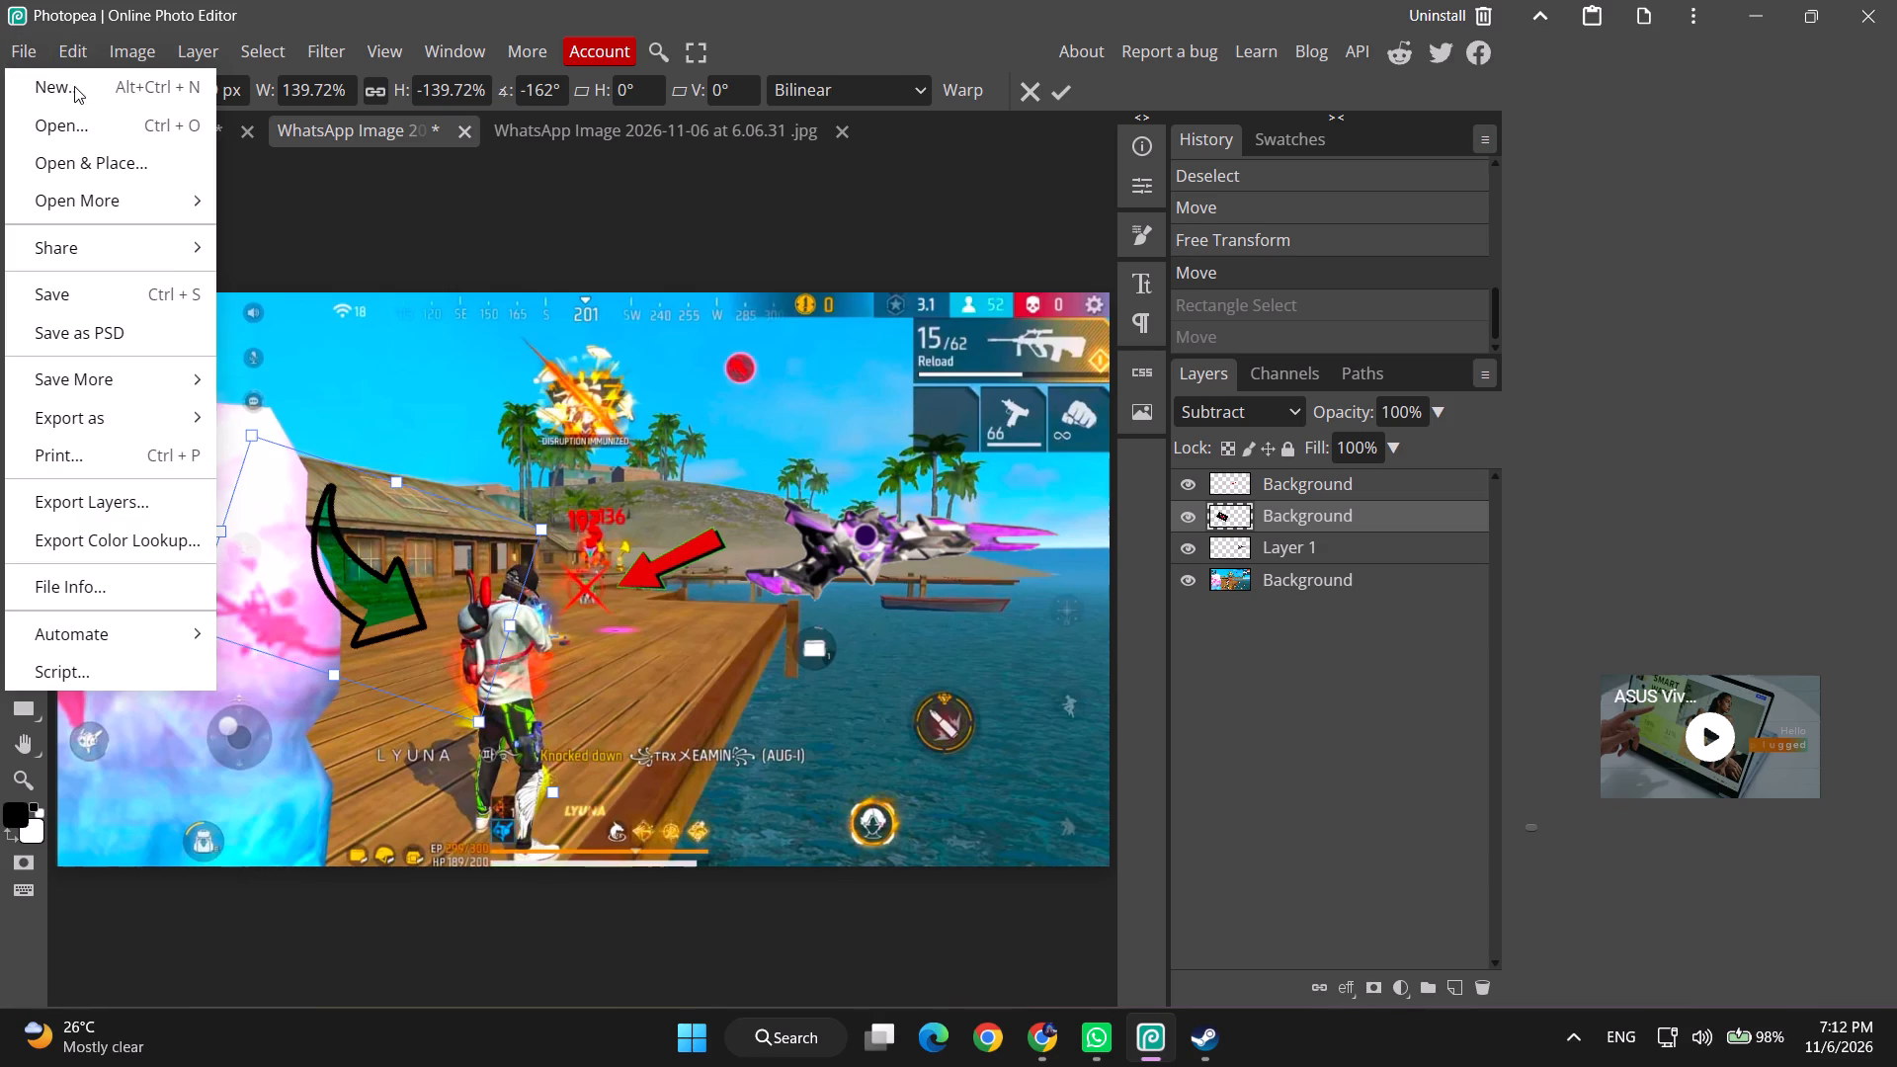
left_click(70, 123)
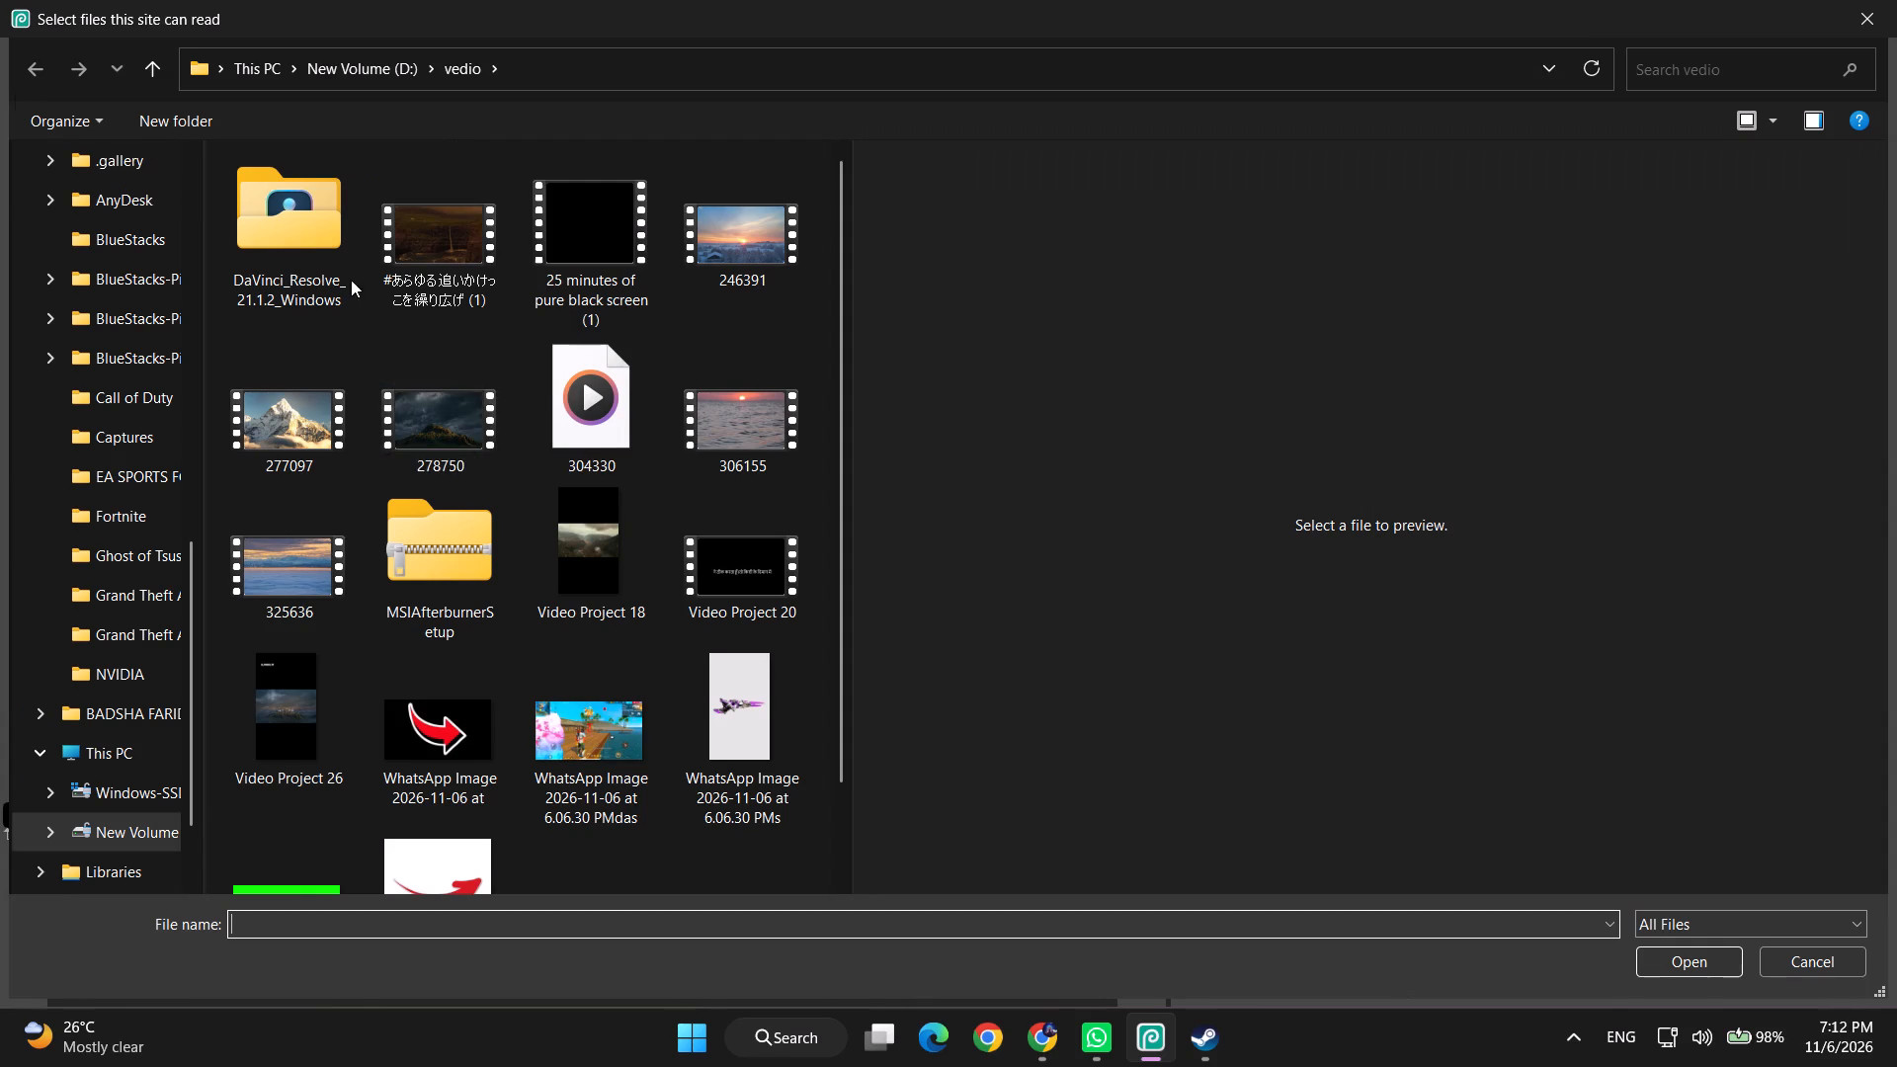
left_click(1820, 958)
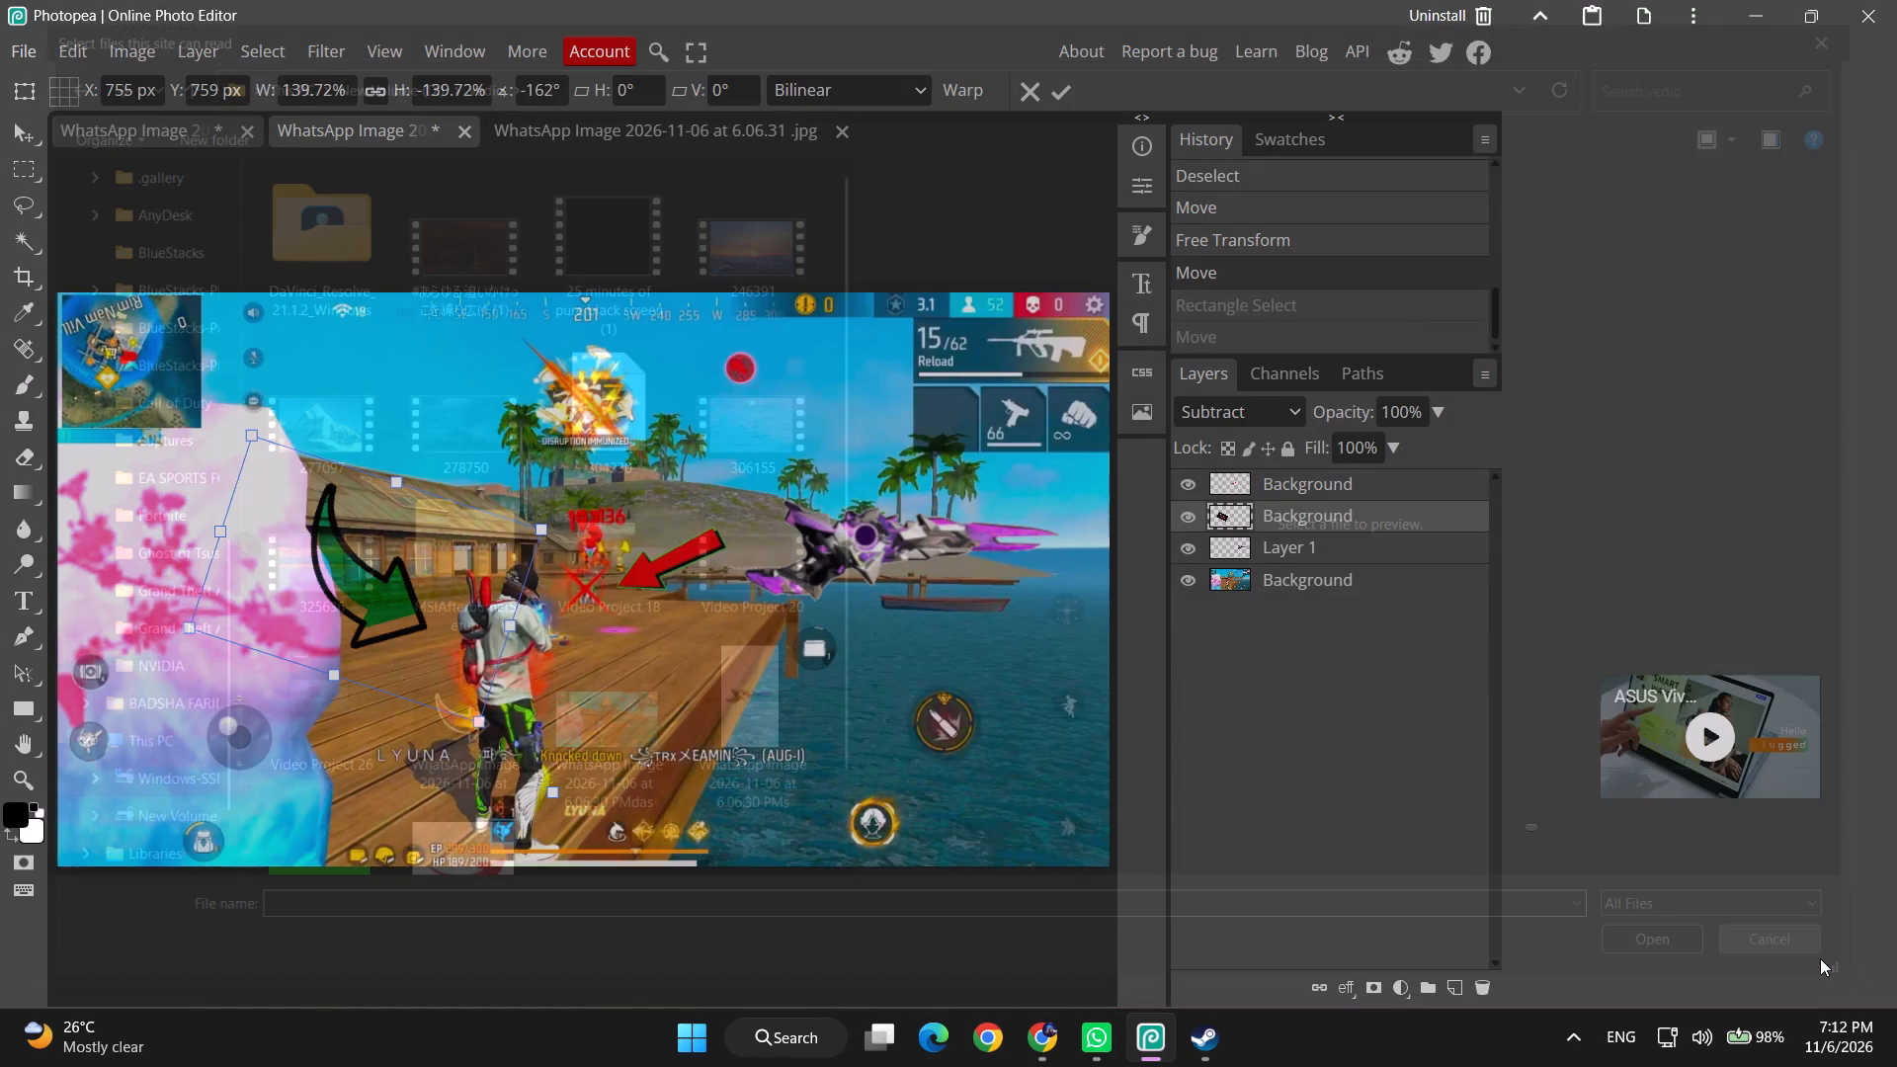
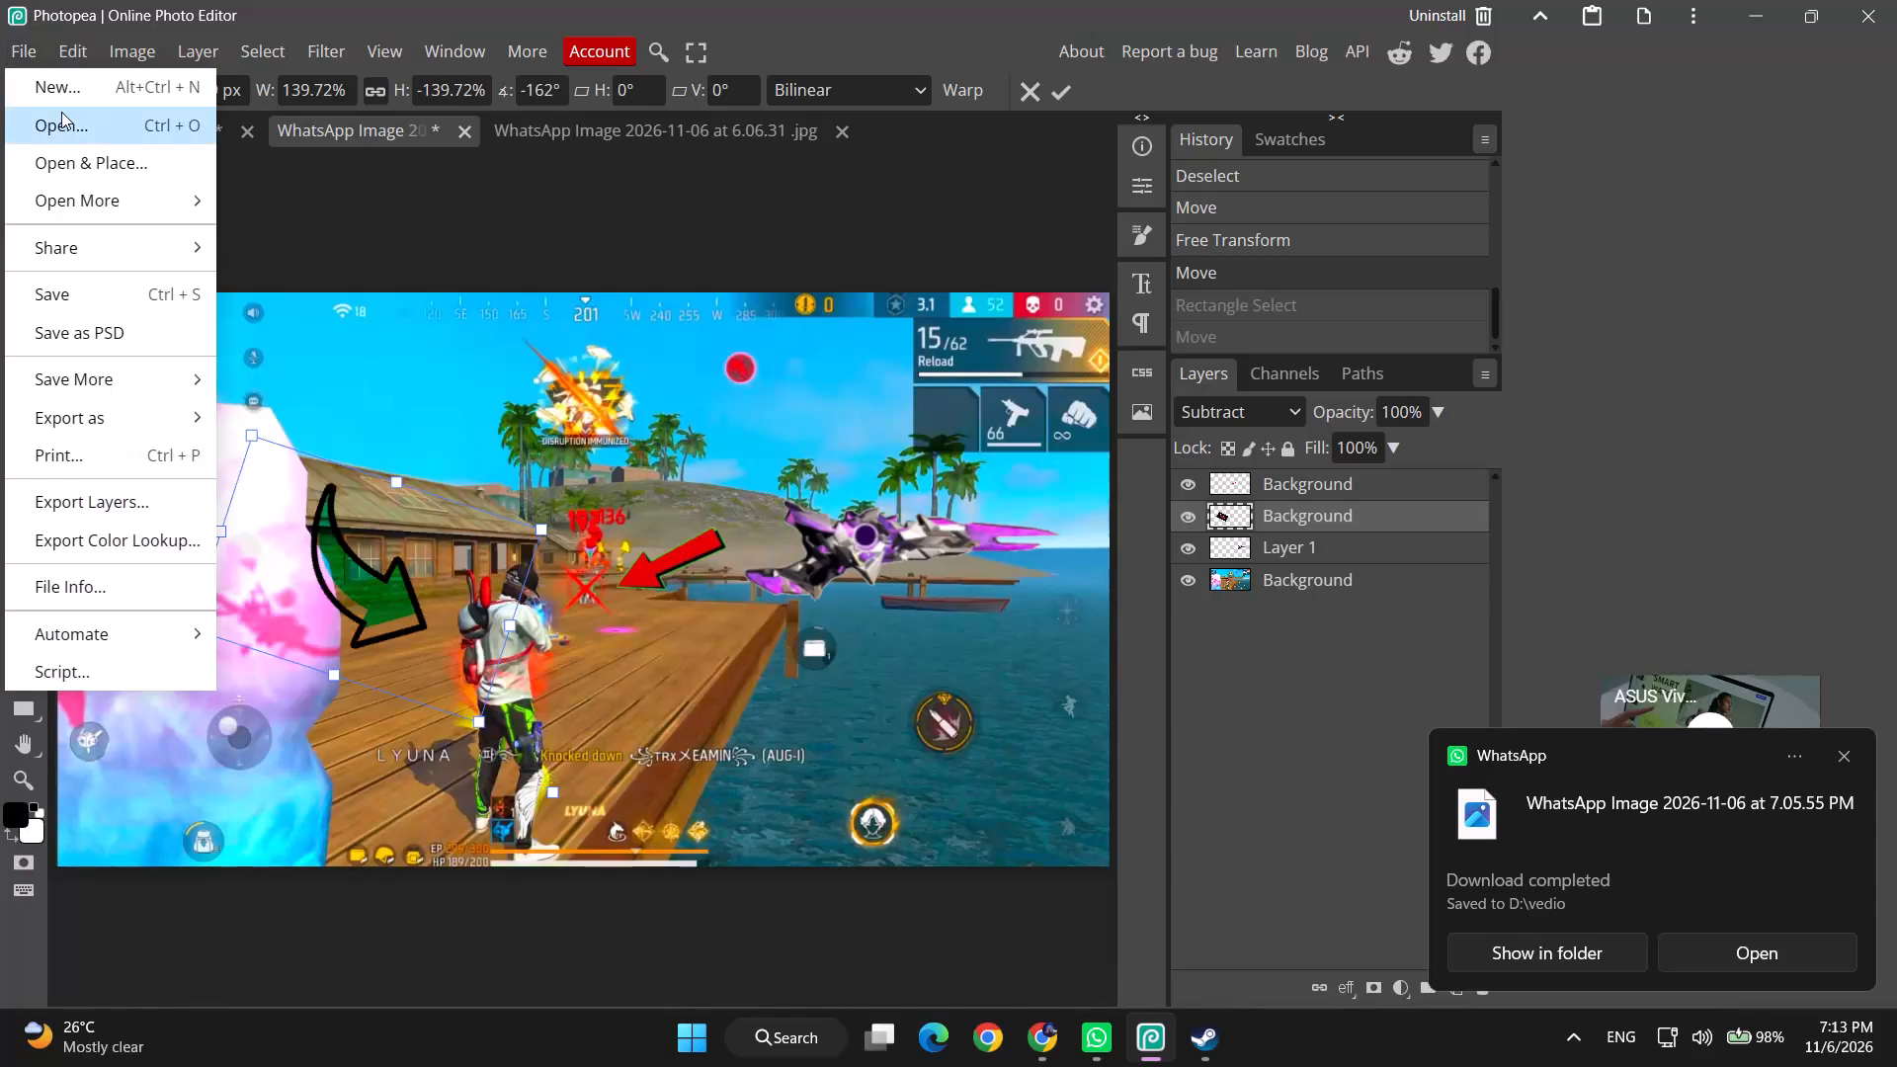
Open the fire-border image "WhatsApp Image 2026-11-06 at 7.05.55 PM" from the vedio folder.
left_click(65, 122)
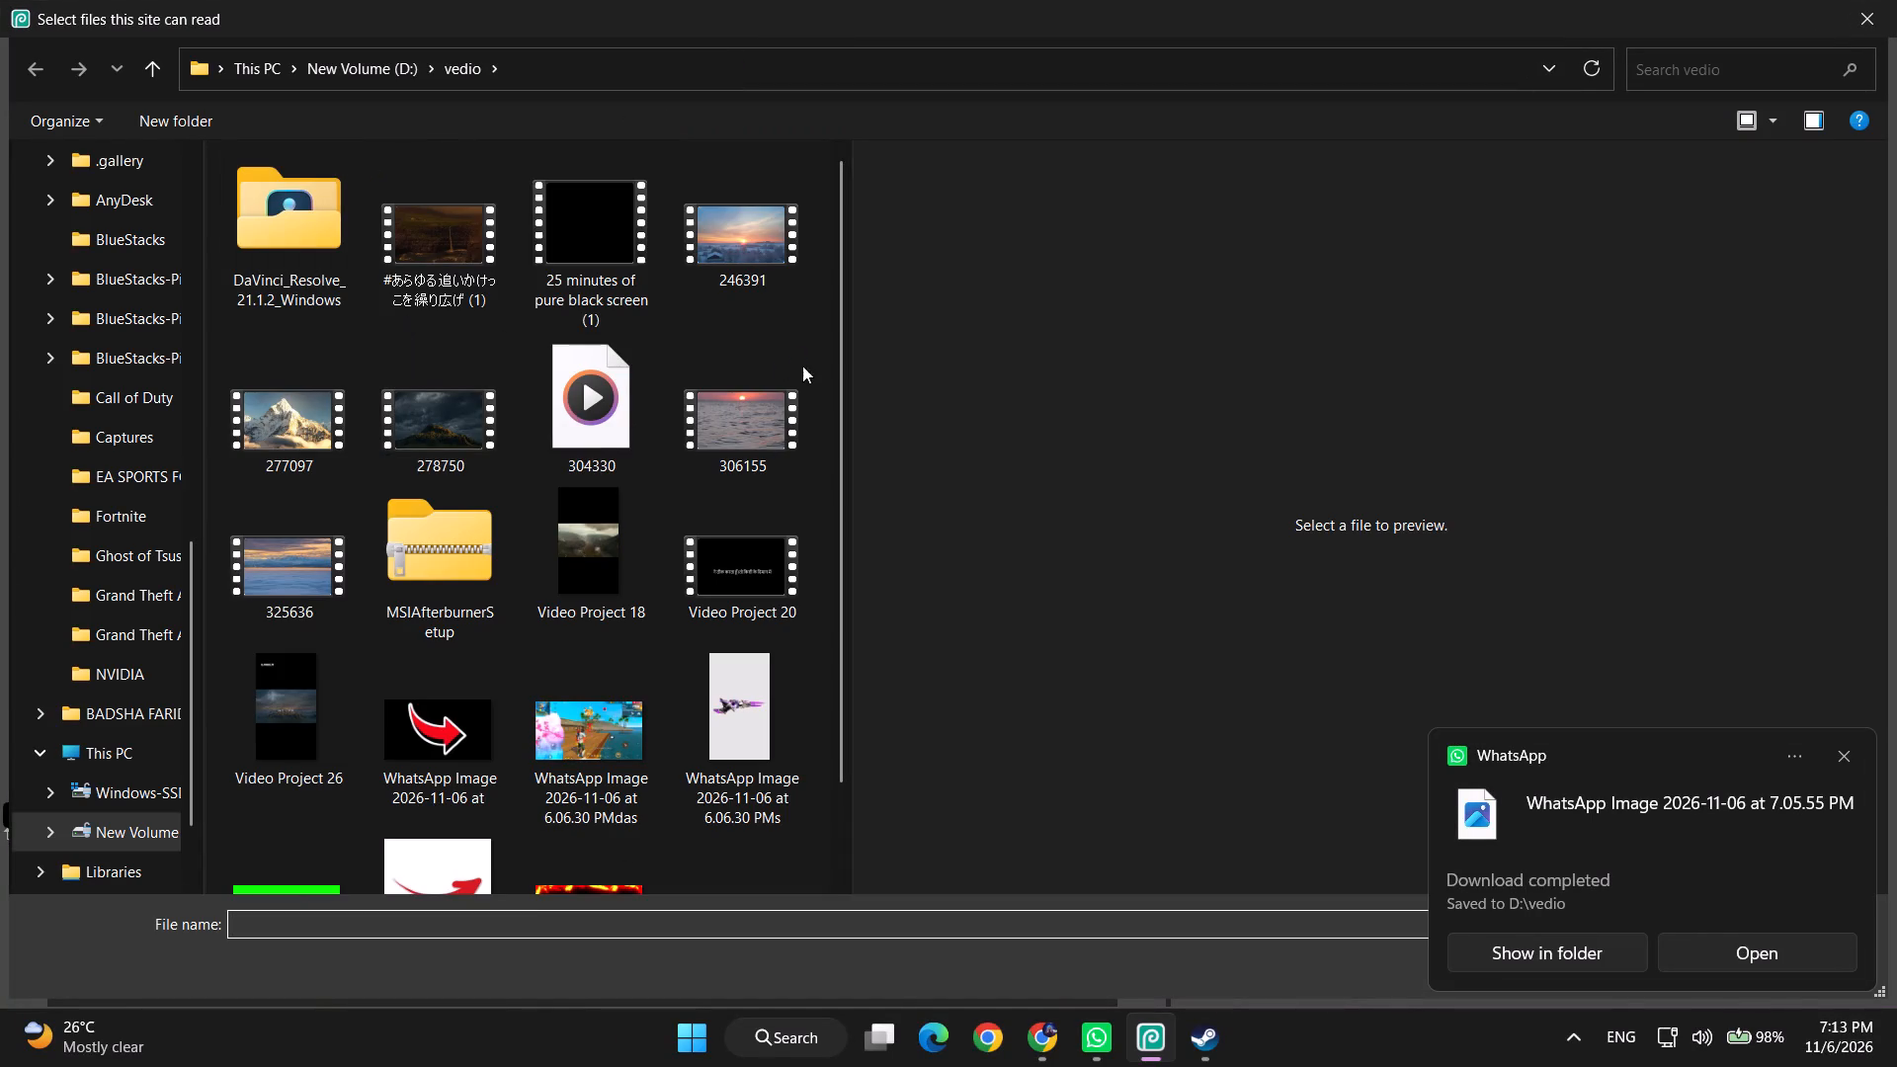
left_click(614, 872)
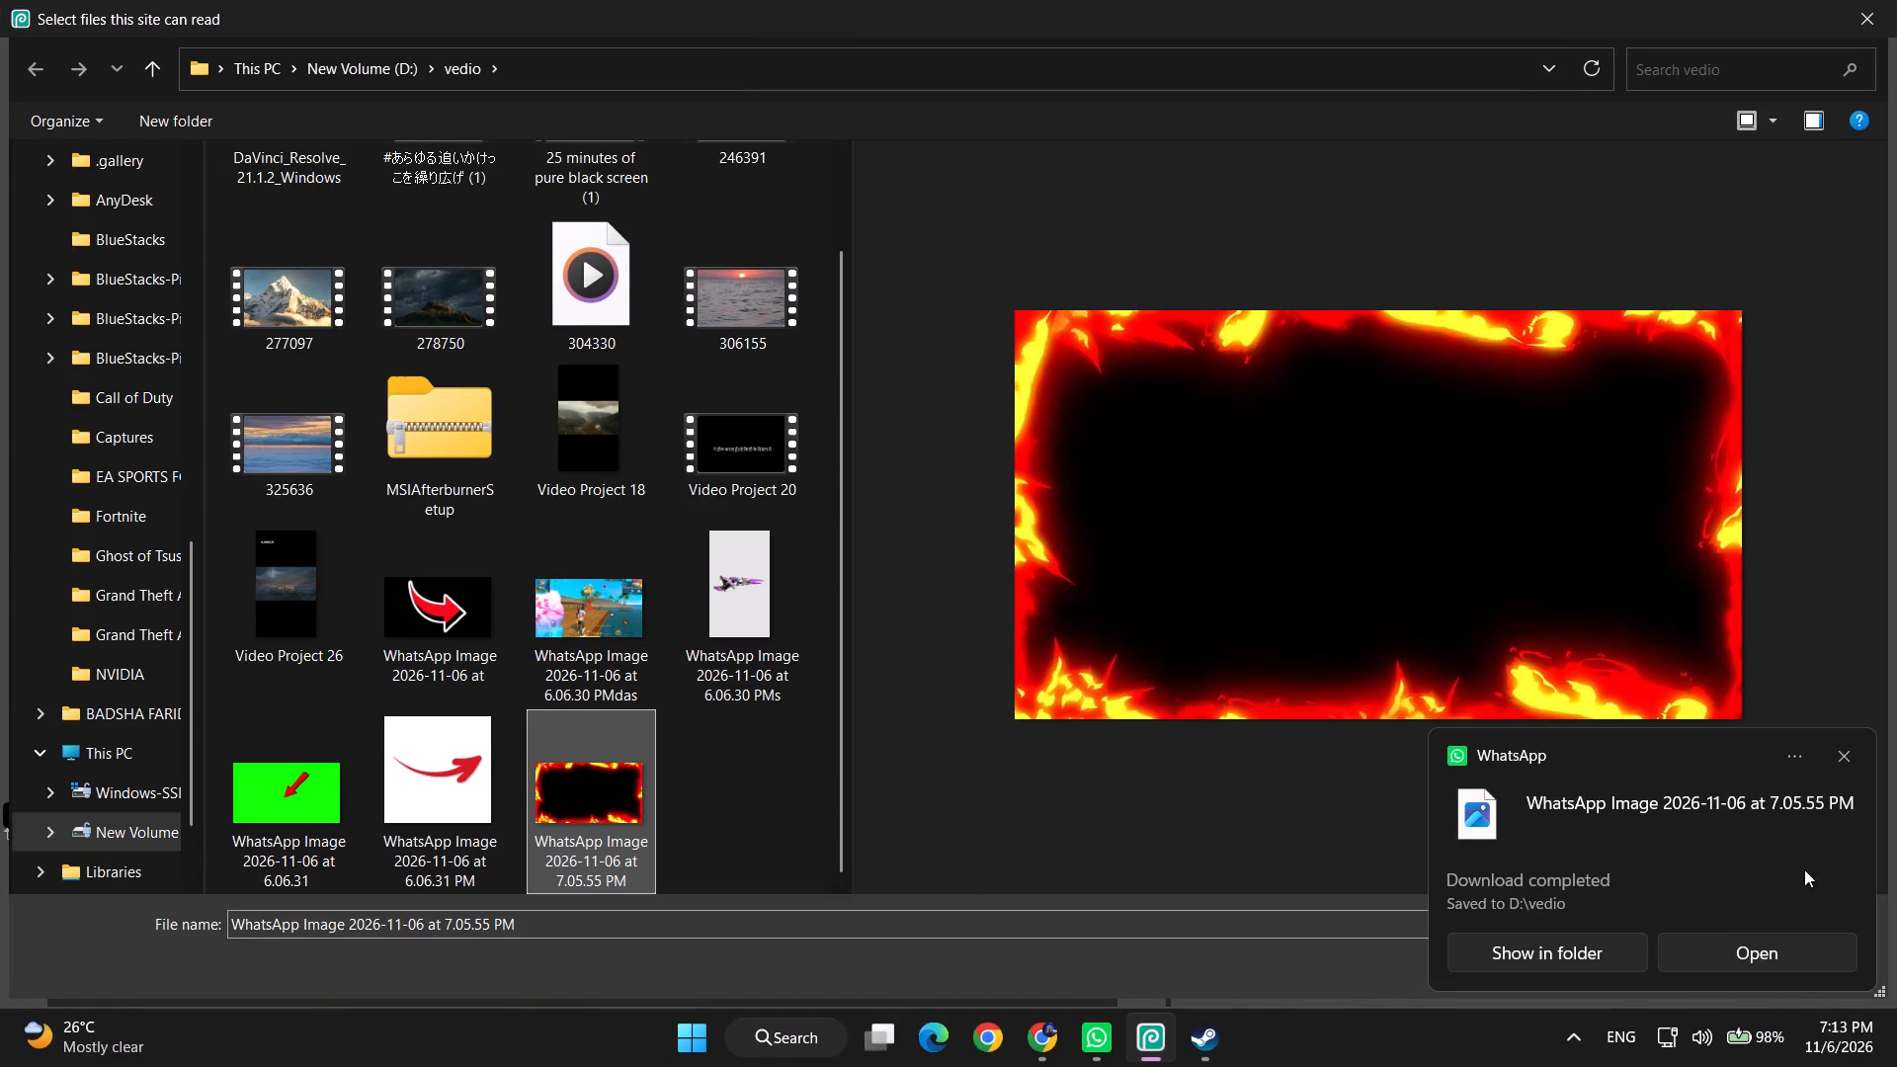
left_click(1844, 767)
left_click(1695, 958)
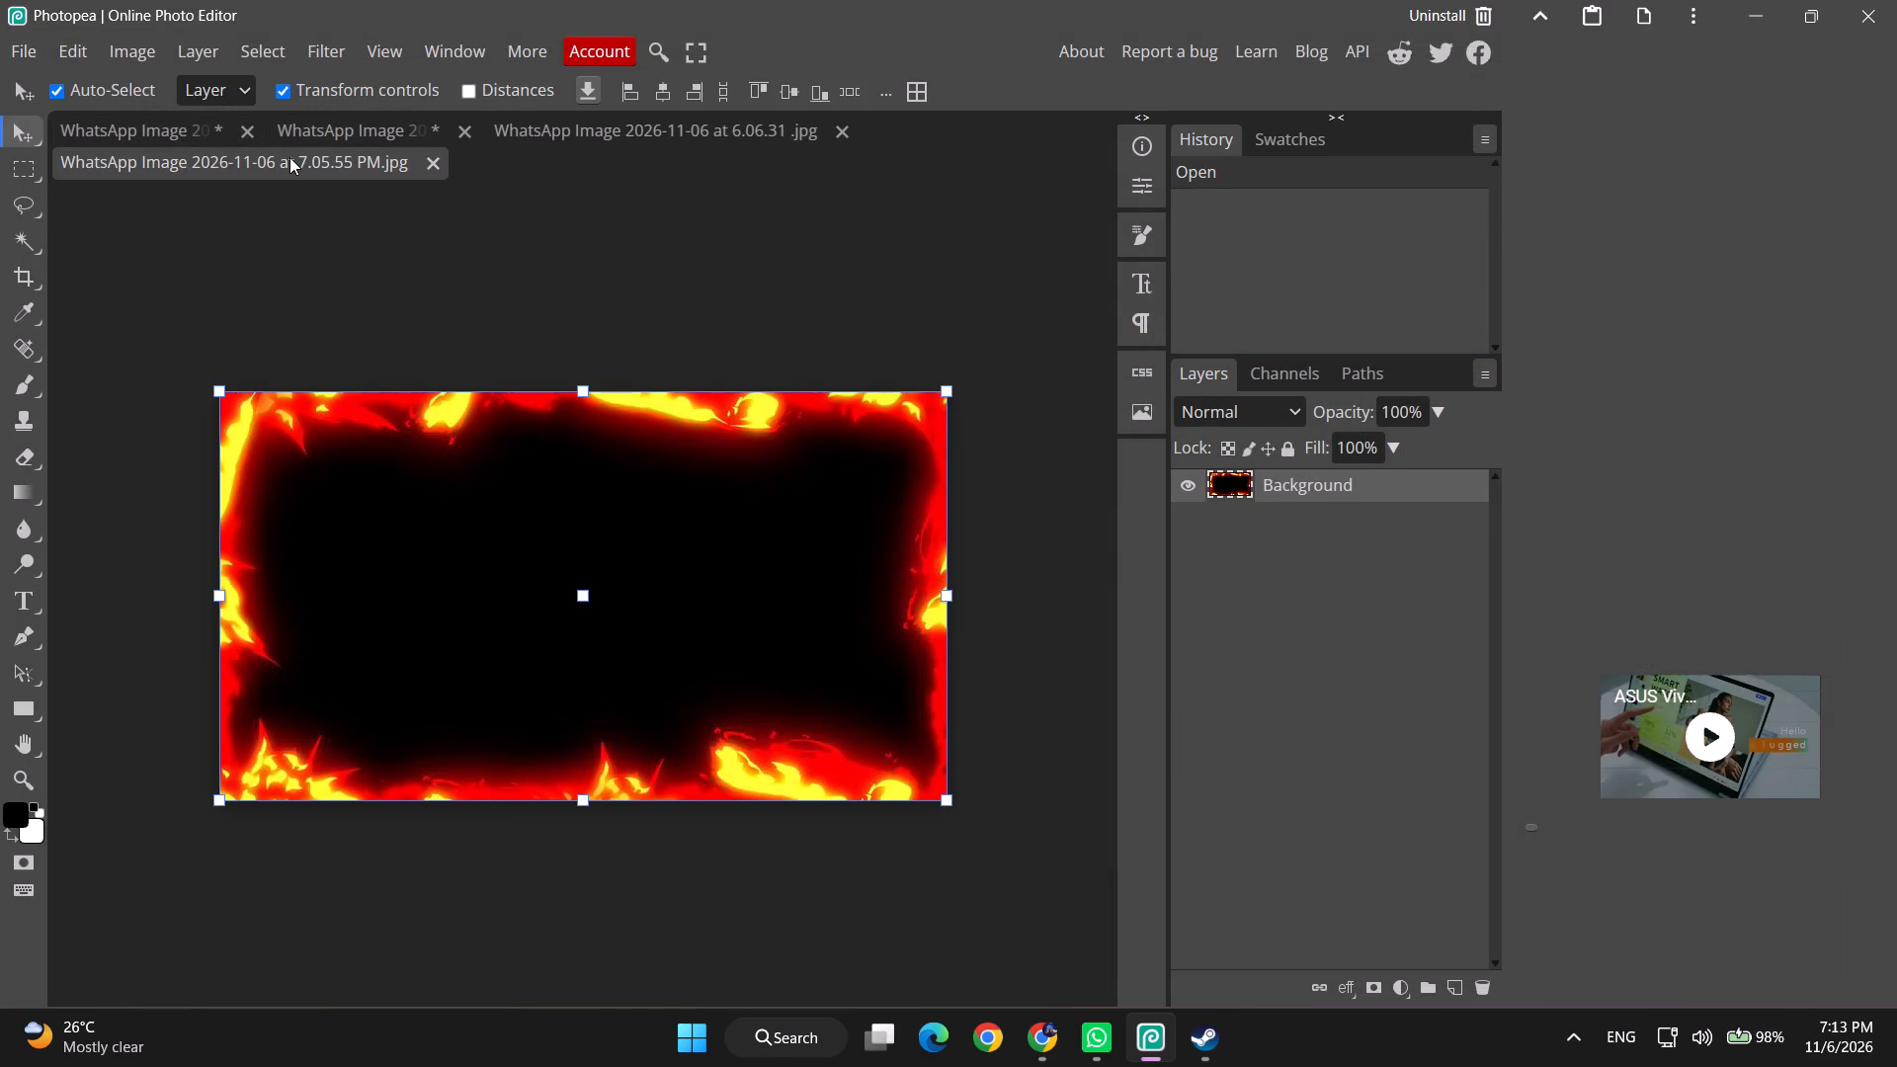
Copy the fire border into the gameplay composite as a new layer and move it inward, over the player's upper body.
left_click(336, 534)
key("ctrl+c")
left_click(589, 138)
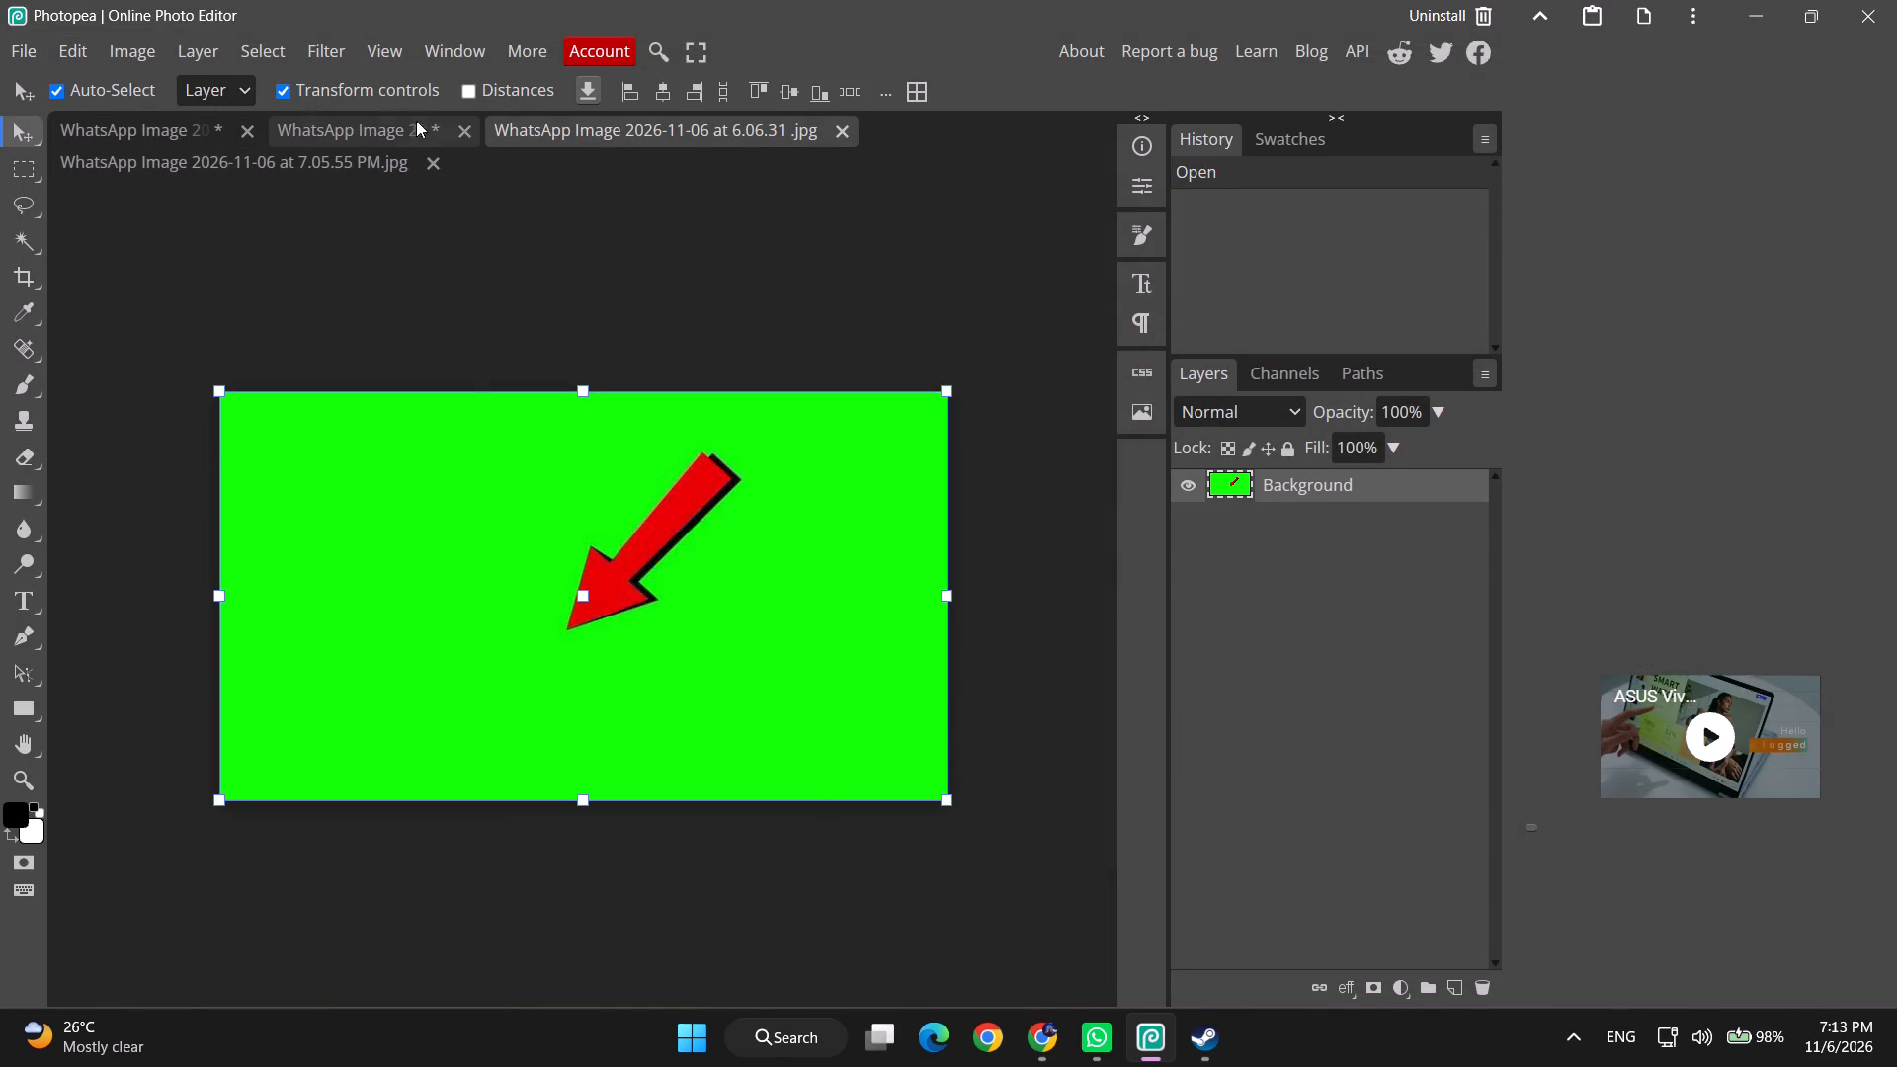
left_click(392, 123)
key("ctrl+v")
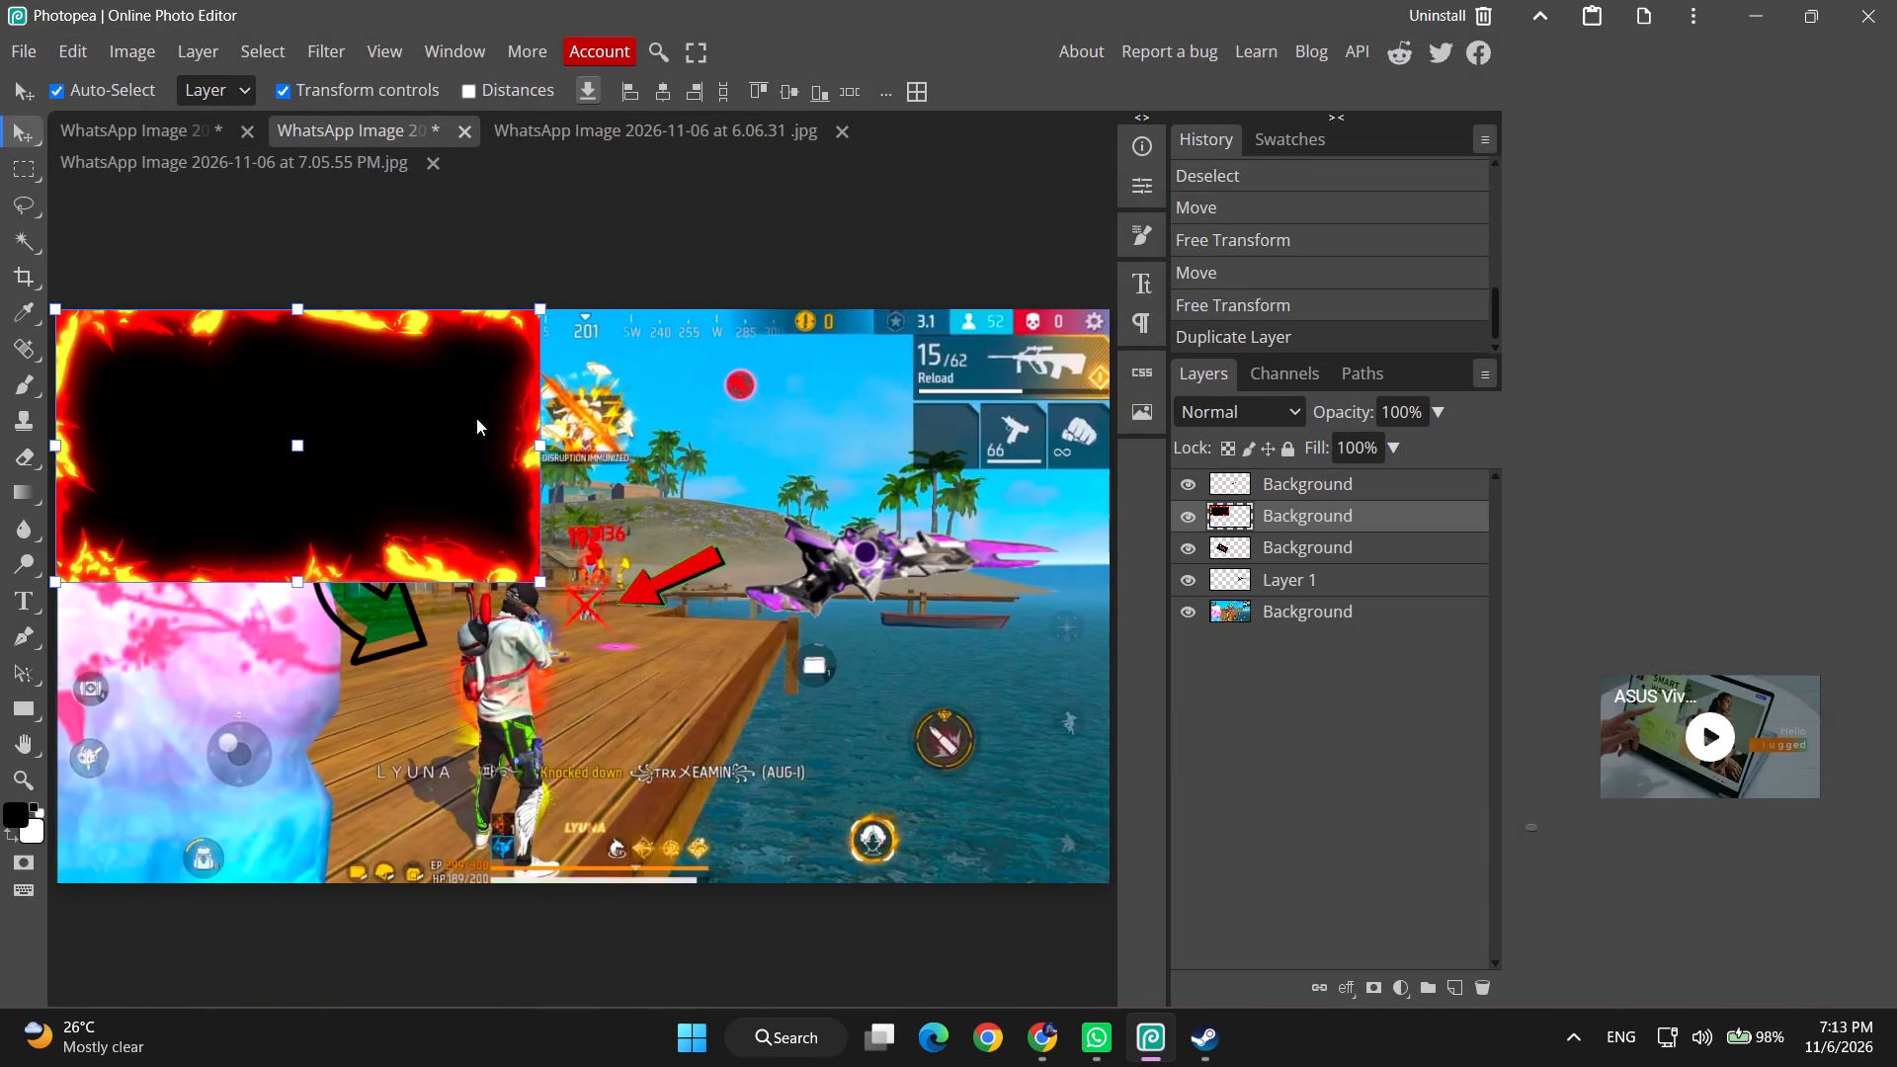
left_click_drag(338, 380, 523, 477)
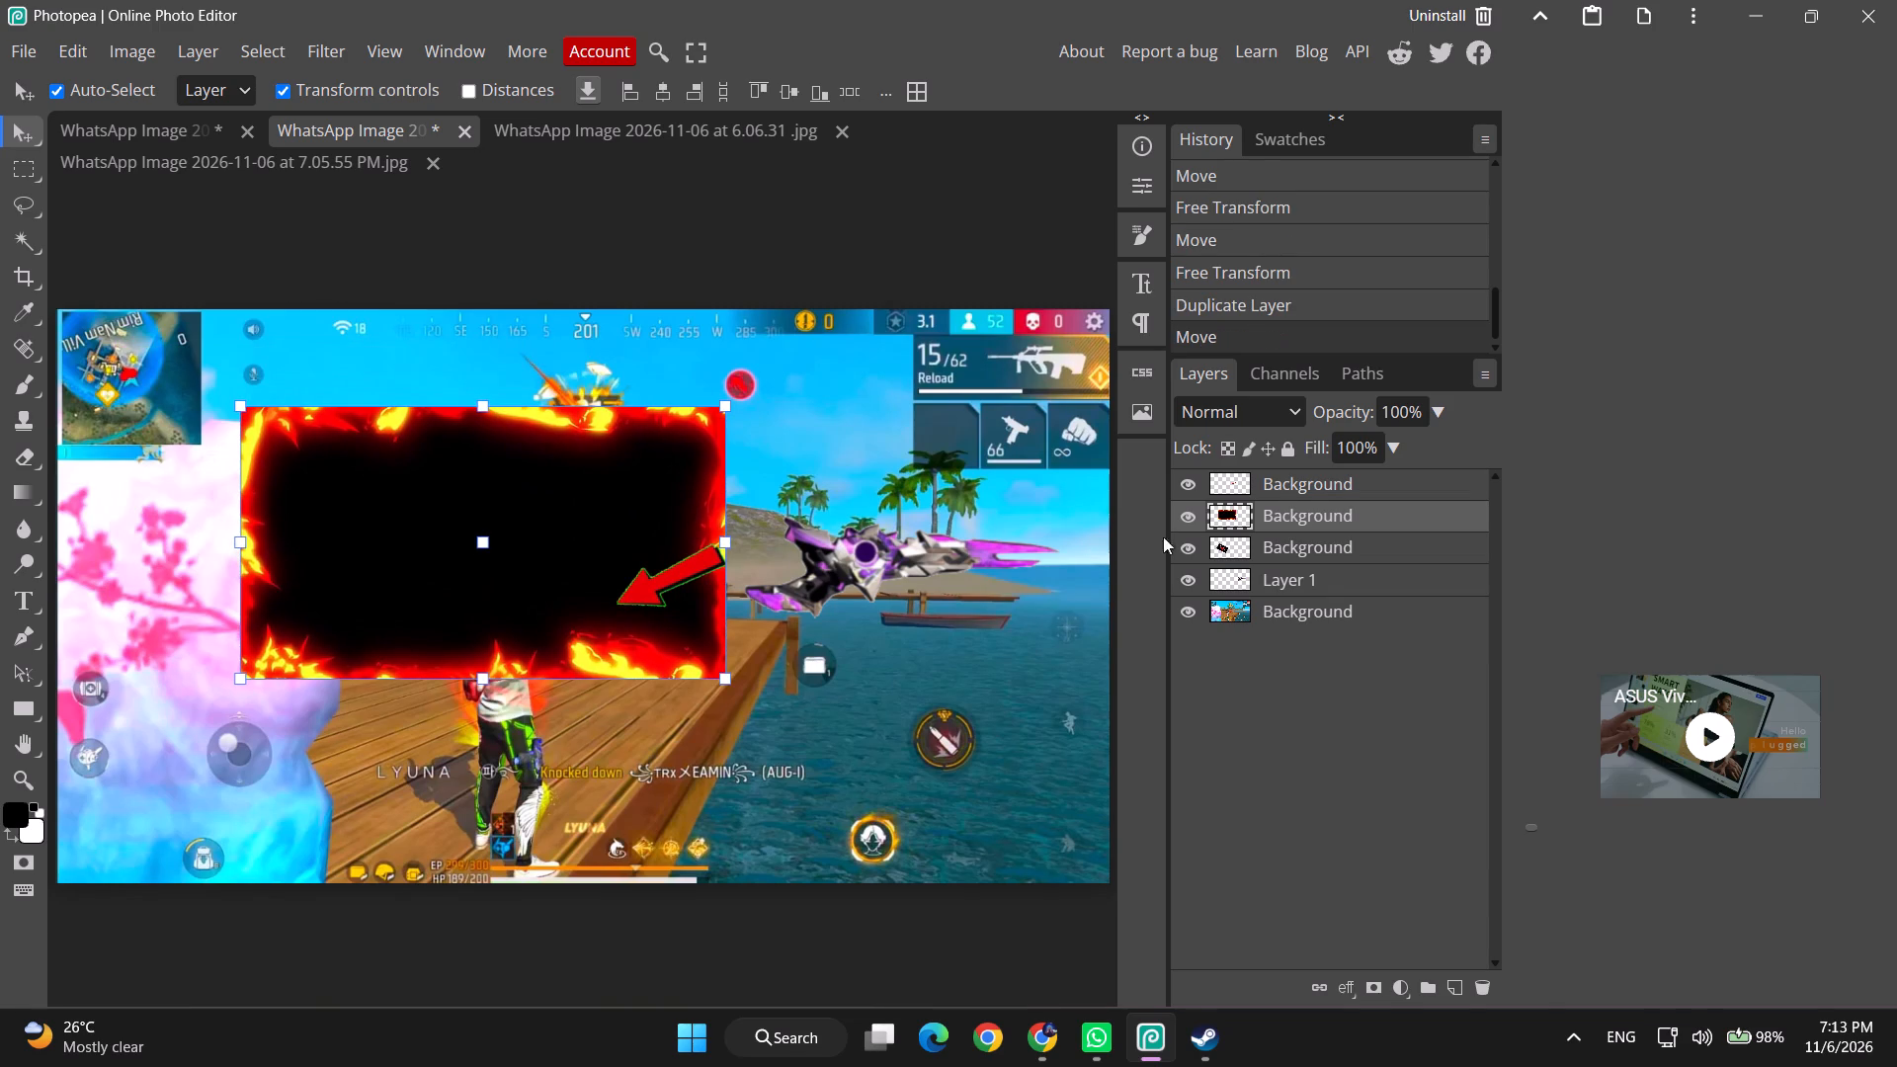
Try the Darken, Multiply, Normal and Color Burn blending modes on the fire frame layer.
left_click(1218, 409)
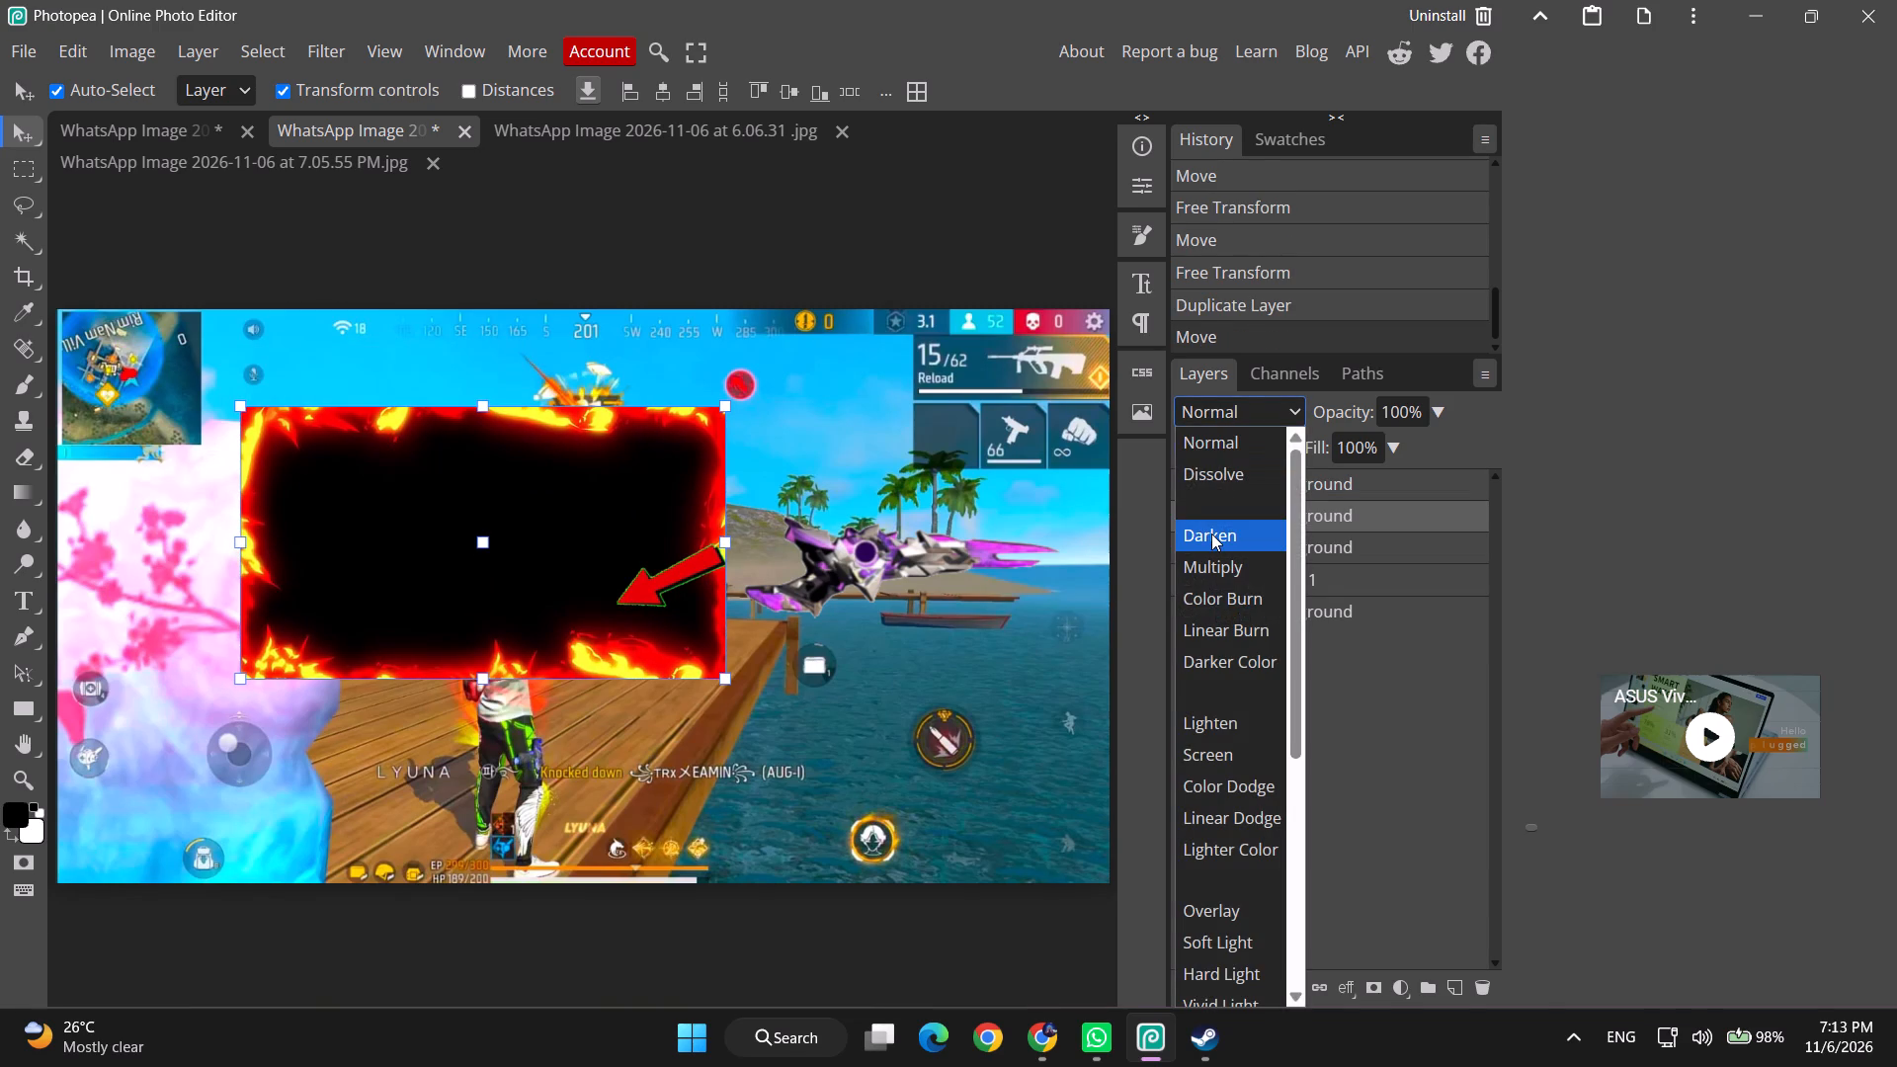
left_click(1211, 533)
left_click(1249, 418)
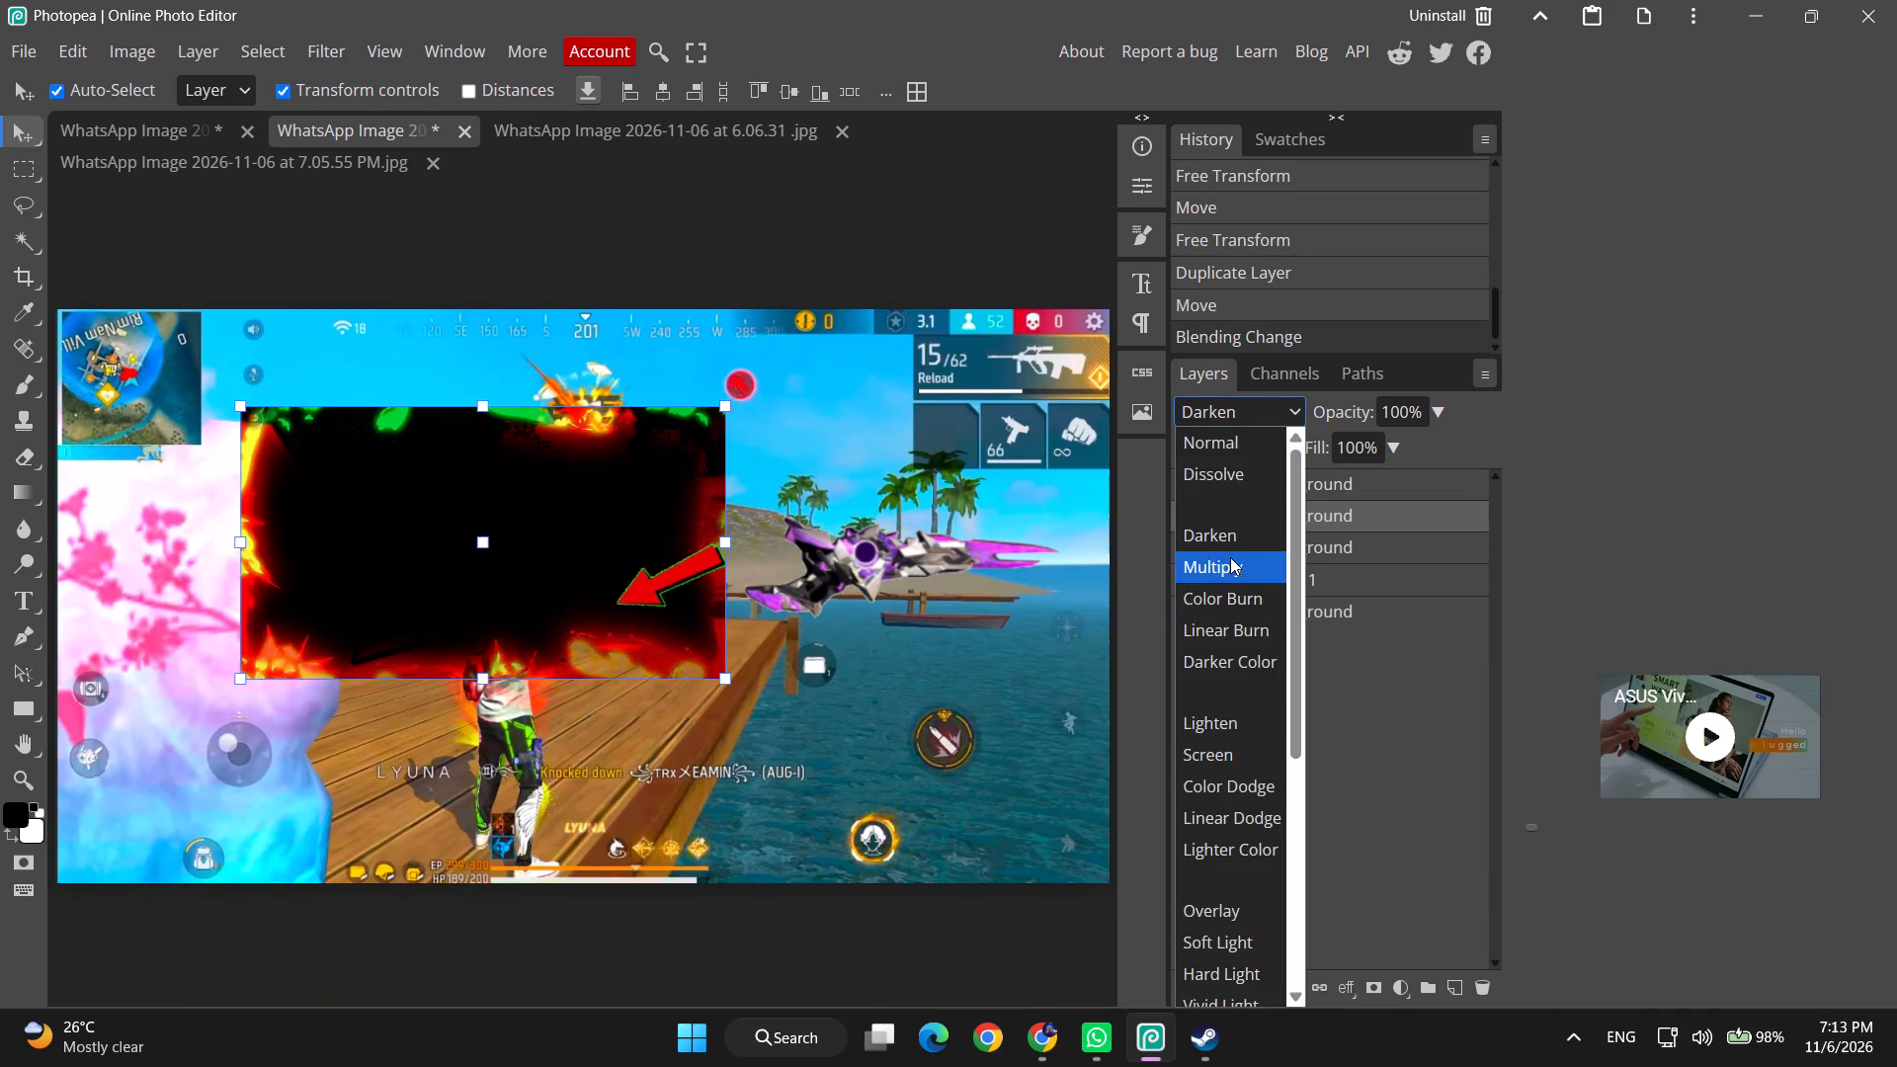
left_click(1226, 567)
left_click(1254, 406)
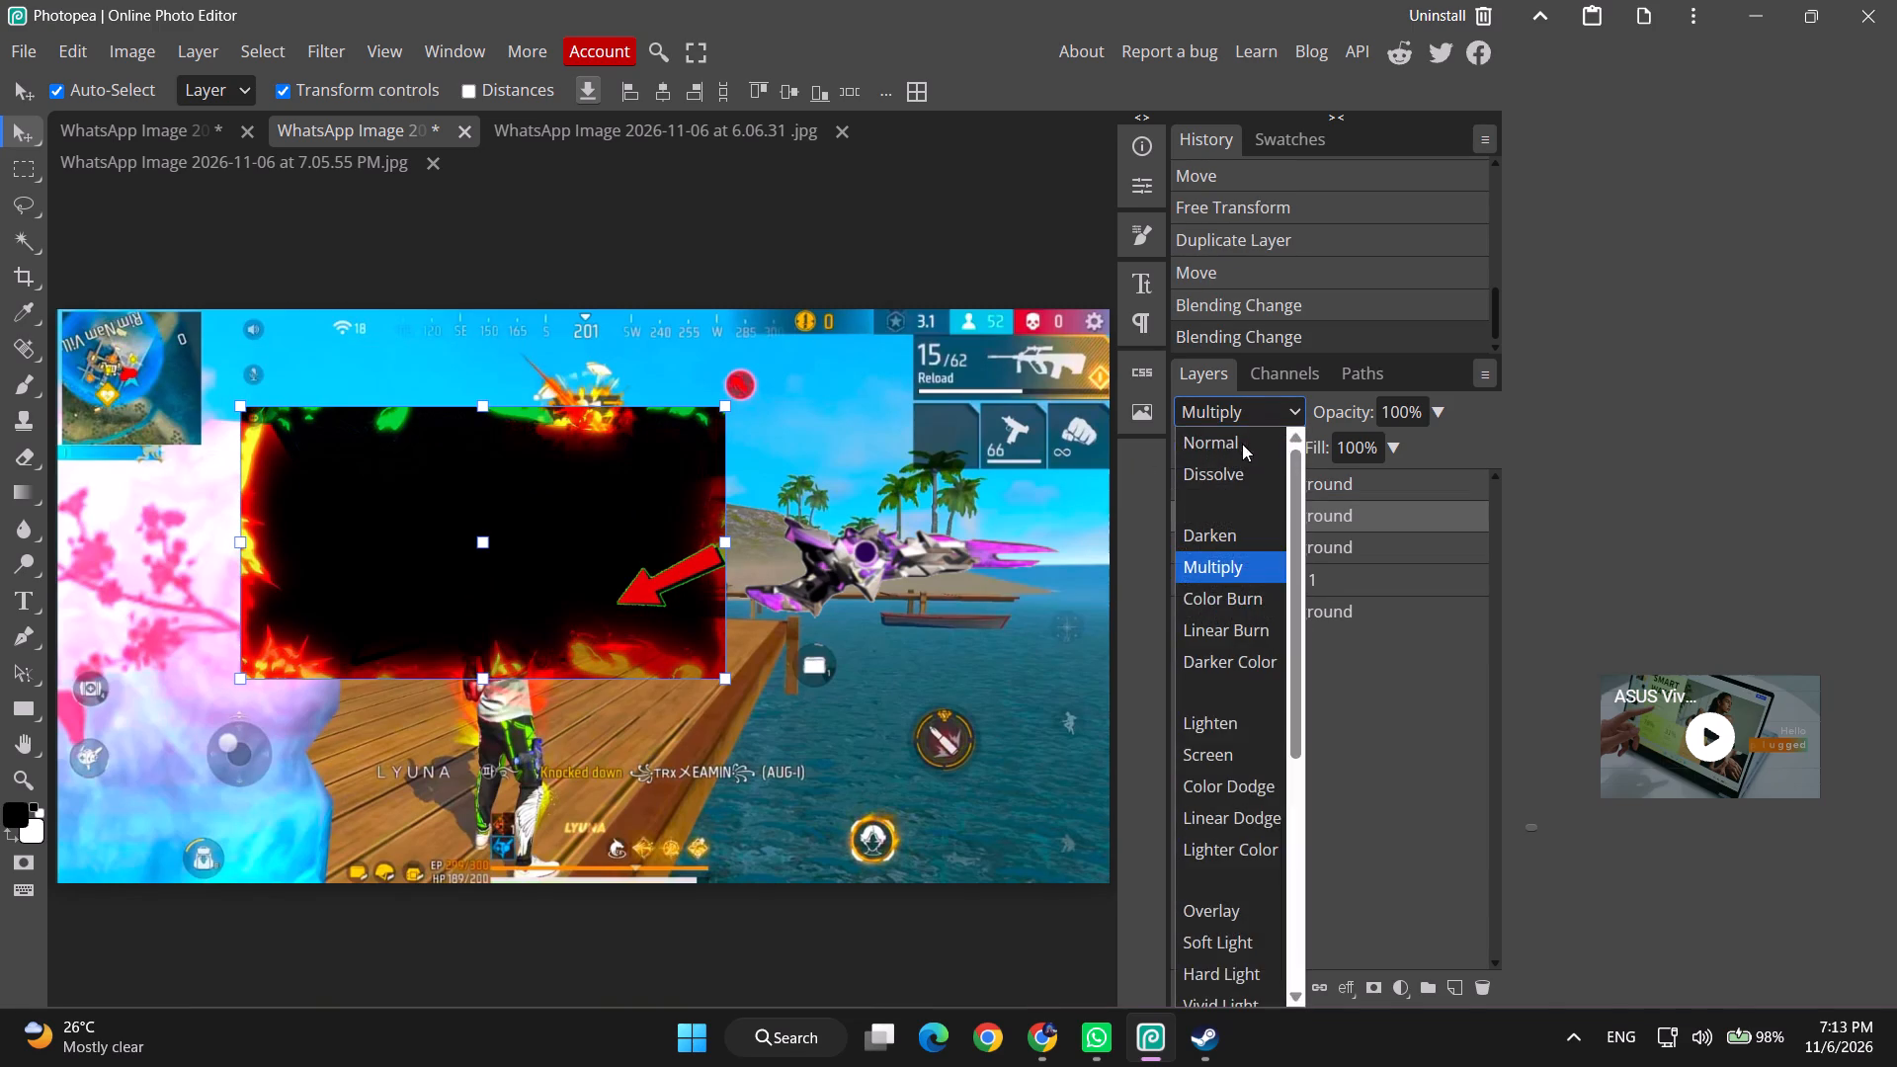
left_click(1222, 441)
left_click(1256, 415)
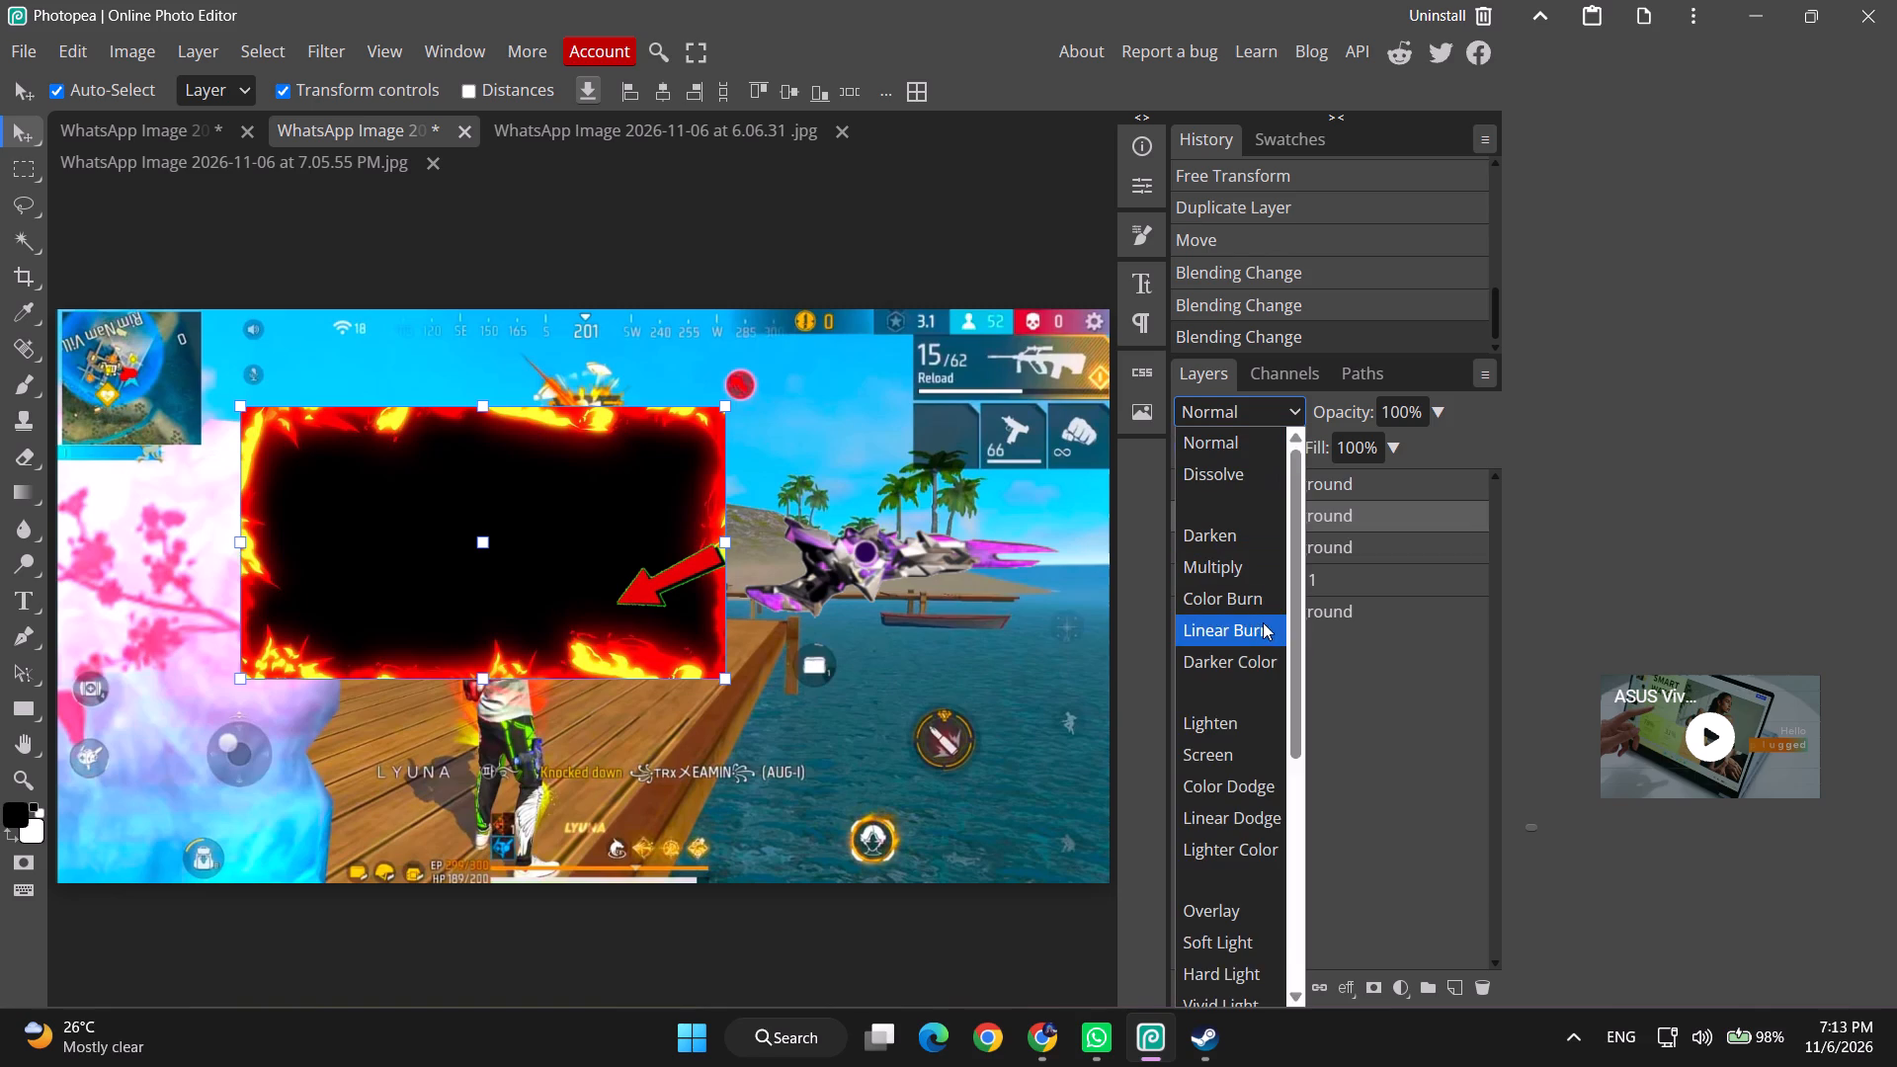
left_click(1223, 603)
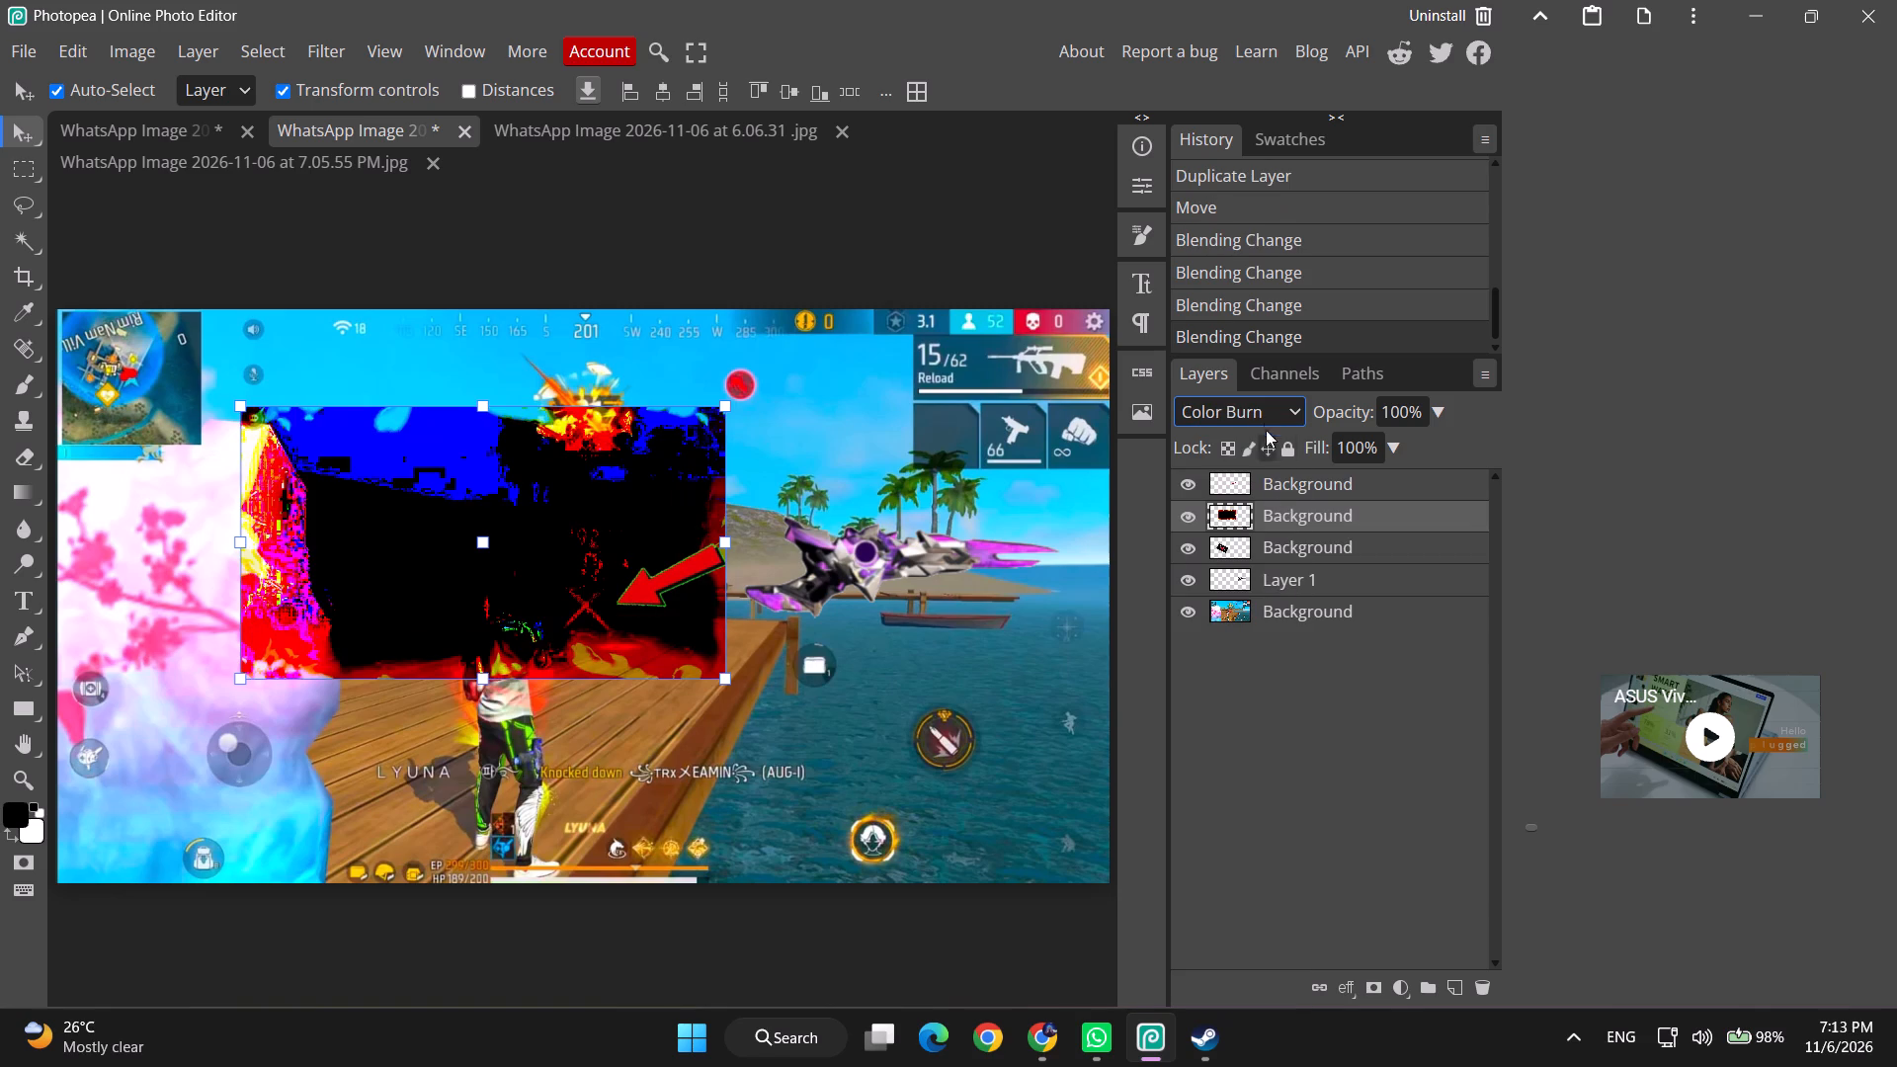
Set the fire frame layer's blending mode to Lighten.
left_click(1256, 404)
left_click(1248, 709)
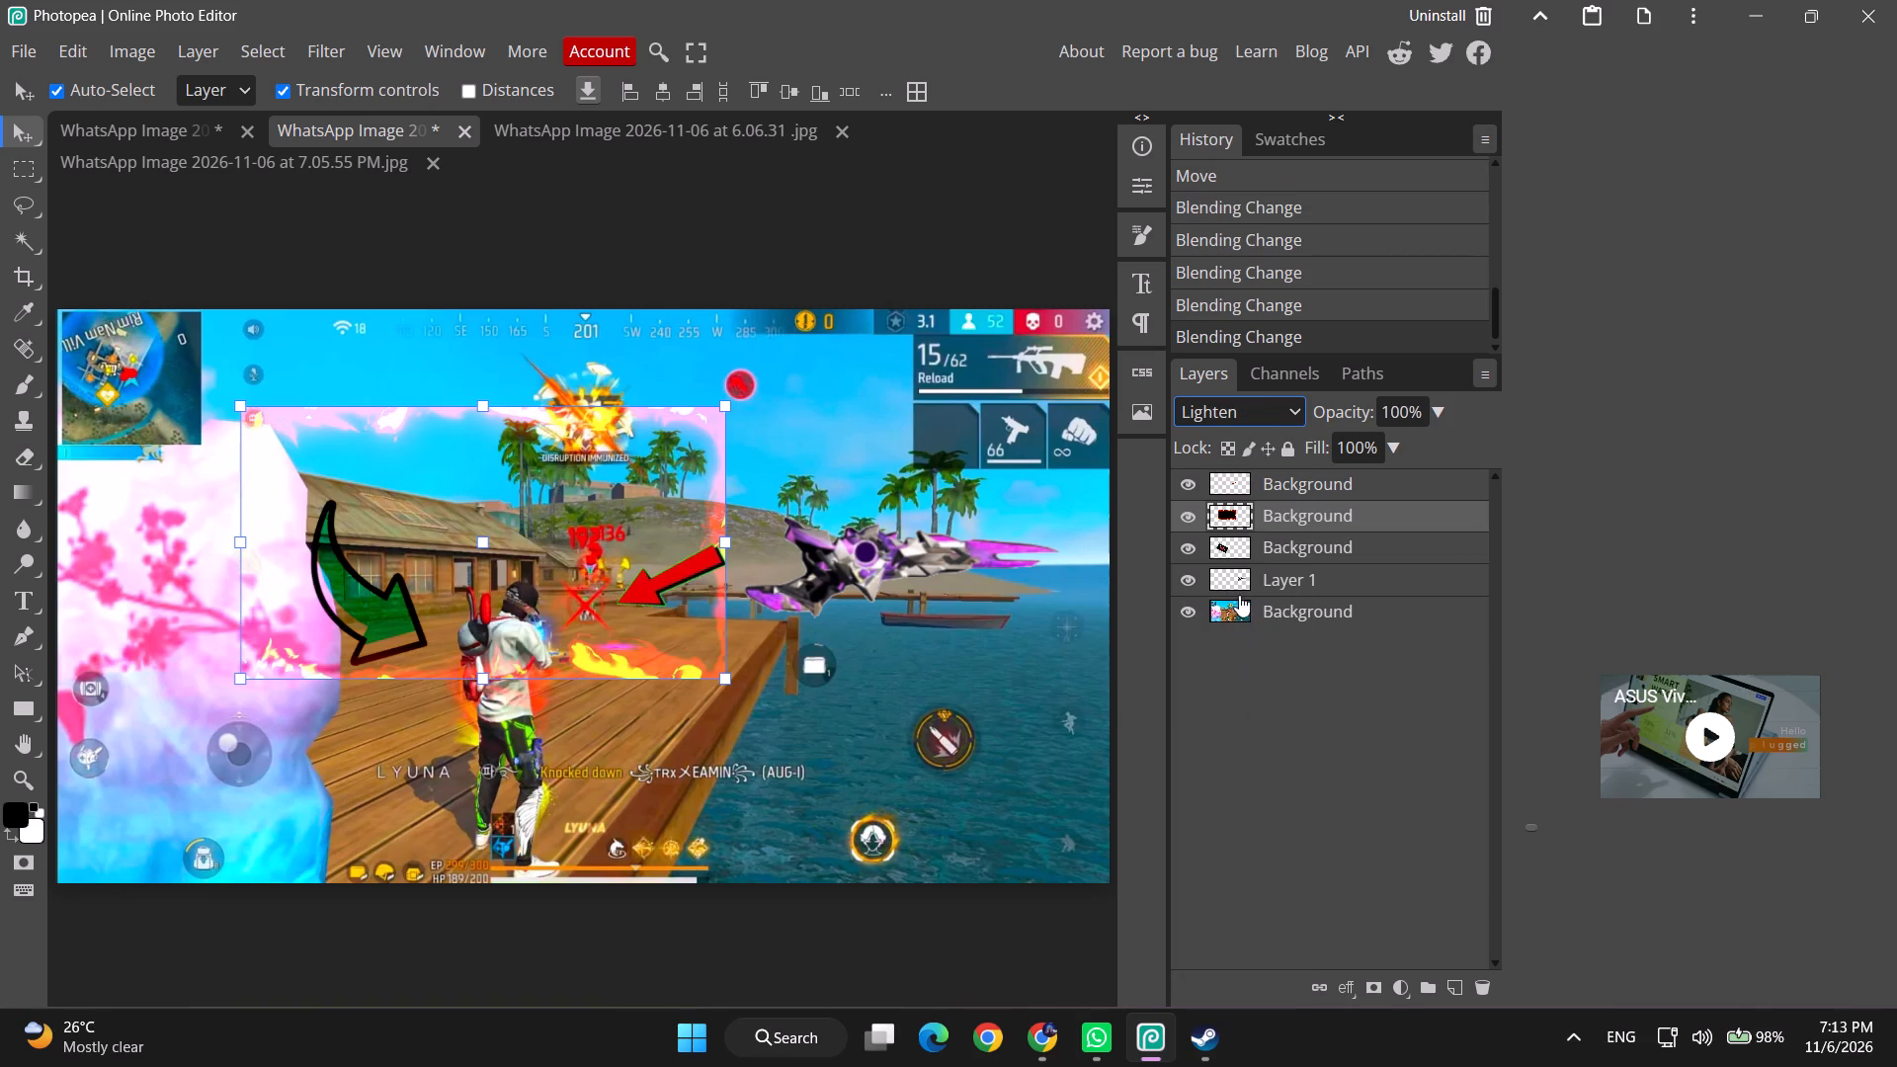
Enlarge the fire frame proportionally to about 217% and position it so it covers the whole gameplay screenshot.
left_click_drag(727, 682, 797, 738)
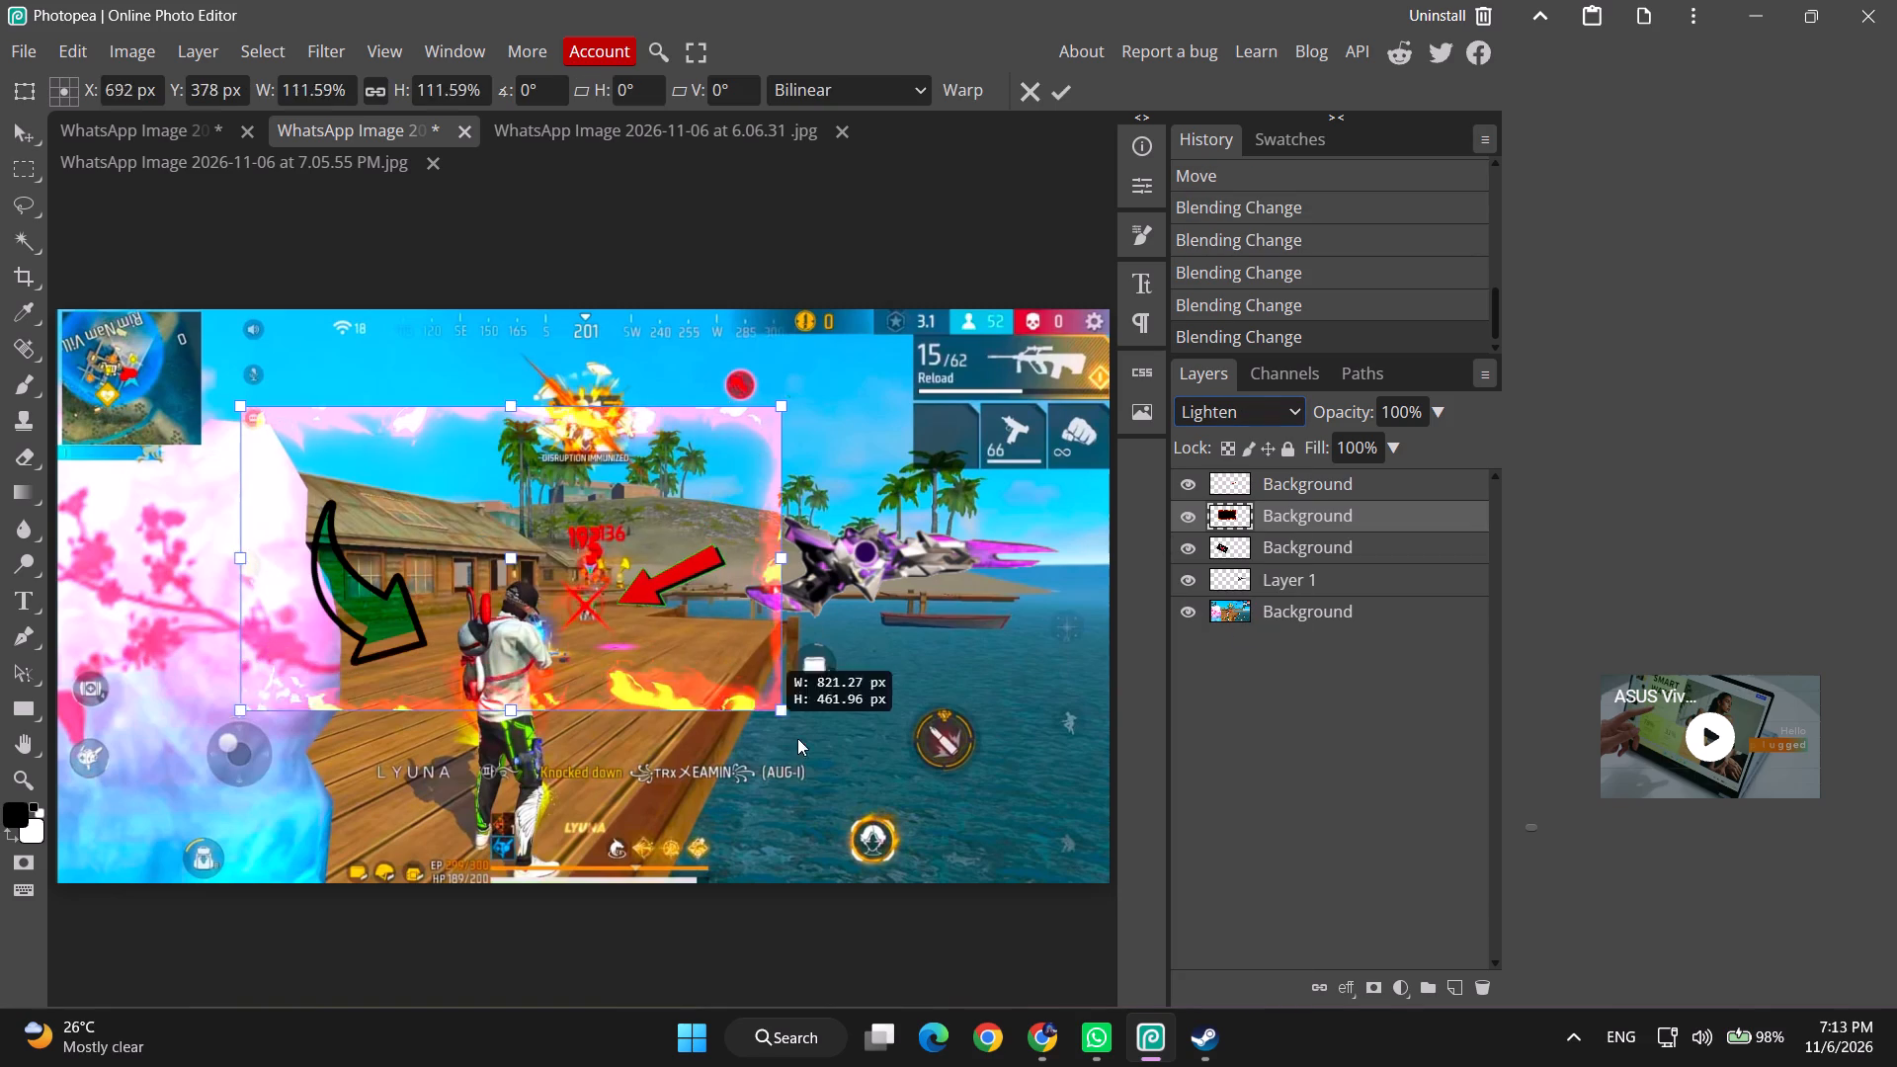
left_click_drag(797, 738, 1028, 894)
left_click_drag(744, 664, 565, 566)
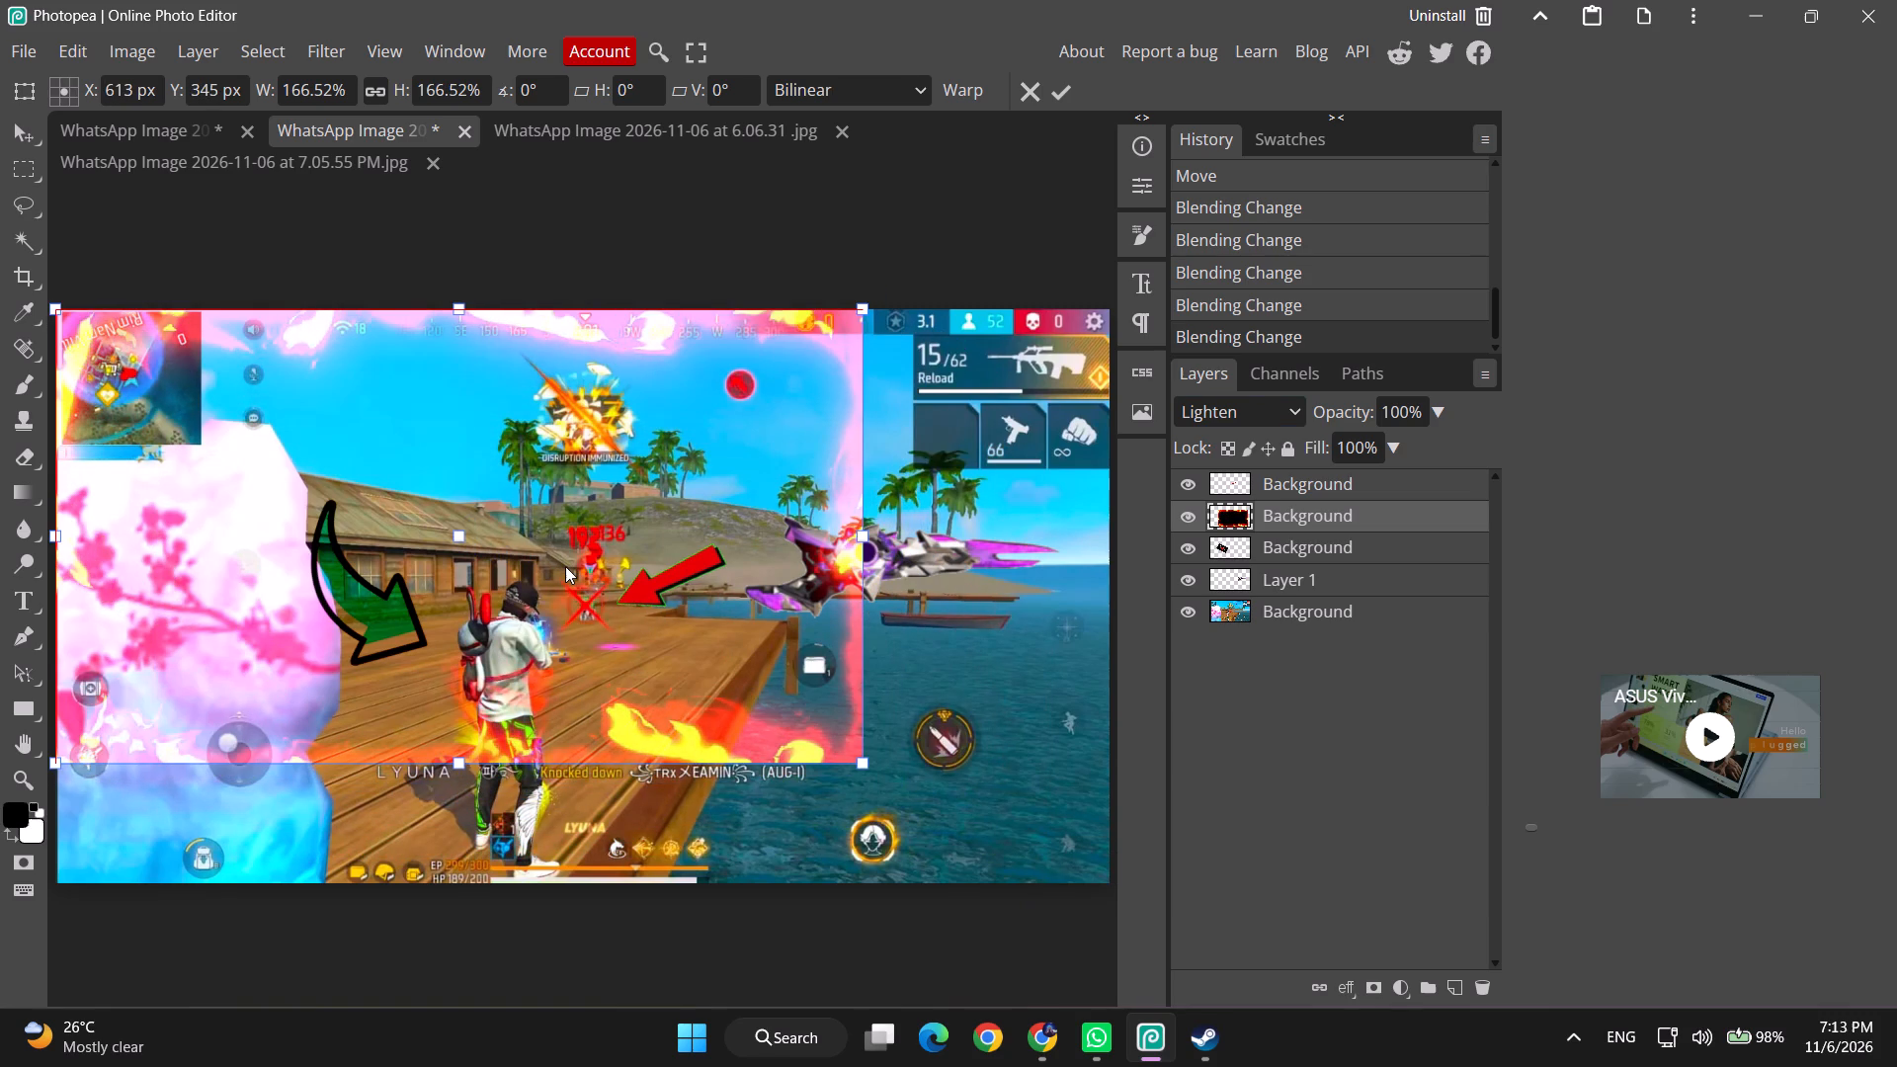
left_click_drag(565, 566, 564, 566)
left_click_drag(866, 766, 870, 772)
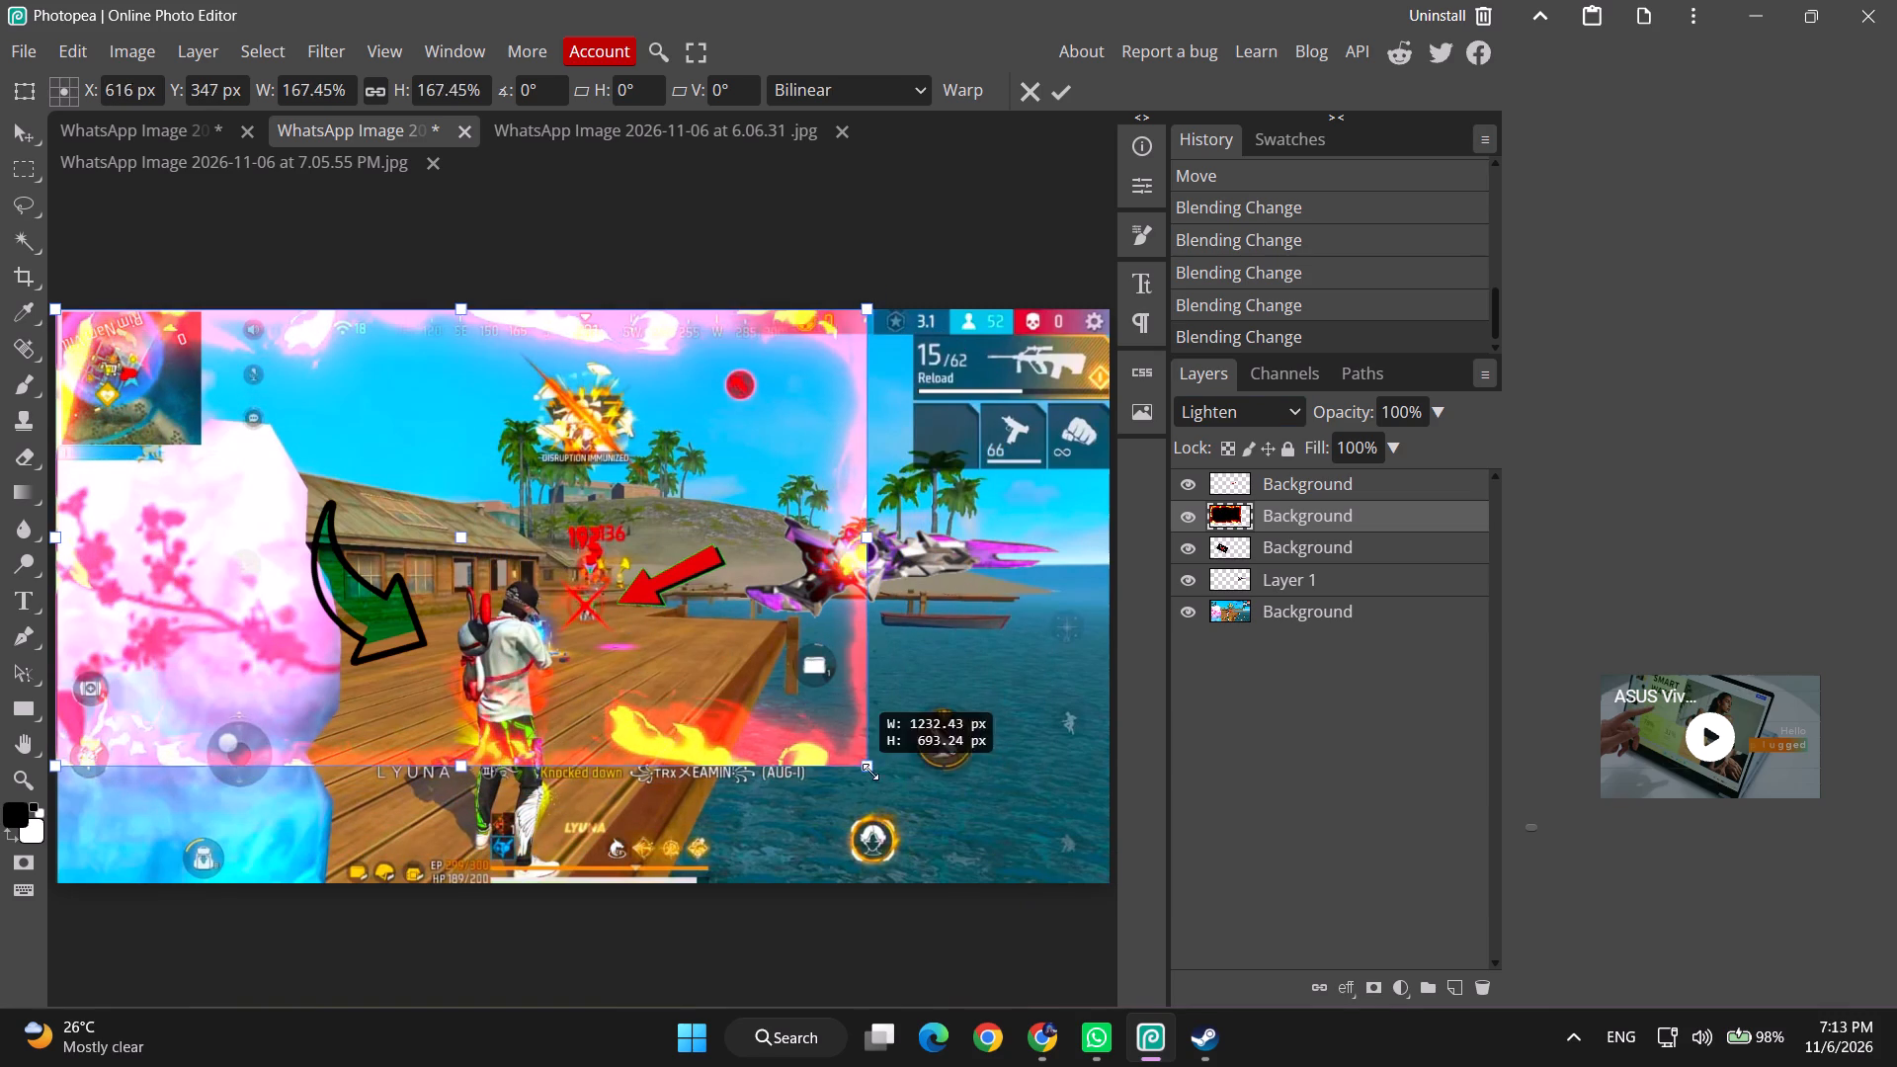
left_click_drag(870, 772, 1090, 928)
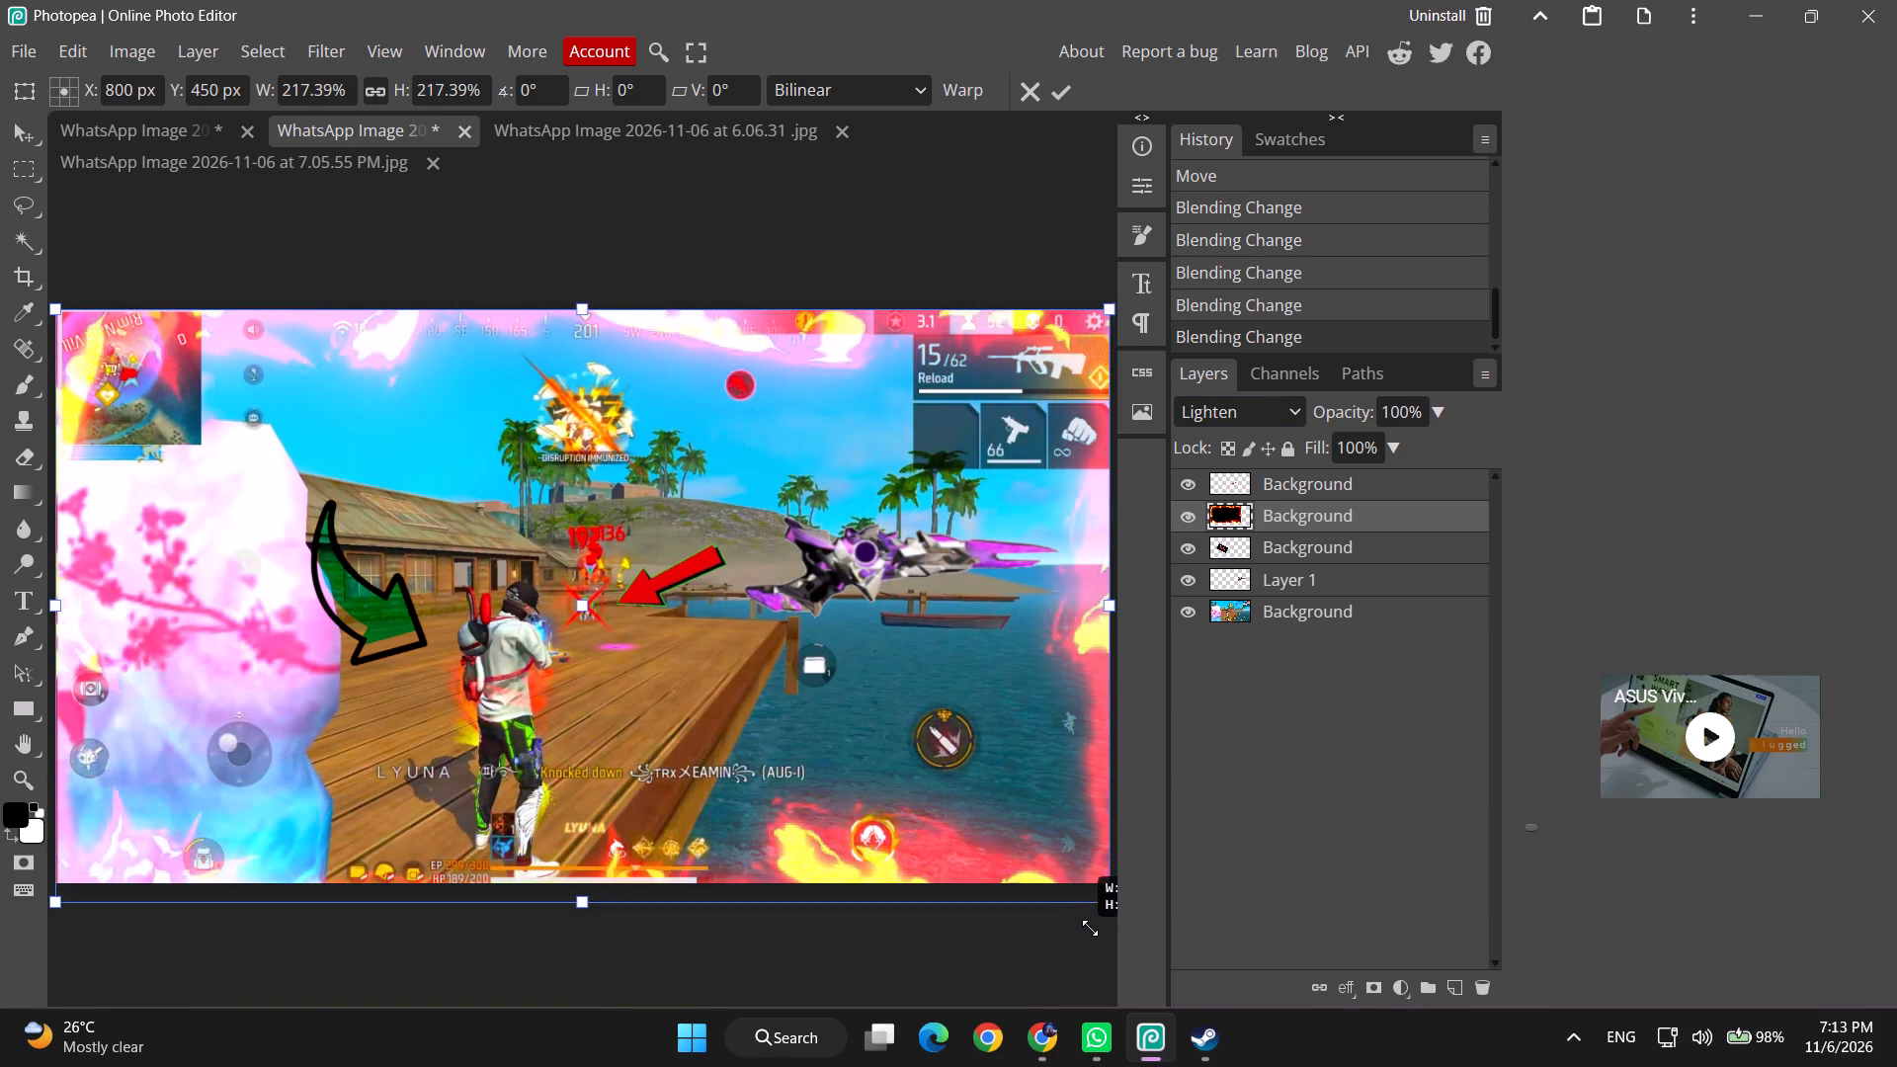
left_click_drag(1090, 928, 1073, 876)
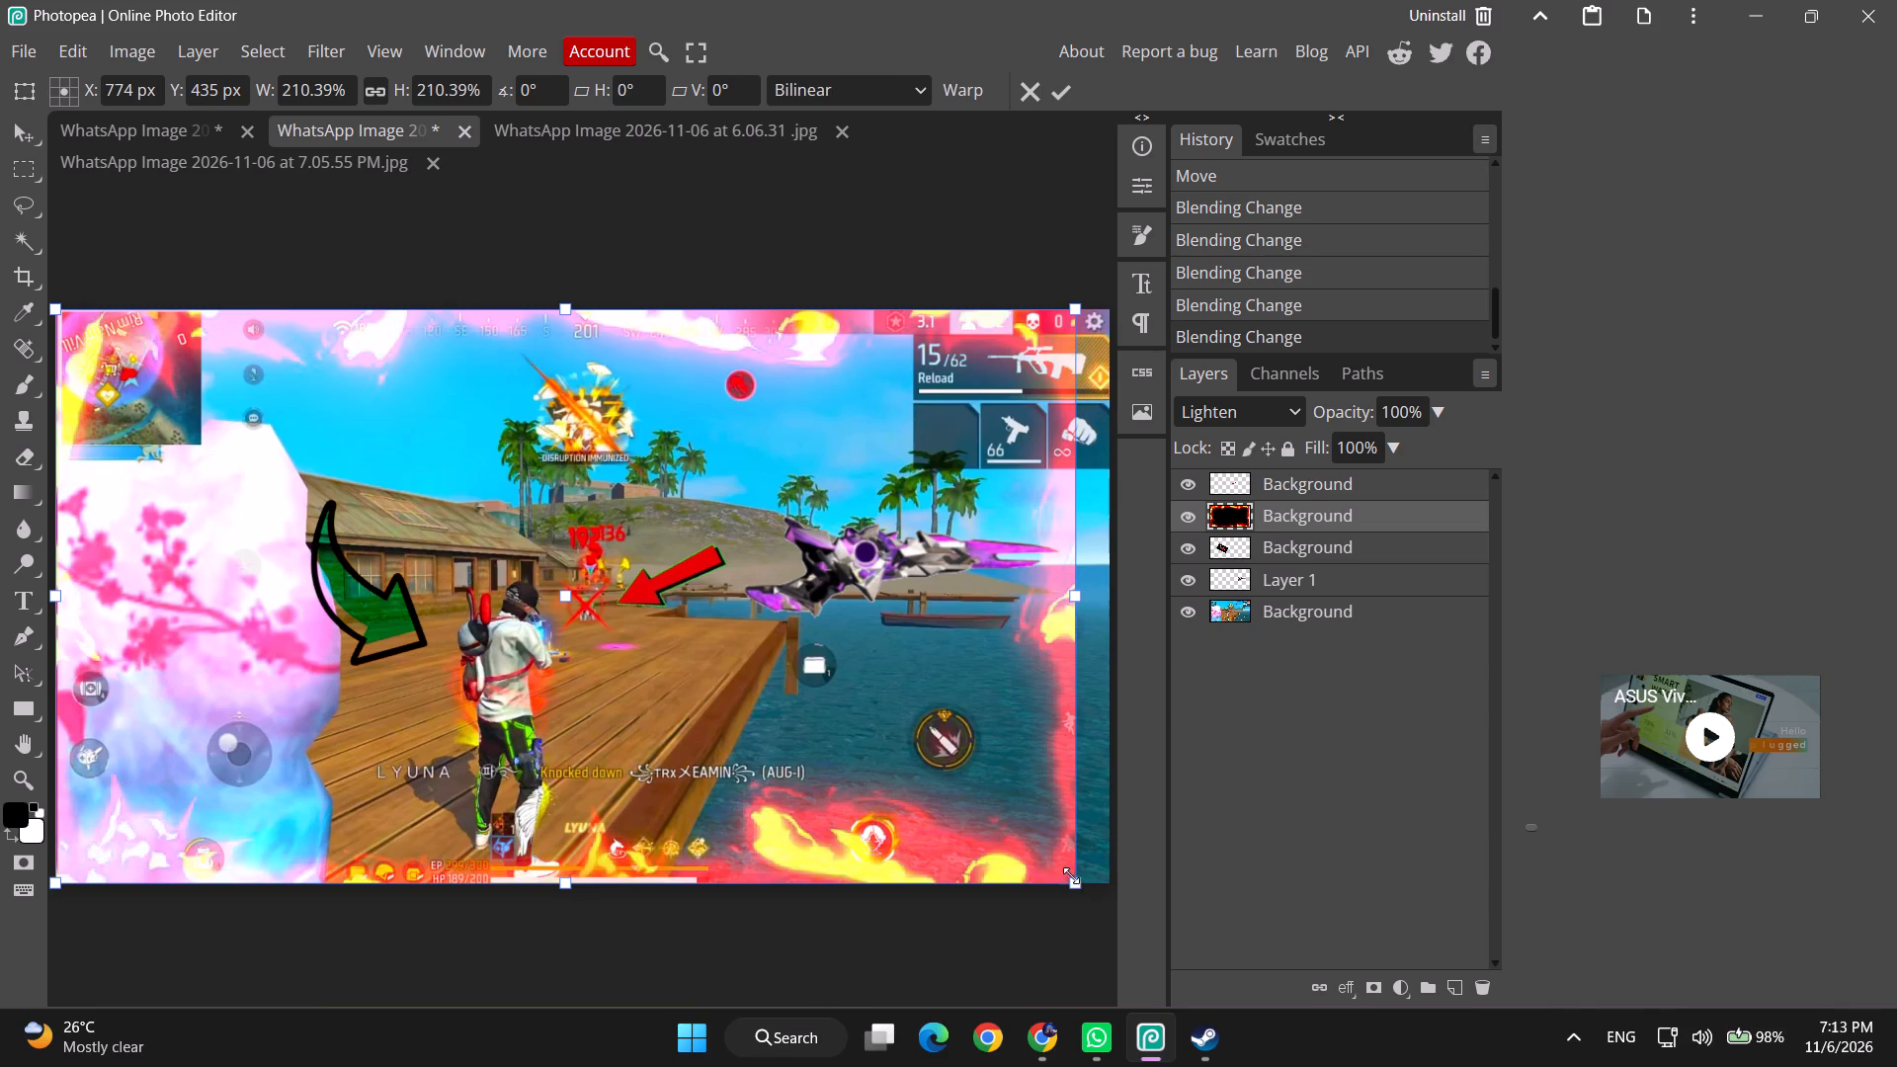
left_click_drag(717, 696, 747, 701)
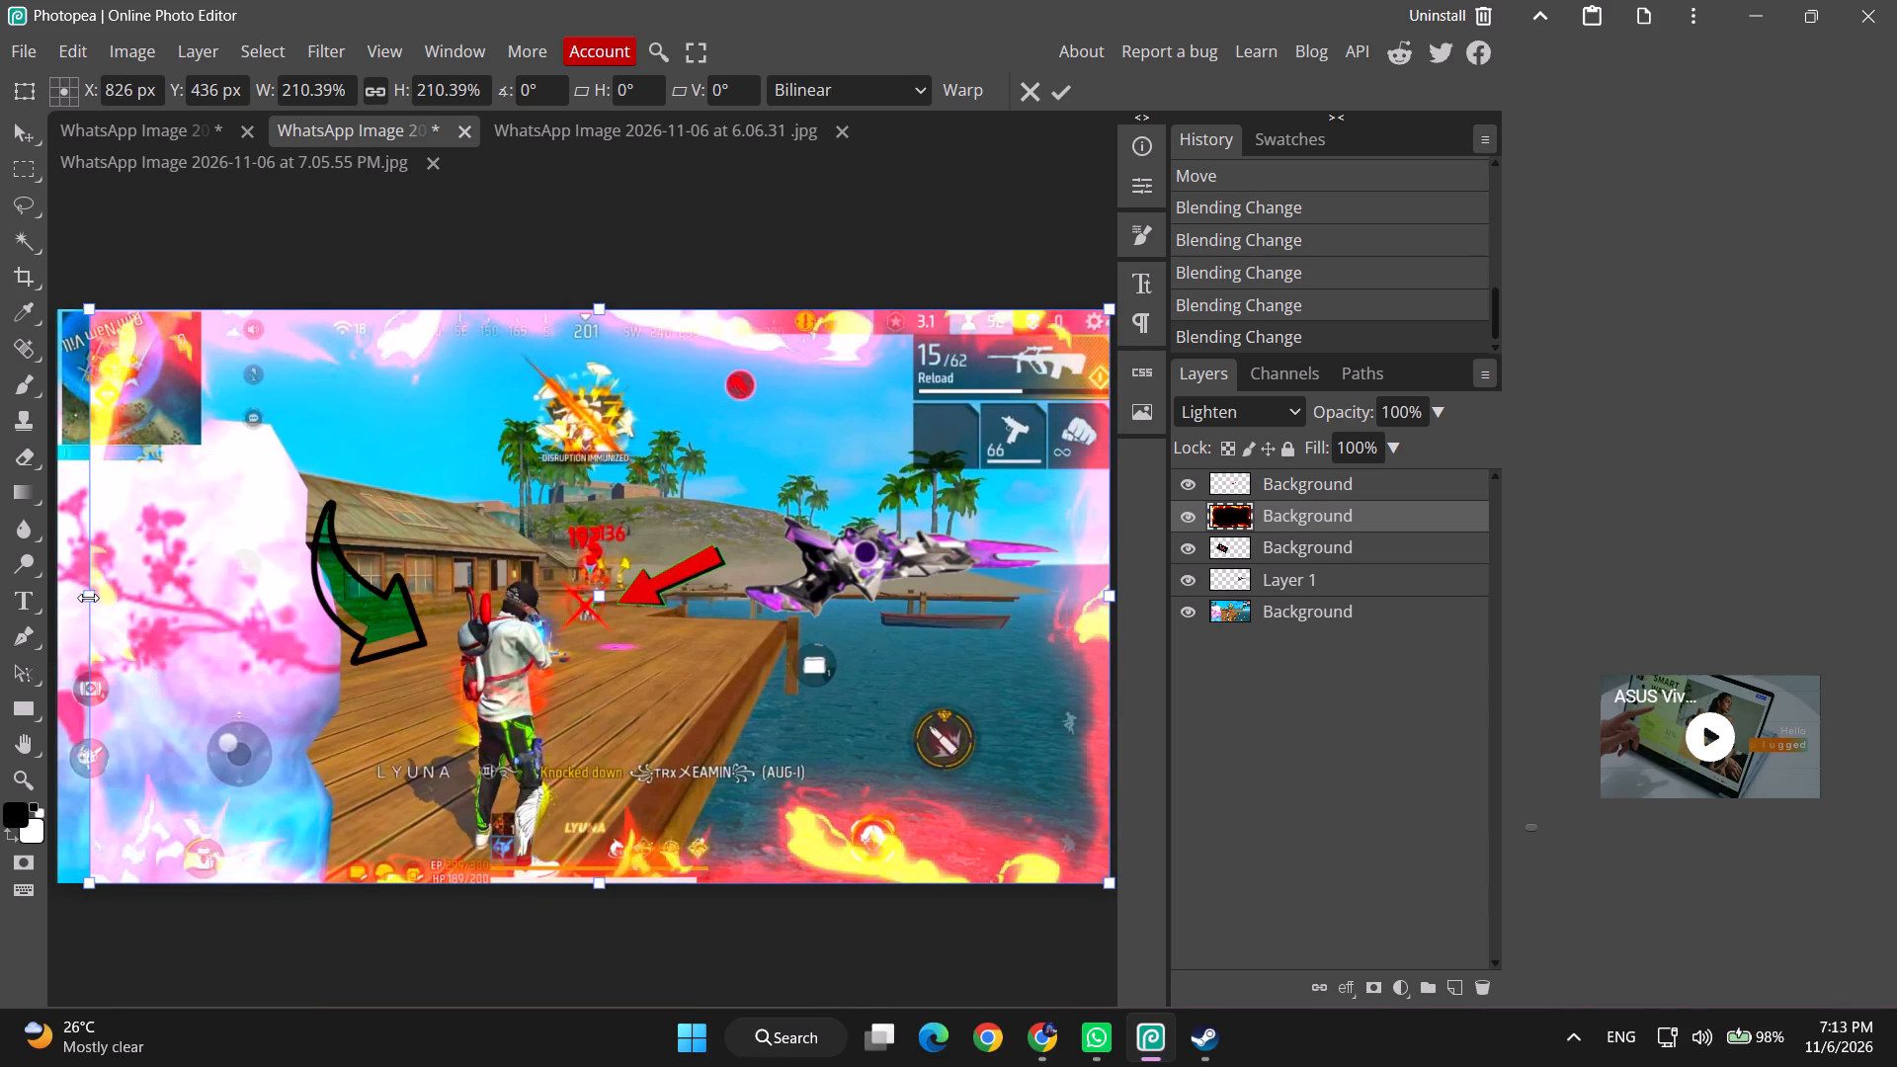
left_click_drag(88, 597, 60, 600)
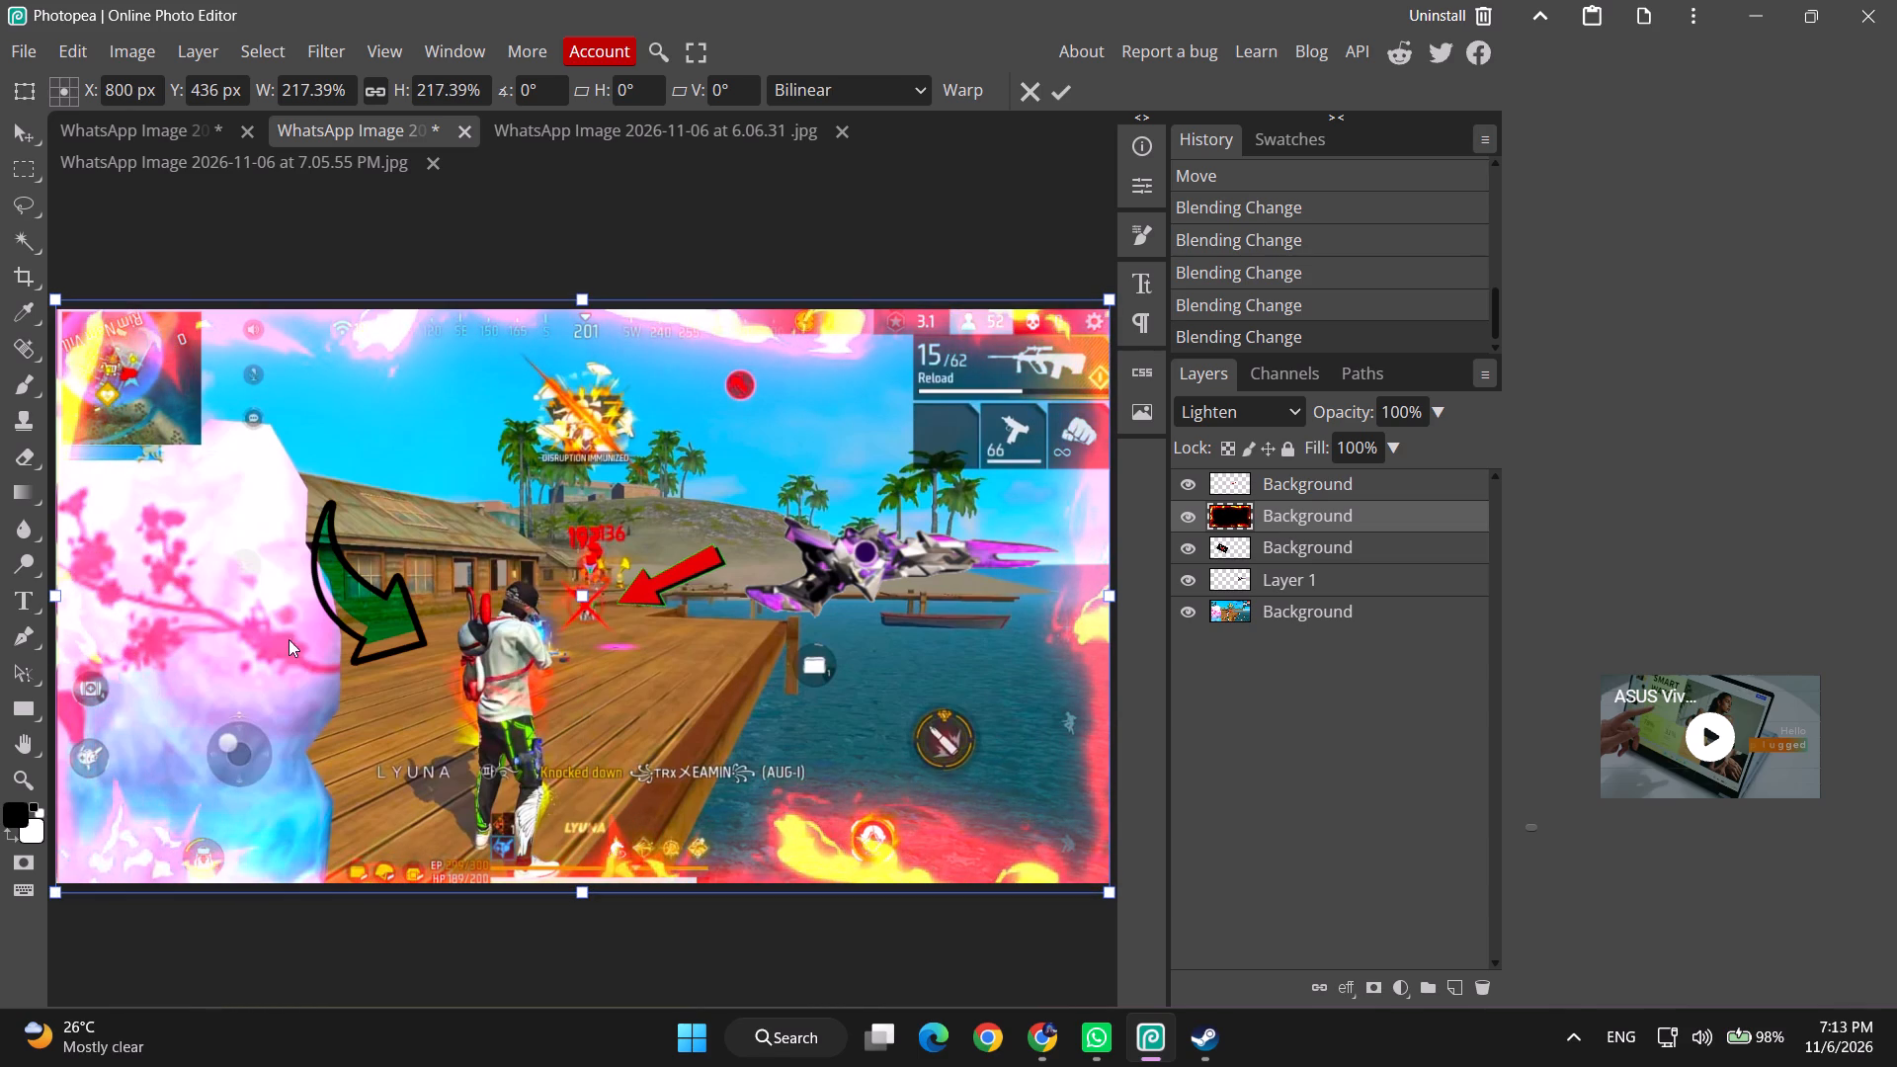
left_click(712, 670)
left_click(335, 589)
left_click(341, 593)
left_click(1277, 786)
Shift the fire frame slightly down so its top edge aligns with the screenshot's top edge.
left_click(1269, 553)
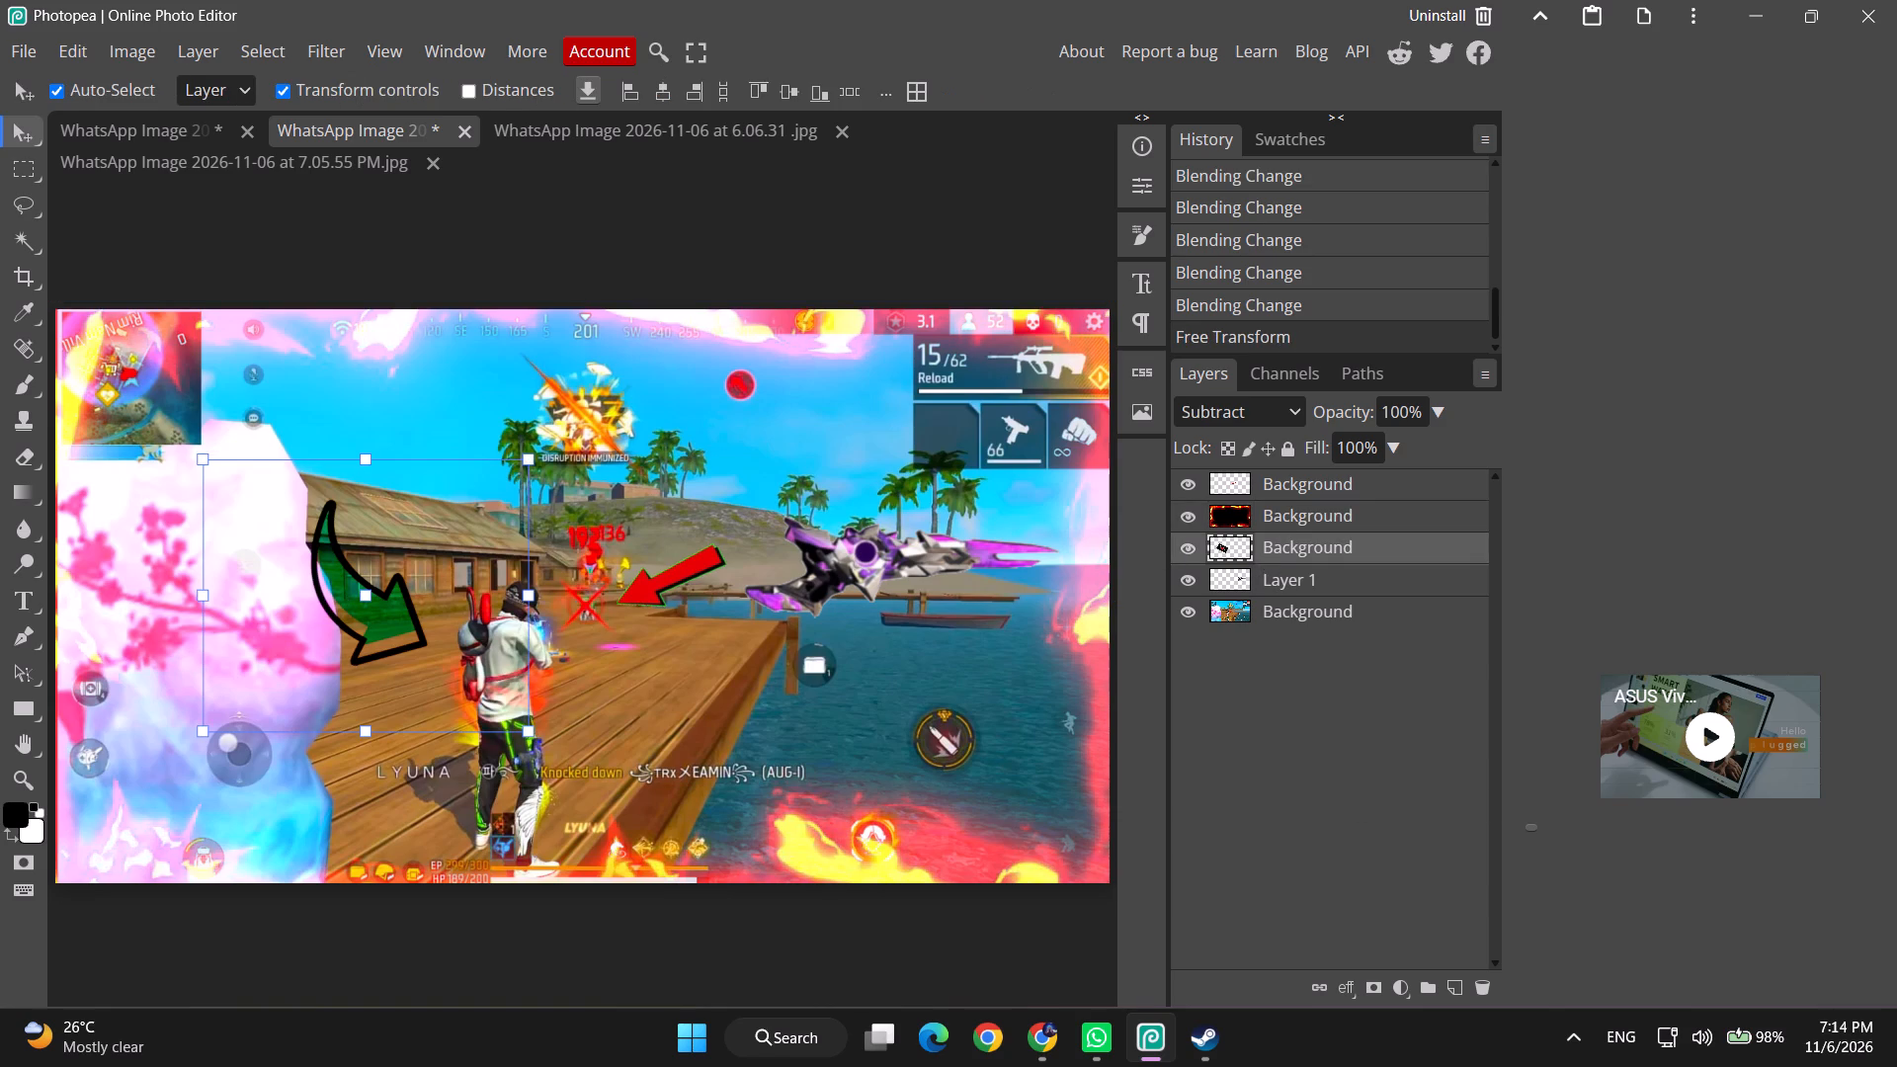
left_click_drag(386, 616, 378, 648)
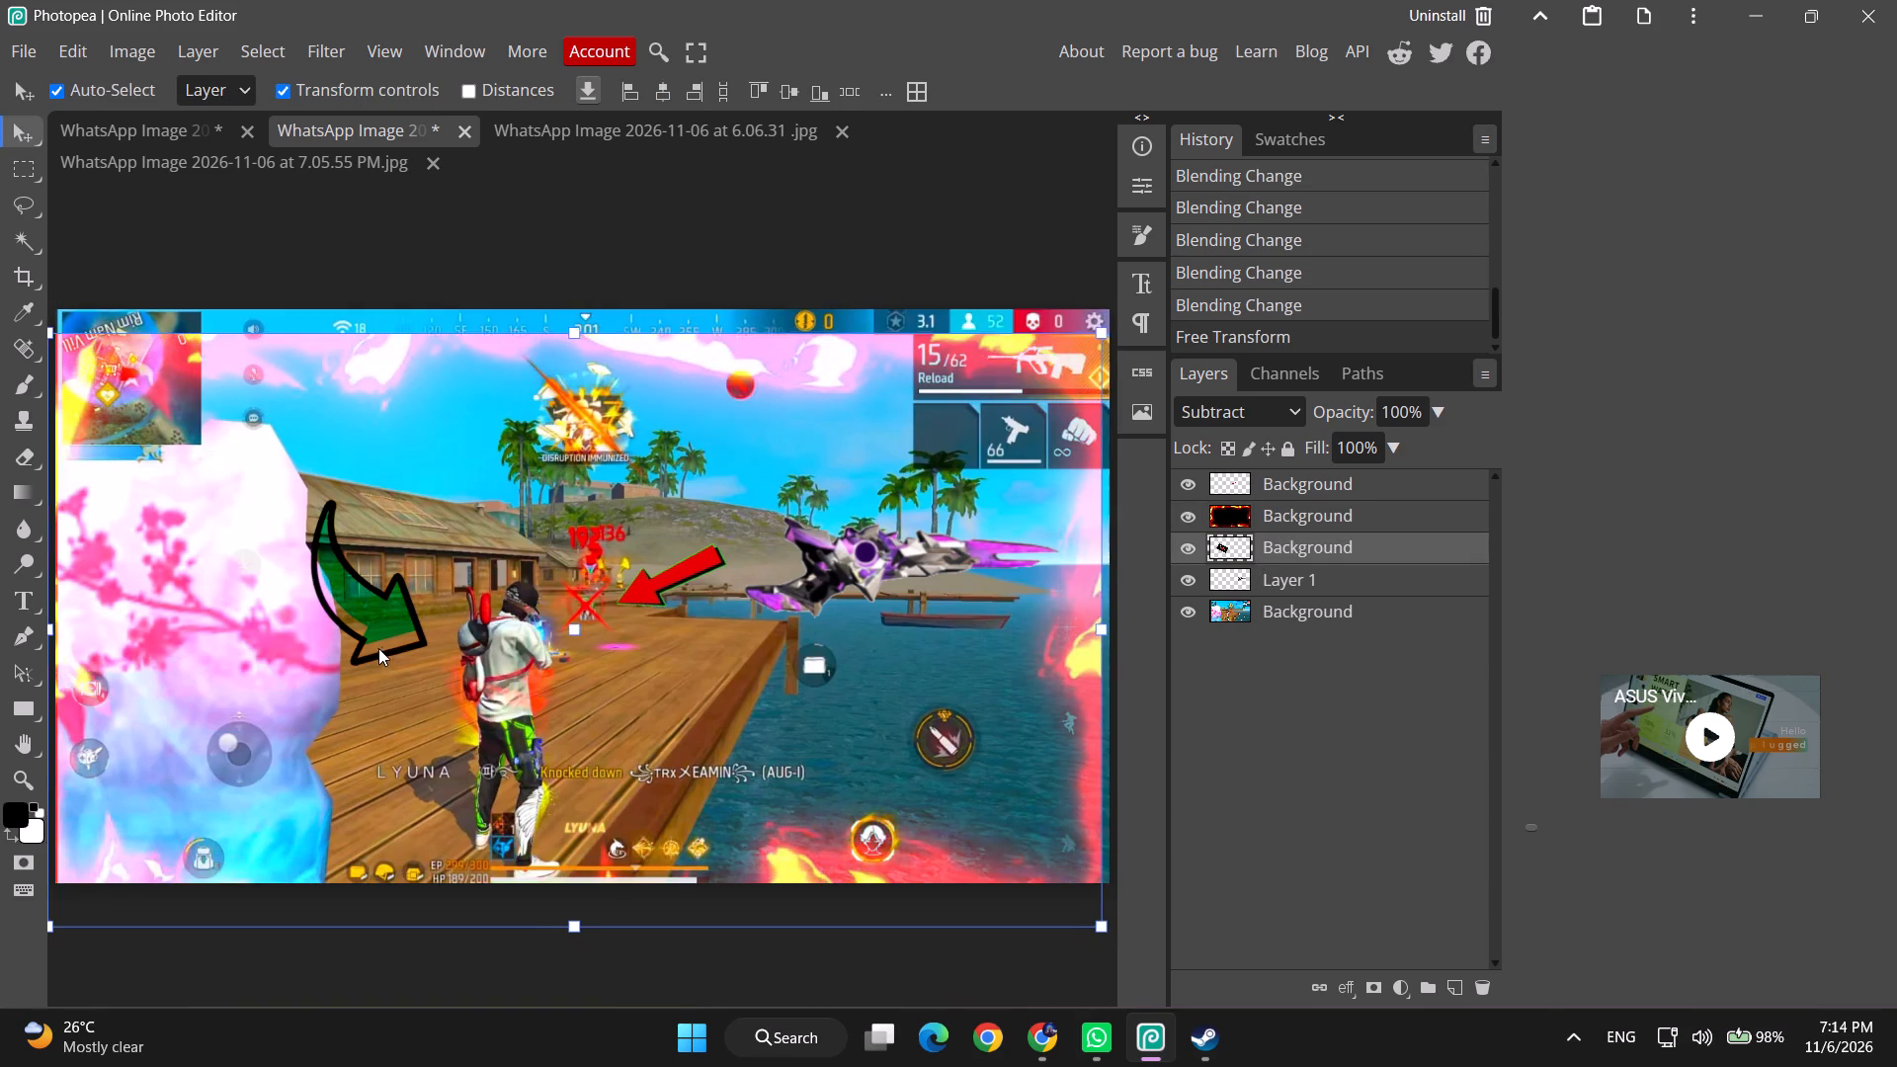
left_click_drag(378, 648, 385, 628)
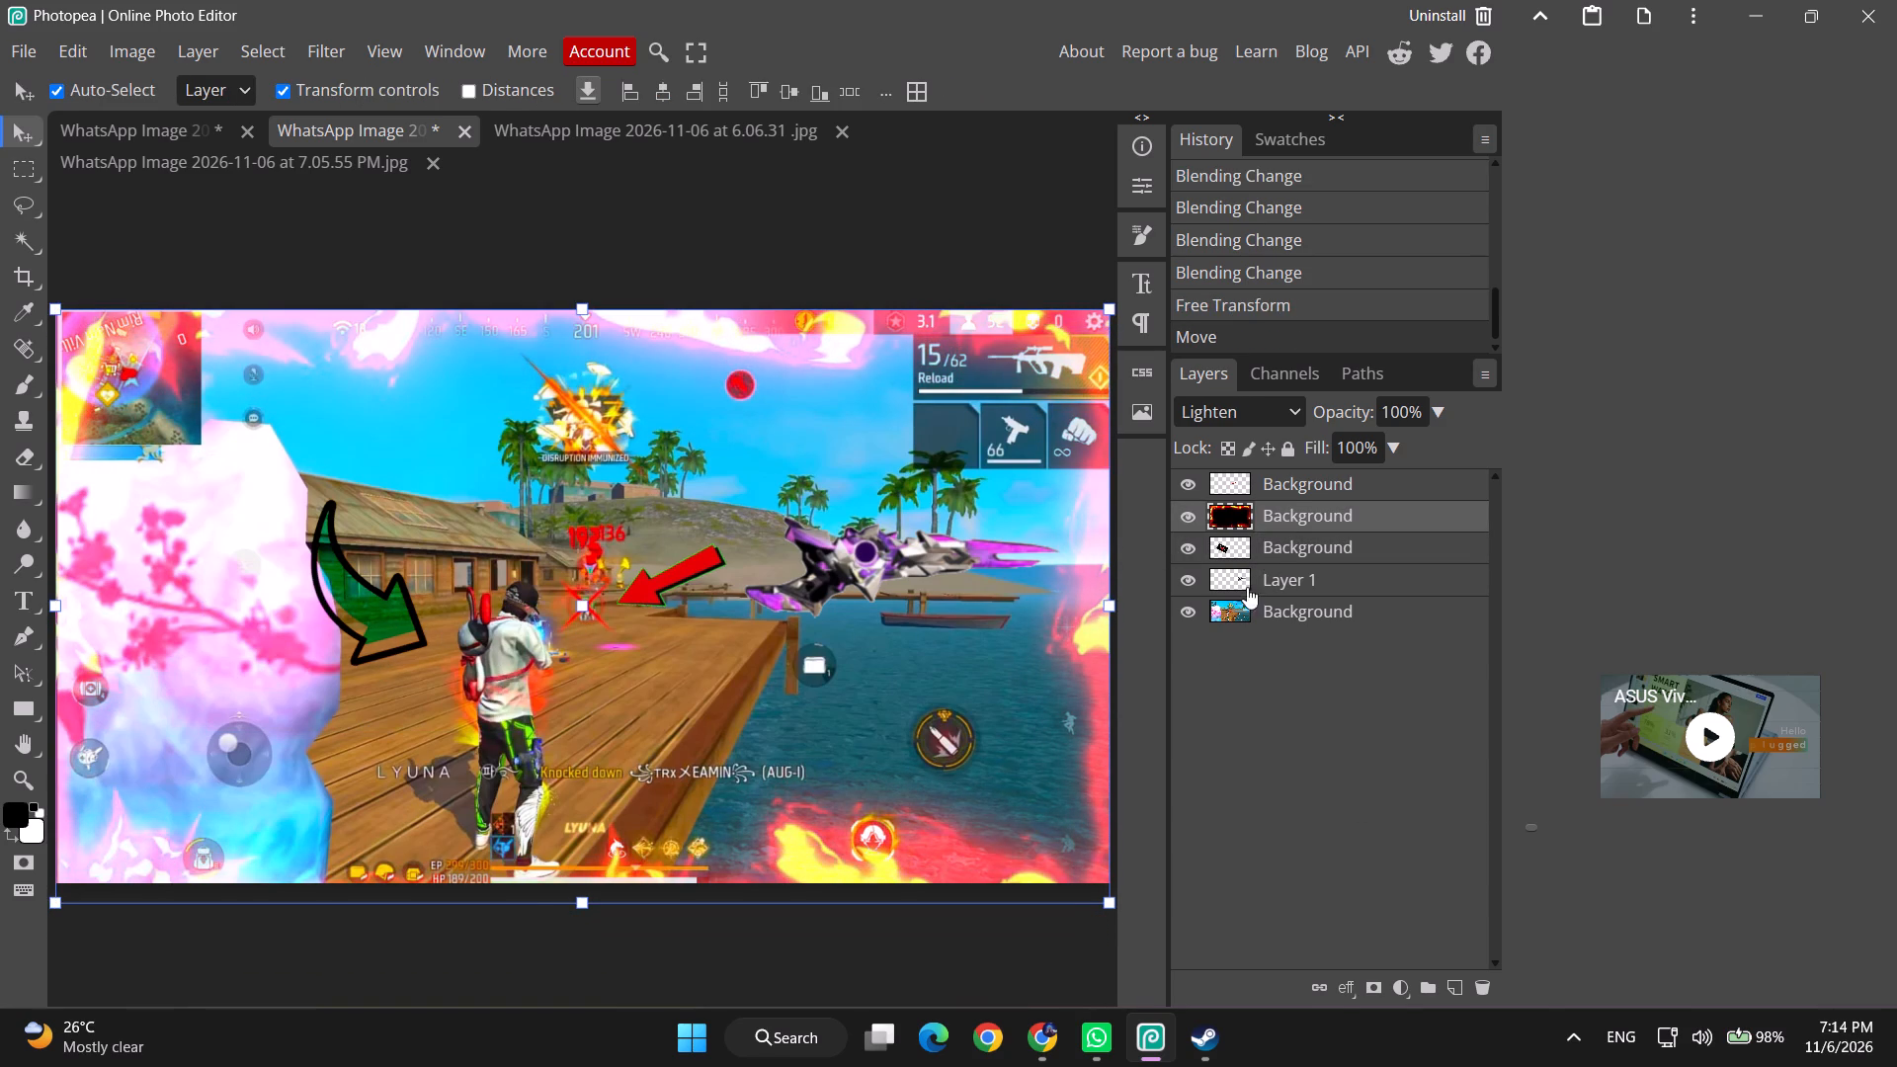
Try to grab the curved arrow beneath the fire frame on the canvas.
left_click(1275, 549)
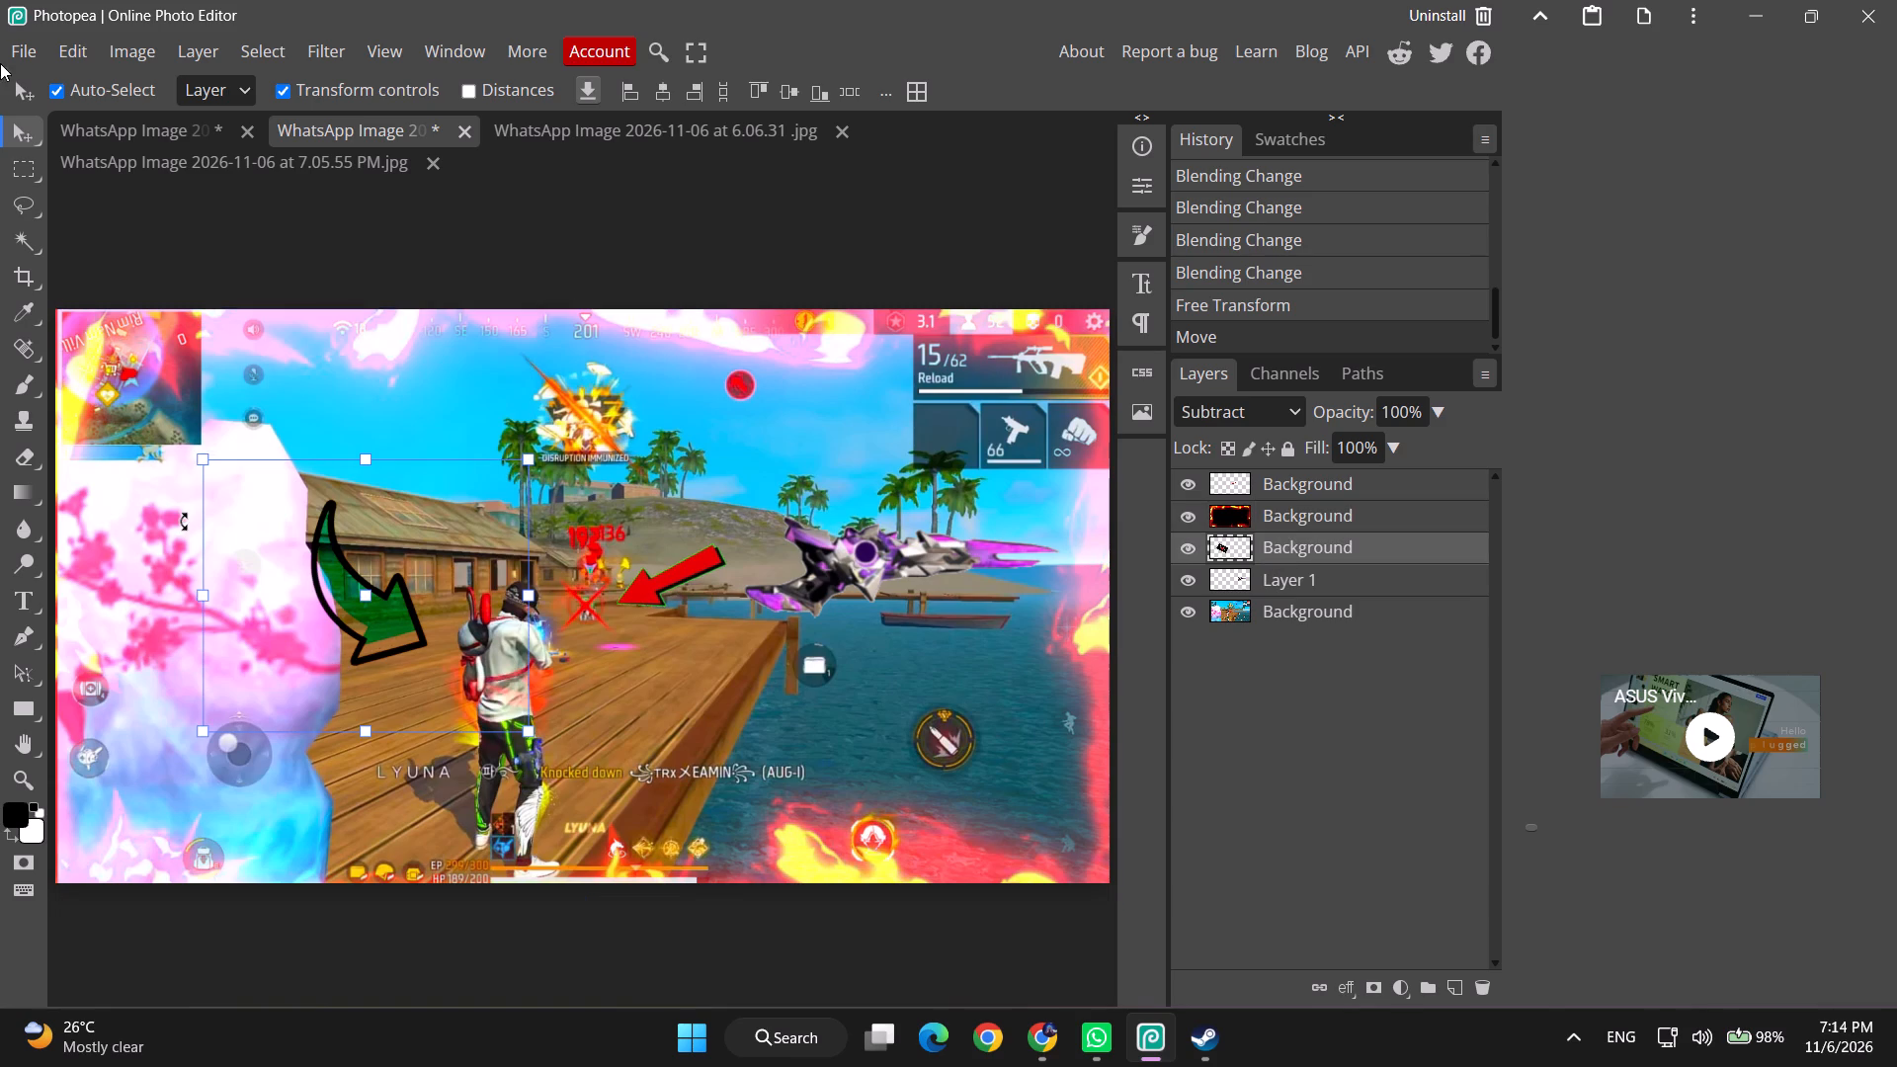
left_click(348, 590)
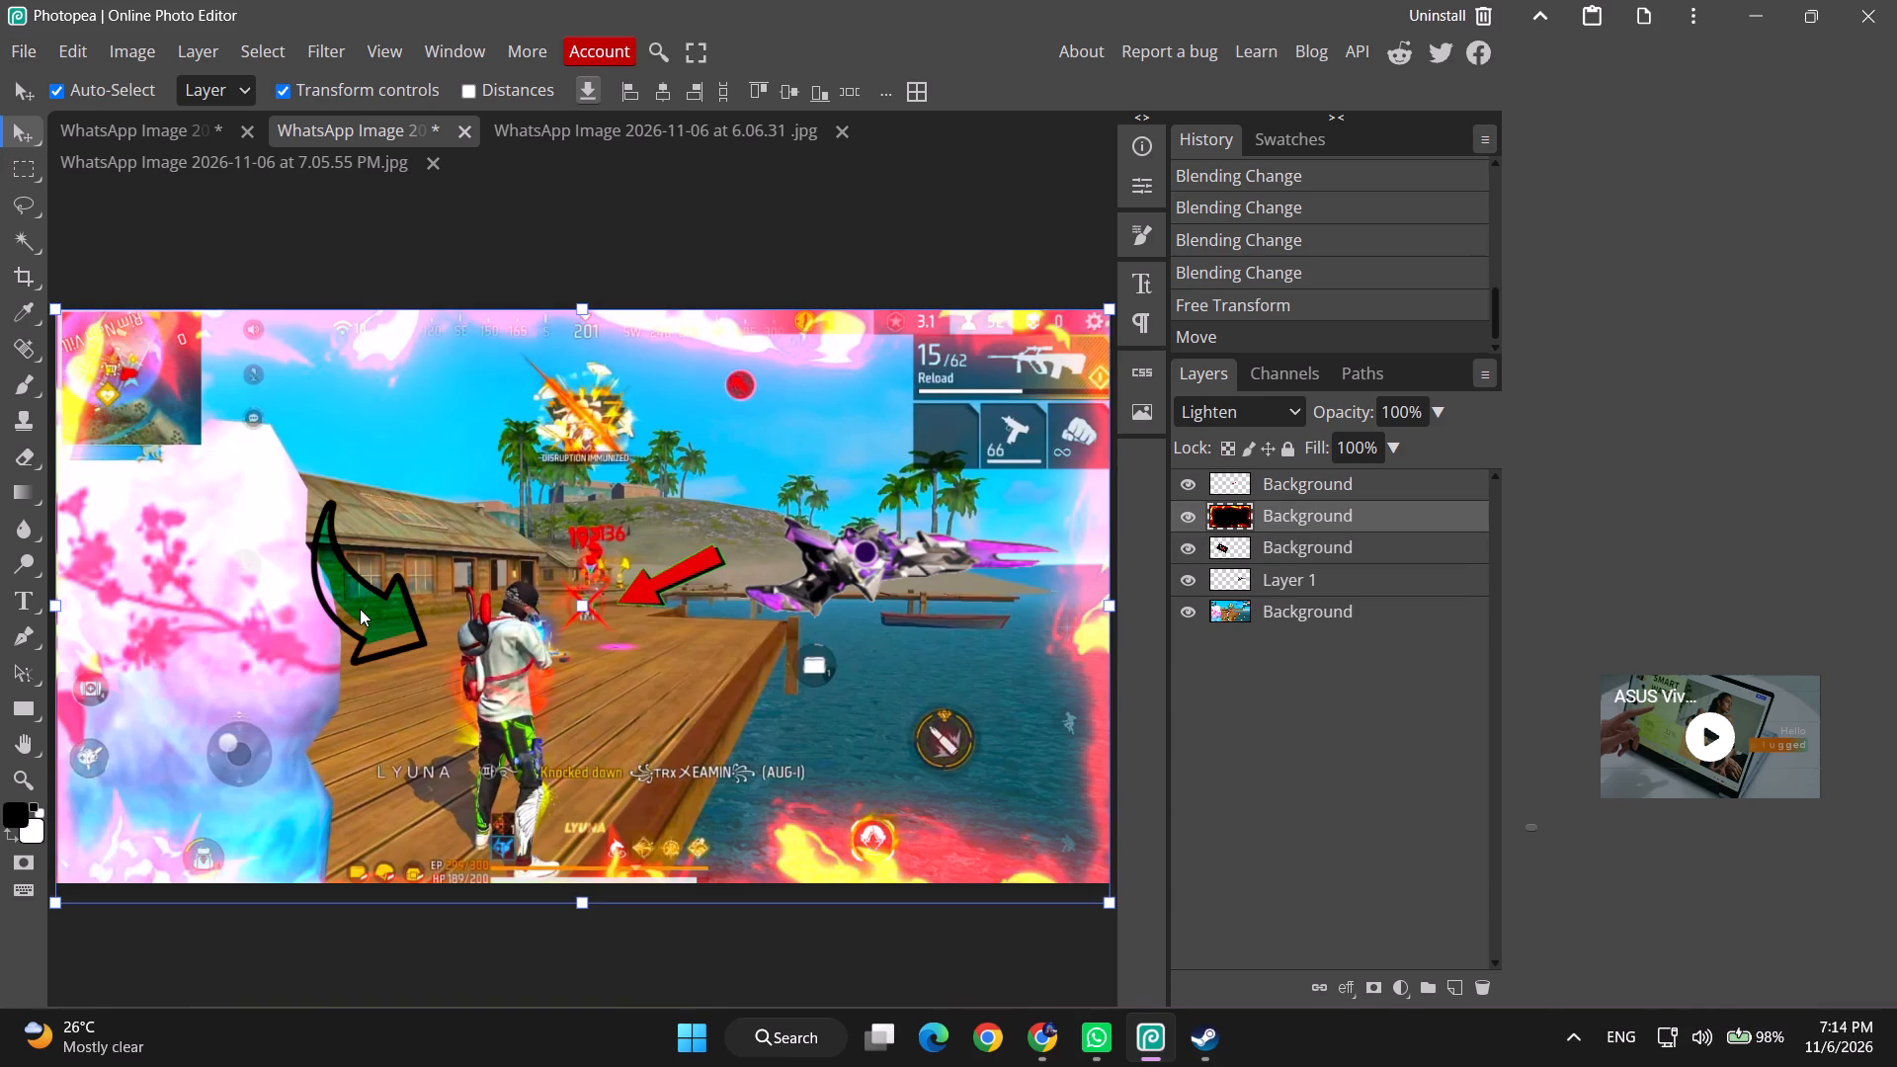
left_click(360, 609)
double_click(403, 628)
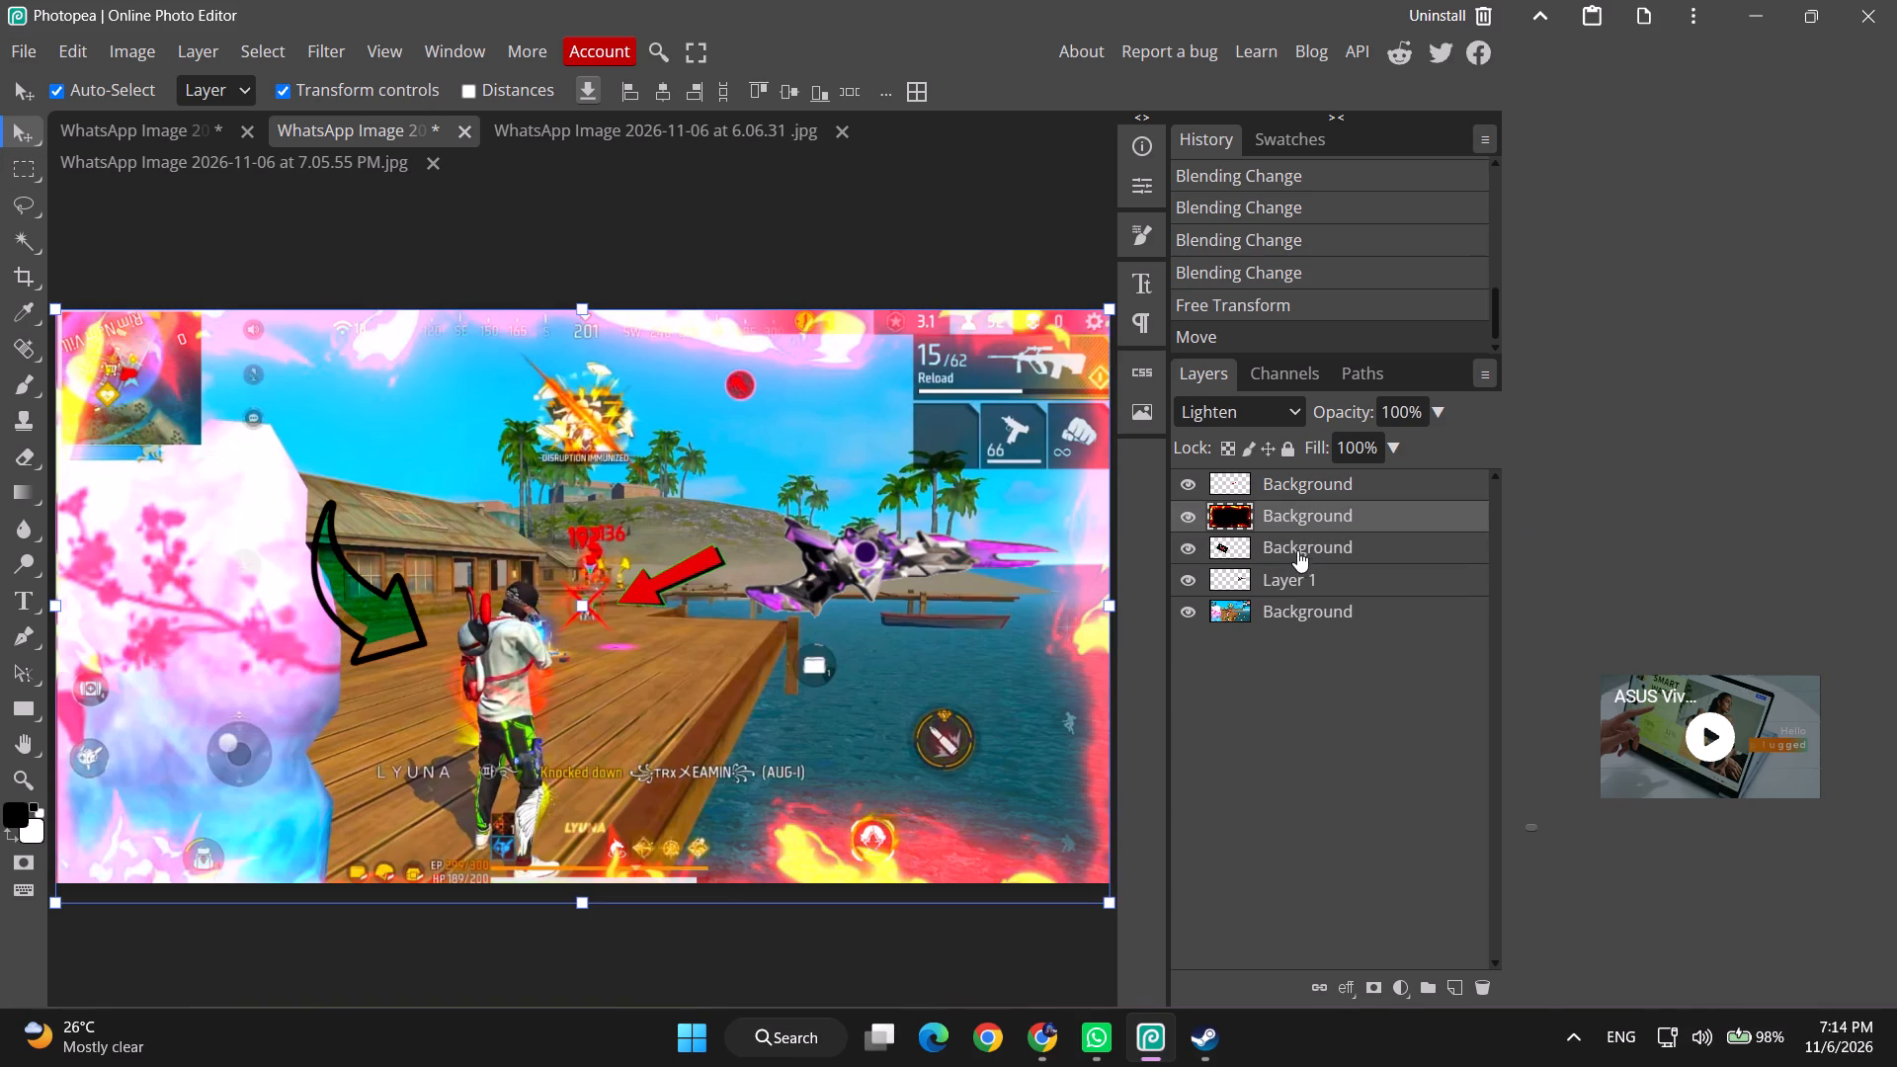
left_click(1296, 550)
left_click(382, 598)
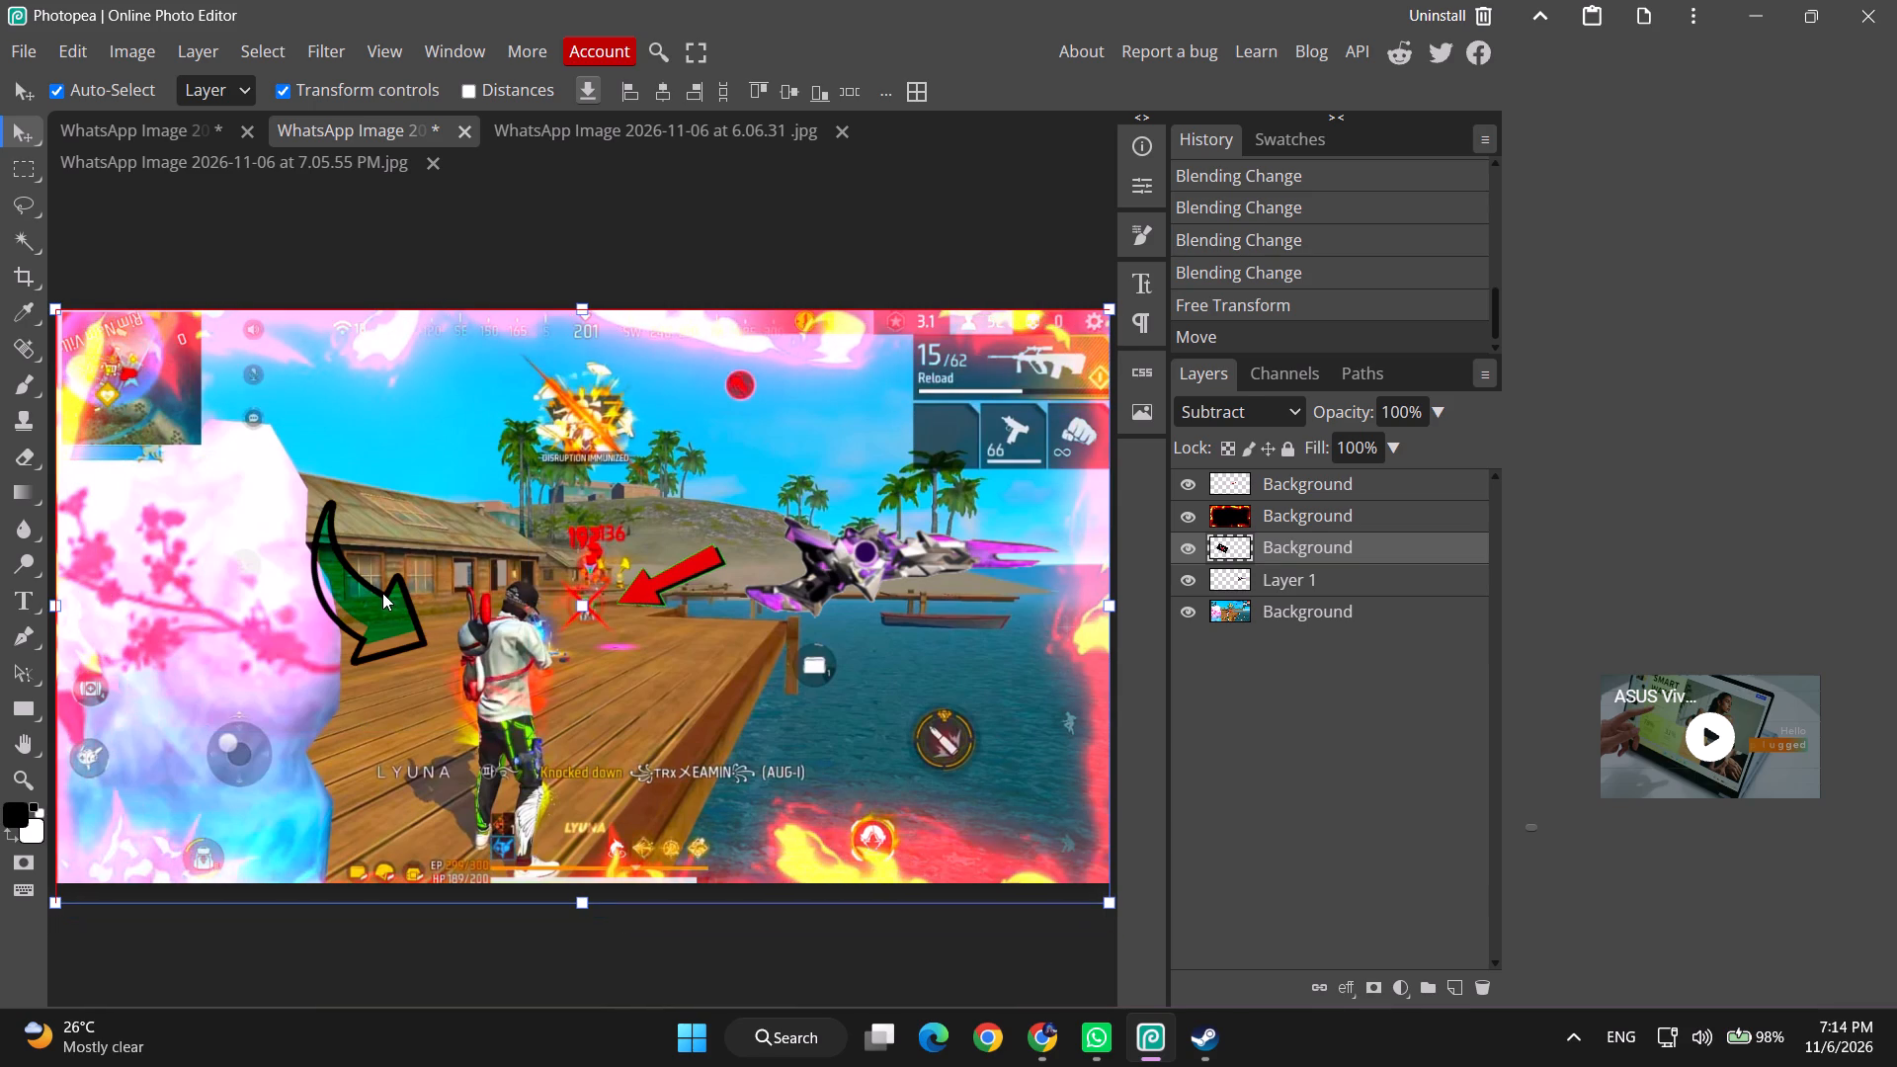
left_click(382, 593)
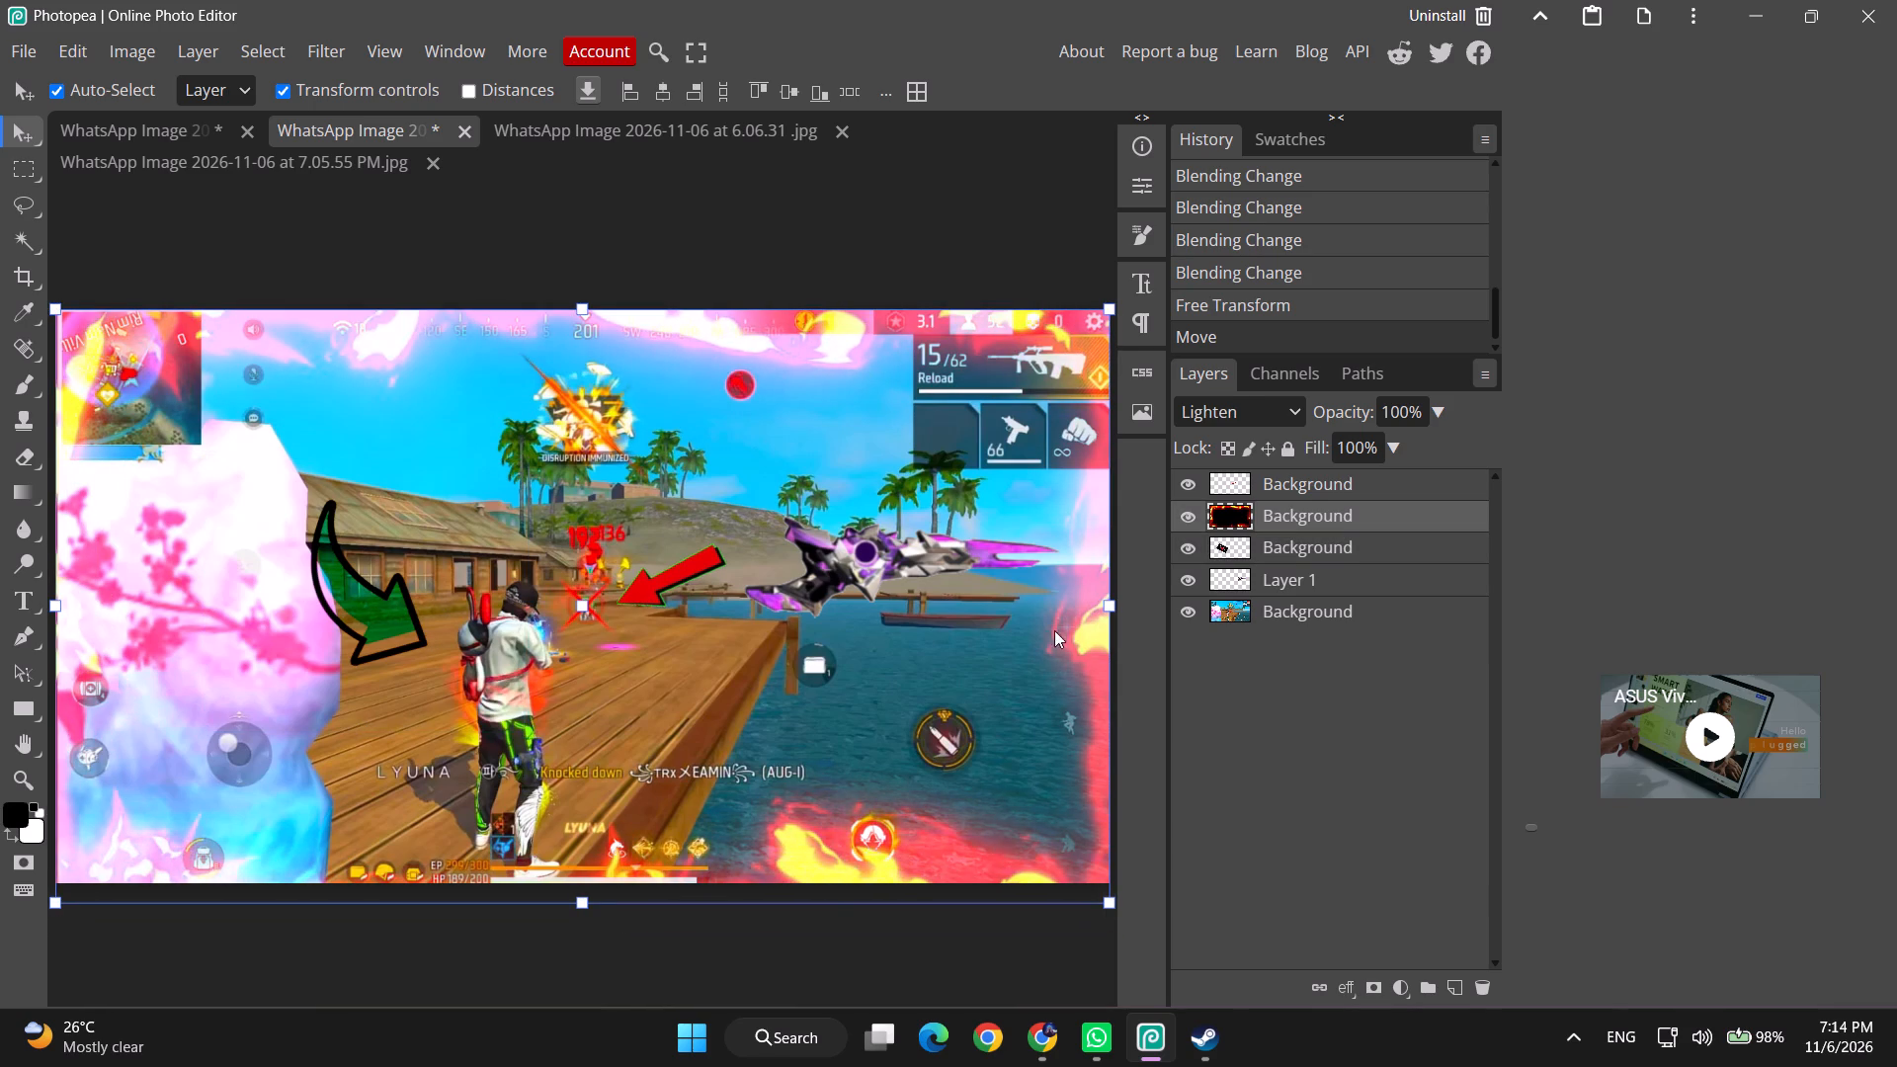
Enlarge the curved arrow to about 143% and place it across the ice wall's edge, with its tip just short of the player.
left_click(1285, 555)
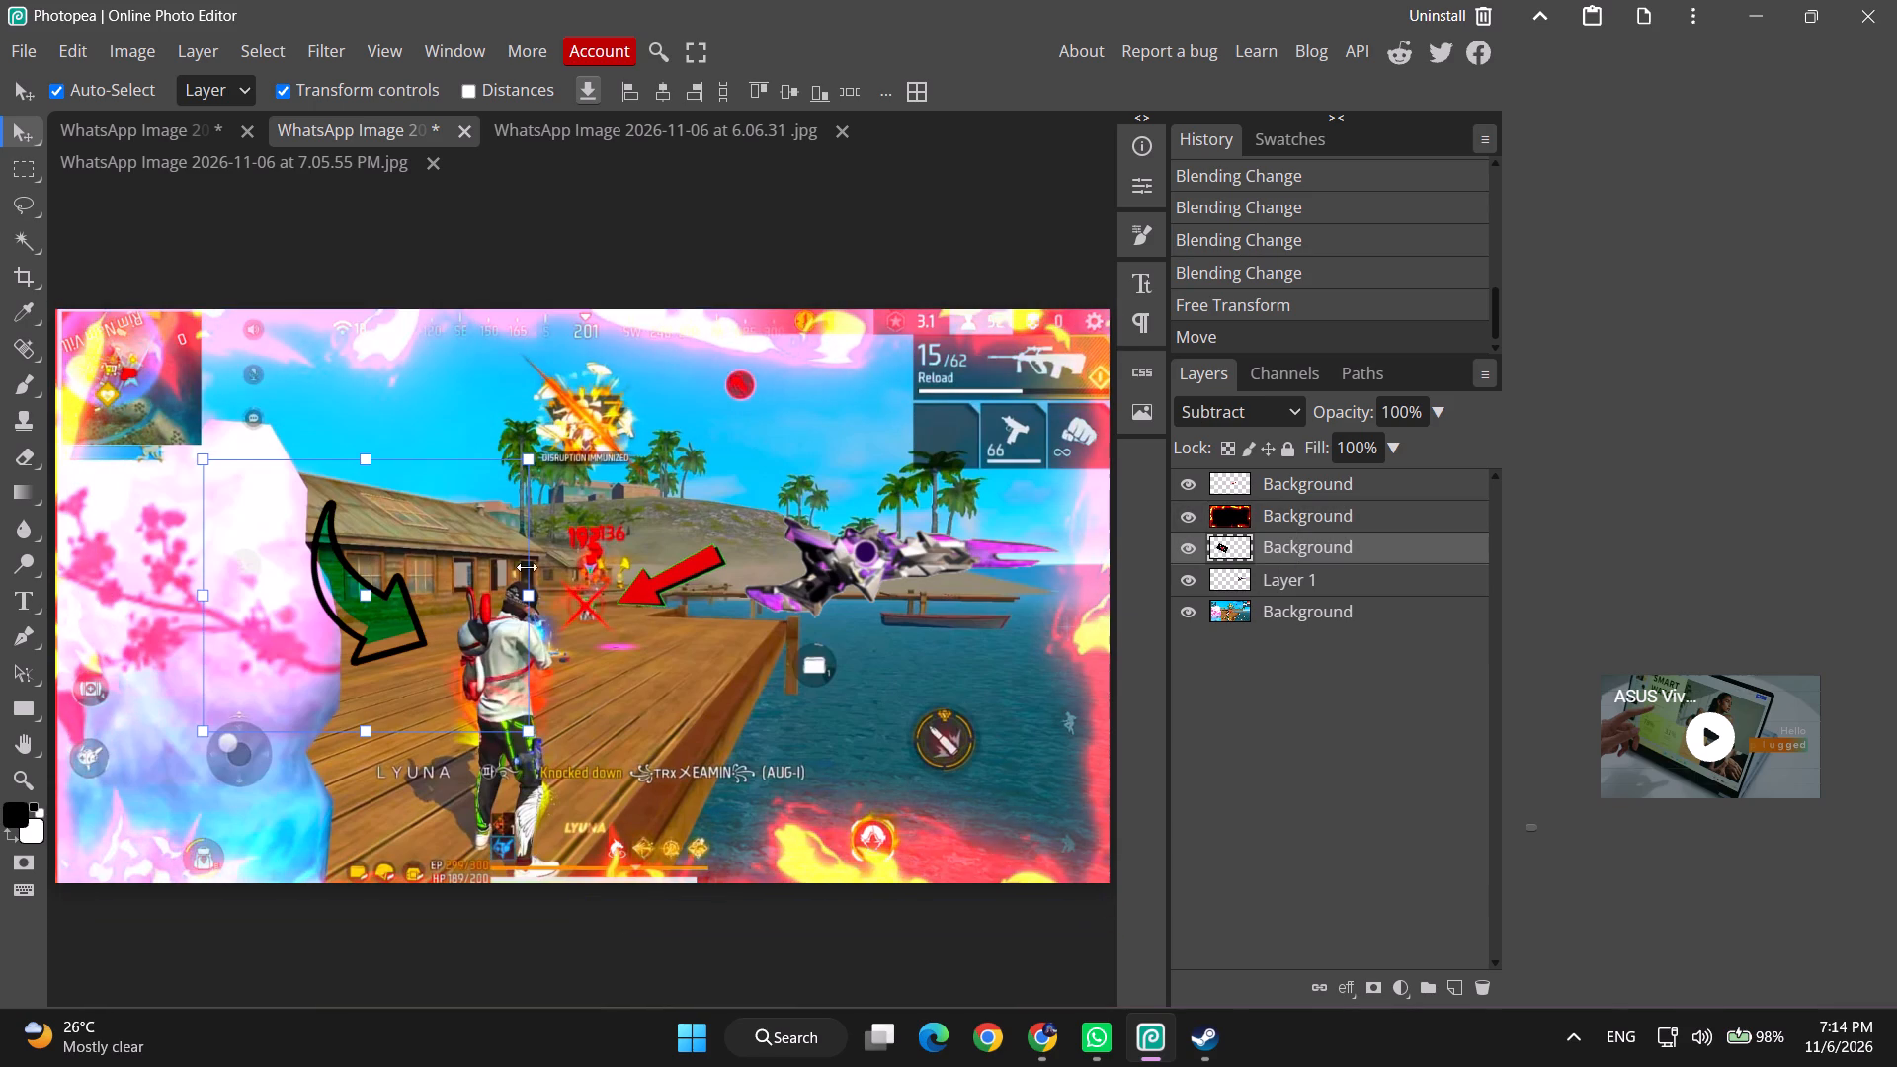
left_click_drag(528, 735, 541, 738)
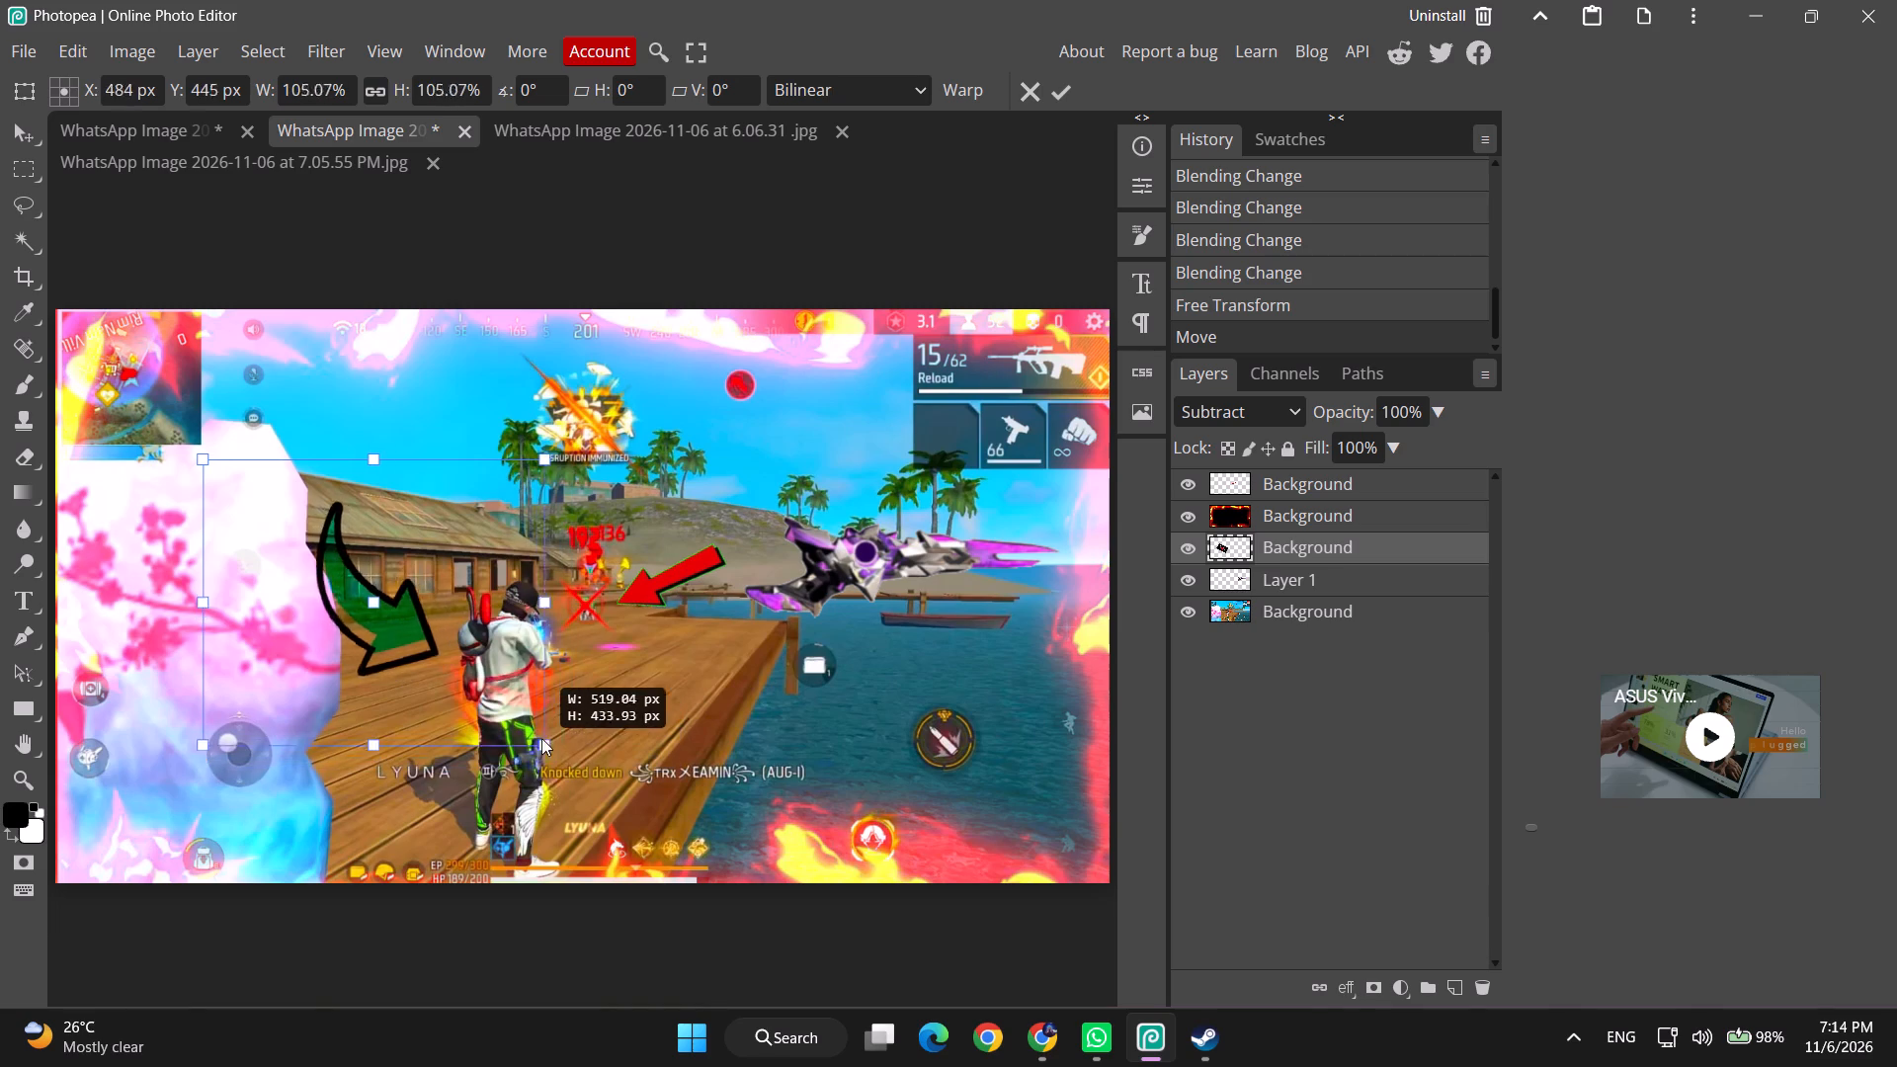
left_click_drag(541, 738, 536, 723)
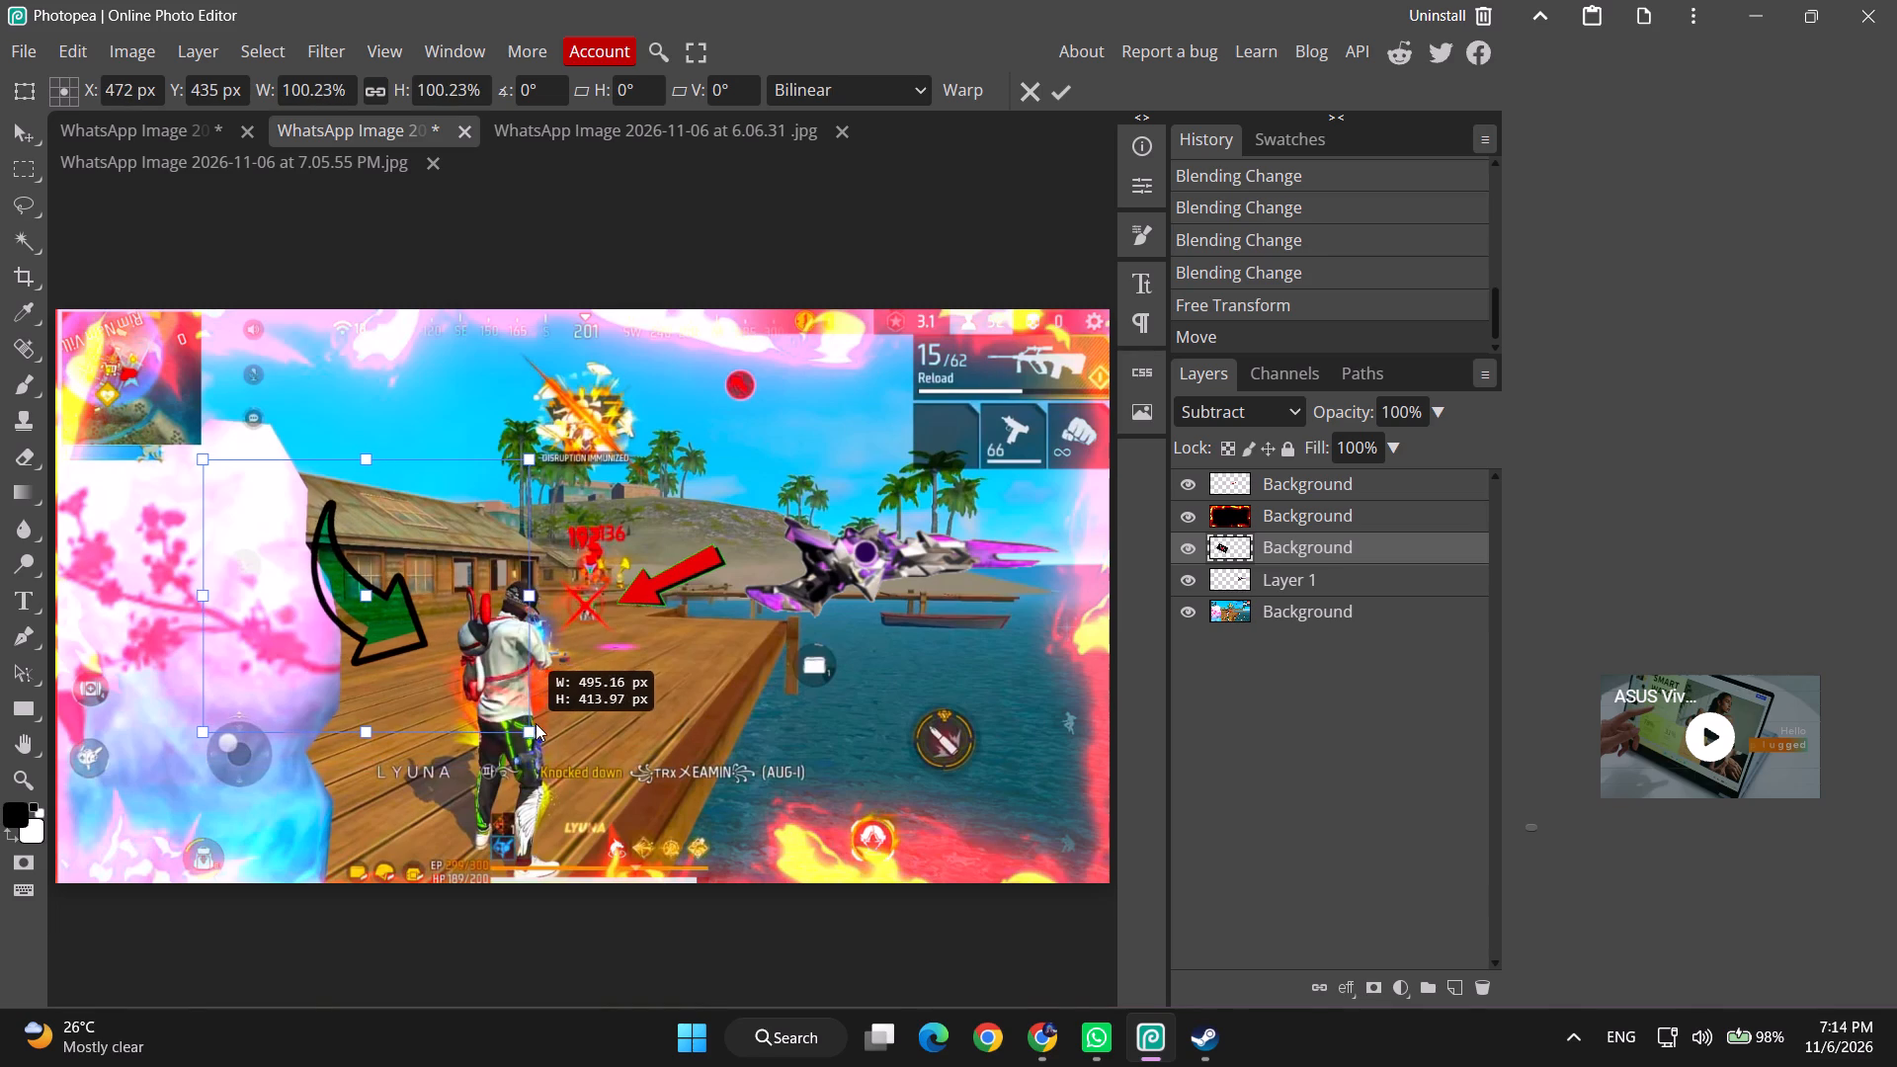
left_click_drag(536, 723, 536, 724)
left_click_drag(378, 610, 352, 648)
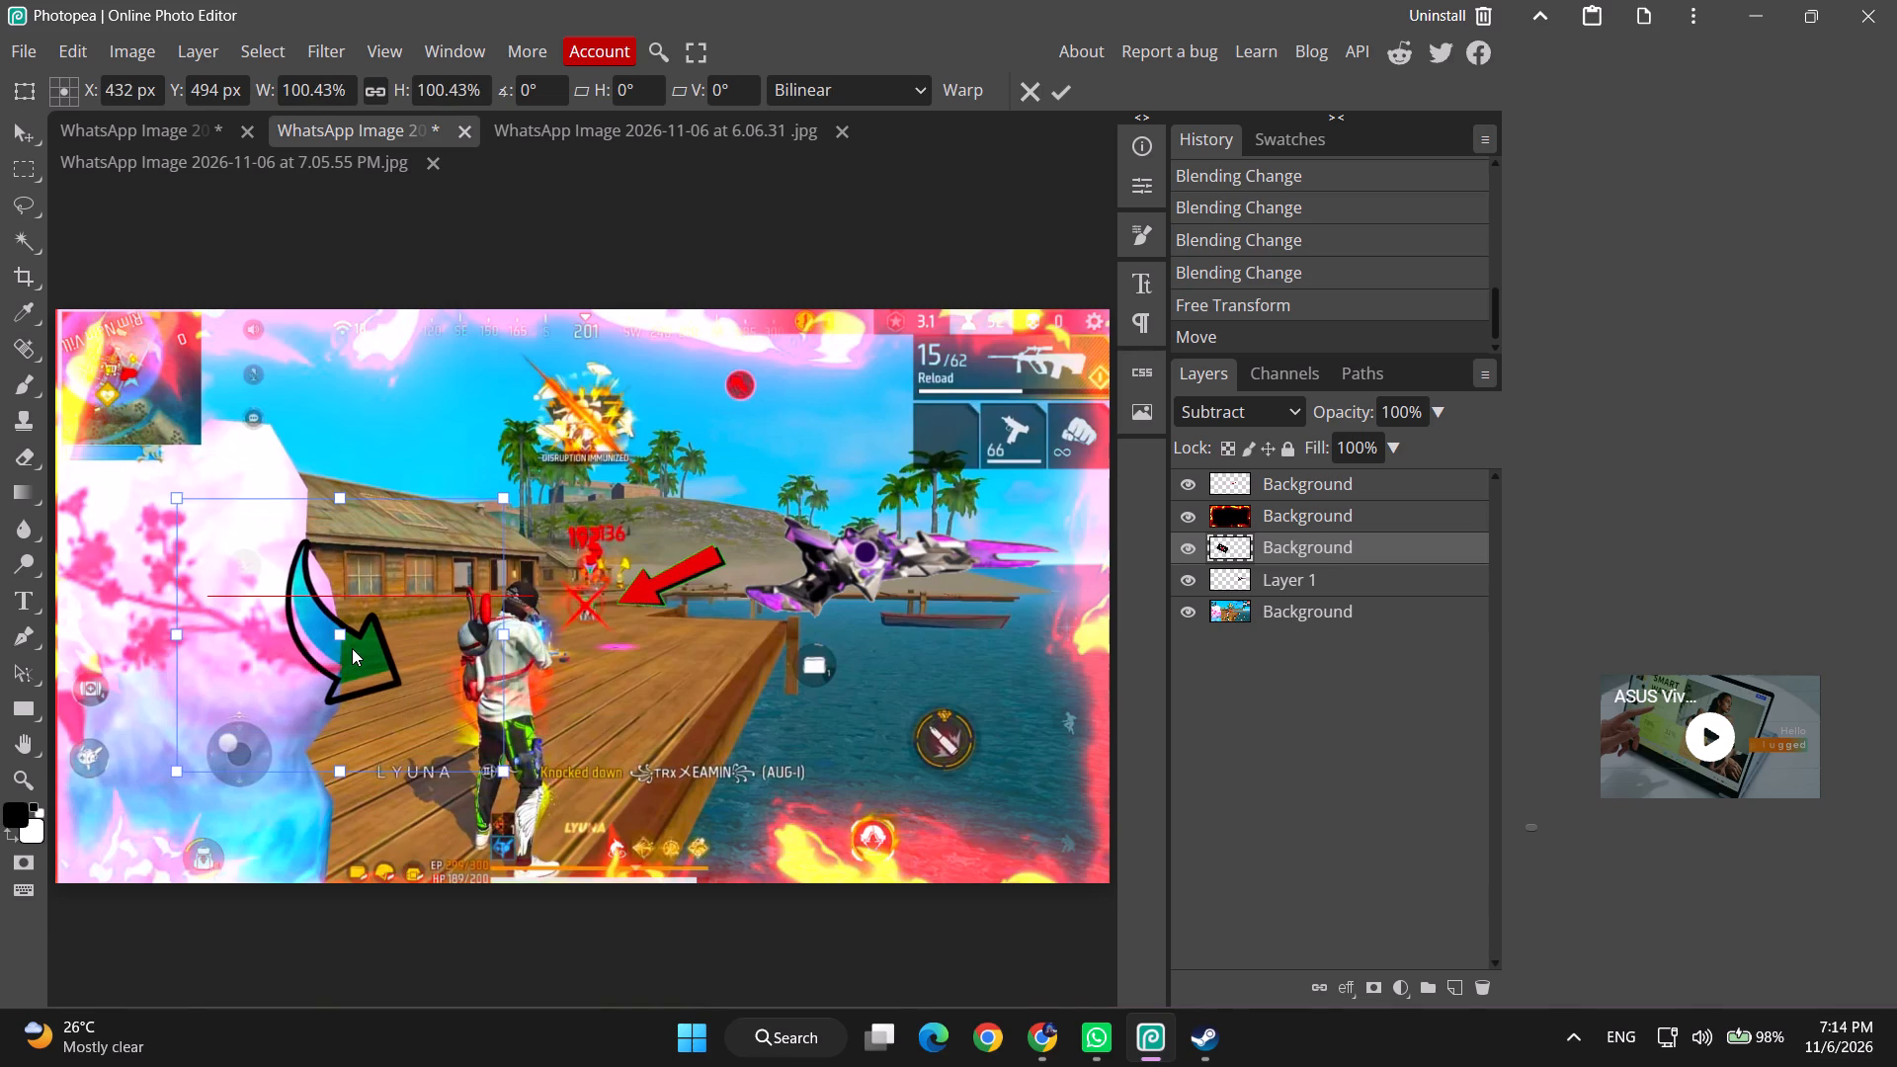
left_click_drag(352, 648, 293, 601)
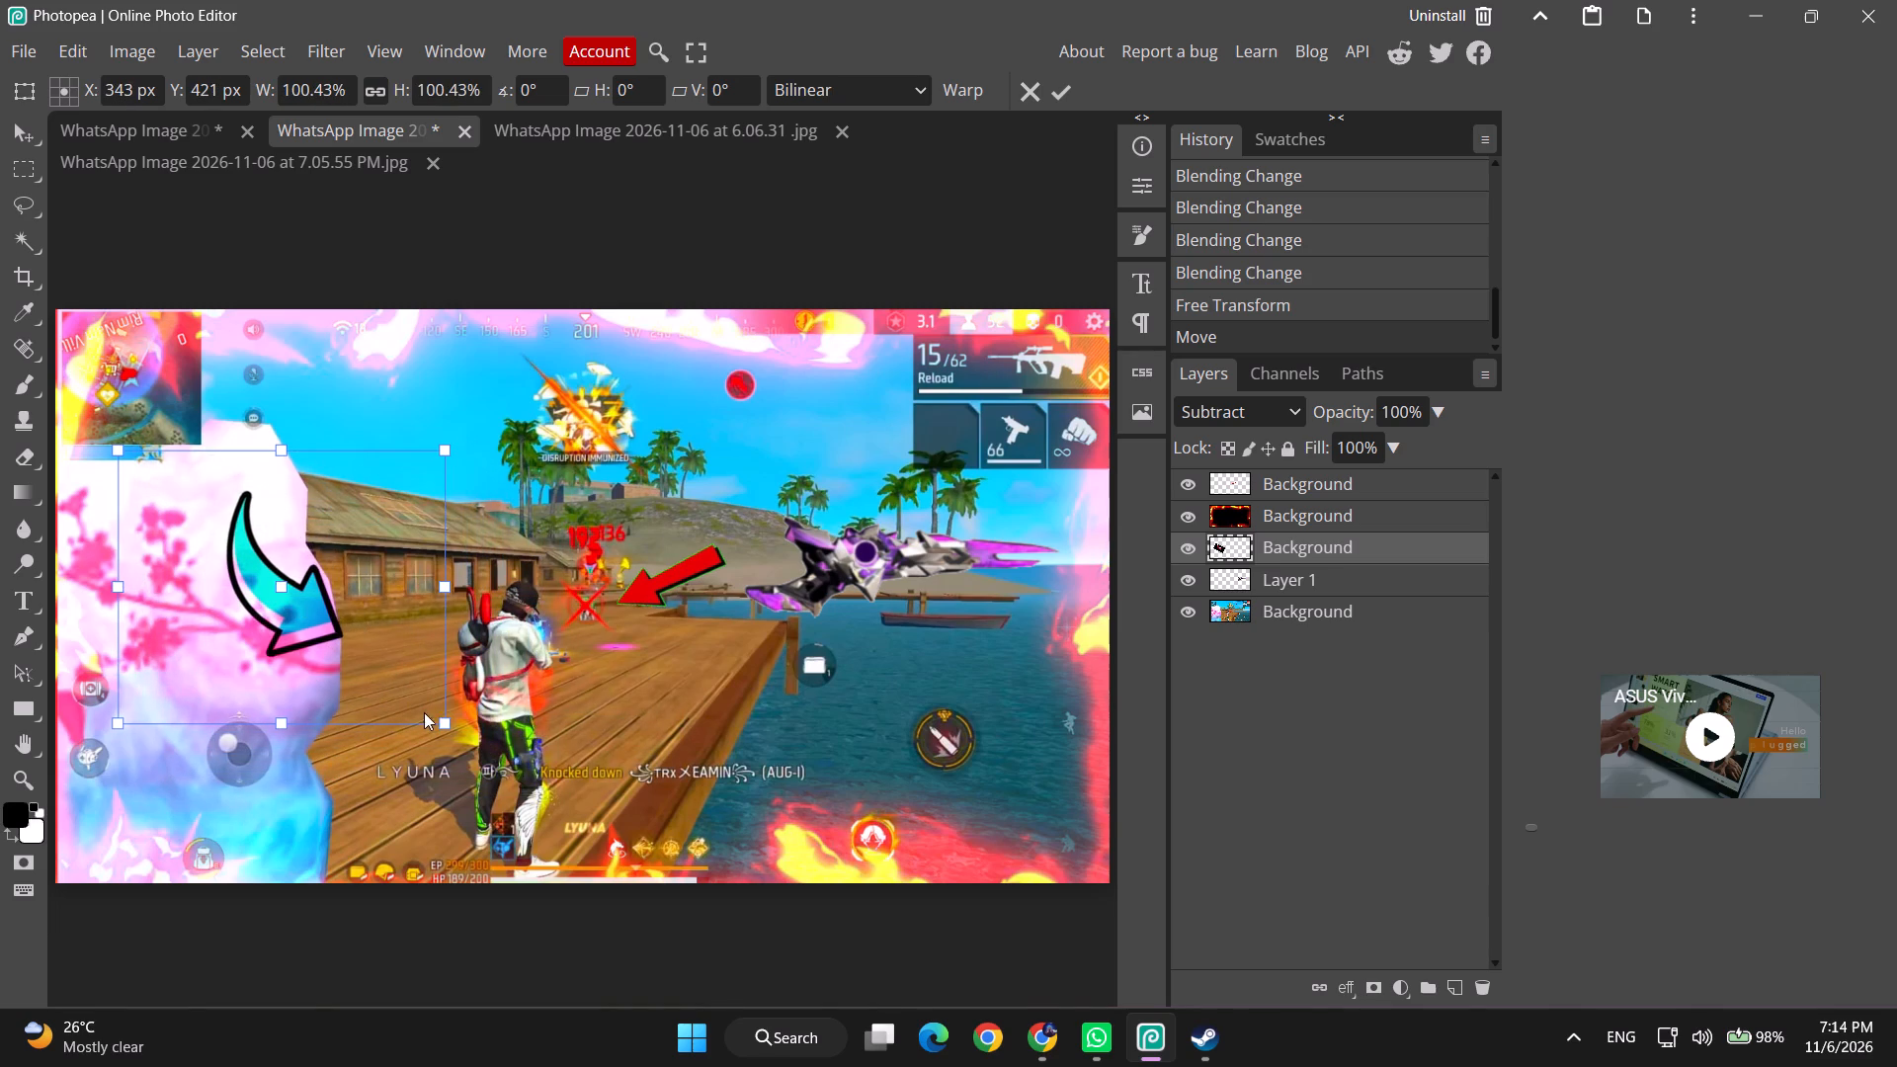
left_click_drag(445, 726, 578, 838)
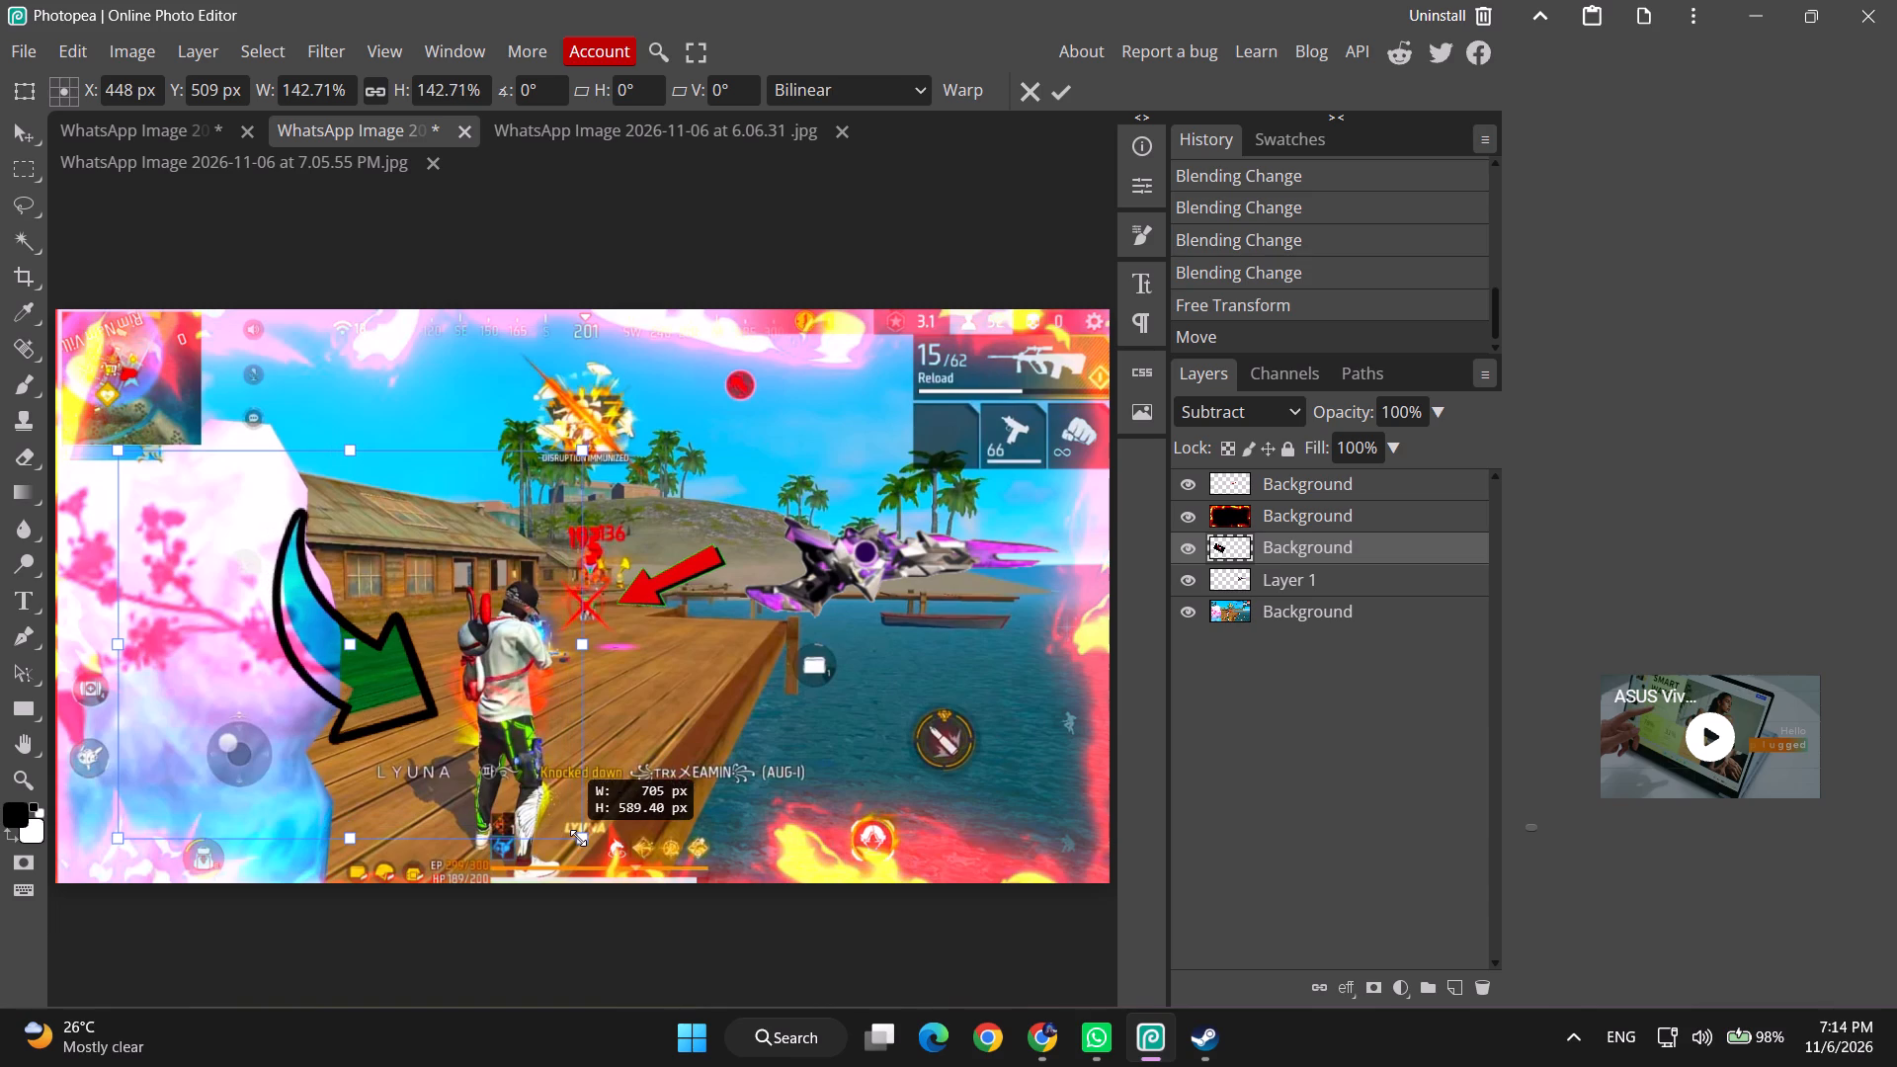
left_click_drag(578, 838, 578, 839)
left_click_drag(488, 768, 469, 741)
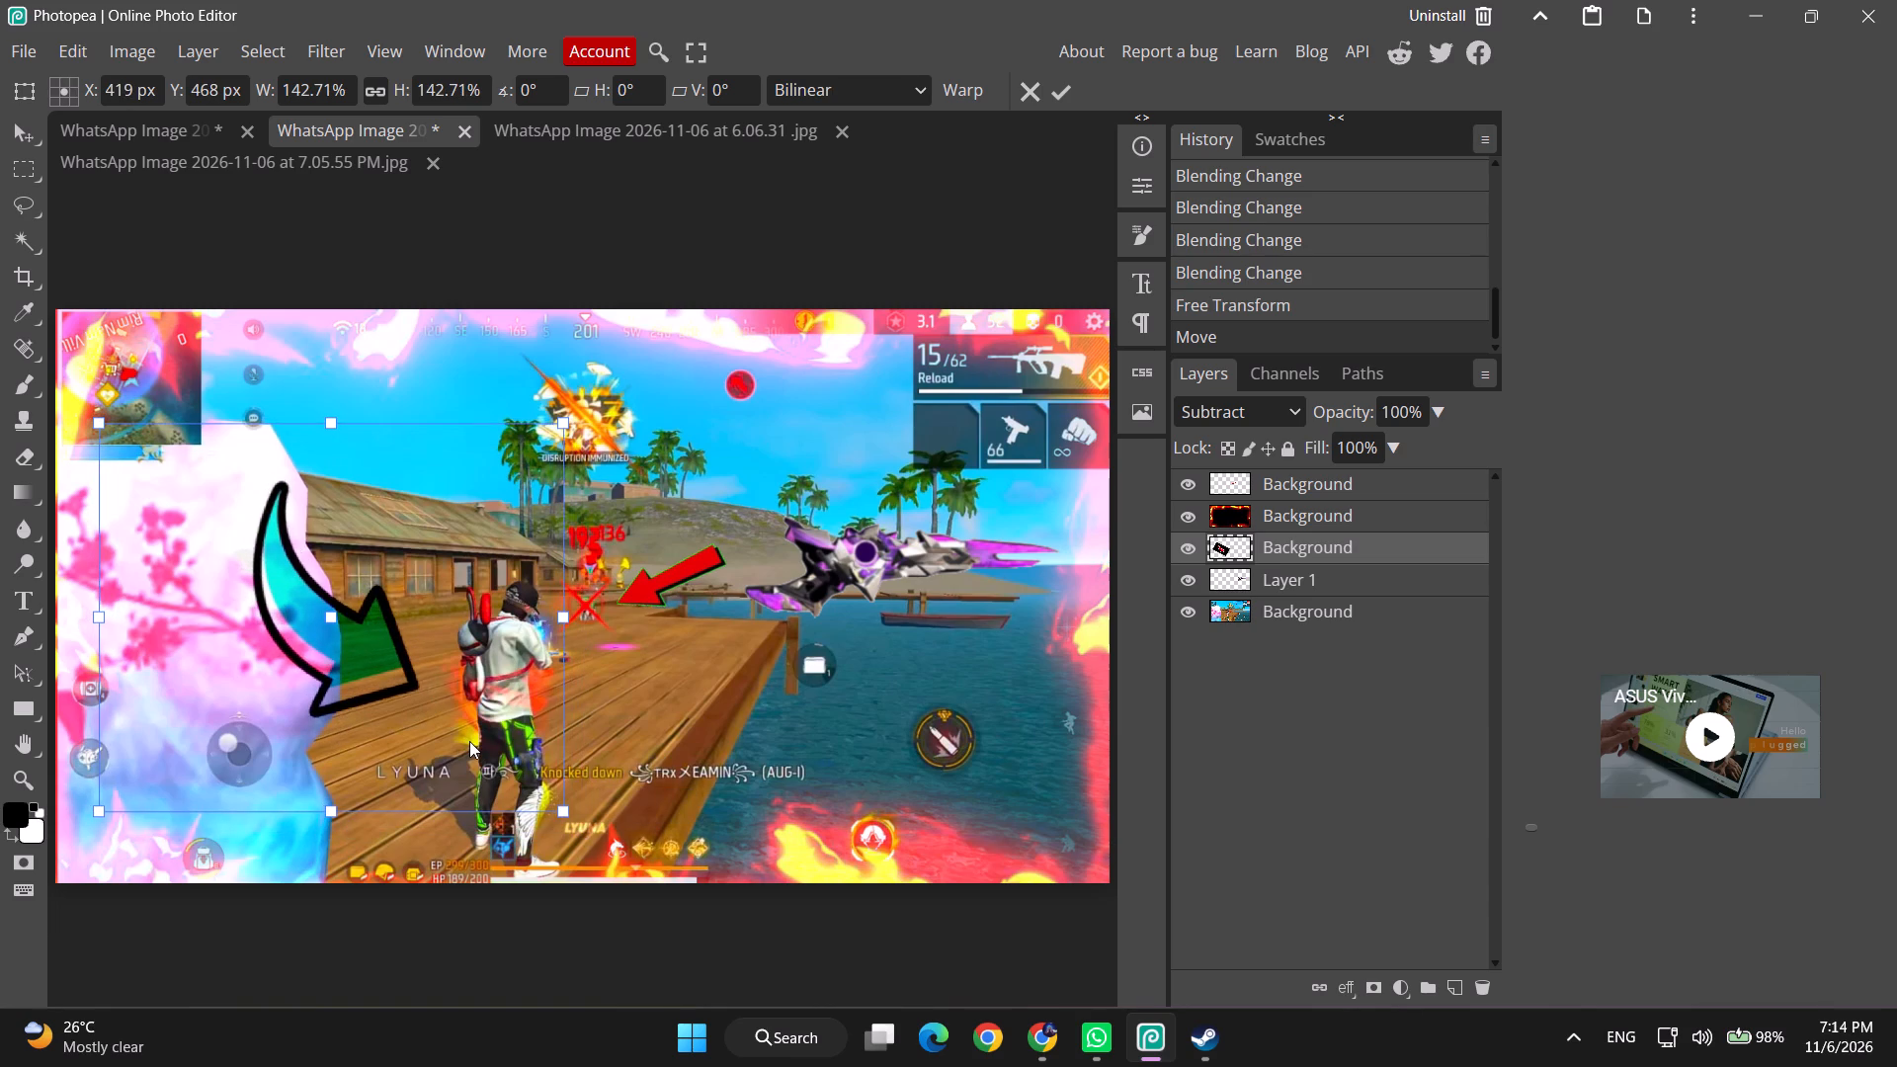
right_click(676, 683)
left_click(632, 669)
Switch to Chrome, change the image search to "FF effects 16:9" and look through the results for a usable effect.
left_click(1044, 1047)
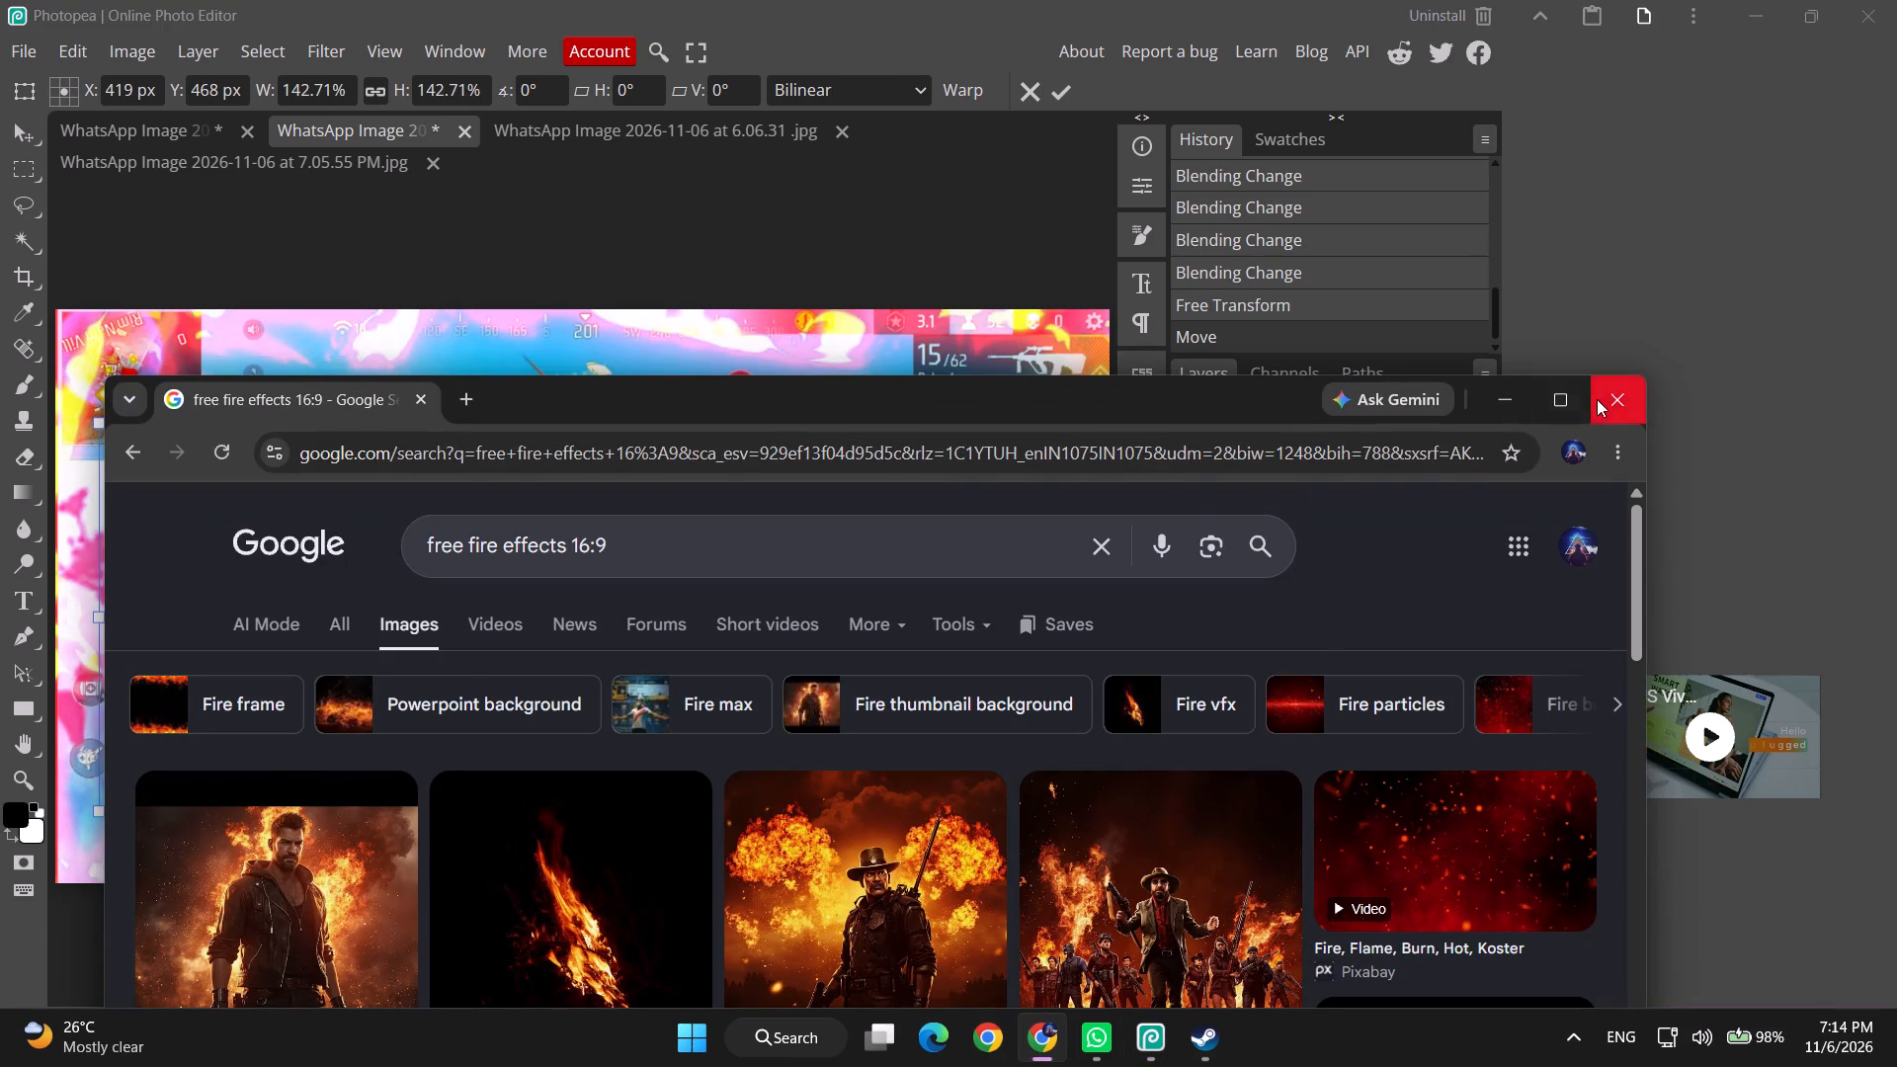
left_click(1572, 405)
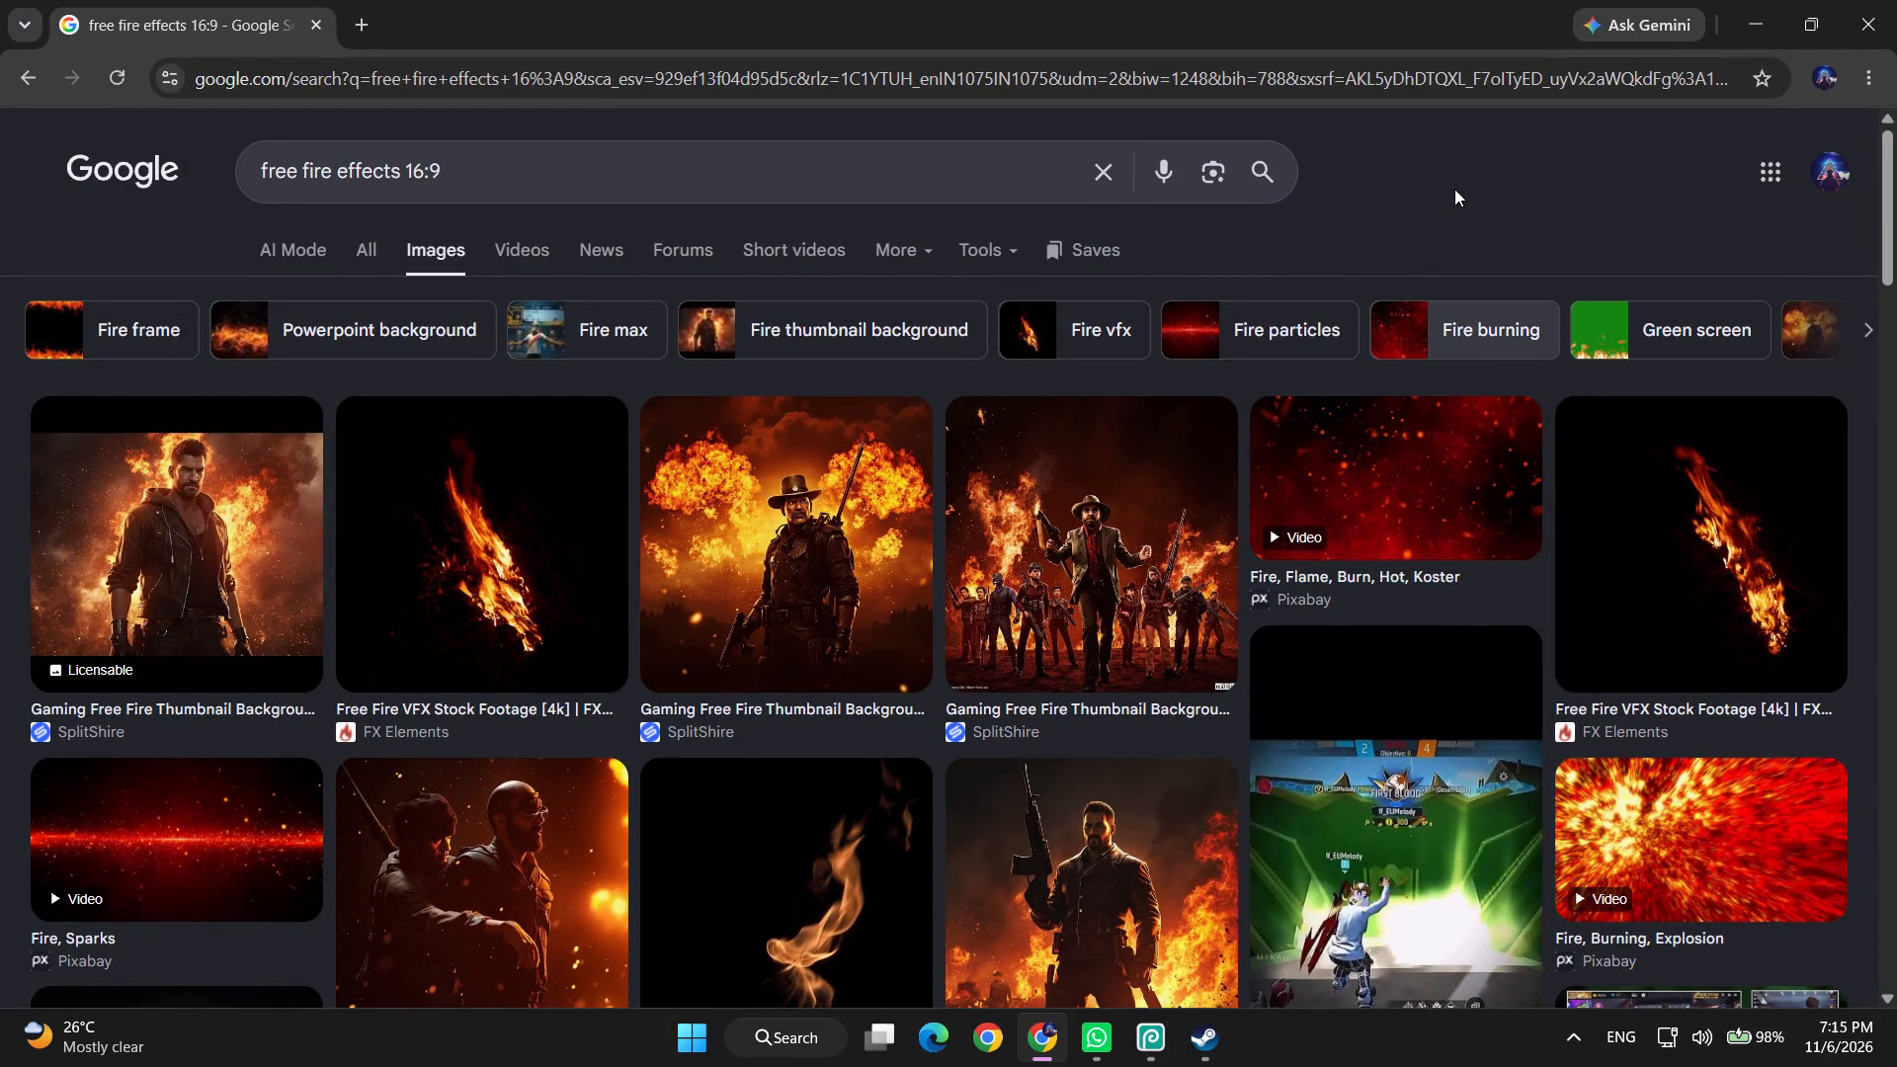
middle_click(1472, 244)
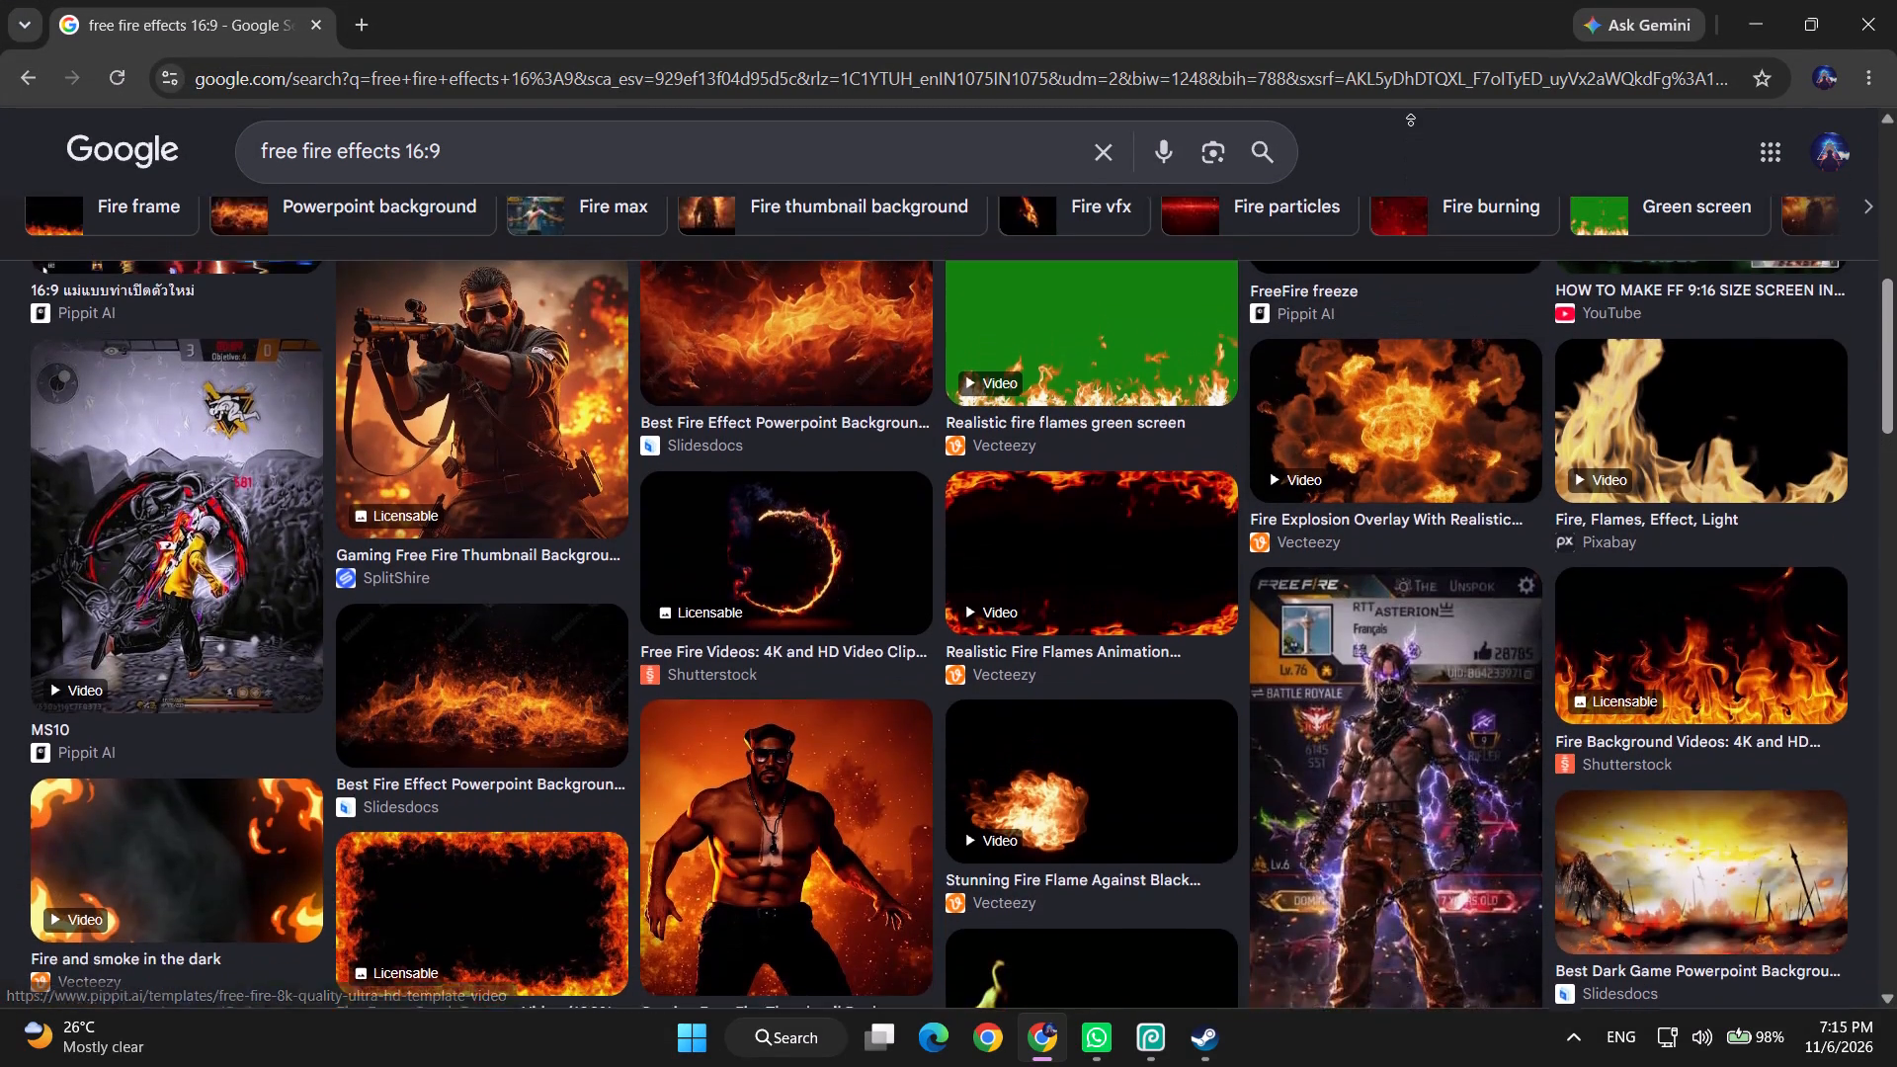
middle_click(1412, 171)
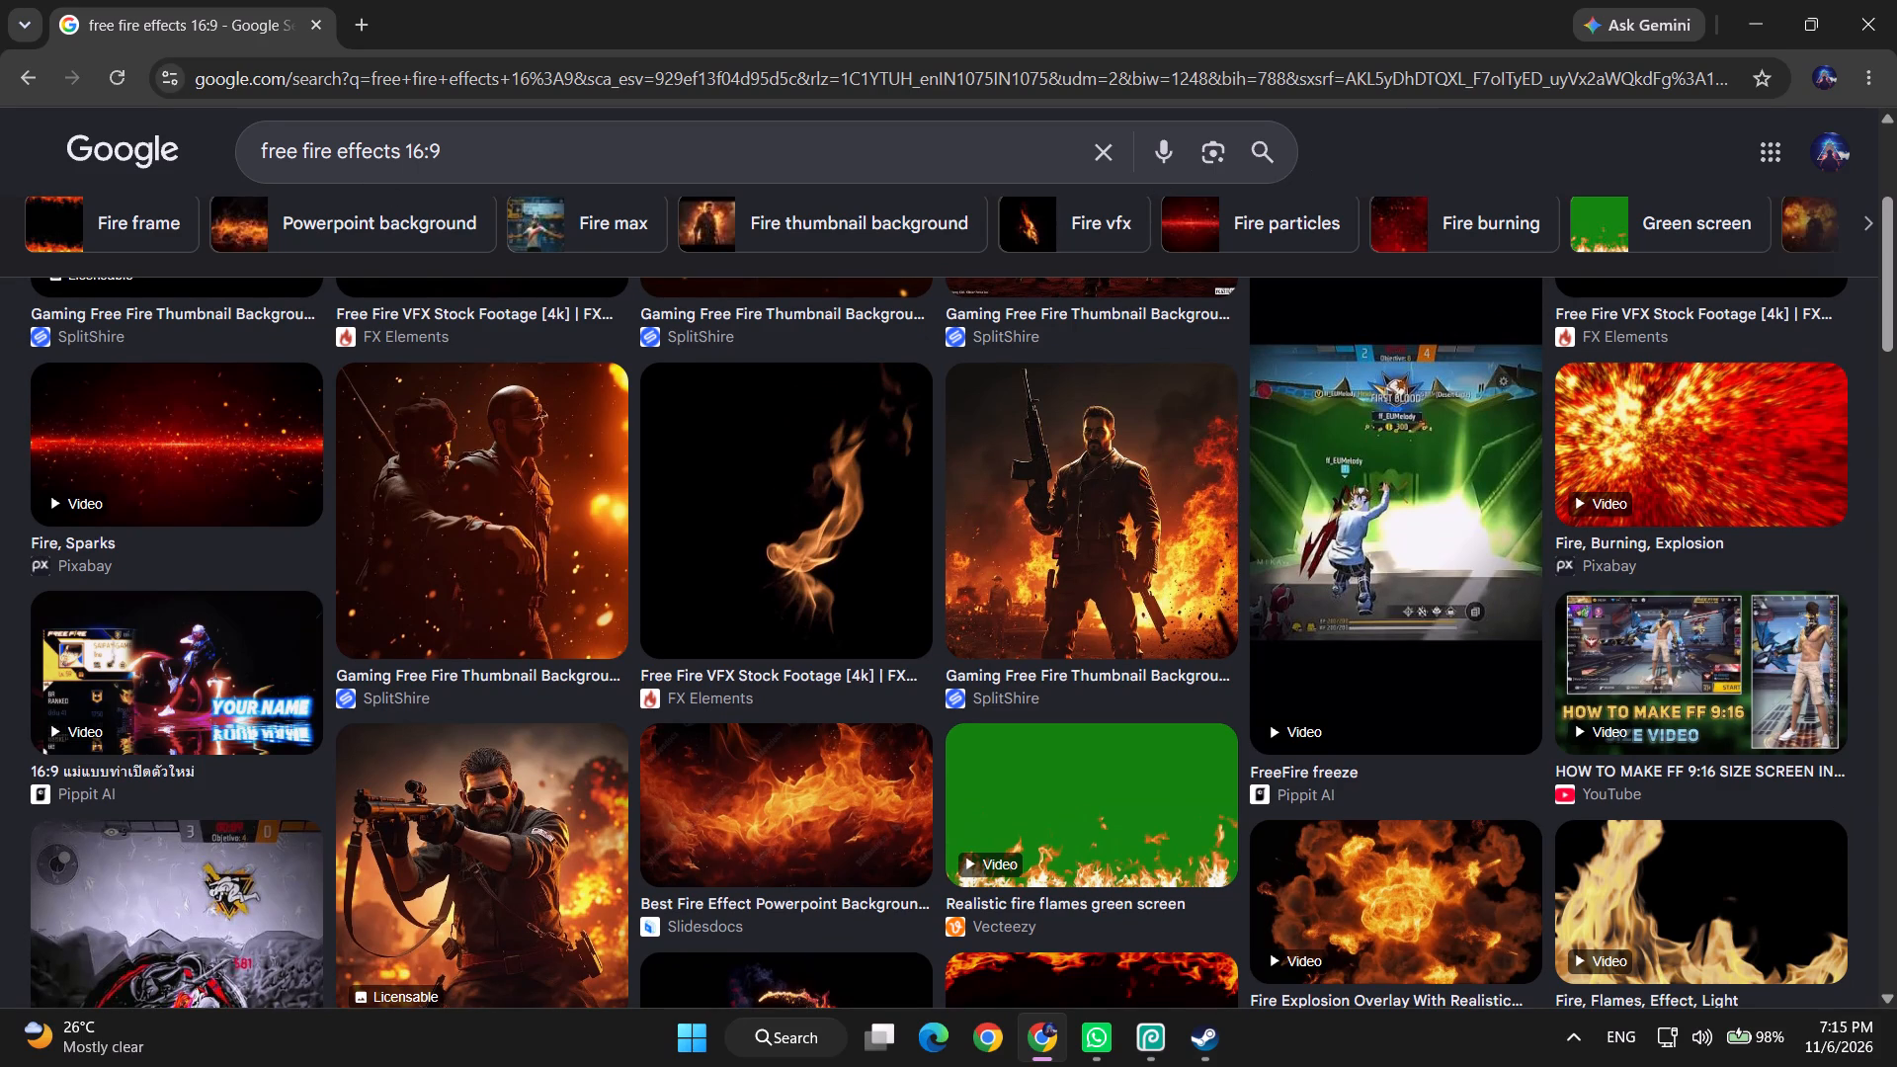
left_click(331, 156)
key("BackSpace")
key("BackSpace")
key("BackSpace")
key("BackSpace")
key("BackSpace")
key("BackSpace")
key("BackSpace")
key("BackSpace")
key("BackSpace")
key("BackSpace")
key("BackSpace")
key("BackSpace")
key("BackSpace")
key("BackSpace")
key("BackSpace")
key("BackSpace")
key("BackSpace")
key("BackSpace")
key("BackSpace")
key("BackSpace")
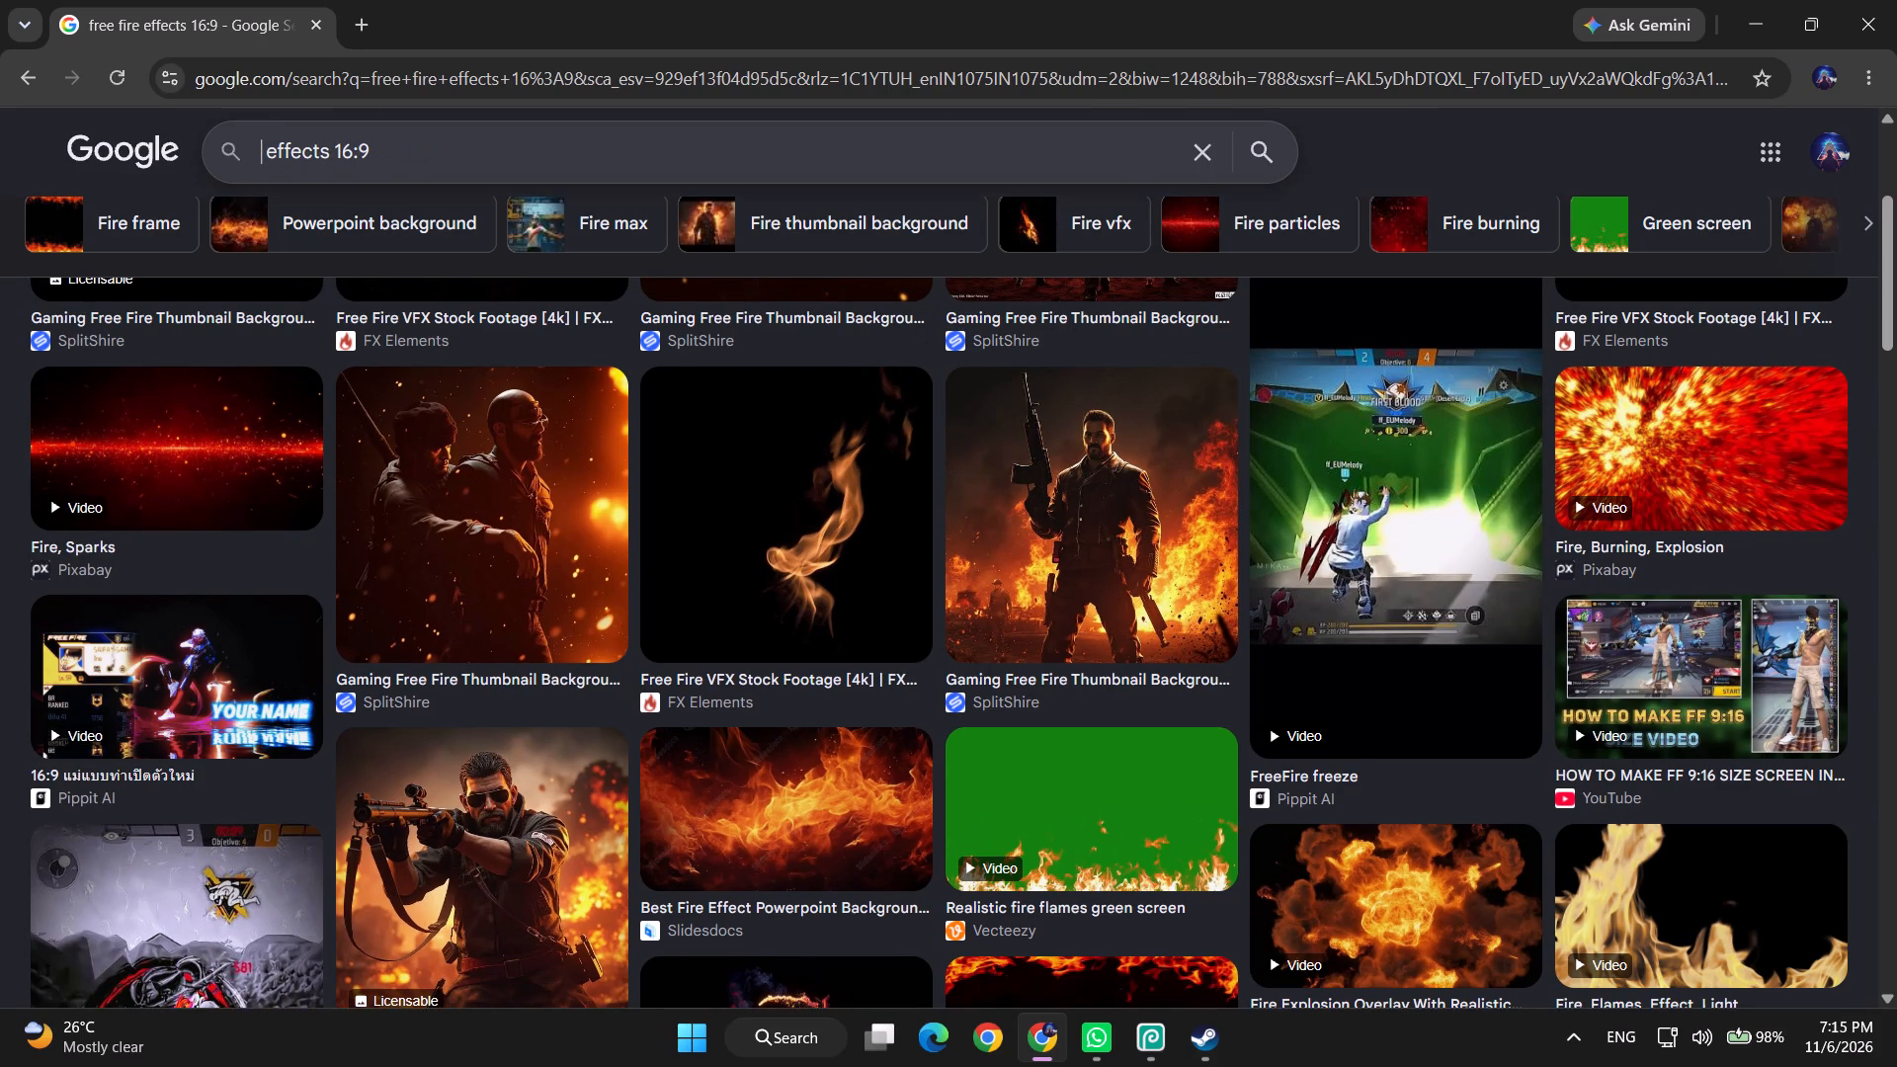
type("FF")
key("Return")
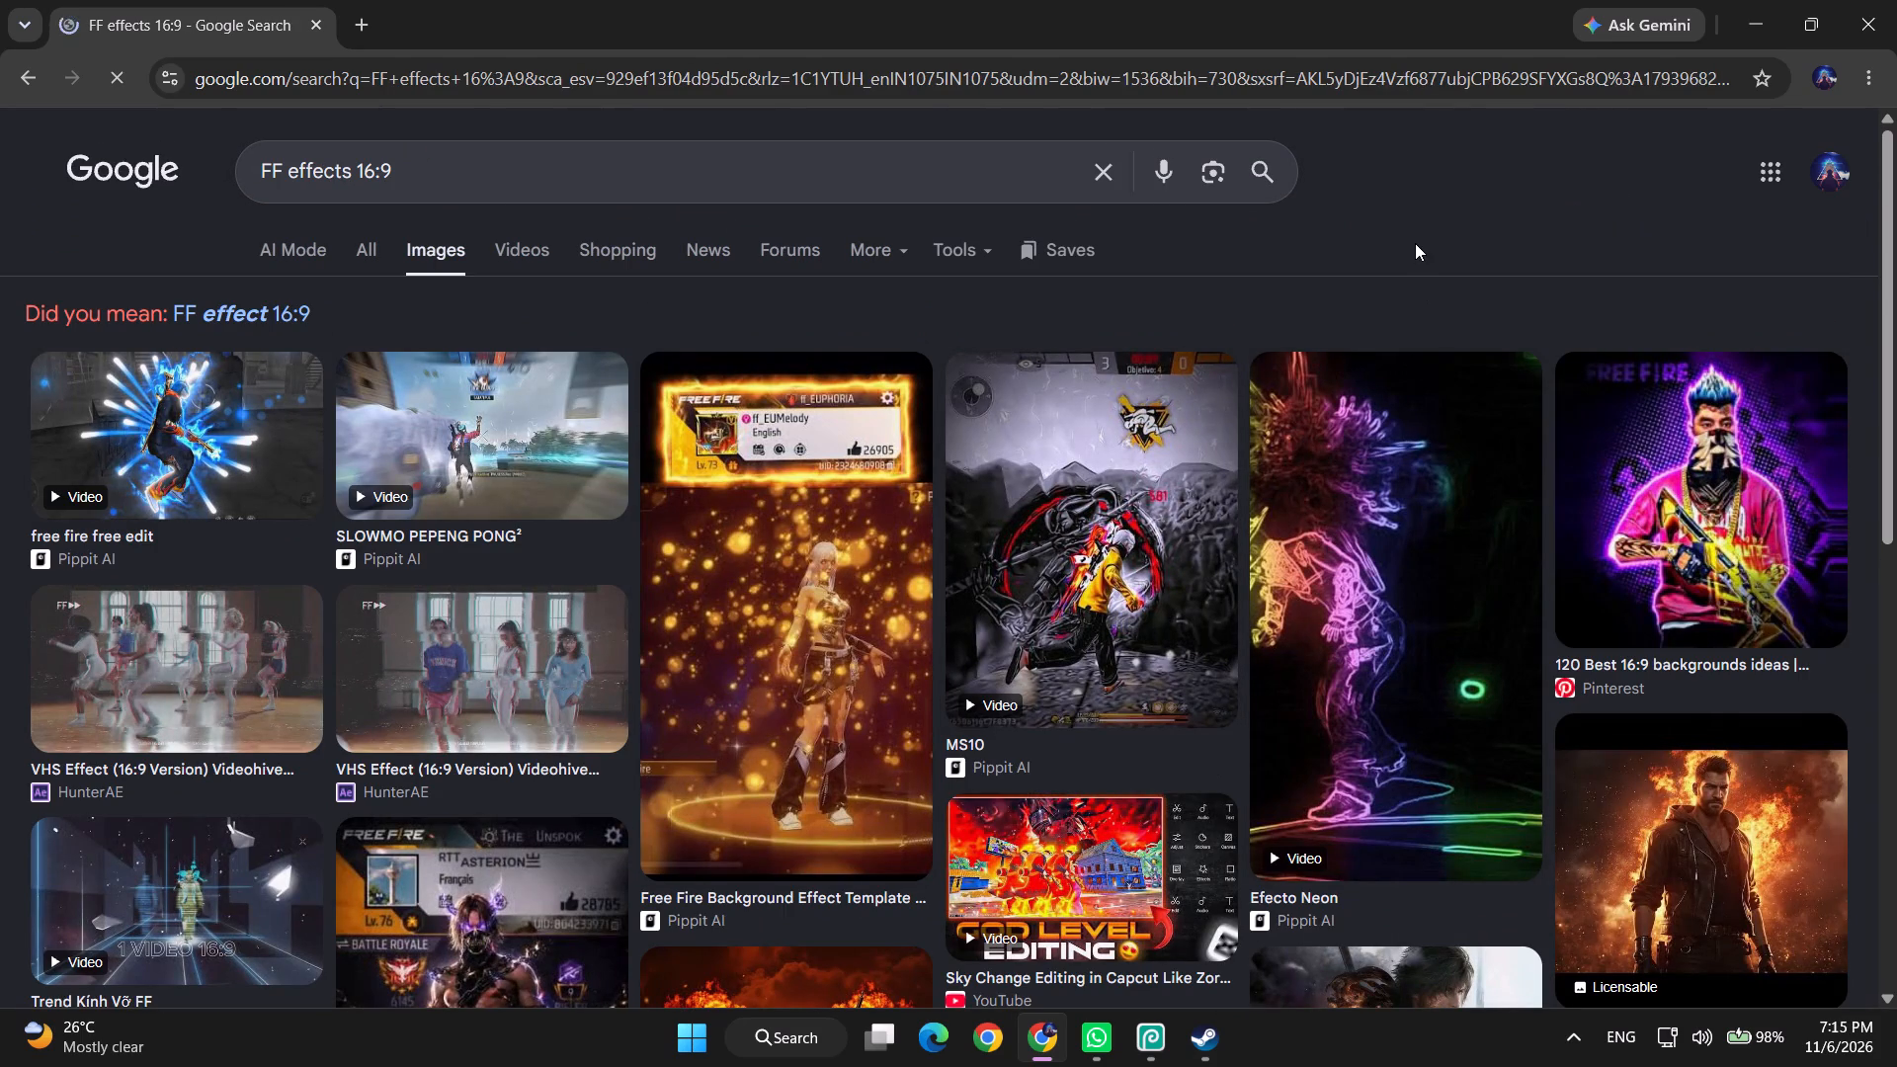
middle_click(1417, 241)
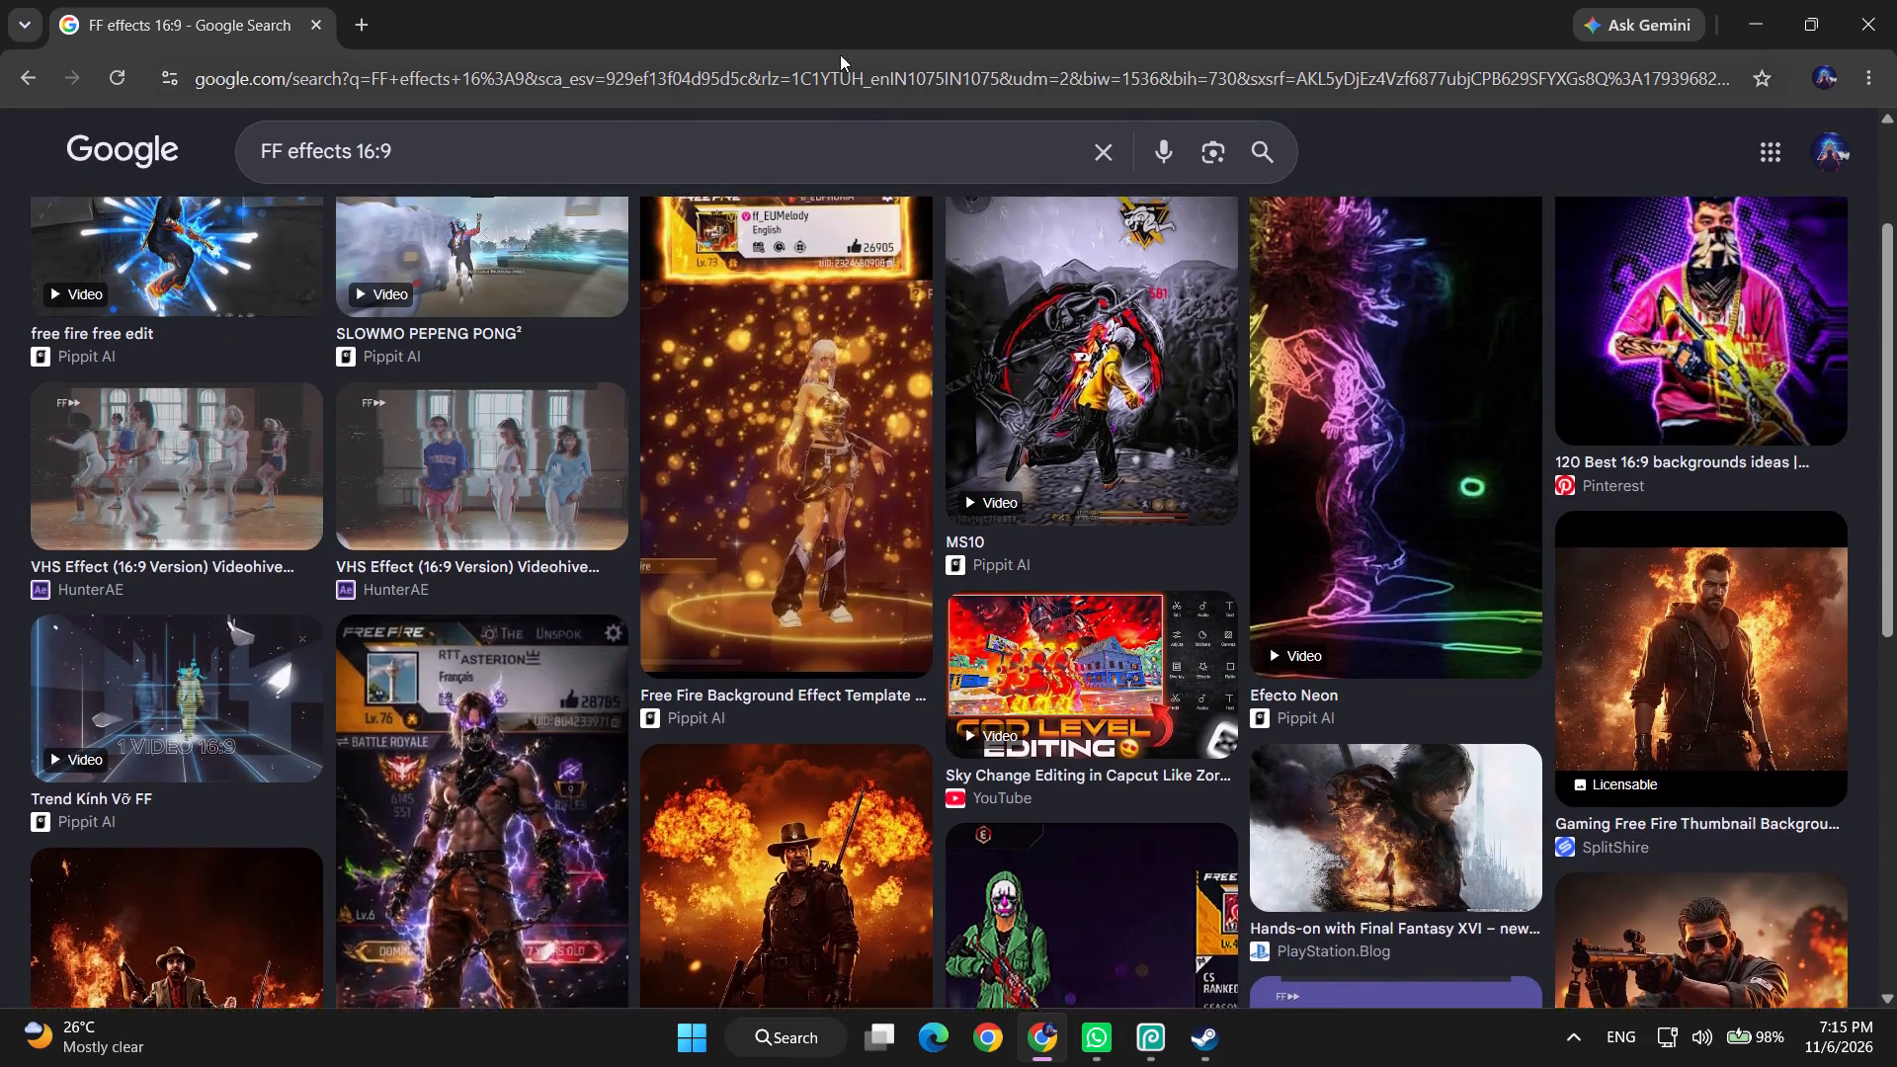
Extend the image search to "FF effects 16:9 effects", look through the results, and close the browser window.
middle_click(769, 154)
left_click(734, 184)
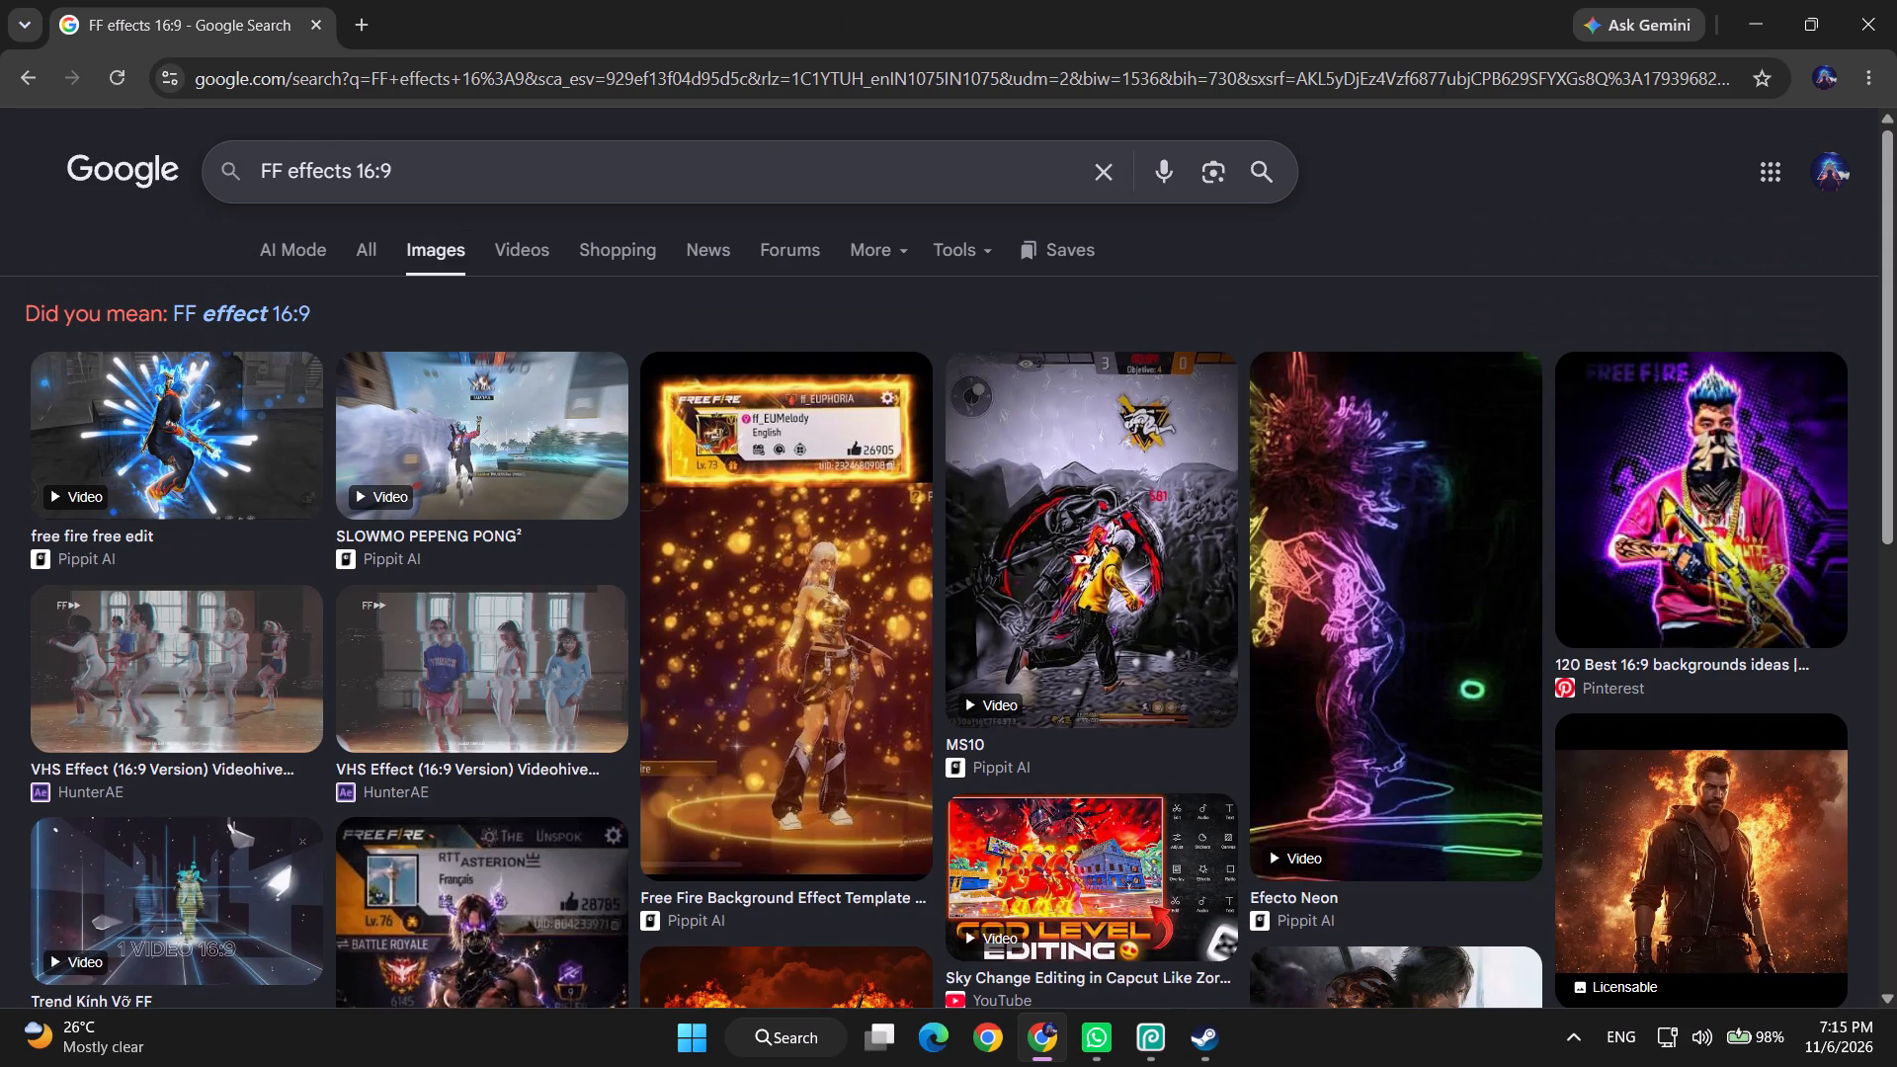
key("space")
type("effects")
key("Return")
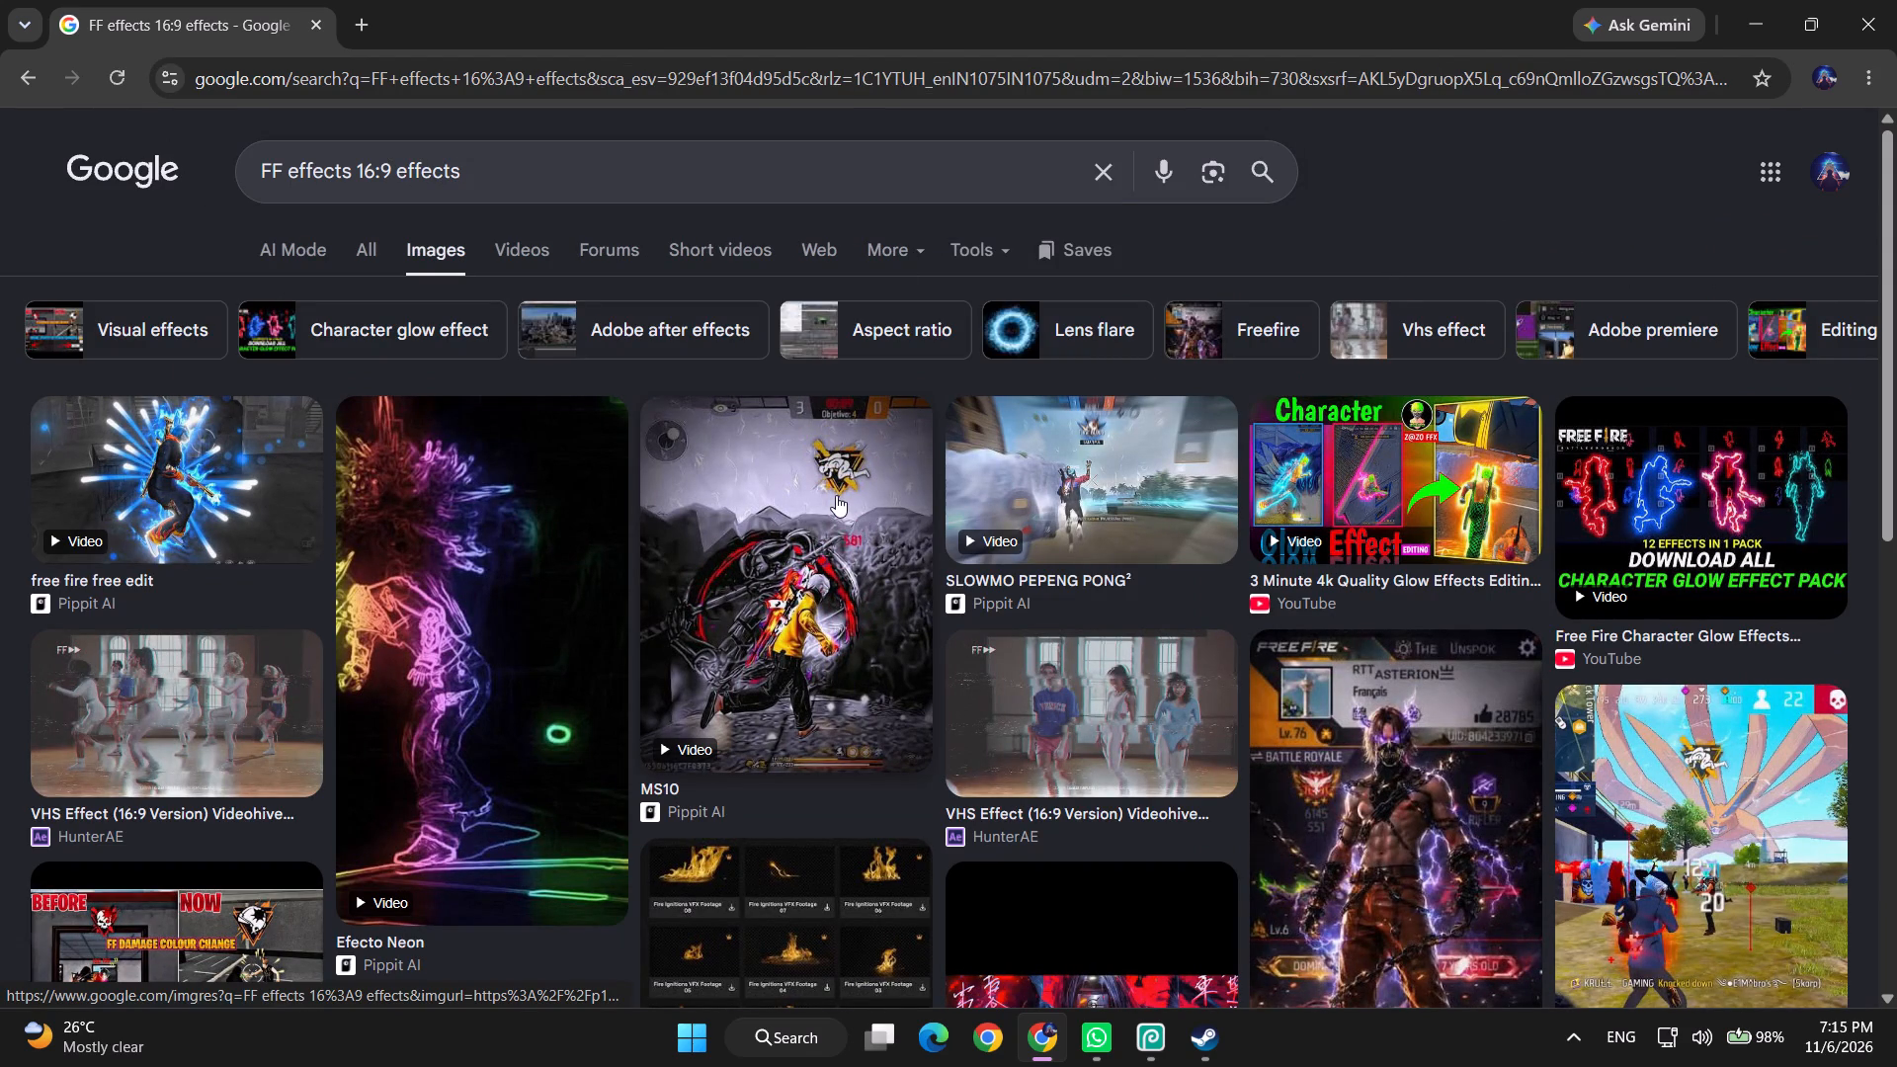
middle_click(1431, 219)
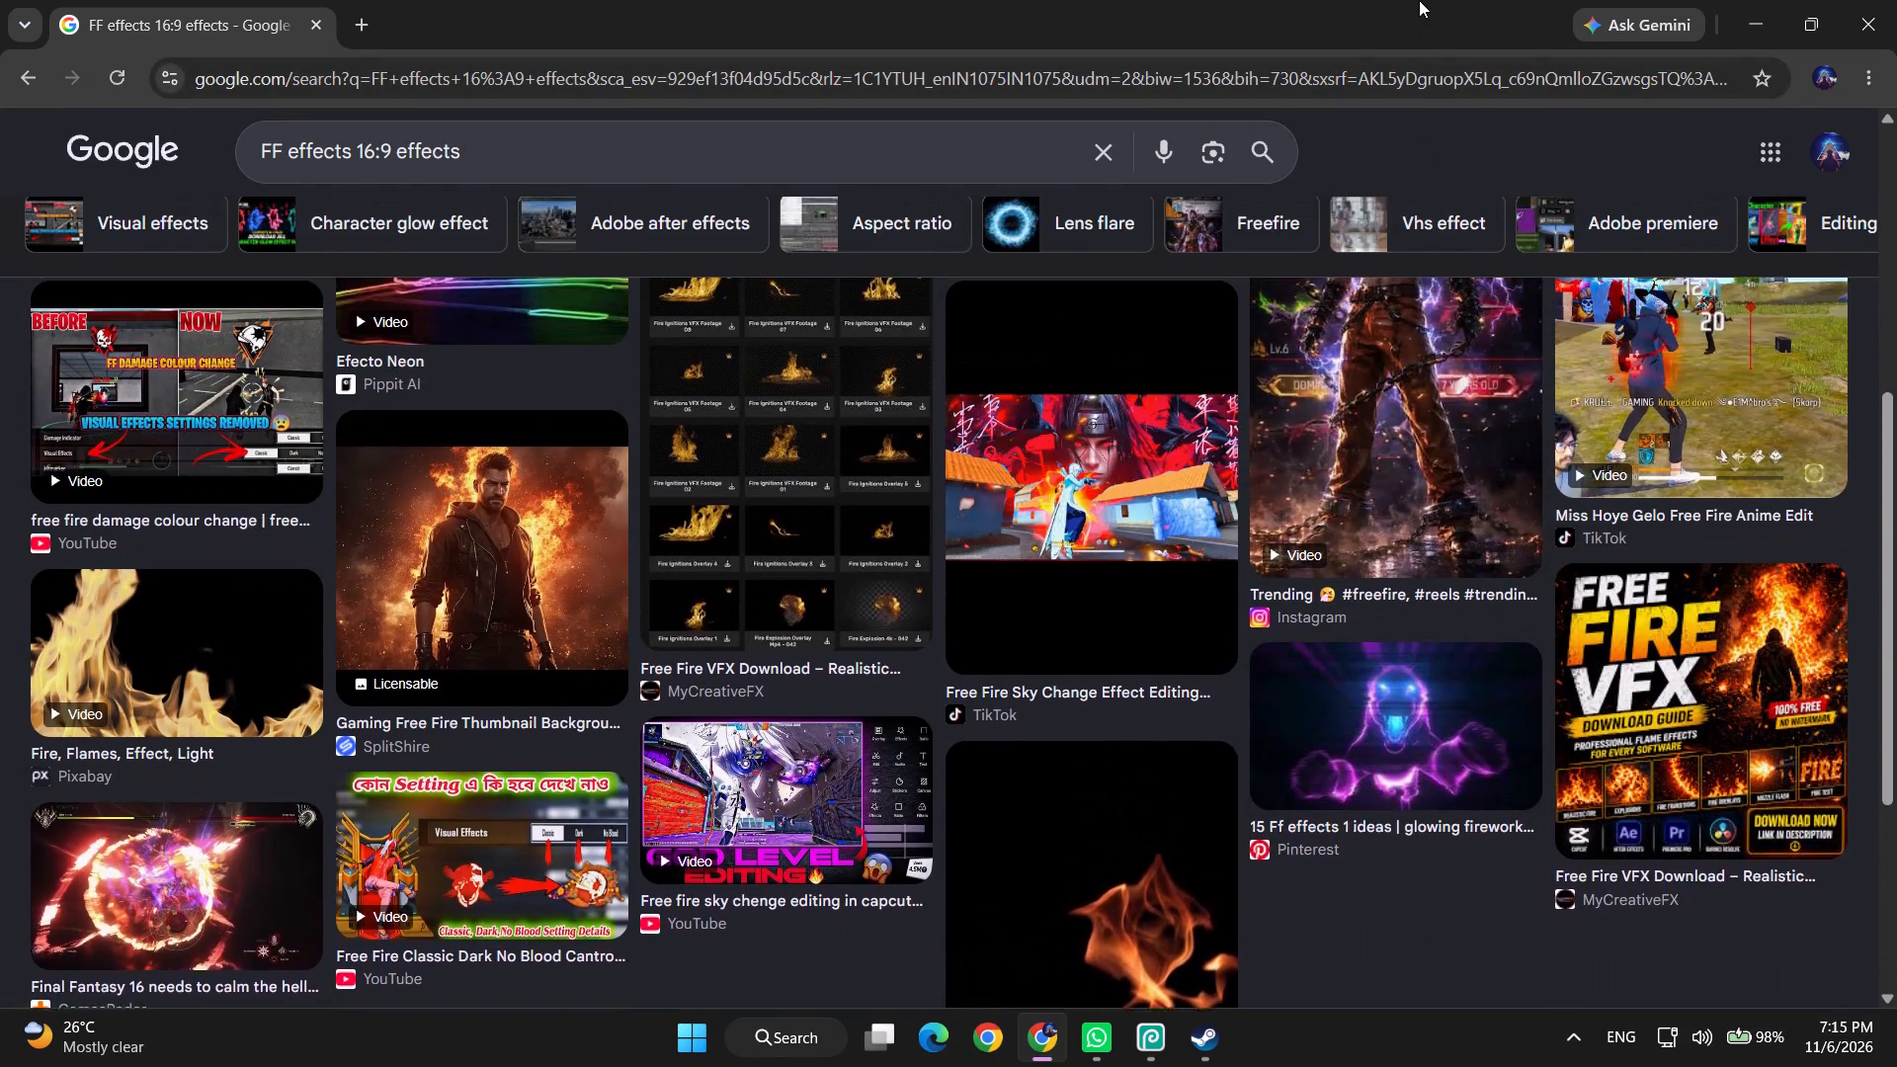
left_click(1415, 179)
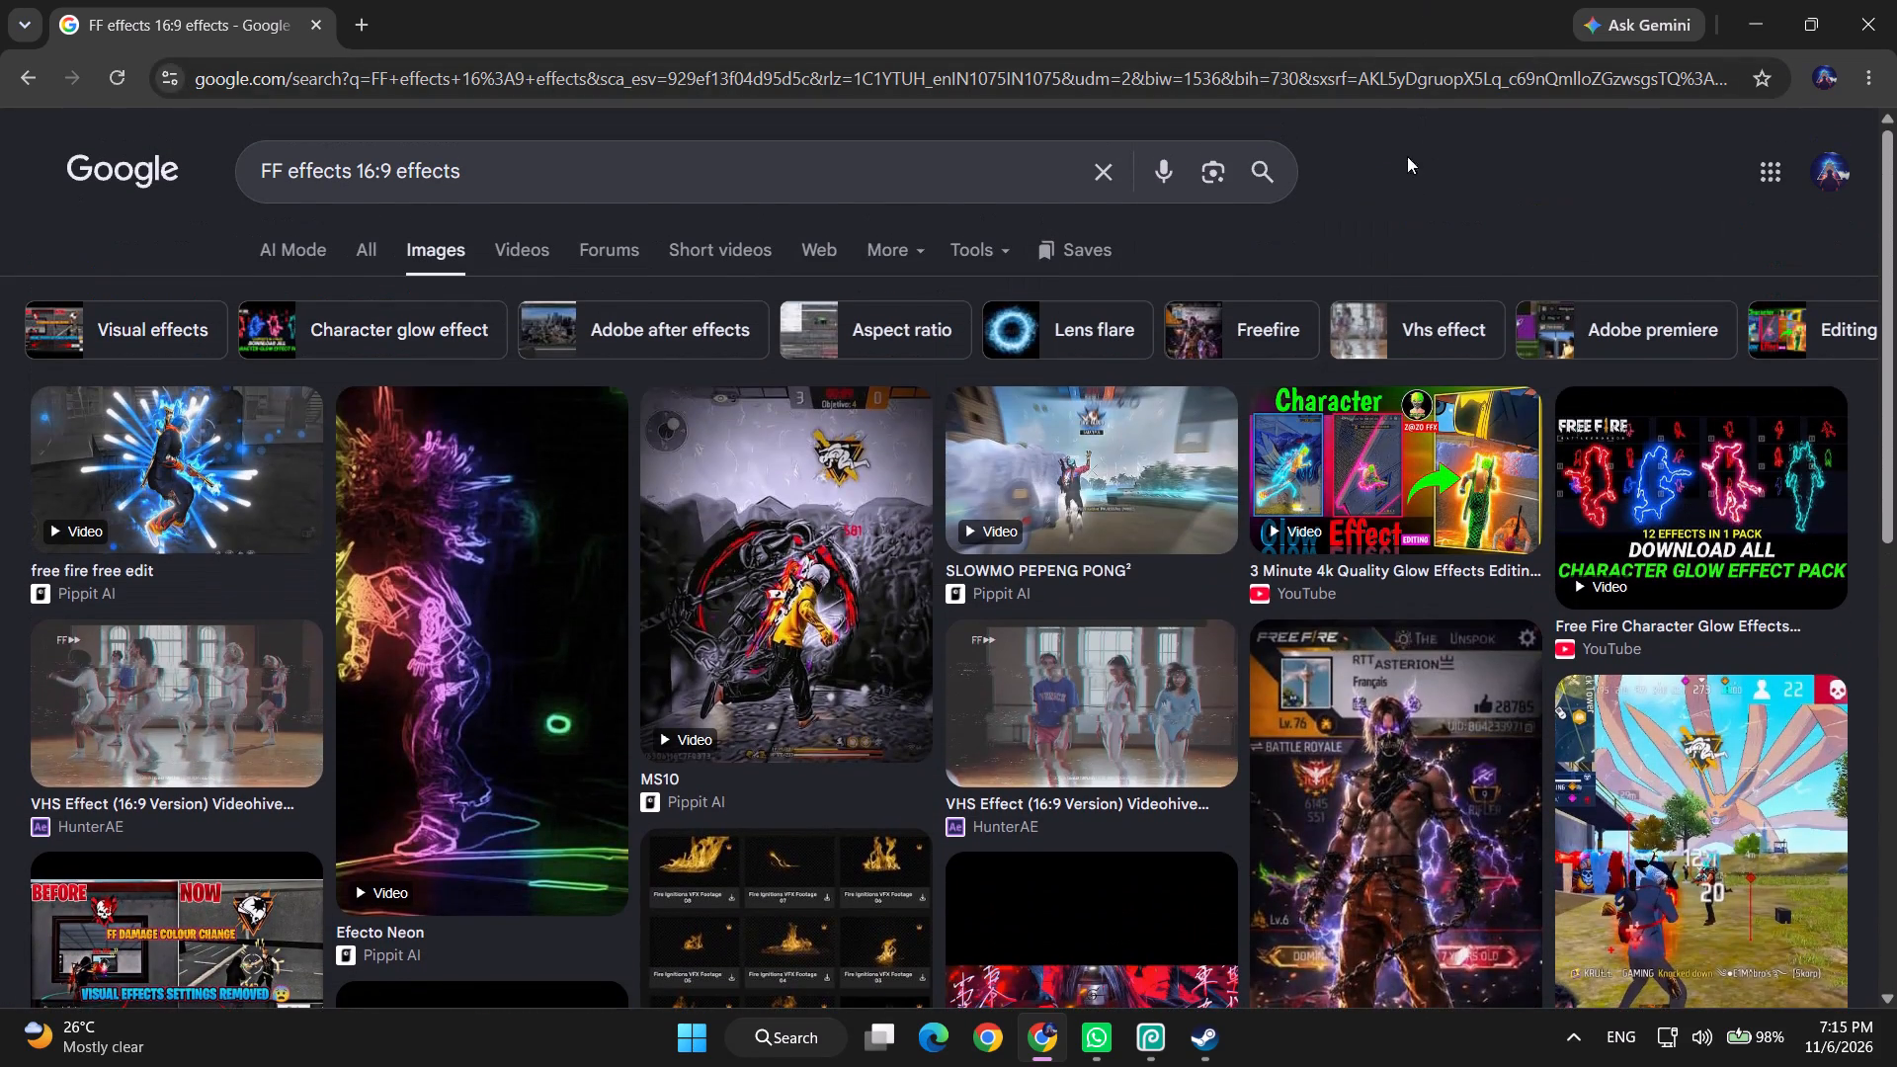
left_click_drag(1307, 36, 1187, 737)
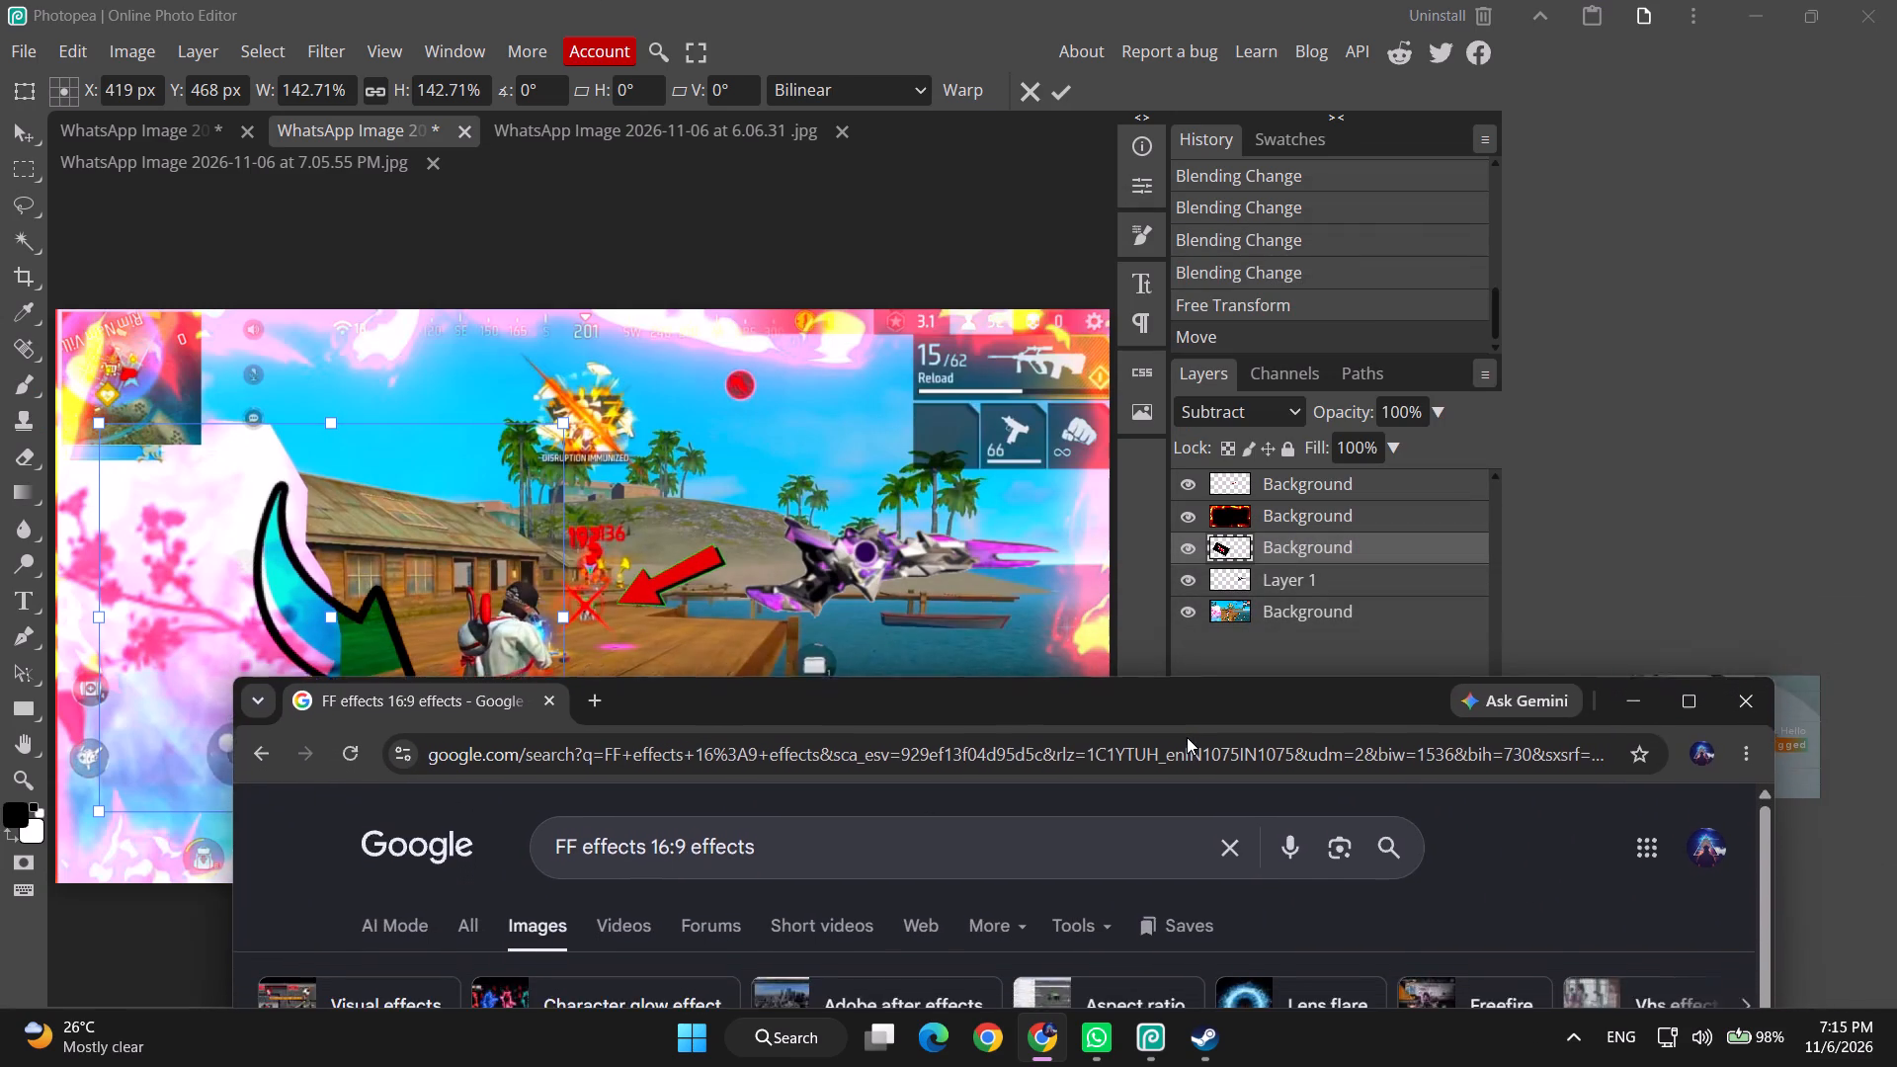
left_click_drag(1187, 737, 918, 891)
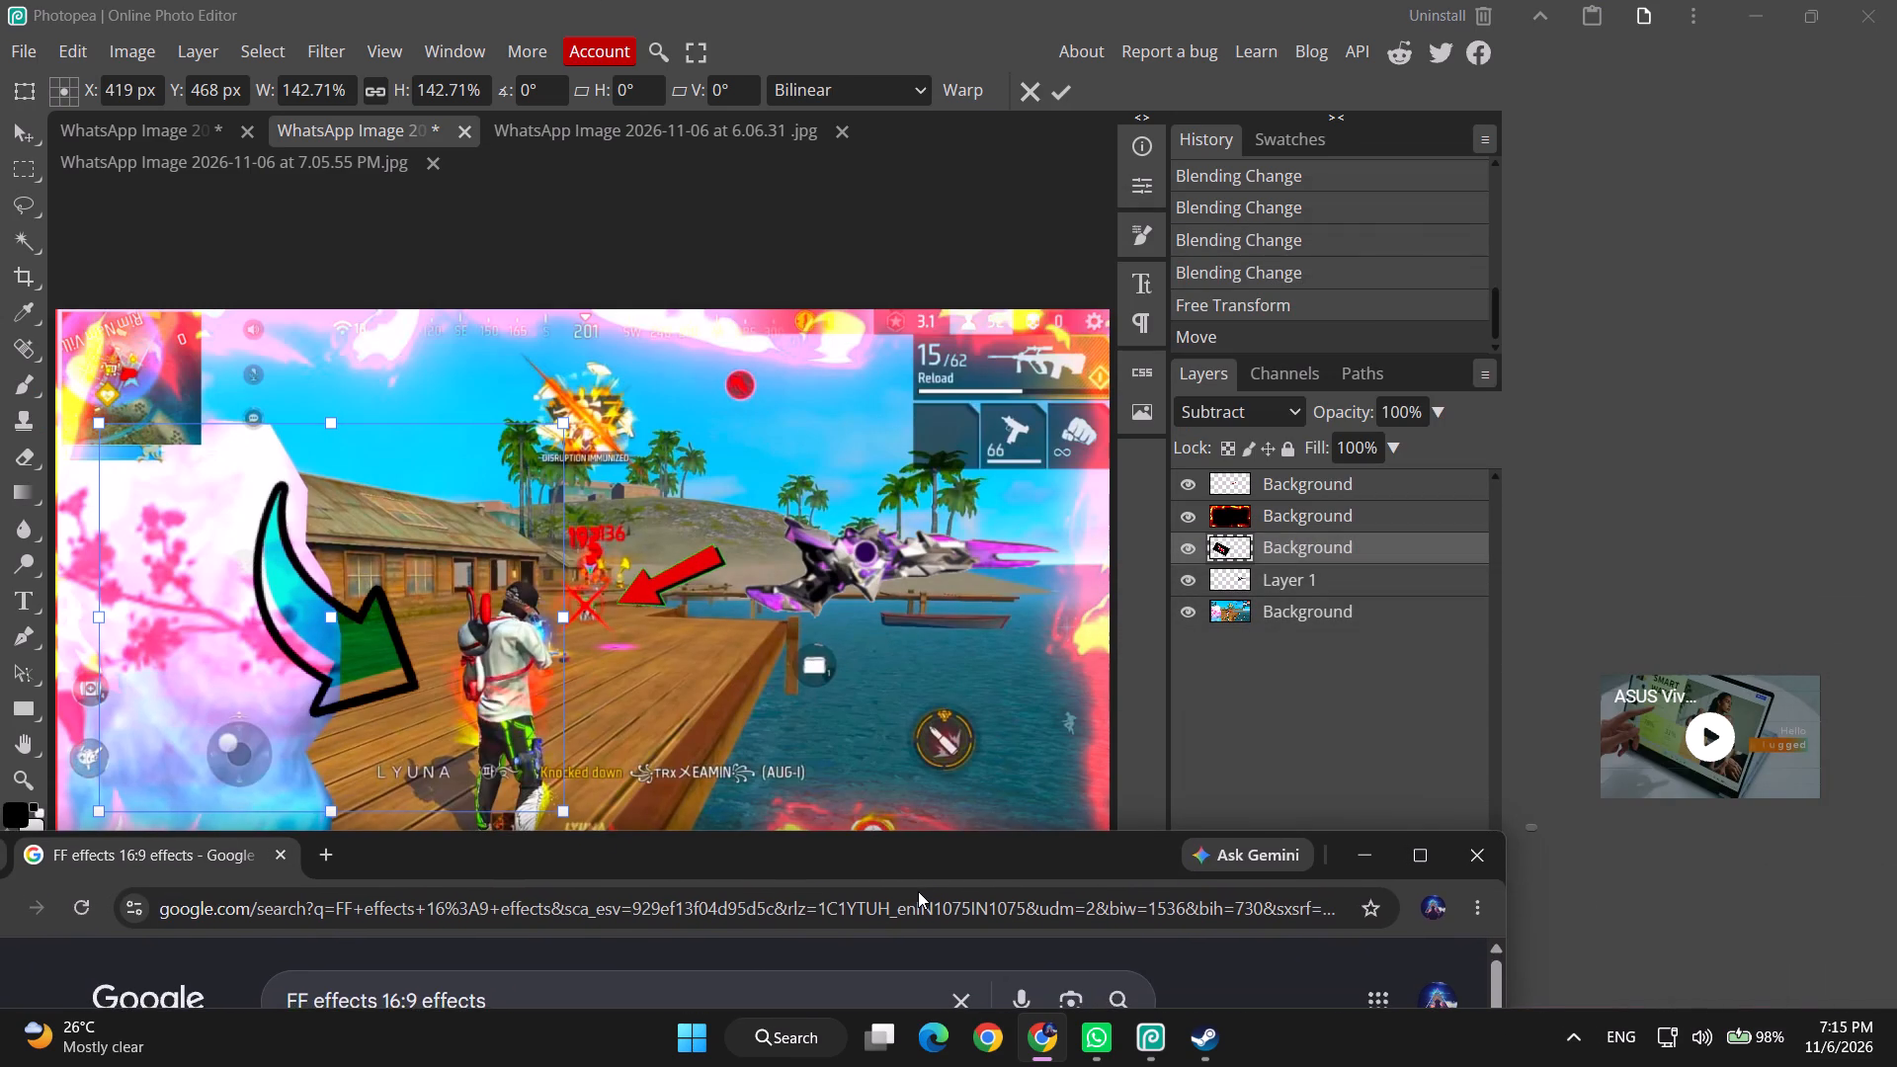
left_click_drag(918, 891, 931, 922)
left_click(1487, 888)
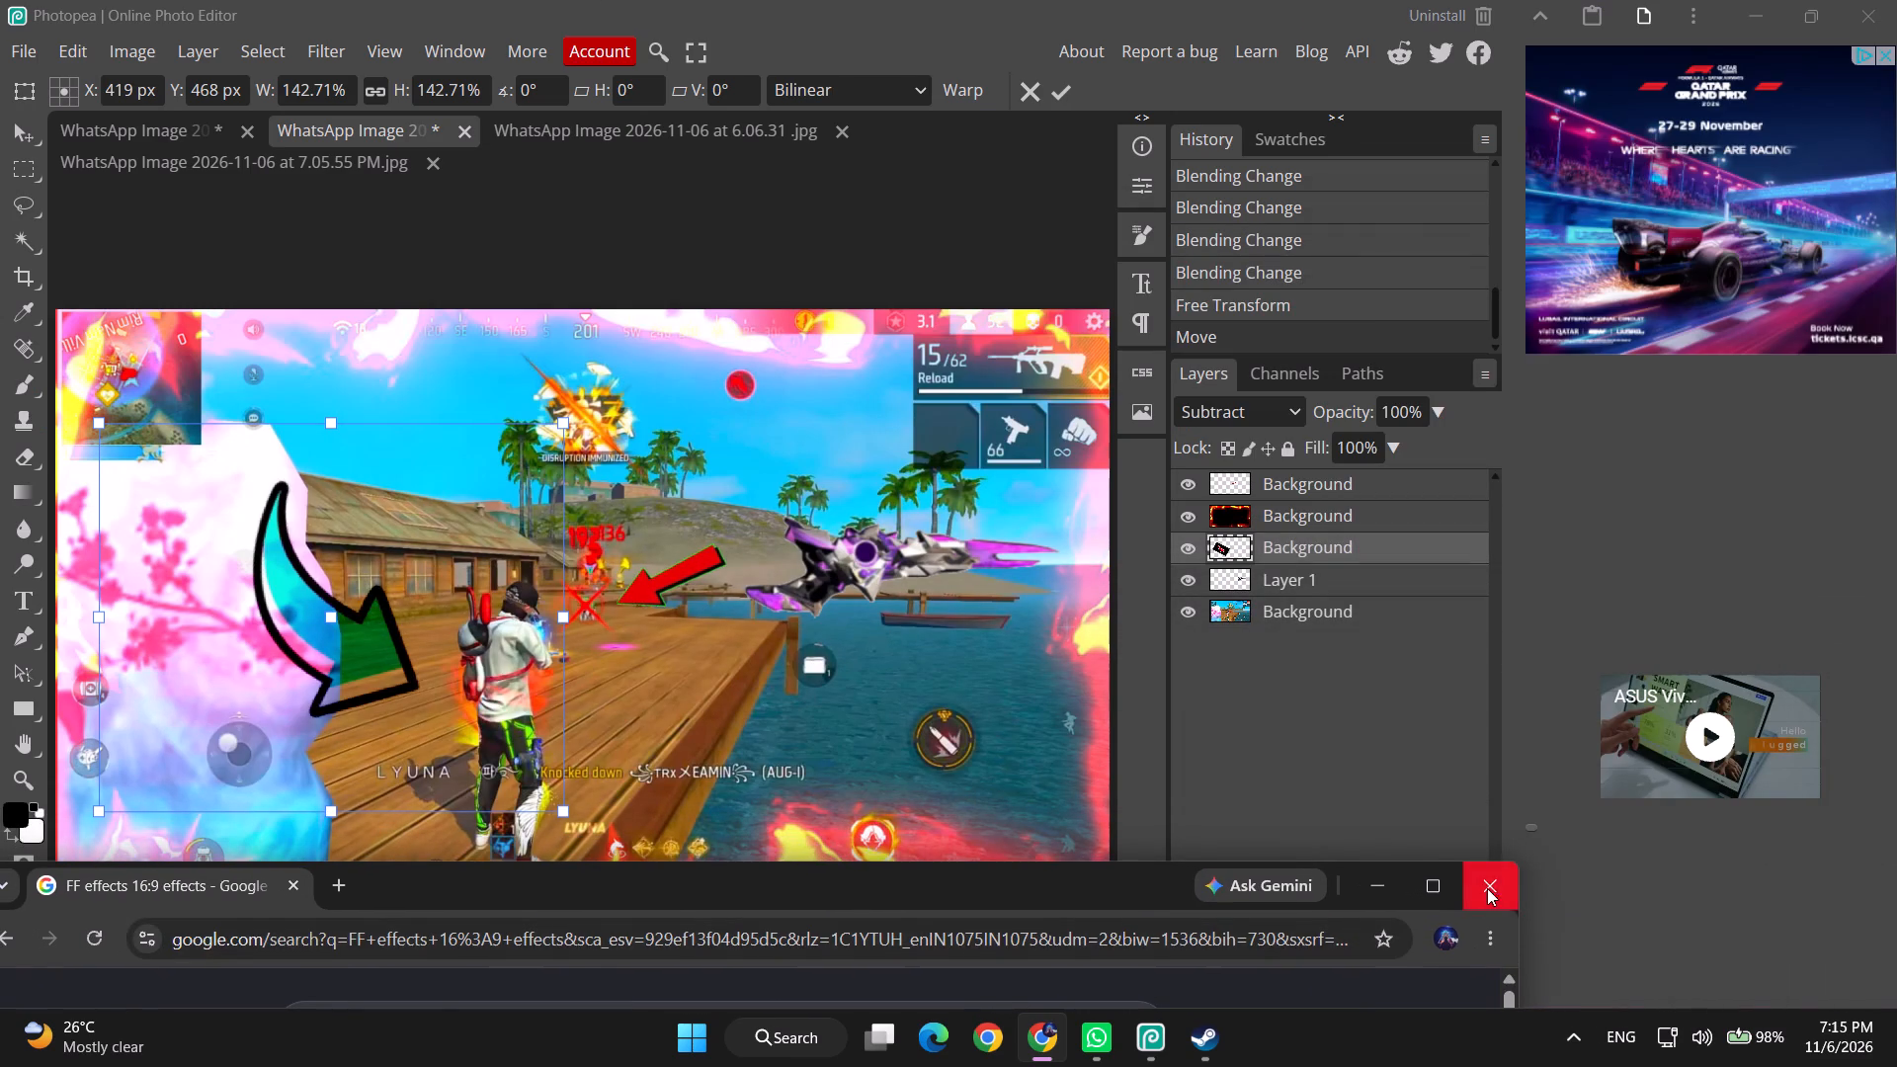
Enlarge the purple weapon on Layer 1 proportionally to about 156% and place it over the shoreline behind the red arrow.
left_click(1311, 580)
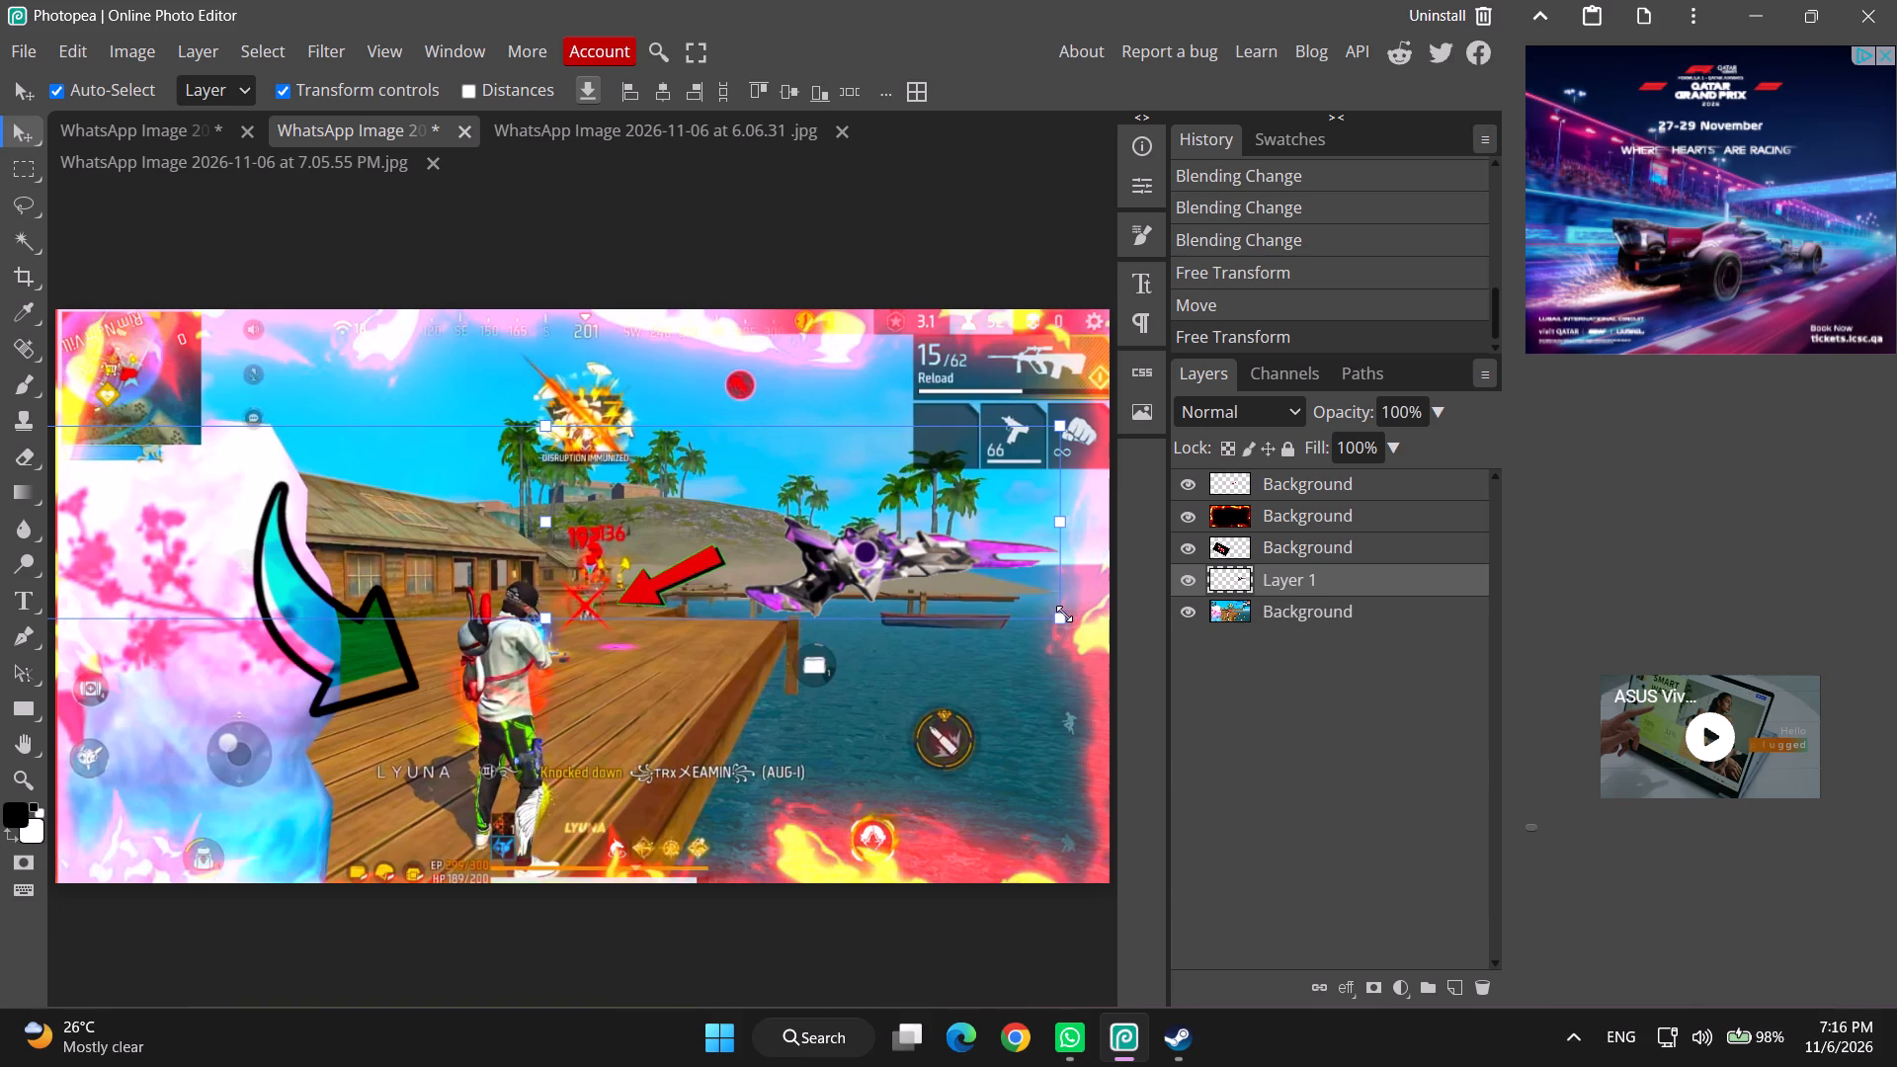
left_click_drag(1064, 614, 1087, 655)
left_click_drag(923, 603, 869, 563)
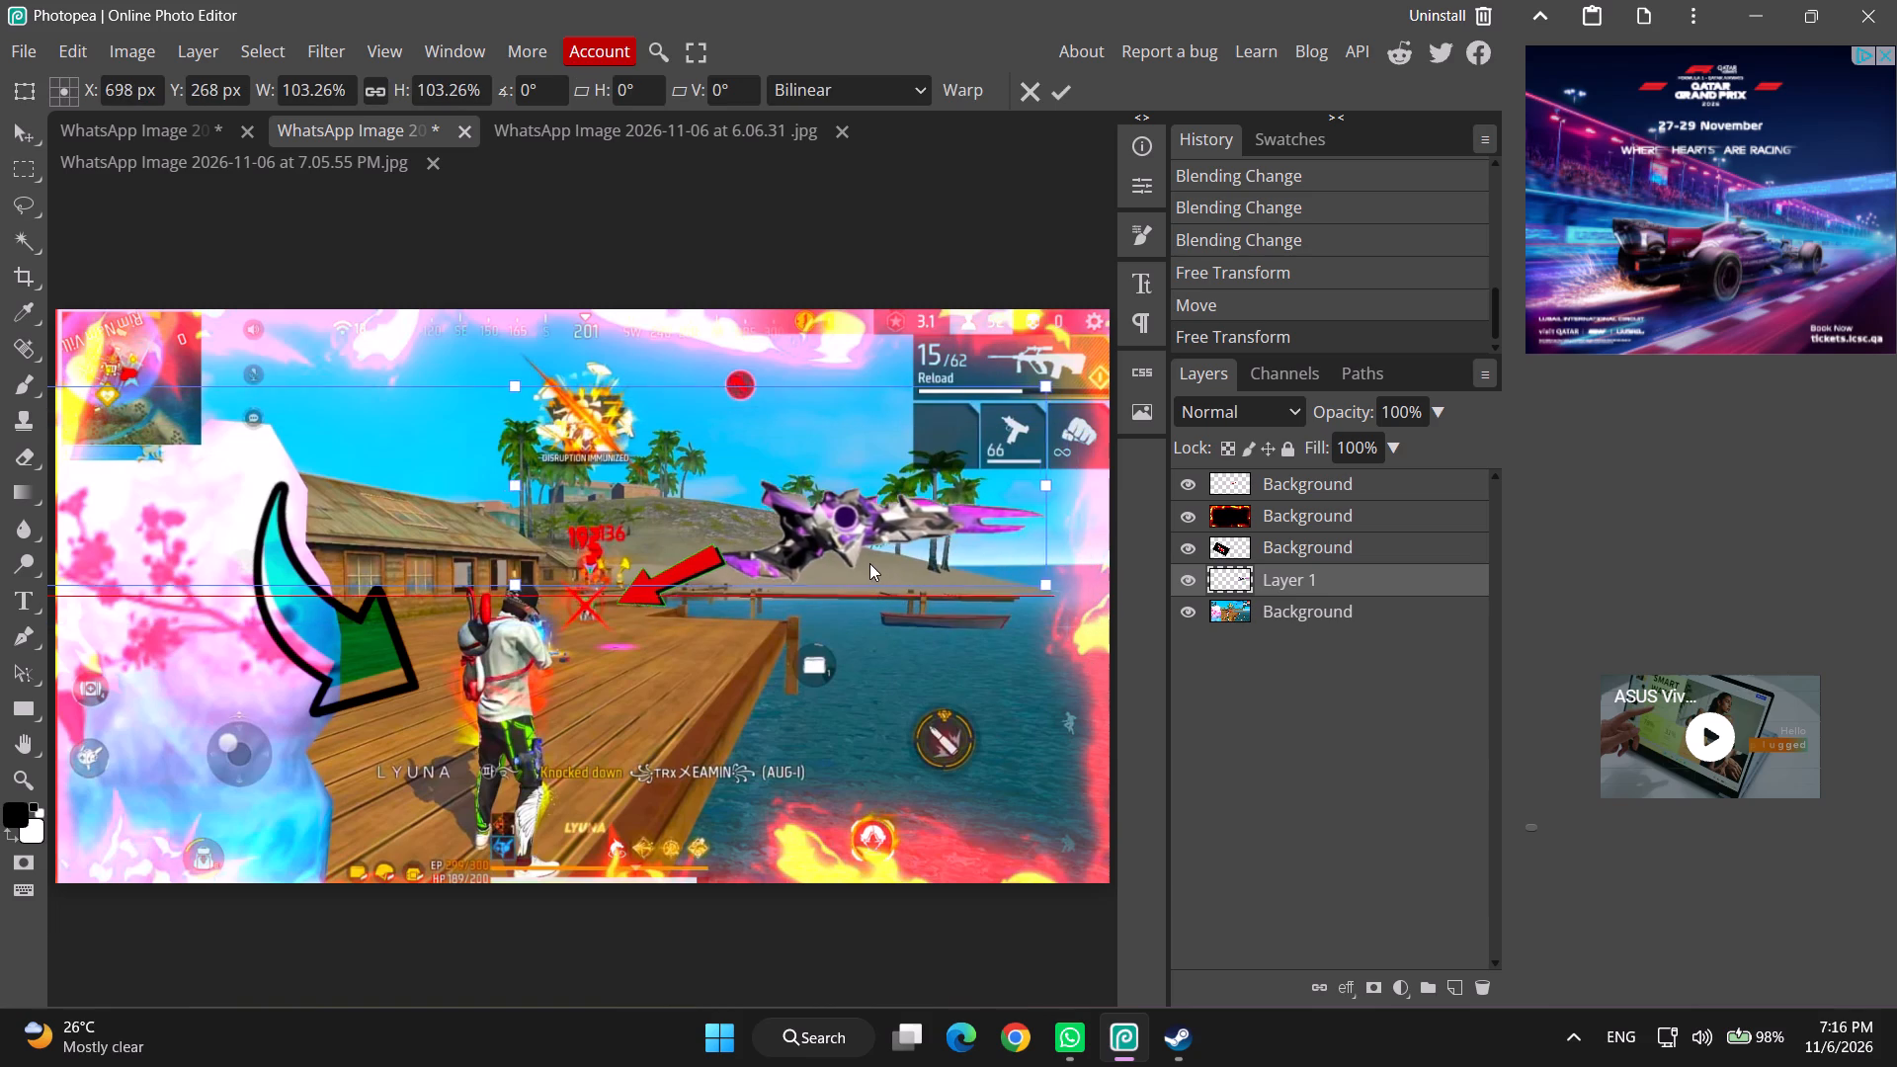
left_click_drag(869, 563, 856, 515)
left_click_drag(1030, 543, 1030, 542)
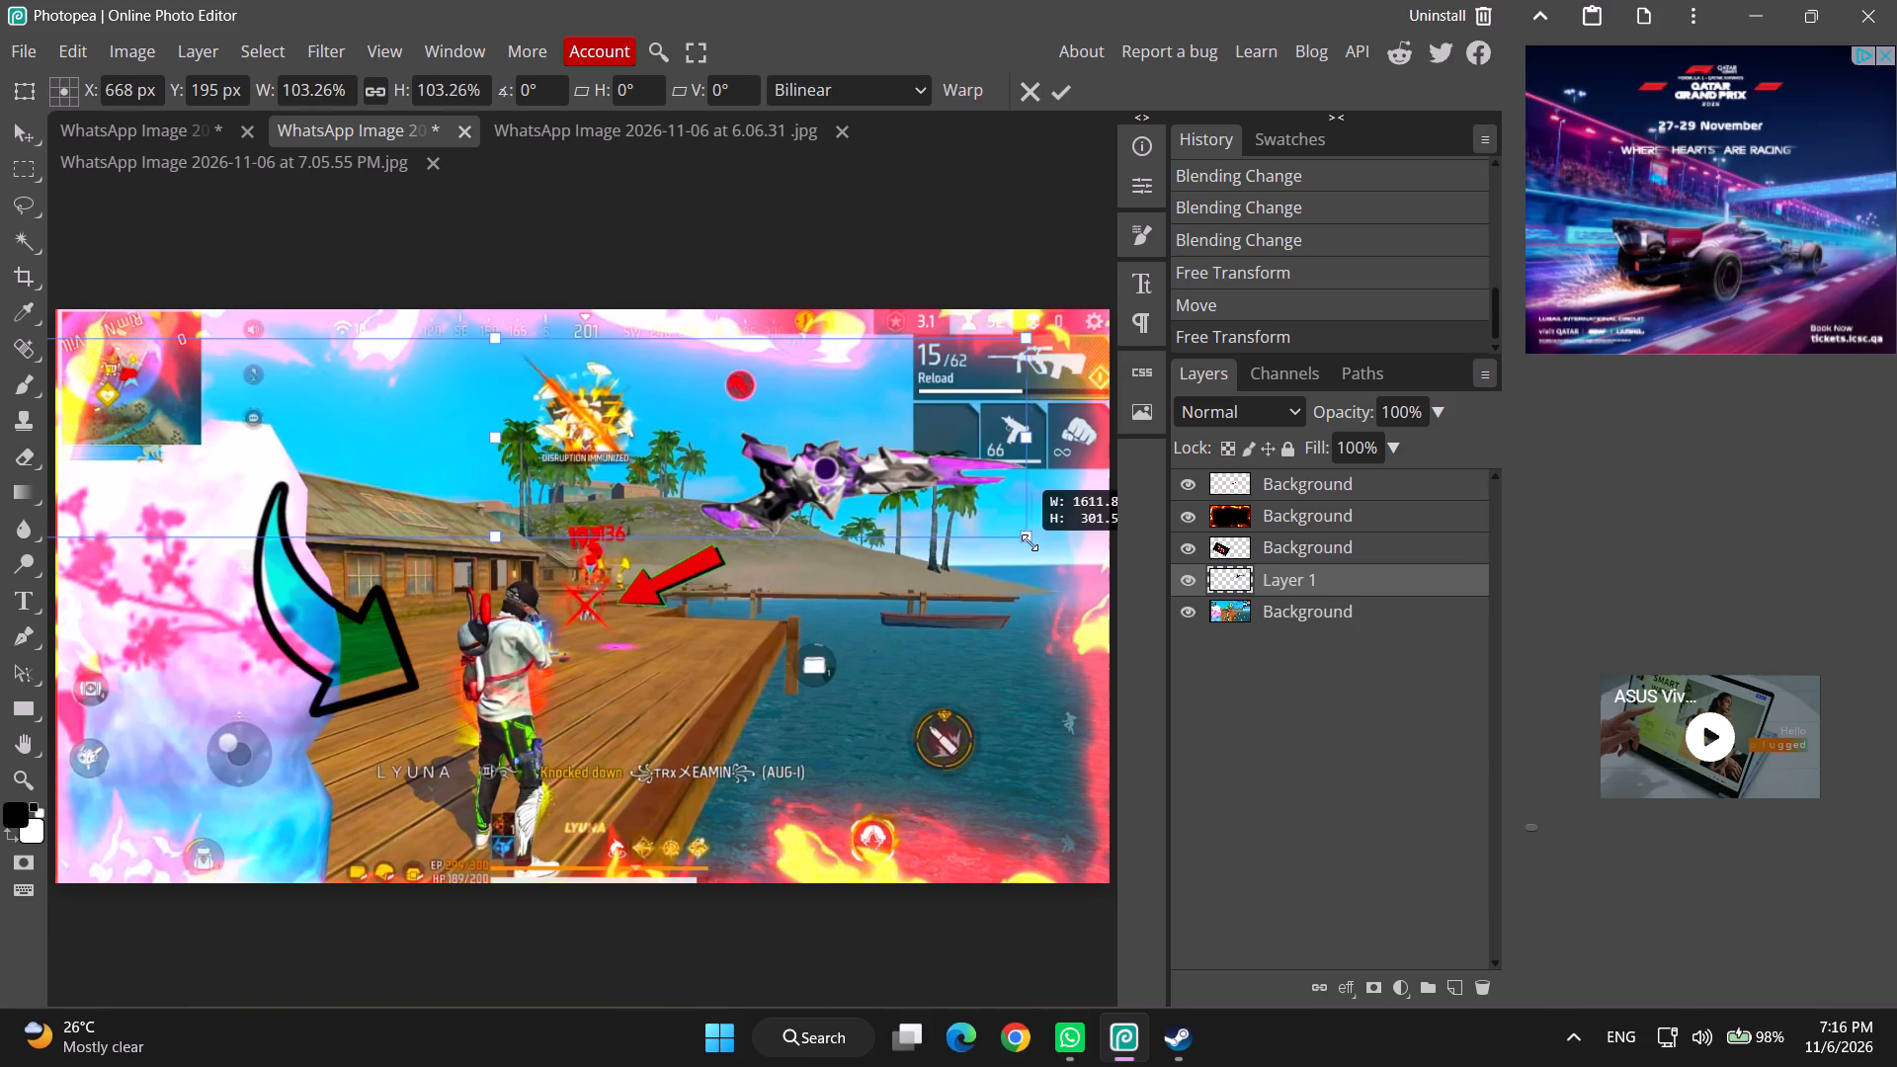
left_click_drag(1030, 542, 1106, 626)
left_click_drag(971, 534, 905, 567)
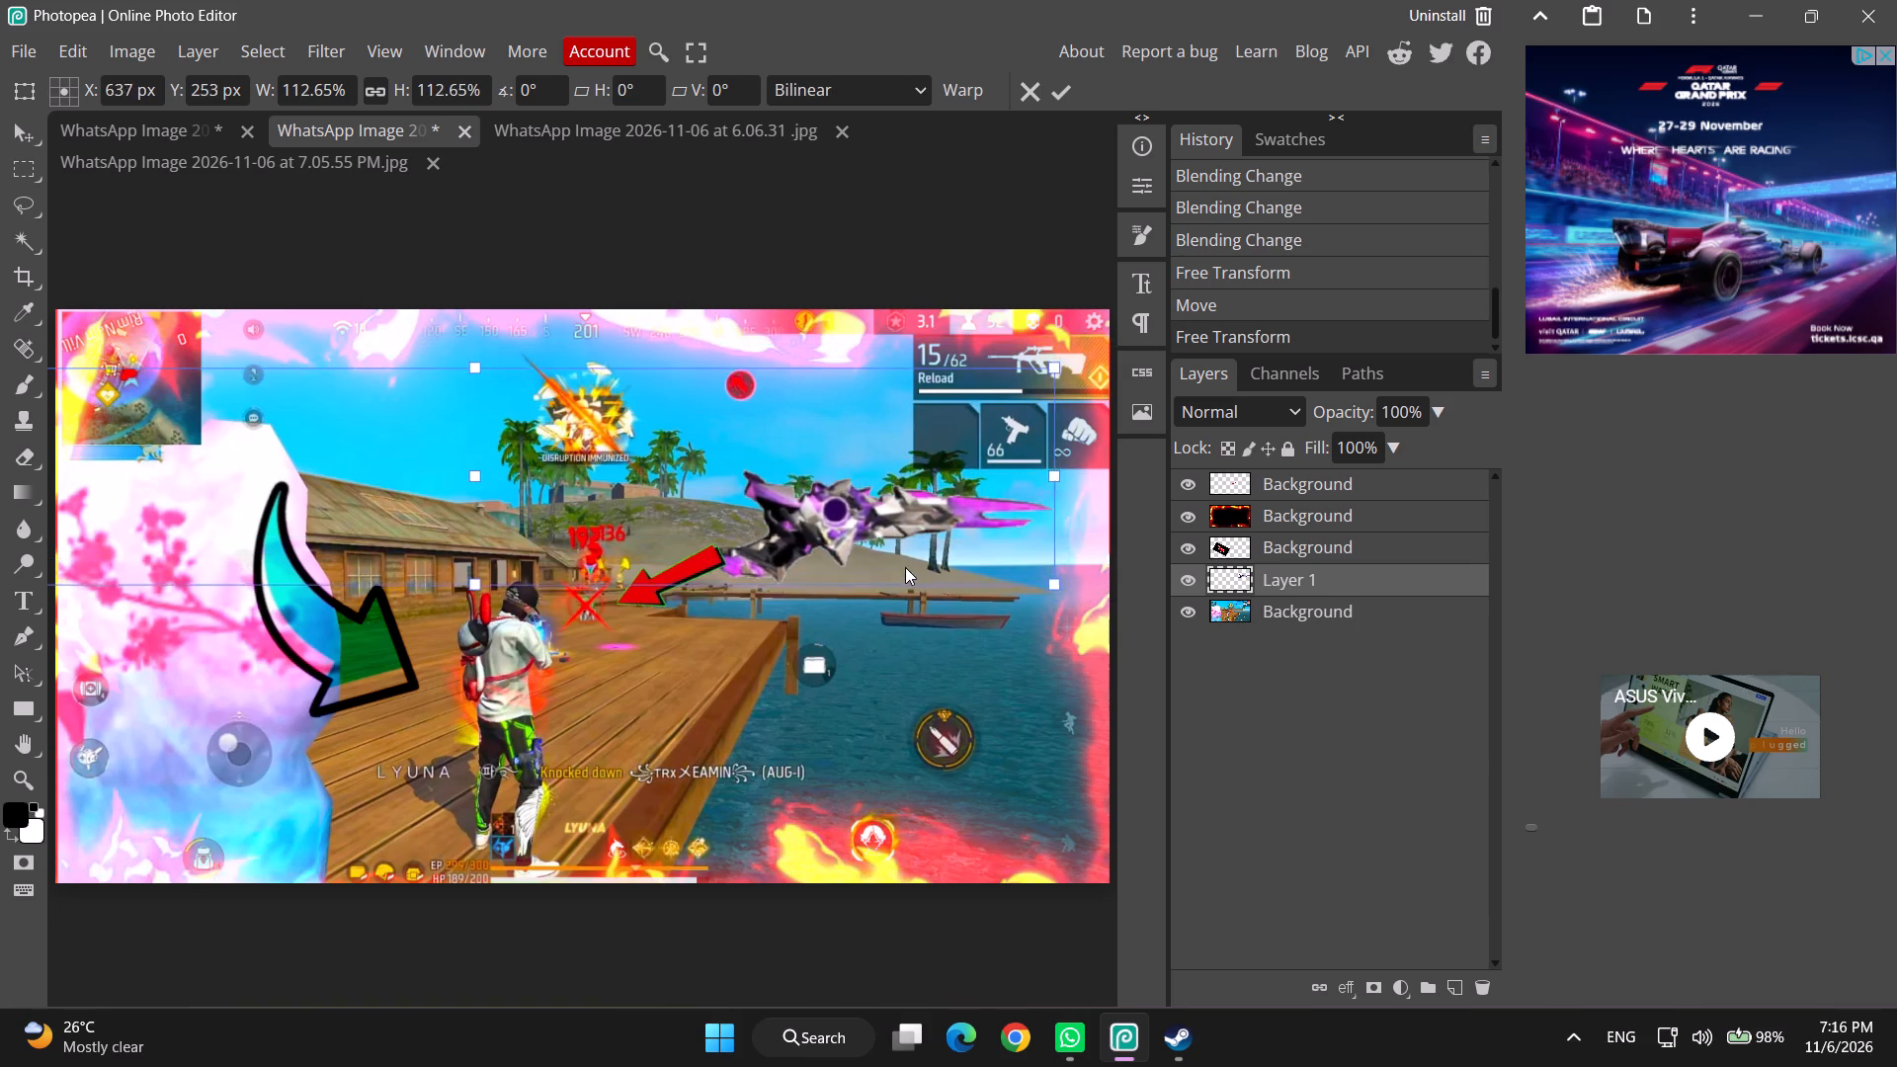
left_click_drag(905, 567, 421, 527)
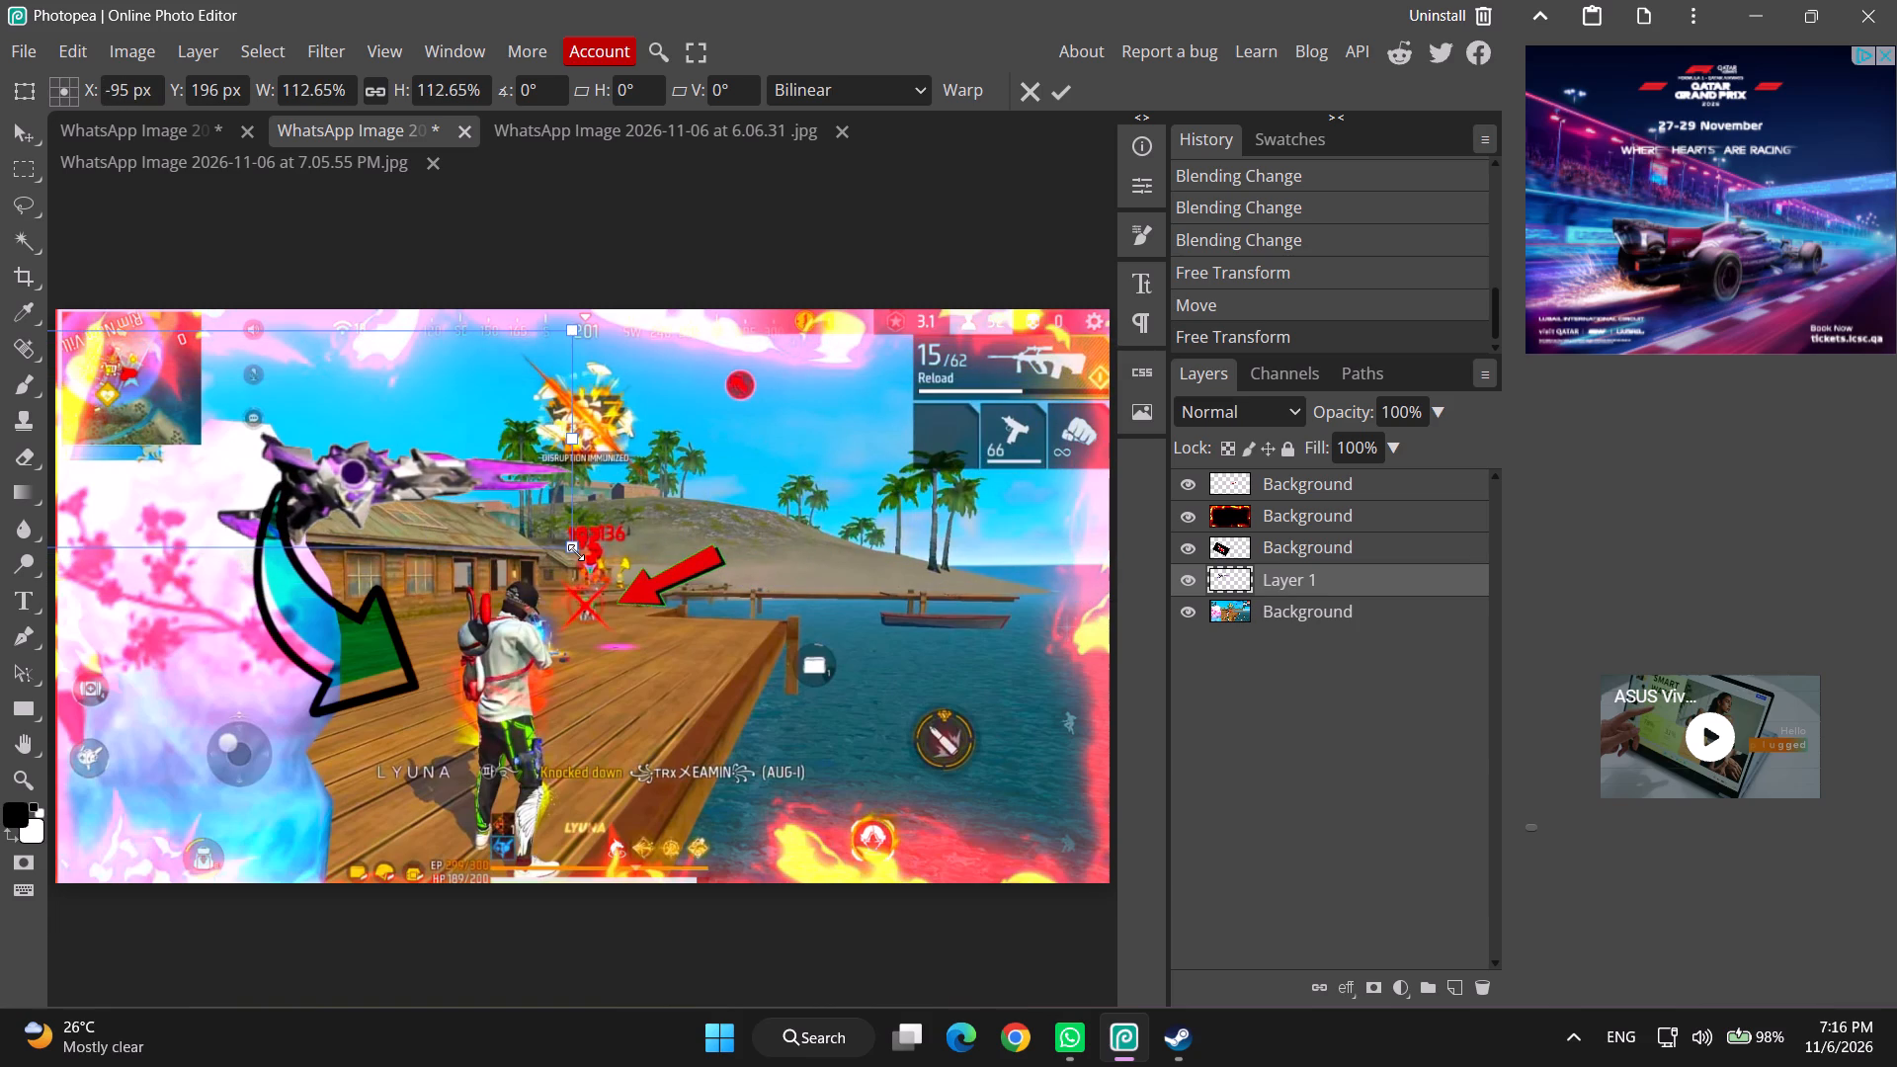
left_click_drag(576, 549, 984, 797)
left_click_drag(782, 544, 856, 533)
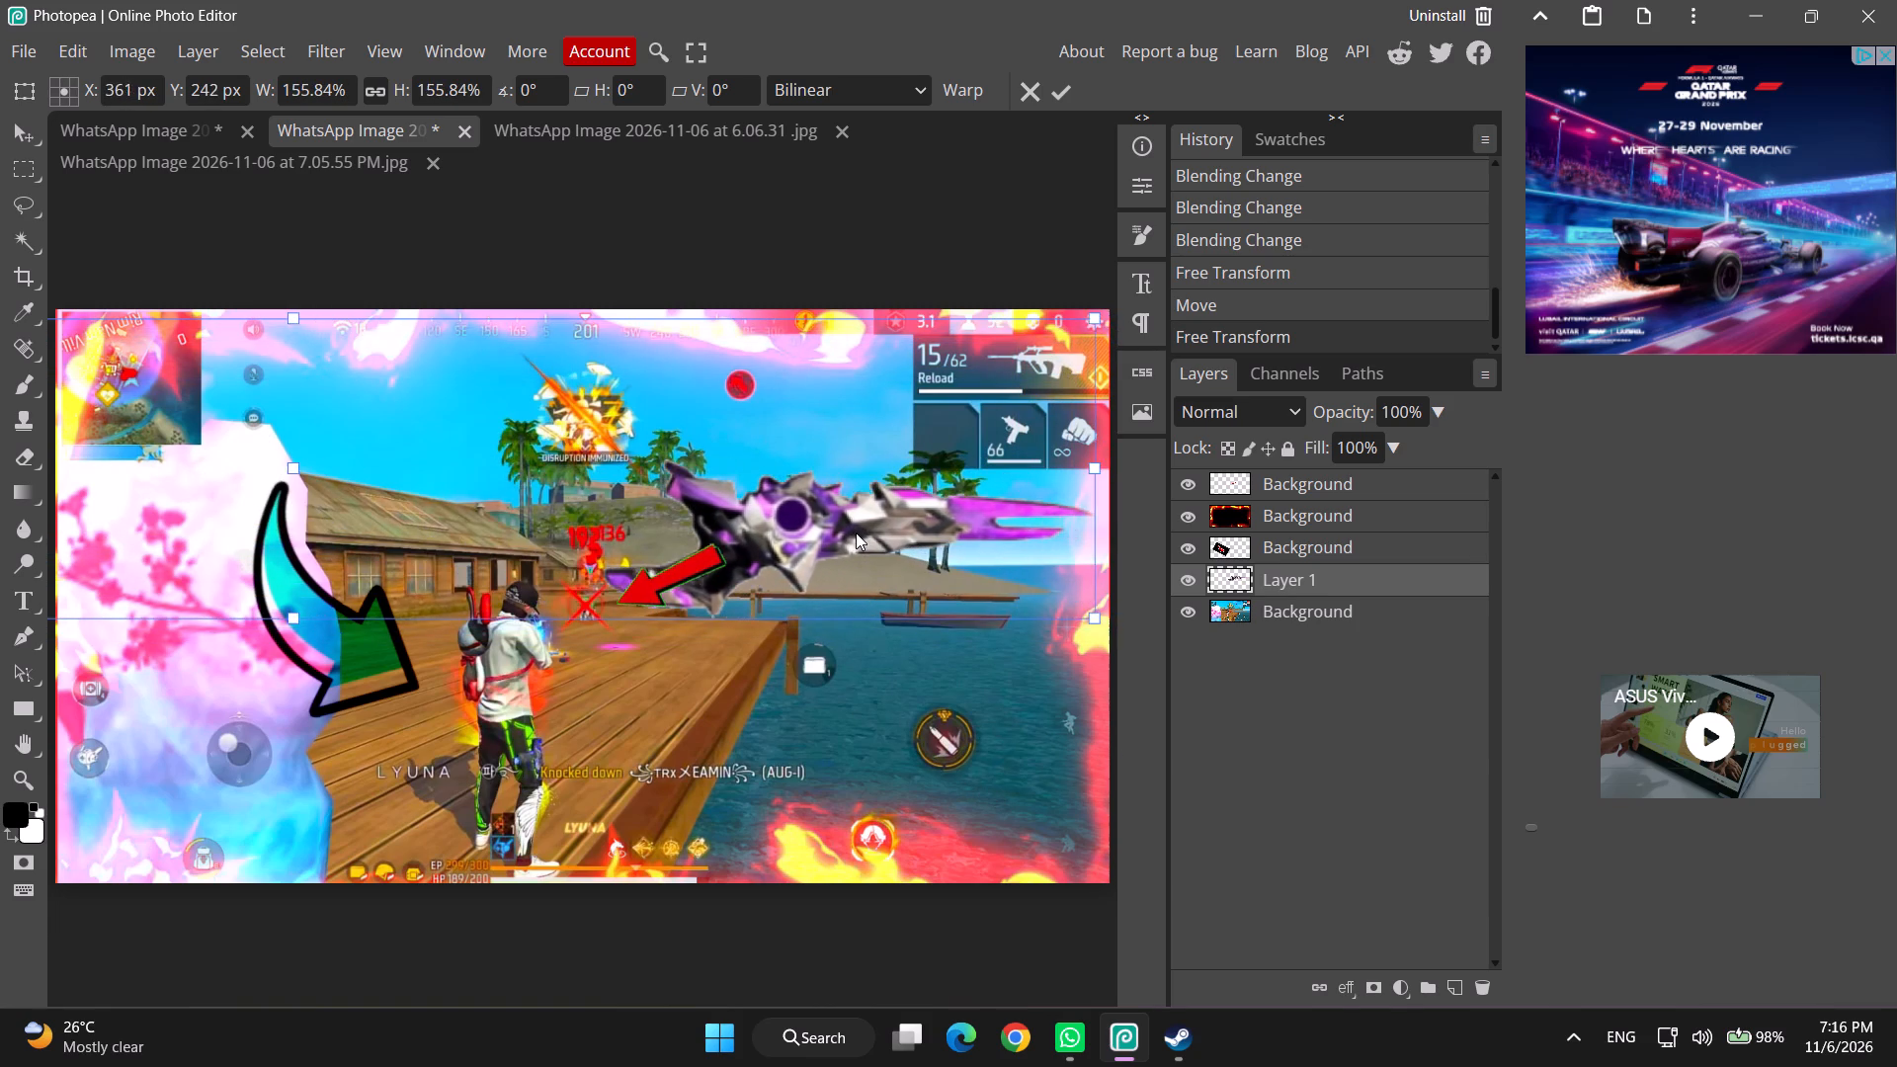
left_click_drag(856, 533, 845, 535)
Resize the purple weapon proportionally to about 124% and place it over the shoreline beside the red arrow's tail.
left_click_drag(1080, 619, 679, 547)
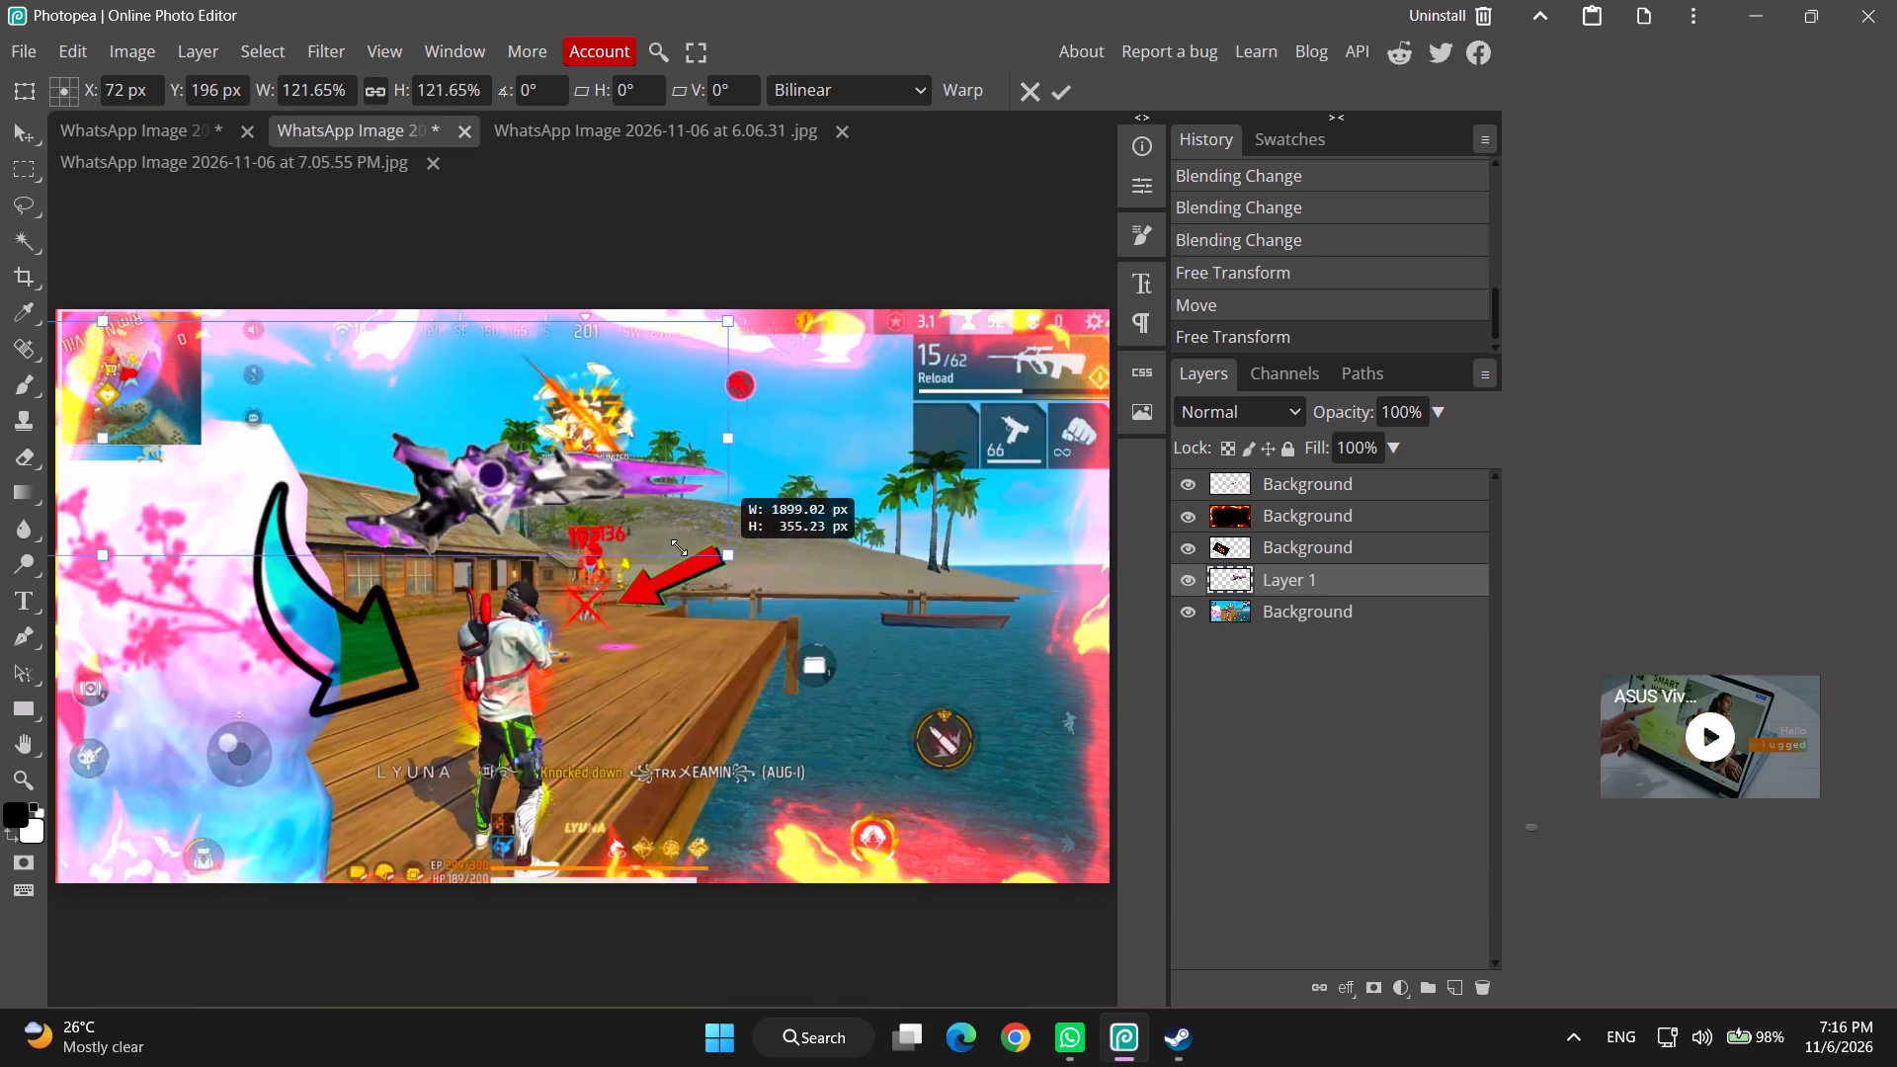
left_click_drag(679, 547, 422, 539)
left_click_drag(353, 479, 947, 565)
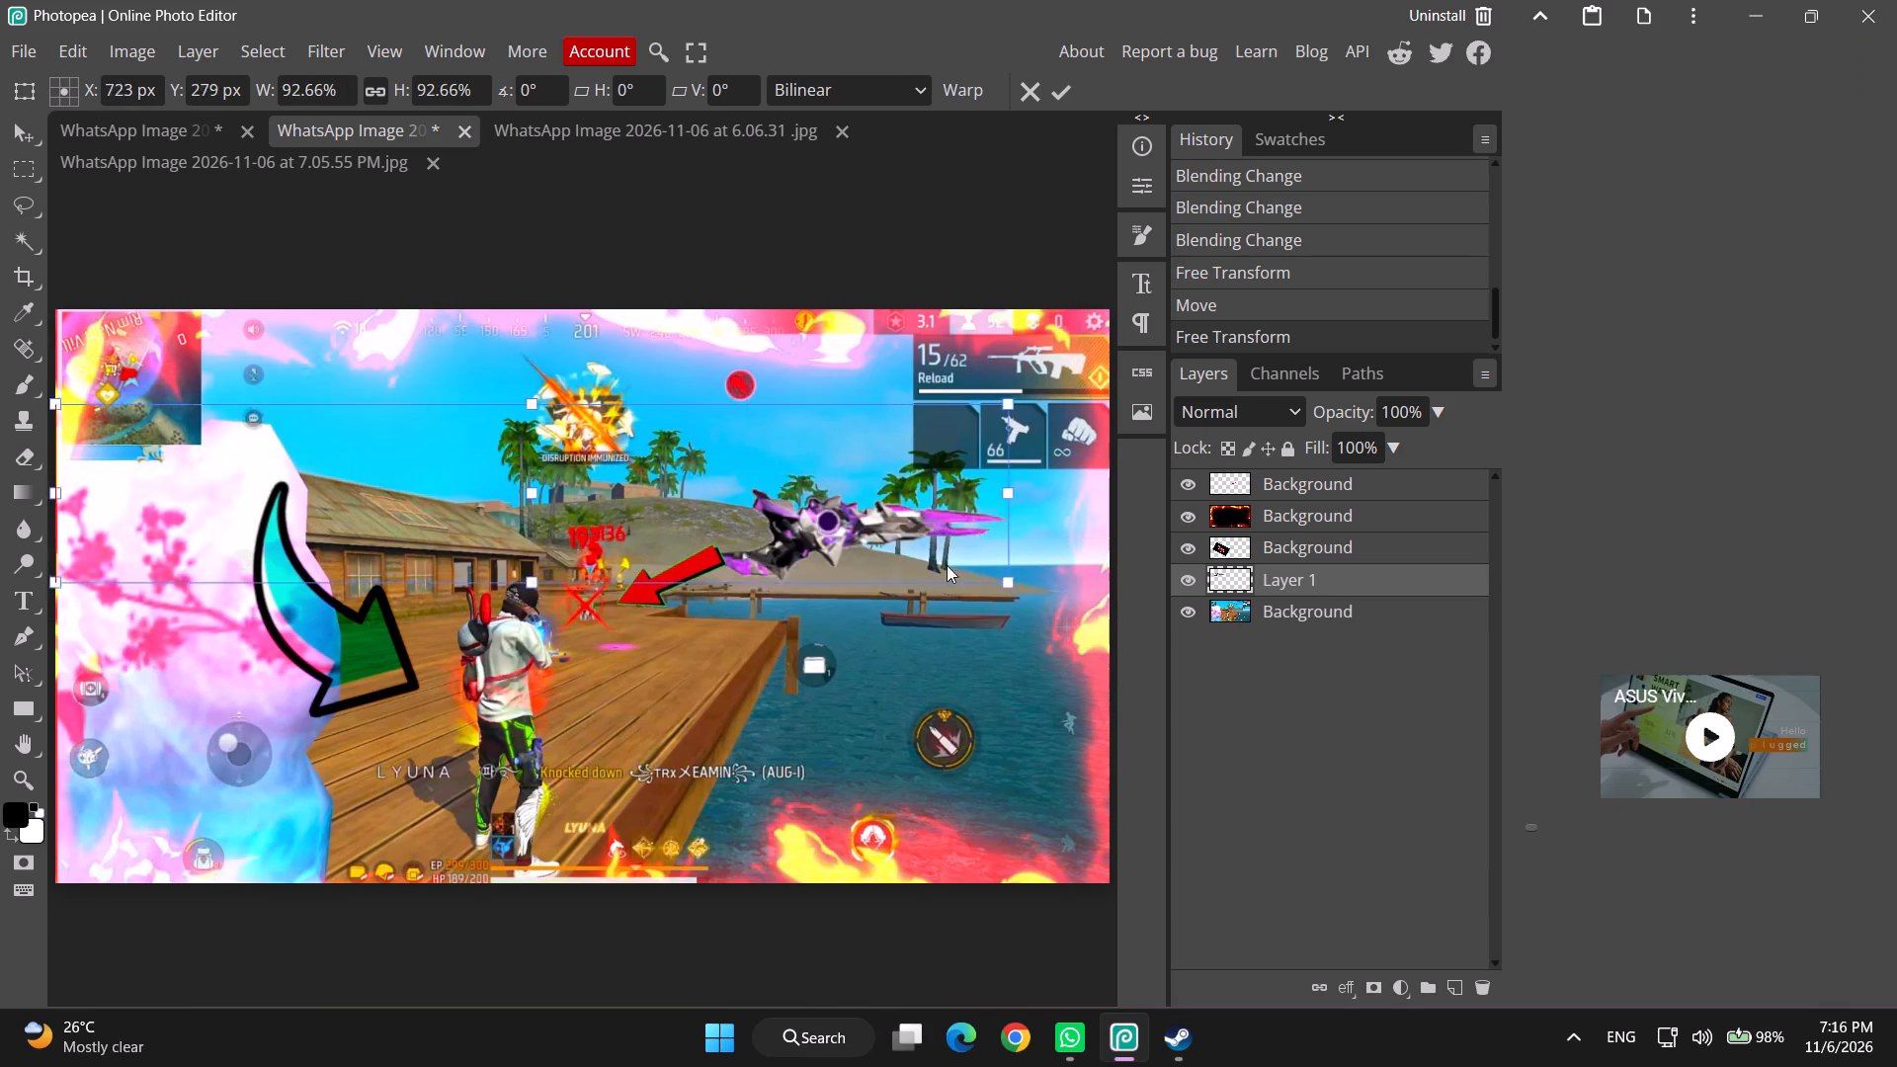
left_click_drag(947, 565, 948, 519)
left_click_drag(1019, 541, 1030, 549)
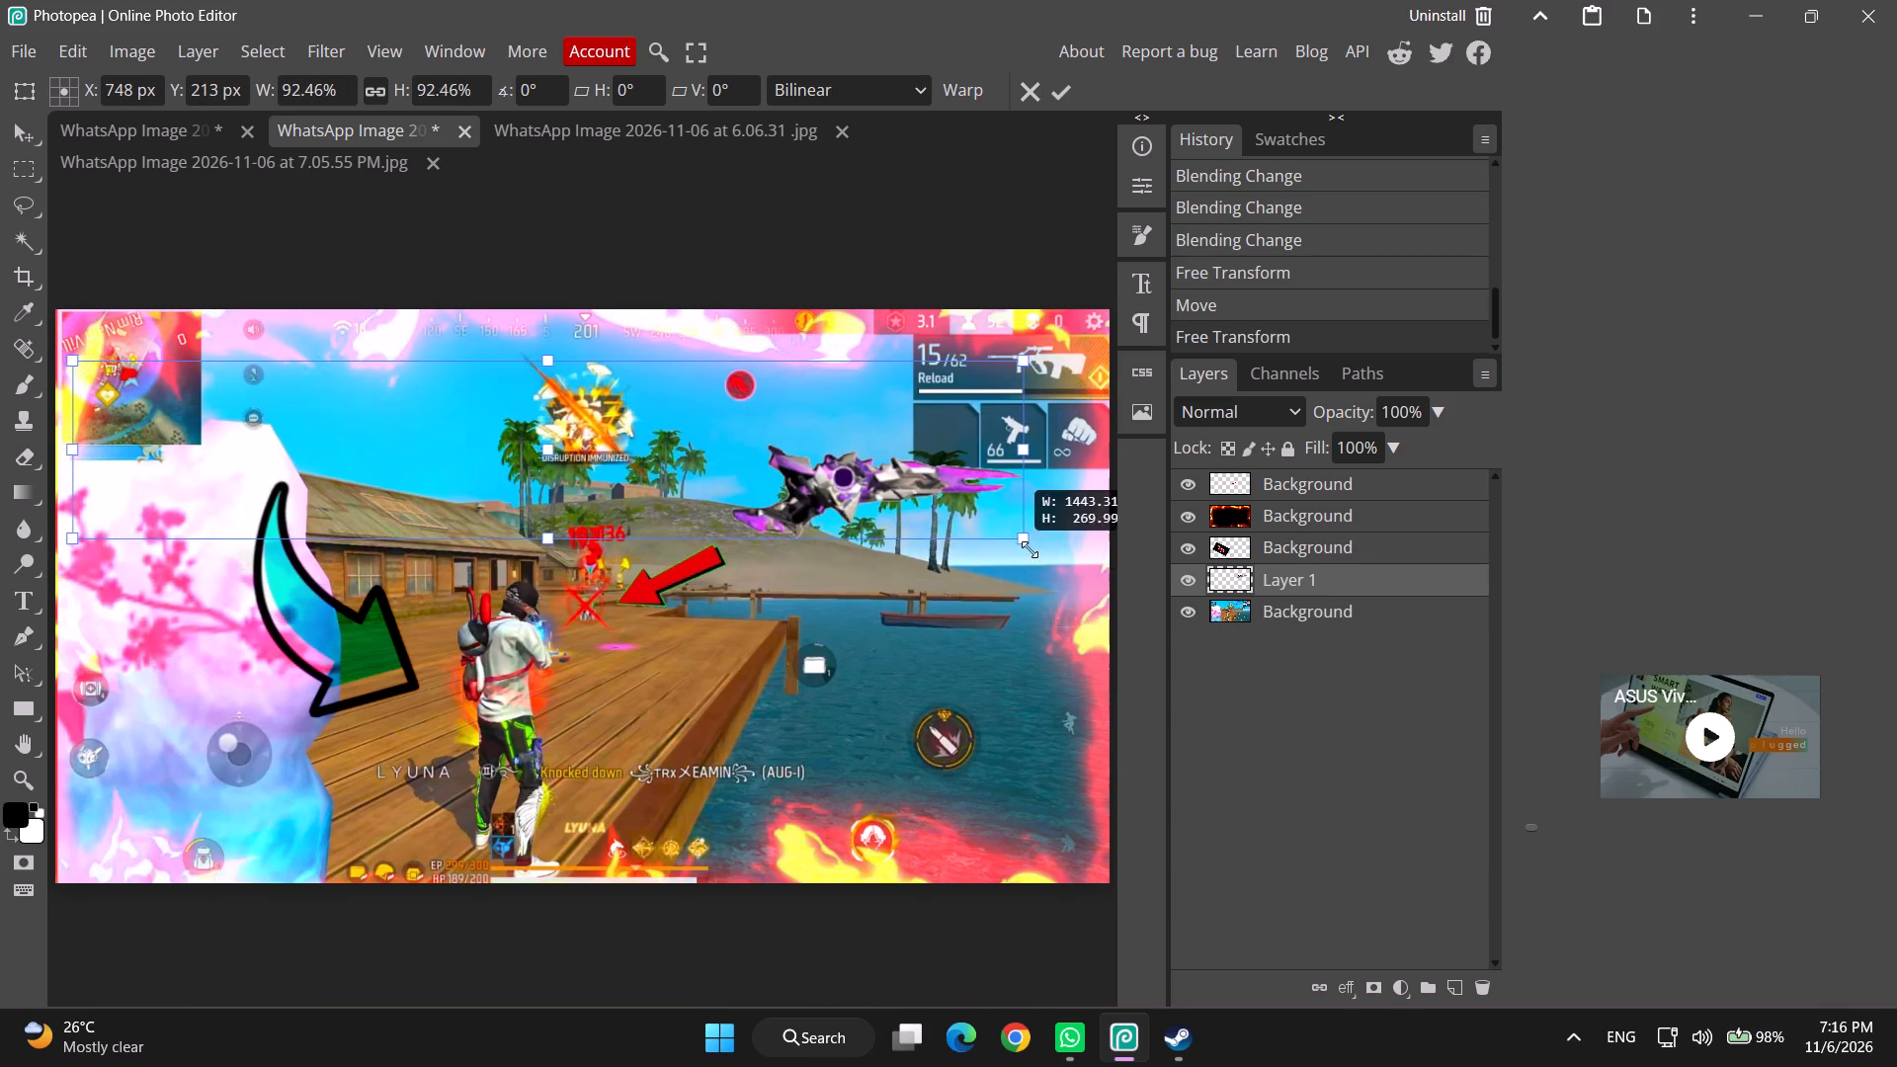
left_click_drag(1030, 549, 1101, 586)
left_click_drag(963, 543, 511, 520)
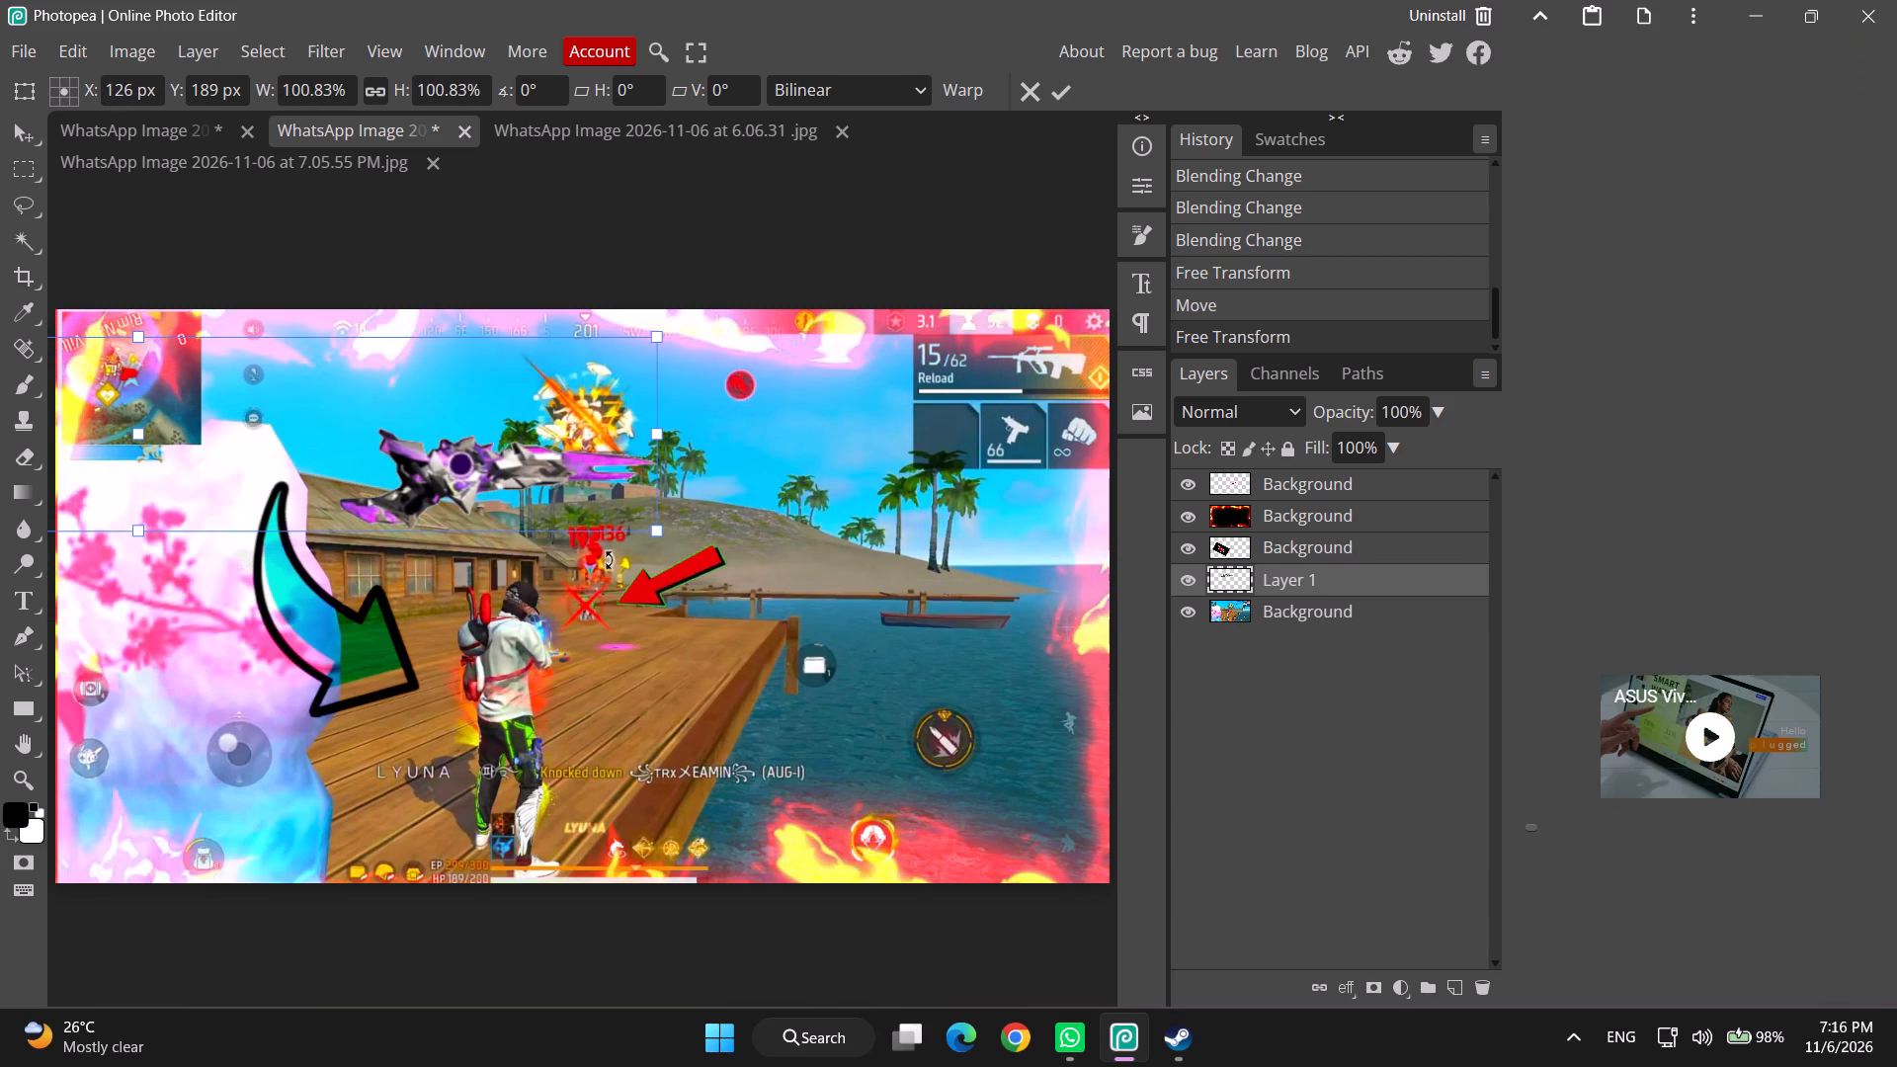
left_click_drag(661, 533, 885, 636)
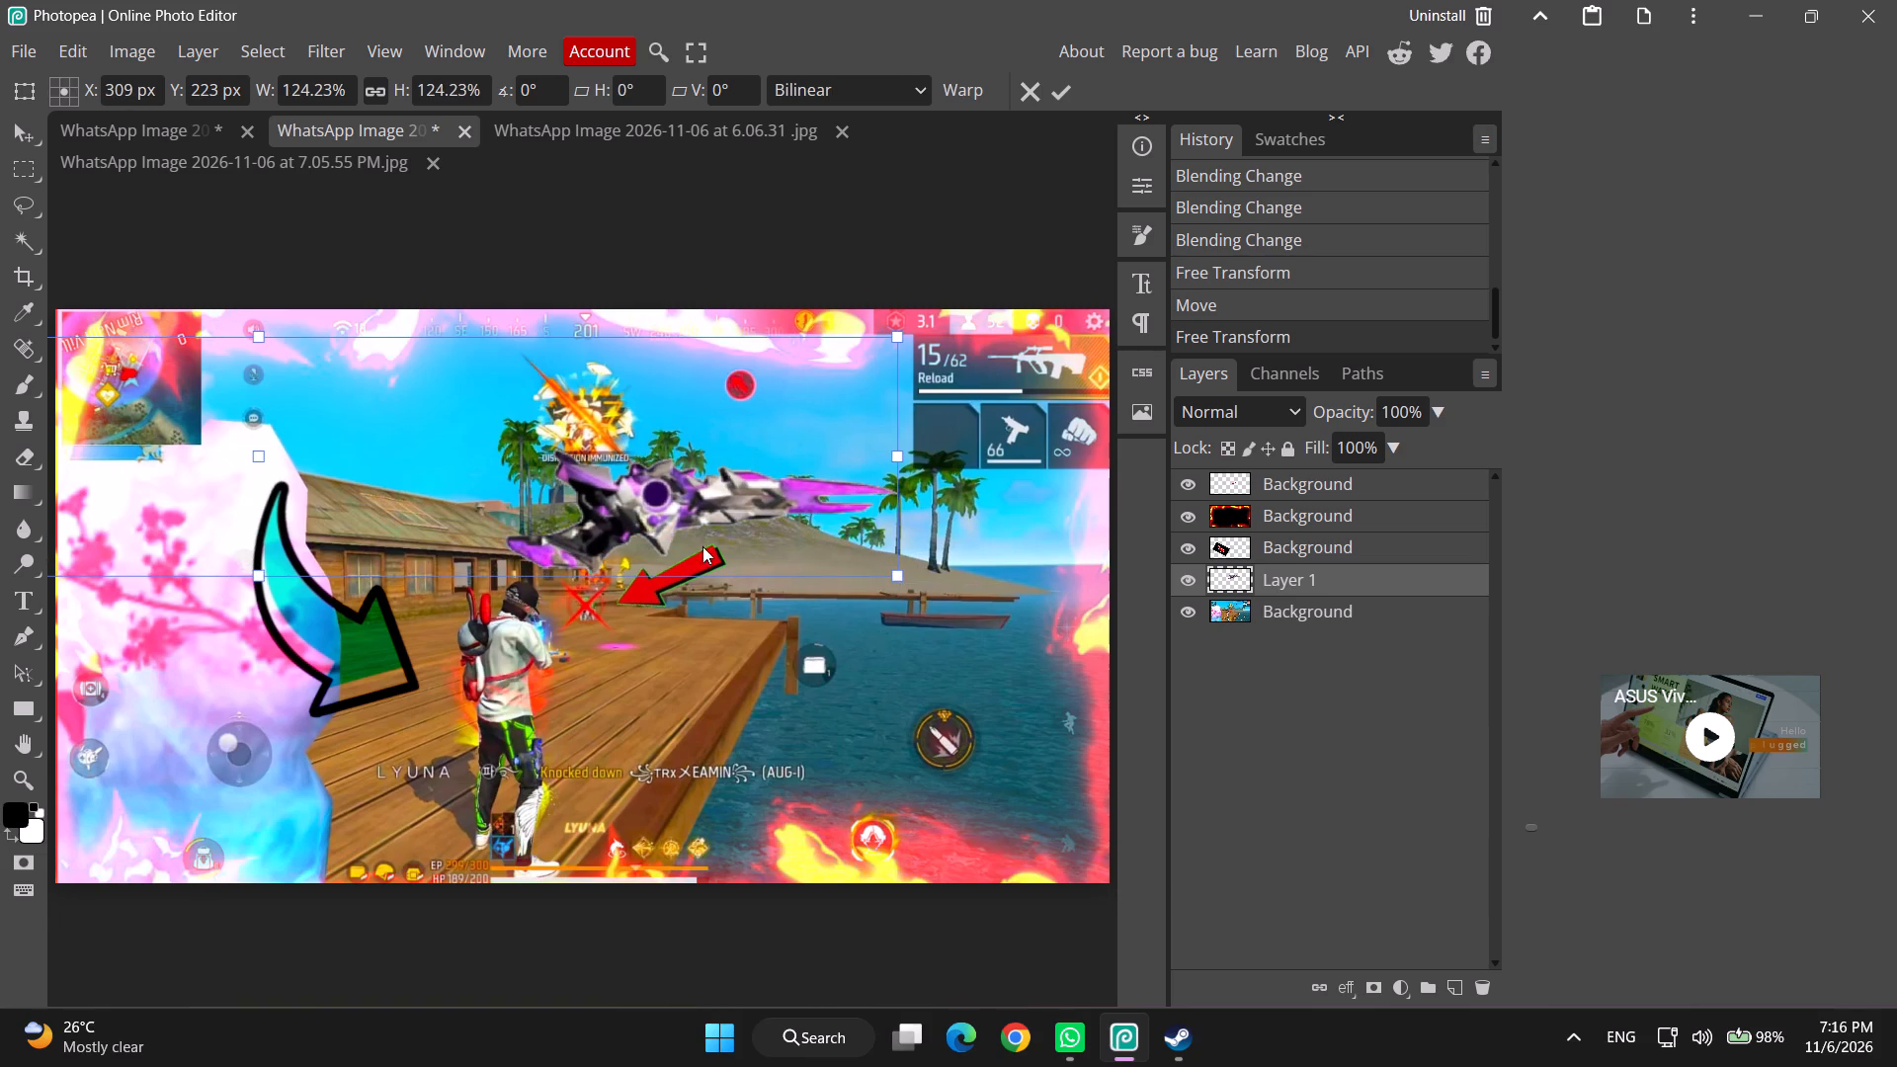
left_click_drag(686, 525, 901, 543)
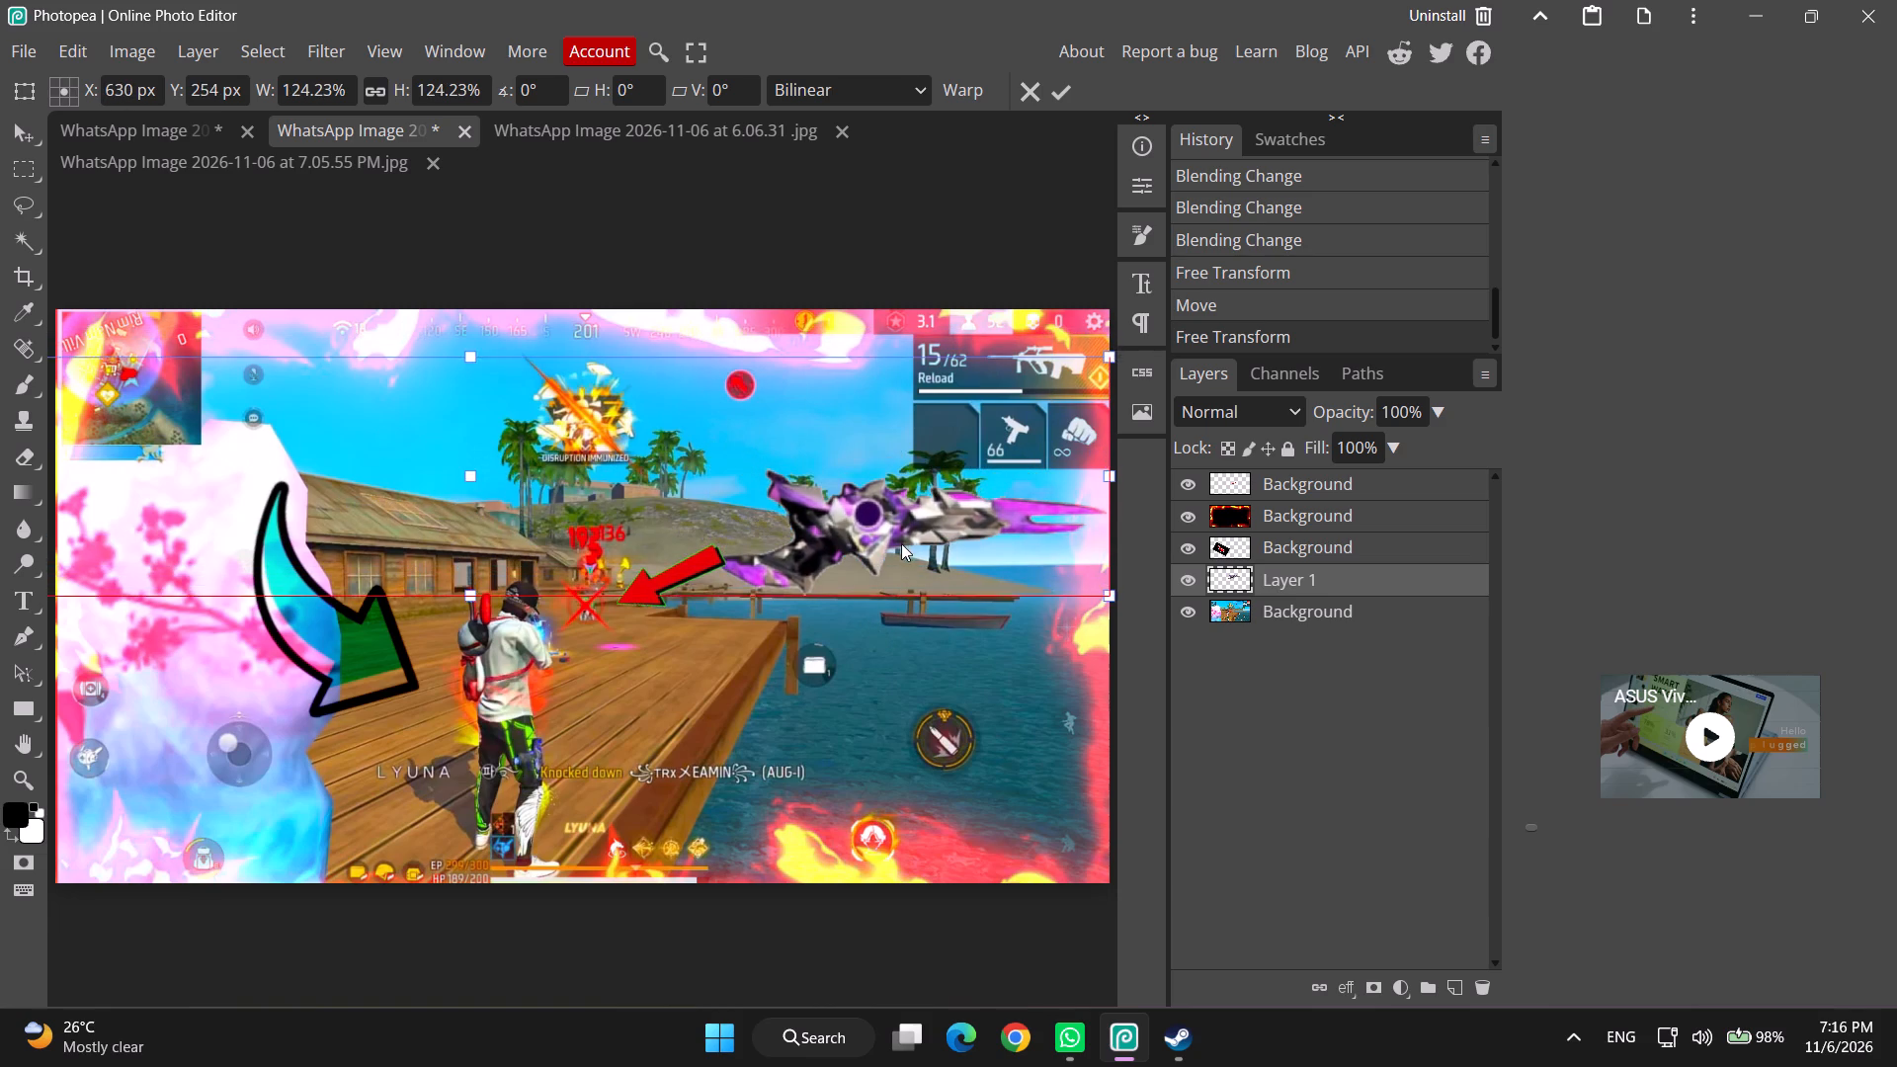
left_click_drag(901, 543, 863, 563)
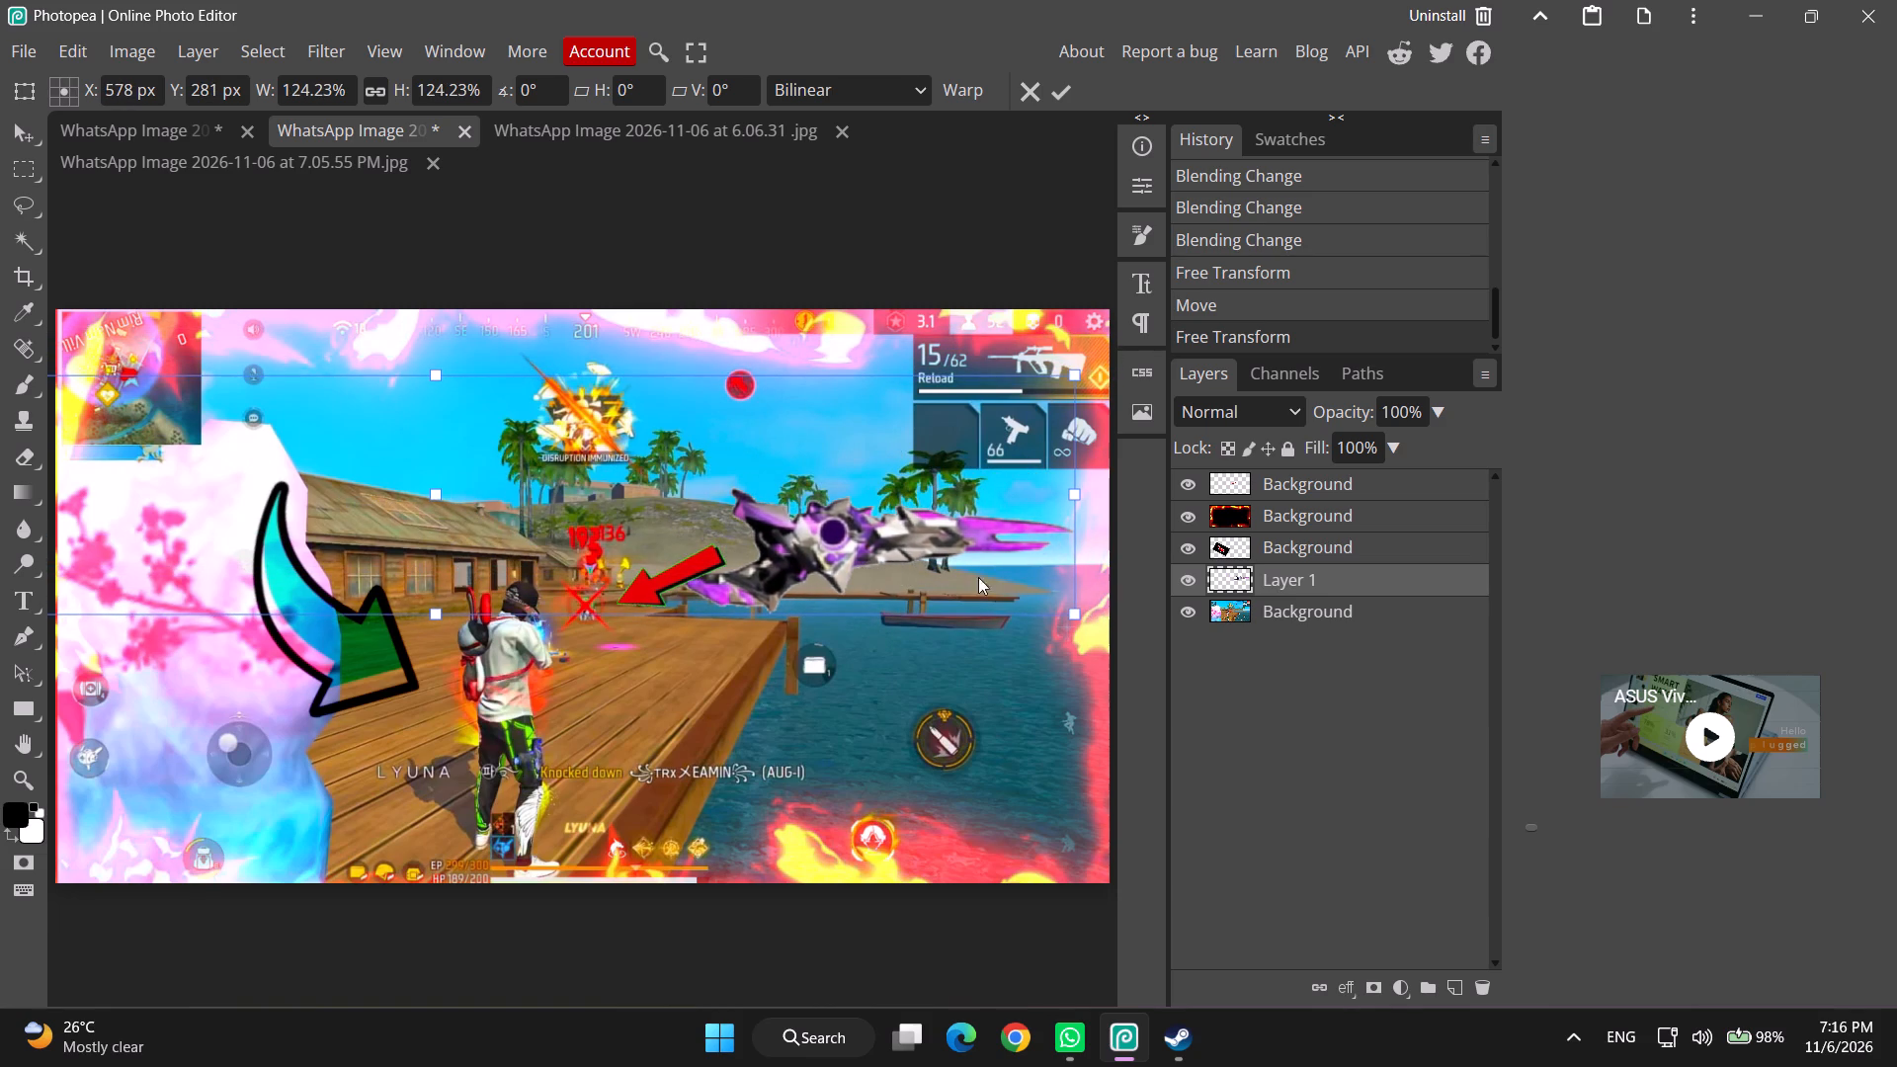
Reduce the purple weapon to about 103% and place it over the shoreline, clear of the red arrow's tail.
left_click_drag(1075, 613, 804, 573)
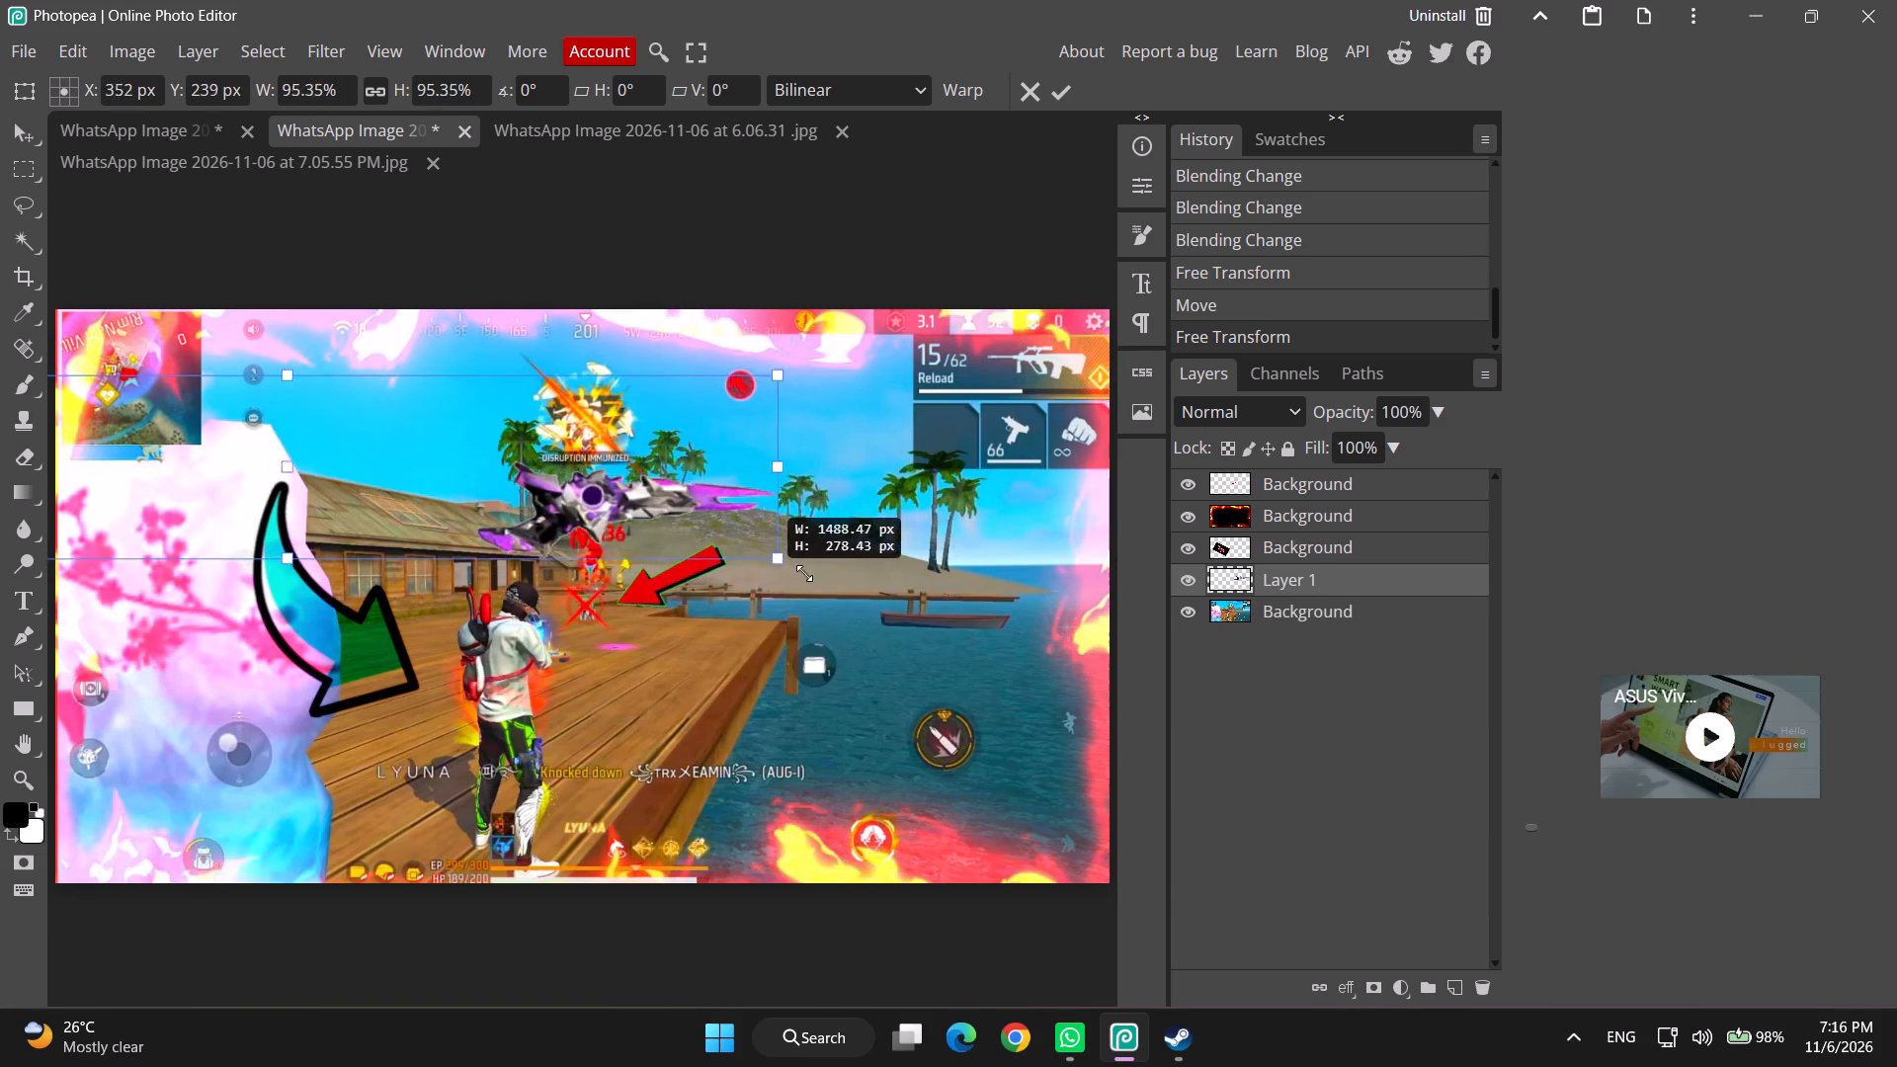
left_click_drag(804, 573, 857, 585)
left_click_drag(719, 553, 941, 576)
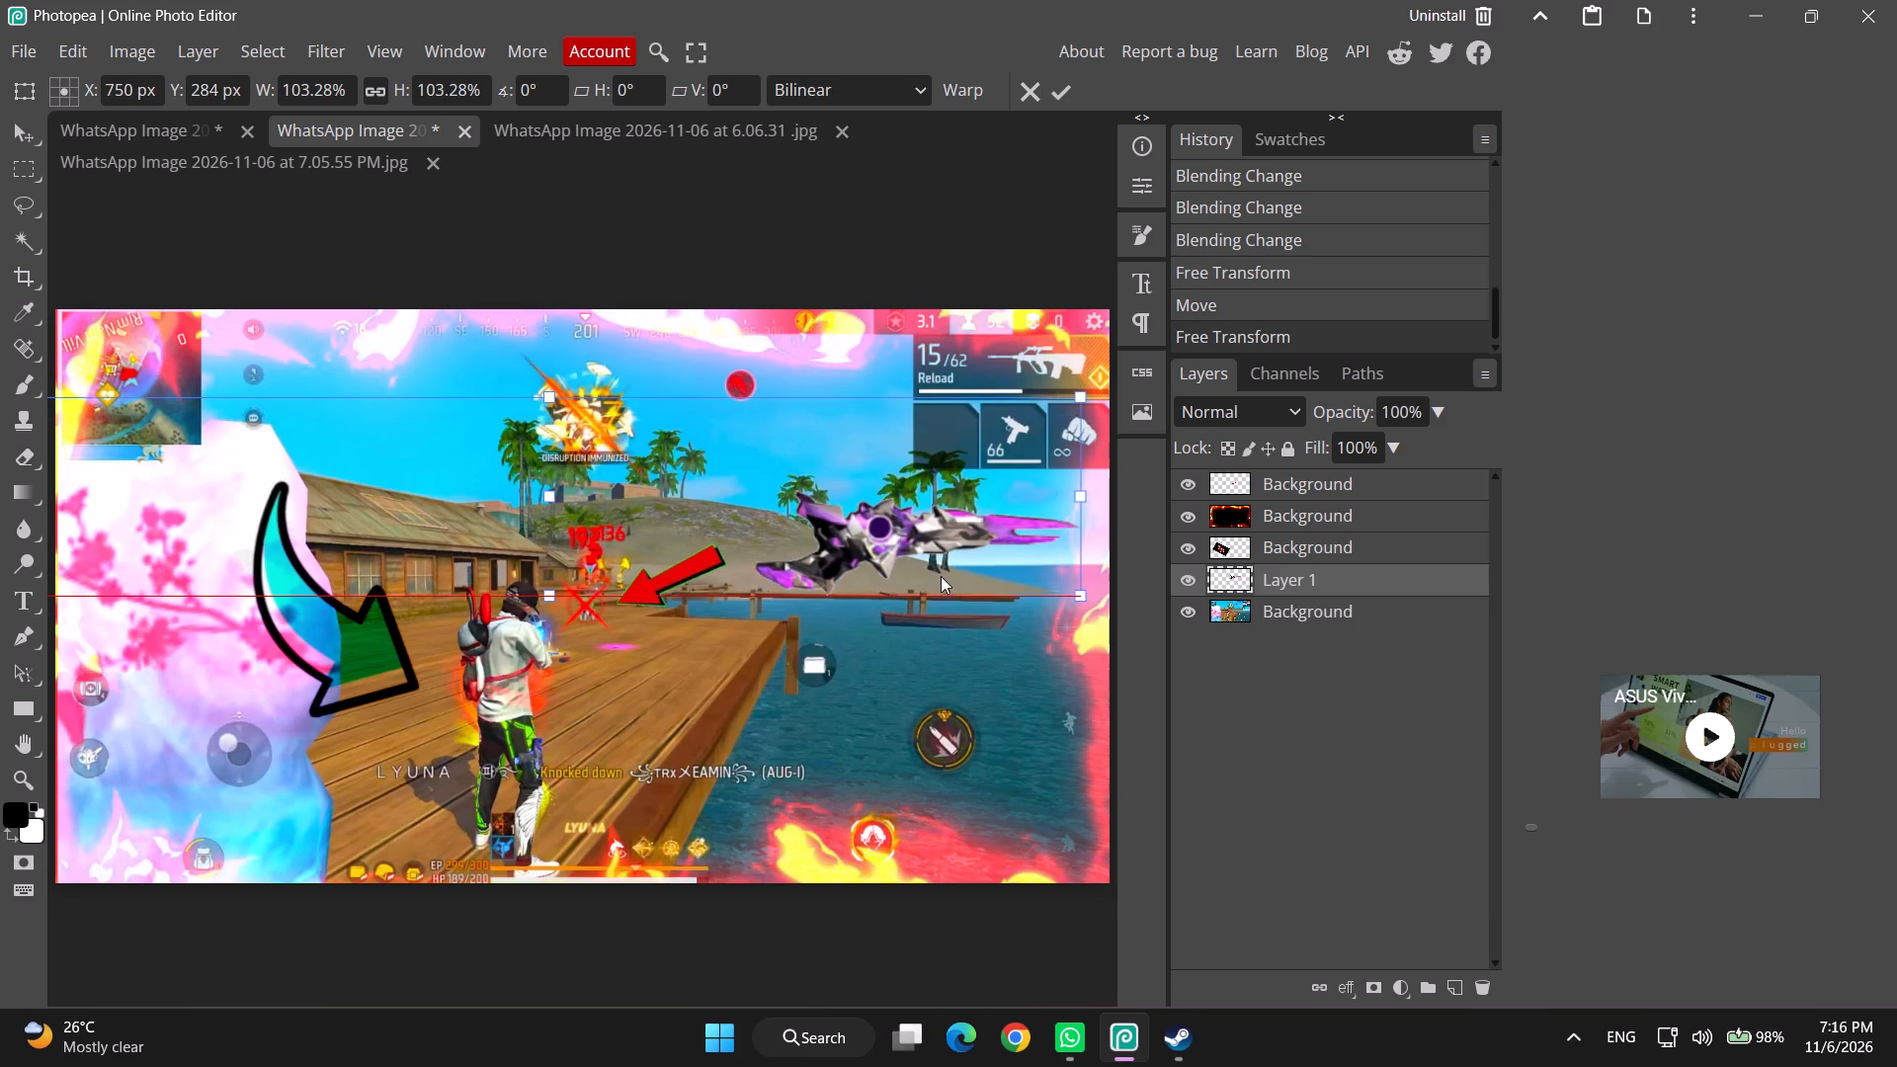
left_click_drag(941, 576, 946, 566)
left_click(900, 650)
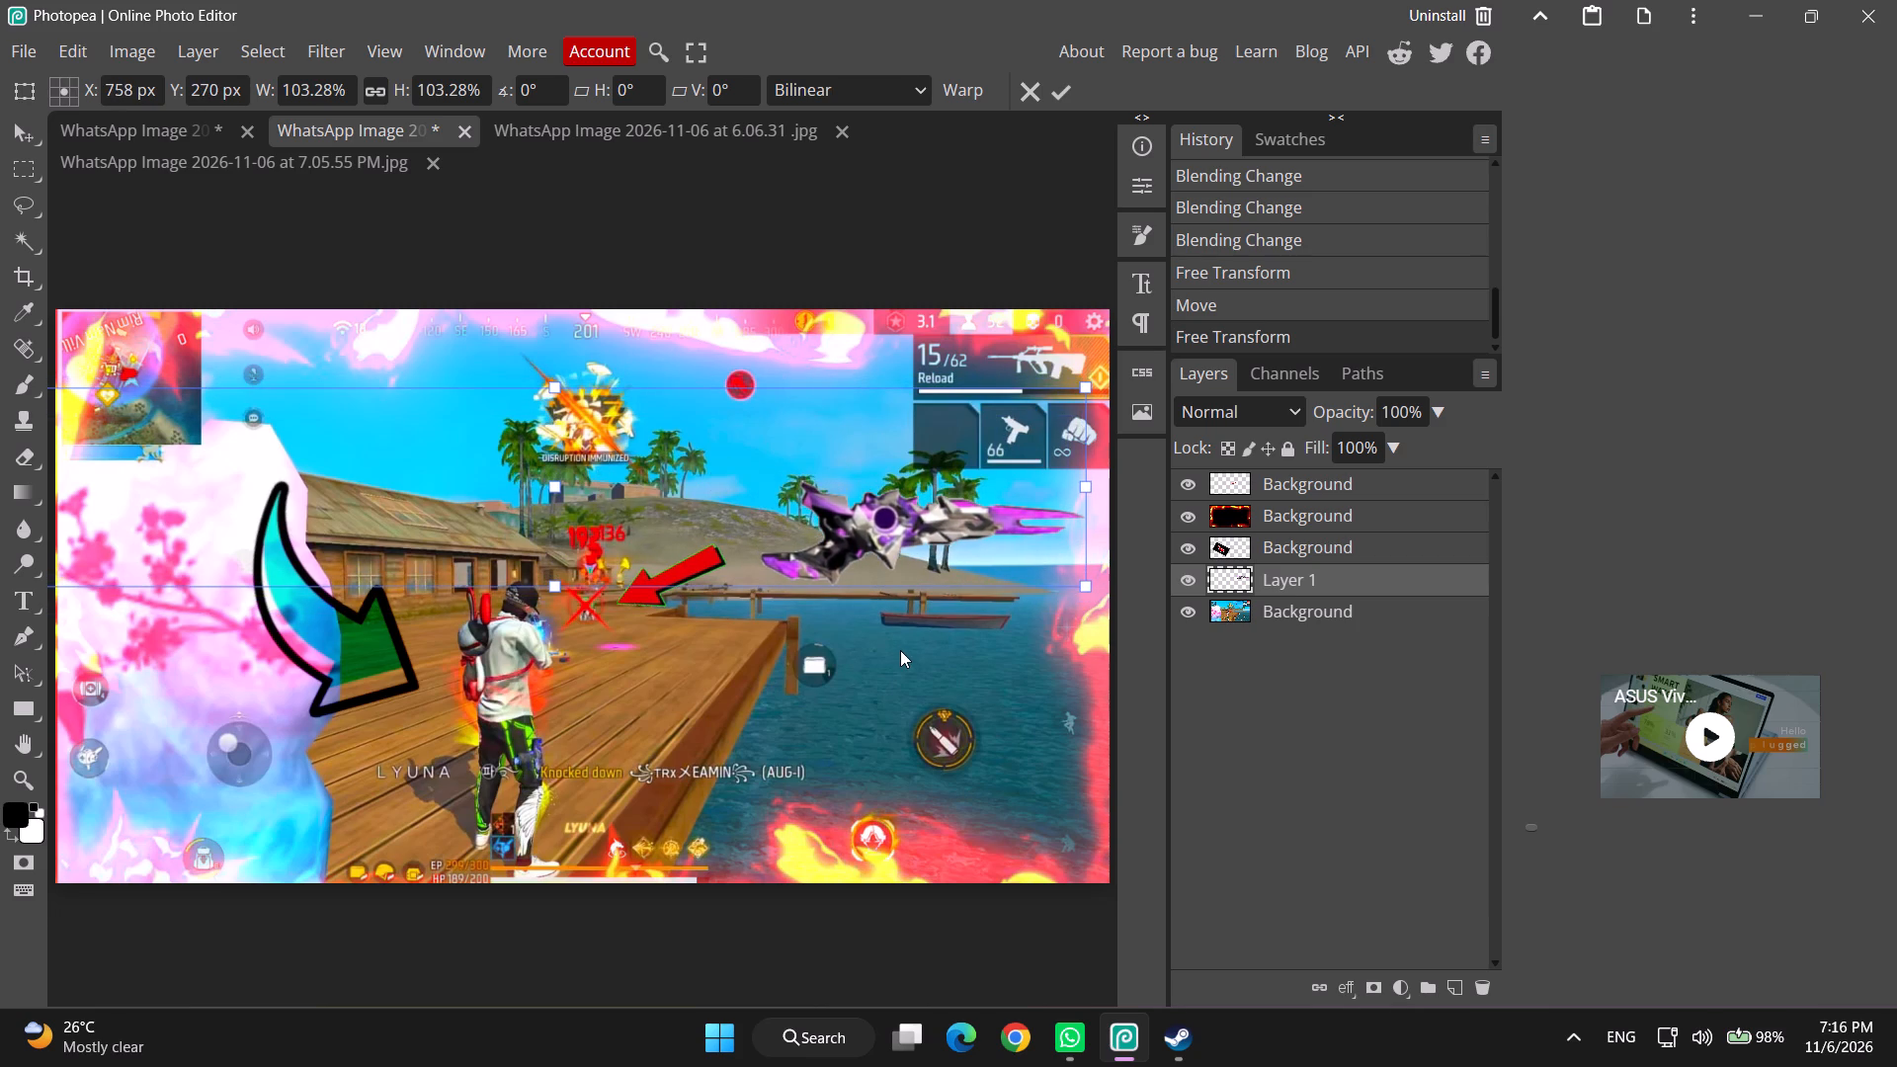
left_click(1364, 495)
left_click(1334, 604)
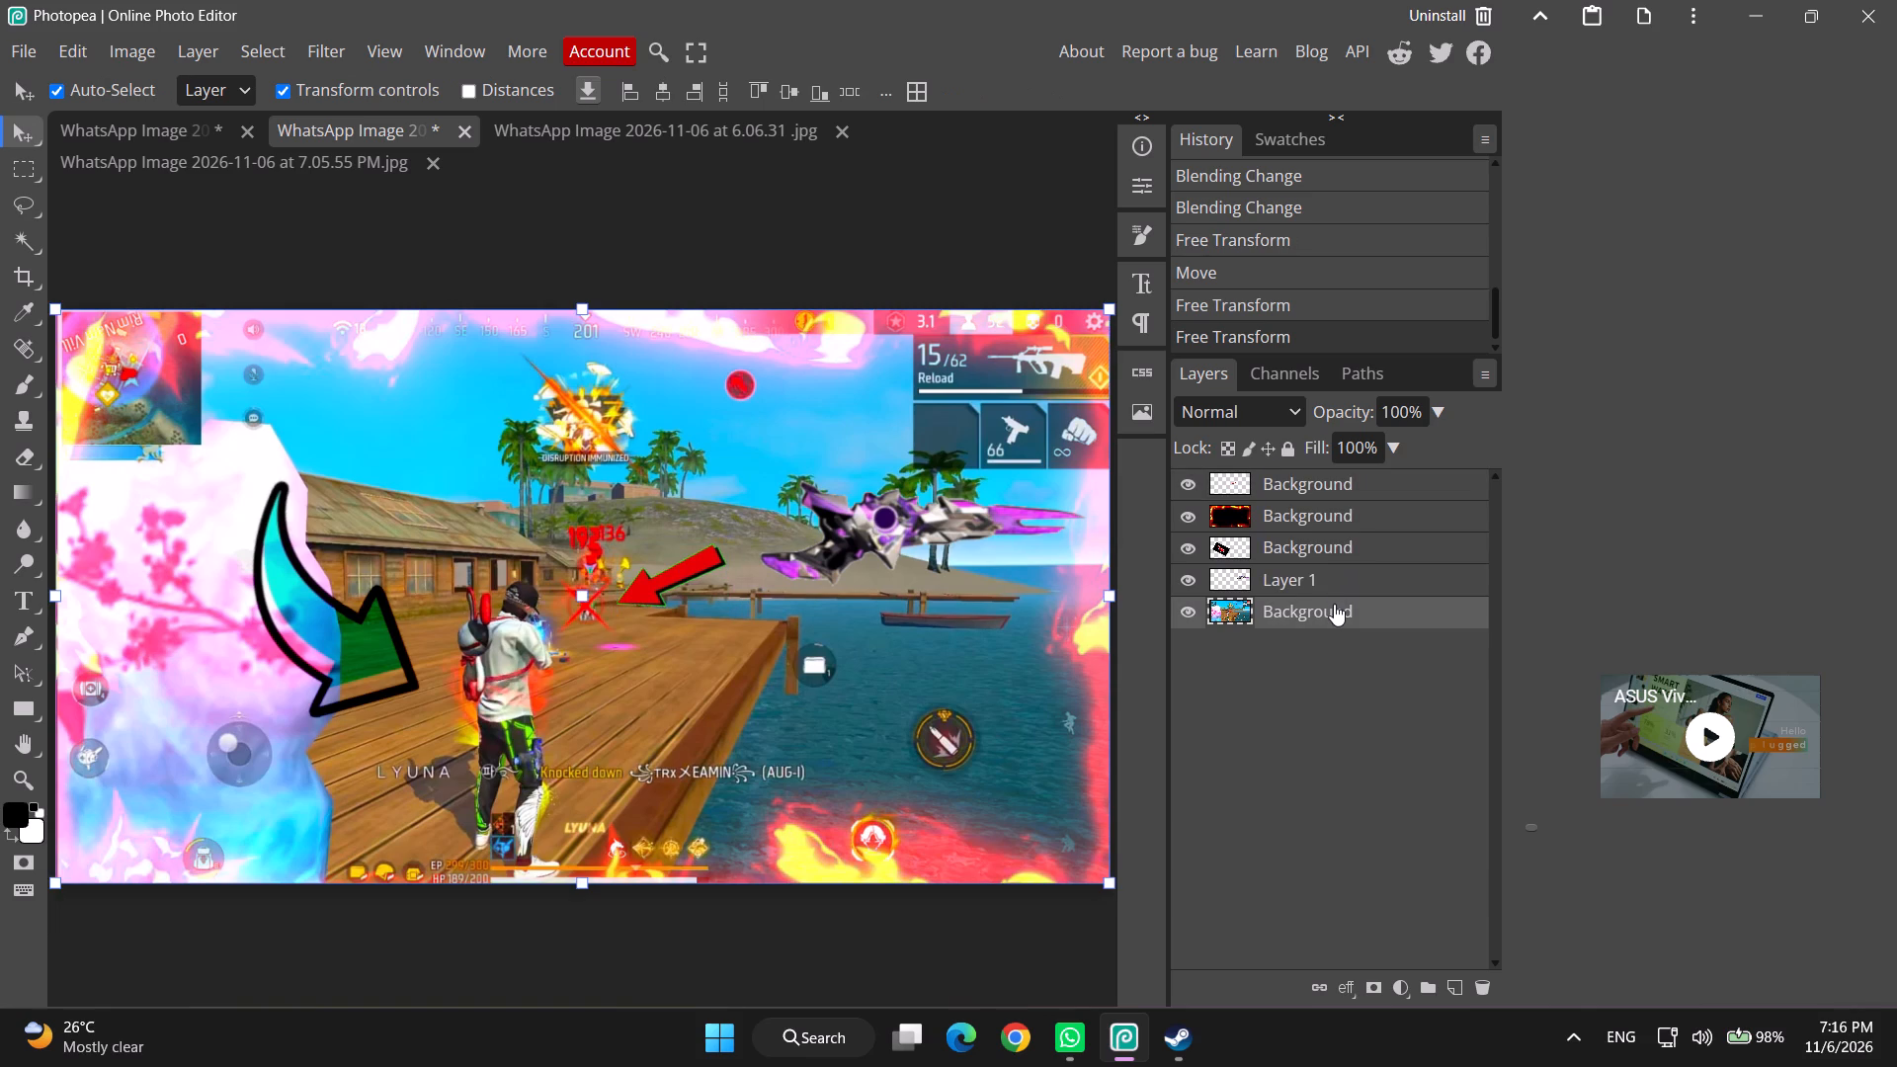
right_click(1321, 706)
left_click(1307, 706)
Switch to Chrome, enlarge a new browser window, and search Google for "free fire youtube vedio free fire thumbnail".
left_click(1004, 1041)
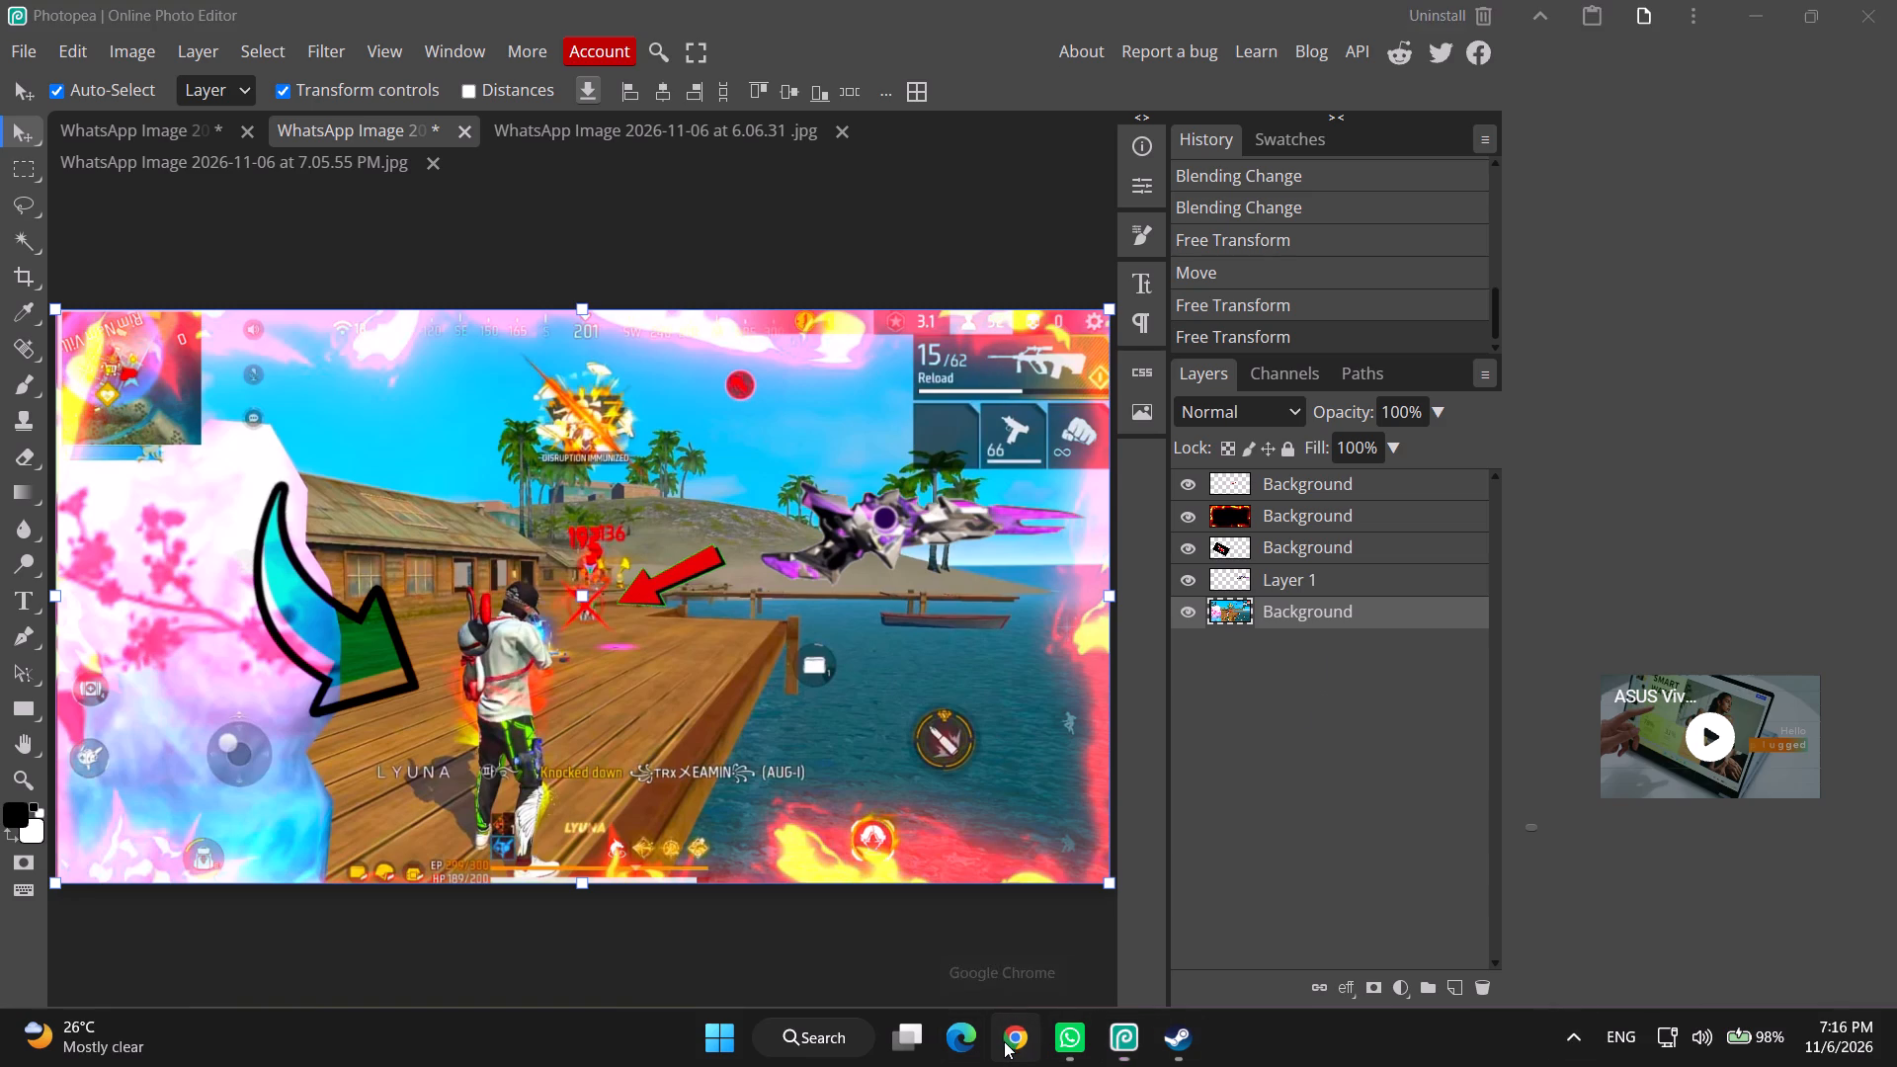
left_click(624, 693)
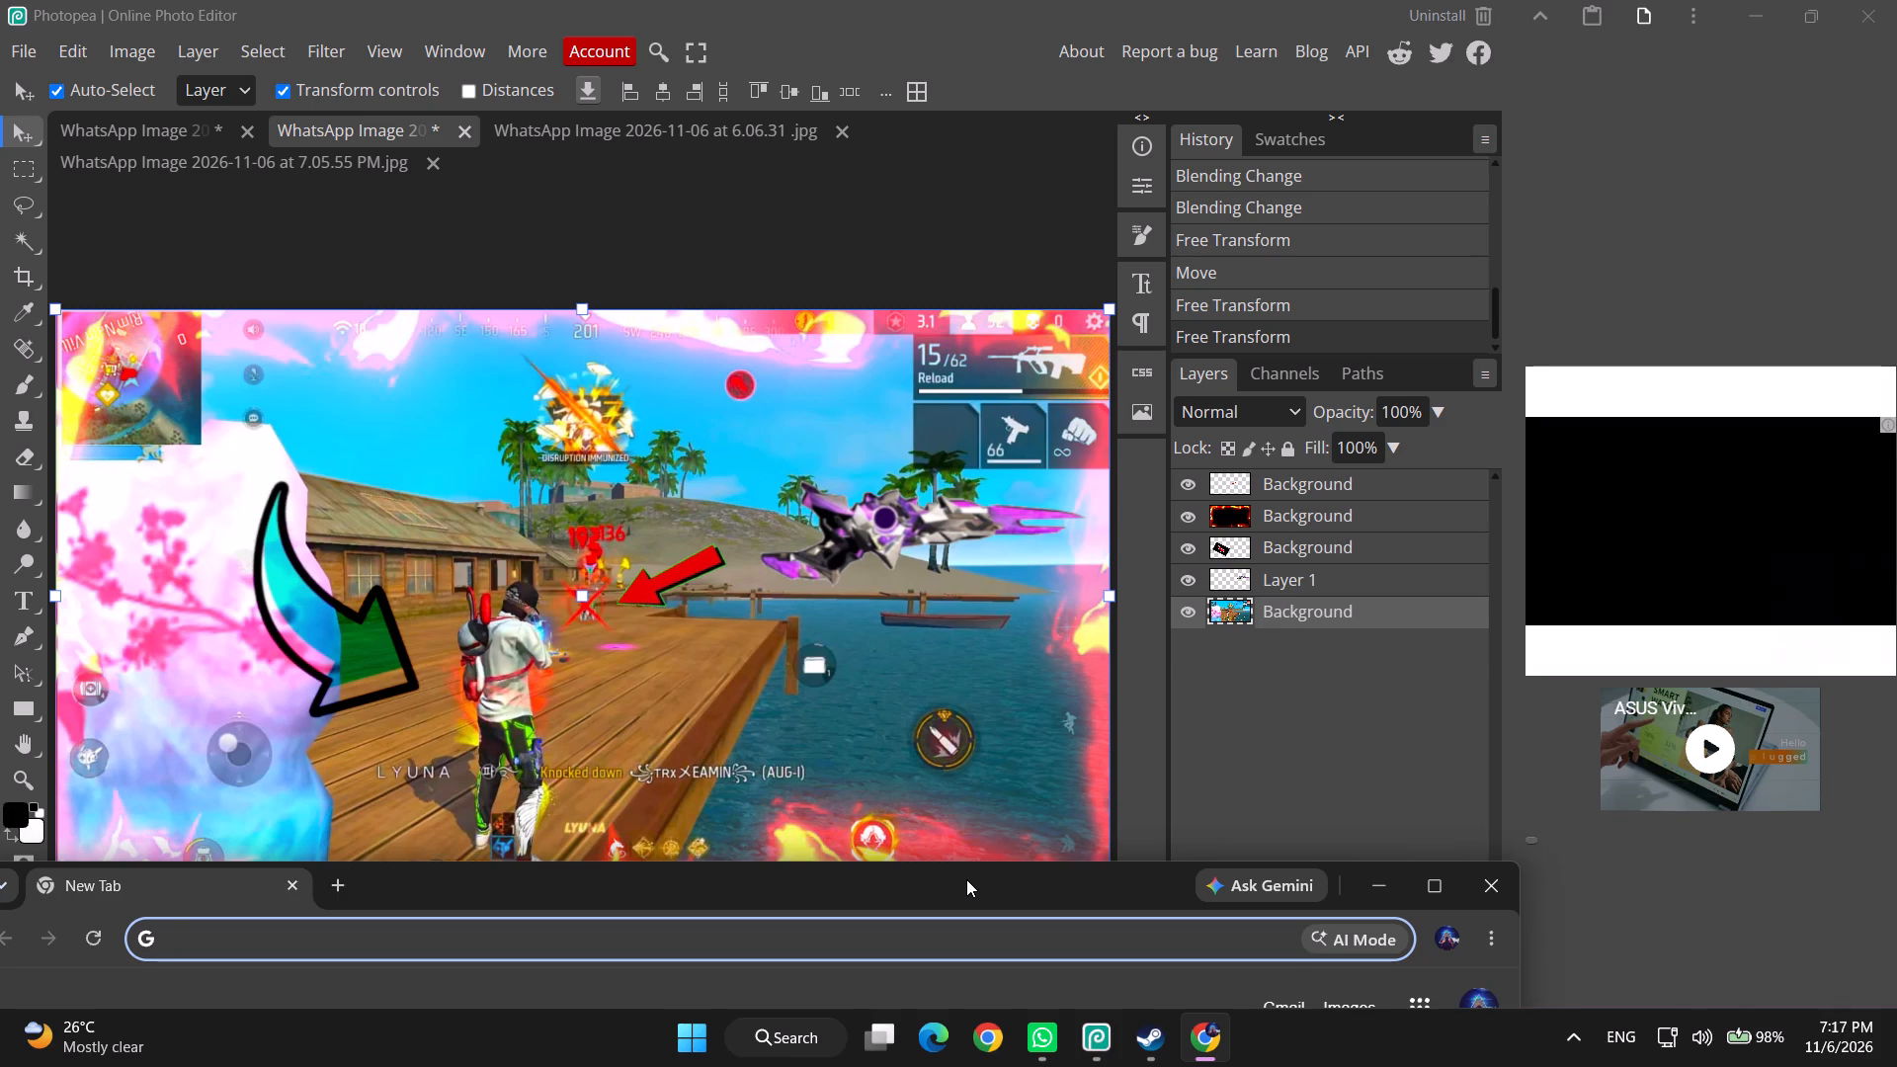
left_click(978, 1036)
left_click(683, 749)
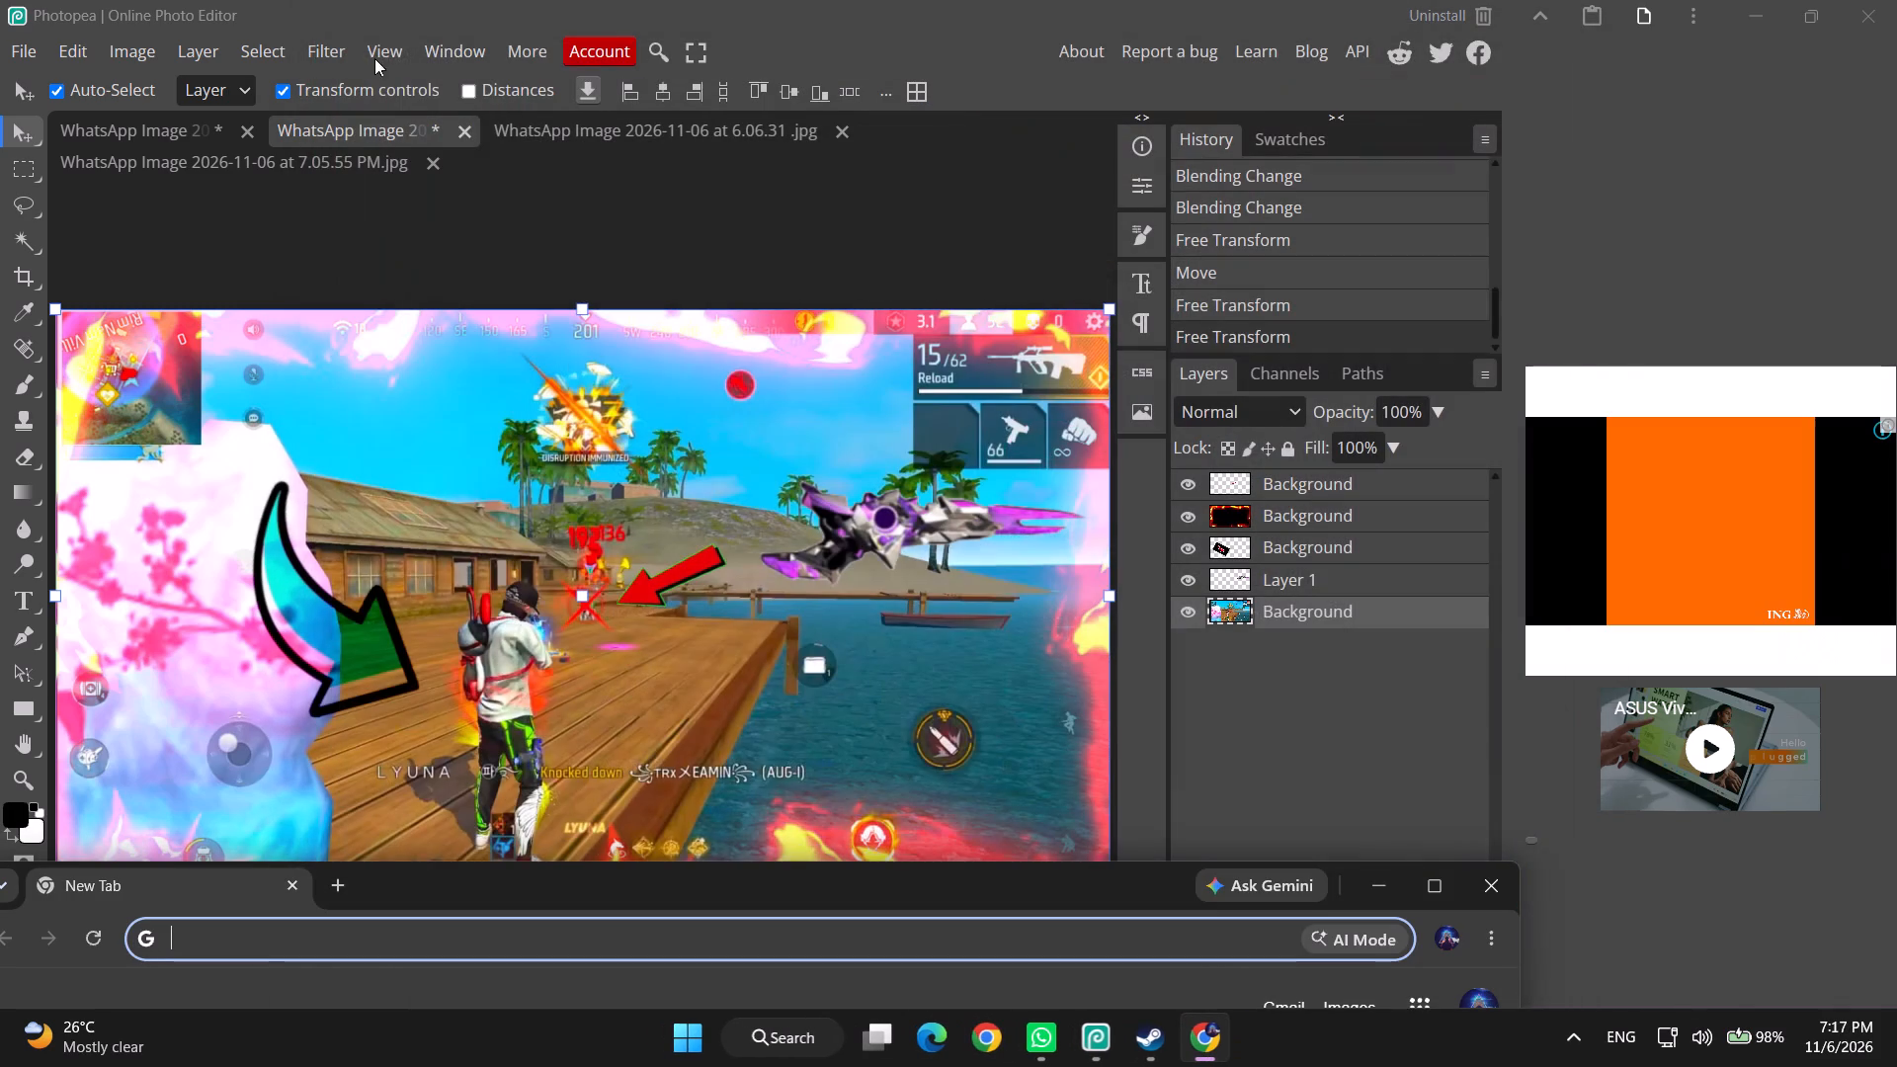
left_click(759, 866)
double_click(759, 876)
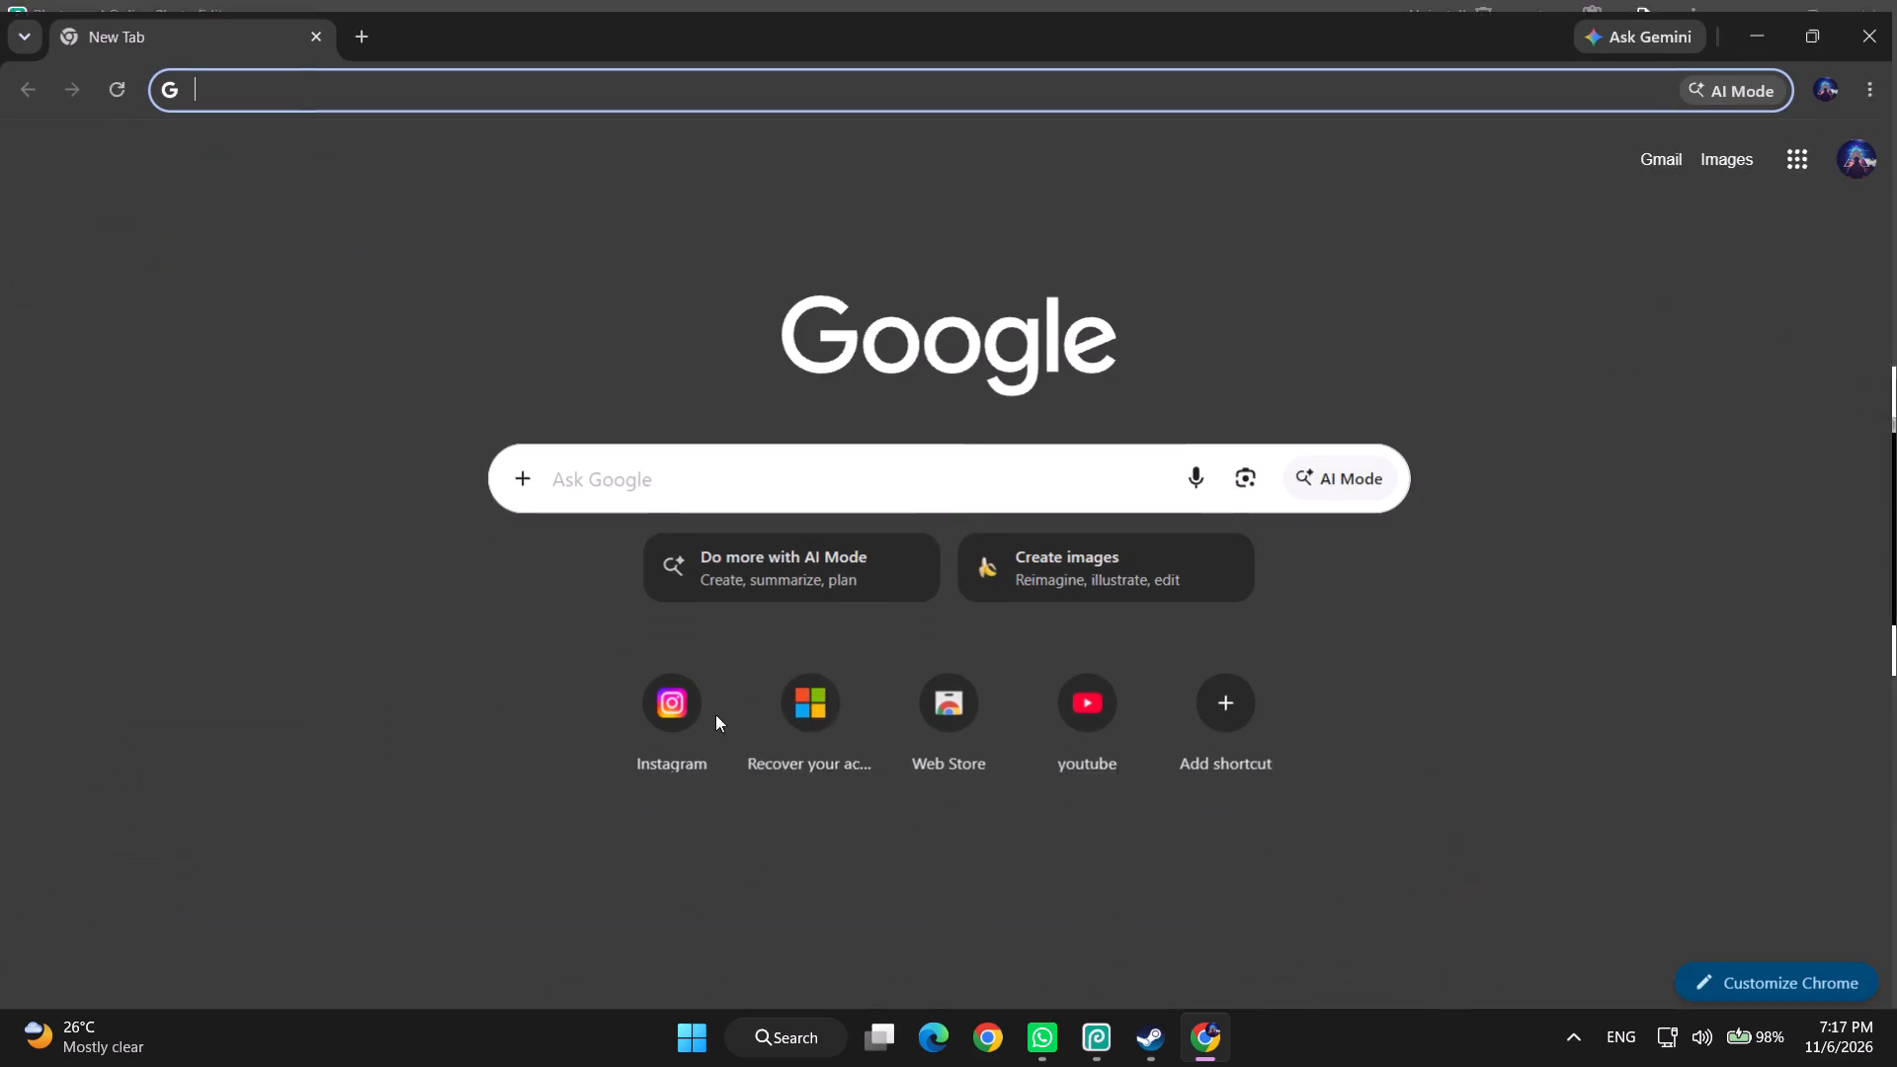
type("free fire")
key("space")
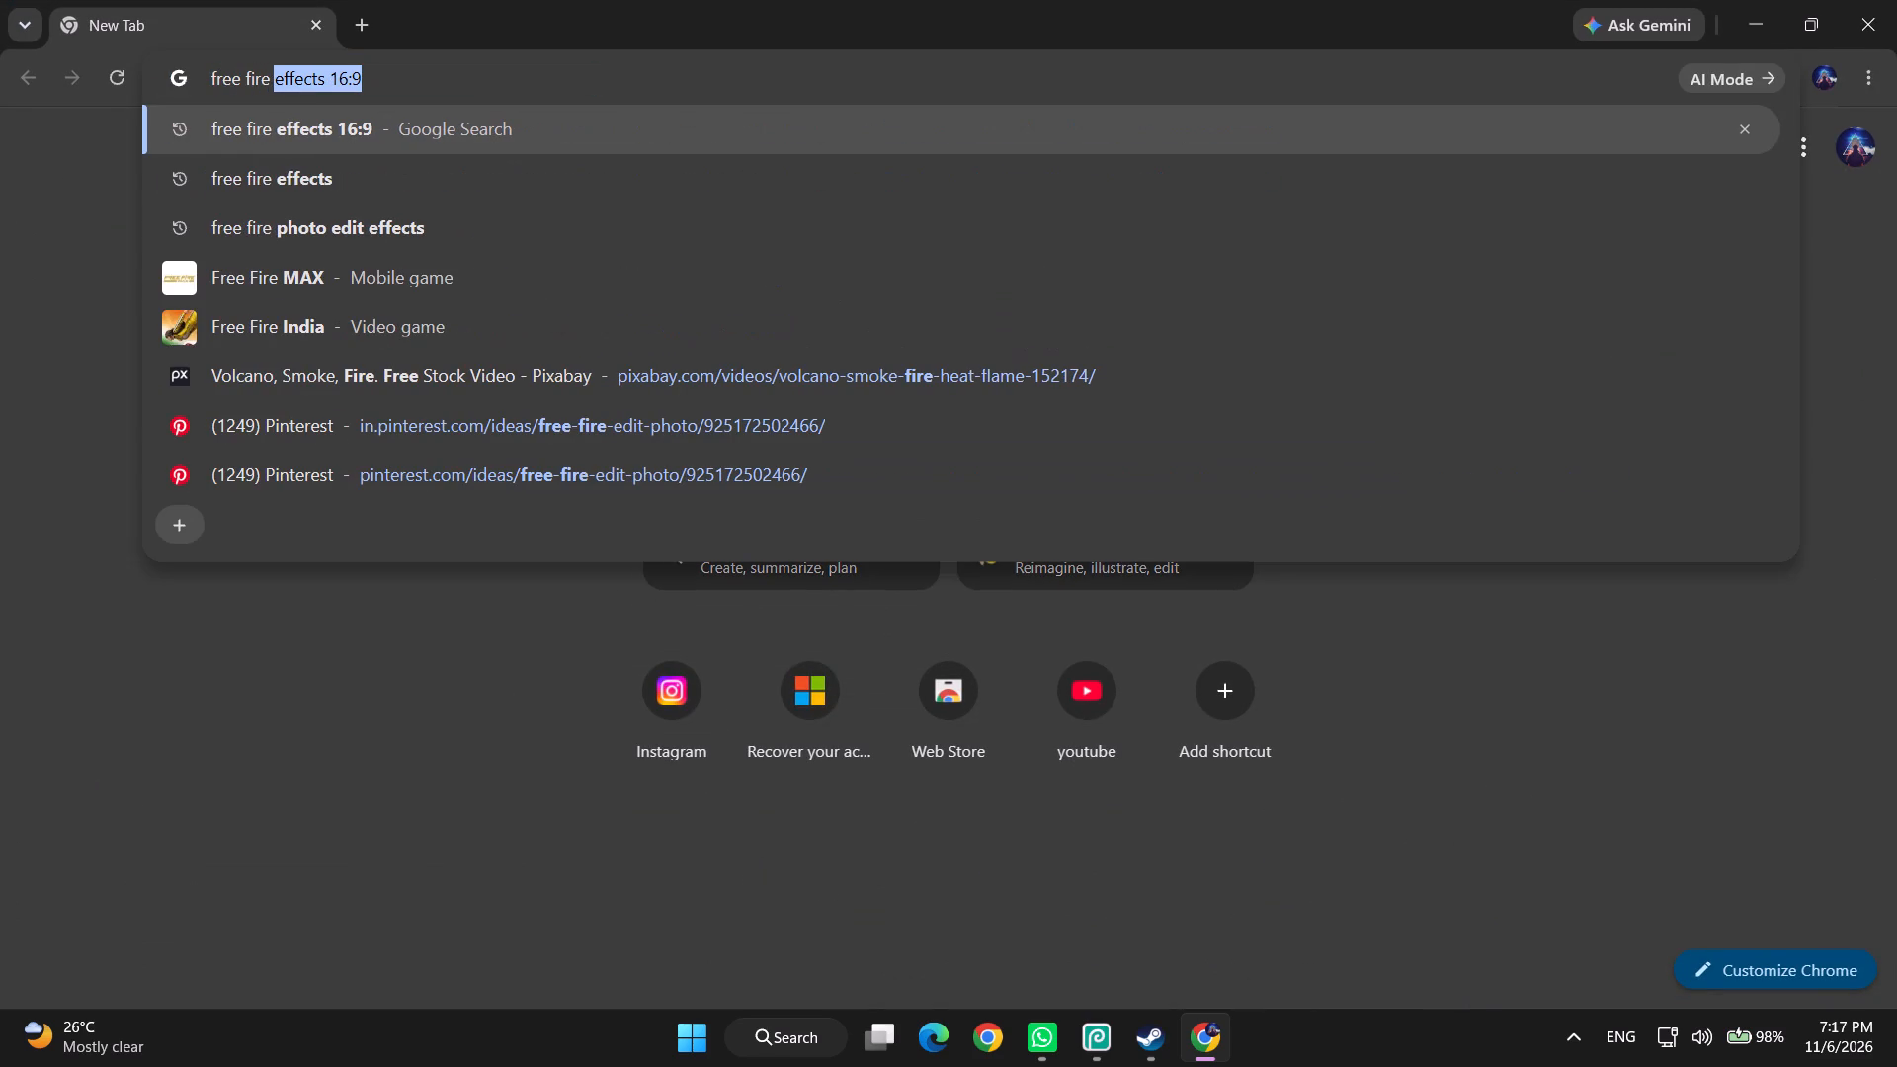
key("space")
key("BackSpace")
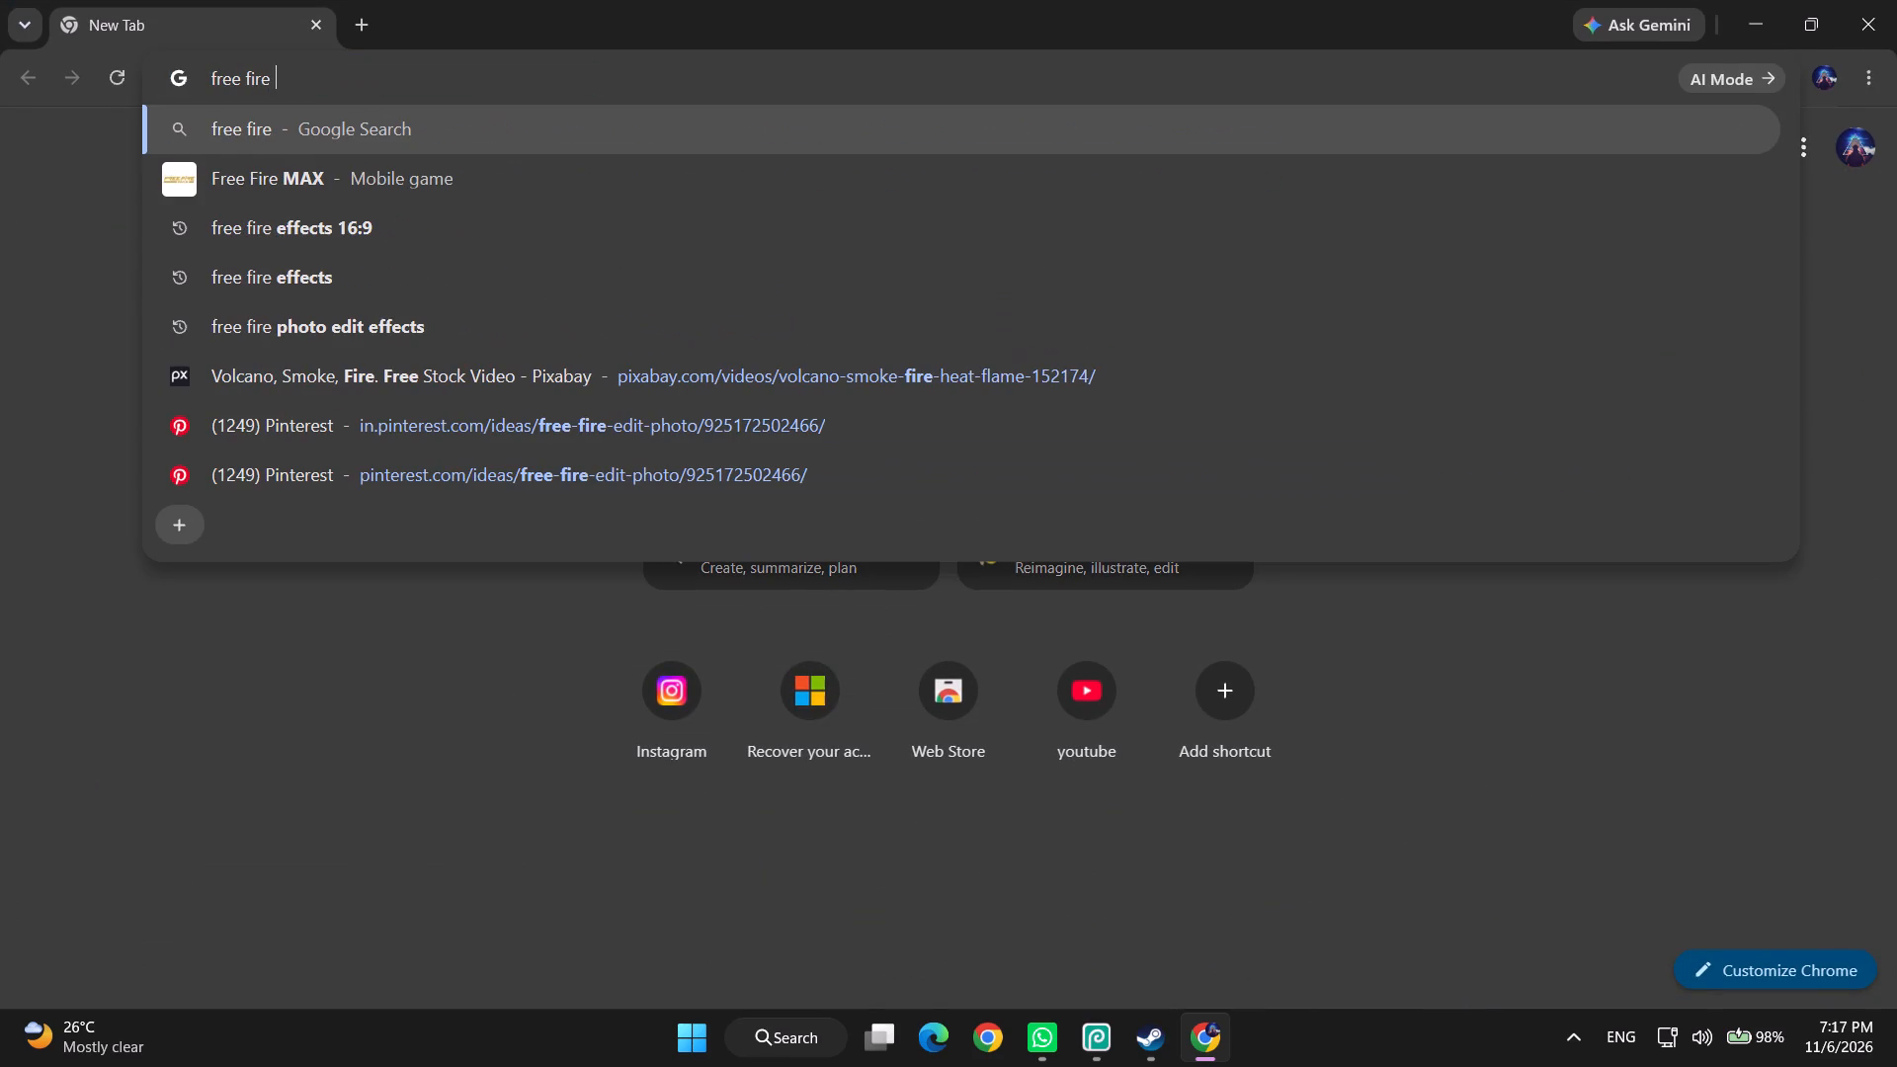
type("youtube ve")
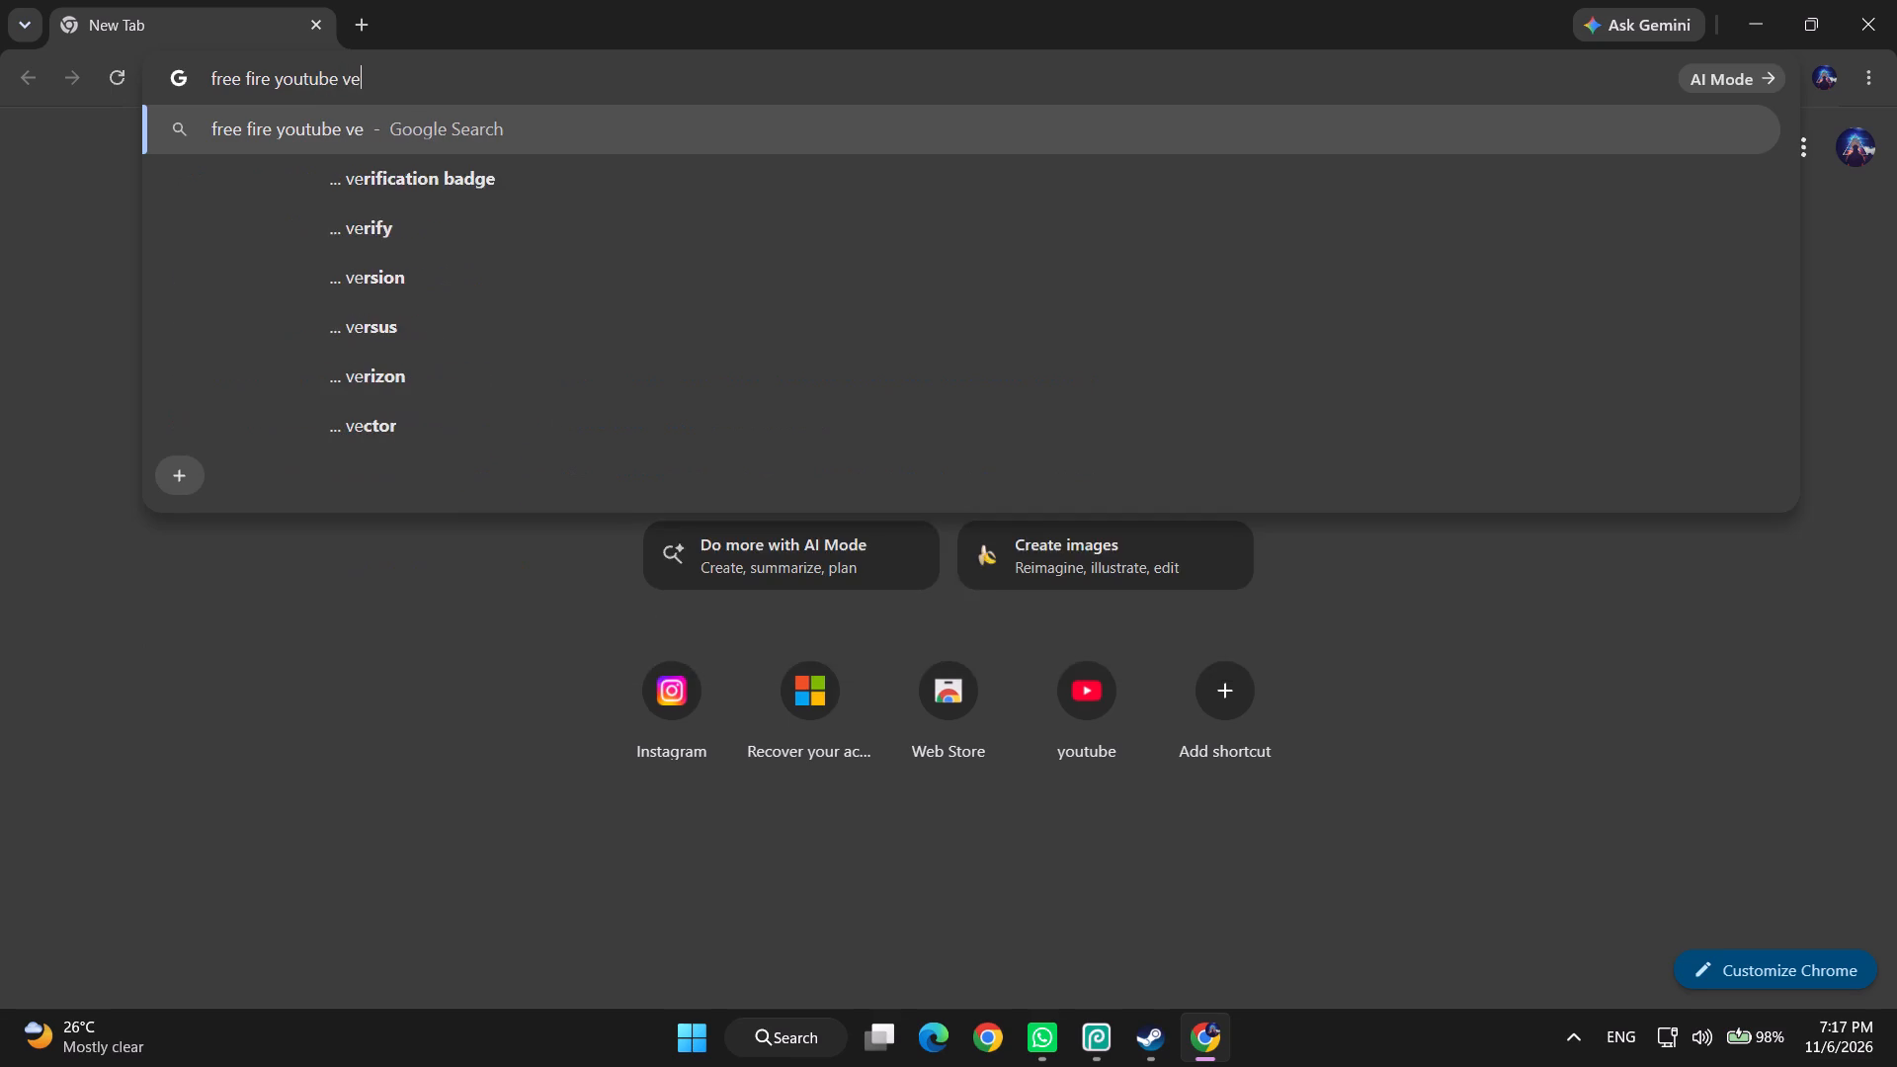
key("BackSpace")
type("edio")
key("space")
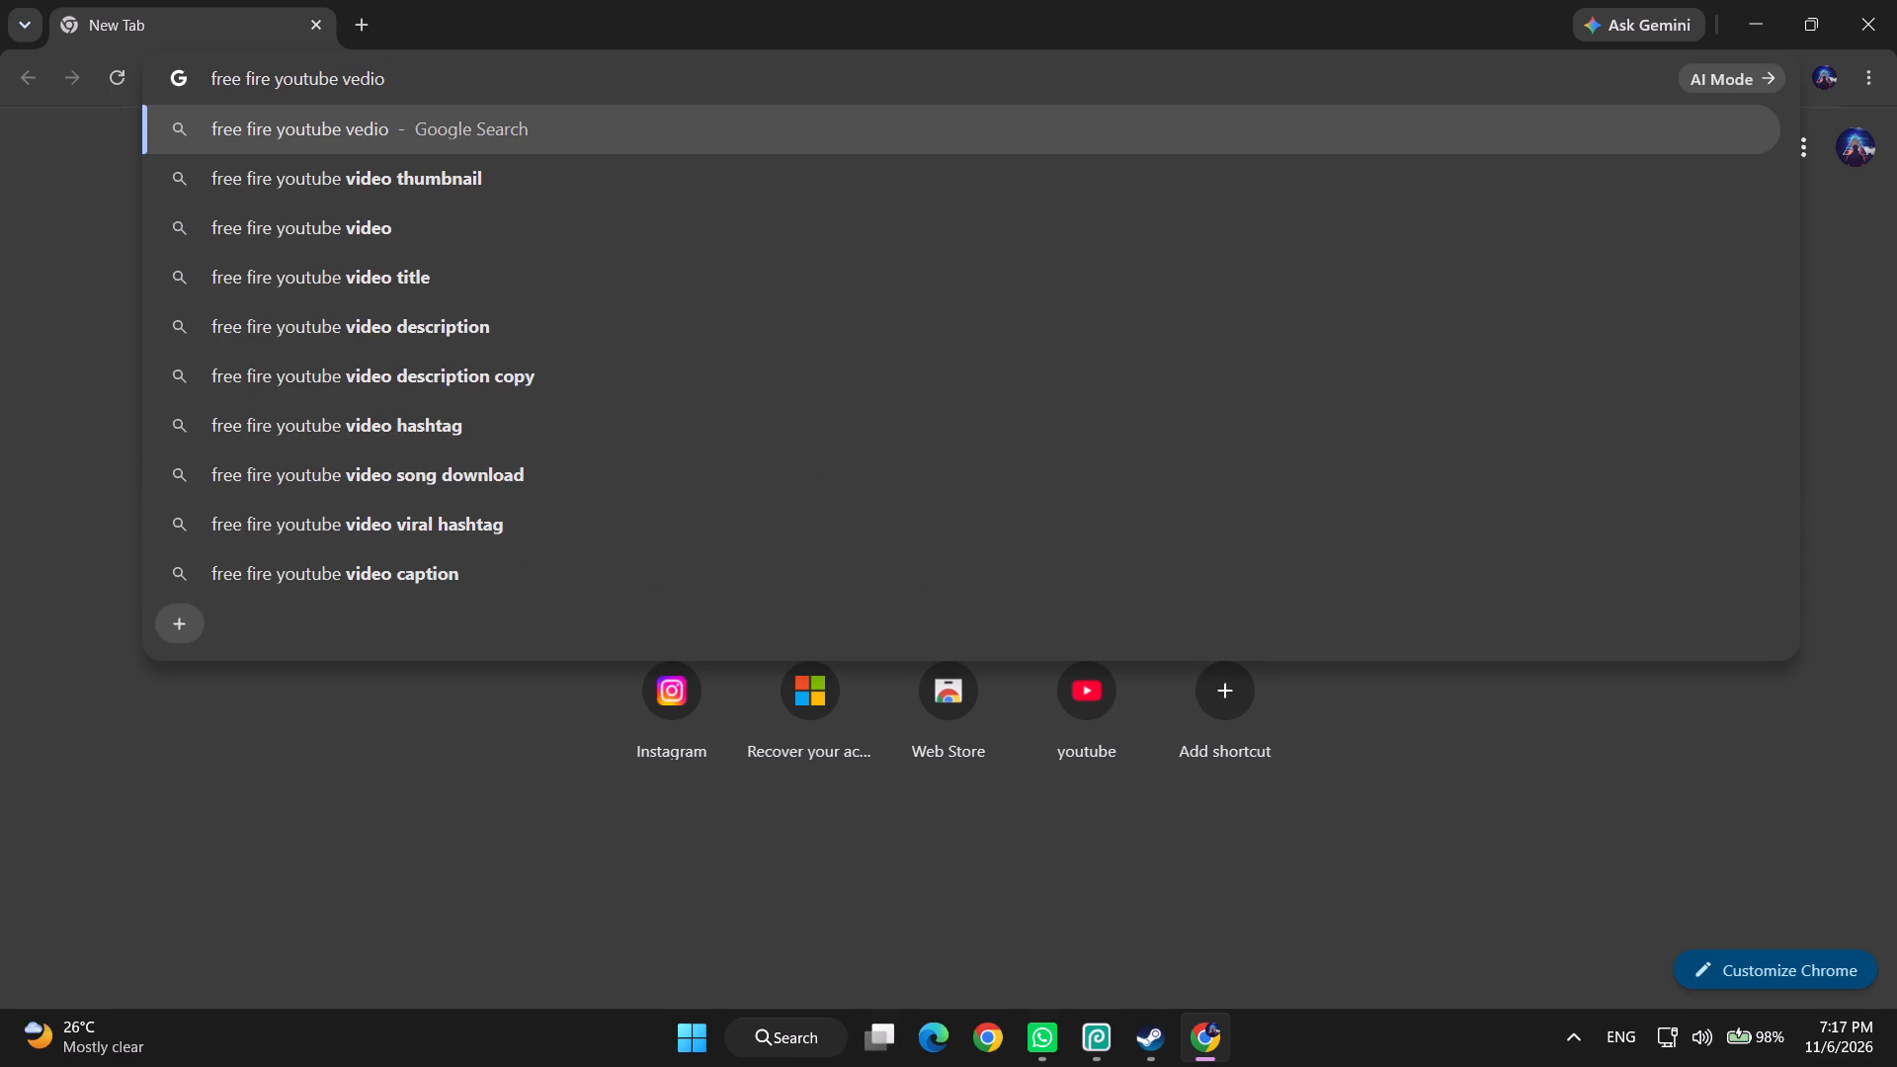
type("fre fi")
key("BackSpace")
key("BackSpace")
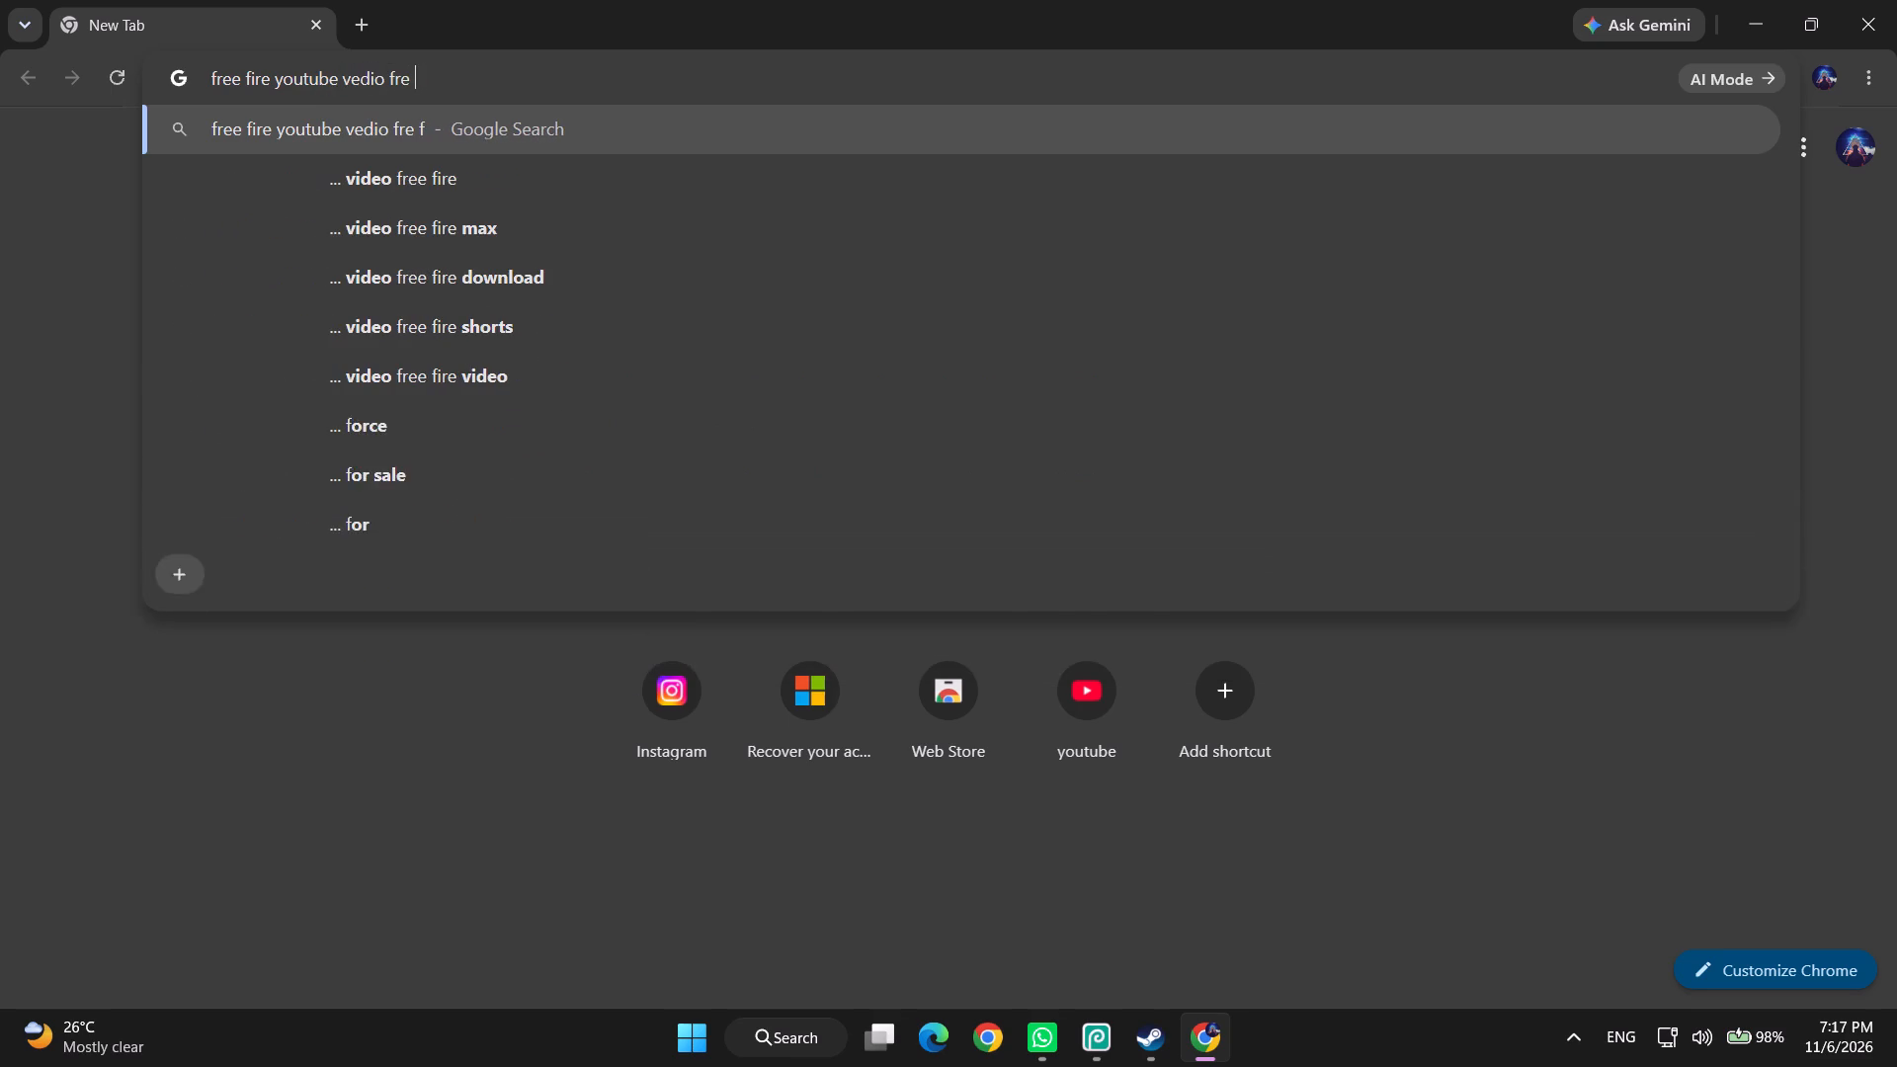
key("e")
key("BackSpace")
key("BackSpace")
type("e fire")
key("space")
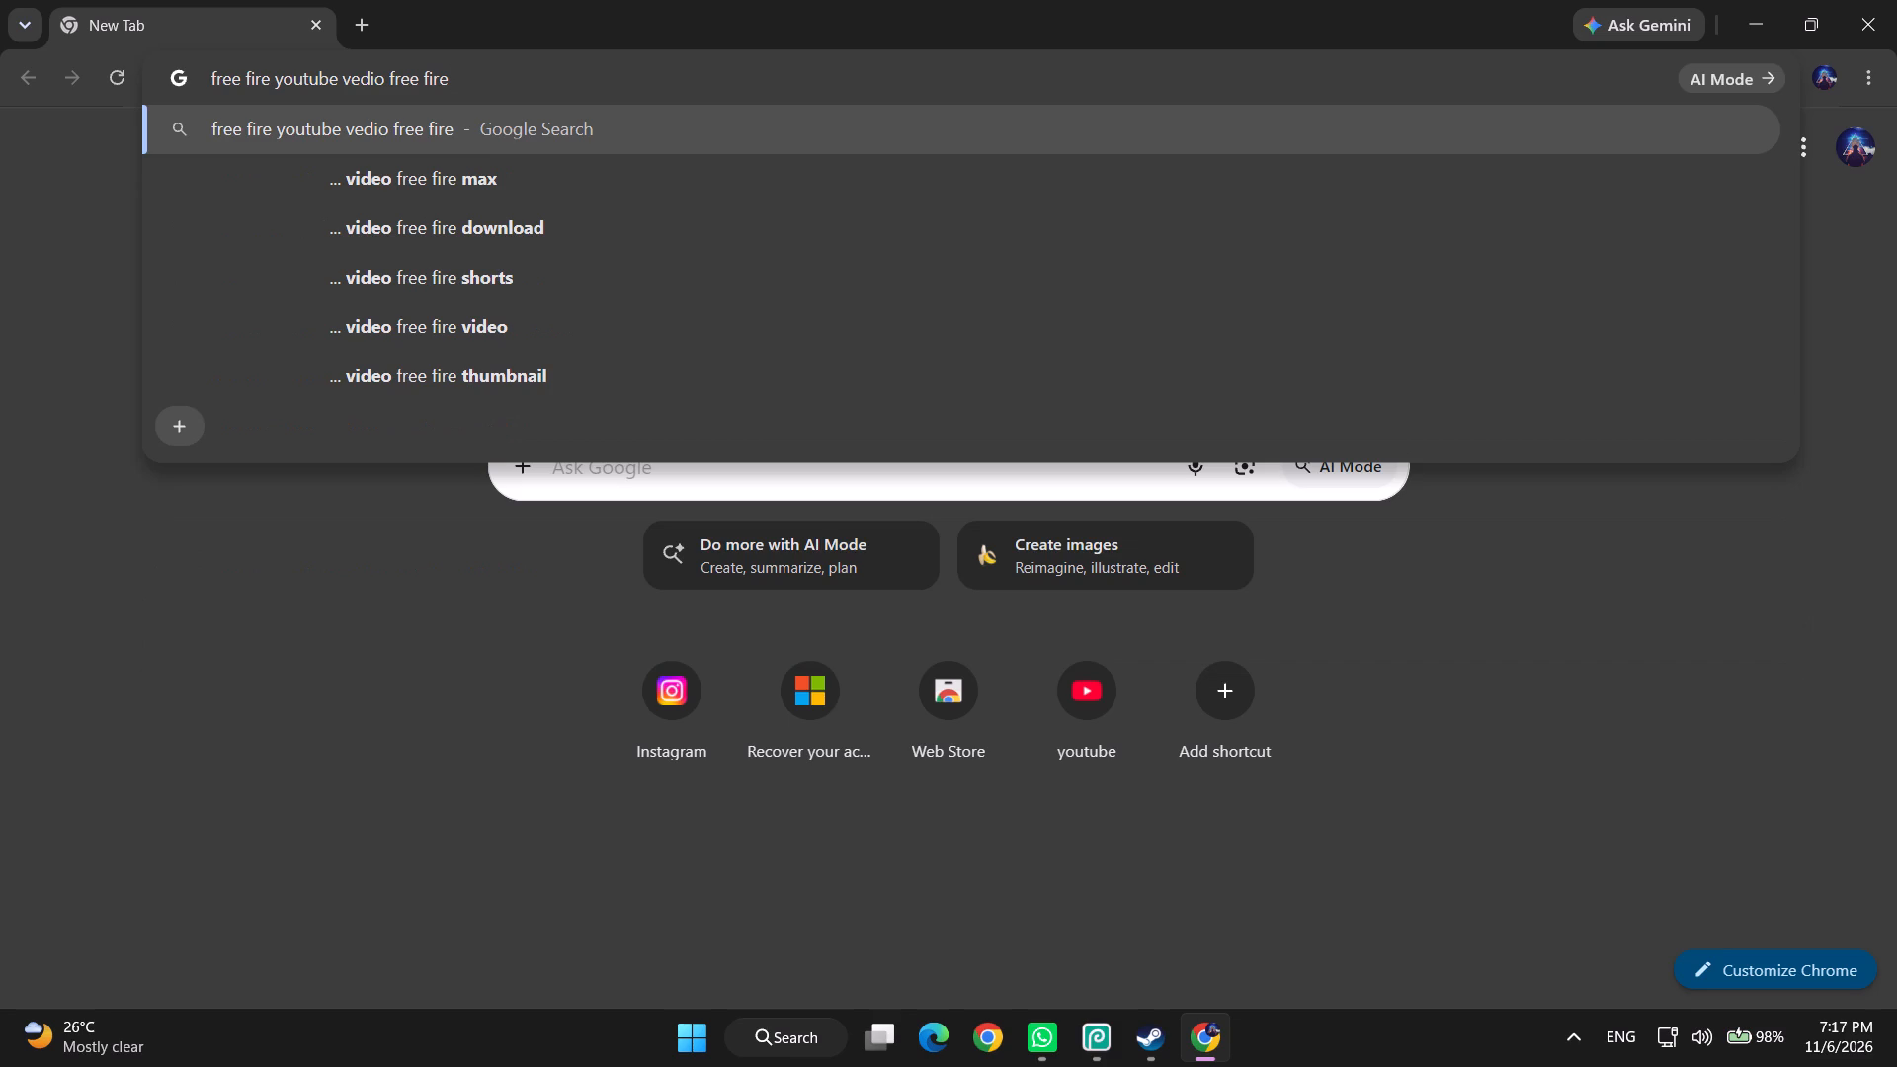
type("thumbnail")
key("Return")
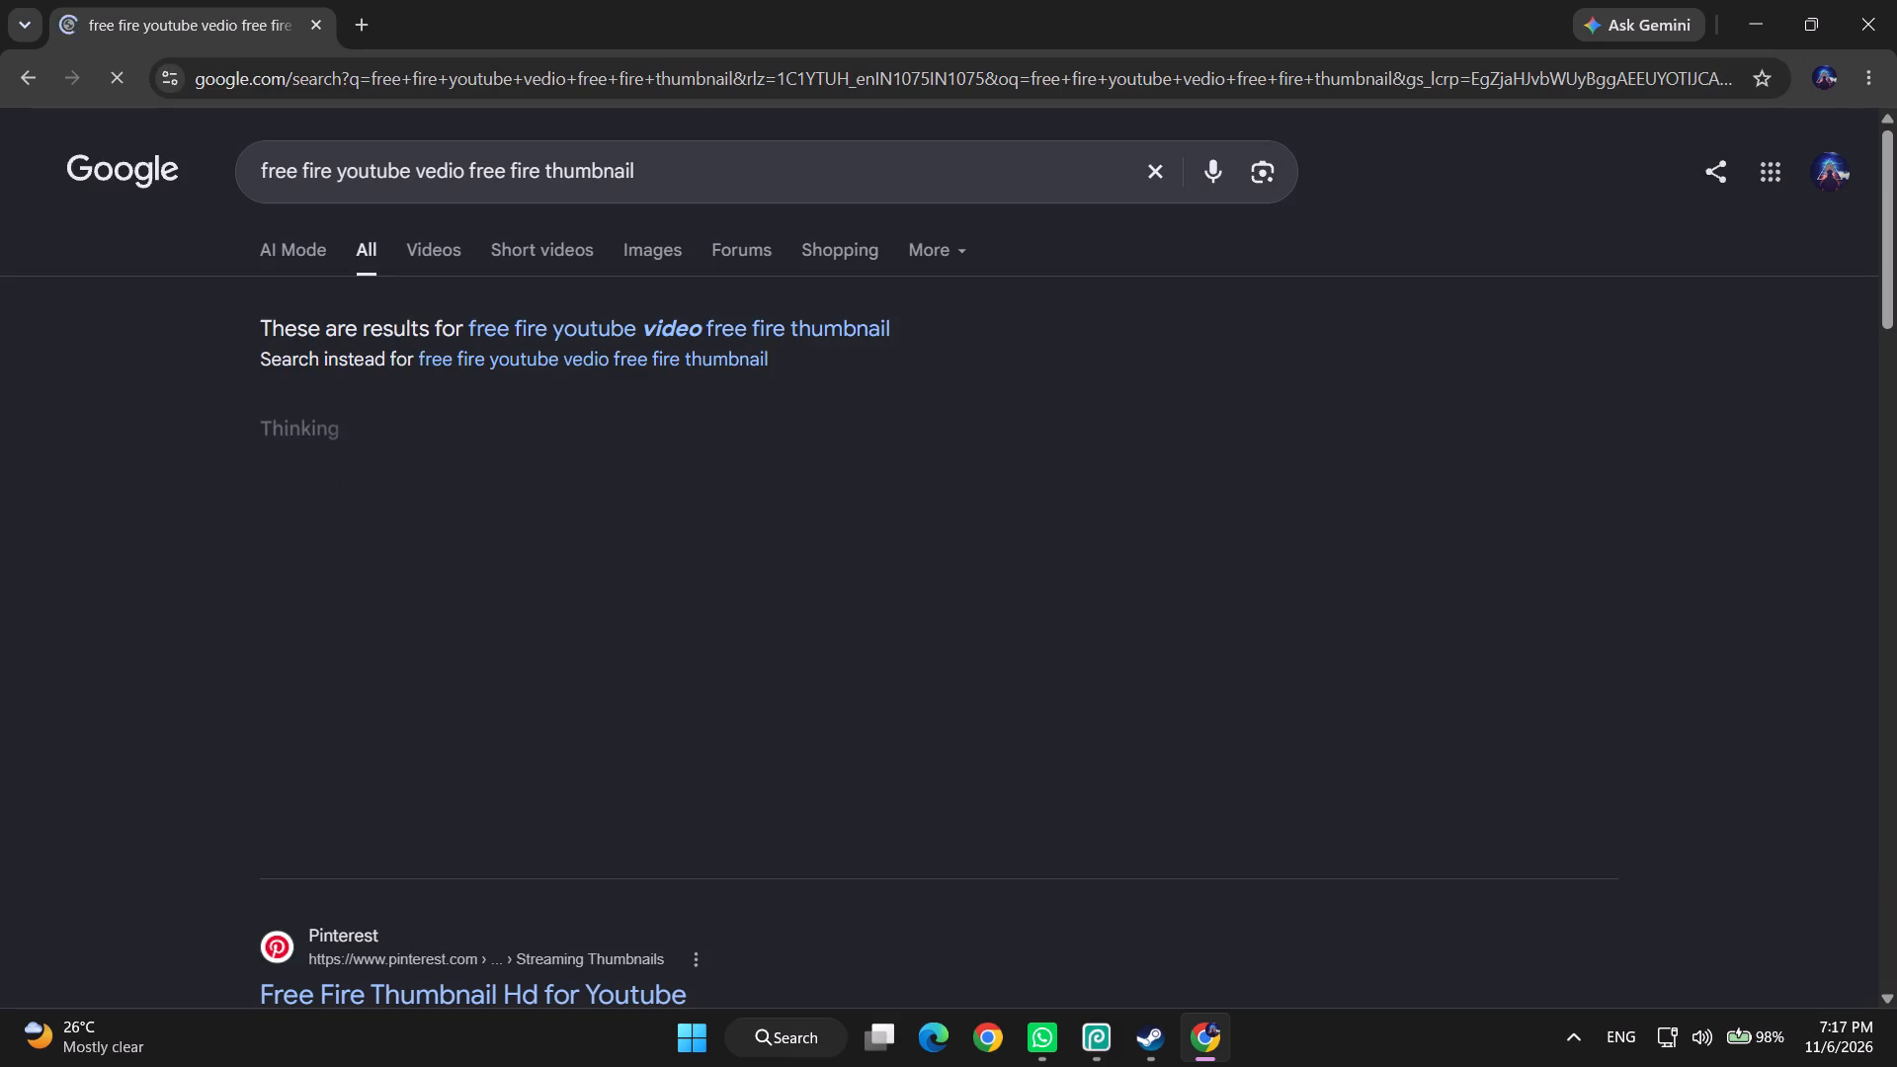
Look through the image results for Free Fire YouTube thumbnail designs, and close the browser window.
left_click(619, 247)
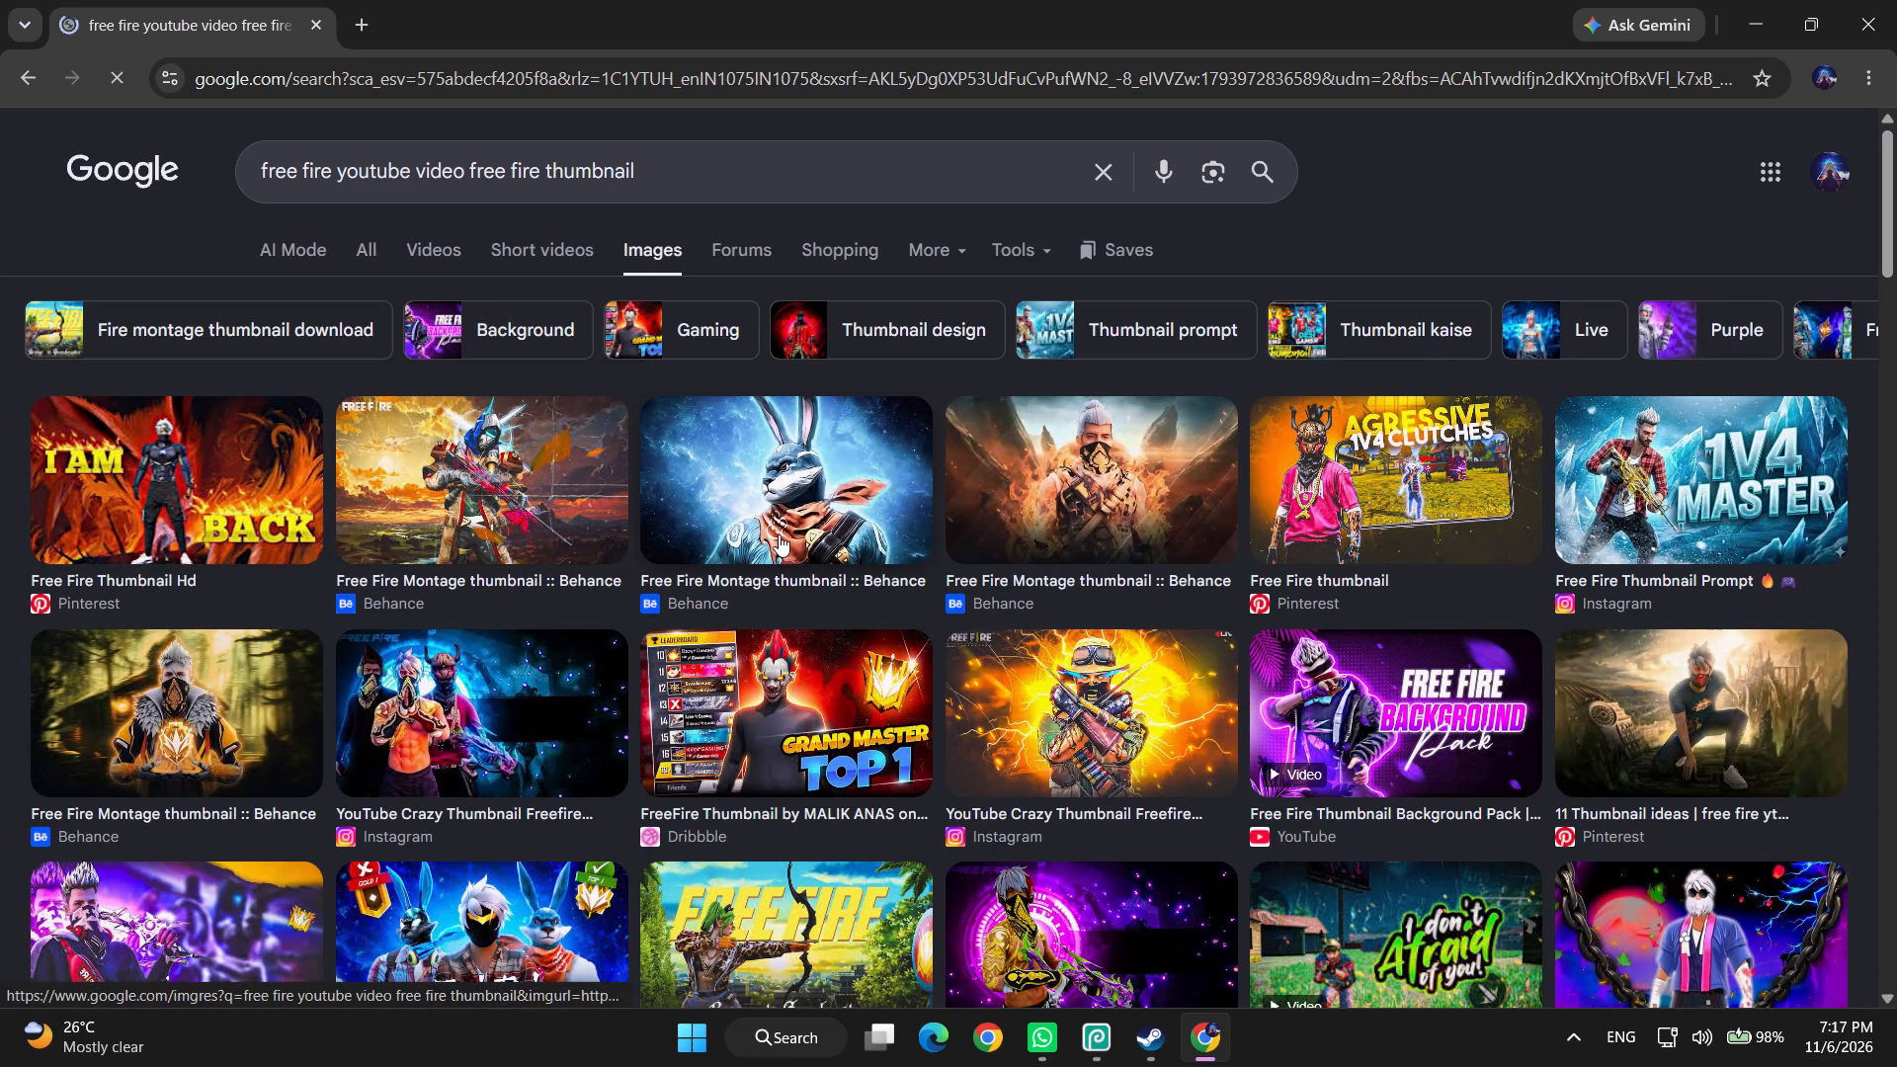
middle_click(1542, 233)
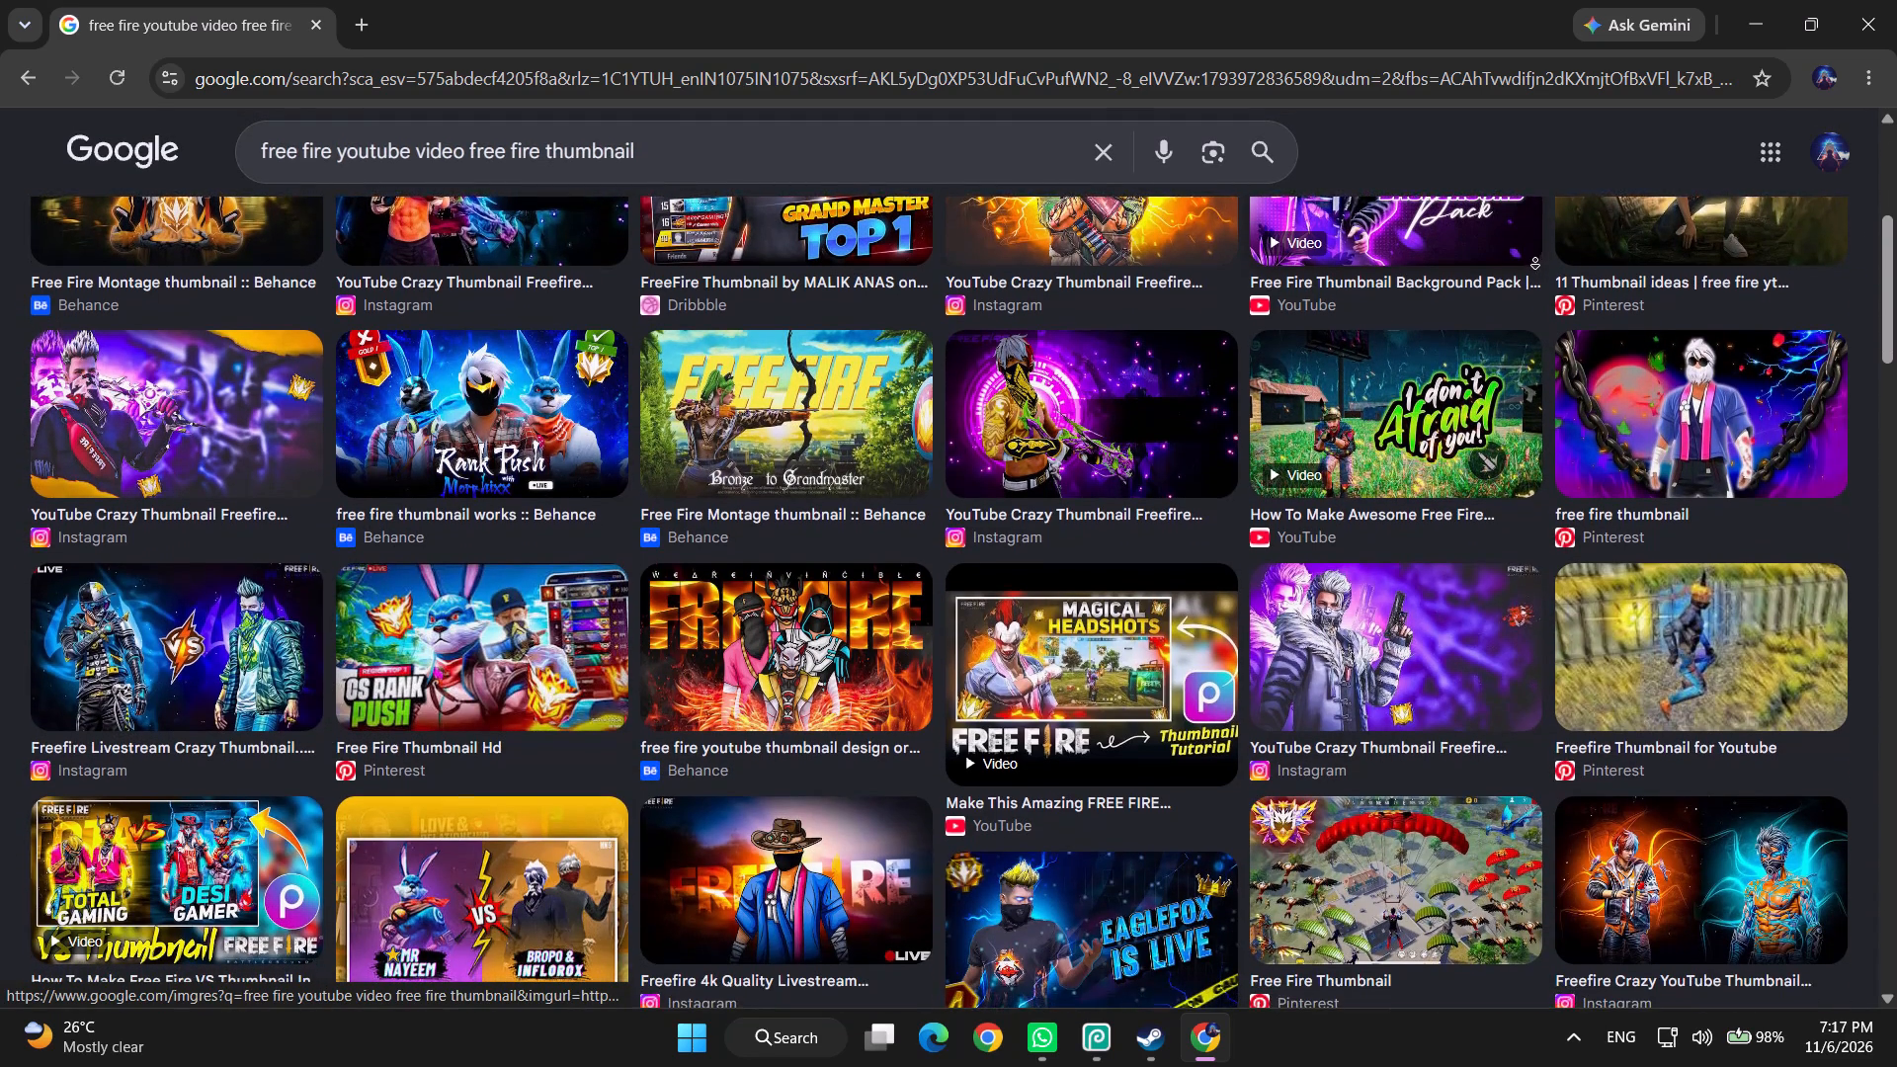
middle_click(1451, 164)
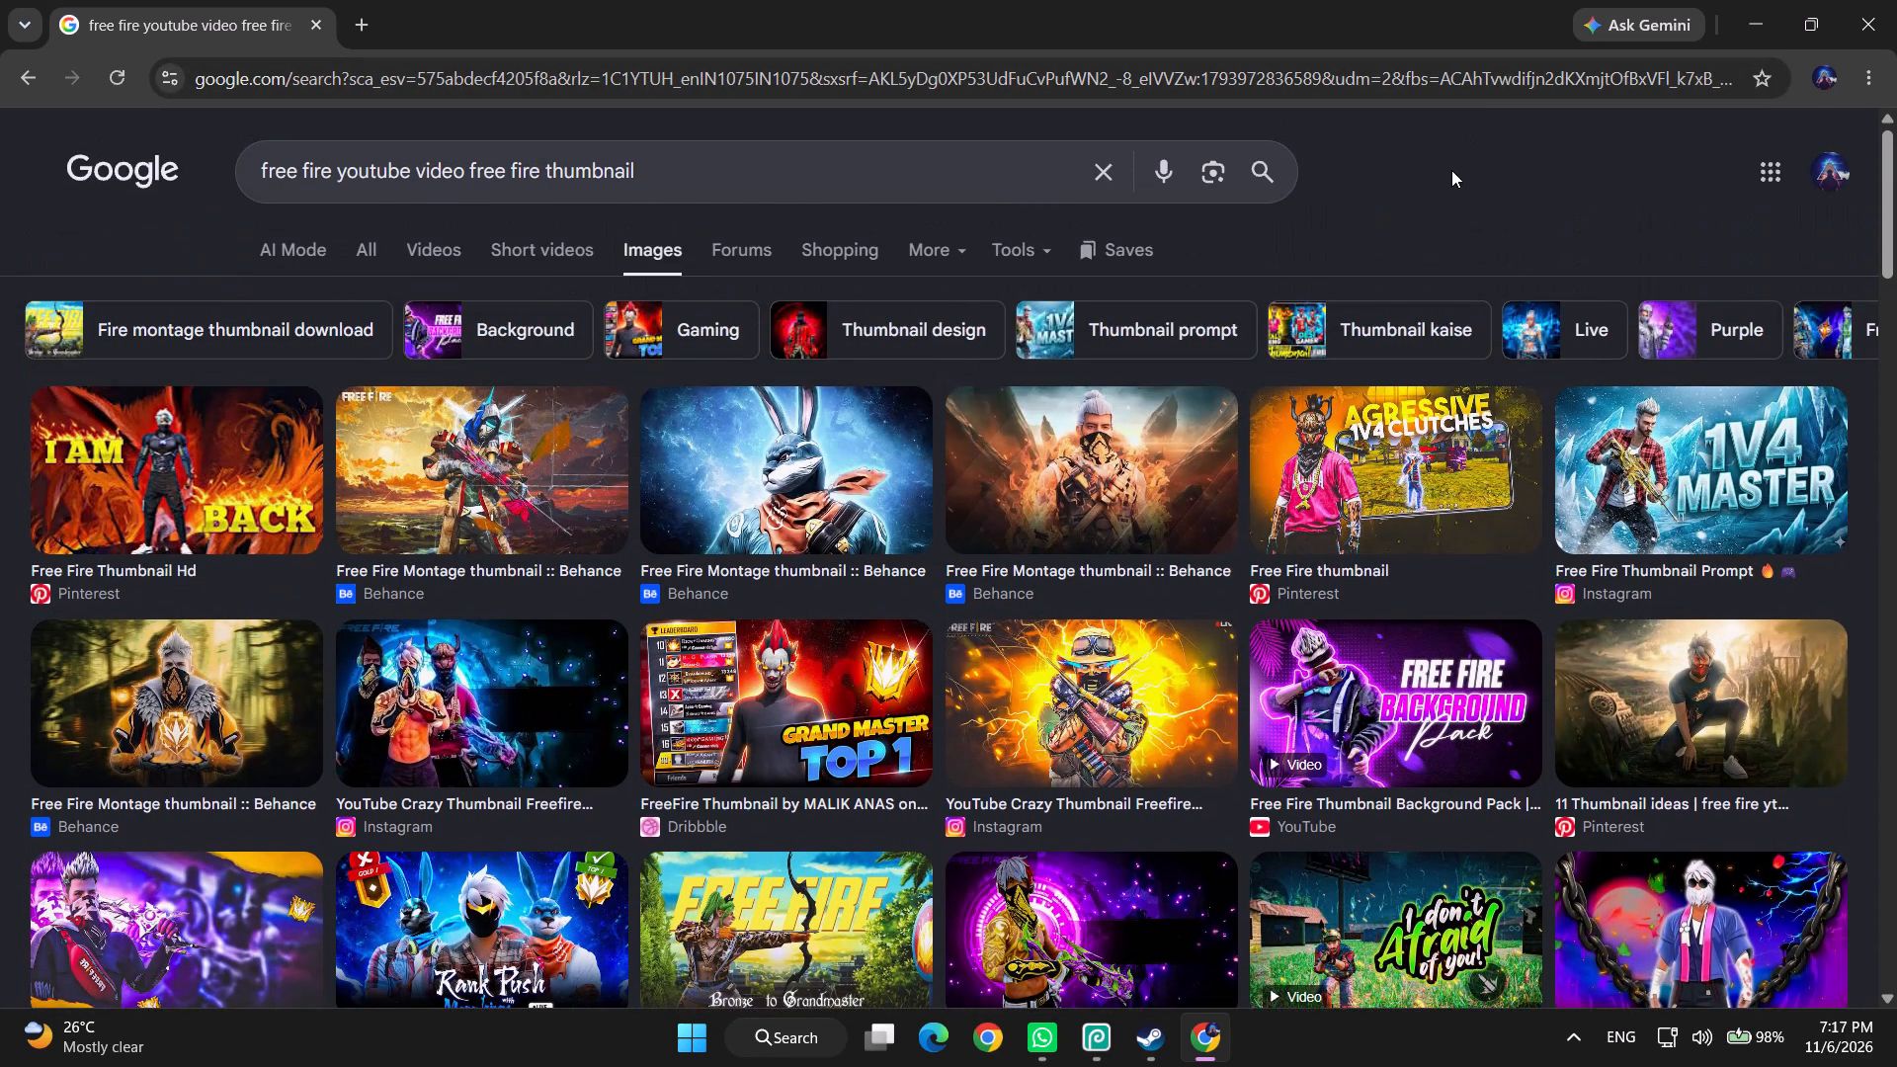
left_click_drag(1297, 0, 1272, 612)
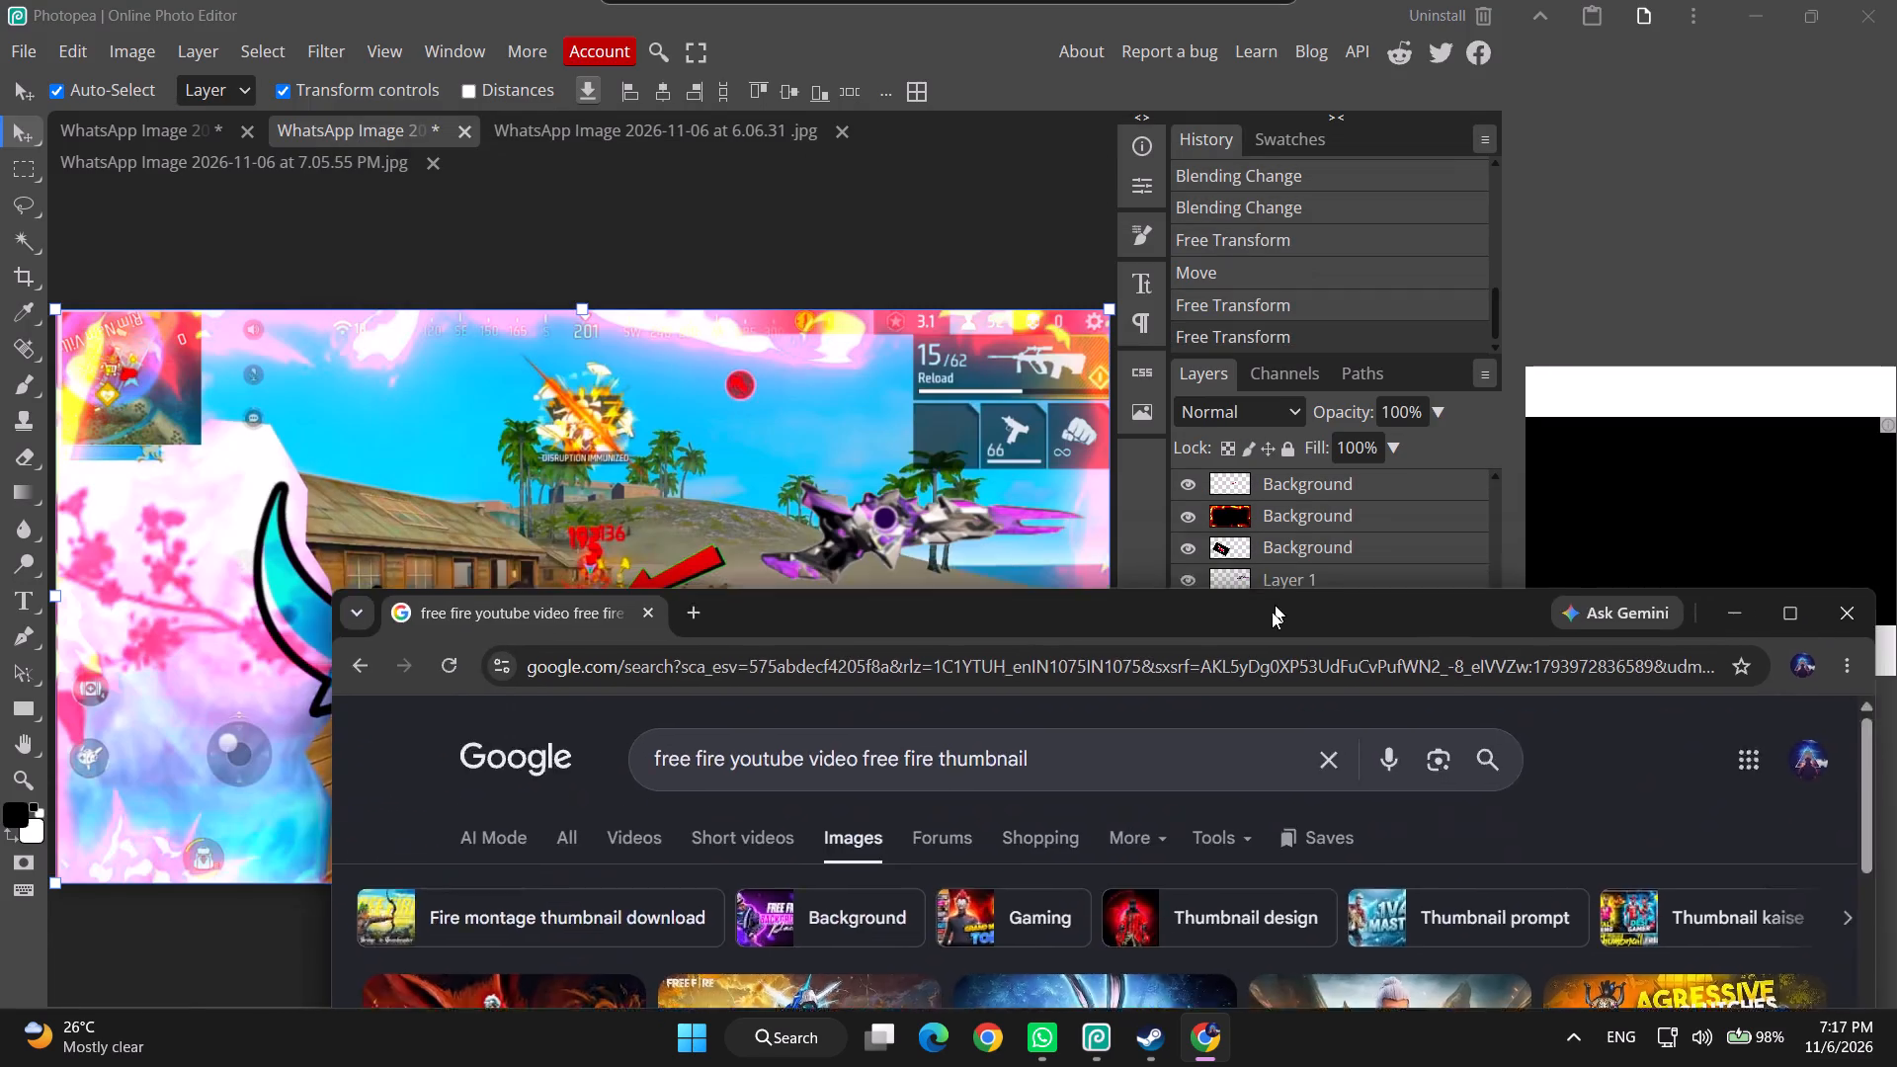
left_click_drag(1272, 612, 1153, 96)
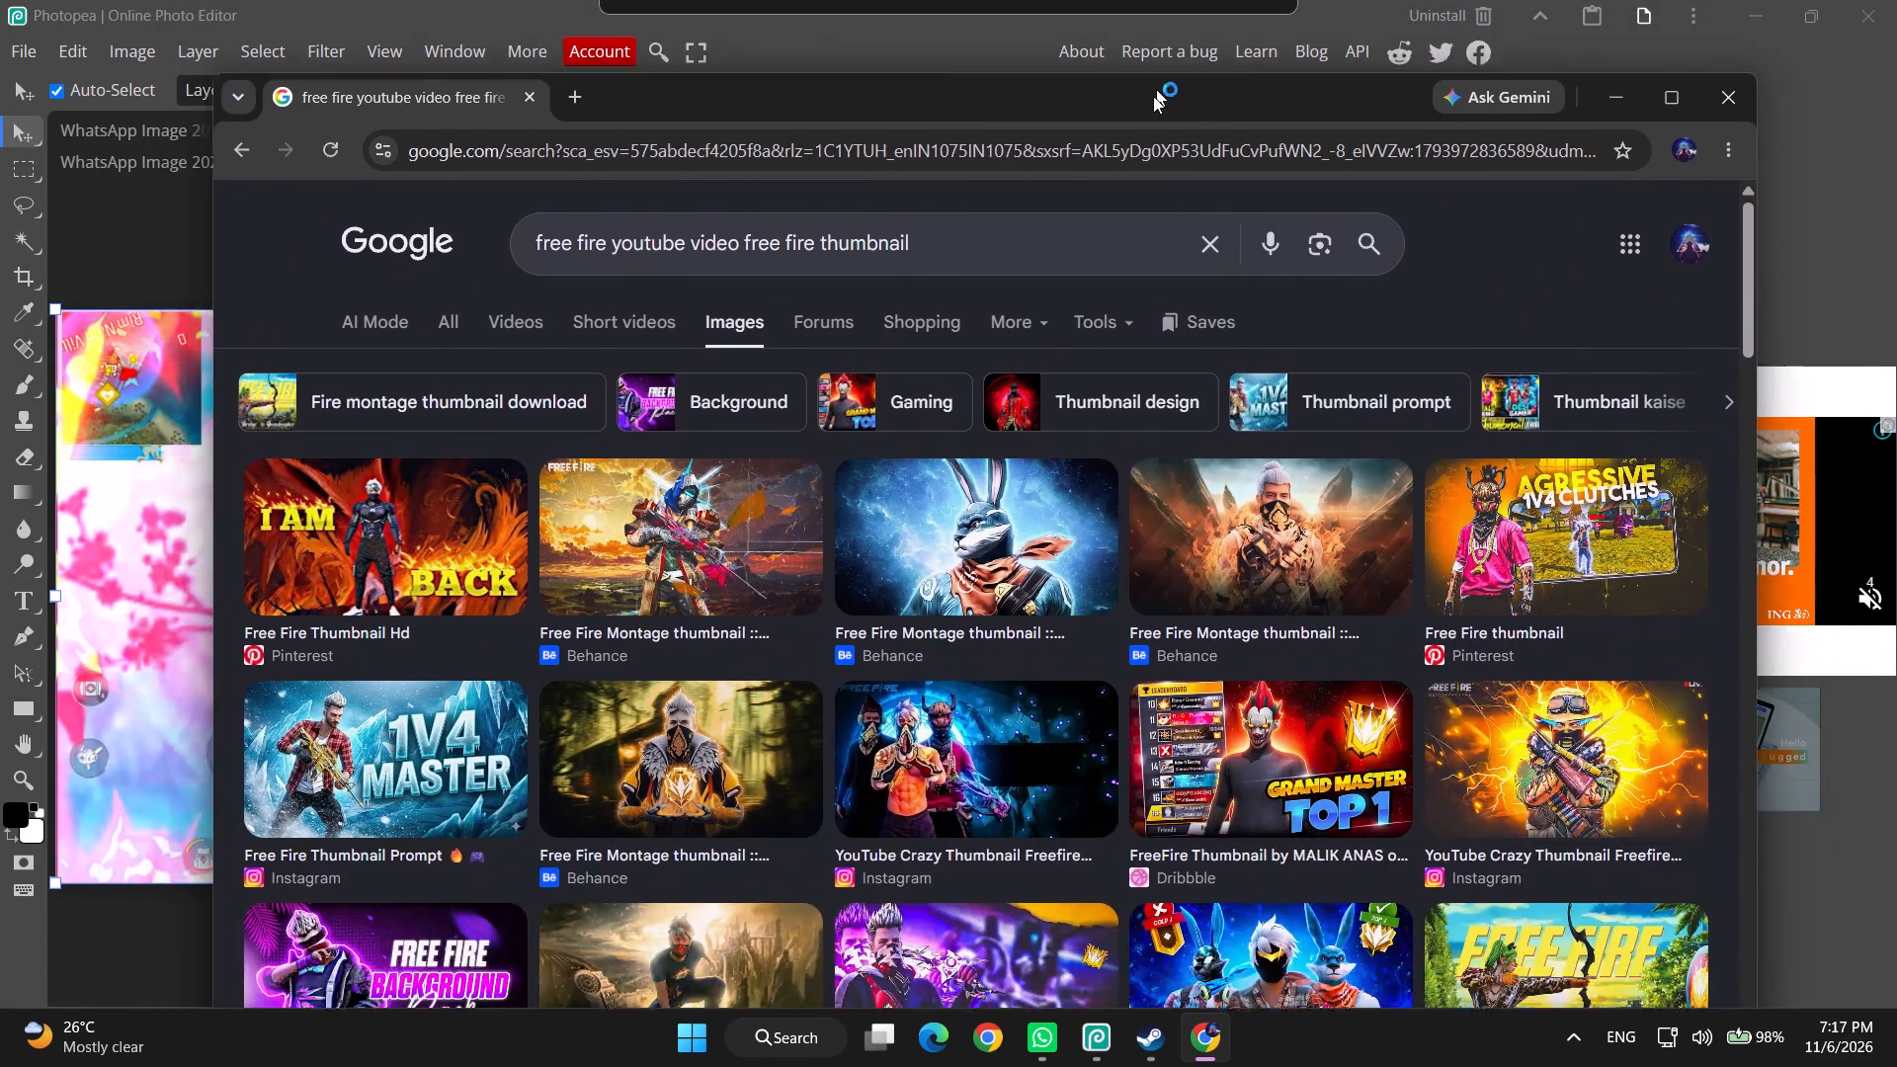
left_click_drag(1153, 96, 1088, 187)
left_click(1656, 198)
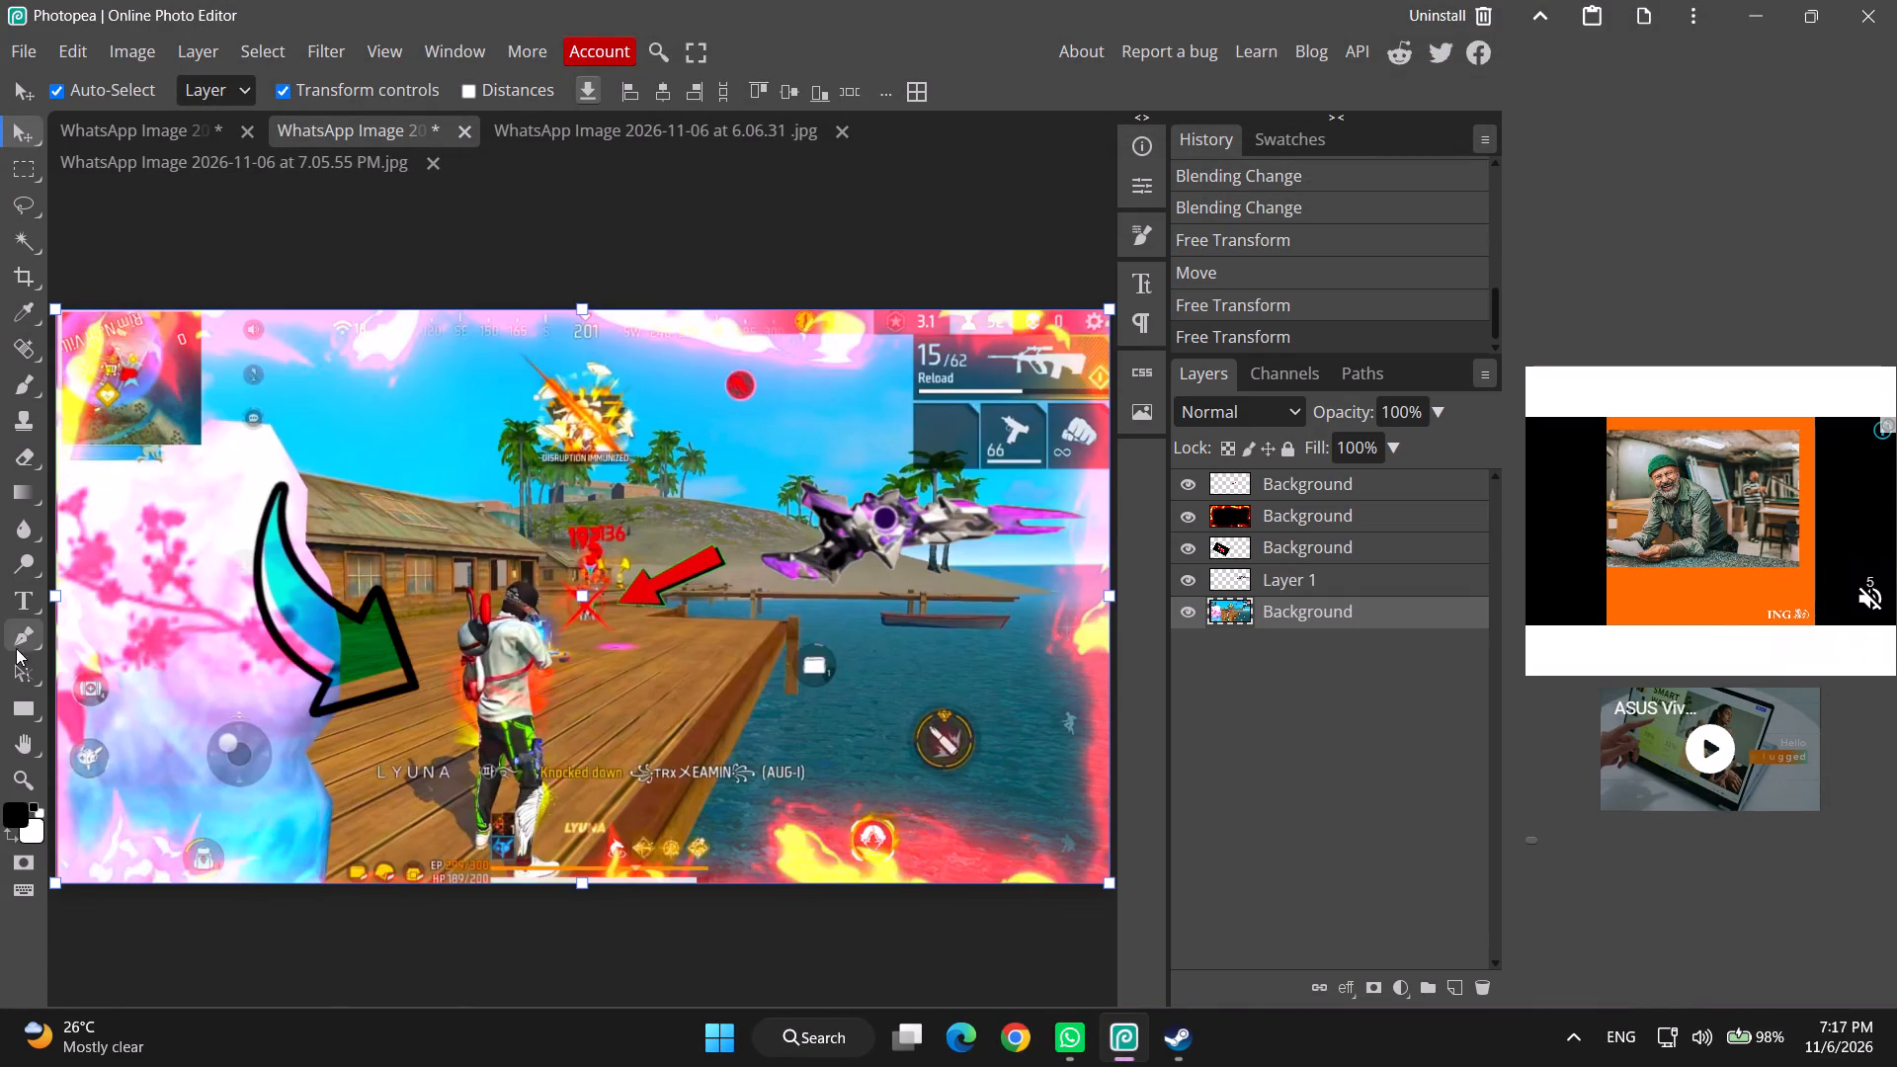
Add a horizontal text layer reading "one vs 4" in the sky above the hut, beside the minimap.
left_click(31, 601)
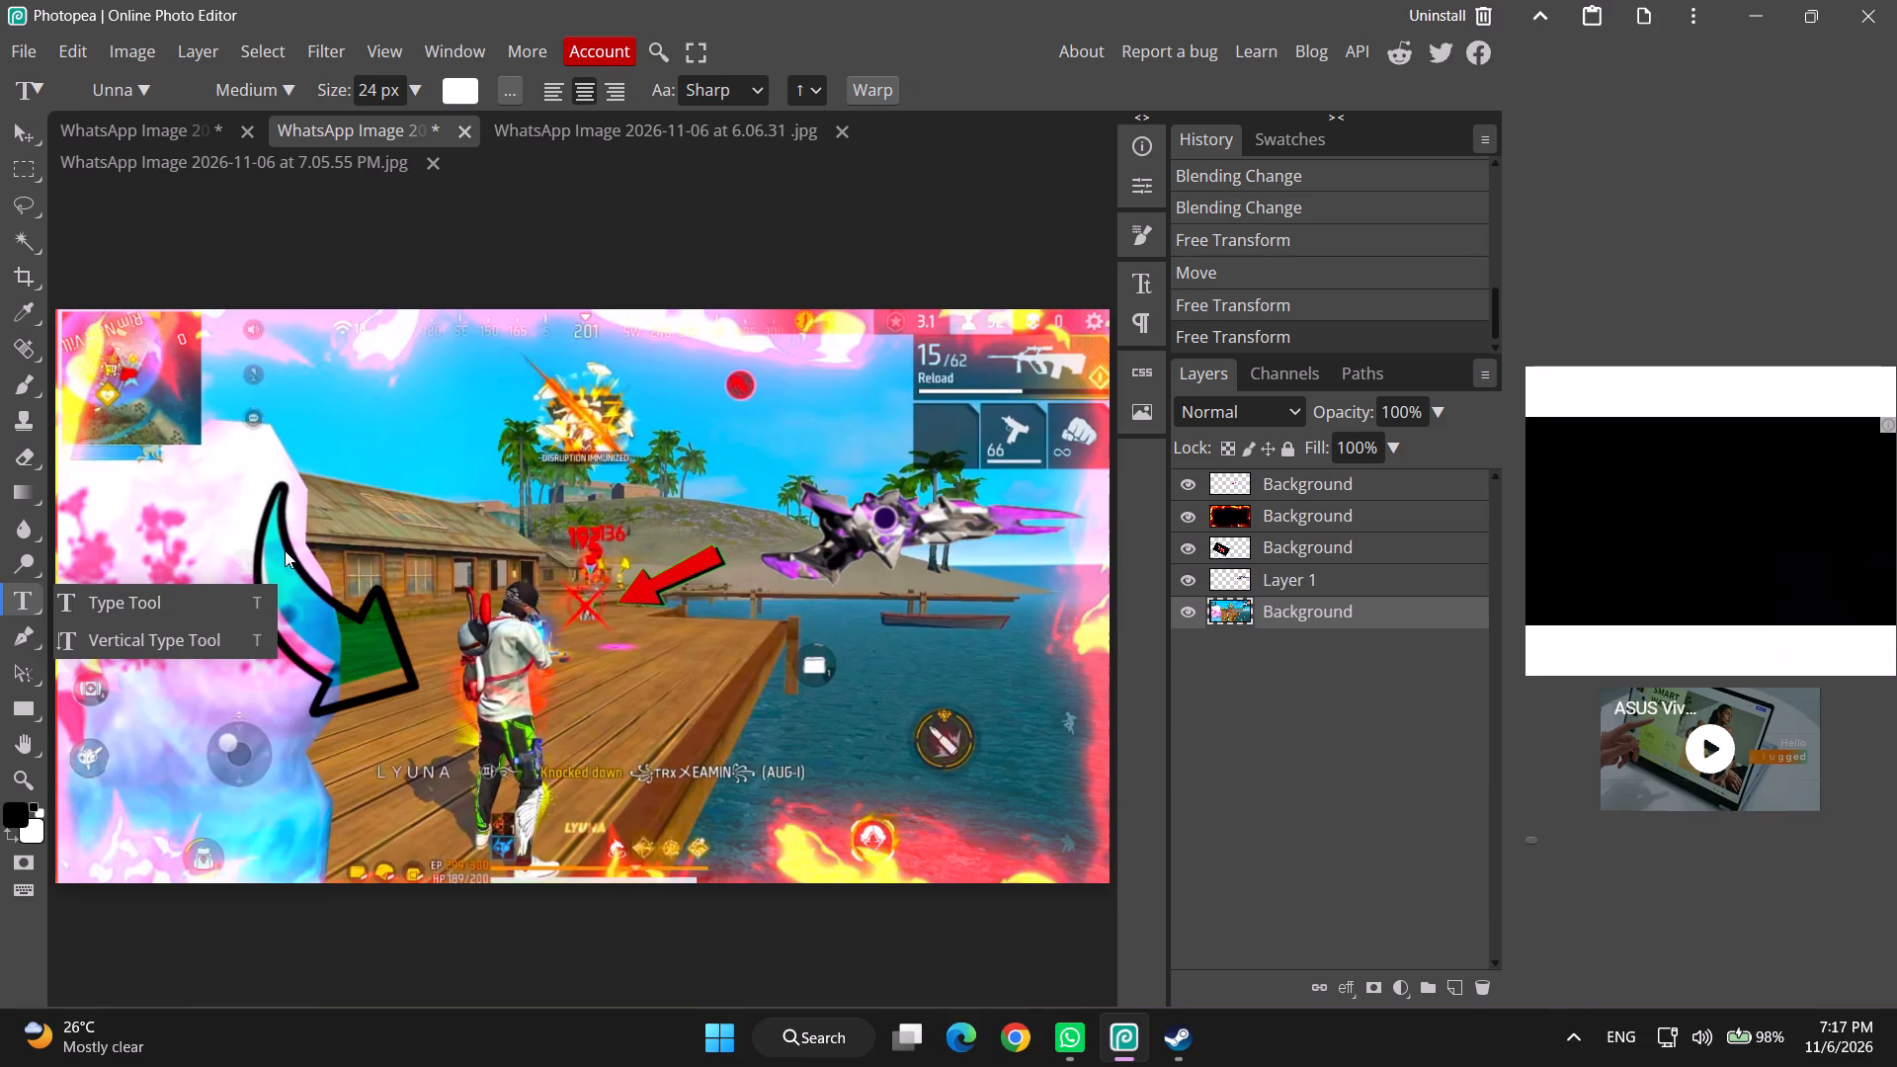
left_click(148, 597)
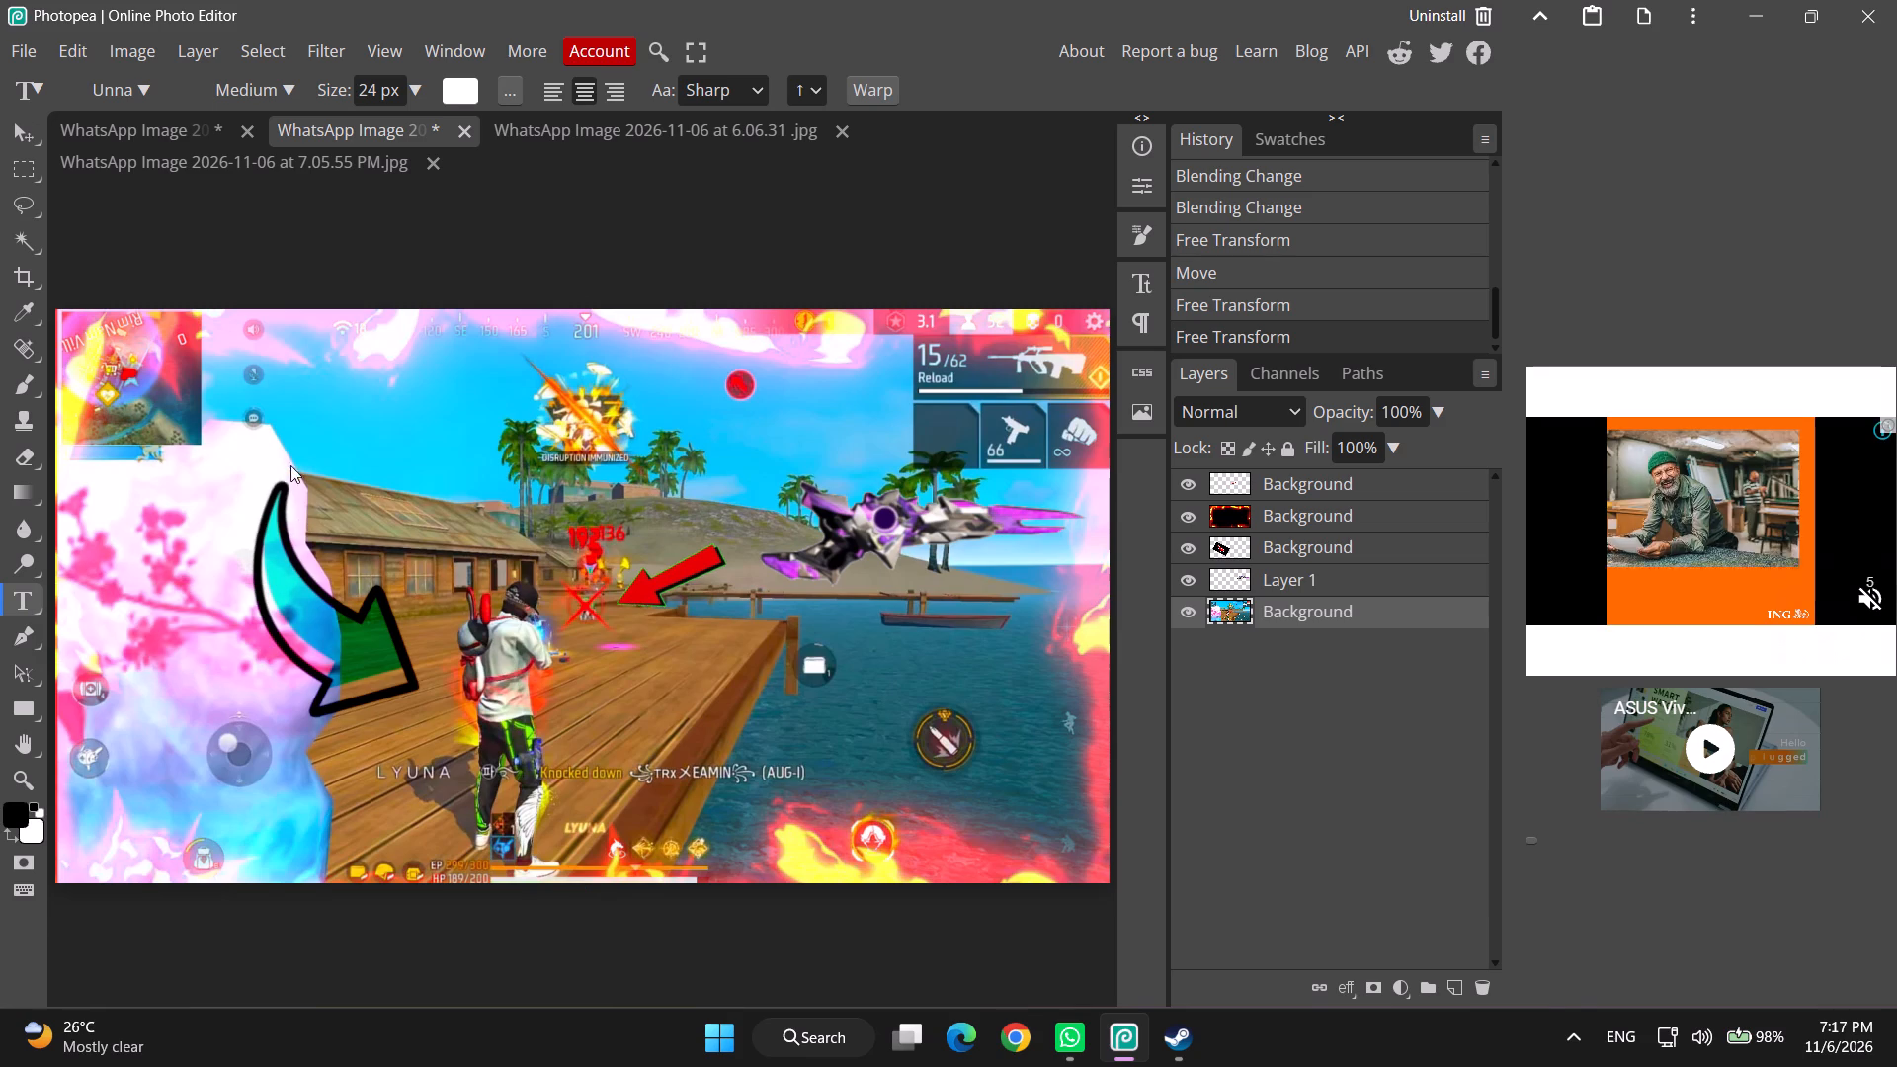
left_click(331, 428)
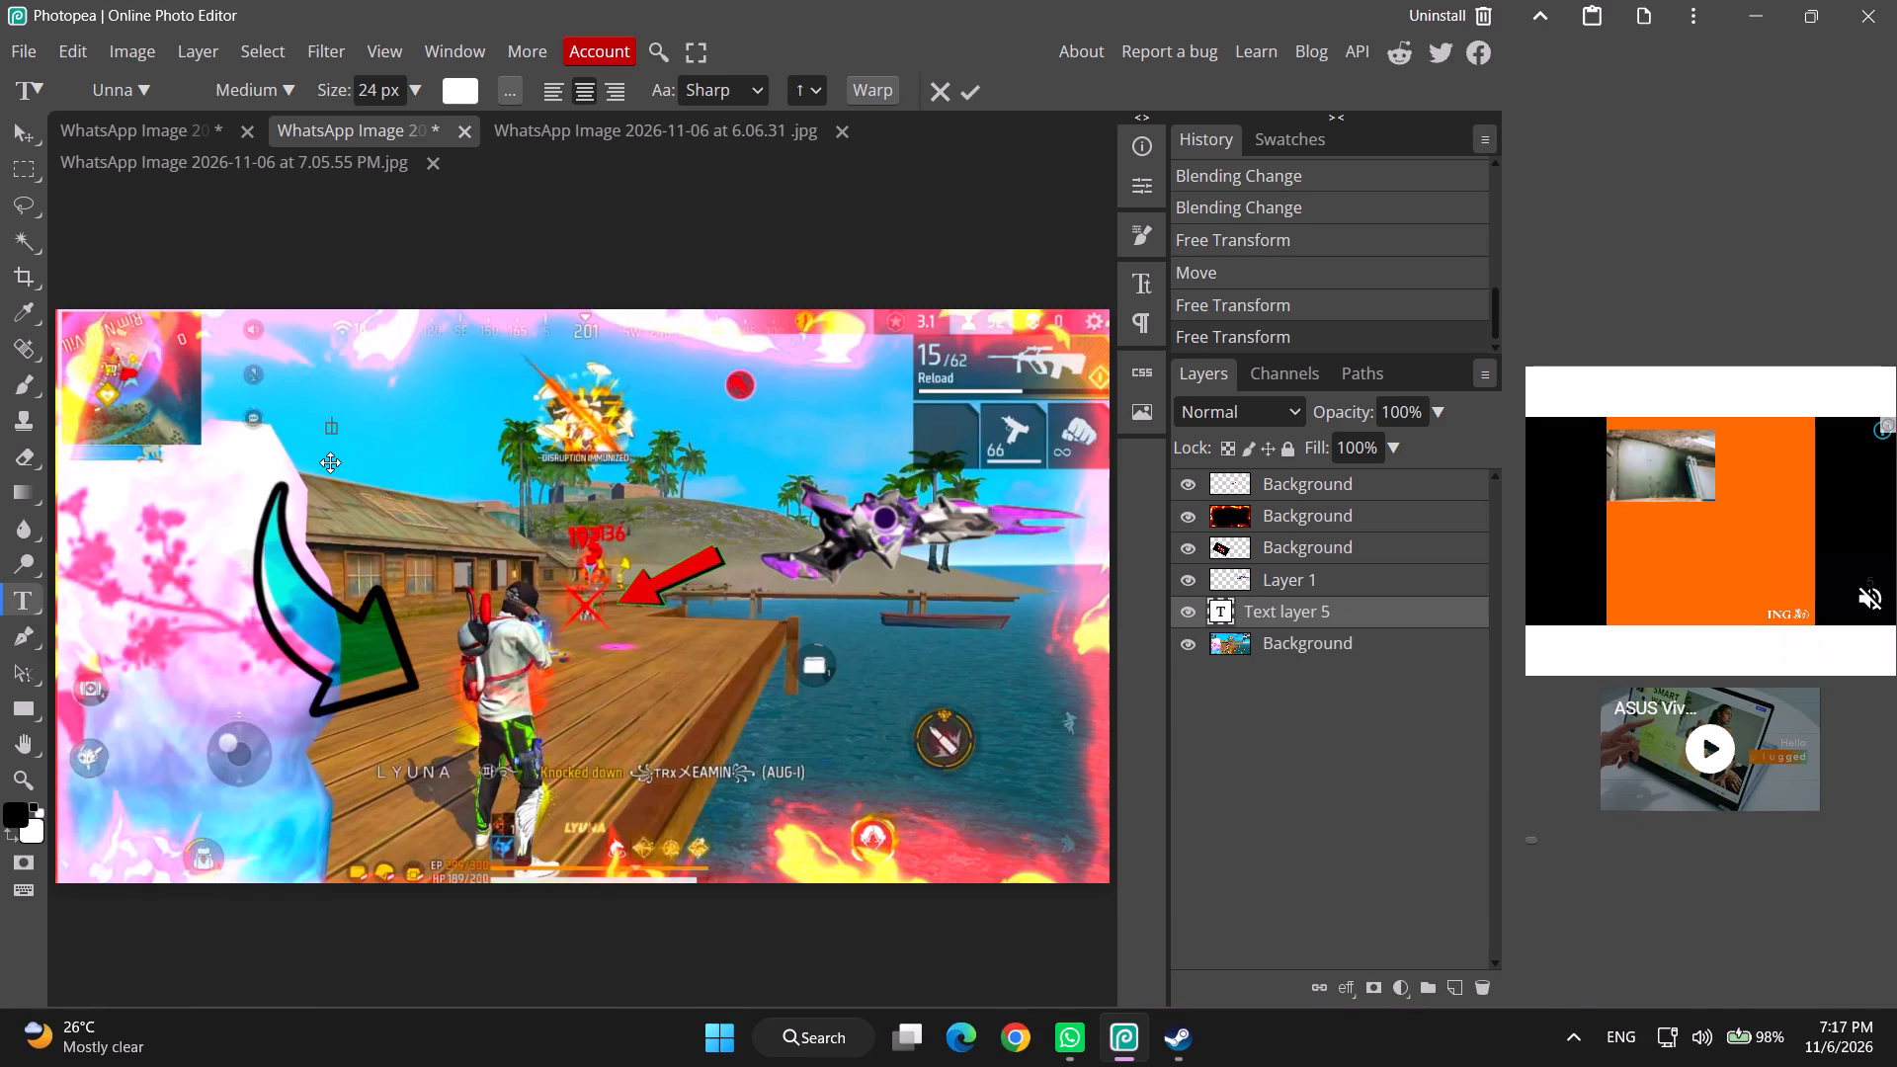
type("one")
key("space")
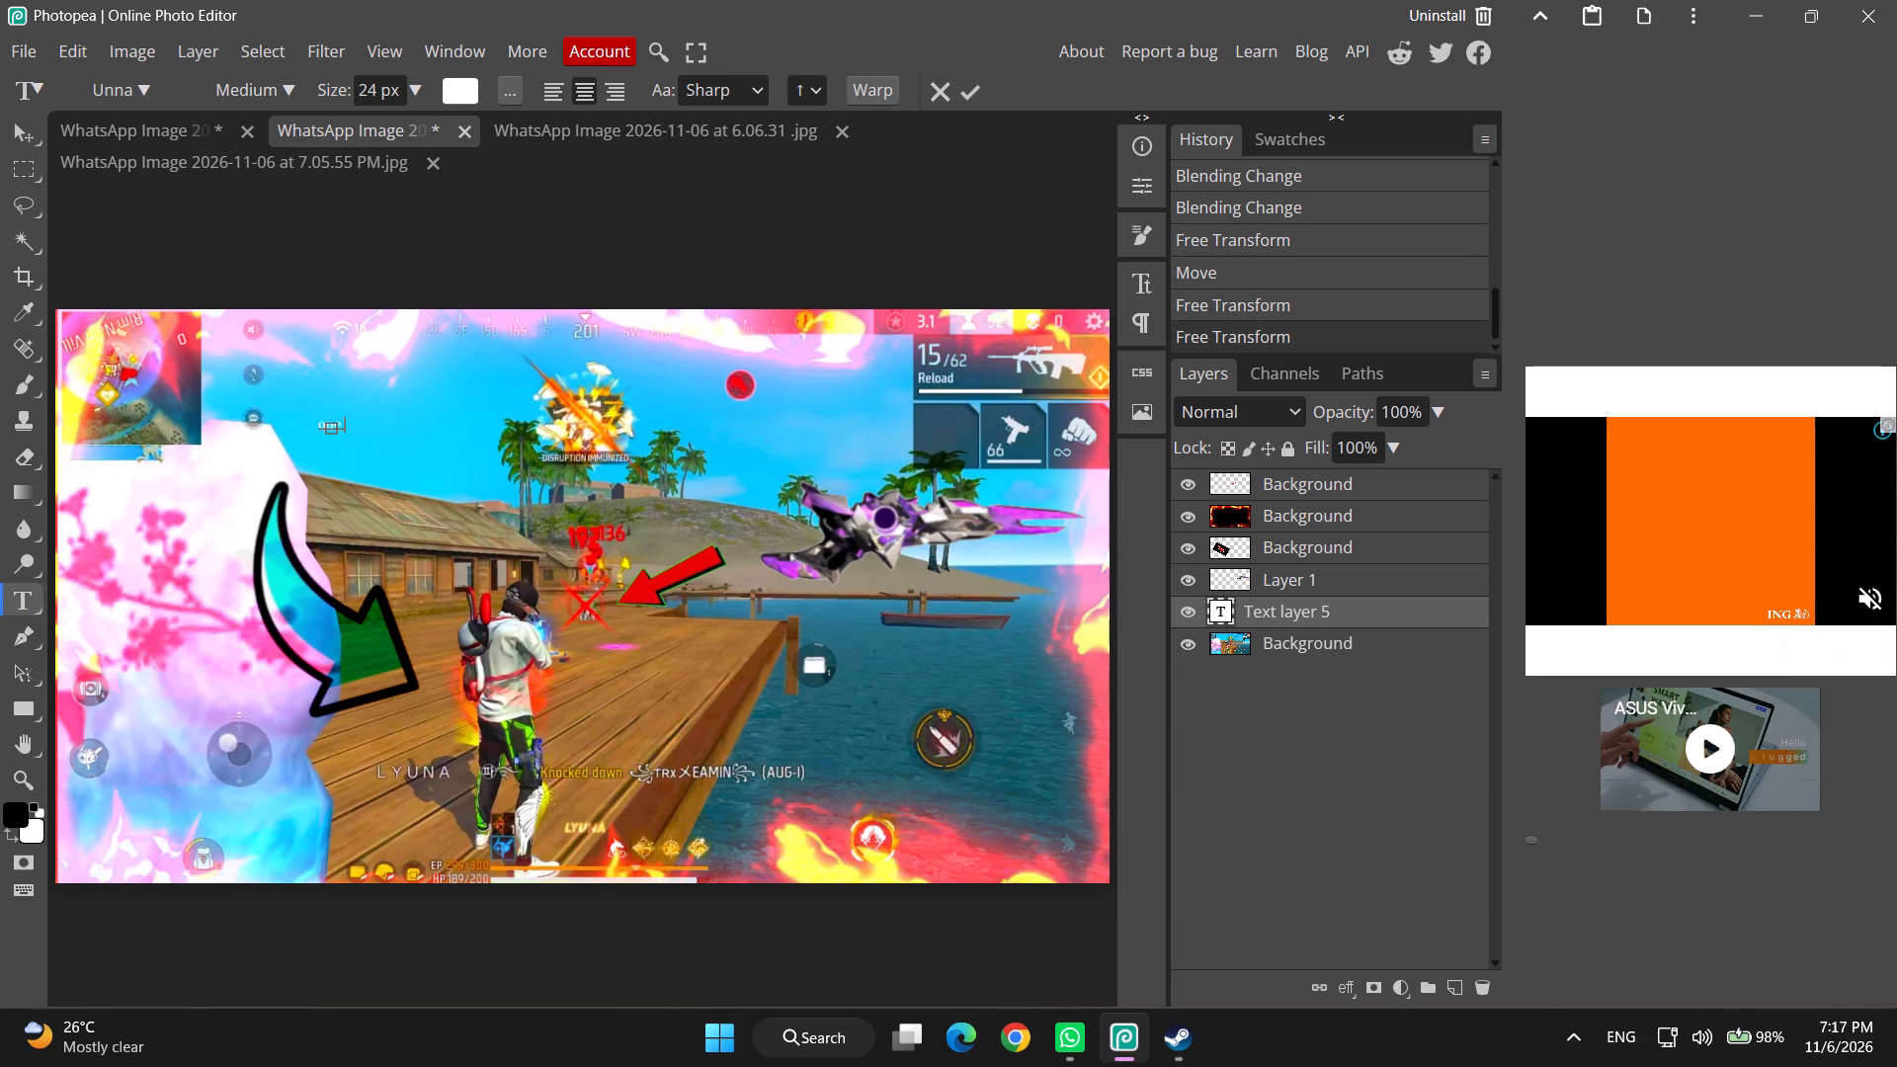
type("vs")
key("space")
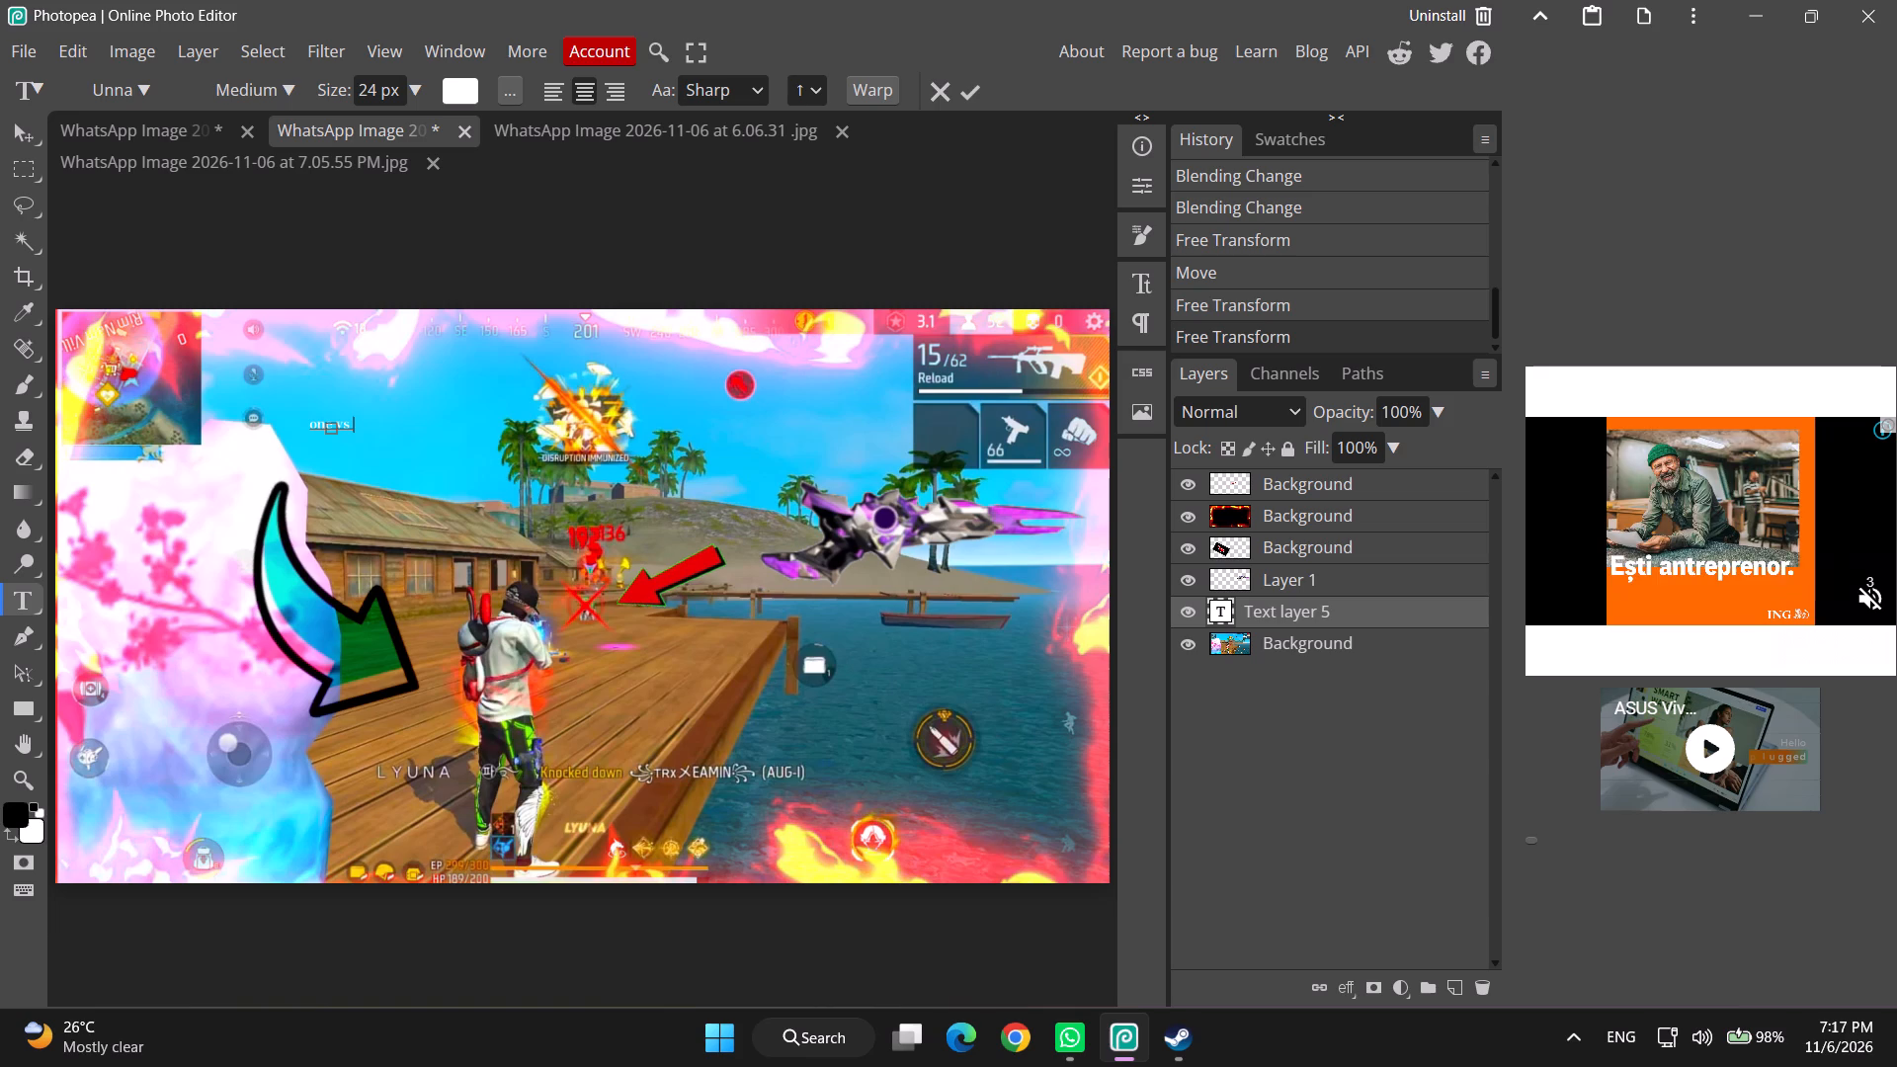
key("4")
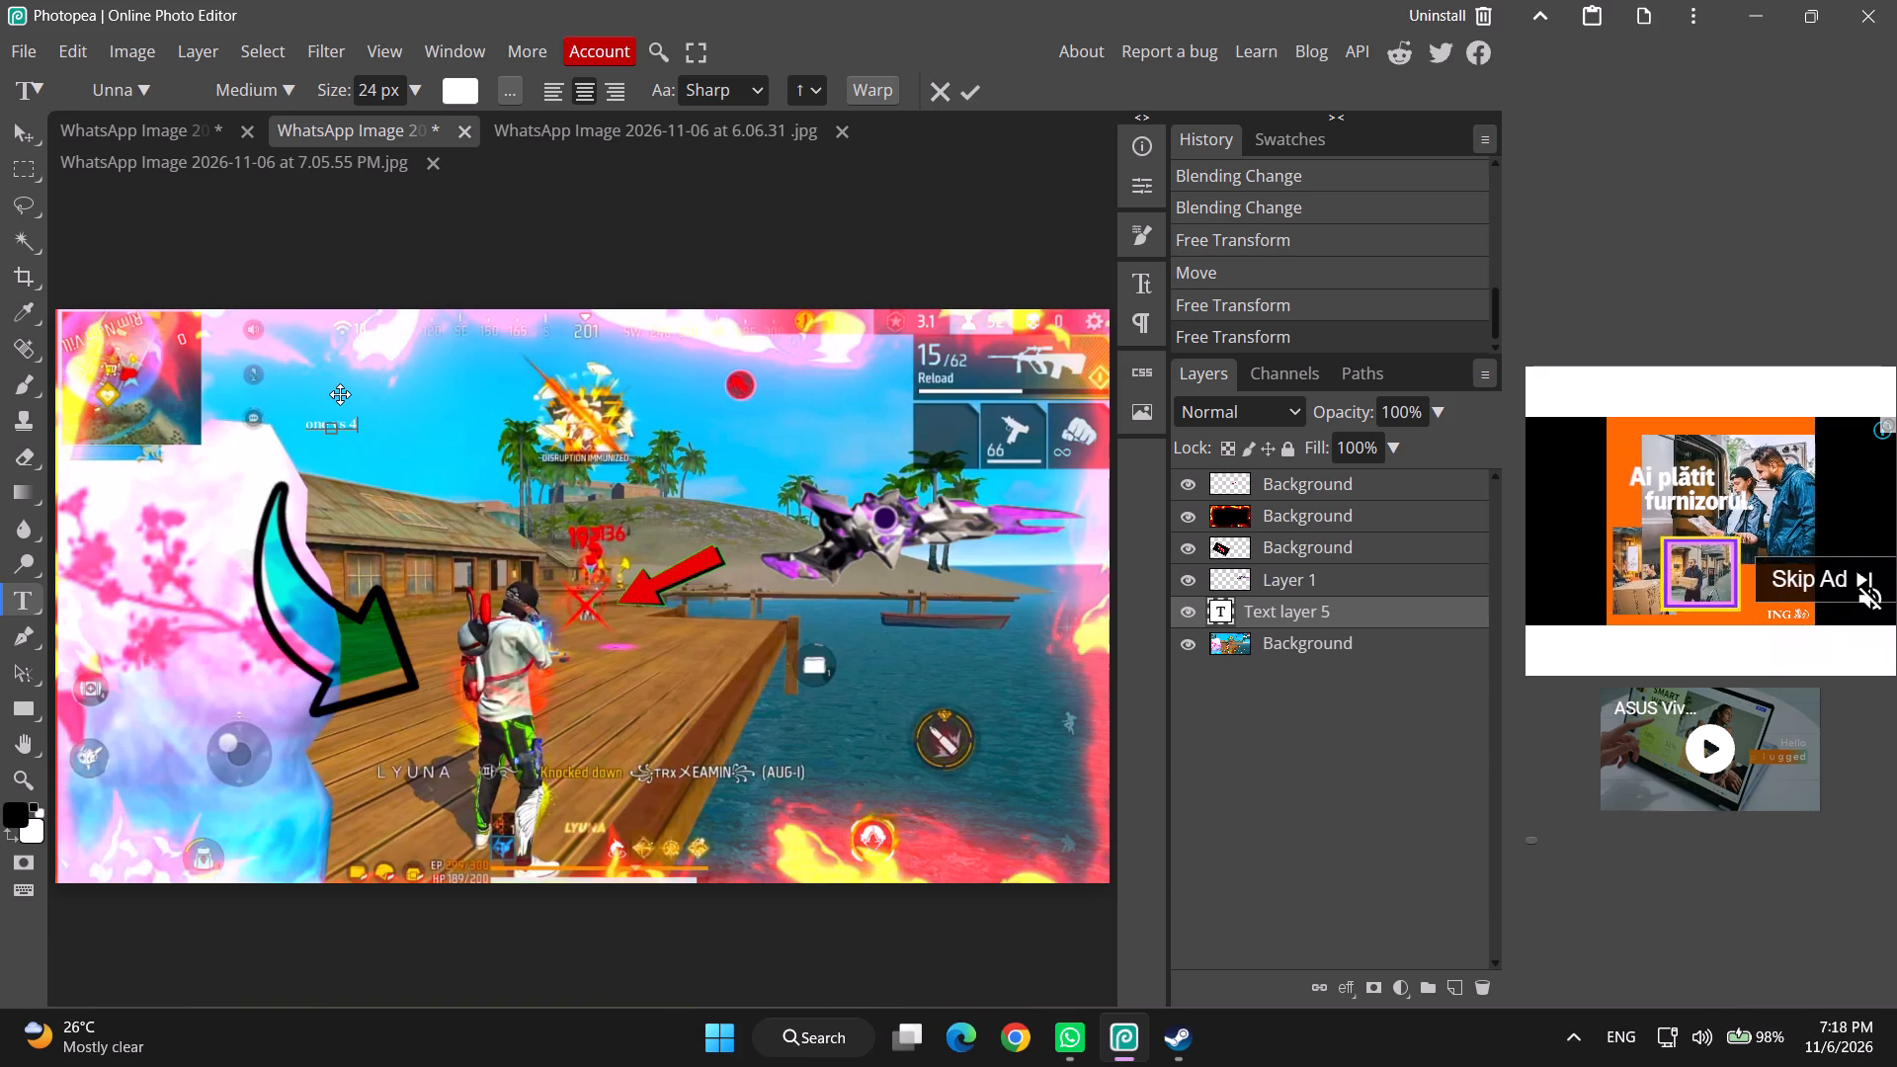
key("Return")
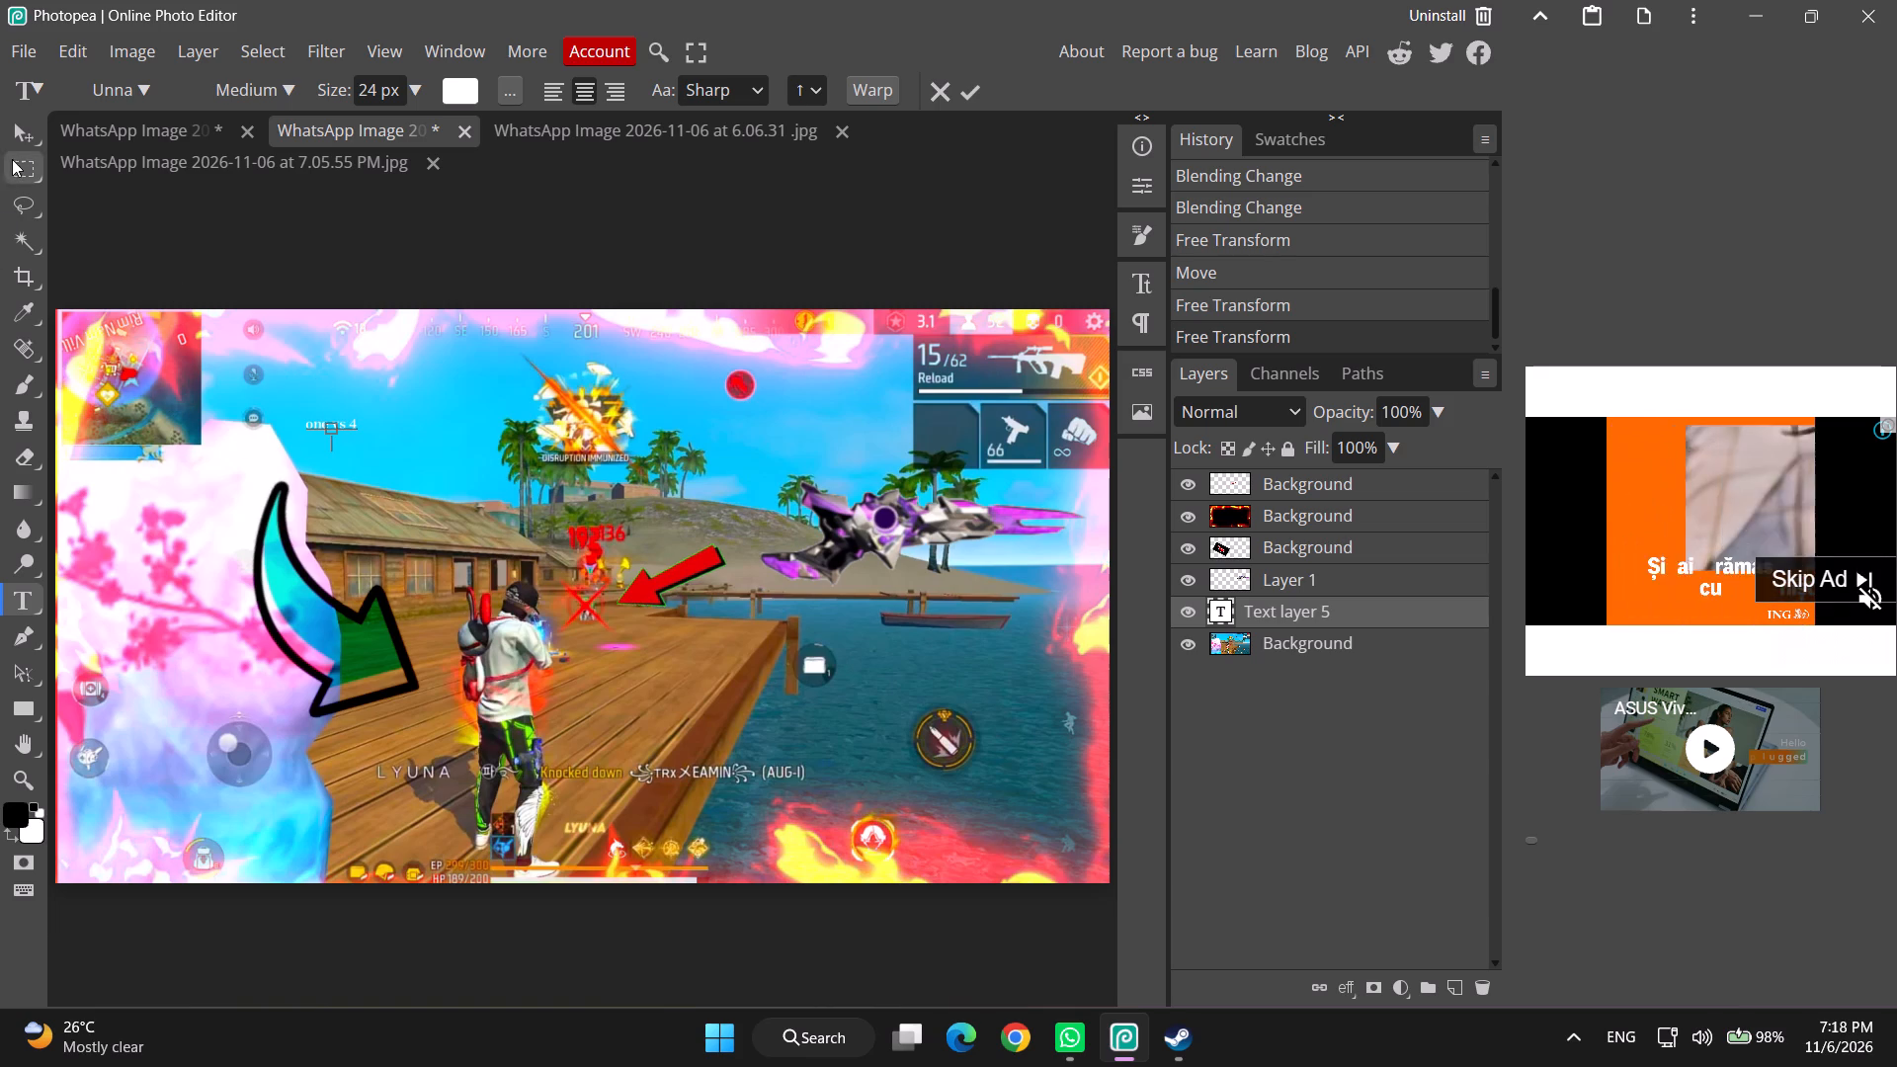
left_click(19, 142)
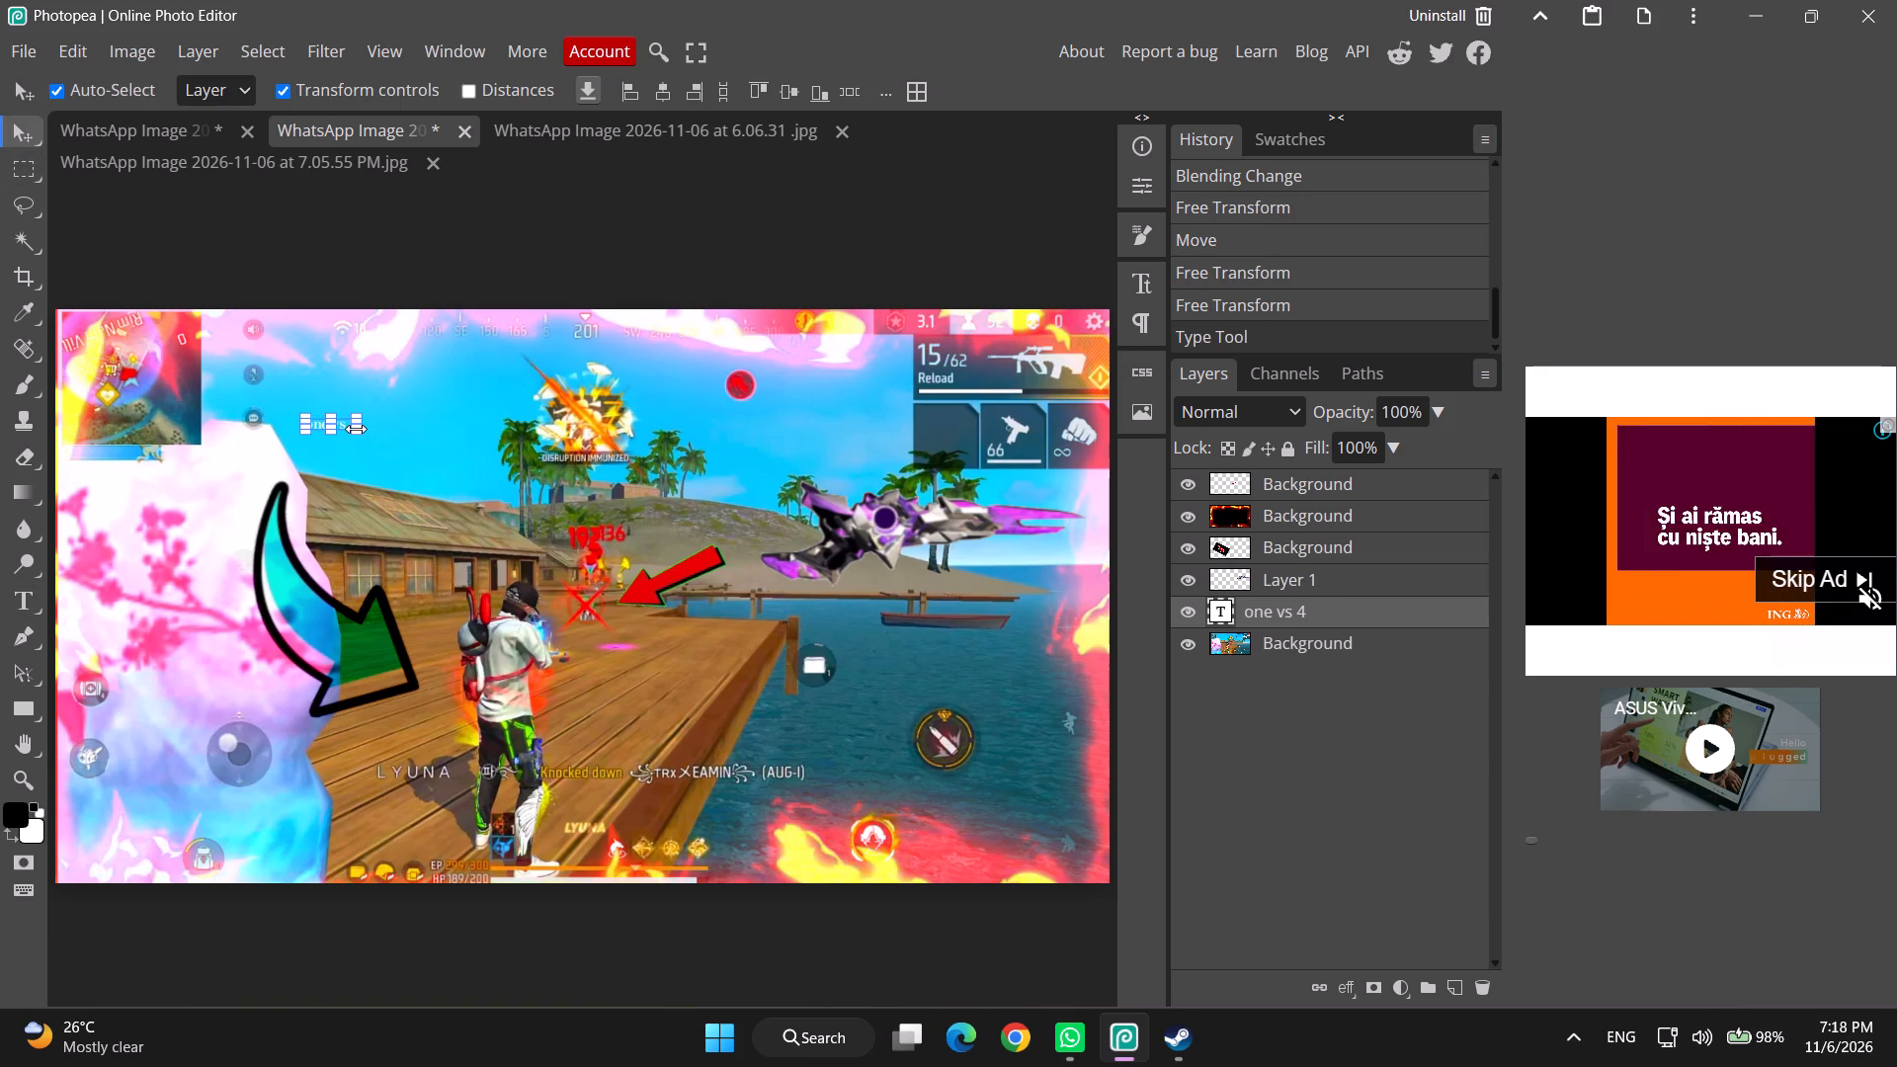
Enlarge the "one vs 4" text proportionally to about 835% so it spans the sky above the character.
left_click_drag(359, 435, 541, 574)
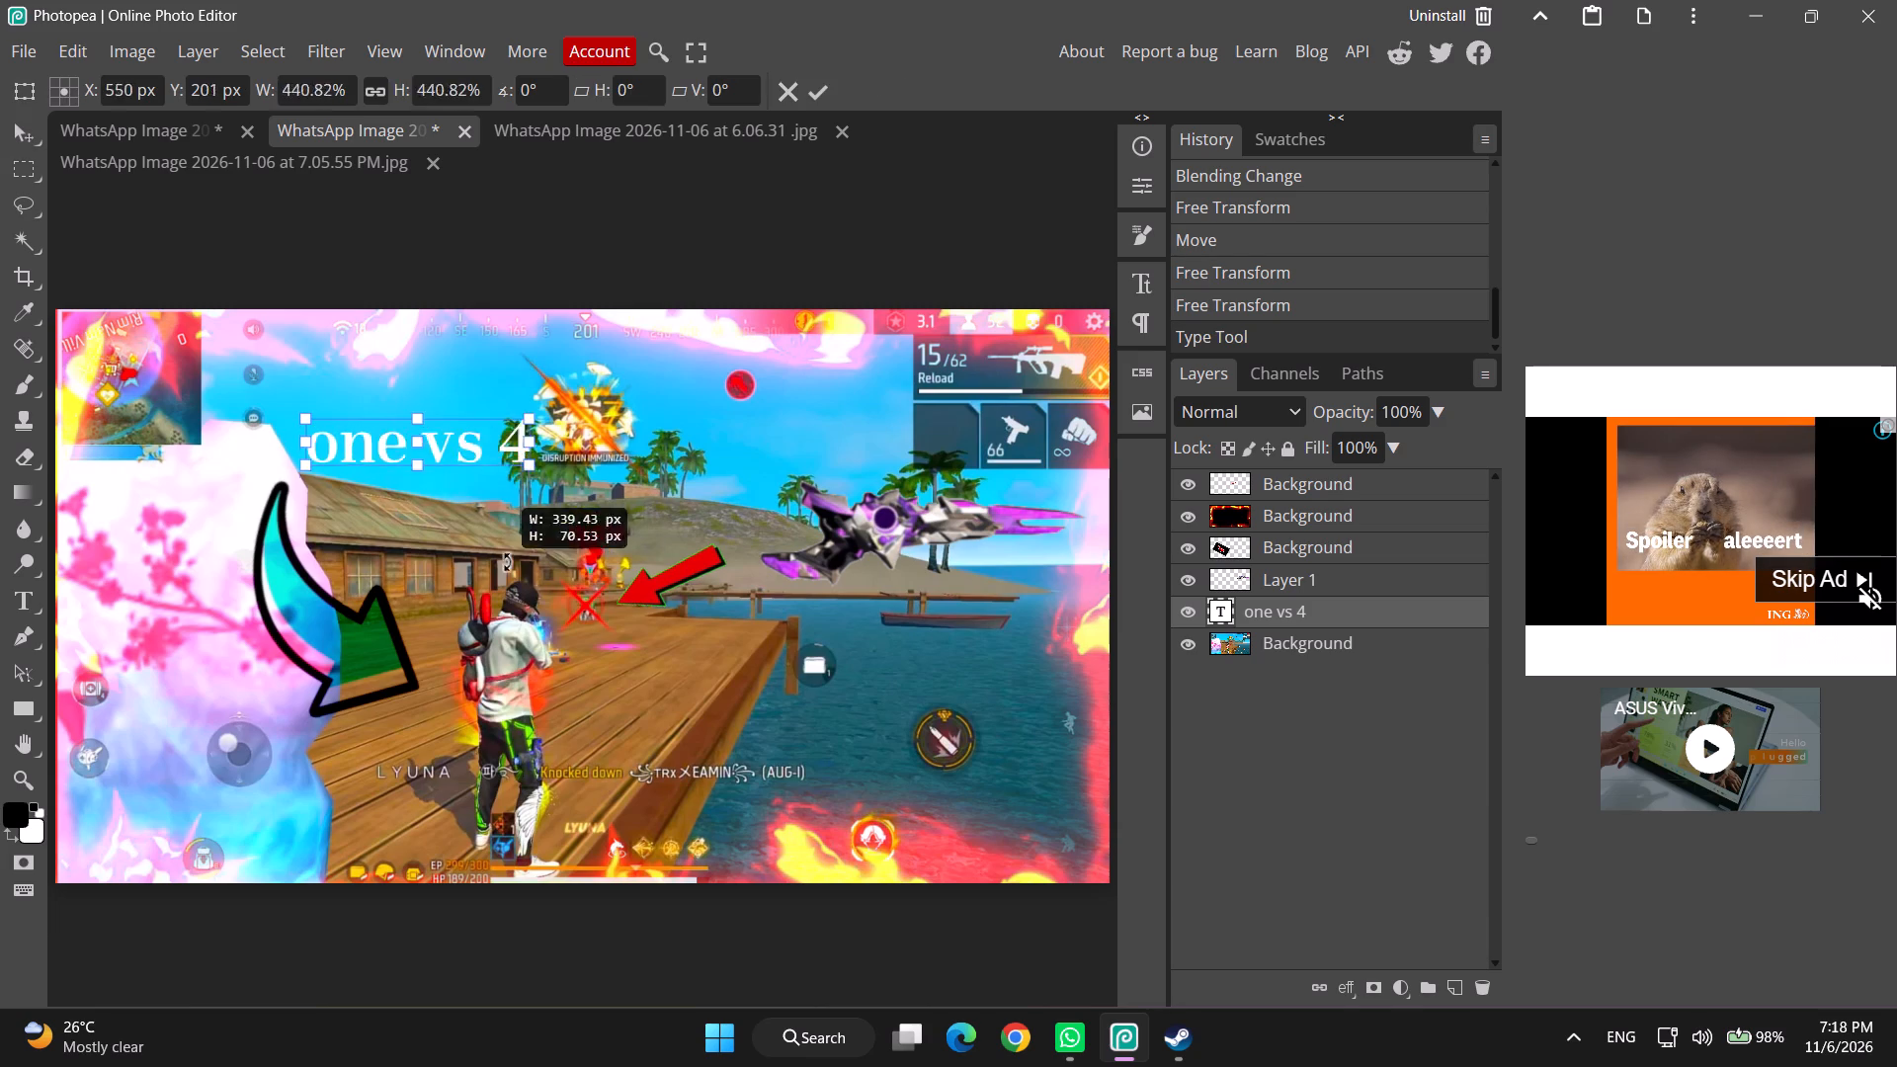
left_click_drag(541, 574, 710, 597)
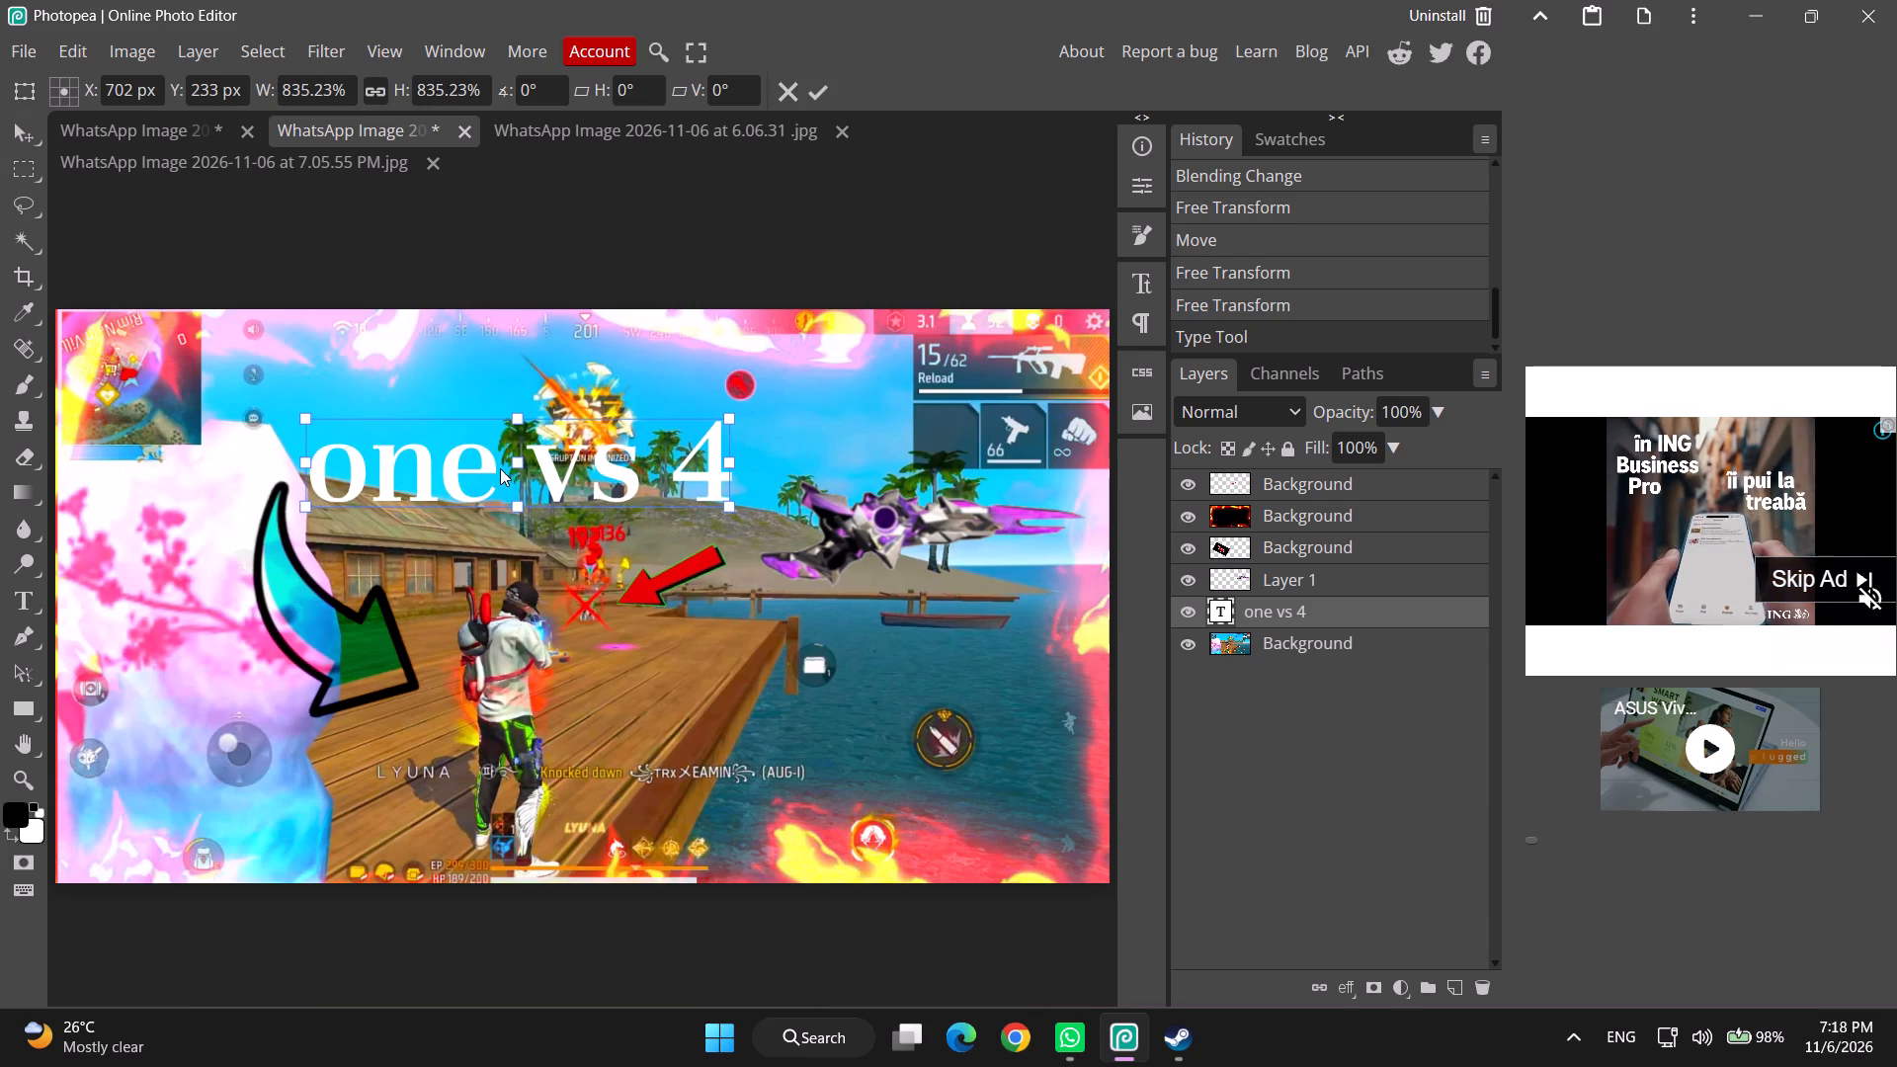
left_click(503, 469)
left_click(471, 462)
double_click(473, 466)
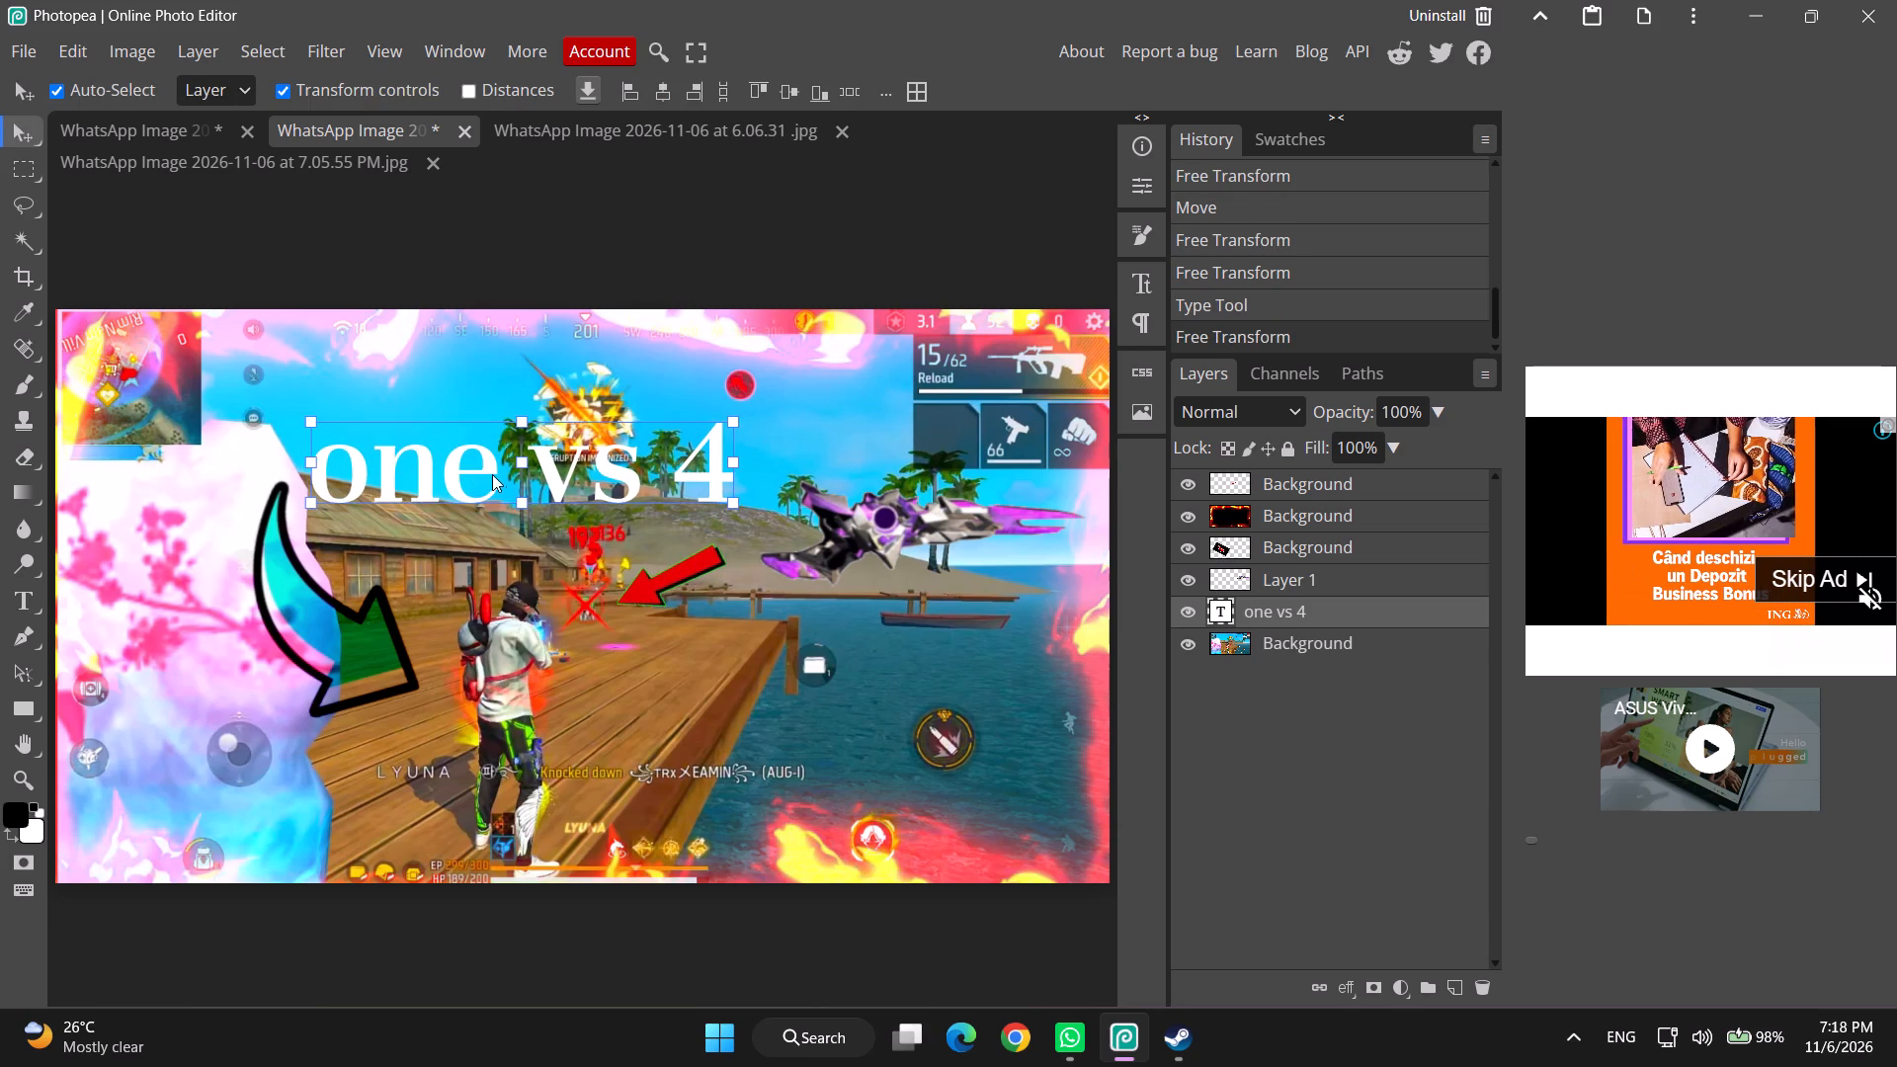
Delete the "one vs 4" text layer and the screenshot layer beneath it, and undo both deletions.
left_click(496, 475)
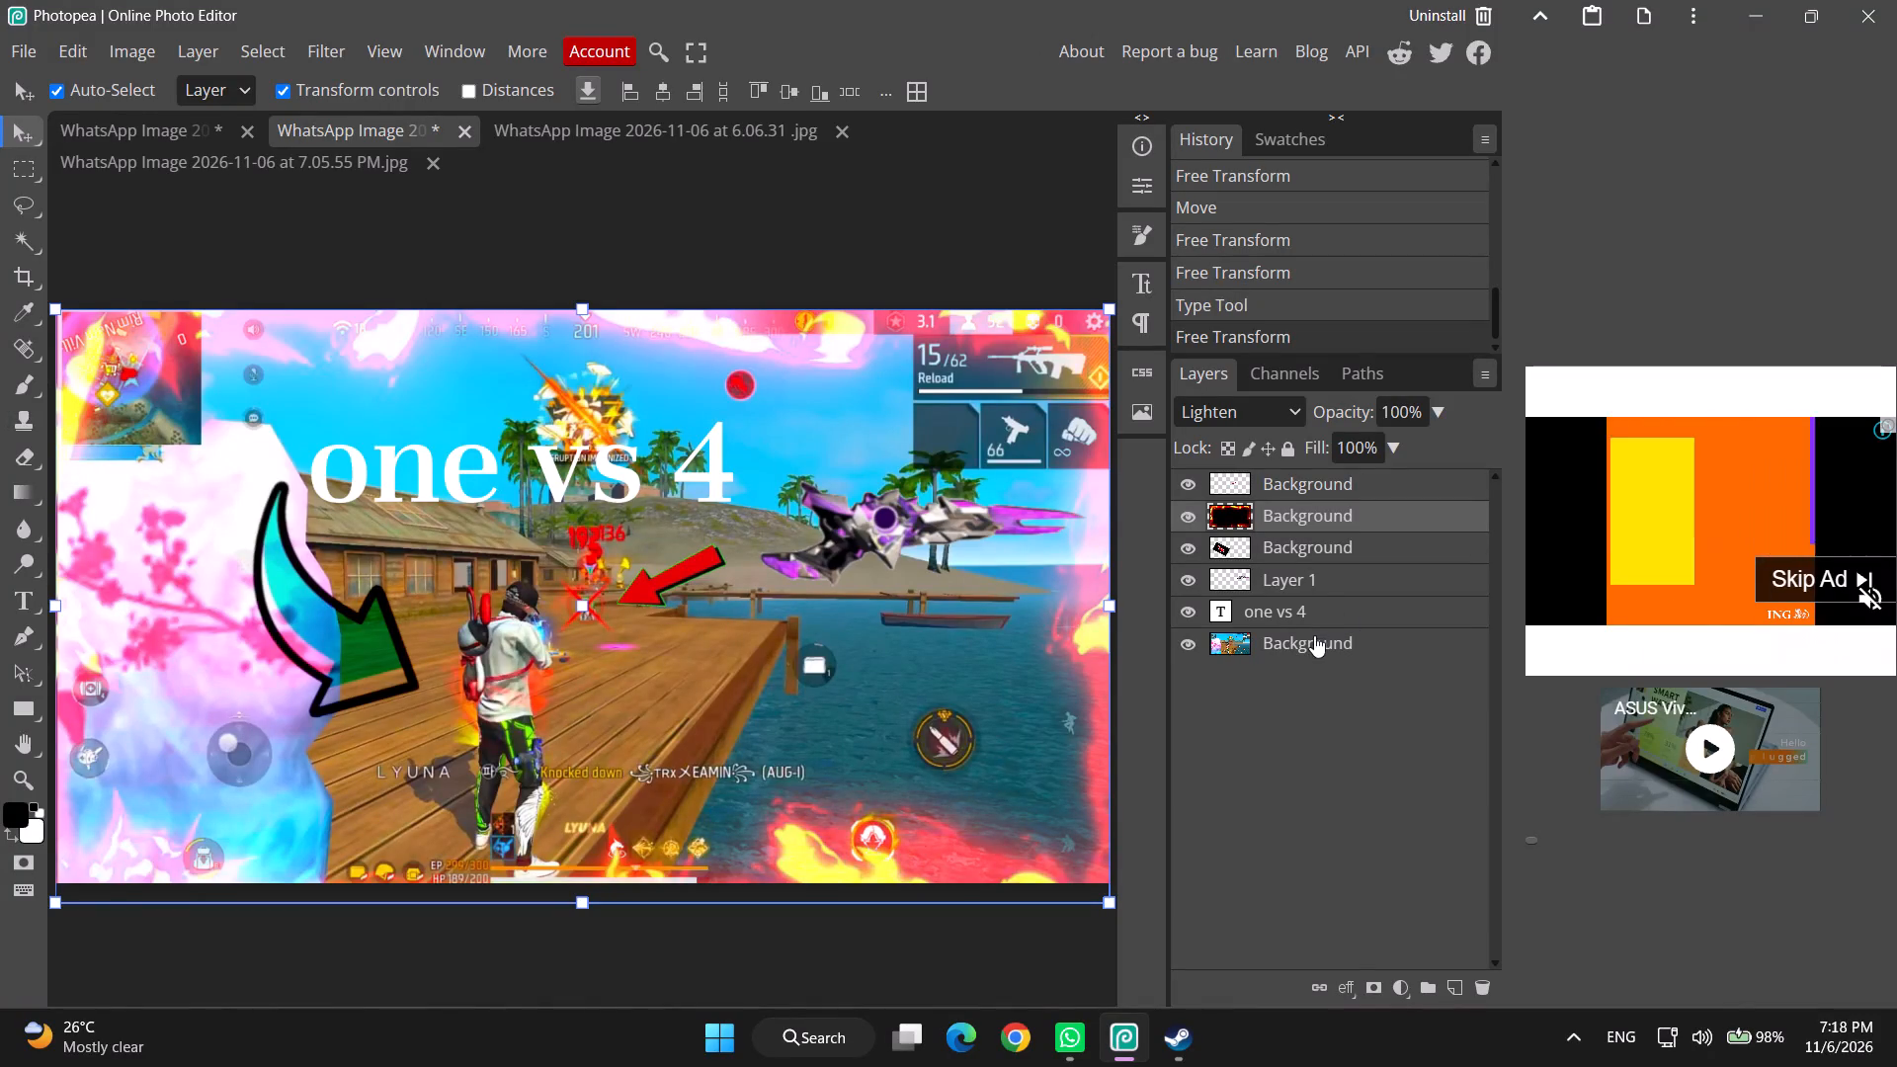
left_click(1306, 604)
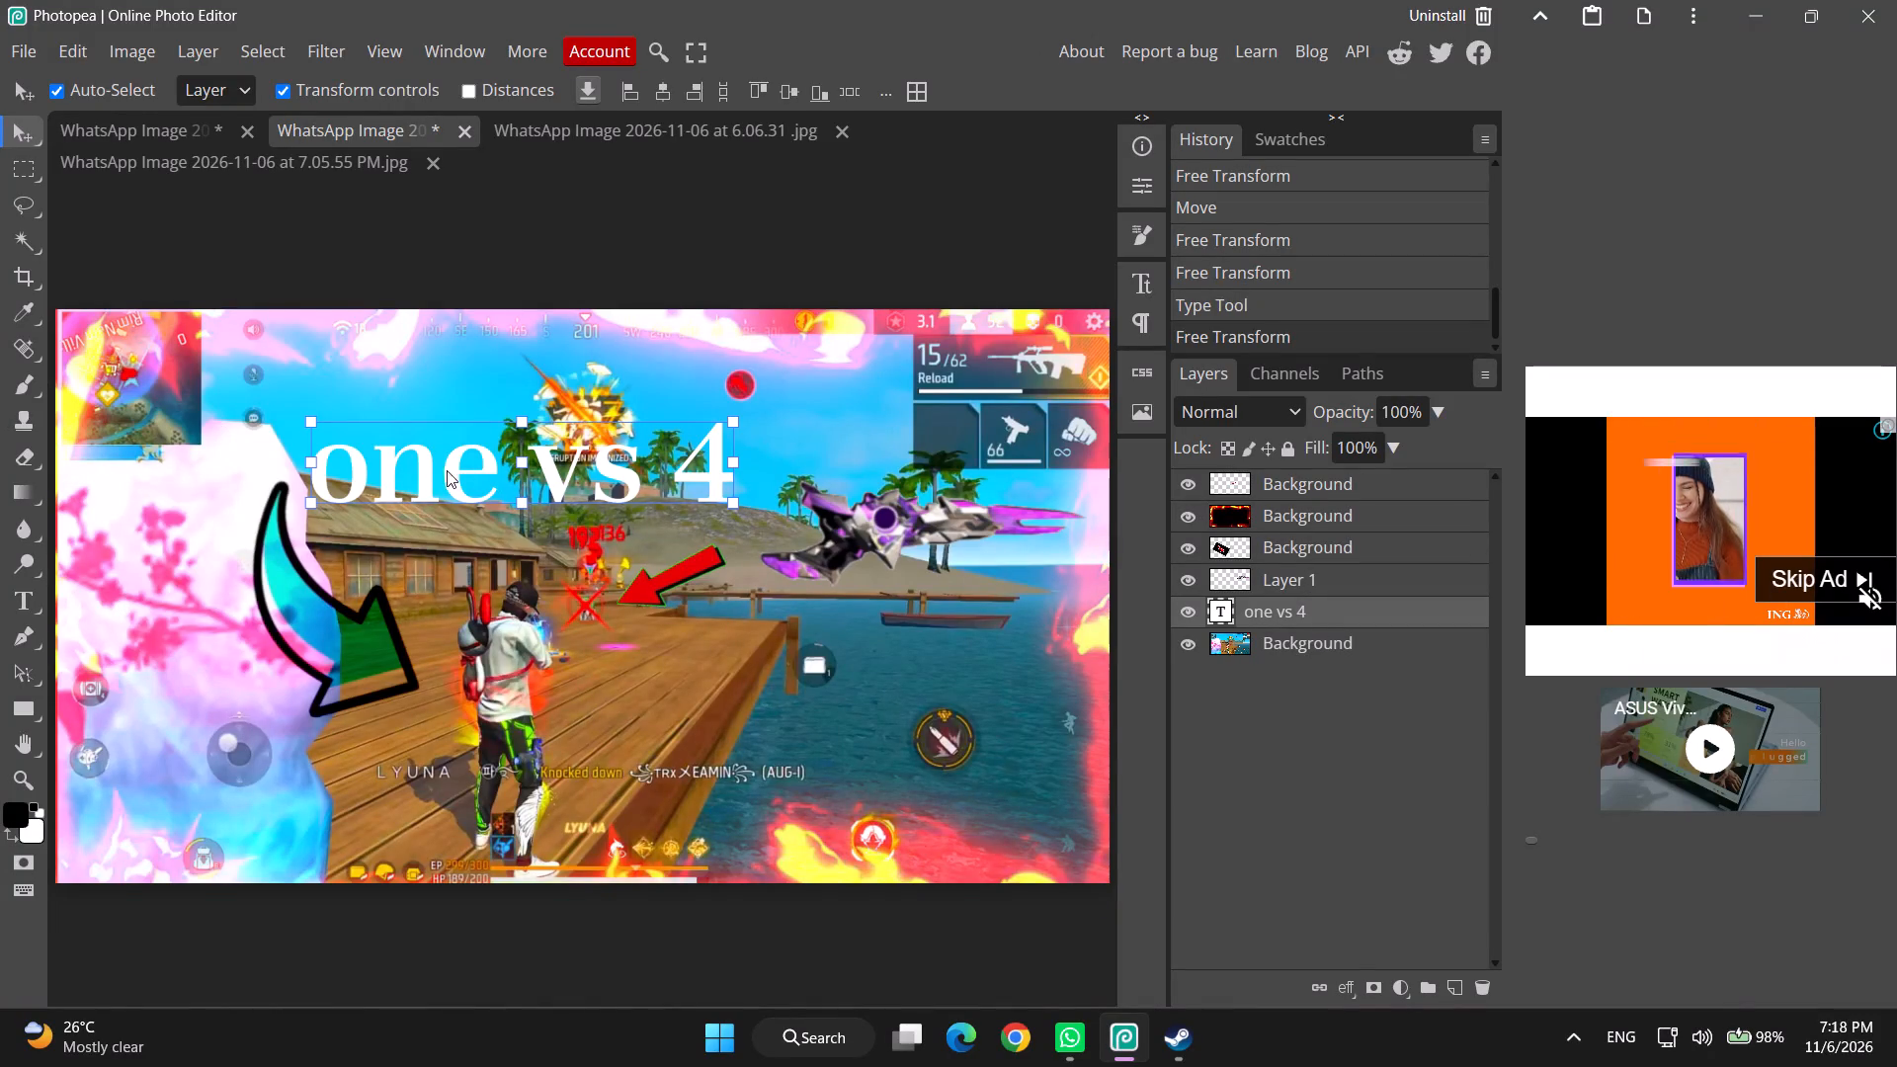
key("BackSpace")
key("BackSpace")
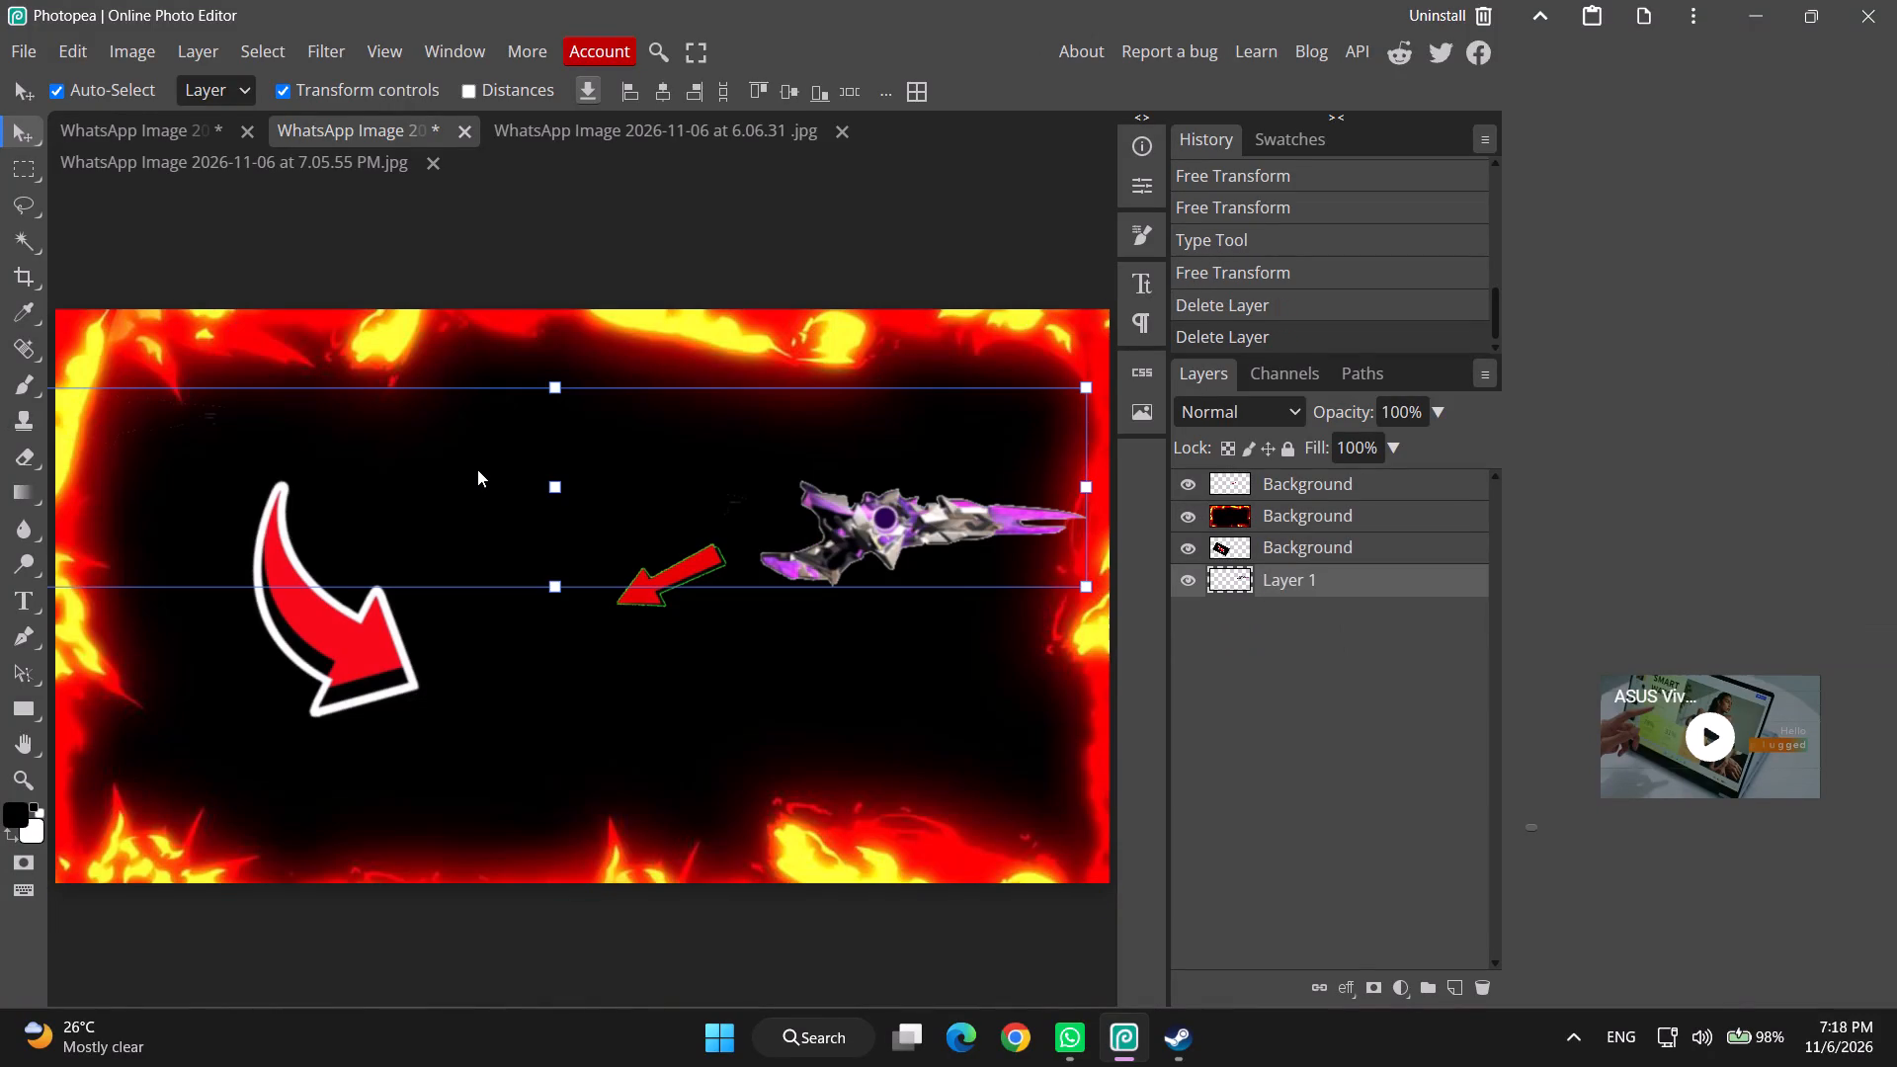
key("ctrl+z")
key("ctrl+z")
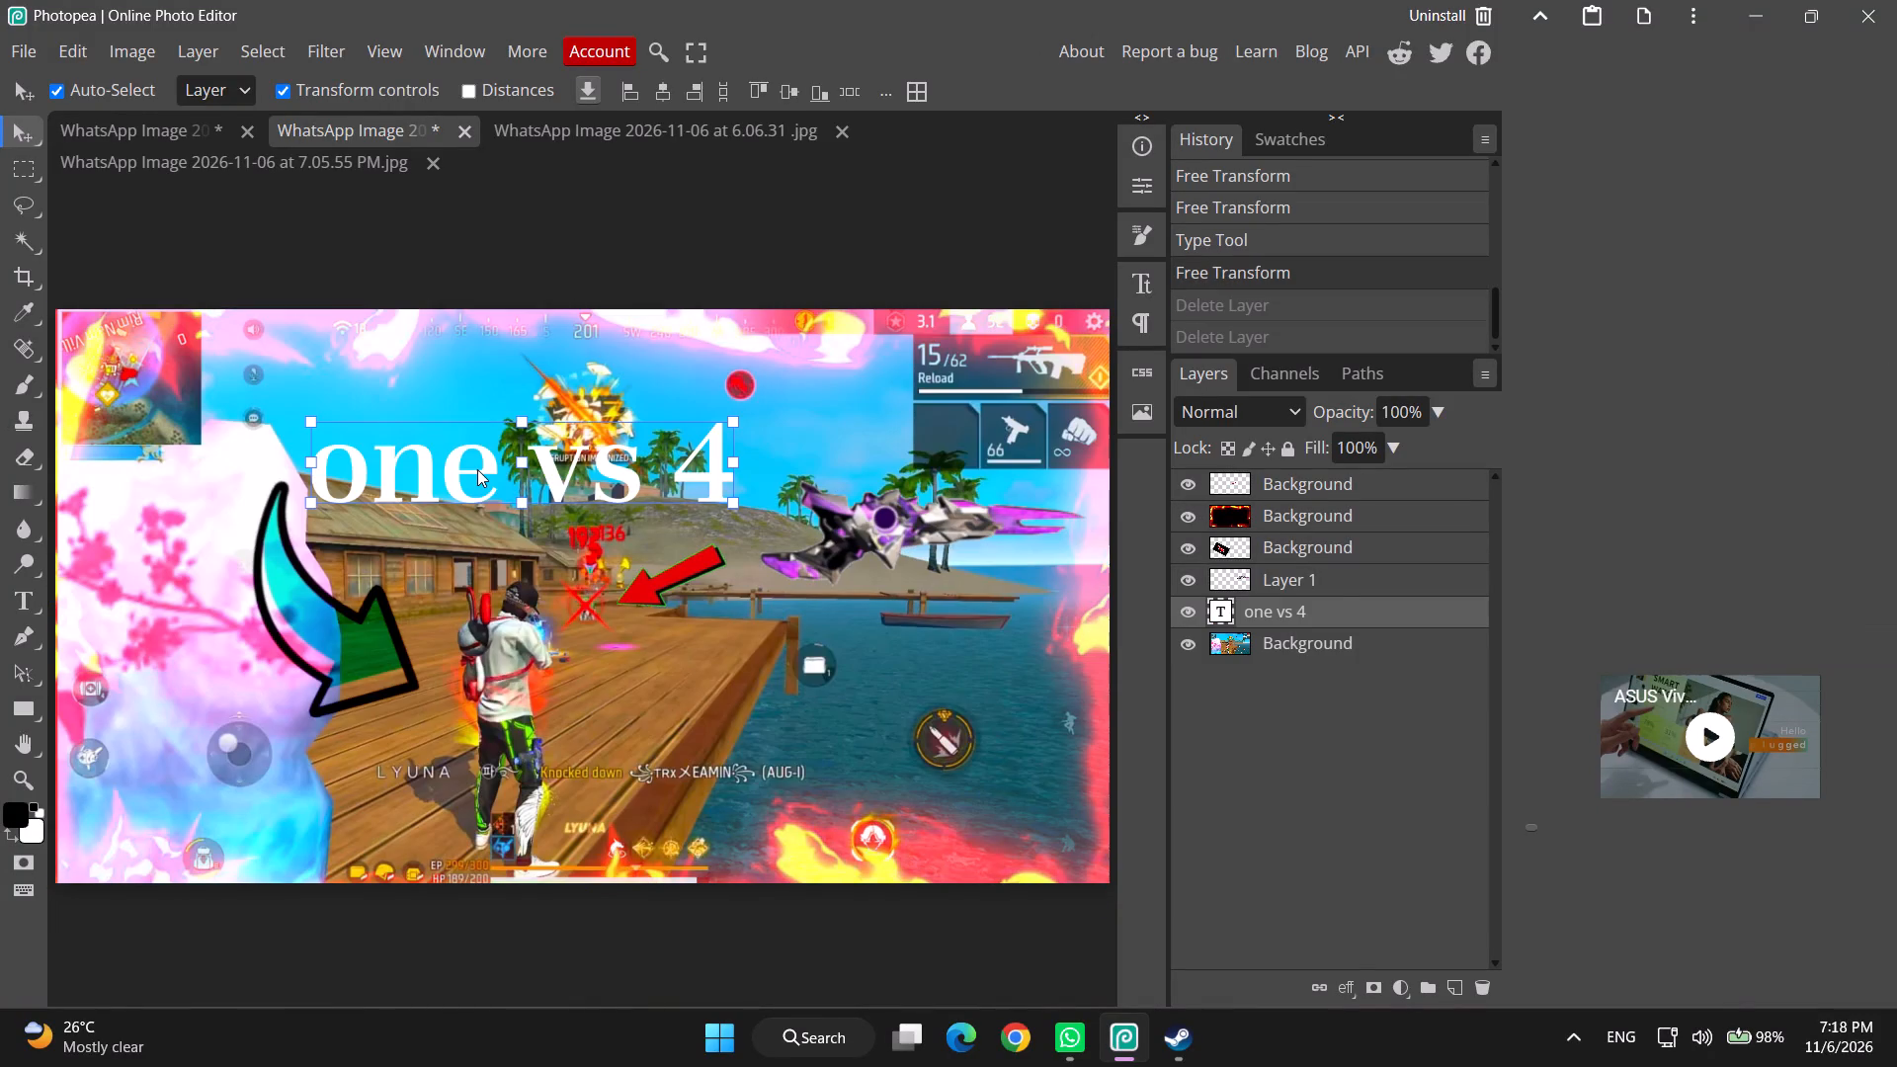
Change the wording of the "one vs 4" text layer to "1 vs 4".
left_click(476, 469)
left_click(476, 469)
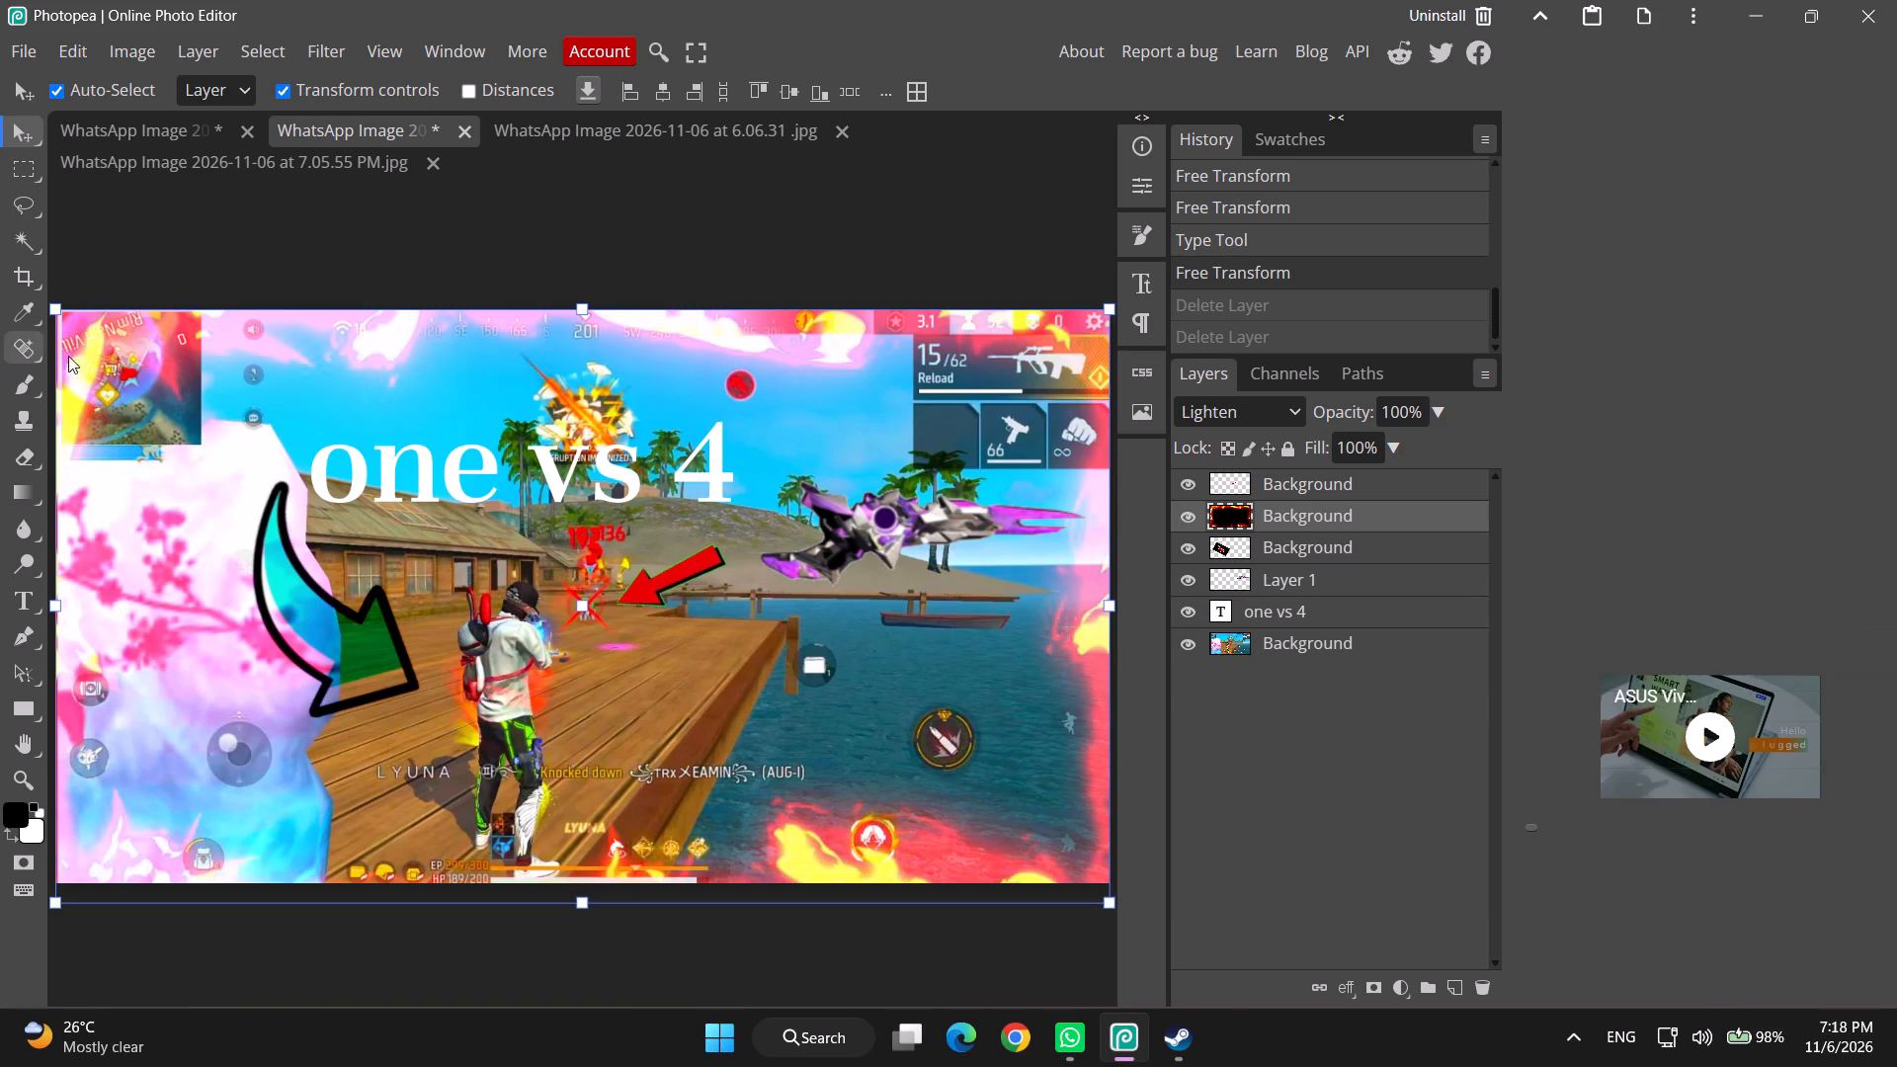
left_click(1265, 616)
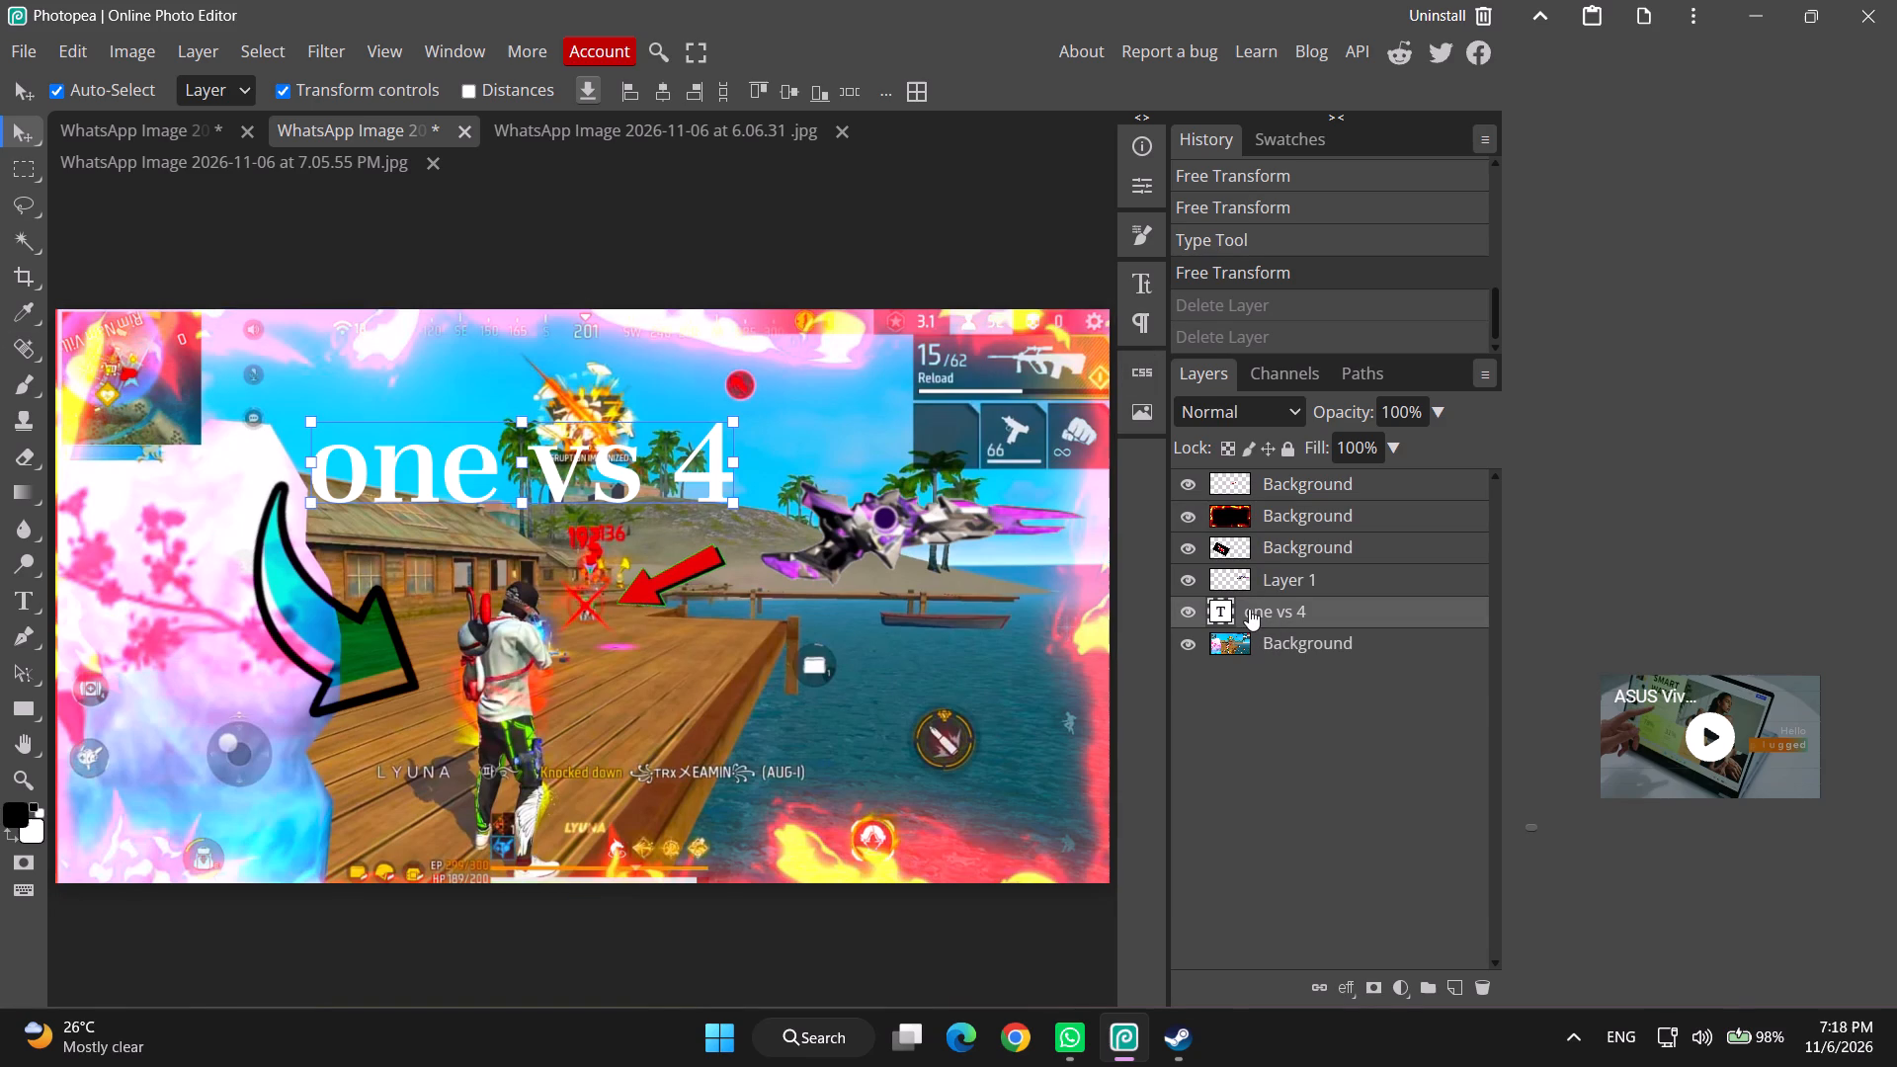
left_click(24, 596)
left_click(380, 480)
left_click(446, 480)
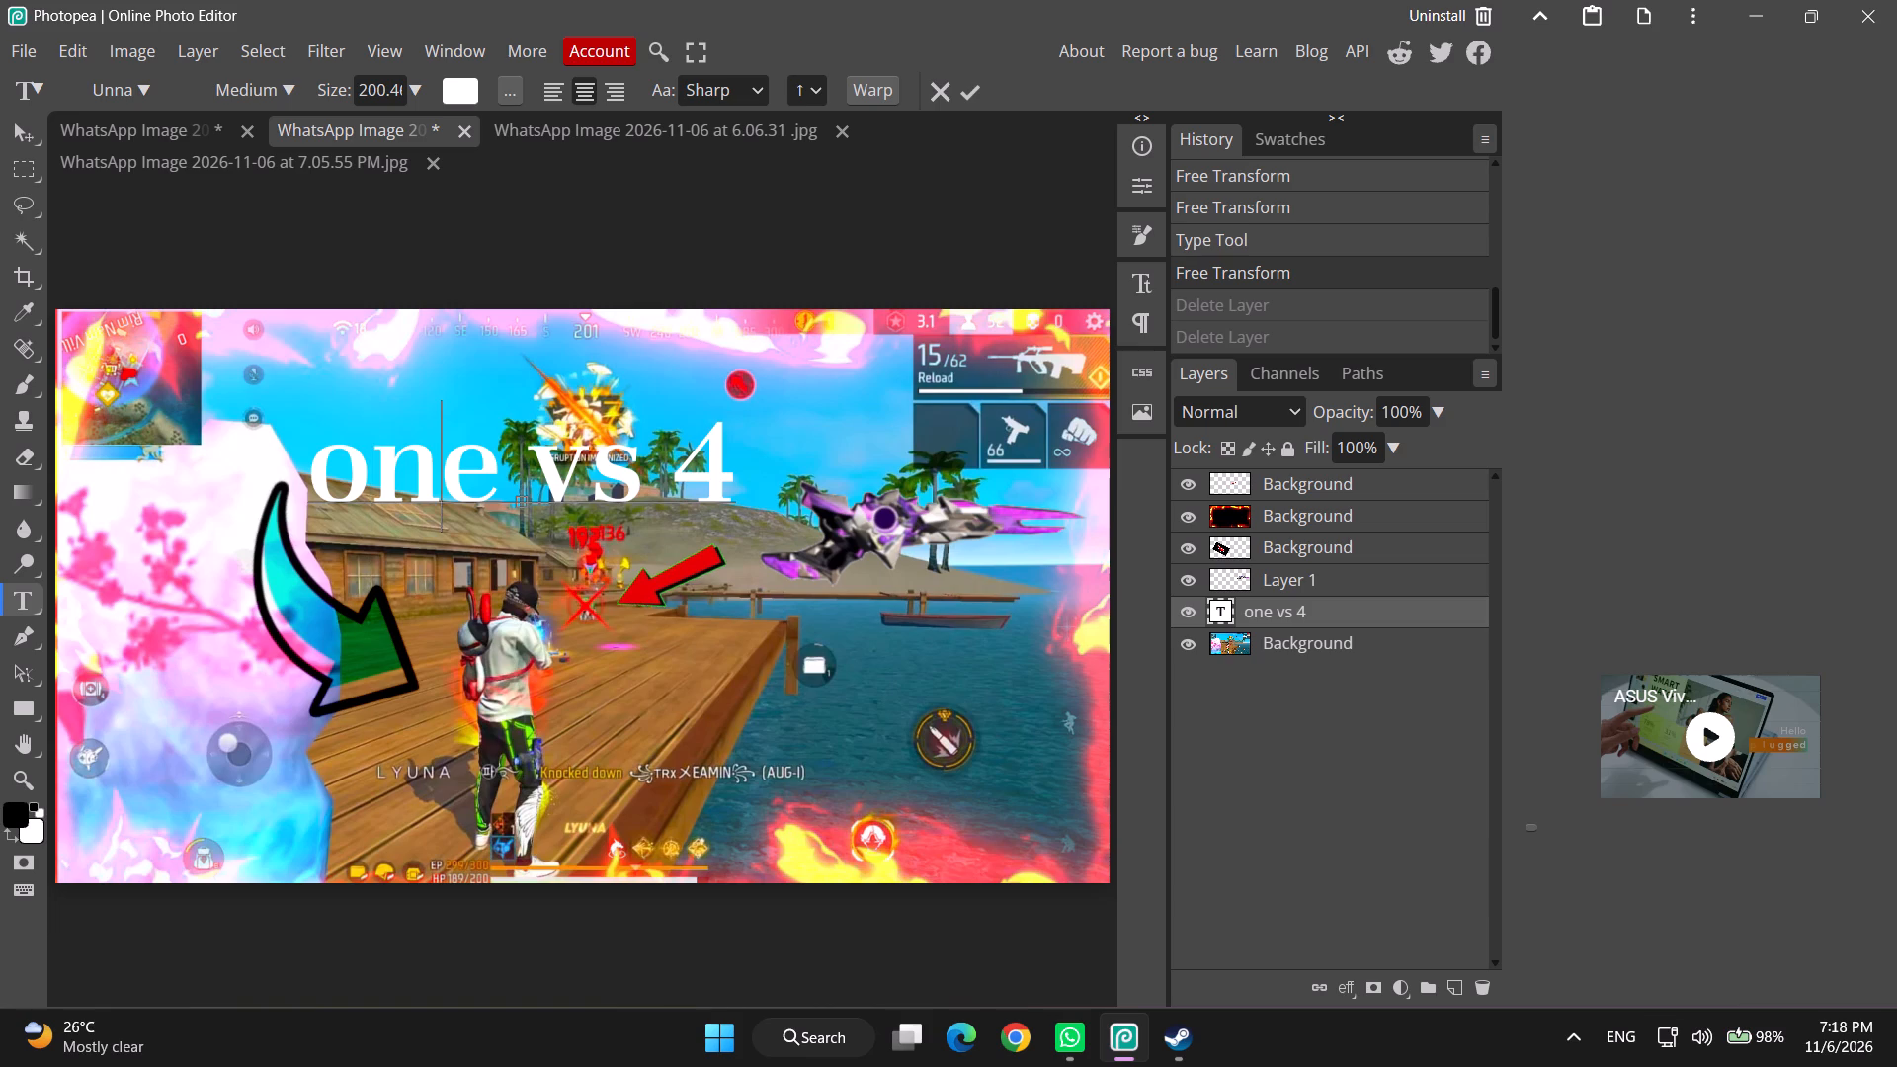
left_click(509, 481)
key("BackSpace")
key("BackSpace")
key("BackSpace")
key("1")
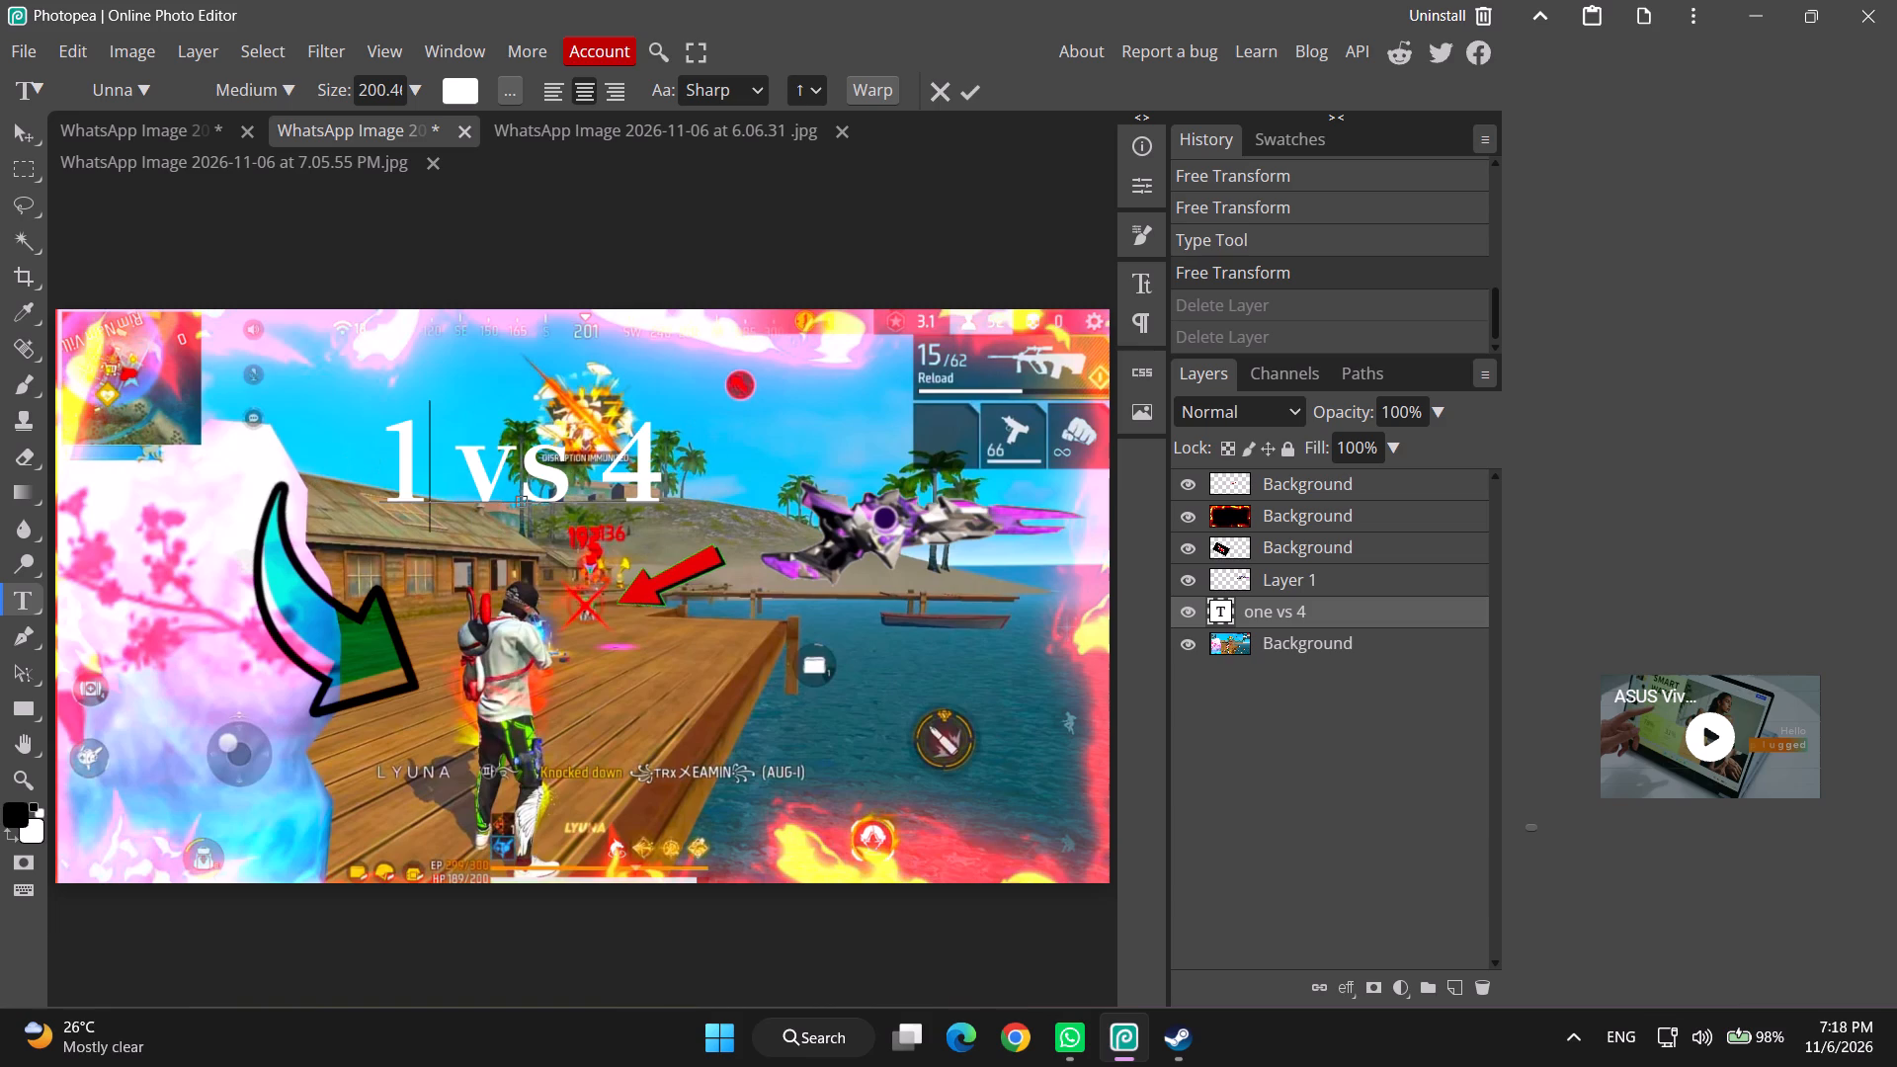
left_click(40, 607)
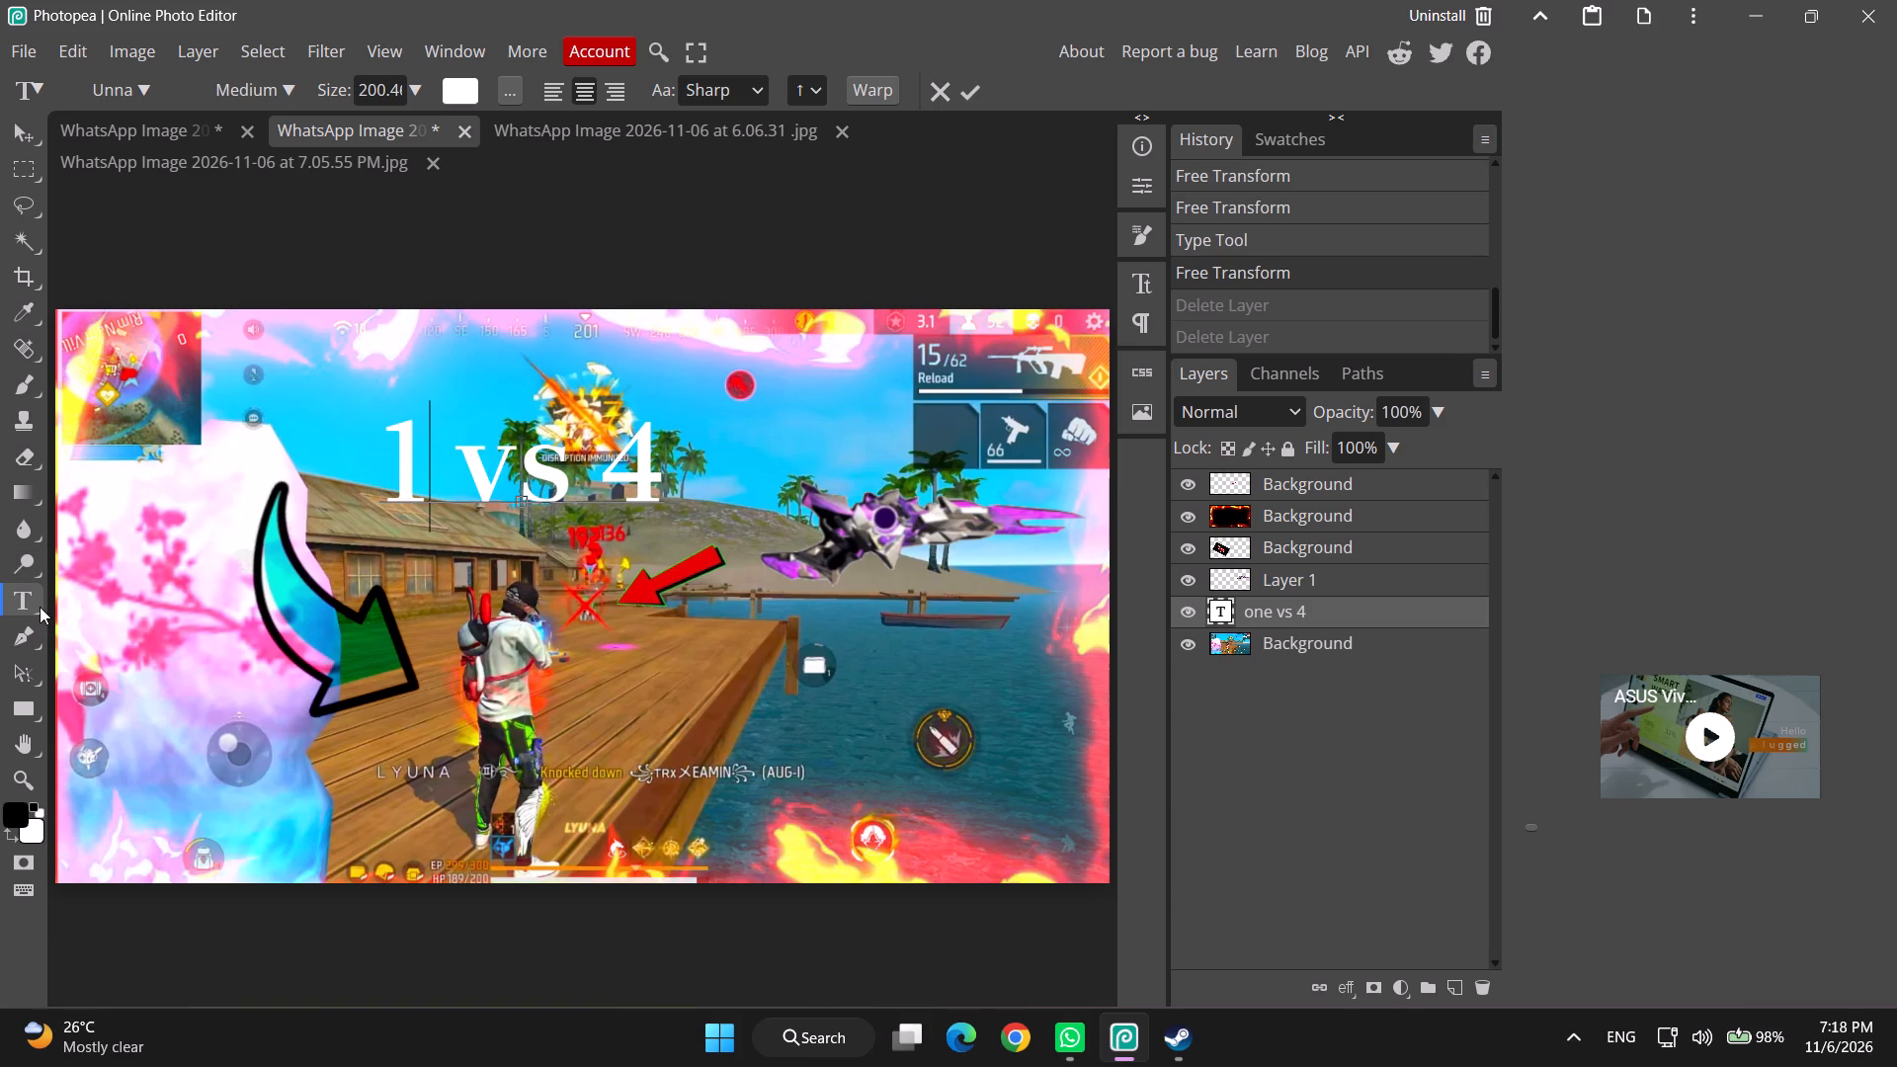
left_click(39, 612)
left_click(39, 615)
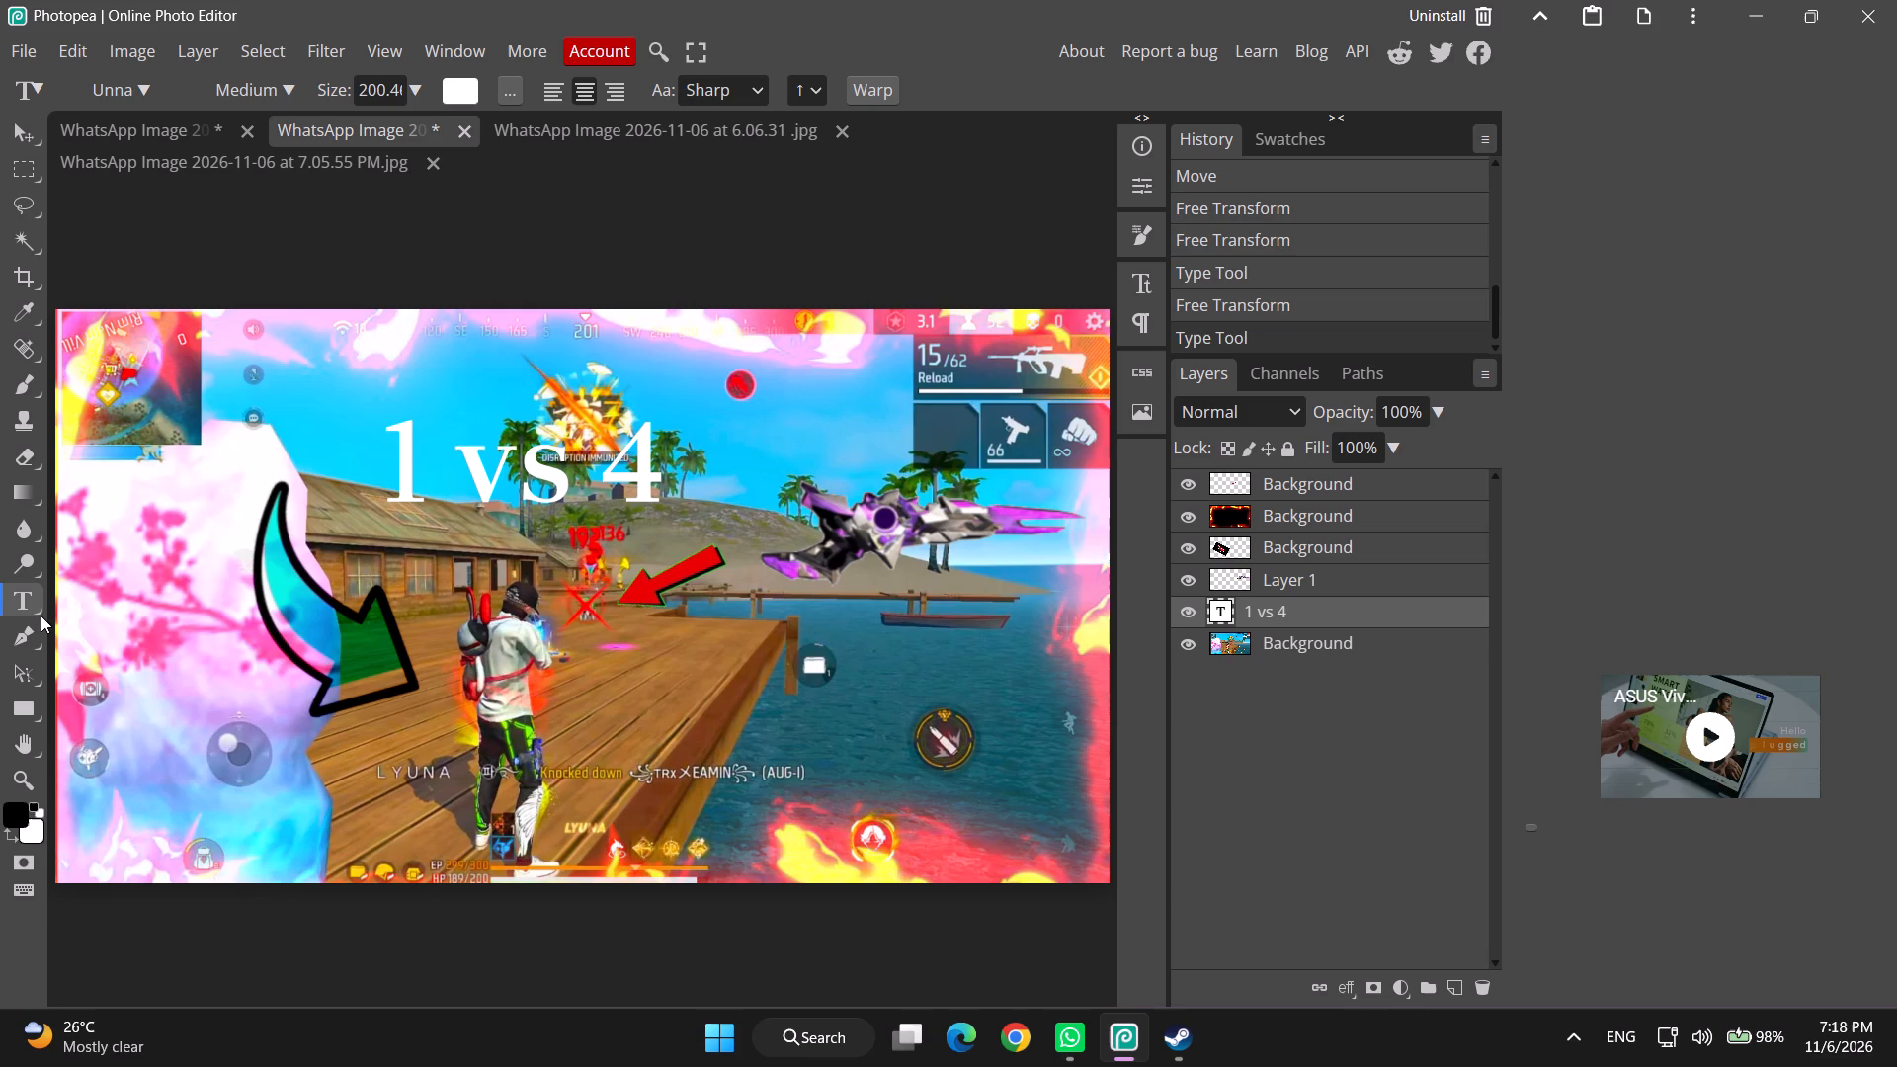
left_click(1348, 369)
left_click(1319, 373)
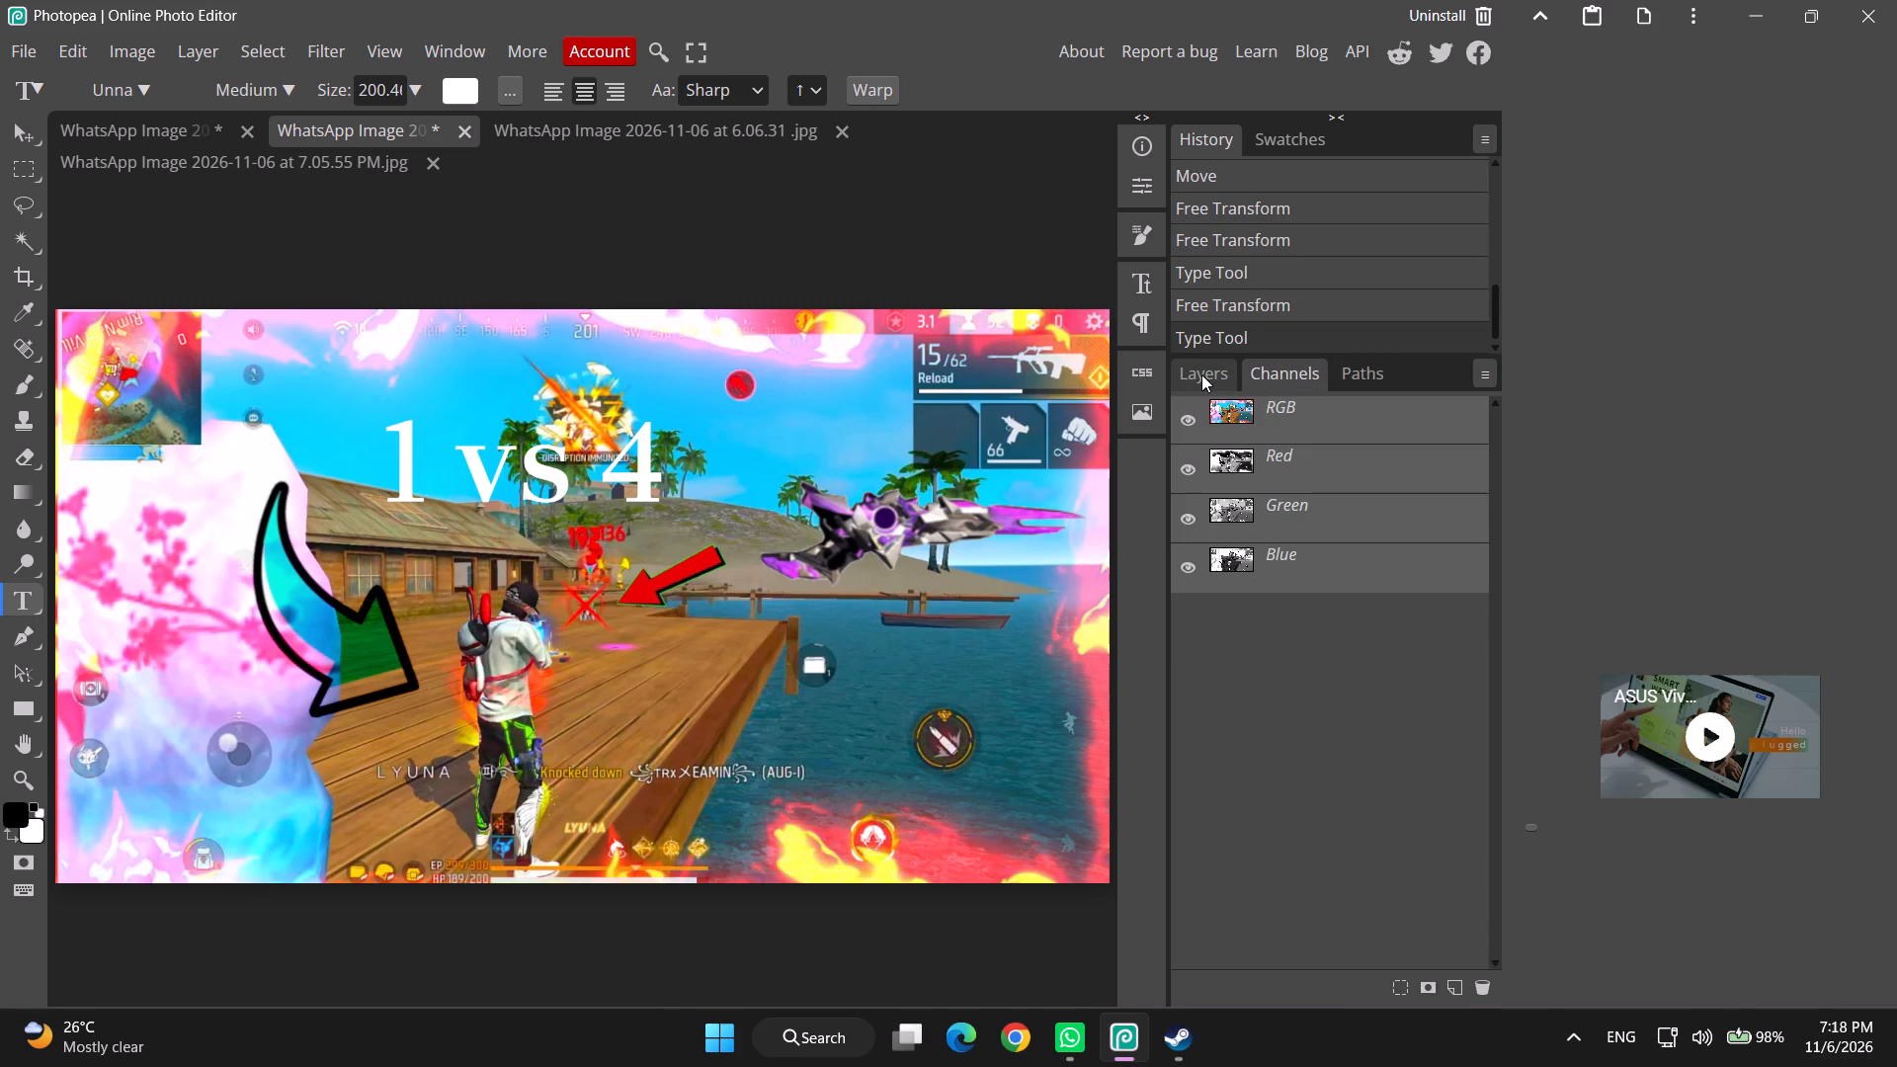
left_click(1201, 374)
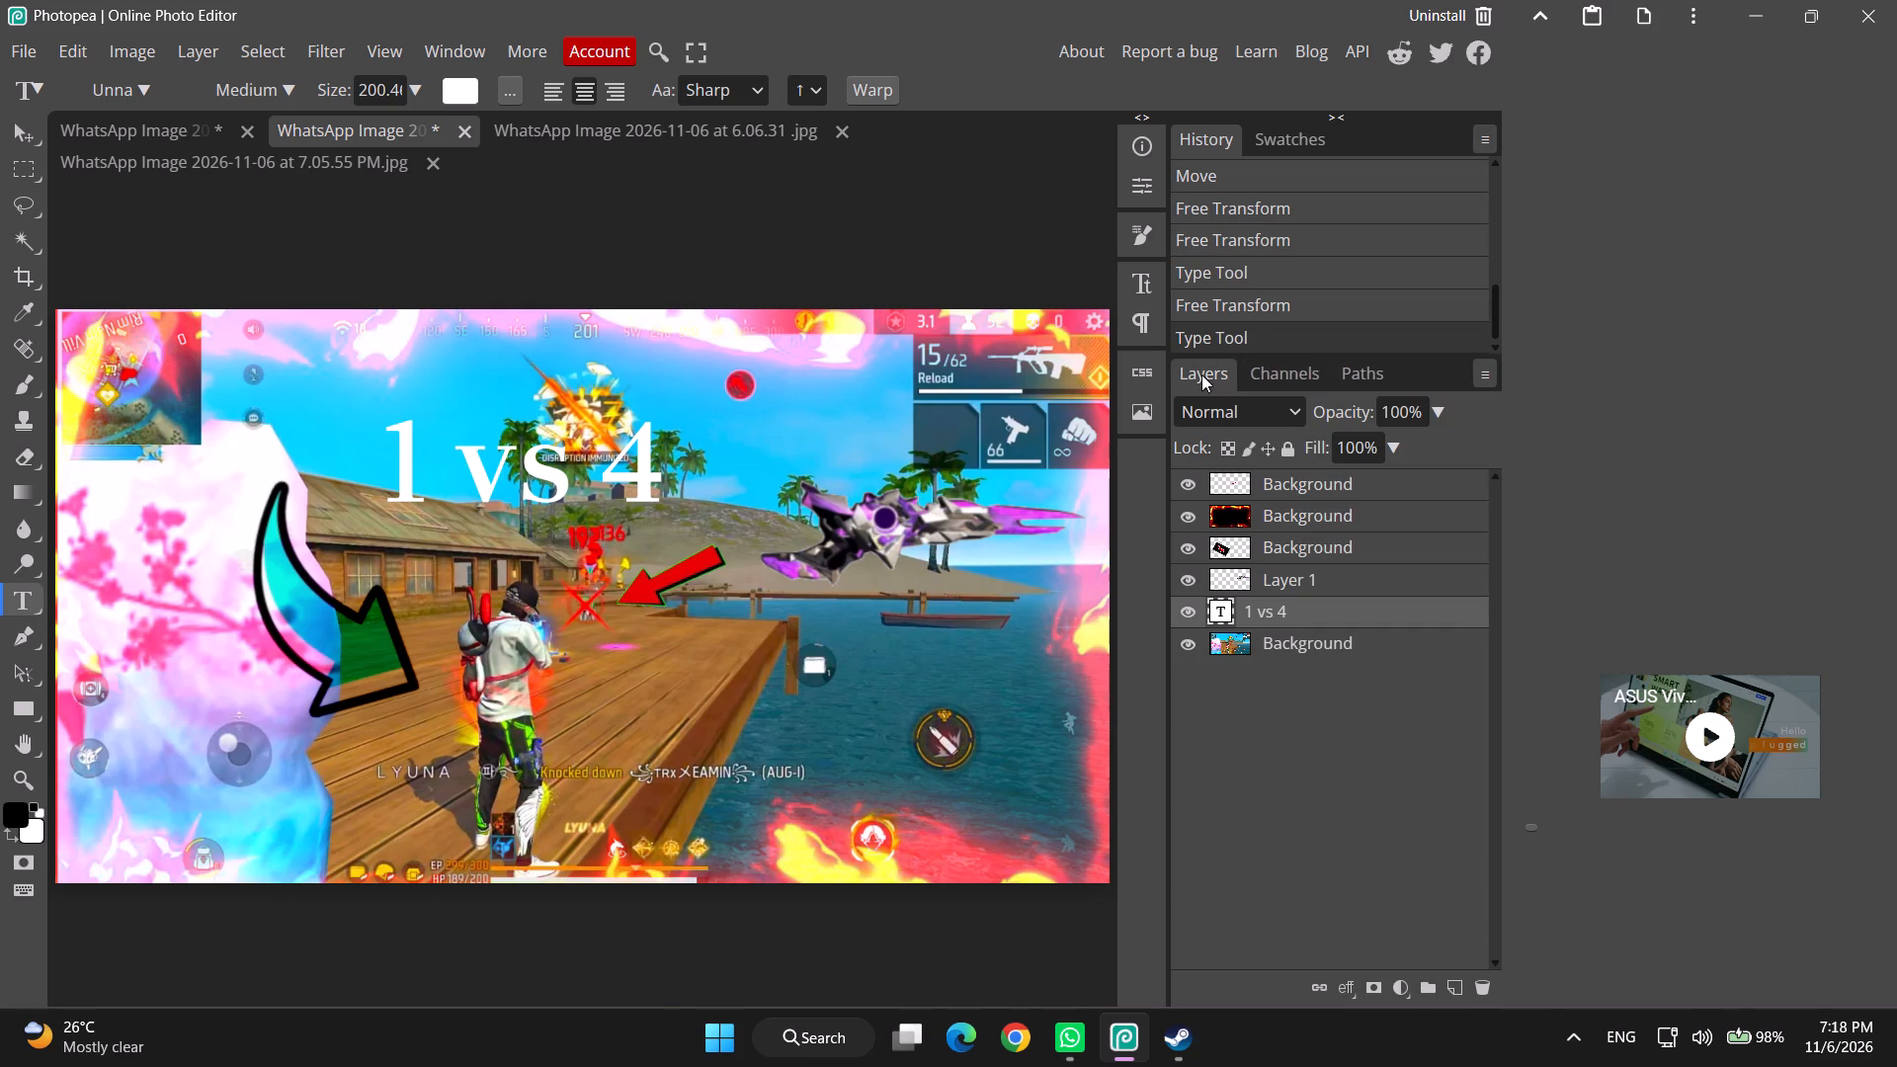
Move the "1 vs 4" text towards the minimap, so it sits just above the hut and the curved arrow.
left_click_drag(536, 471, 480, 472)
left_click(480, 472)
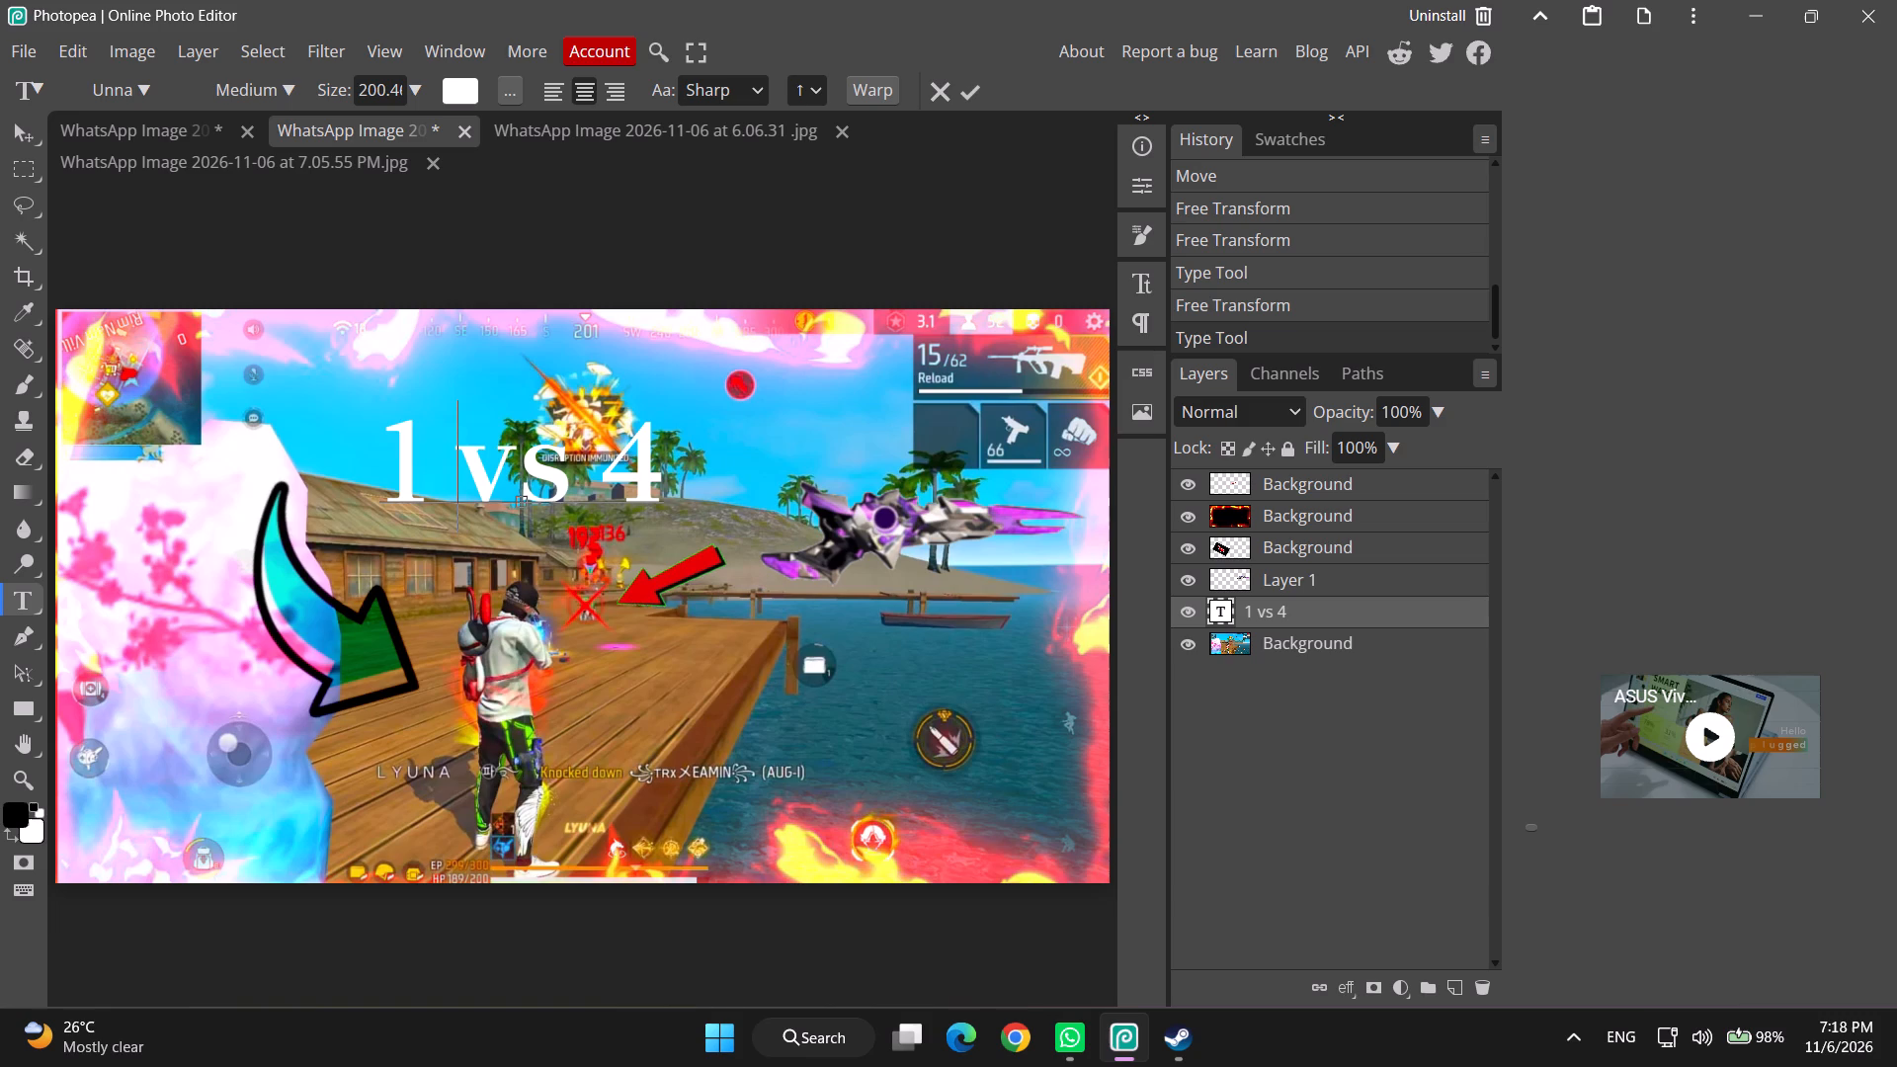
left_click(481, 461)
left_click_drag(362, 395, 212, 326)
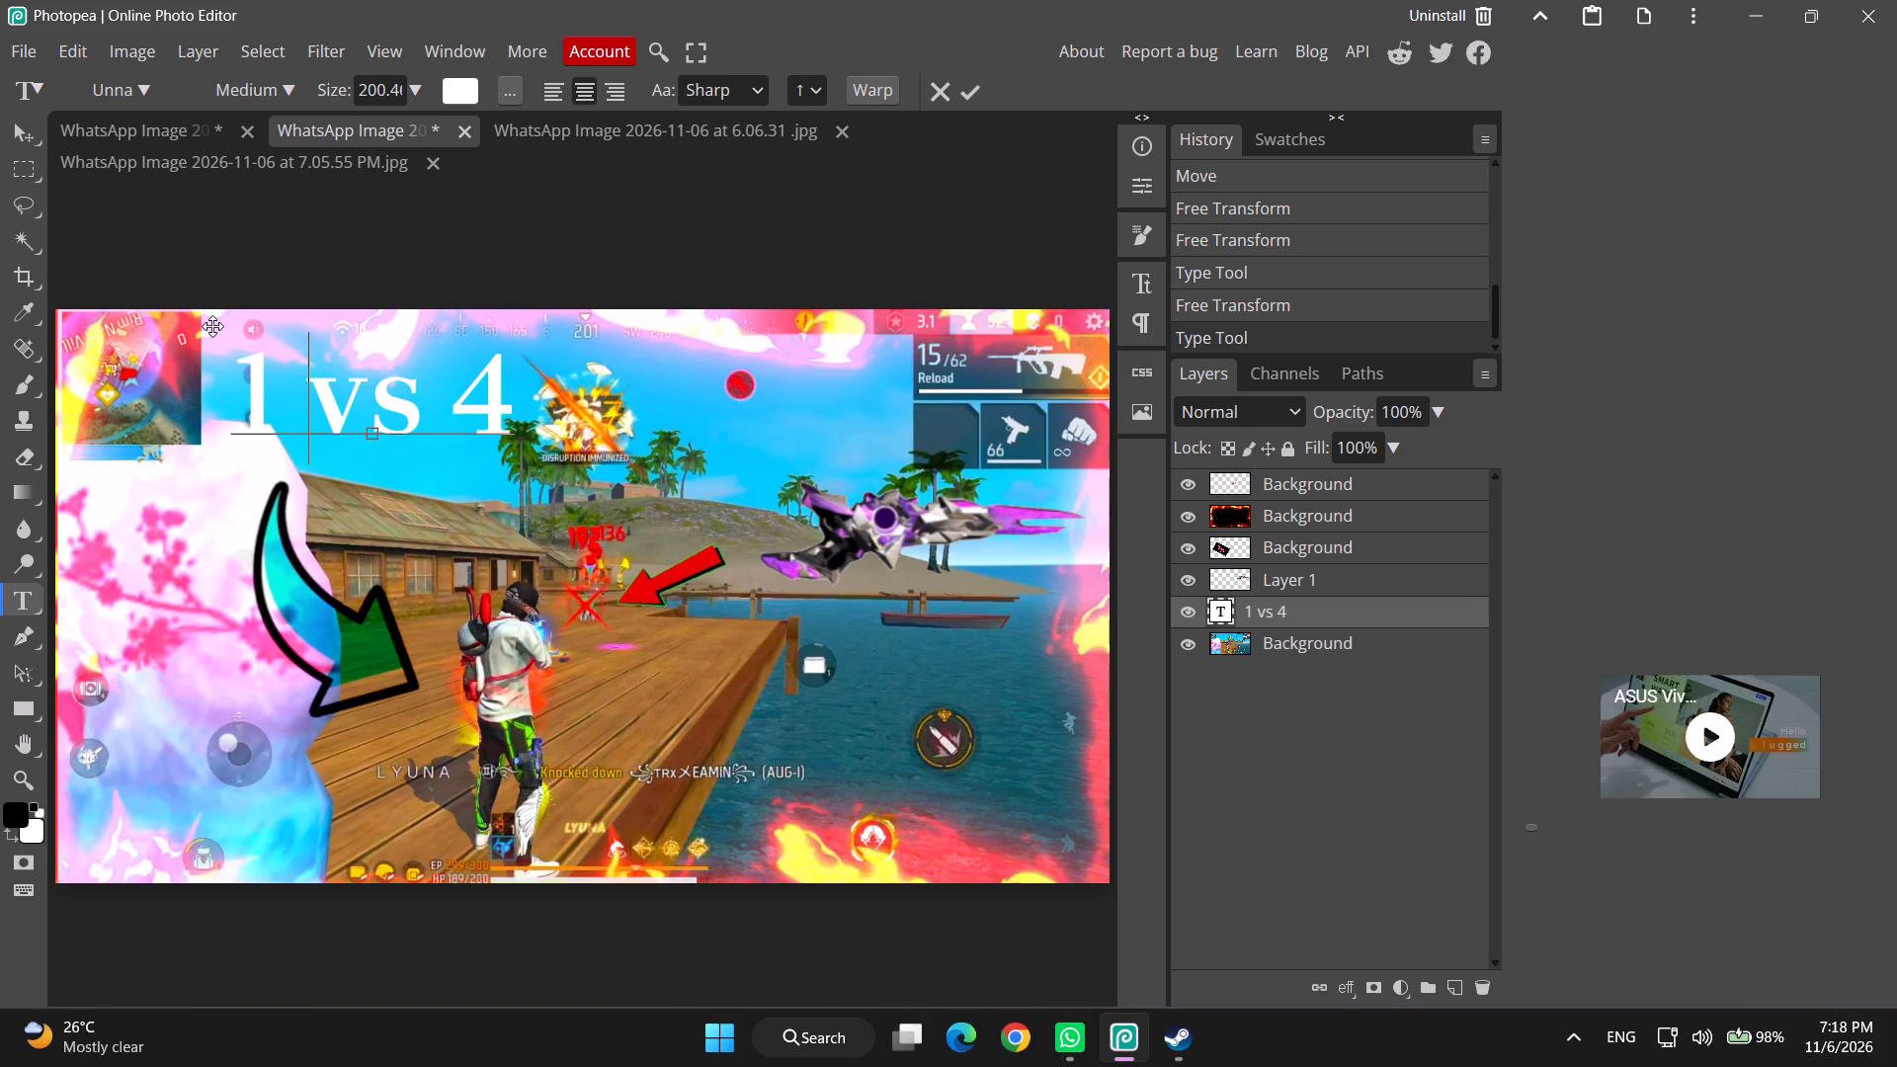
left_click_drag(212, 326, 198, 391)
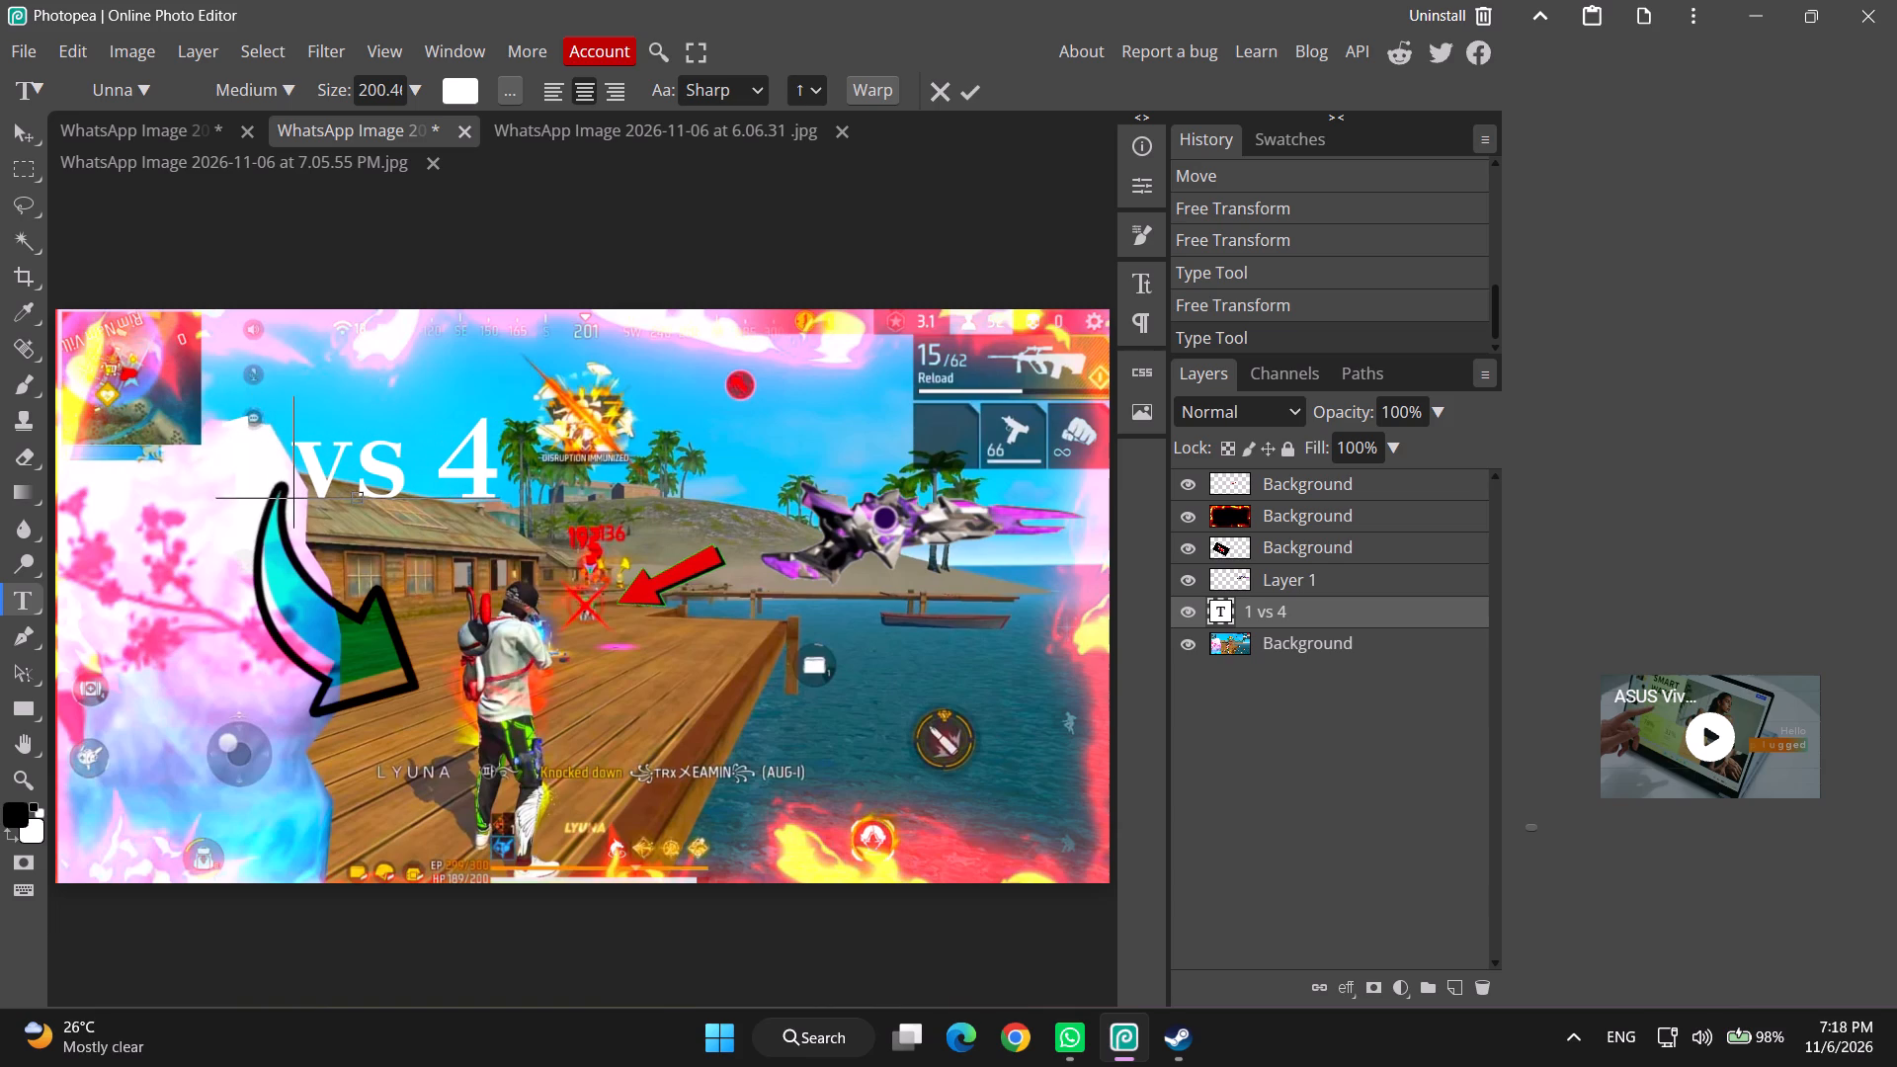
Shrink the "1 vs 4" text proportionally to about 69% and place it in the sky between the minimap and the orange emblem.
left_click(9, 131)
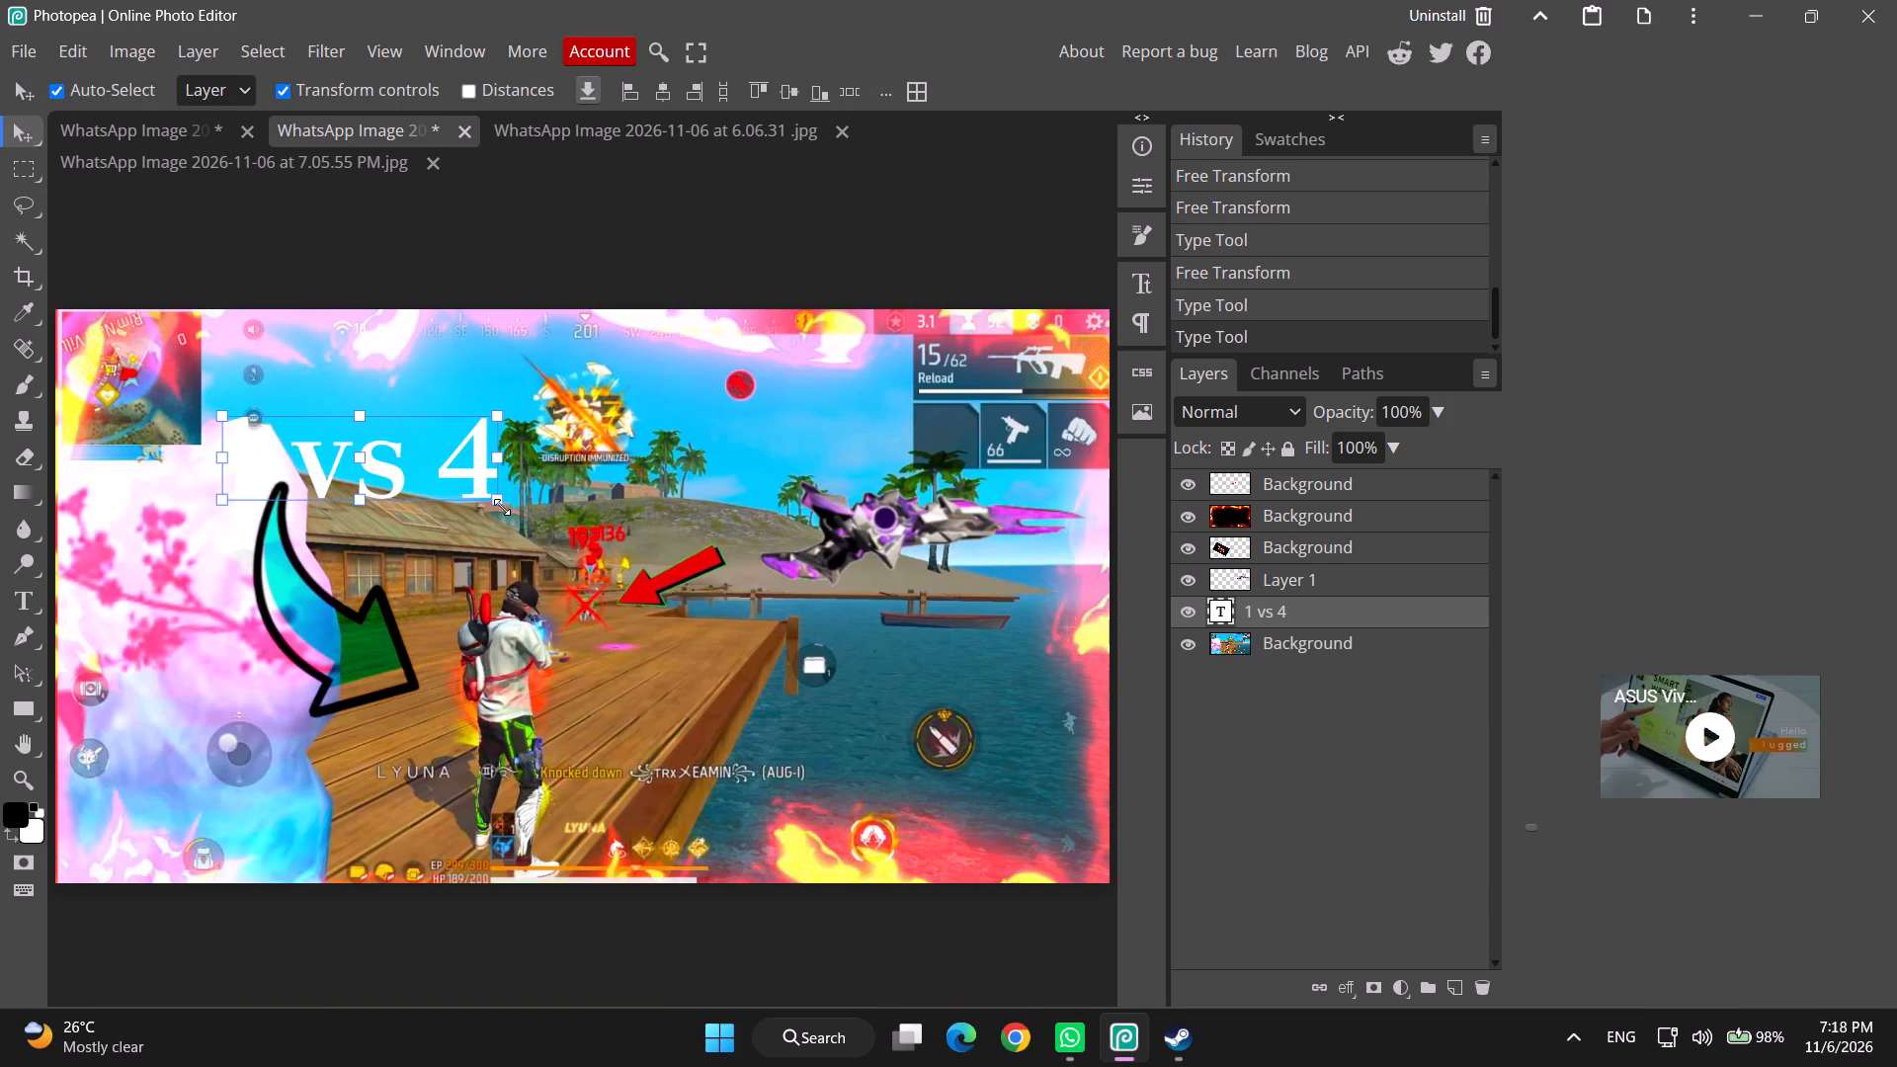
left_click_drag(501, 504, 400, 516)
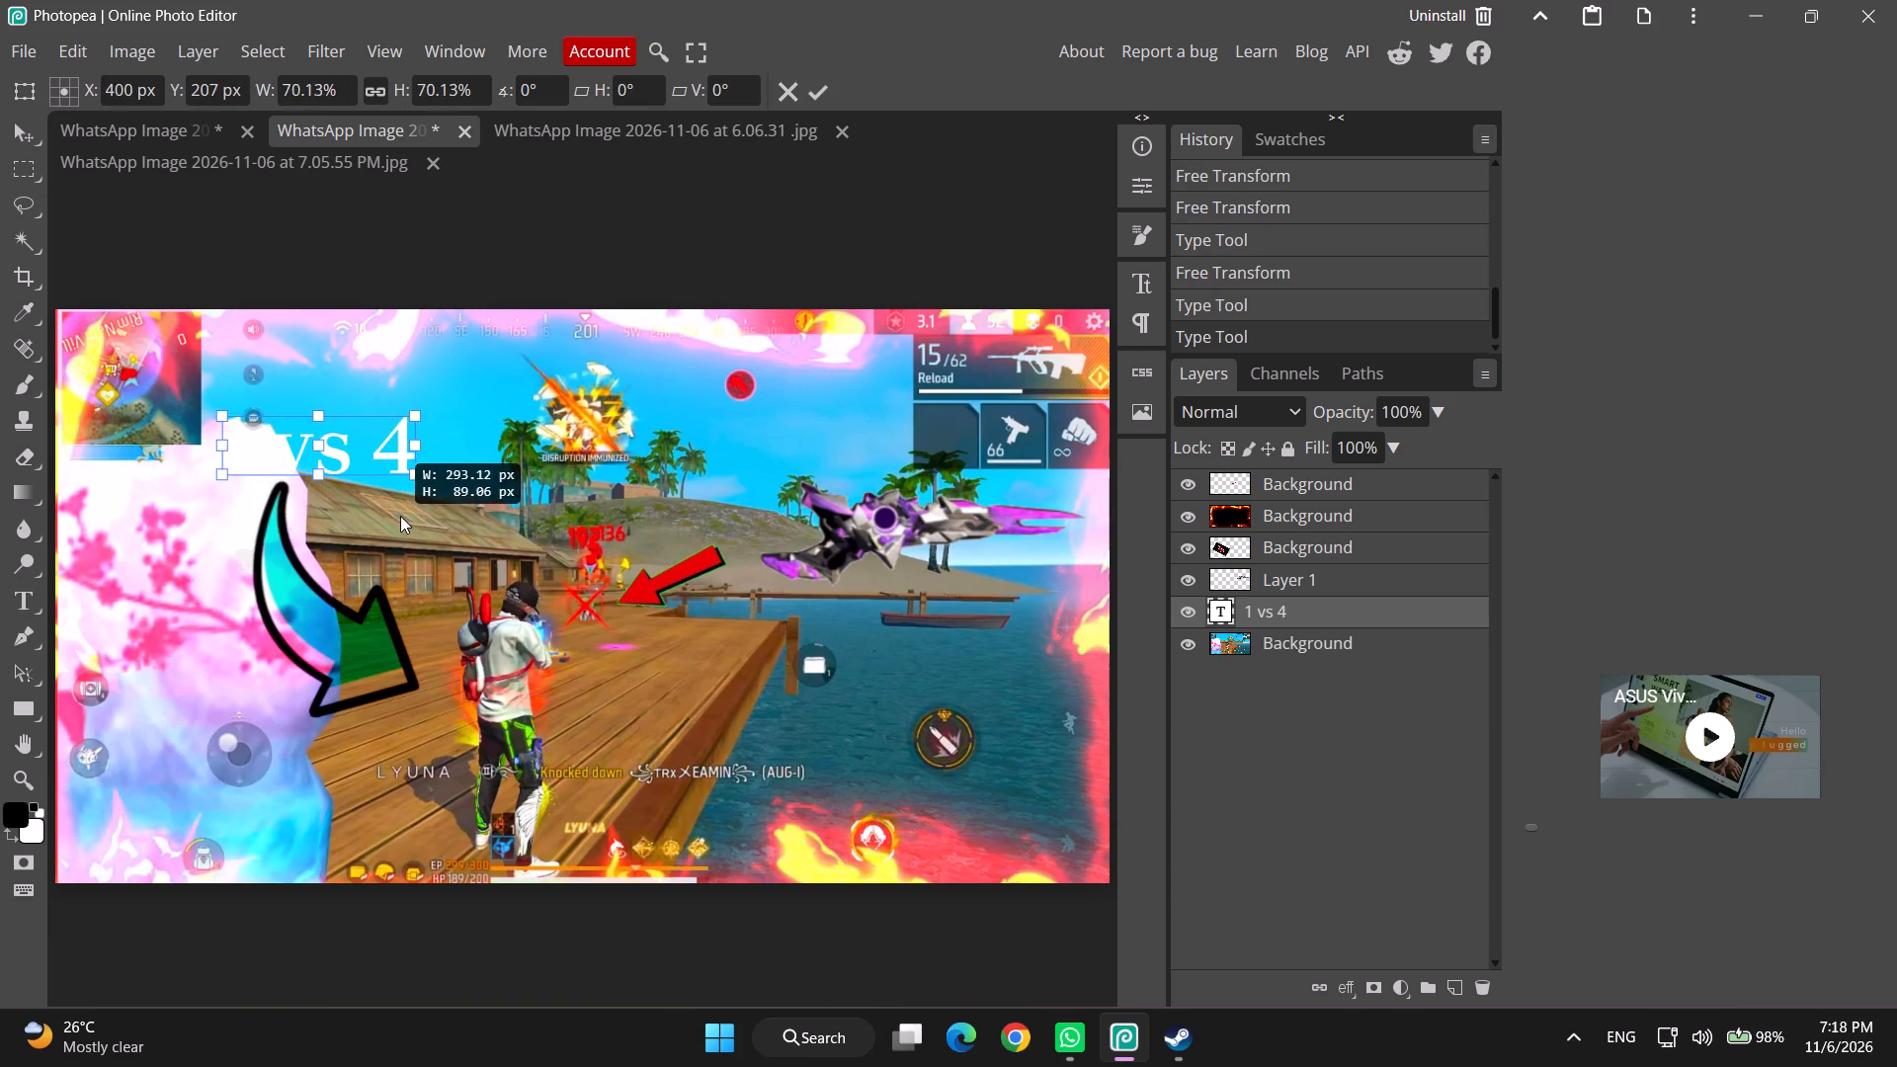
left_click_drag(400, 516, 399, 515)
left_click_drag(346, 444, 417, 404)
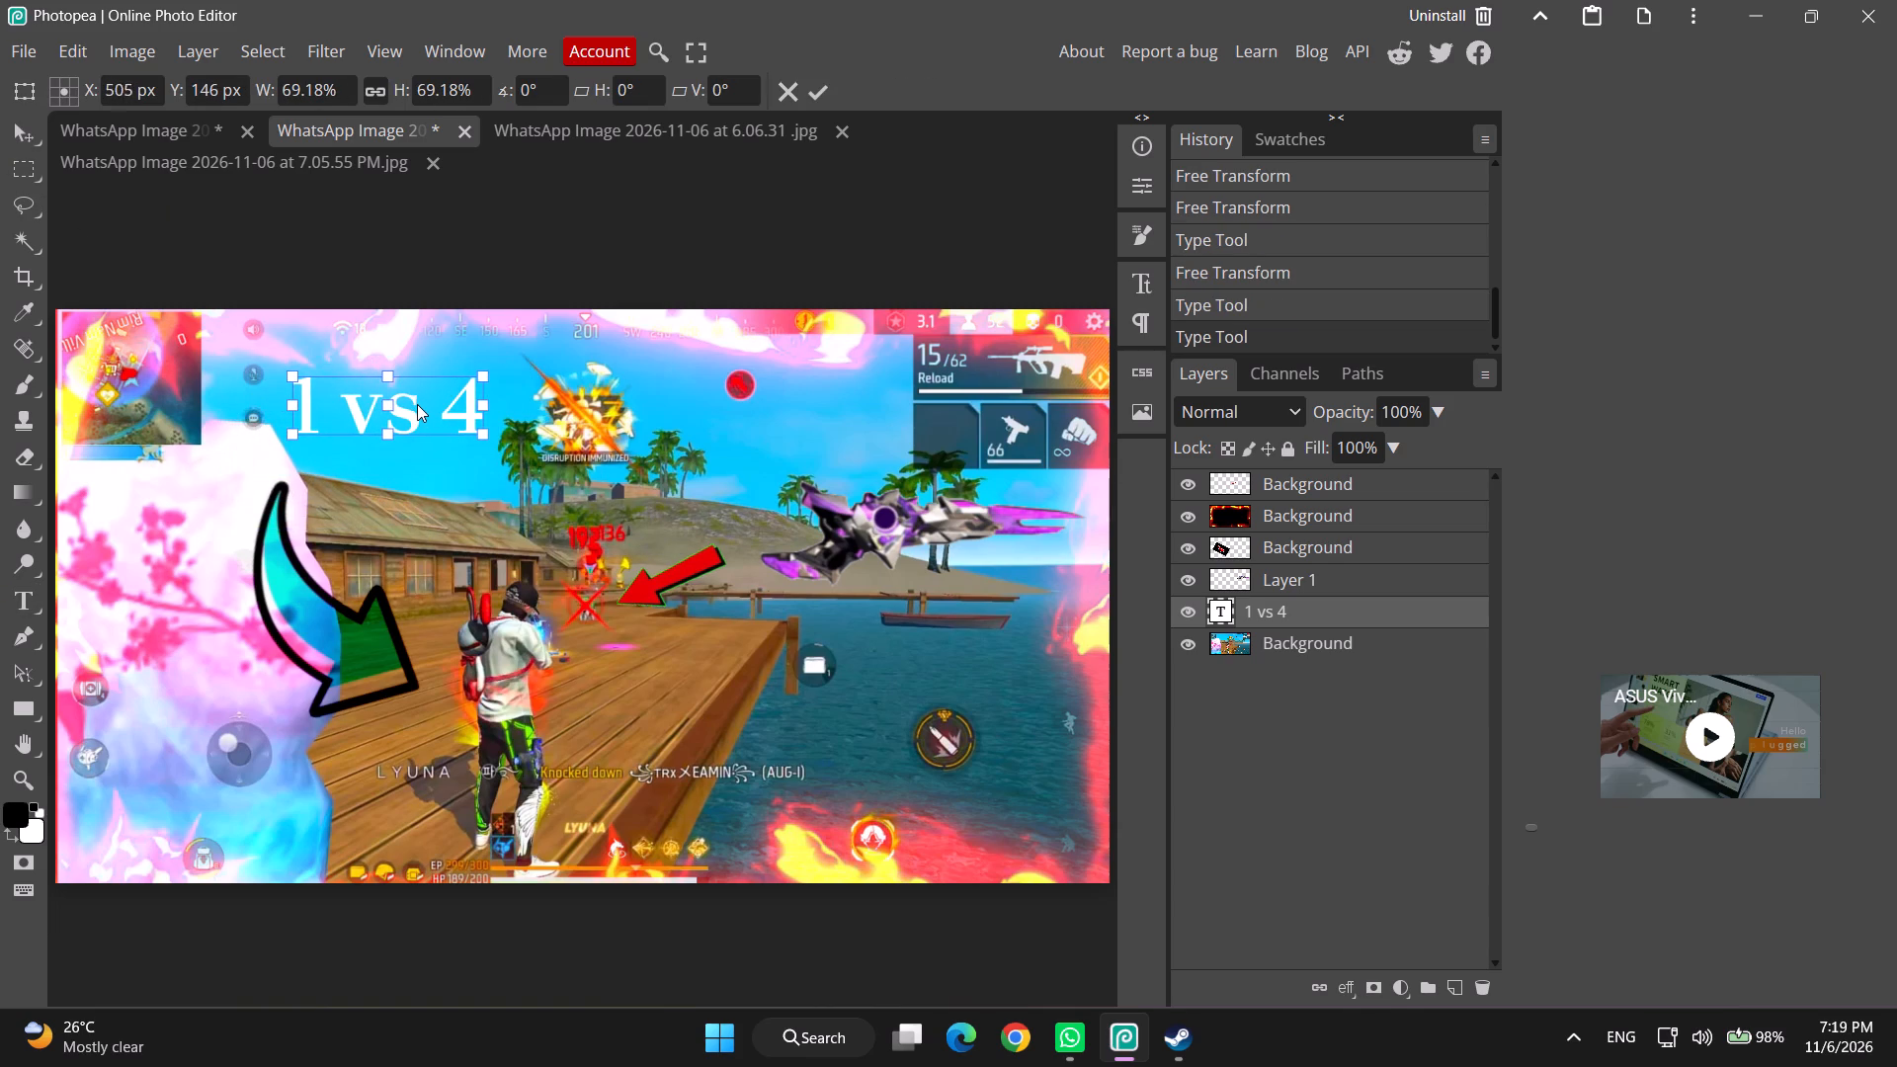
left_click_drag(417, 404, 423, 404)
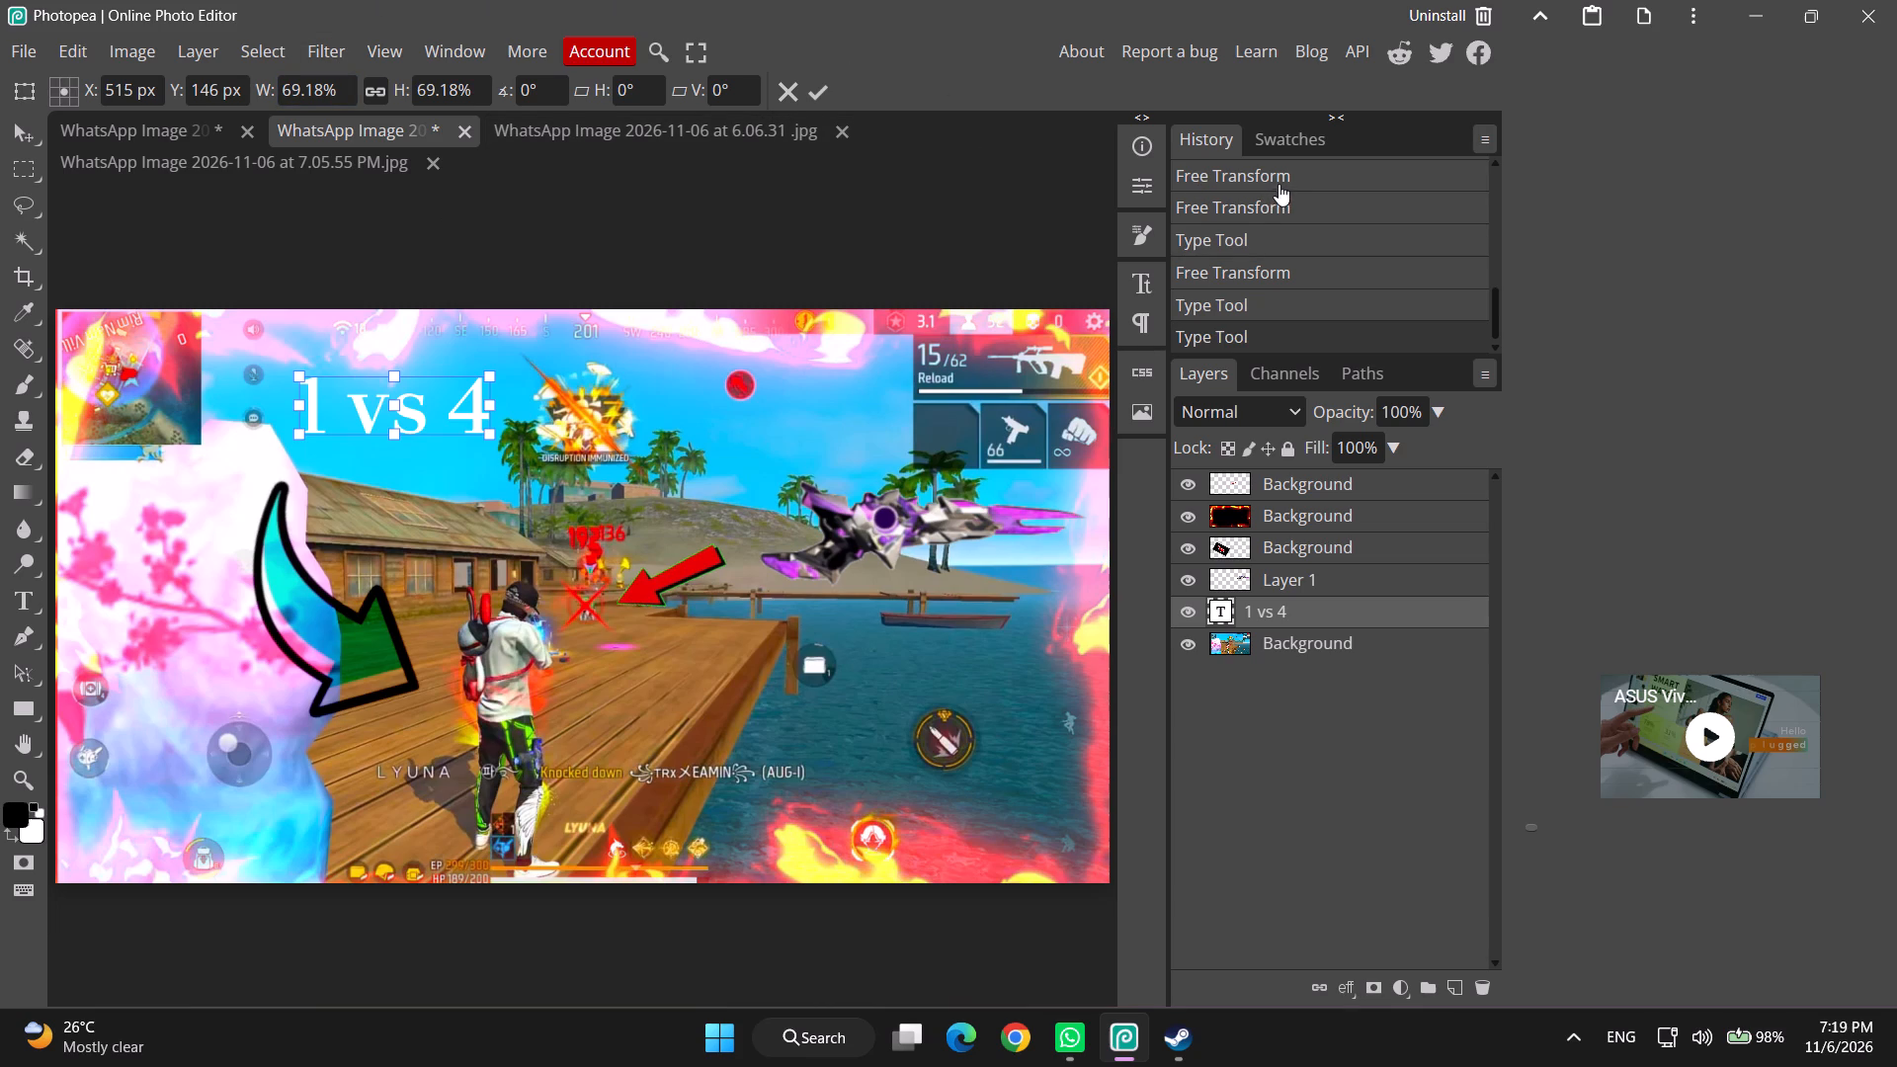
middle_click(1683, 283)
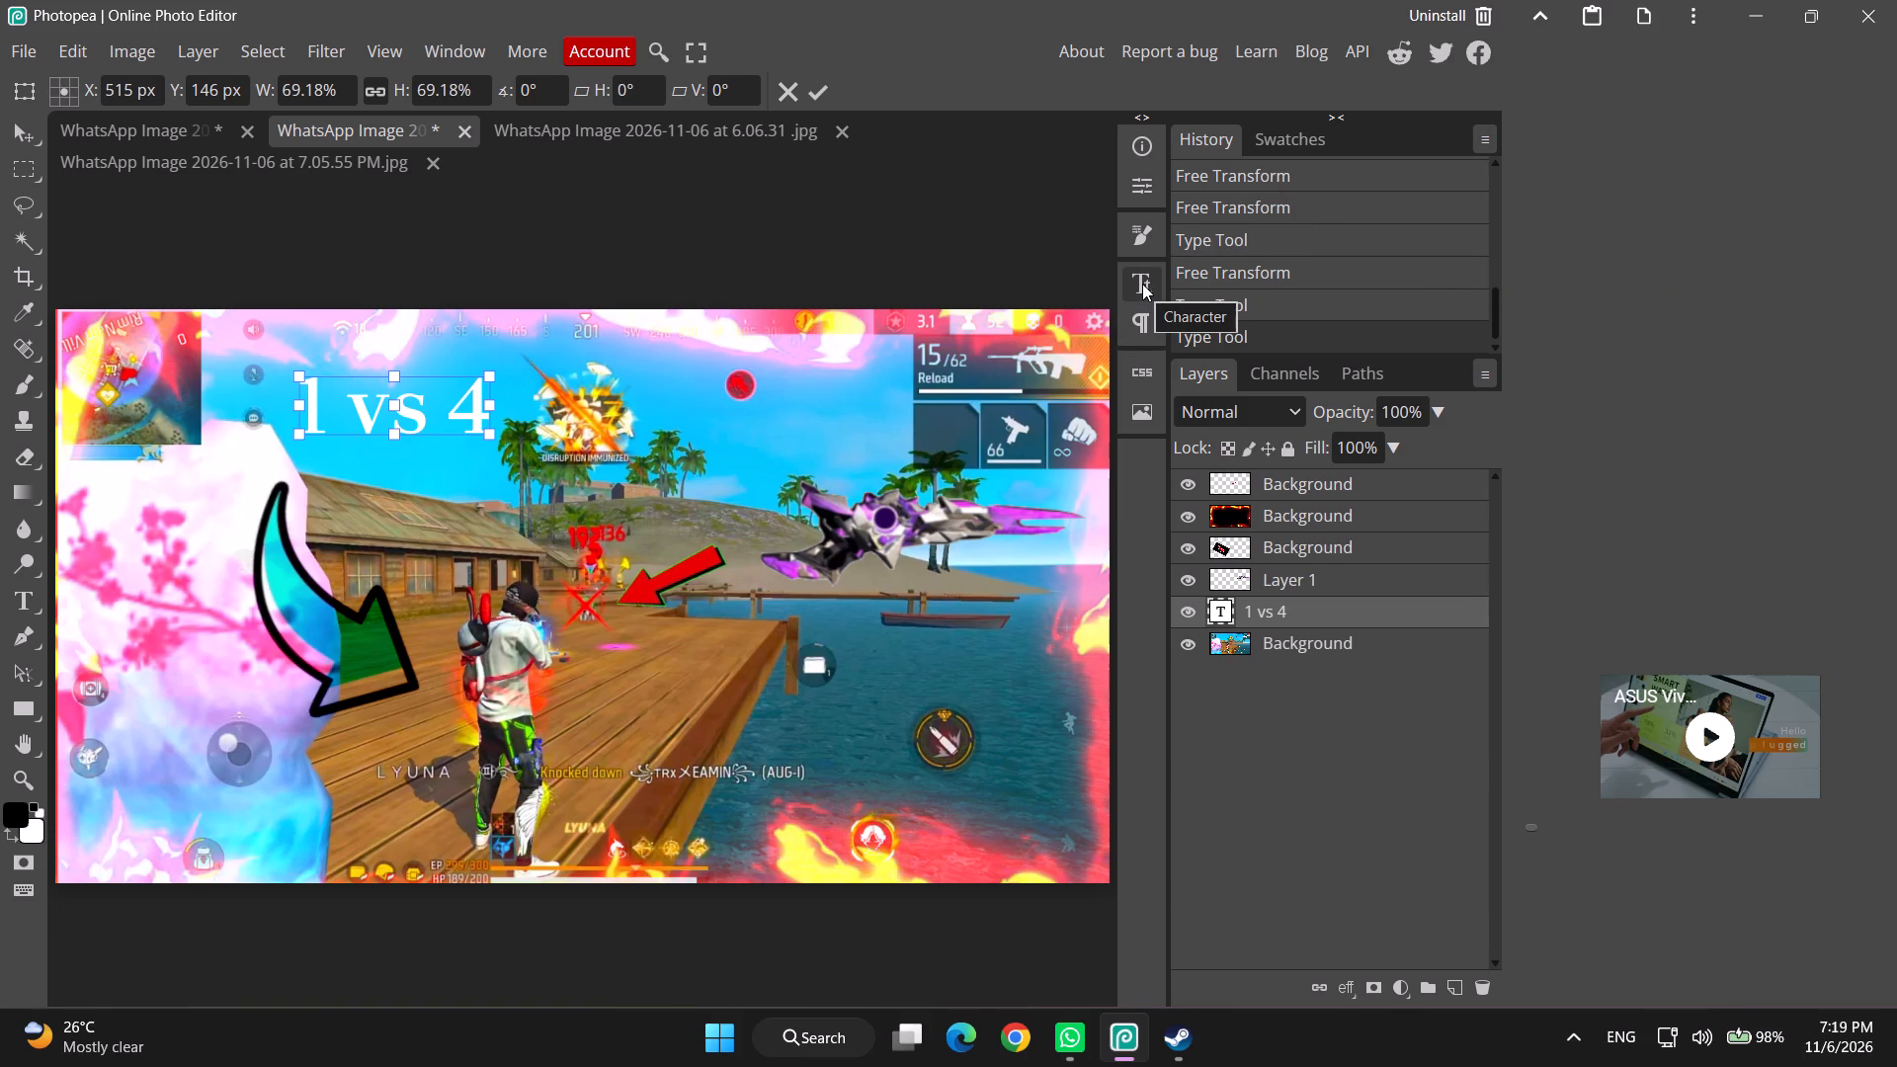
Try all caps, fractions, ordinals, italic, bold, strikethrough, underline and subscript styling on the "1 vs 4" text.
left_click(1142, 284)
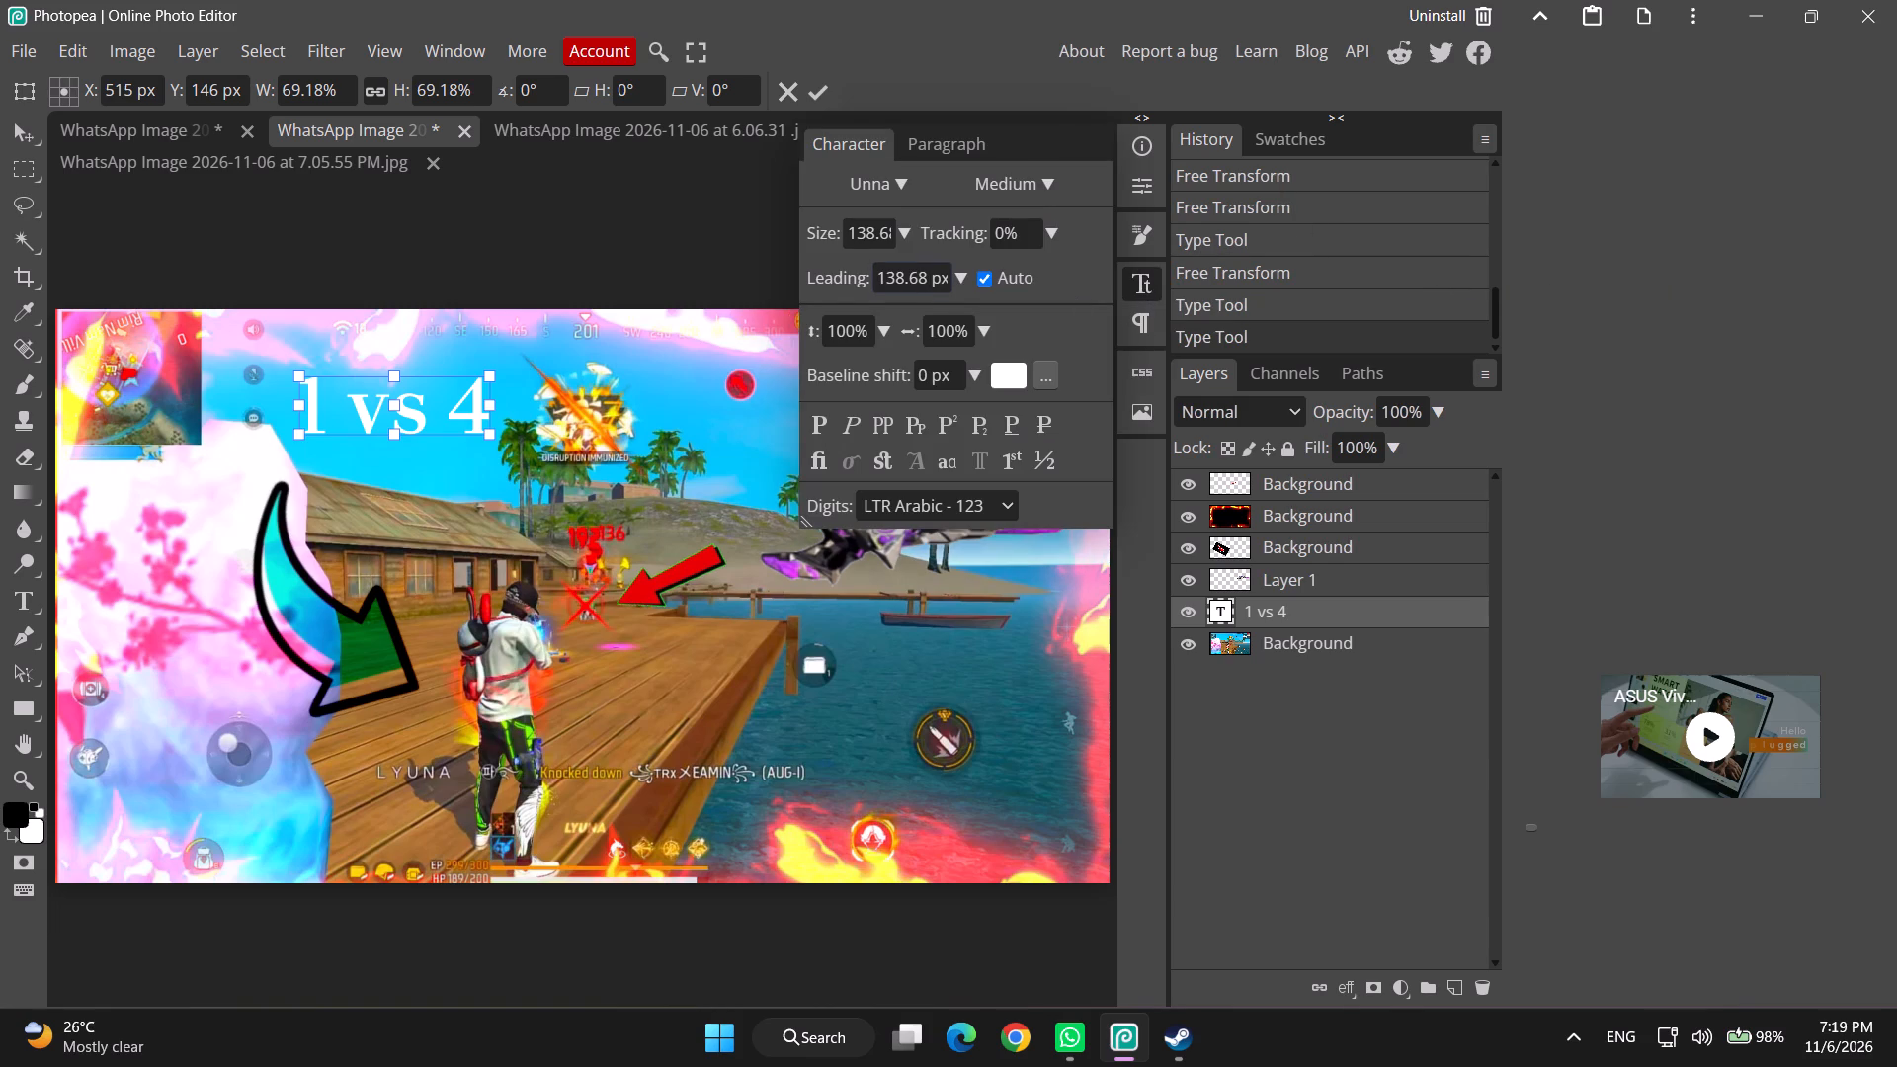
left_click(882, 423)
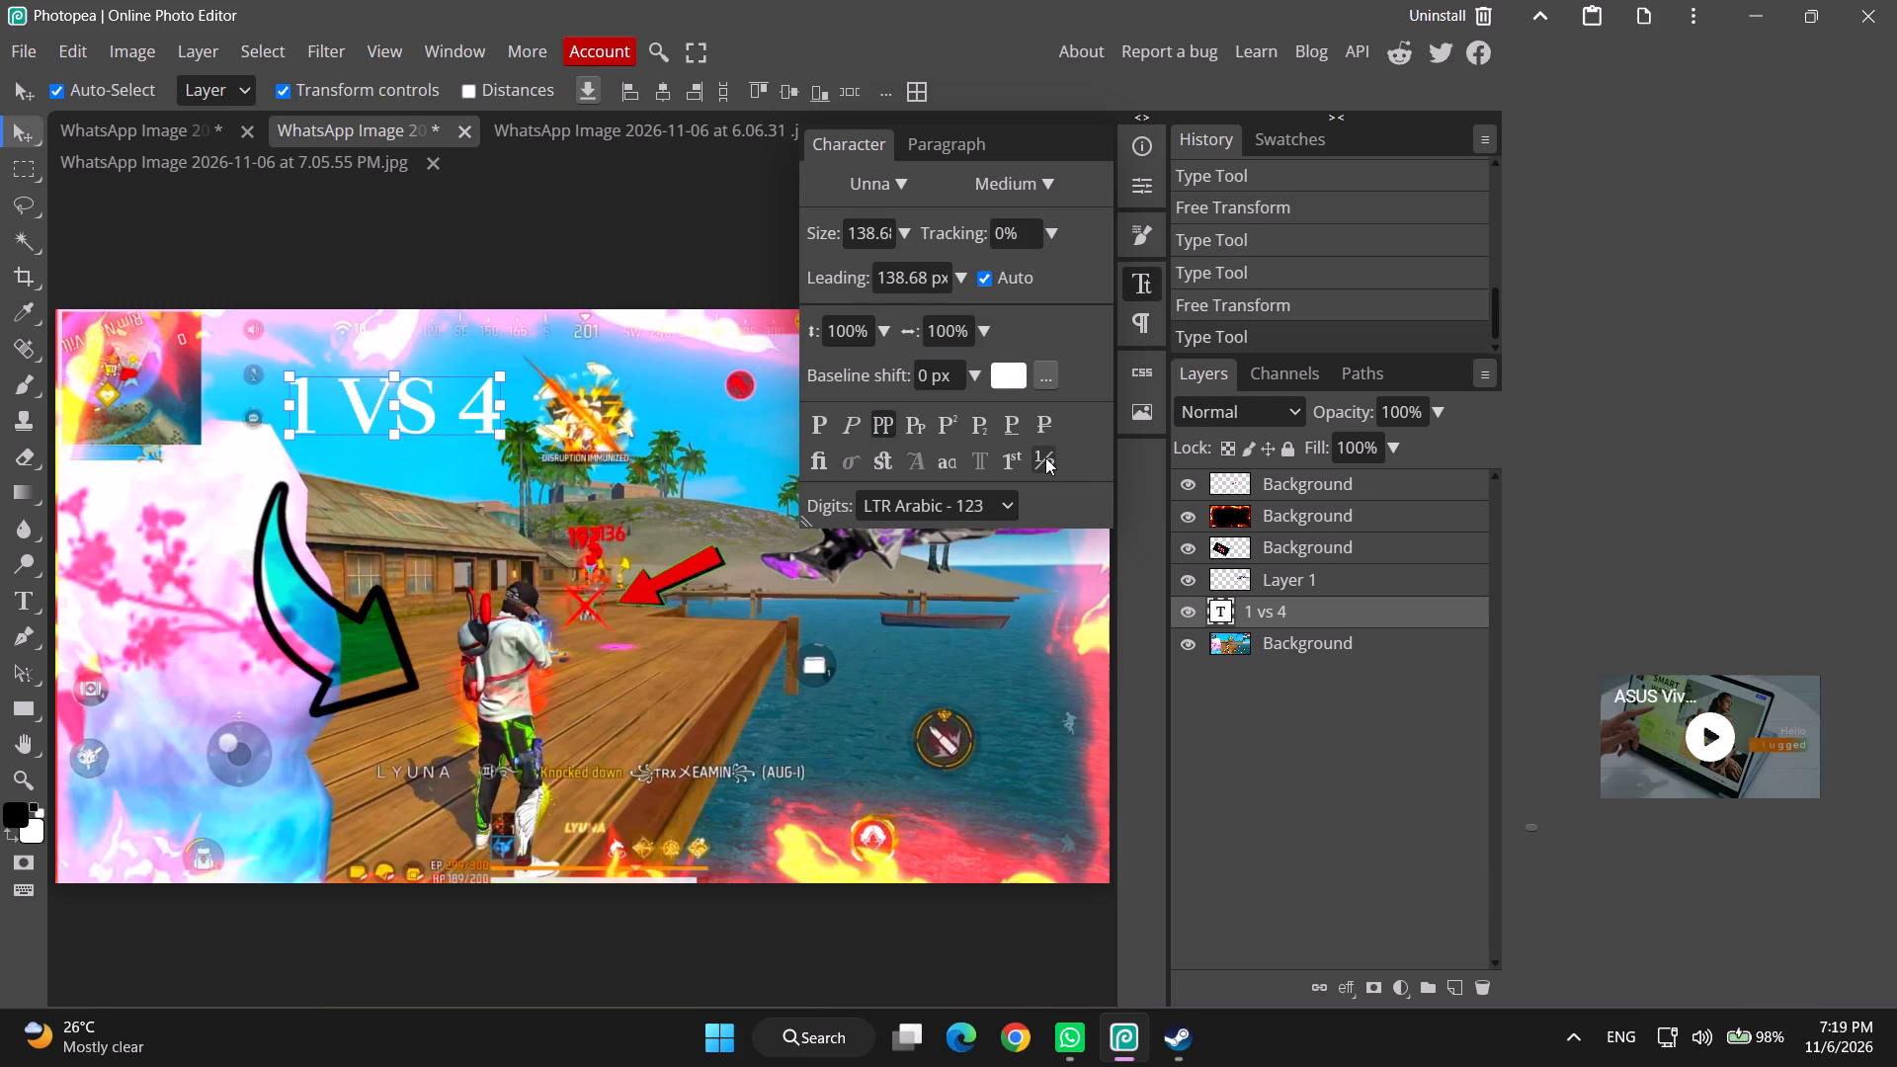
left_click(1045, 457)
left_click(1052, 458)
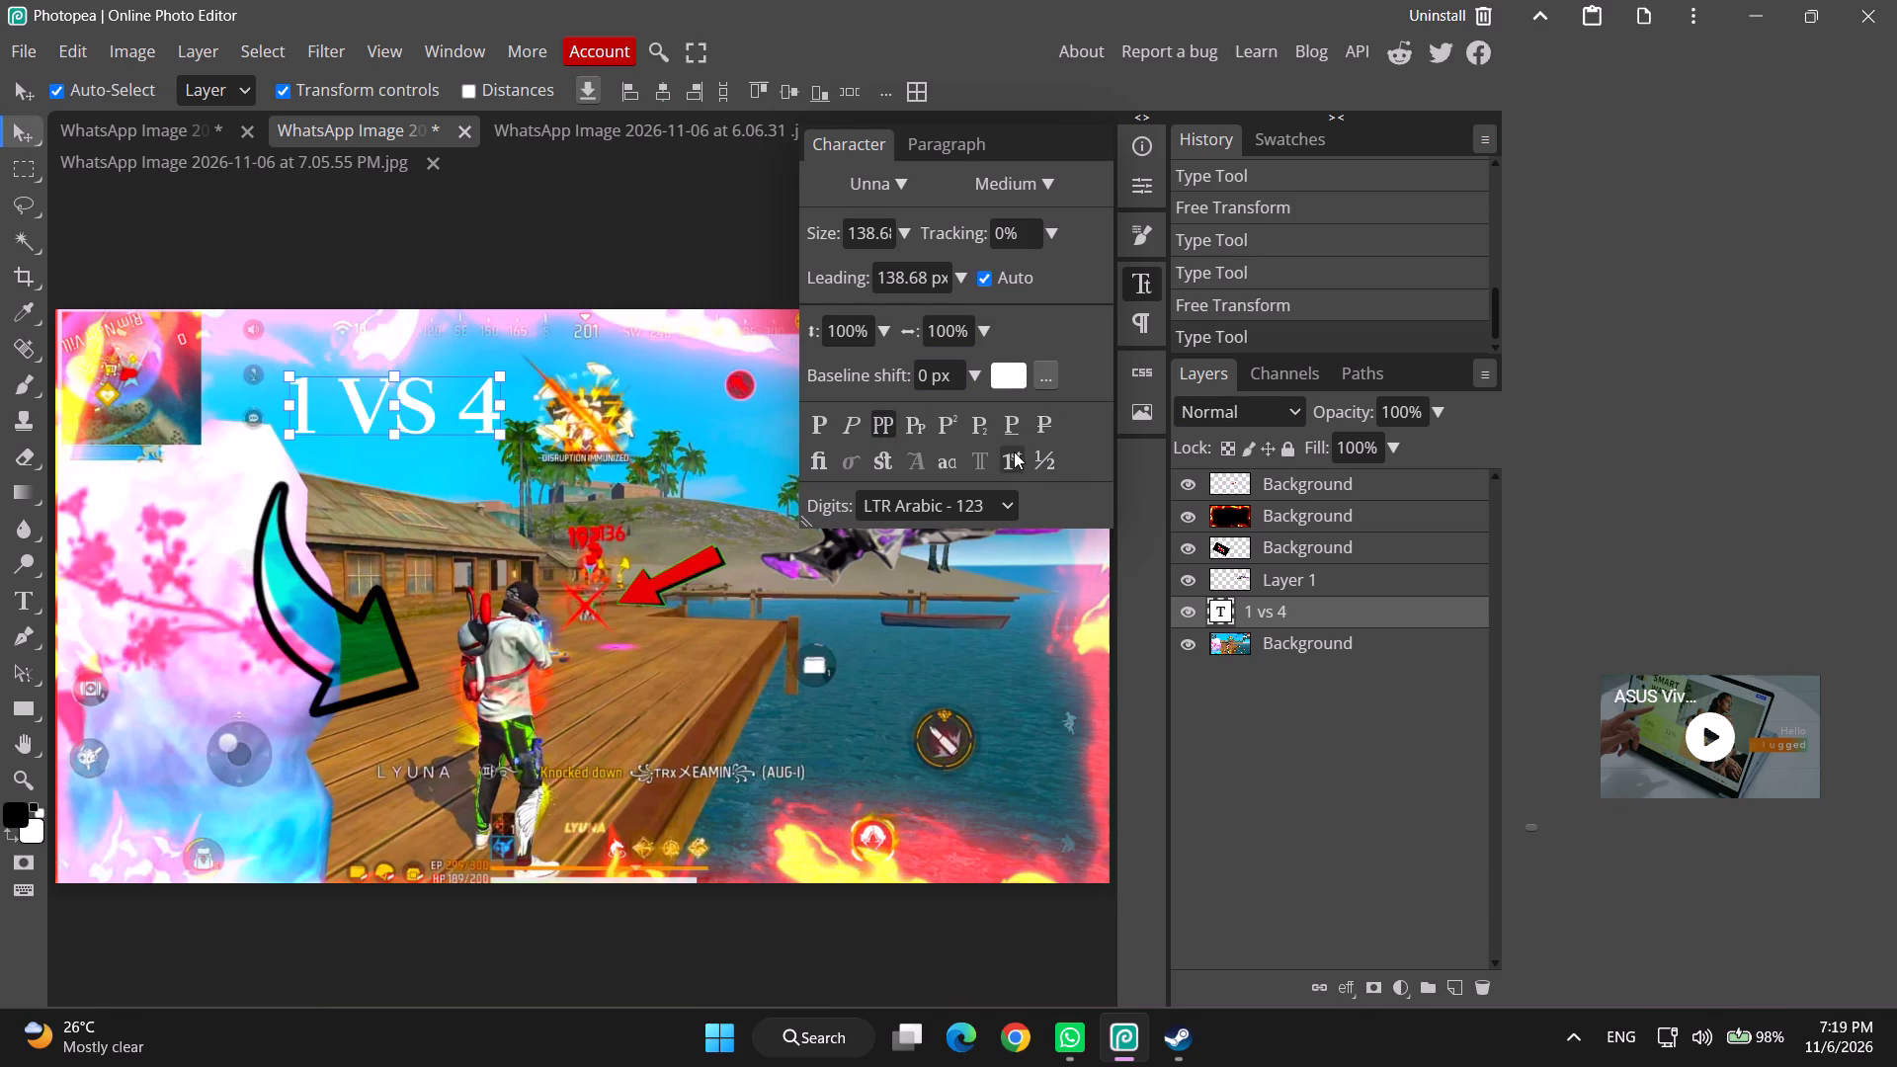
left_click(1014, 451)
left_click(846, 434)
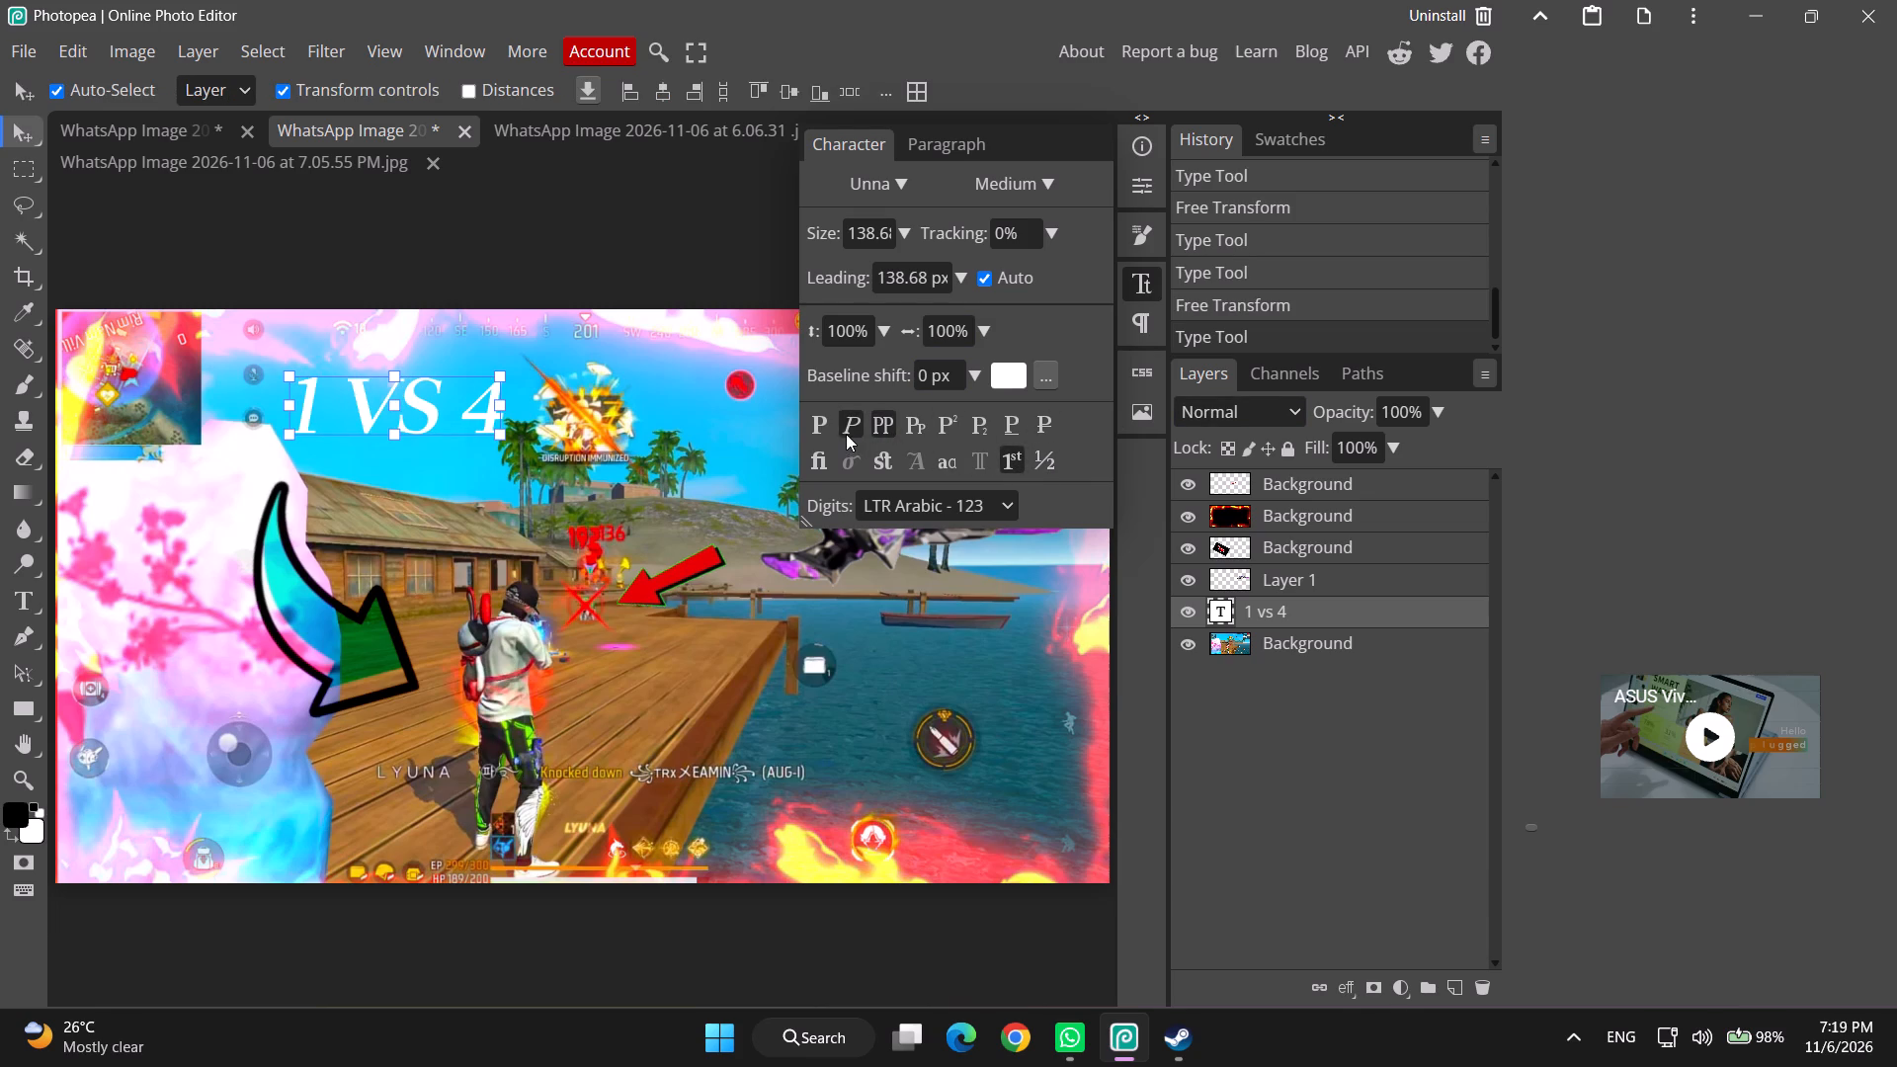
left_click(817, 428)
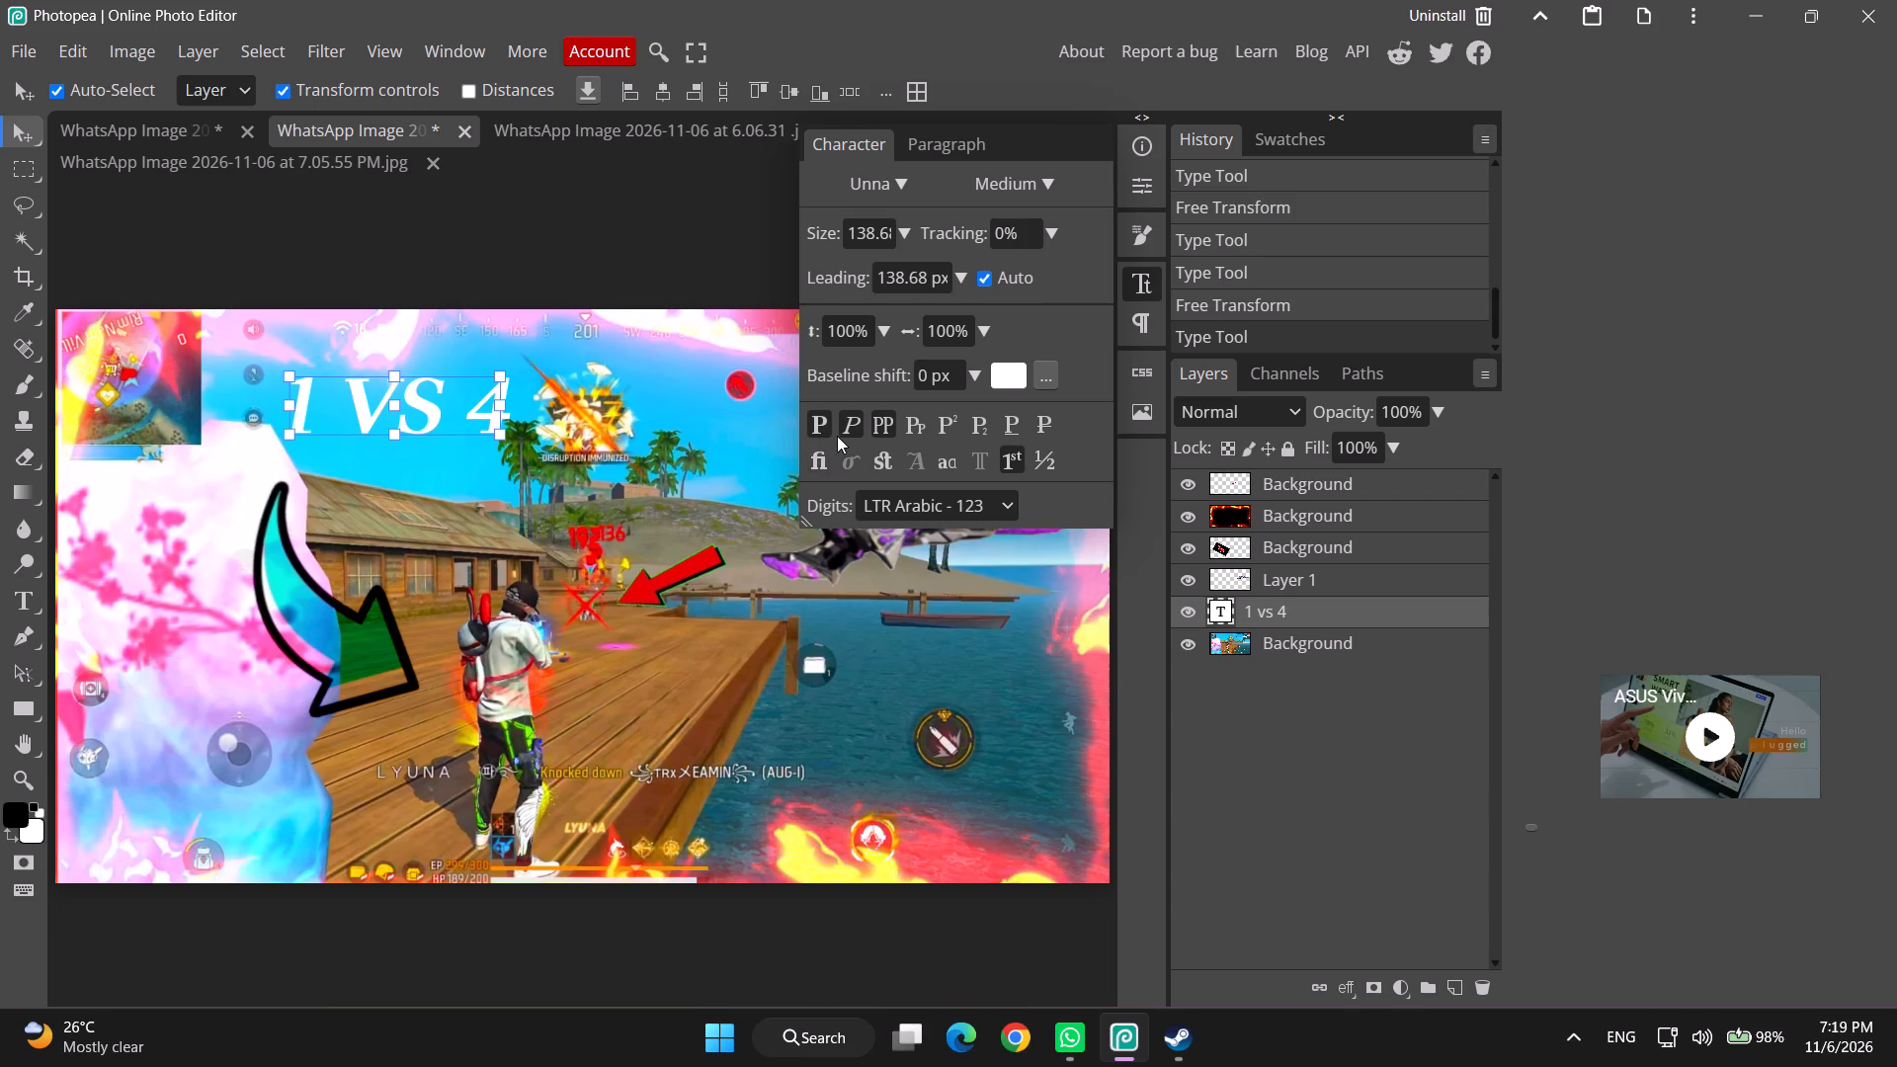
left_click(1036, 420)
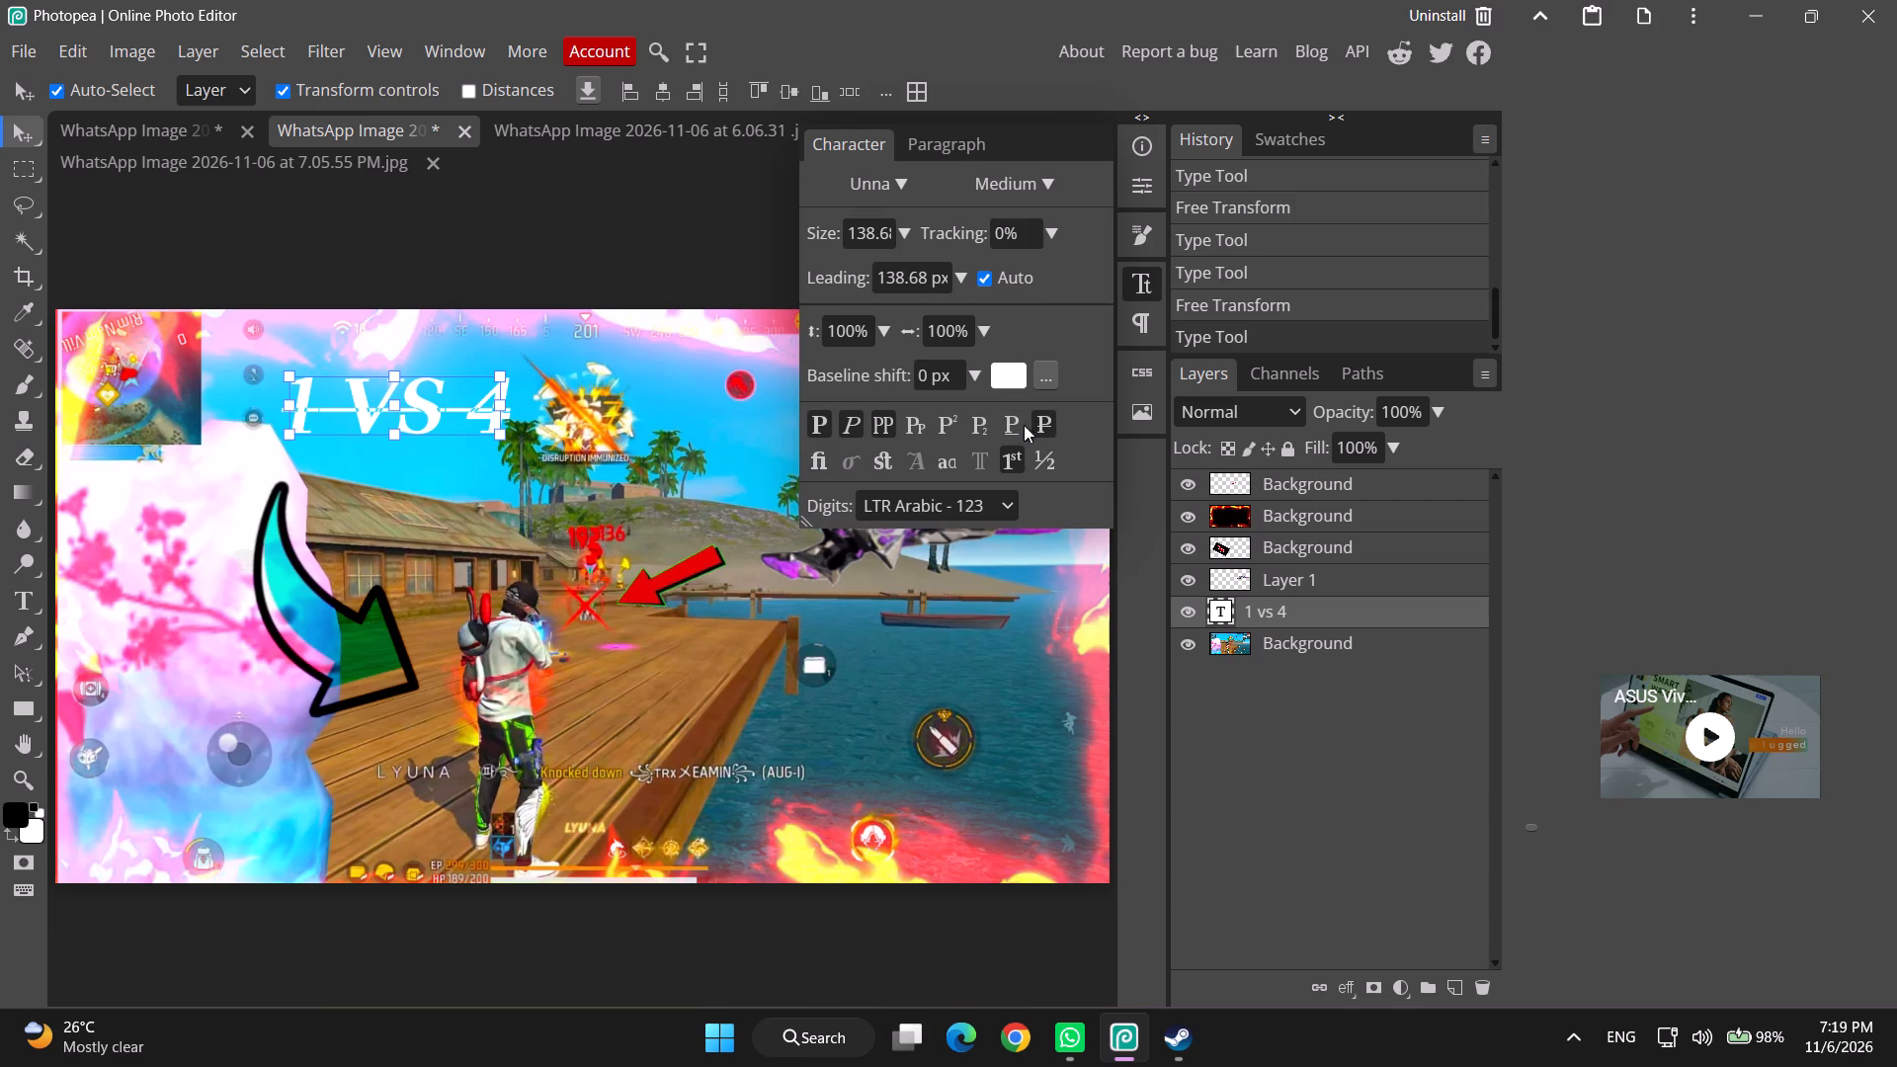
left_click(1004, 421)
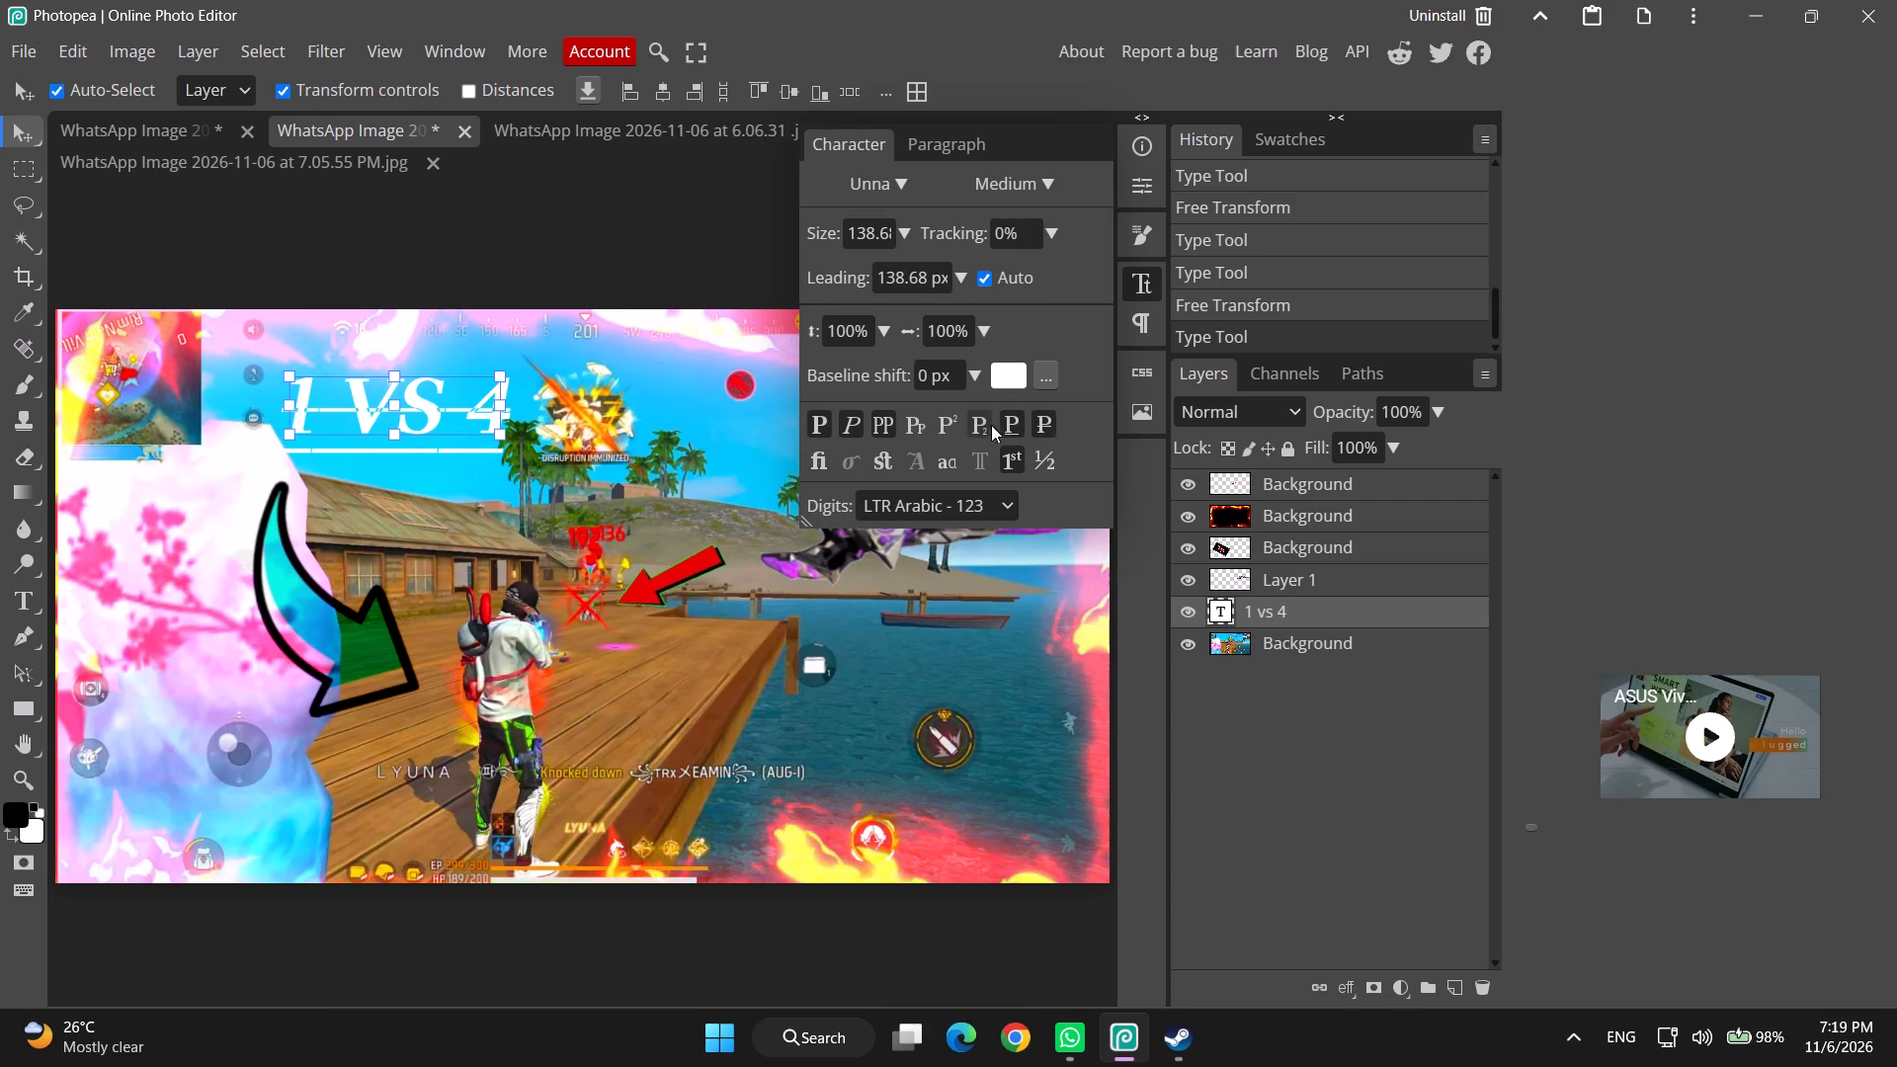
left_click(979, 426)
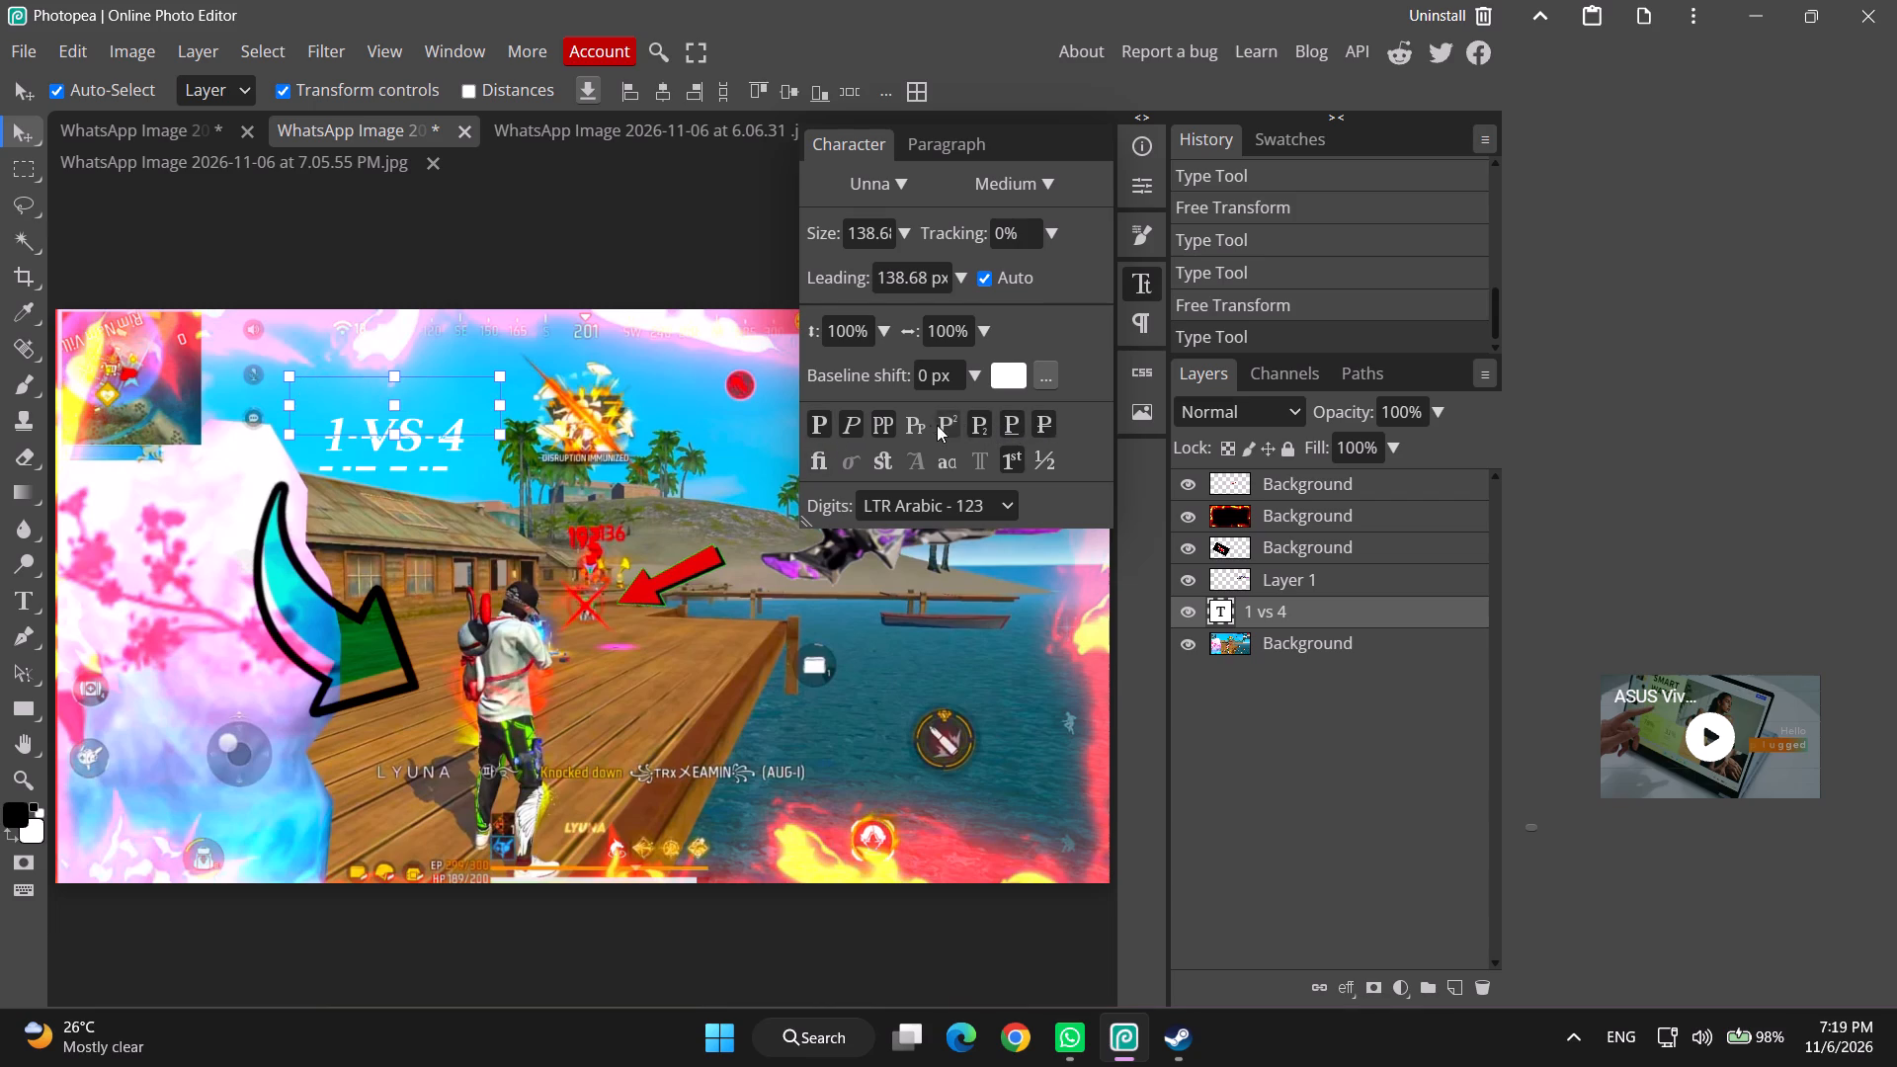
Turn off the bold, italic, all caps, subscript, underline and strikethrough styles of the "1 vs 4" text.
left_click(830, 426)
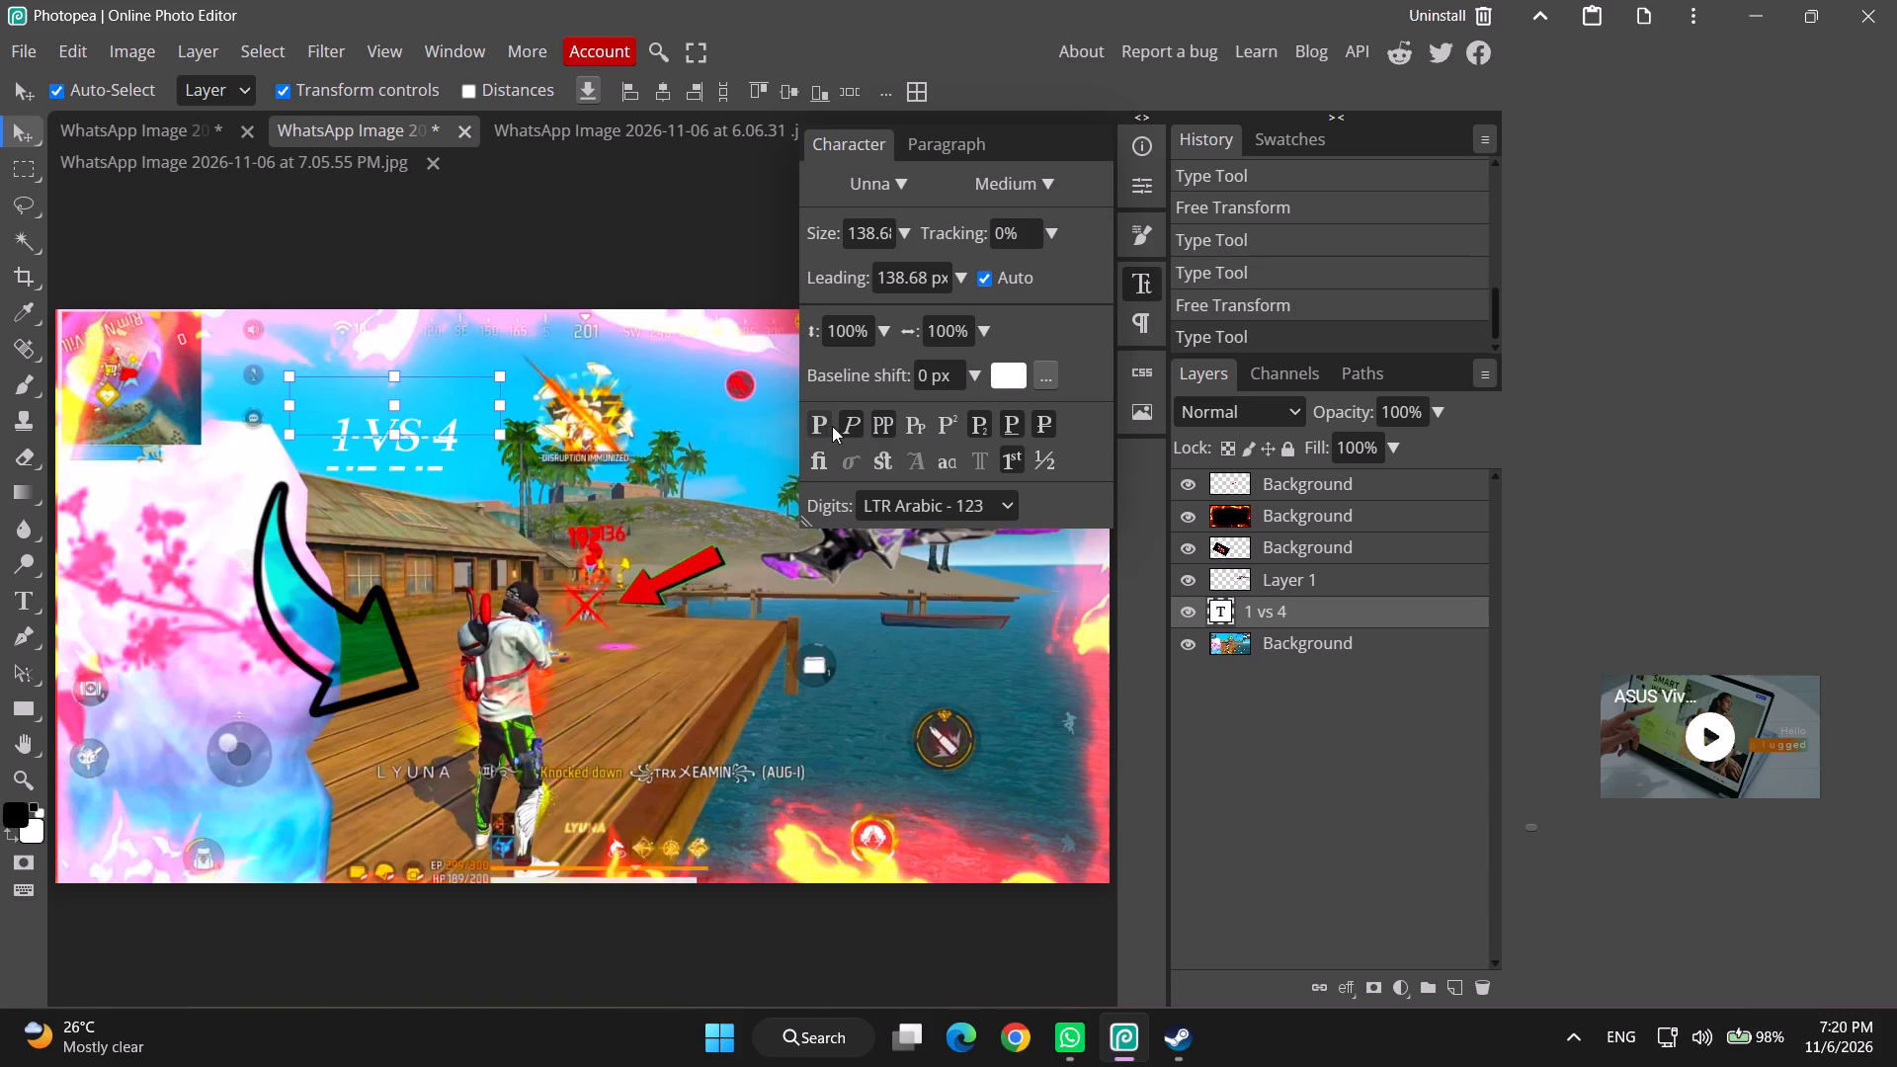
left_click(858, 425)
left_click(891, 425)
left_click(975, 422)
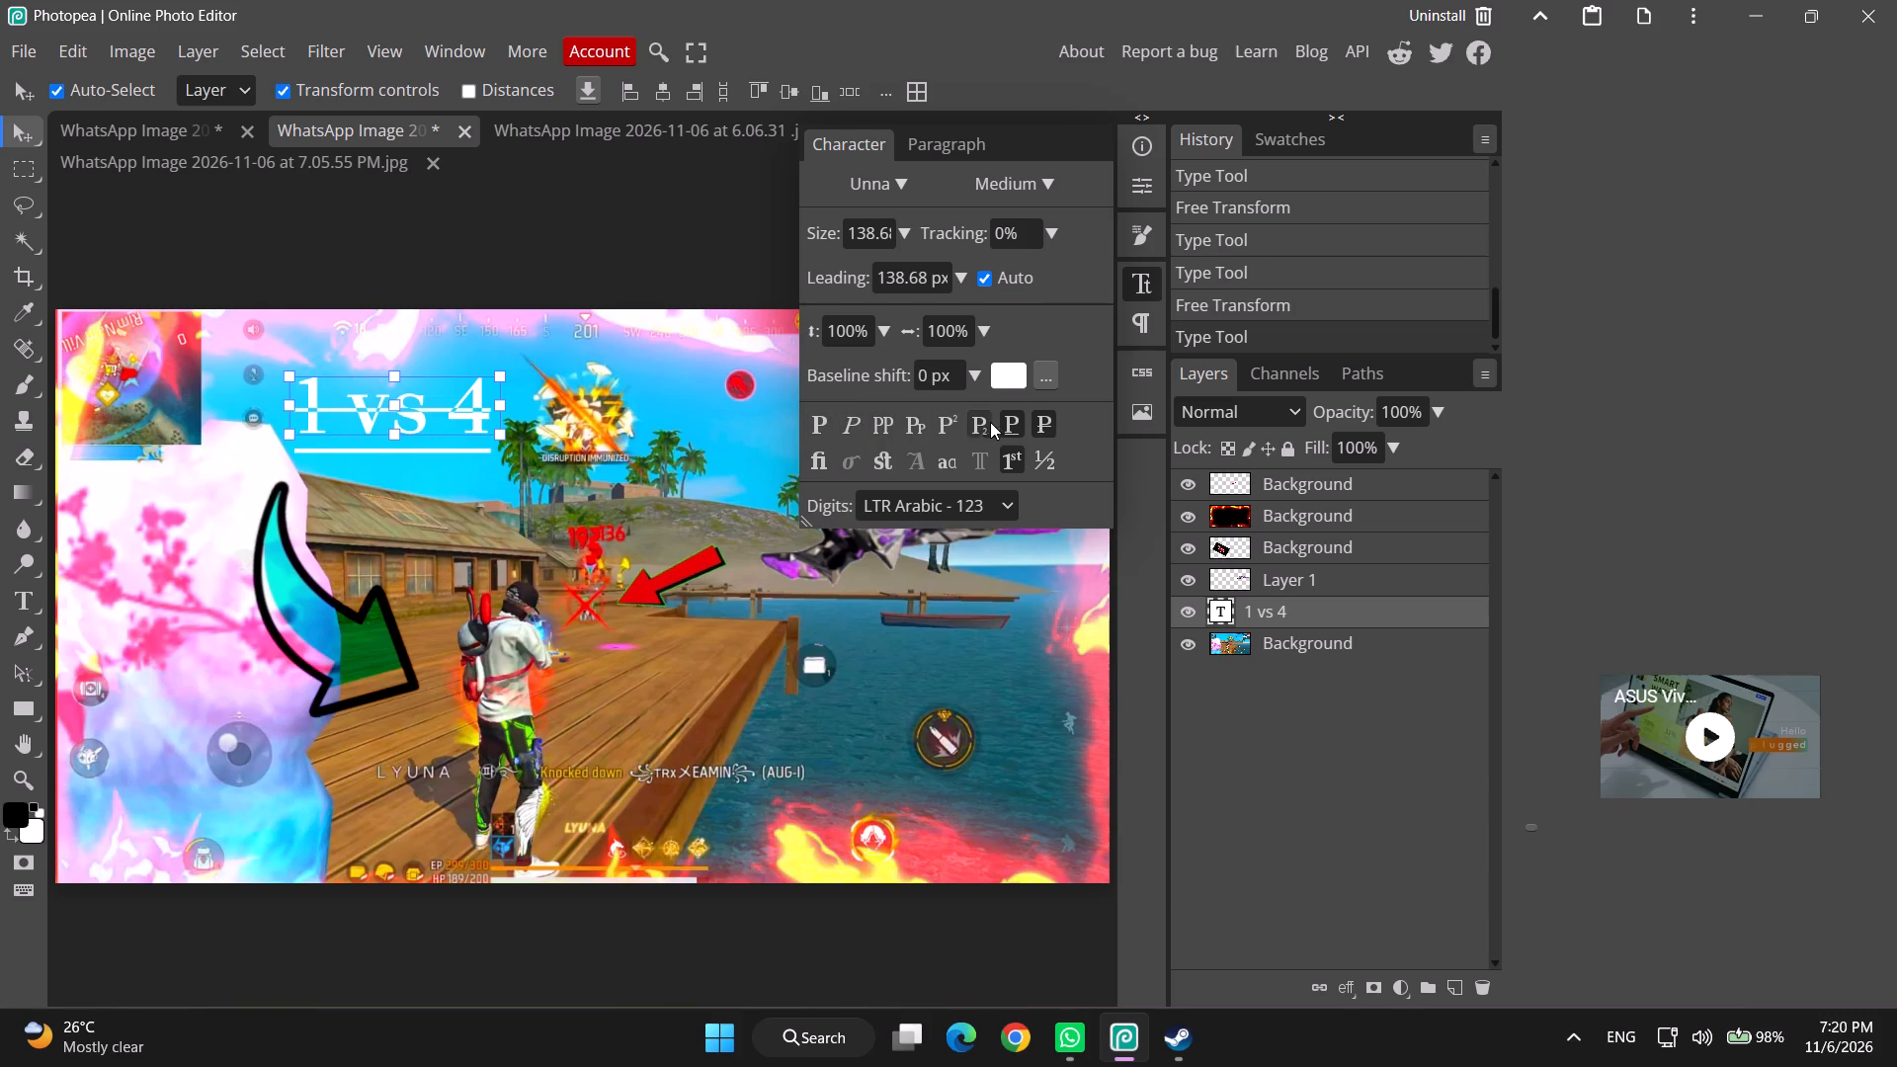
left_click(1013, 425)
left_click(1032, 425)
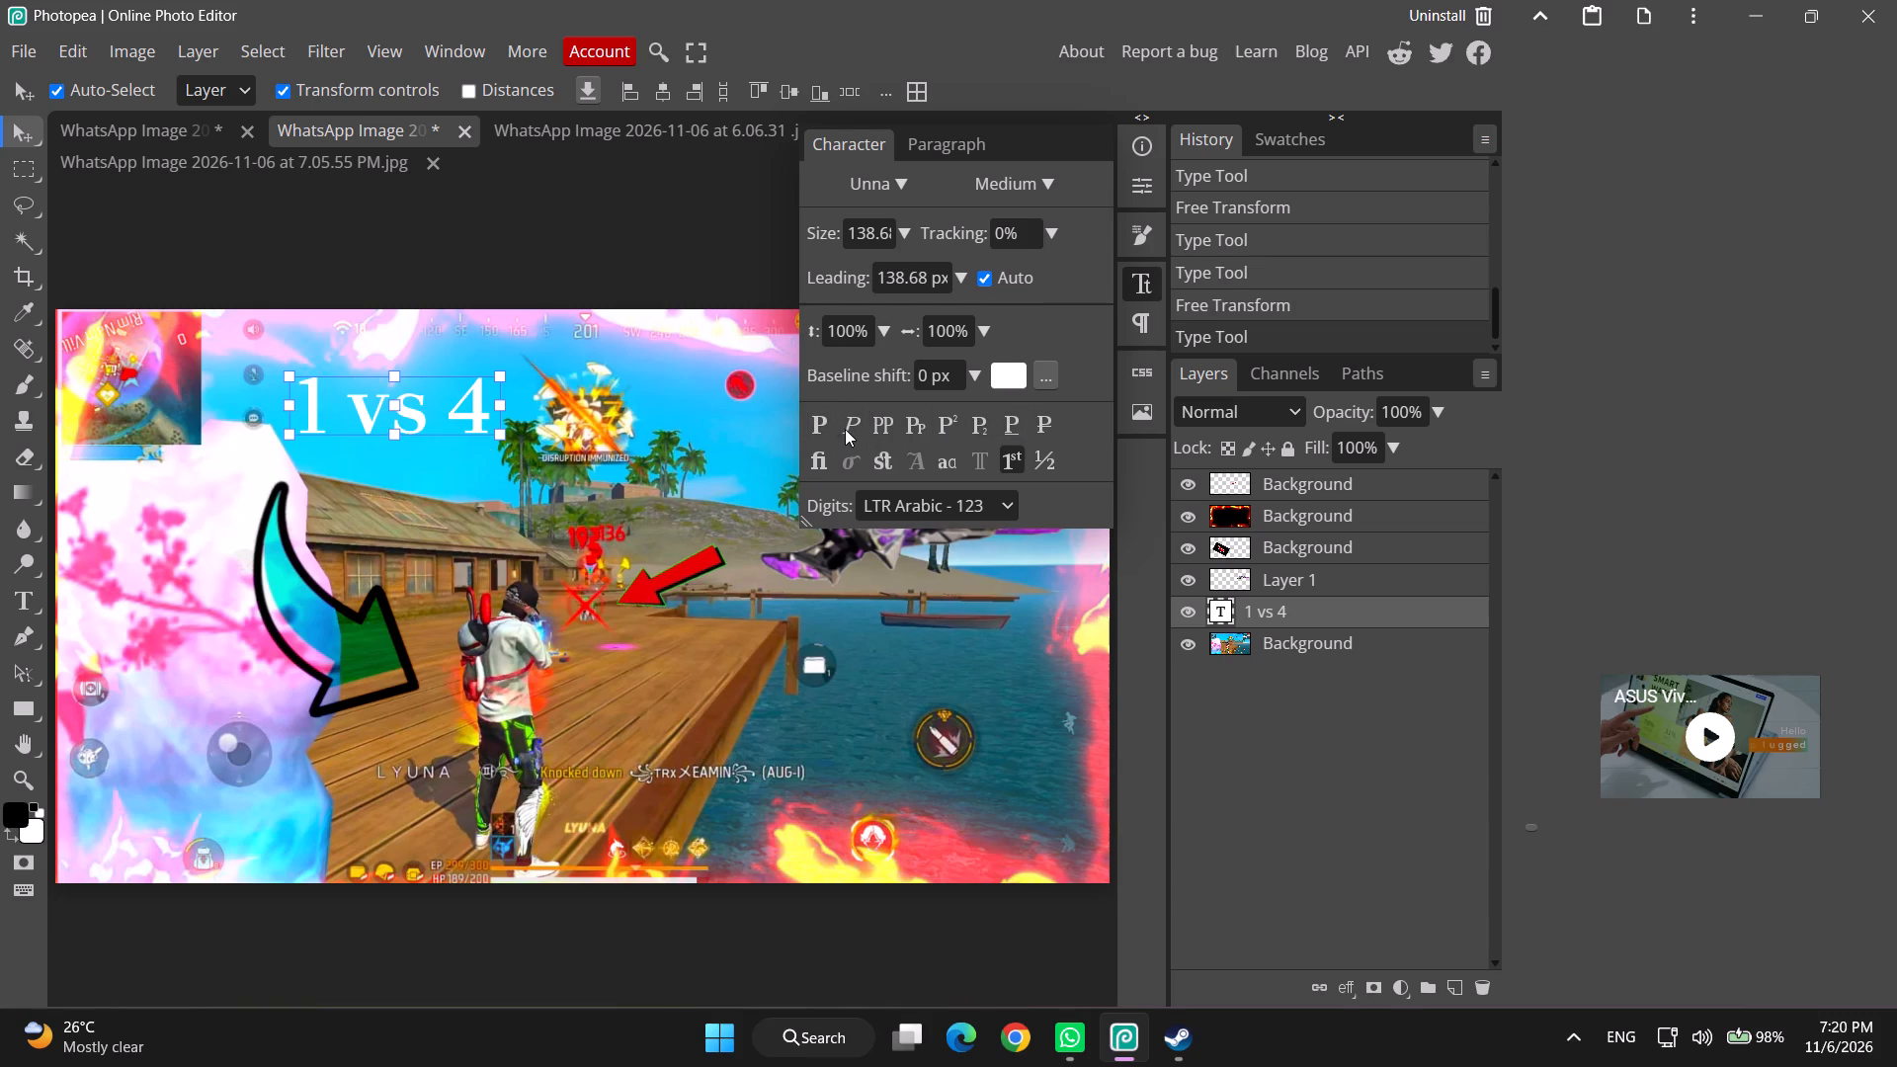
Make the "1 vs 4" text italic.
left_click(846, 429)
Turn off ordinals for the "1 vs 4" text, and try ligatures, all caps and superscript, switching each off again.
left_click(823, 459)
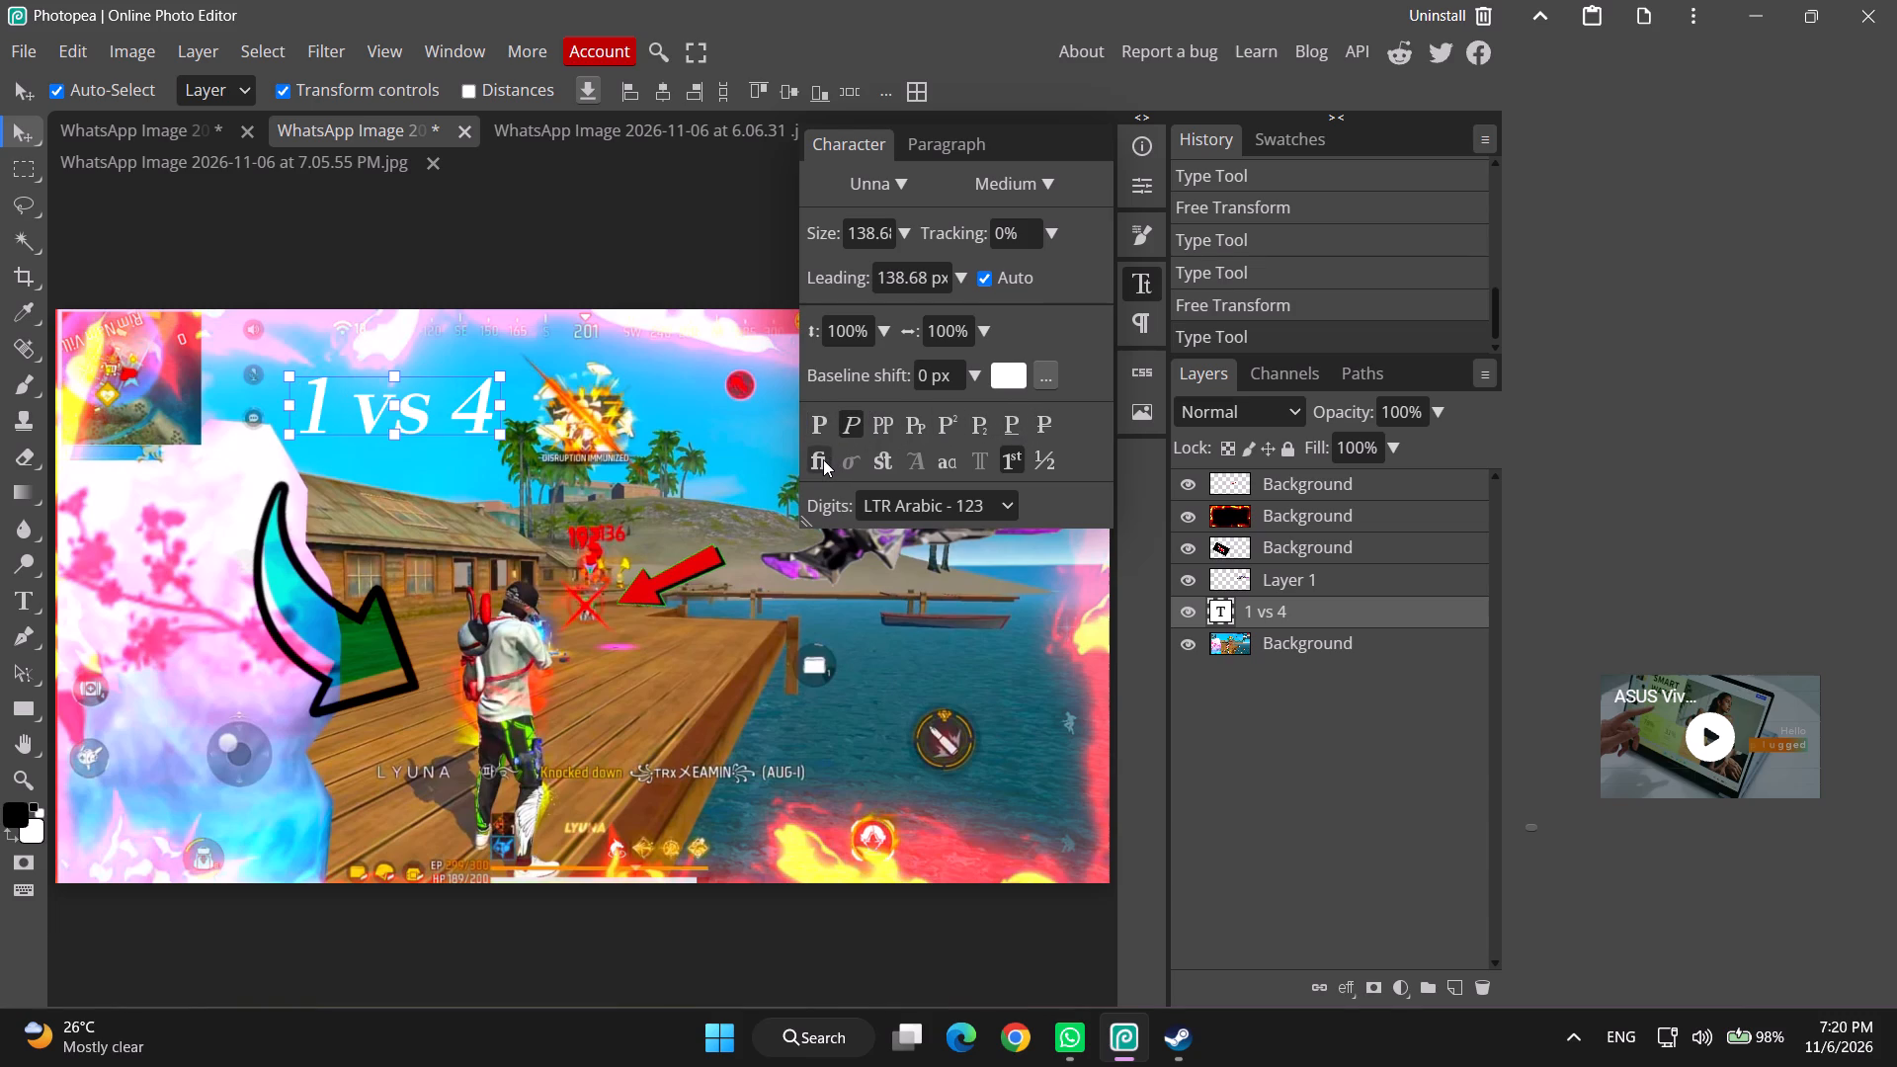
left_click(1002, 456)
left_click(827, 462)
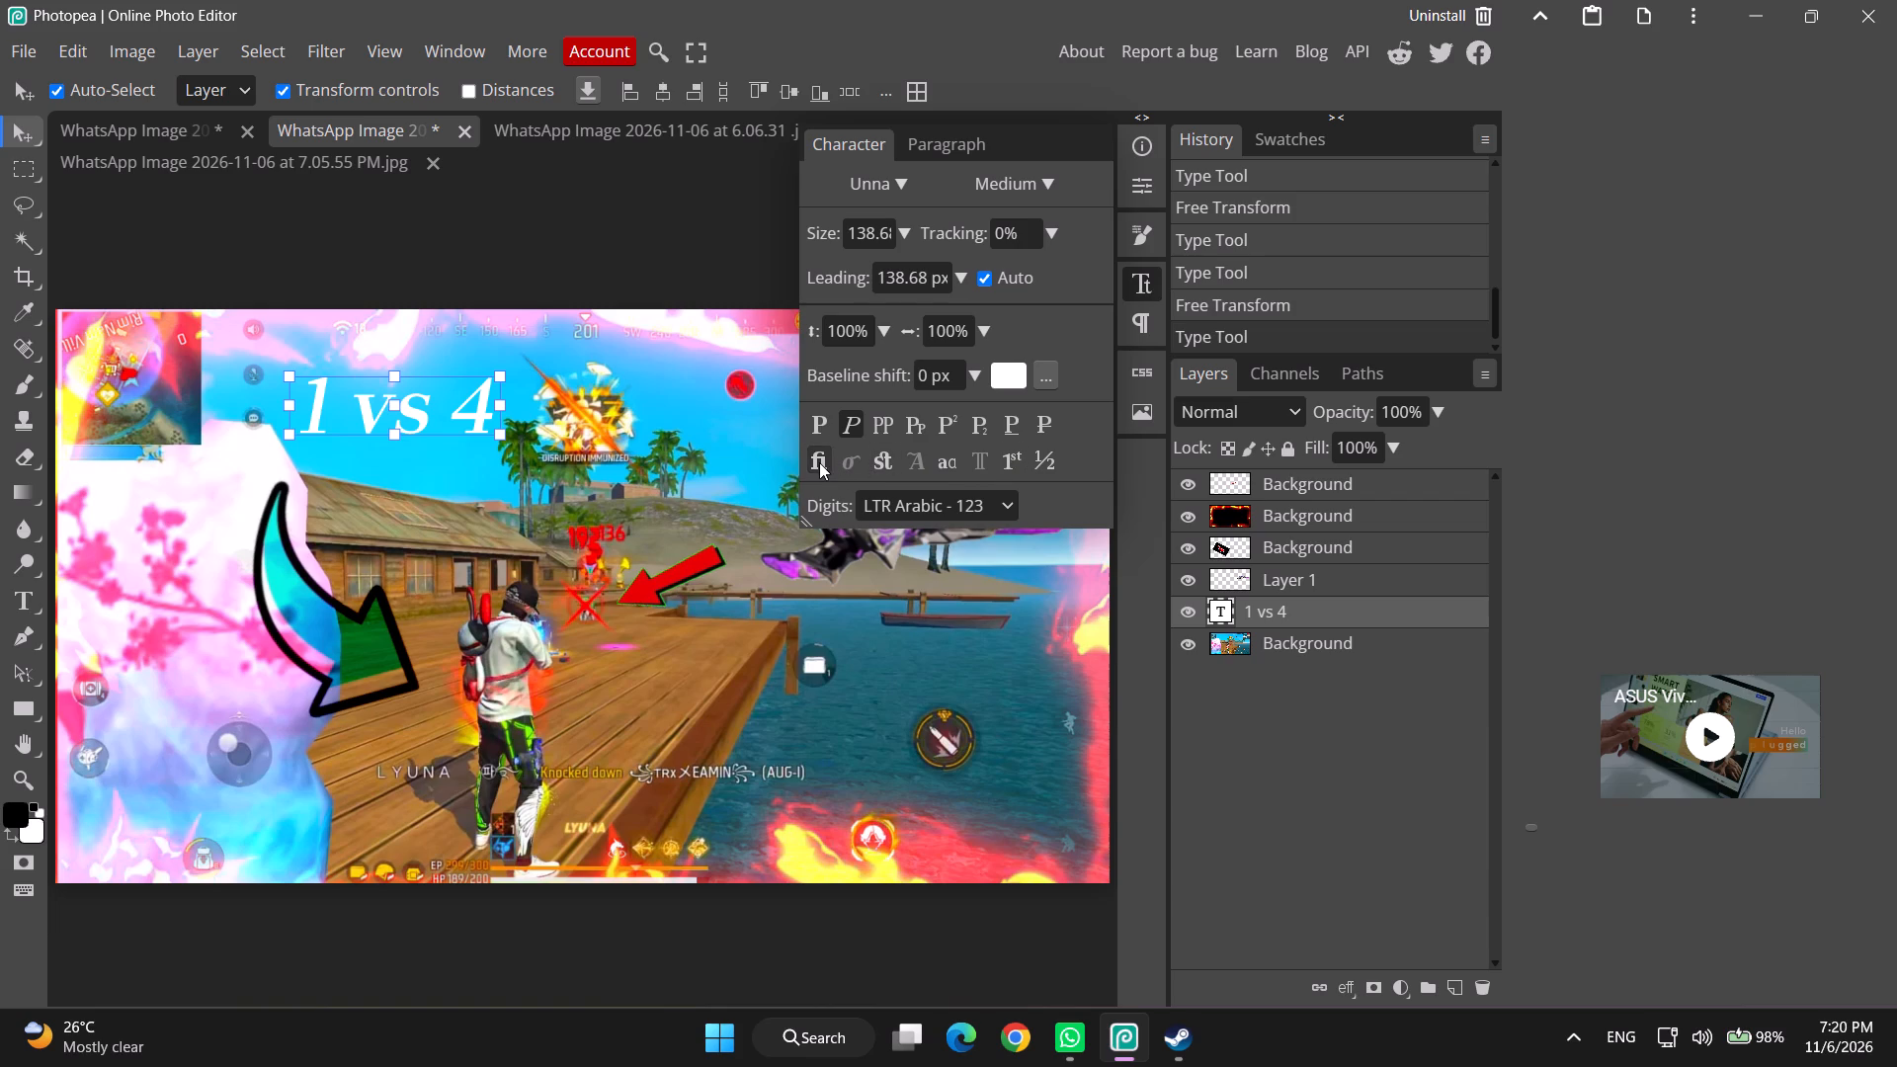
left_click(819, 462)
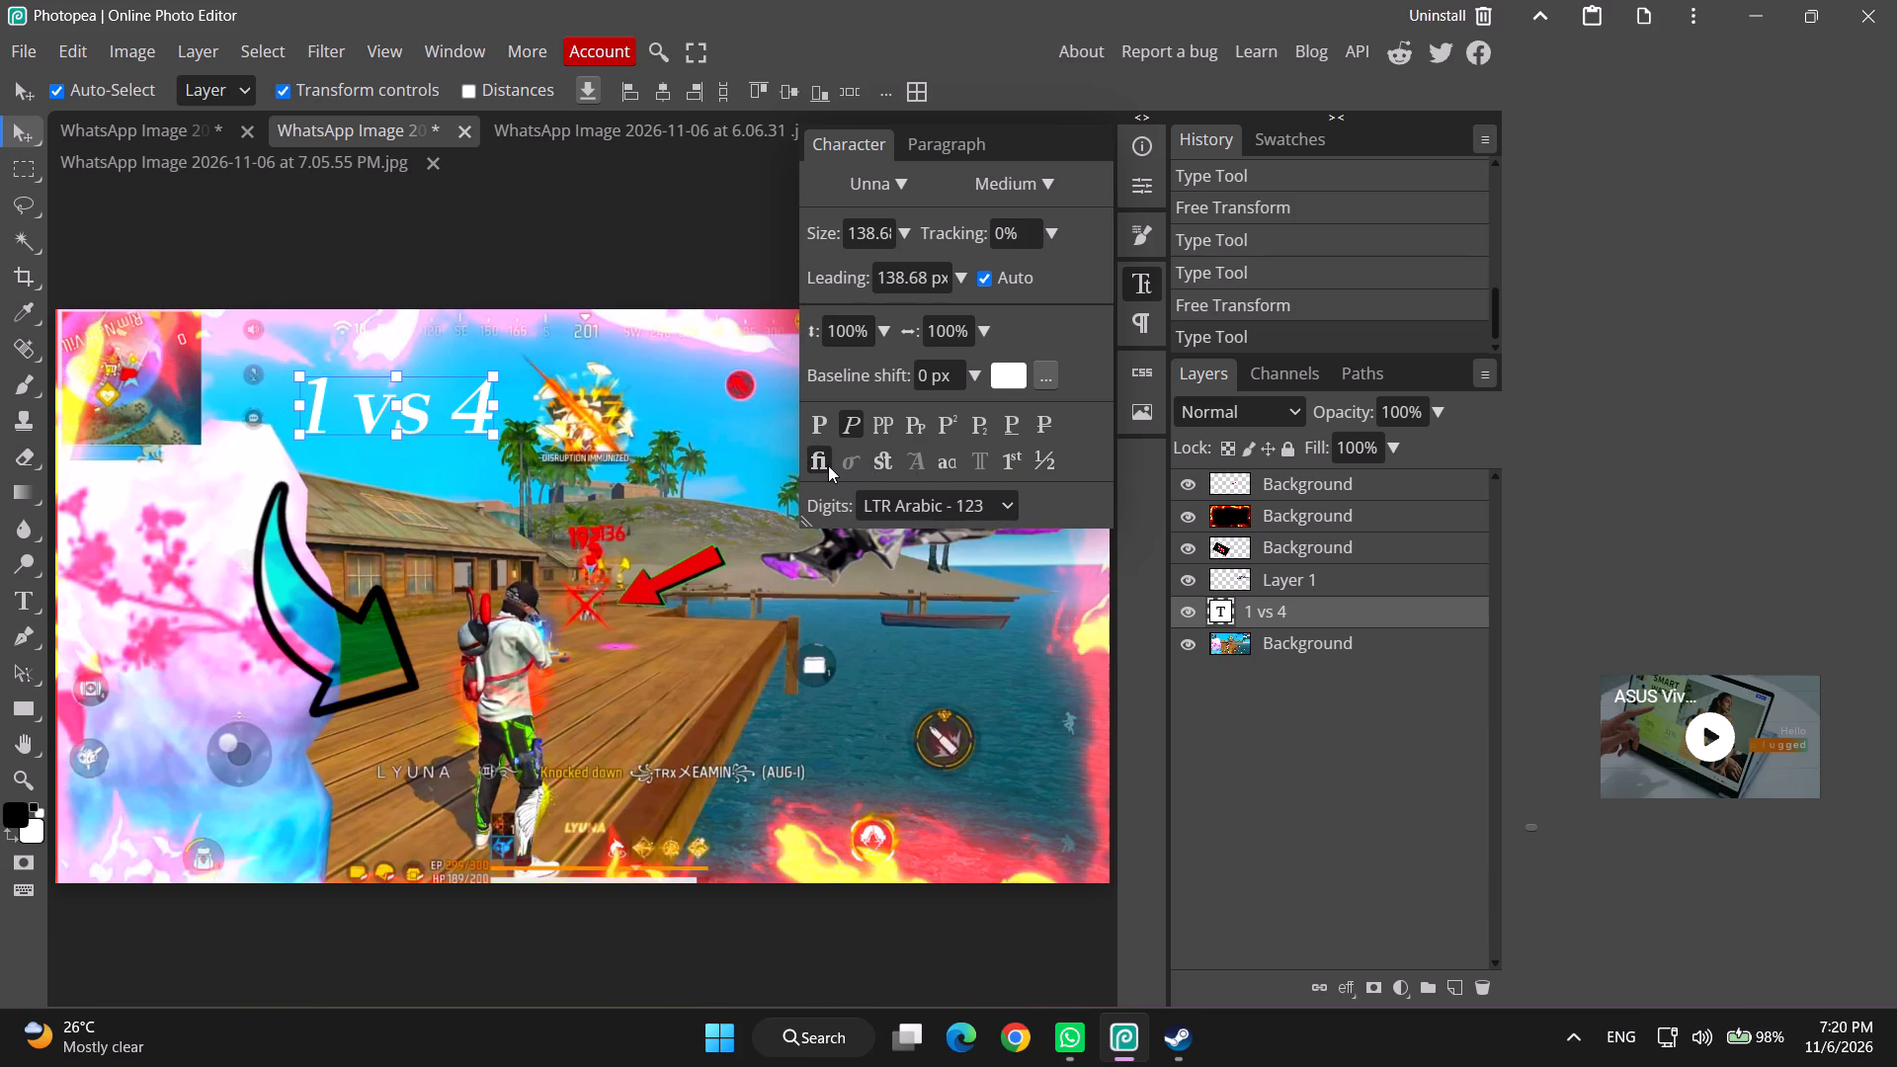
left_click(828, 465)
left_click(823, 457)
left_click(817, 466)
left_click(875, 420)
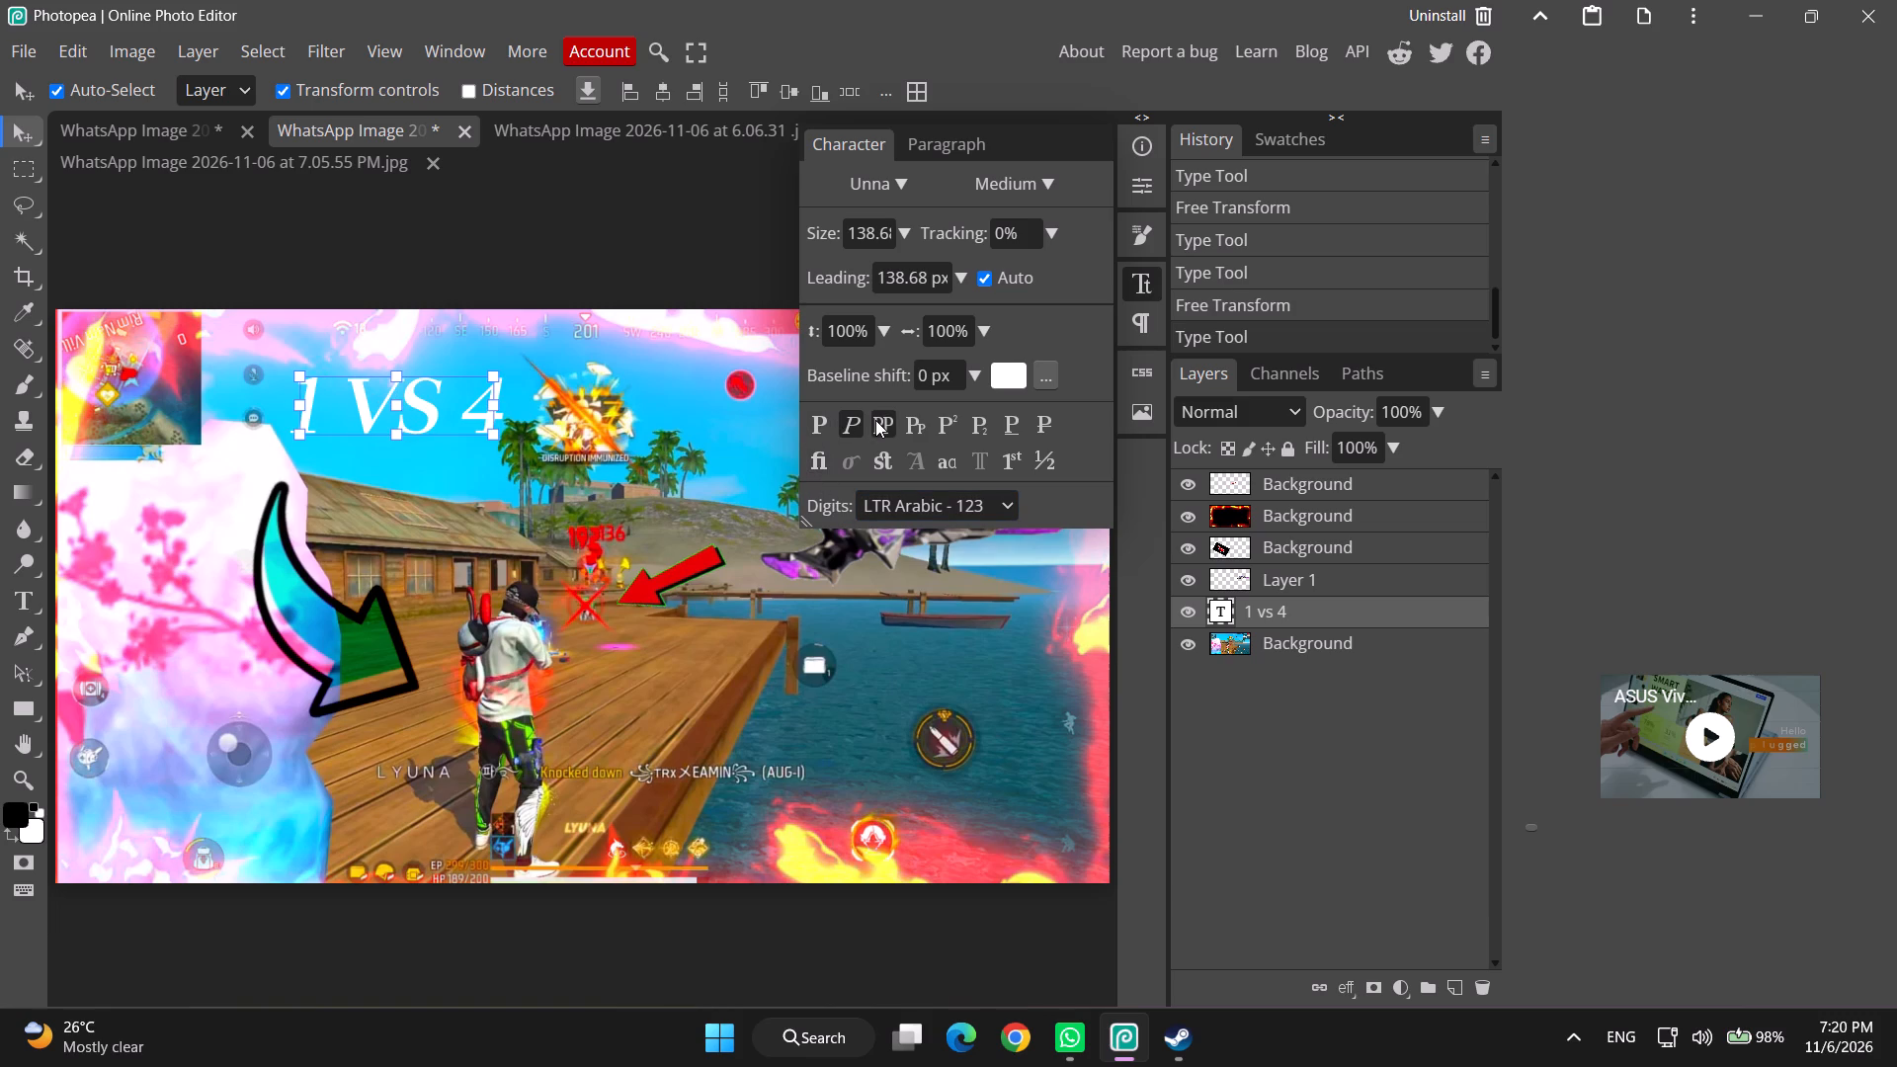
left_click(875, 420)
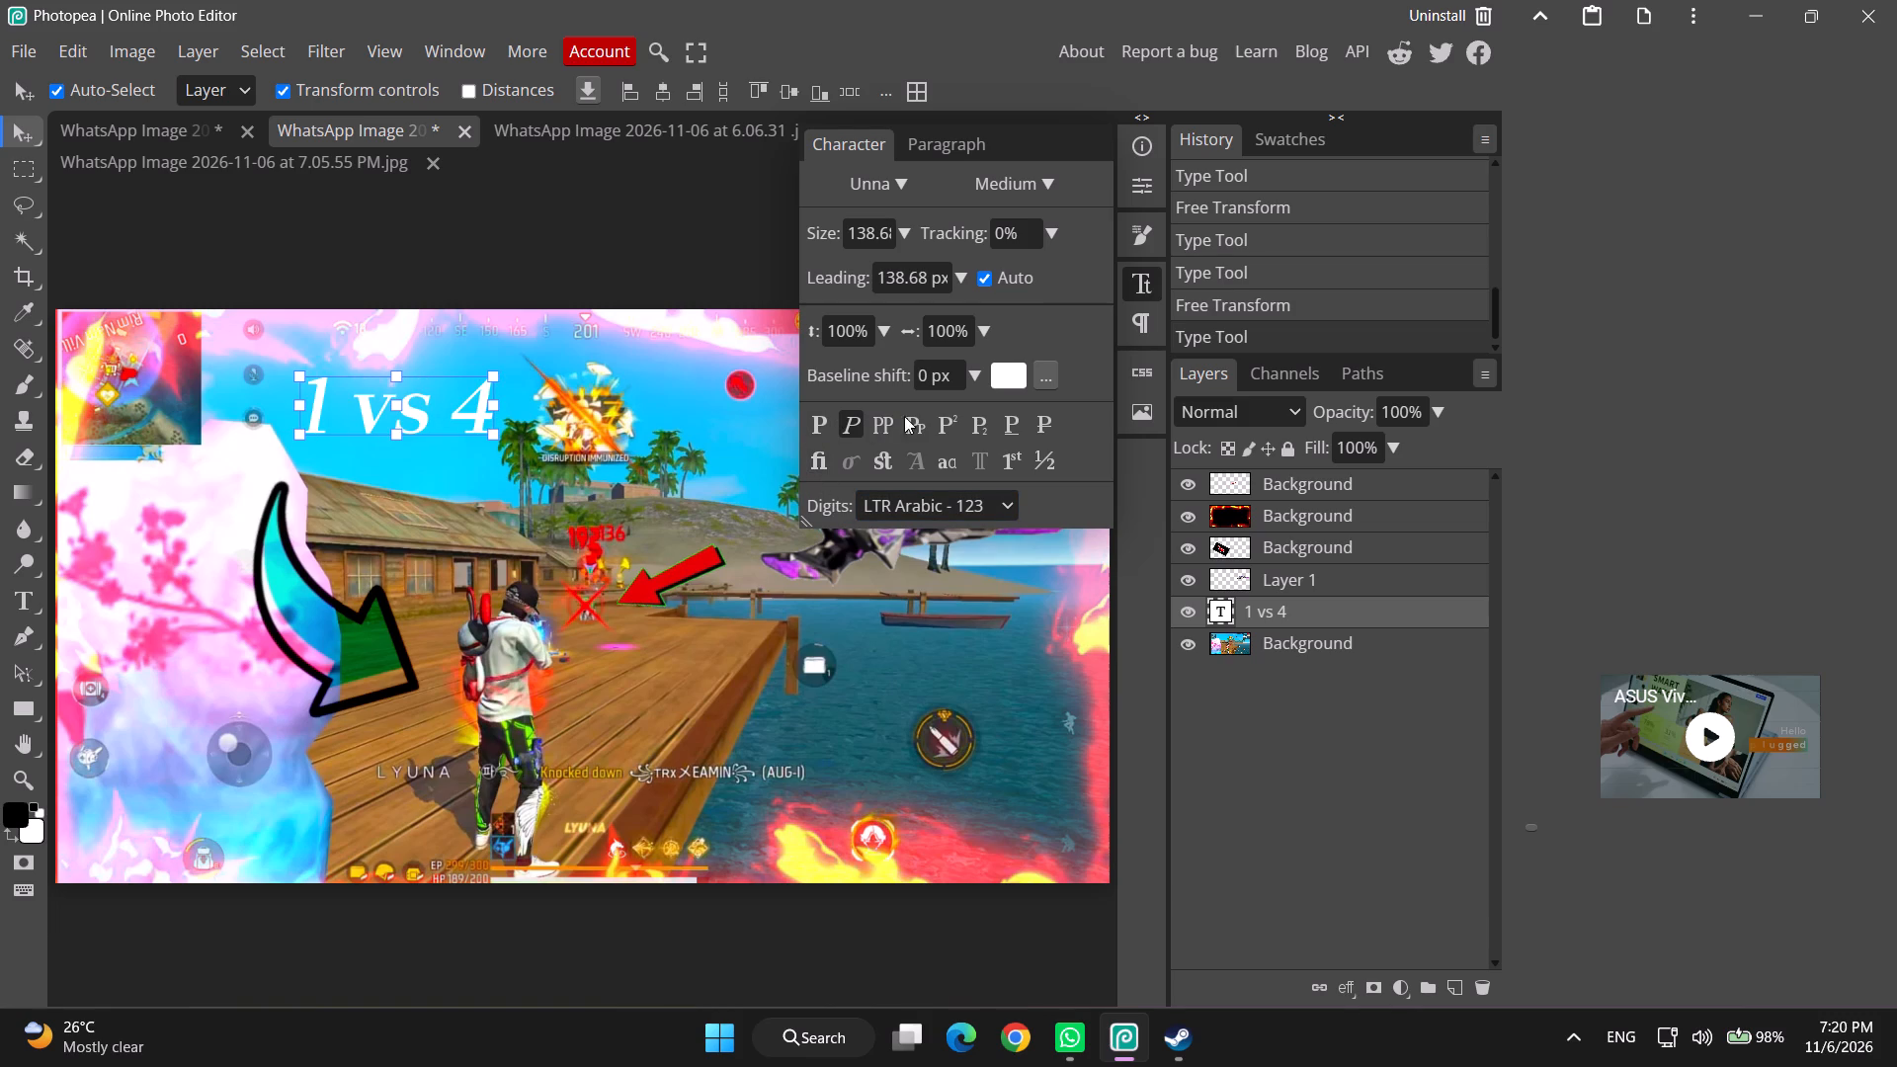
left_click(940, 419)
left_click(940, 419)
Open the fill colour of the "1 vs 4" text for editing.
left_click(1046, 379)
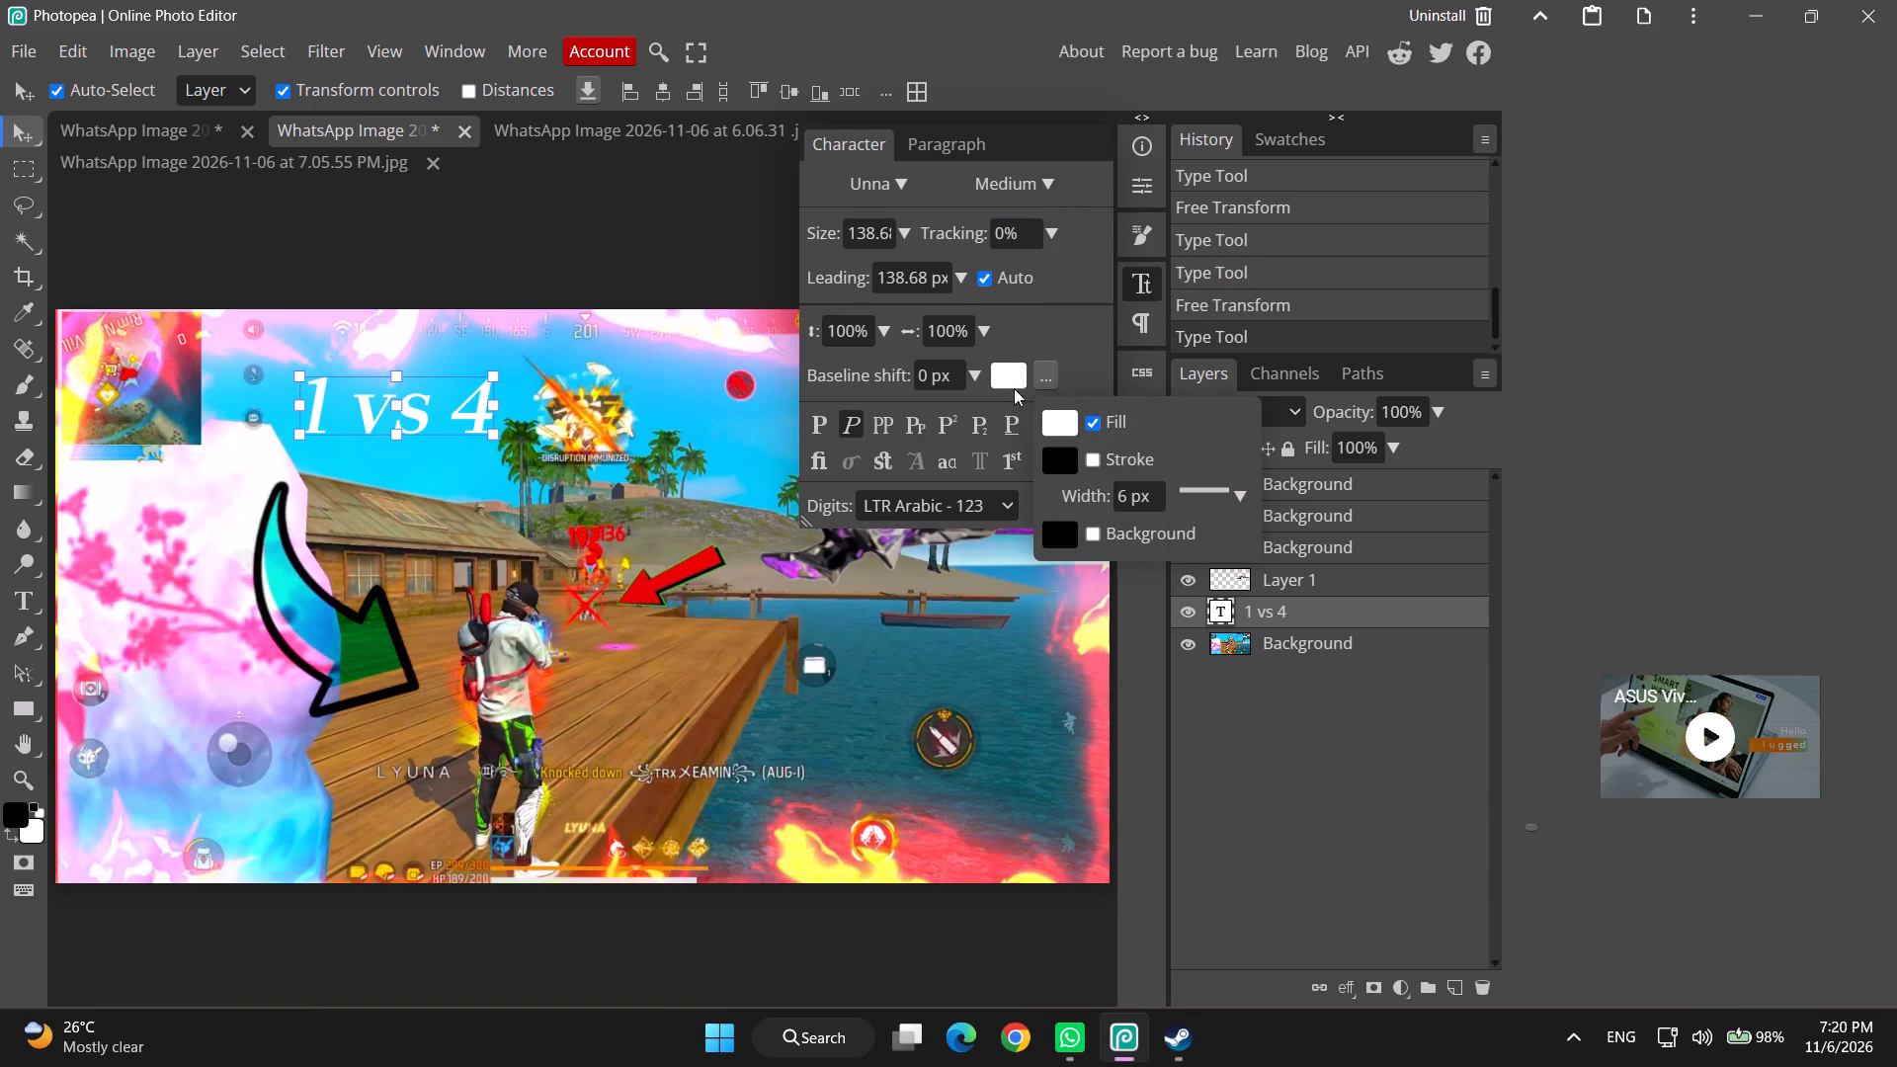
left_click(997, 370)
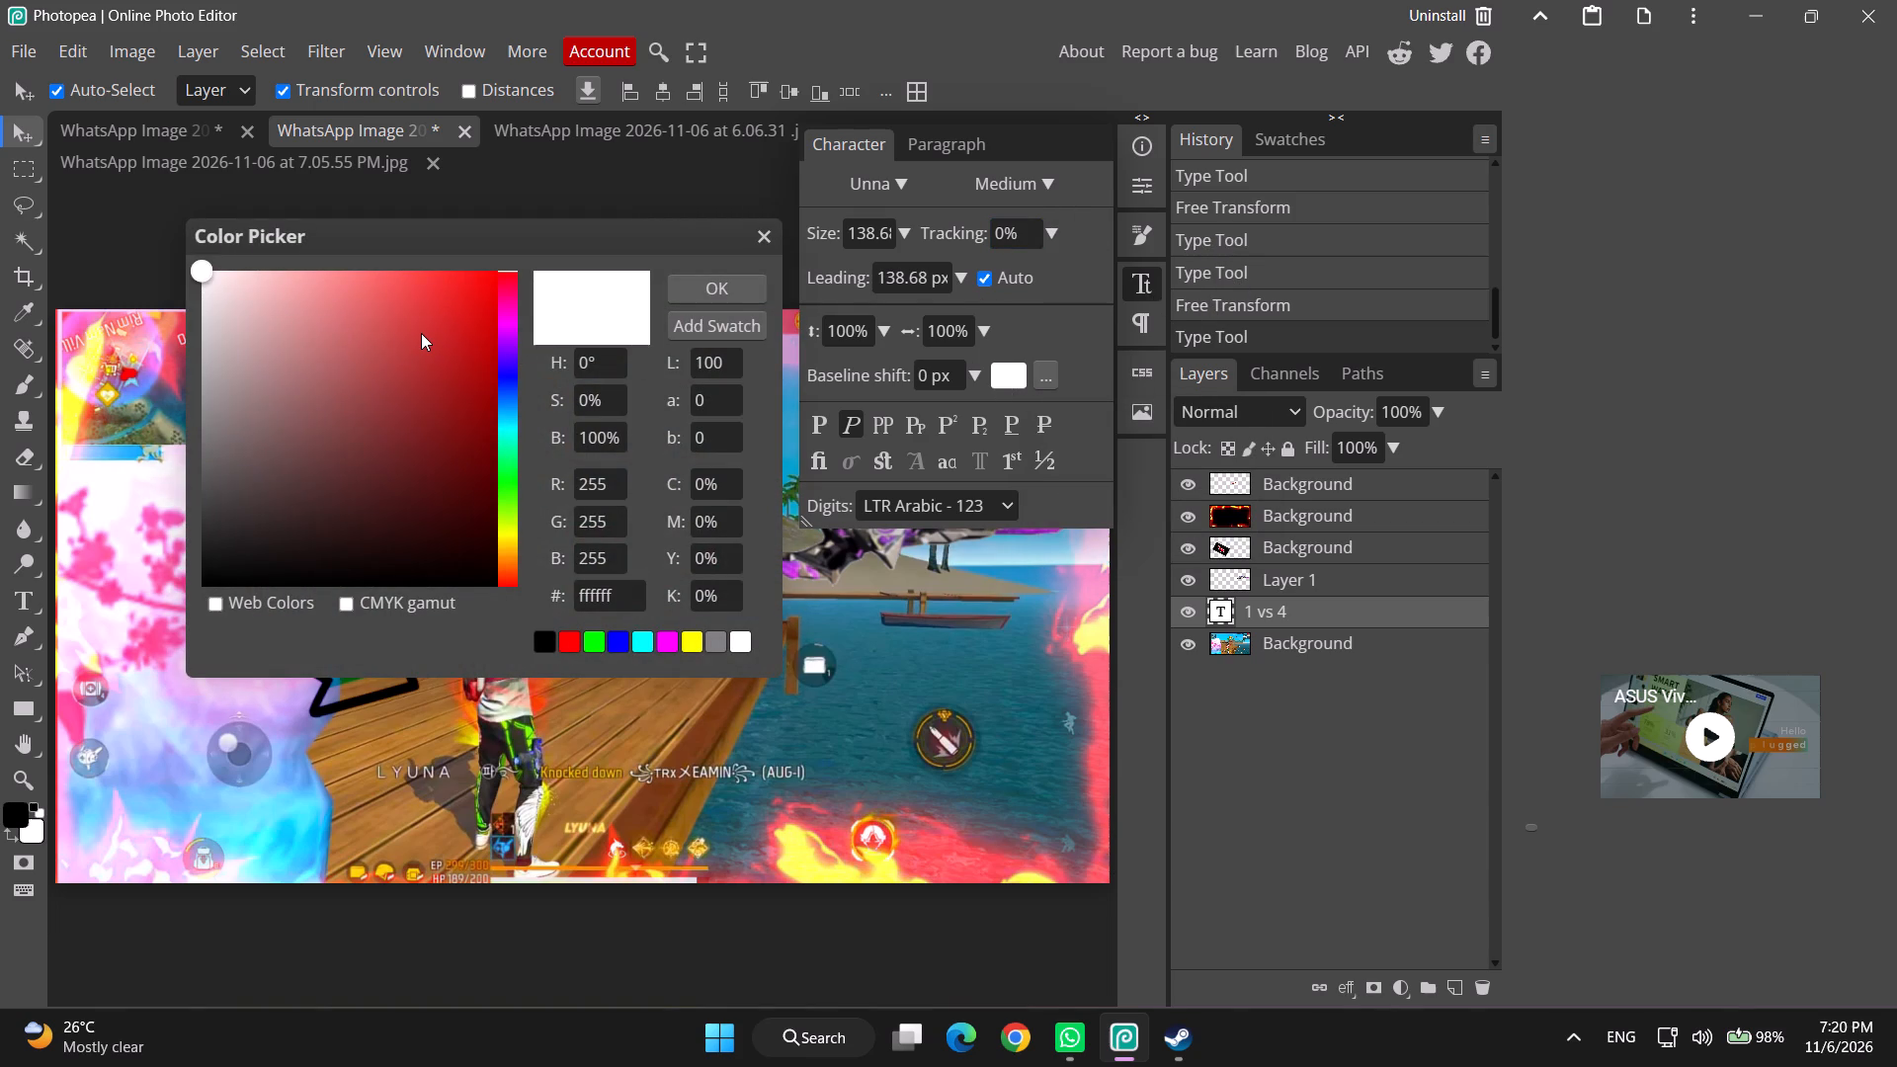
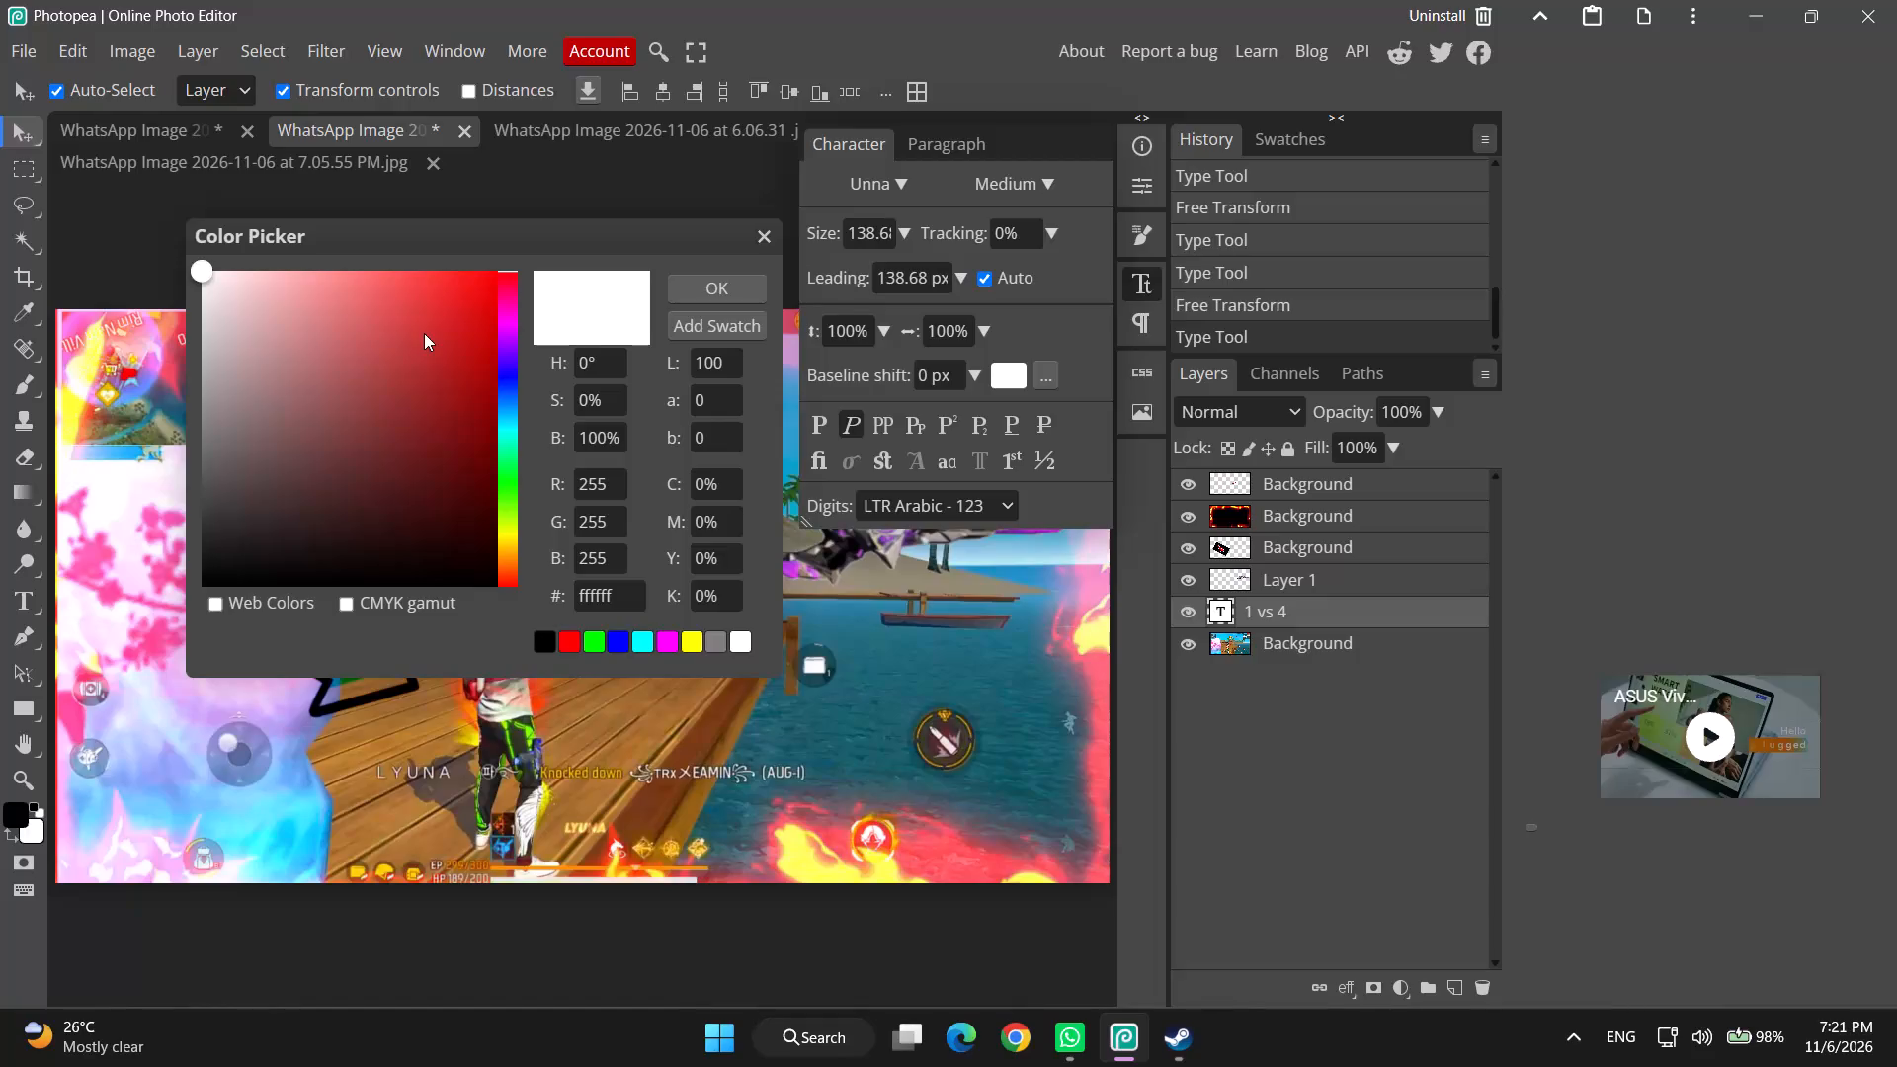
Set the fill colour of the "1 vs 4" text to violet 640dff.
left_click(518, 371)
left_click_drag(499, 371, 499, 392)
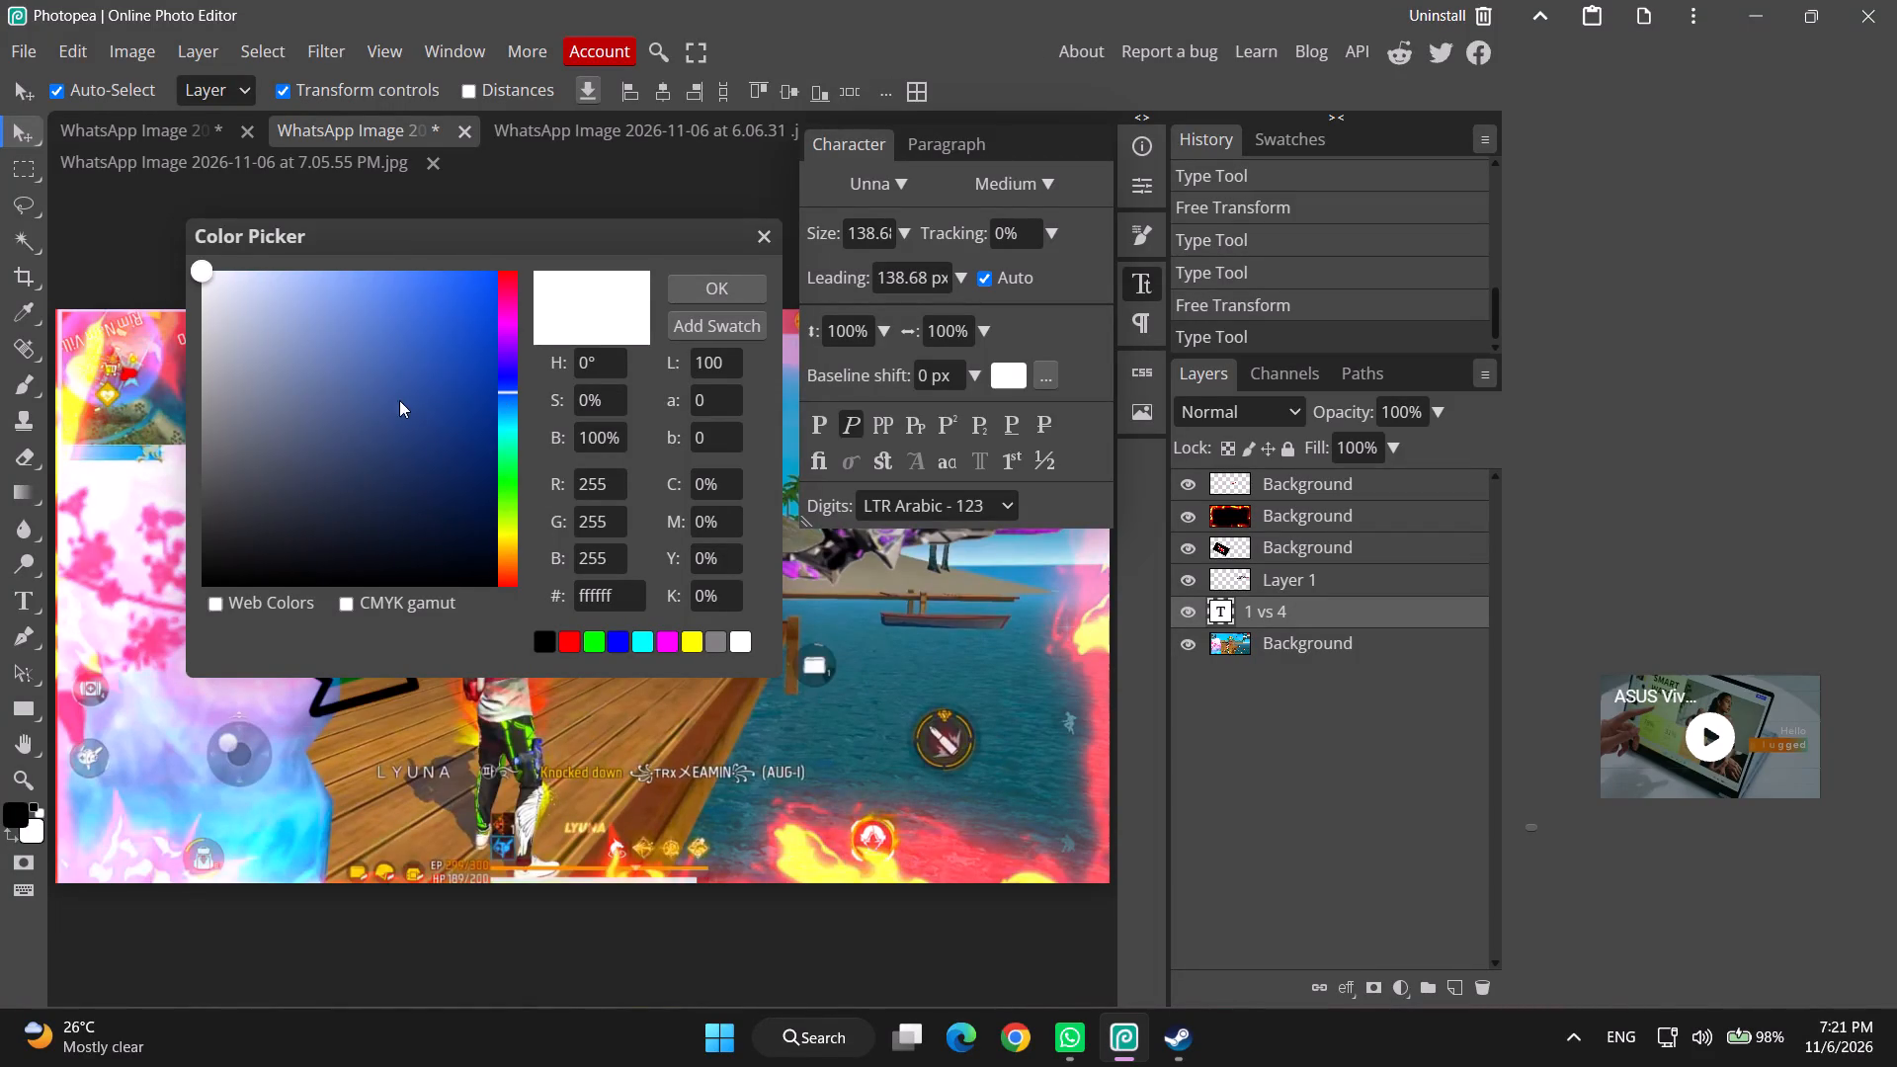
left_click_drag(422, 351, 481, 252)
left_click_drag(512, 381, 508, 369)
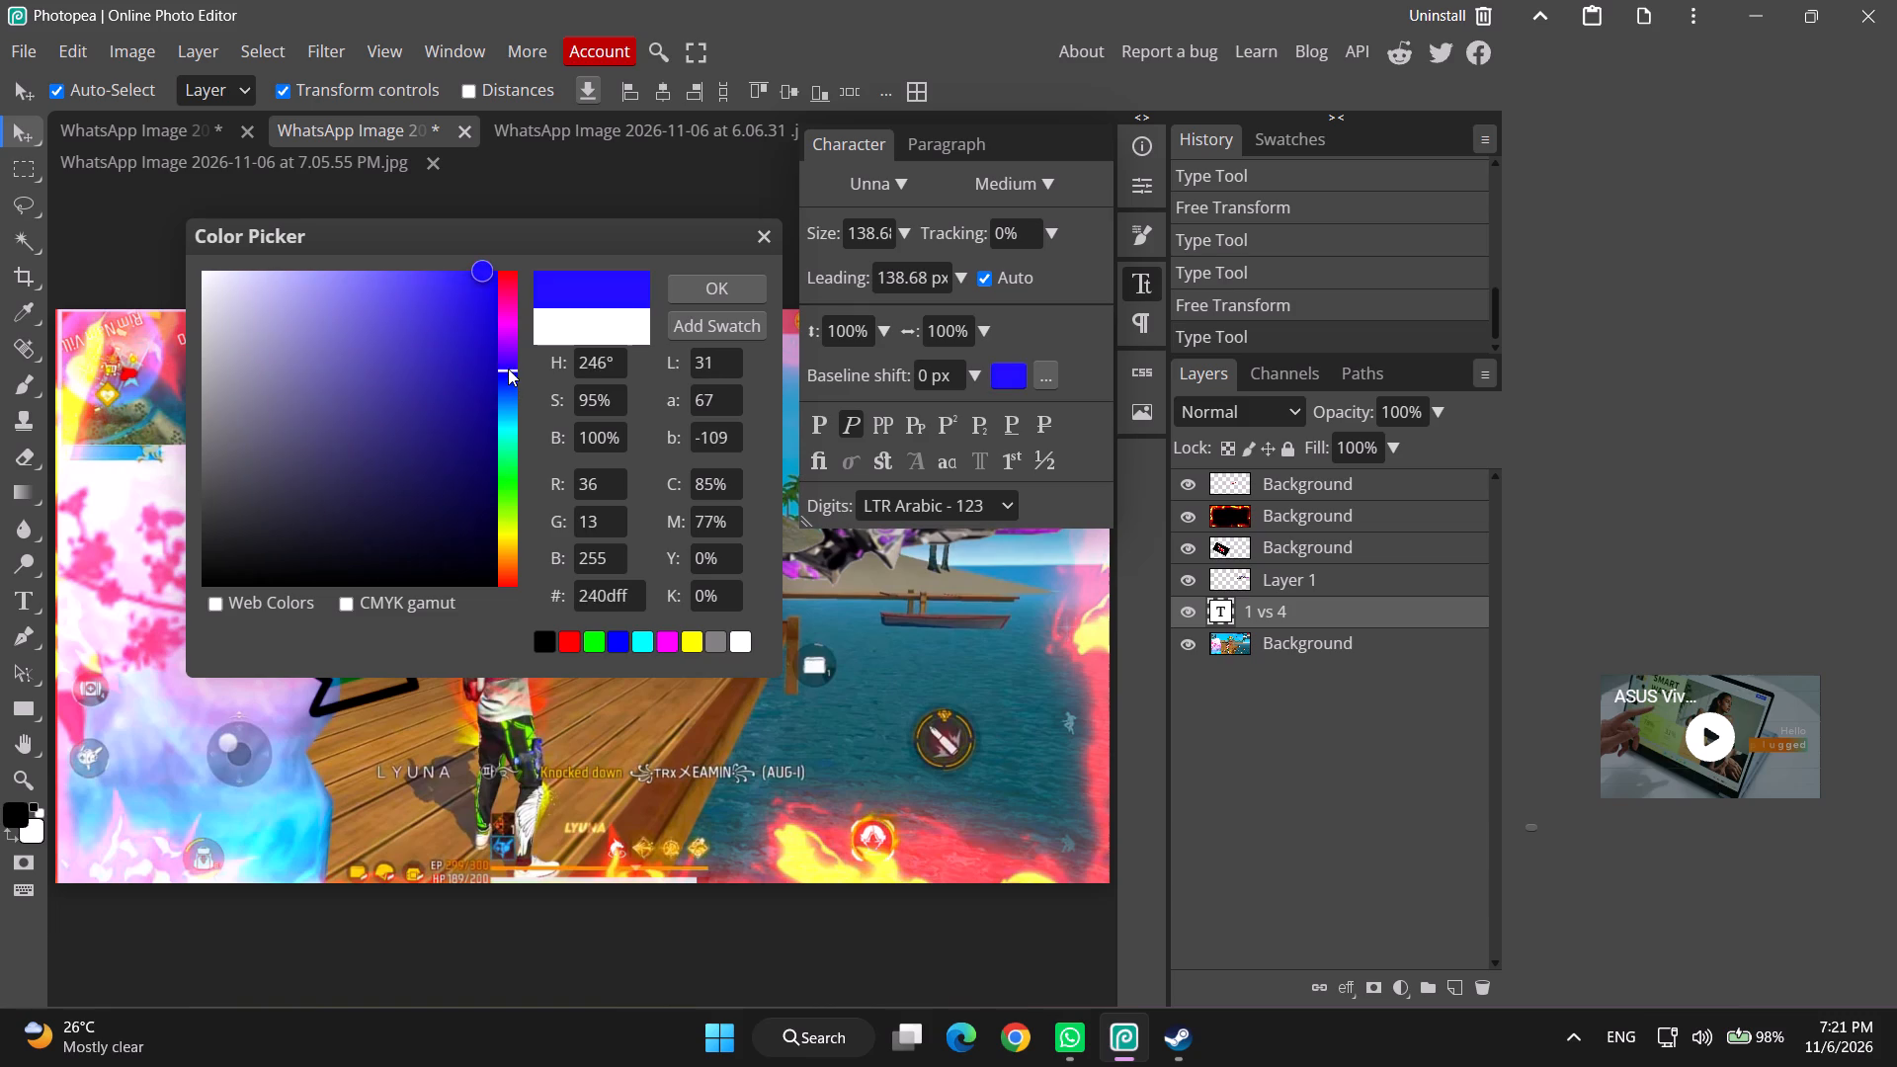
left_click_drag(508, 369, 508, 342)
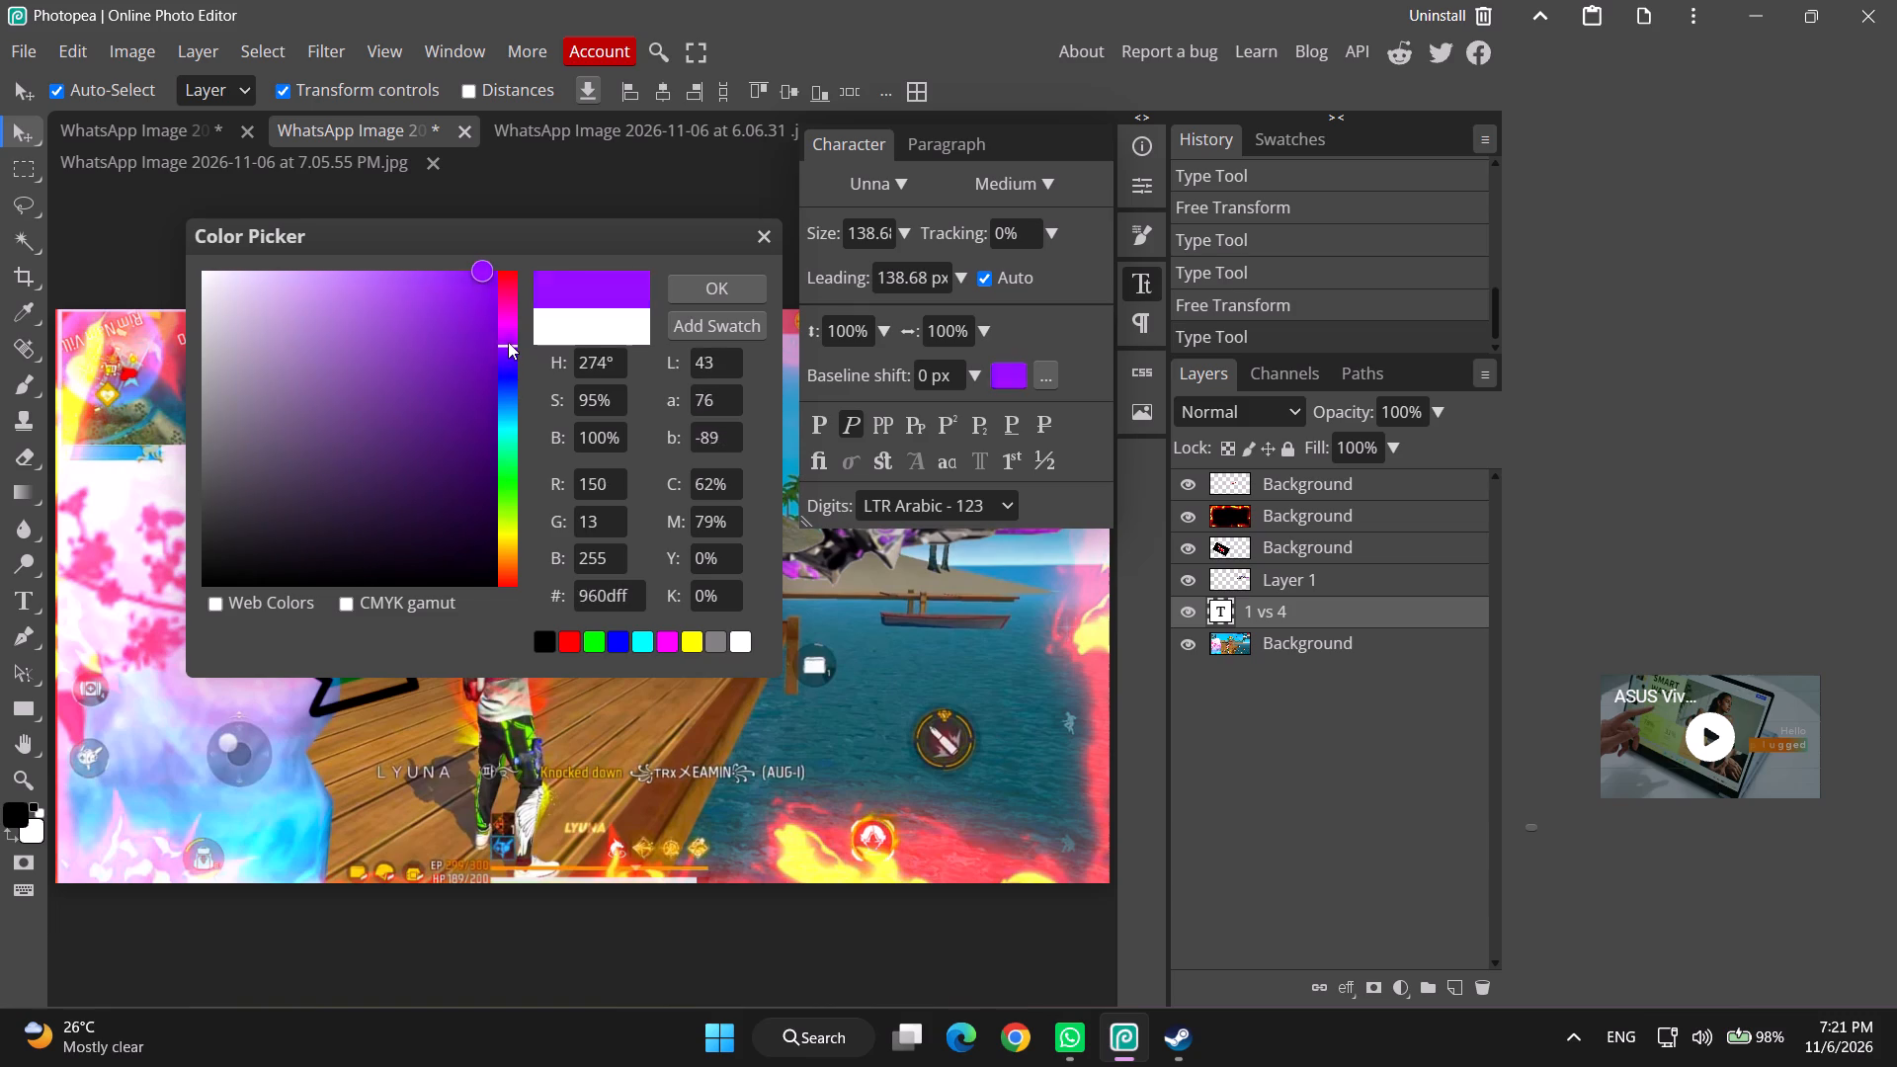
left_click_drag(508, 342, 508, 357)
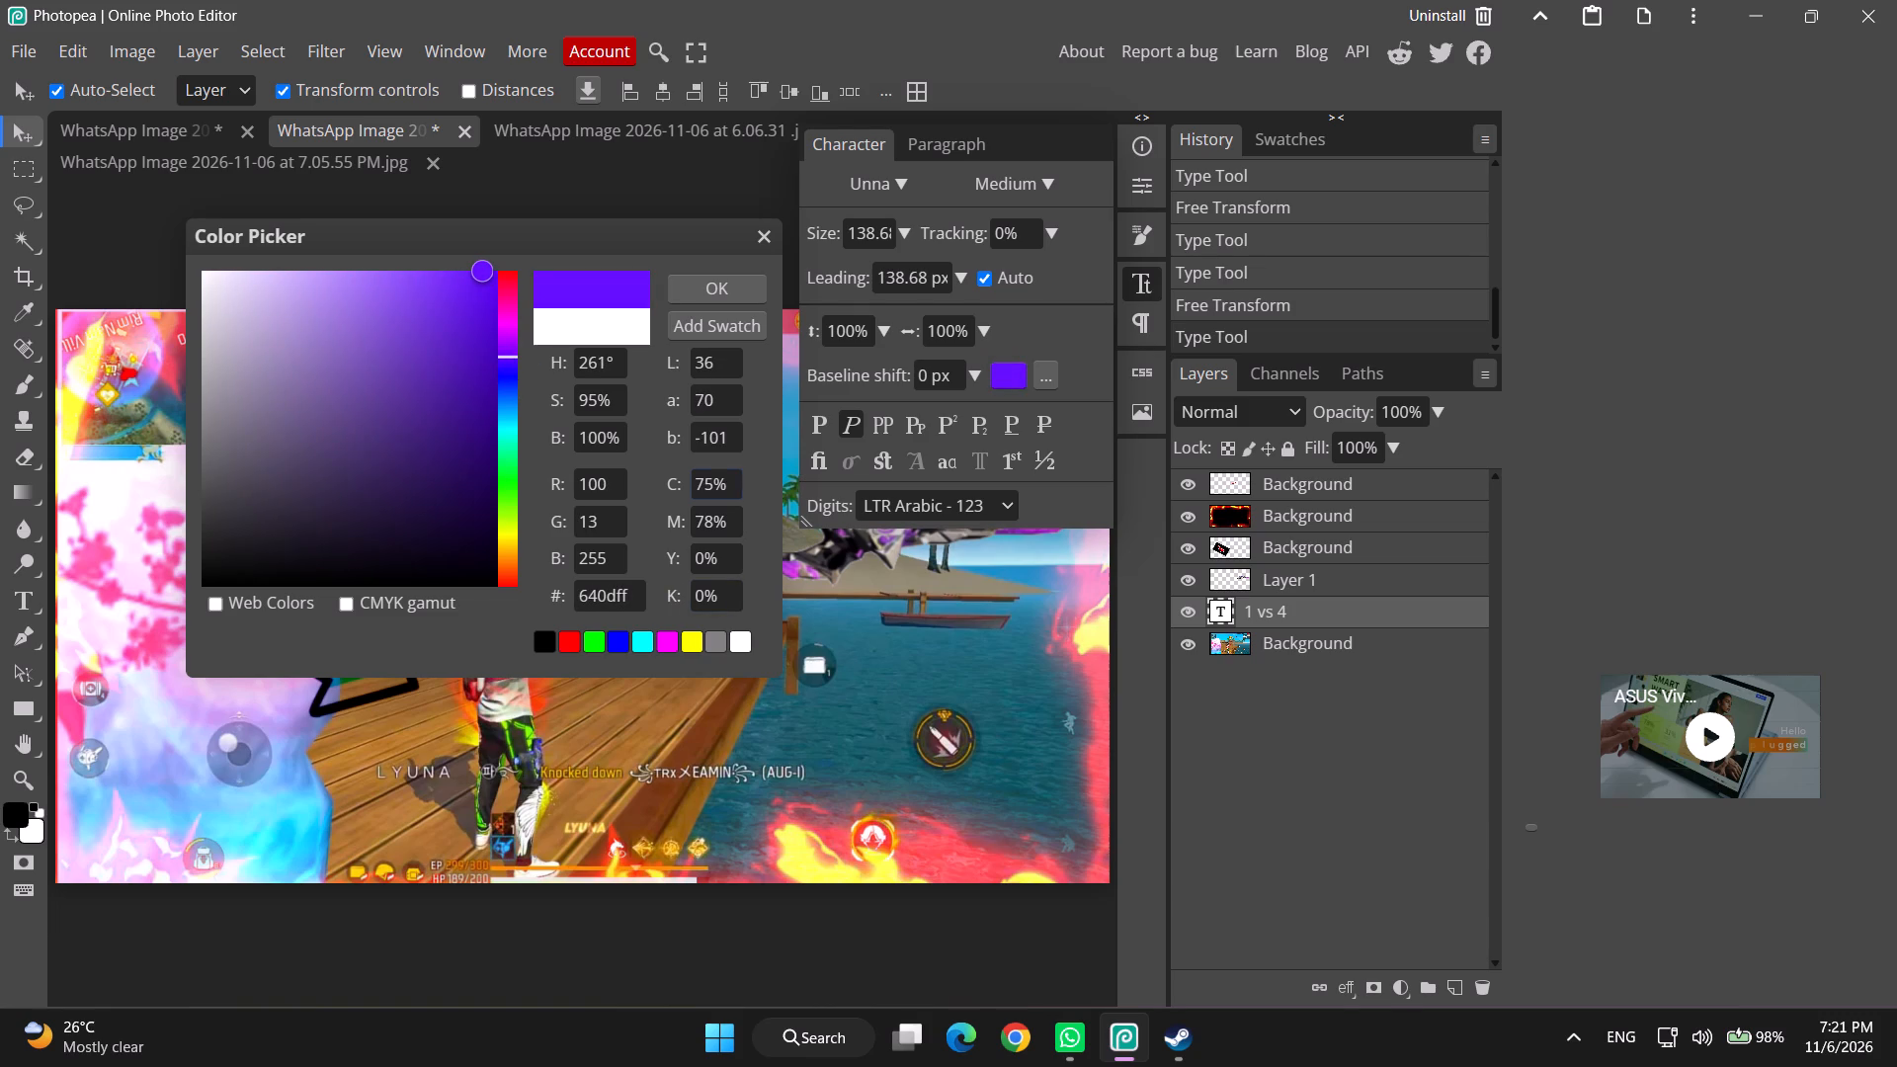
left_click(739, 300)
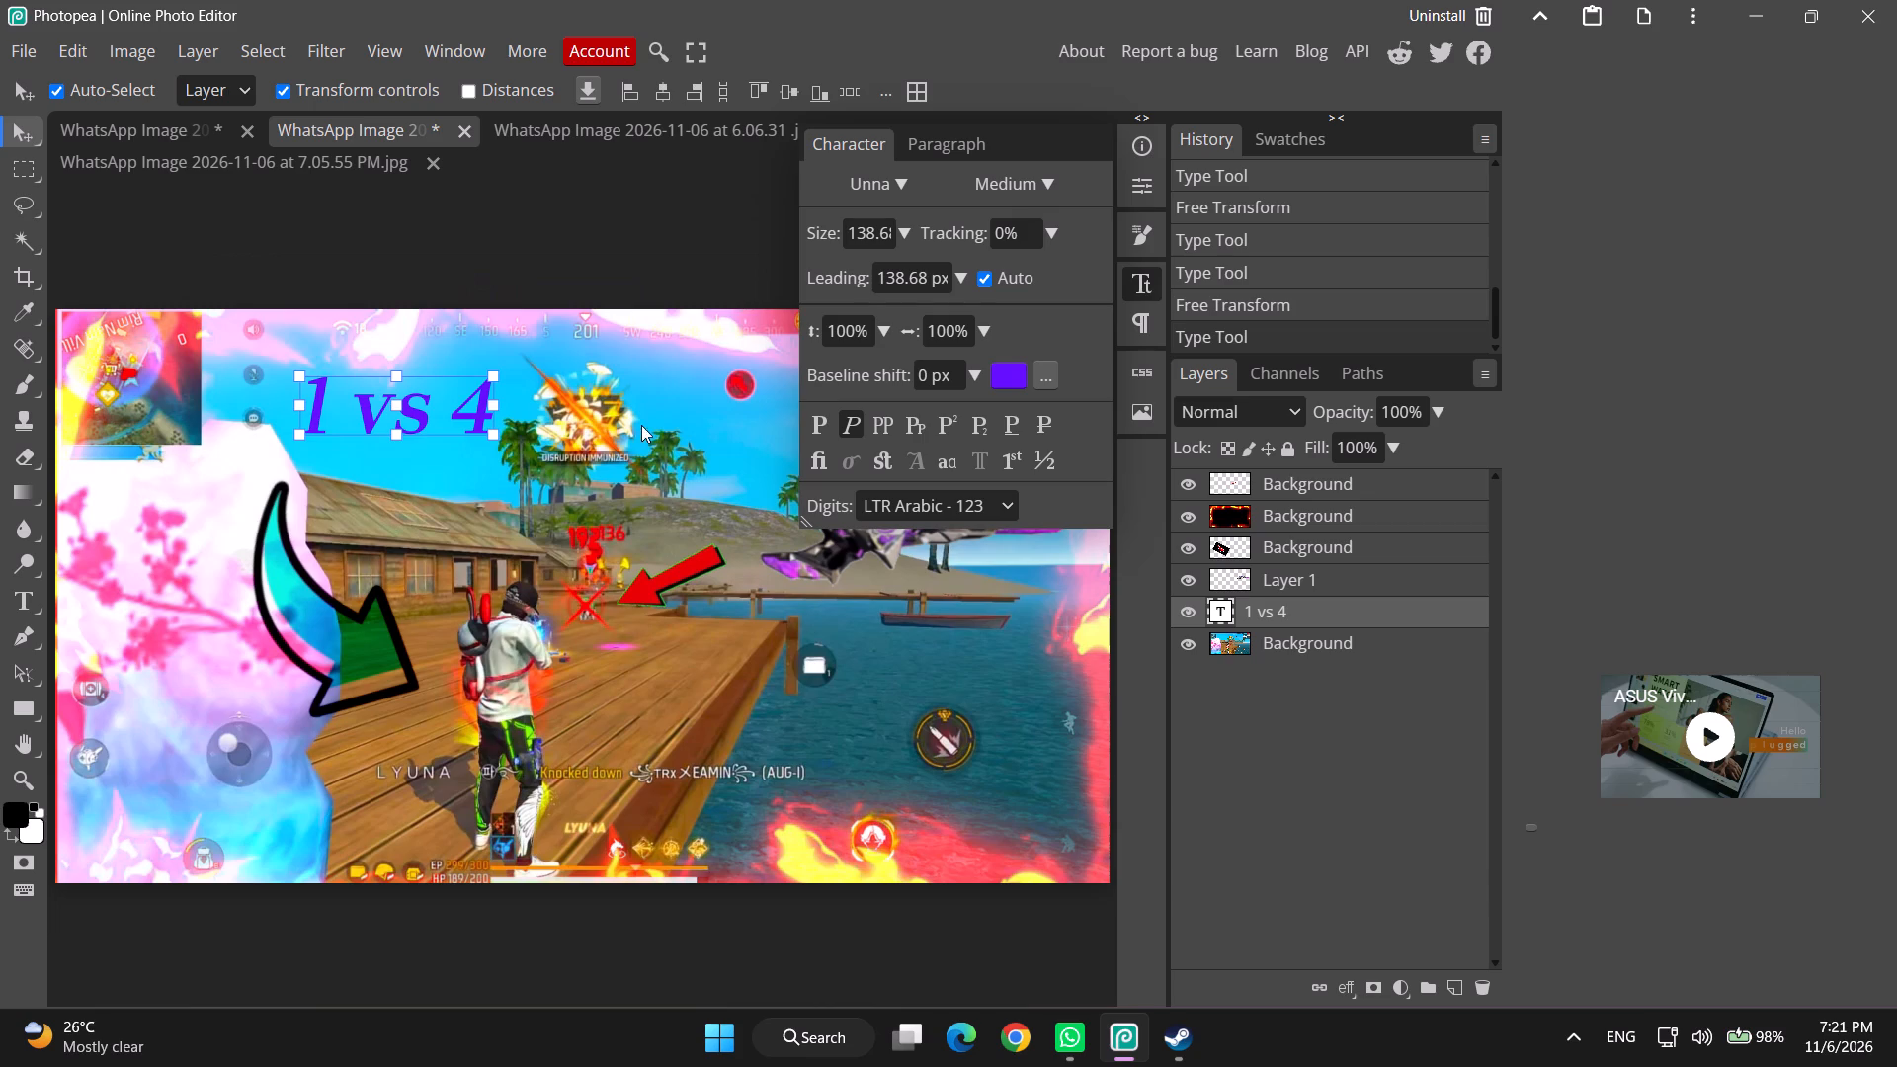
Step back through the edit history to before the title text was enlarged and reworded.
left_click(1216, 240)
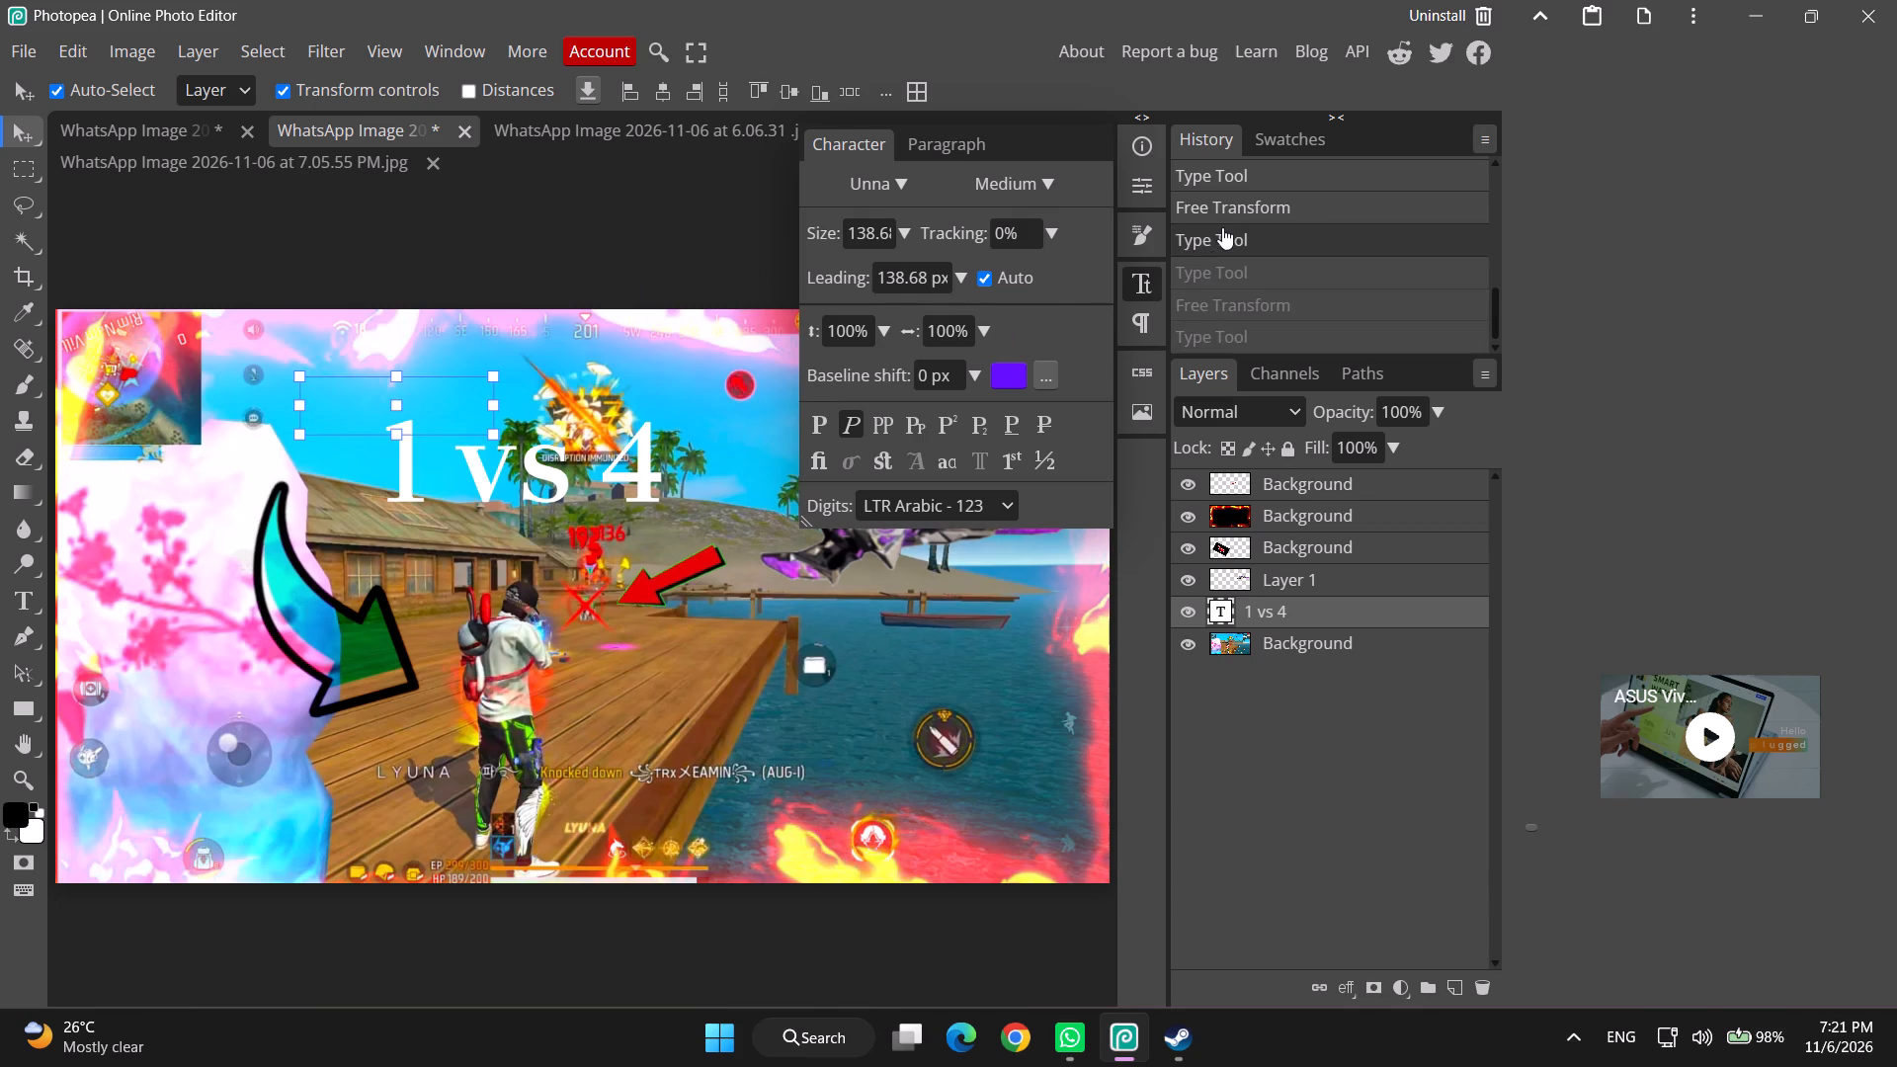
left_click(1223, 210)
left_click(1223, 230)
key("ctrl+z")
key("ctrl+z")
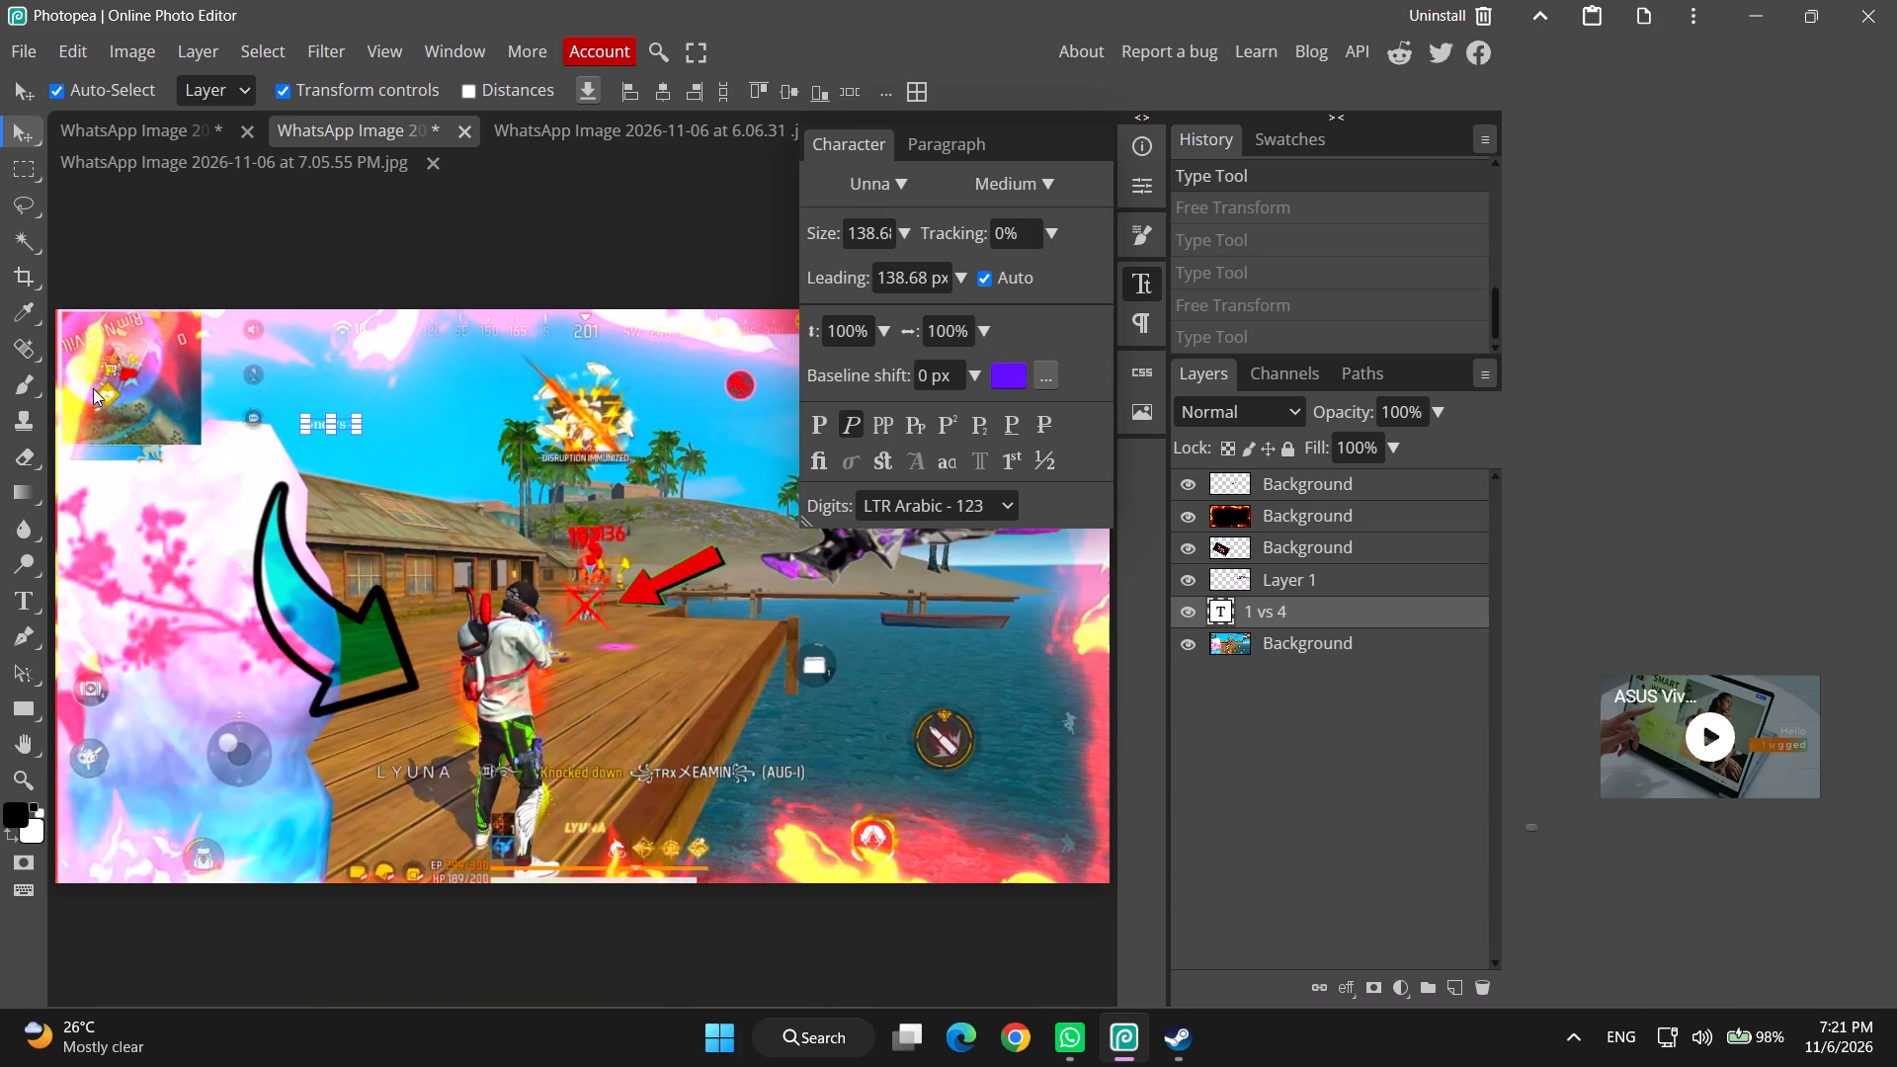
Scale the small "one vs 4" title up proportionally to about 441%.
left_click_drag(355, 435, 393, 471)
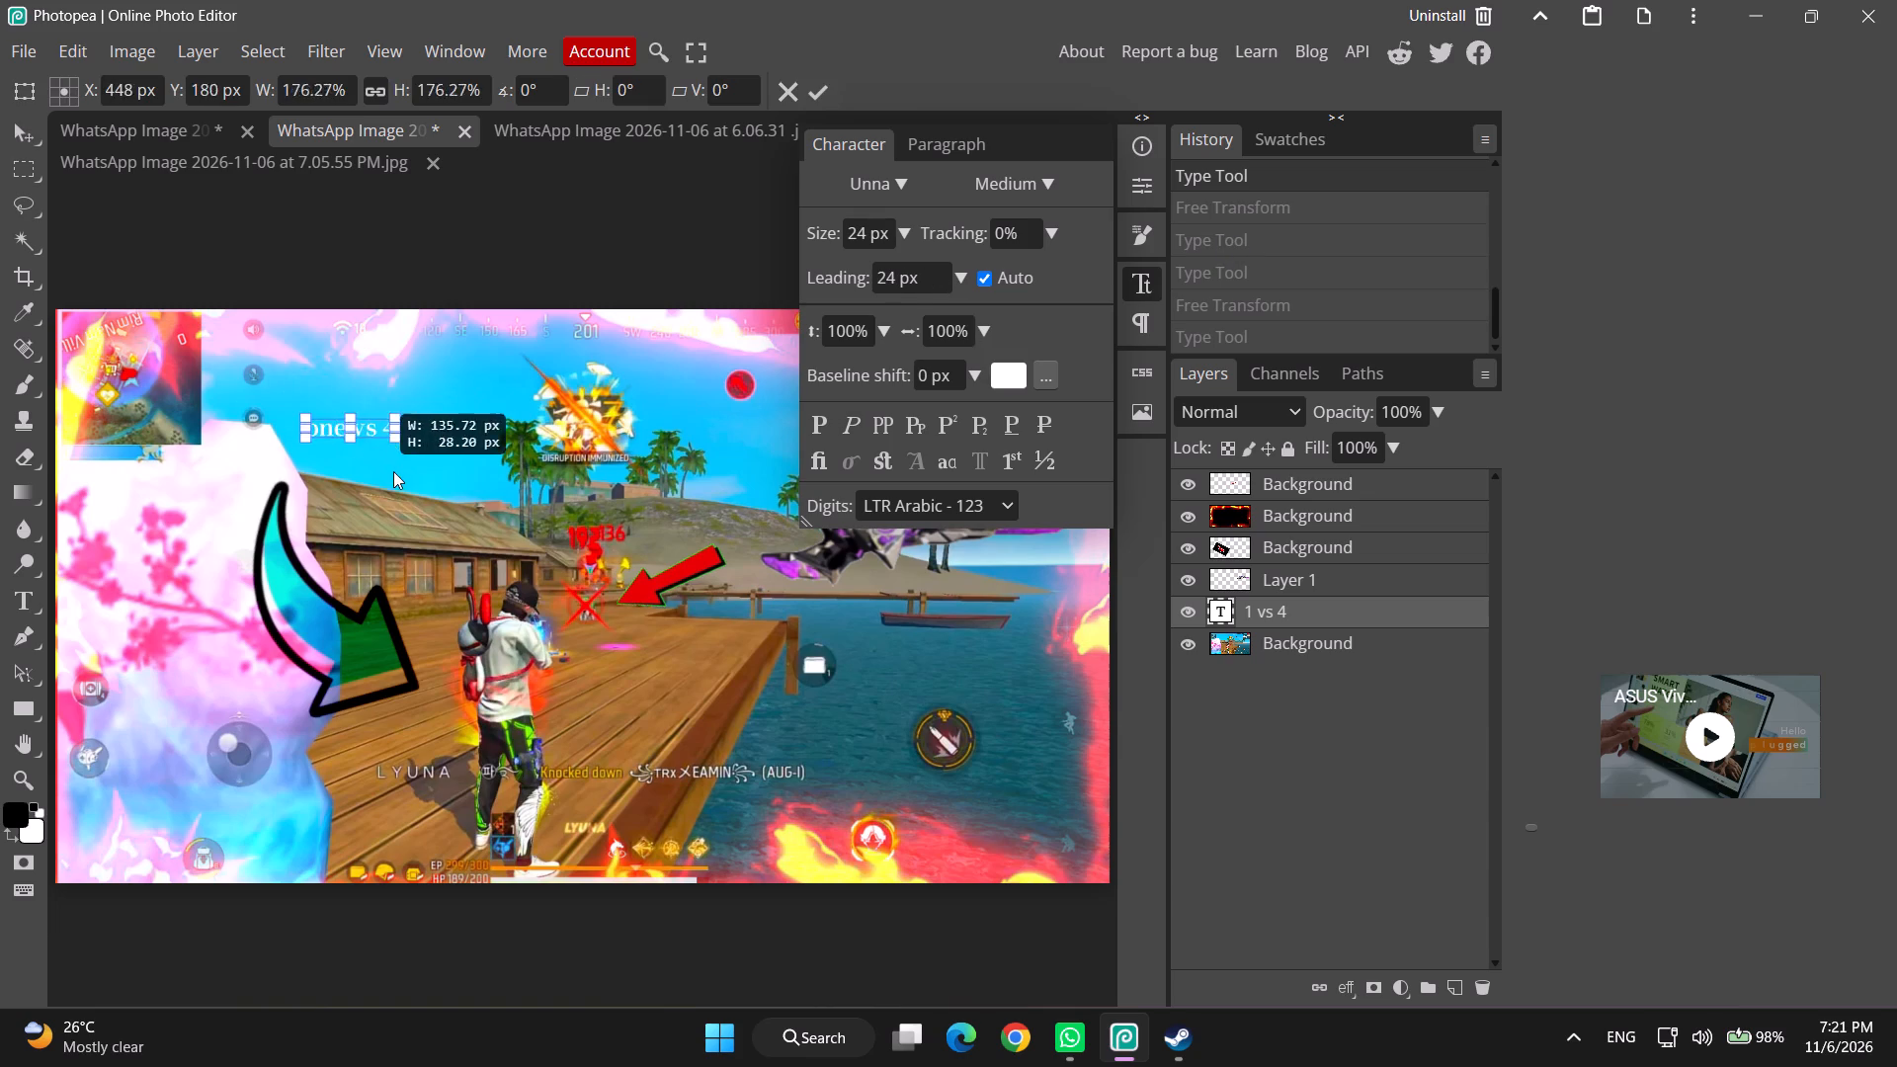
left_click_drag(393, 471, 512, 546)
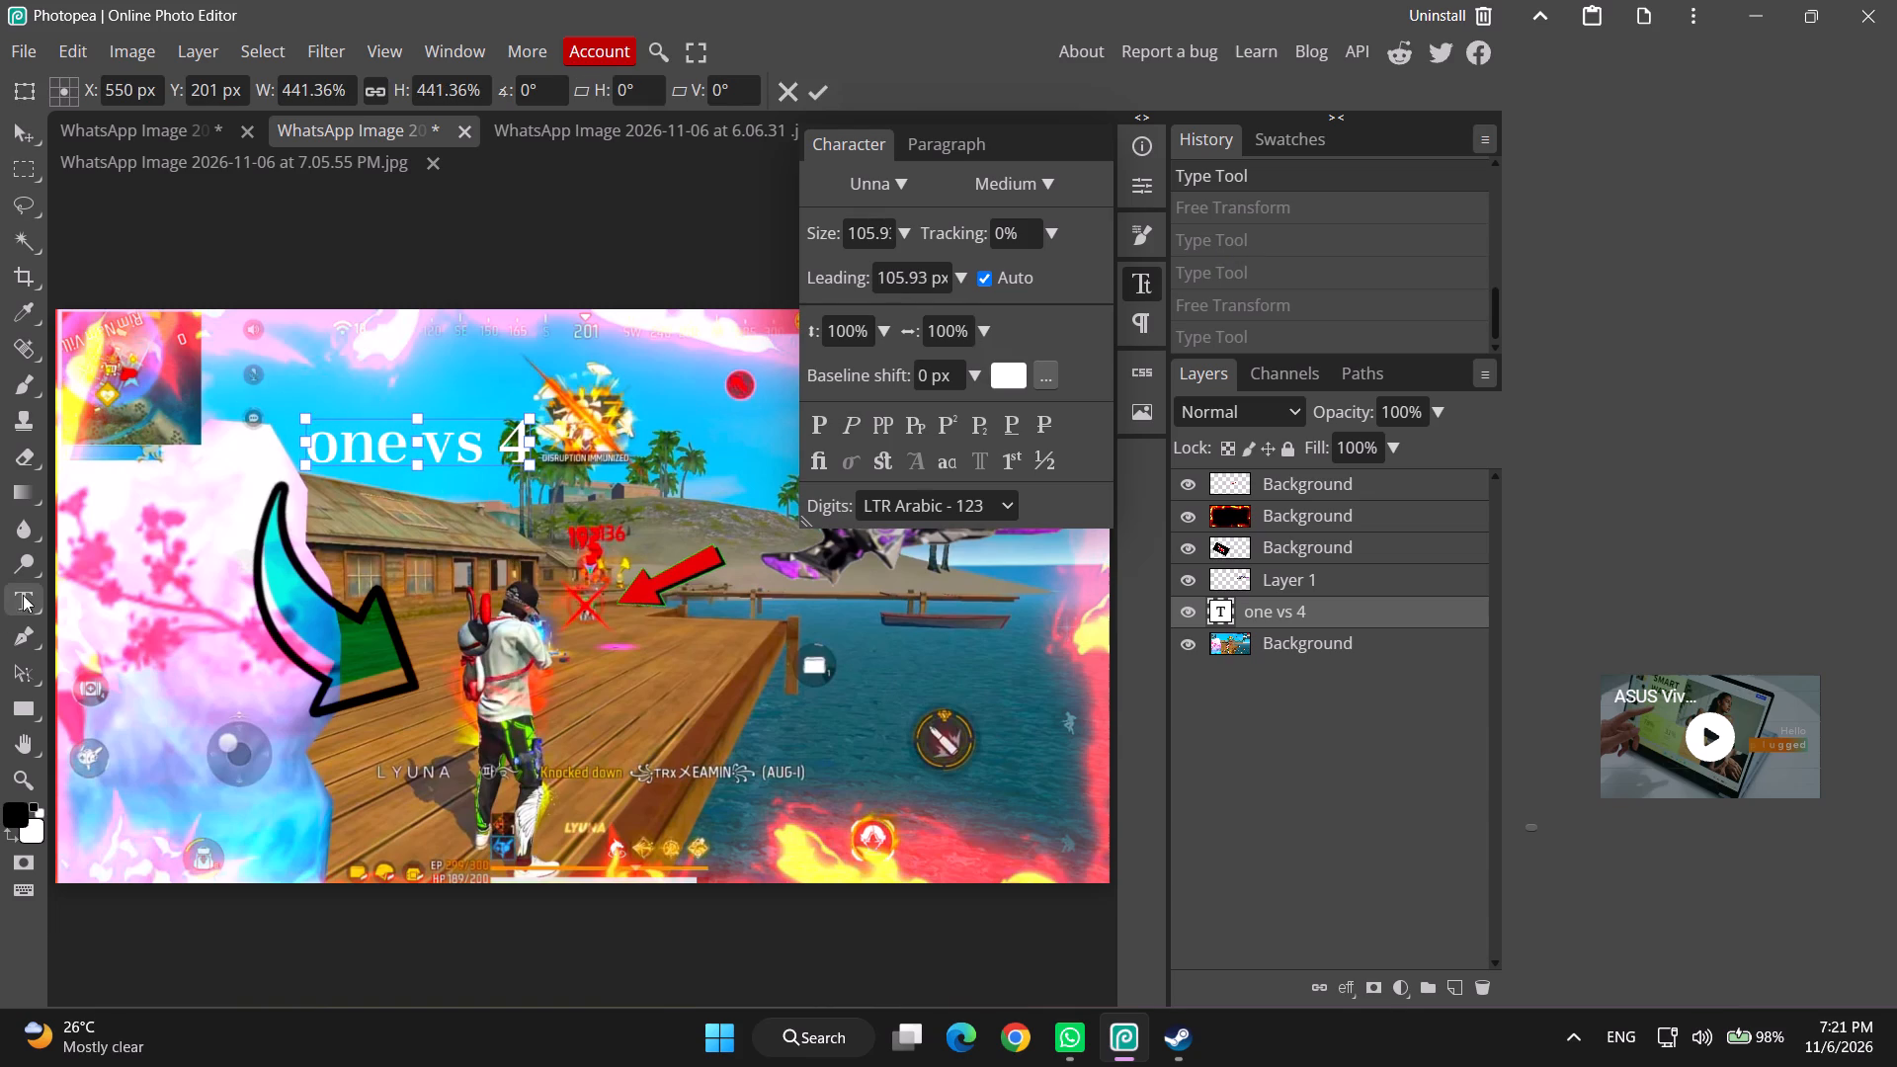
Replace the word "one" with "1" in the title so it reads "1 vs 4".
left_click(30, 589)
left_click(399, 440)
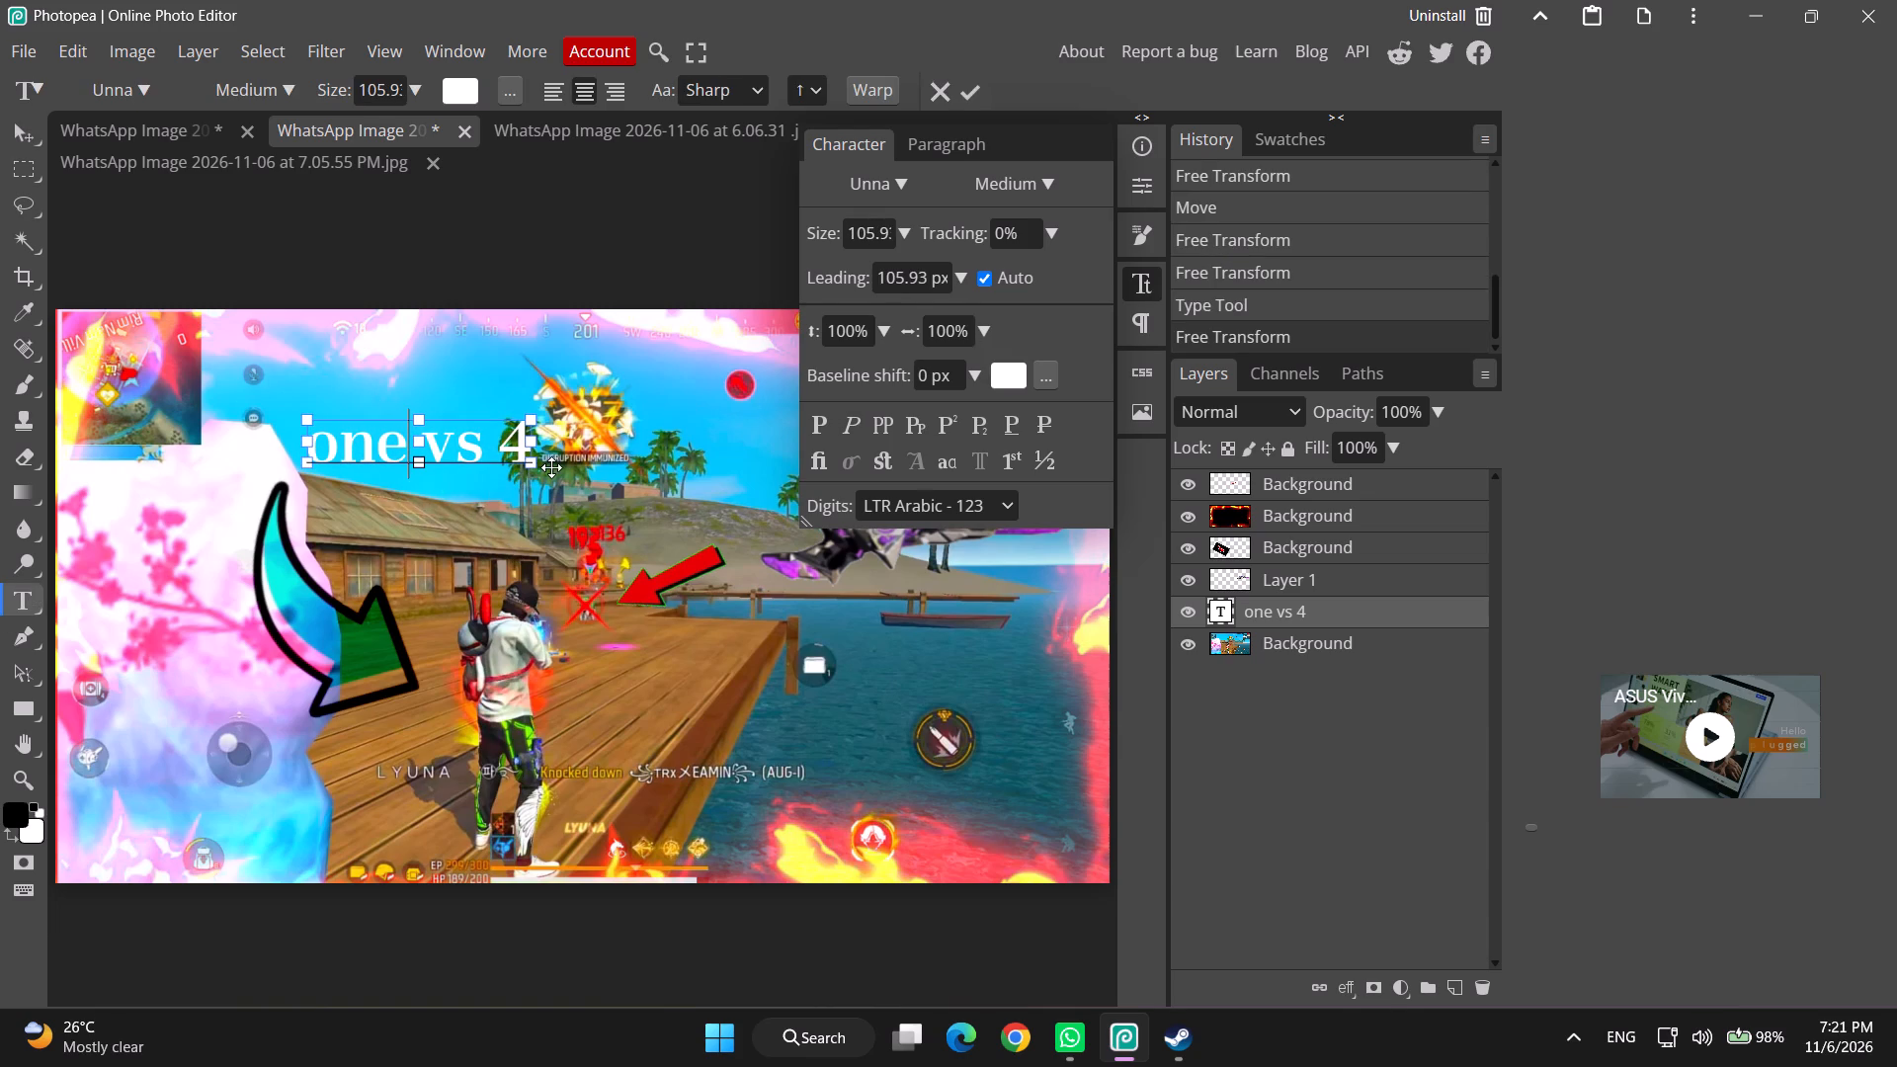
key("BackSpace")
key("BackSpace")
key("BackSpace")
key("1")
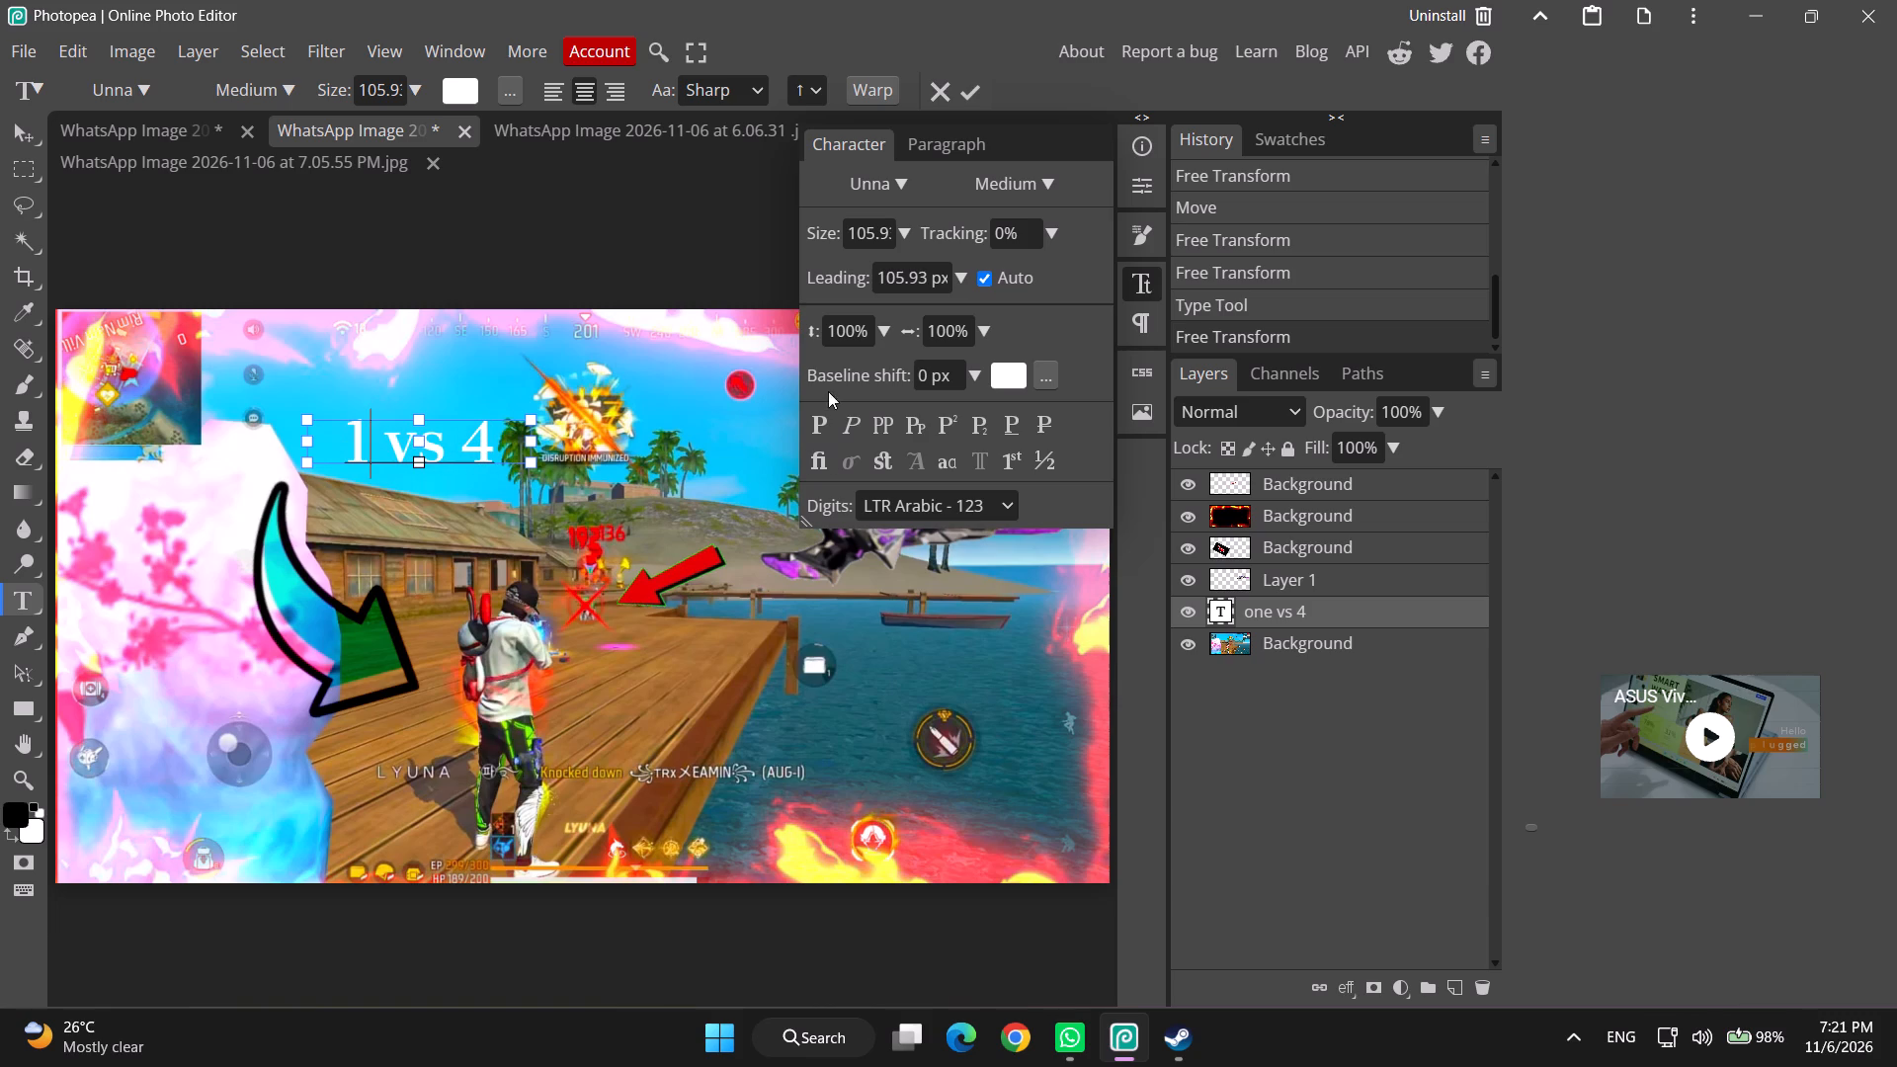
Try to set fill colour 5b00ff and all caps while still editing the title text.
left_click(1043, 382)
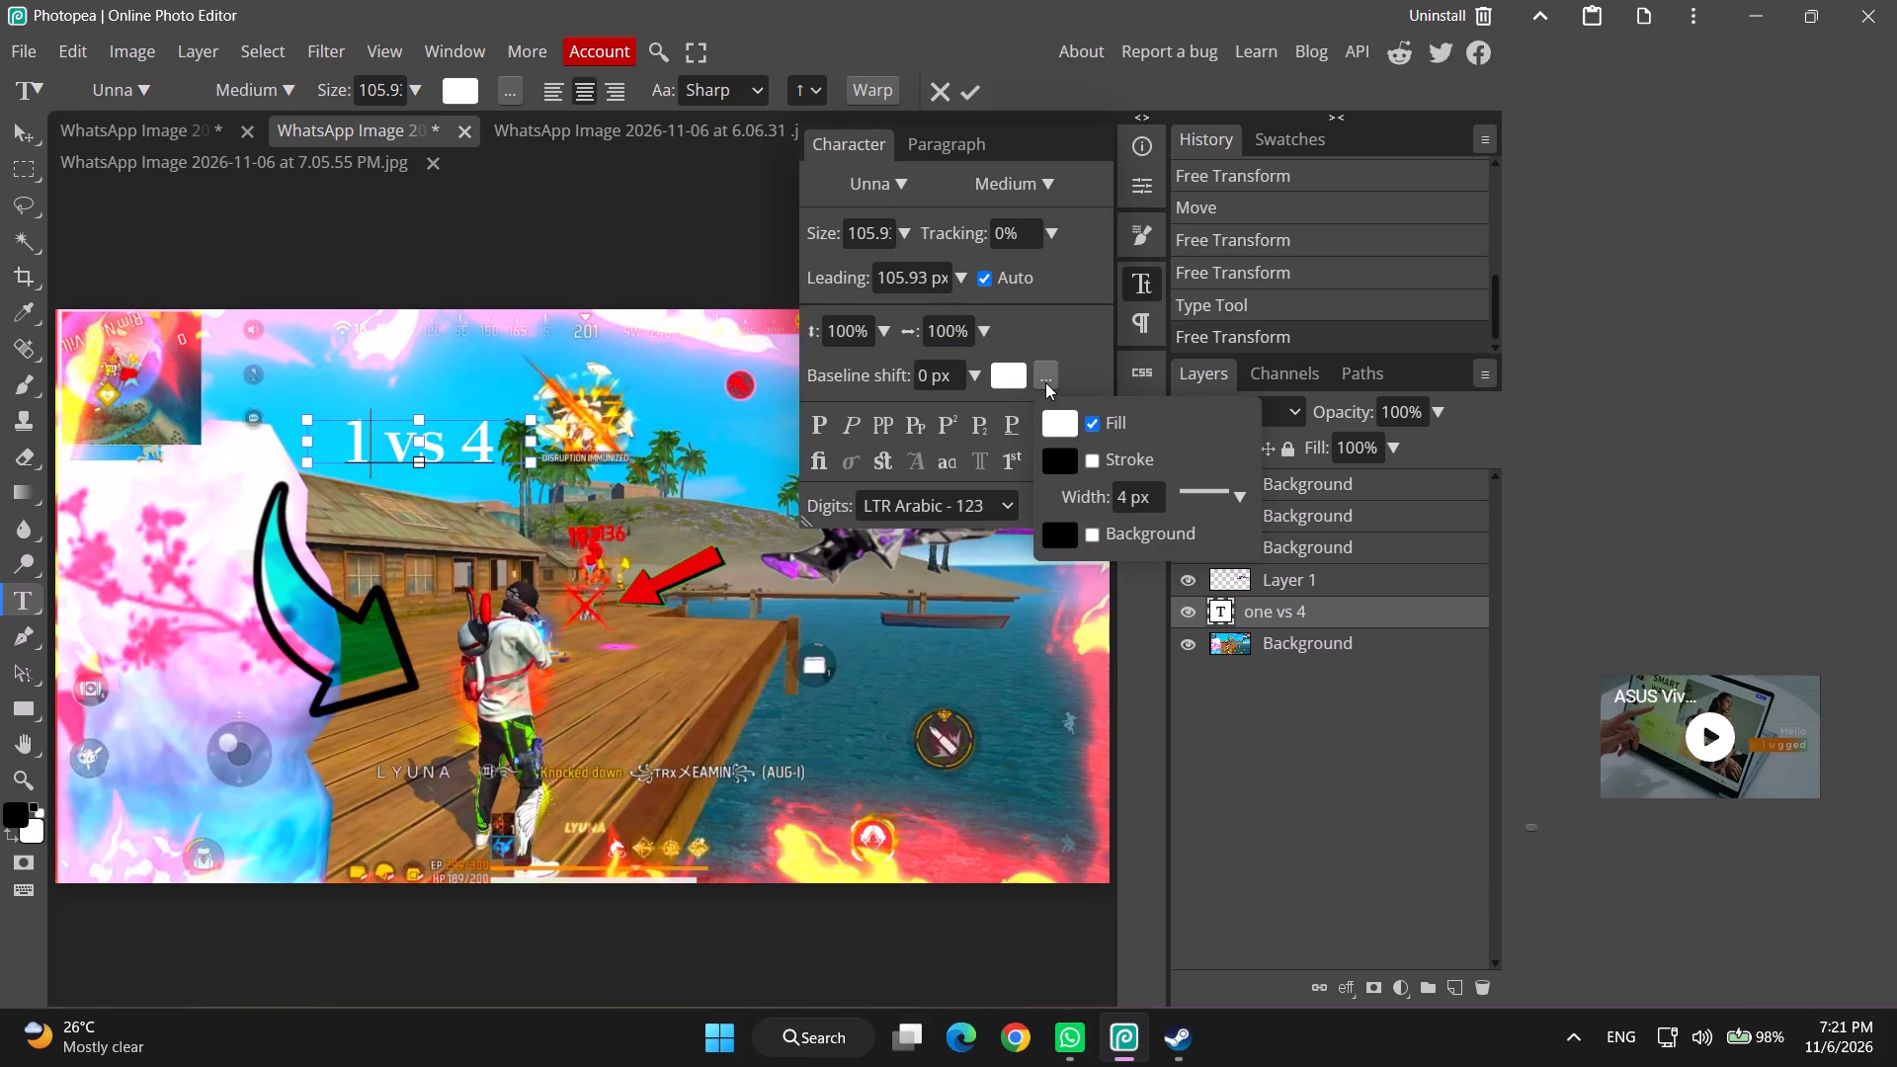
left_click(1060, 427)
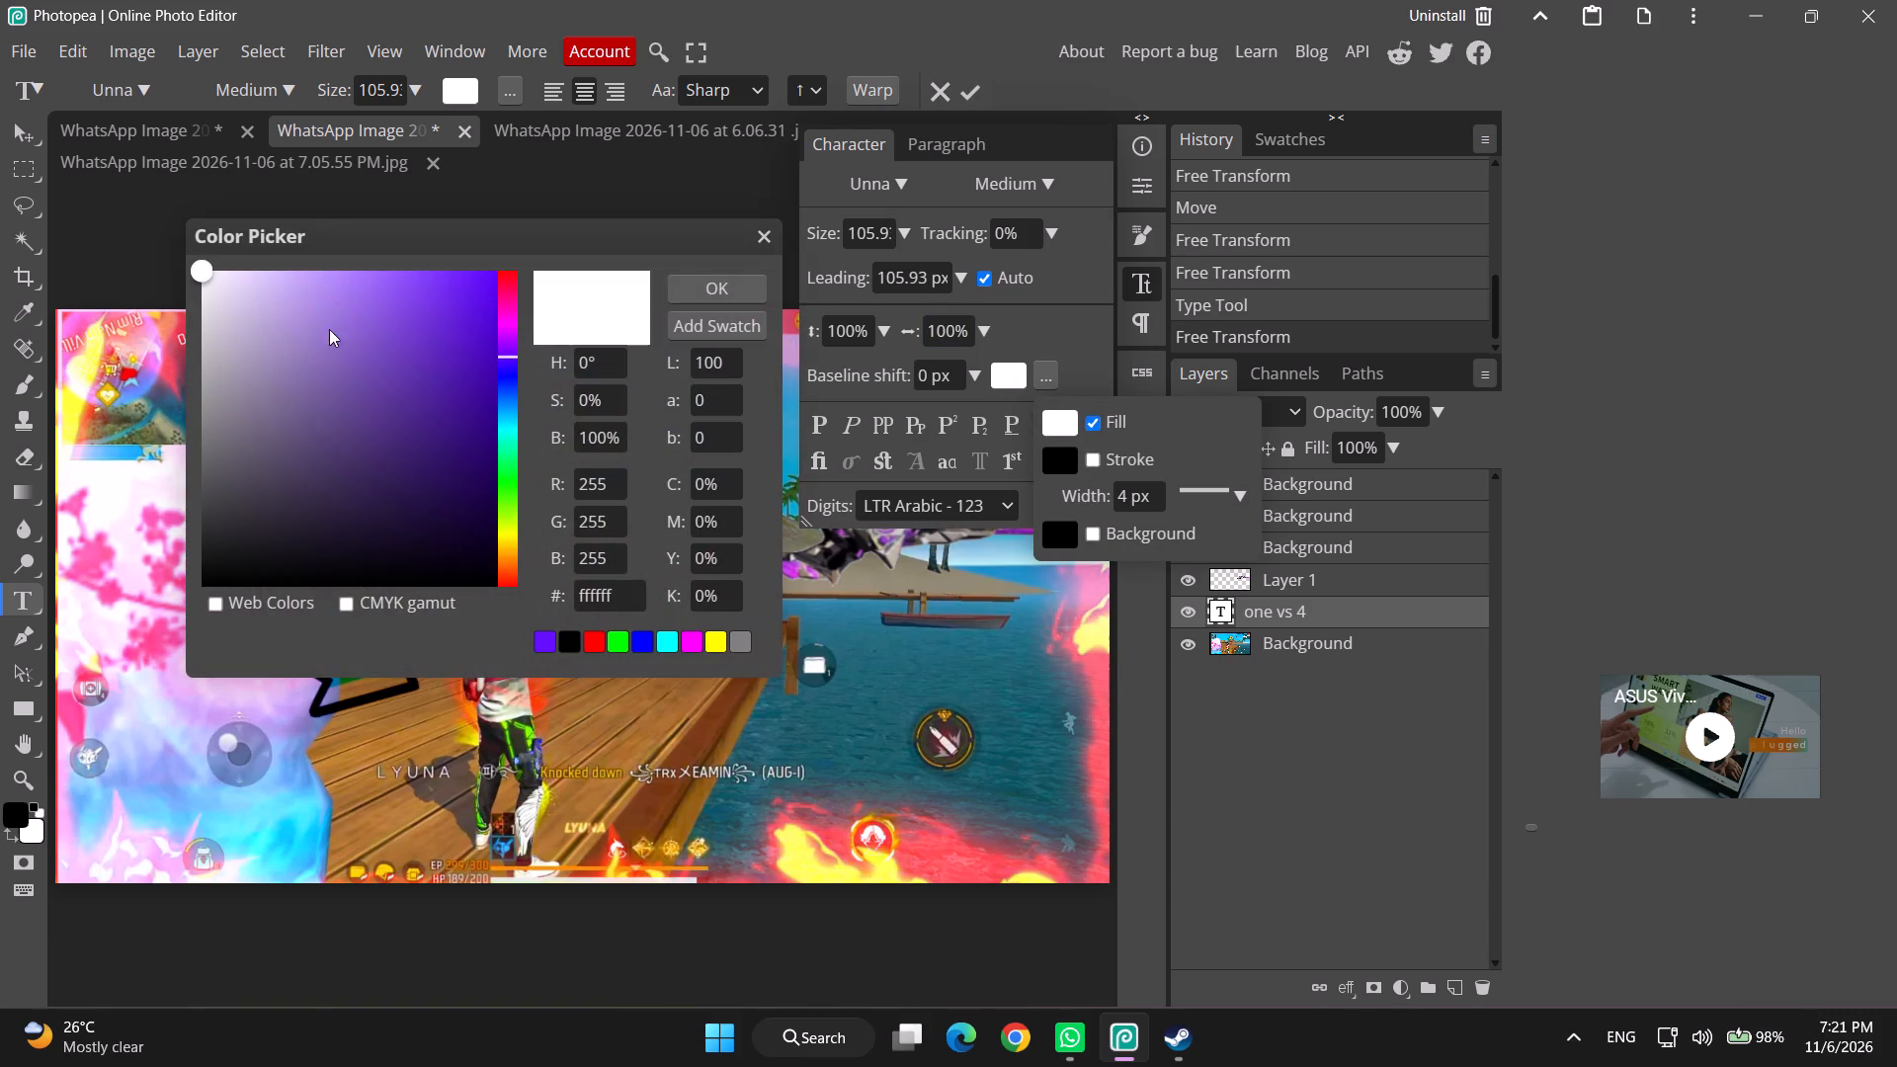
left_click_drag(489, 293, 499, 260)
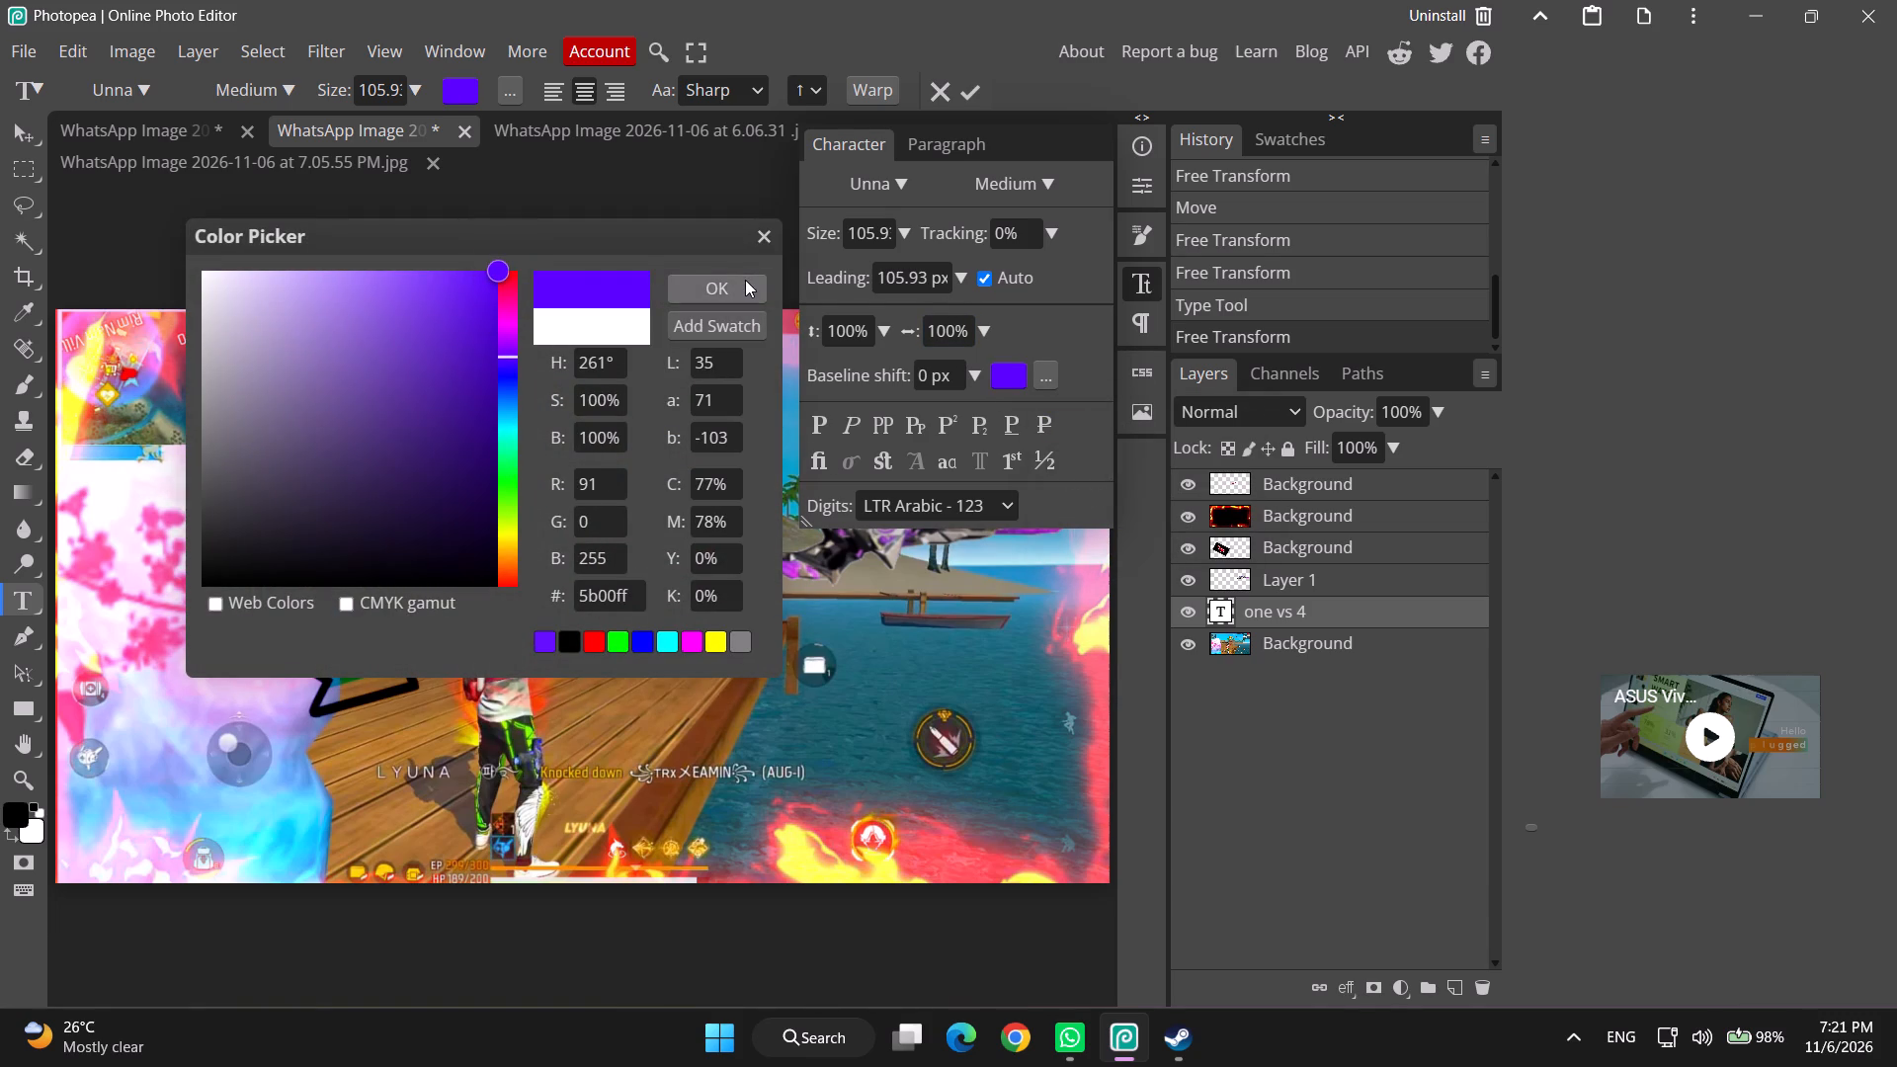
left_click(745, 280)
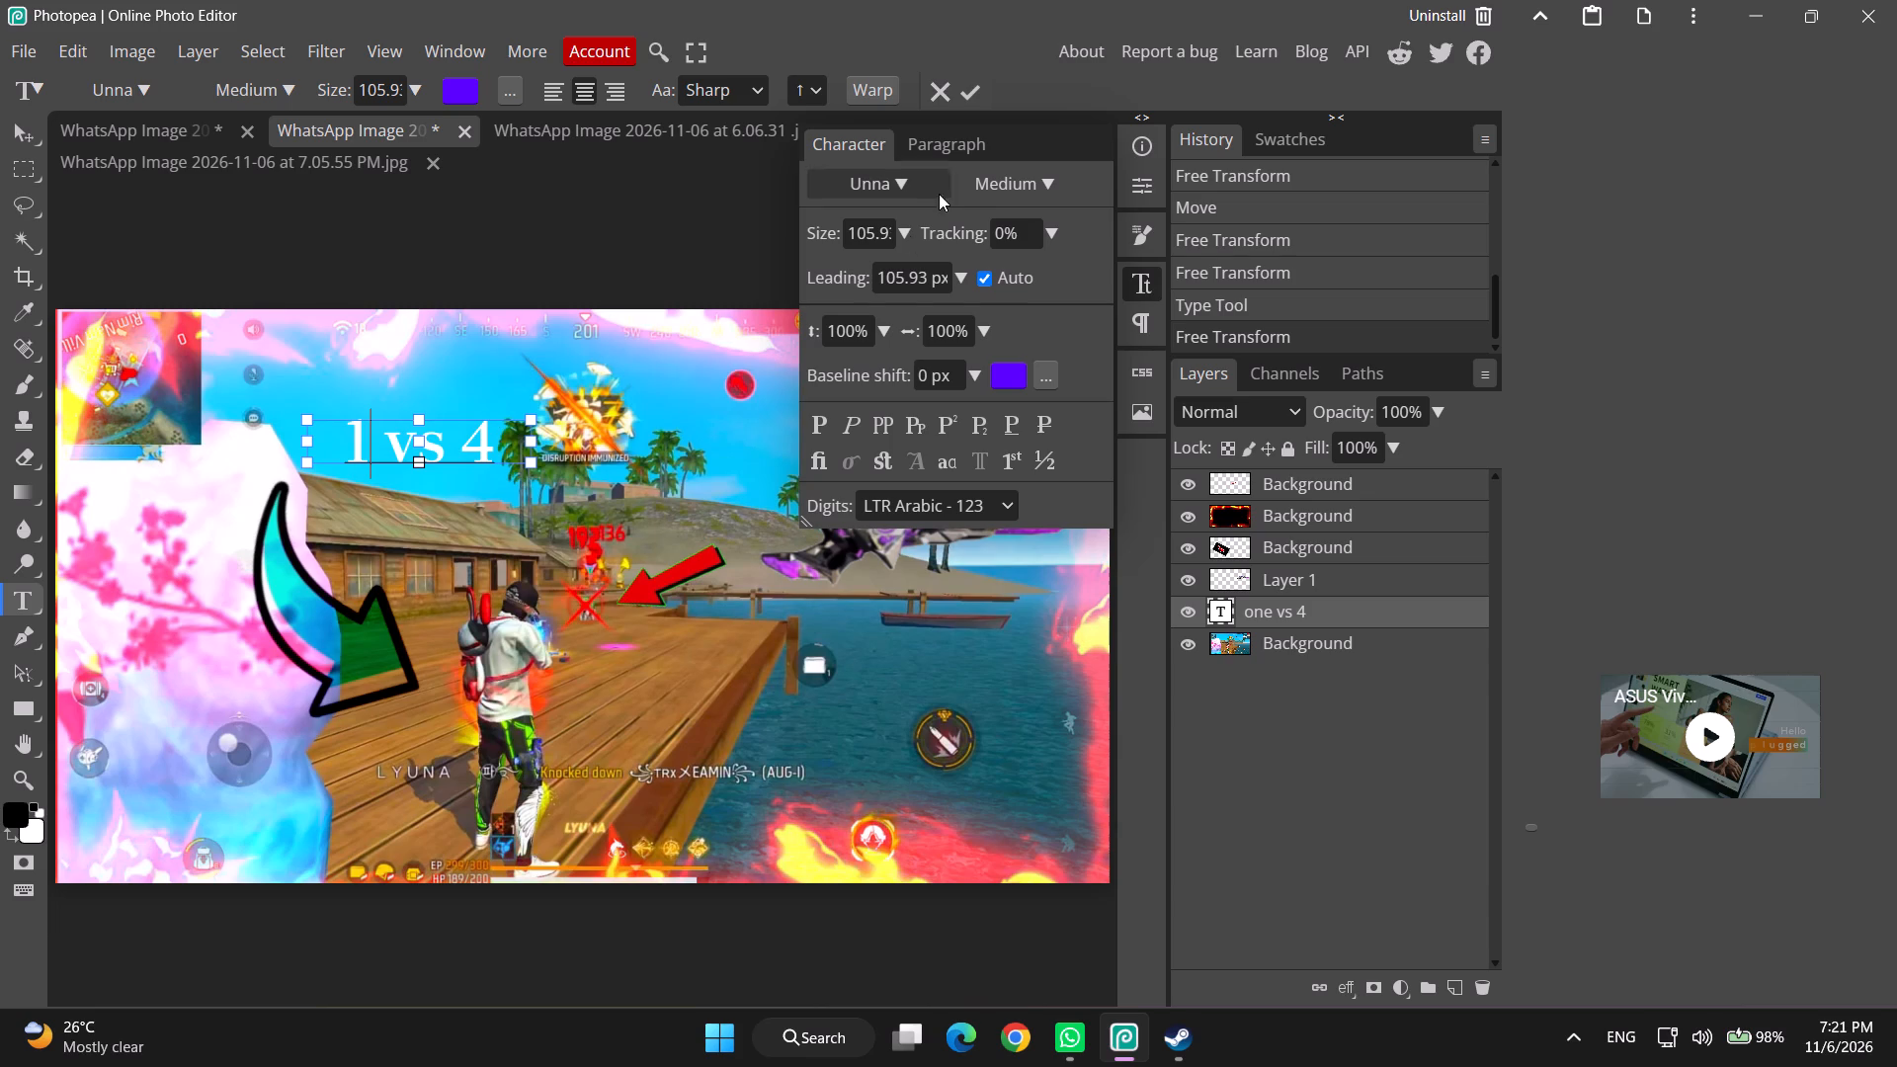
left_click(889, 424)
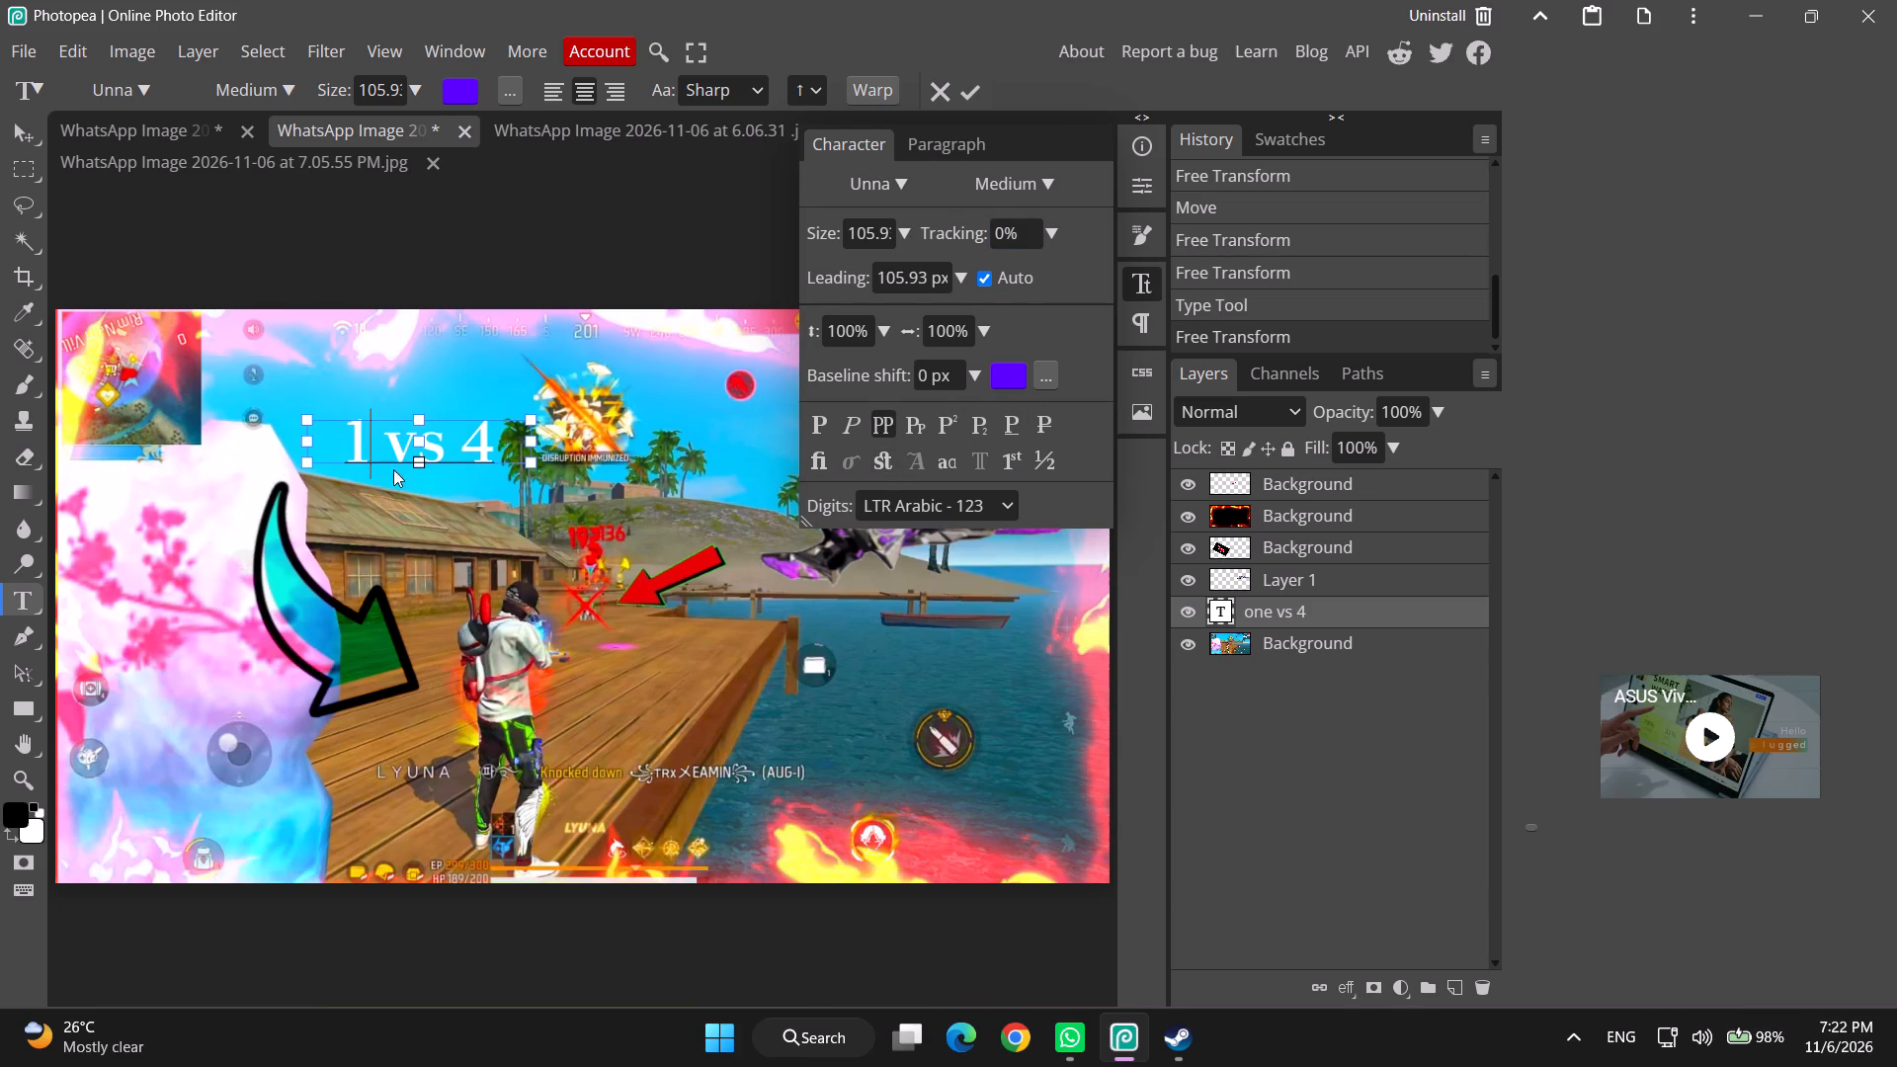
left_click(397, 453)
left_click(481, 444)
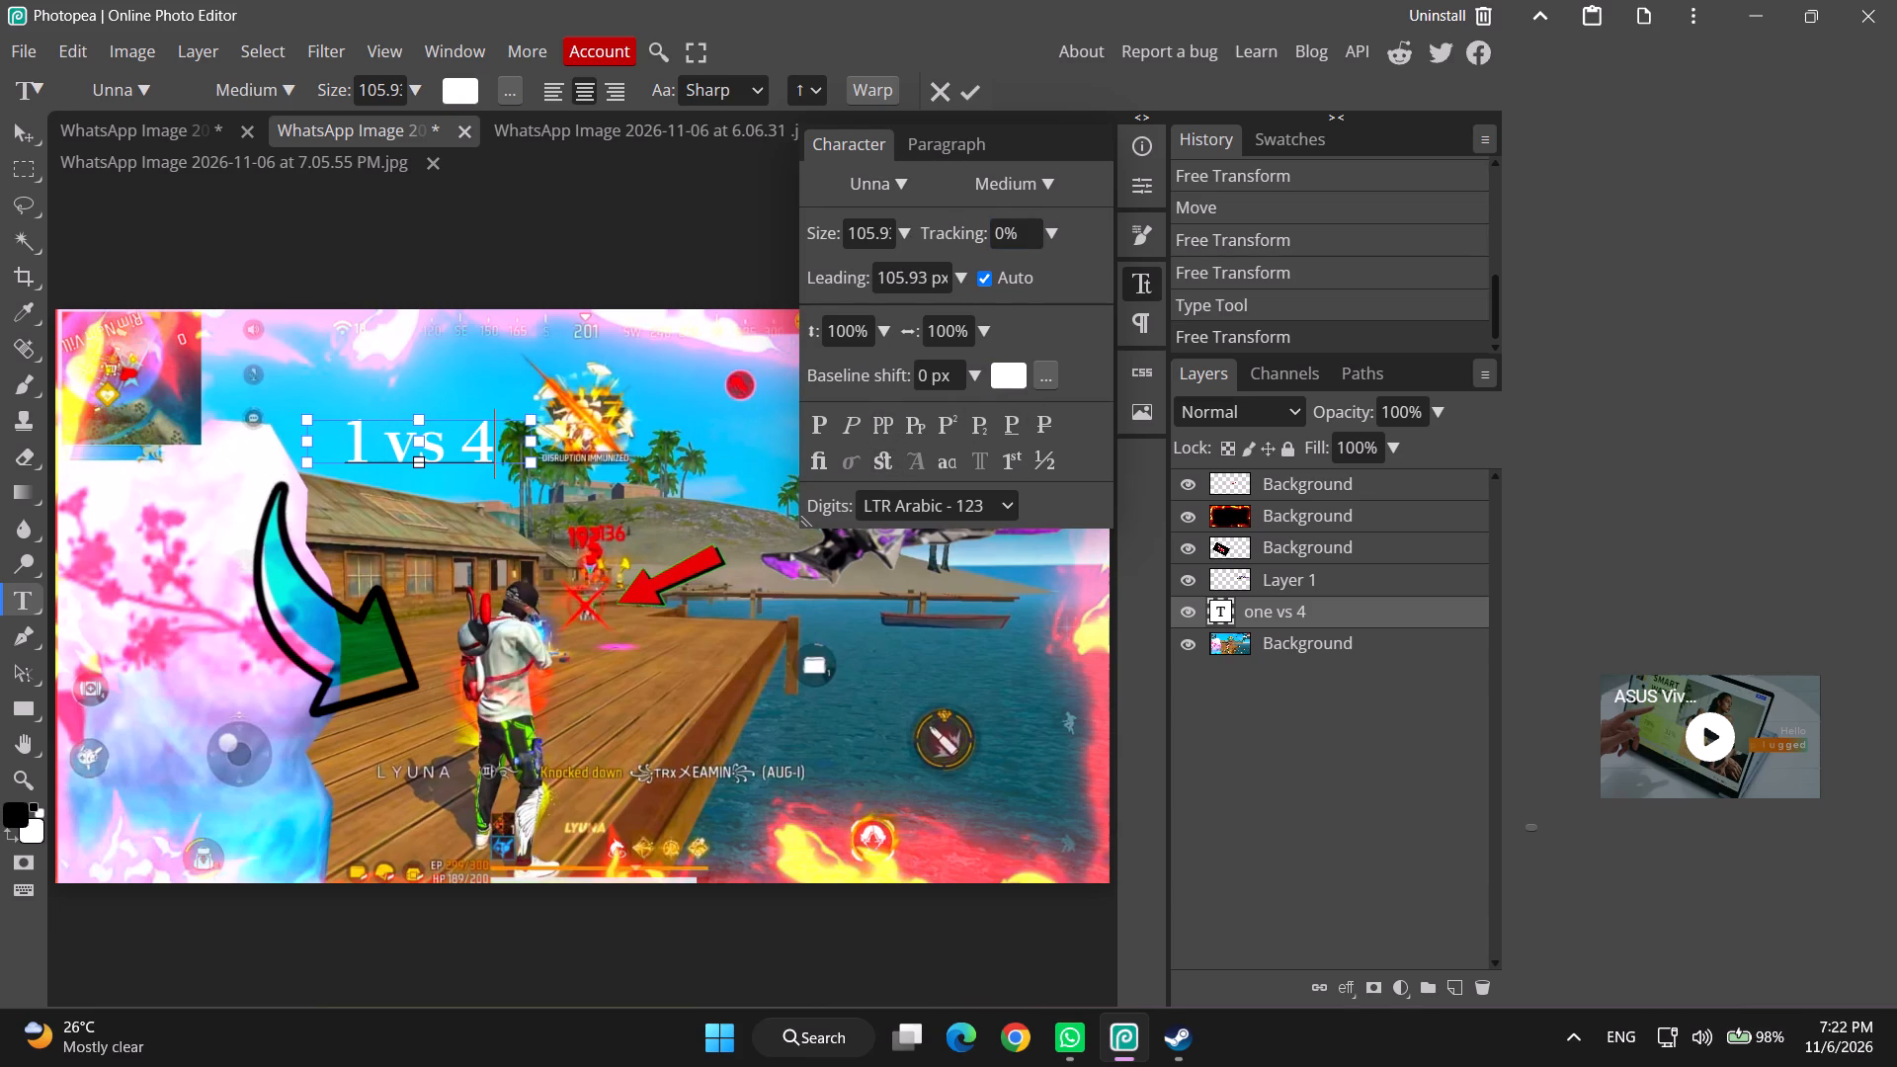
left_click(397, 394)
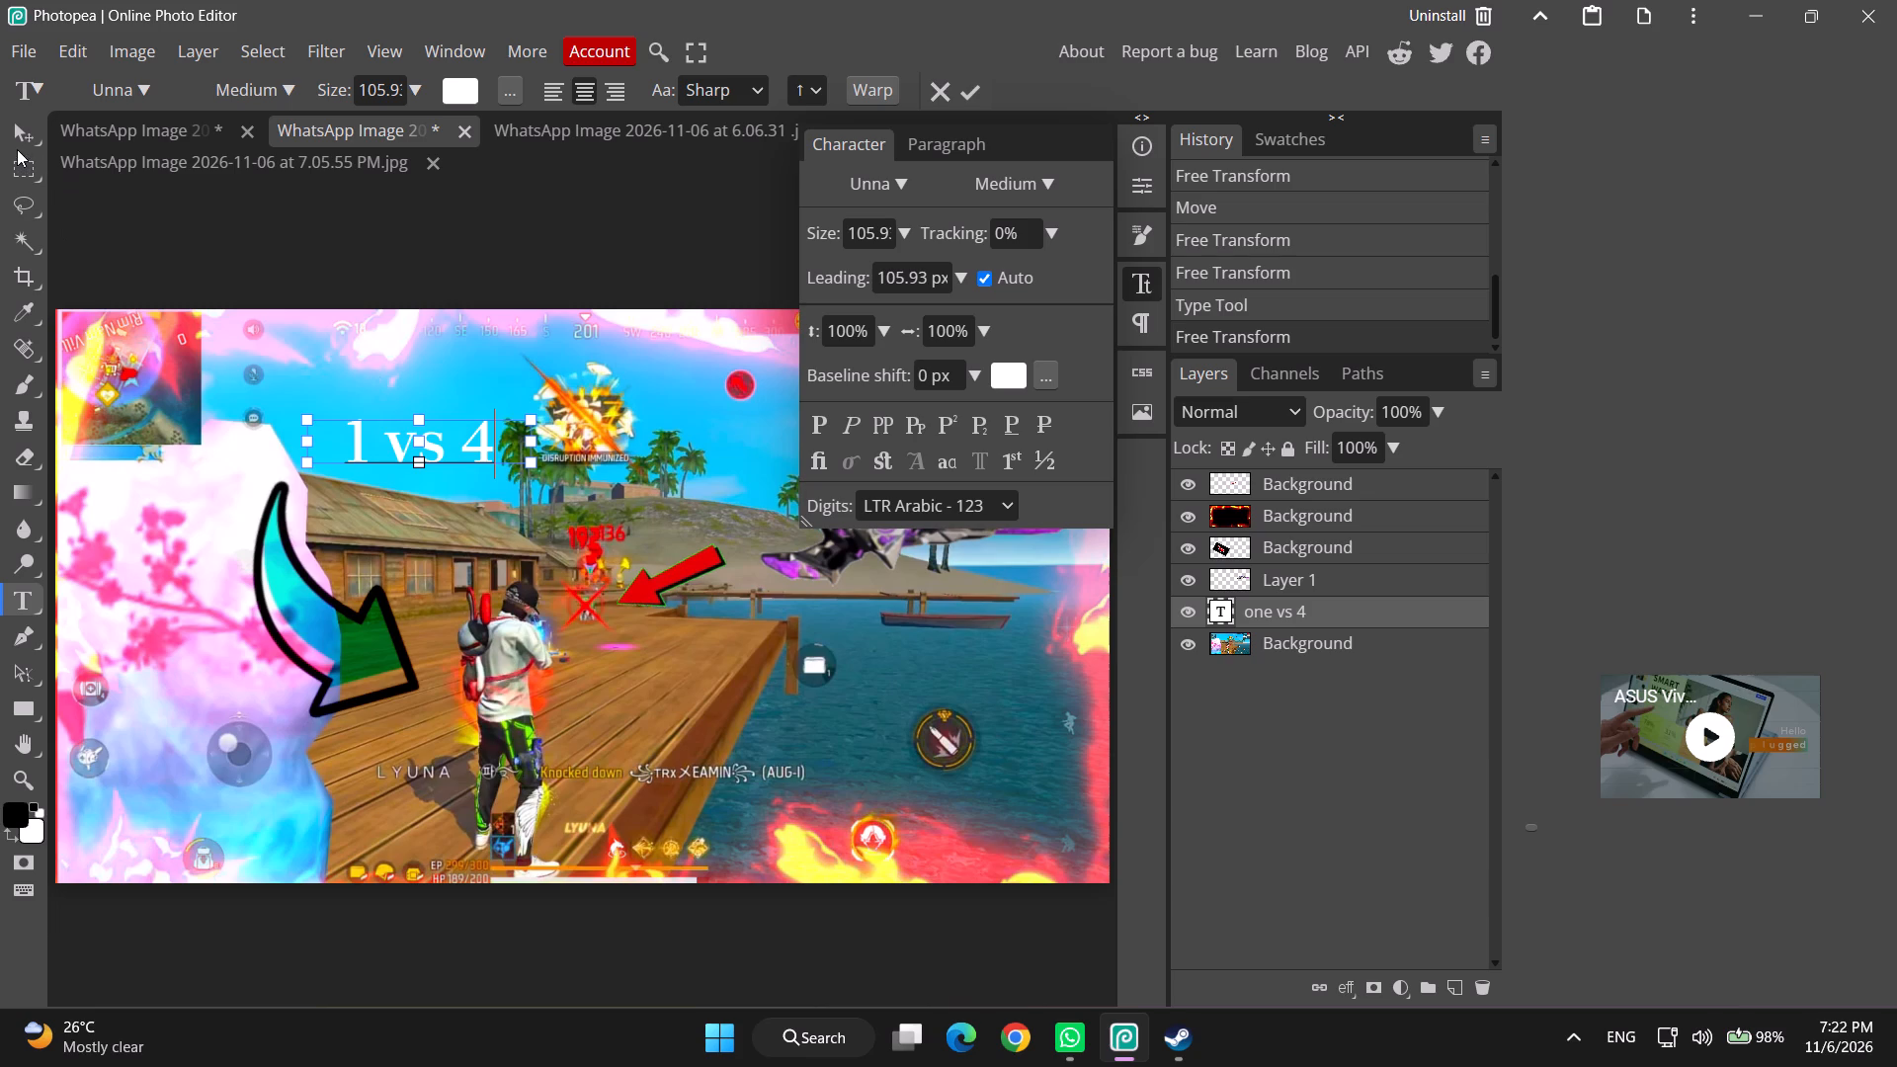
Leave text editing, select the "1 vs 4" layer and set its fill colour to a fully saturated blue-violet.
left_click(14, 140)
left_click(515, 373)
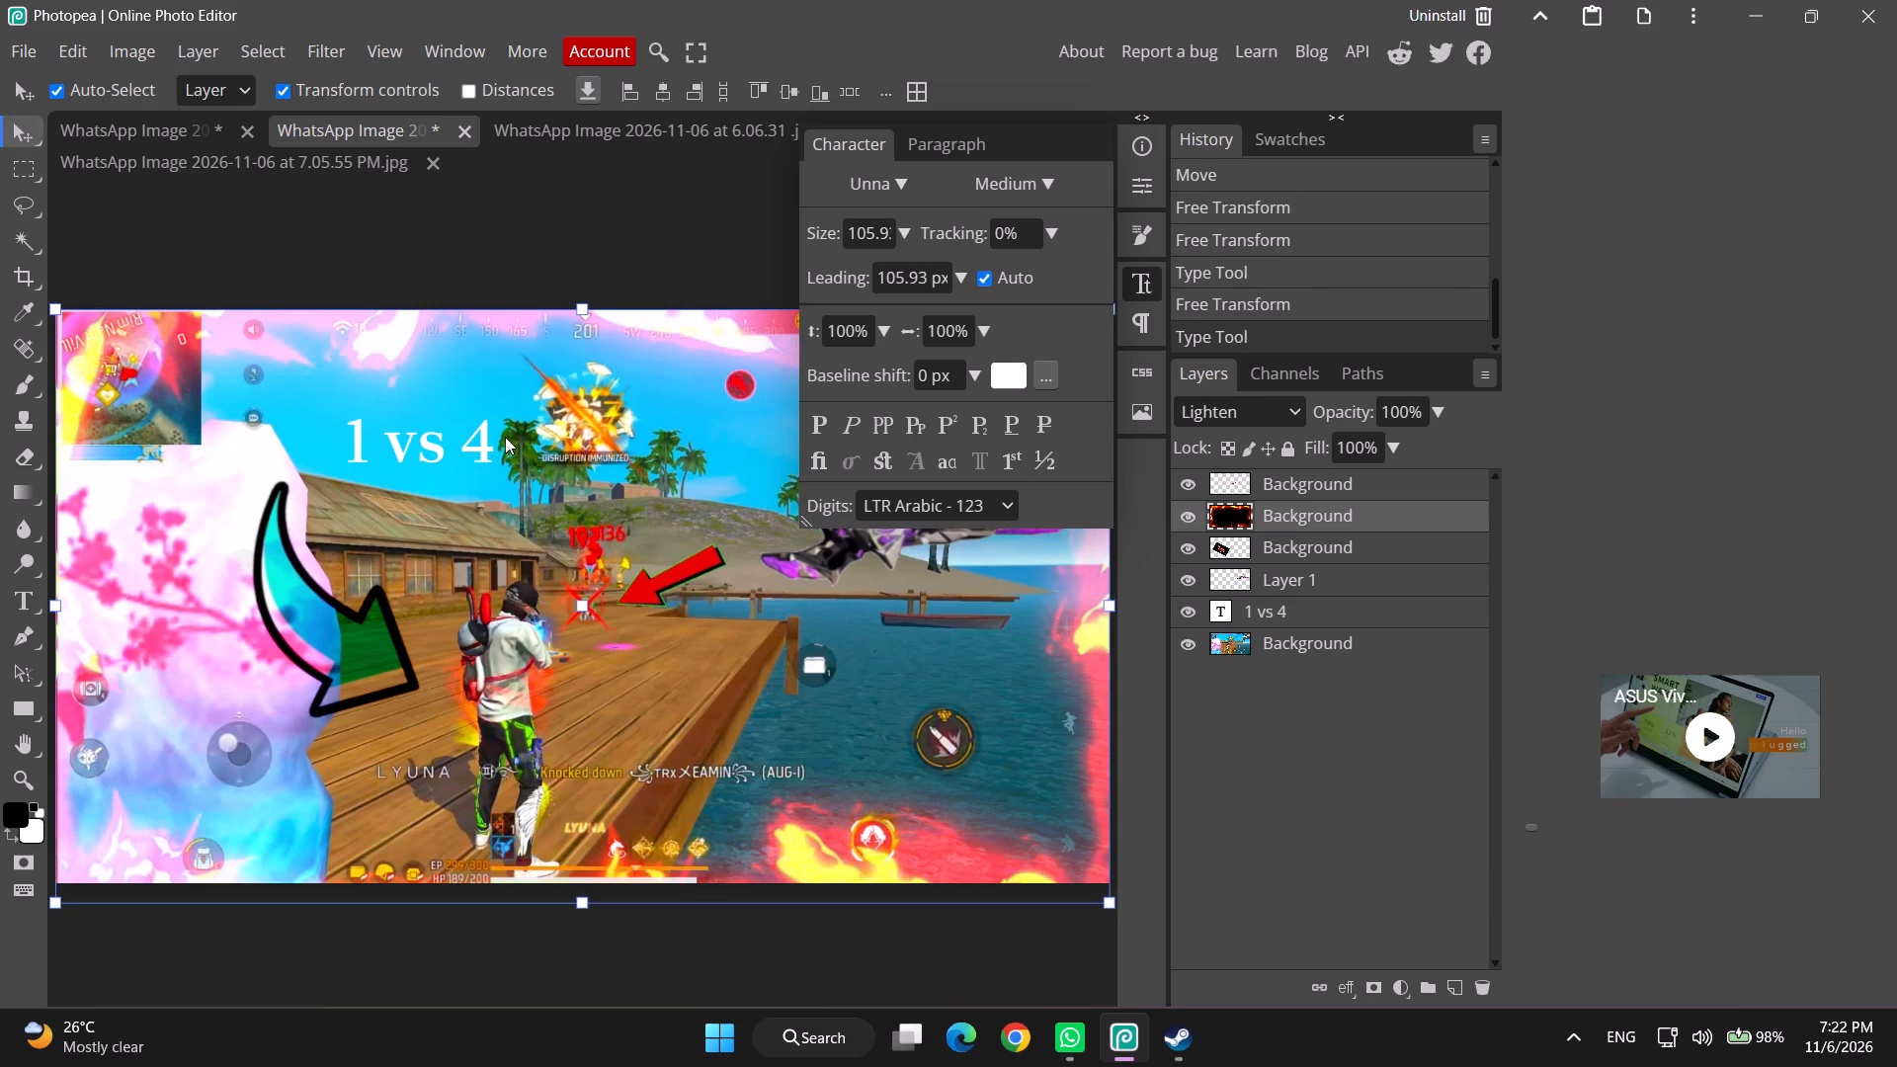
left_click(461, 441)
left_click(1263, 615)
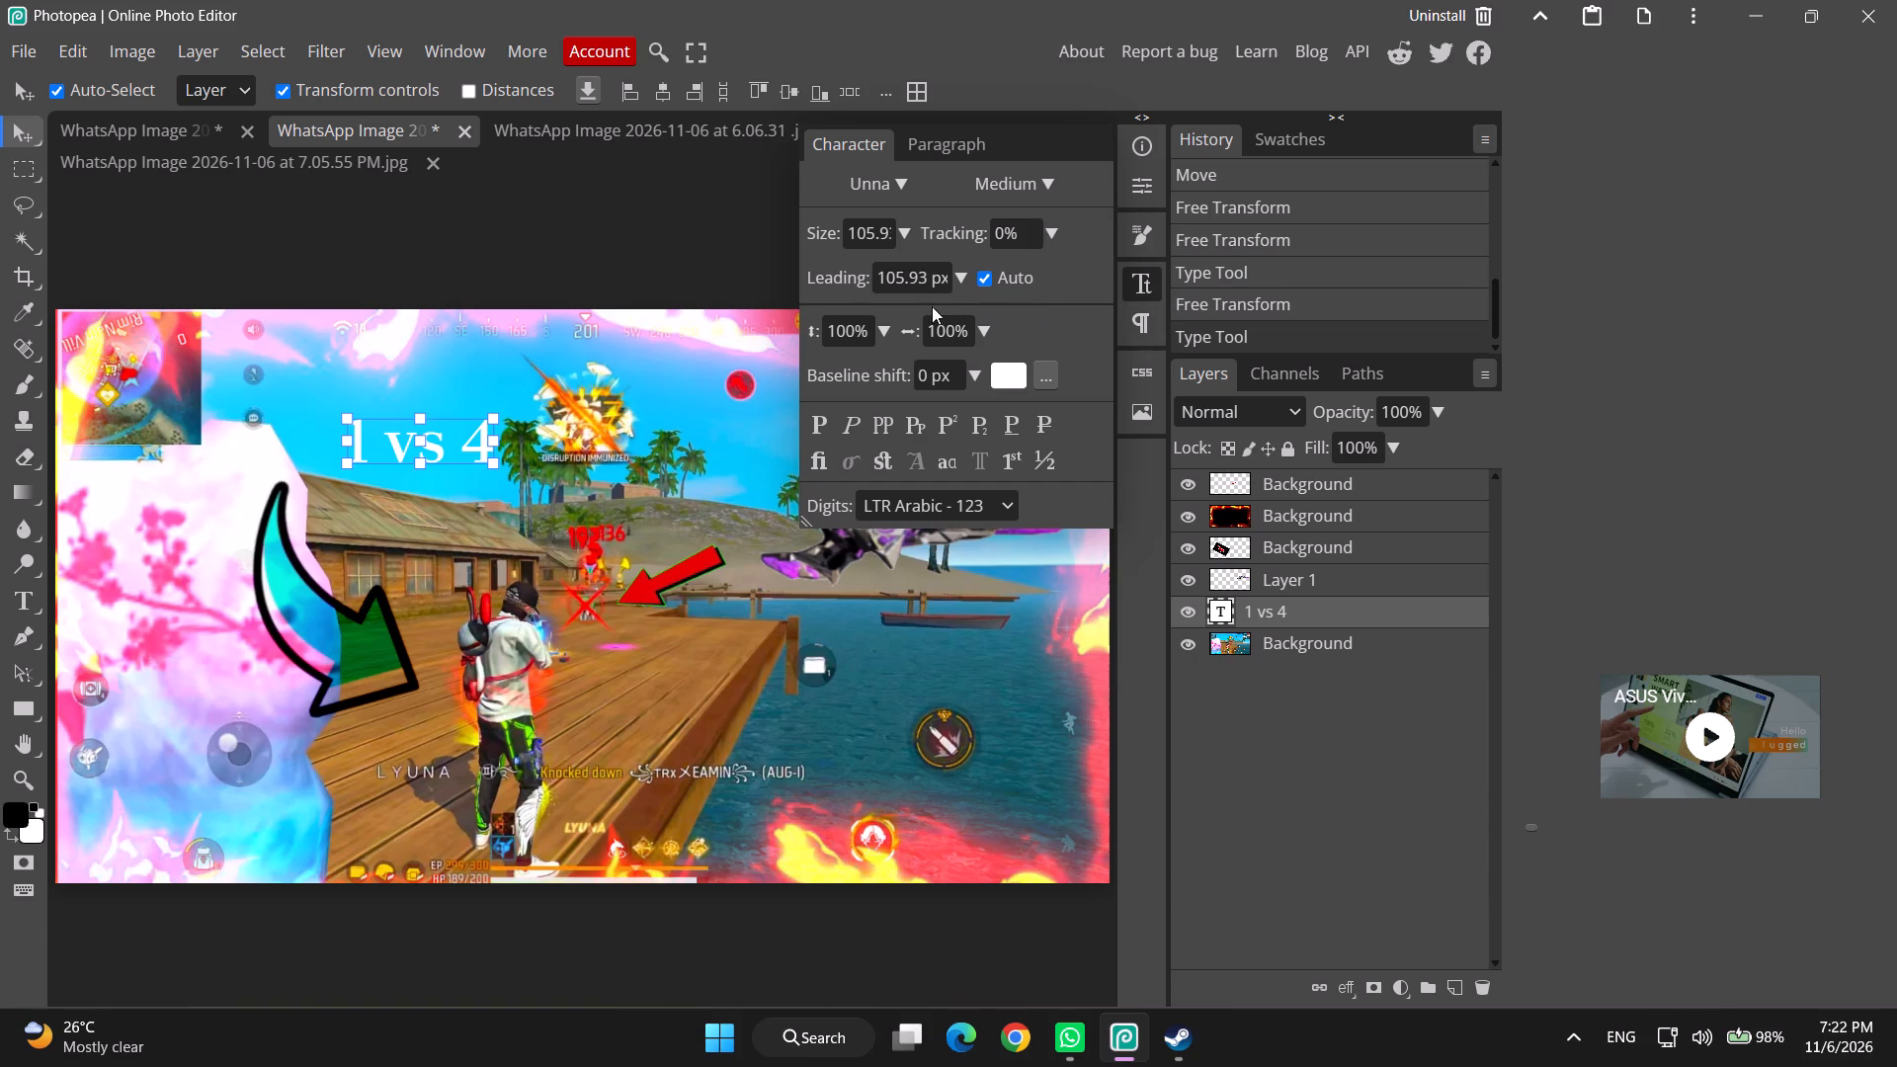
left_click(1009, 377)
left_click_drag(413, 297, 592, 237)
left_click(702, 290)
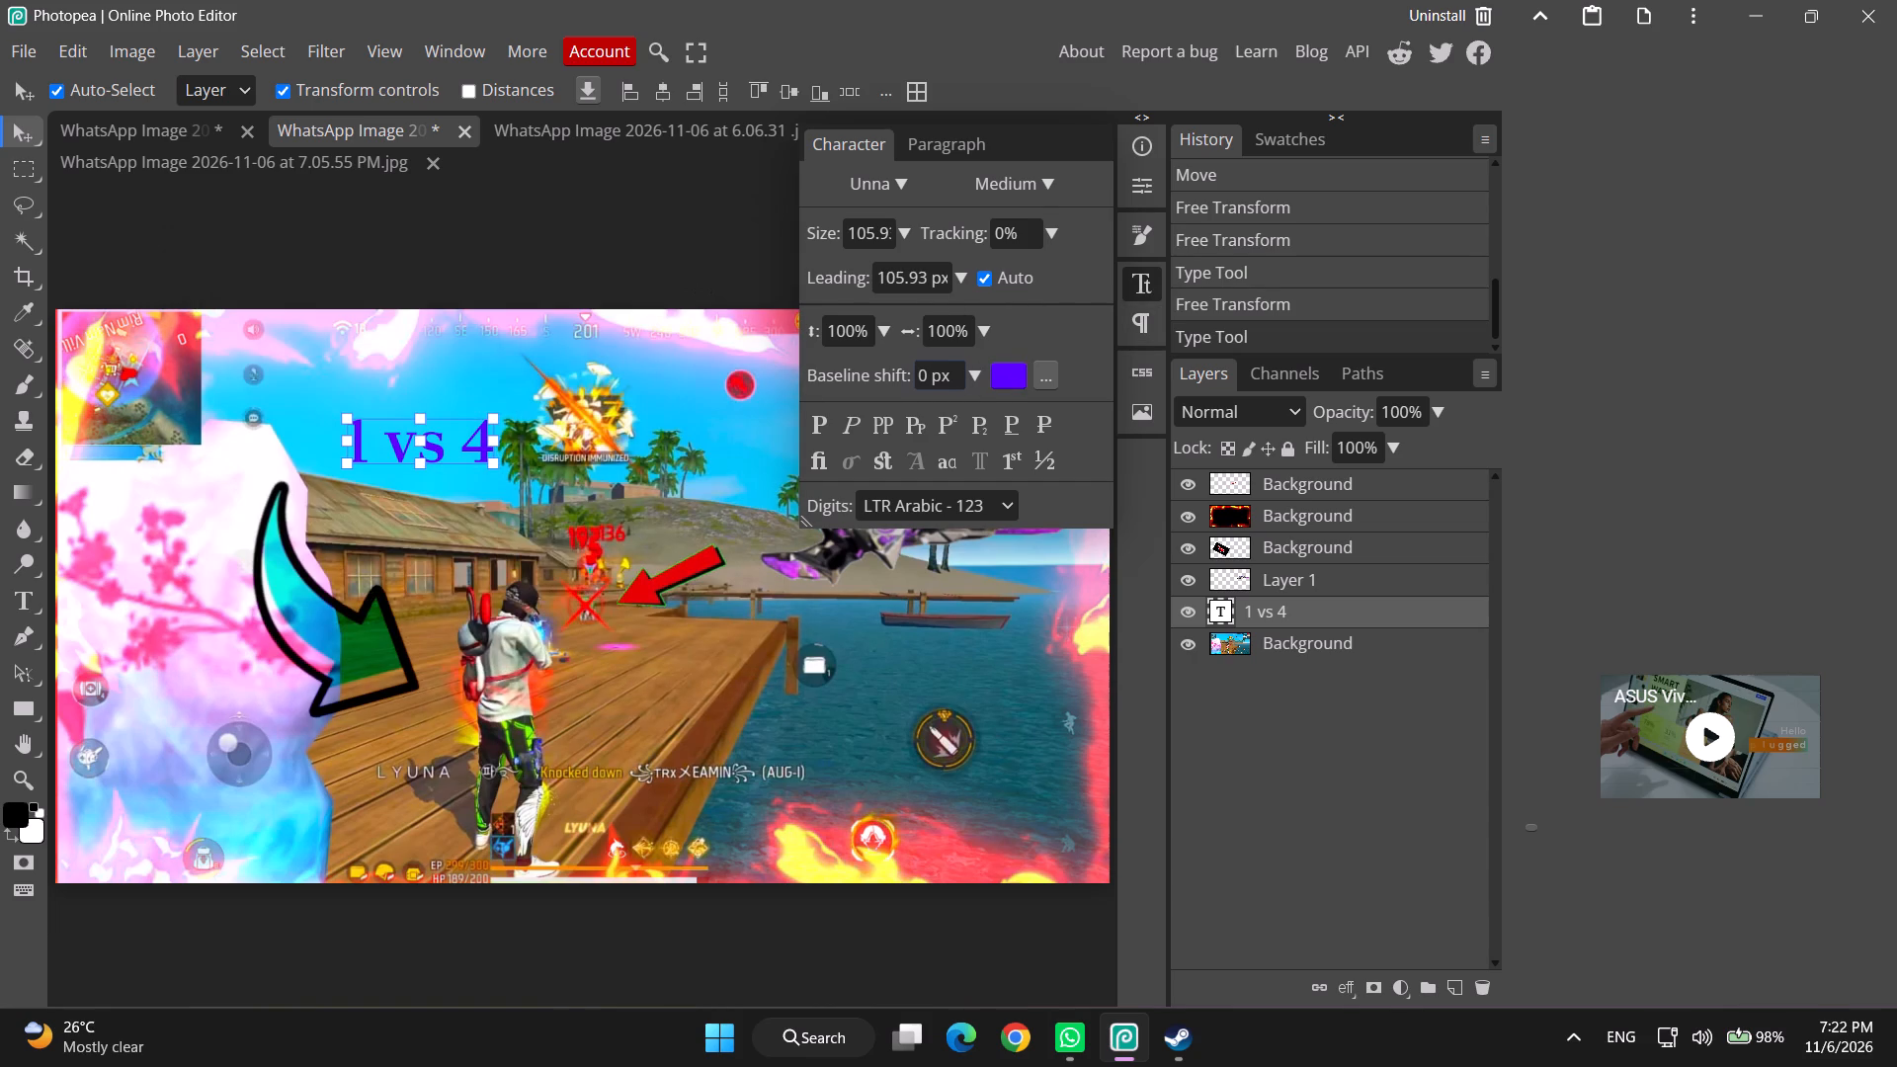
Make the "1 vs 4" text italic, try all caps and switch it off, and apply small caps.
left_click(863, 418)
left_click(889, 422)
left_click(889, 422)
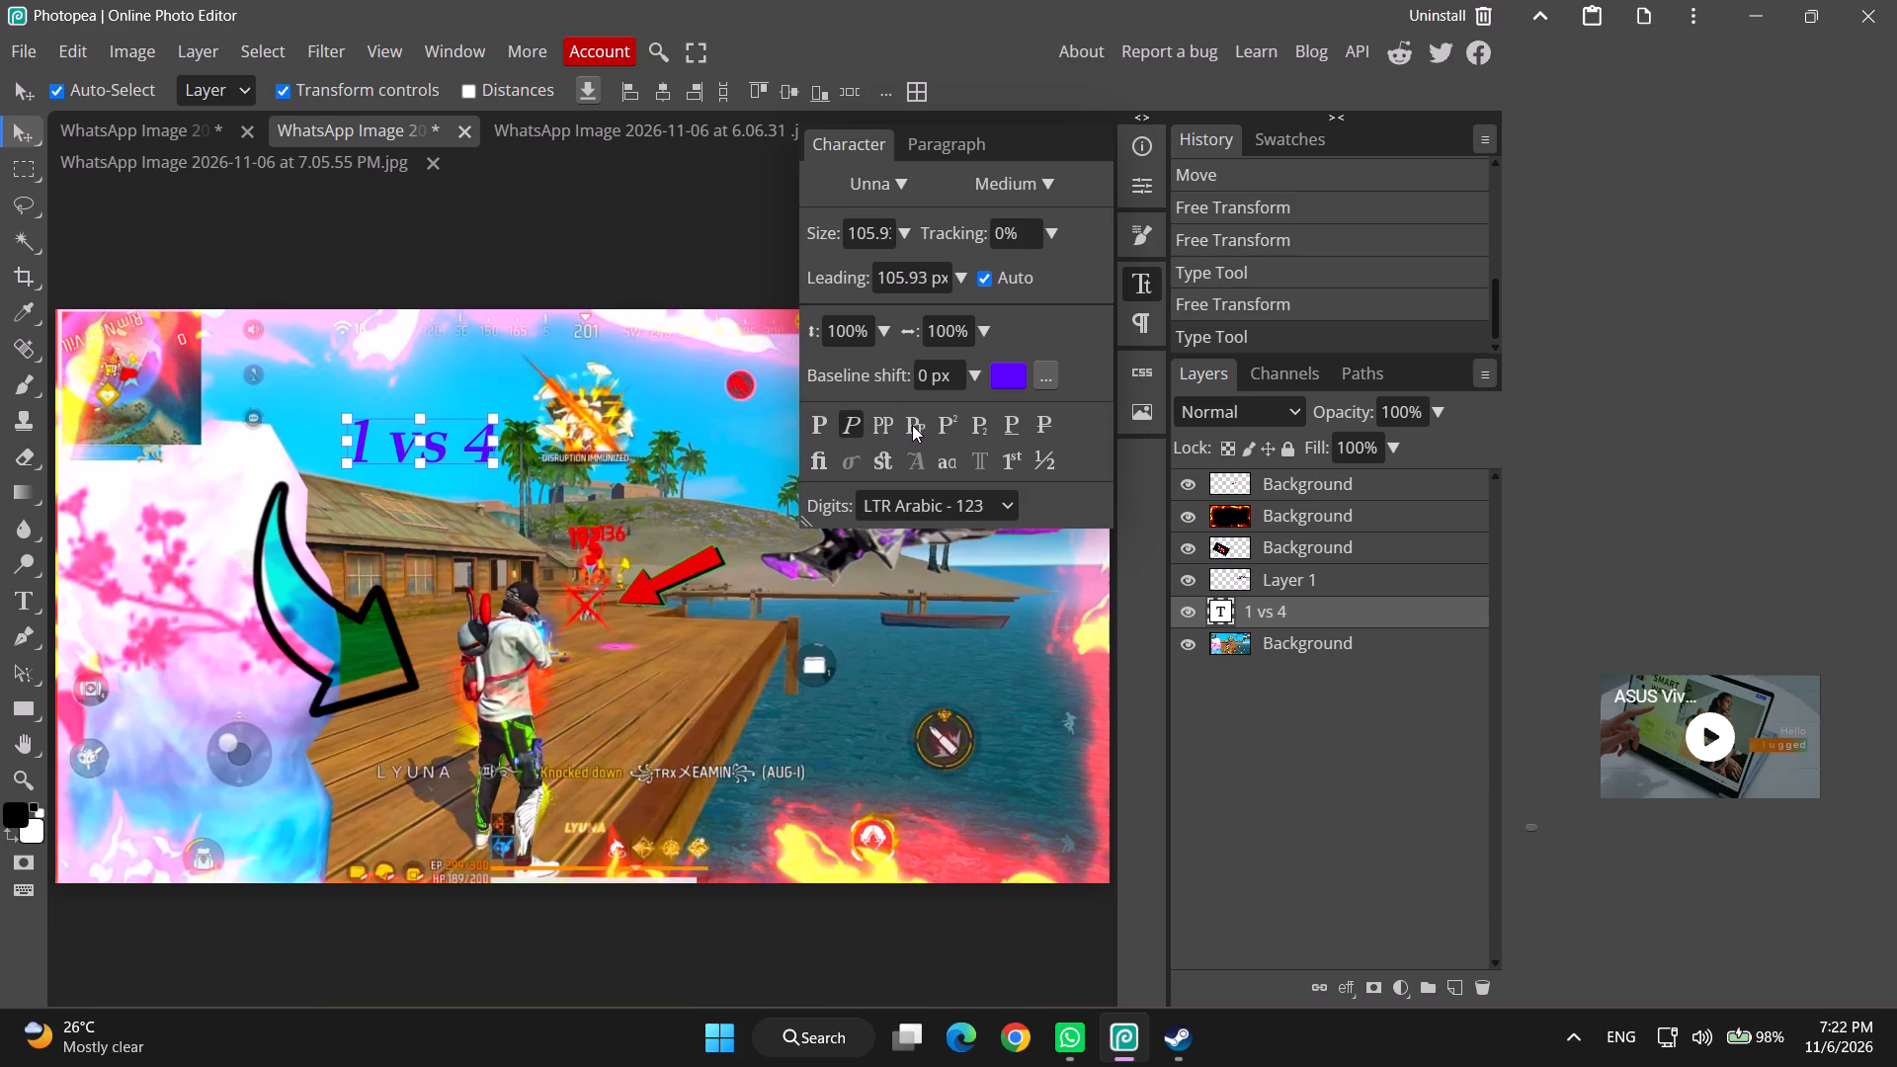
left_click(909, 425)
left_click(909, 425)
left_click(909, 425)
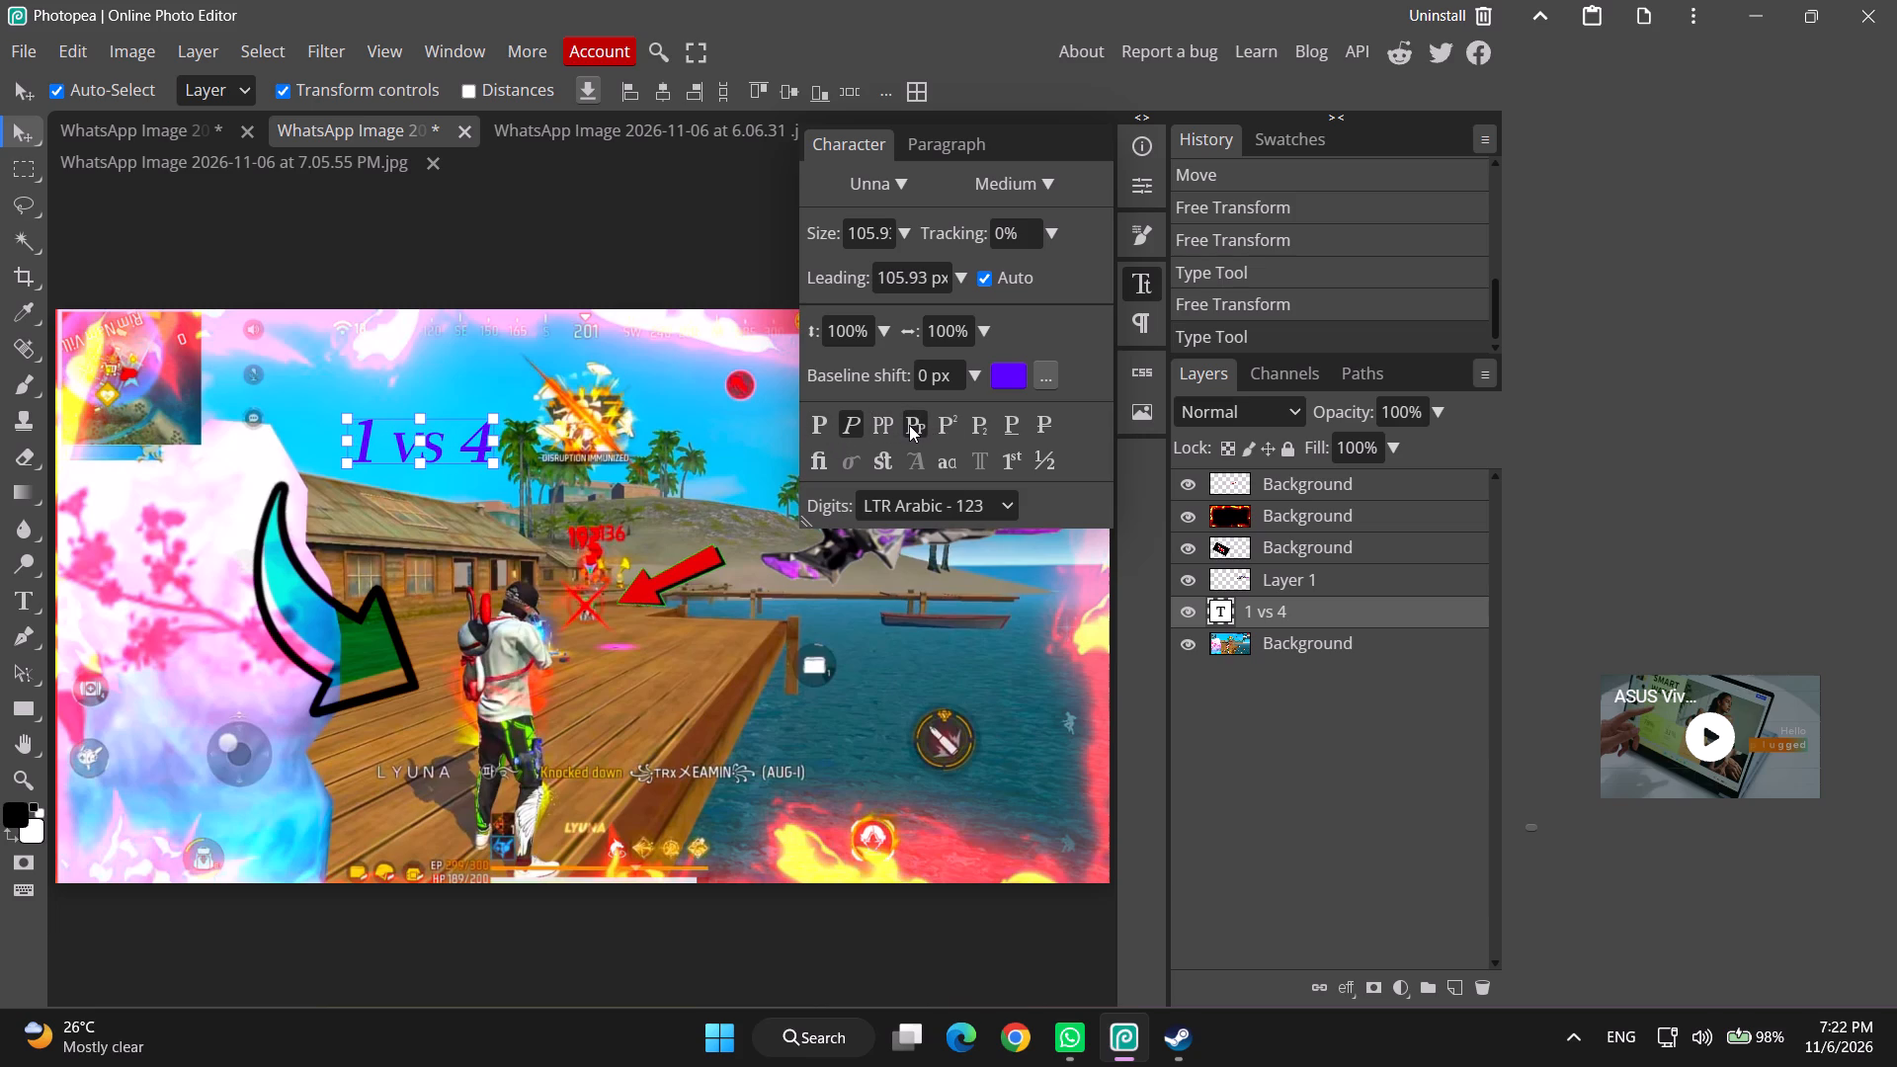
left_click(909, 425)
left_click(909, 425)
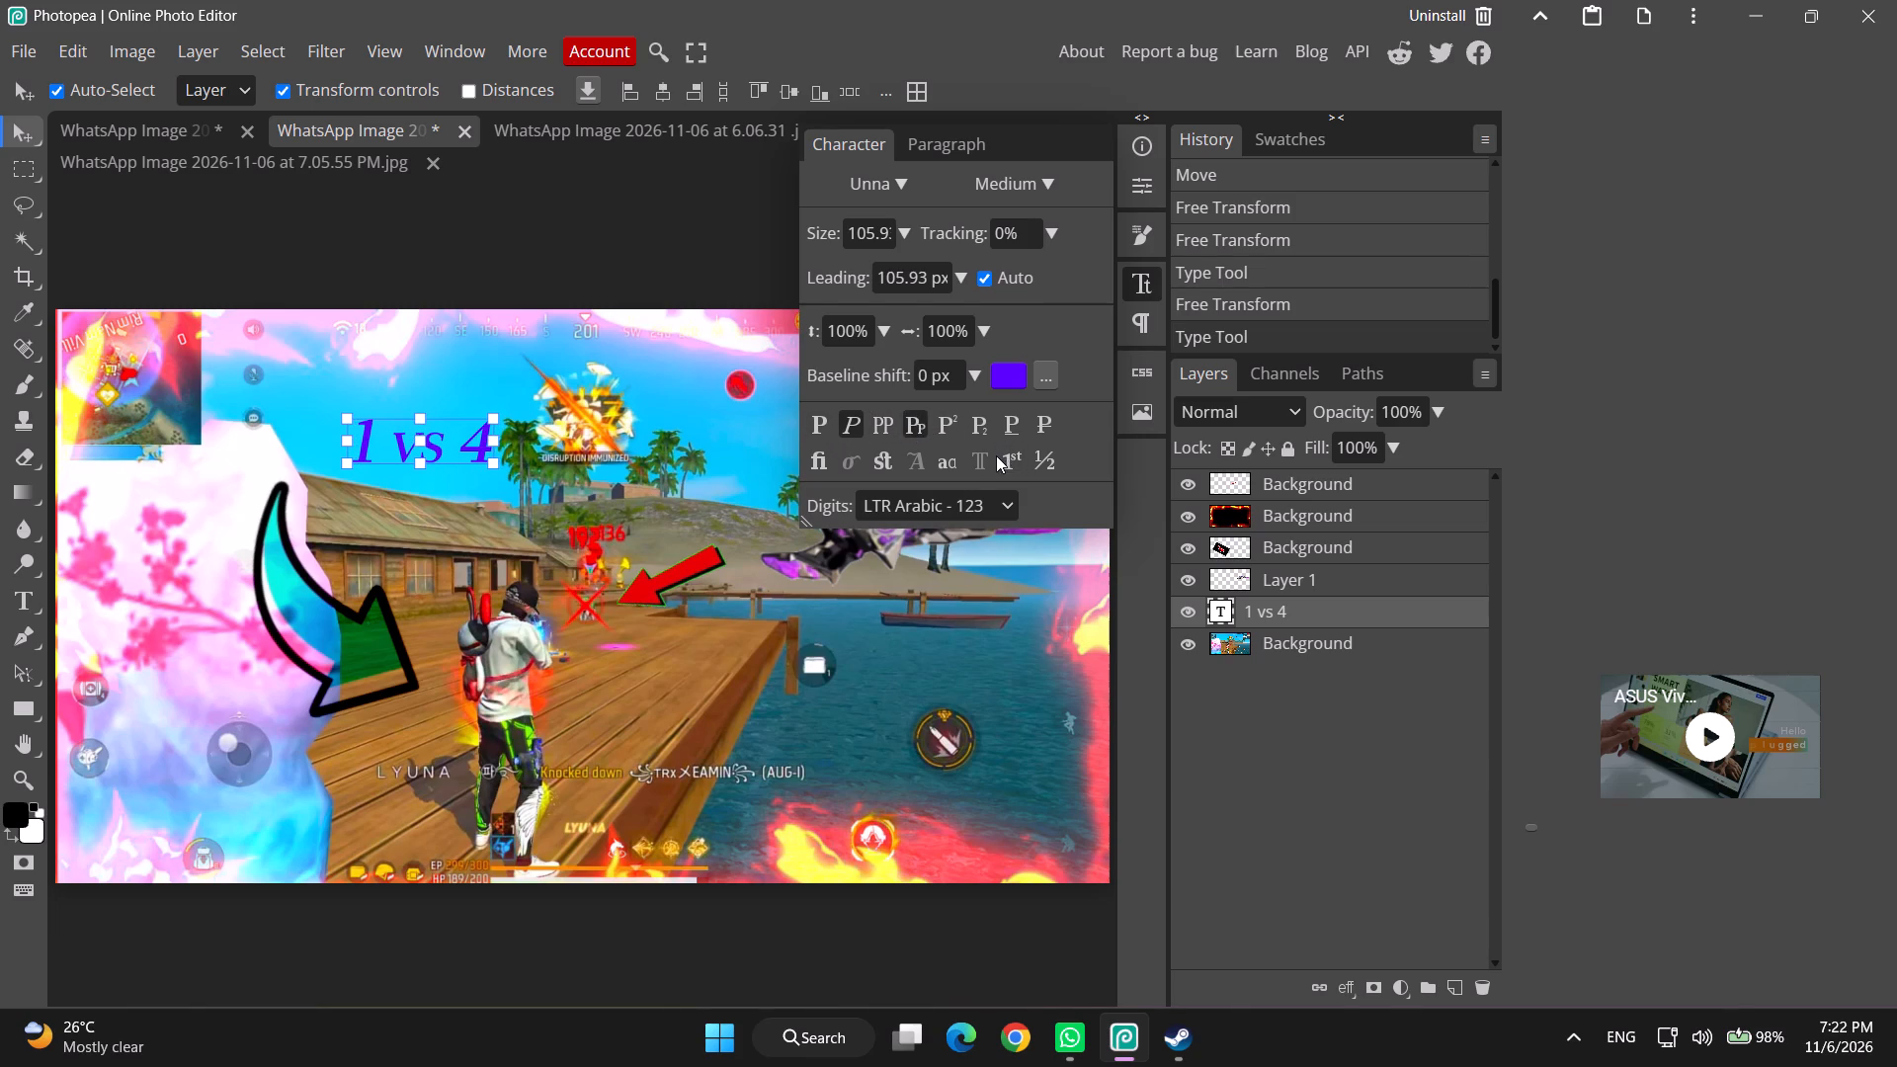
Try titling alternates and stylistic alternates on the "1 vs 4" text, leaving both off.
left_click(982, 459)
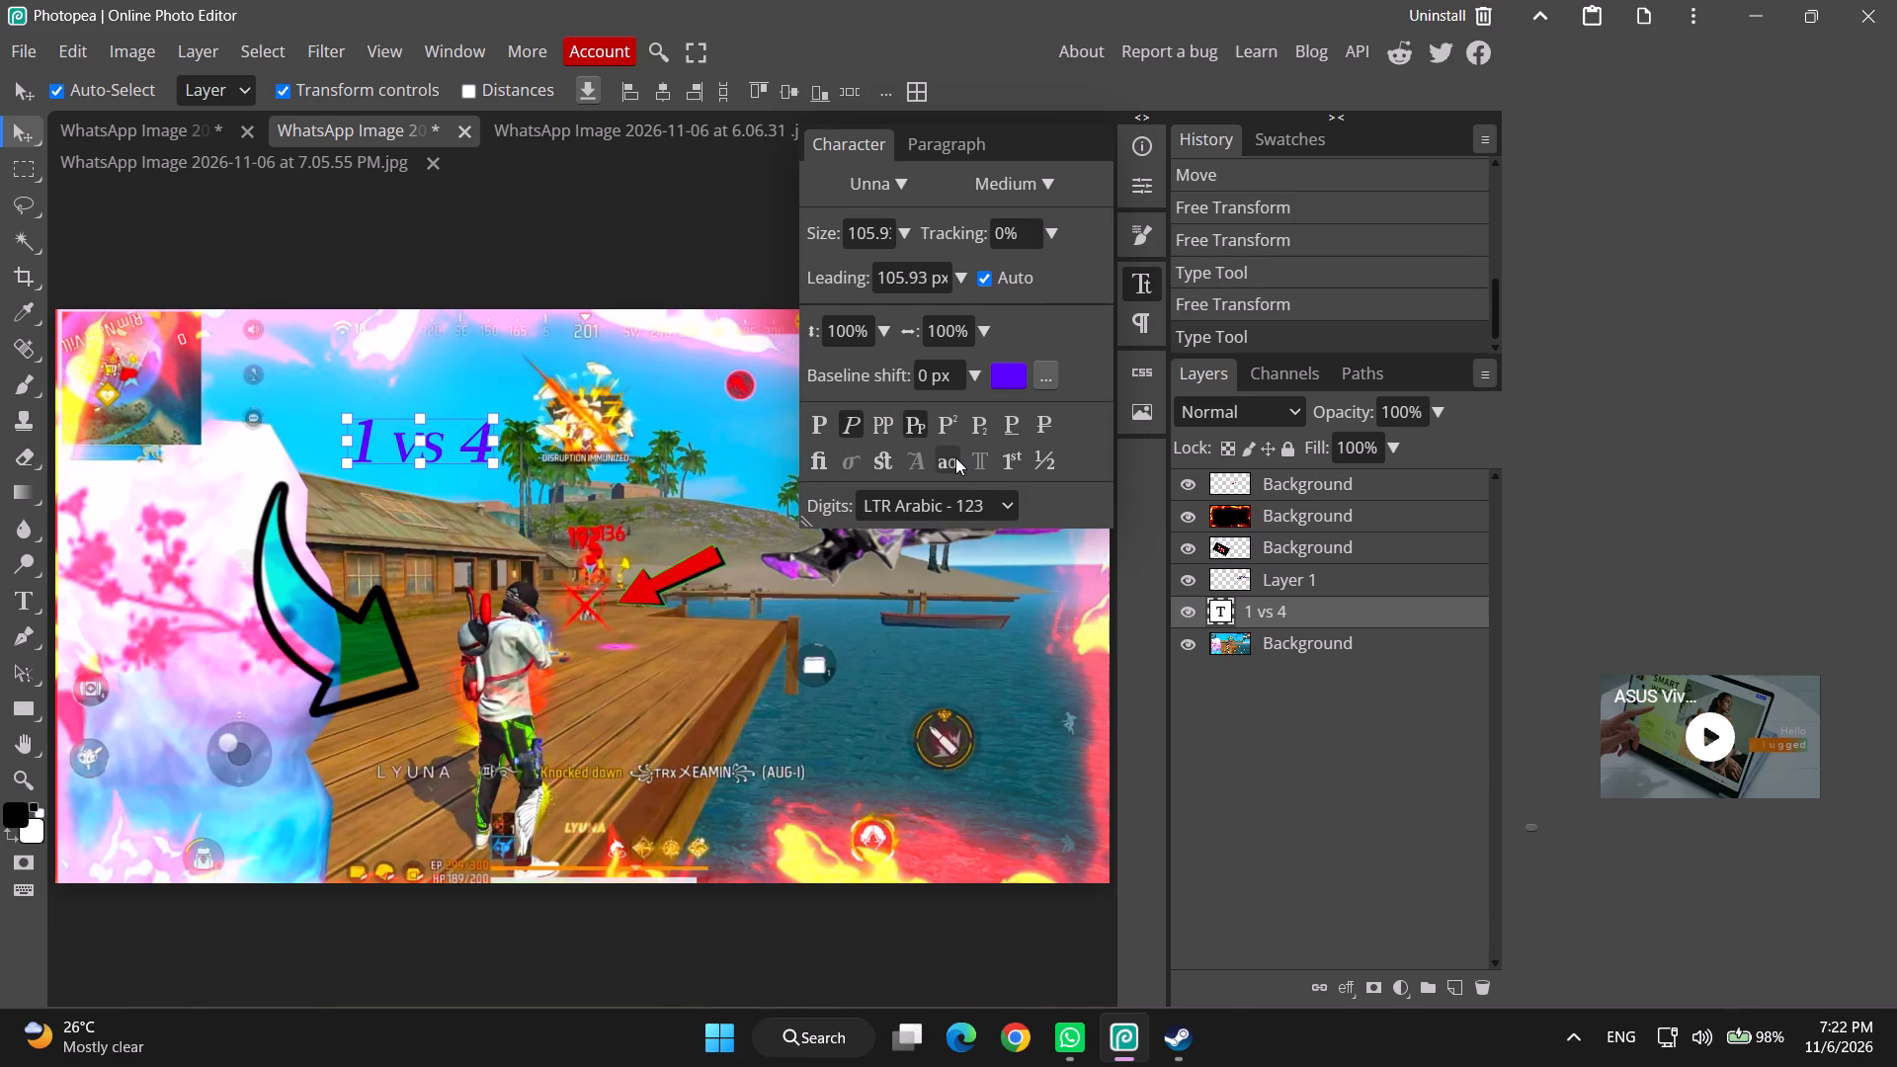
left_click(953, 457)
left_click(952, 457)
Set the font style of the "1 vs 4" text to Bold.
left_click(1022, 183)
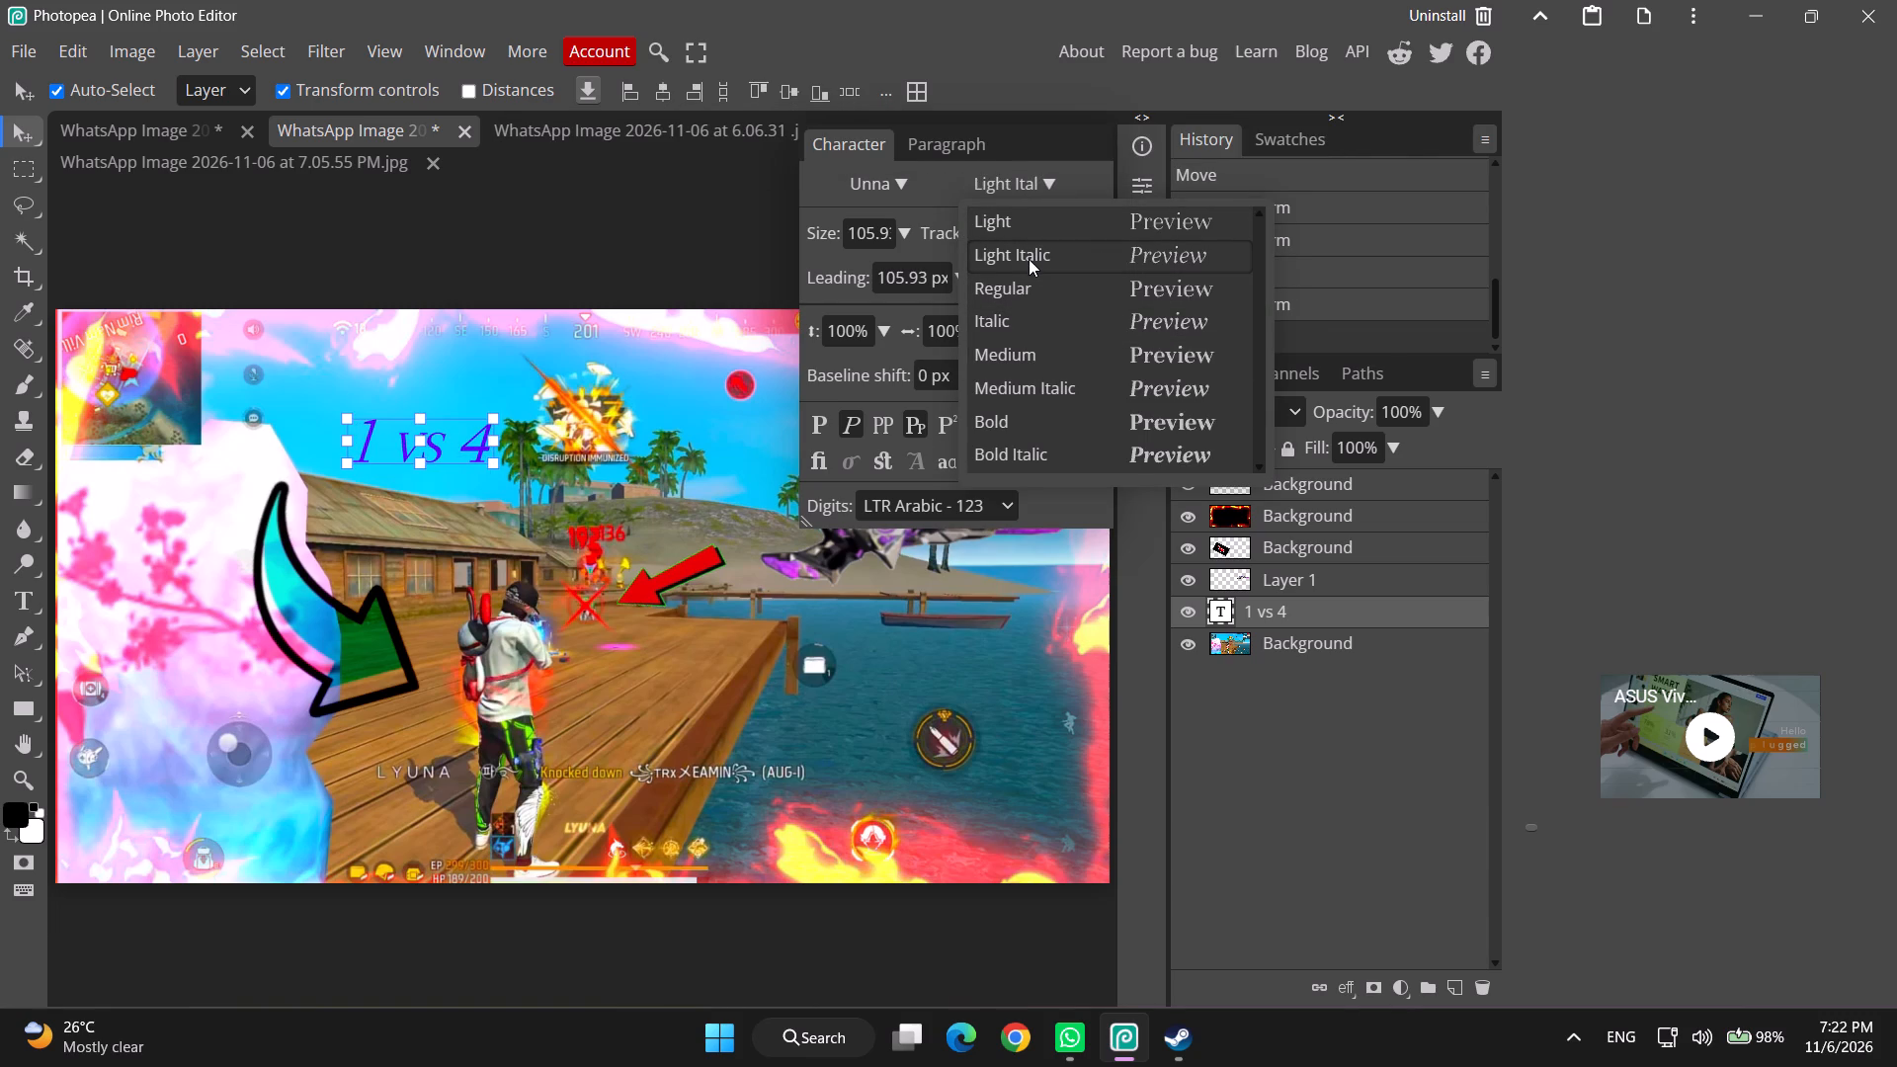
left_click(1020, 434)
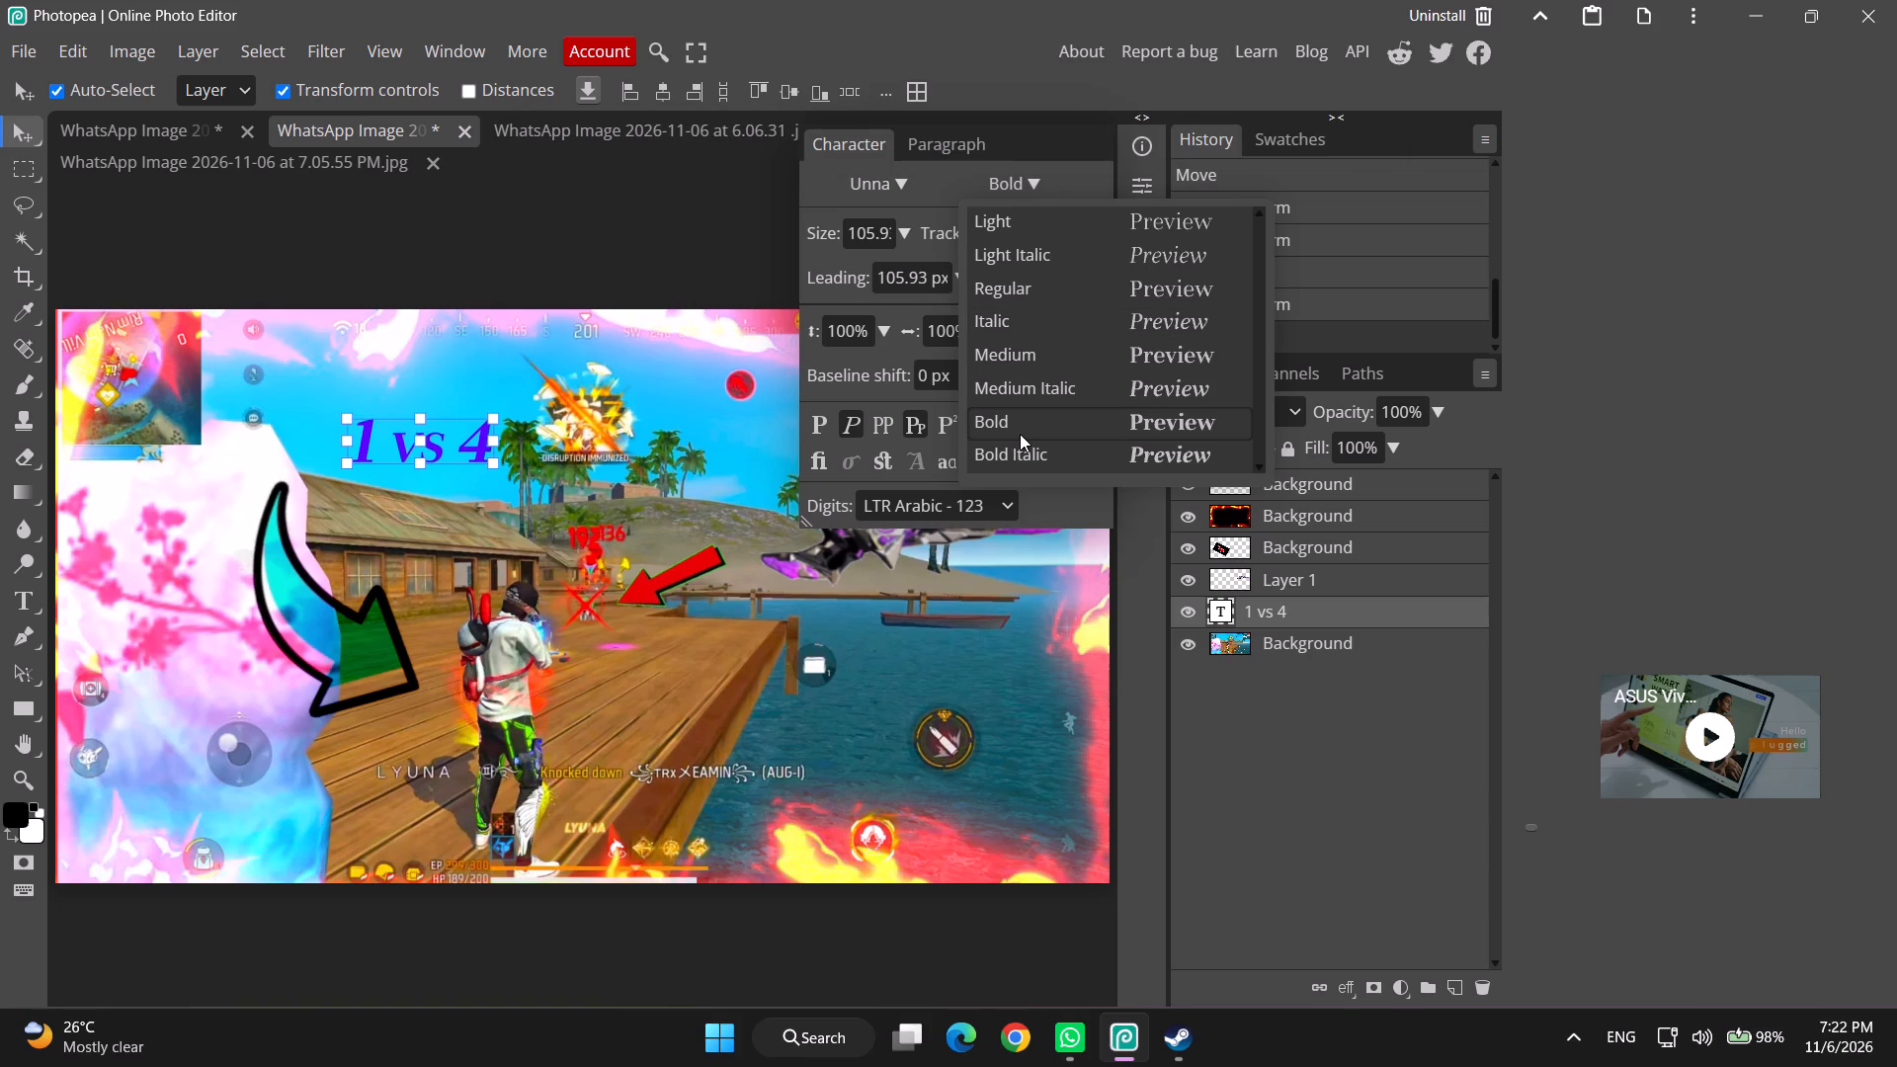
Look through the font list, keep Unna as the font of the "1 vs 4" text, and deselect the layer.
left_click(879, 181)
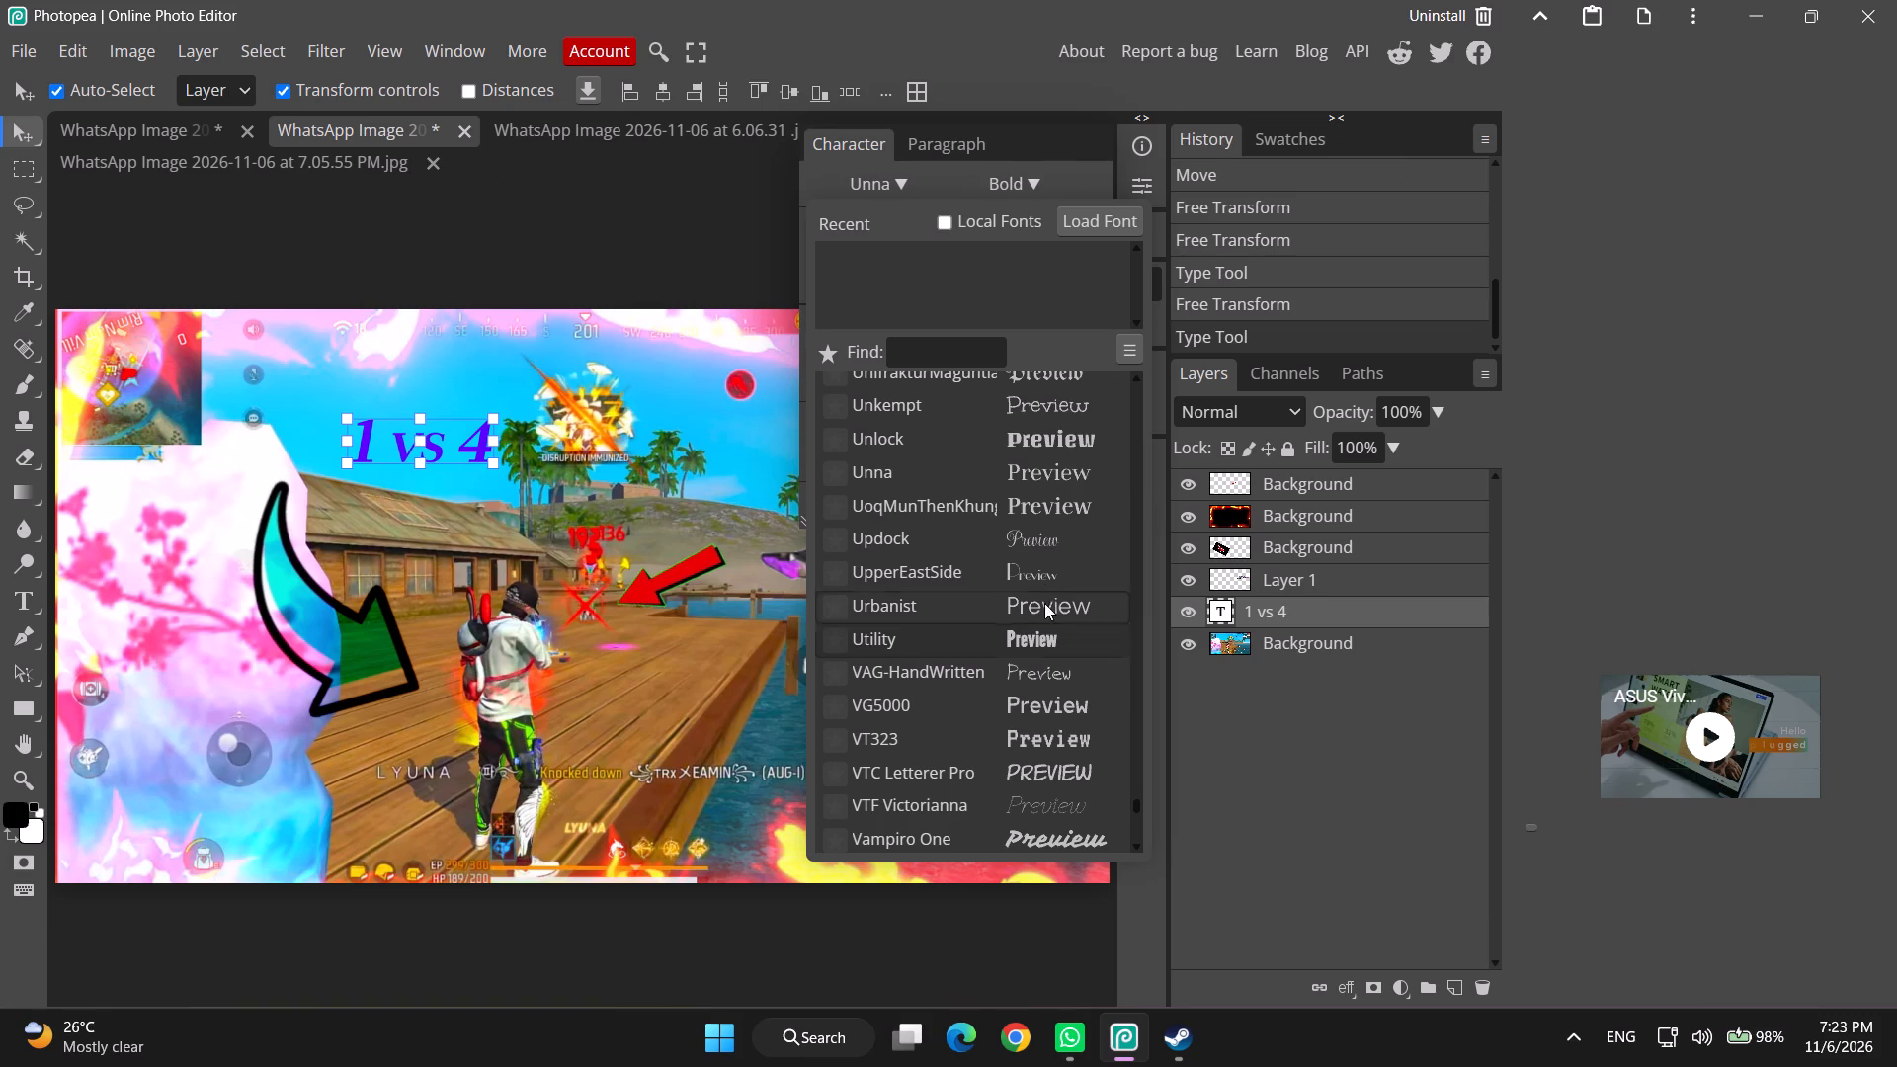
left_click(1030, 474)
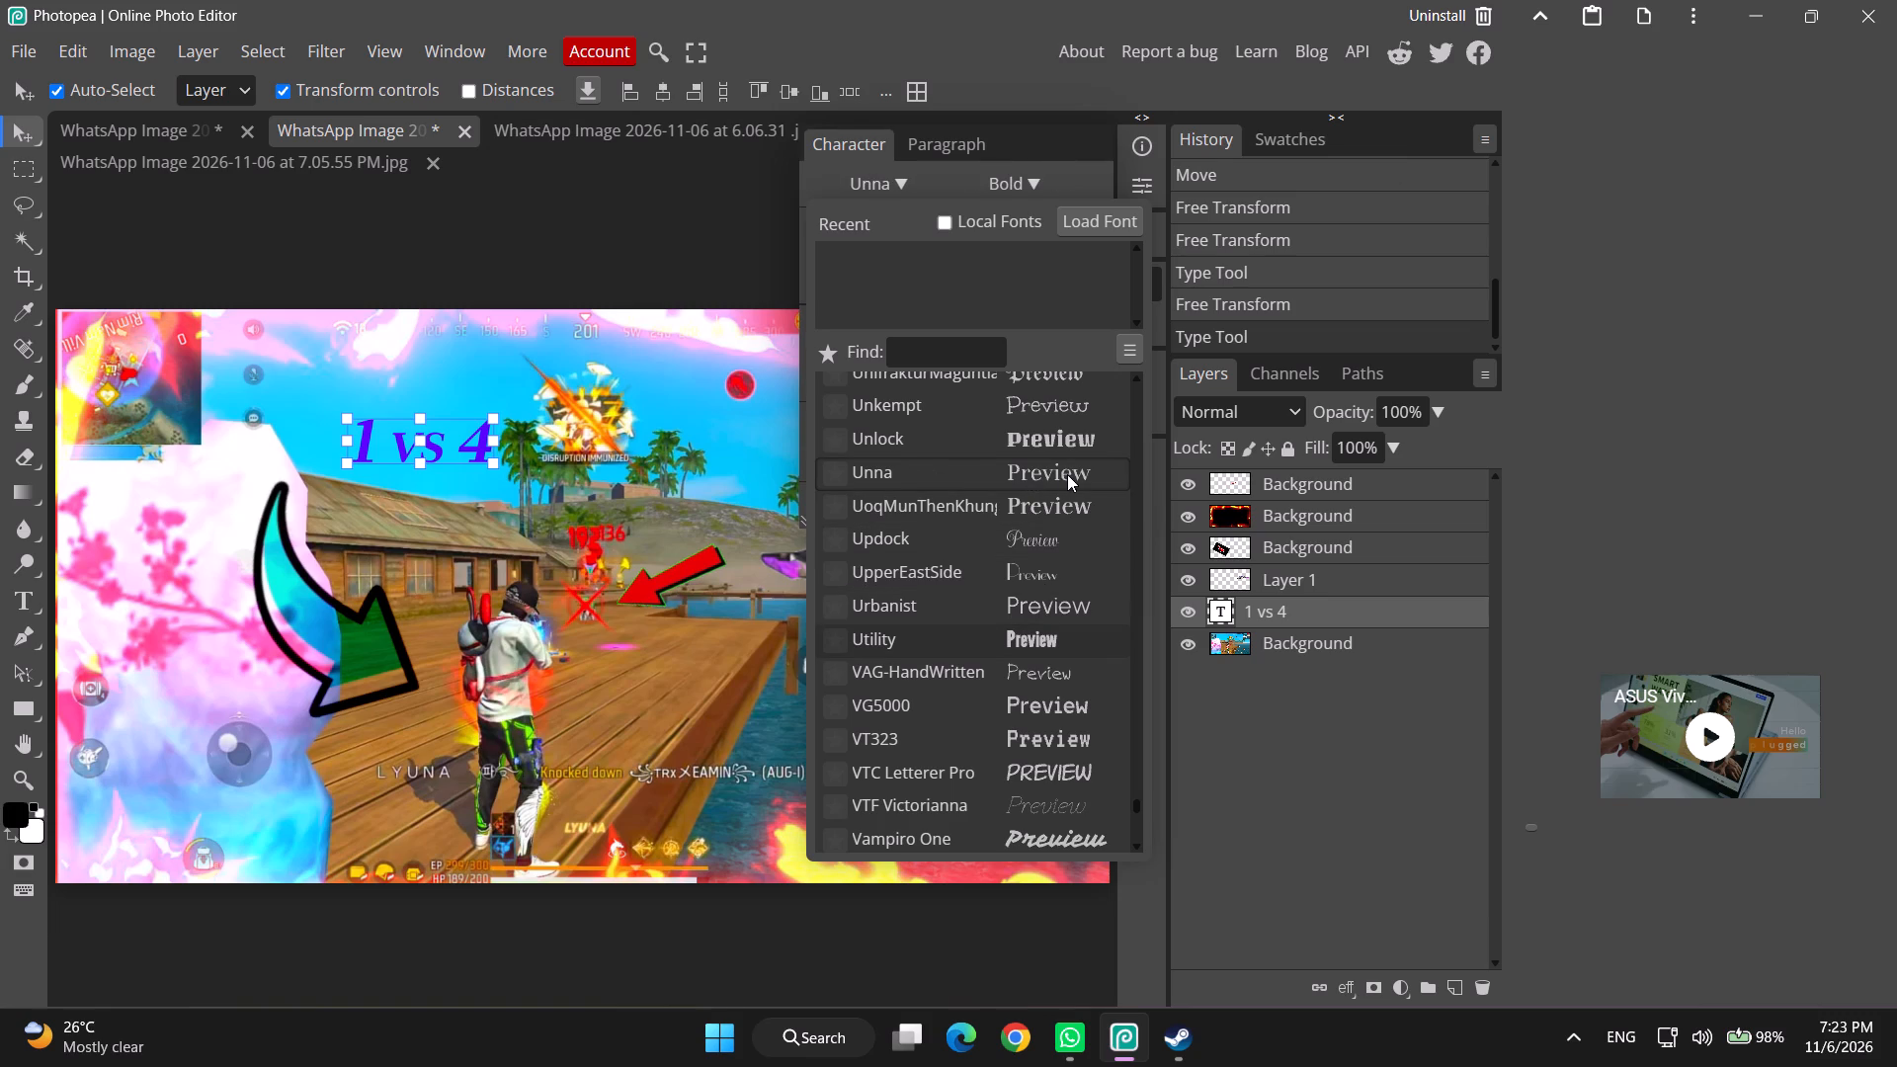
left_click(1067, 474)
left_click(729, 221)
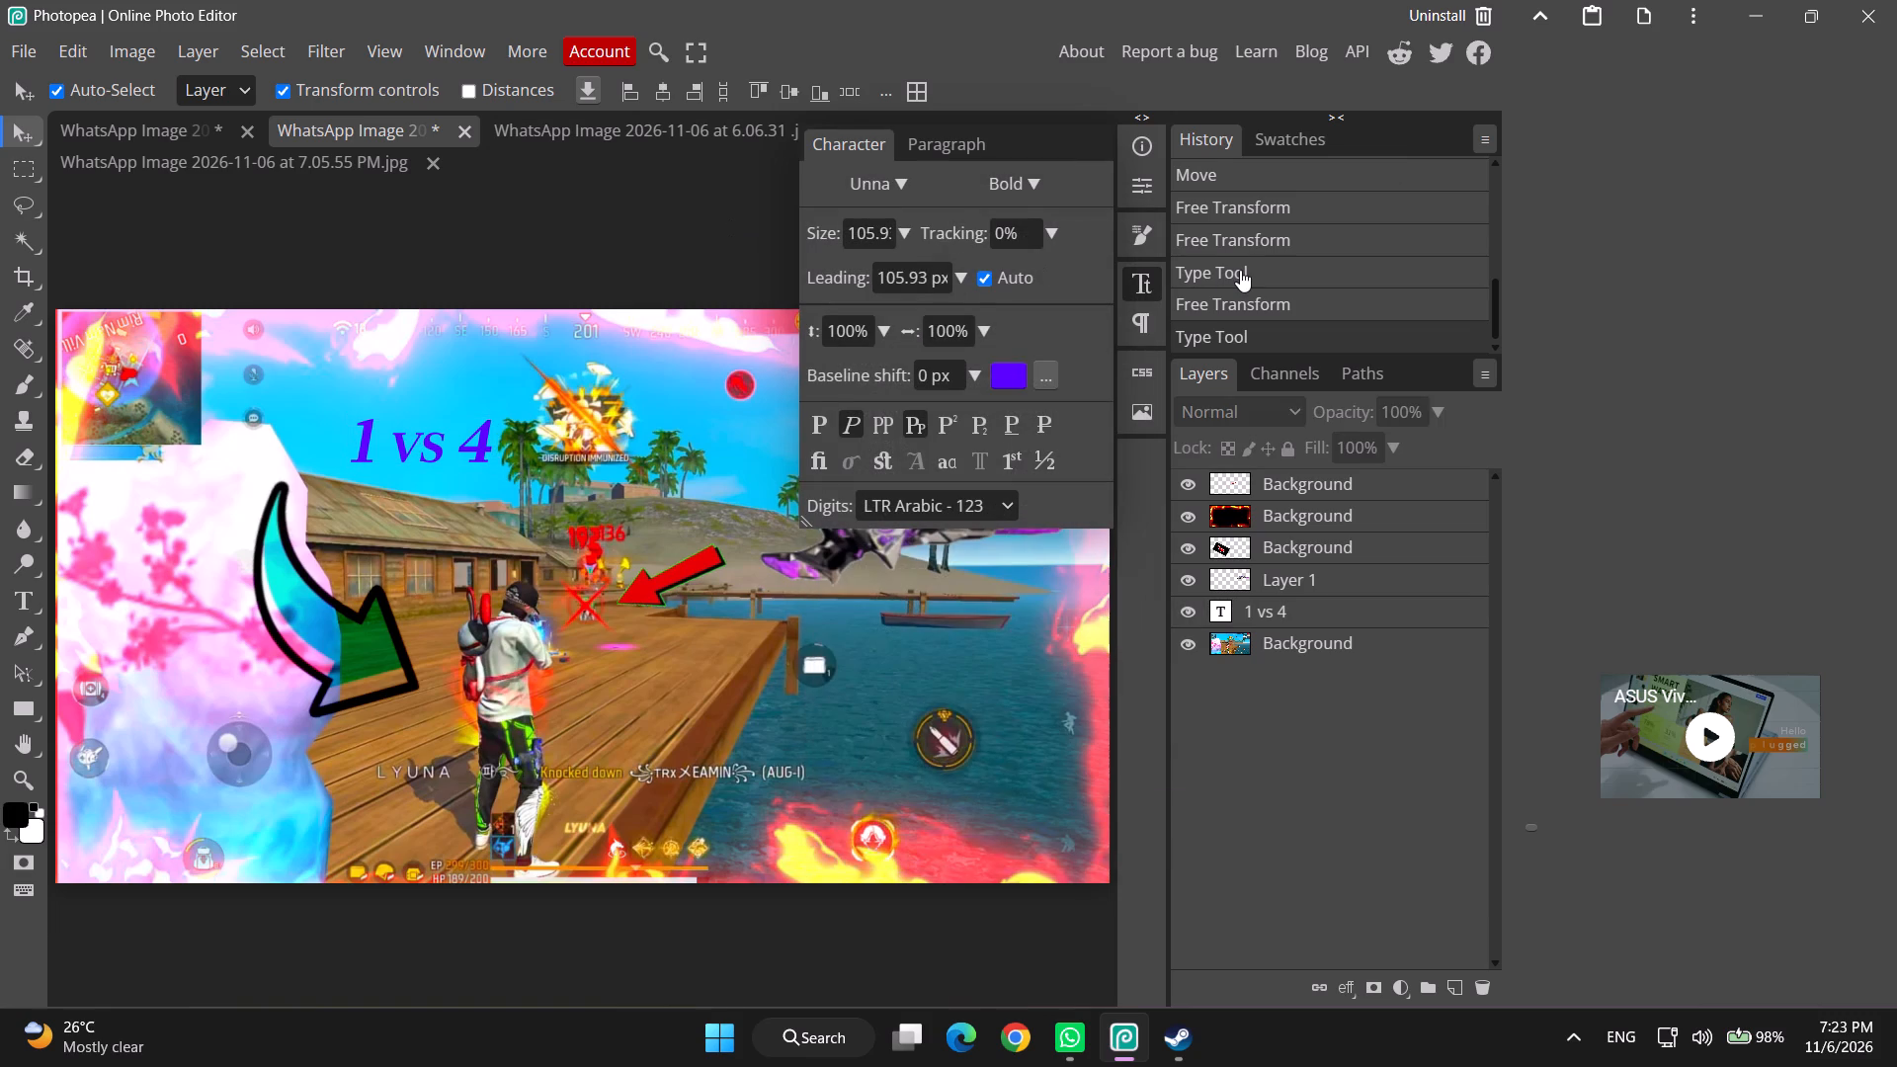
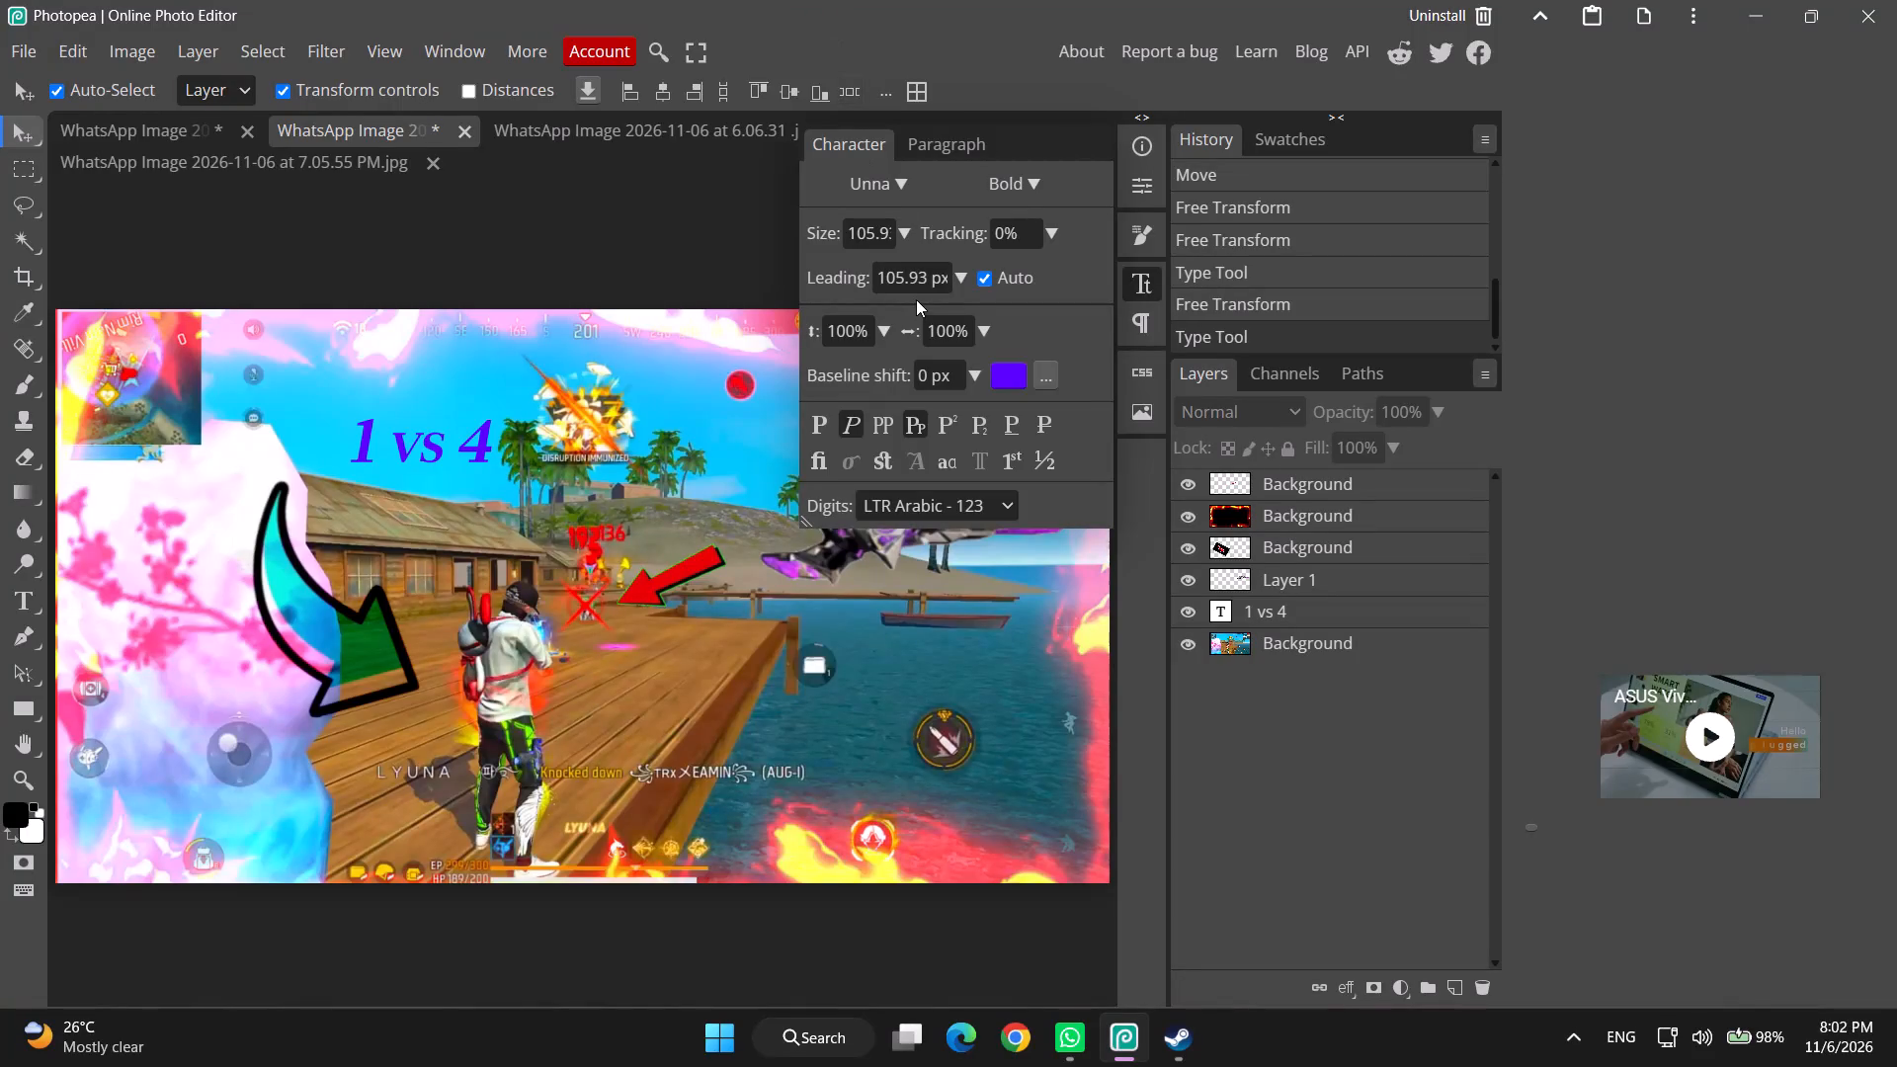
Set the font style of the "1 vs 4" text layer to Italic.
left_click(1023, 191)
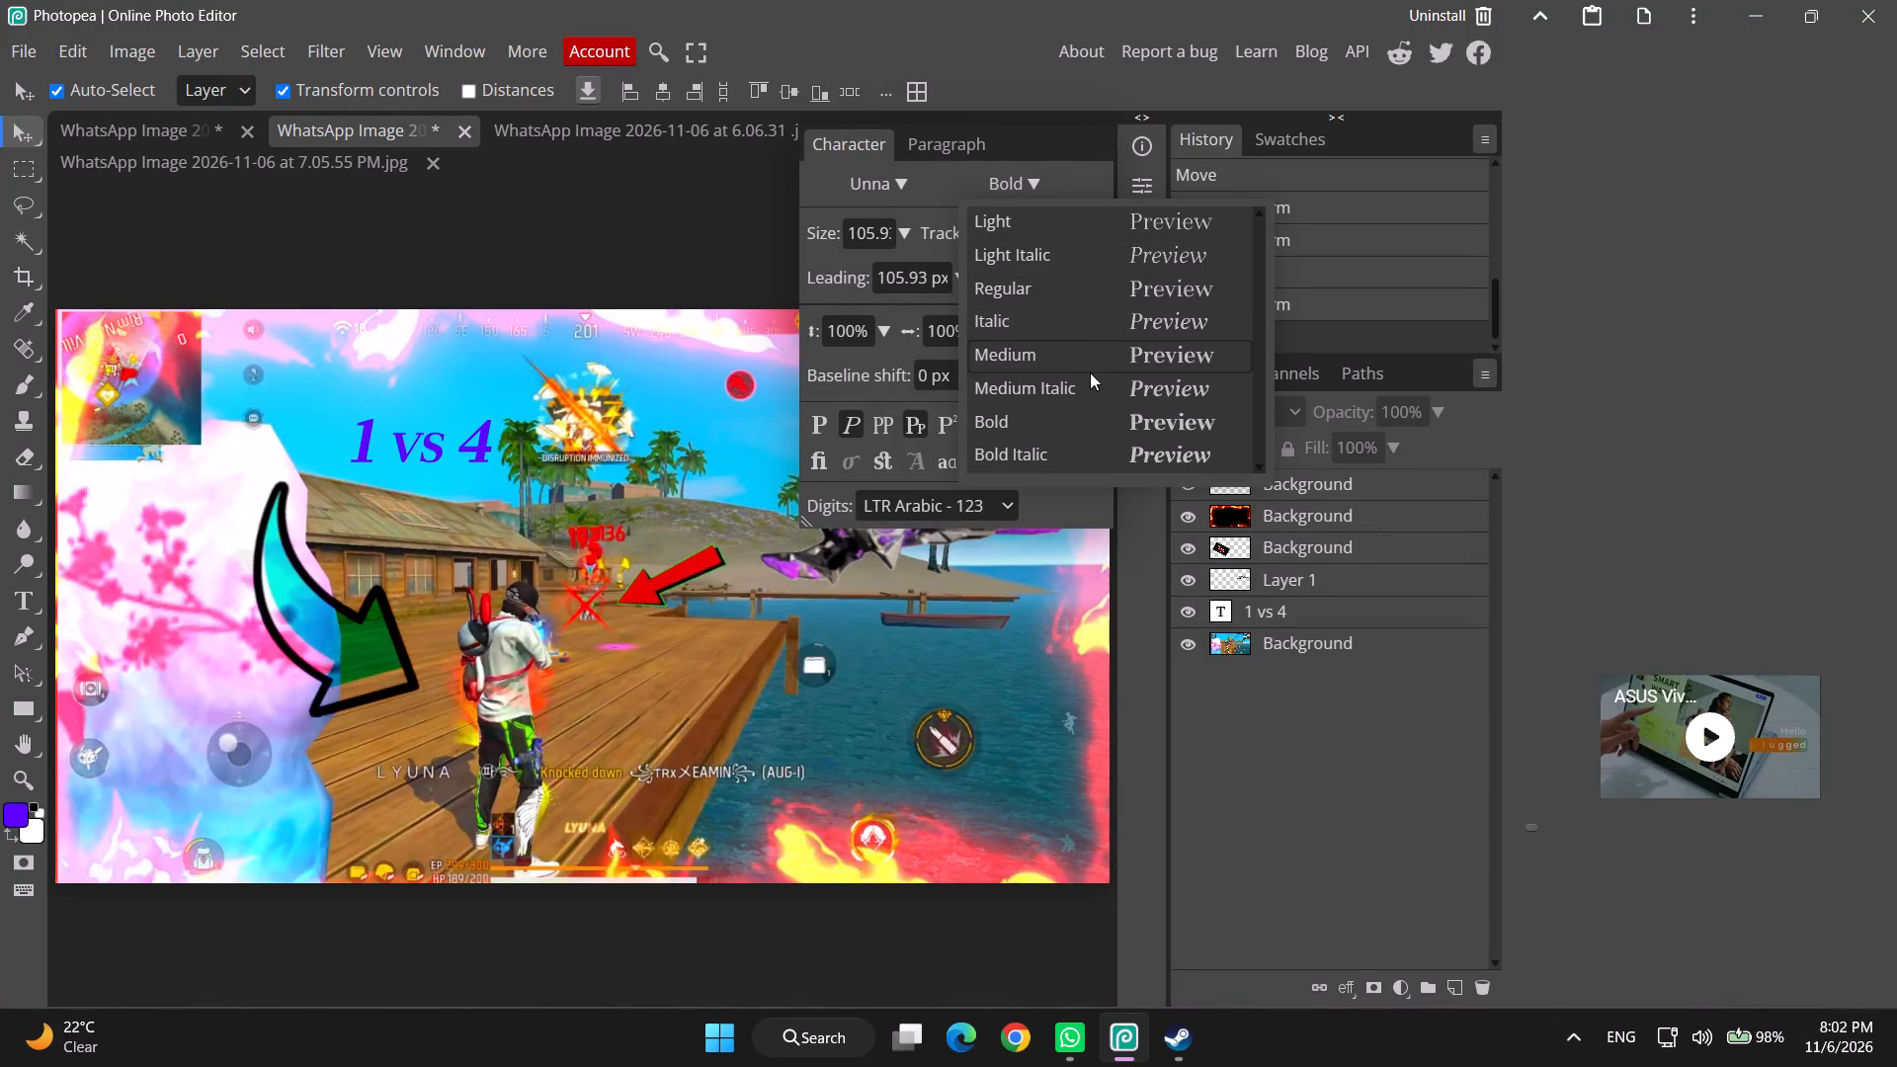
left_click(672, 437)
left_click(413, 453)
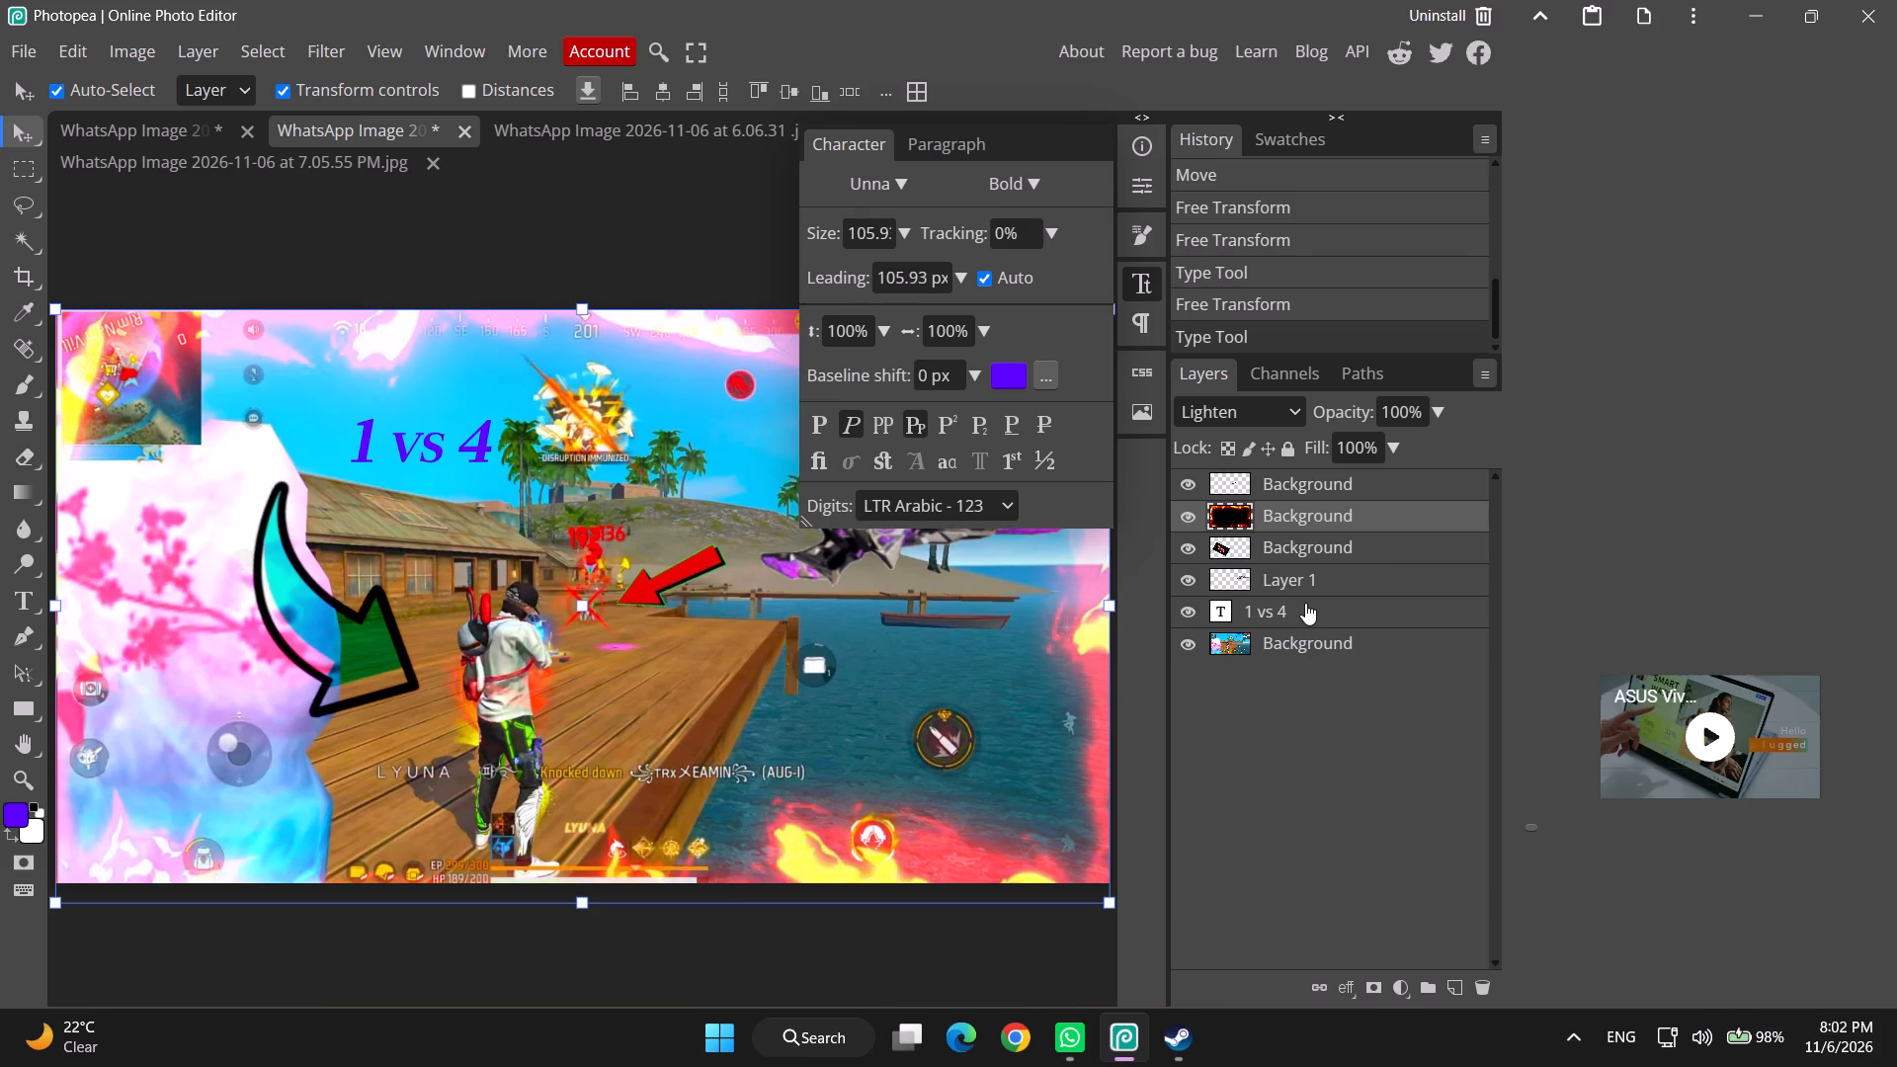
left_click(1314, 615)
left_click(1027, 190)
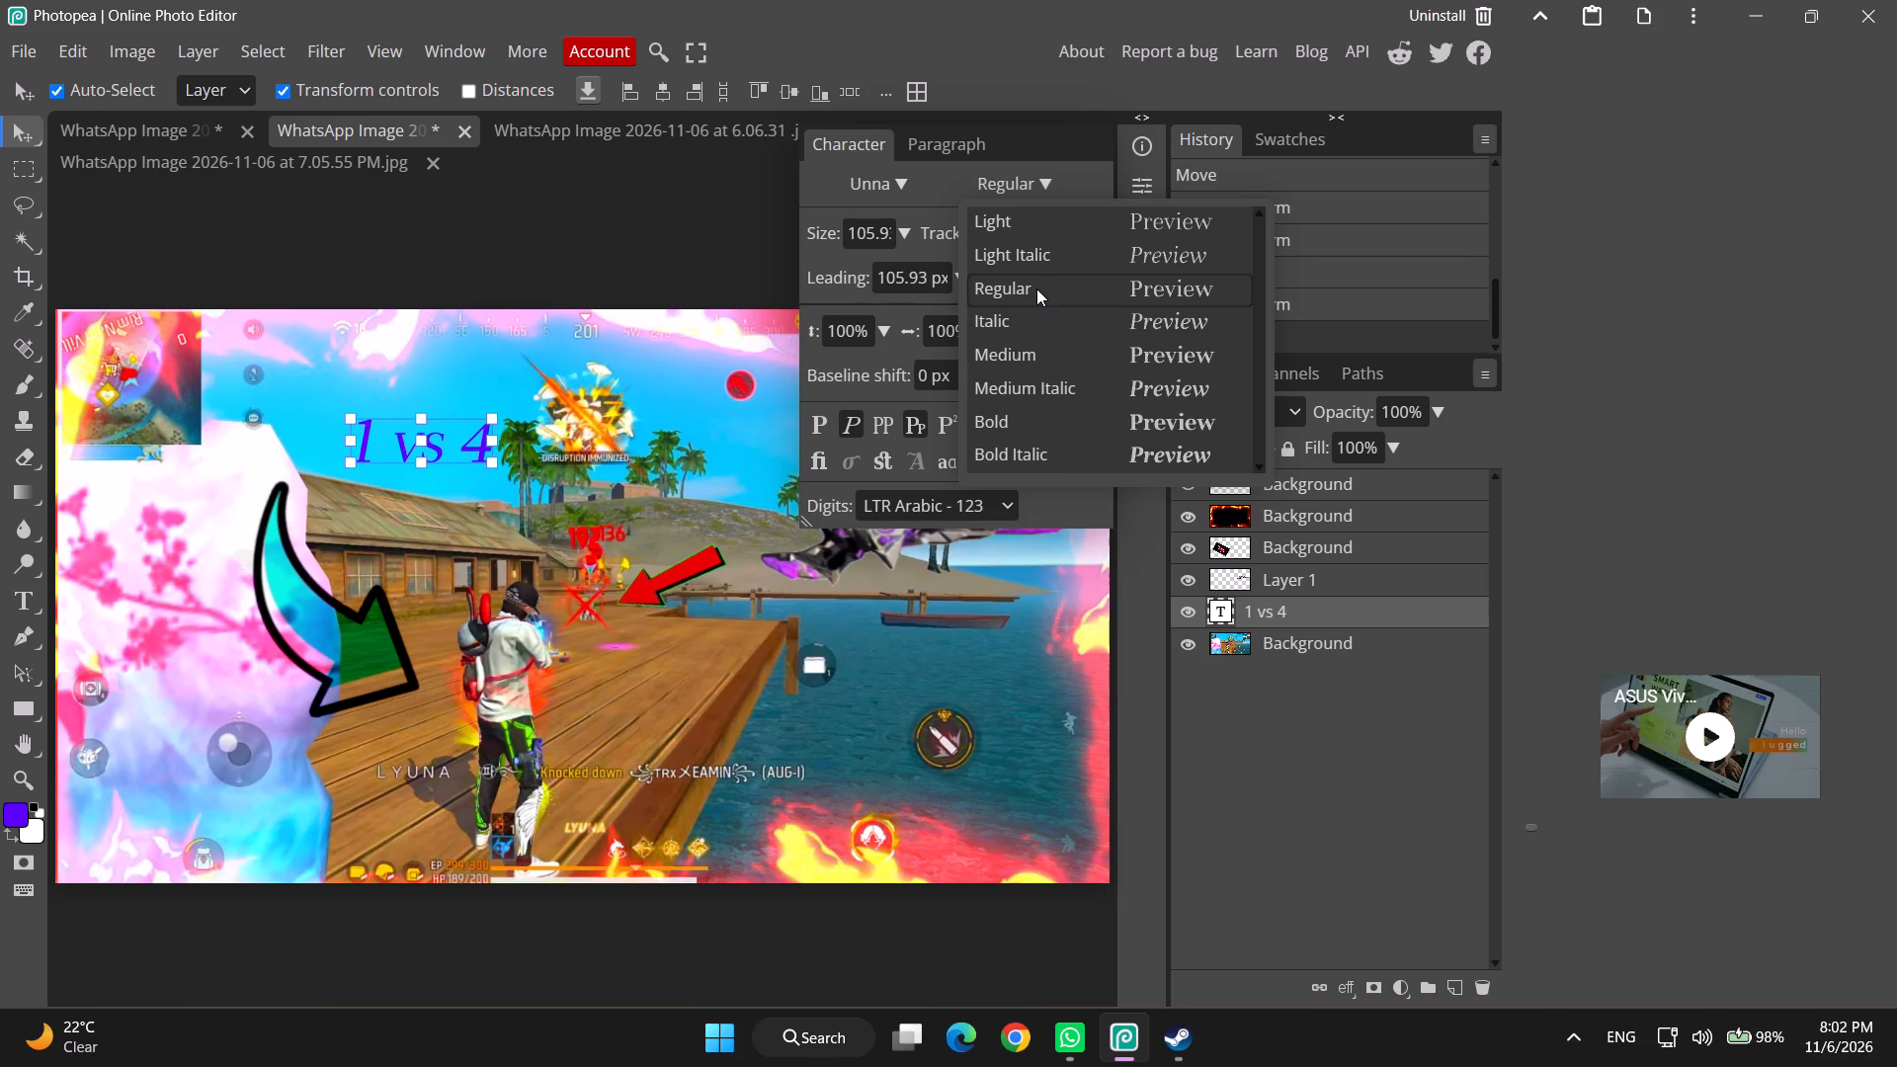
left_click(1046, 319)
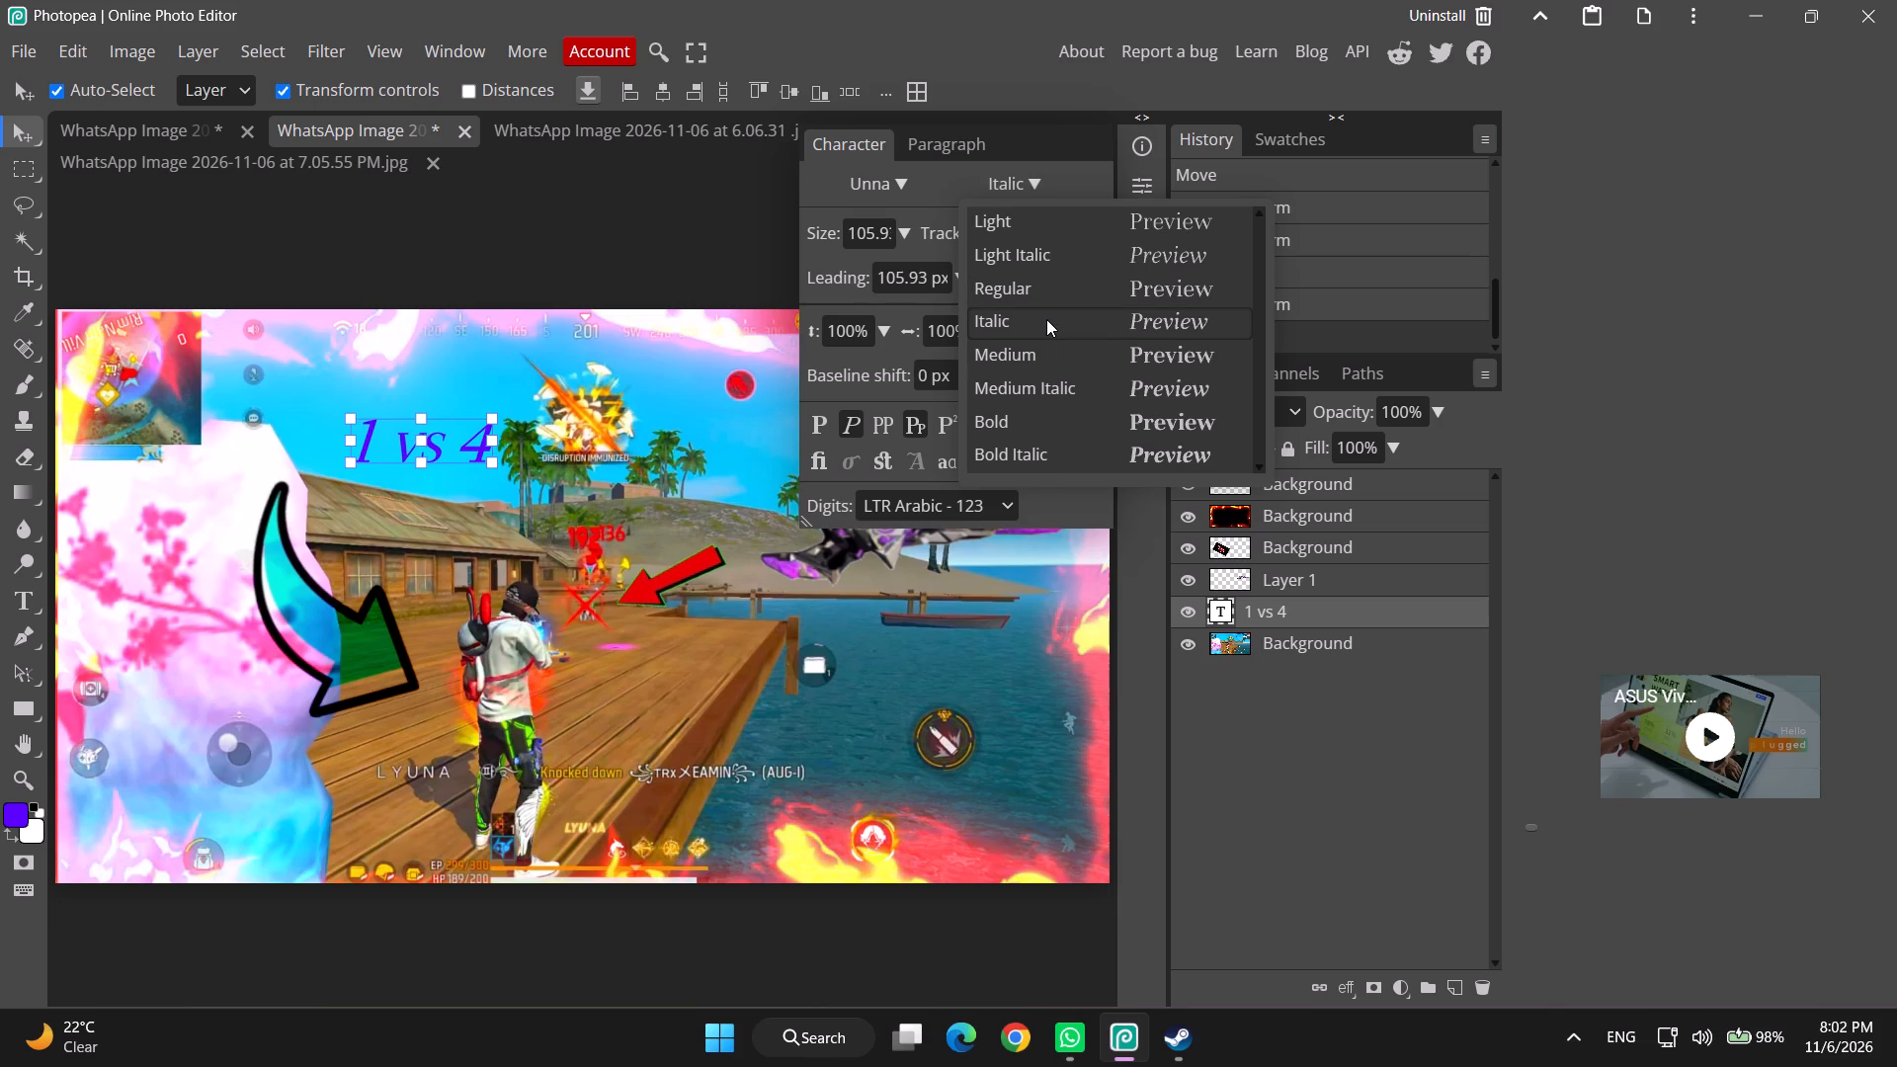
Save the thumbnail over the original file "WhatsApp Image 2026-11-06 at 6.06.30 PMdas.jpeg", allowing the changes to be written.
left_click(12, 45)
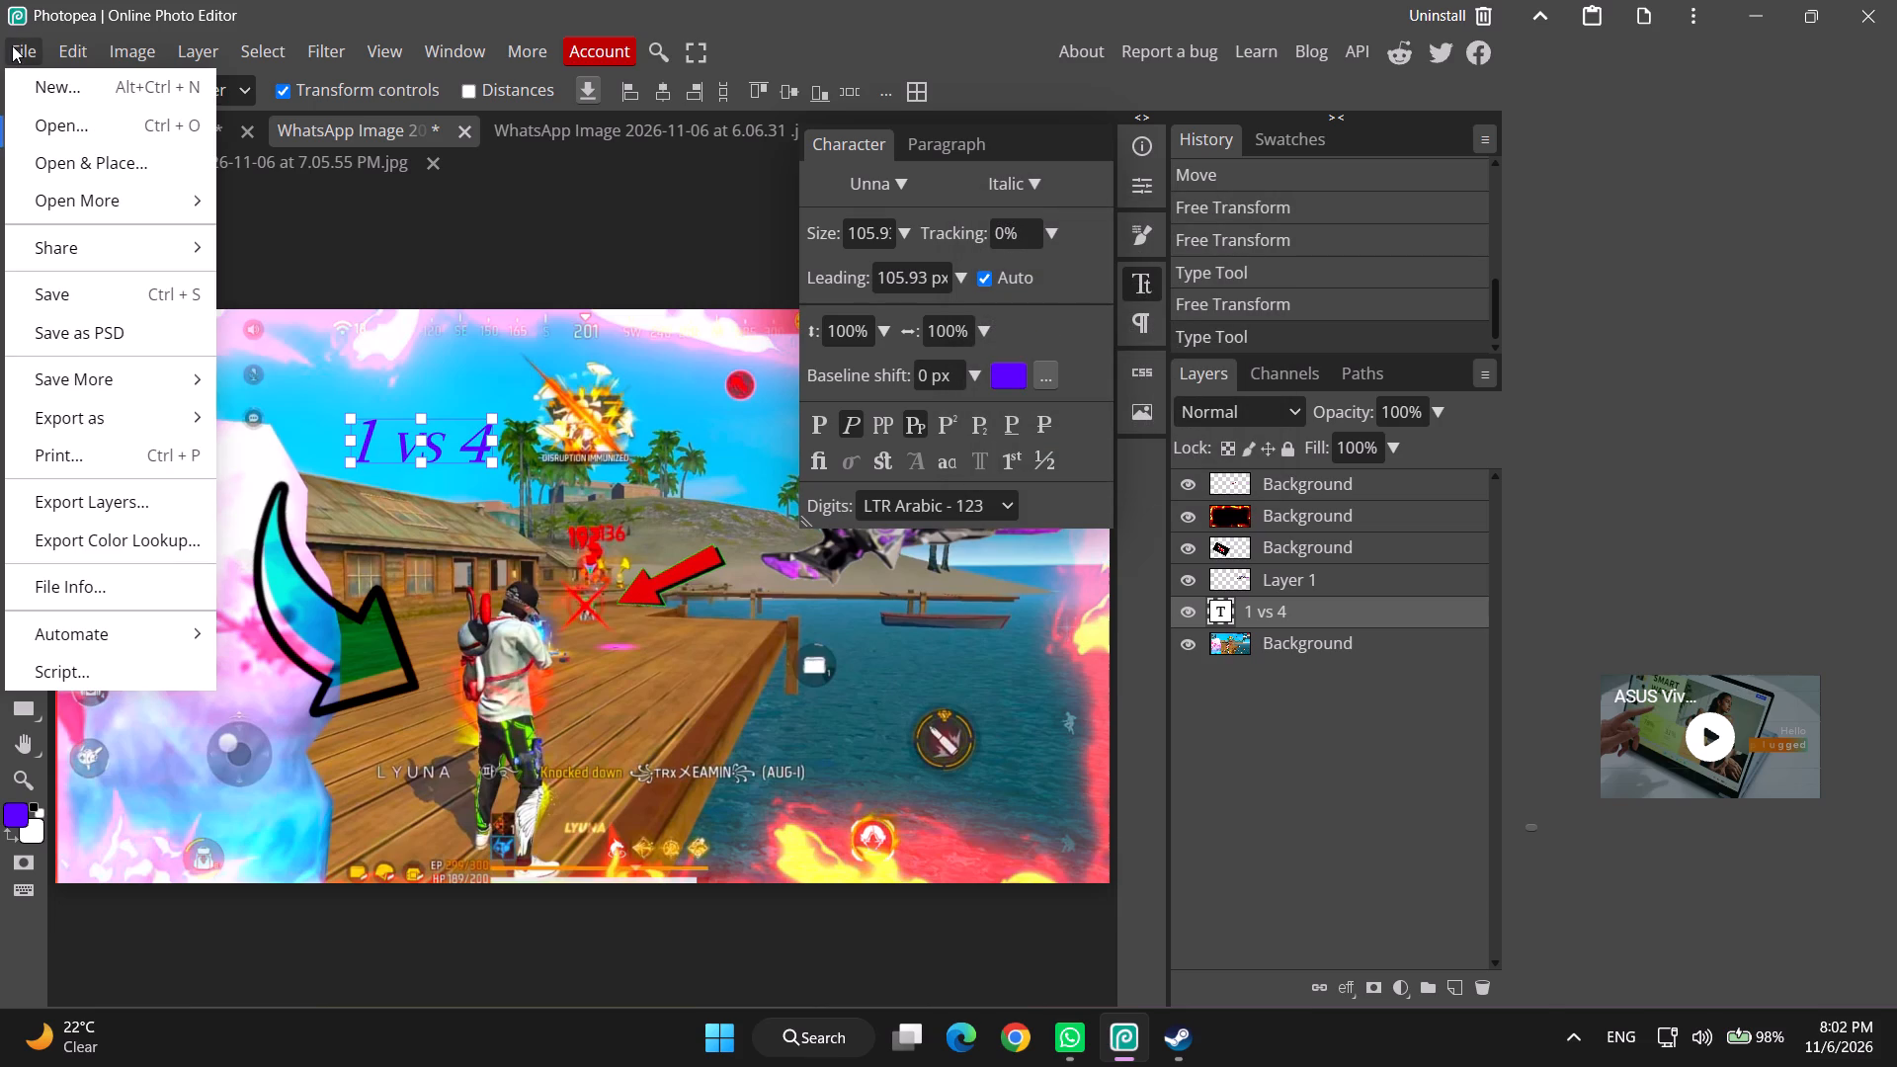
left_click(130, 275)
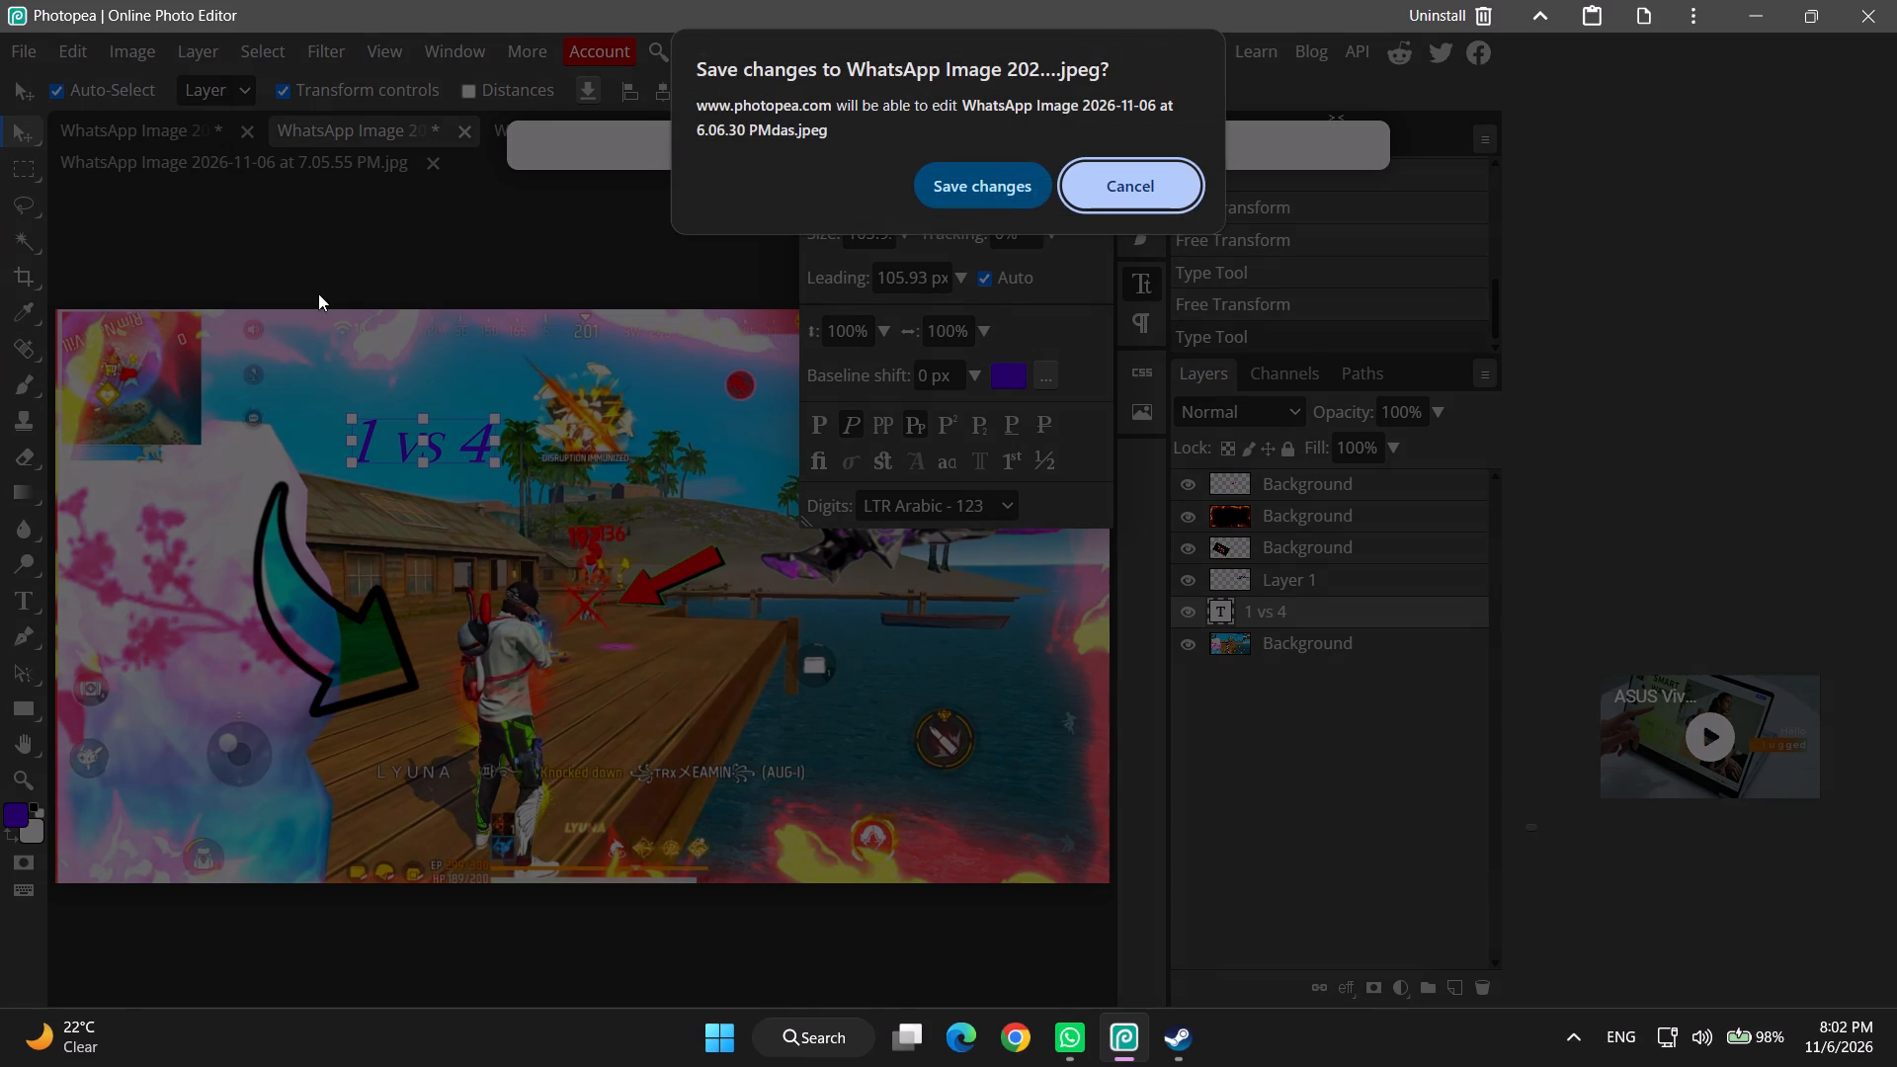
left_click(994, 194)
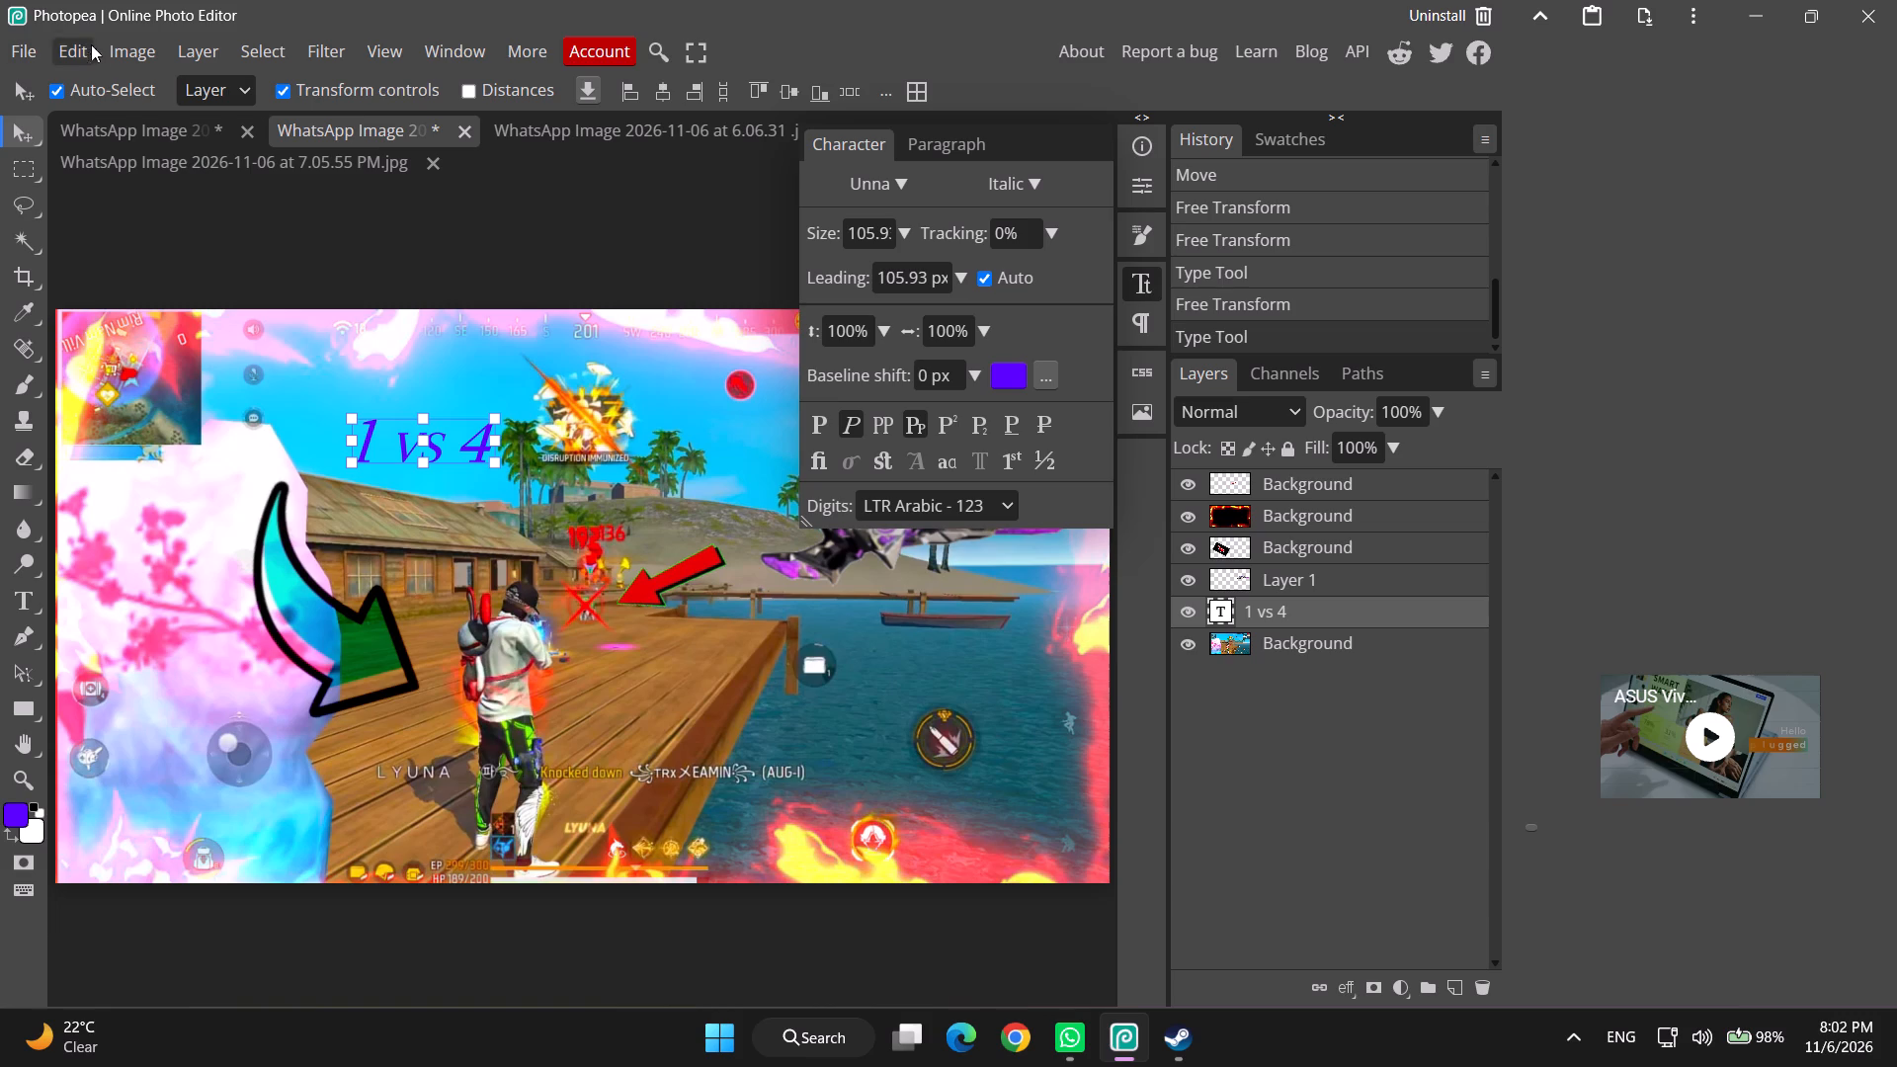
key("ctrl+s")
Clear the open windows out of the way and open the "vedio" folder on drive D: in File Explorer to check the saved image.
left_click_drag(1082, 5, 1113, 50)
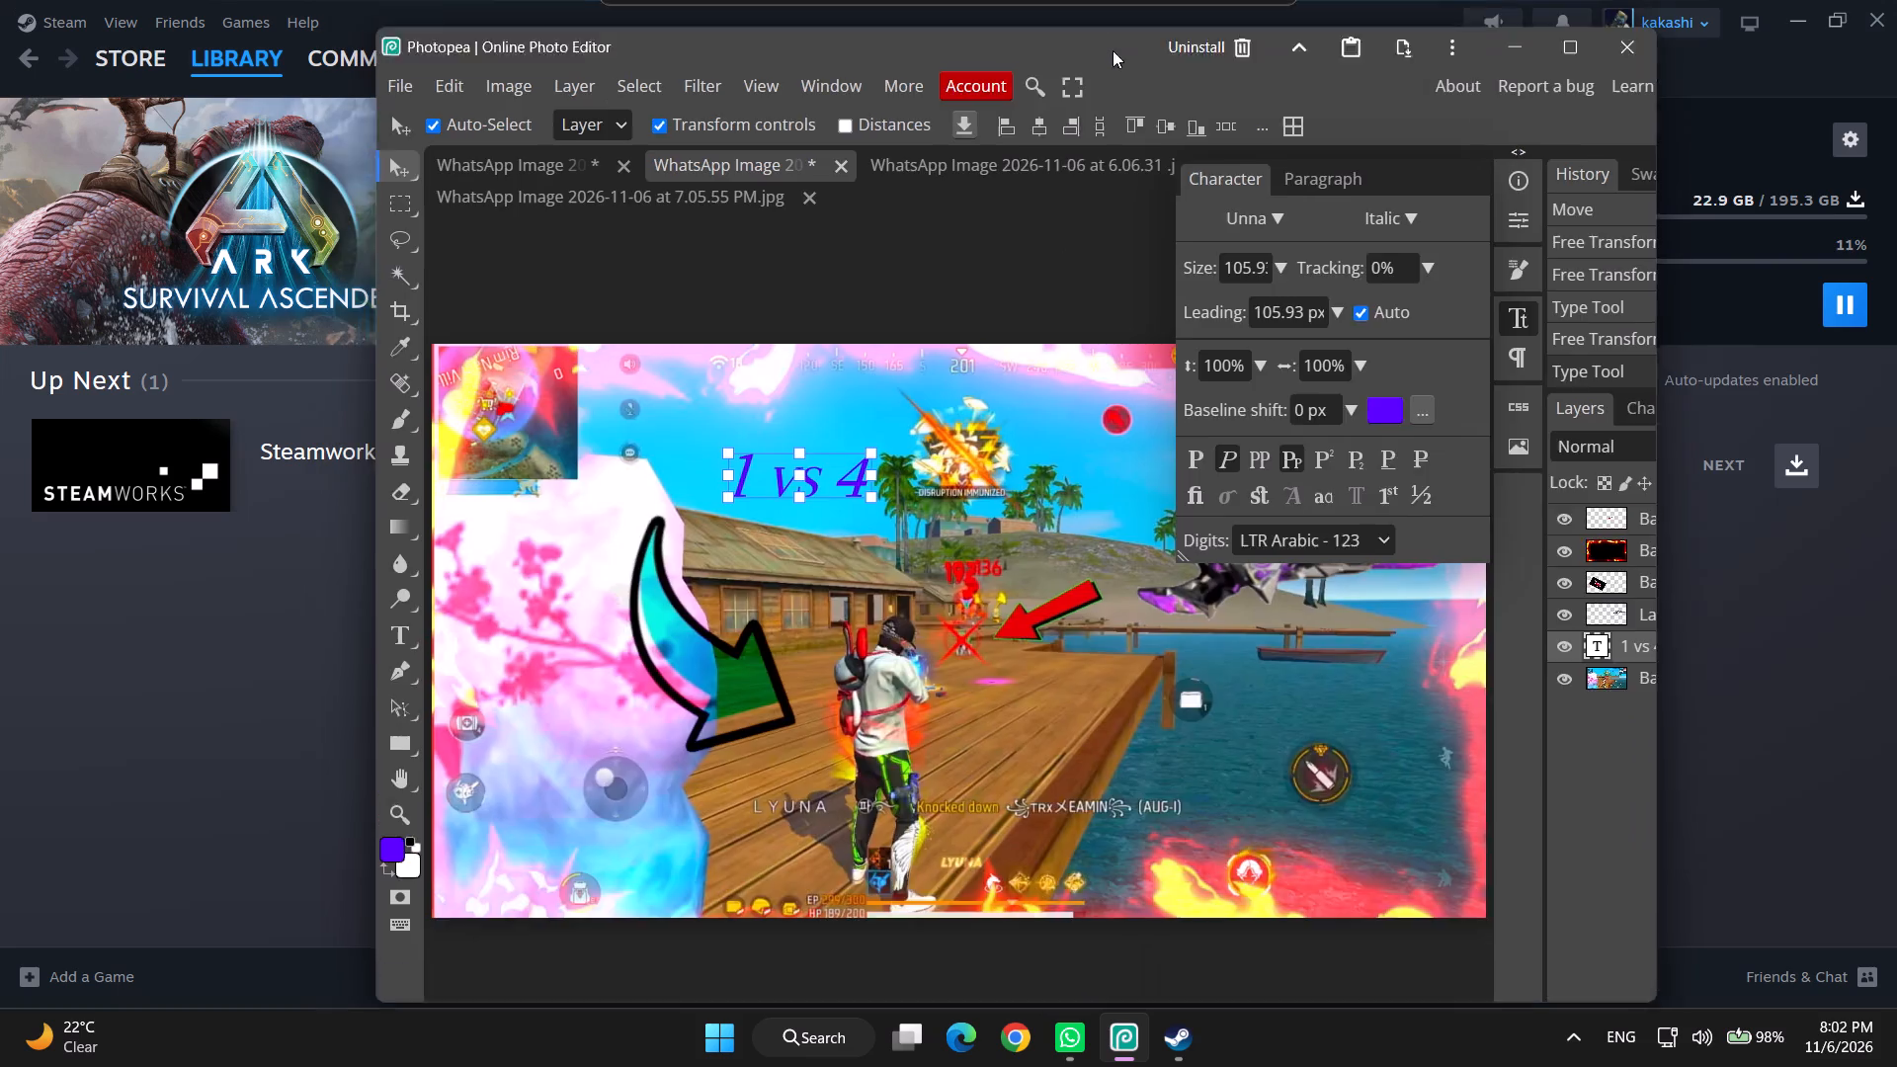
left_click_drag(1113, 50, 1209, 353)
left_click_drag(978, 6, 1113, 261)
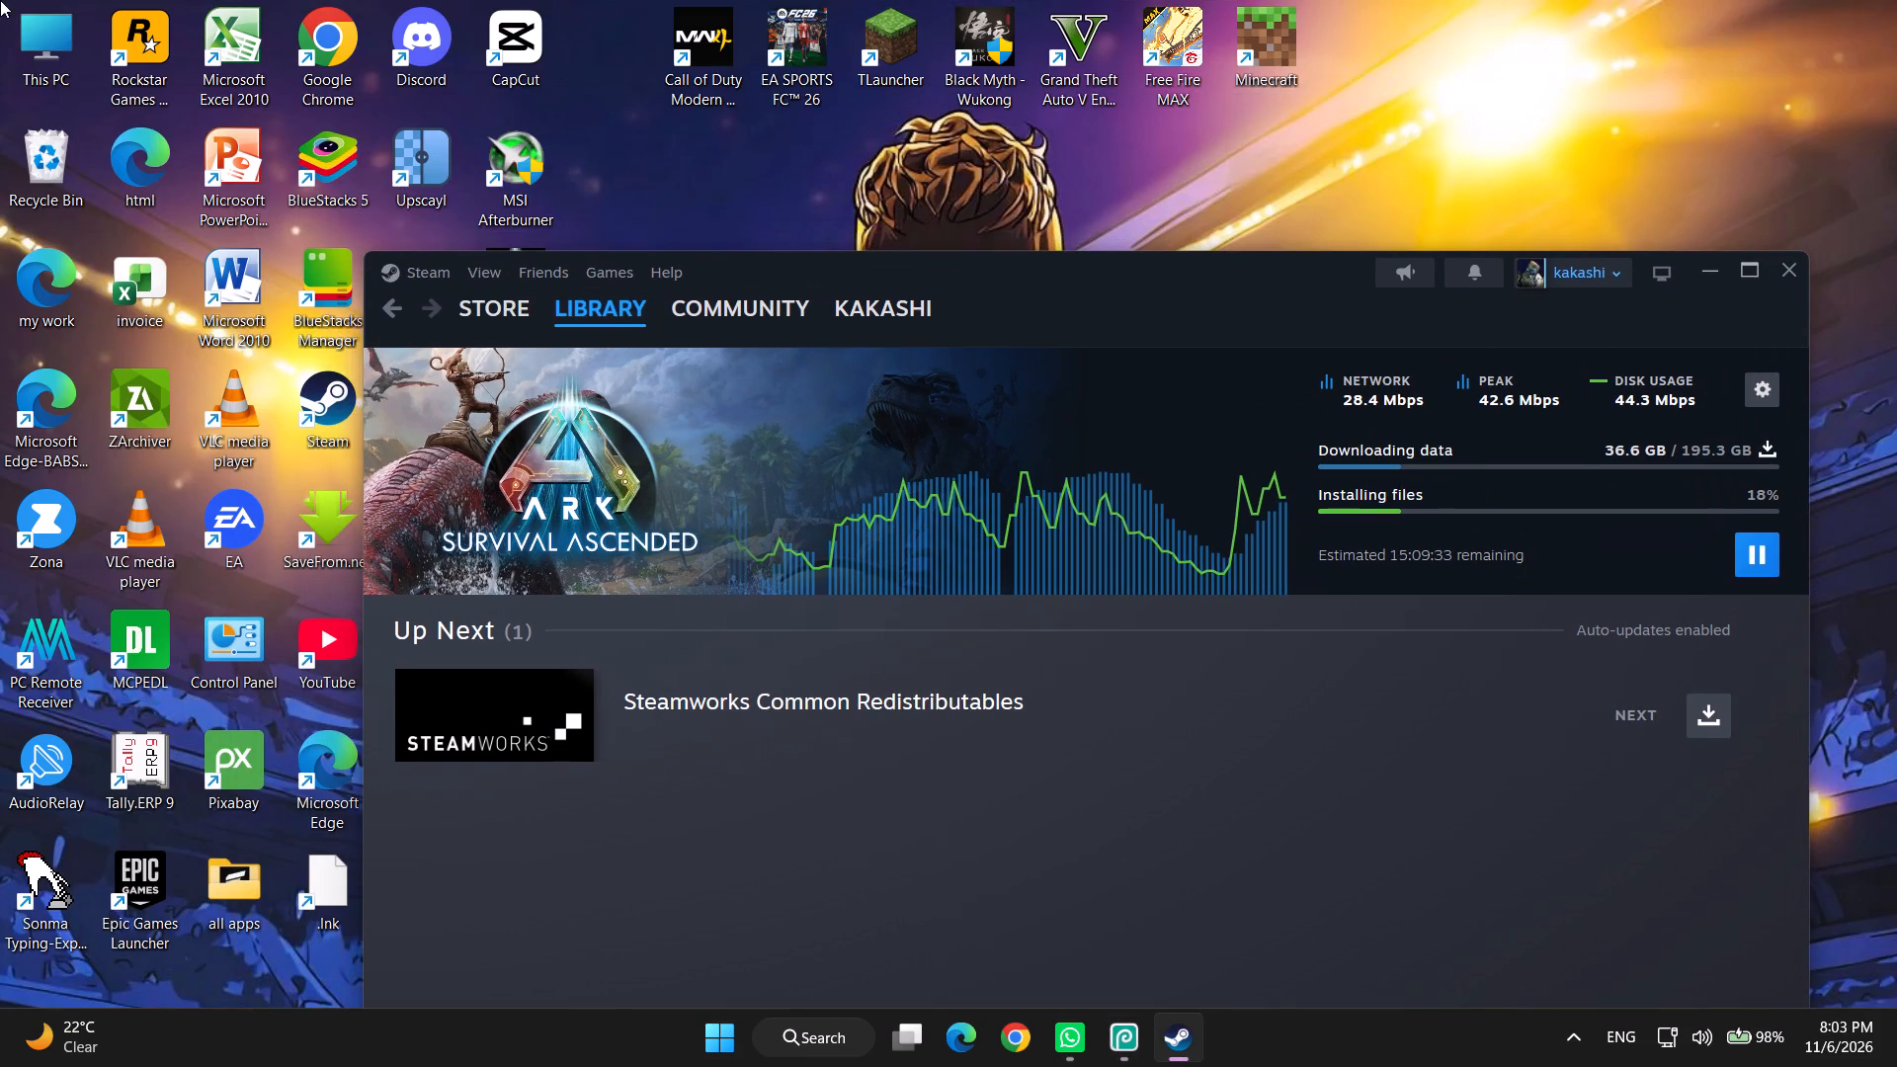
double_click(9, 32)
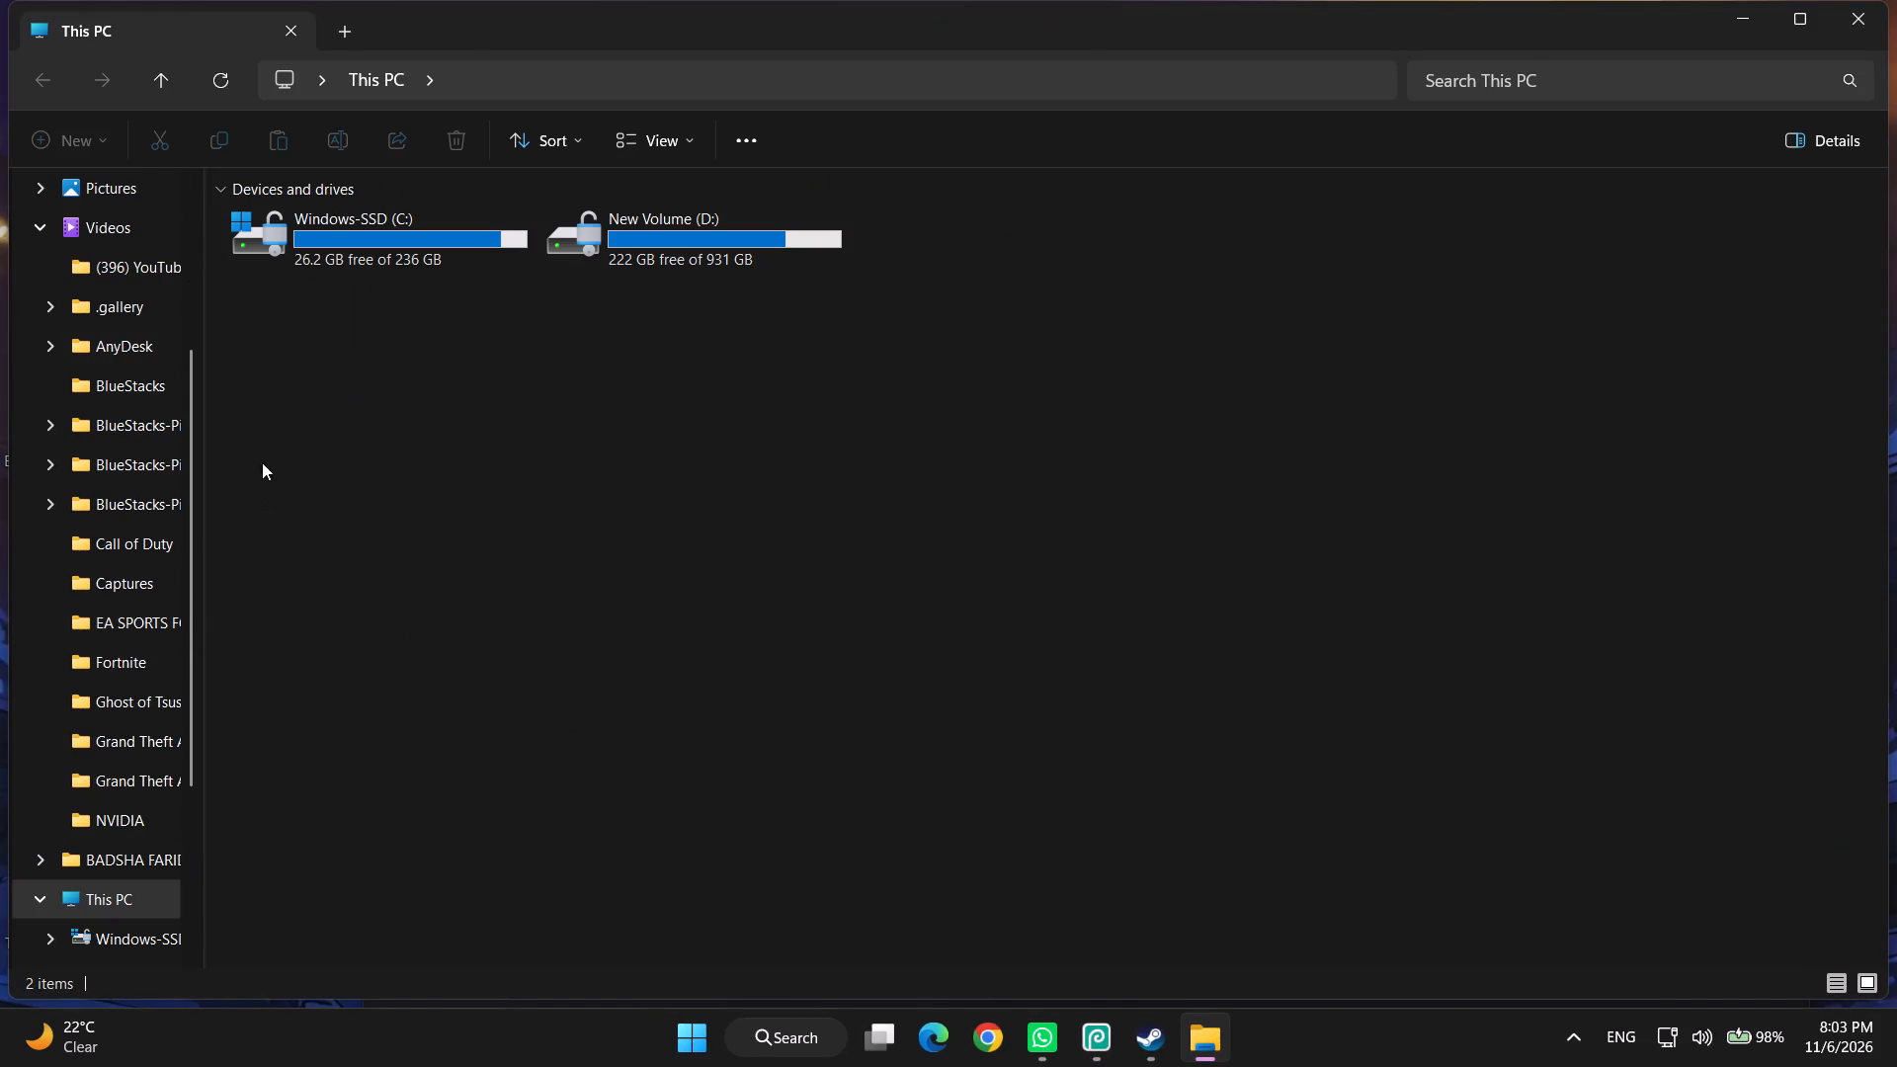
double_click(601, 262)
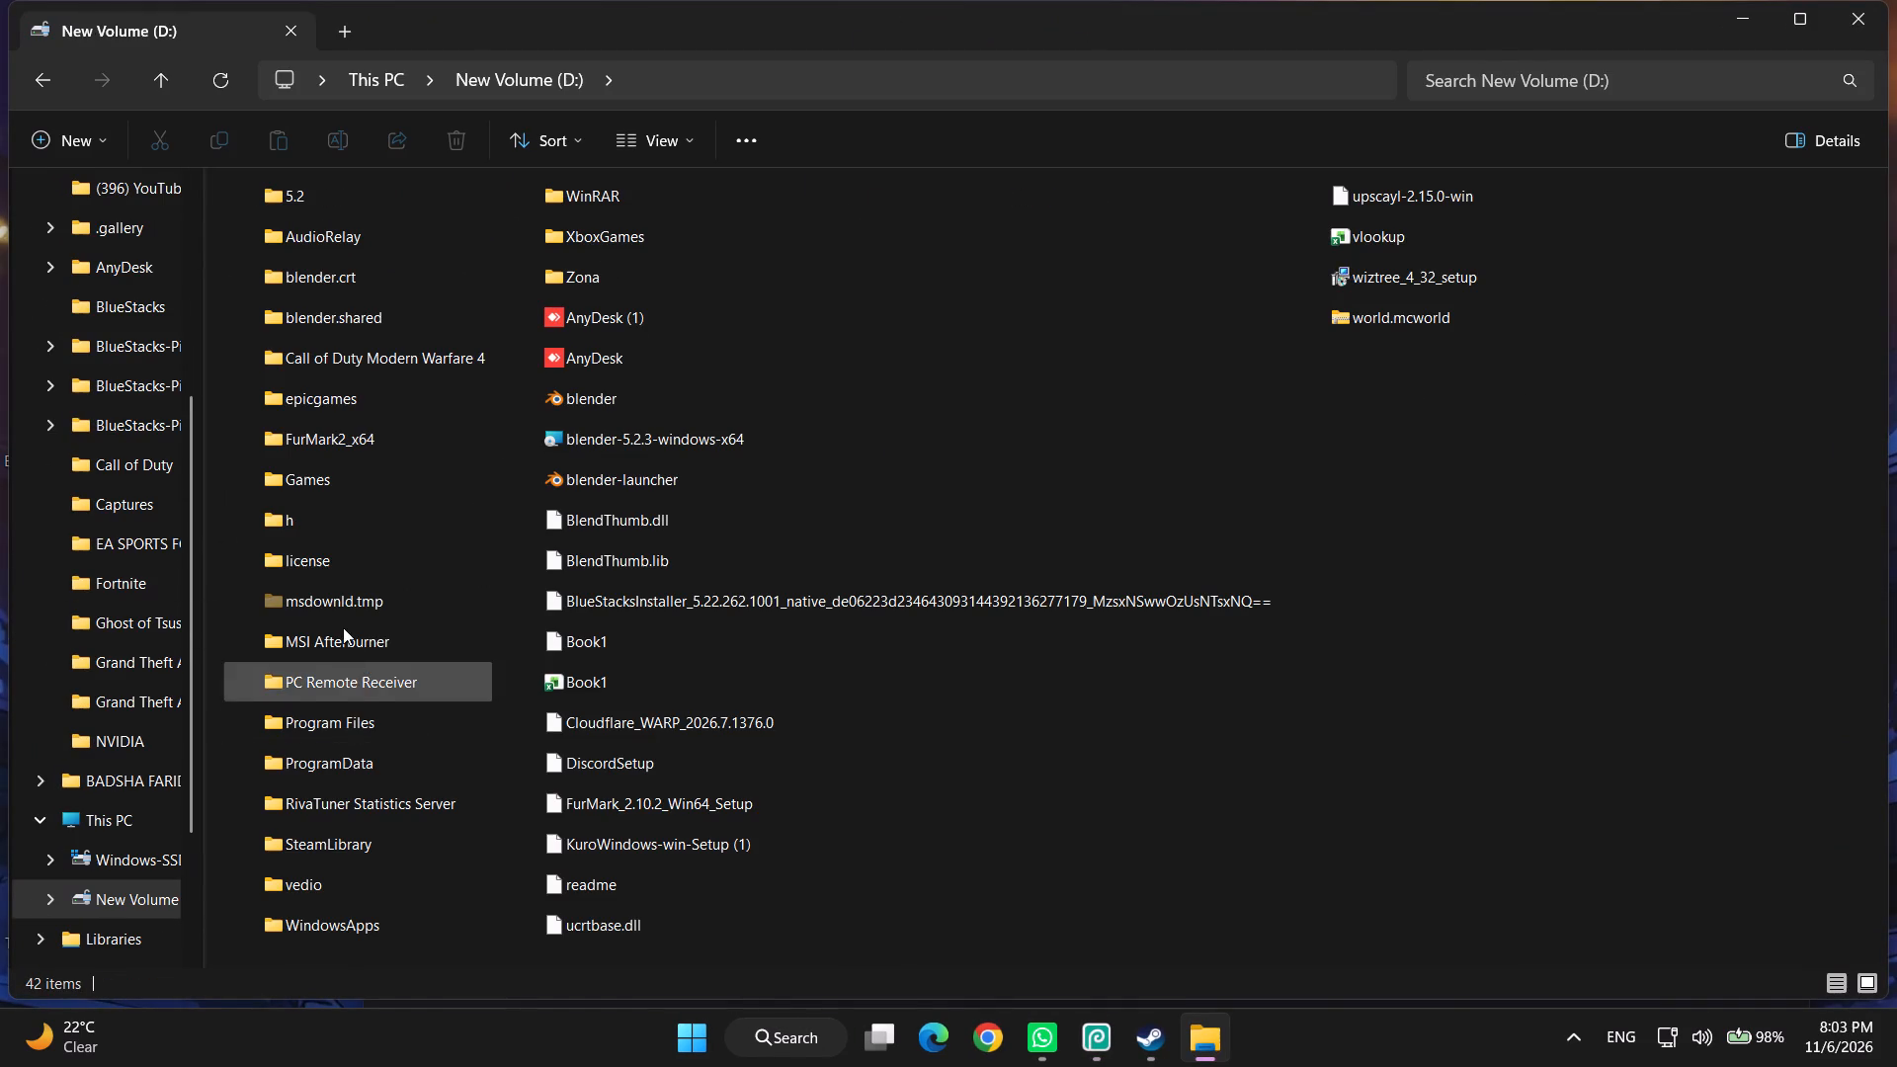
double_click(314, 889)
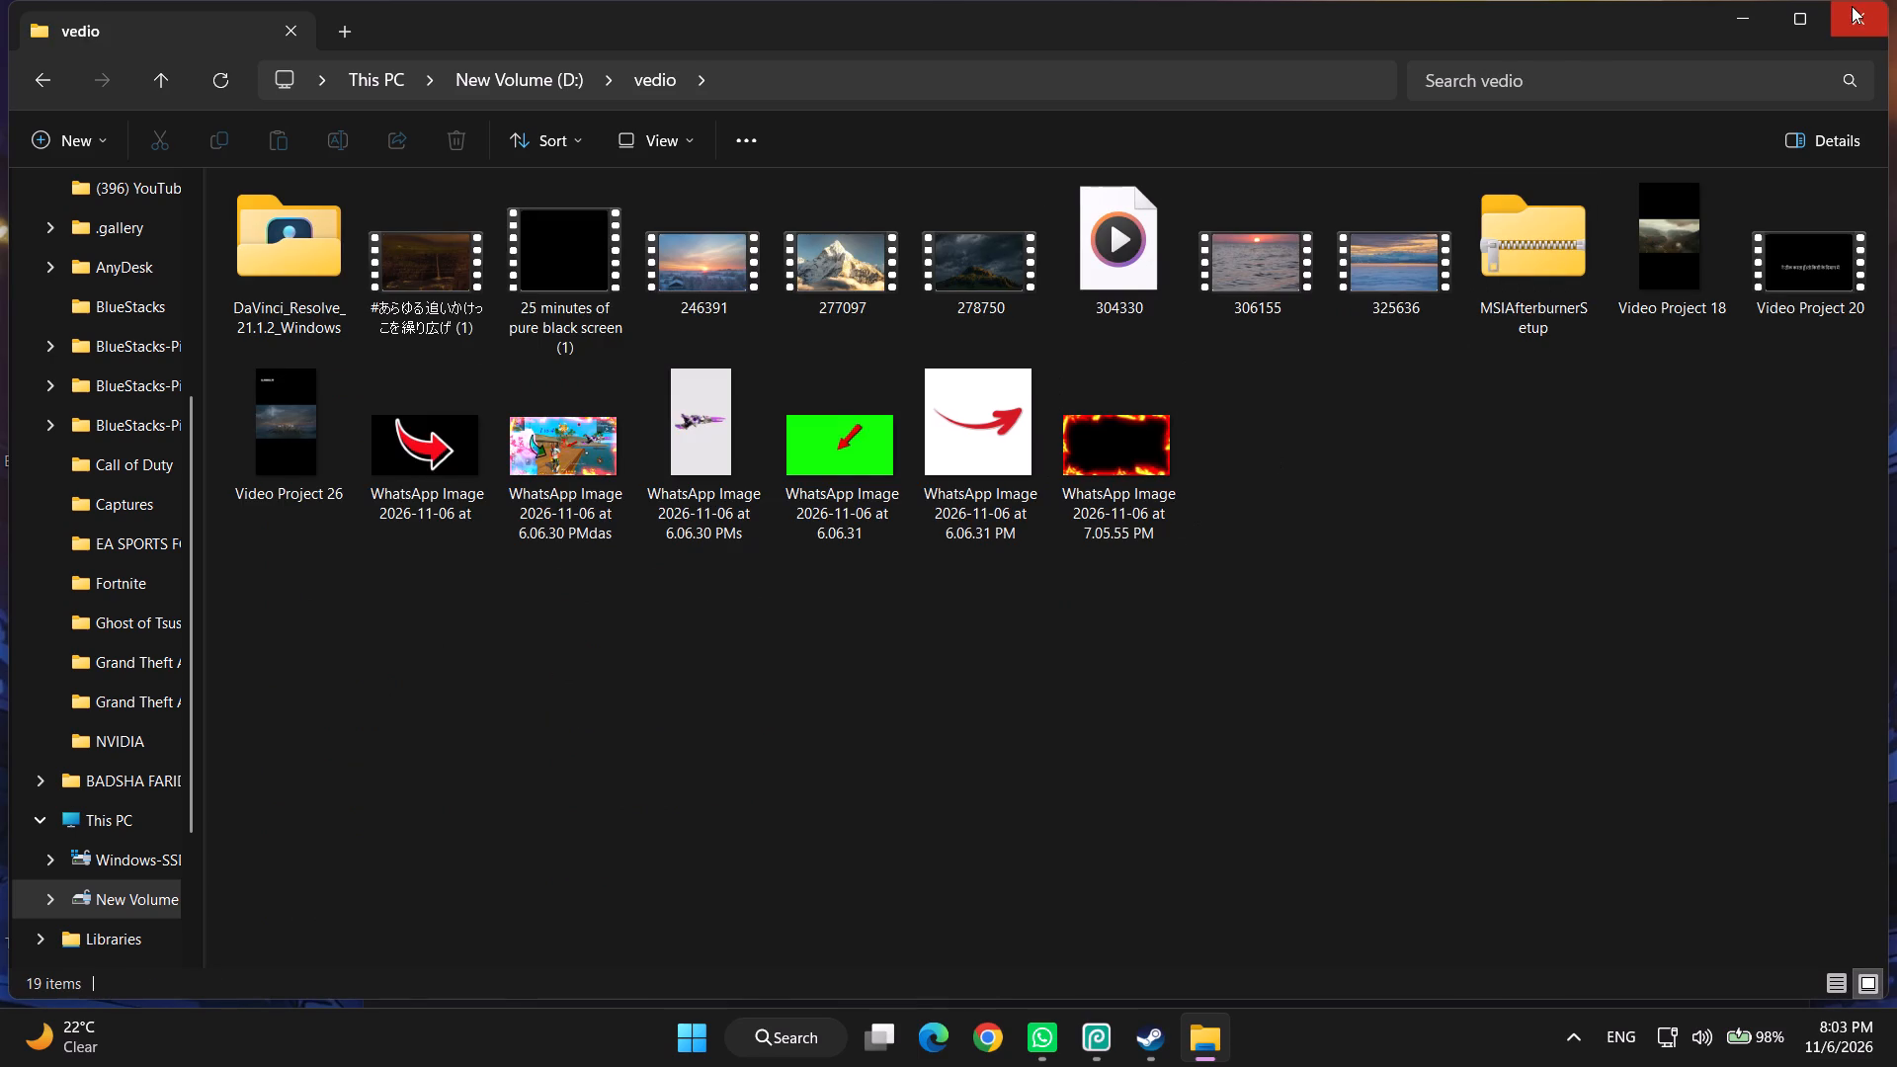
Open the saved thumbnail "WhatsApp Image 2026-11-06 at 6.06.30 PMdas" with Photos just this once, check it at full window size, and close it.
double_click(554, 461)
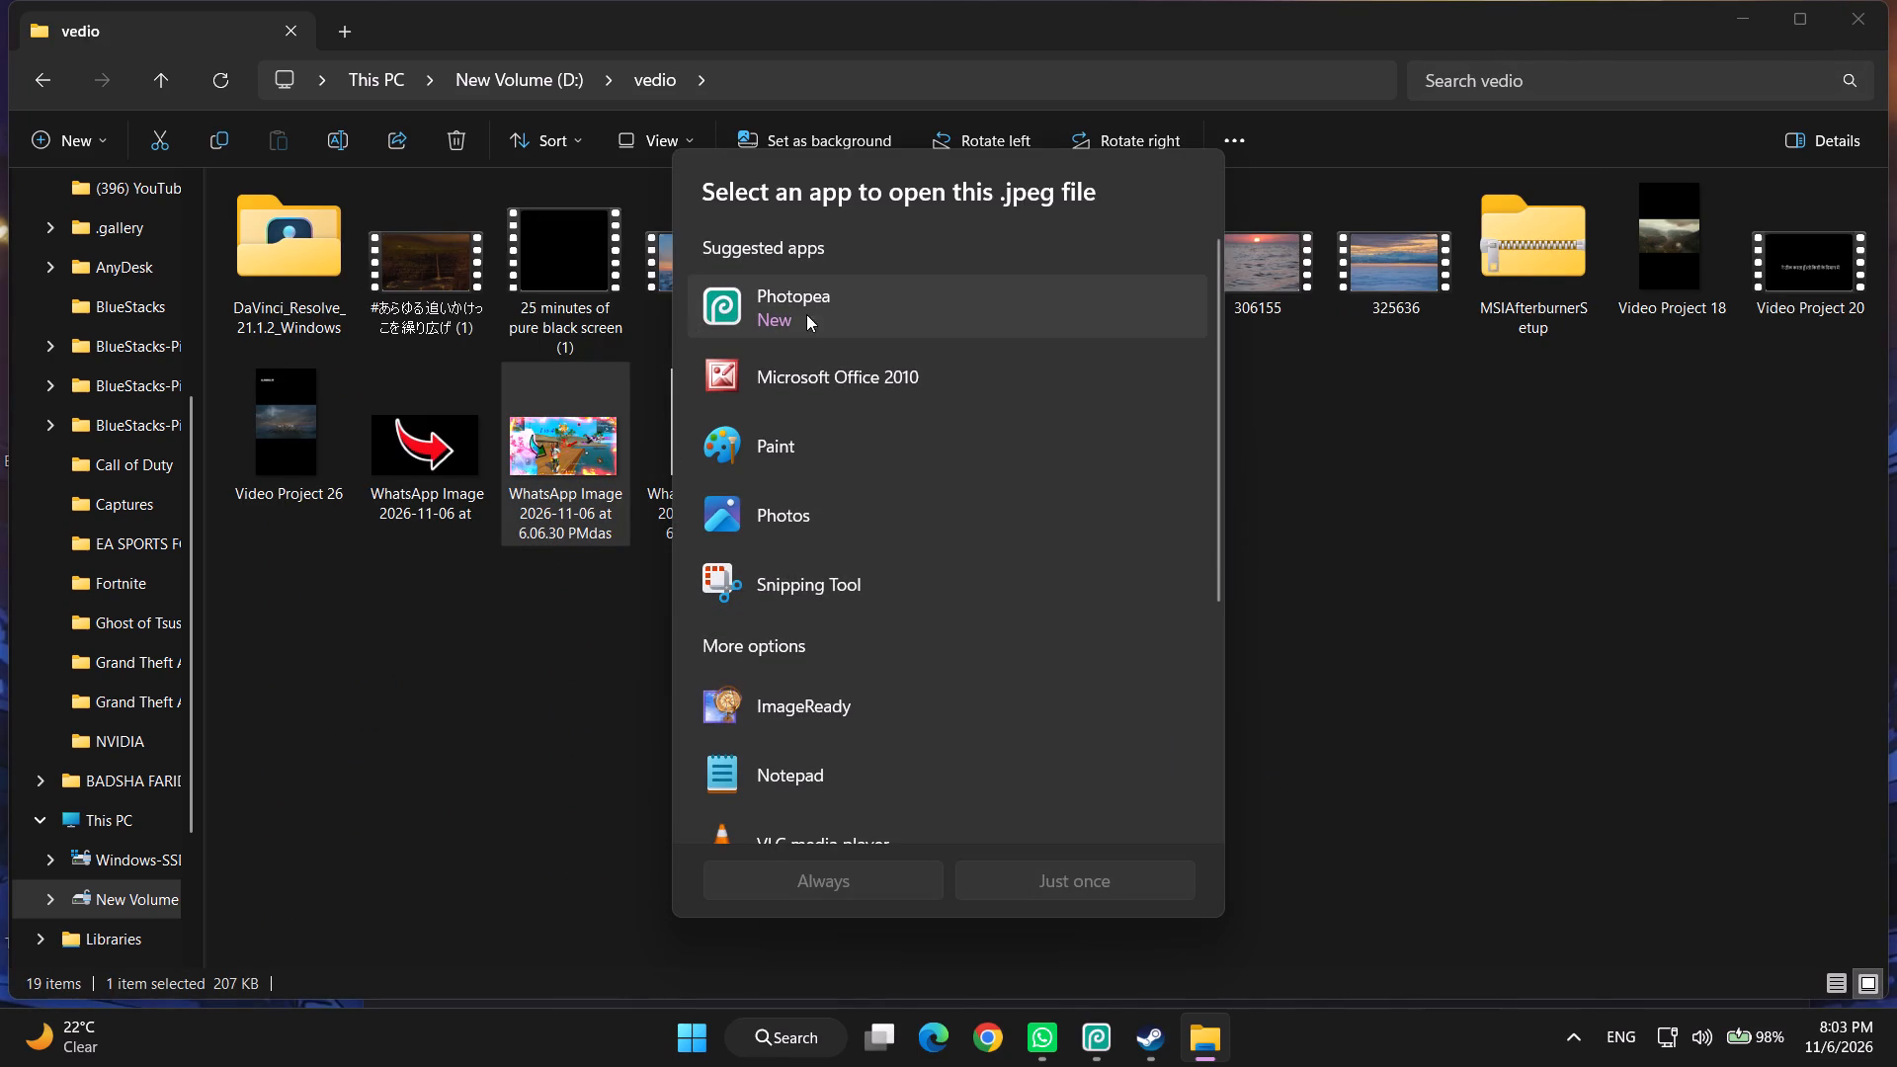
left_click(861, 524)
left_click(1064, 891)
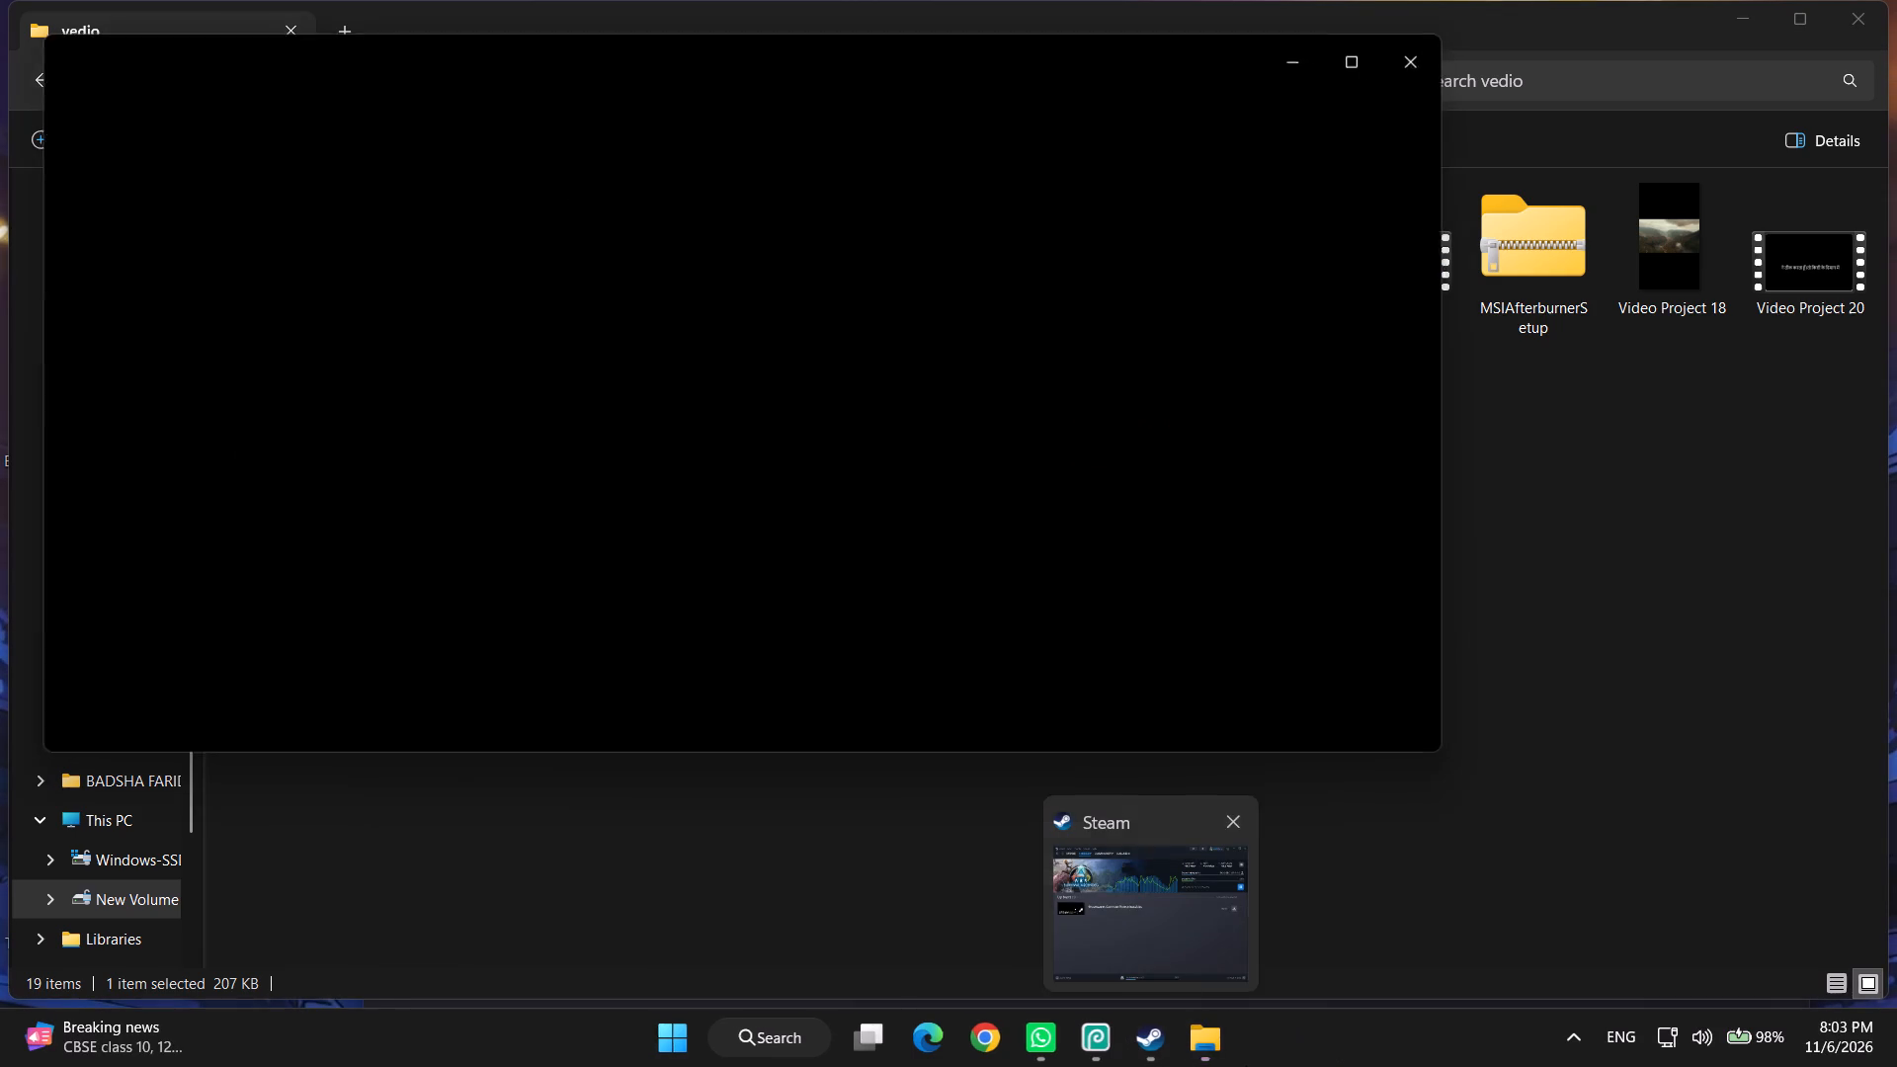
left_click(1368, 63)
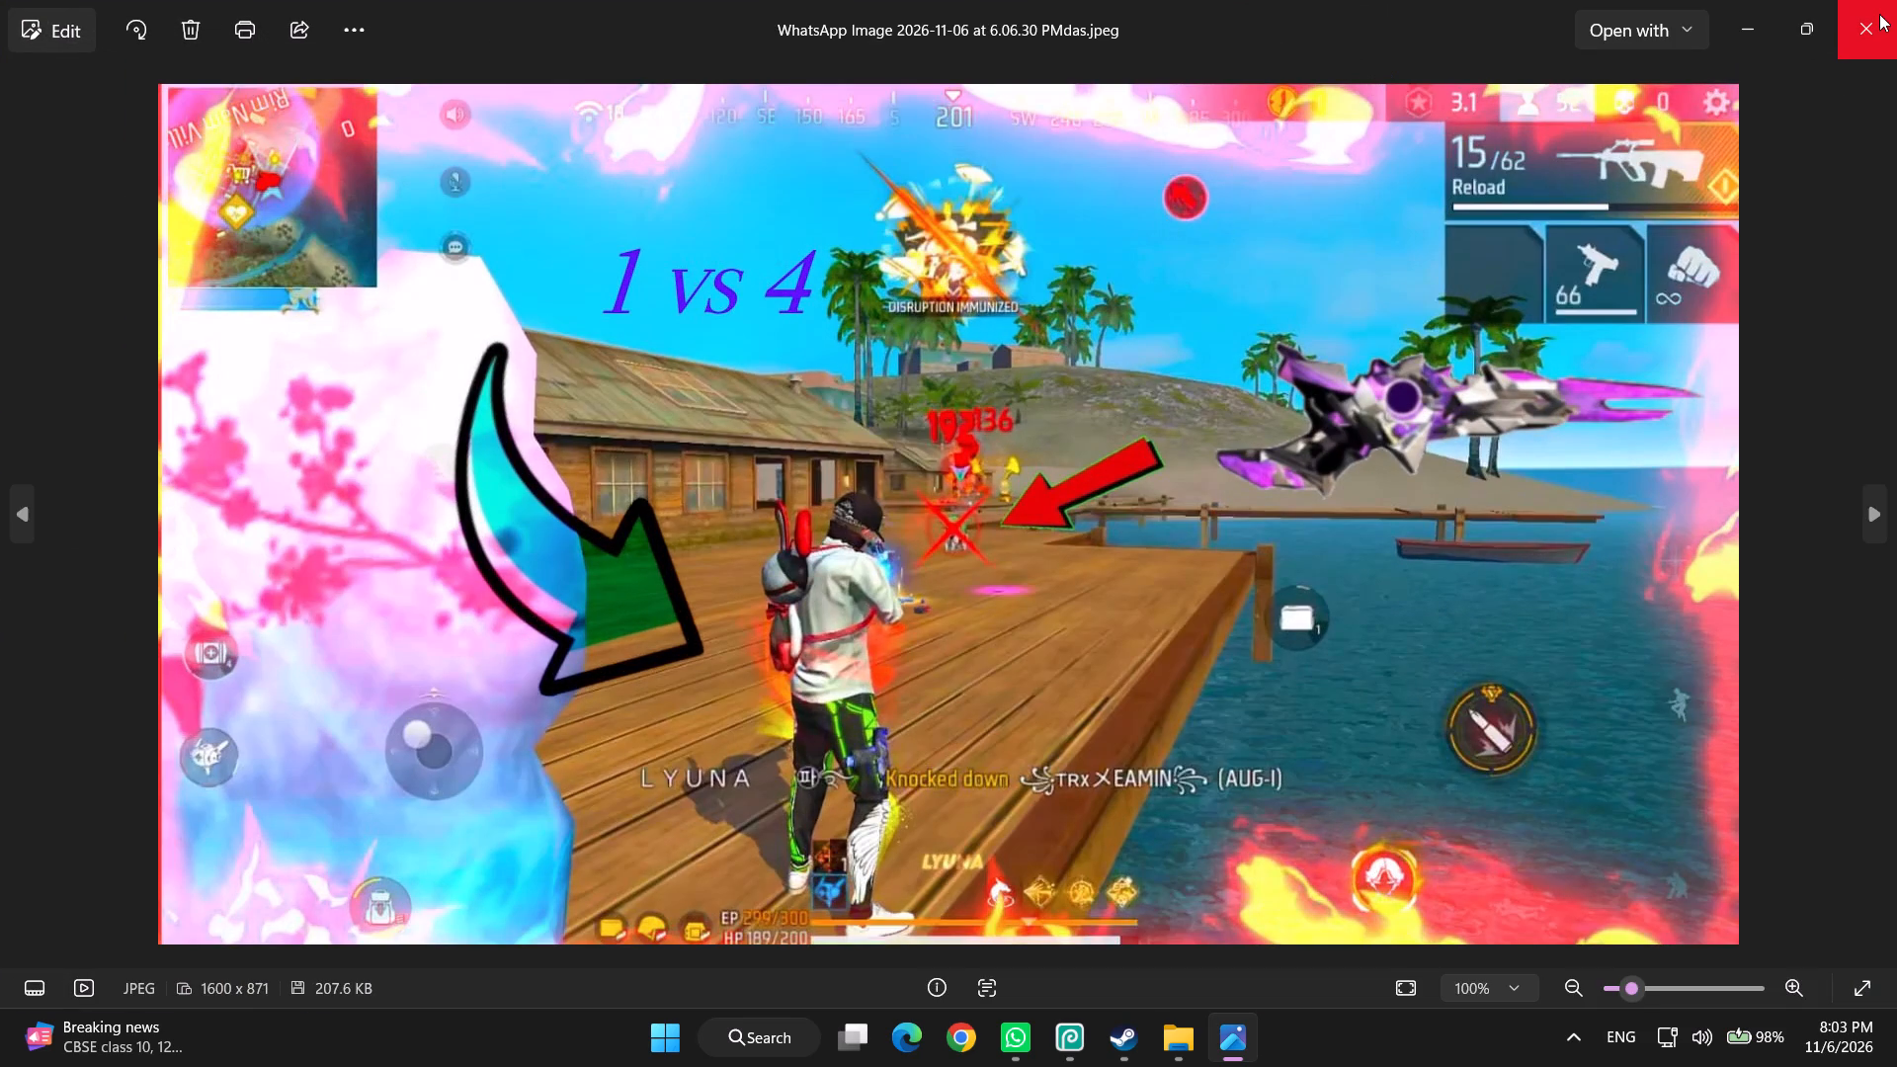
left_click(1879, 14)
Open the sharing options for the saved thumbnail "WhatsApp Image 2026-11-06 at 6.06.30 PMdas" in the "vedio" folder.
left_click(573, 443)
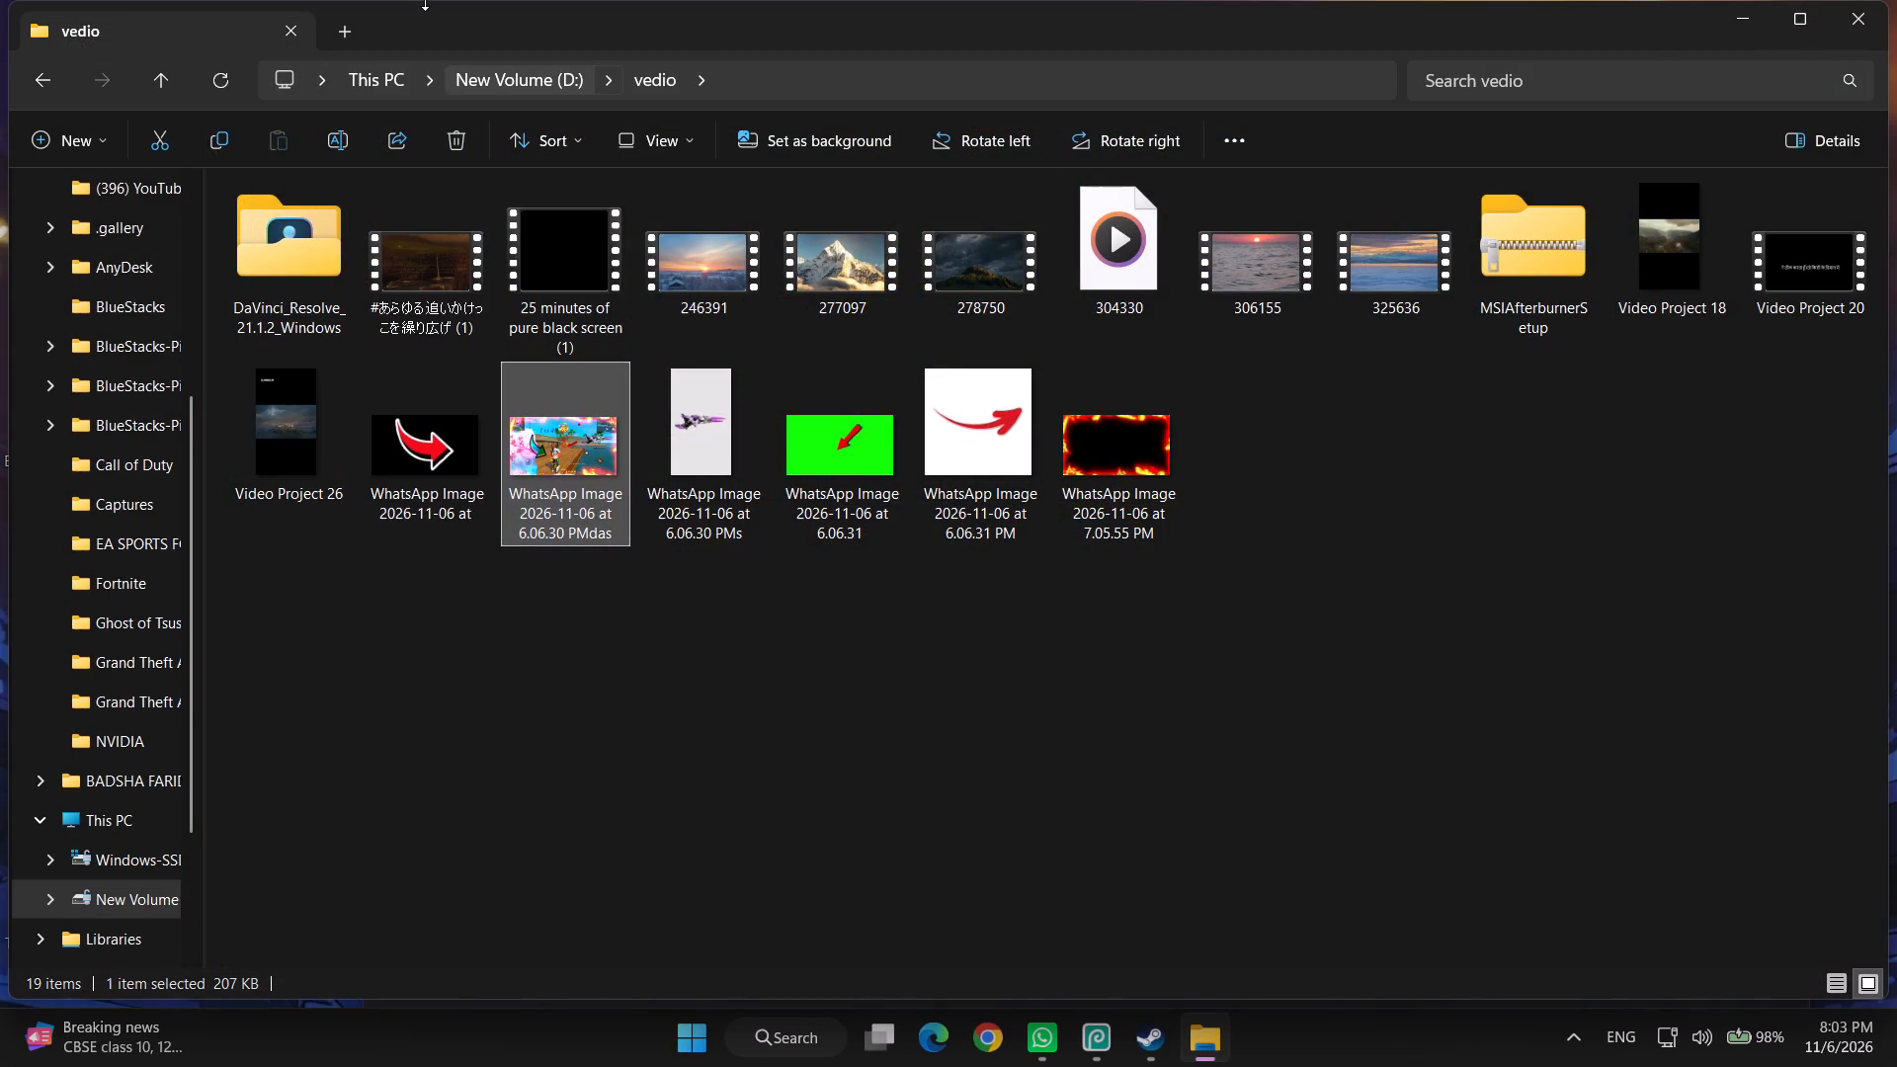
left_click(397, 145)
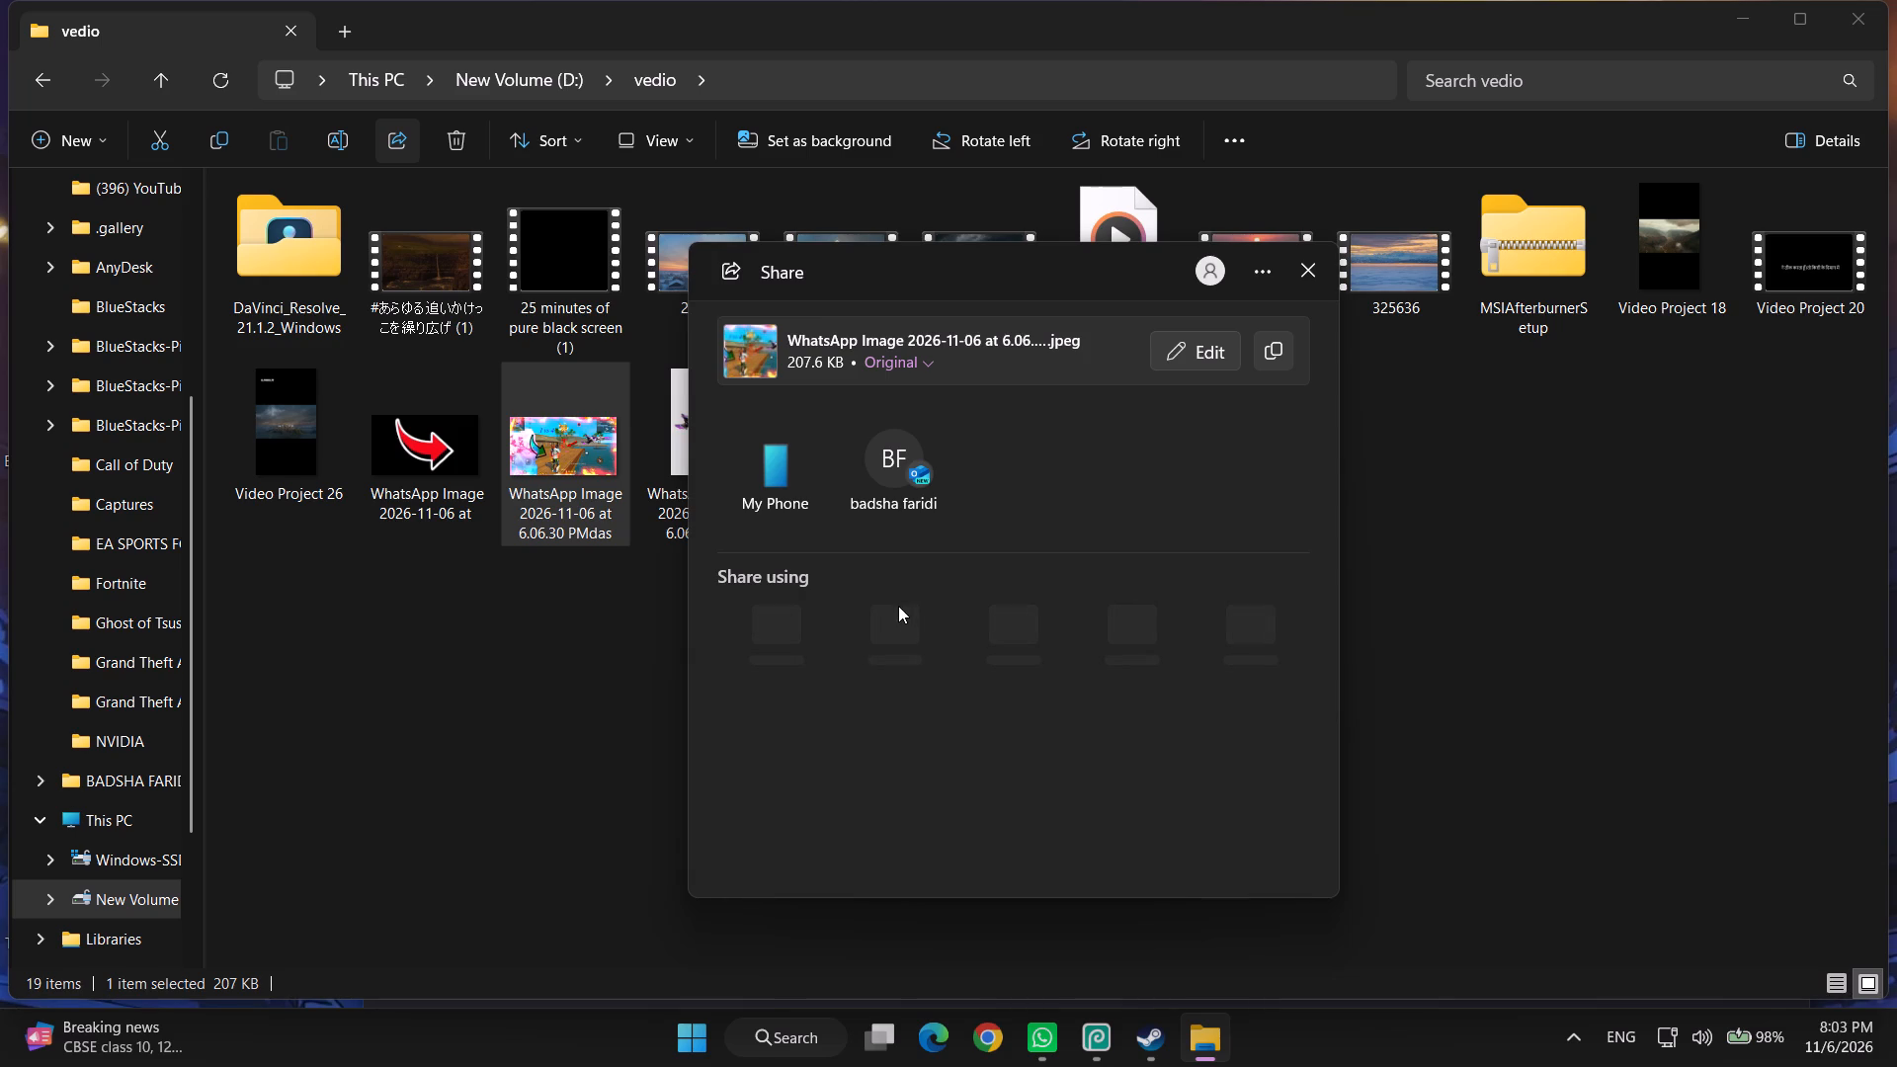
left_click(1382, 653)
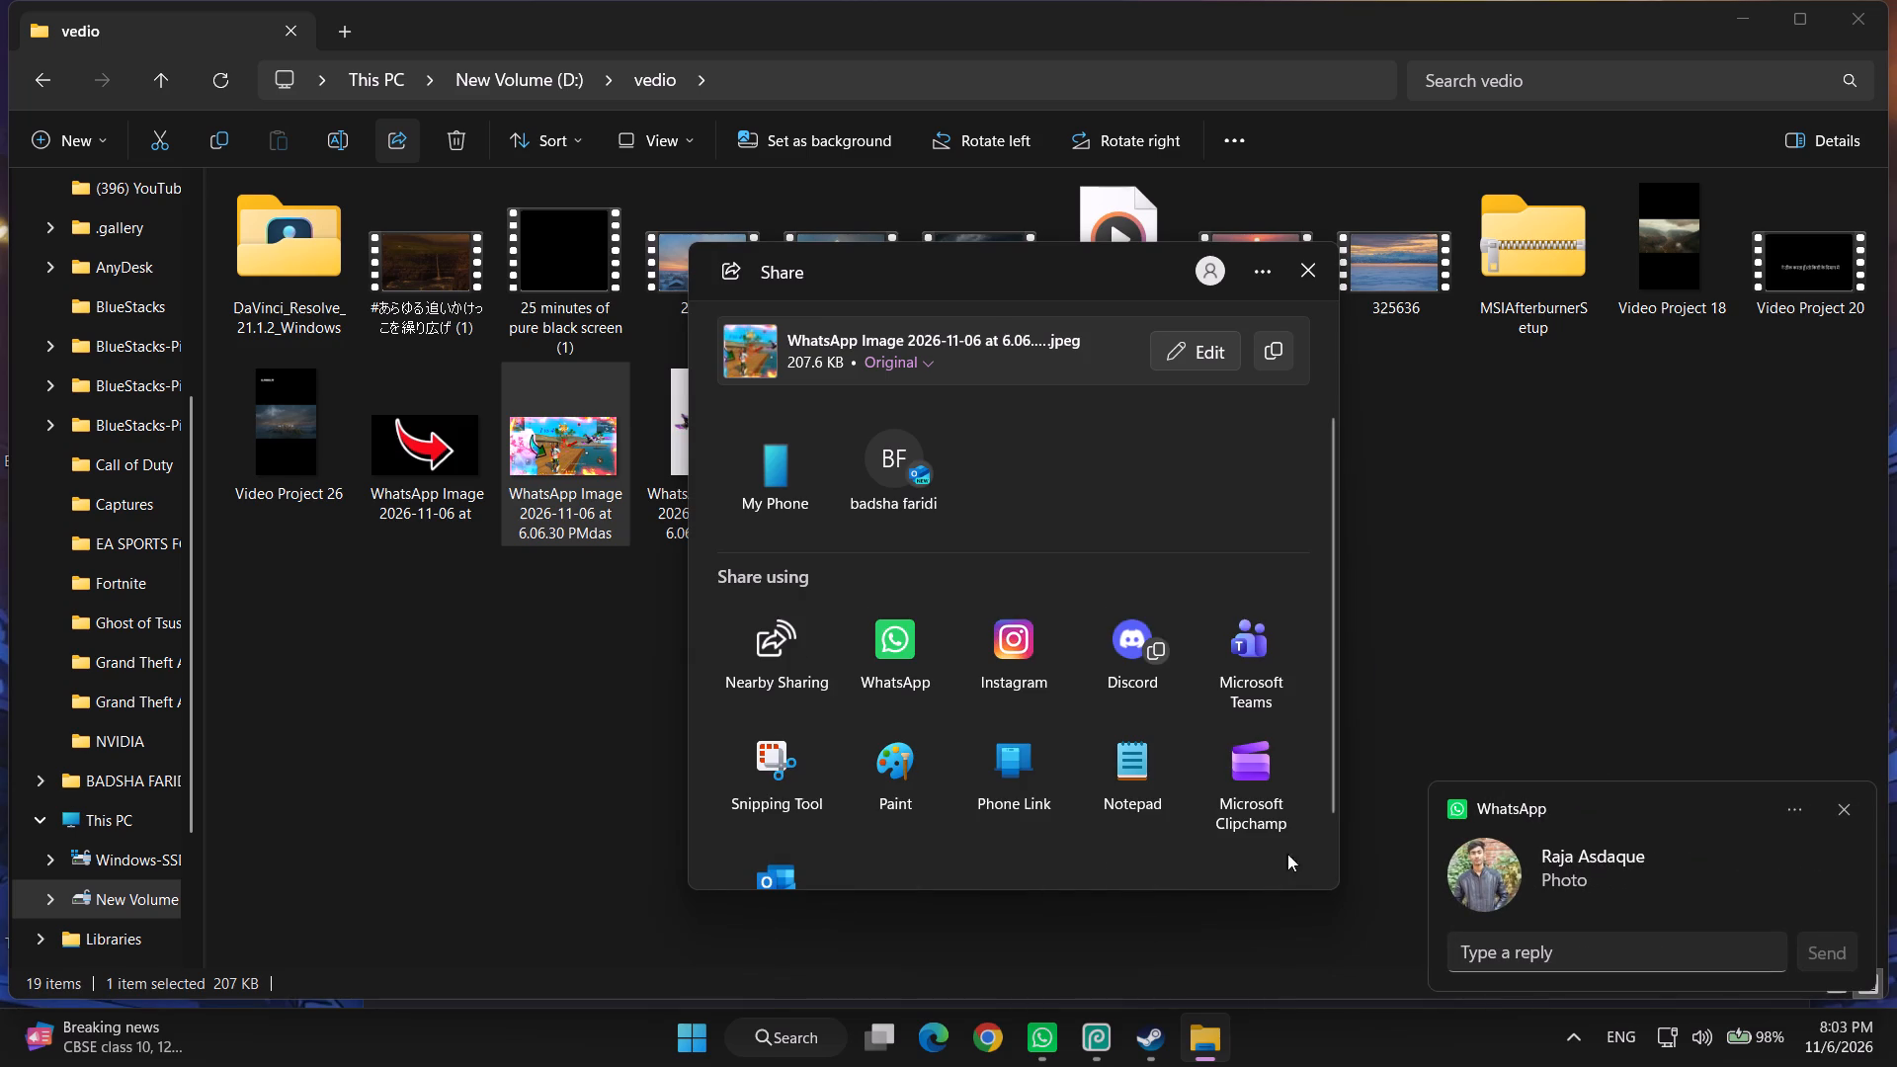
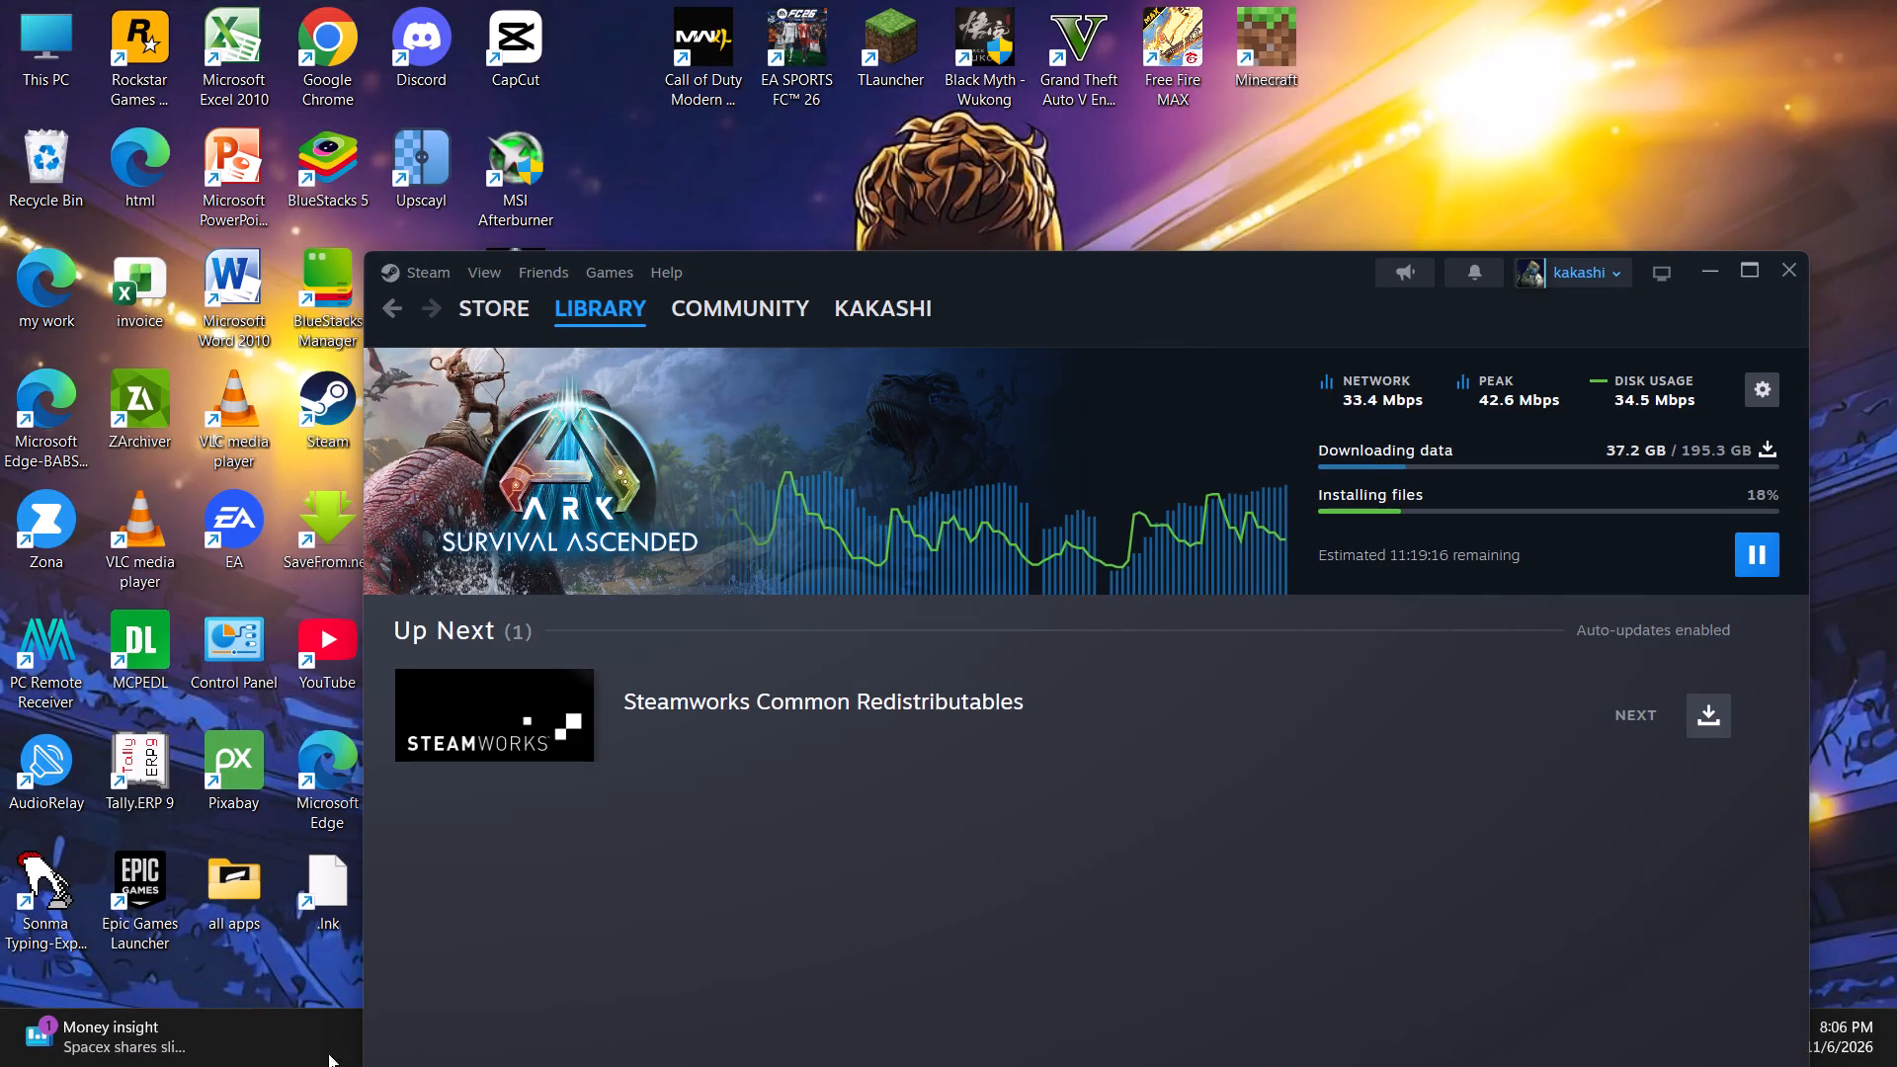
Switch back to the Photopea window and maximize it to show the thumbnail document.
left_click(343, 1026)
left_click(1127, 1021)
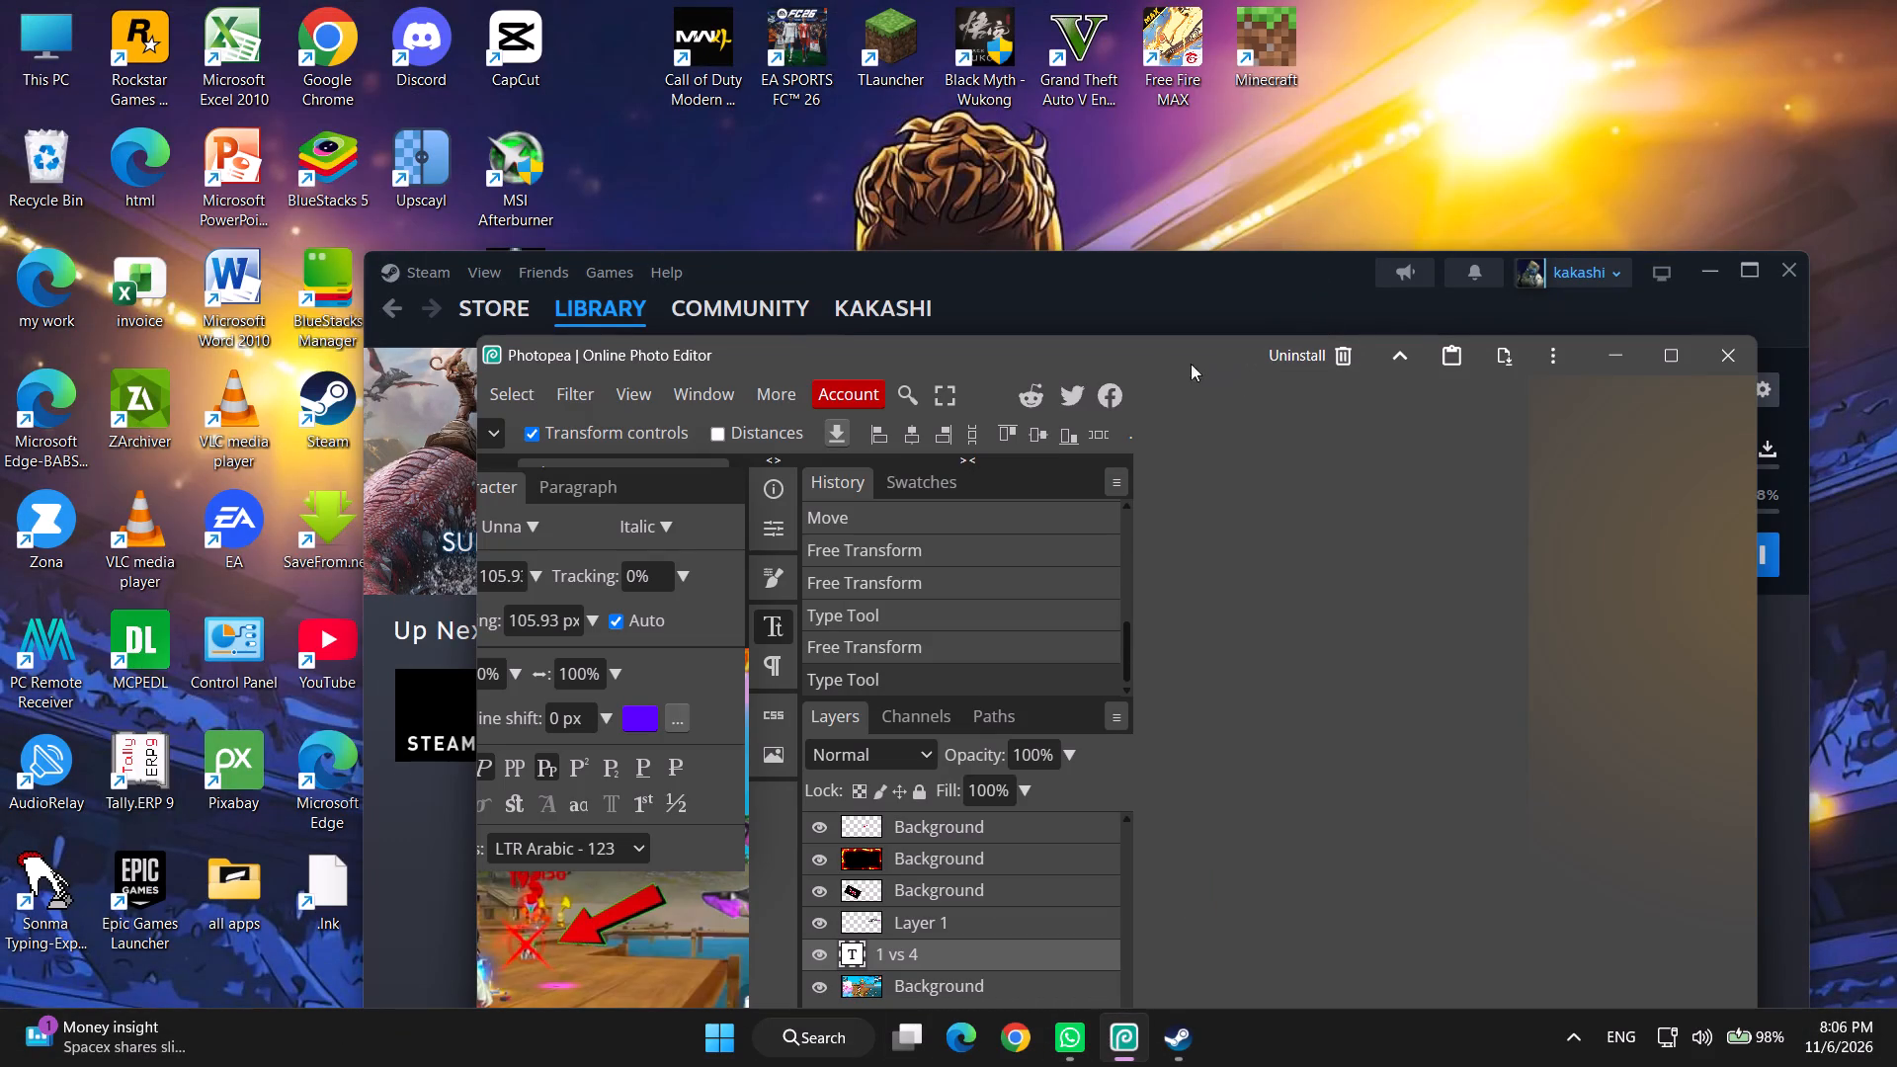
left_click_drag(1111, 348, 1125, 0)
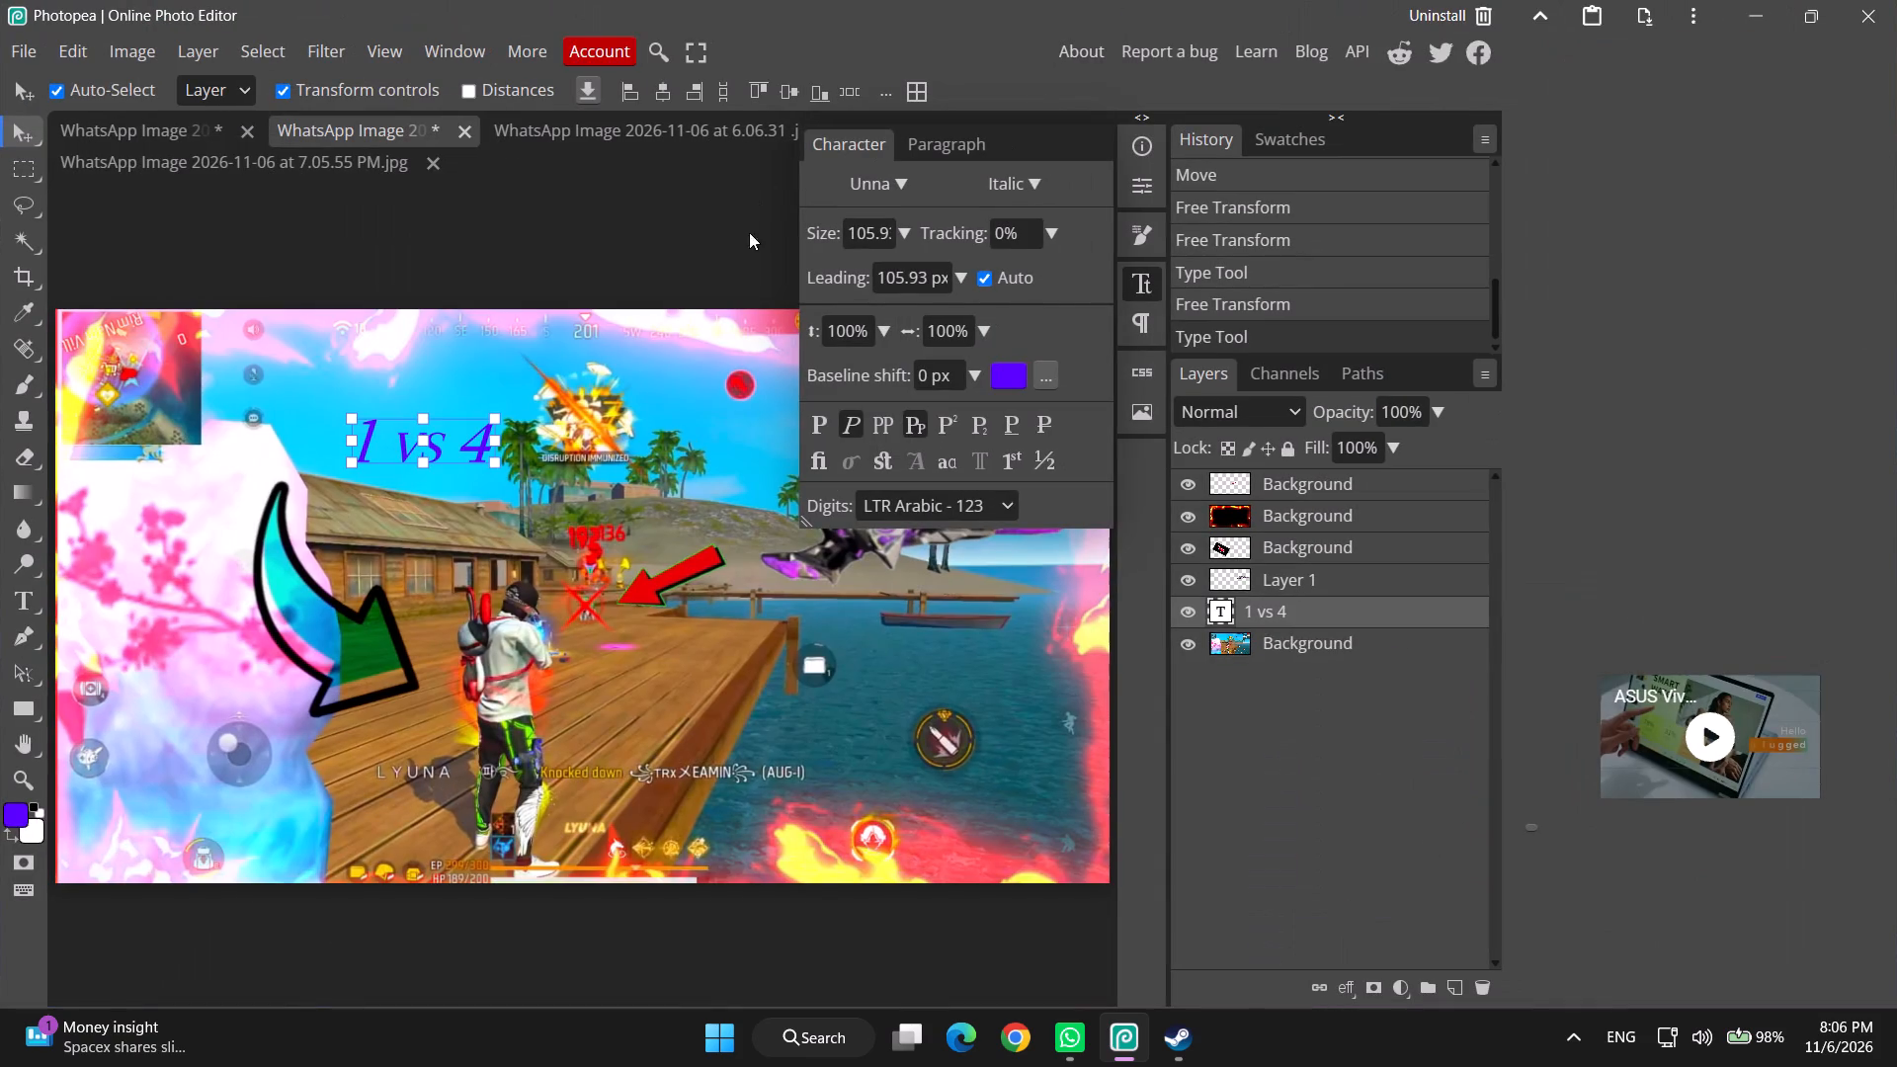
Select the Background layer that holds the large curved green arrow in the thumbnail.
left_click(294, 651)
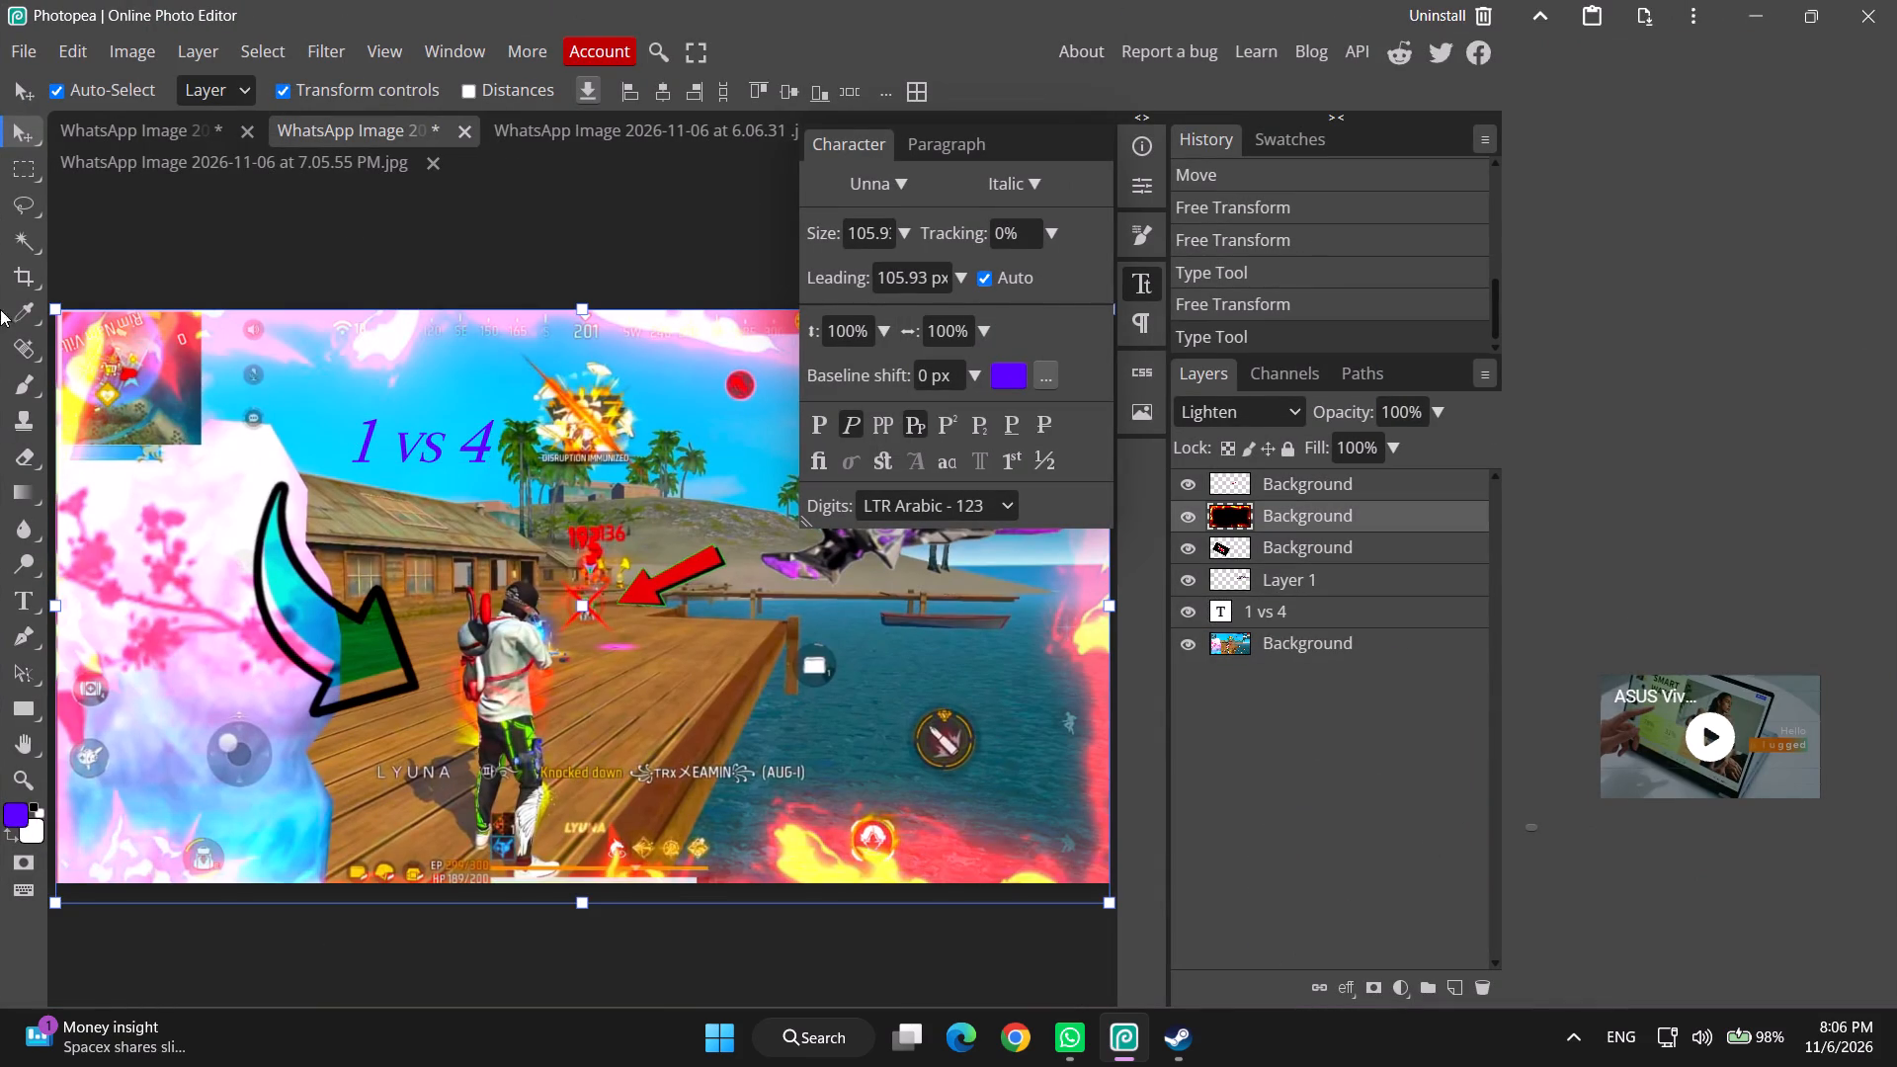
left_click(1288, 551)
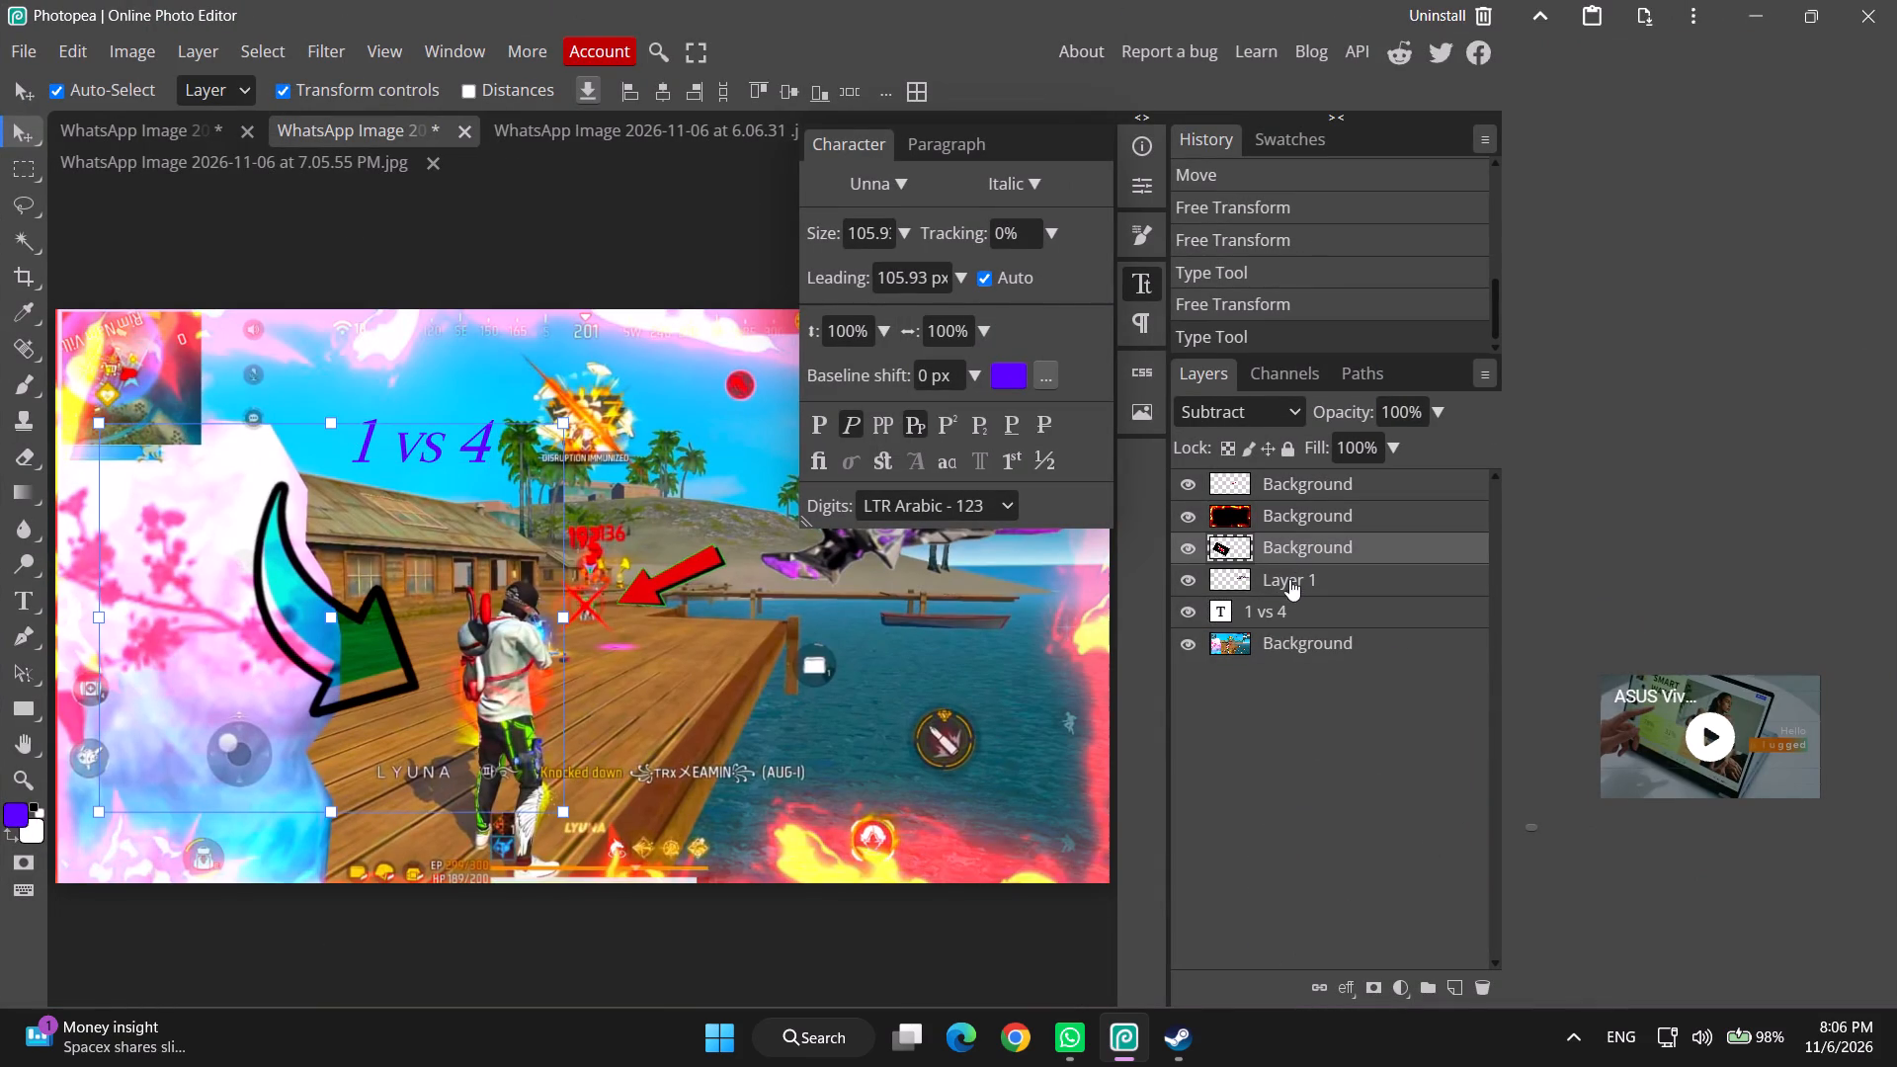
Delete the black-outlined curved arrow layer, the one with Subtract blending, from the thumbnail.
left_click(1298, 582)
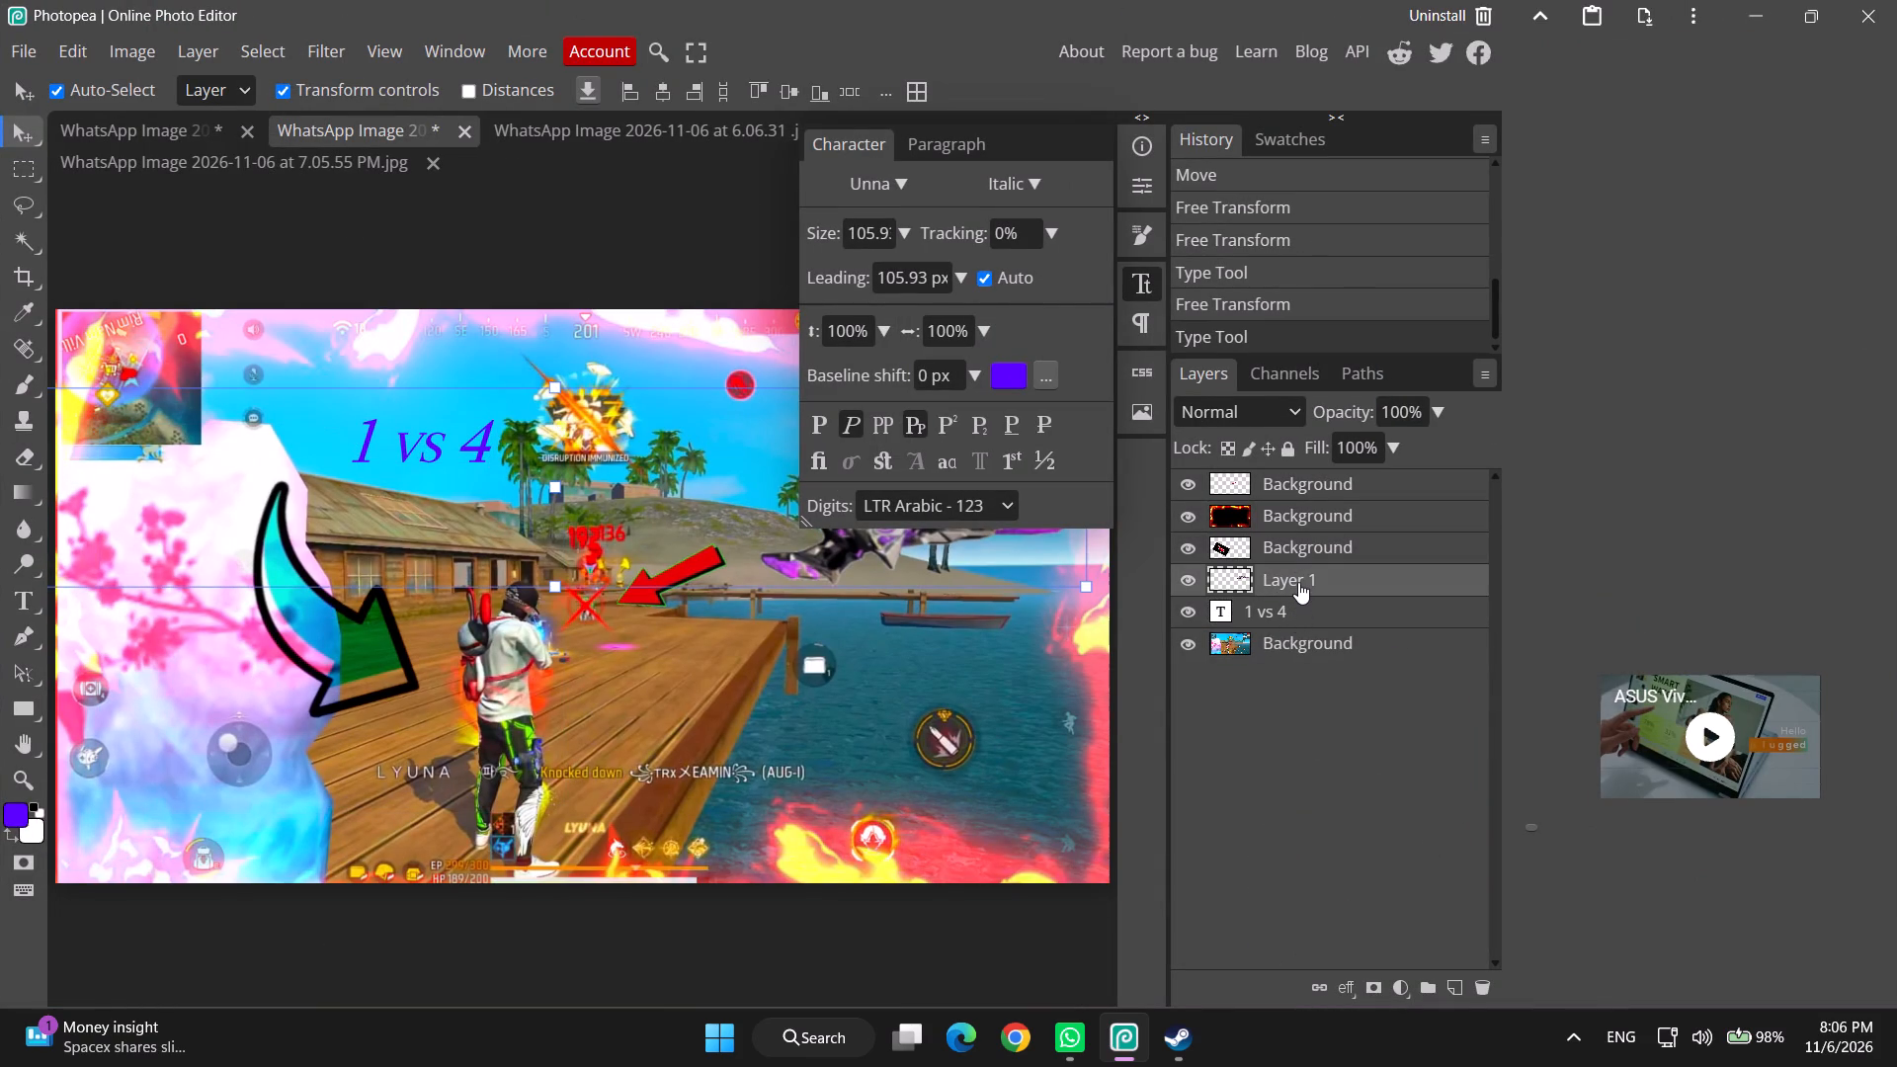
left_click(1306, 486)
left_click(1318, 517)
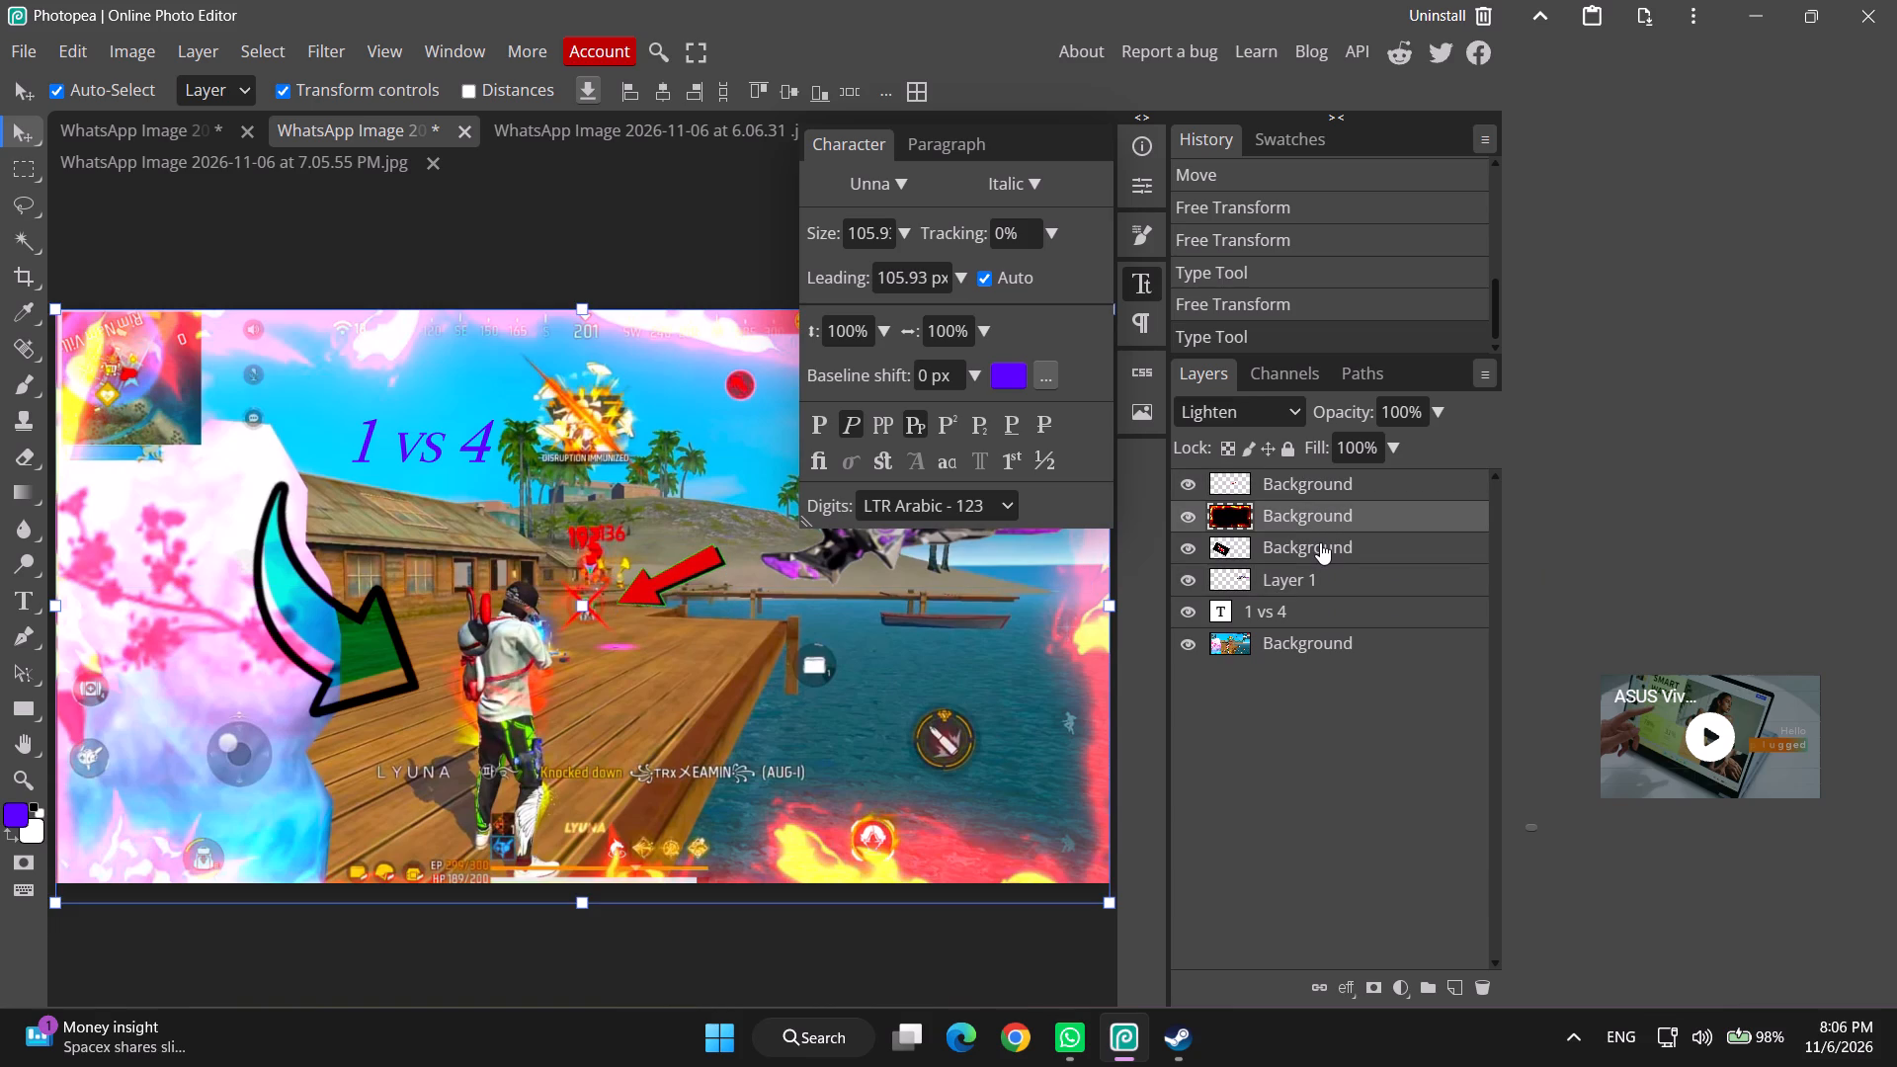
left_click(1320, 542)
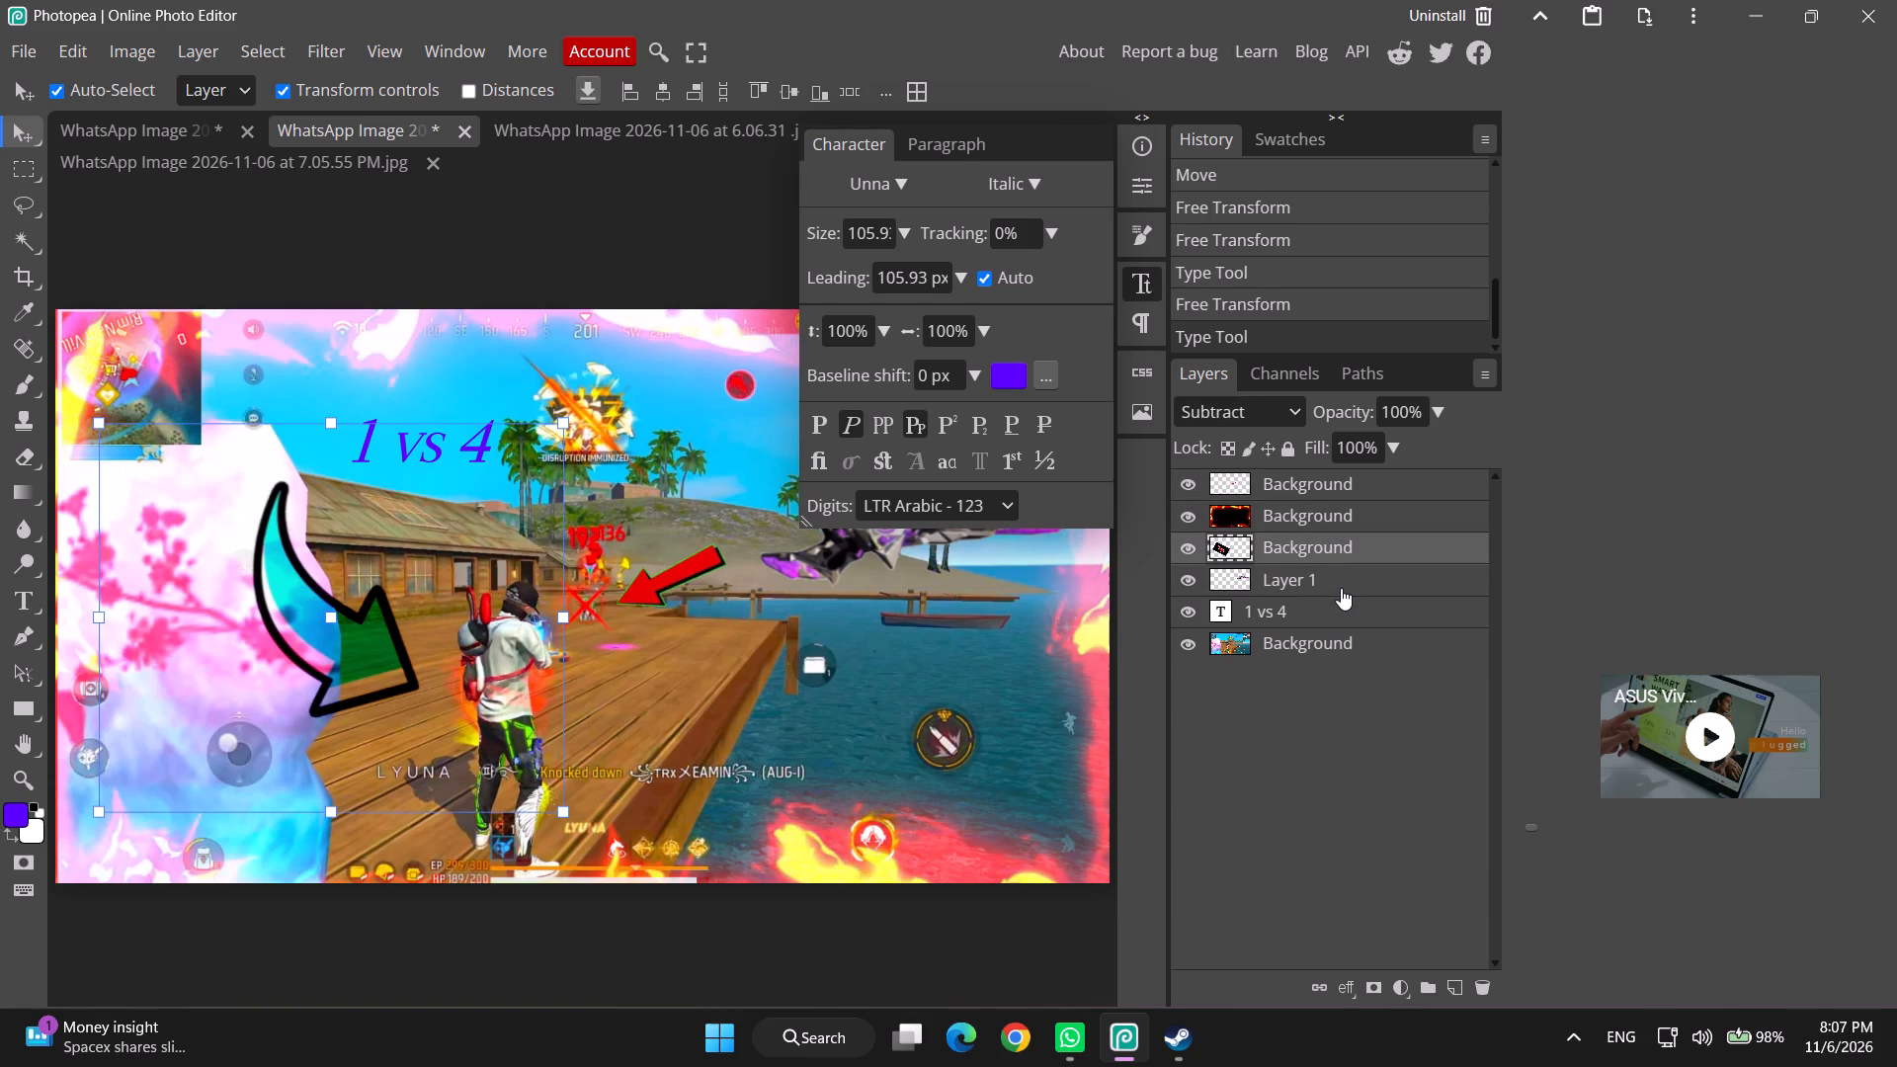
left_click(286, 630)
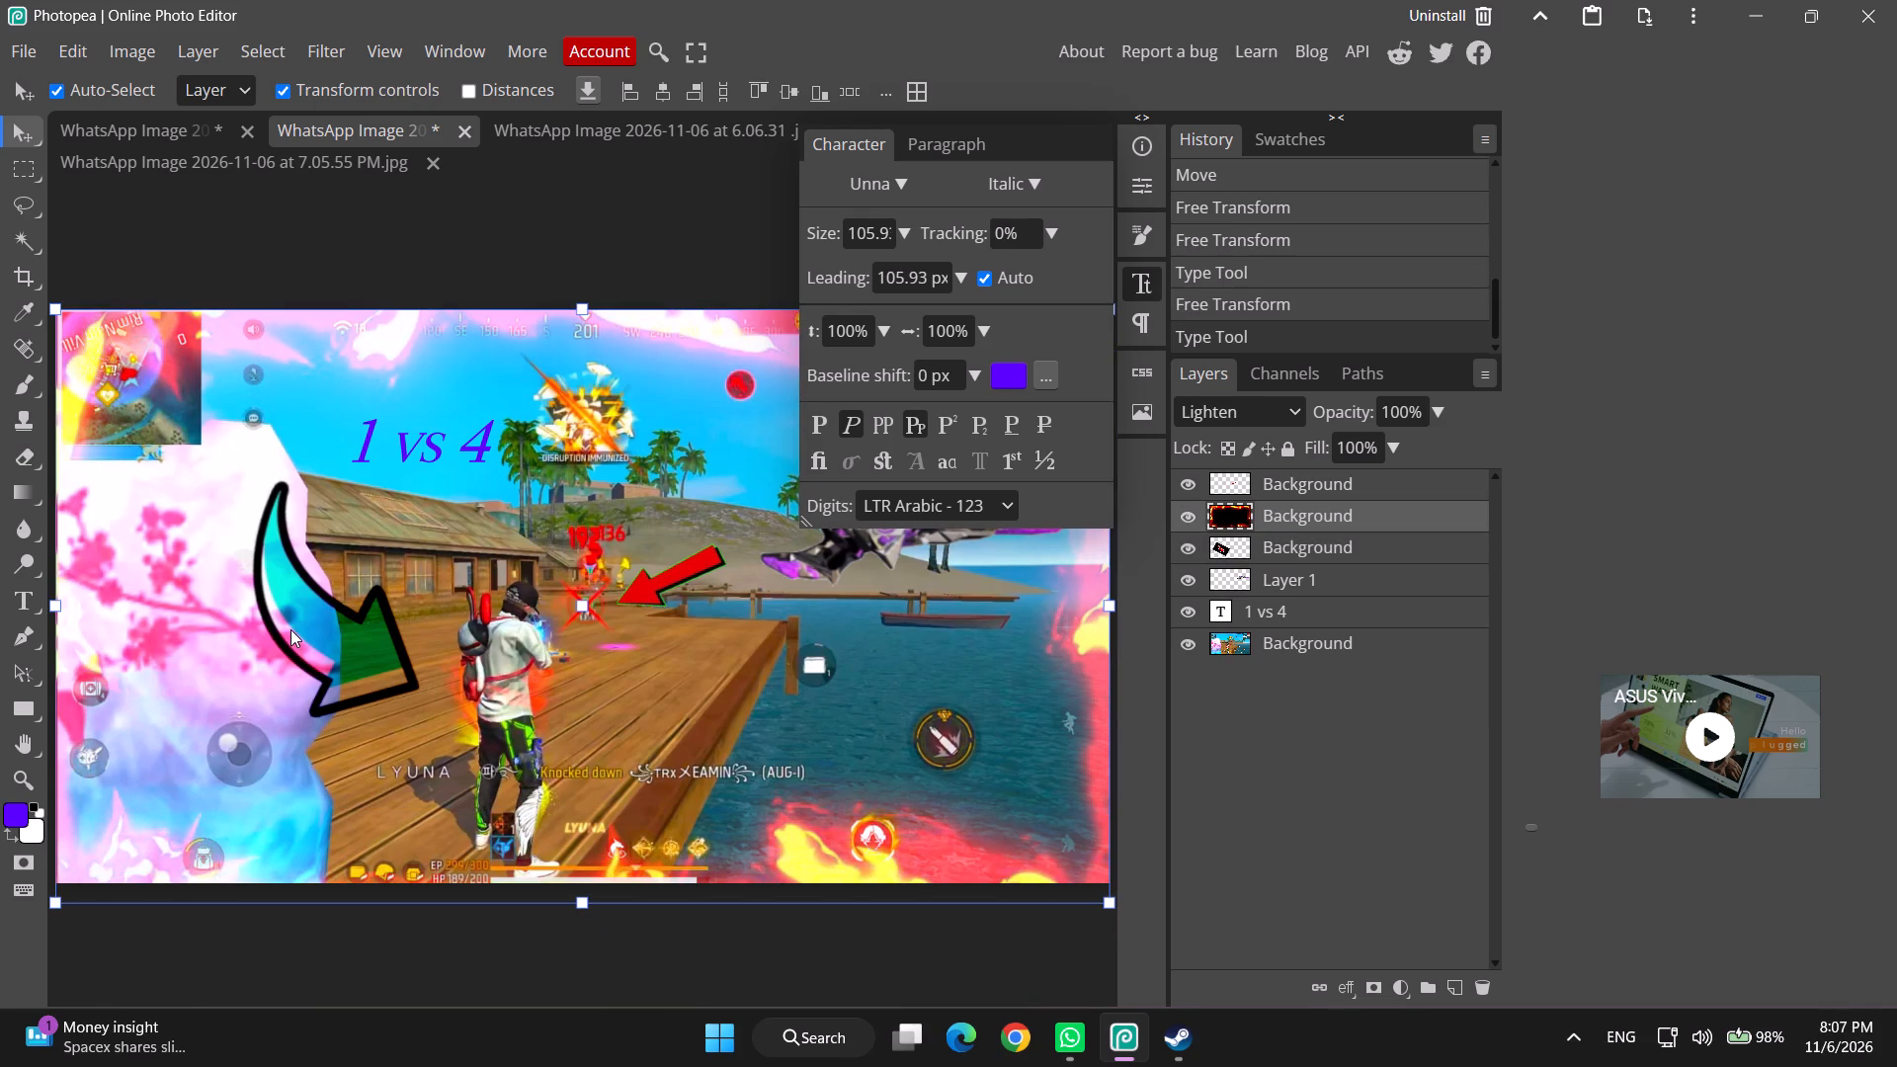
left_click(1290, 553)
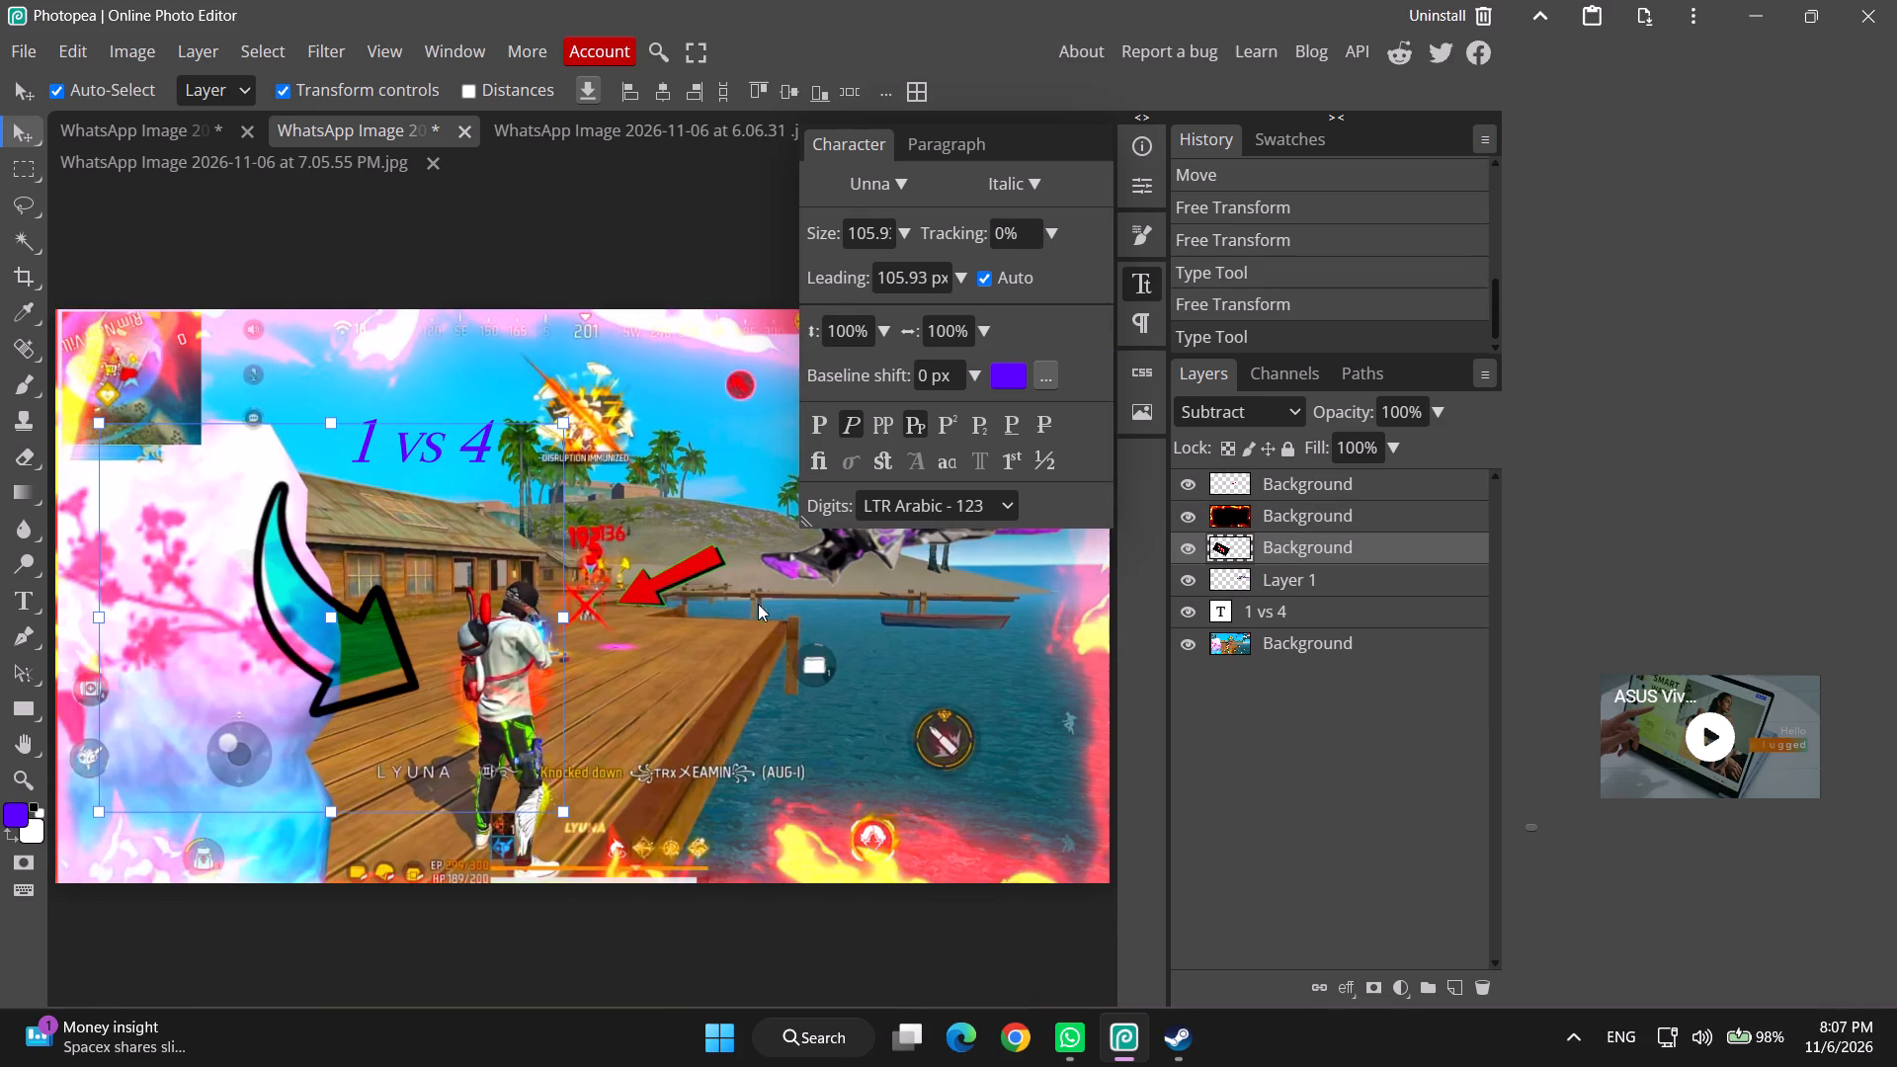
right_click(375, 646)
left_click(321, 672)
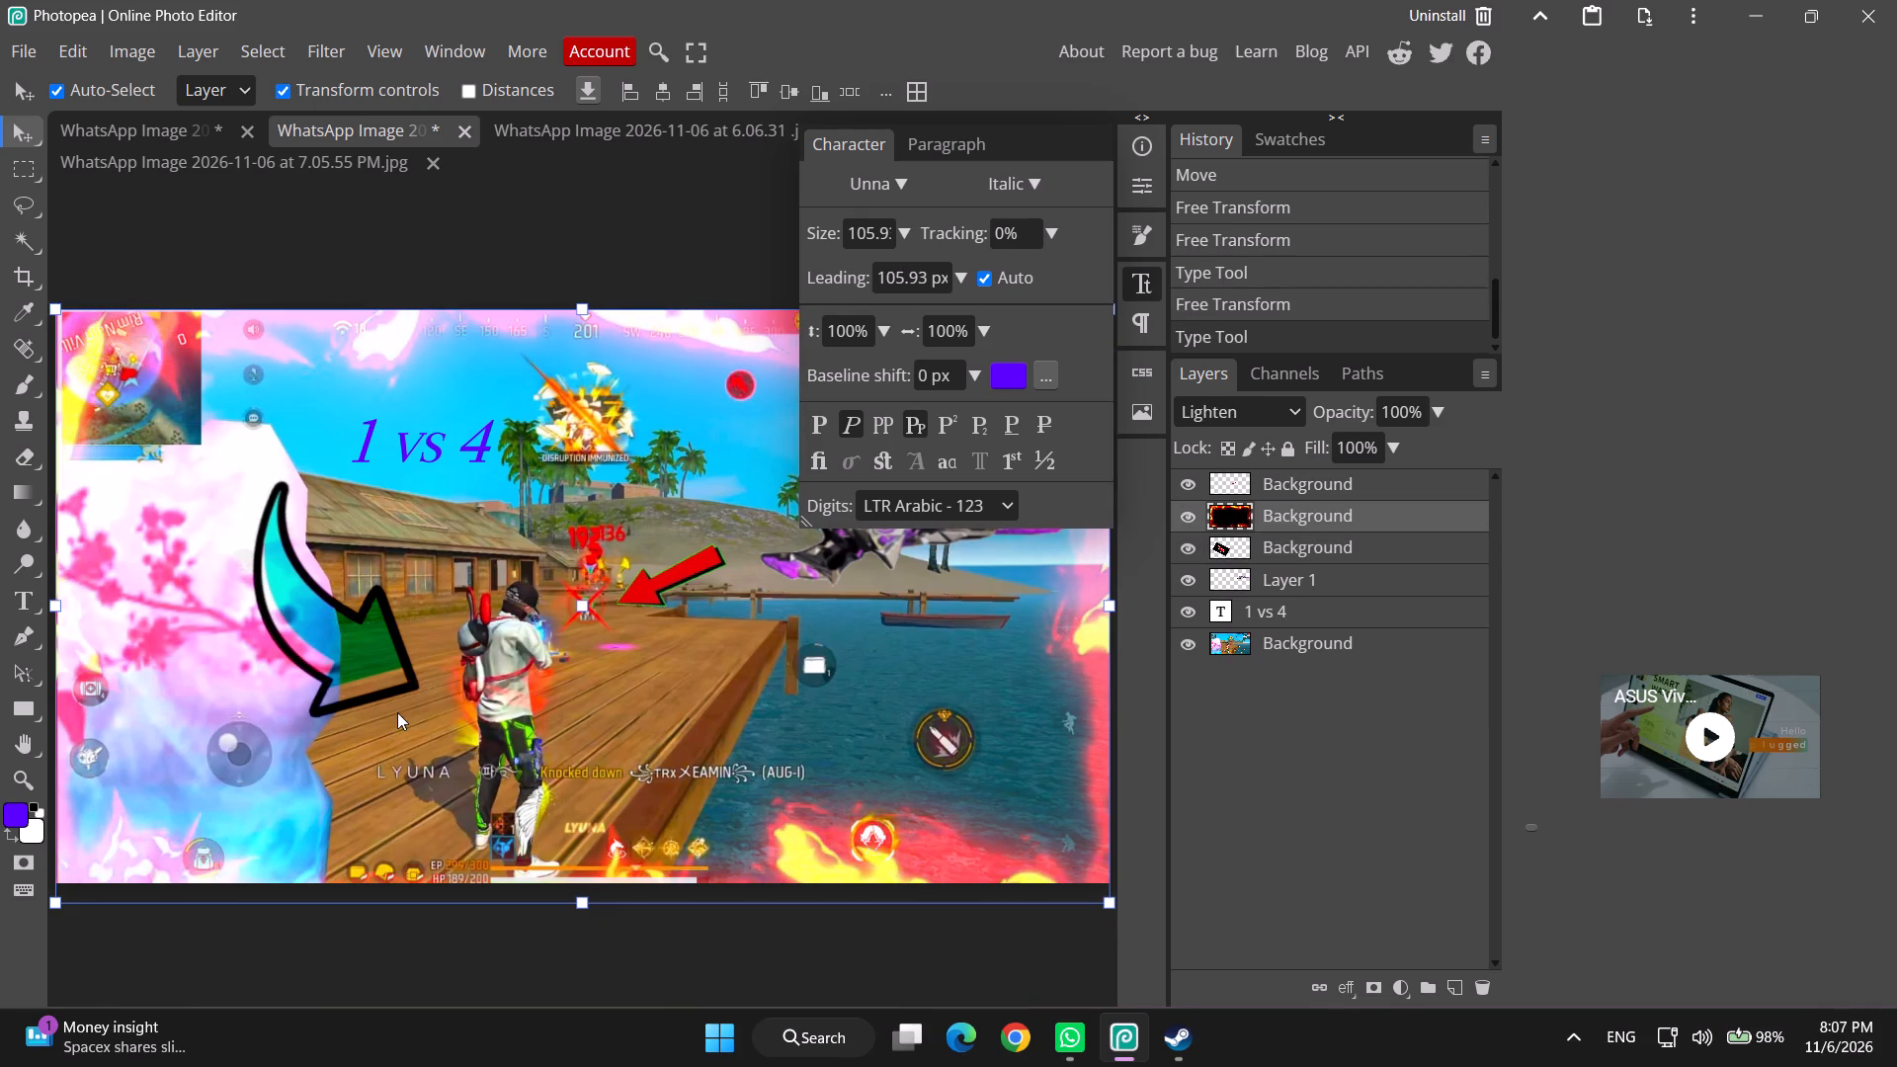
left_click(1287, 544)
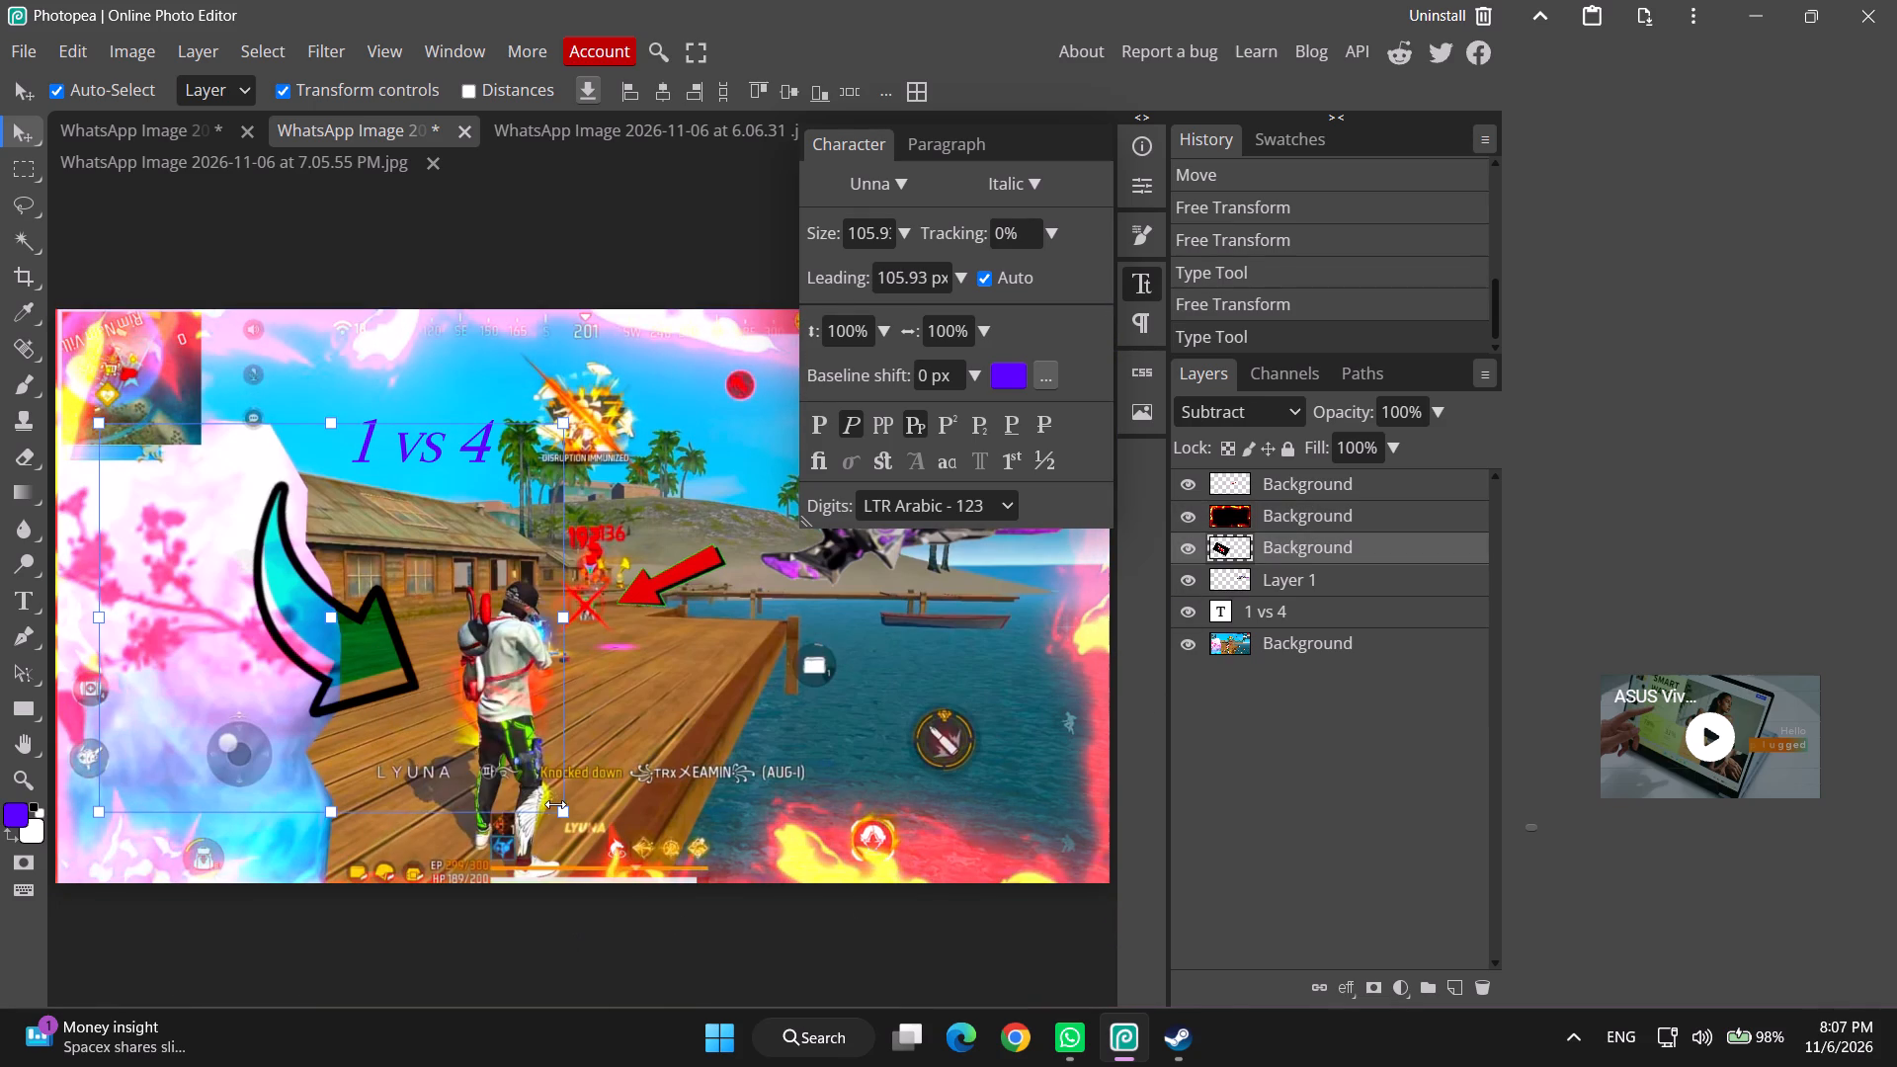
left_click_drag(563, 818, 417, 757)
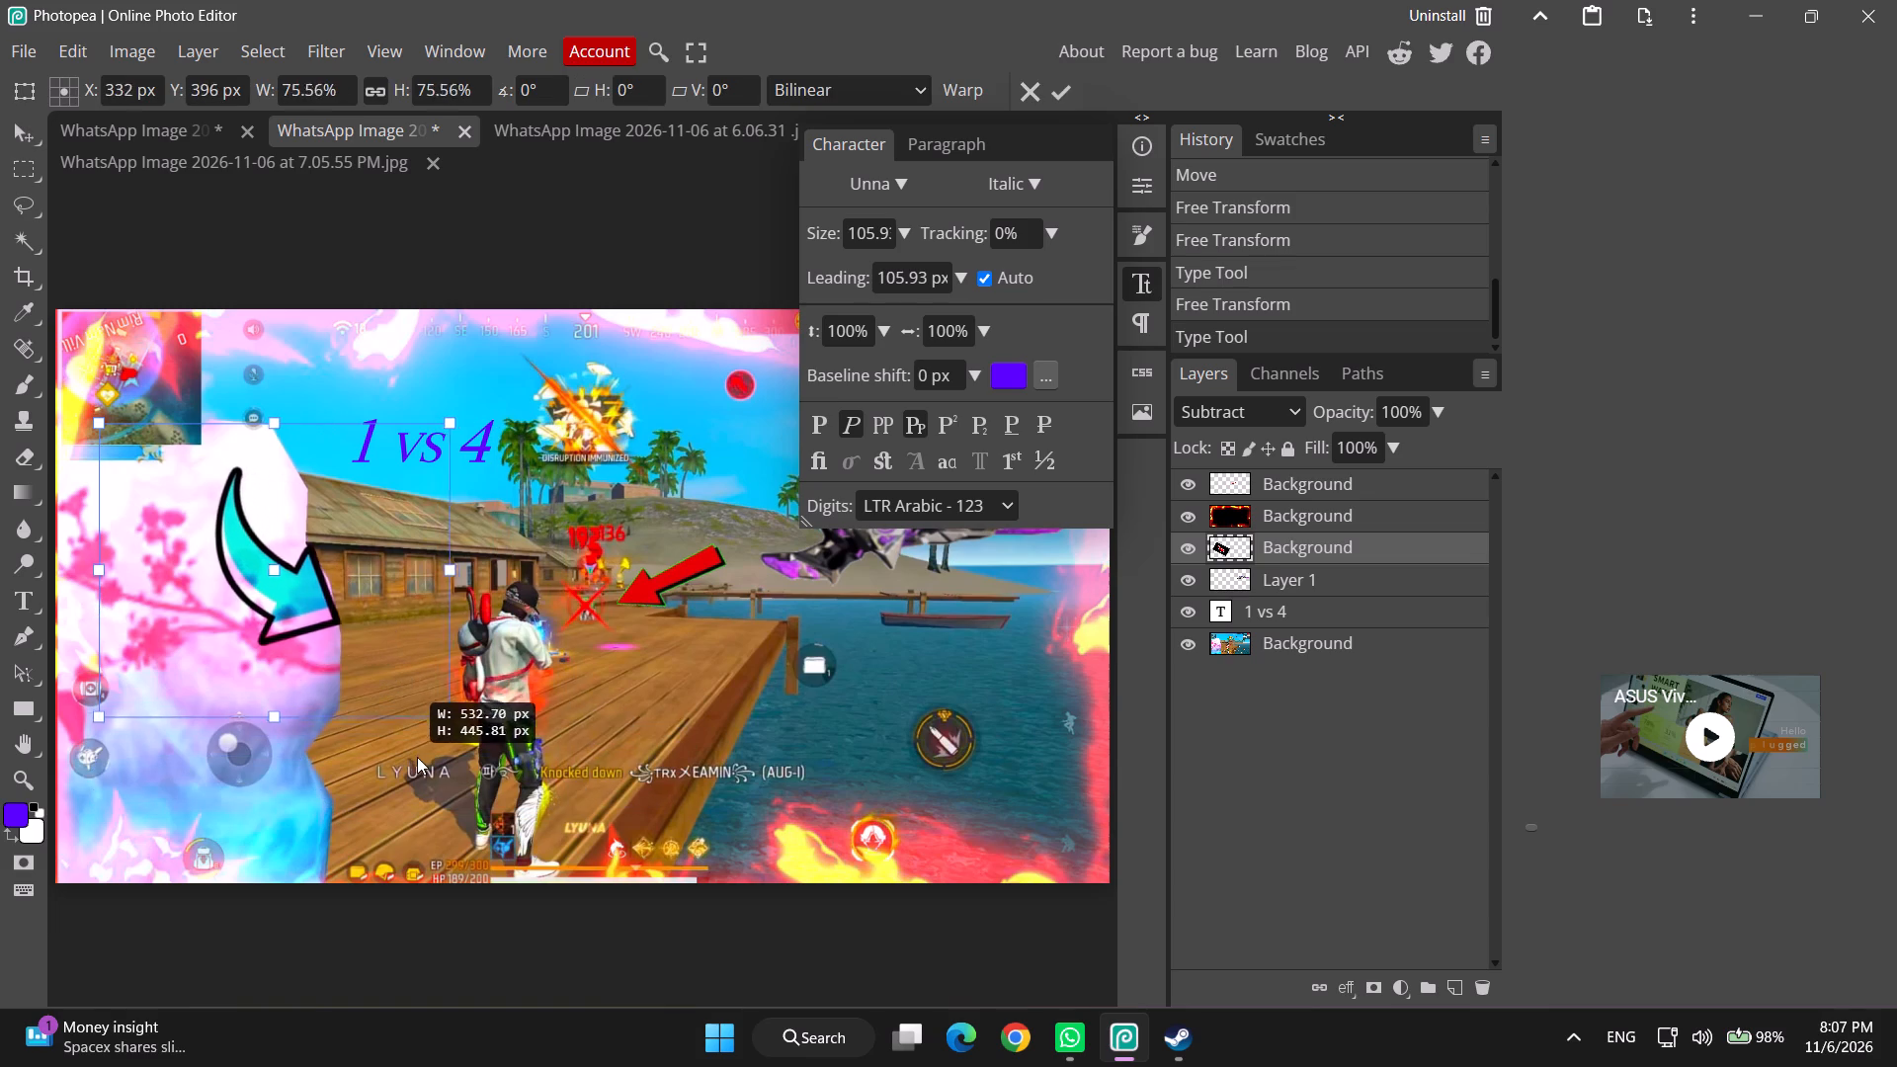
left_click_drag(417, 757, 425, 765)
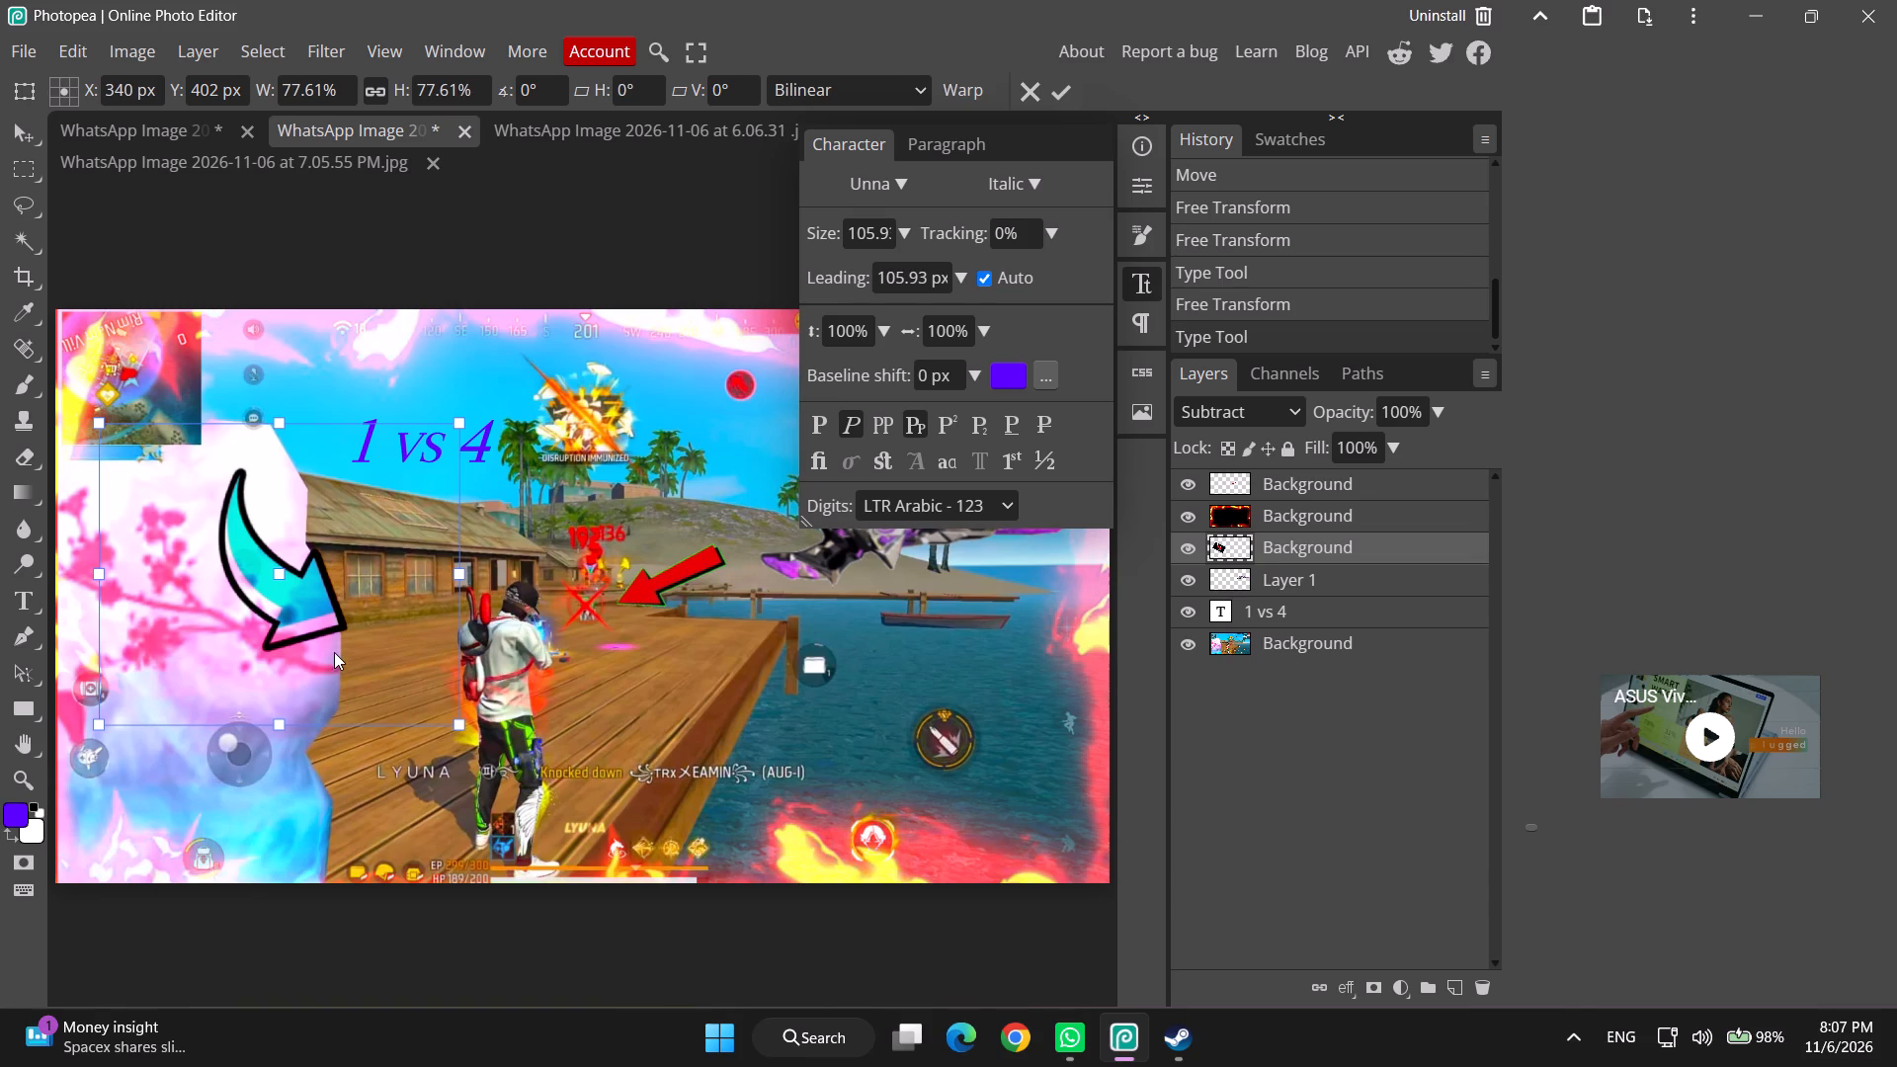
key("Delete")
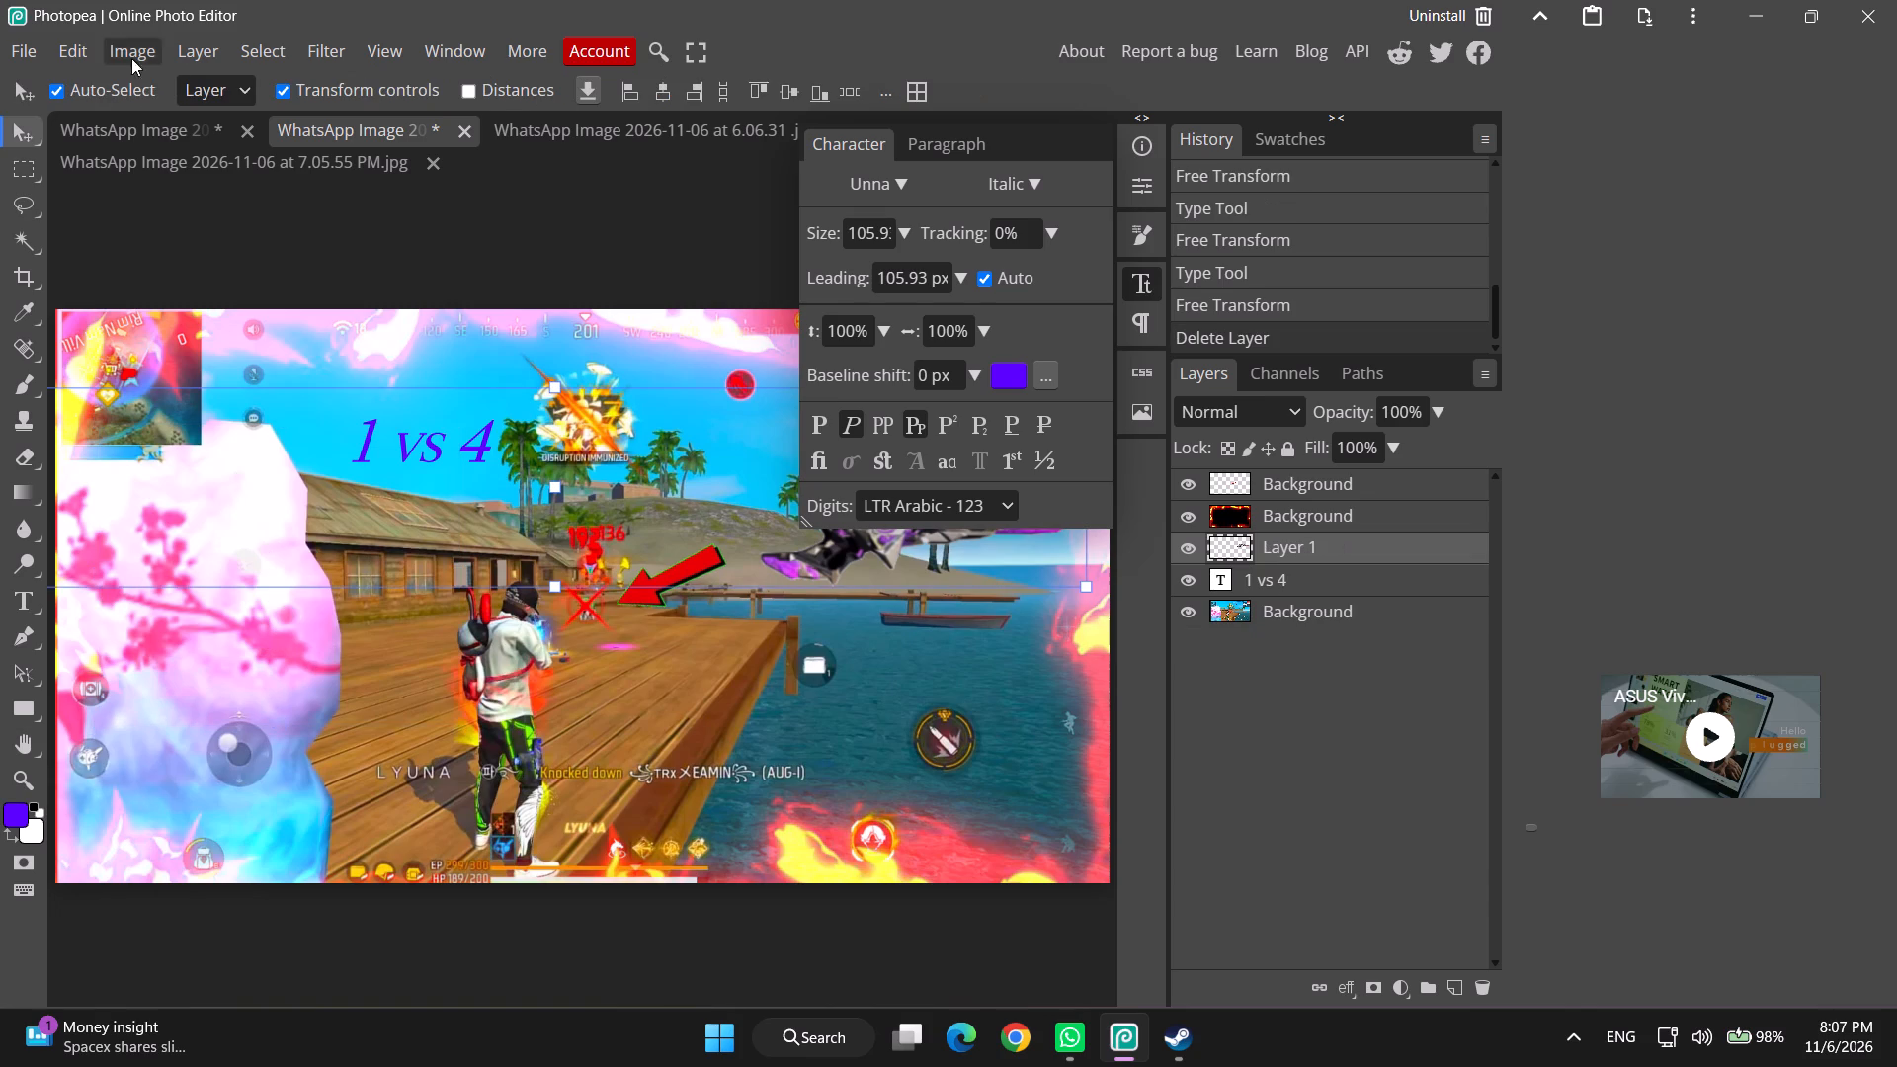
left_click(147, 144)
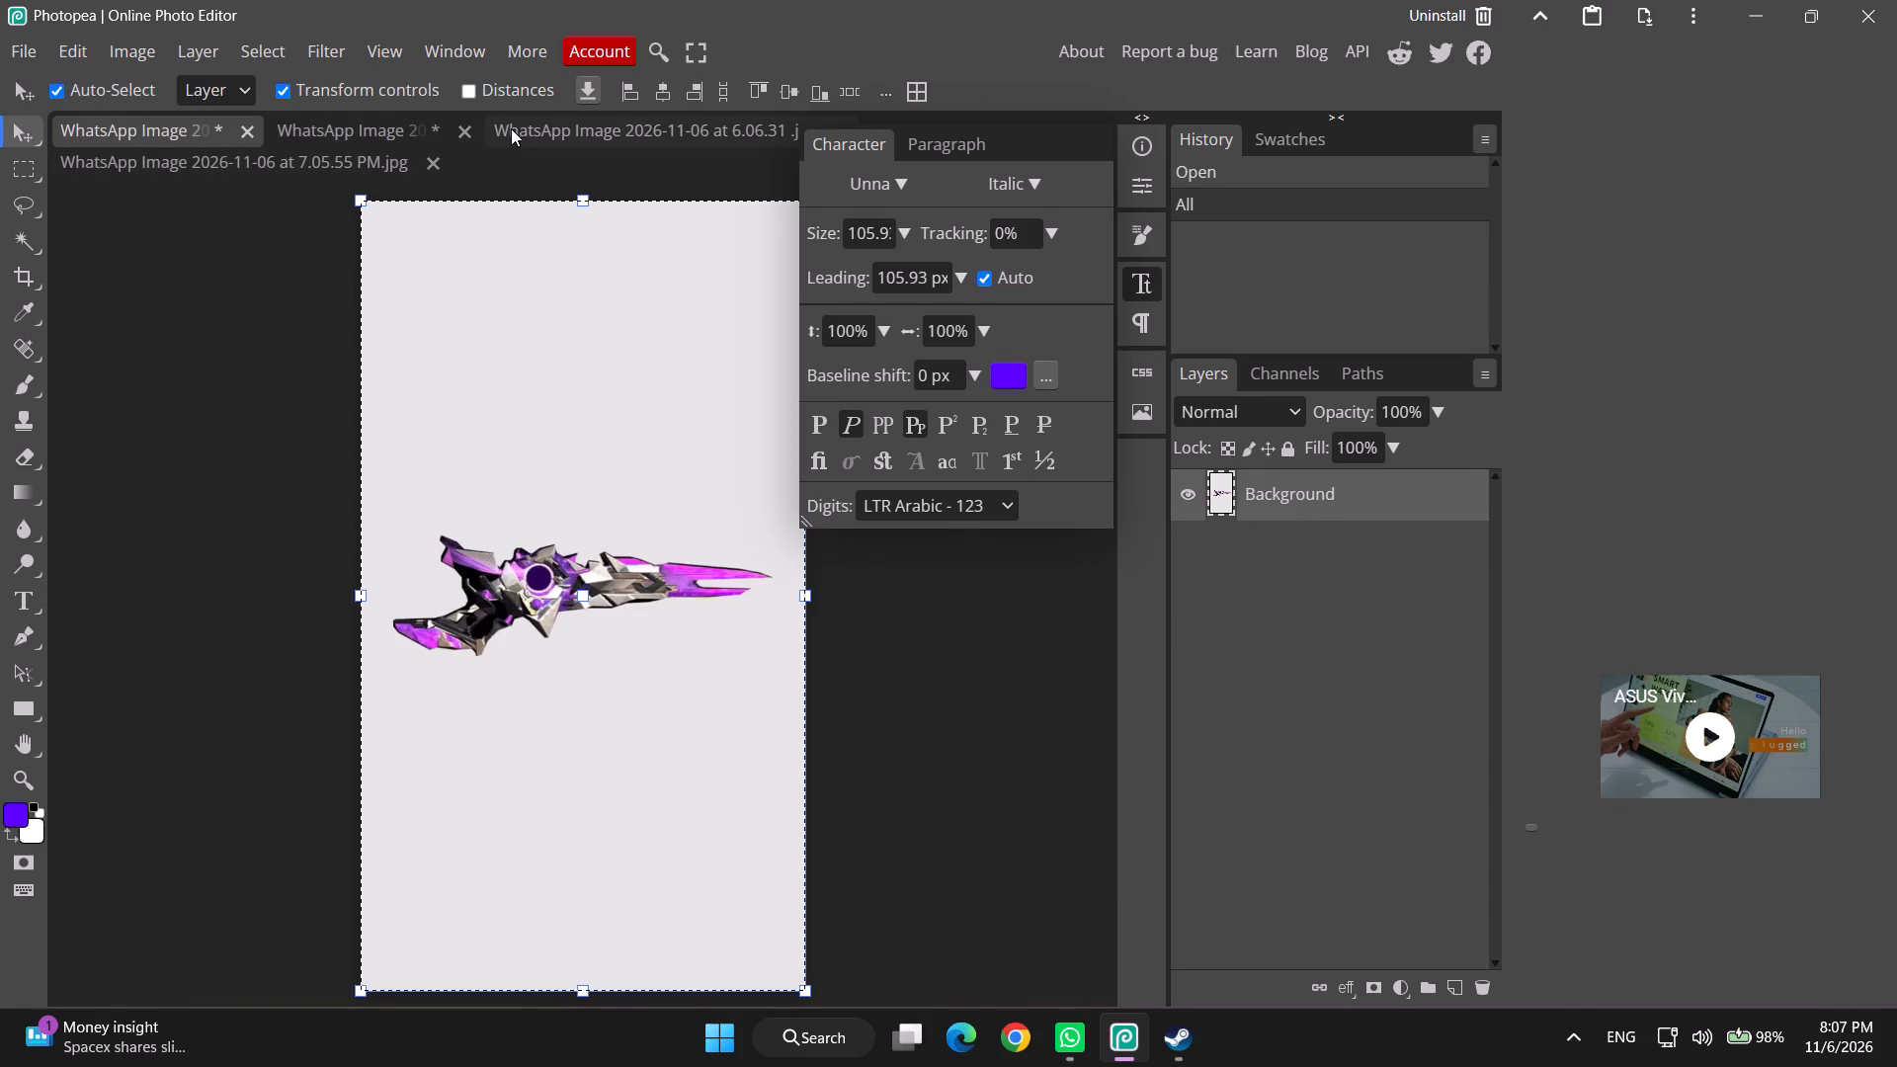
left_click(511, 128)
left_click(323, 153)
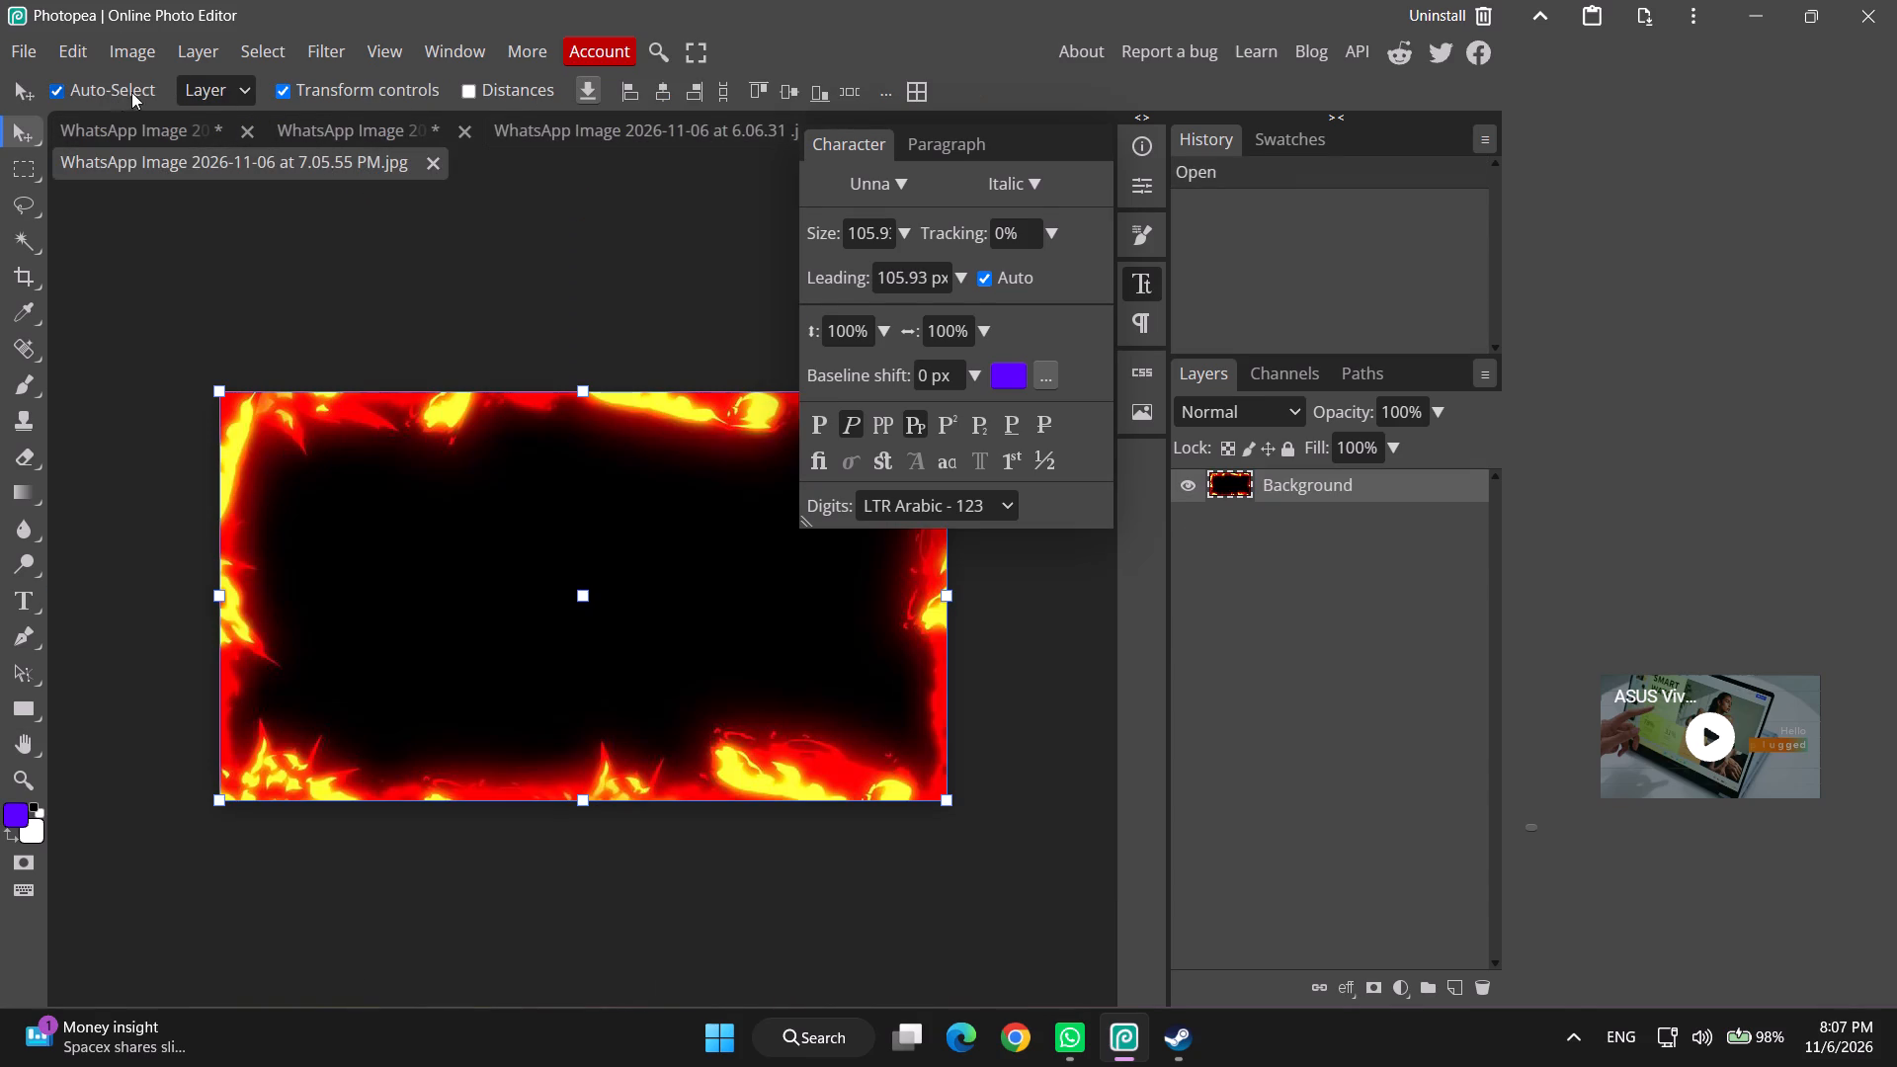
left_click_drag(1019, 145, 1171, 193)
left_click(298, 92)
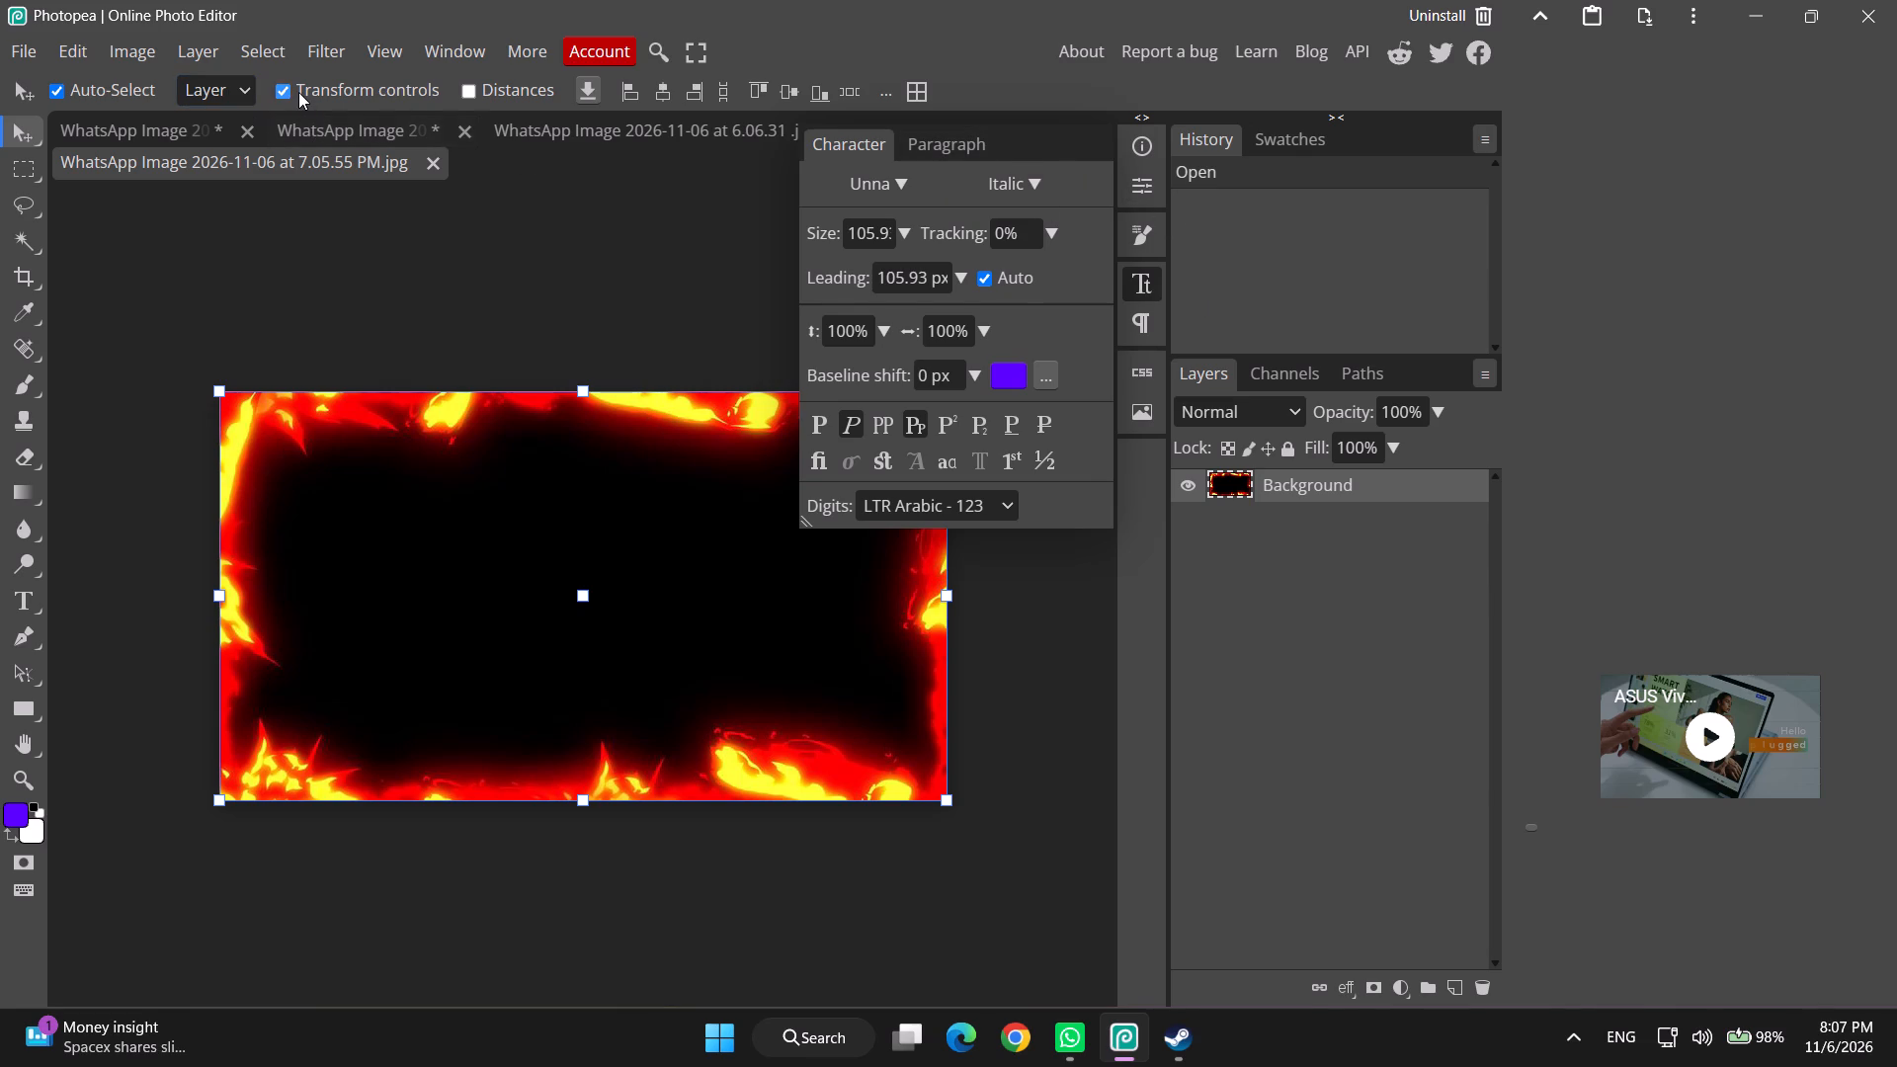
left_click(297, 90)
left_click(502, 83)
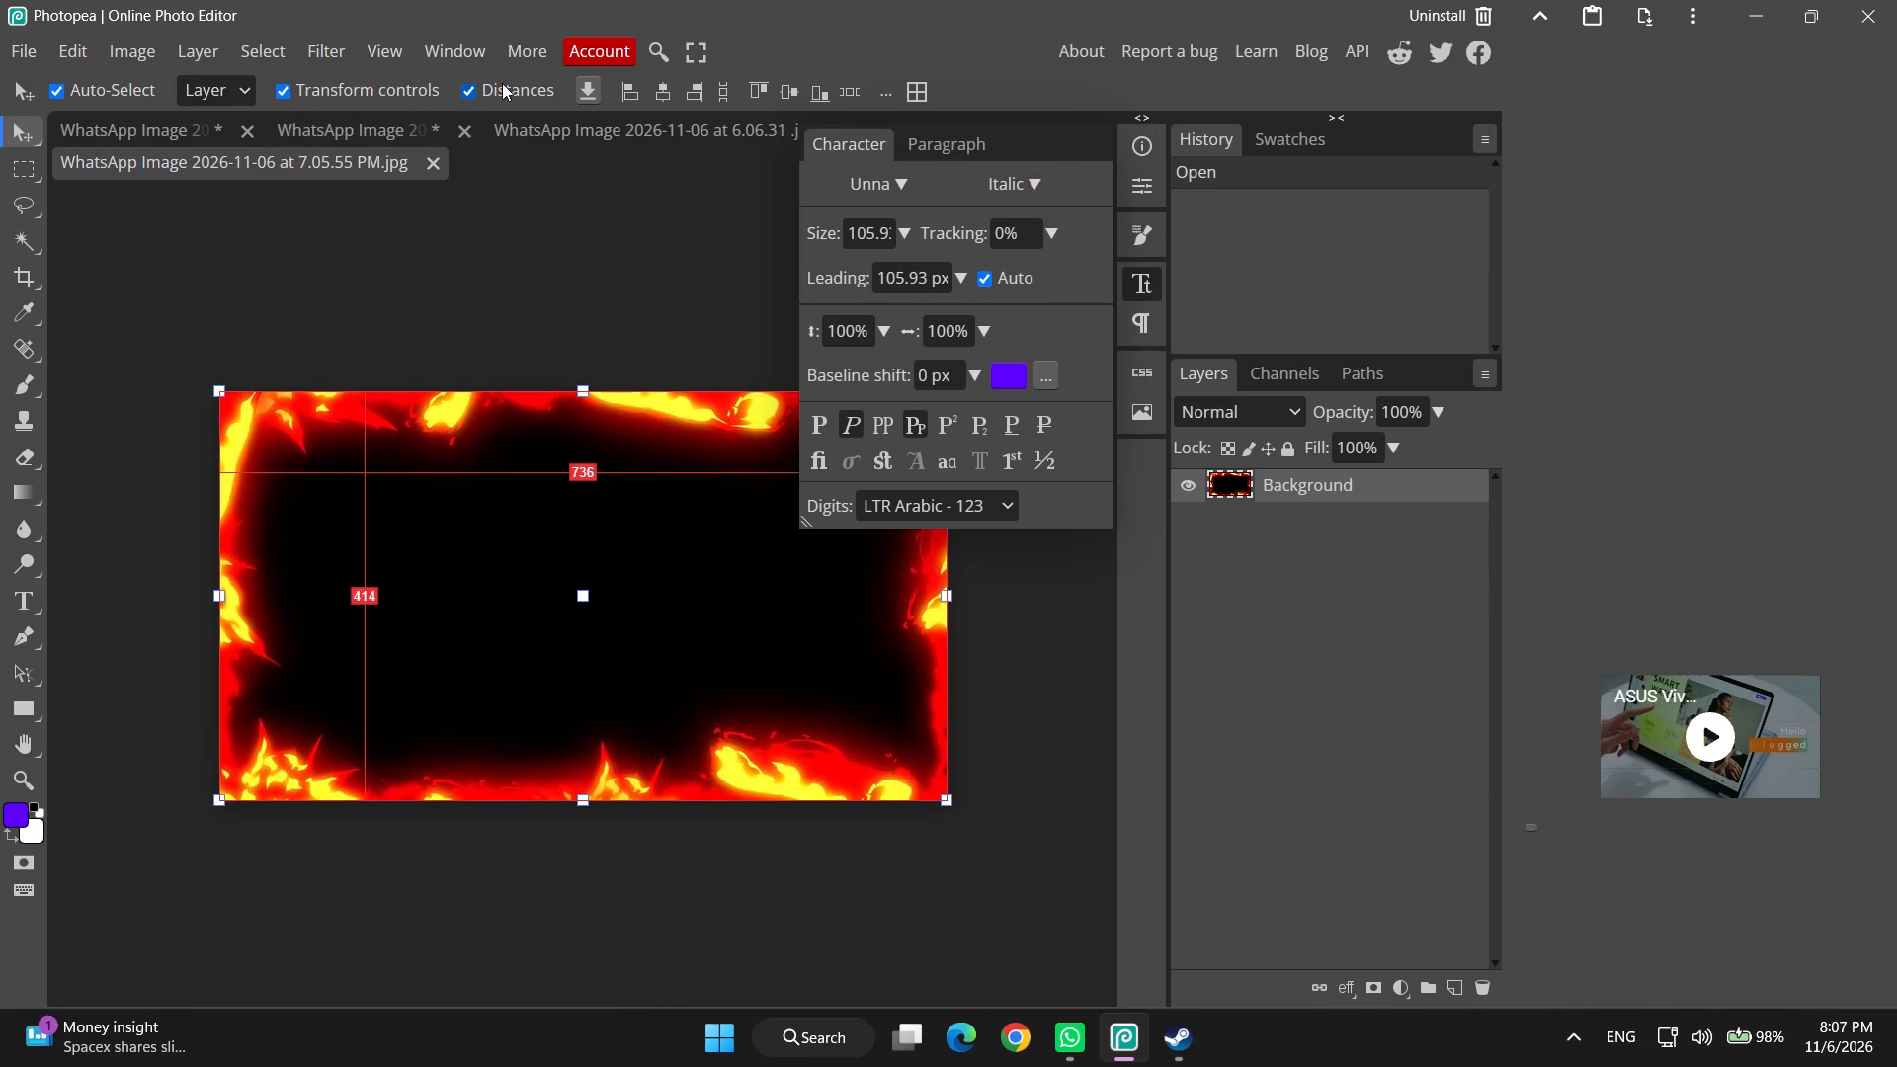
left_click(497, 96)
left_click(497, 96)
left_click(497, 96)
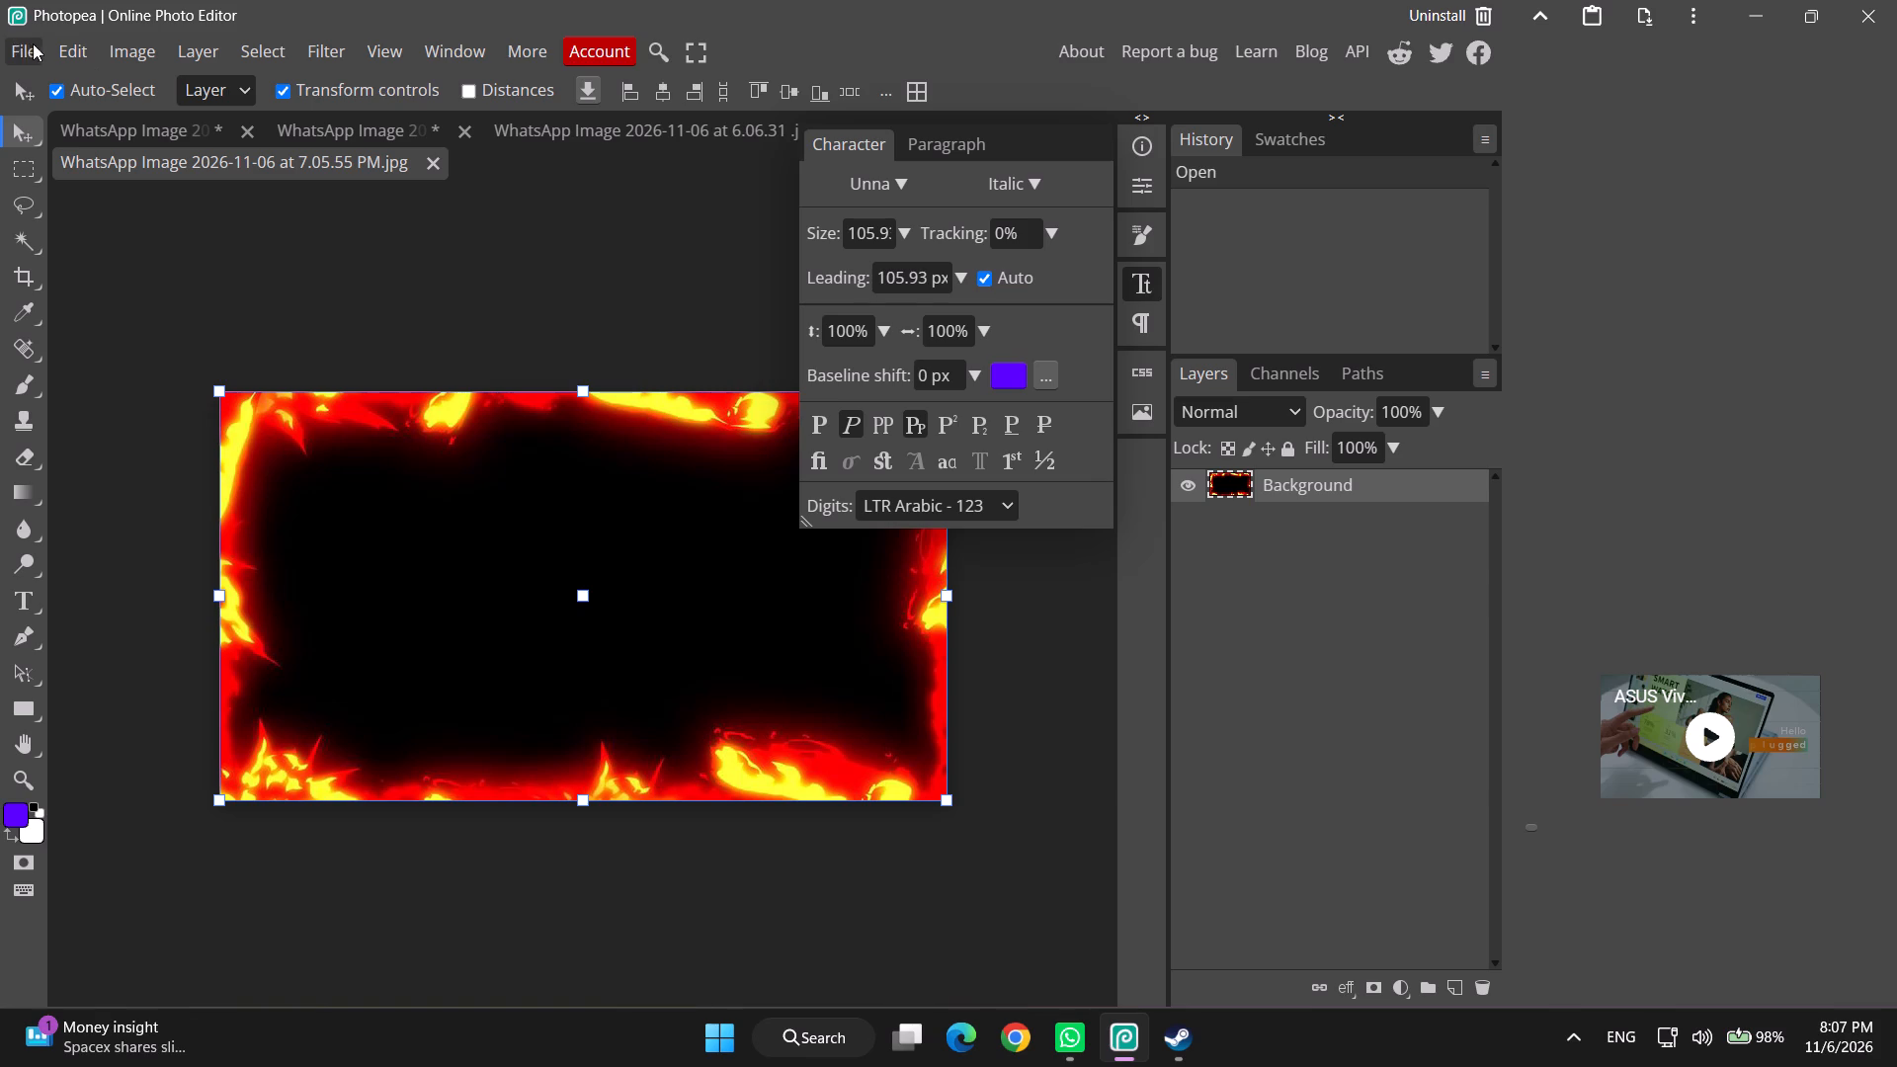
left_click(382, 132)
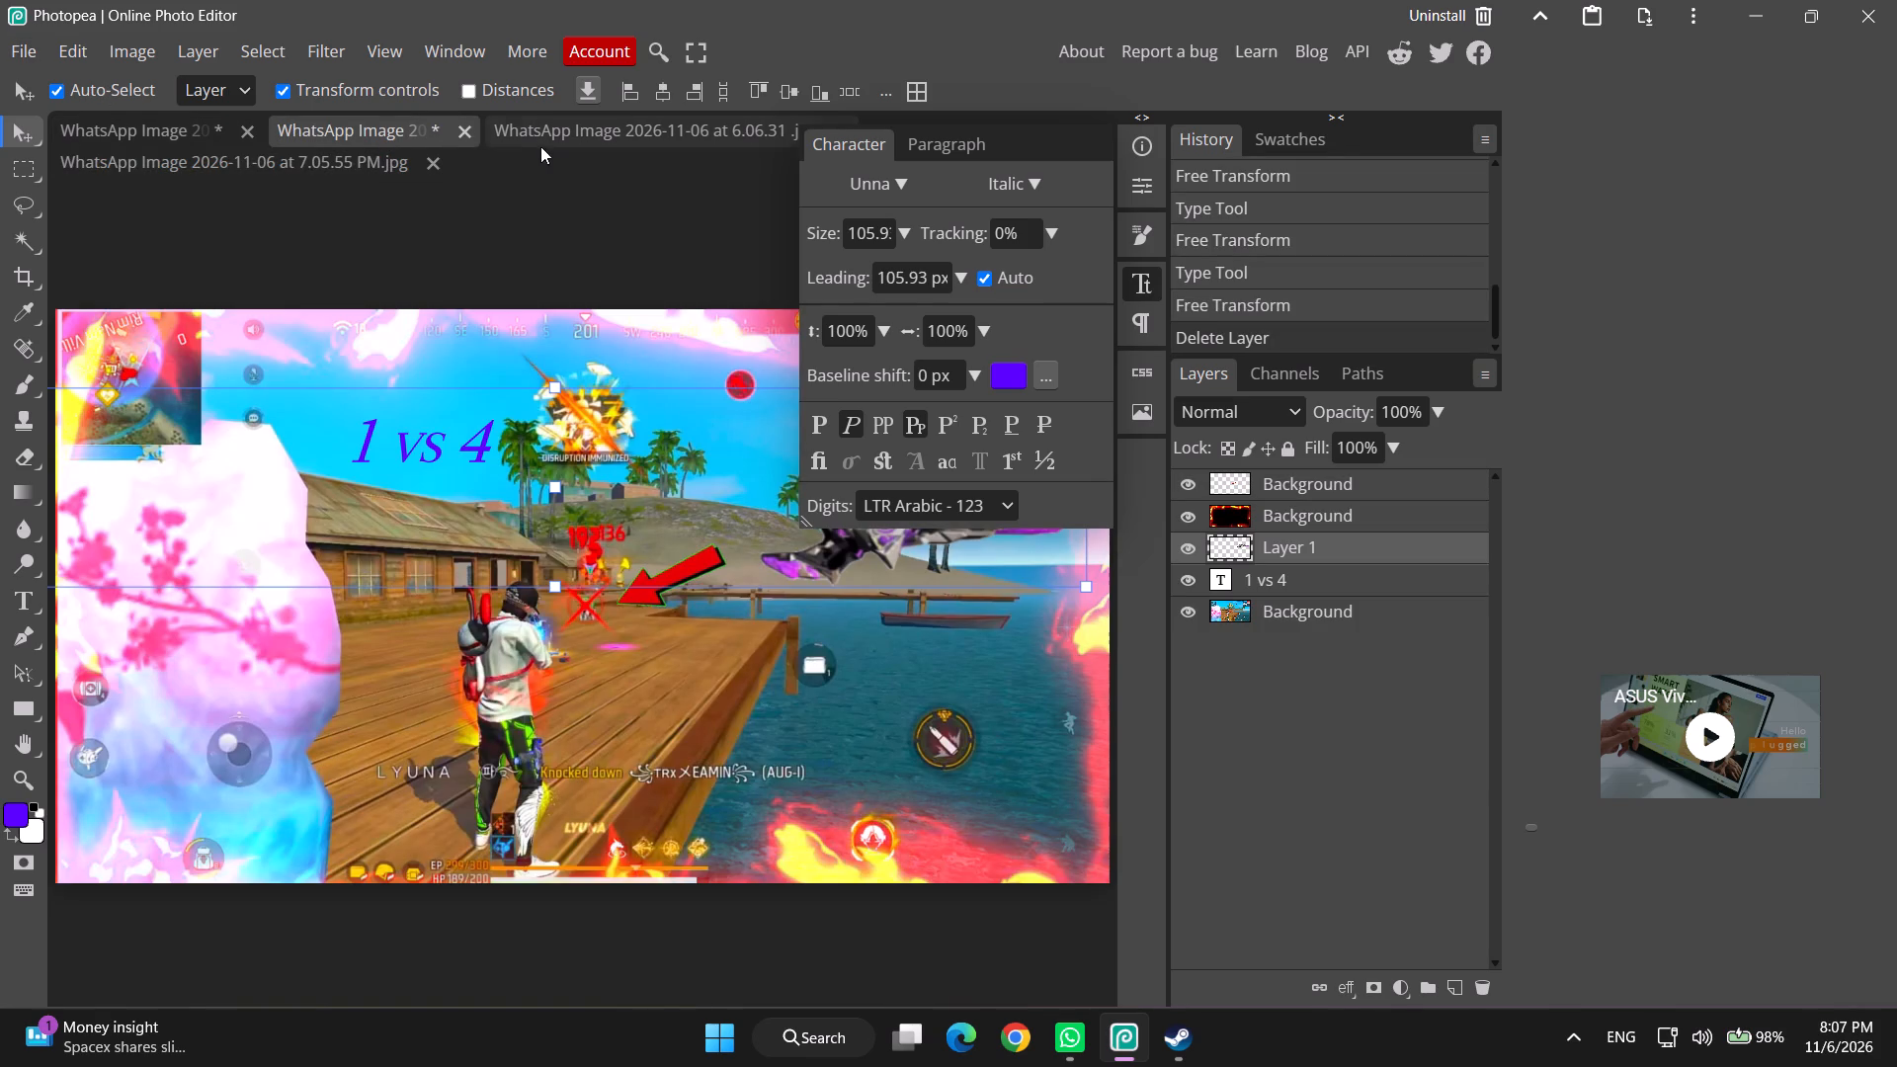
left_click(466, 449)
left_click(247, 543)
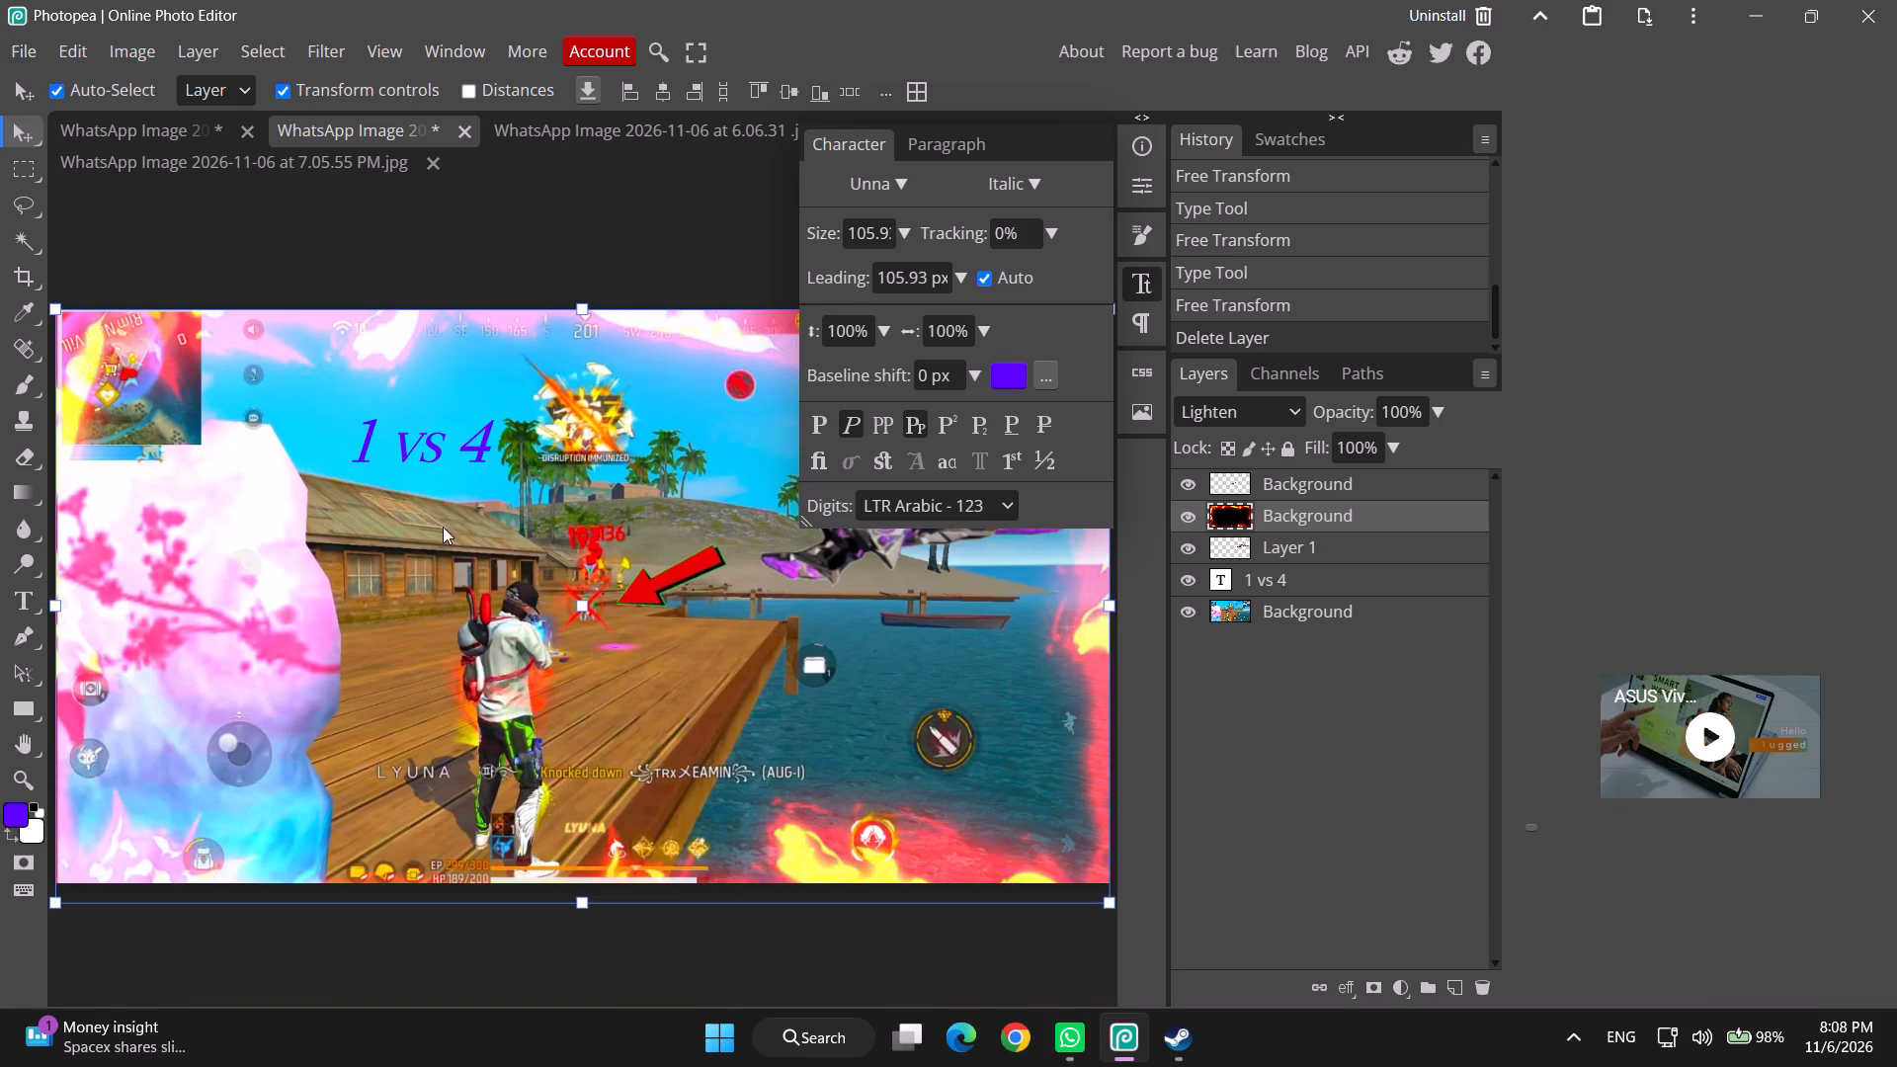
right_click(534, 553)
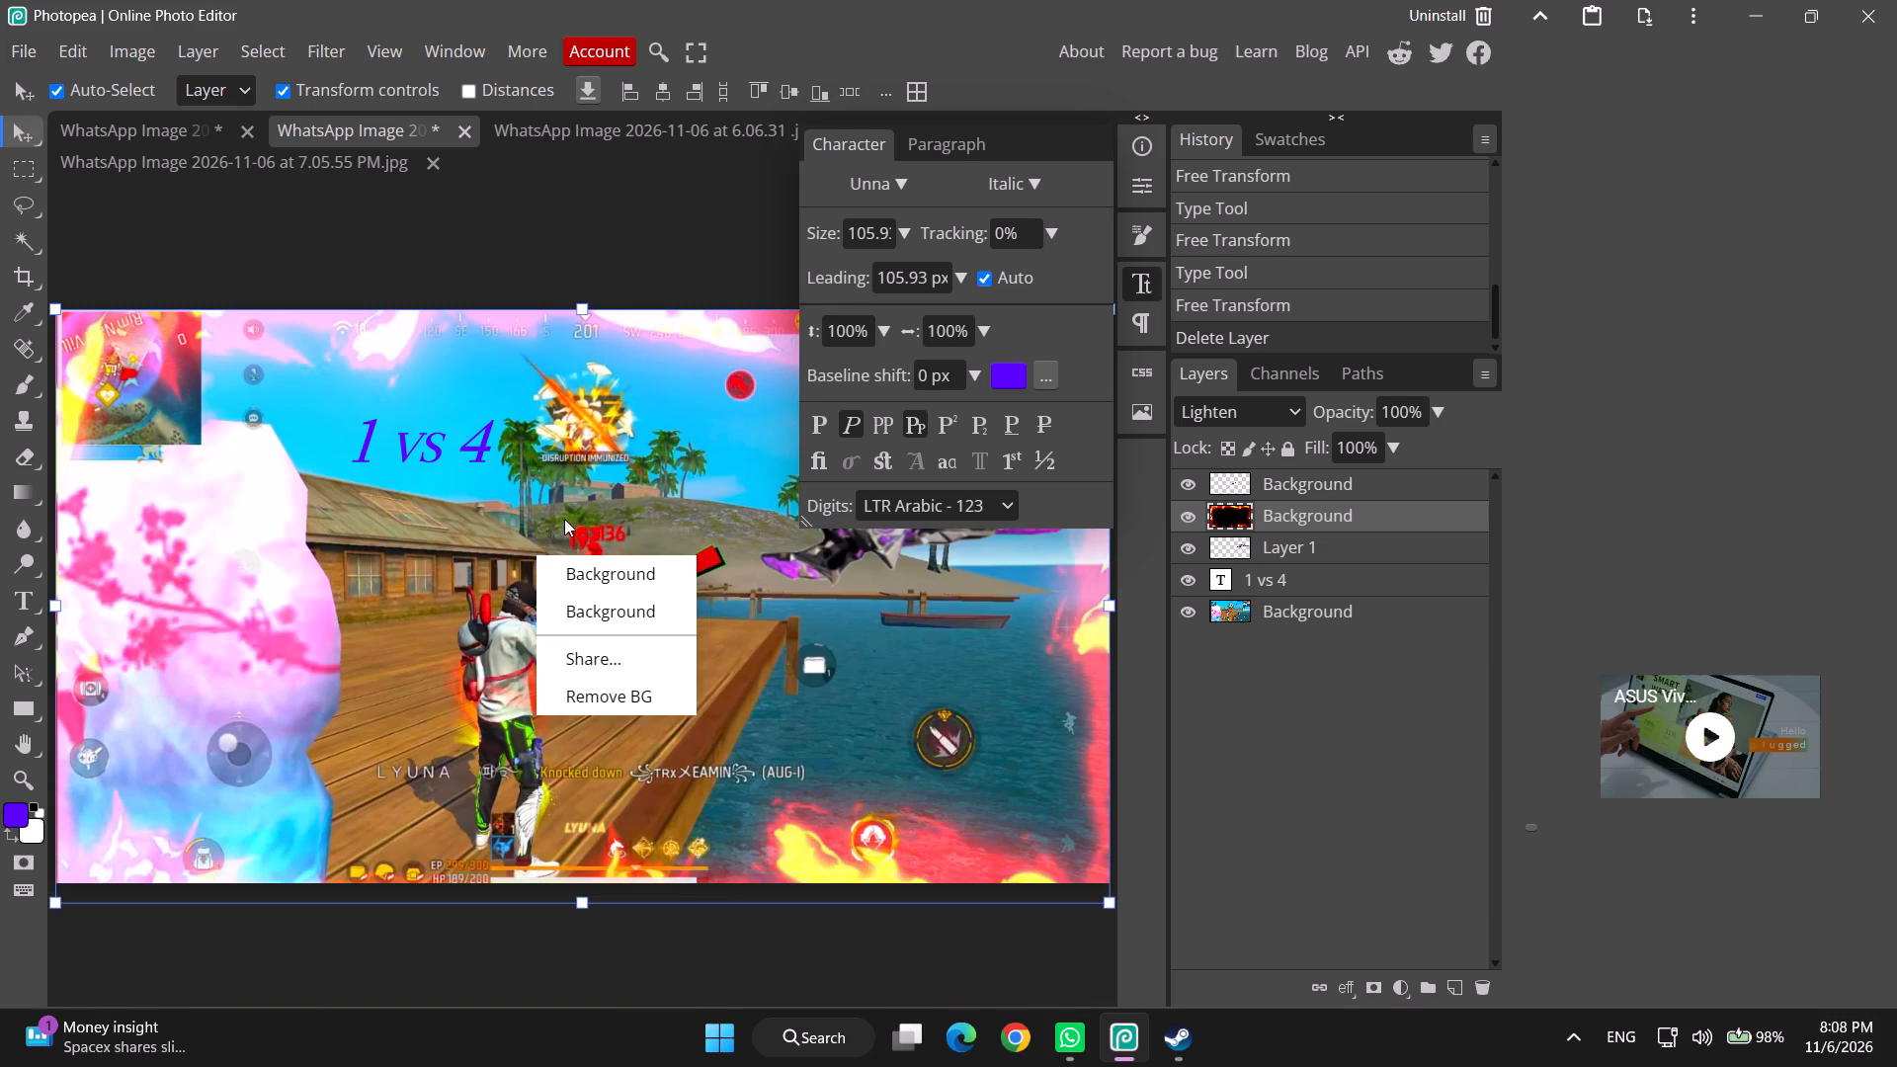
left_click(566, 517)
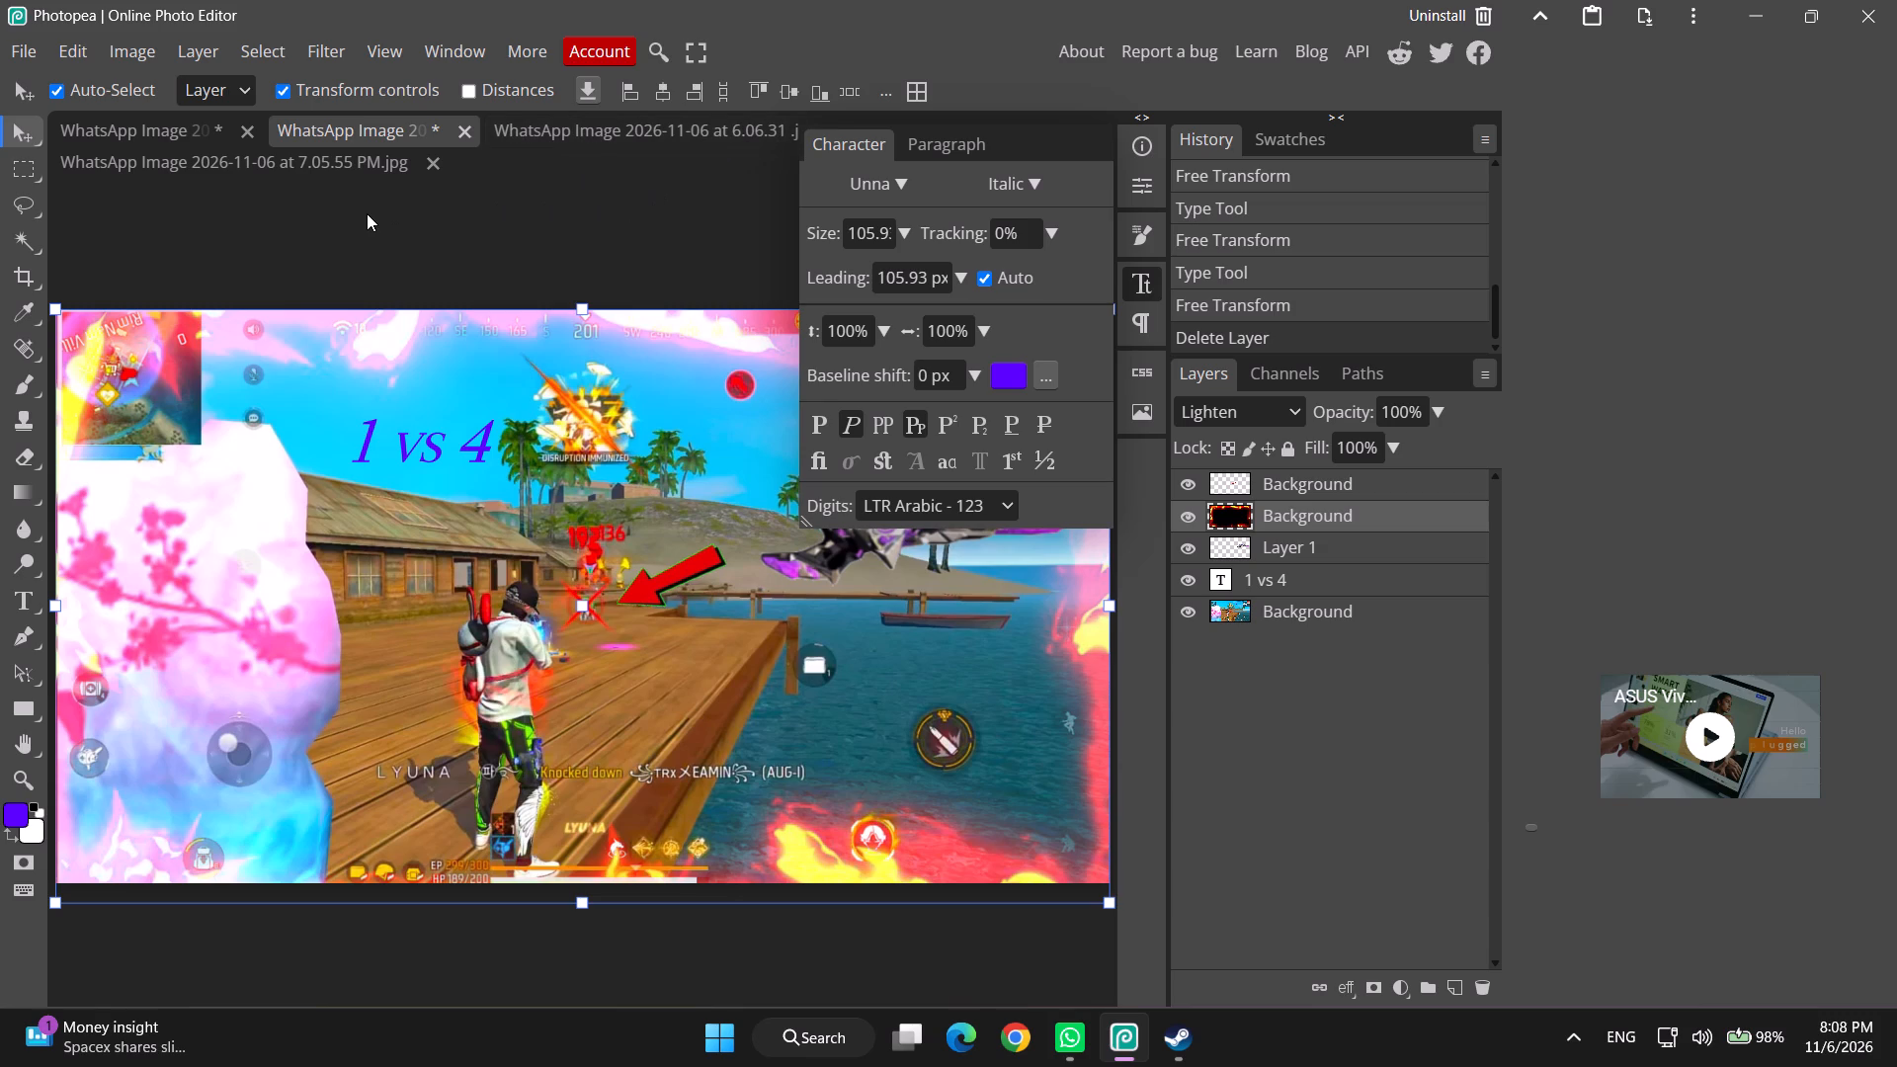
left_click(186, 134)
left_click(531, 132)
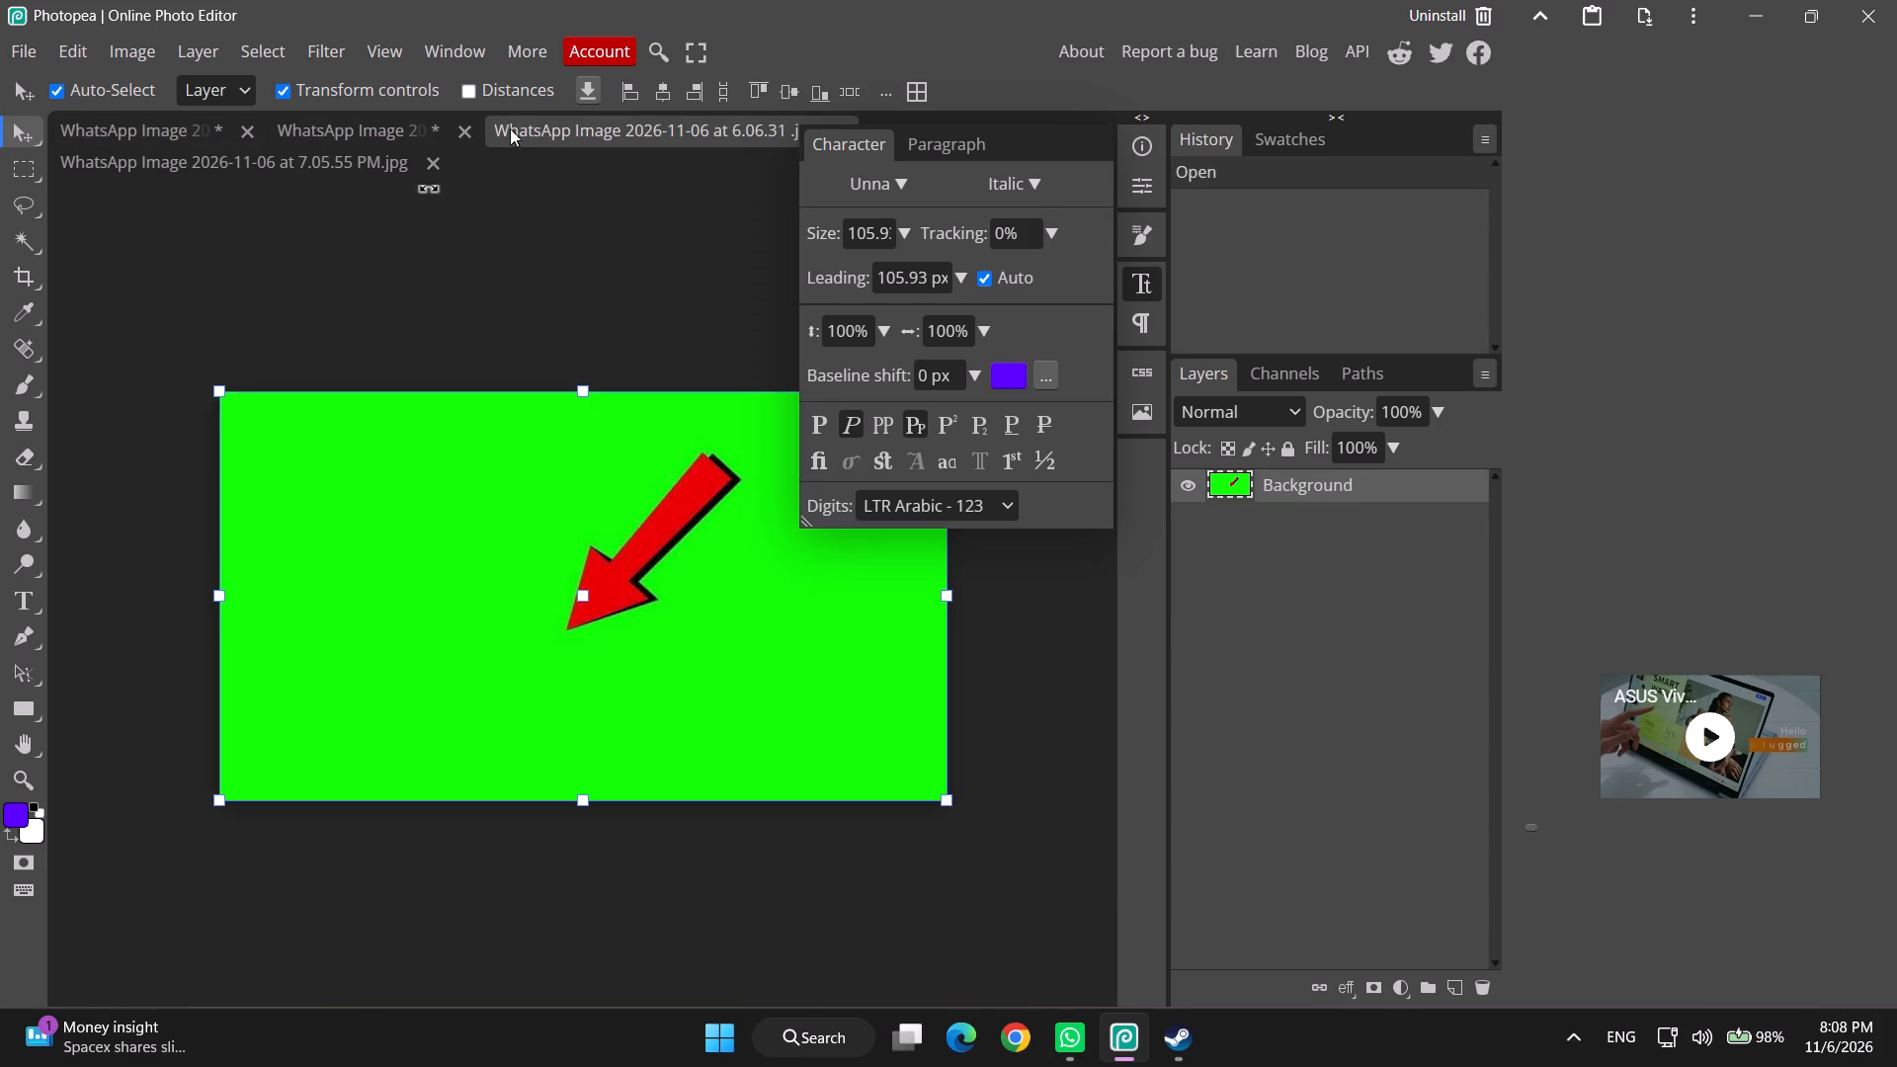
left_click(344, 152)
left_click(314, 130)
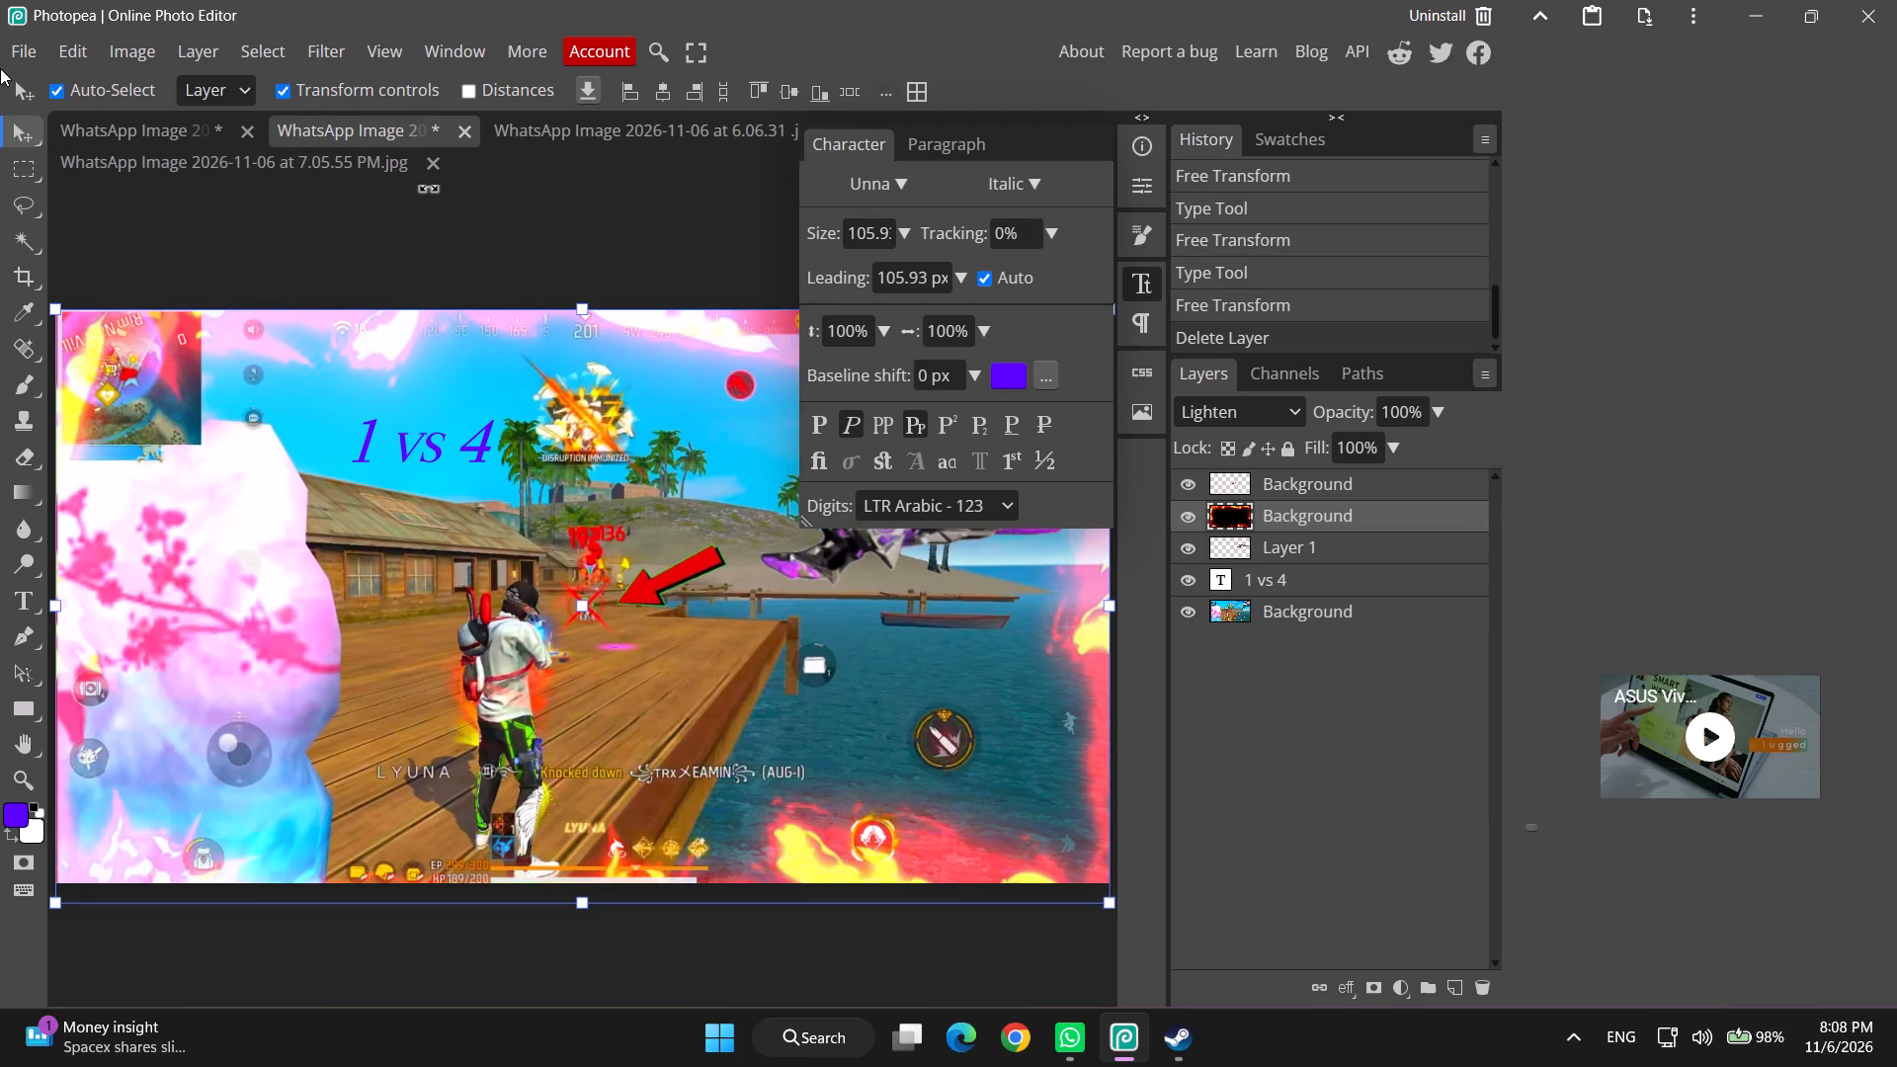
Open the curved red arrow image "WhatsApp Image 2026-11-06 at 6.06.31 PM" from the "vedio" folder on drive D:.
left_click(24, 55)
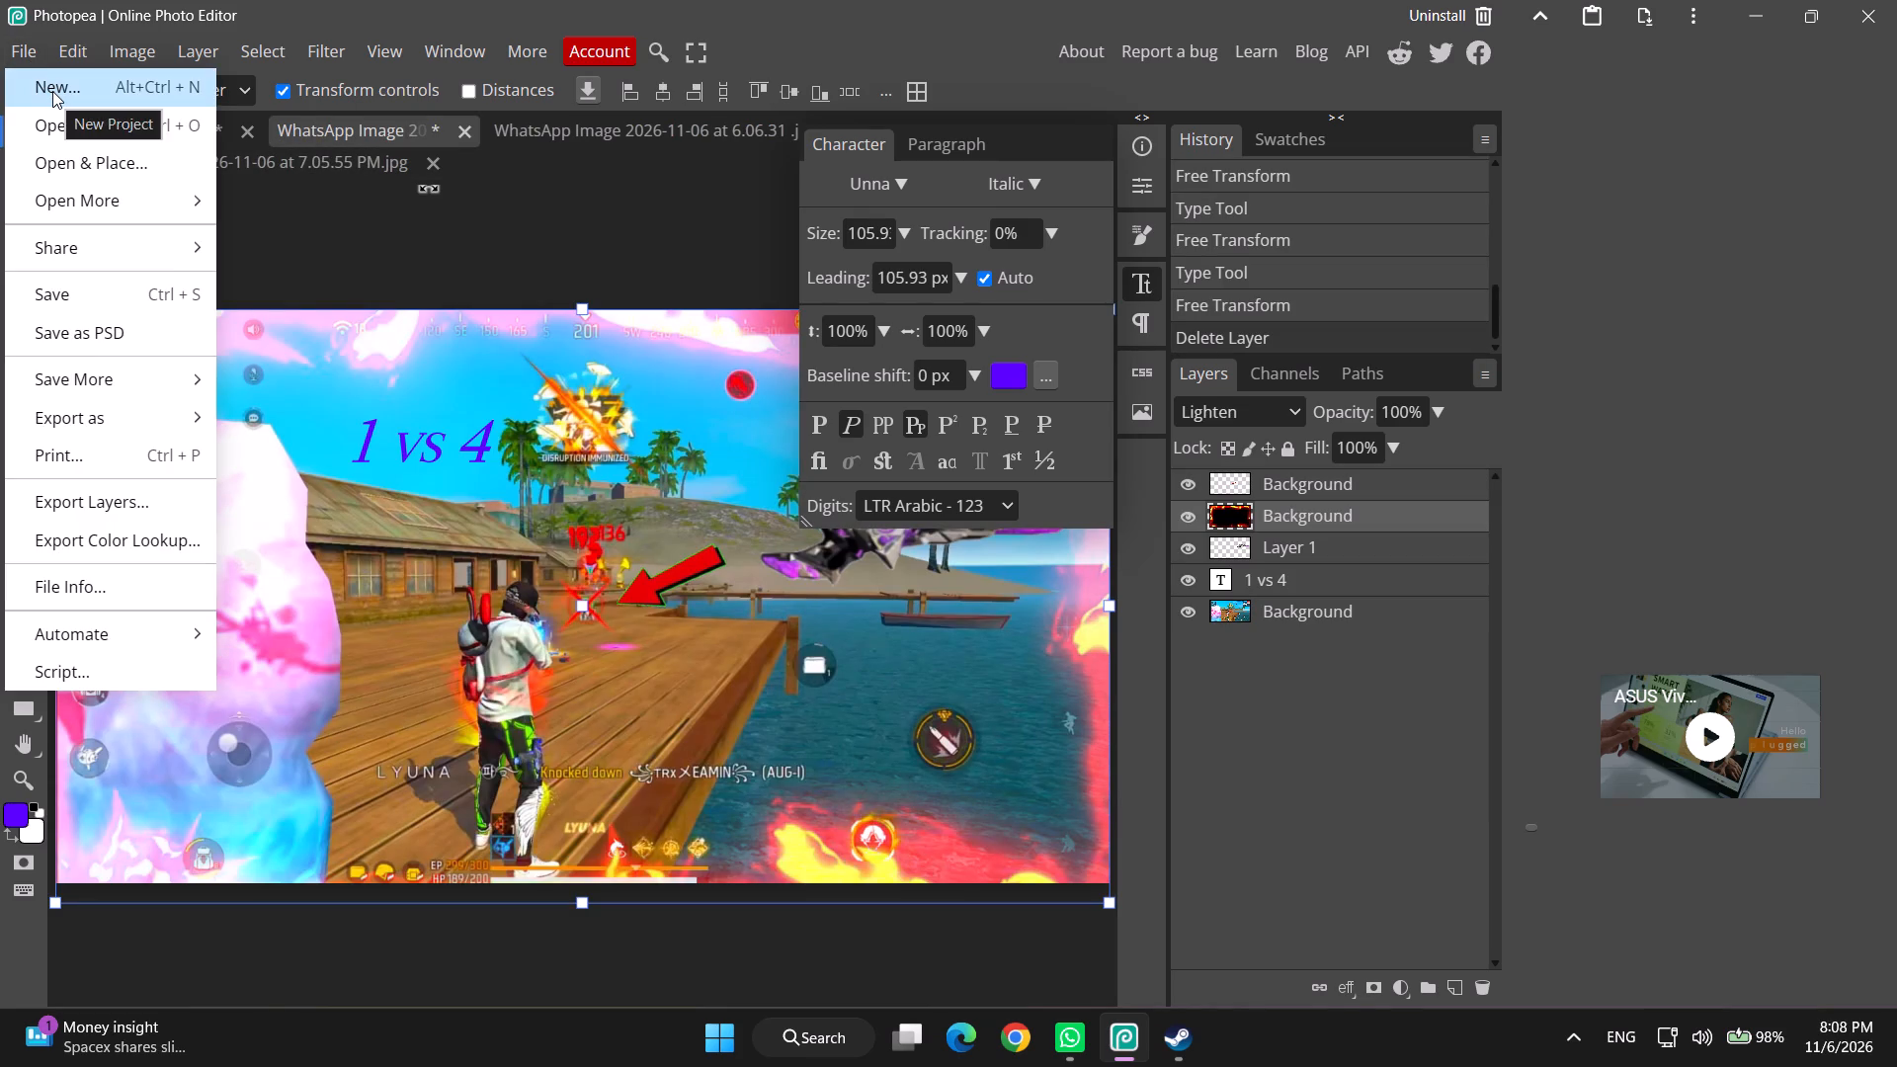
left_click(60, 123)
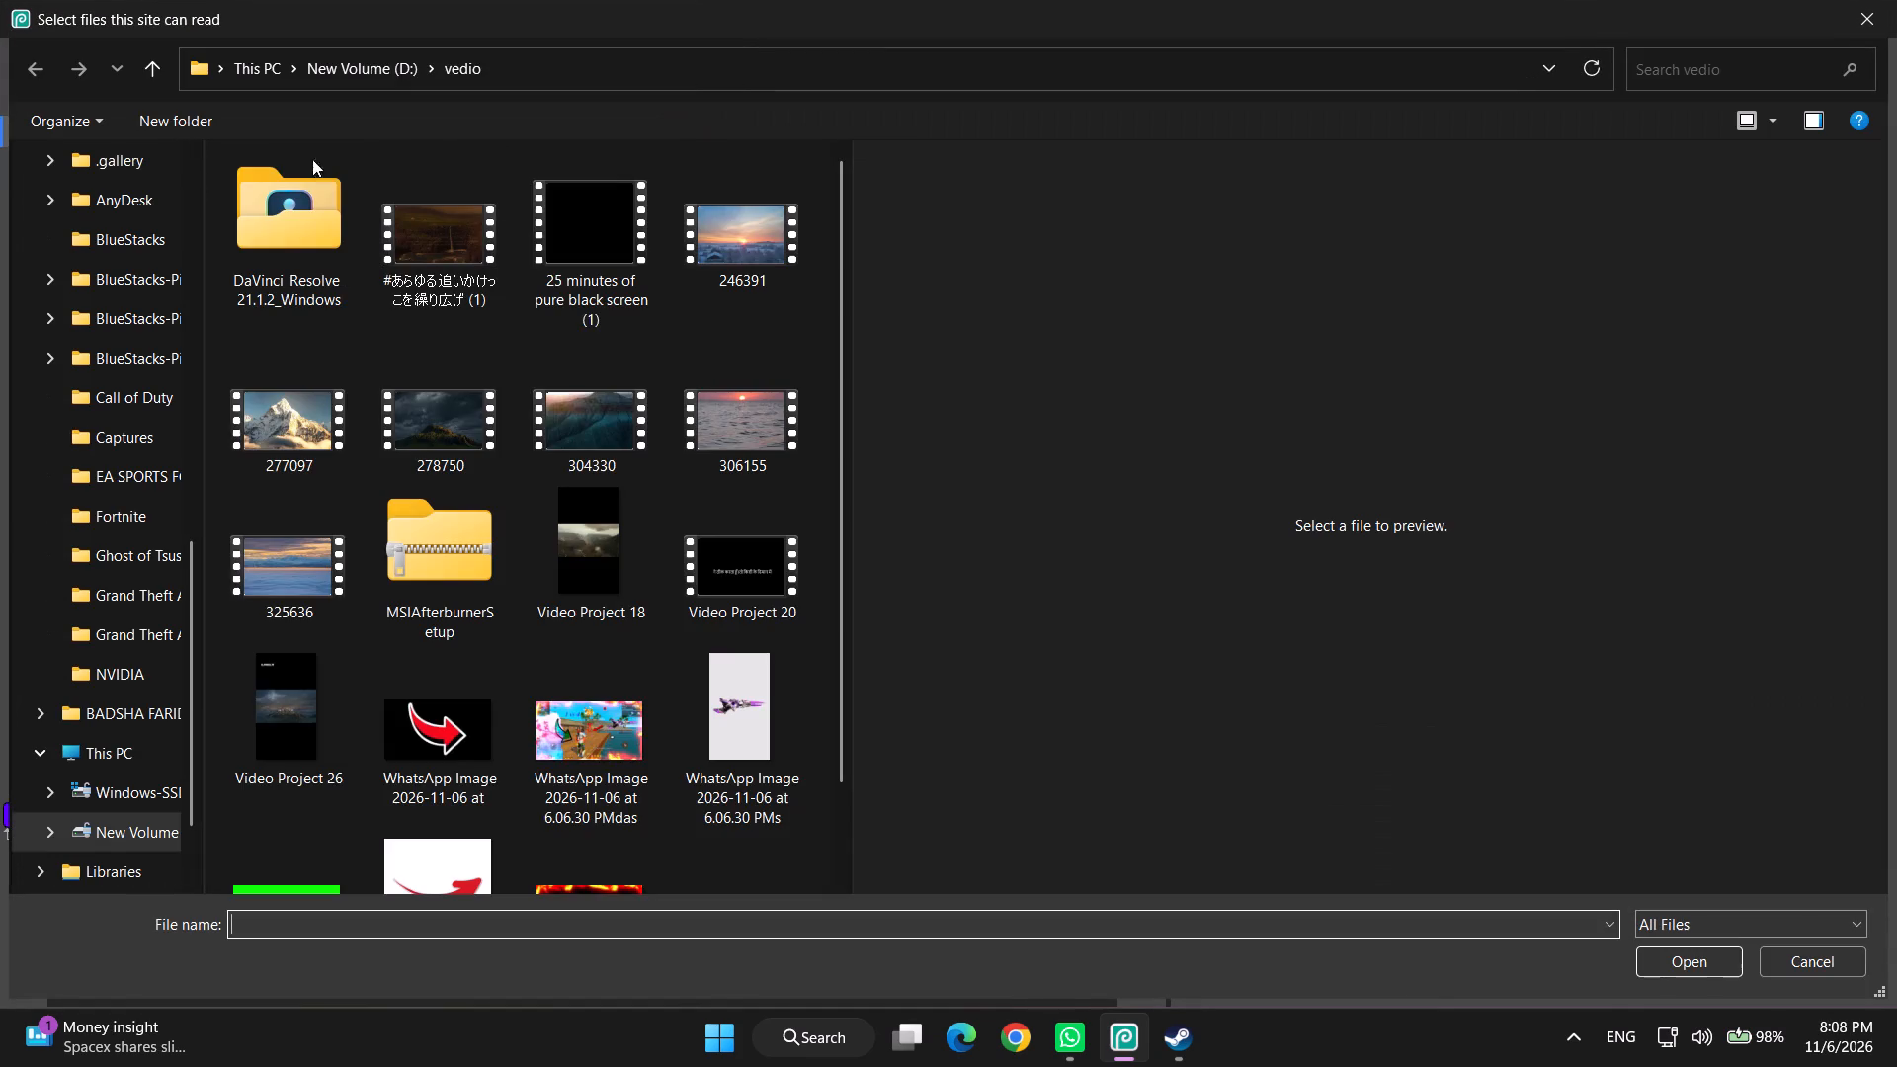
scroll(743, 704, "up", 1)
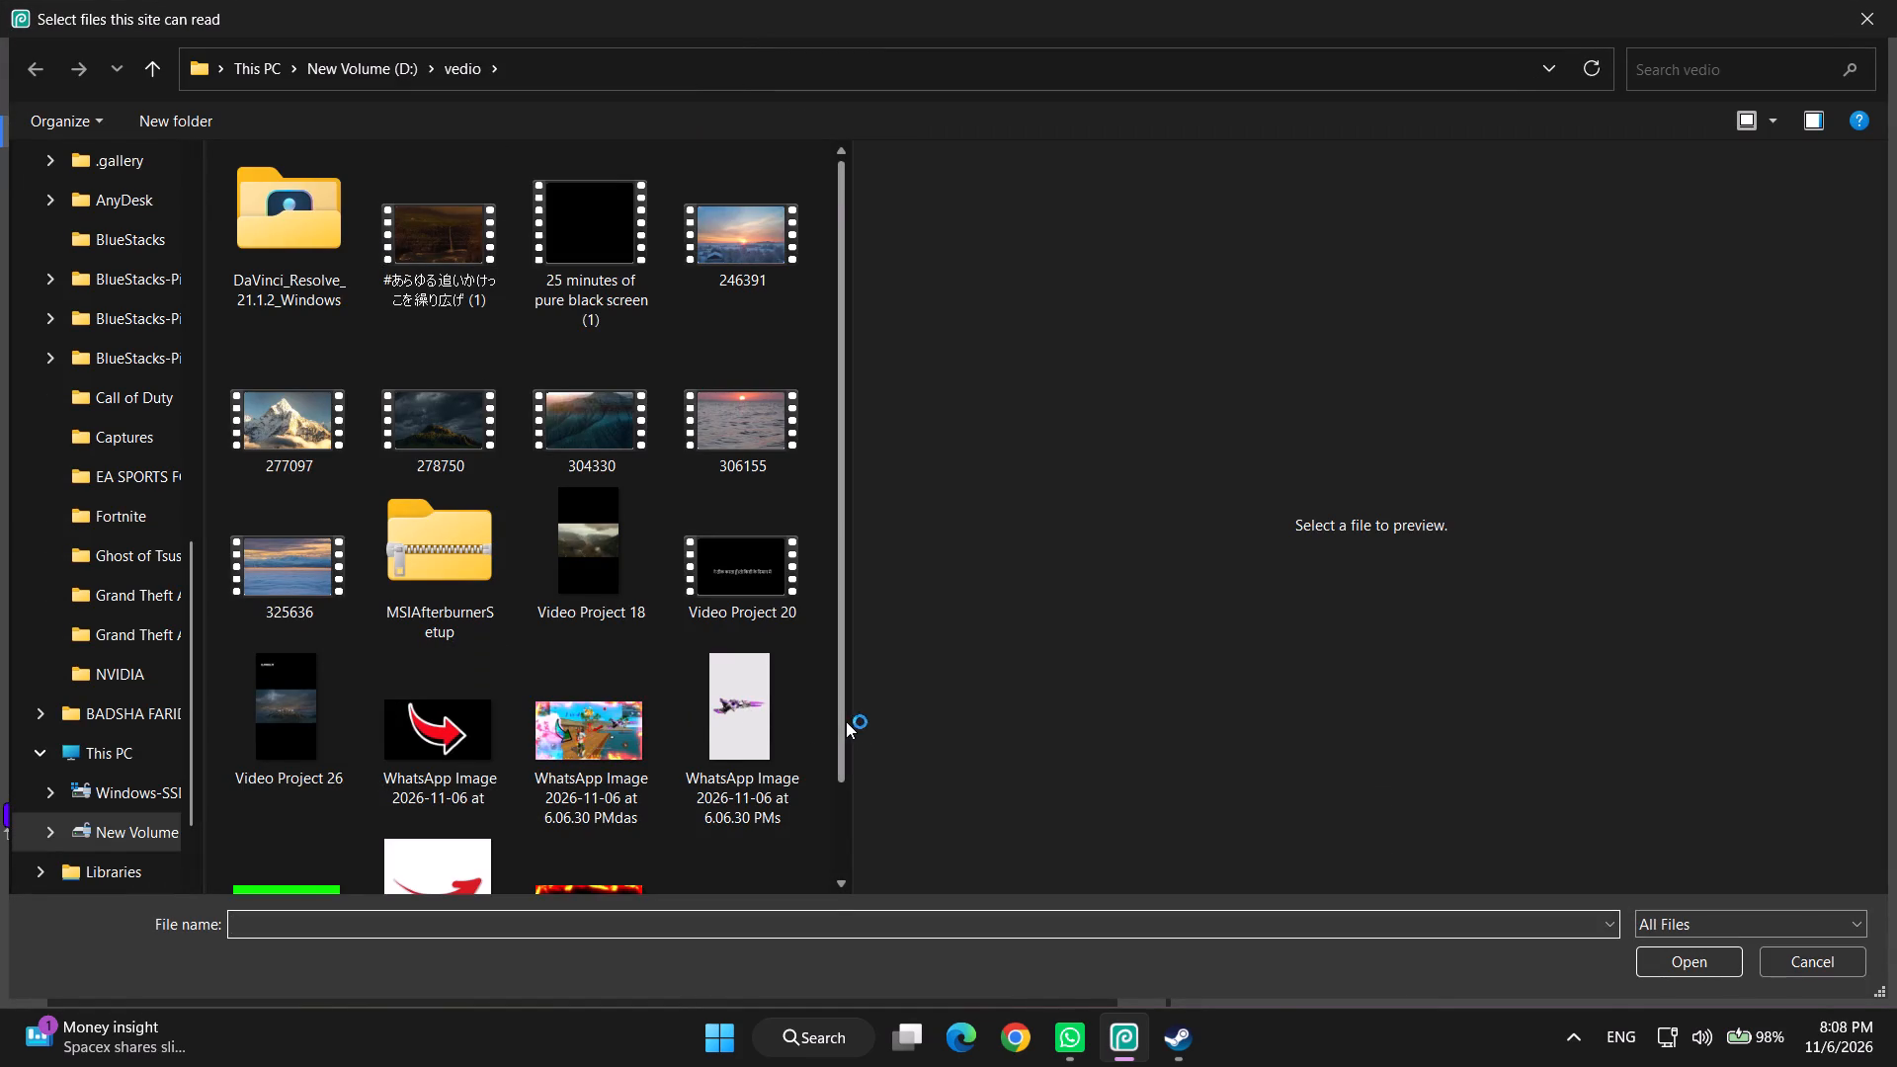
left_click_drag(844, 721, 839, 844)
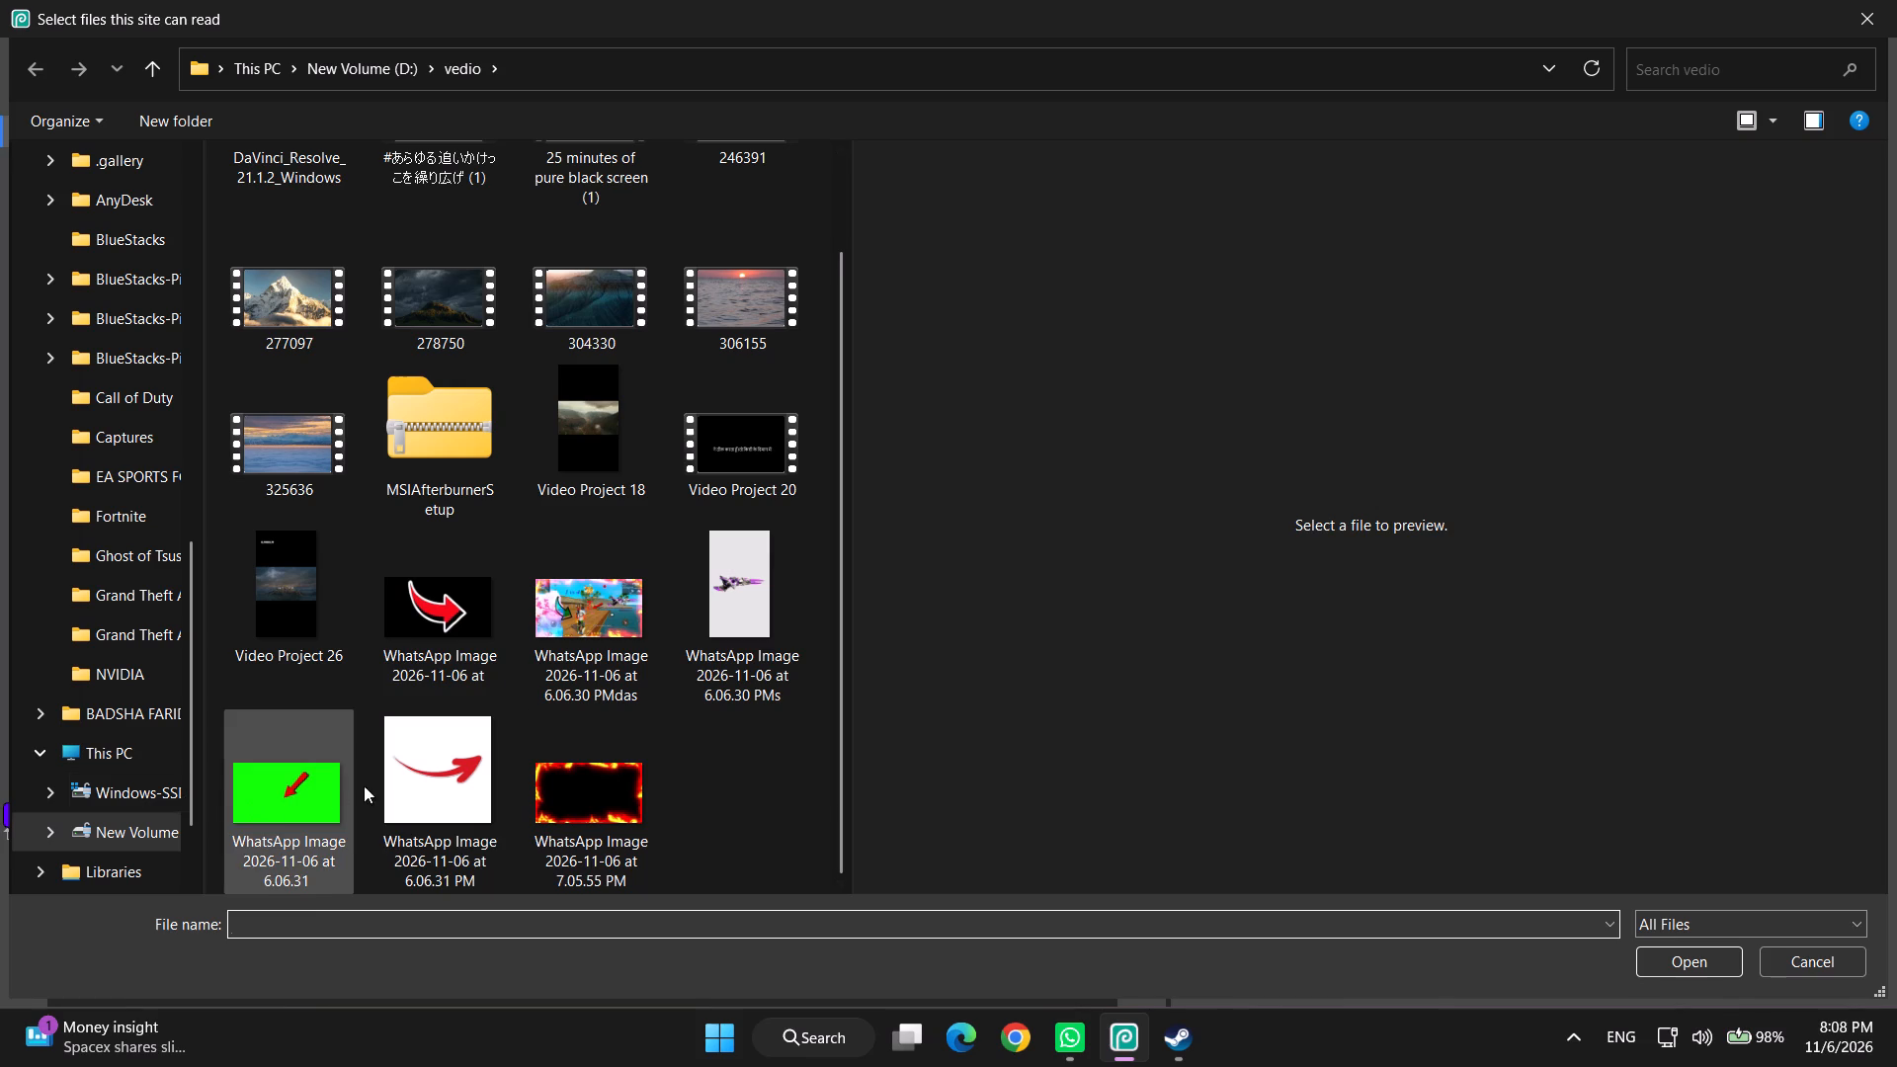
left_click(465, 745)
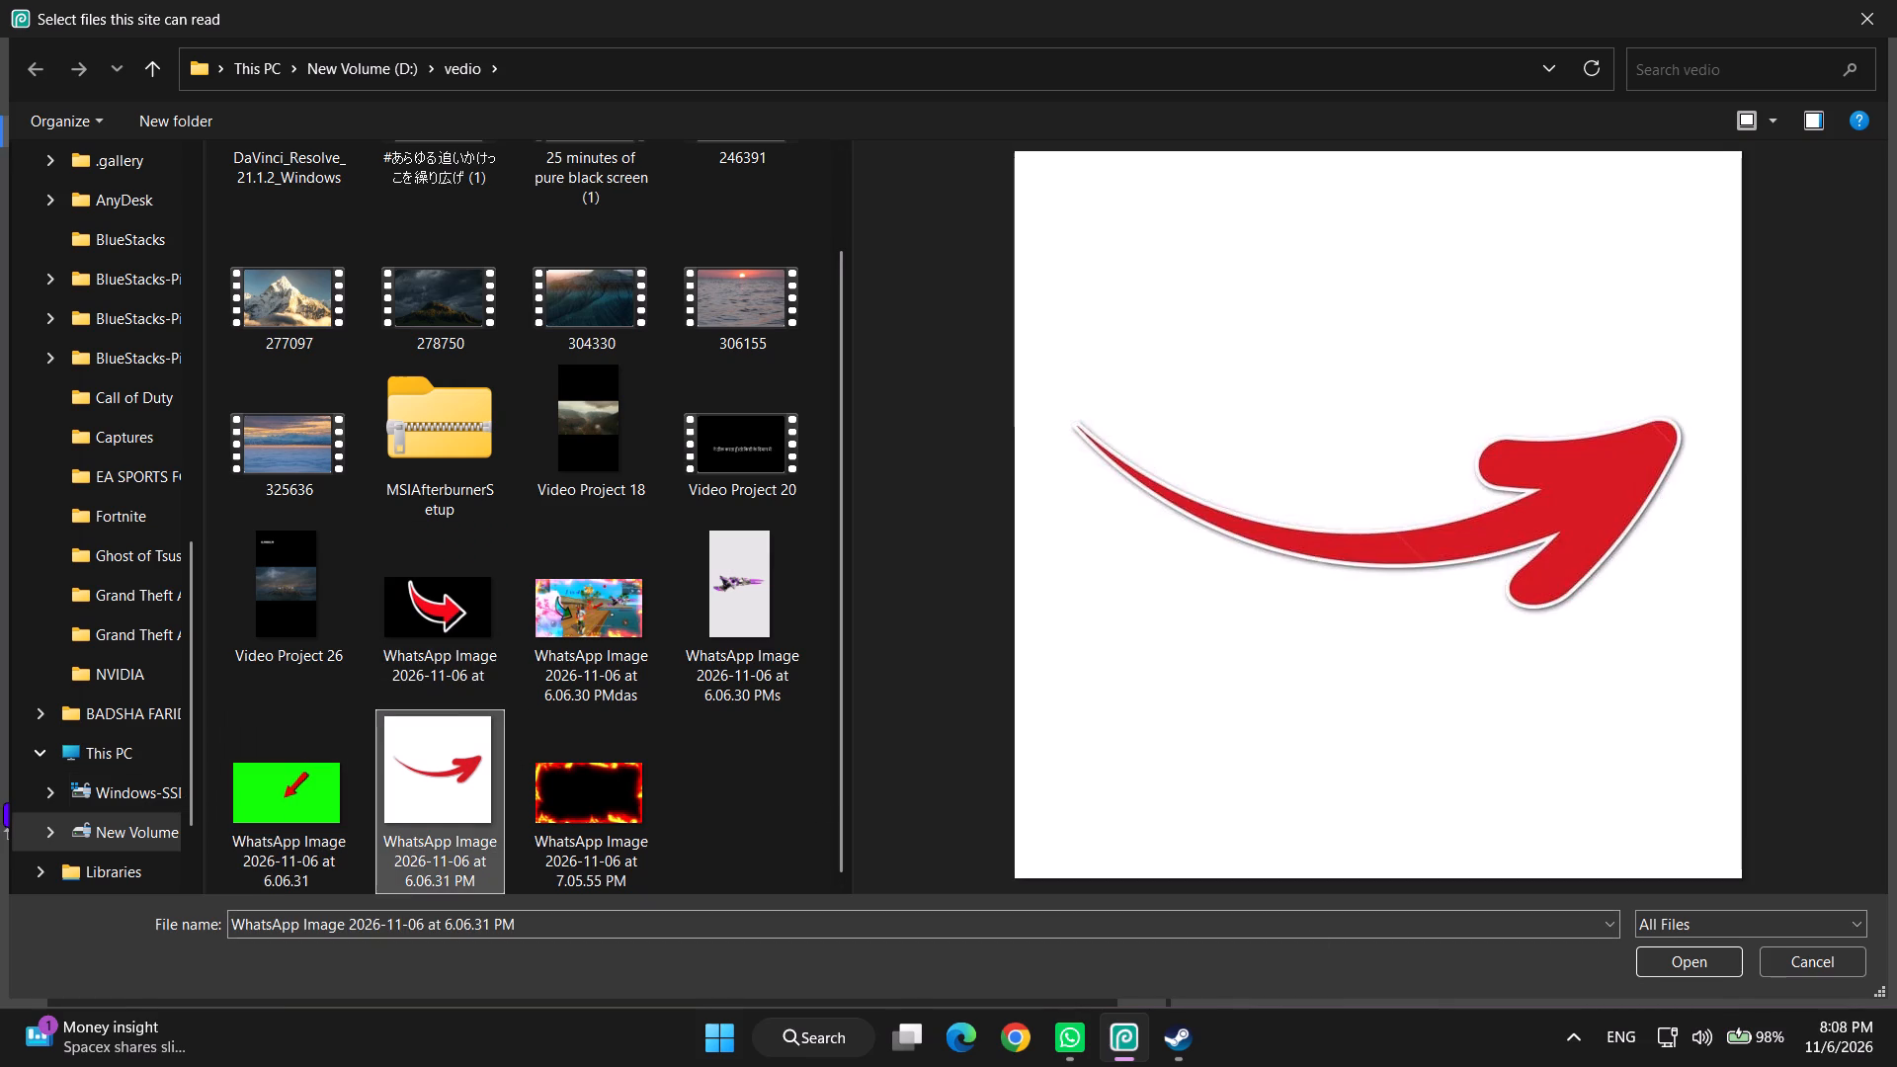
left_click(1678, 961)
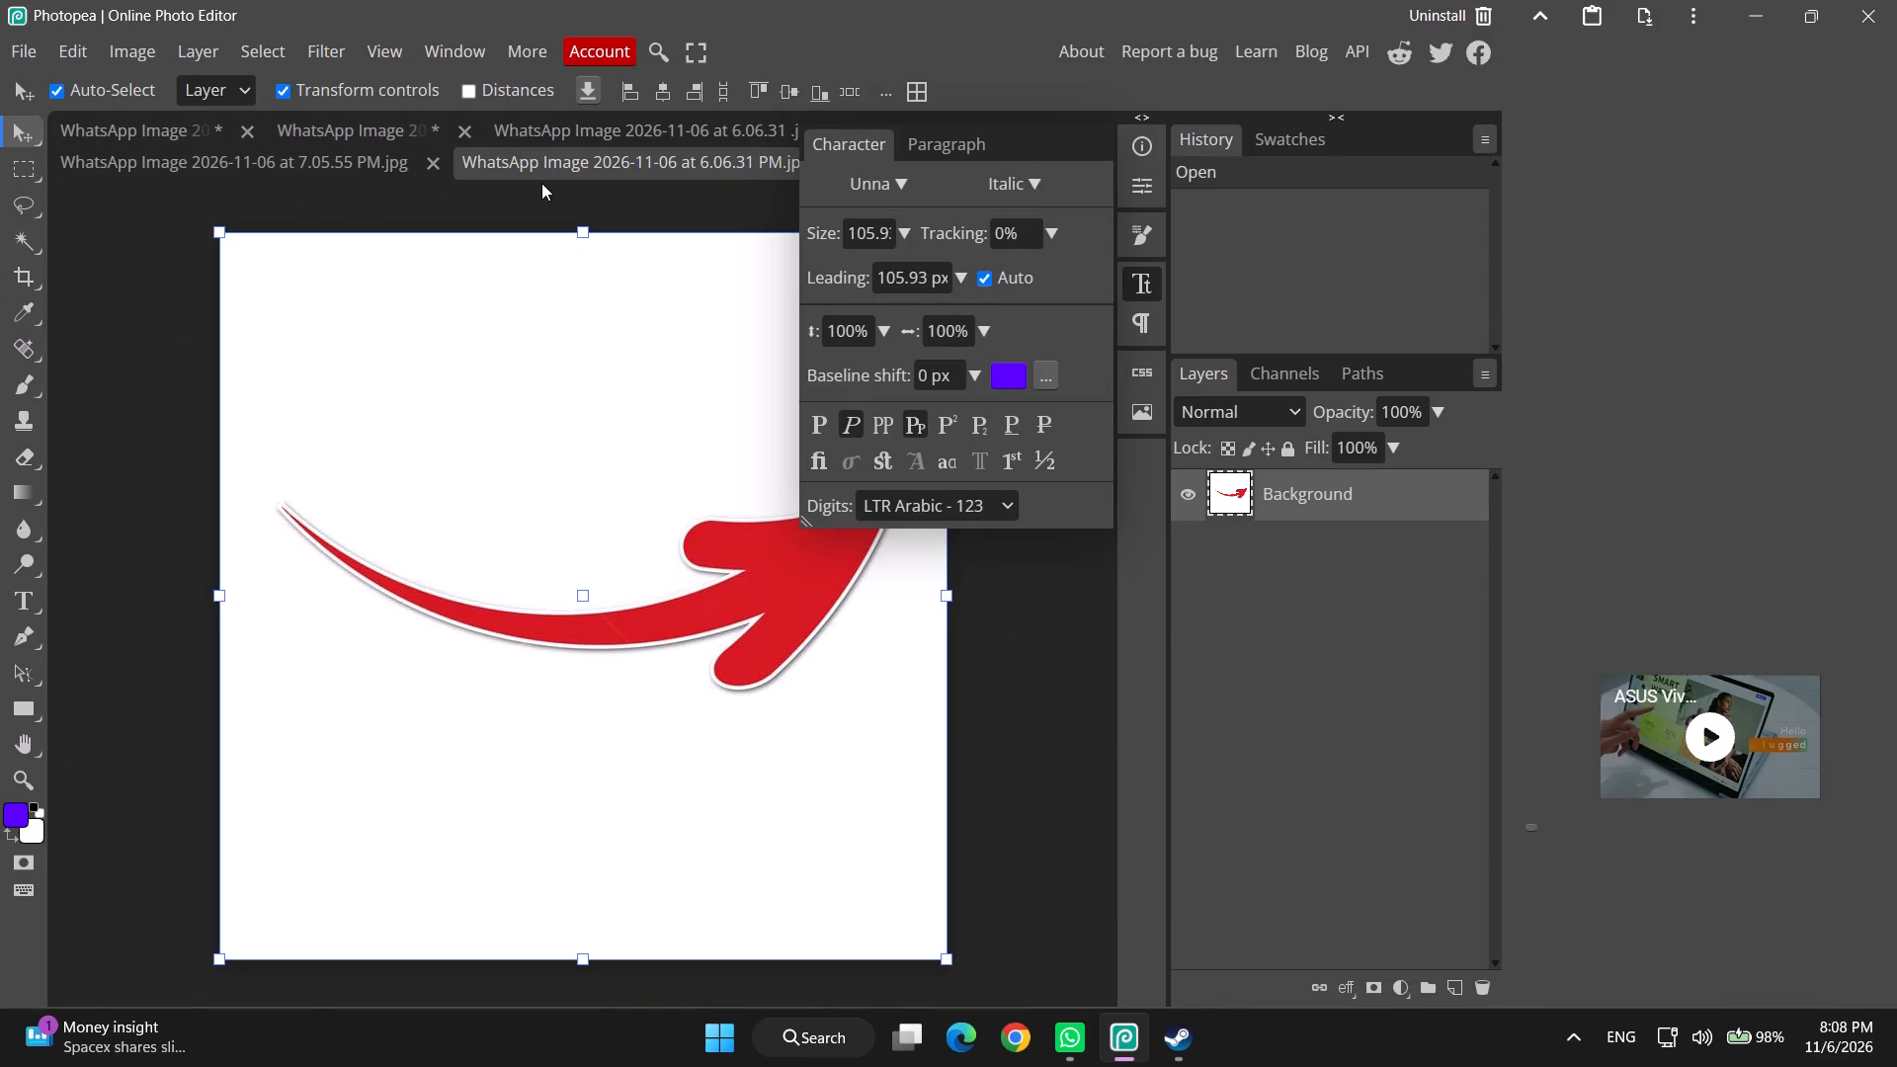
Copy the curved red arrow image into the thumbnail above the fire frame layer and place it over the player character.
left_click(583, 355)
key("ctrl+c")
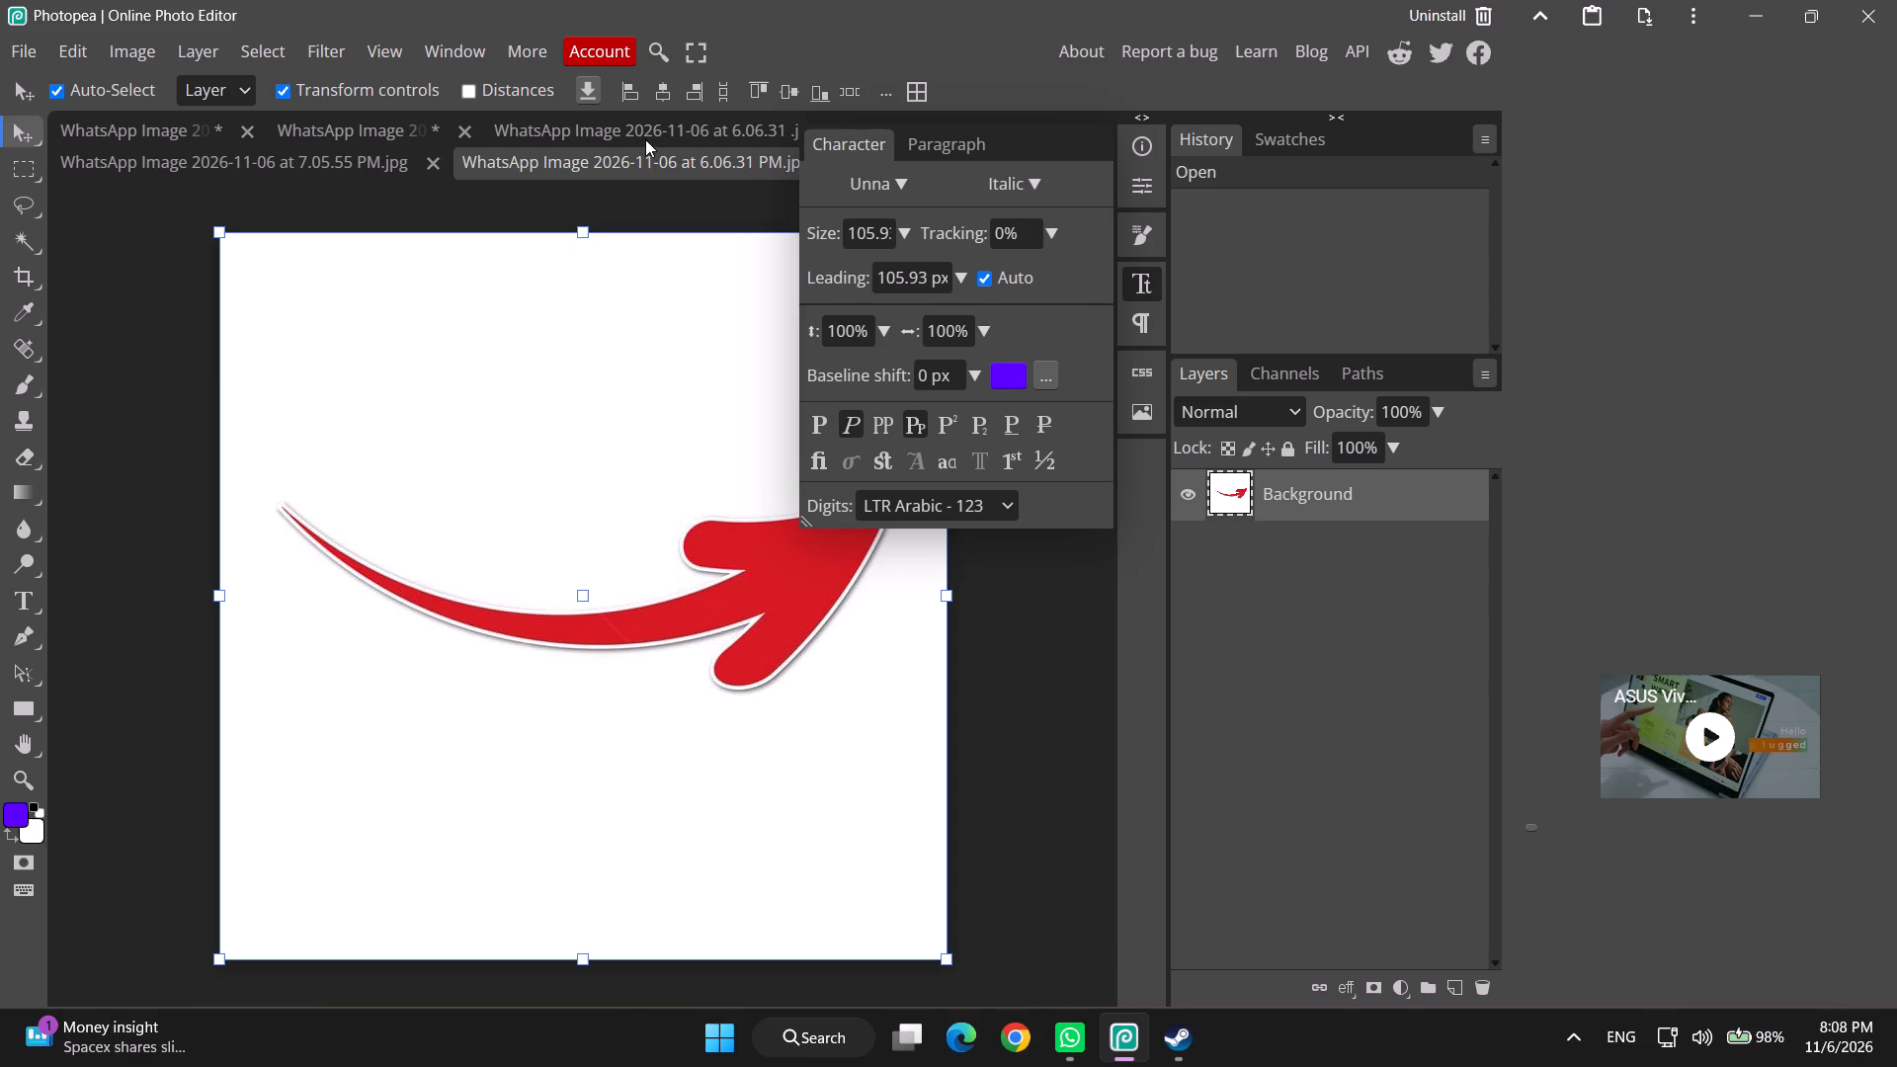
left_click(645, 137)
left_click(322, 157)
left_click(296, 134)
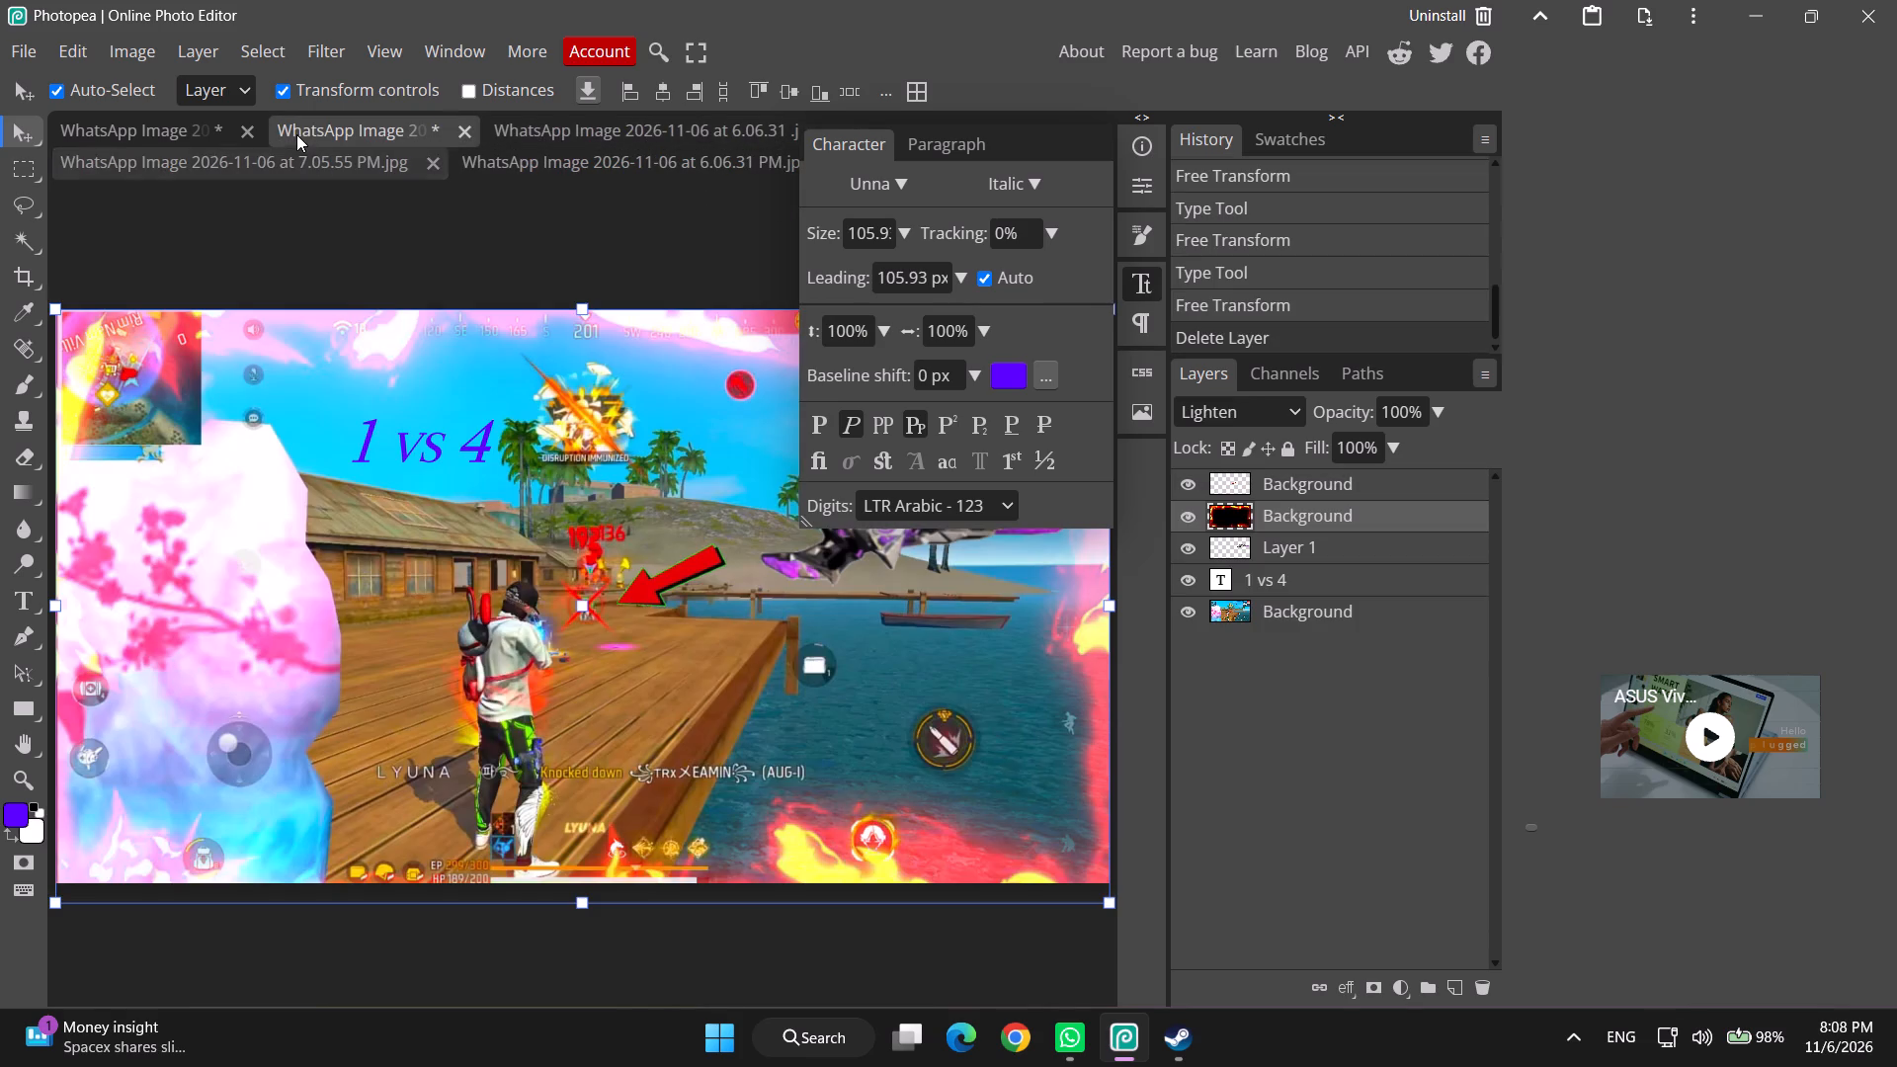
left_click(1312, 714)
key("ctrl+v")
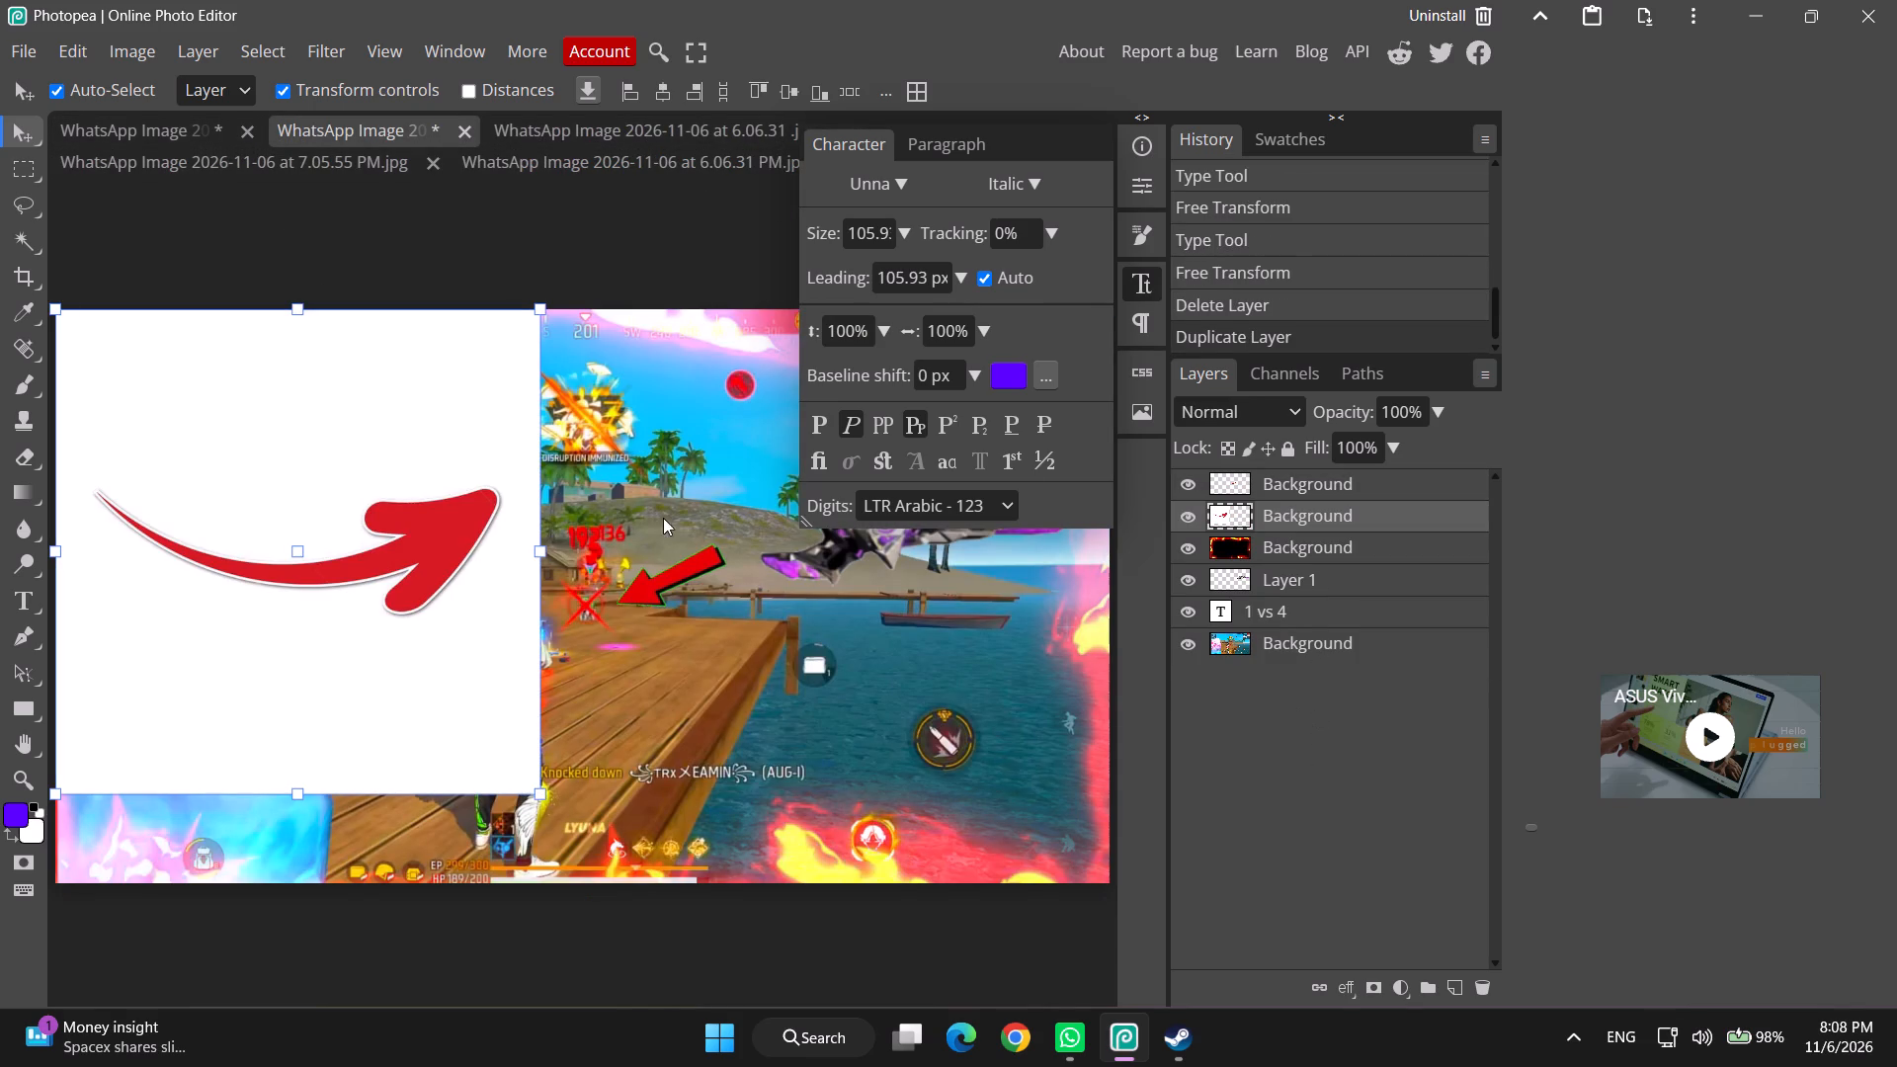
left_click_drag(169, 396, 216, 419)
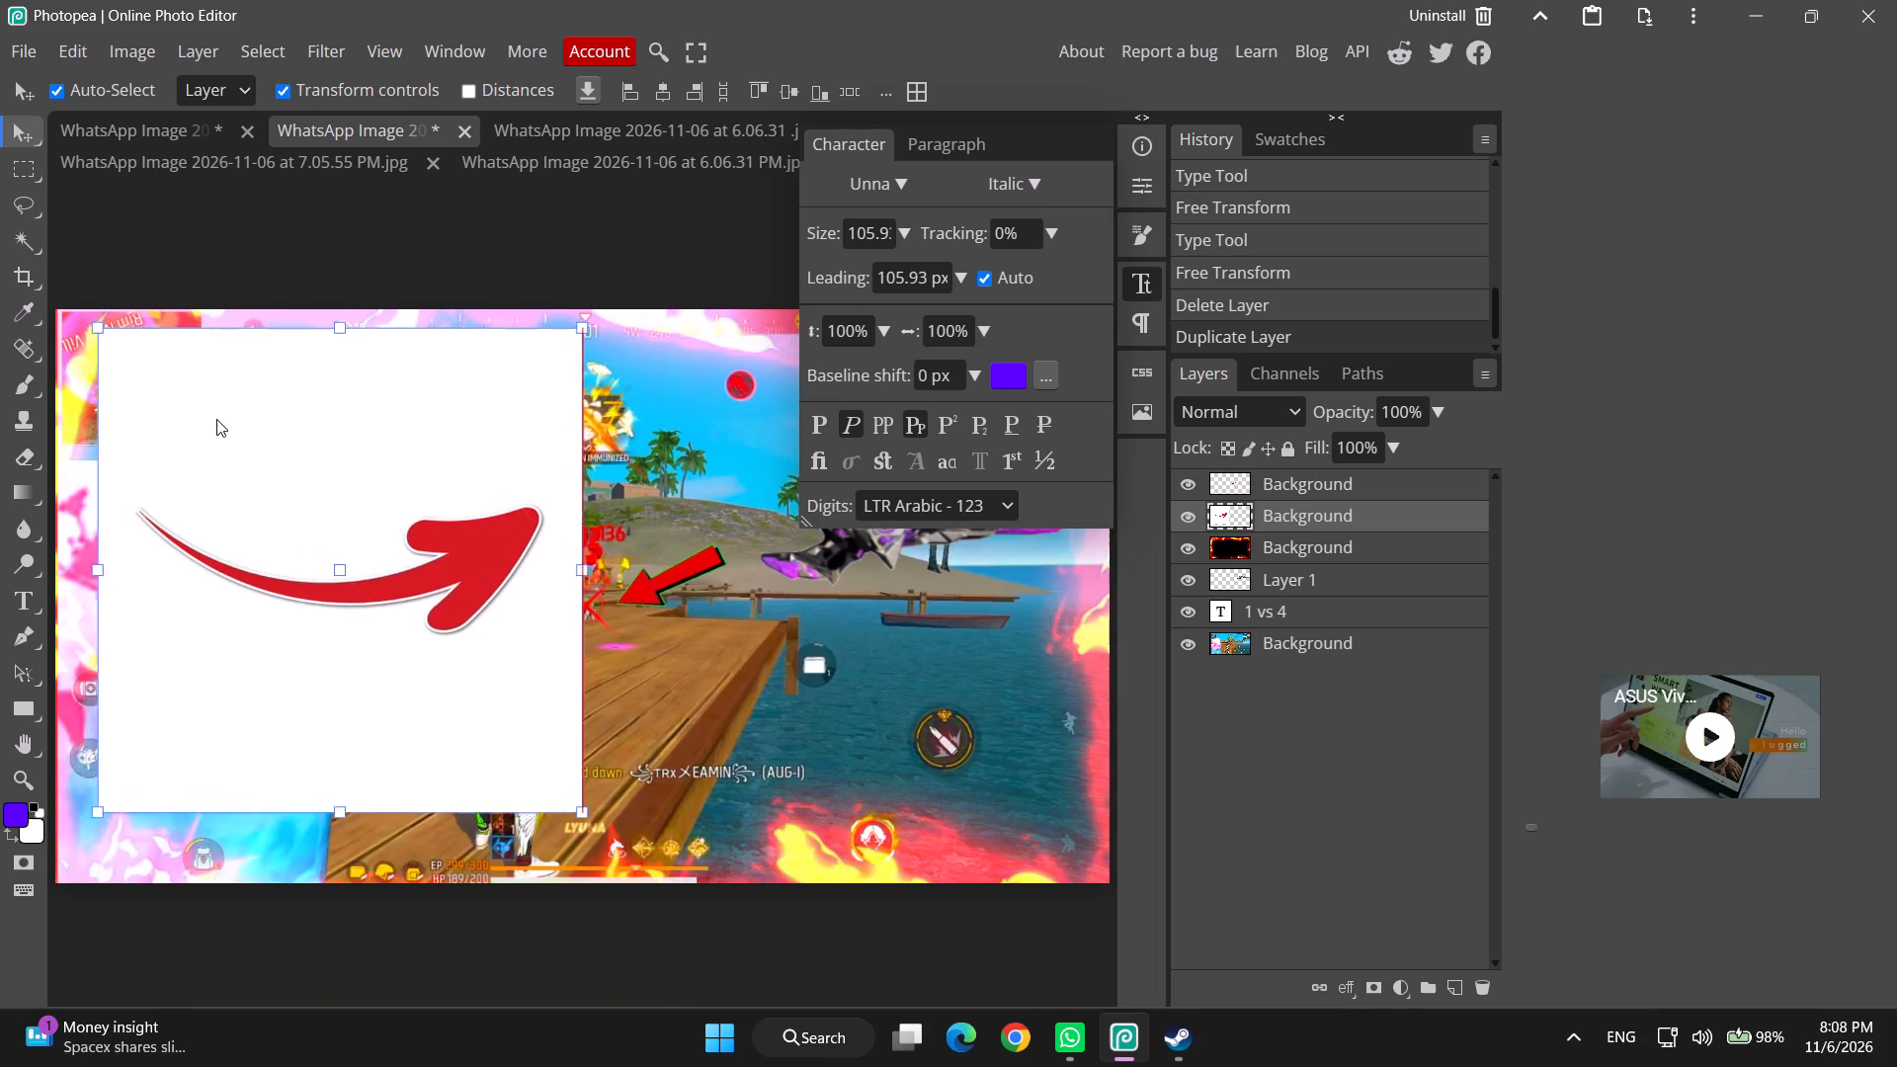
left_click_drag(216, 419, 355, 462)
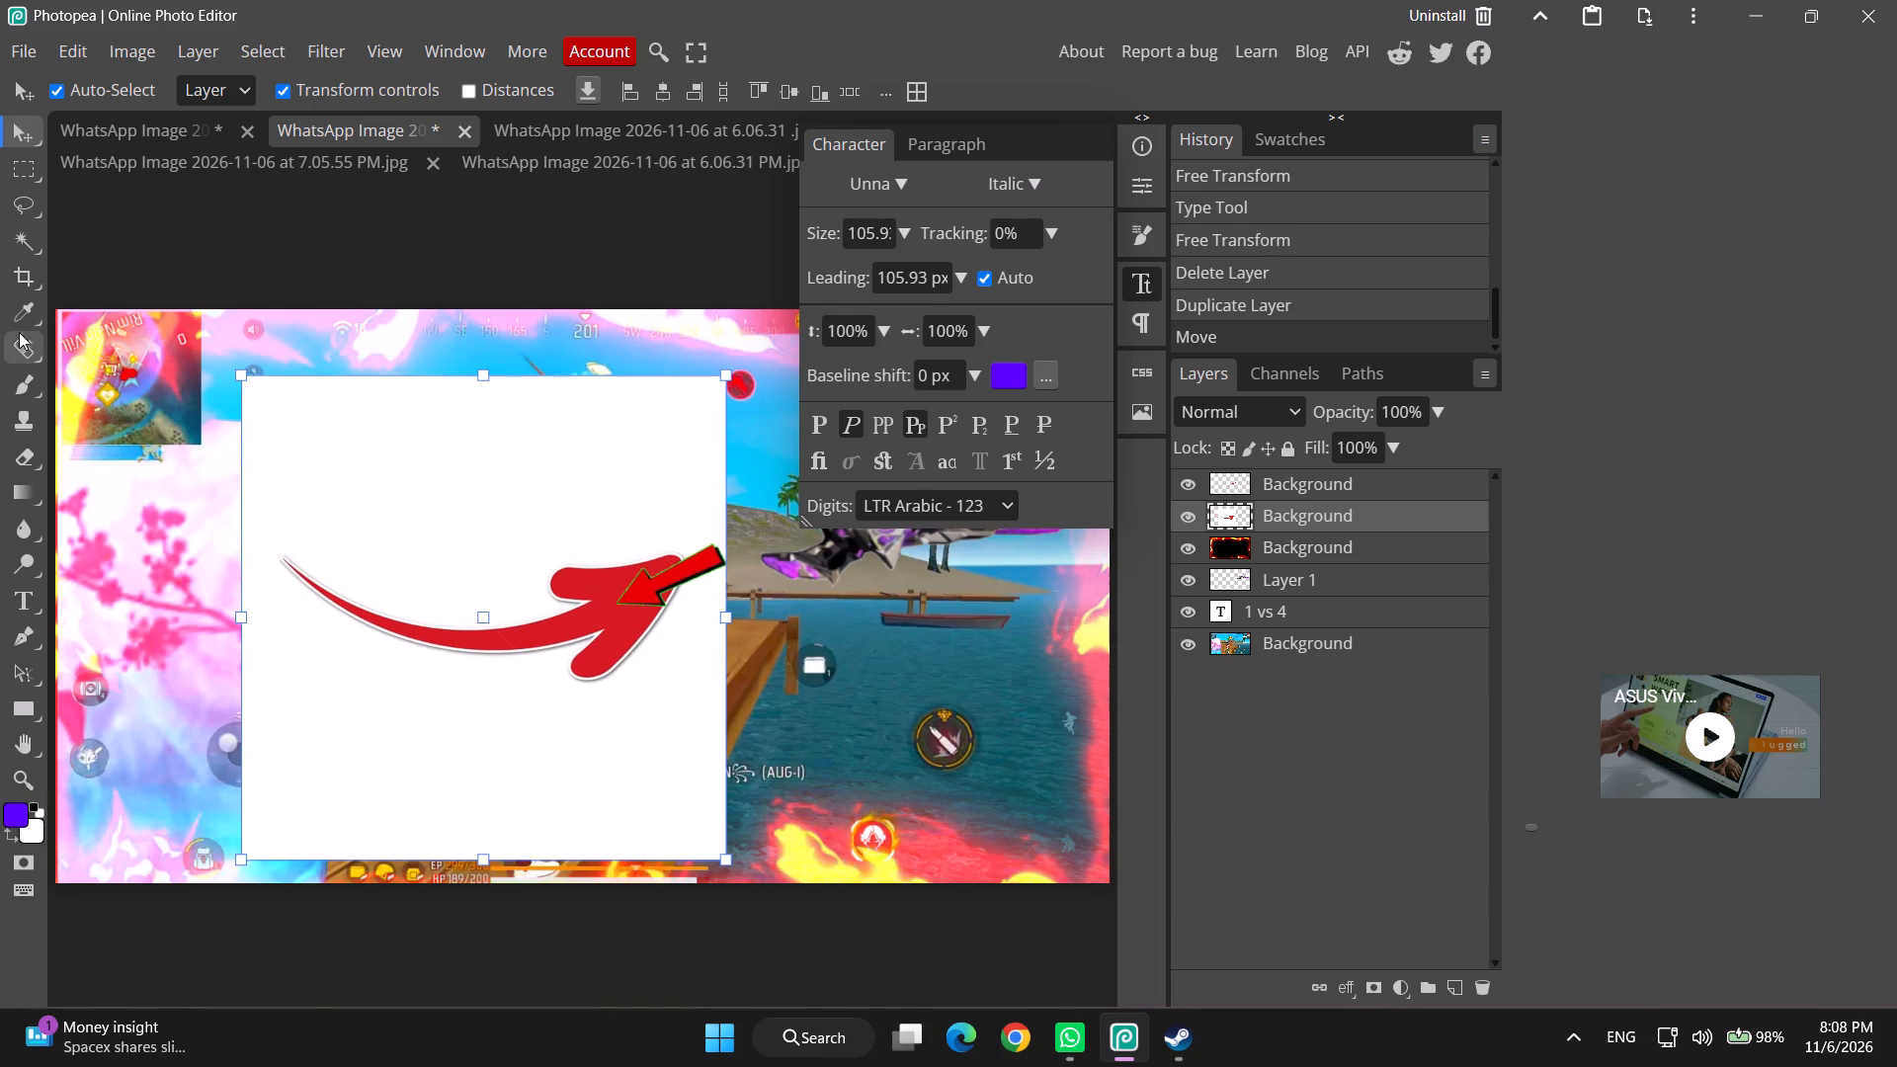
Remove the white background around the curved red arrow using the Magic Wand and clear the selection.
left_click(22, 245)
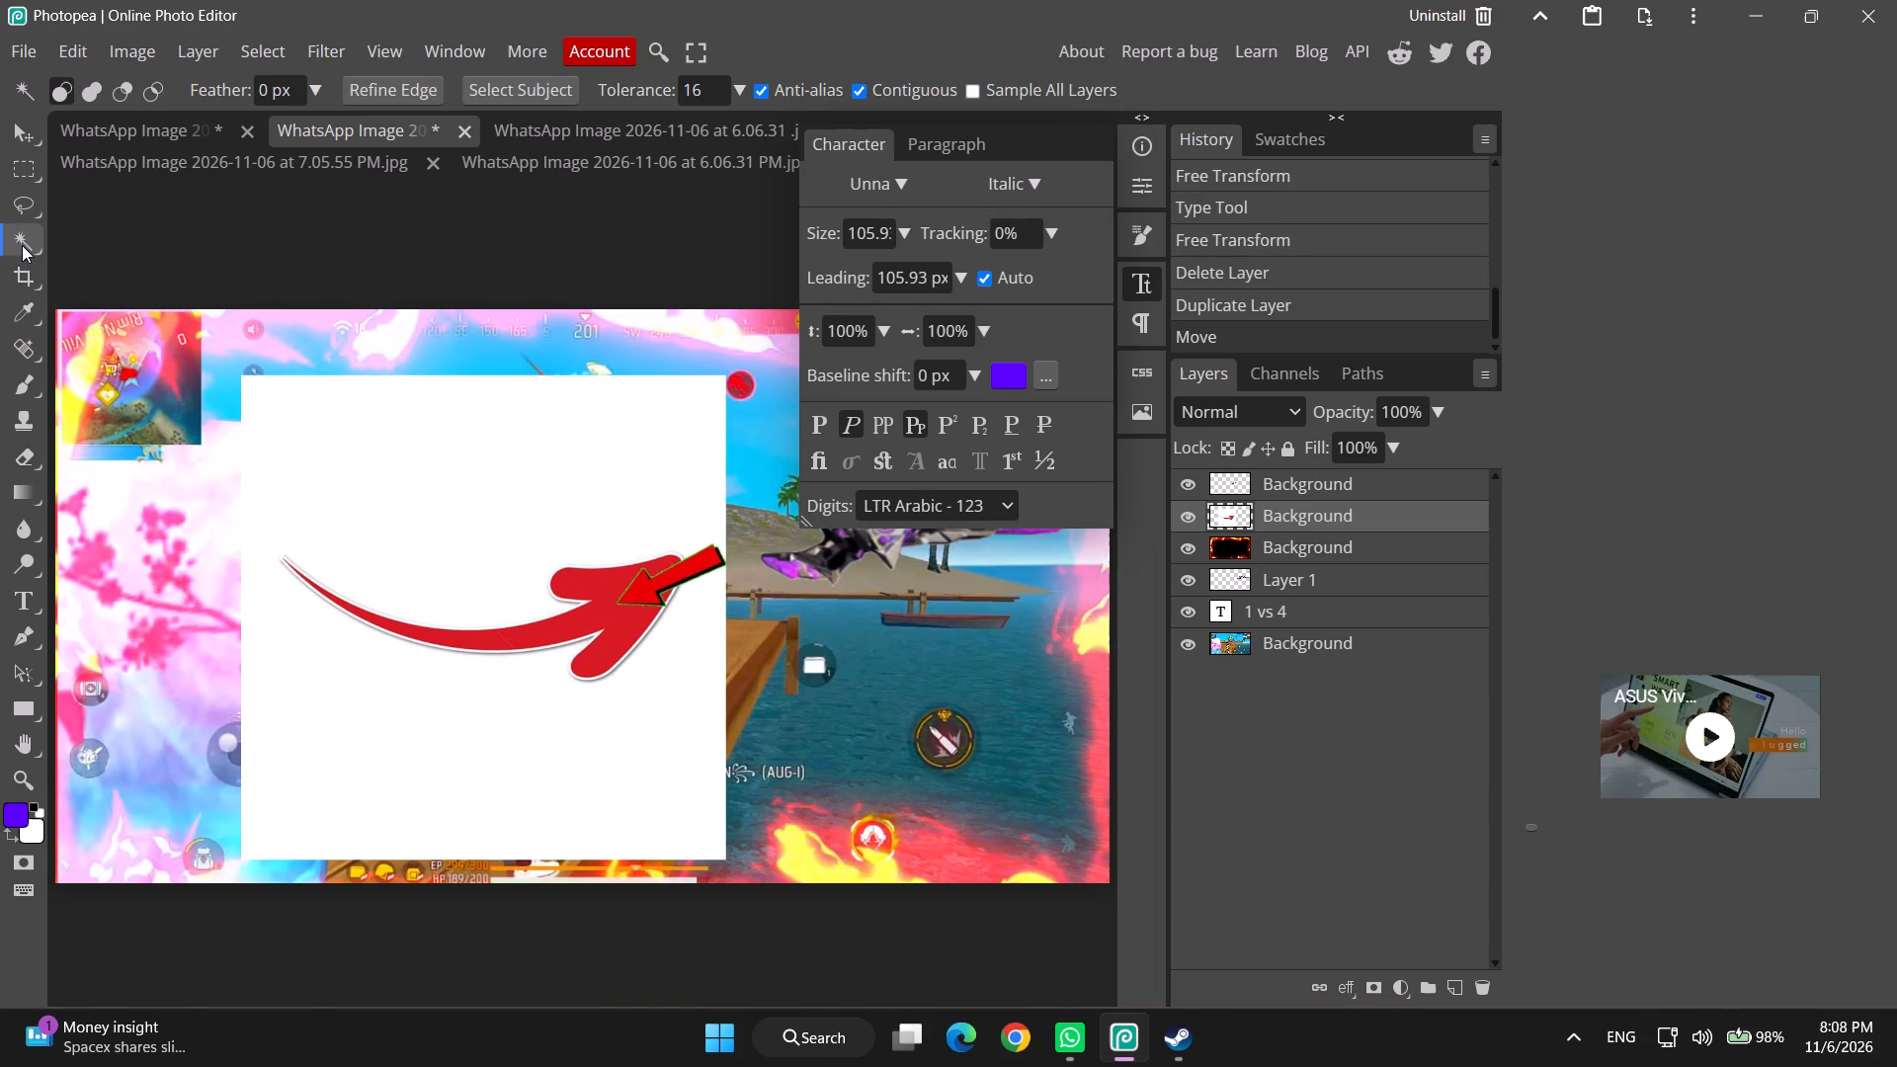
left_click(356, 460)
key("Delete")
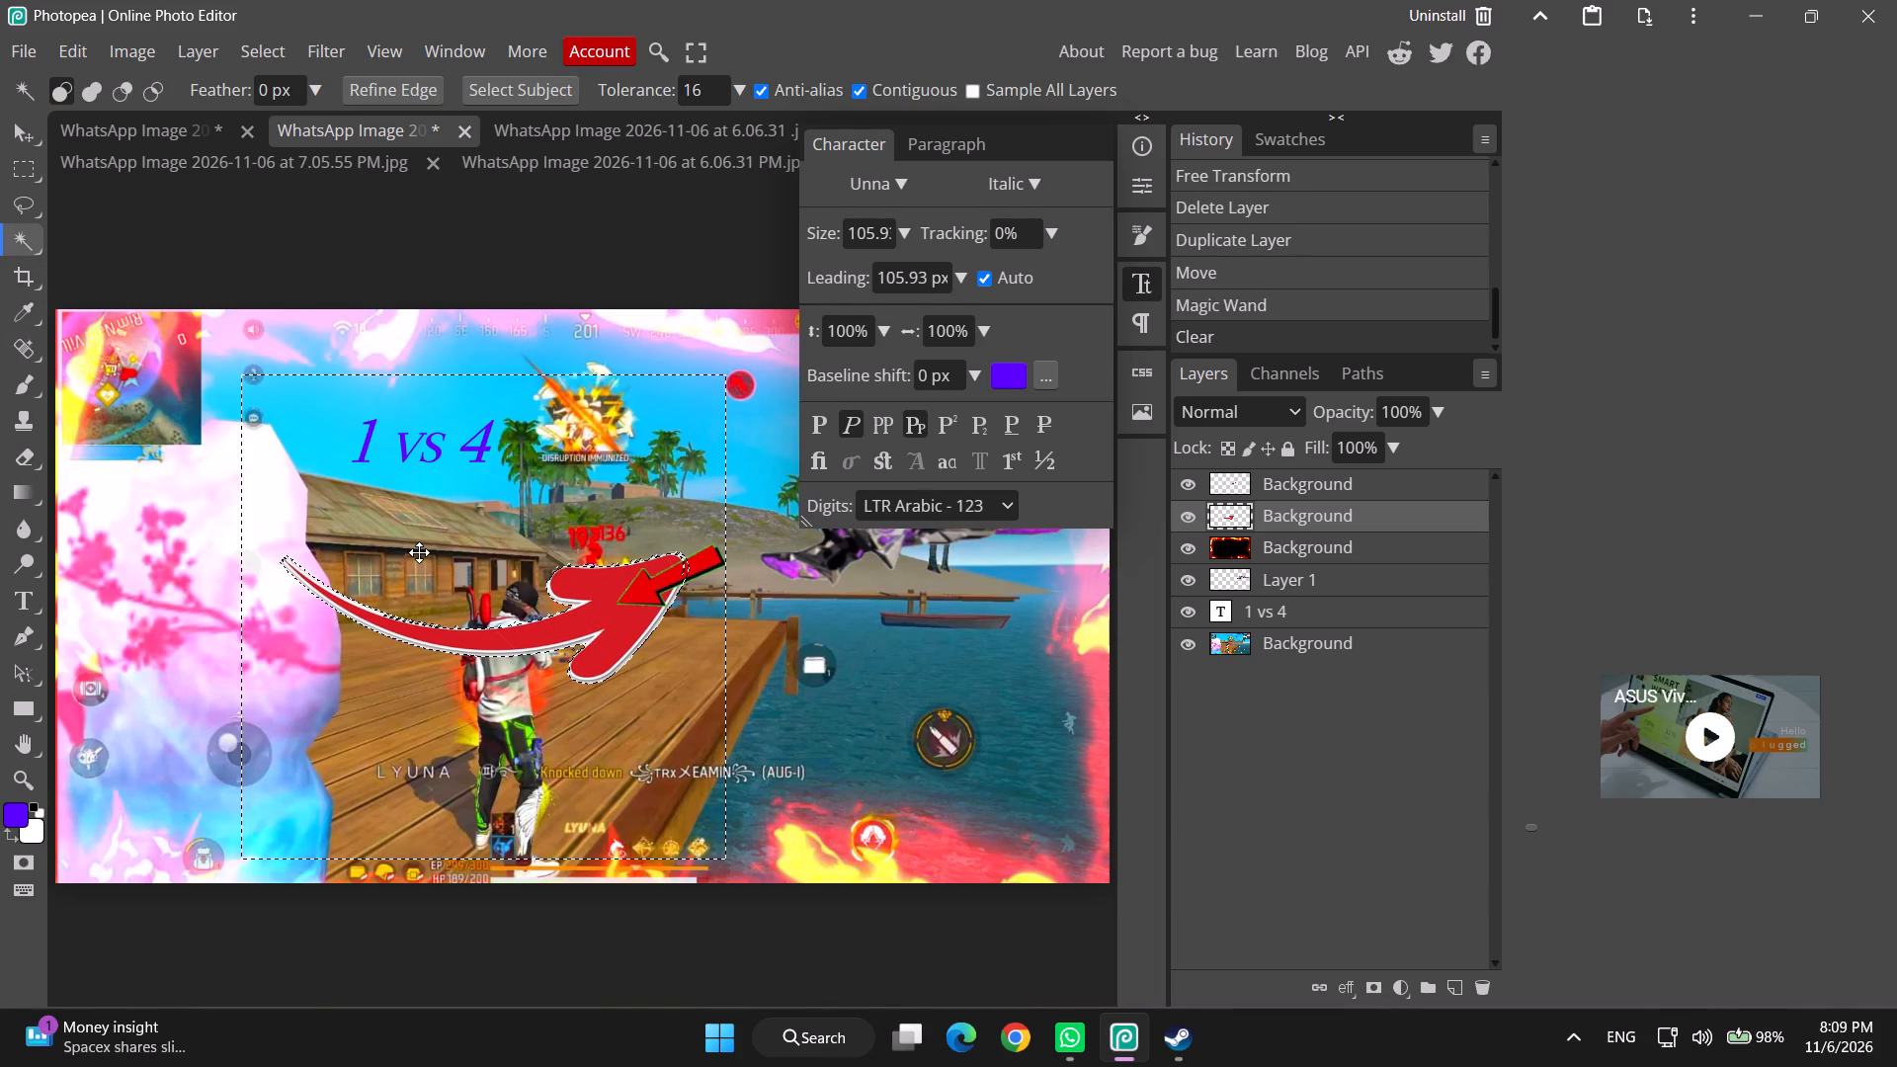
key("ctrl+d")
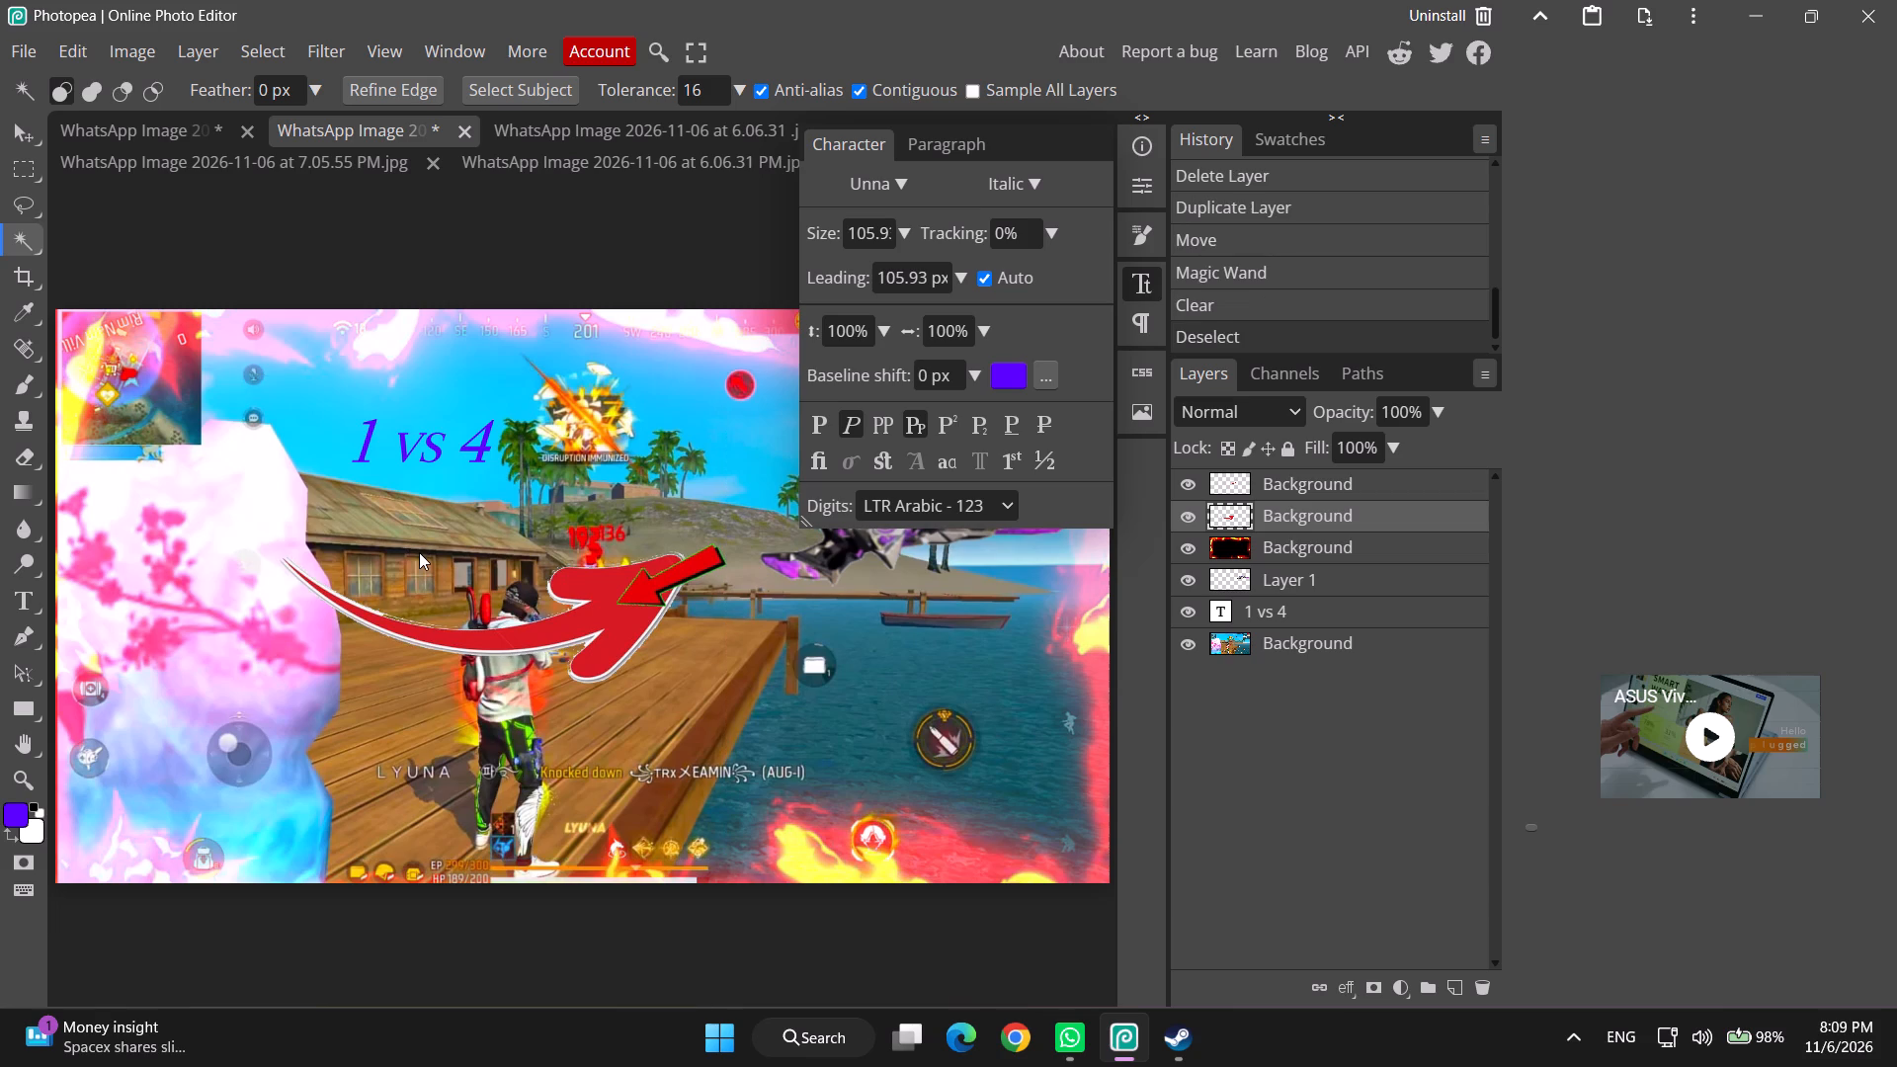
key("ctrl+d")
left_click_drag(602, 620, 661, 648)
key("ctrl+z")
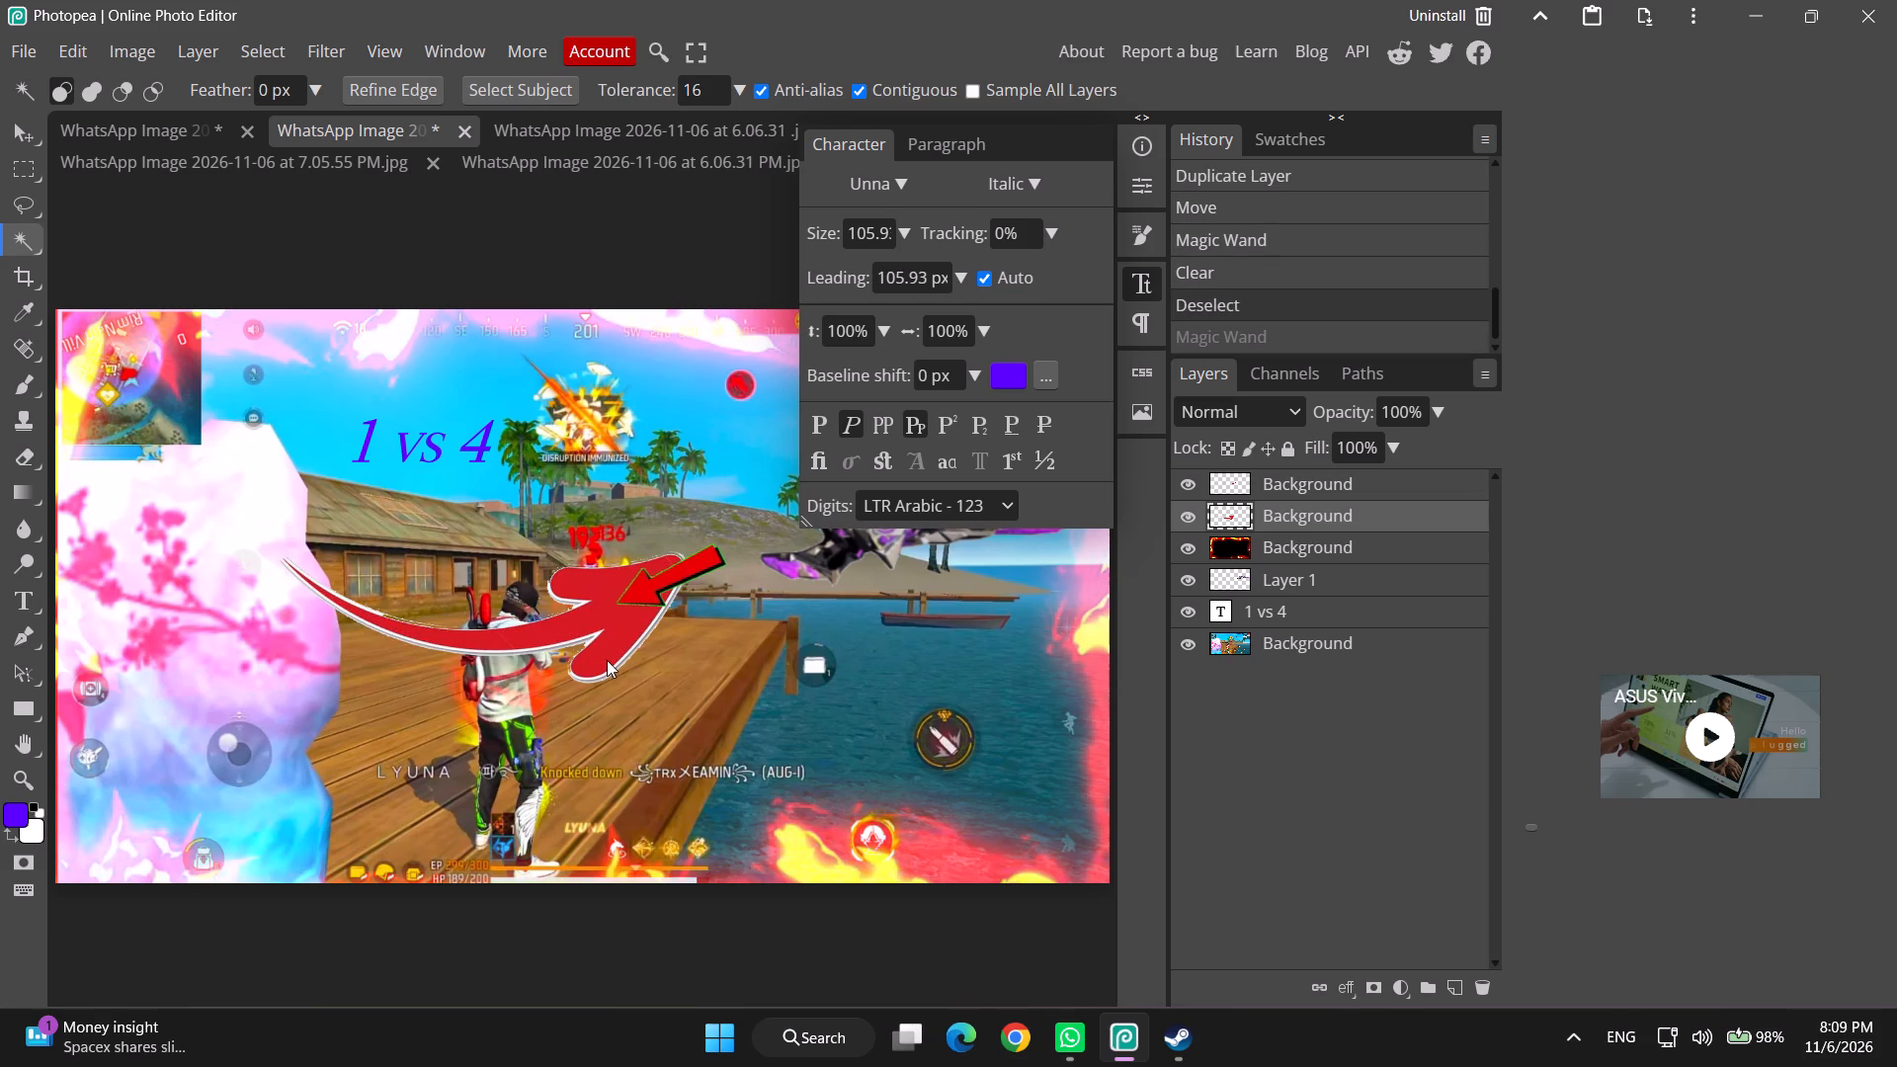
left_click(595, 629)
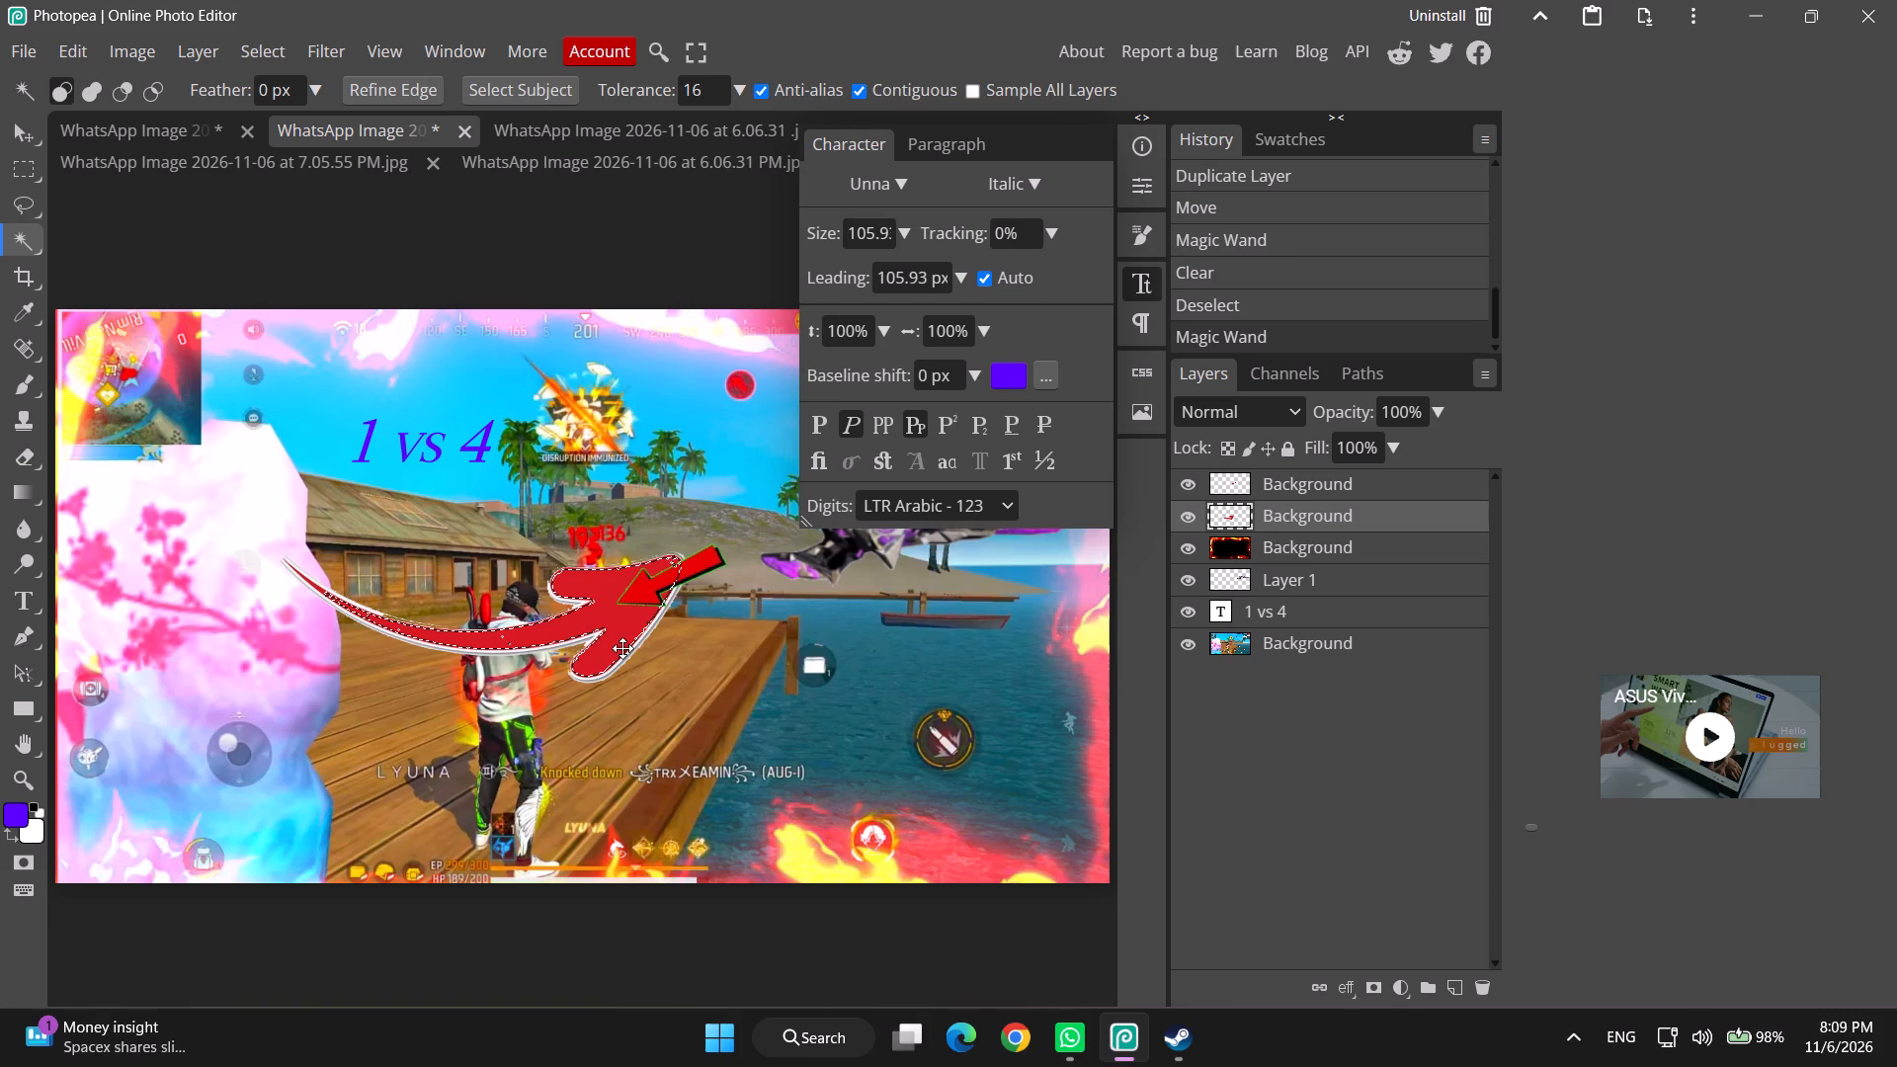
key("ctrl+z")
Scale the curved red arrow to about 76% and move it over the pink ice wall beside the player character.
left_click(24, 155)
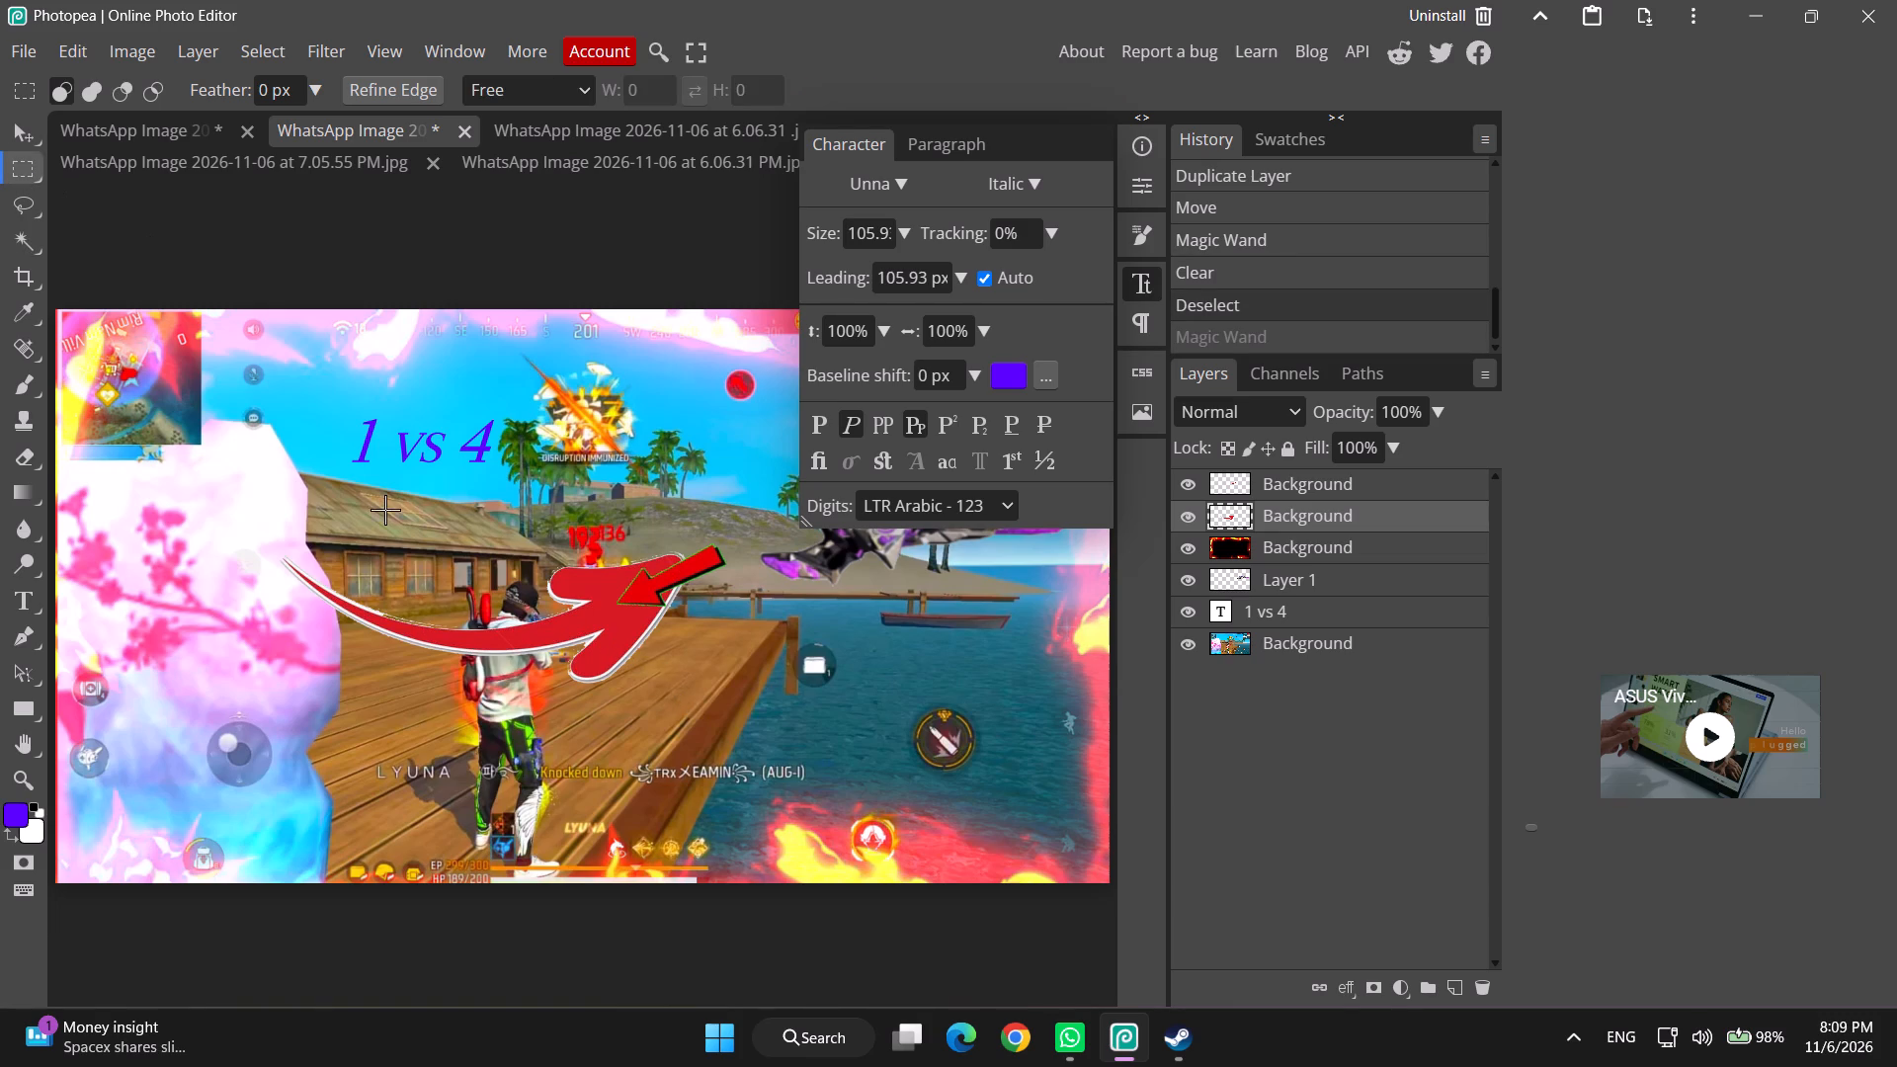
left_click(18, 143)
left_click(708, 564)
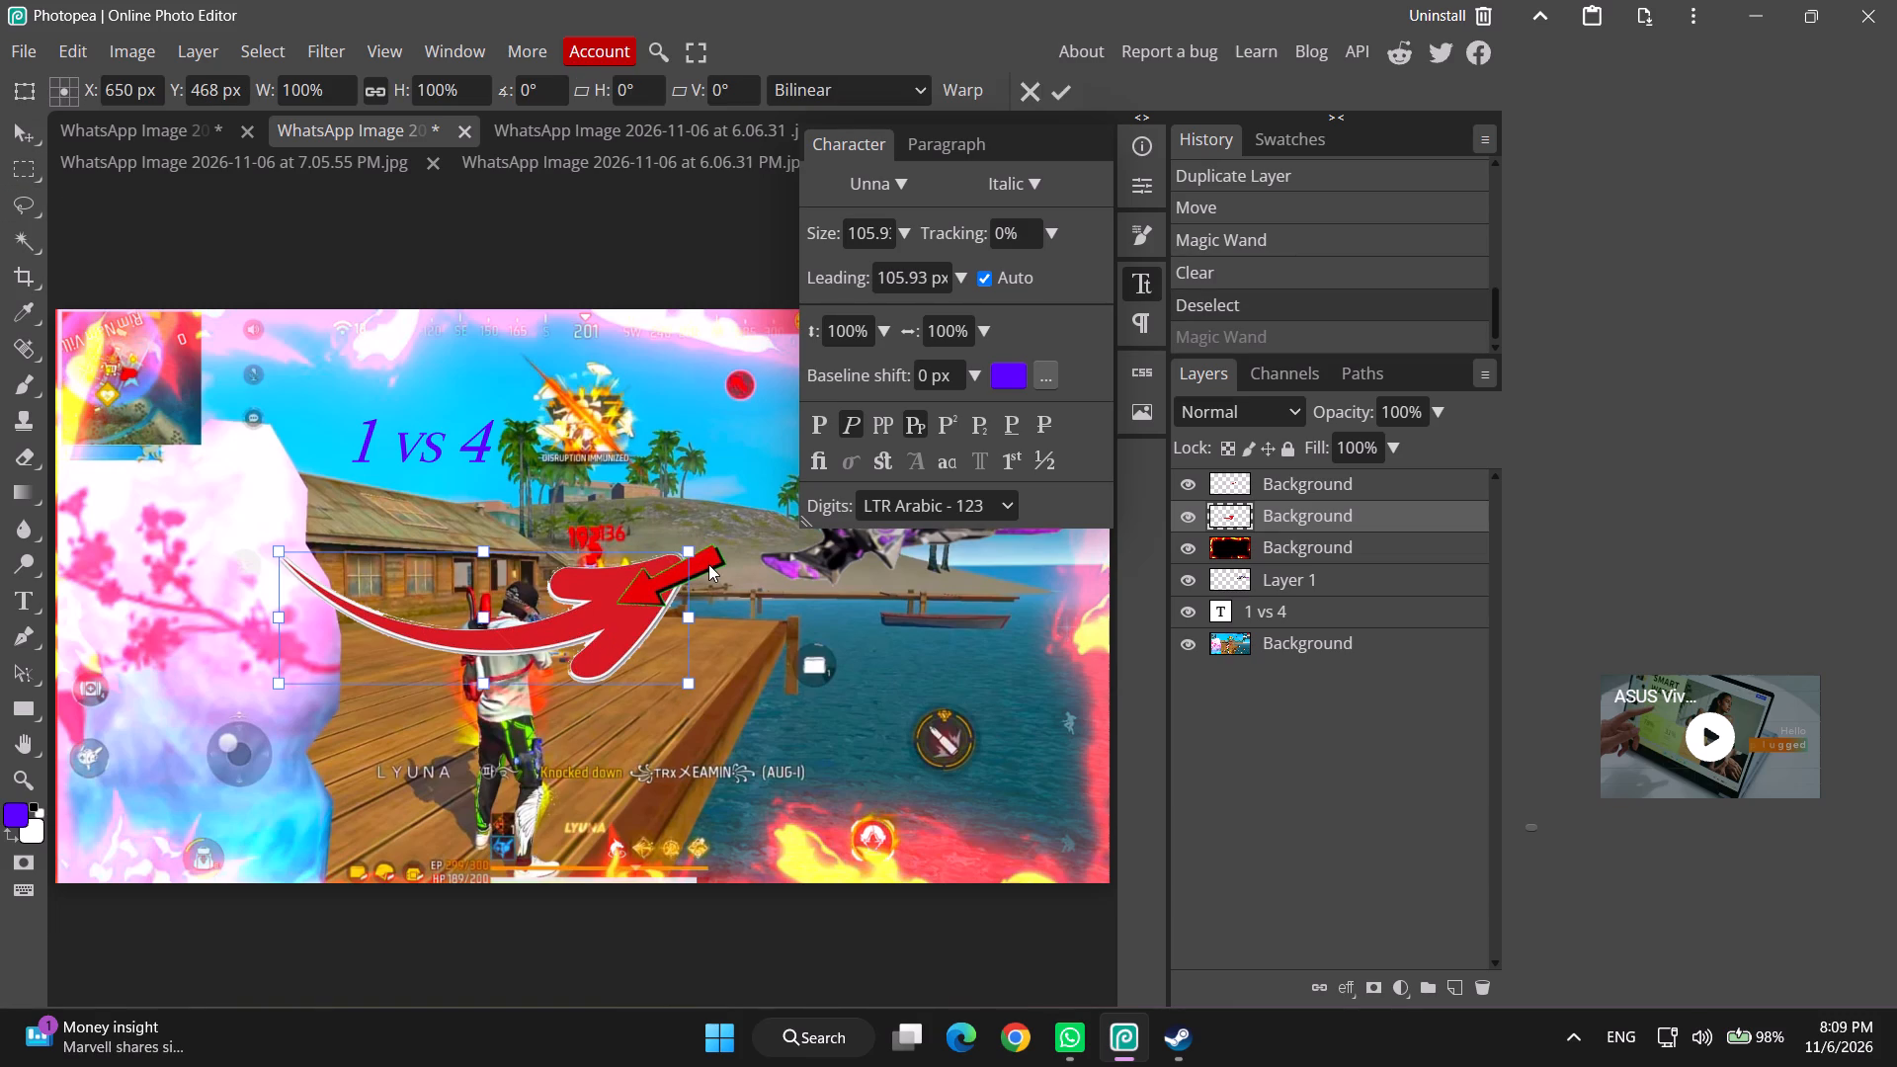
left_click_drag(645, 573, 487, 629)
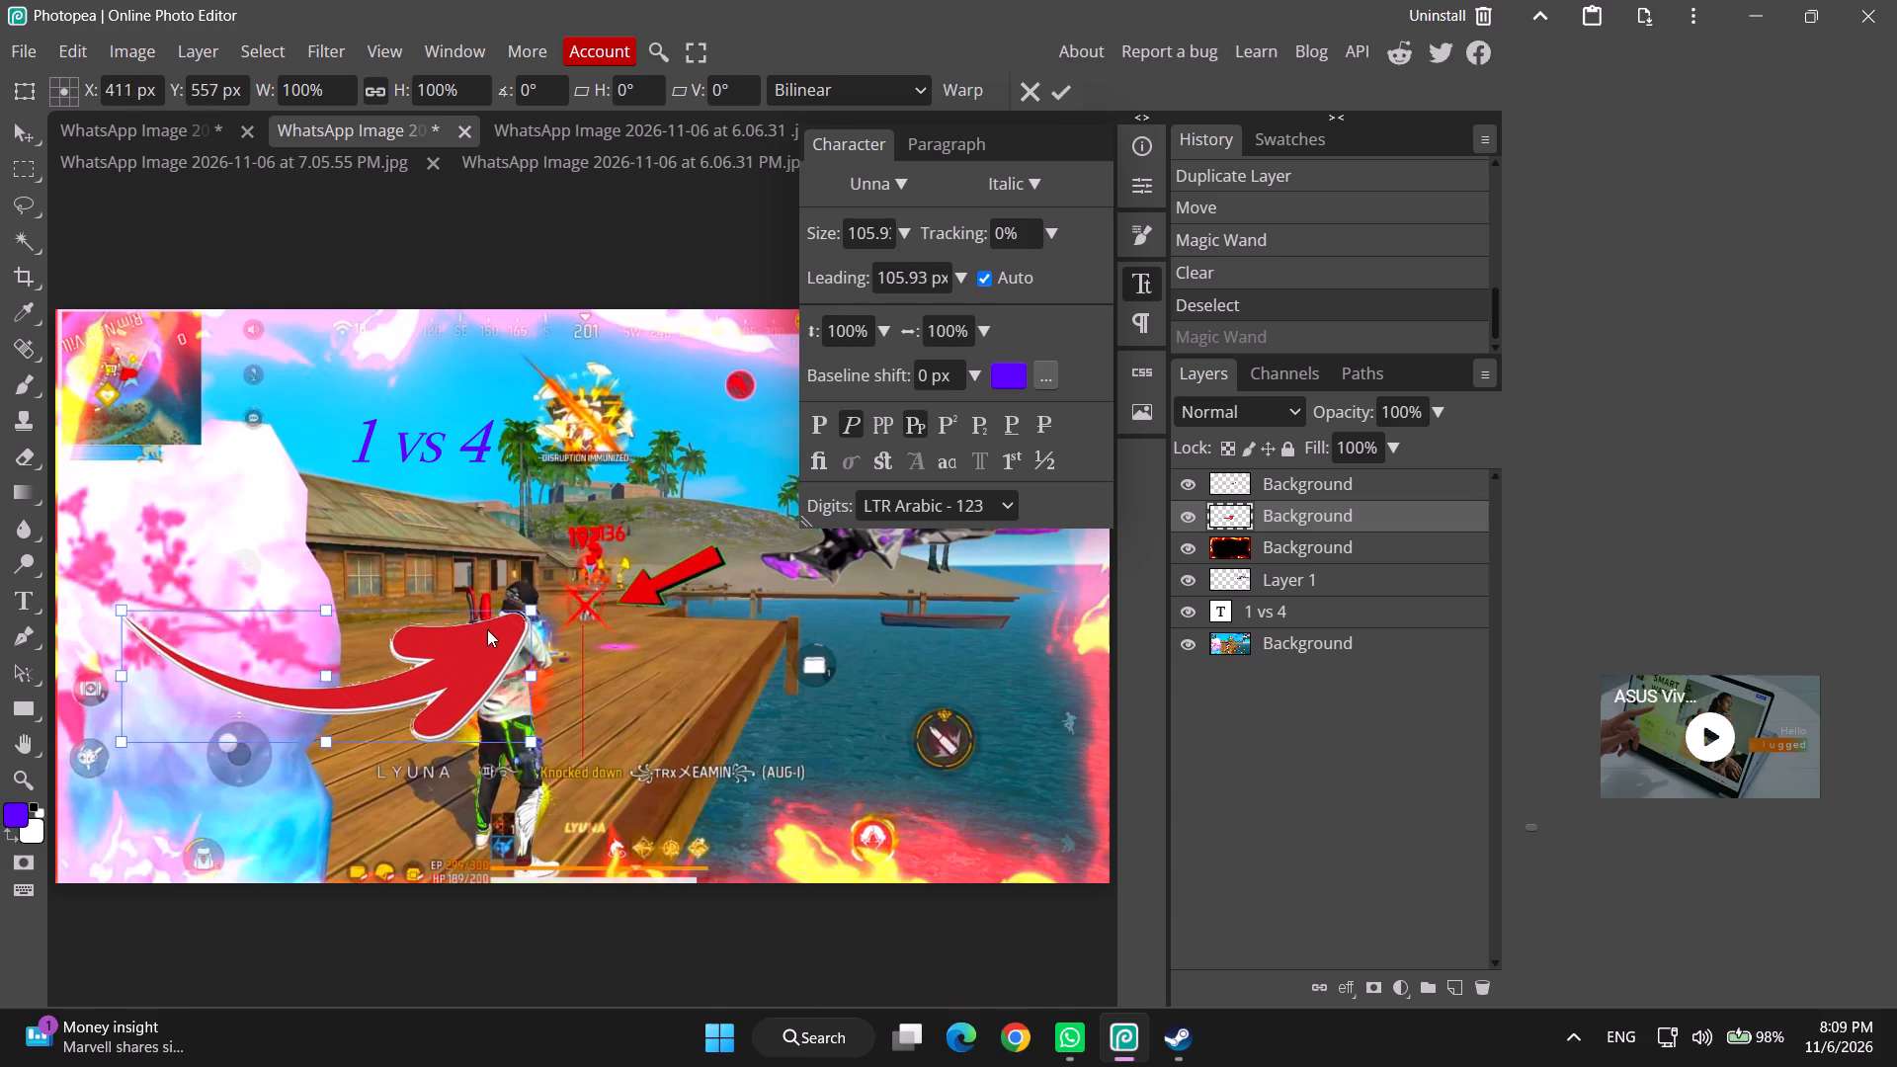
left_click_drag(487, 629, 455, 655)
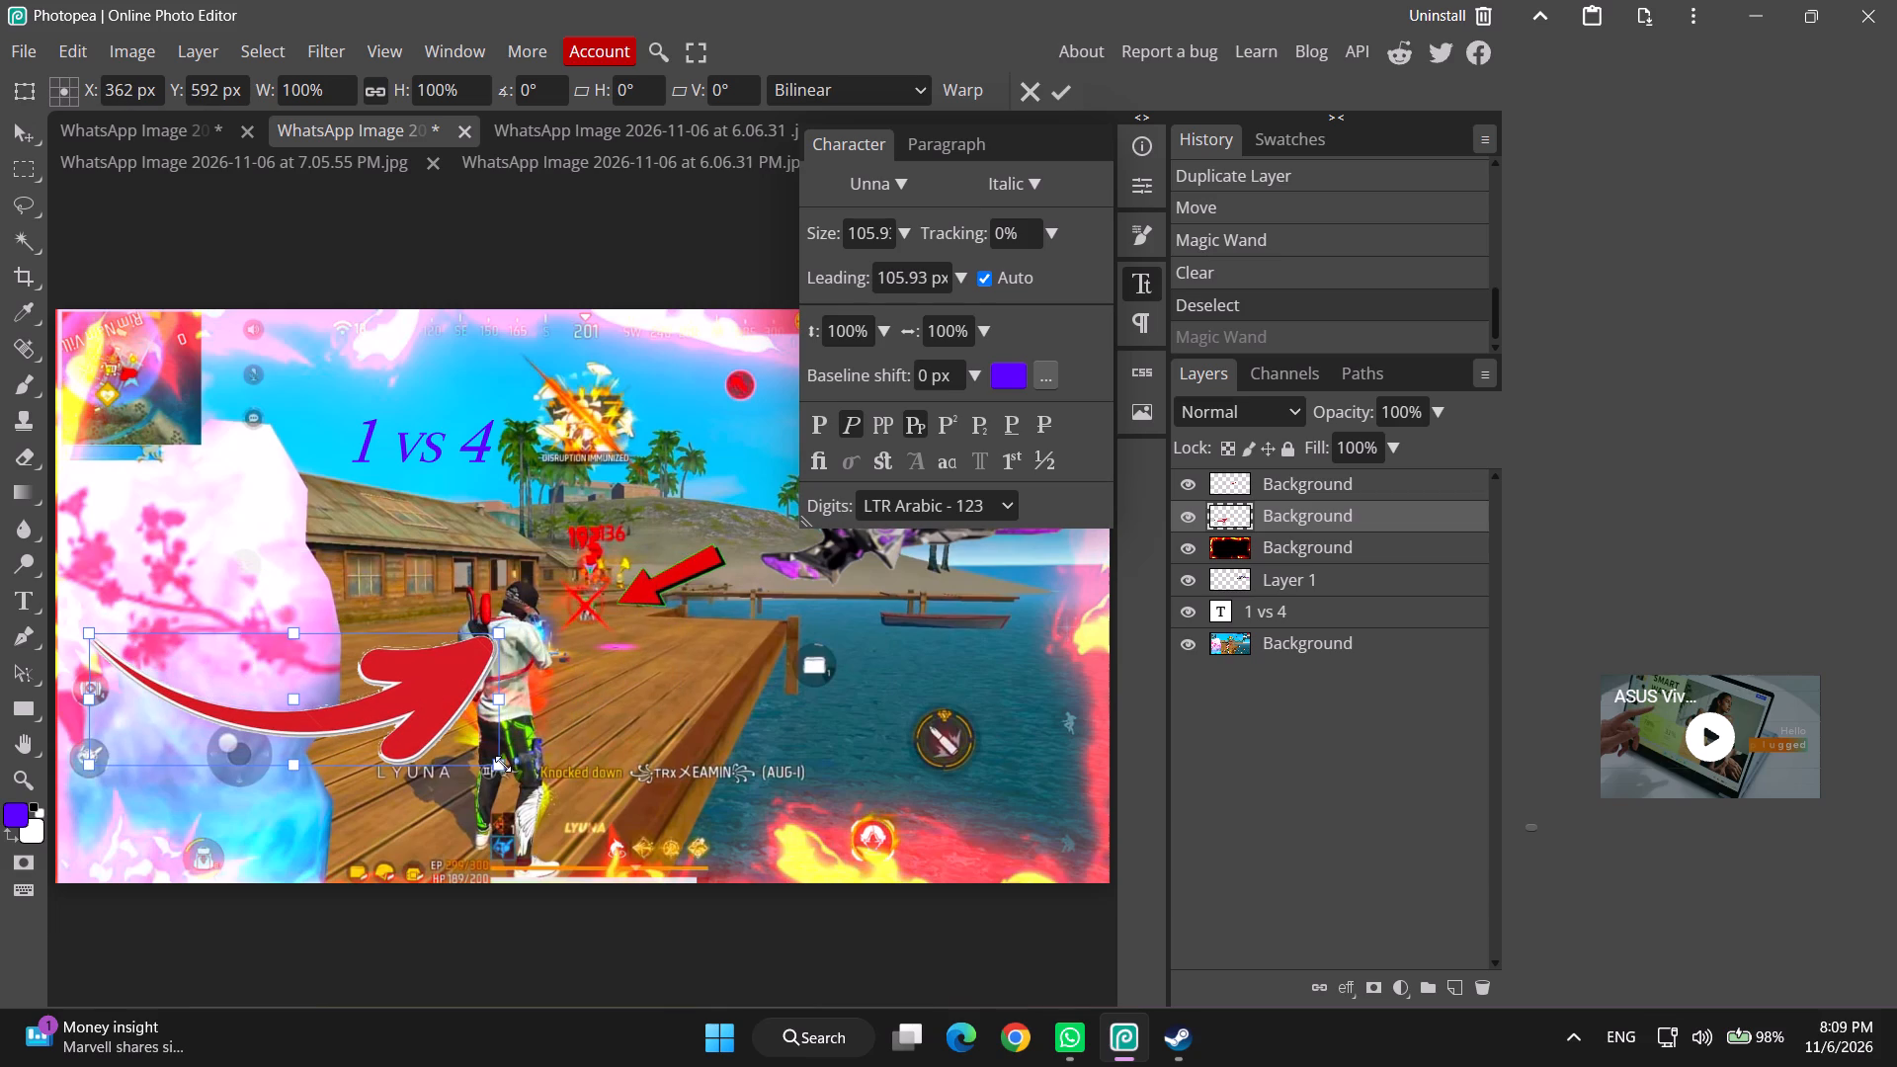
left_click_drag(503, 764, 340, 731)
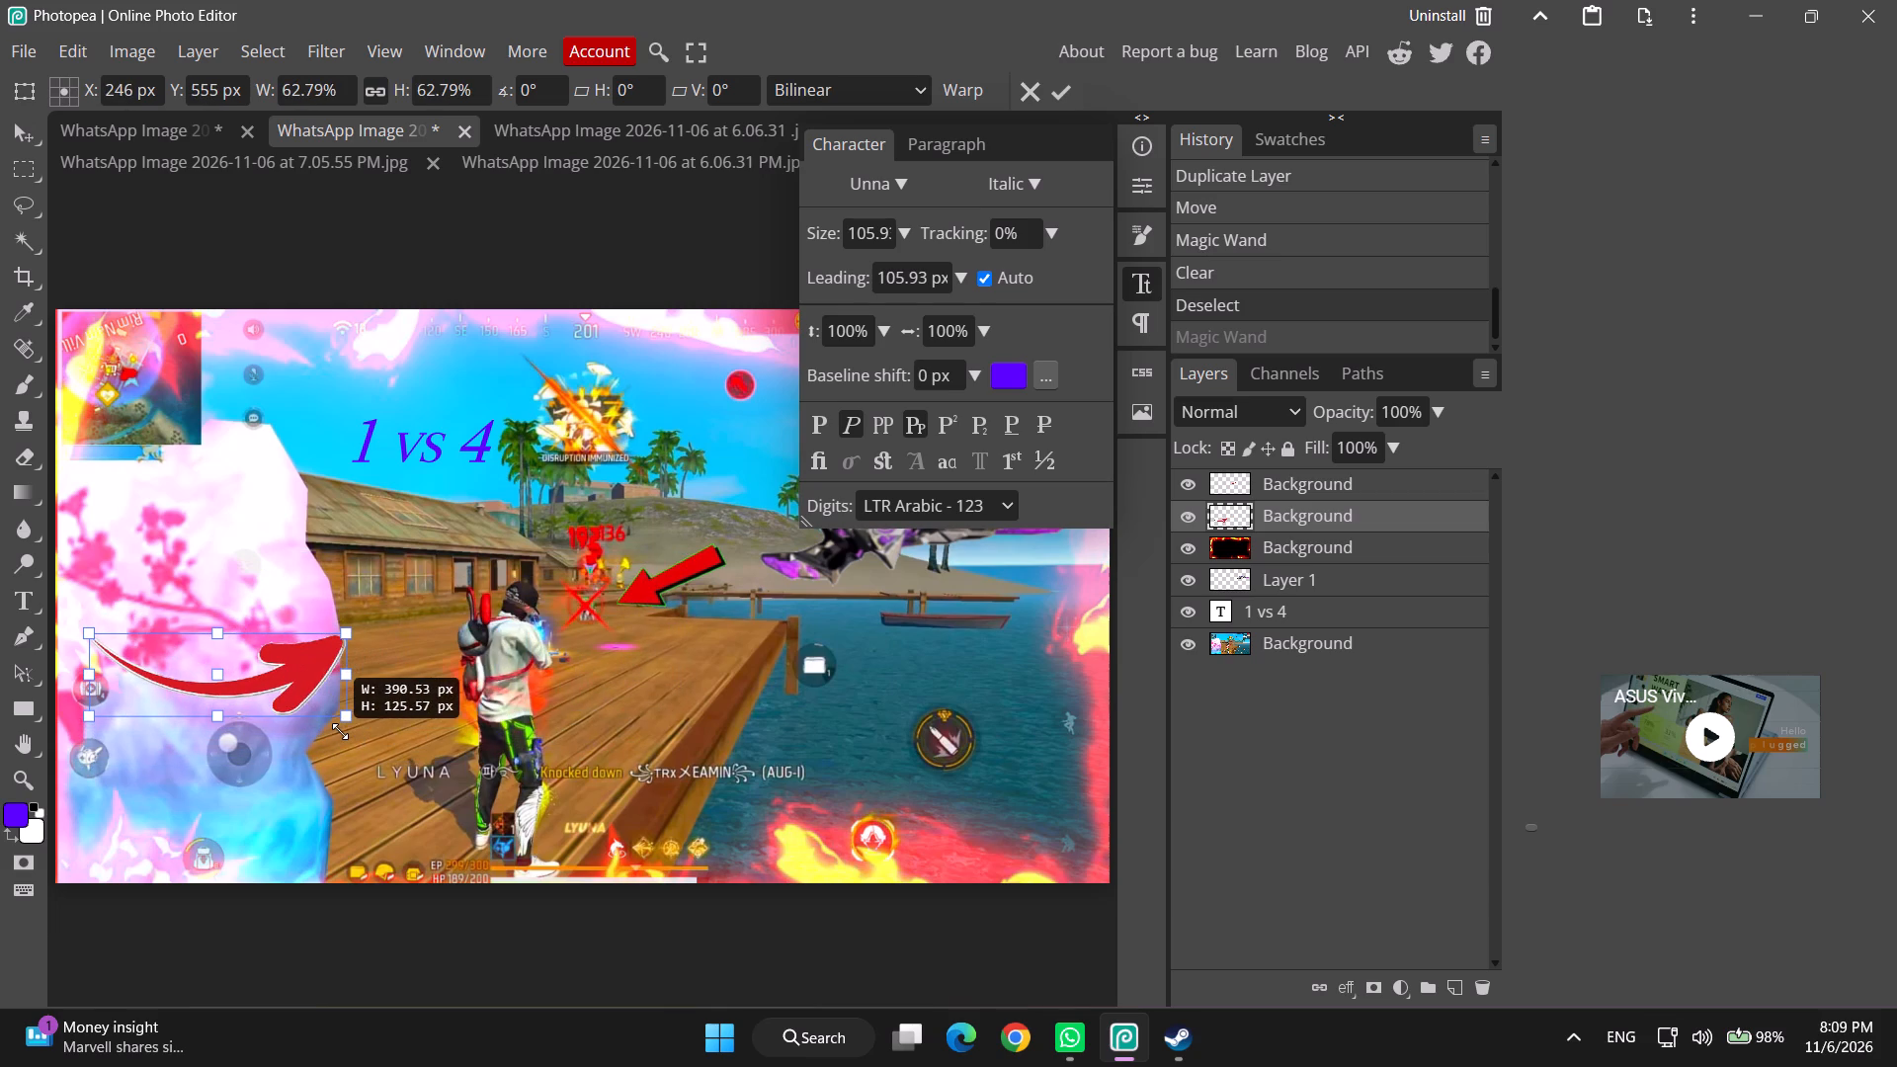
left_click_drag(340, 731, 403, 732)
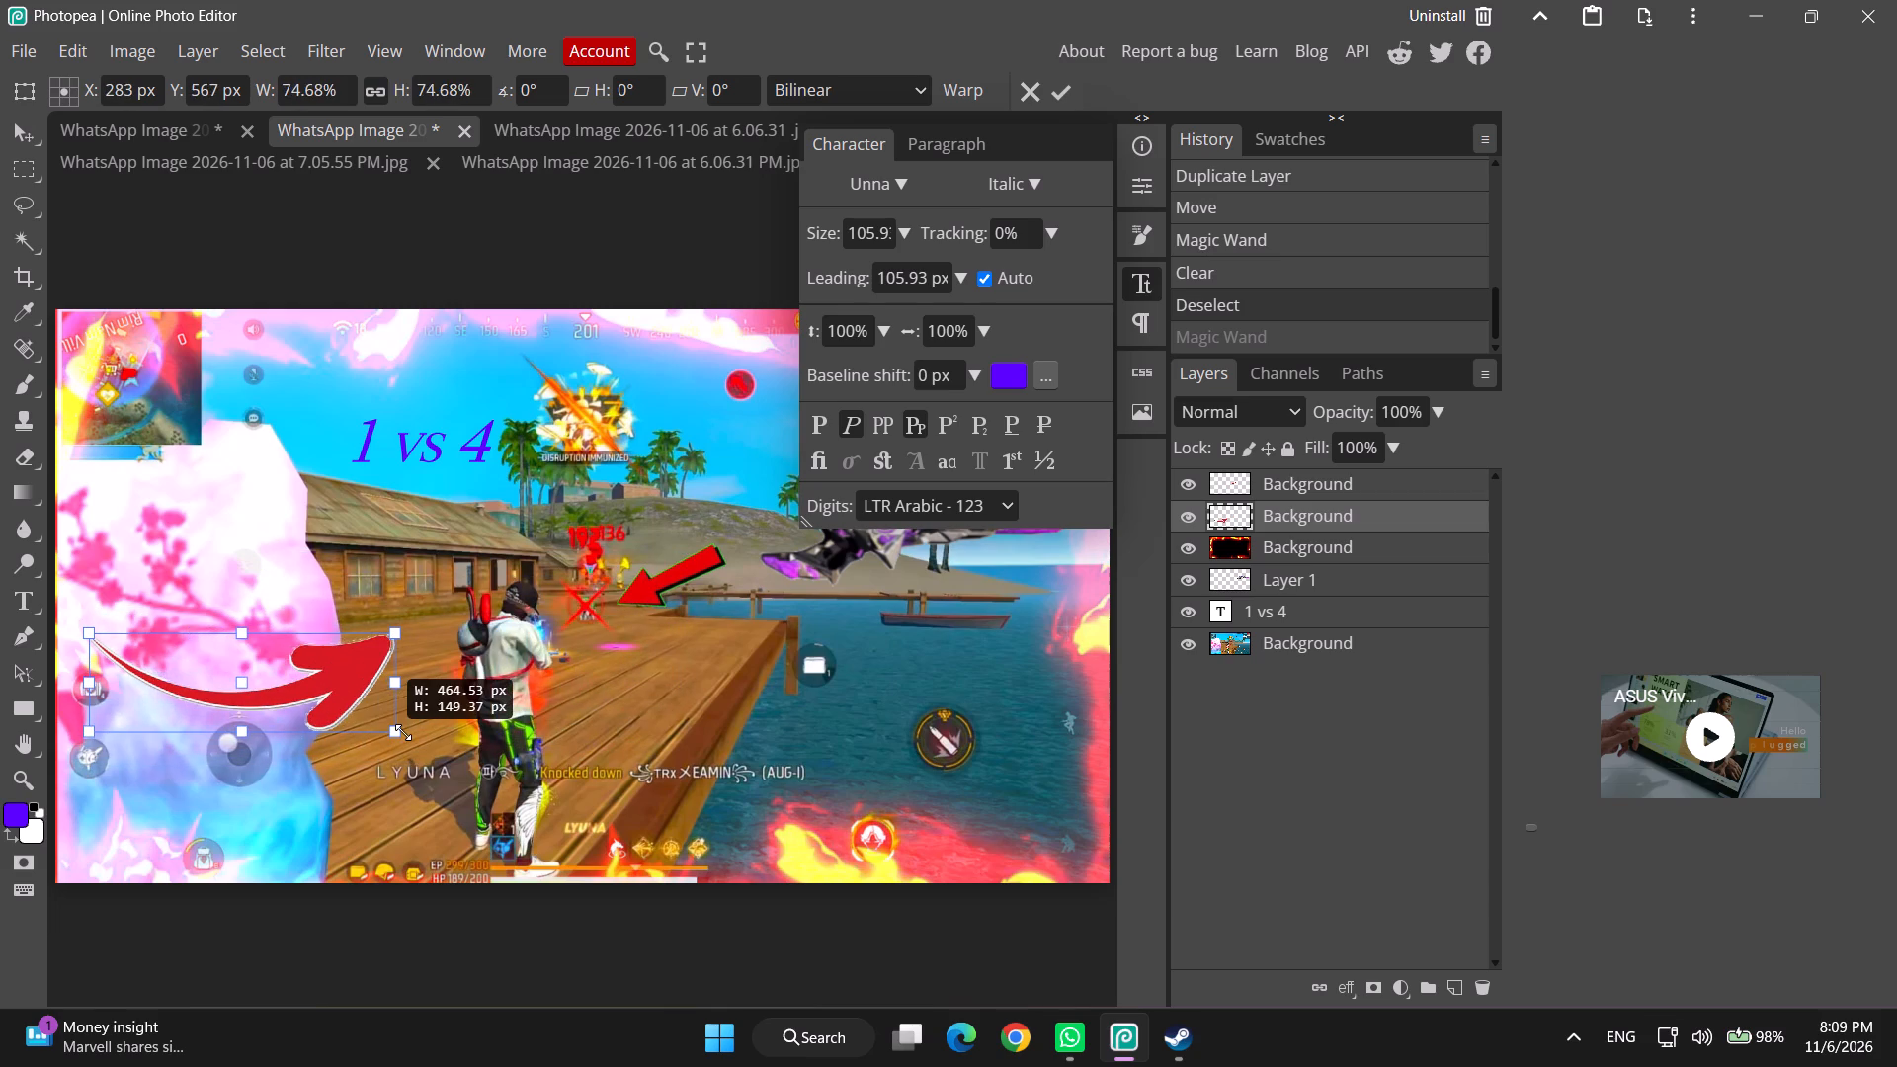
left_click_drag(403, 732, 400, 735)
left_click_drag(260, 698, 288, 621)
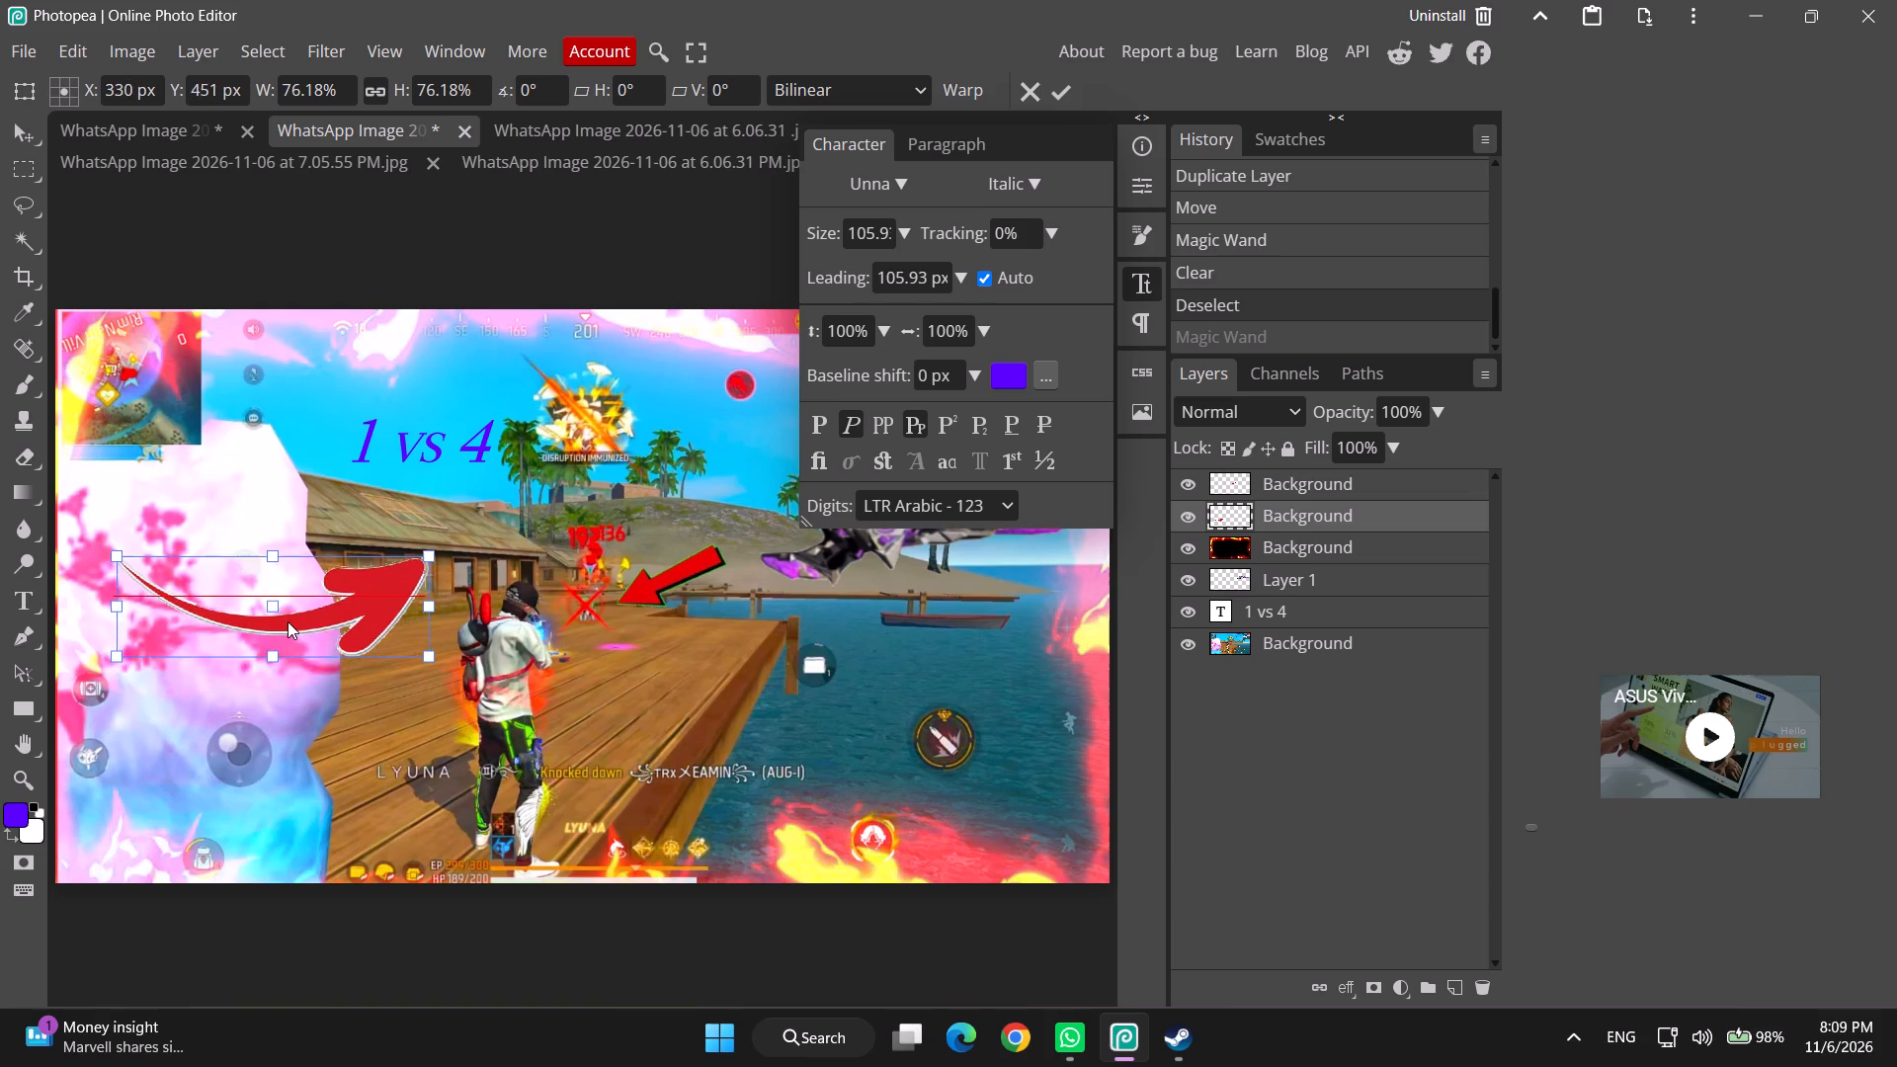
left_click_drag(288, 621, 284, 623)
Move the arrow's pivot to the deck beside the player, rotate the arrow to about 52°, and aim its tip at the player's back.
left_click_drag(272, 606, 595, 710)
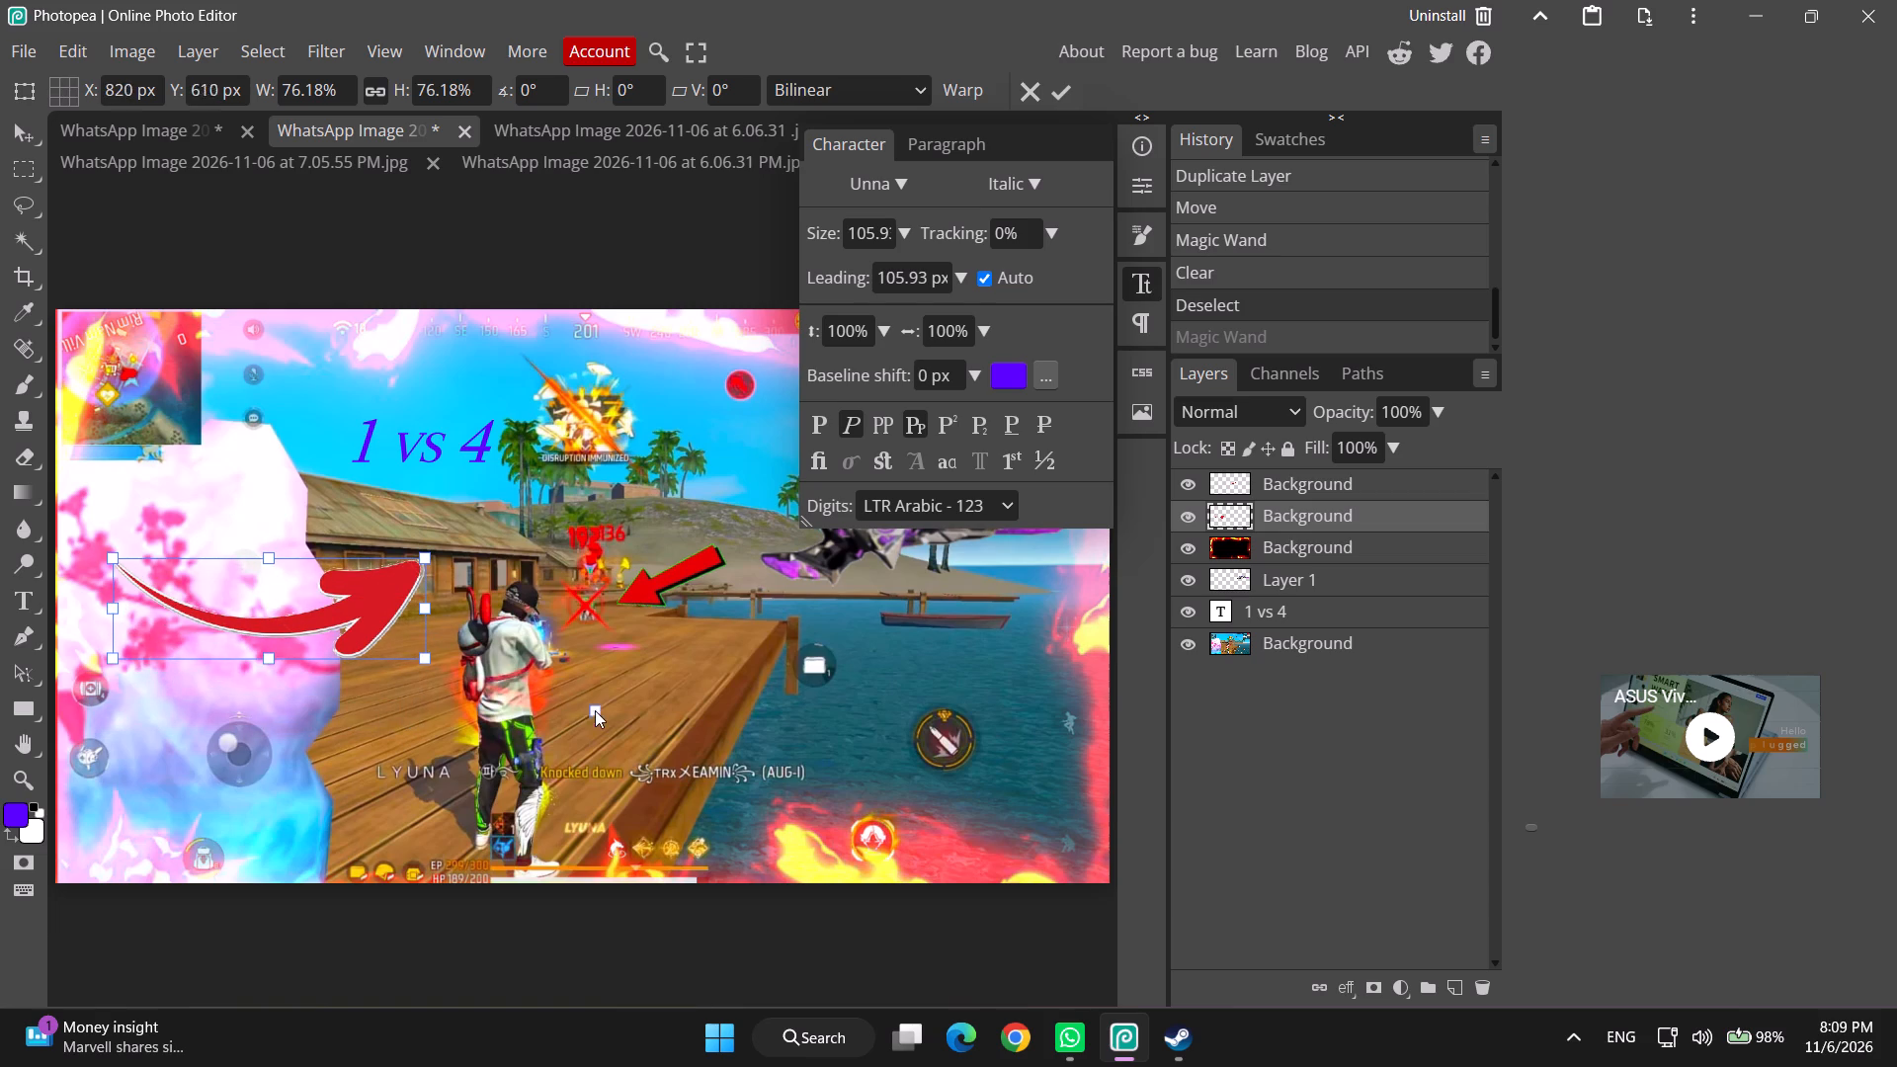
left_click_drag(595, 710, 597, 730)
left_click_drag(448, 662, 613, 599)
left_click_drag(630, 428, 349, 583)
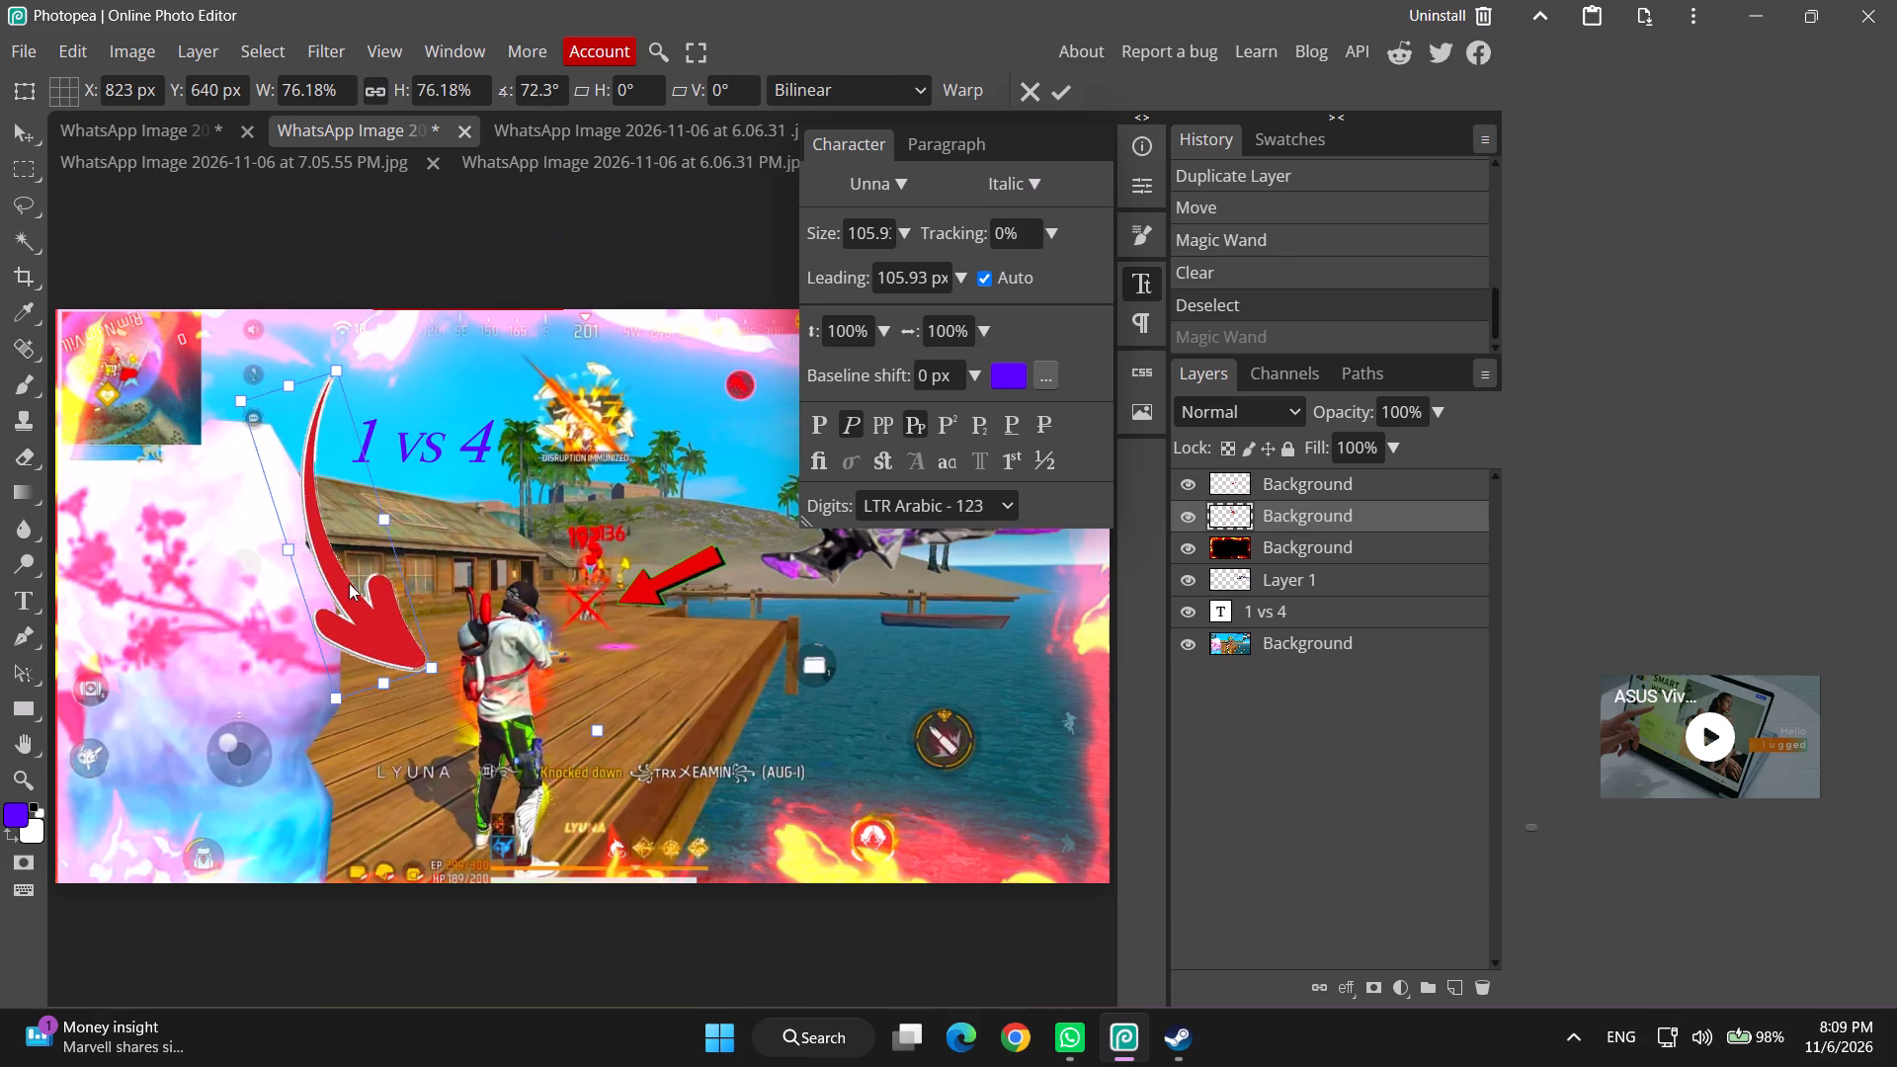
left_click_drag(349, 583, 325, 579)
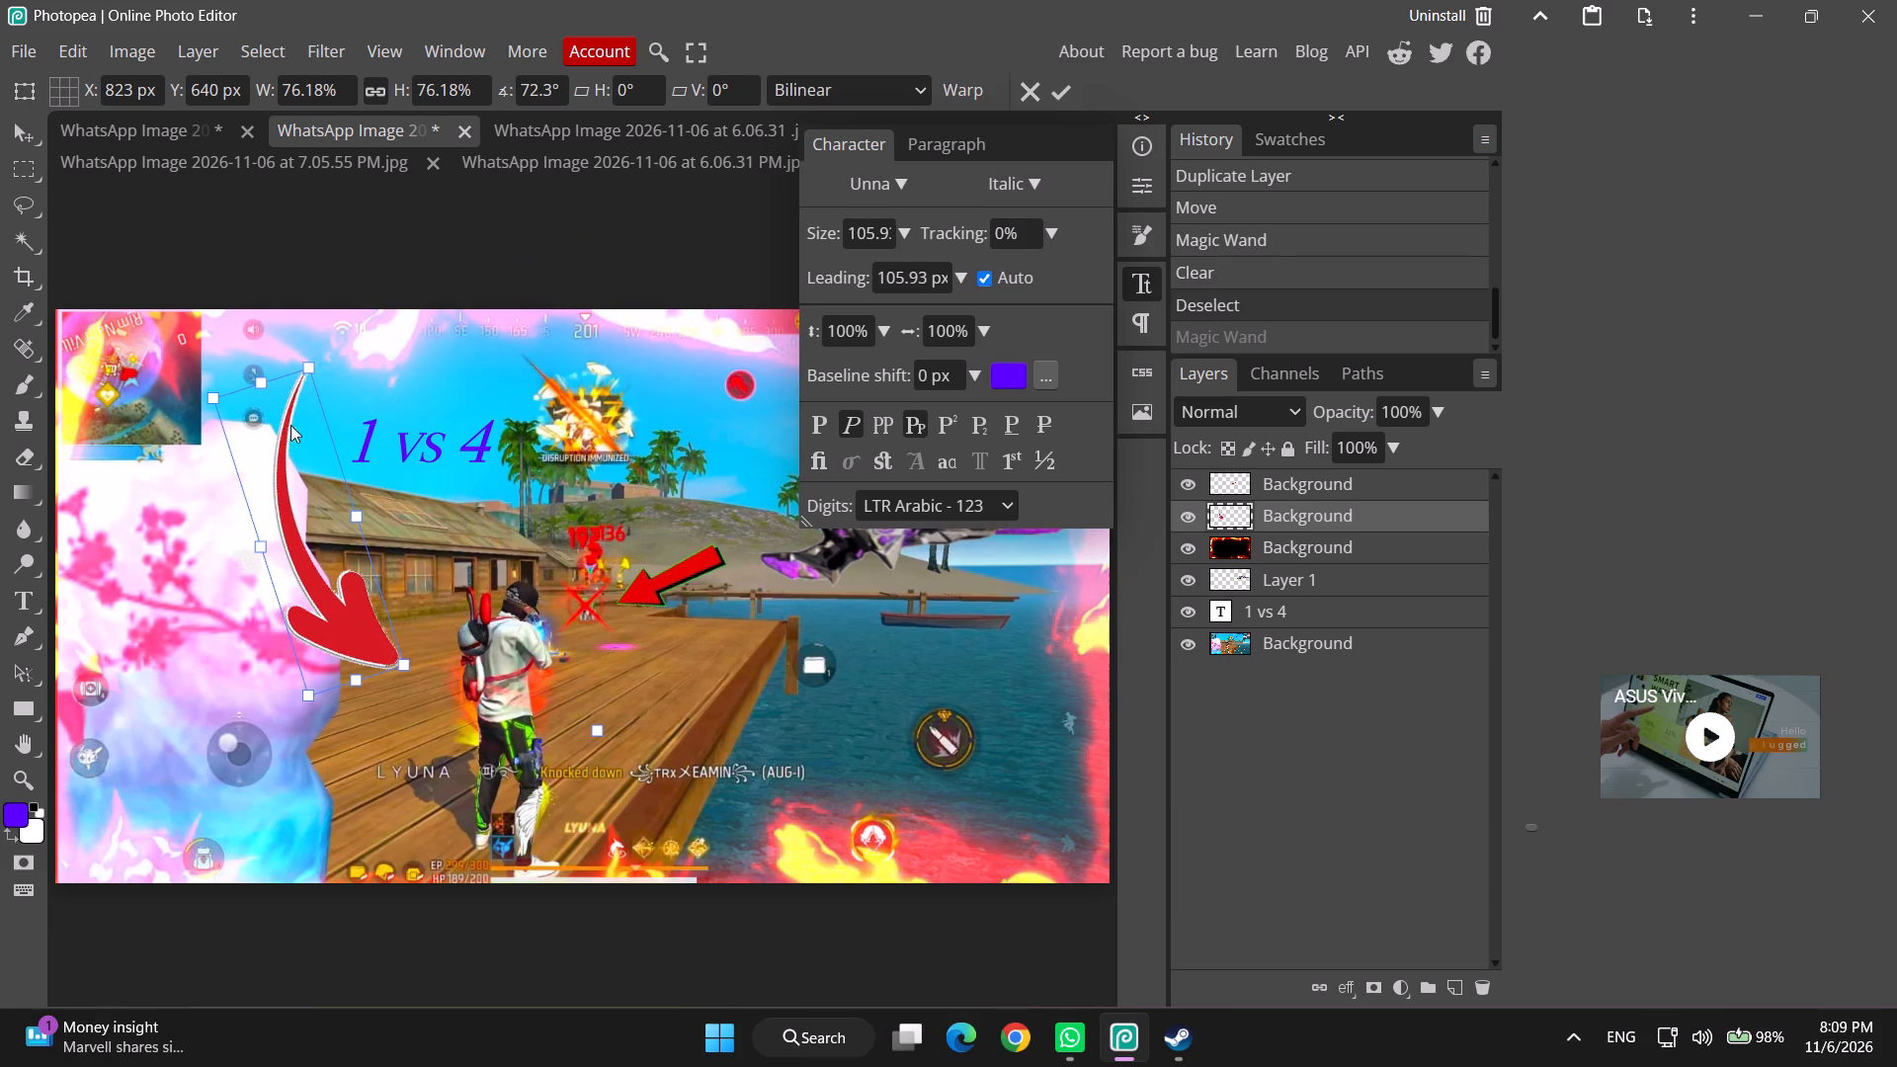
left_click_drag(403, 698, 428, 677)
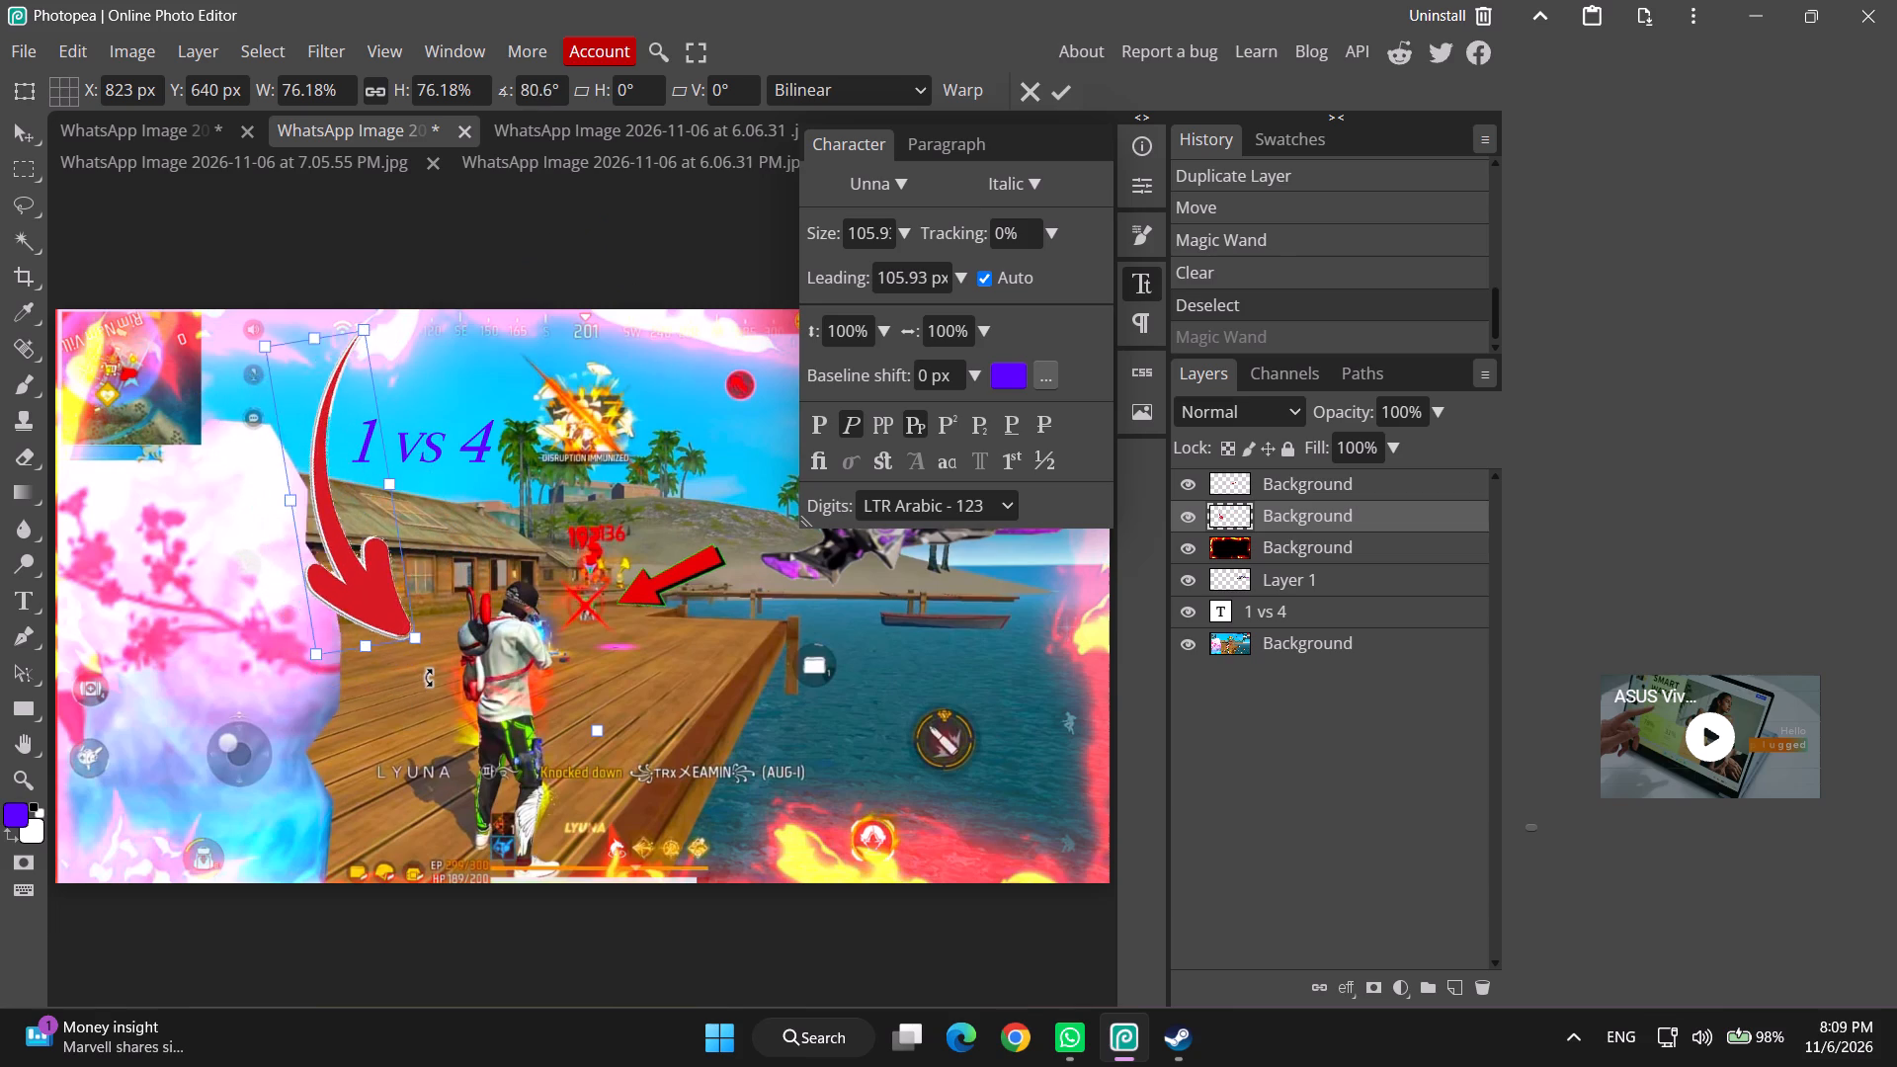
left_click_drag(428, 677, 357, 721)
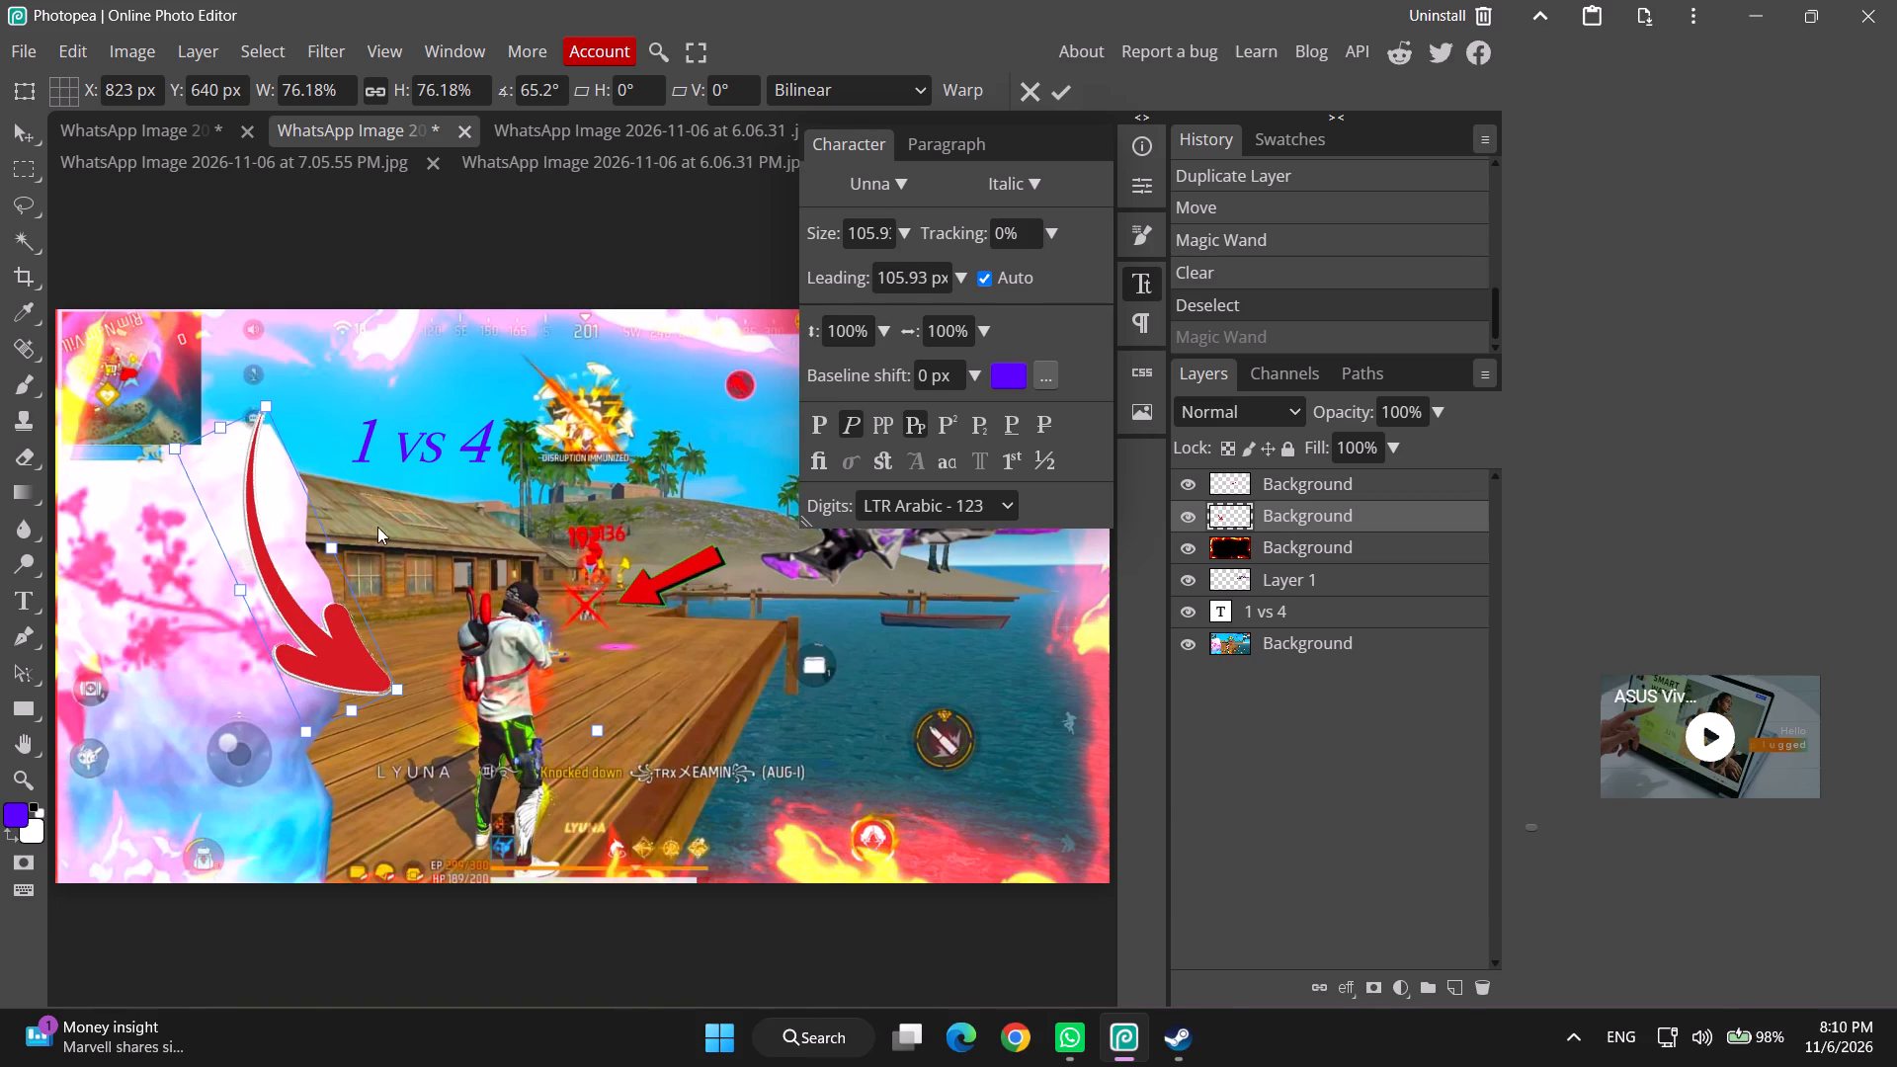
left_click_drag(431, 699, 377, 740)
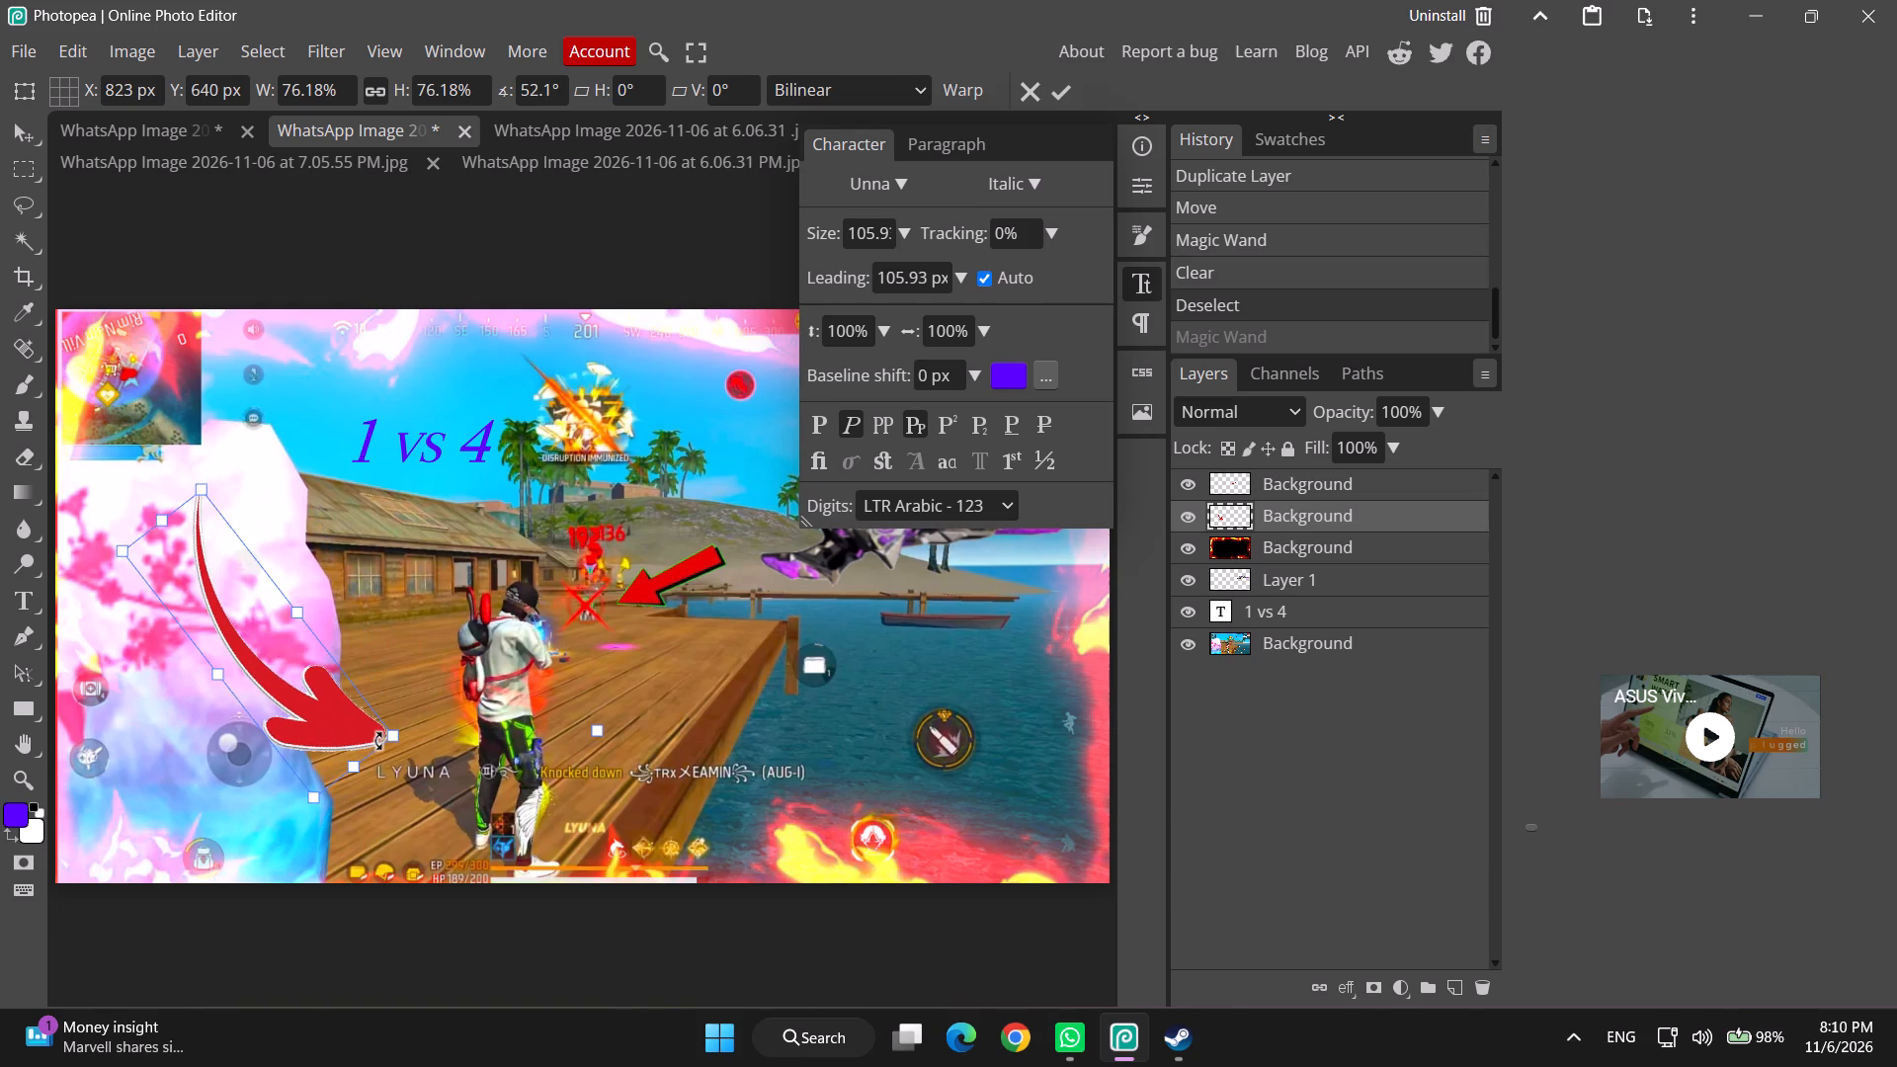
left_click_drag(377, 740, 378, 740)
left_click_drag(334, 689, 368, 627)
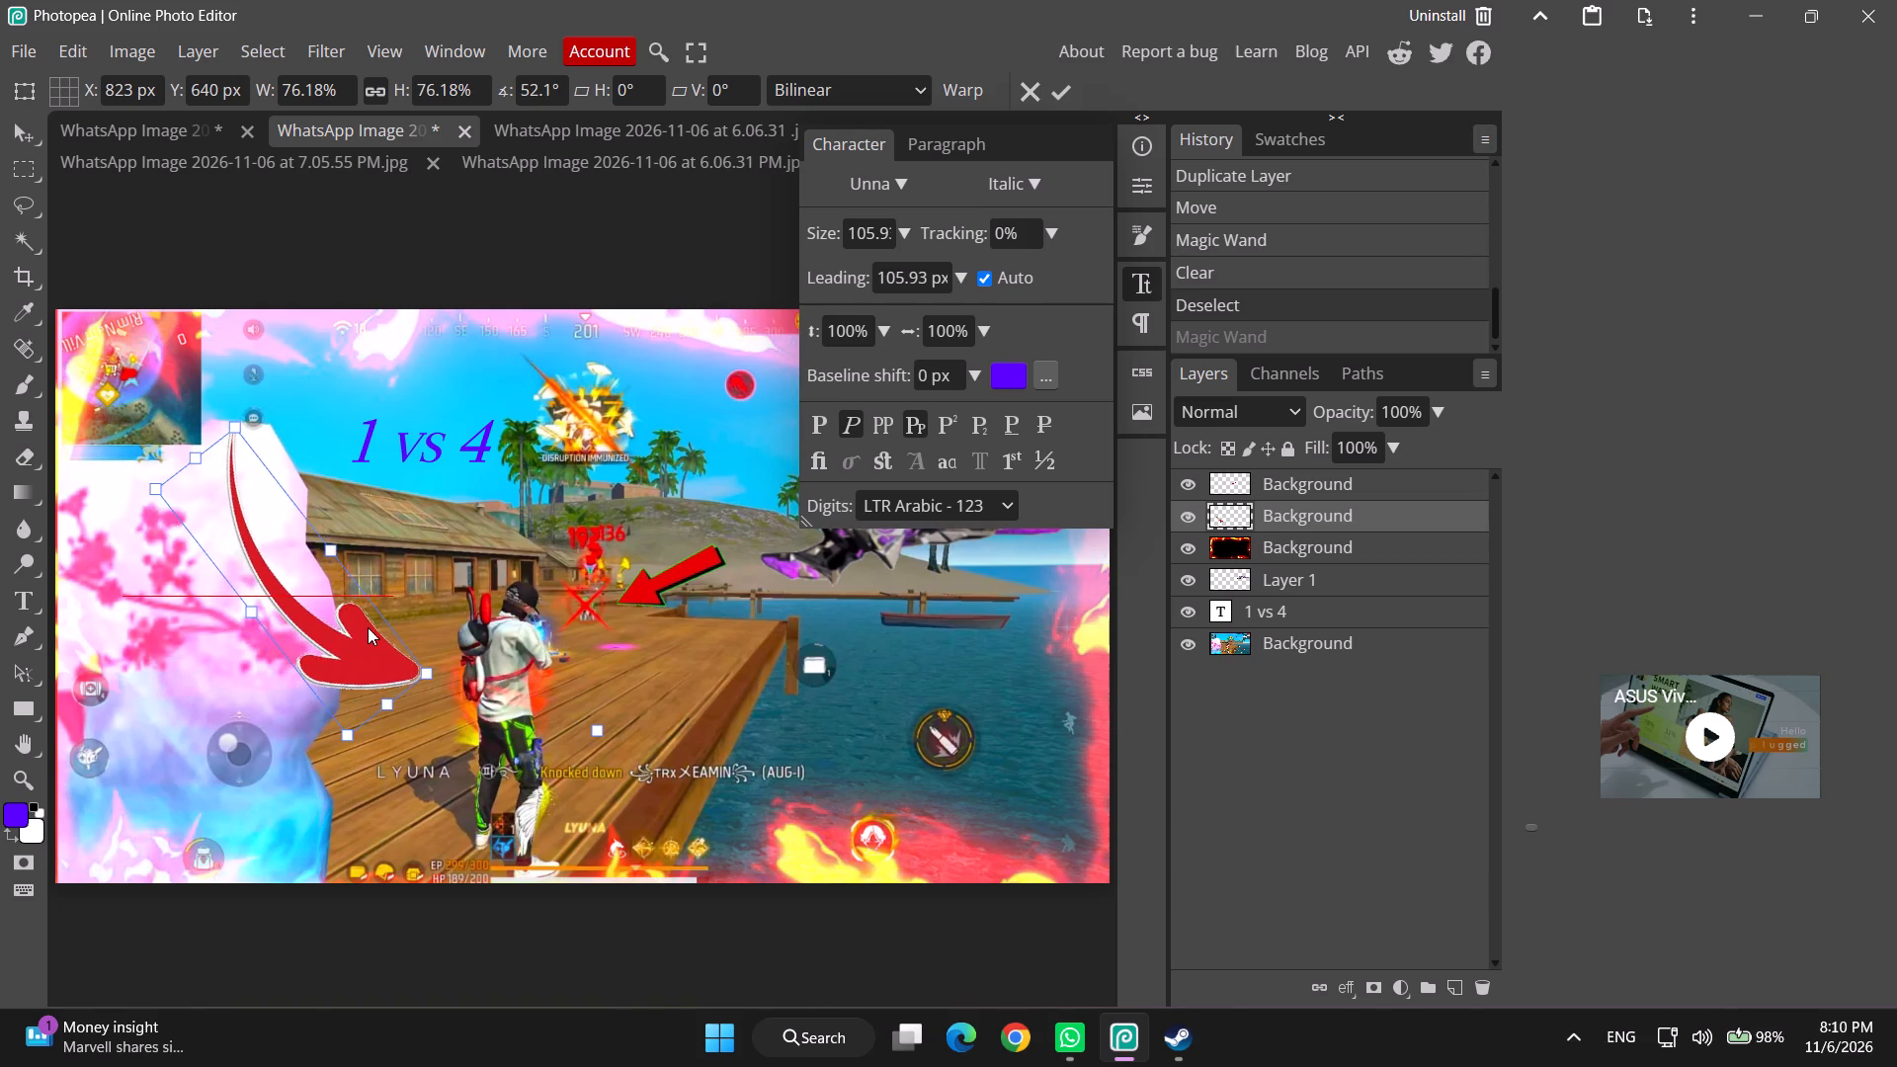
left_click_drag(368, 627, 365, 610)
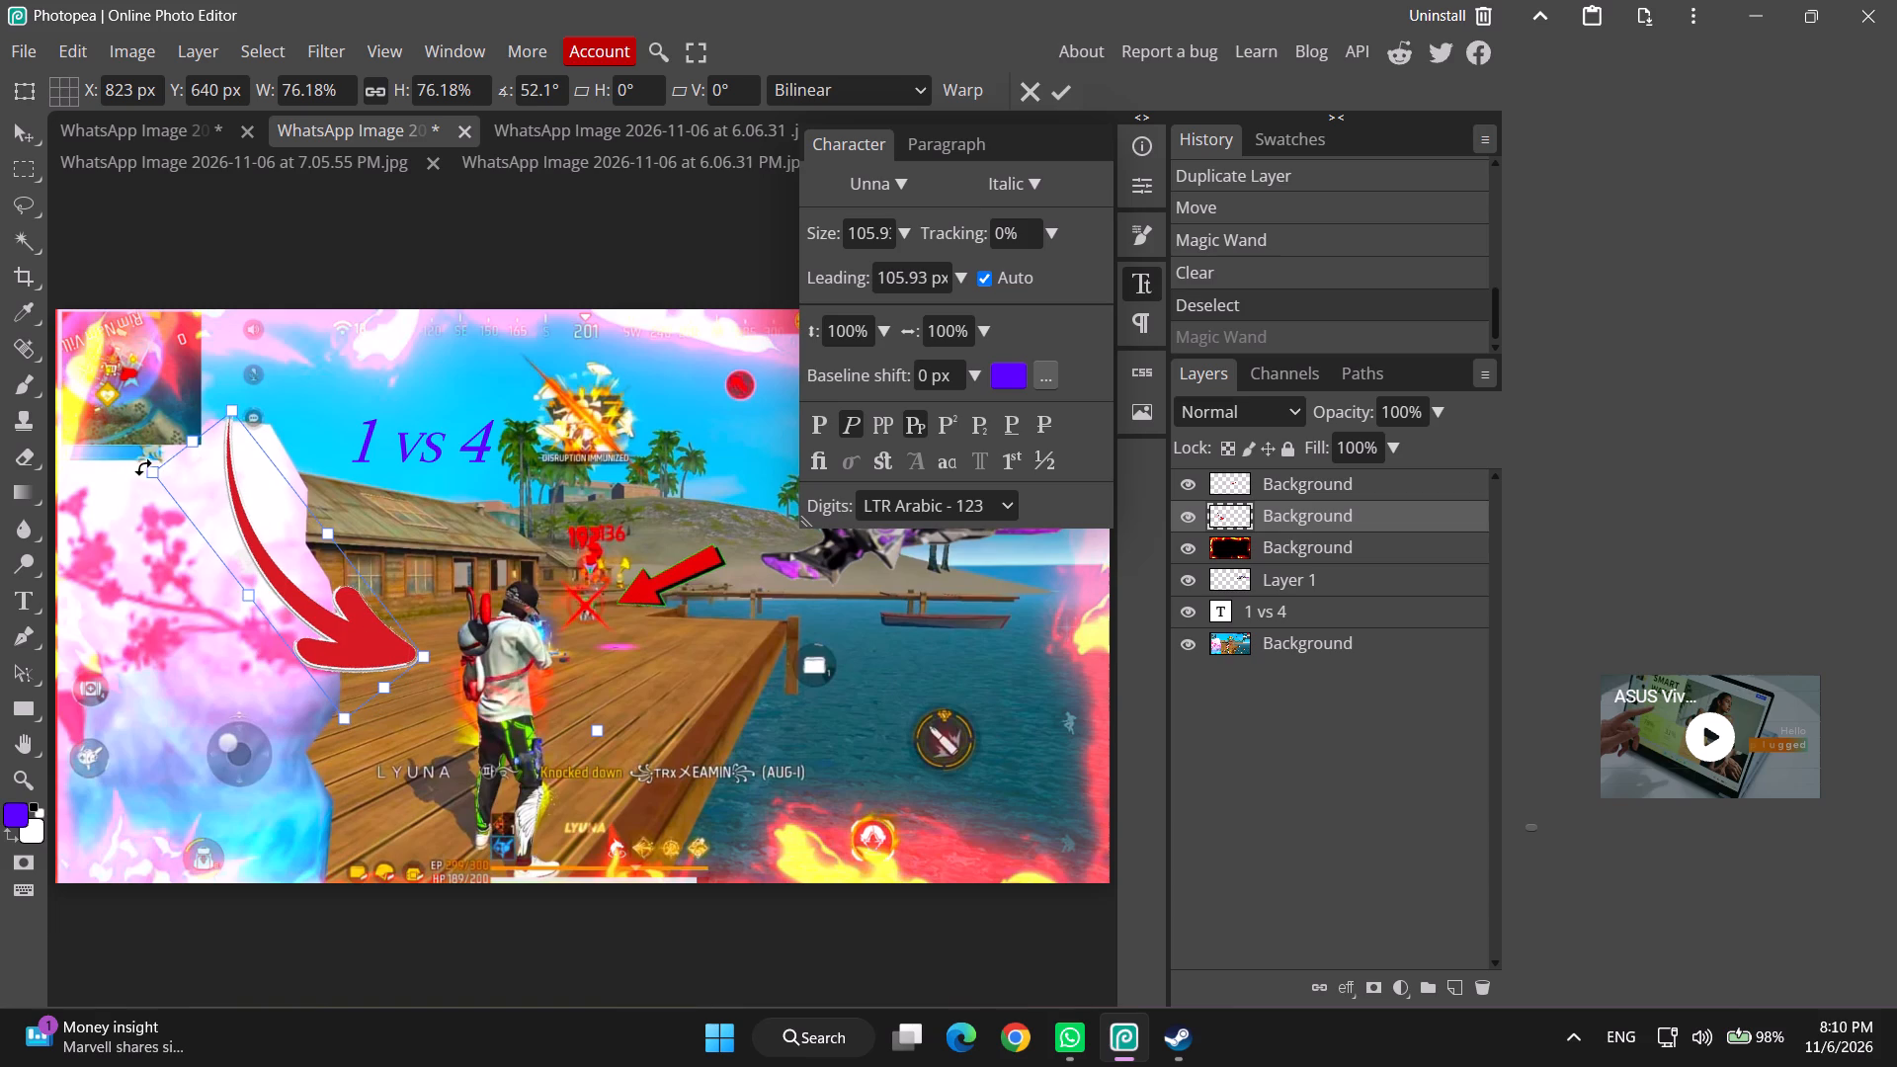
Scale the rotated curved arrow to about 67%, keeping its tip at the player's back, and apply the transform.
left_click_drag(154, 471, 190, 547)
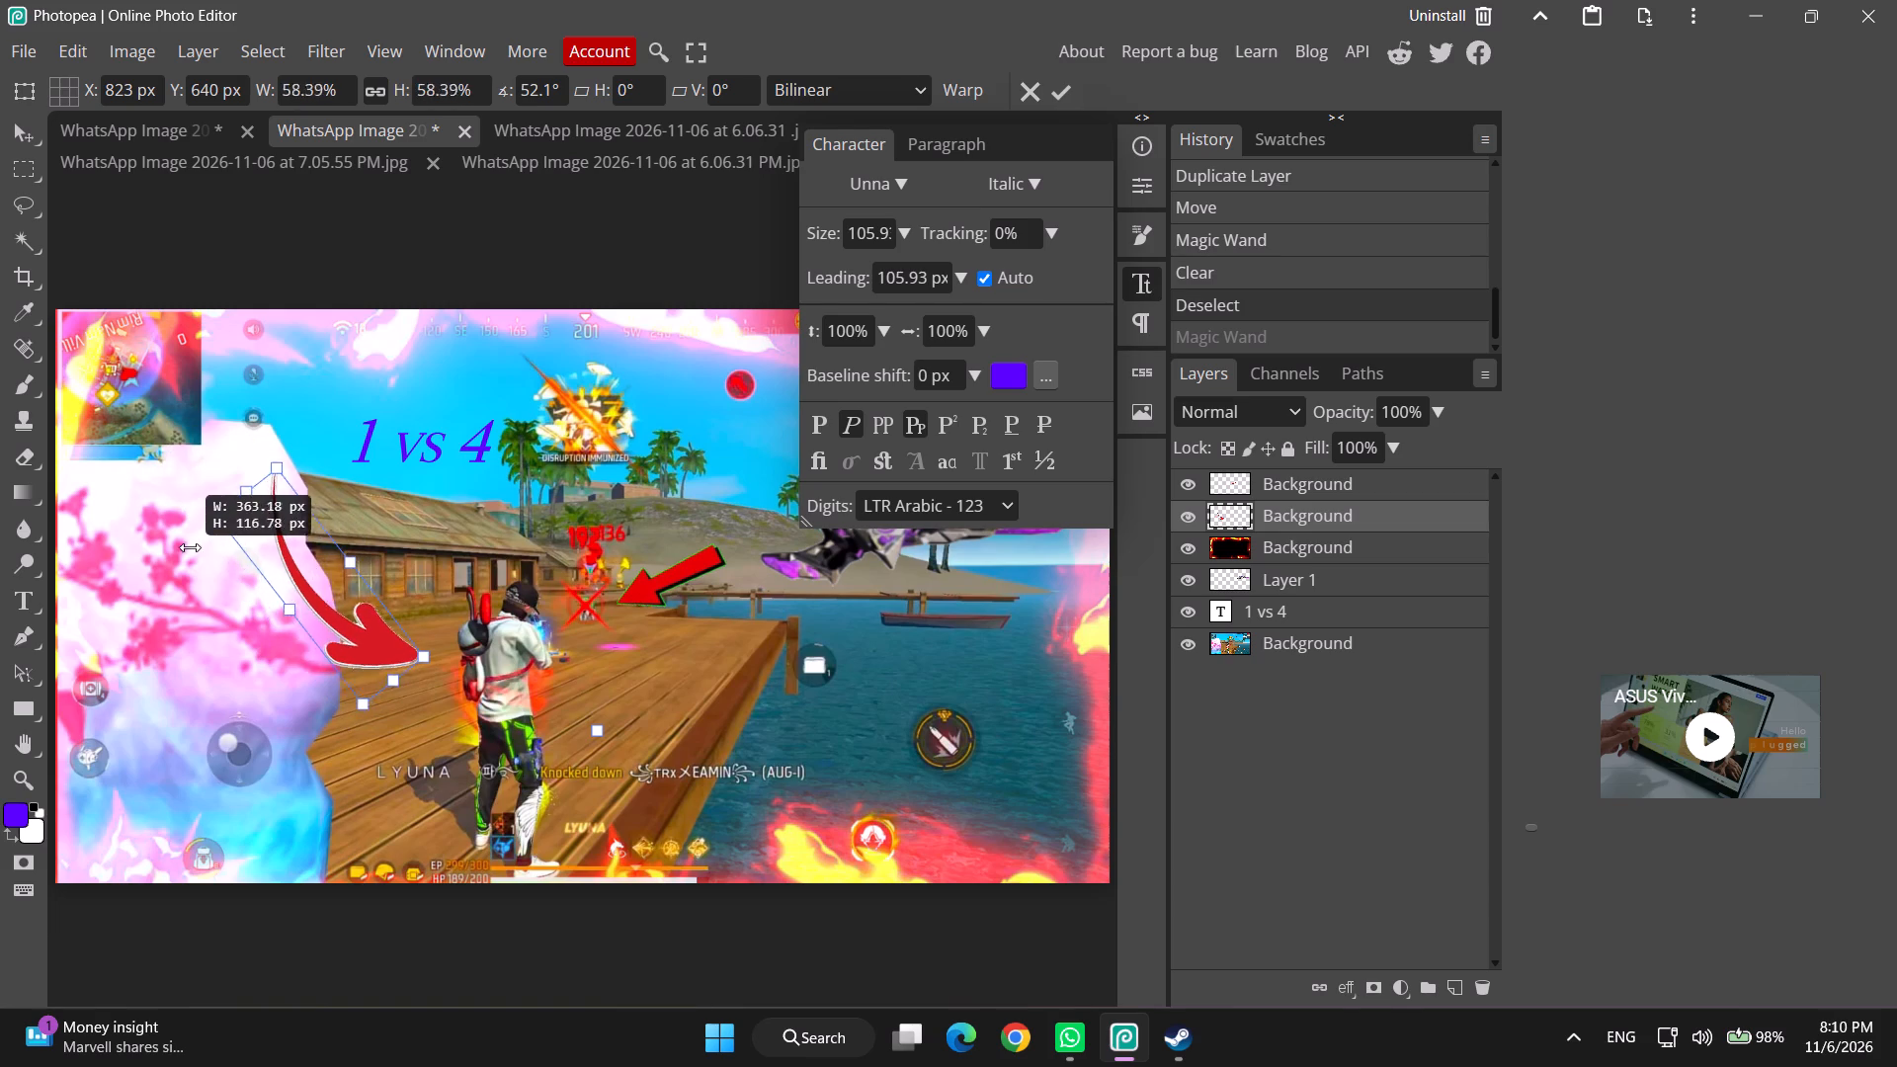
left_click_drag(190, 547, 153, 537)
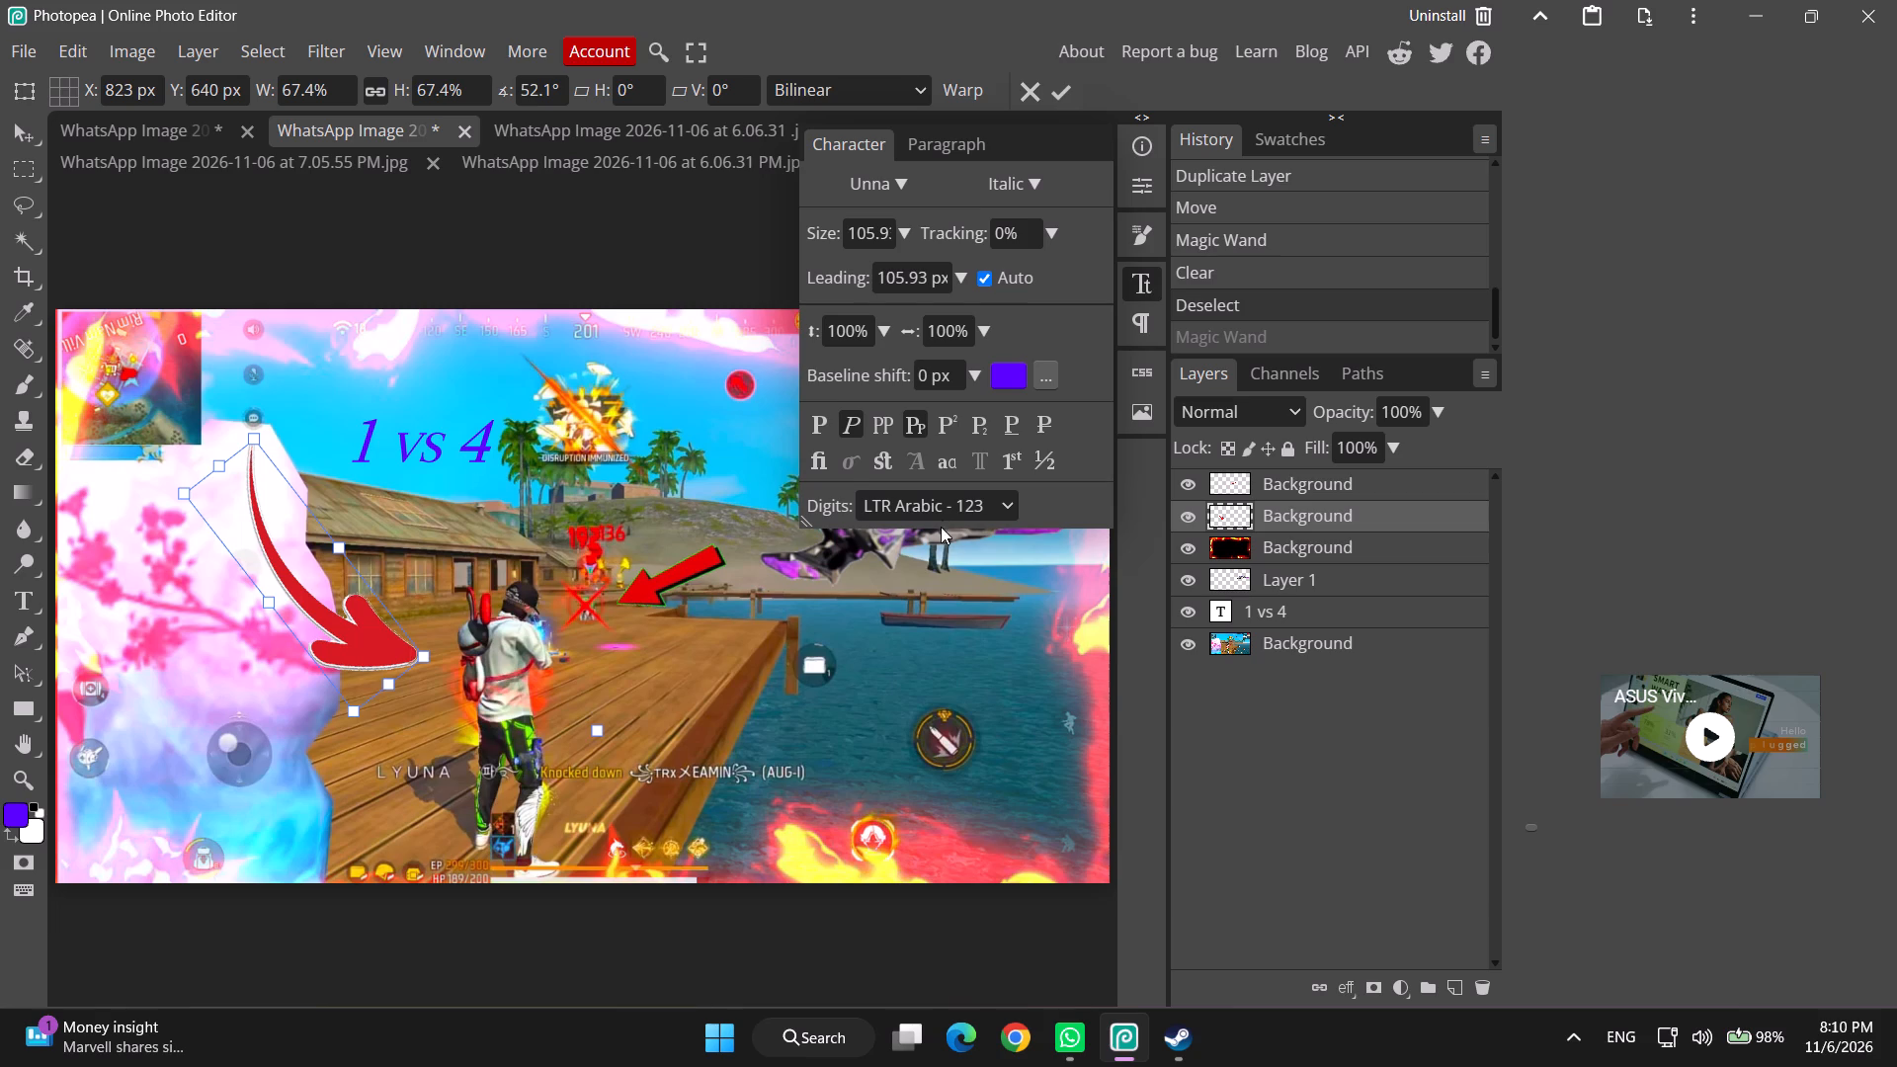
left_click(1308, 476)
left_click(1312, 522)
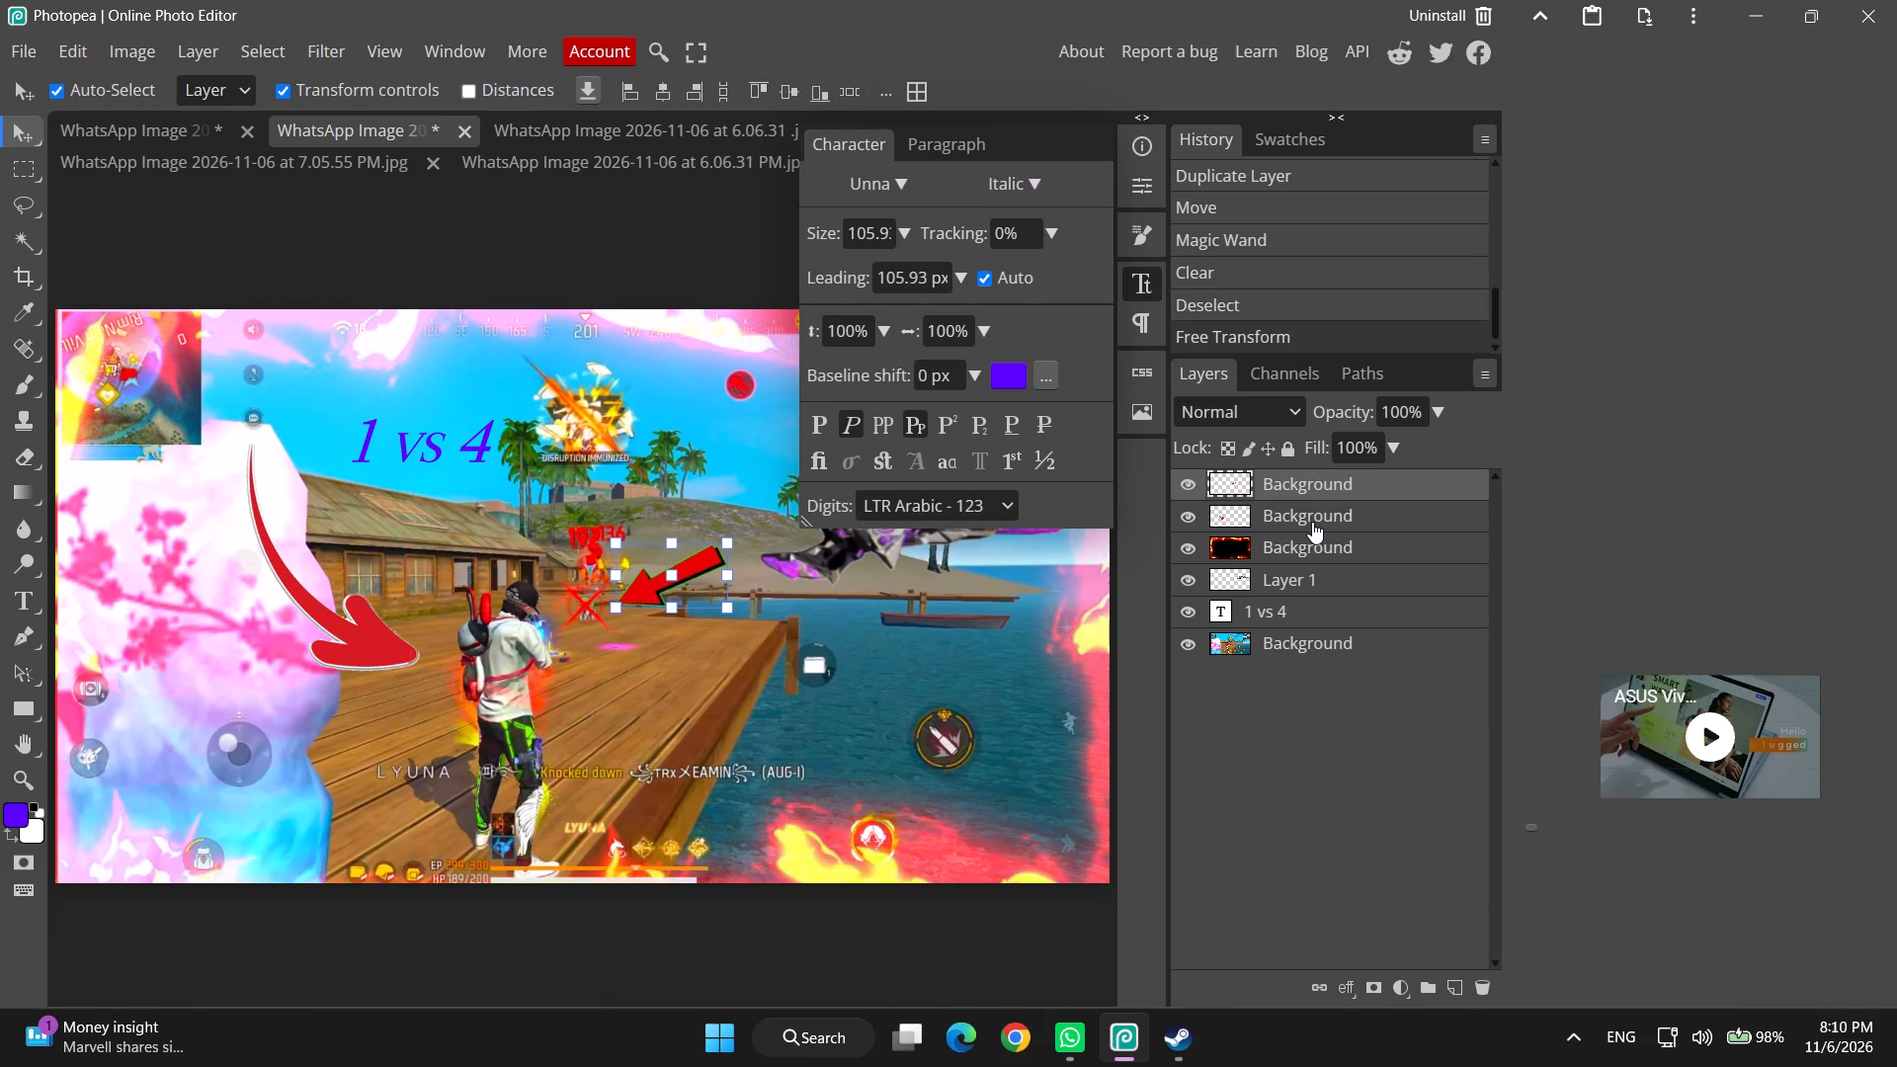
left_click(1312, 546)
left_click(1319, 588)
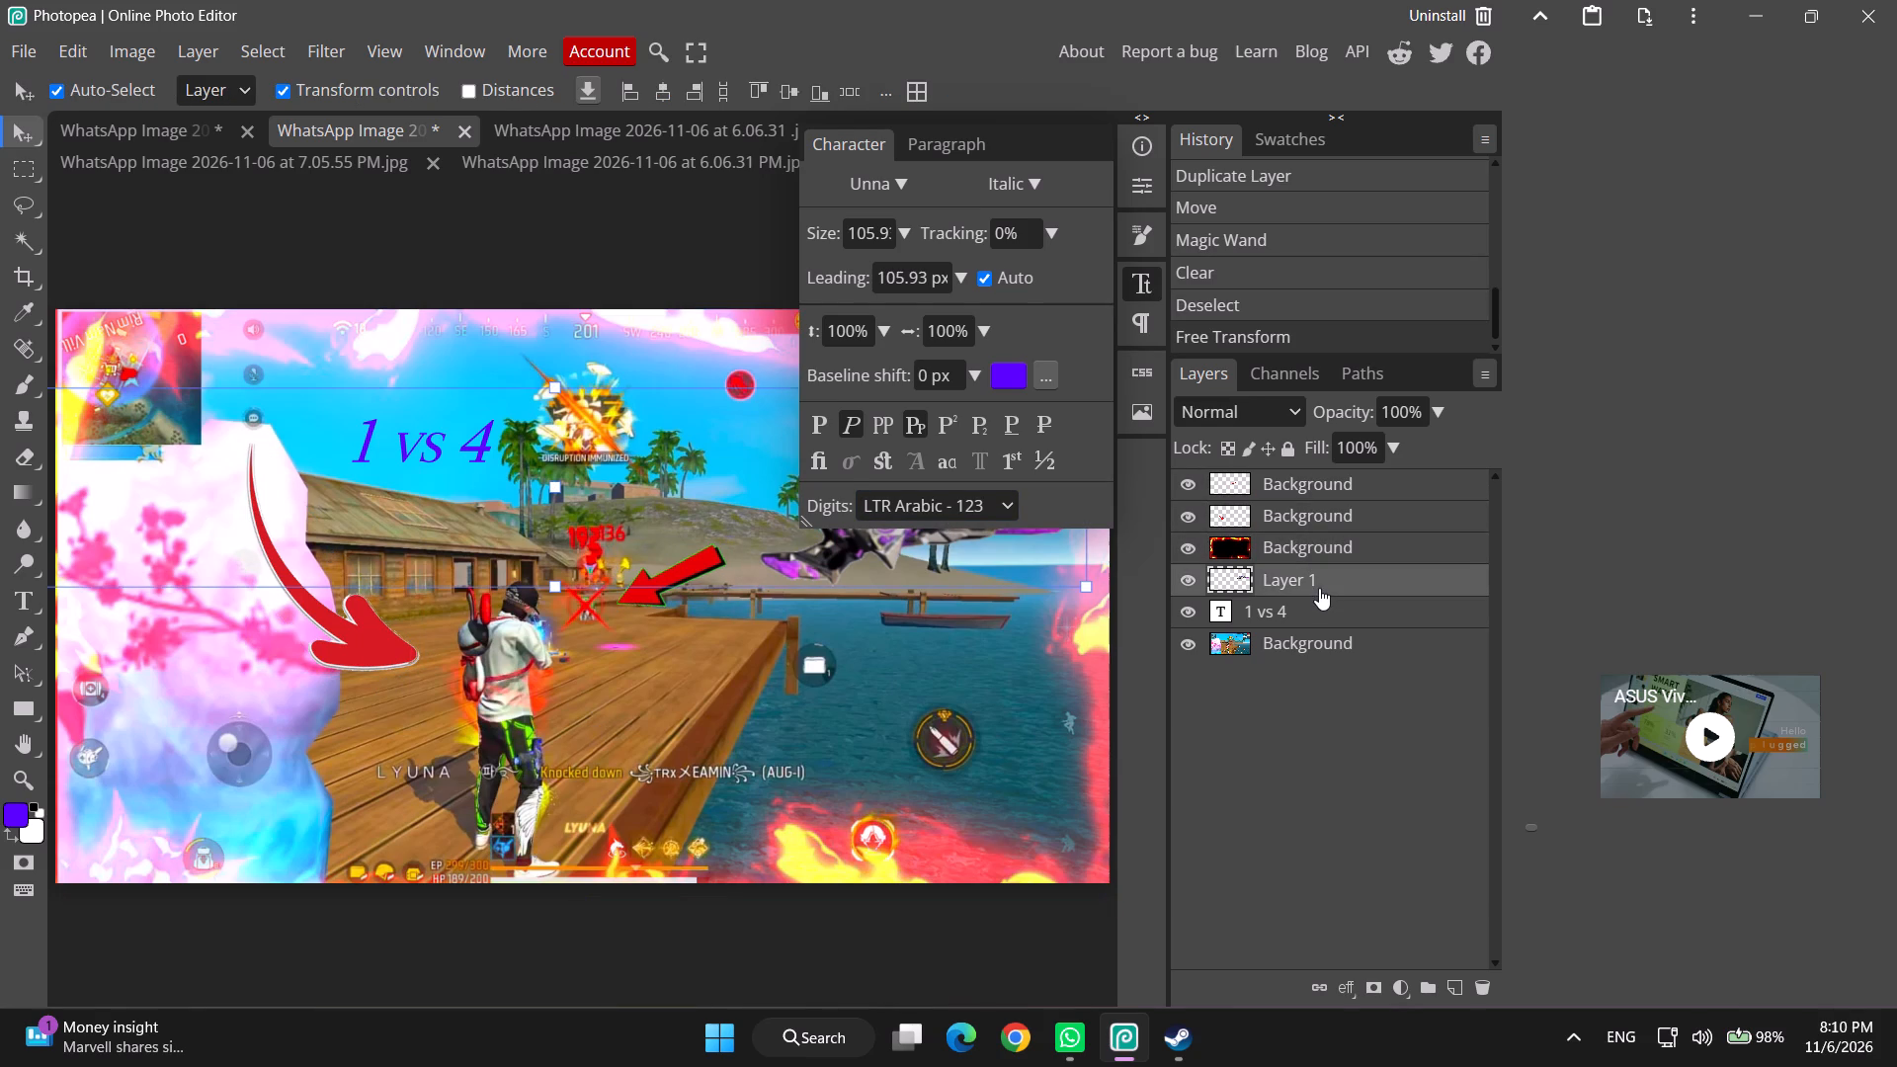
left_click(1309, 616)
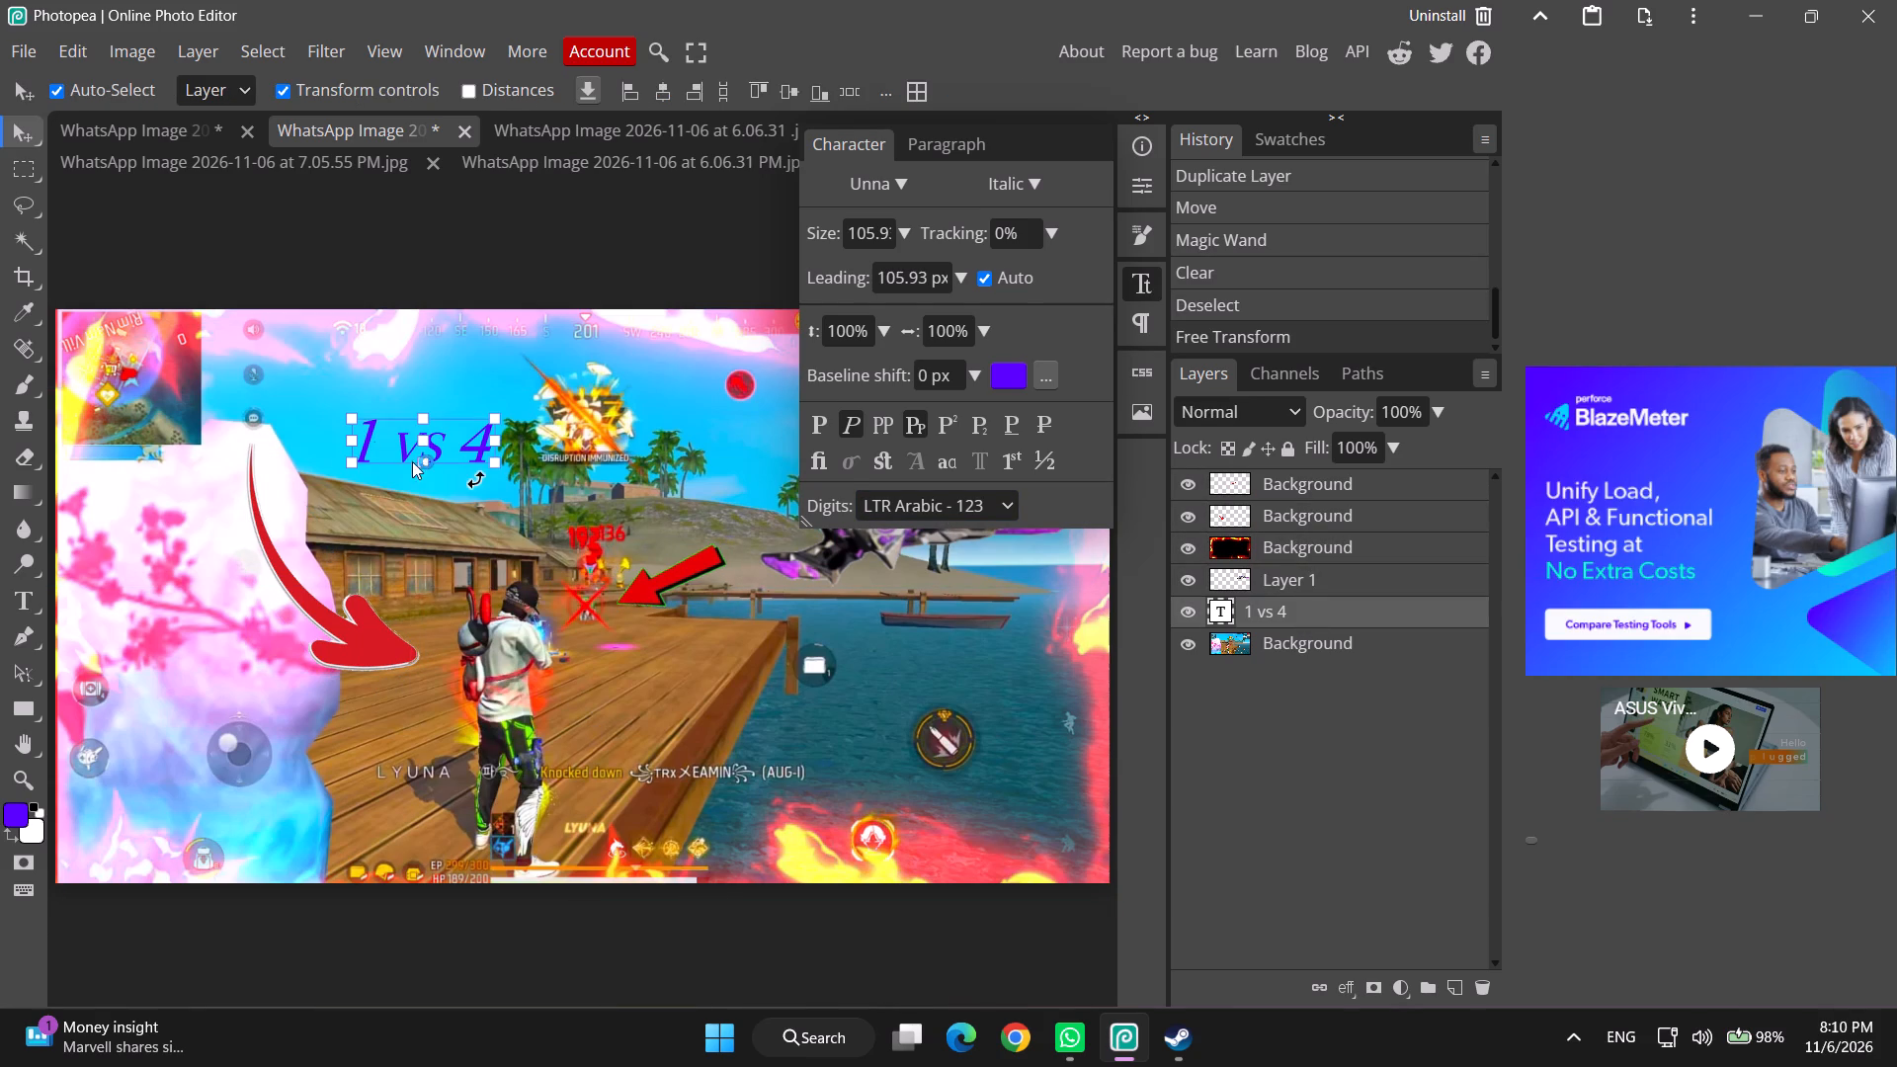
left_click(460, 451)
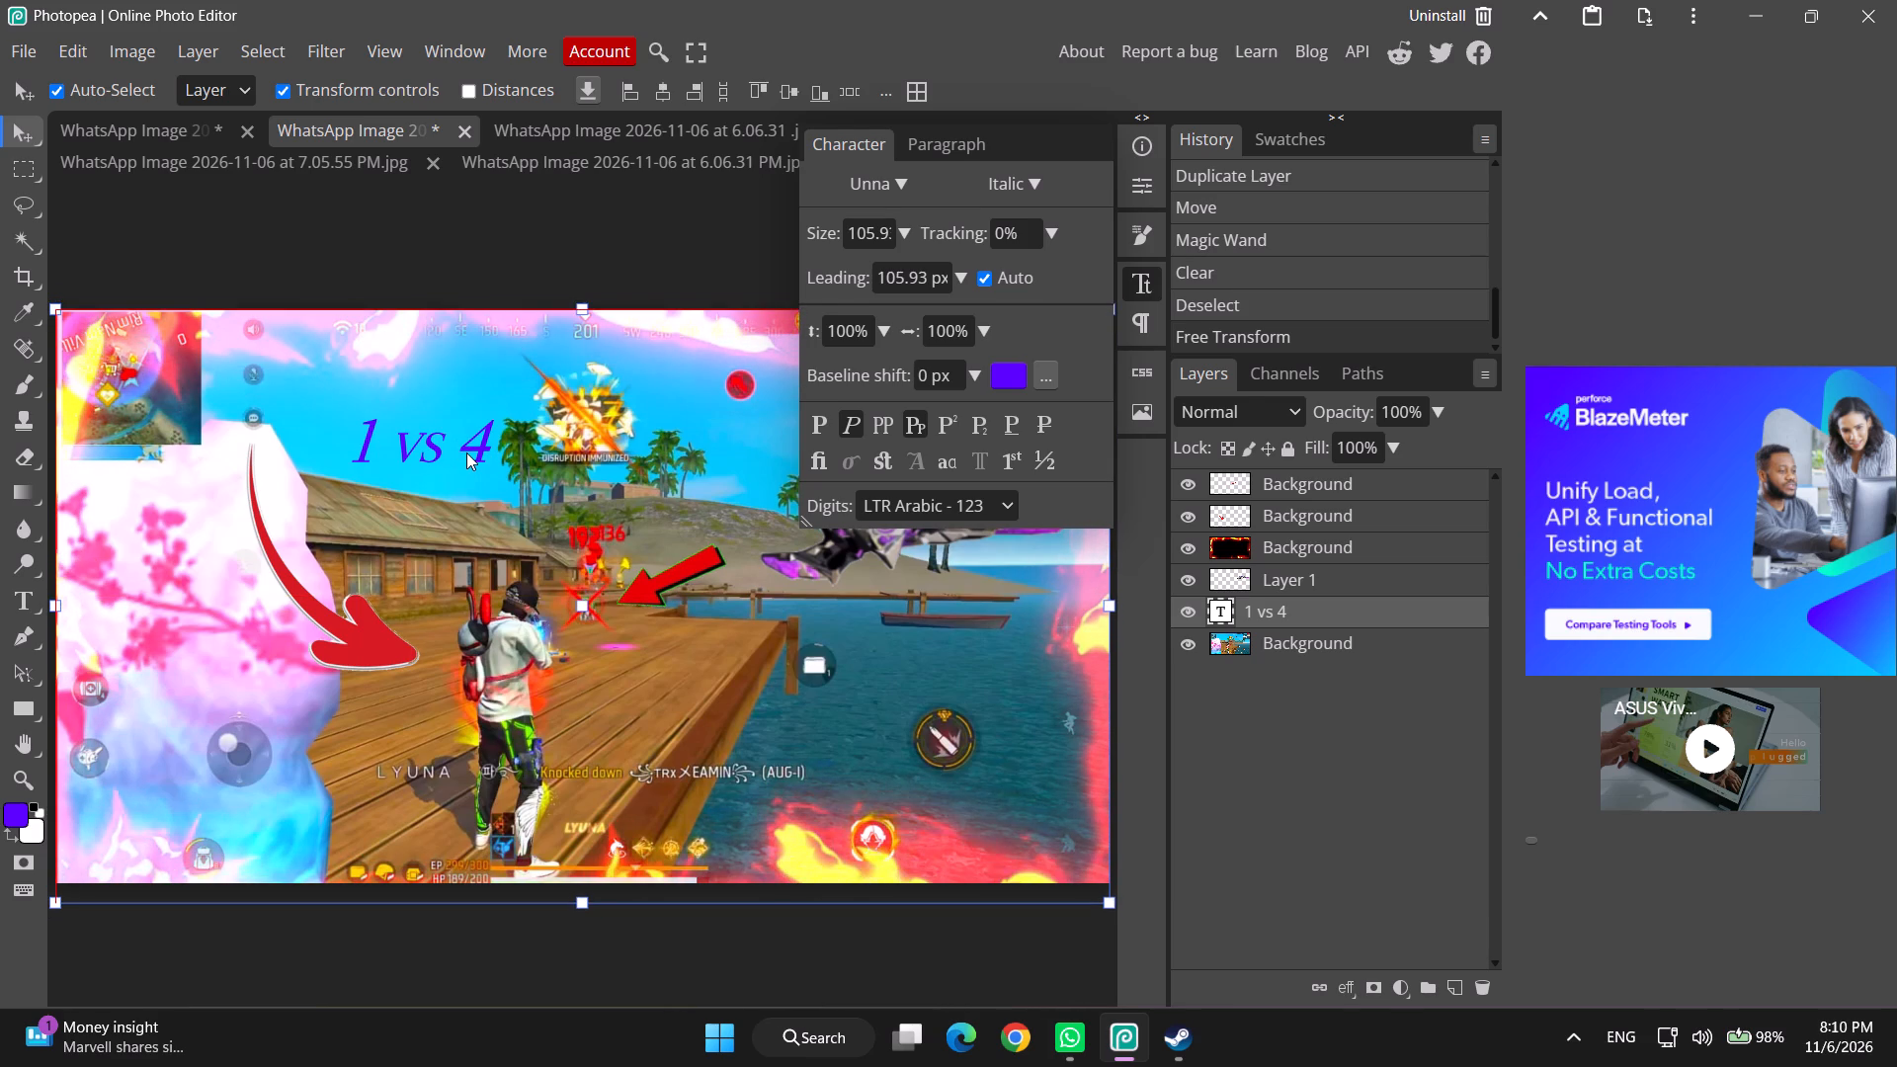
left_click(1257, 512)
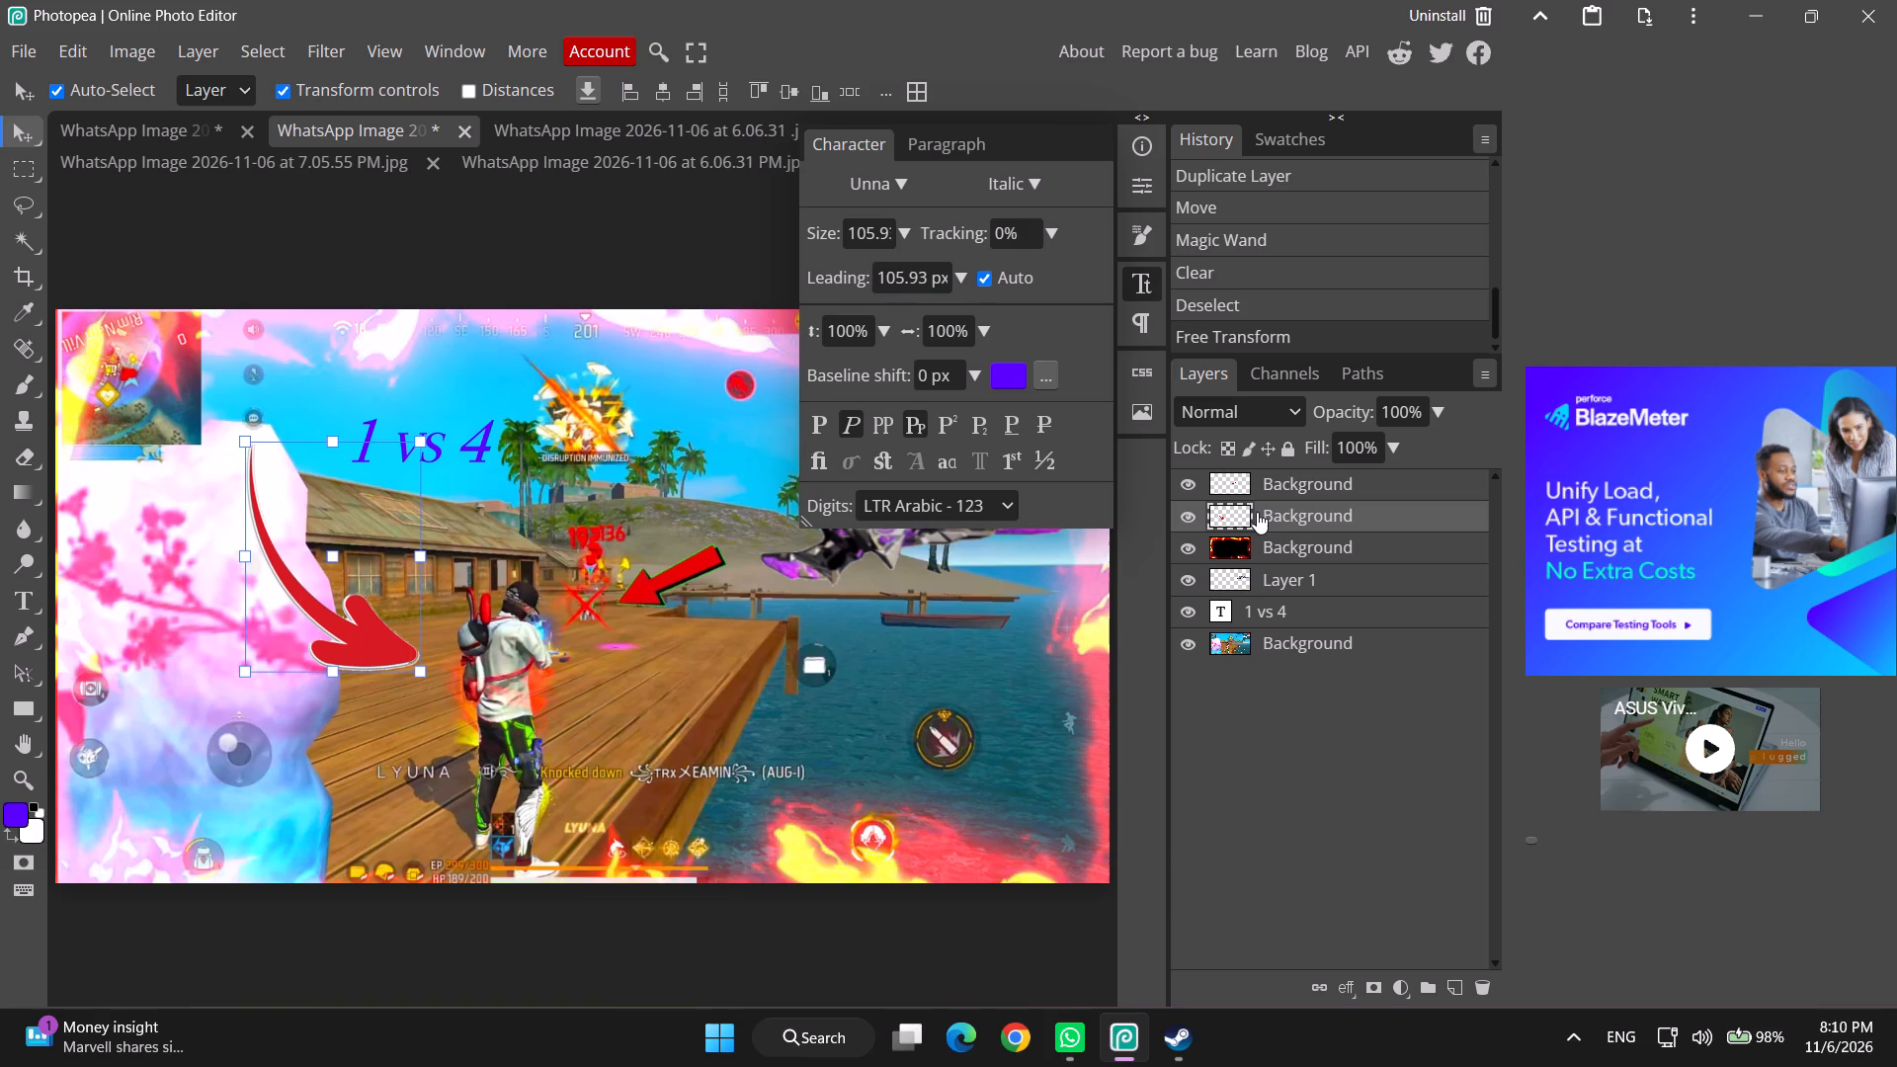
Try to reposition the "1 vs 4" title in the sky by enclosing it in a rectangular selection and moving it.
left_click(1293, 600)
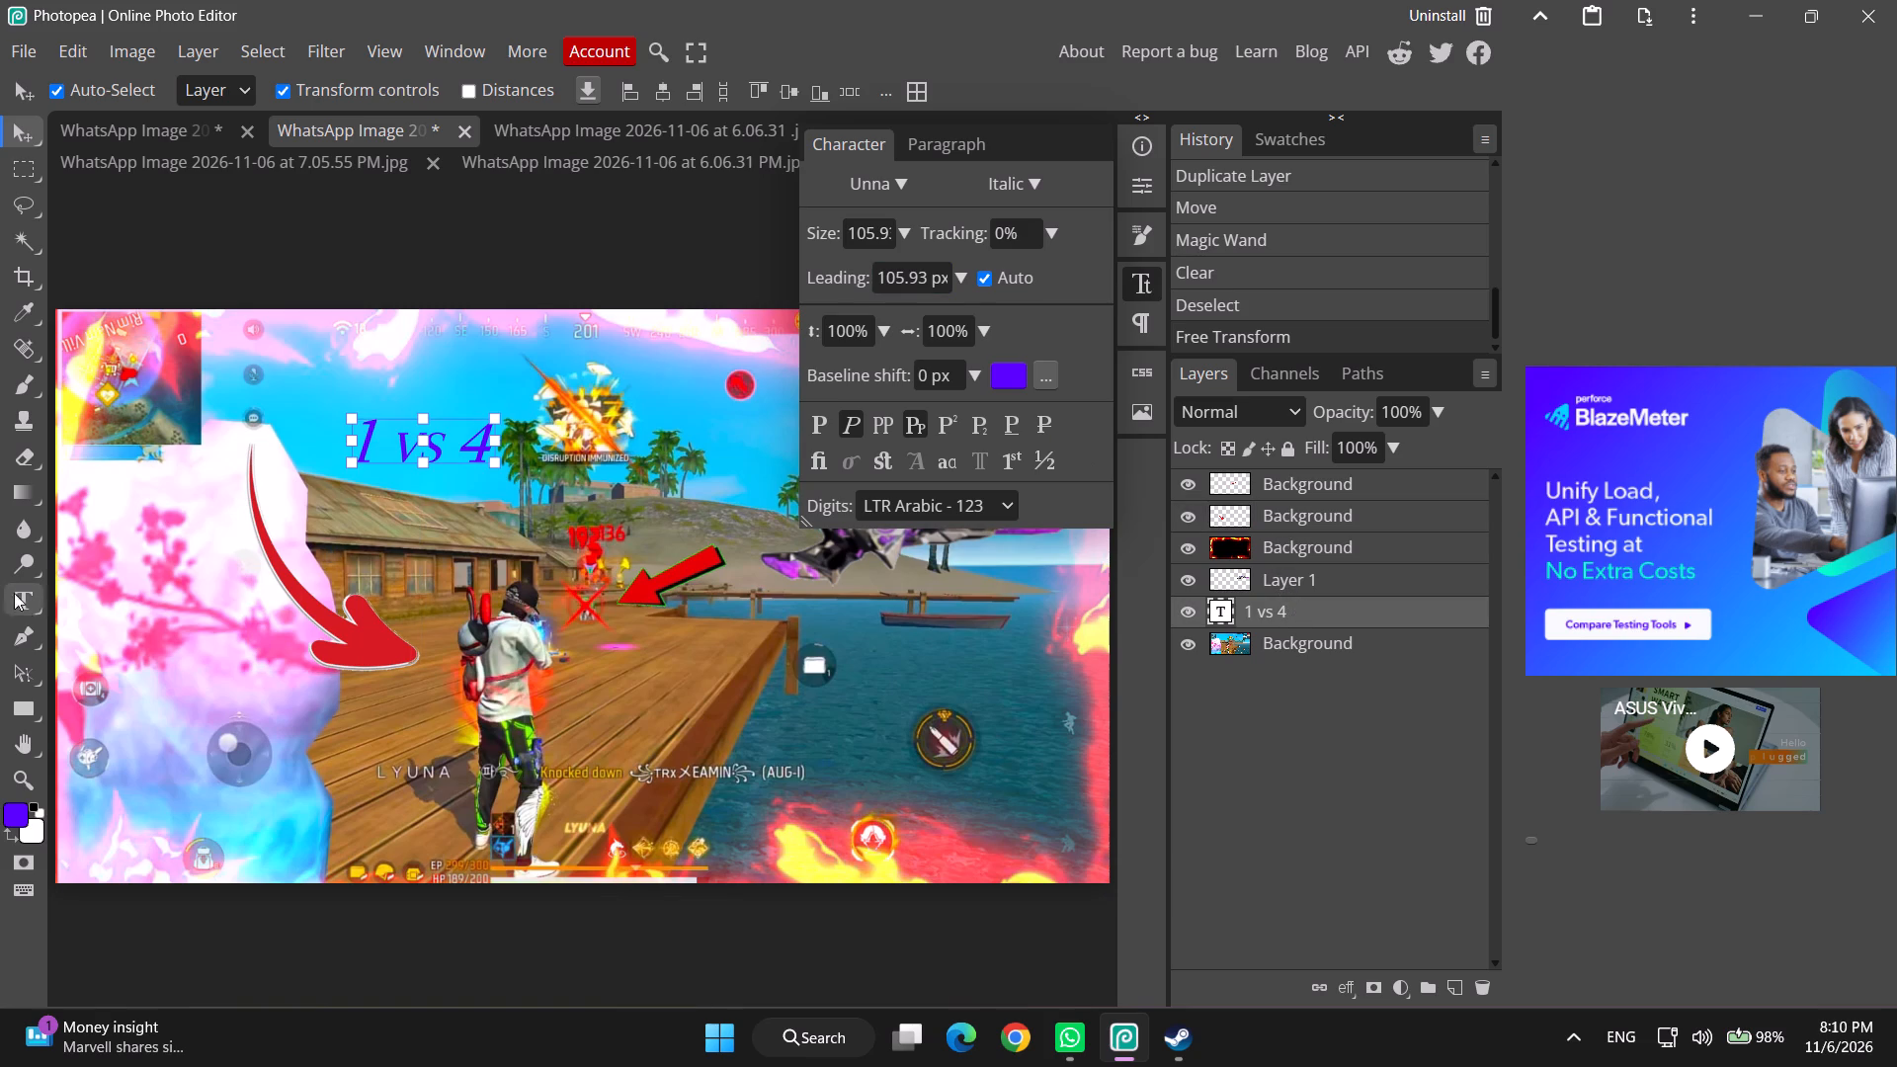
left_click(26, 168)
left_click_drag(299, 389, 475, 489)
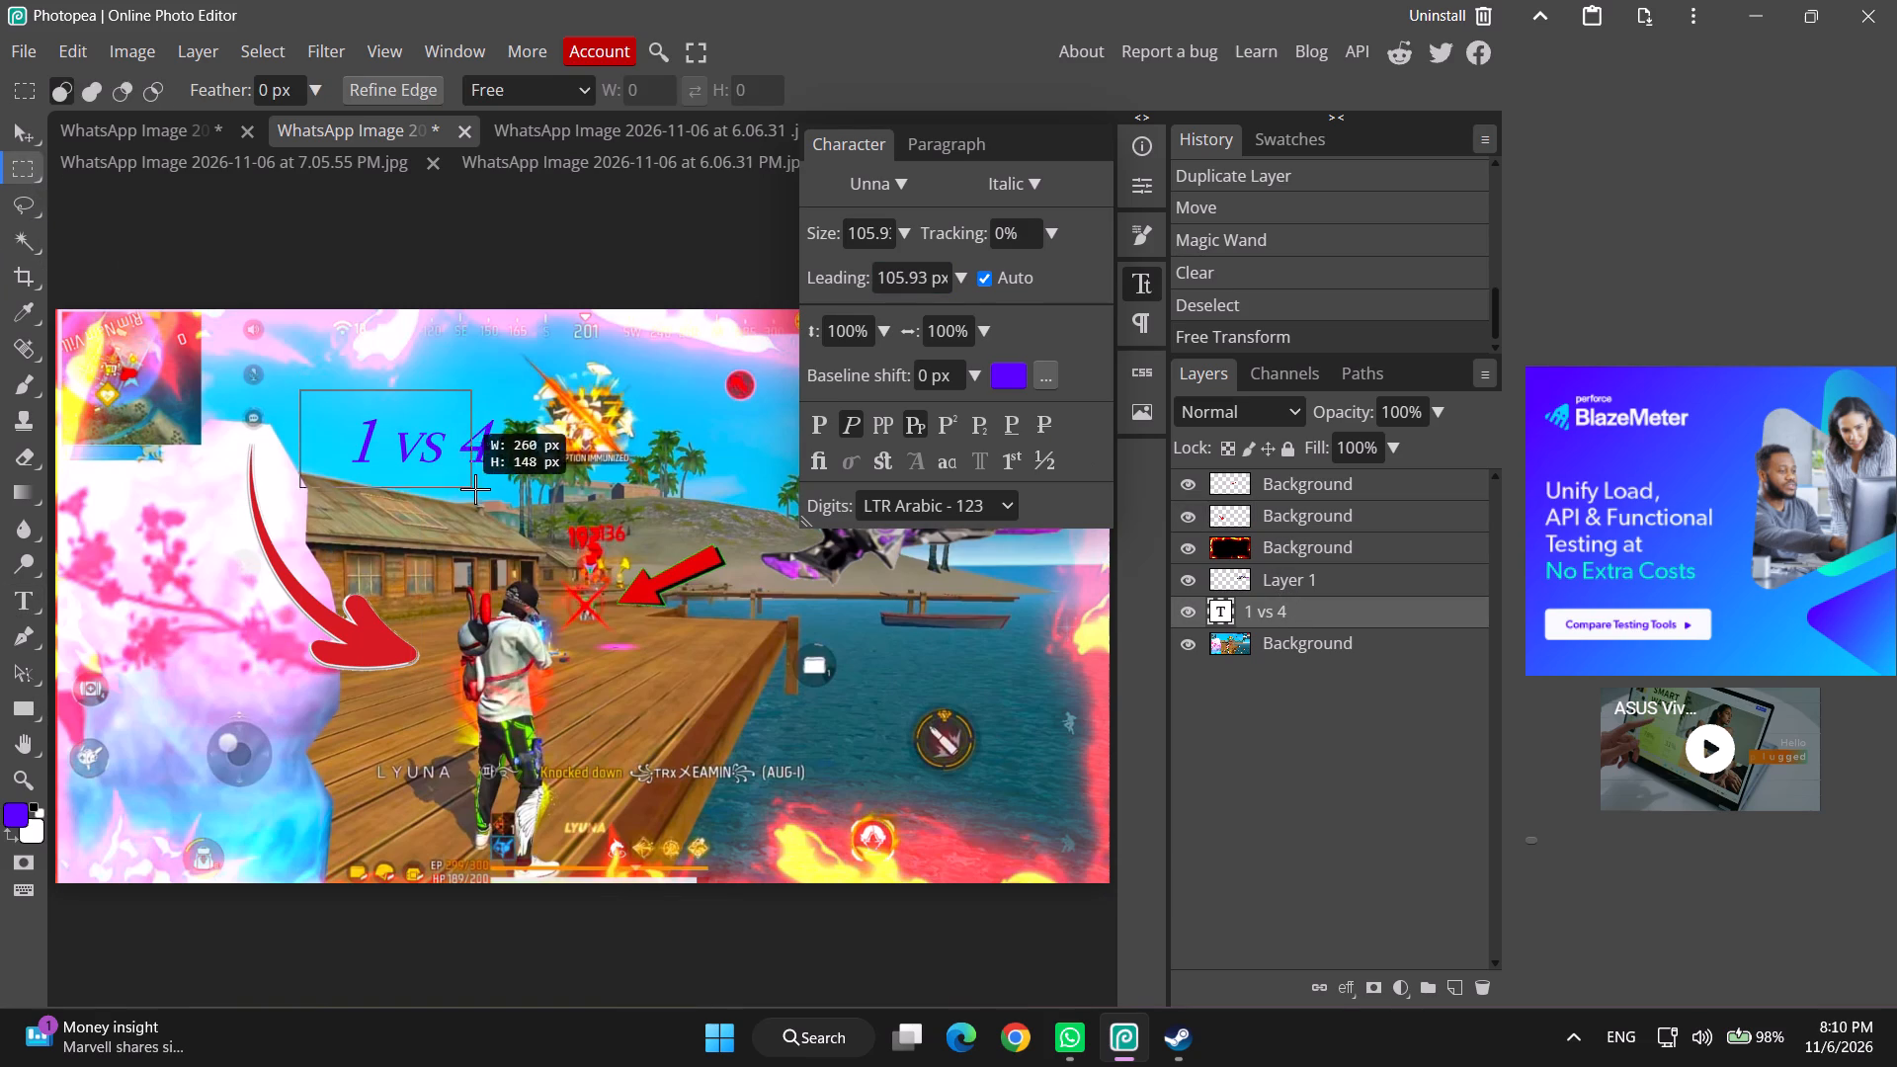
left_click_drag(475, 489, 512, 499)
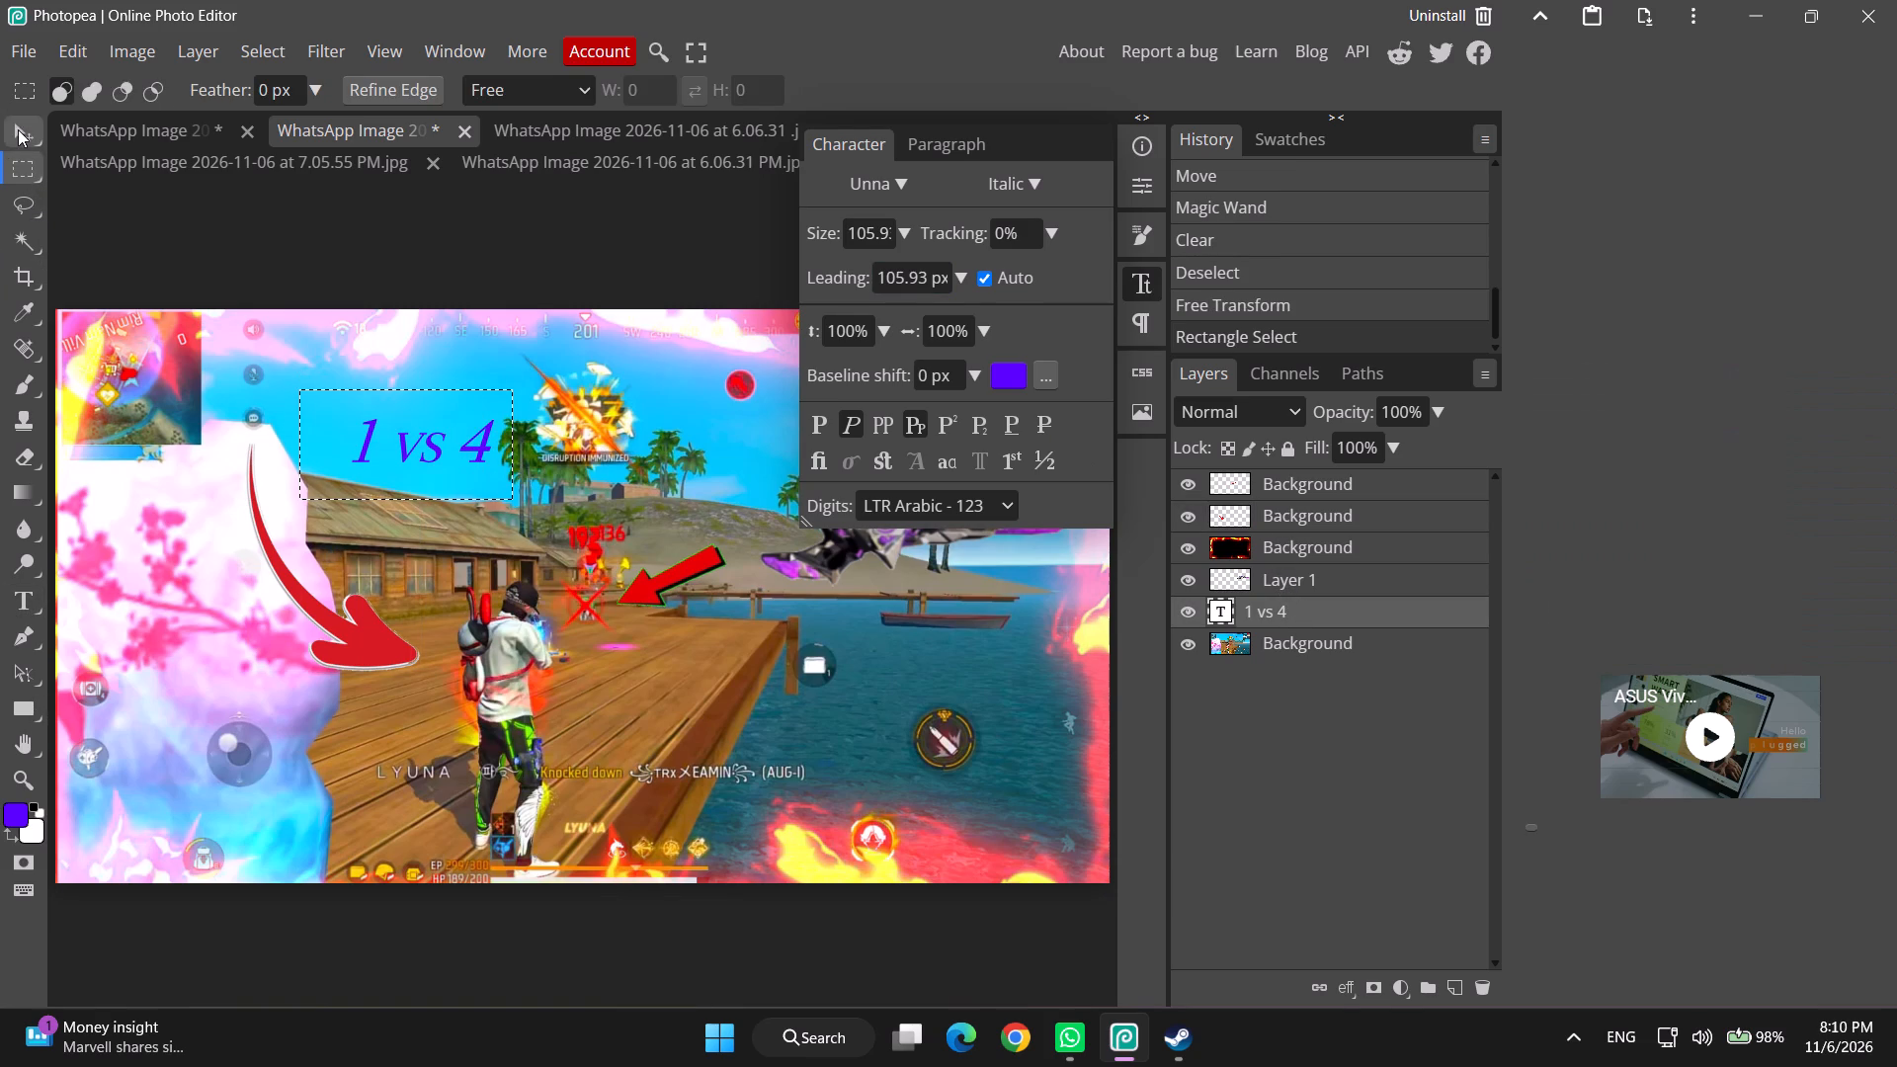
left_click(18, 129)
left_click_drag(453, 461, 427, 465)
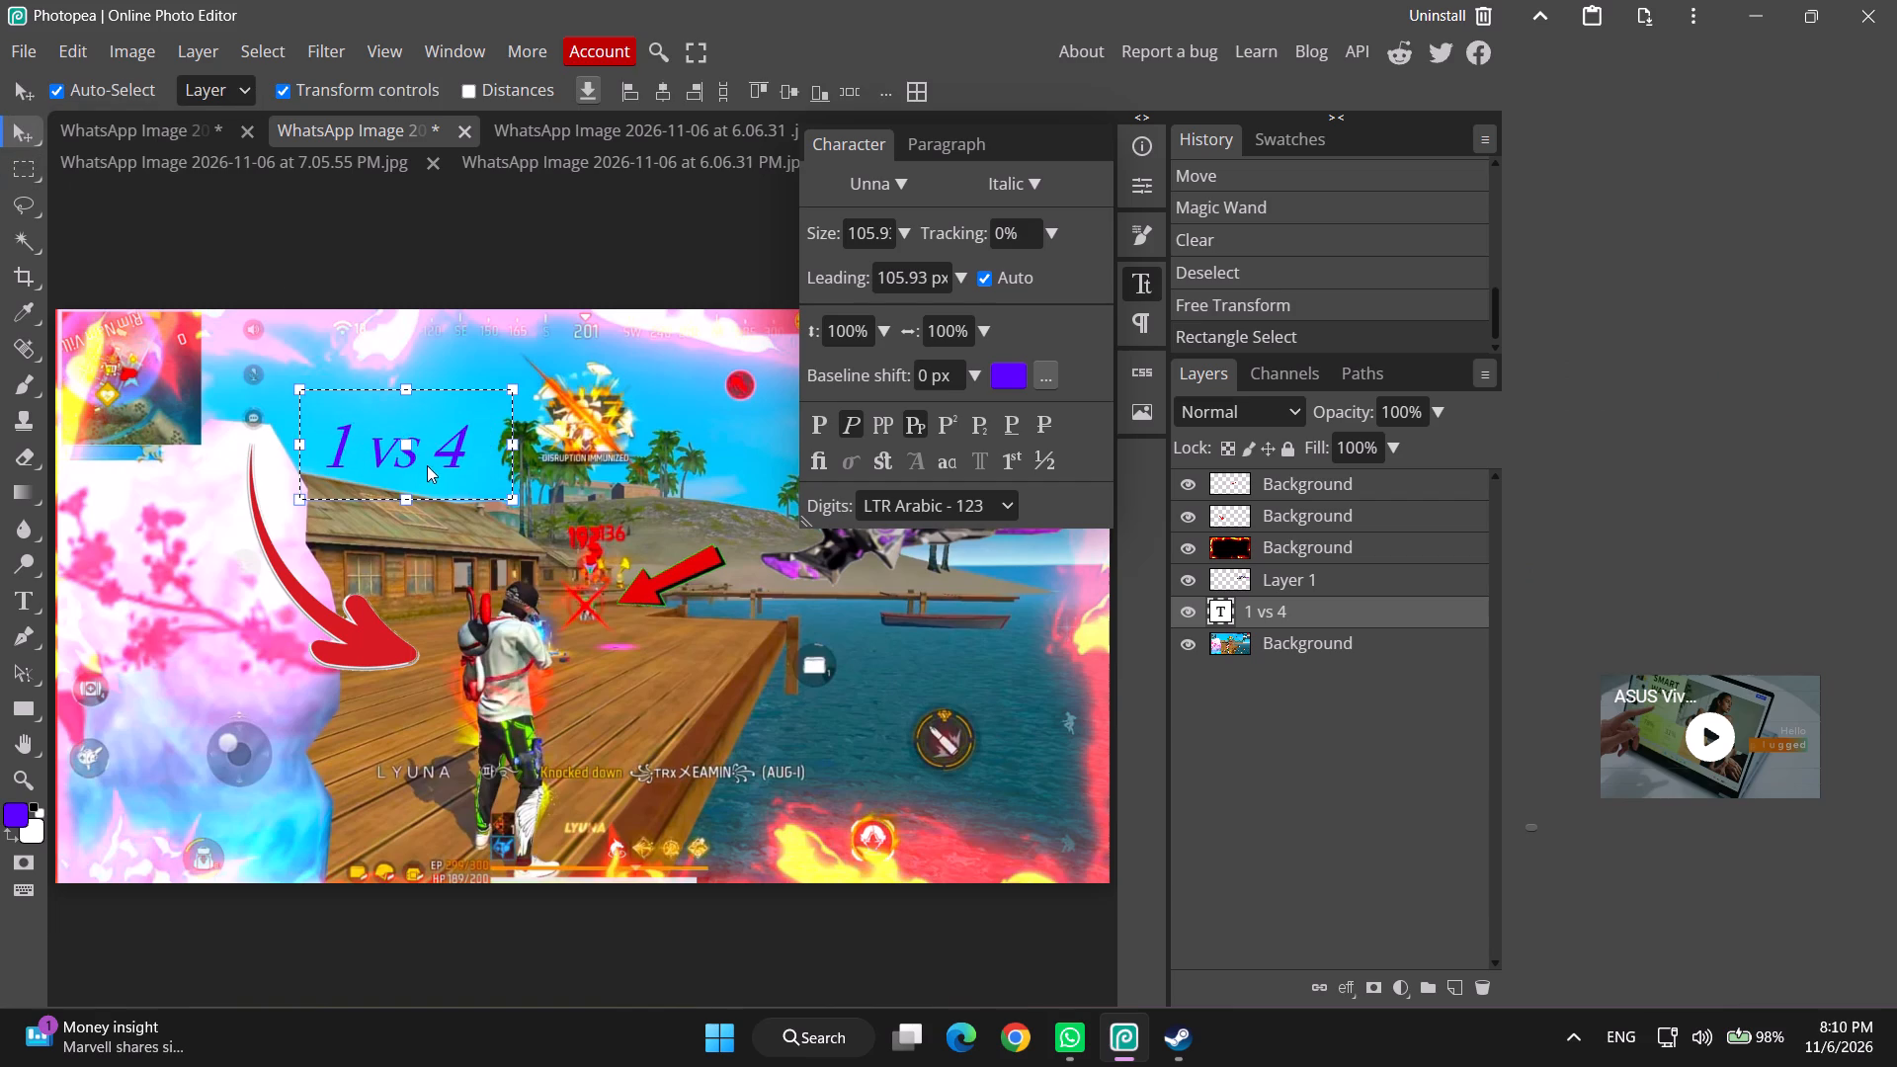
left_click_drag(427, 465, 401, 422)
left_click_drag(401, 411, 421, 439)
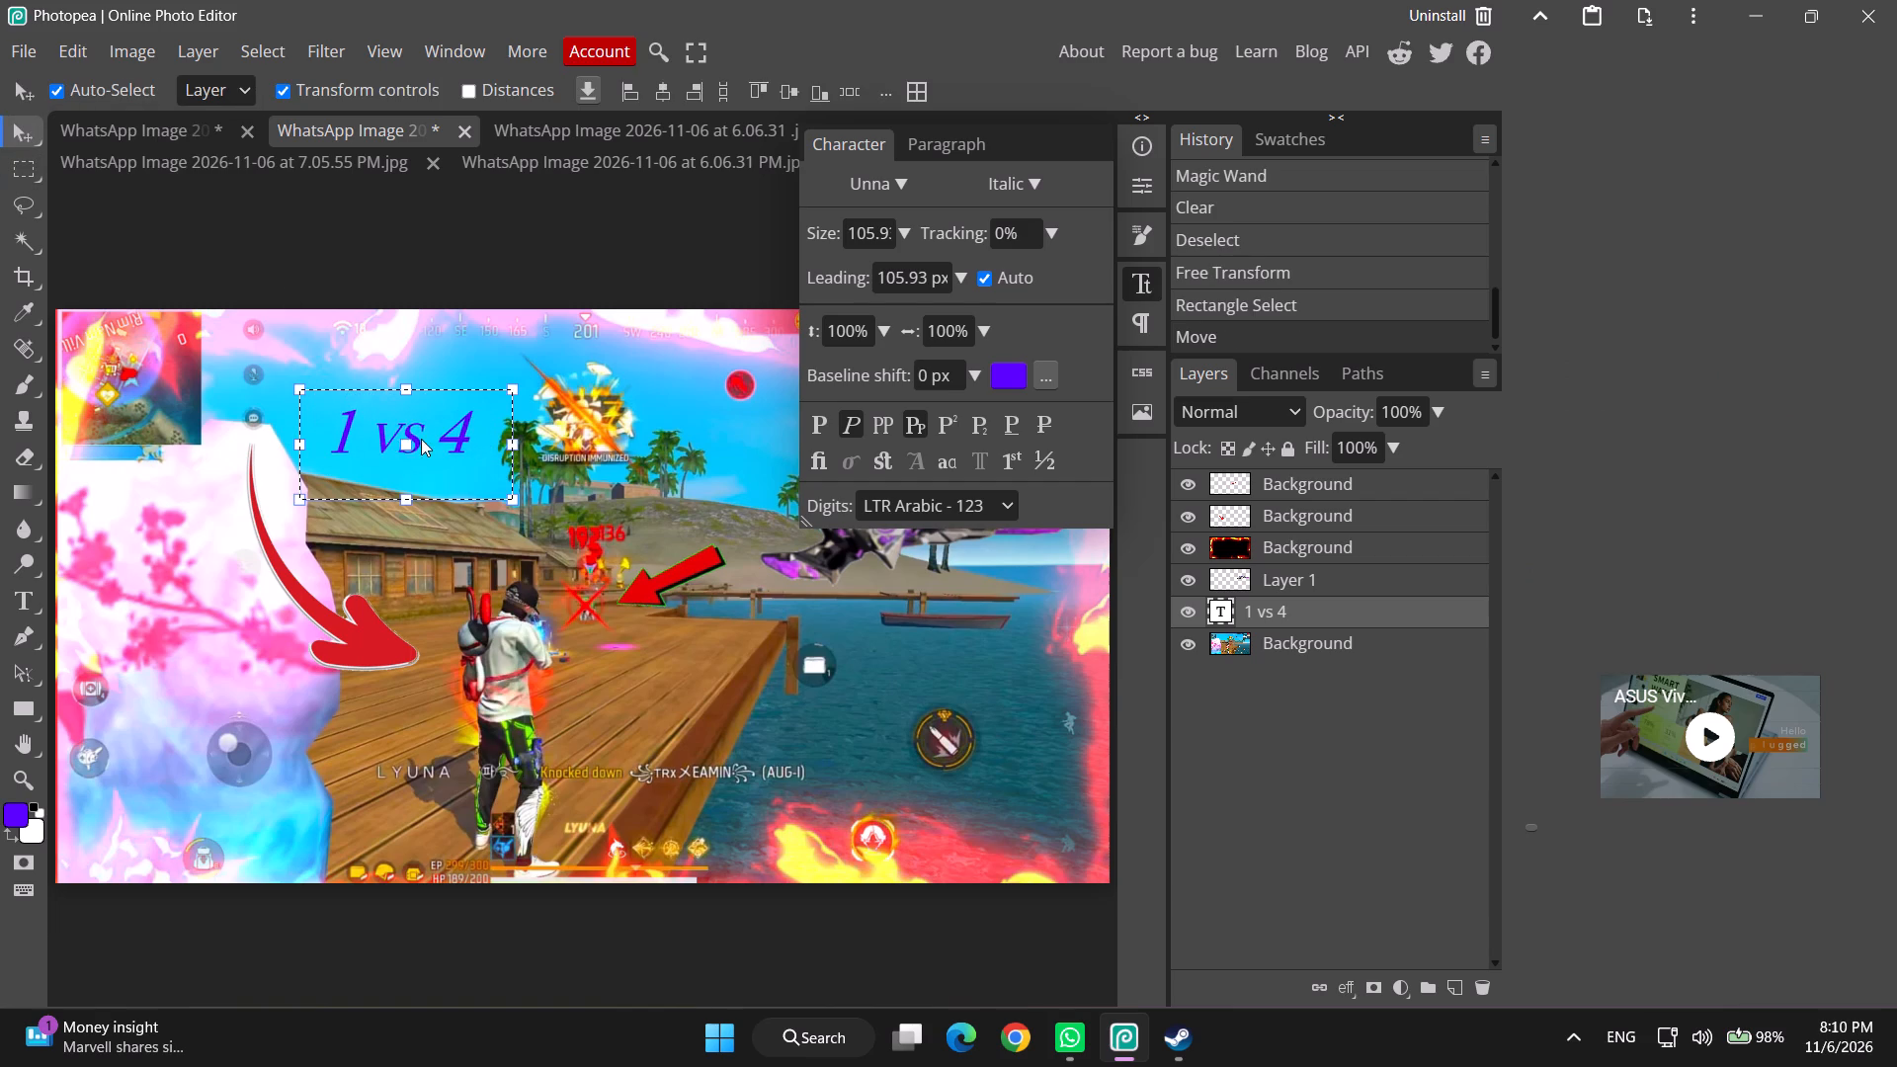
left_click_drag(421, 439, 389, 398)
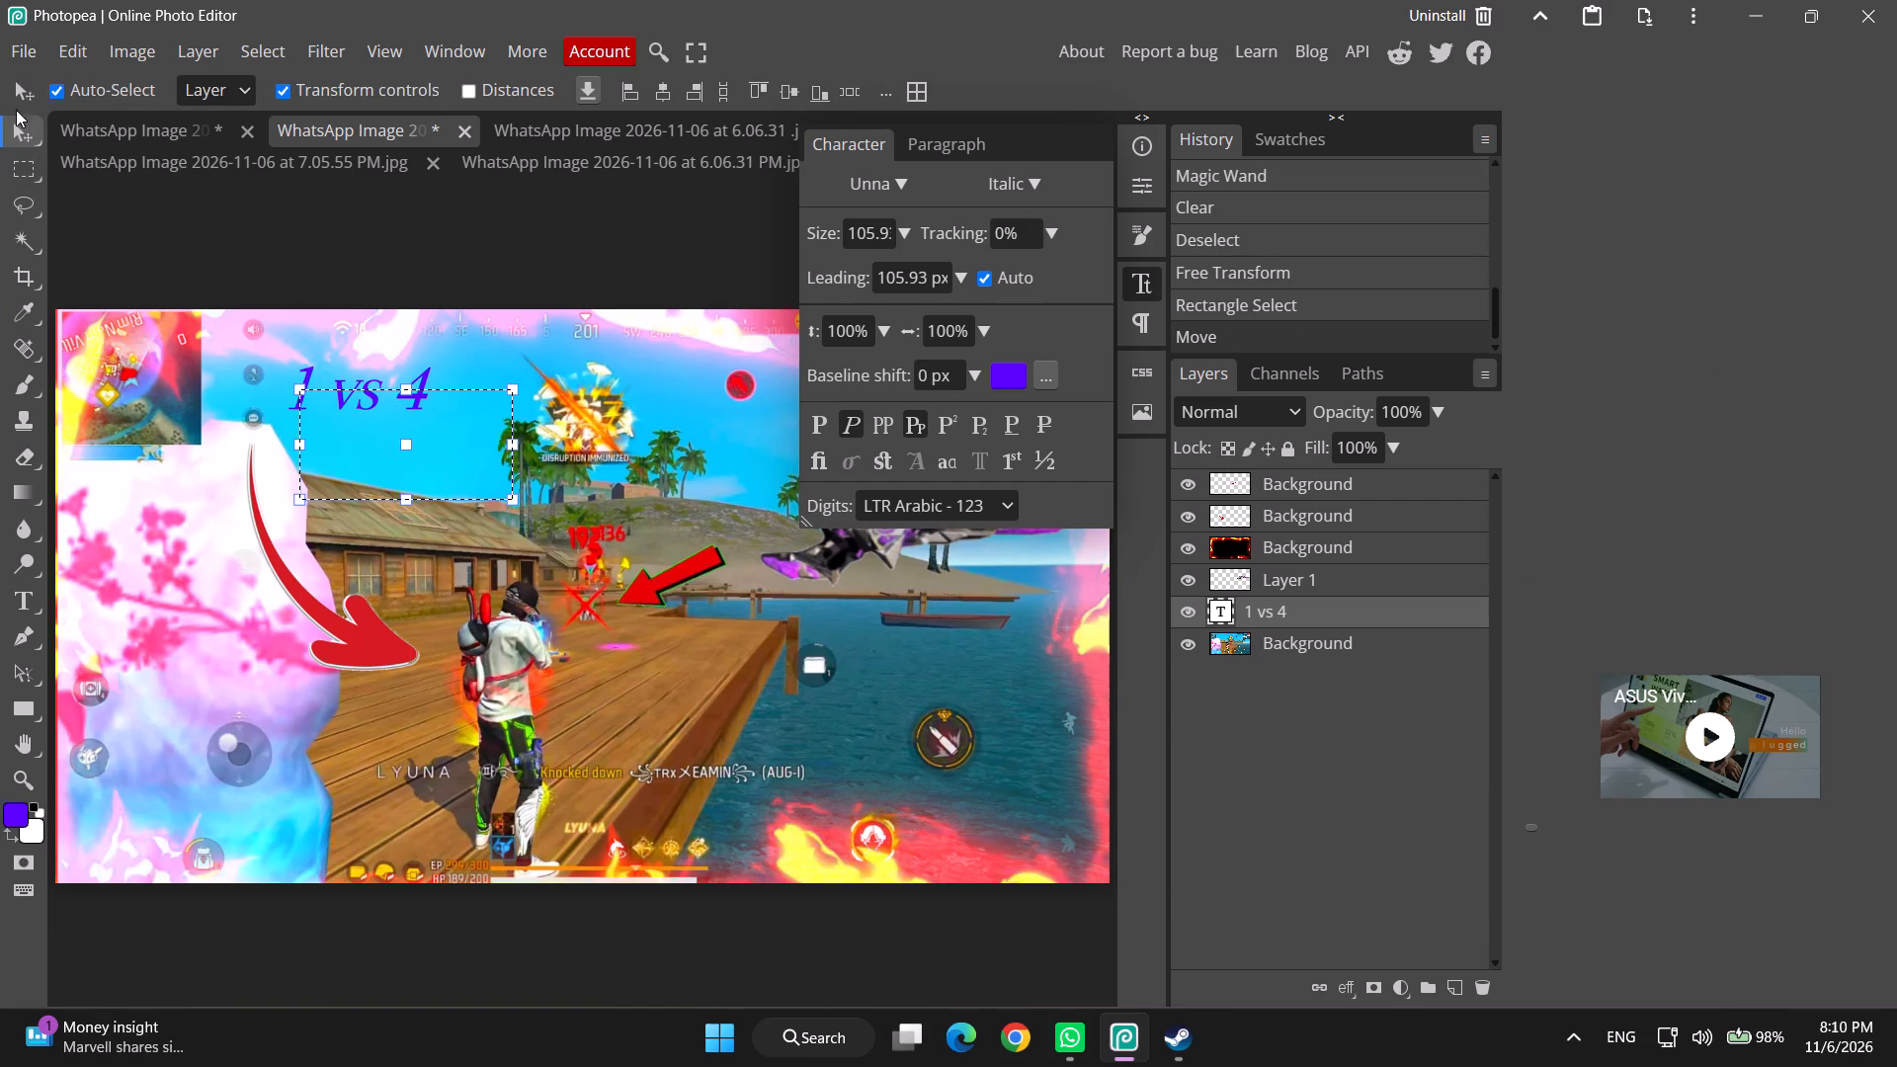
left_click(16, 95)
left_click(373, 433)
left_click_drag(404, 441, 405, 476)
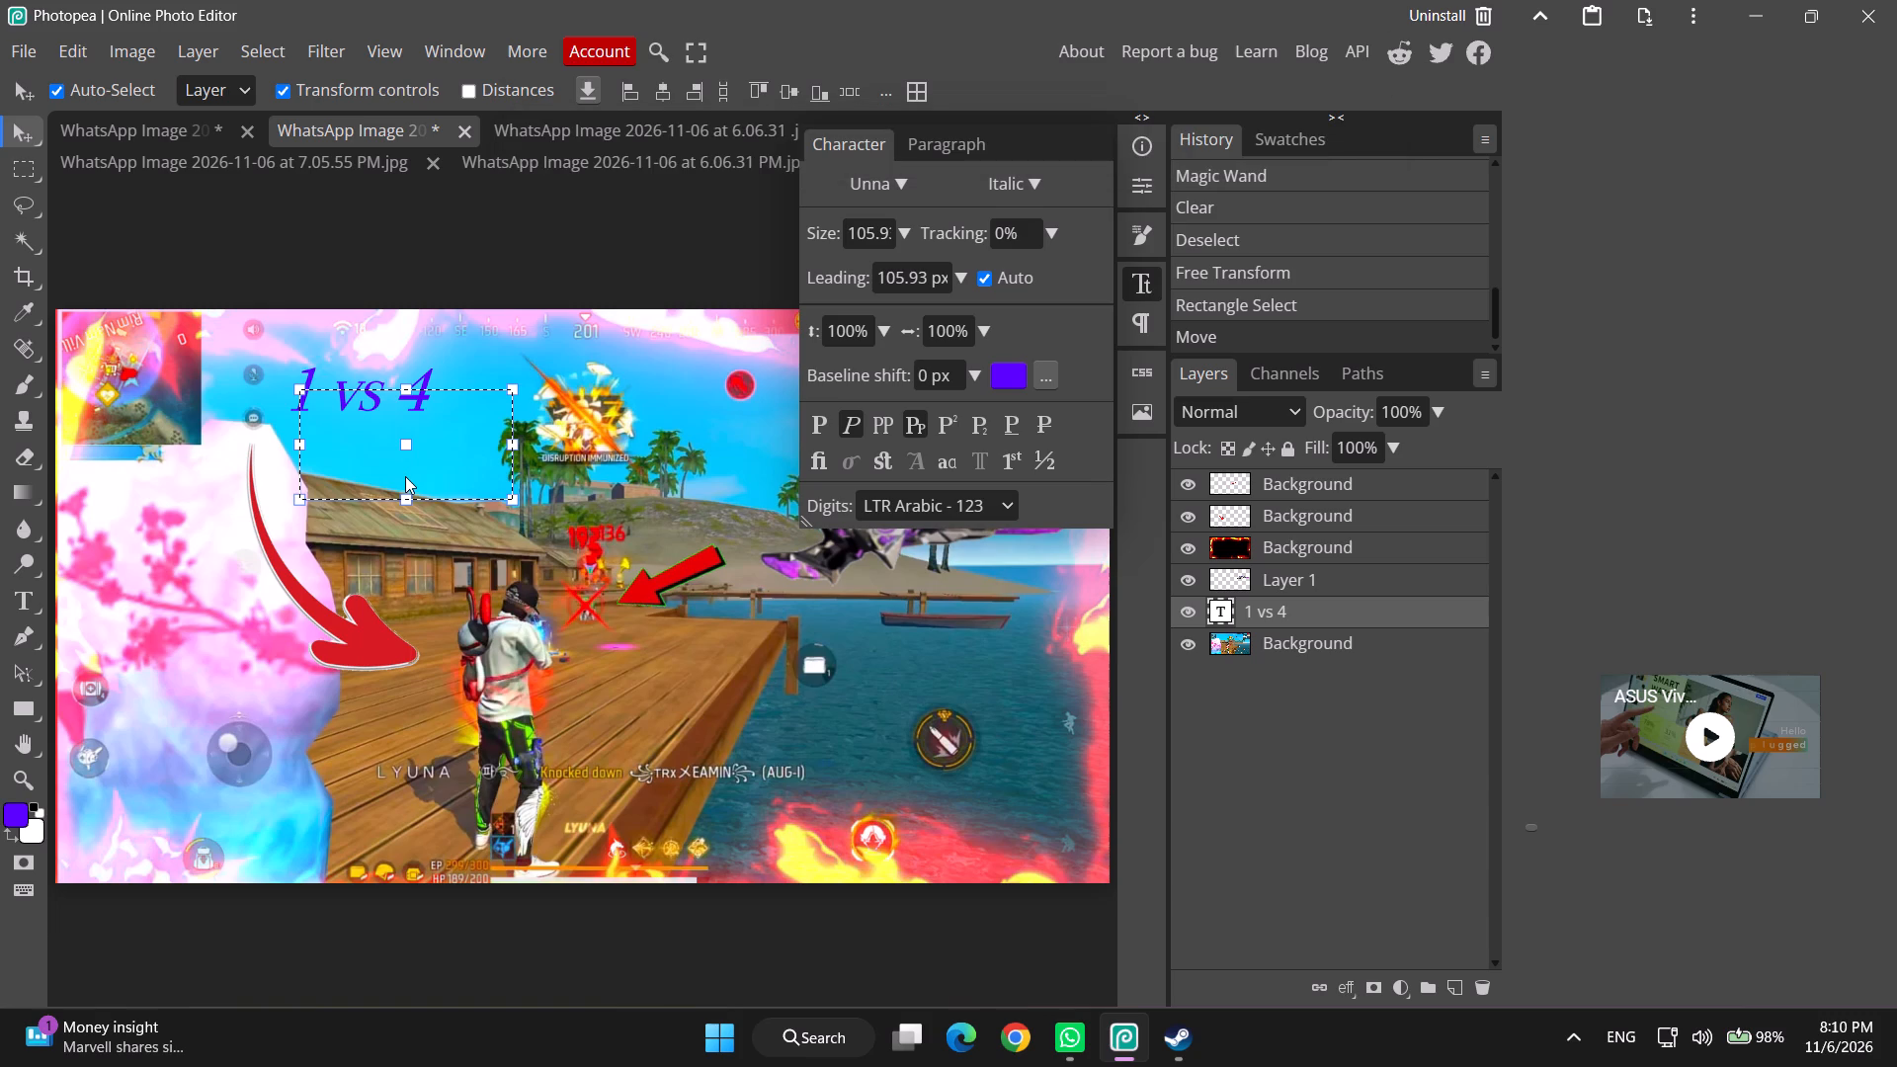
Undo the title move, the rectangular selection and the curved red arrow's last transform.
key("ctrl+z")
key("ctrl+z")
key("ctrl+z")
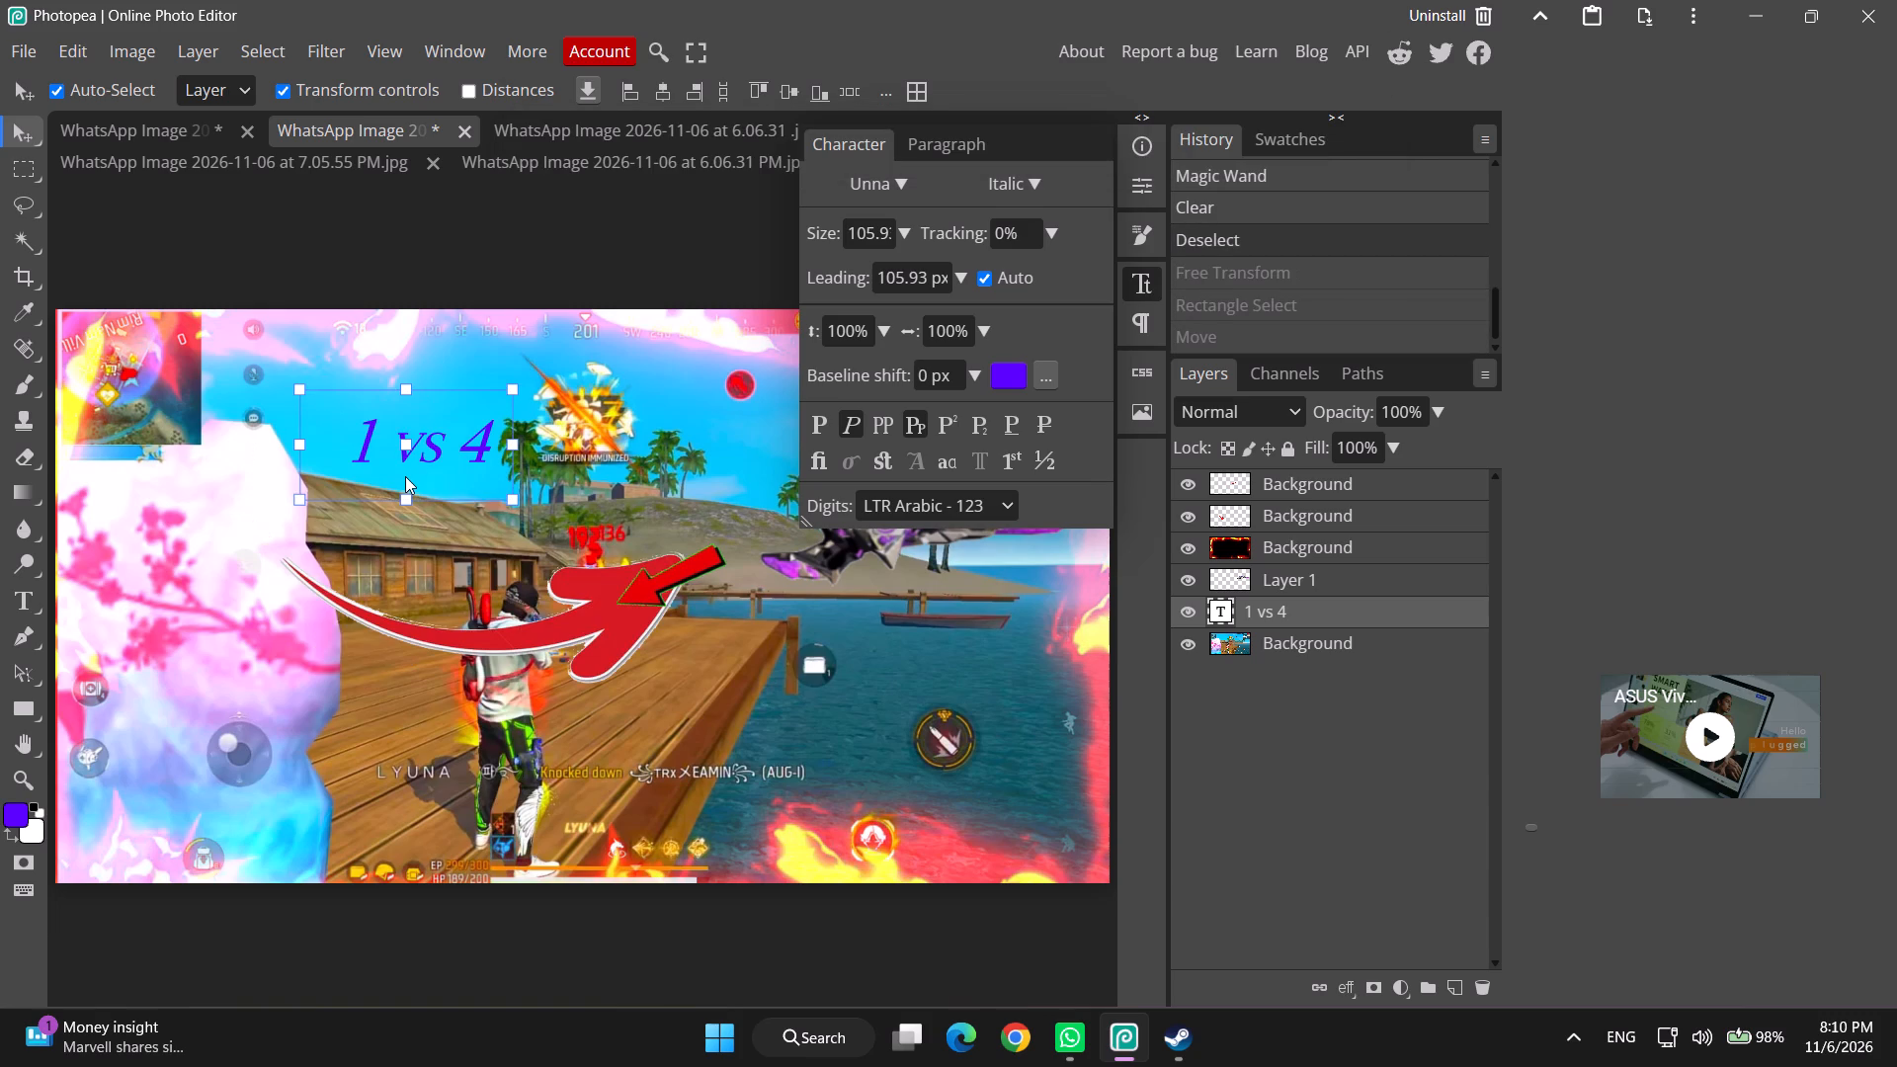
Move the curved red arrow toward the pink ice wall and rotate it to about 41° around the player's legs, aiming at the player's back.
left_click(557, 618)
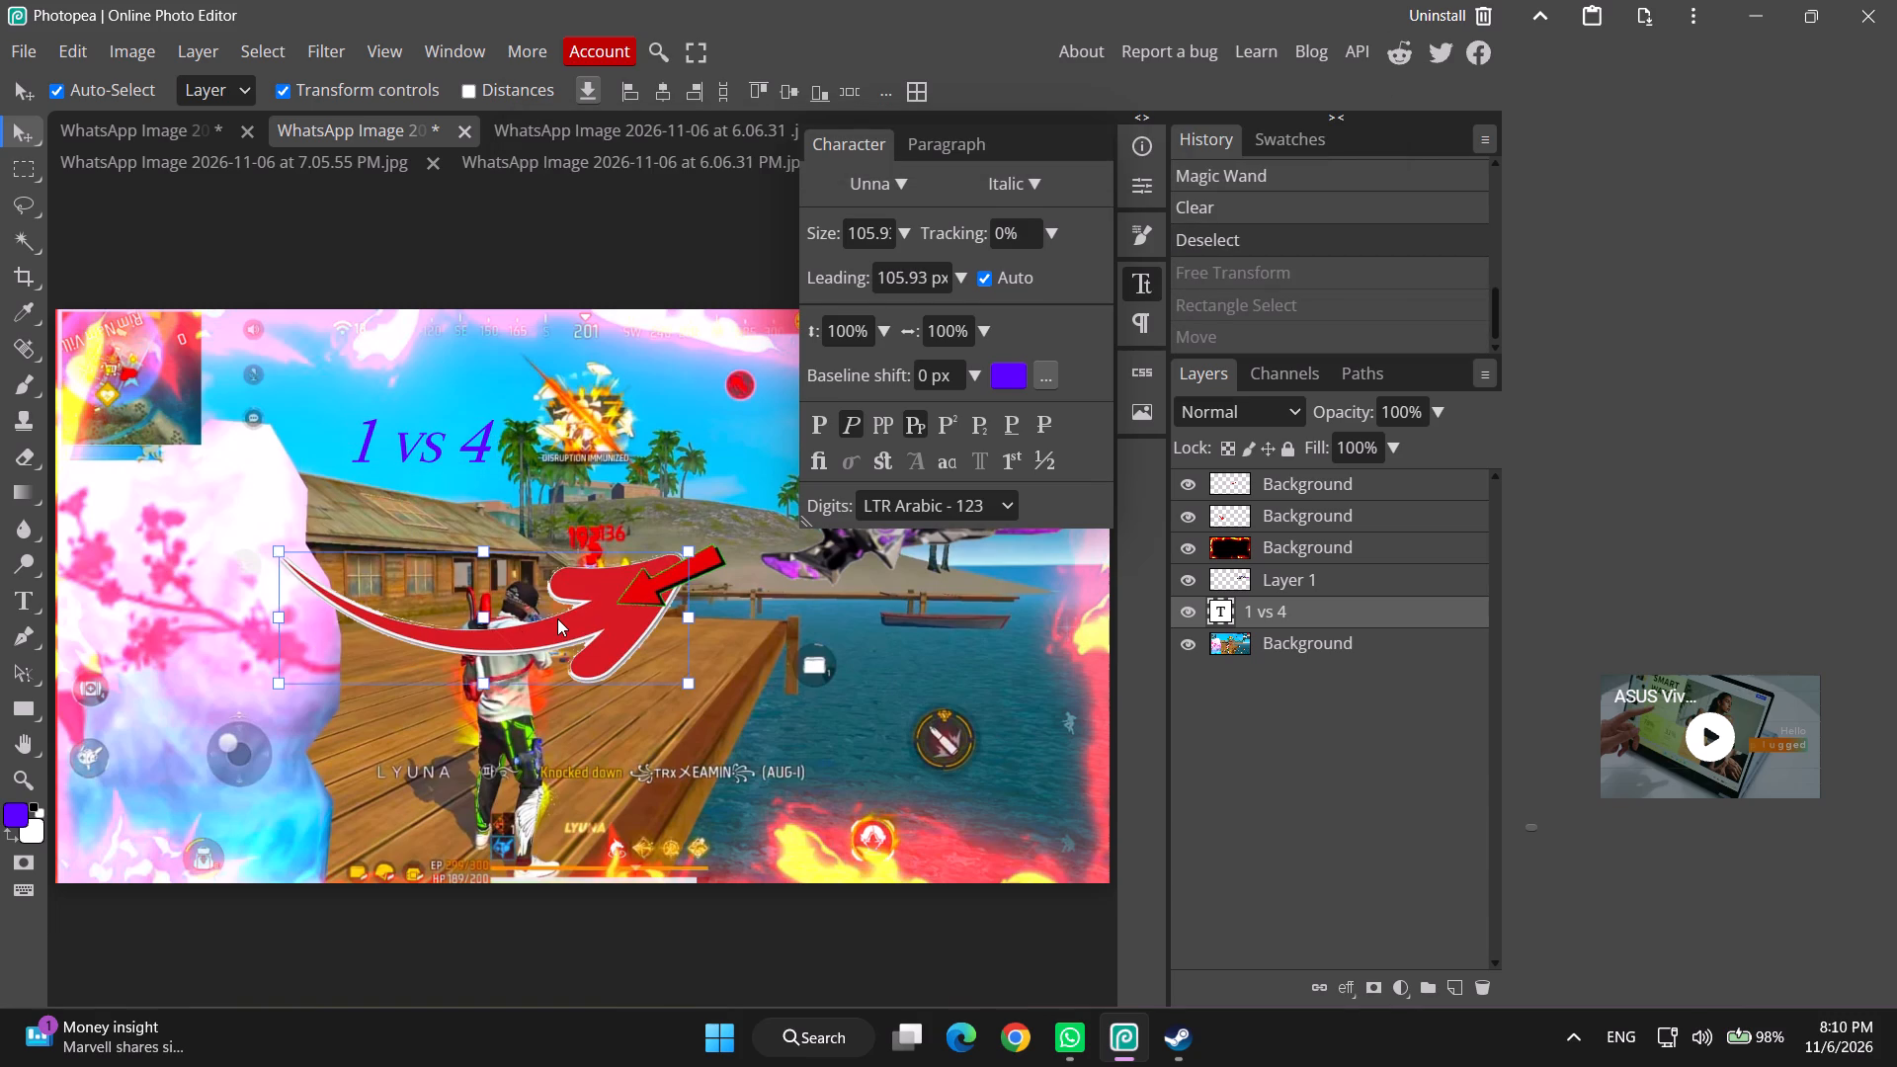
left_click_drag(563, 619, 388, 573)
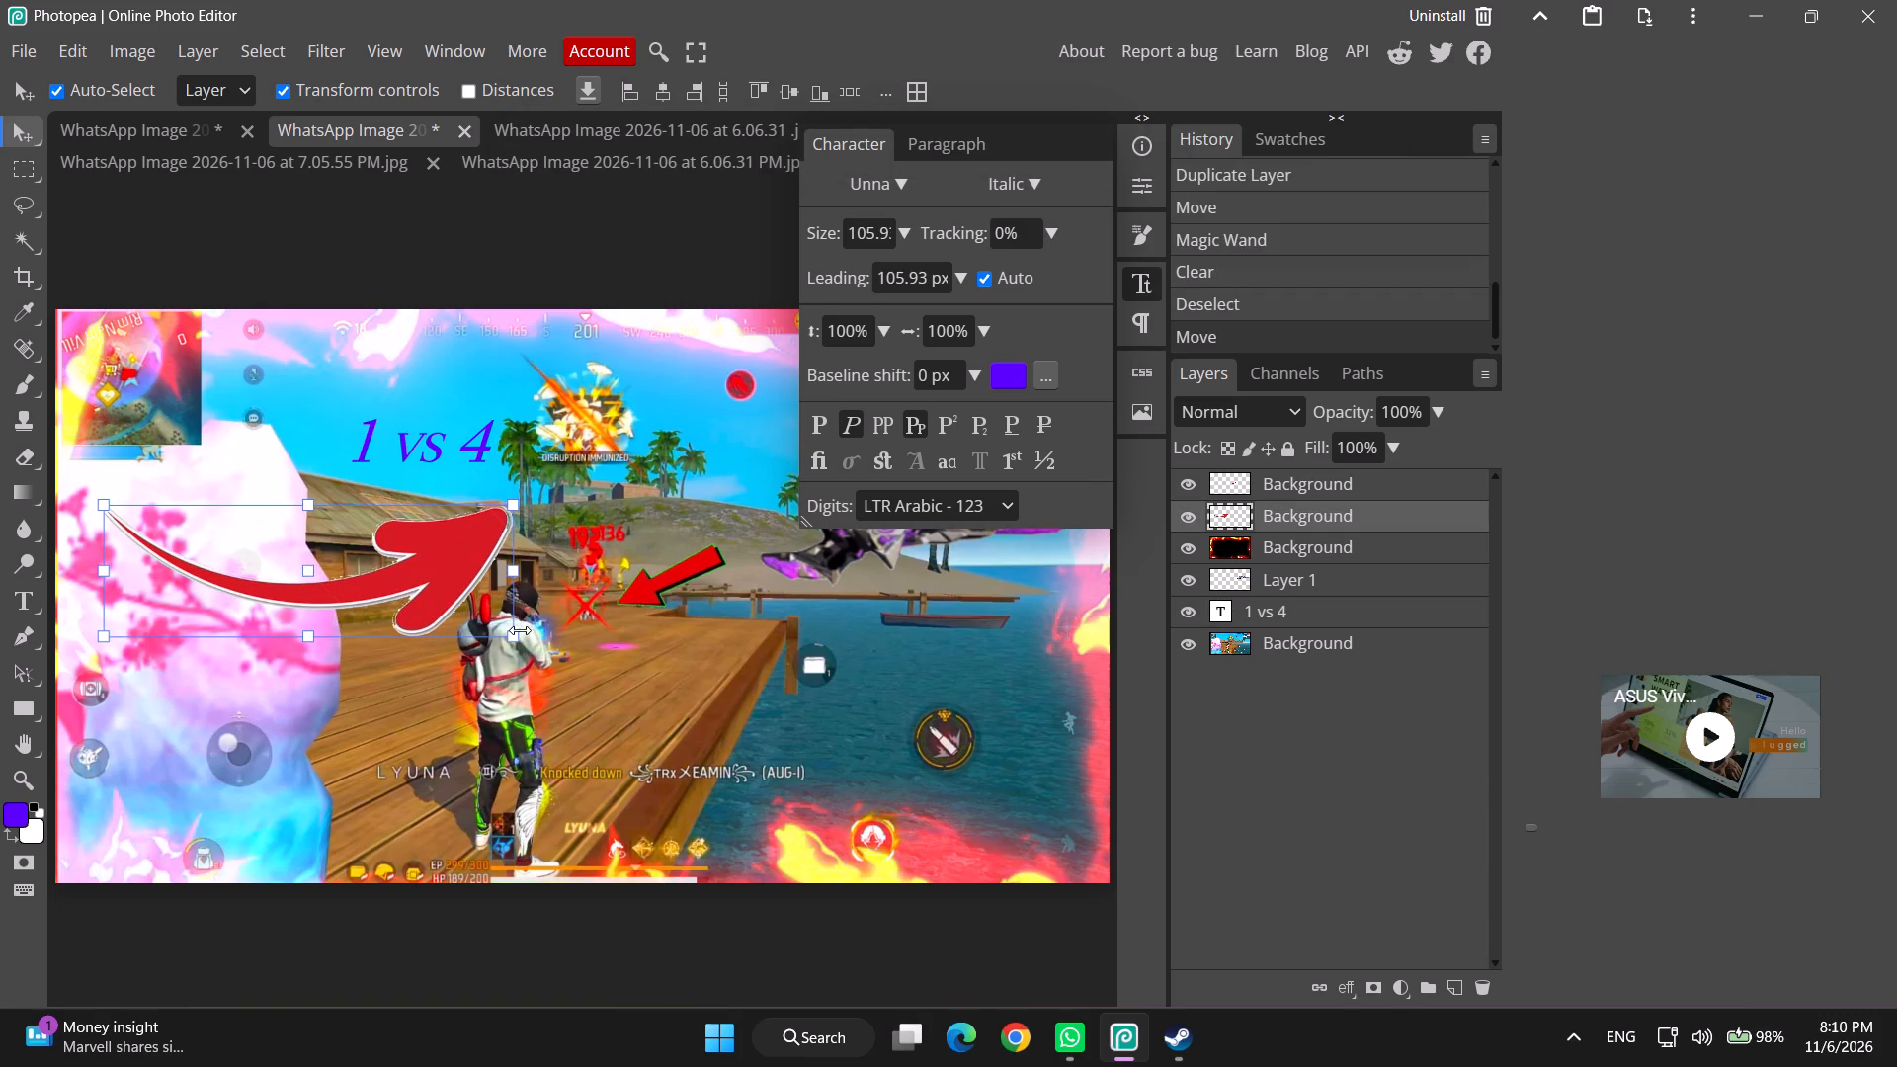
left_click_drag(306, 569, 518, 767)
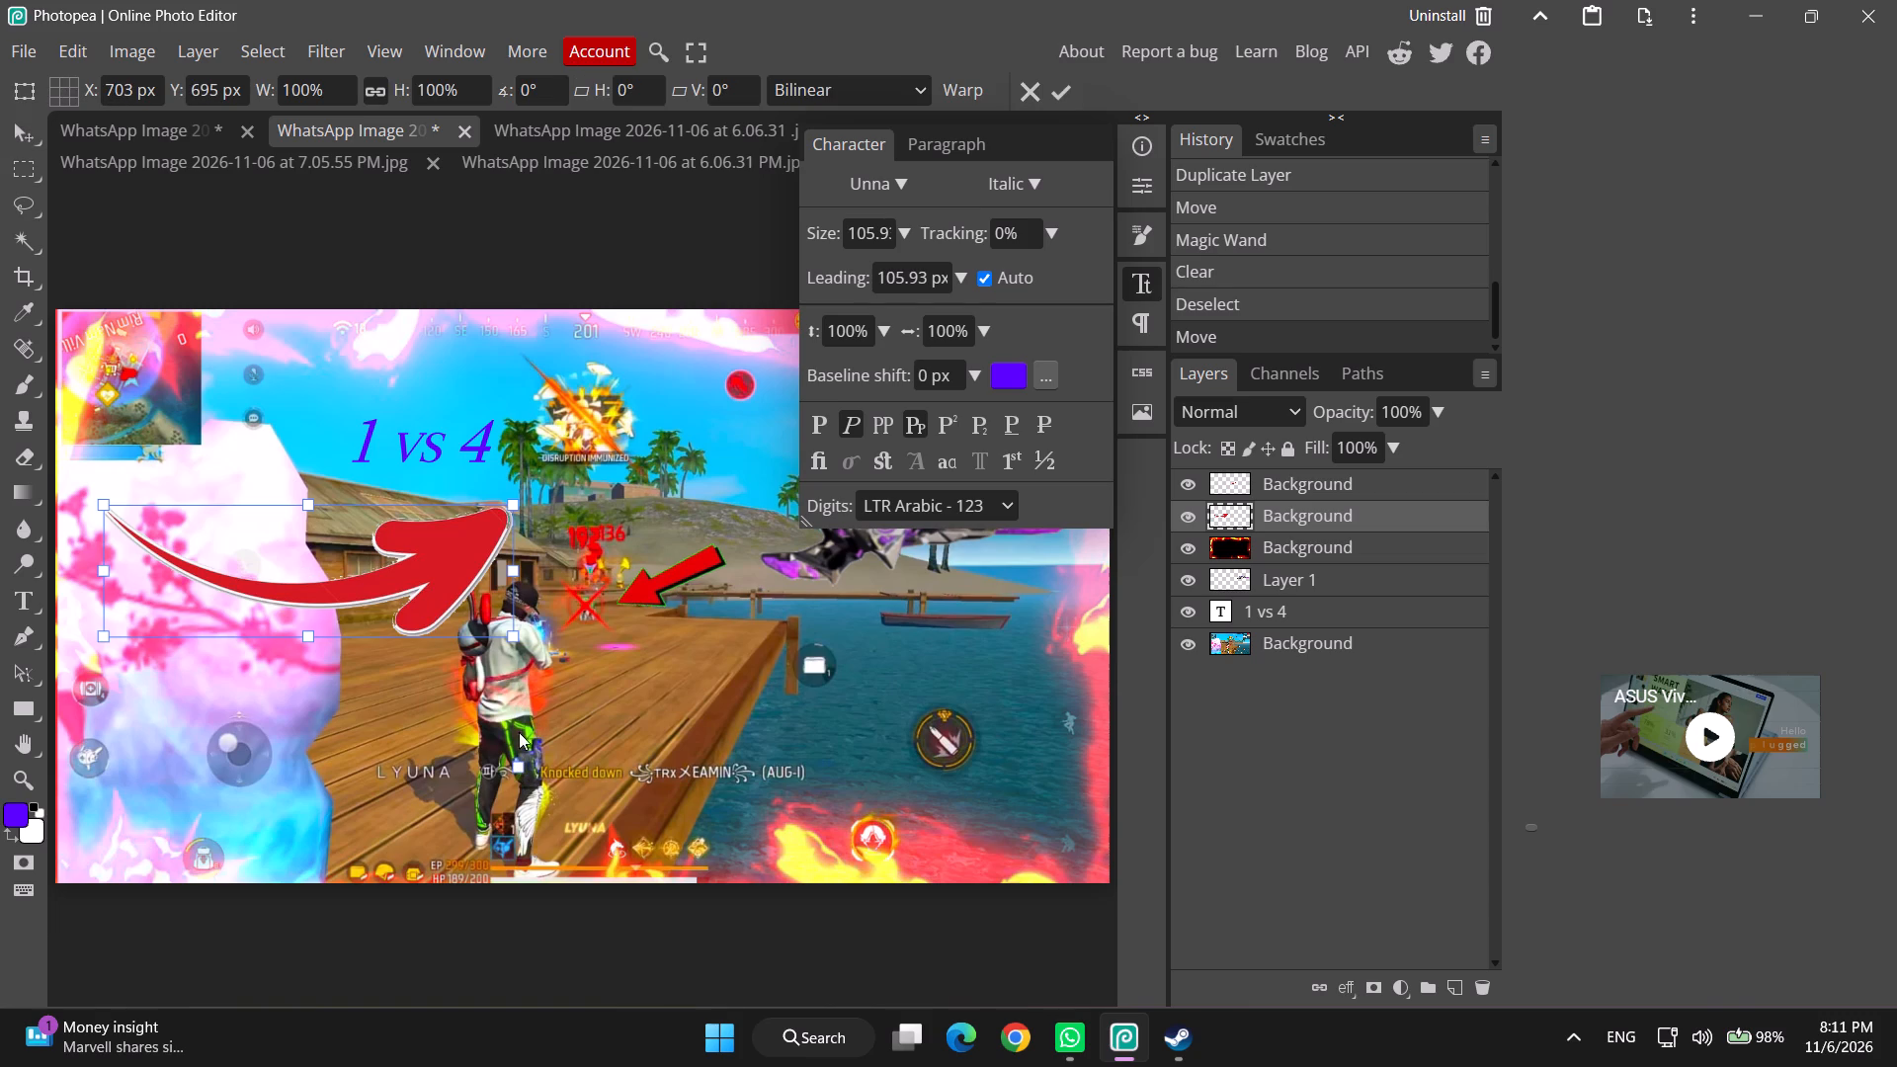
left_click_drag(486, 669, 573, 701)
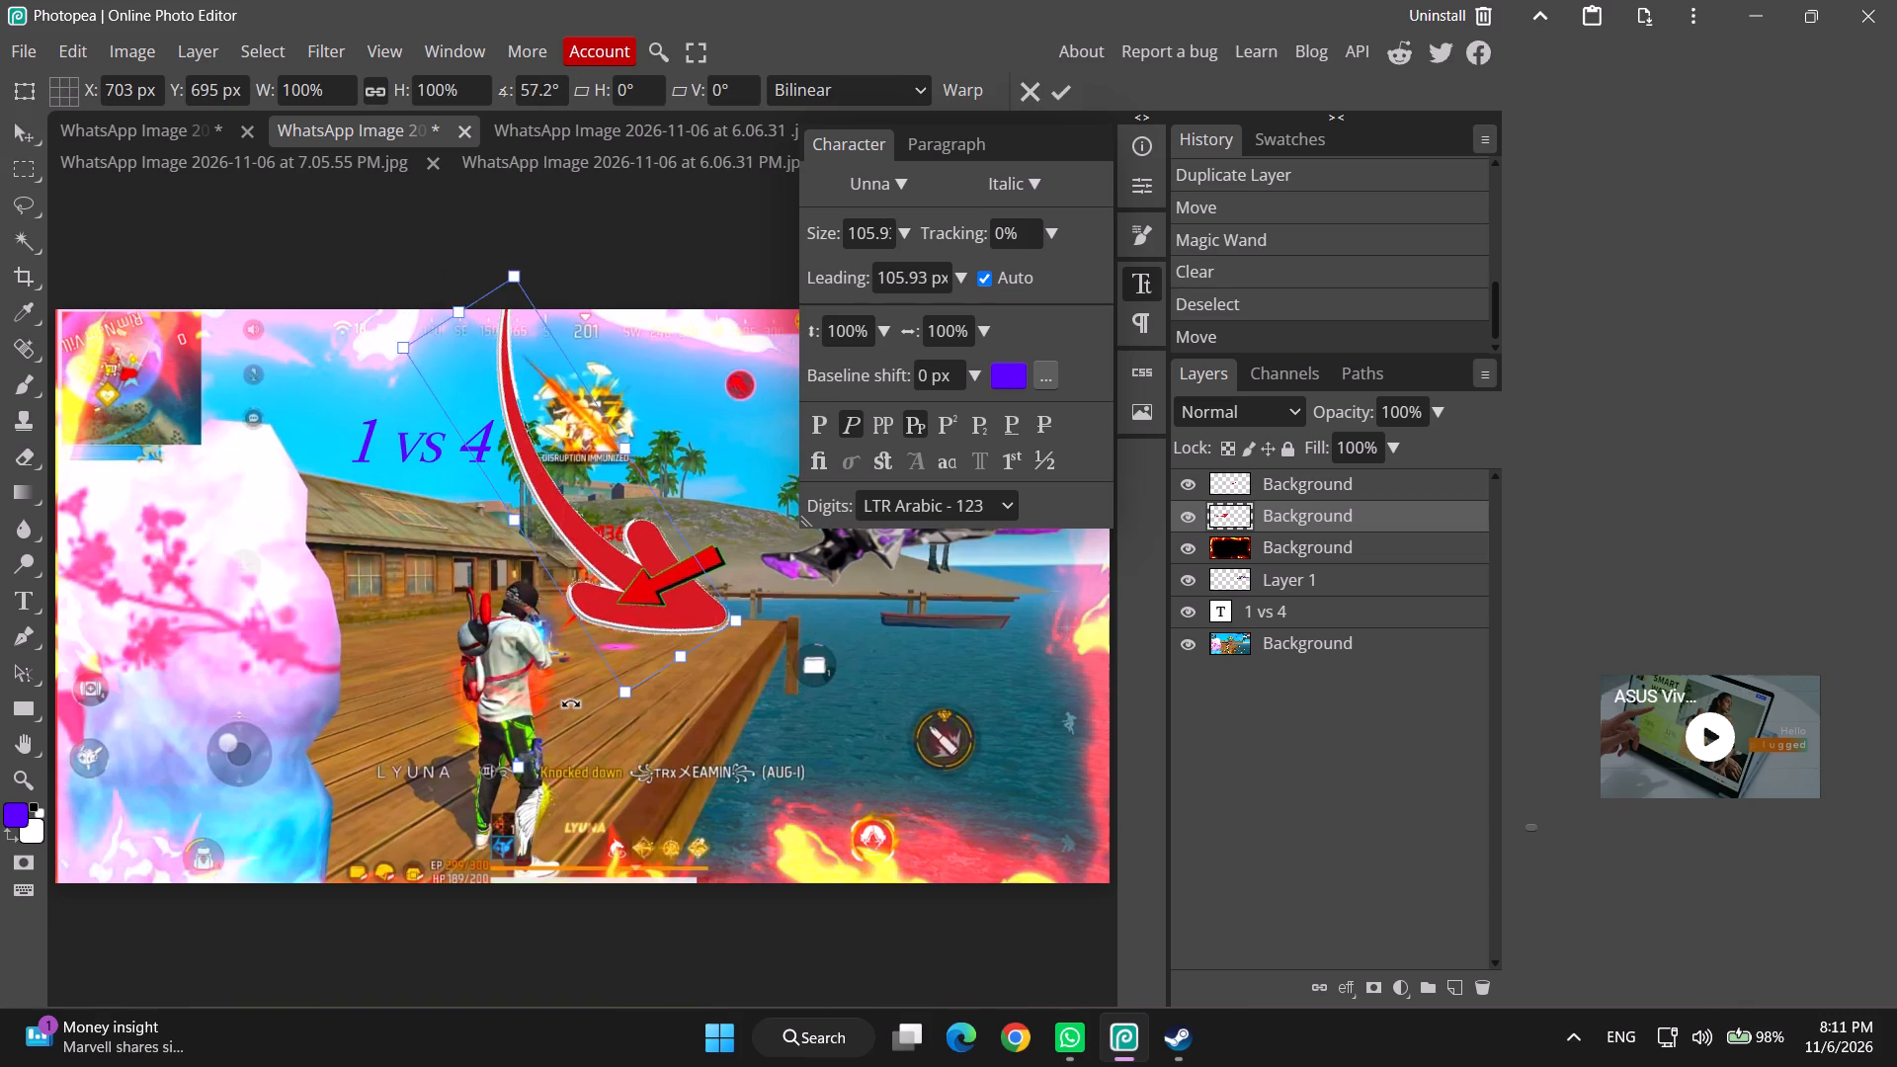
left_click_drag(573, 701, 548, 695)
left_click_drag(553, 548, 321, 664)
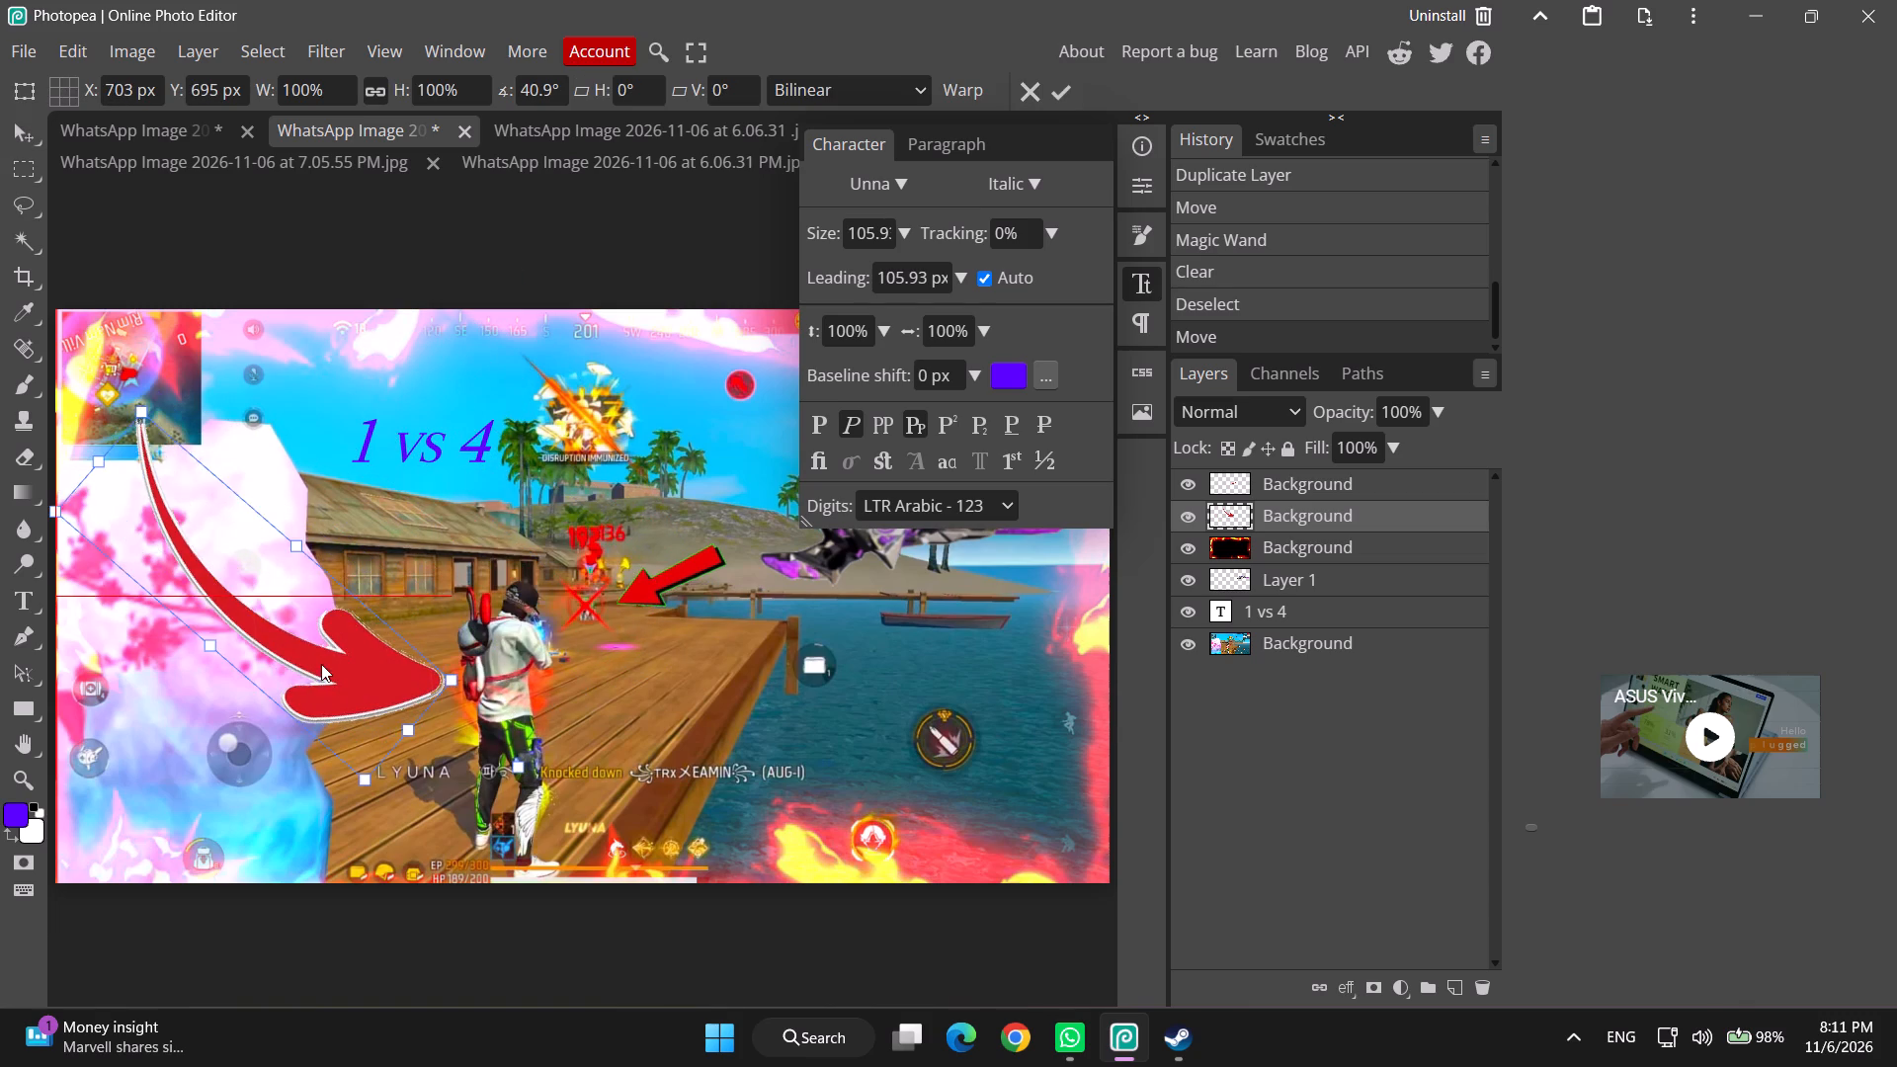
left_click_drag(321, 664, 295, 651)
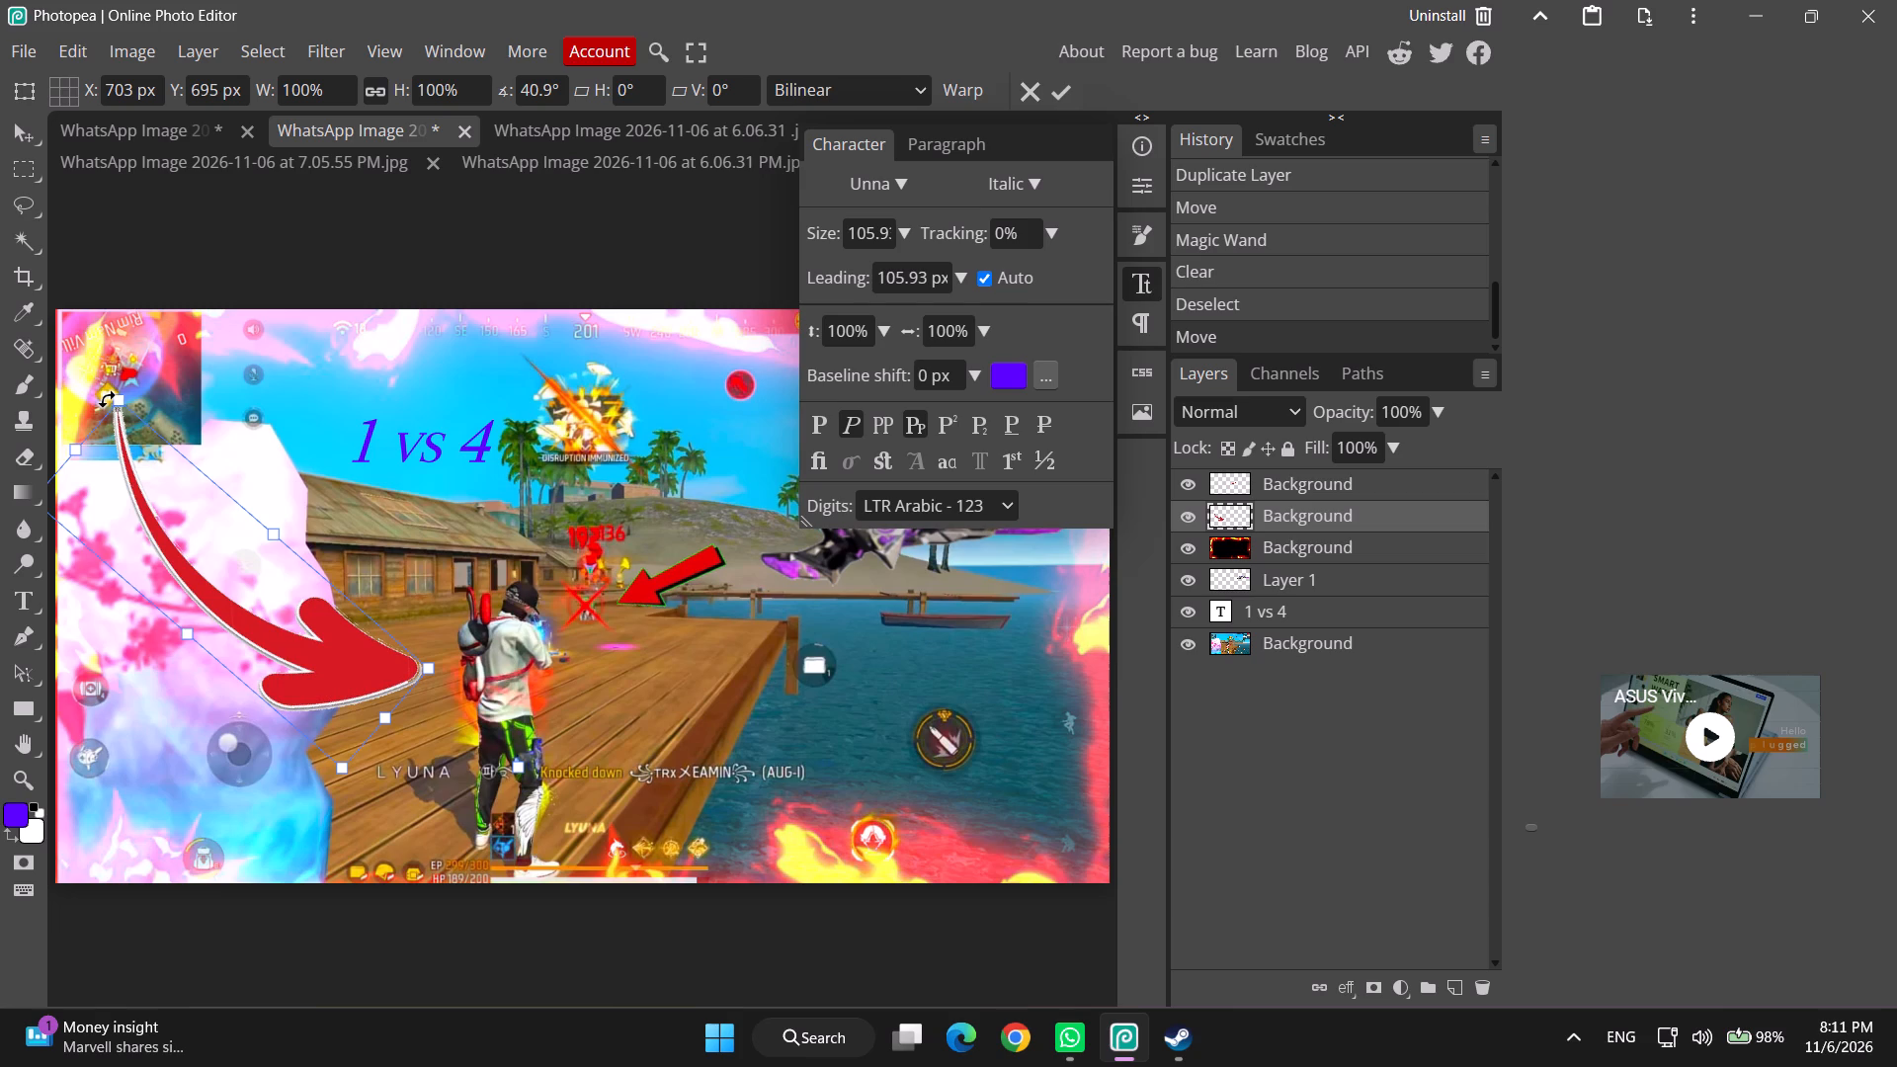
Scale the curved red arrow to about 64%, place its tip just behind the player, and apply the transform.
left_click_drag(117, 397, 152, 558)
left_click_drag(289, 677, 327, 664)
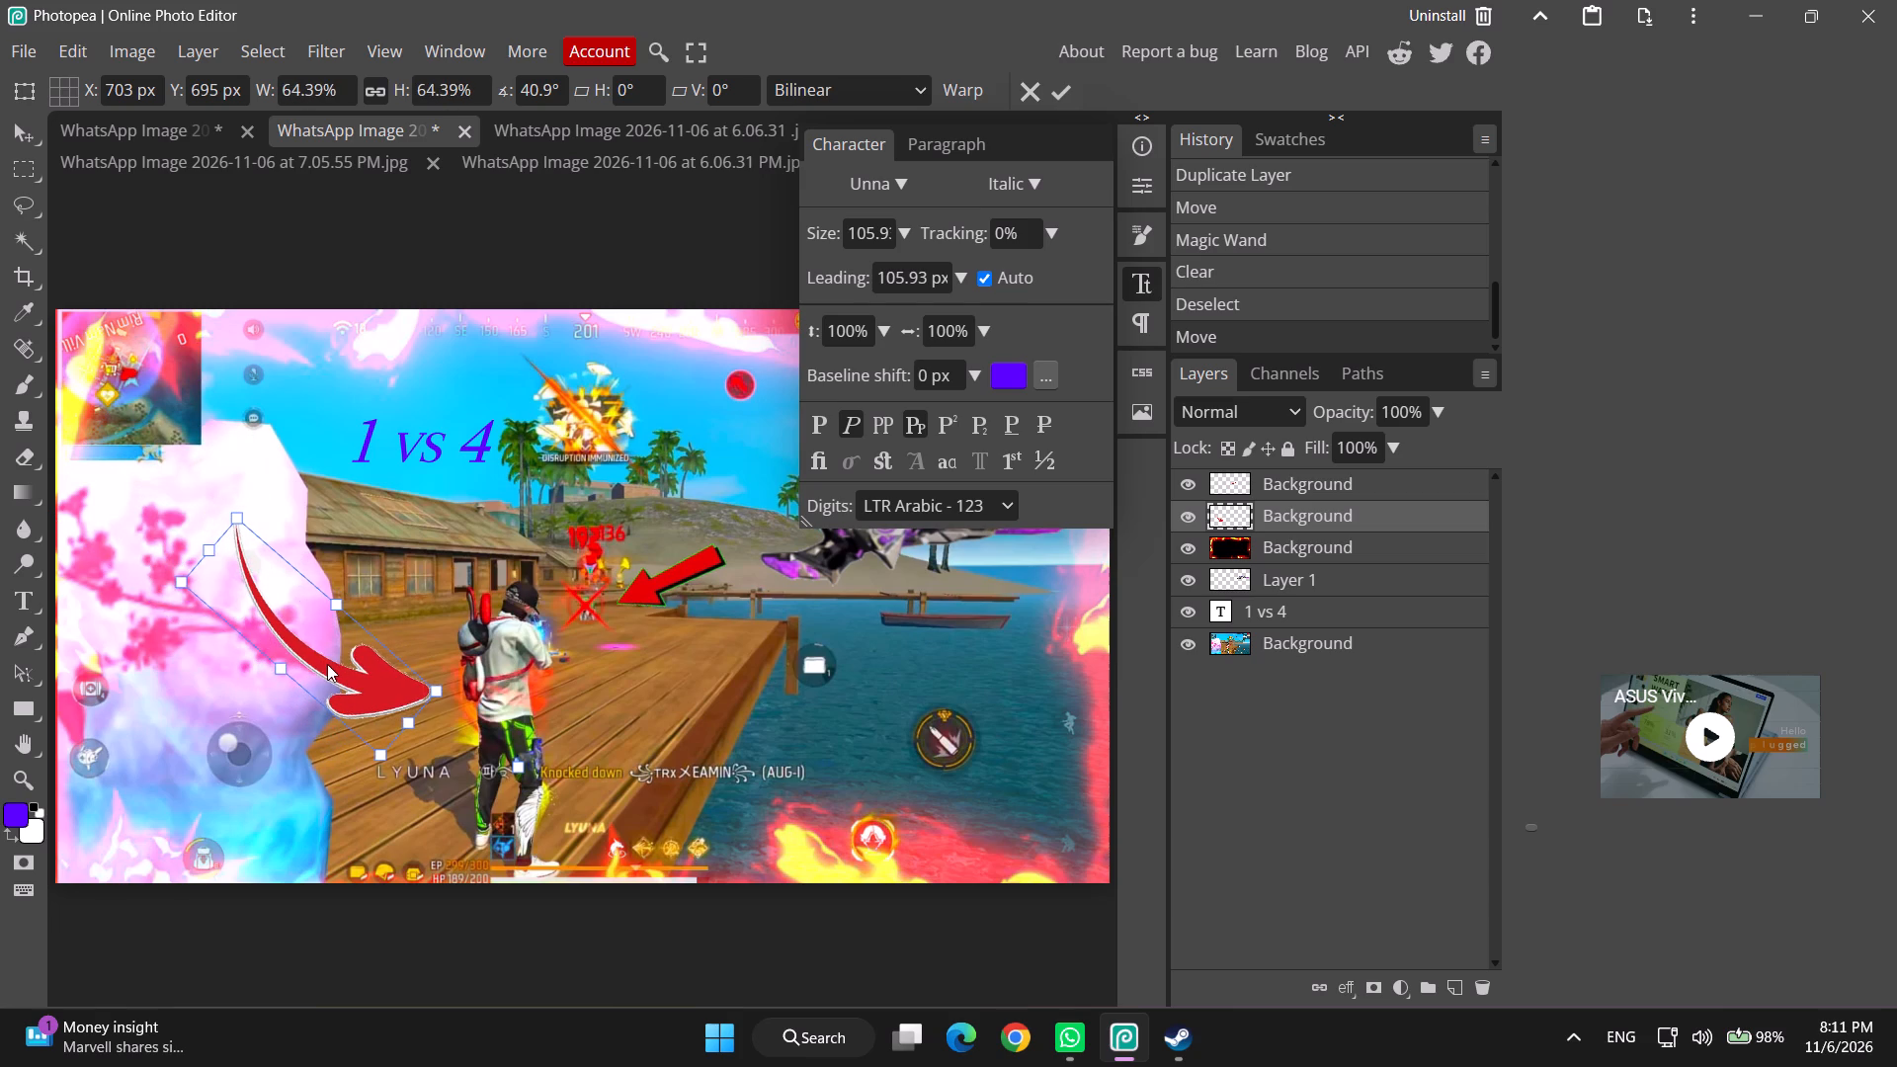
left_click_drag(327, 664, 328, 663)
left_click(410, 456)
triple_click(425, 448)
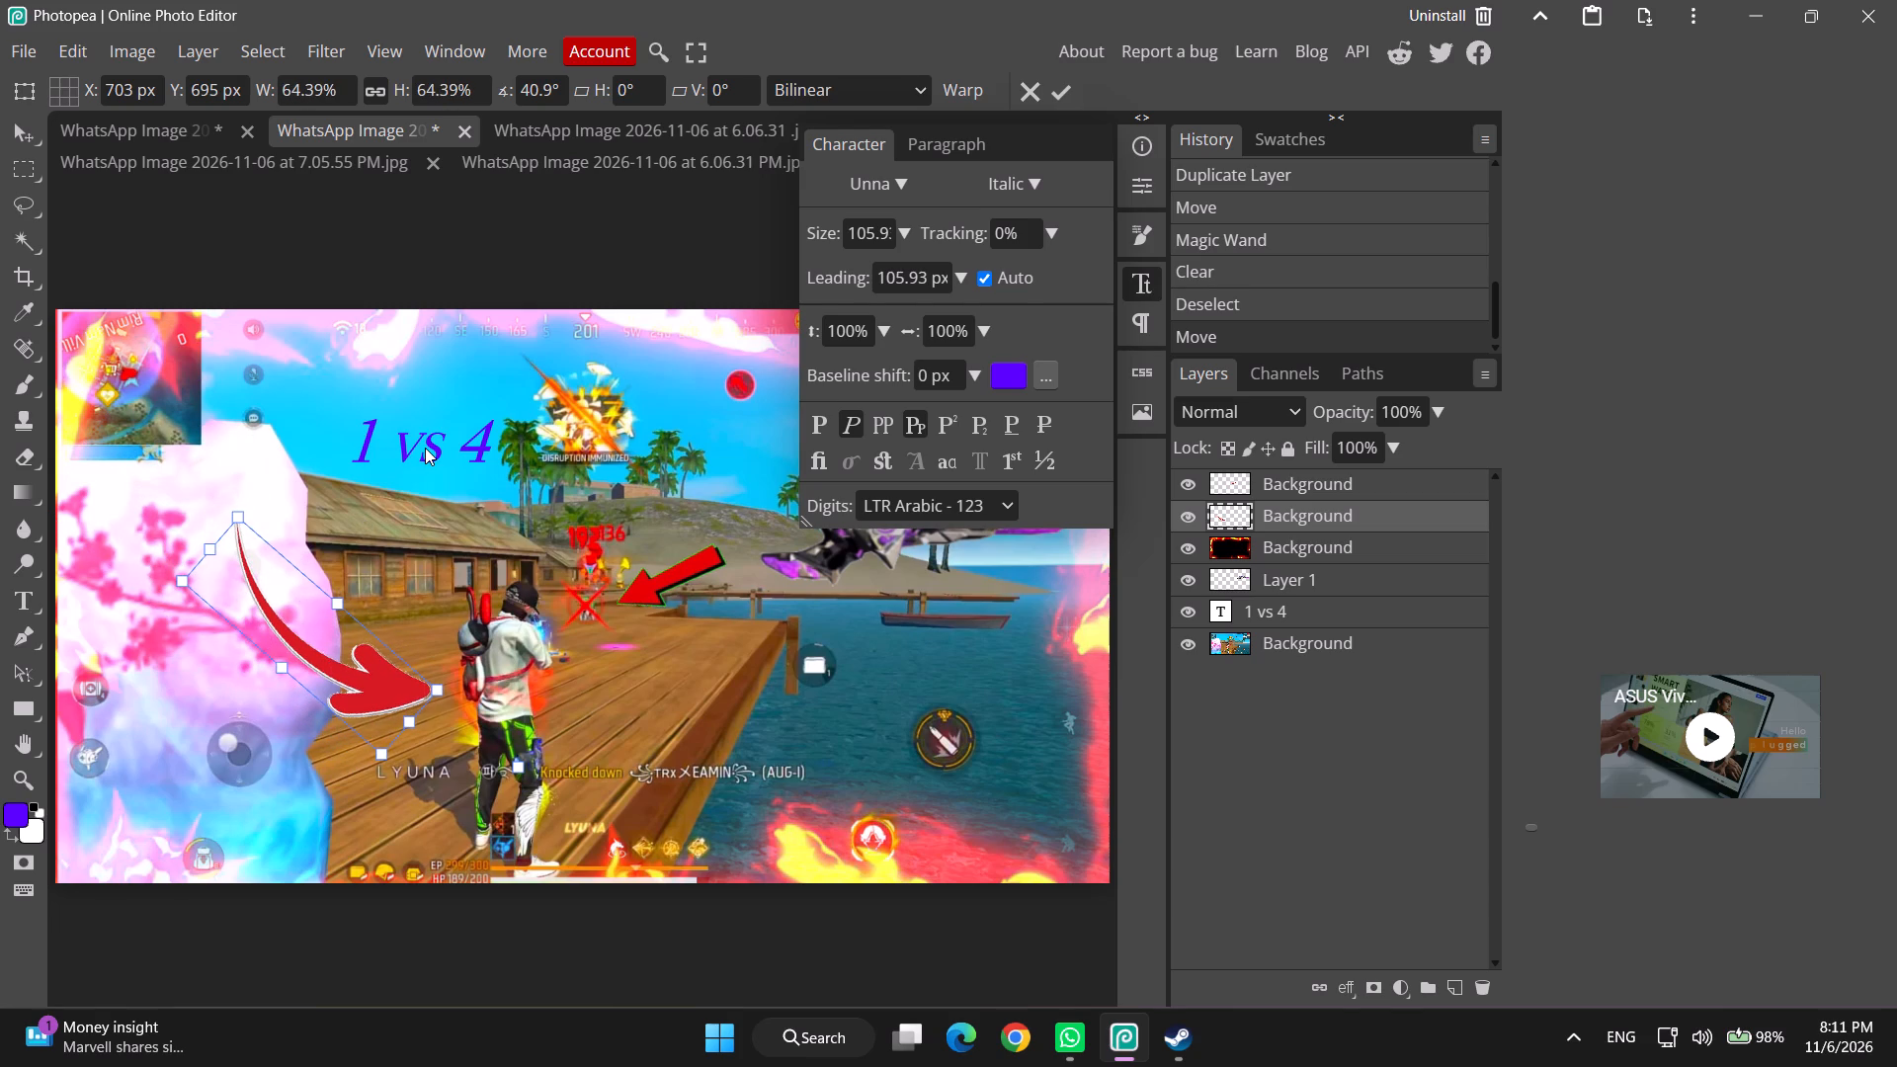
left_click(387, 496)
left_click(17, 135)
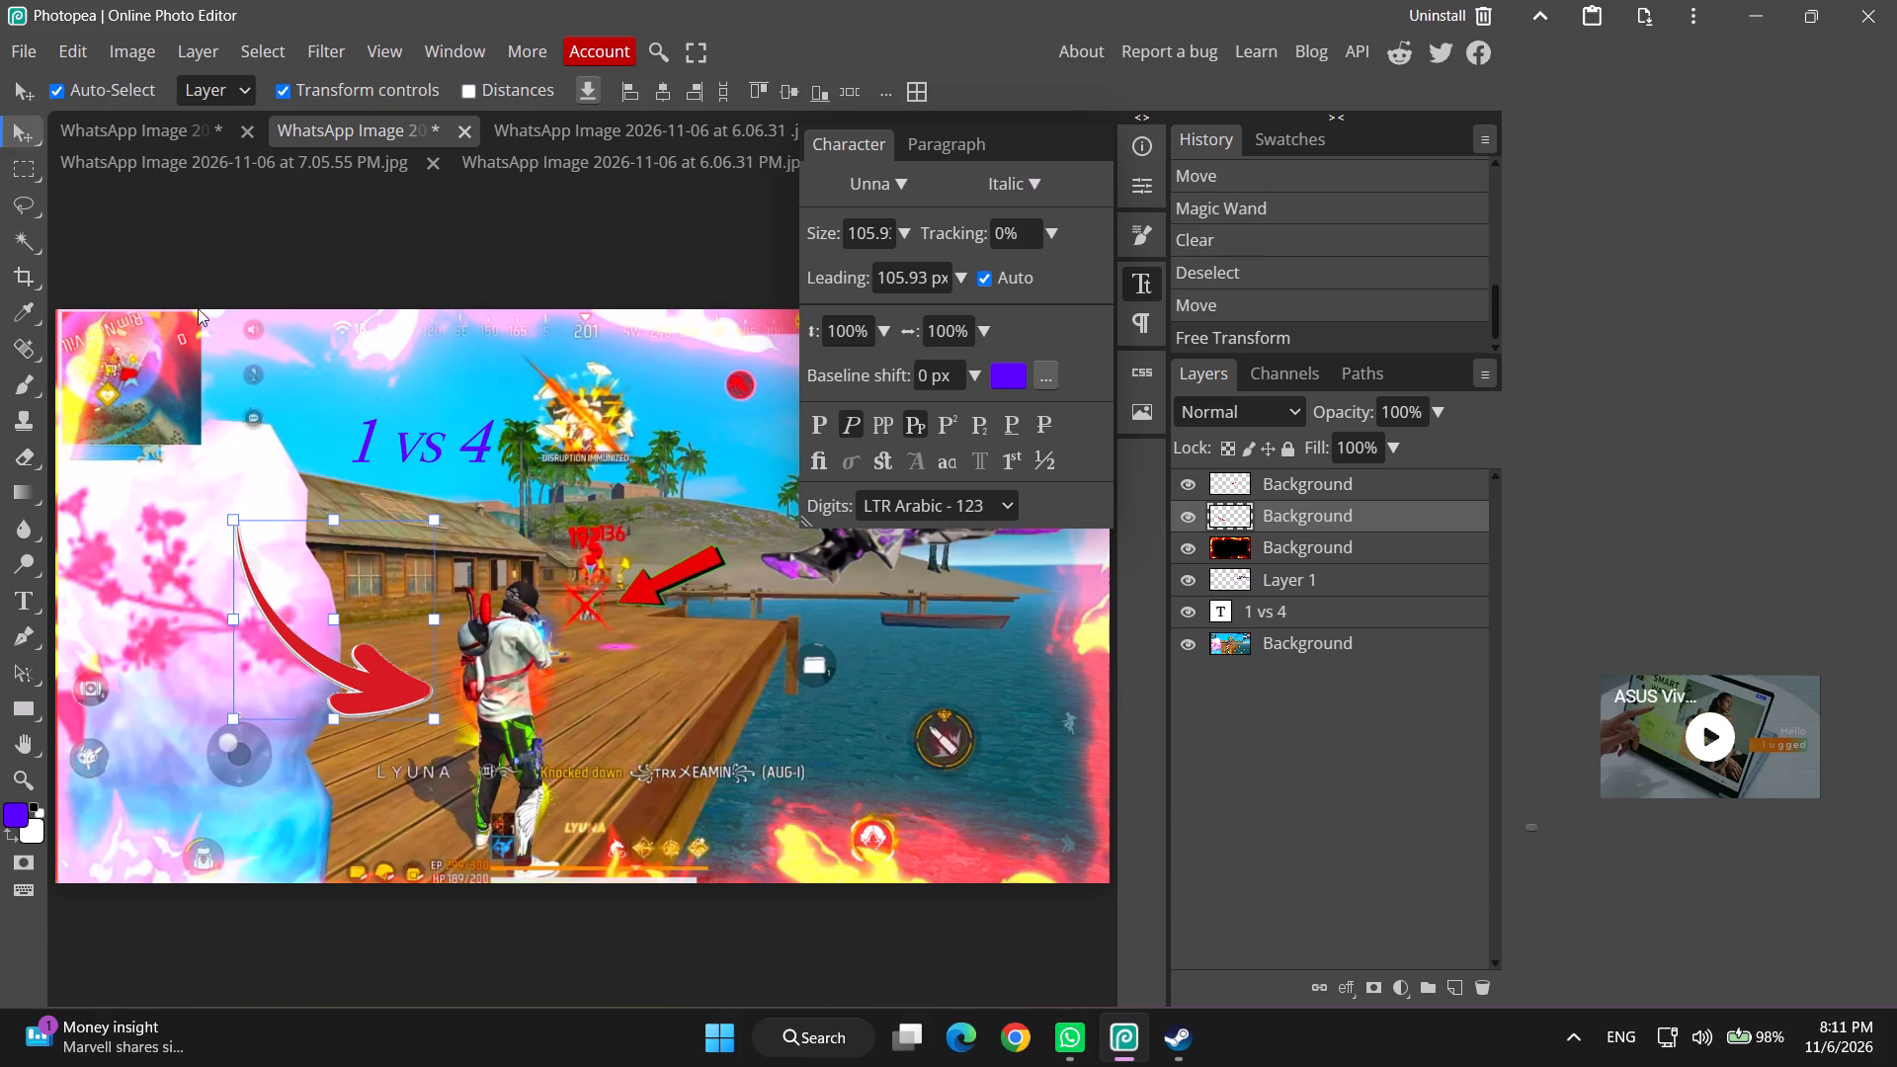
Make the "1 vs 4" title layer active for transforming.
left_click(371, 494)
left_click(419, 444)
left_click(422, 438)
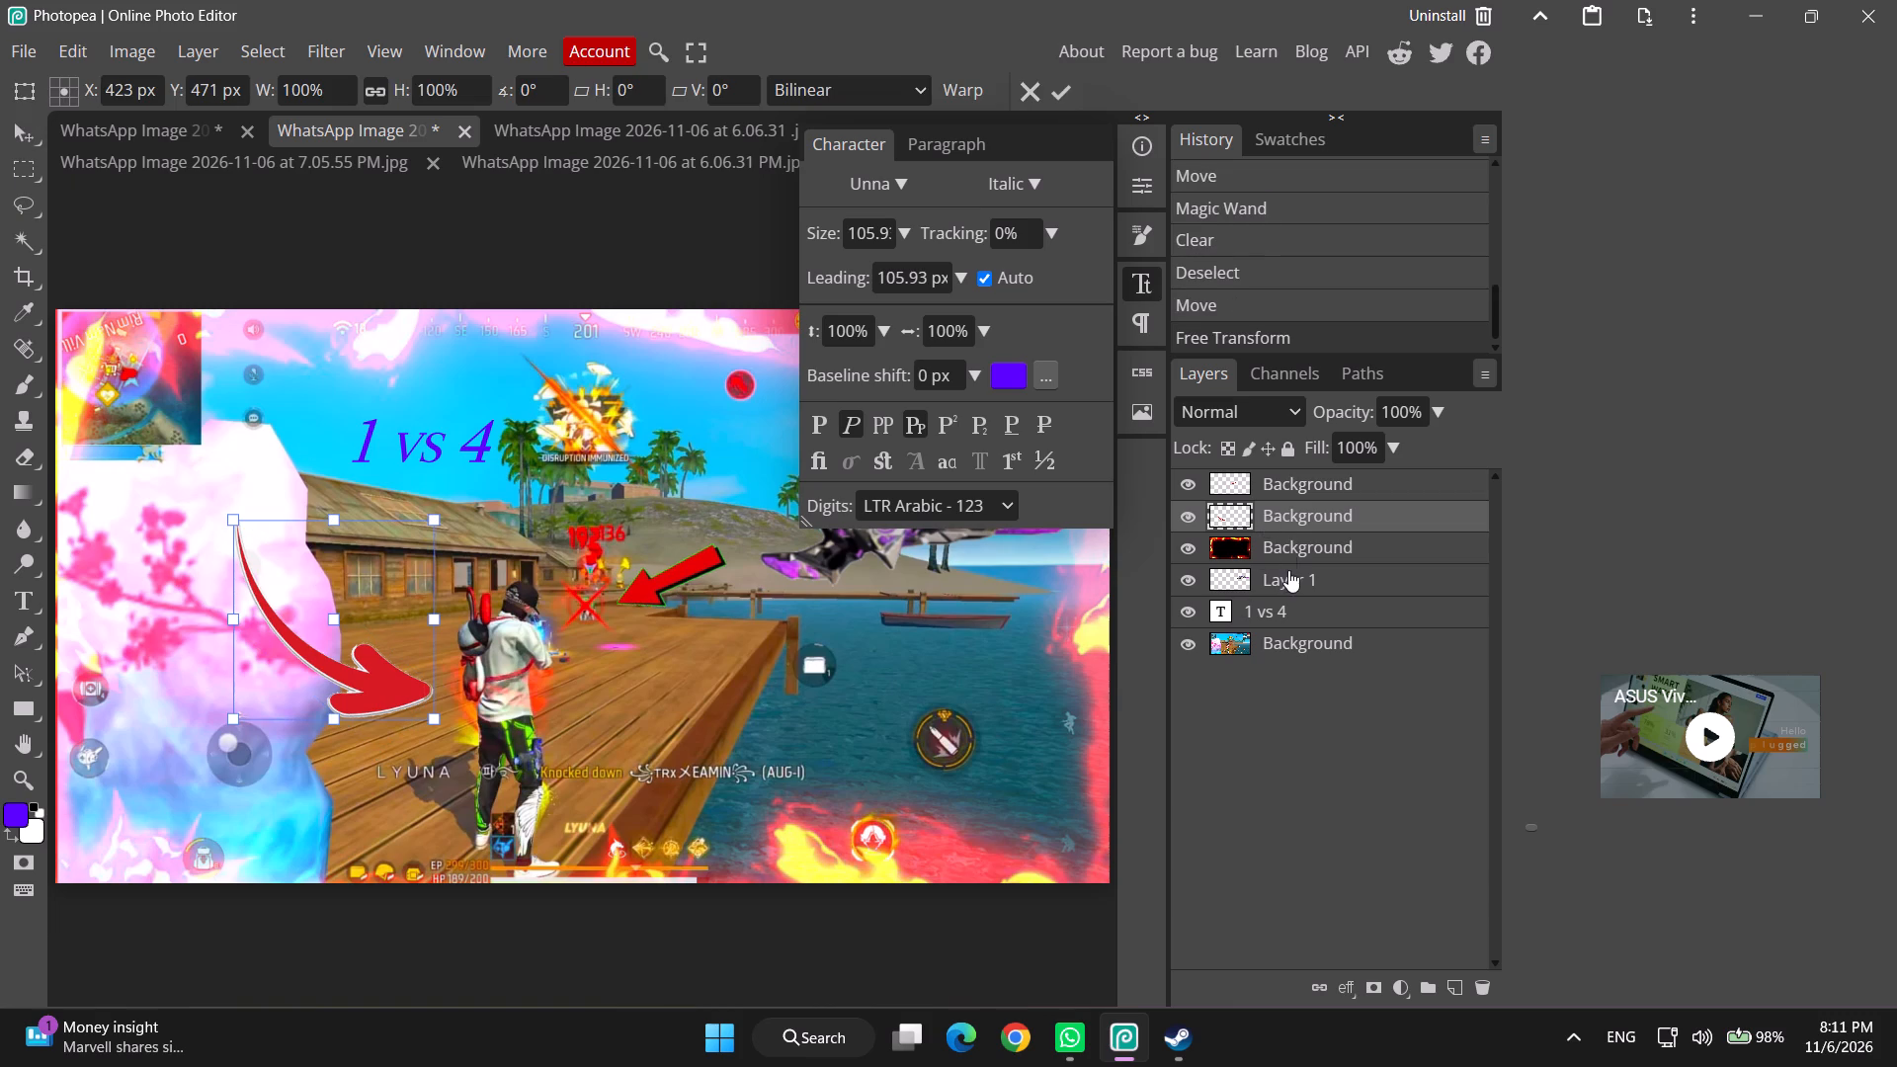
left_click(1268, 609)
left_click(470, 439)
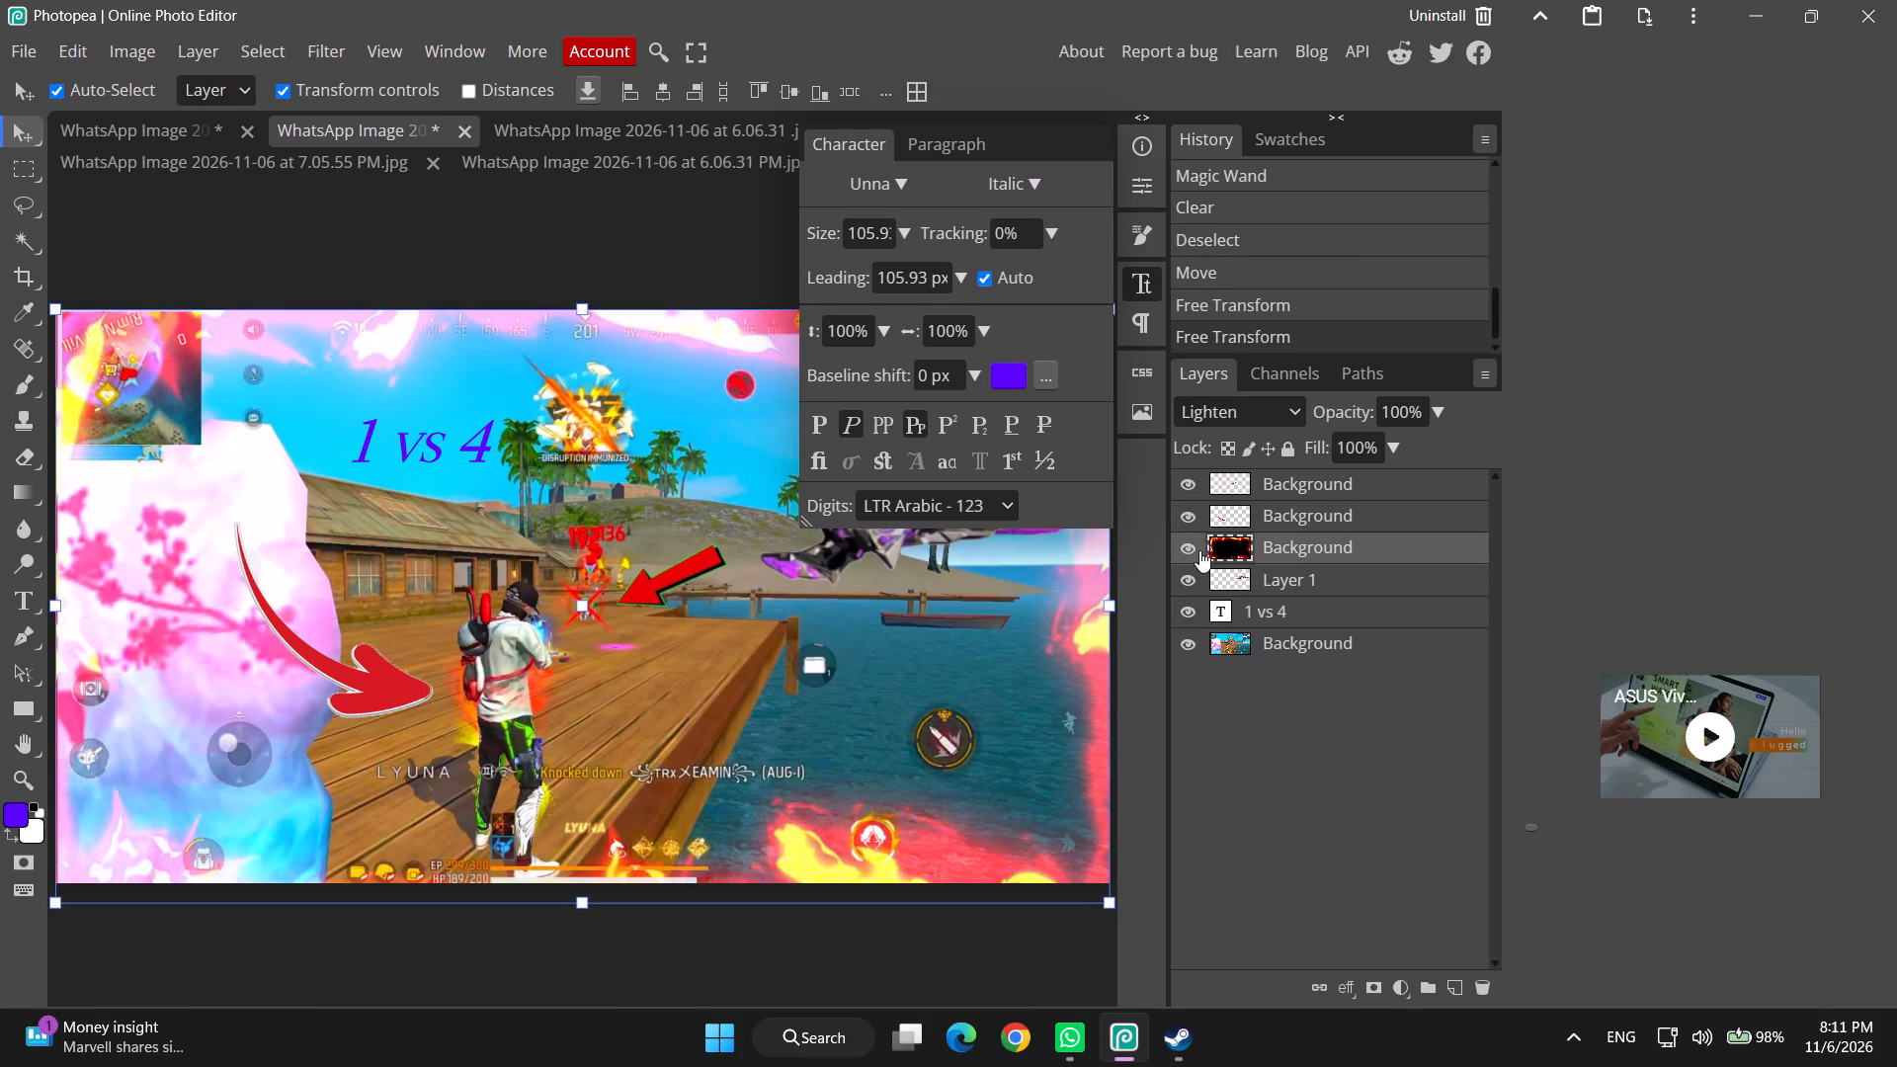
left_click(1290, 575)
left_click(1275, 610)
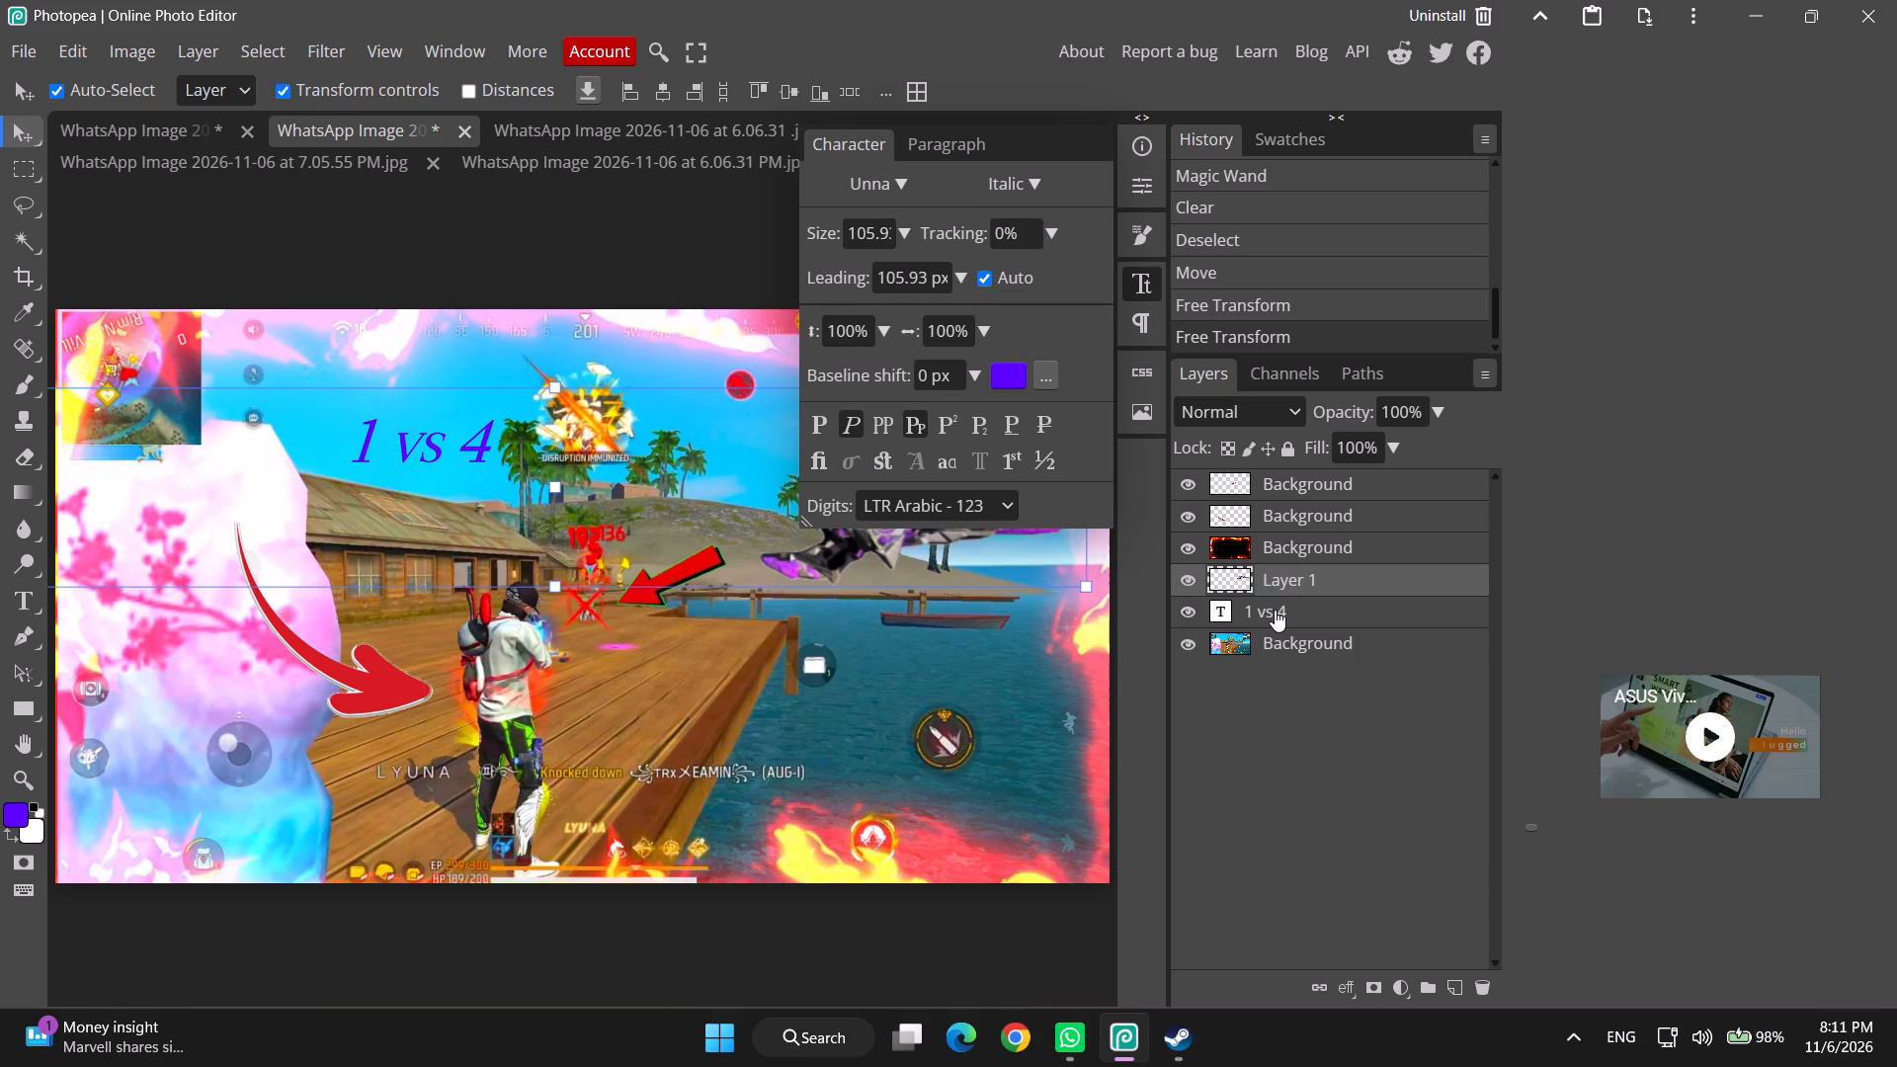
Enlarge the "1 vs 4" title to about 158% and move it up into the sky beside the minimap, around X 499 px, Y 110 px.
left_click(440, 441)
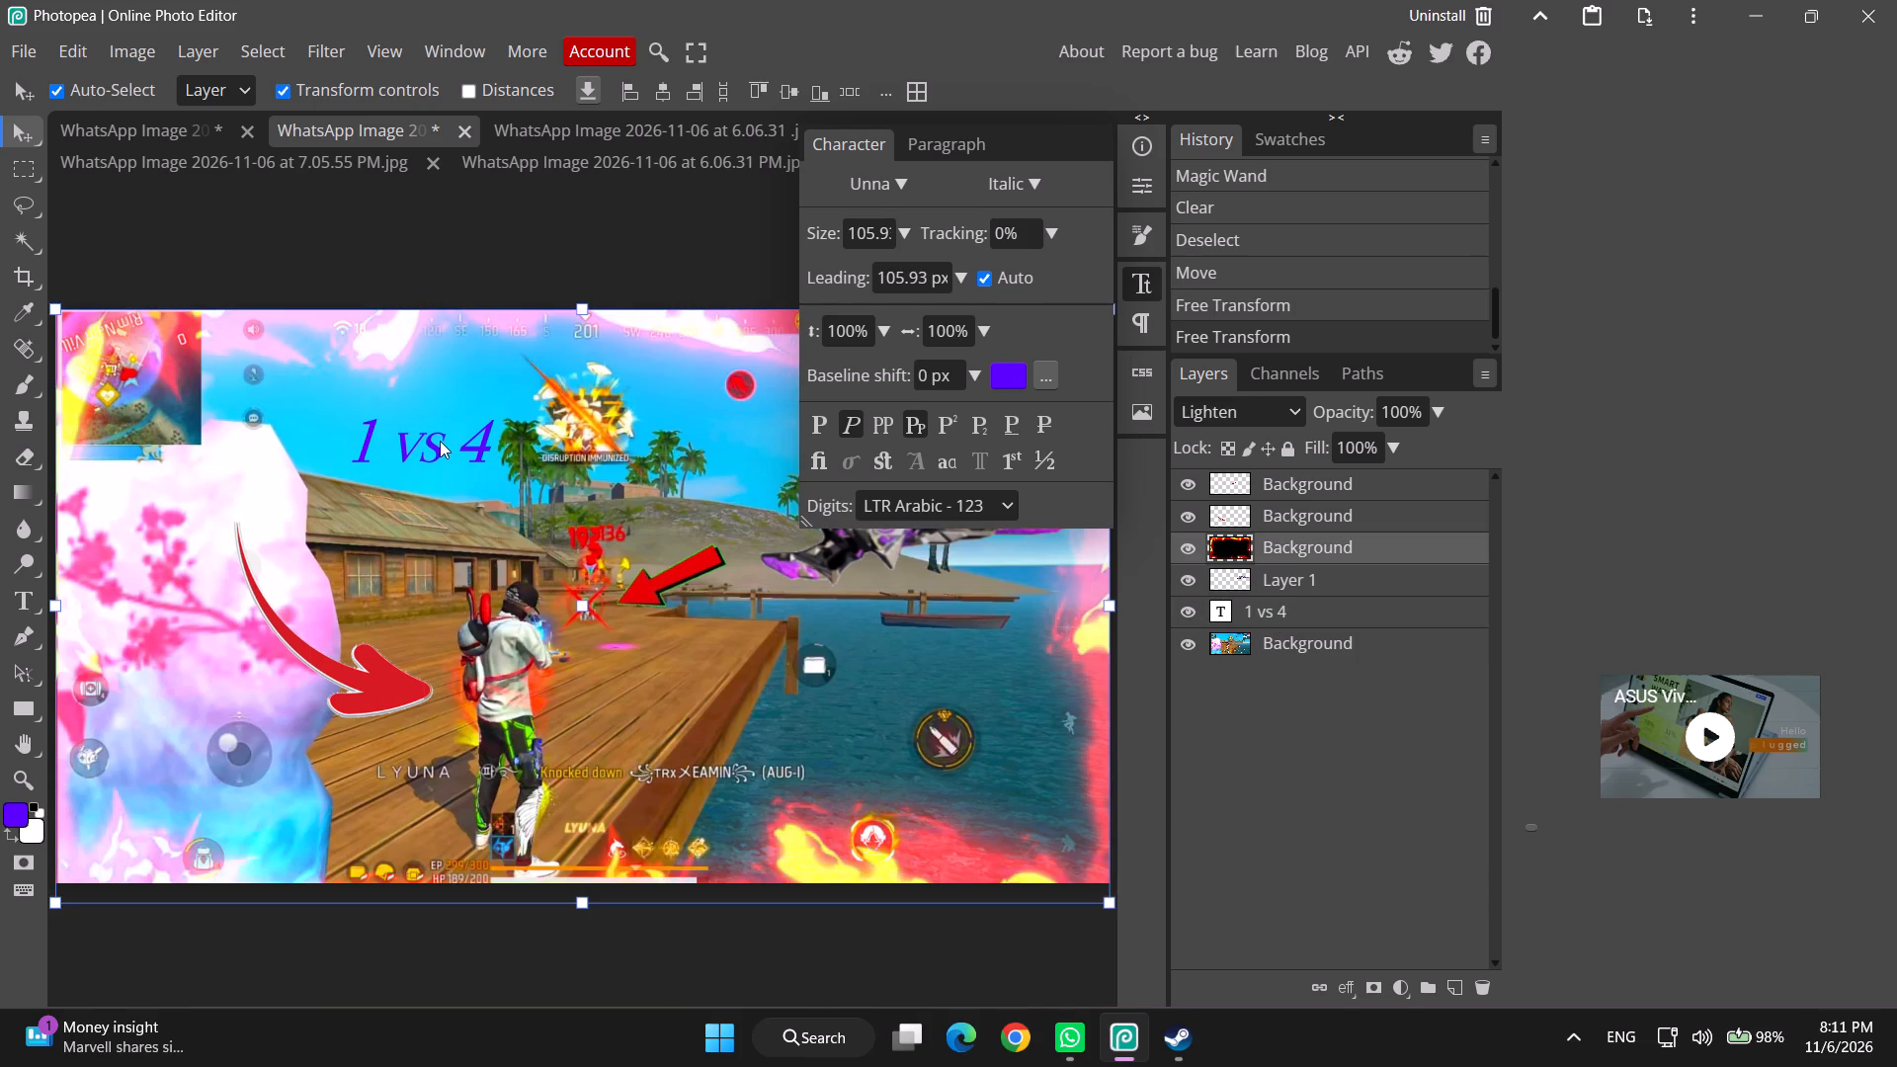
left_click(1262, 612)
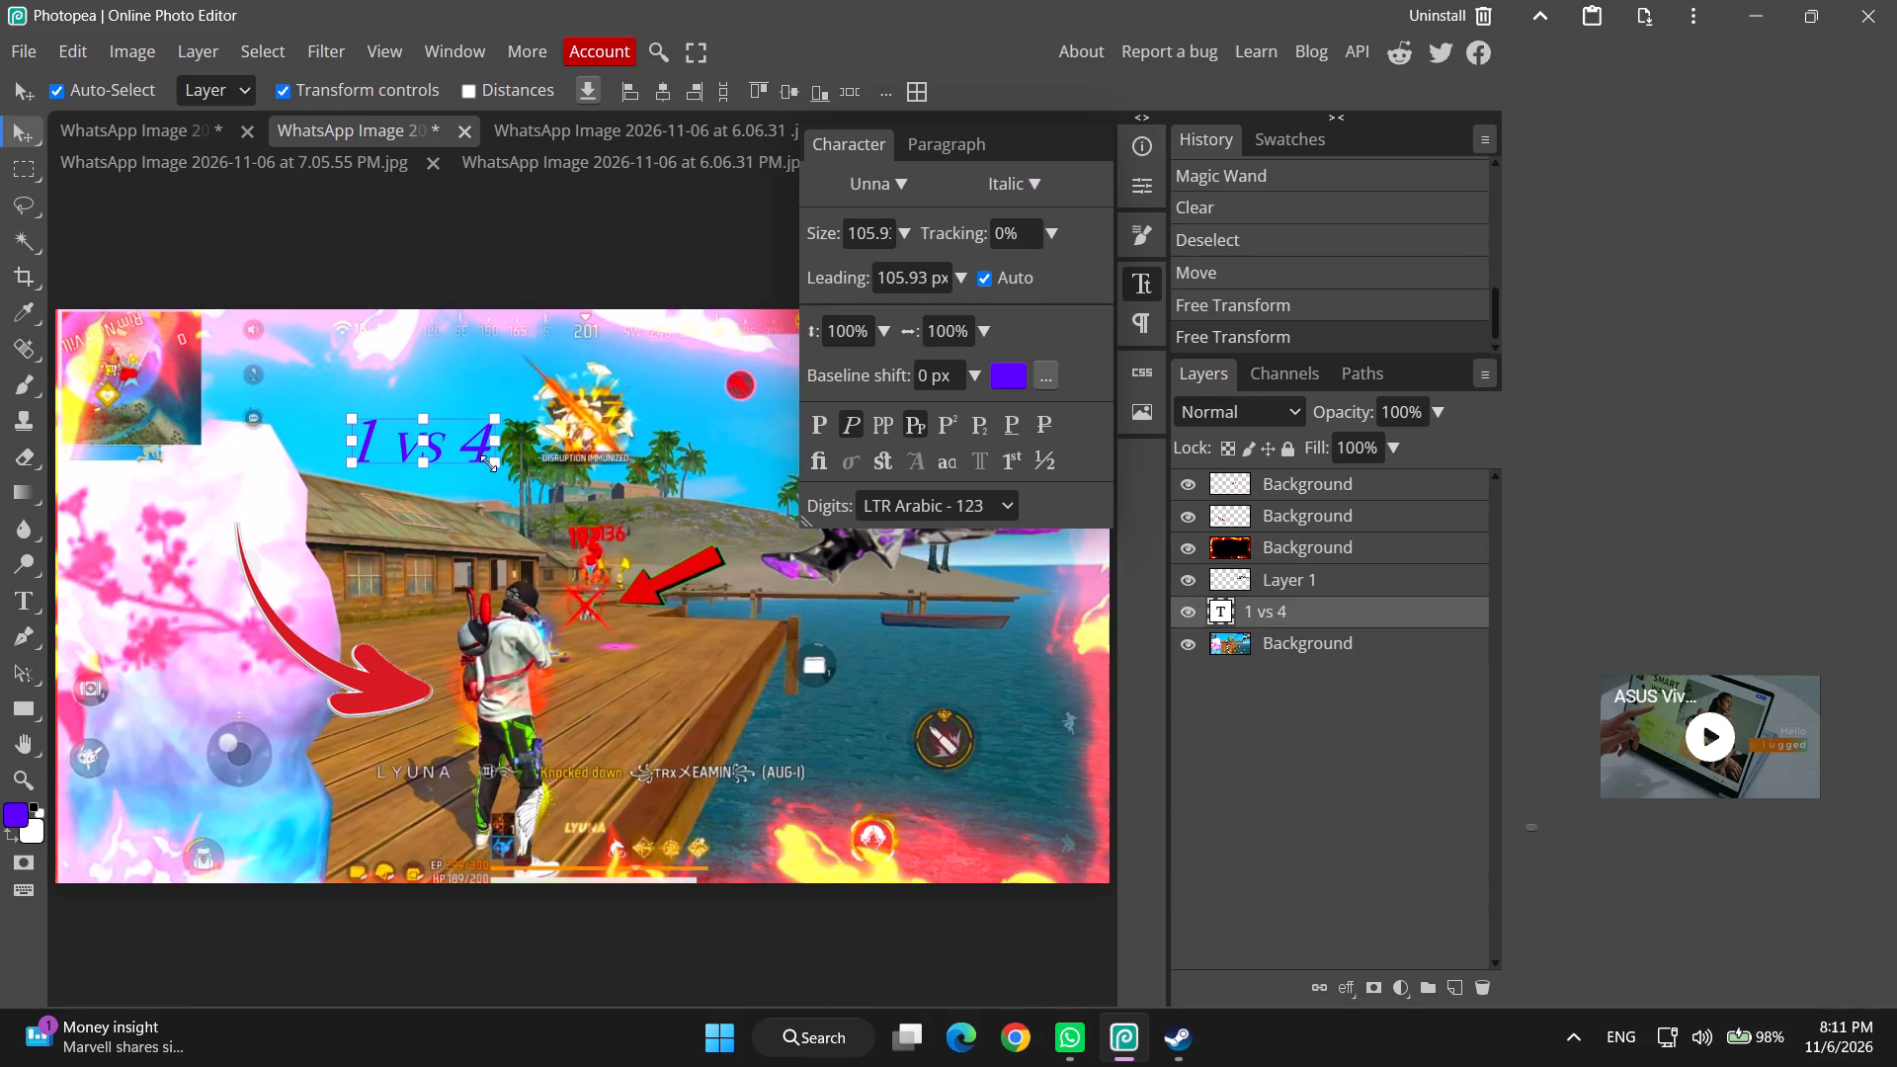
left_click_drag(495, 464, 522, 496)
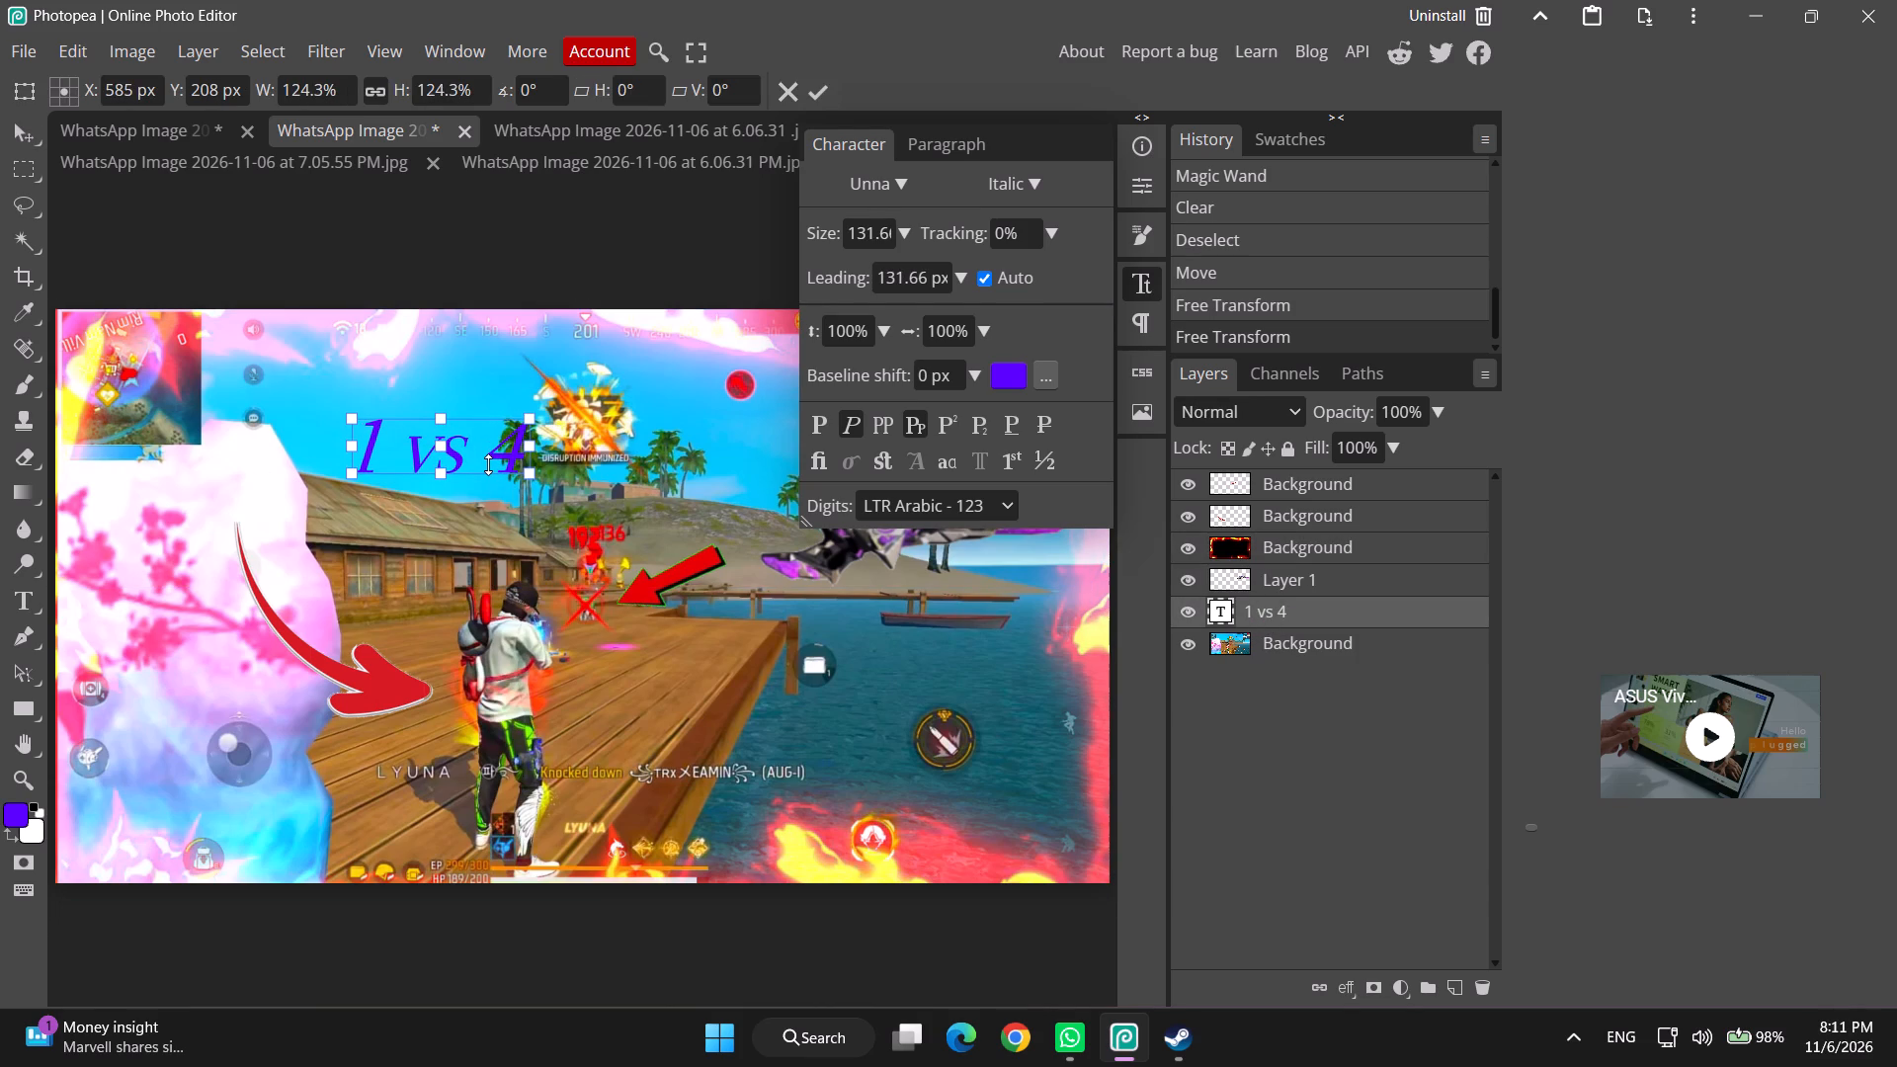
left_click(488, 464)
left_click_drag(486, 457, 428, 409)
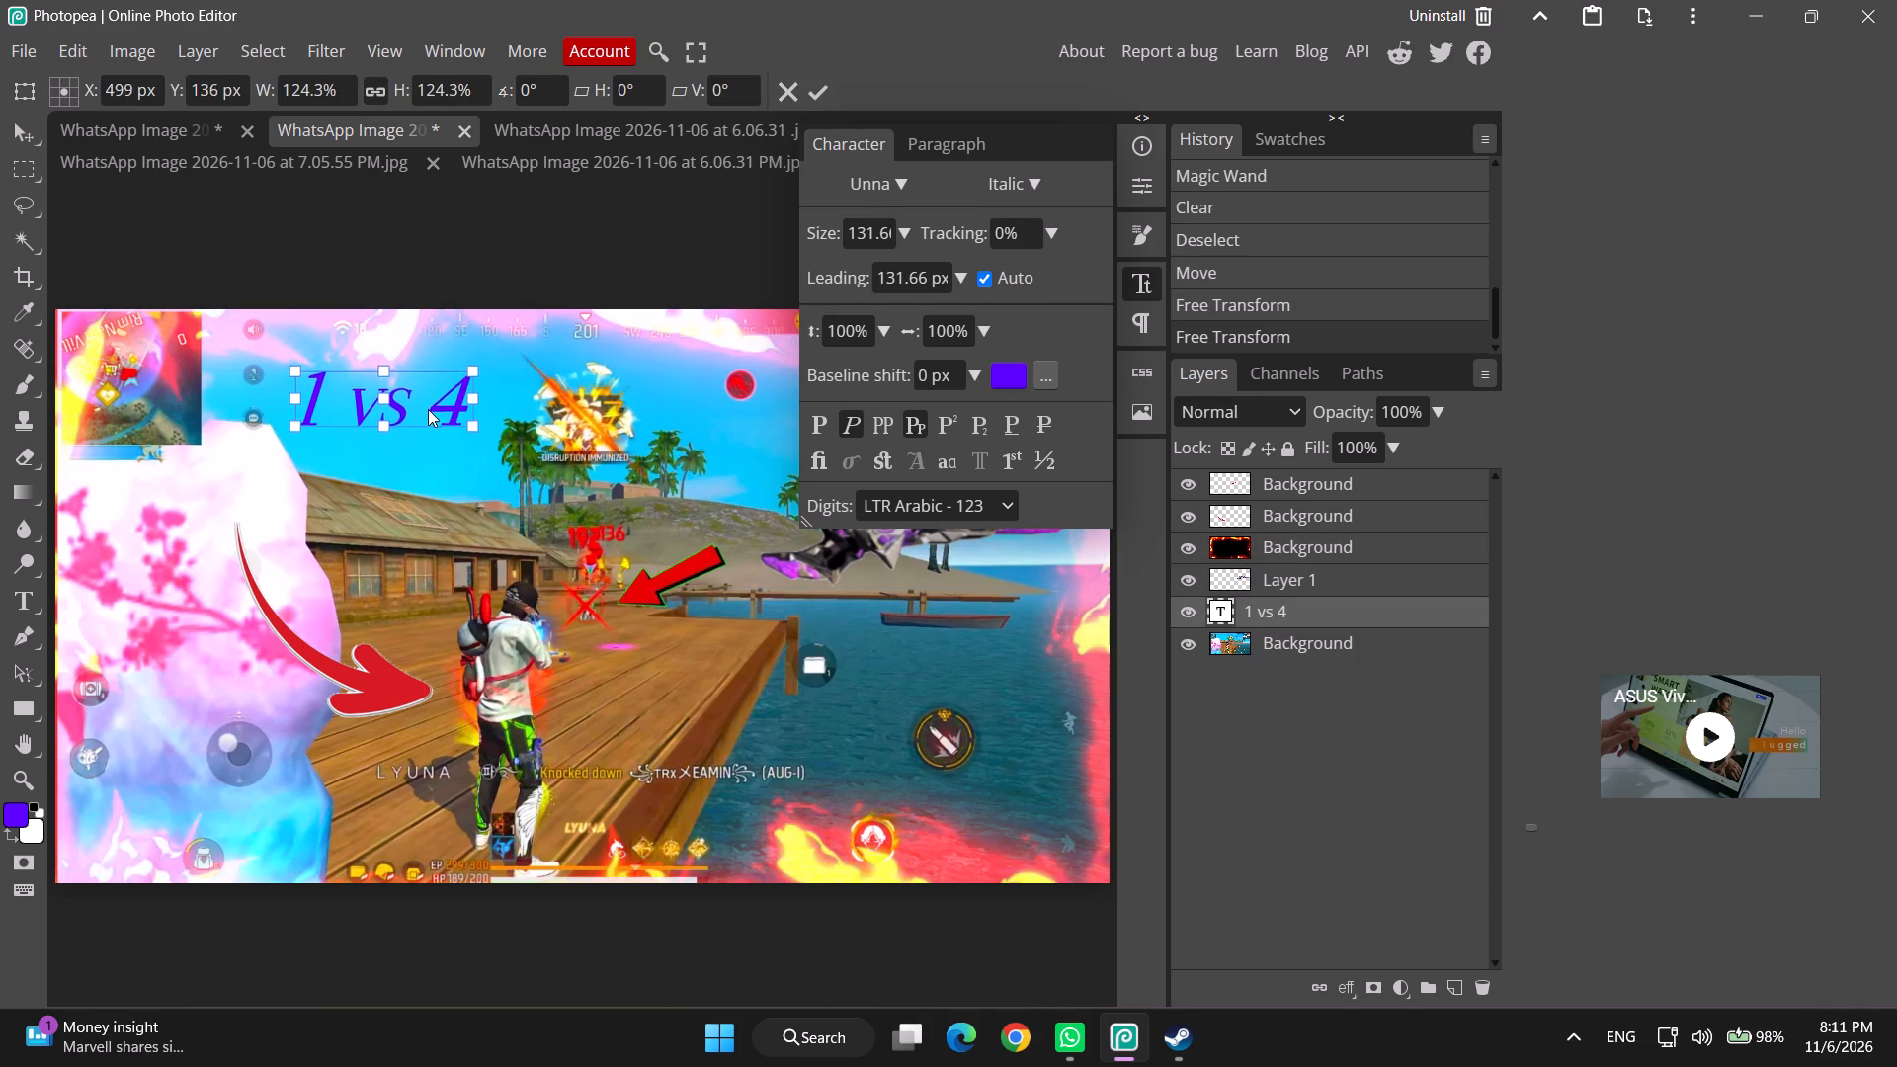
left_click_drag(428, 409, 403, 389)
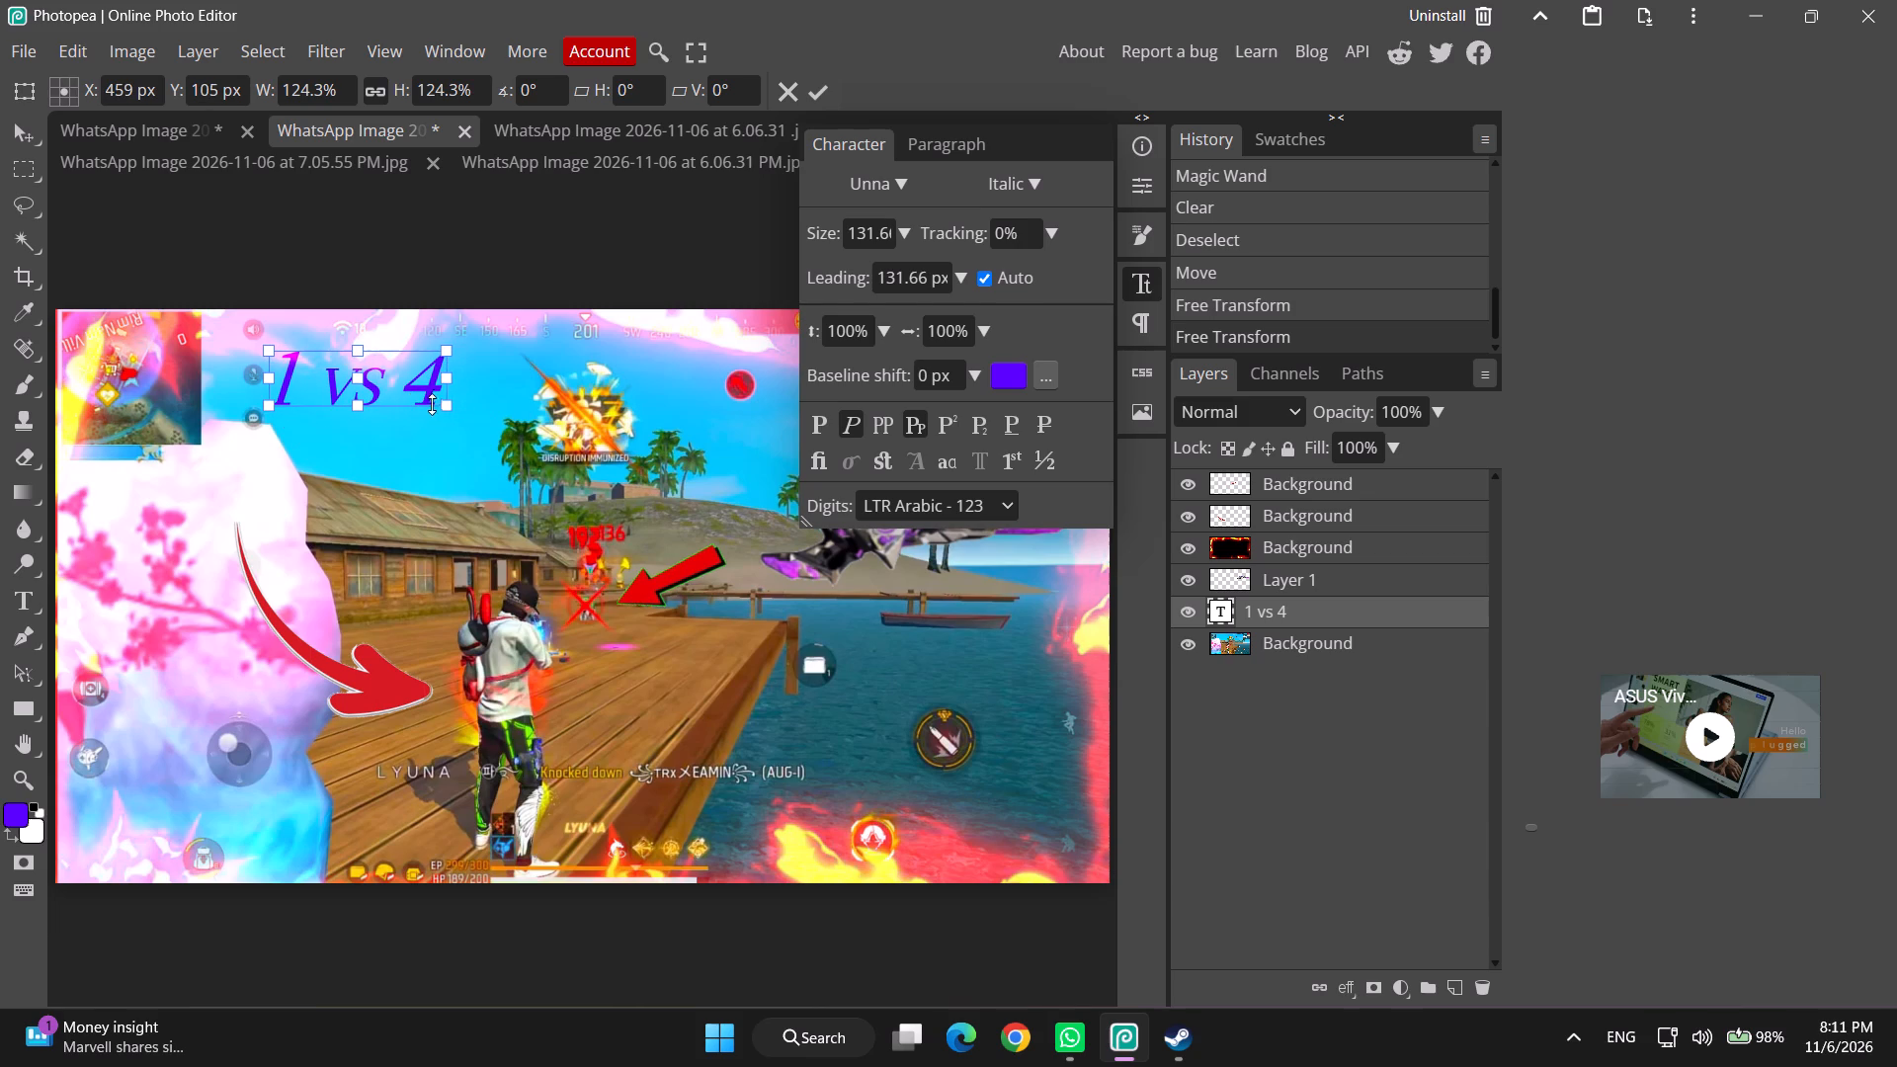
left_click_drag(446, 404, 488, 439)
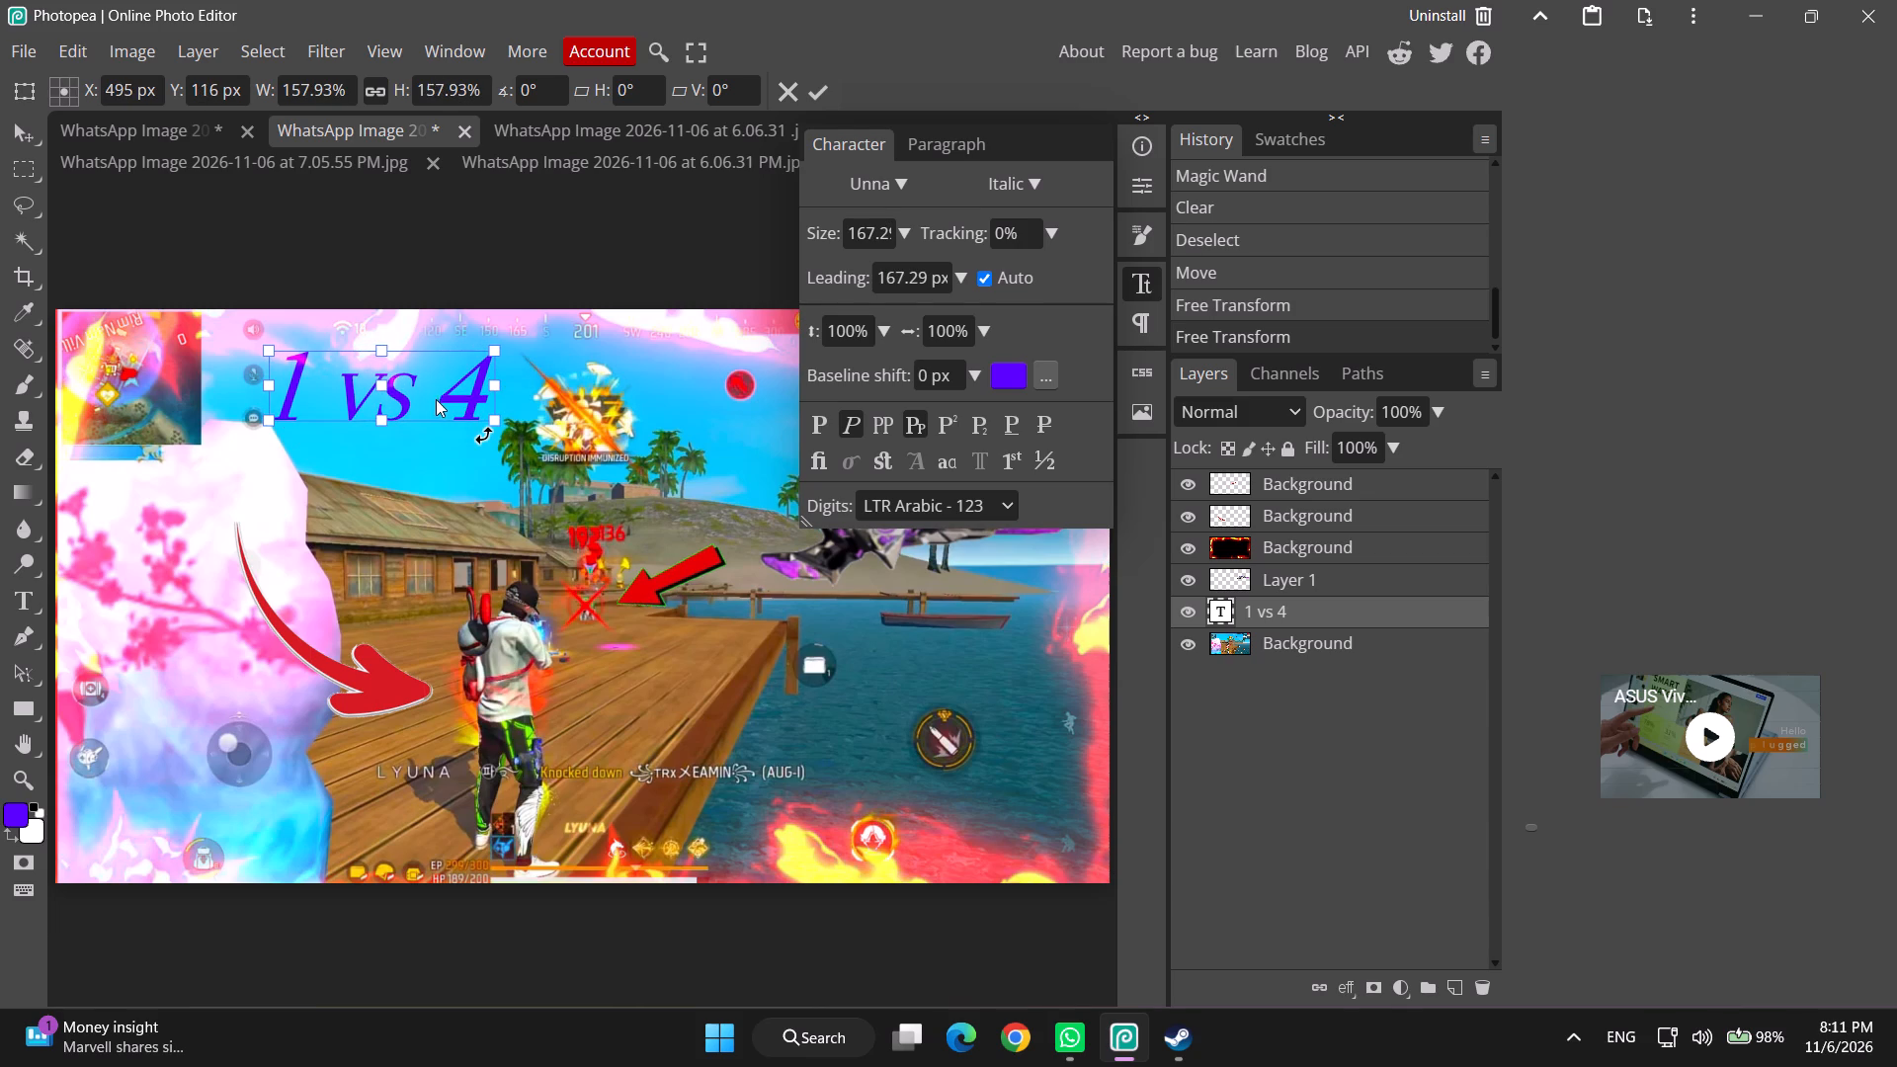
left_click(431, 399)
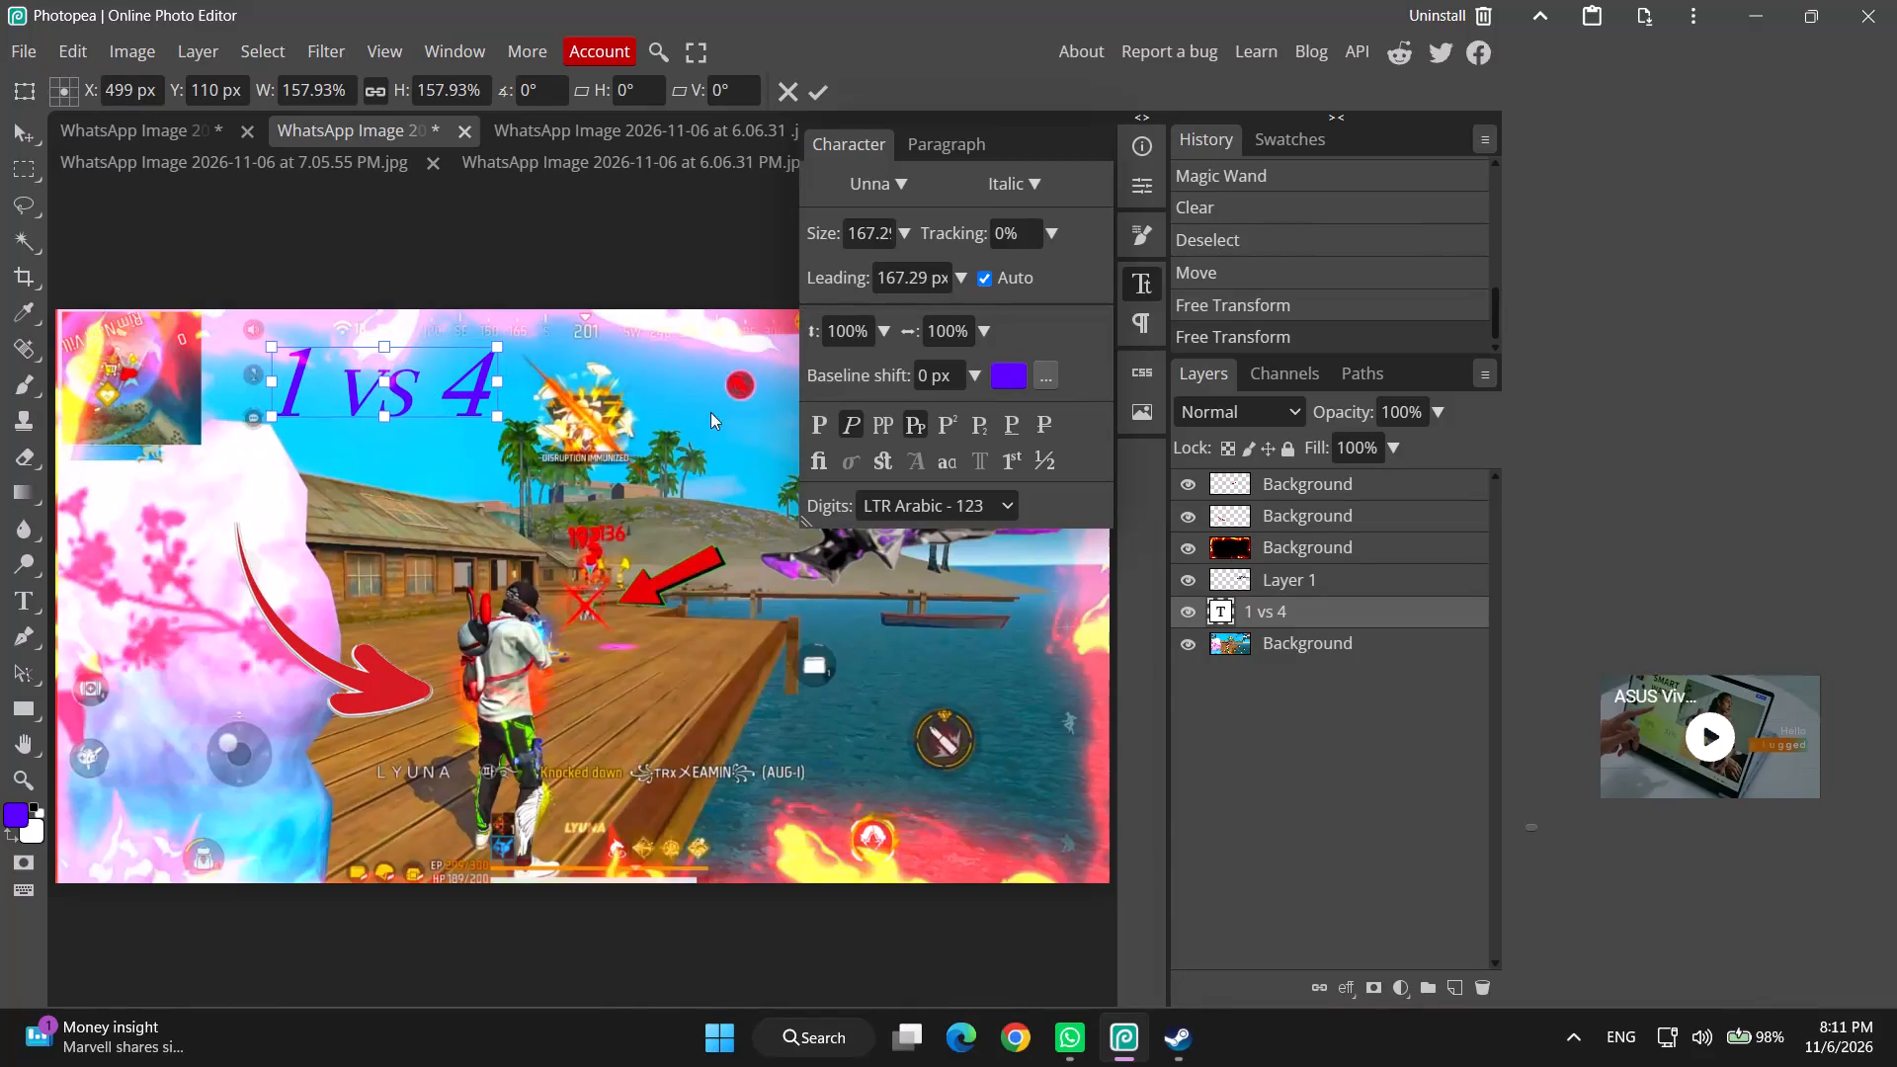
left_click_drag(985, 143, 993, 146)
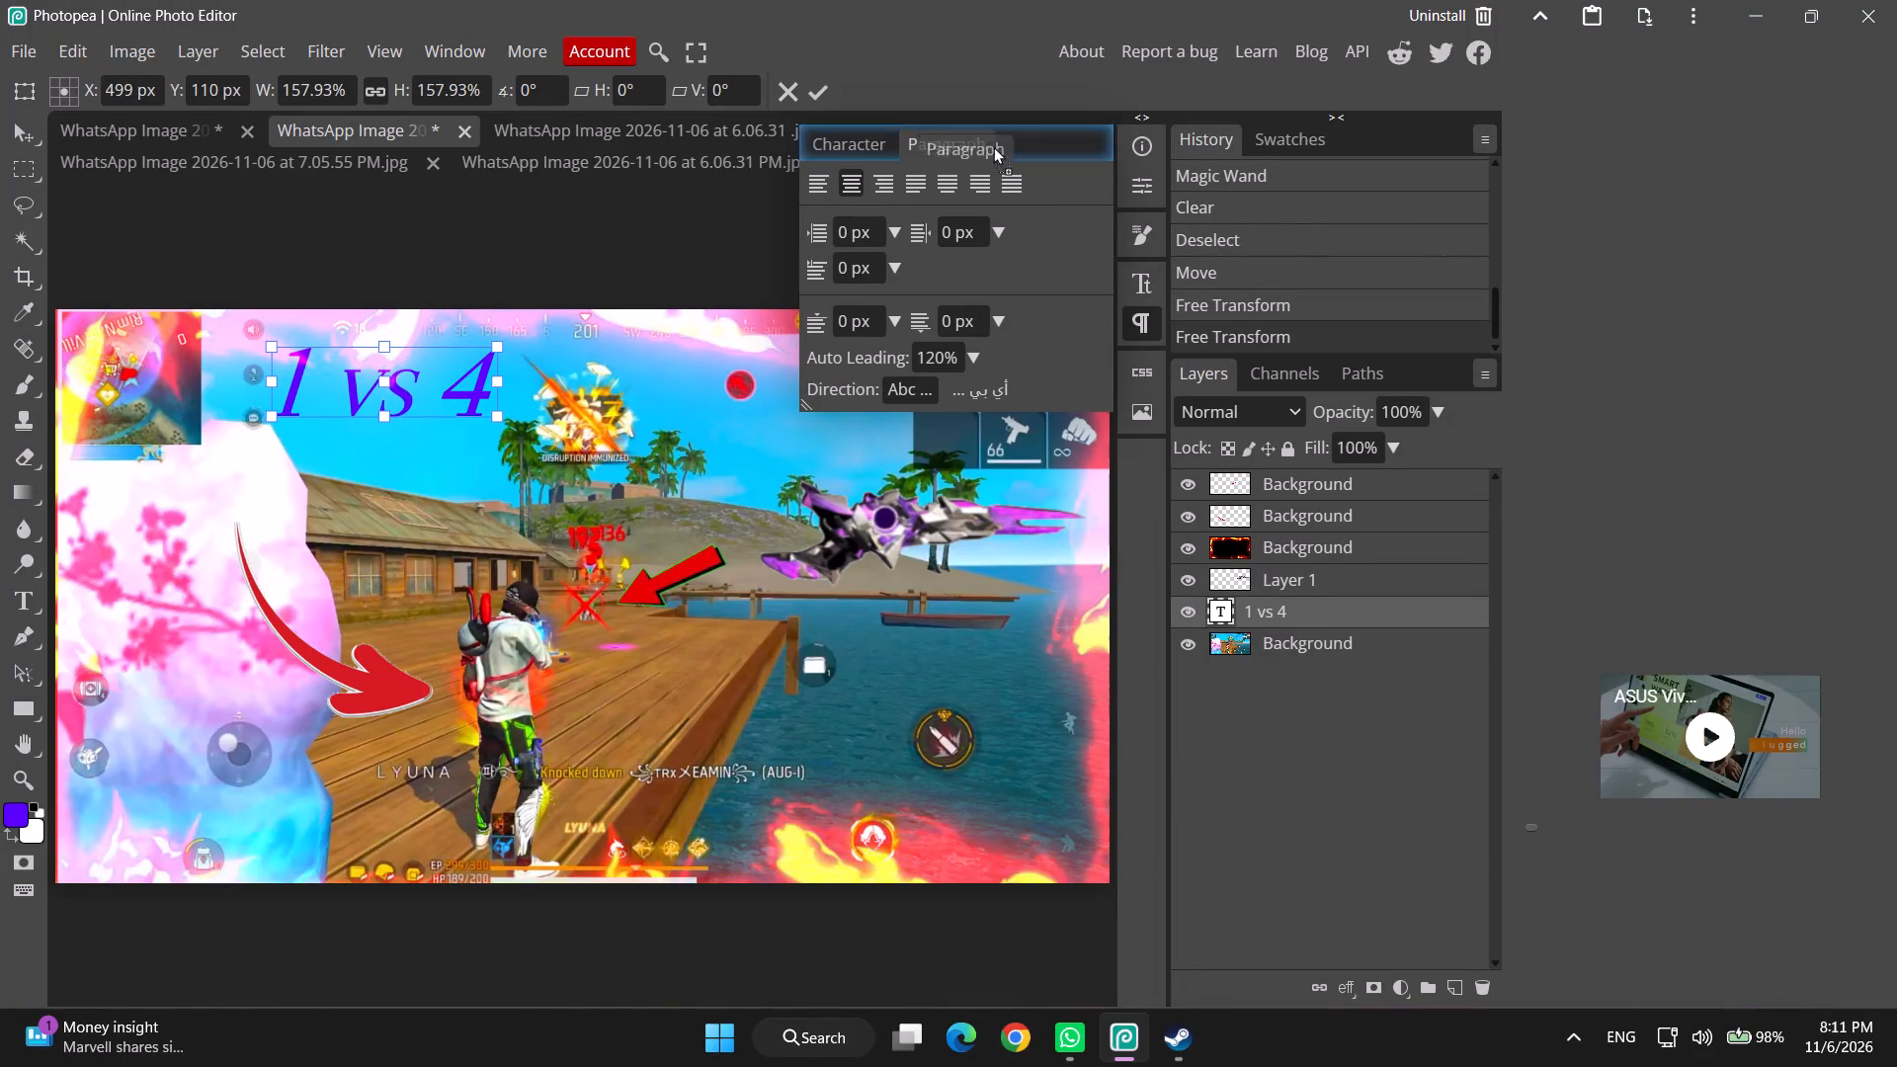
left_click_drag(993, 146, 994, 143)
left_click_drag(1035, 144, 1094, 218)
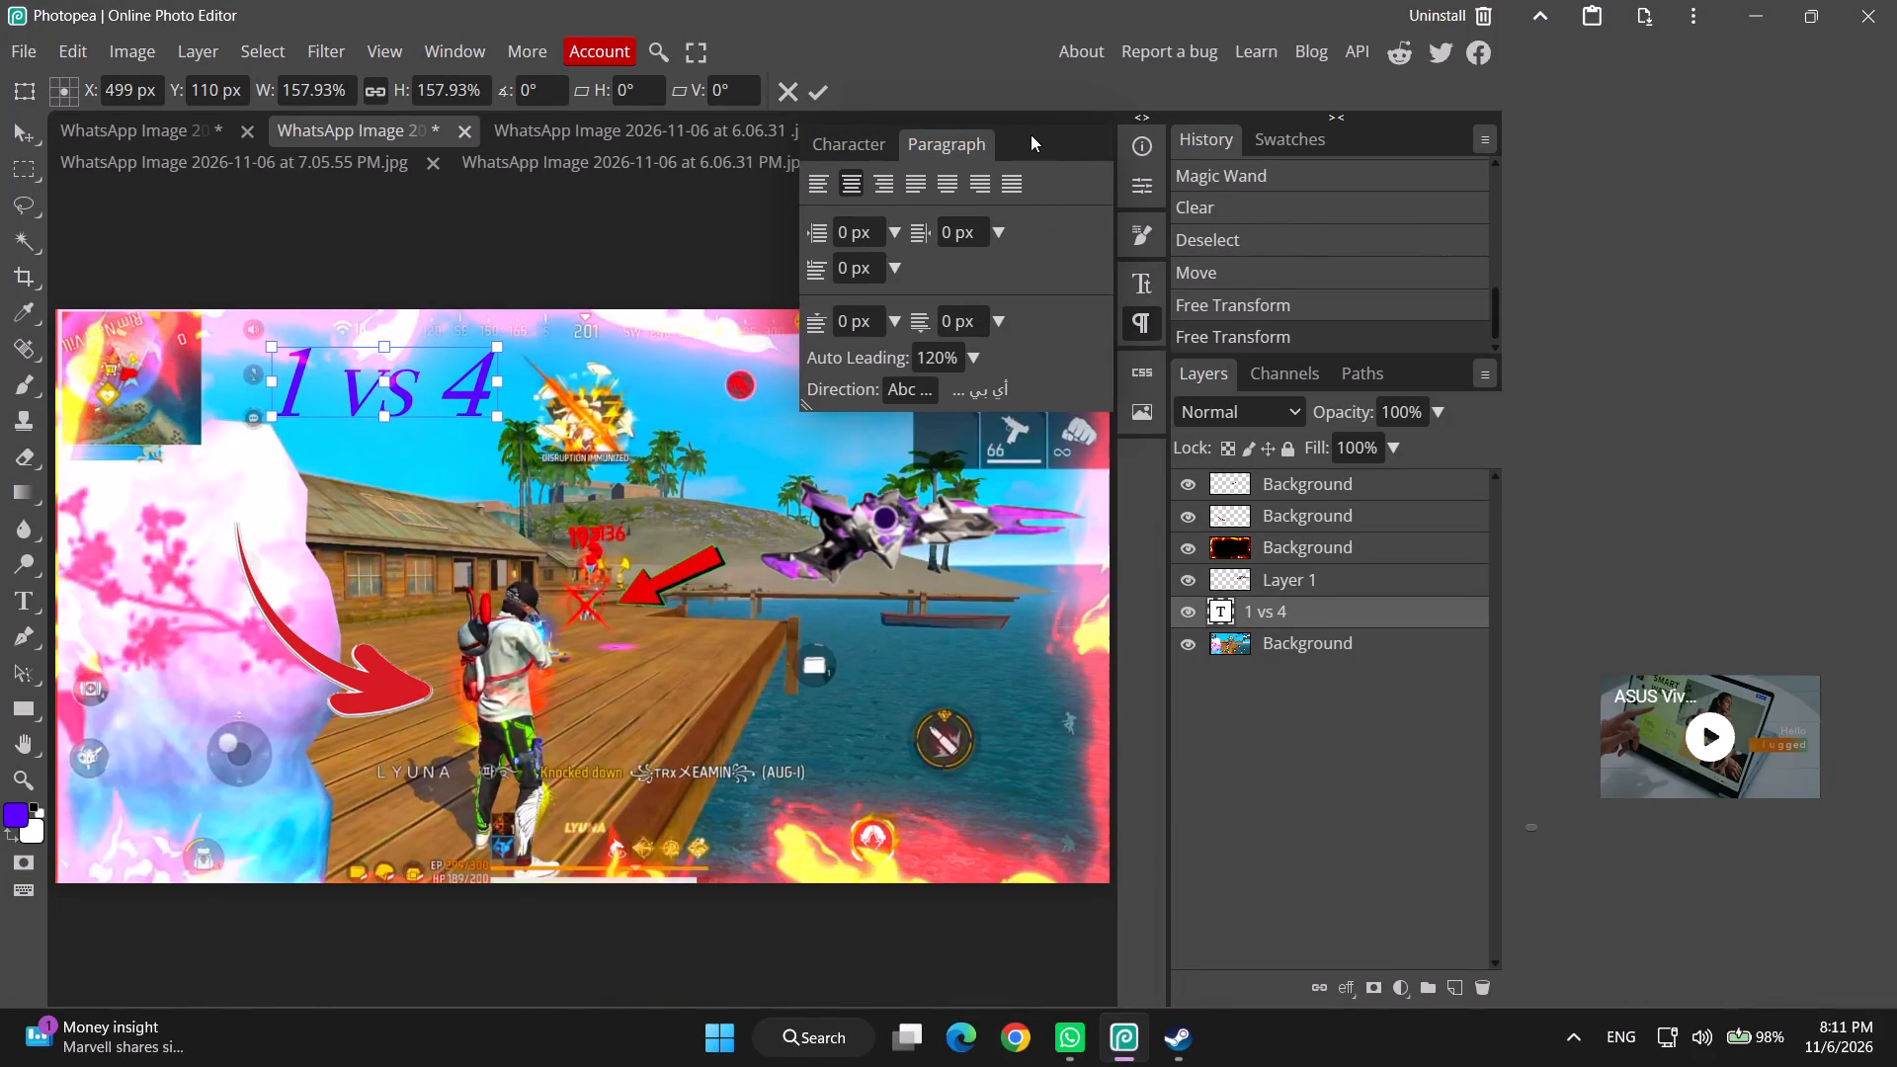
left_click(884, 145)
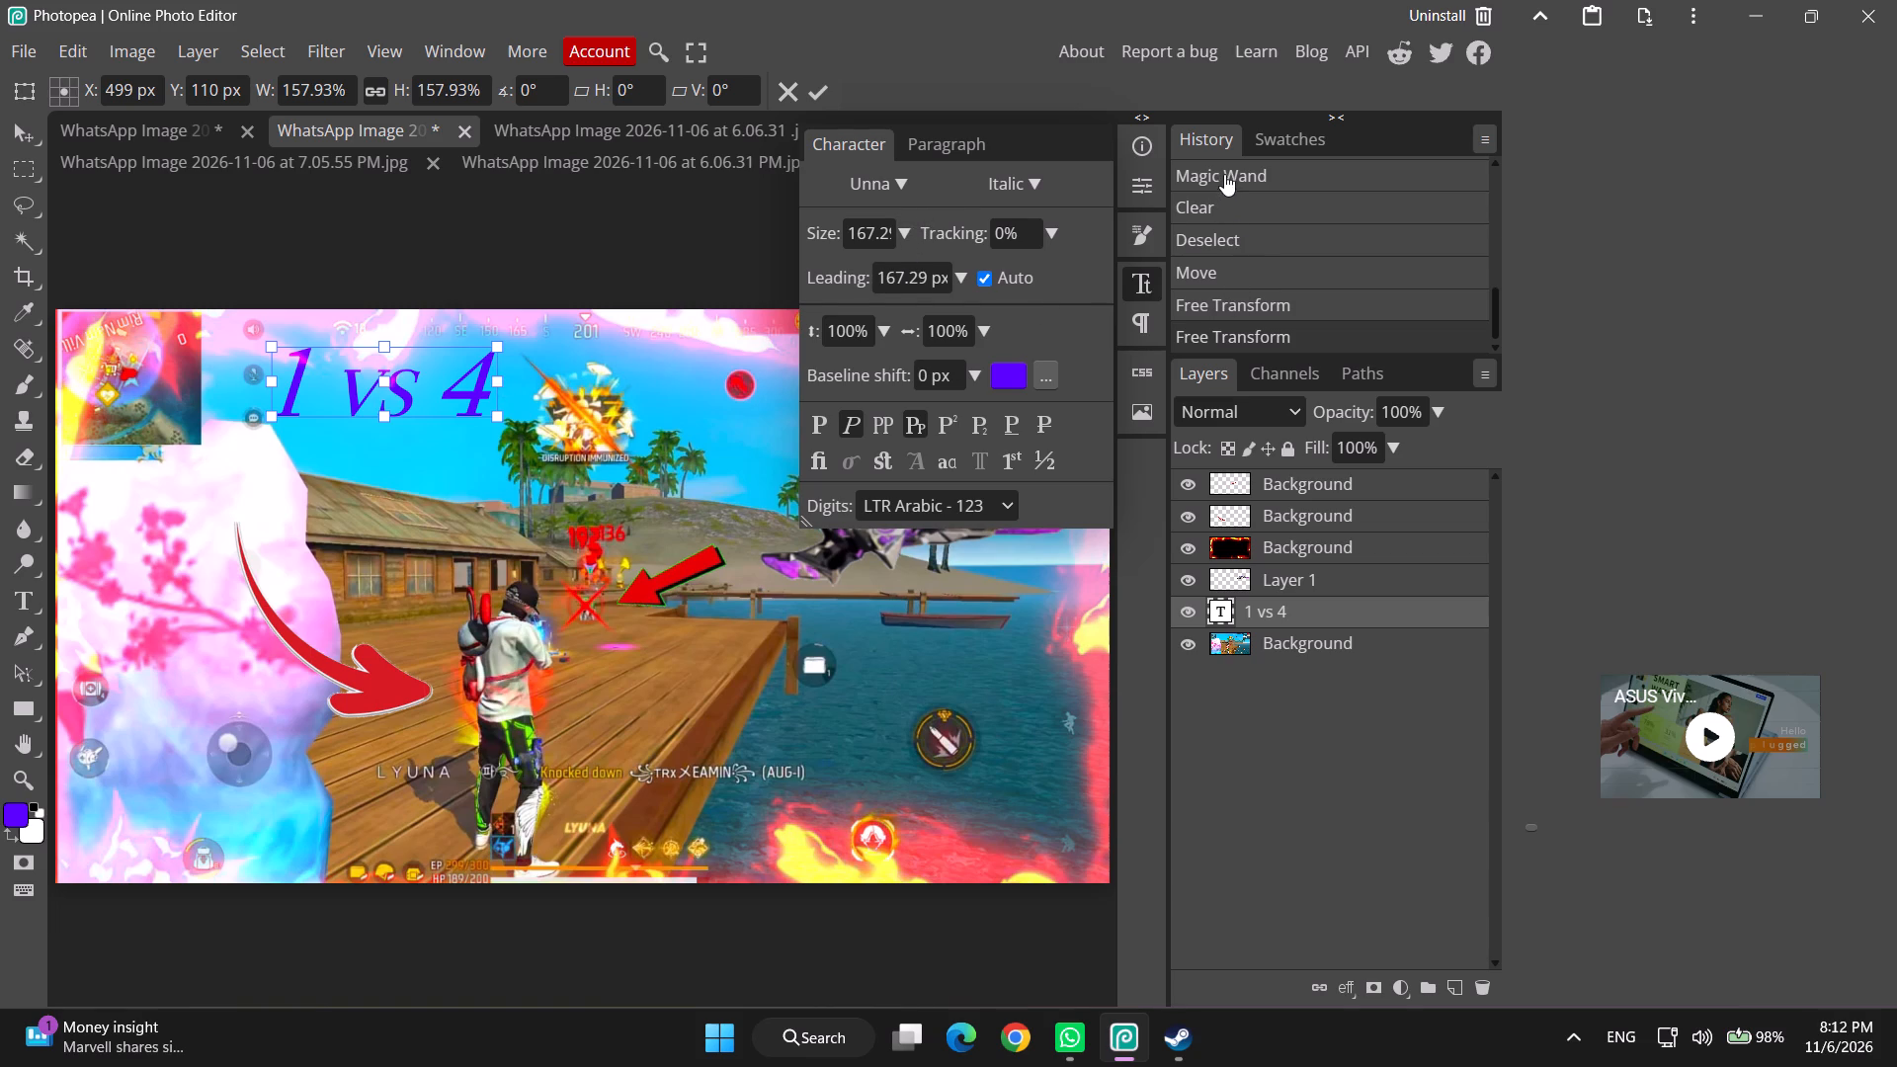
Apply the "1 vs 4" title's transform by switching back to the Move tool.
left_click(18, 136)
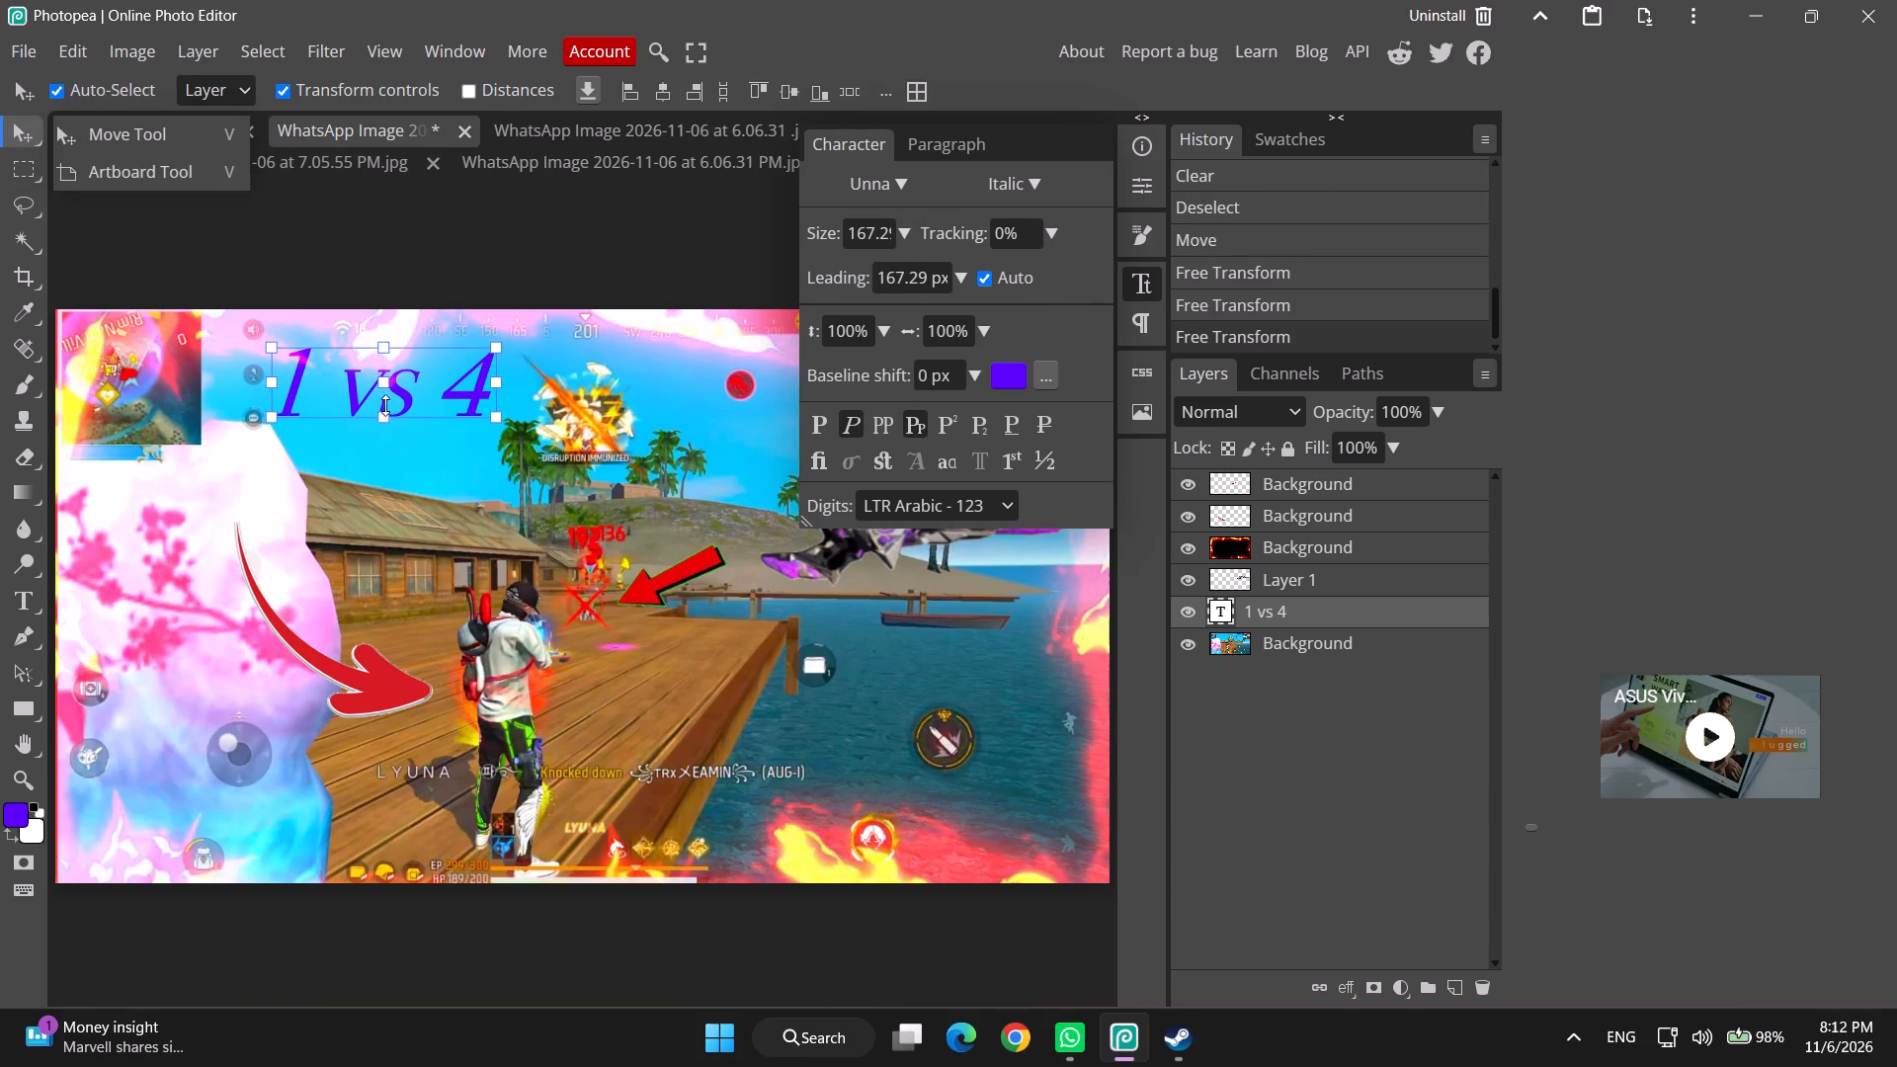
left_click(369, 389)
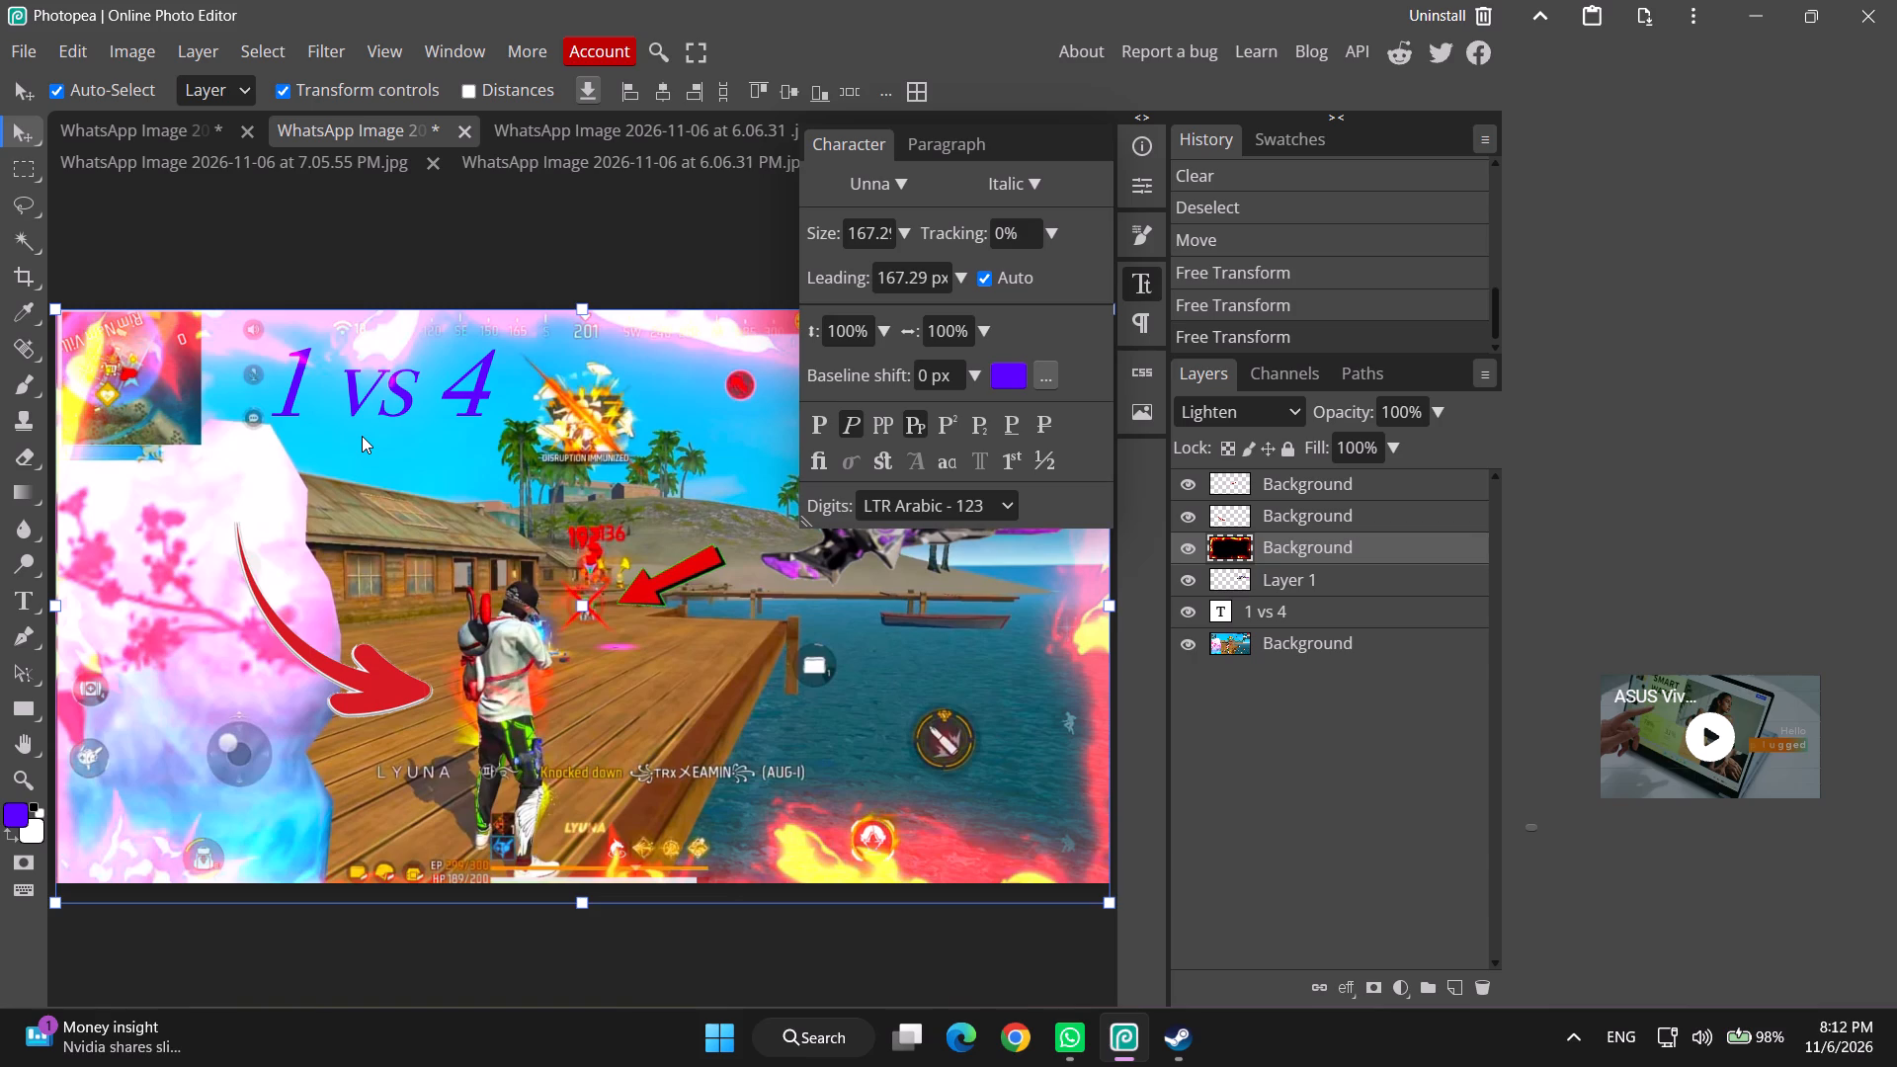
Apply faux bold to the "1 vs 4" title and turn off its faux italic, keeping the LTR Arabic digits.
left_click(403, 368)
left_click(1303, 608)
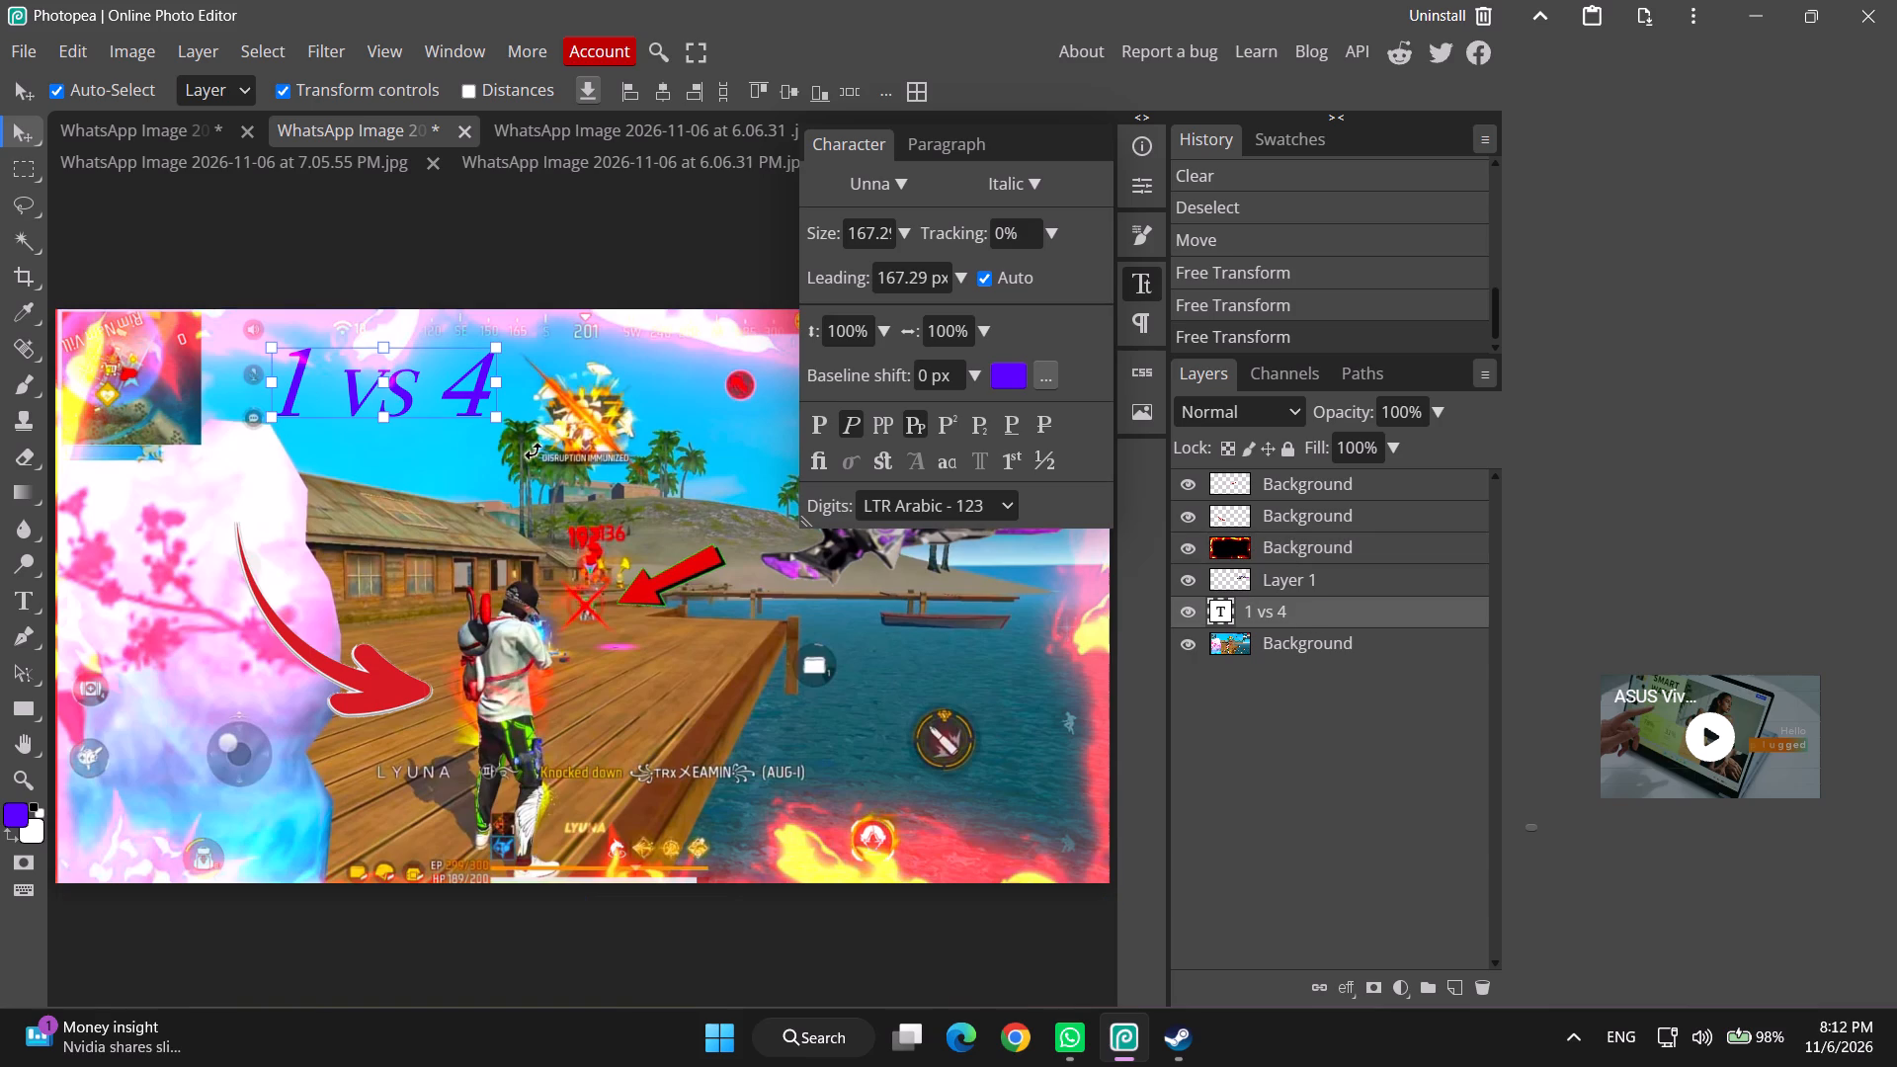
left_click(452, 408)
left_click(436, 386)
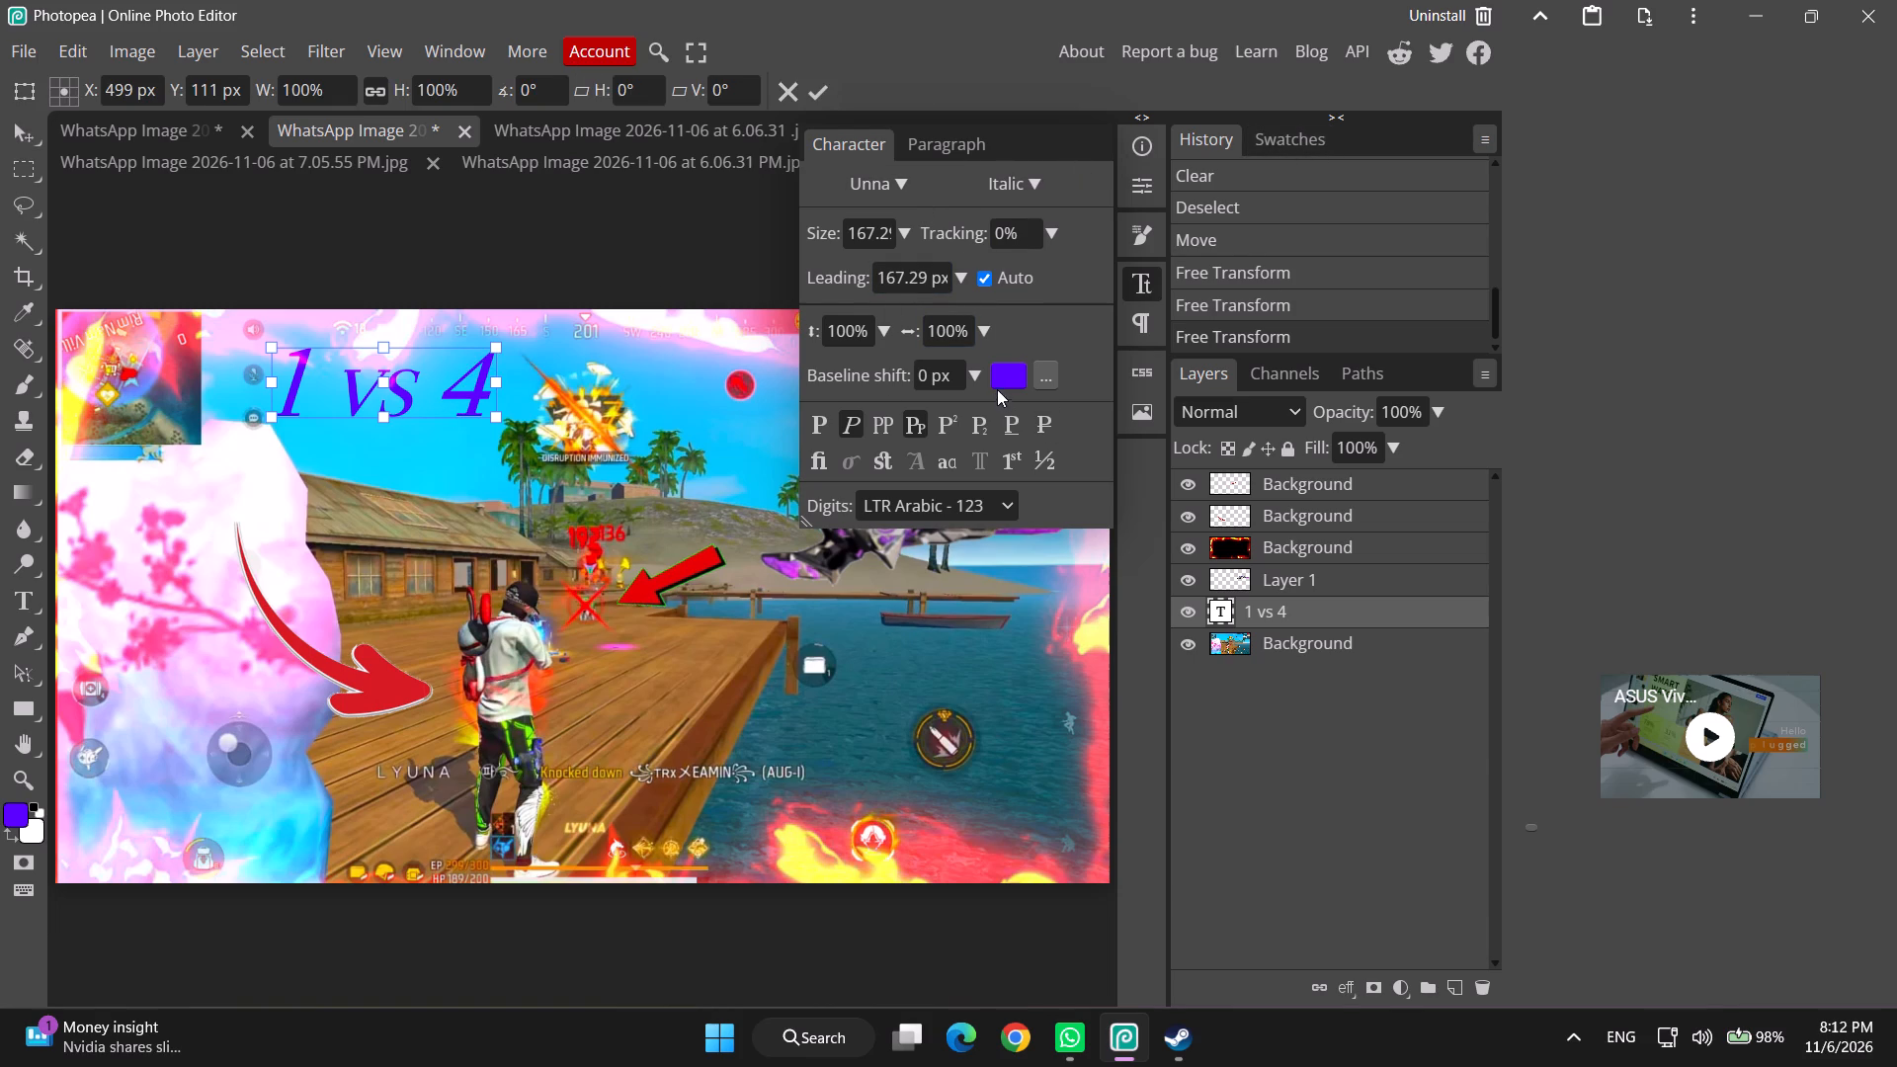
left_click(994, 502)
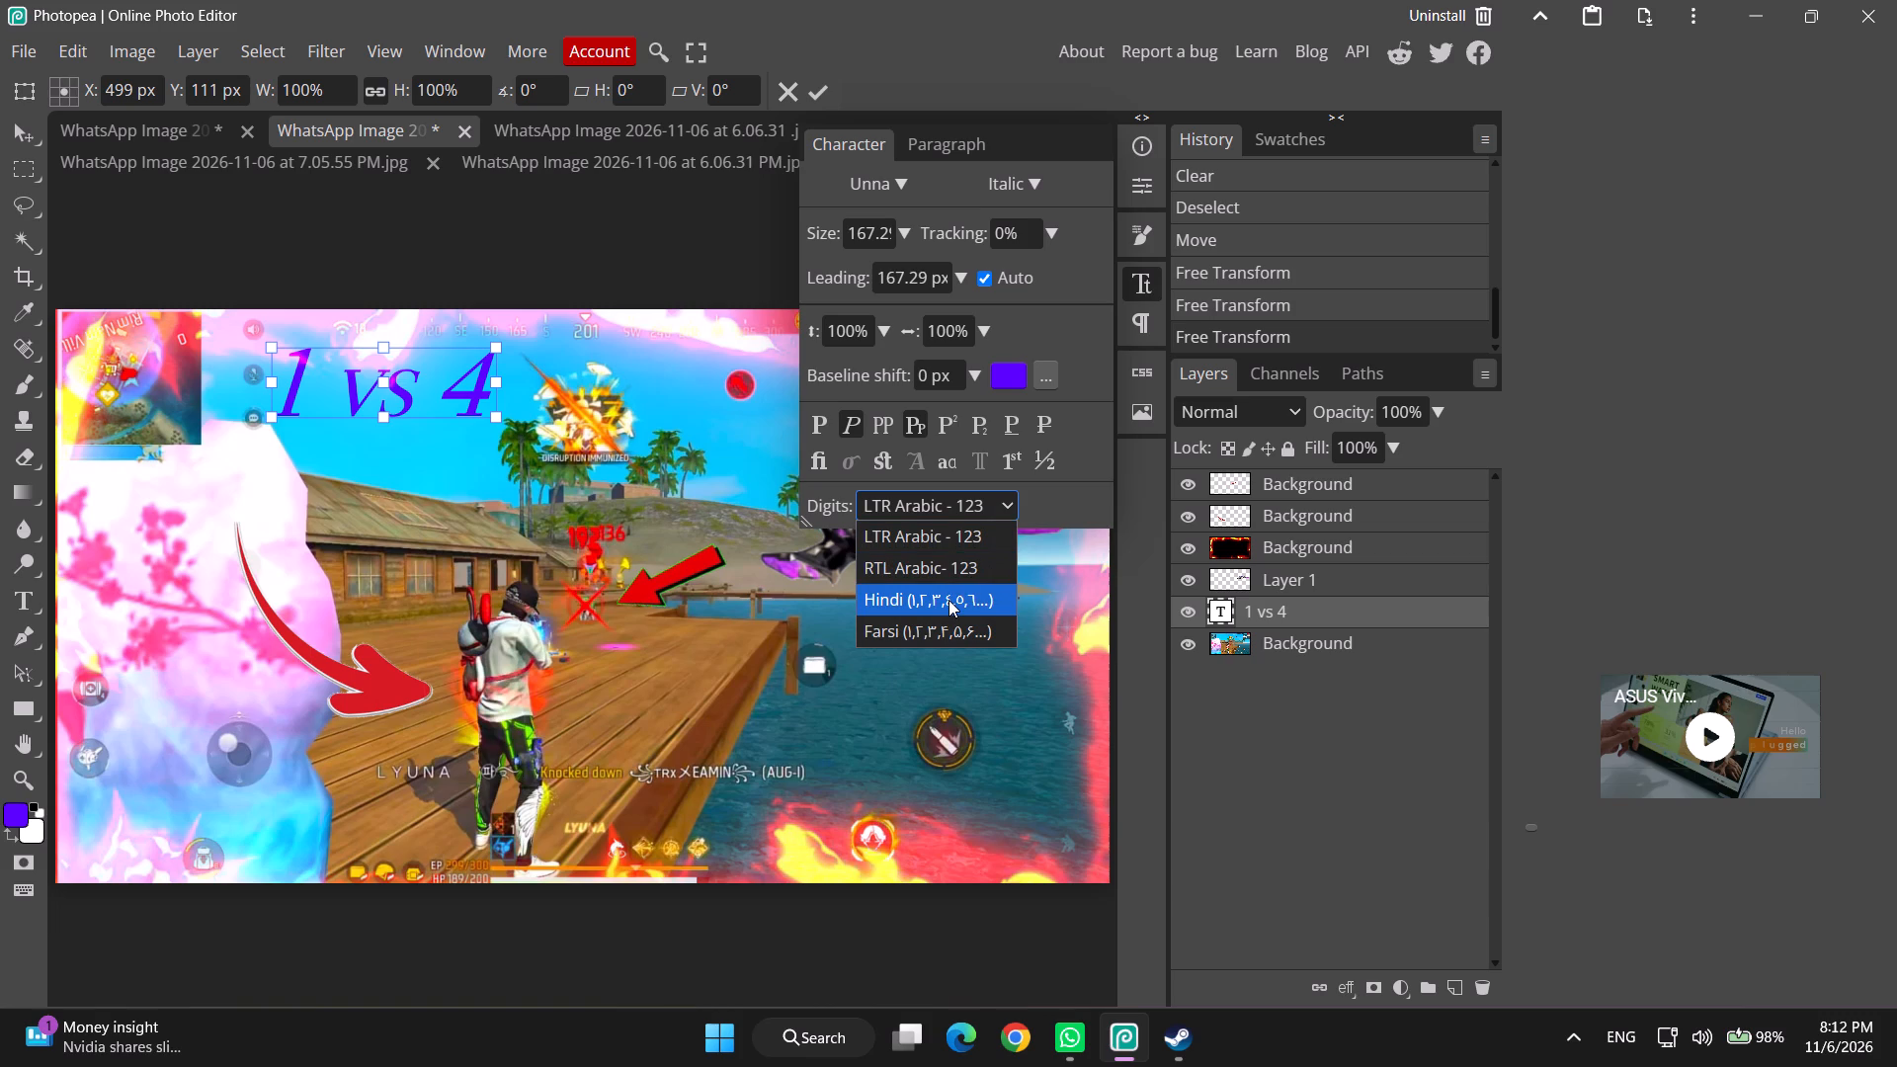
left_click(1004, 500)
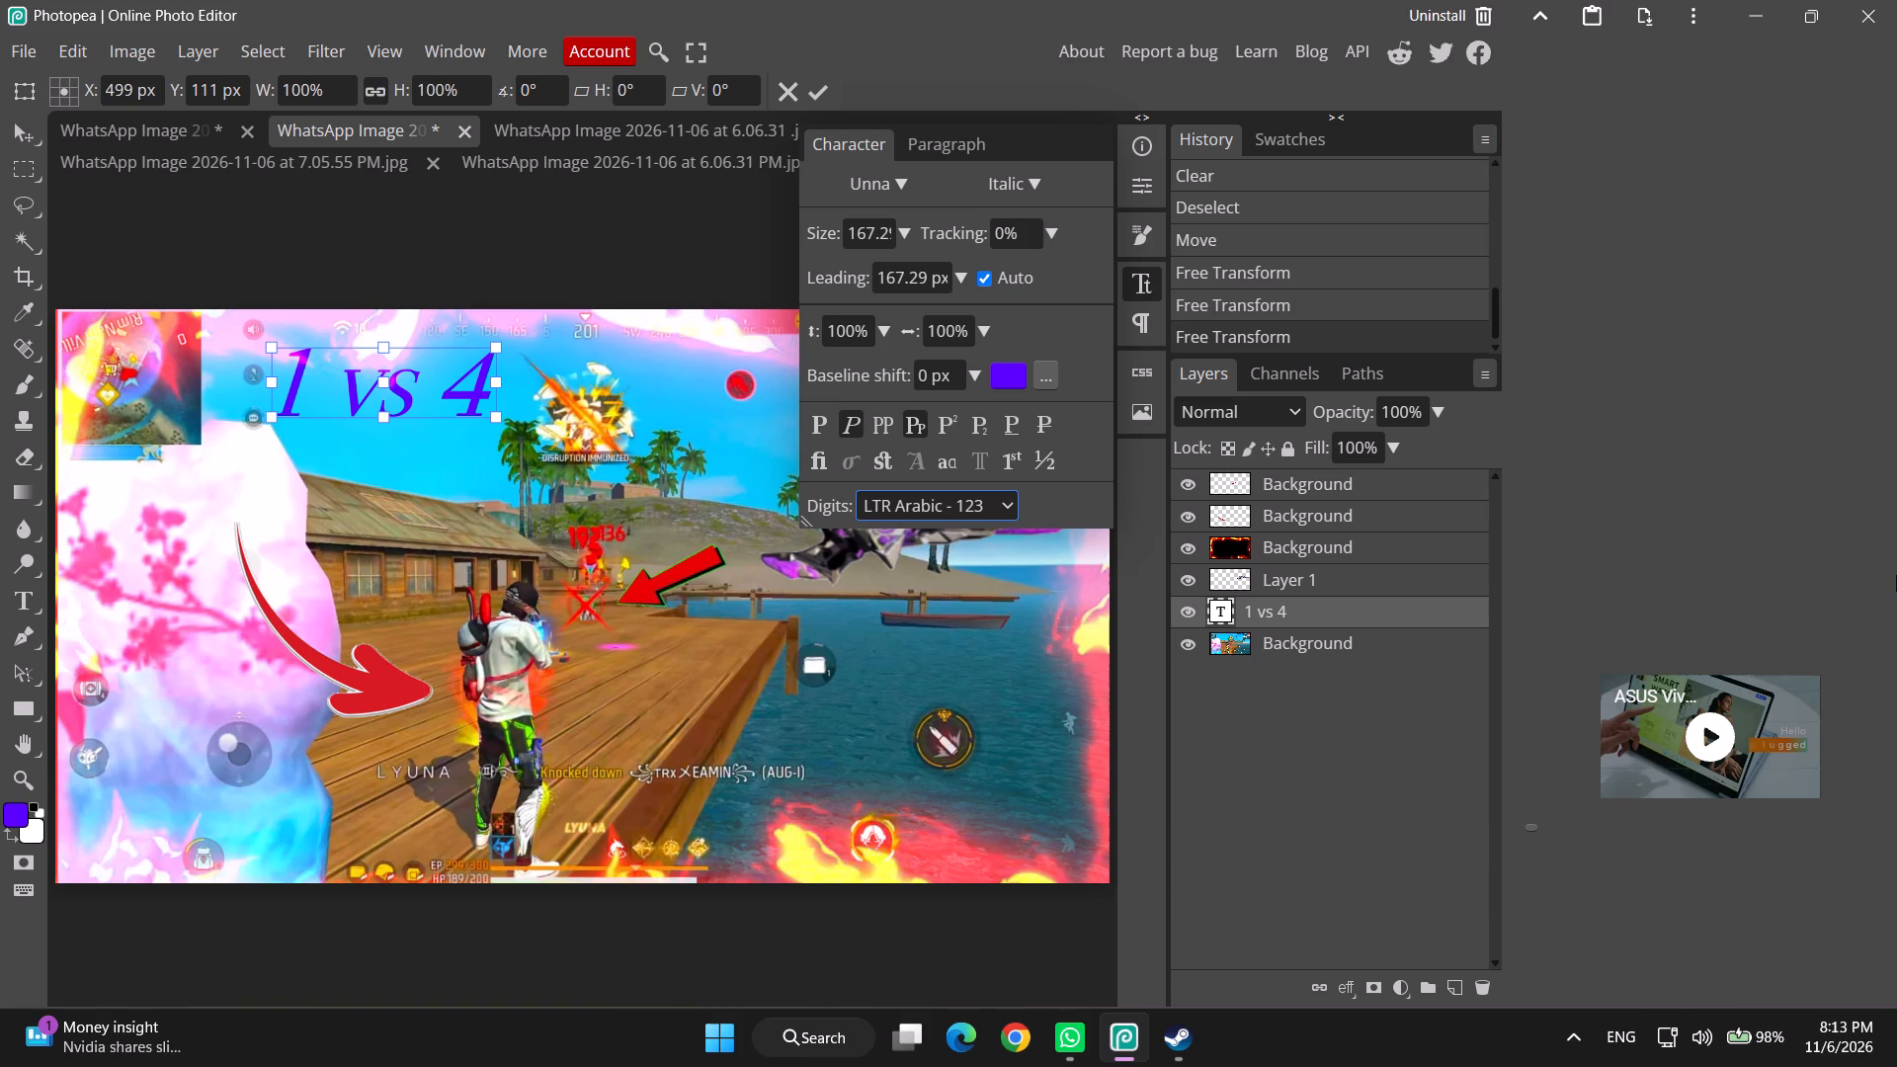
left_click(821, 429)
left_click(859, 427)
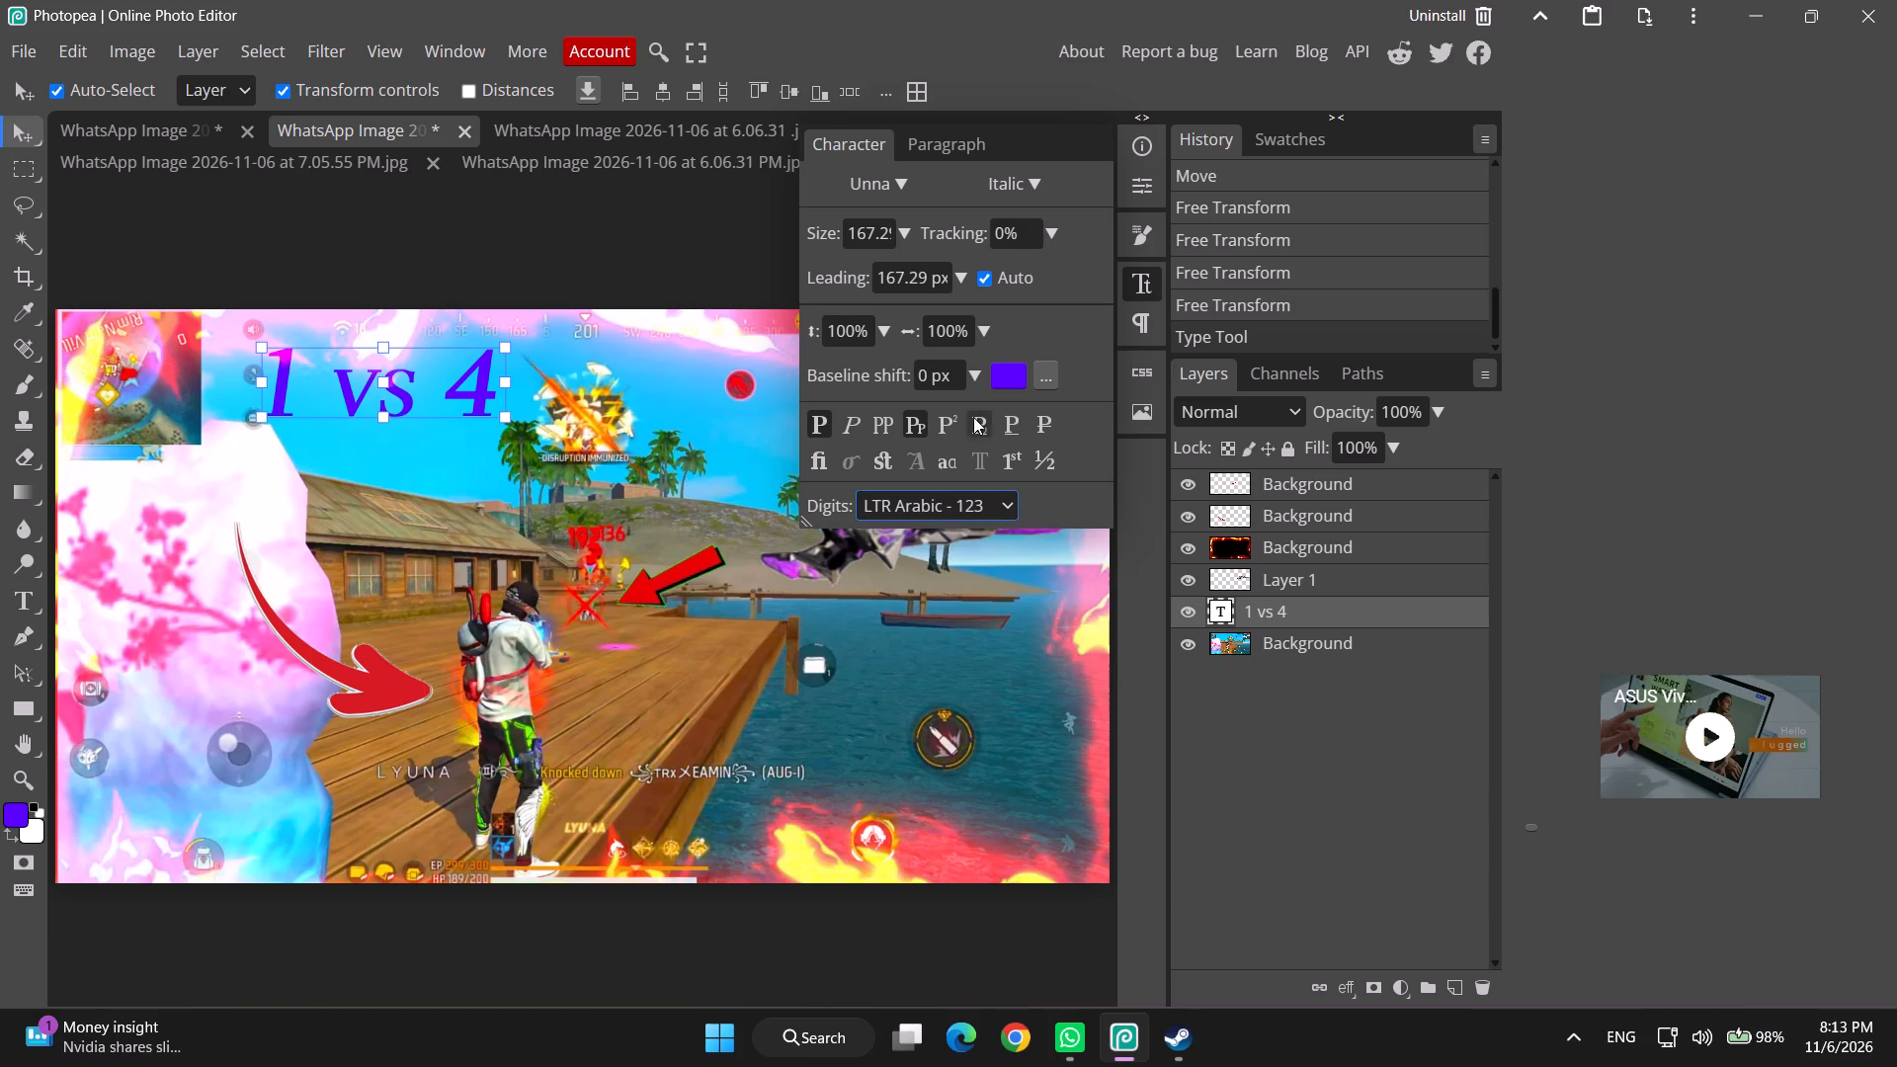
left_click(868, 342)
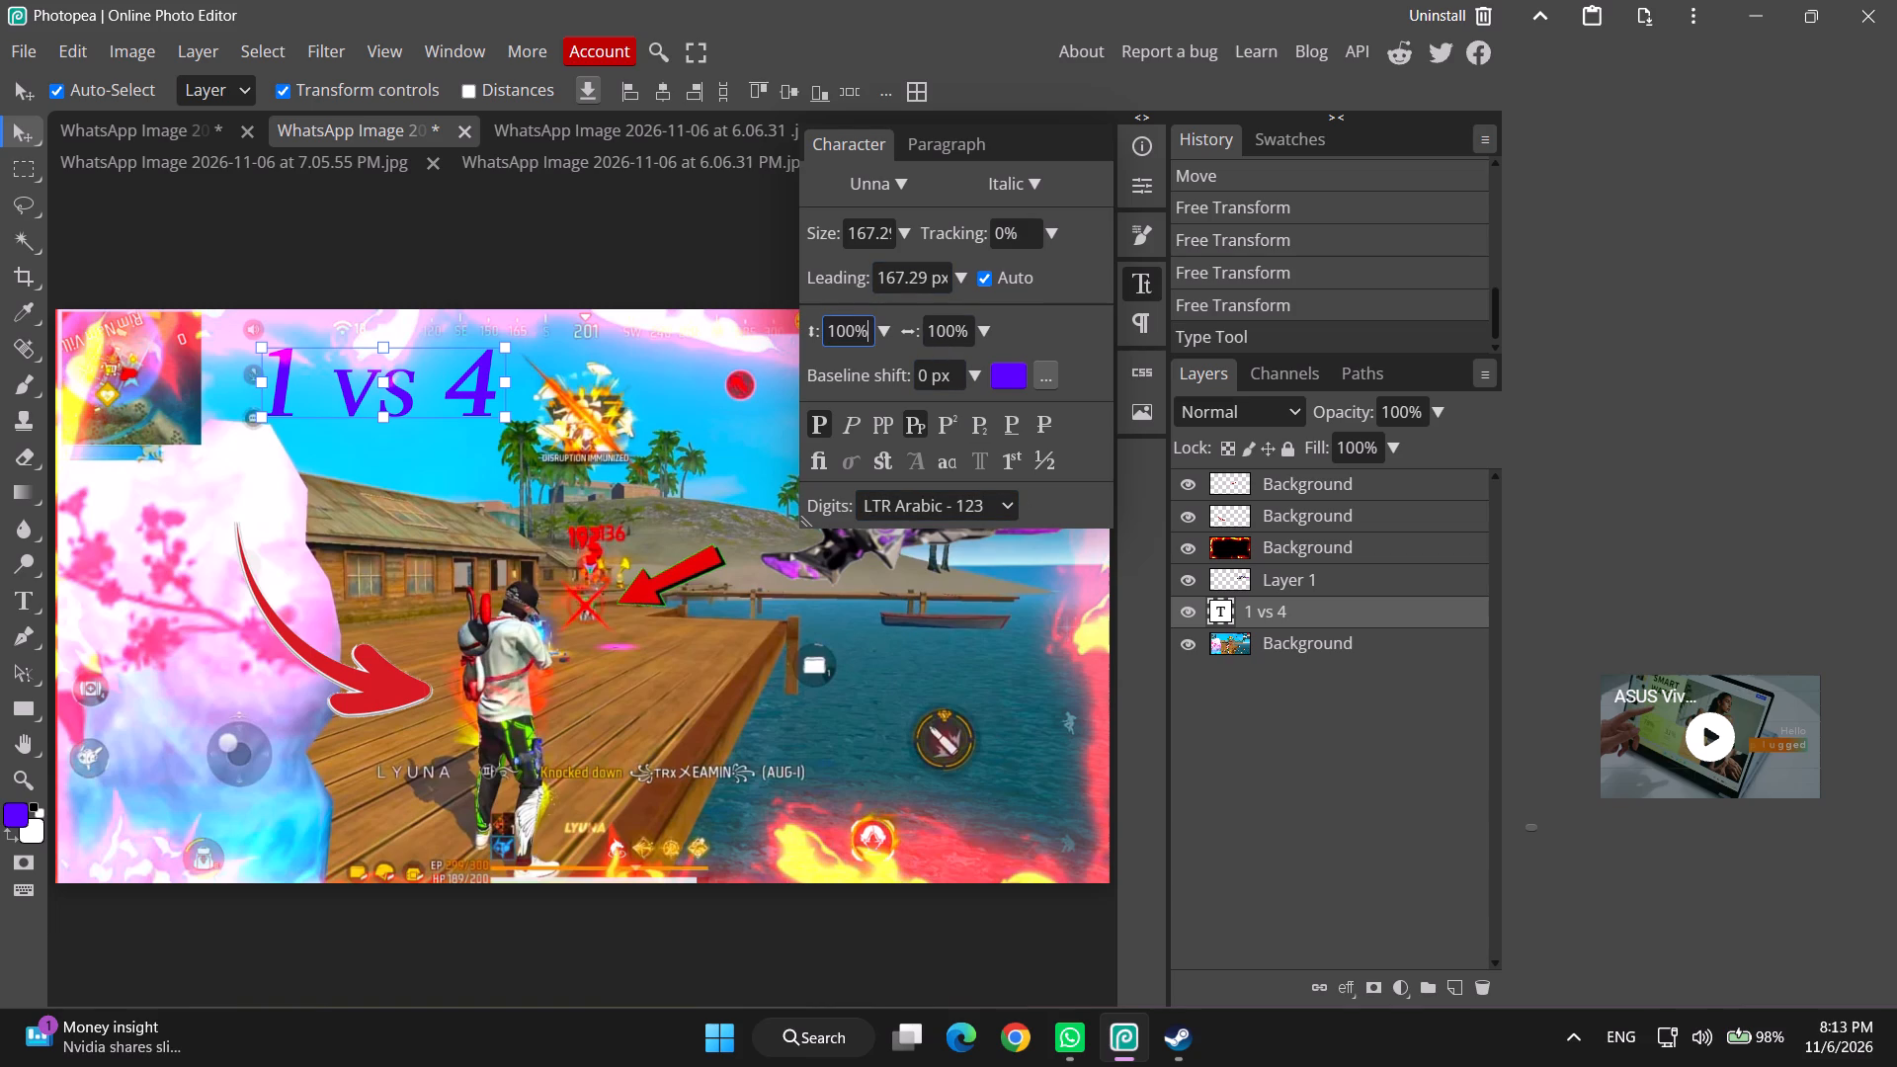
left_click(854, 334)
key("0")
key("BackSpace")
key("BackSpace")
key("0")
Set the "1 vs 4" title's font size to 1590 px.
left_click(906, 231)
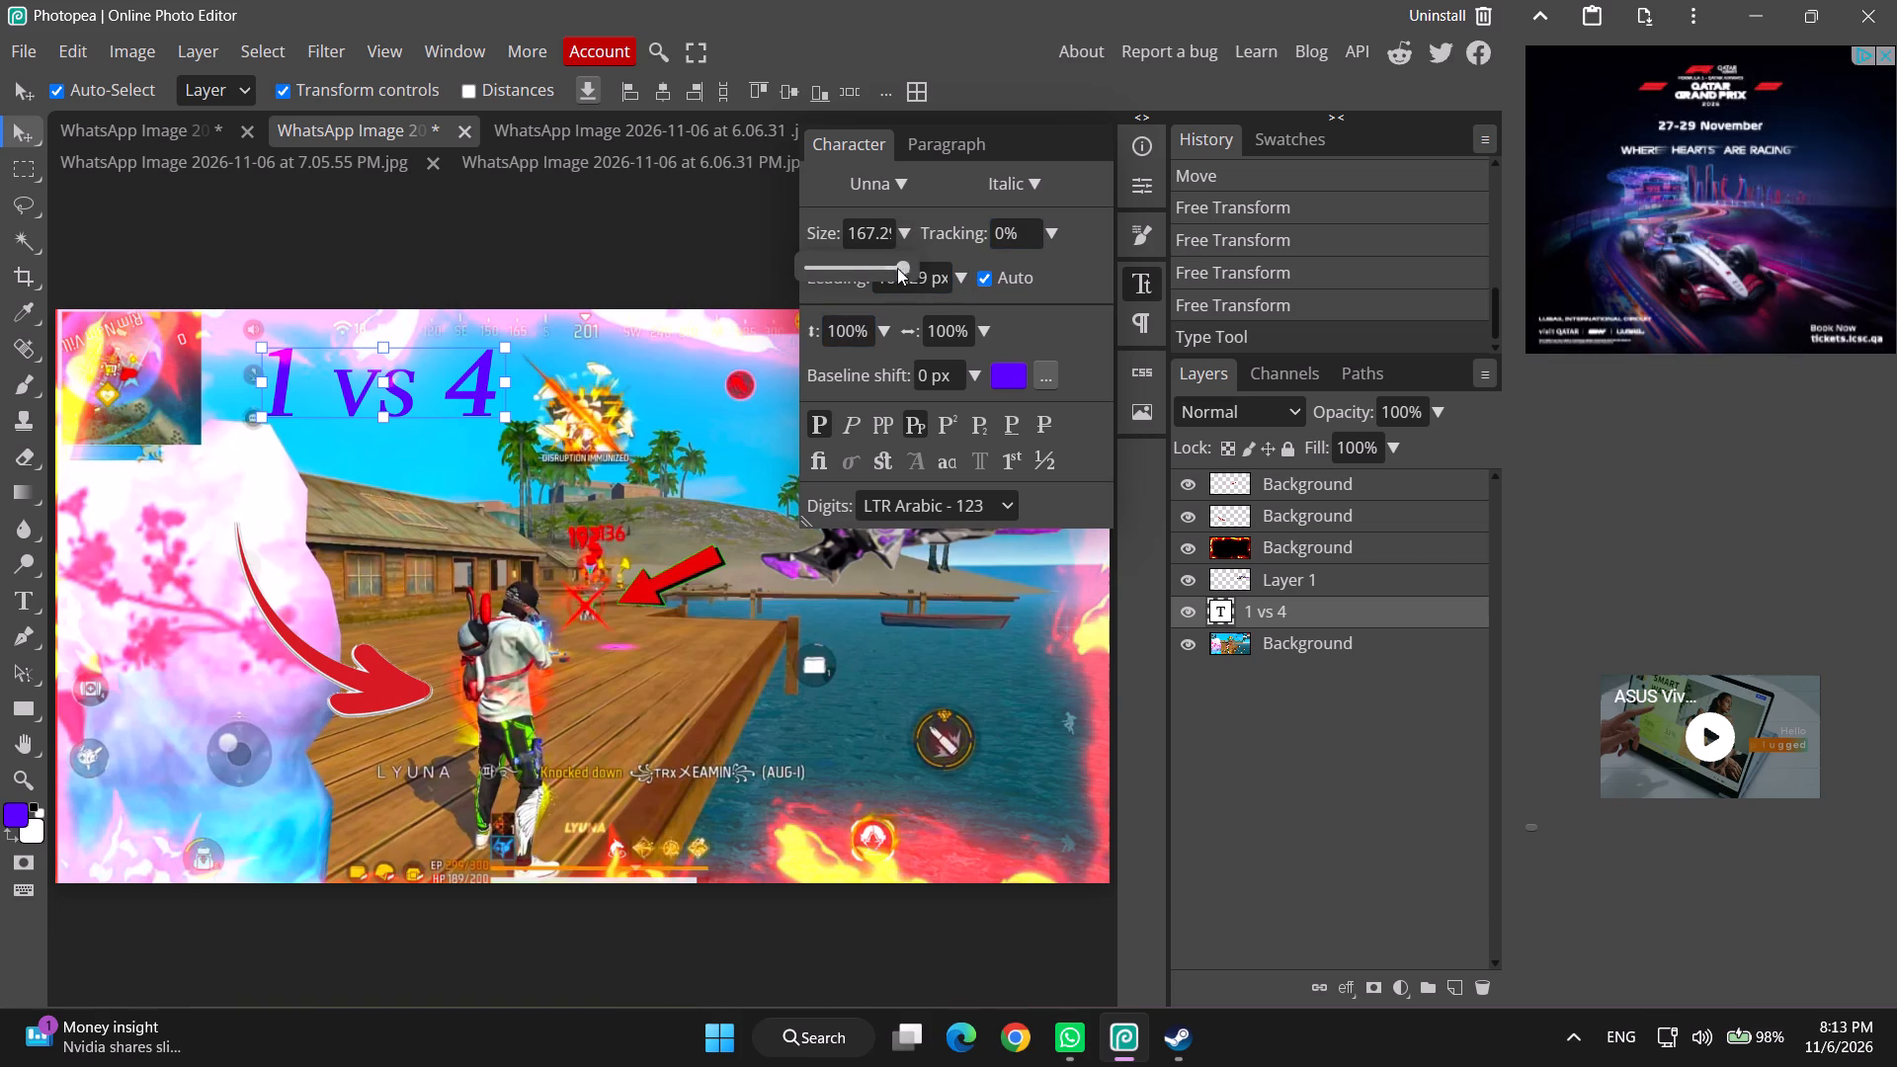
left_click_drag(906, 269, 956, 297)
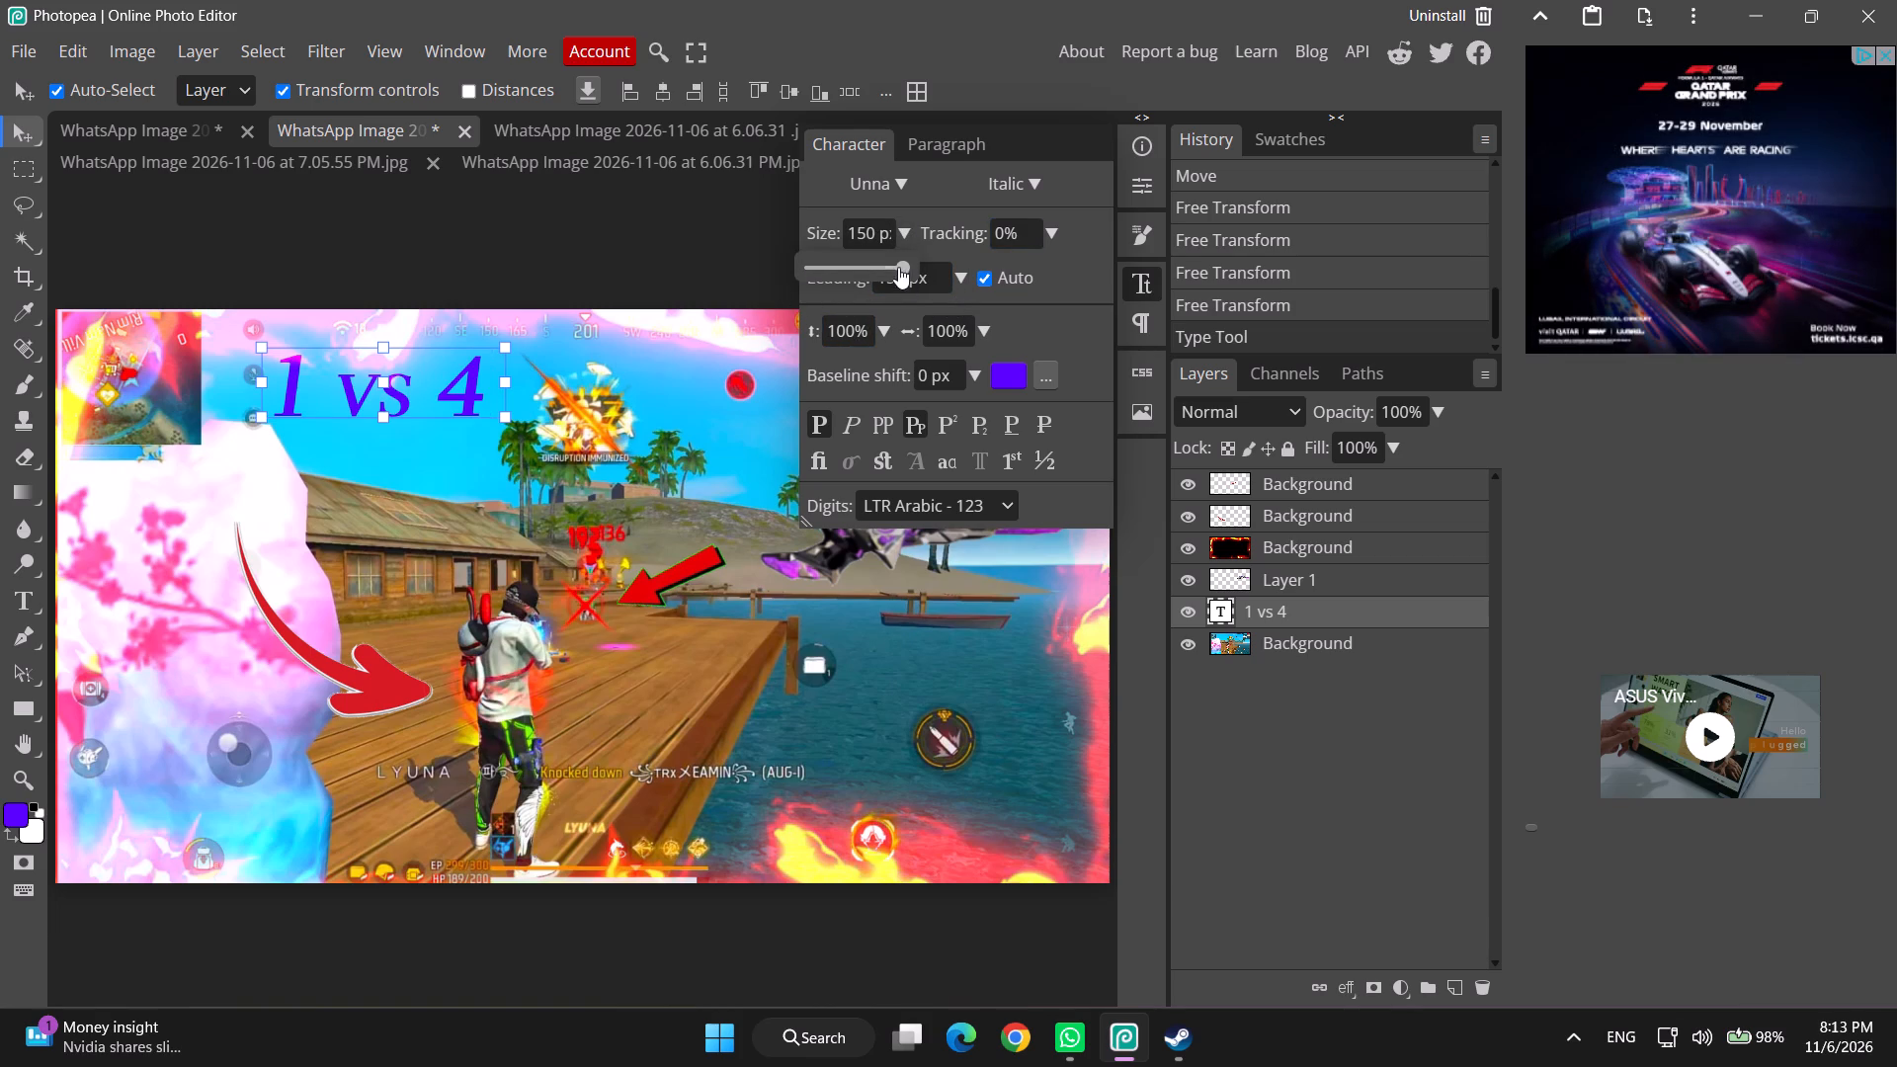
left_click(867, 239)
left_click(875, 233)
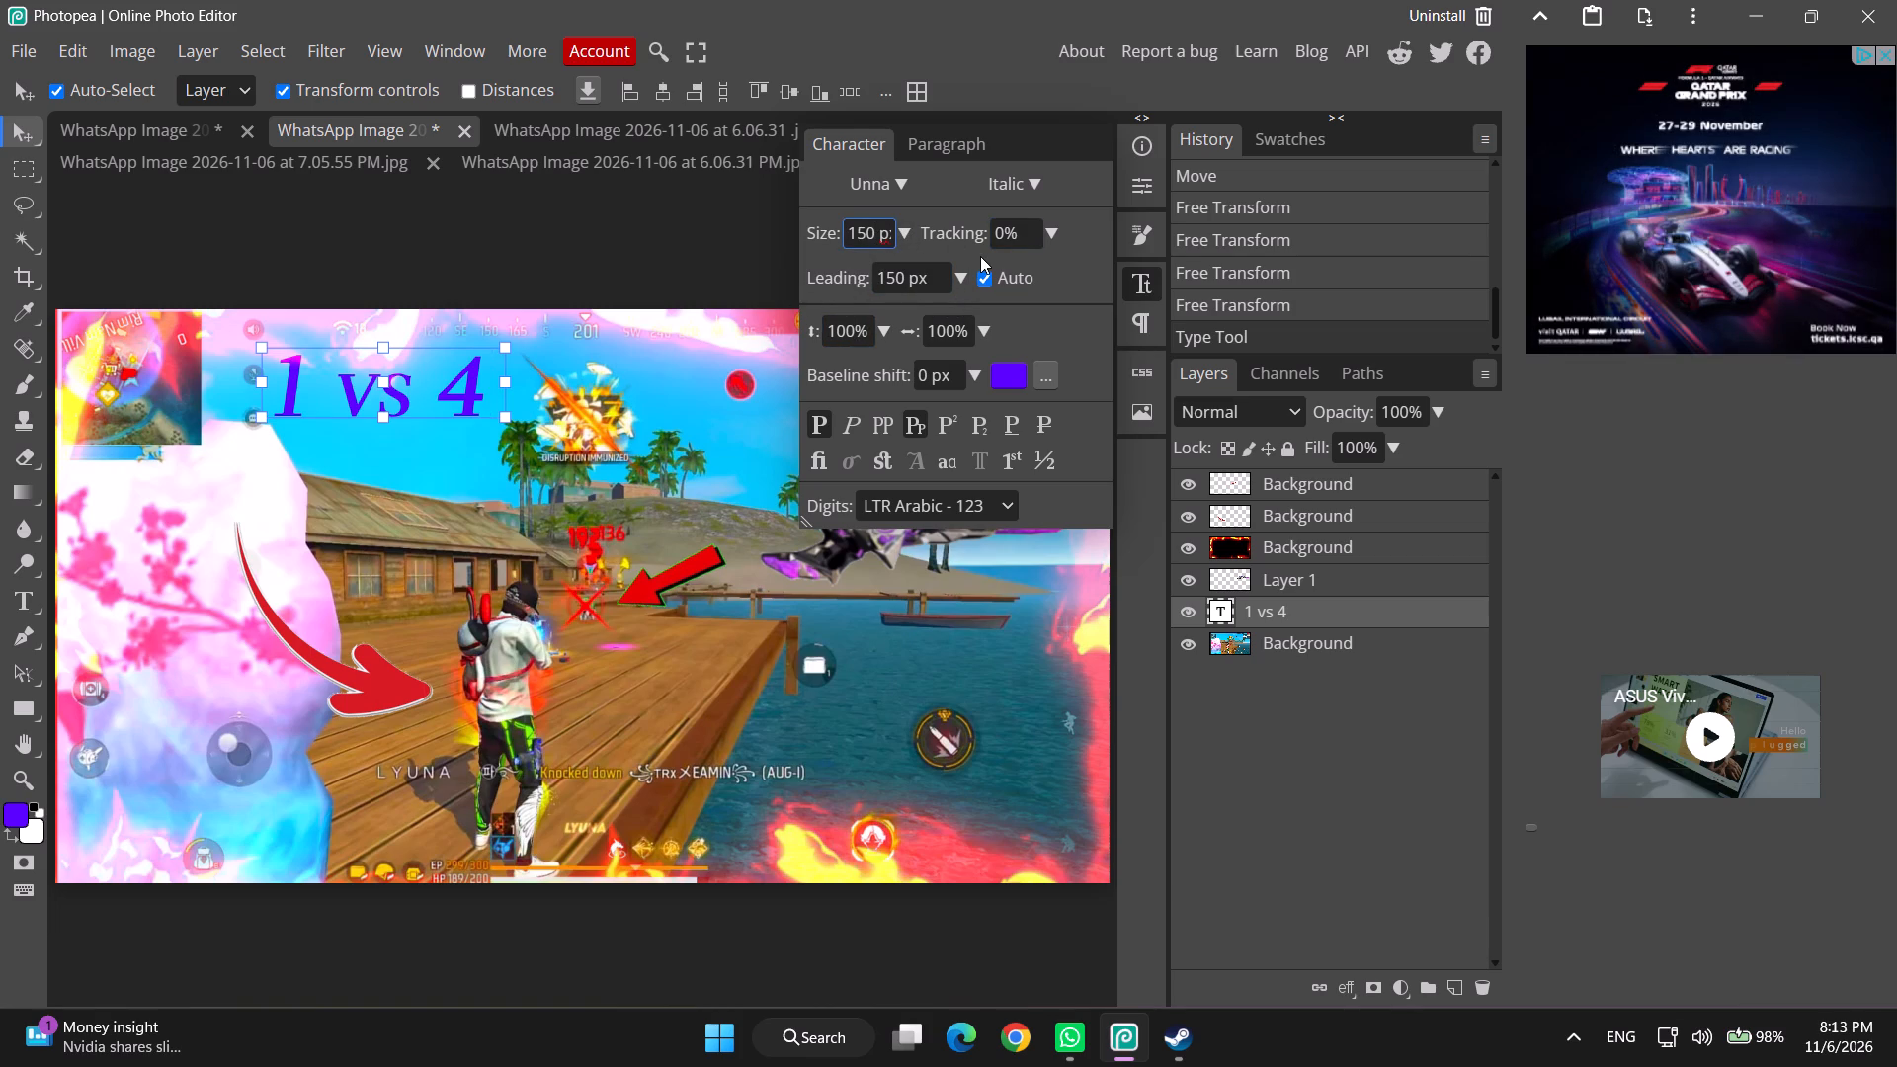
key("BackSpace")
type("90")
left_click(758, 262)
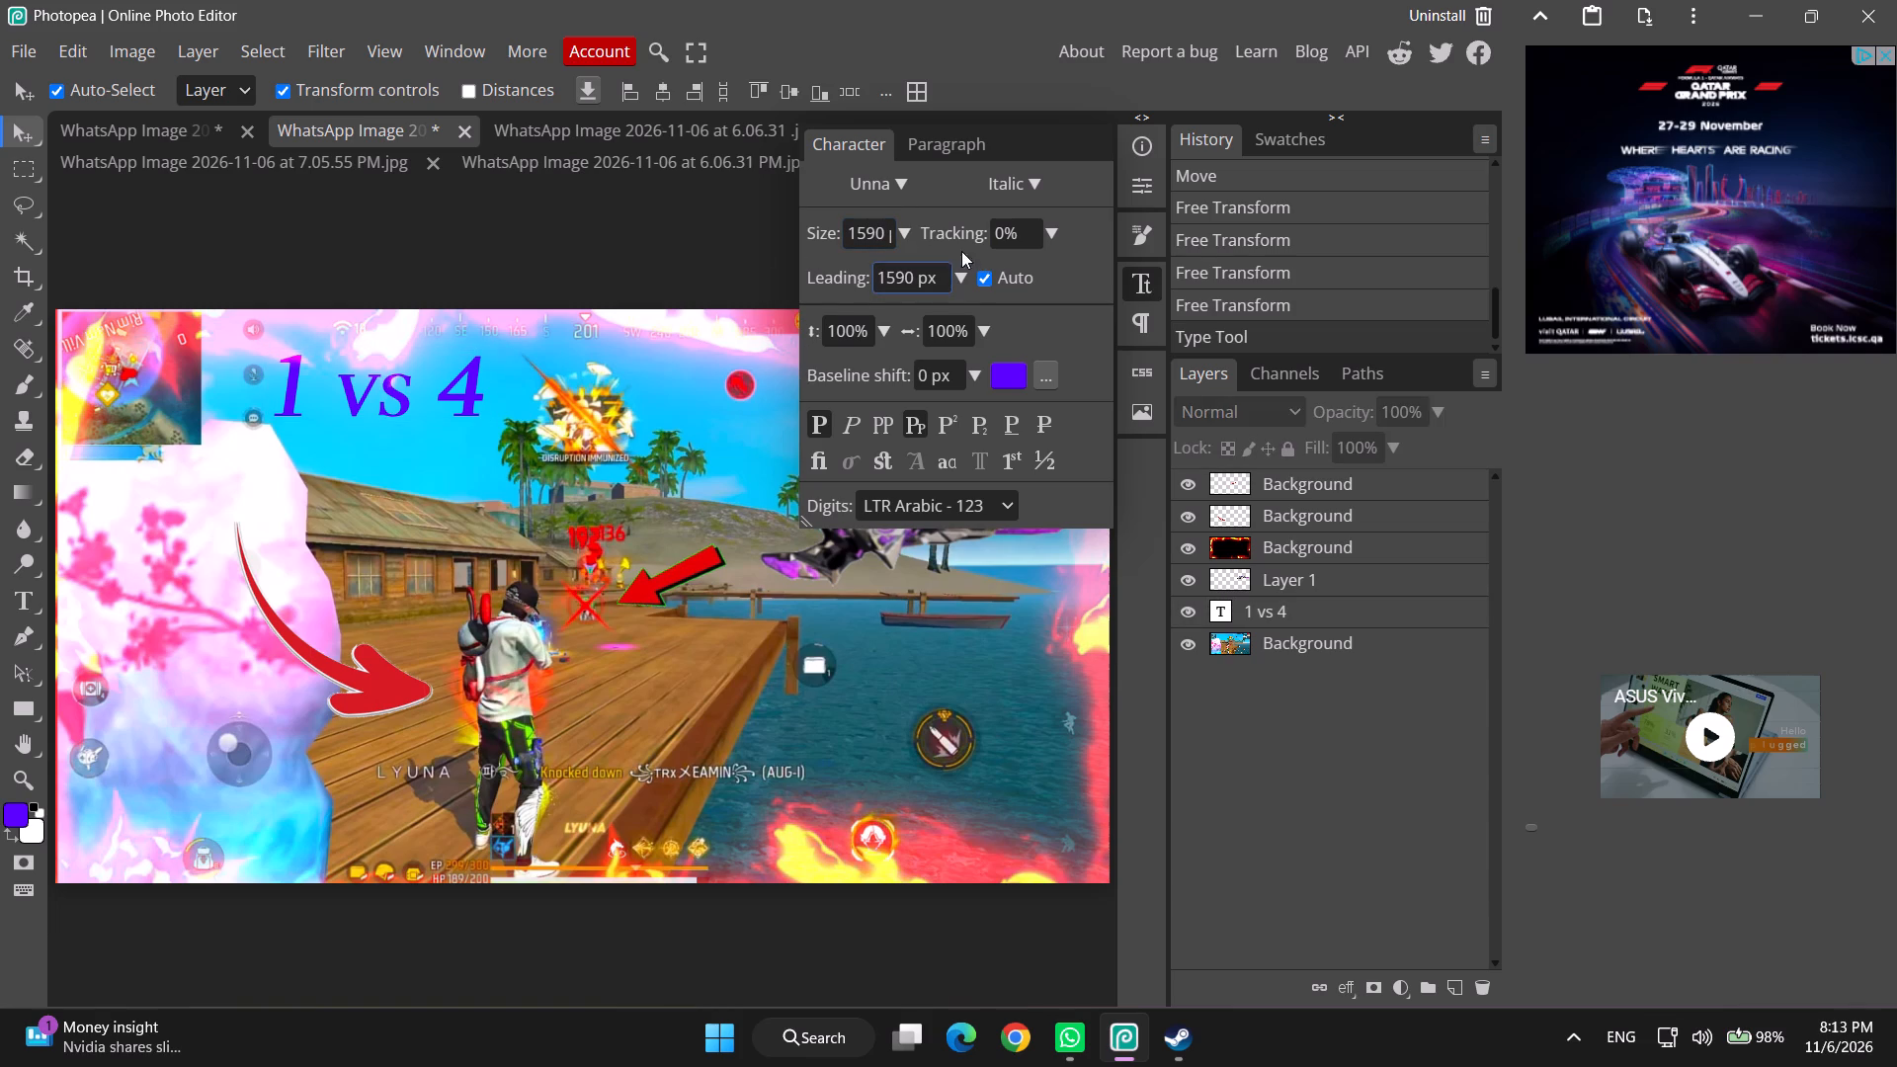
Set the character tracking for the "1 vs 4" title to 5000%, leaving its font size and auto leading as they are.
left_click(881, 236)
left_click(1013, 239)
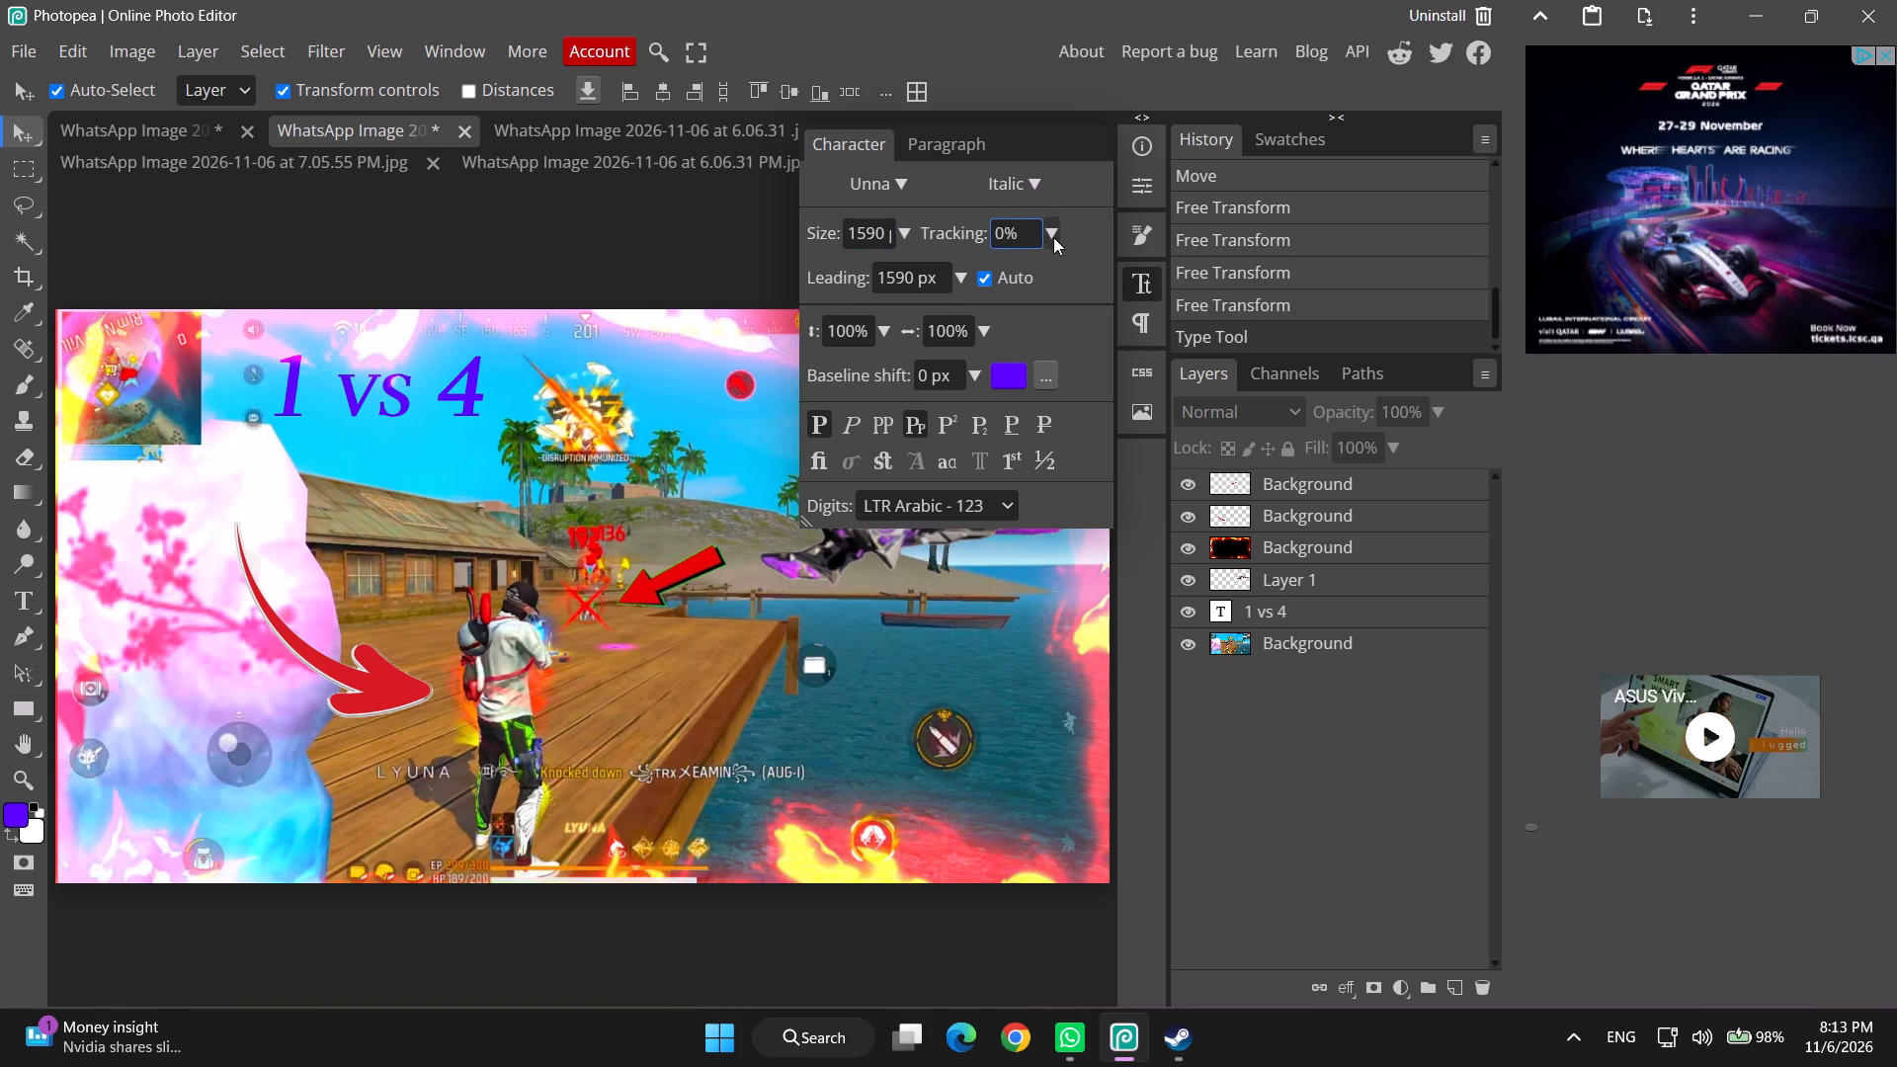
left_click(1053, 237)
left_click_drag(979, 269, 1127, 273)
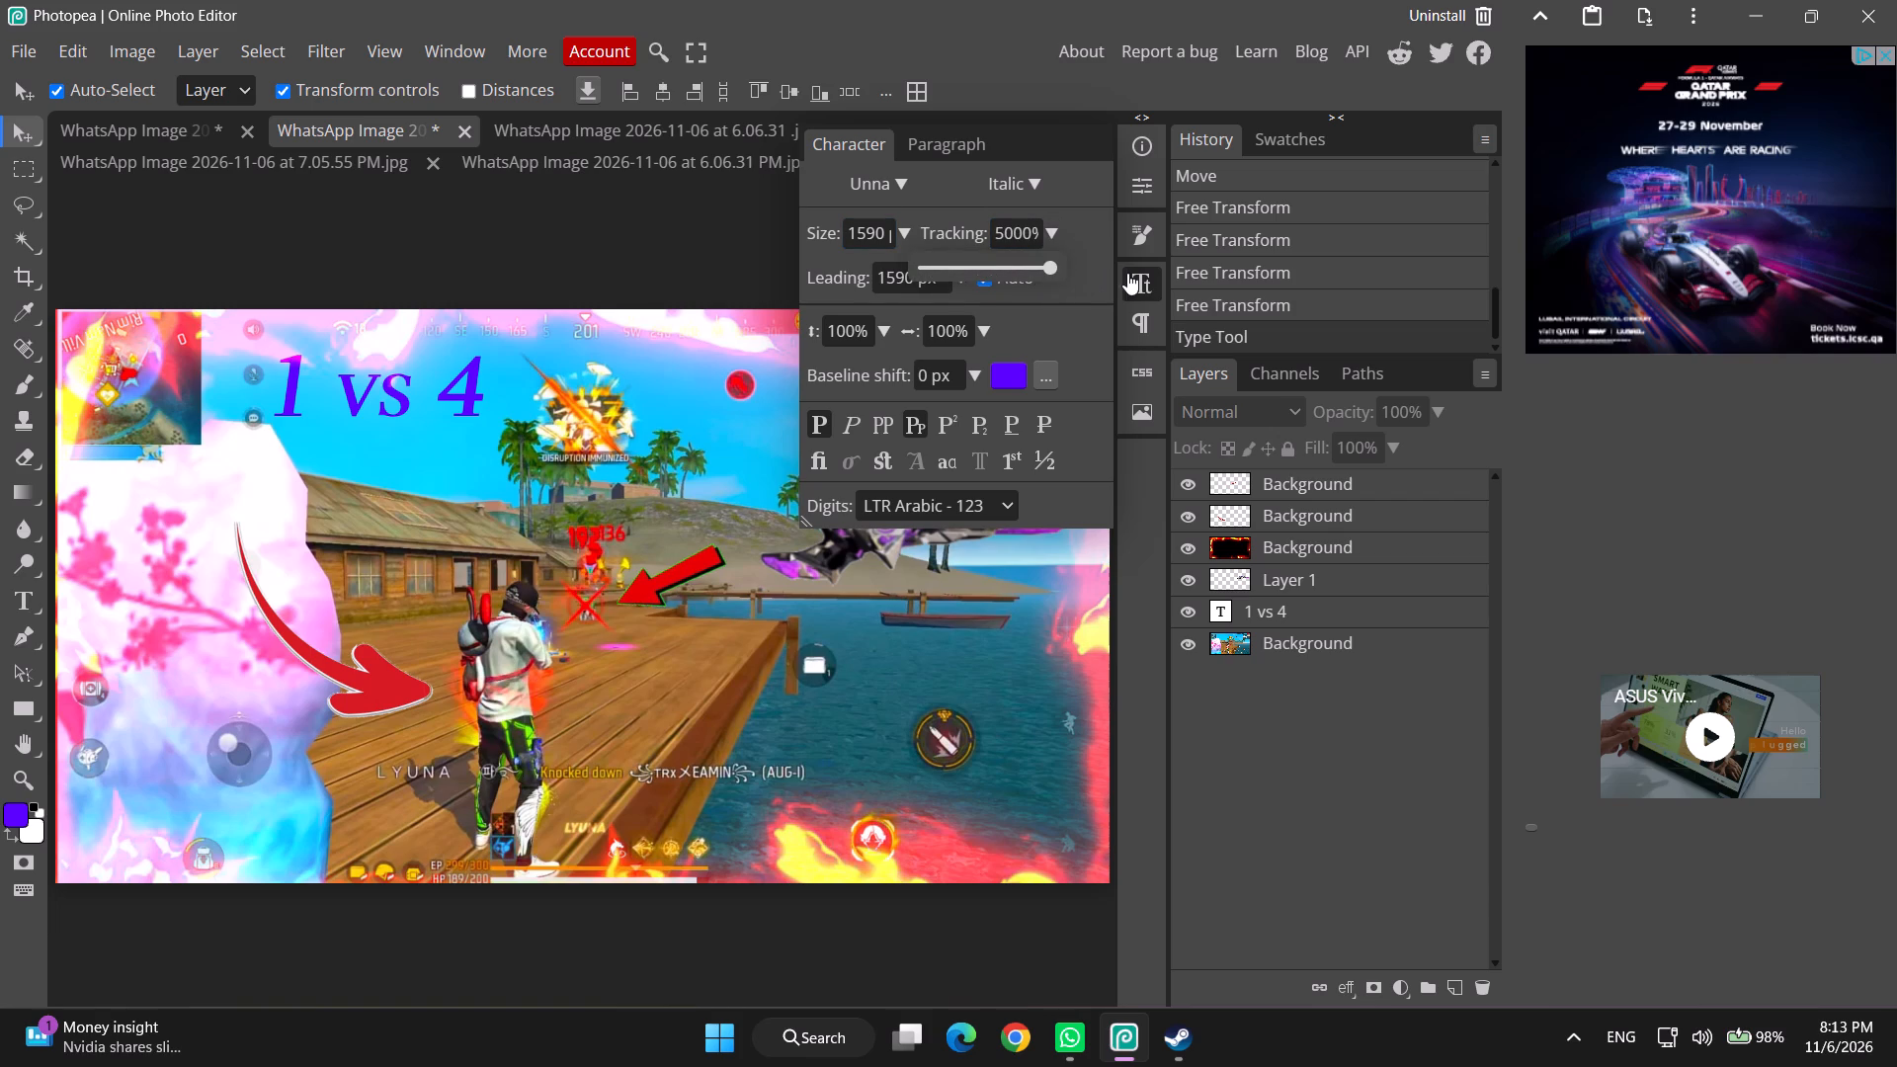
left_click_drag(1127, 273, 595, 372)
left_click_drag(595, 372, 713, 389)
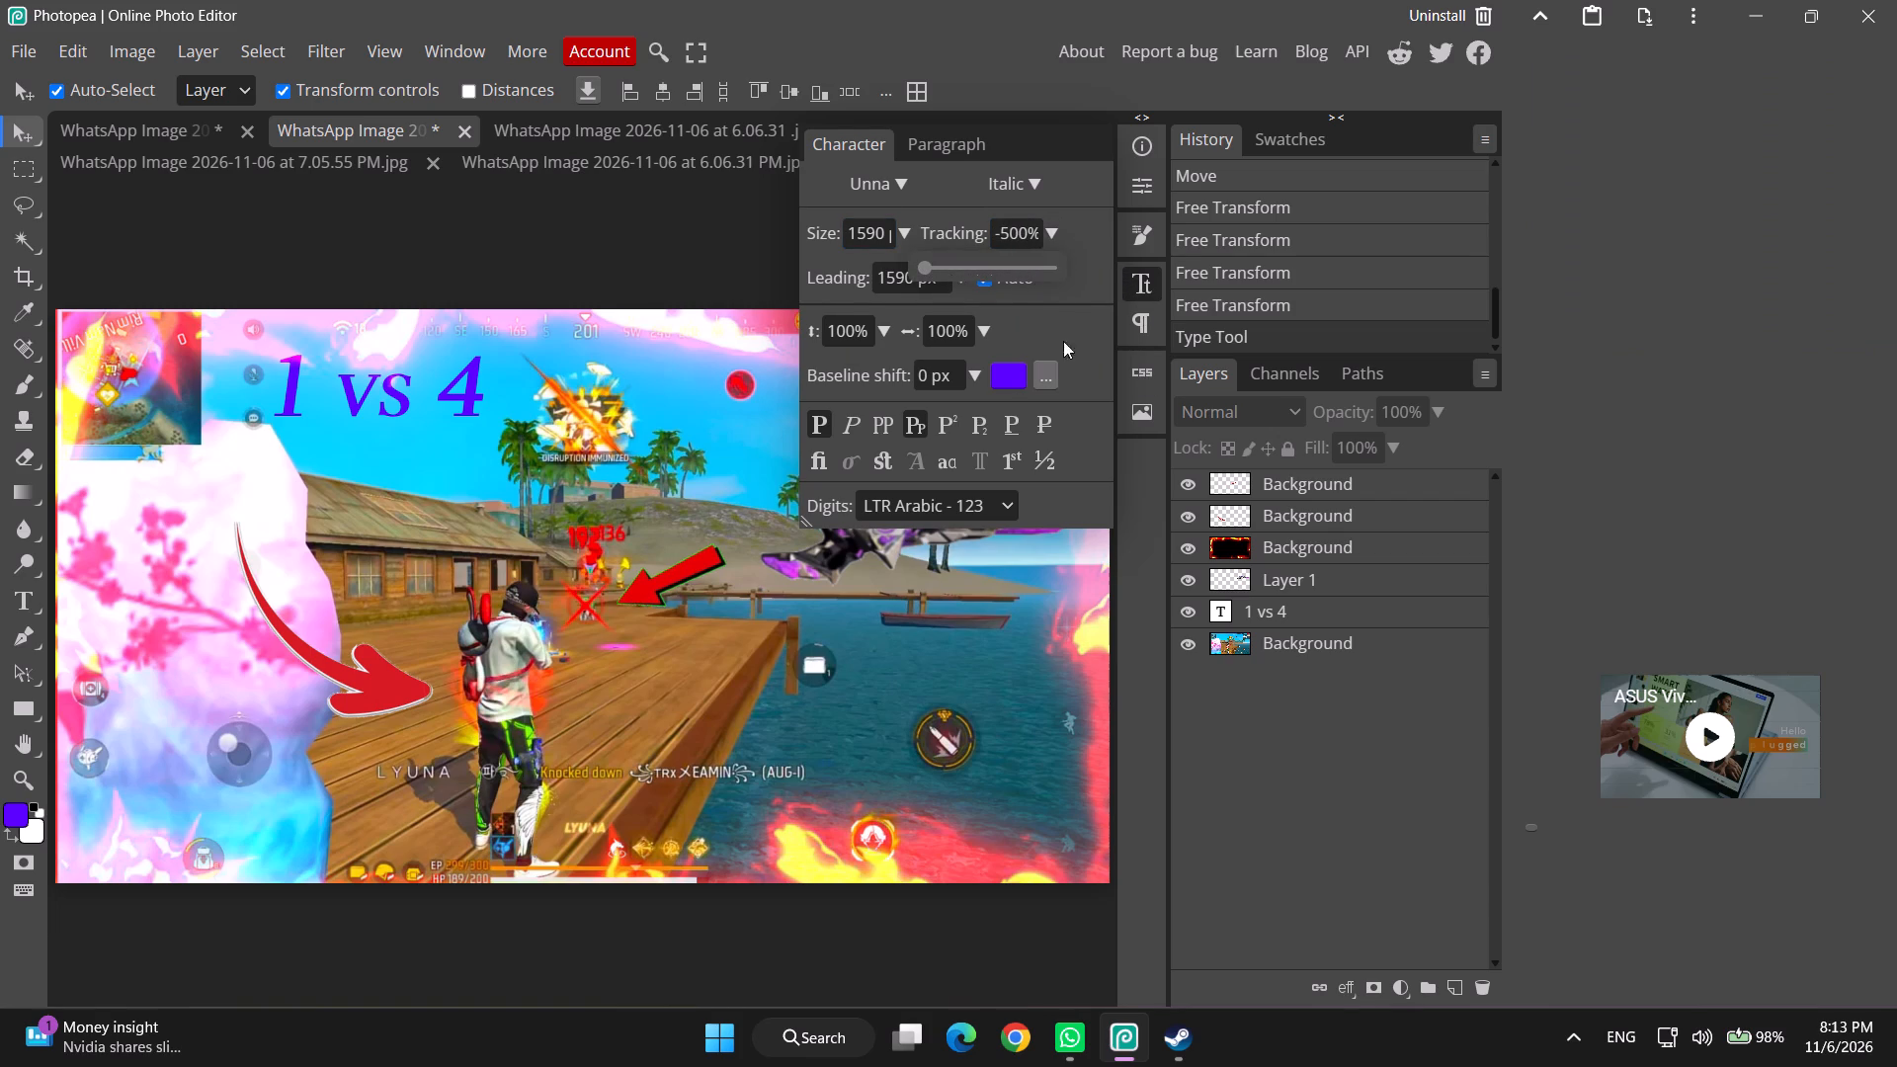
left_click(587, 277)
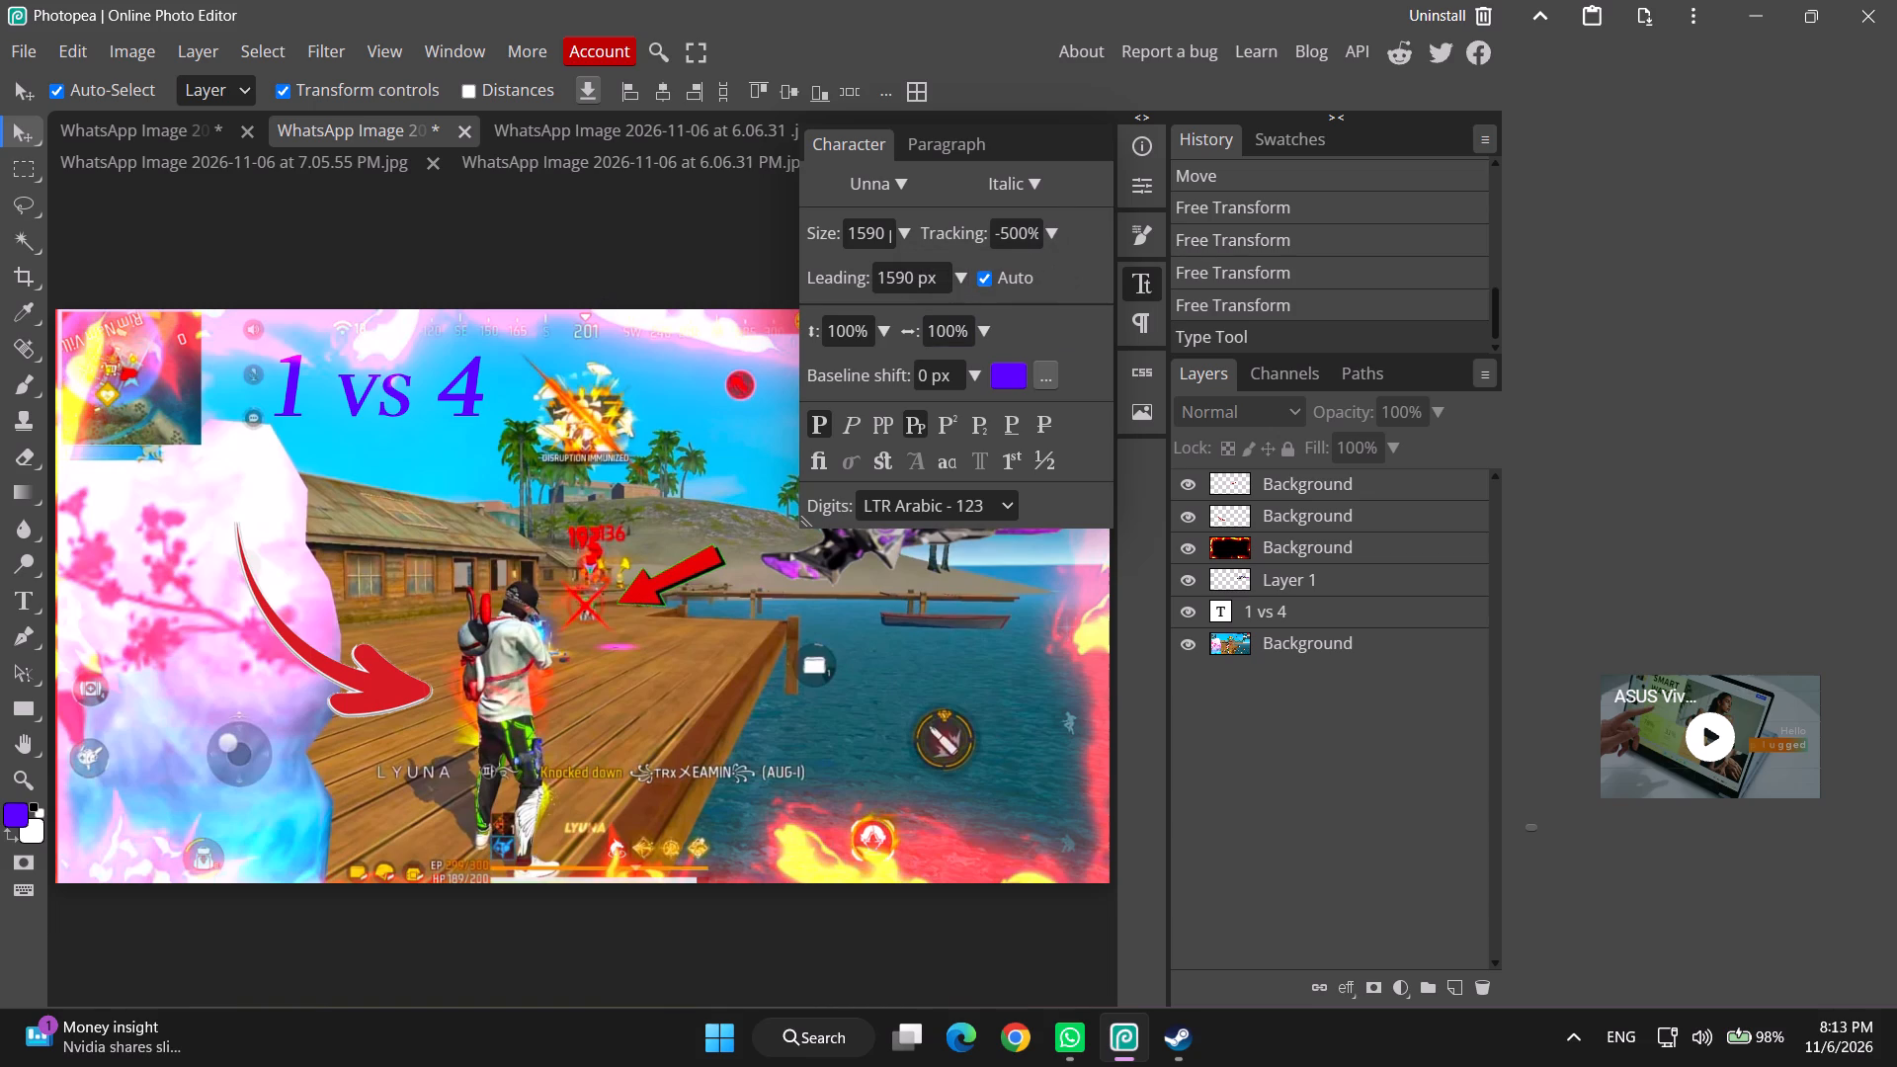
left_click(1054, 231)
left_click_drag(982, 260, 1087, 274)
left_click(420, 259)
Switch to Steam and check the download progress of ARK: Survival Ascended.
left_click(1174, 1032)
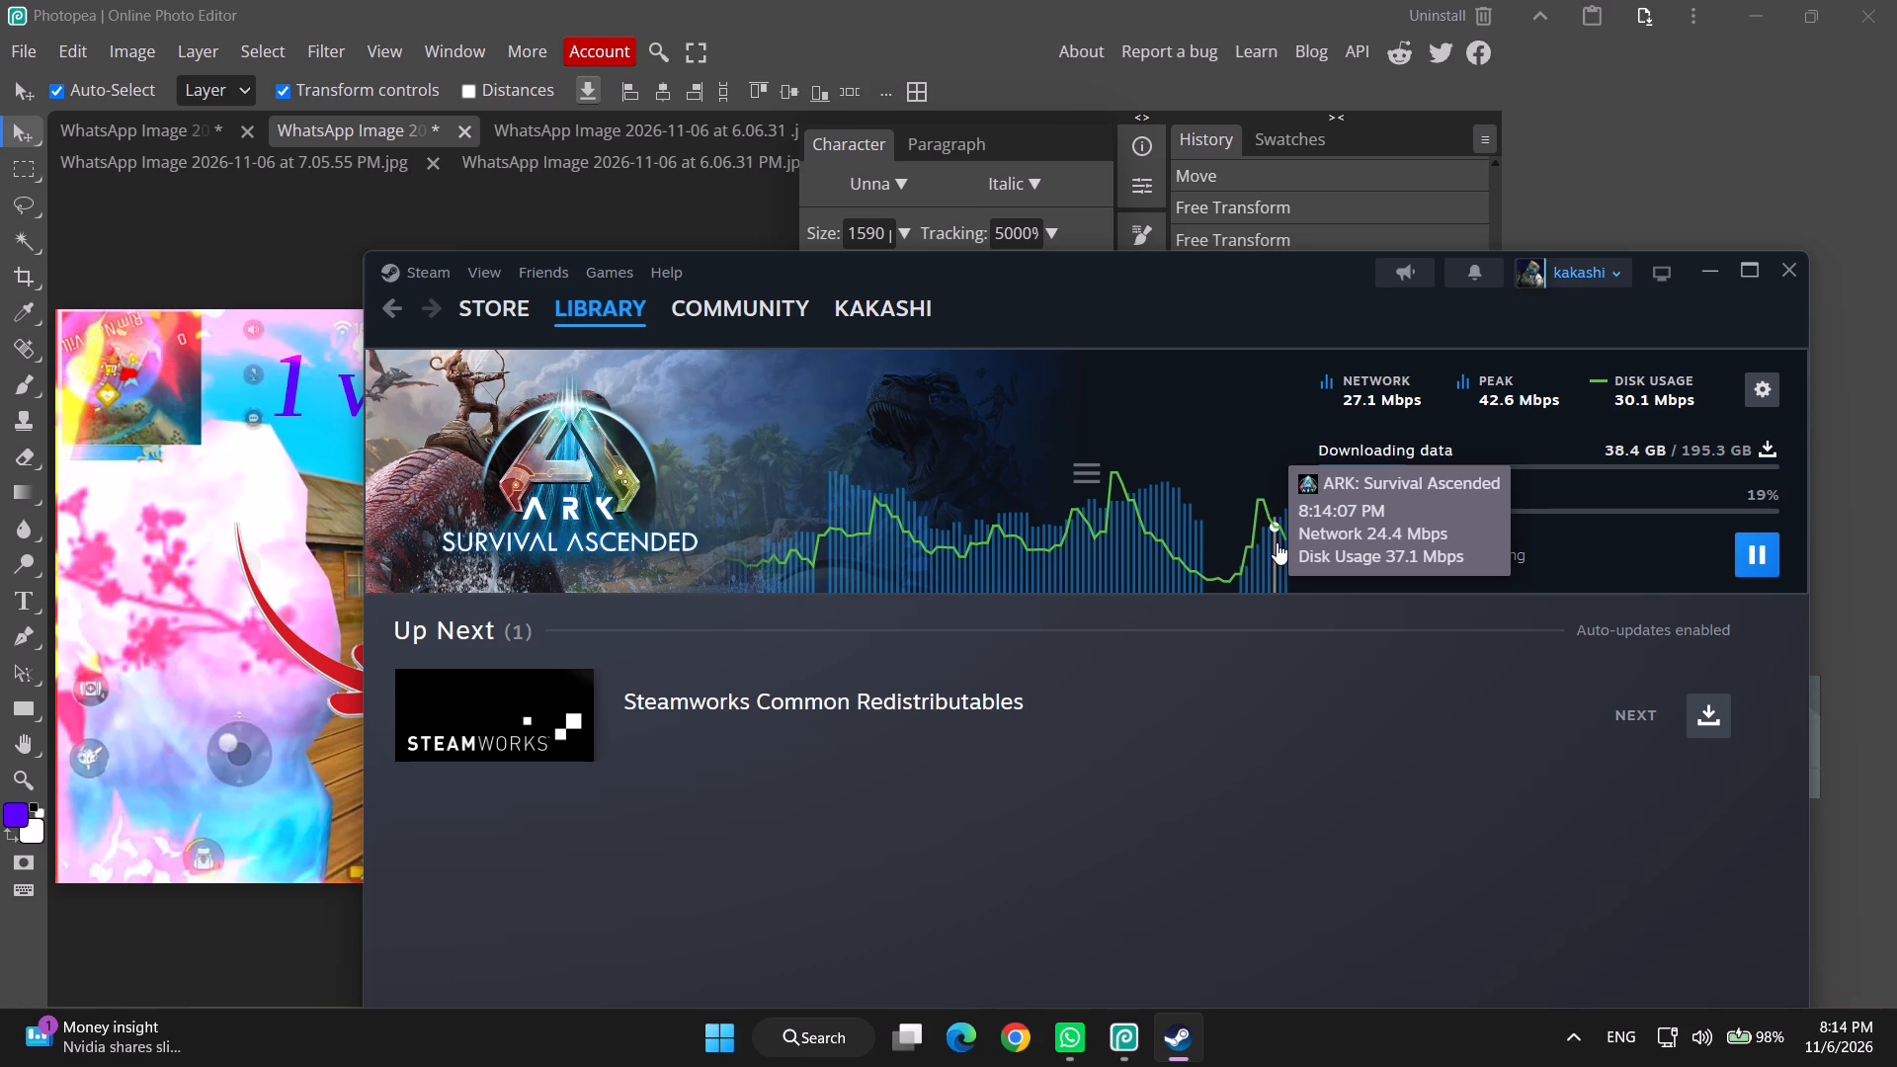
Toggle the computer's Wi-Fi in the Windows quick settings and return to the Steam downloads page.
left_click(1754, 1032)
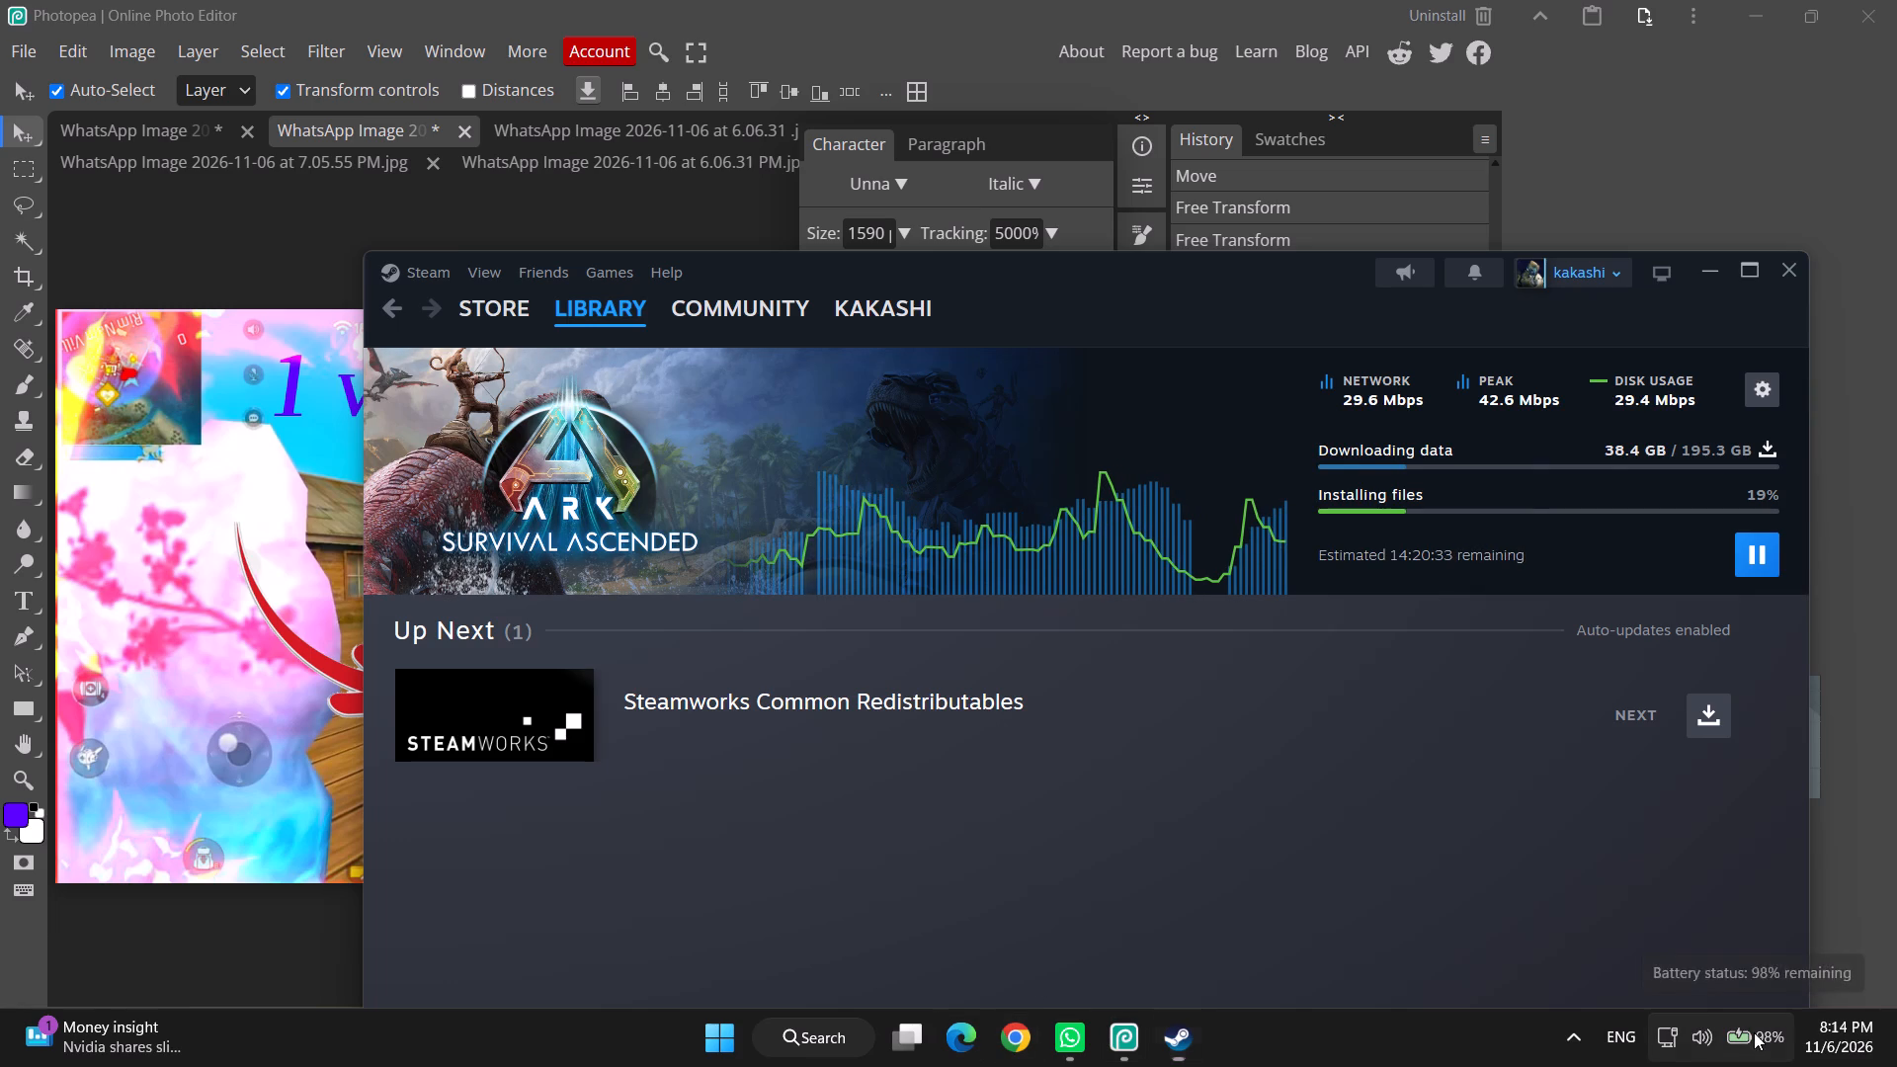
left_click(1498, 683)
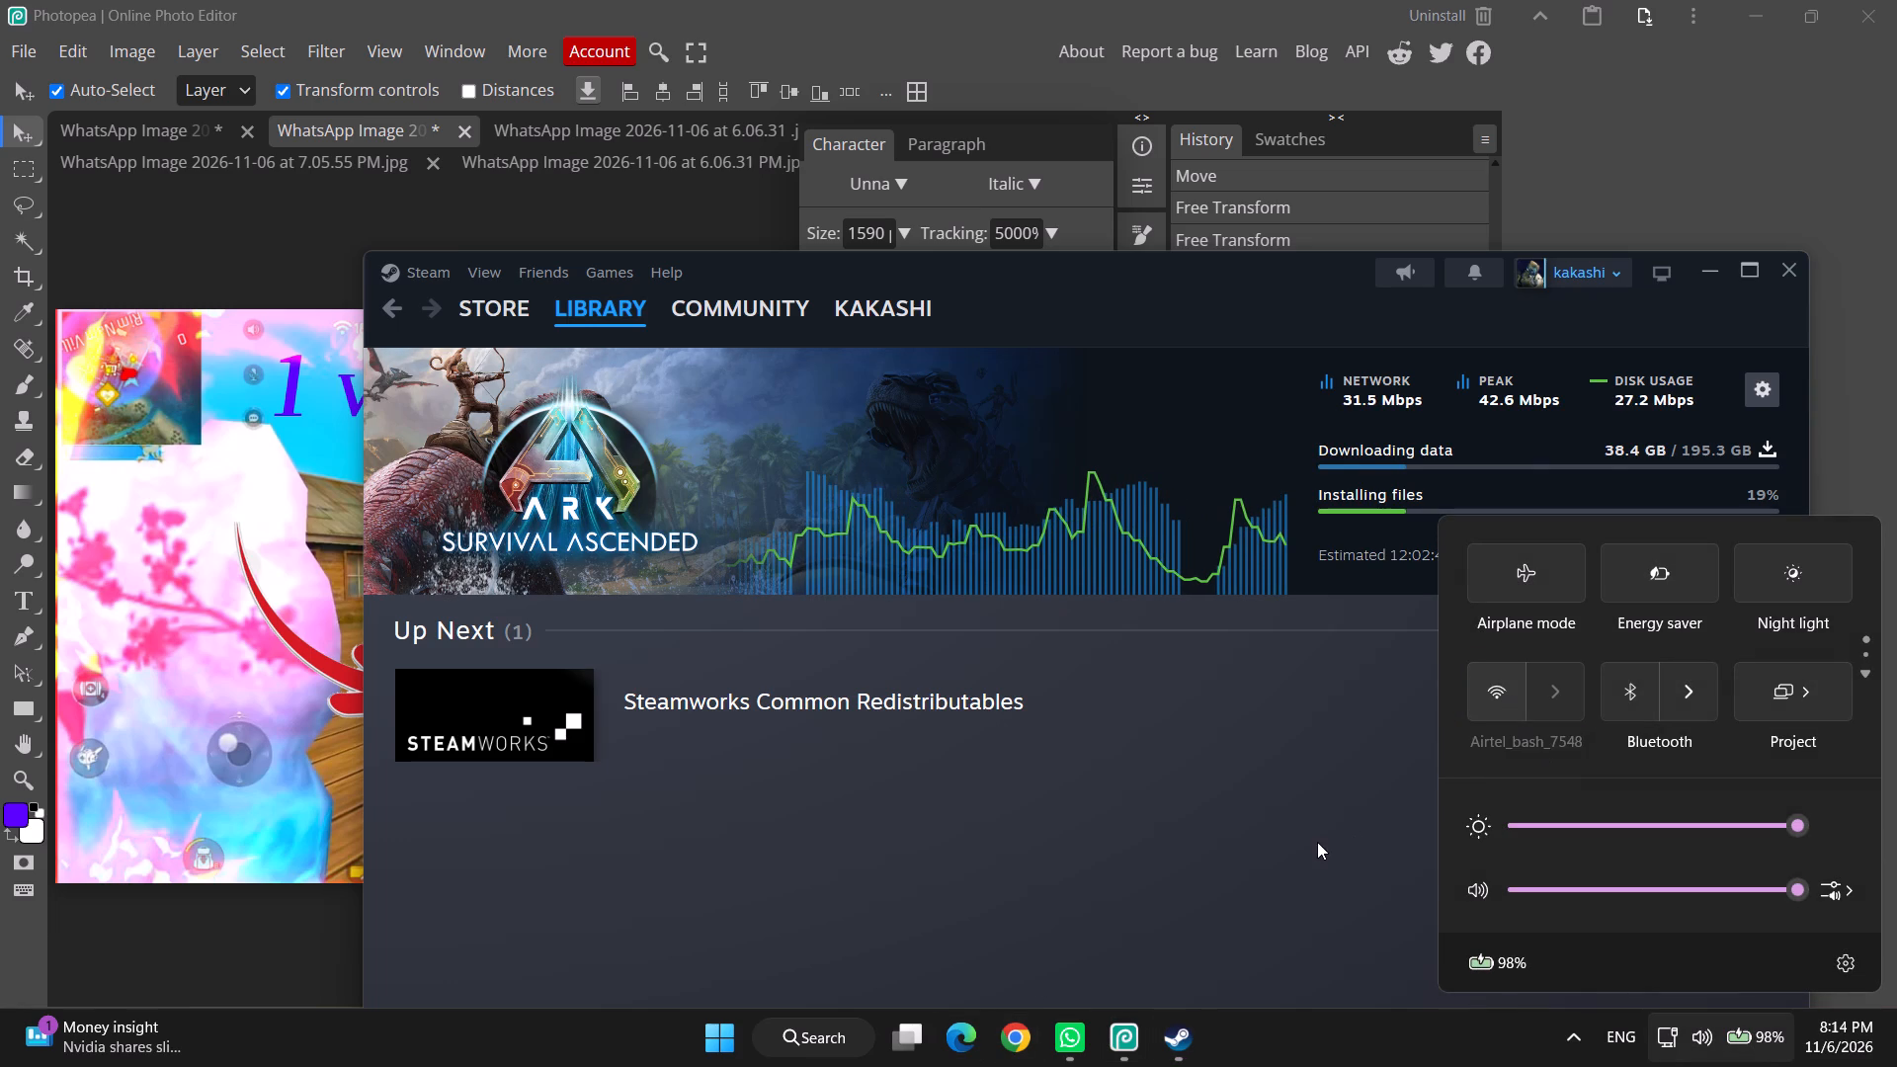
right_click(1317, 842)
left_click(1206, 862)
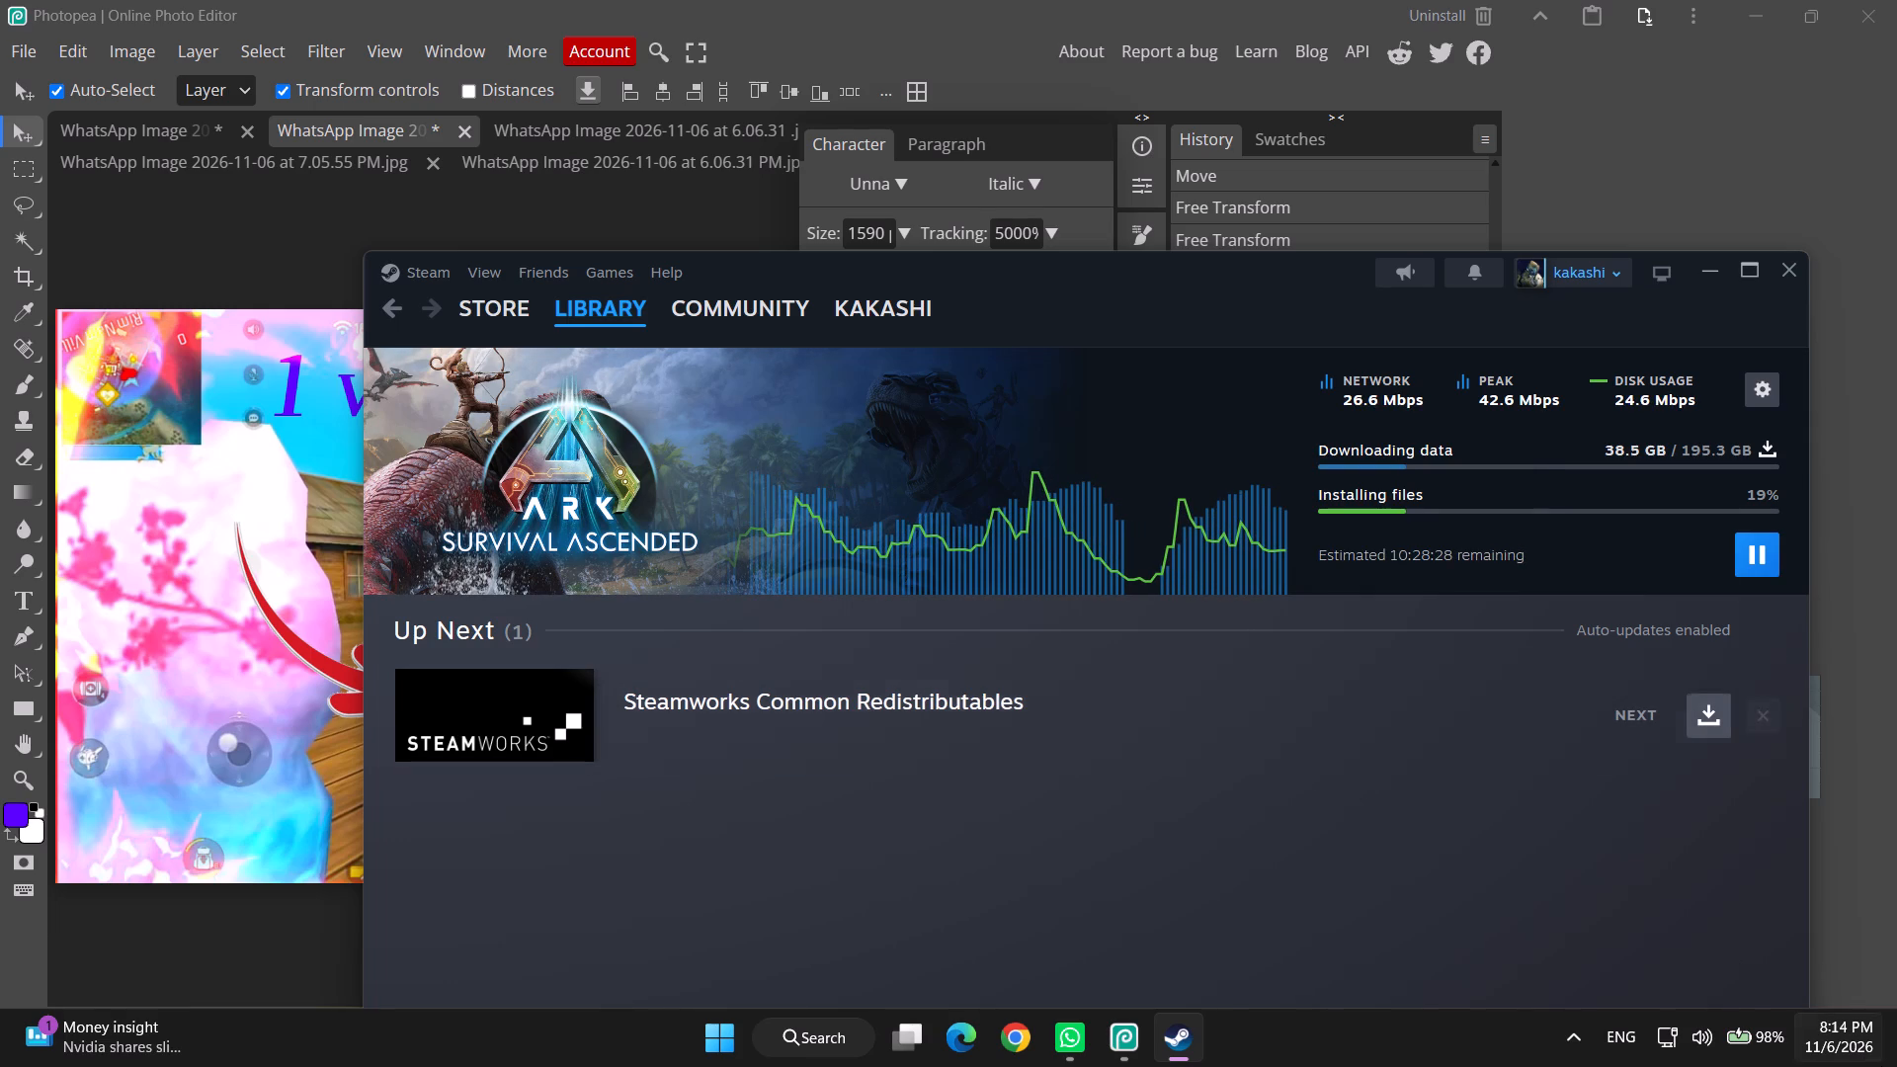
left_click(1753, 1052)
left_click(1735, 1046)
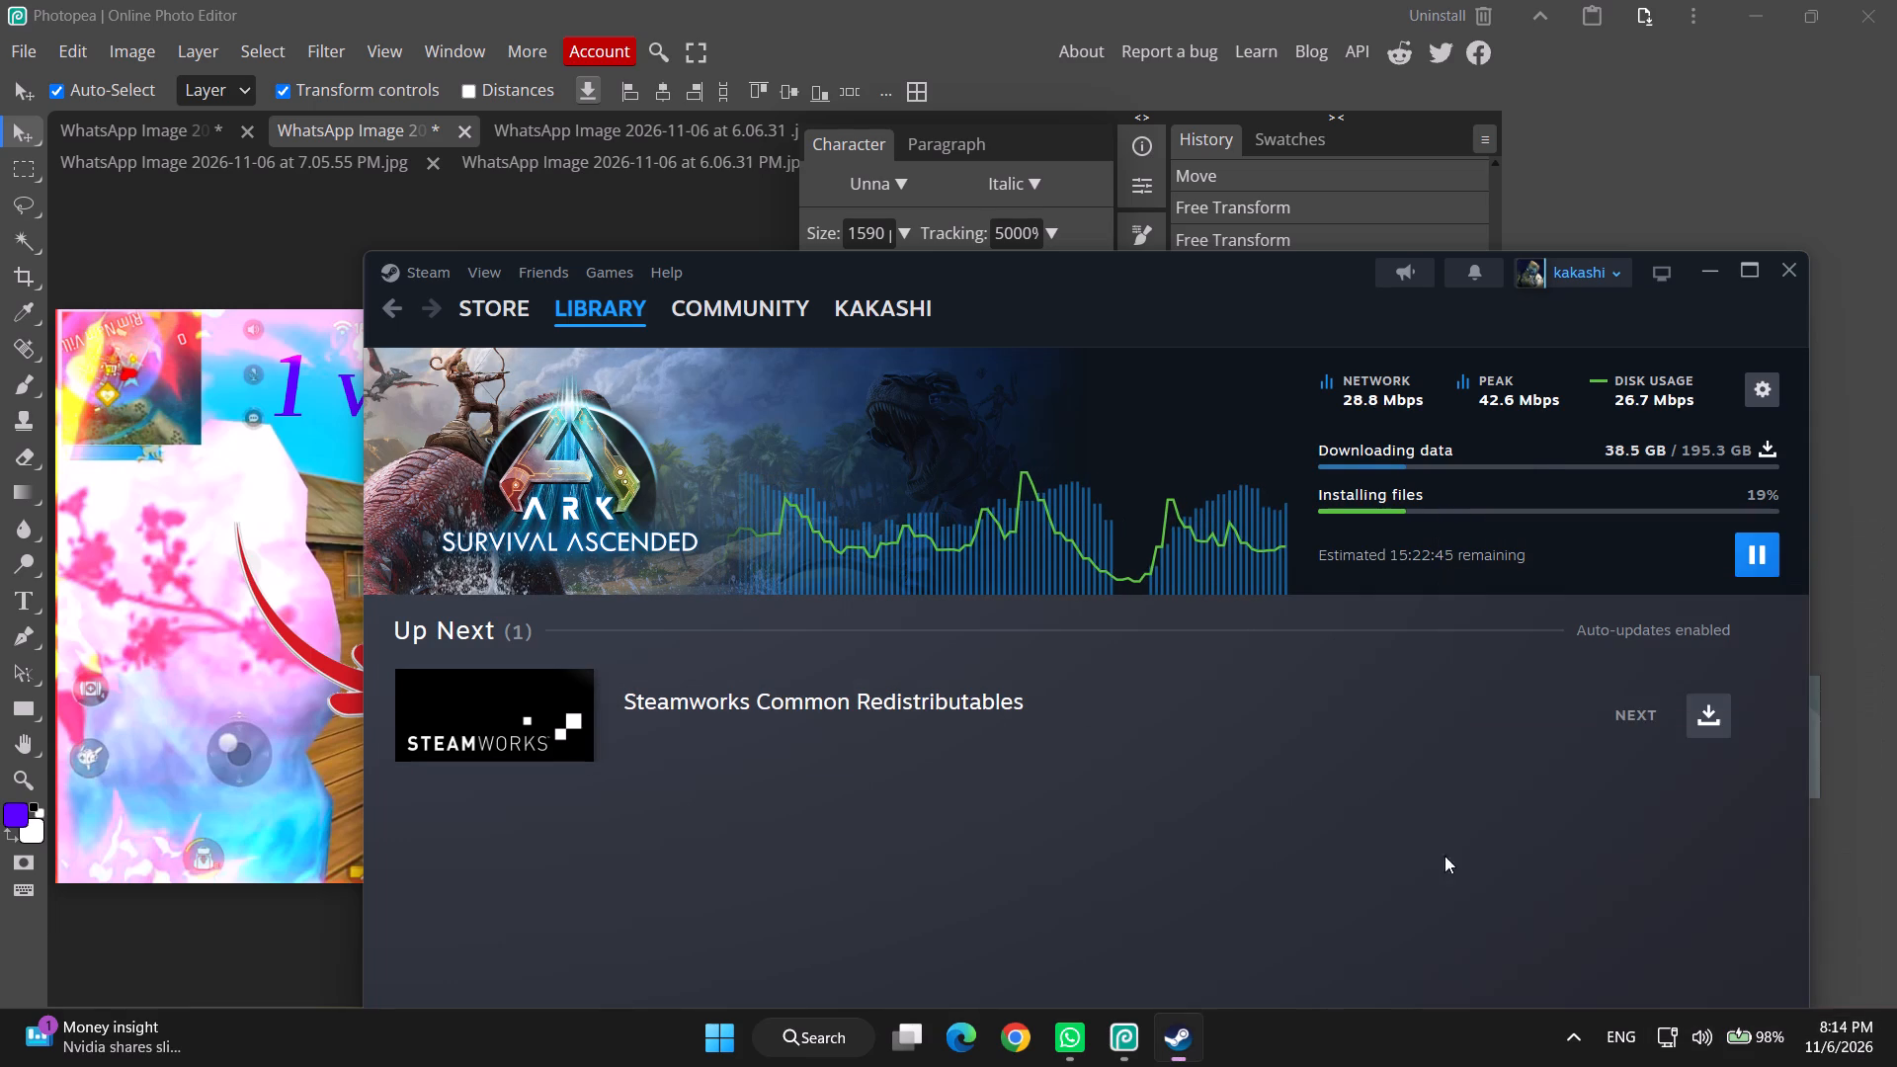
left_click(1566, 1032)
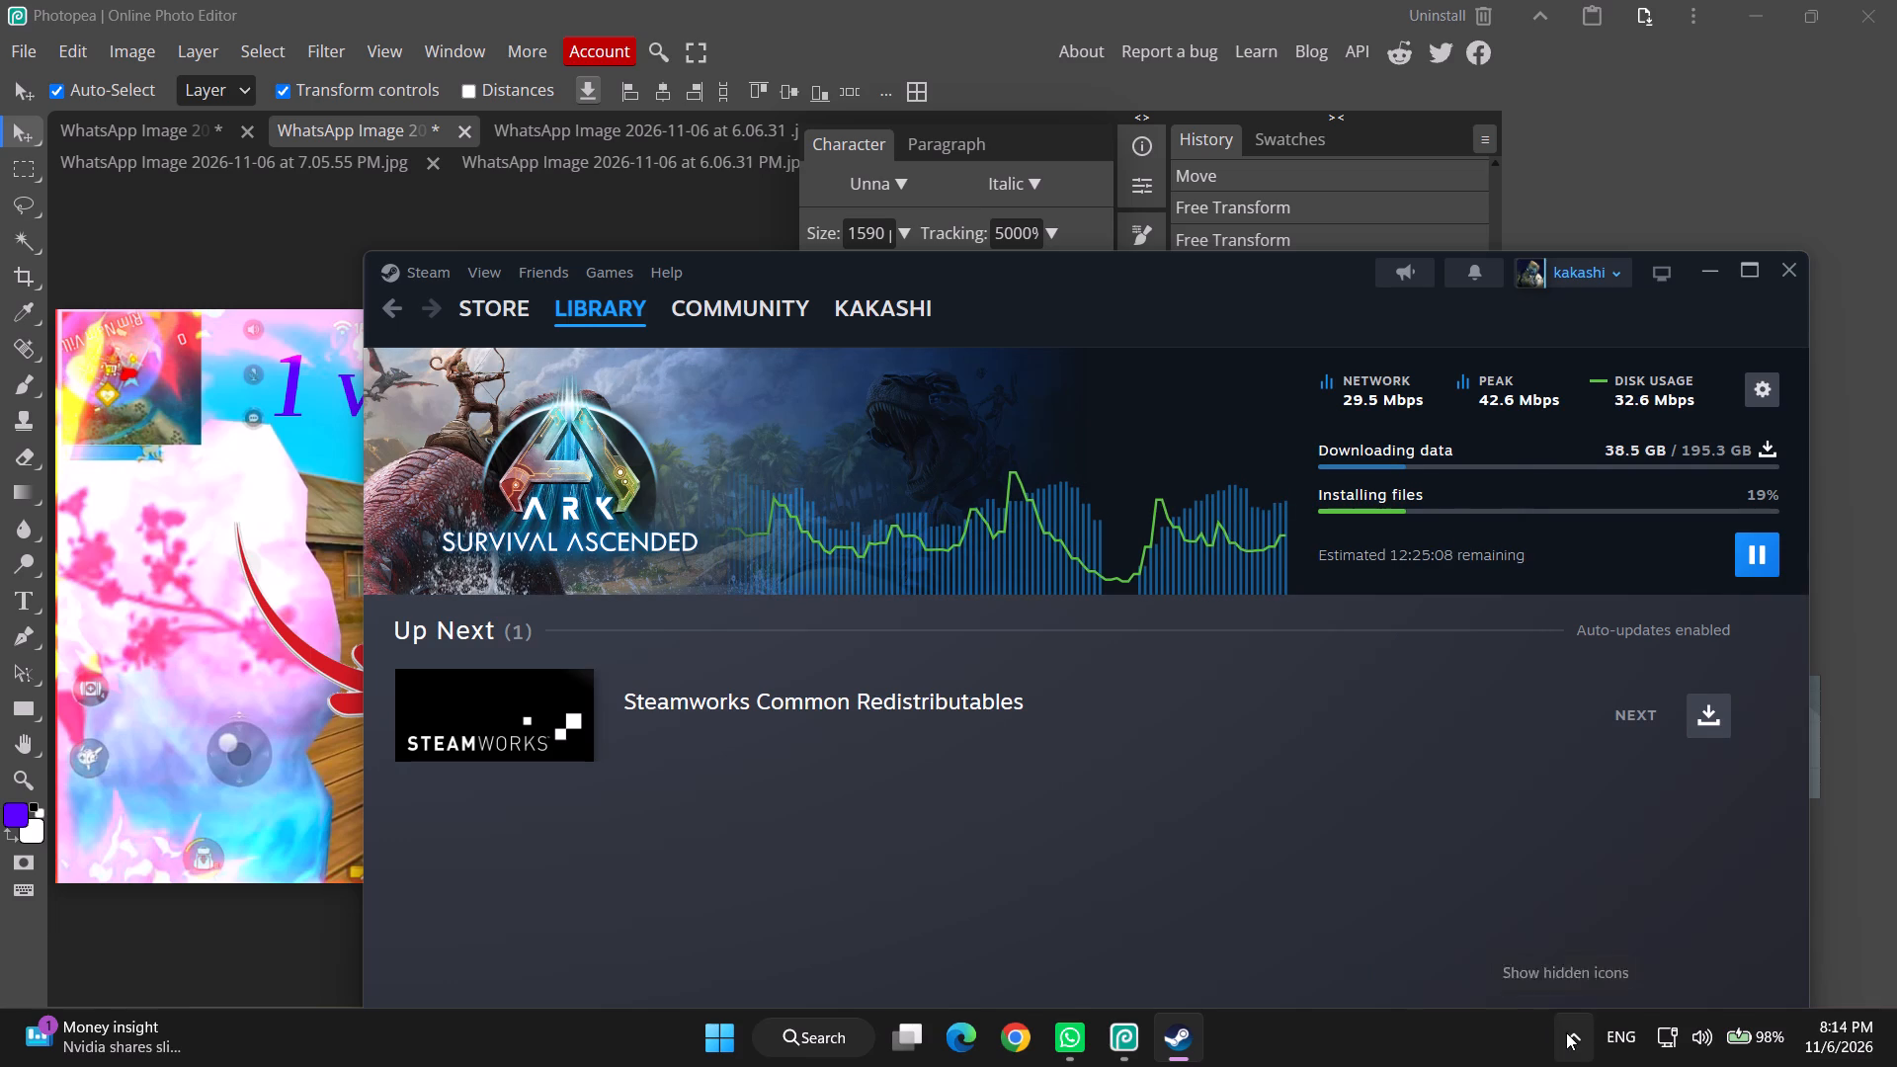
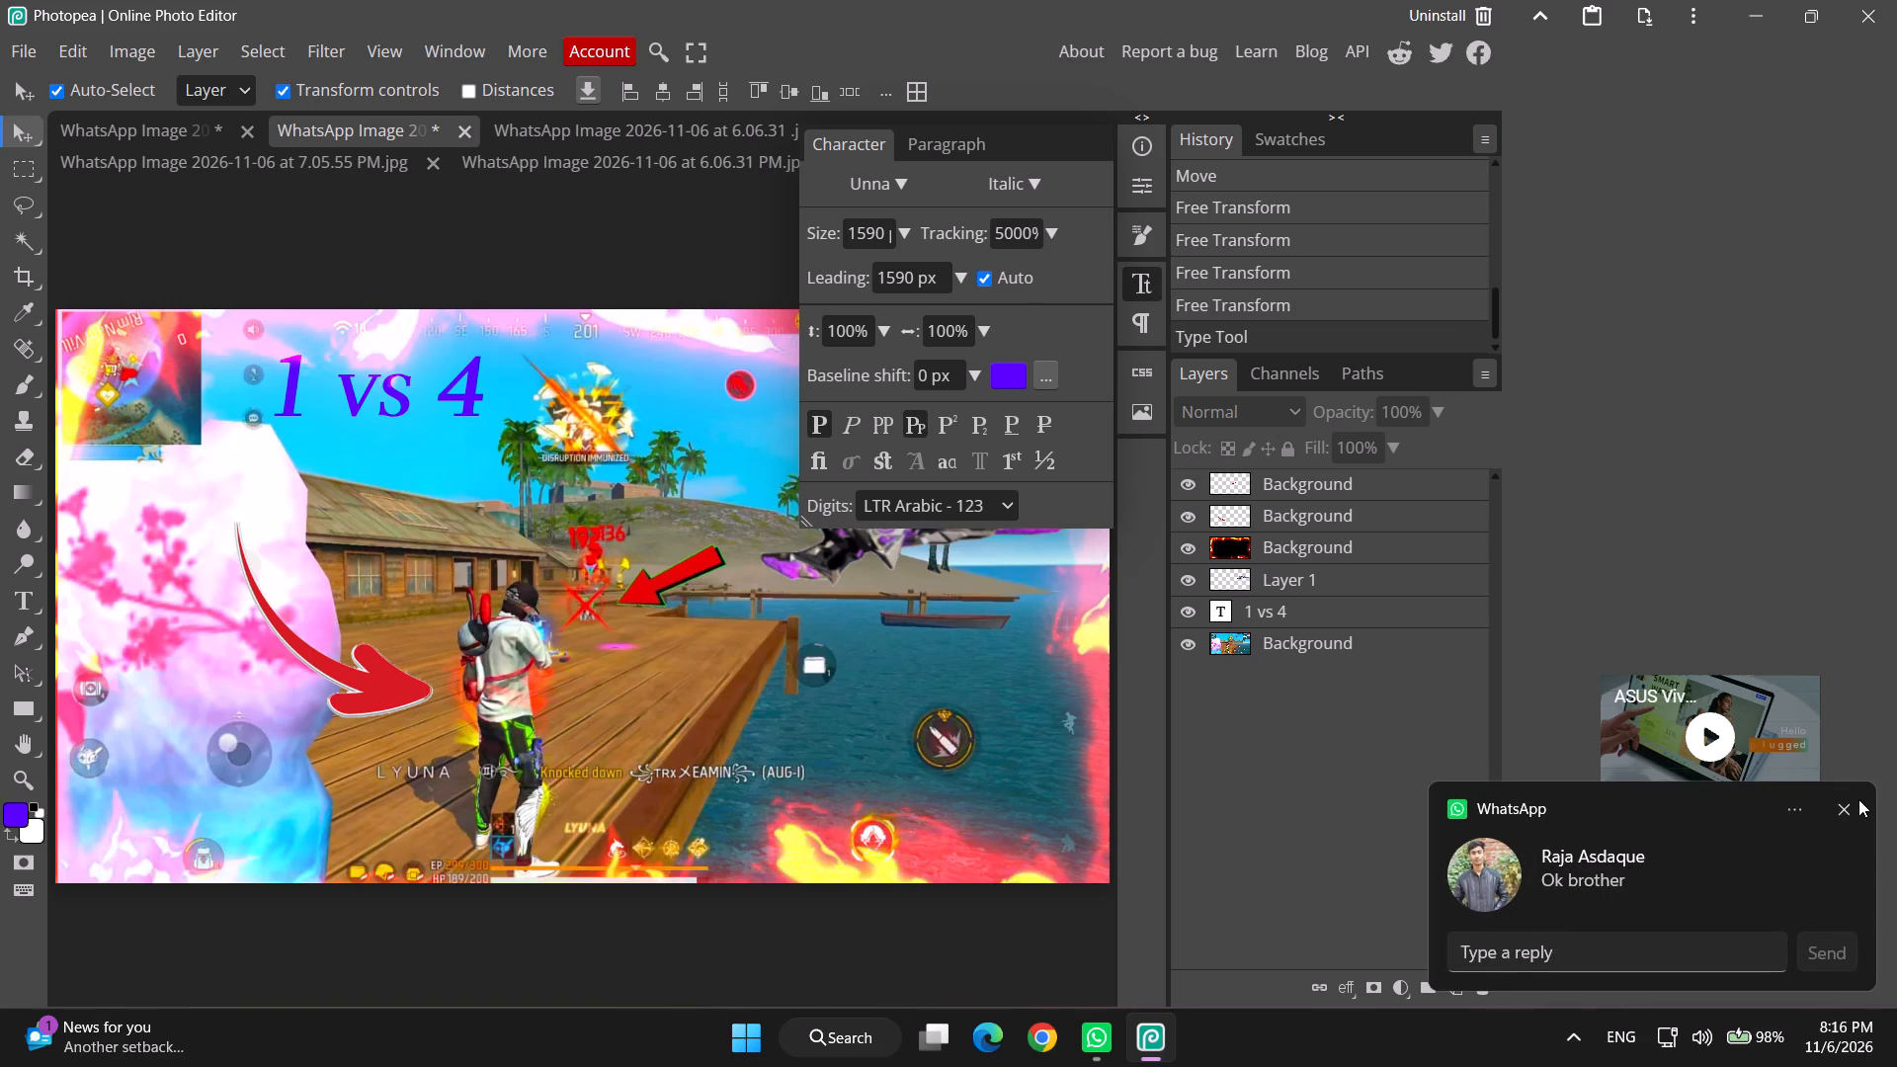
Dismiss the incoming WhatsApp message notification.
left_click(1845, 811)
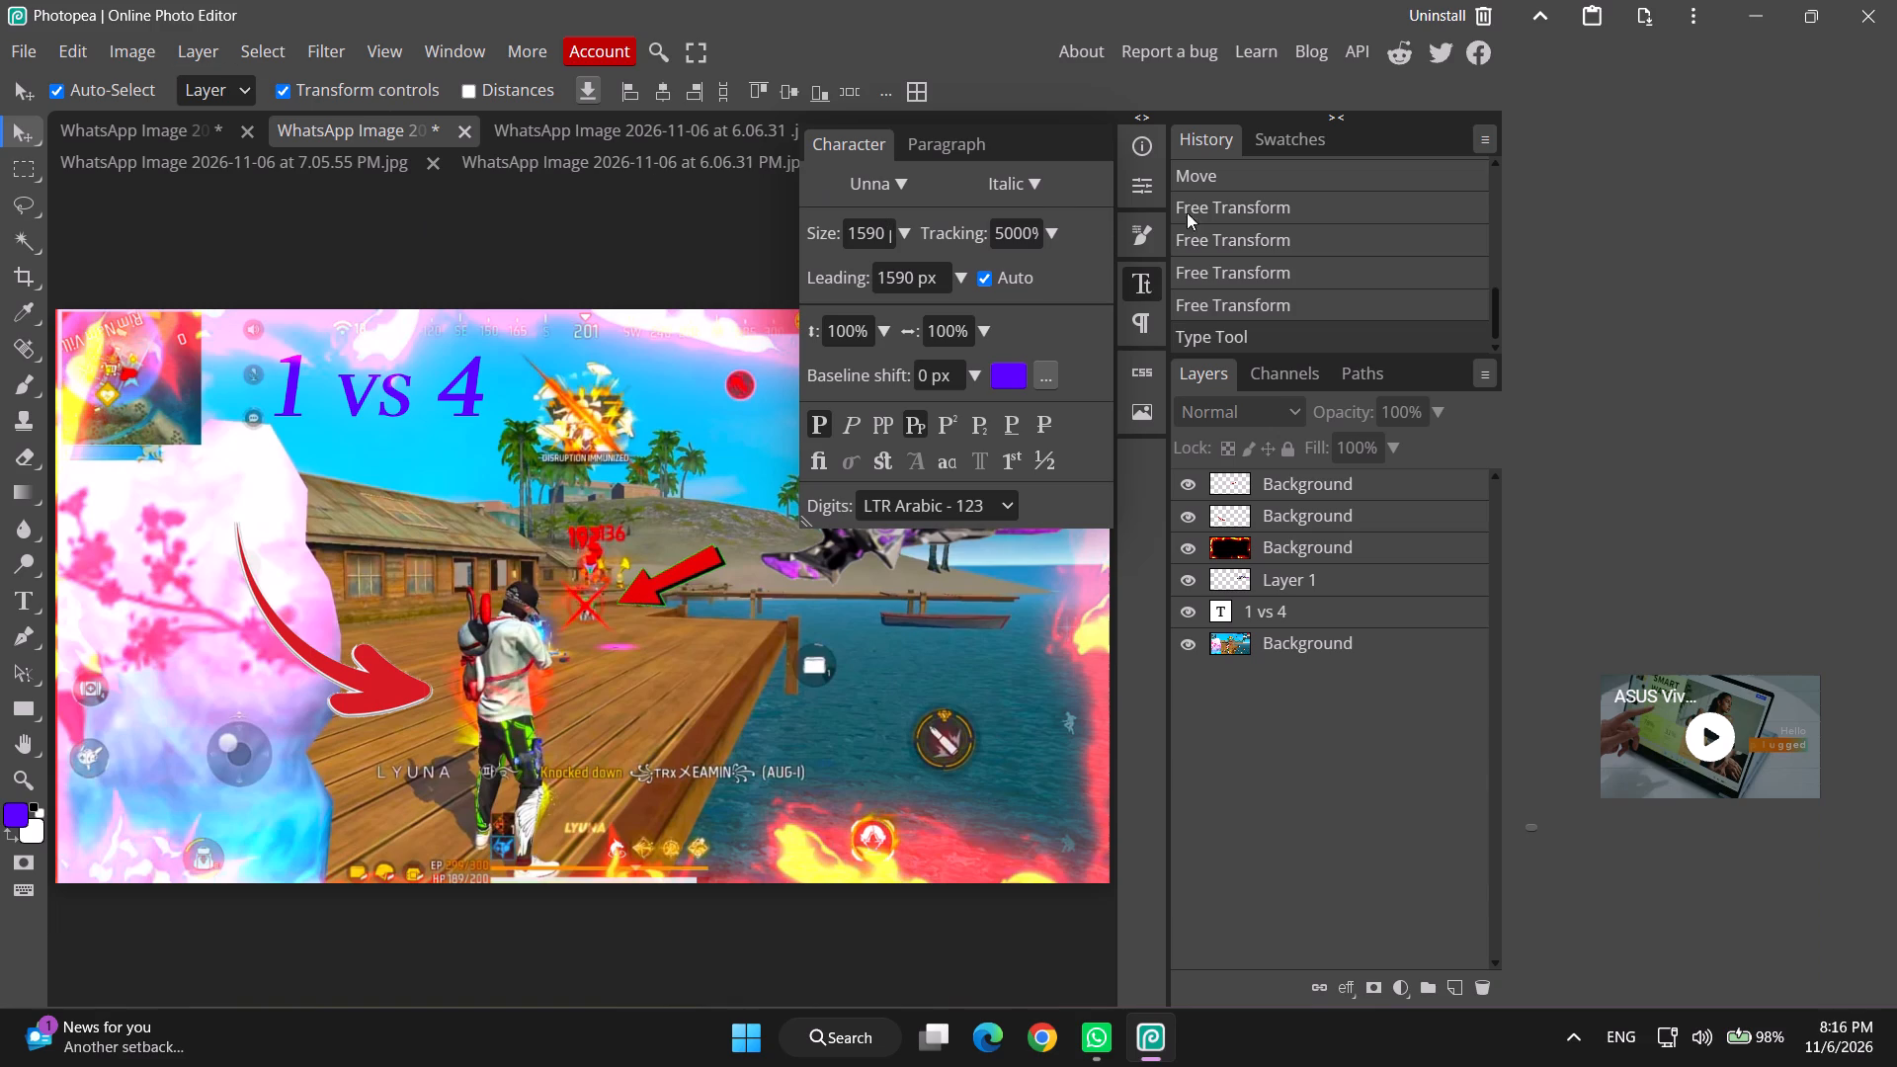
Look through the thumbnail's edit history and select the latest Type Tool state.
scroll(1258, 265, "down", 1)
scroll(1258, 265, "up", 1)
scroll(1258, 265, "down", 1)
scroll(1258, 265, "up", 1)
scroll(1258, 265, "down", 1)
left_click(1494, 302)
left_click(1291, 332)
left_click(1229, 332)
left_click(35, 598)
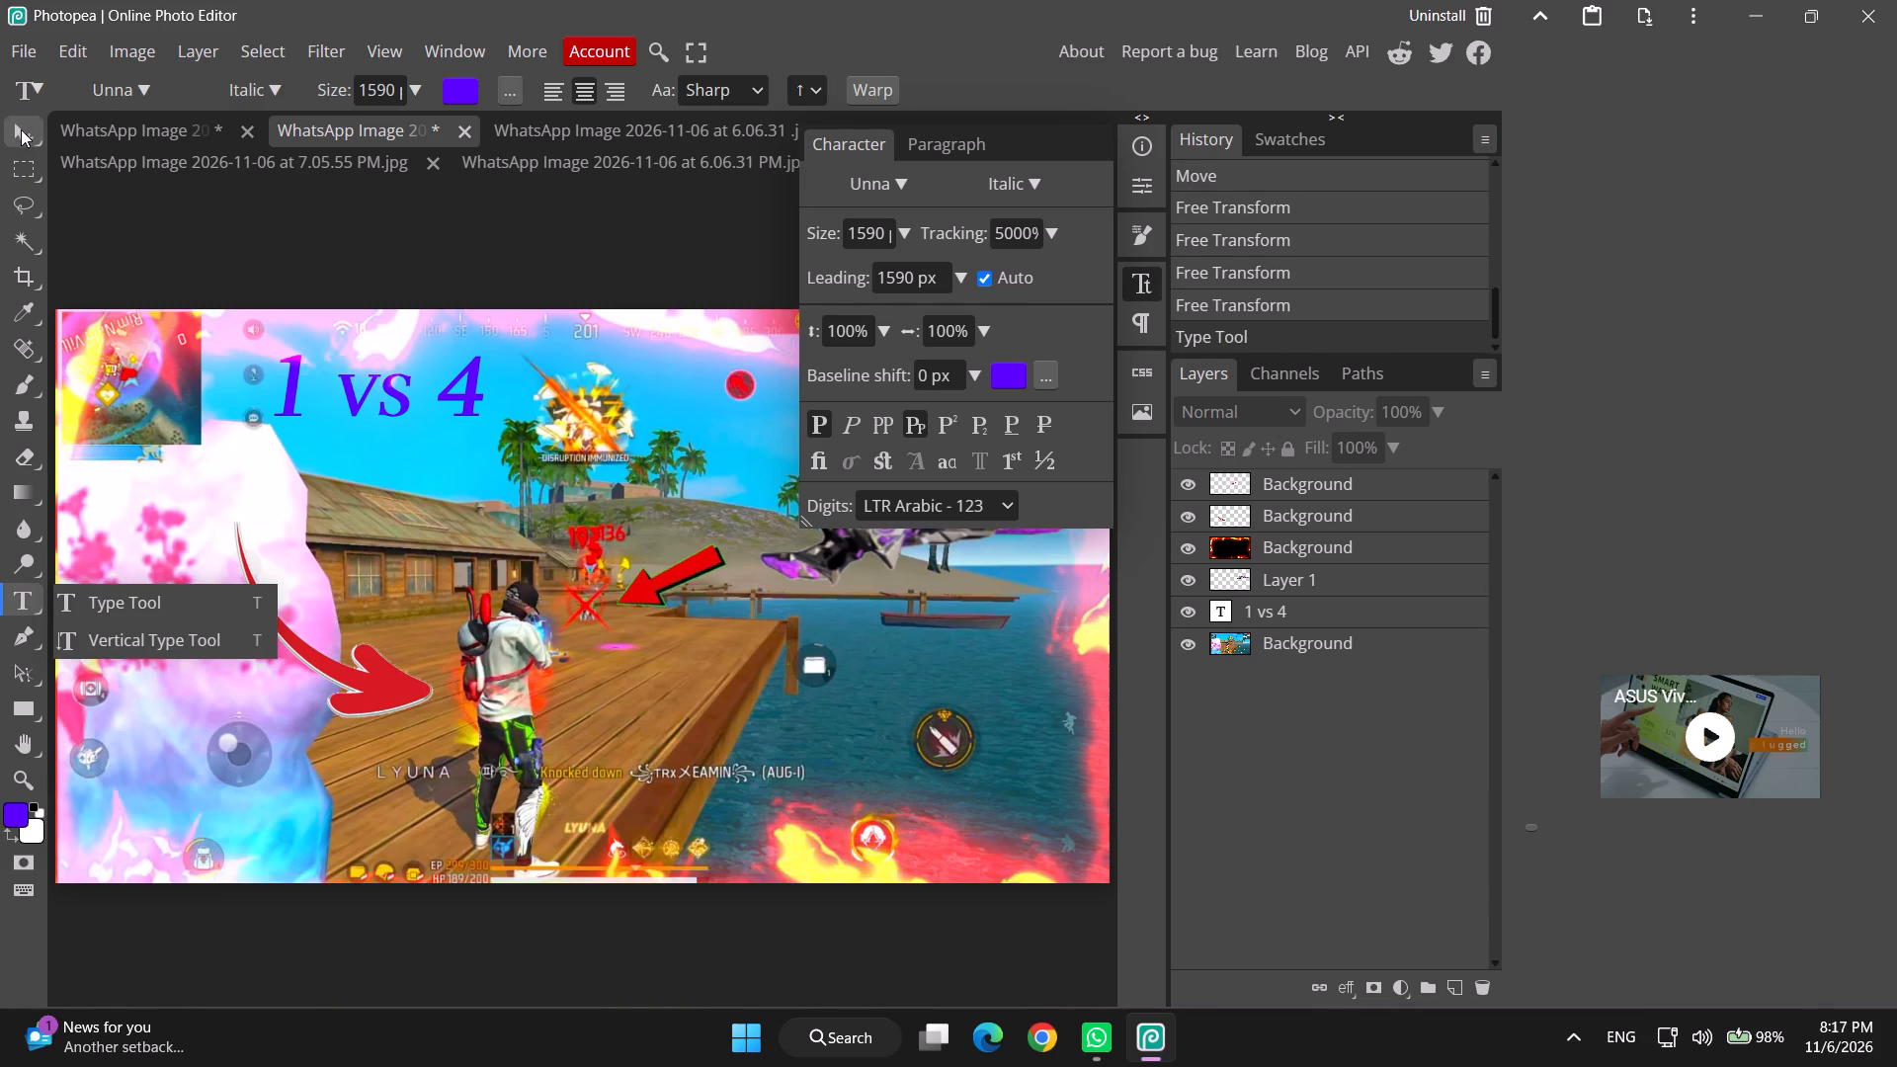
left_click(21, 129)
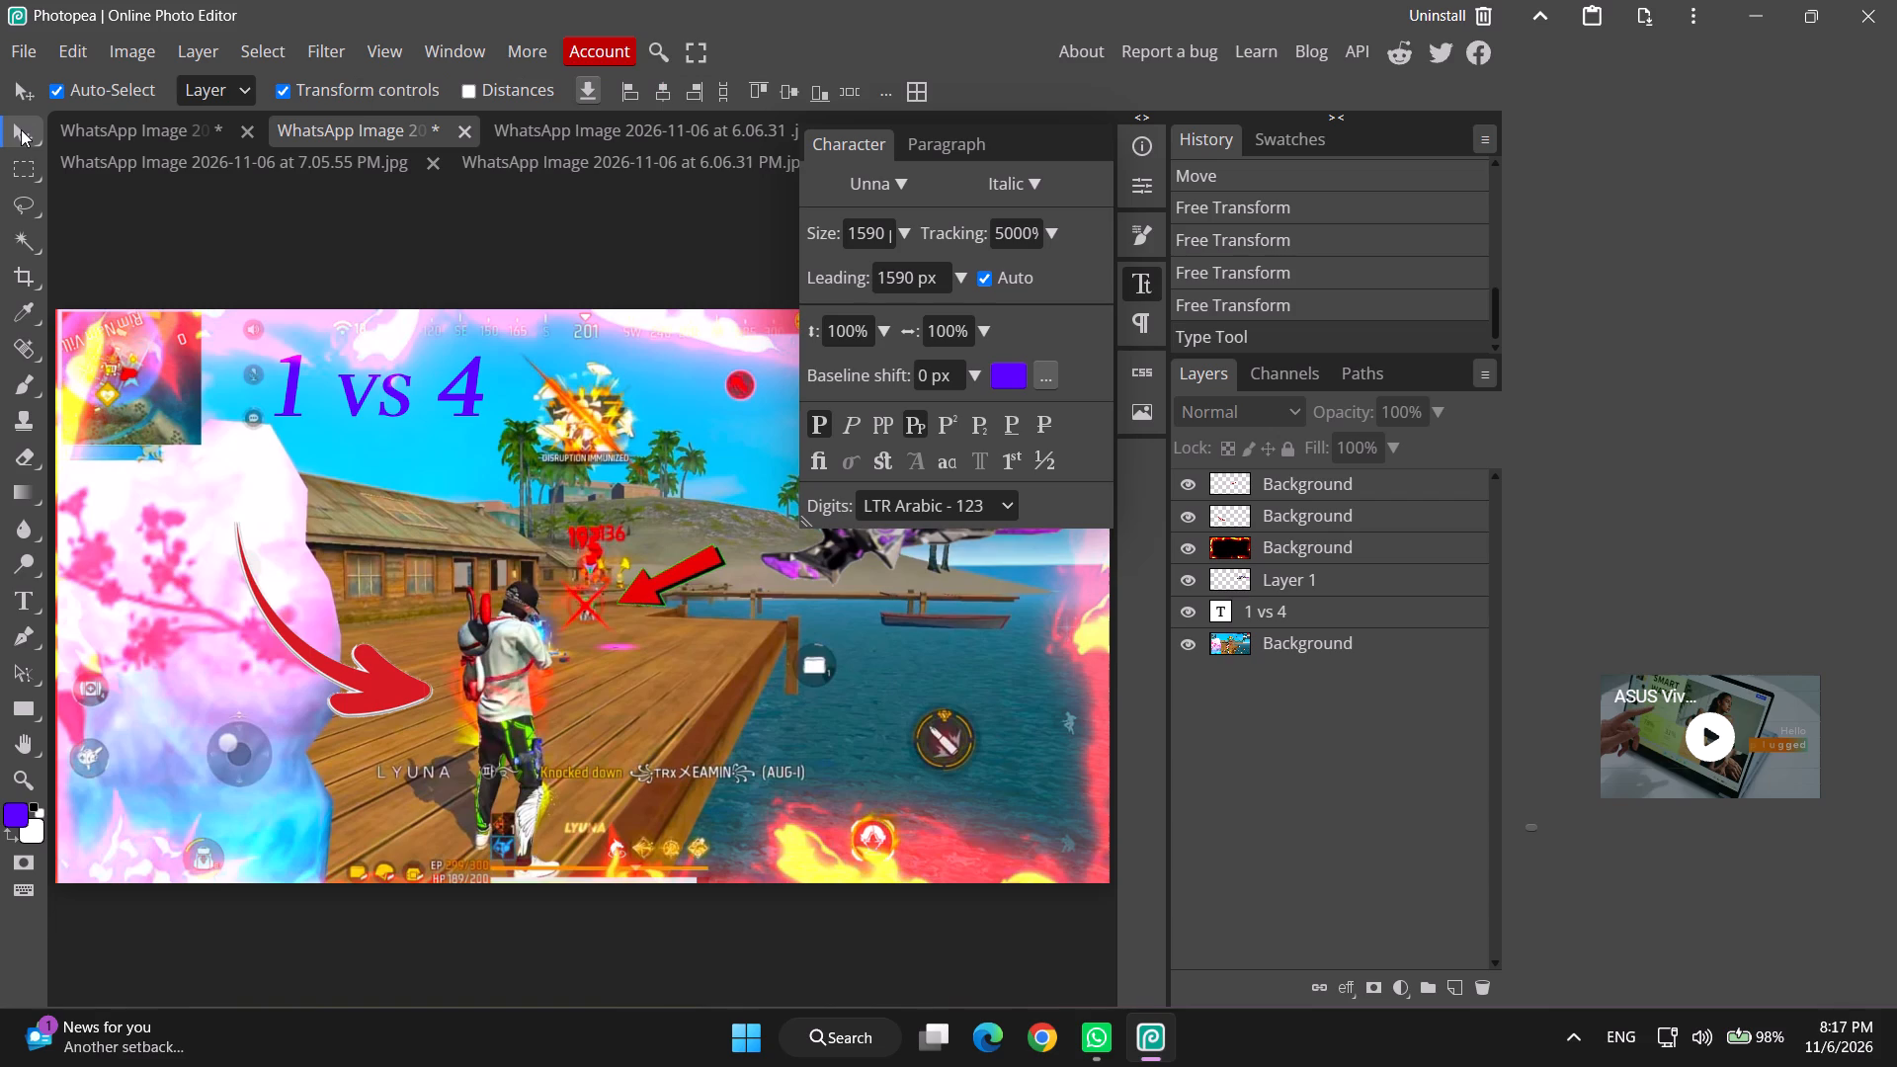
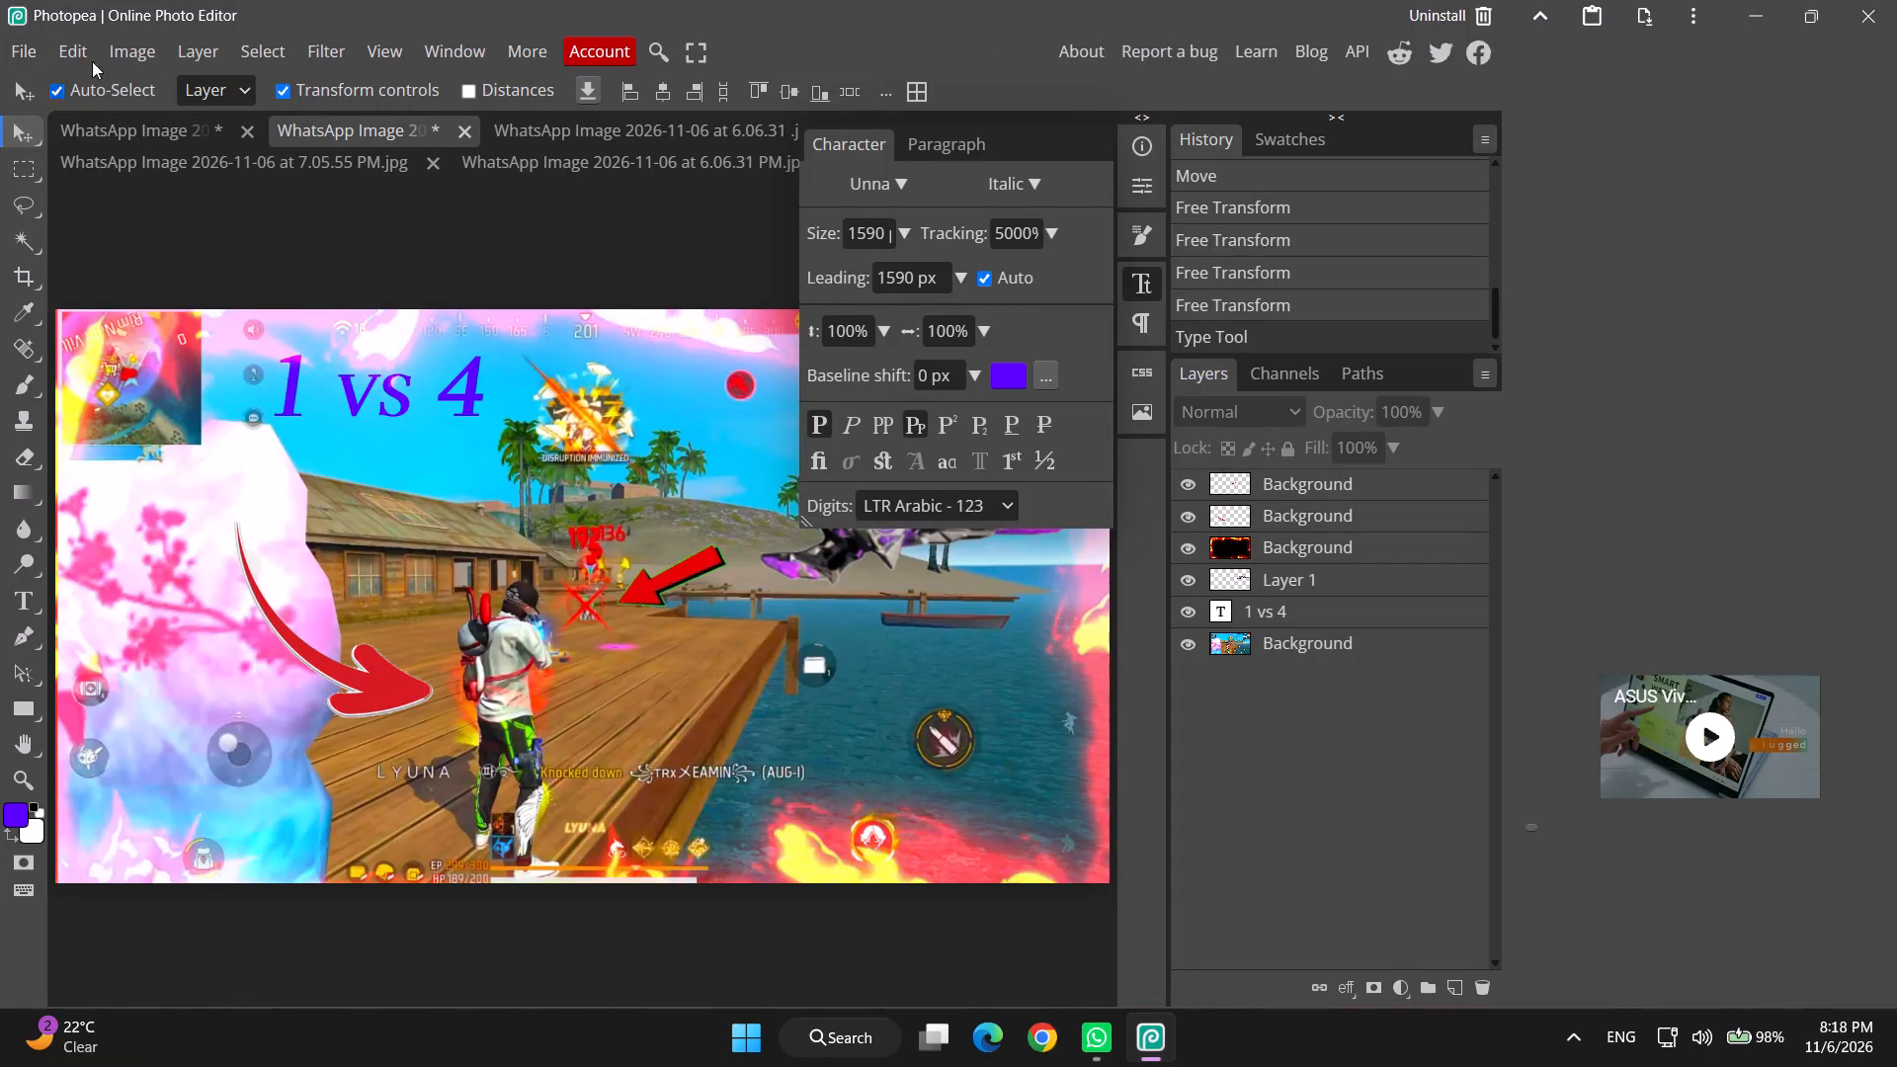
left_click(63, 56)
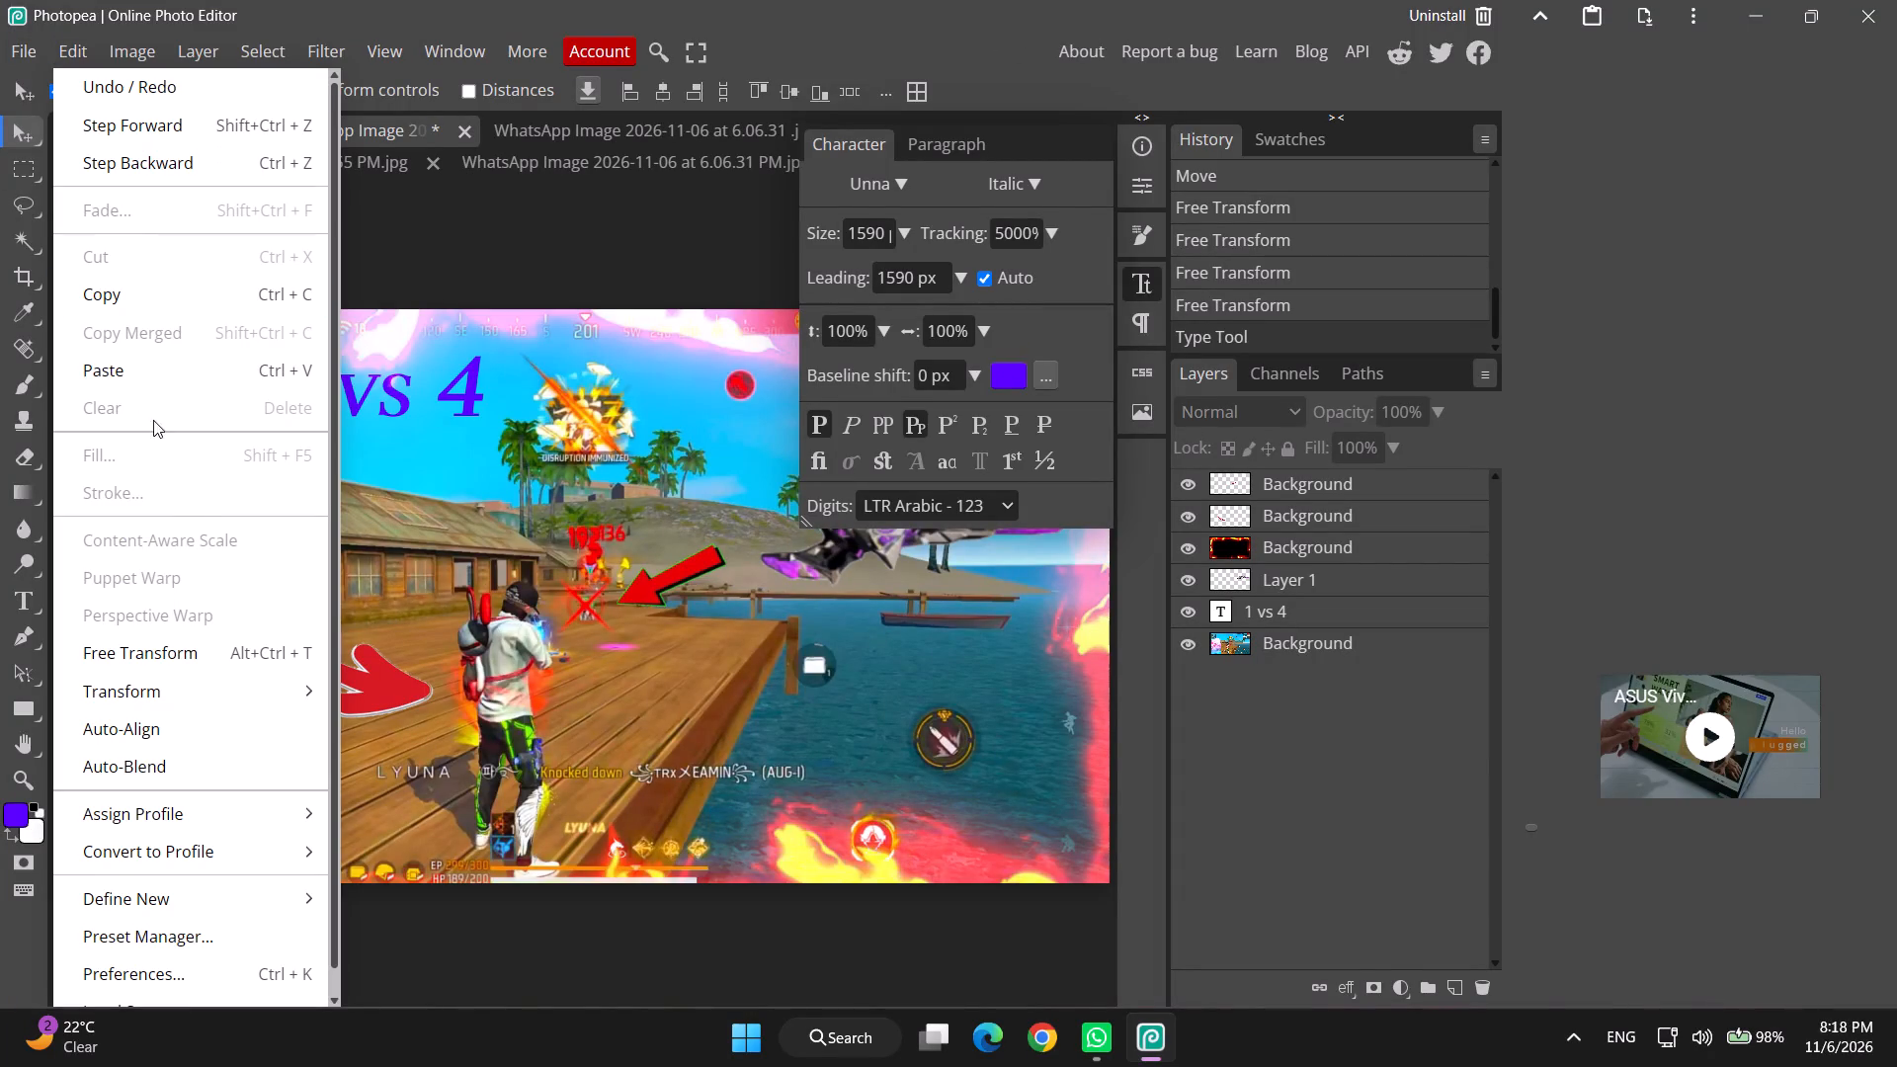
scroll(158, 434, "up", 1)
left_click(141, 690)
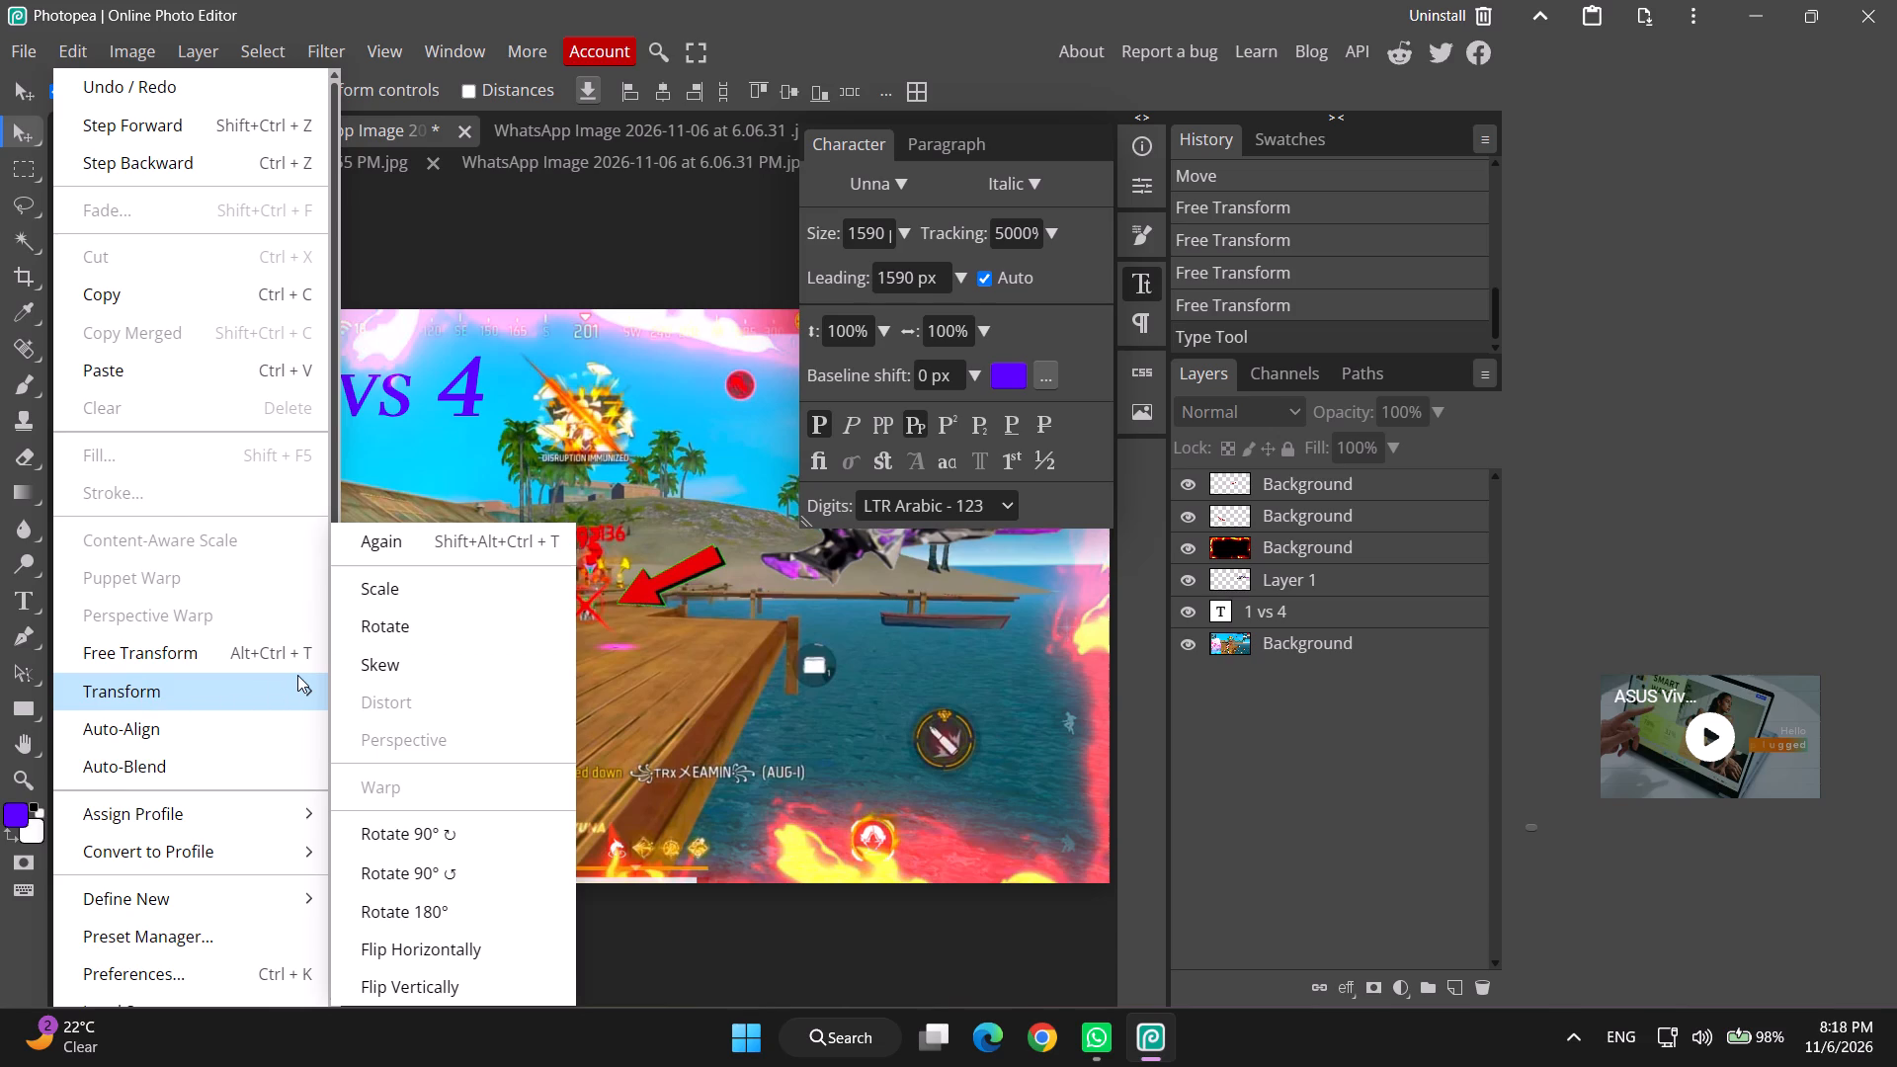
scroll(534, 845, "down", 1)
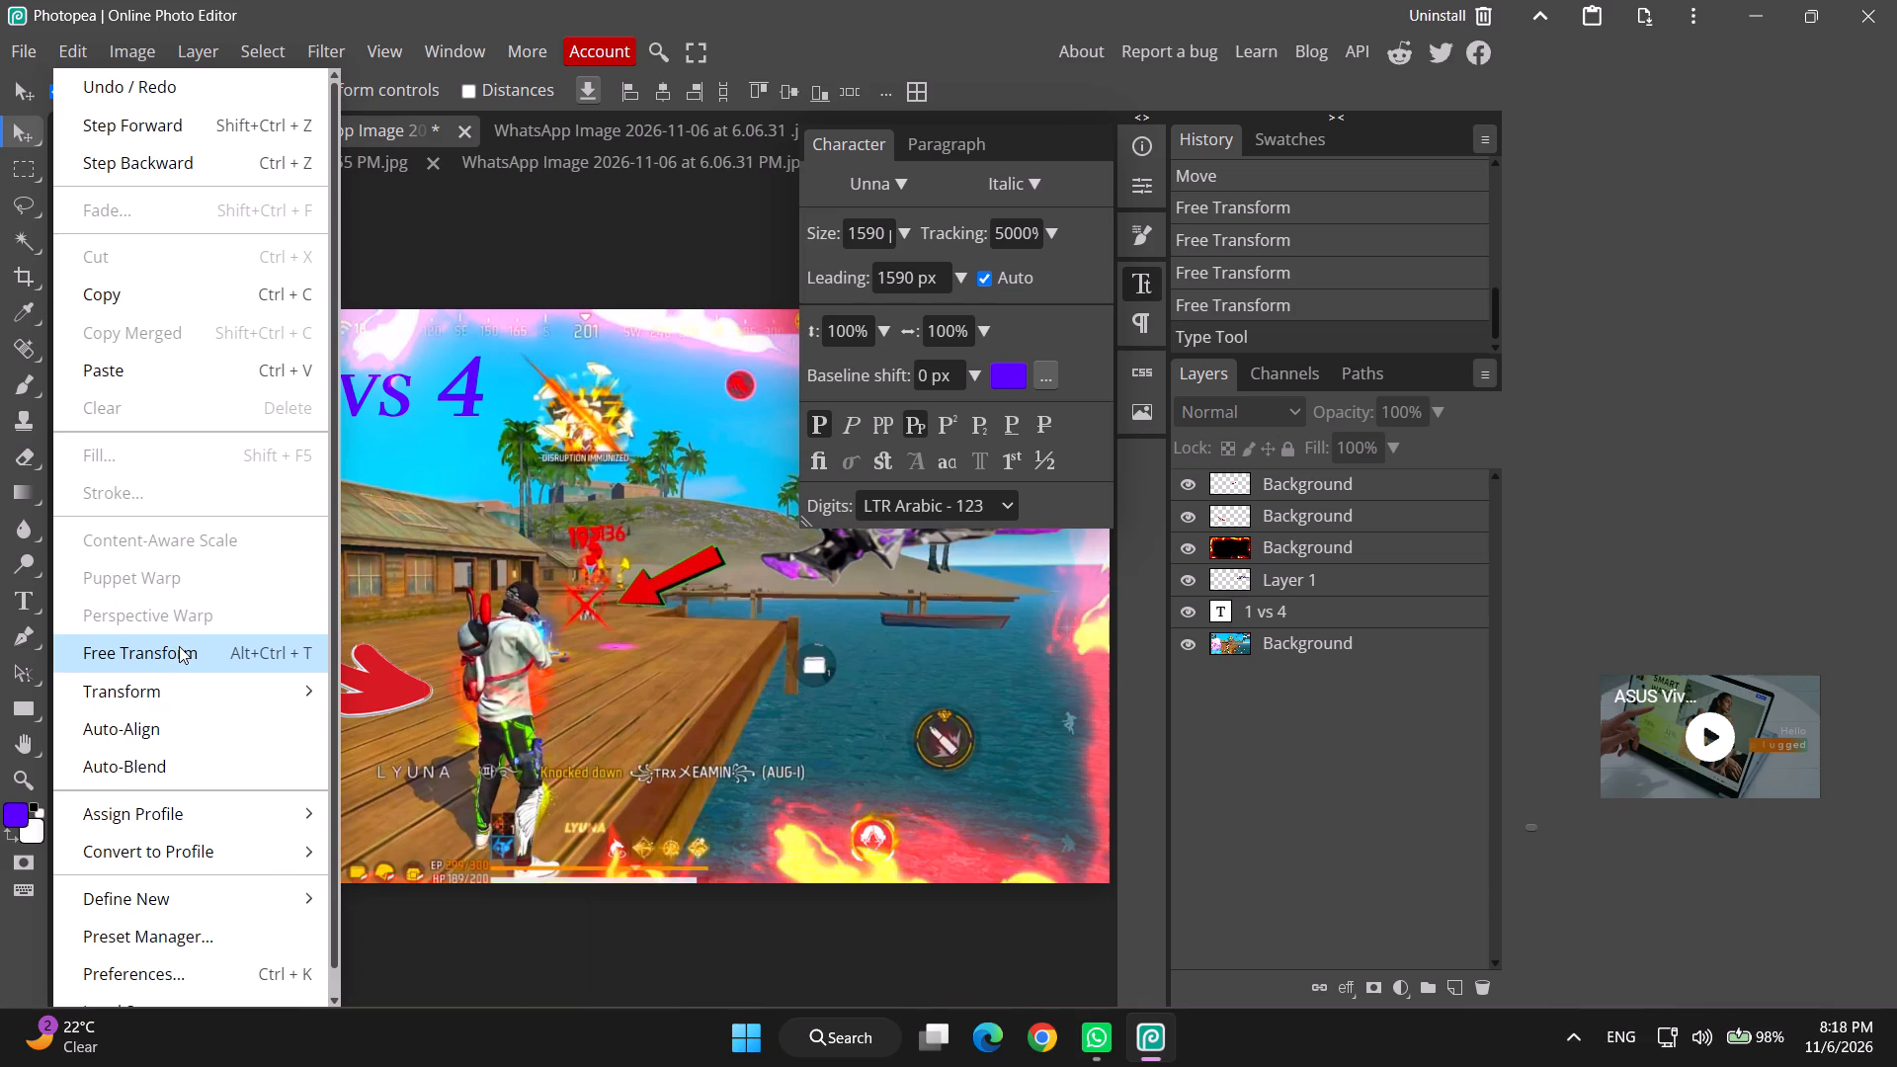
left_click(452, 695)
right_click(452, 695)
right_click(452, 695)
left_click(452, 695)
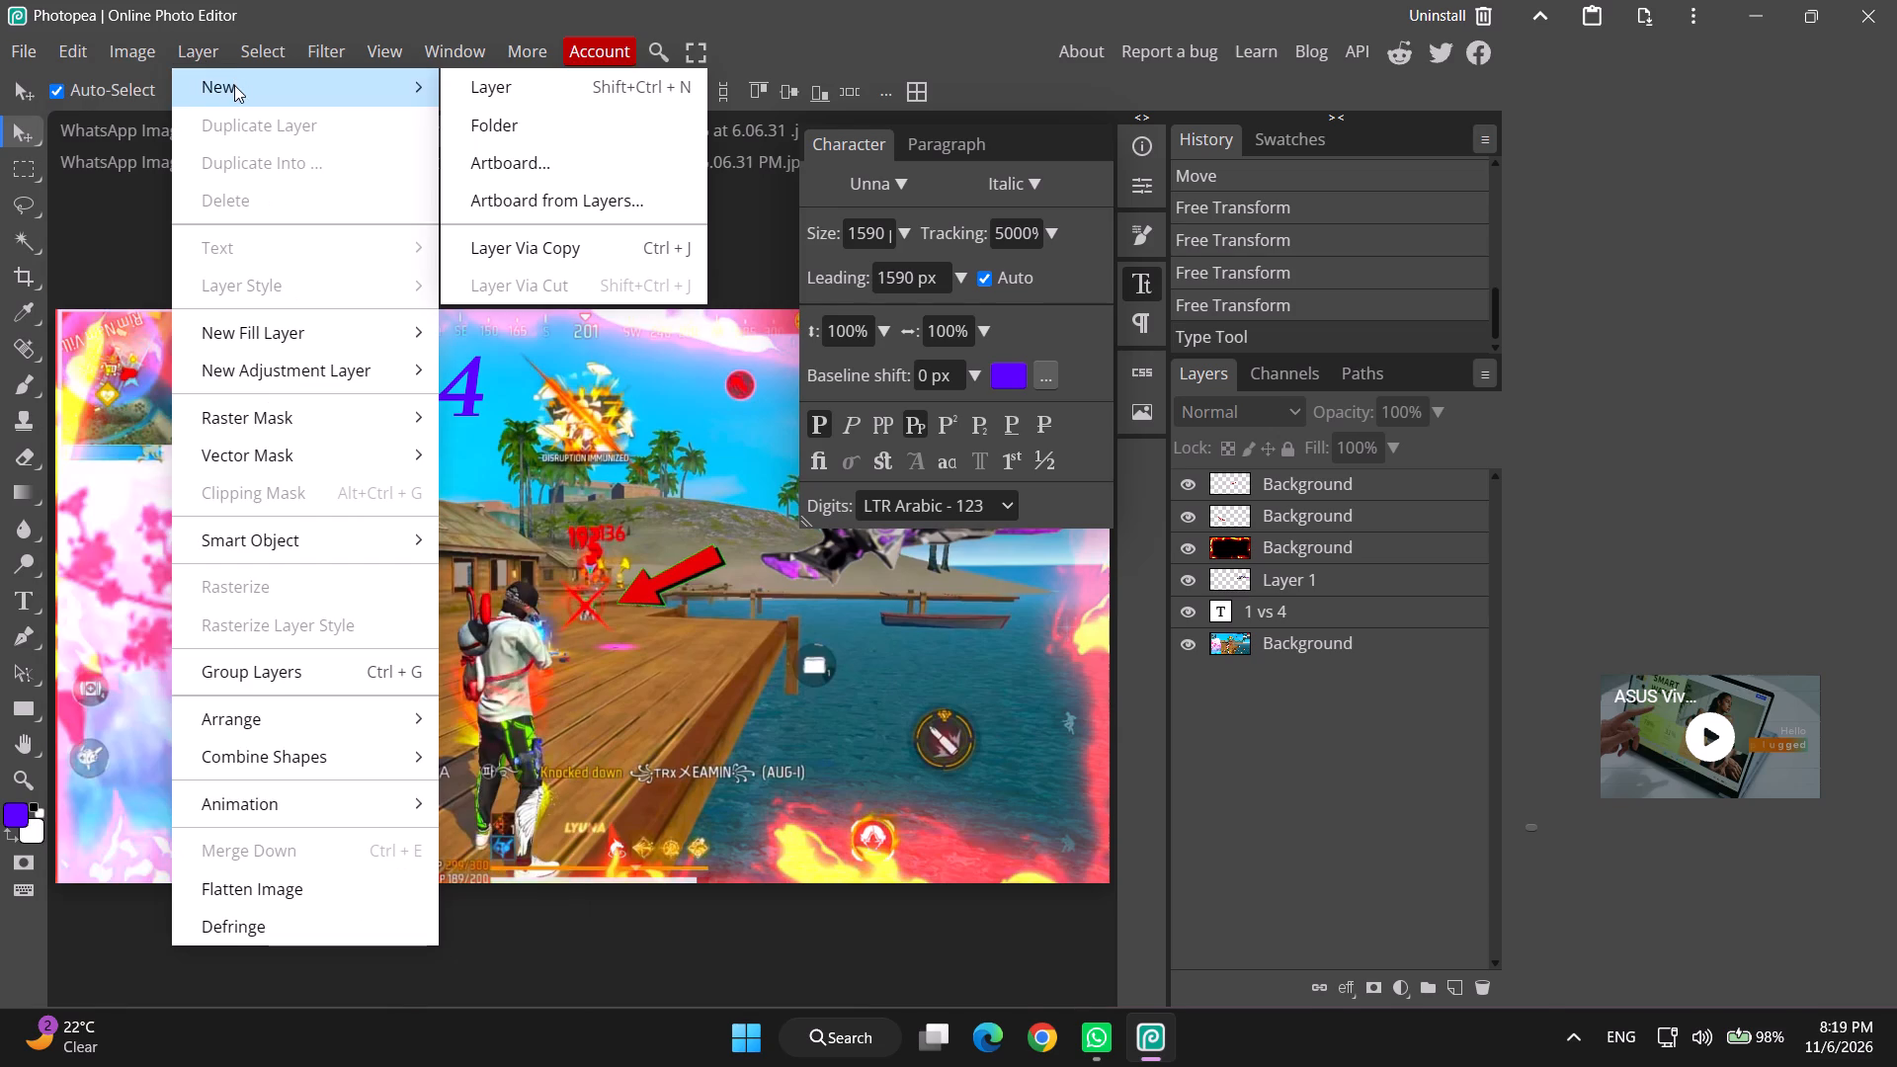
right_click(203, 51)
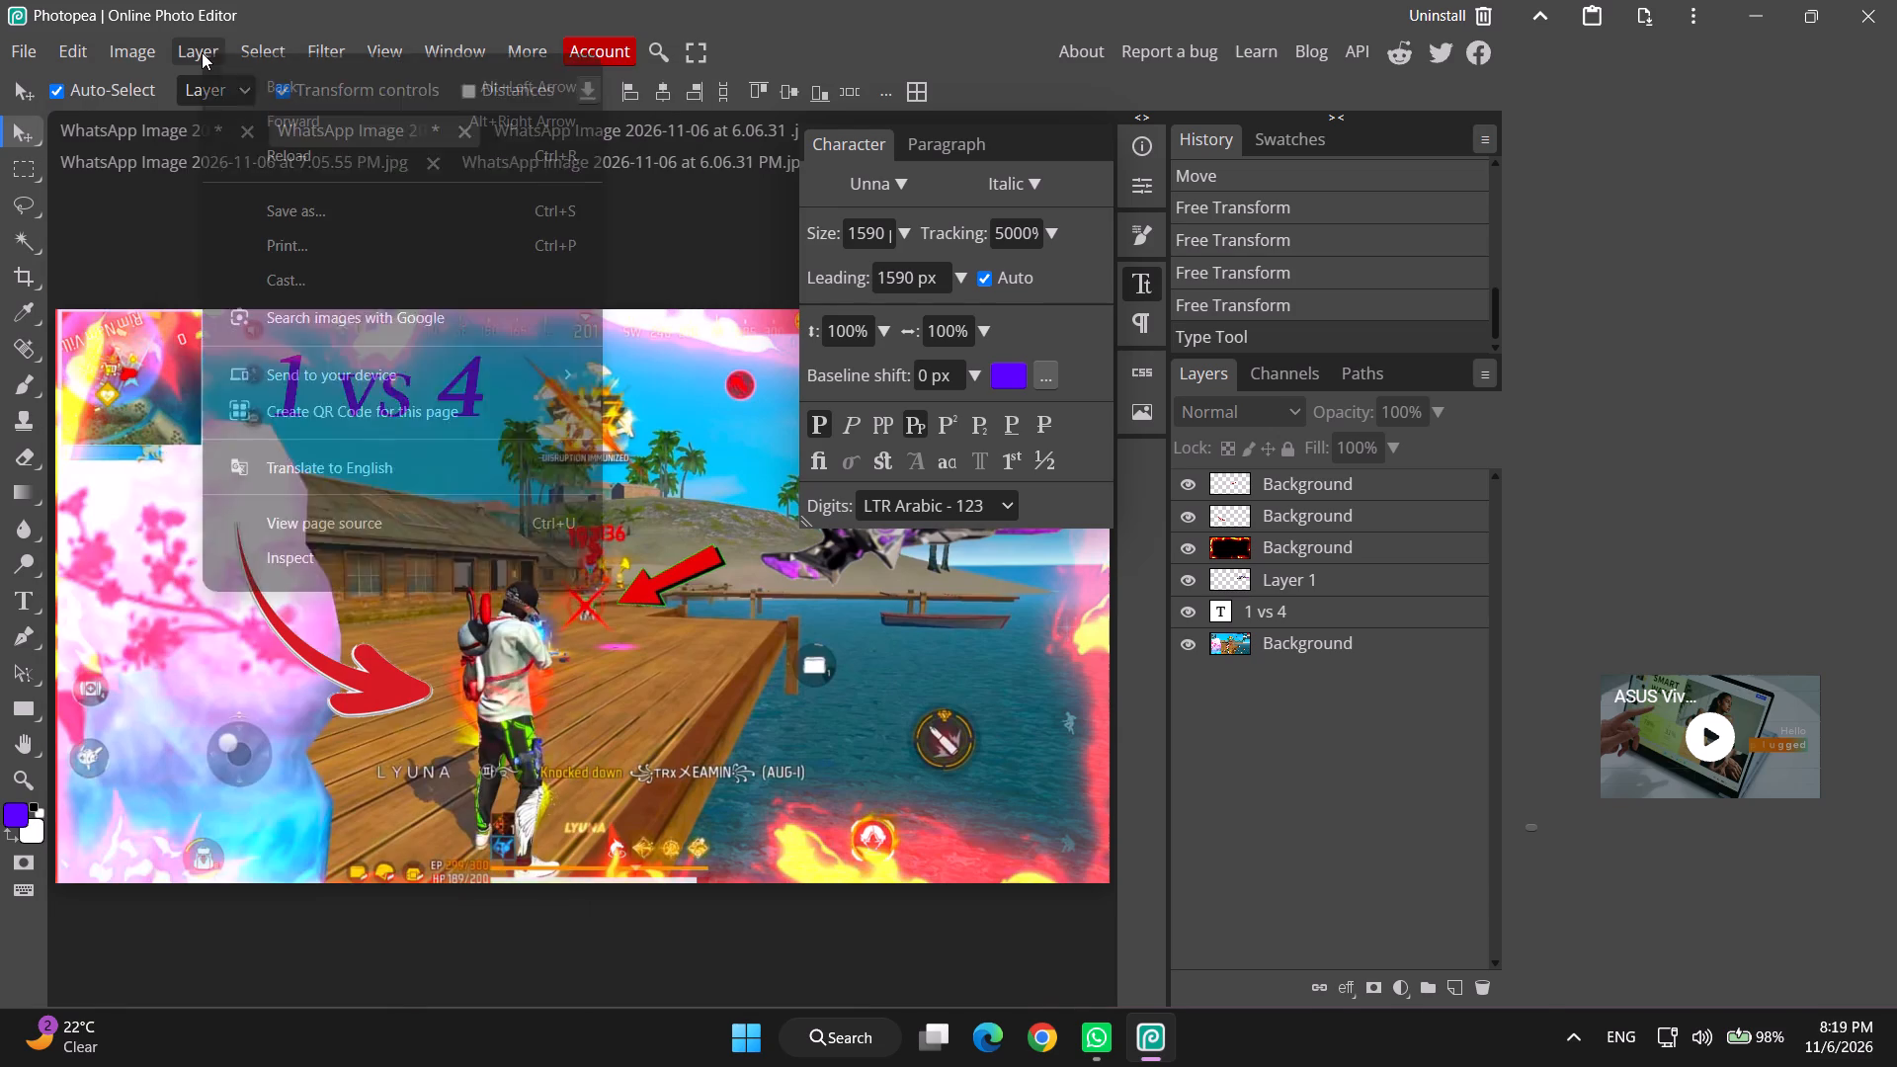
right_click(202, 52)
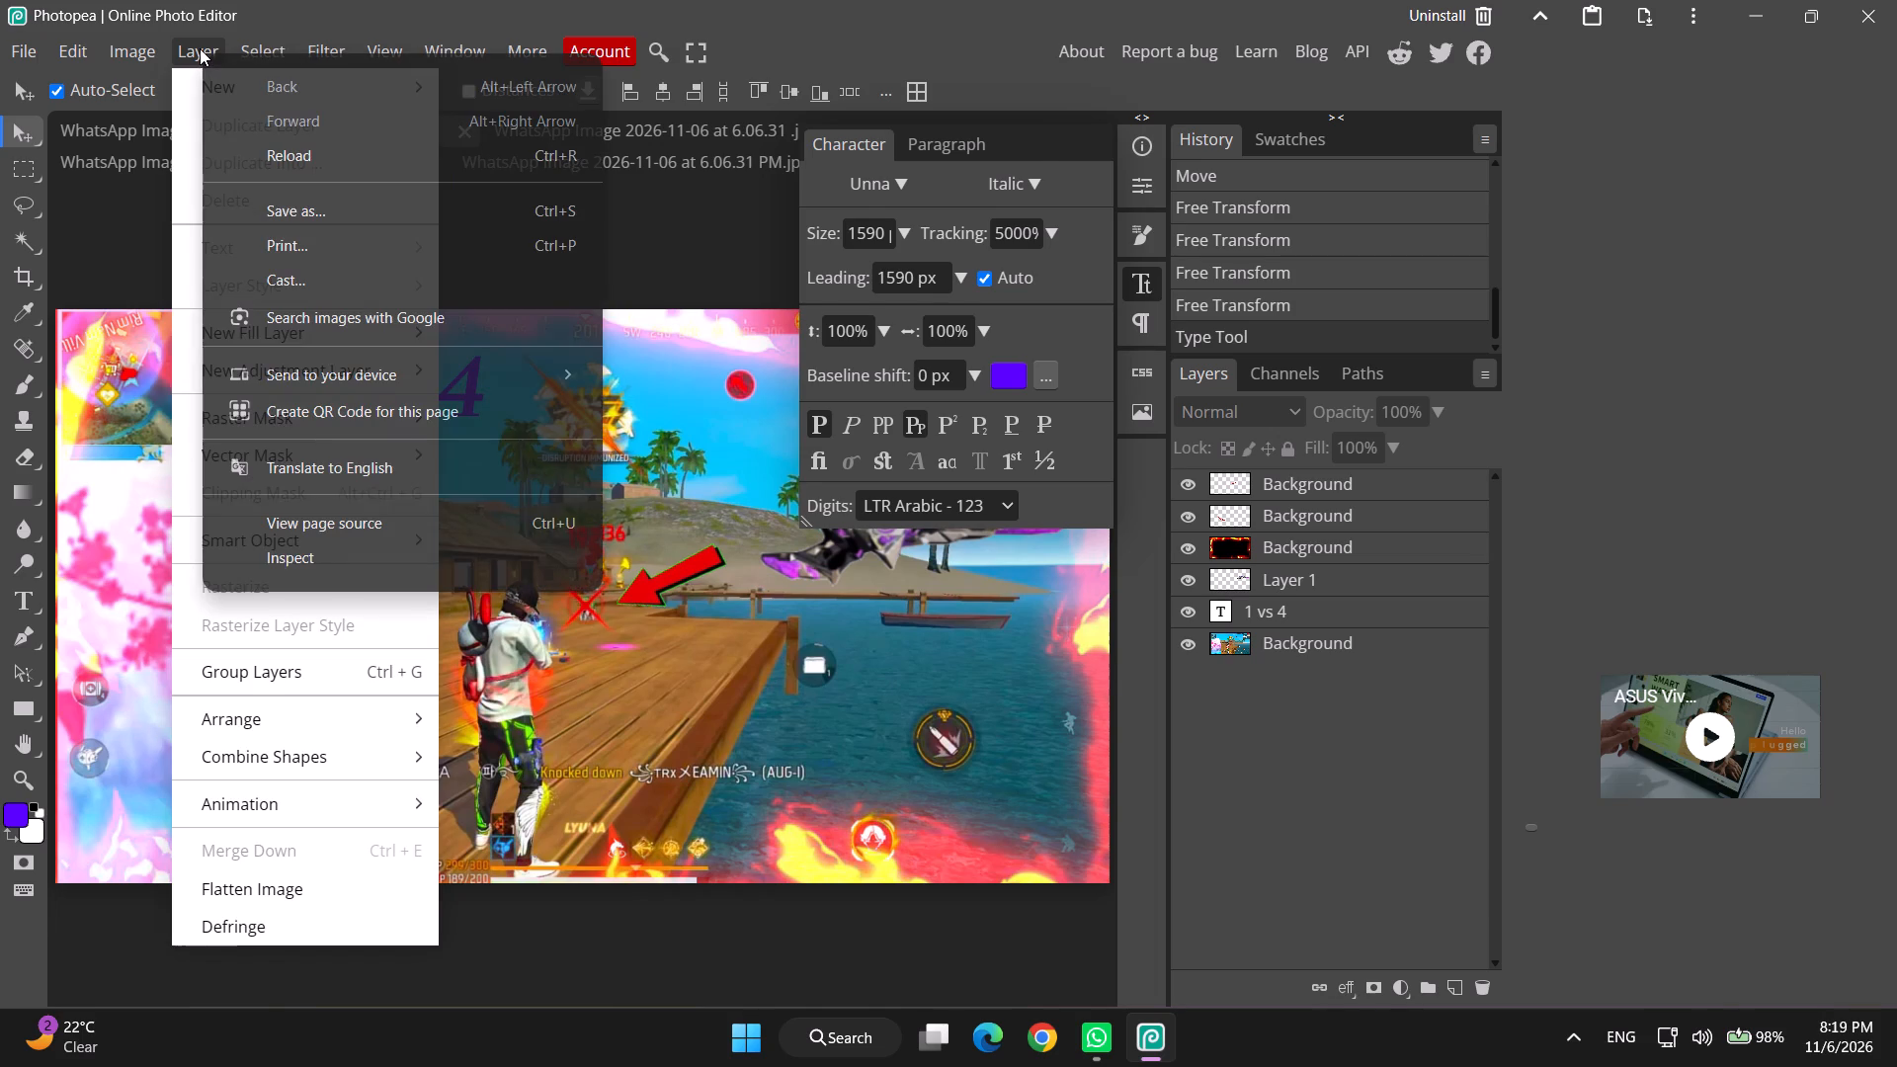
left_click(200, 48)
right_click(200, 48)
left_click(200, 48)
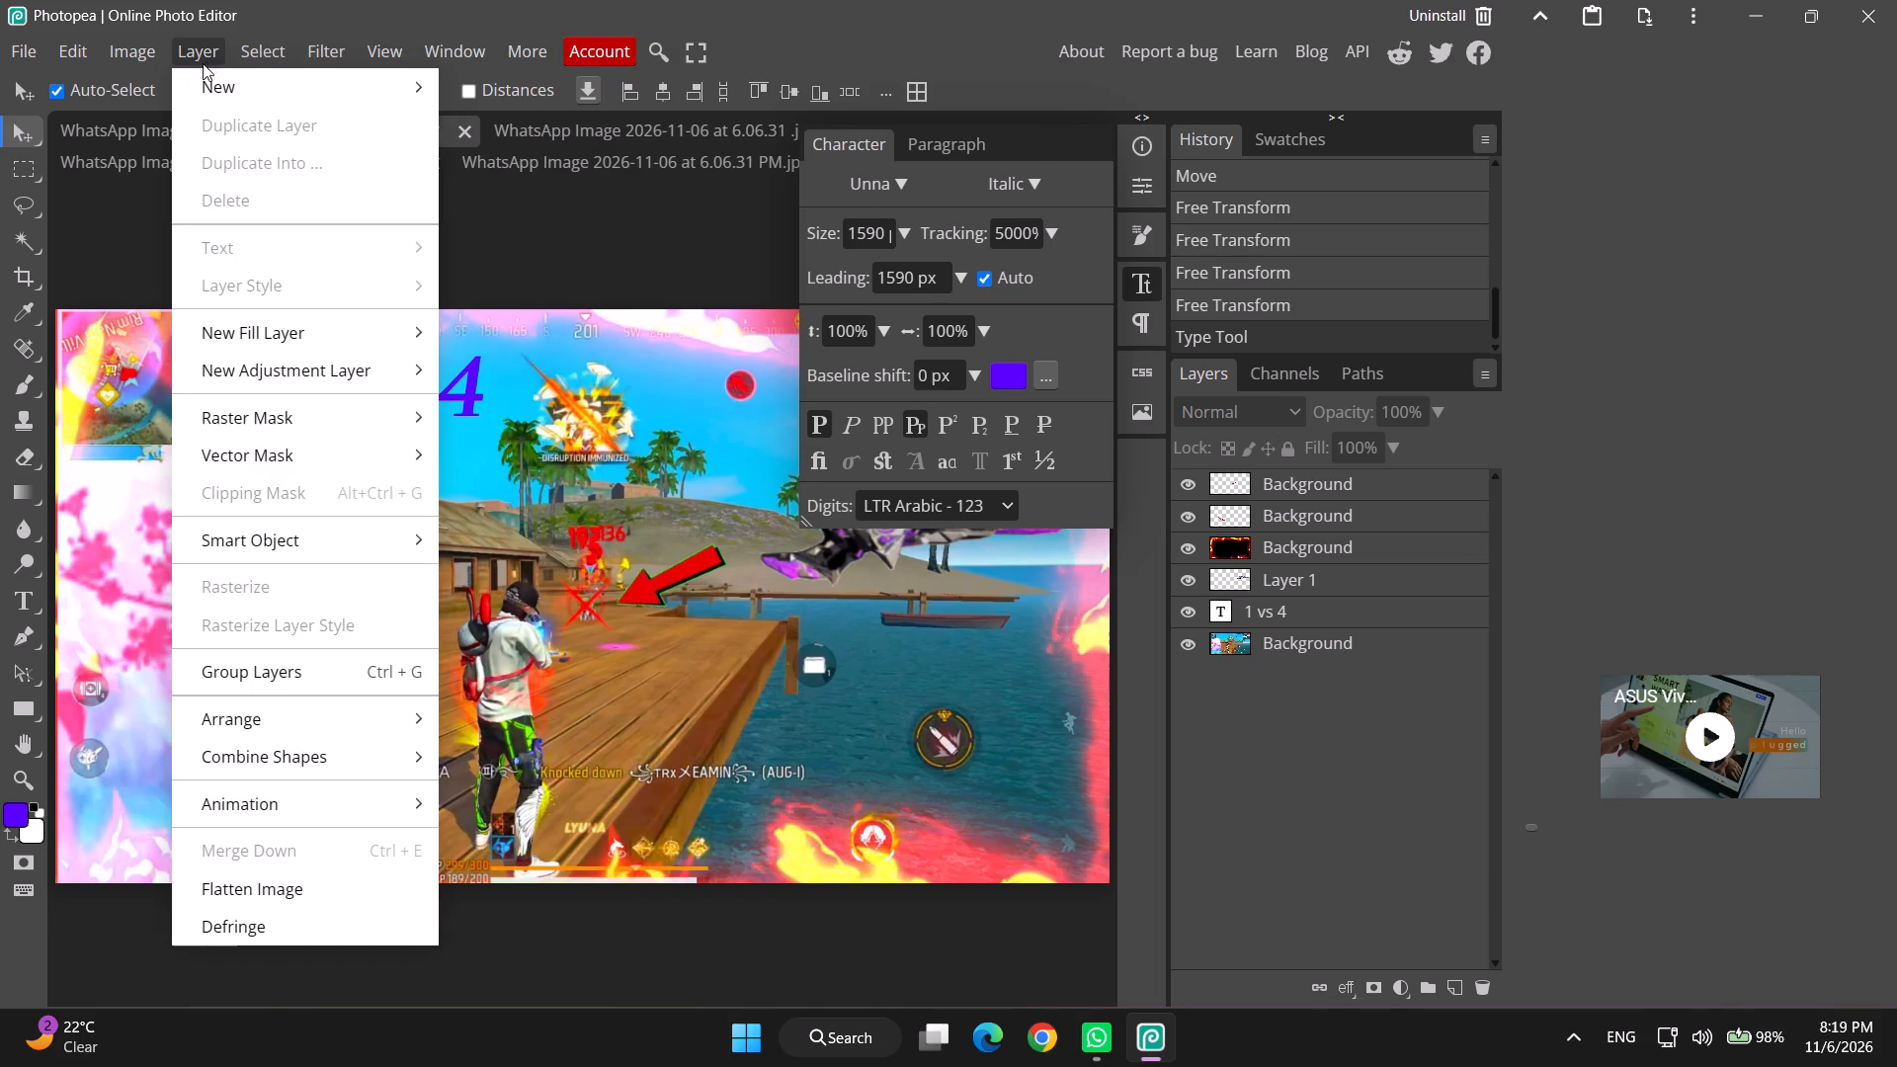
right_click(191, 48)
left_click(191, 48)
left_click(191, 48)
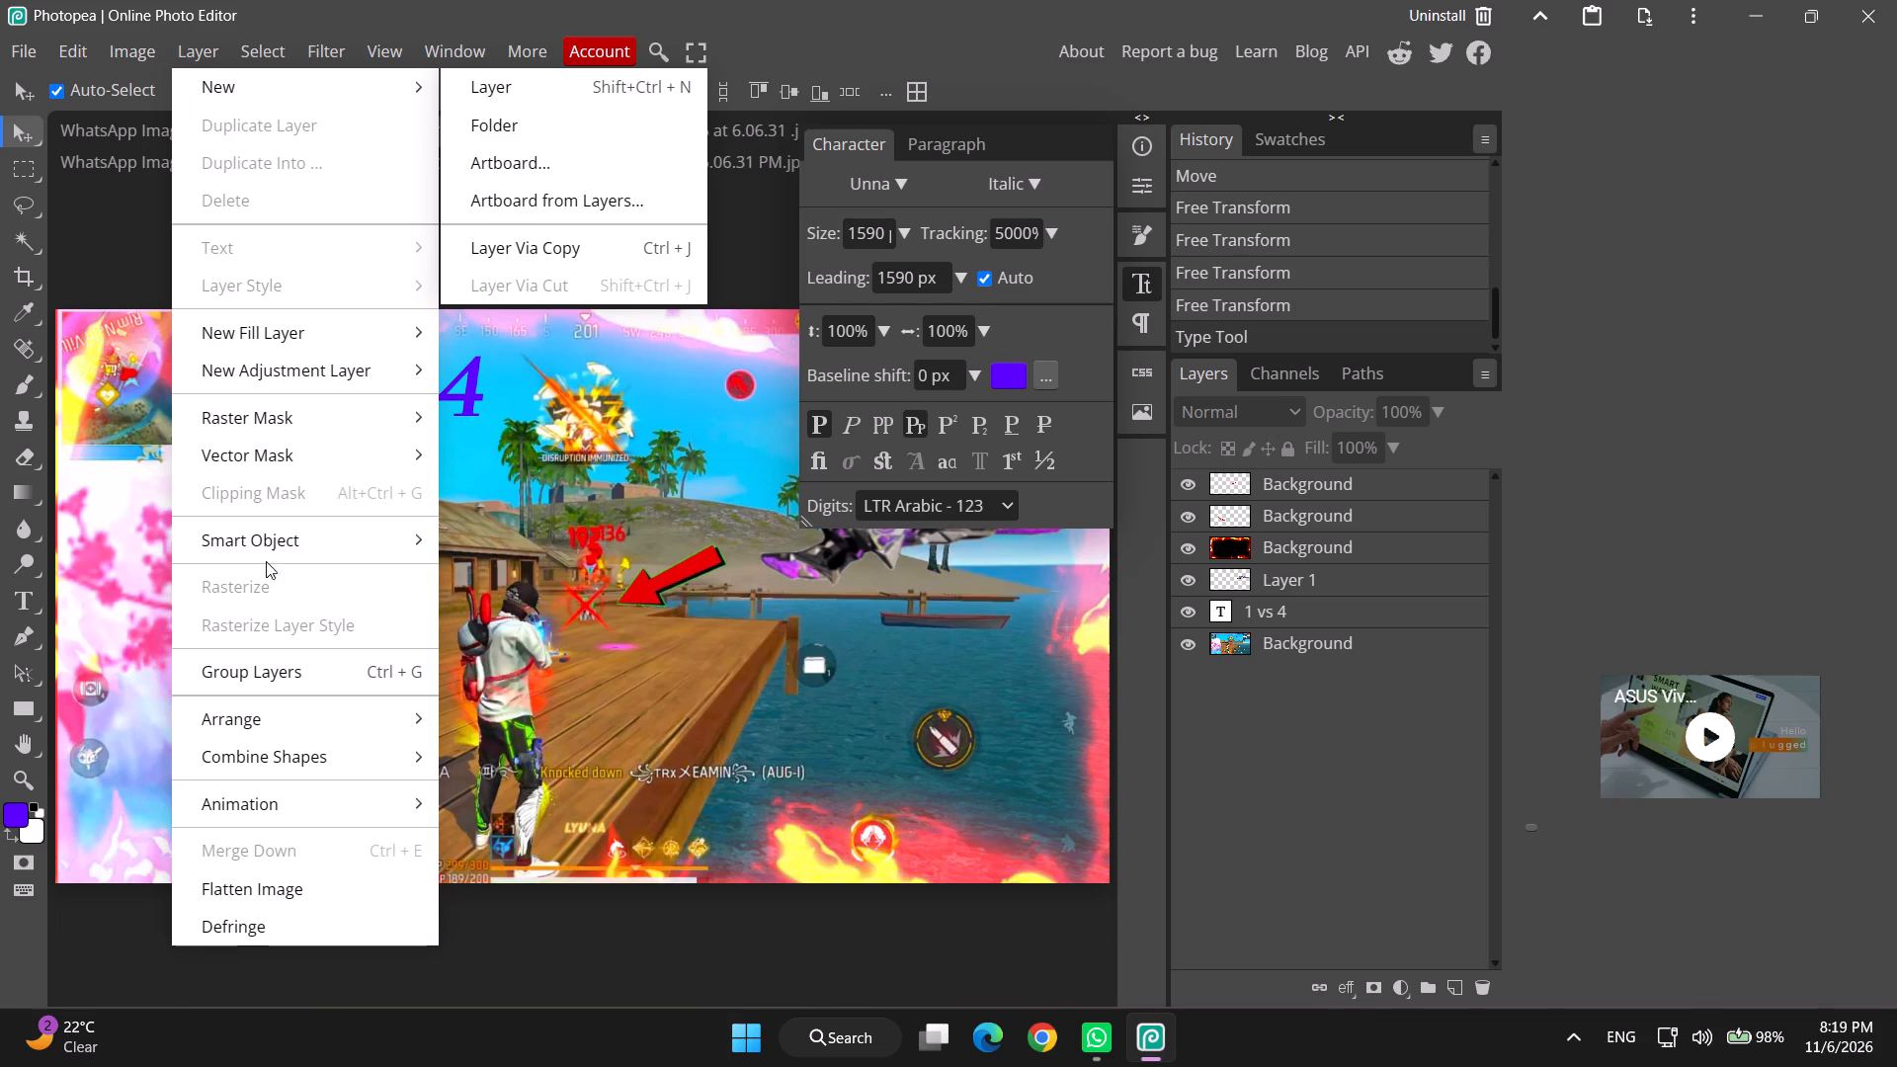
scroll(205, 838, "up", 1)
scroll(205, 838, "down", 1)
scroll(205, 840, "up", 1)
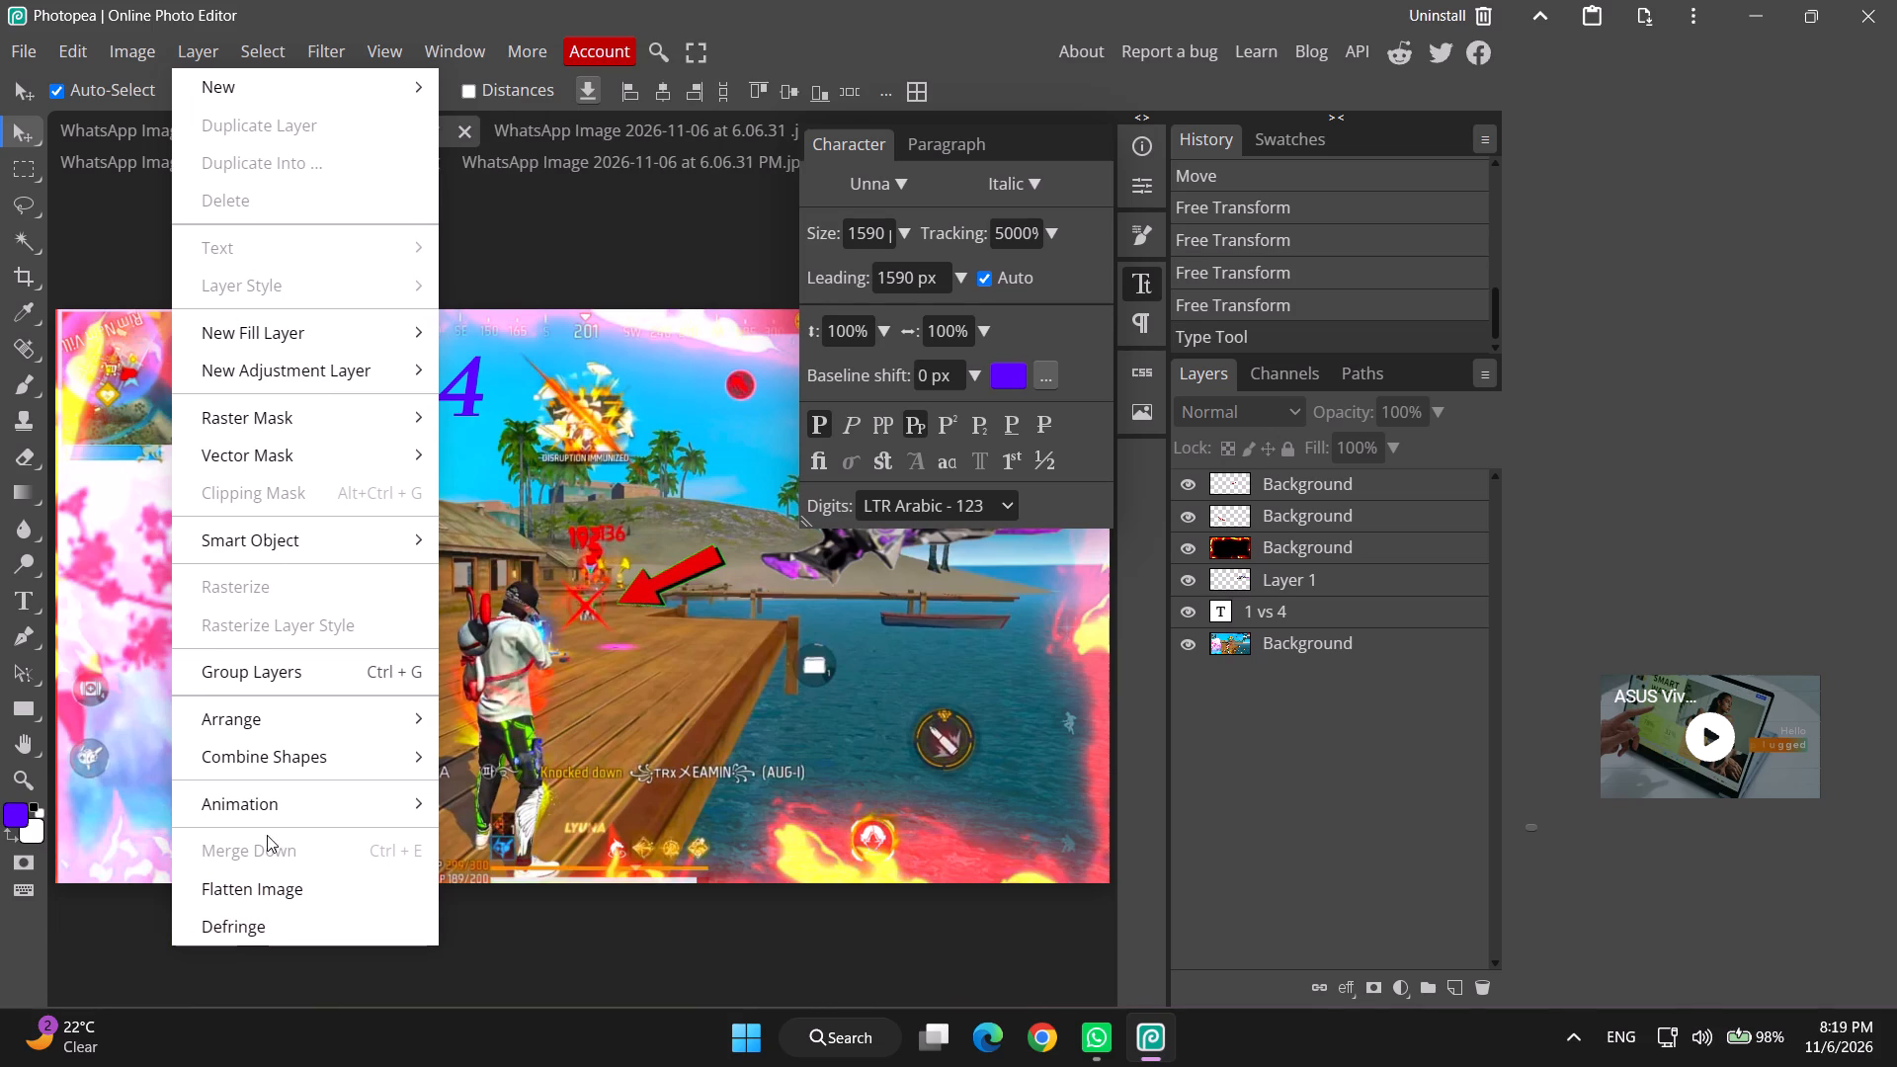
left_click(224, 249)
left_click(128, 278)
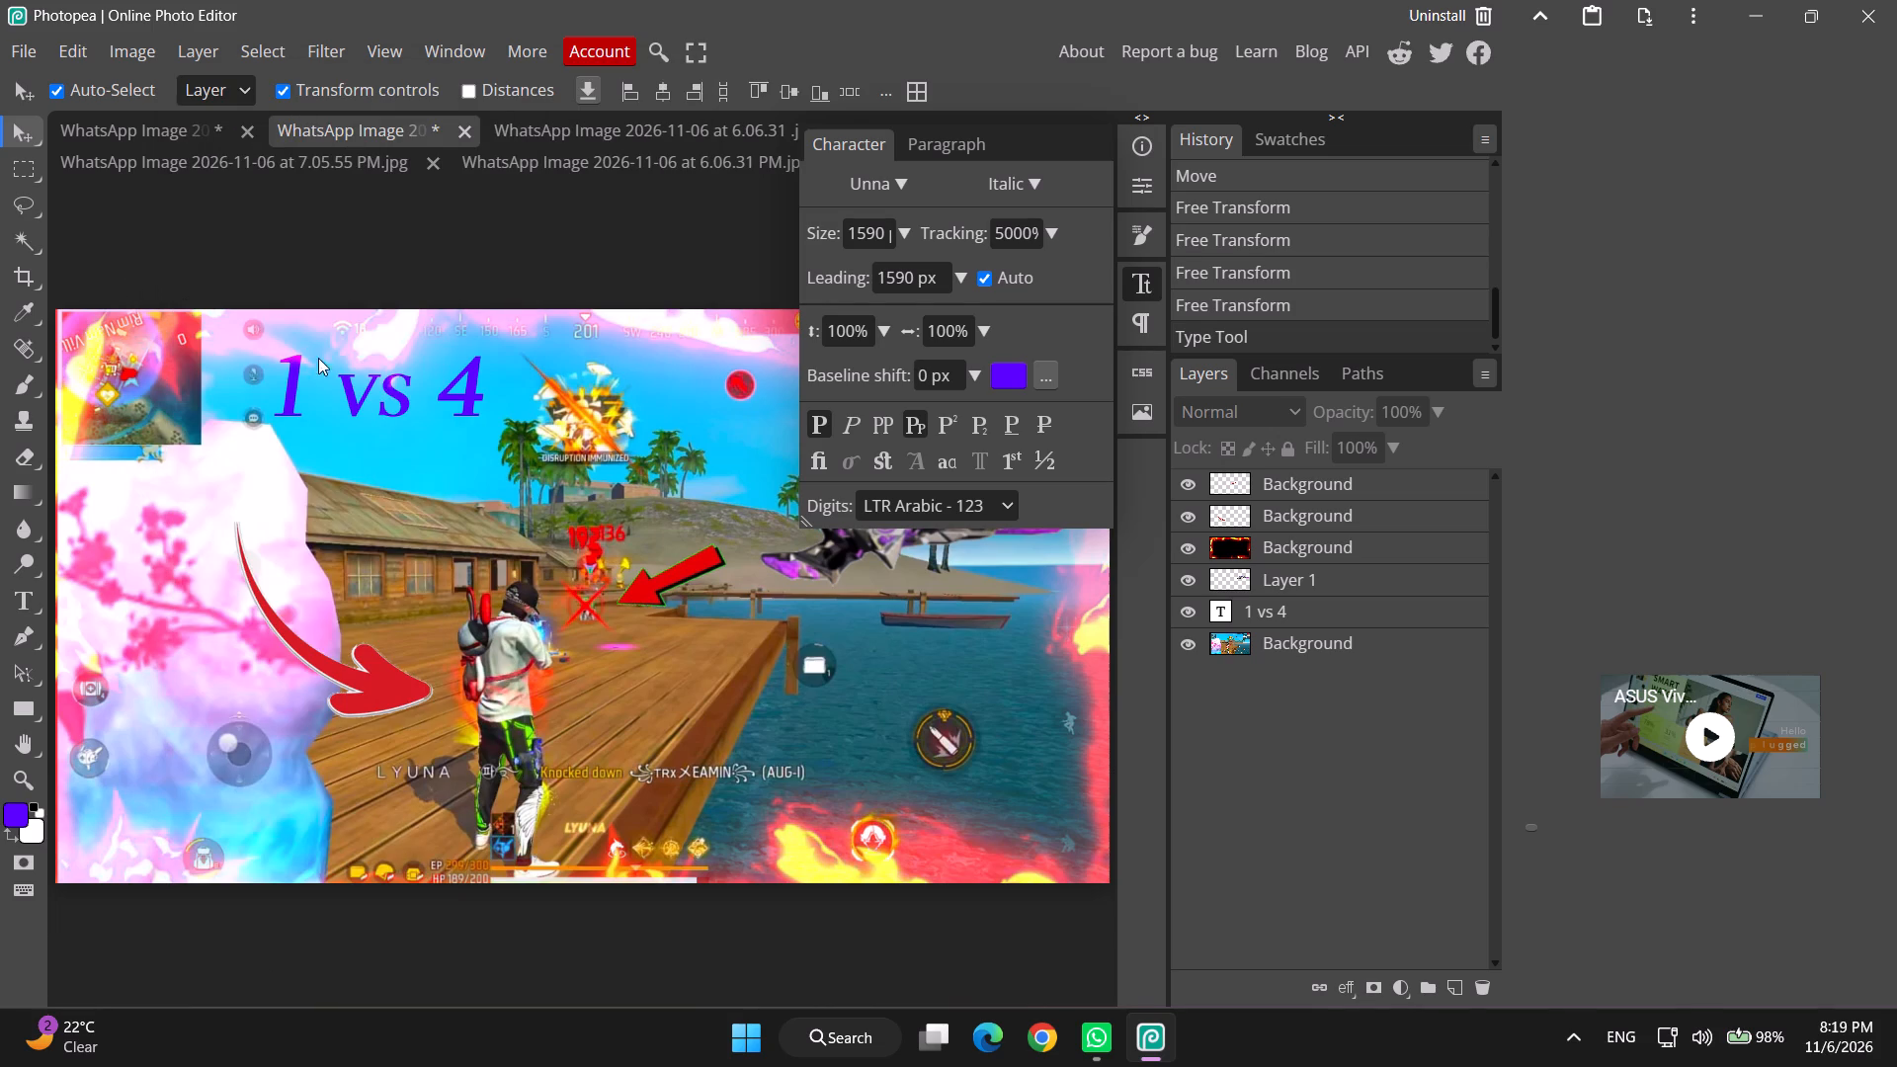
Add a Stroke layer effect to the "1 vs 4" text layer, keeping the canvas title in view.
left_click(379, 380)
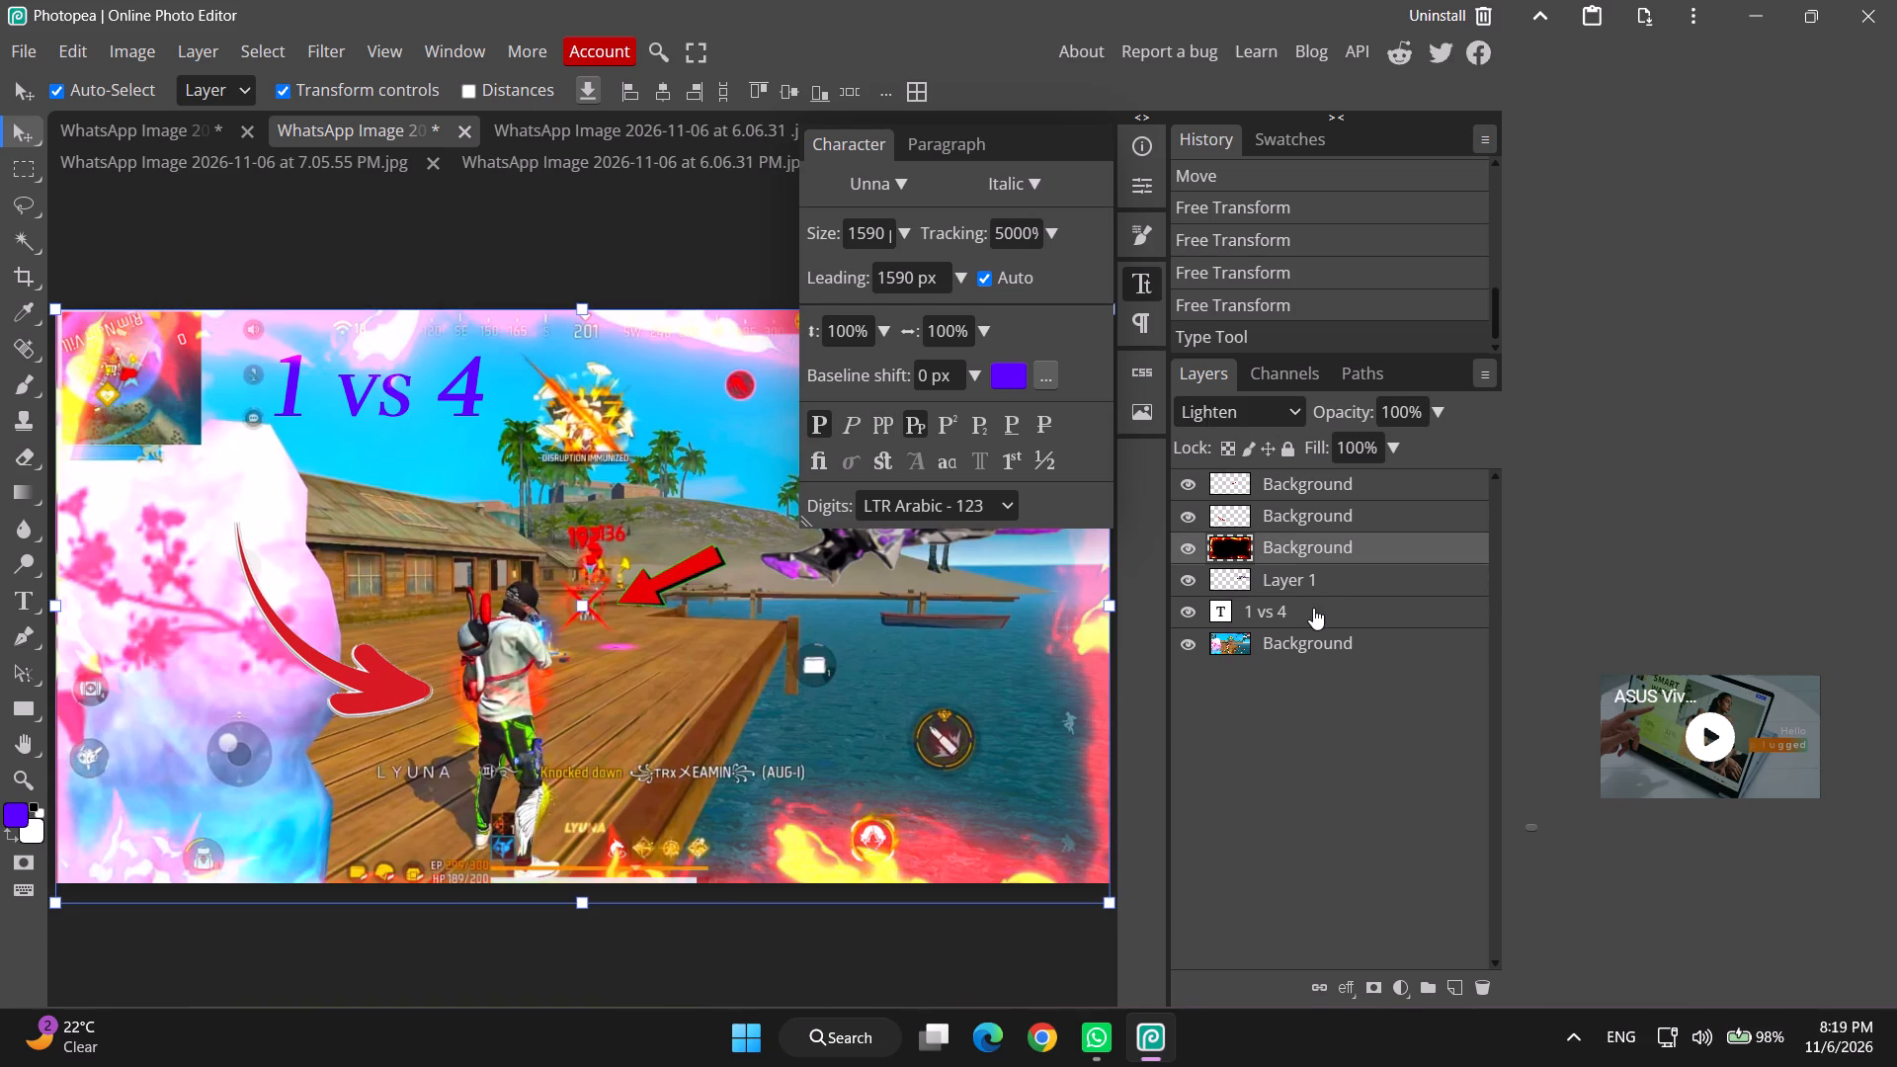
left_click(1313, 608)
left_click(212, 51)
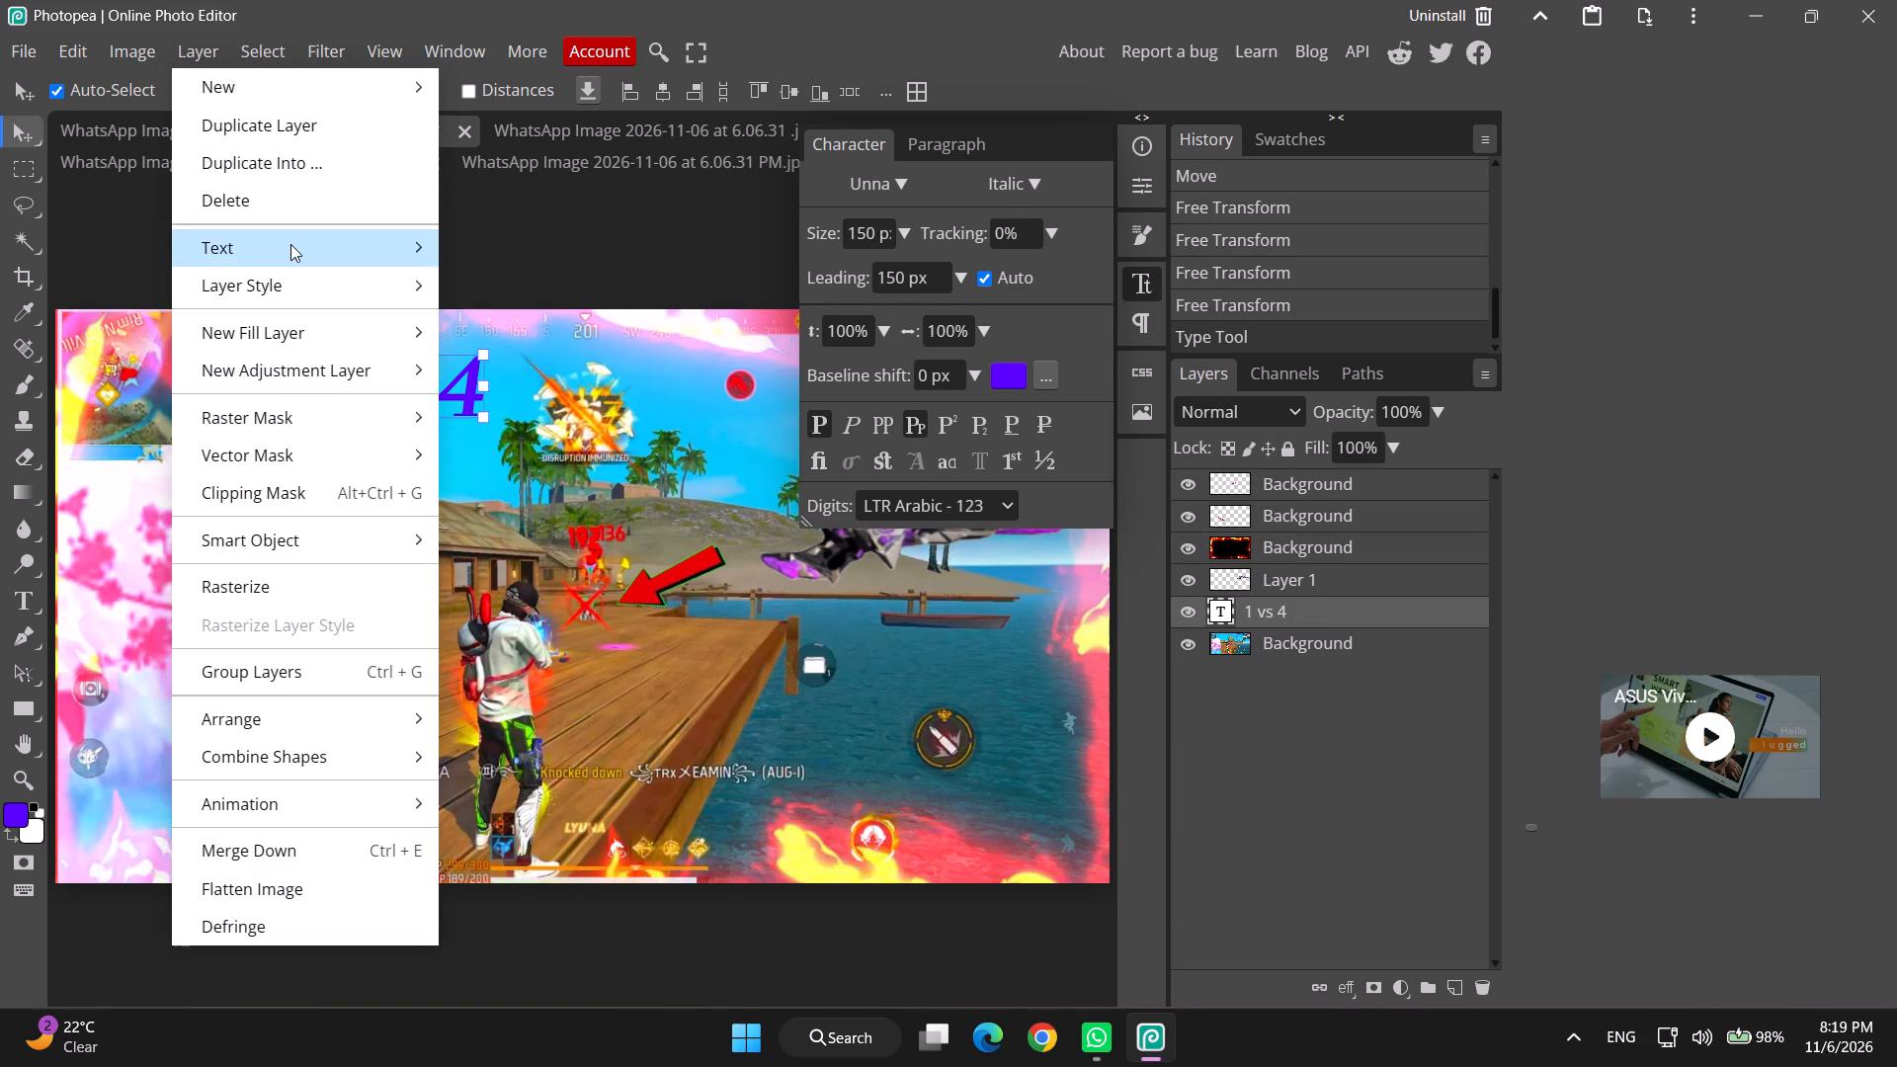
left_click(290, 244)
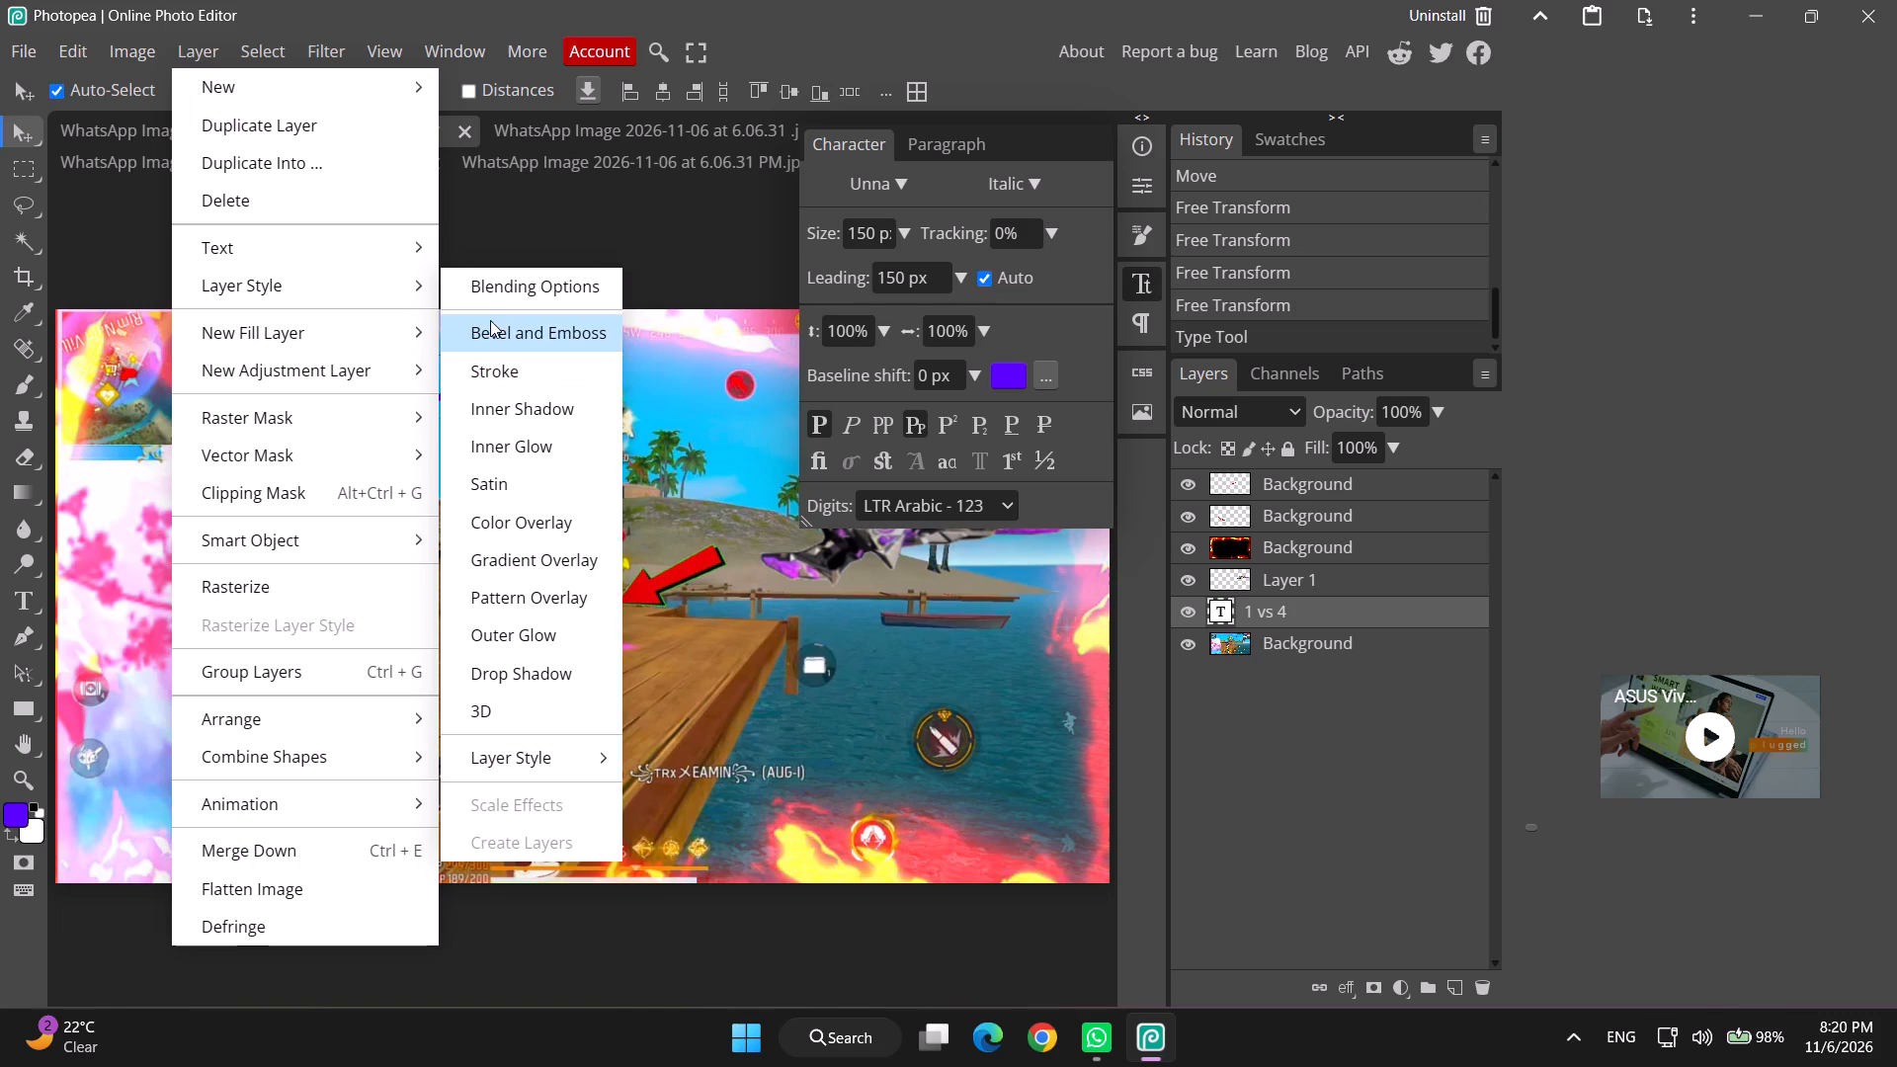
left_click(498, 374)
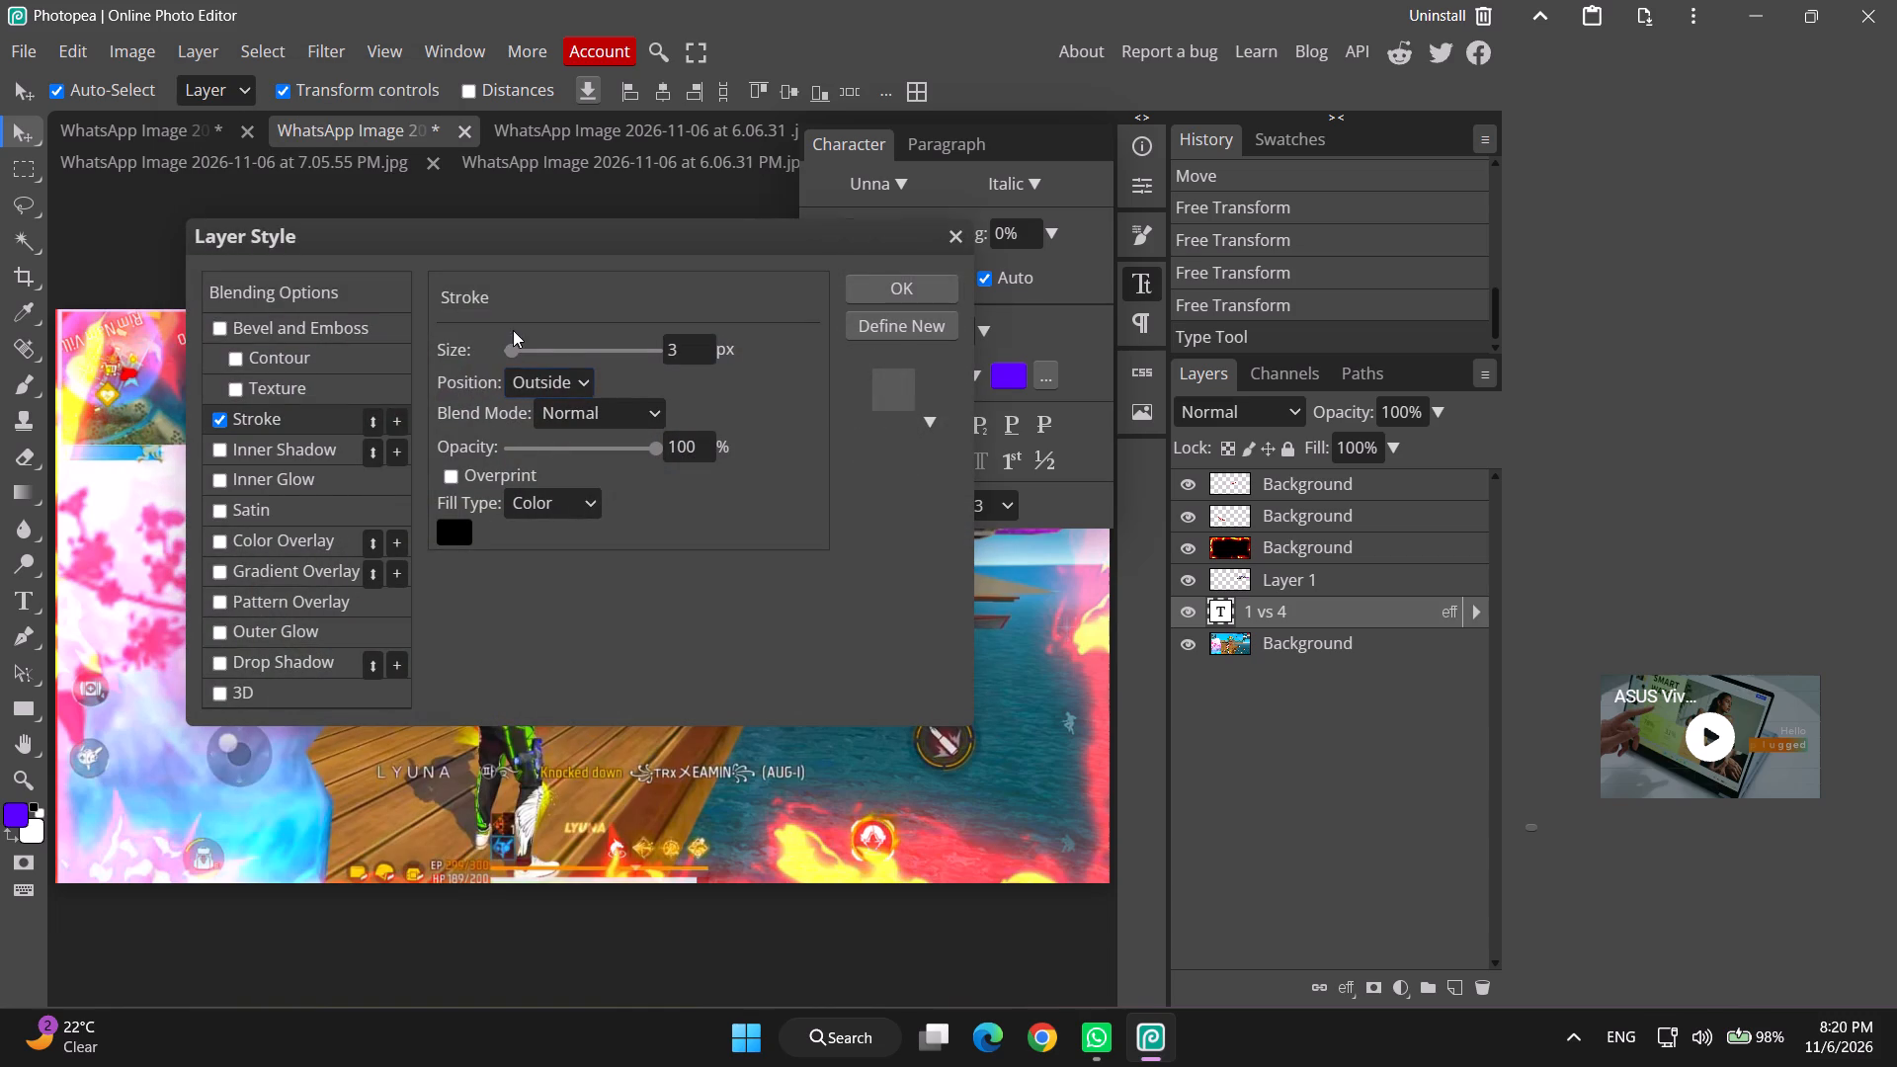
left_click_drag(603, 245, 988, 209)
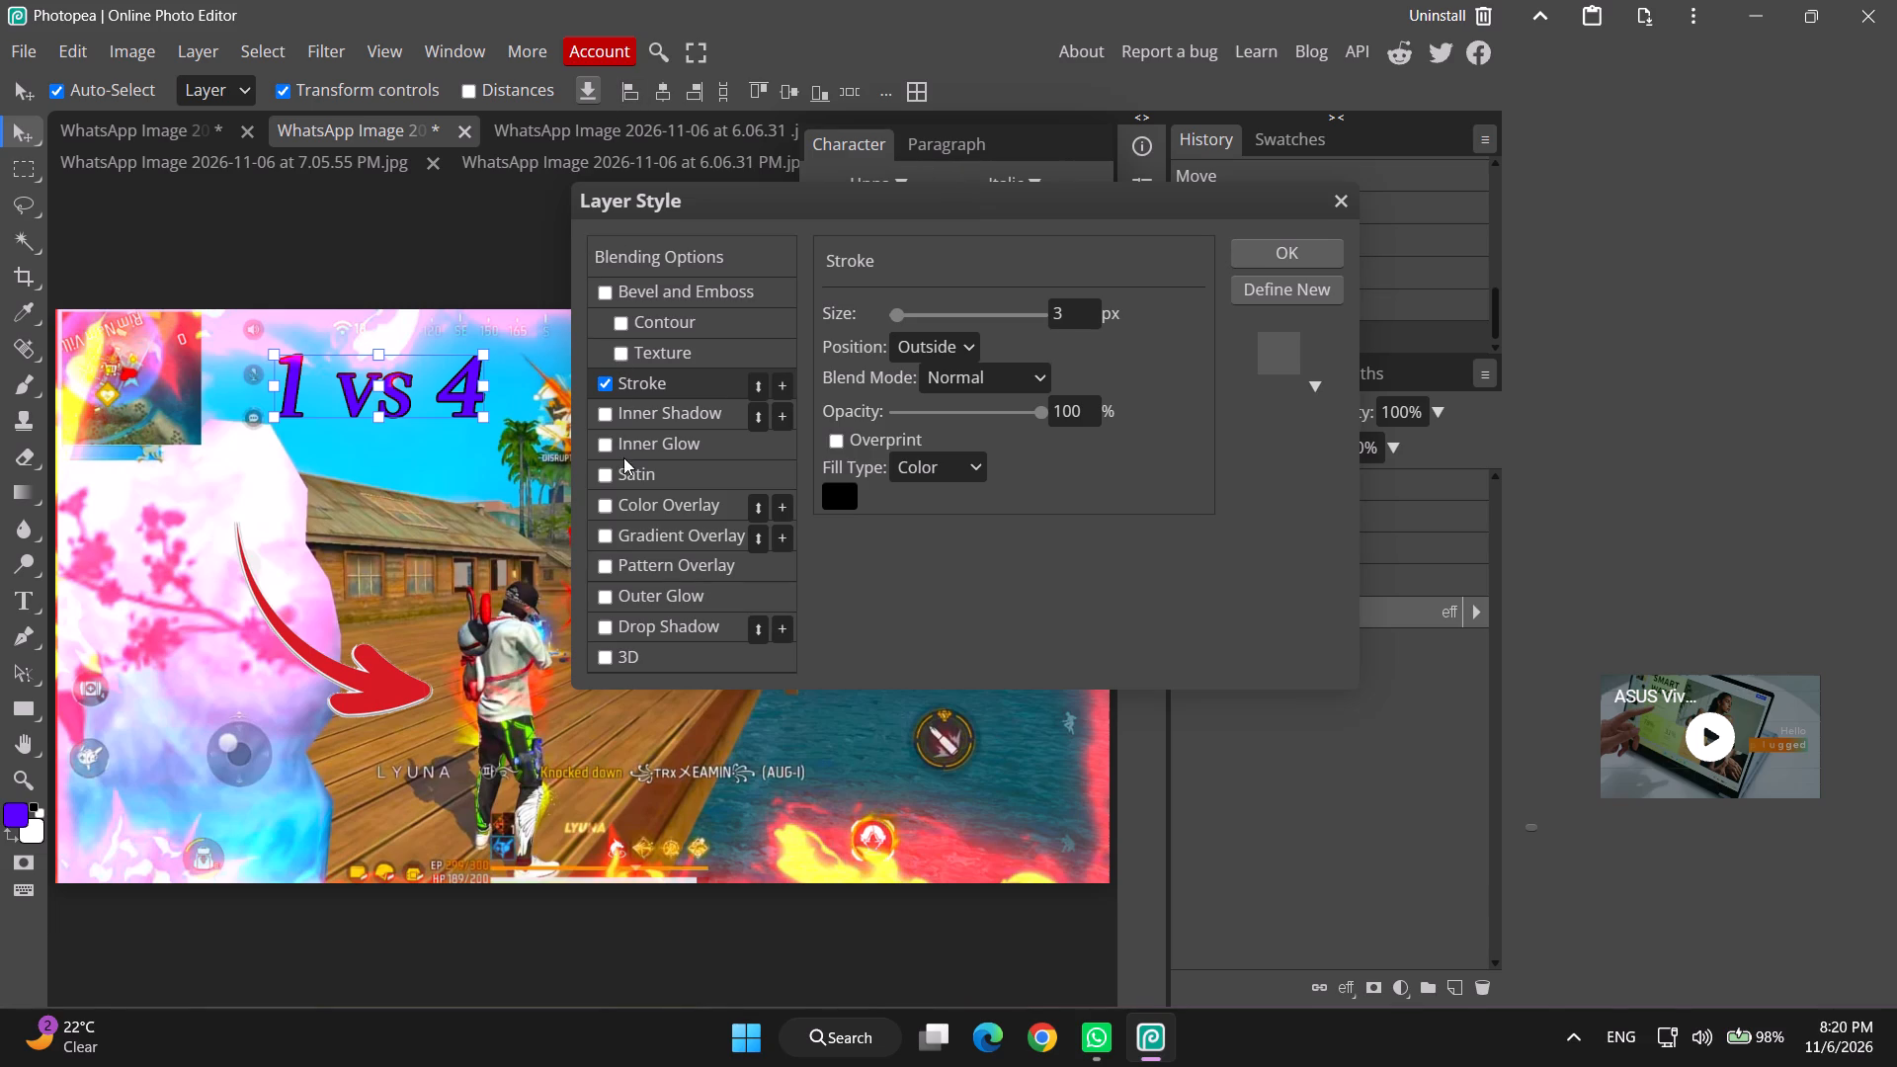
left_click(852, 586)
left_click(653, 379)
Set the title's black outside stroke to a size of 22 px at 100% opacity, with Overprint off.
left_click_drag(899, 313, 945, 328)
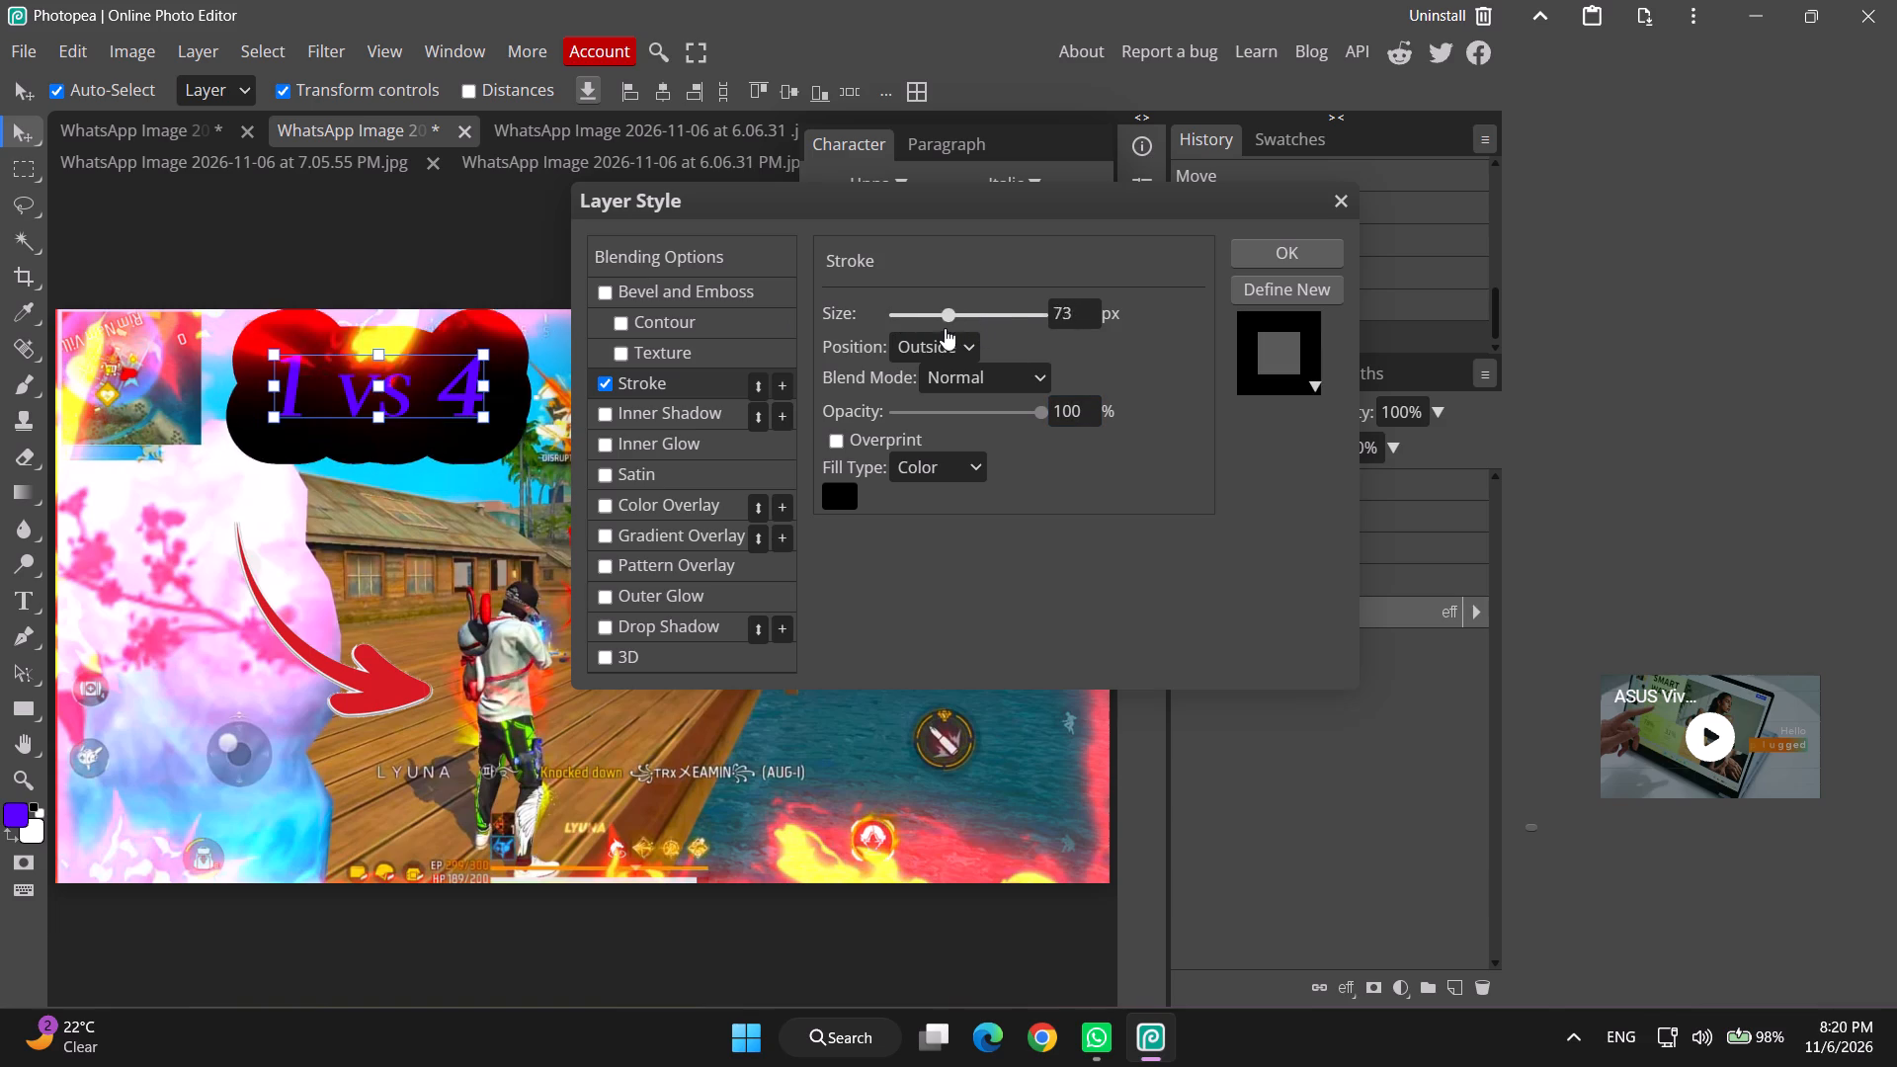
left_click_drag(945, 328, 1042, 359)
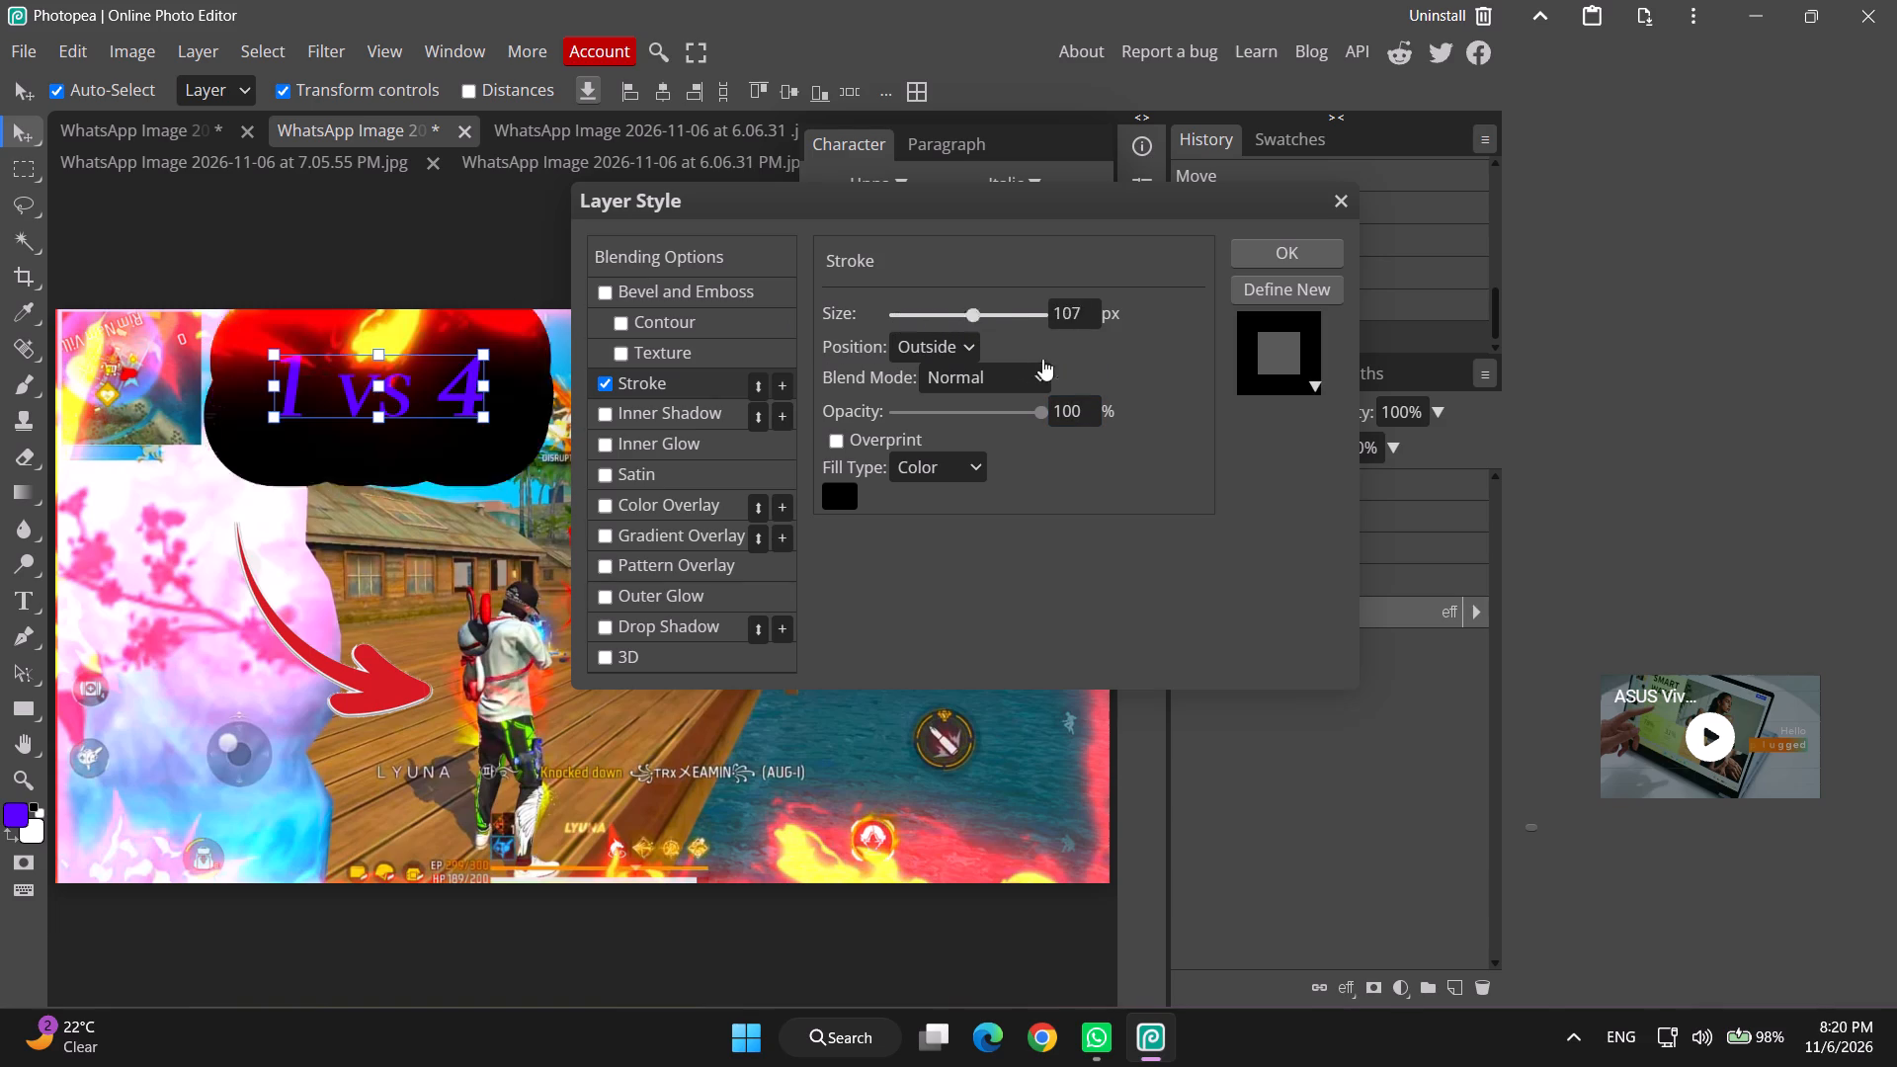
left_click_drag(1042, 359, 940, 366)
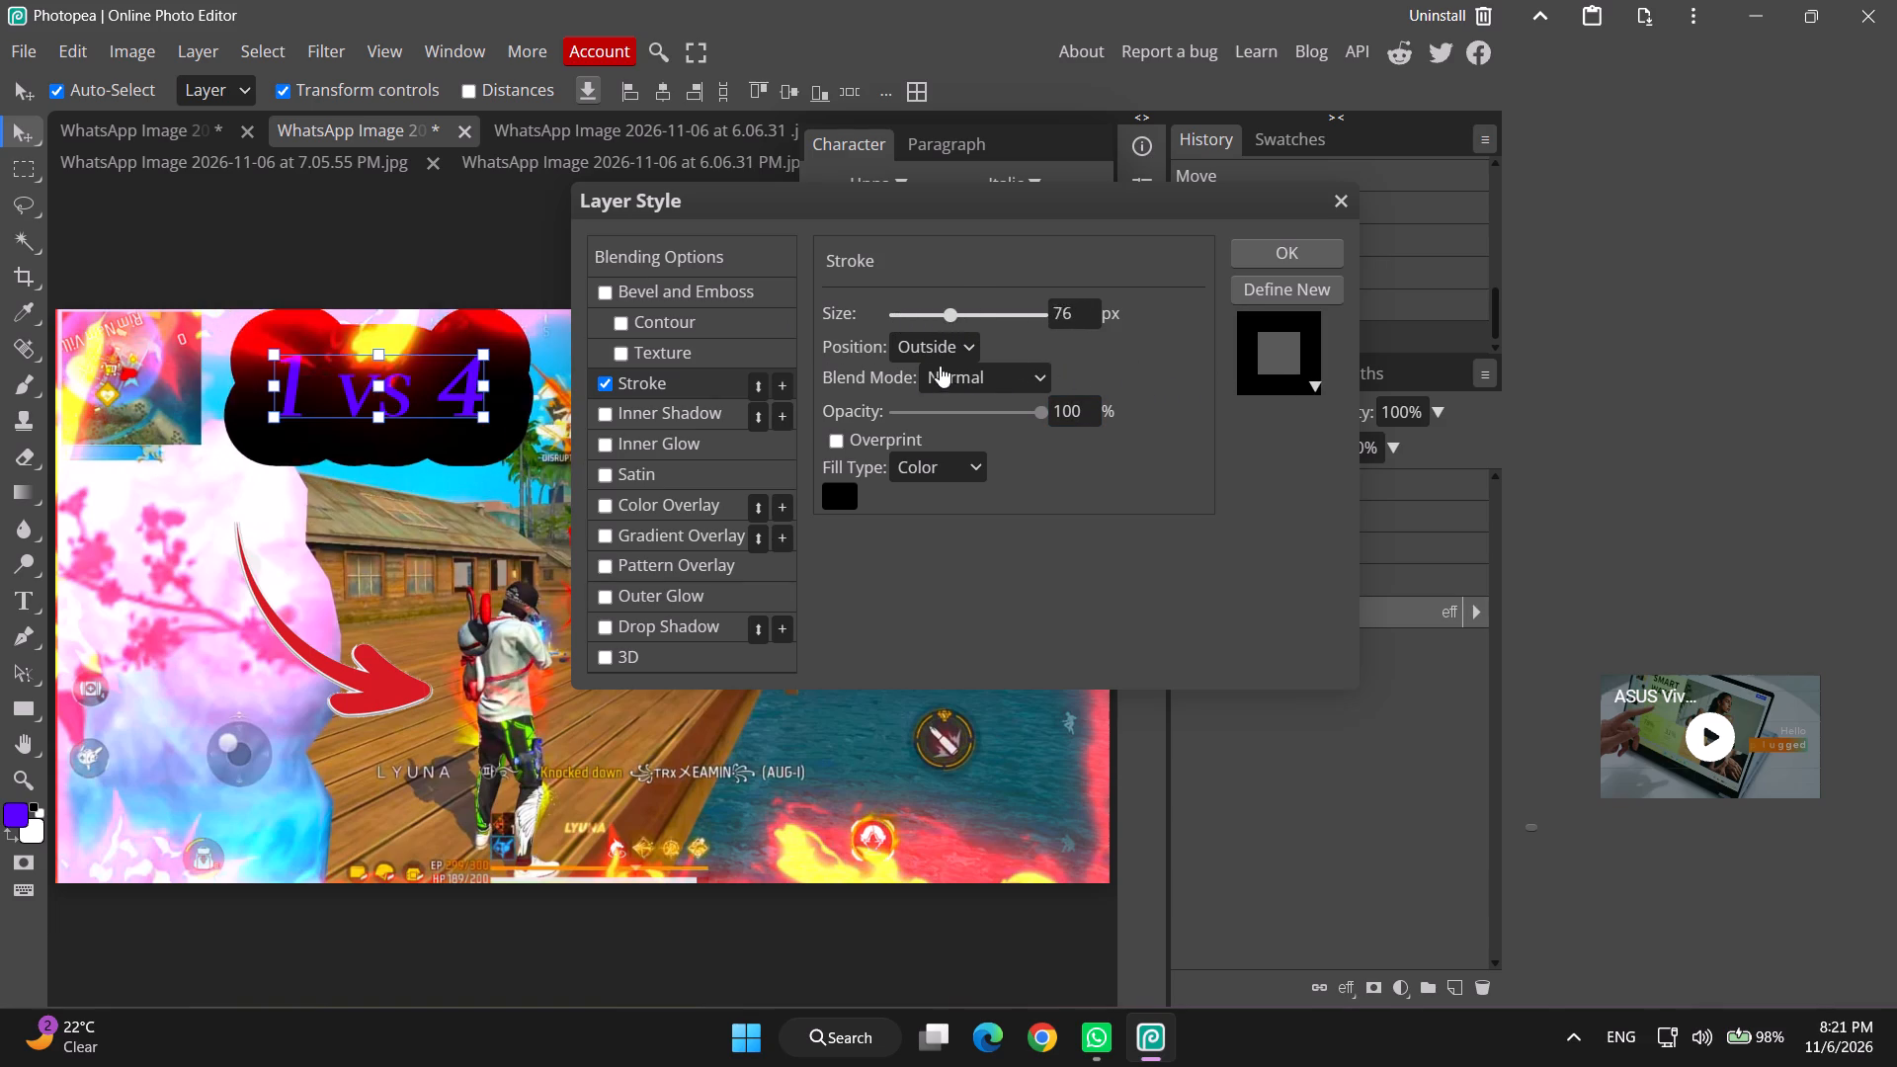
left_click_drag(940, 366, 918, 366)
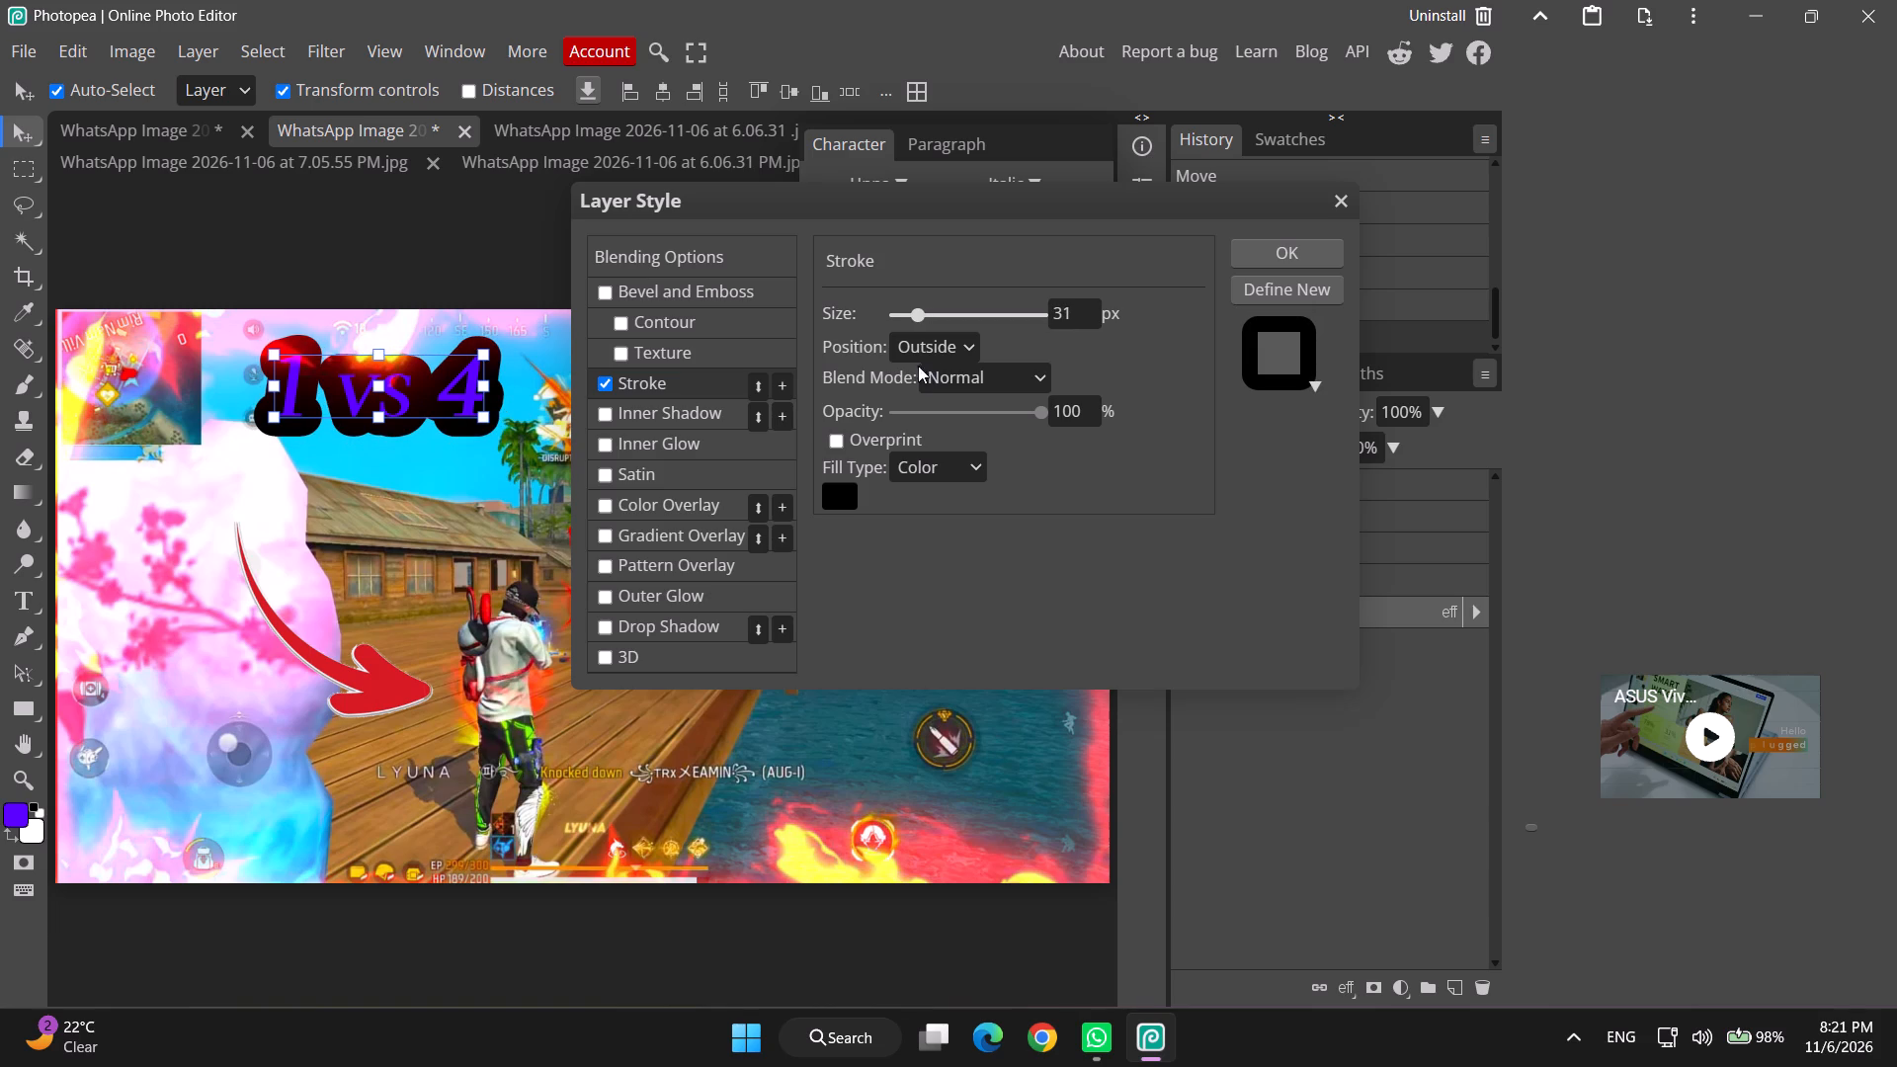
left_click_drag(1045, 410, 974, 416)
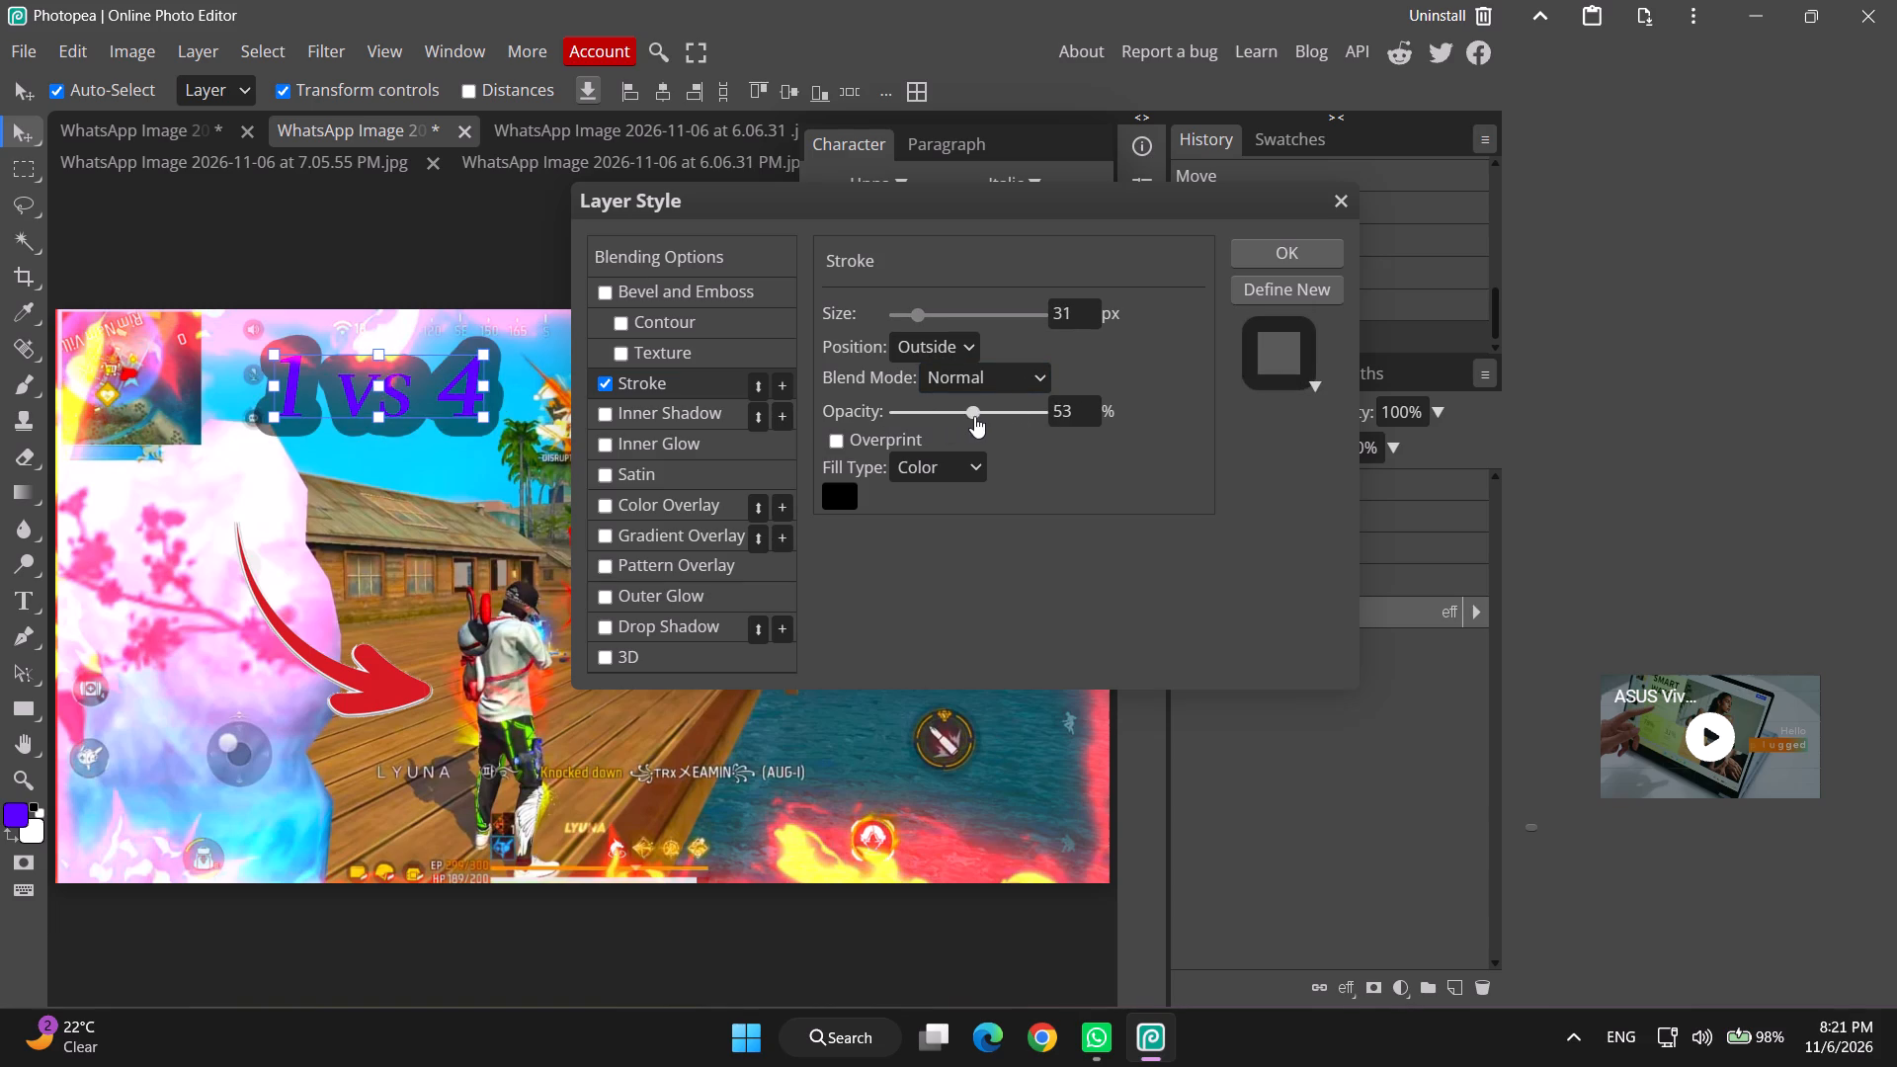
left_click_drag(974, 416, 1131, 424)
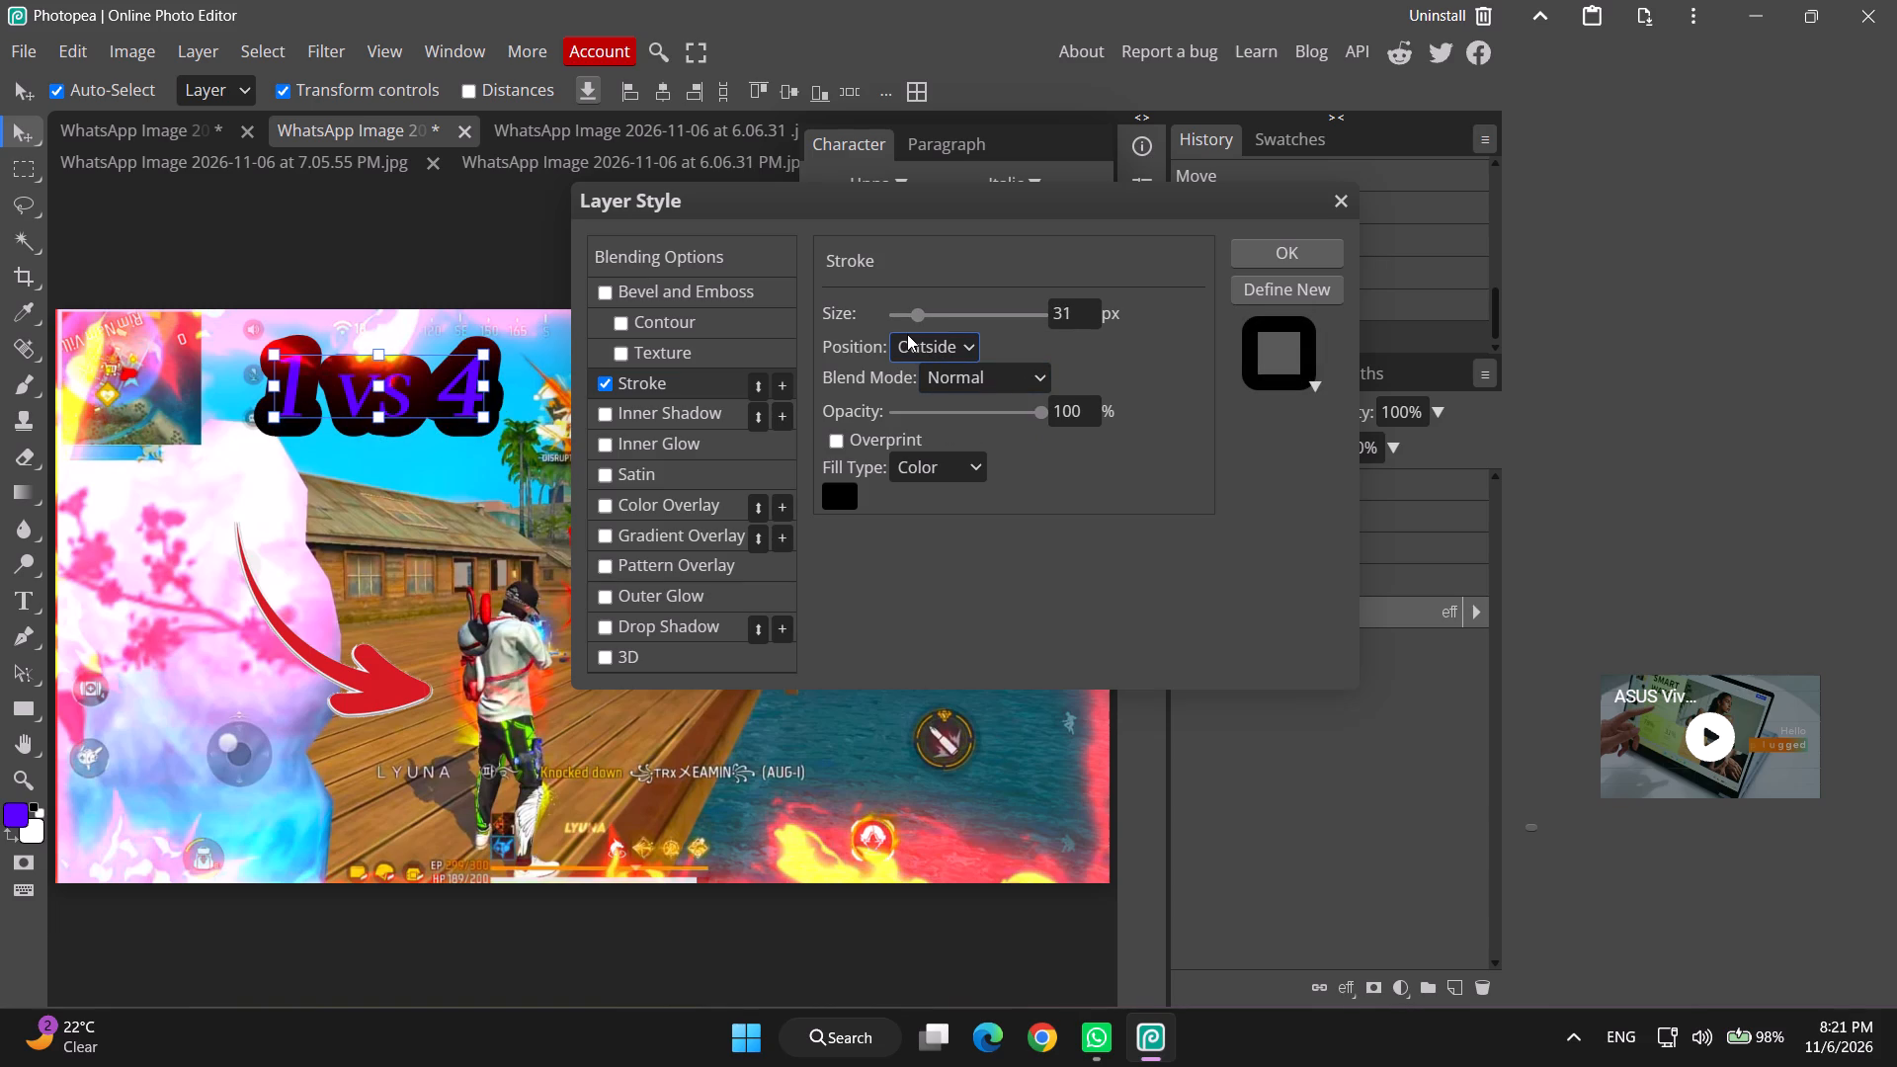
left_click_drag(914, 314, 1038, 320)
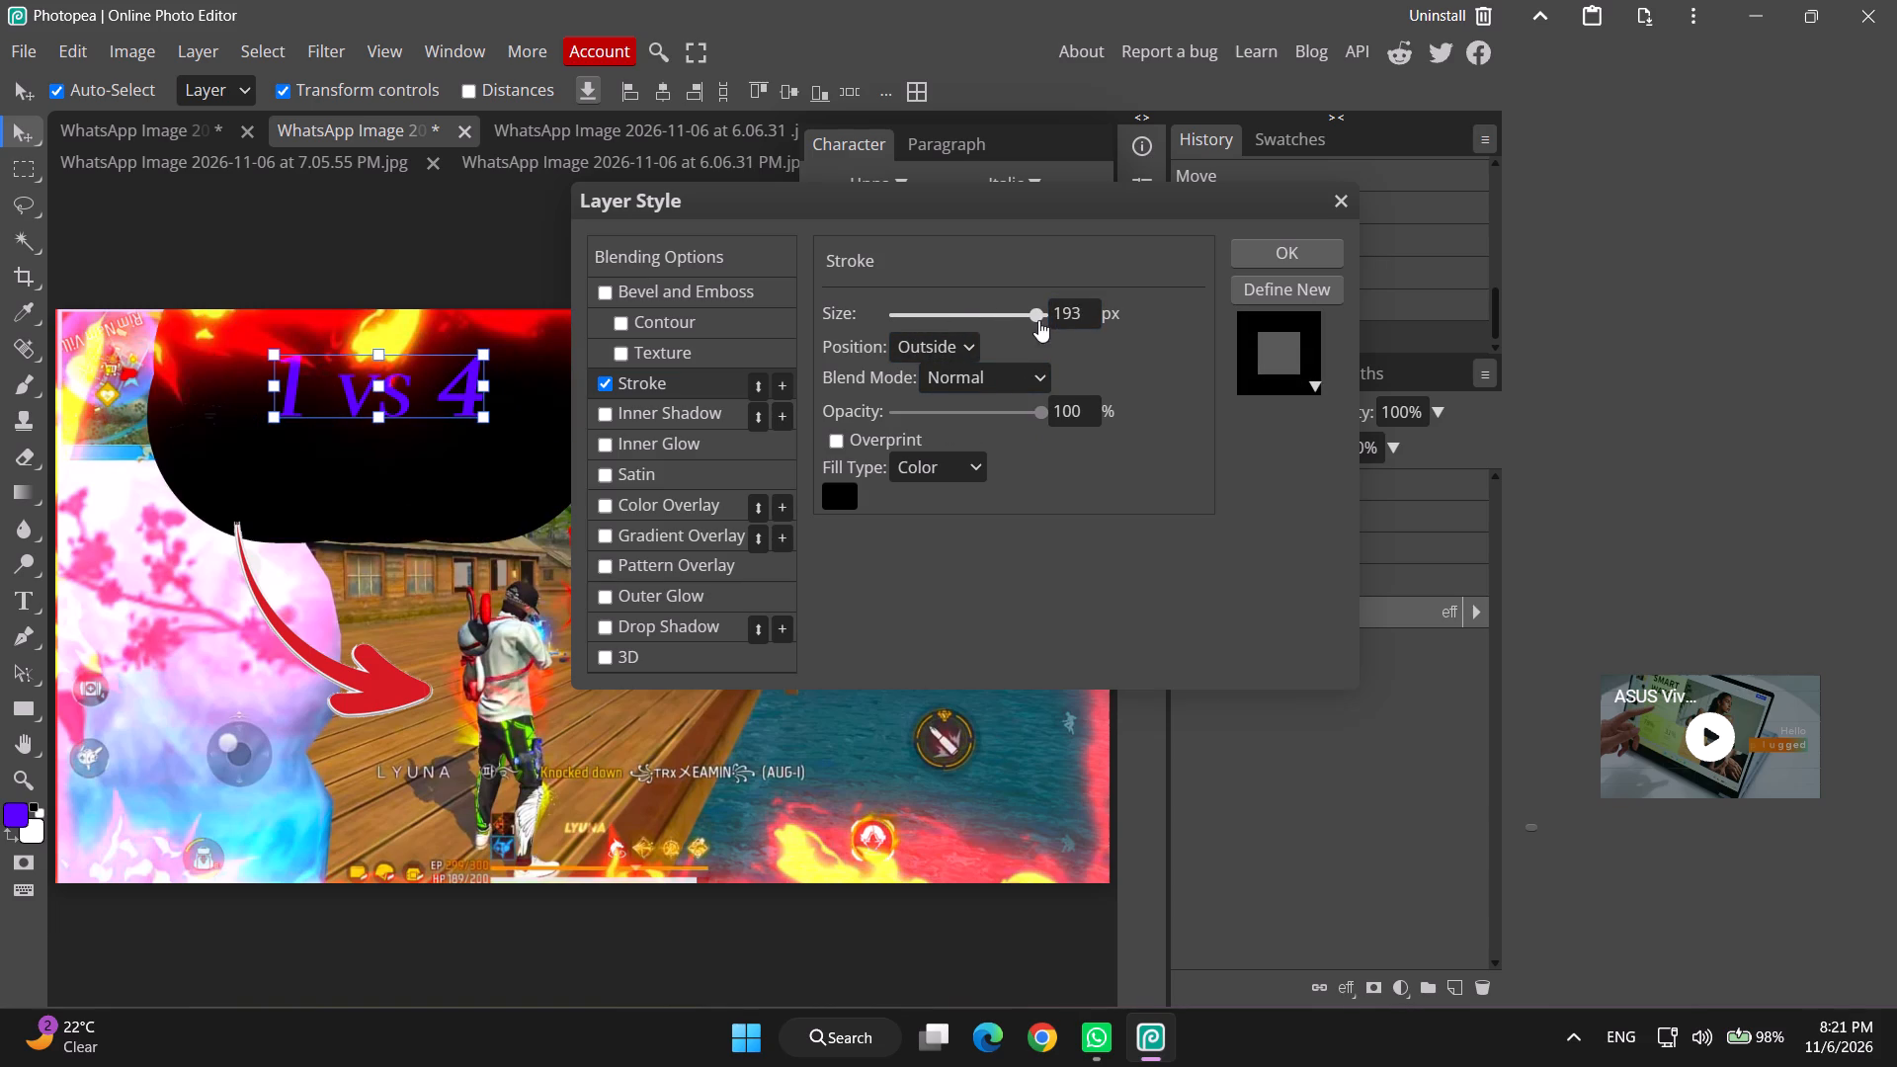
left_click_drag(1038, 320, 923, 334)
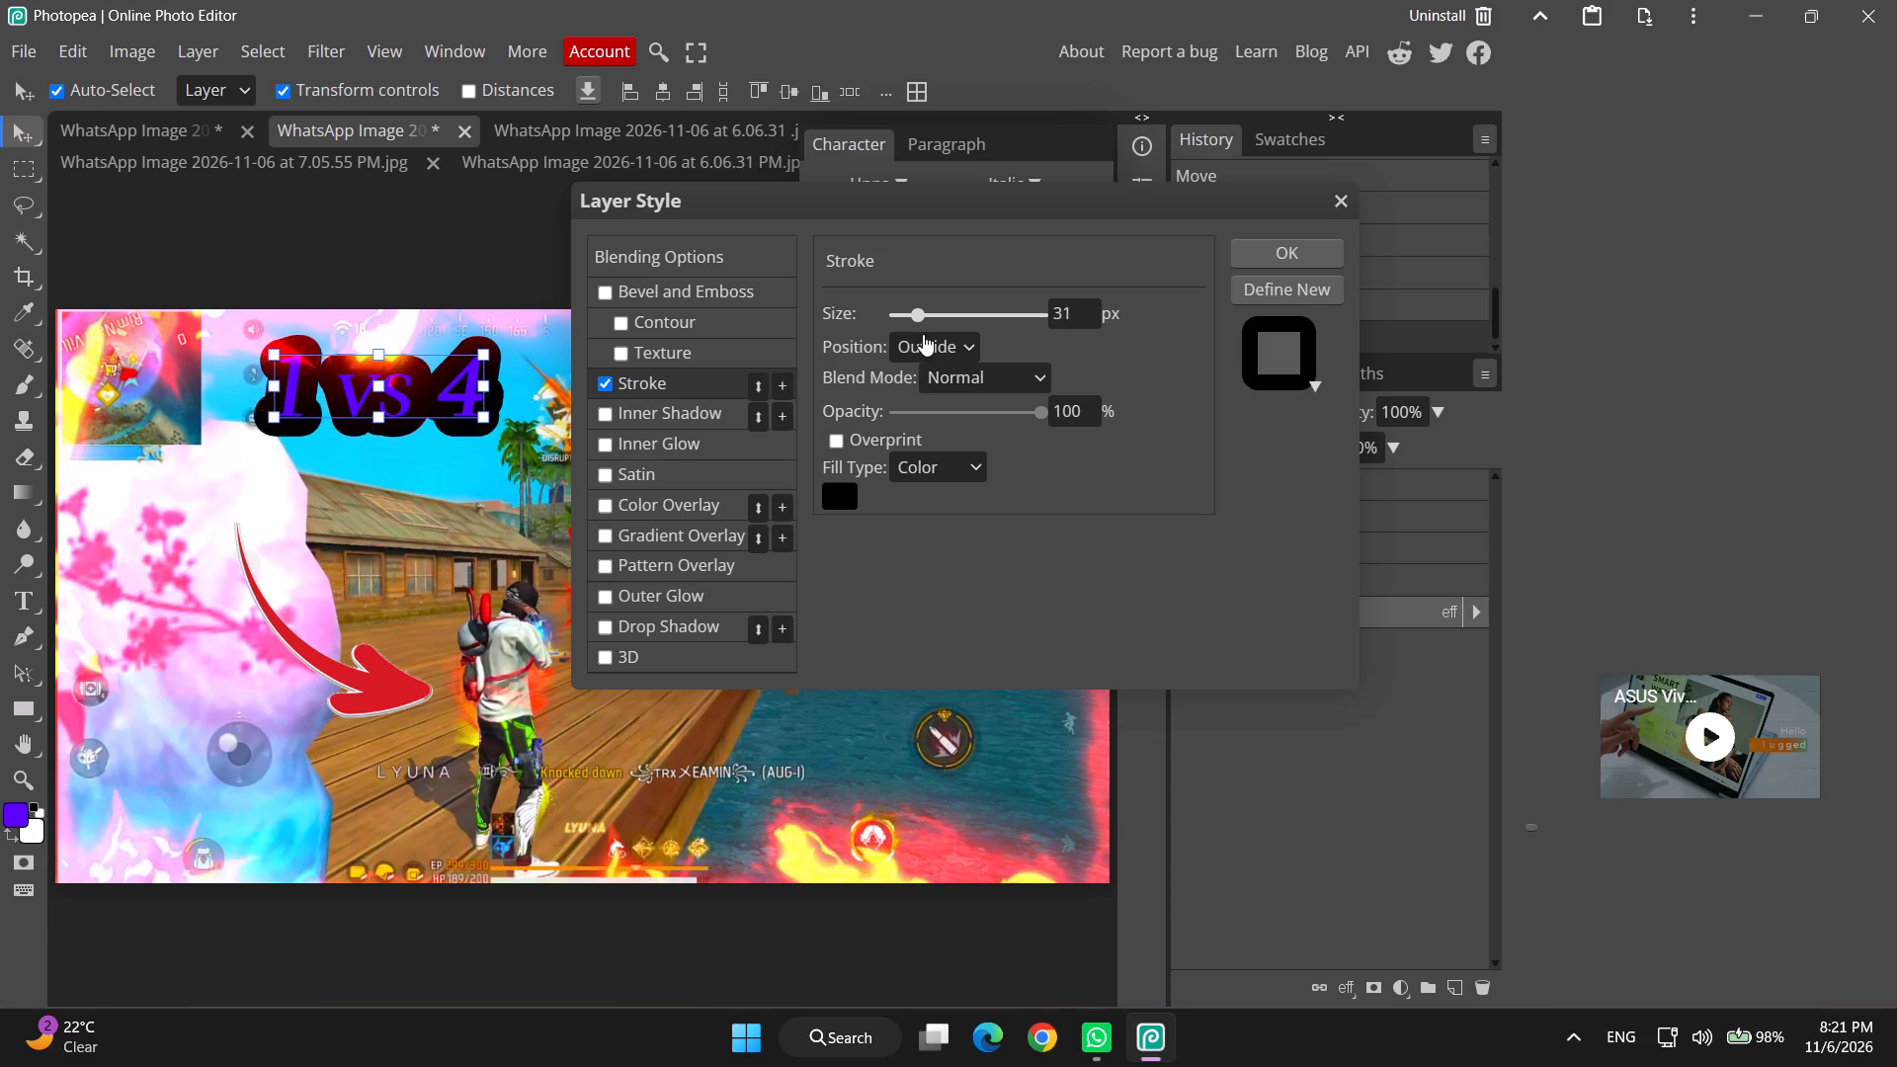
left_click_drag(923, 334, 923, 336)
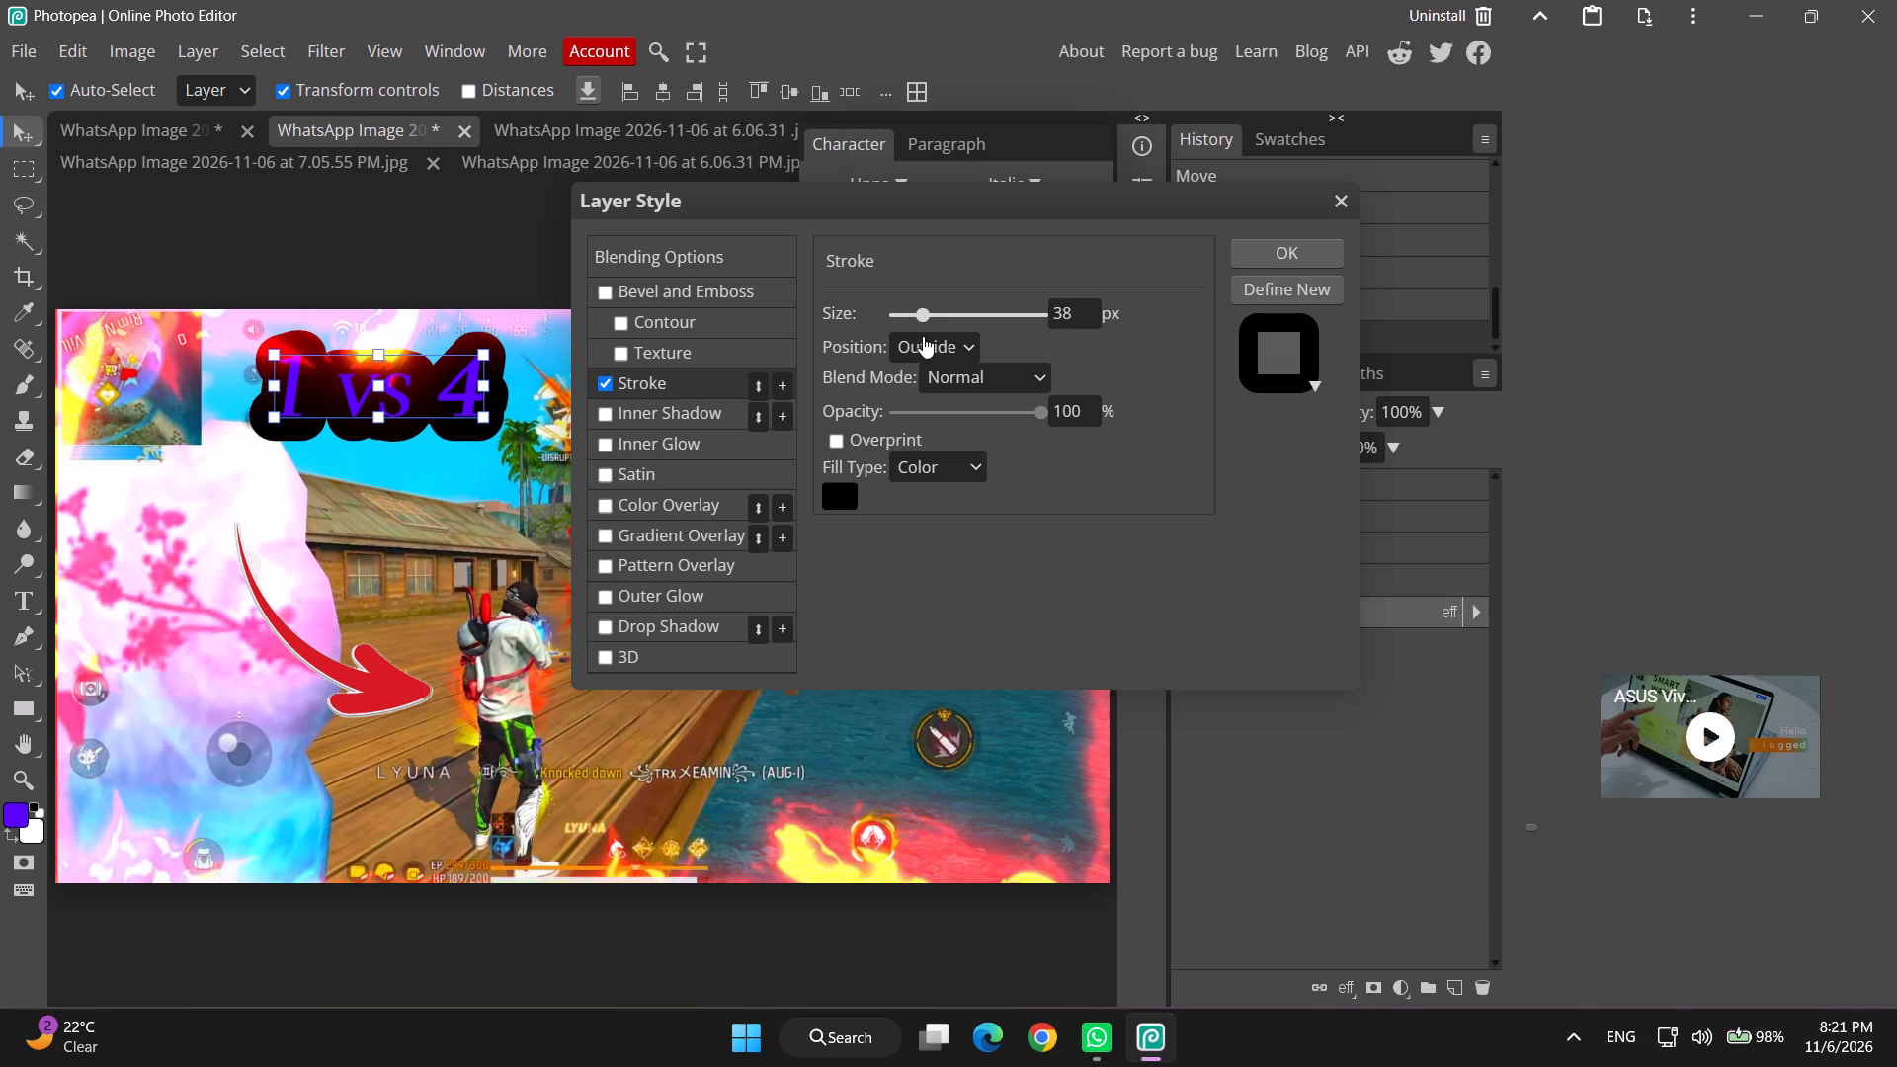
left_click_drag(923, 336, 899, 338)
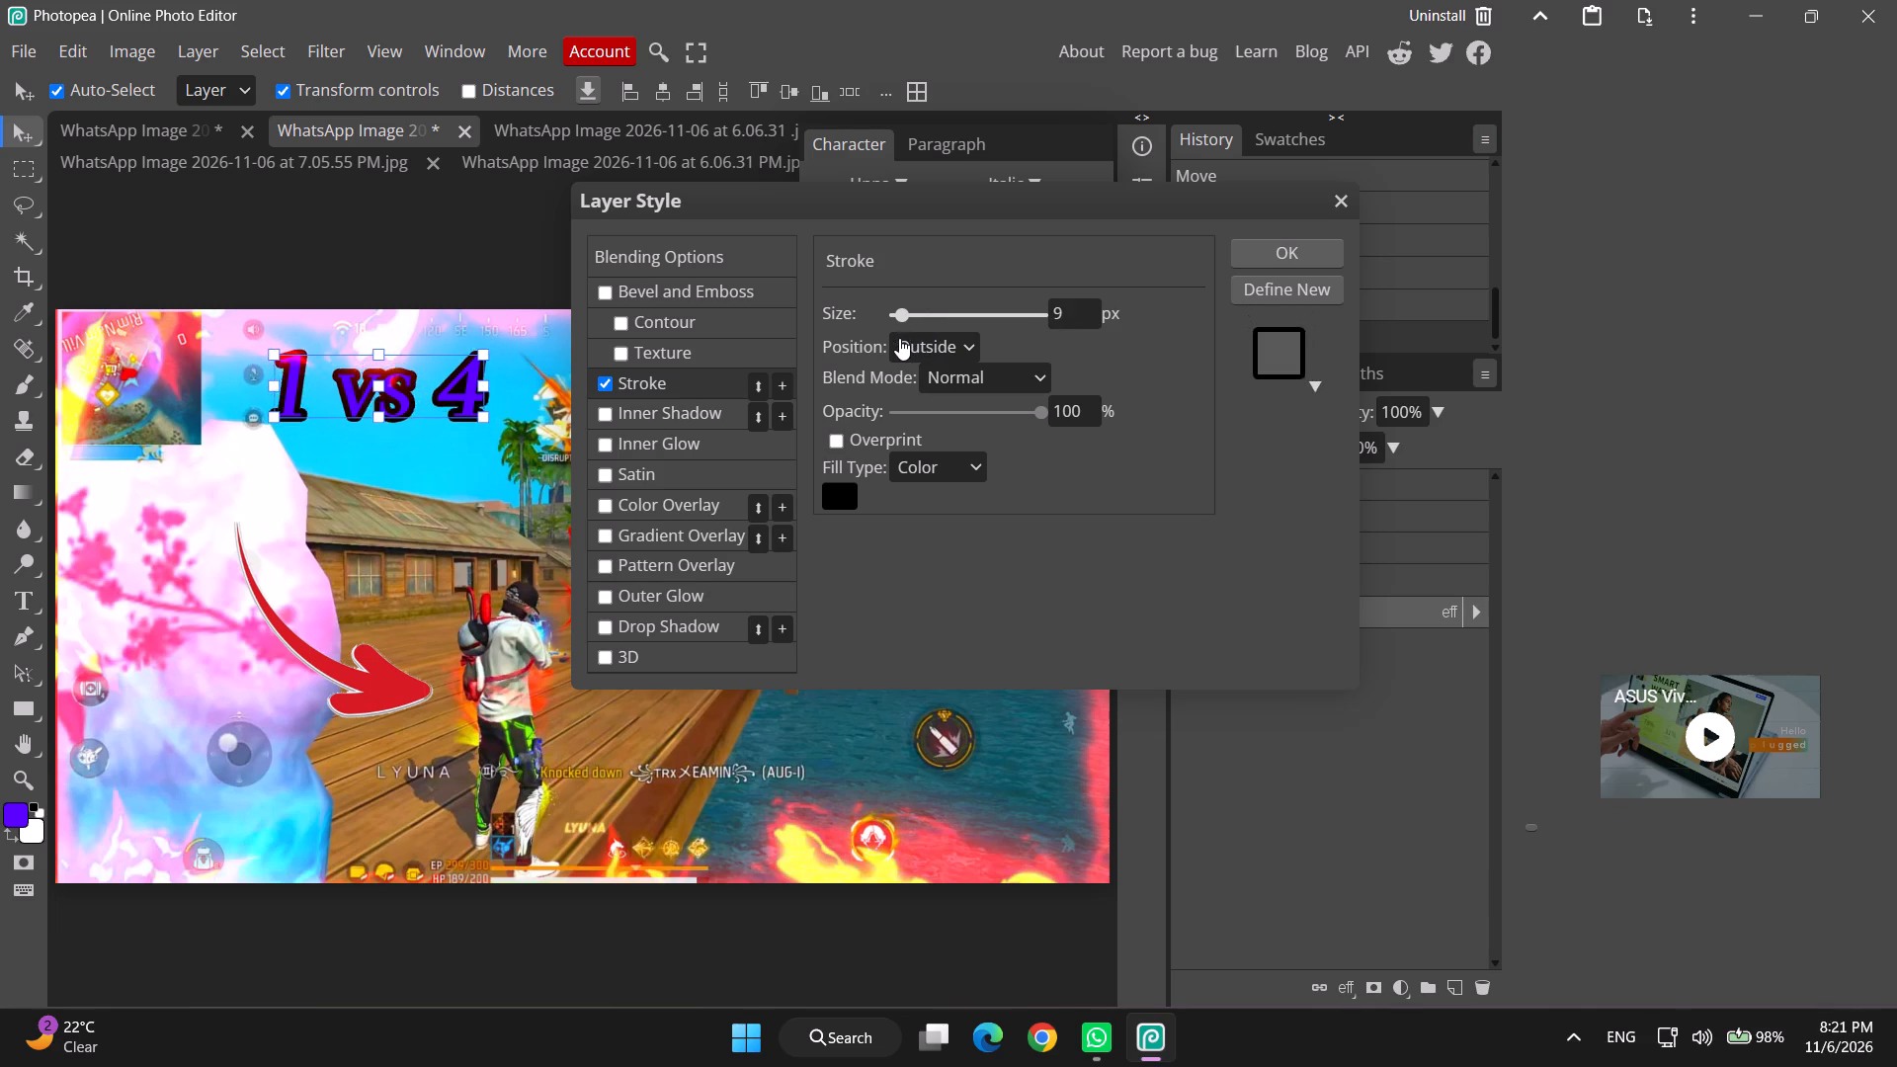
left_click_drag(899, 338, 914, 336)
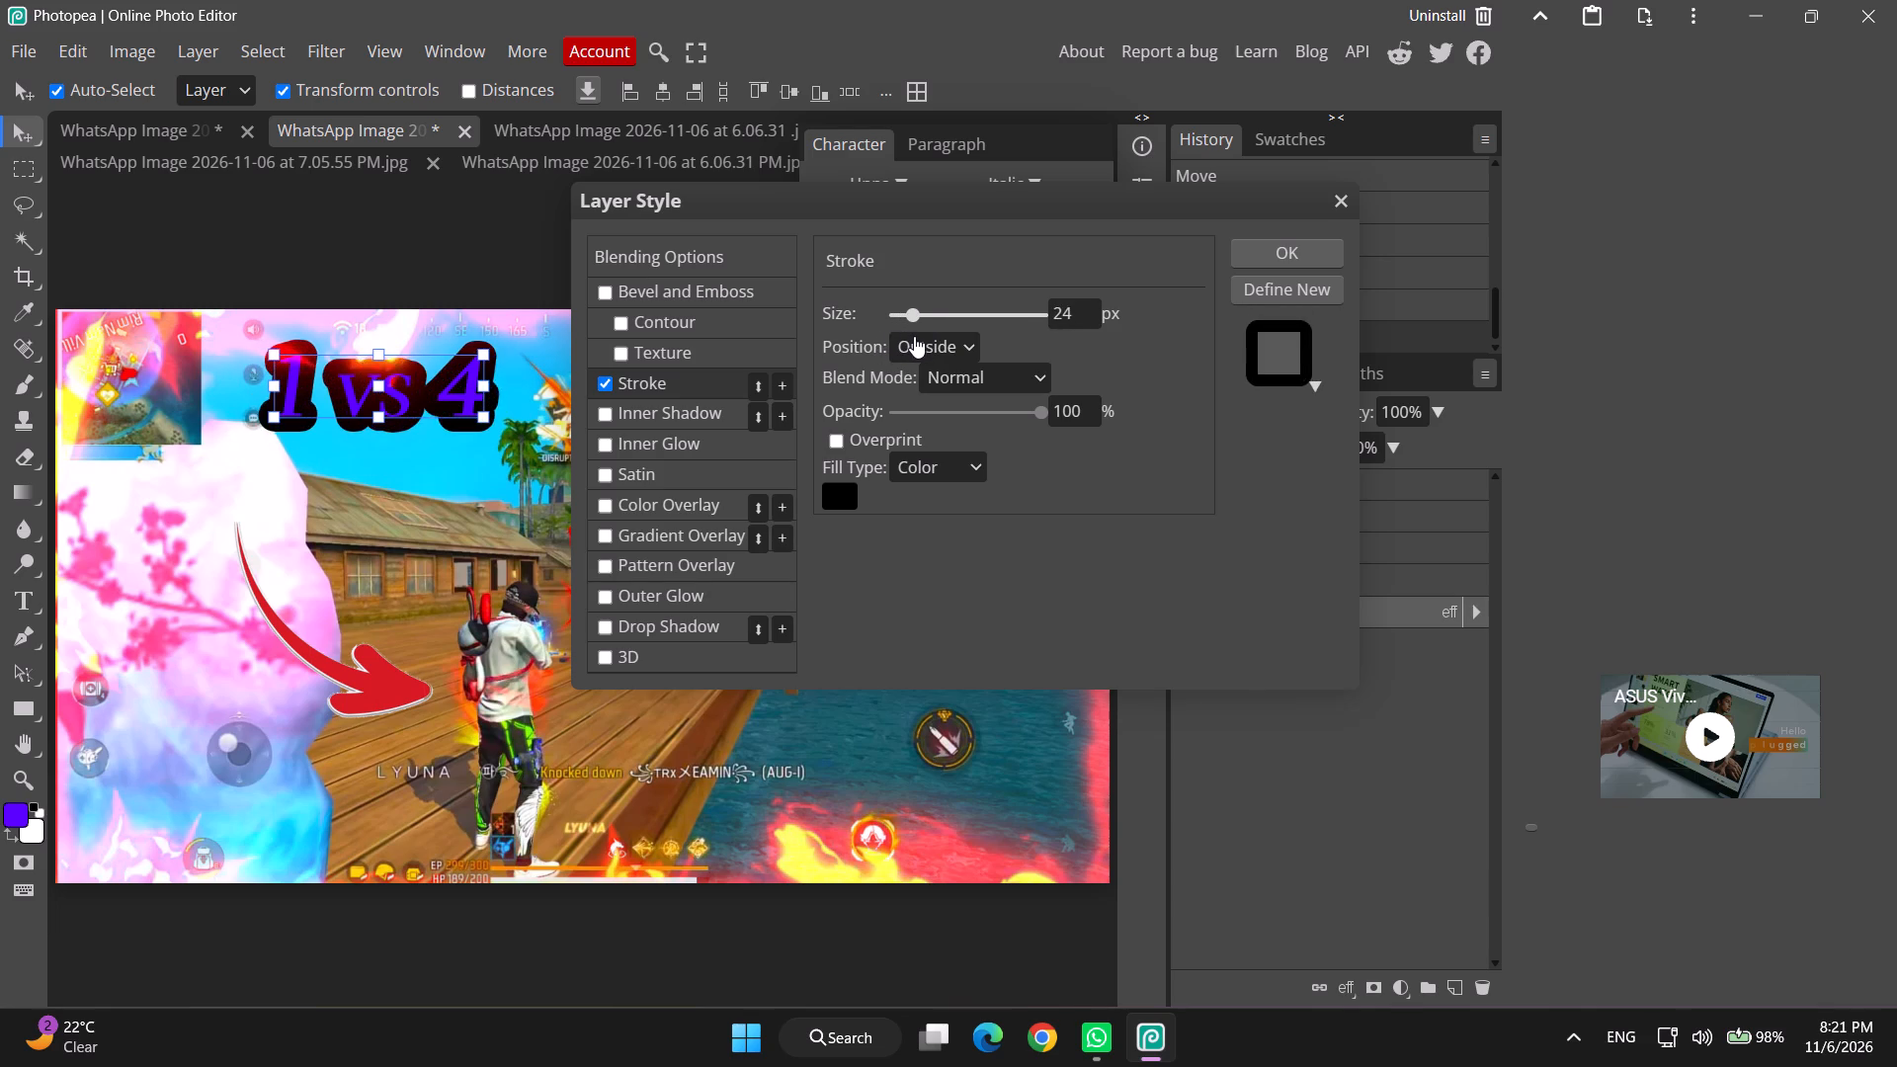
left_click_drag(914, 336, 912, 339)
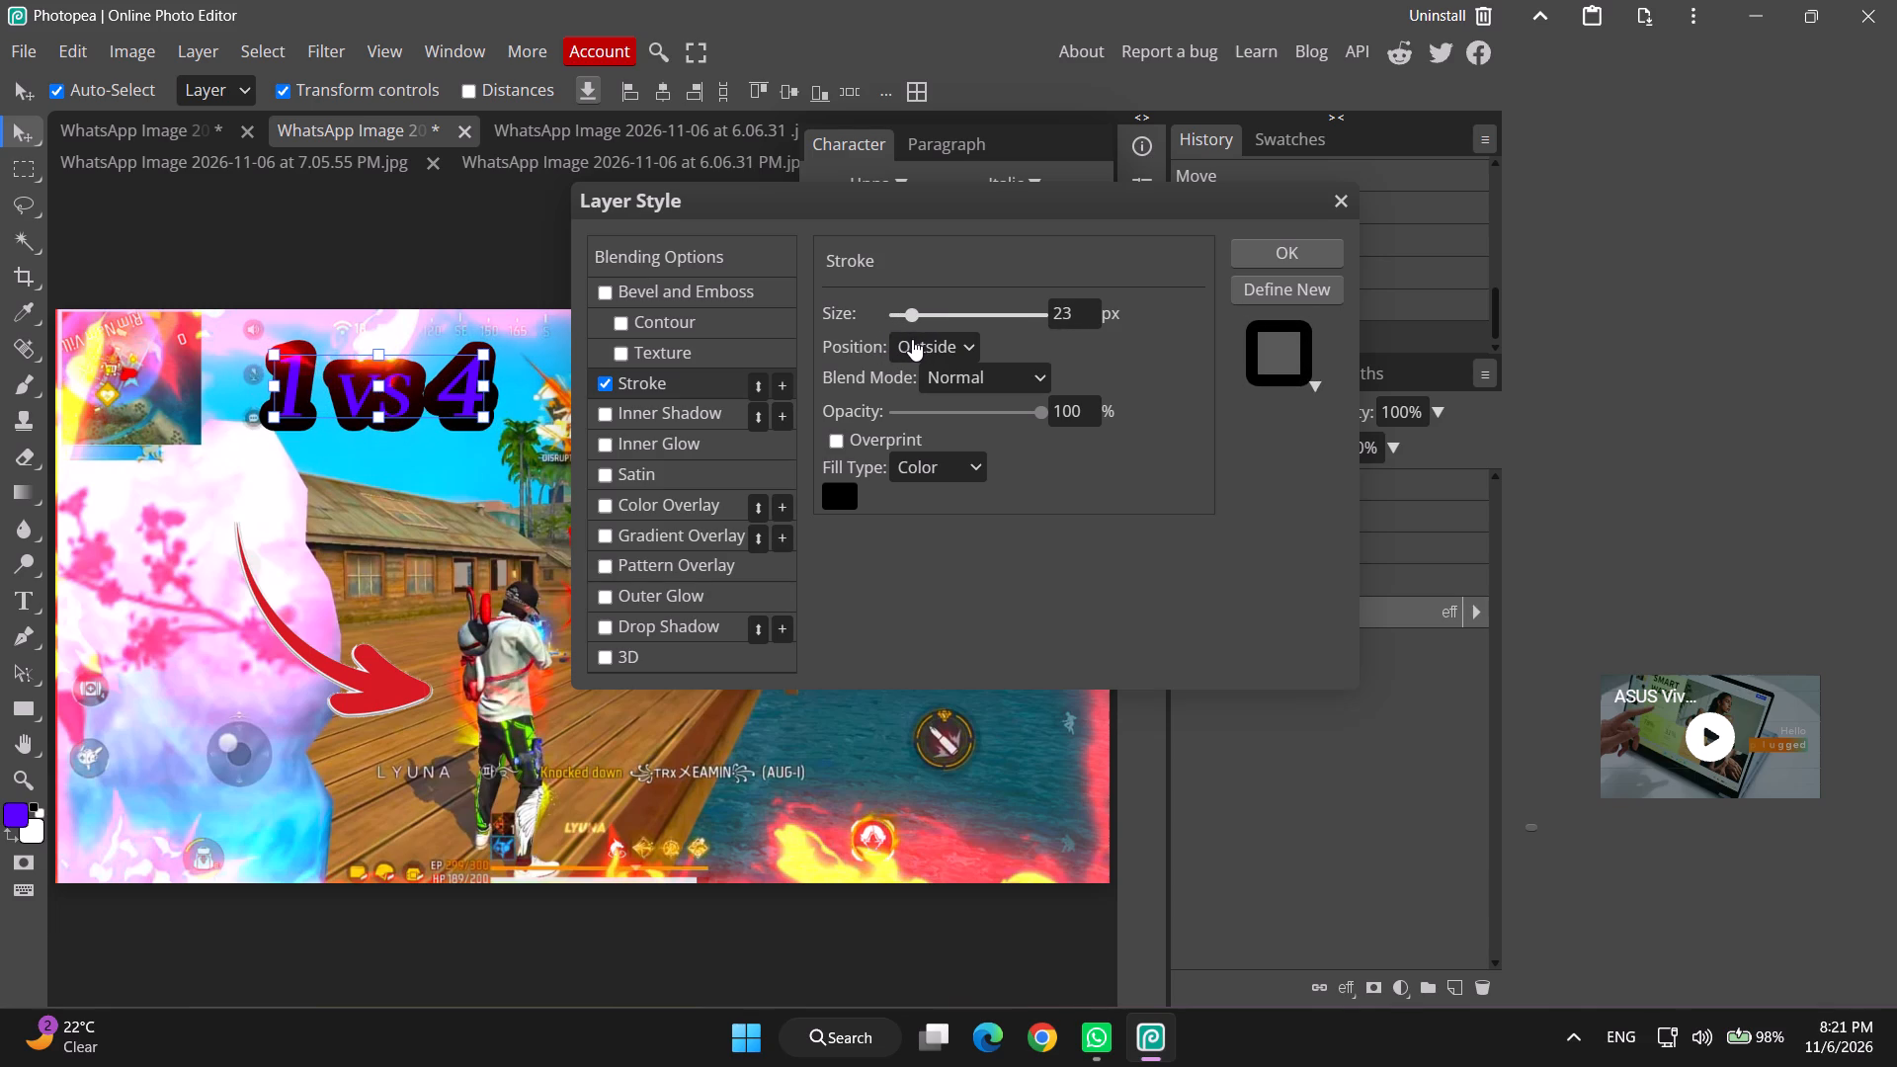
left_click_drag(912, 339, 911, 340)
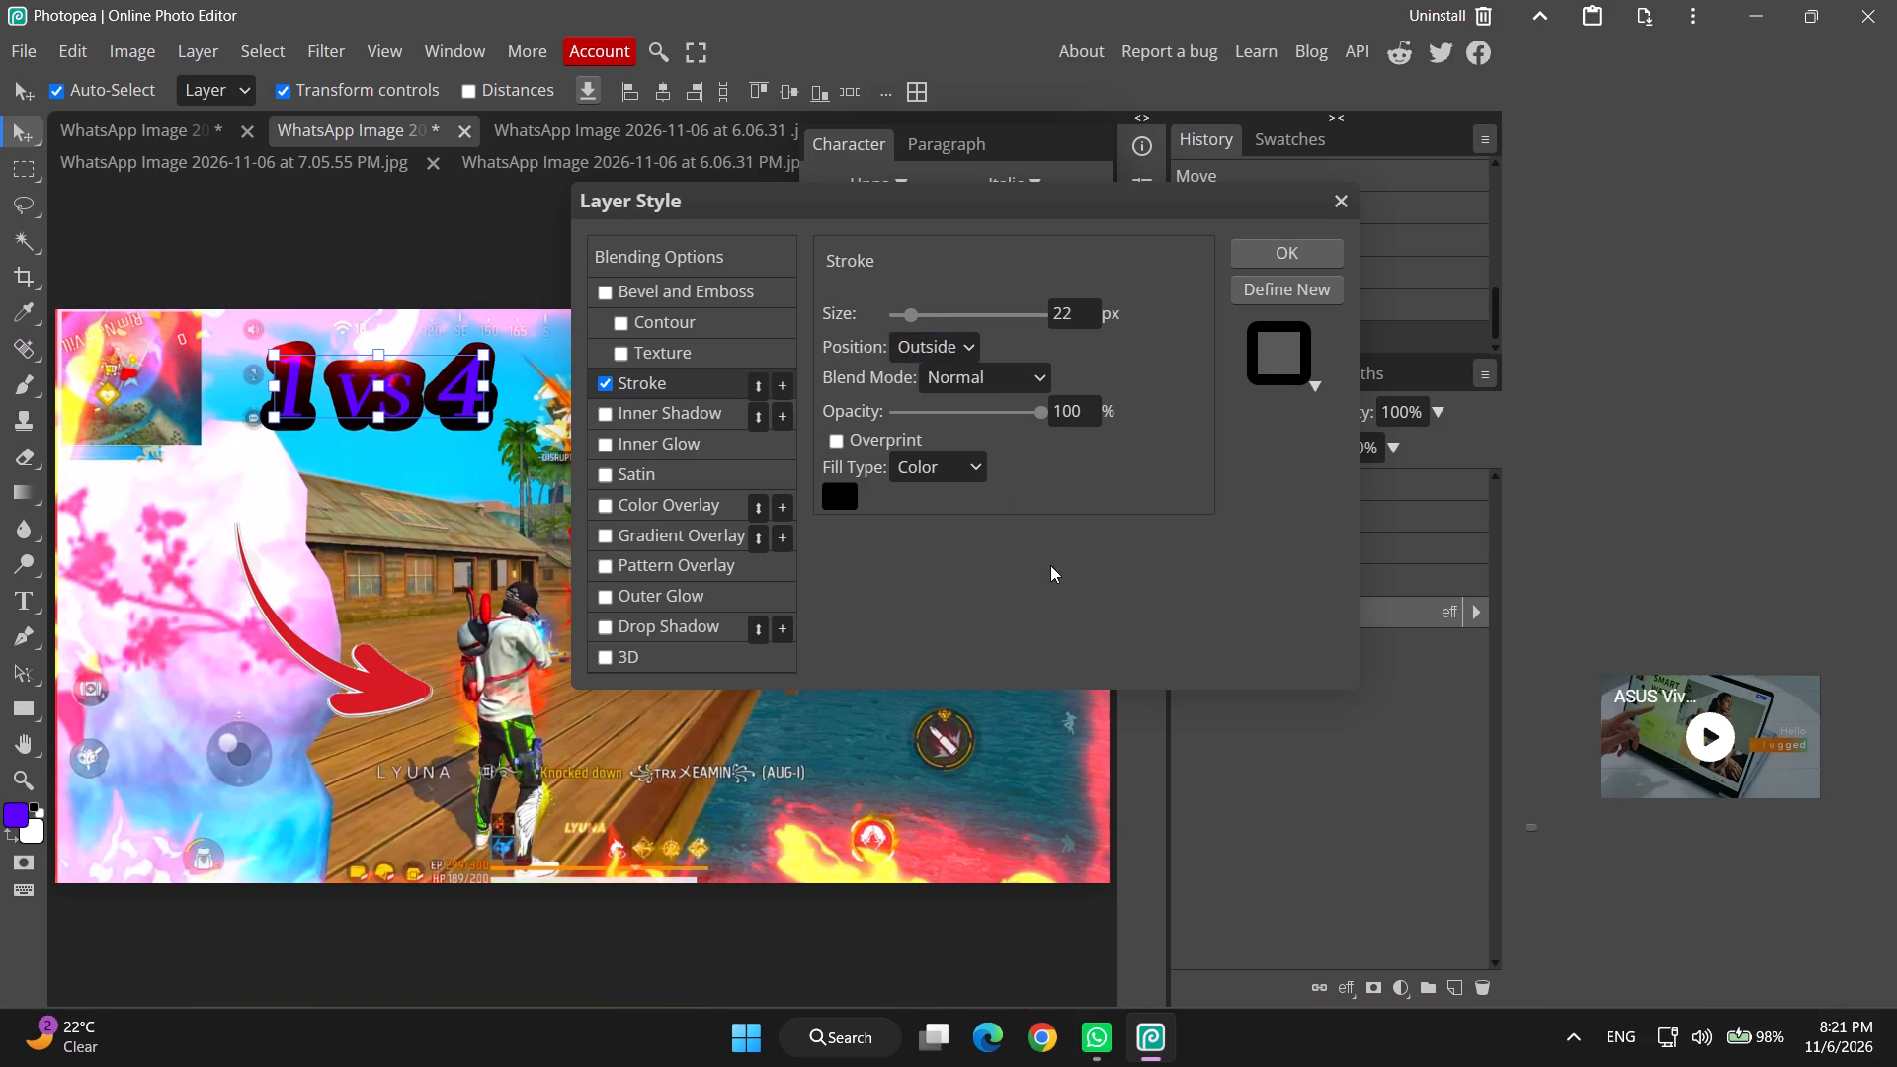
left_click(1056, 568)
left_click(842, 440)
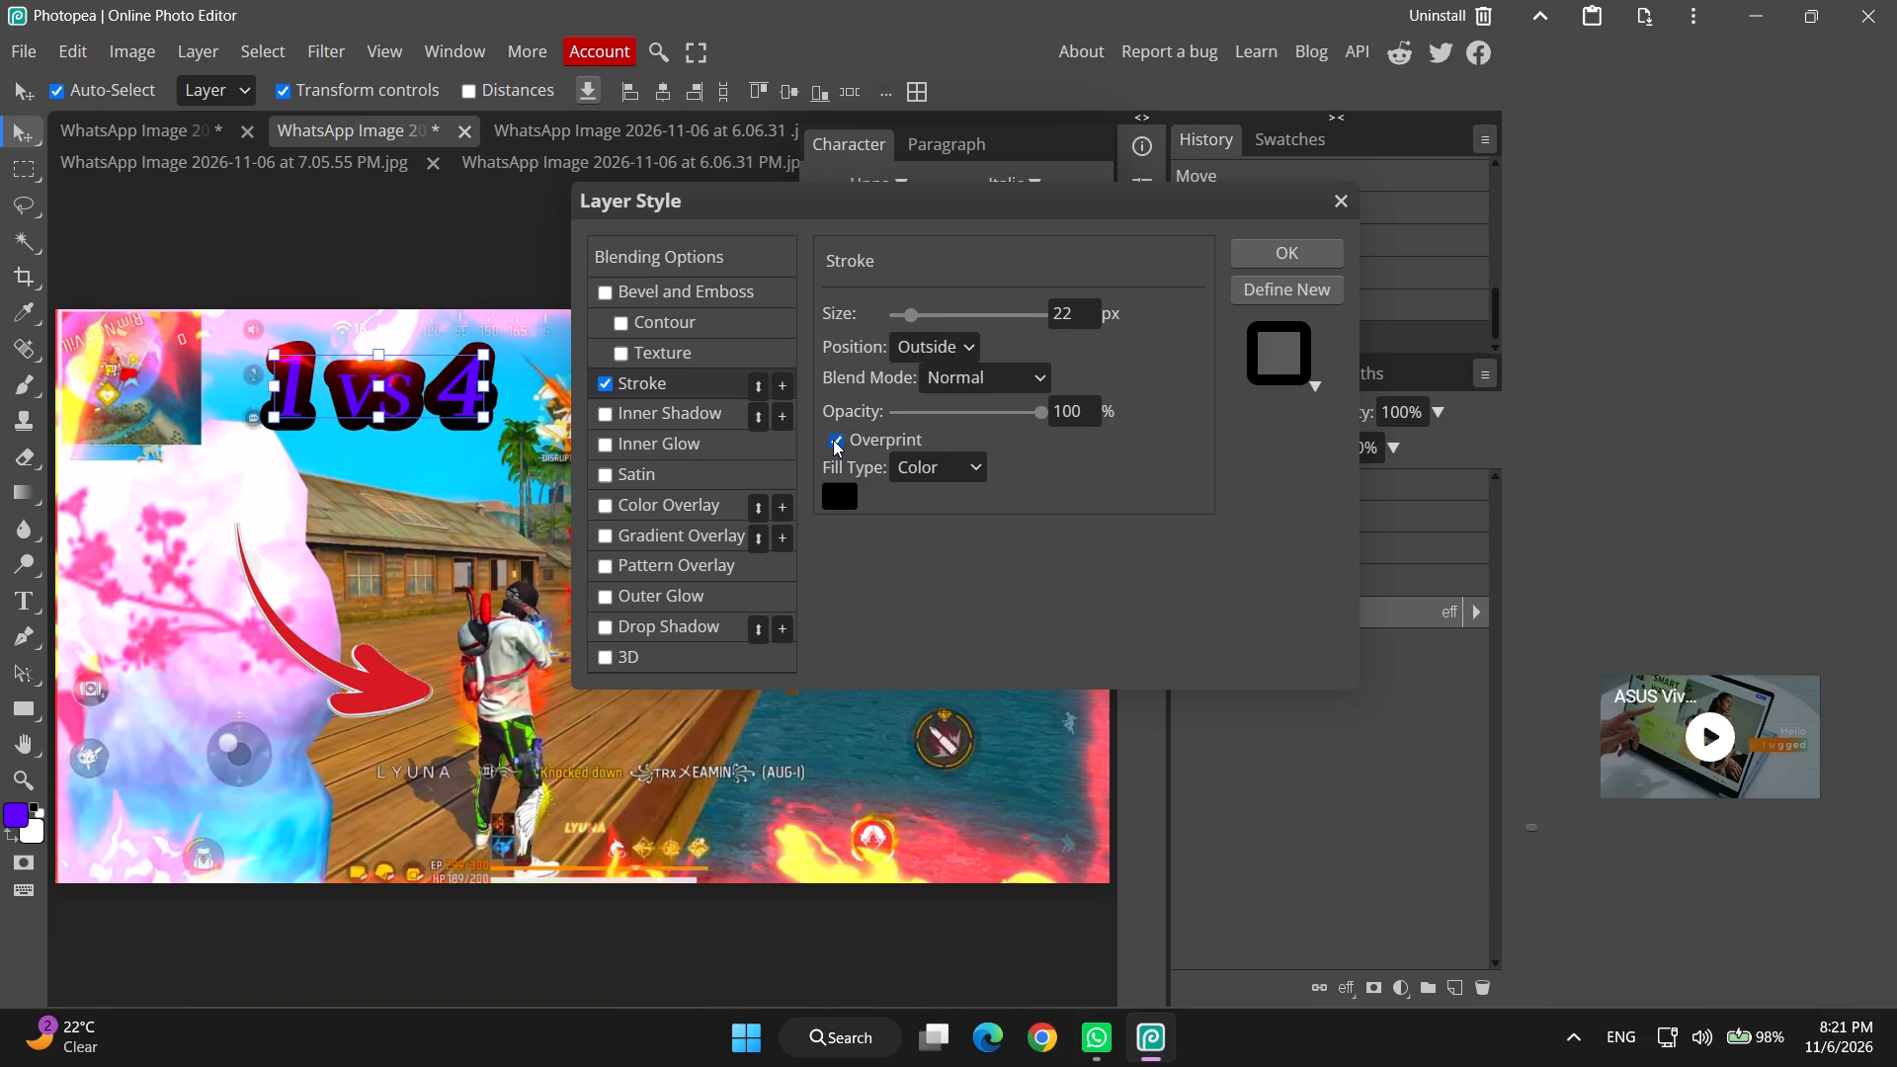
left_click(833, 440)
Add an Inner Shadow effect to the "1 vs 4" title and lower its opacity to 49%.
left_click(663, 419)
left_click_drag(1003, 347, 876, 354)
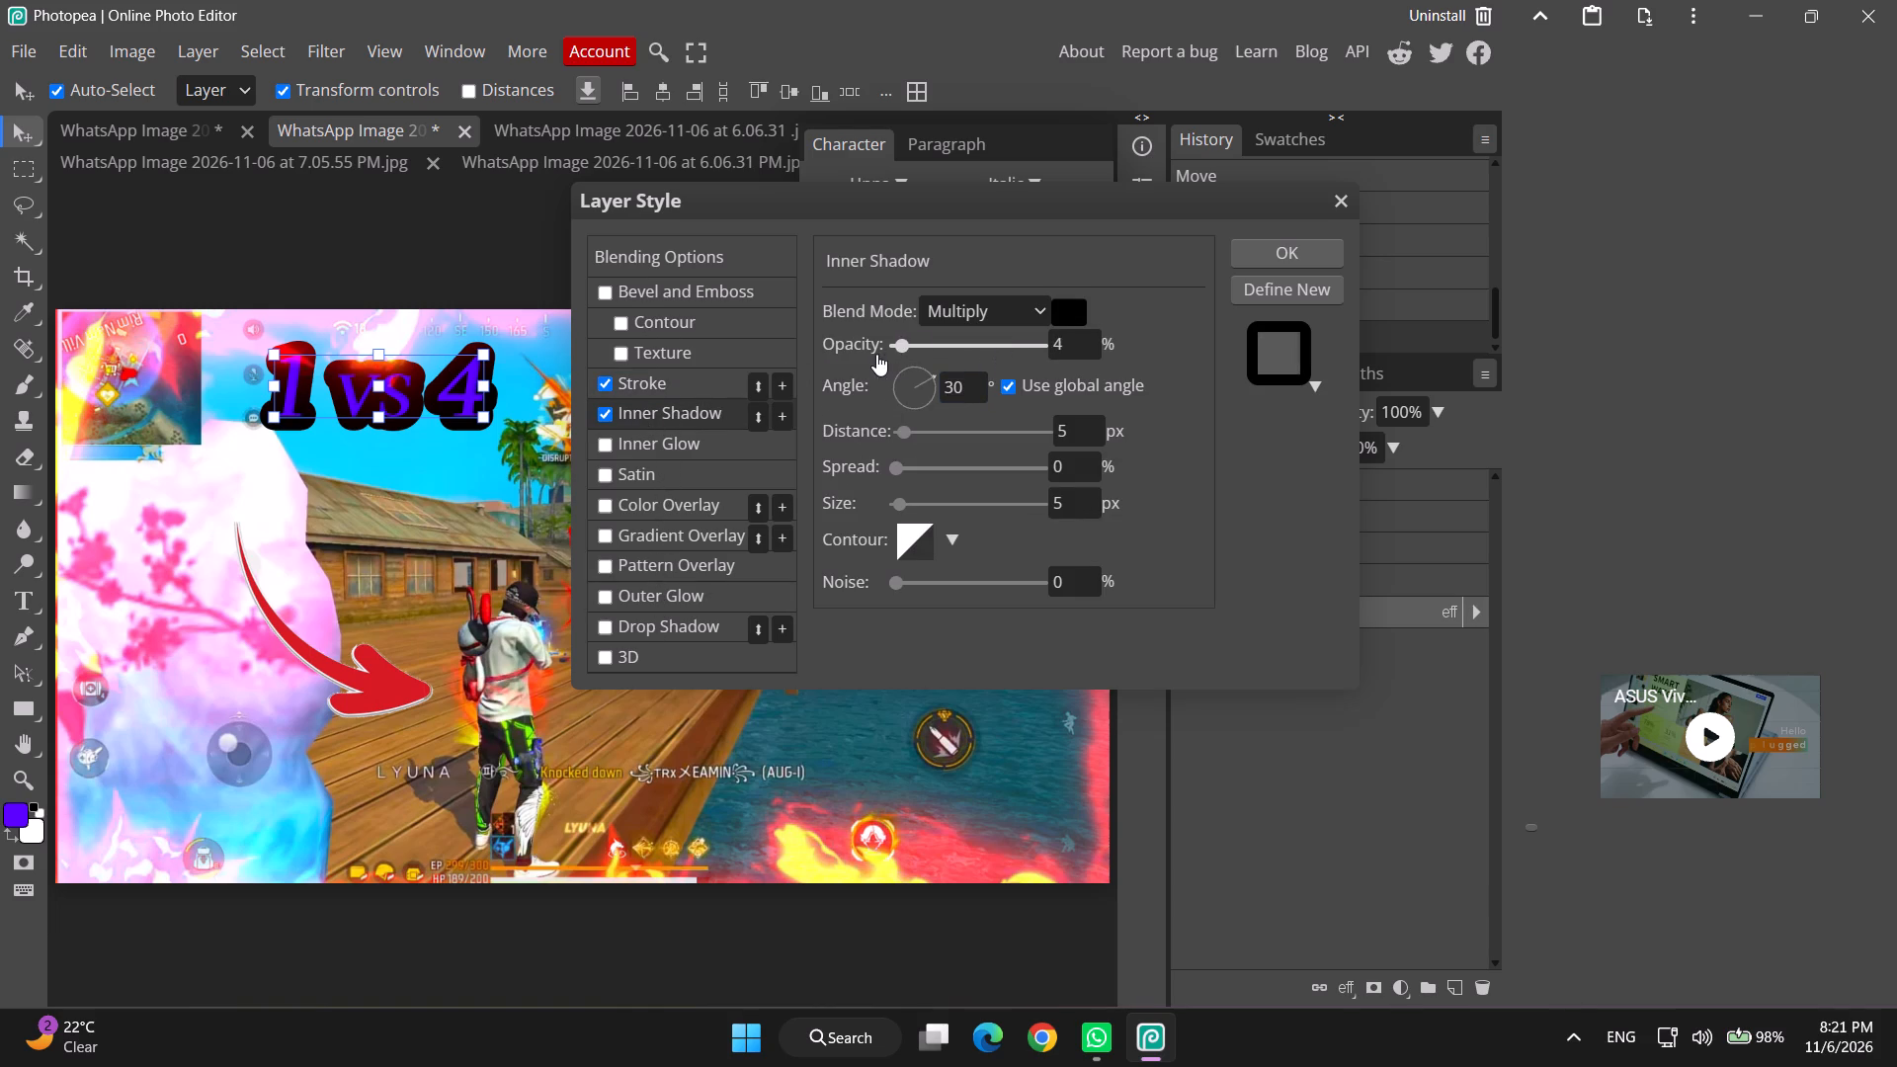
left_click_drag(876, 354, 838, 381)
left_click_drag(838, 381, 967, 397)
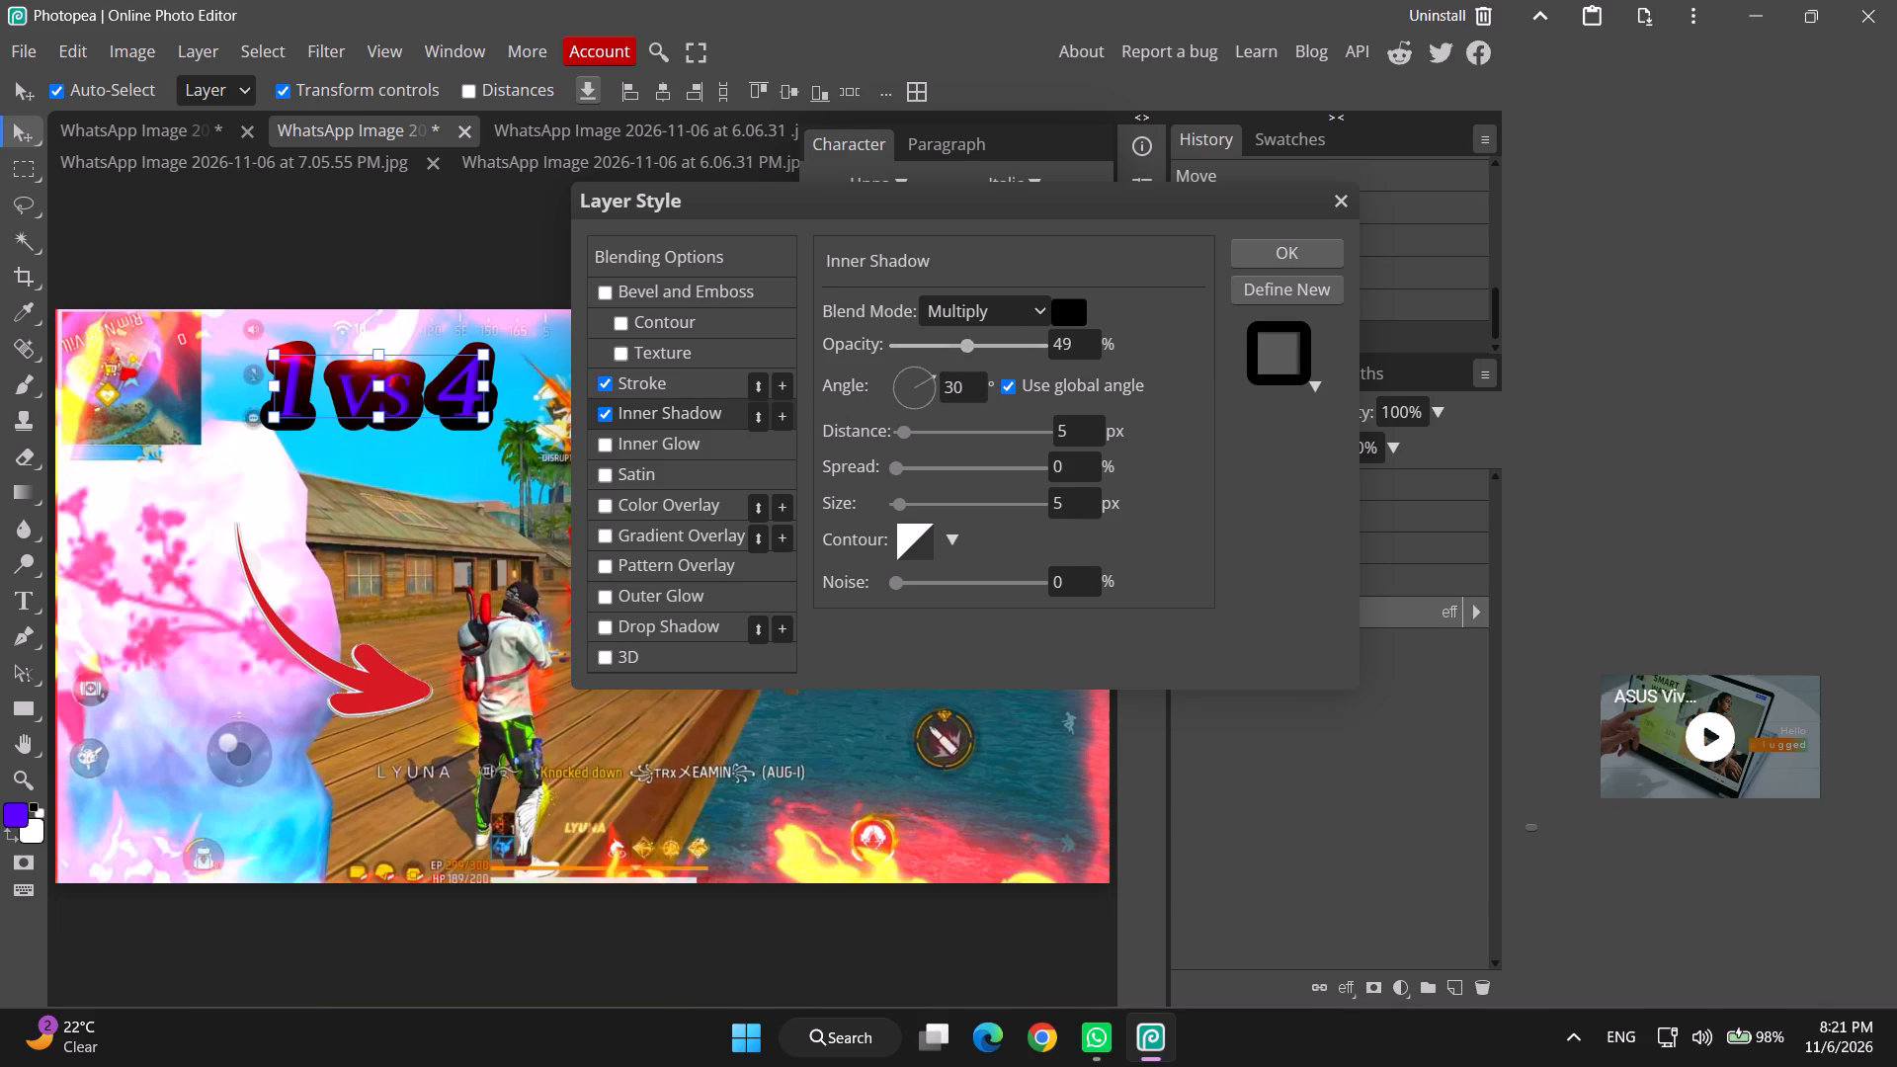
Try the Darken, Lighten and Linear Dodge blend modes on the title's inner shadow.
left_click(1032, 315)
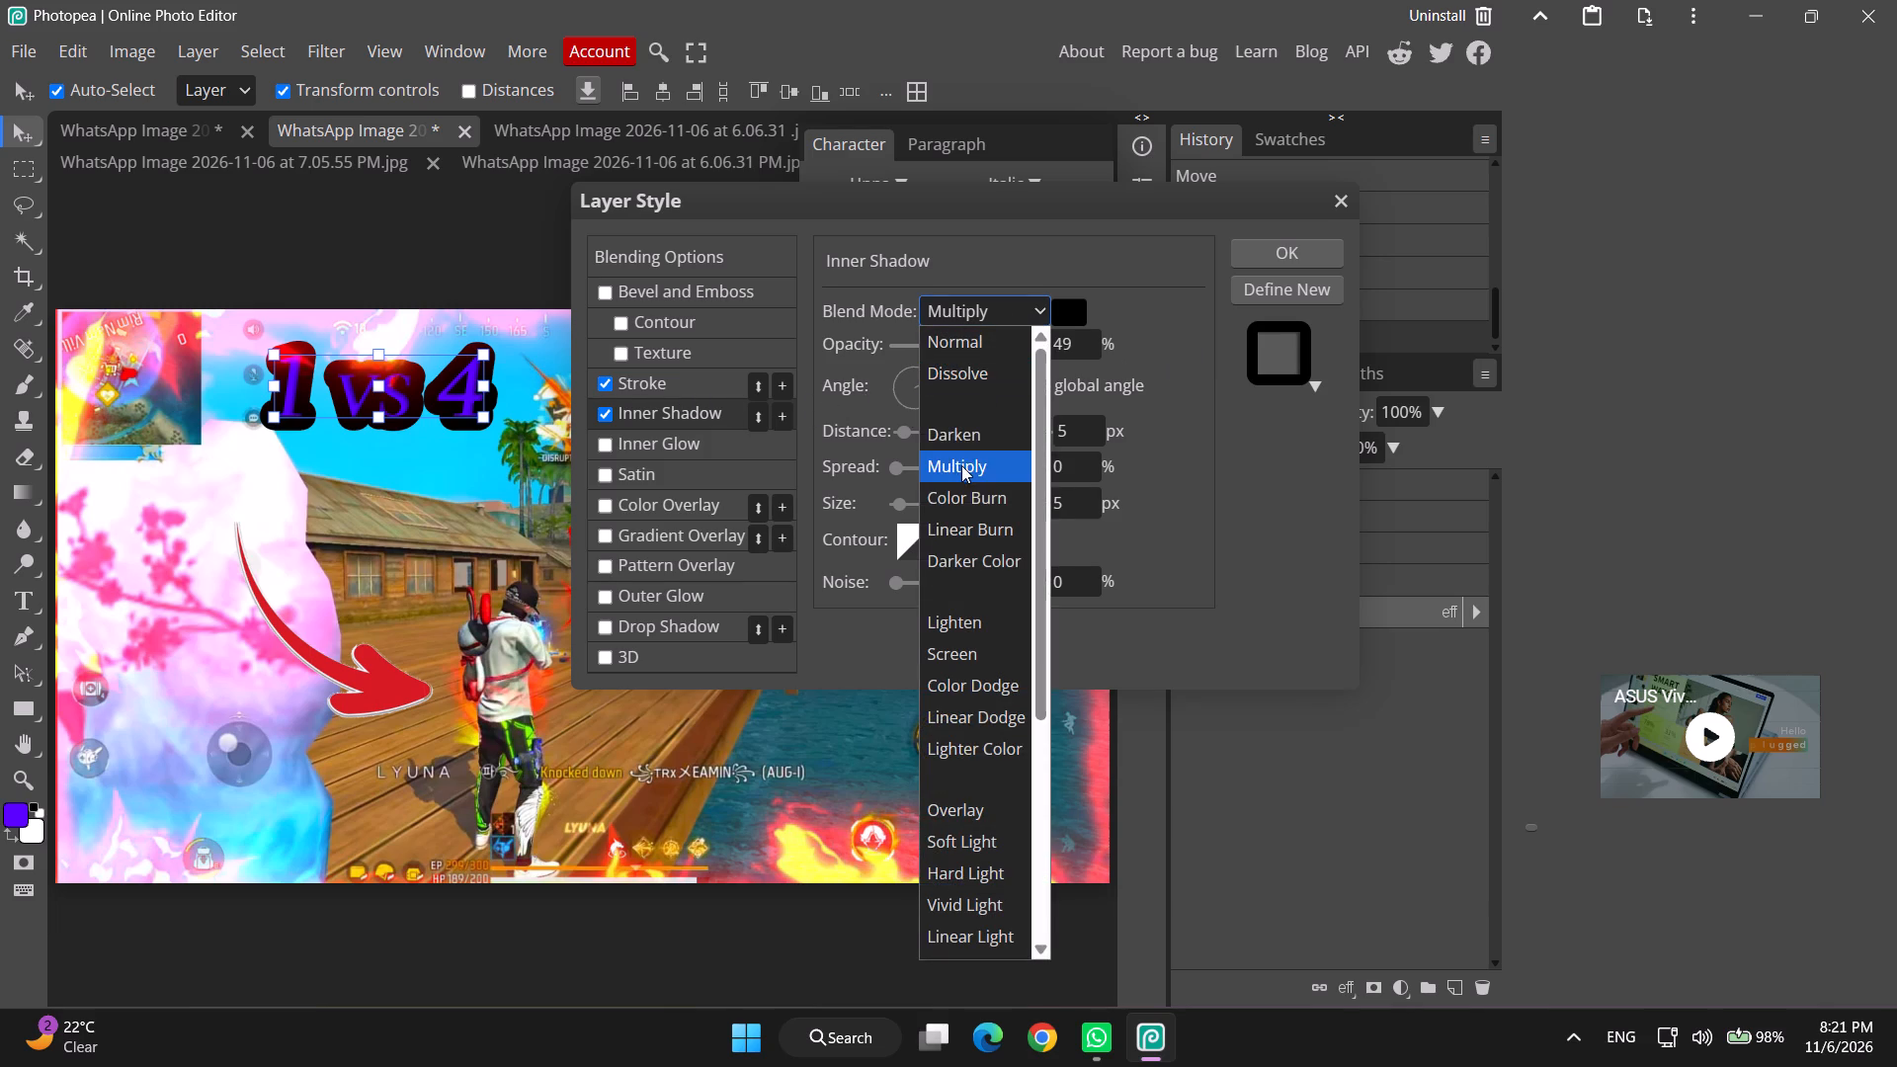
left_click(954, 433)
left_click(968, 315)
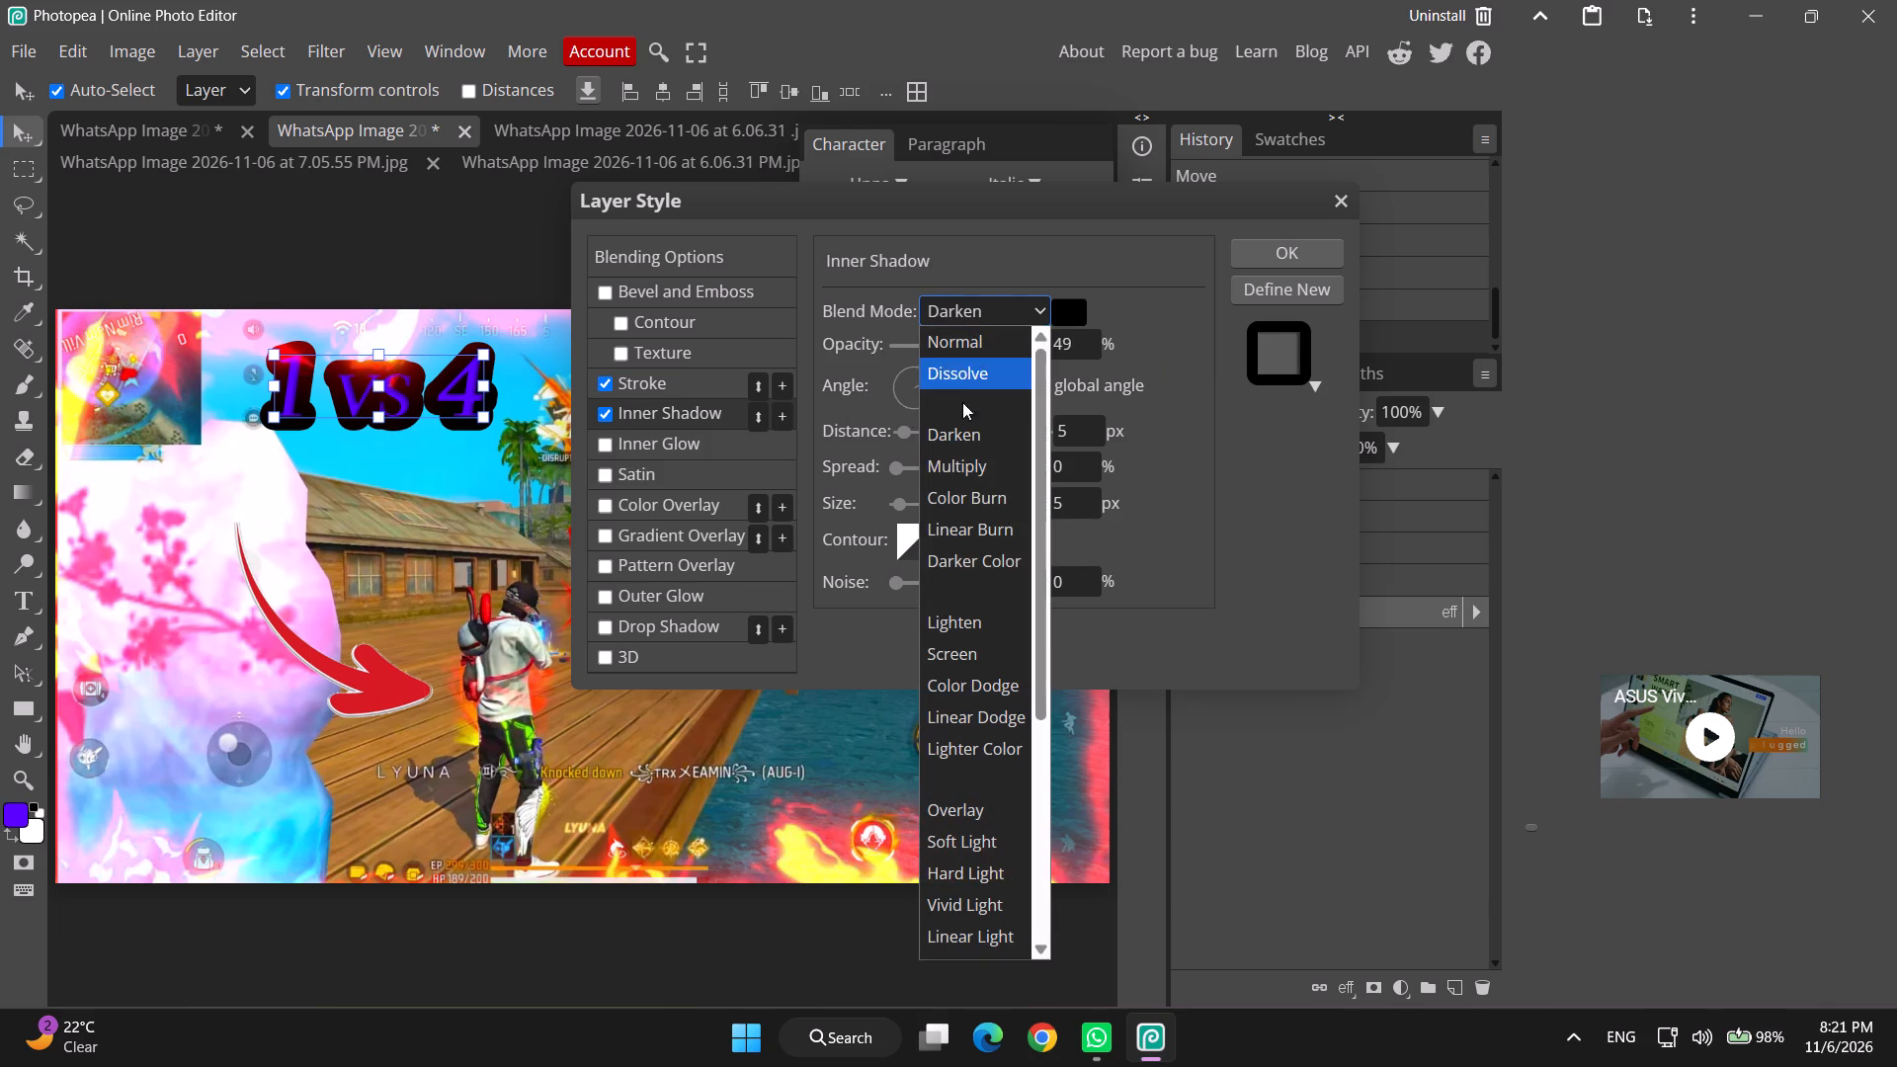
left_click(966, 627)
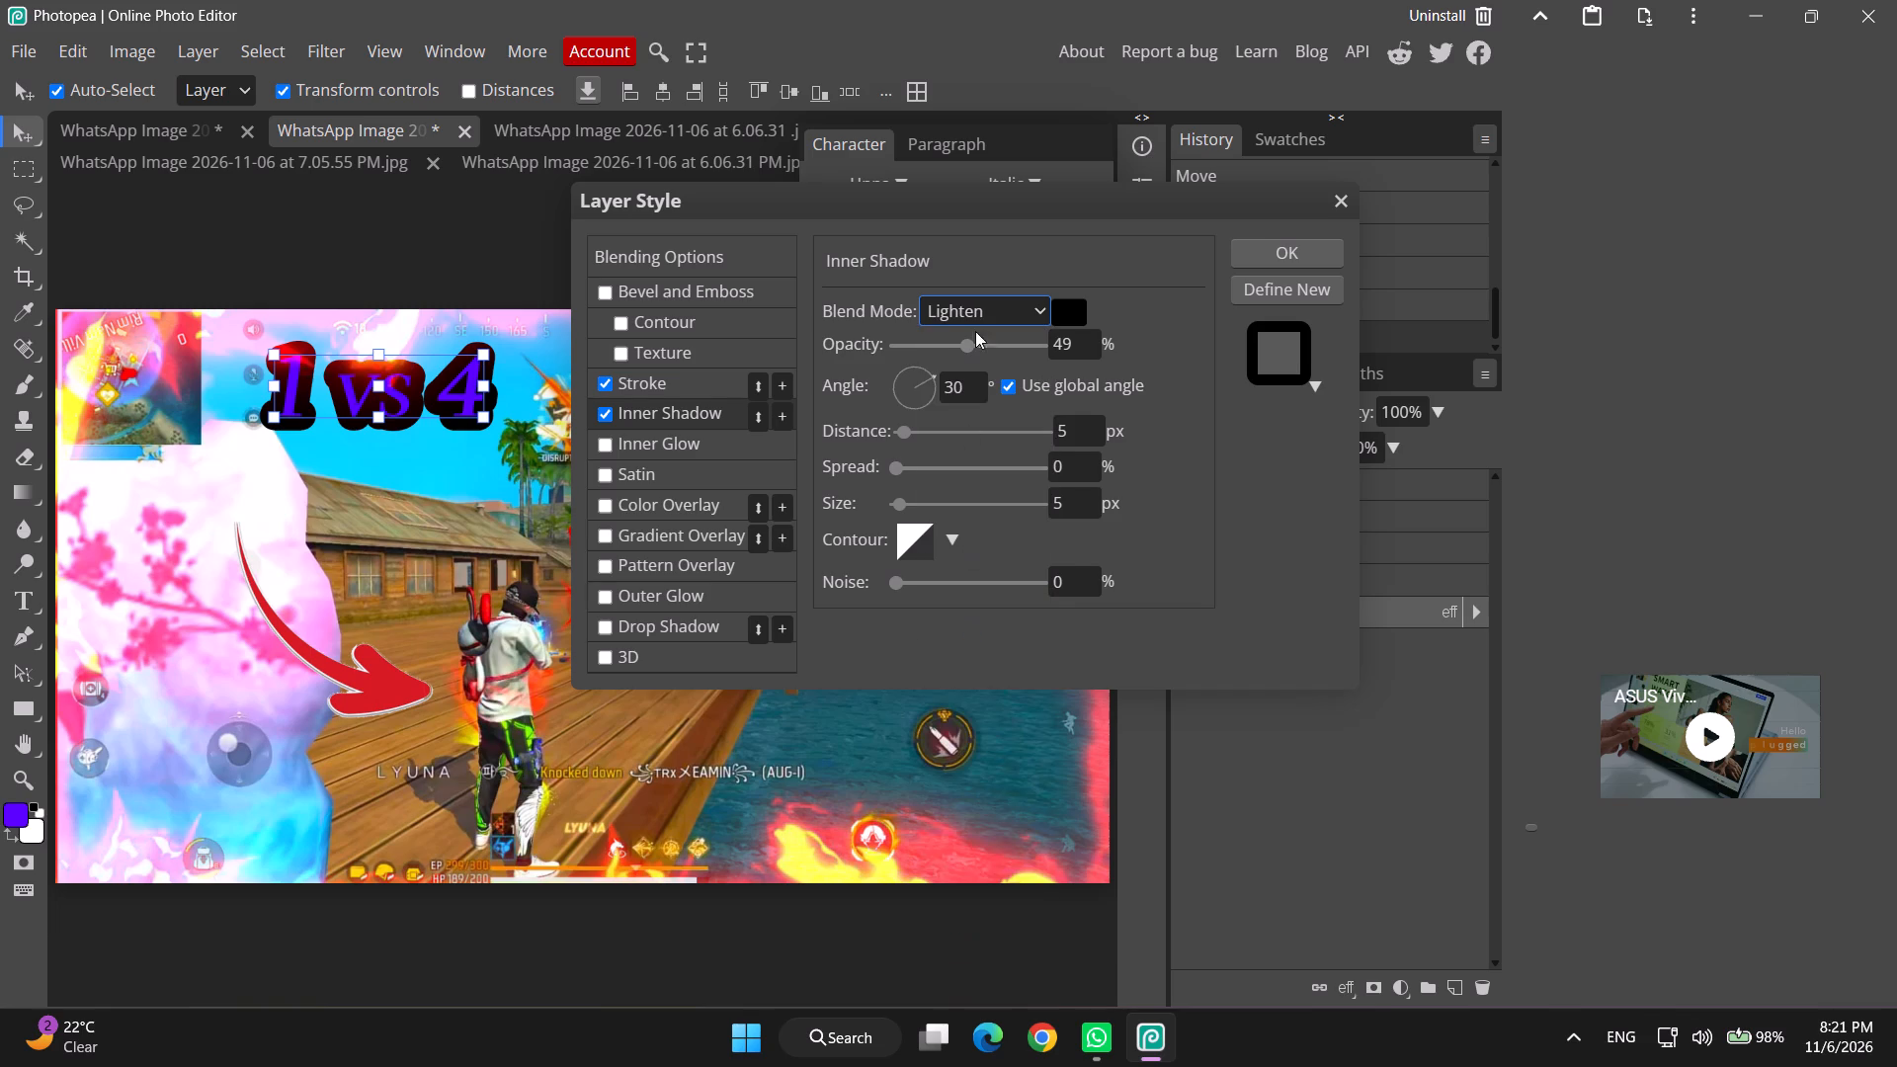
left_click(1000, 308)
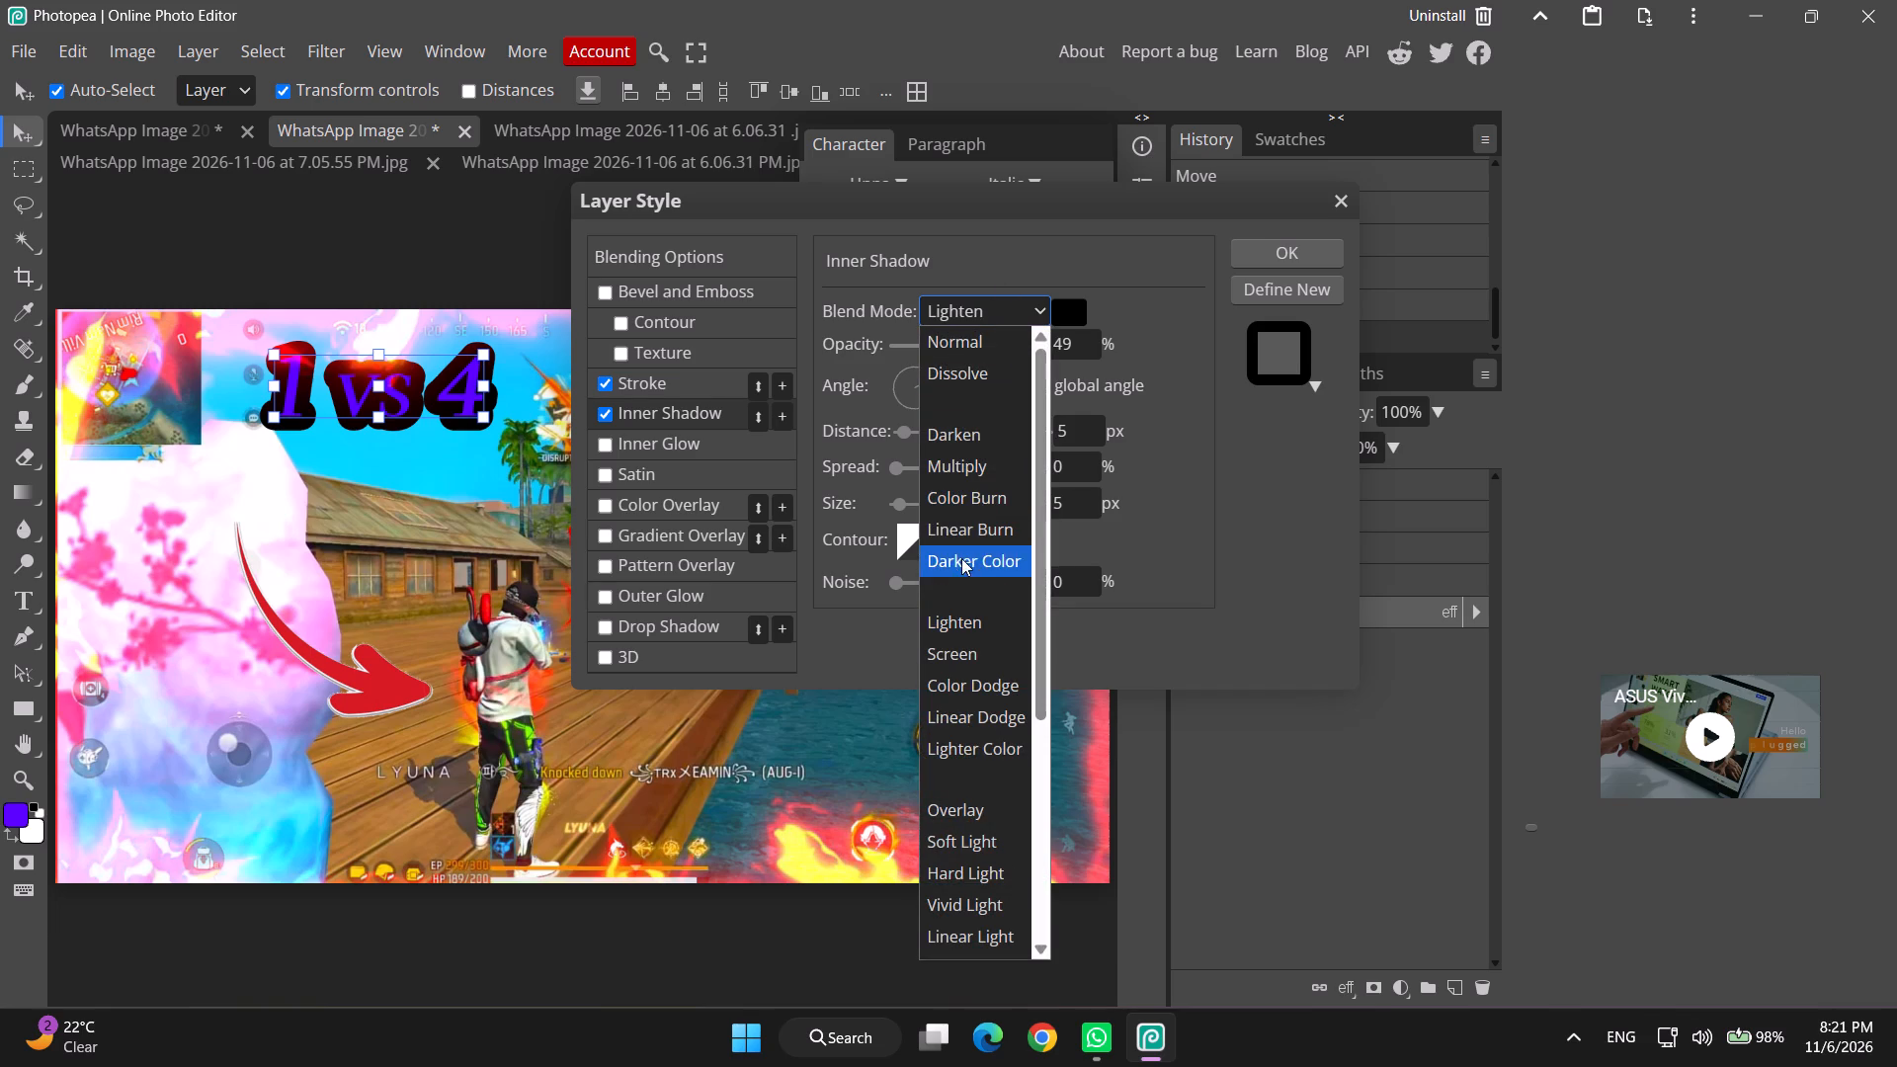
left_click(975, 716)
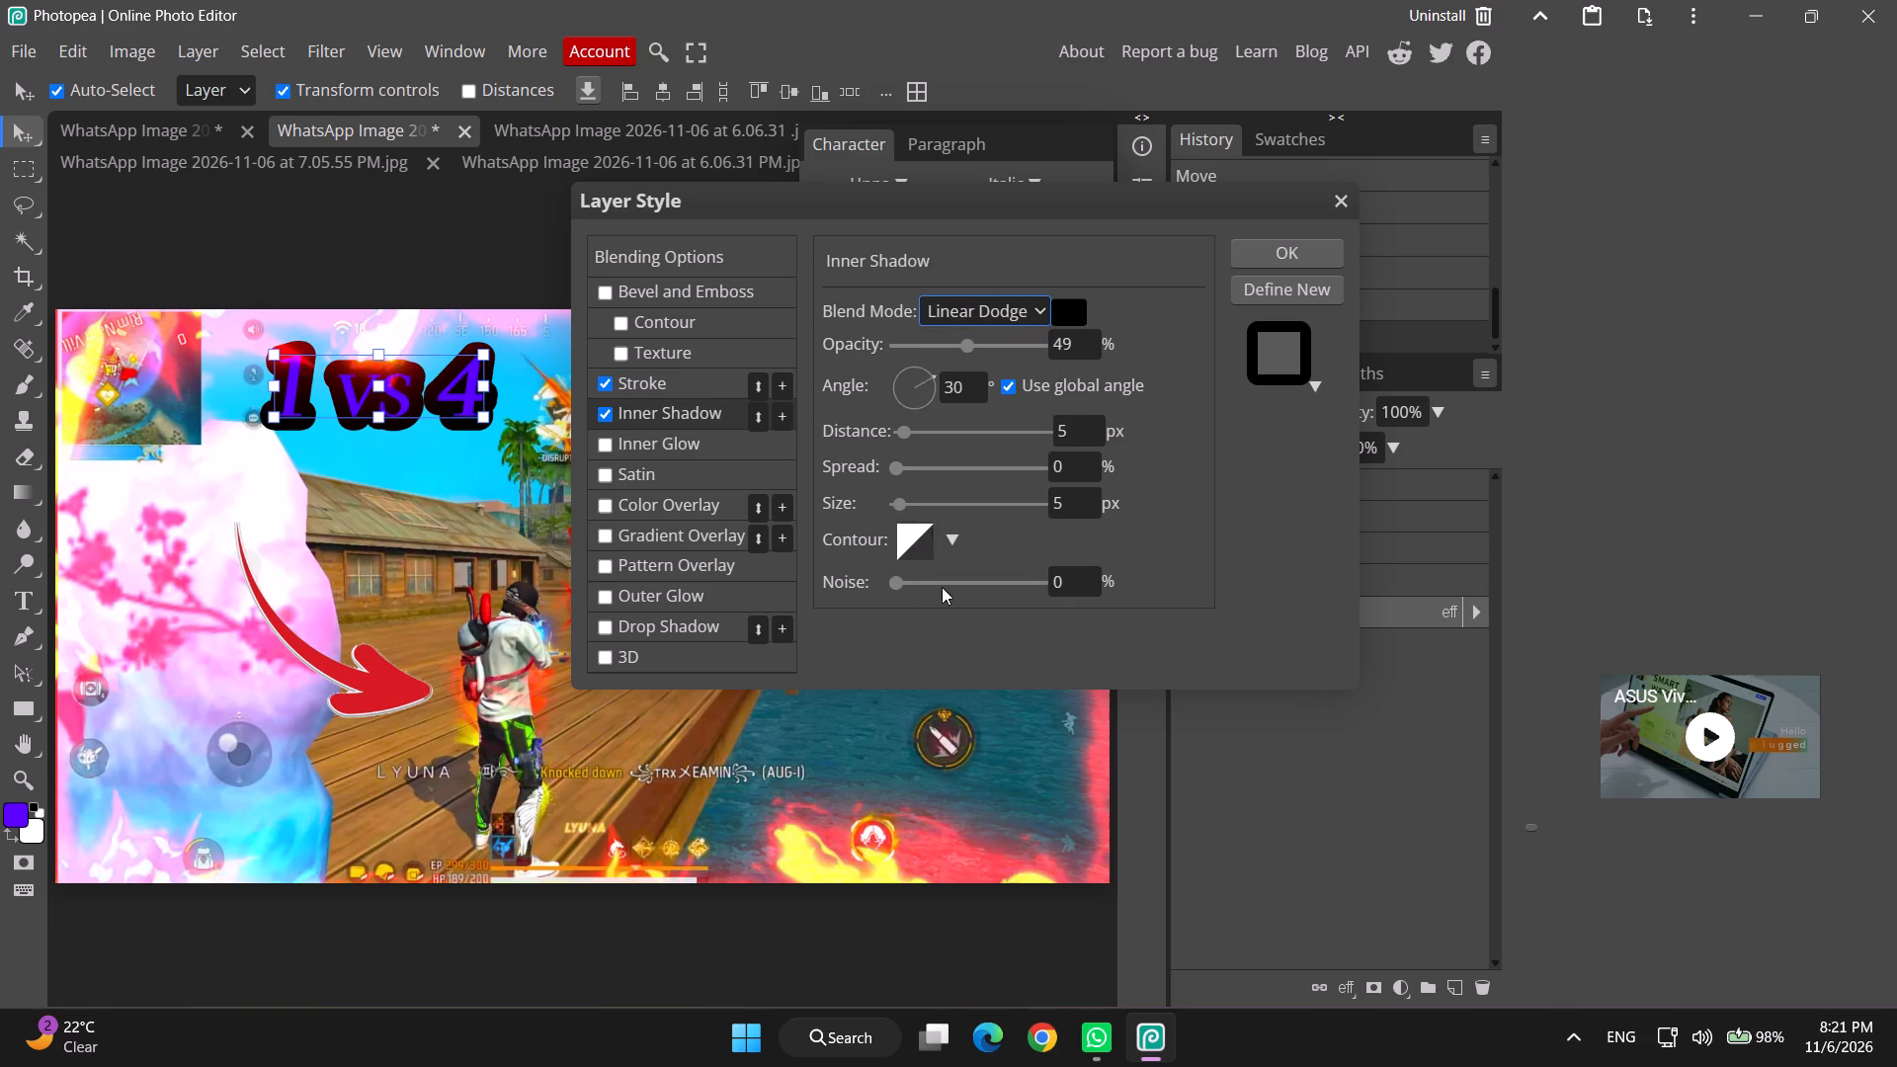
Set the title's inner shadow opacity to 100%.
left_click_drag(973, 340, 646, 368)
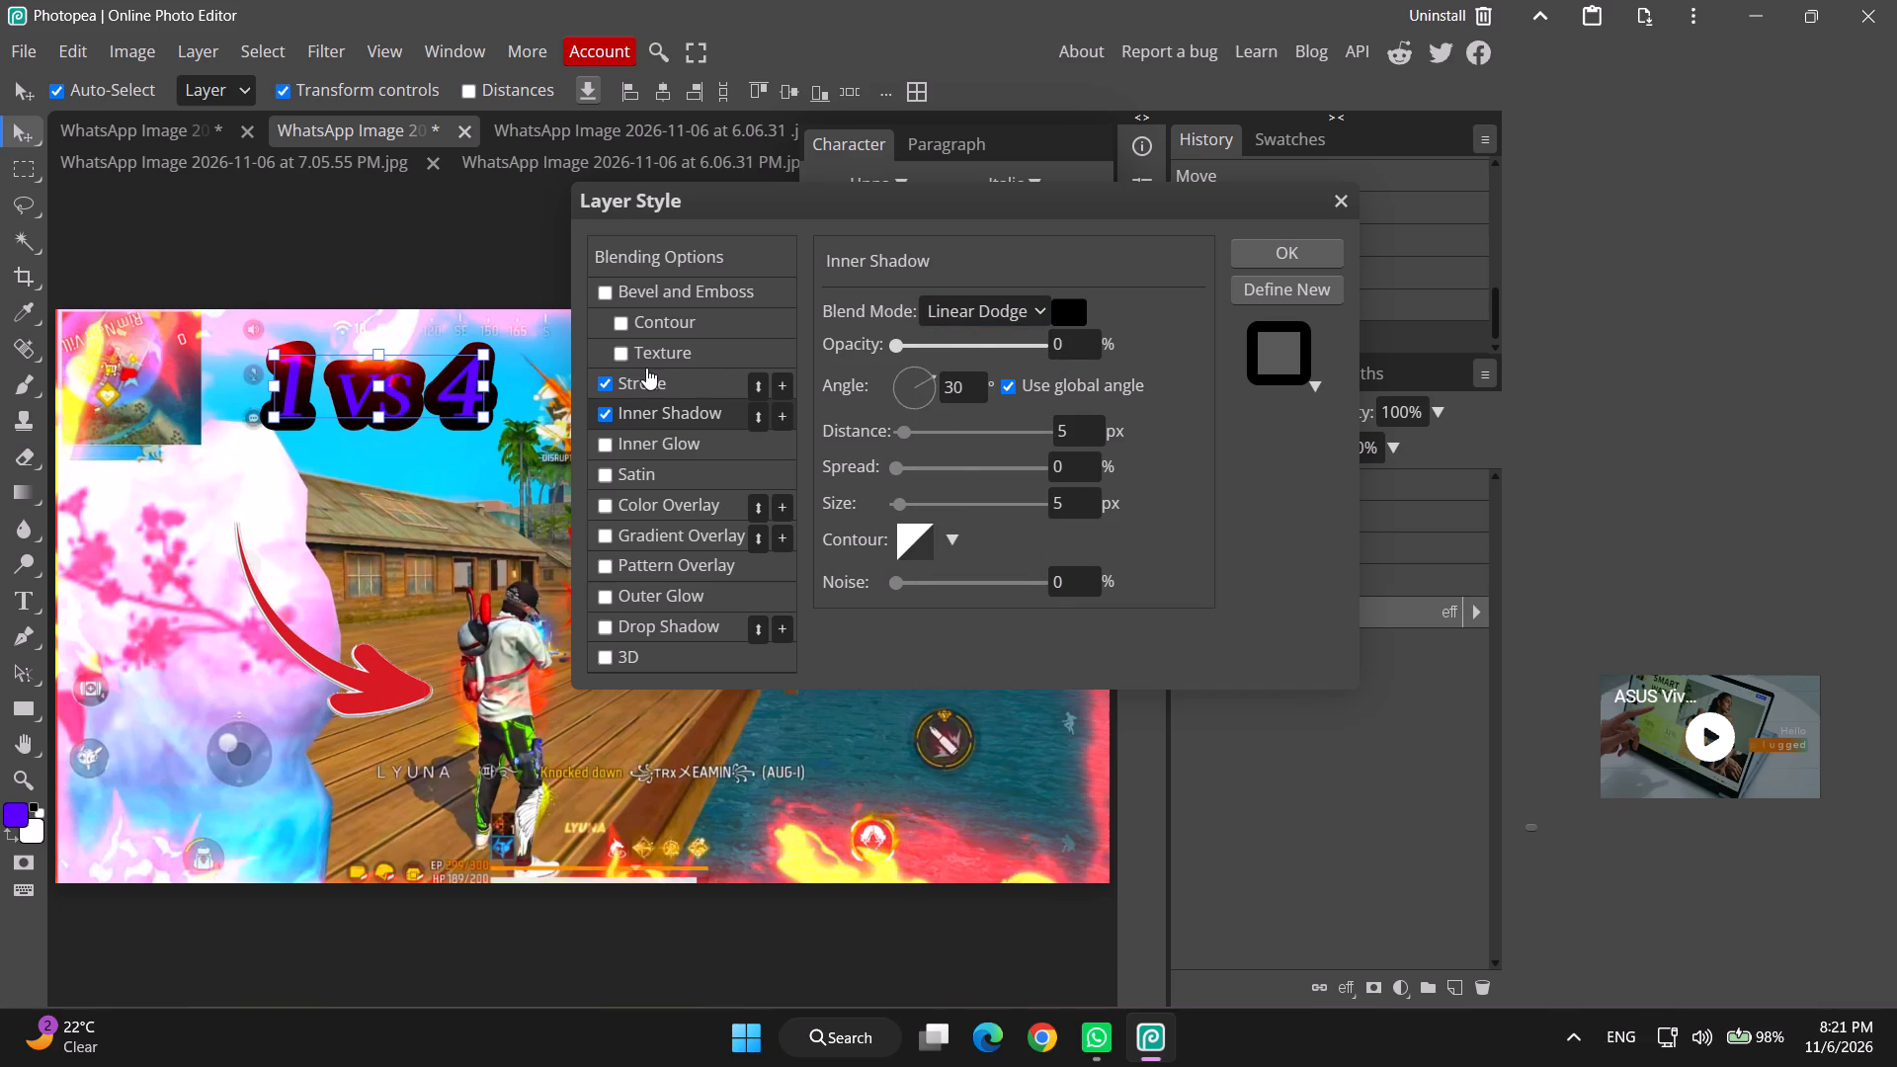
left_click_drag(646, 368, 1140, 366)
left_click_drag(1140, 366, 1117, 363)
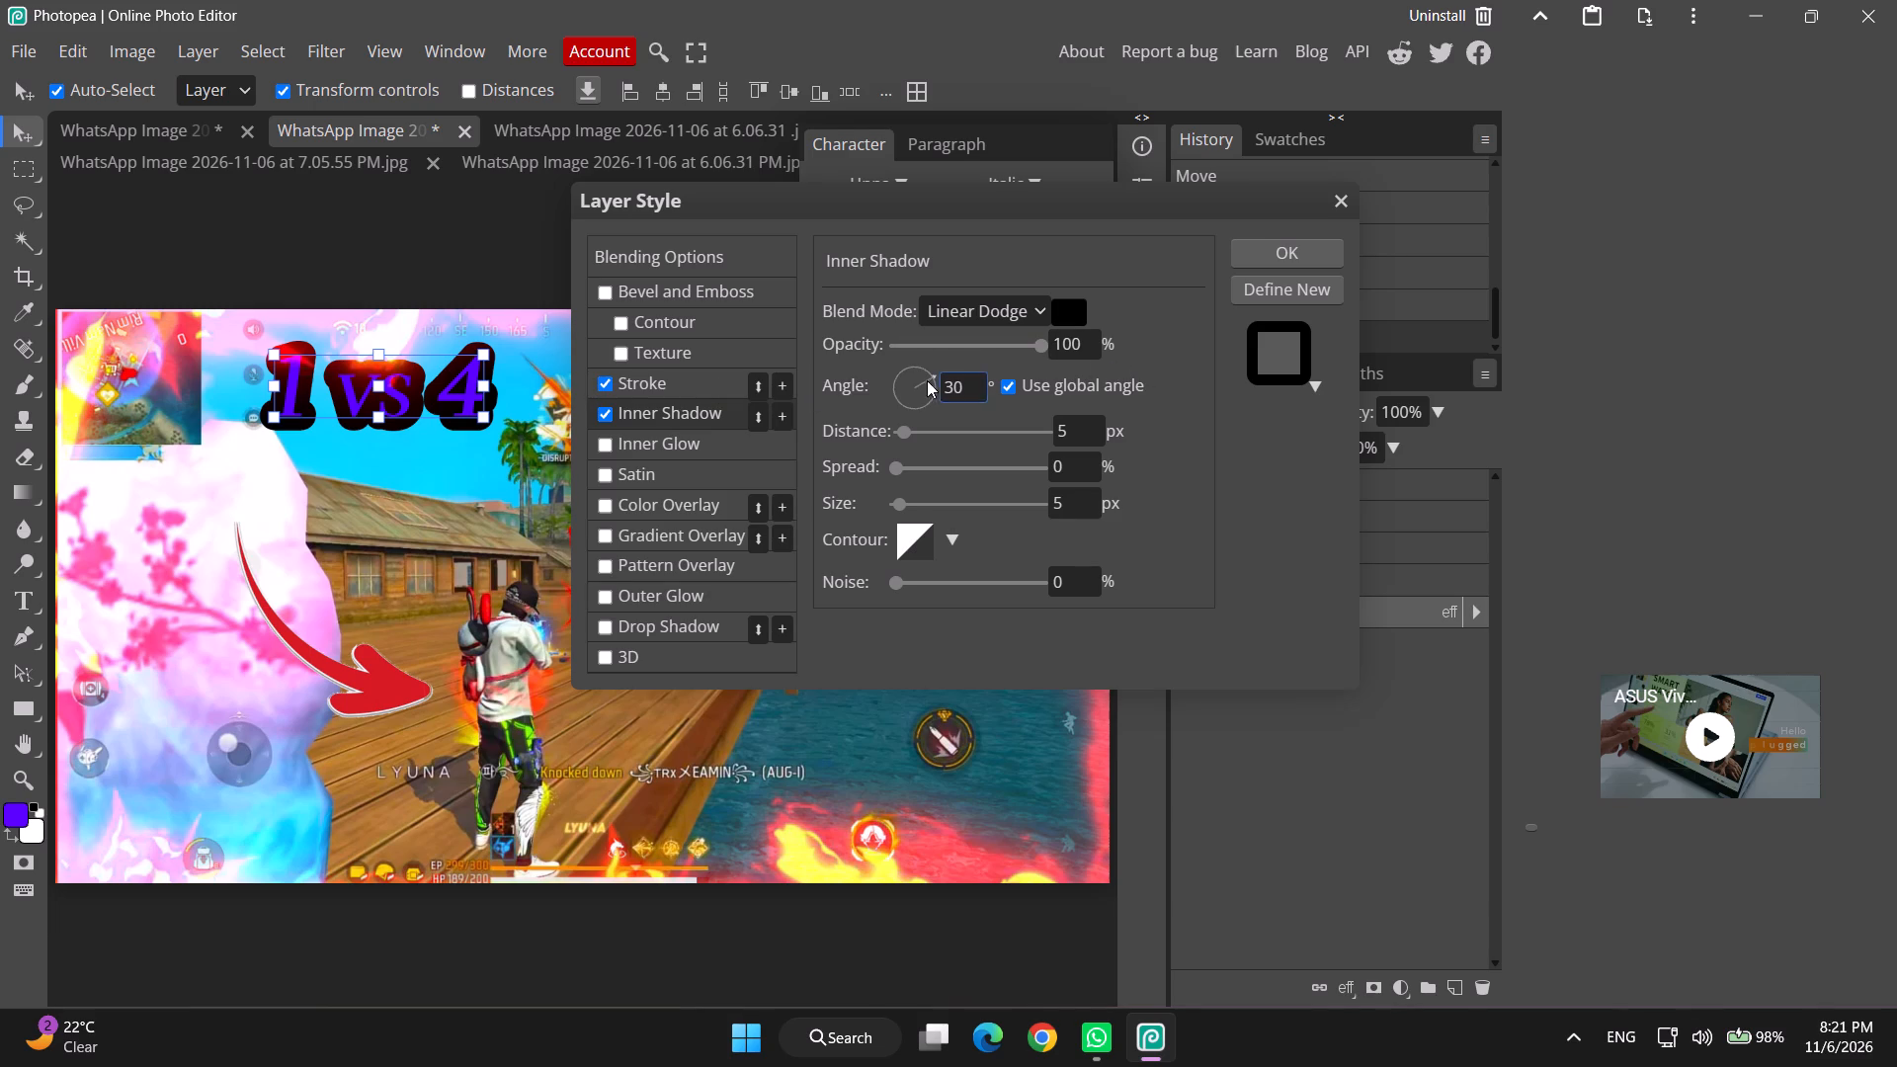
Set the inner shadow's blend mode to Darken and its angle to 55°, keeping the global angle in use.
left_click_drag(925, 380, 935, 379)
left_click_drag(959, 387, 947, 386)
left_click(934, 384)
left_click_drag(933, 383, 907, 404)
left_click_drag(907, 404, 906, 427)
left_click(1009, 305)
left_click(965, 433)
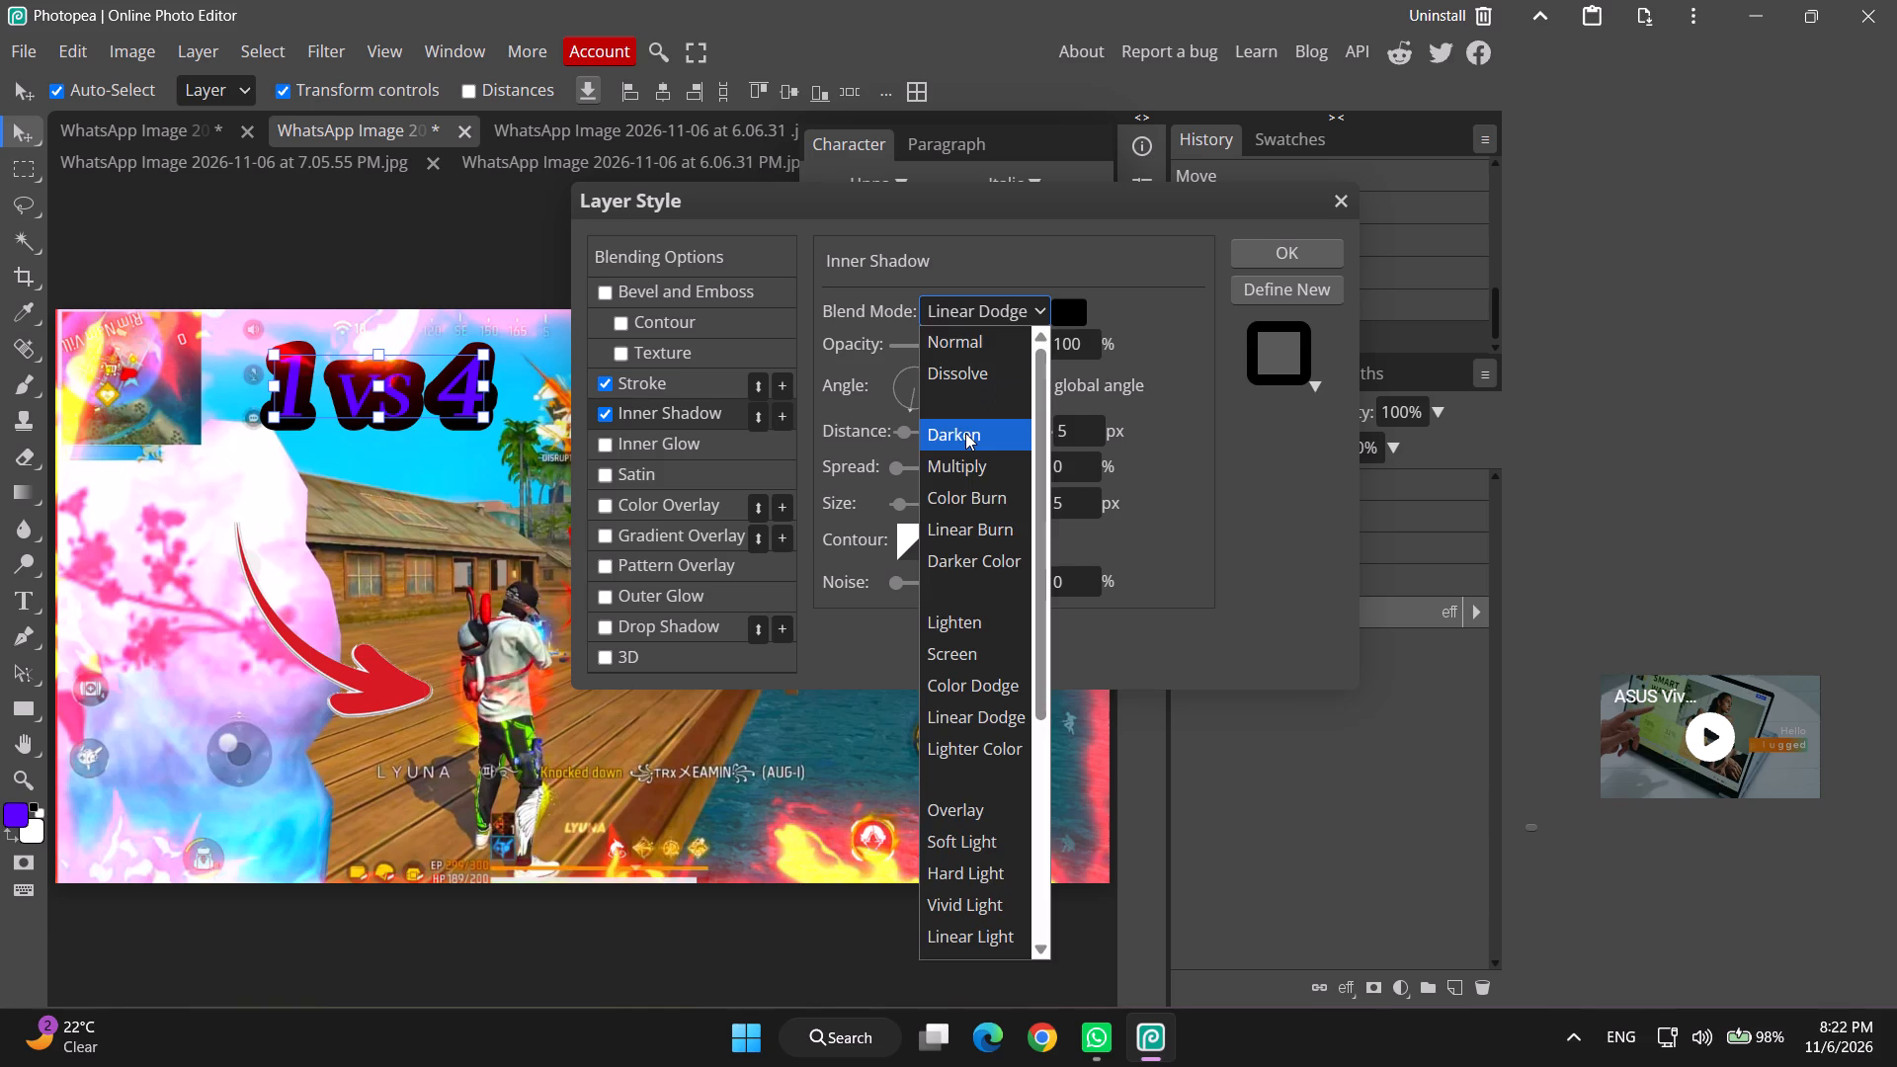
left_click_drag(914, 400, 868, 403)
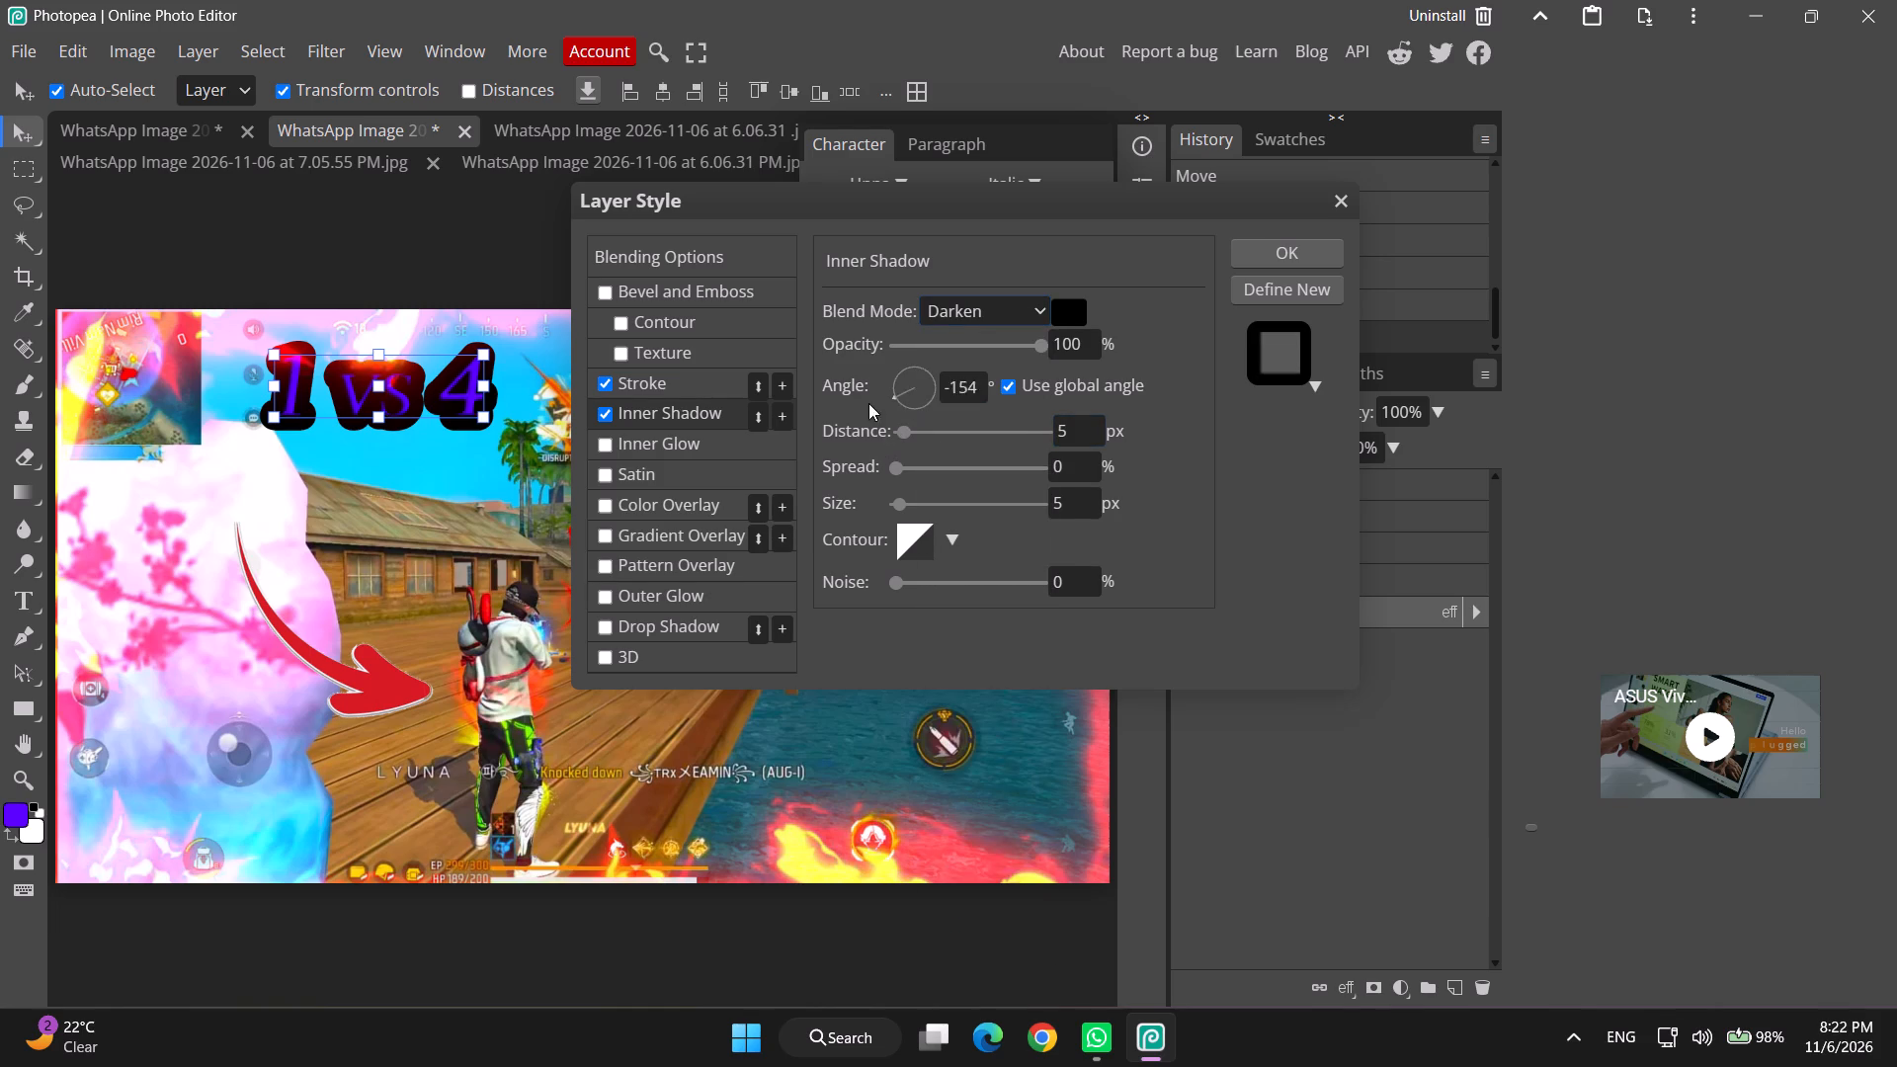
left_click_drag(868, 403, 910, 358)
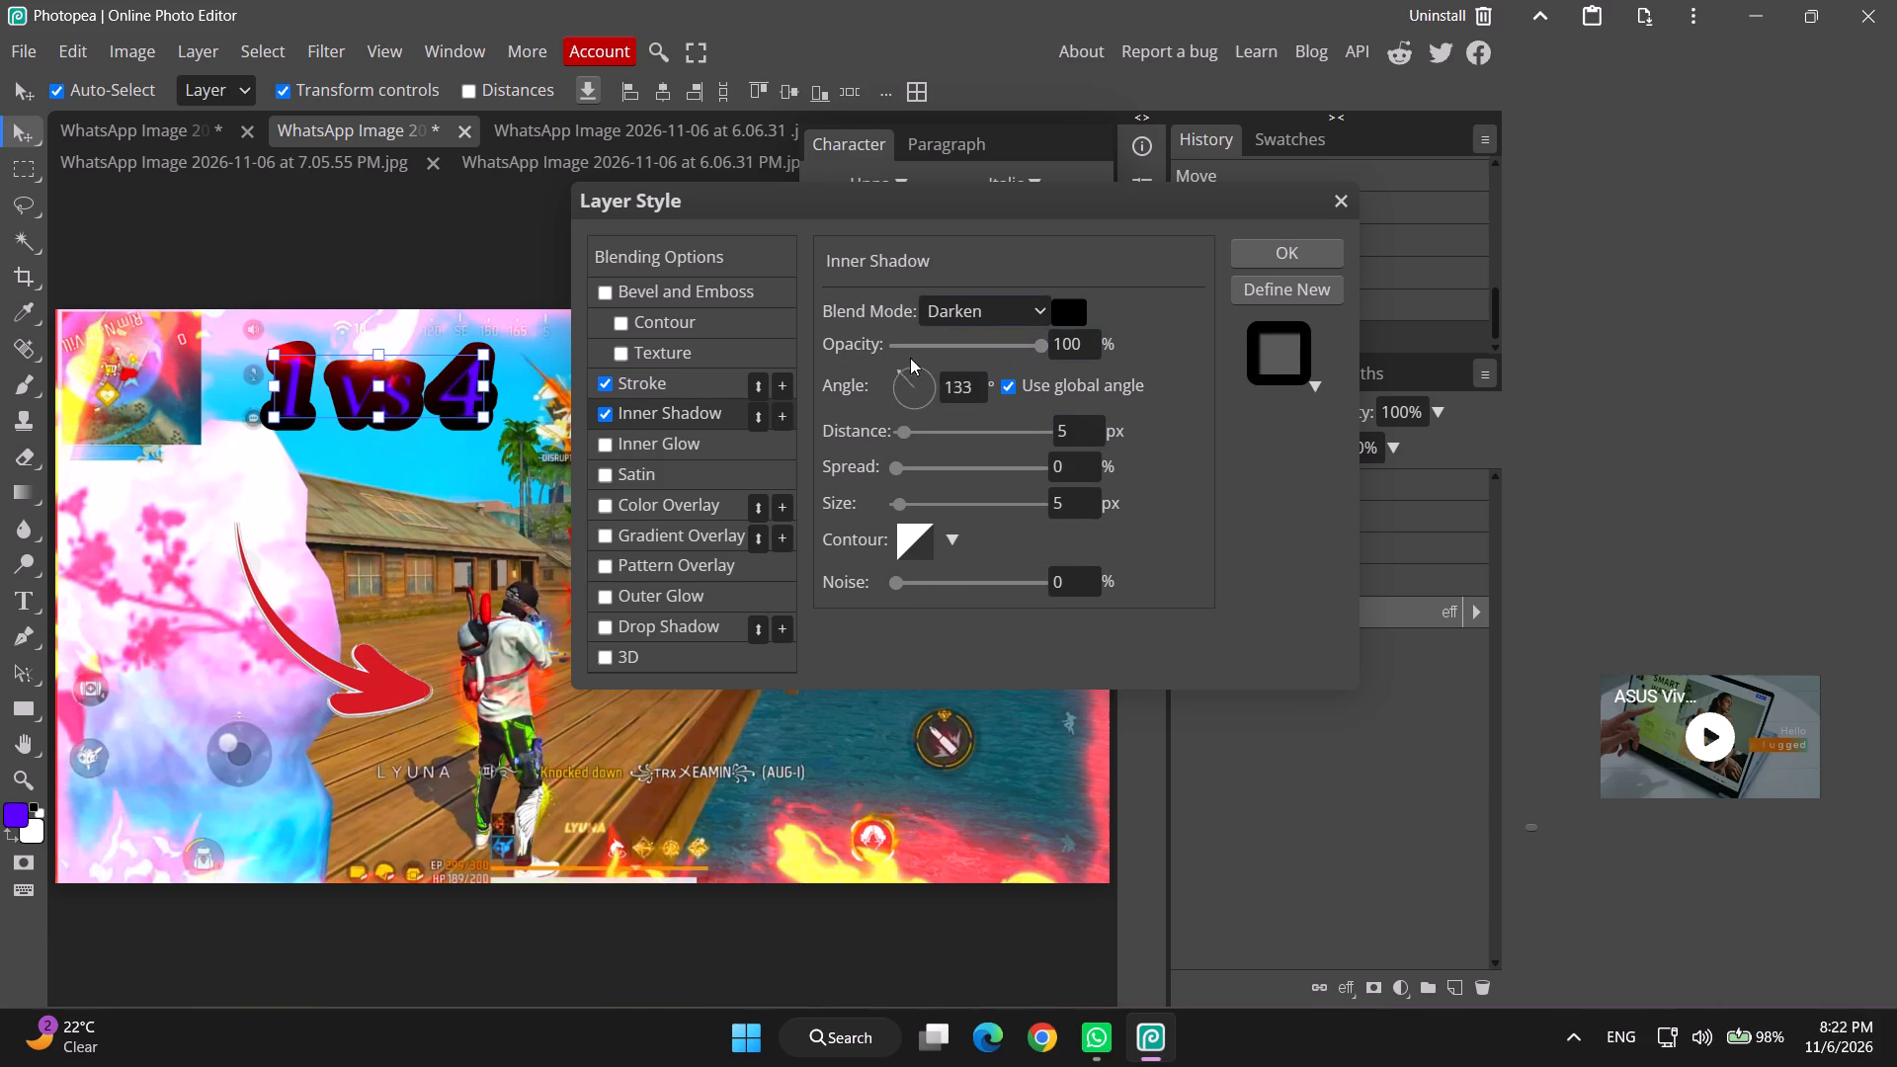
left_click_drag(910, 358, 939, 352)
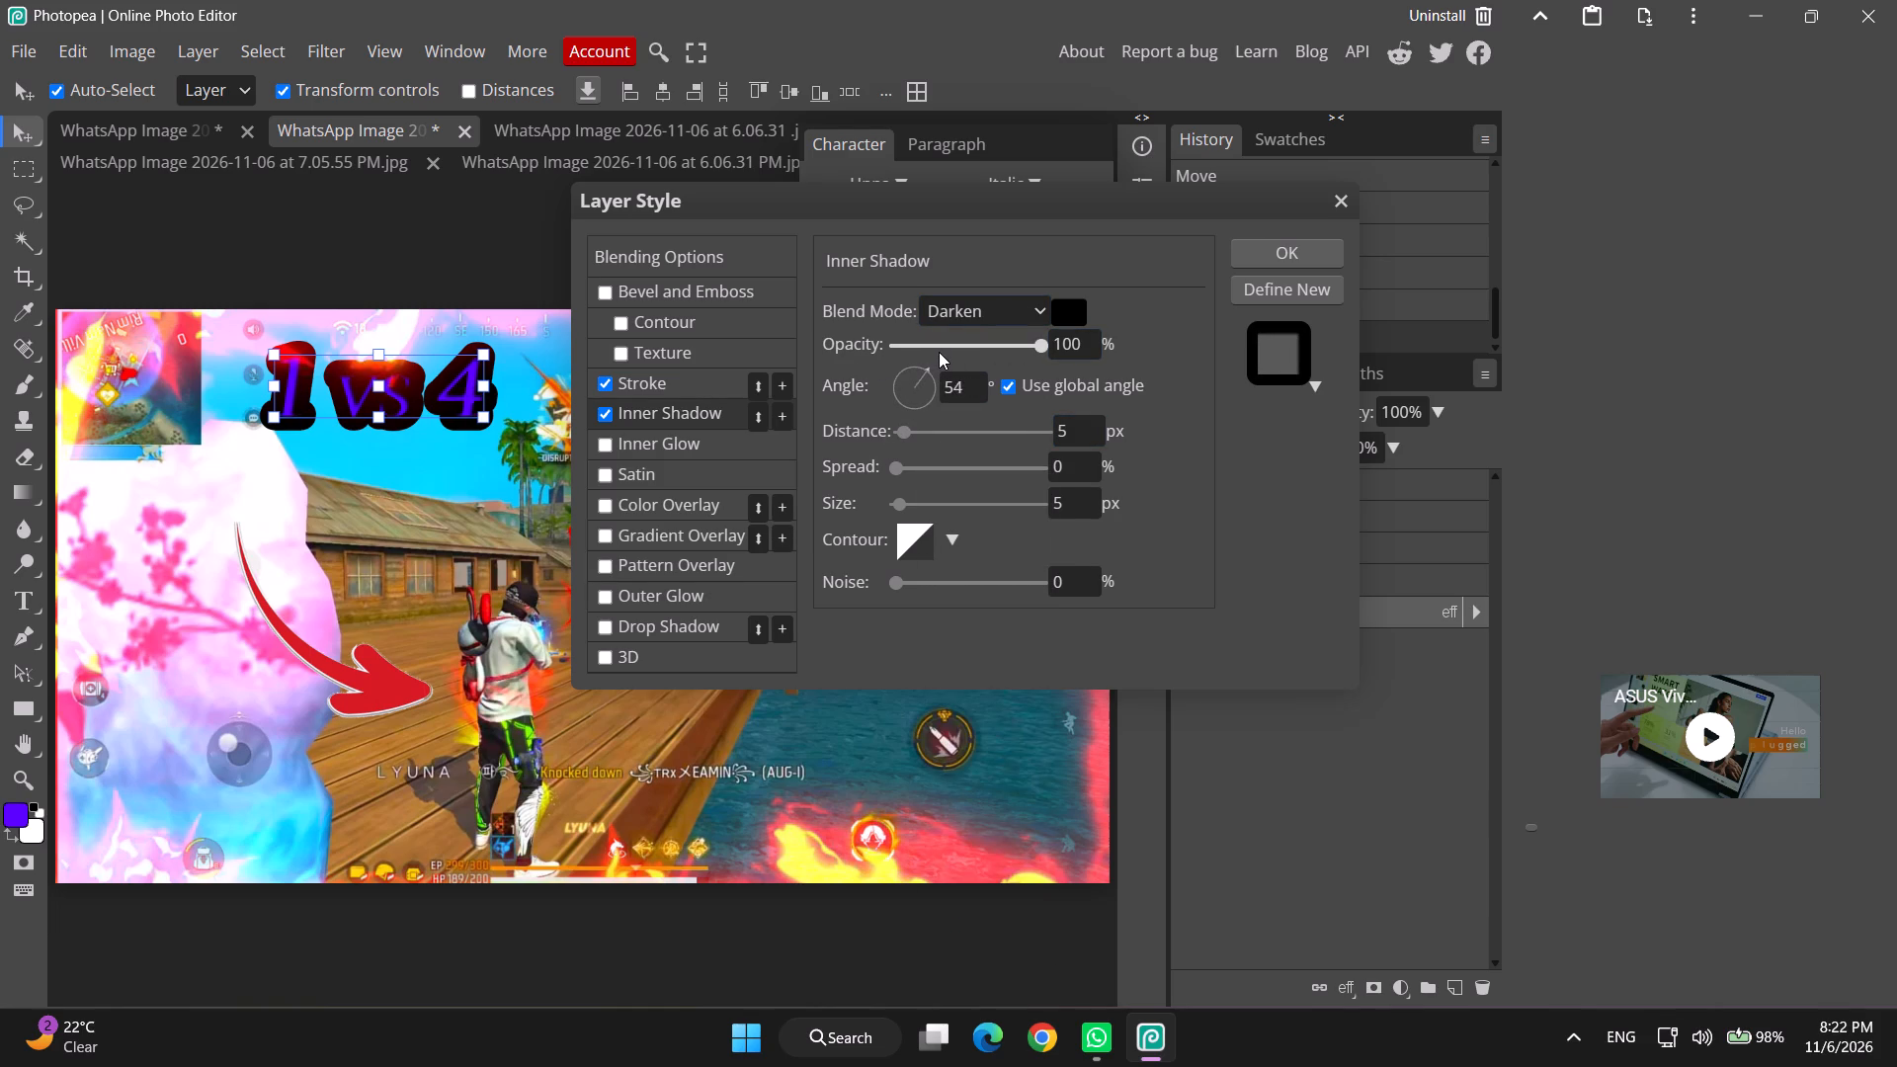
left_click_drag(939, 352, 838, 452)
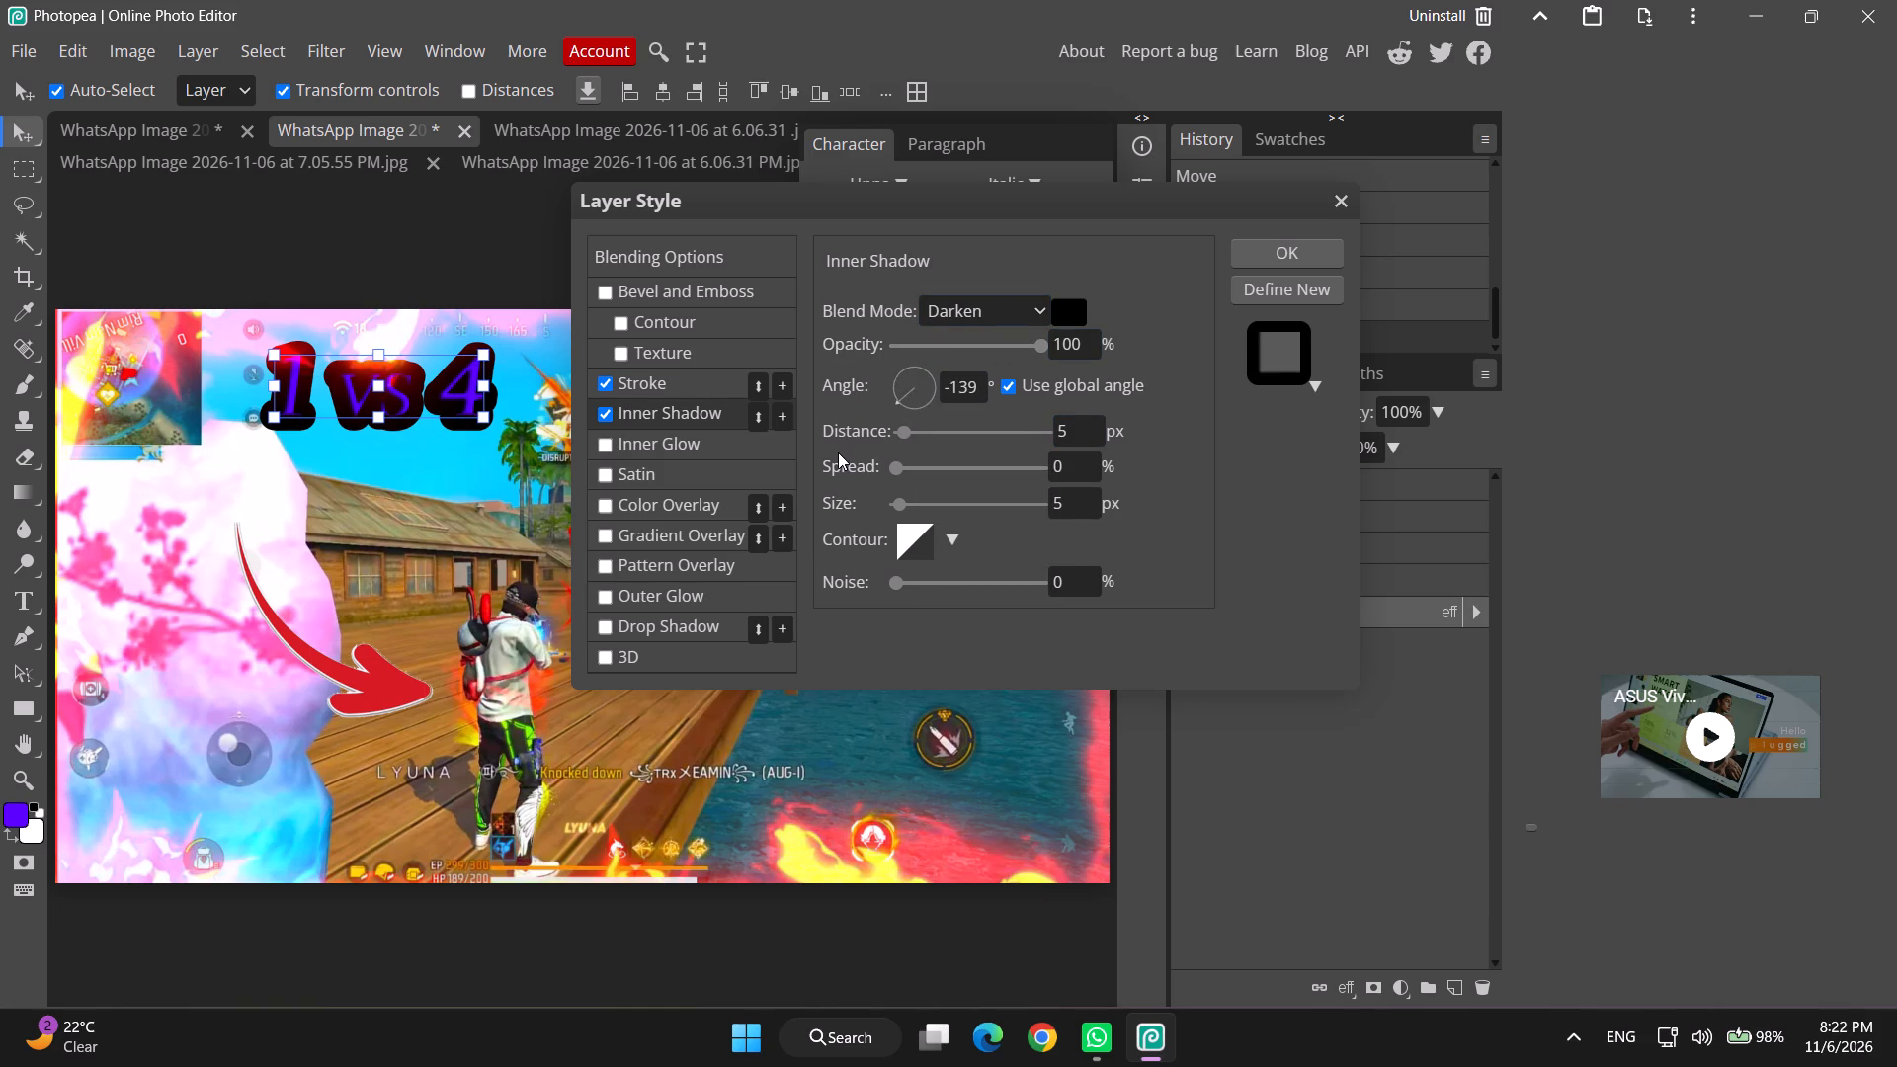
left_click_drag(838, 452, 962, 316)
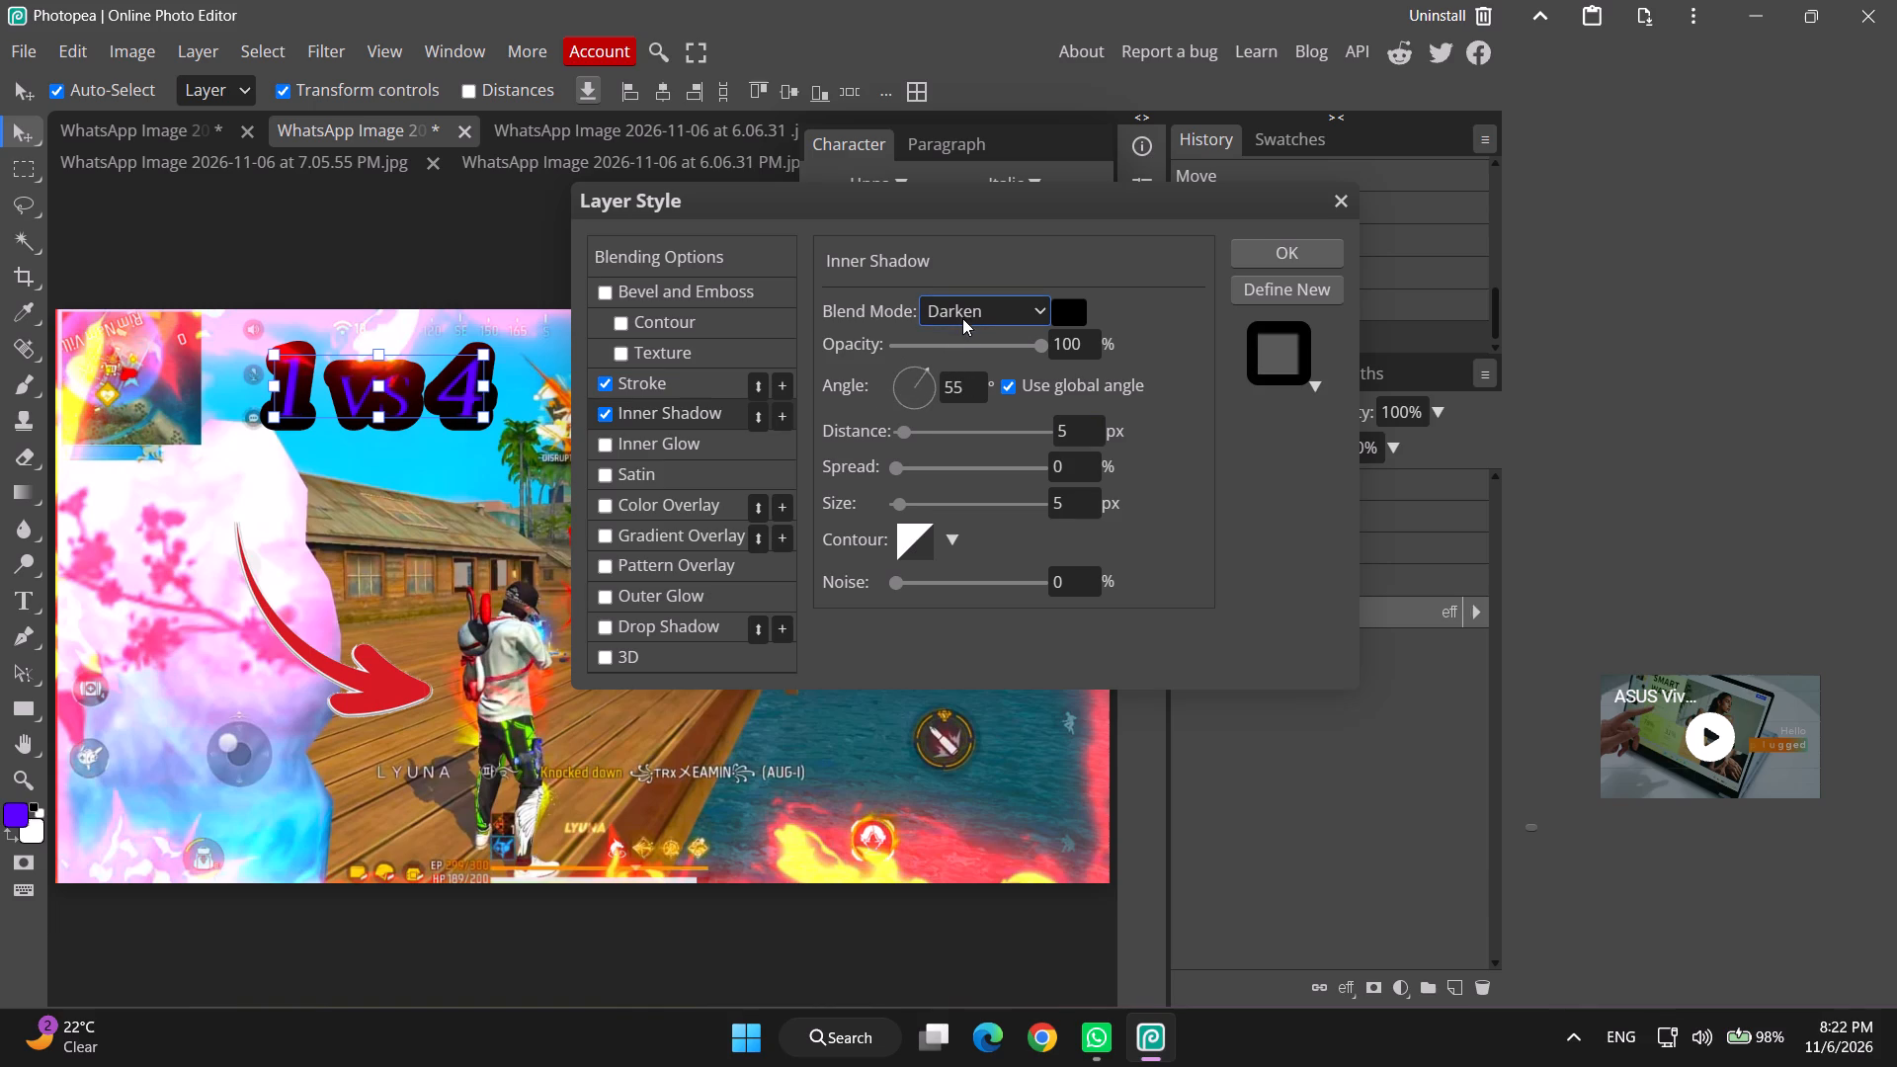
Try larger inner shadow distances on the title, such as 158 and 21 px, and settle on 0 px.
left_click_drag(909, 429, 986, 432)
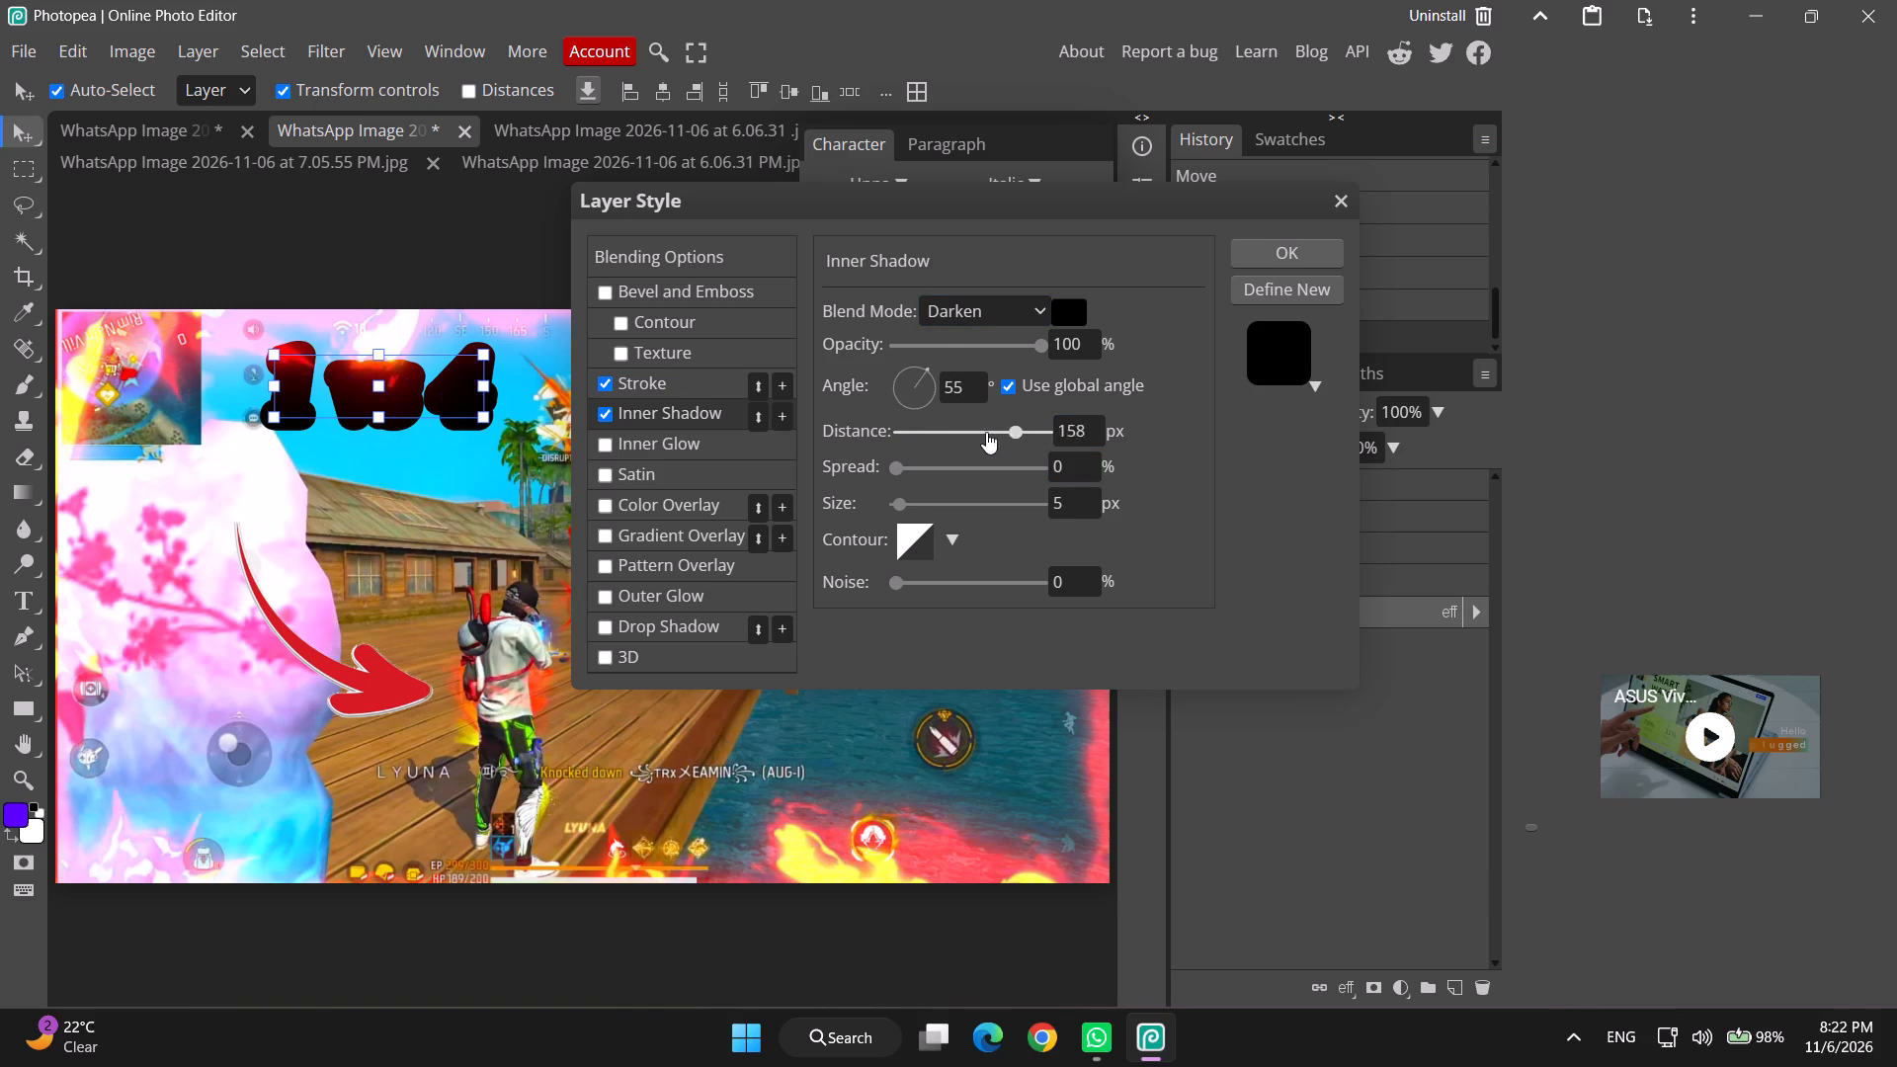
left_click_drag(986, 432, 916, 439)
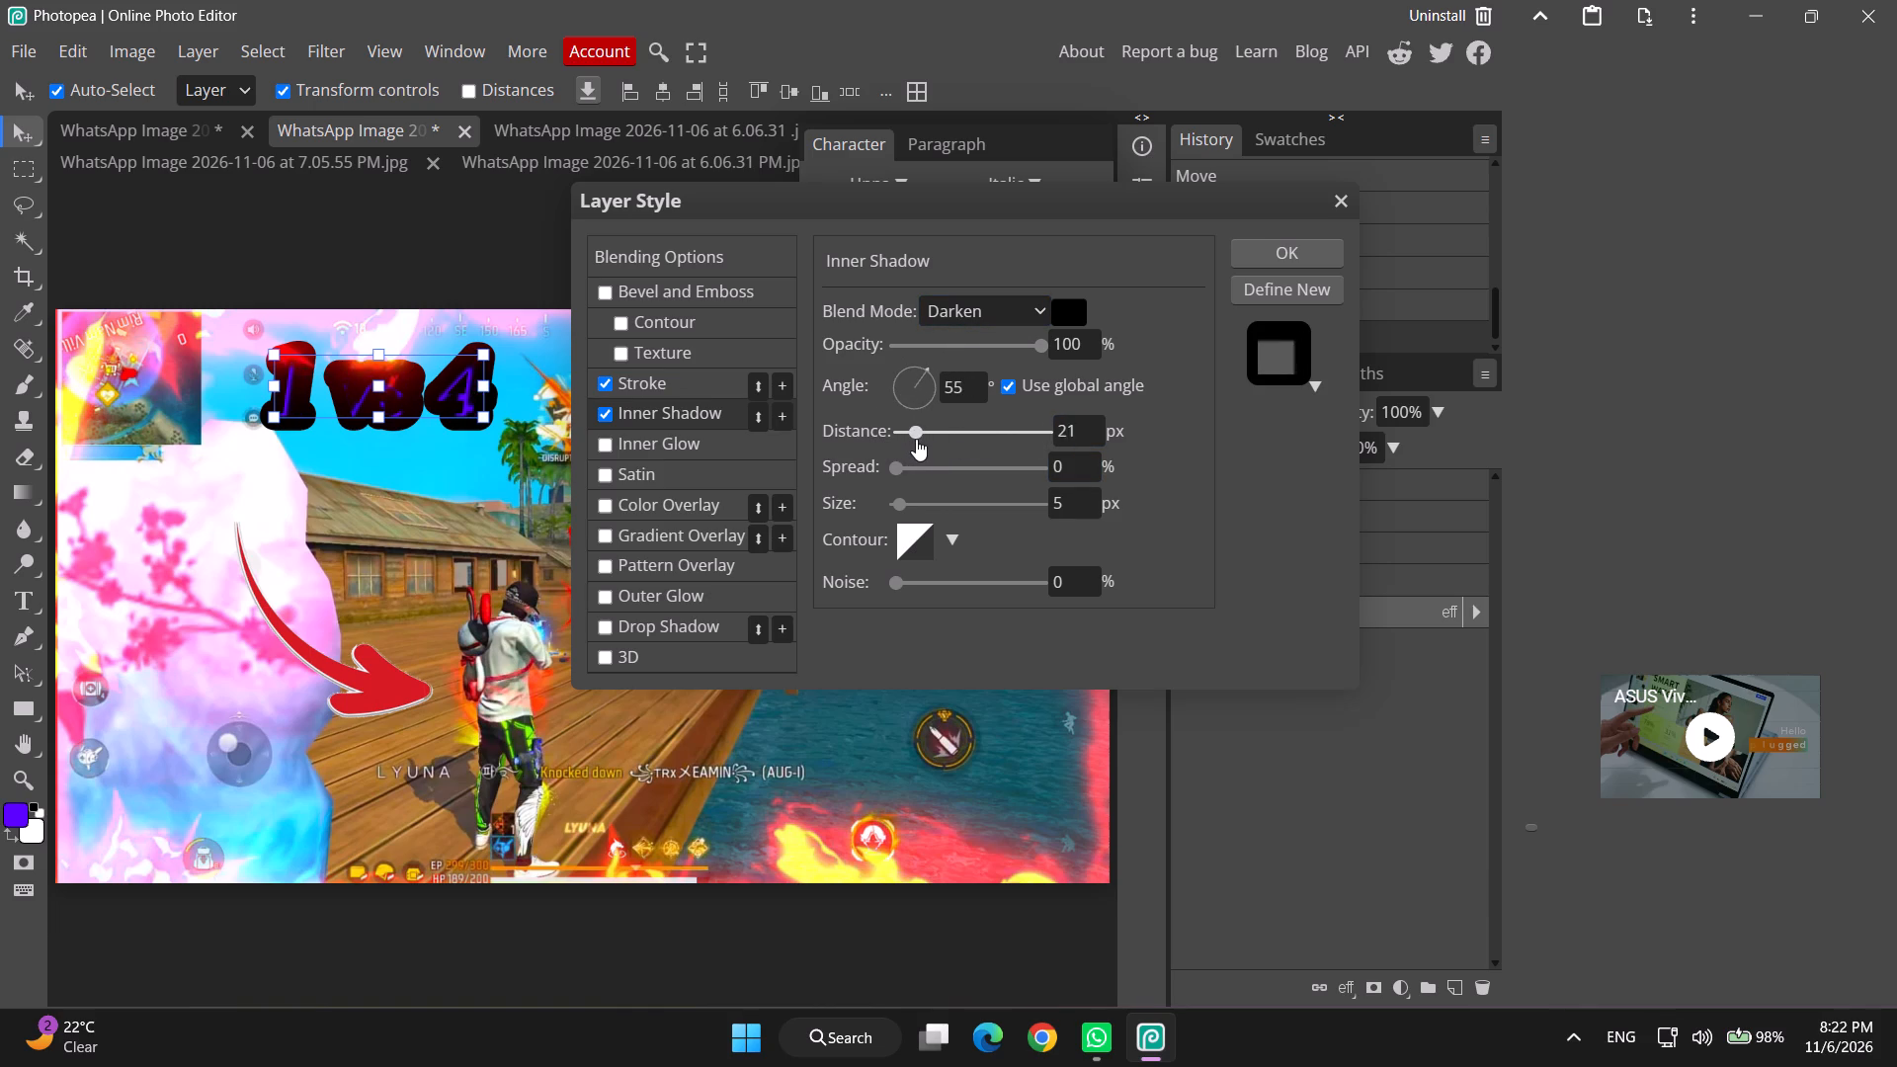
left_click_drag(916, 439, 765, 453)
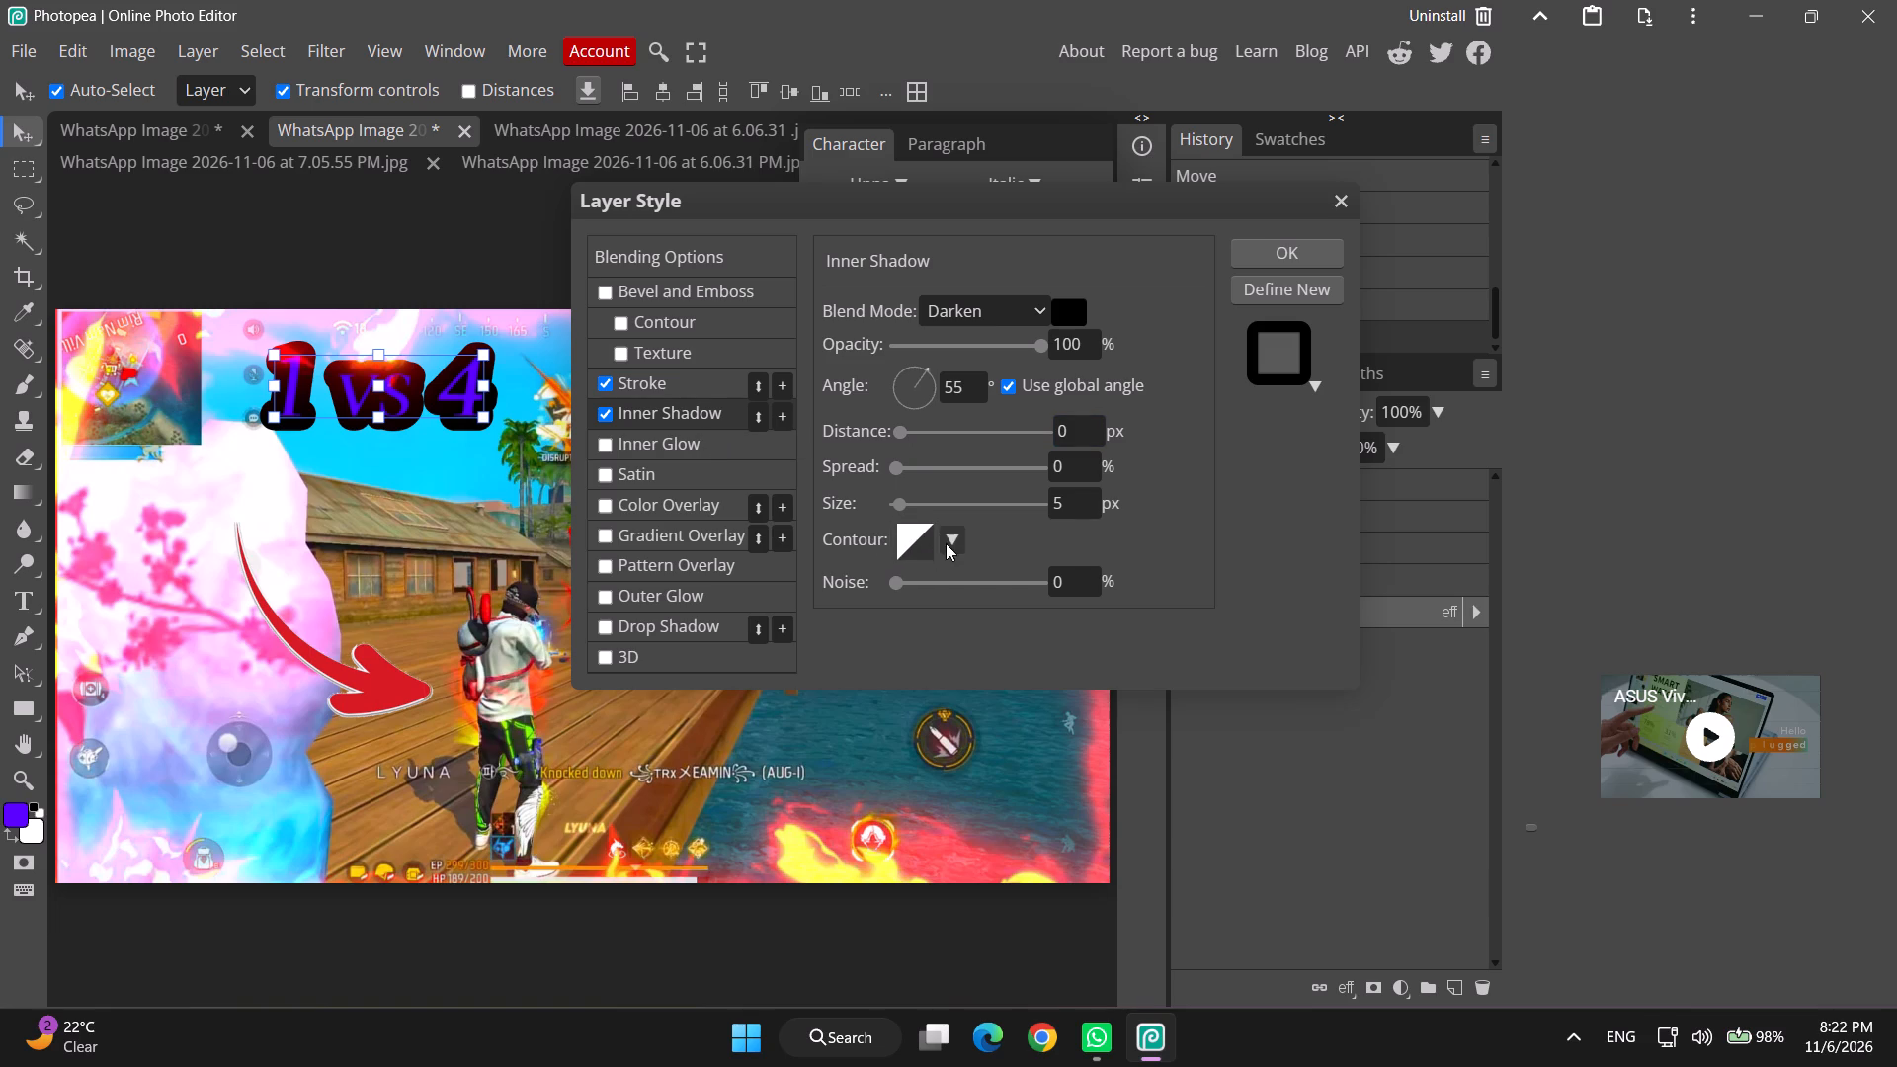
Reshape the inner shadow's contour into a curve with a smooth point at X 71, Y 17.
left_click(913, 541)
left_click_drag(639, 424, 733, 414)
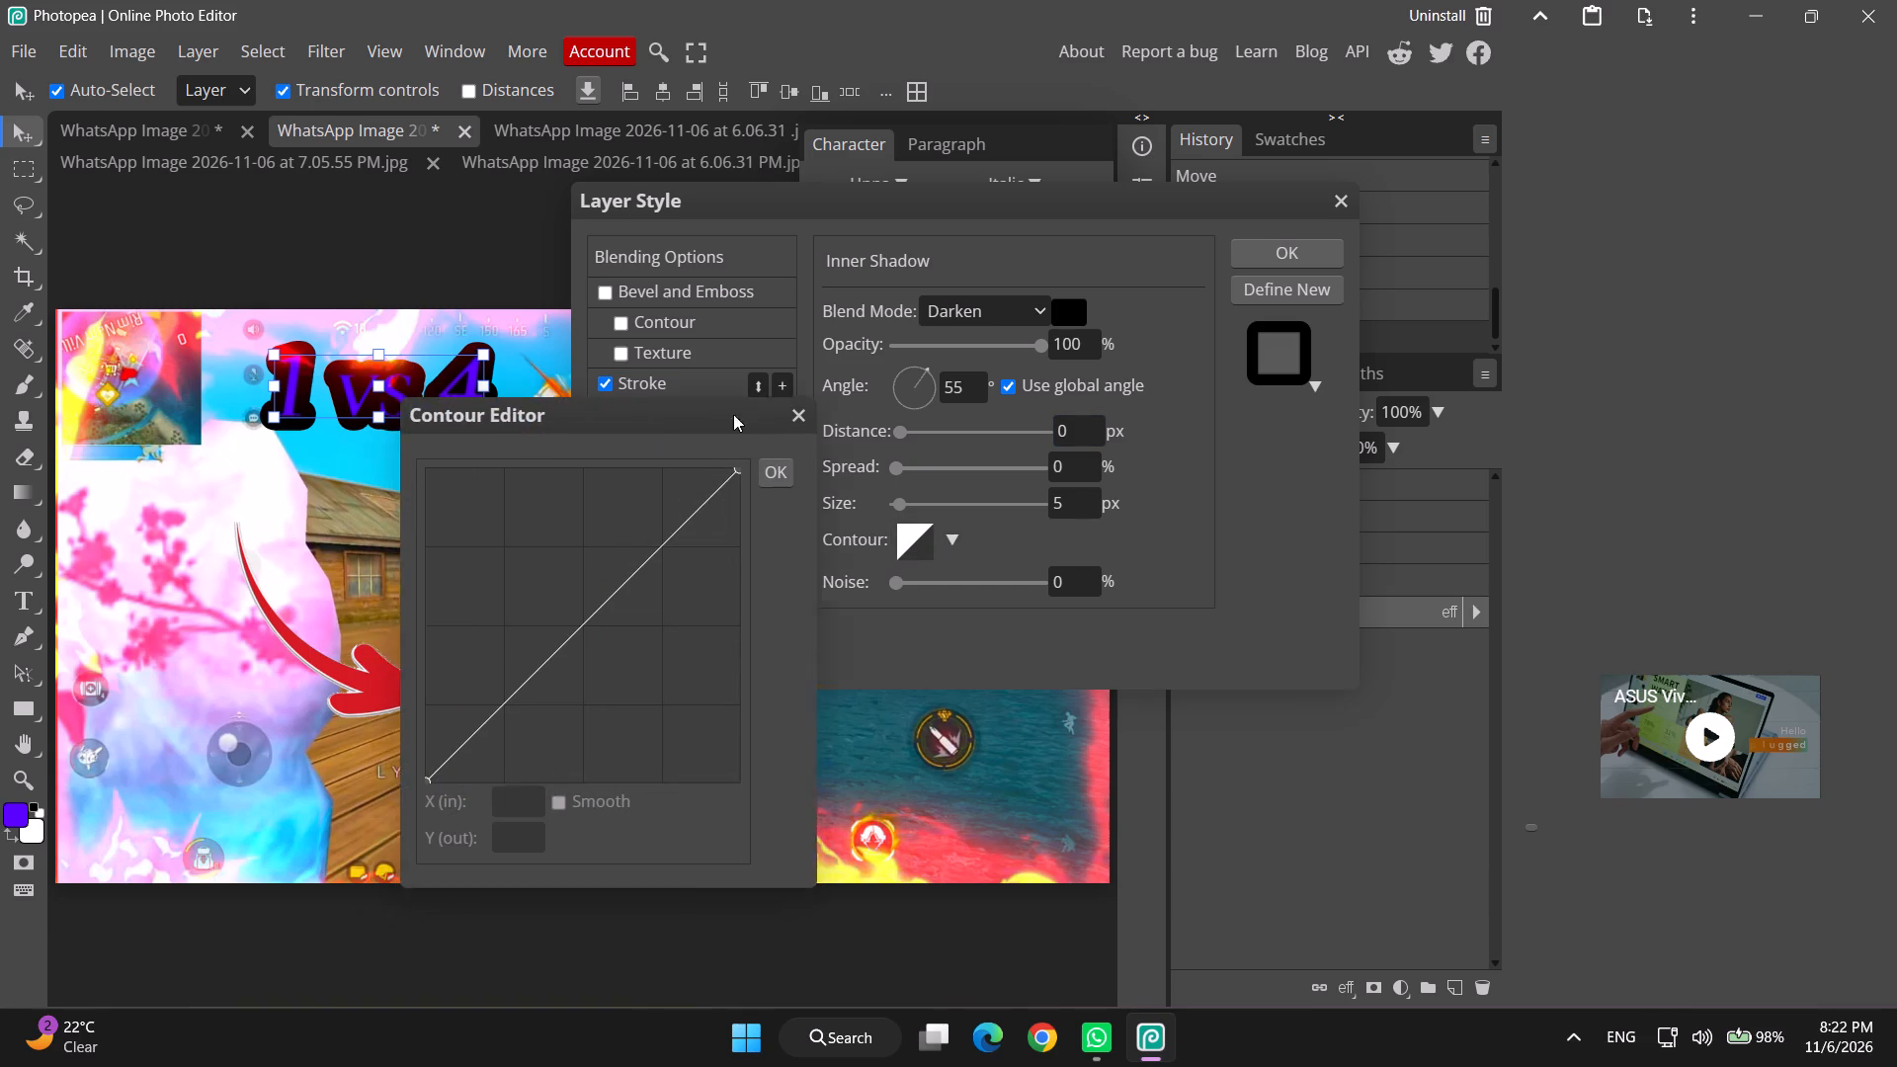
left_click_drag(733, 414, 845, 334)
left_click_drag(826, 466, 722, 466)
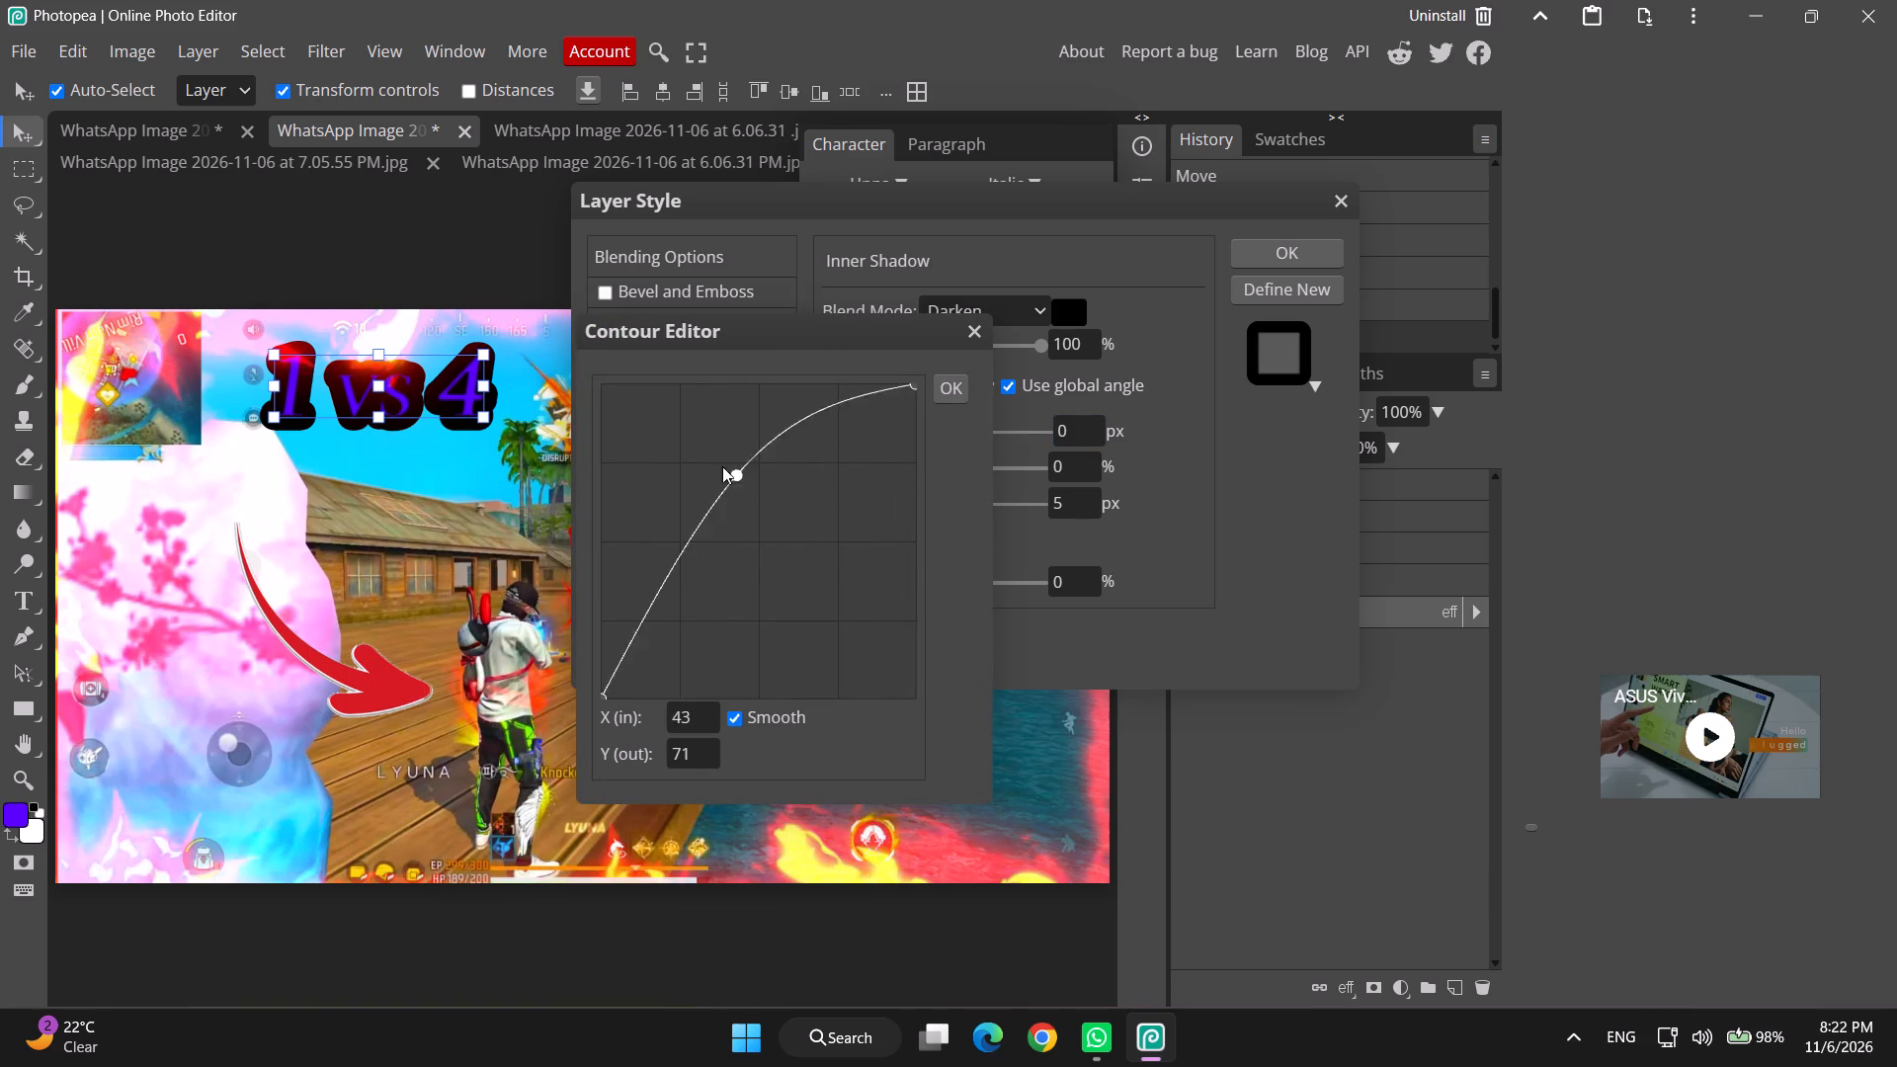
left_click_drag(722, 466, 800, 642)
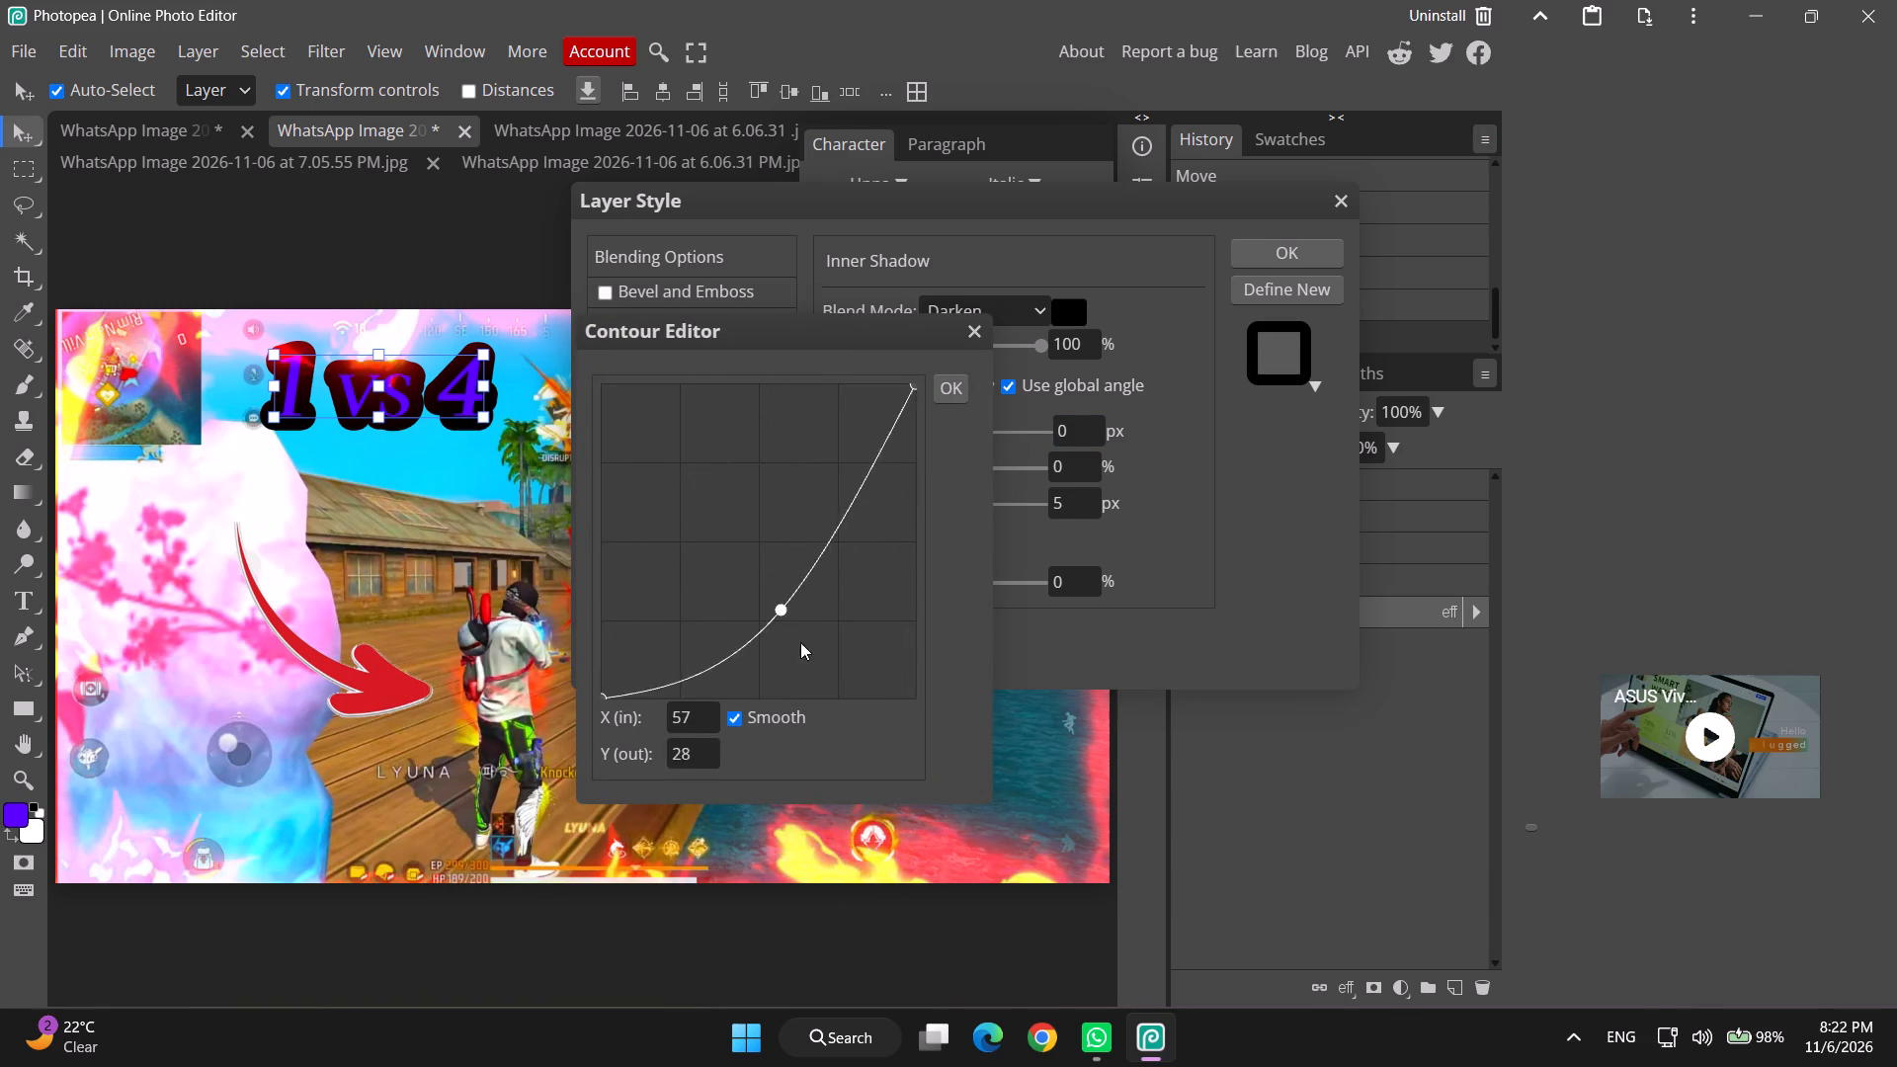
left_click_drag(800, 642, 826, 646)
left_click(948, 386)
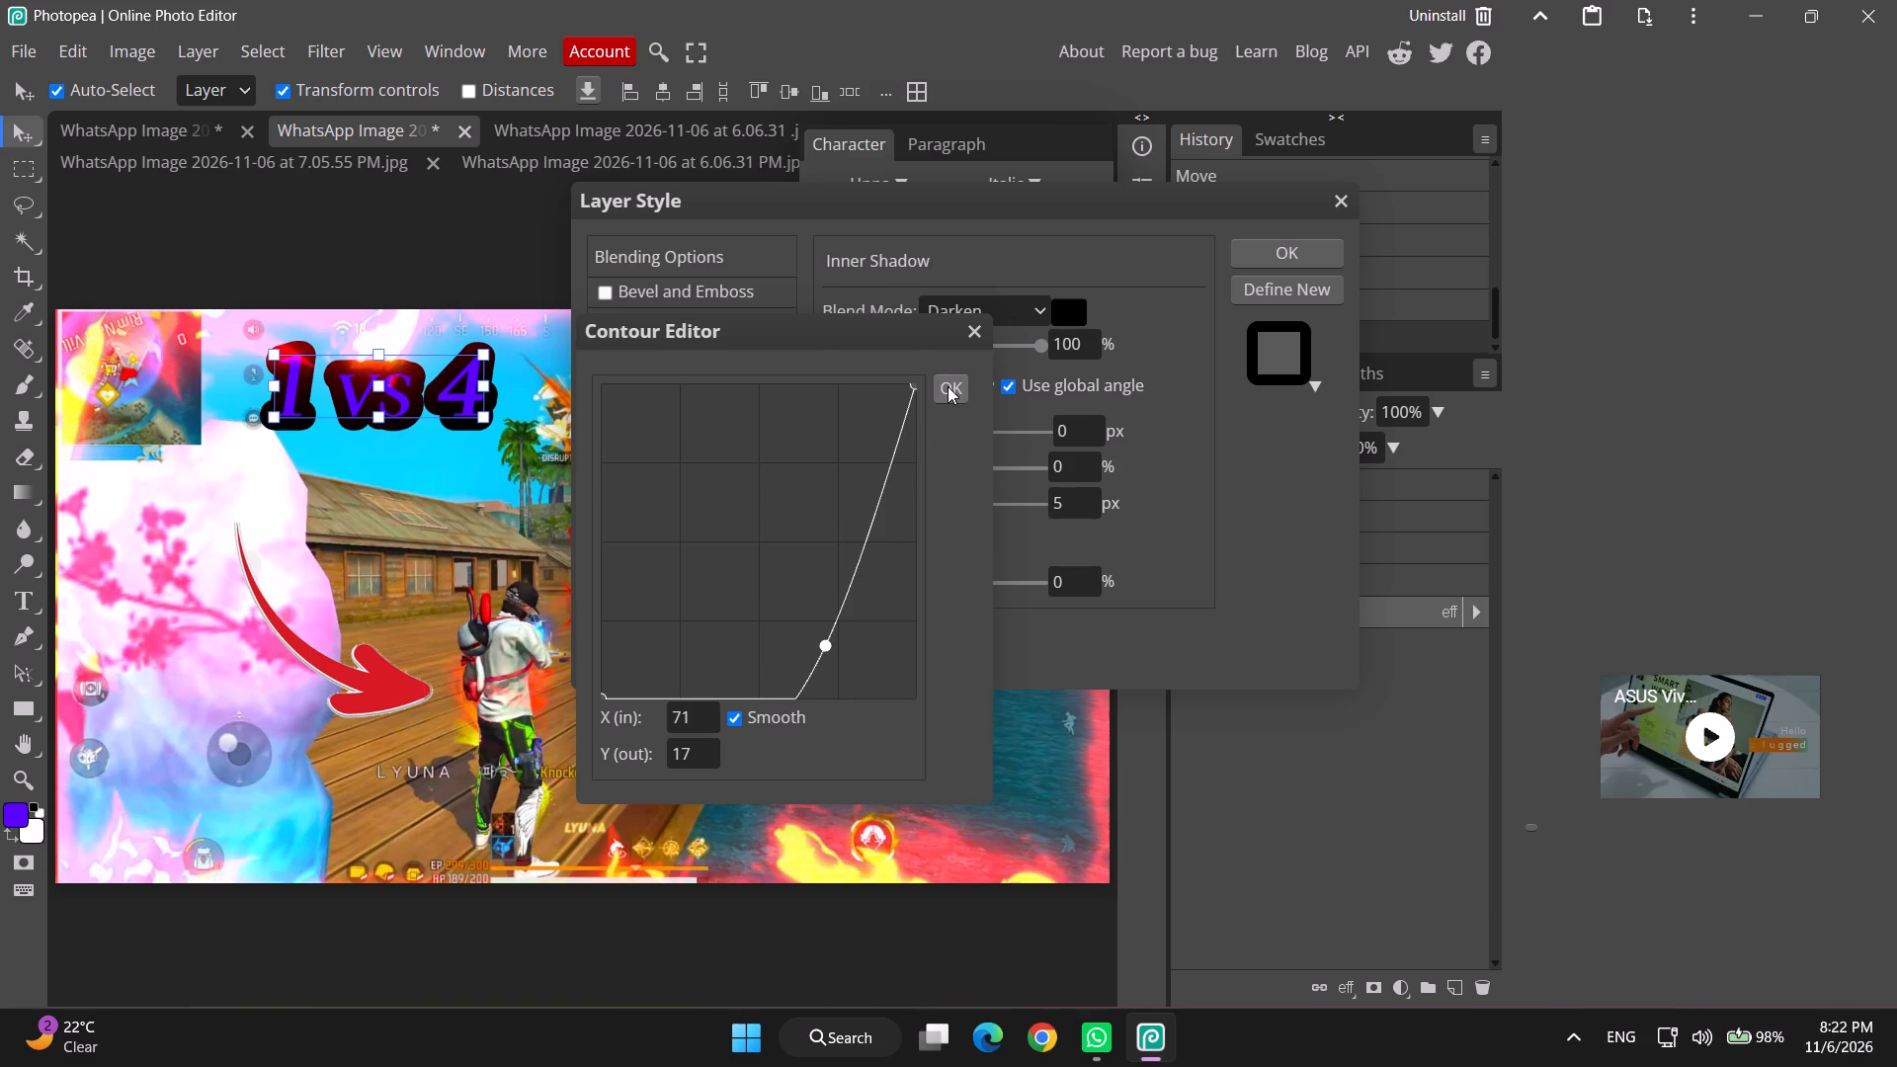
Add an Inner Glow effect to the title in Screen mode with 92% opacity and 0% noise.
left_click(652, 446)
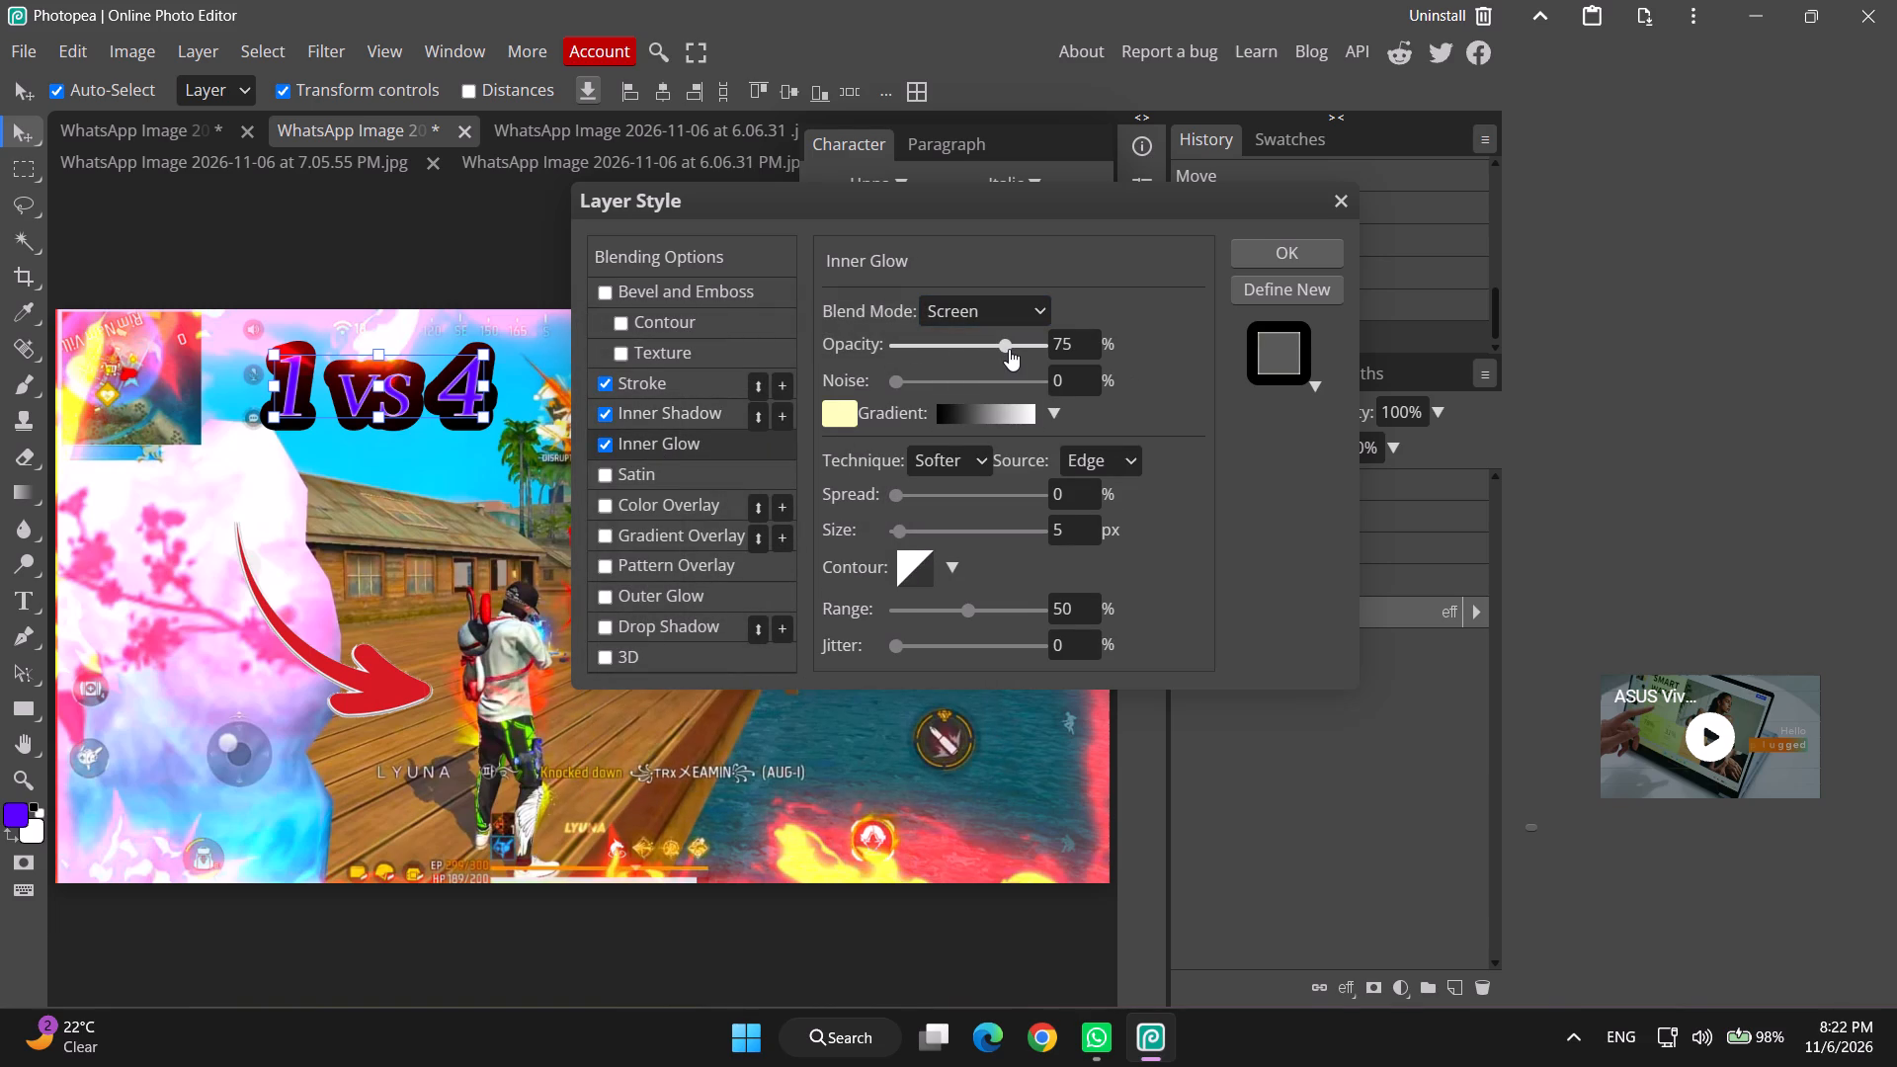
left_click_drag(1009, 349, 1121, 369)
left_click_drag(1121, 369, 969, 387)
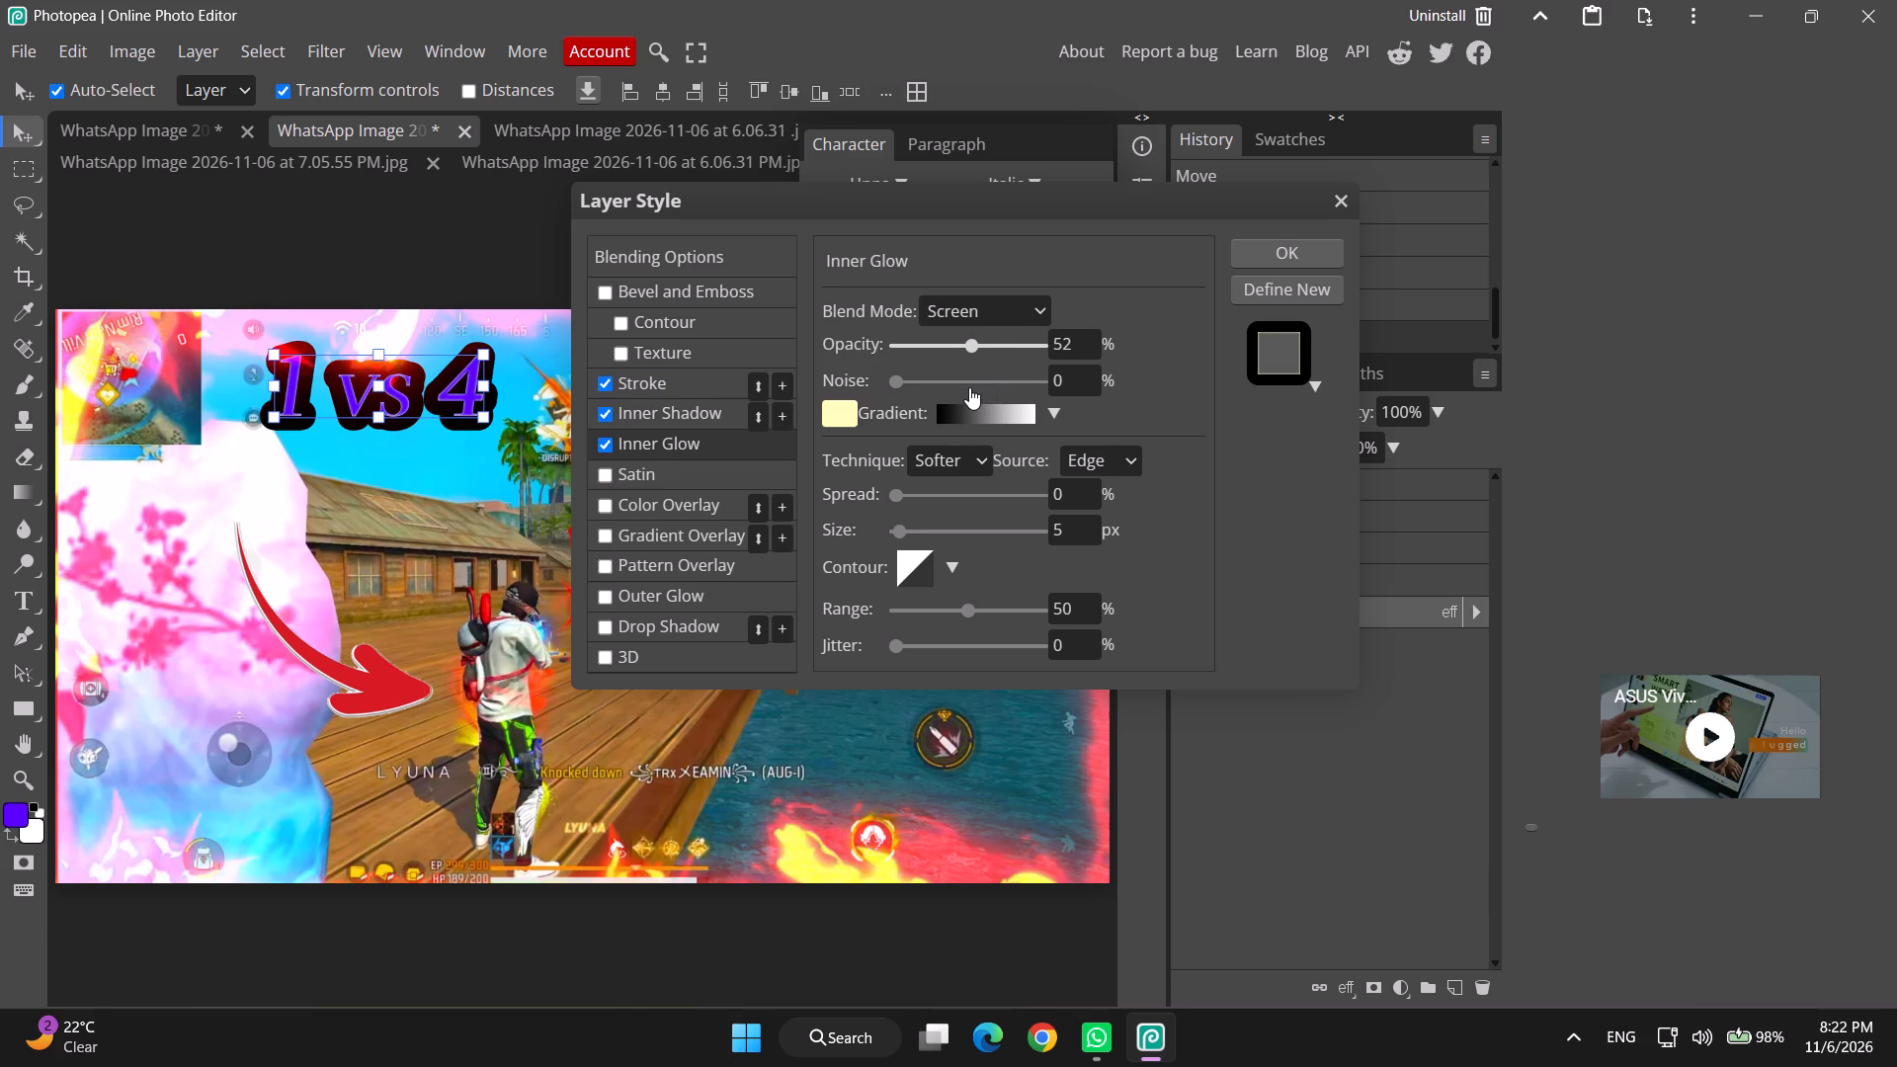
left_click_drag(969, 387, 1030, 400)
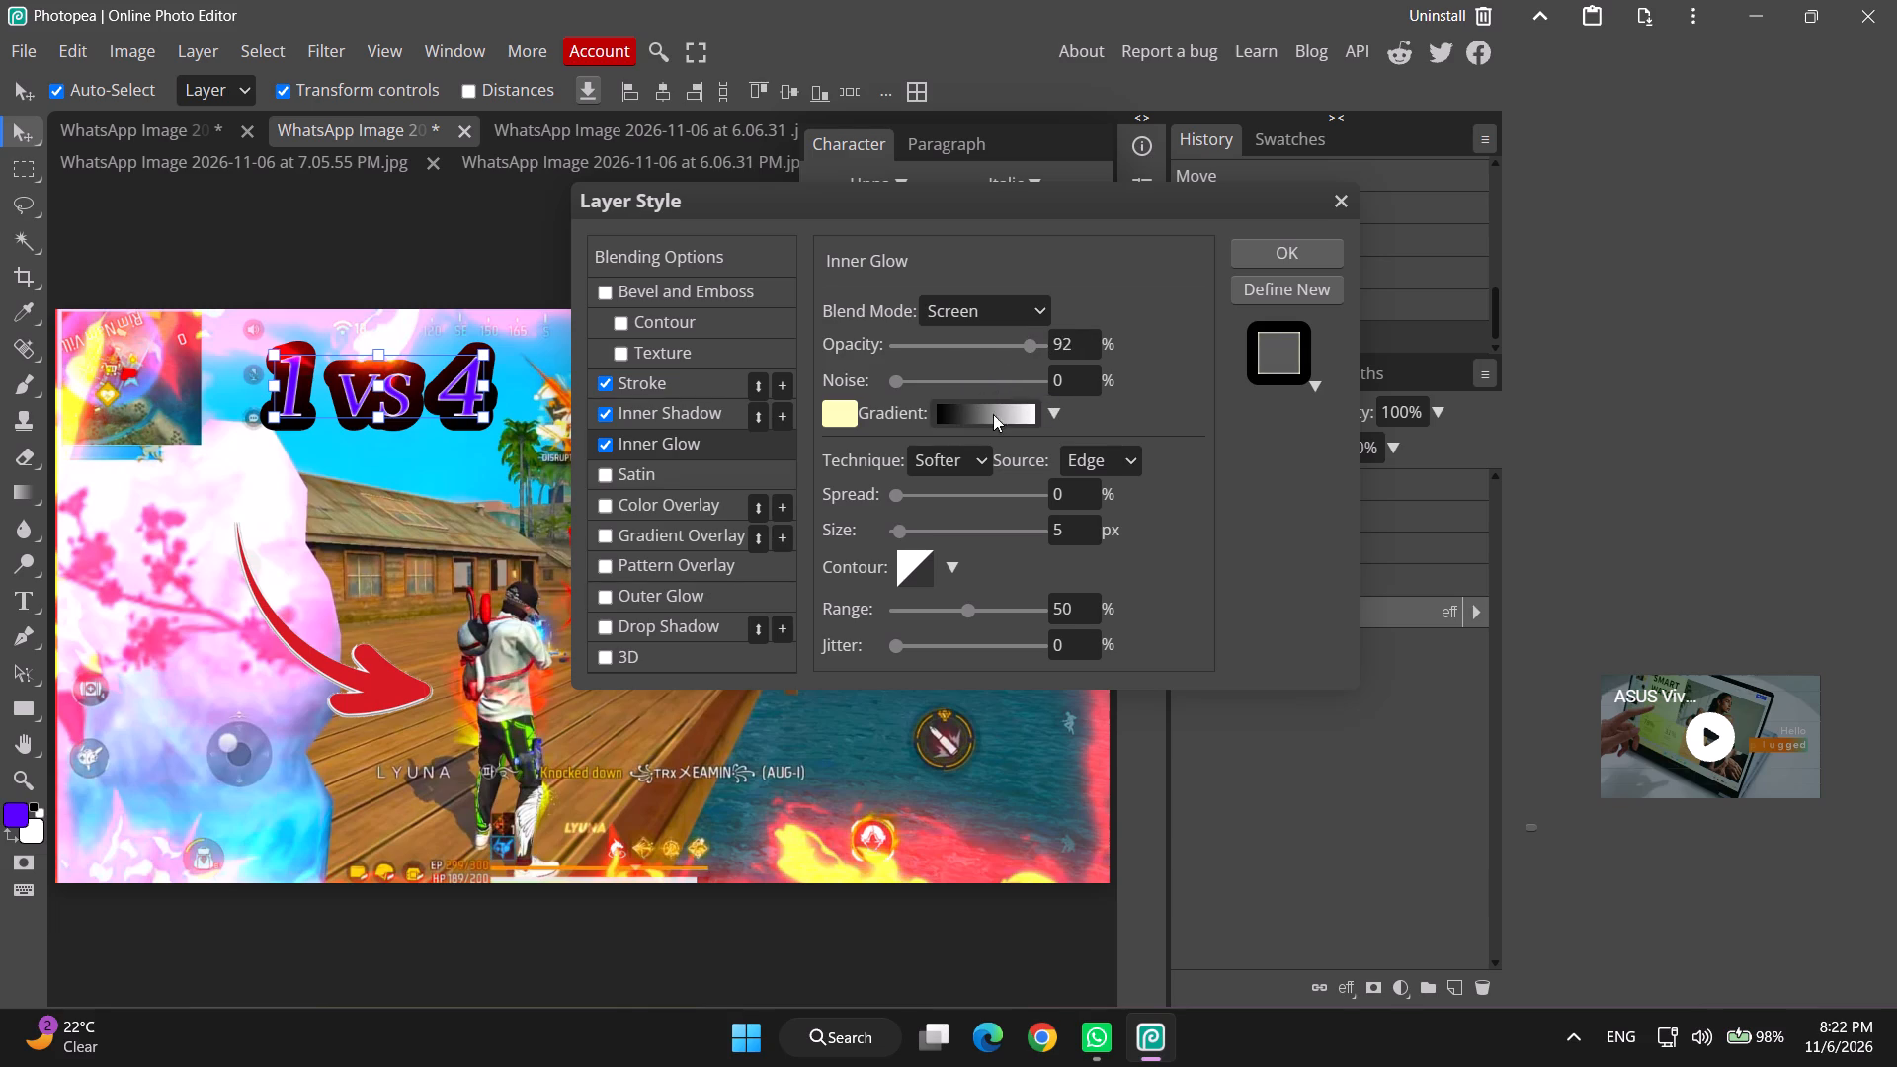
left_click_drag(923, 377, 997, 399)
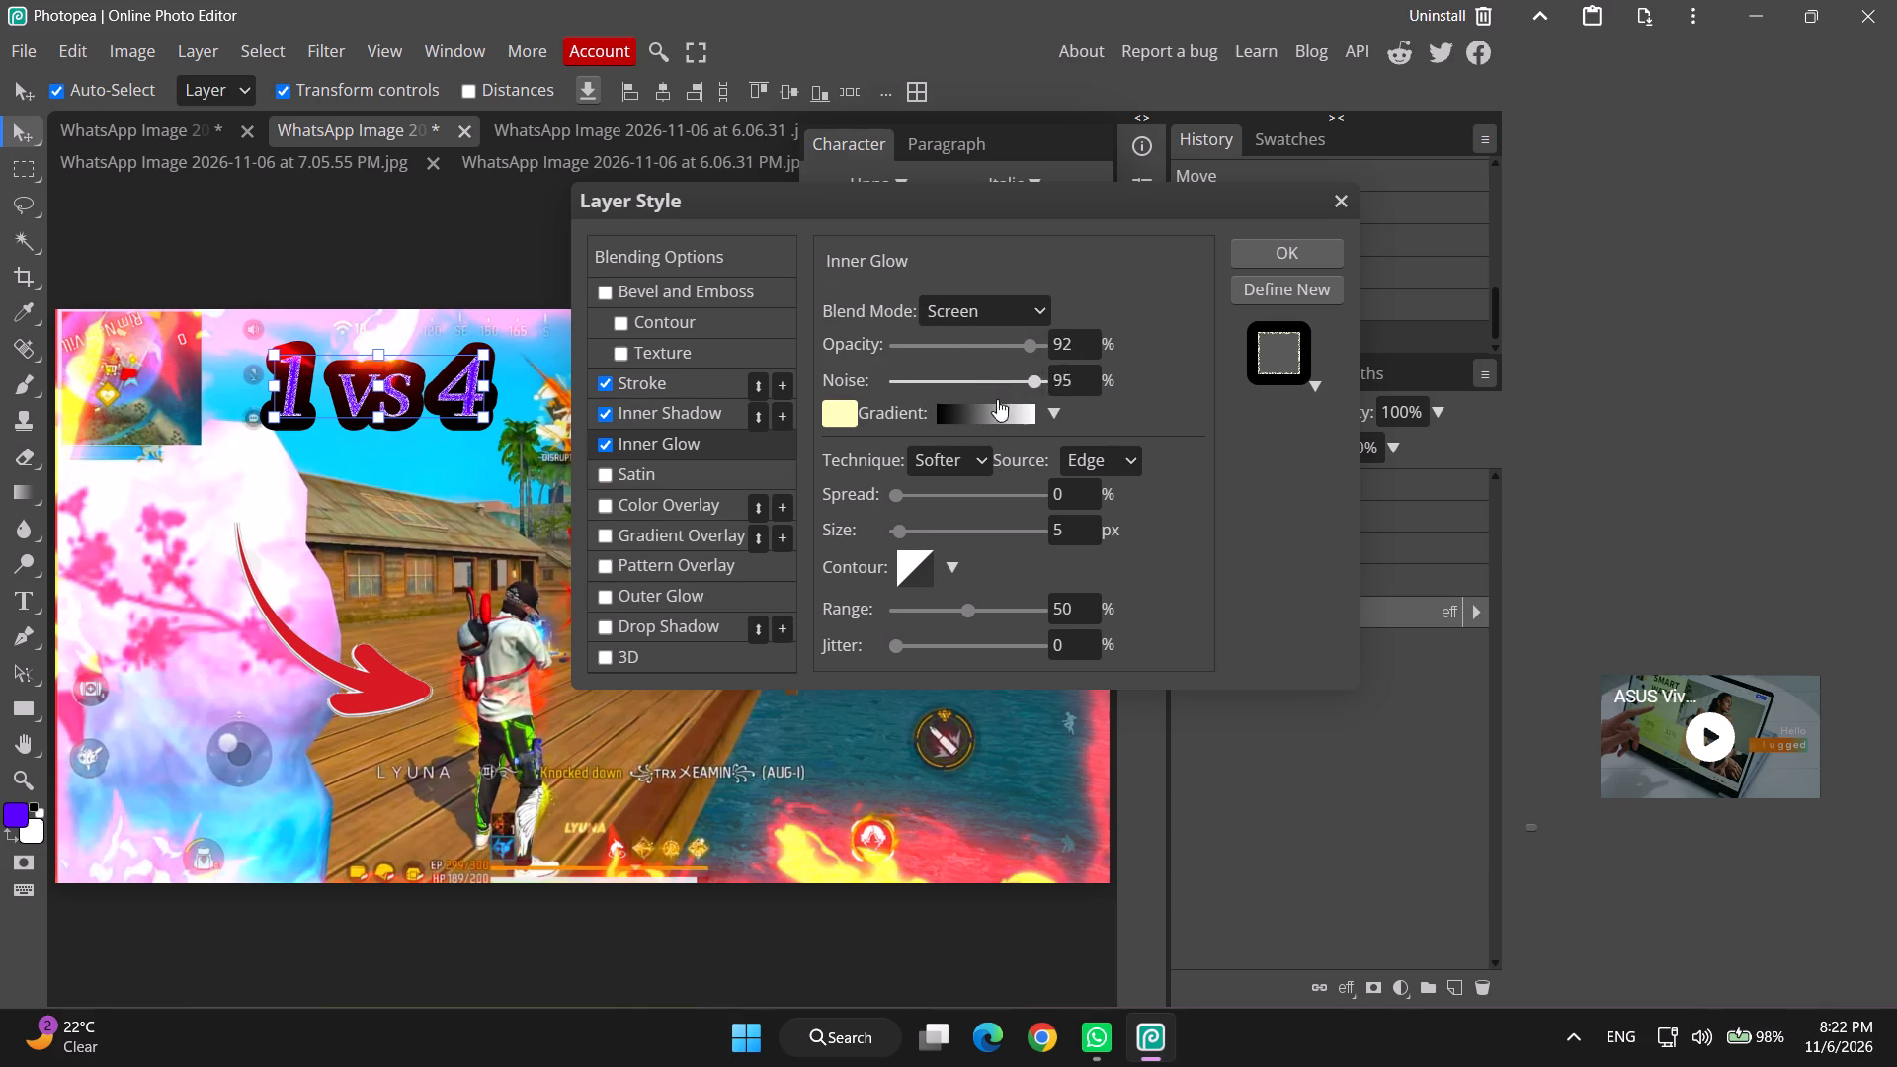
left_click_drag(997, 399, 904, 395)
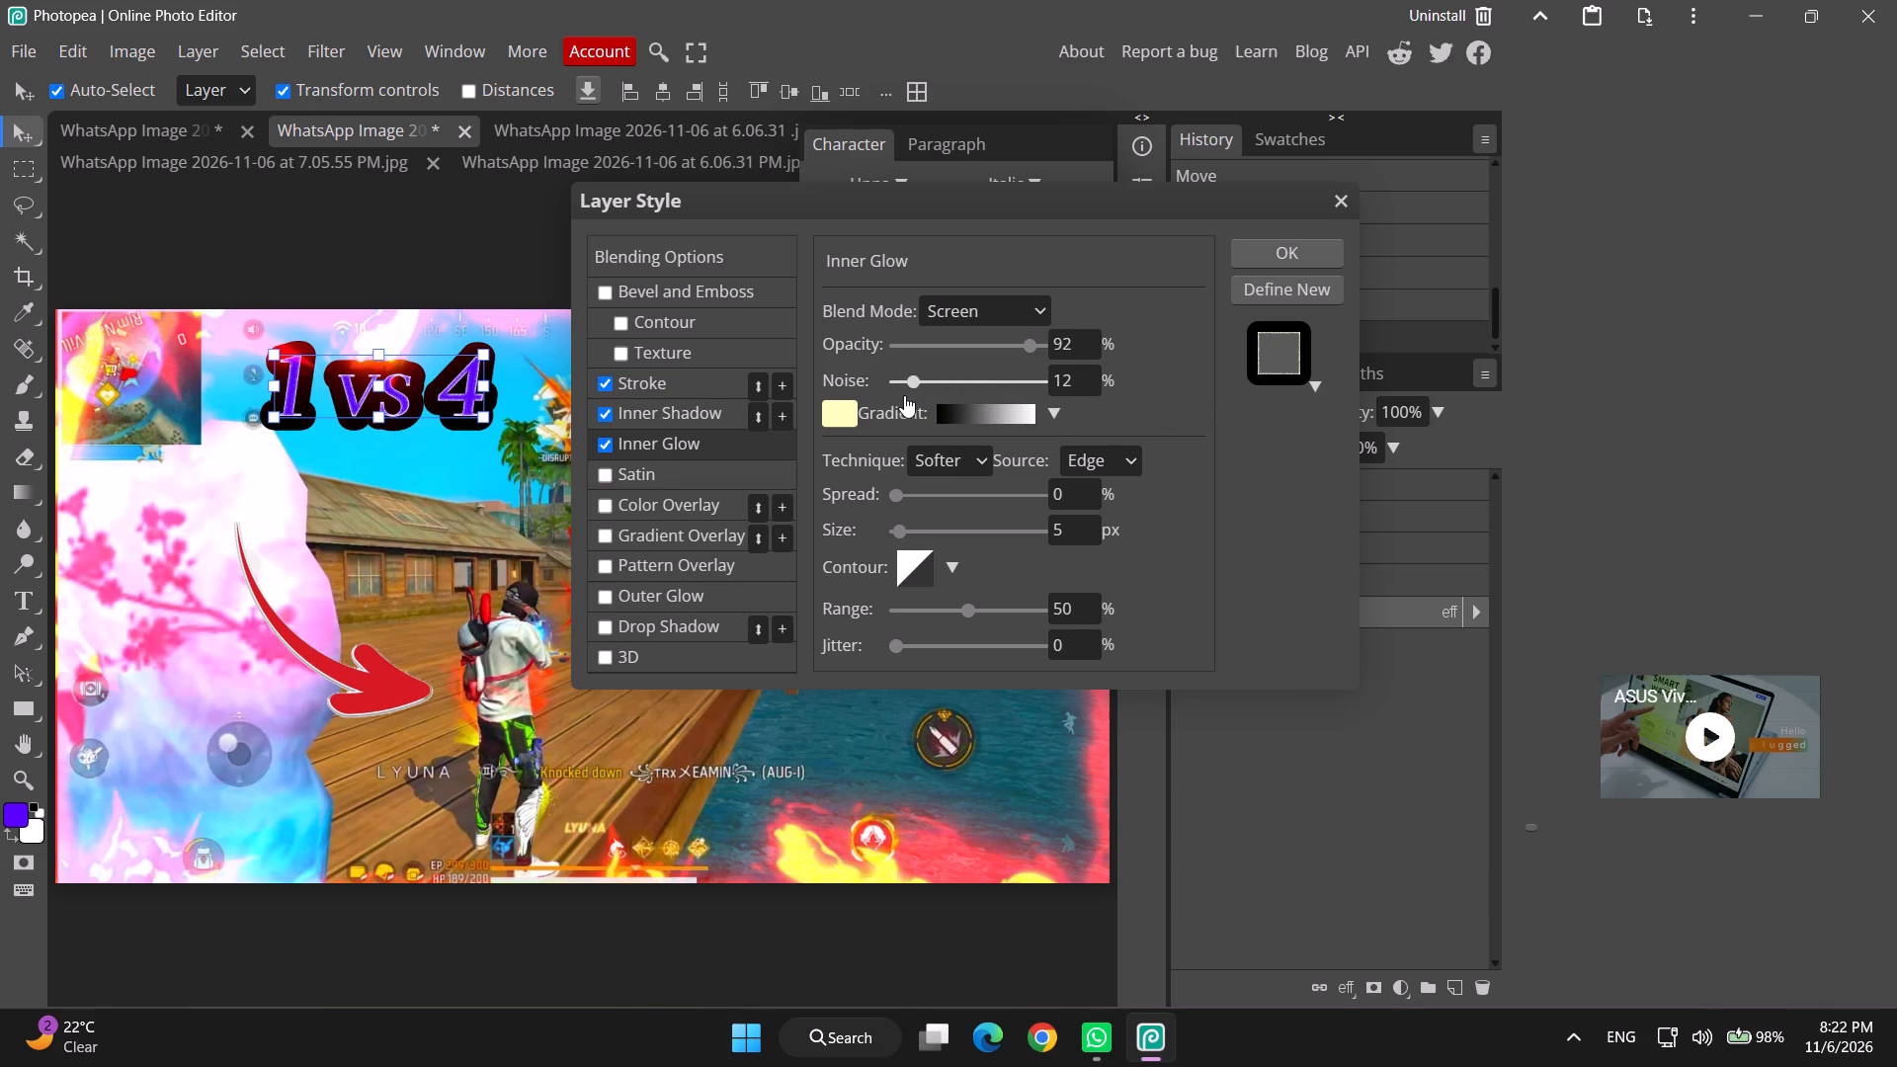
left_click_drag(904, 395, 775, 406)
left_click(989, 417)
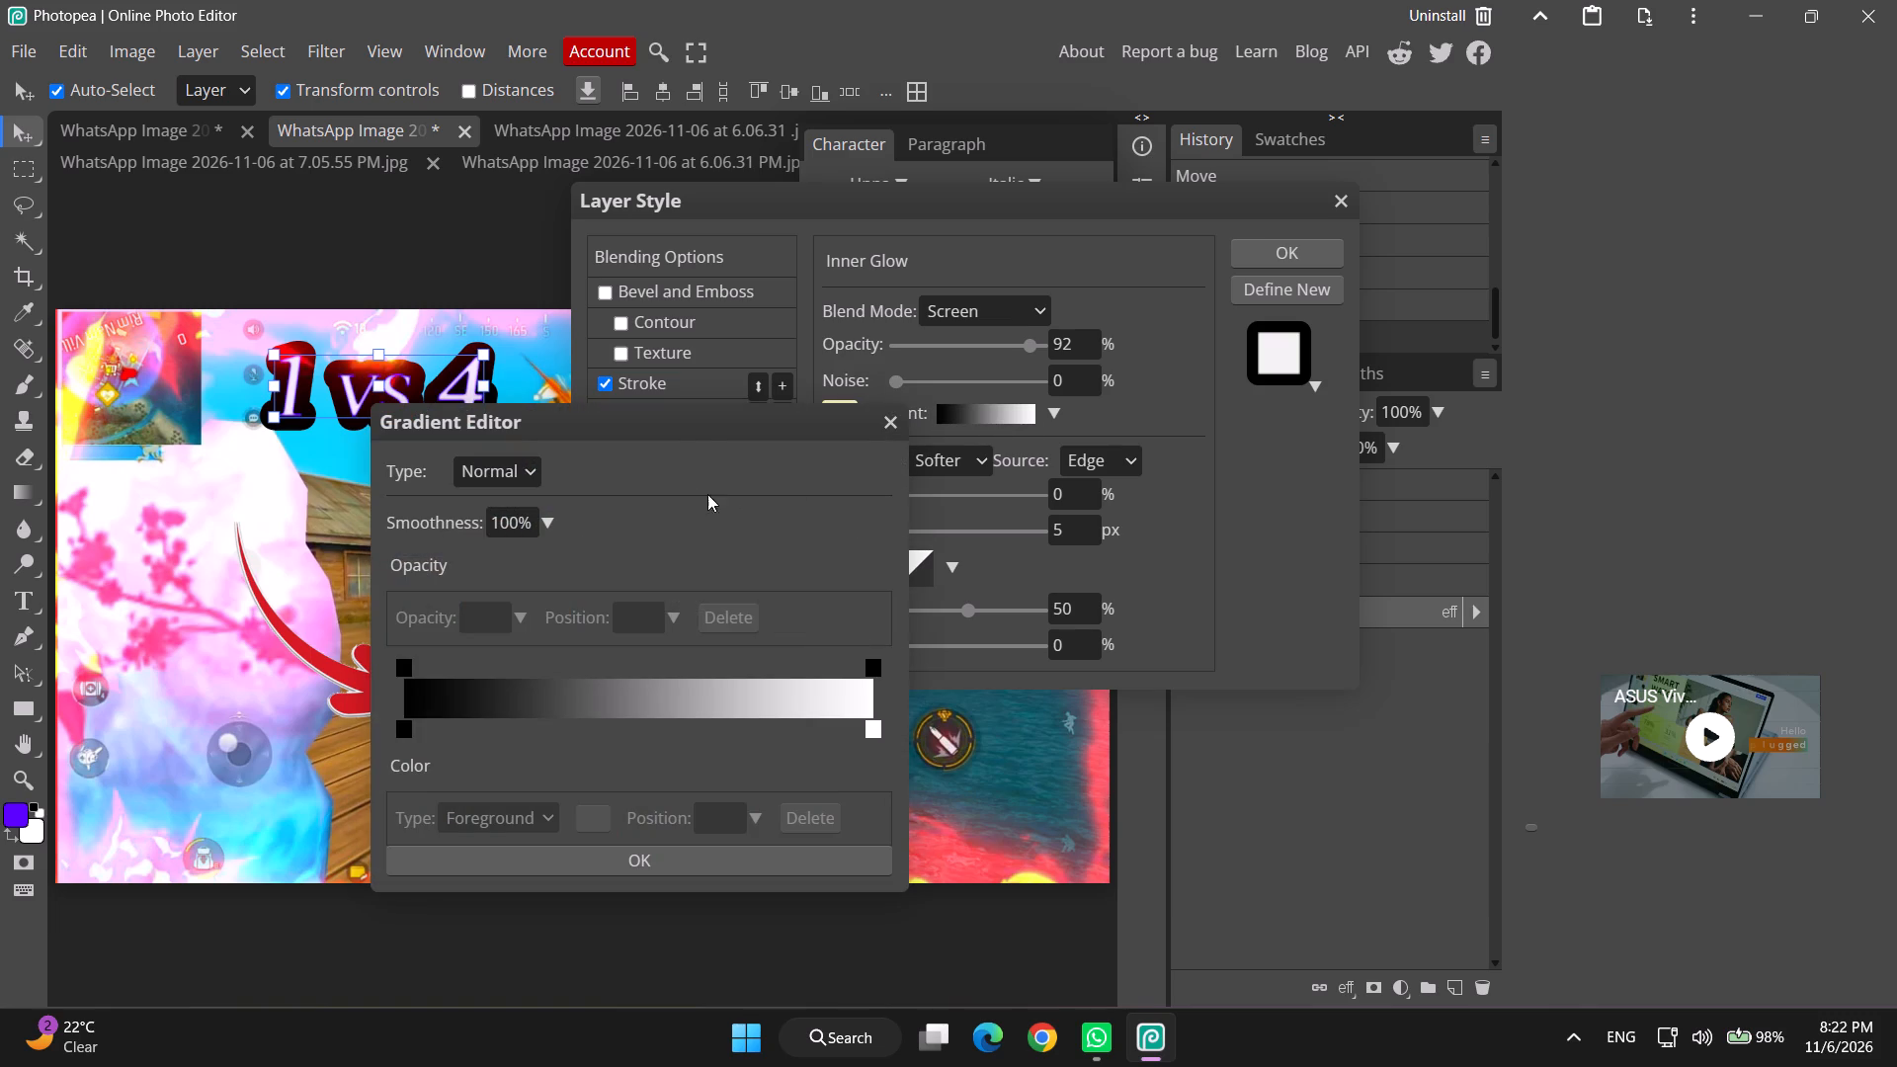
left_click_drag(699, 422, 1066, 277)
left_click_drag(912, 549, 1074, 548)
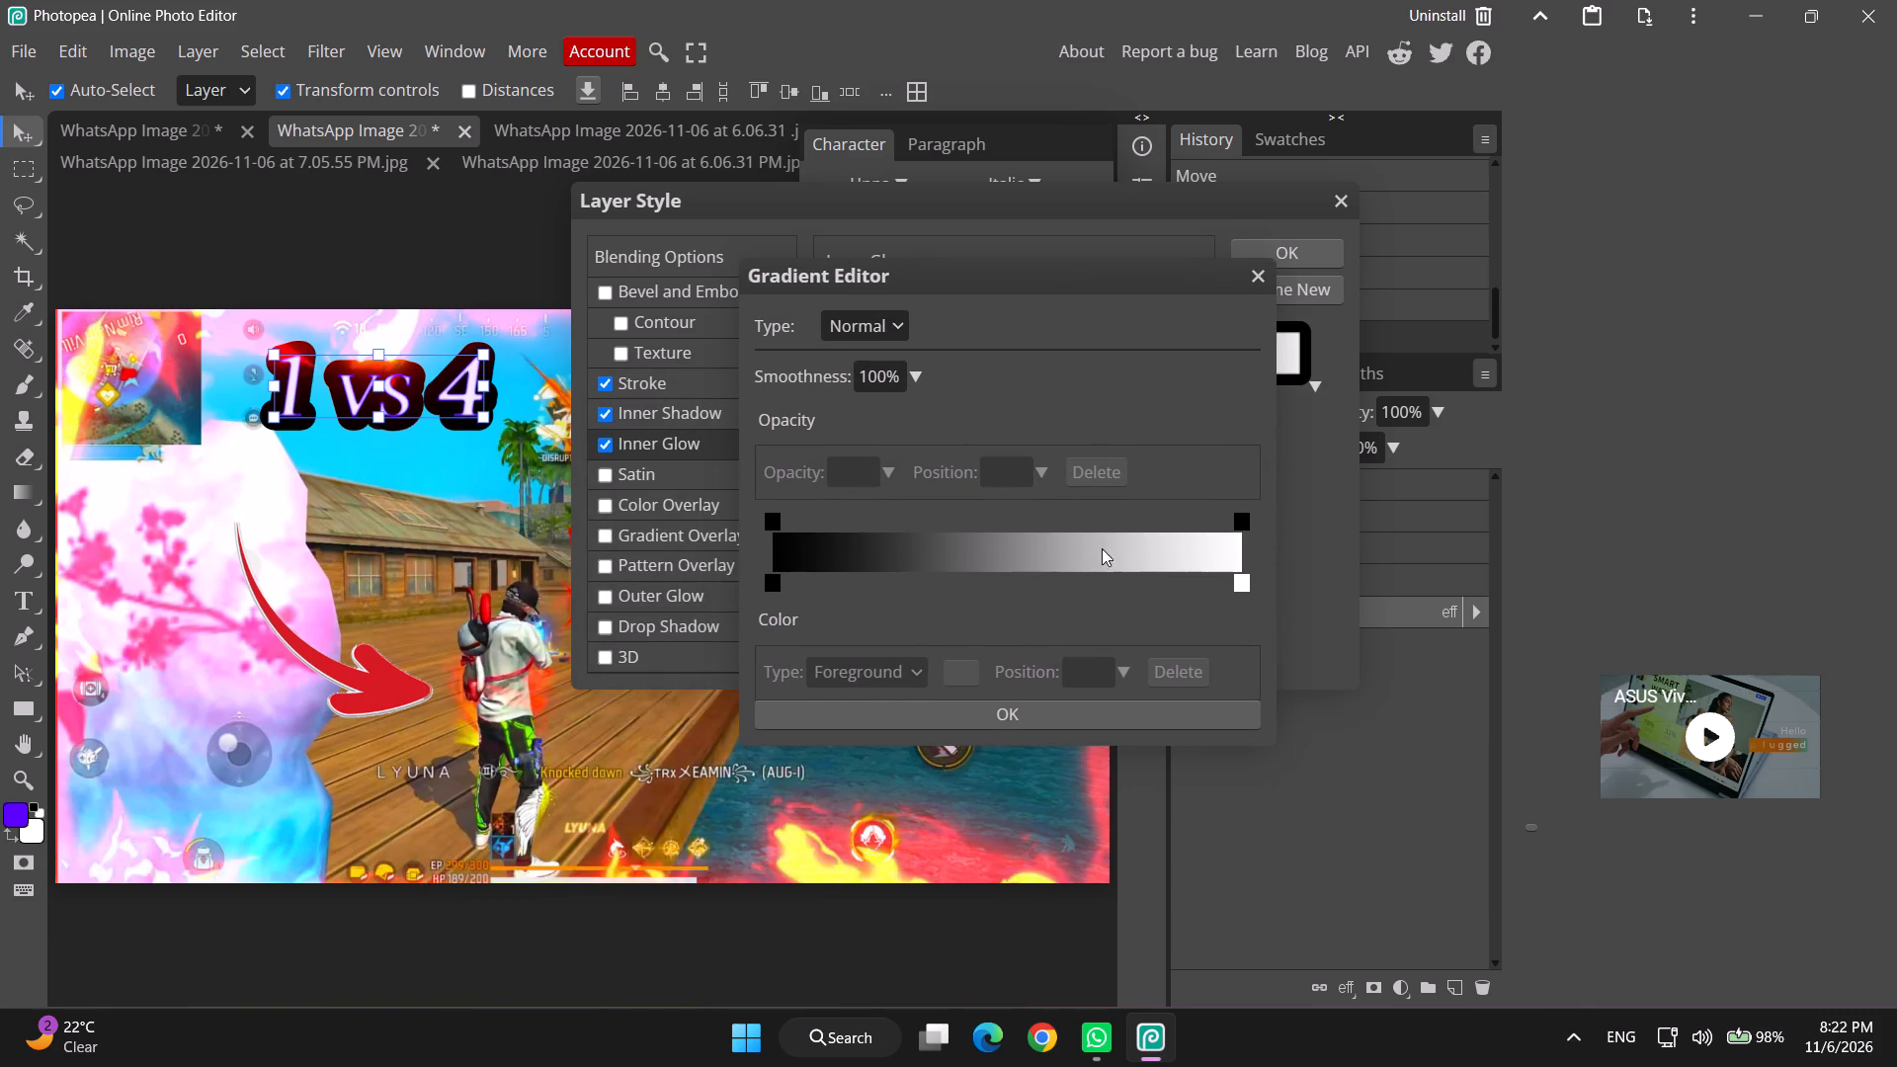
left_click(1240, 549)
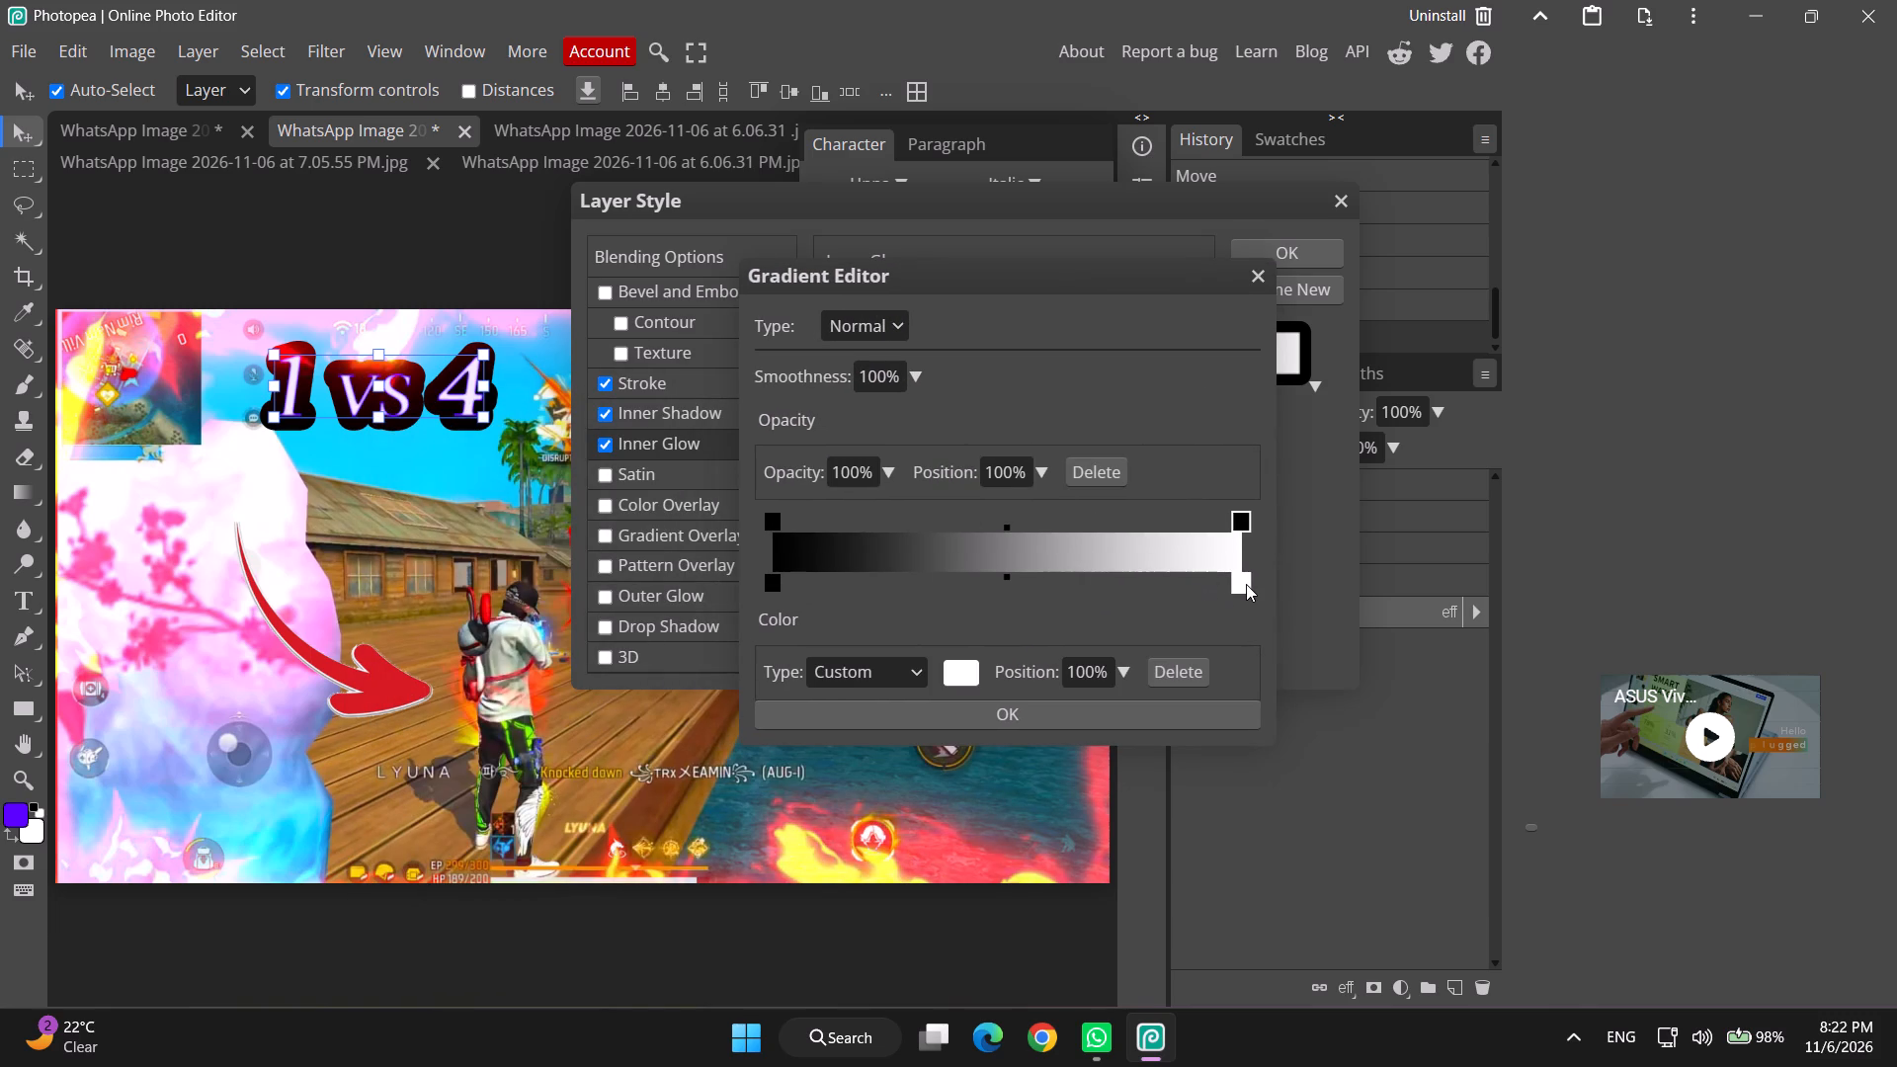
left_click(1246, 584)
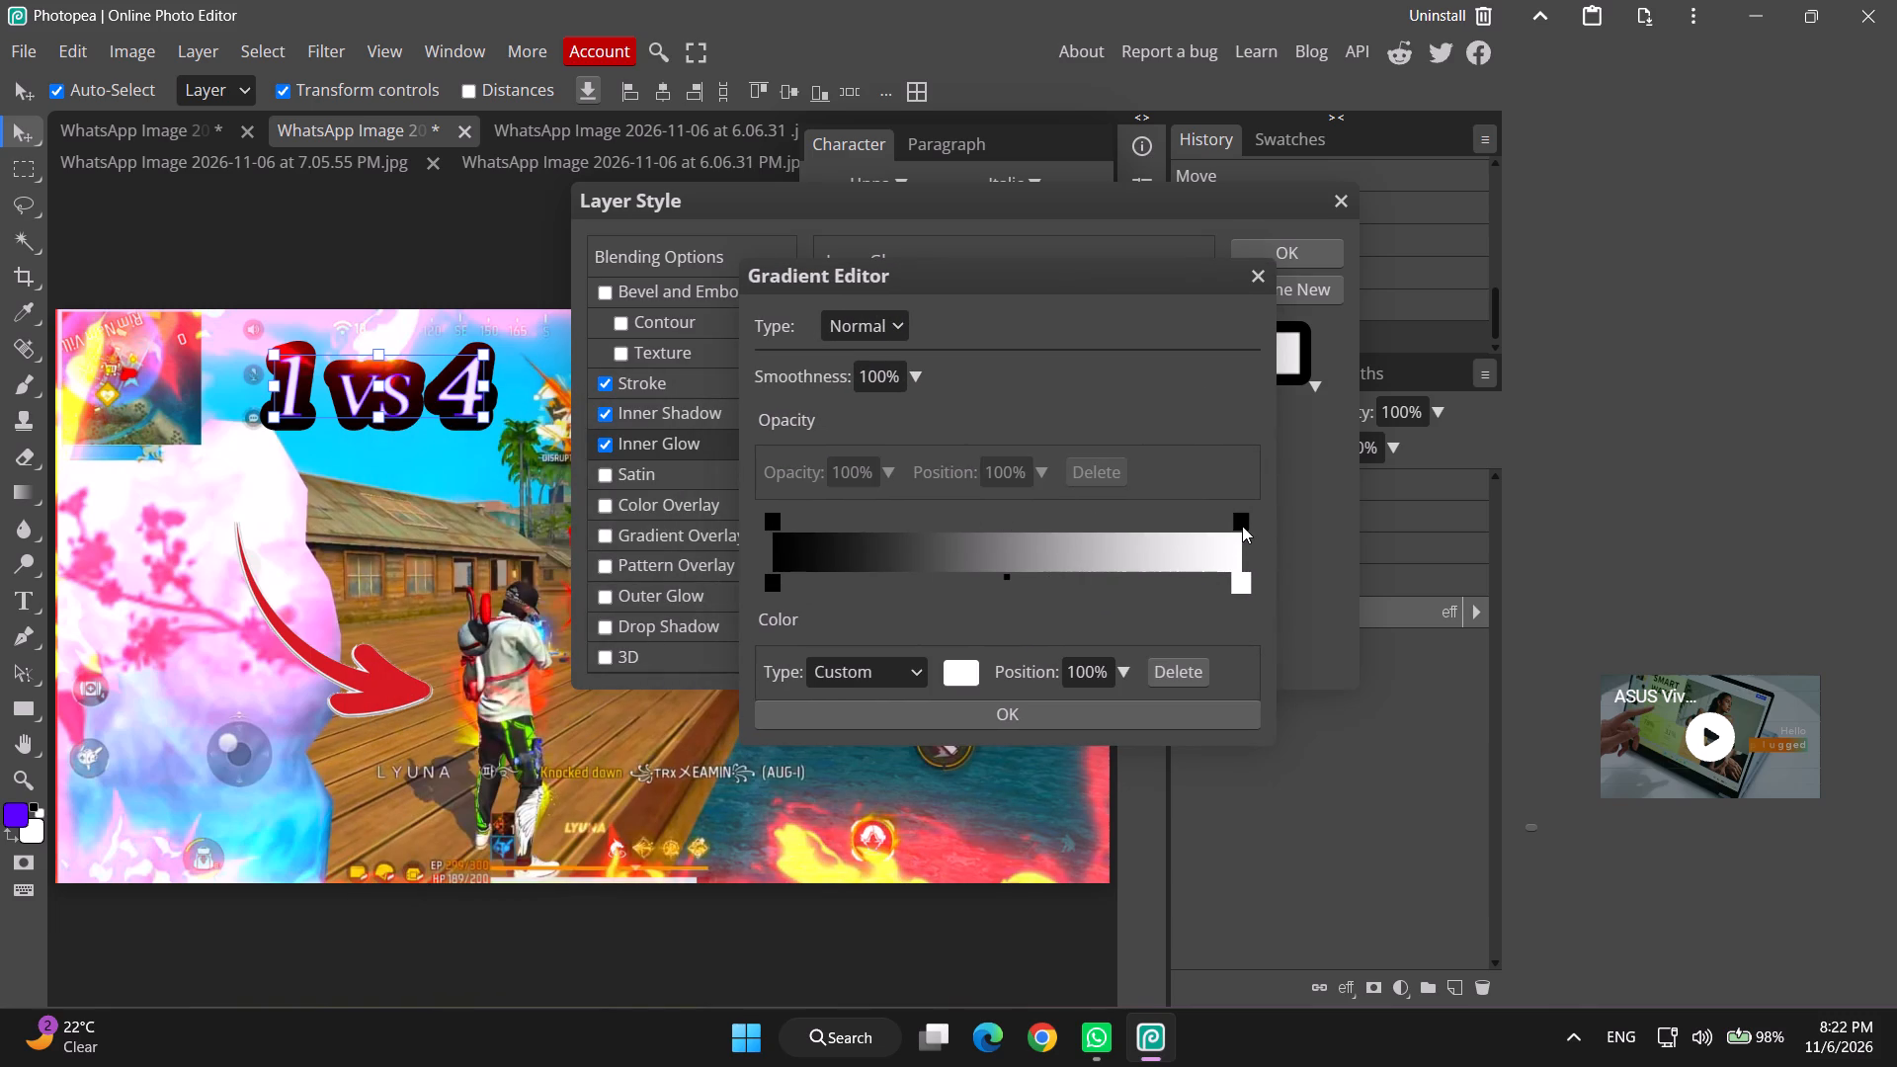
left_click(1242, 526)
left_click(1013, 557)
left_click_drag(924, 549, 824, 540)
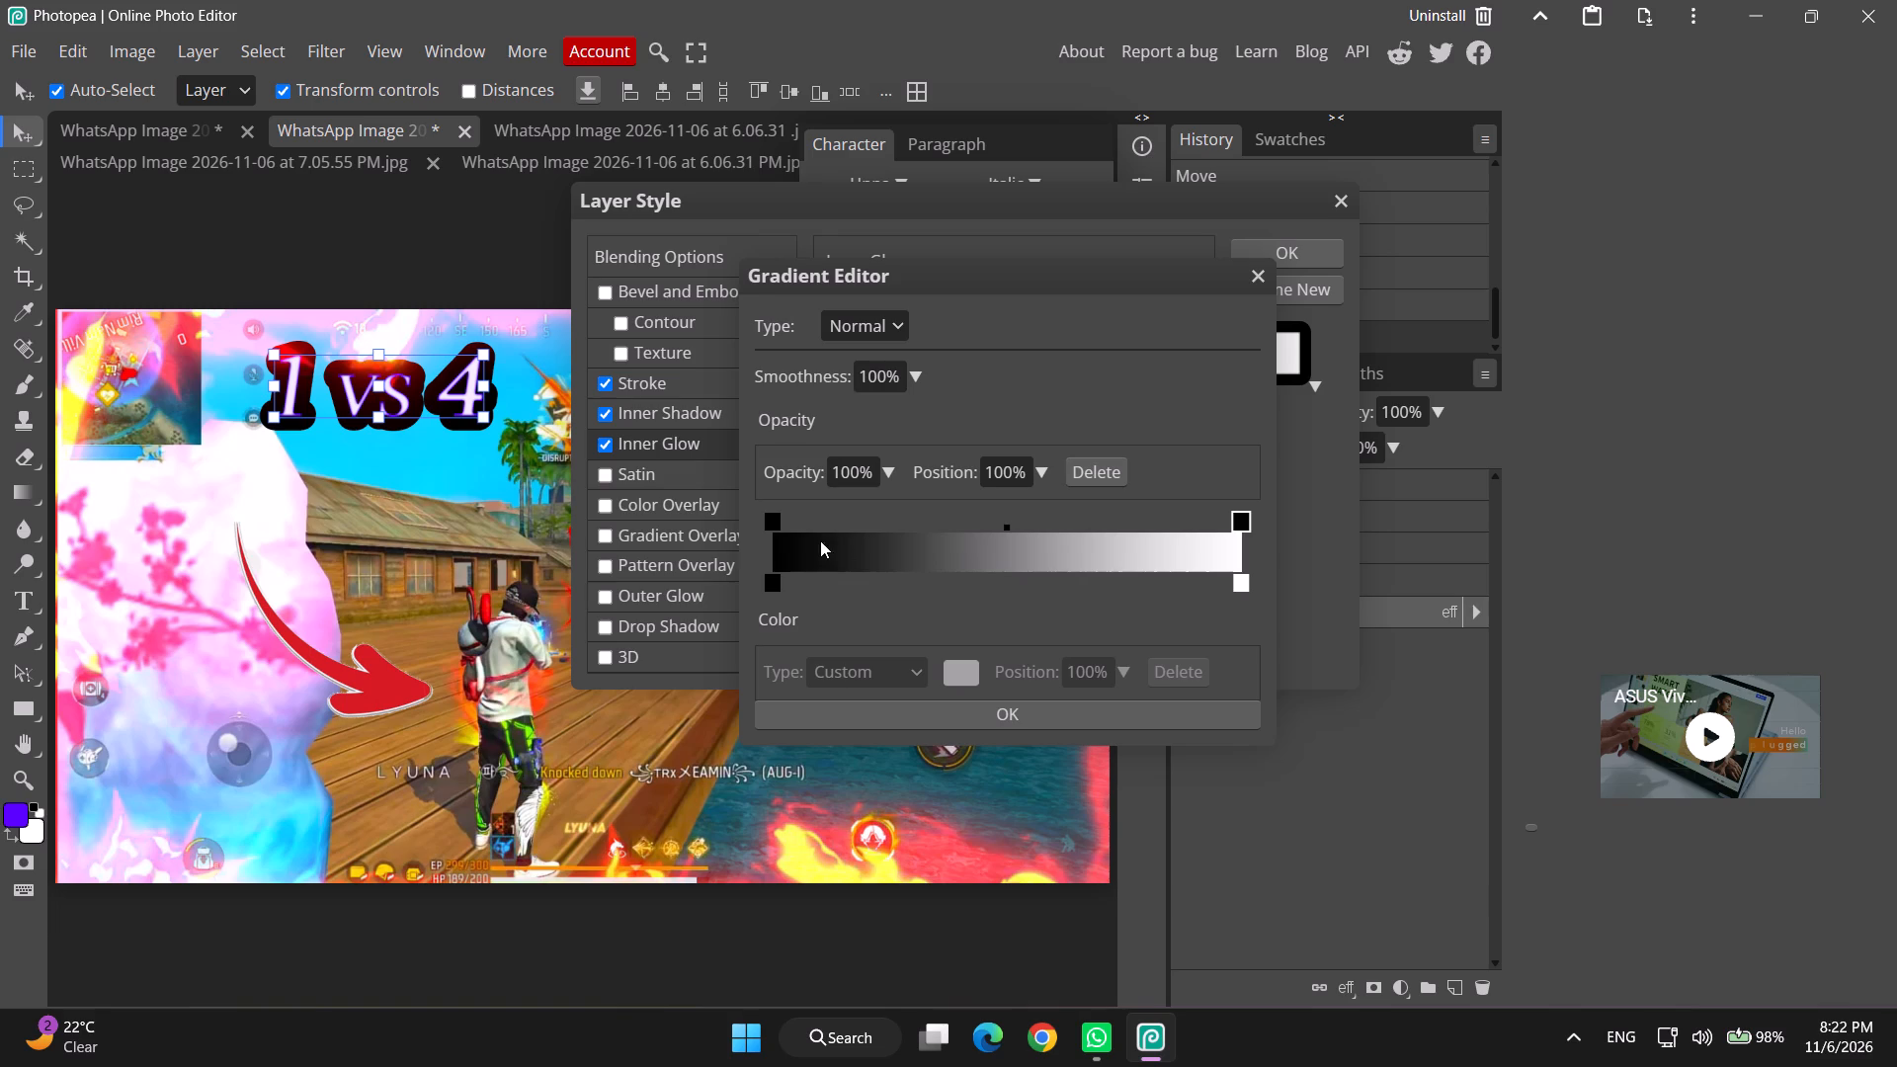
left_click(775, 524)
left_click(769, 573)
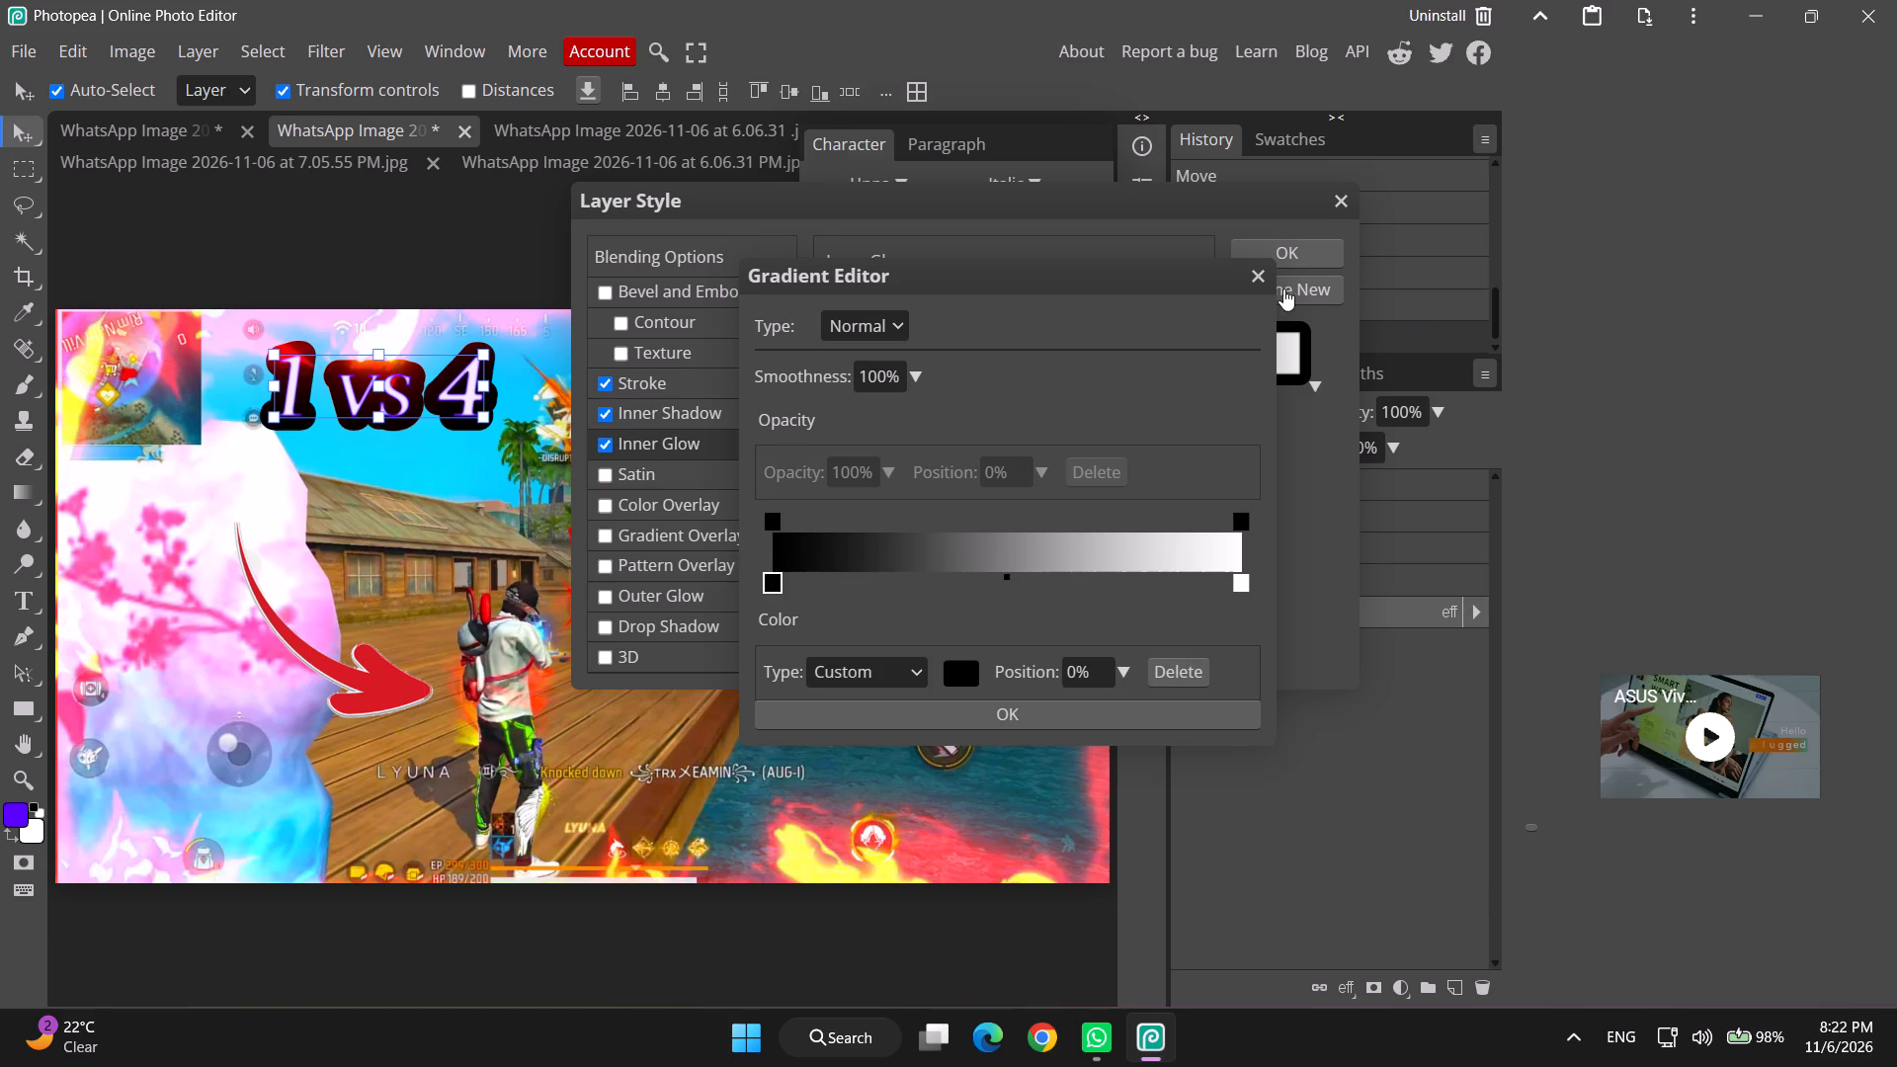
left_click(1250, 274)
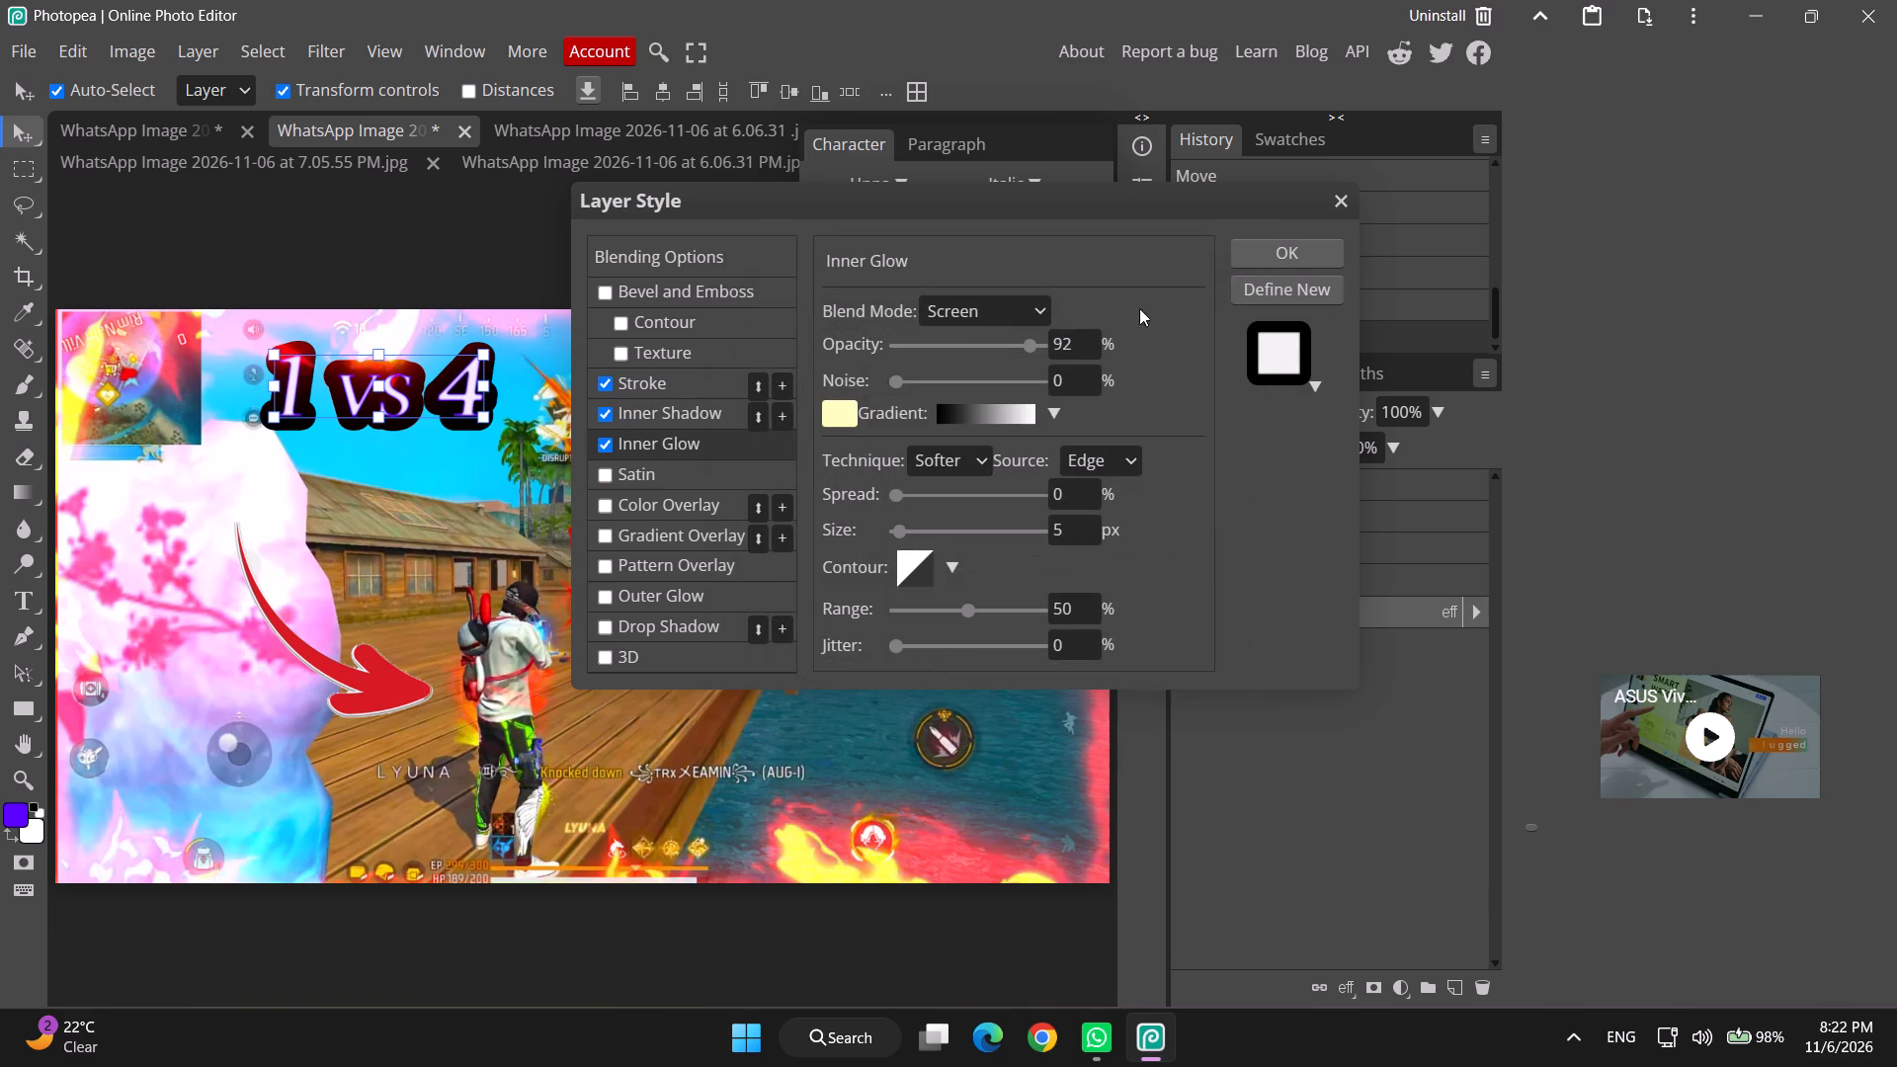
Add a Color Overlay effect to the title with violet #5b00ff at 2% opacity in Normal mode.
left_click(620, 508)
left_click_drag(984, 346, 935, 352)
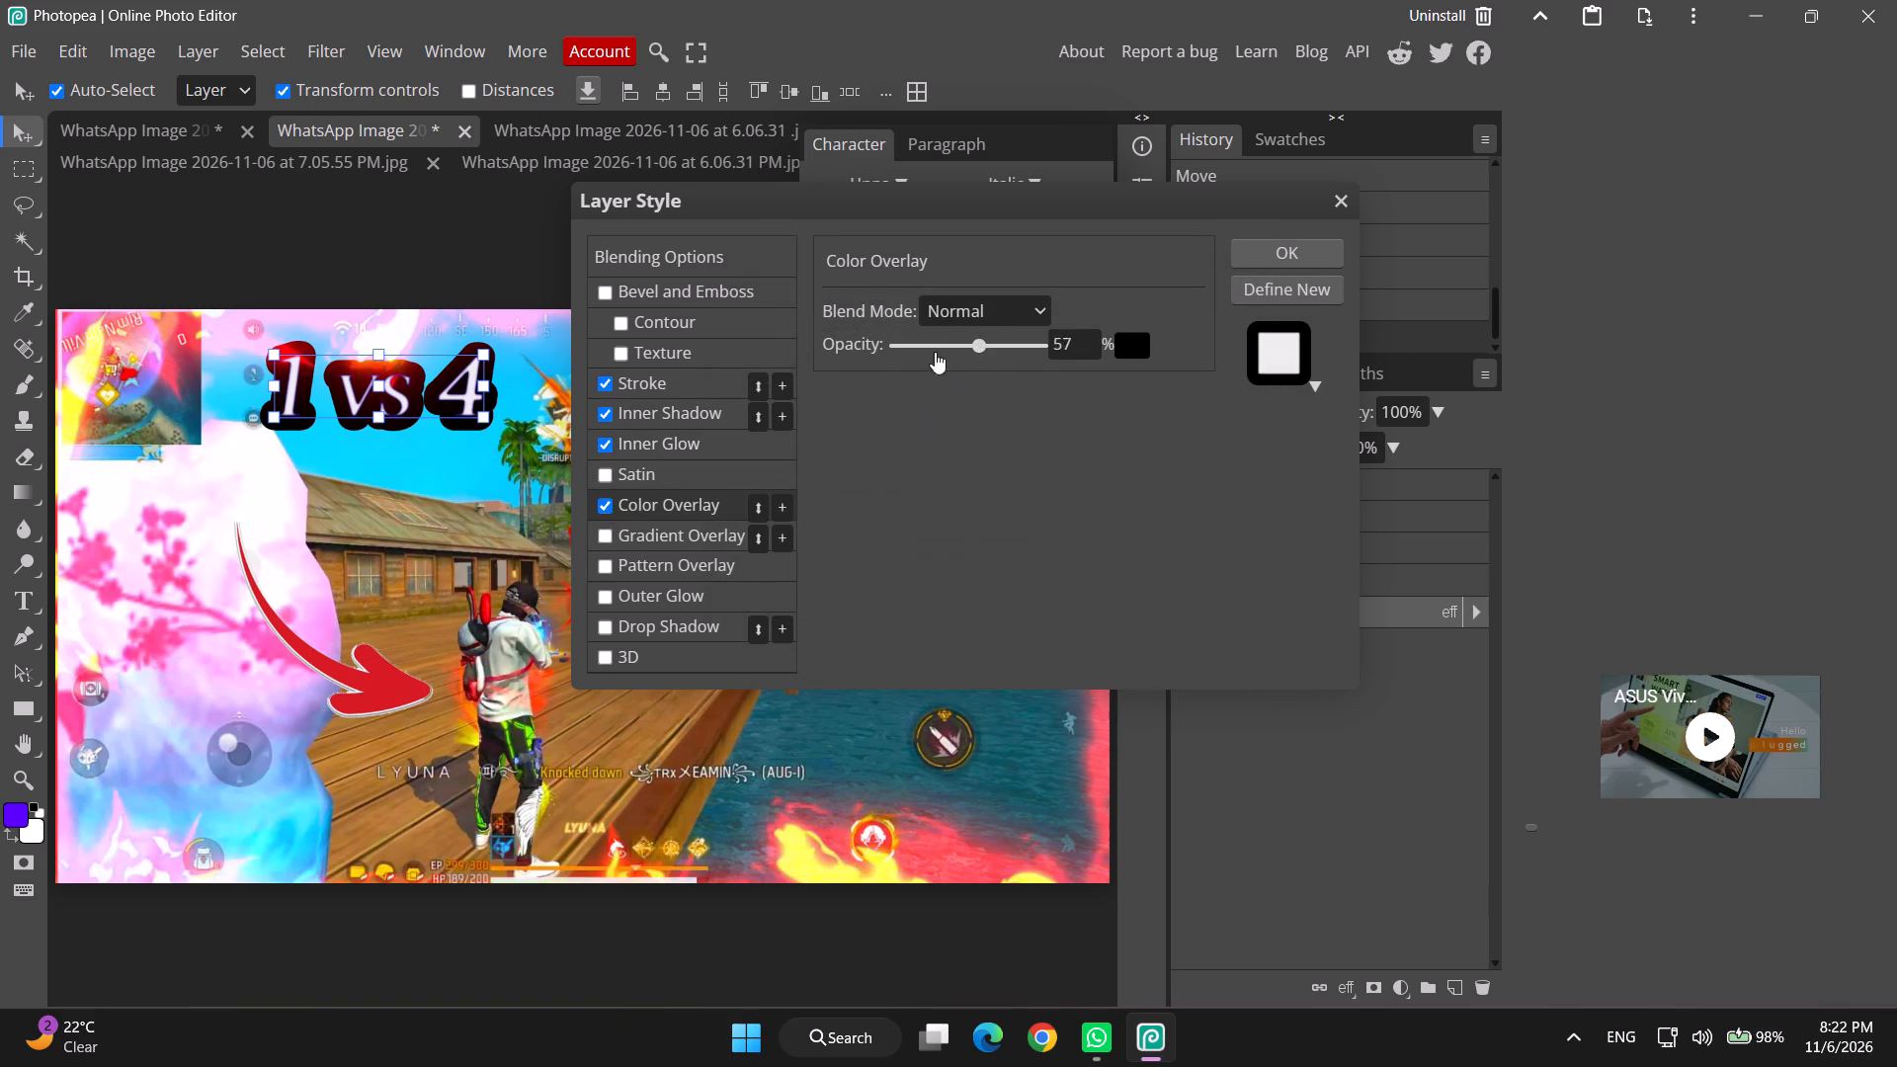
left_click_drag(935, 352, 767, 386)
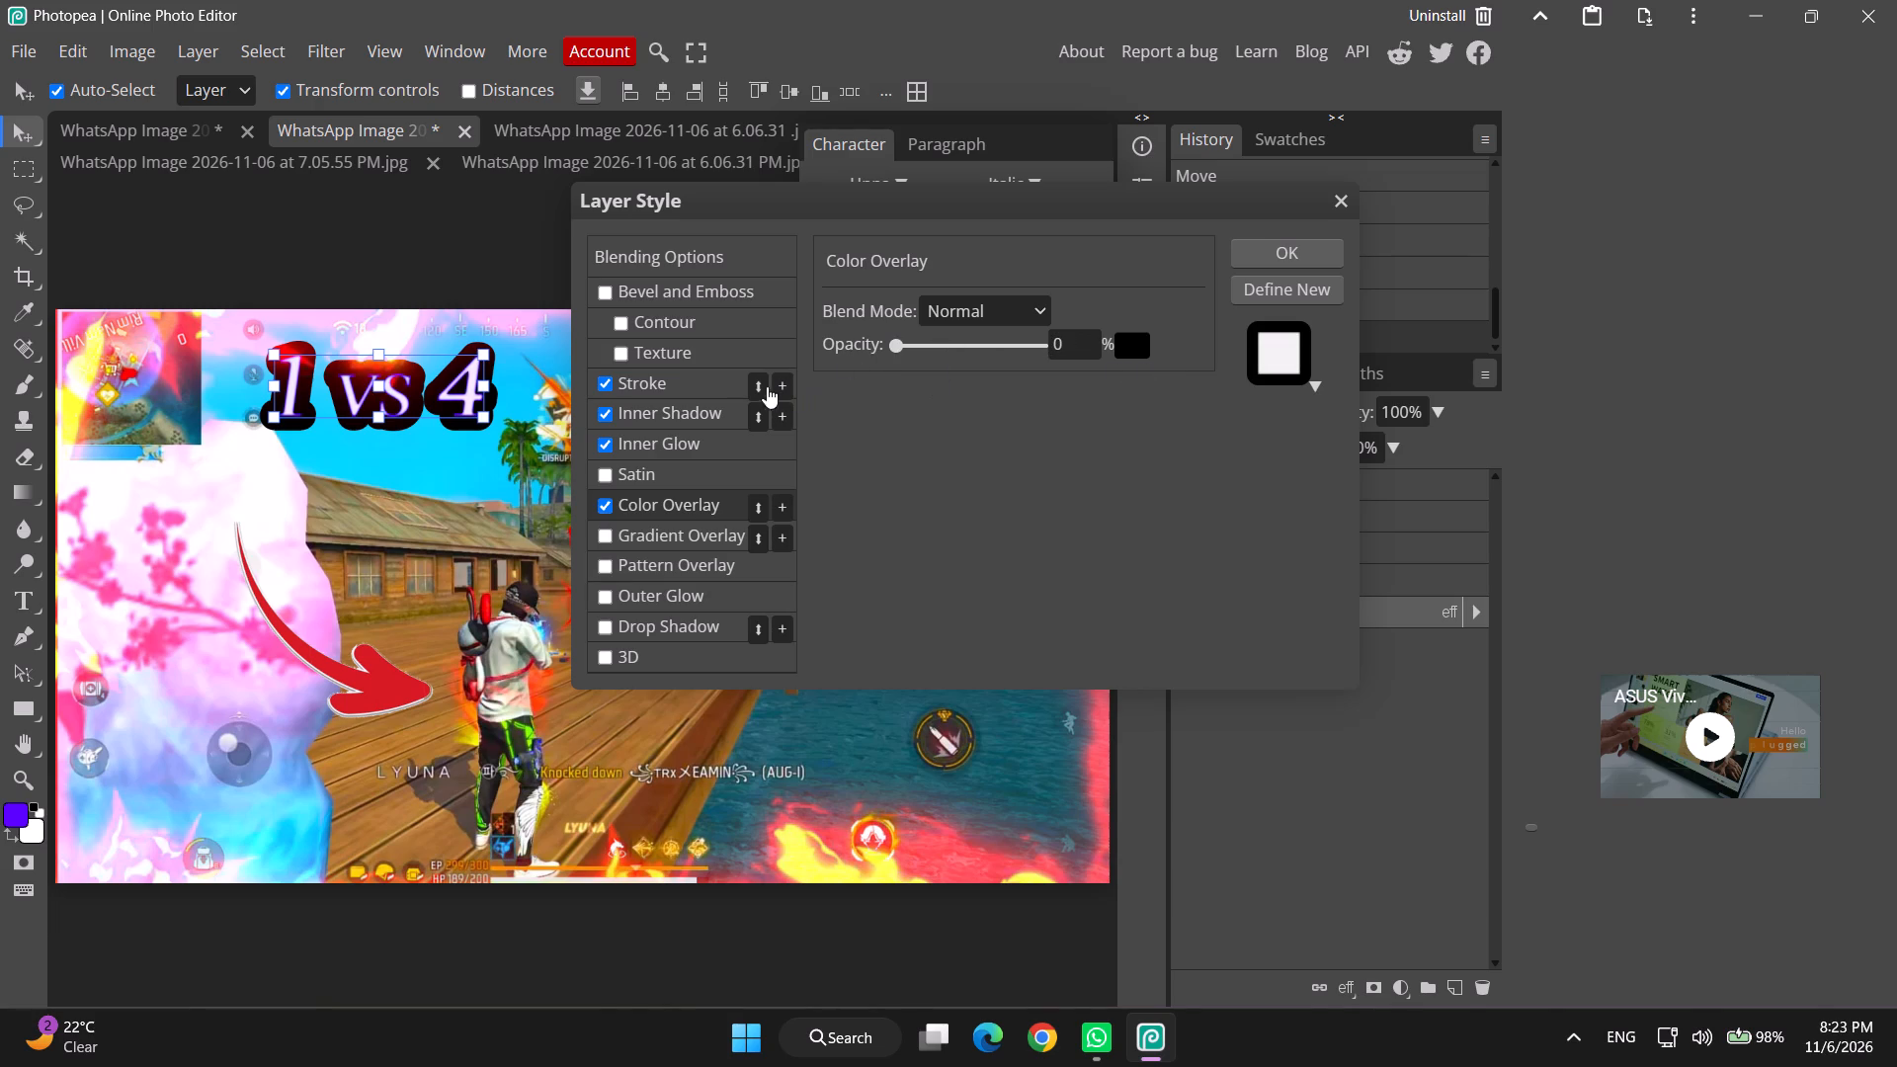
left_click_drag(767, 386, 909, 382)
left_click_drag(909, 382, 889, 398)
left_click_drag(889, 398, 898, 395)
left_click(1119, 345)
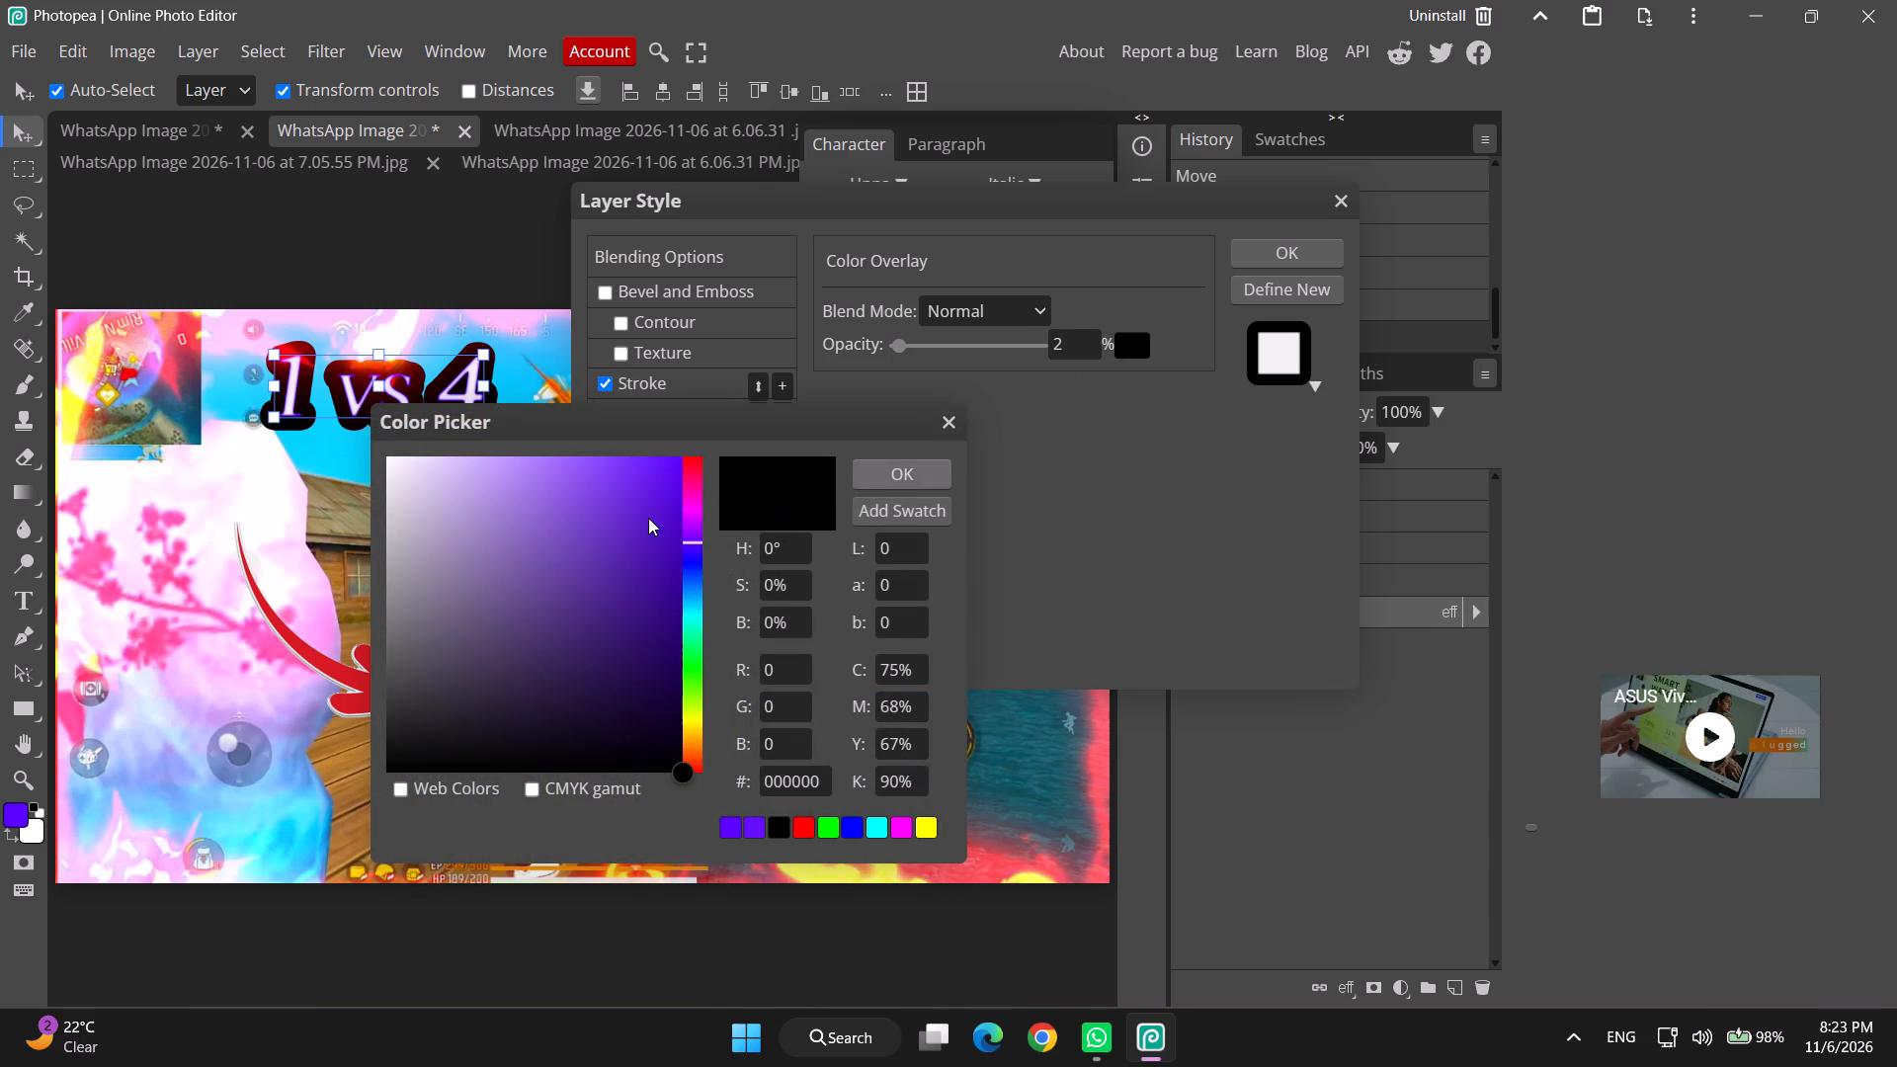
left_click_drag(712, 425, 1143, 197)
left_click_drag(939, 360, 940, 364)
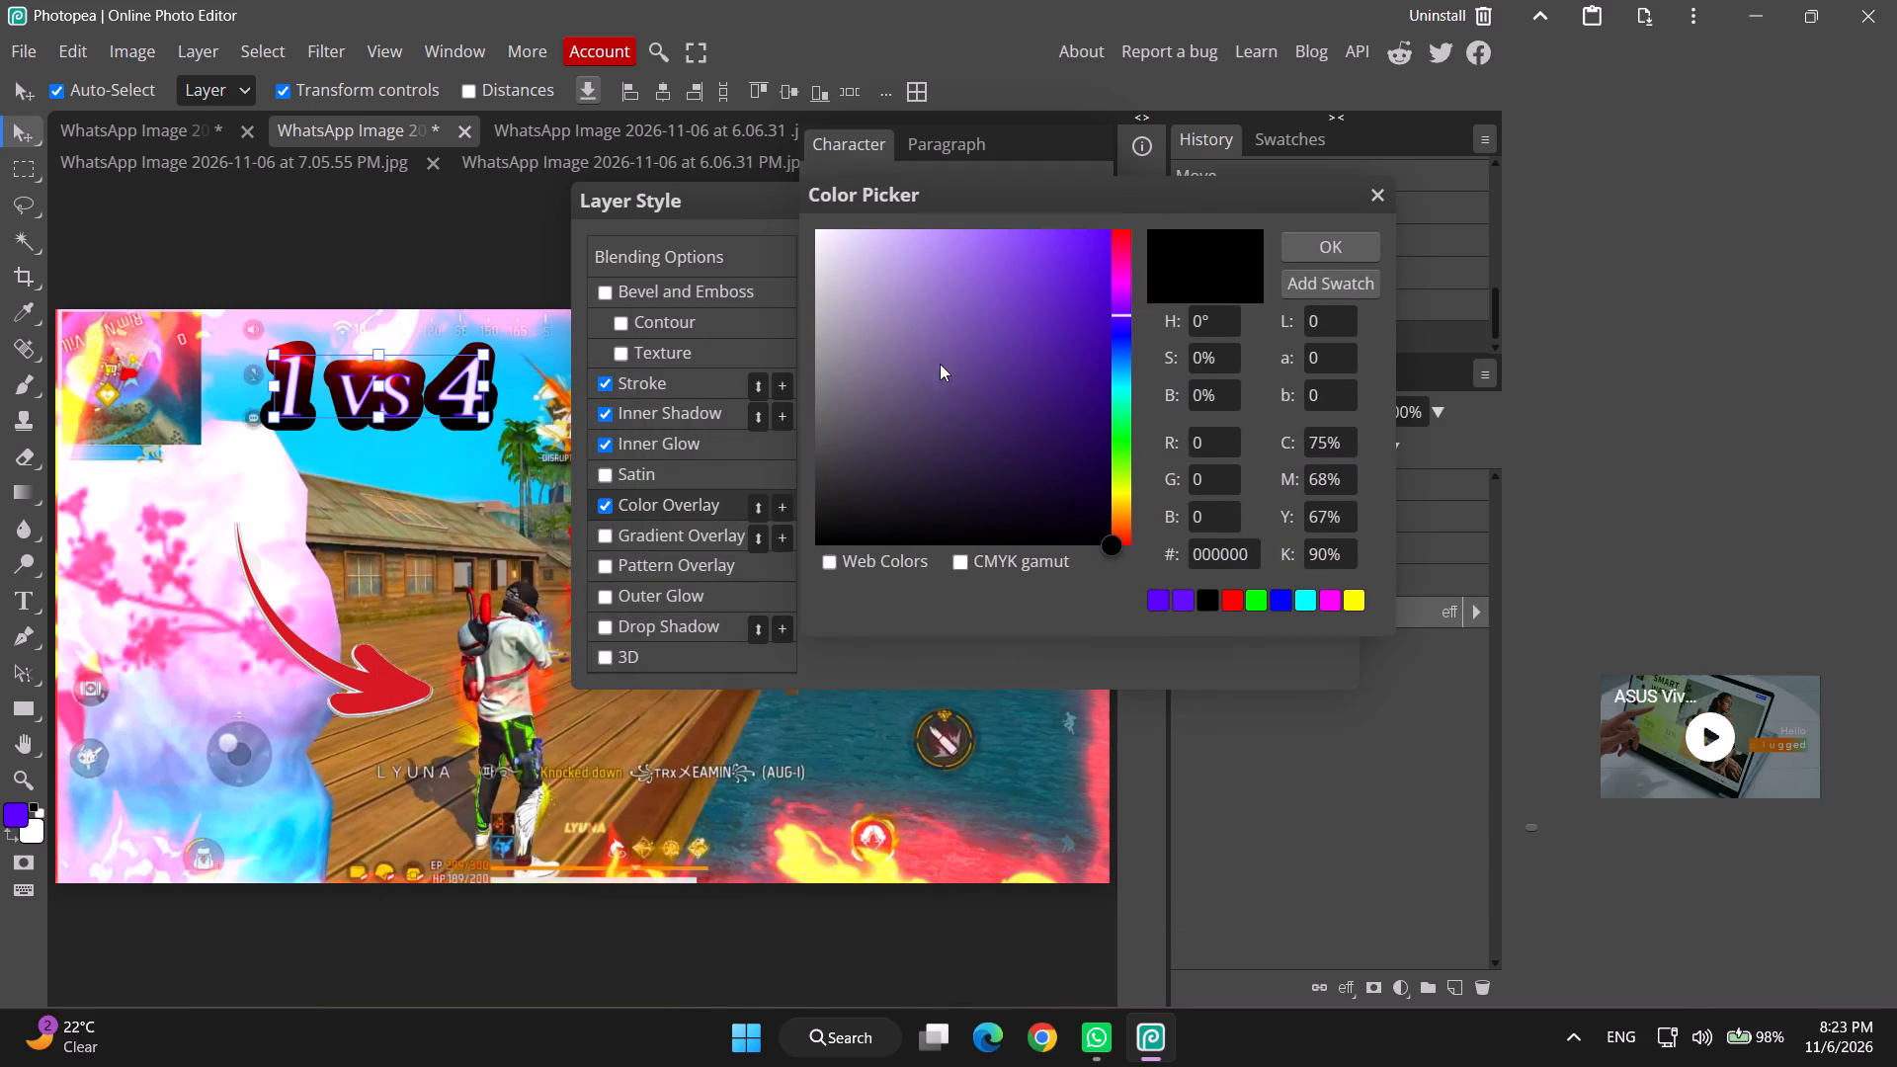
left_click_drag(940, 364, 1165, 211)
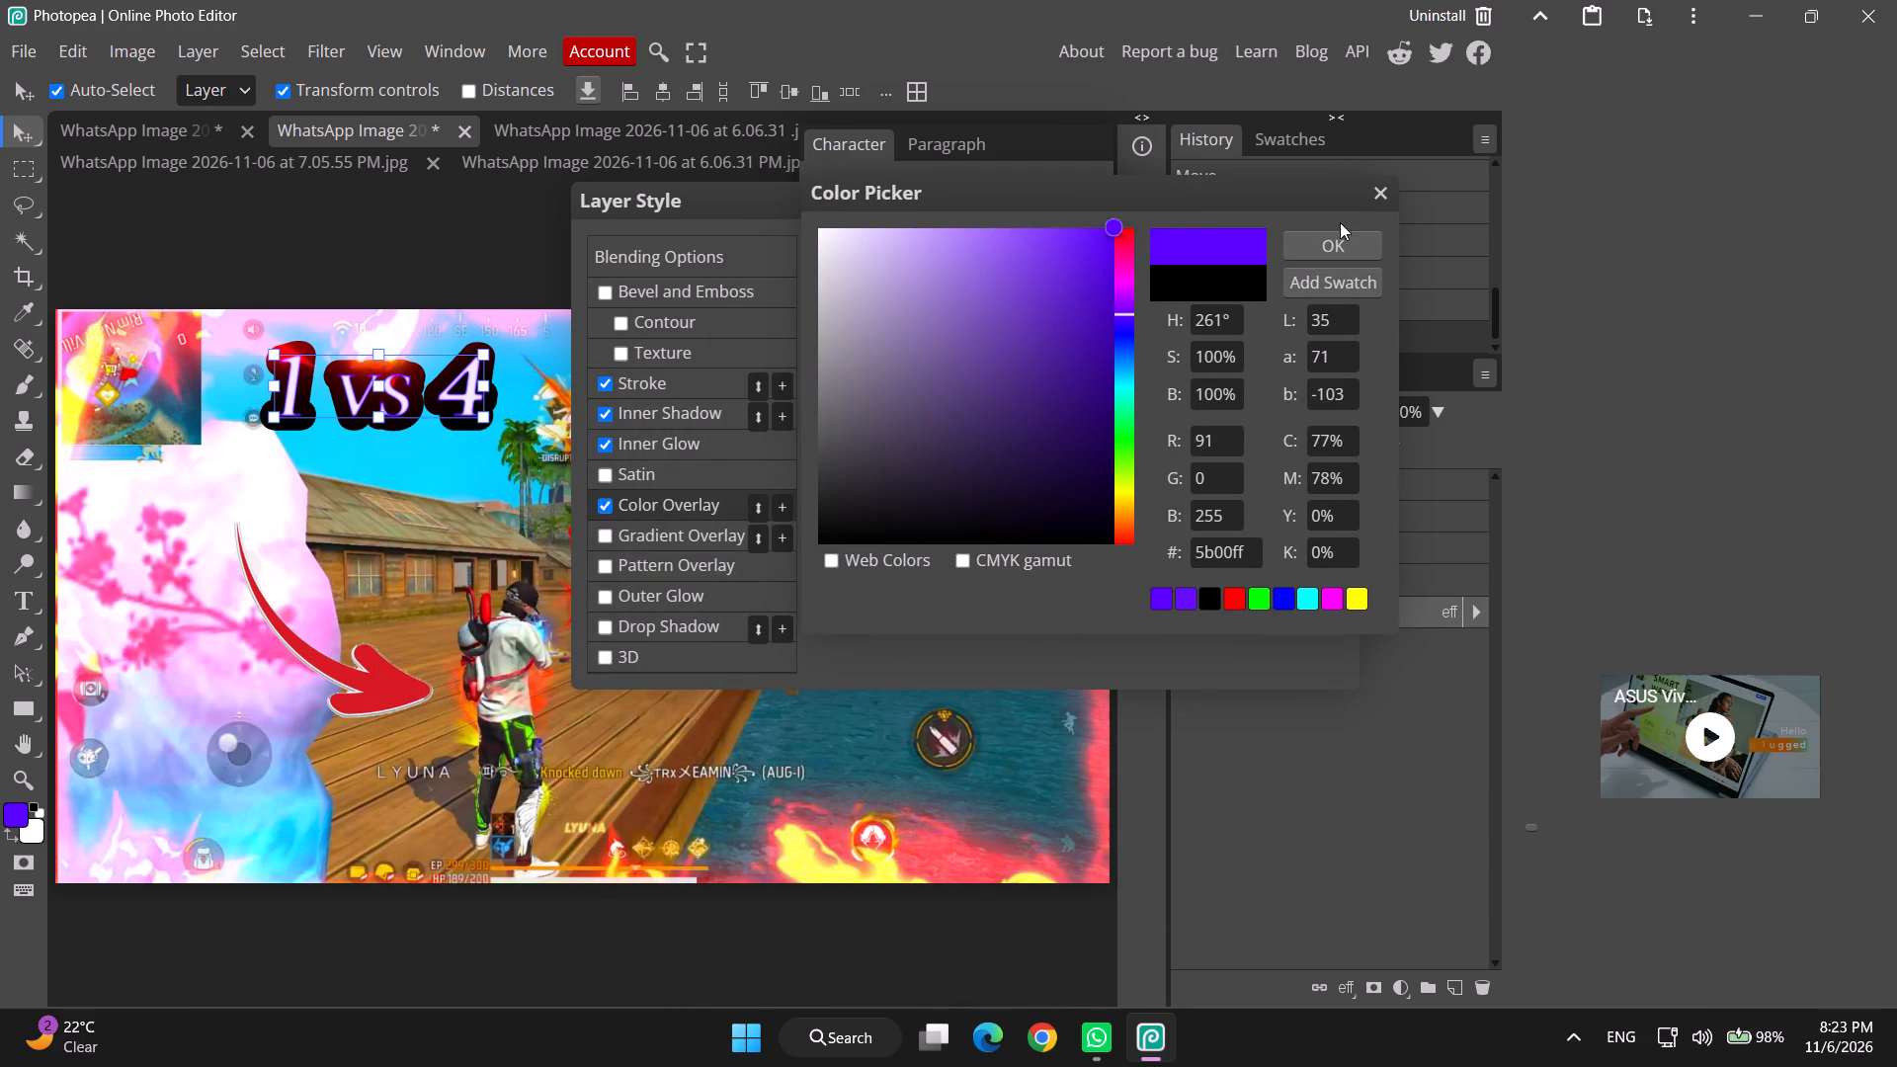
left_click(1335, 244)
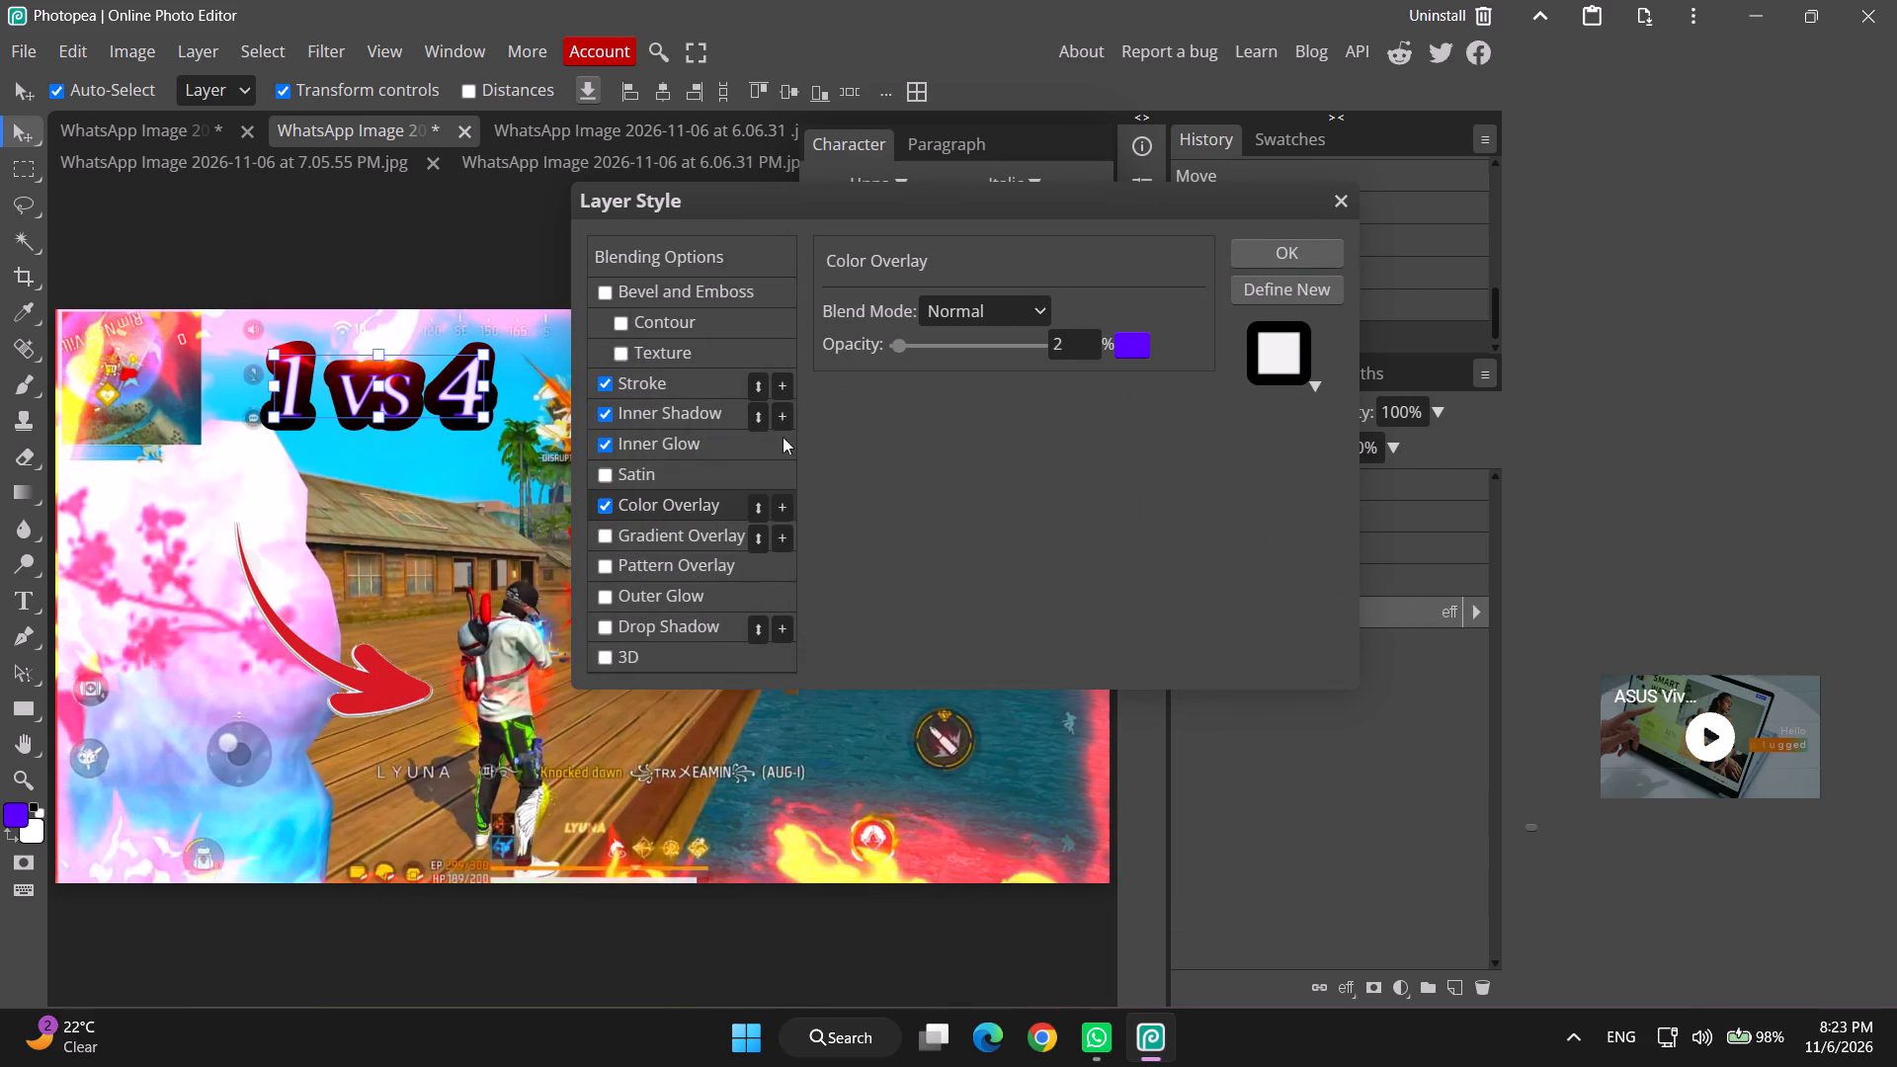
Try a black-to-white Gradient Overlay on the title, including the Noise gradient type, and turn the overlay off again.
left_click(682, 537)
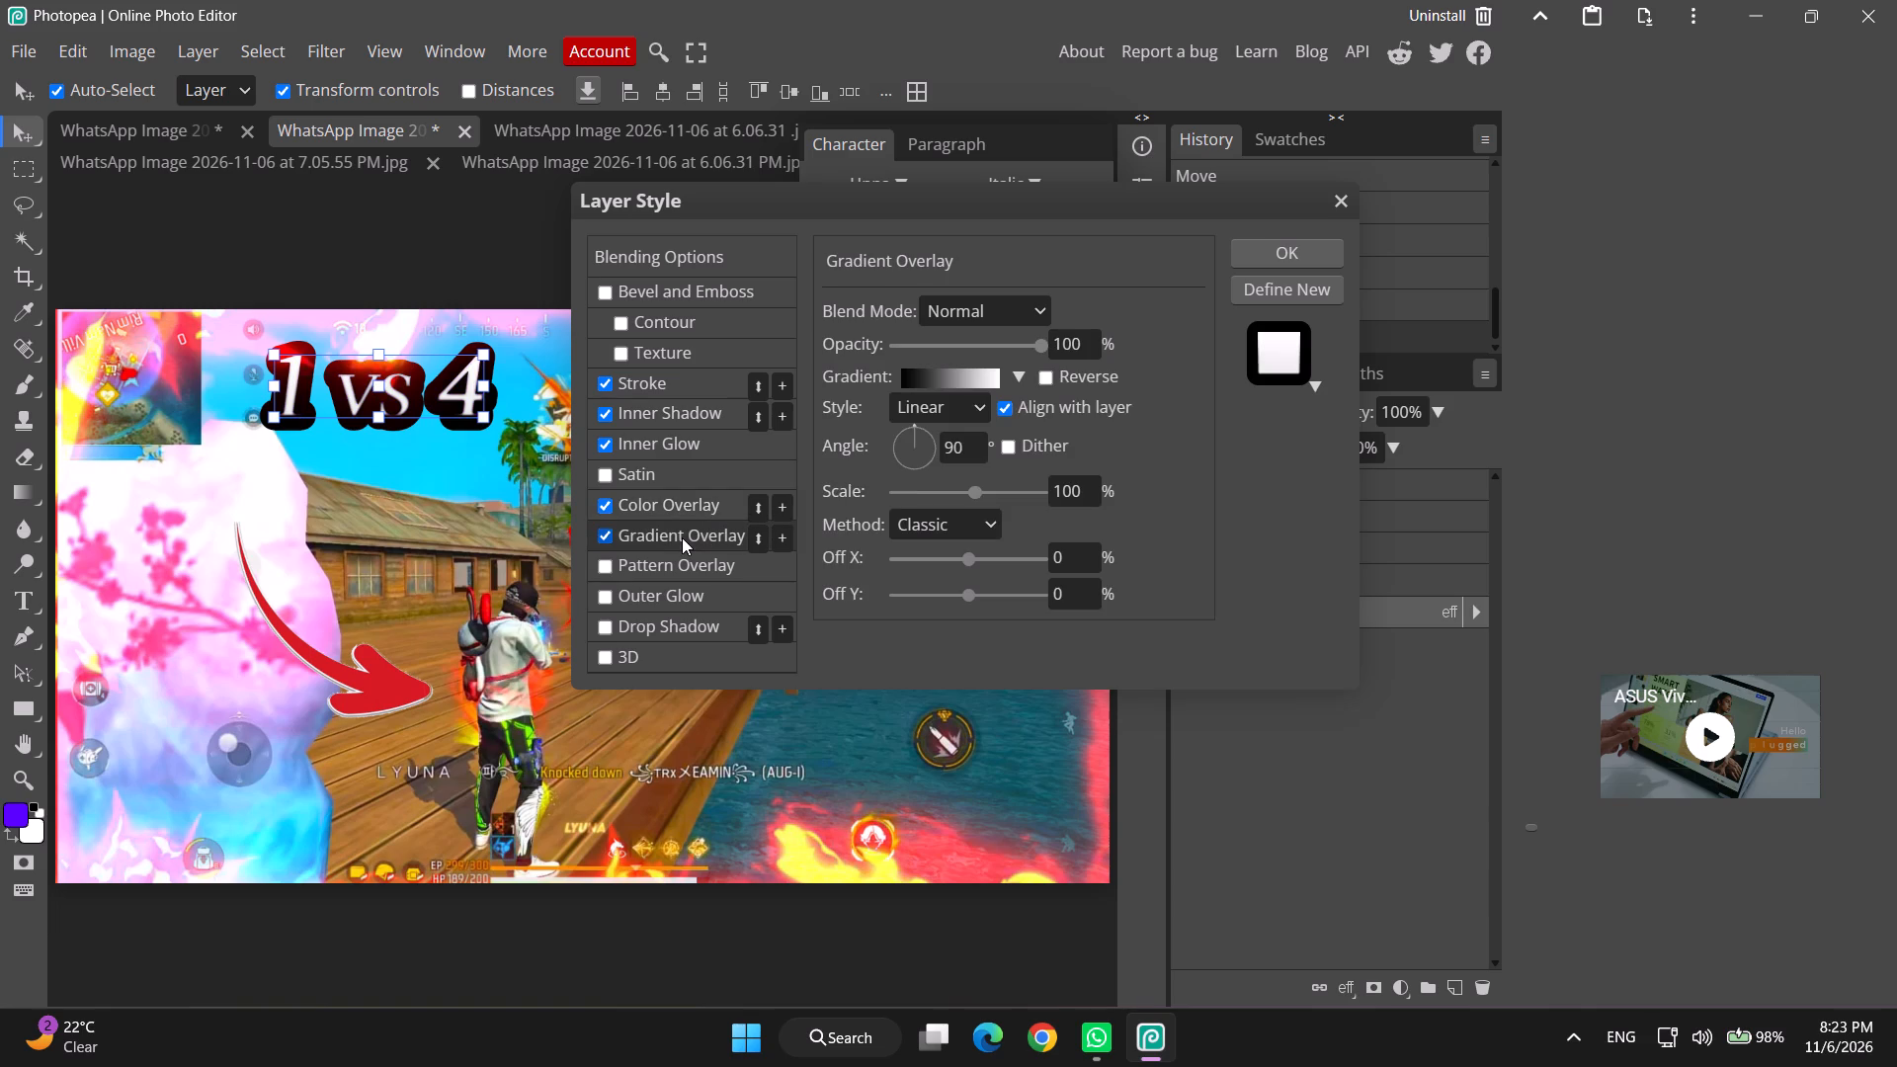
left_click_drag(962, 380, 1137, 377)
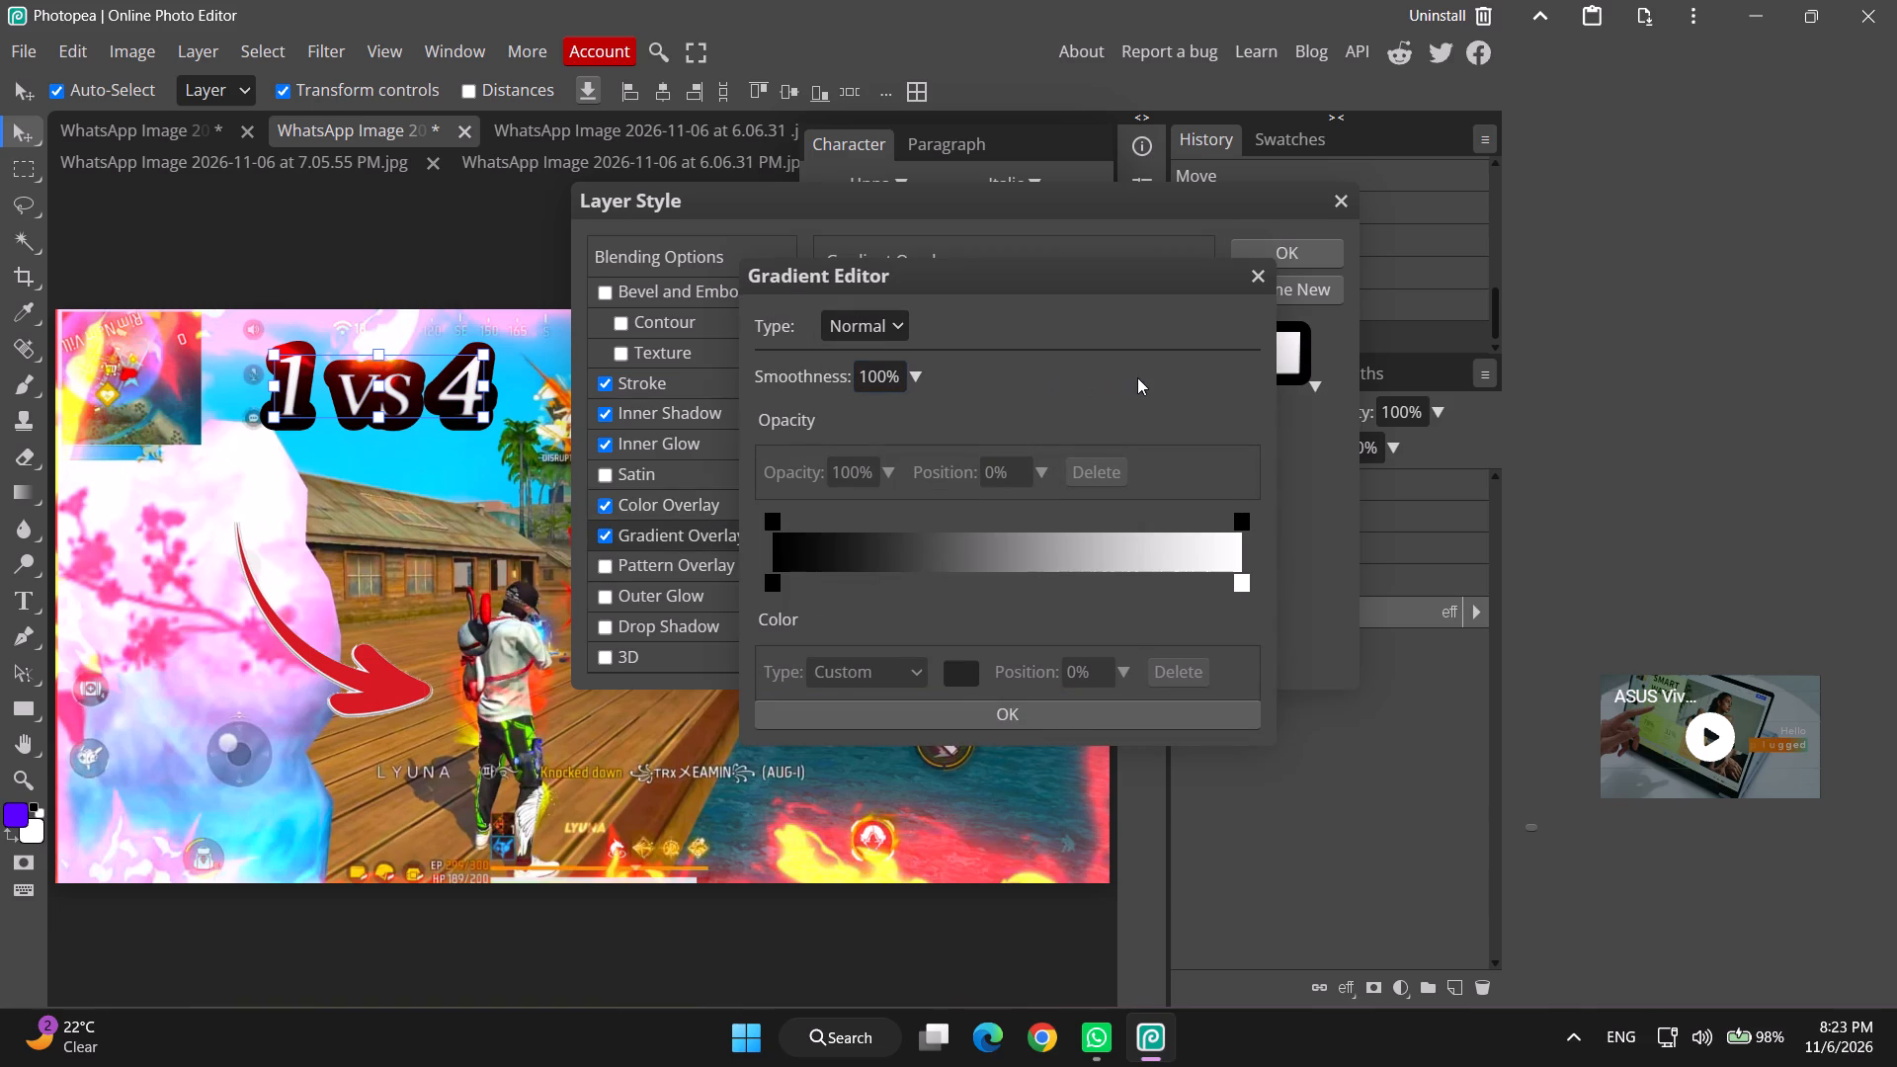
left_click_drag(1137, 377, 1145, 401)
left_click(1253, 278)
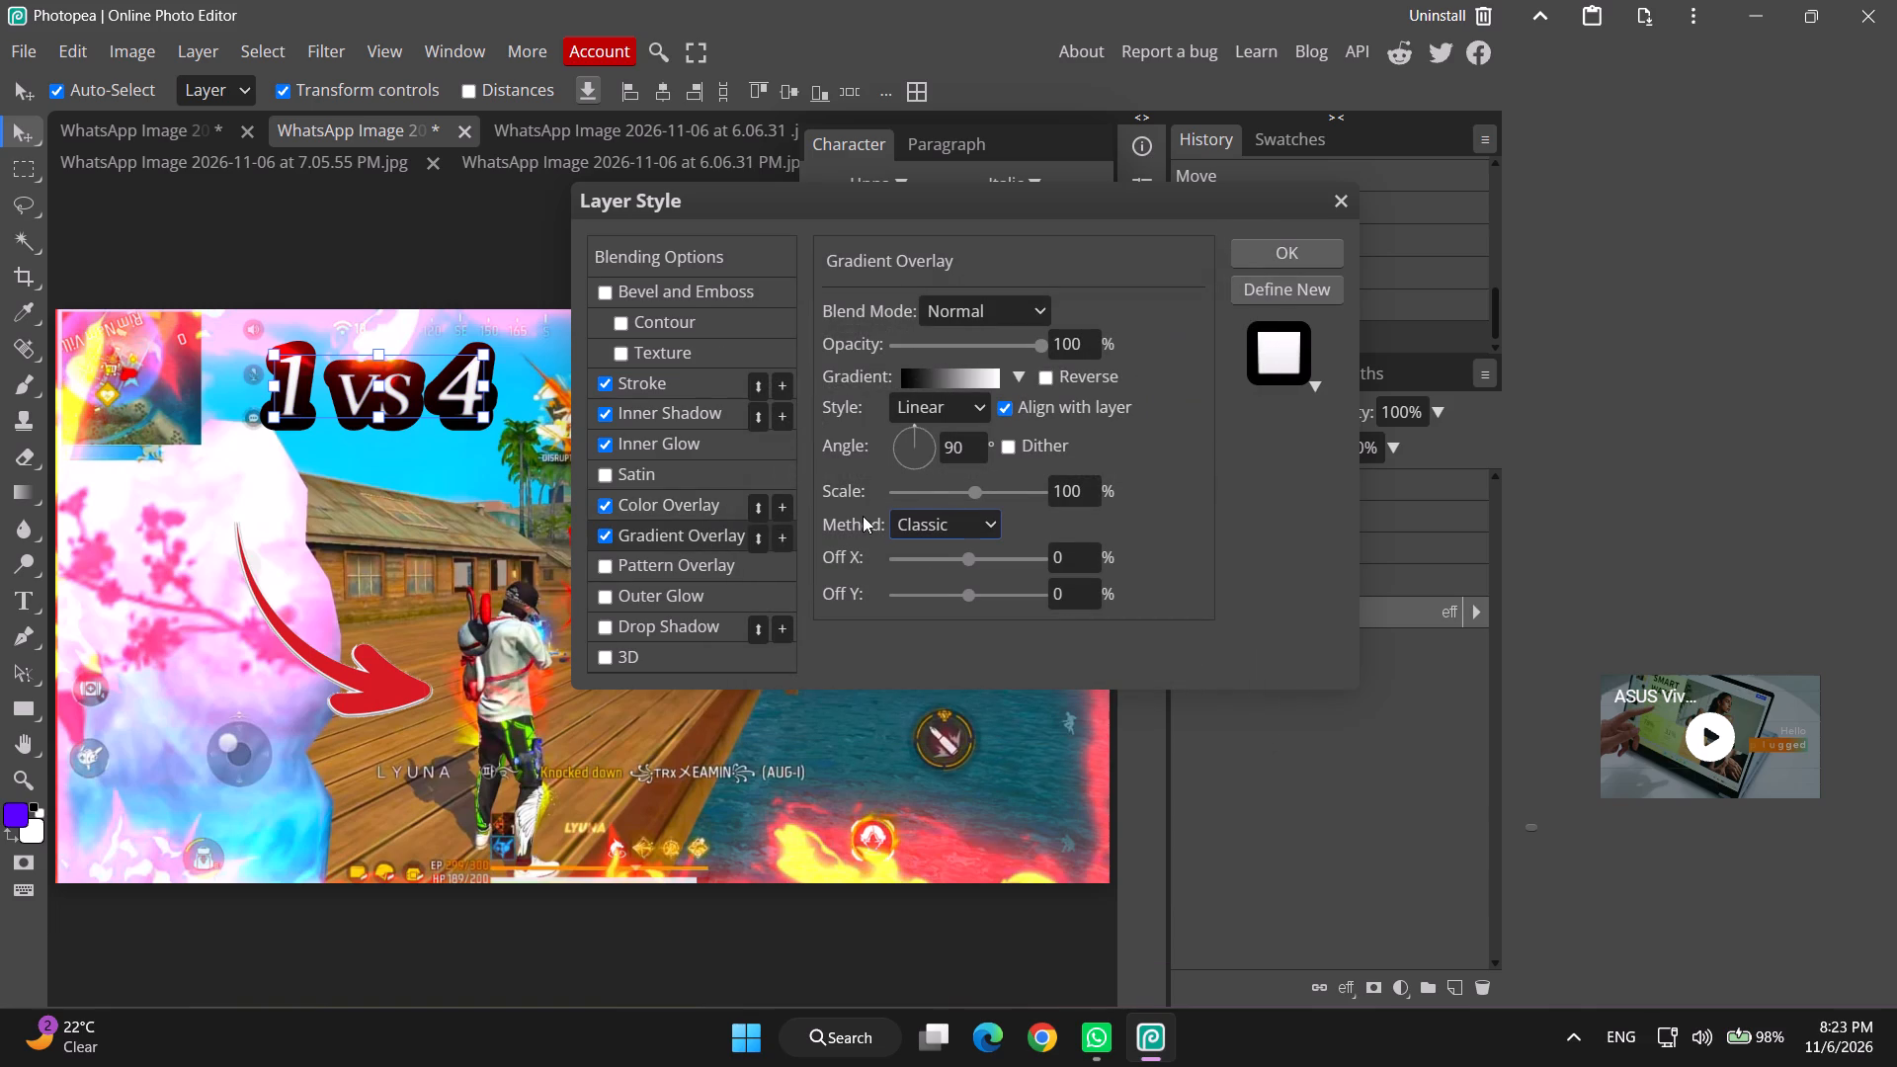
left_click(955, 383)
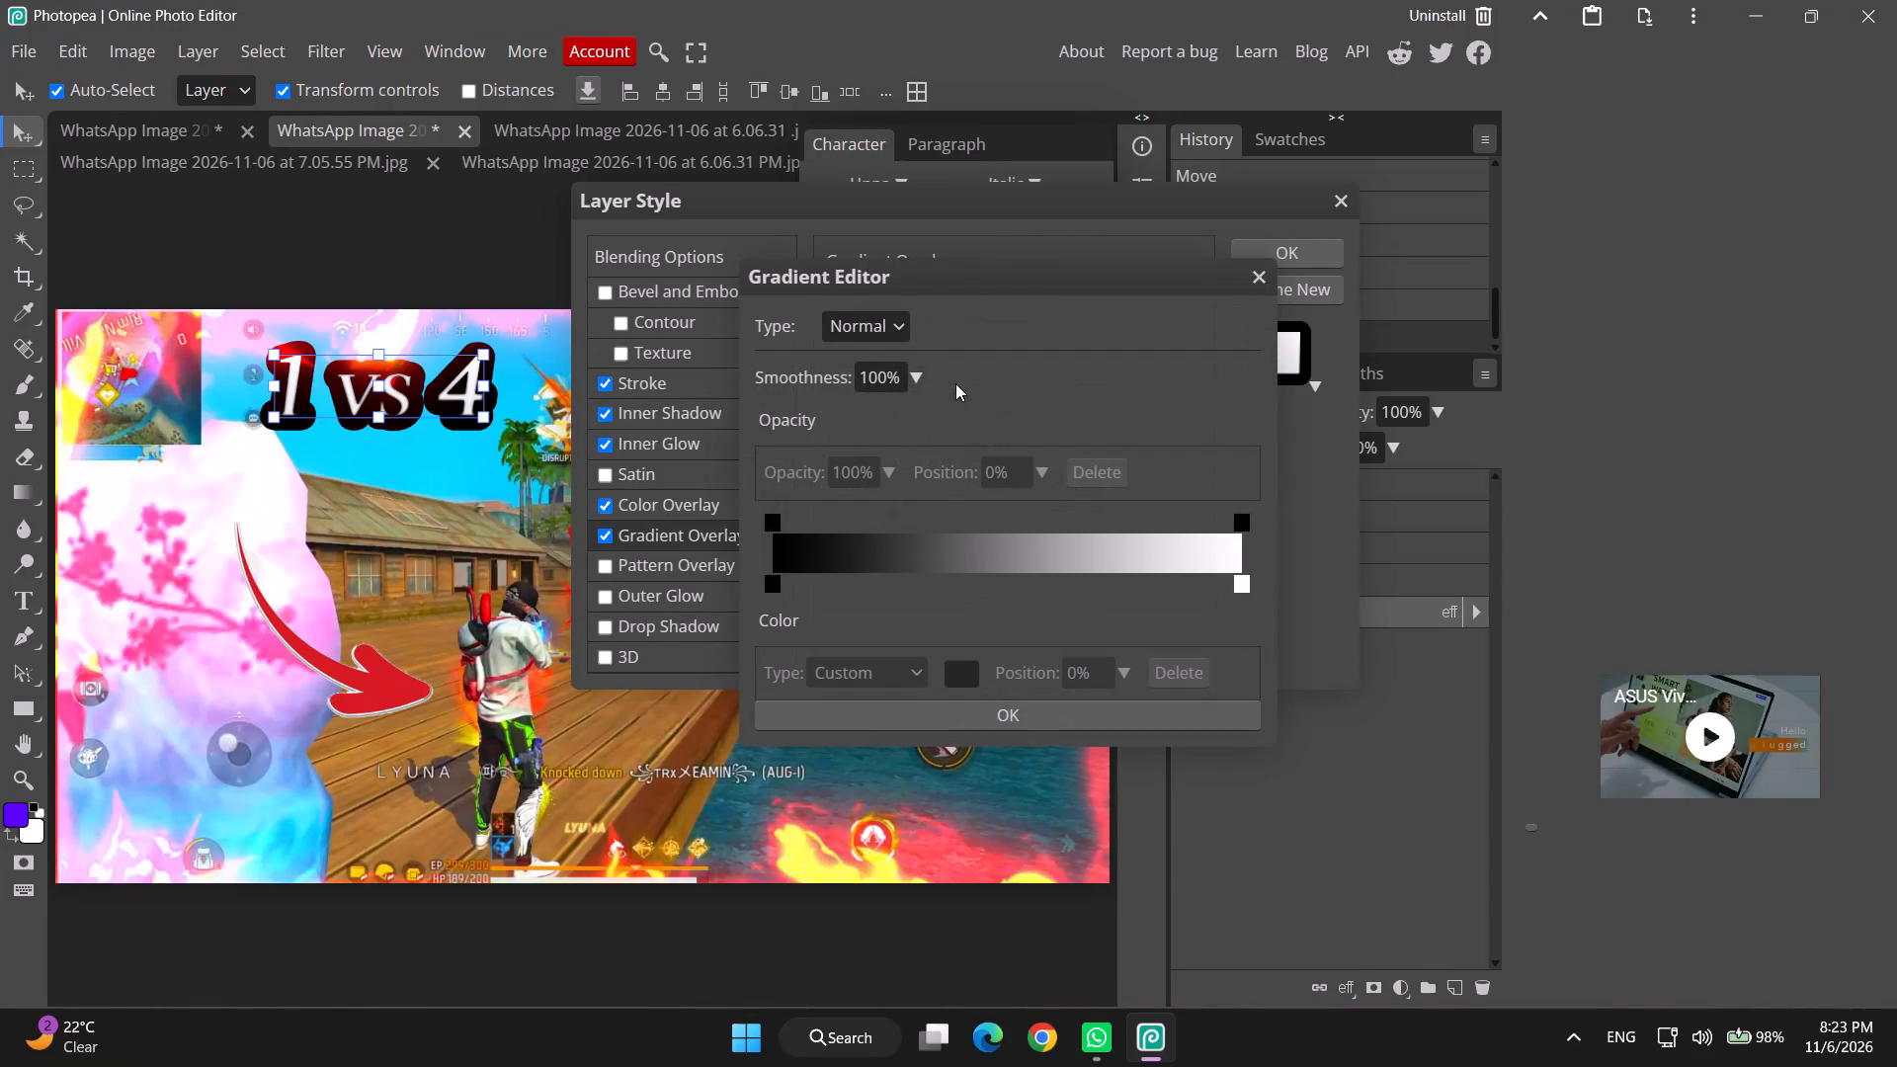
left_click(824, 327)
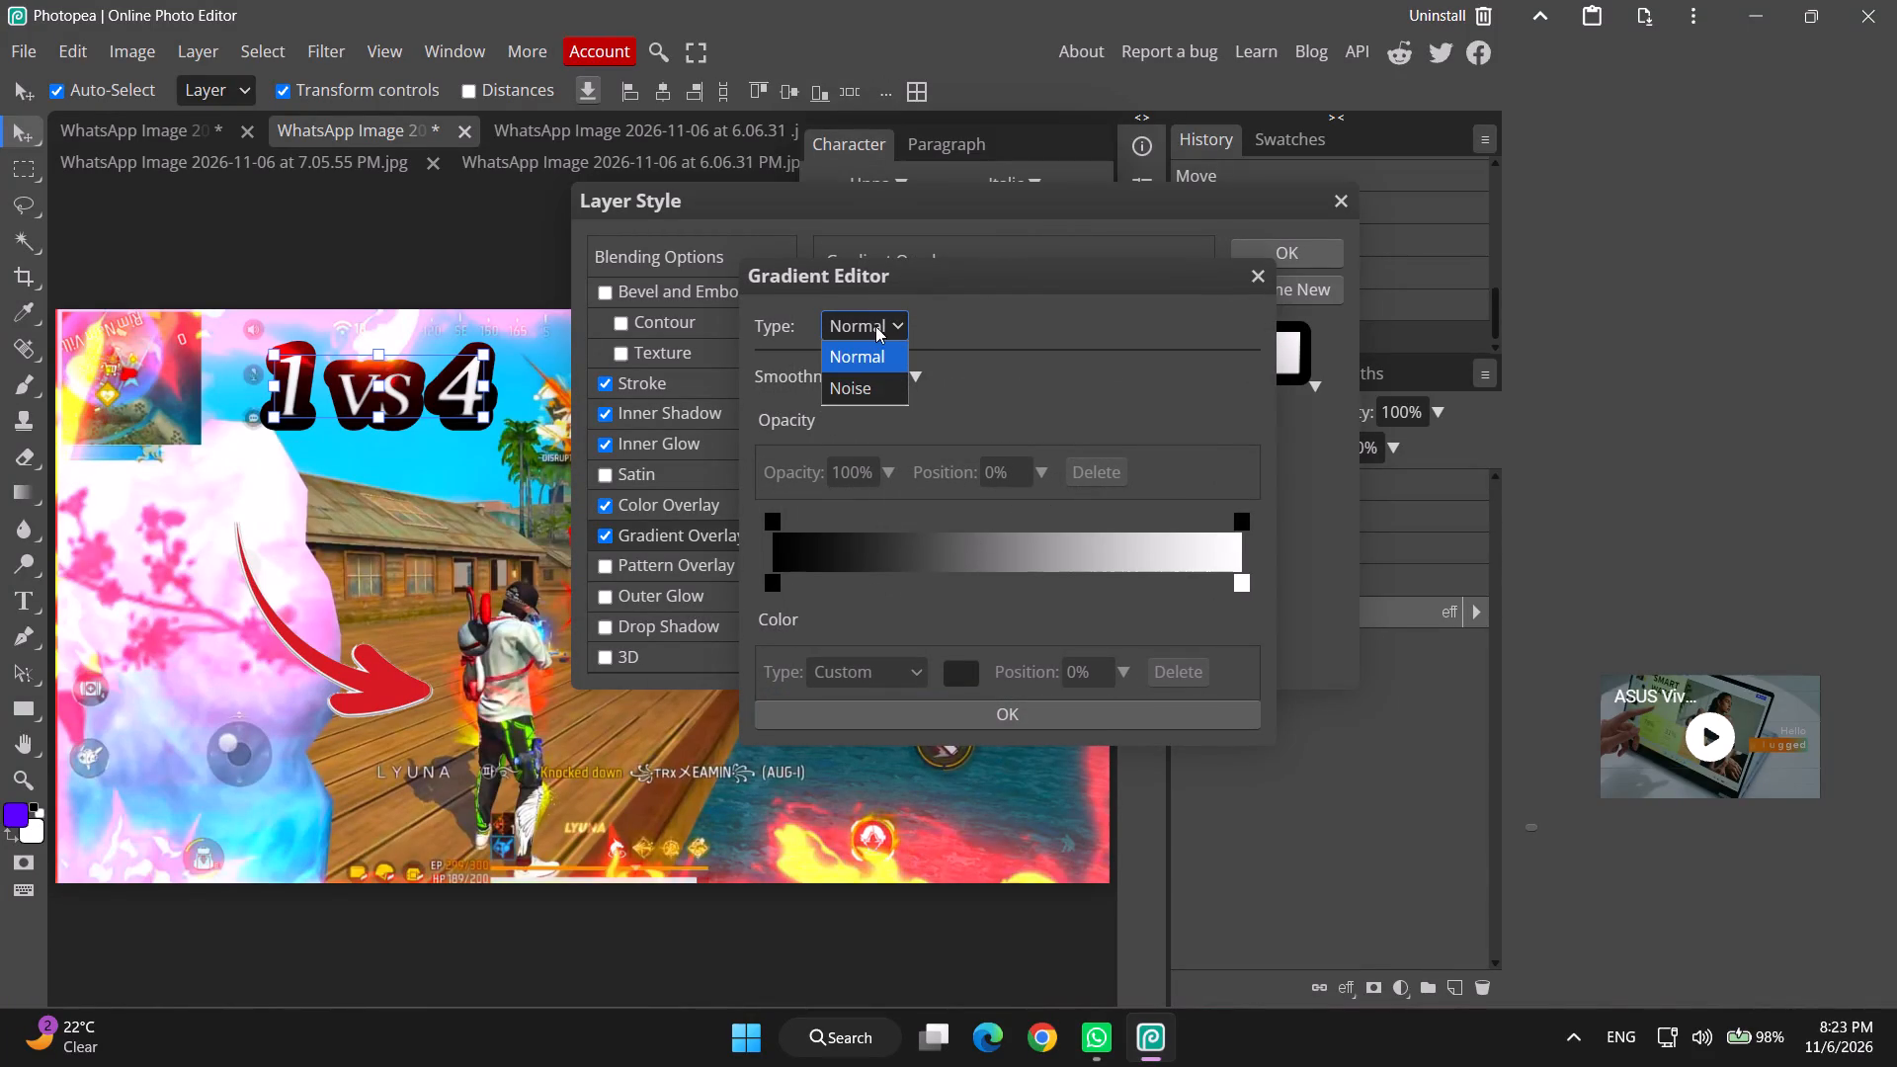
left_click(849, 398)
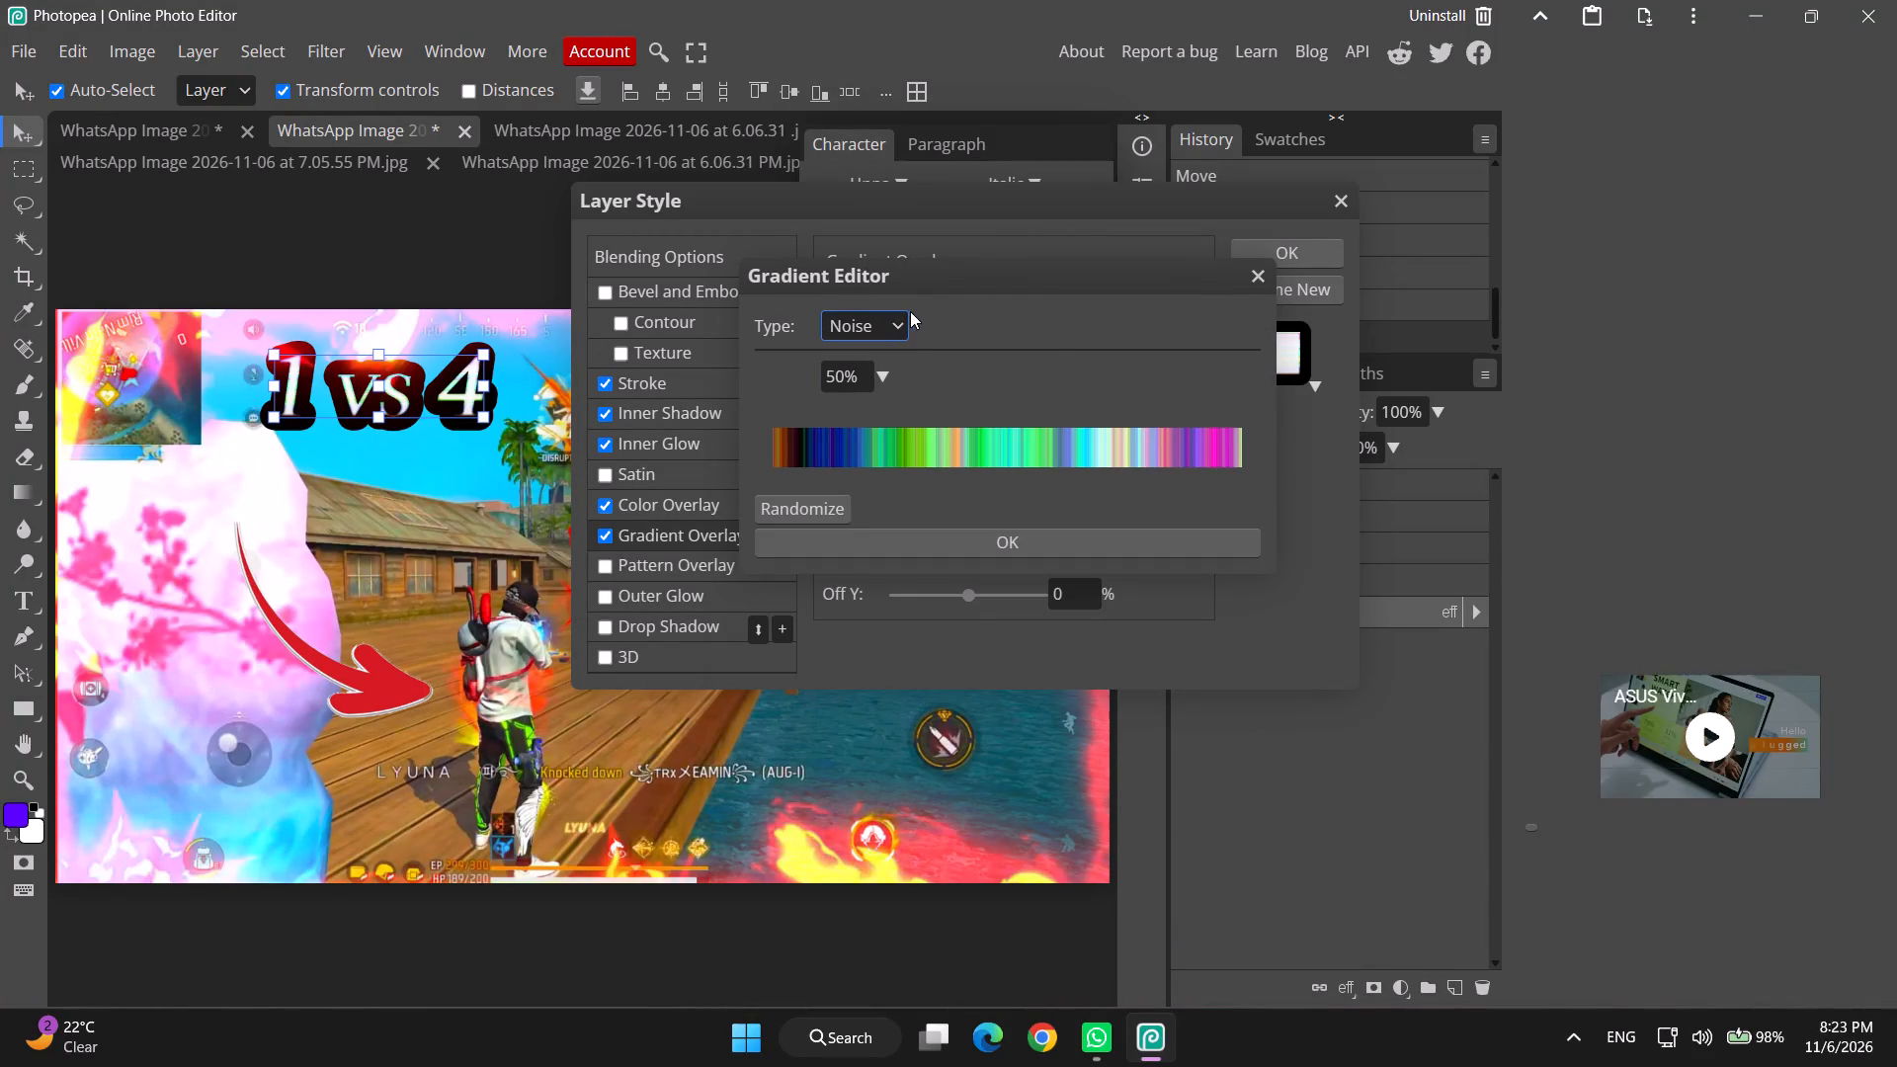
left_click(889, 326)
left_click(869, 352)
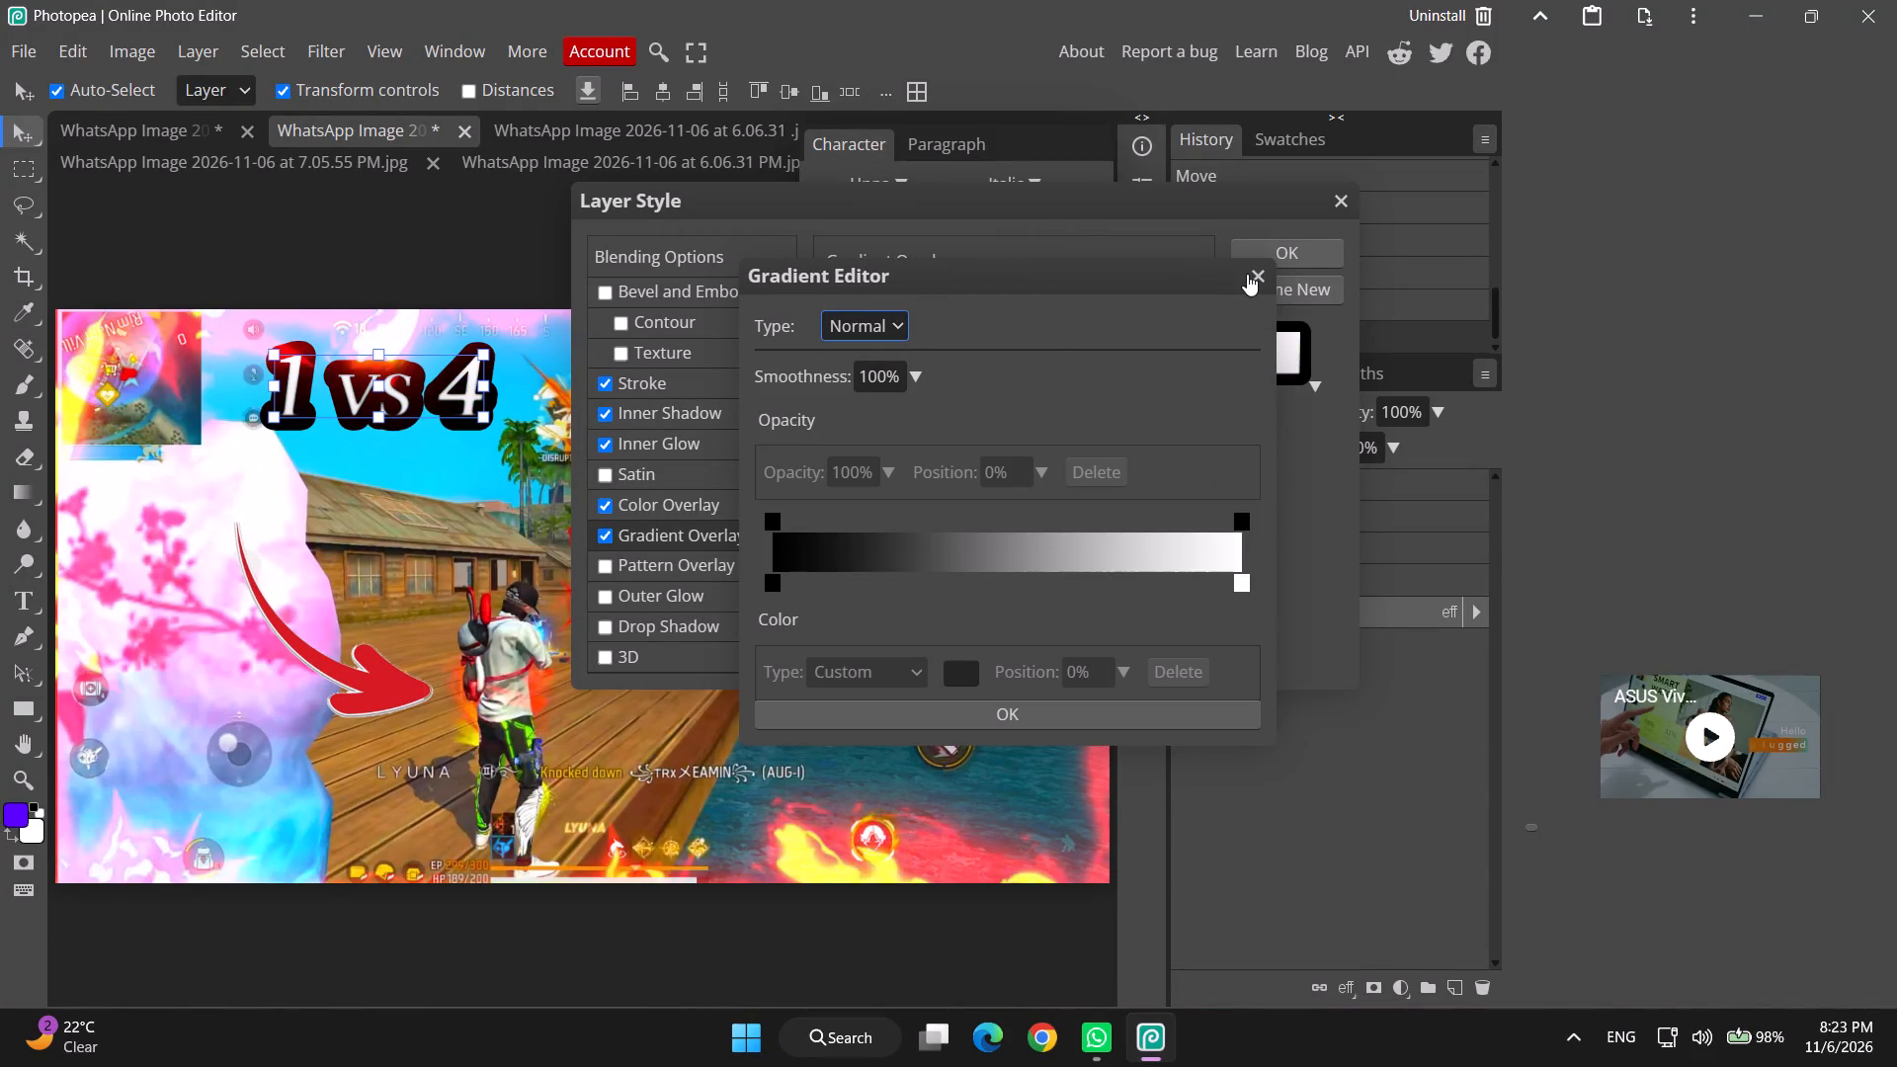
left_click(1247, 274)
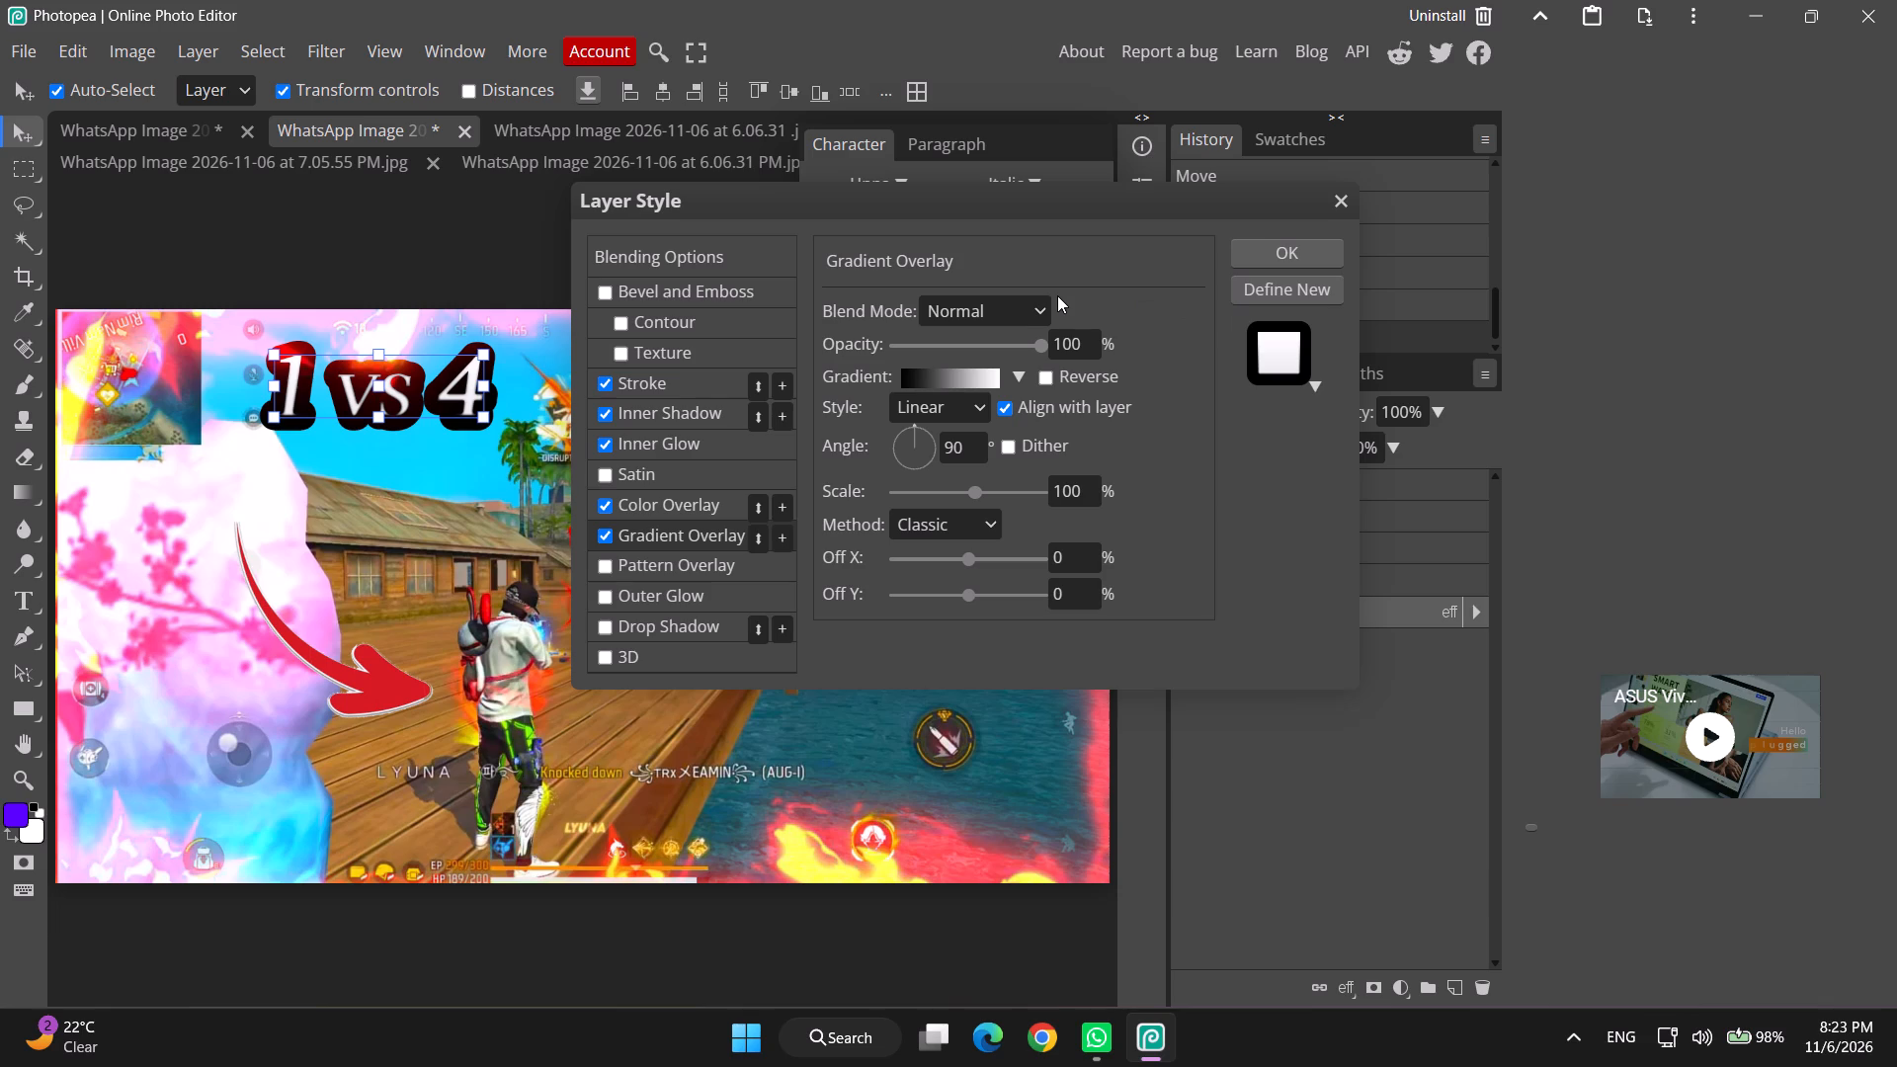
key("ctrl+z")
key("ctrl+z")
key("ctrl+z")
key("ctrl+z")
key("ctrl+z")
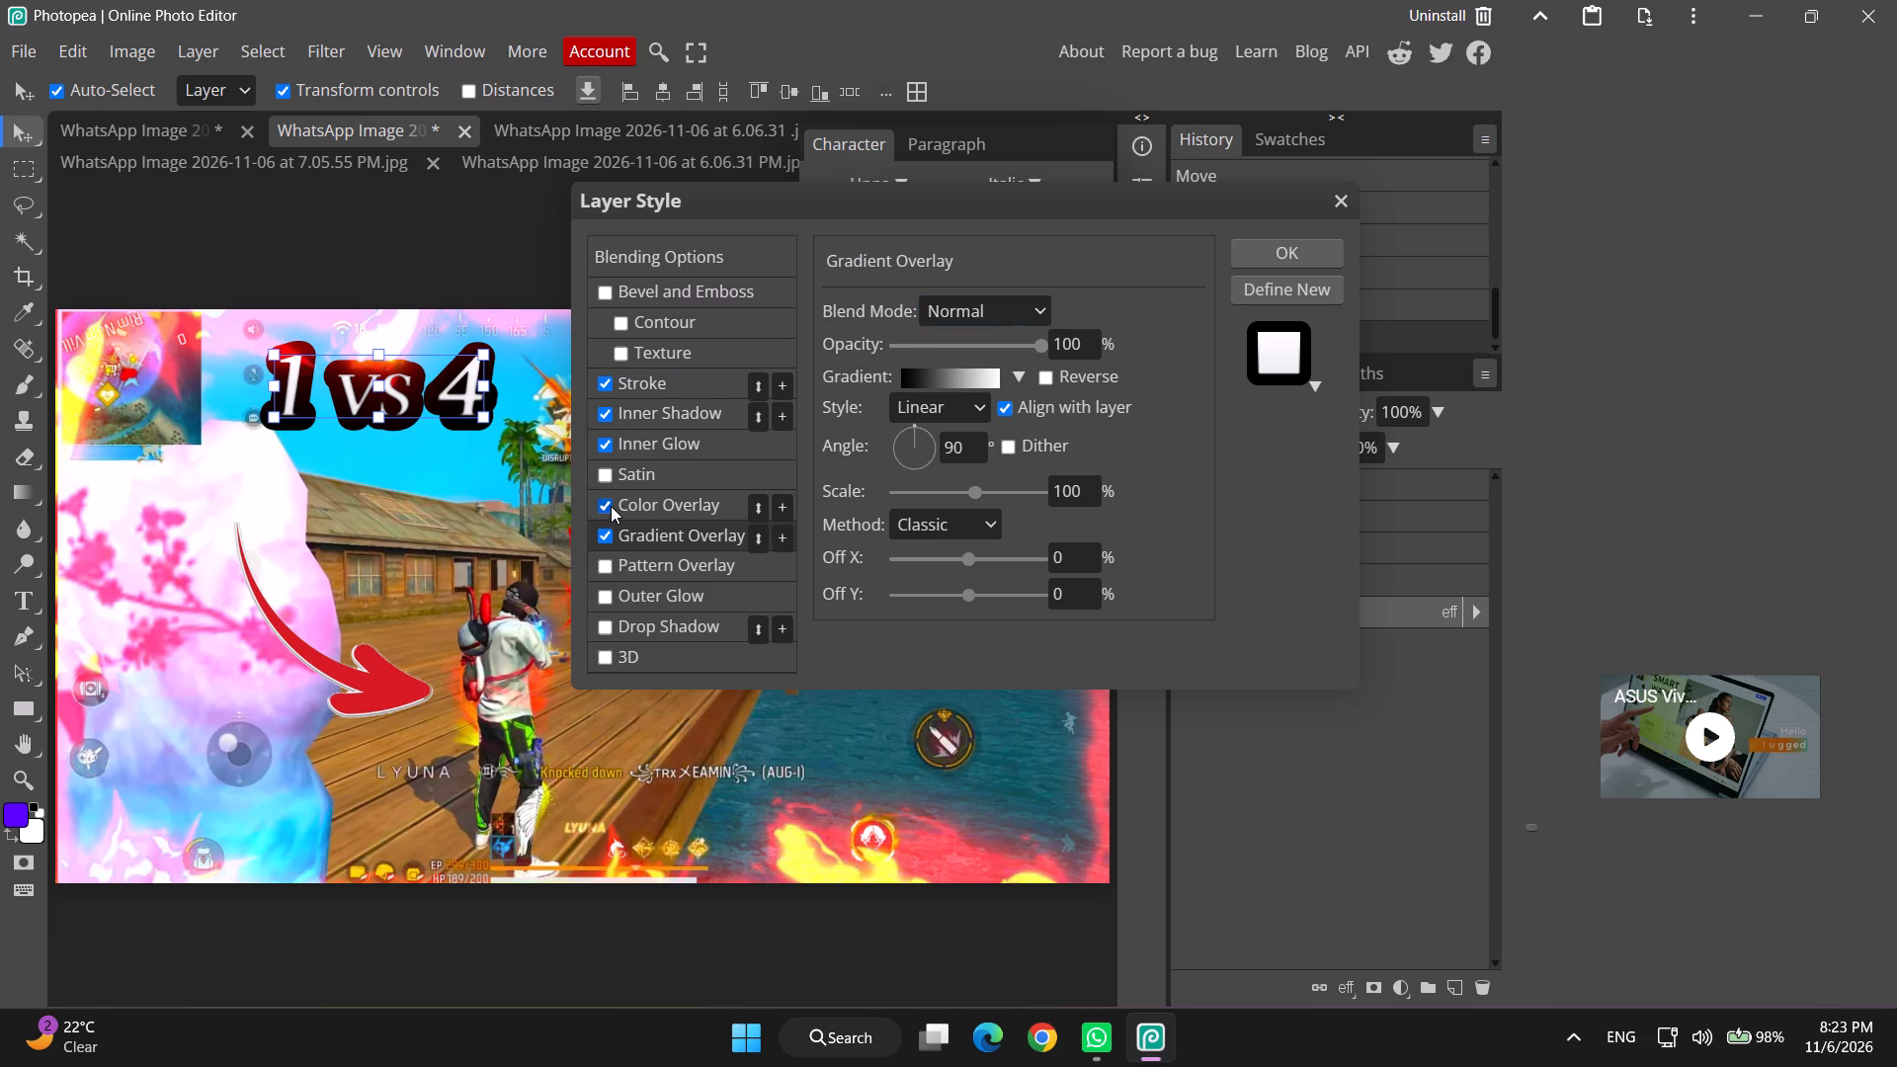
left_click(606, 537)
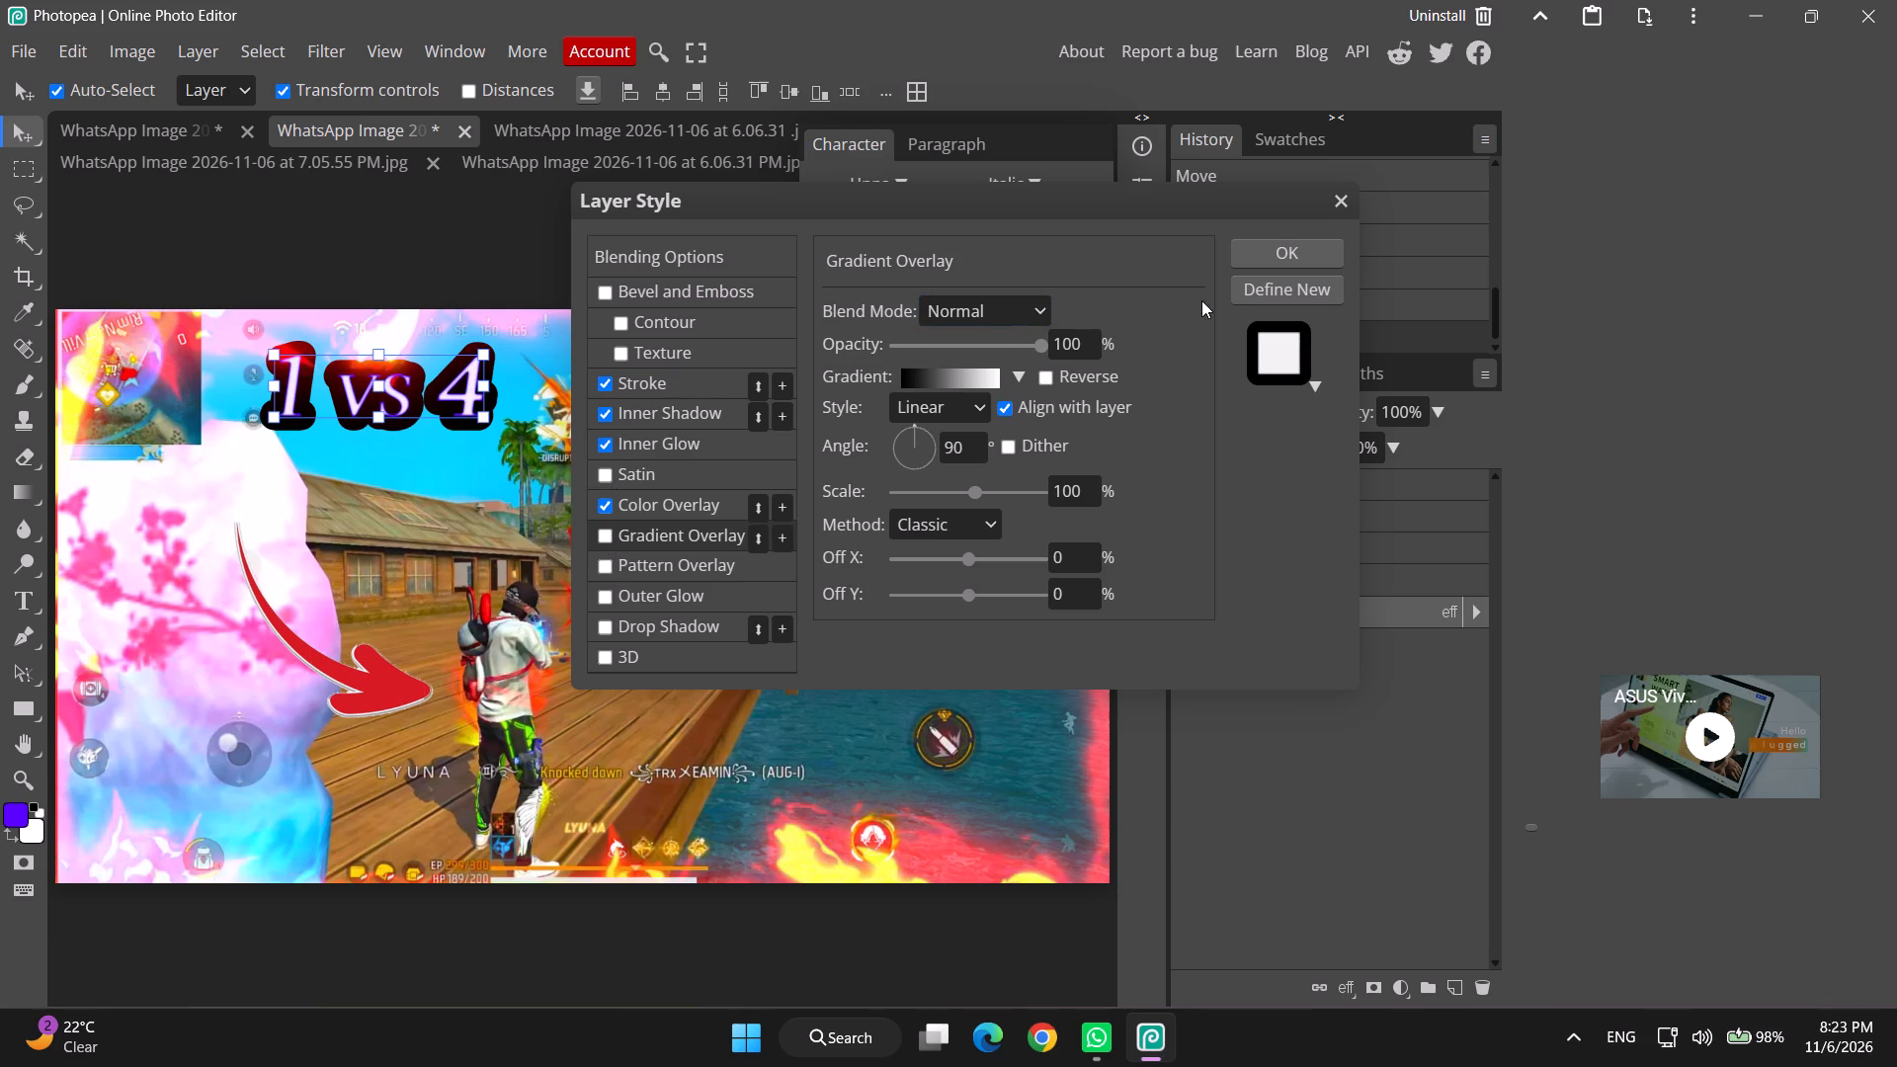
Compare the title with Color Overlay and Inner Glow switched on and off, and apply the layer style with both enabled.
left_click(610, 504)
left_click(609, 504)
left_click(609, 504)
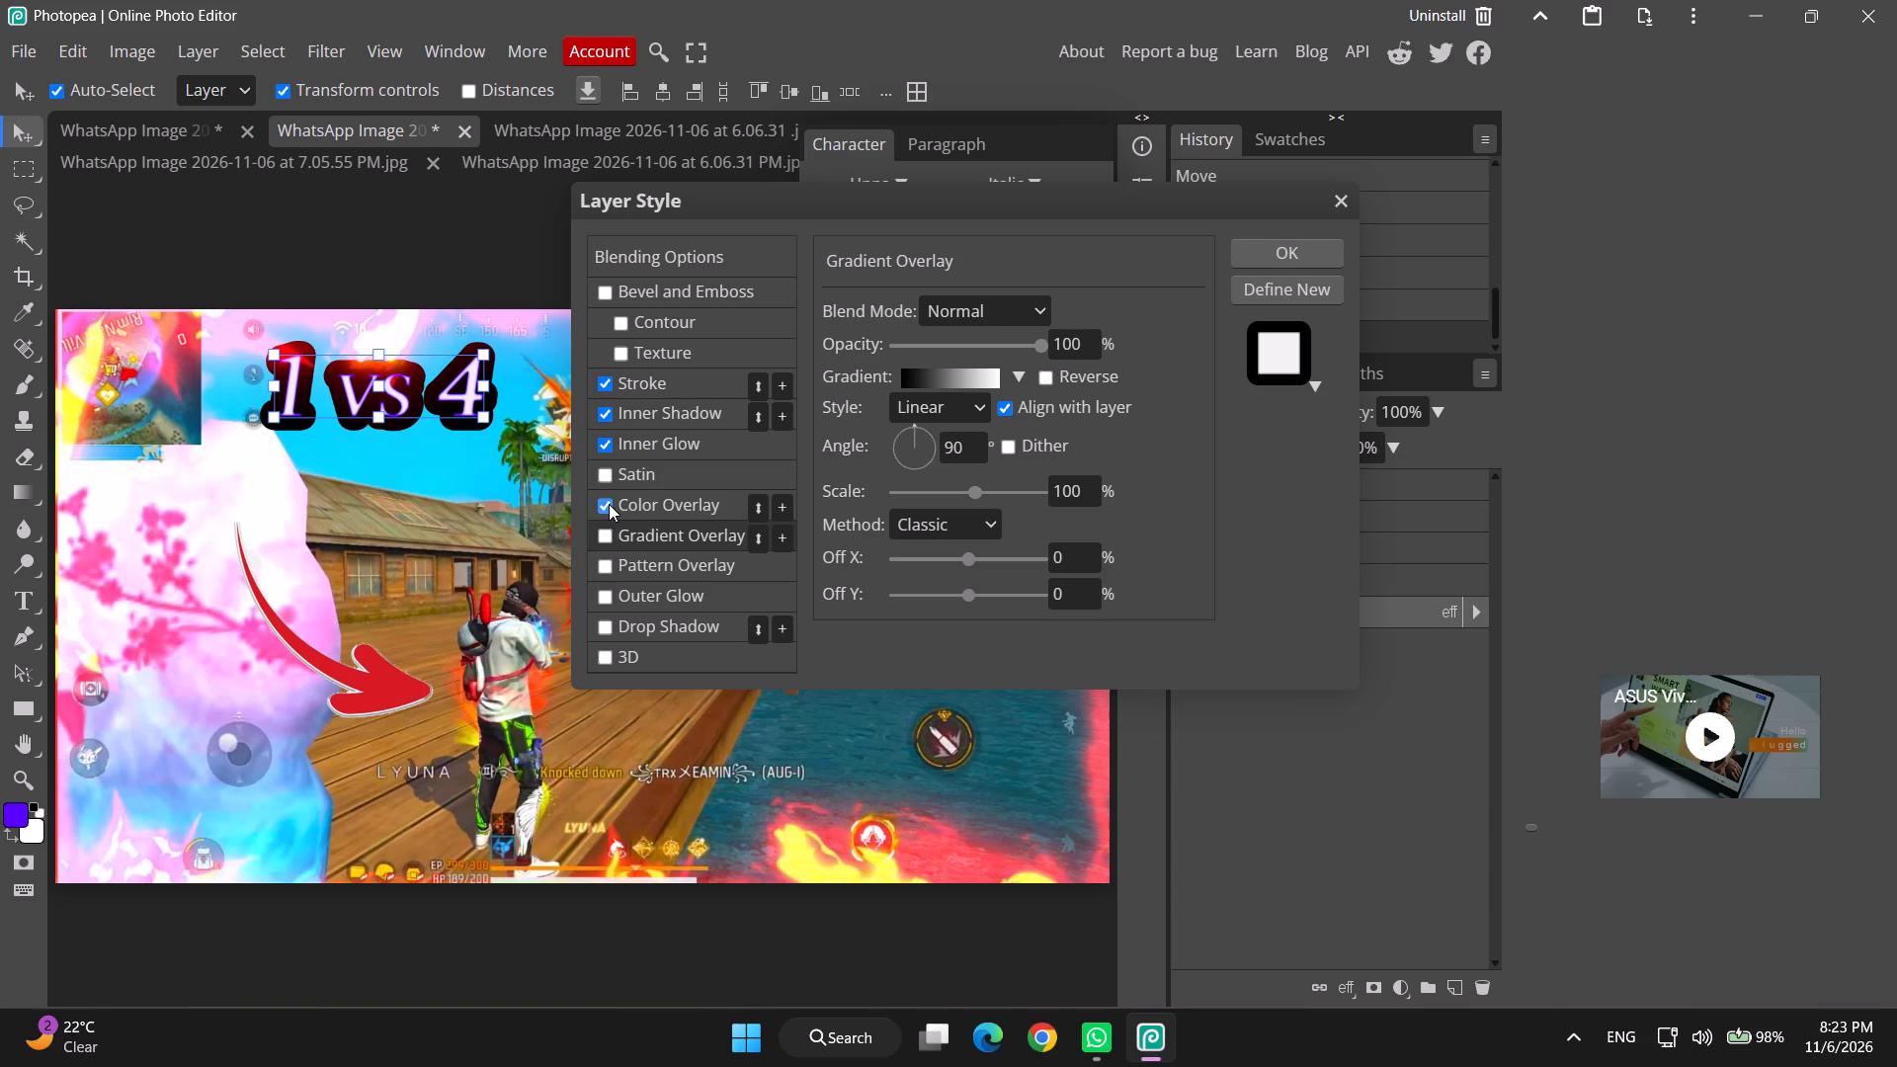
left_click(609, 504)
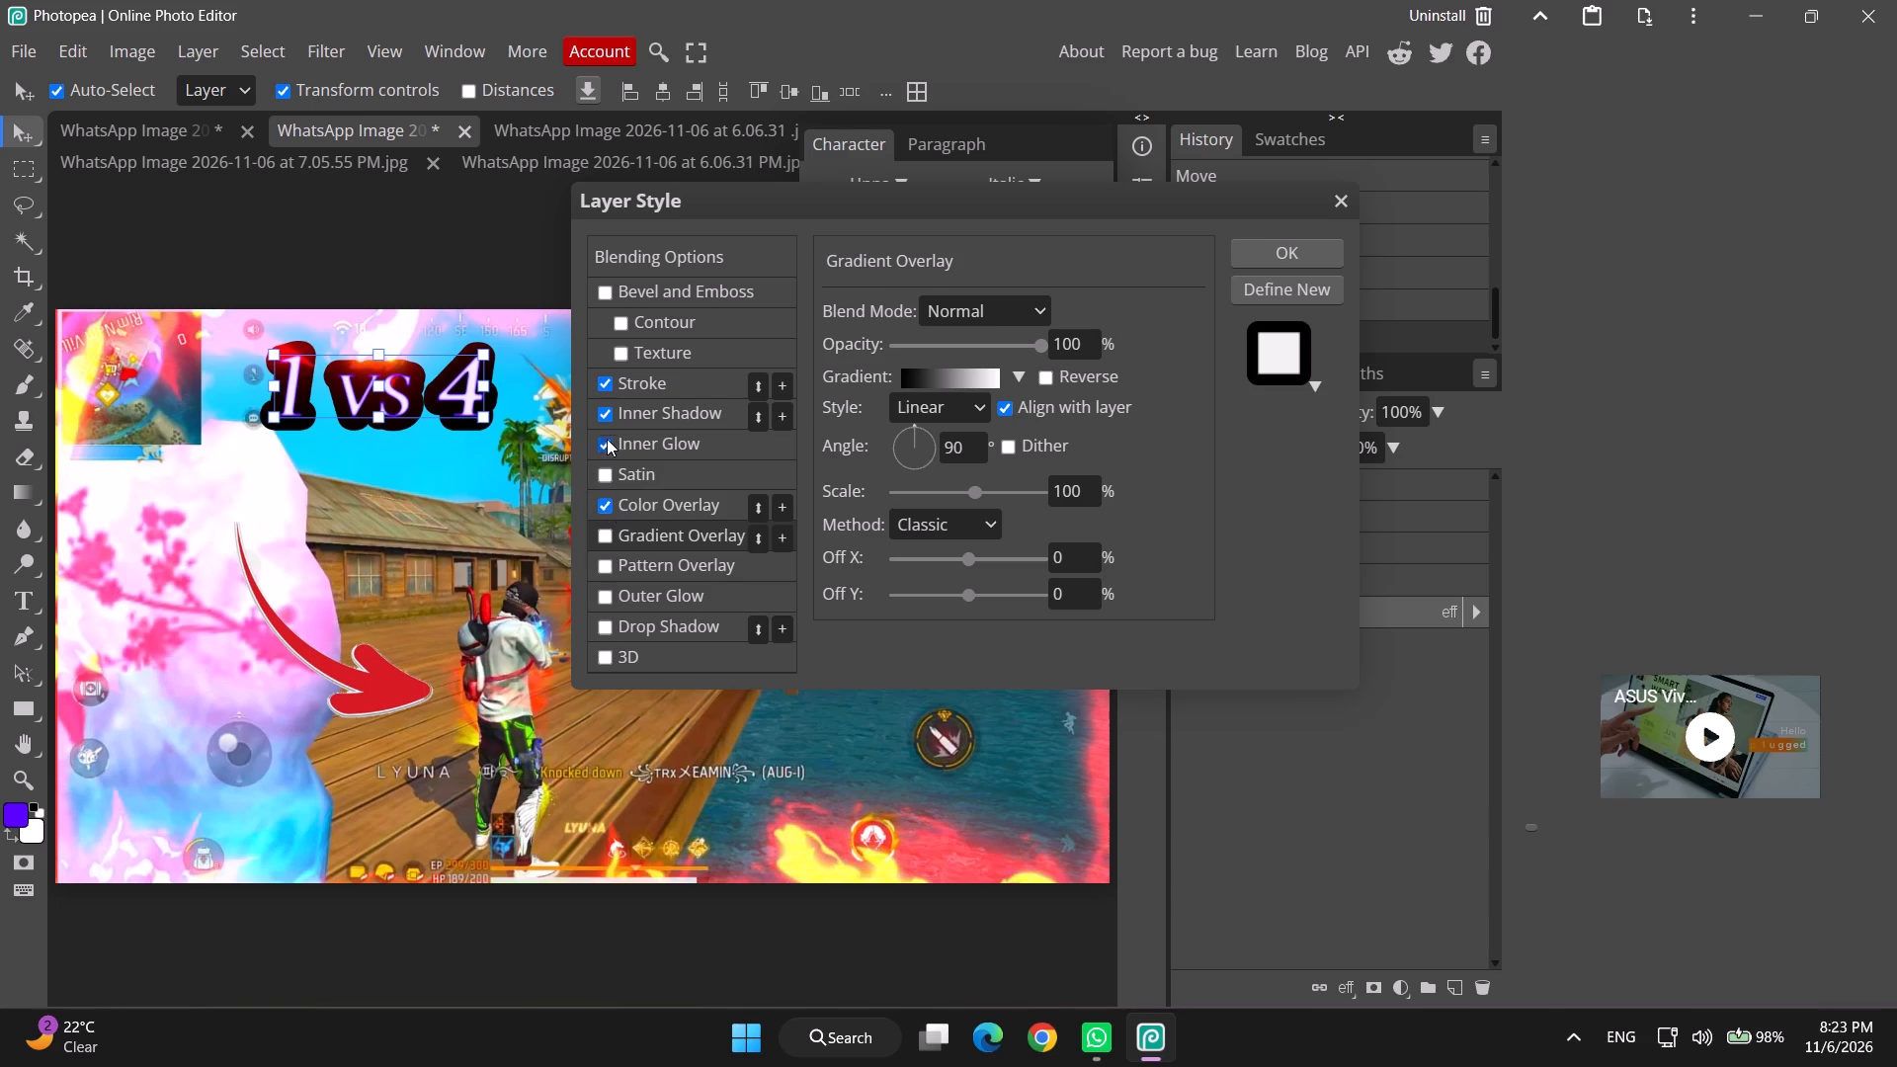
left_click(607, 445)
left_click(607, 445)
left_click(1312, 254)
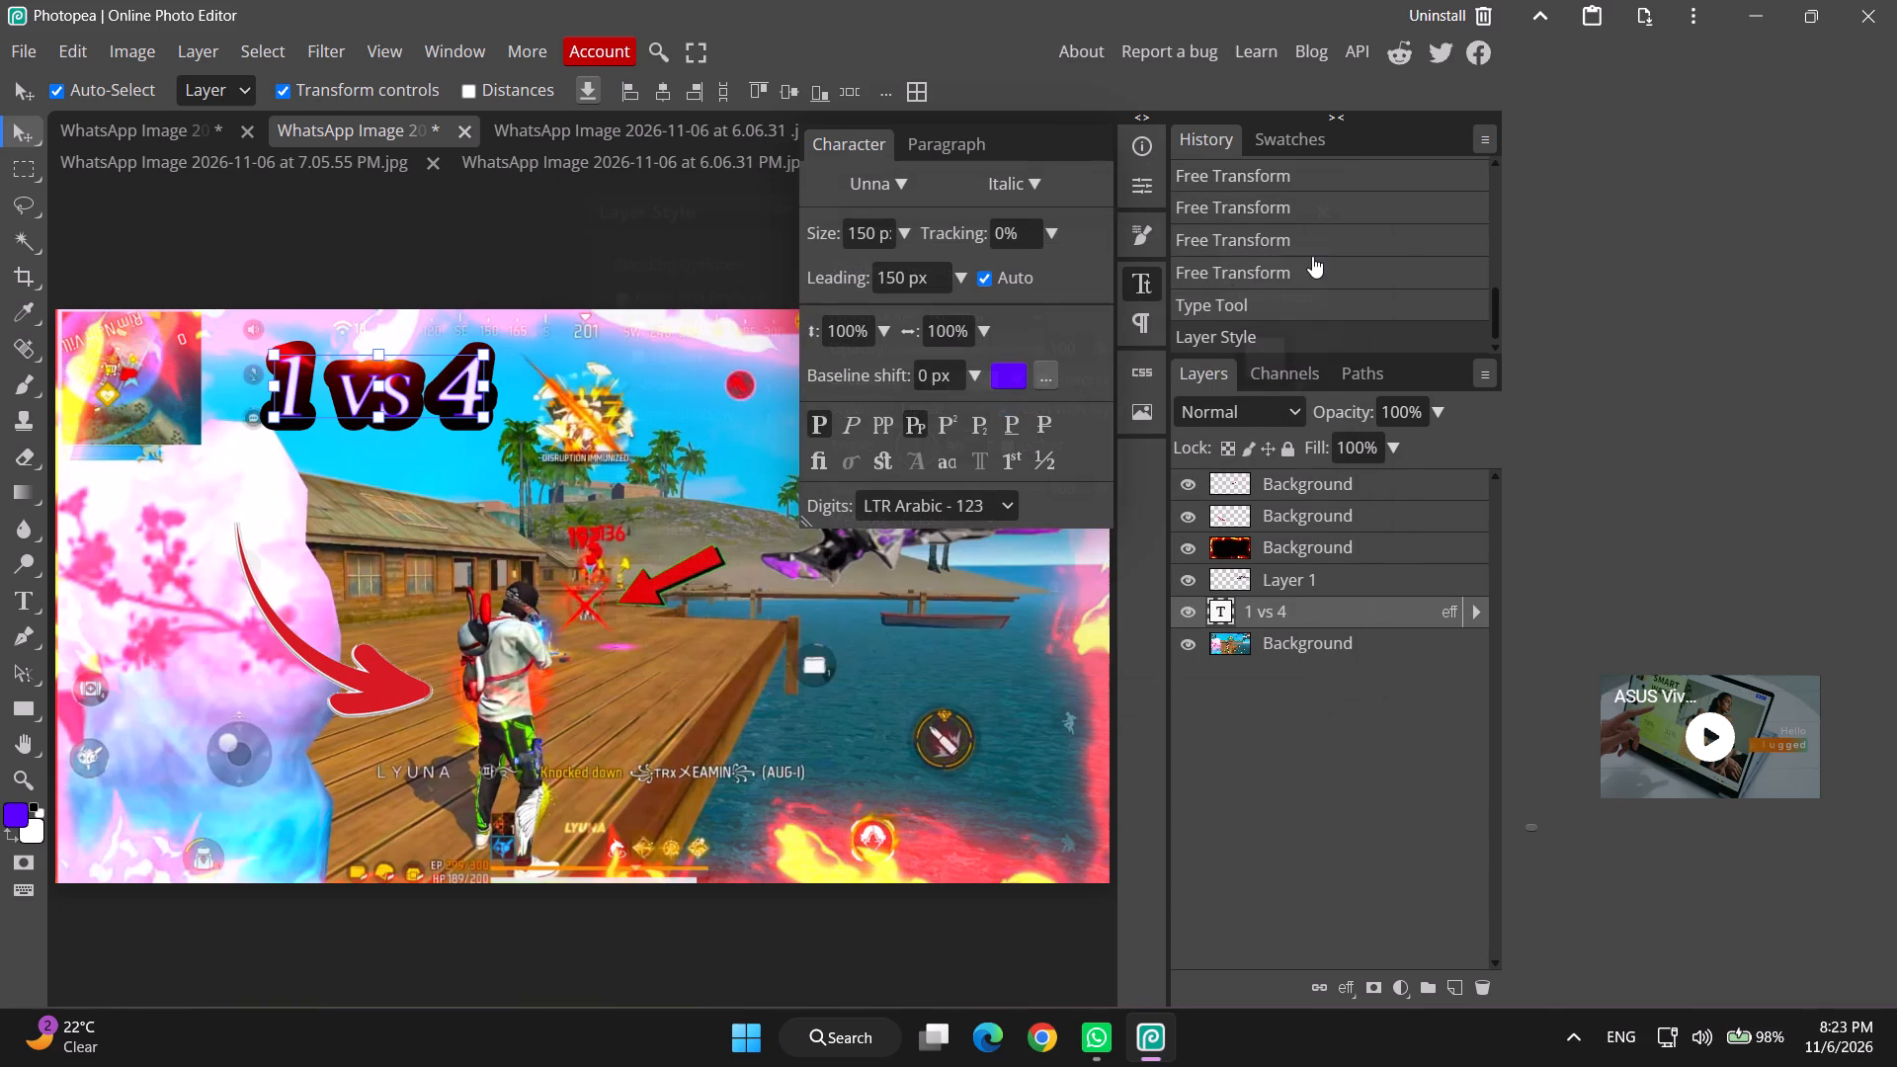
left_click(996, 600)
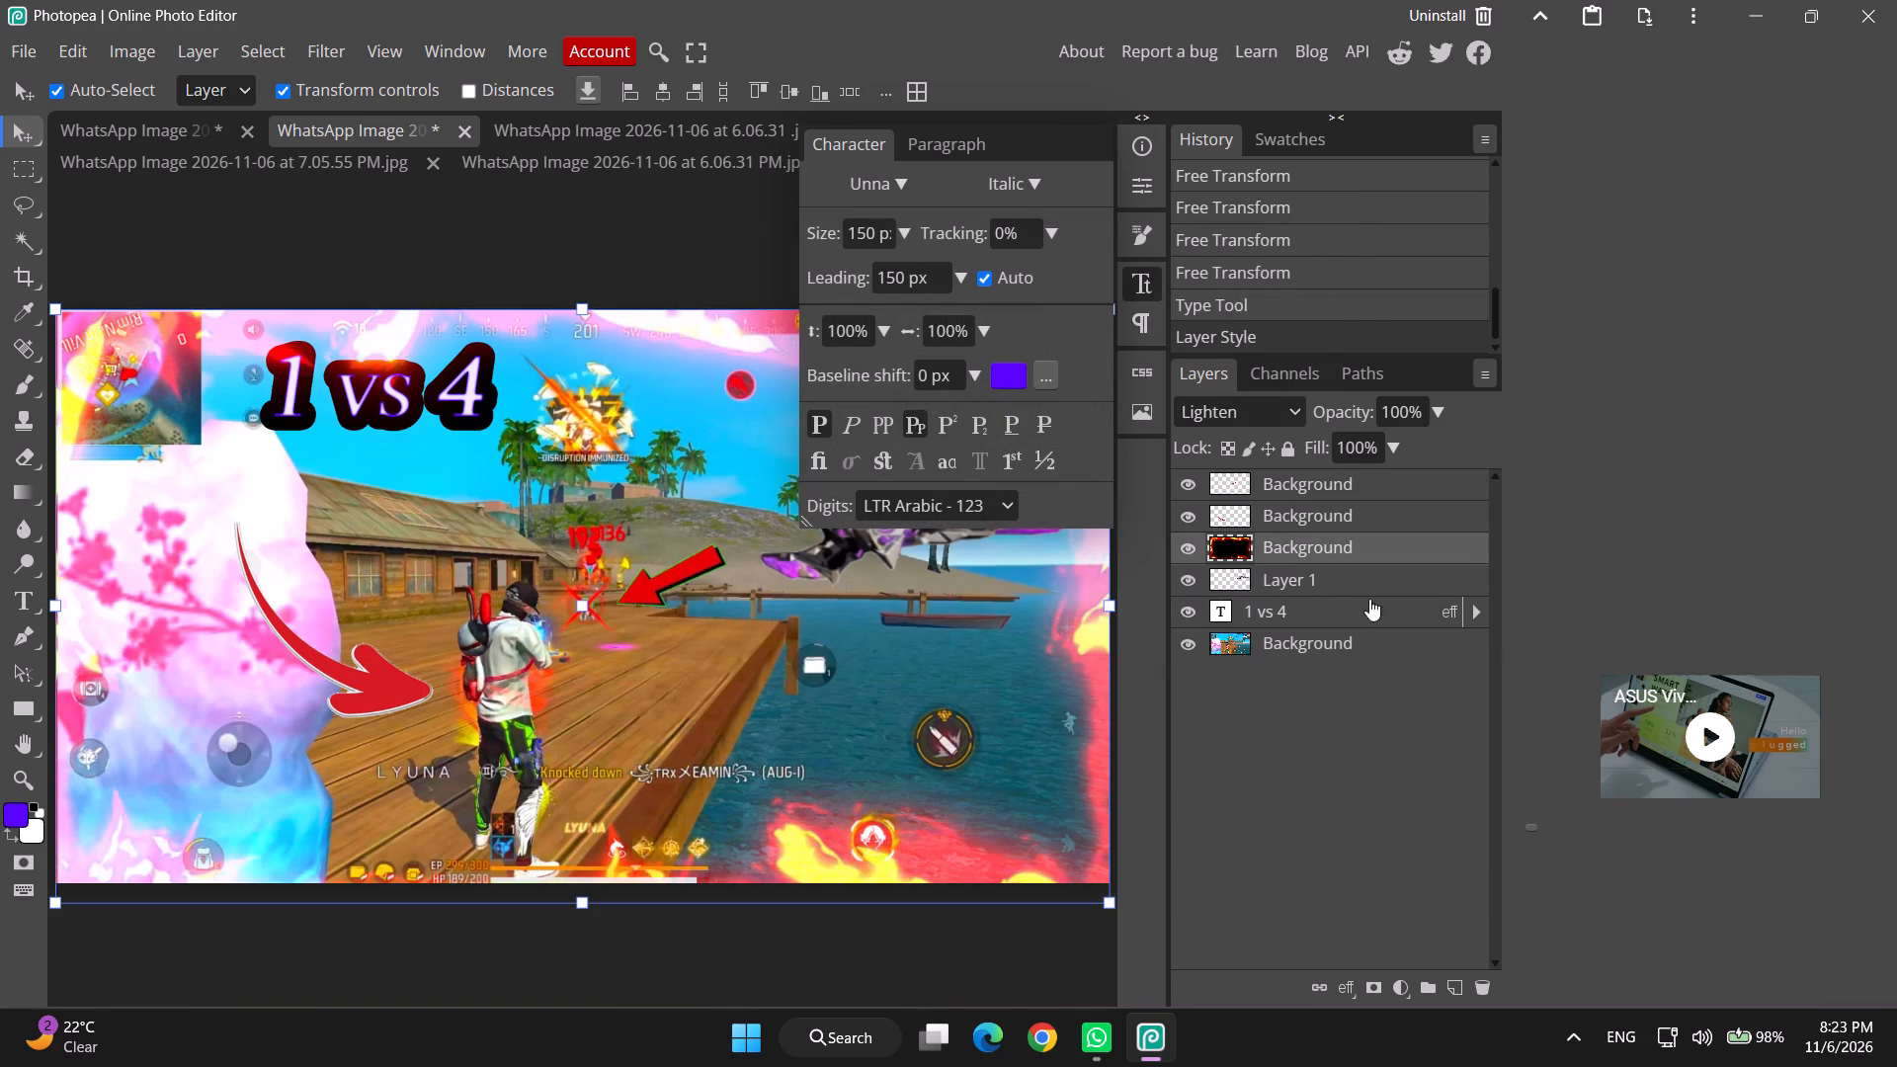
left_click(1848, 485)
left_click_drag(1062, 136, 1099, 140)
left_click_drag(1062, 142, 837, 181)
Set the paragraph text direction to right-to-left.
left_click(948, 141)
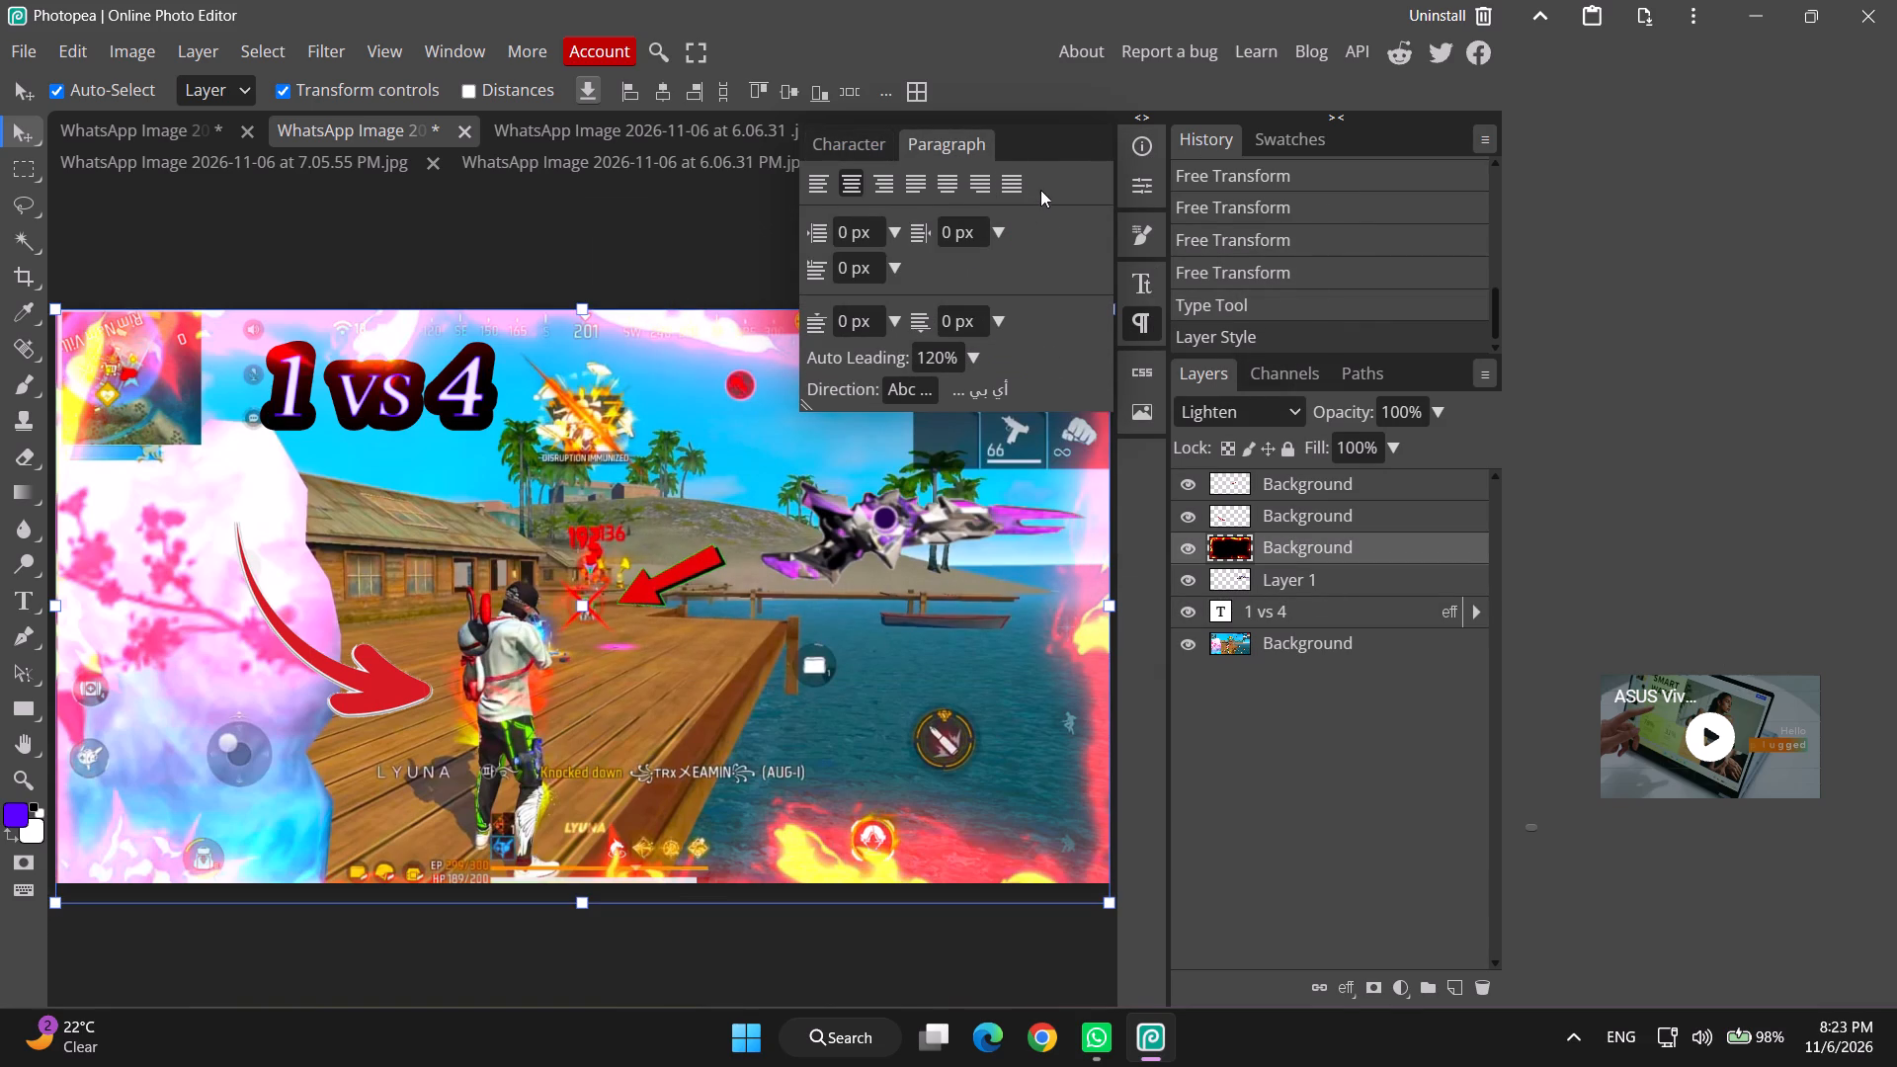
left_click(977, 389)
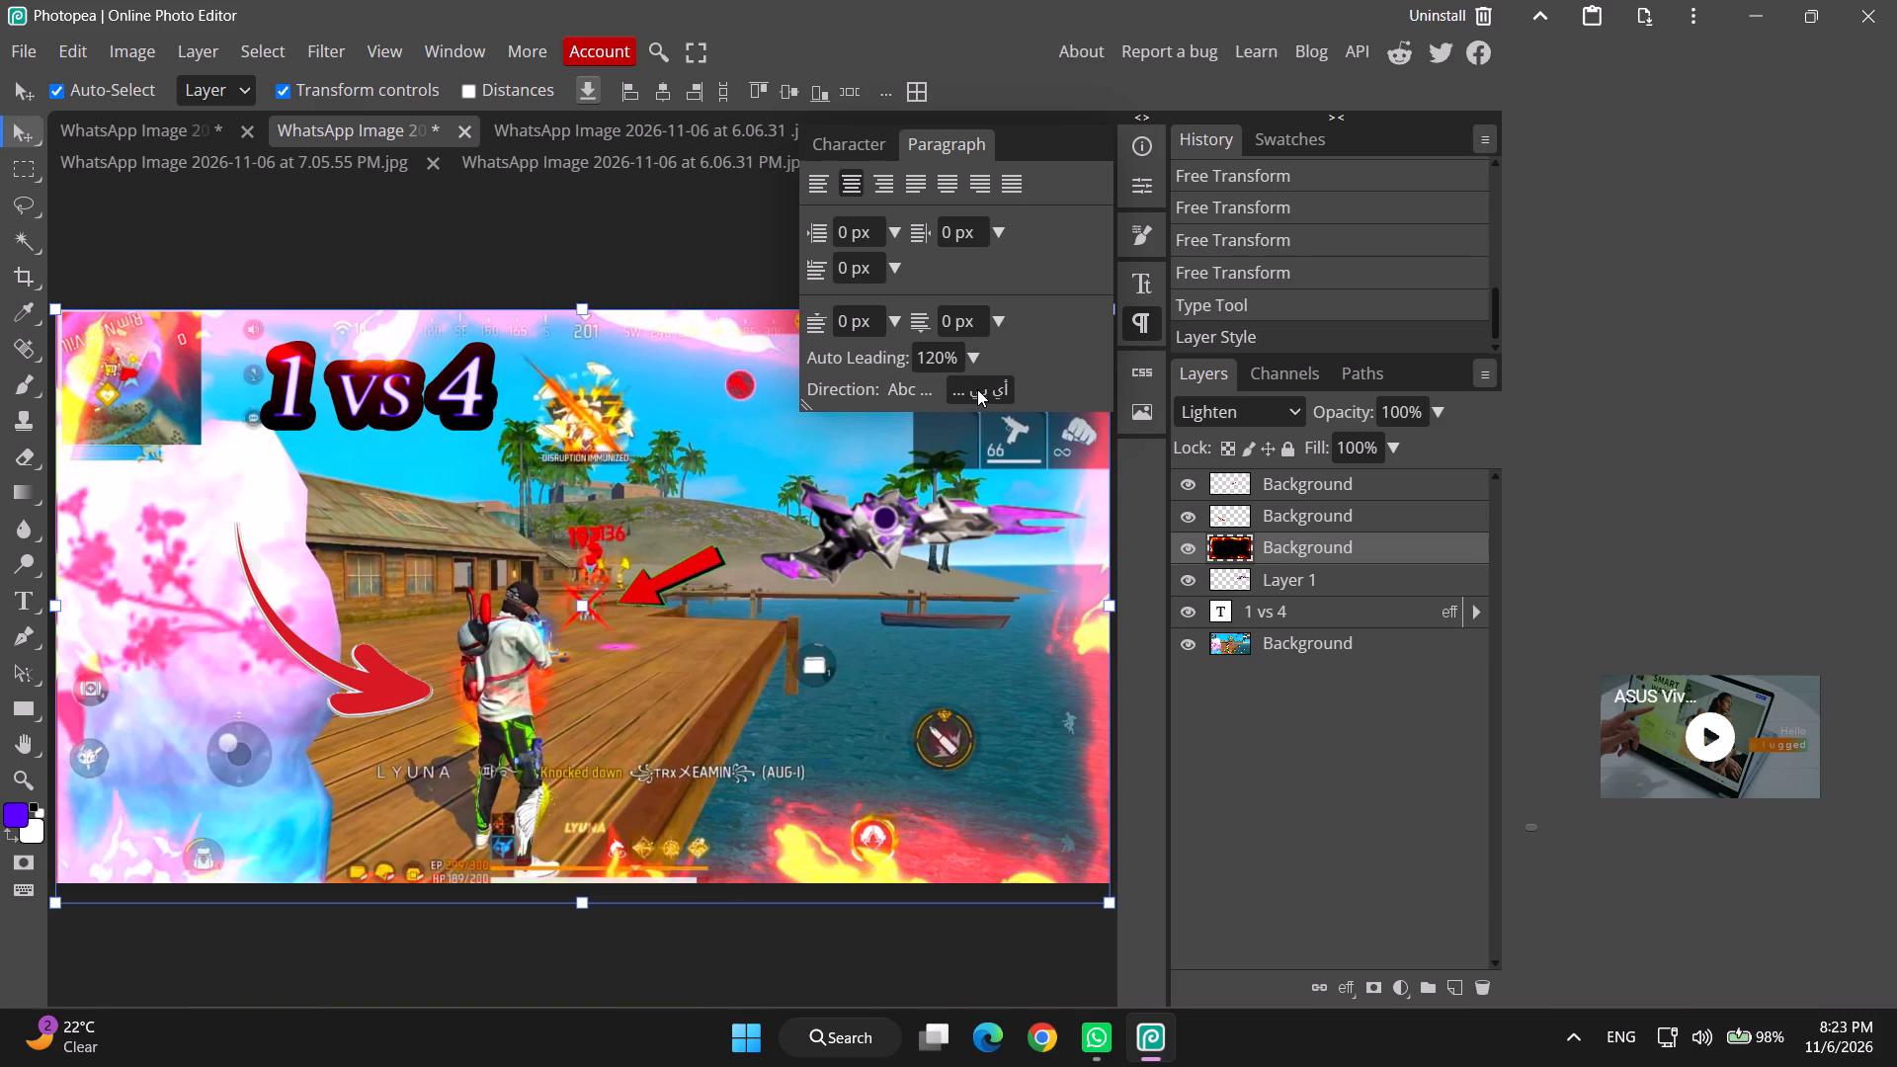
Set the paragraph text direction to left-to-right.
left_click(907, 394)
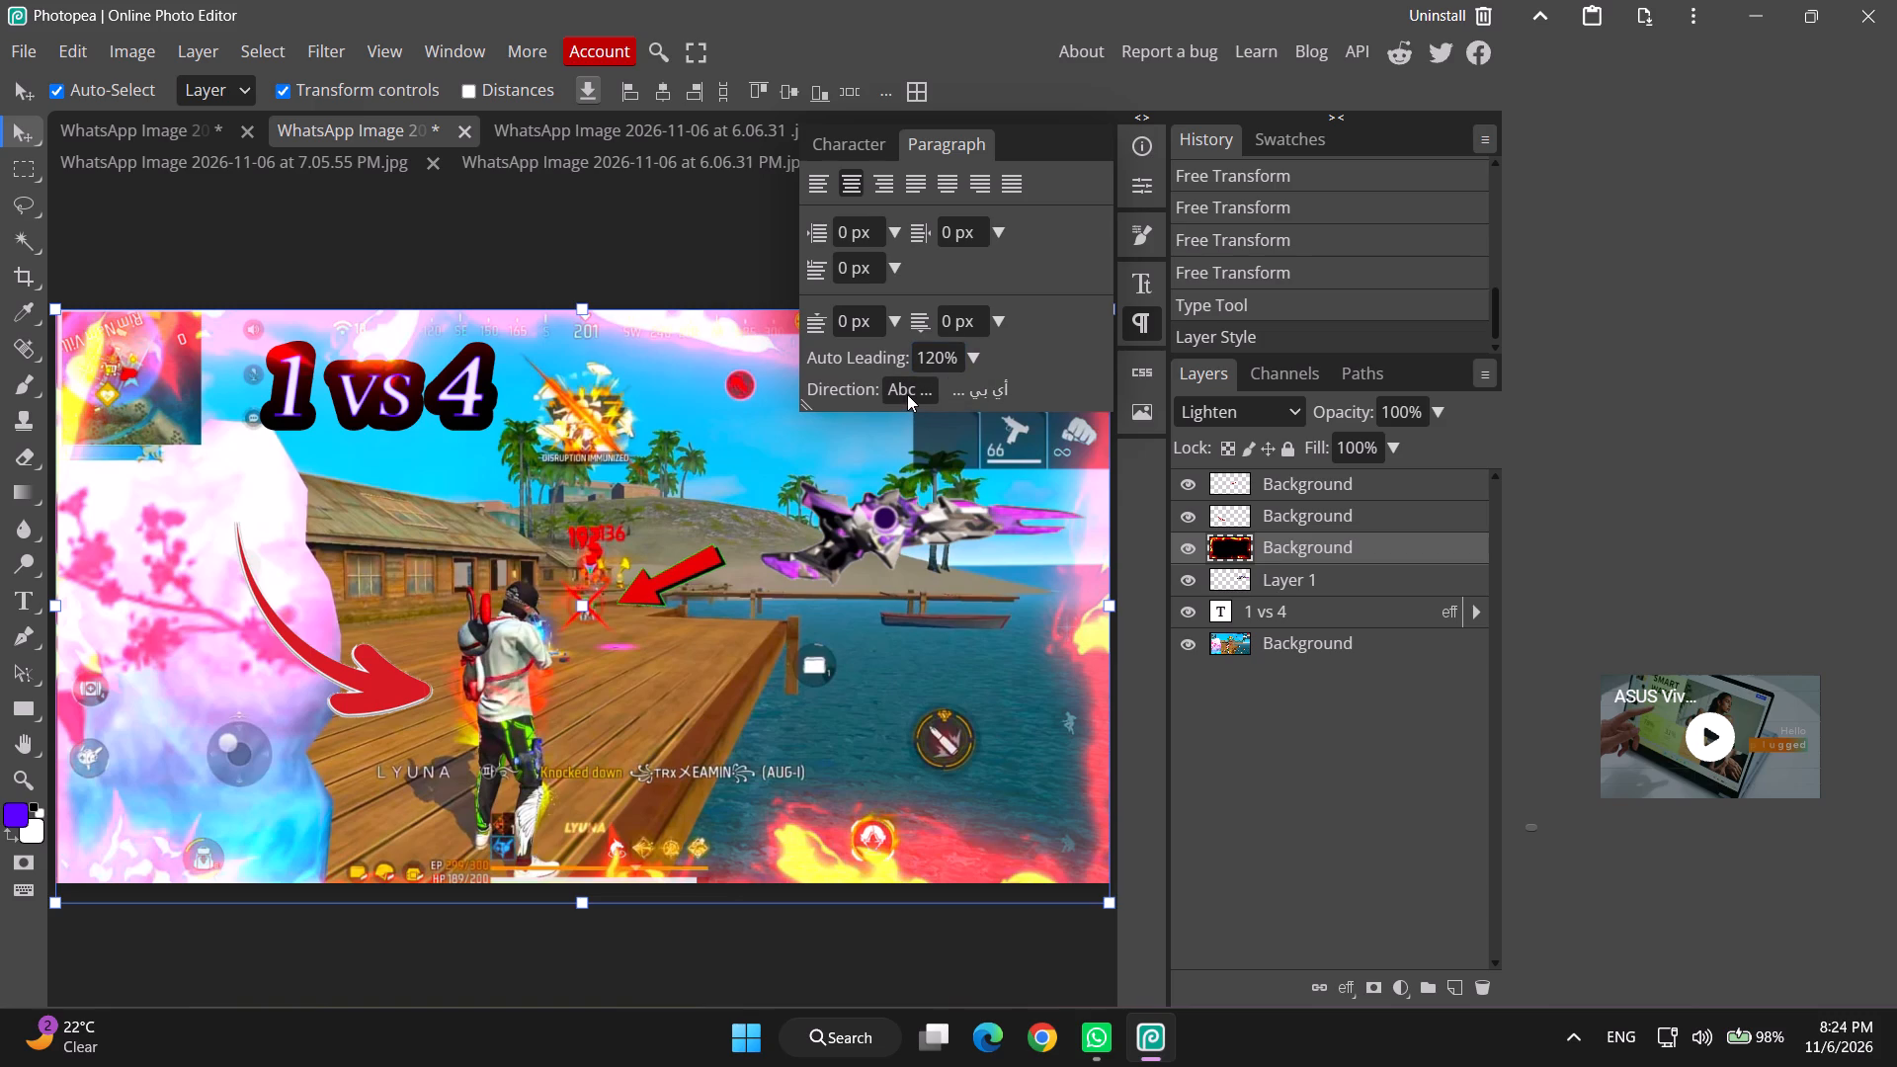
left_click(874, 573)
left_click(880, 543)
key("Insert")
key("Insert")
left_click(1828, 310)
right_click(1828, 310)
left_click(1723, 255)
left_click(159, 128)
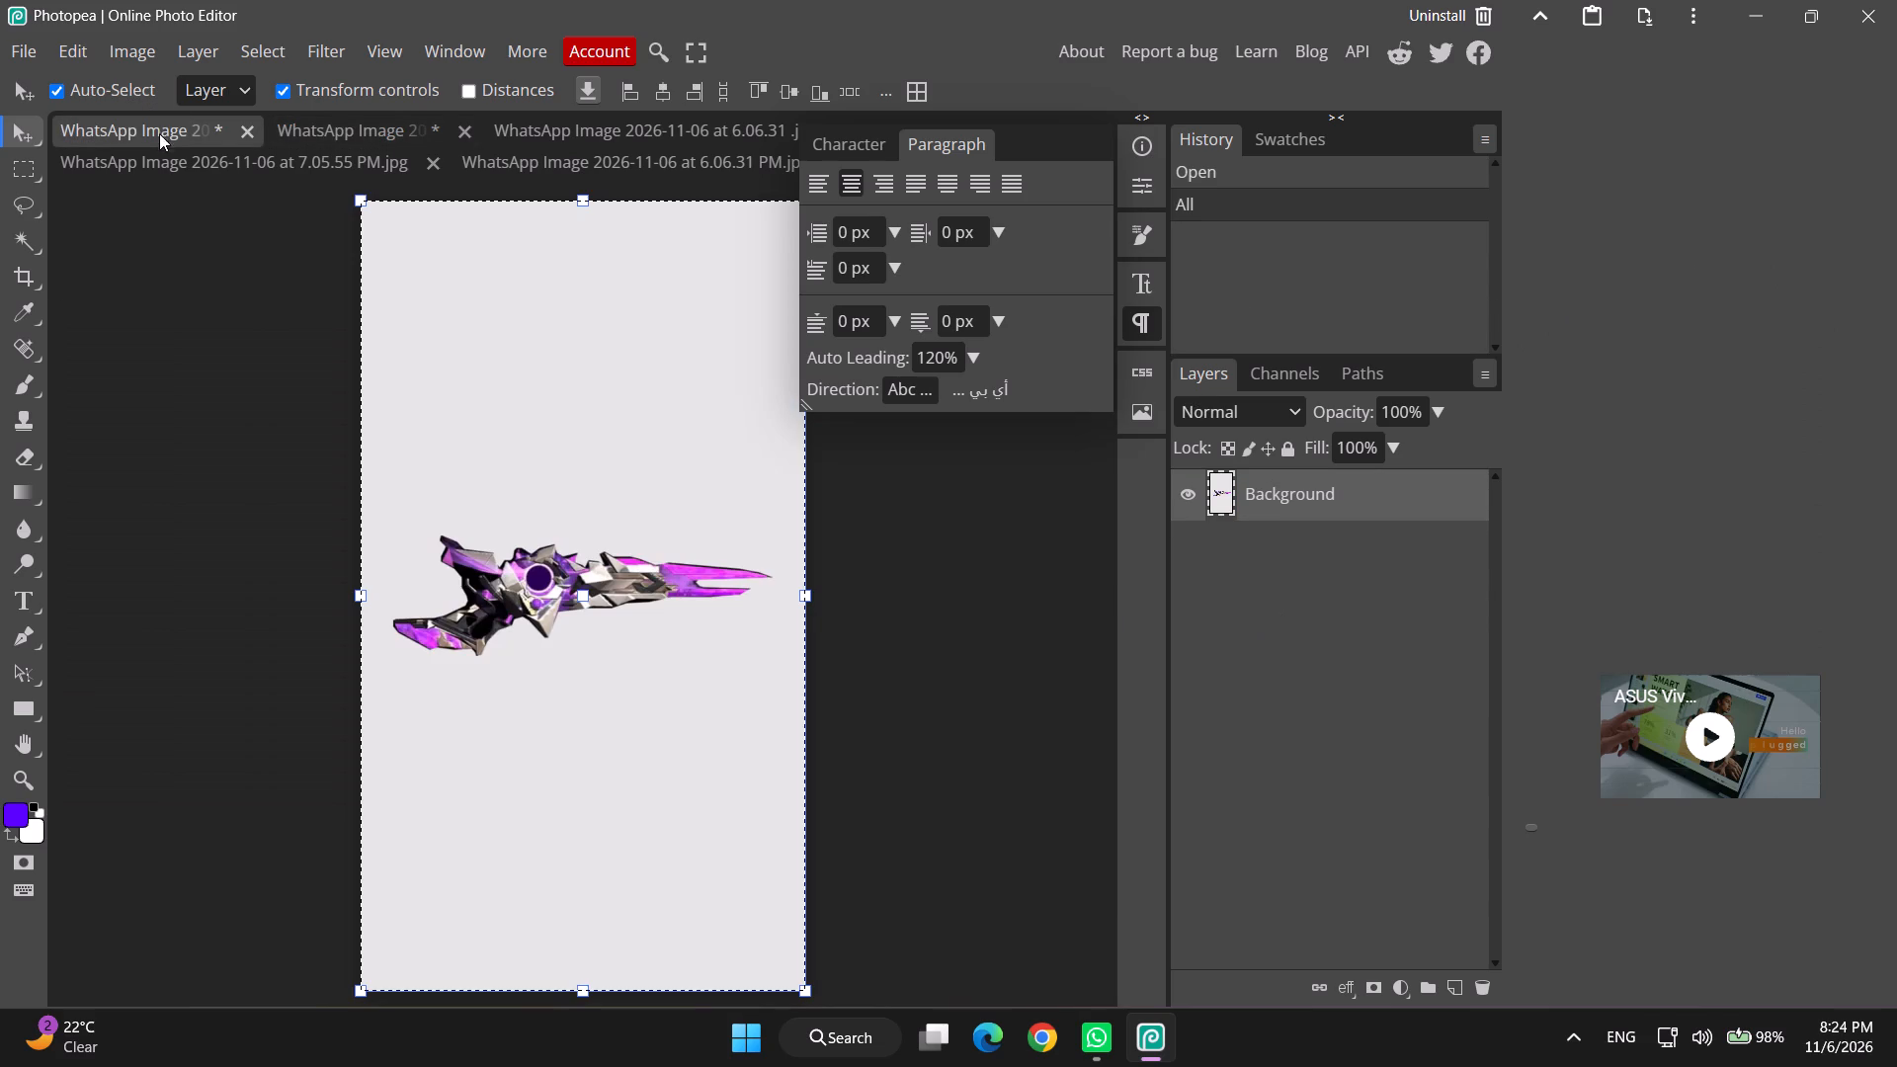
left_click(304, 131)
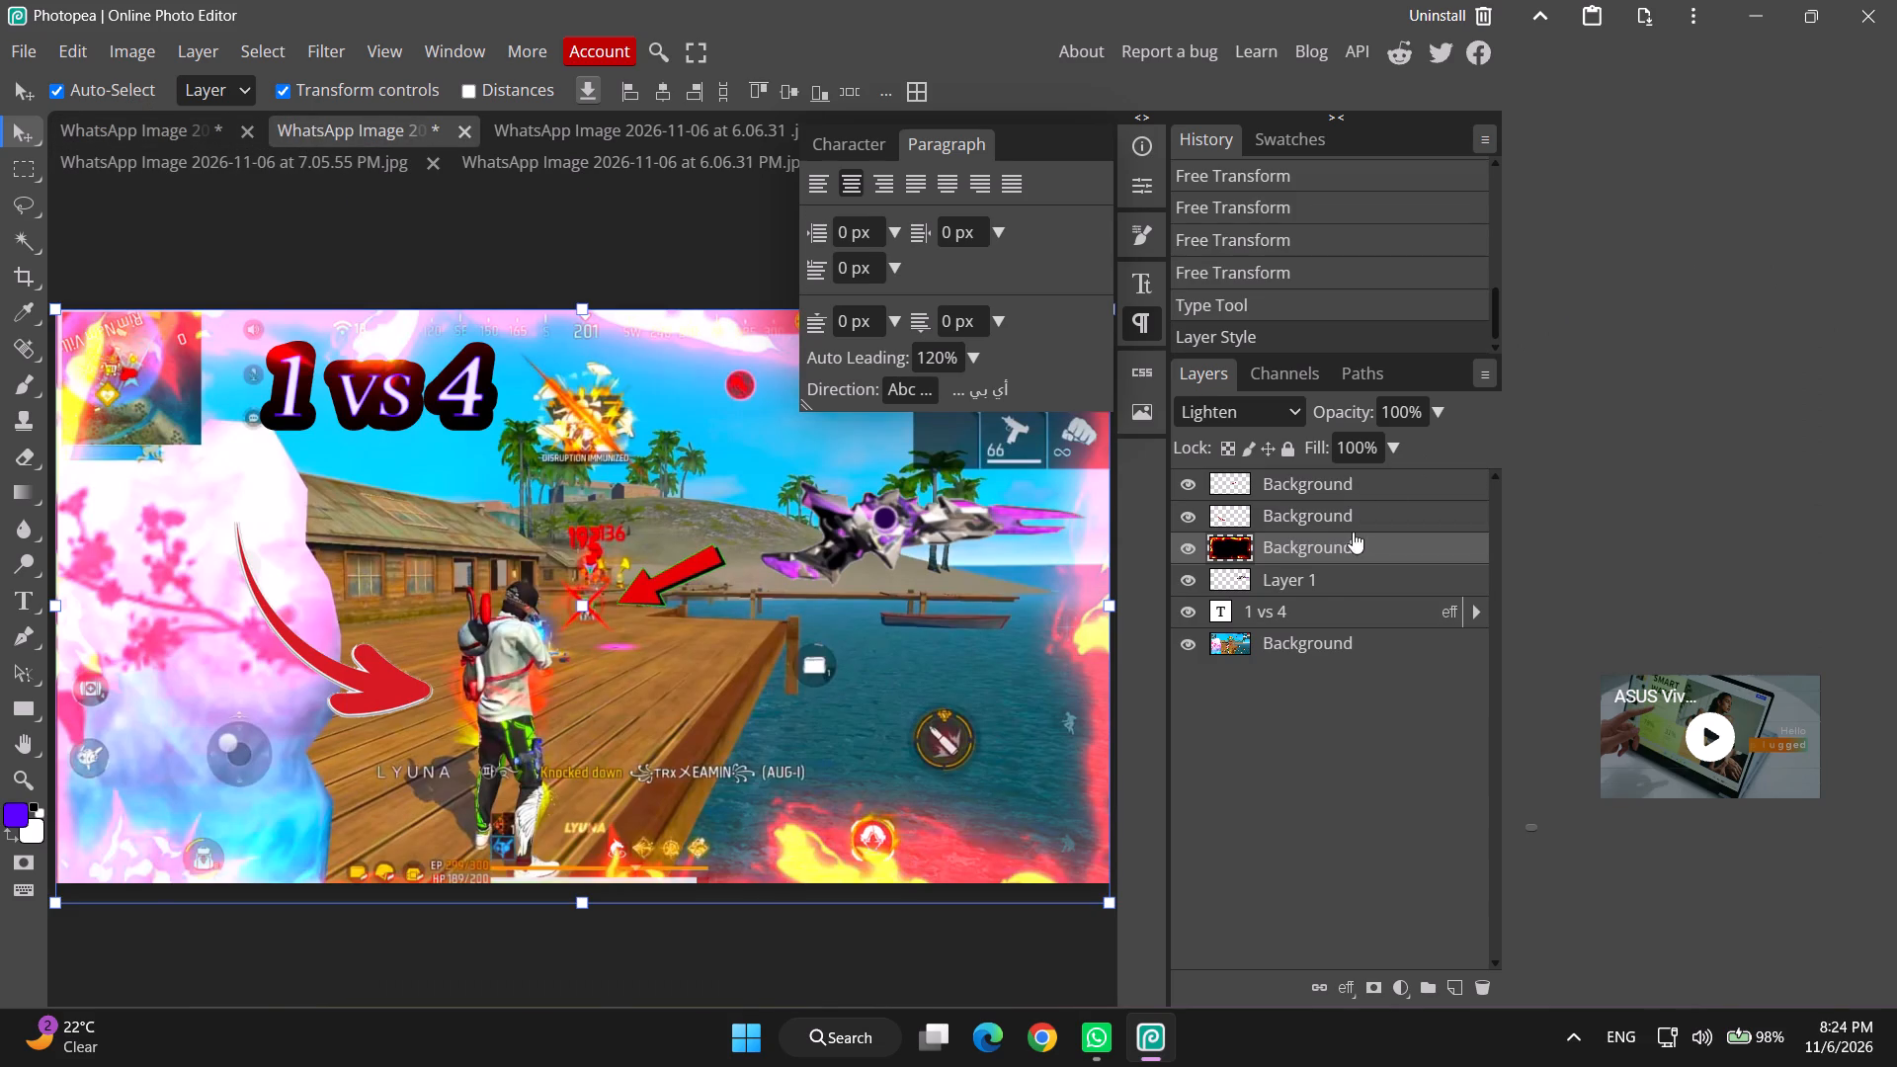
Delete Layer 1, which holds the purple weapon, from the thumbnail.
left_click(1324, 583)
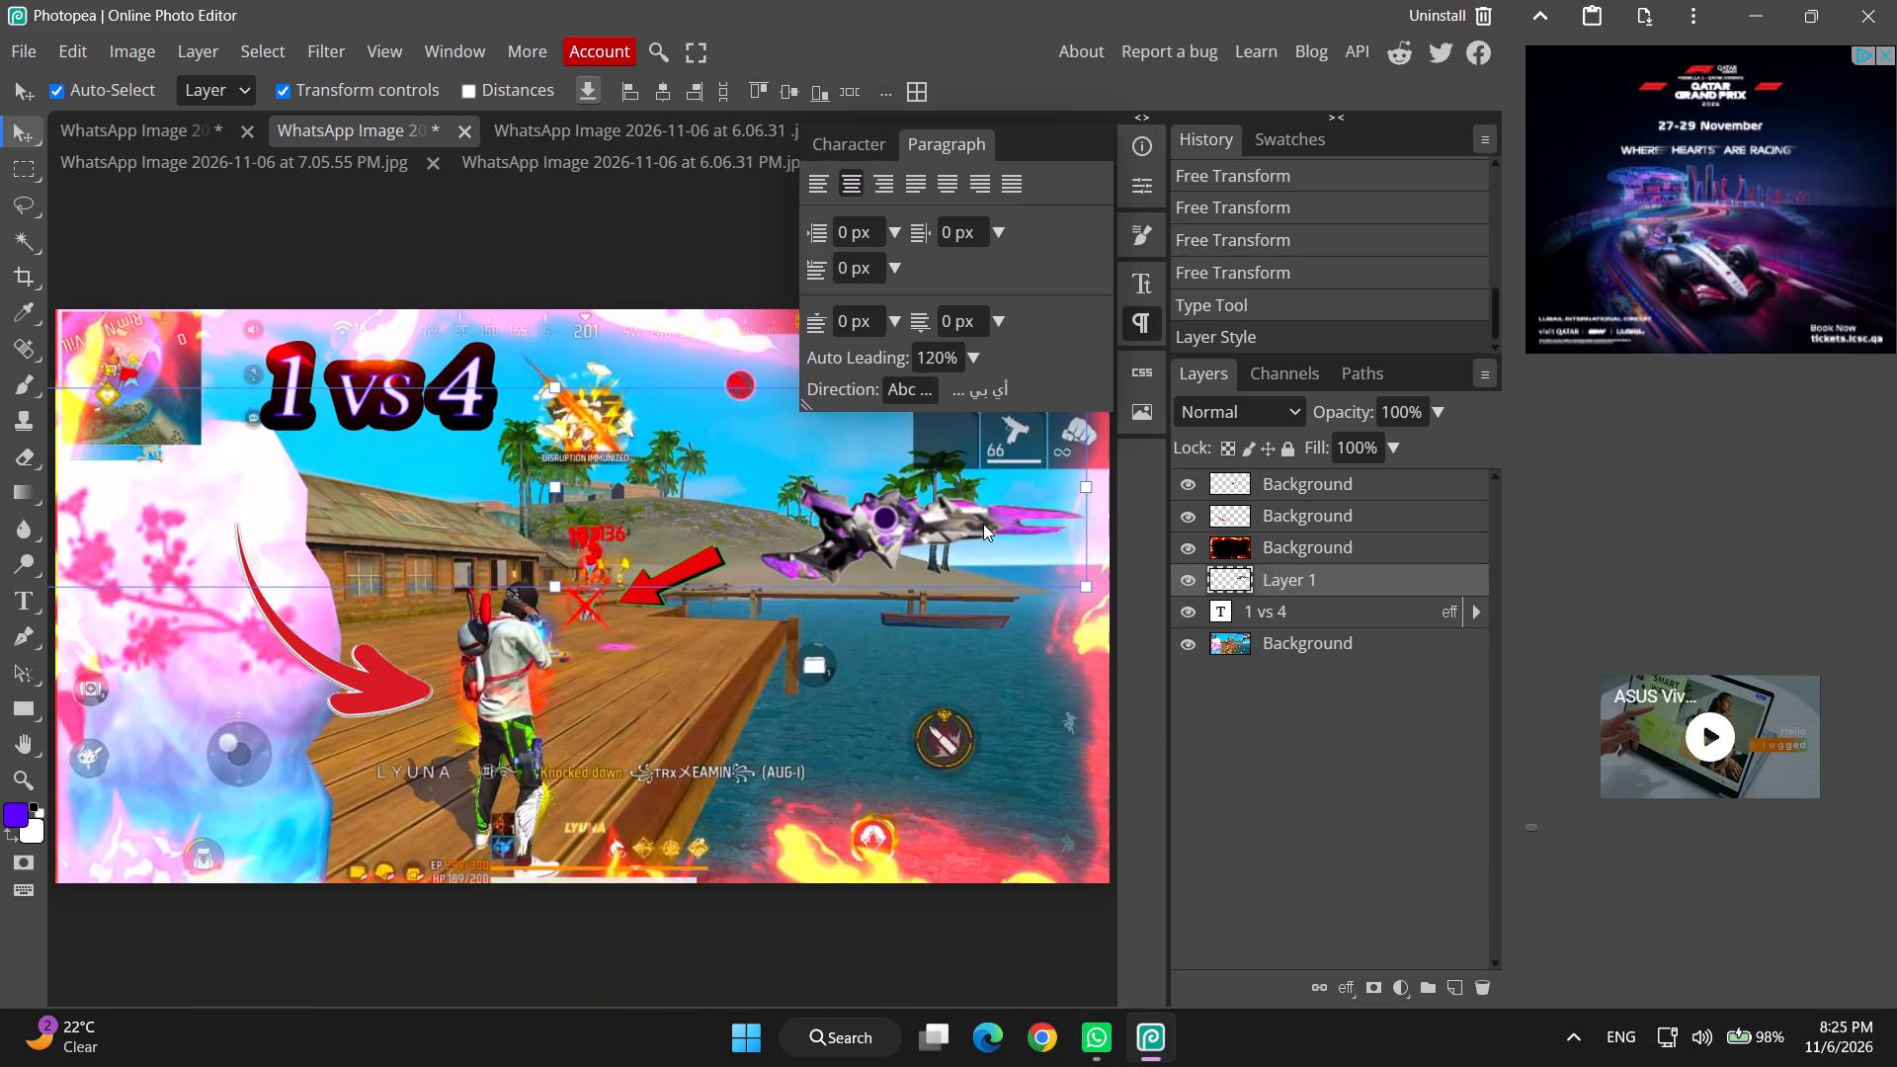
key("Delete")
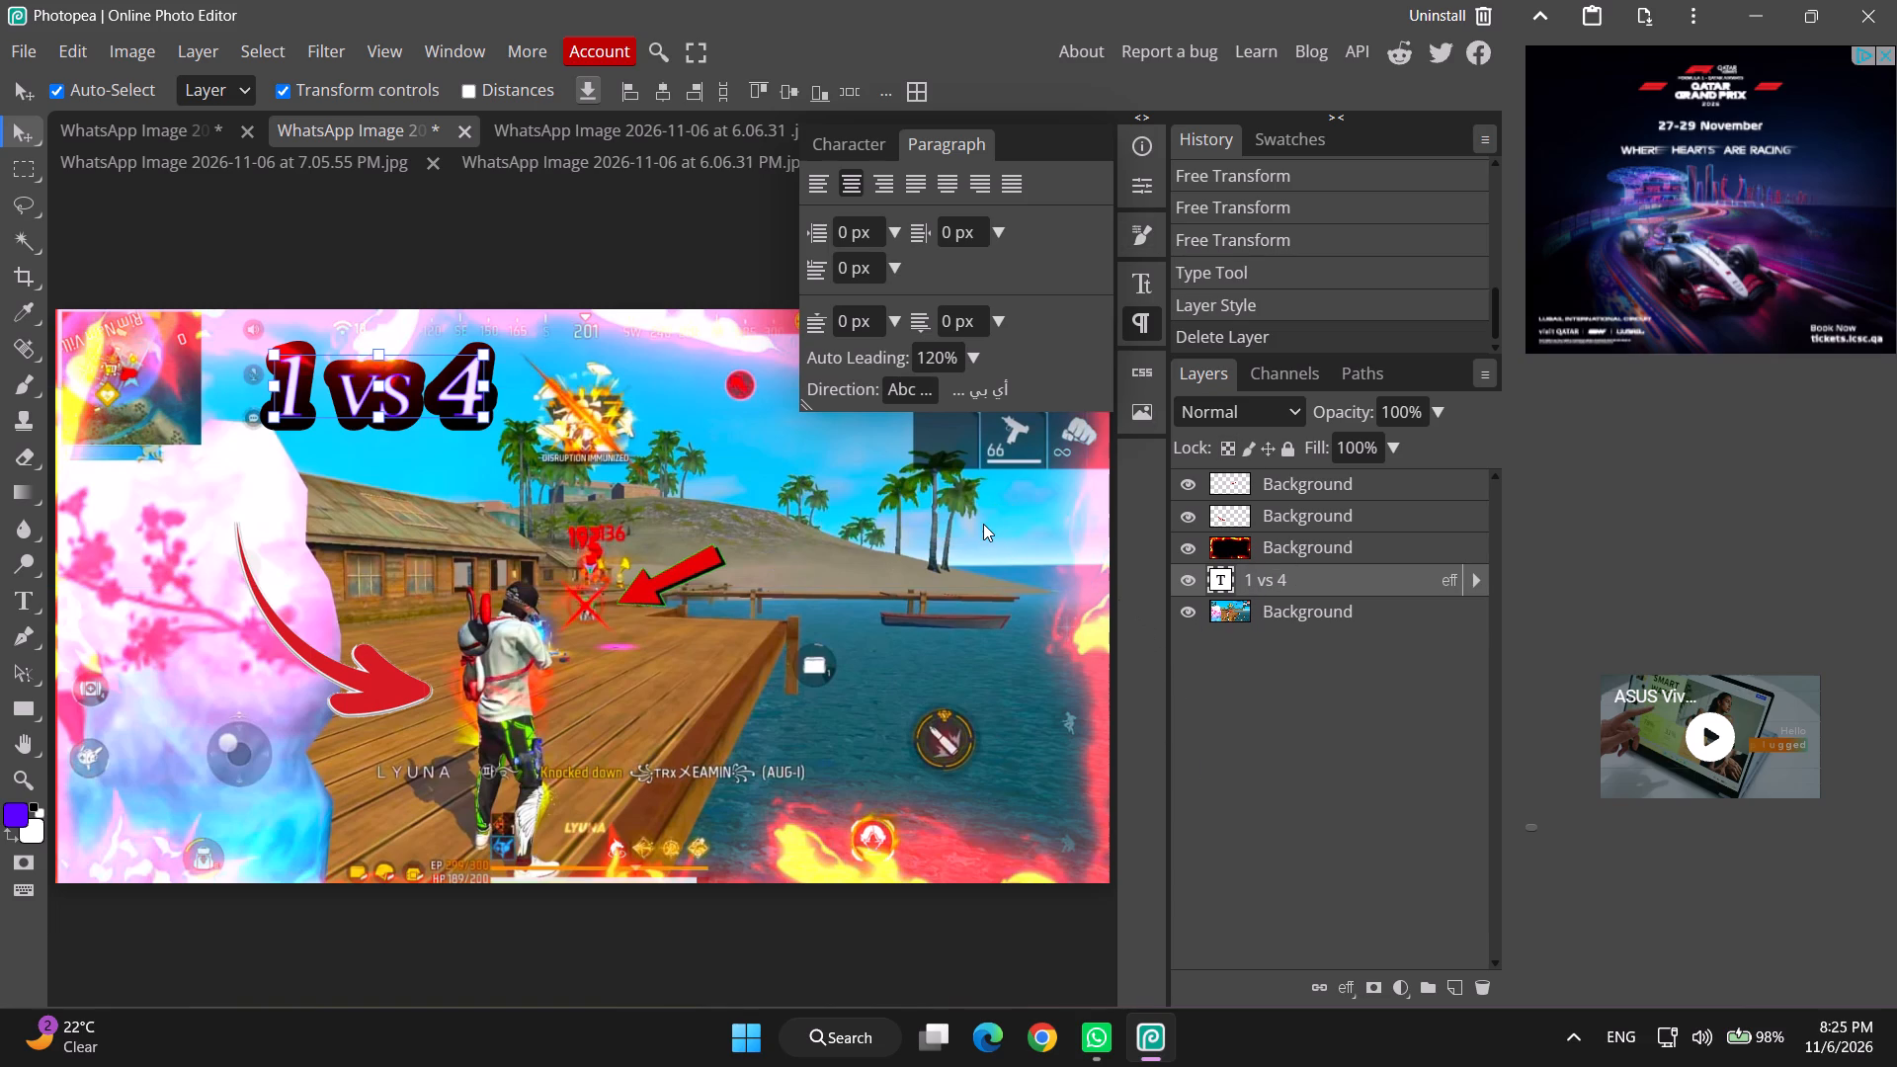
Move the "1 vs 4" title down and slightly left, to about X 477 px, Y 226 px.
left_click(823, 528)
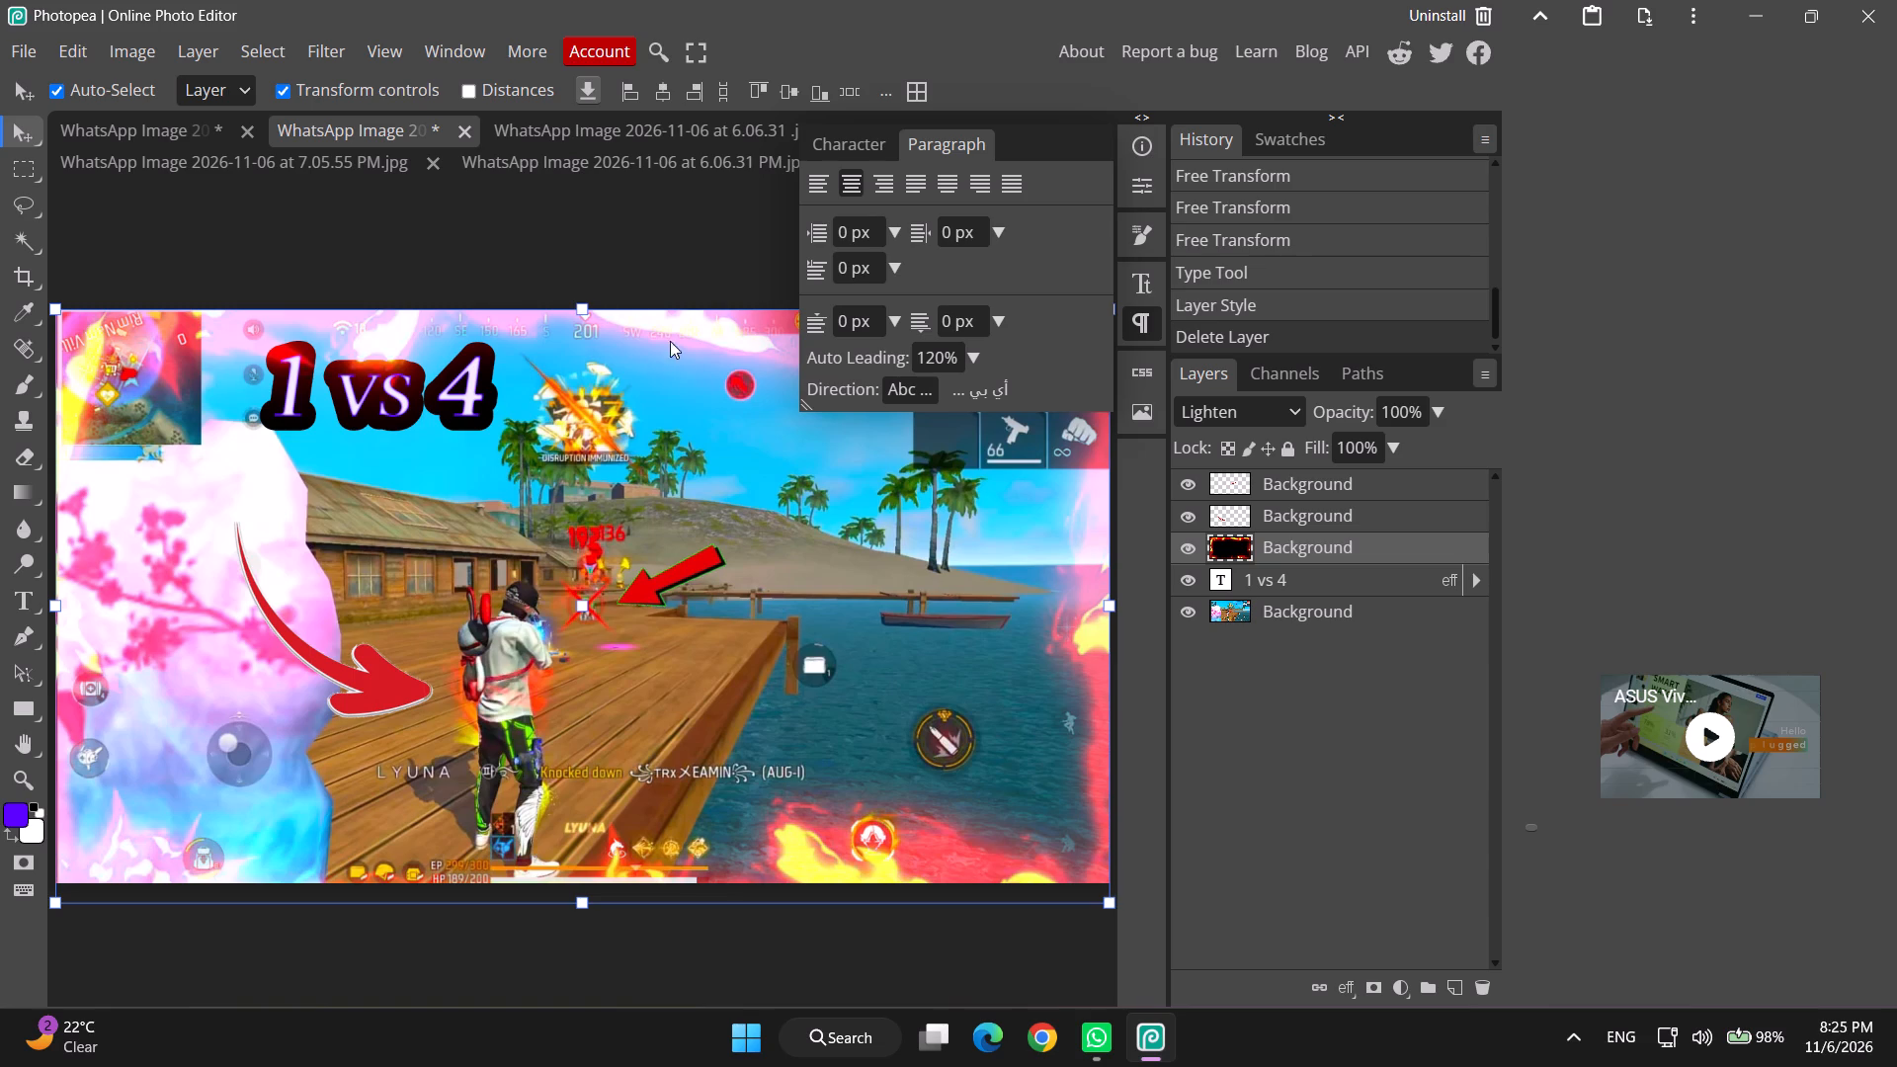
left_click(1362, 581)
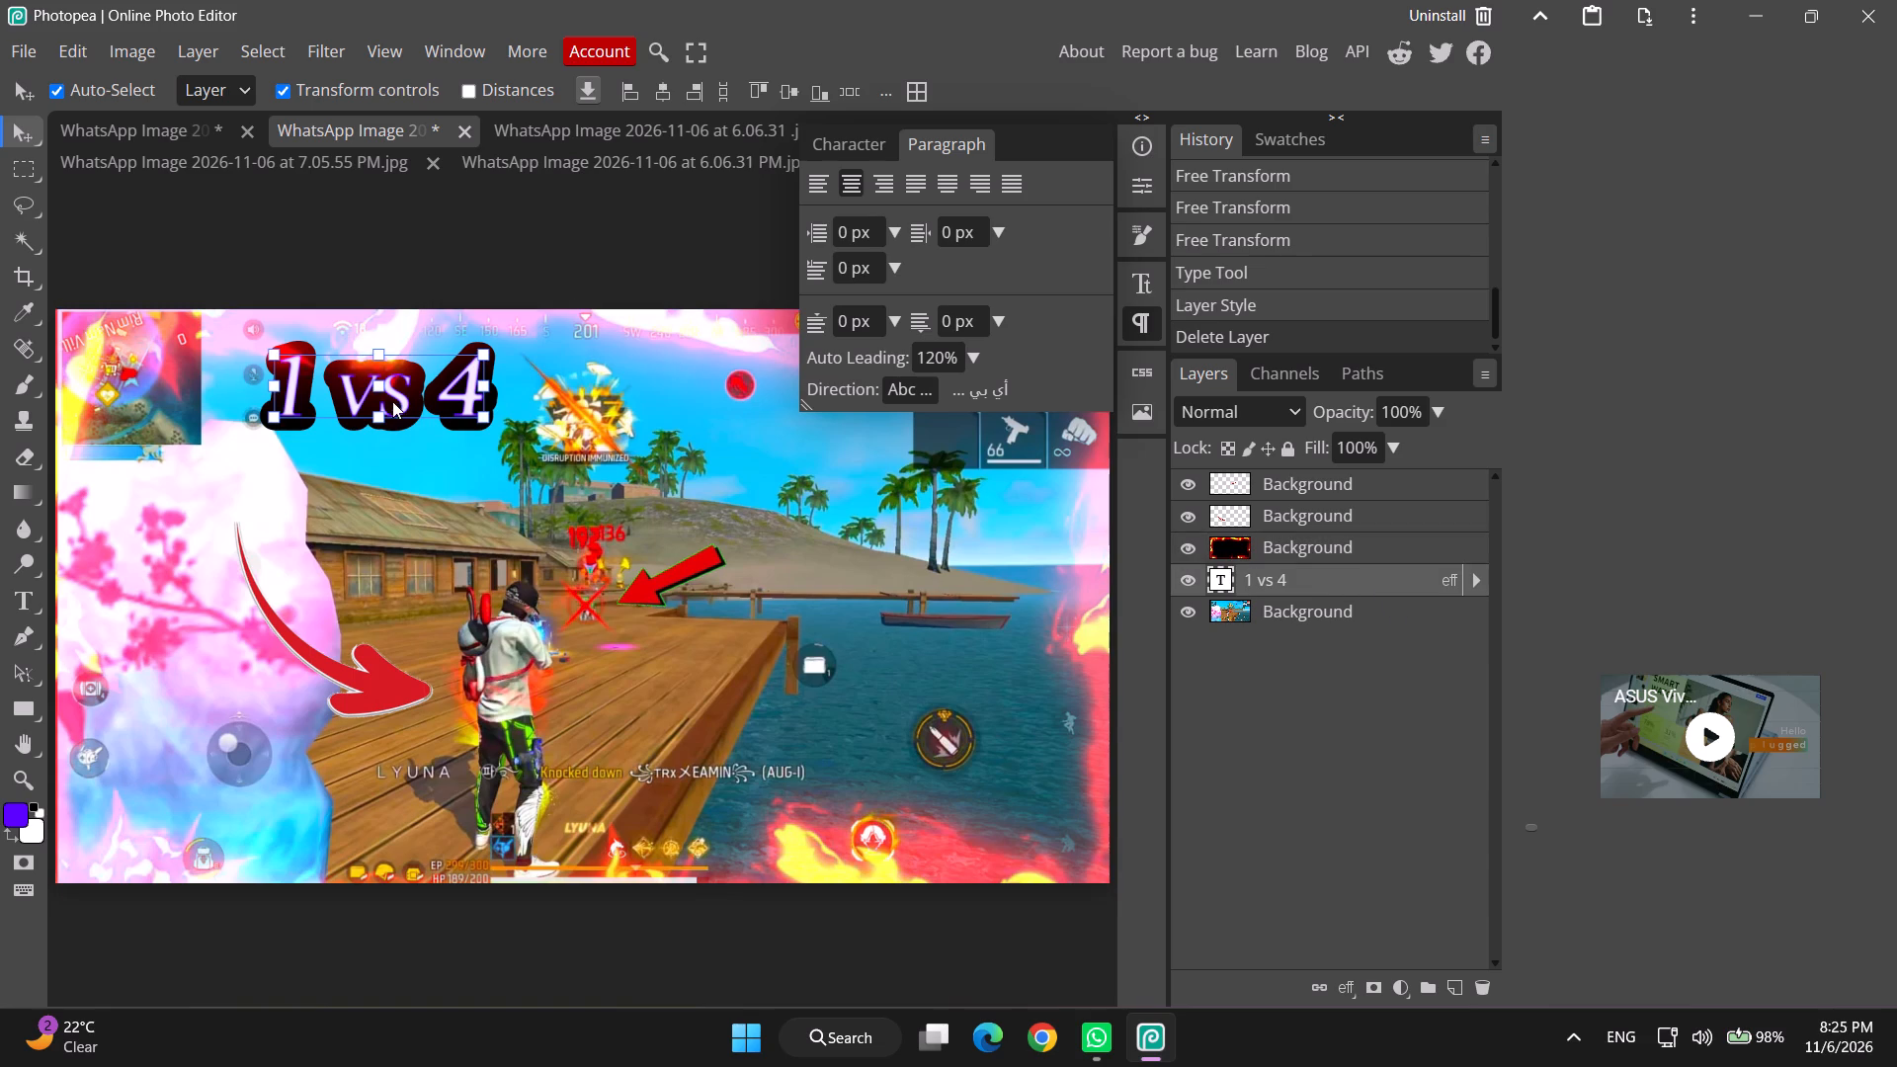
left_click(477, 418)
left_click_drag(424, 399, 420, 450)
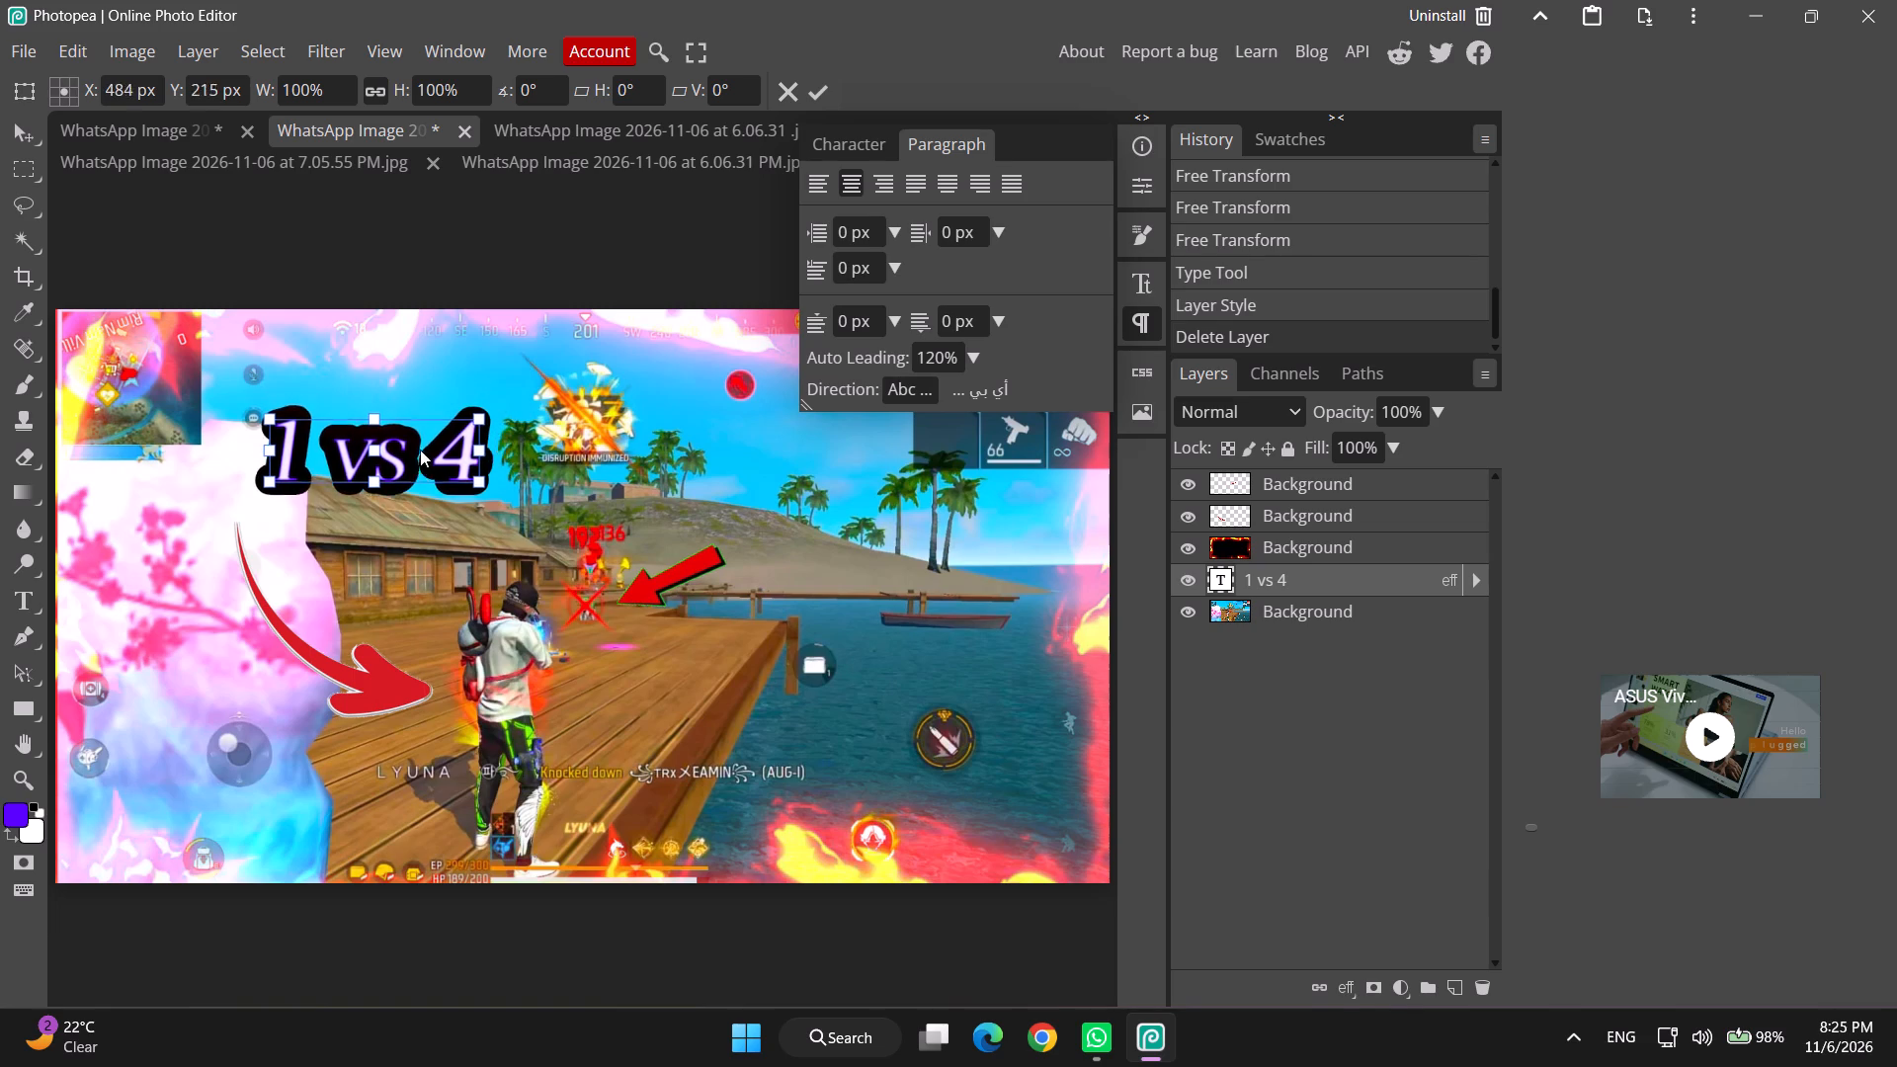
left_click_drag(420, 450, 407, 493)
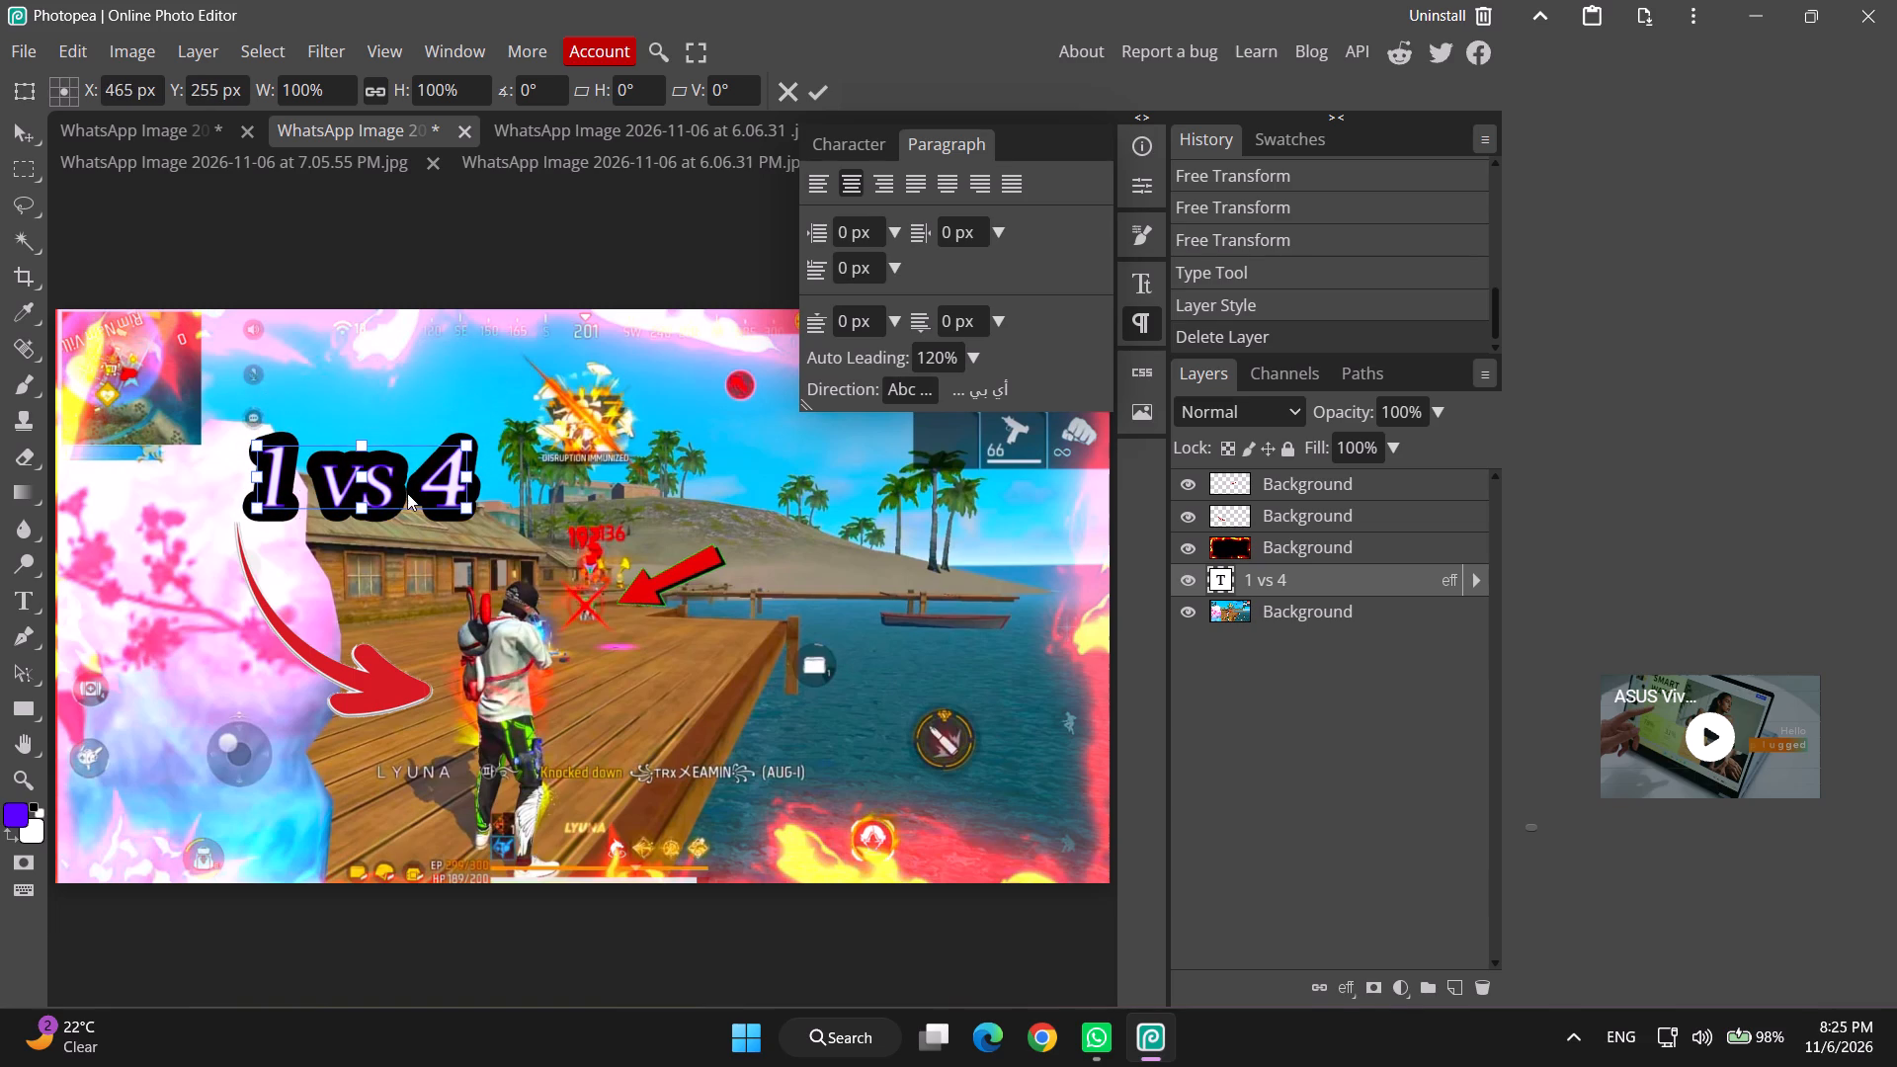
left_click_drag(407, 493, 415, 471)
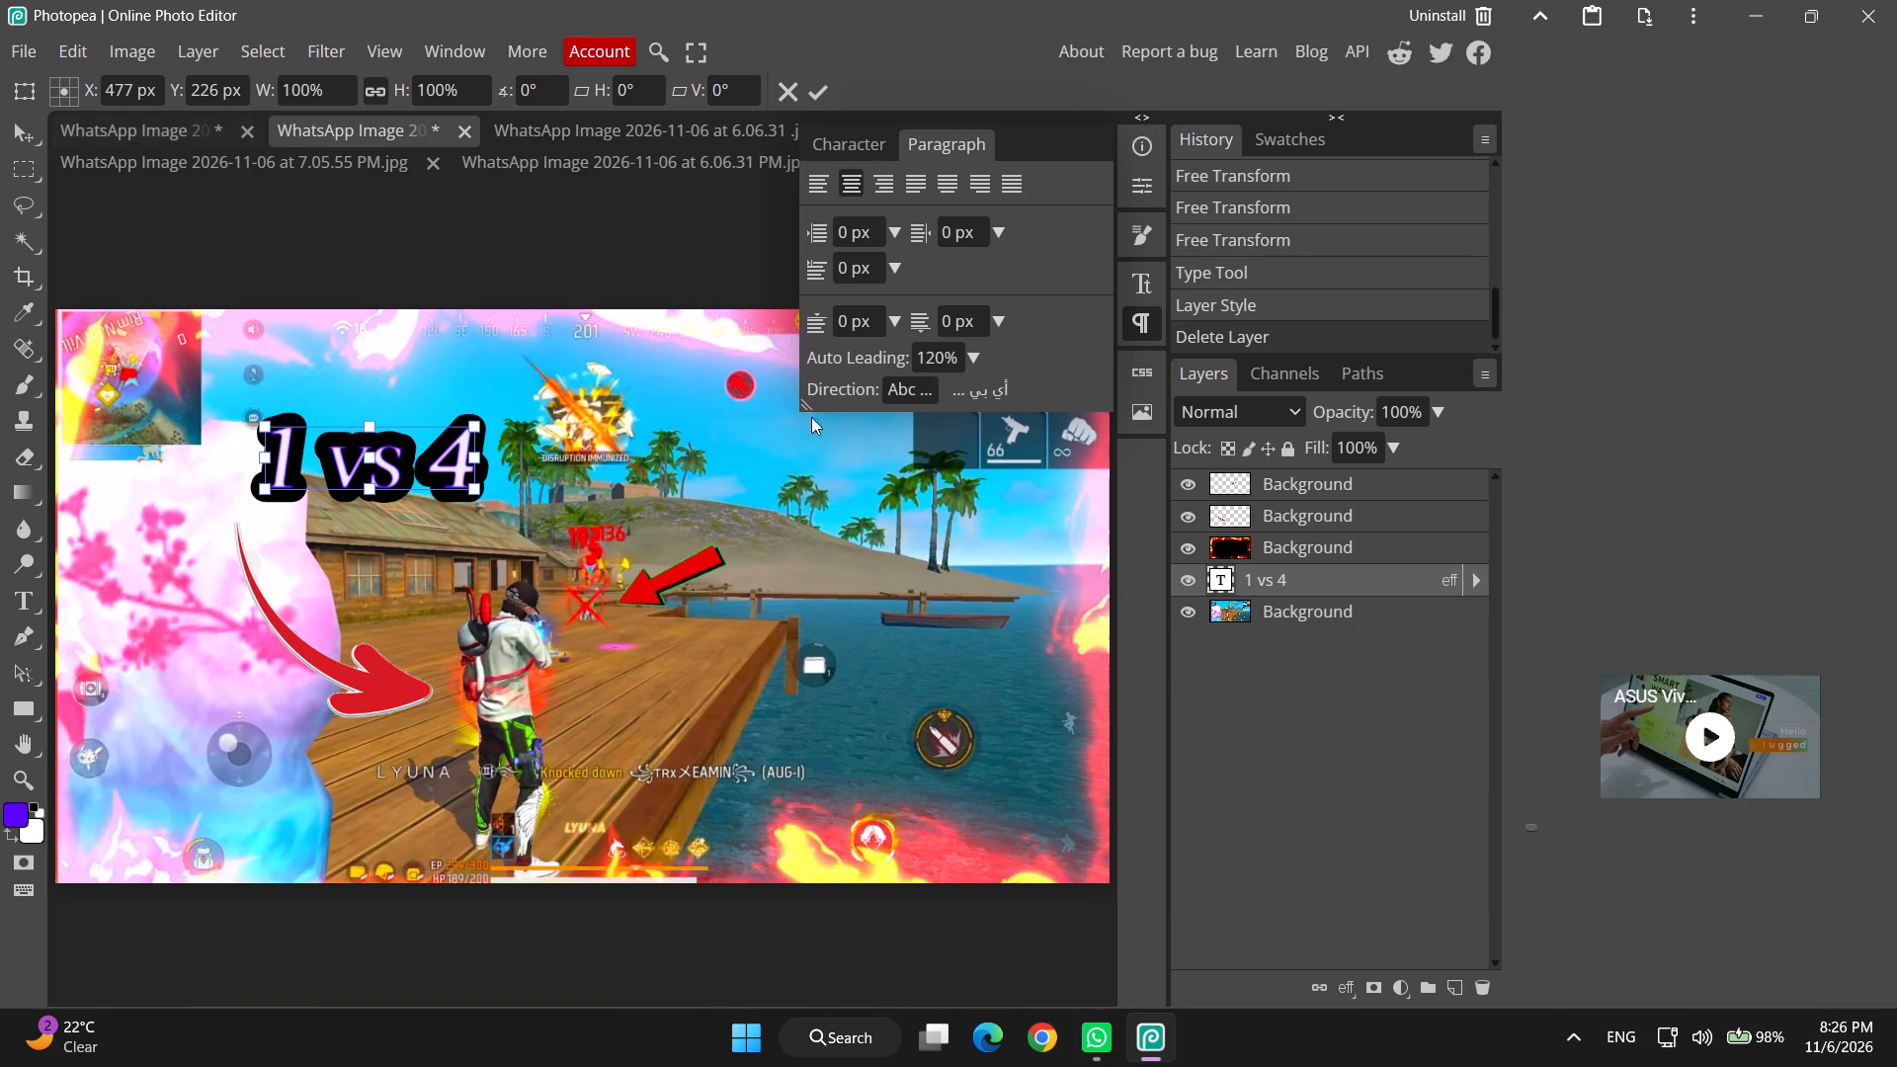
left_click(1272, 511)
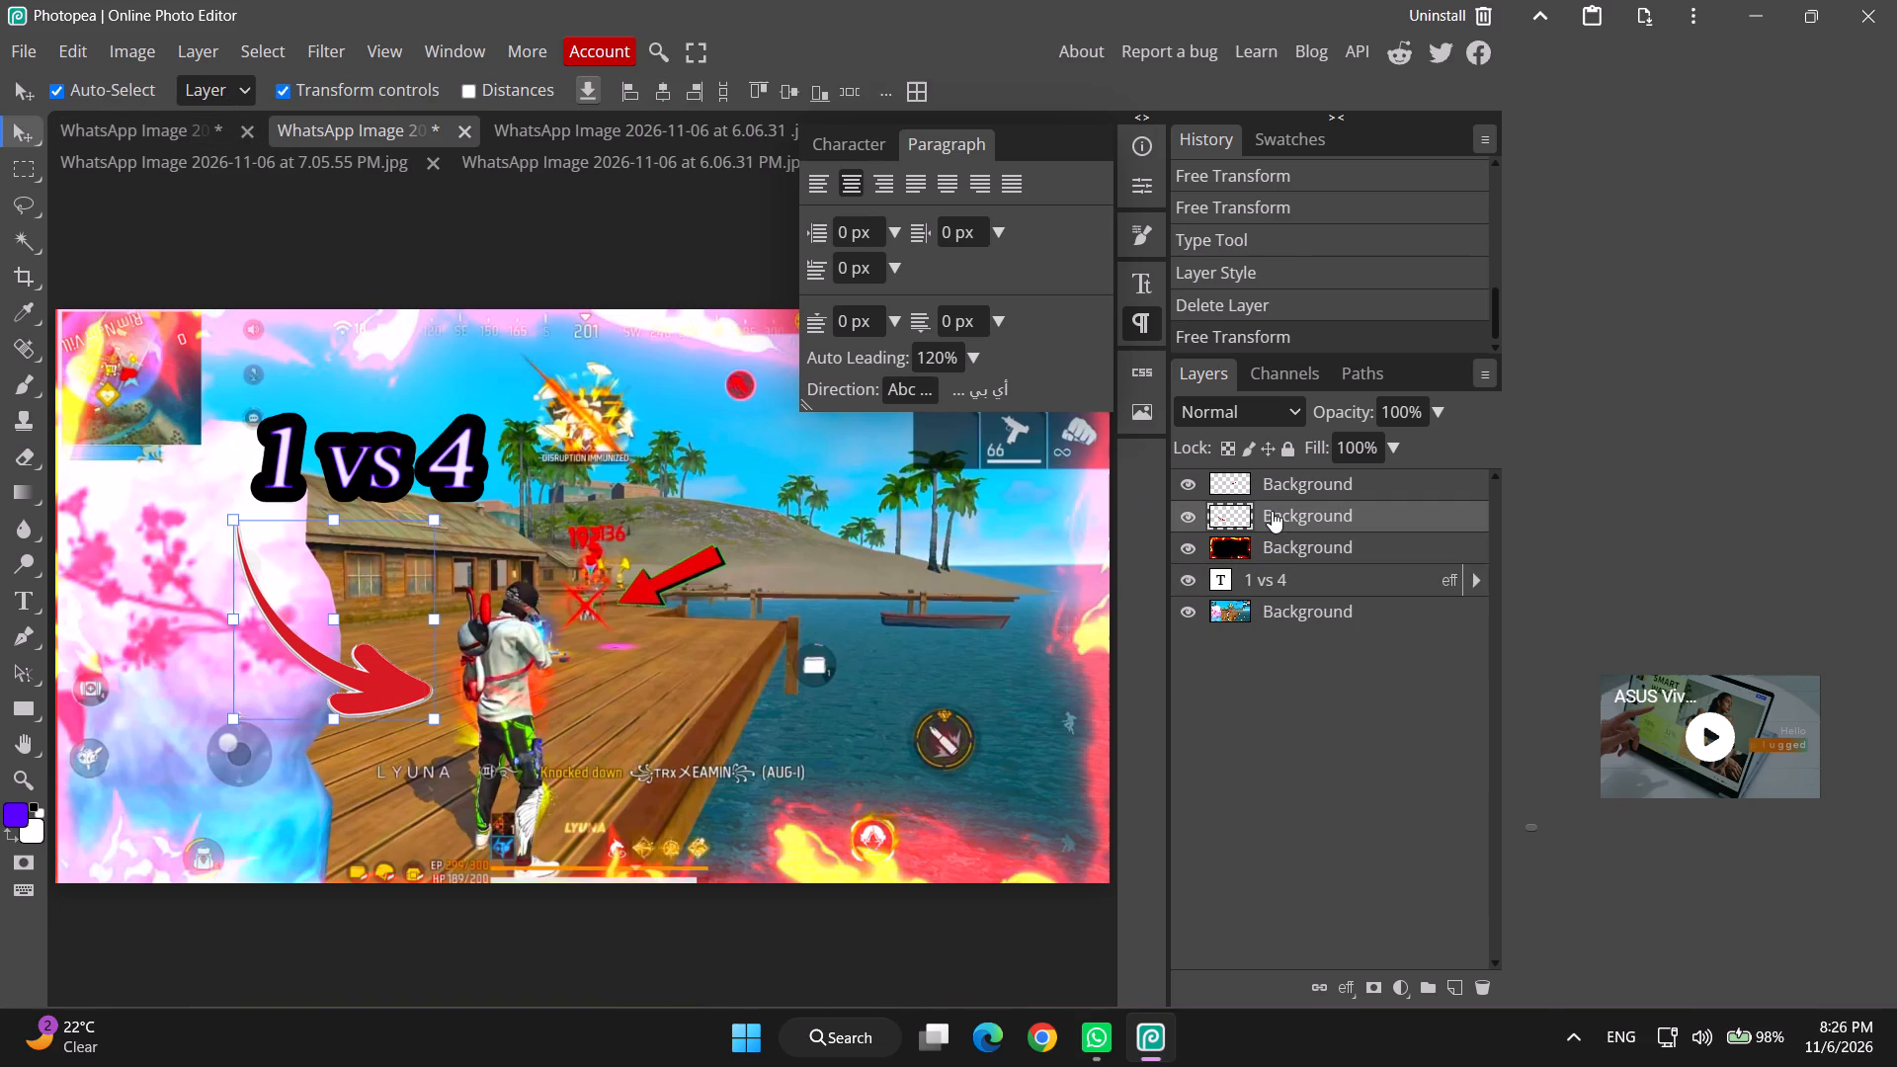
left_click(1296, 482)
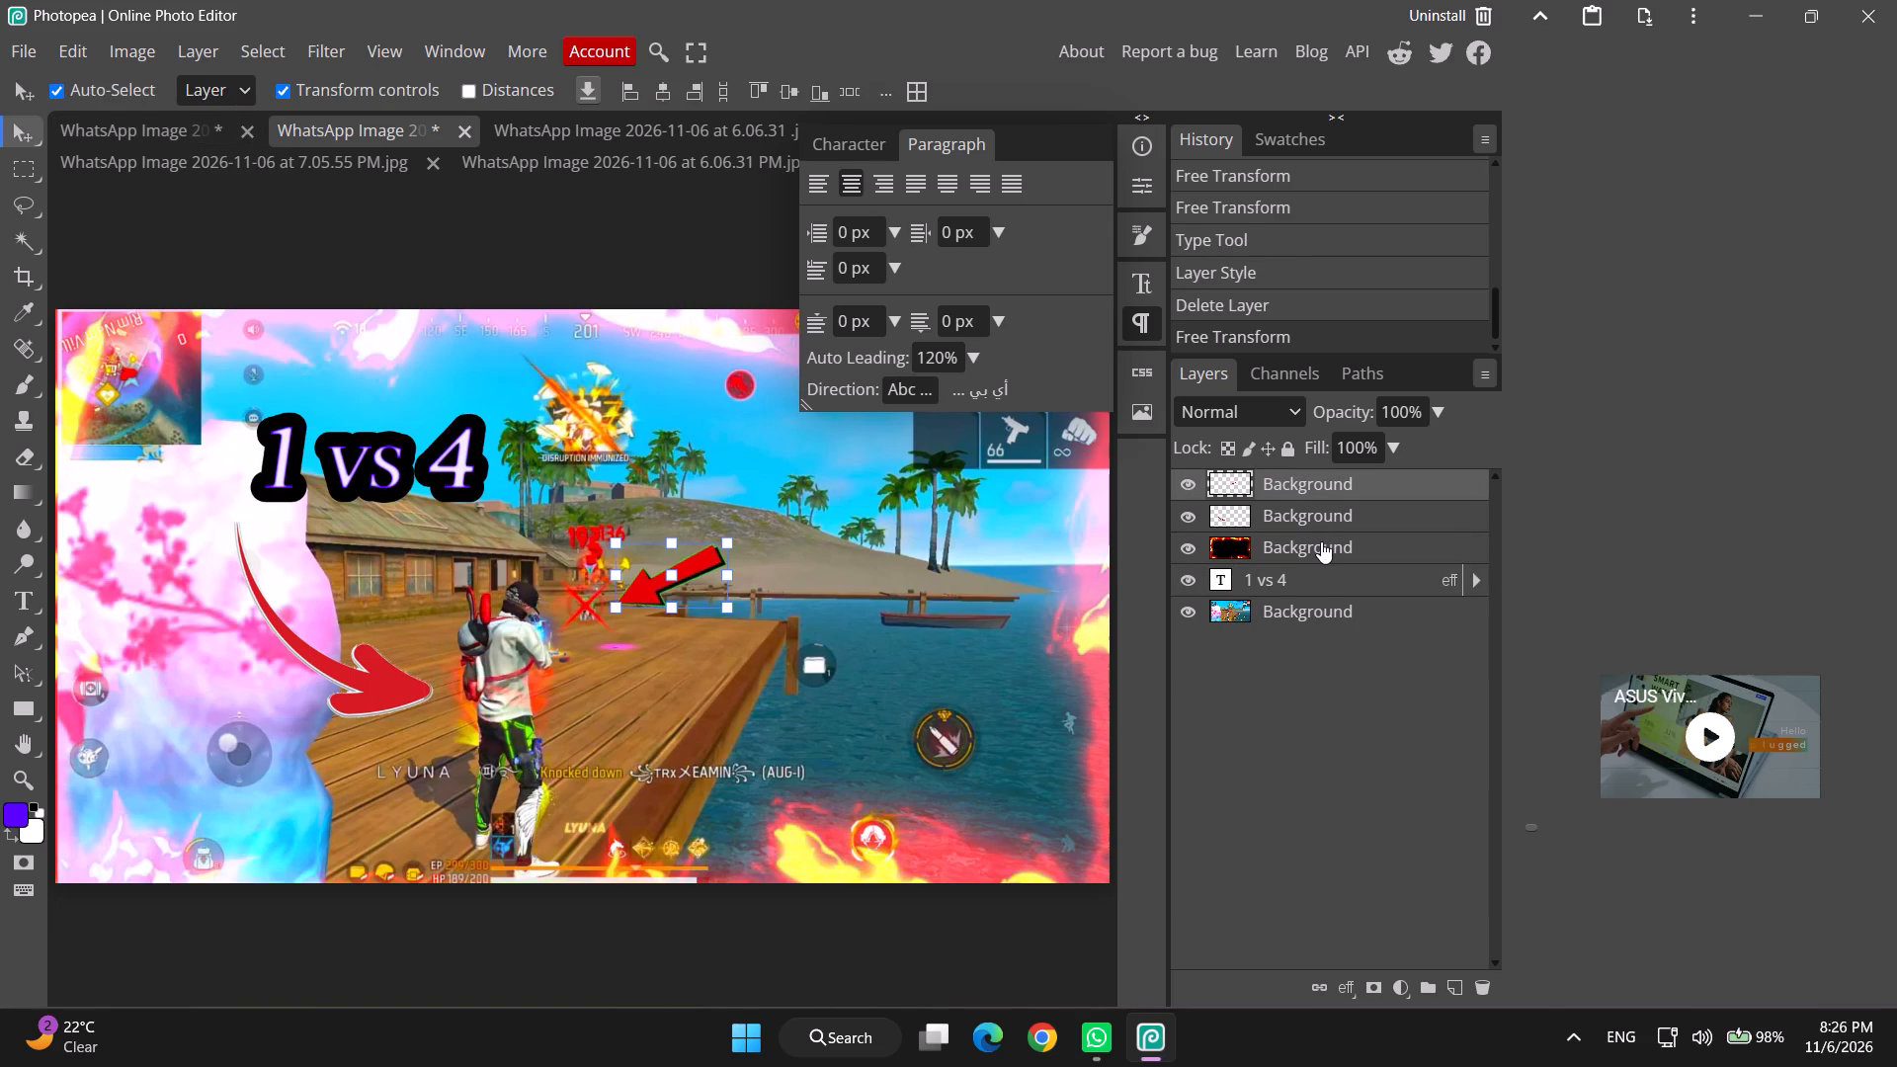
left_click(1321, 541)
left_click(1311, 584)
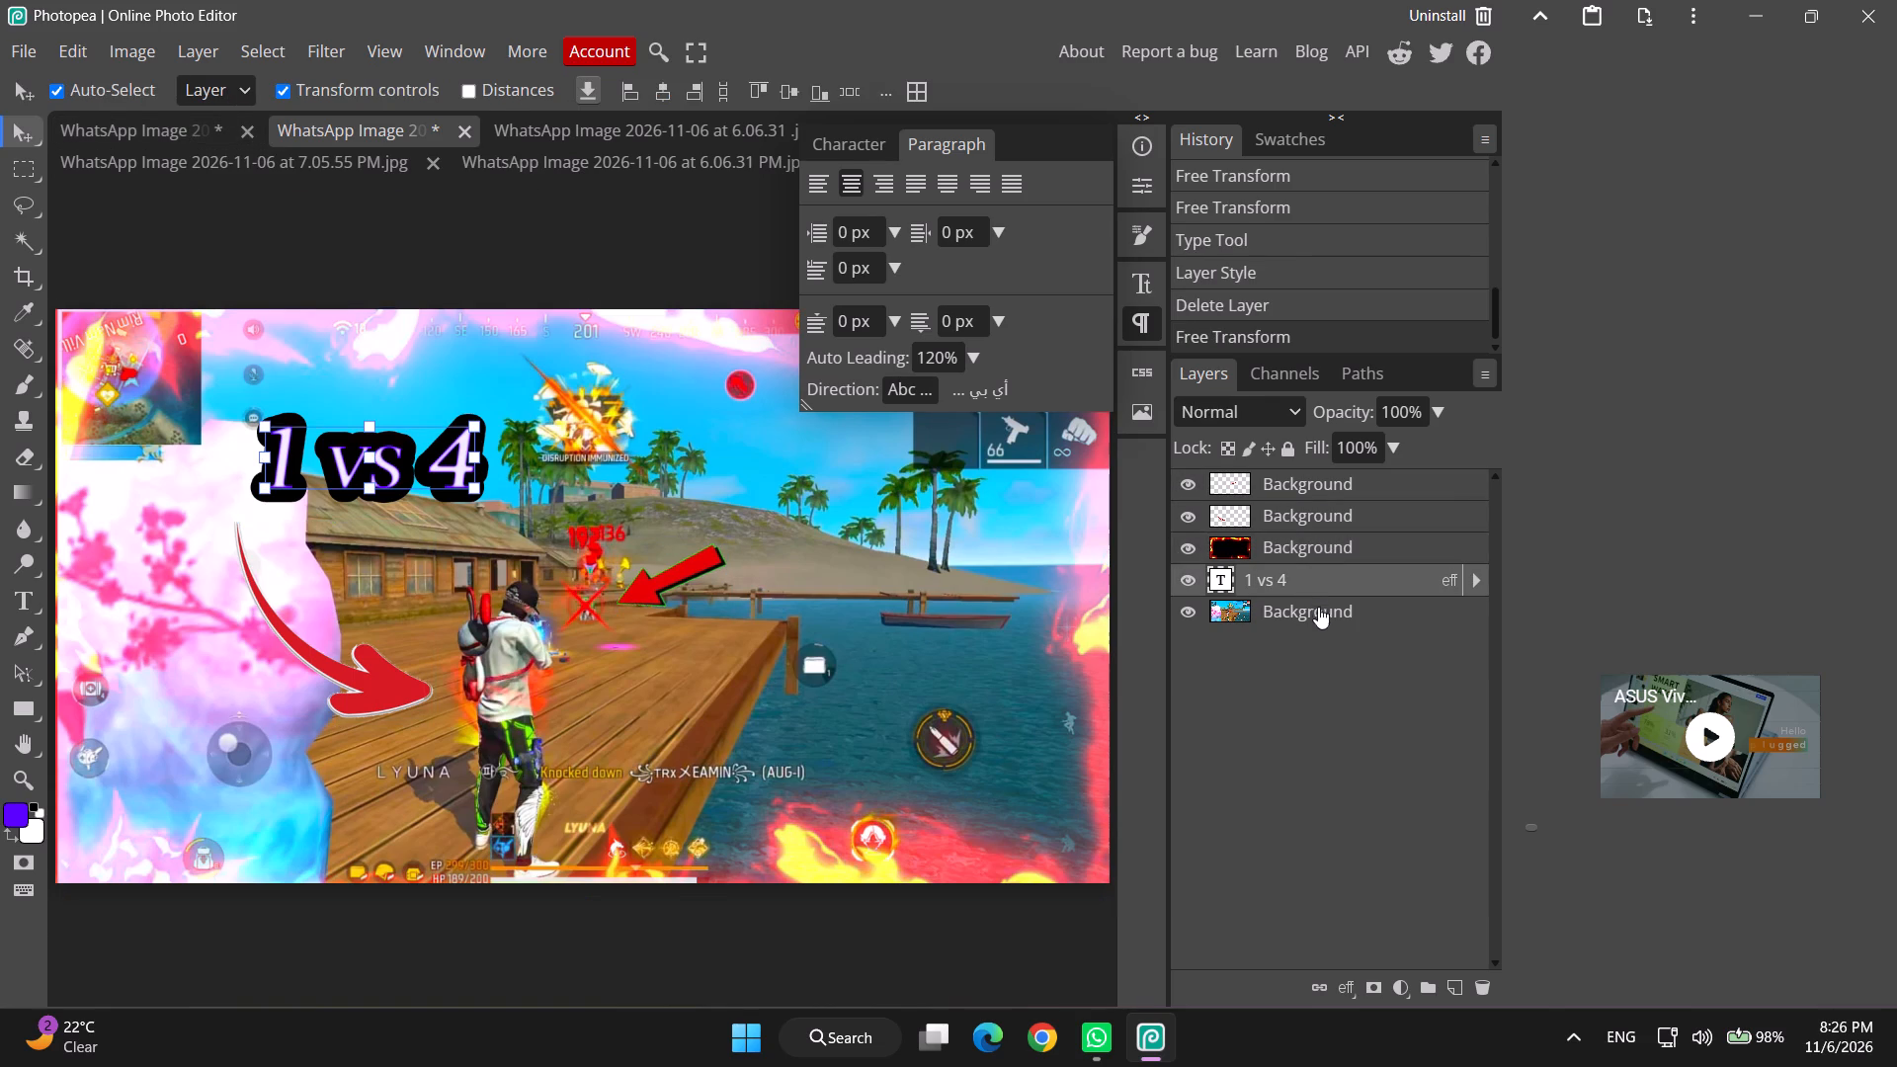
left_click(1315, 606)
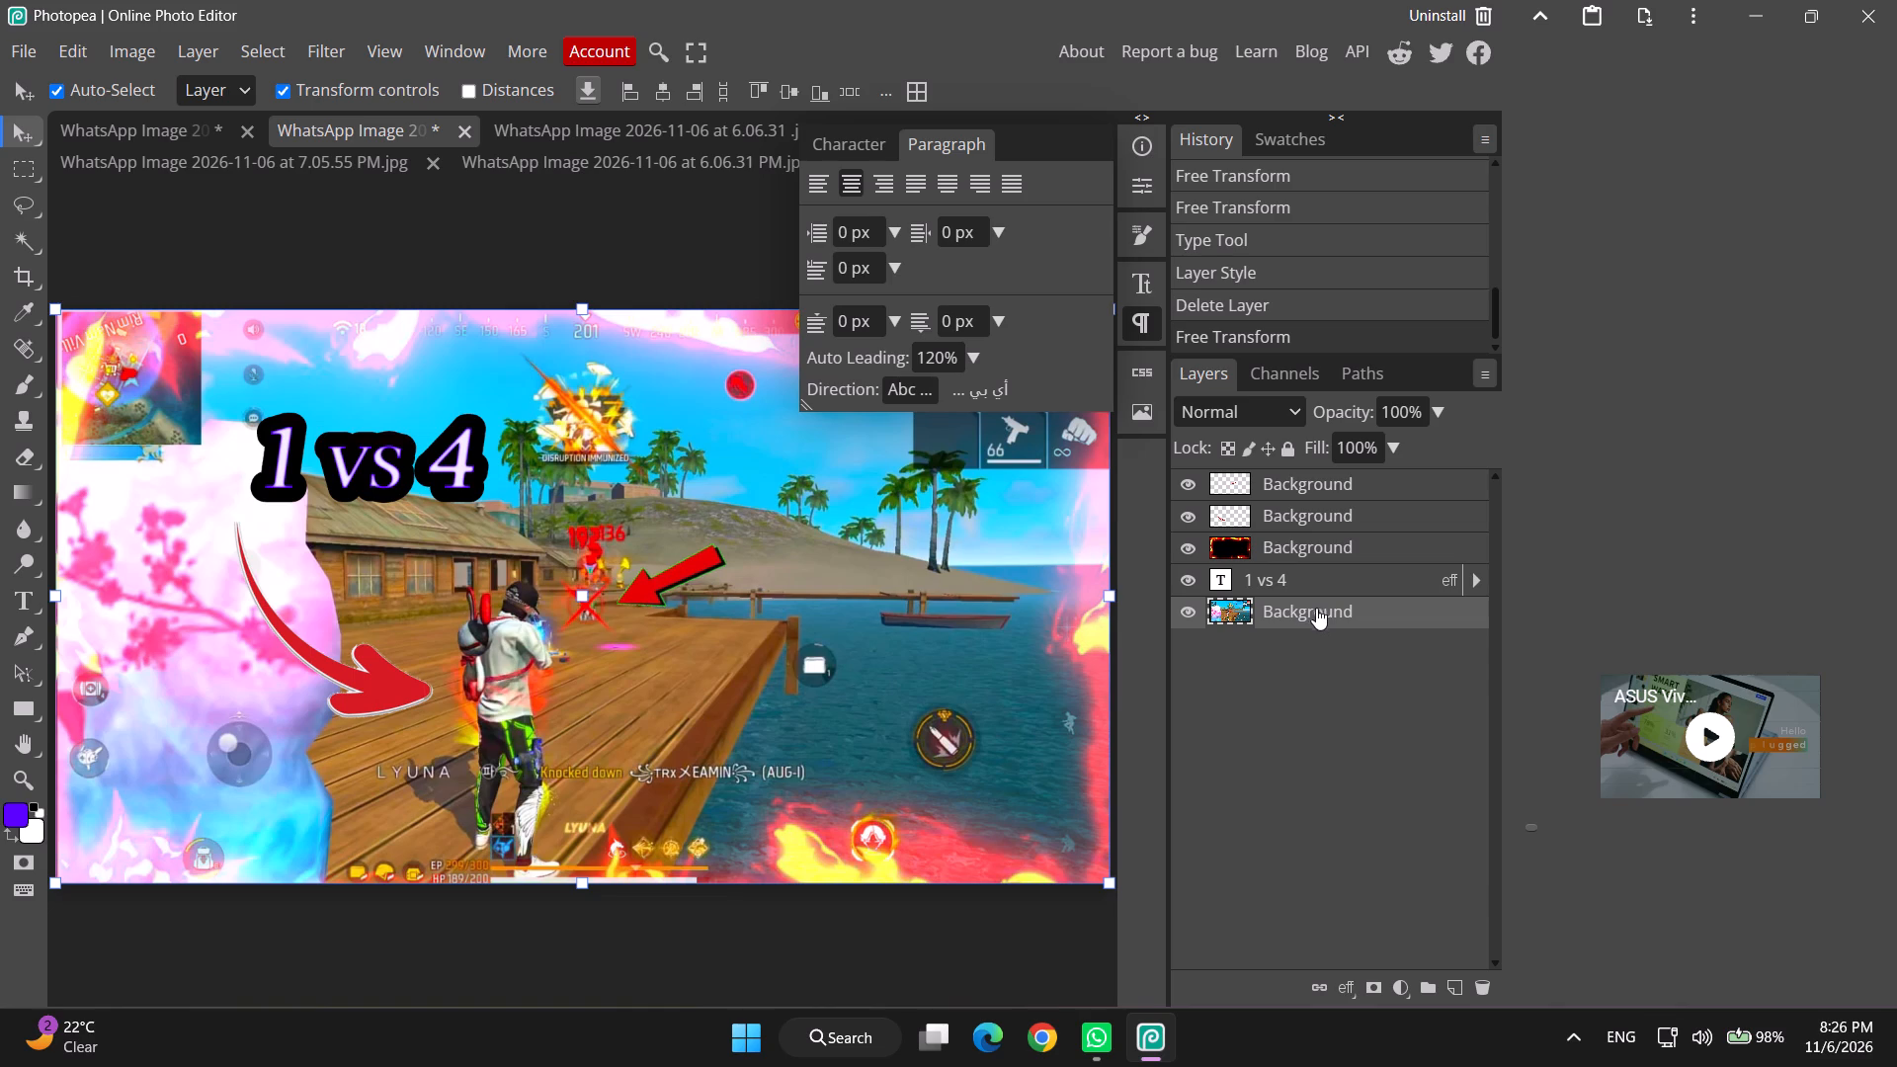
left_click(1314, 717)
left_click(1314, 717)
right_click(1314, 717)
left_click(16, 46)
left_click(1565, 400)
Add a two-line text layer reading "headshot" and "machine" over the beach and water, directly above the screenshot background layer.
left_click(8, 595)
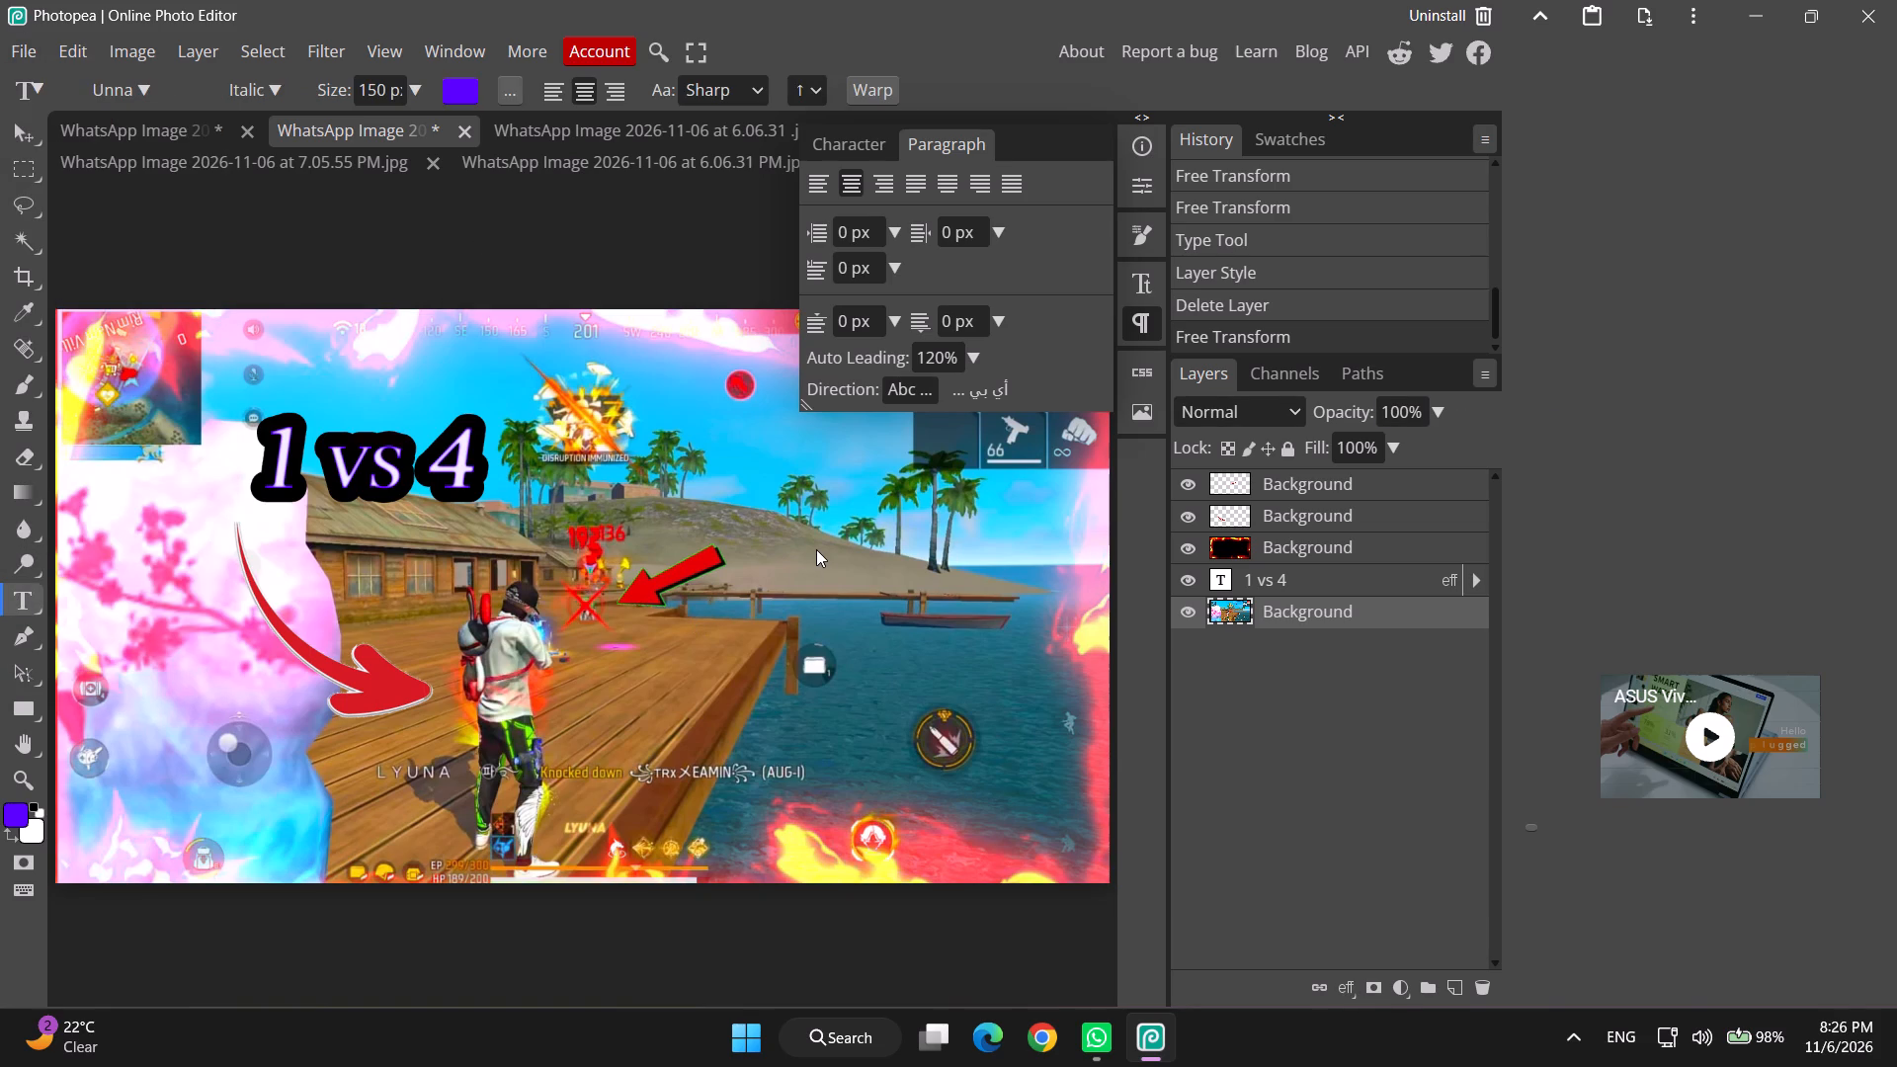
left_click(815, 543)
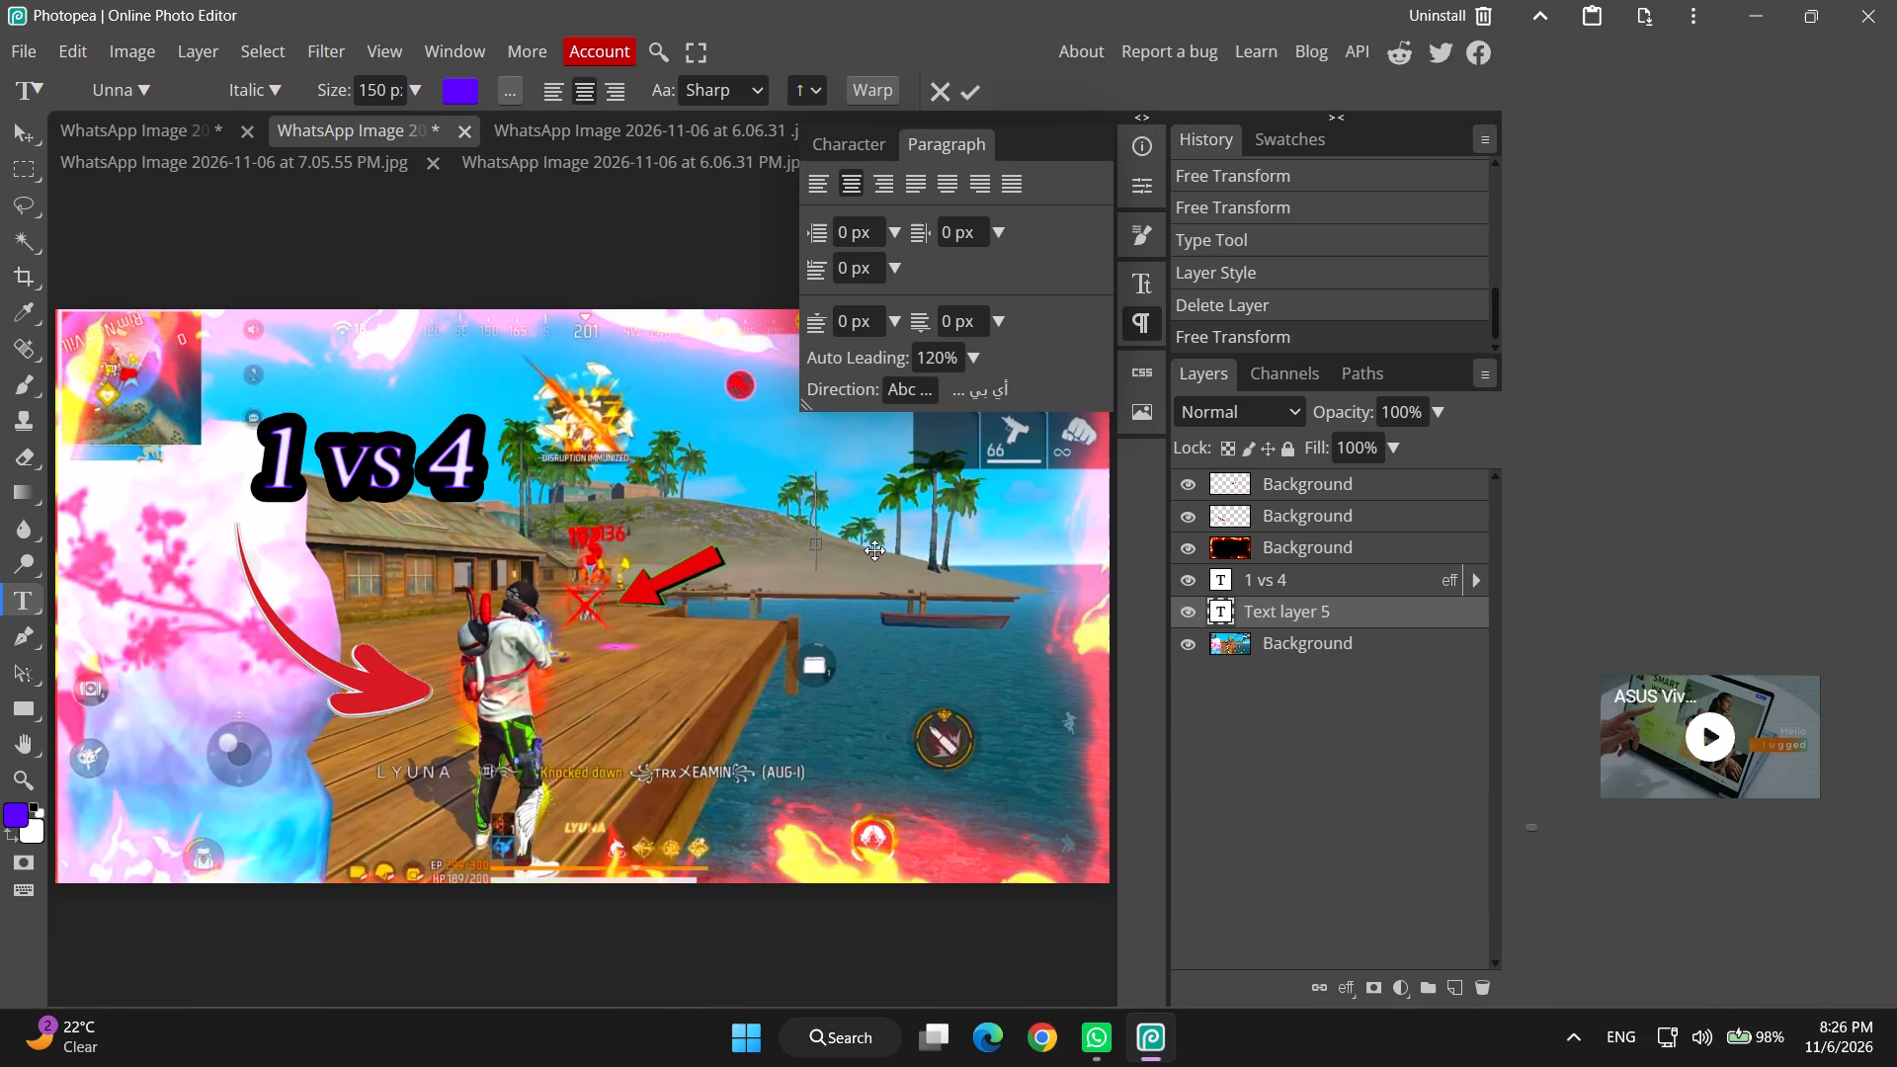
type("headshot")
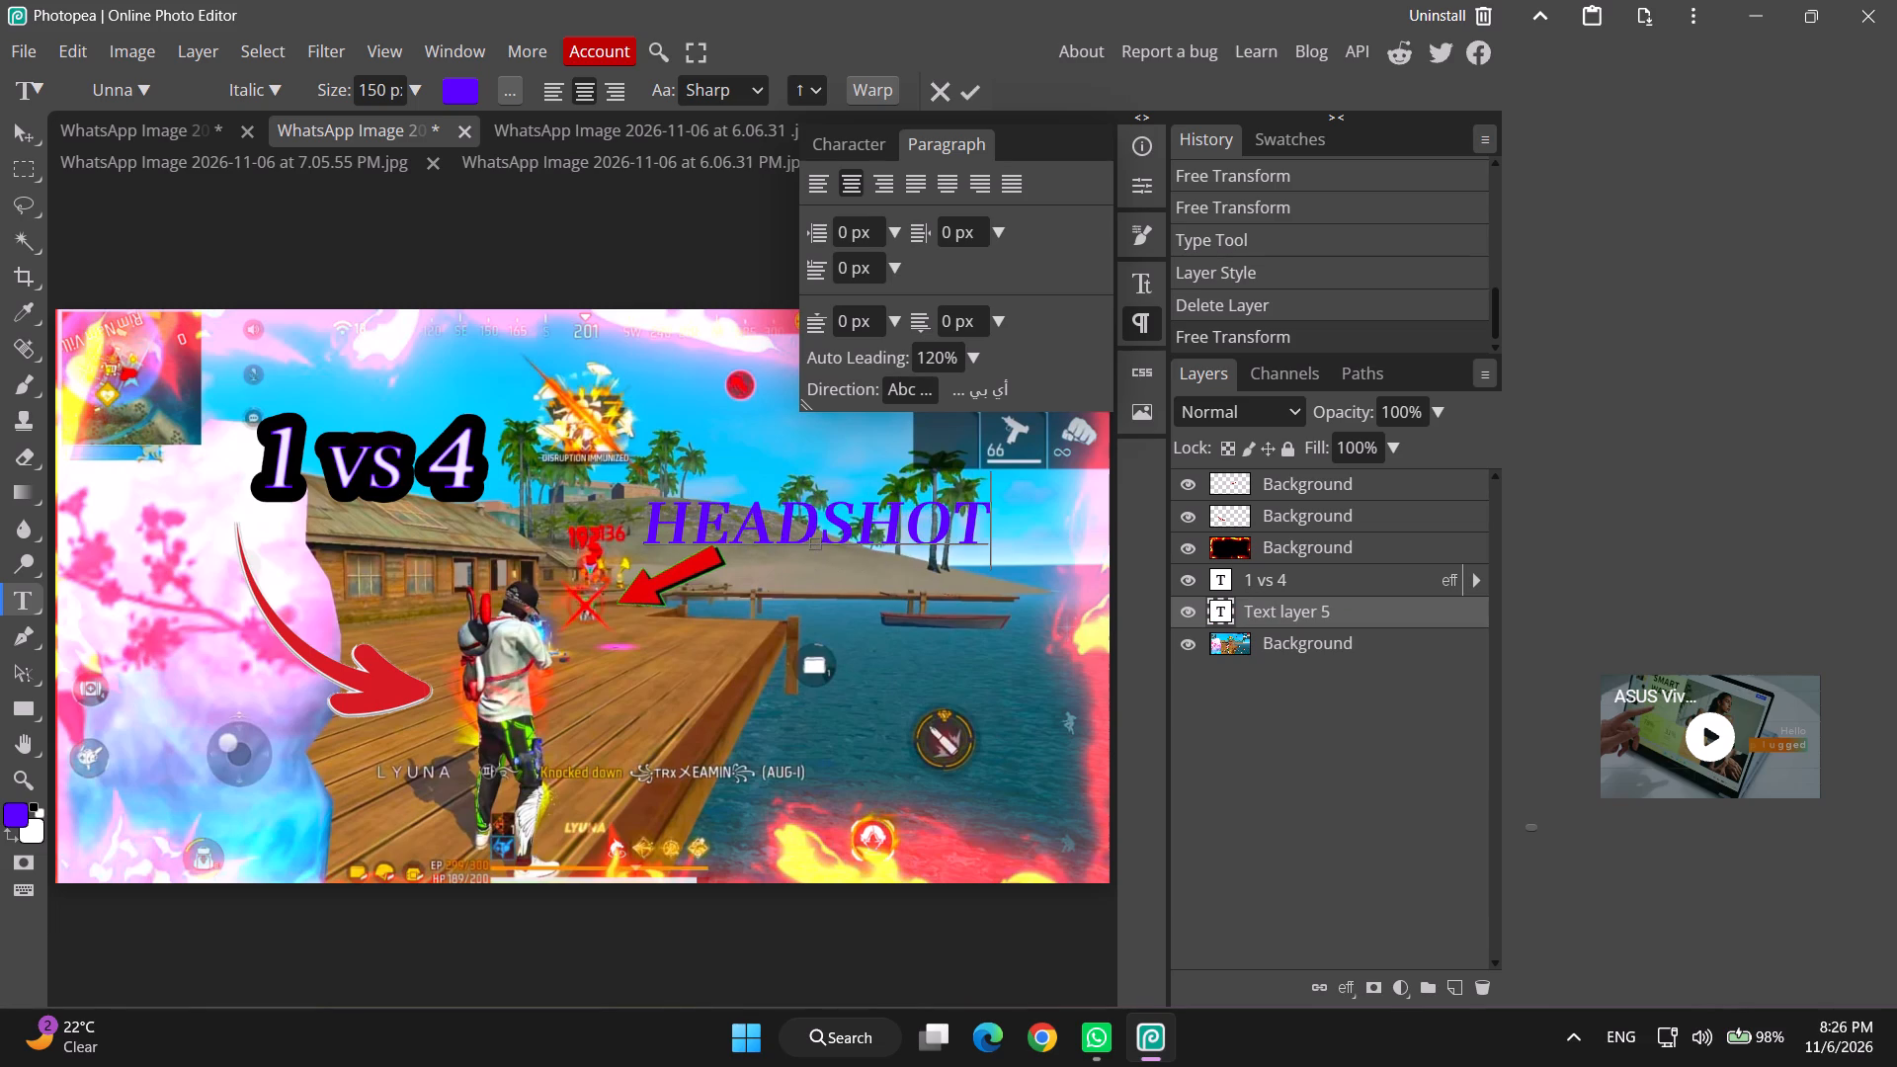
key("Return")
type("machine")
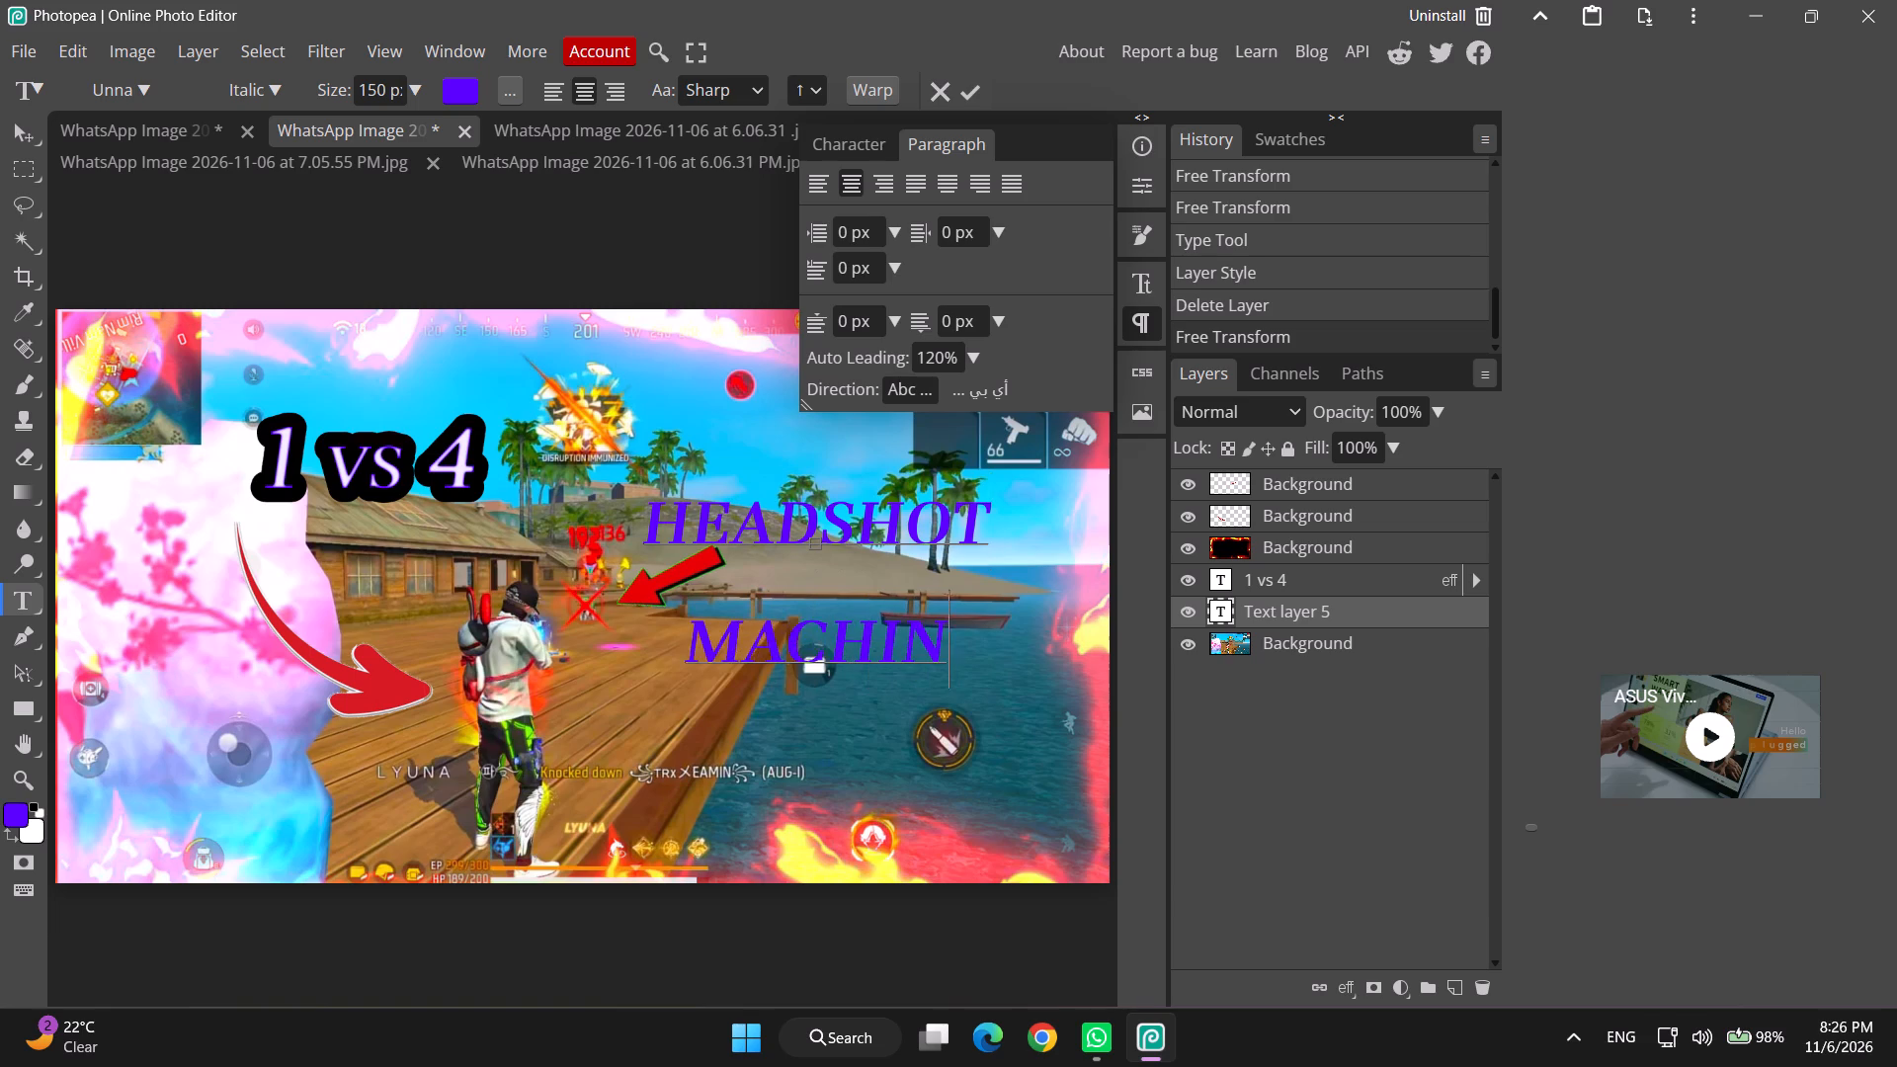
left_click(1742, 409)
left_click(820, 551)
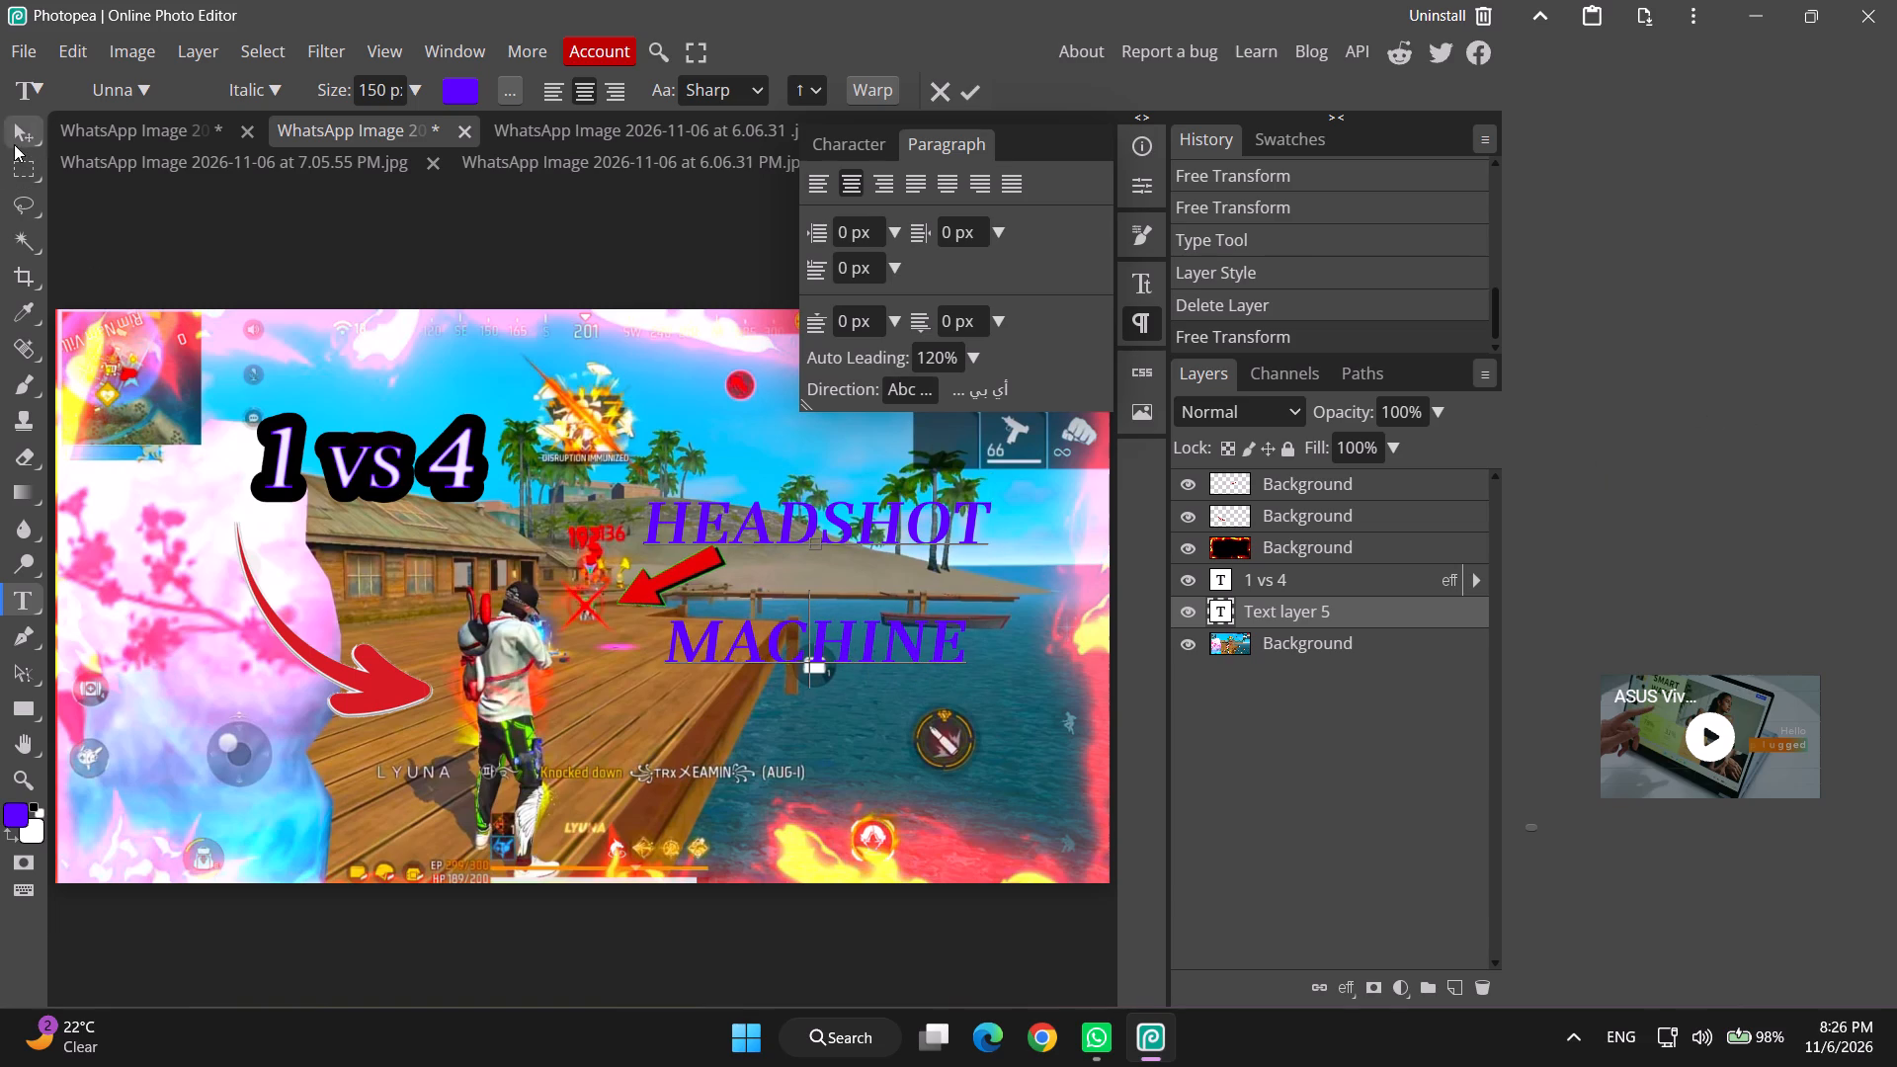
left_click(14, 131)
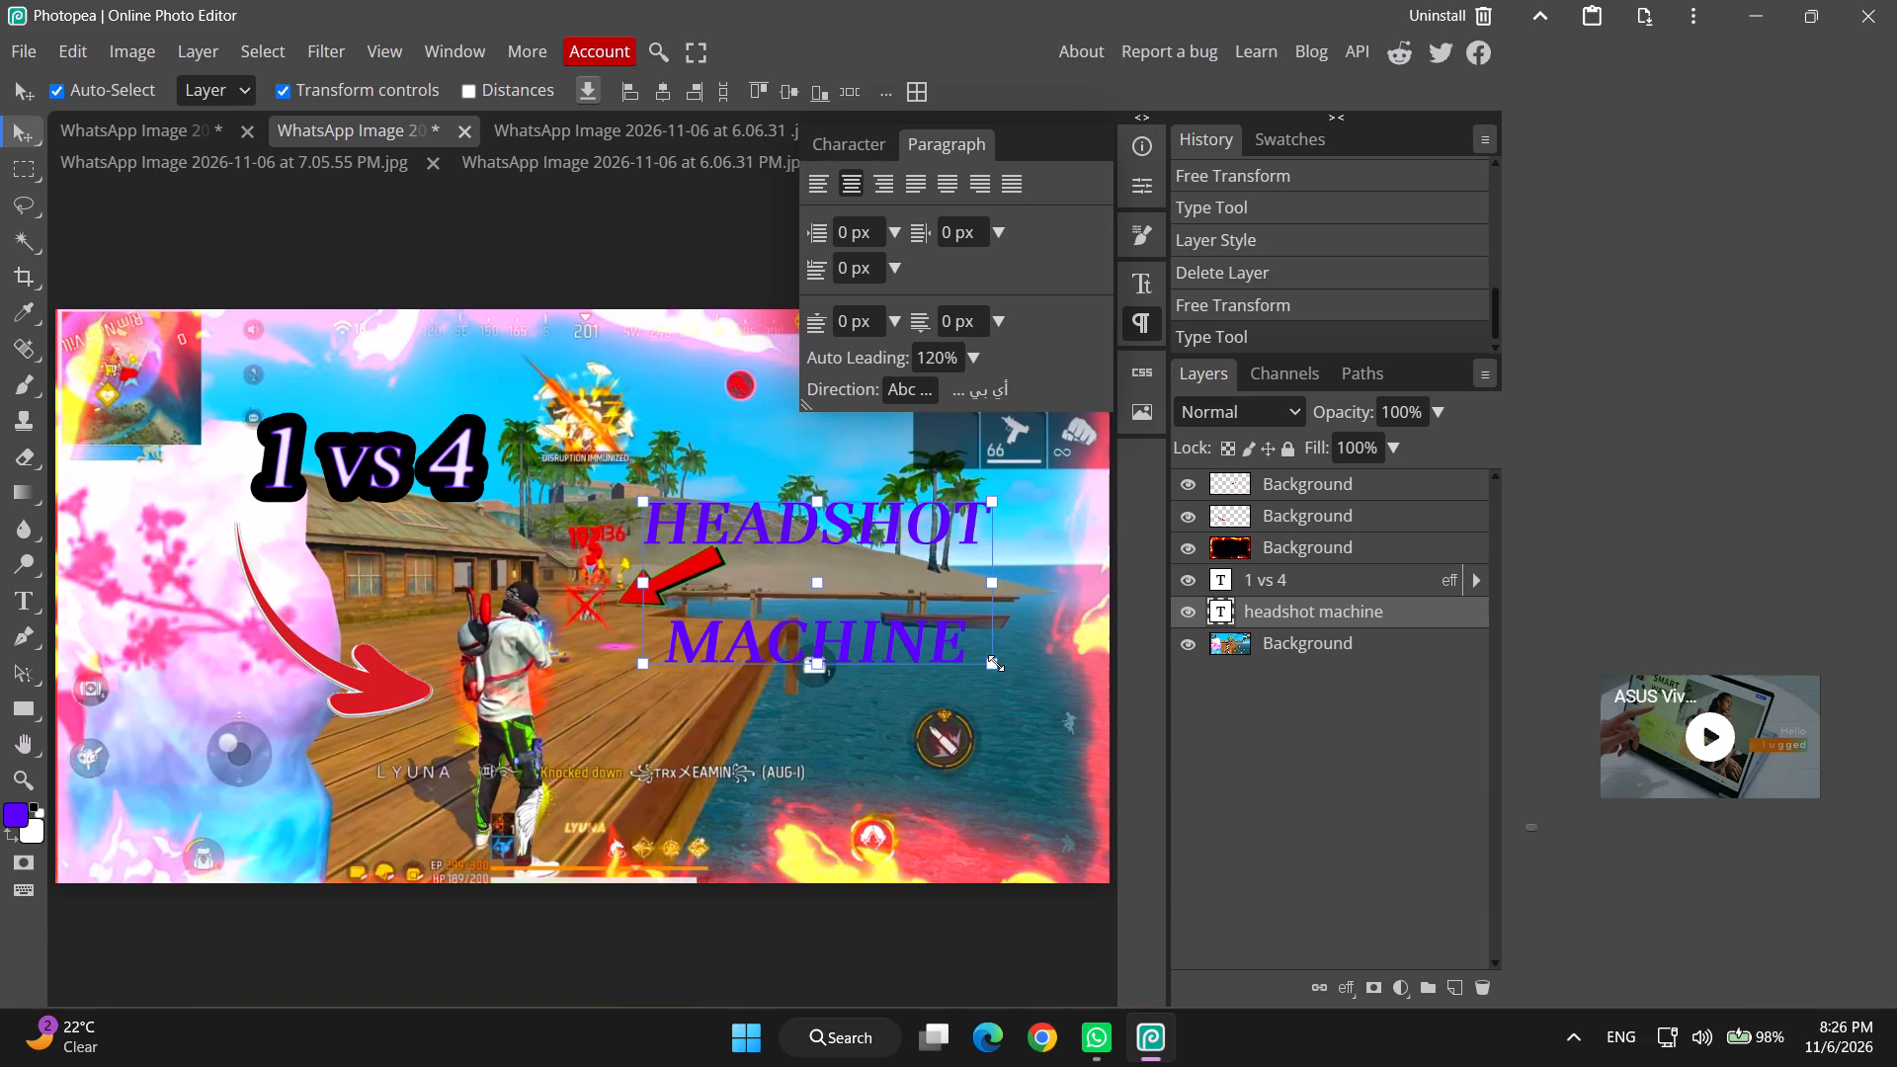
Scale the "headshot machine" text to about 66% and place it over the palm trees, near X 1234 px, Y 354 px.
left_click_drag(996, 663, 872, 609)
left_click_drag(742, 541, 807, 552)
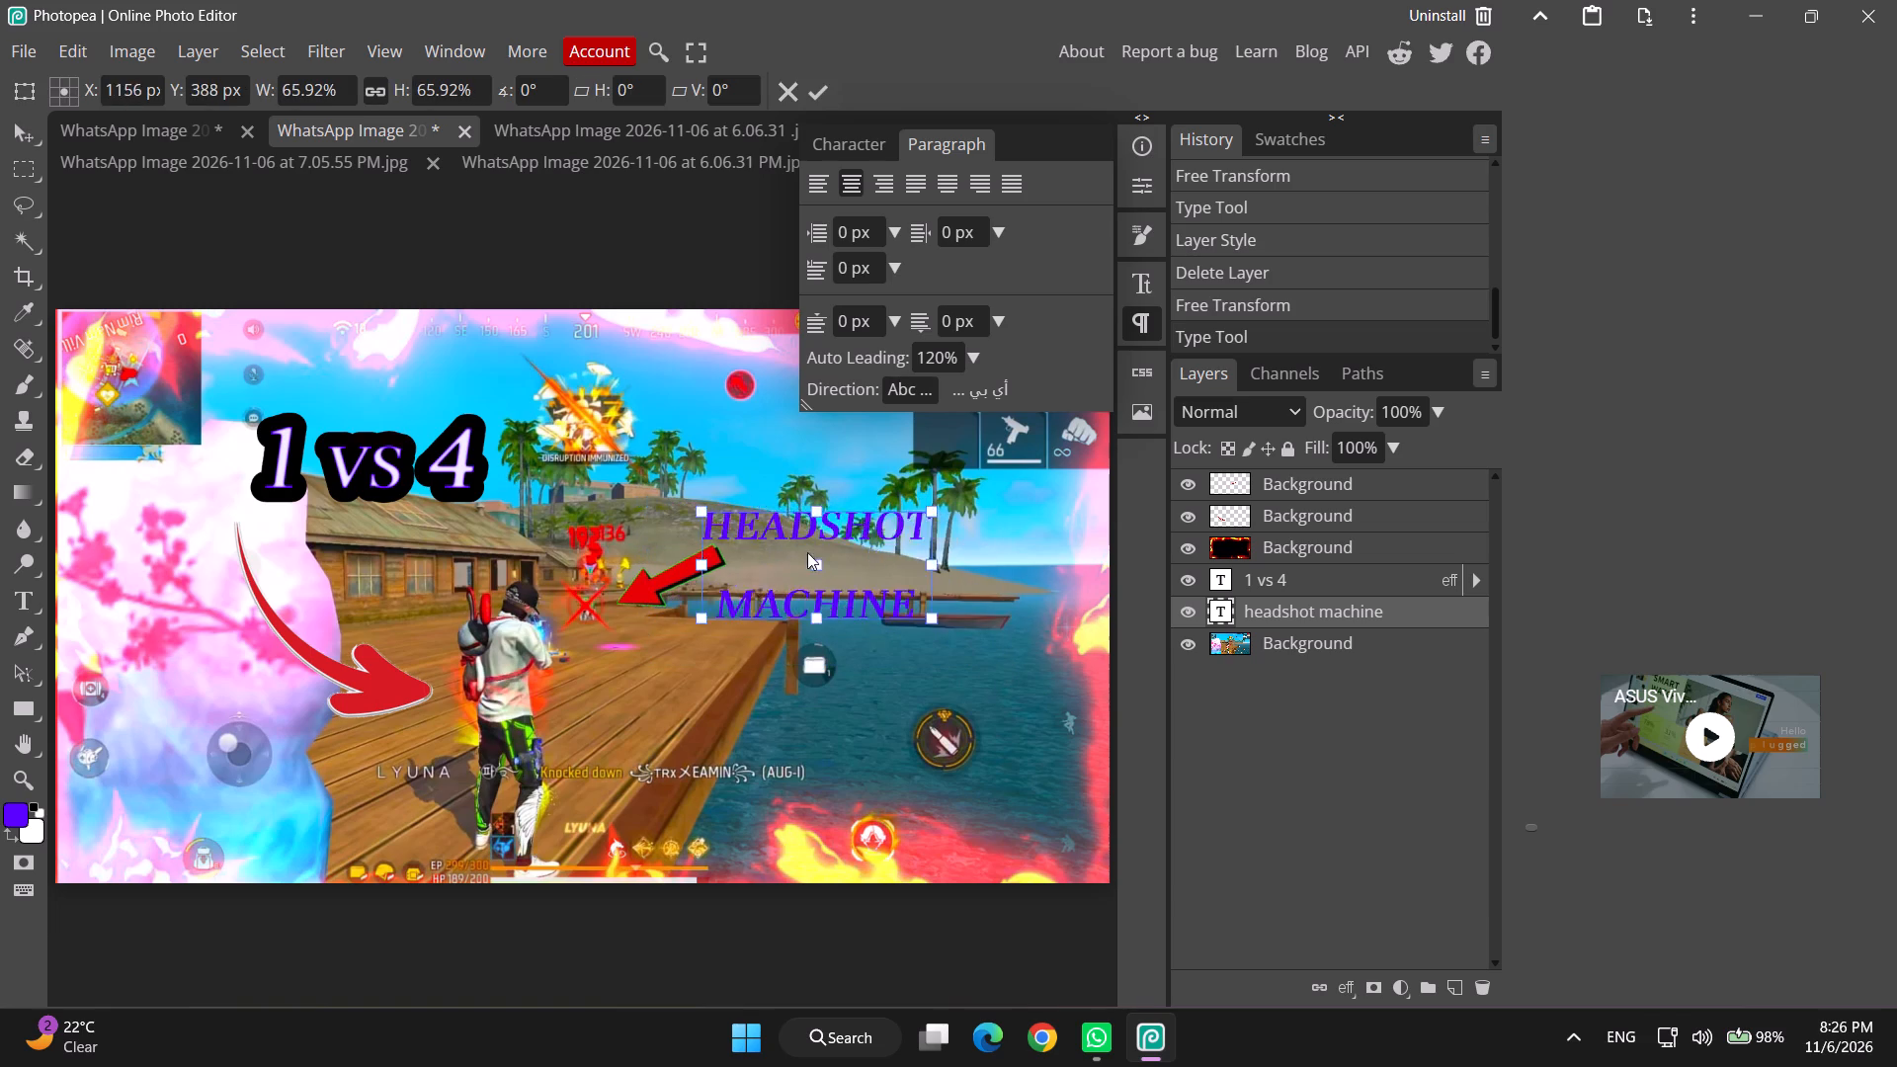
left_click_drag(807, 552, 852, 531)
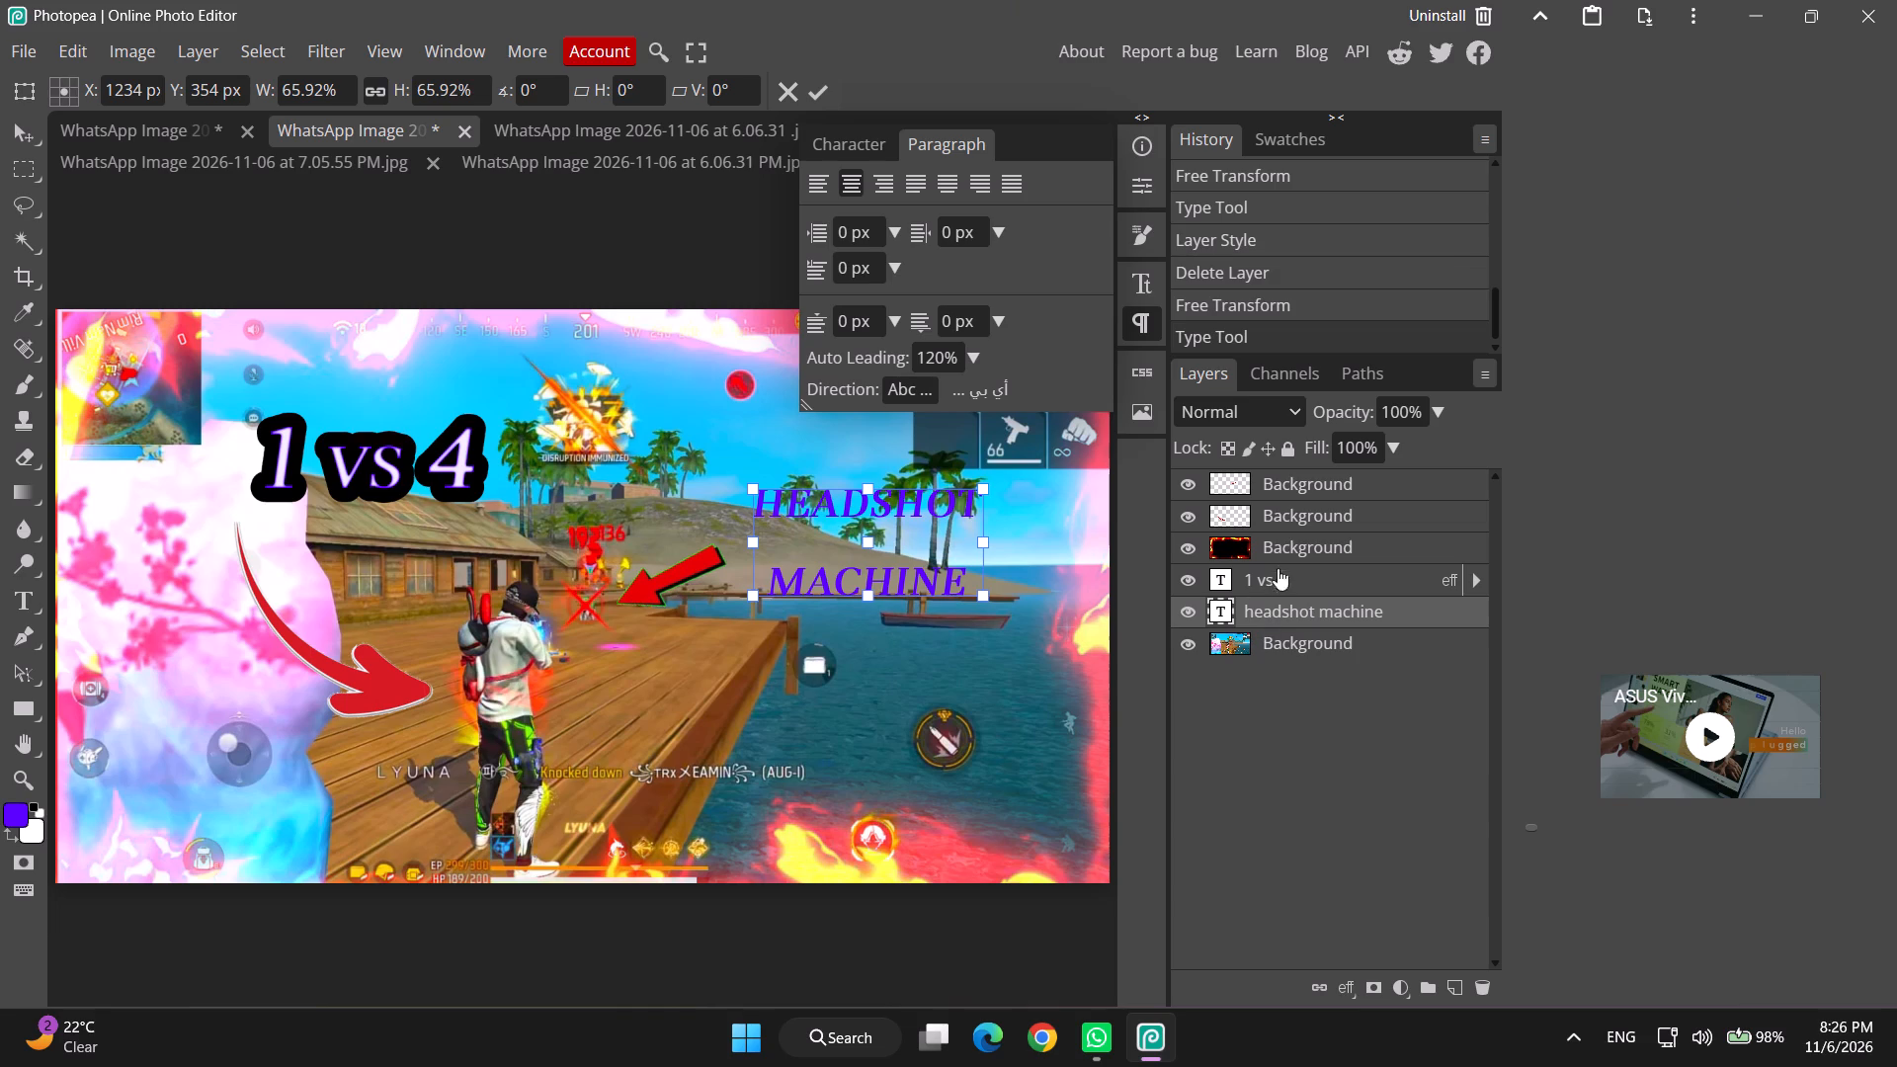
right_click(1766, 406)
left_click(1674, 294)
left_click(924, 556)
Change the "headshot machine" text color to bright yellow, #fcff00.
left_click(836, 138)
left_click(1008, 368)
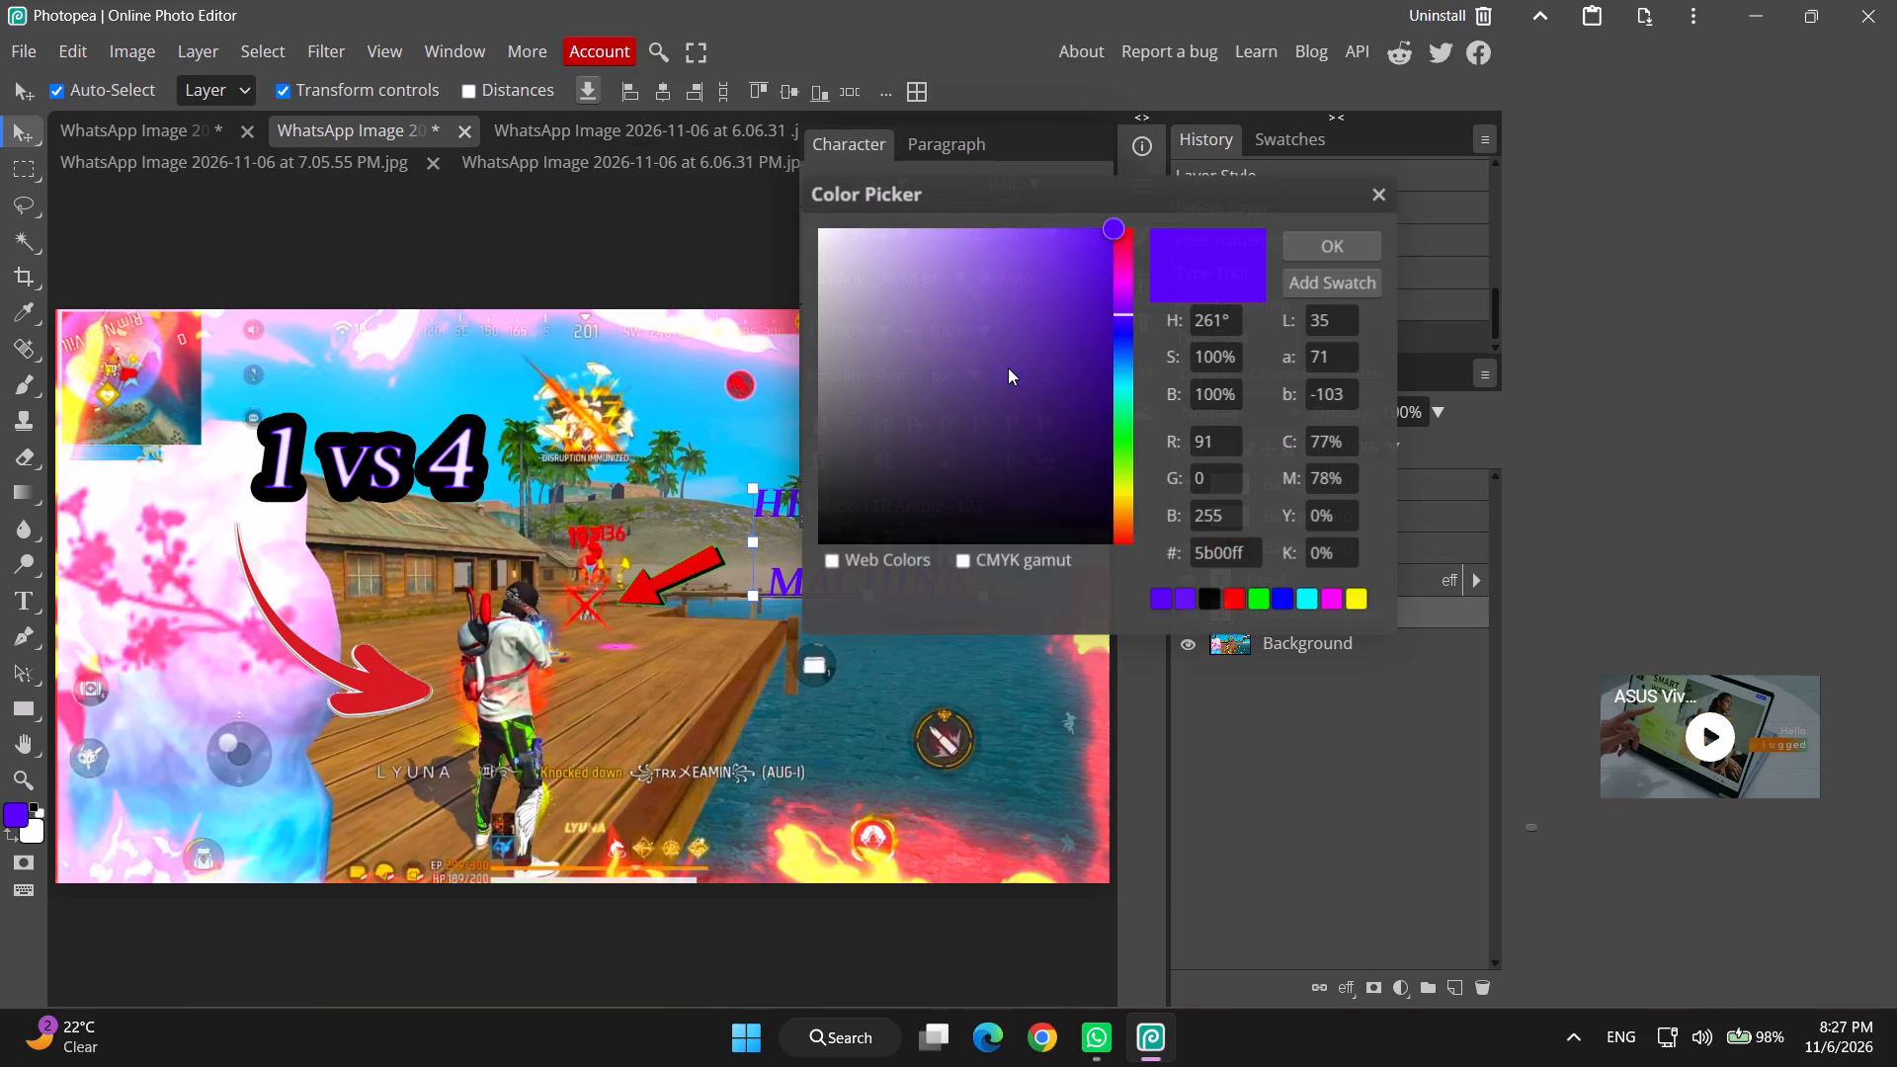
left_click_drag(1113, 339, 1120, 430)
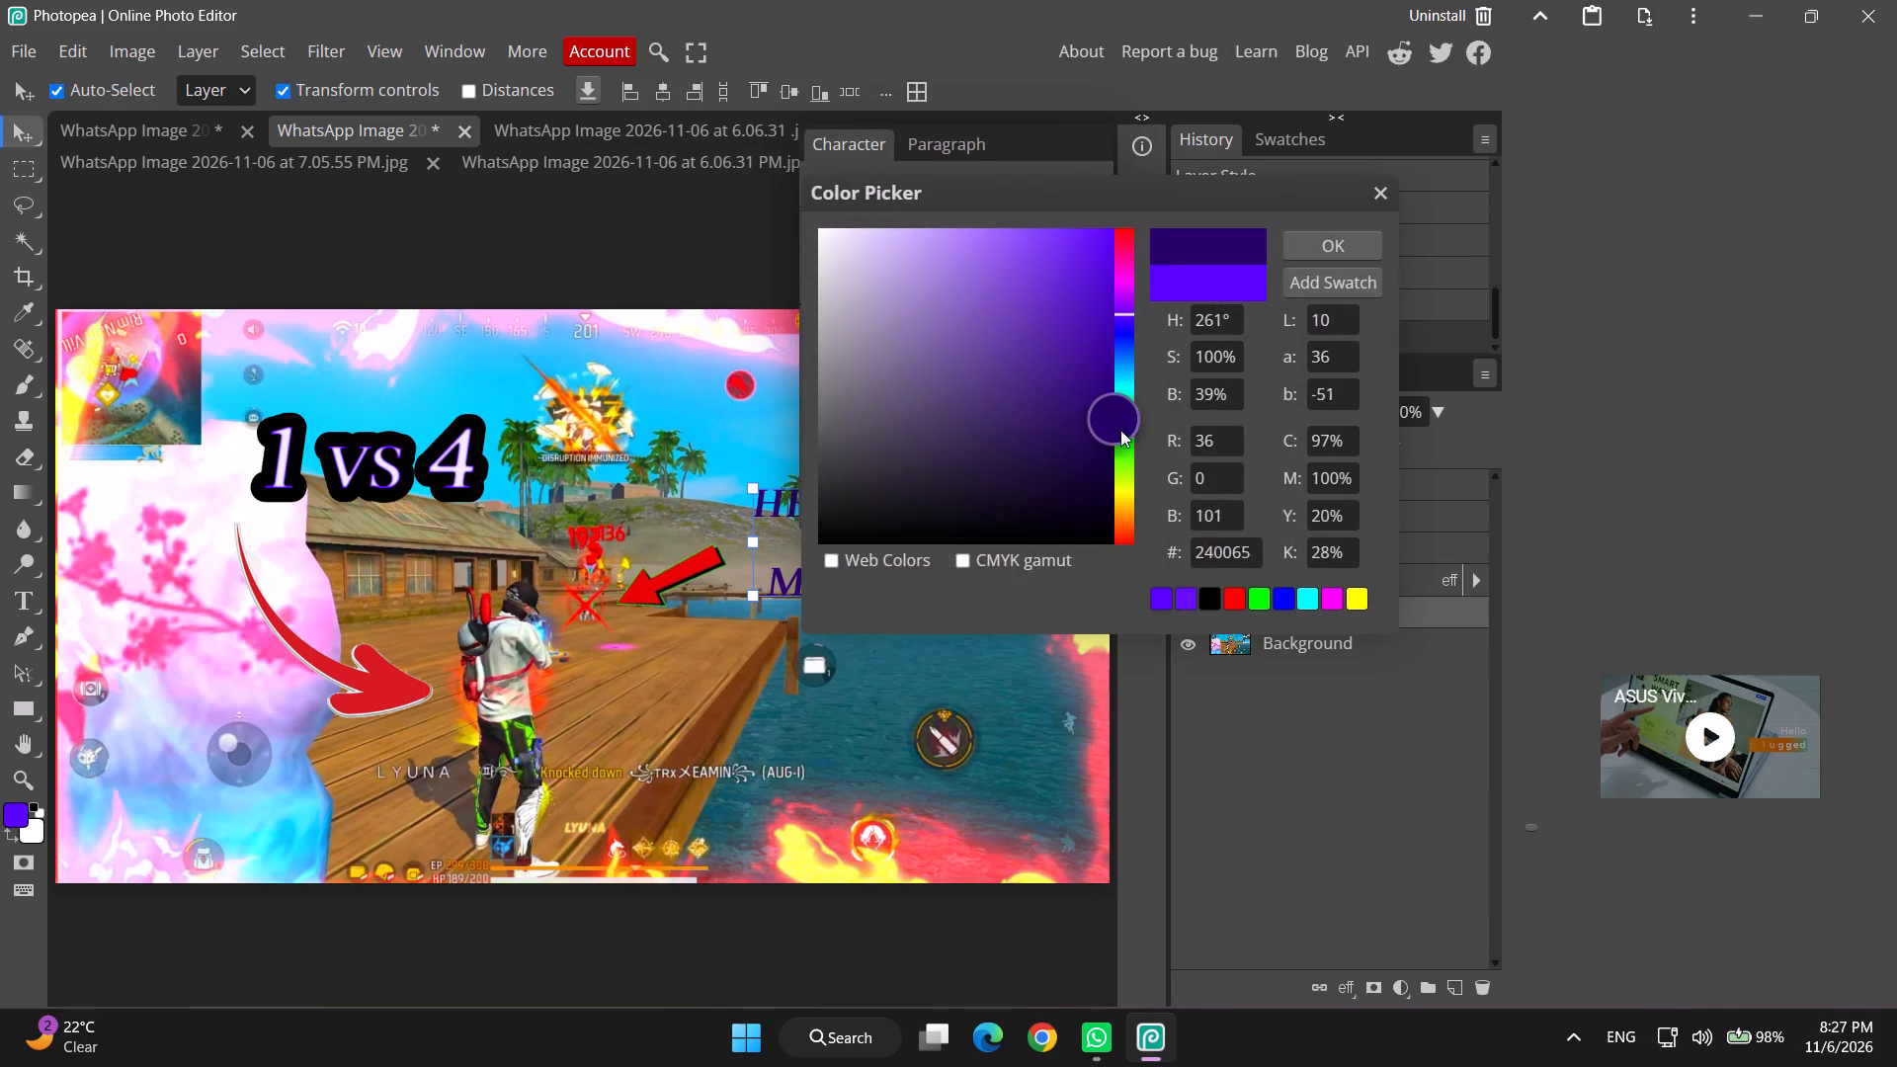
left_click_drag(1120, 430, 1139, 461)
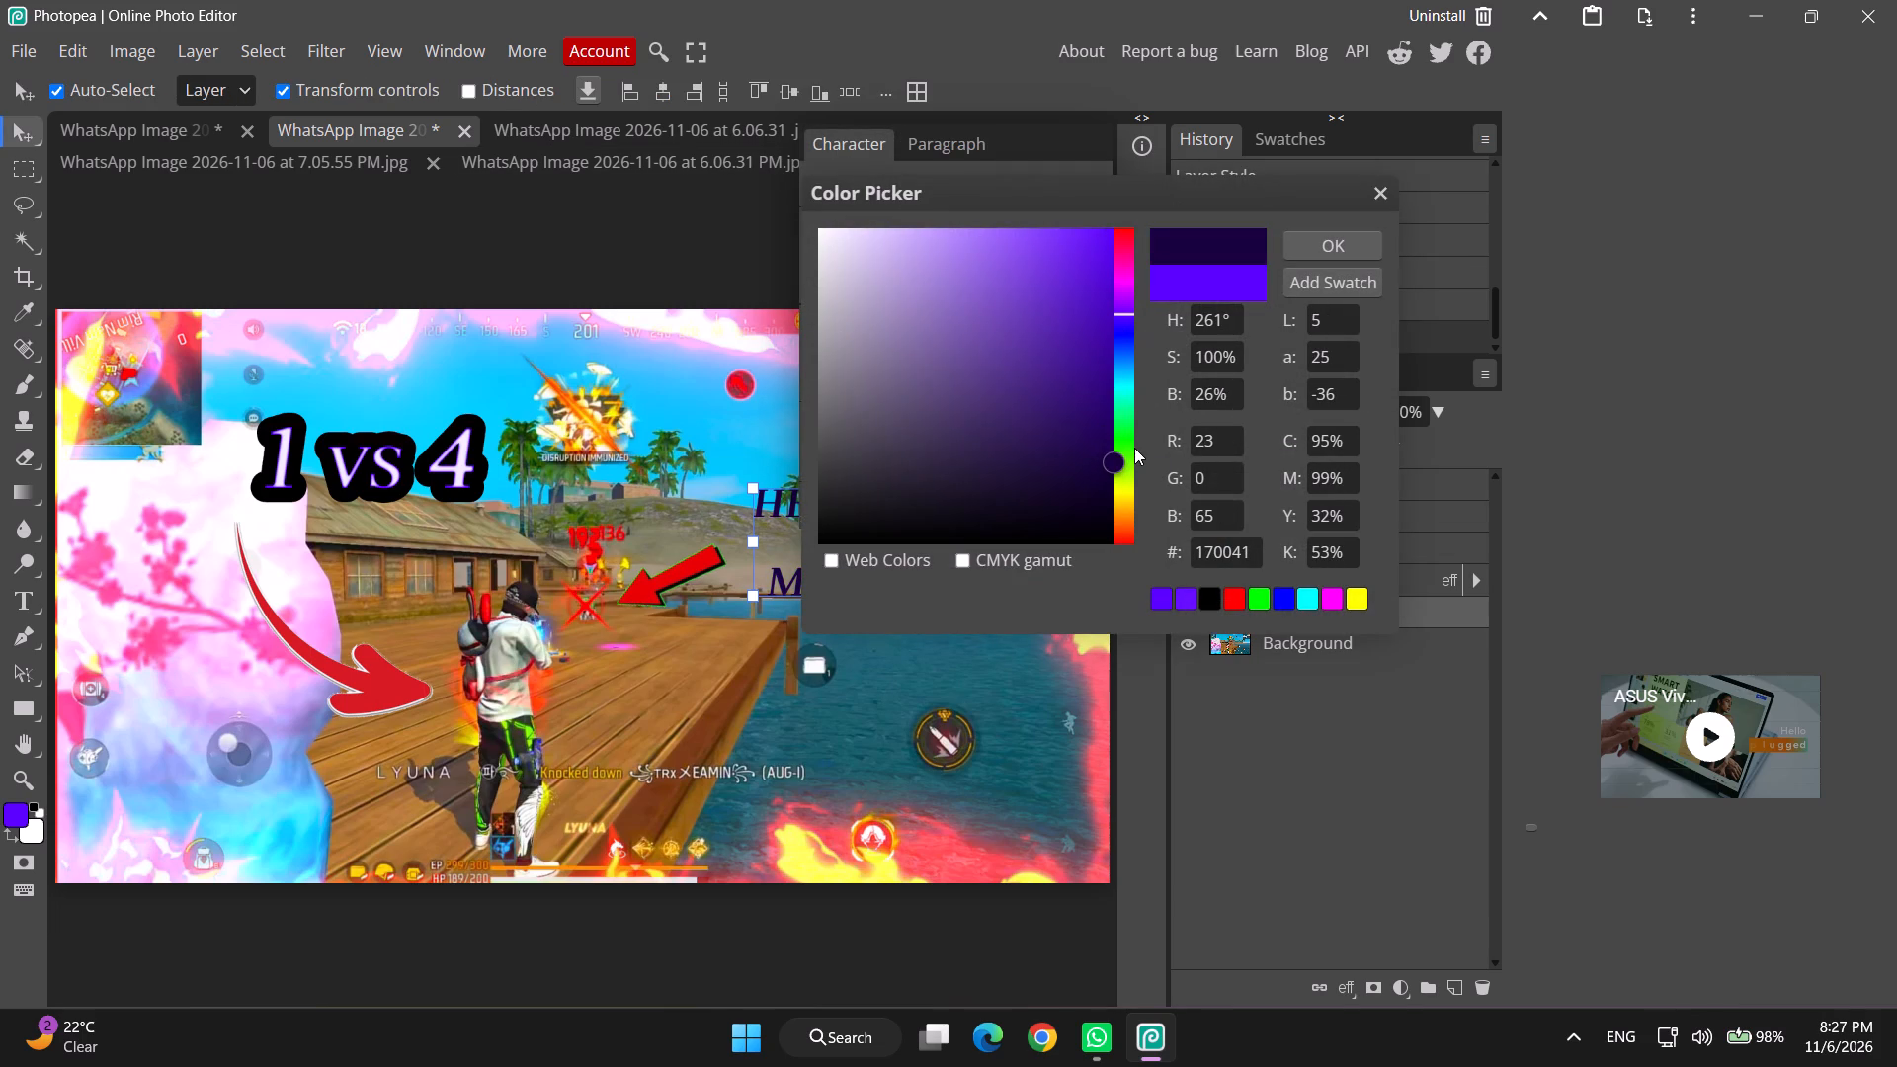
left_click(1134, 447)
left_click(1144, 442)
left_click_drag(1123, 443, 1115, 398)
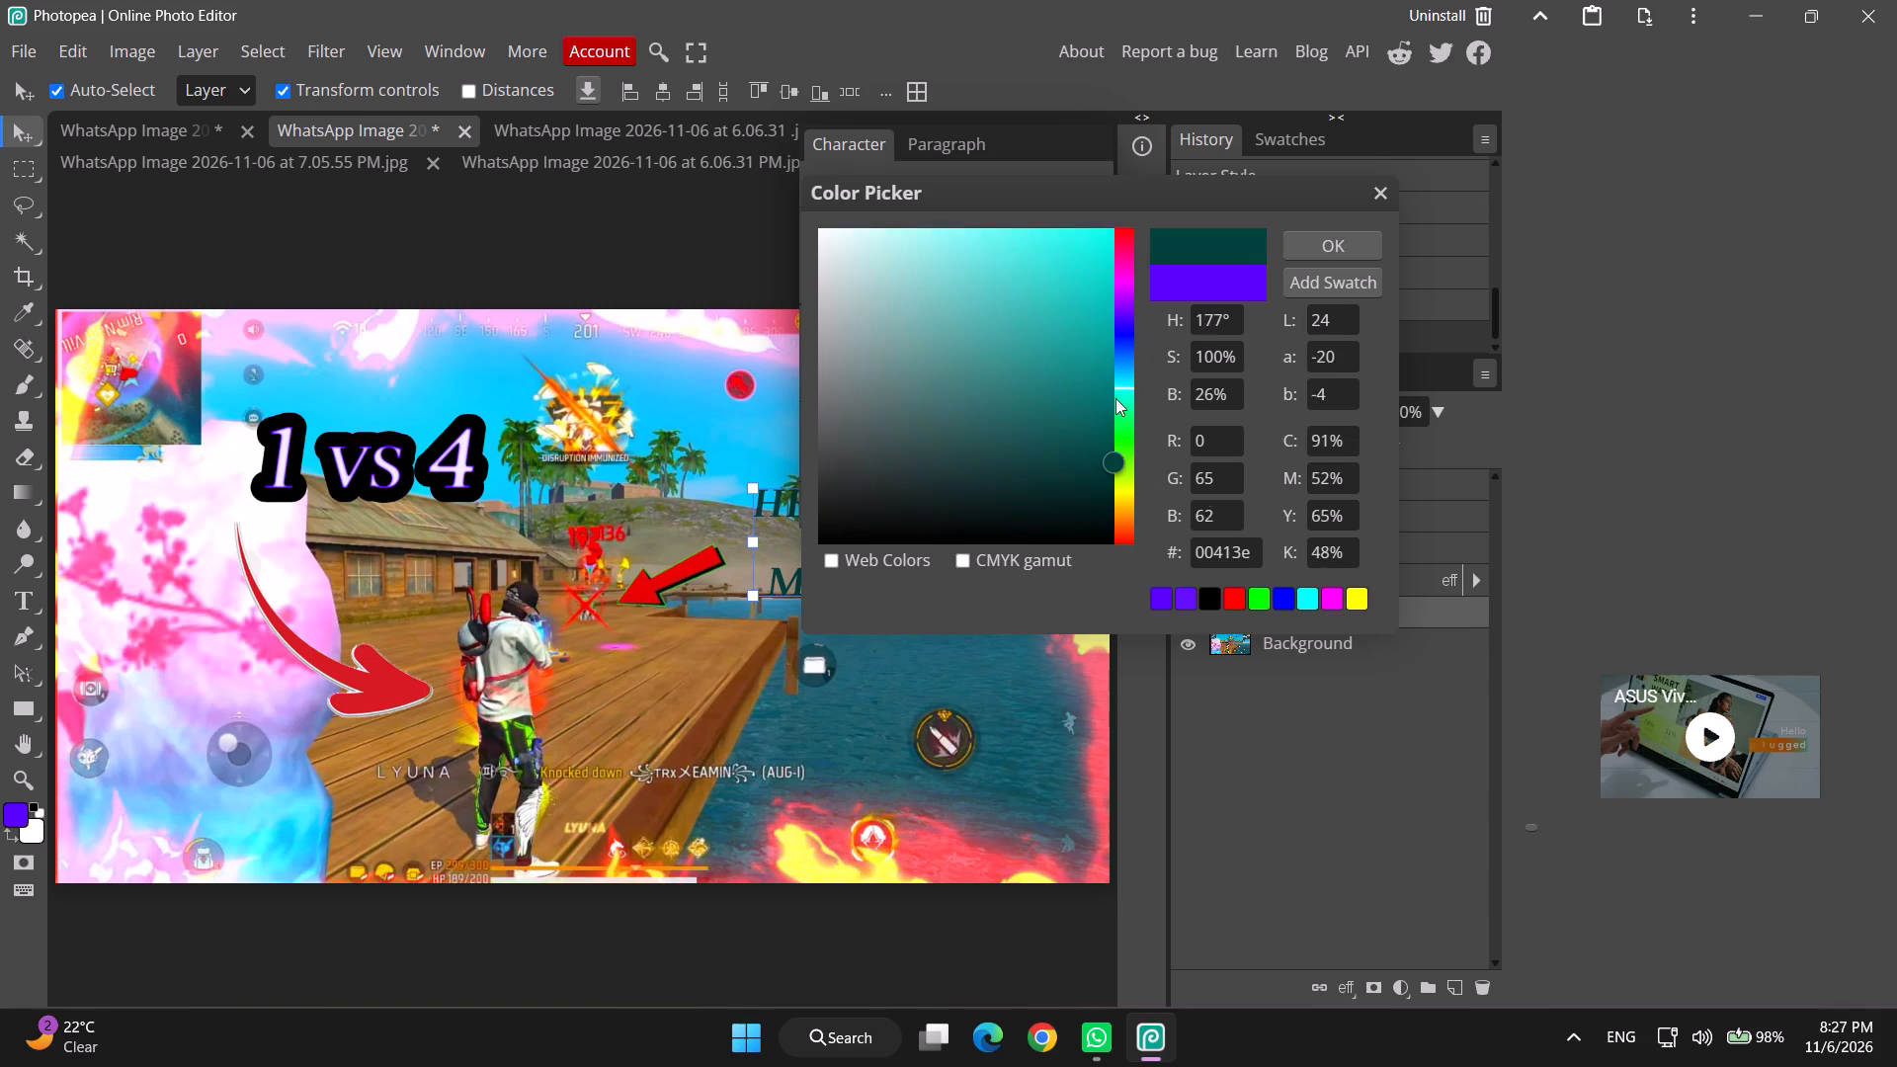
left_click_drag(1115, 398, 1121, 466)
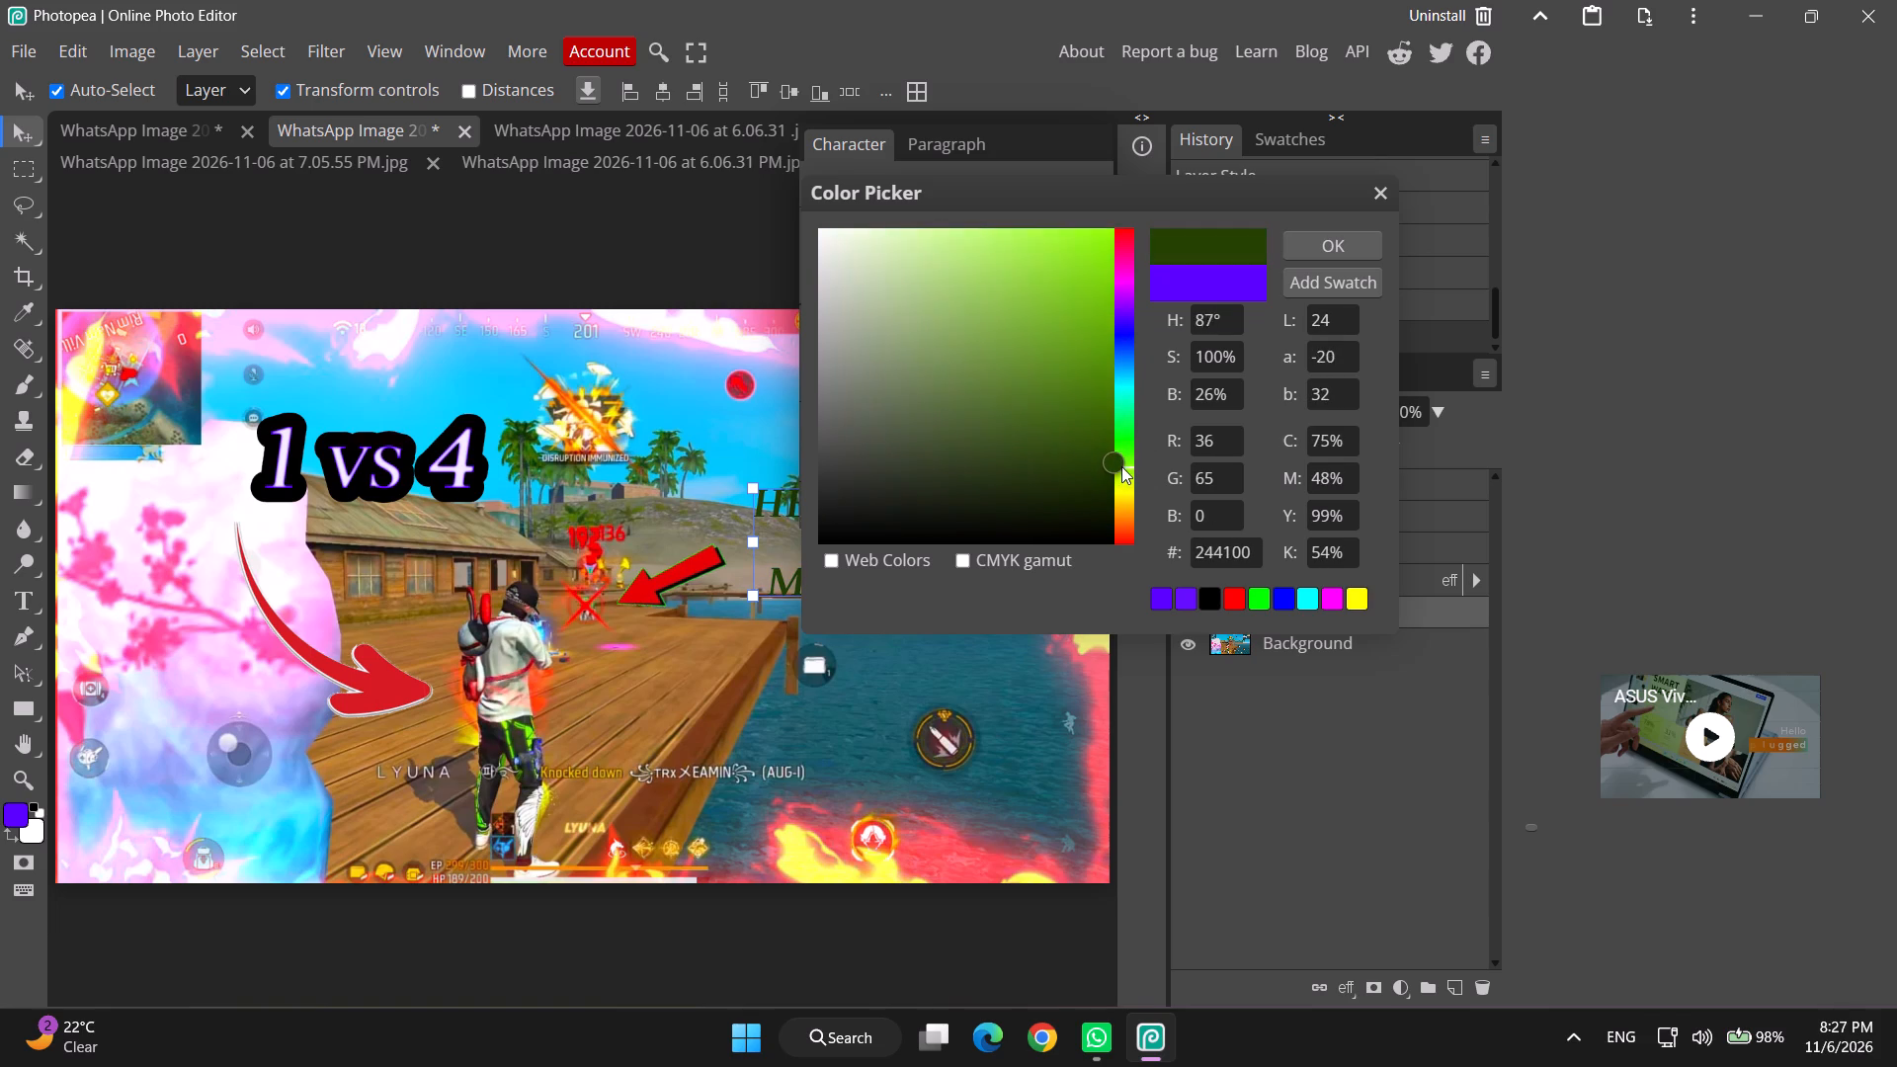
left_click_drag(1121, 466, 1120, 489)
left_click_drag(1112, 464, 1097, 287)
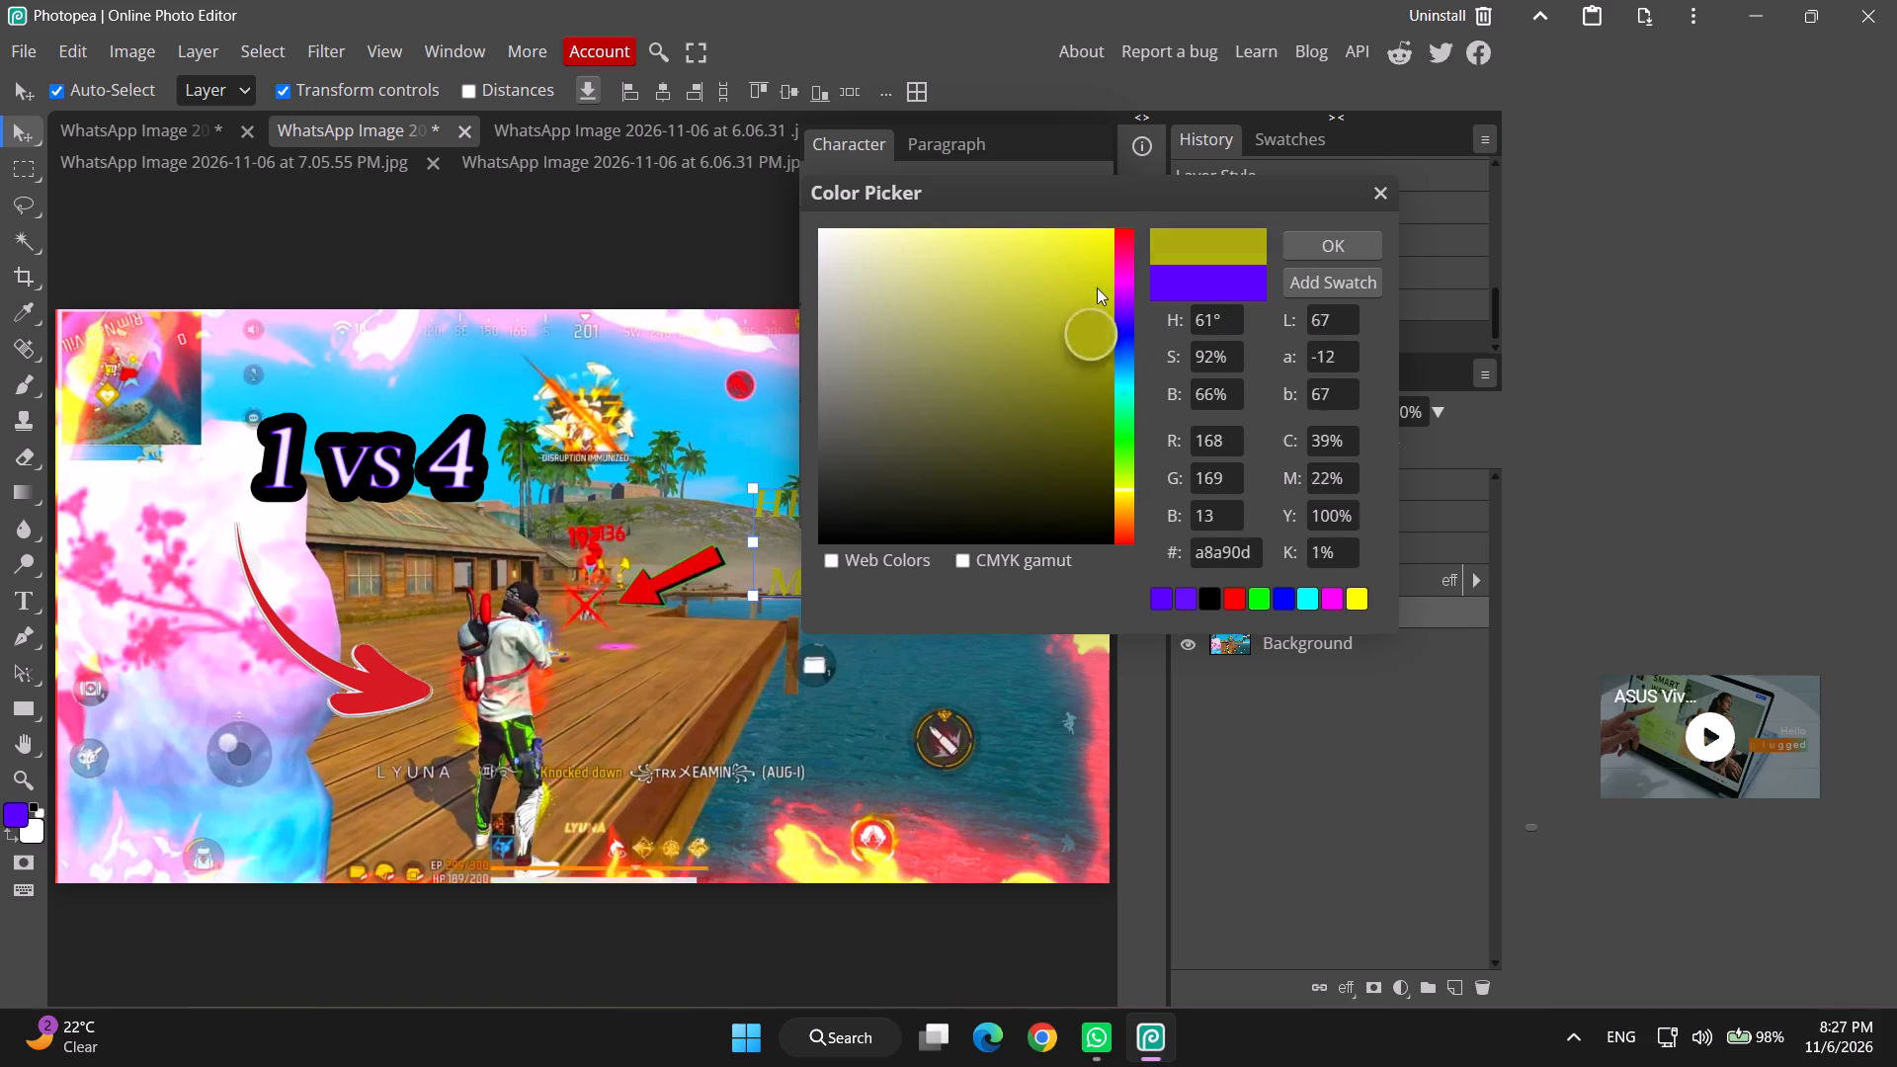
left_click_drag(1097, 287, 1156, 191)
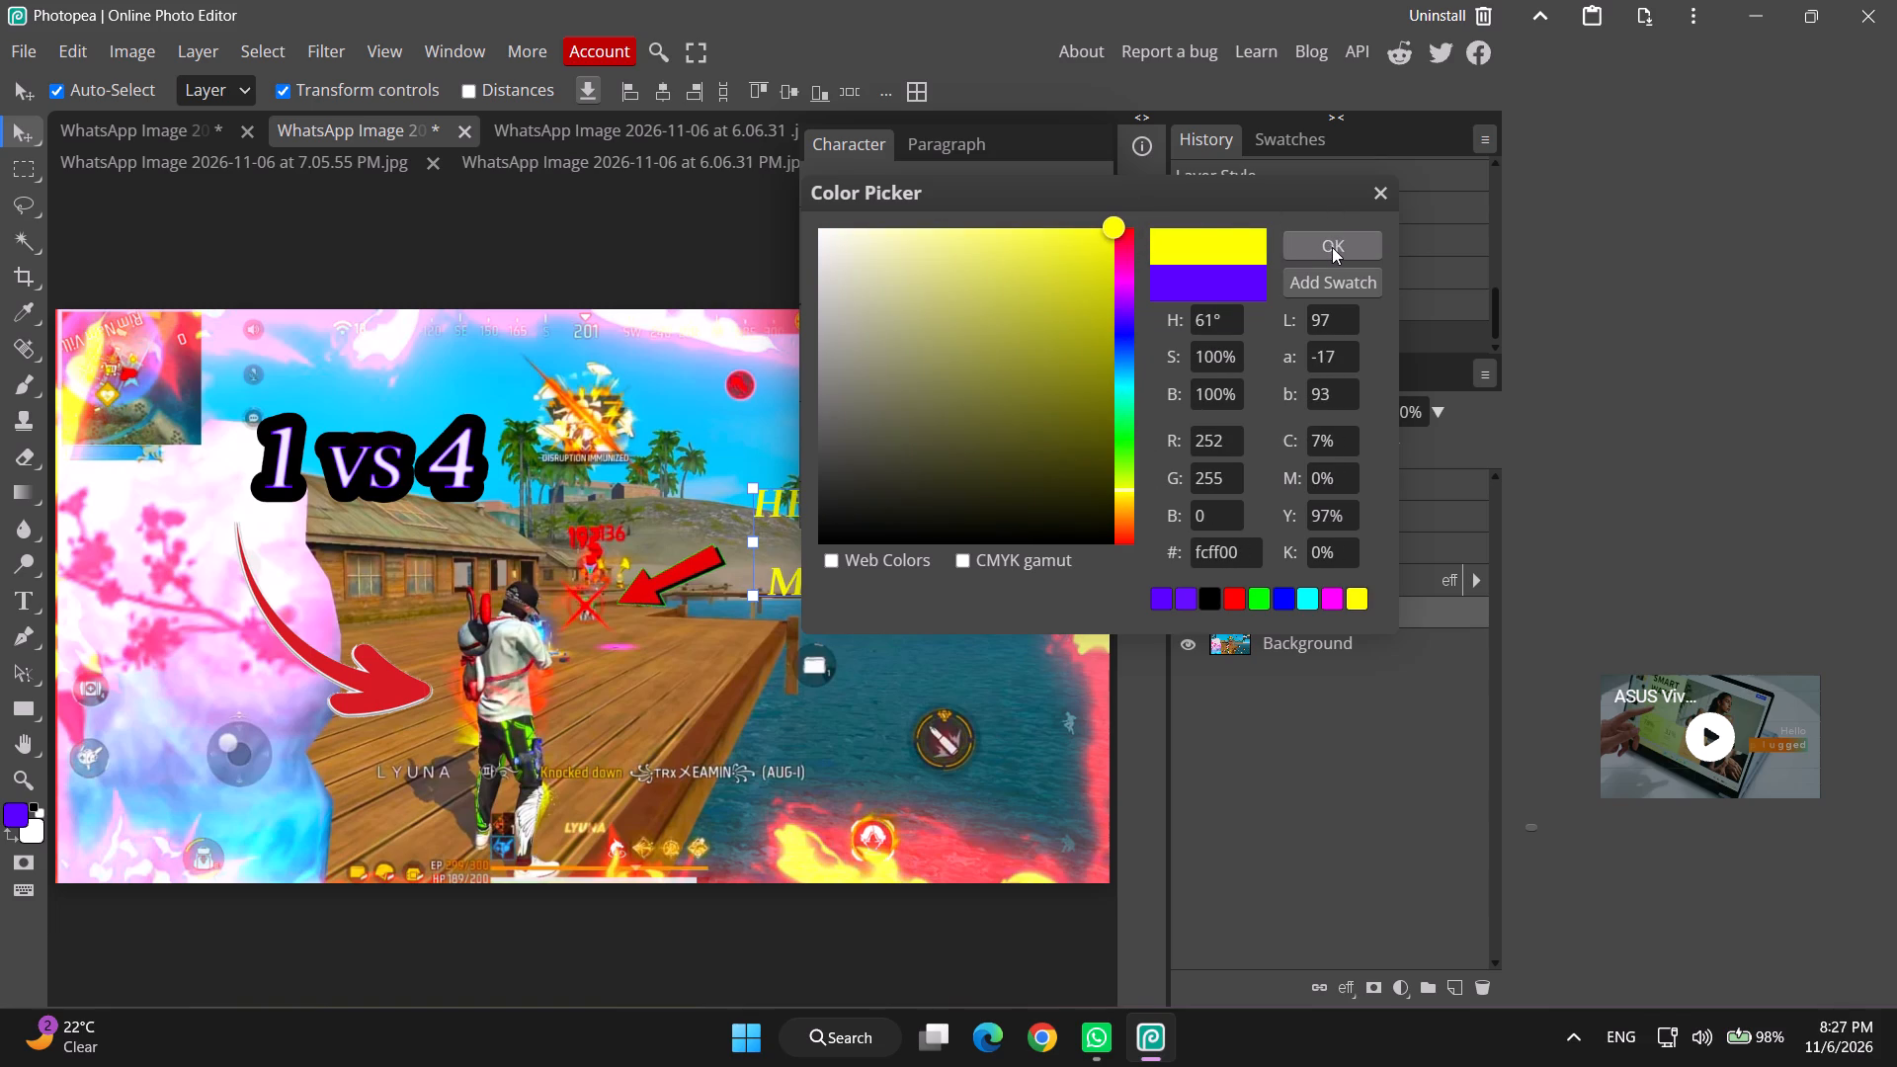
left_click(1339, 249)
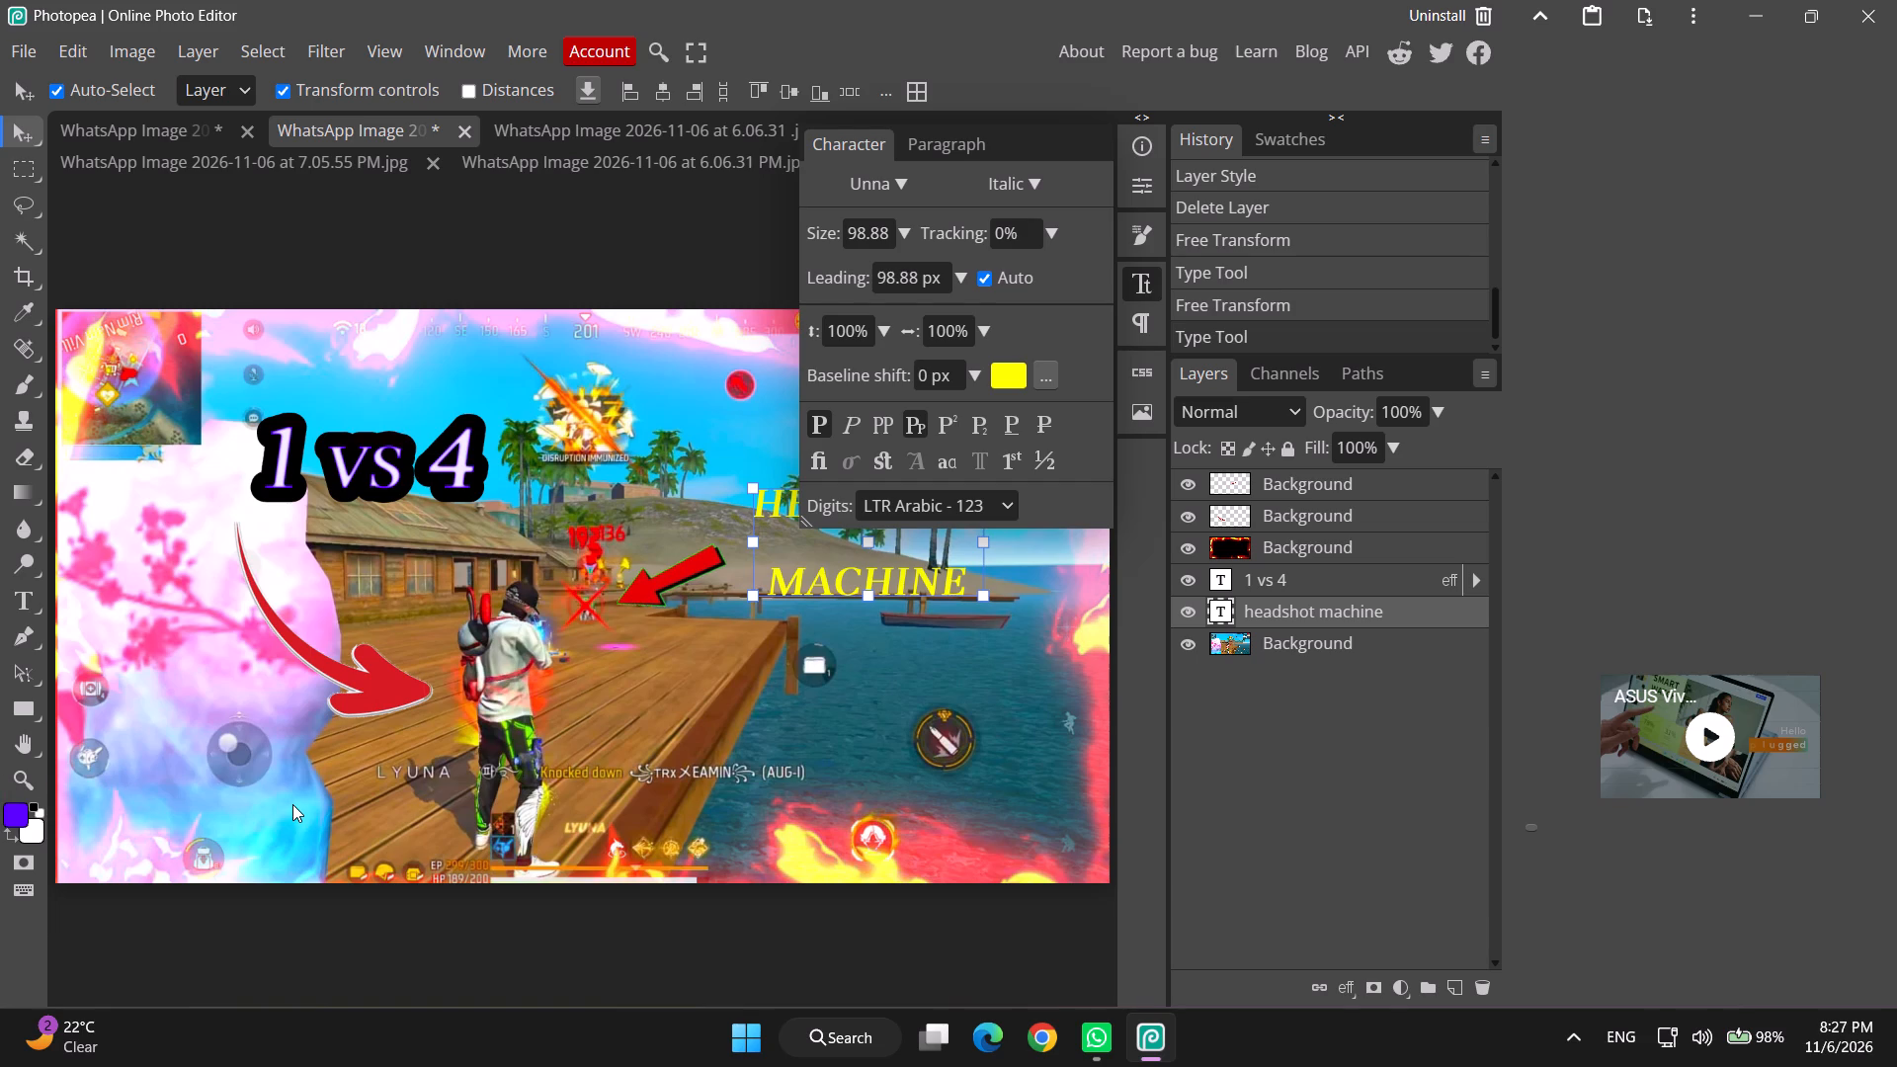
Apply strikethrough to the "headshot machine" text.
left_click(1041, 423)
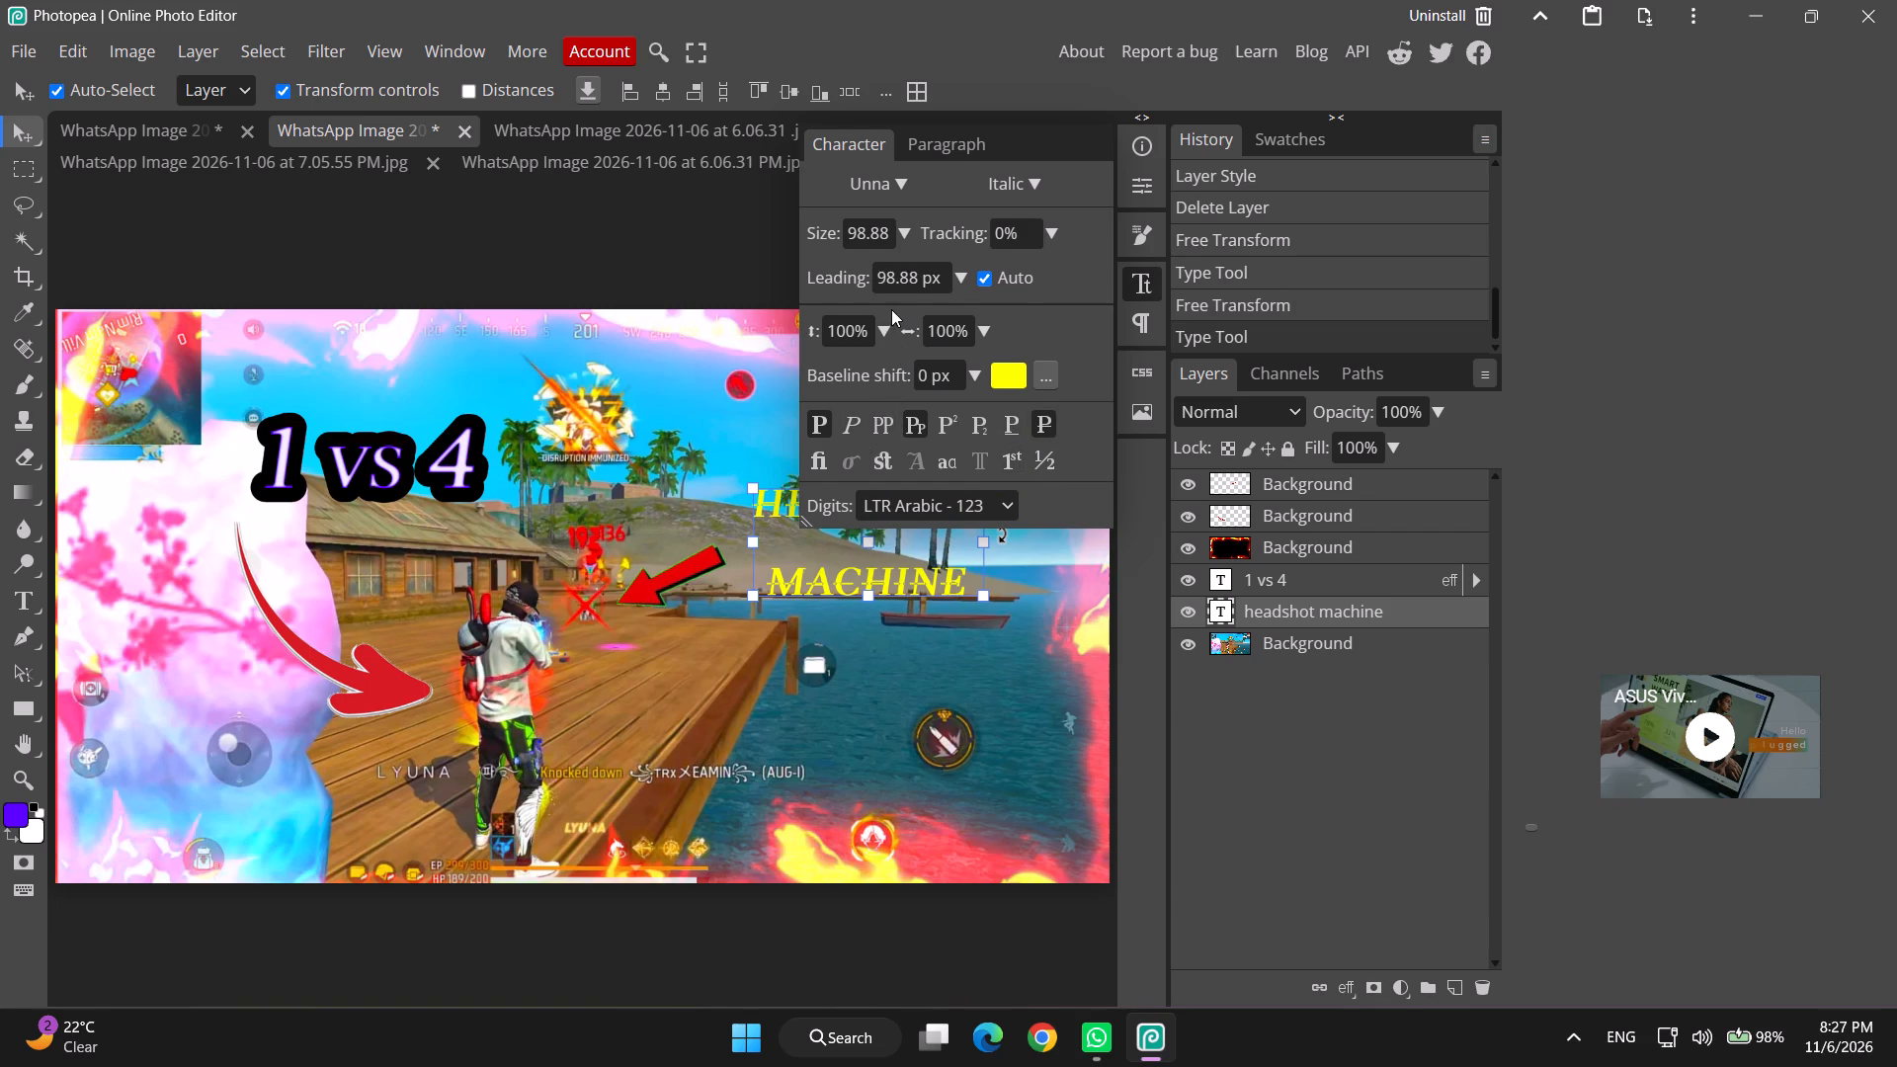
Set the font size of the "headshot machine" text to 90 px.
left_click(901, 236)
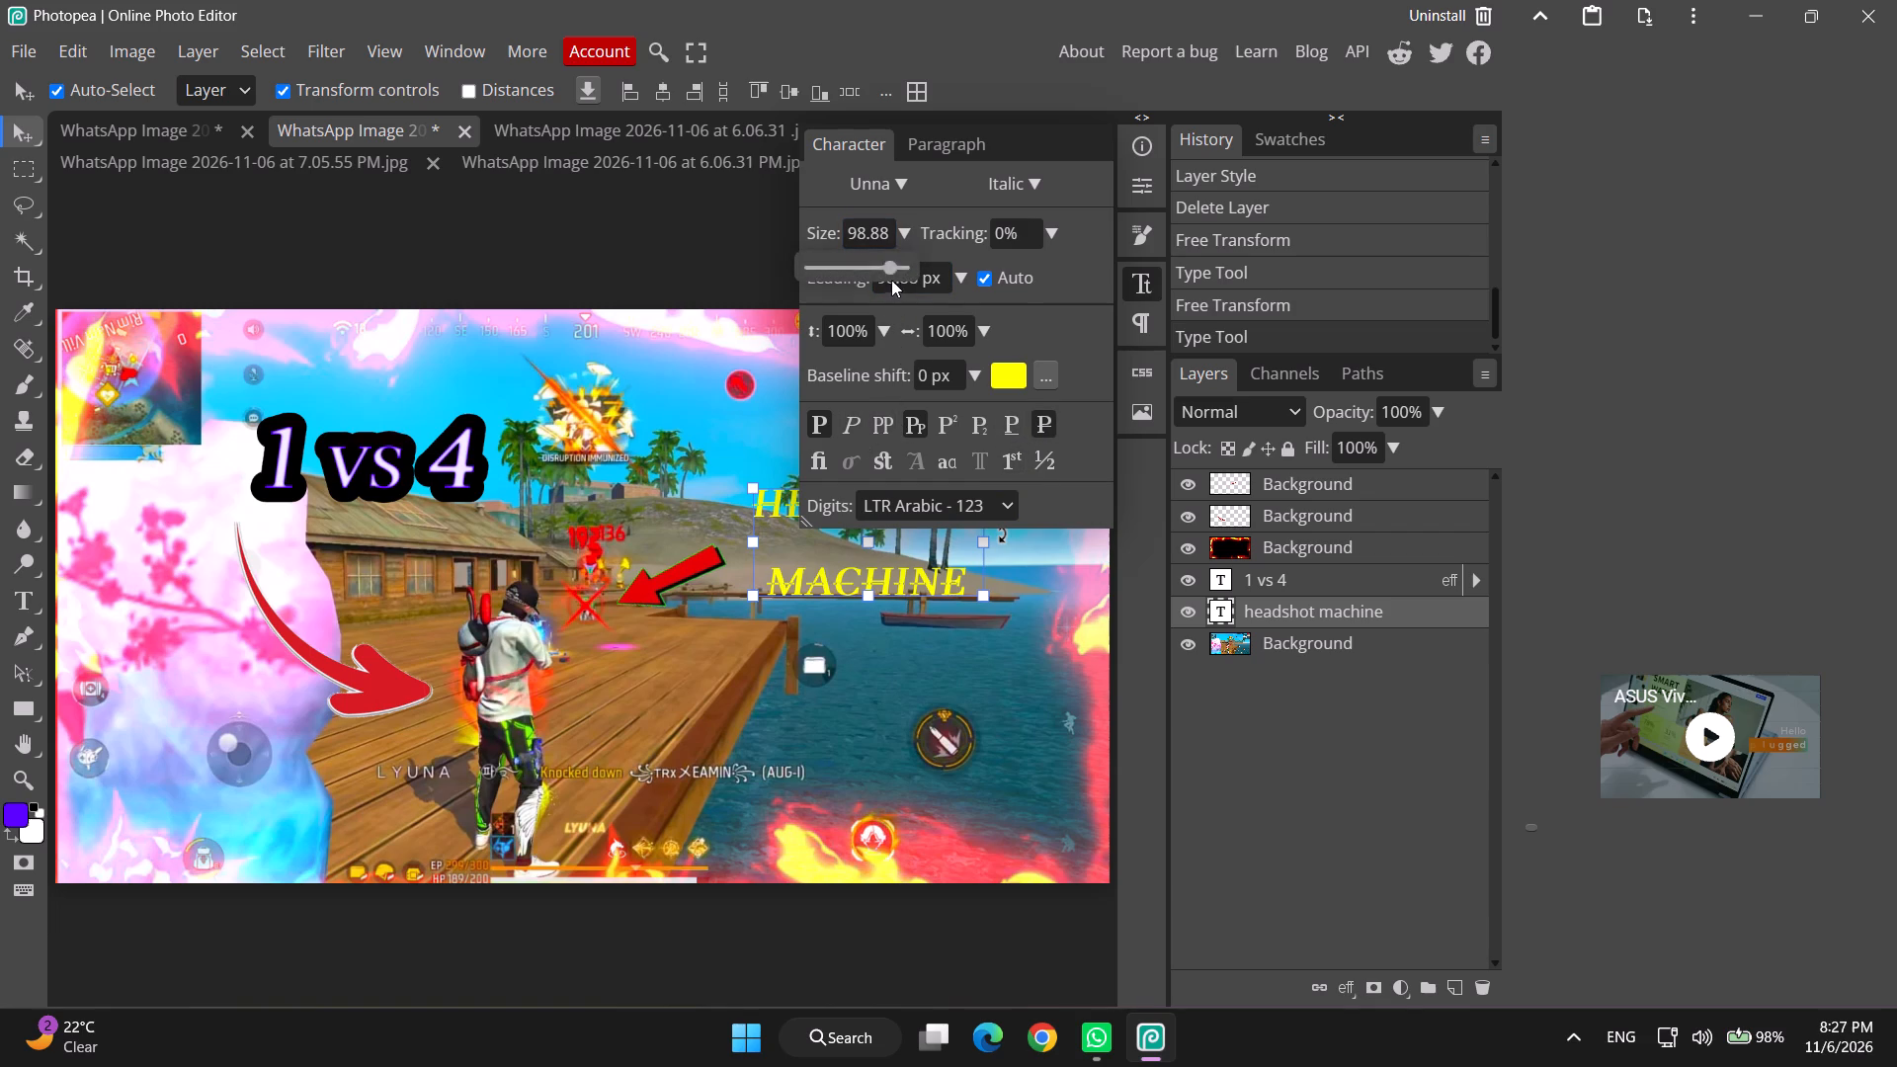
left_click_drag(890, 267, 915, 287)
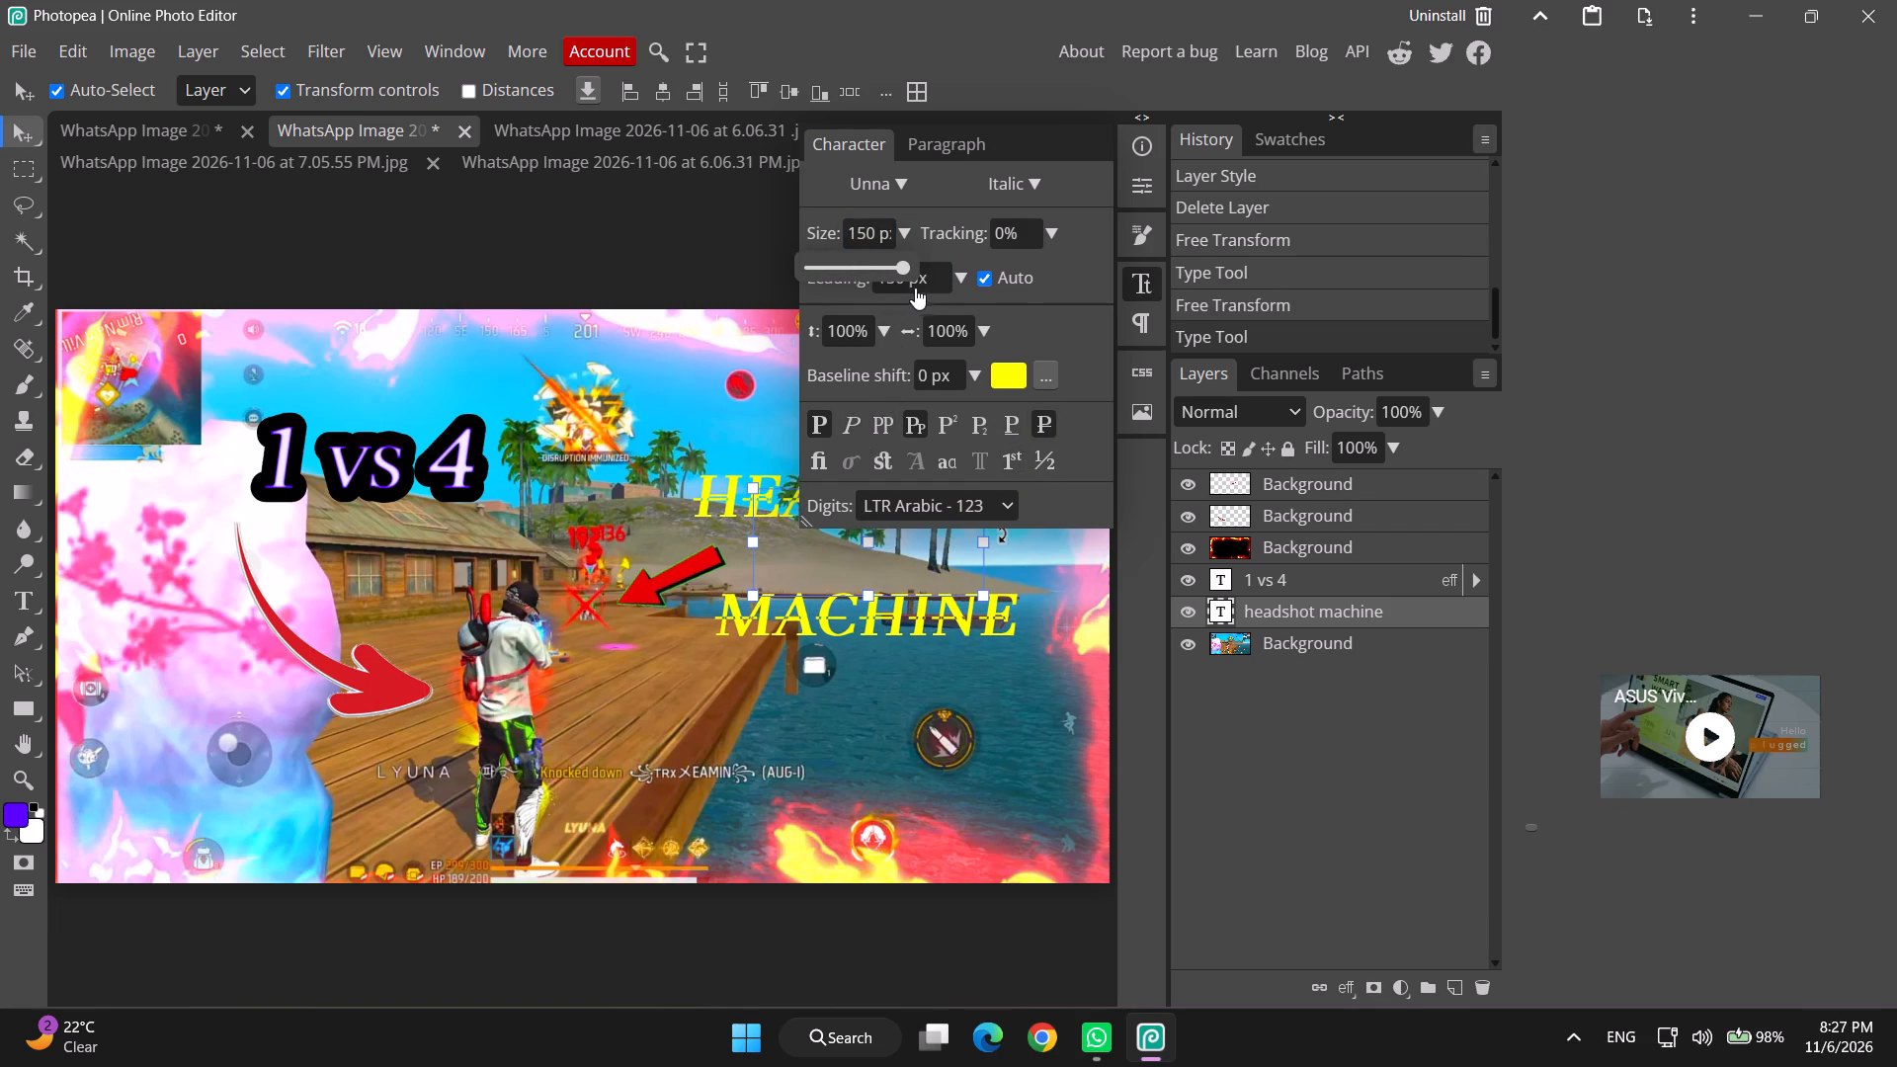
left_click_drag(915, 287, 889, 296)
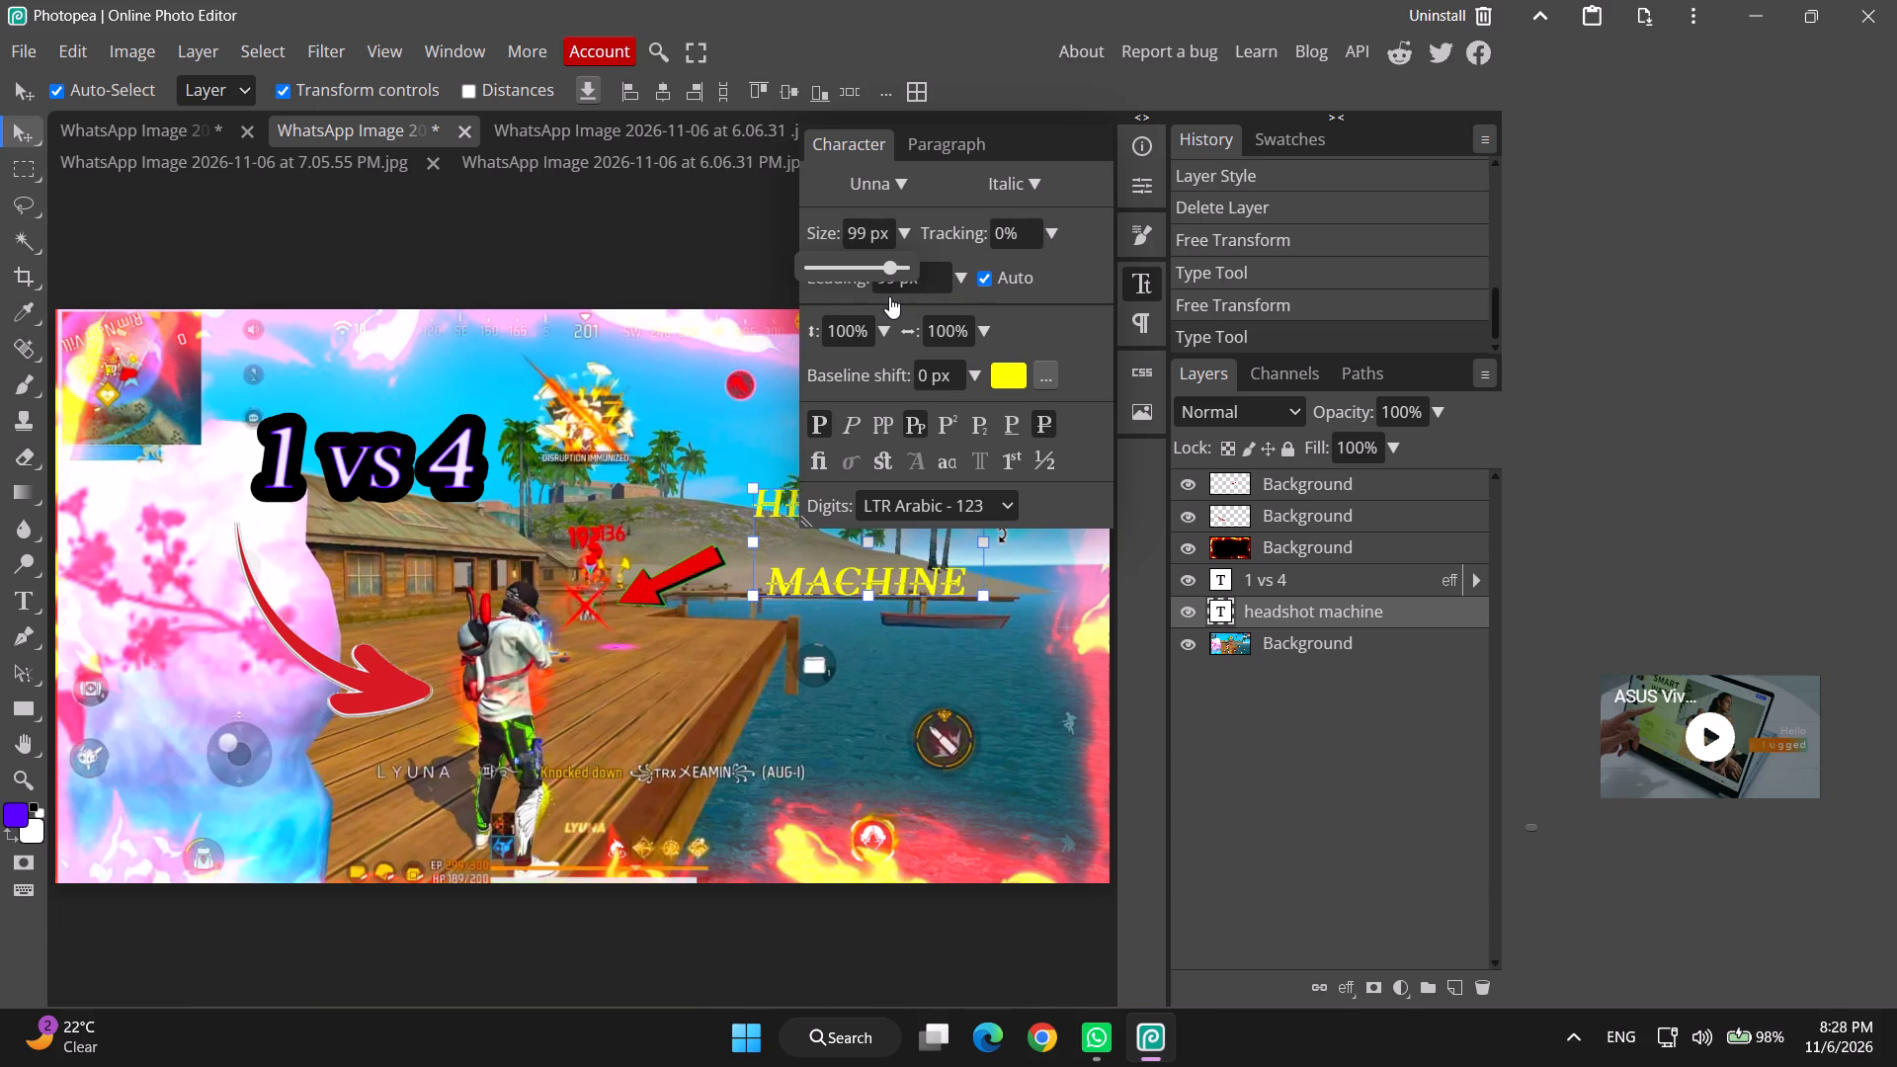
left_click_drag(889, 296, 887, 296)
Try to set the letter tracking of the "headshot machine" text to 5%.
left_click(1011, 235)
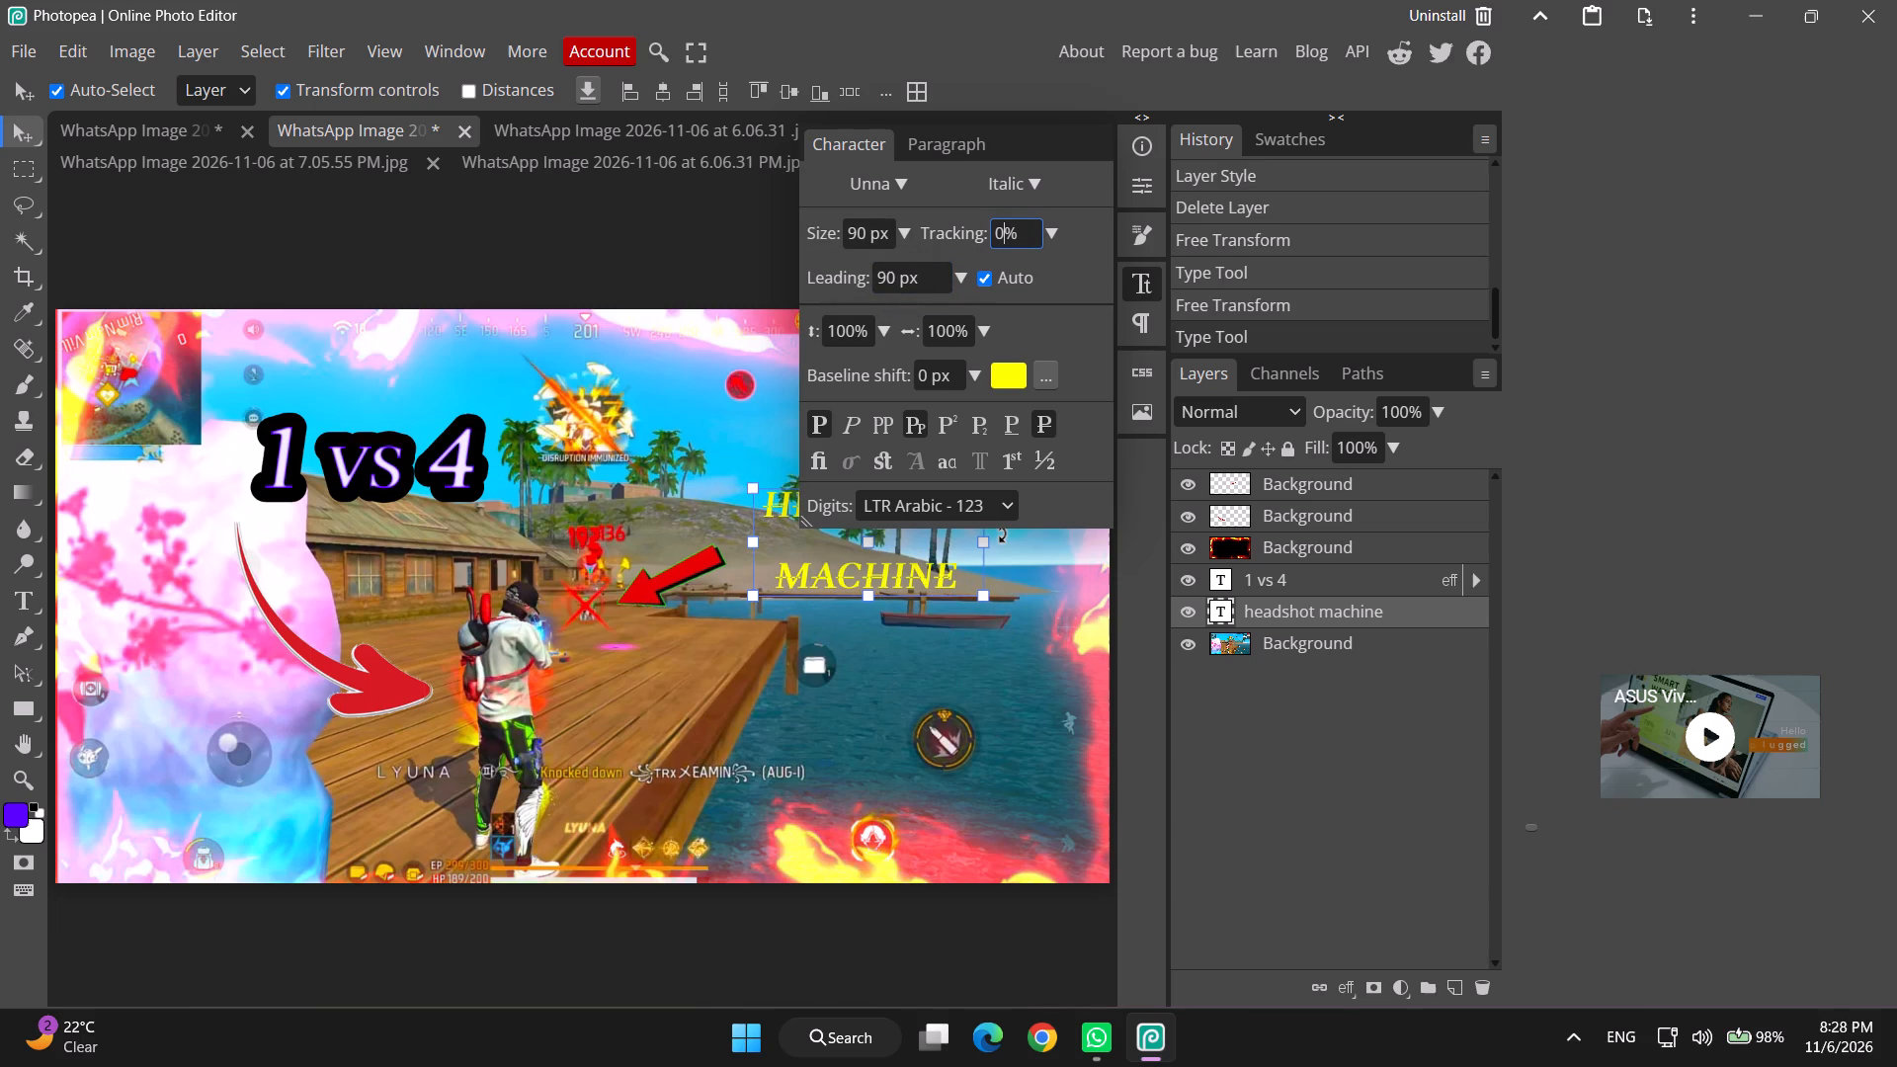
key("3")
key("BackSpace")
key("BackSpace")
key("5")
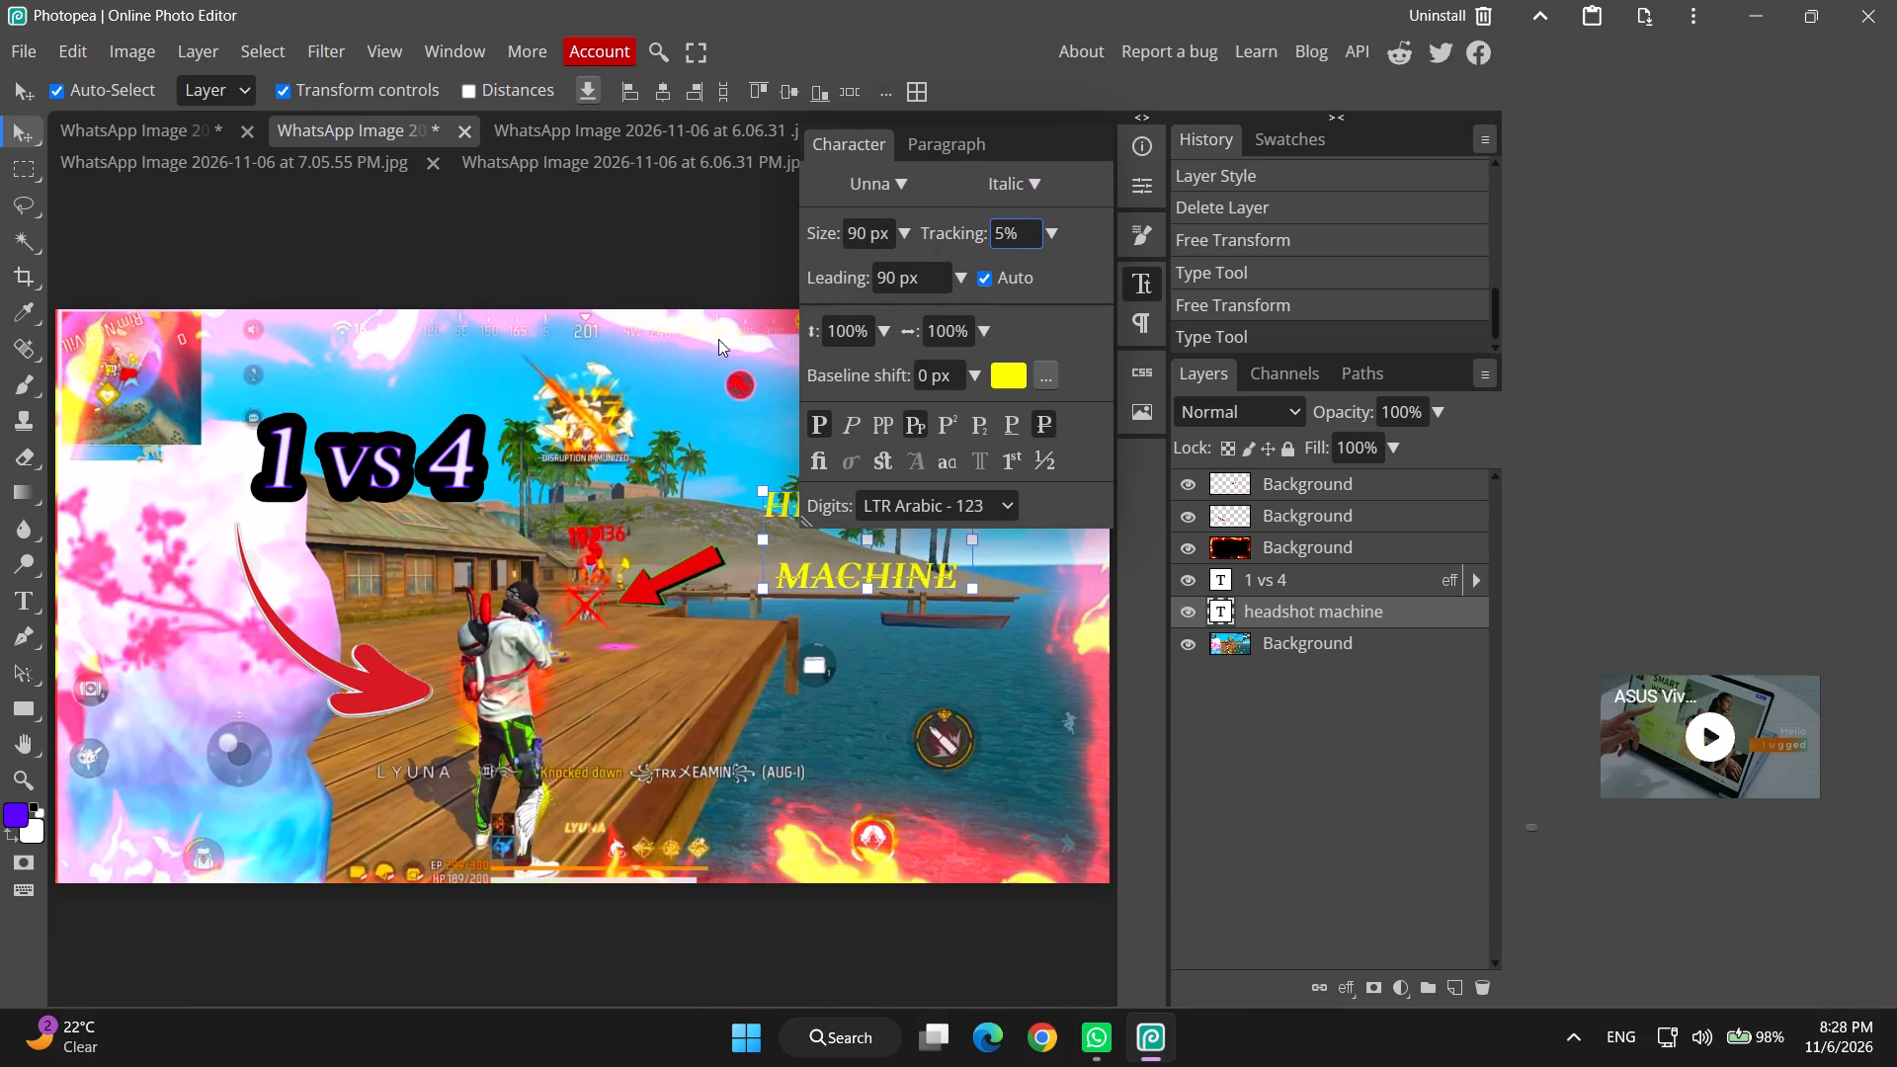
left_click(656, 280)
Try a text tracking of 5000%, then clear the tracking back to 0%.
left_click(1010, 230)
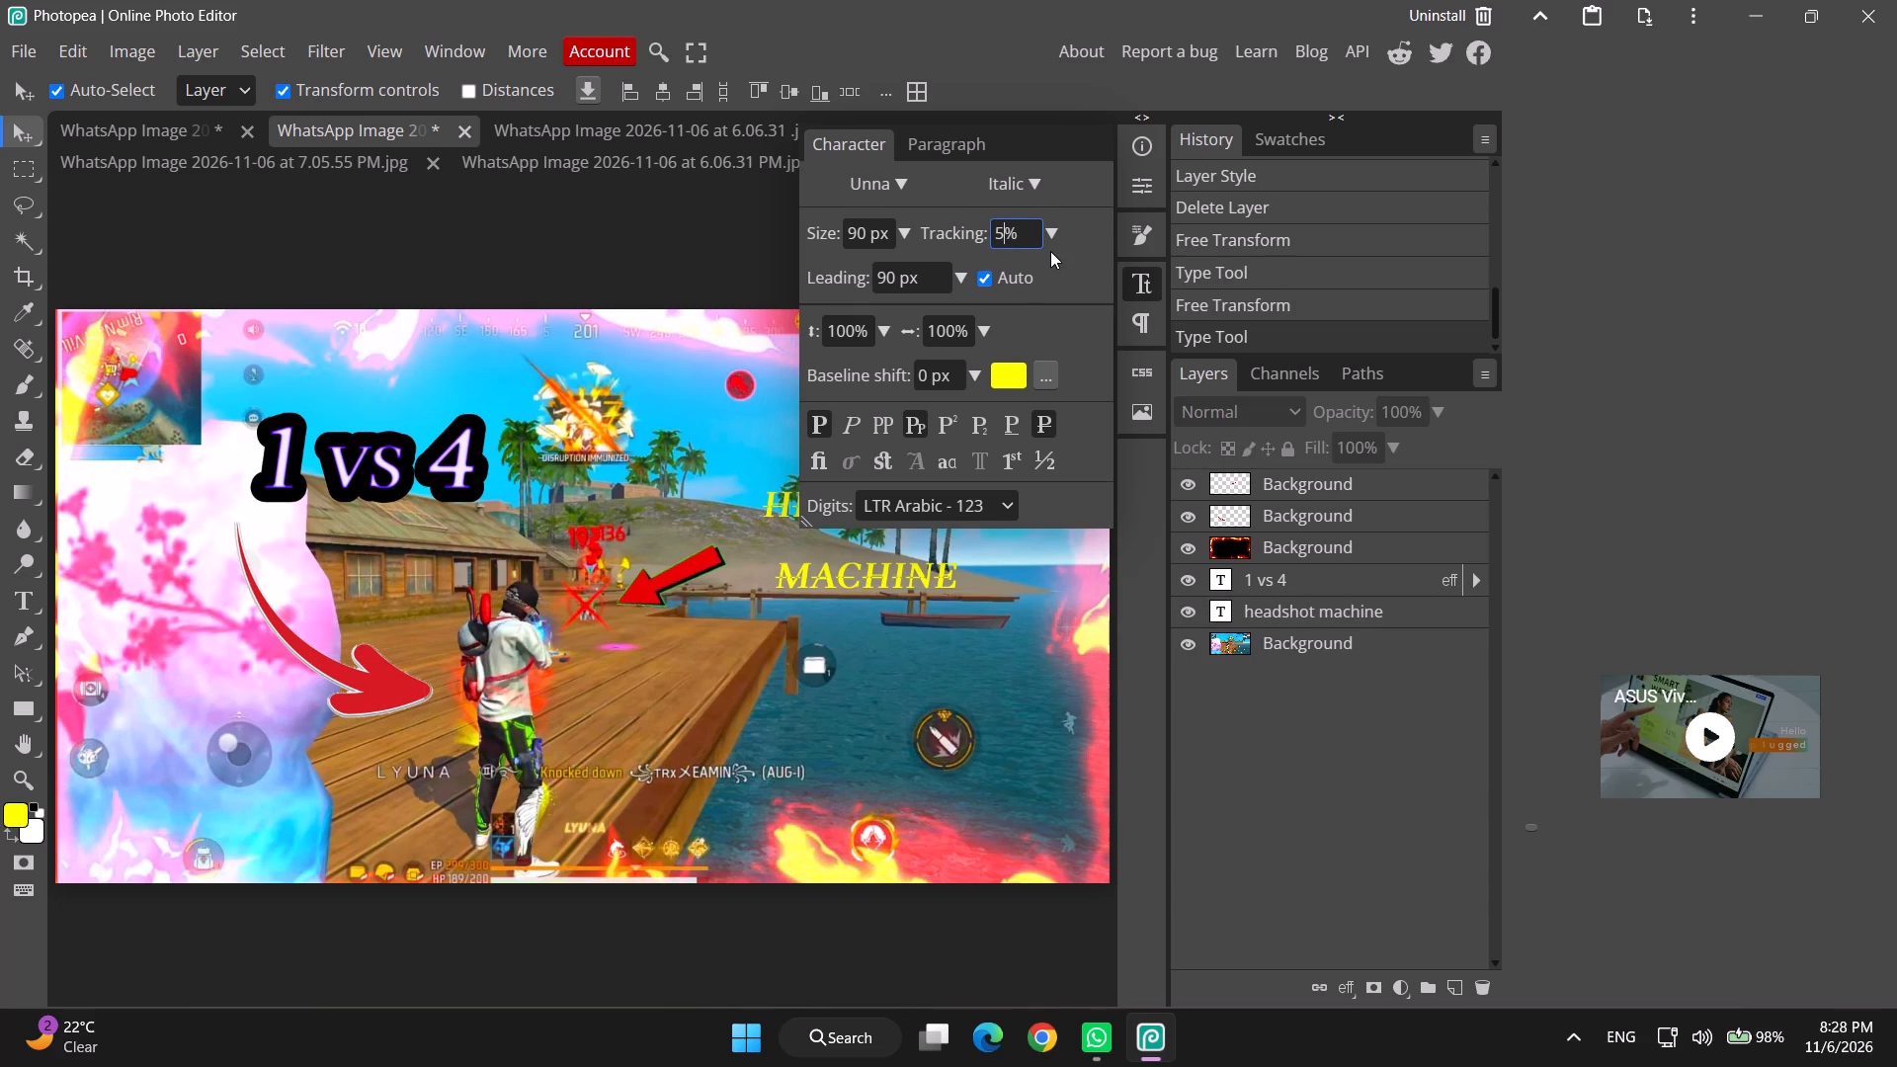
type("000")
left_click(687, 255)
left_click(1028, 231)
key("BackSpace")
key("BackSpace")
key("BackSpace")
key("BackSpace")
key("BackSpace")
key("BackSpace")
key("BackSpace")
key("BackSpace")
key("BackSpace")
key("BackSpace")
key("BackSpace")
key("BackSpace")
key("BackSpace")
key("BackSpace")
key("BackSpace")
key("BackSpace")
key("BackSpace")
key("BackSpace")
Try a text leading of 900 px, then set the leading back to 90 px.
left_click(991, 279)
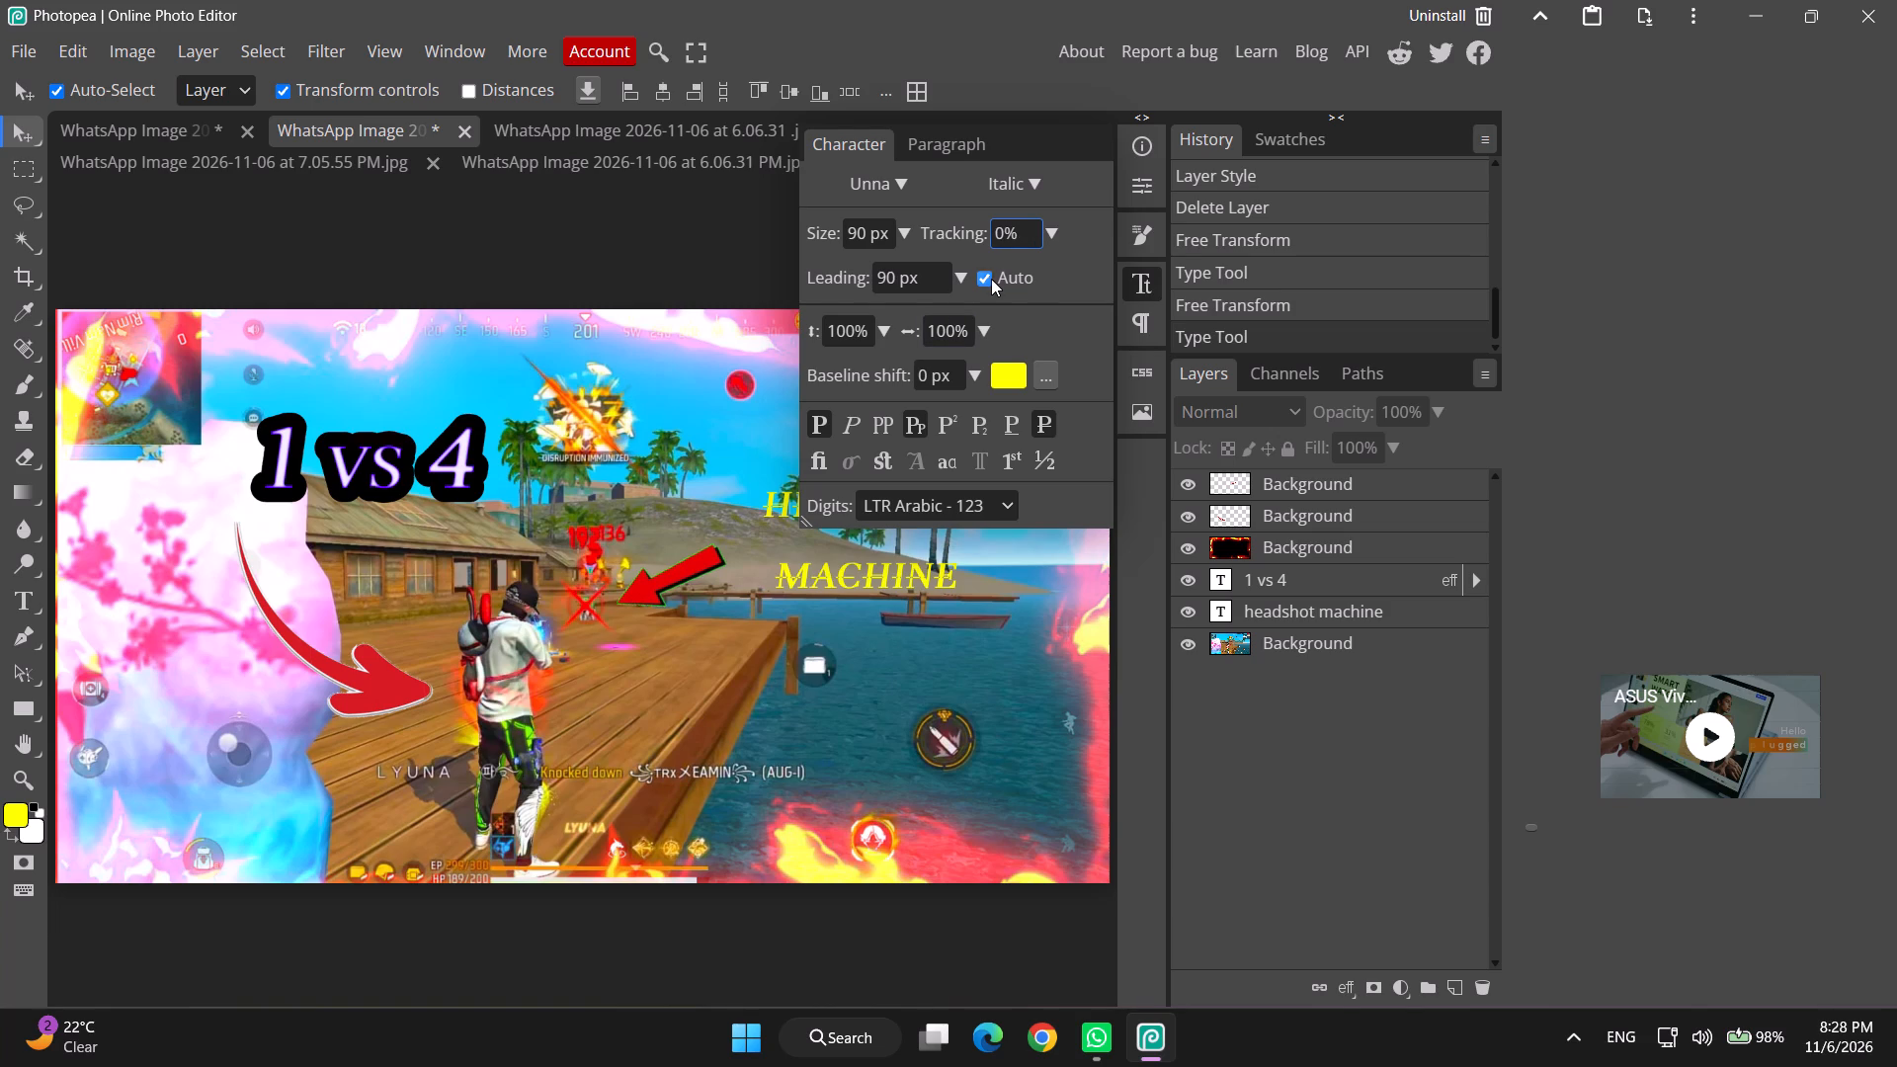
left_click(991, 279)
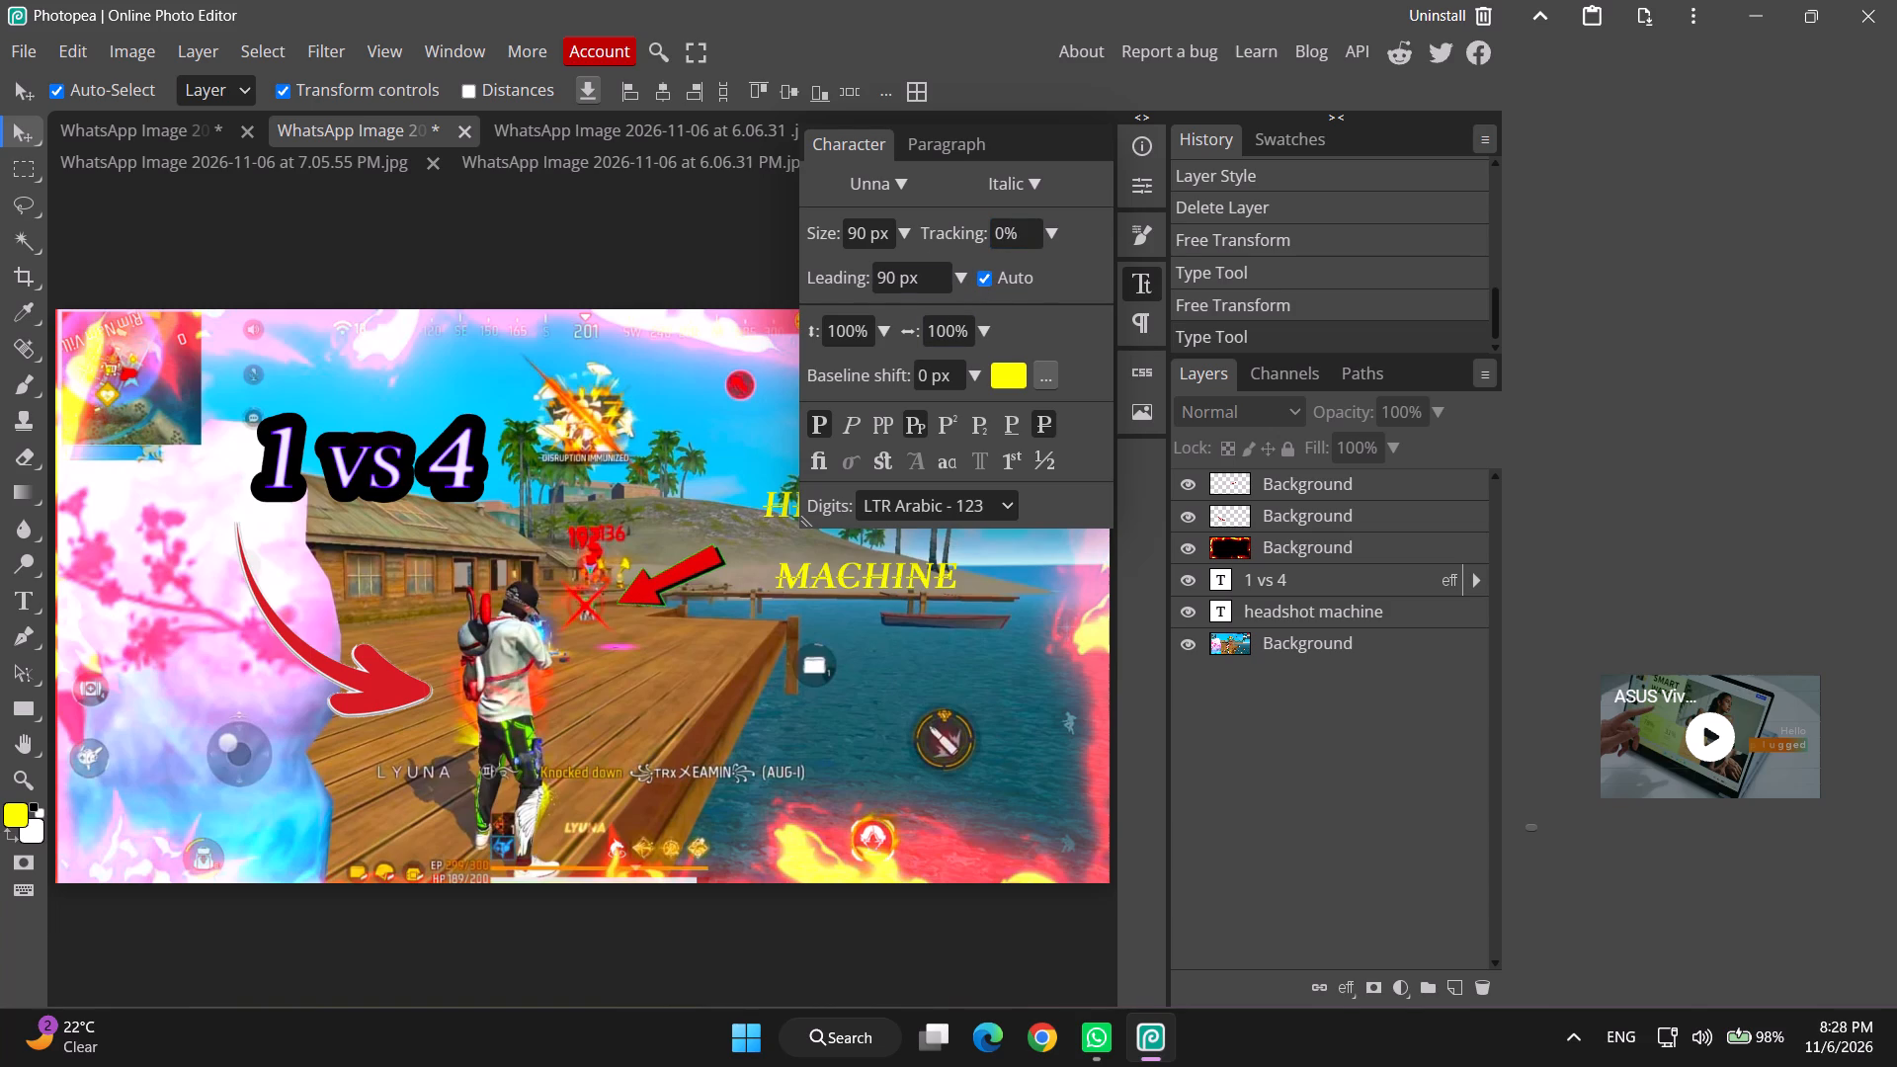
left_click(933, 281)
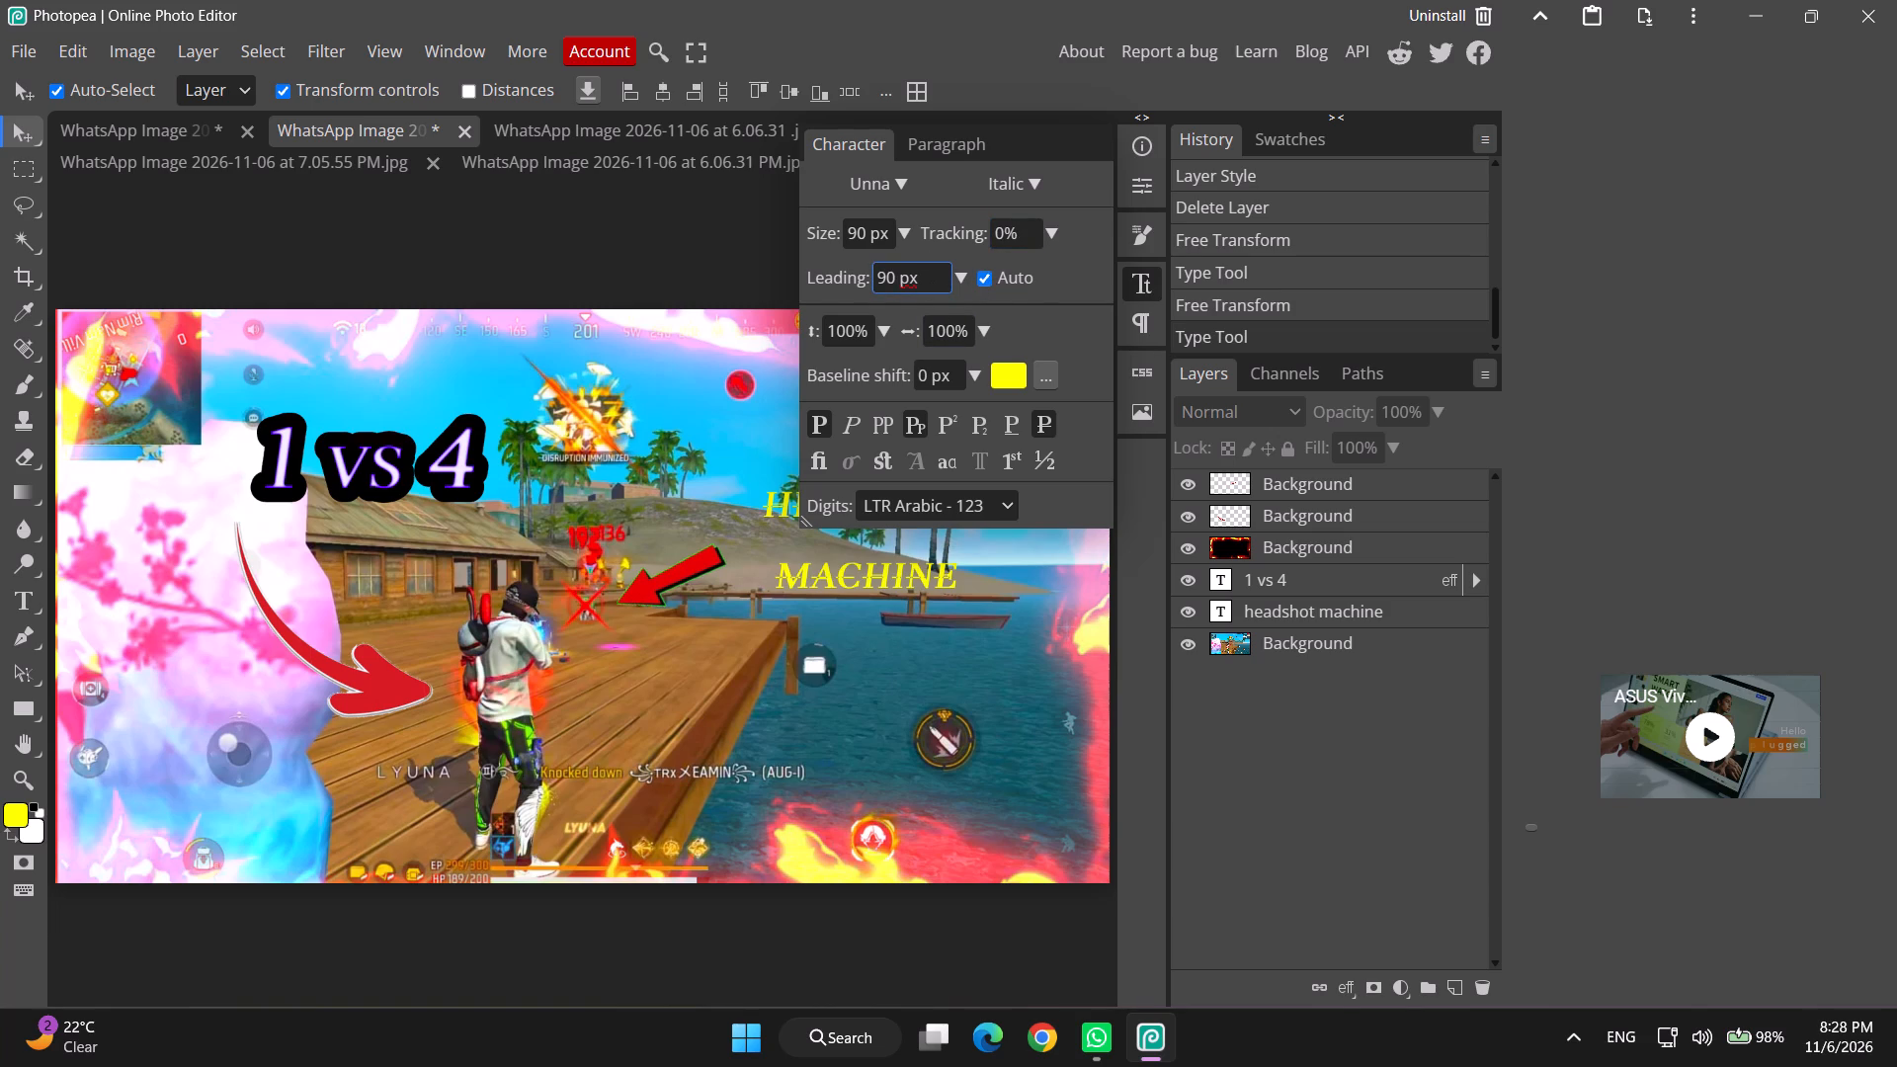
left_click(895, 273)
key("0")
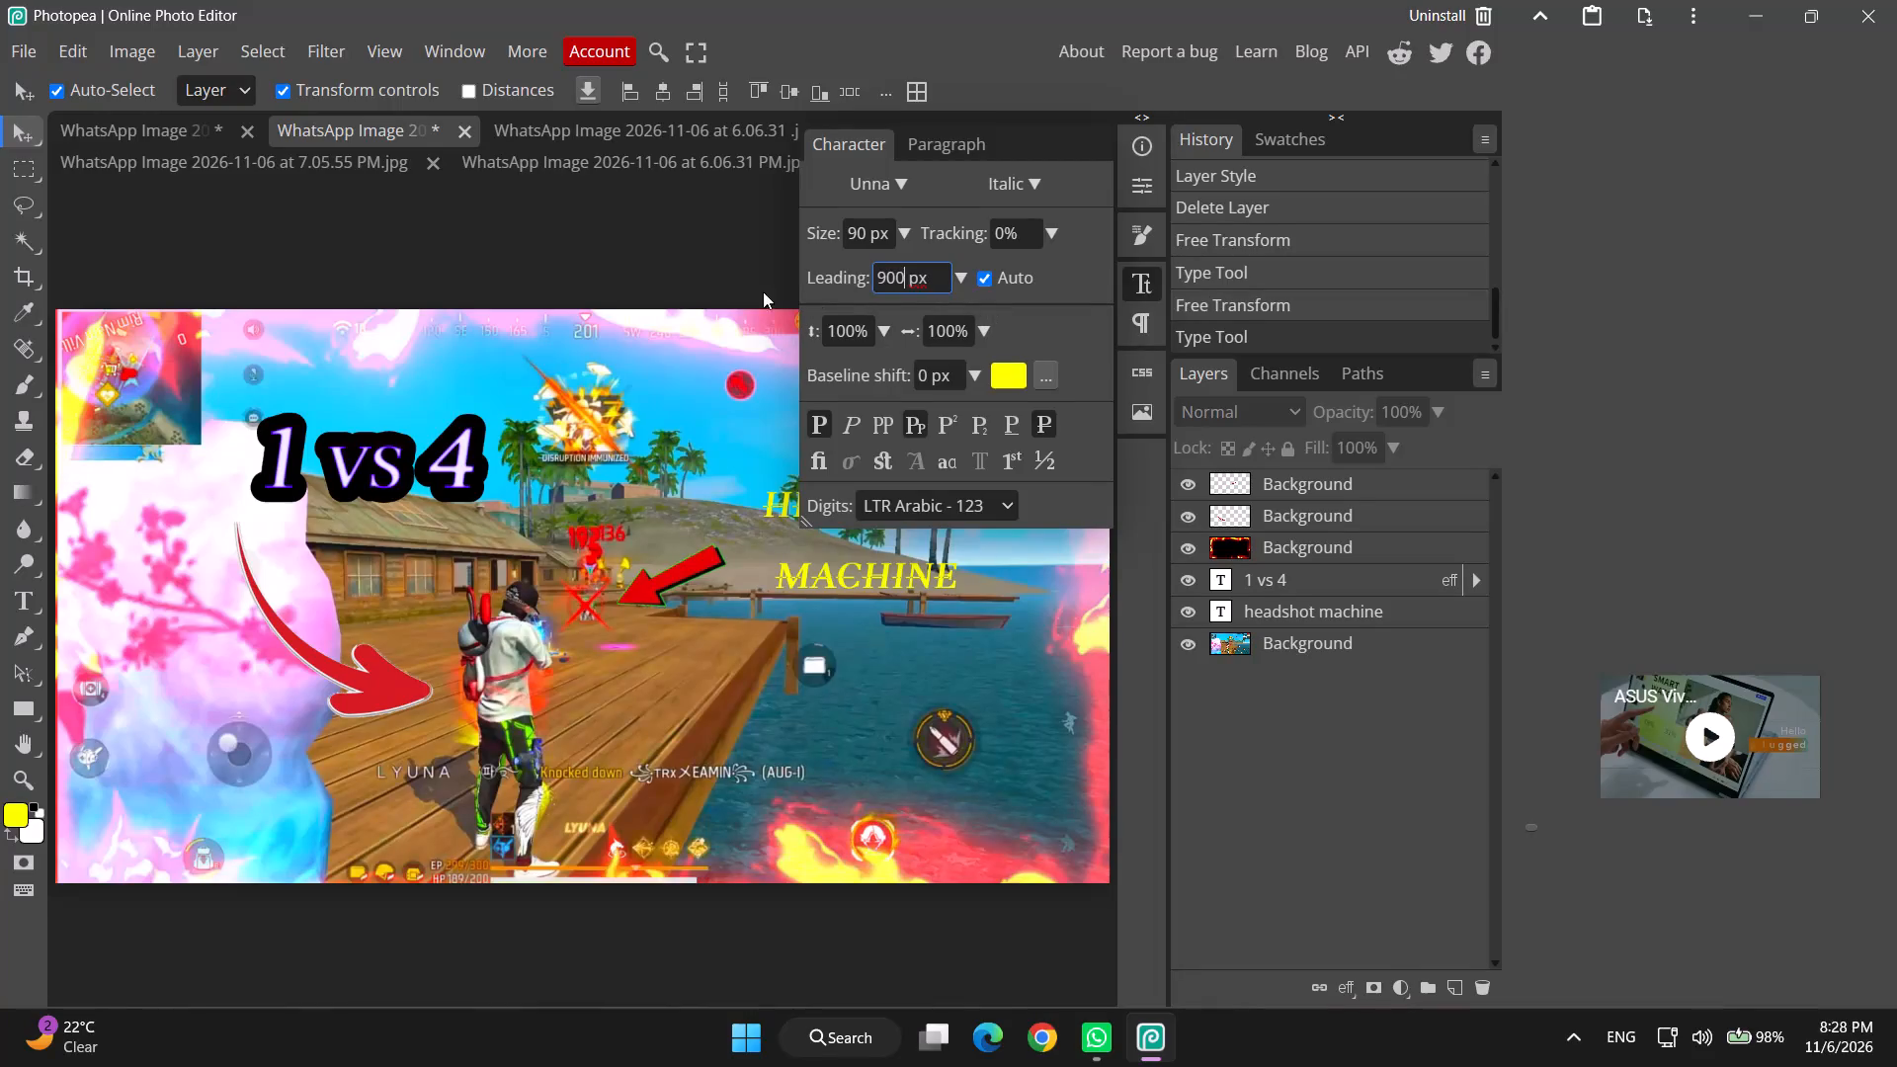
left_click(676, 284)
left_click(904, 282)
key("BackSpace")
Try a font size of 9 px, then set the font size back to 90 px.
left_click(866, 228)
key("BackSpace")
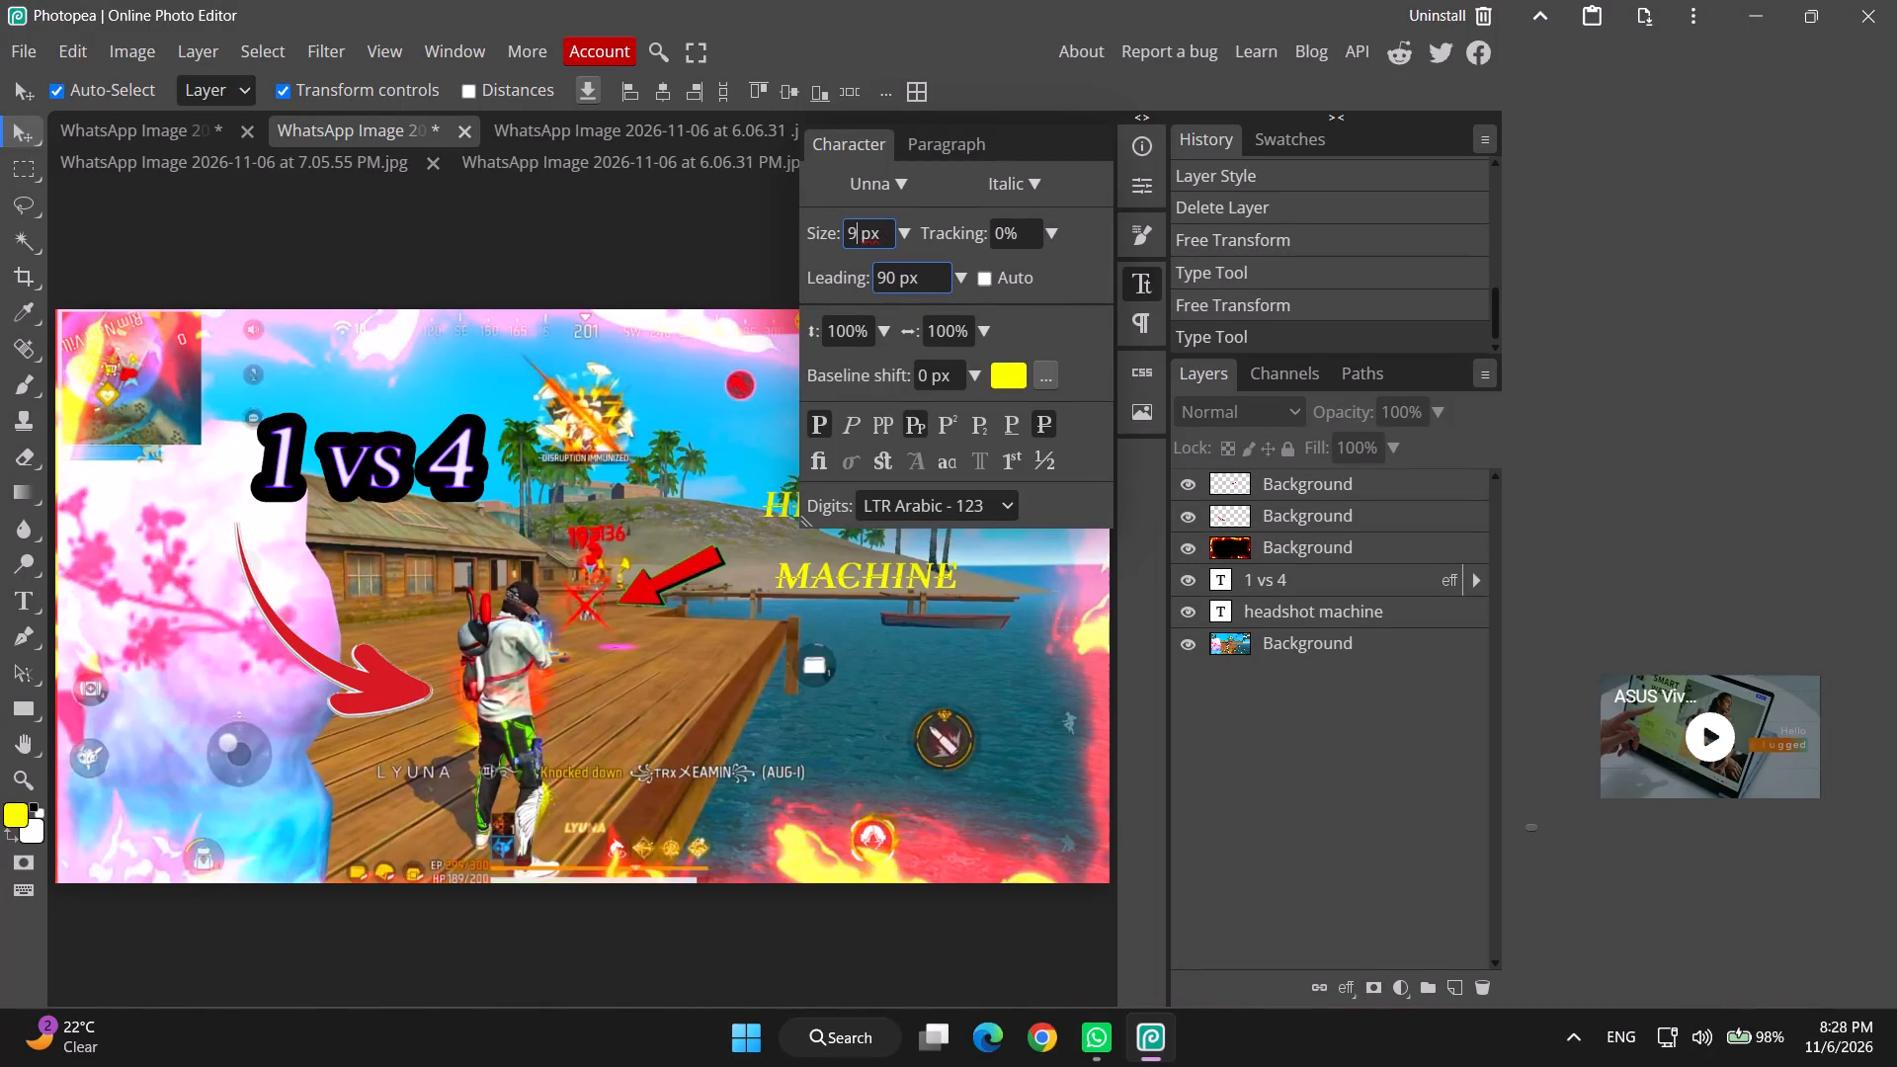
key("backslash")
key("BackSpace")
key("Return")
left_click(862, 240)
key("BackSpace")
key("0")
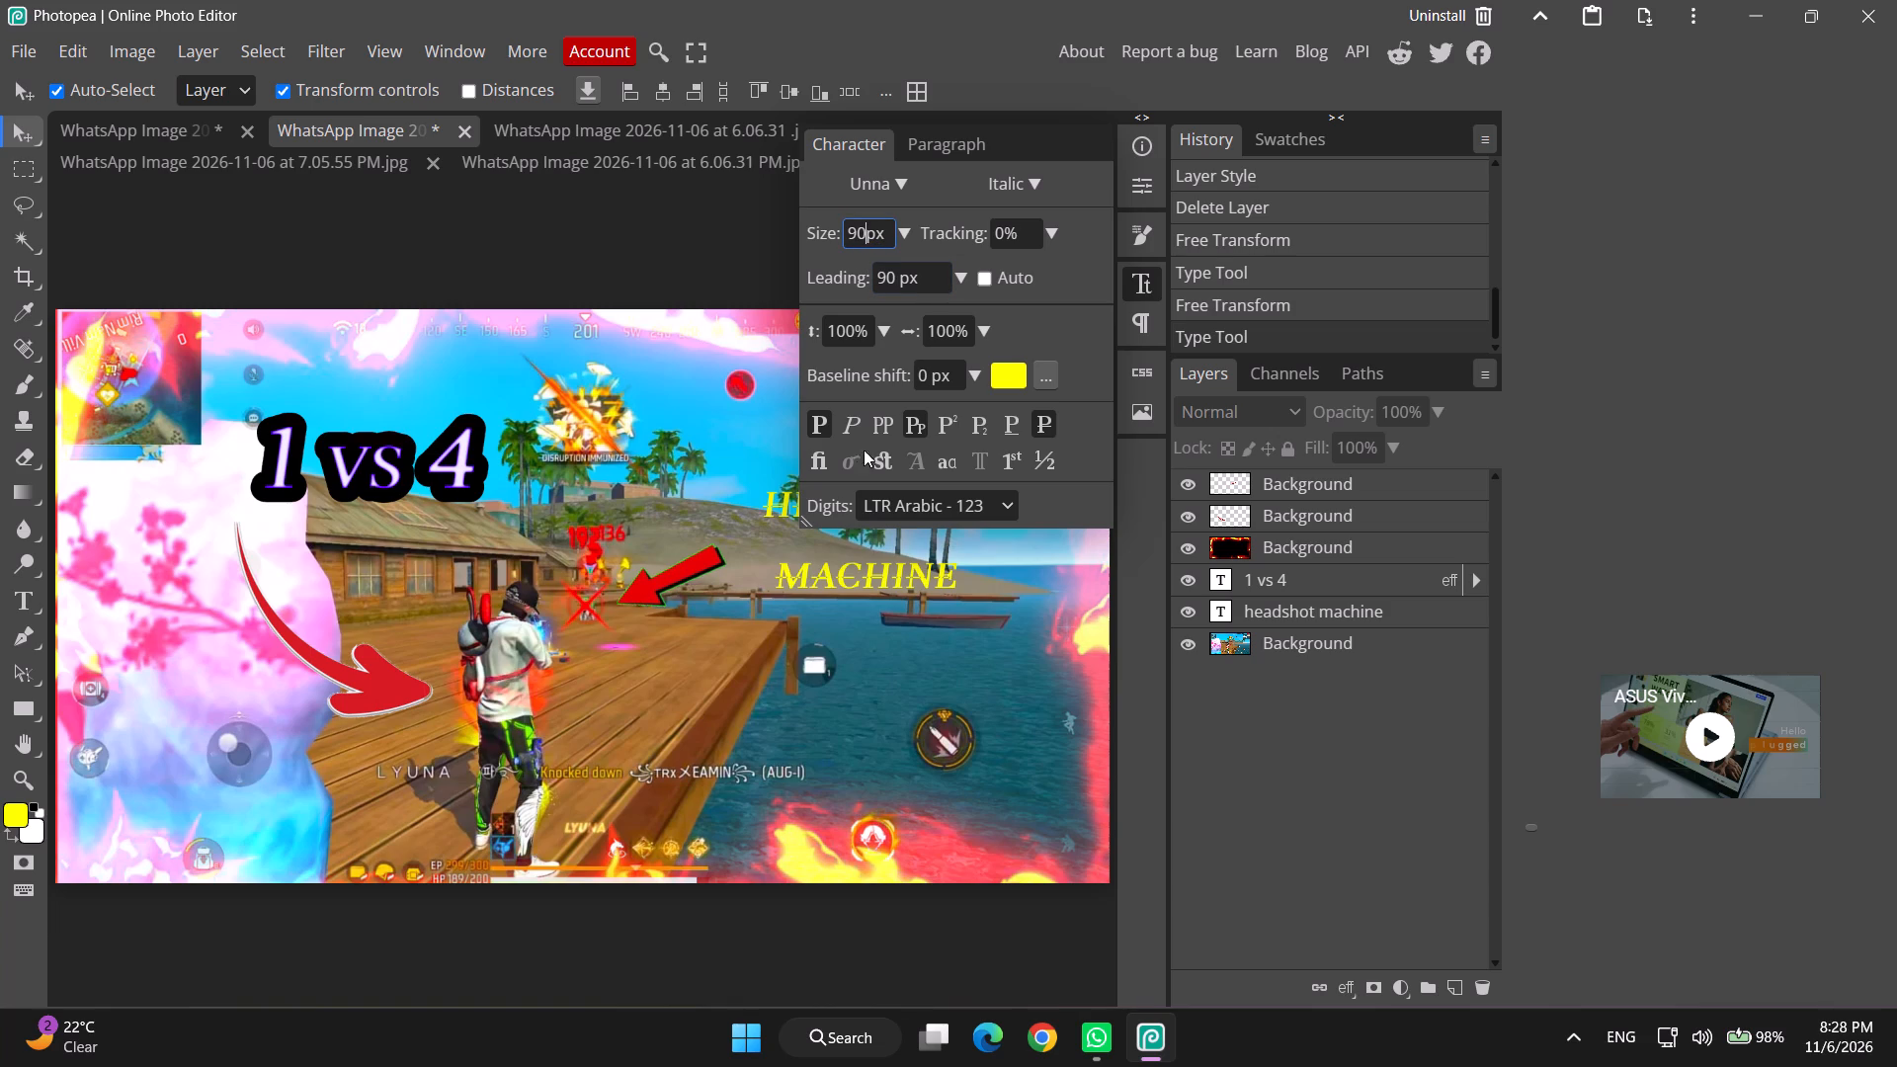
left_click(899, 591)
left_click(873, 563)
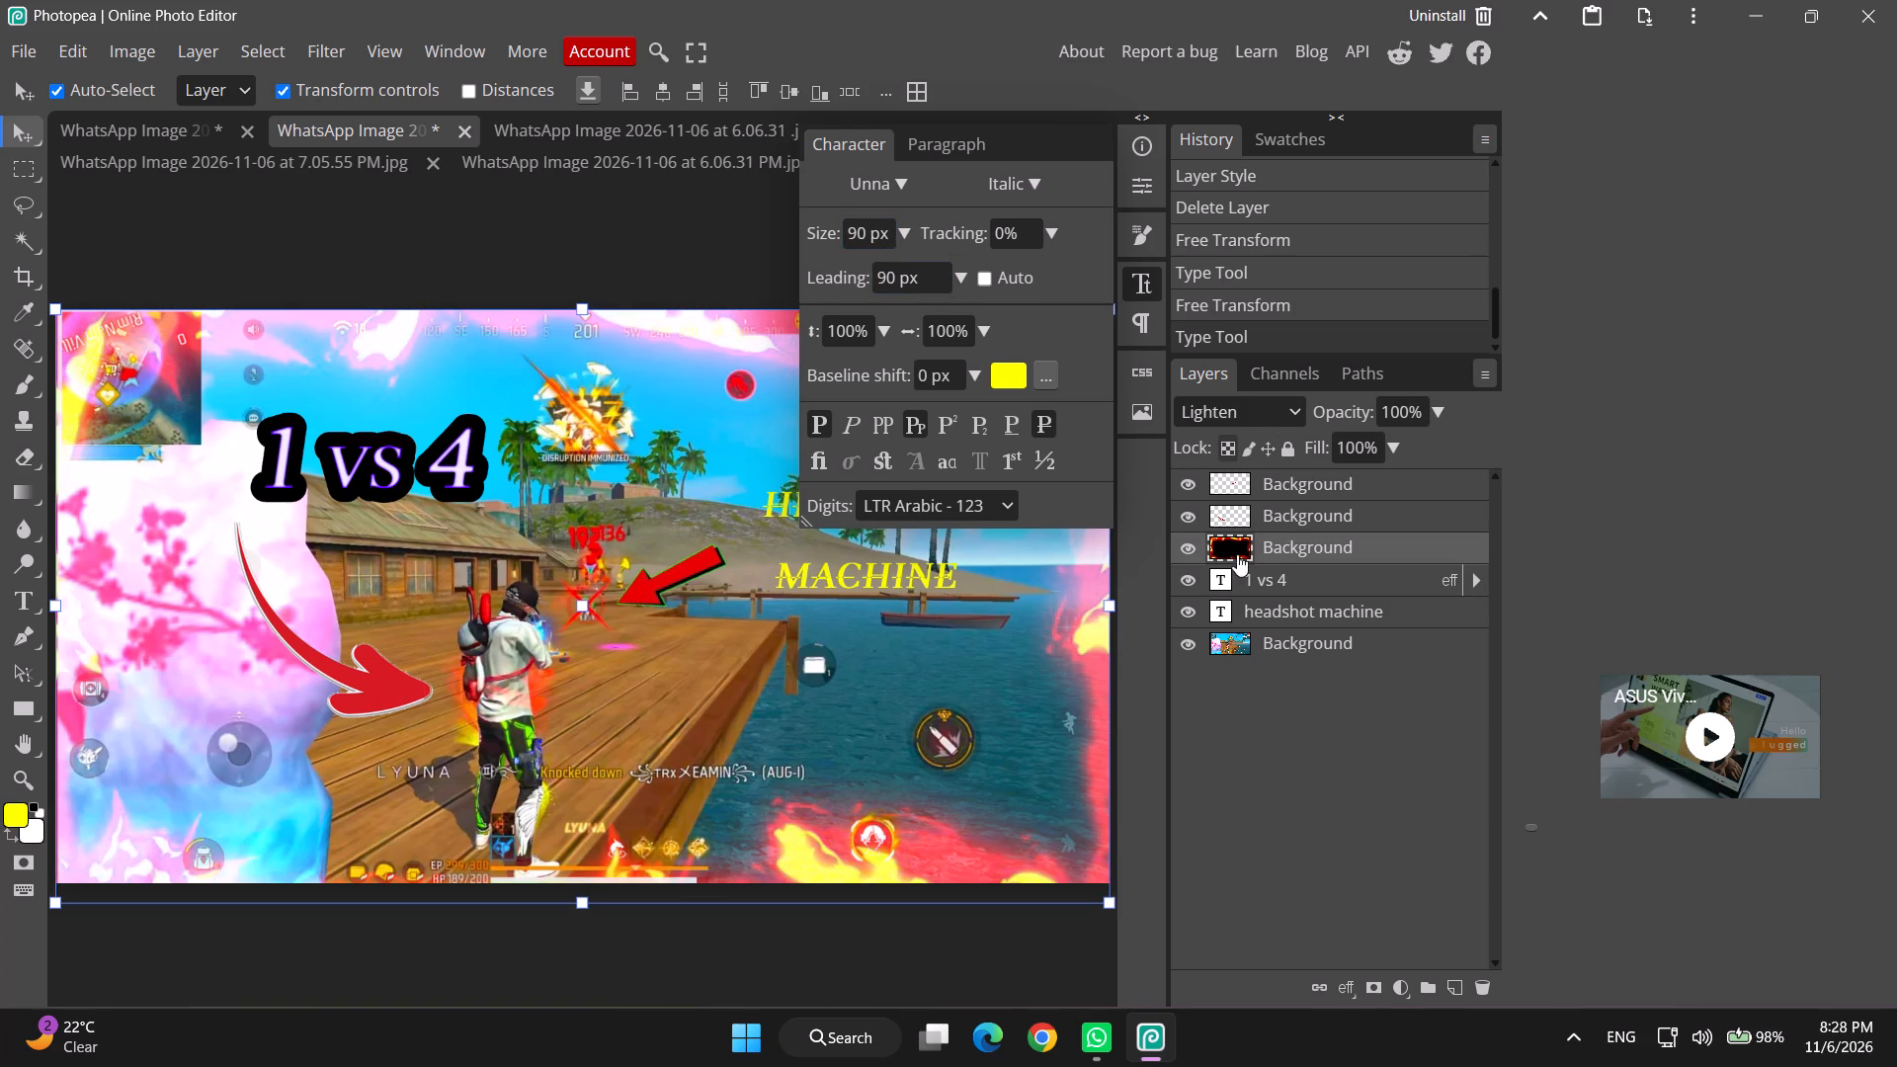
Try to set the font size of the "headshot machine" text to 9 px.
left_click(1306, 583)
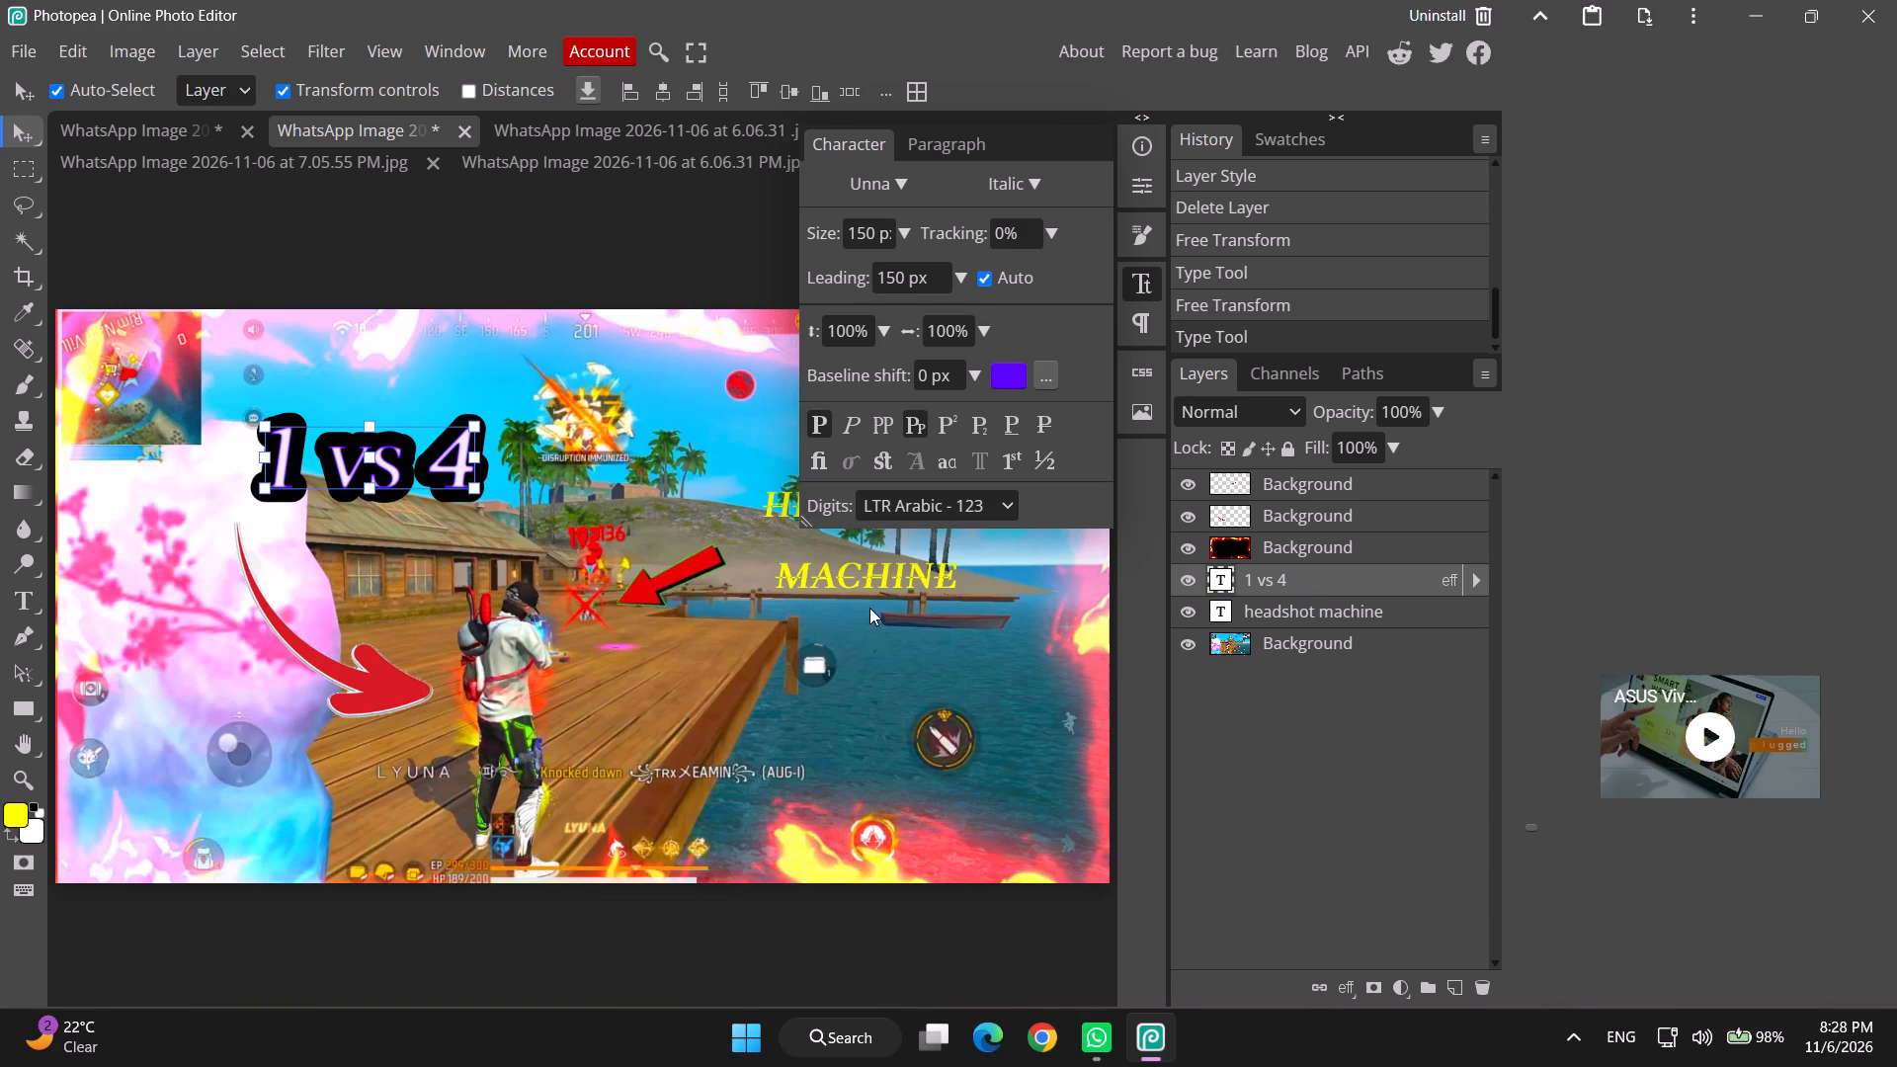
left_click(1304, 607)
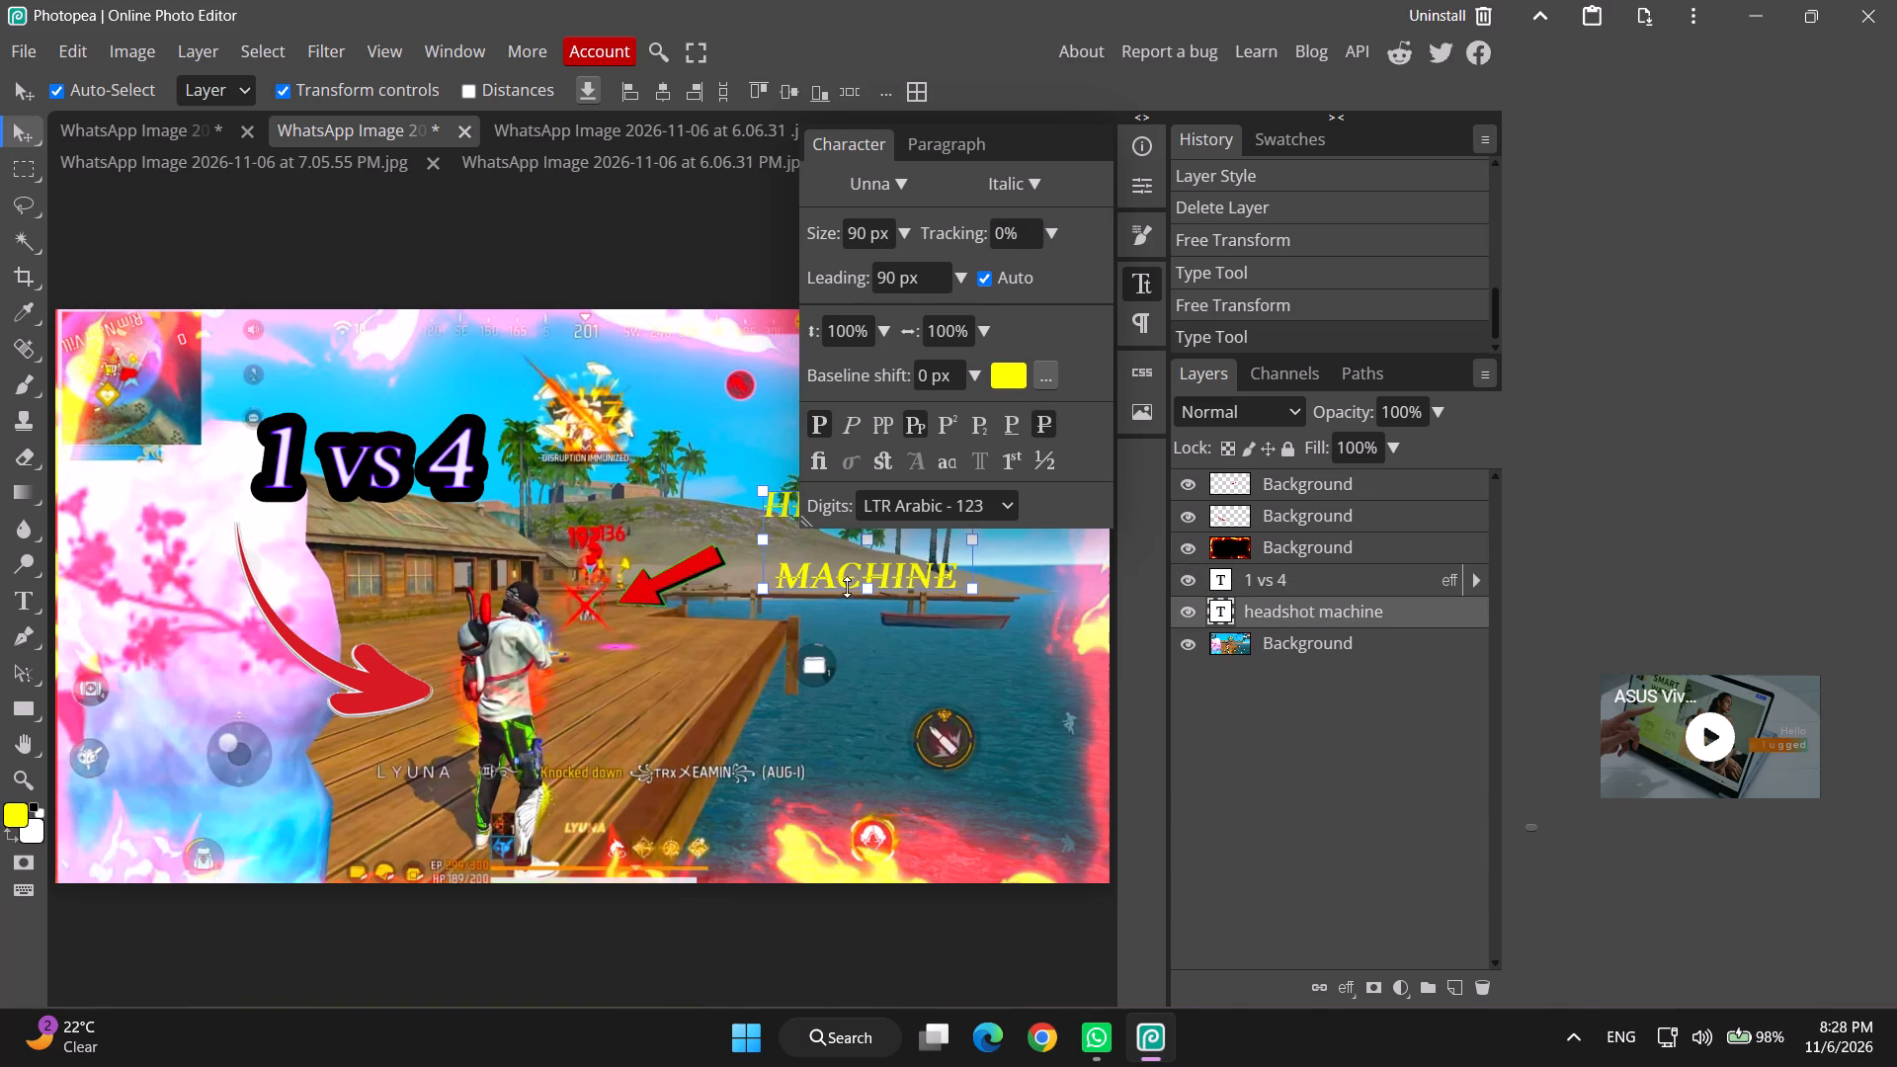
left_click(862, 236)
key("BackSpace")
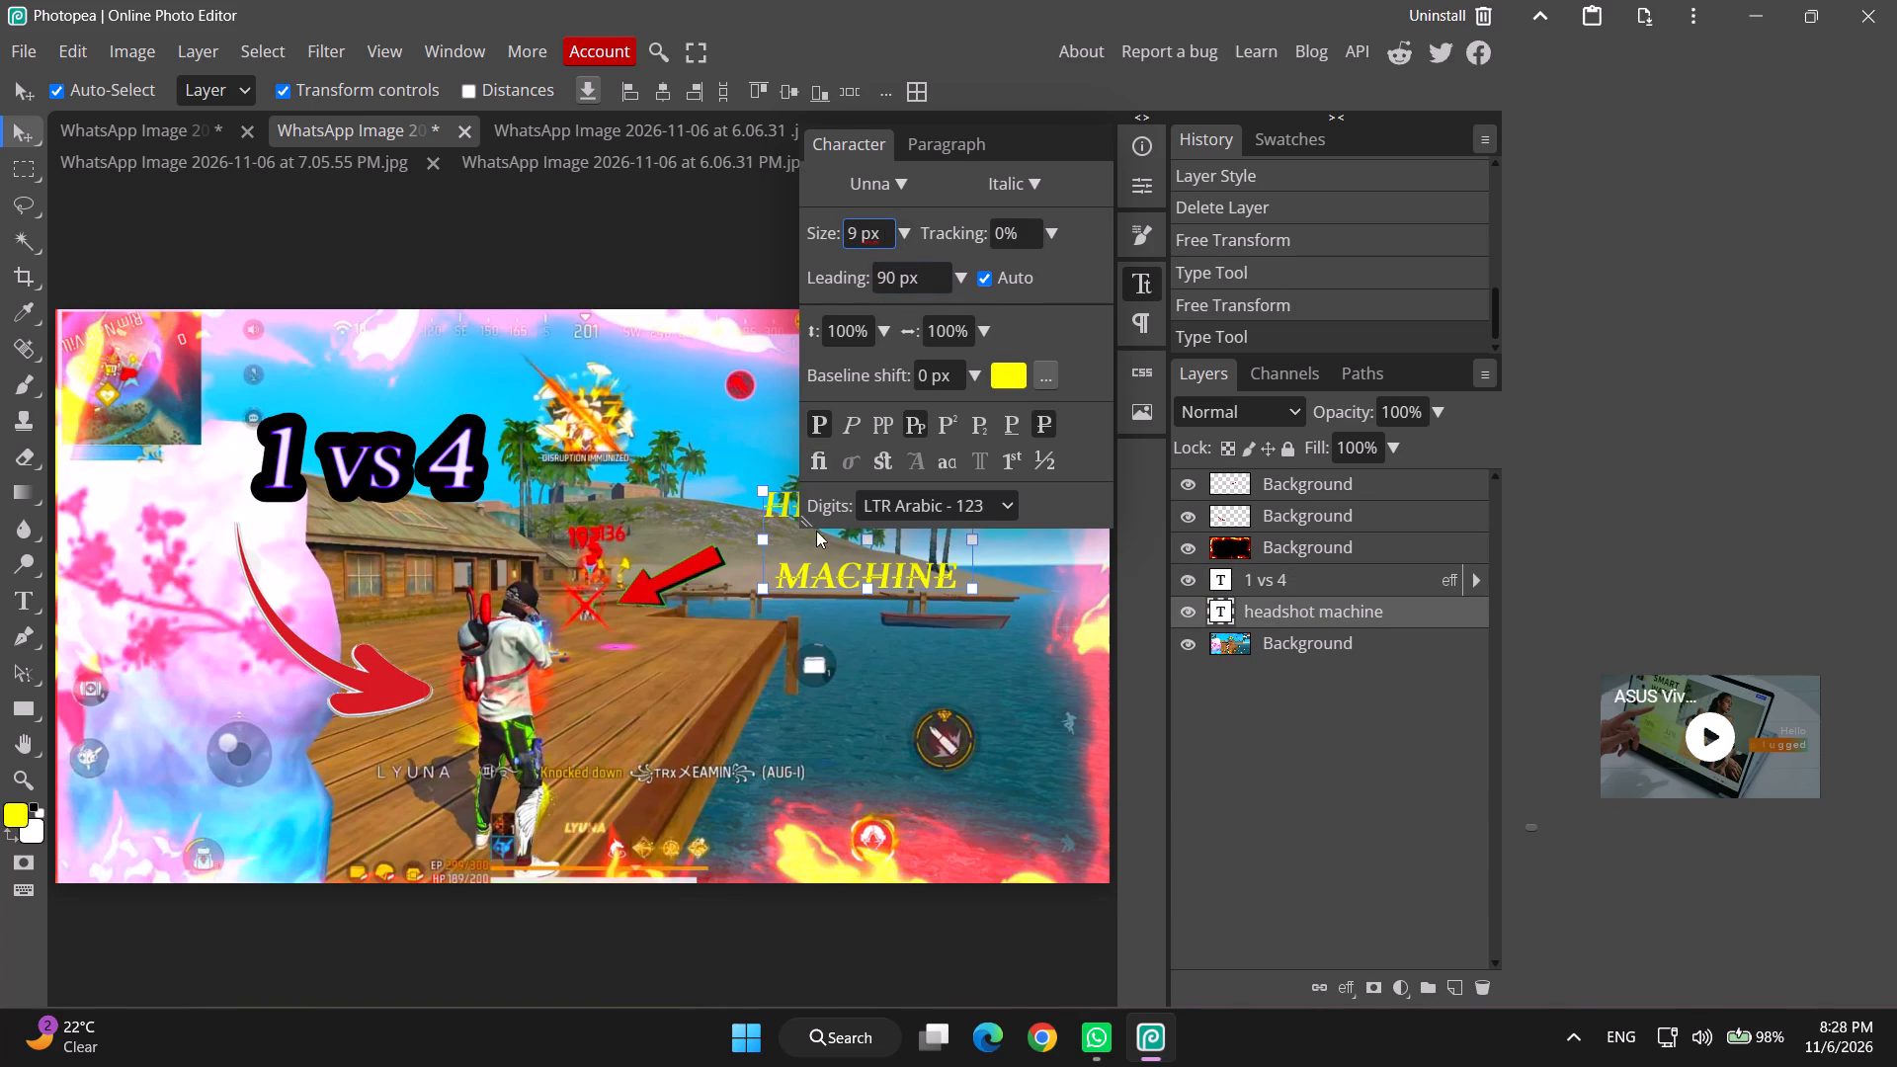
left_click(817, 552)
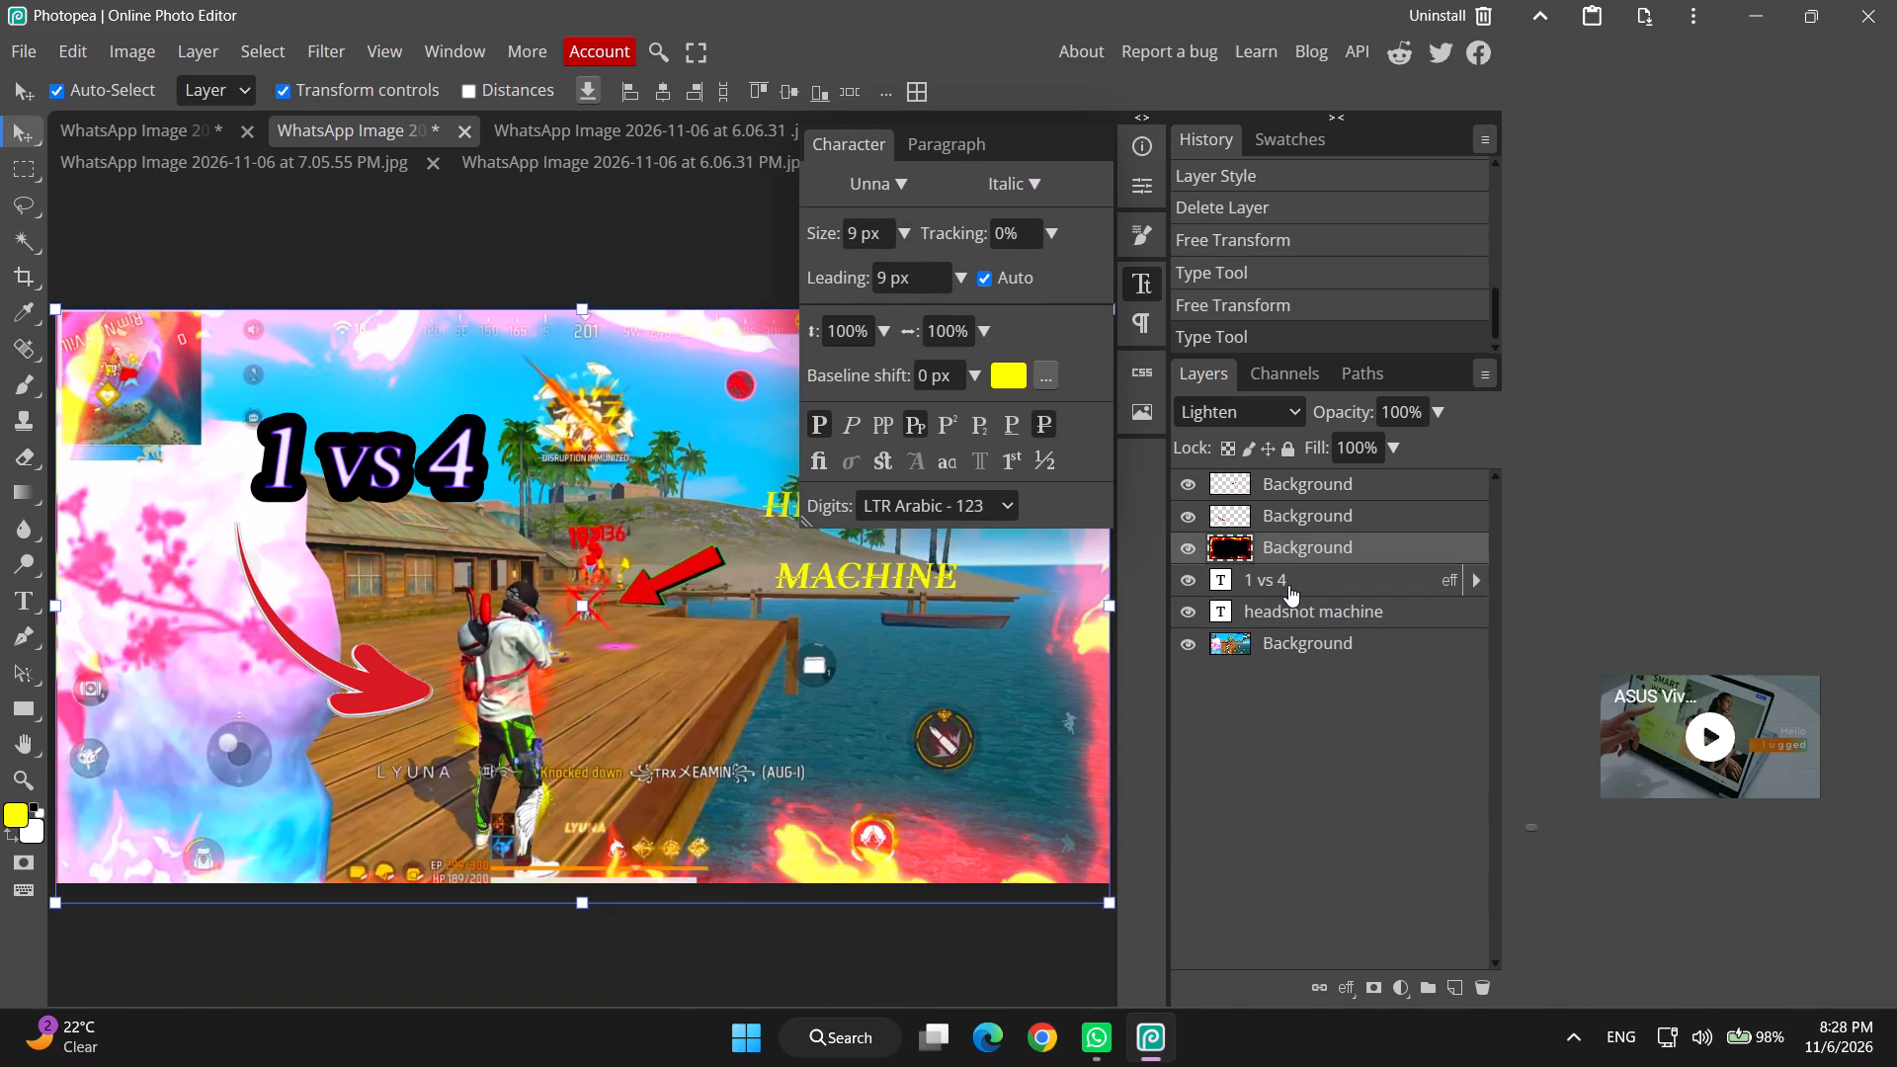
Stretch the "headshot machine" text vertically by setting its vertical scale to 146%.
left_click(1288, 602)
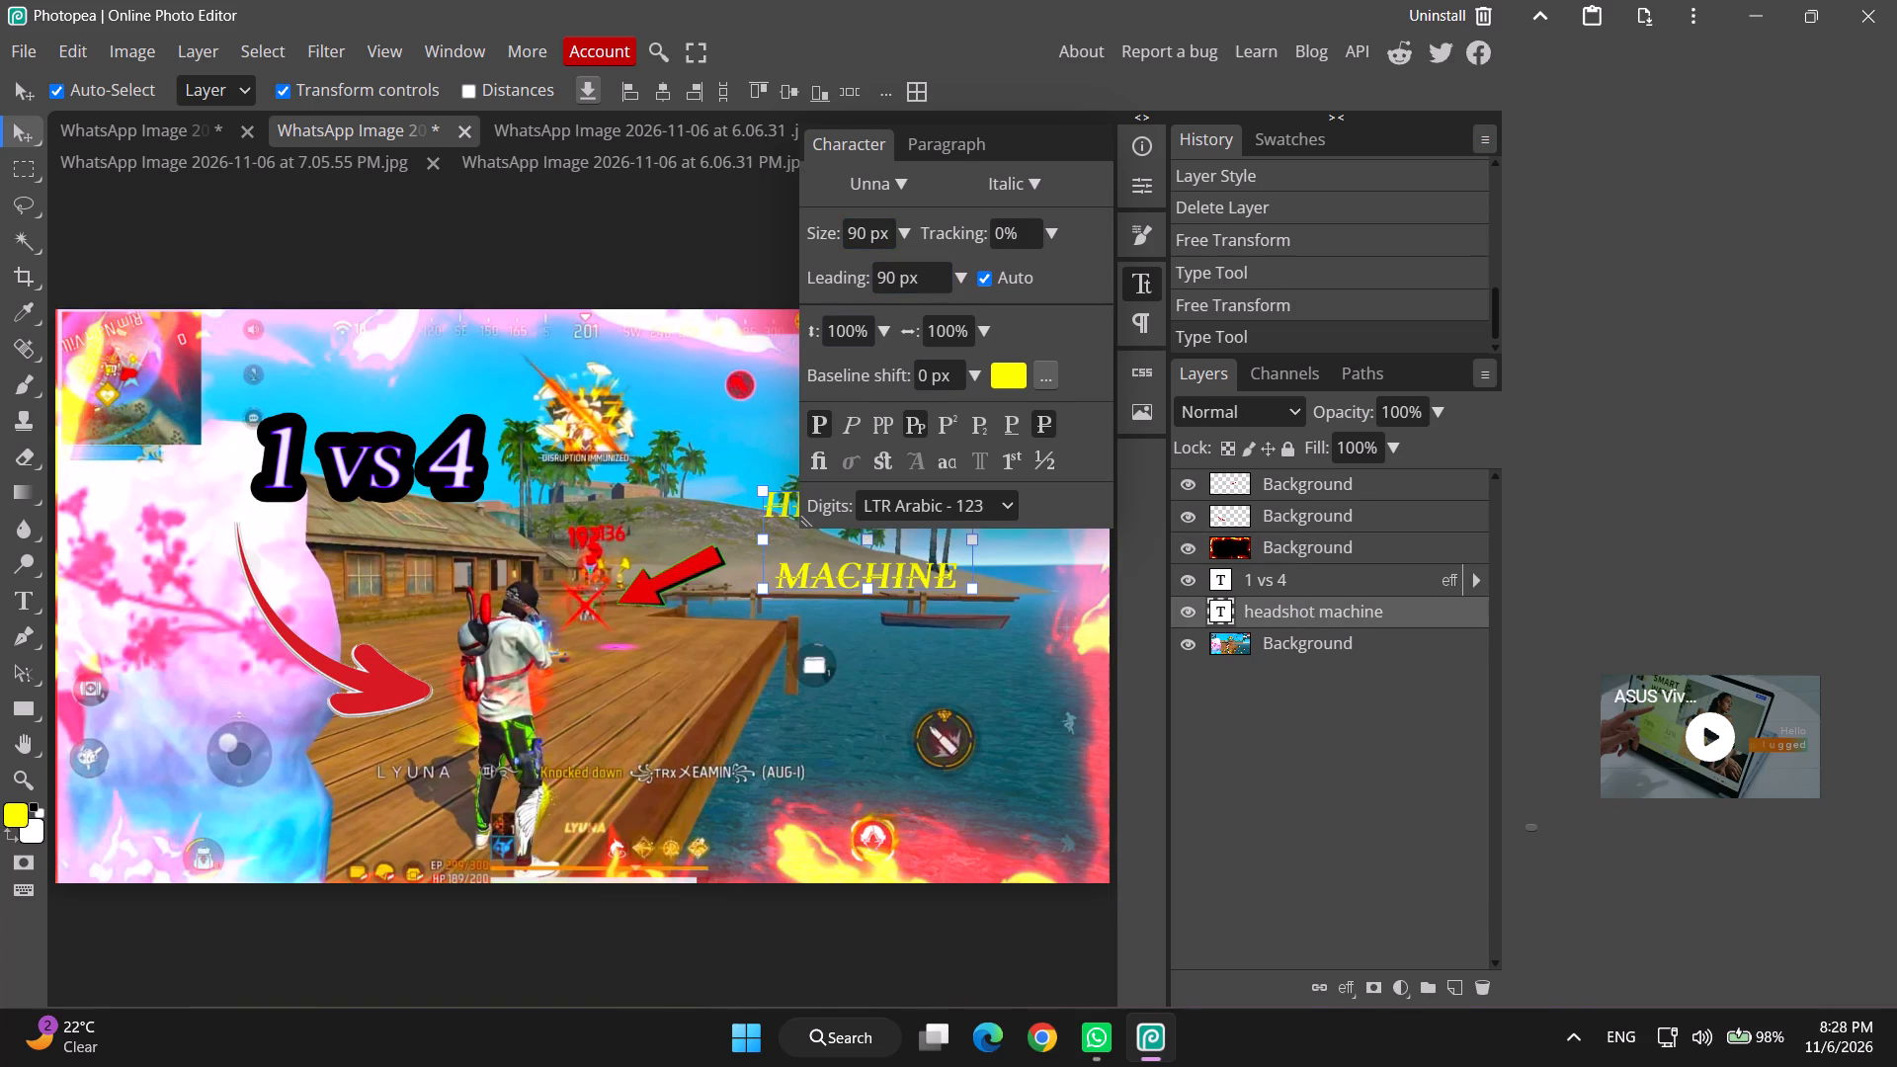
left_click(884, 327)
left_click_drag(843, 364, 802, 374)
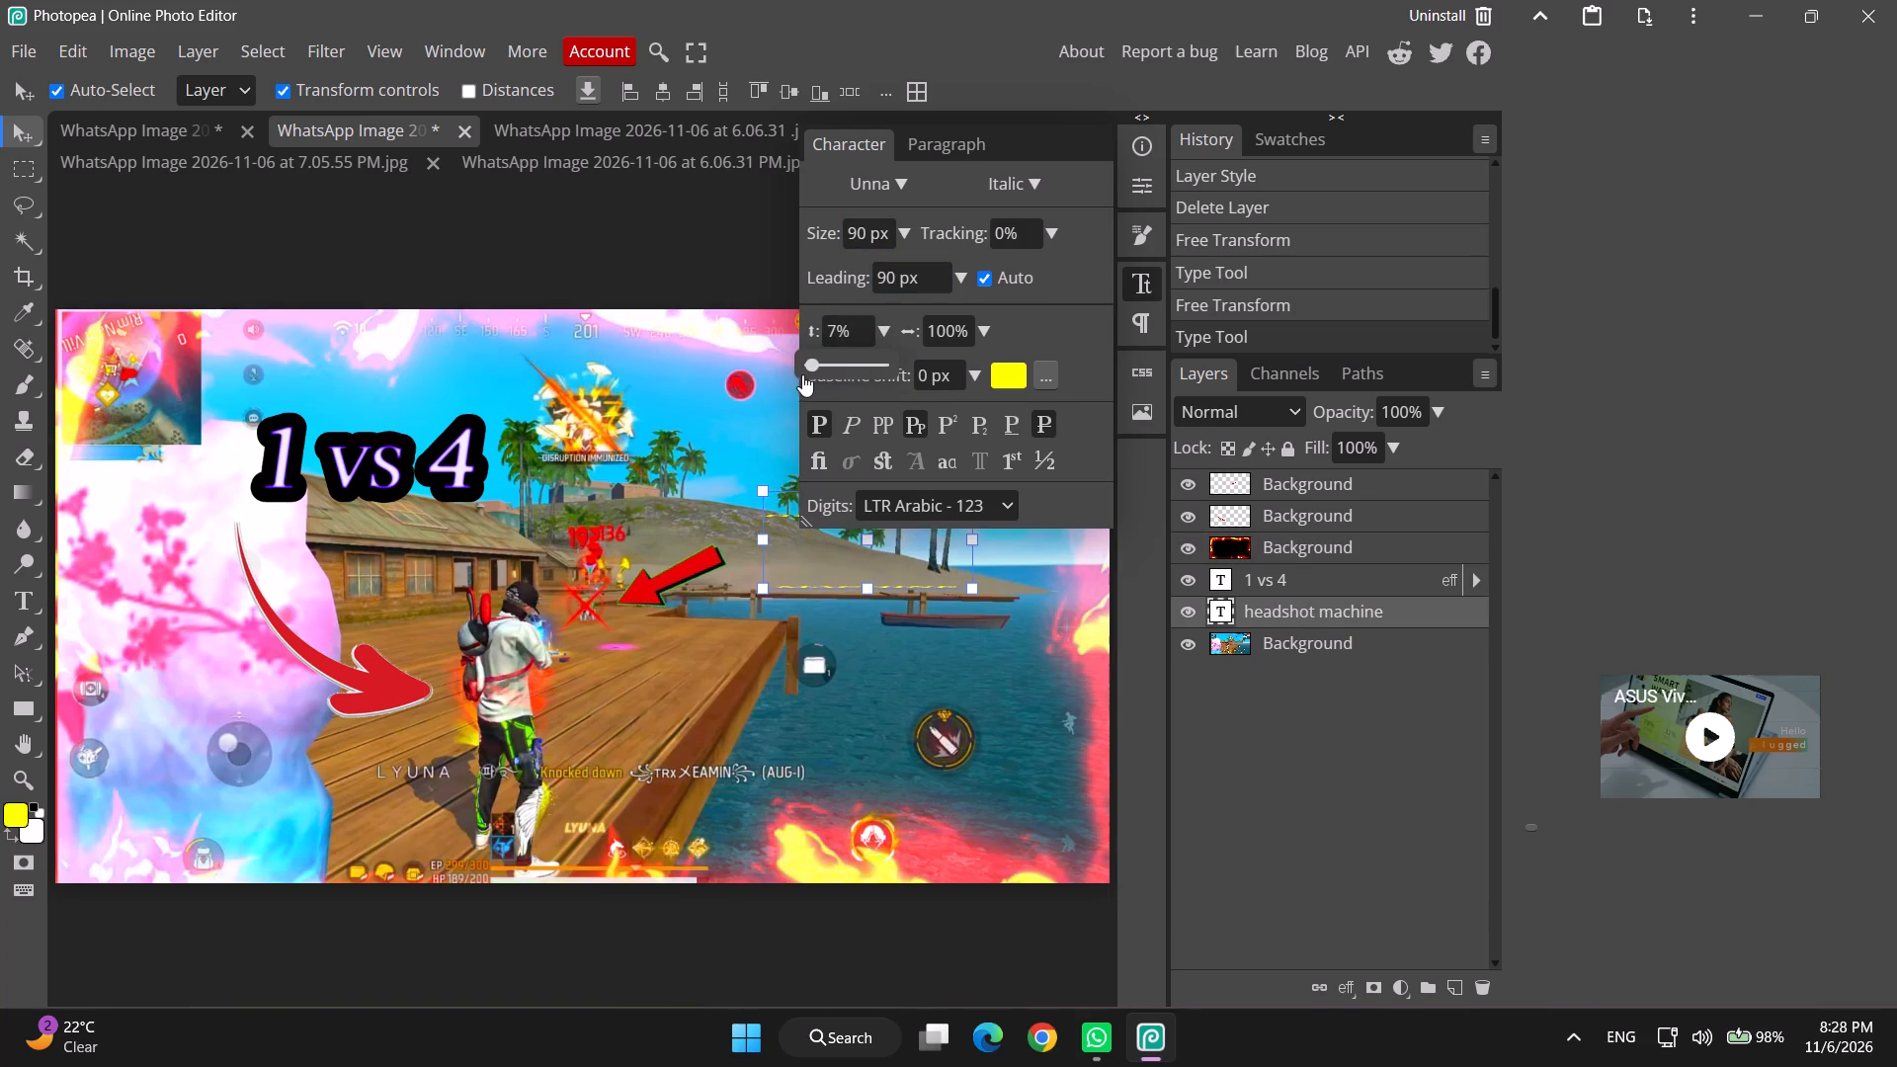
left_click_drag(802, 374, 853, 375)
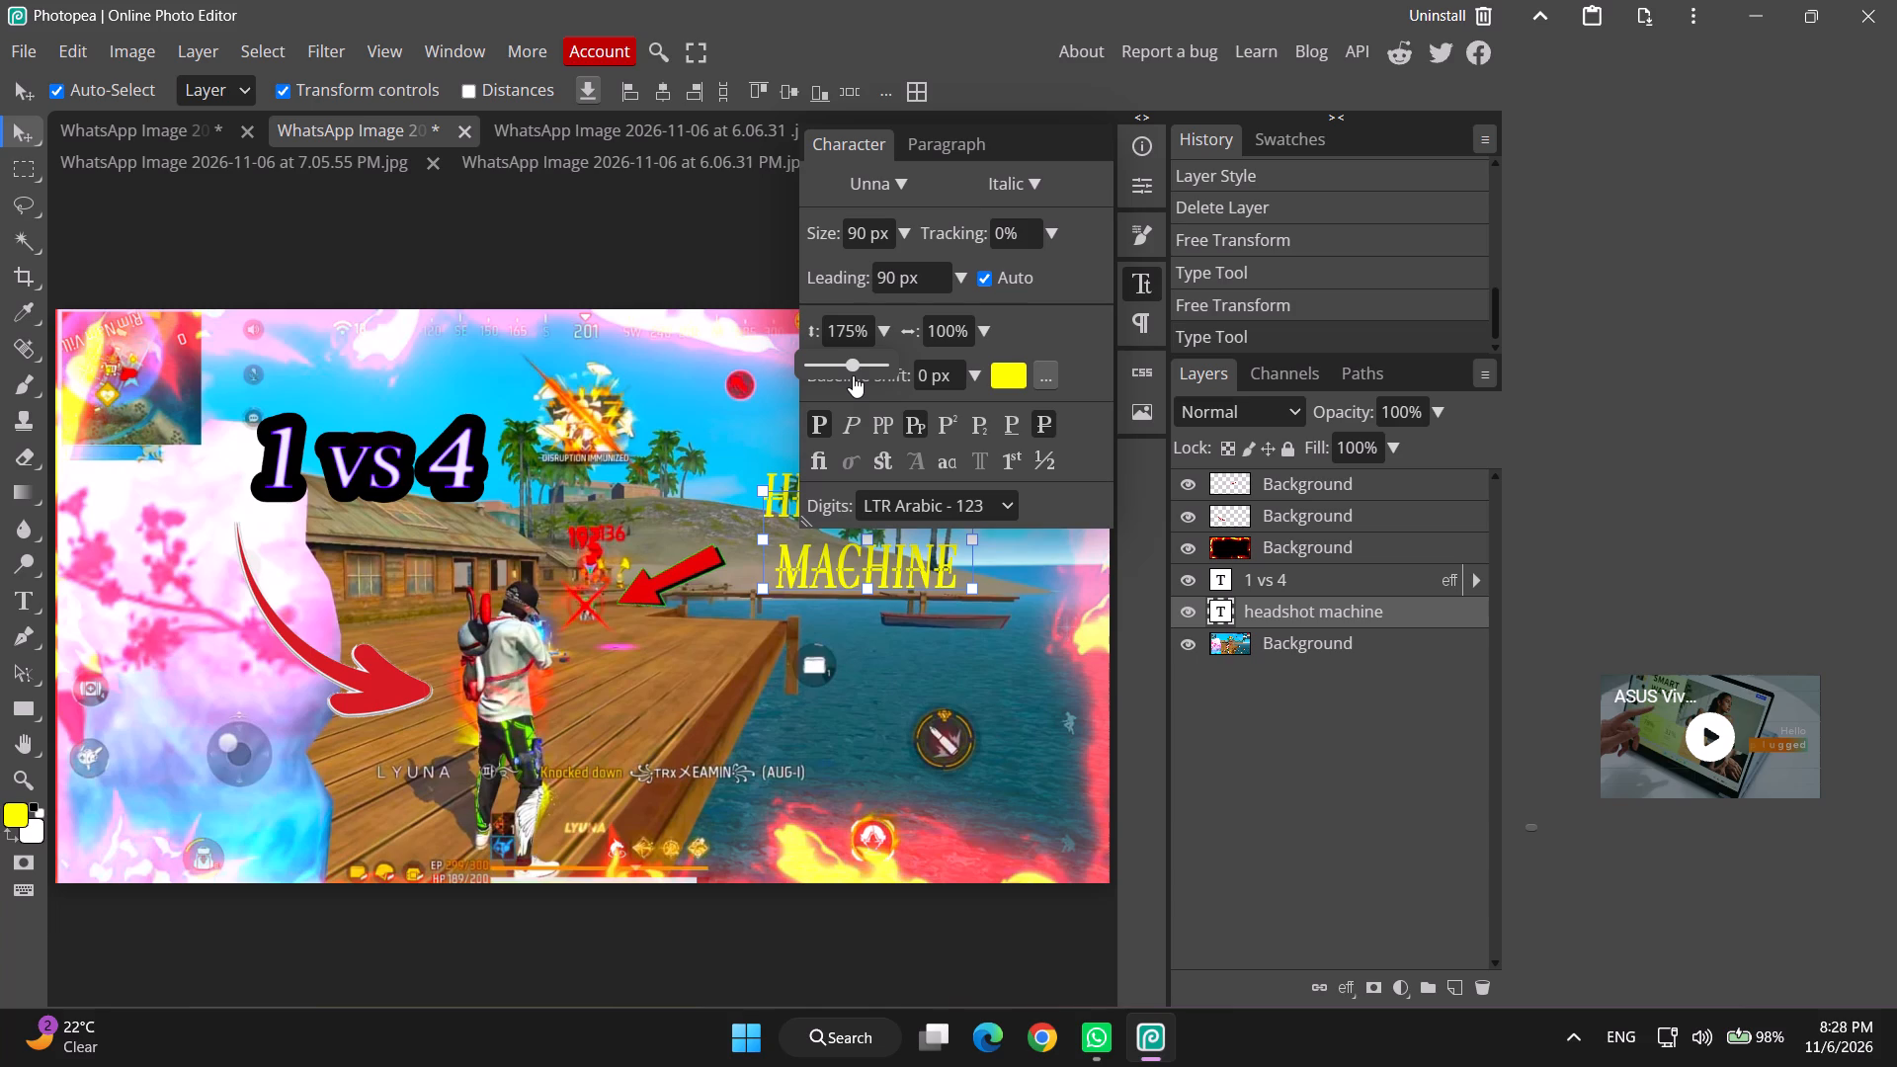
left_click_drag(853, 375, 960, 397)
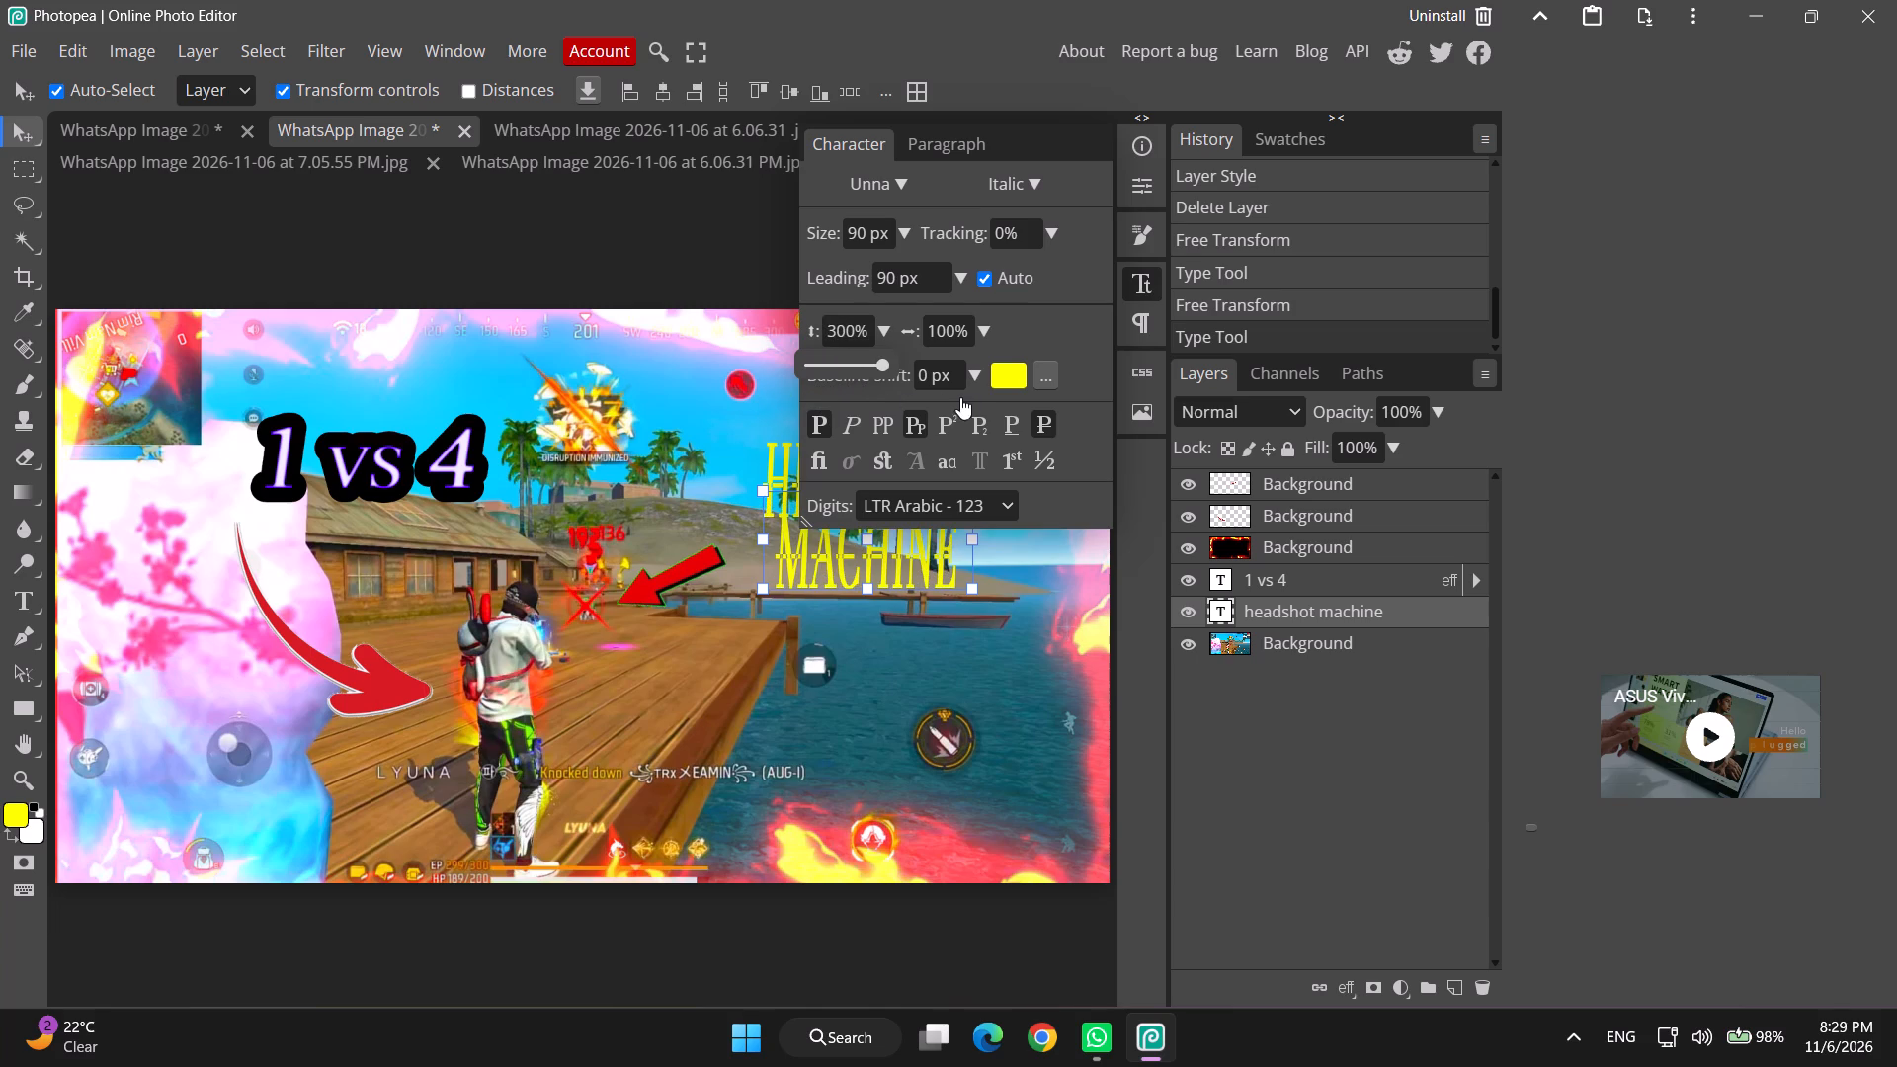
left_click_drag(960, 397, 839, 414)
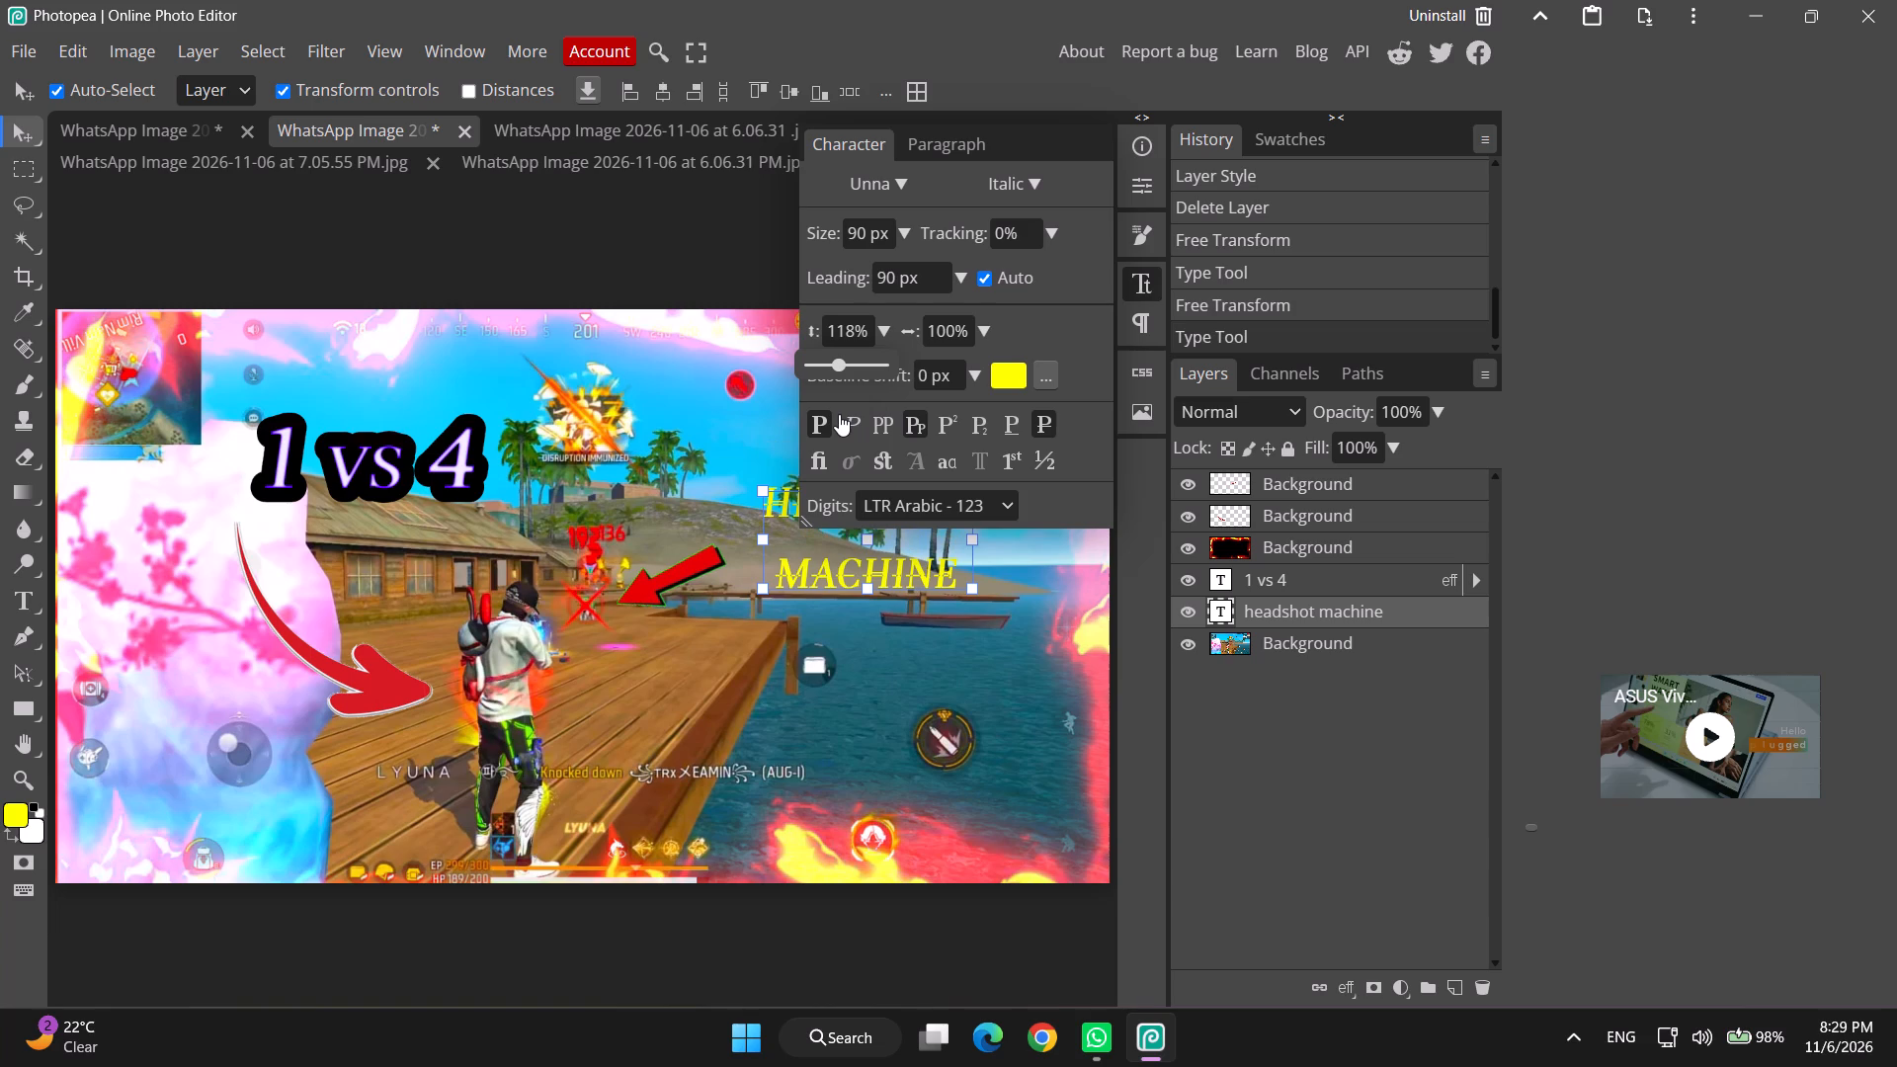
left_click_drag(839, 414, 886, 412)
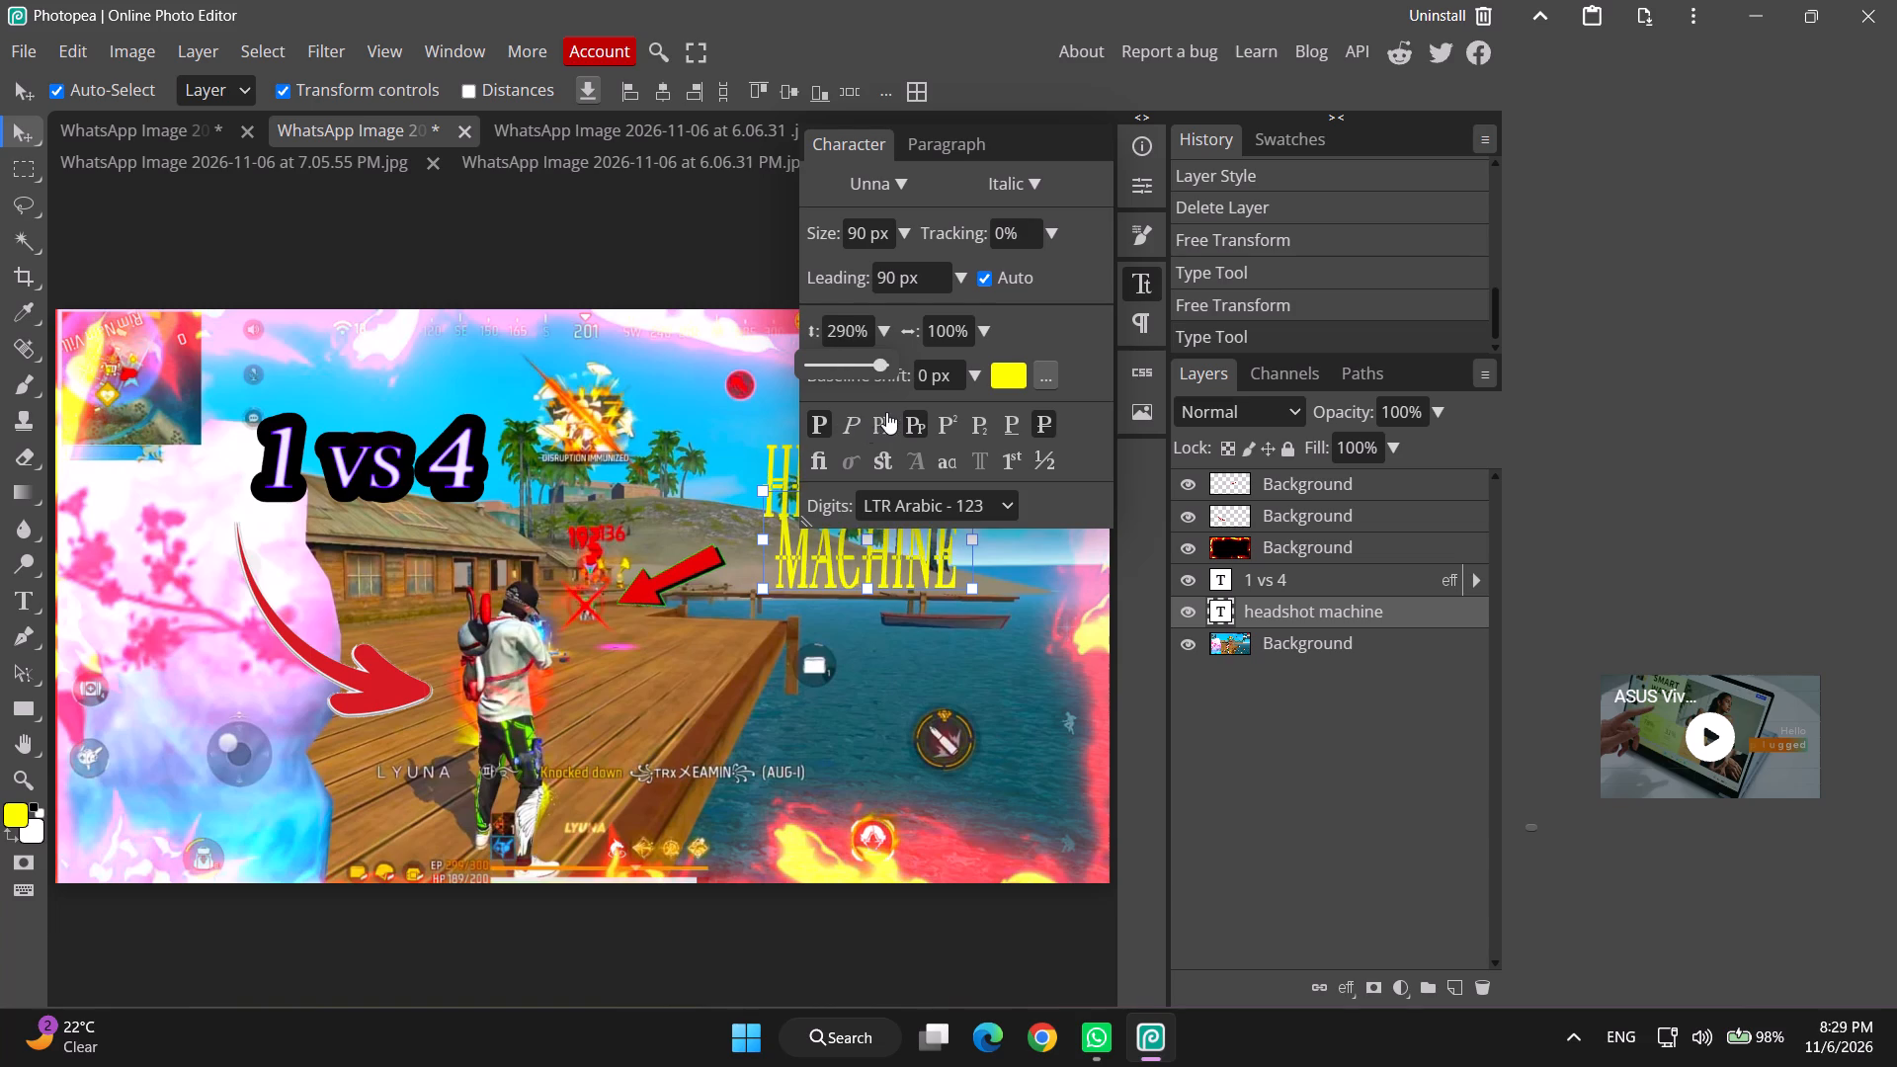
left_click_drag(886, 412, 846, 421)
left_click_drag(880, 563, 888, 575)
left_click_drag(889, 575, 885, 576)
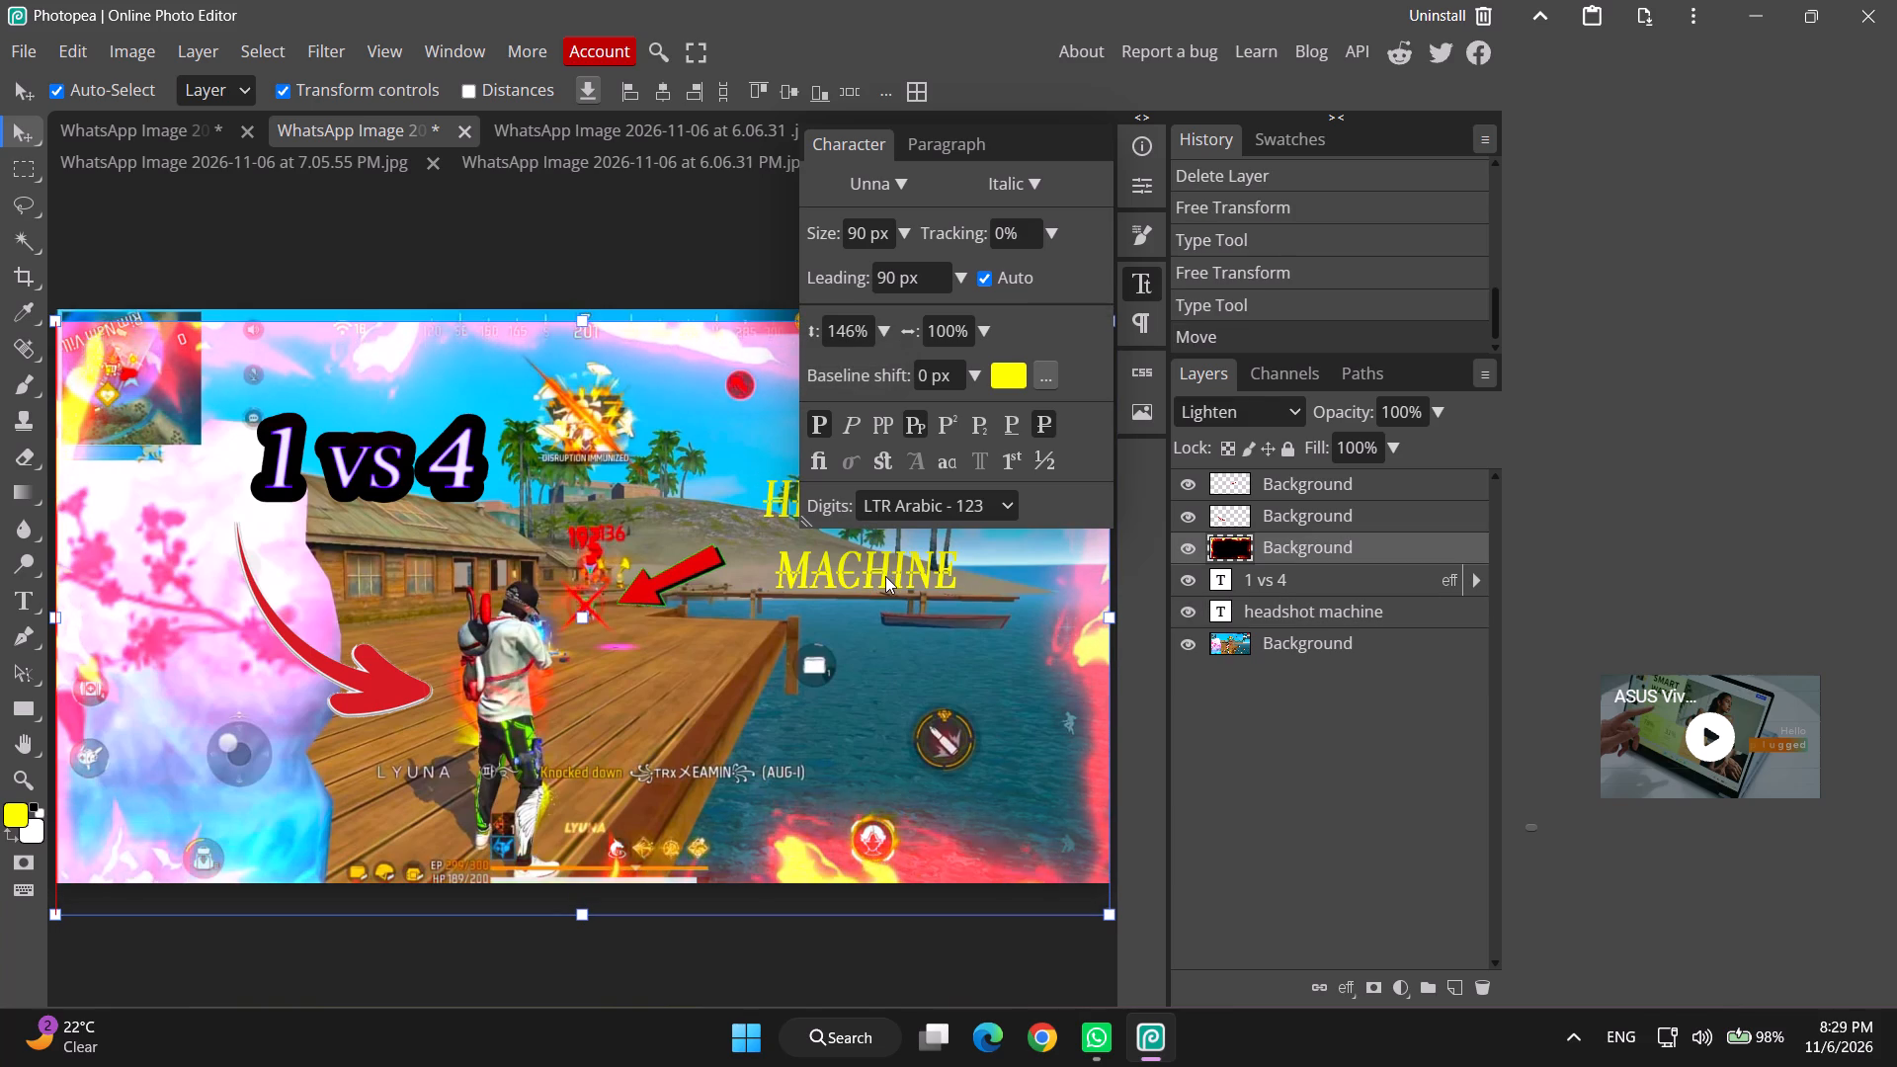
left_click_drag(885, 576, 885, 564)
Enlarge the "headshot machine" text to about 106.67% and move it to about X 1142 px, Y 523 px, beside the pier.
left_click(1244, 615)
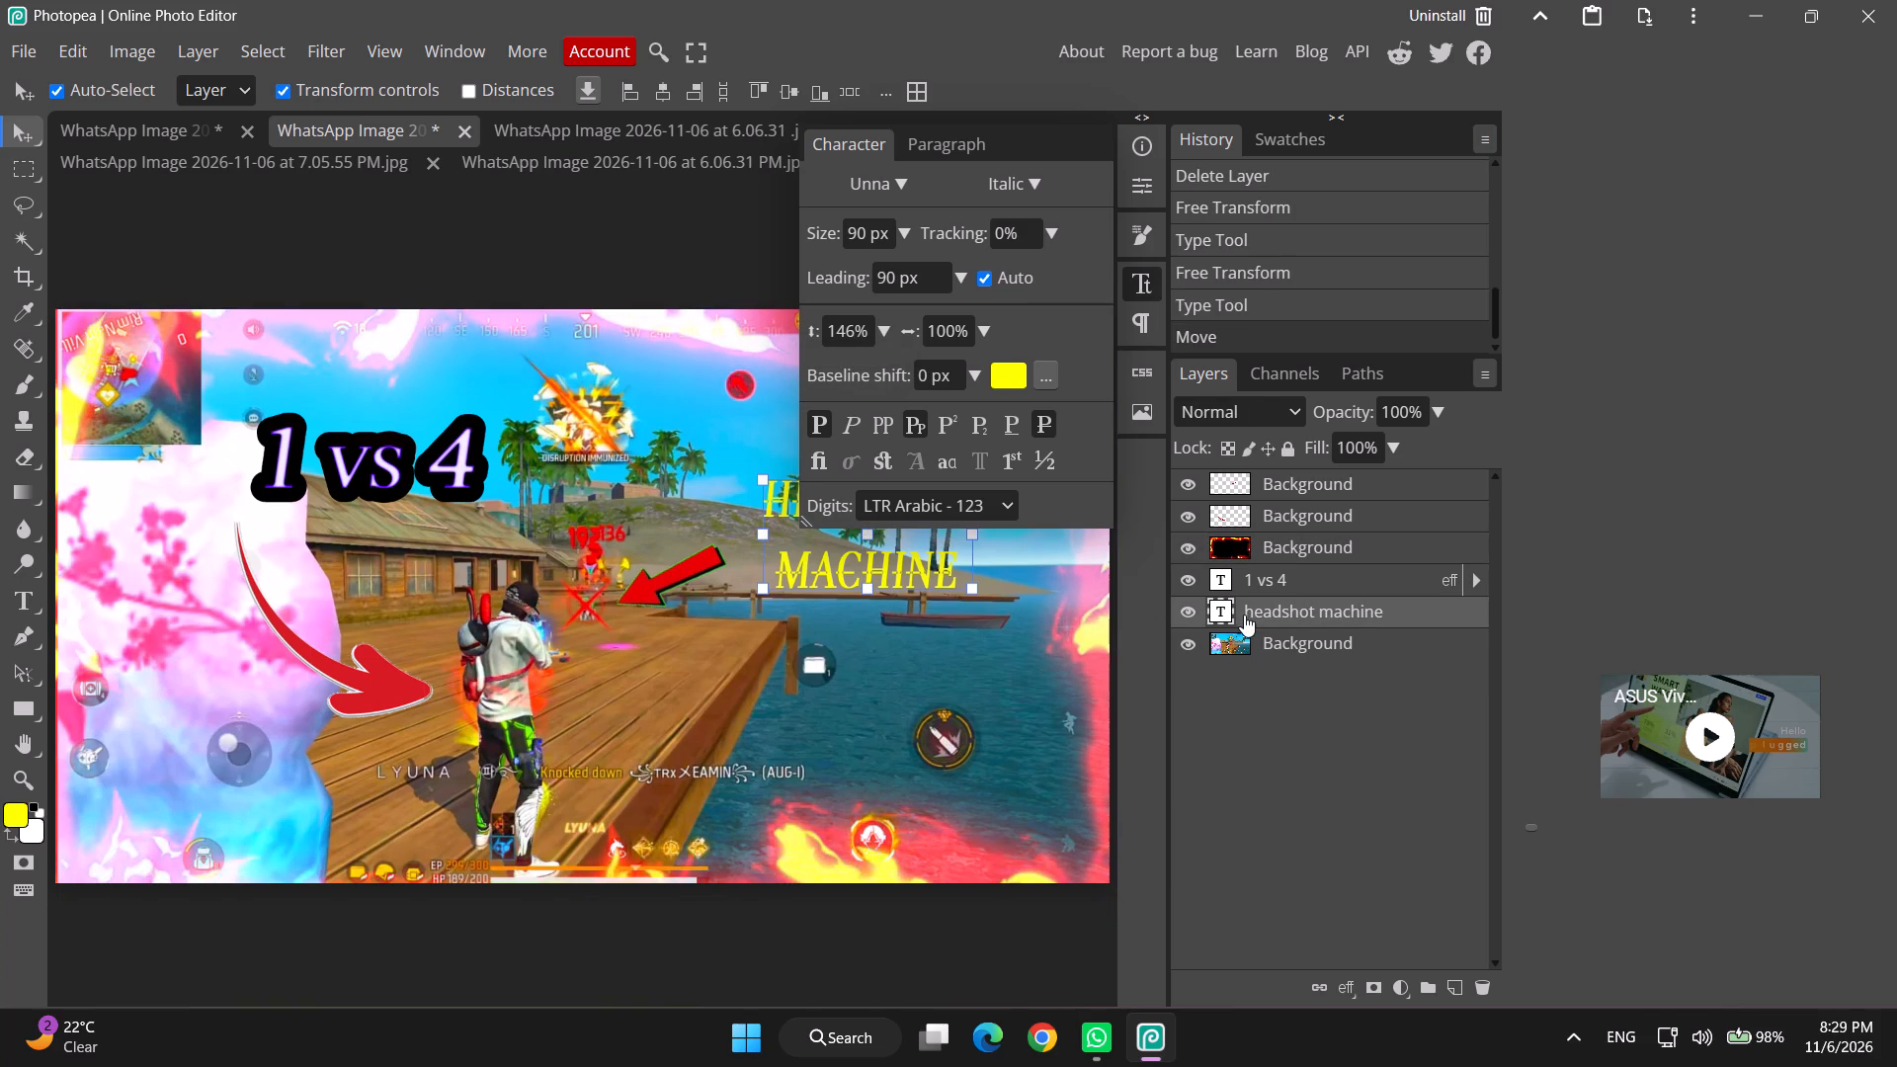
left_click_drag(970, 587, 974, 589)
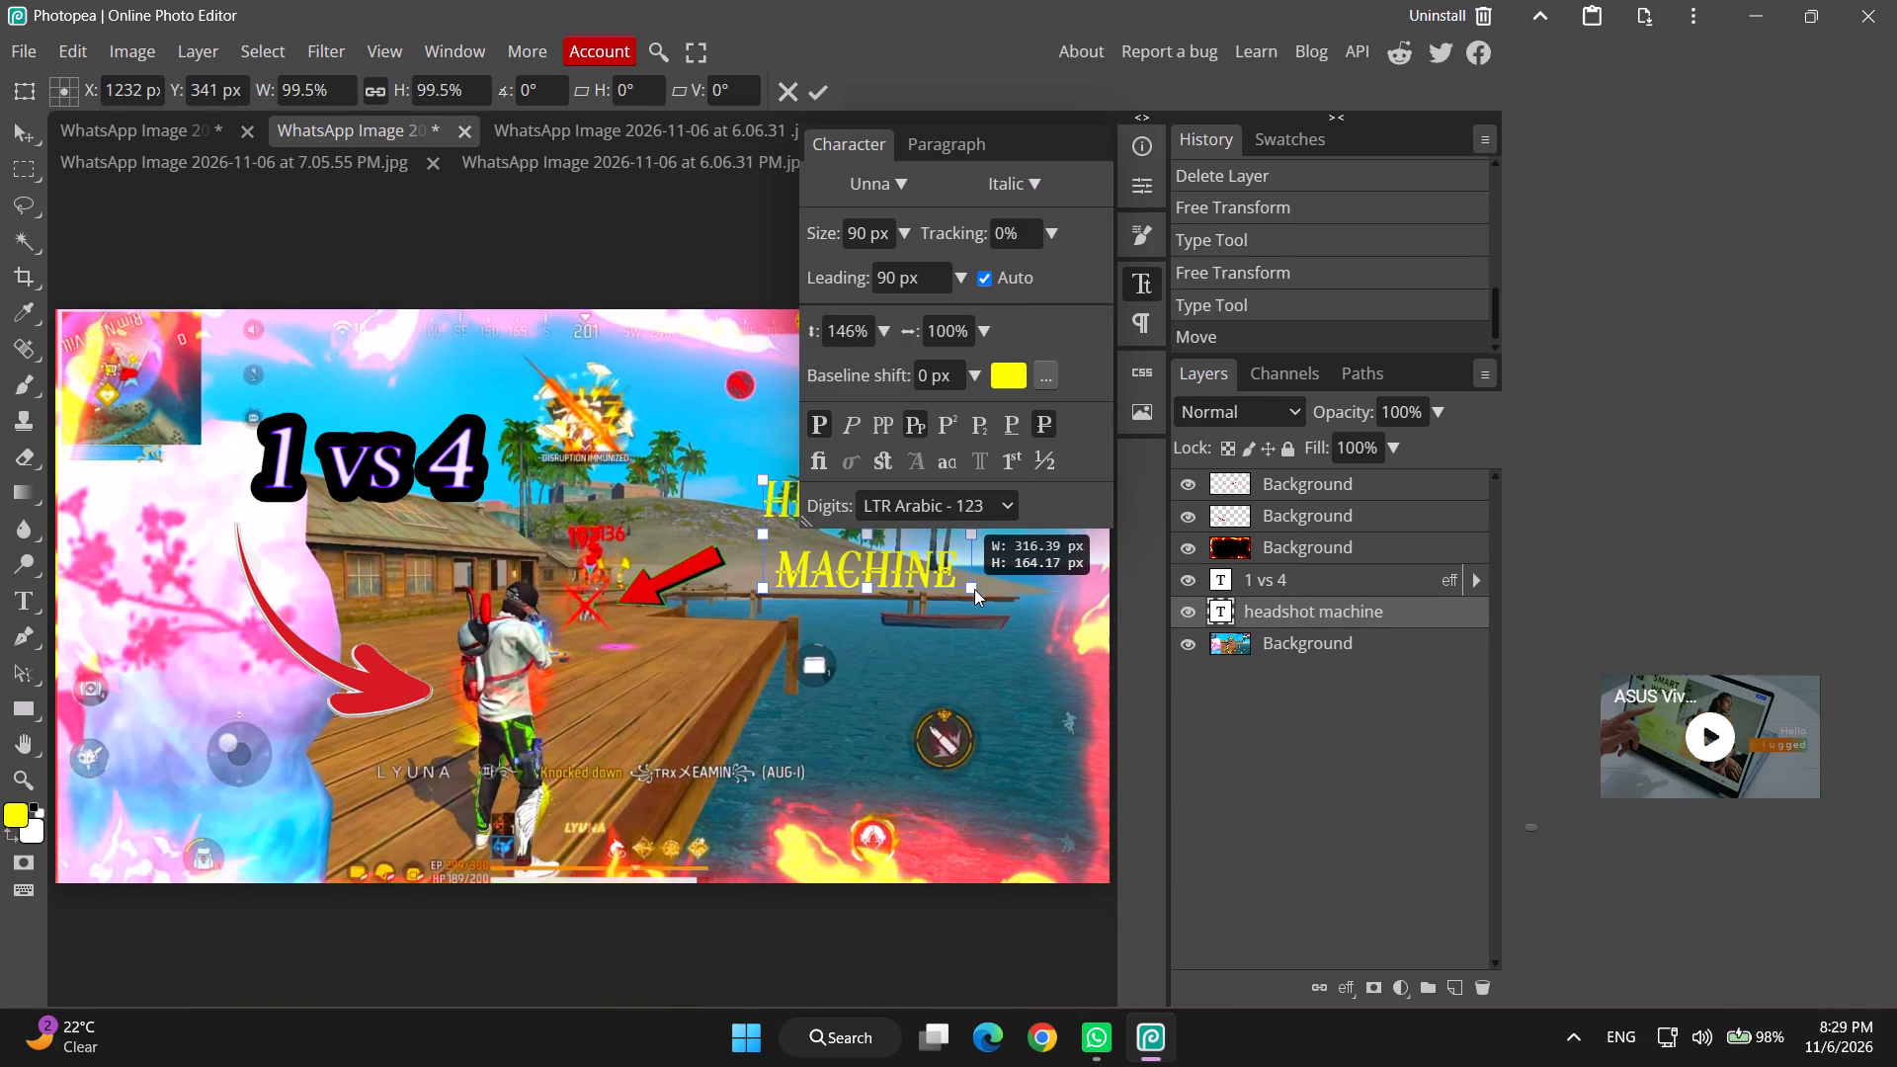
left_click_drag(974, 589, 979, 594)
left_click_drag(948, 545, 862, 636)
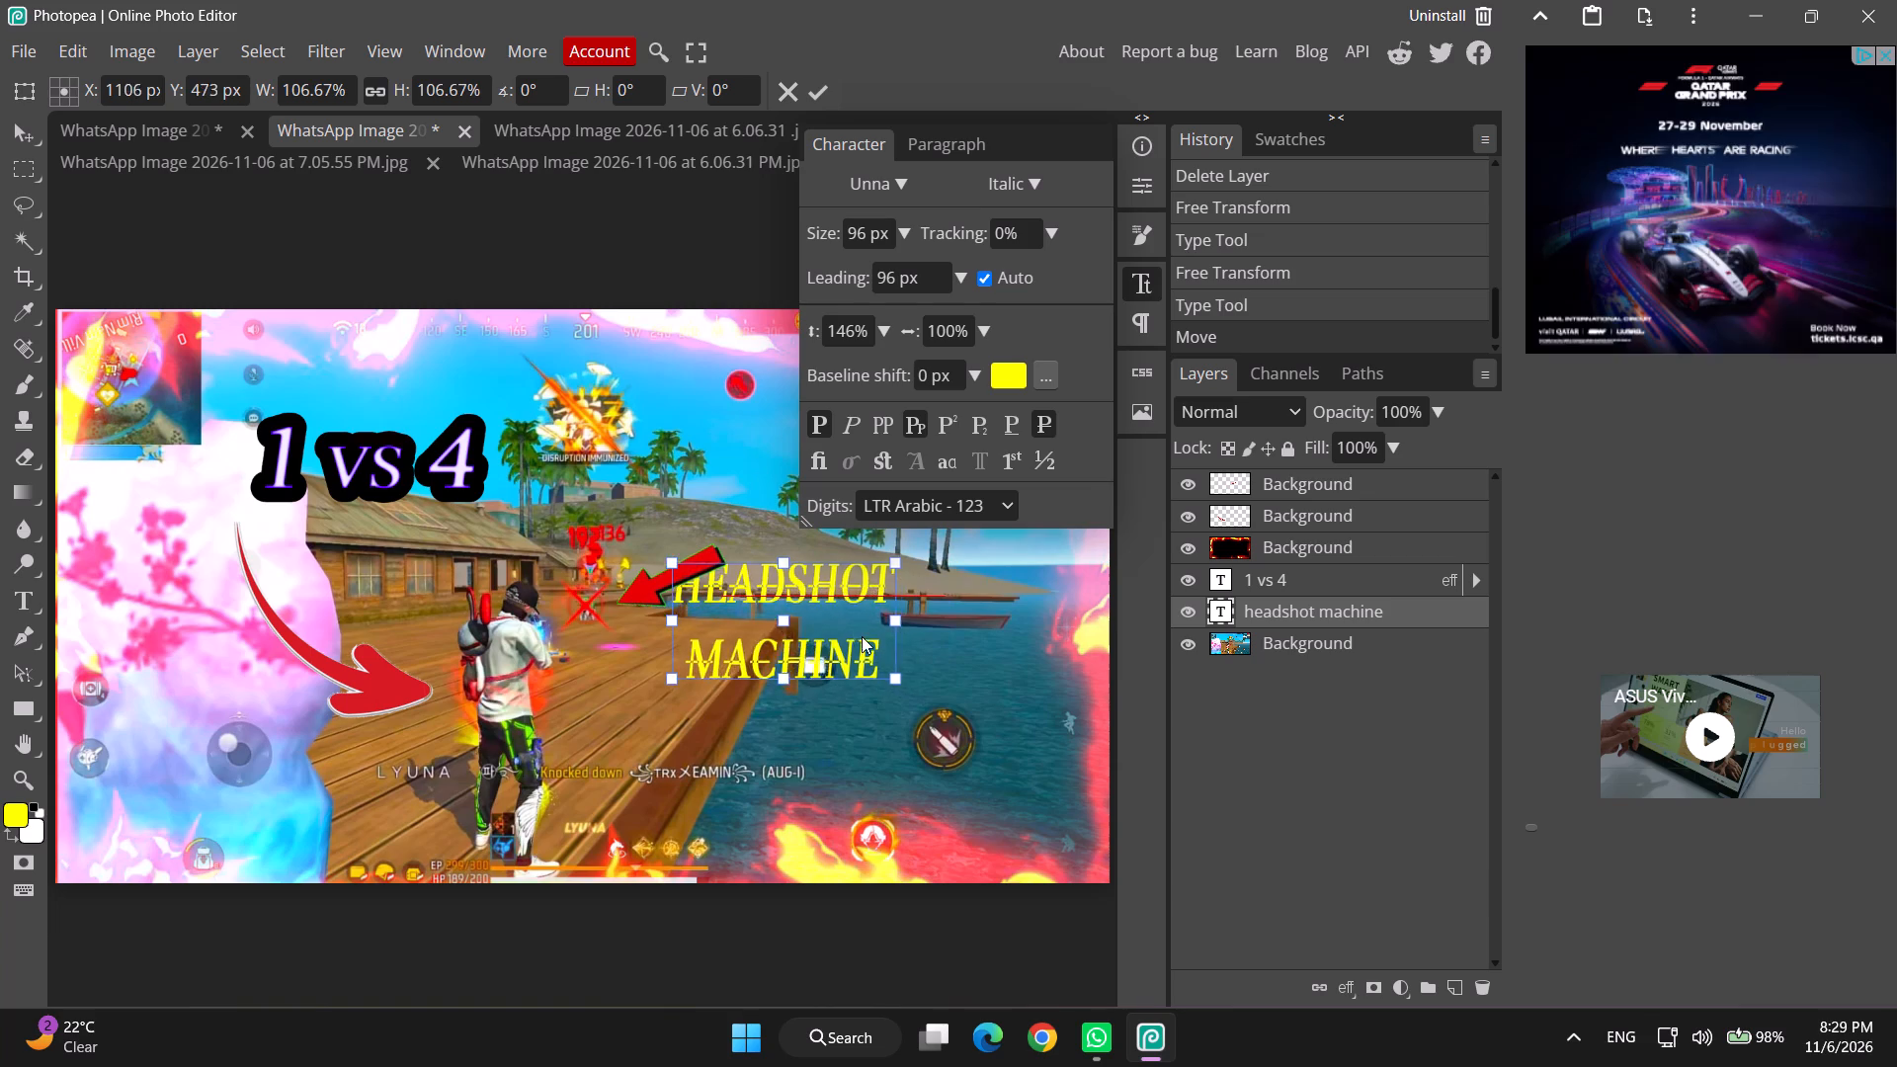
left_click_drag(862, 636, 880, 662)
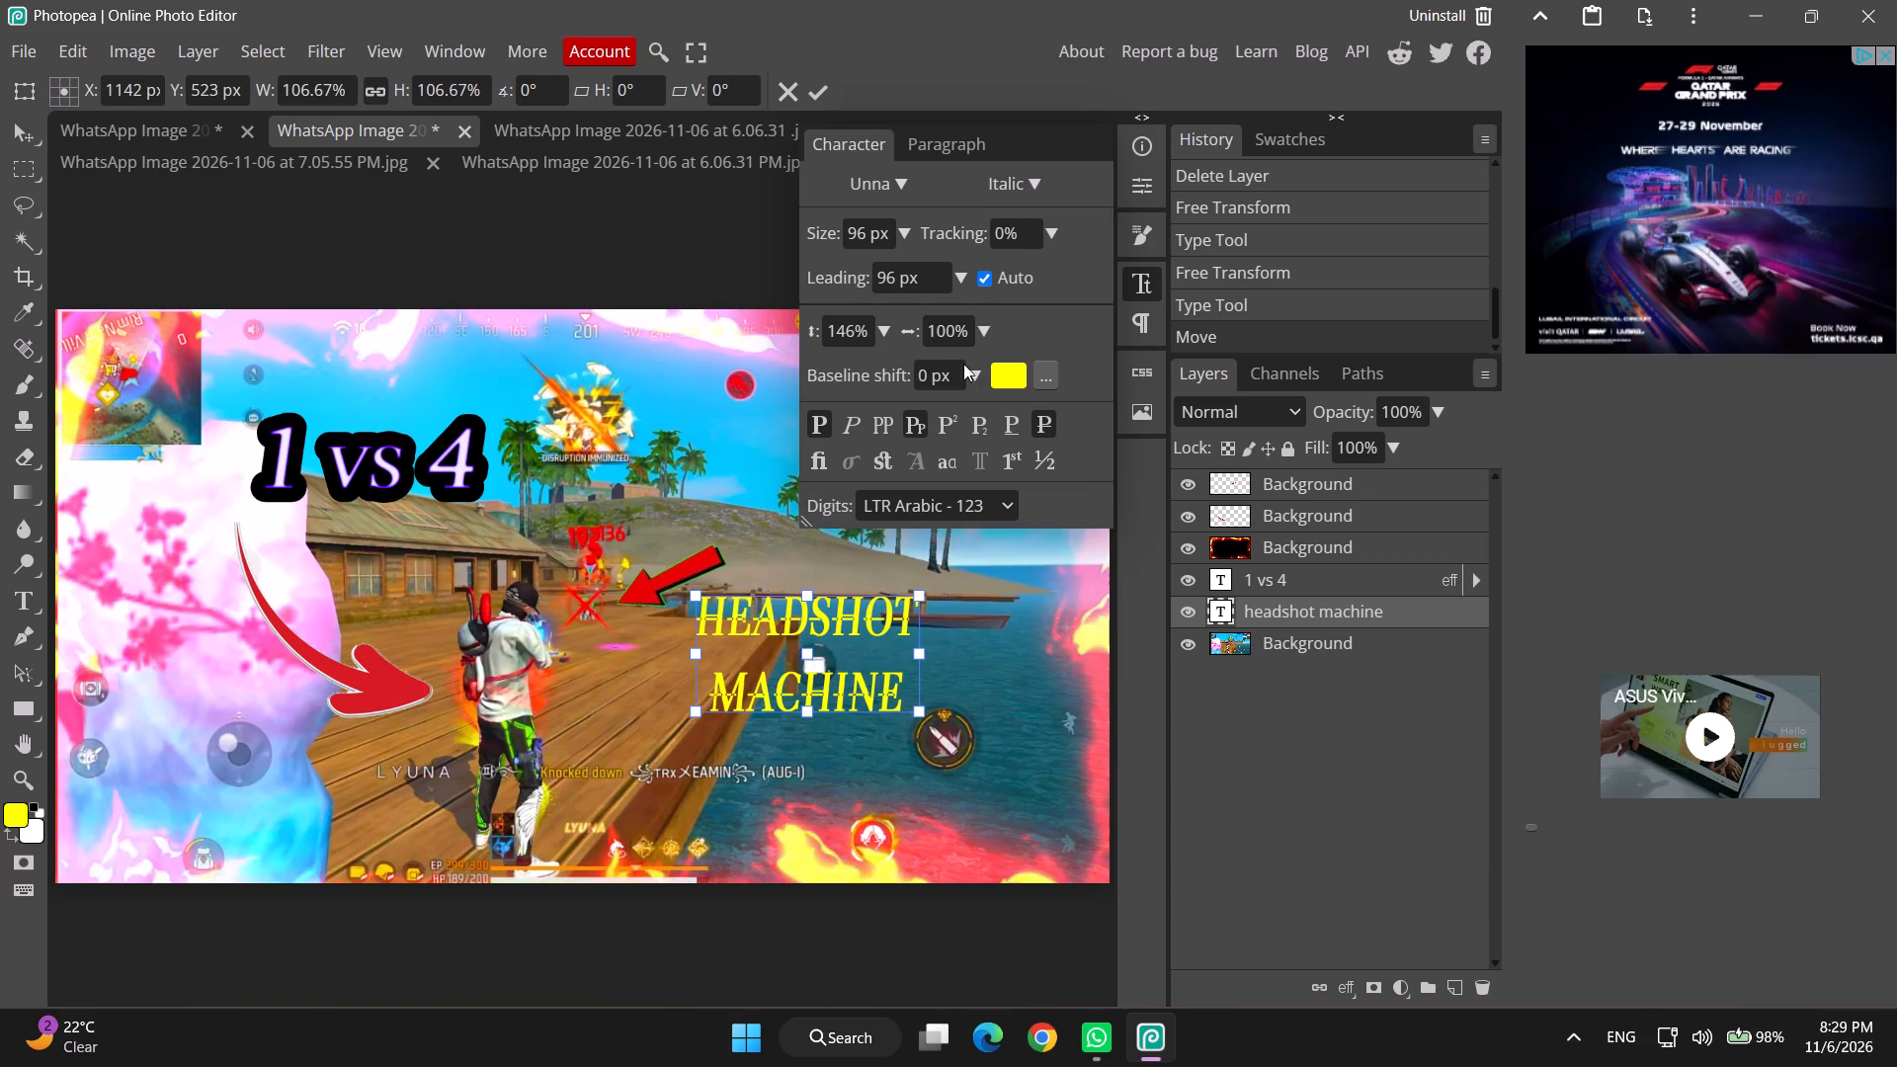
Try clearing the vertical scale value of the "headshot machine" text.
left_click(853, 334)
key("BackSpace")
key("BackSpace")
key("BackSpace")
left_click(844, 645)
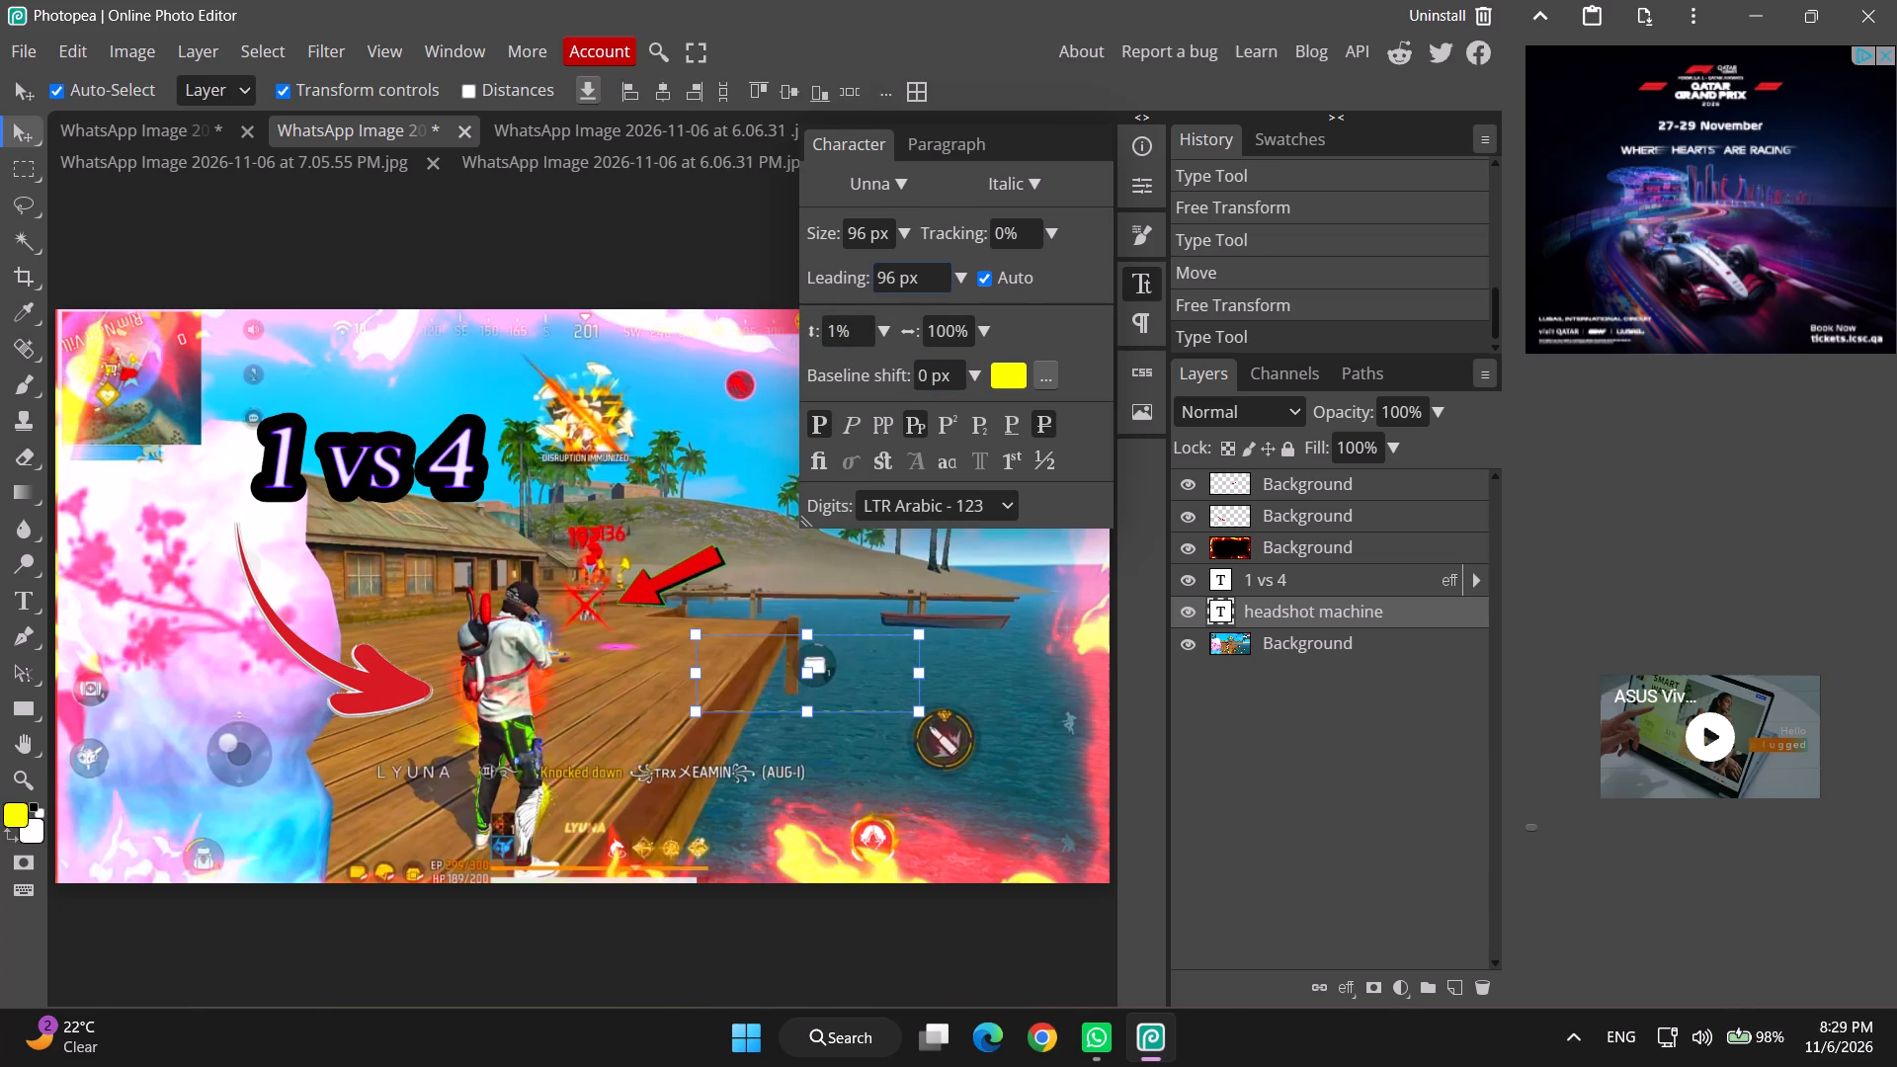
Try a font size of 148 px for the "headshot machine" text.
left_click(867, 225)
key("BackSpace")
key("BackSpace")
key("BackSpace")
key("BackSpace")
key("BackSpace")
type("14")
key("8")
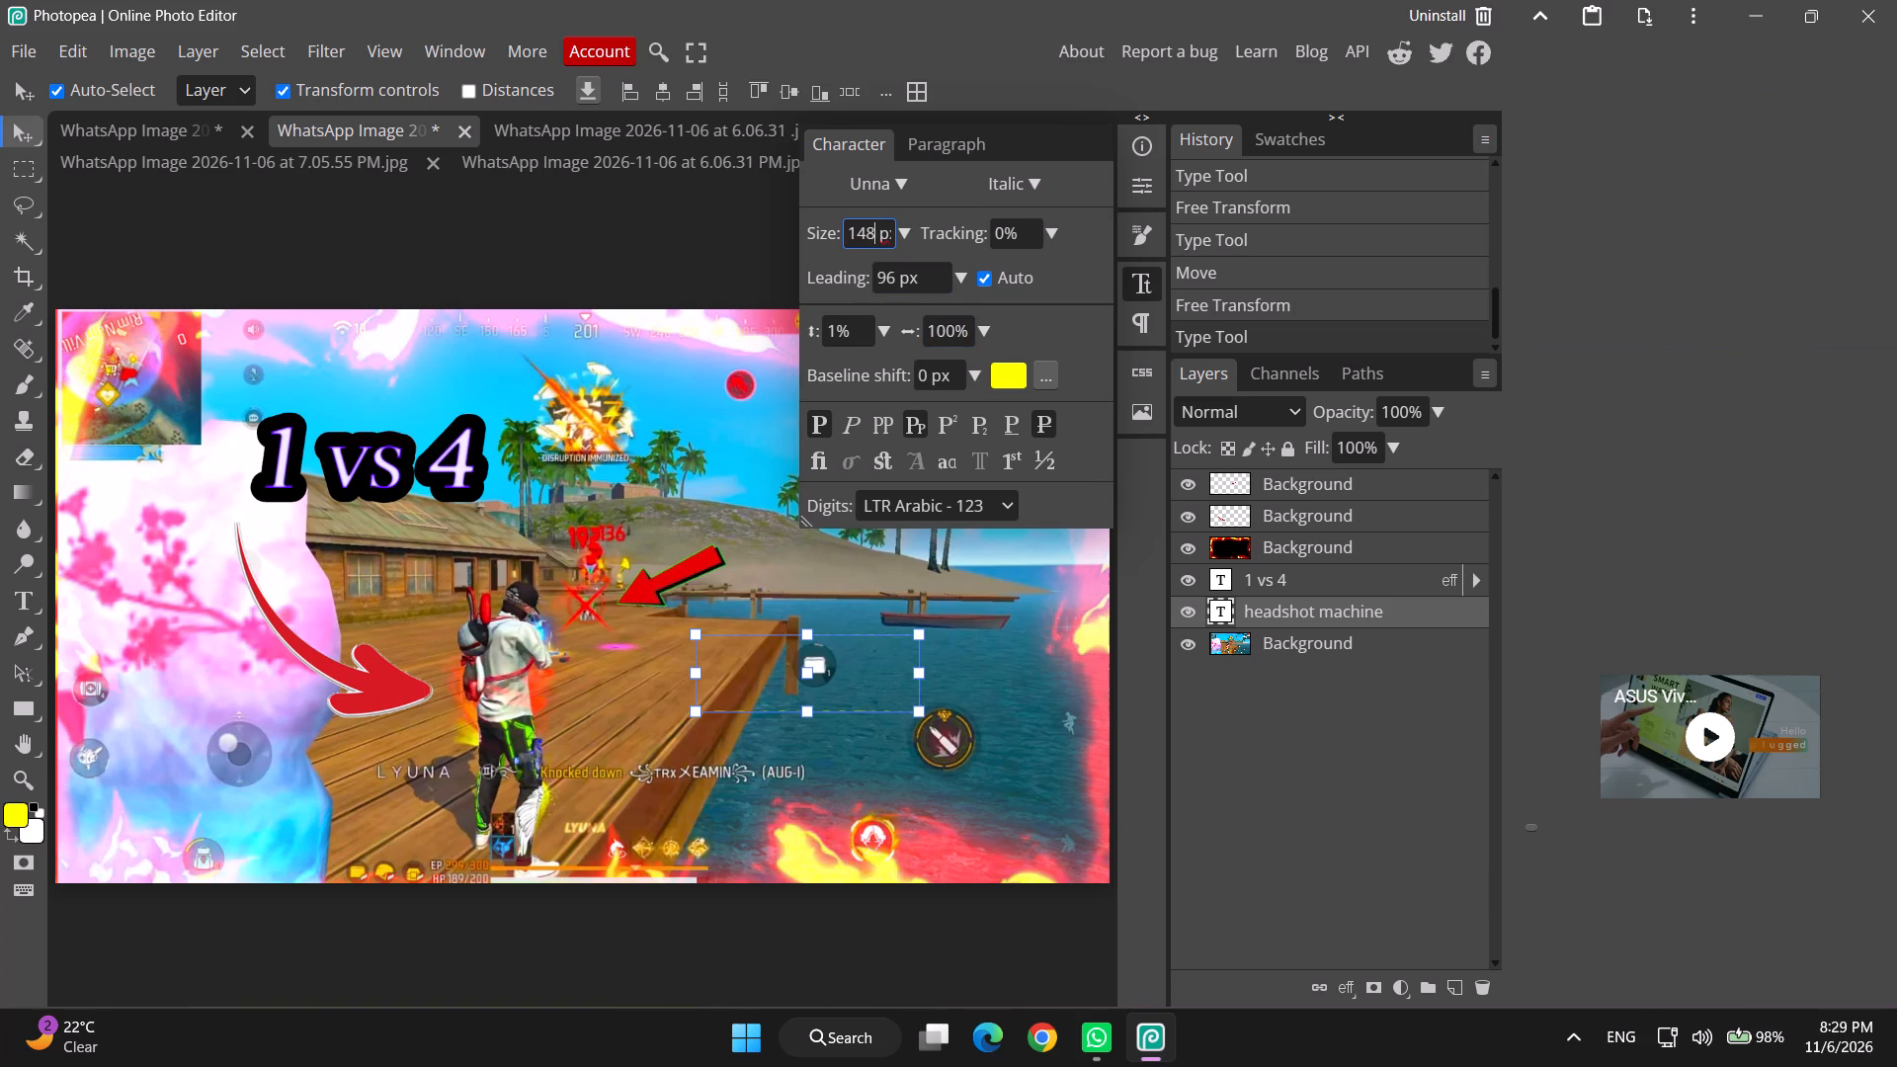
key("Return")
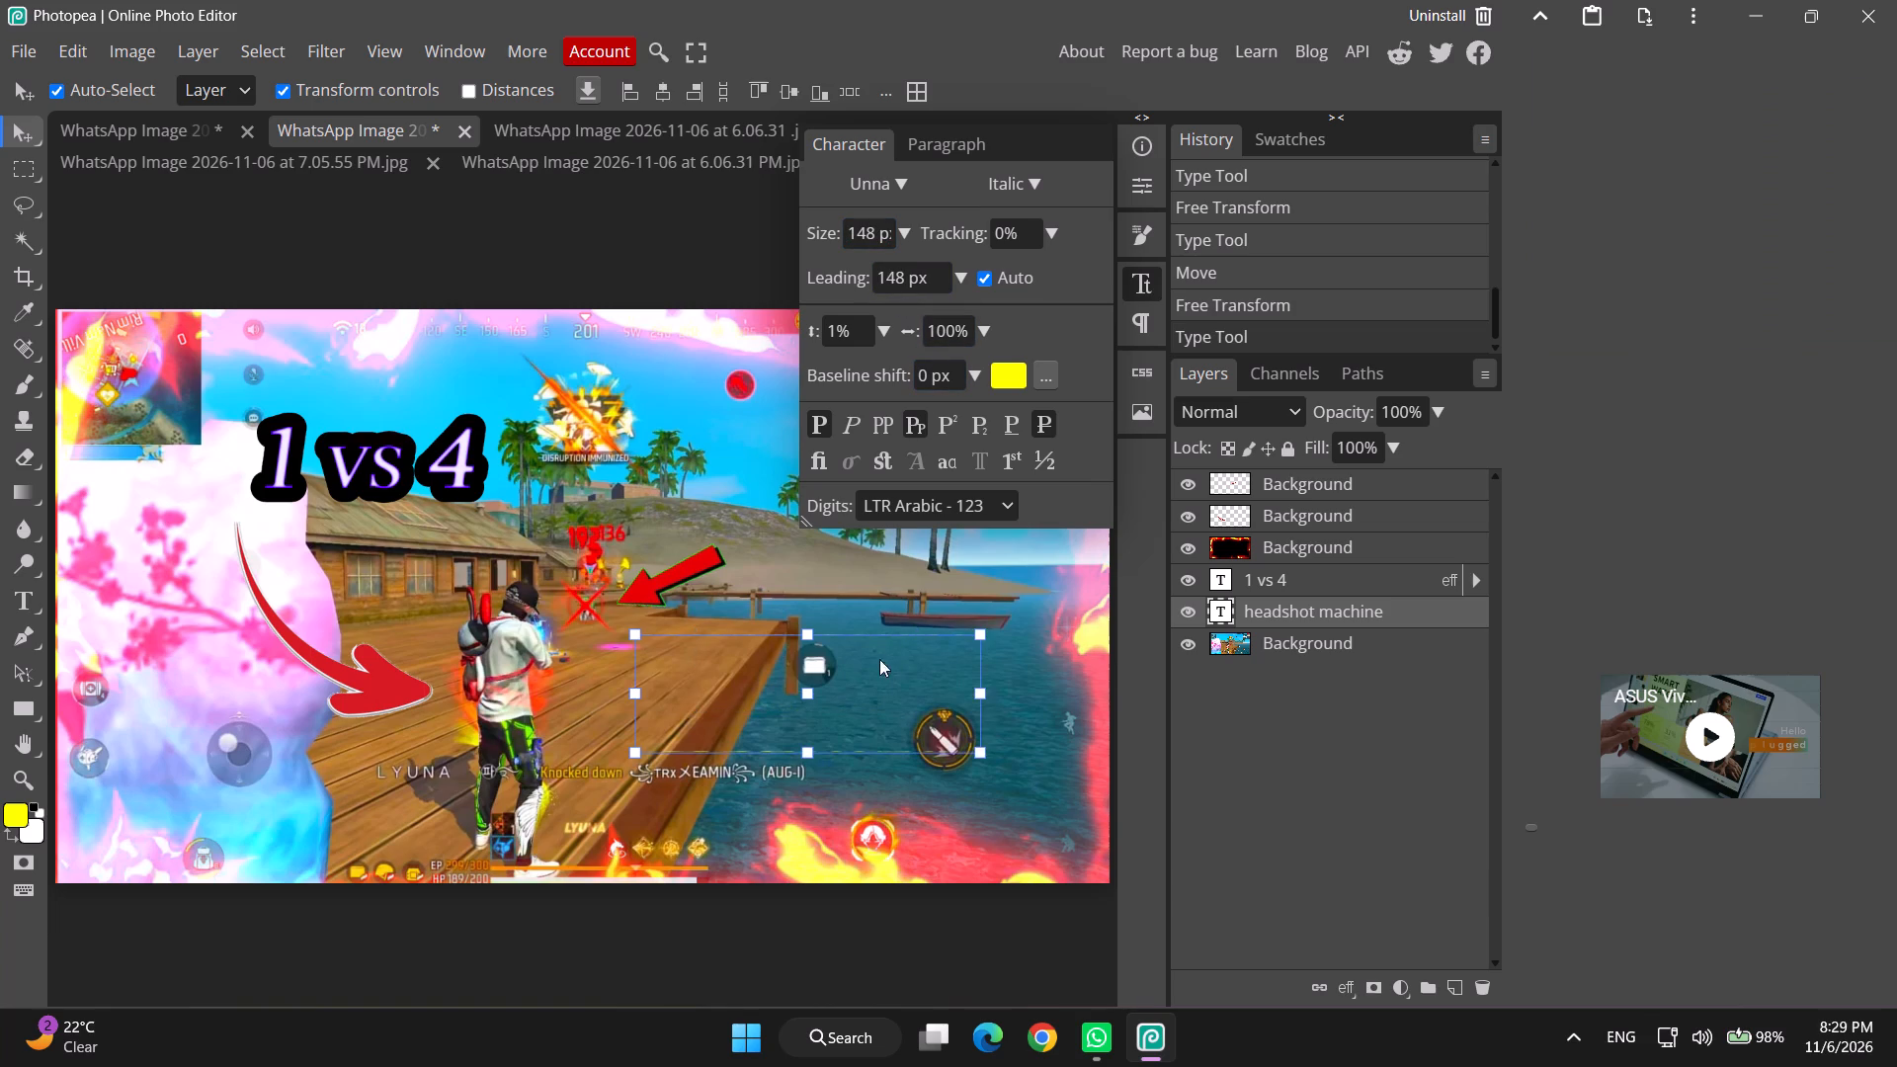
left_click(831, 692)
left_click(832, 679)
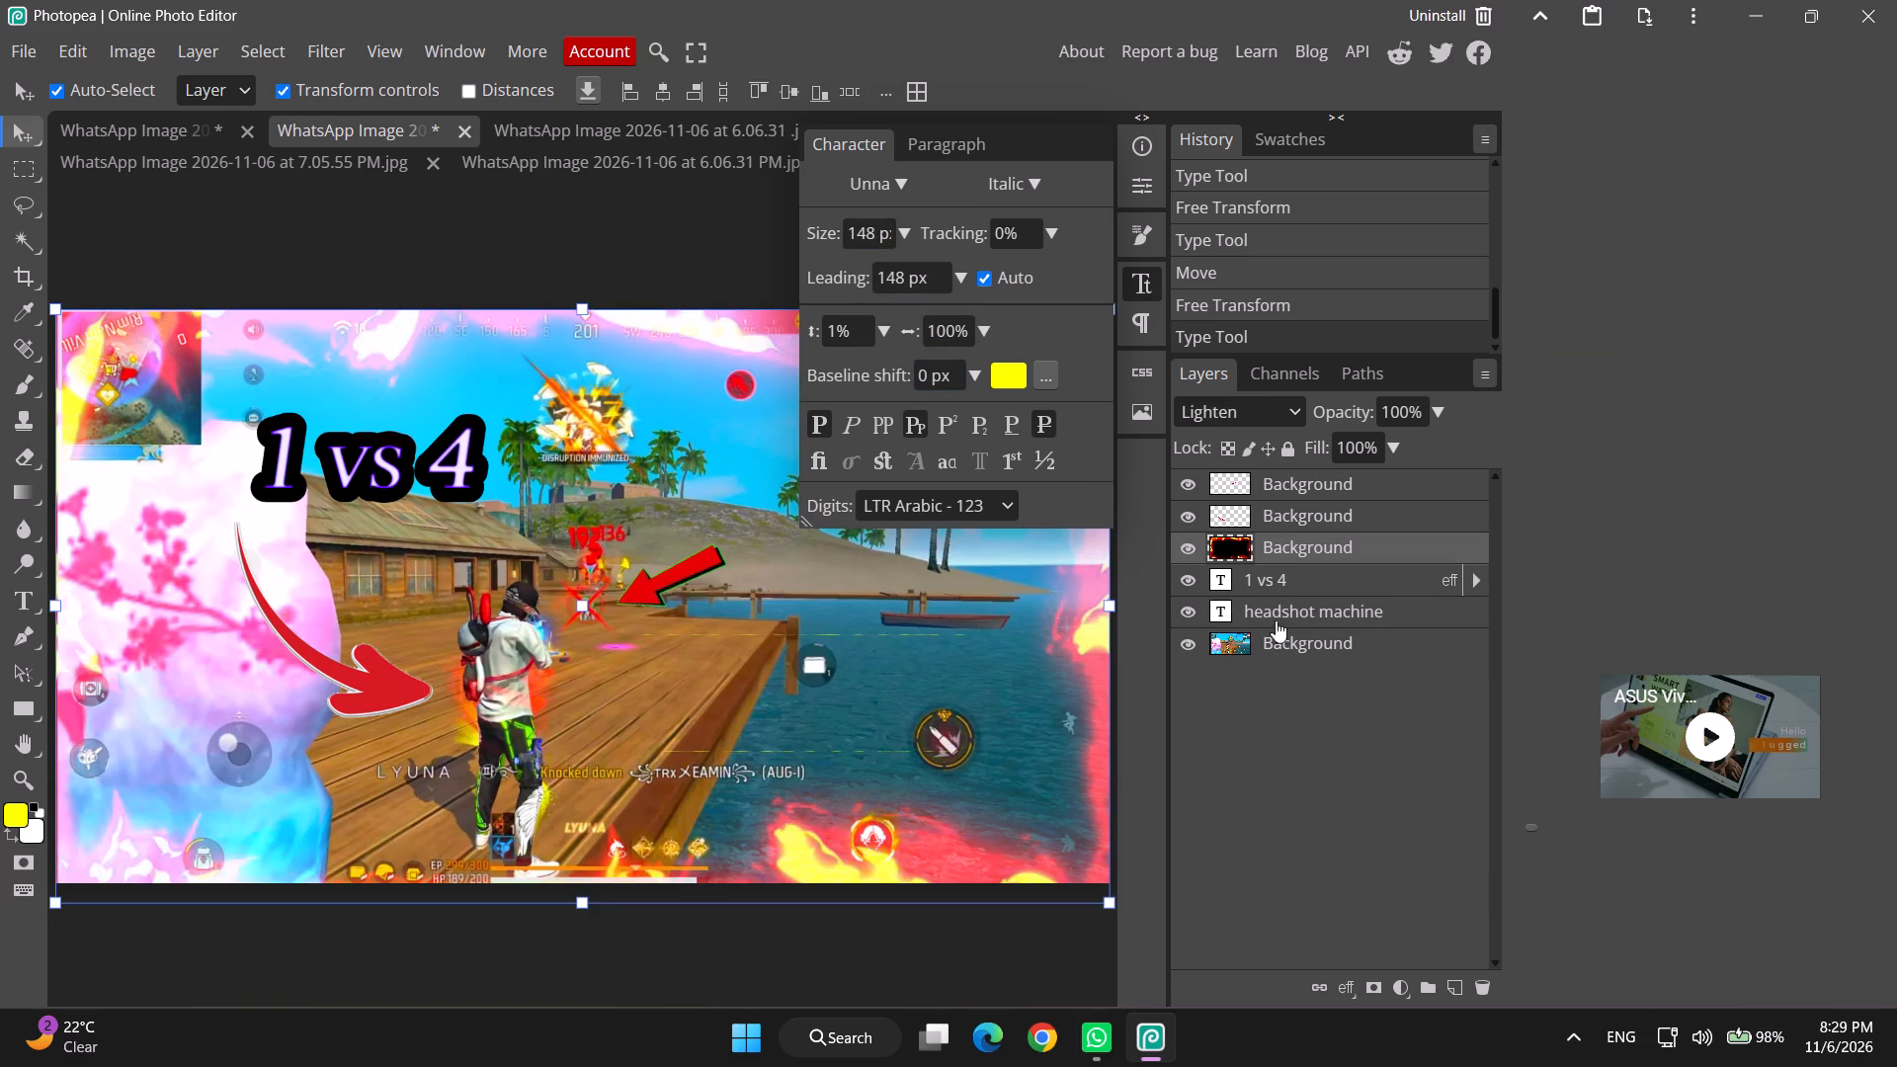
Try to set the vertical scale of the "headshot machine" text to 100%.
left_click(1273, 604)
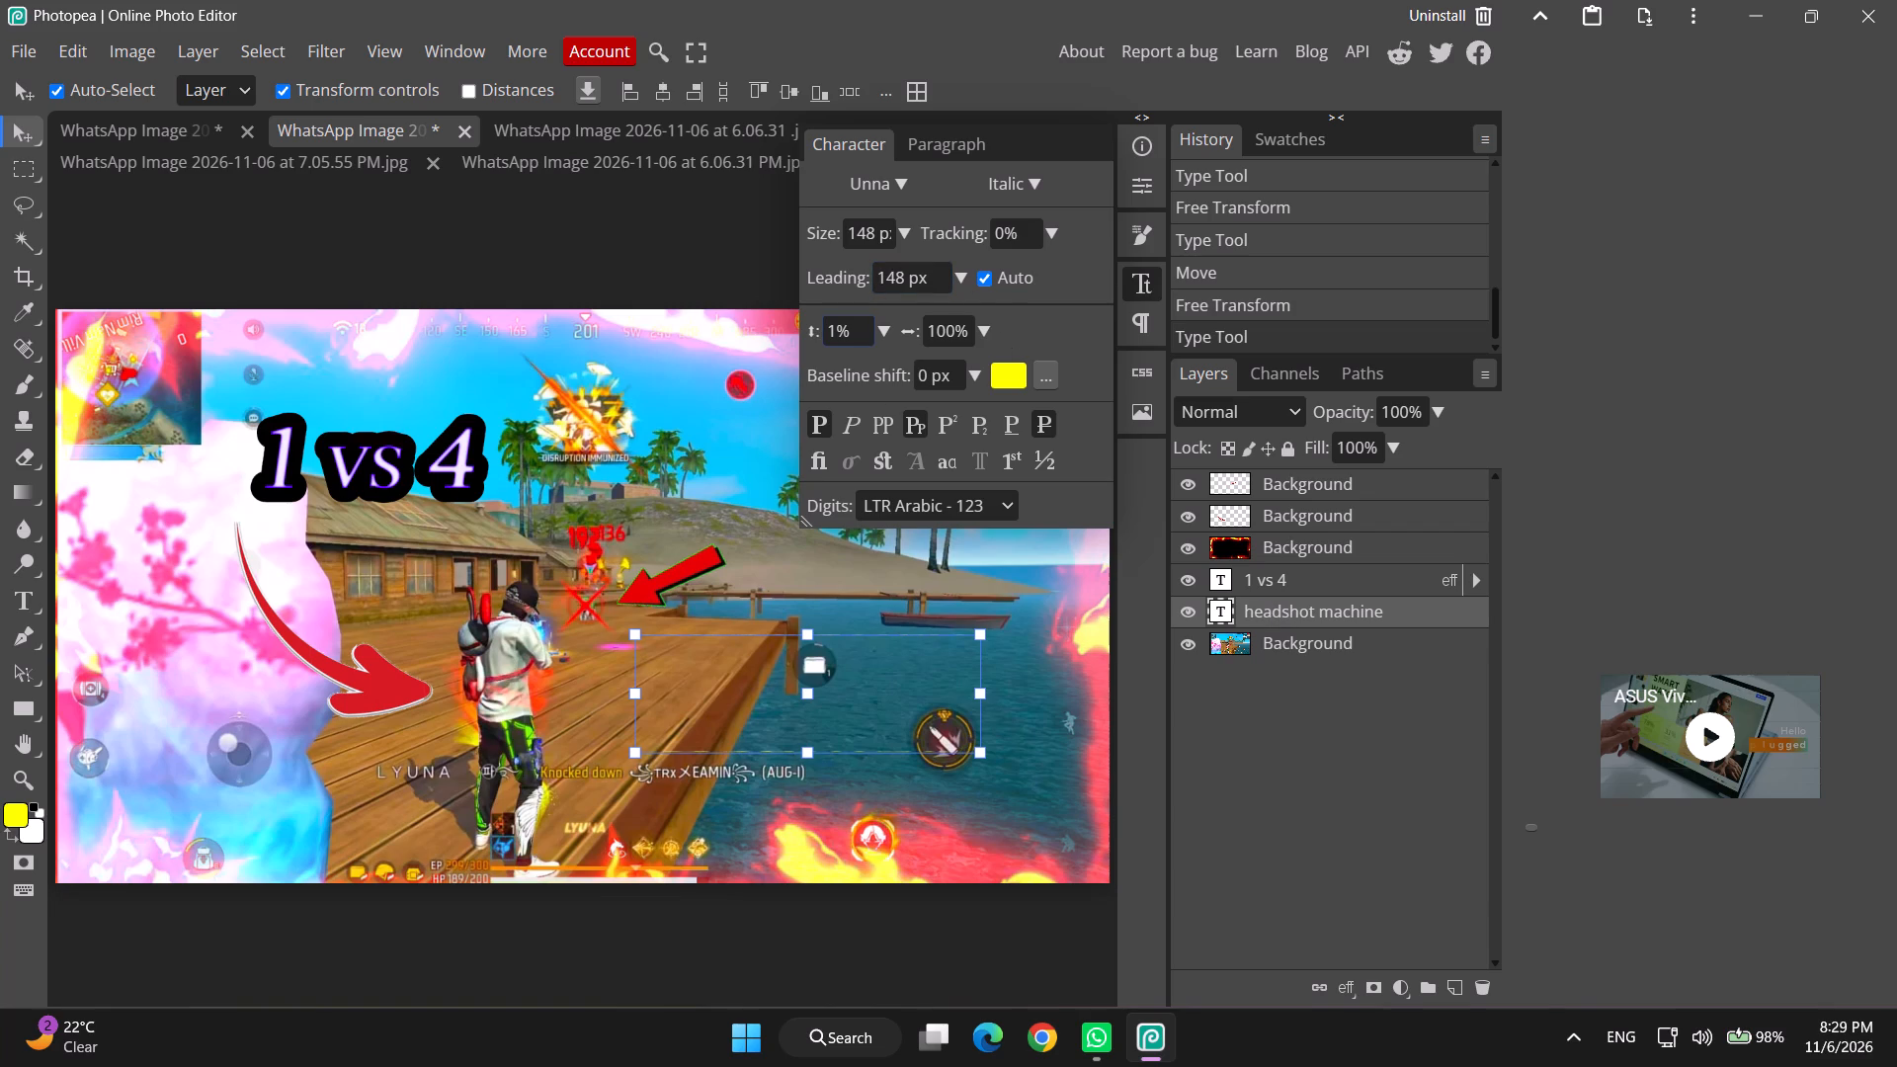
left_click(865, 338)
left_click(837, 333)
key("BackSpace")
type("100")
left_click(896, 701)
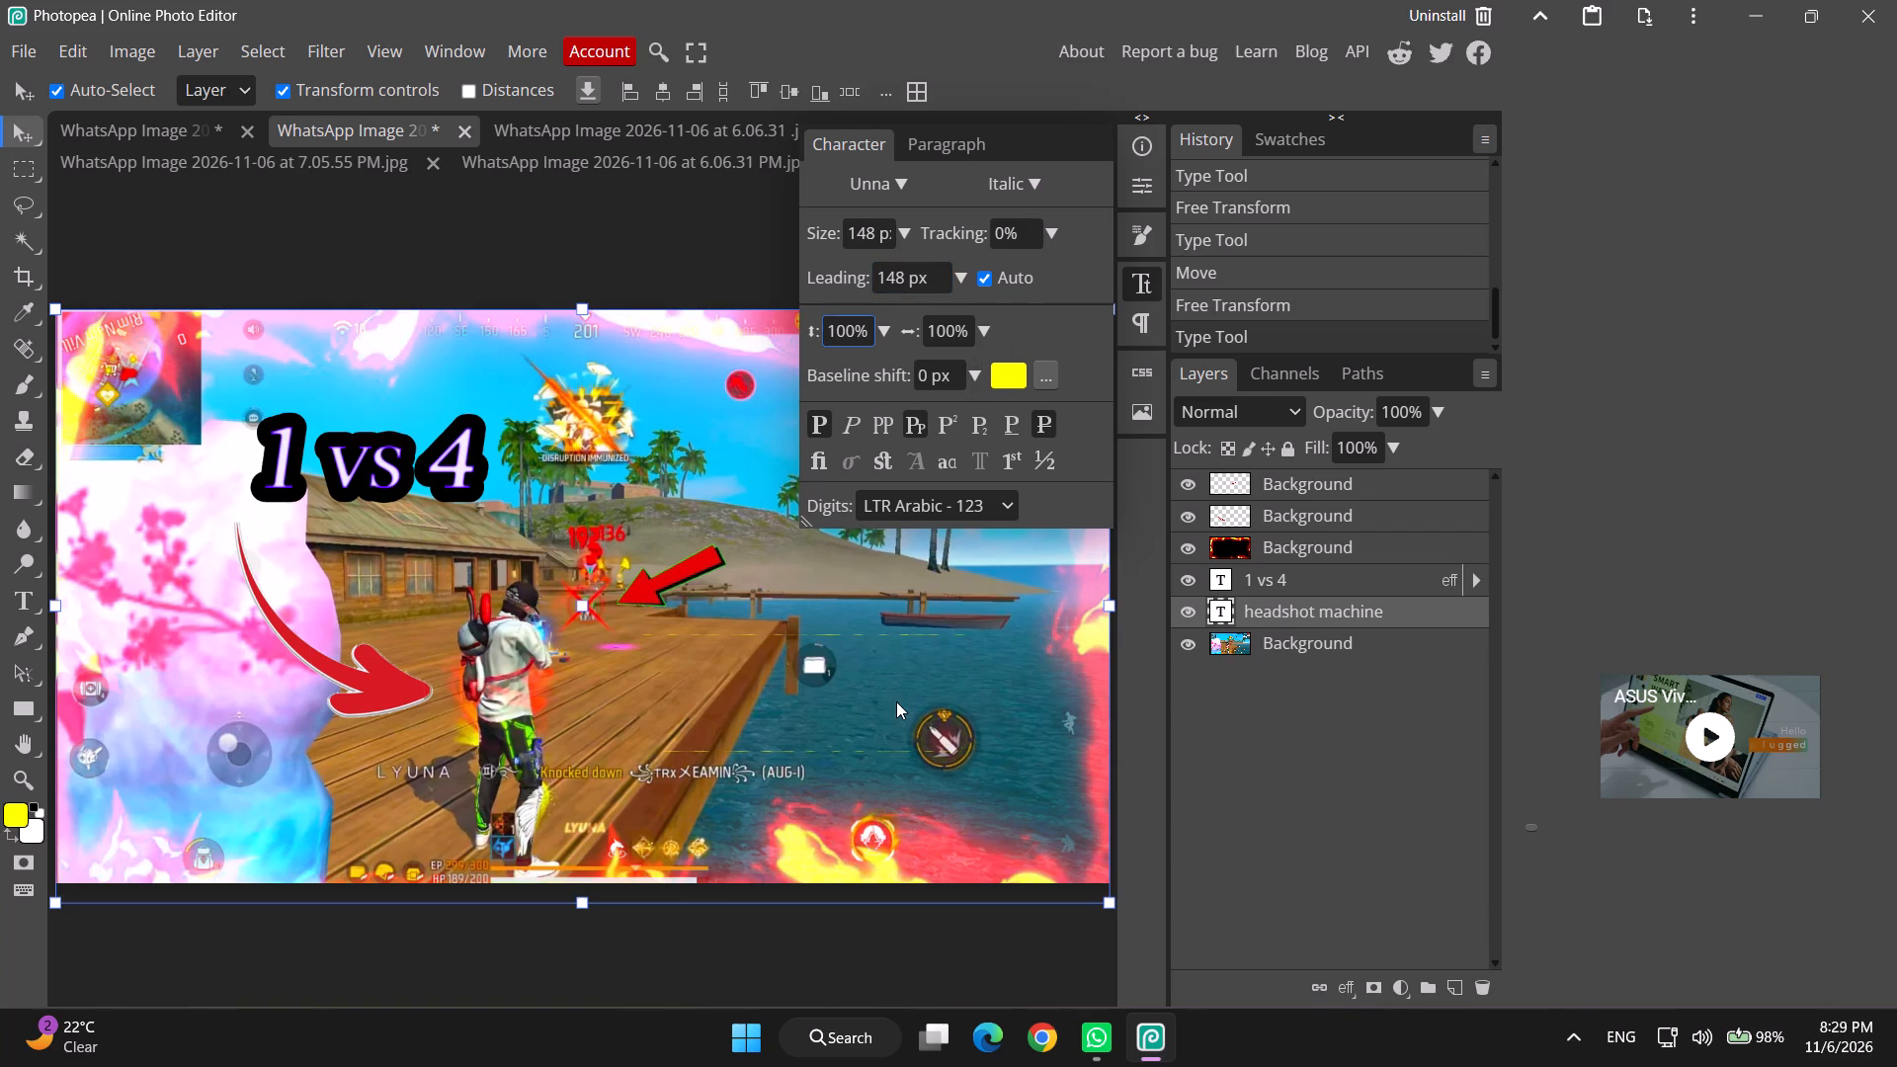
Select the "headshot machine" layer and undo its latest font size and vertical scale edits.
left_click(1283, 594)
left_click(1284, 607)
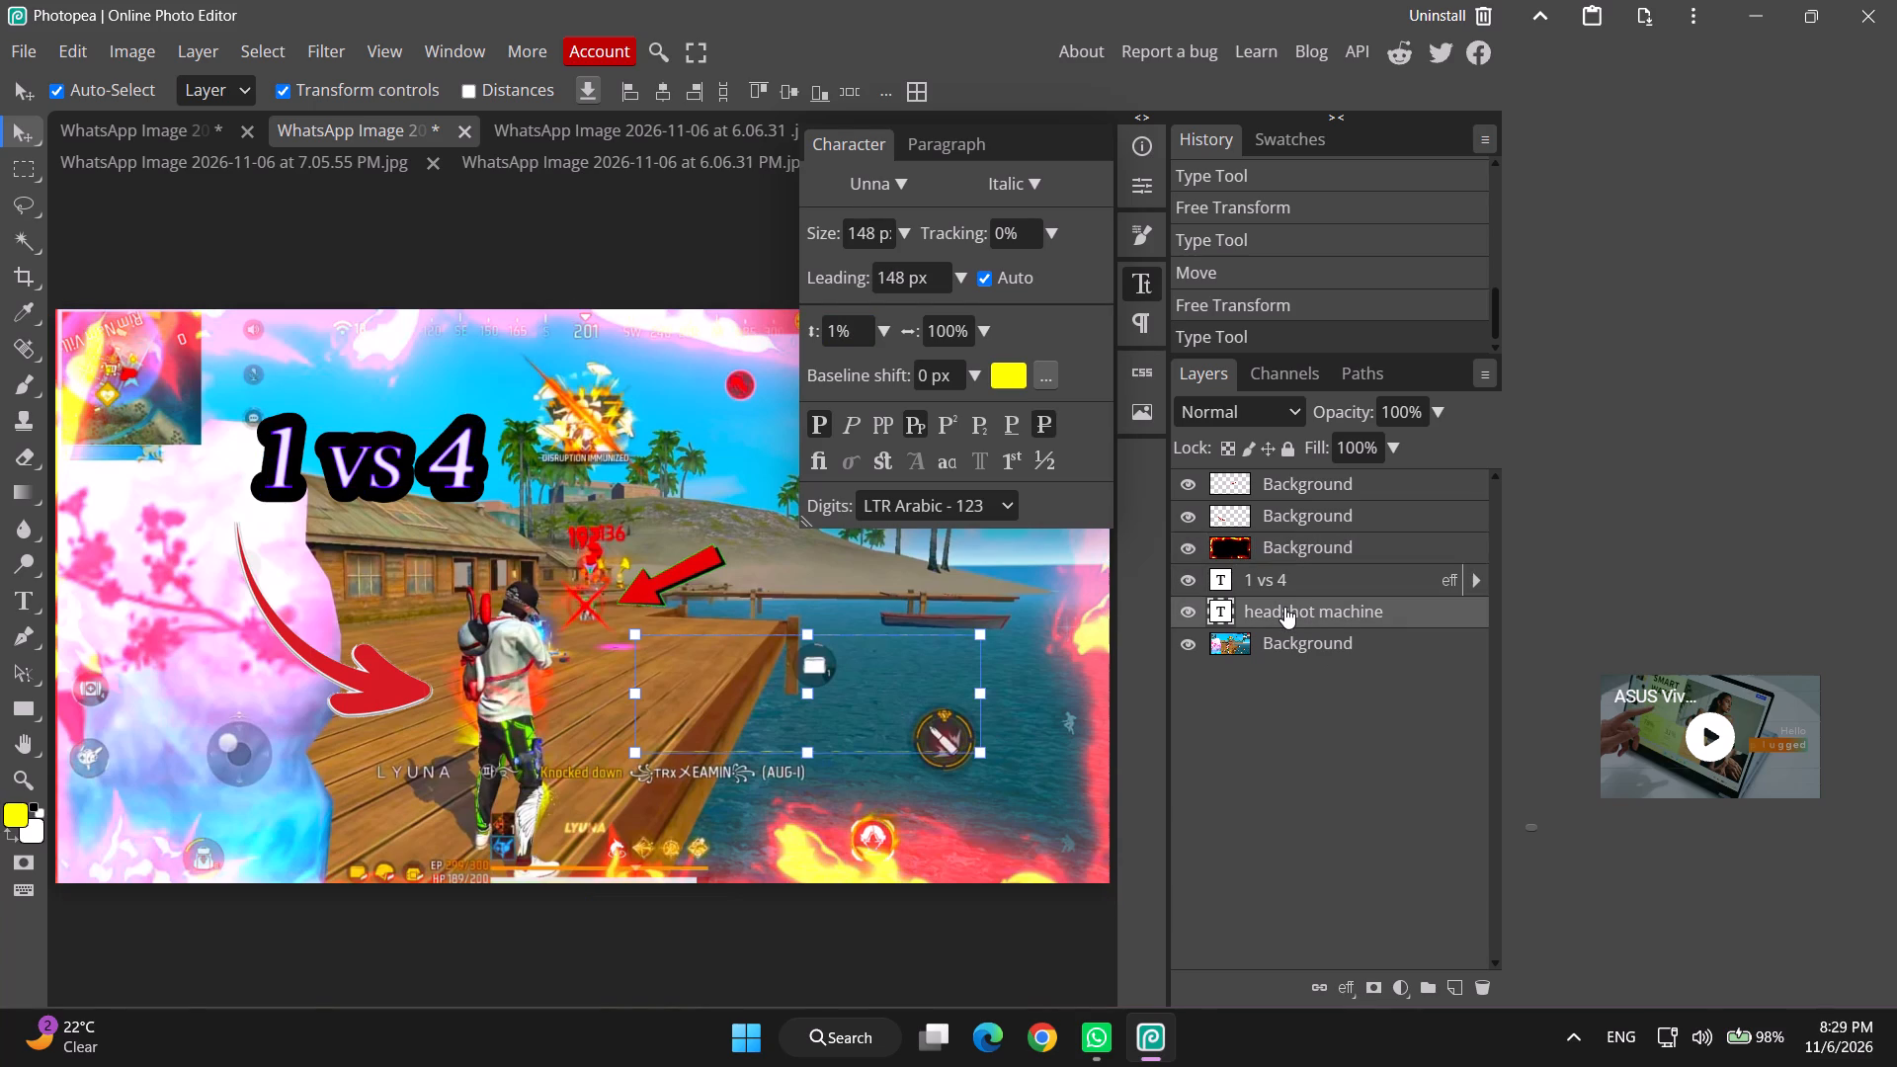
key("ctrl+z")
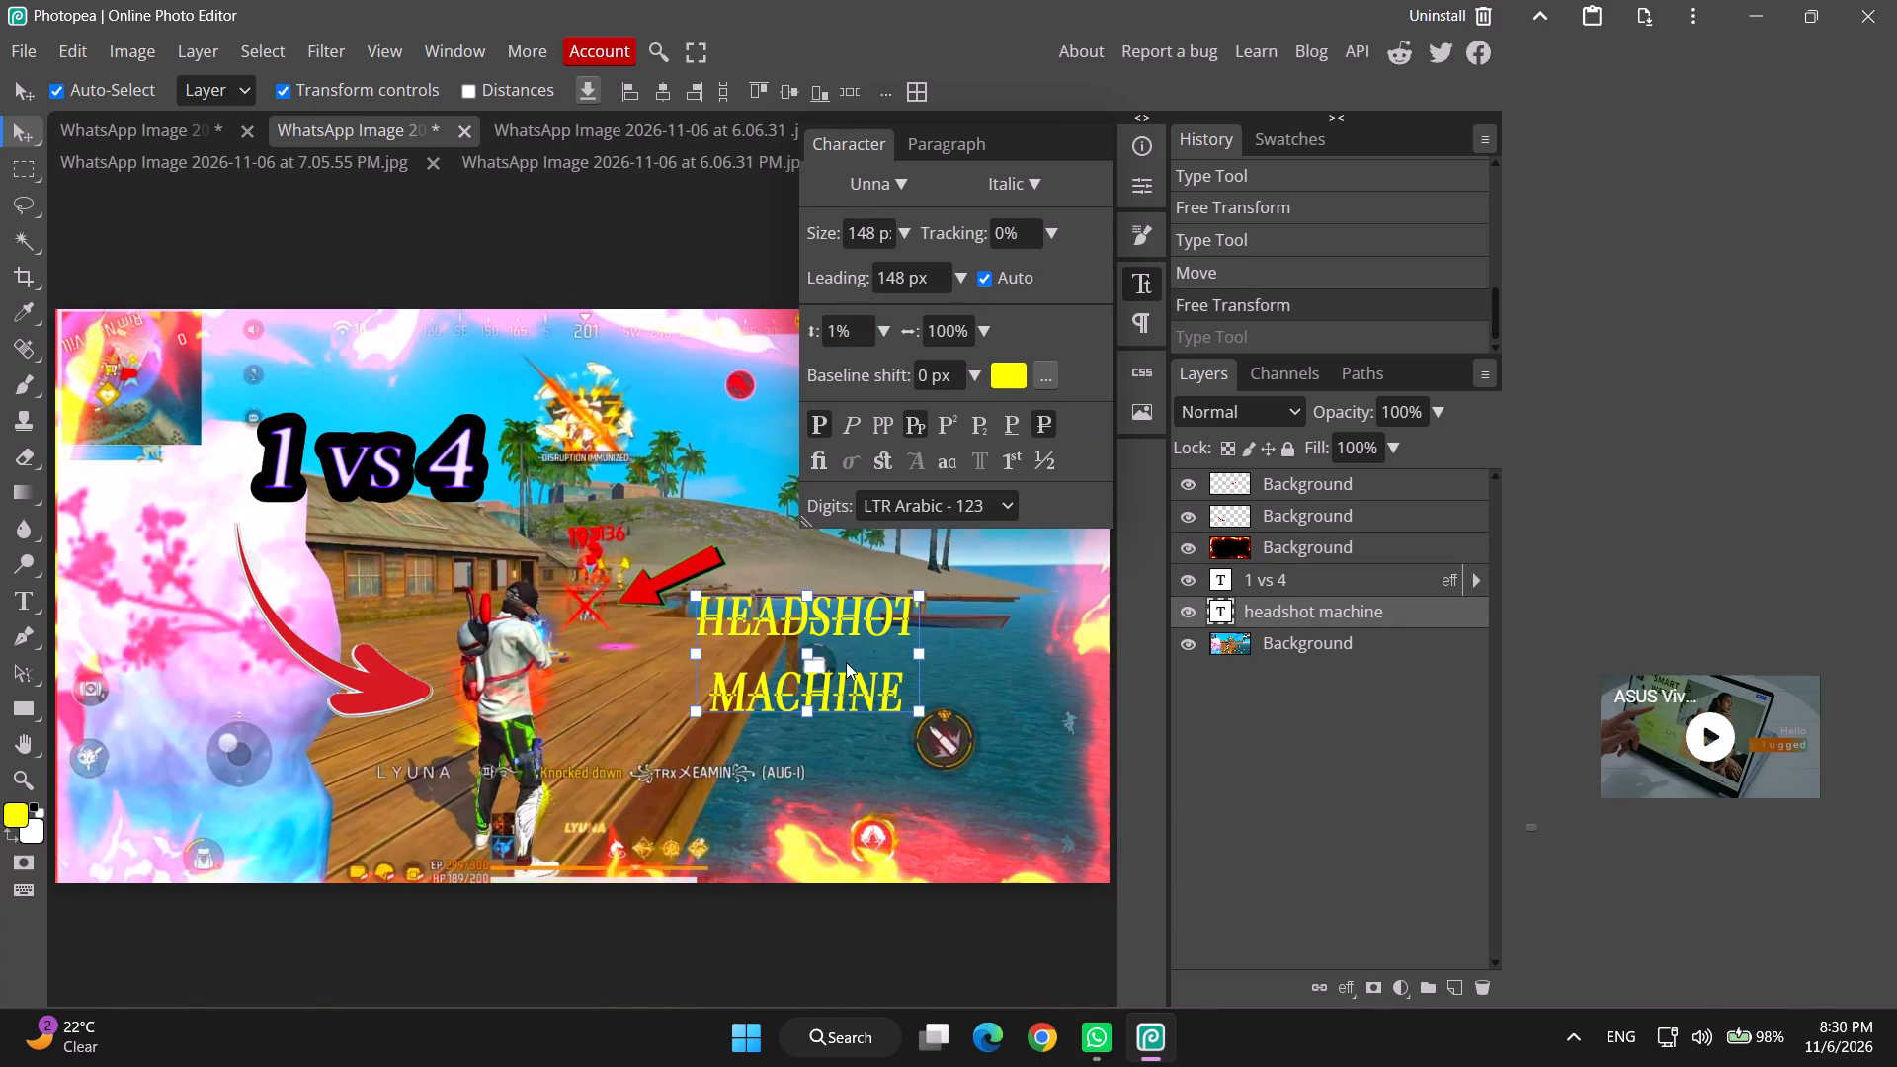
Enlarge the "headshot machine" text to about 102.38% and move it to about X 1196 px, Y 470 px.
left_click(914, 718)
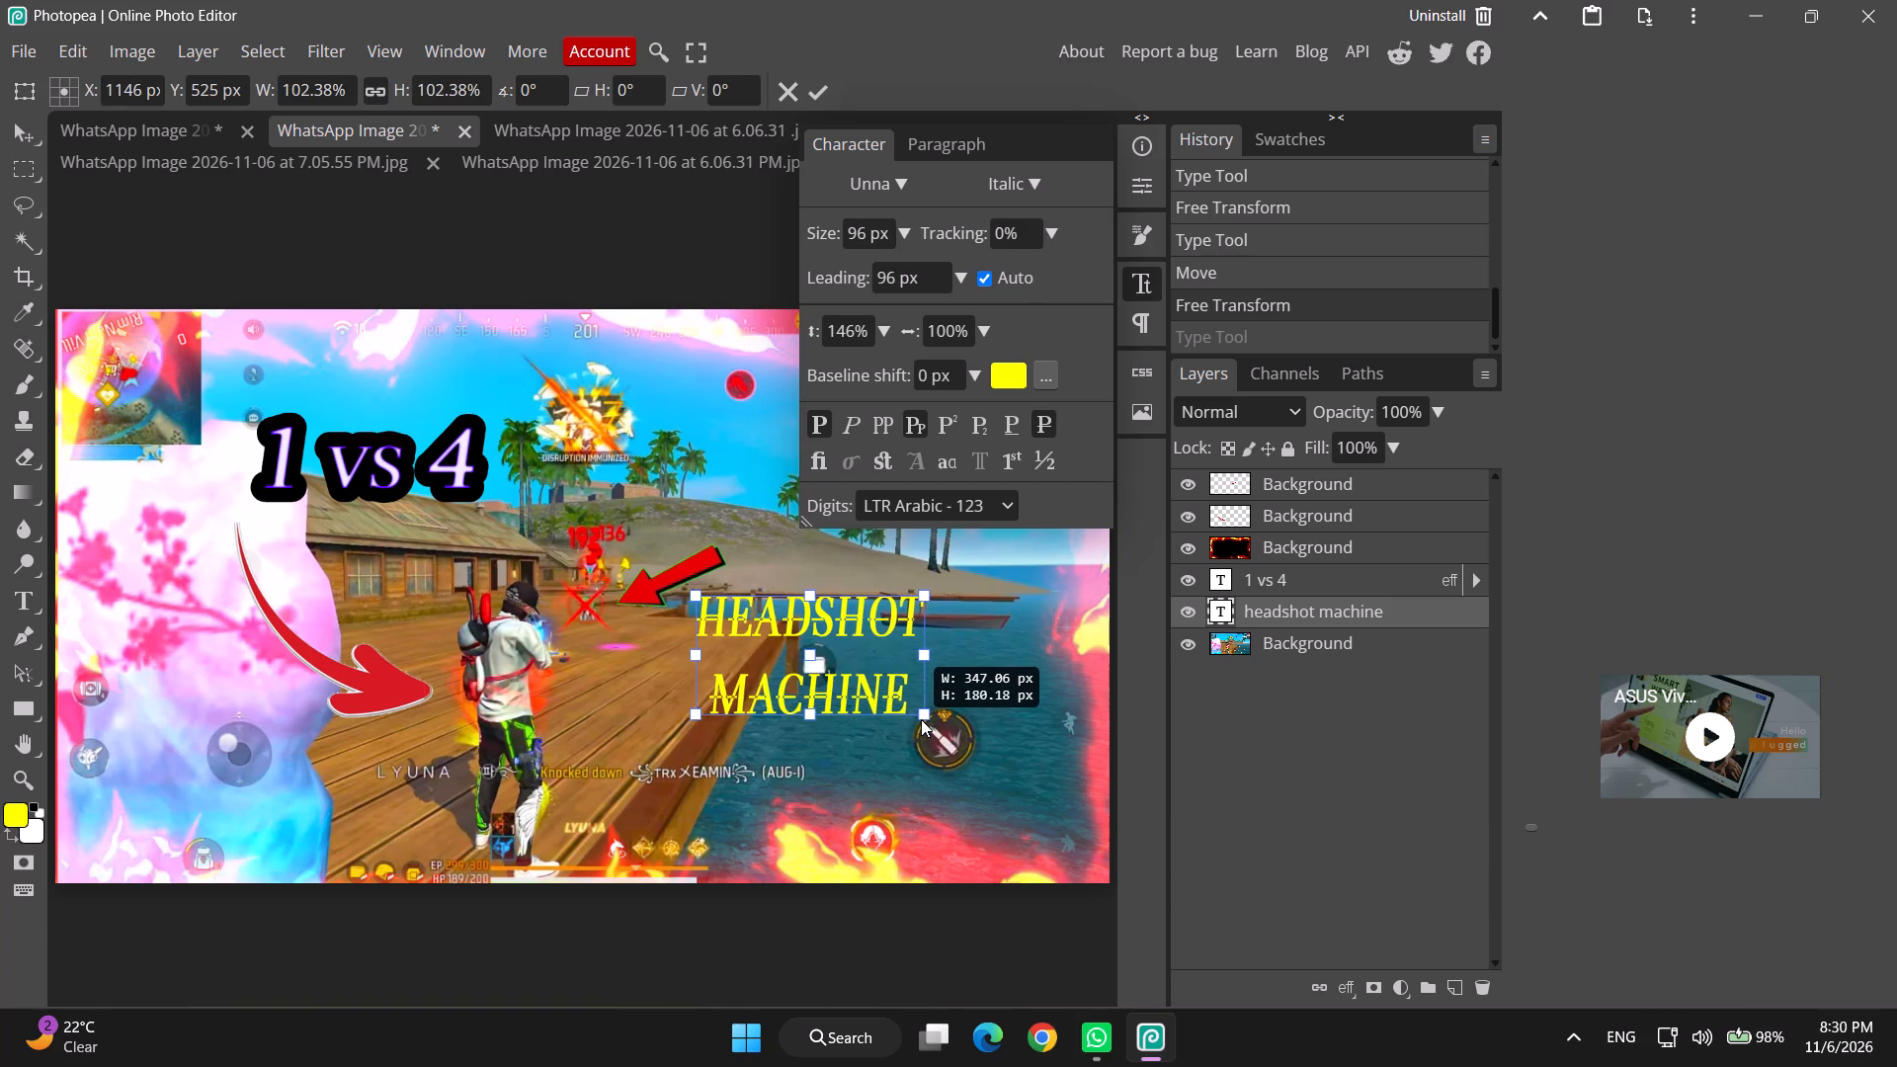
left_click_drag(854, 676, 868, 666)
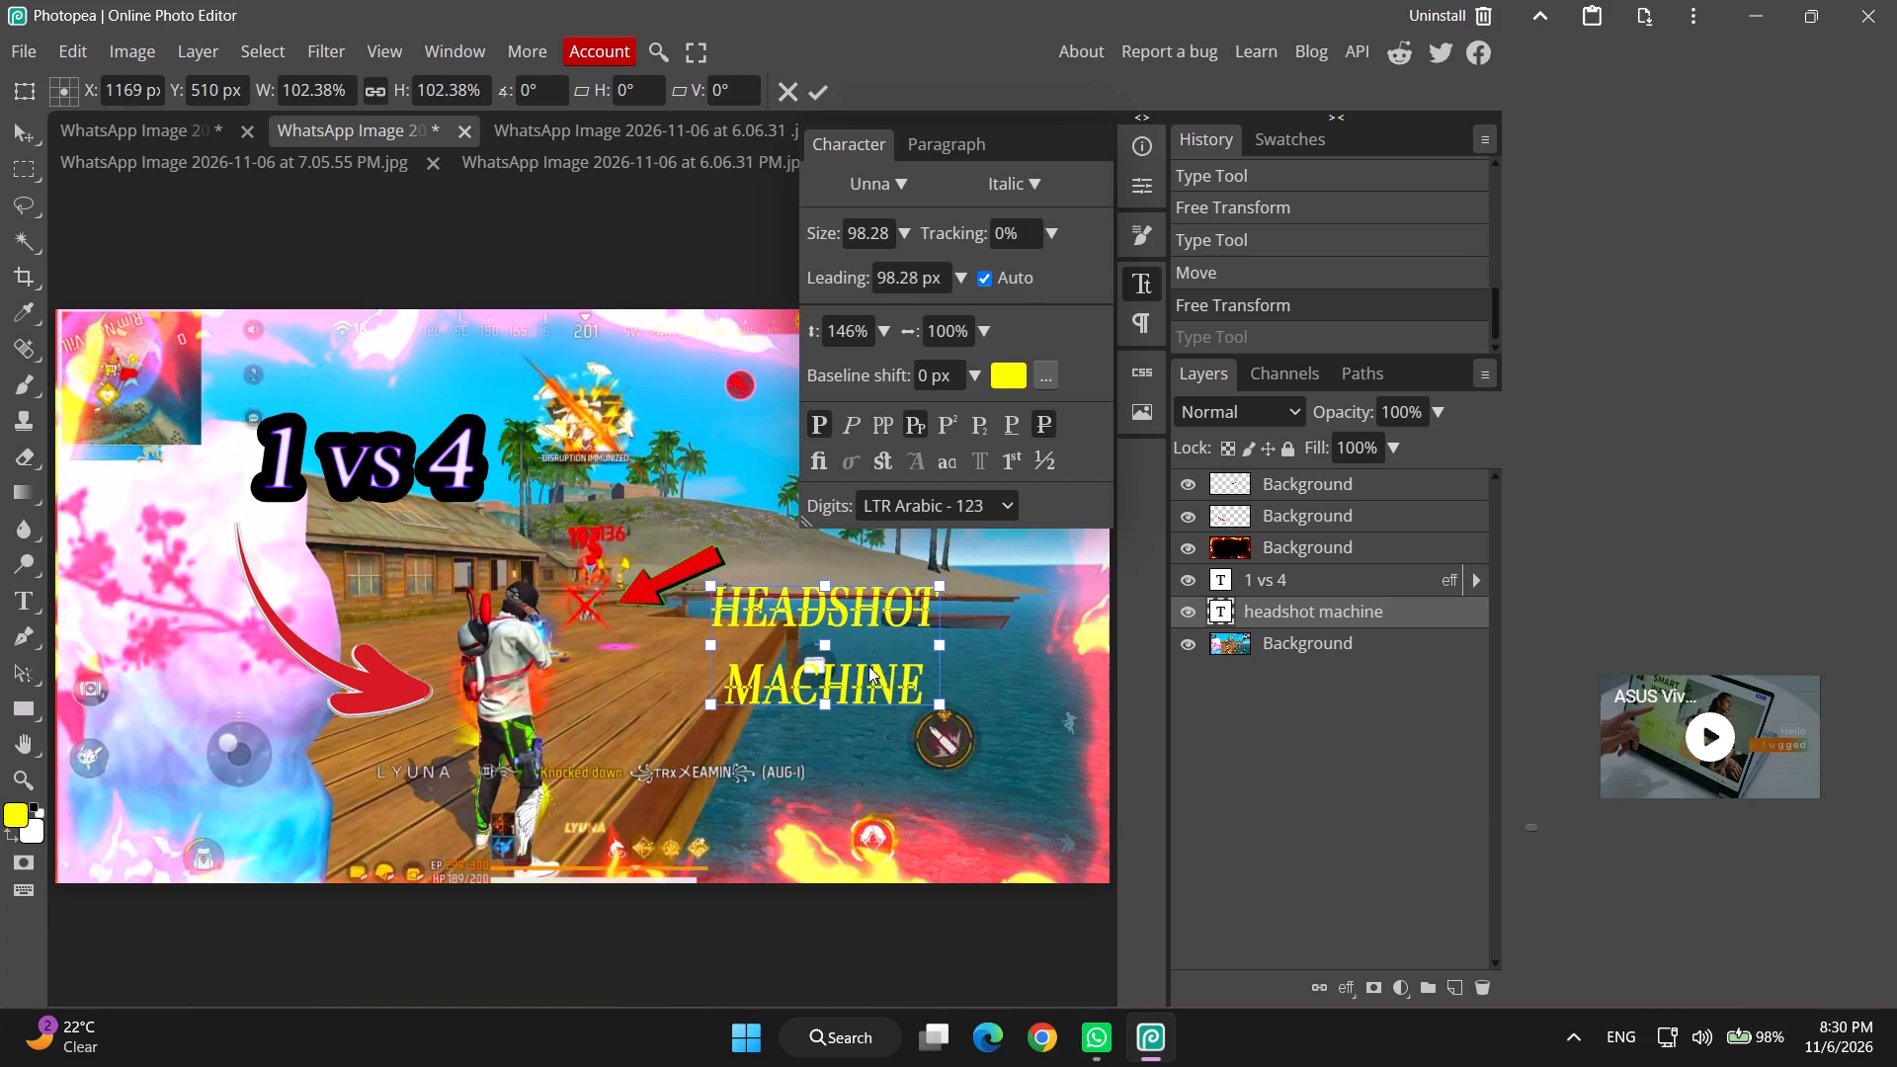
left_click_drag(868, 666, 886, 639)
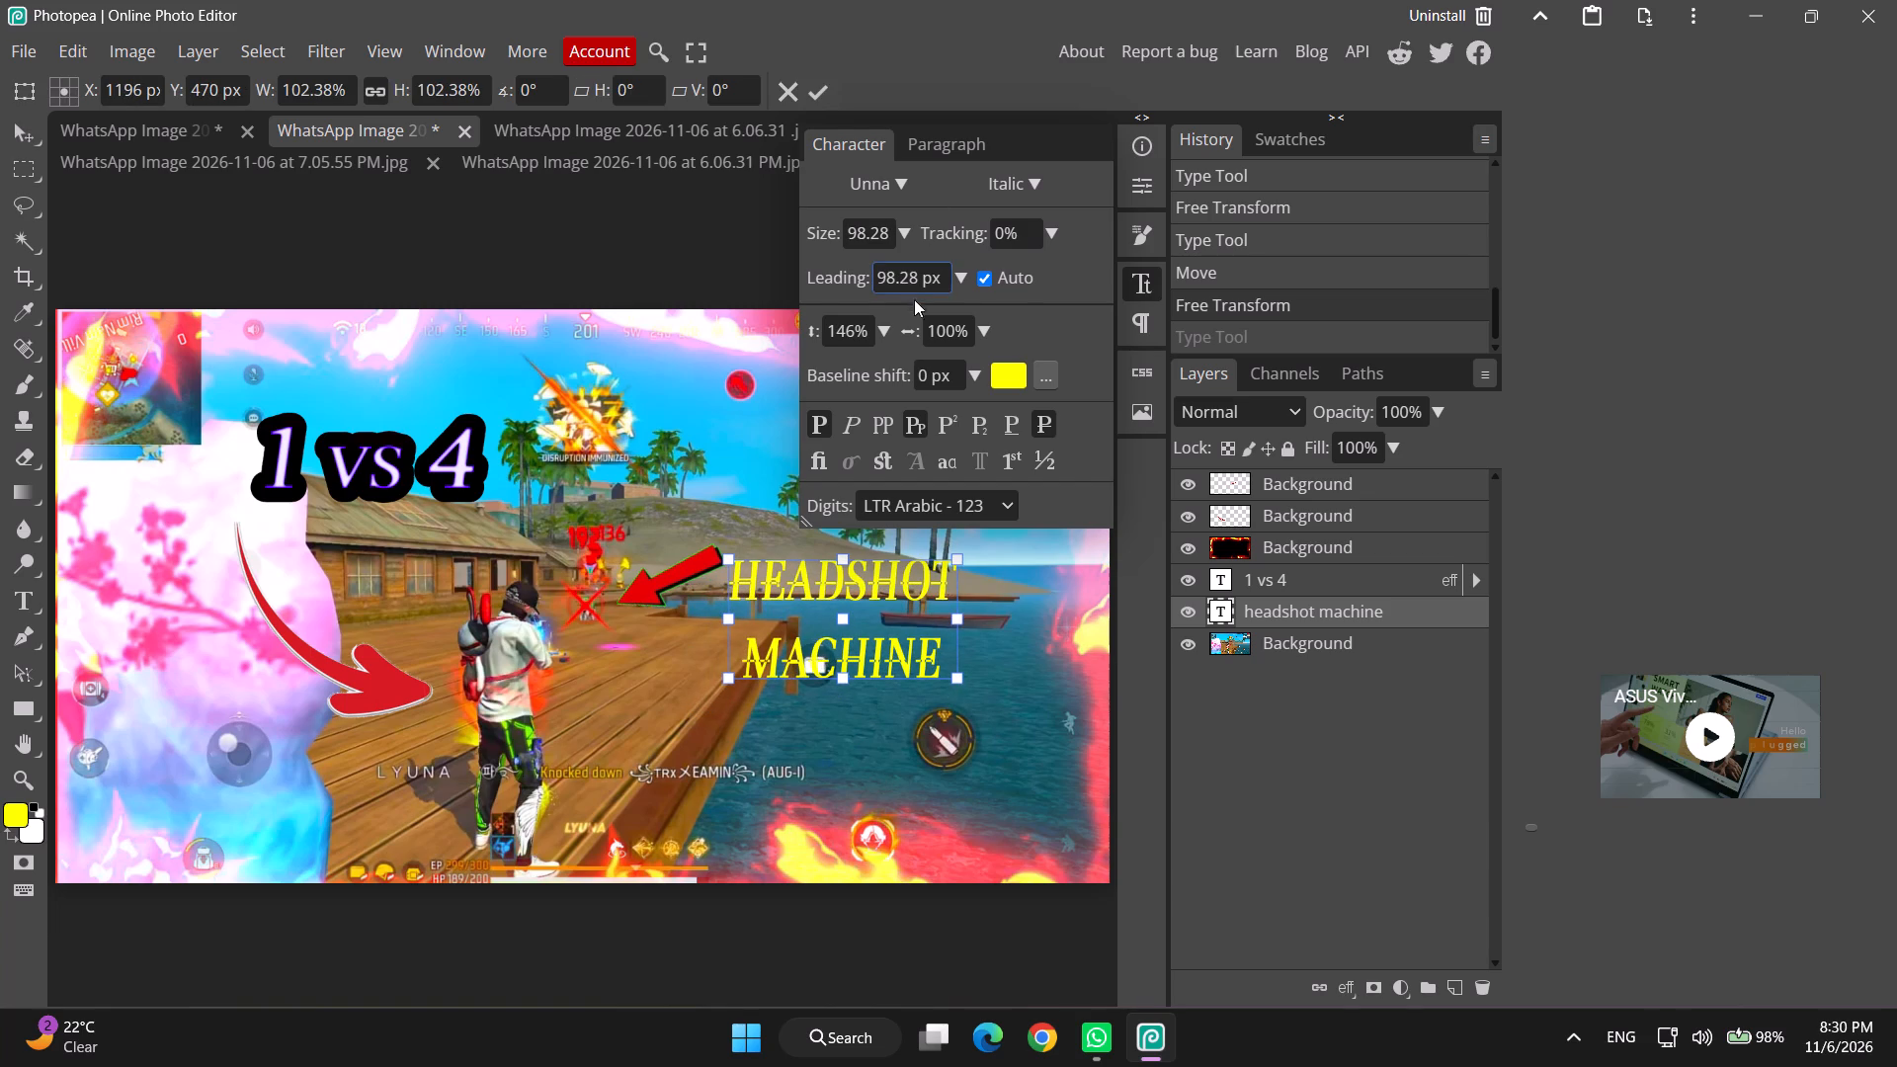
left_click(883, 629)
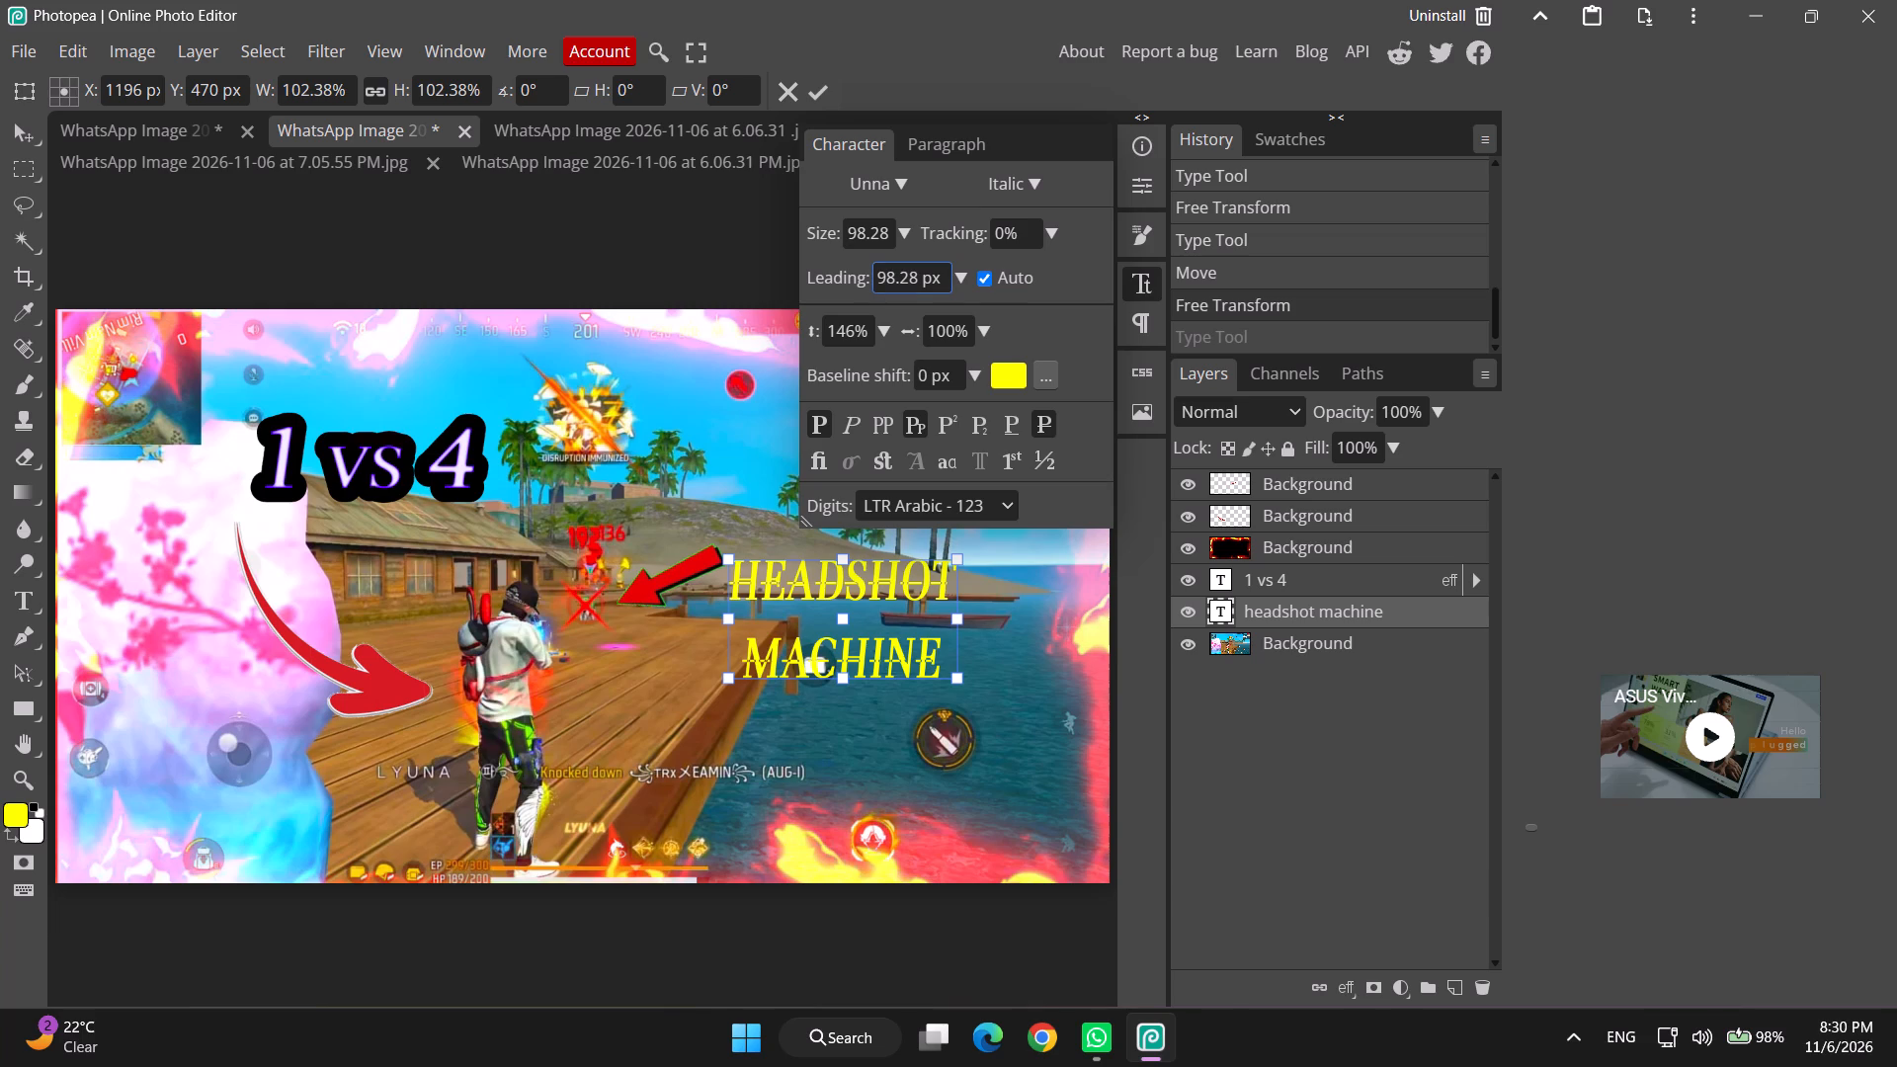
Set the leading of the "headshot machine" text to 90.28 px.
left_click(898, 278)
key("Left")
key("BackSpace")
key("0")
left_click(824, 649)
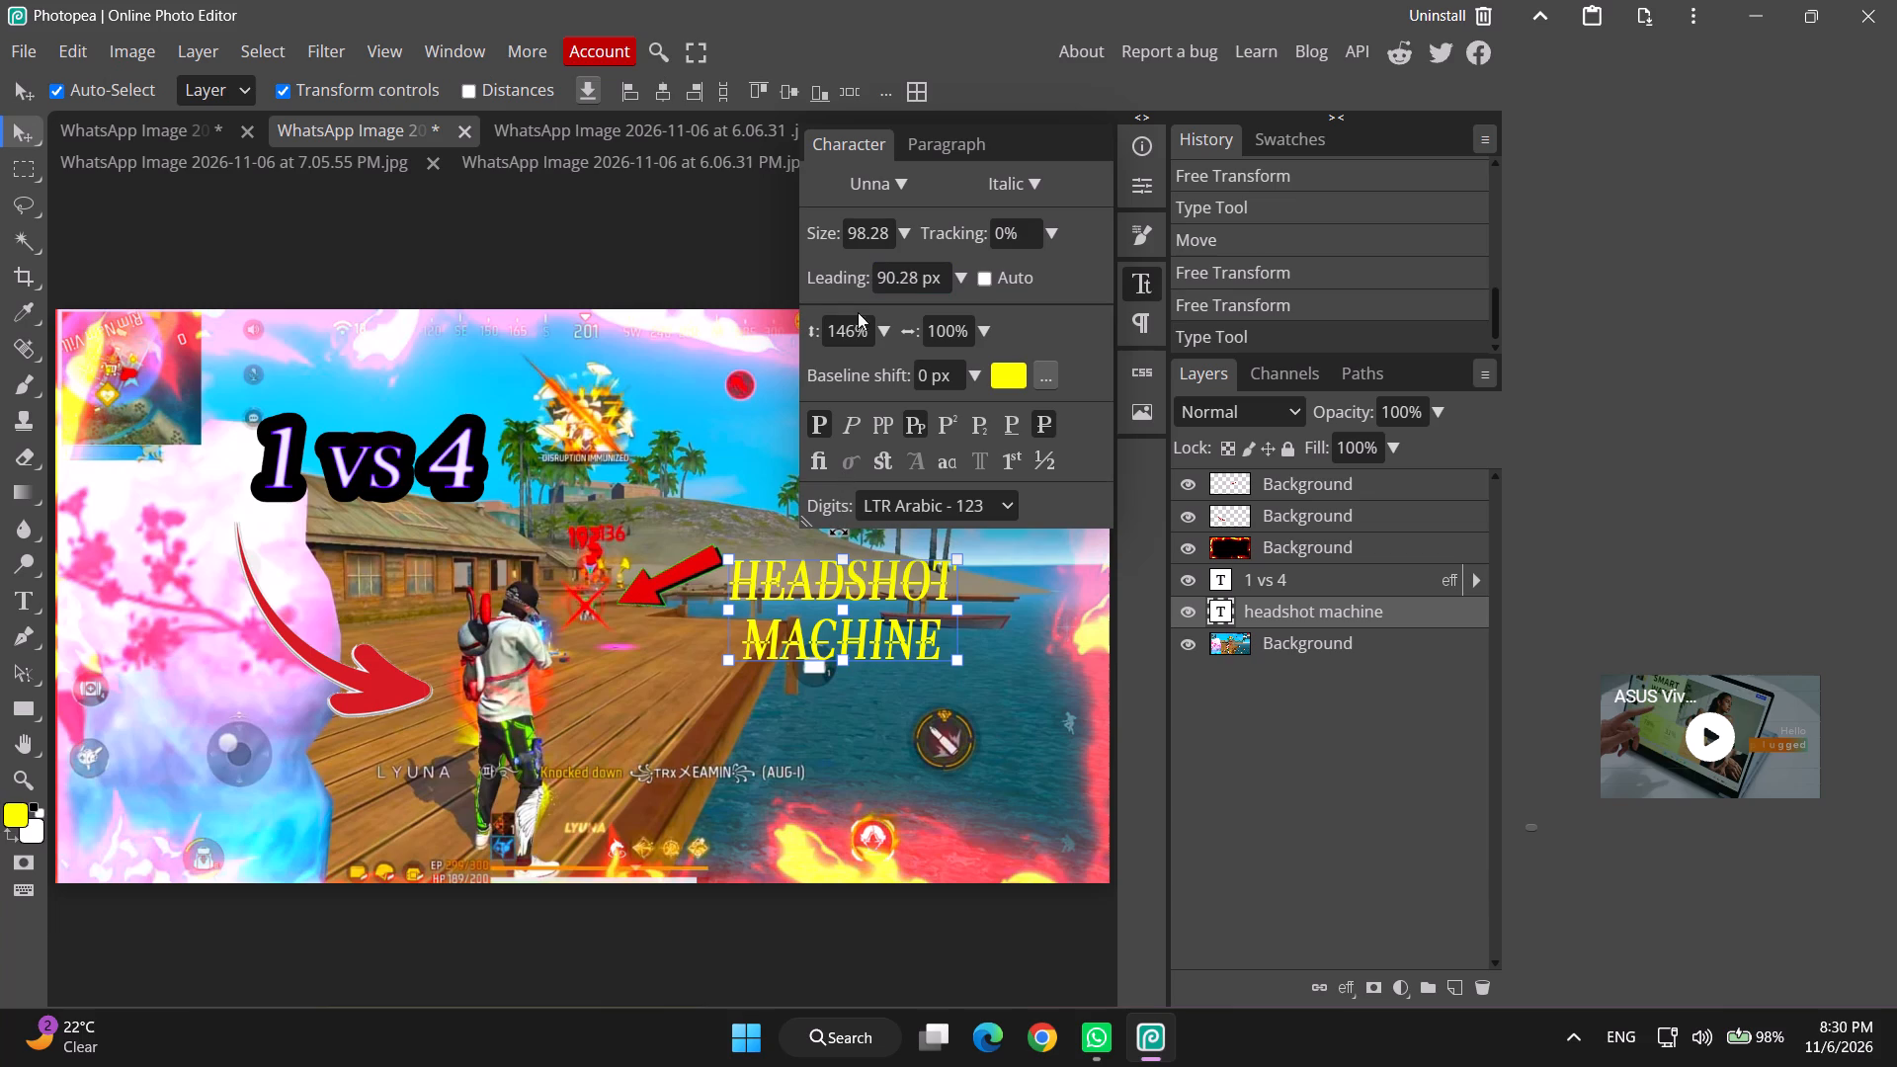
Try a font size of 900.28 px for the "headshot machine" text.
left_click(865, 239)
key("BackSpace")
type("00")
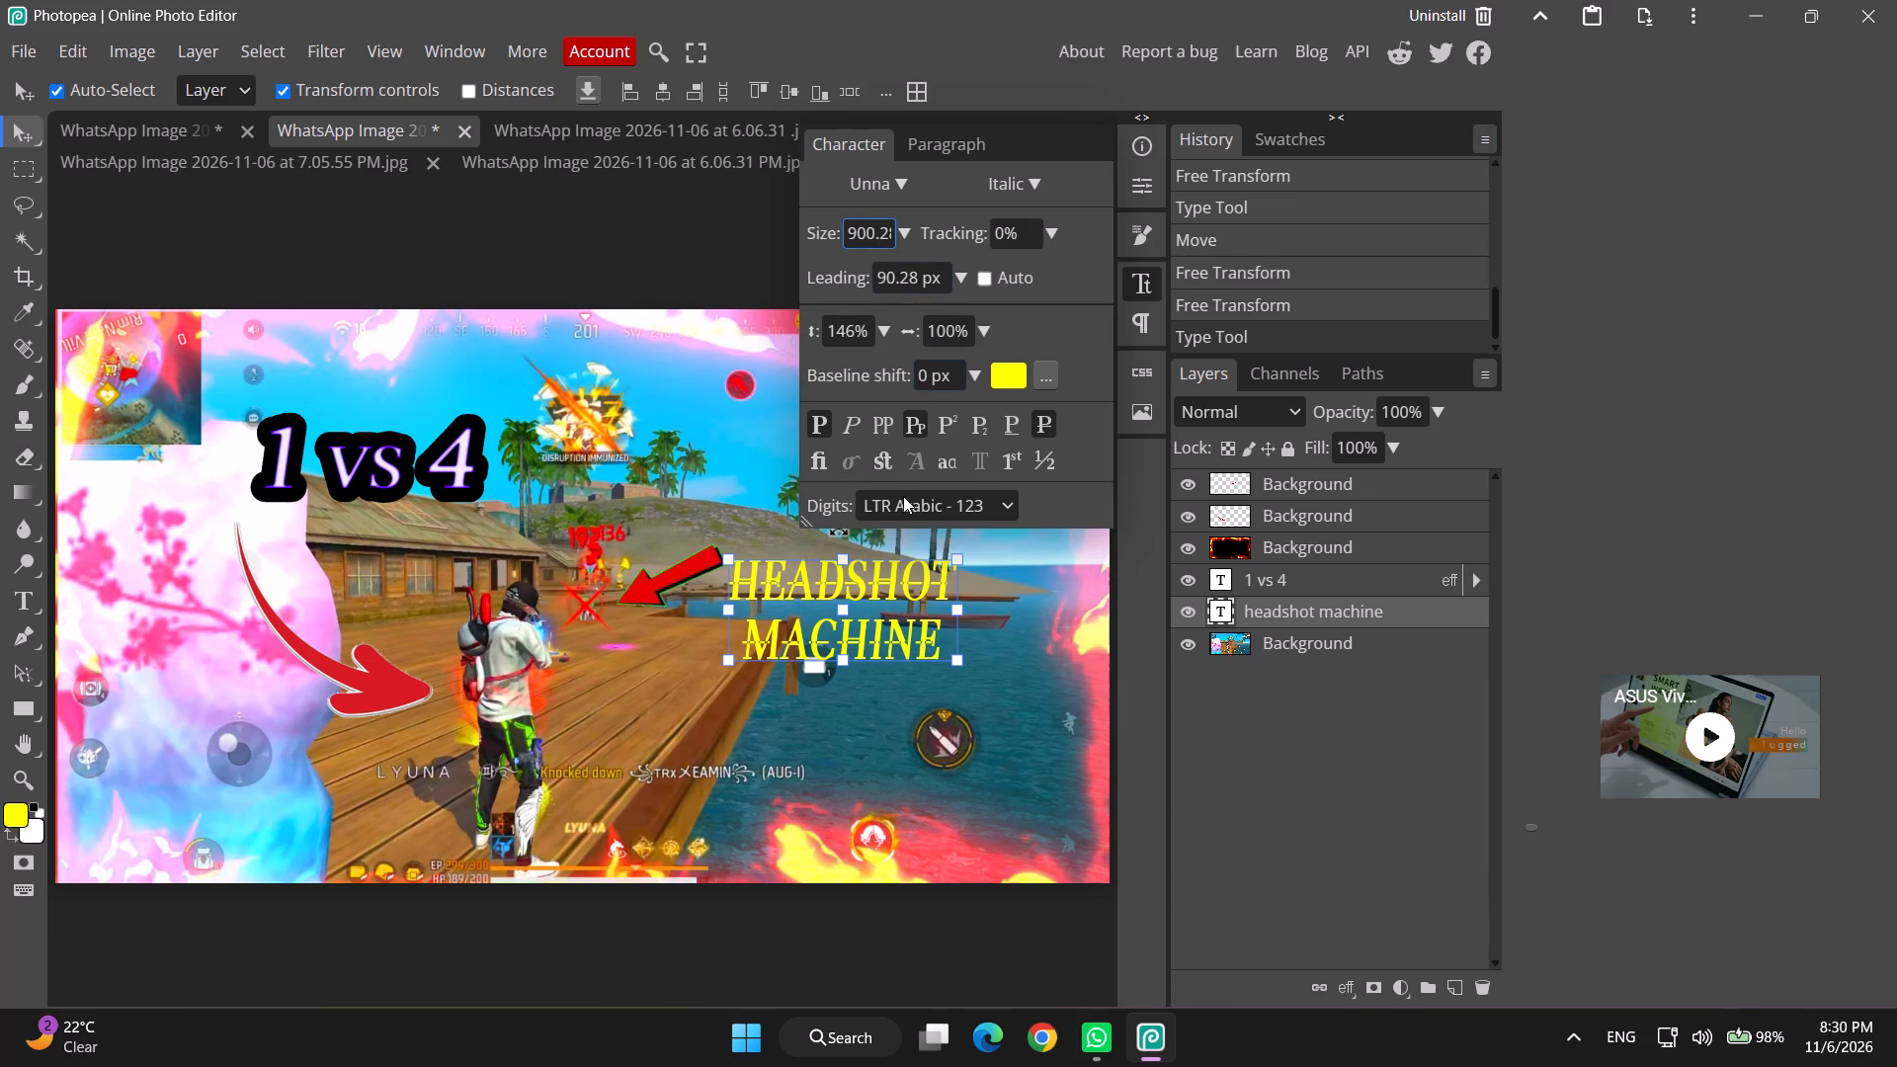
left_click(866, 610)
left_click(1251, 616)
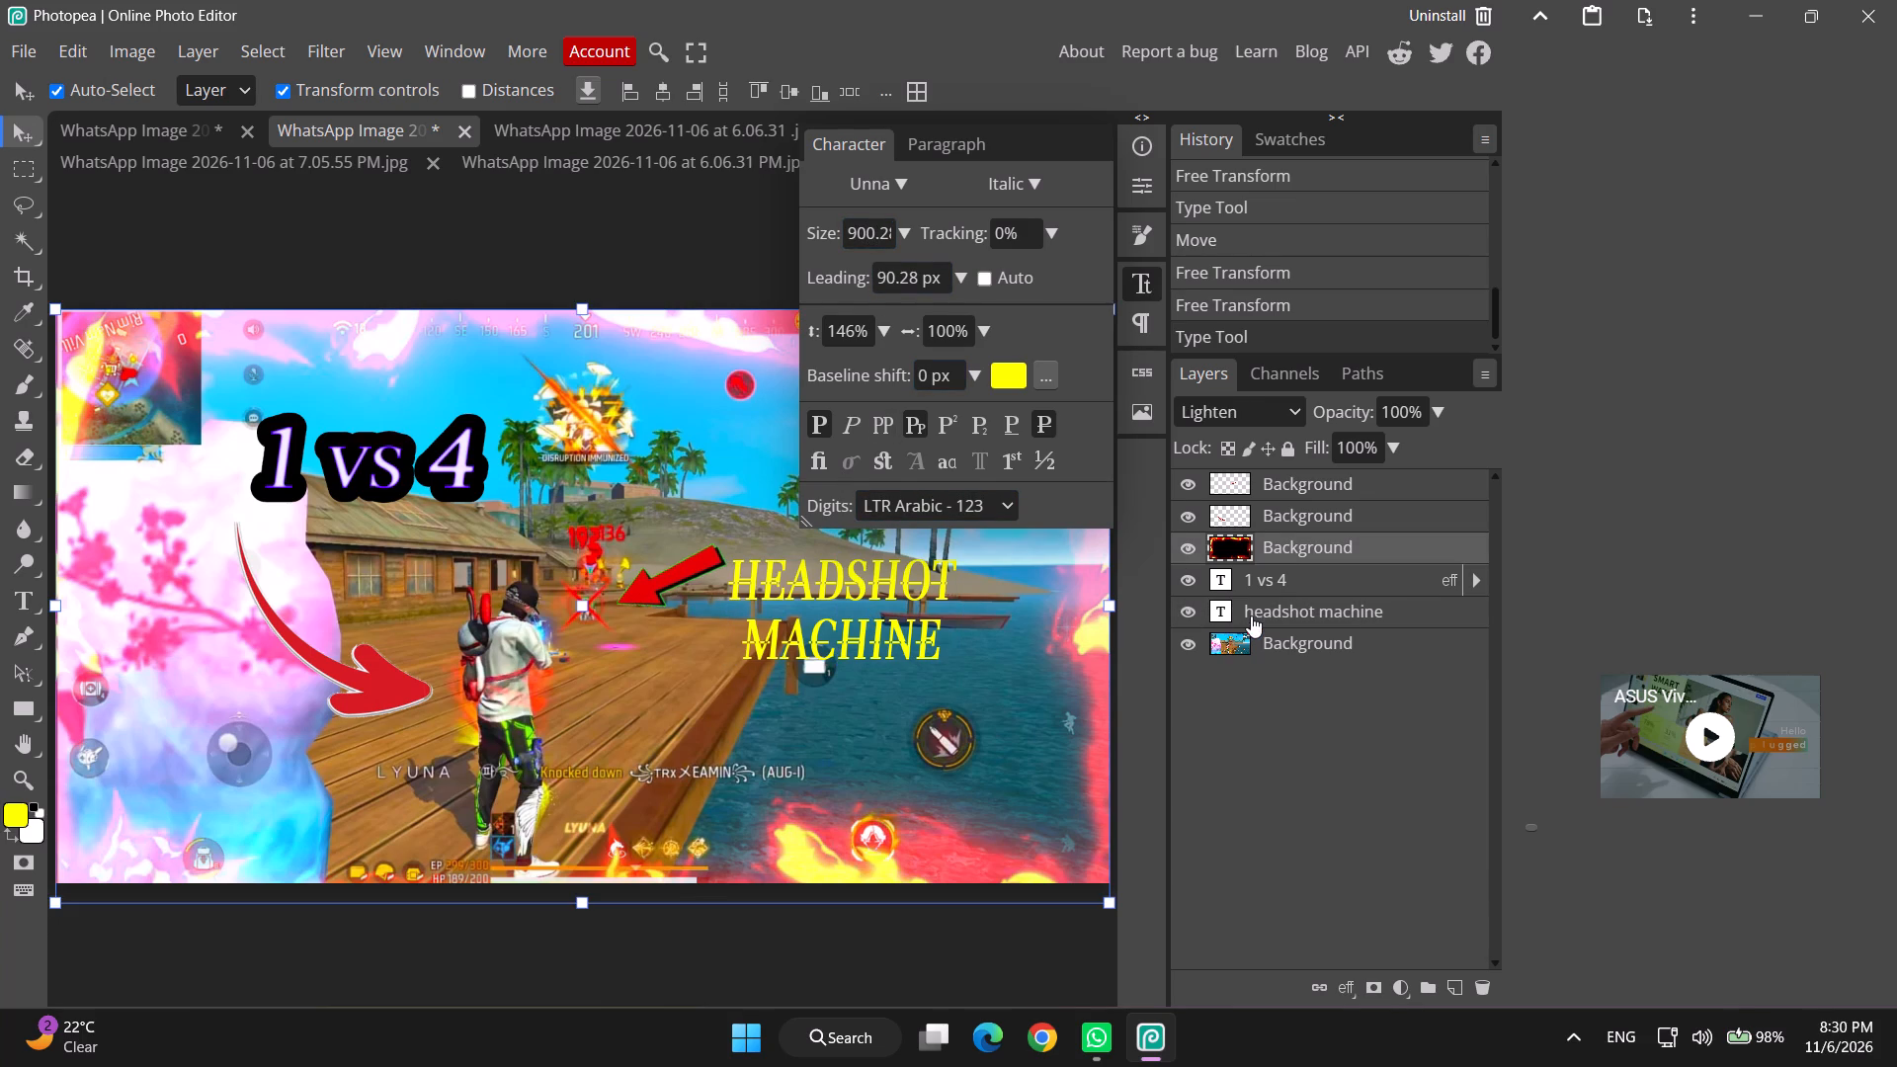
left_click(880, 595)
Enlarge the "headshot machine" text to about 109.58% and move it up to about X 1225 px, Y 317 px.
left_click(1326, 607)
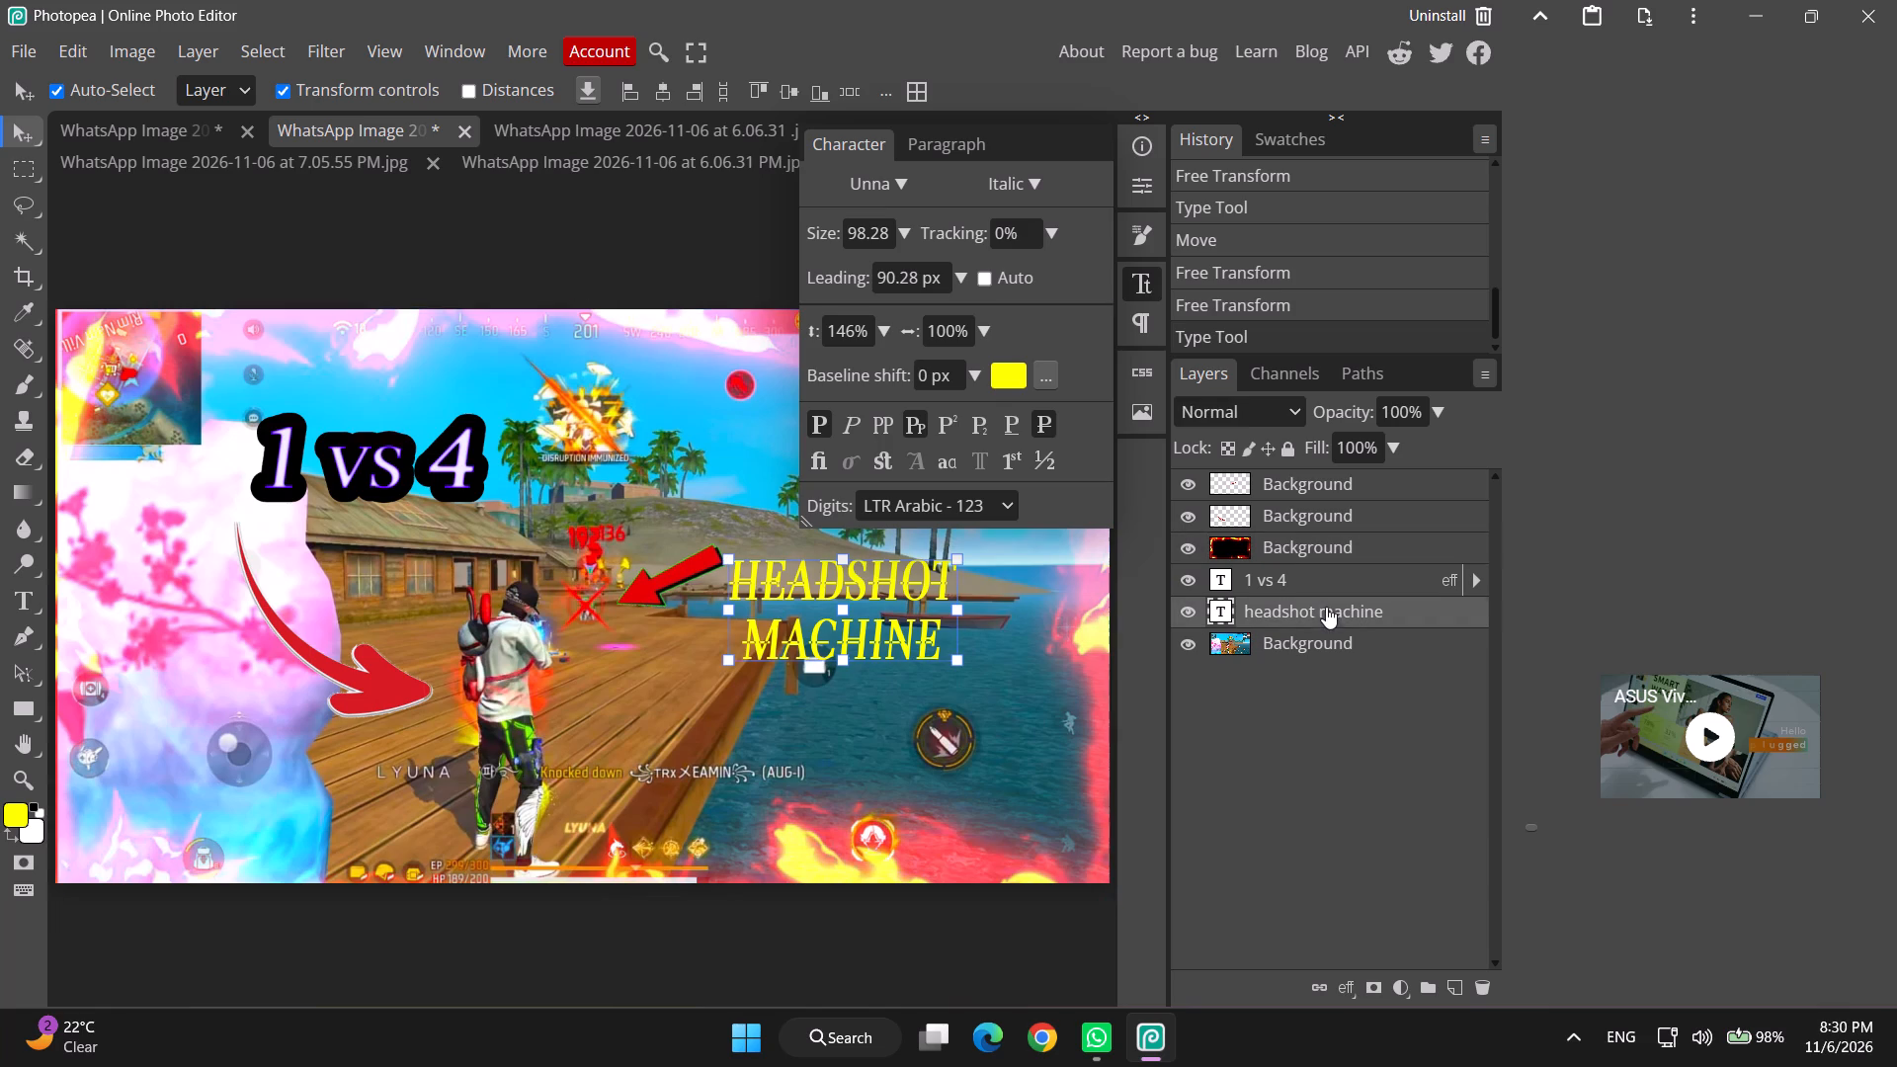
left_click(961, 659)
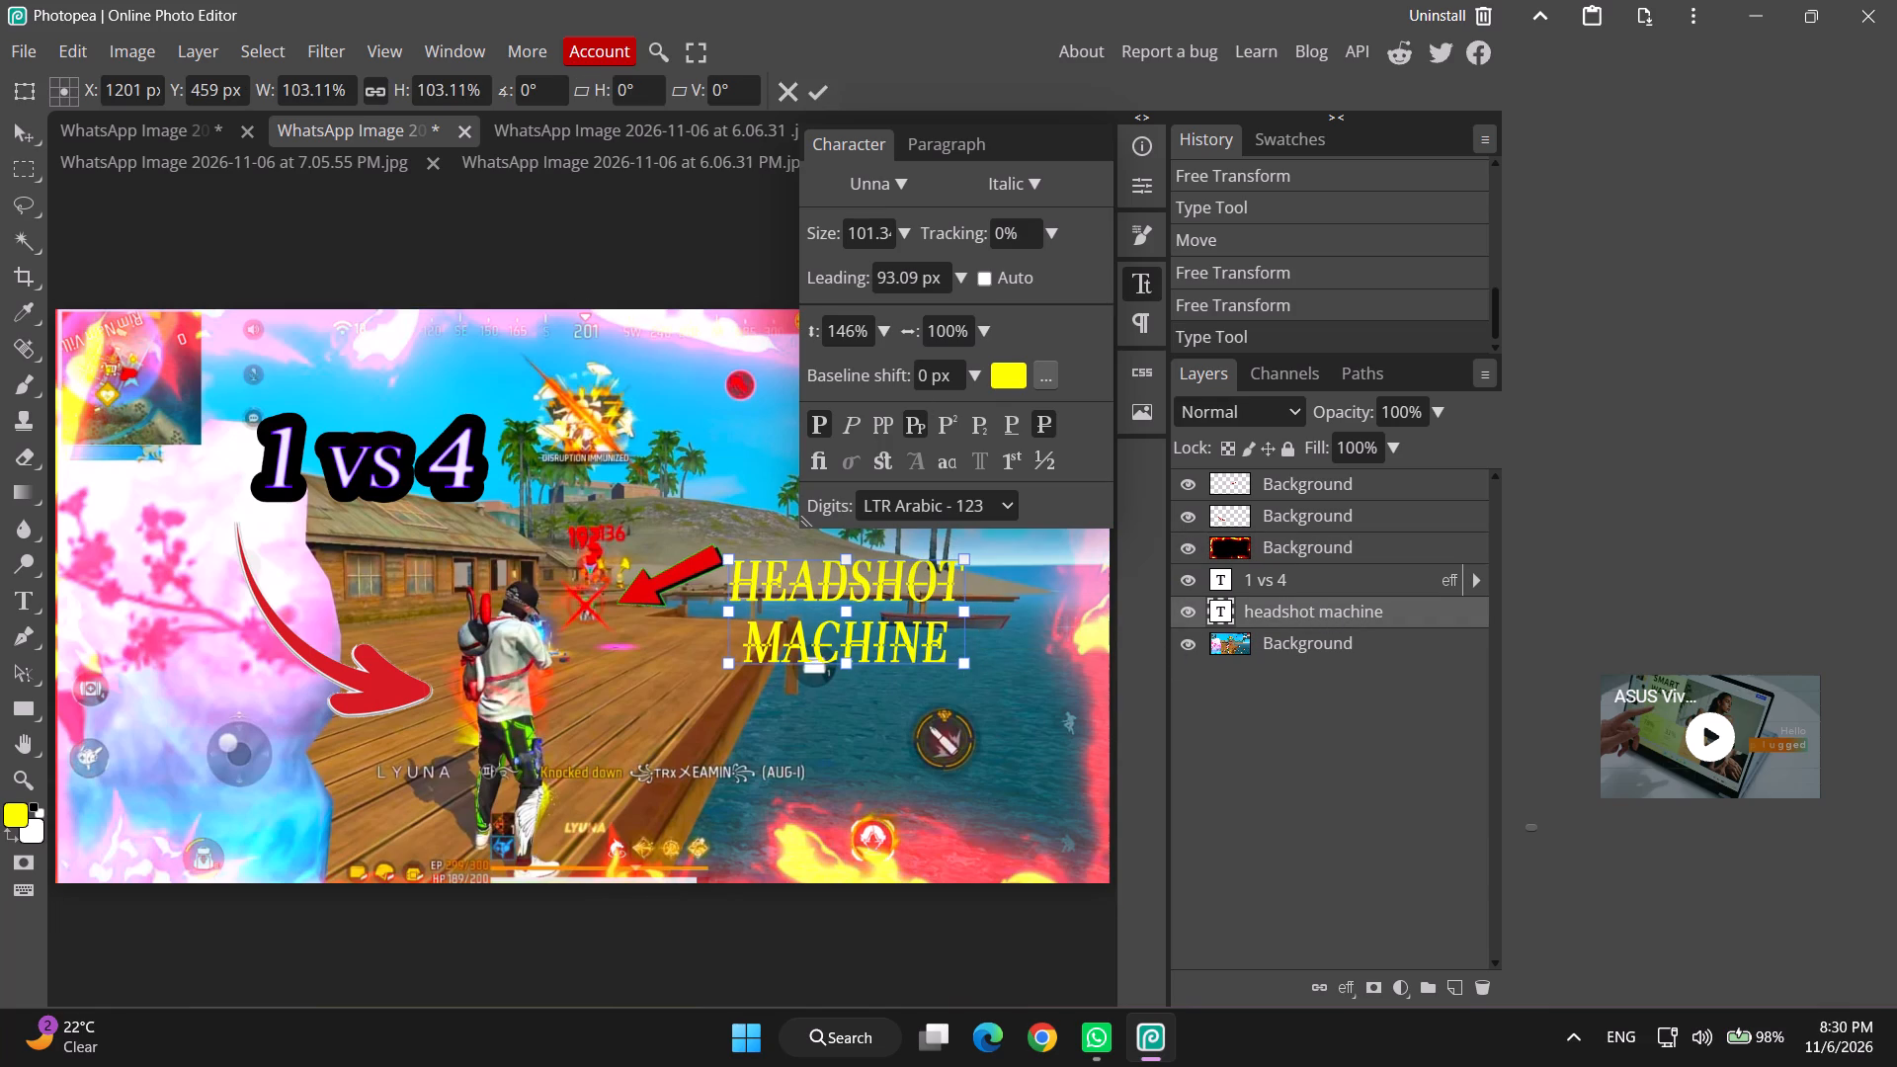
left_click_drag(963, 666, 968, 666)
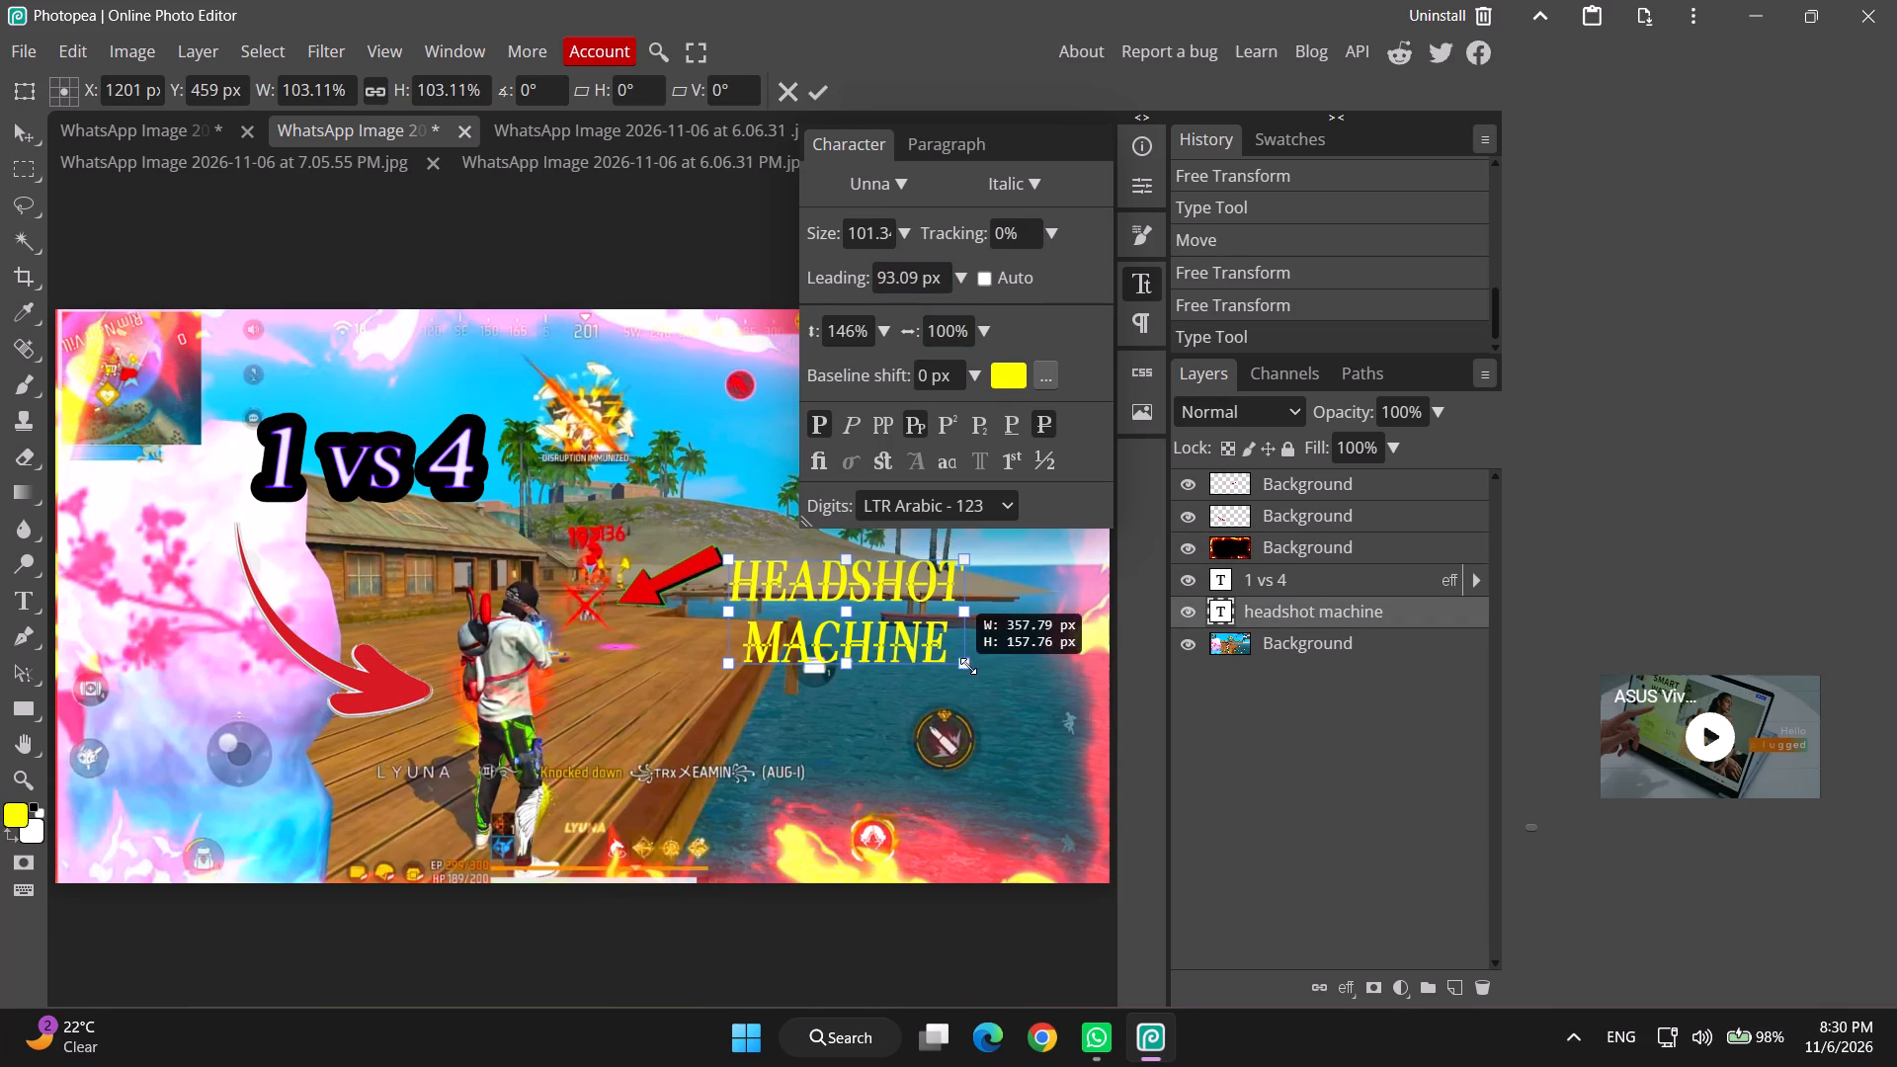
left_click_drag(968, 666, 969, 691)
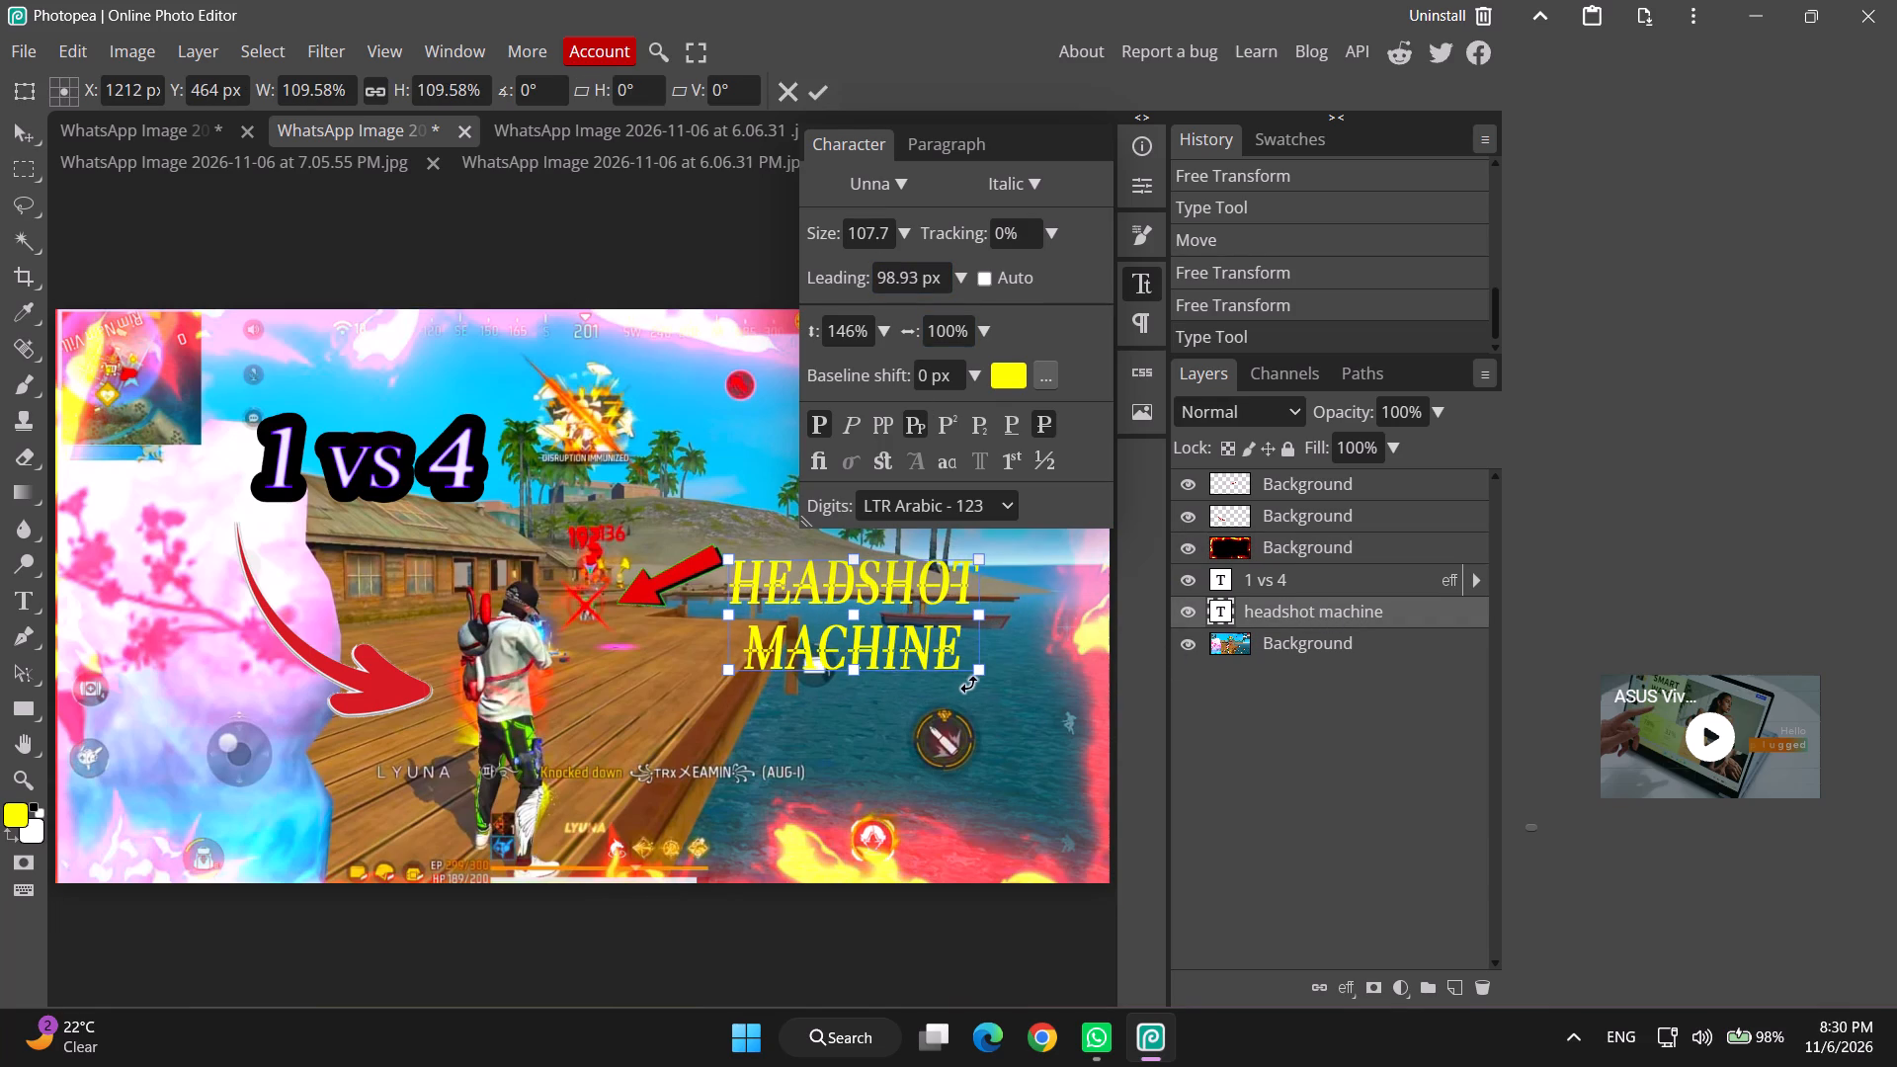
left_click_drag(922, 601, 938, 608)
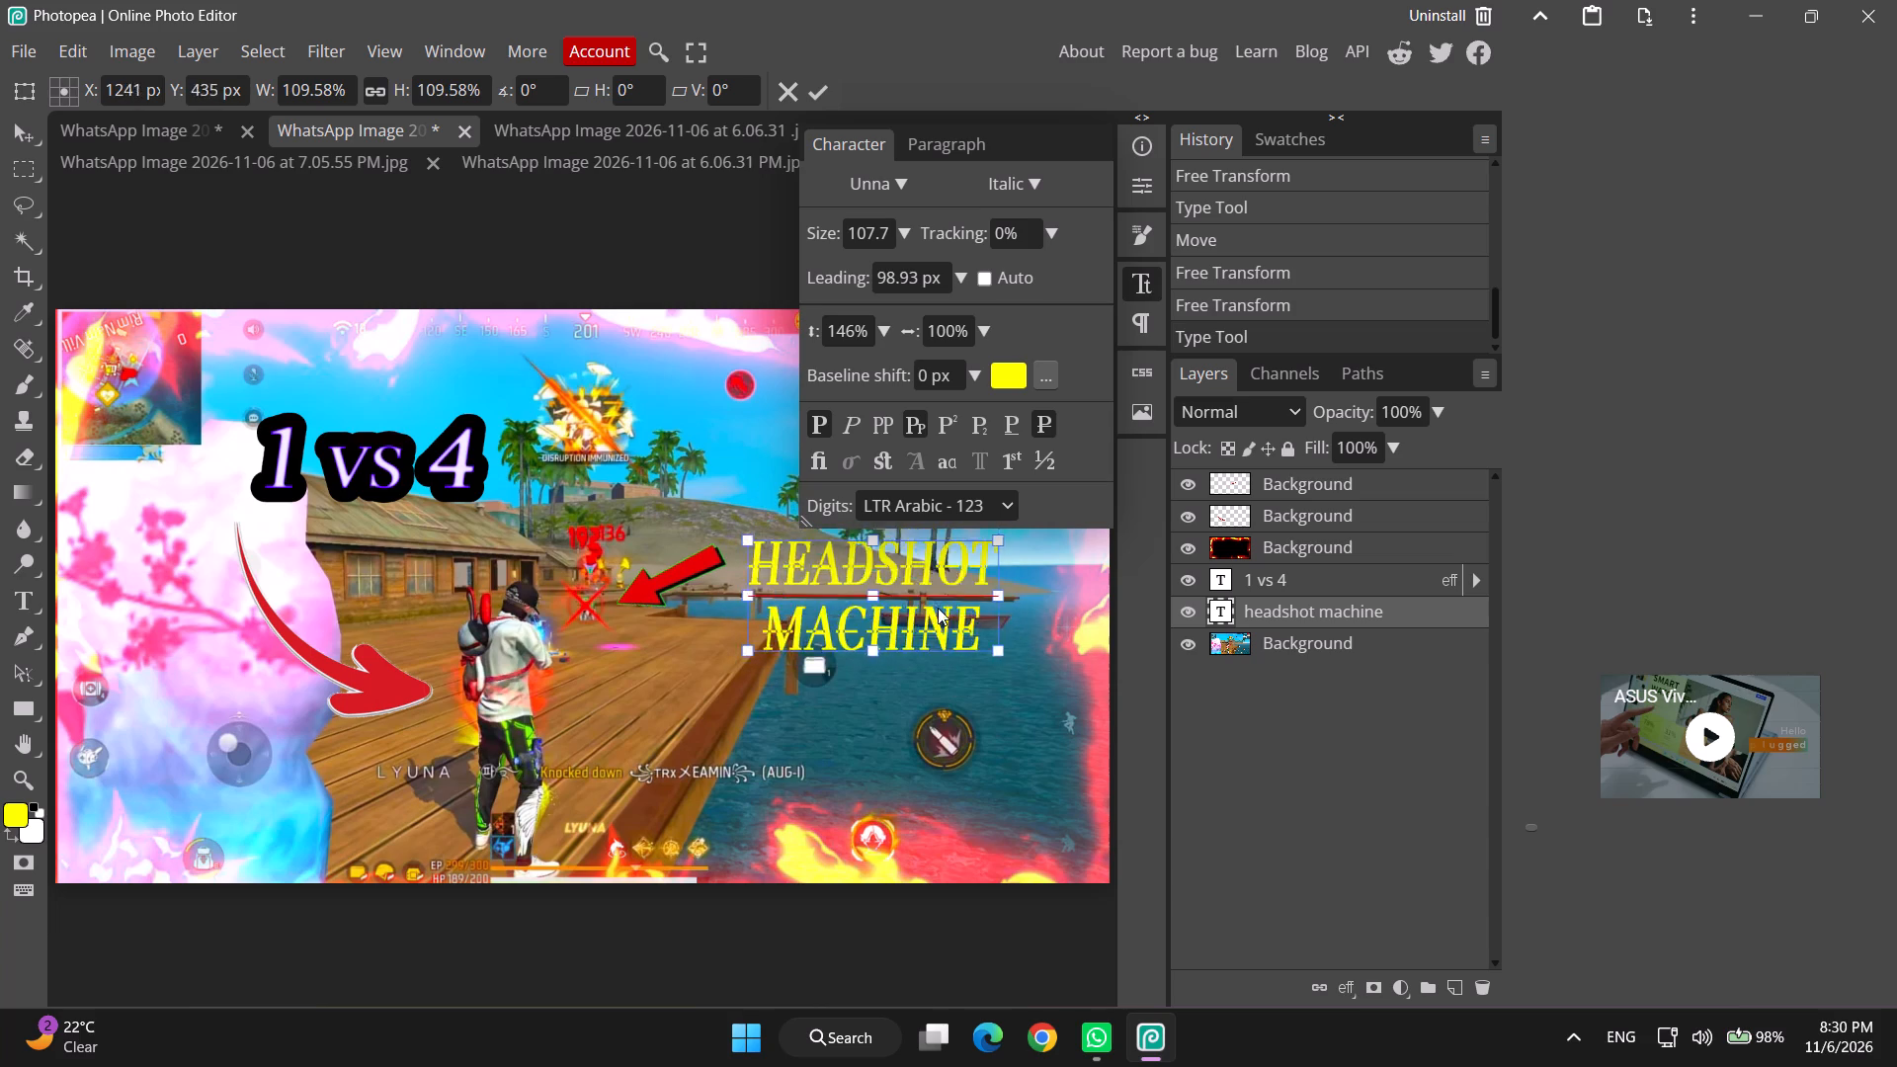
left_click_drag(938, 608, 958, 530)
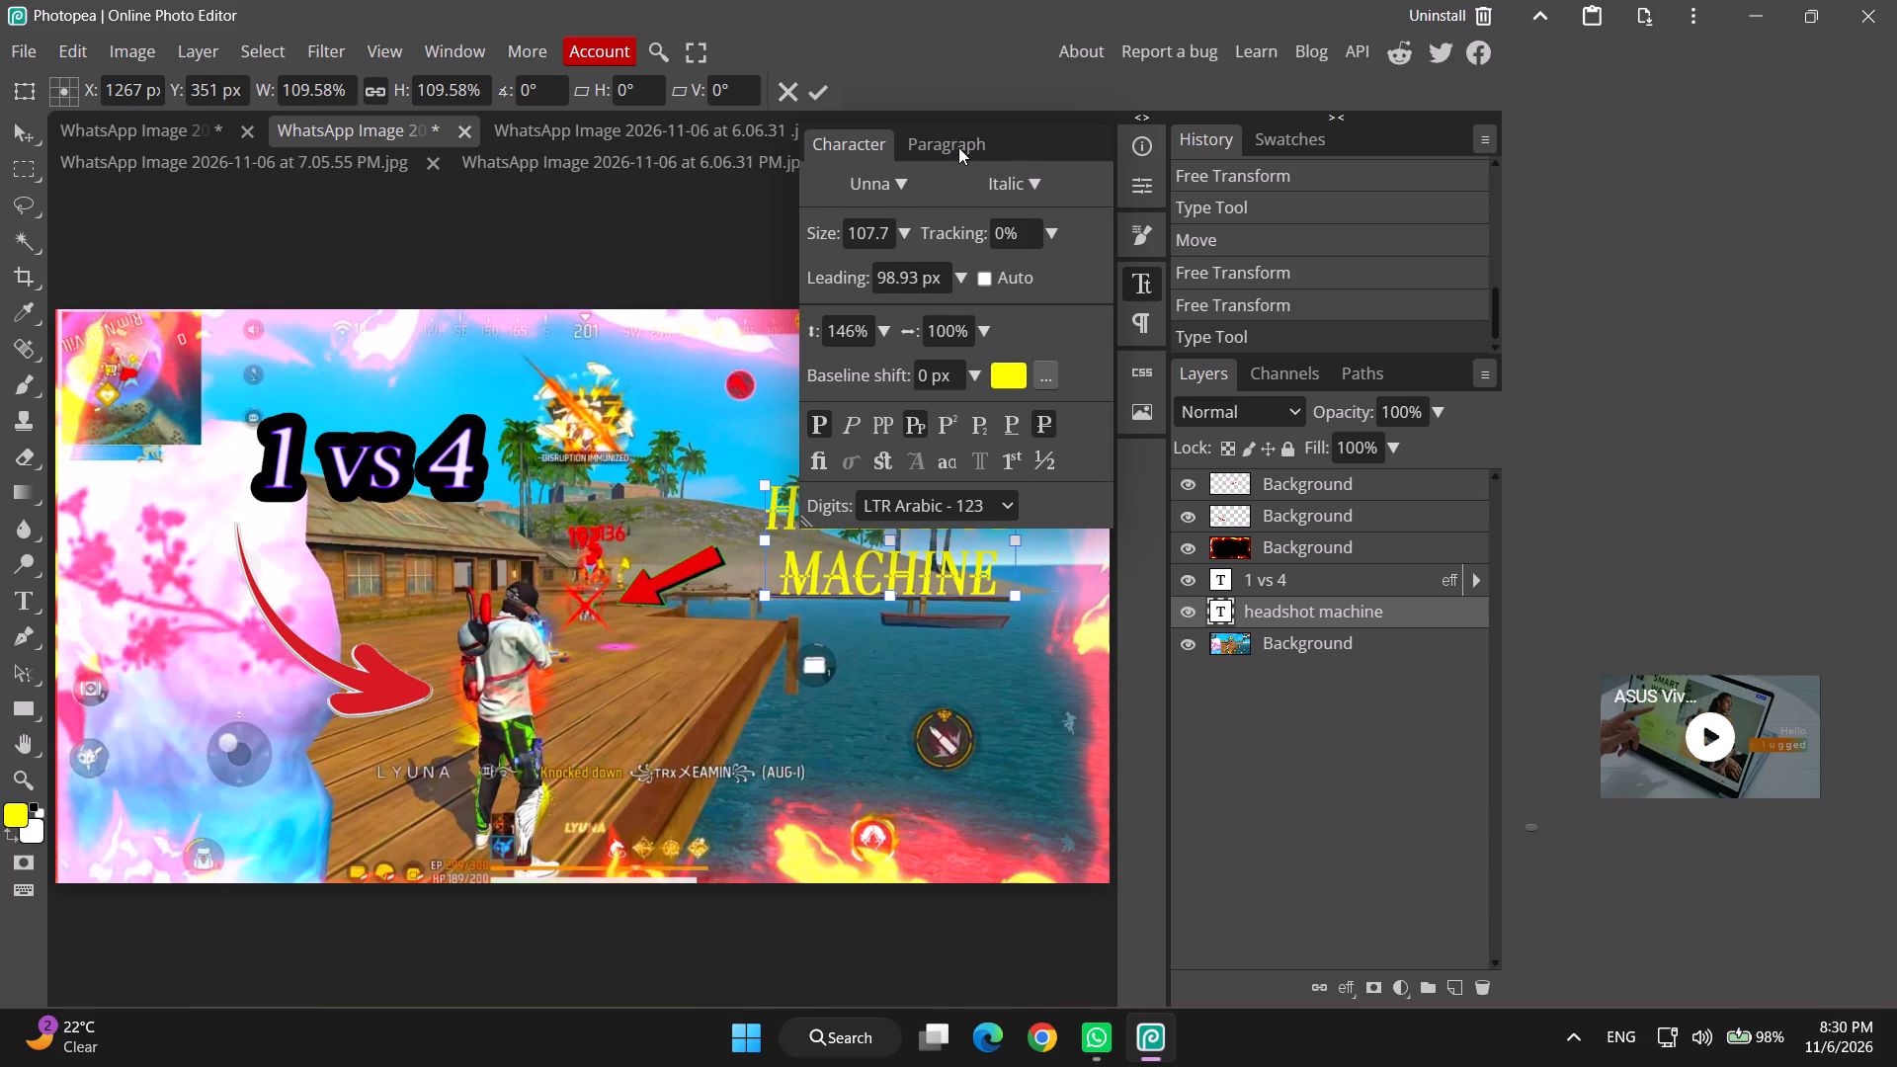
left_click(957, 145)
left_click_drag(902, 552, 900, 552)
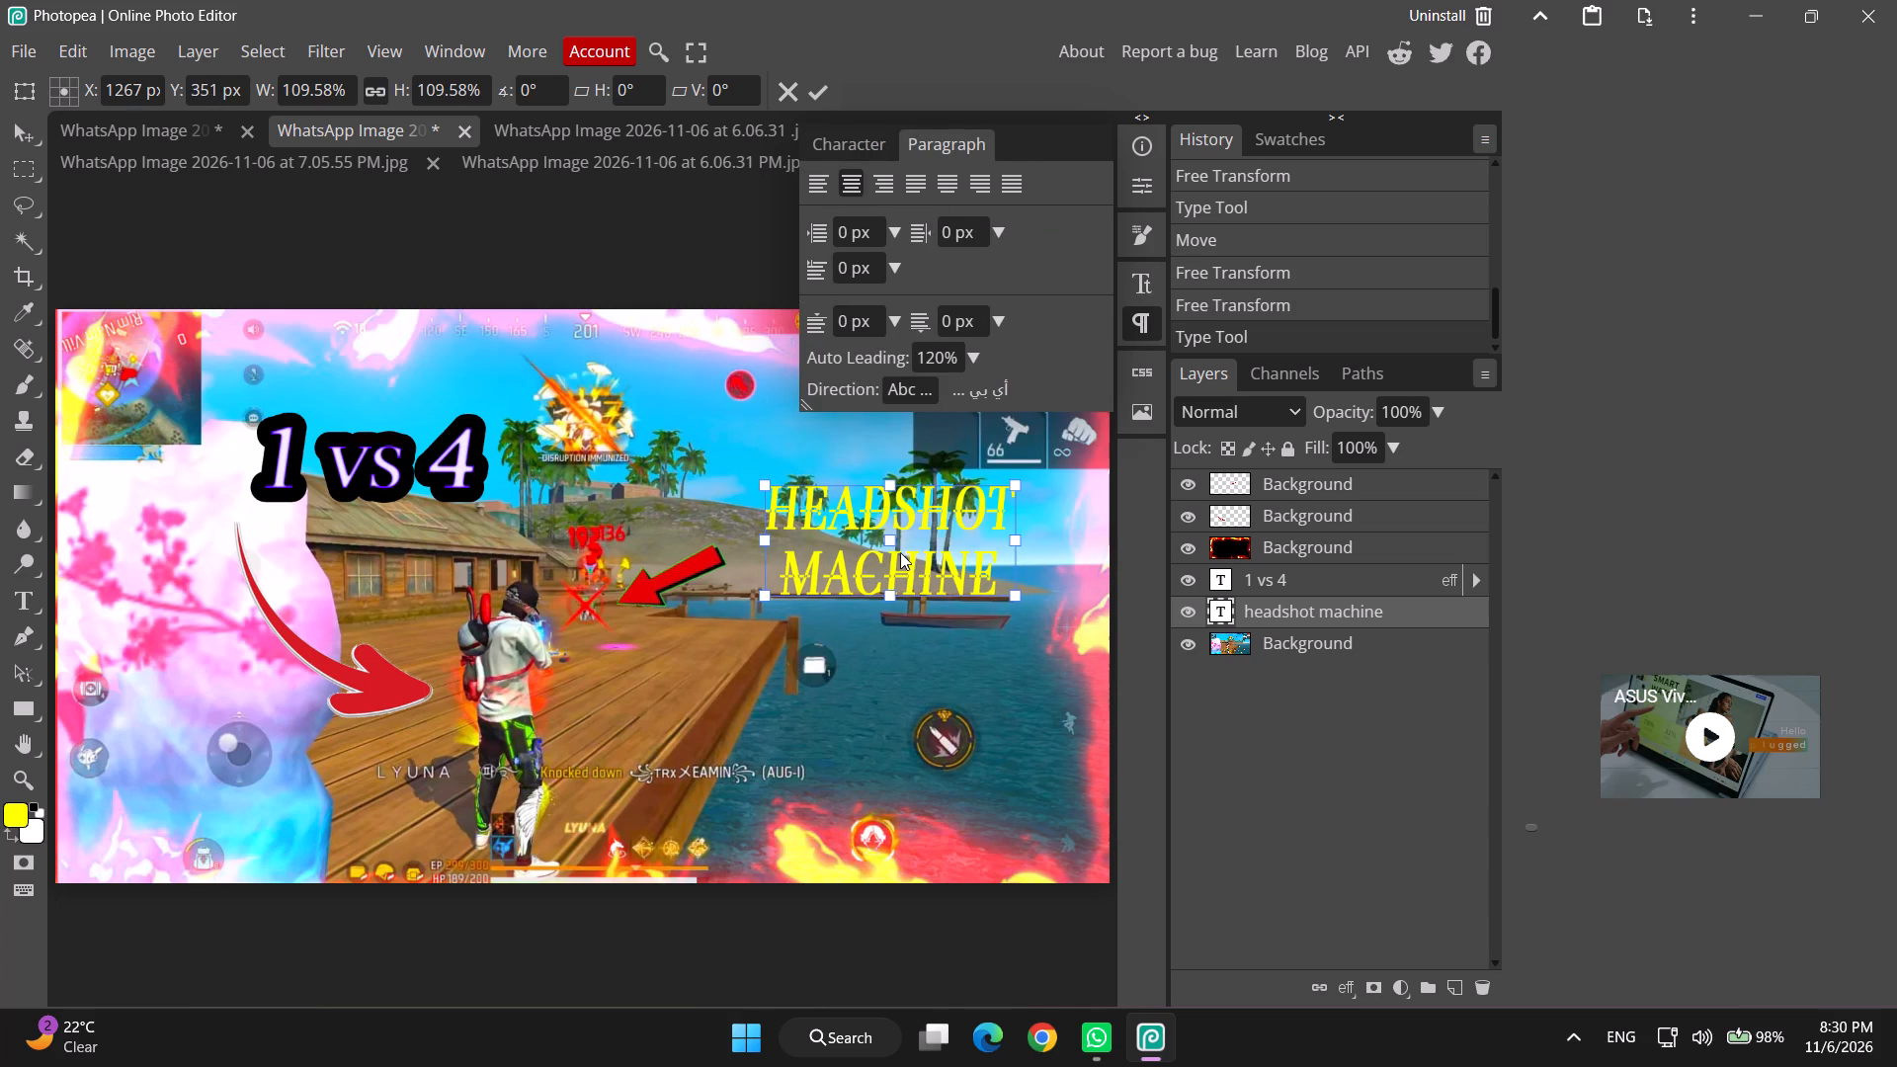
left_click_drag(900, 552, 874, 530)
Enlarge the "headshot machine" text further to about 146.68%, with its rotation at about -0.5°.
left_click(1000, 577)
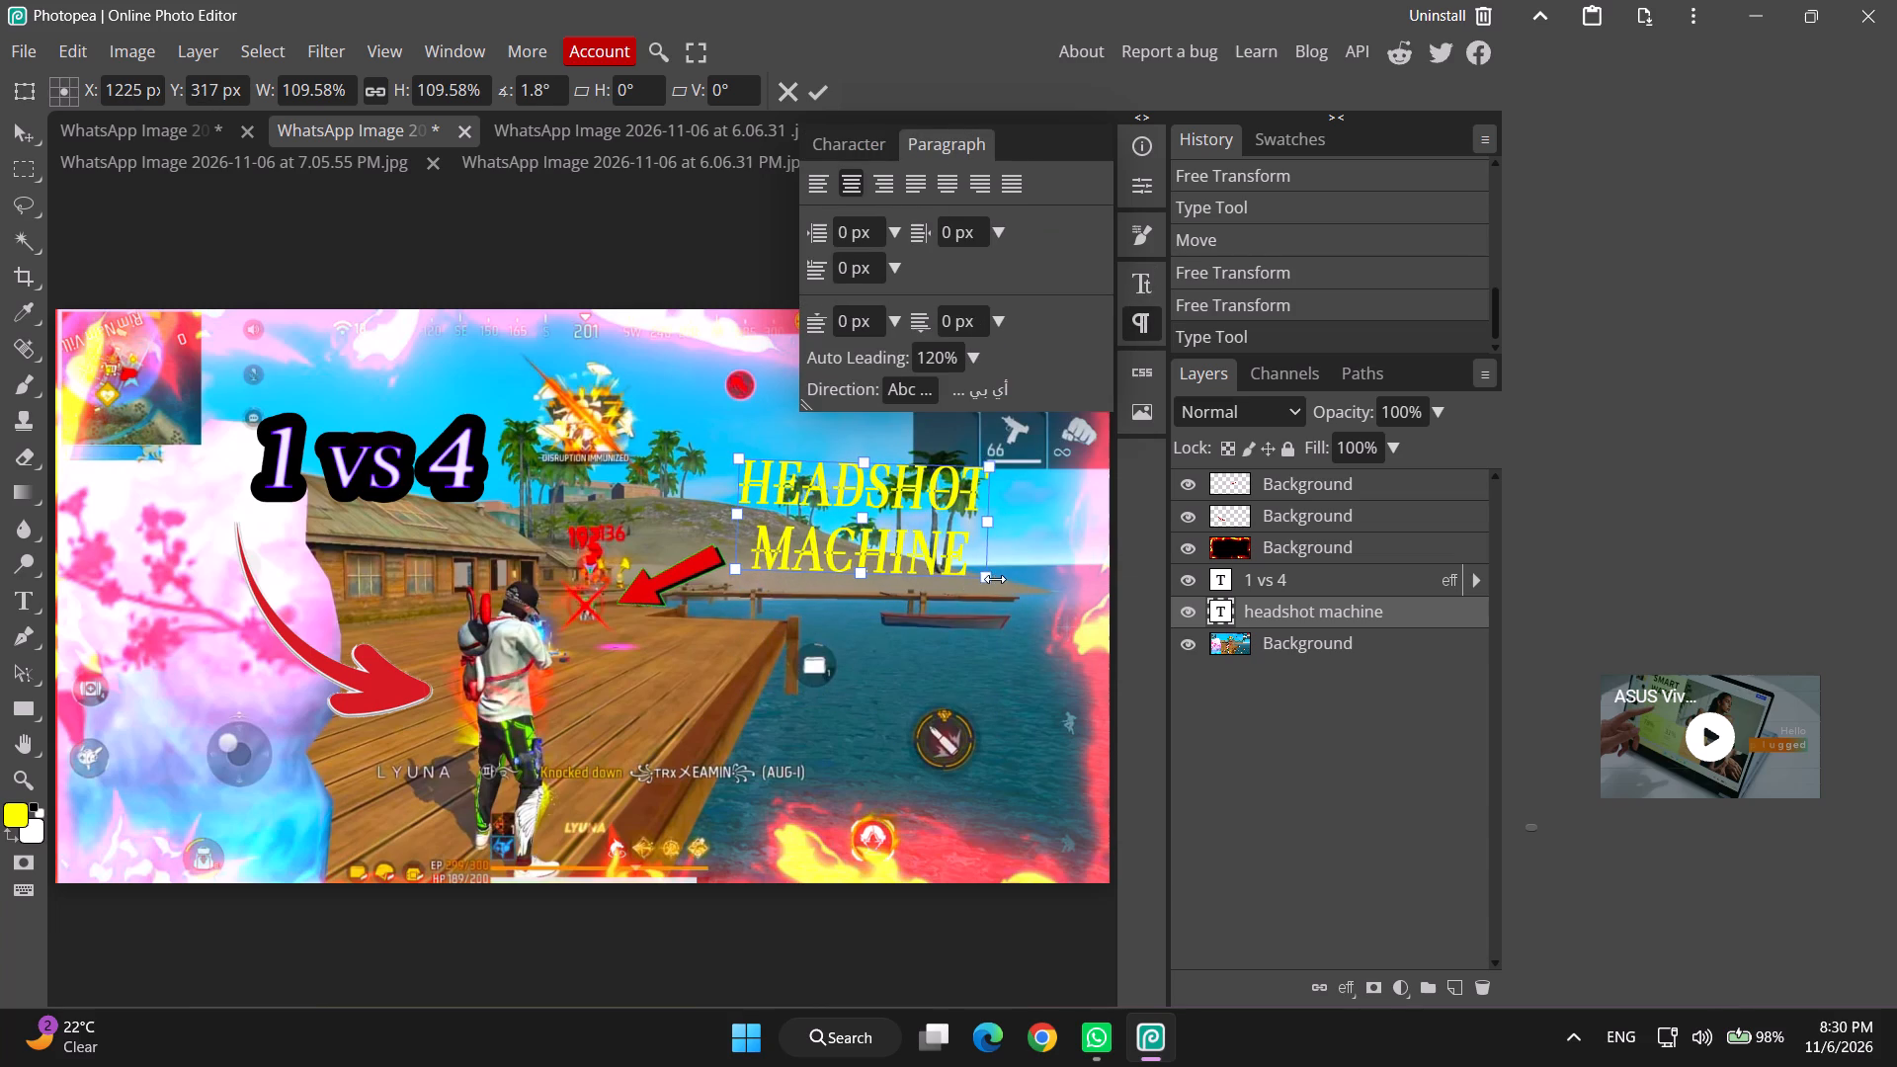
left_click(995, 579)
left_click(1008, 586)
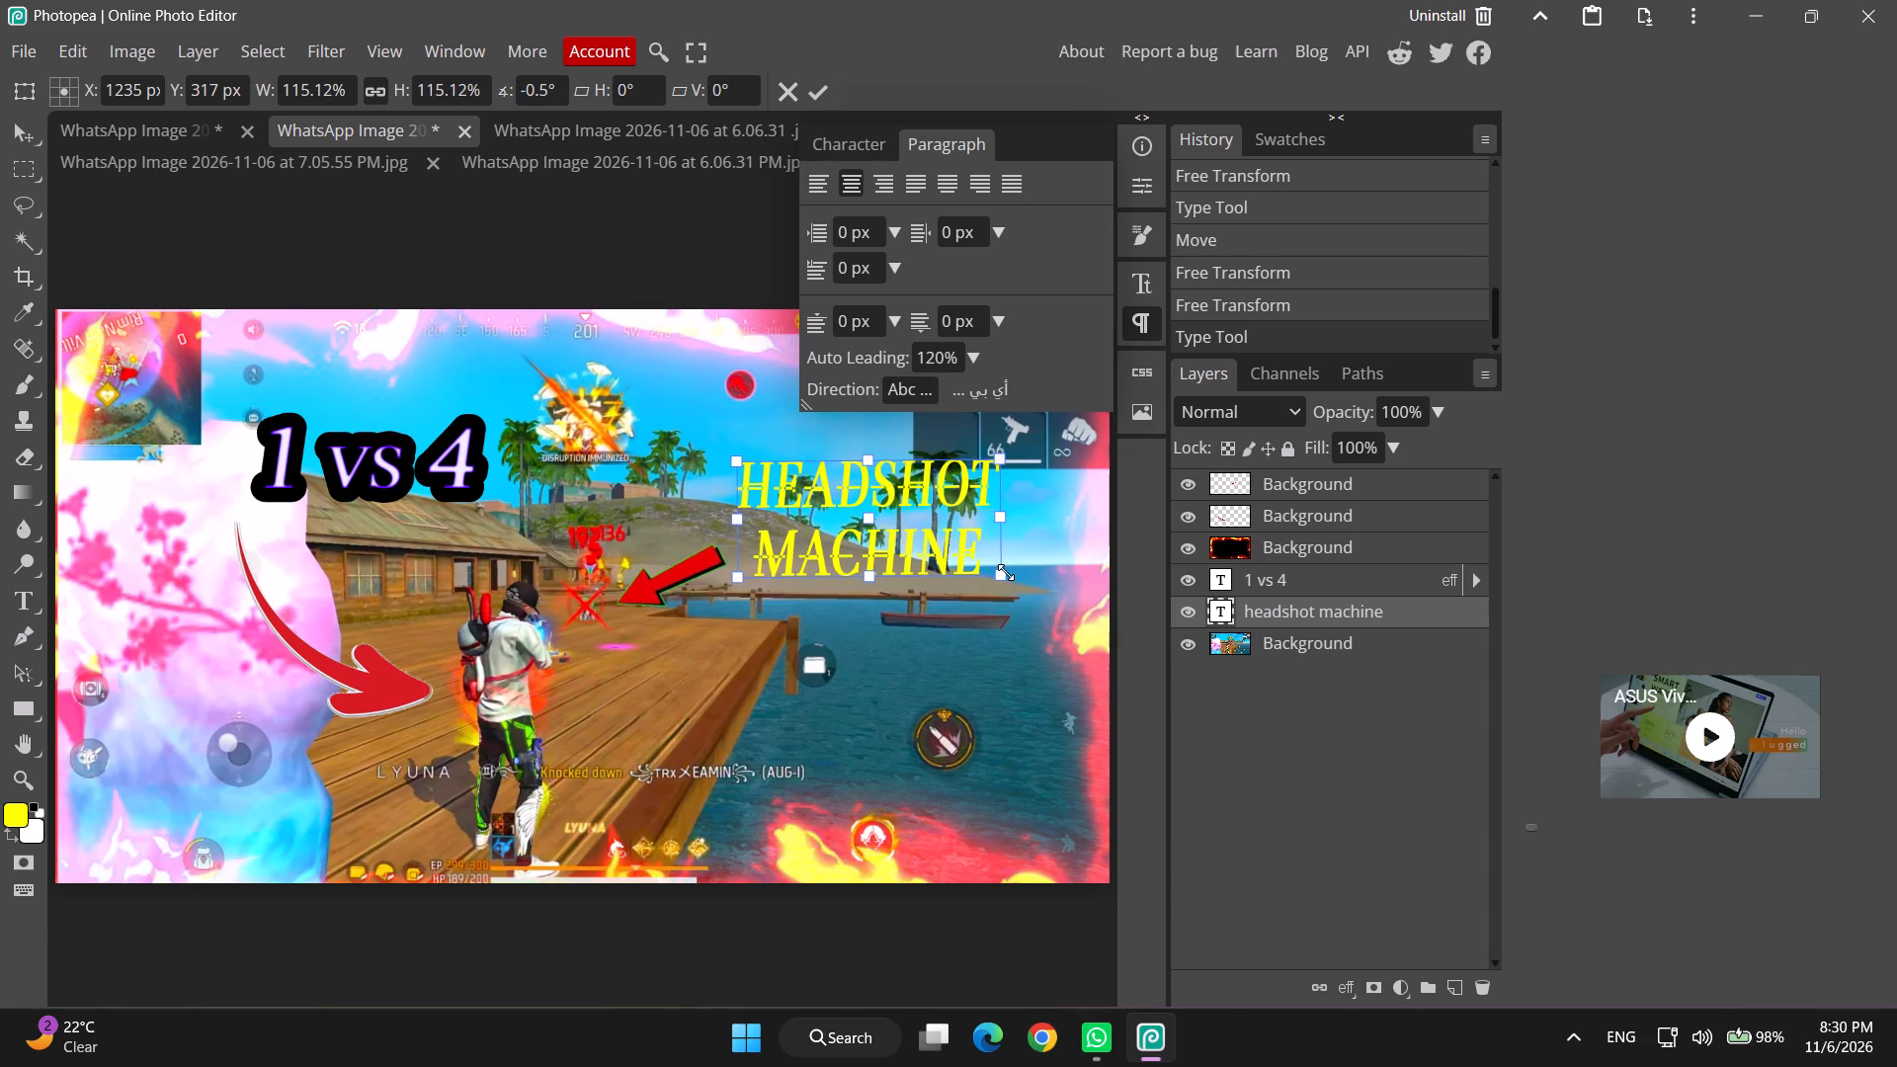
left_click_drag(1006, 572, 1026, 594)
left_click_drag(885, 536, 893, 556)
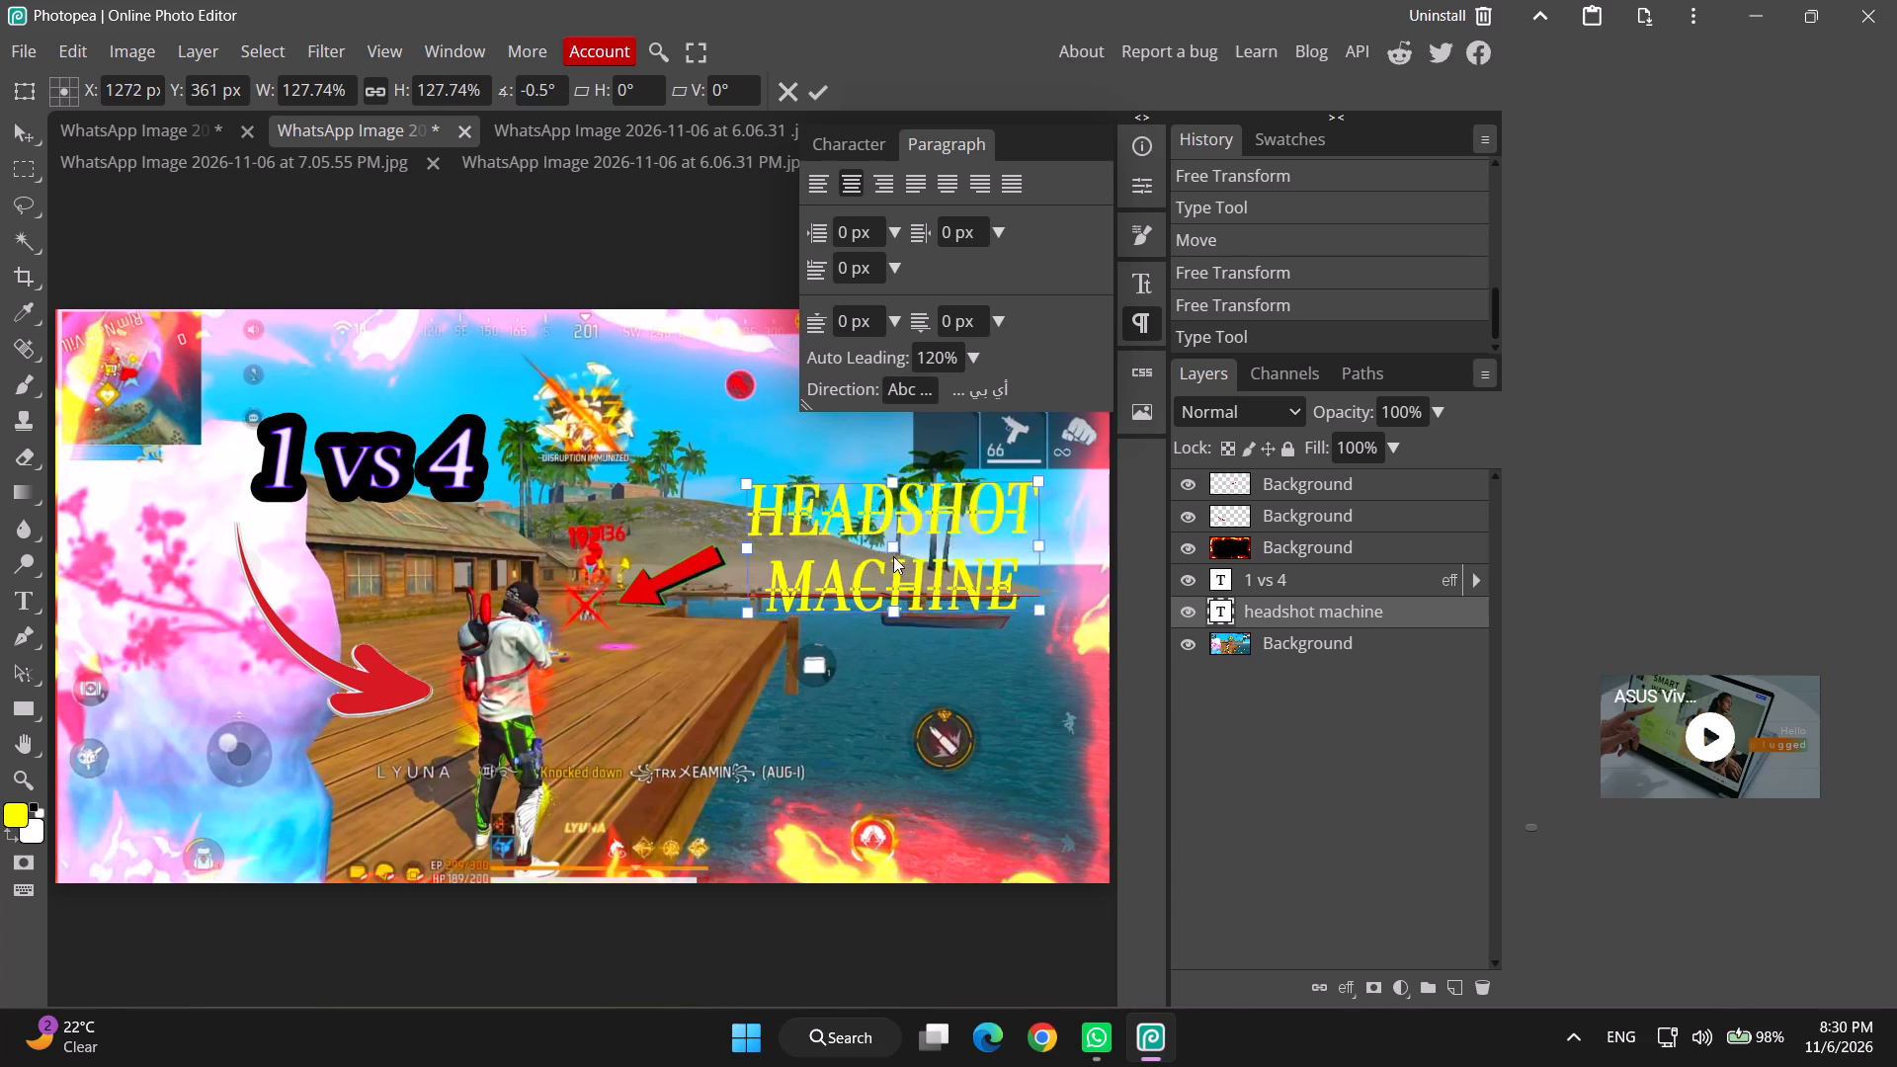
left_click_drag(893, 556, 870, 630)
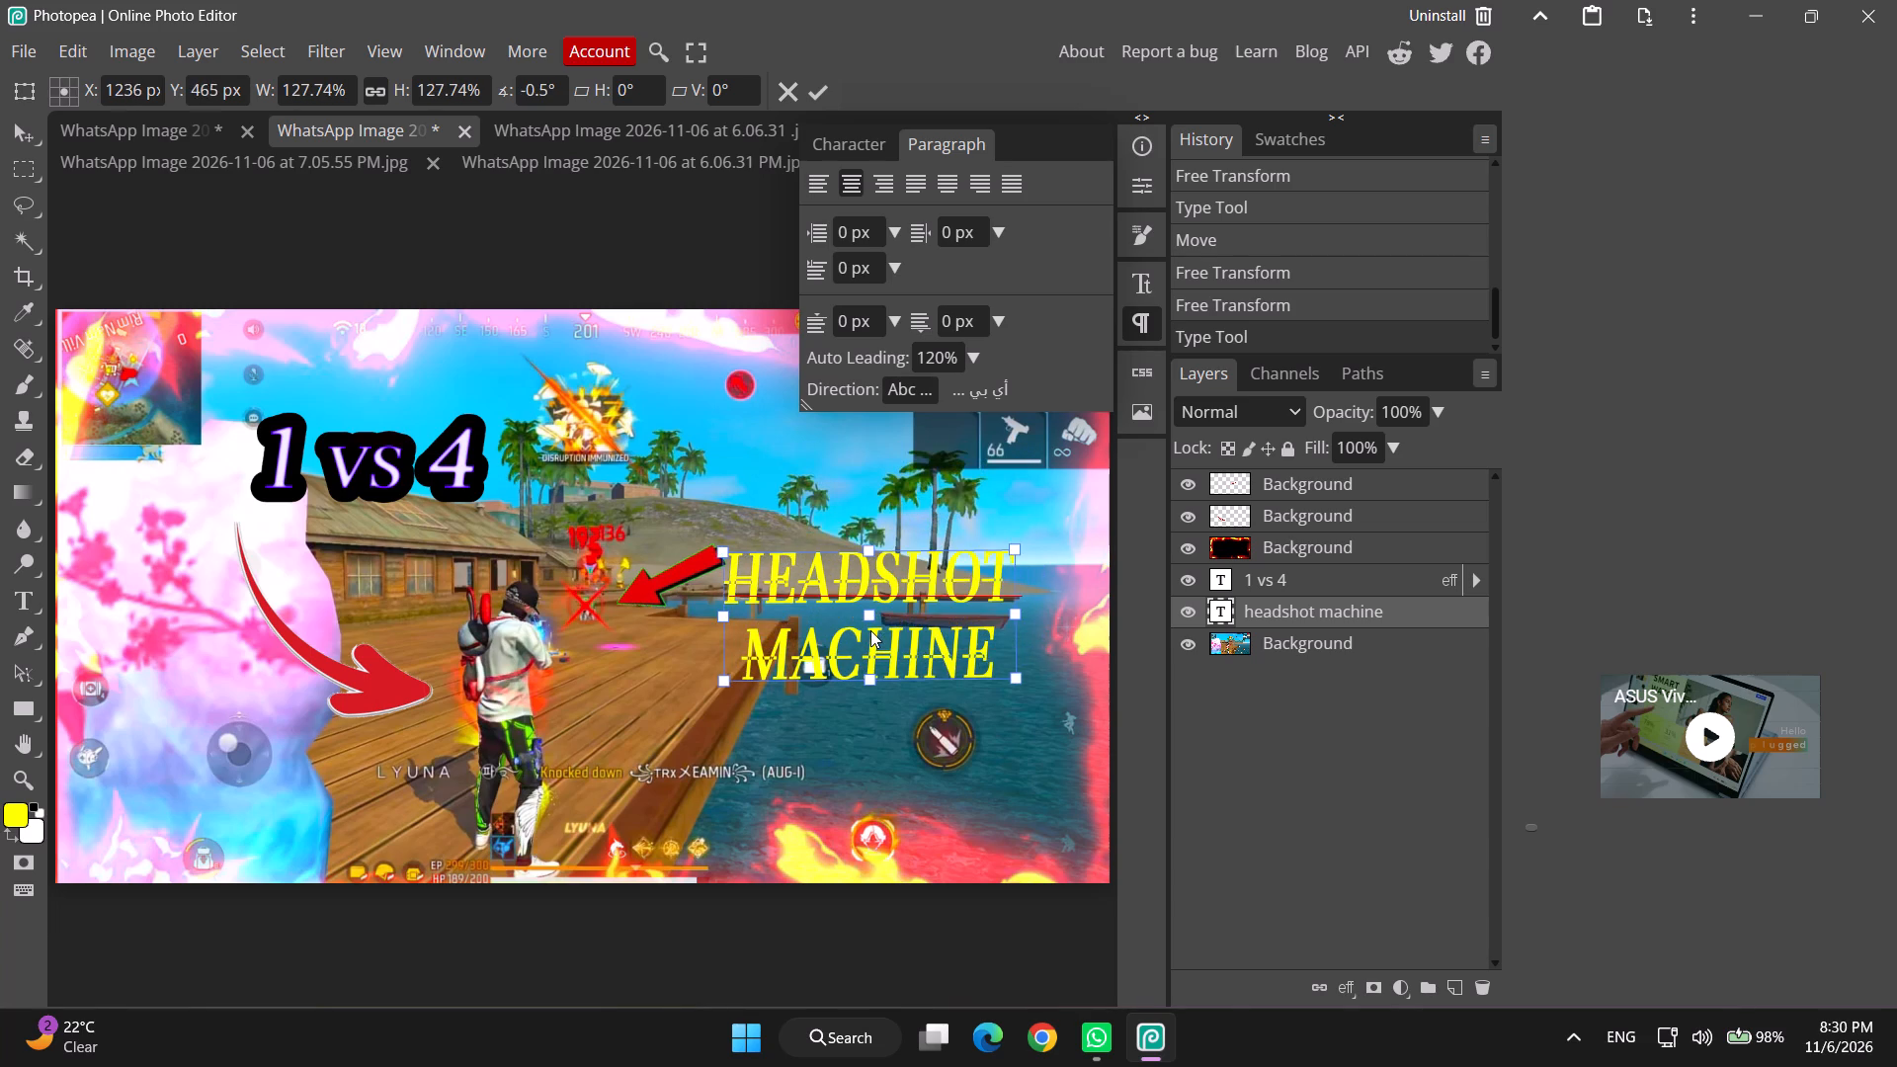
left_click_drag(870, 630, 870, 631)
left_click_drag(1017, 688, 1017, 693)
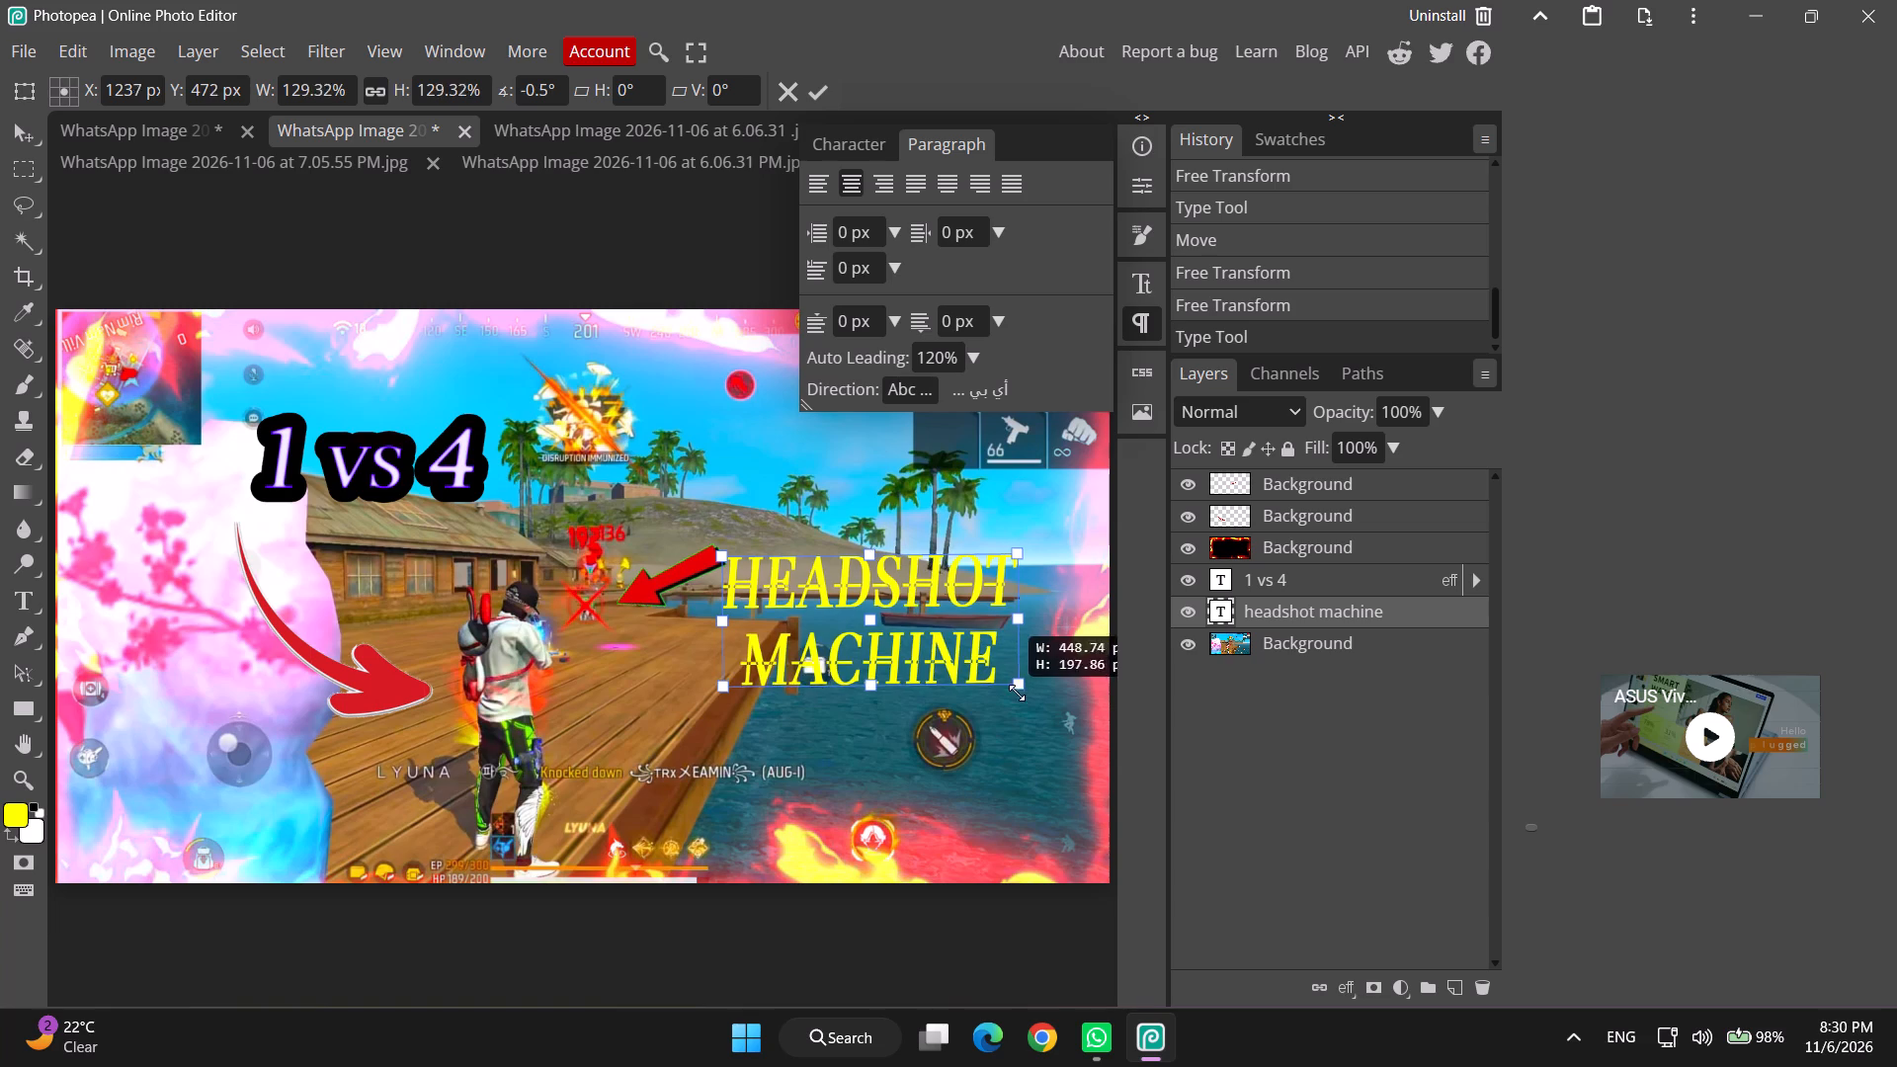
left_click_drag(1017, 693, 1046, 727)
Move the enlarged "headshot machine" text to about X 1260 px, Y 383 px and apply the transform.
left_click_drag(901, 610, 894, 557)
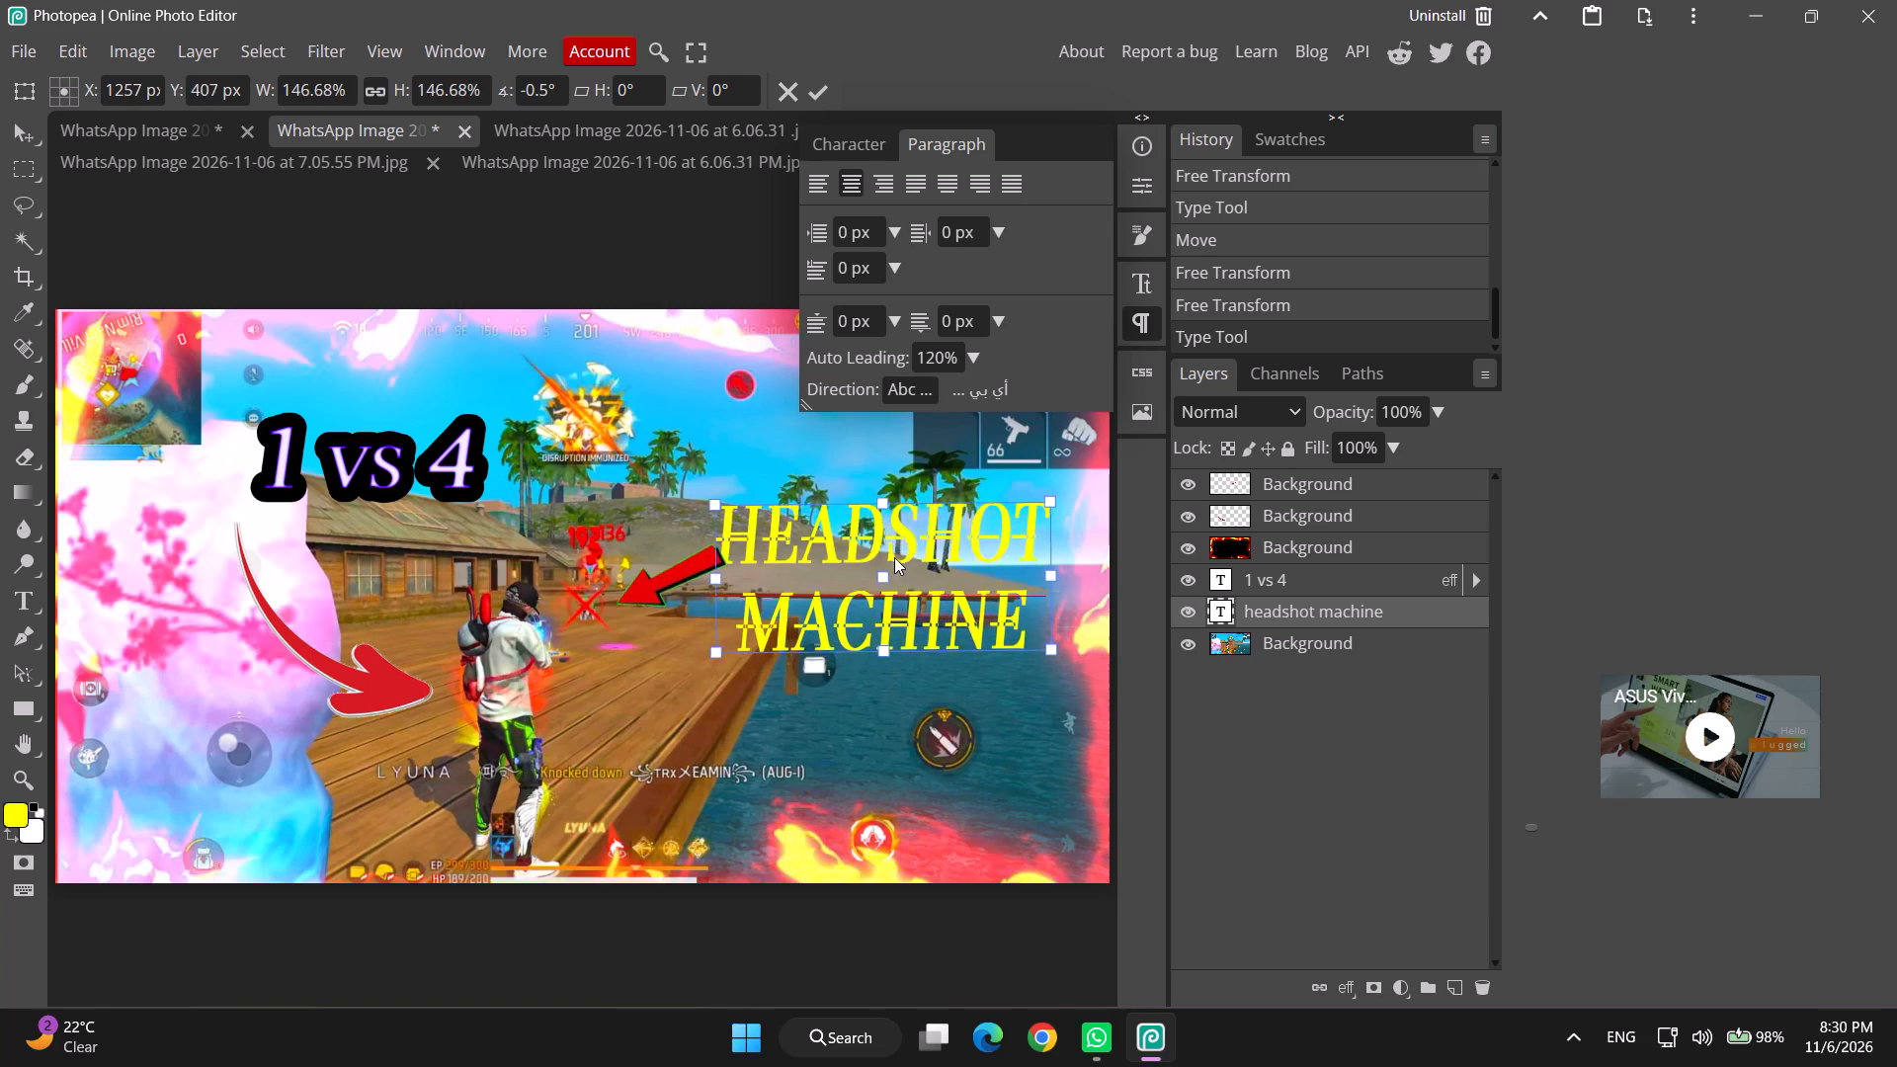
left_click_drag(894, 557, 908, 545)
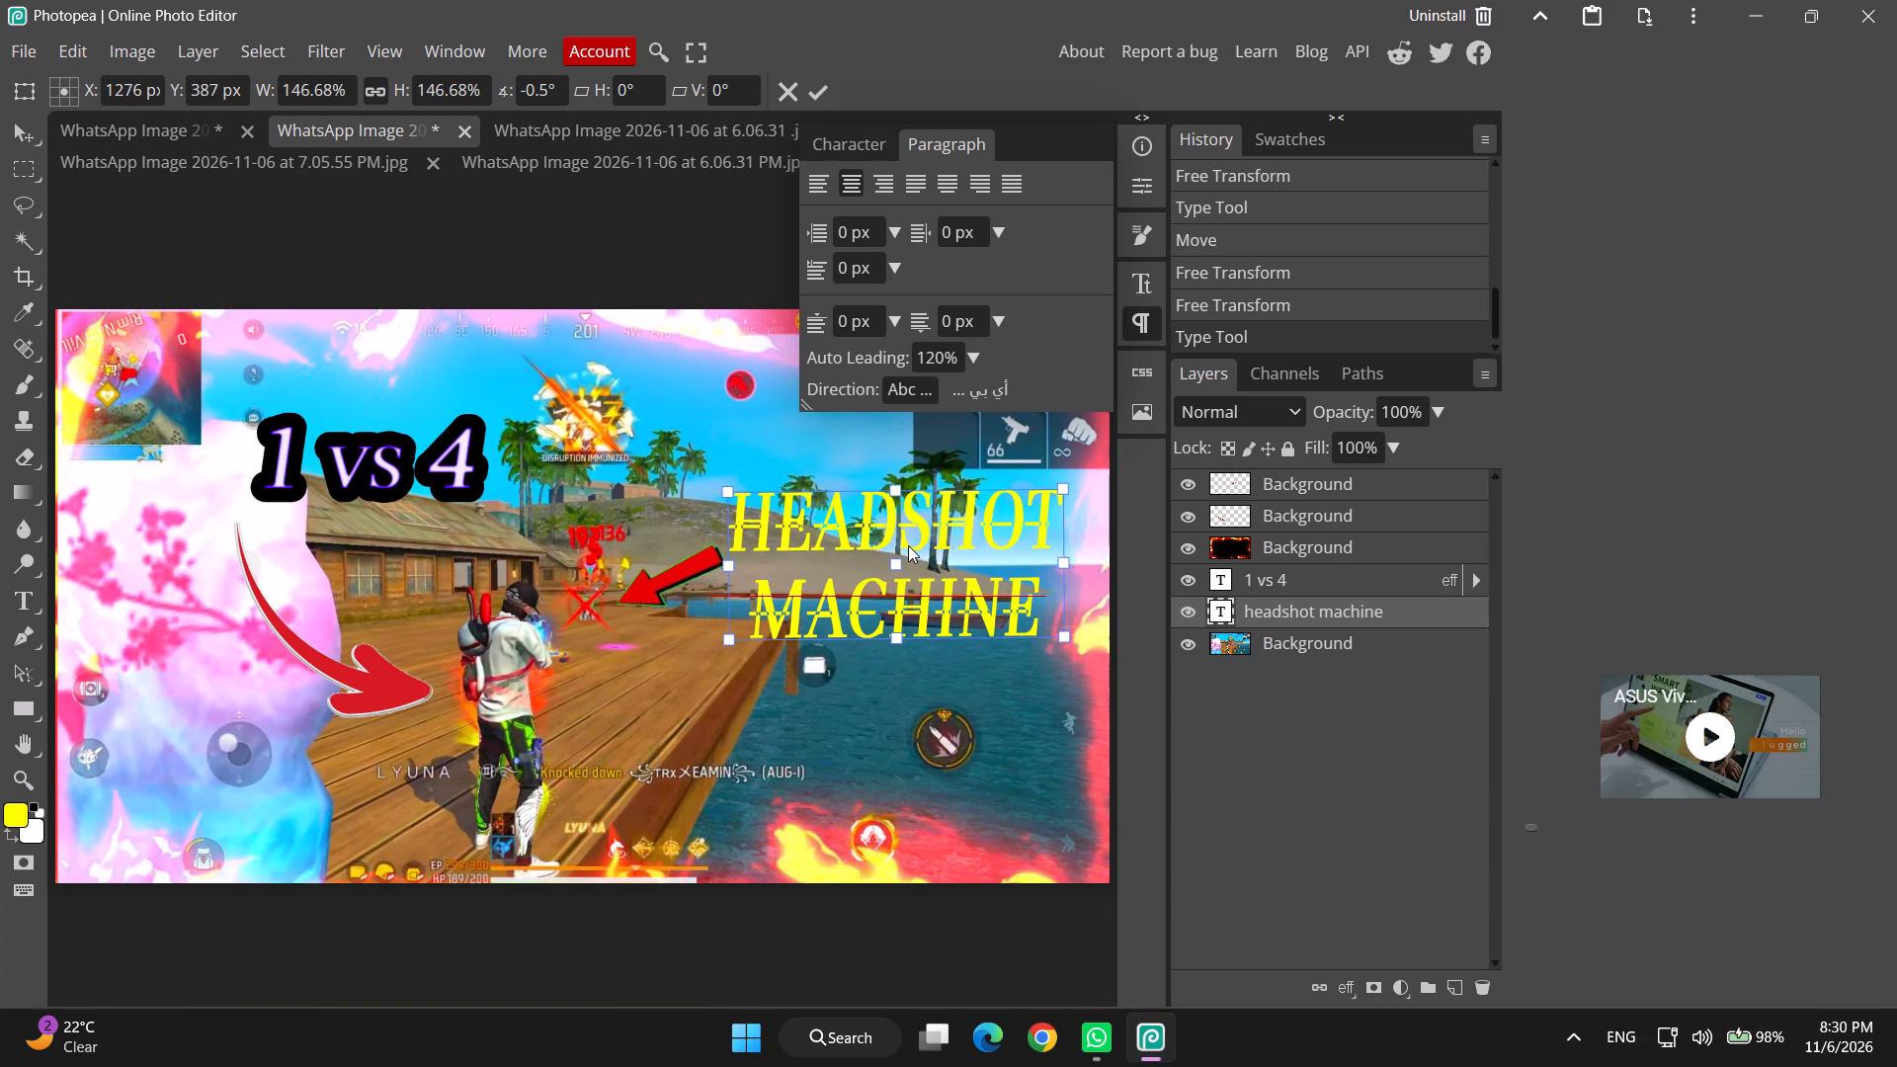
left_click_drag(908, 545, 911, 543)
left_click_drag(916, 552, 915, 552)
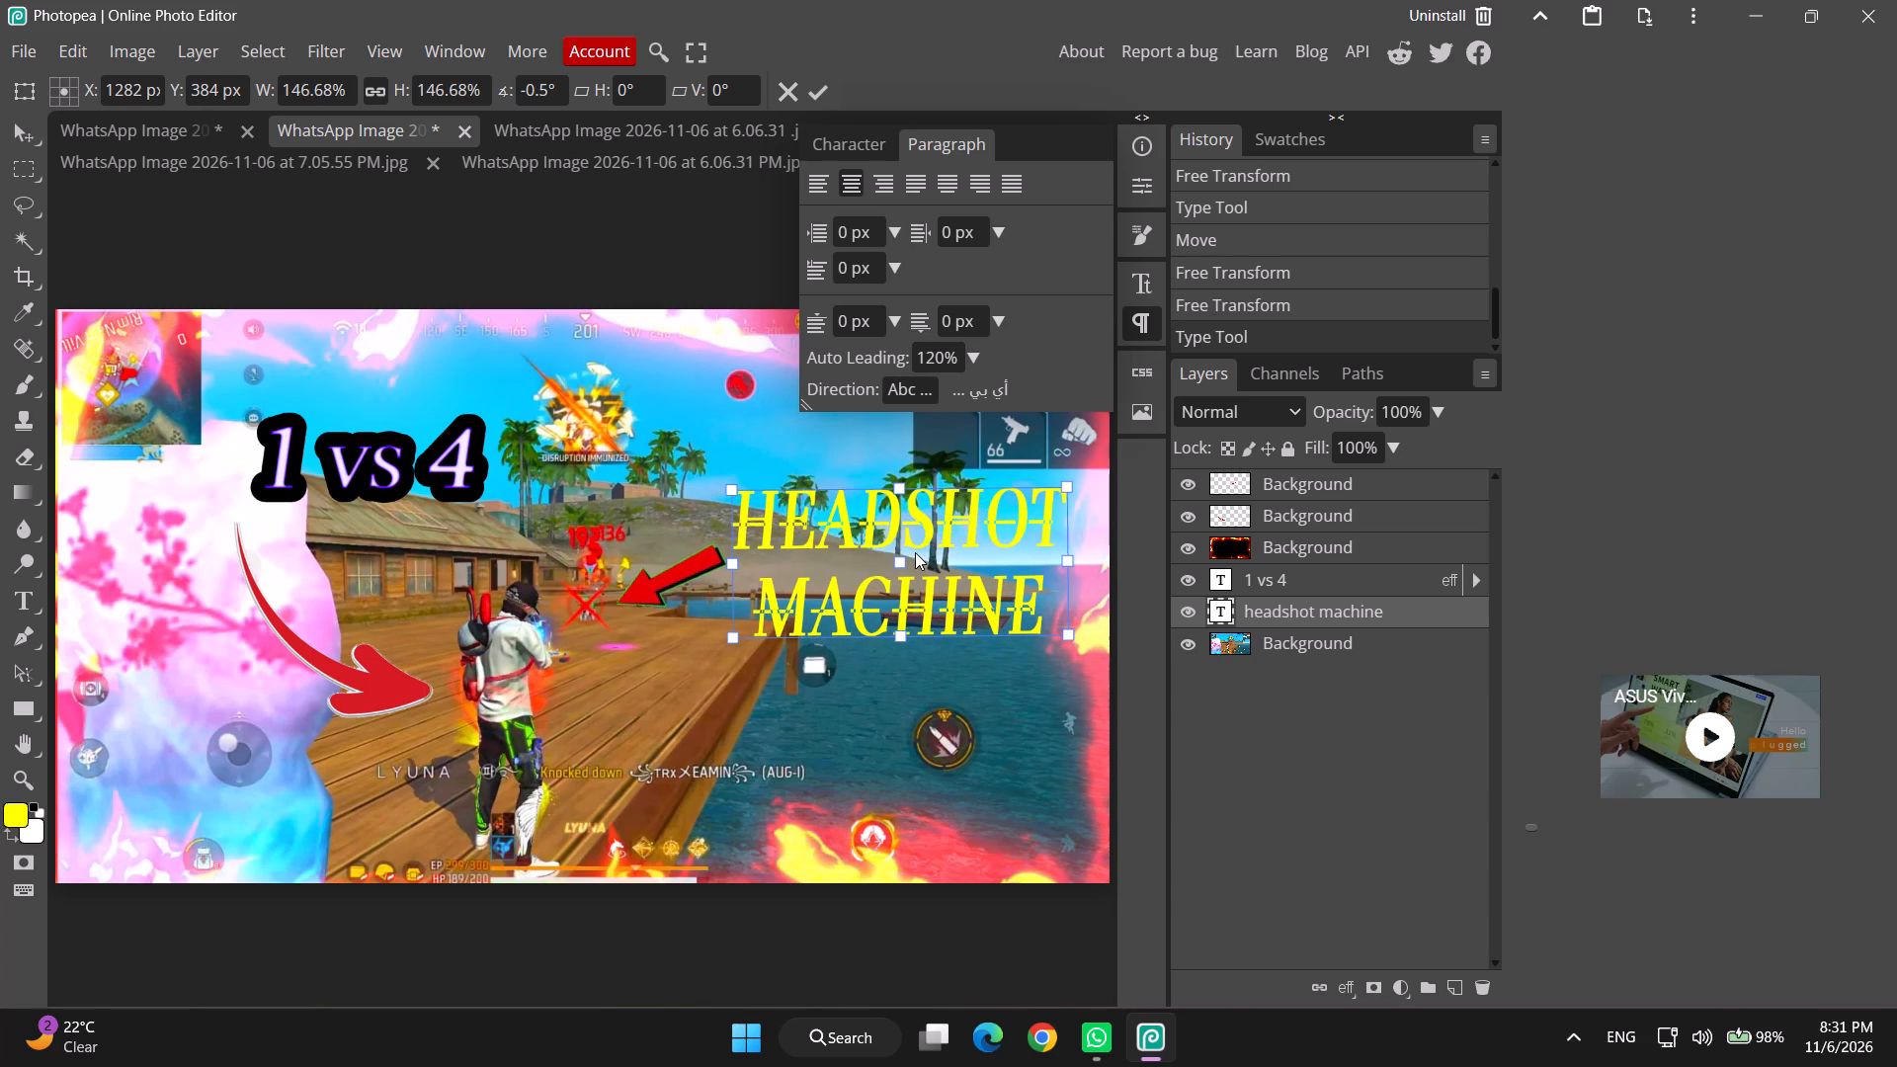
left_click_drag(915, 552, 901, 551)
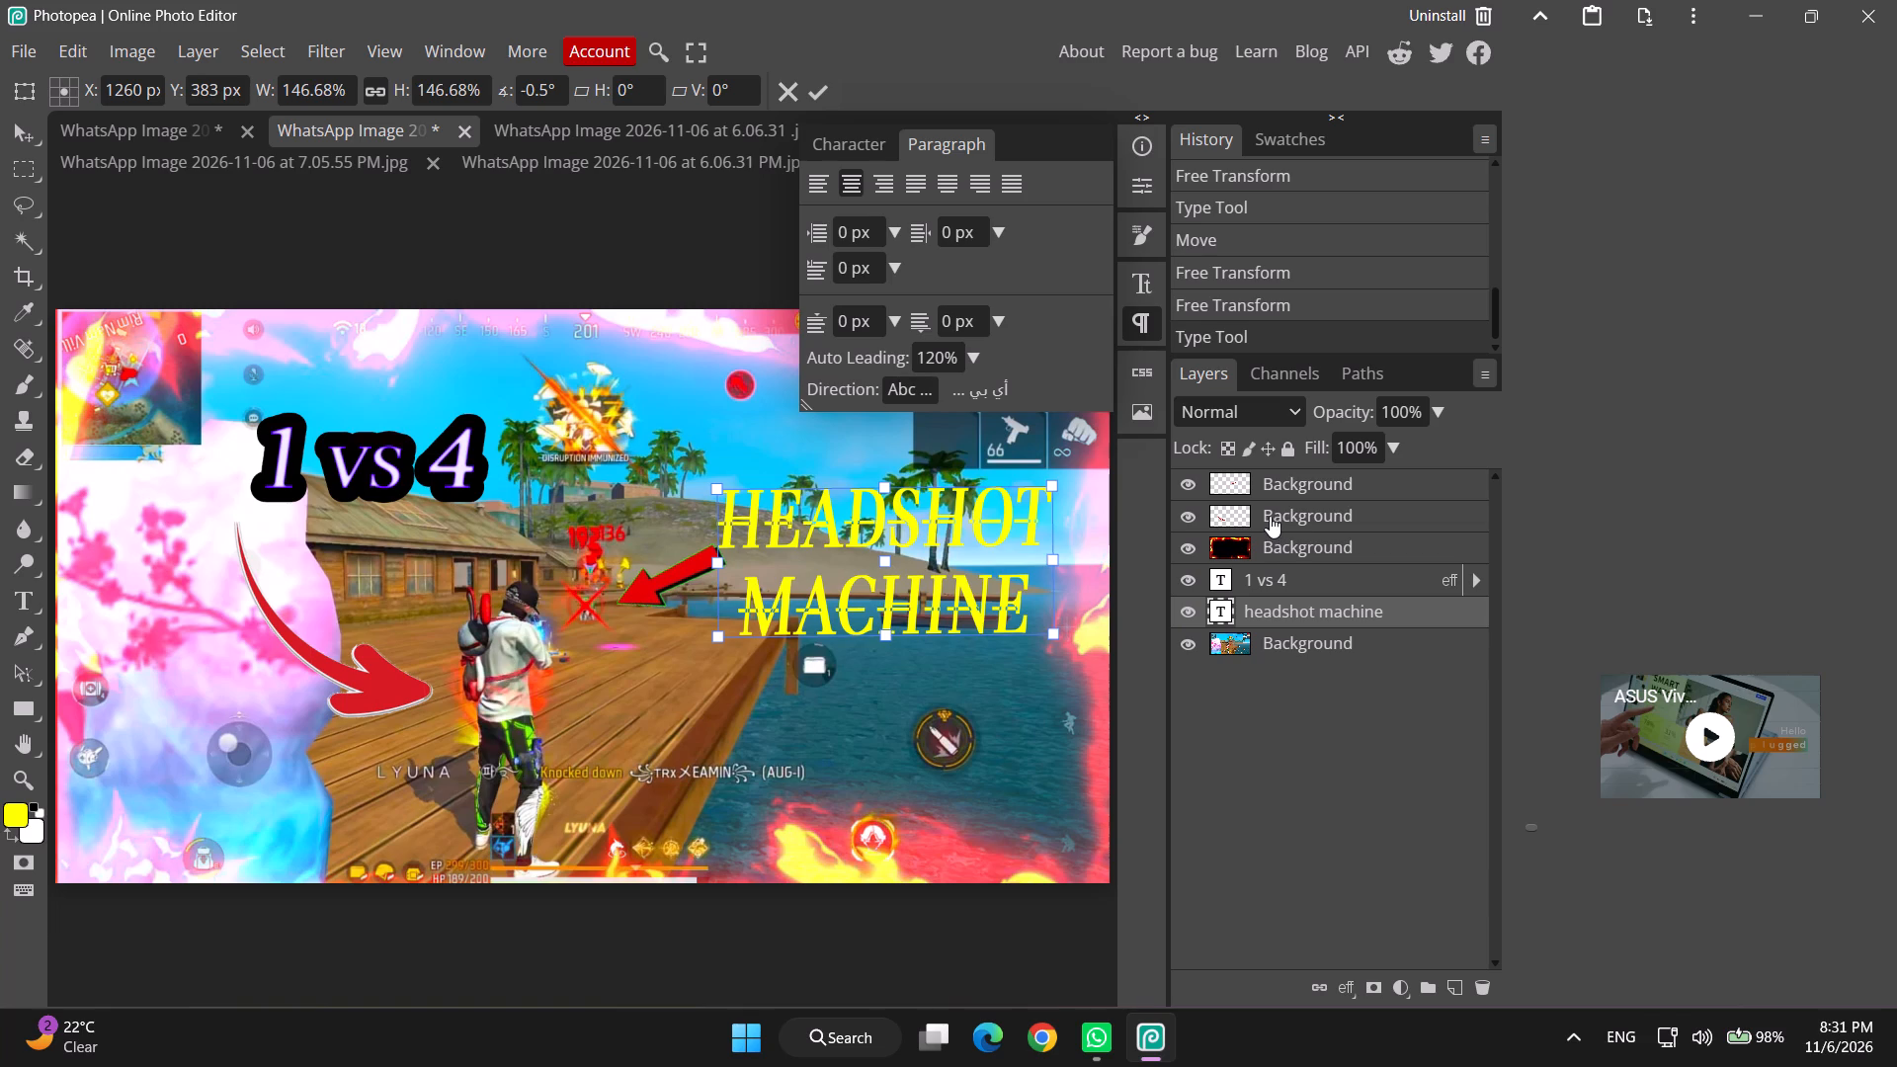
left_click(1270, 516)
Set the small red arrow's rotation pivot at about X 1210 px, Y 566 px and rotate the arrow to about 68°.
left_click(1279, 478)
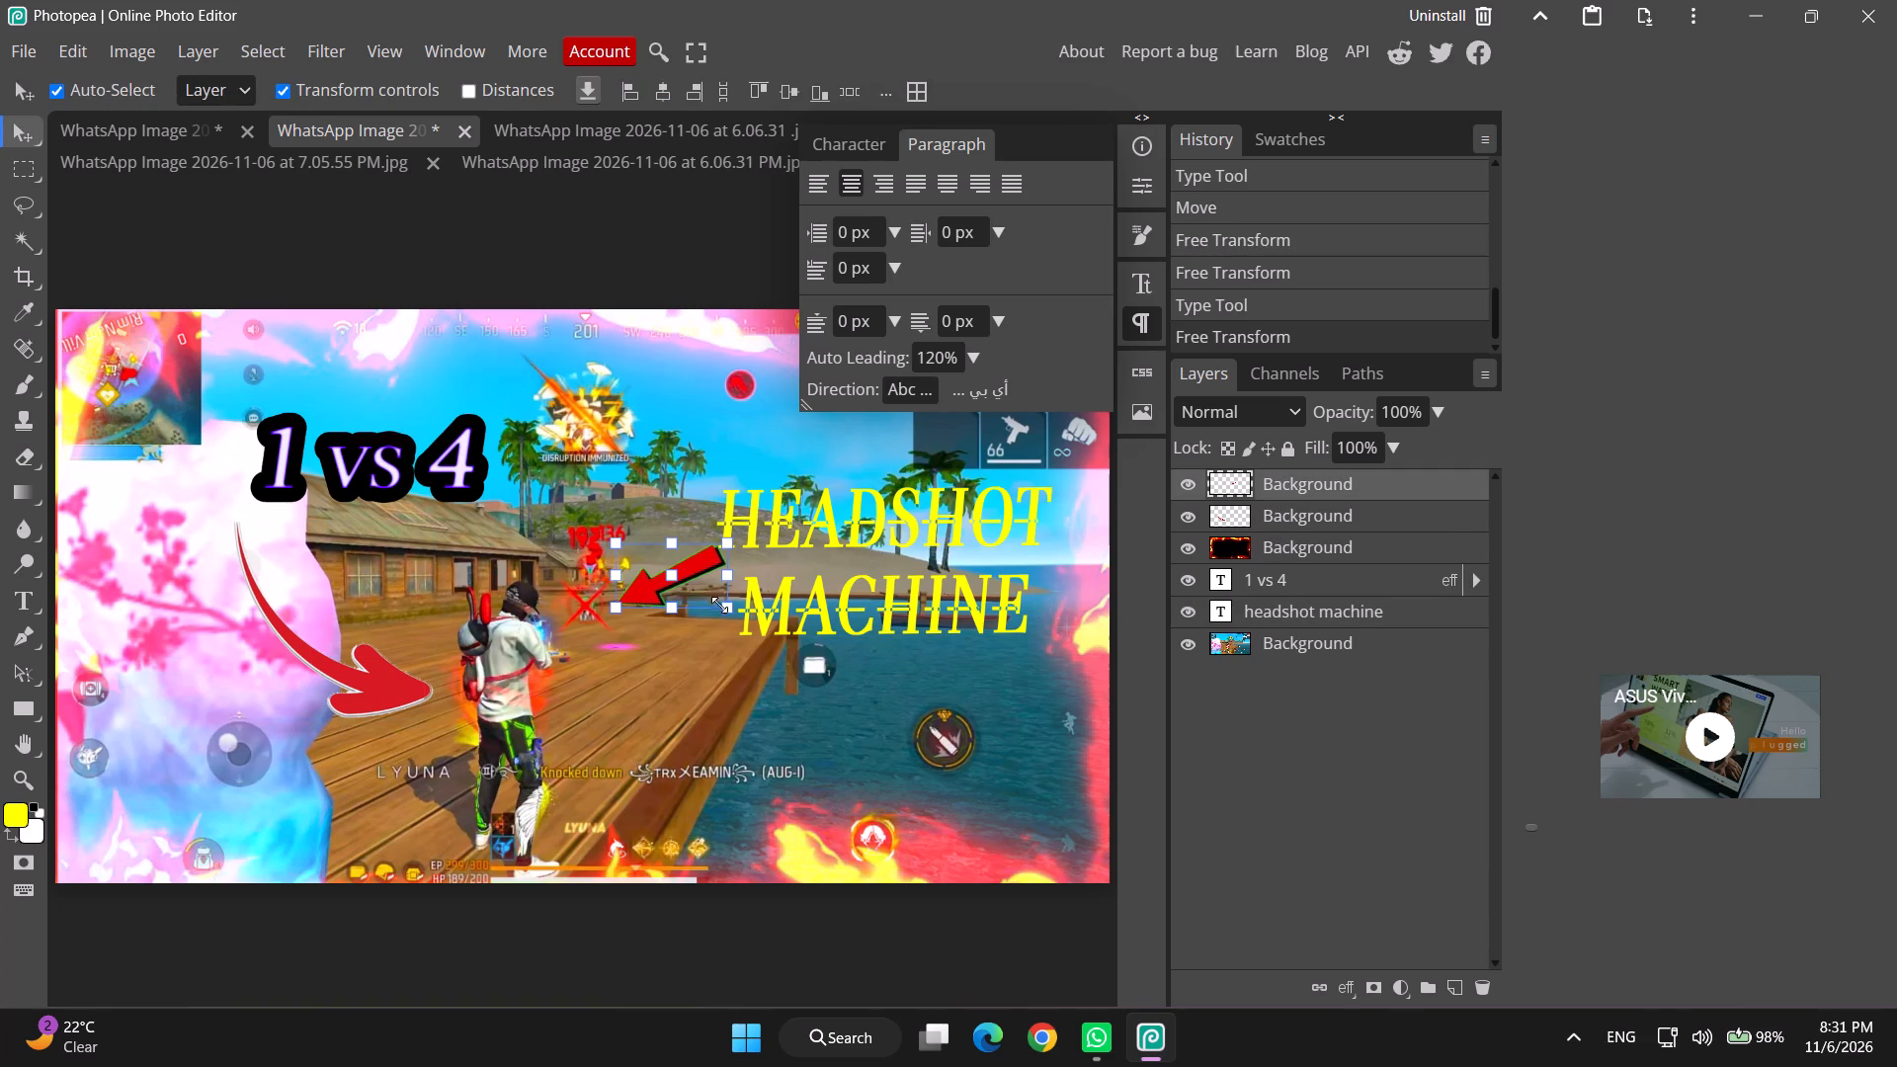
left_click(701, 570)
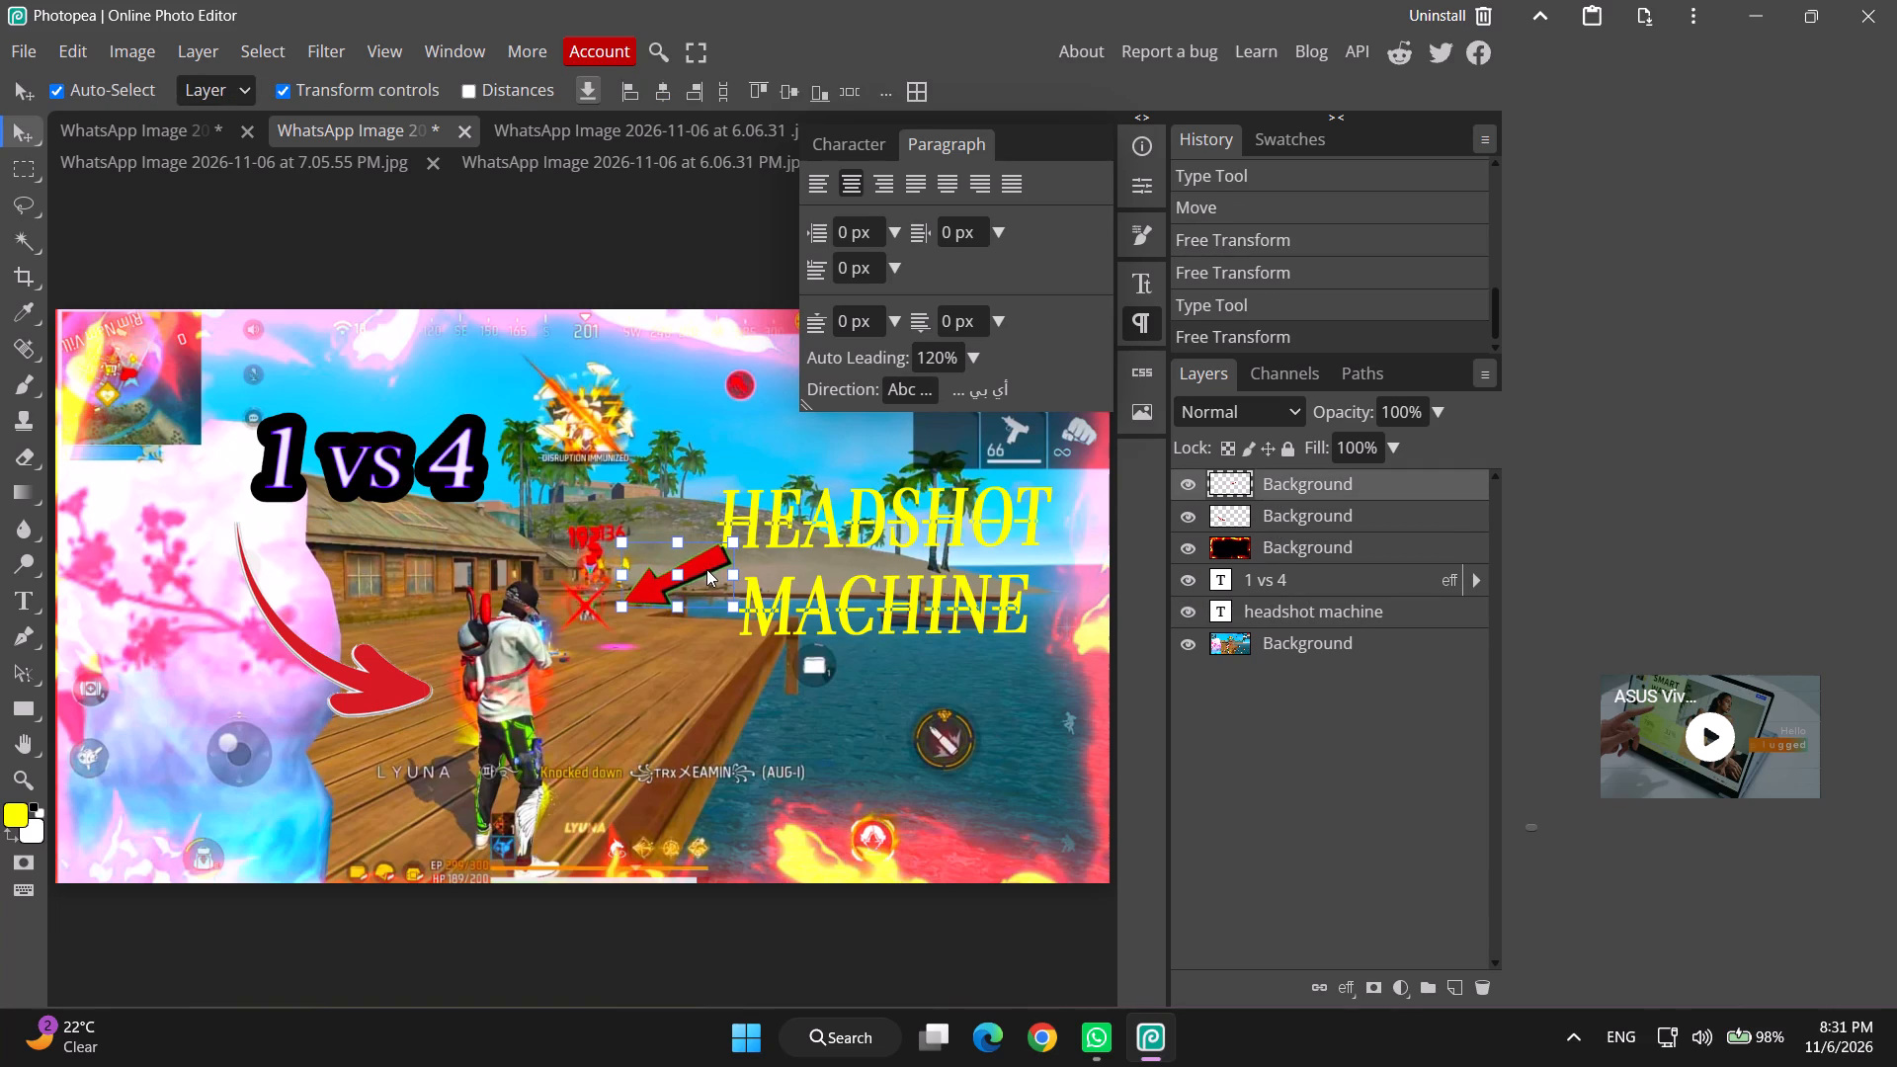
left_click_drag(677, 568, 689, 573)
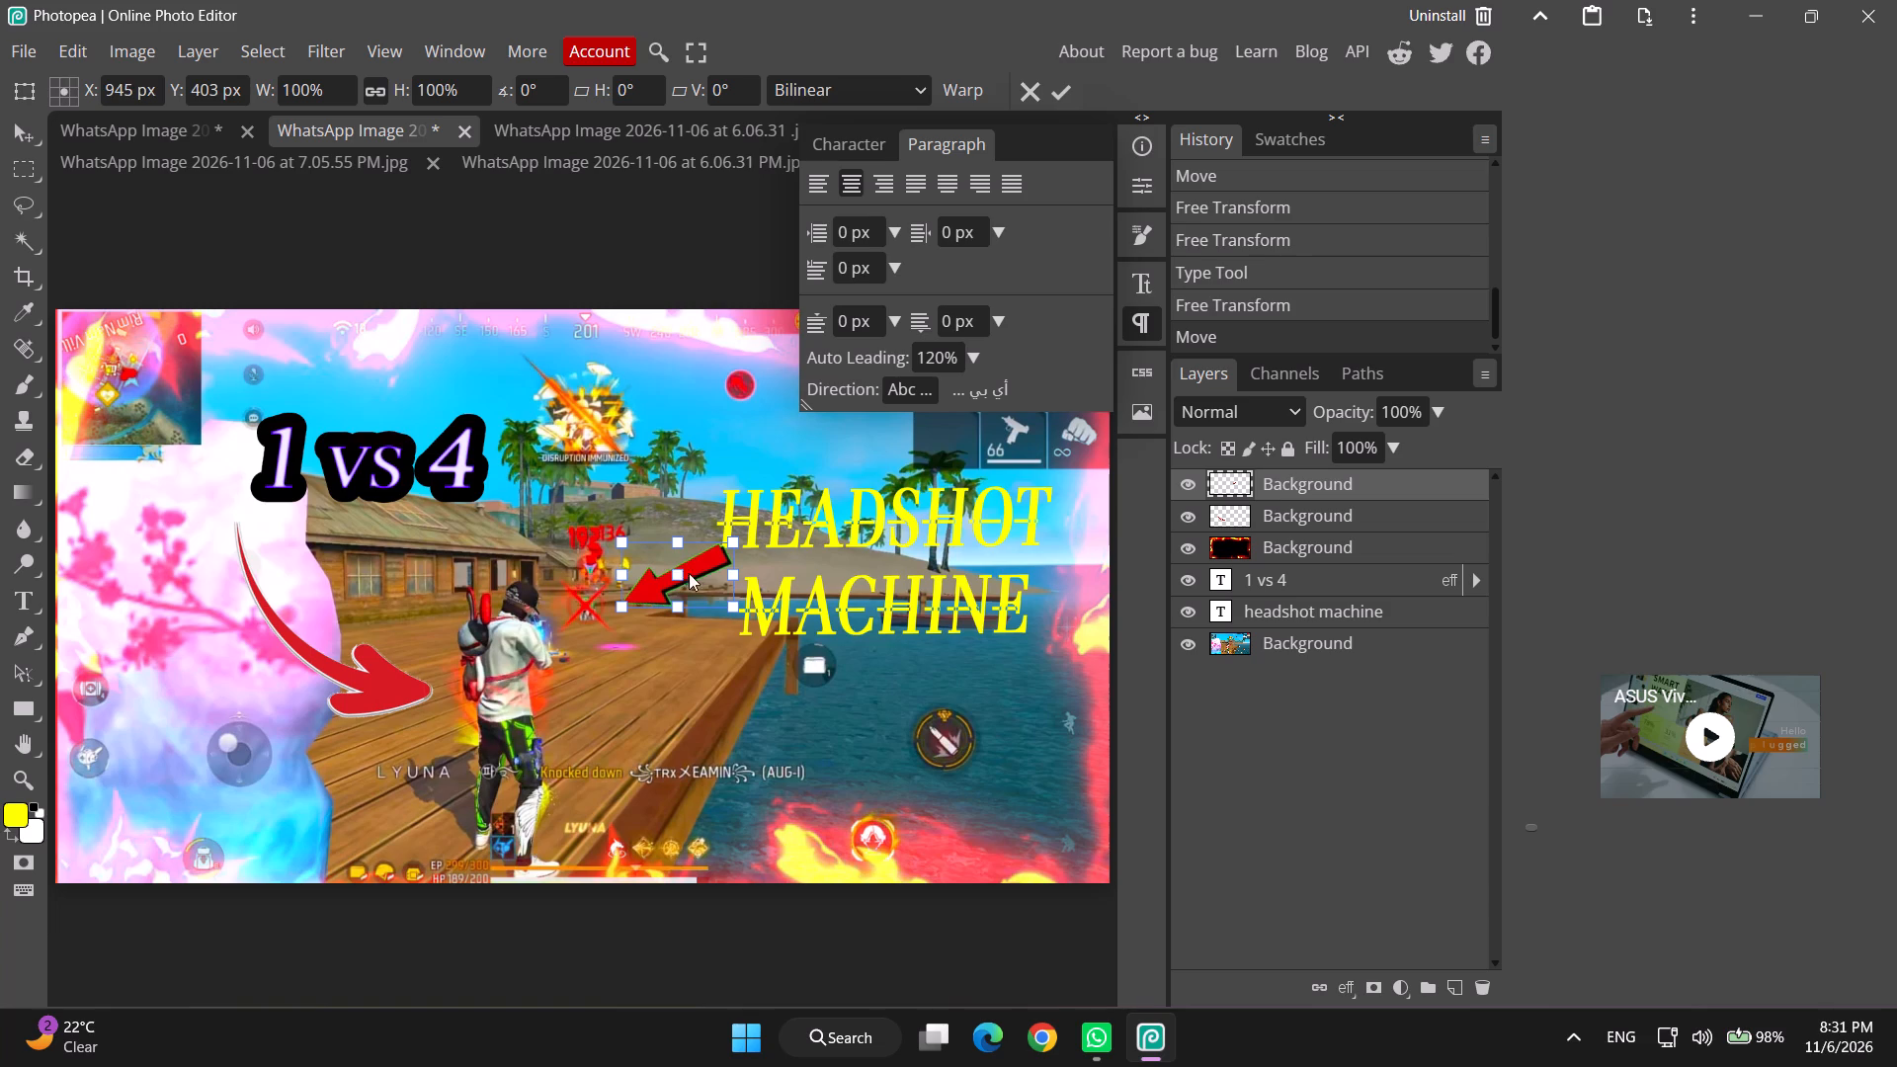
left_click_drag(689, 573, 852, 682)
left_click_drag(752, 635, 757, 636)
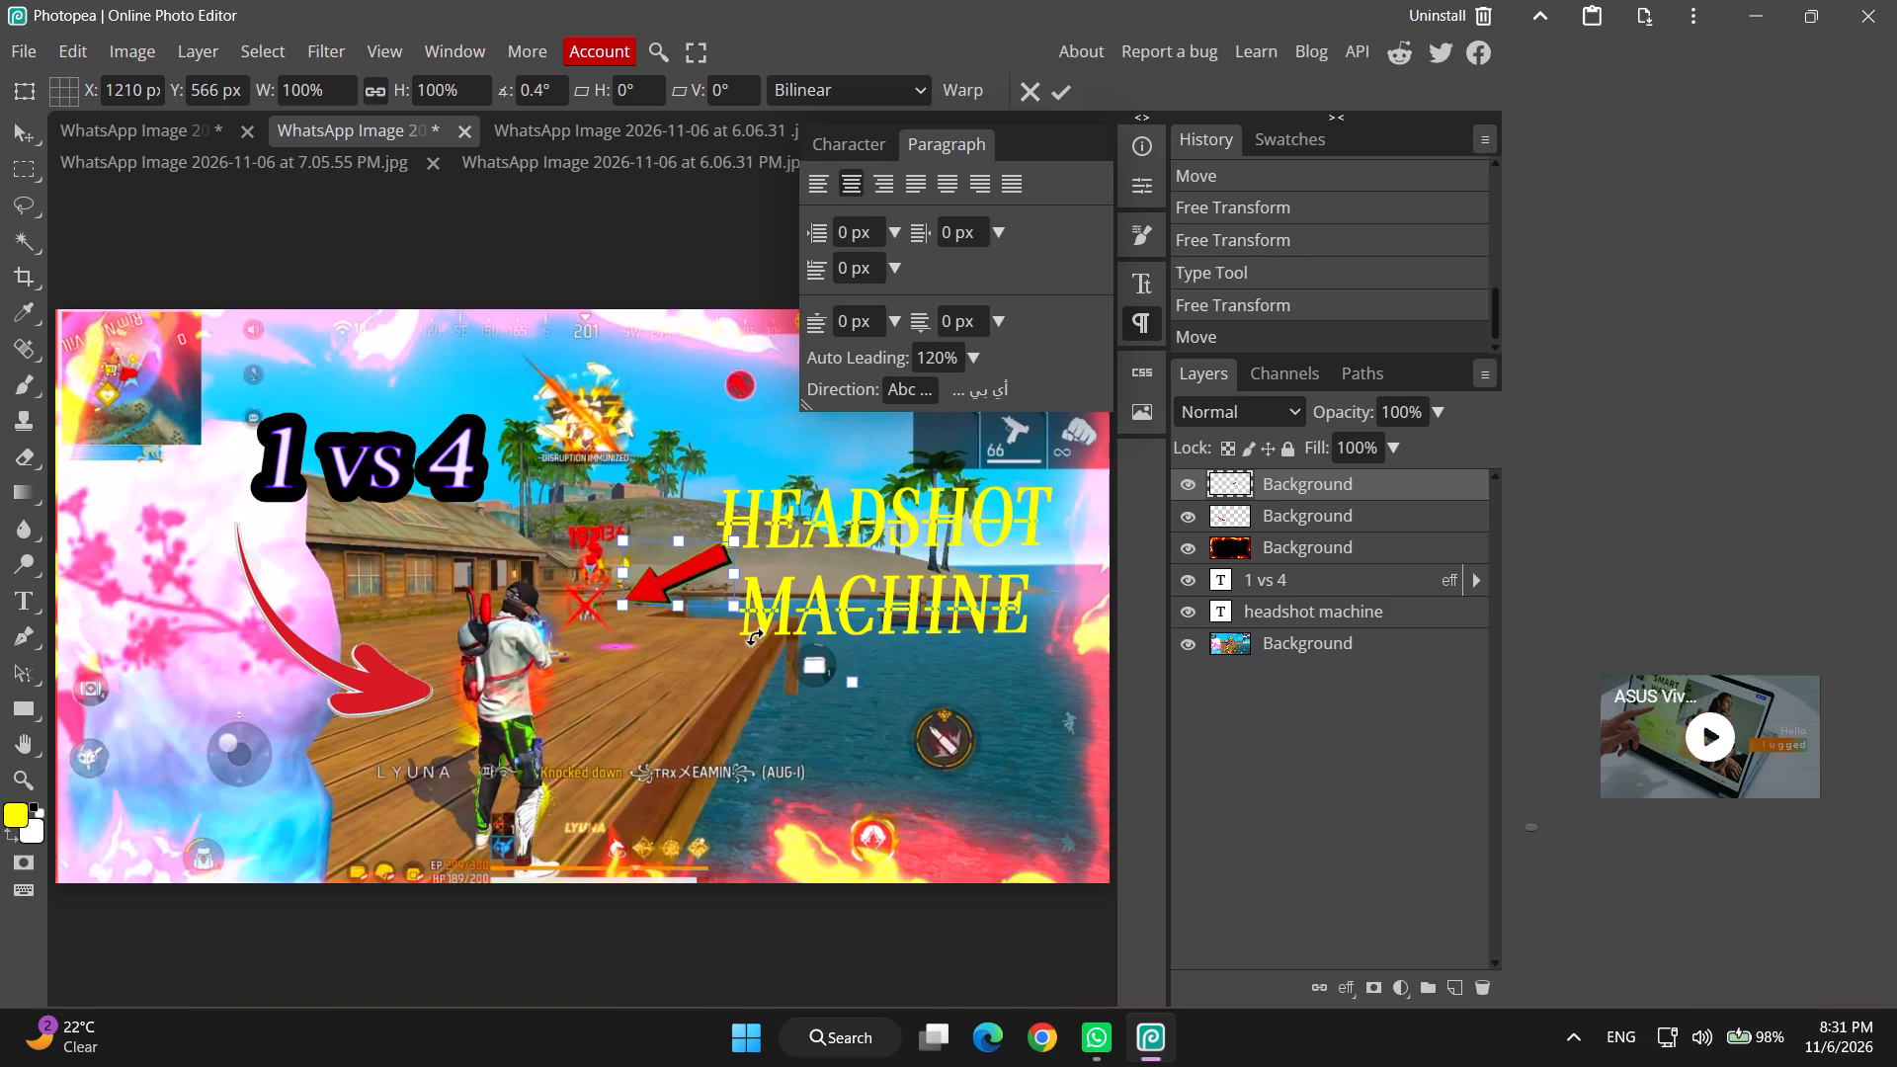
left_click_drag(757, 636, 1042, 641)
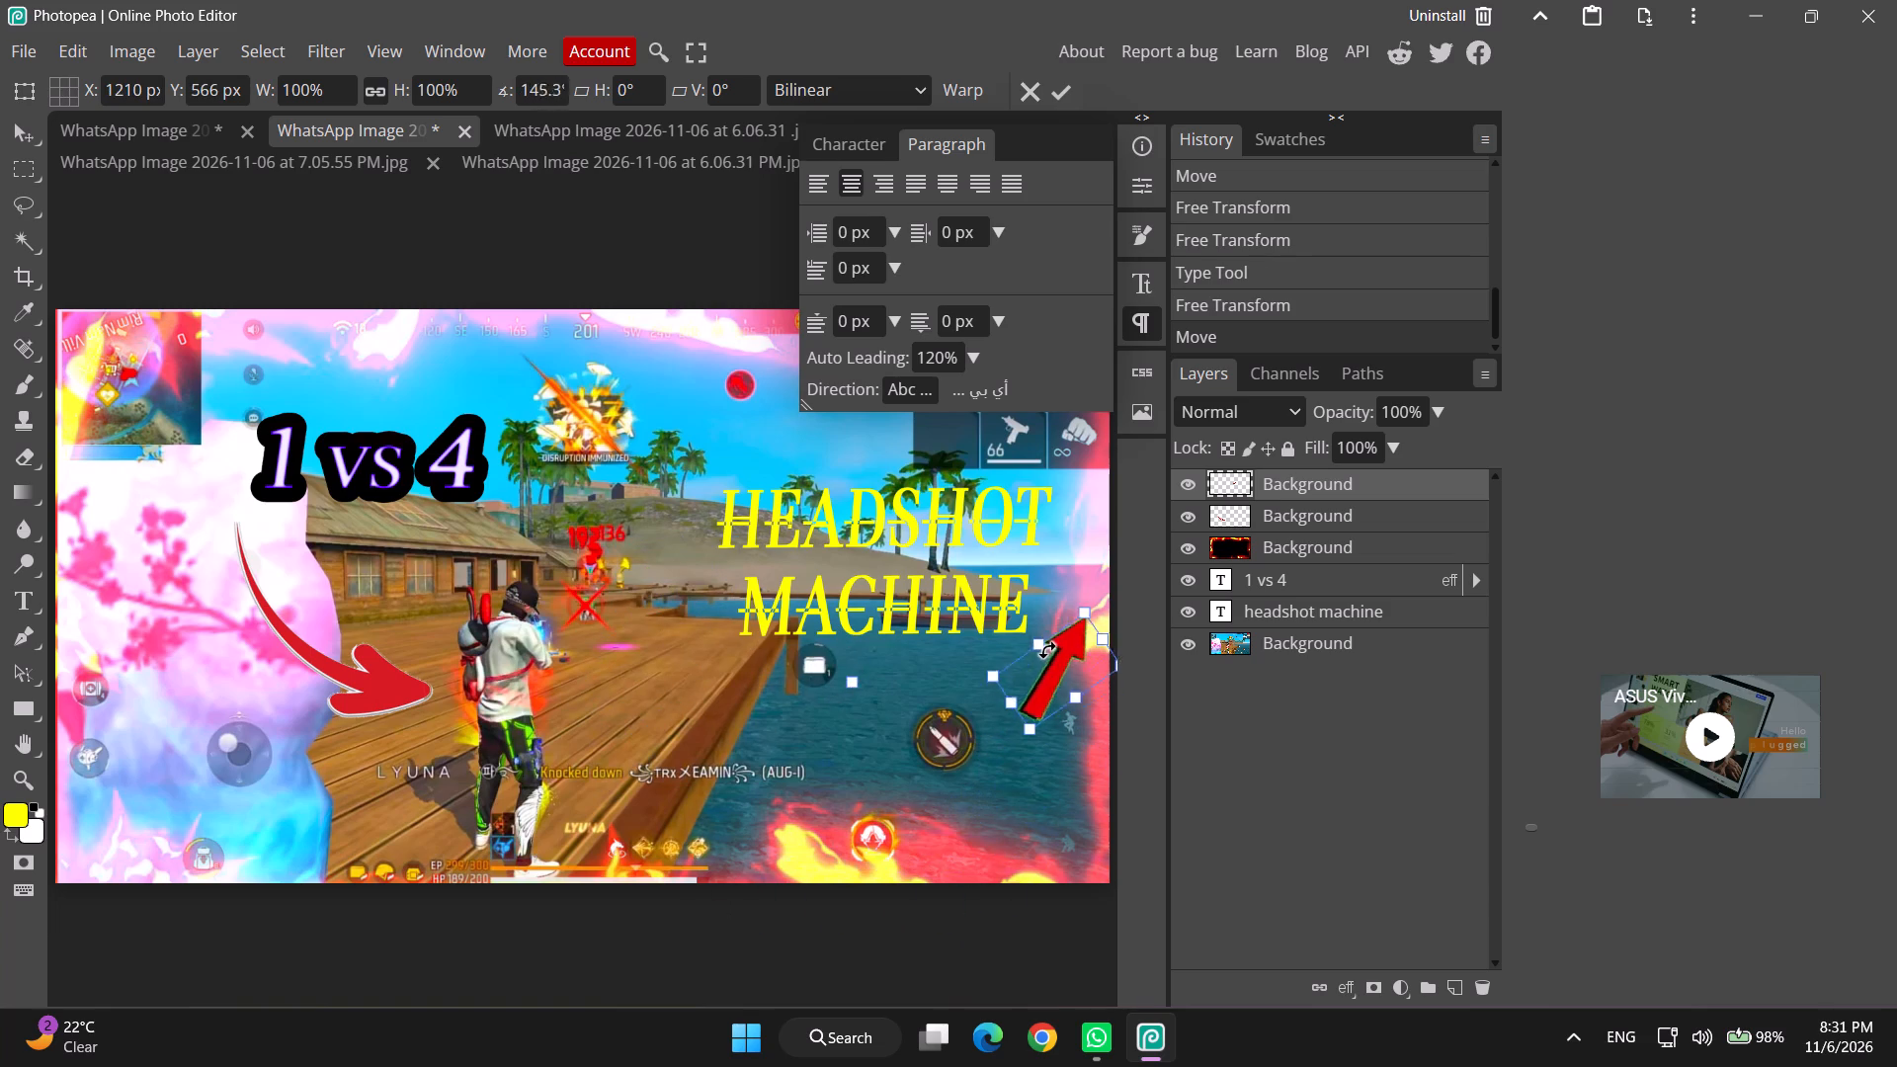
left_click_drag(1042, 641, 859, 548)
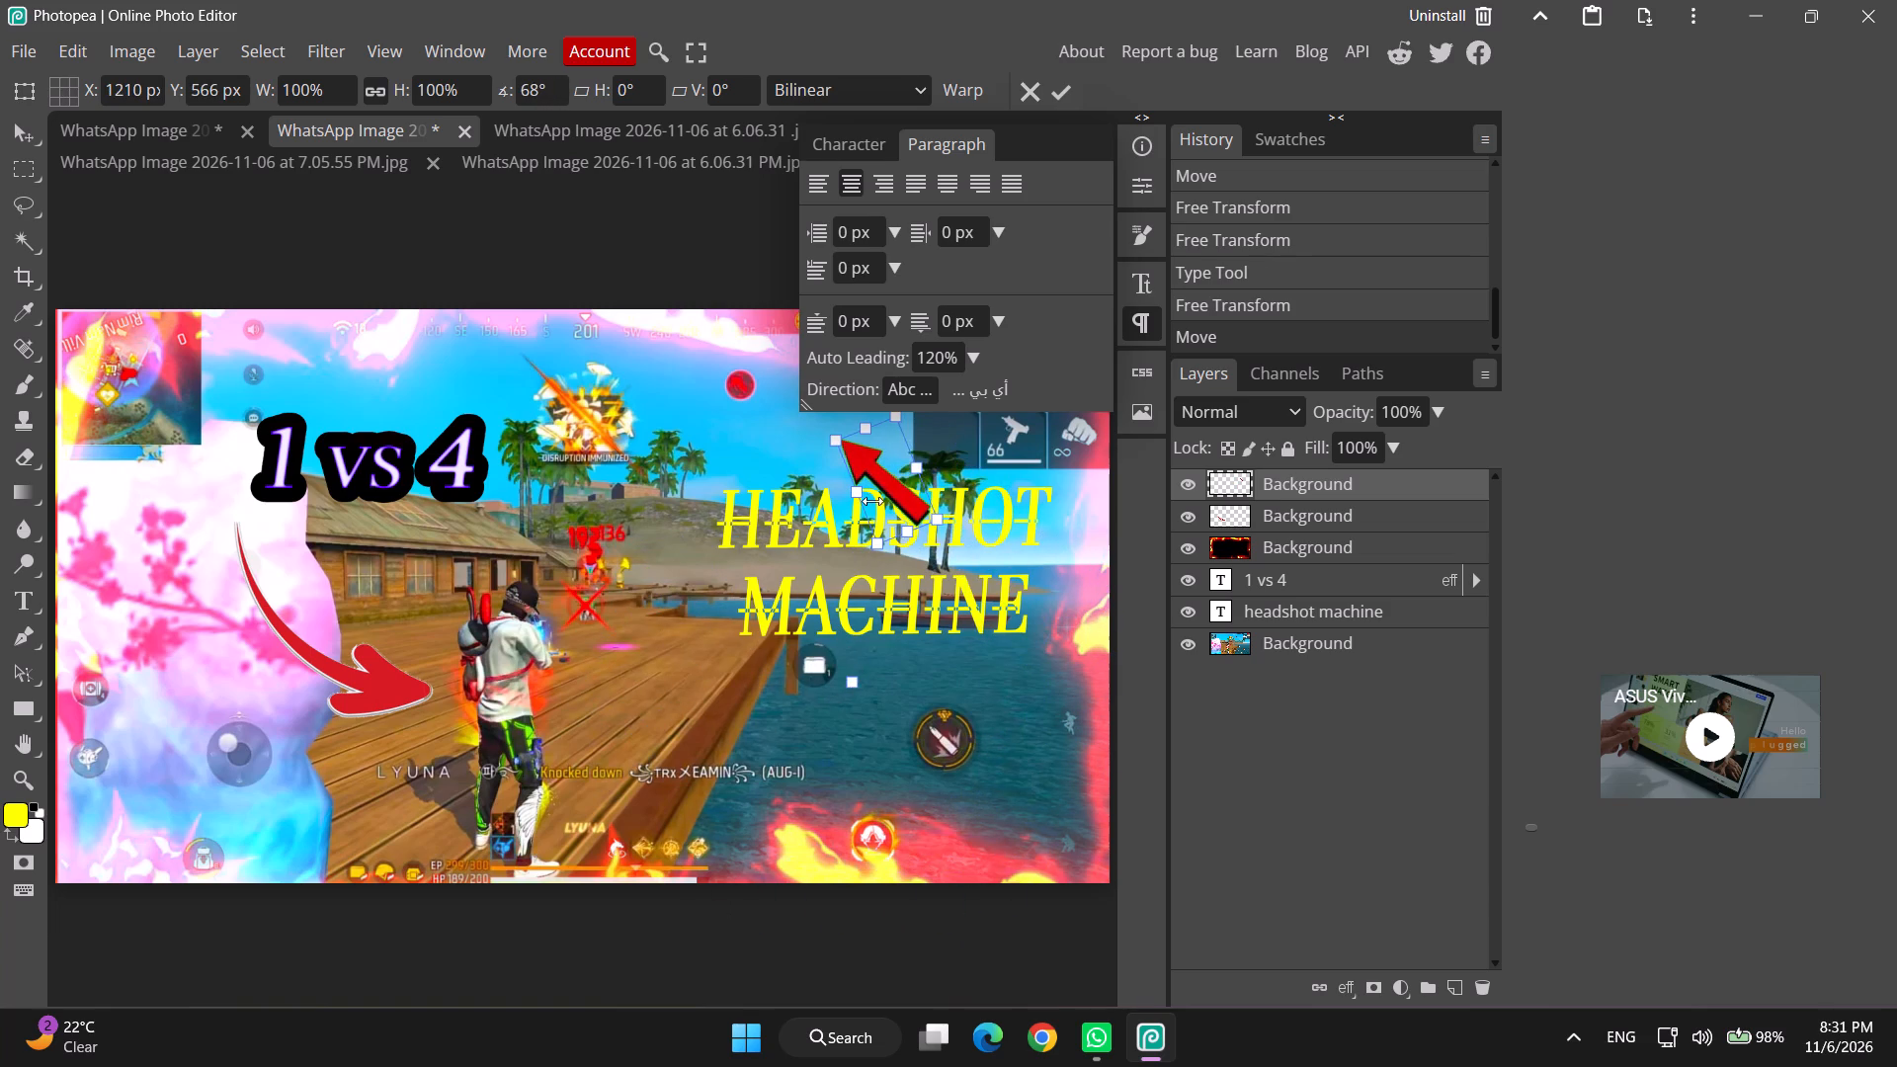
Move the rotated red arrow onto the deck beside the red-marked enemy, pointing up at it, and apply the transform.
left_click_drag(894, 481, 686, 652)
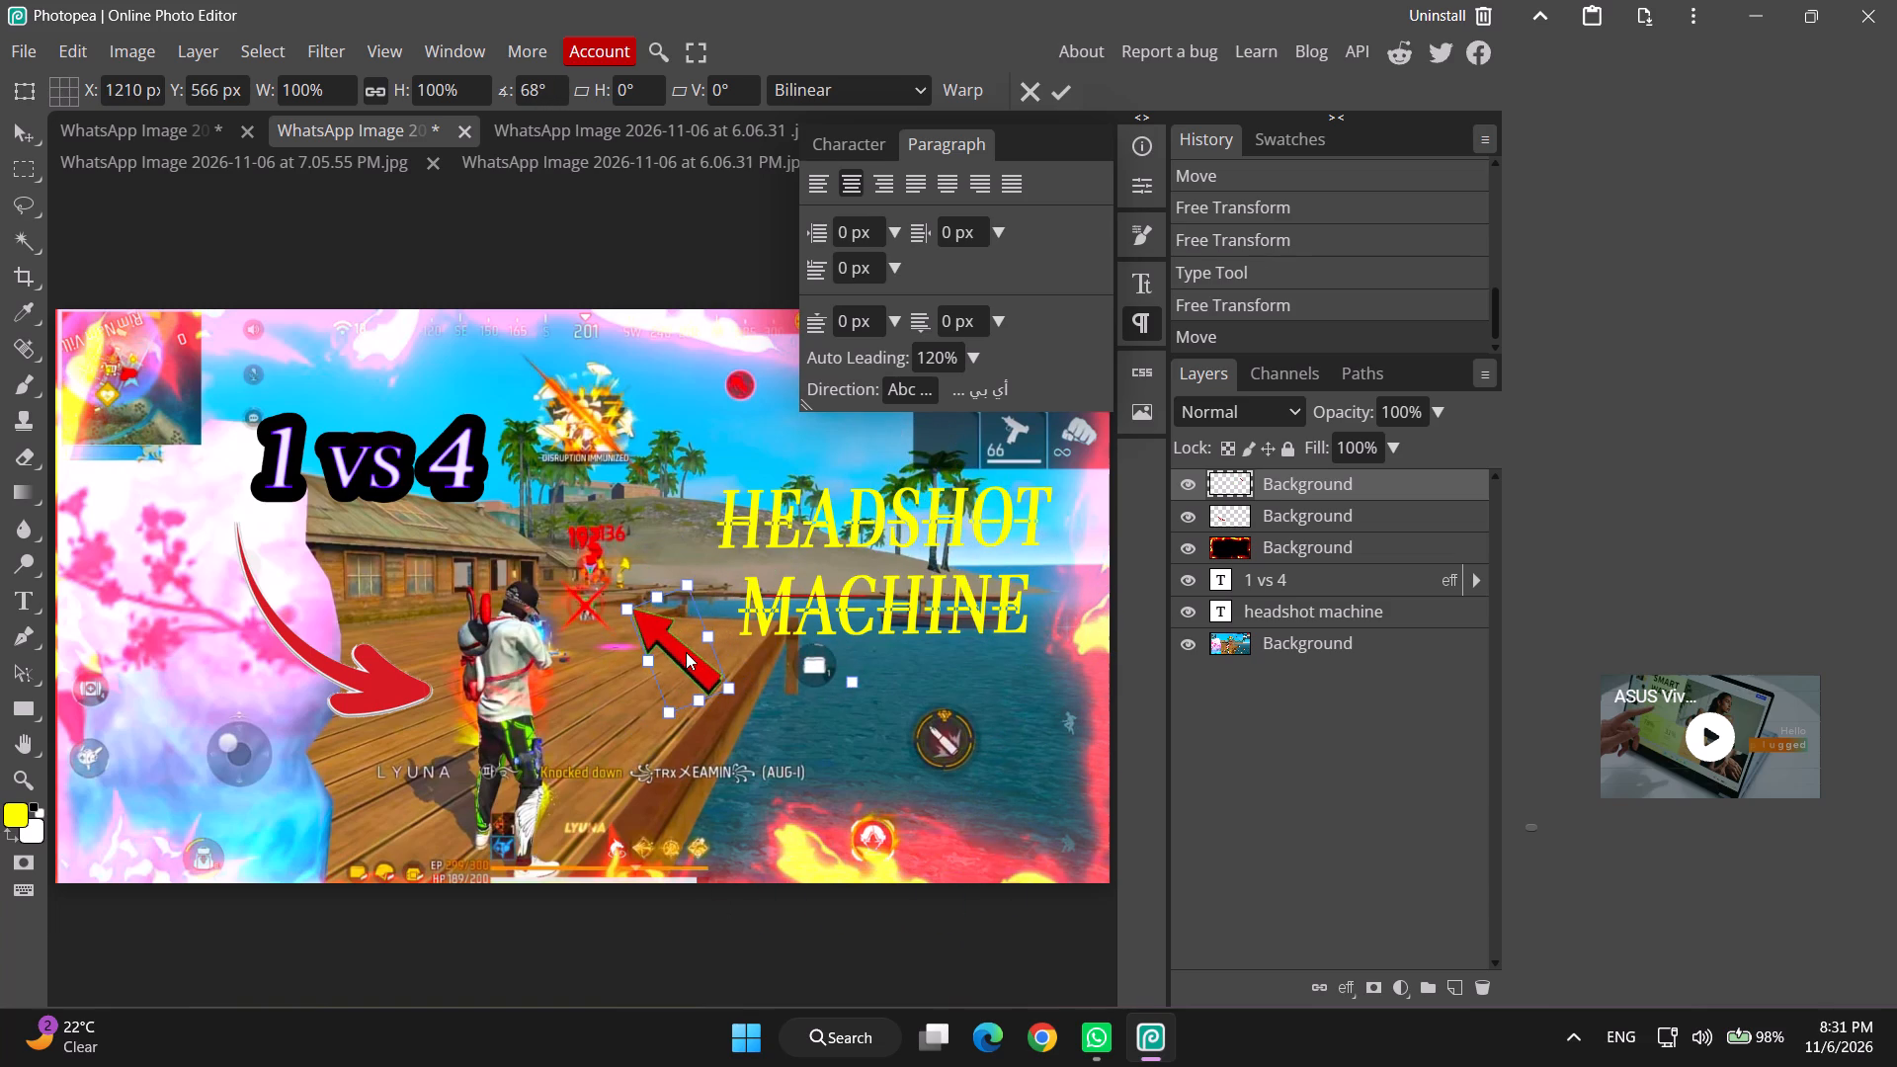
left_click_drag(686, 652, 681, 652)
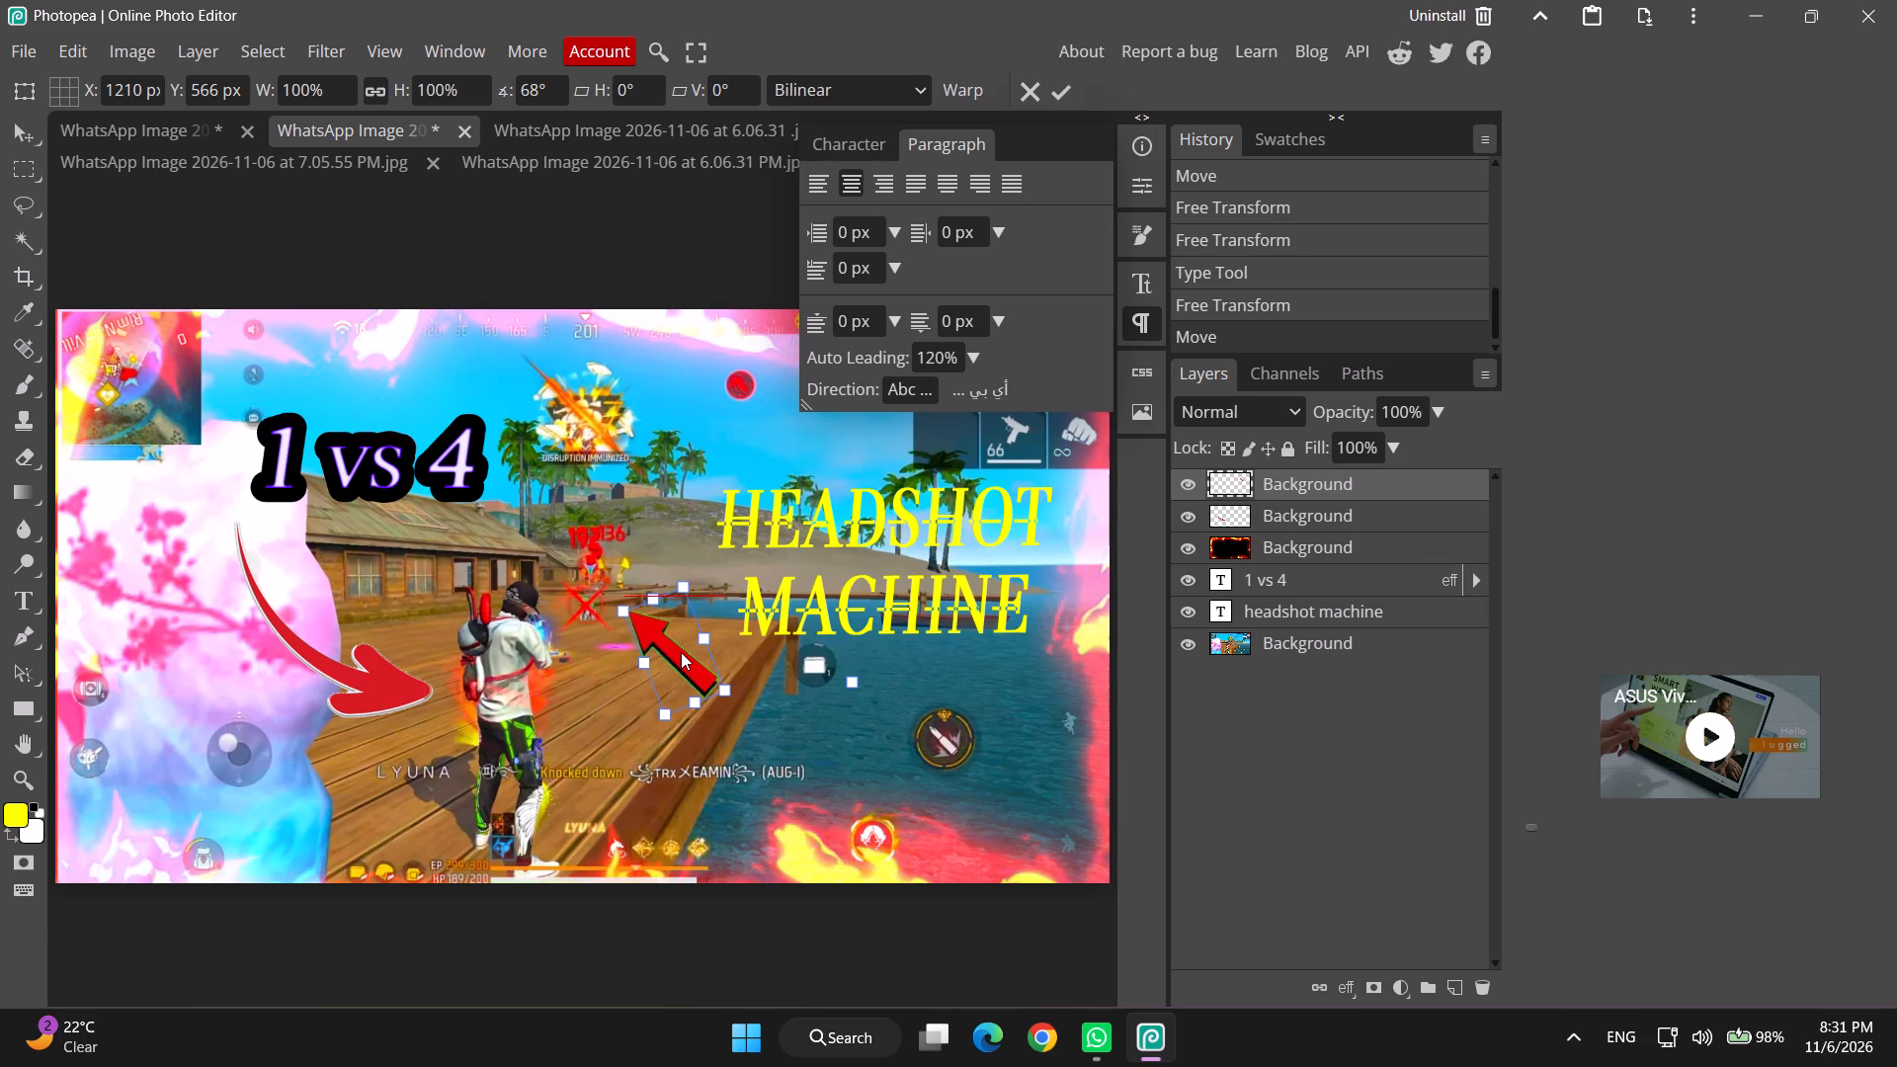
left_click_drag(681, 652, 680, 652)
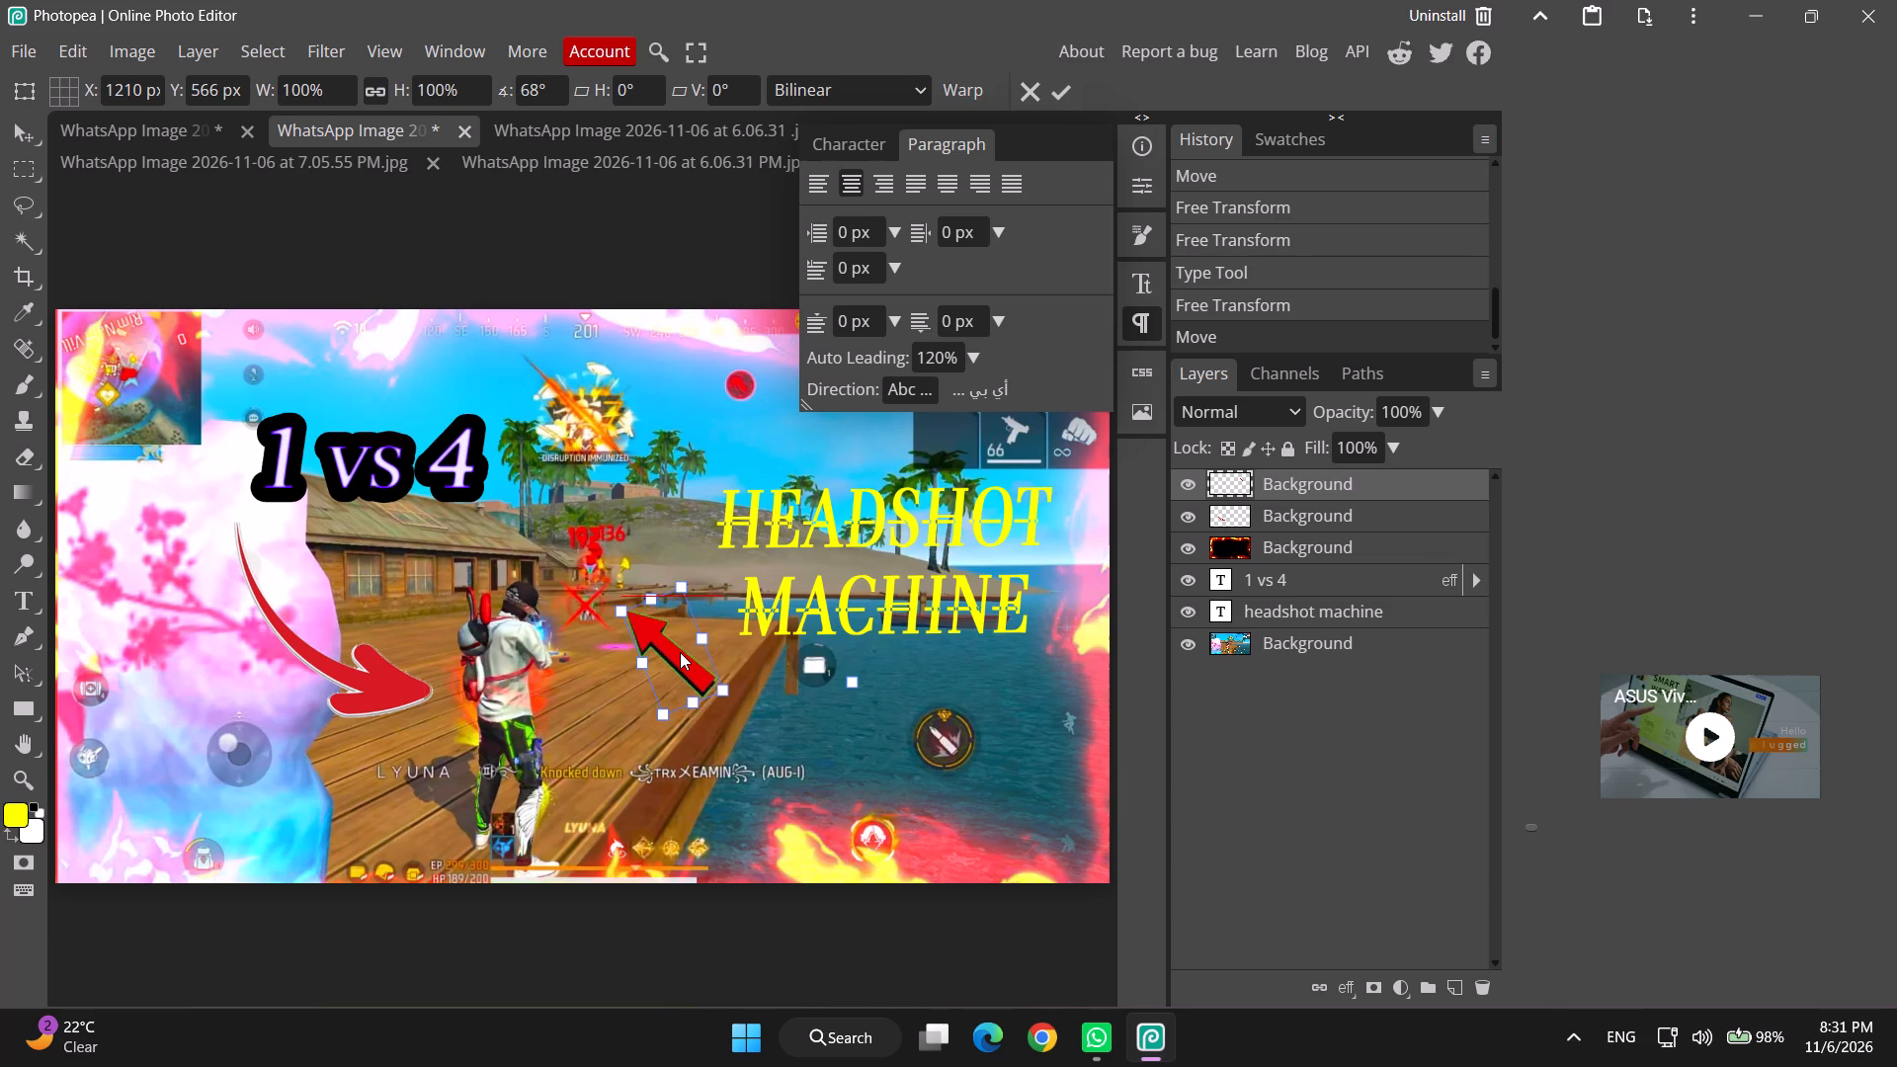
left_click_drag(680, 652, 678, 648)
left_click(807, 743)
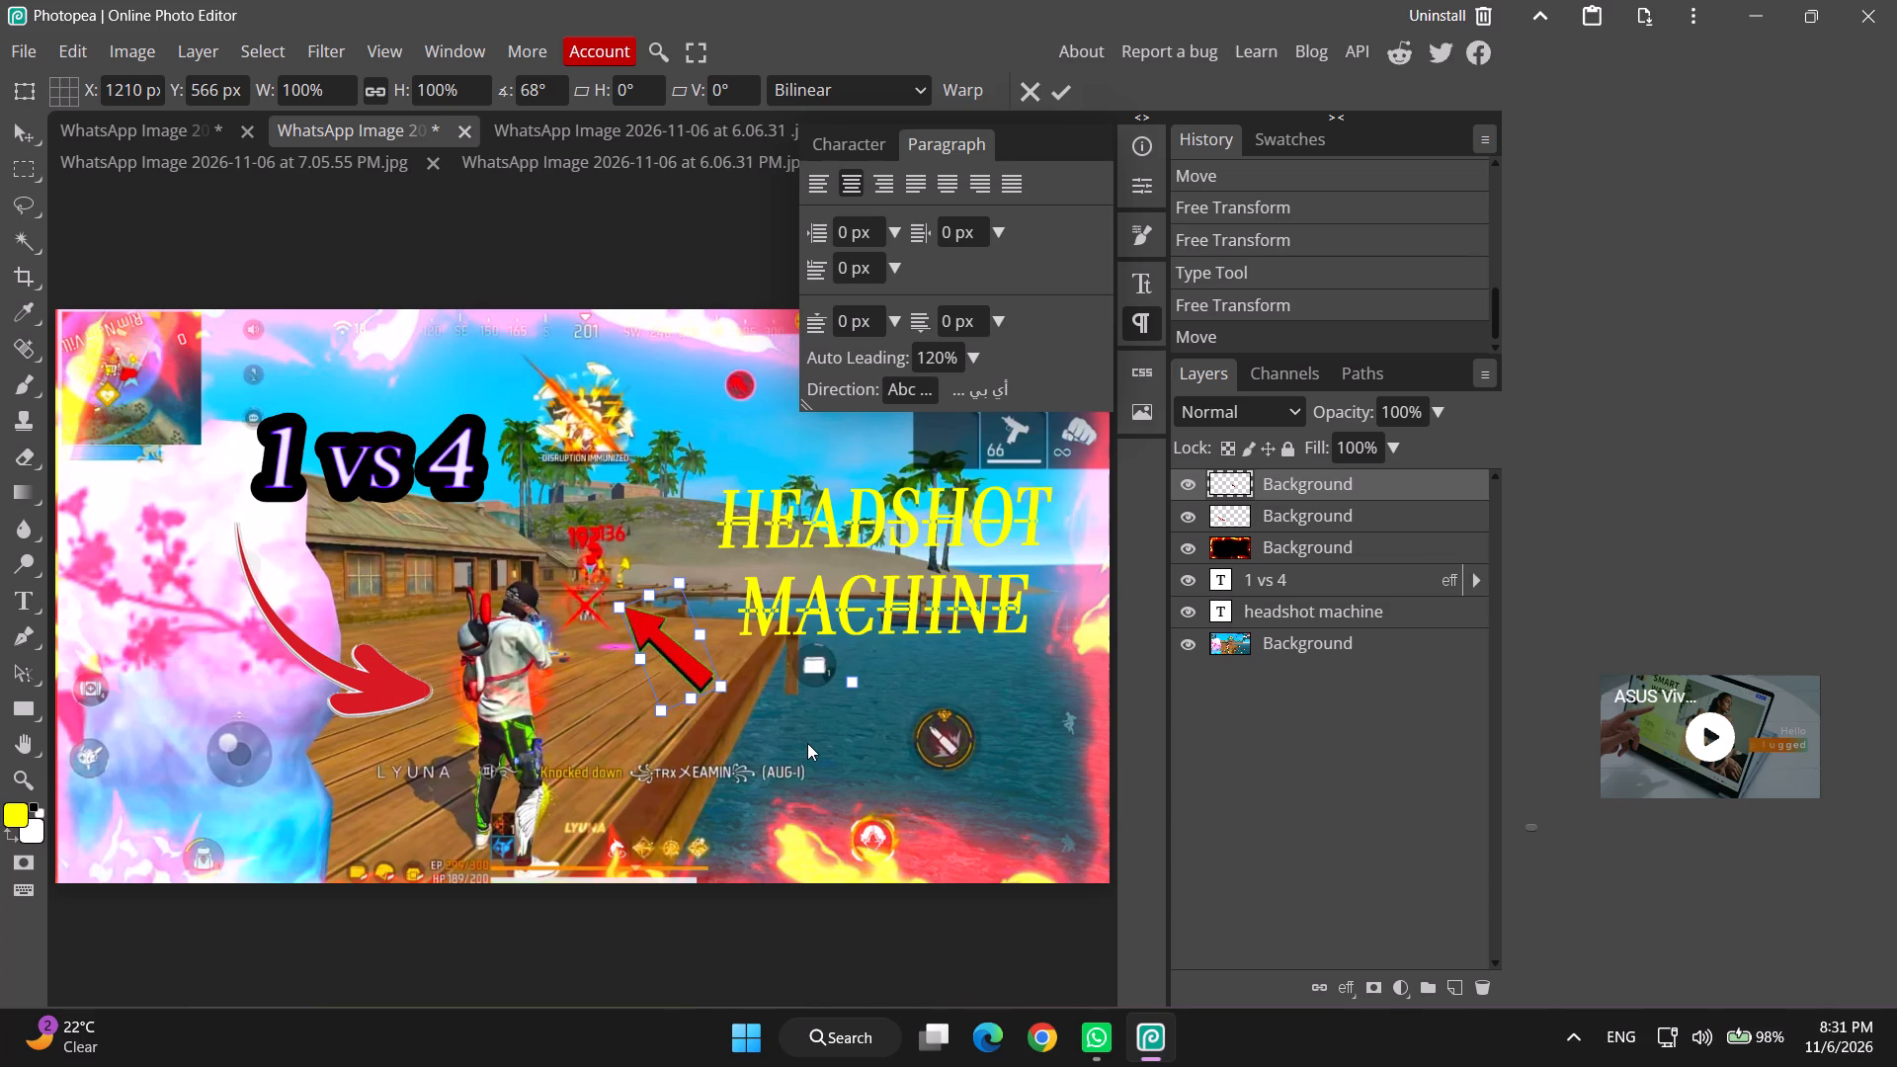
left_click(807, 743)
left_click(918, 581)
left_click(876, 499)
left_click(11, 131)
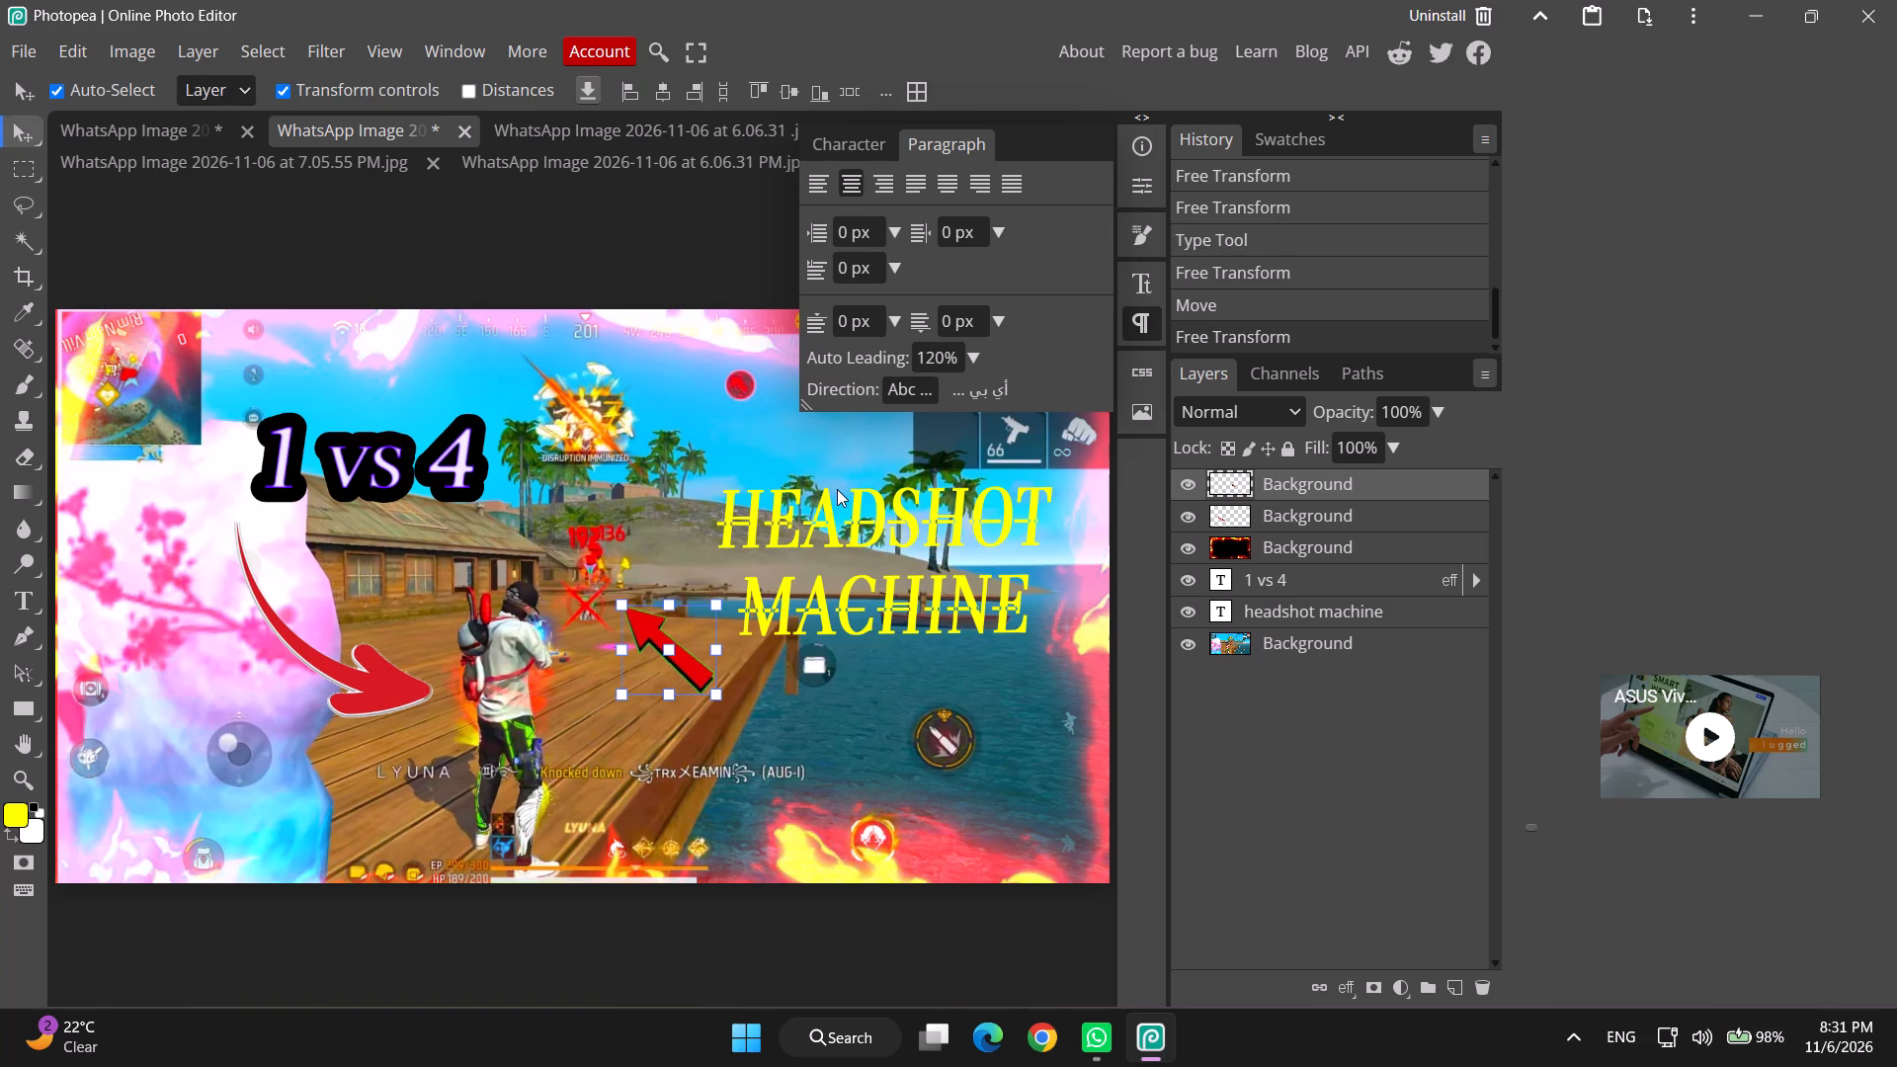
Open the layer style blending options for the "headshot machine" text layer, keeping the artwork in view.
left_click(837, 490)
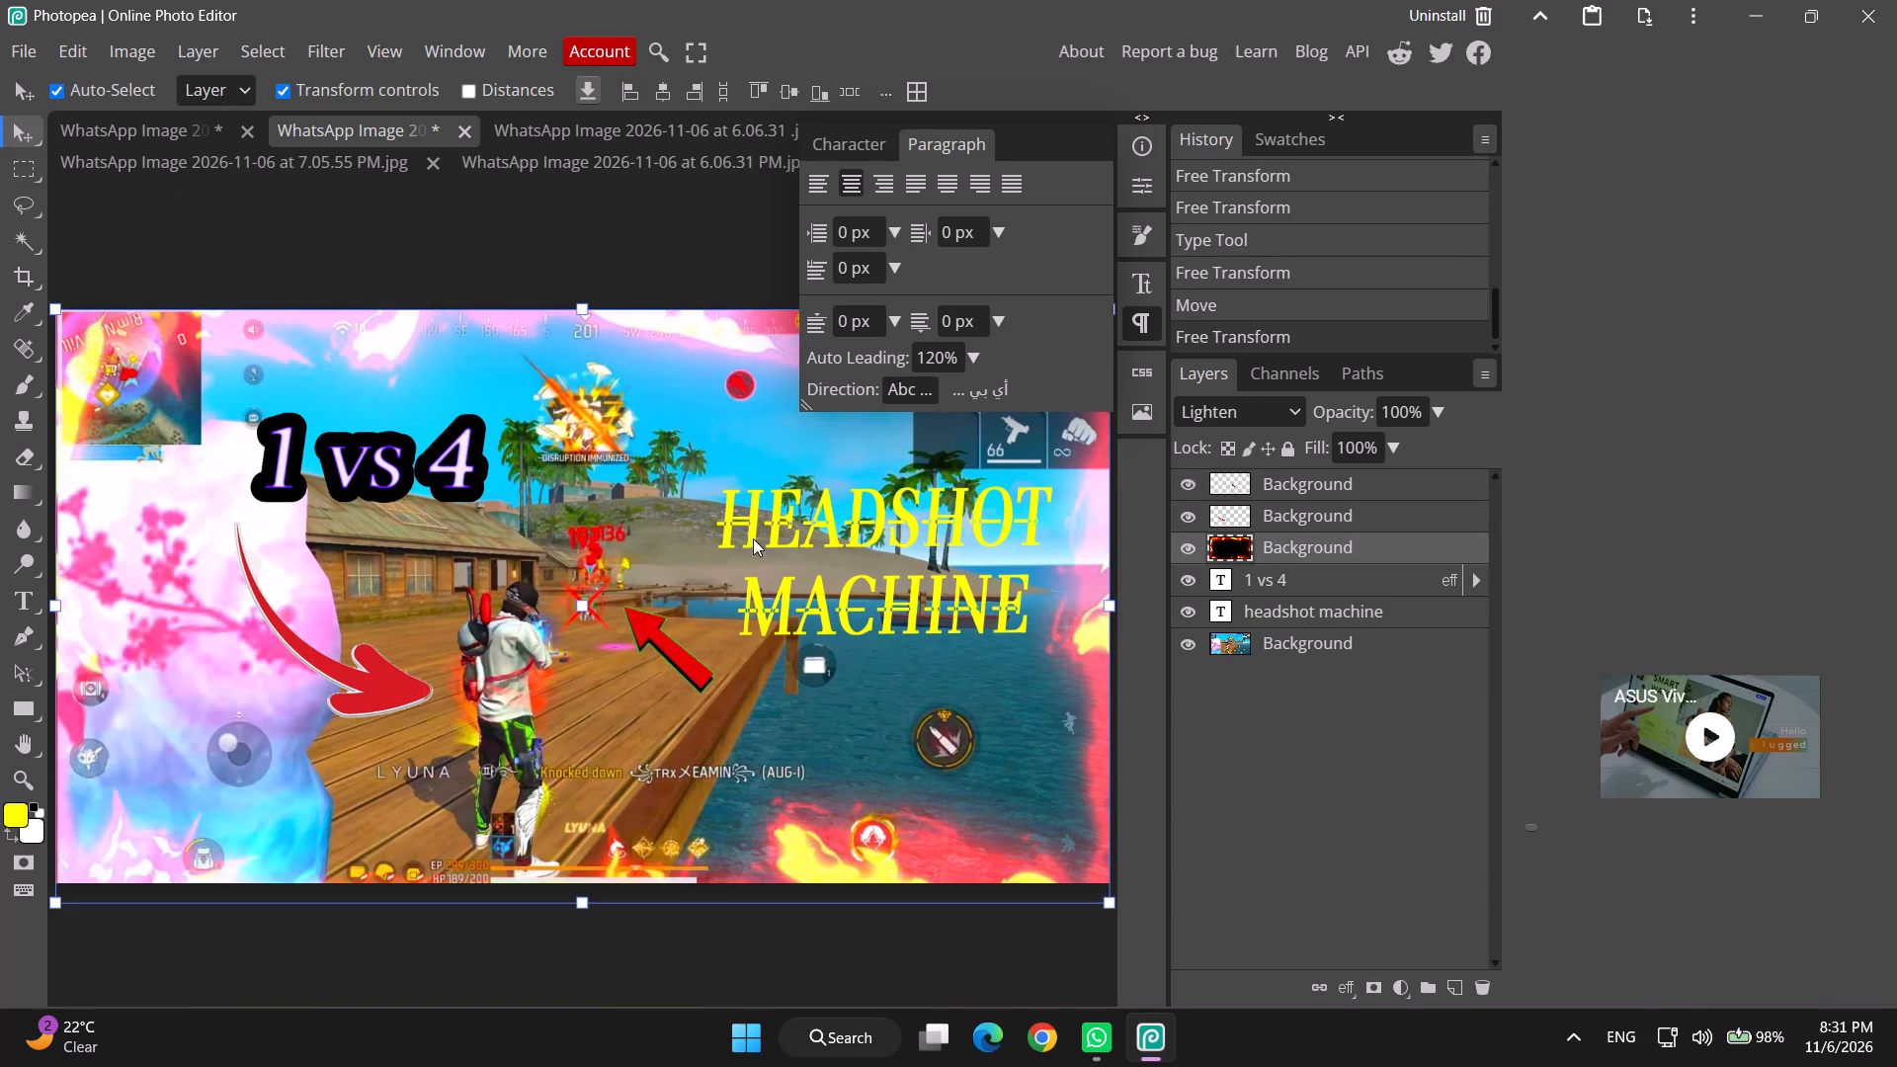
left_click(1340, 602)
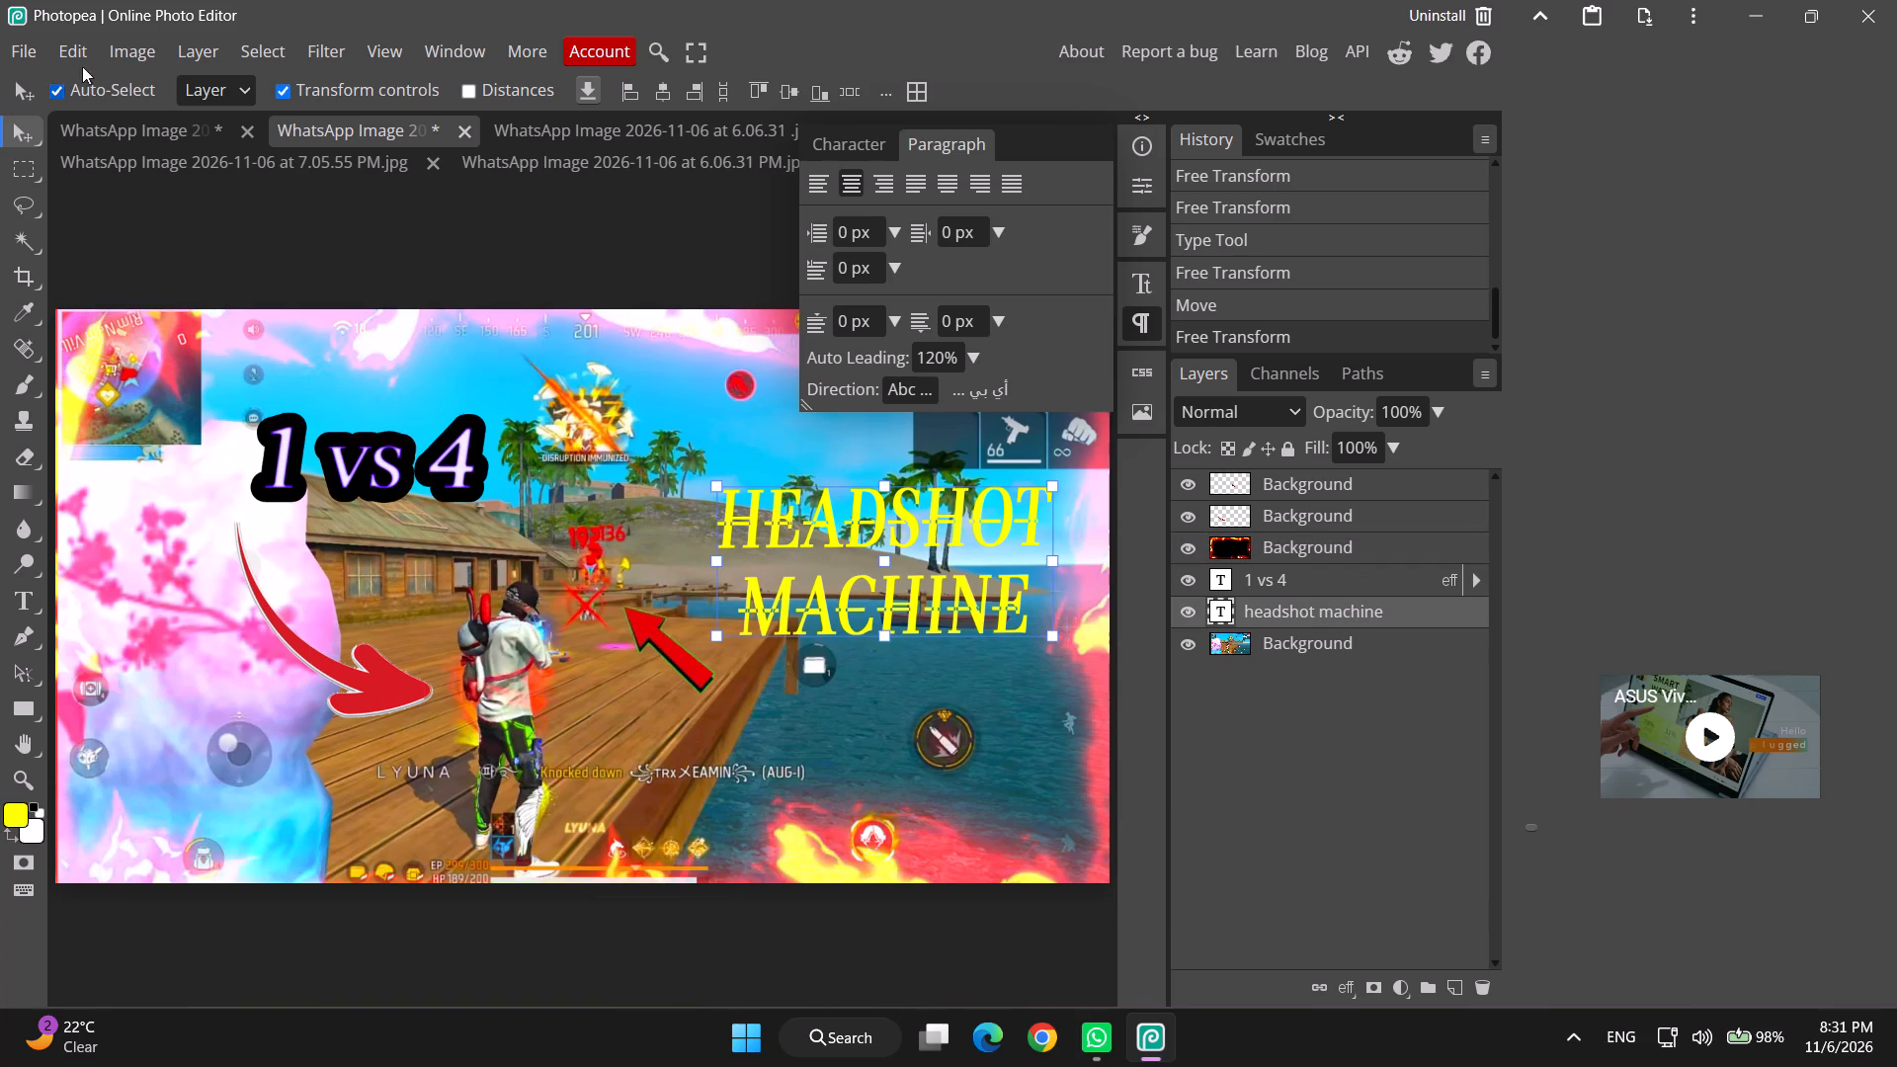
left_click(191, 41)
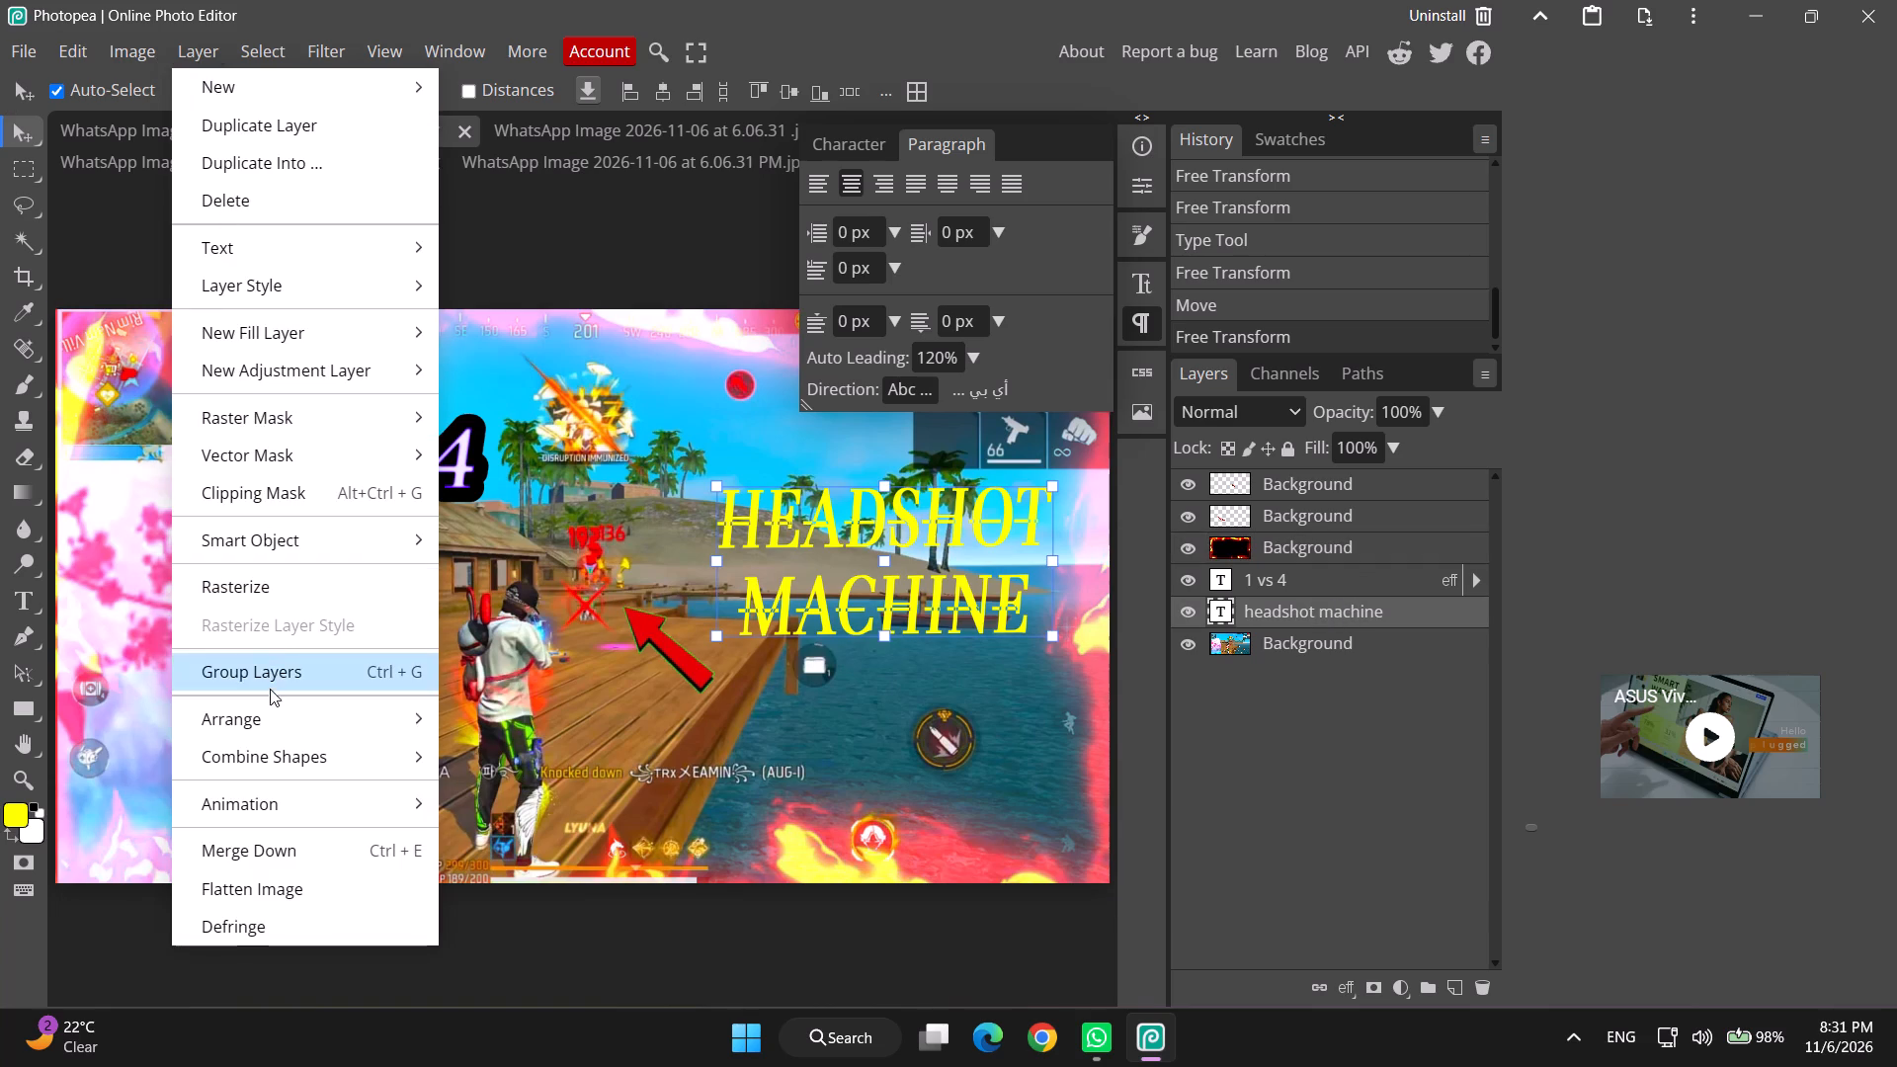
left_click(254, 287)
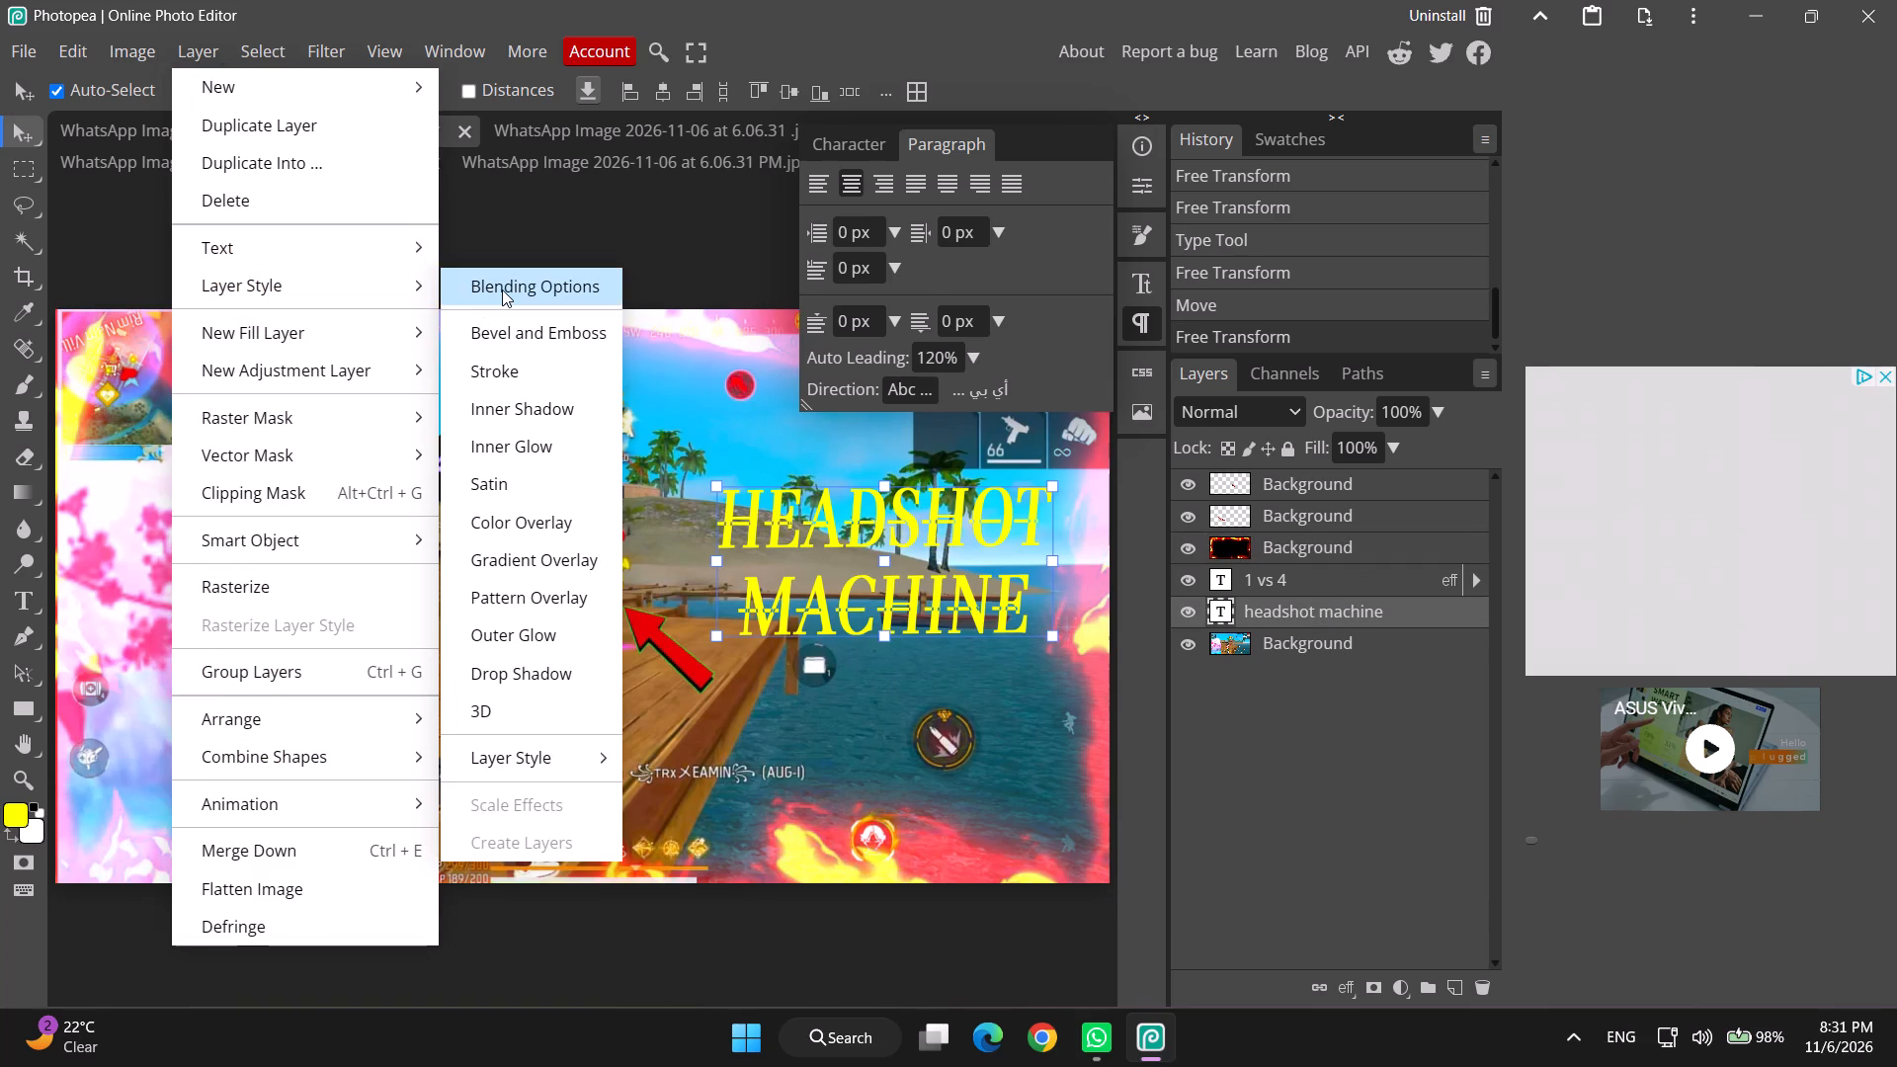
left_click(502, 289)
left_click_drag(960, 204, 1550, 160)
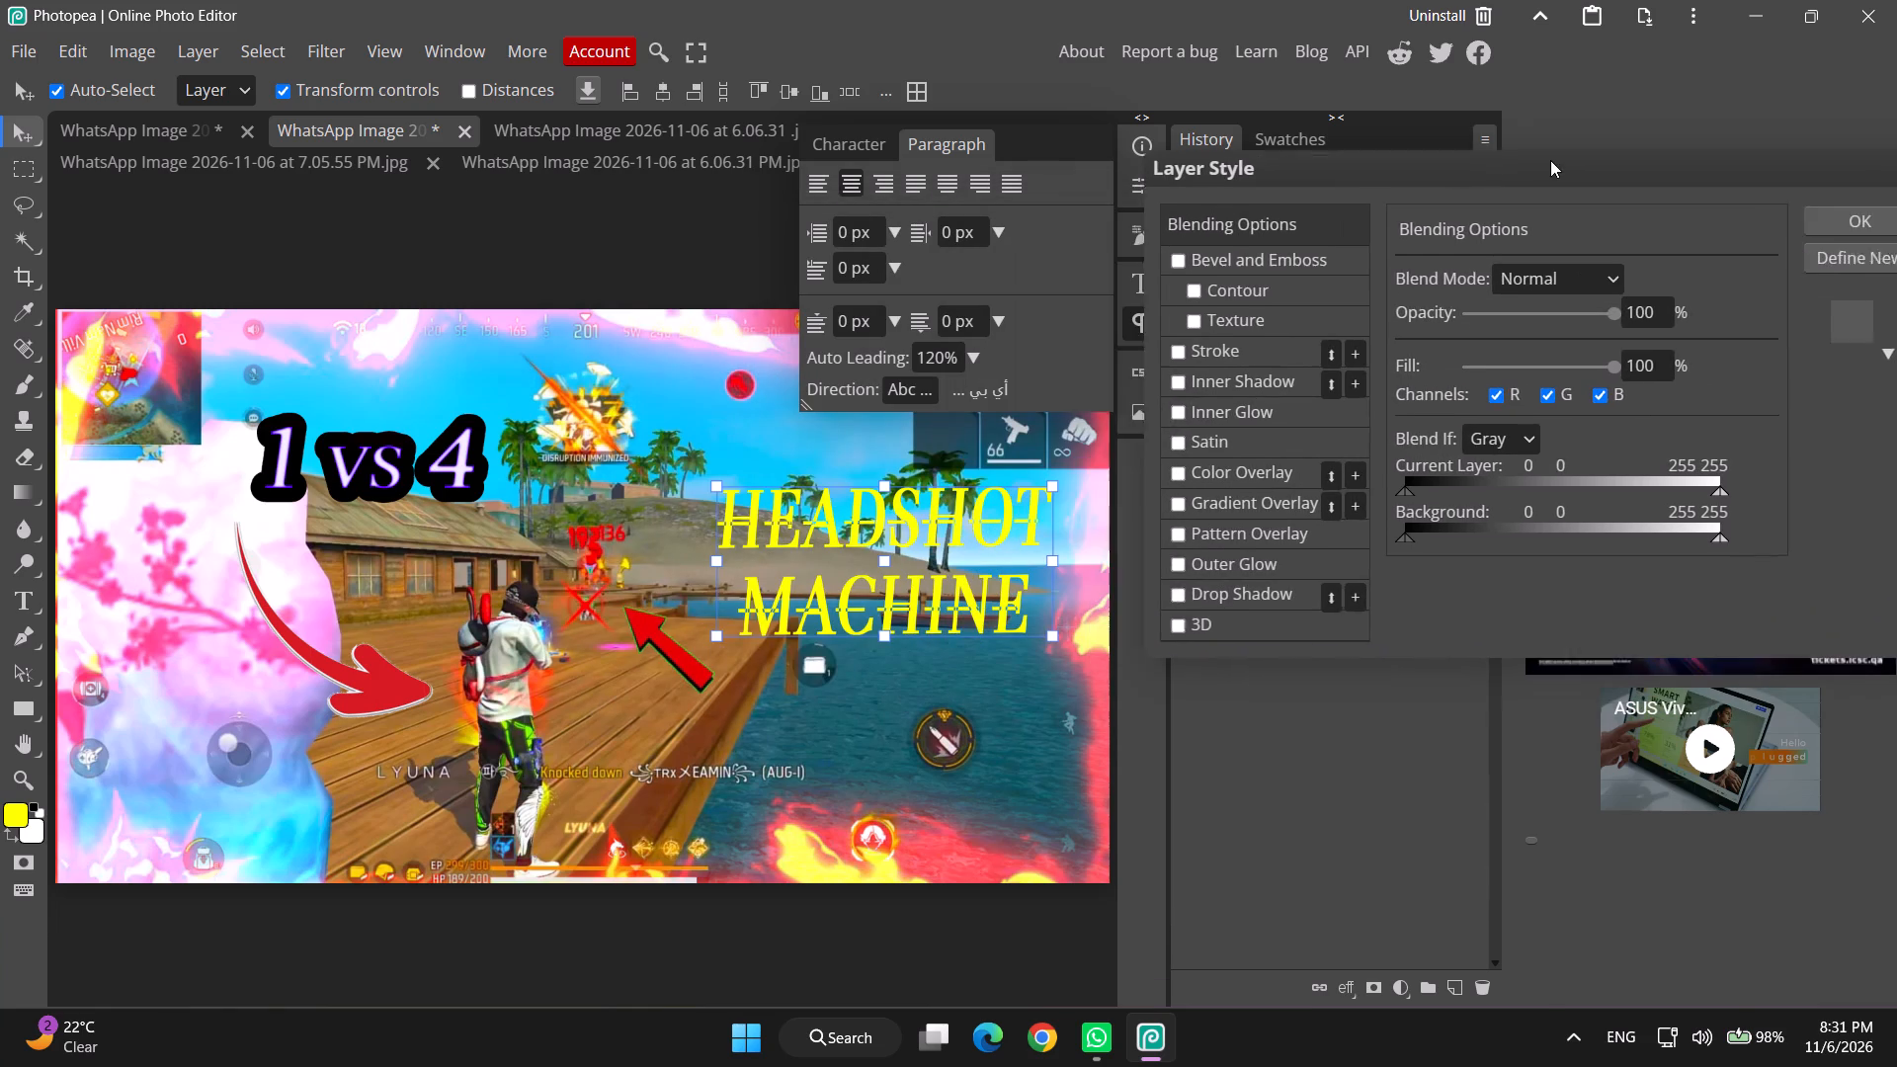
left_click_drag(1550, 160, 1484, 149)
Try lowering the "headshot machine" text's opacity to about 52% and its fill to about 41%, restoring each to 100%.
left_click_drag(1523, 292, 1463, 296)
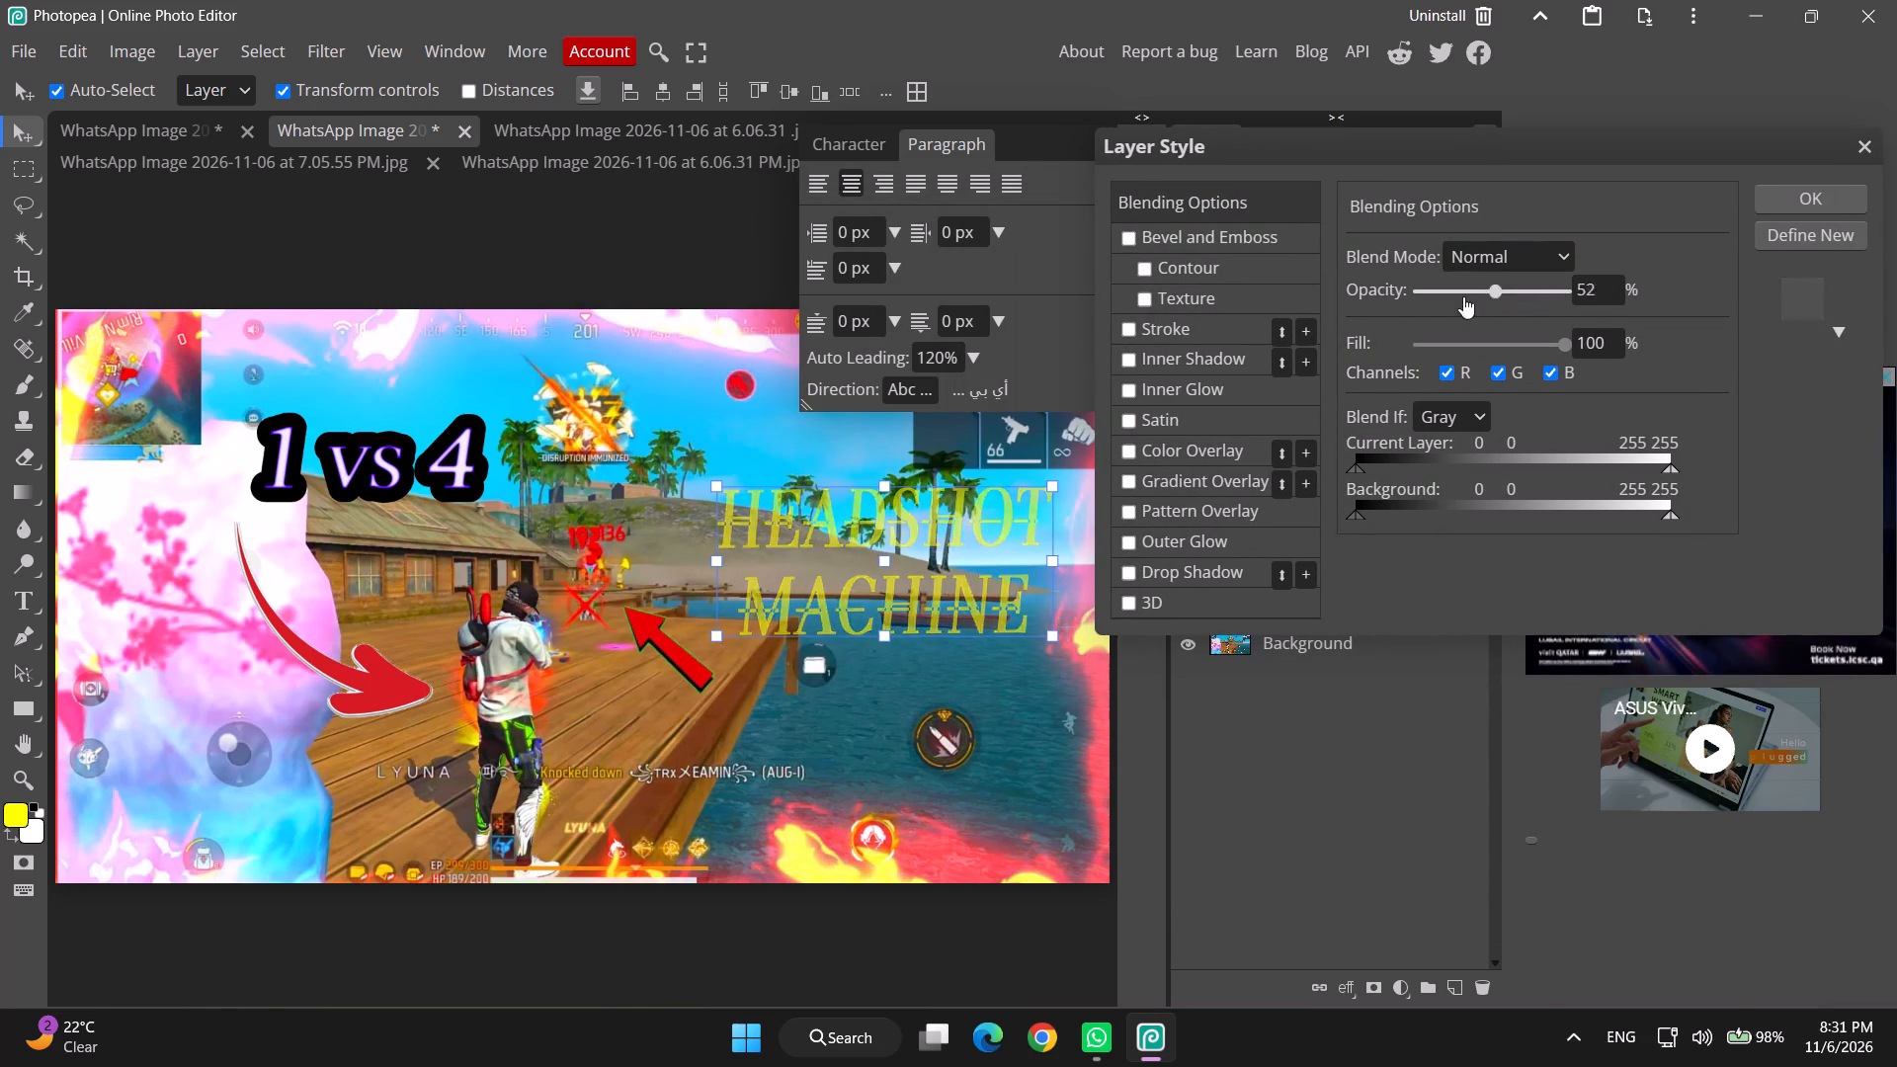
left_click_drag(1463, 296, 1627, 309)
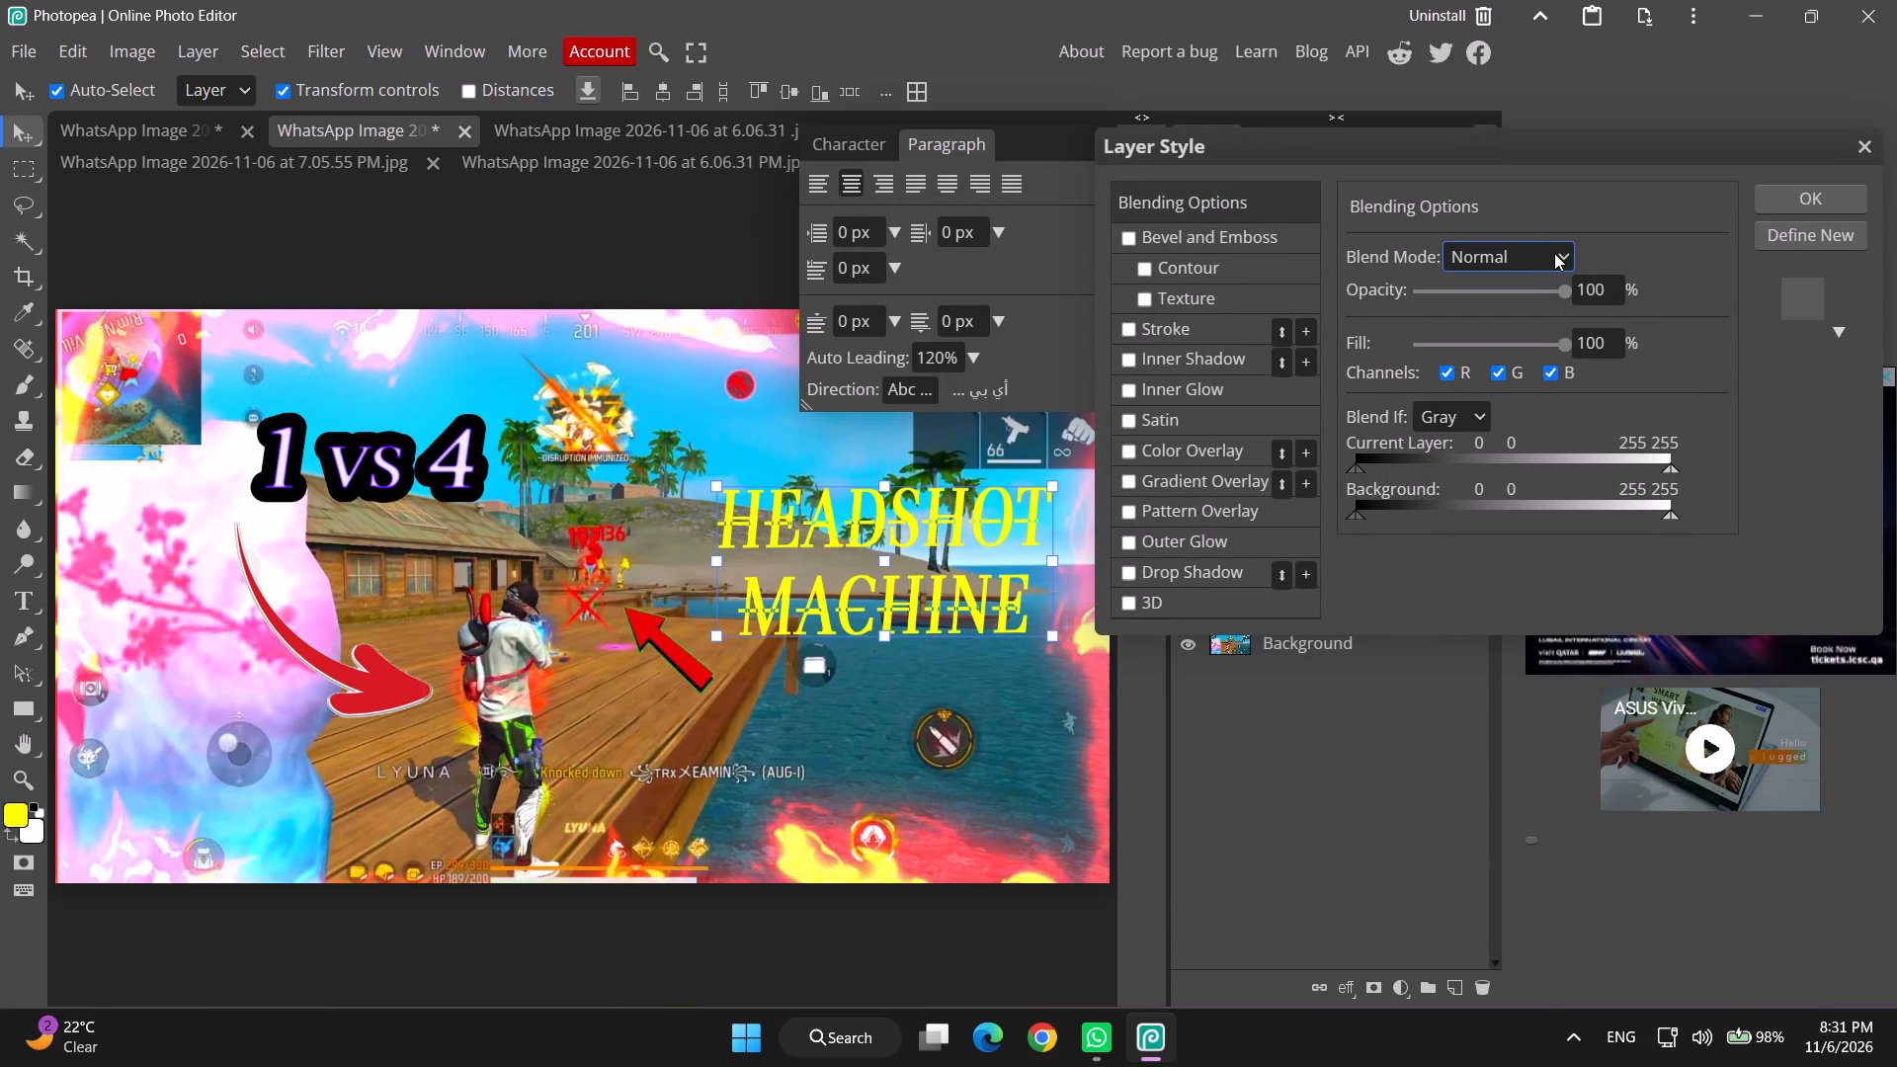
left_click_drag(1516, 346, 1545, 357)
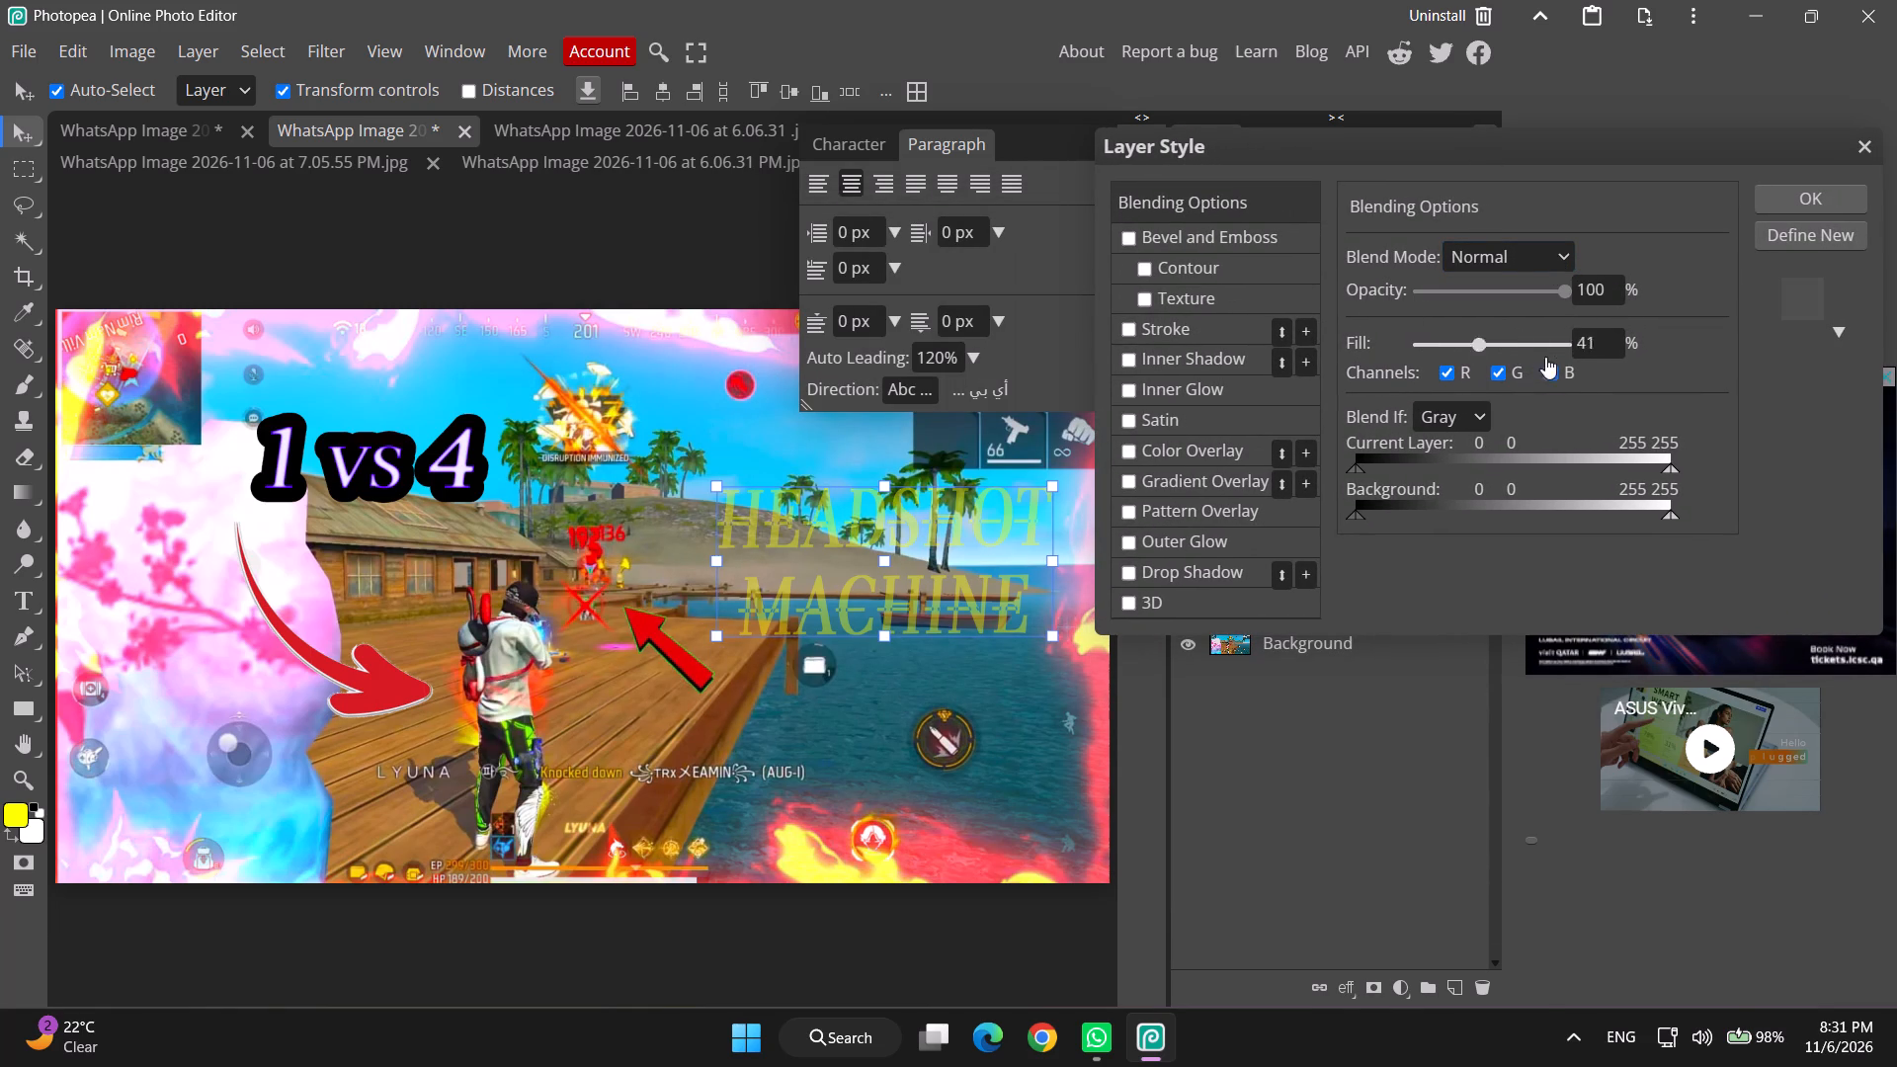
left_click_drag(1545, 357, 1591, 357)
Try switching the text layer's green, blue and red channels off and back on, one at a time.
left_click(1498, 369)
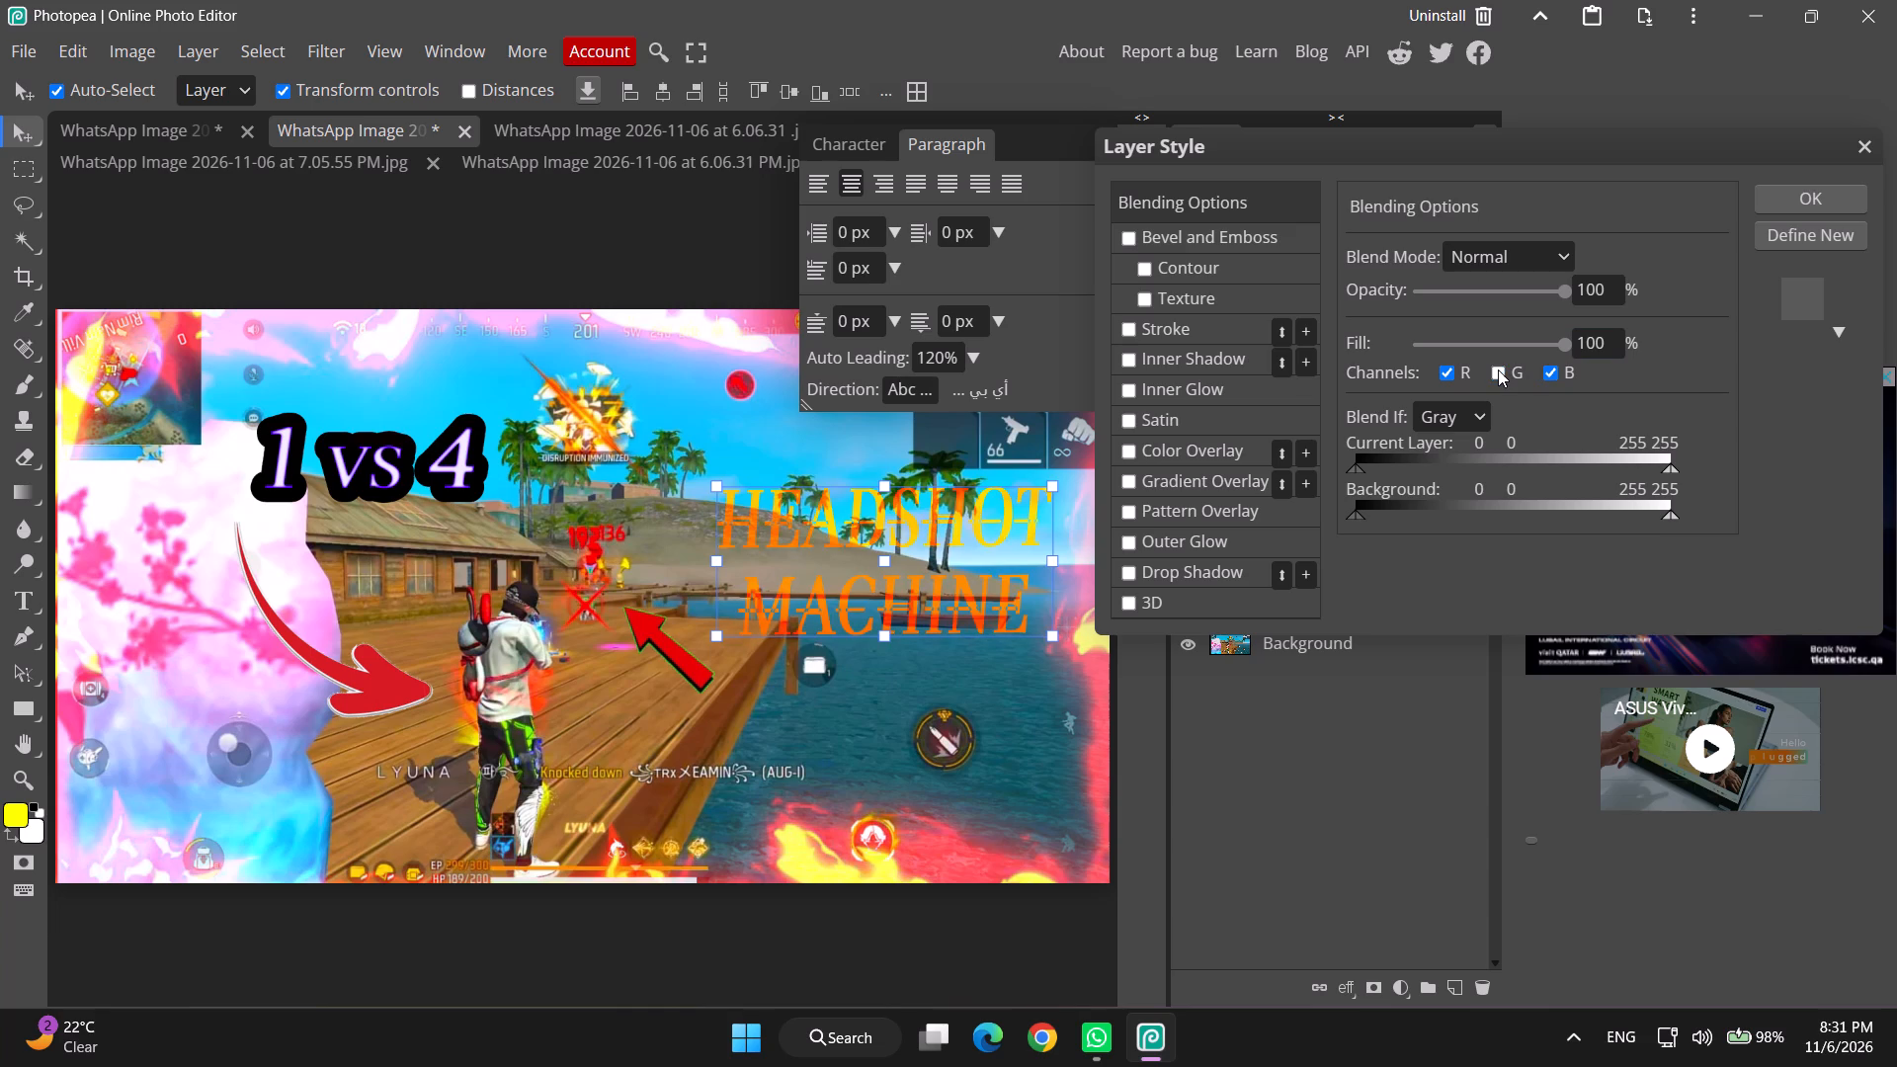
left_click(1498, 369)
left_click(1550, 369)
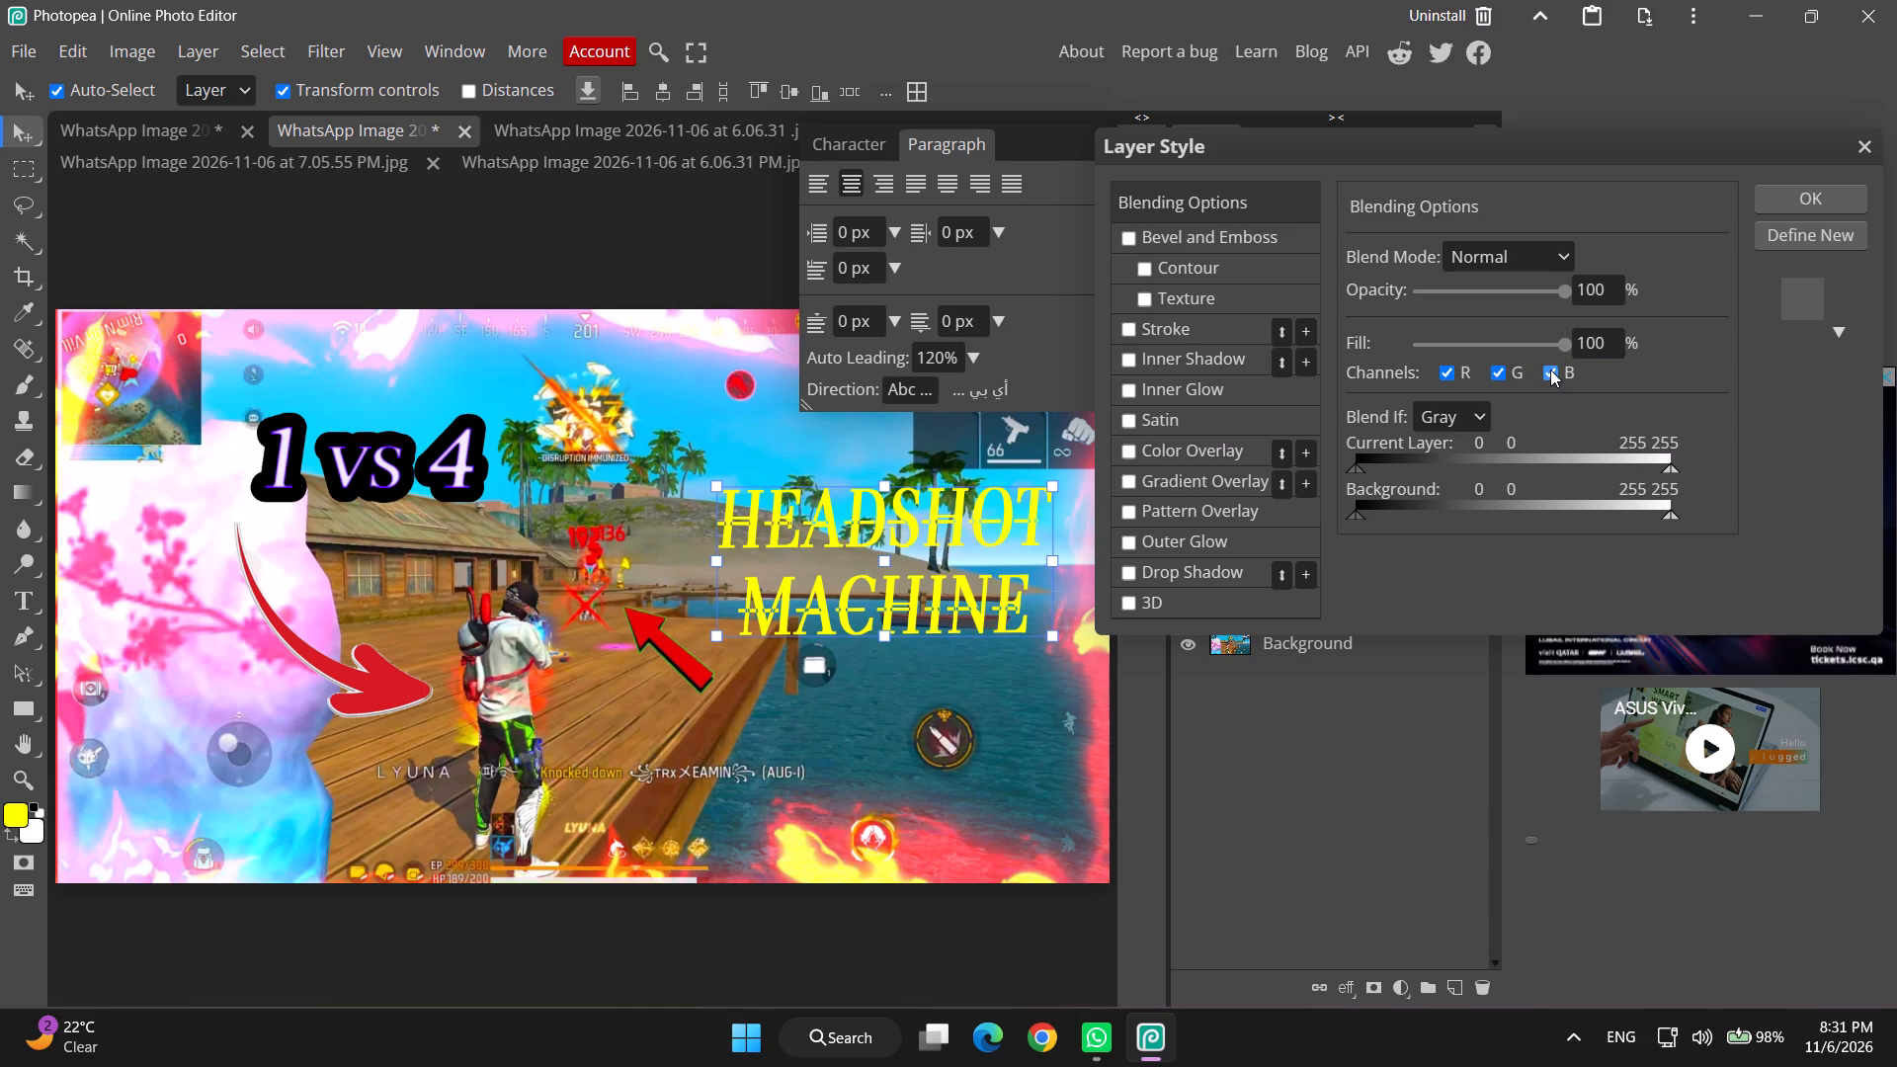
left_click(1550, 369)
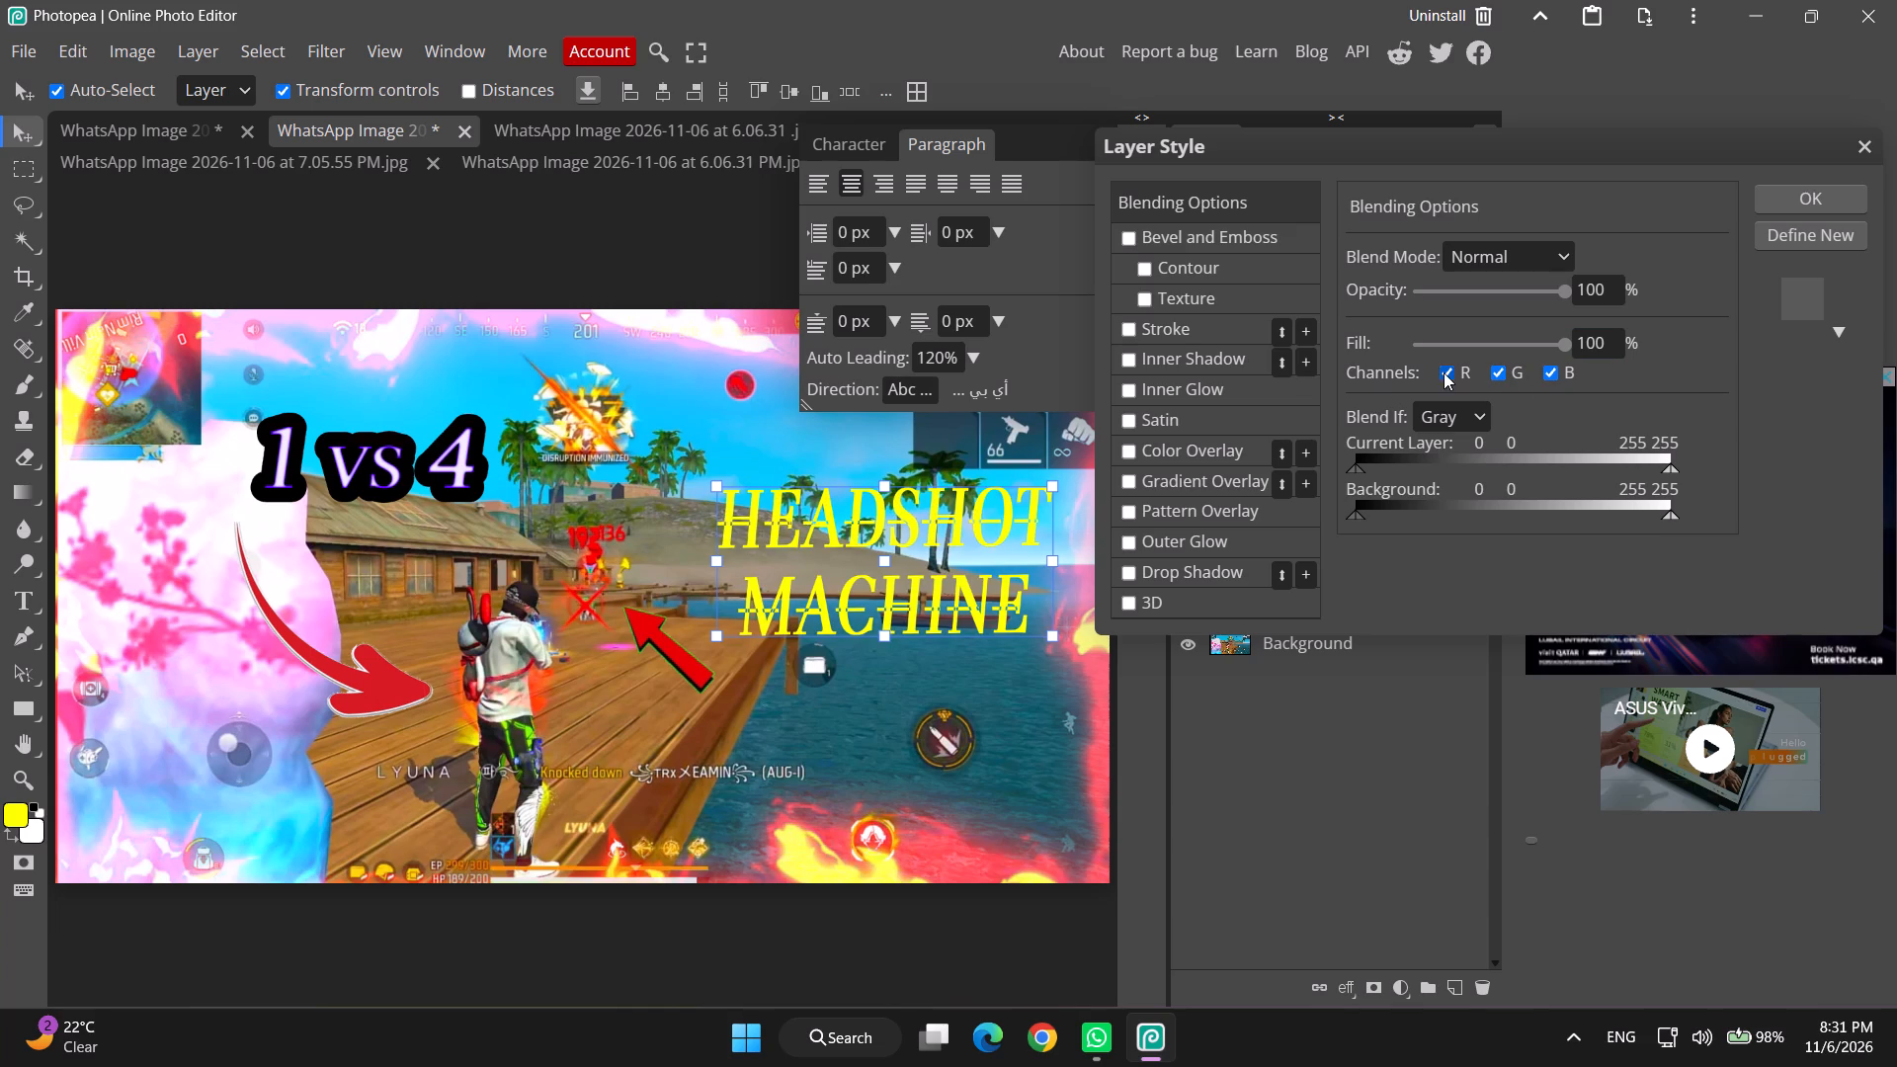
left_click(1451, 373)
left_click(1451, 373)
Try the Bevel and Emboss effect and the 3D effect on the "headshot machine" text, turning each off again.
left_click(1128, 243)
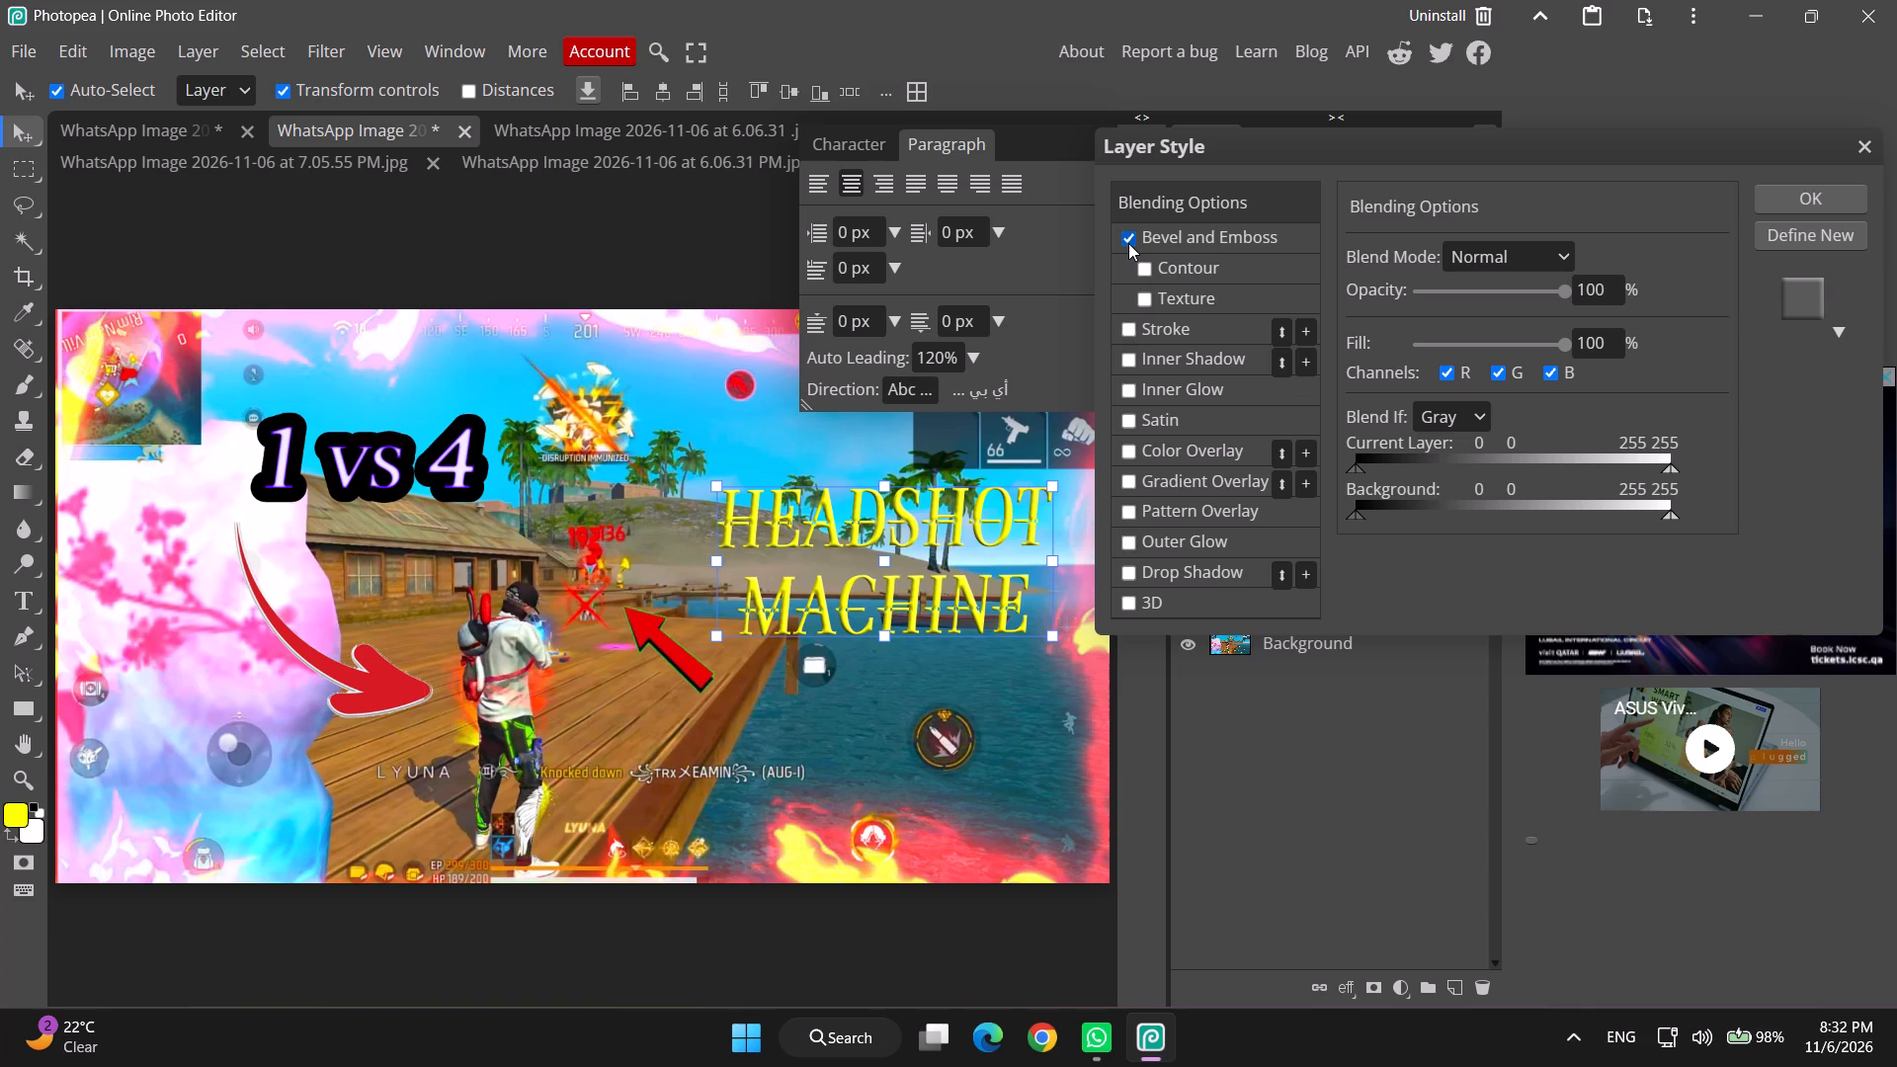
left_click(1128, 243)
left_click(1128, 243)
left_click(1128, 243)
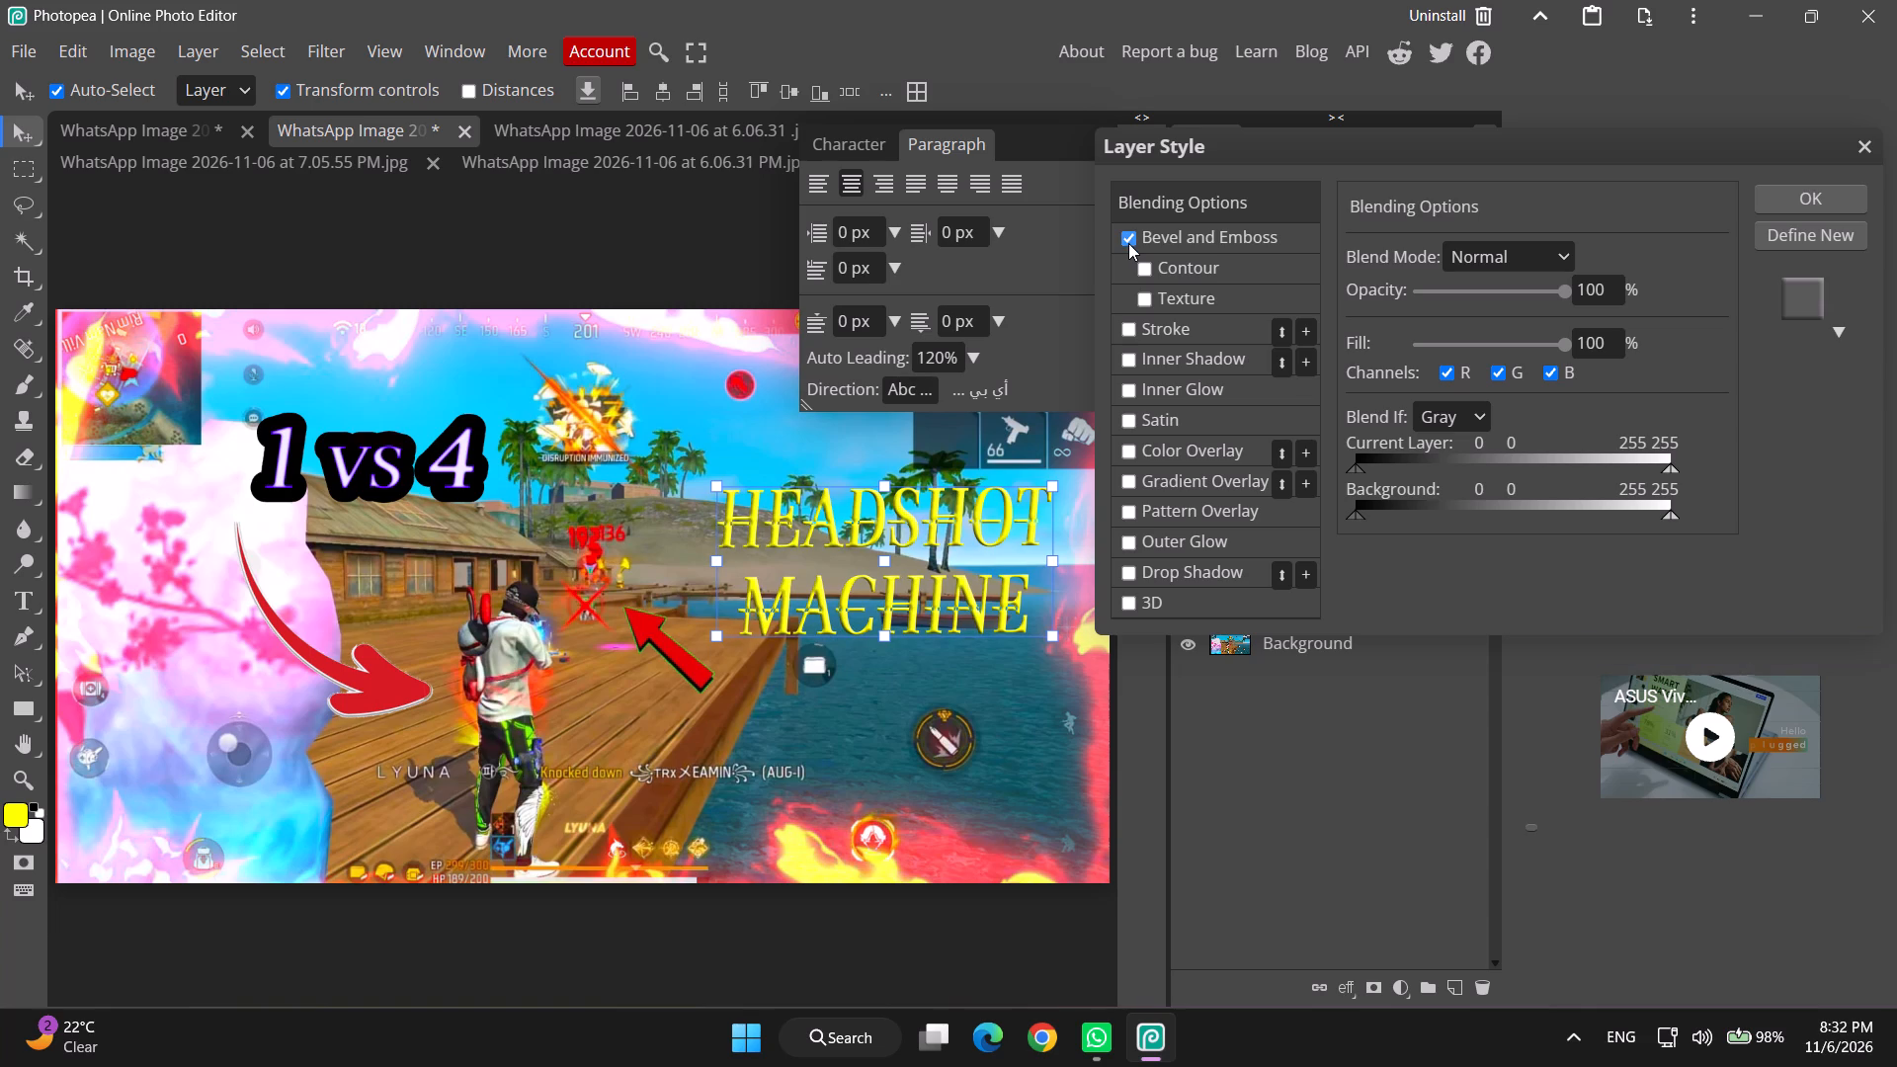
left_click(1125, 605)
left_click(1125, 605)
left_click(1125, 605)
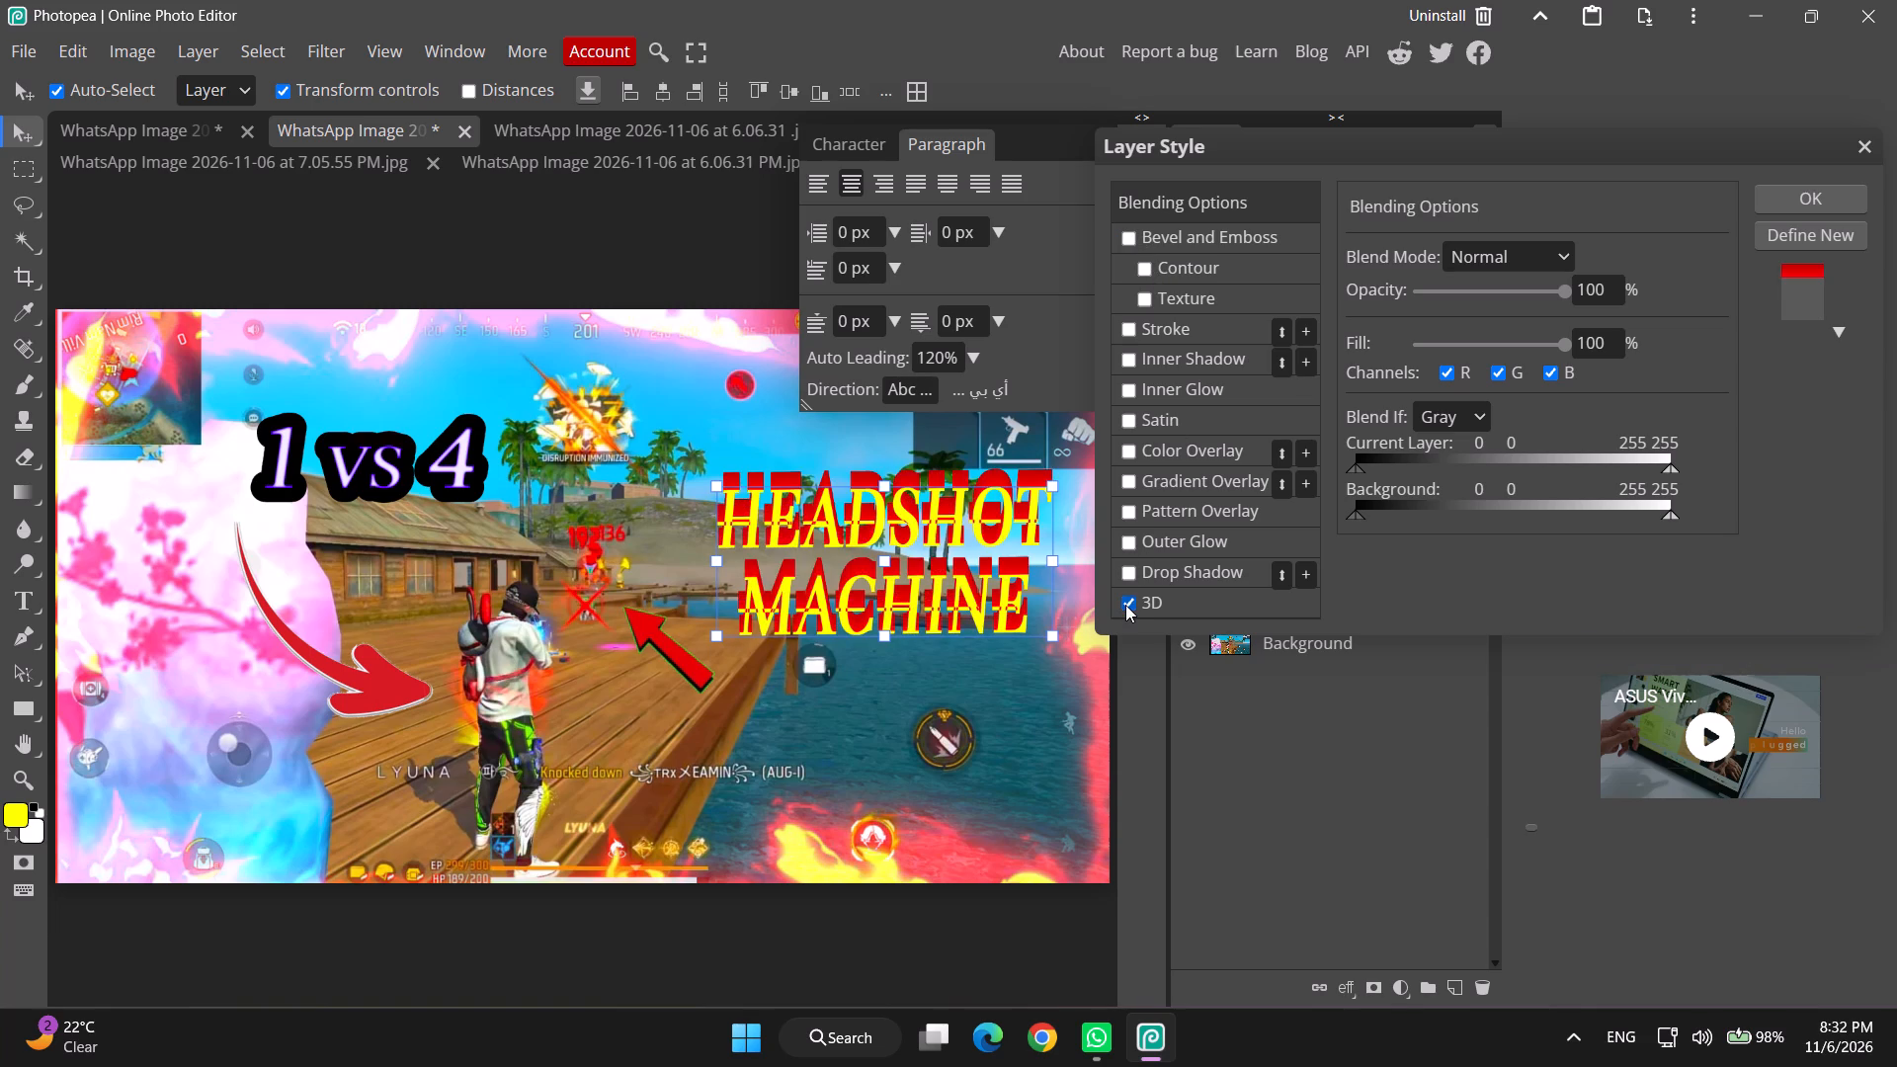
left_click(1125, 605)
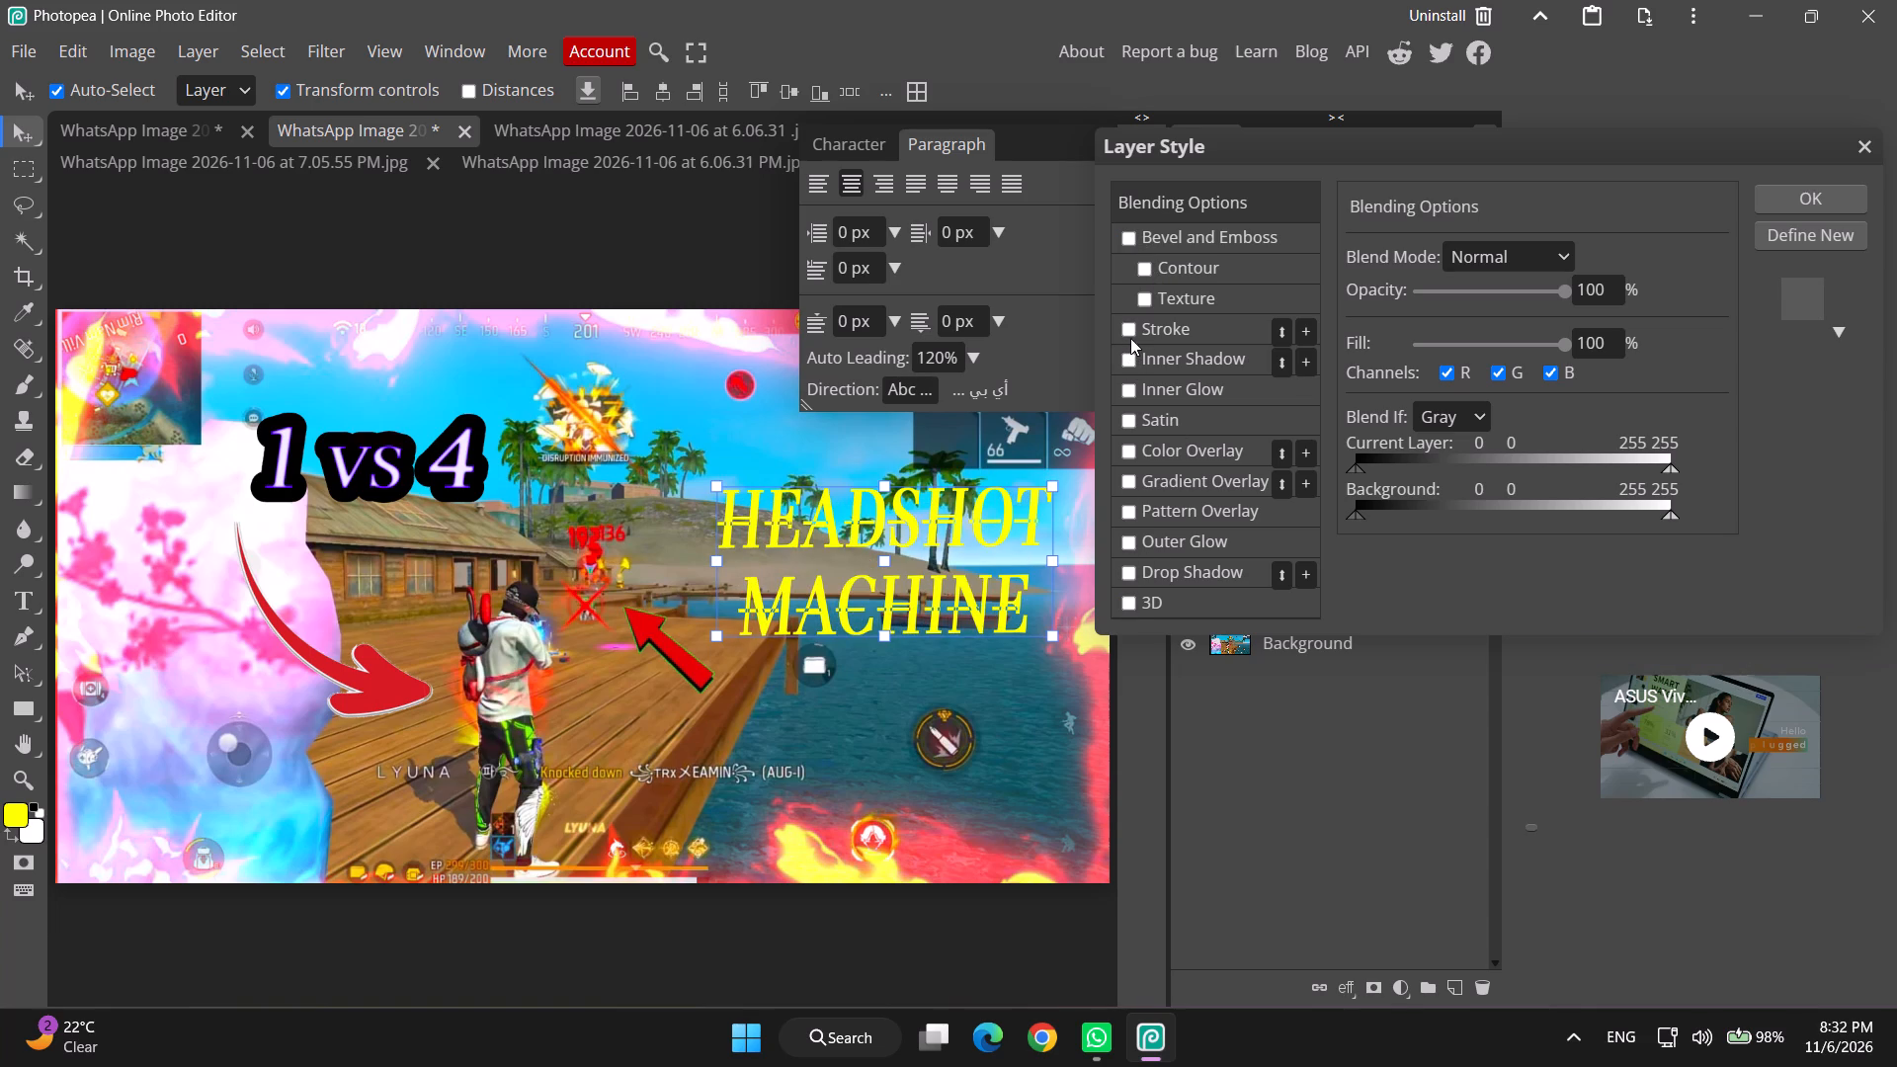
Add a black outside stroke of 32 px to the "headshot machine" text.
left_click(1129, 330)
left_click(1196, 338)
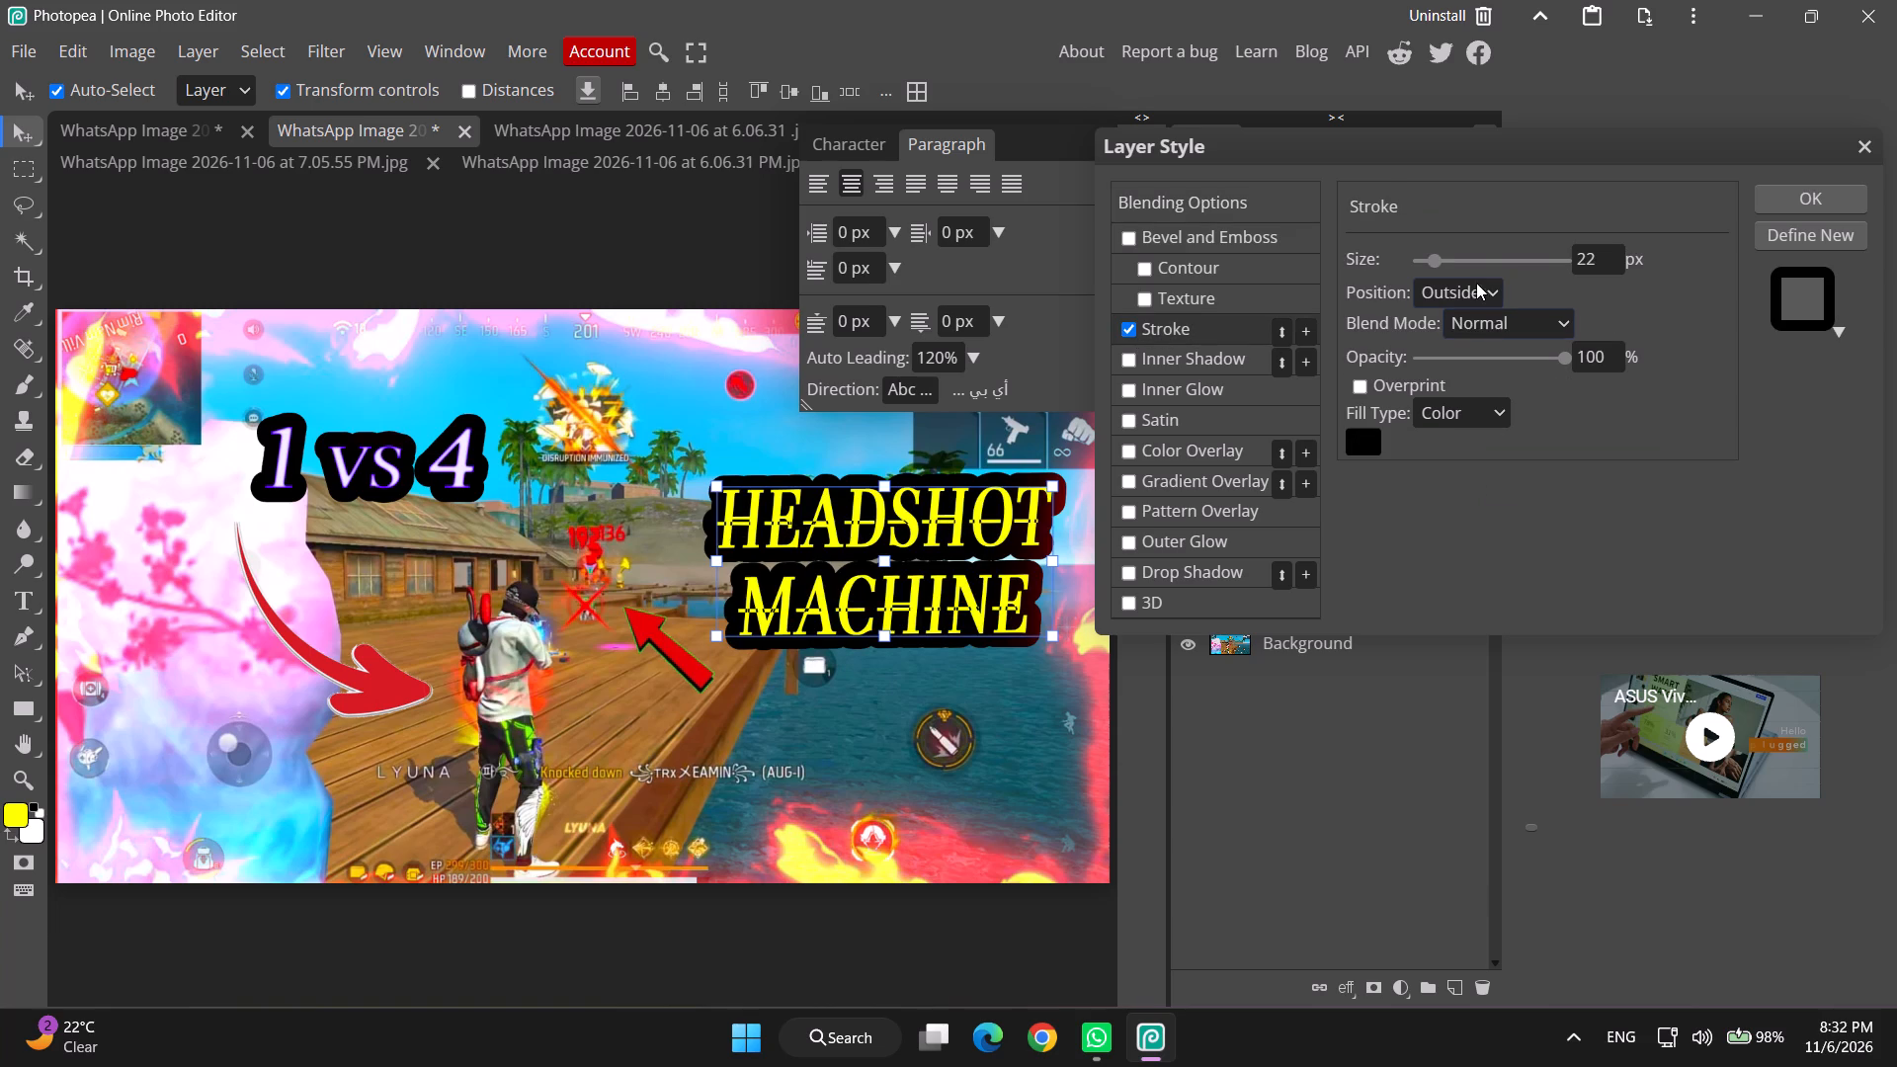
left_click_drag(1433, 263, 1402, 281)
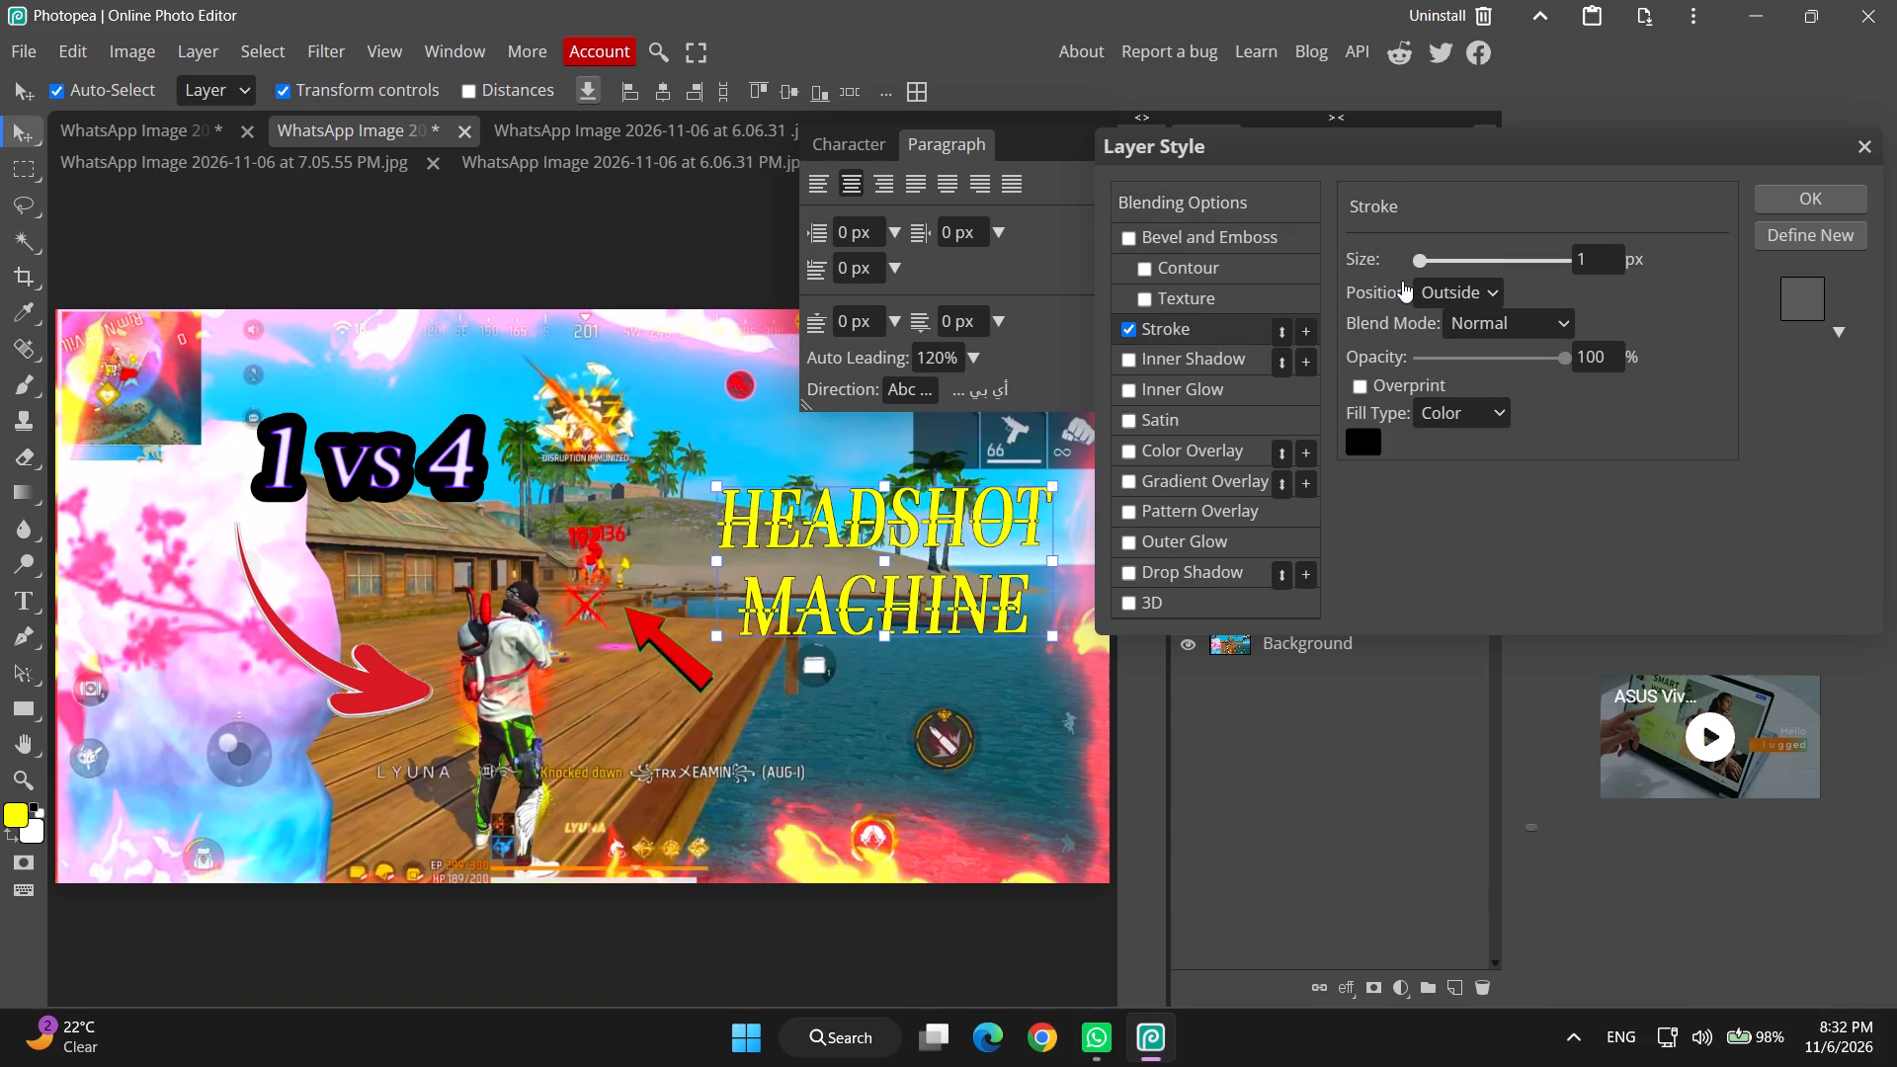
left_click_drag(1402, 281, 1436, 294)
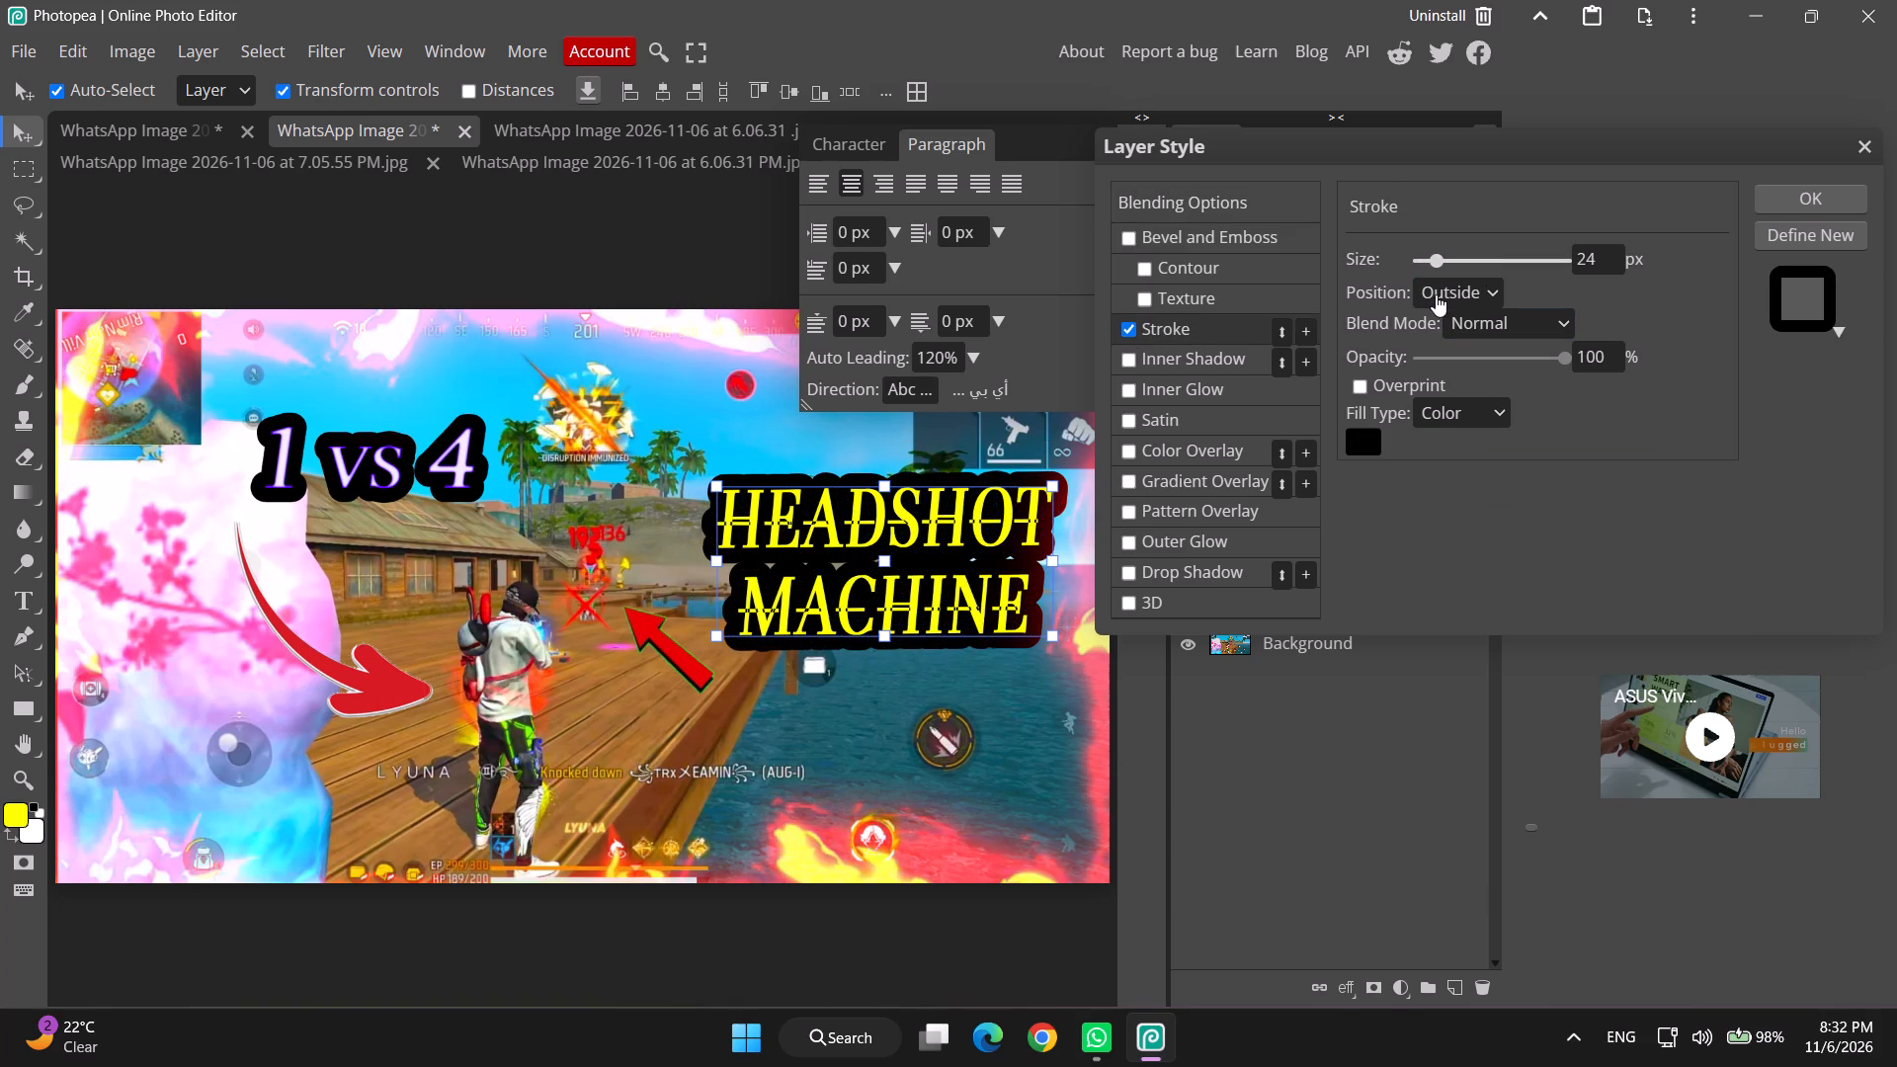
left_click_drag(1436, 294, 1443, 297)
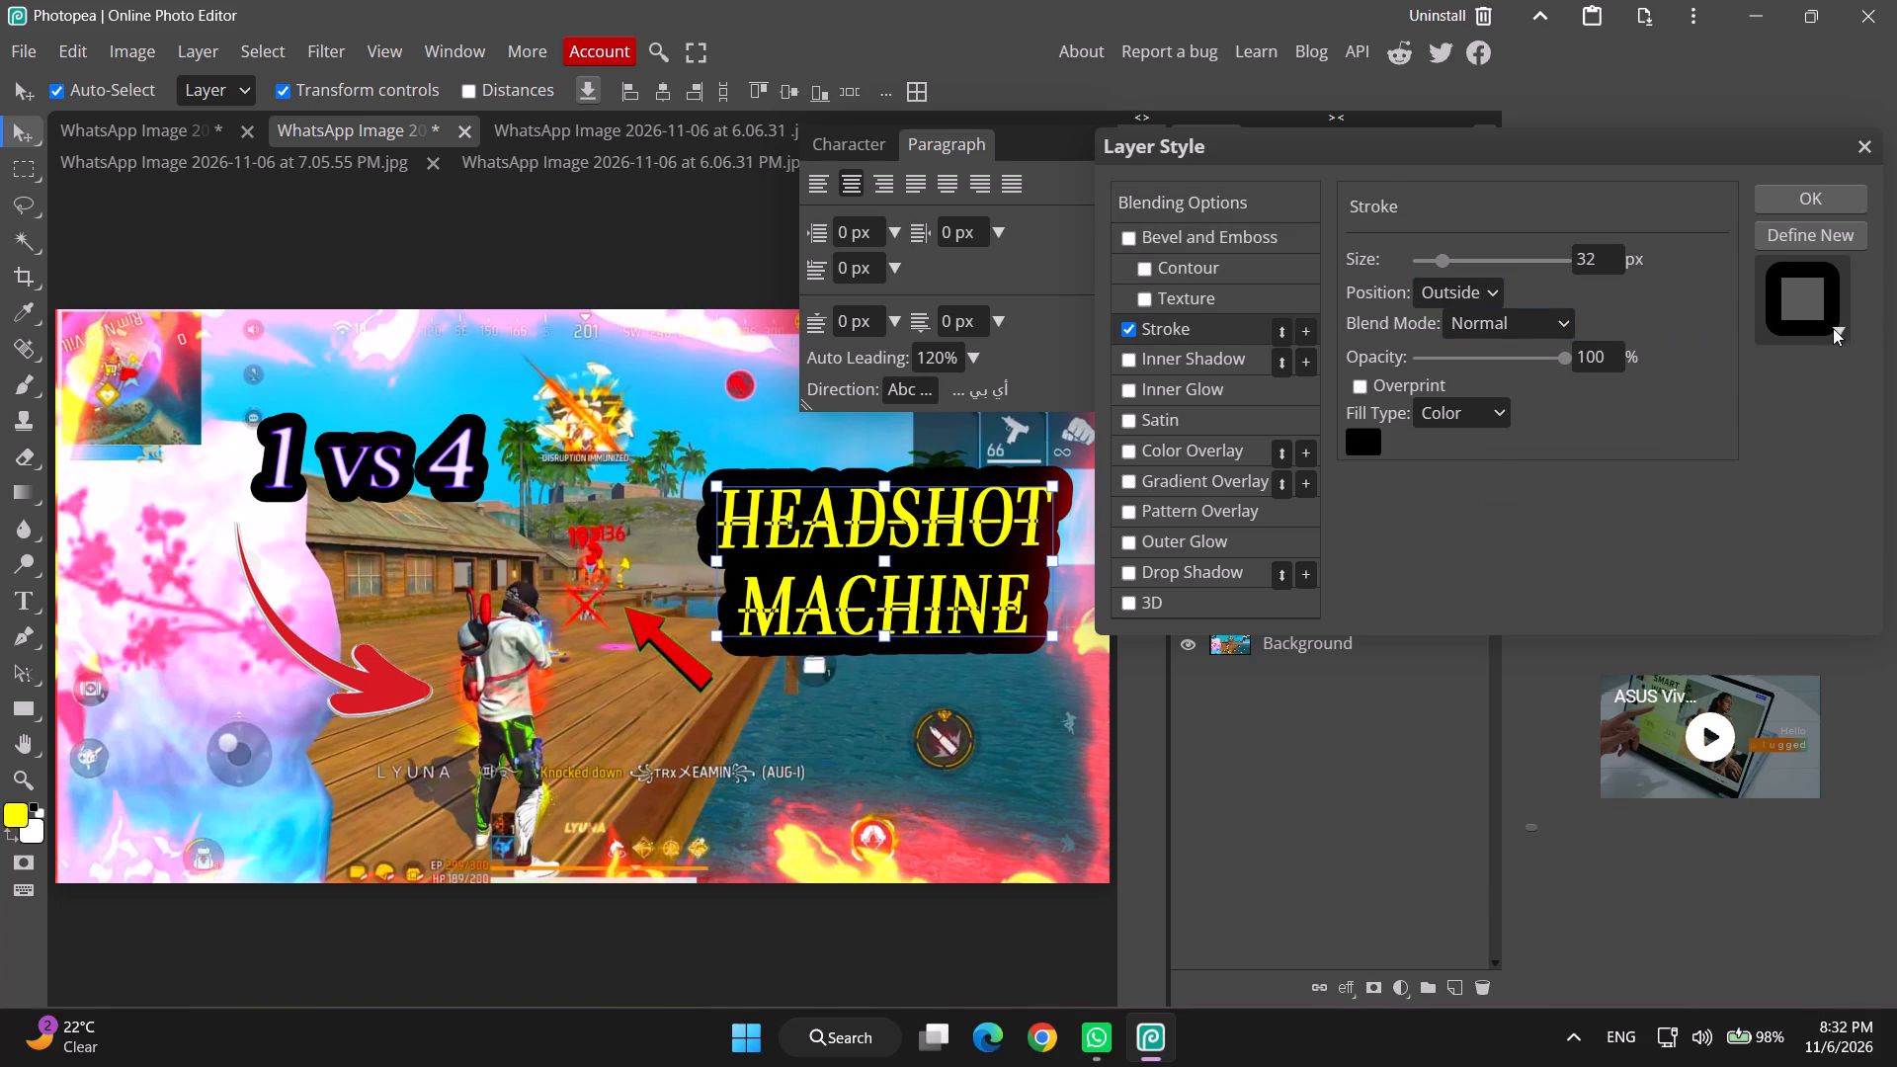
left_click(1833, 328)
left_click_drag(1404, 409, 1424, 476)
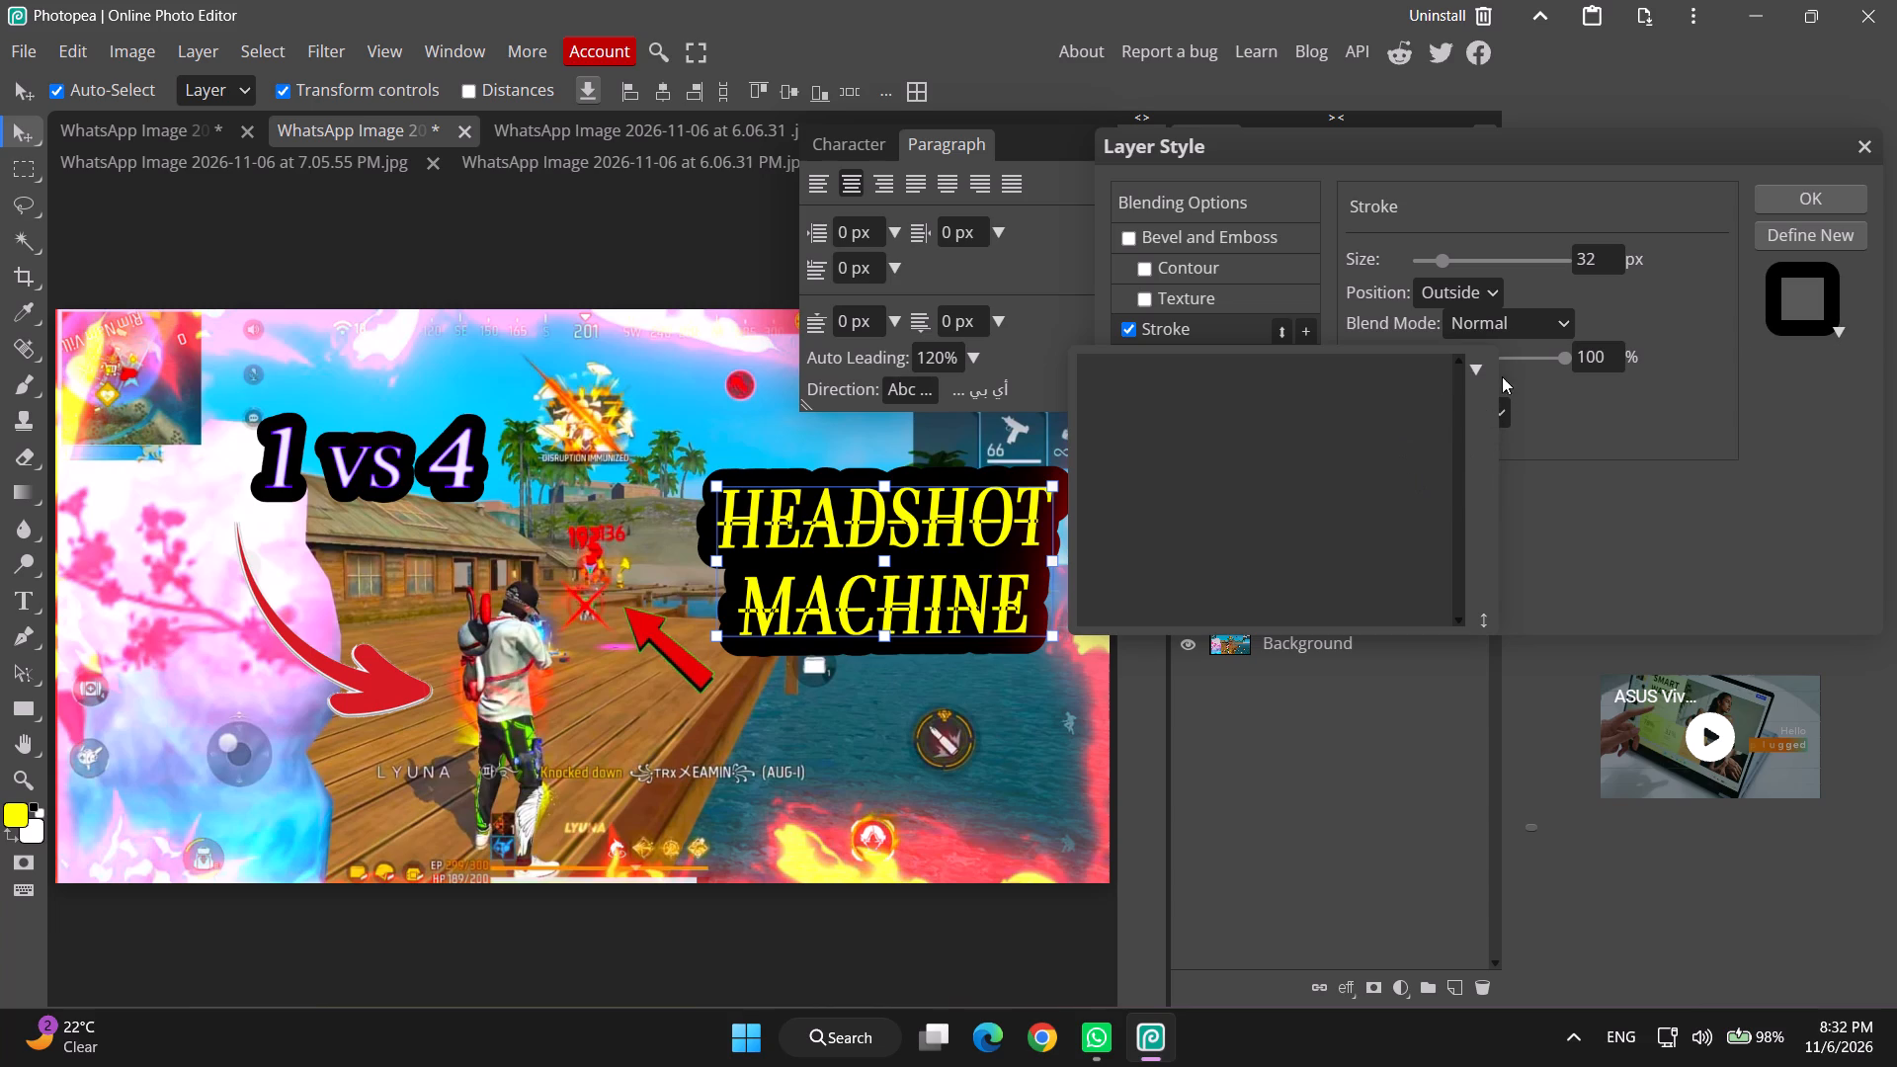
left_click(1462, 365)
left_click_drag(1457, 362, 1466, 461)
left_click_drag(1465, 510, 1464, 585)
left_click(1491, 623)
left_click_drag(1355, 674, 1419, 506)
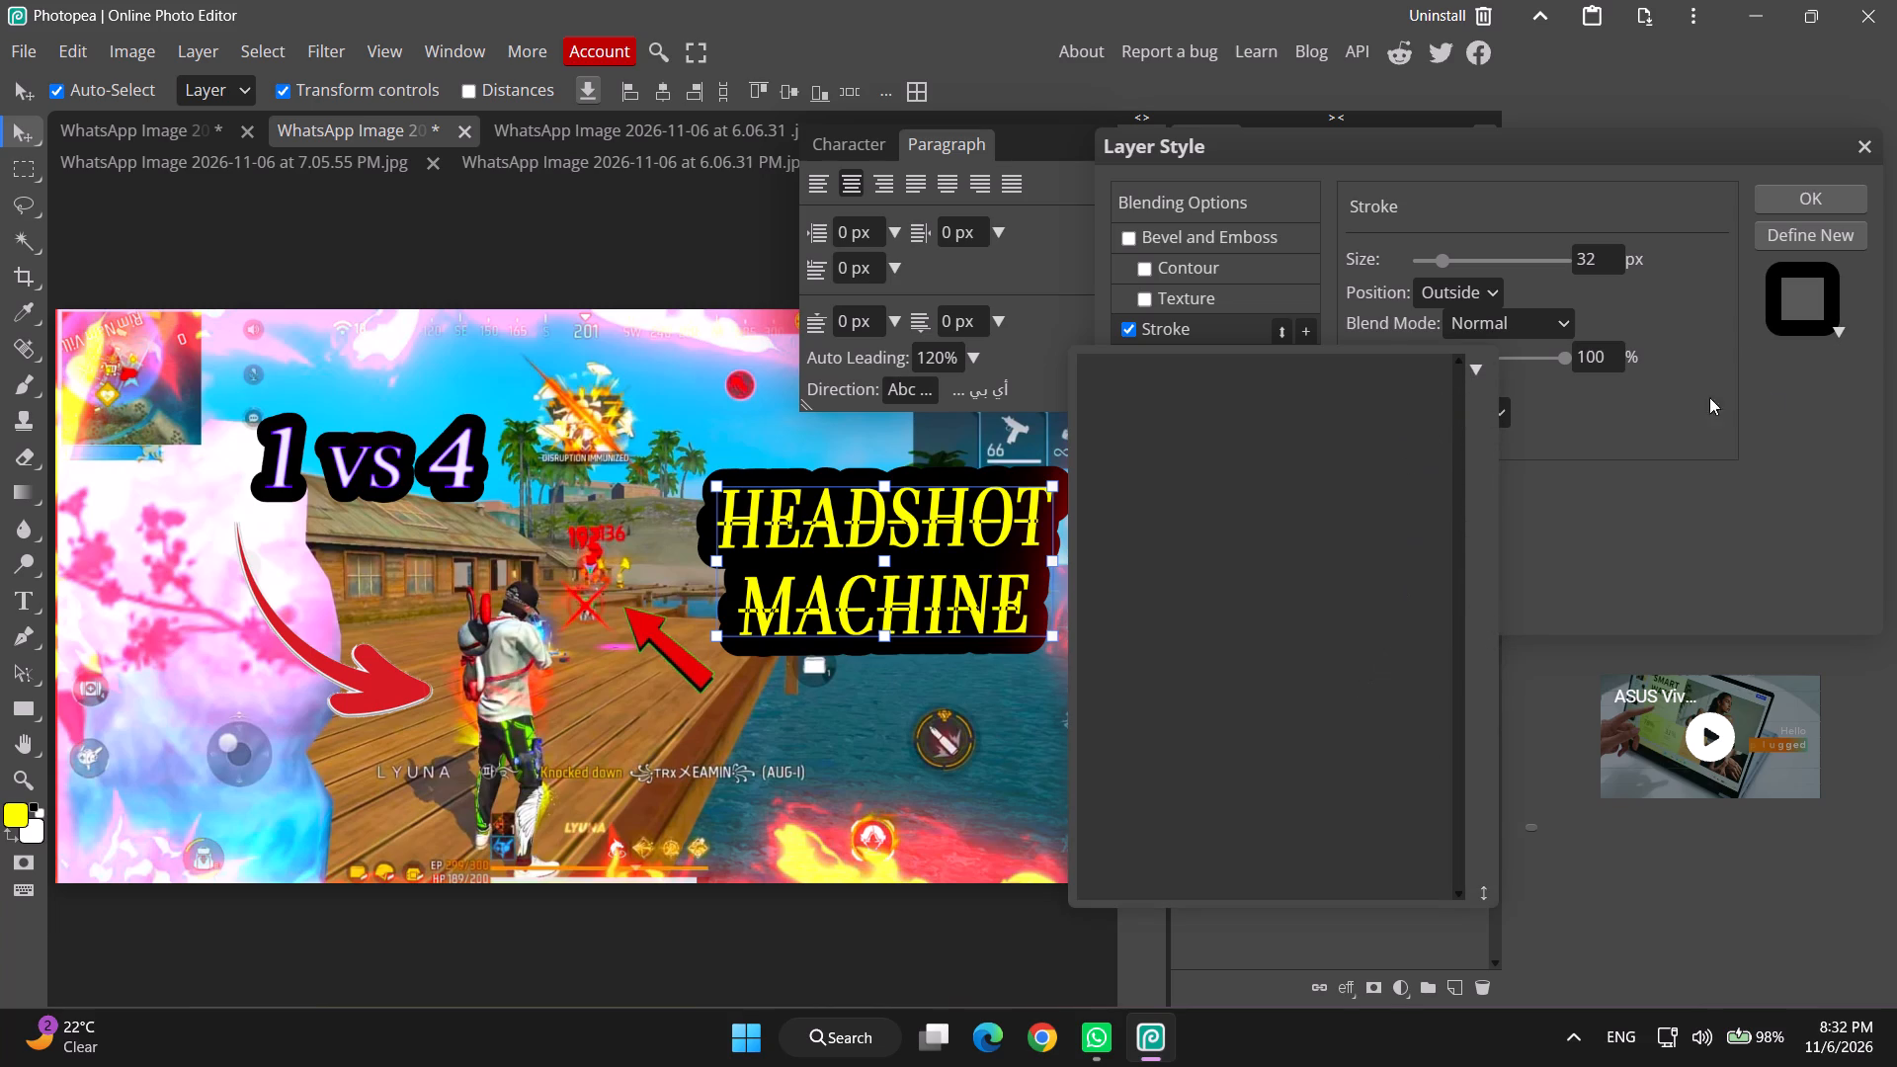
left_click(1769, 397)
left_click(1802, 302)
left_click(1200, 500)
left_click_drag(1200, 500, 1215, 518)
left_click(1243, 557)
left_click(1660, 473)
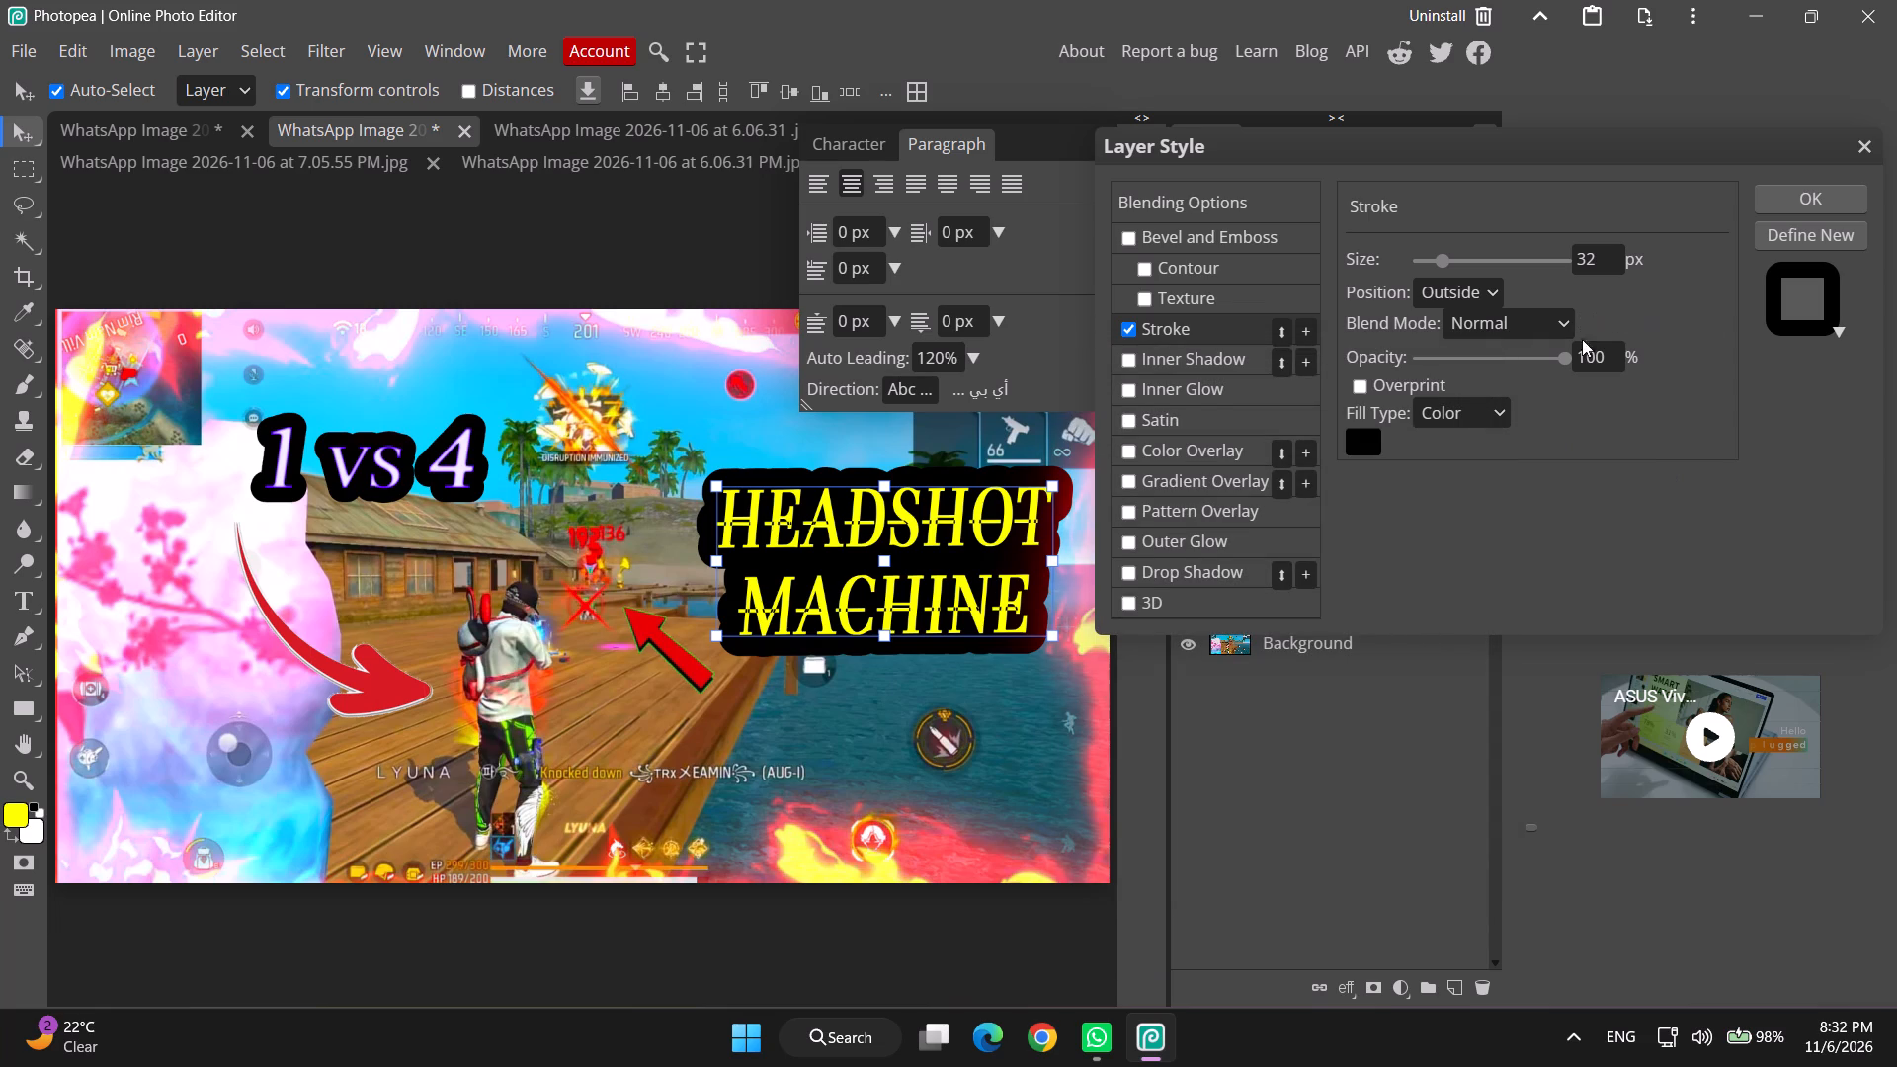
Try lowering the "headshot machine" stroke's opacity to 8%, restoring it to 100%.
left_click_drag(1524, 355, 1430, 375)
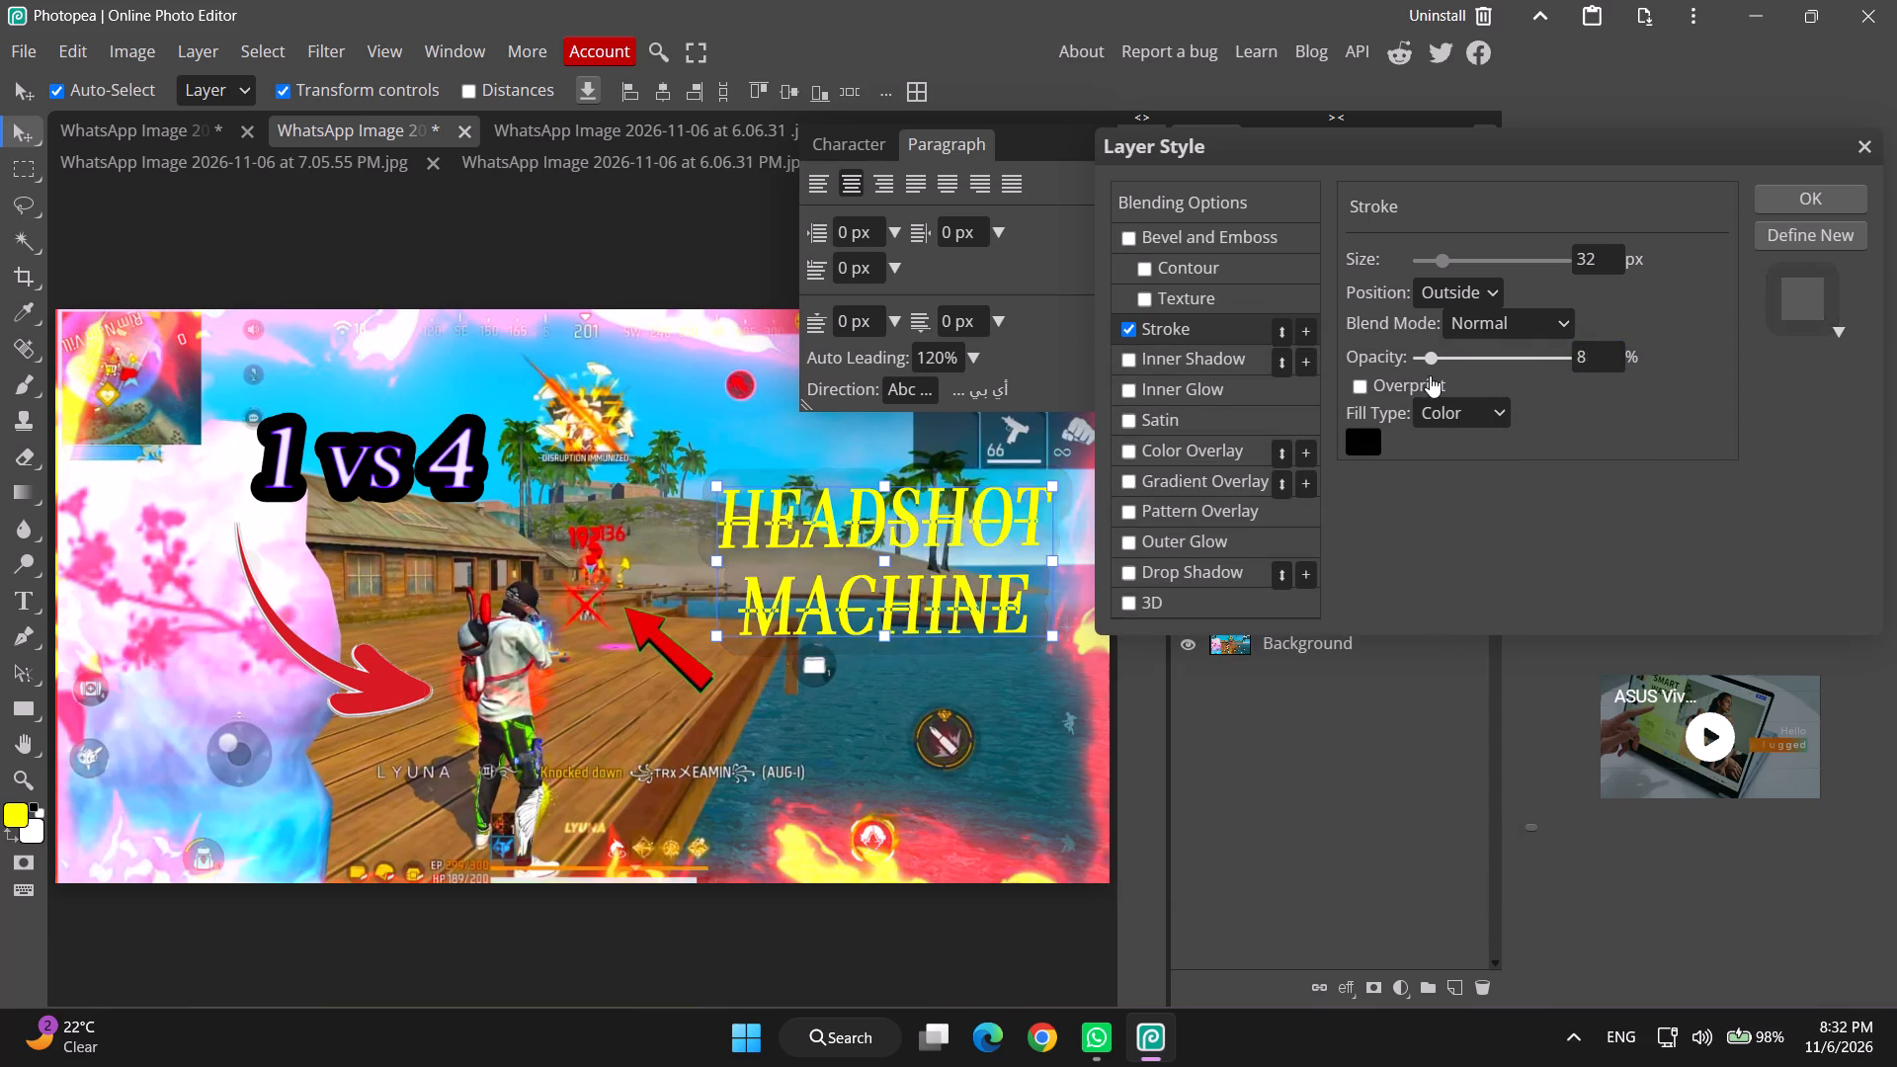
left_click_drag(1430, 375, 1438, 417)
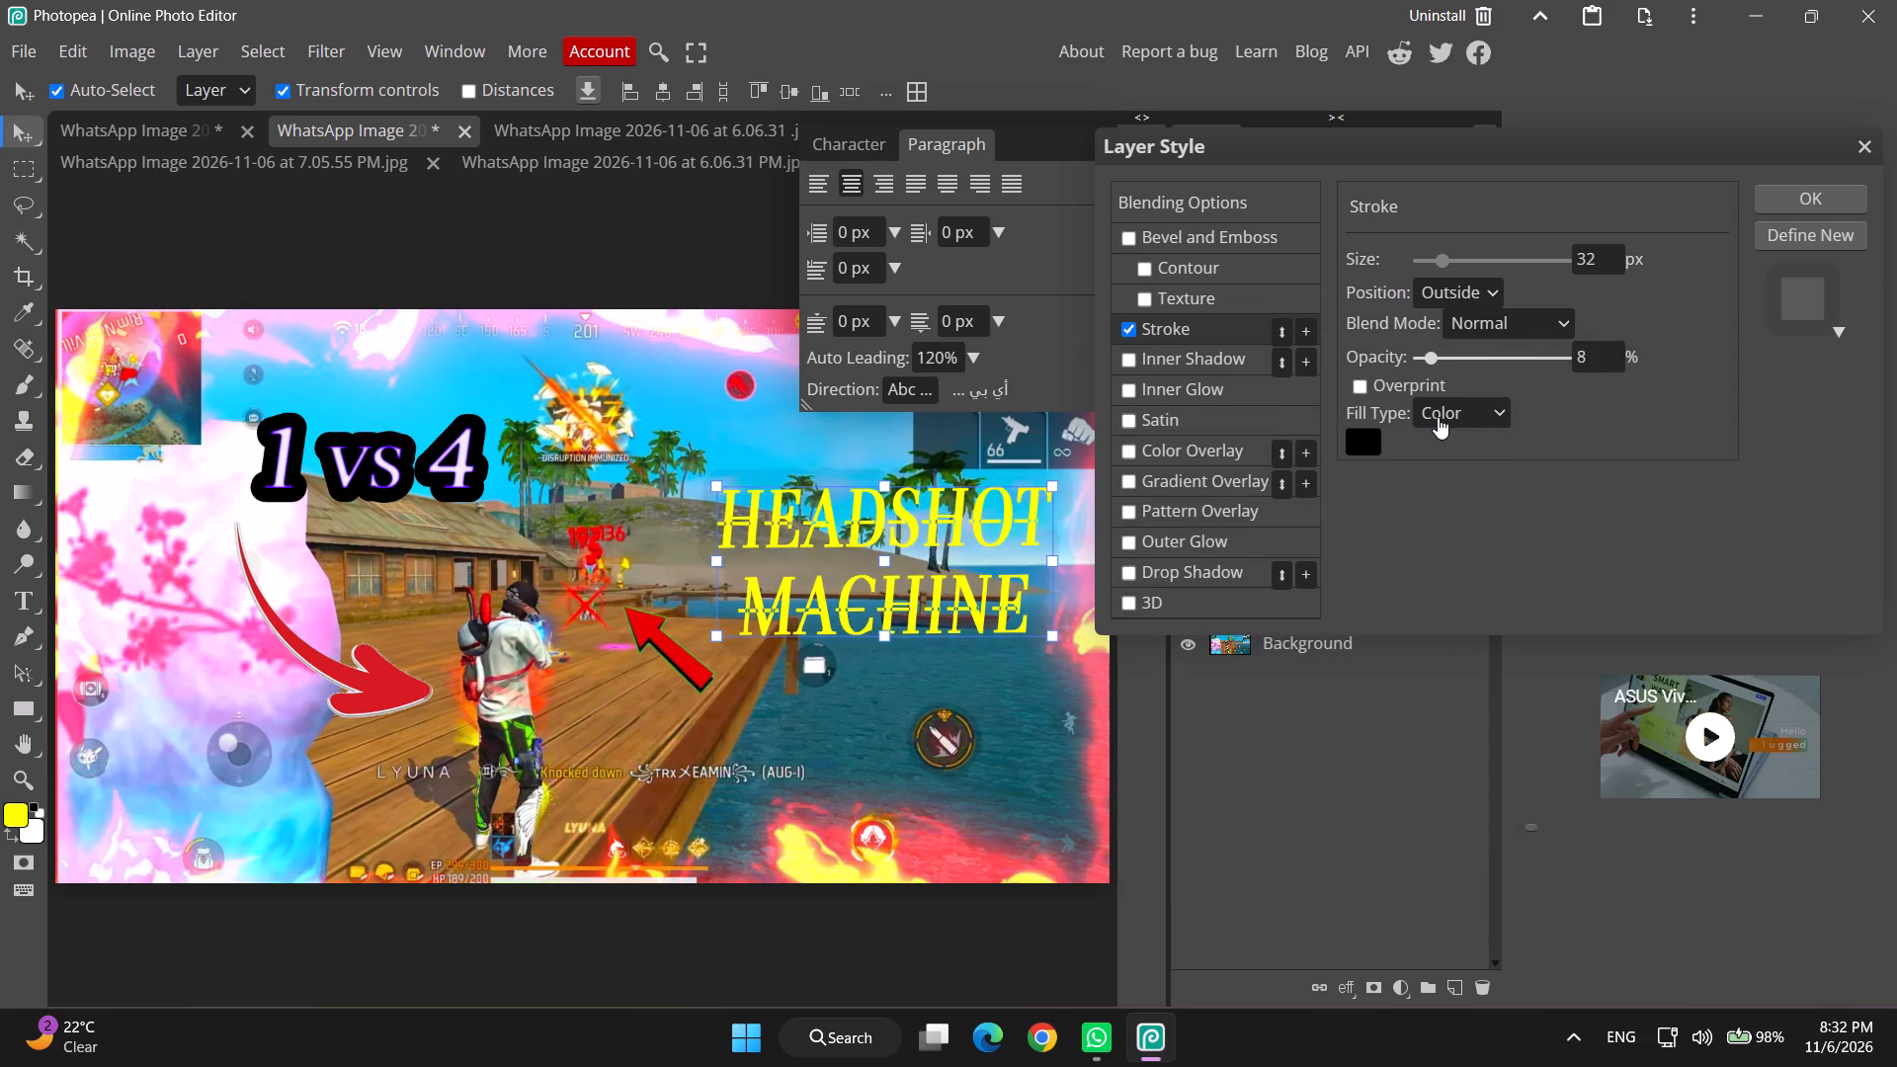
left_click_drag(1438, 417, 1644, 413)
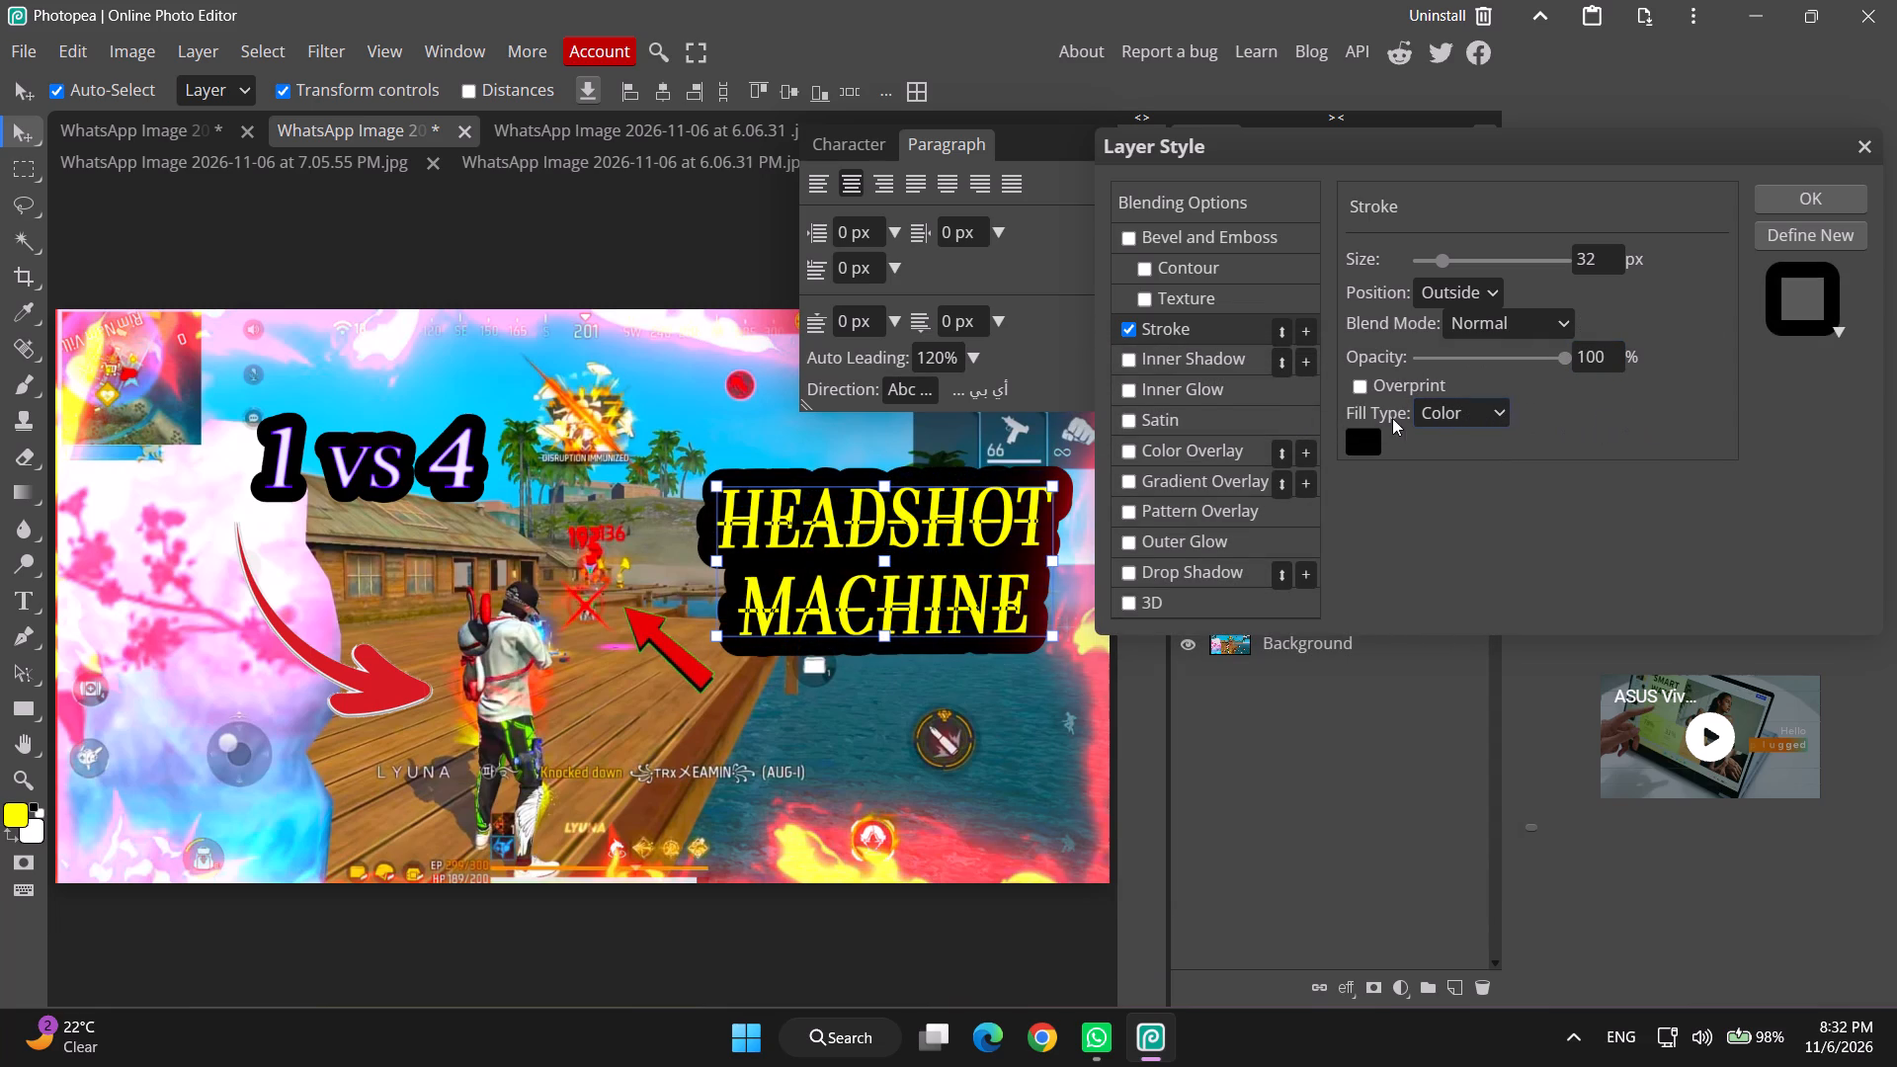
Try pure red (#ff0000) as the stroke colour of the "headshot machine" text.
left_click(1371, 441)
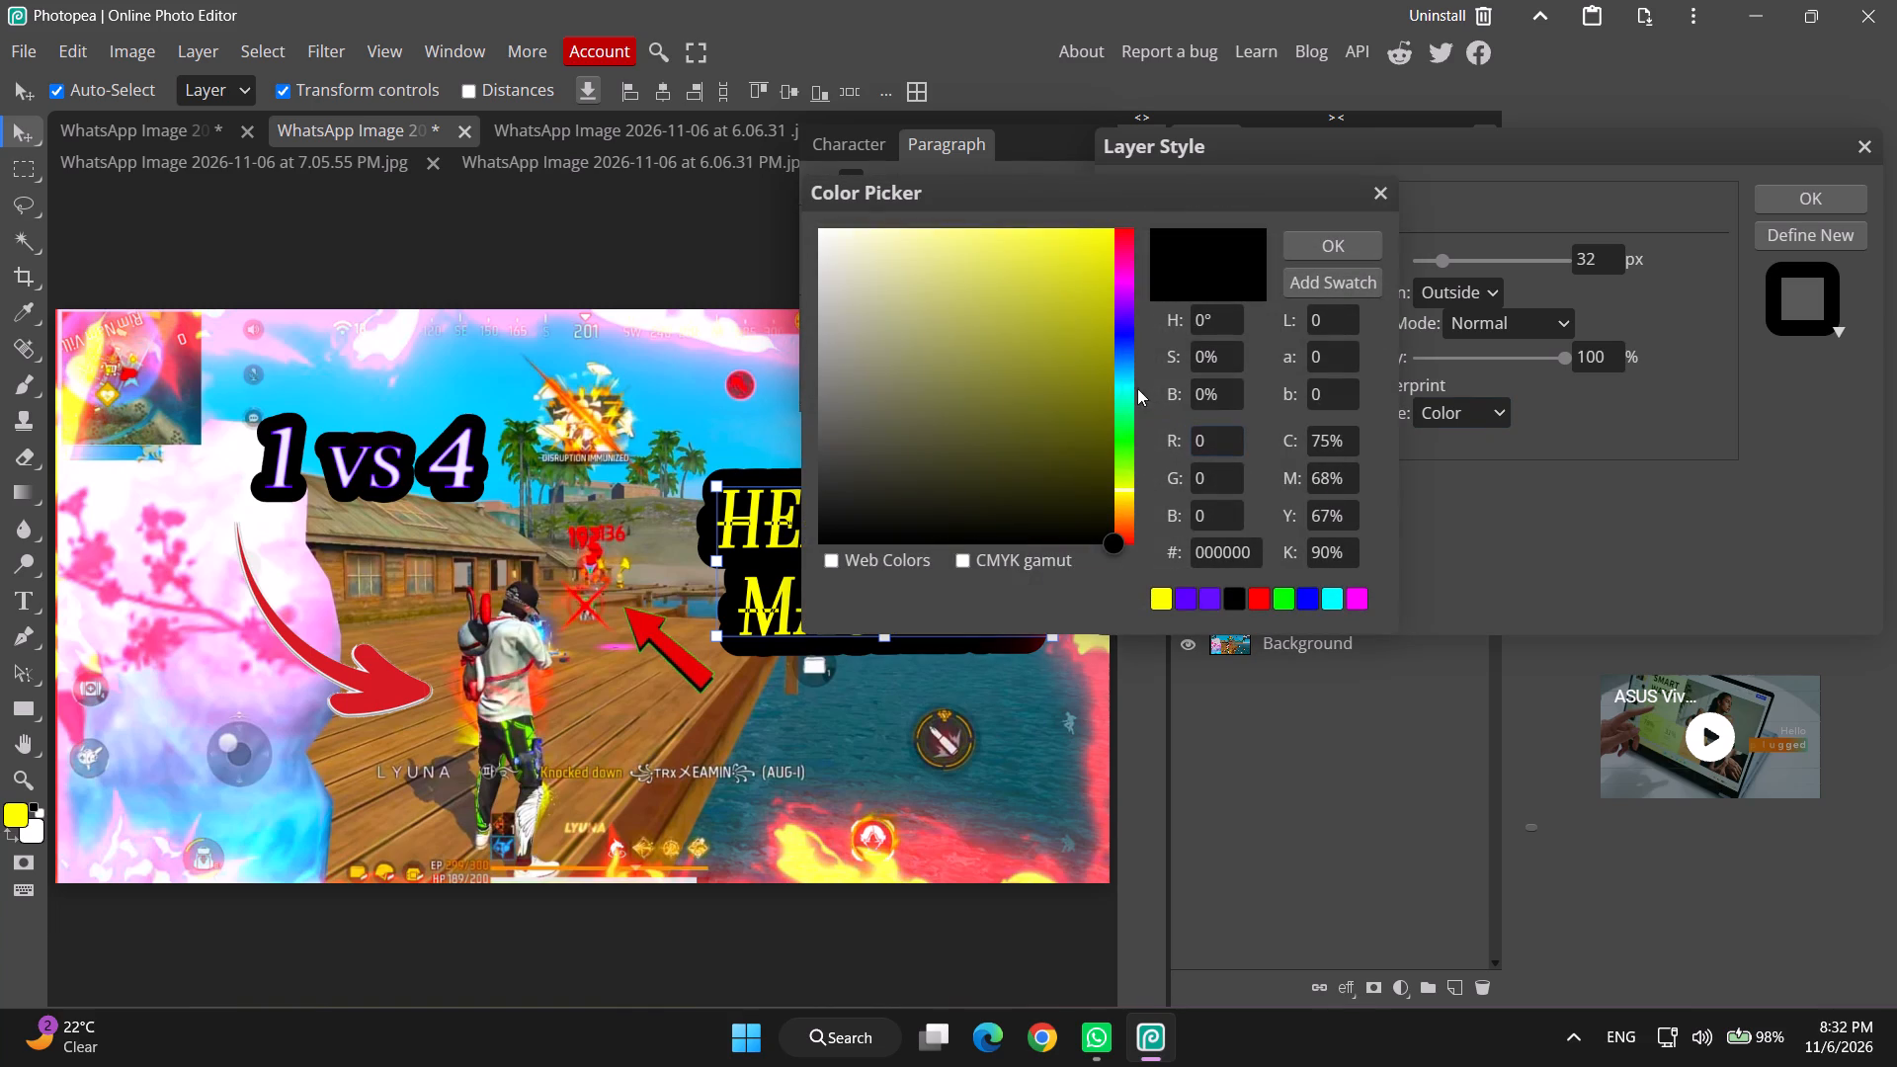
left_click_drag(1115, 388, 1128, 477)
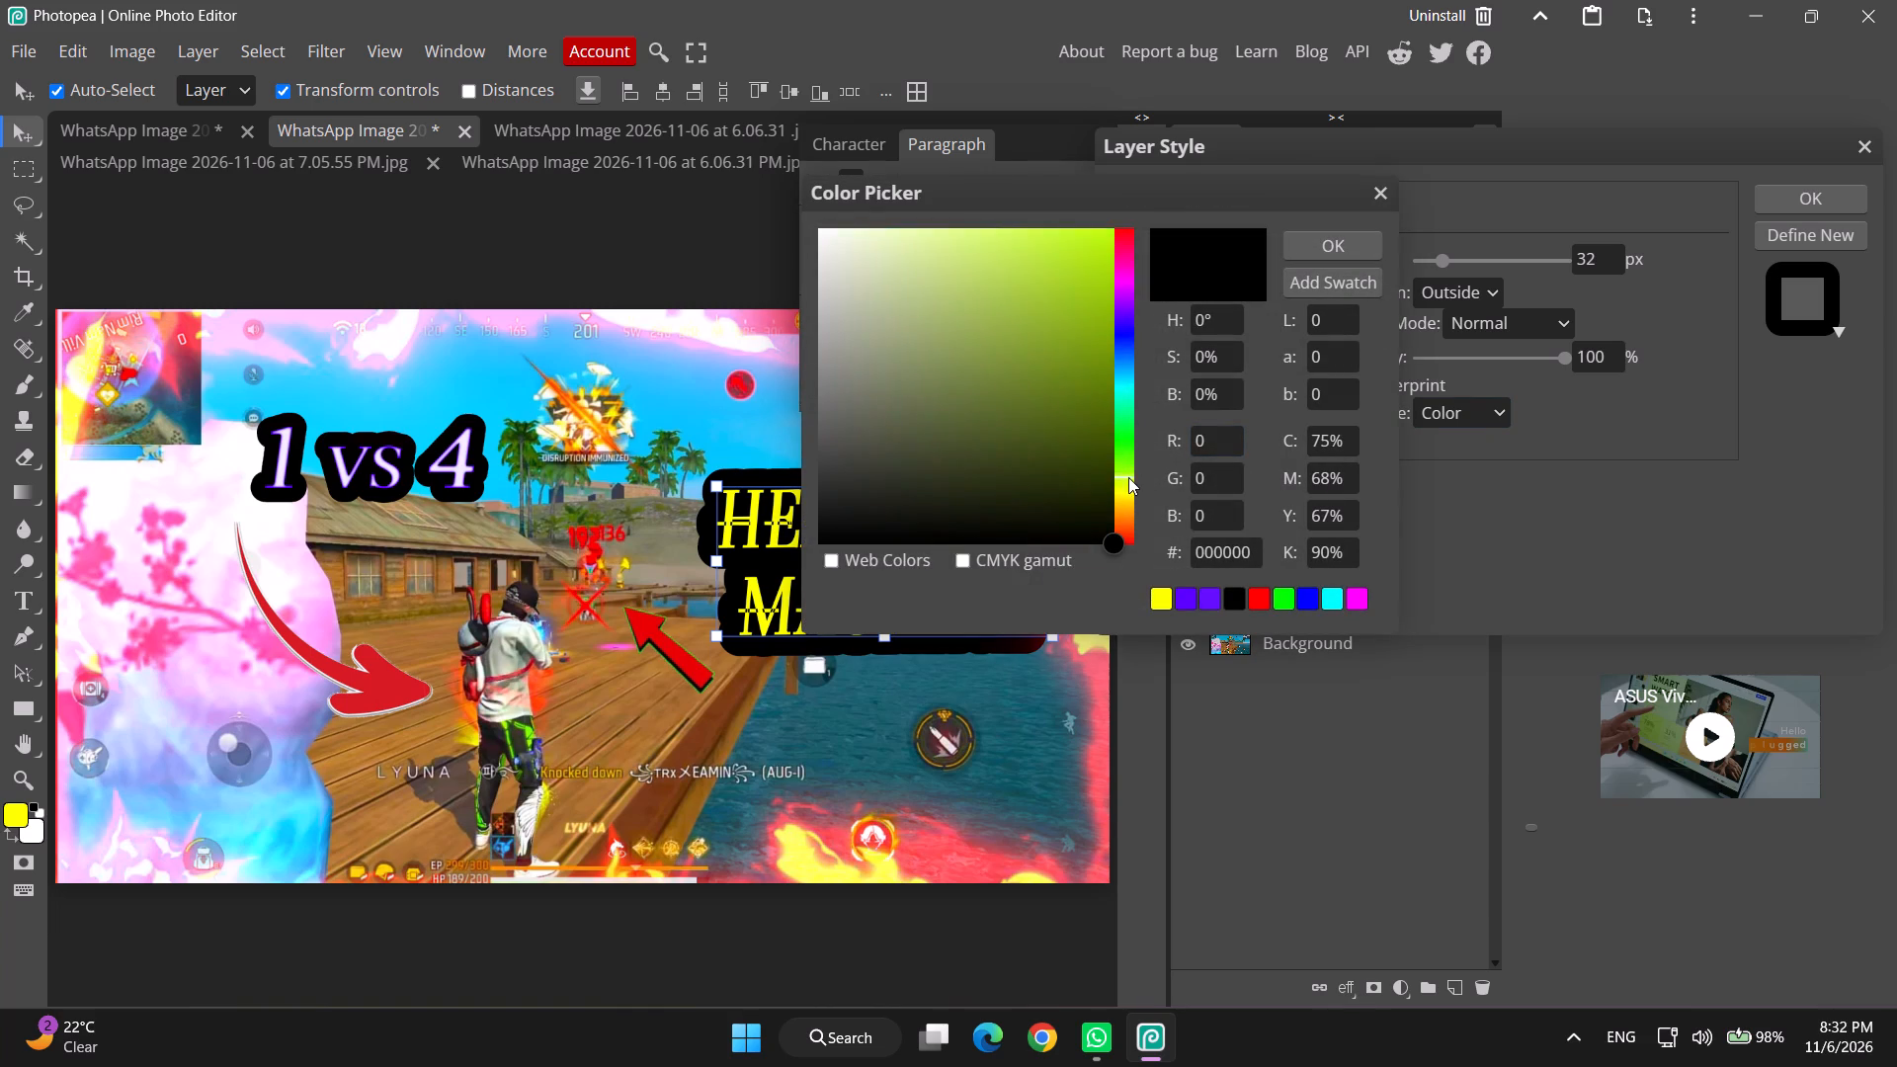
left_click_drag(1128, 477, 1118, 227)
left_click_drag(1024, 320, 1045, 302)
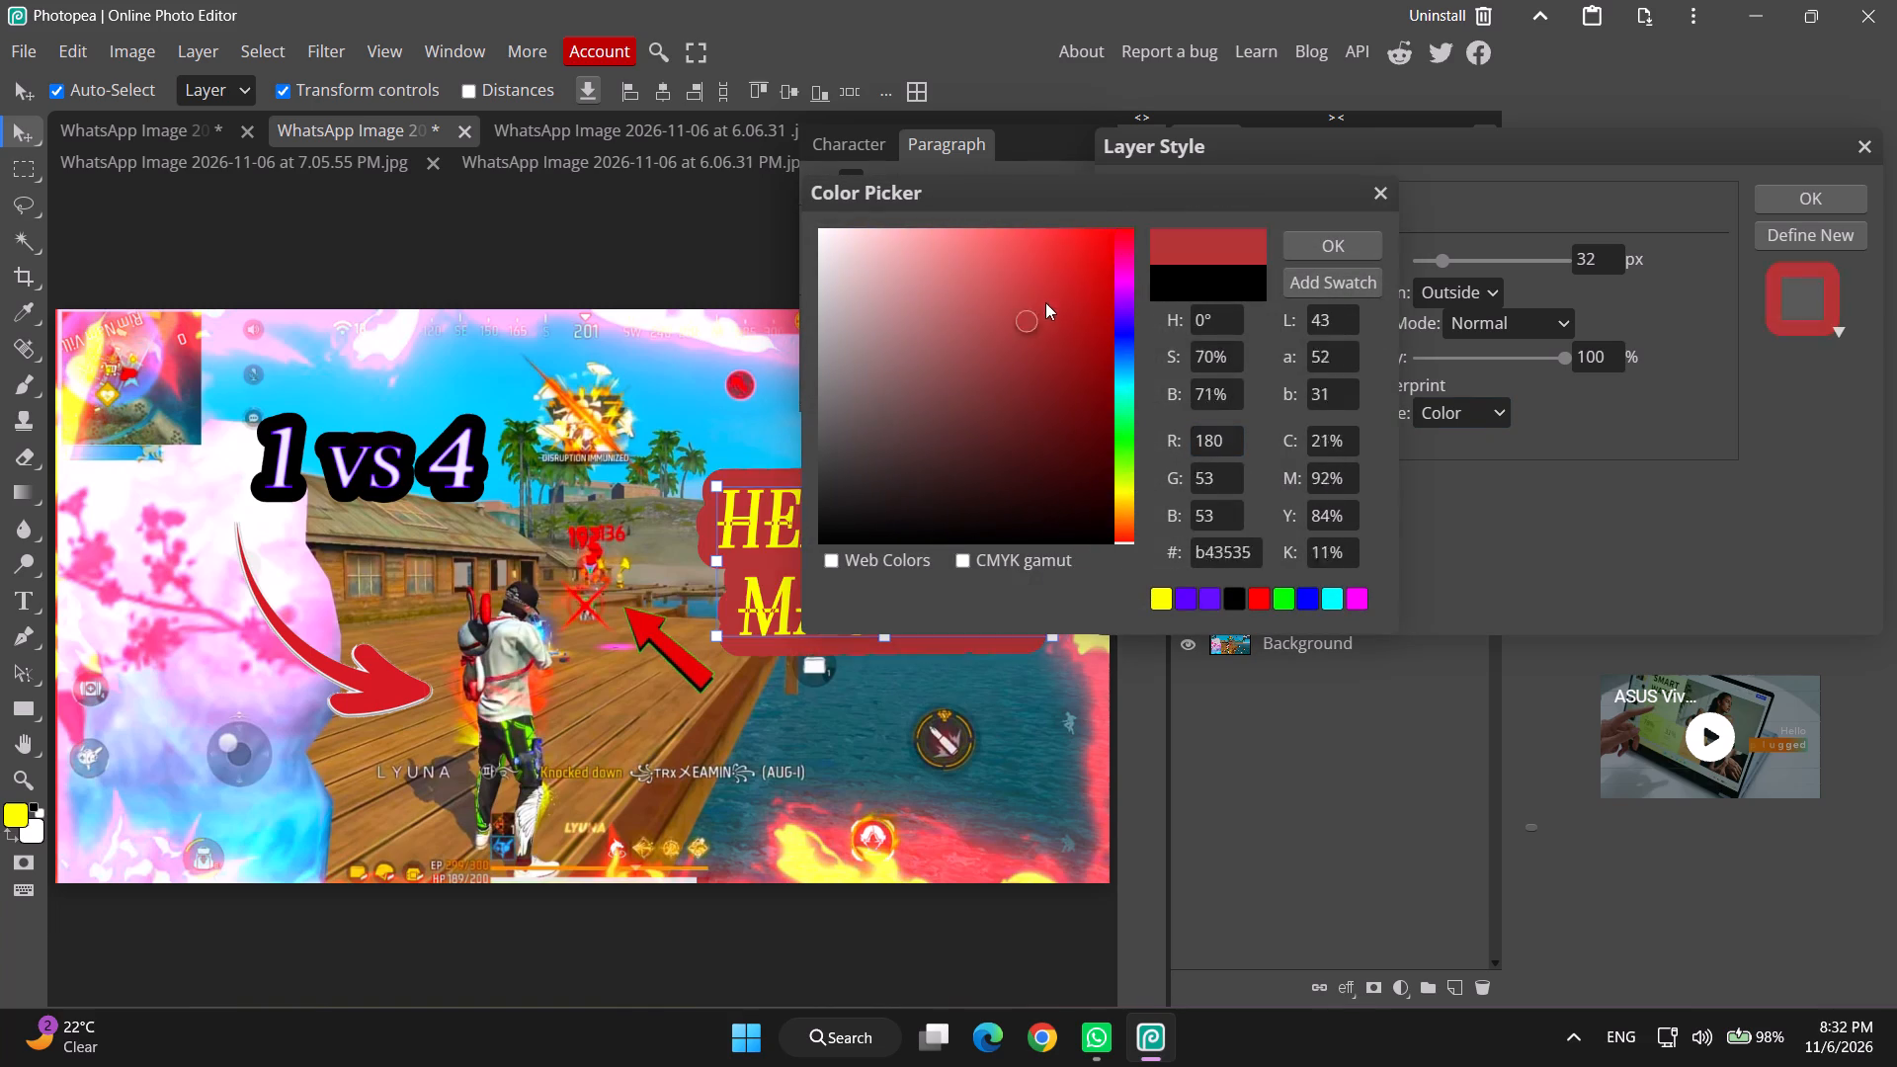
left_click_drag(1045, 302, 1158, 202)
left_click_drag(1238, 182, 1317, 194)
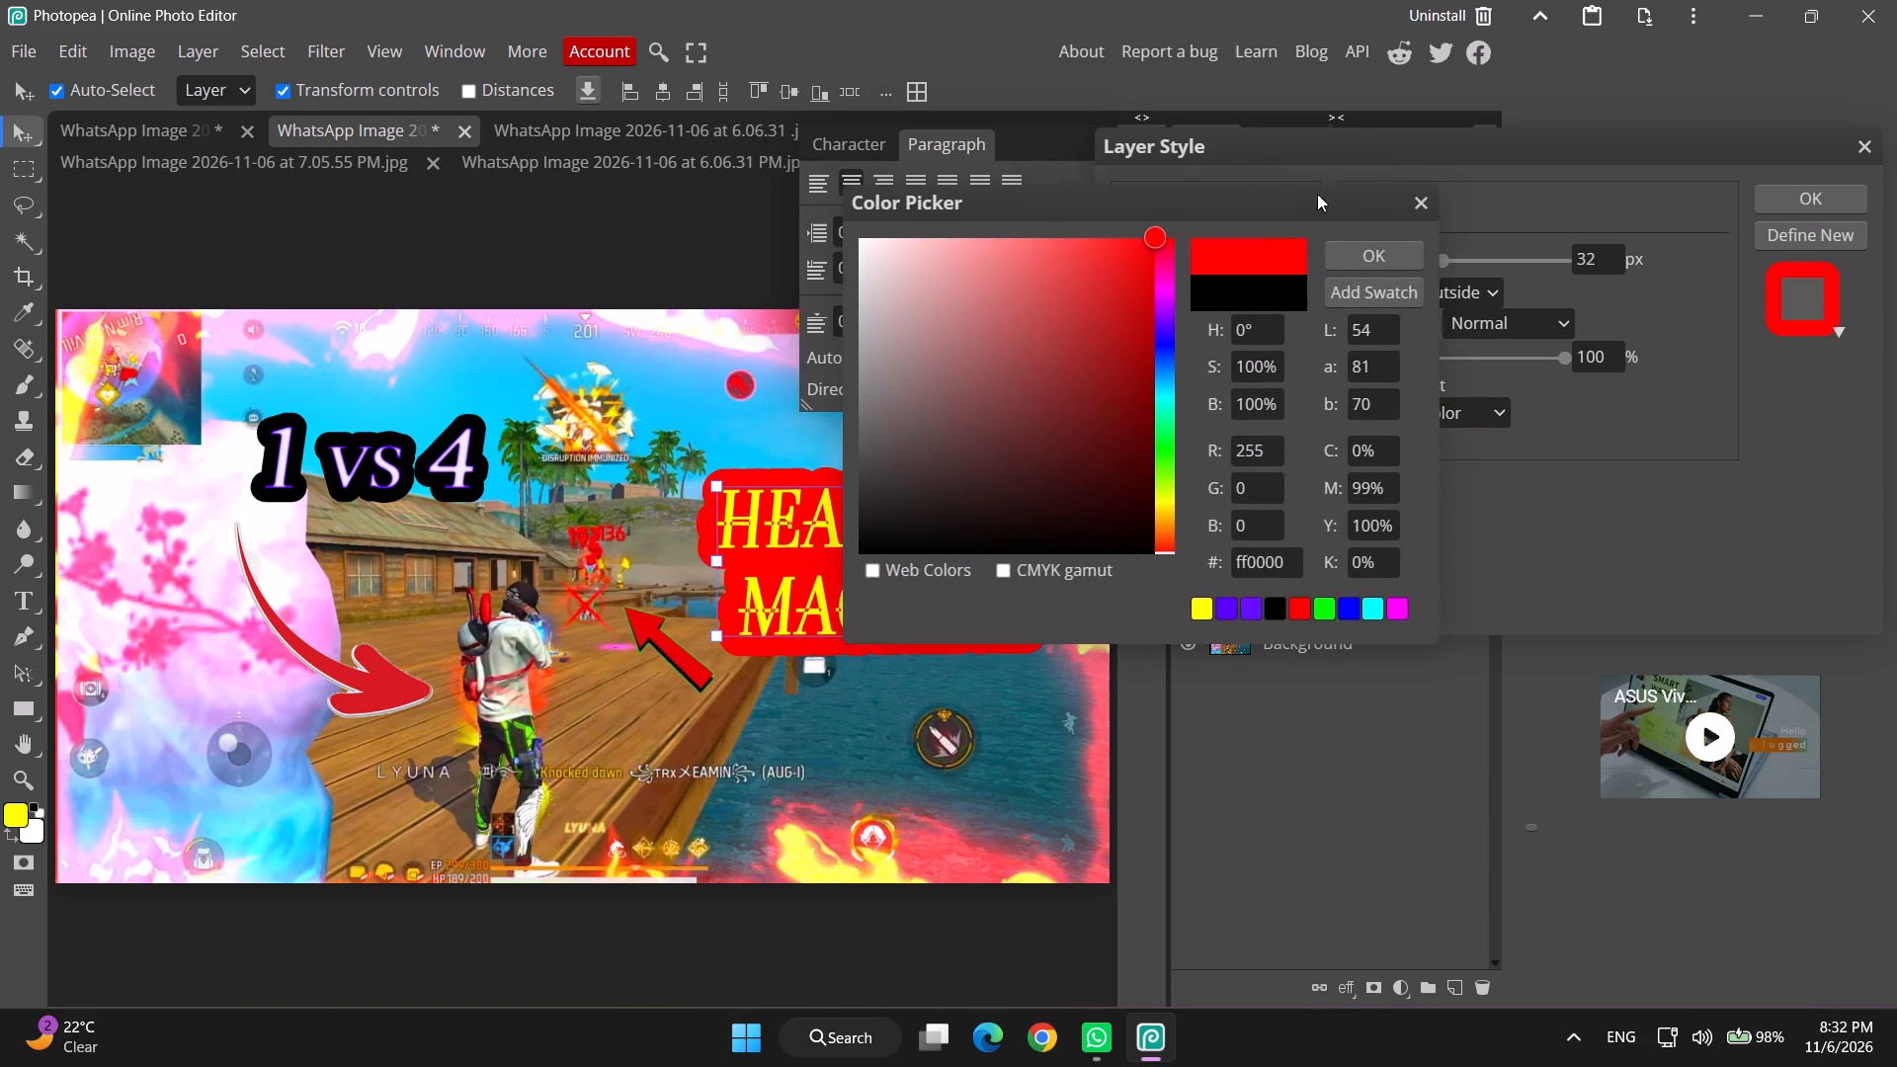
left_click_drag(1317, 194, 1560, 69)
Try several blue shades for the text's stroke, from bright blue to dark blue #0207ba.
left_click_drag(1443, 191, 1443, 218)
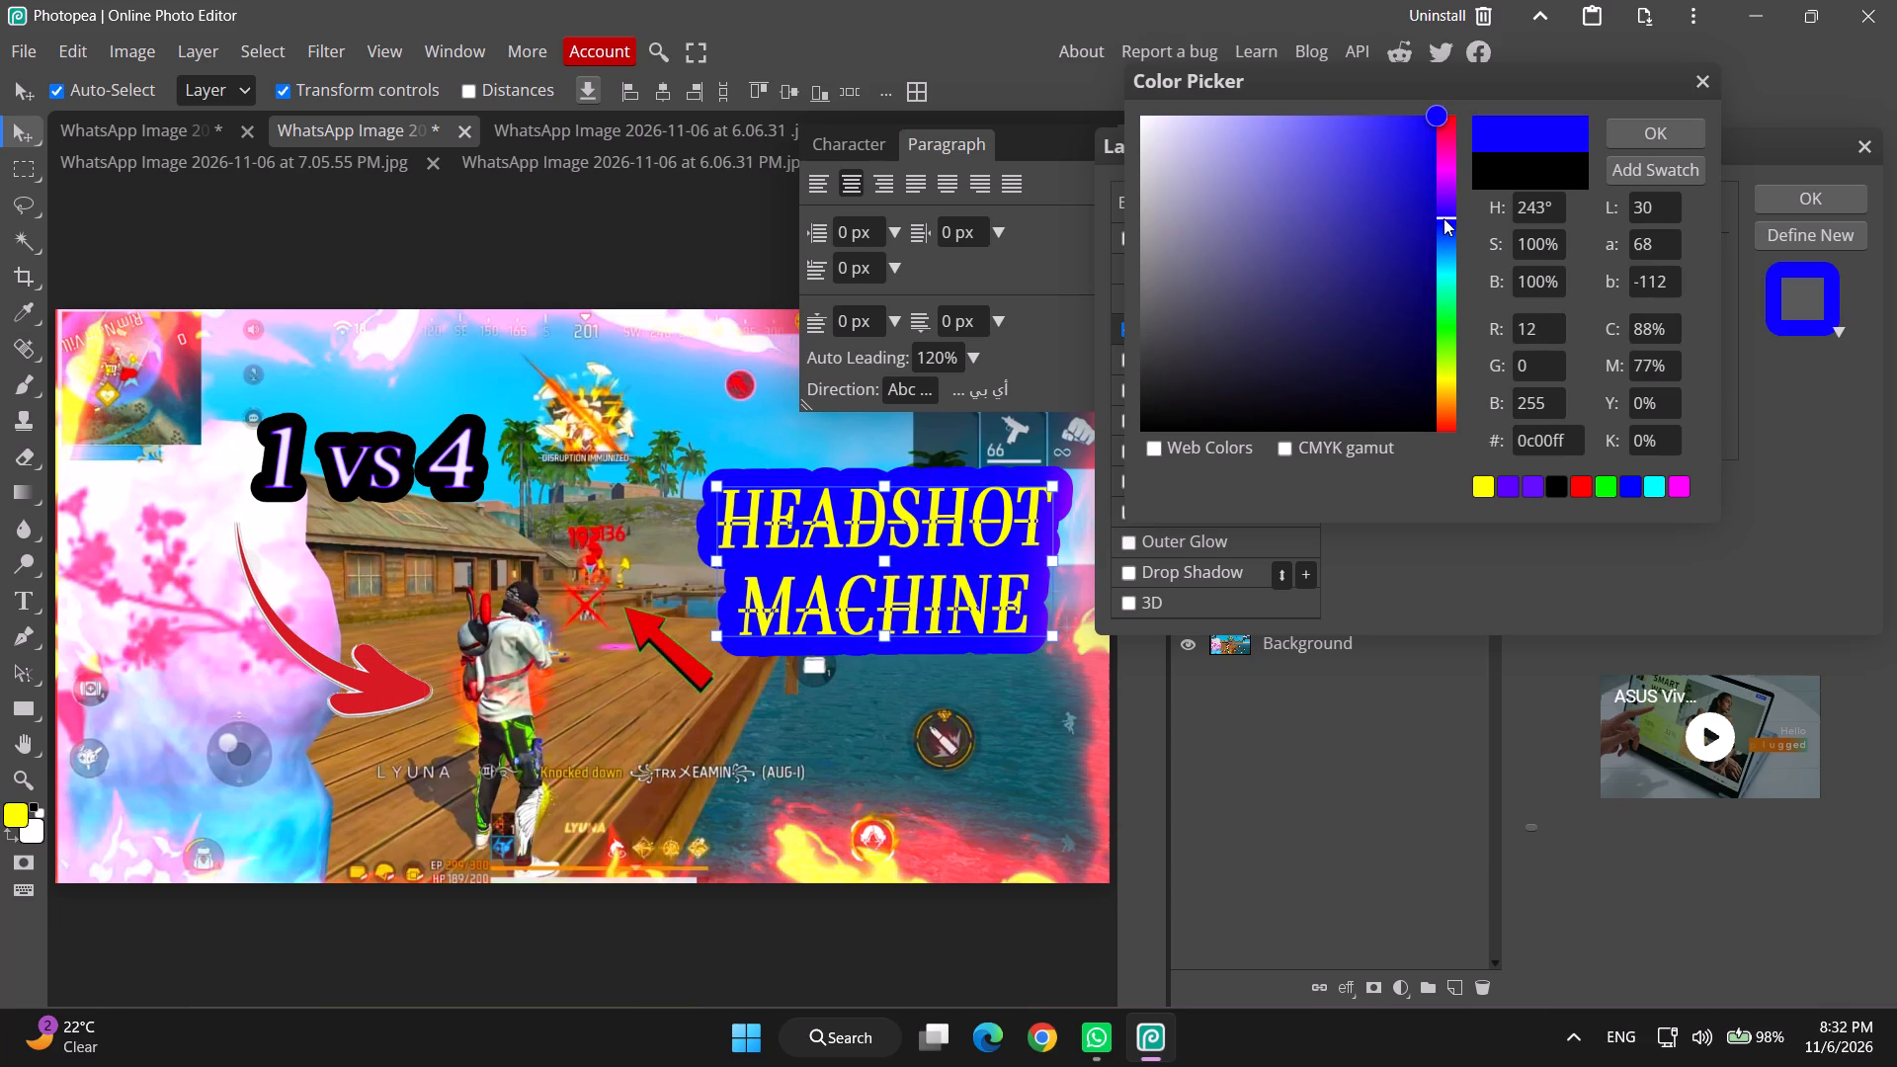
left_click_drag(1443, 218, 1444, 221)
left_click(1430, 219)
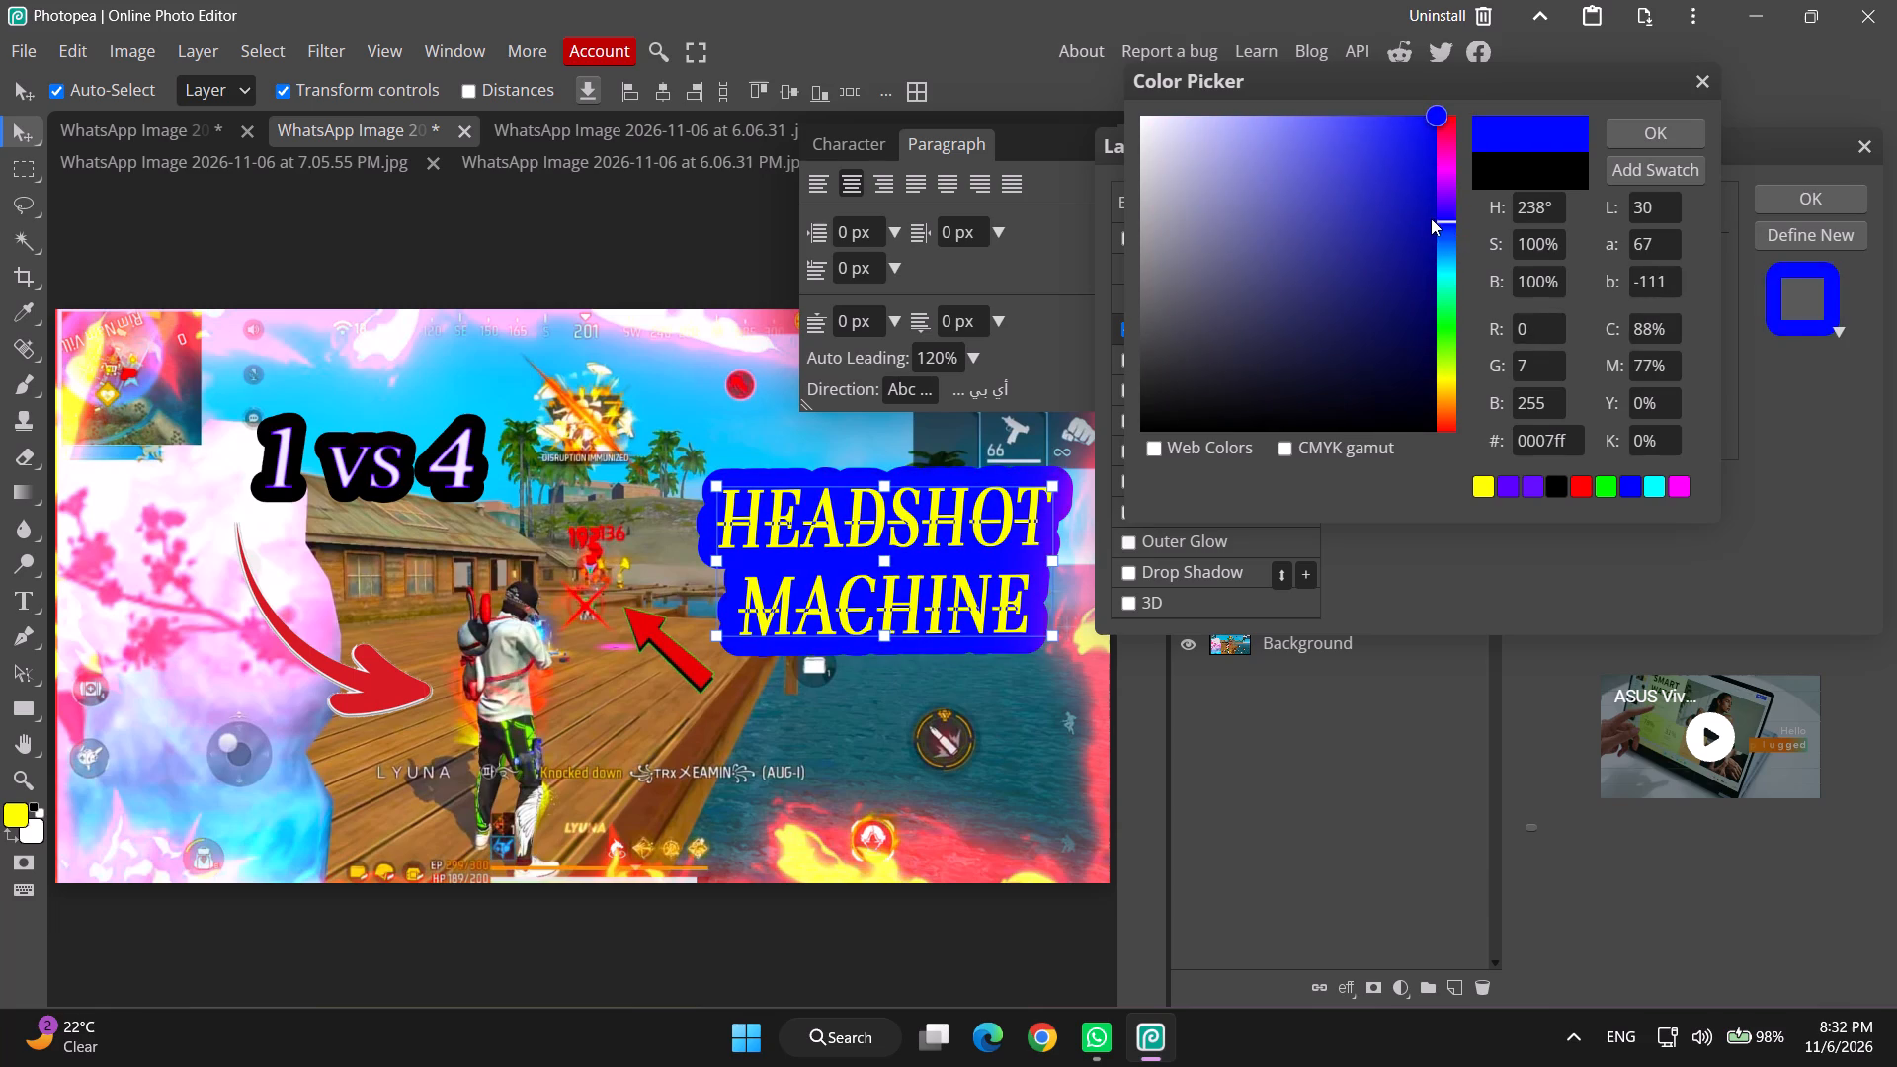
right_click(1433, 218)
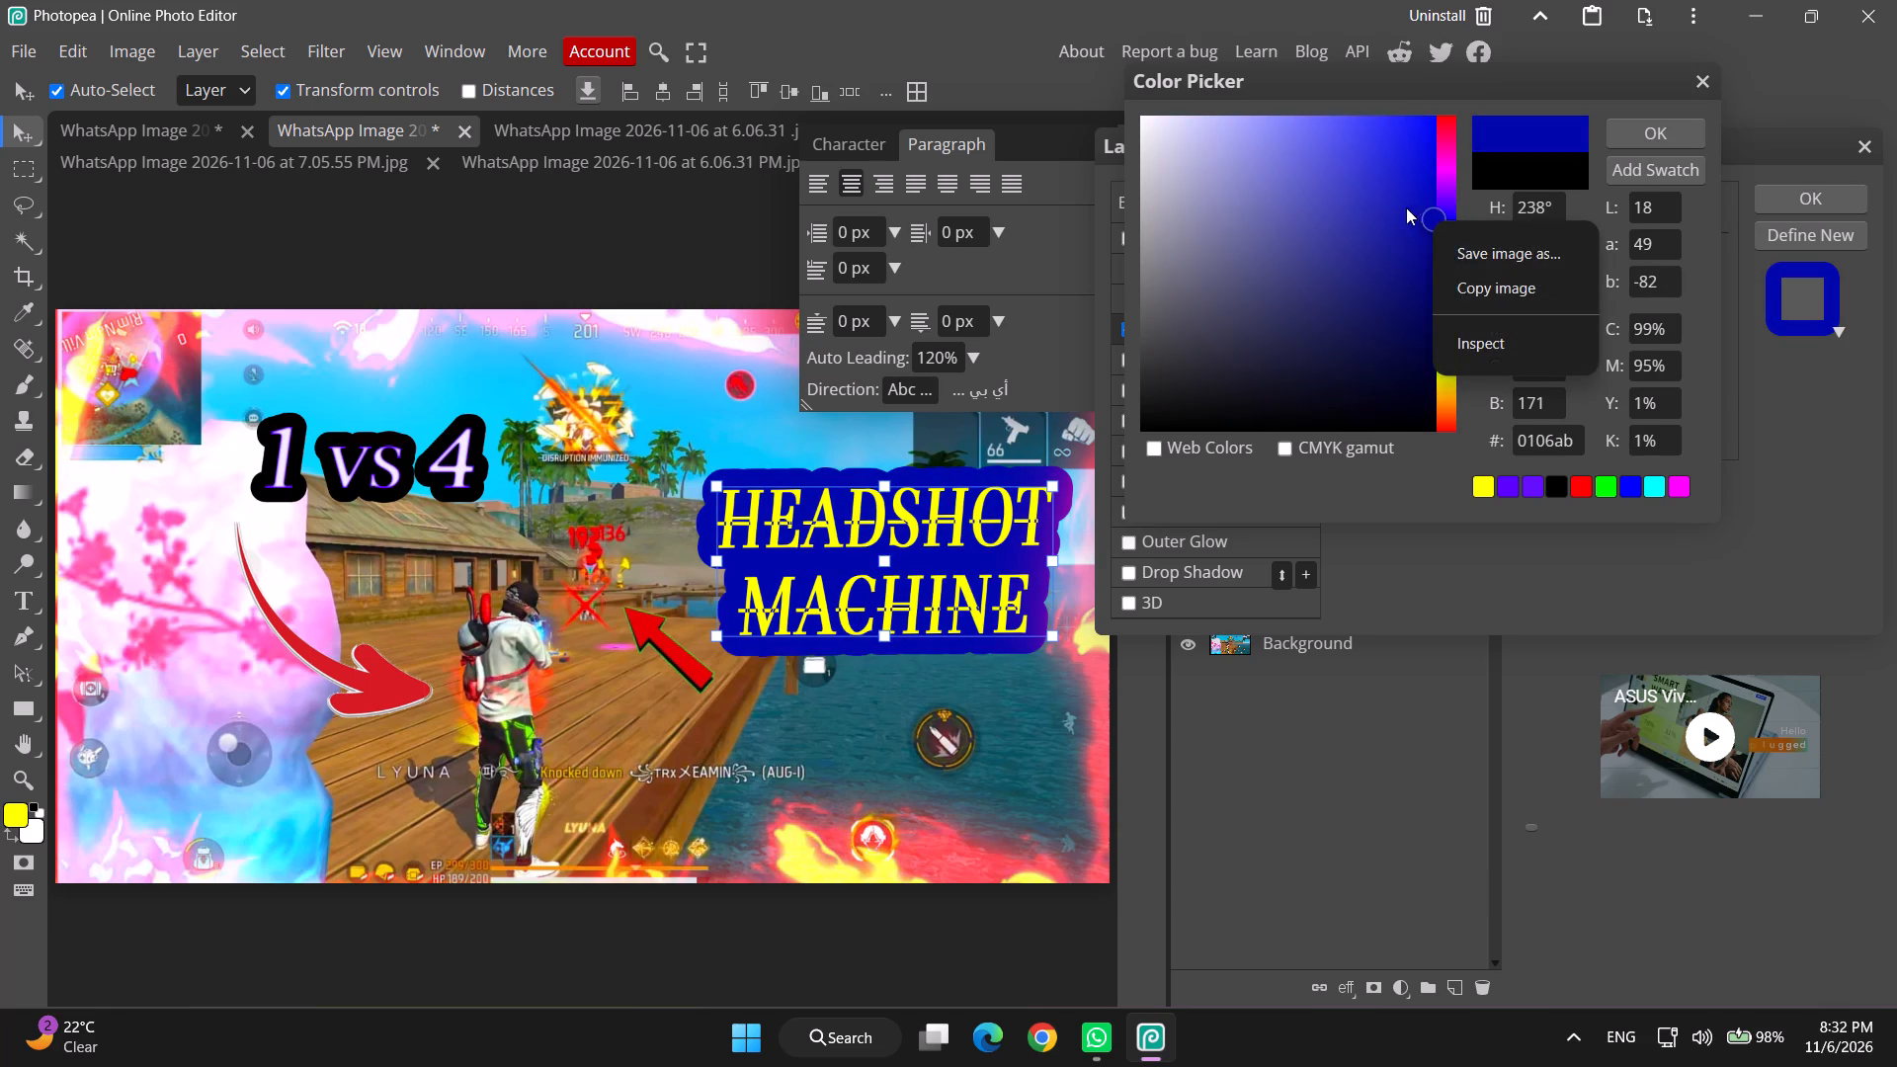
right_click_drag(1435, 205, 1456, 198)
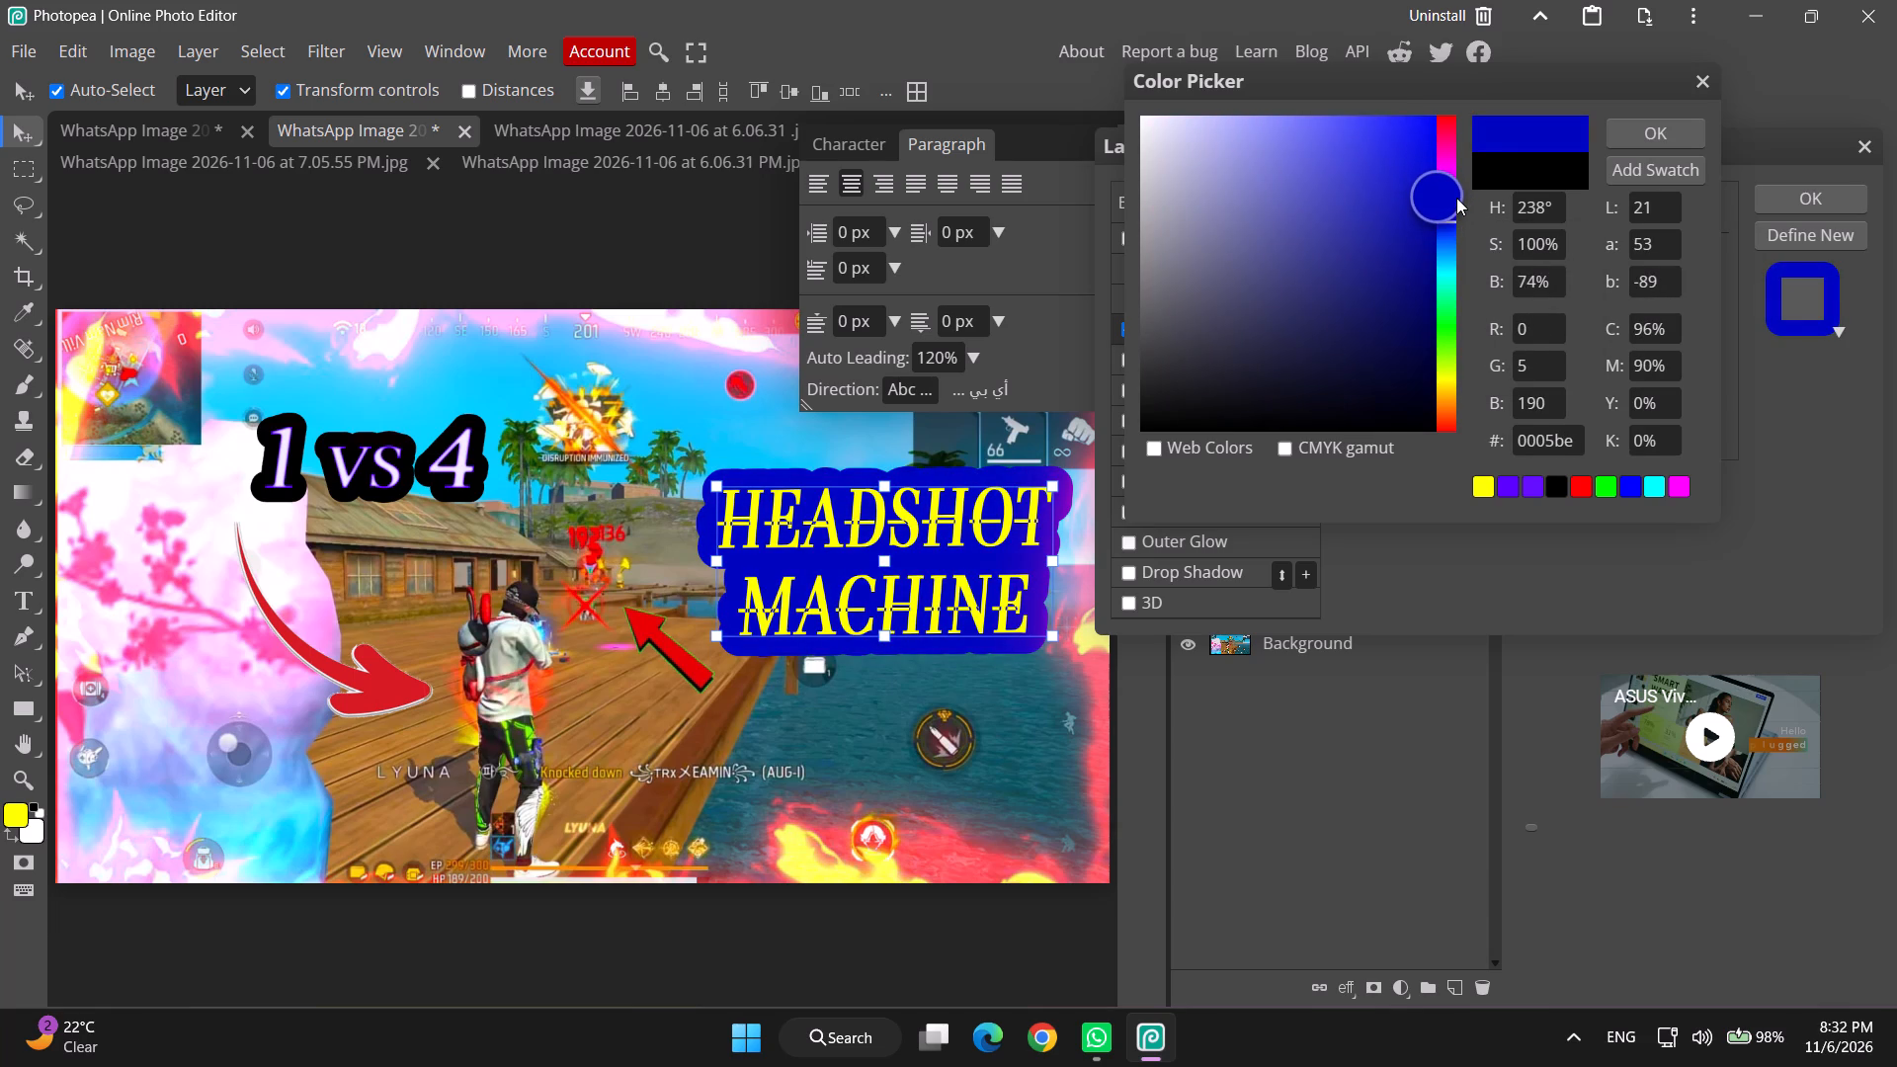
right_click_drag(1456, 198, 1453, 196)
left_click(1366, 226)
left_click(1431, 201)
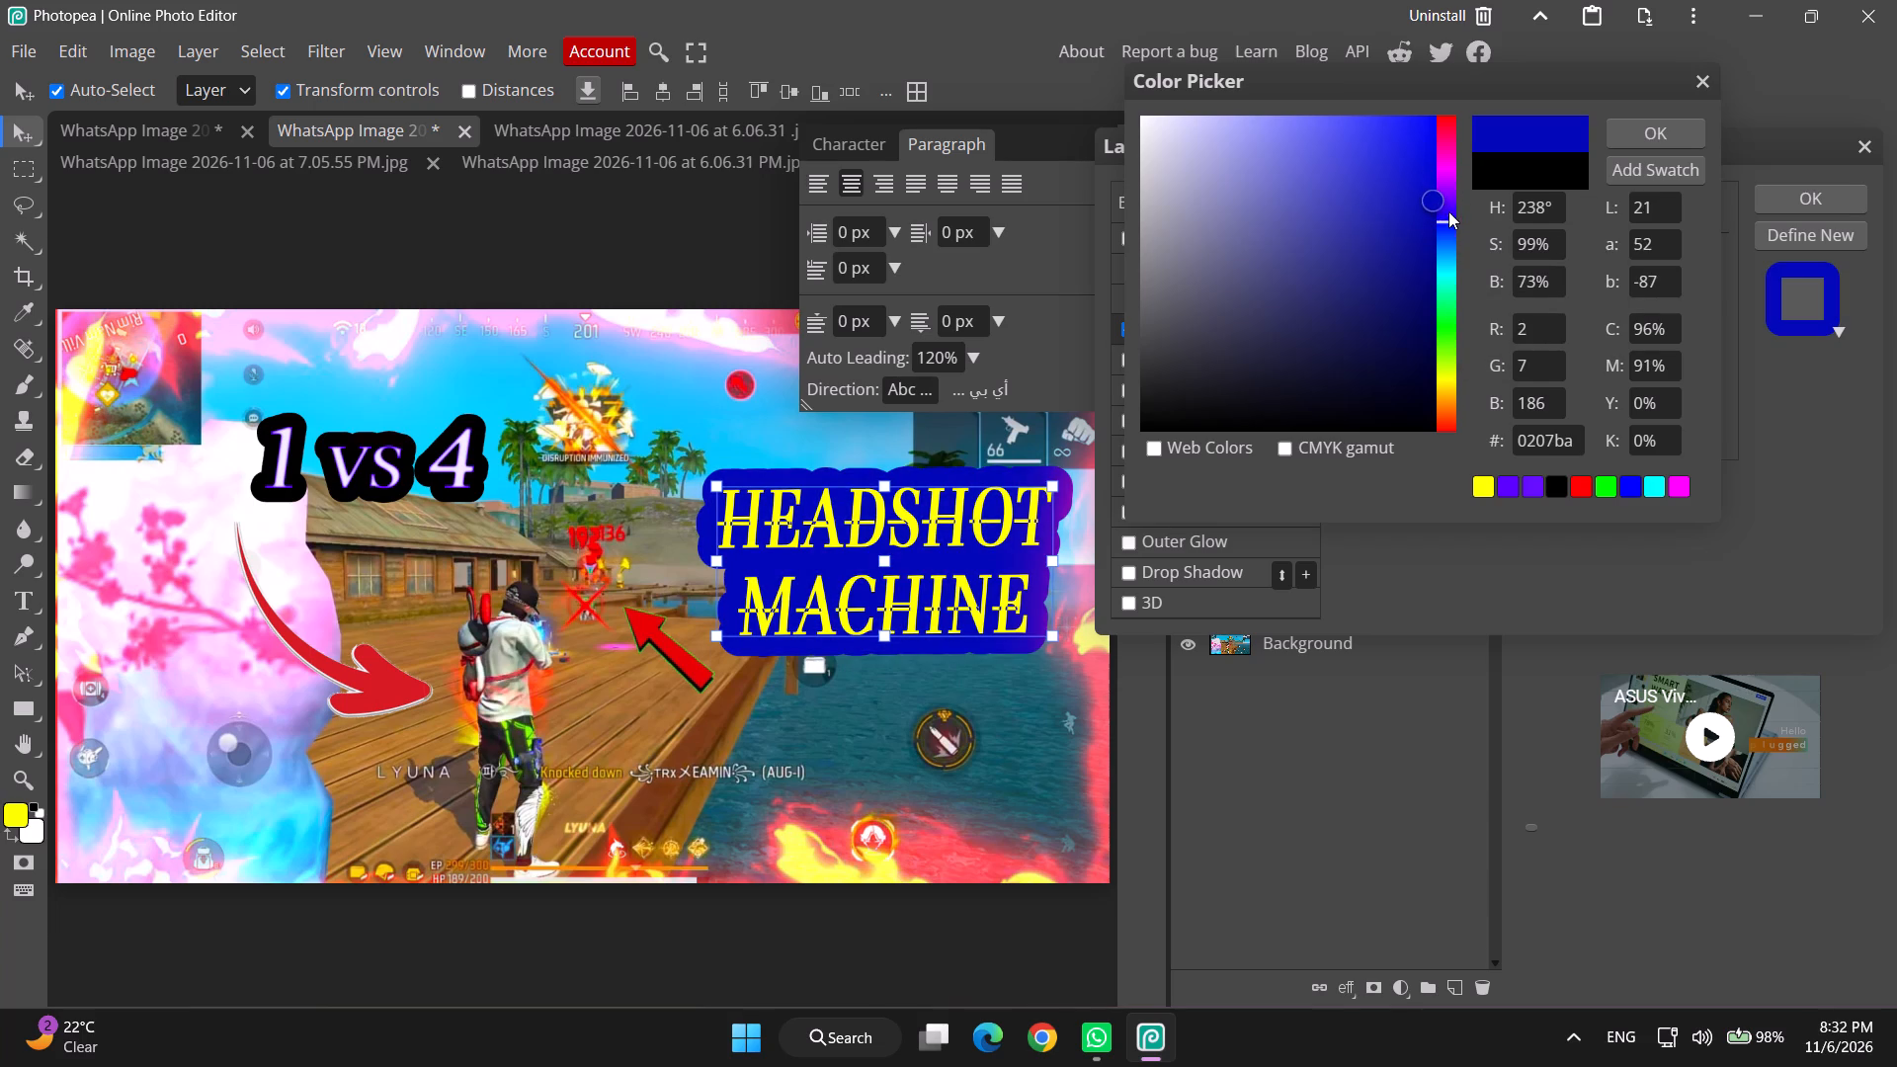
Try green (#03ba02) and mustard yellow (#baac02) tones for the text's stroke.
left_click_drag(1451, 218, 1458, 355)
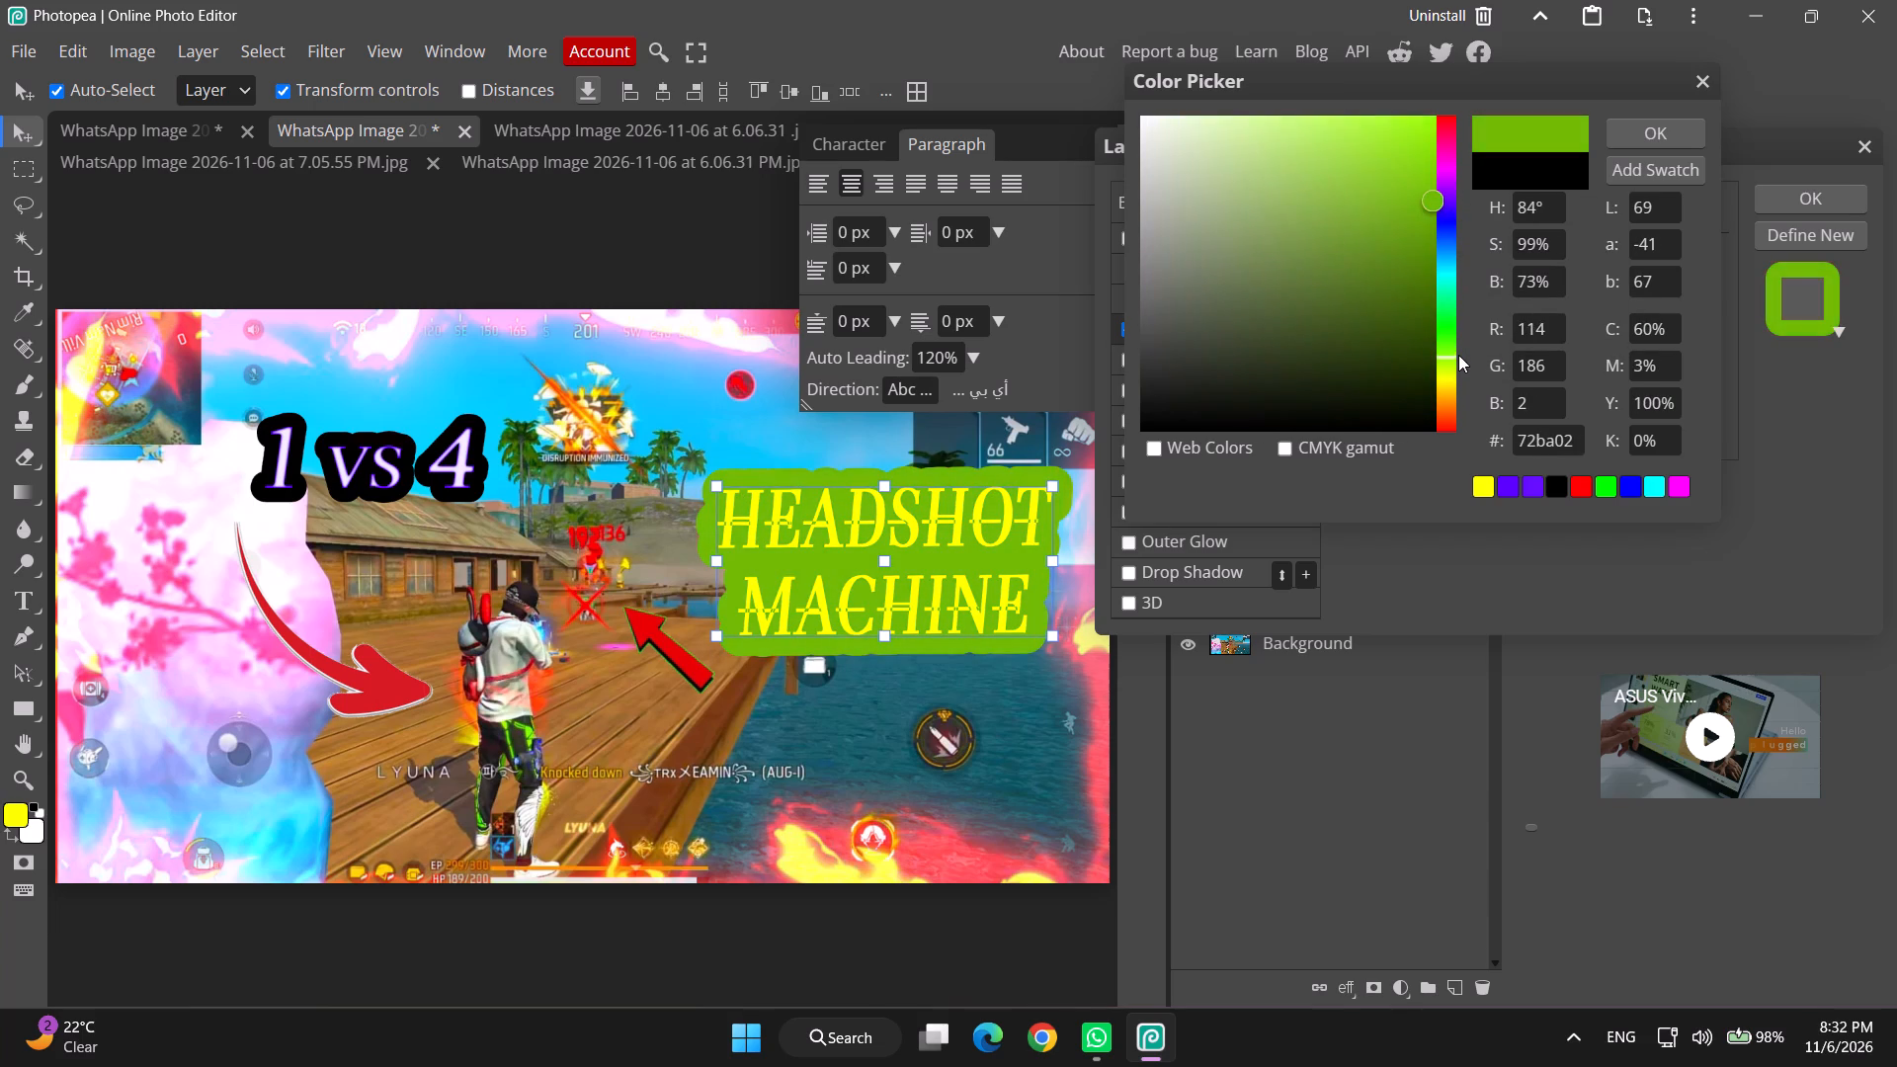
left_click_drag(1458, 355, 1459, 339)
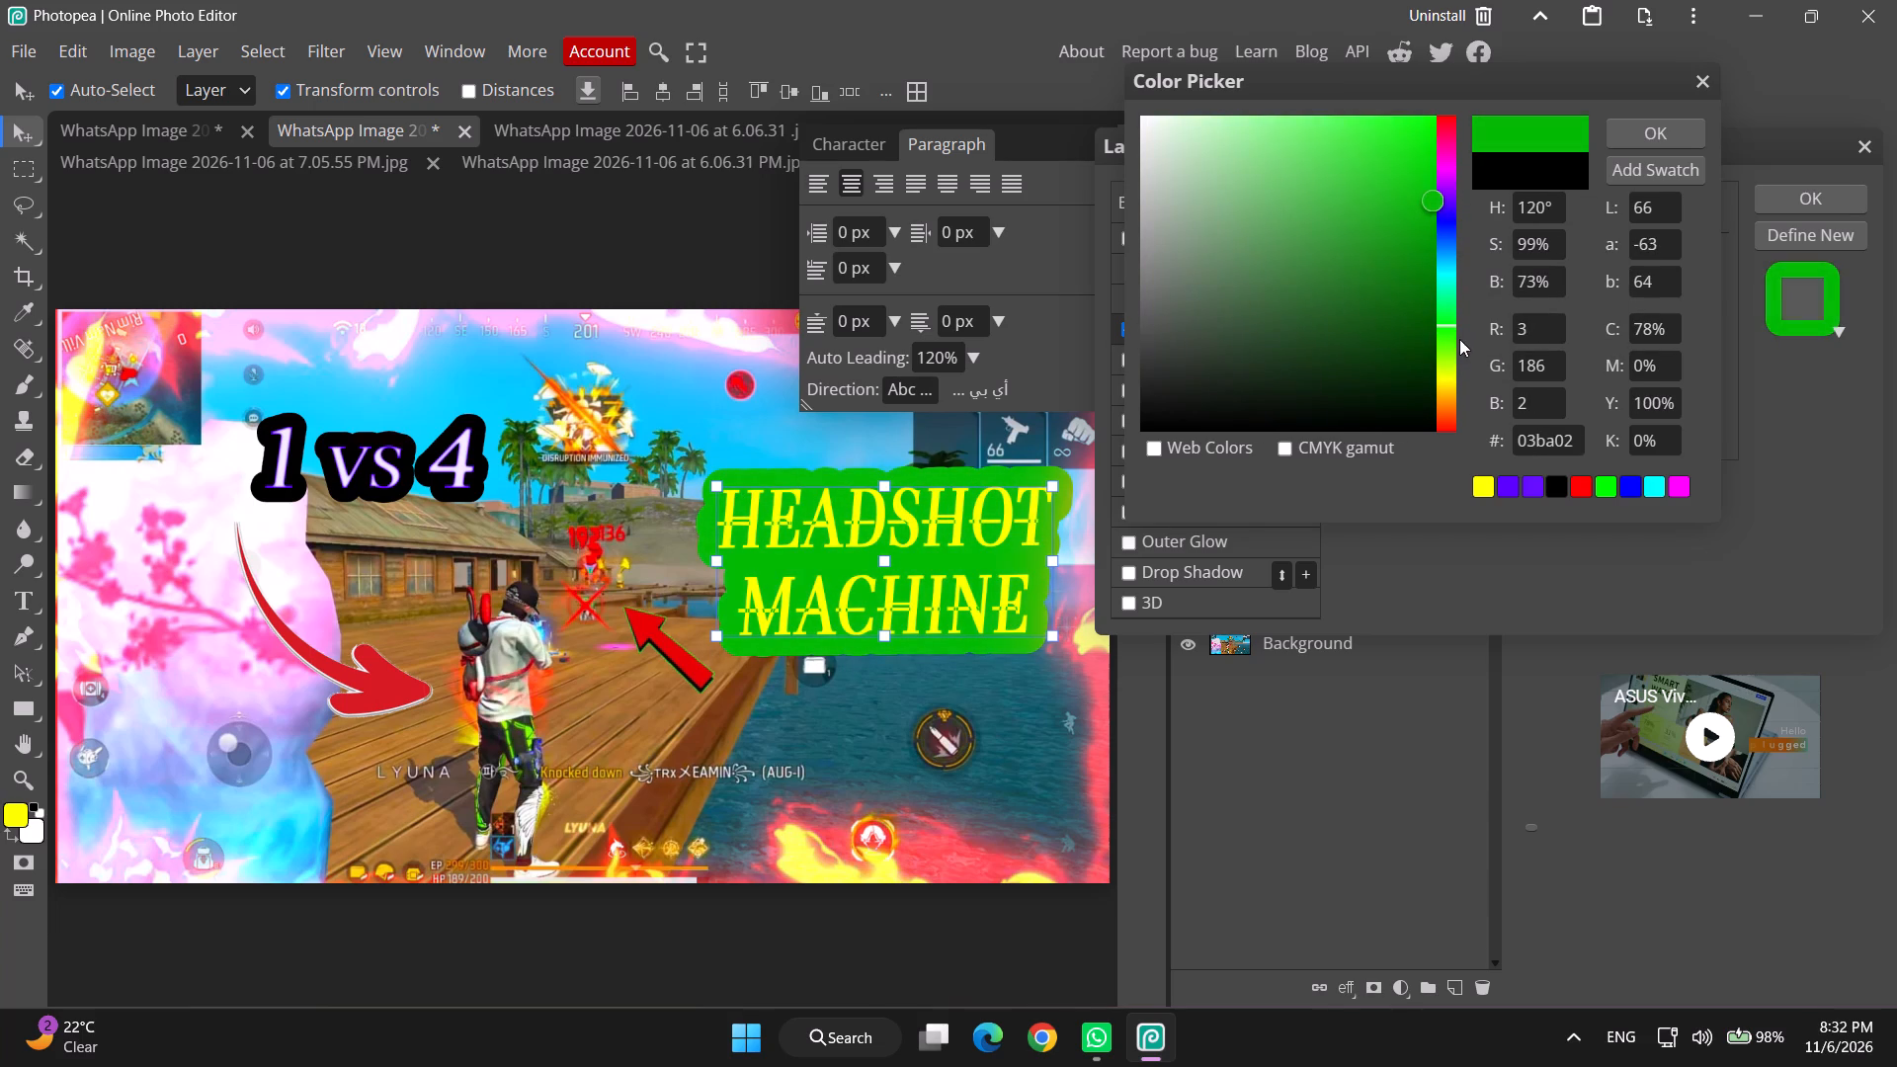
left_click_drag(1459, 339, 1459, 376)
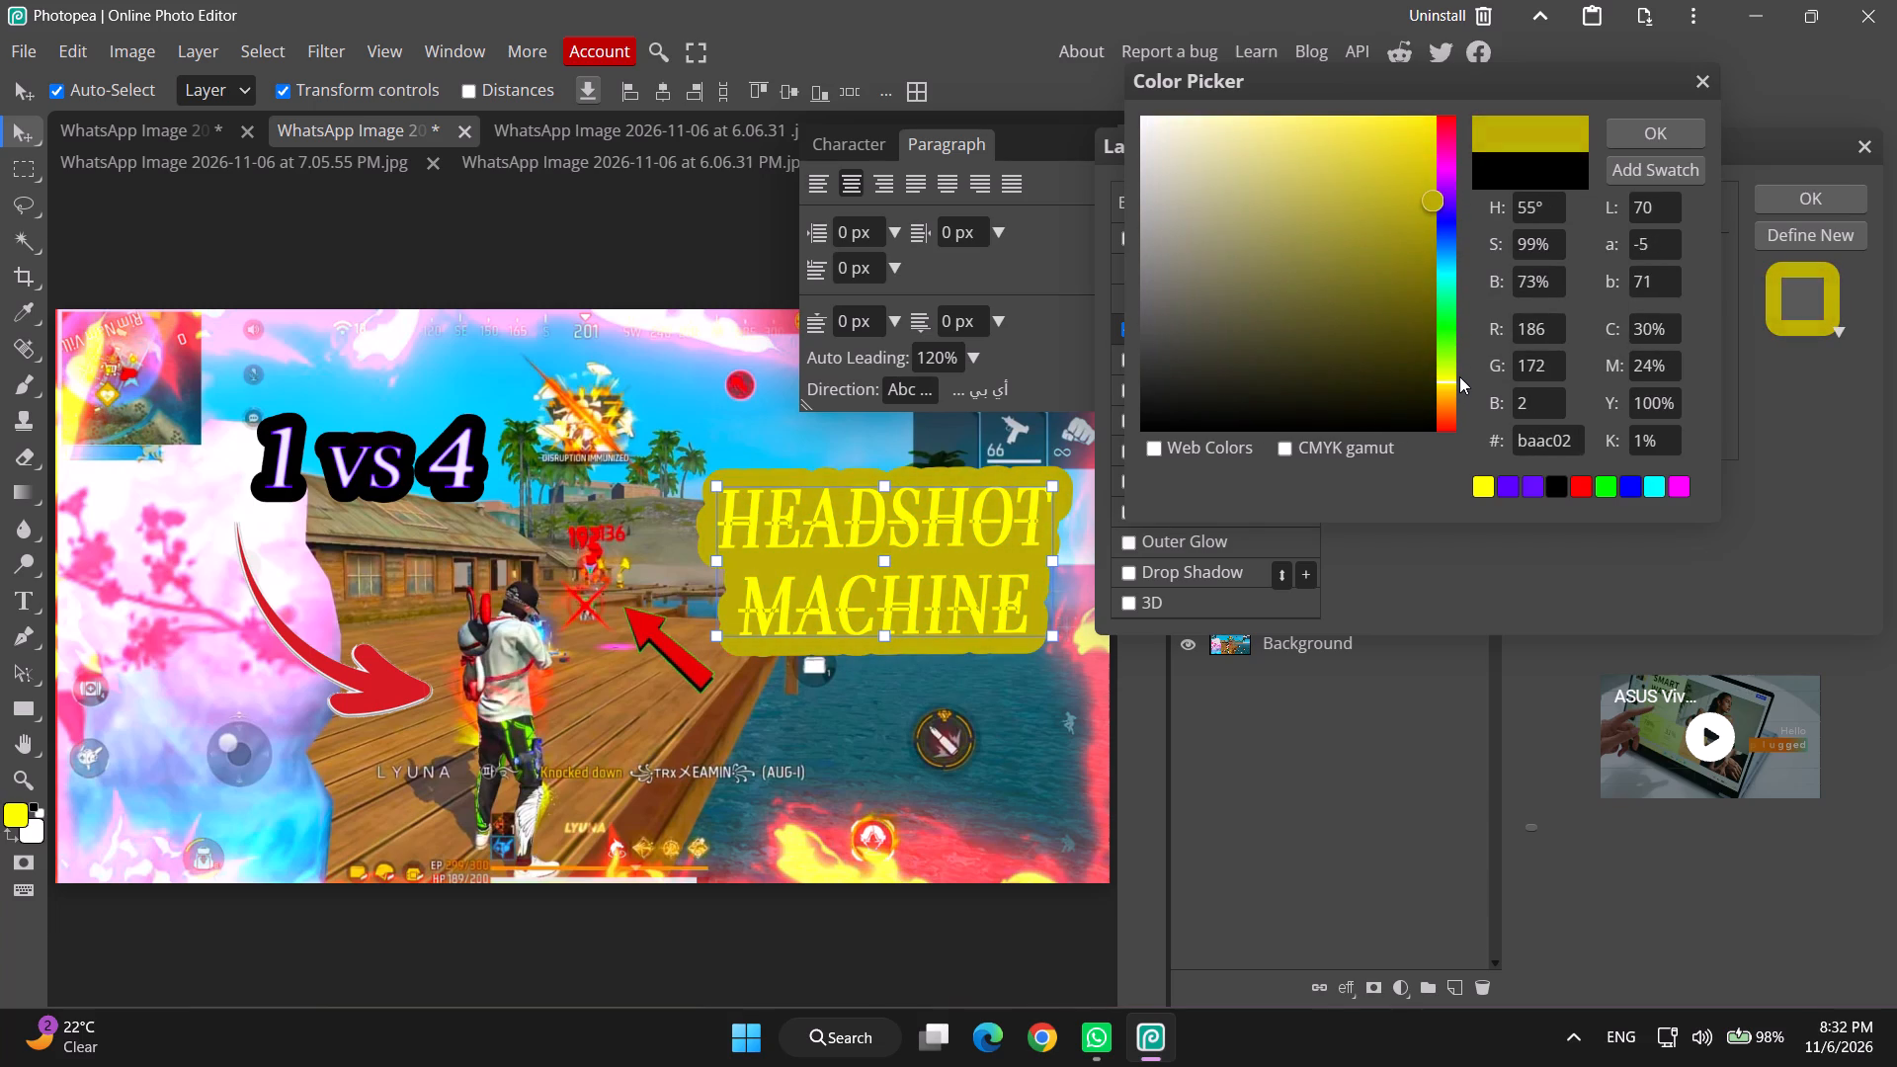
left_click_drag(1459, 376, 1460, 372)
Set the "headshot machine" stroke colour to bright blue #0624ff after sampling lime, red and magenta at full brightness.
left_click_drag(1349, 277, 1429, 92)
left_click_drag(1443, 354, 1445, 373)
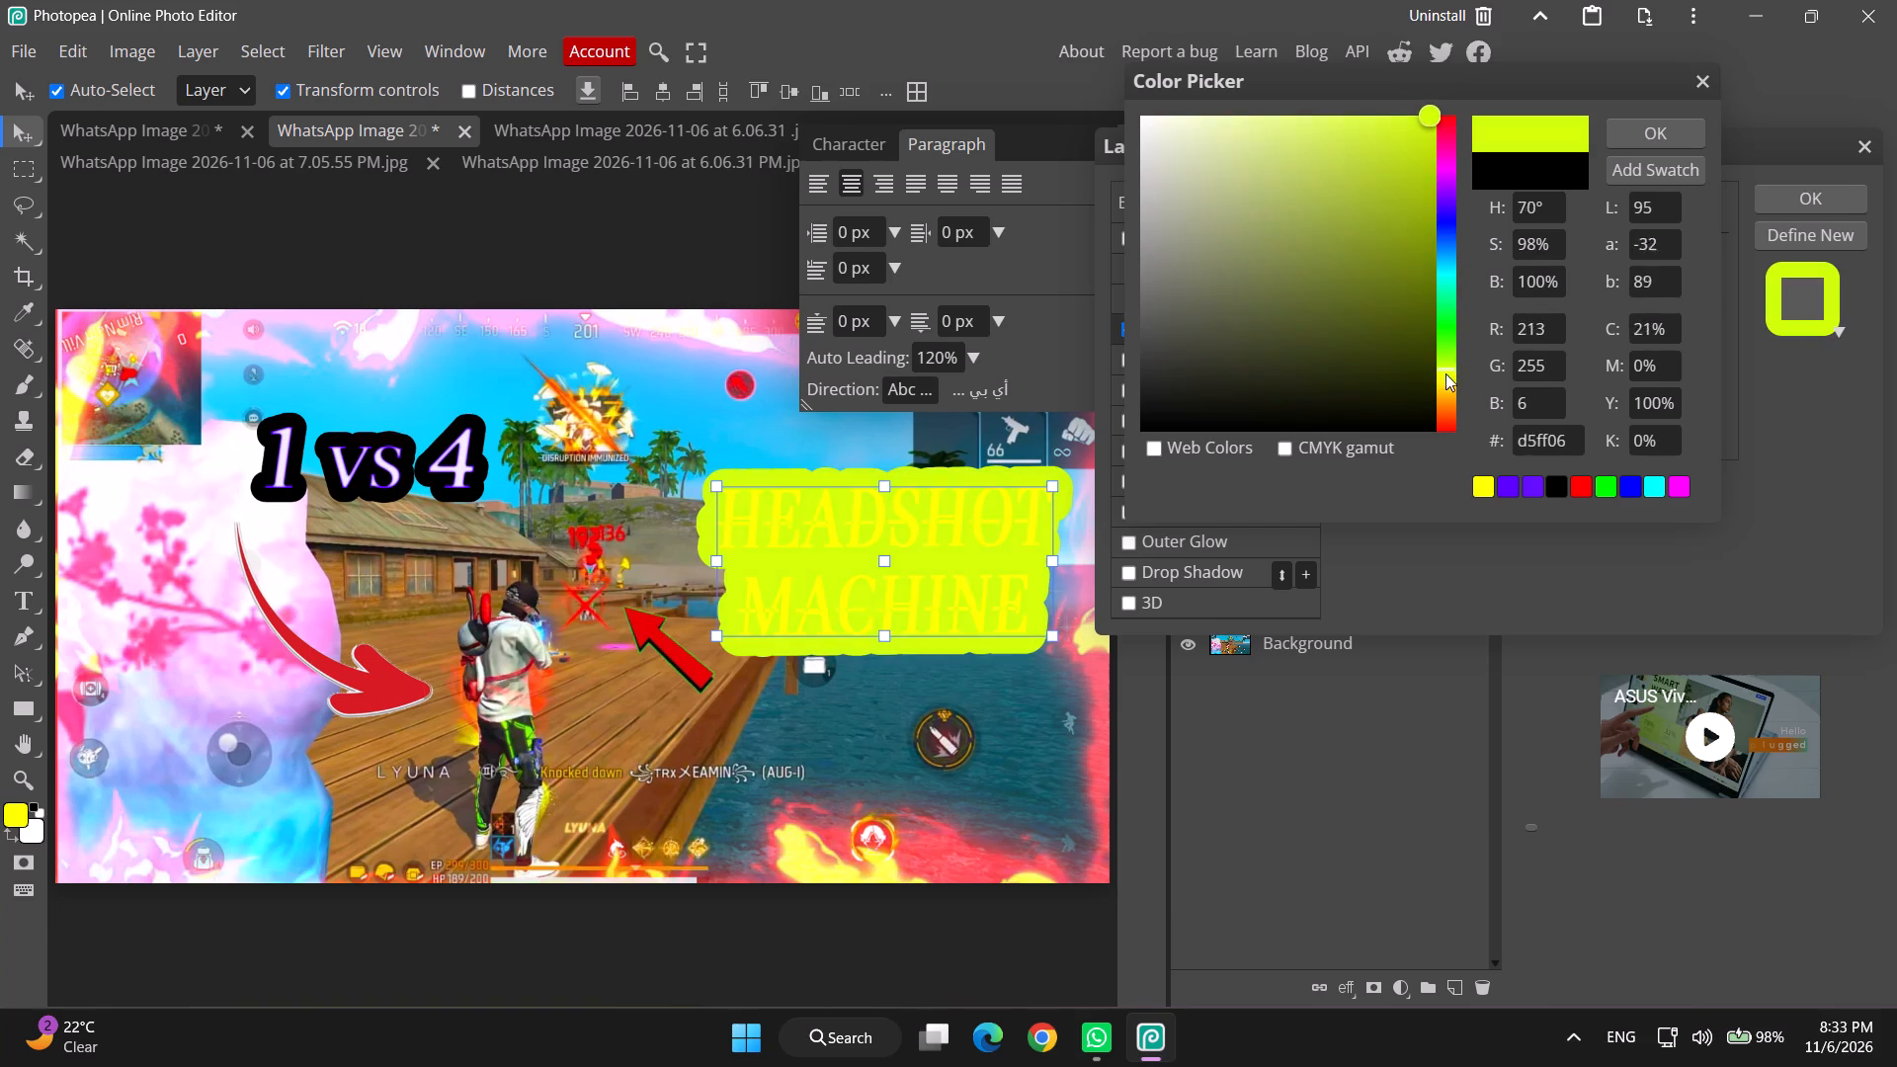
left_click_drag(1445, 373, 1449, 360)
left_click_drag(1449, 360, 1447, 72)
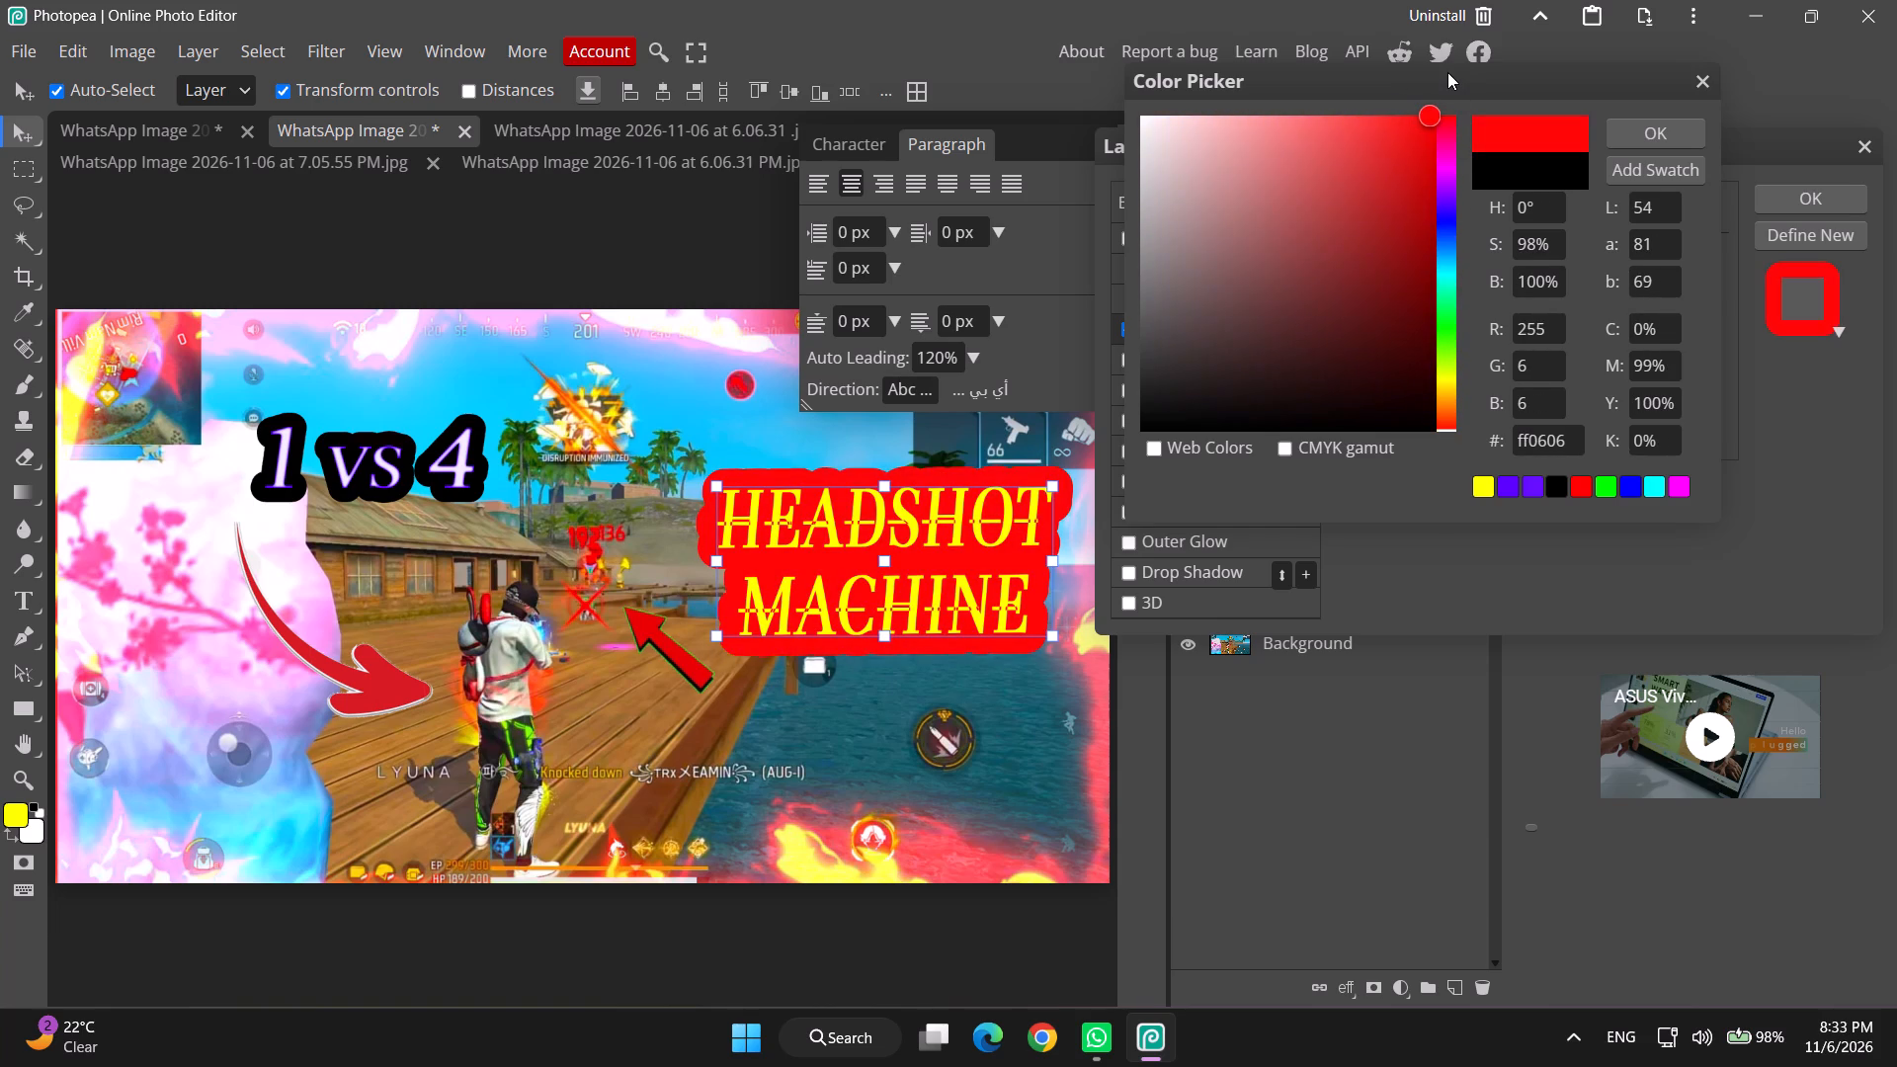
left_click_drag(1447, 72, 1452, 194)
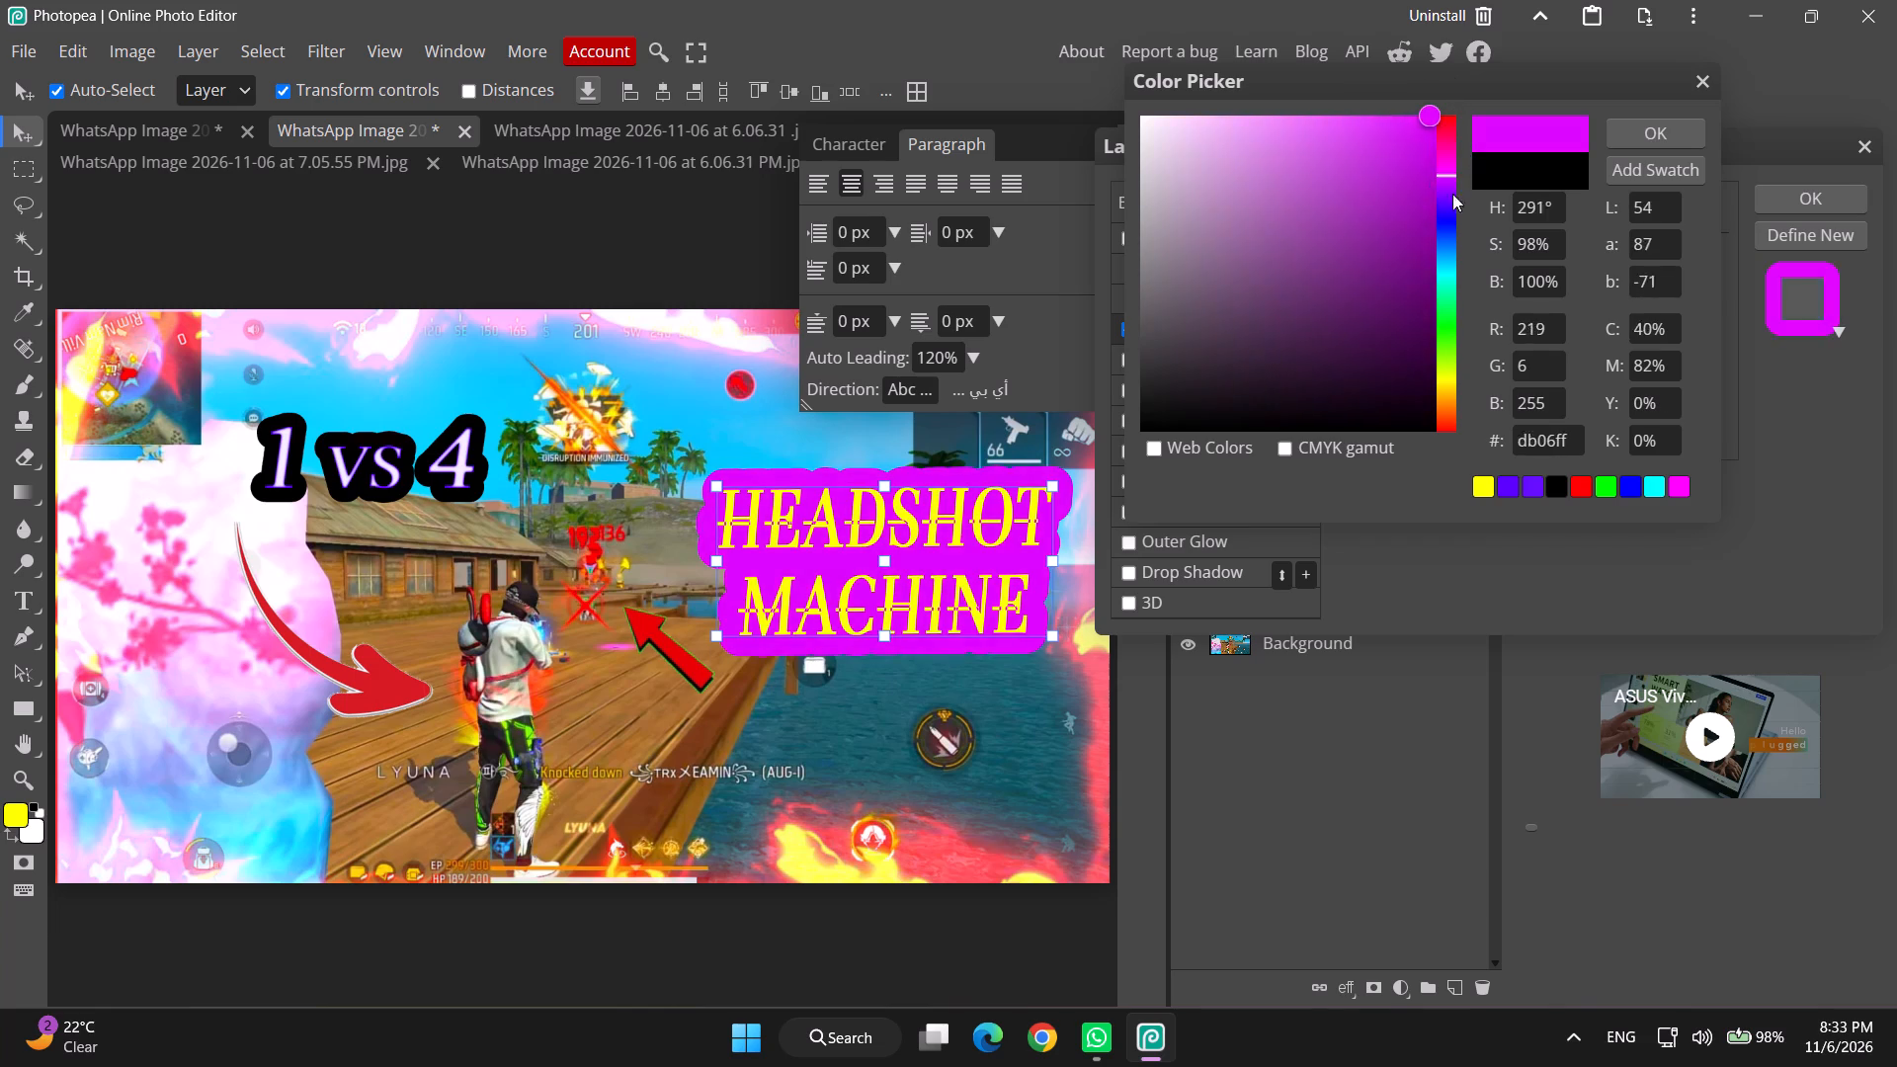
left_click_drag(1452, 194, 1448, 226)
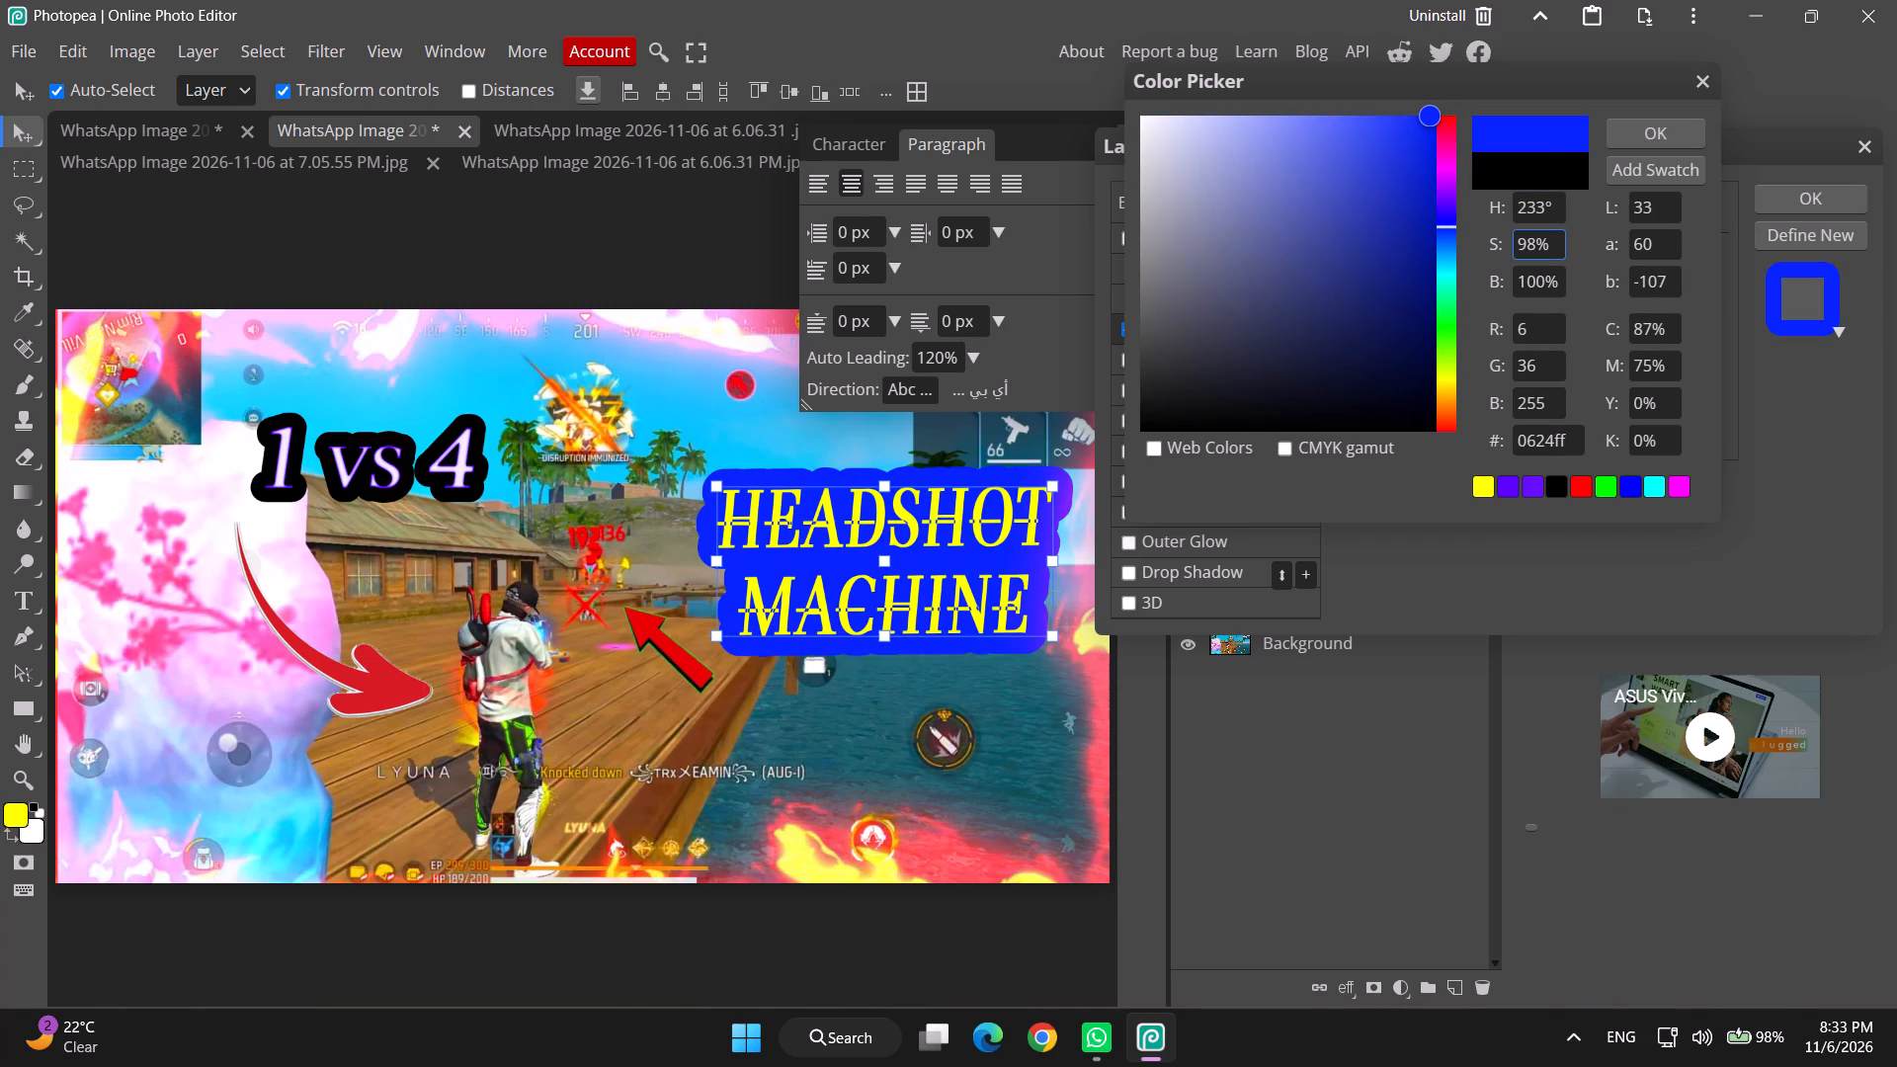
left_click(1659, 135)
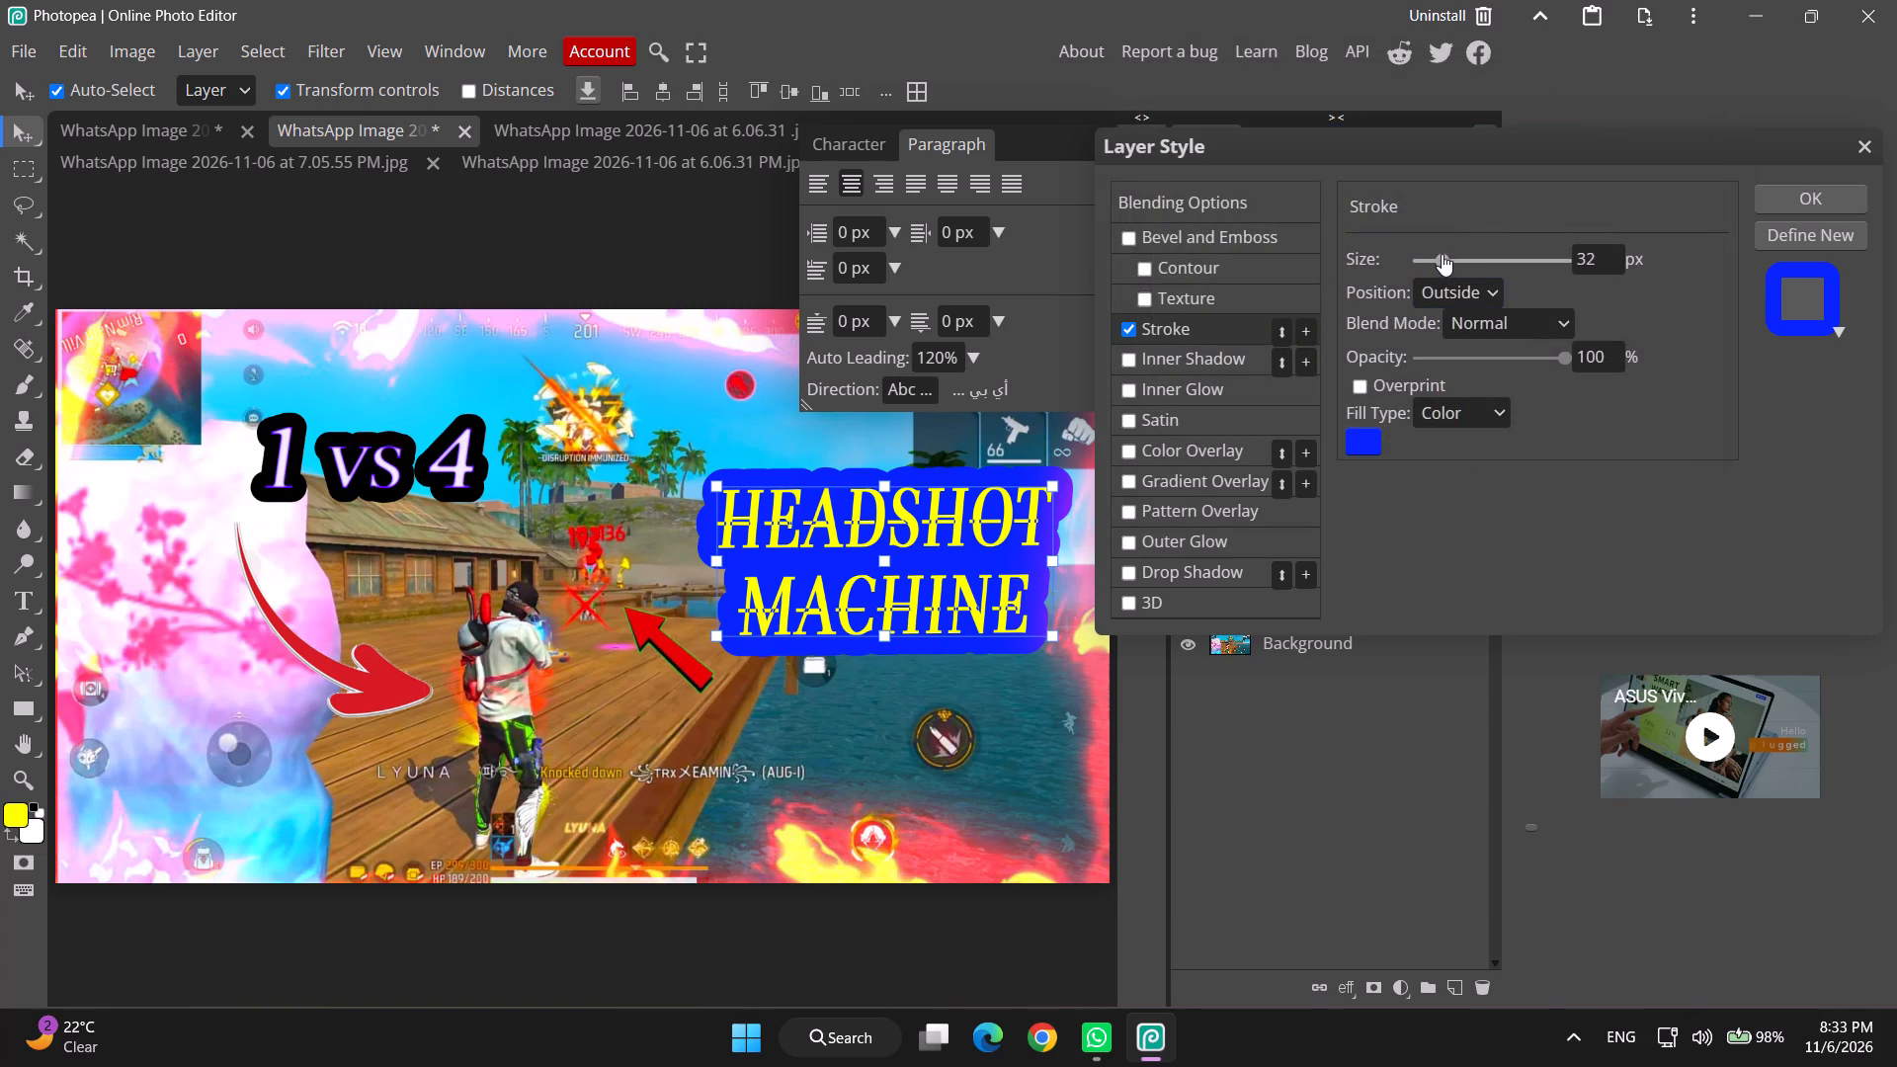
Reduce the "headshot machine" text's stroke size to 23 px.
left_click_drag(1442, 254, 1427, 286)
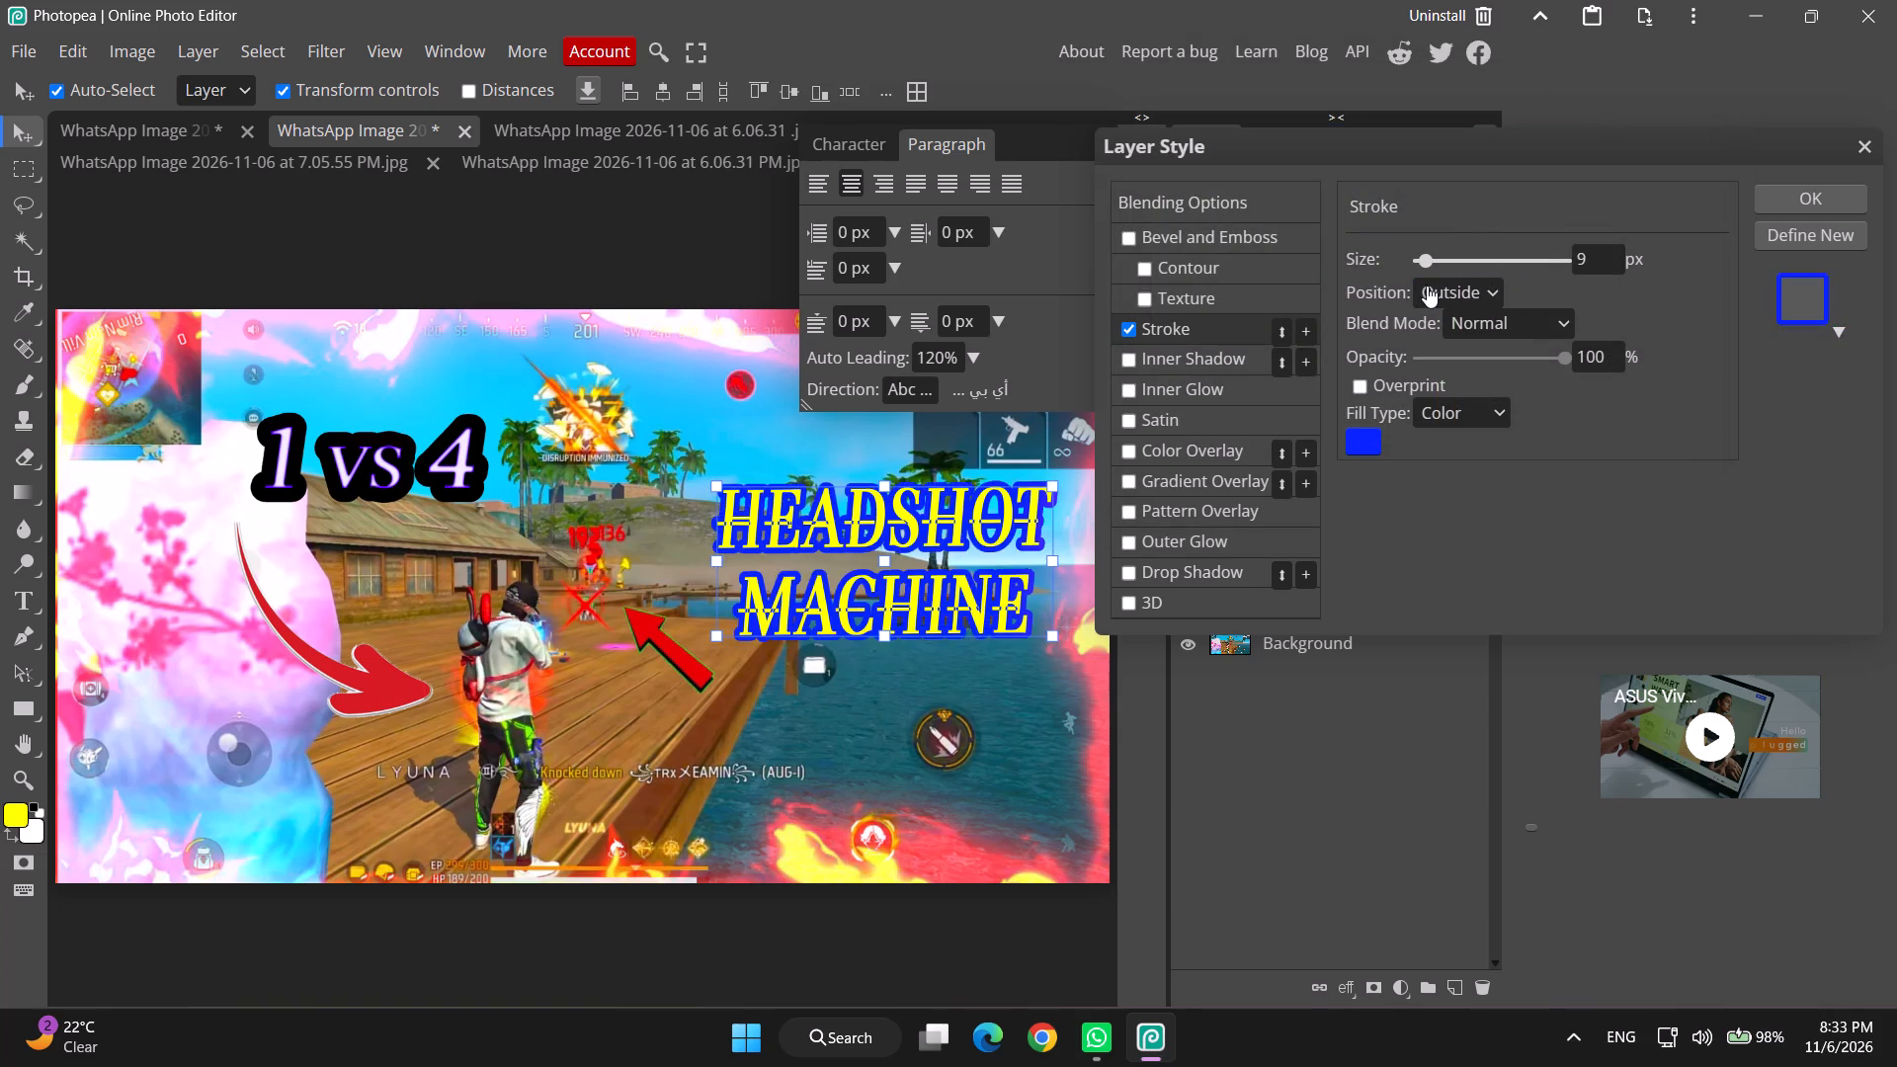
left_click_drag(1427, 286, 1435, 283)
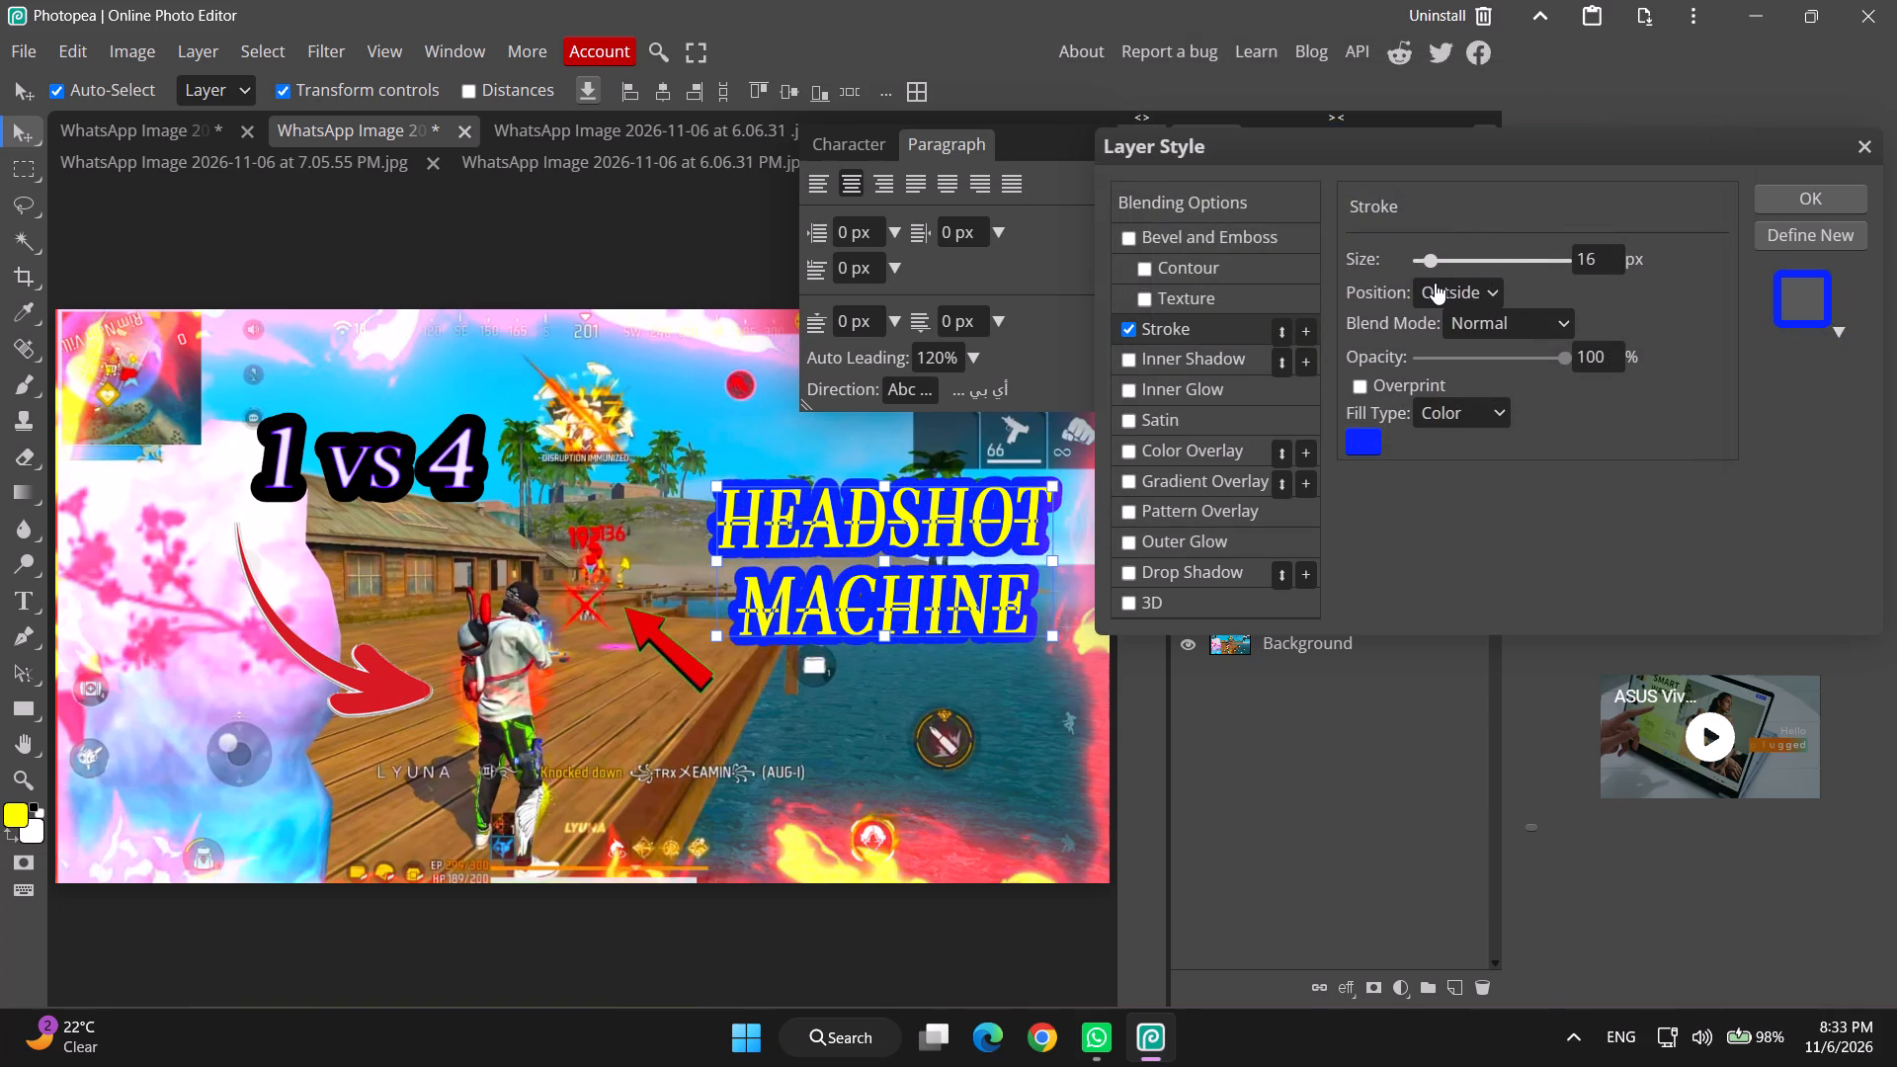
left_click_drag(1435, 283, 1436, 283)
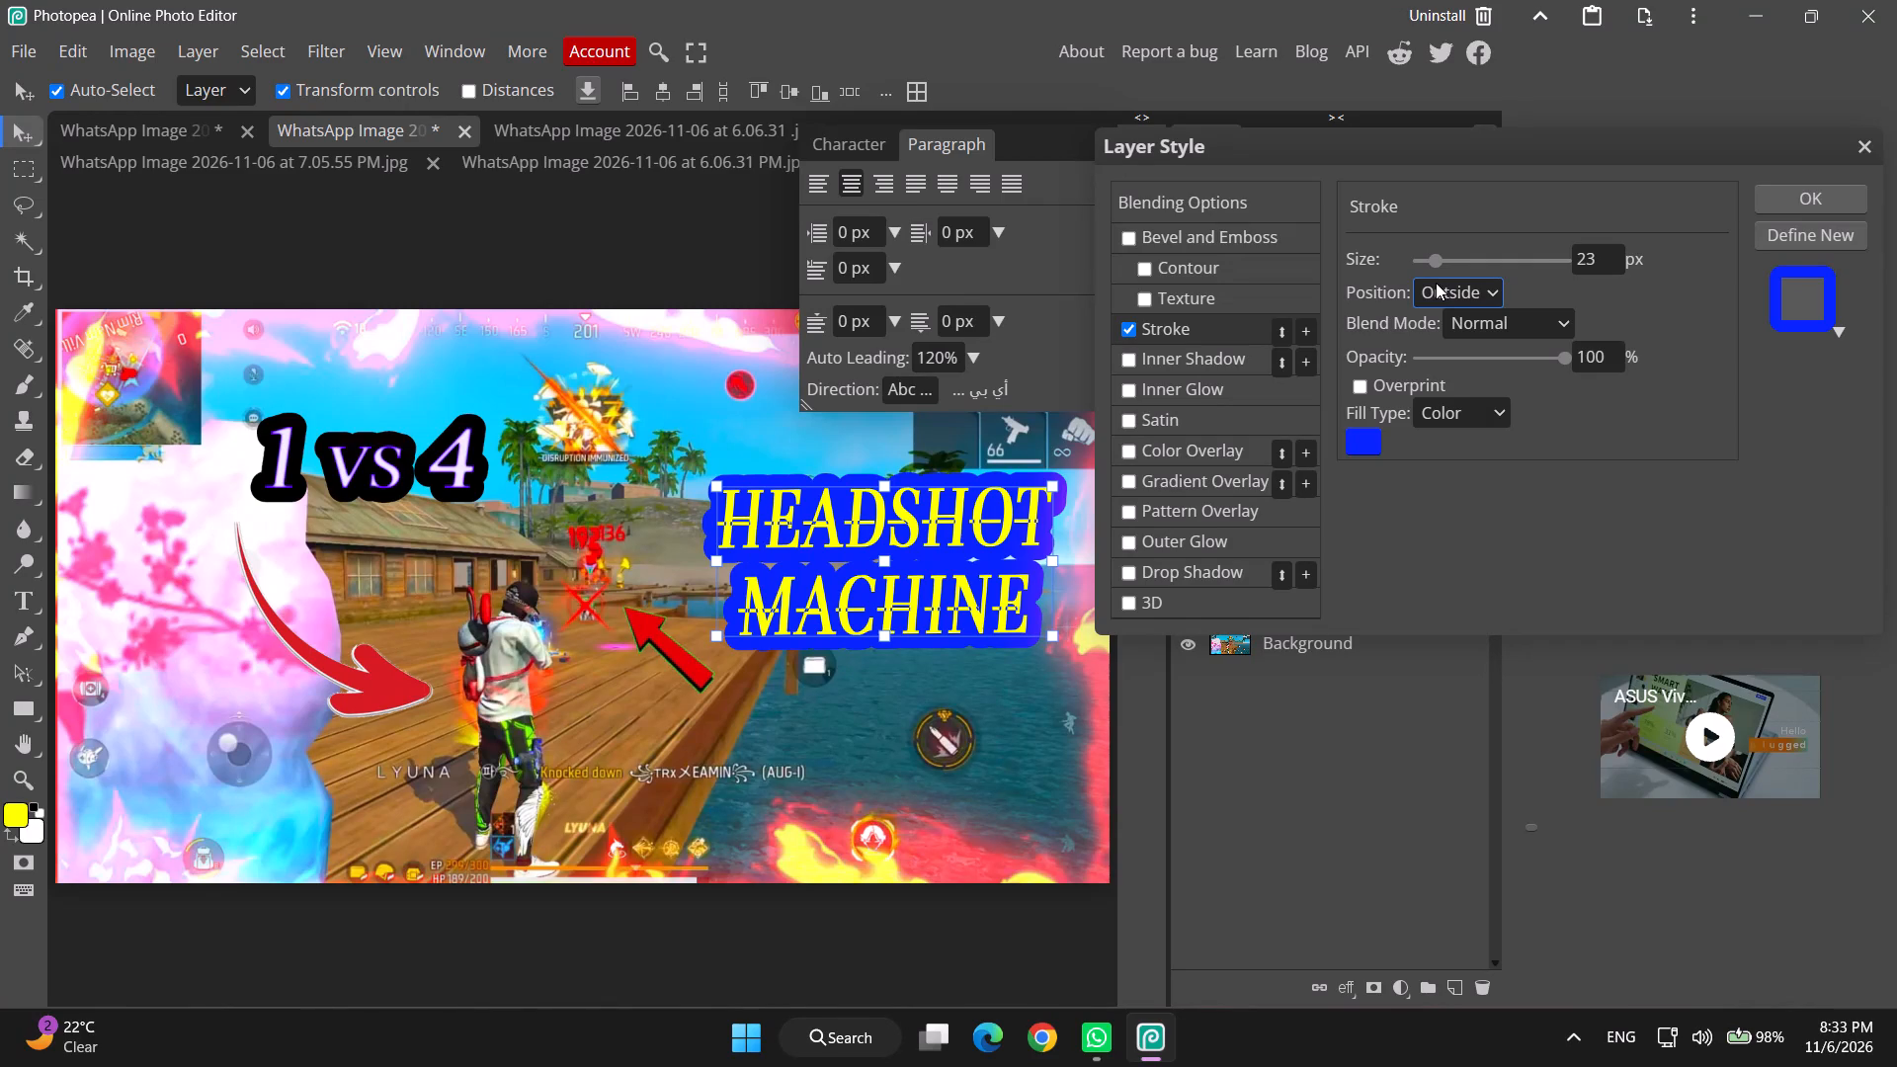
Change the stroke's fill type to Gradient, using the linear black-to-white gradient.
left_click(1443, 422)
left_click(1457, 476)
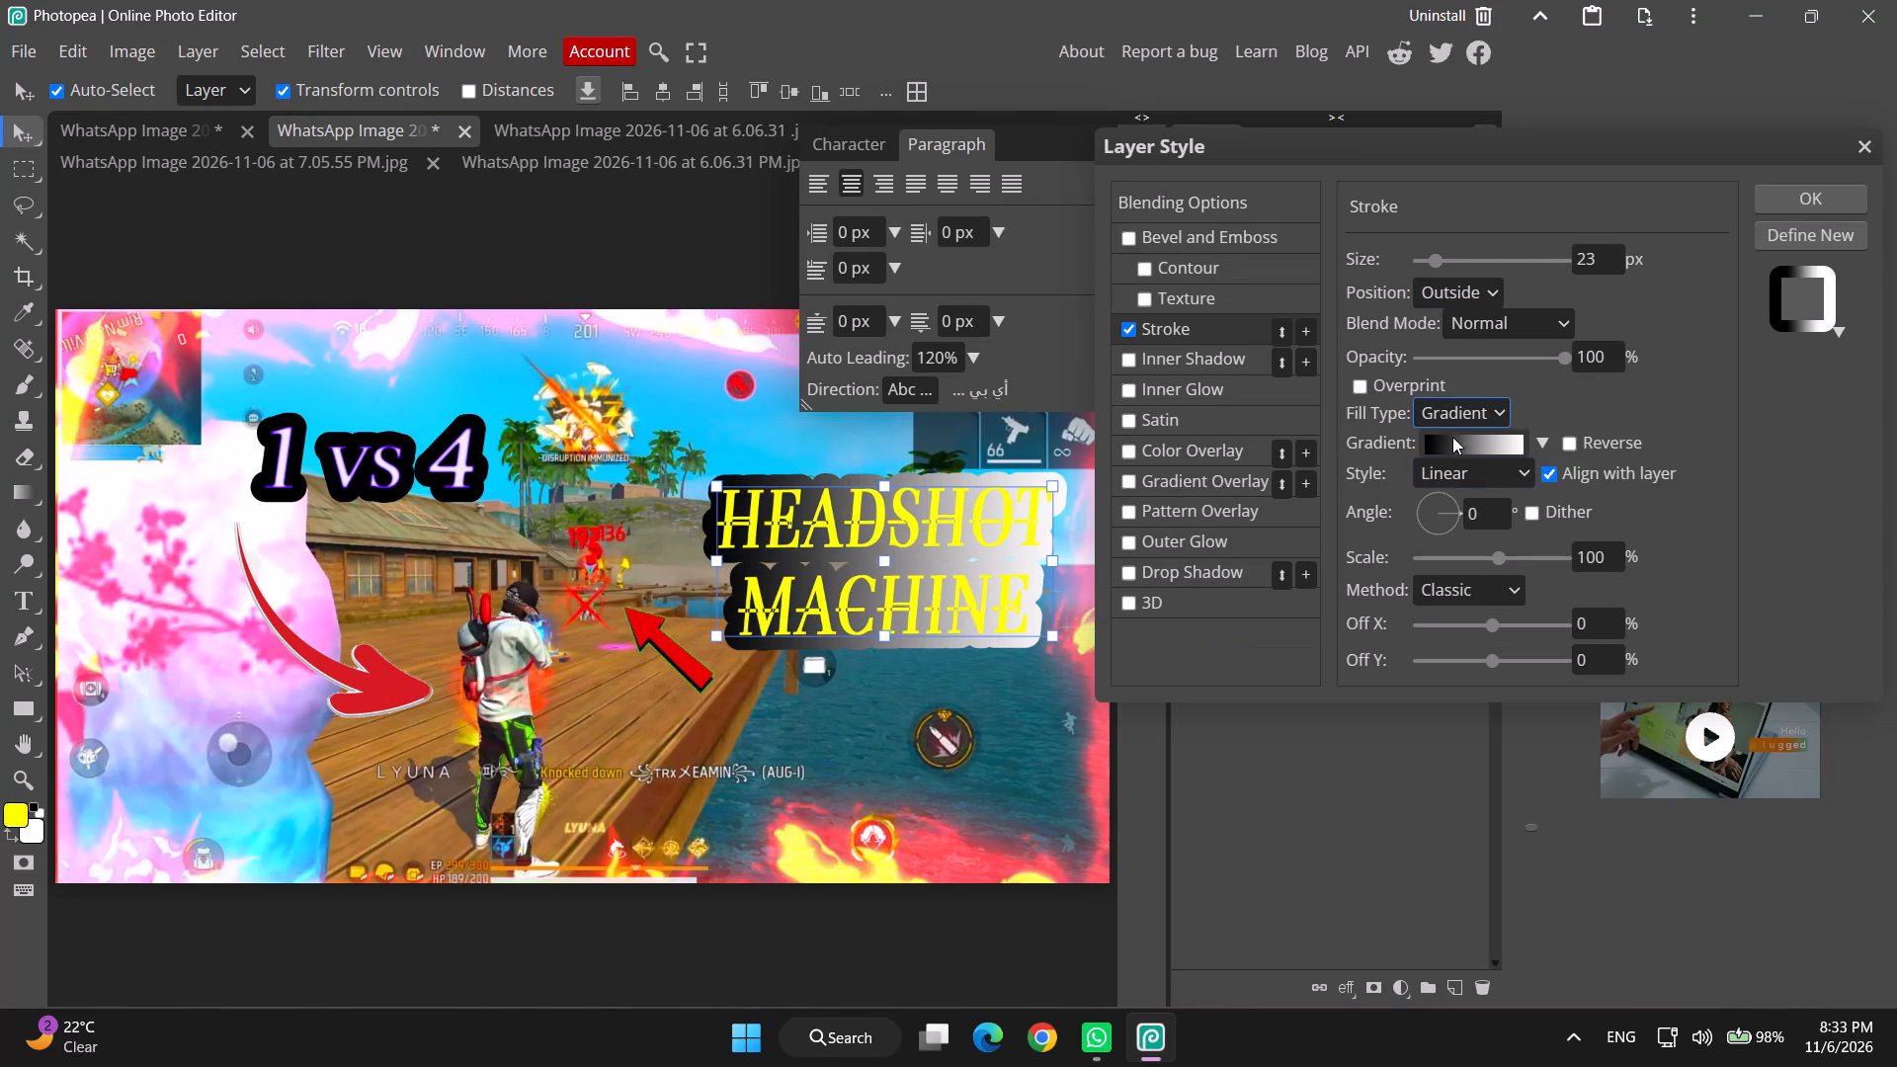
left_click(1473, 411)
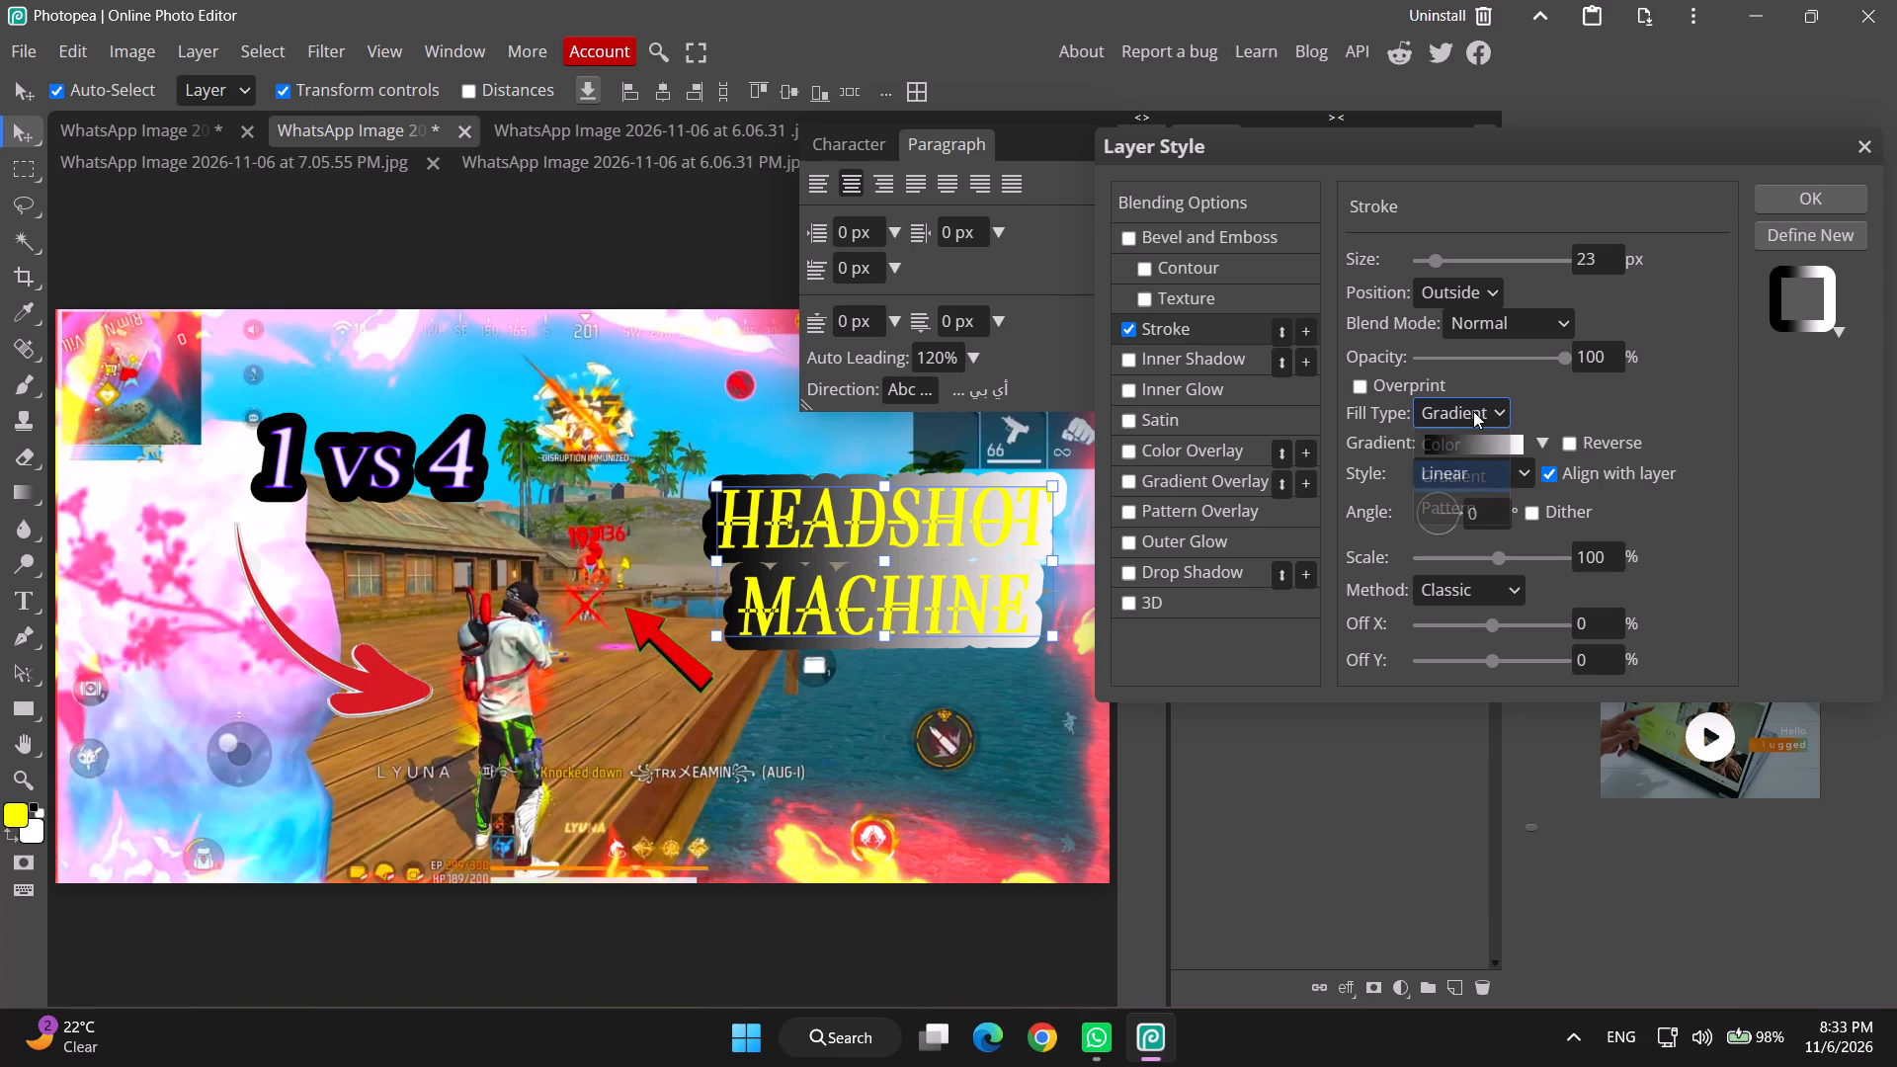
left_click(1652, 395)
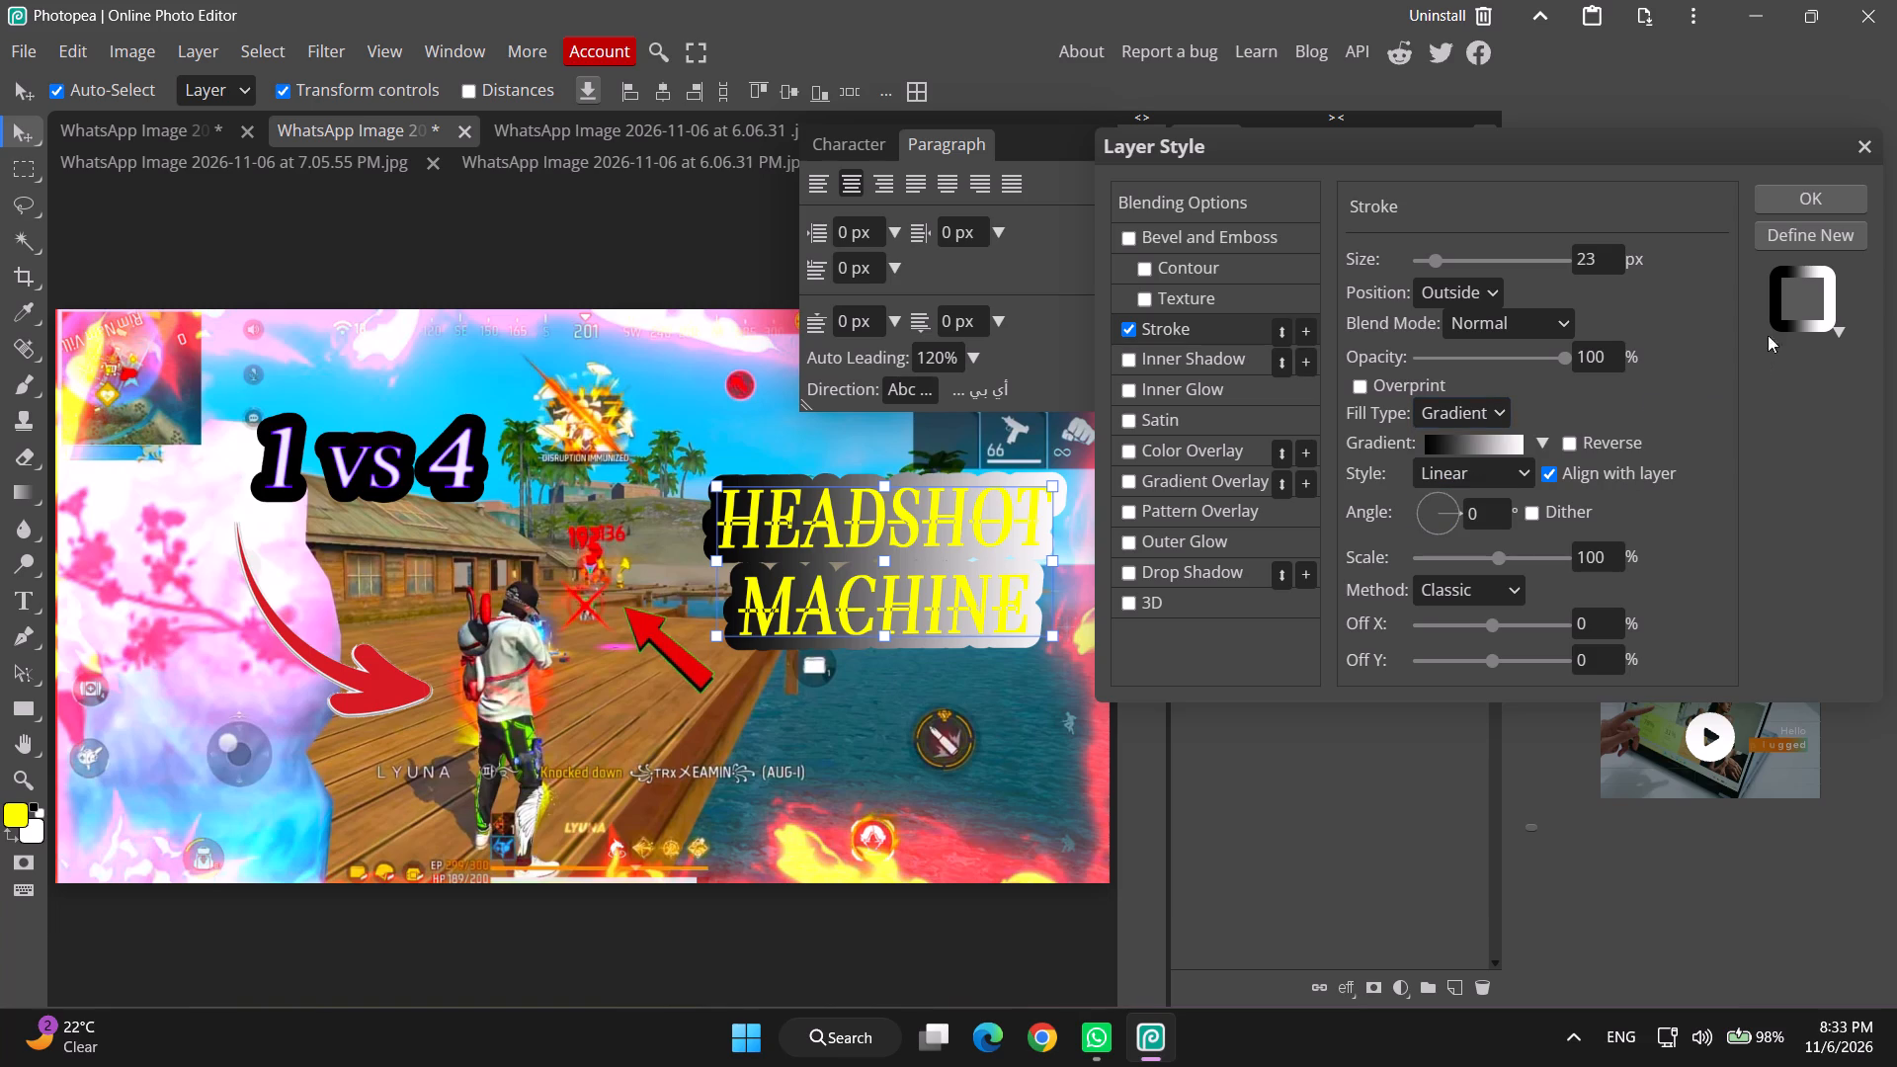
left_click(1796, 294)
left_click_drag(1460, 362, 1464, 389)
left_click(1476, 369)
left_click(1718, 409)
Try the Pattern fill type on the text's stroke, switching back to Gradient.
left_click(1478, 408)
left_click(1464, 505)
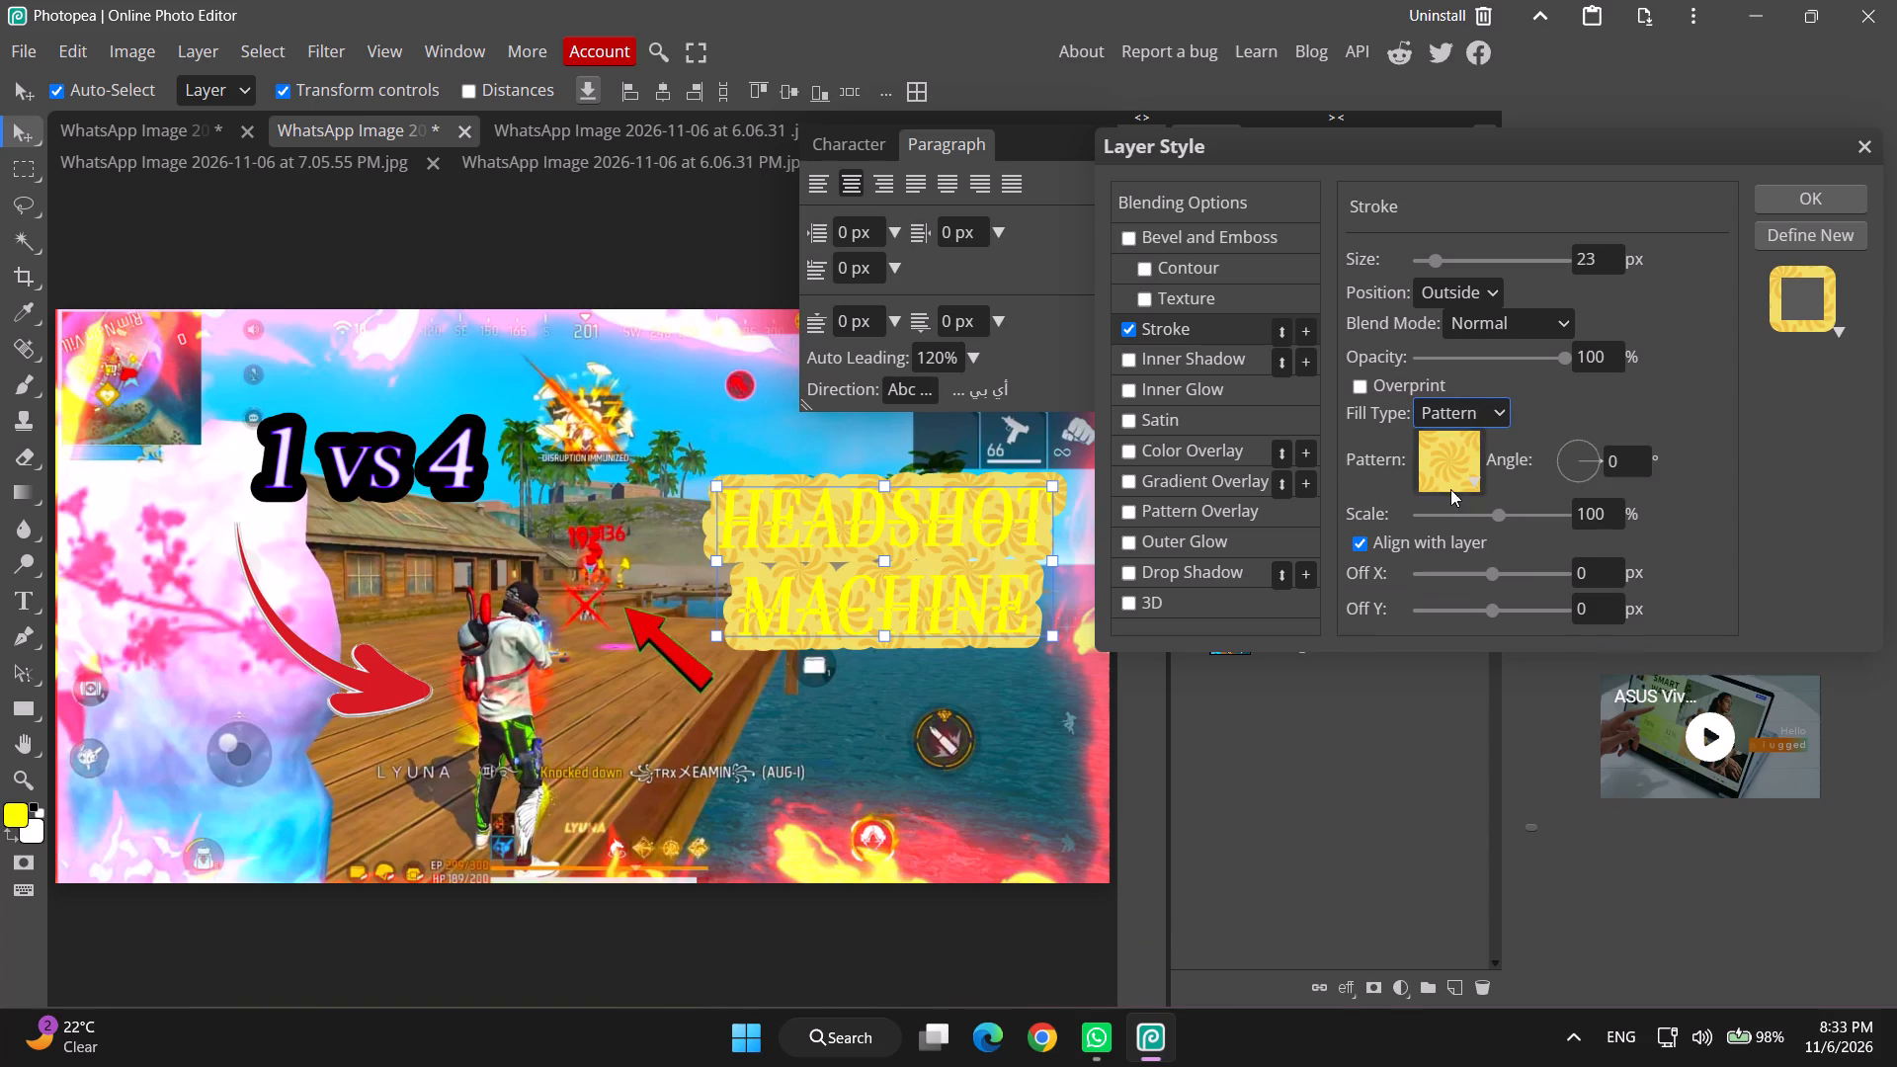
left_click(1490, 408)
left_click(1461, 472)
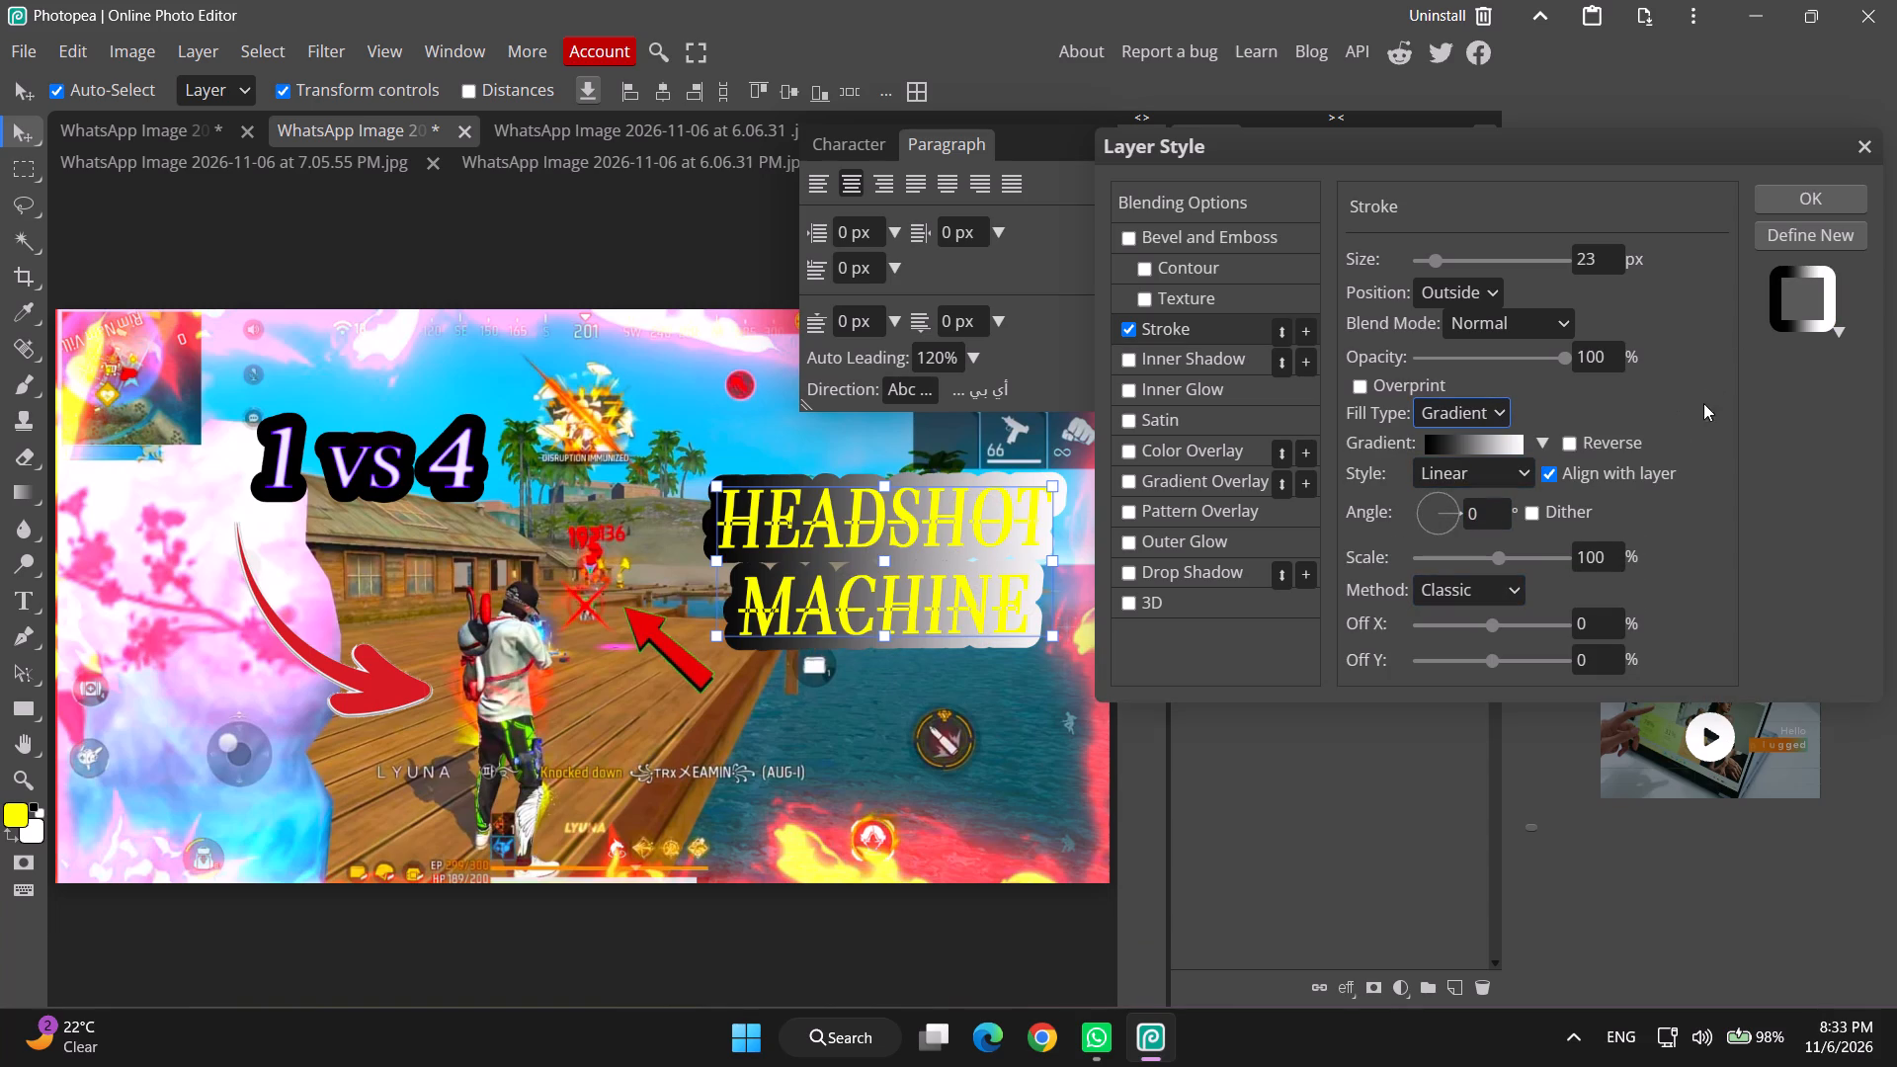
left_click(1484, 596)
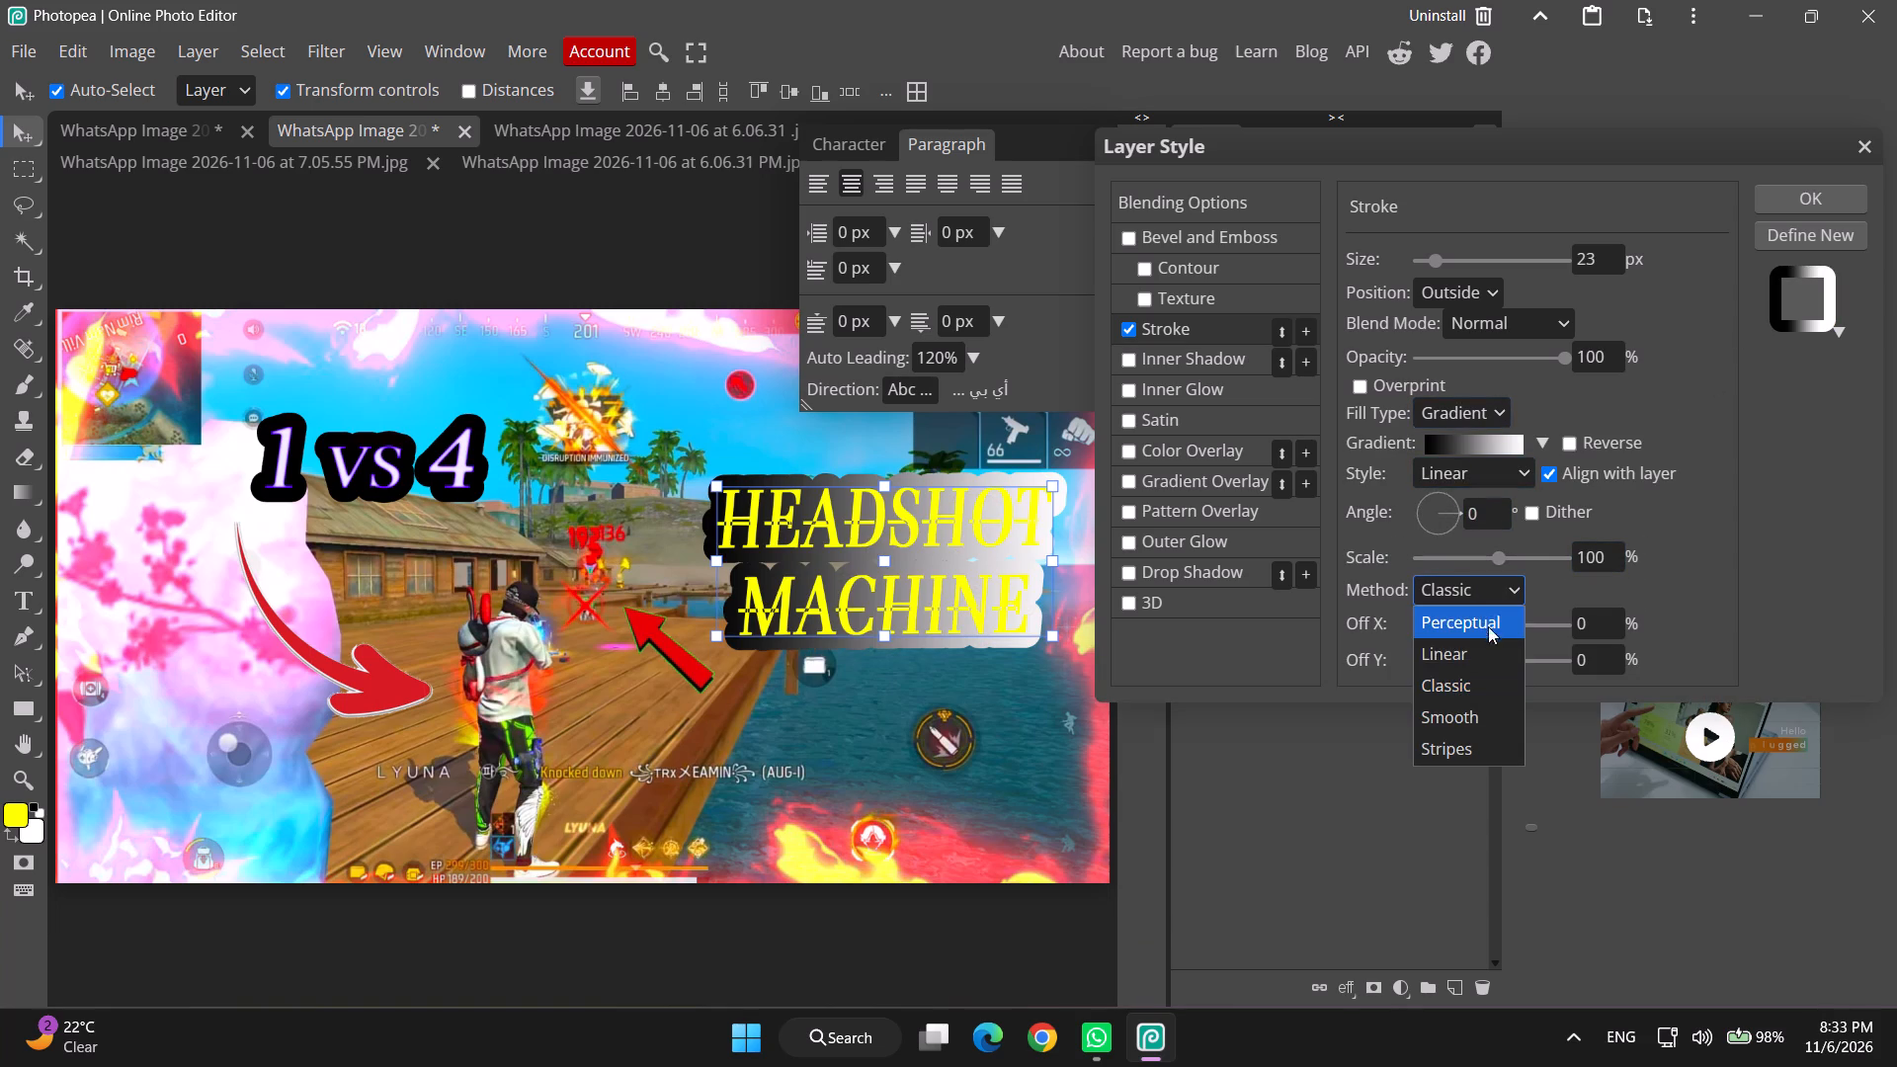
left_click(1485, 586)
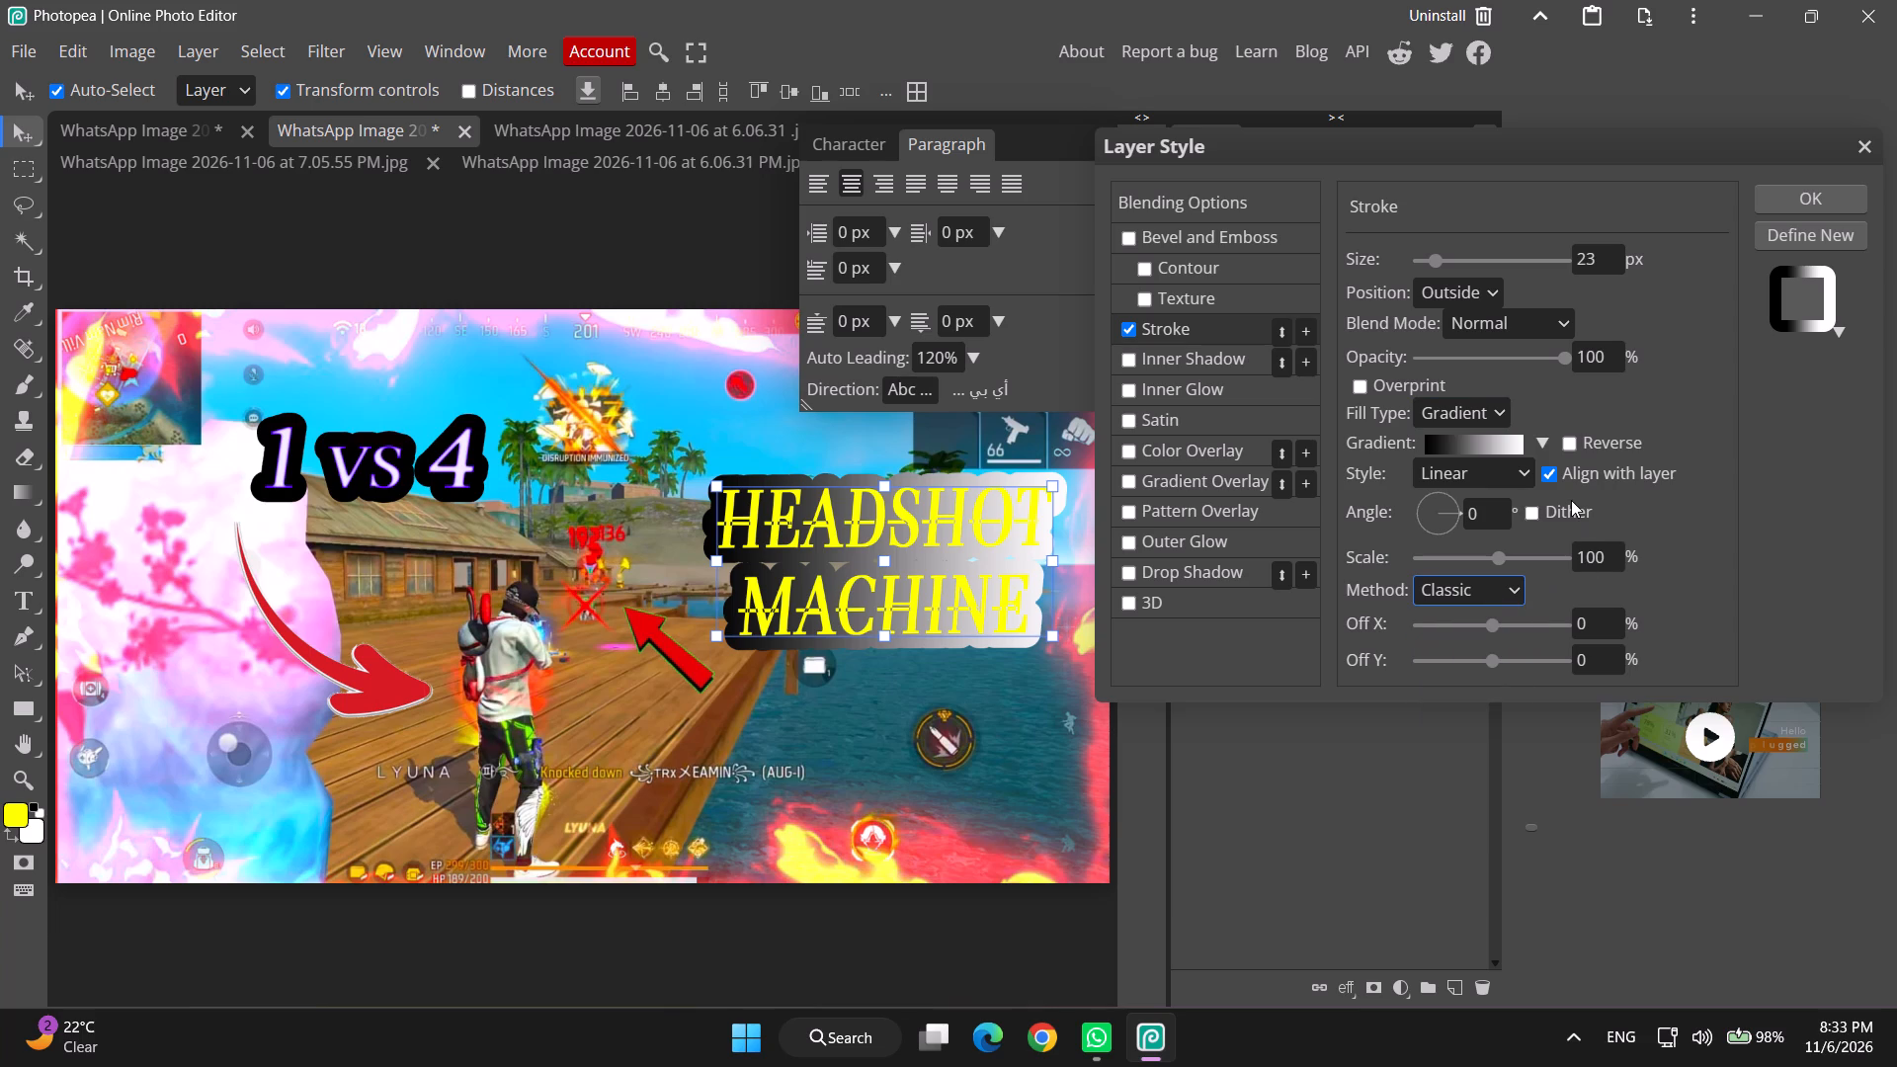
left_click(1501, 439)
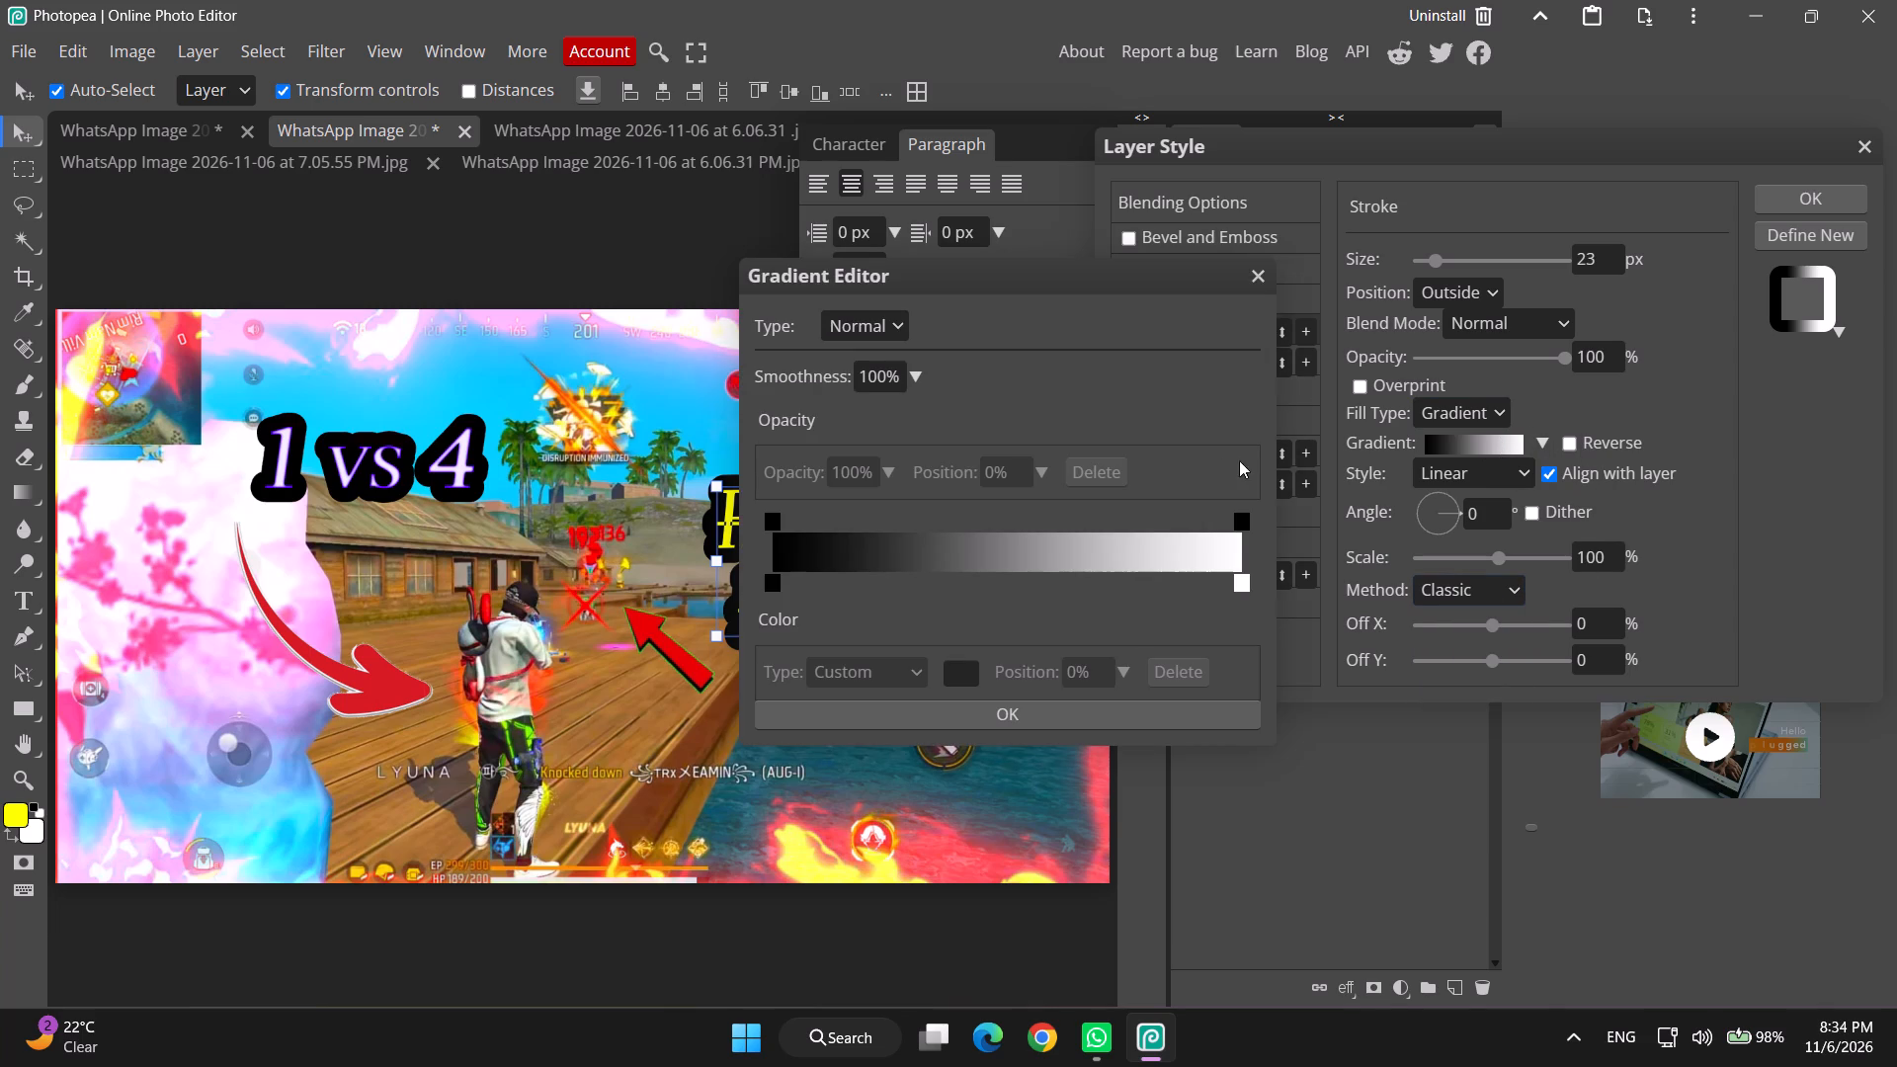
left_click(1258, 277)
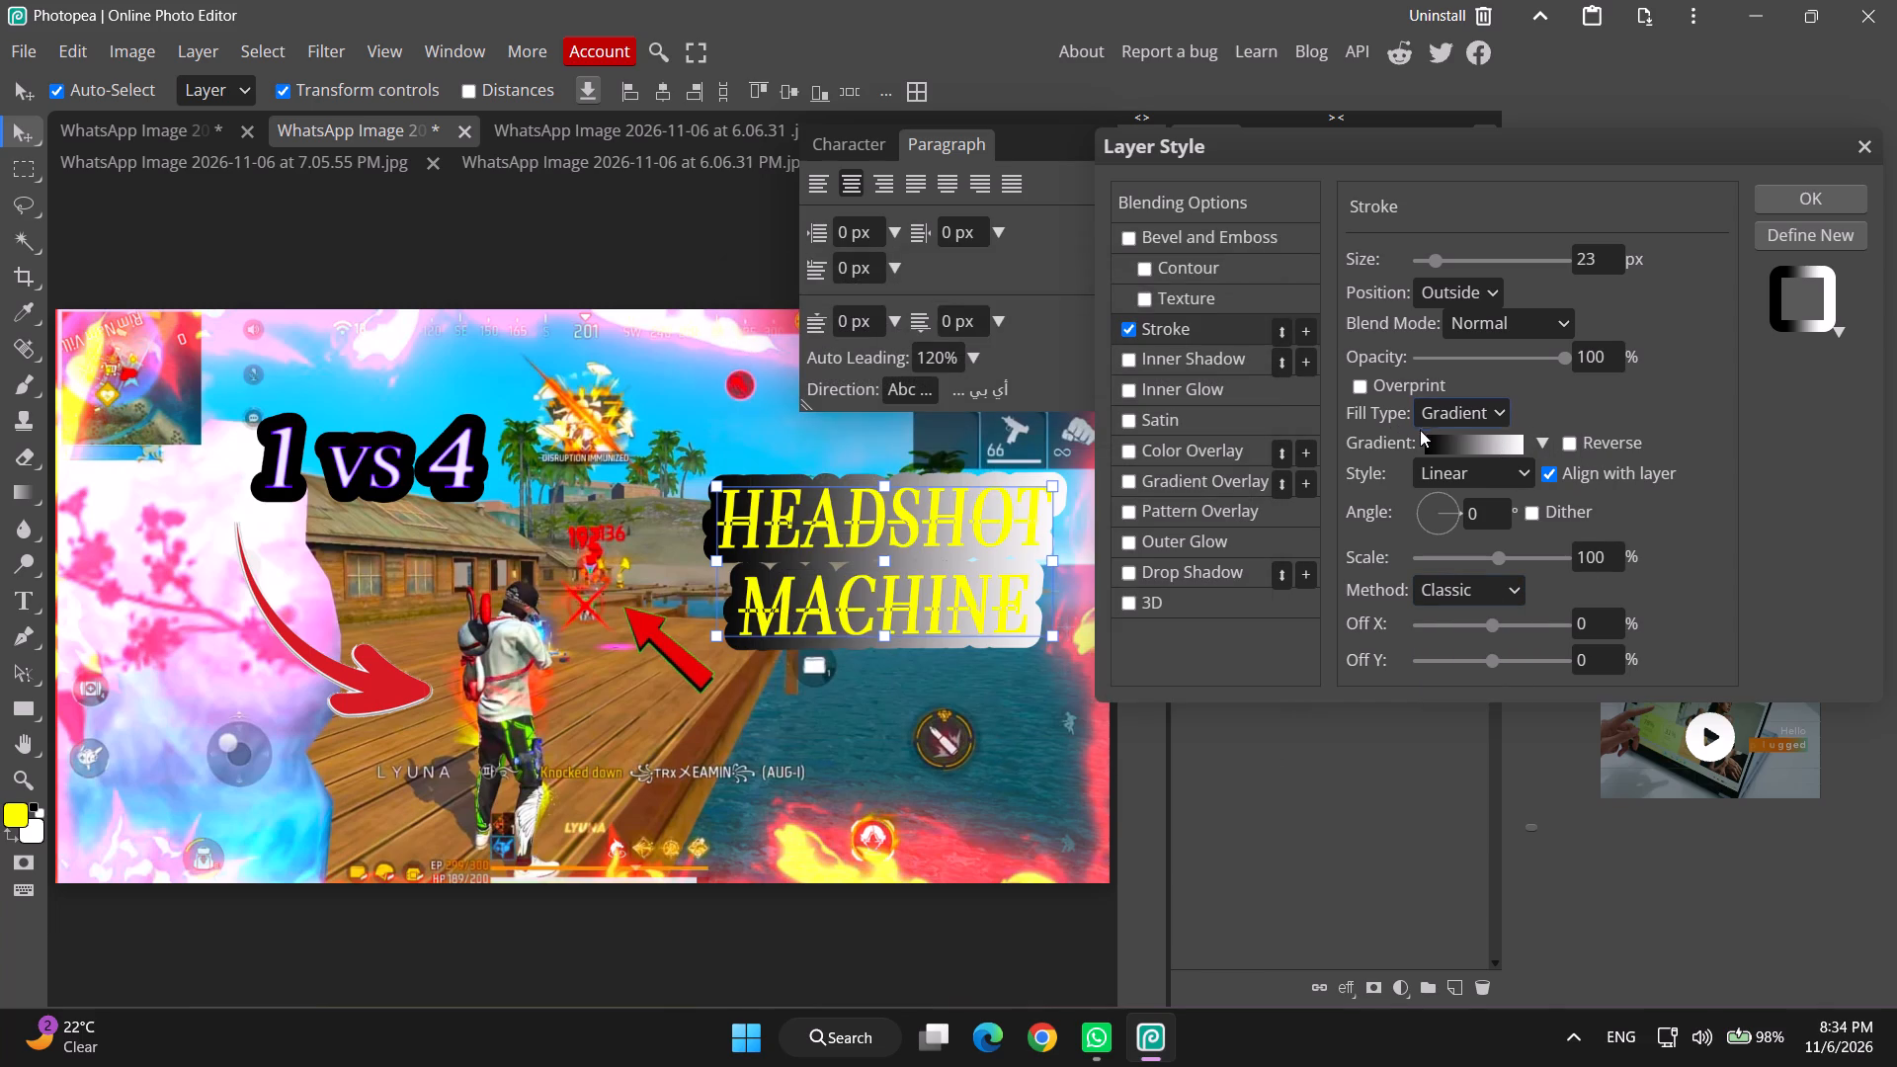
Switch the "headshot machine" stroke's fill type back to Color.
left_click(1426, 422)
left_click(1431, 454)
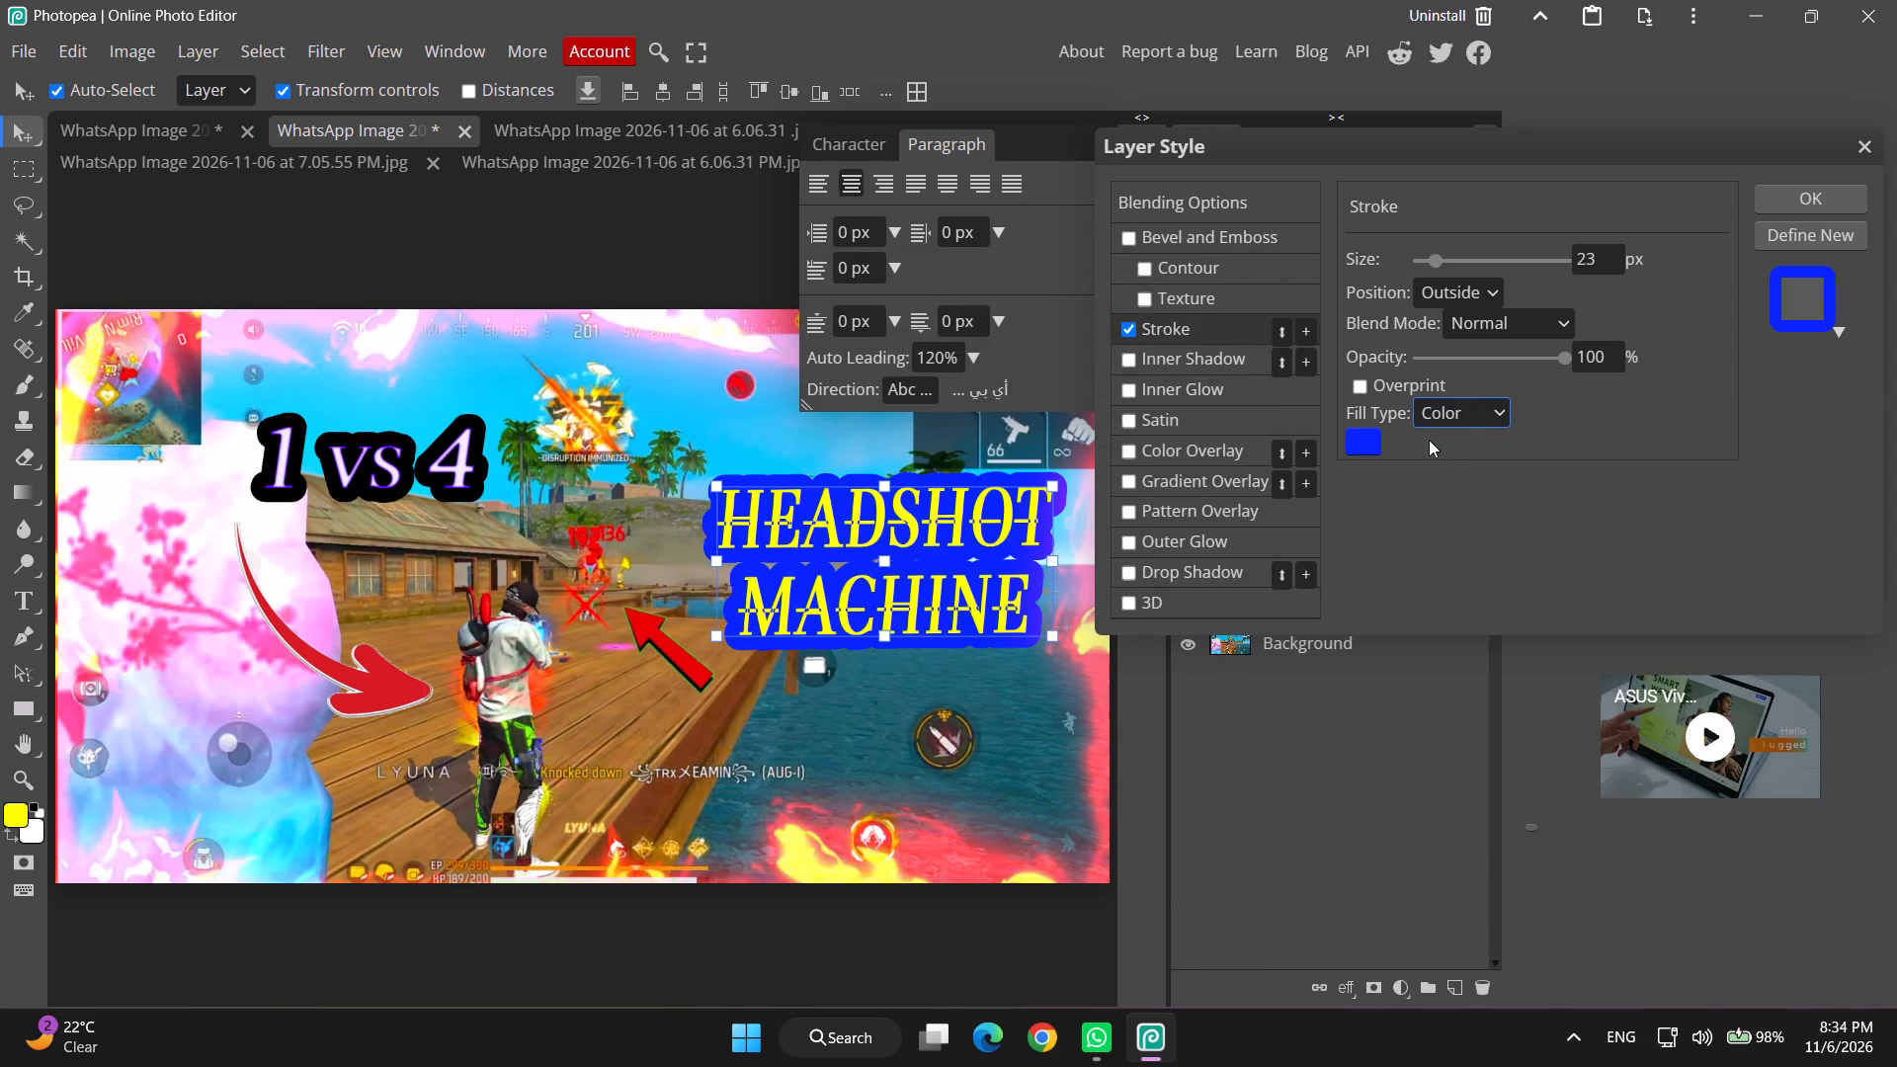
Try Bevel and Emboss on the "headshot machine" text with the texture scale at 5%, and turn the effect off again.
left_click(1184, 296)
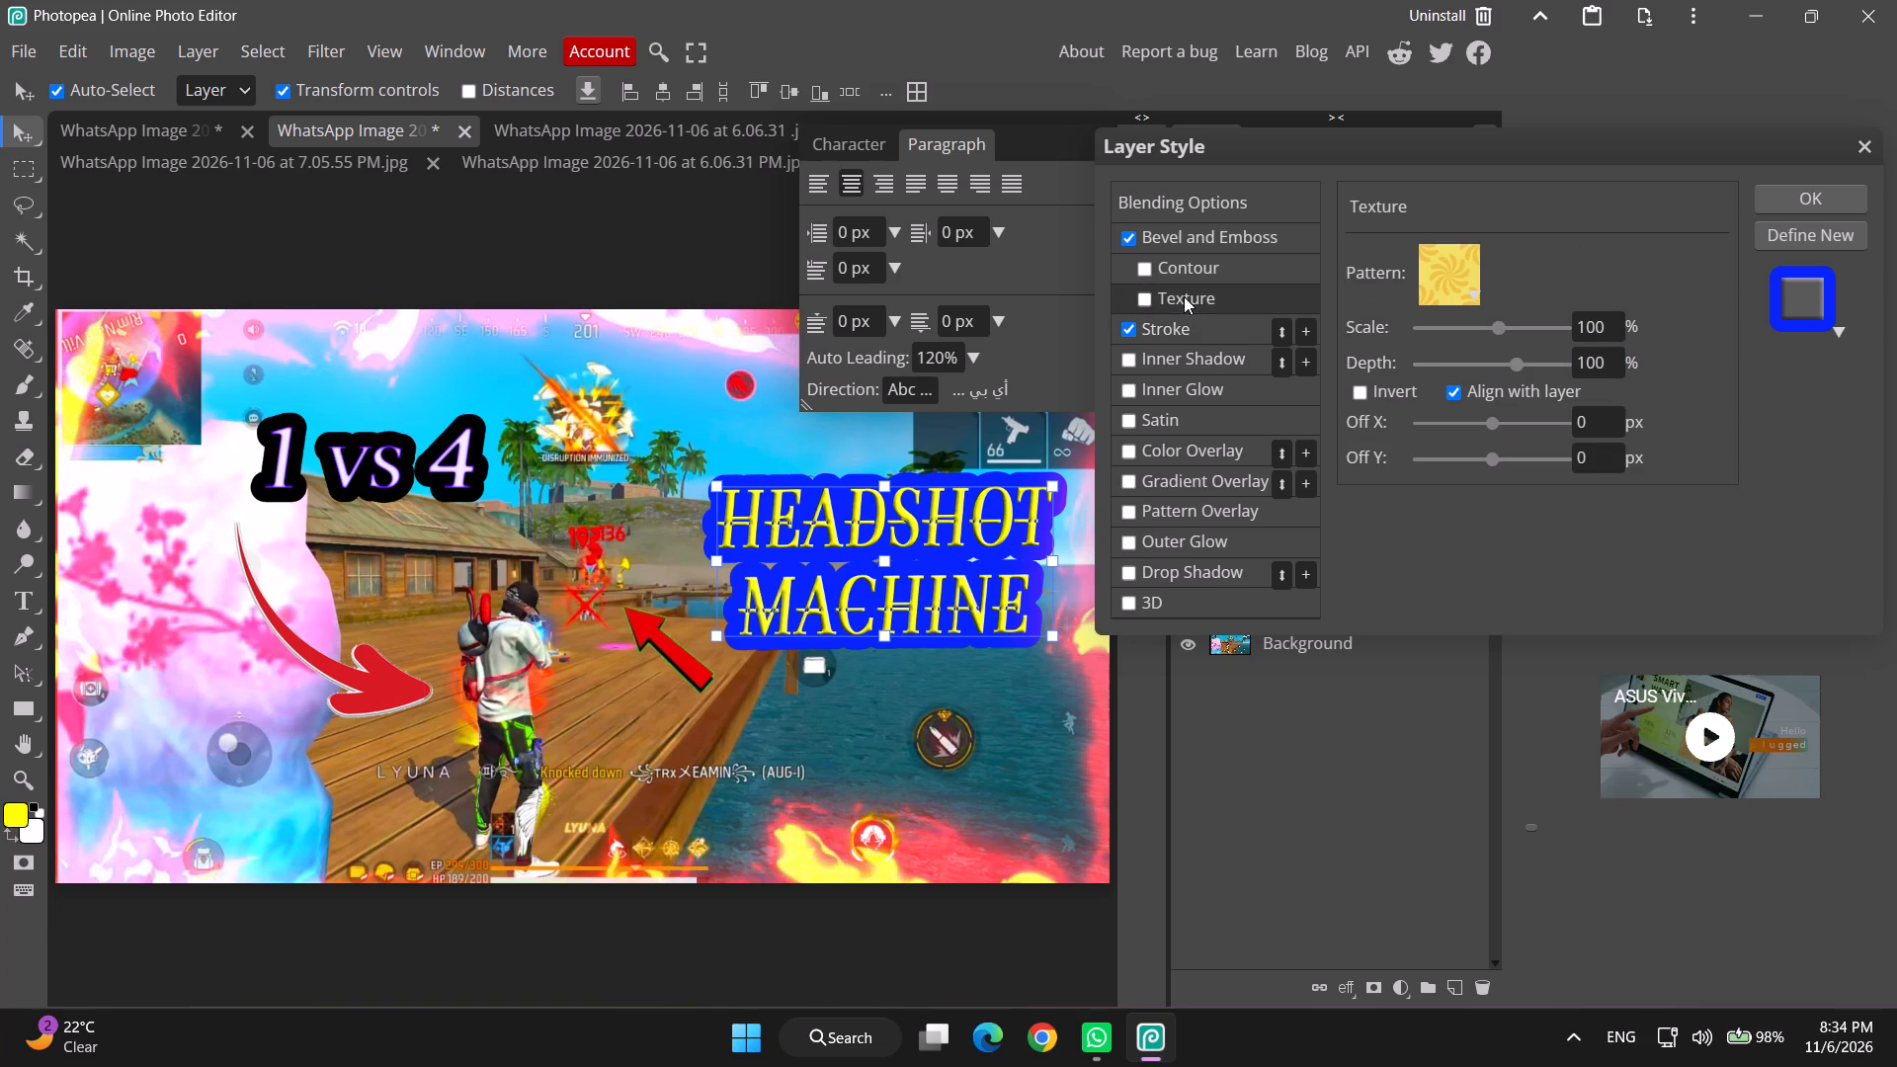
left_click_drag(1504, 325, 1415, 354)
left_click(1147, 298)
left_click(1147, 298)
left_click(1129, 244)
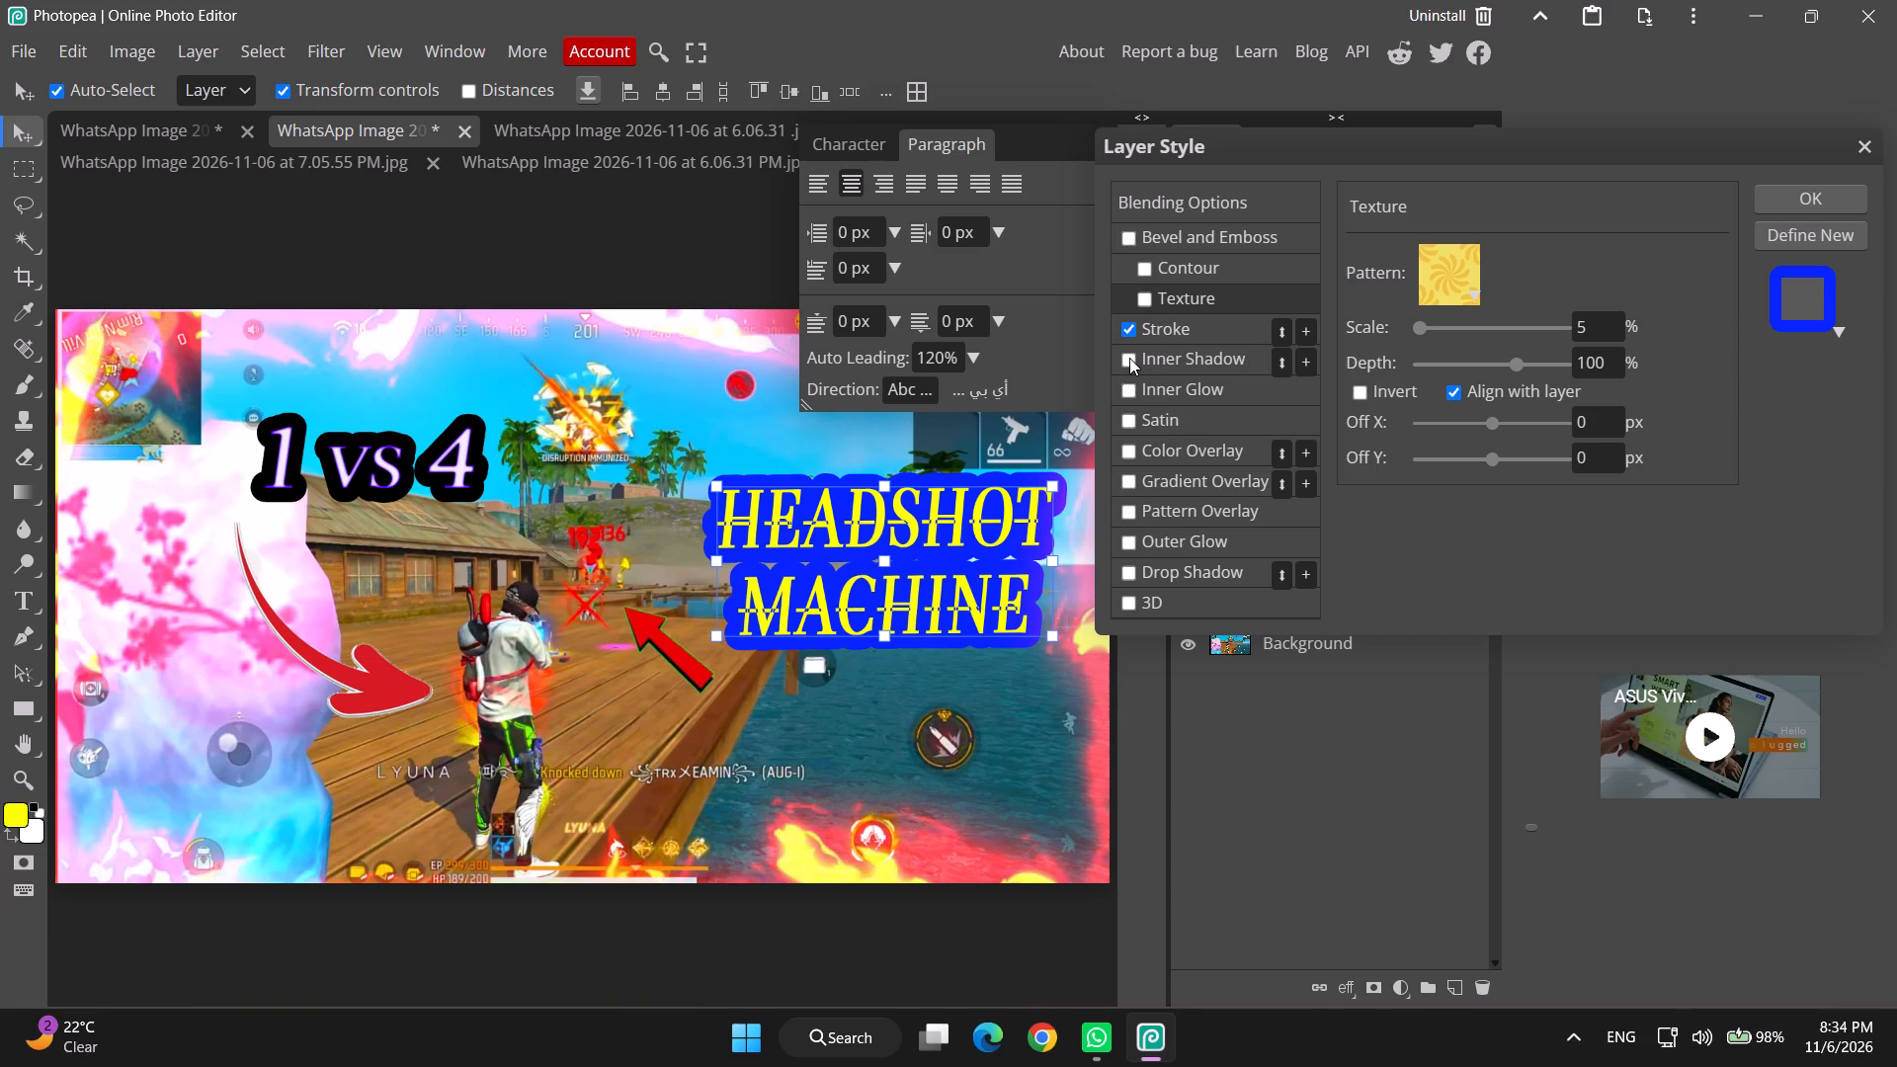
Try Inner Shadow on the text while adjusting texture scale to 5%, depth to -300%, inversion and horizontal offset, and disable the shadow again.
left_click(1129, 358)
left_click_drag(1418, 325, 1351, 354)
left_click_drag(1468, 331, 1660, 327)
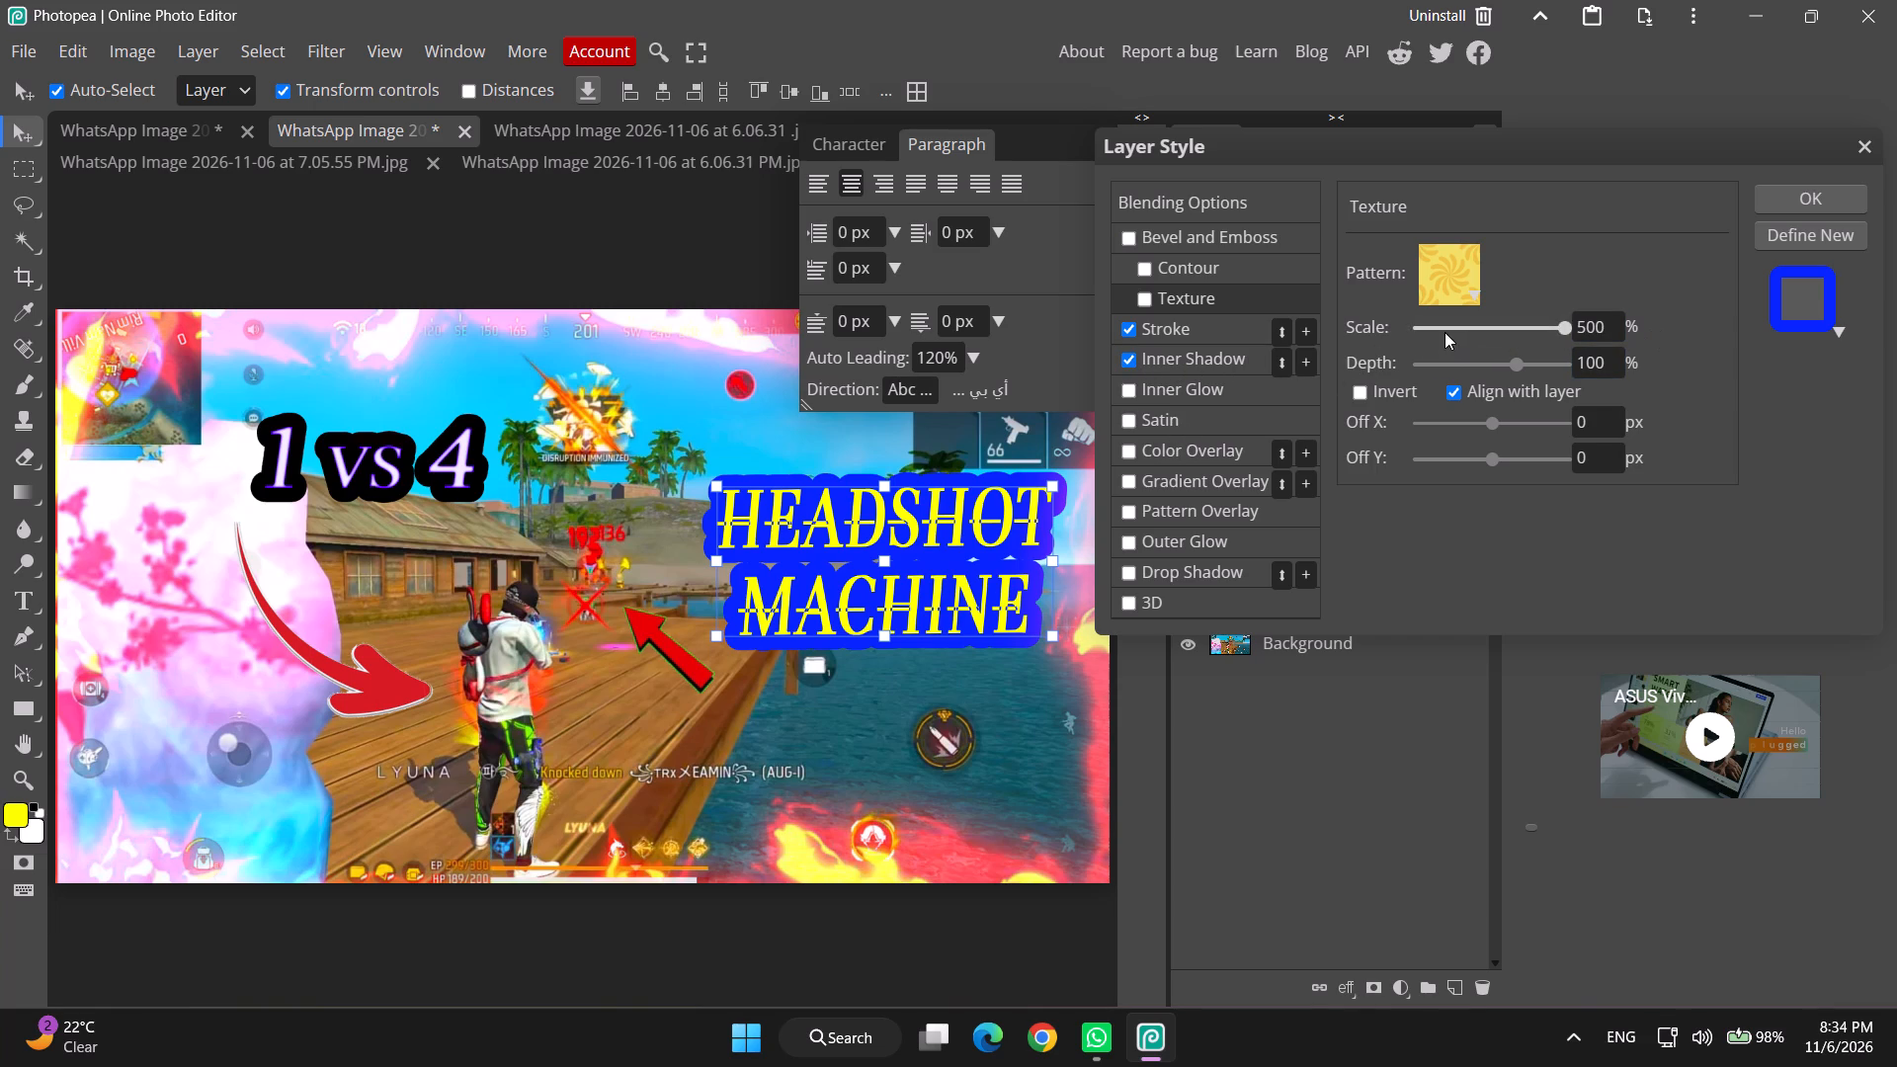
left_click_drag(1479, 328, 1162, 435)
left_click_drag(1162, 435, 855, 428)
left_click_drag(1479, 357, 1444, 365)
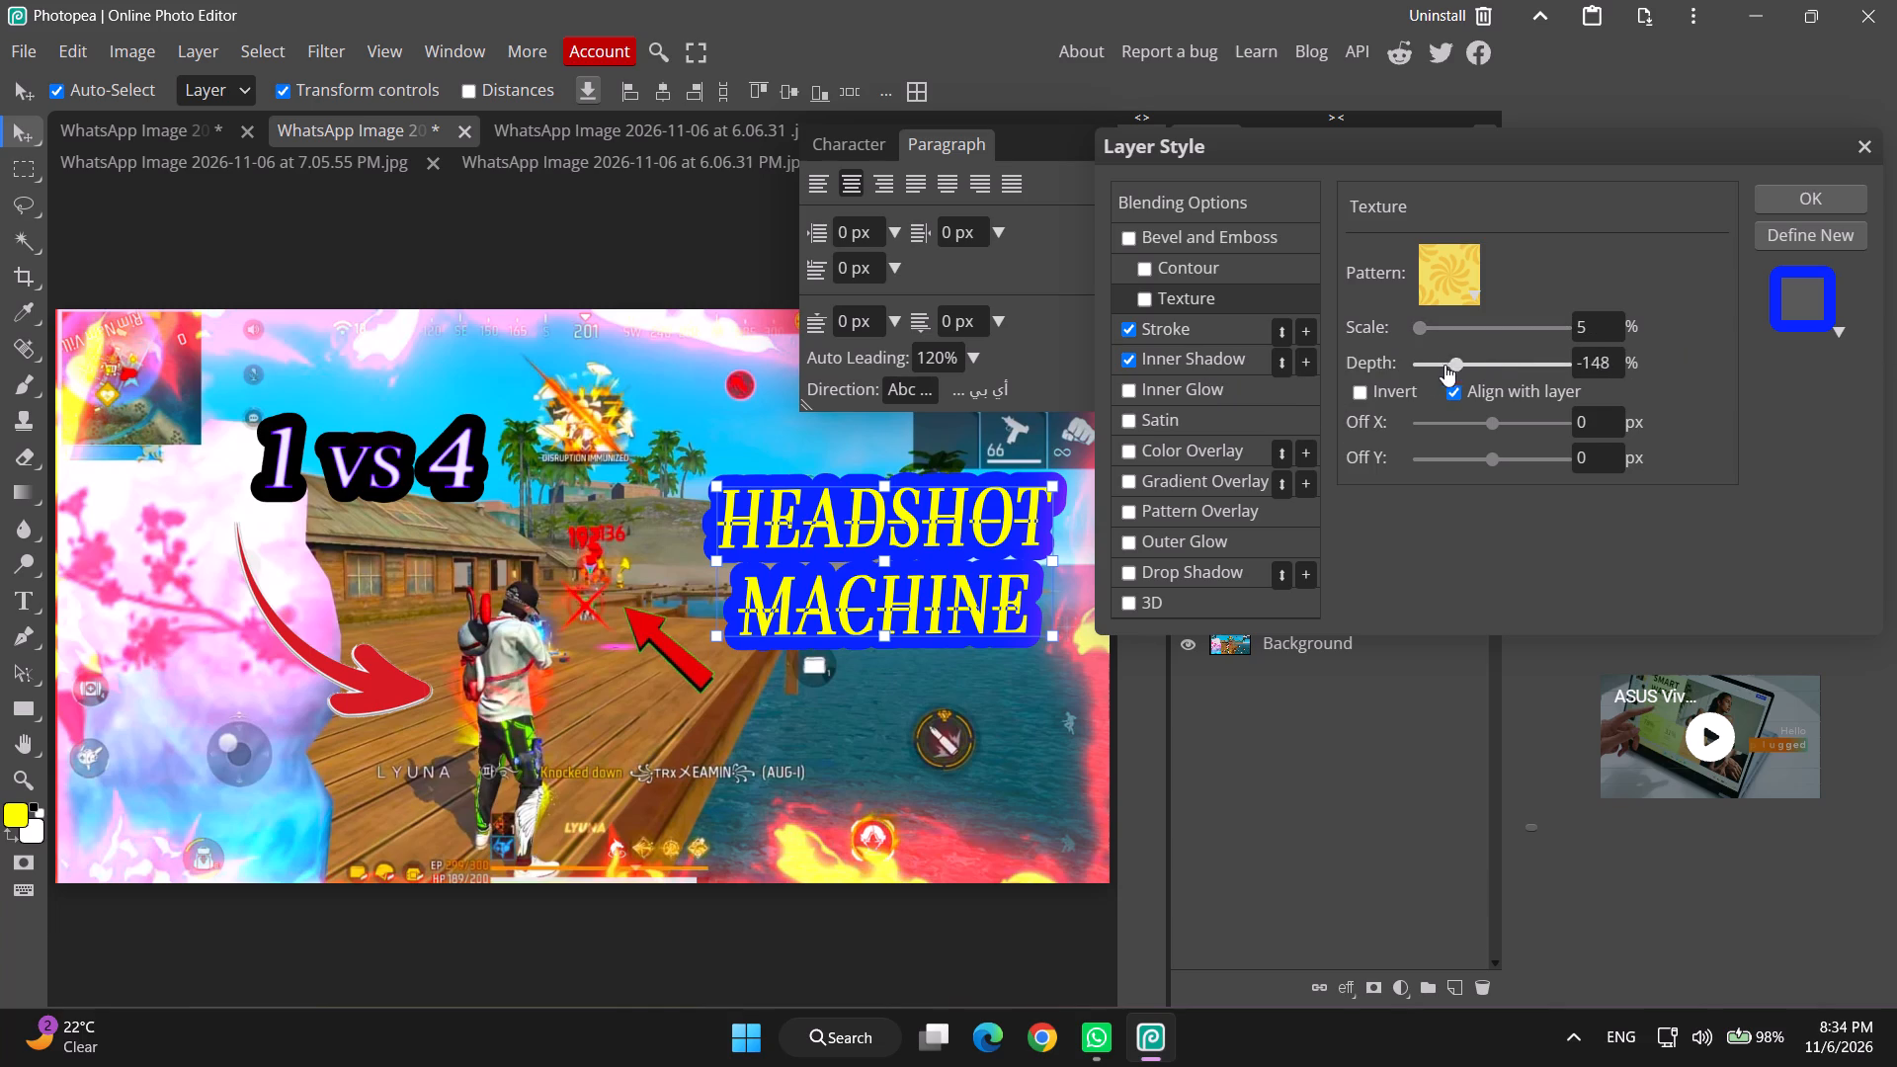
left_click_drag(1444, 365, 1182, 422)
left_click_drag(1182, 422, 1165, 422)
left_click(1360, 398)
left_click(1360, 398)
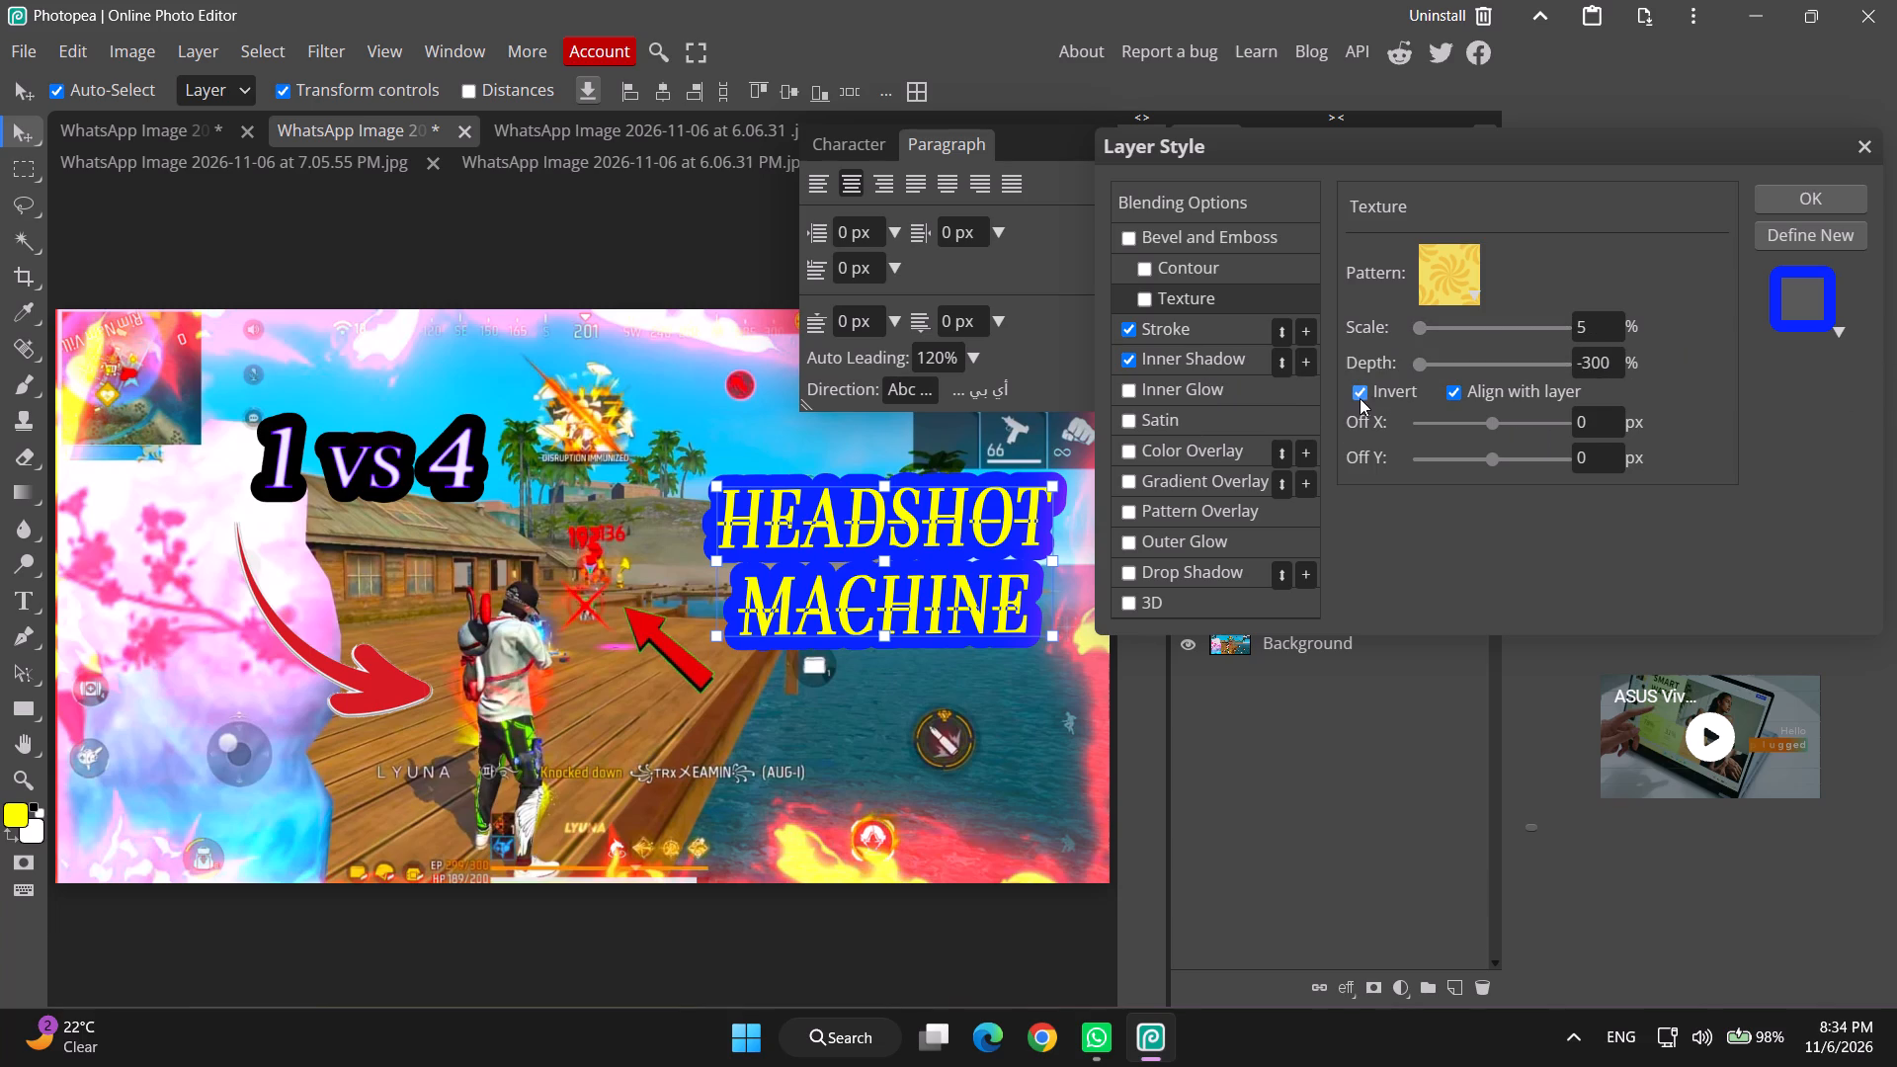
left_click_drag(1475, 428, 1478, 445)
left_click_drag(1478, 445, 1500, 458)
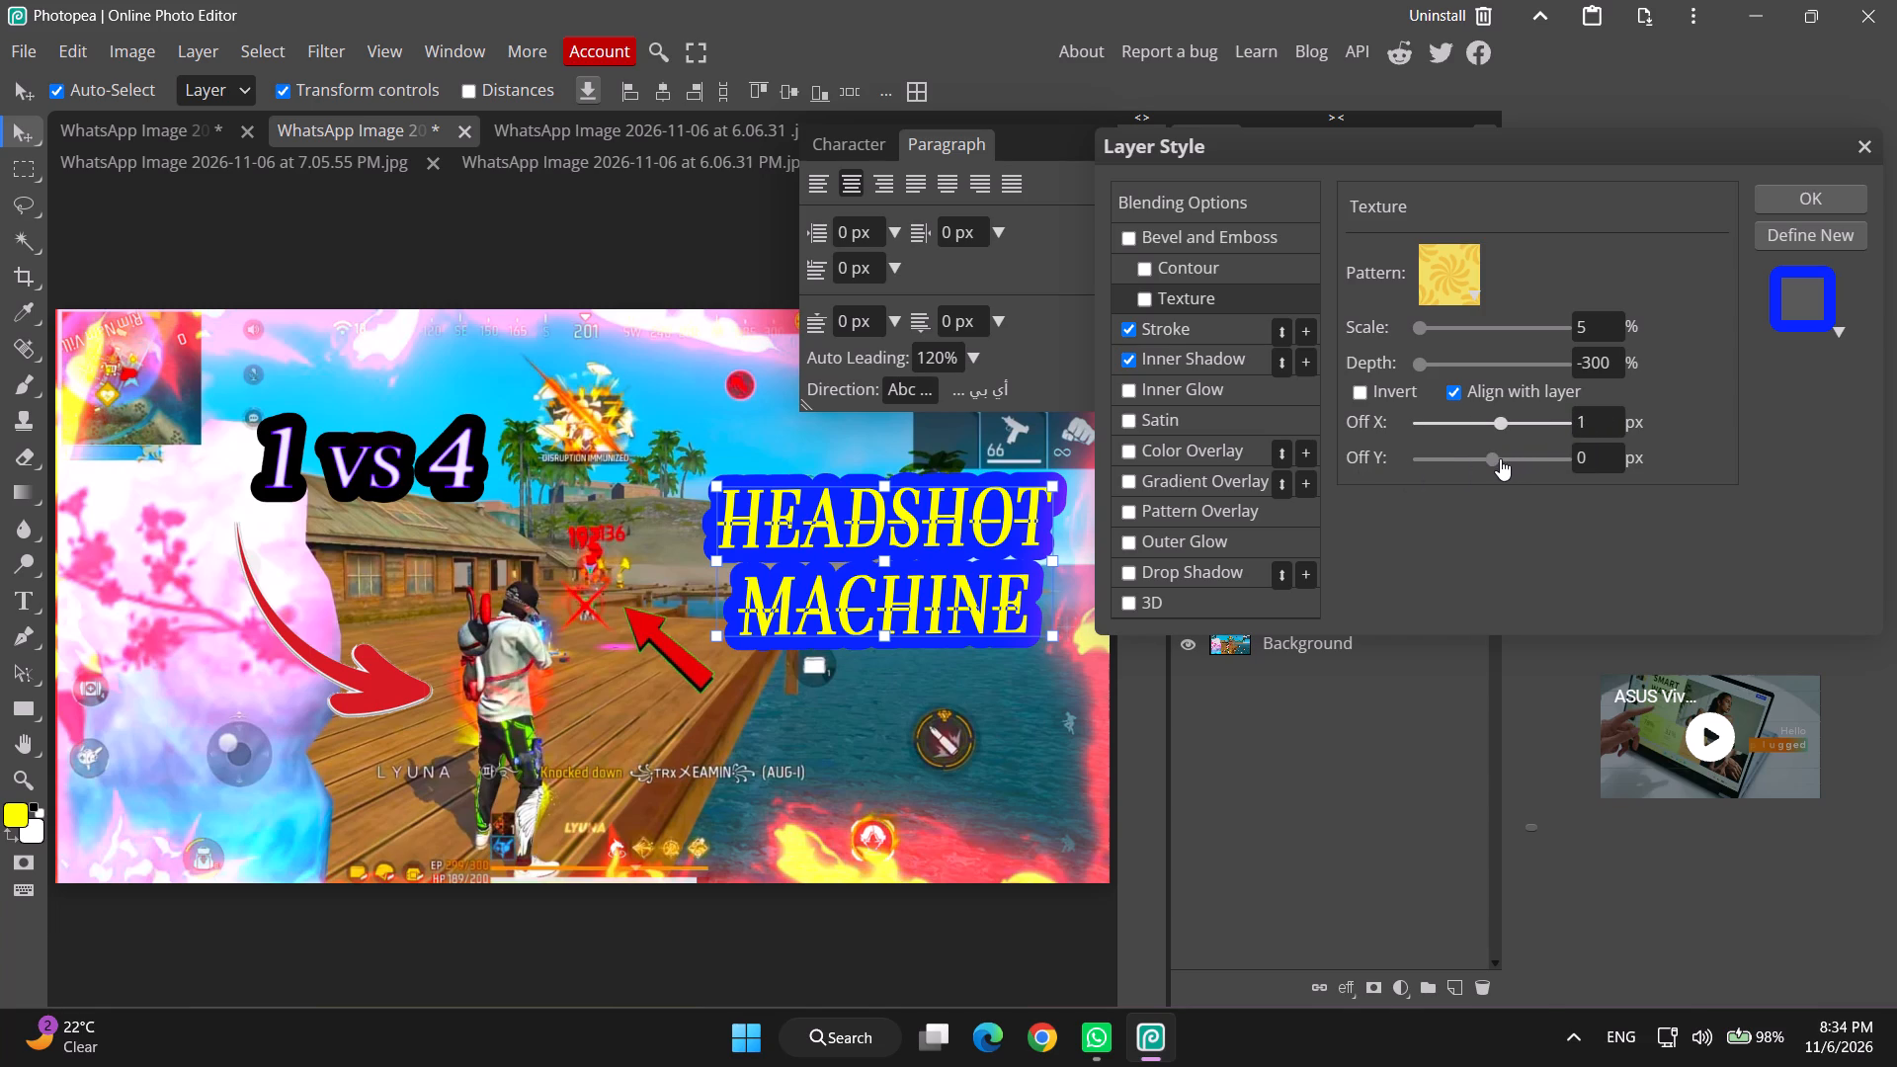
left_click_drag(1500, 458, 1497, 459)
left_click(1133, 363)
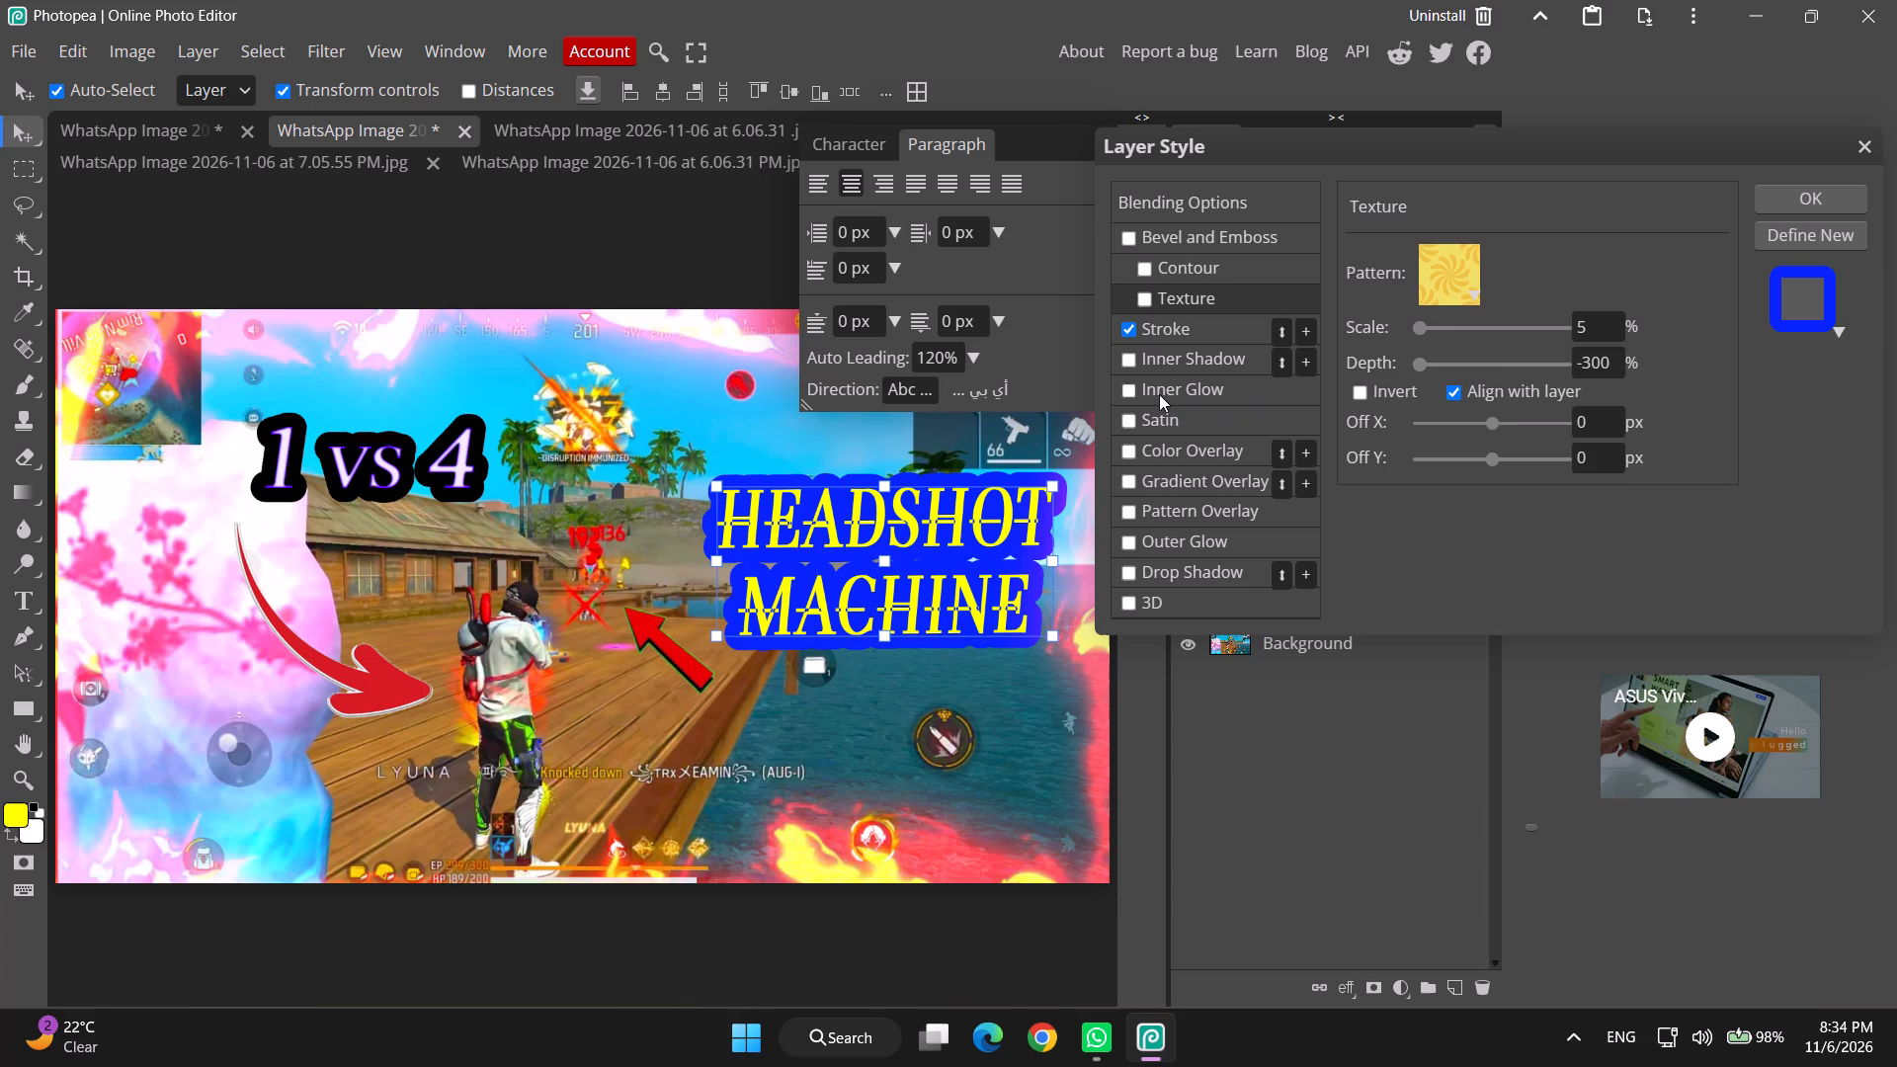
Enable Inner Glow on the "headshot machine" text and set its opacity to 0%.
left_click(1159, 394)
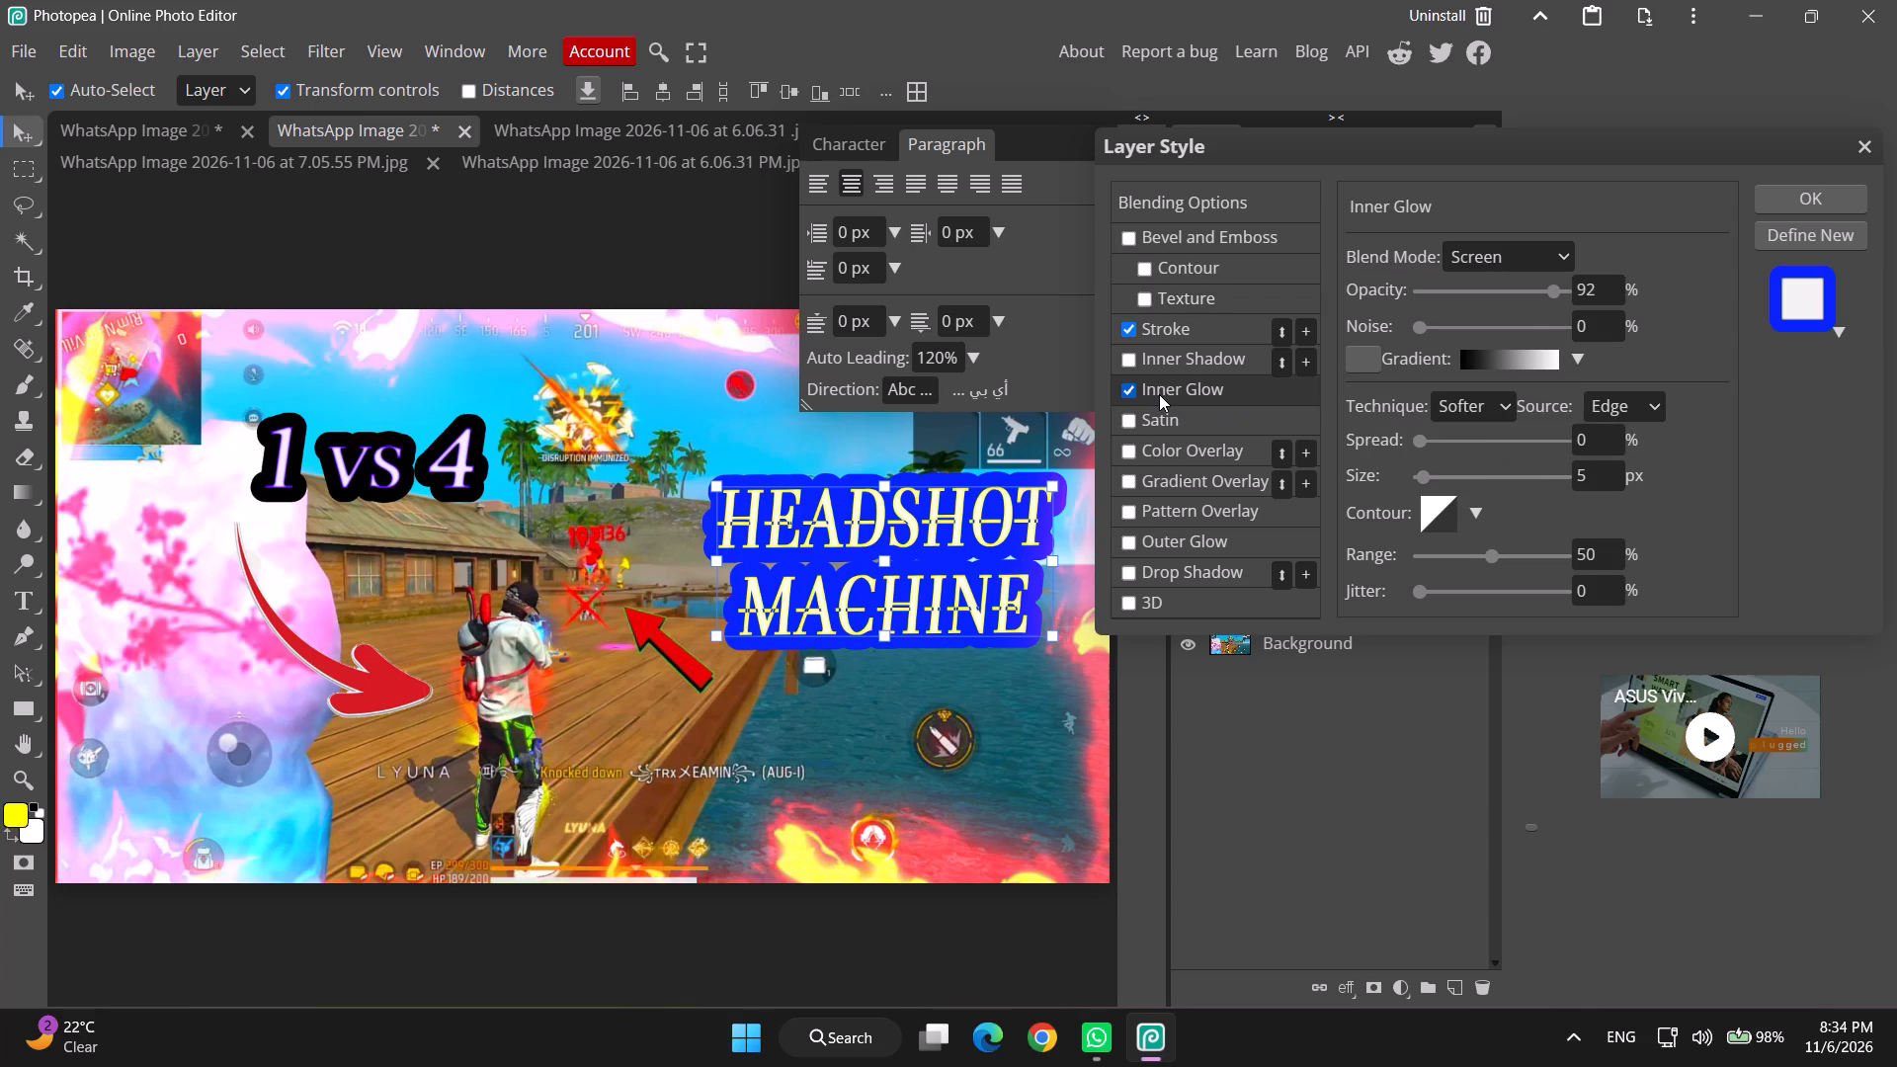
left_click_drag(1453, 296, 1390, 322)
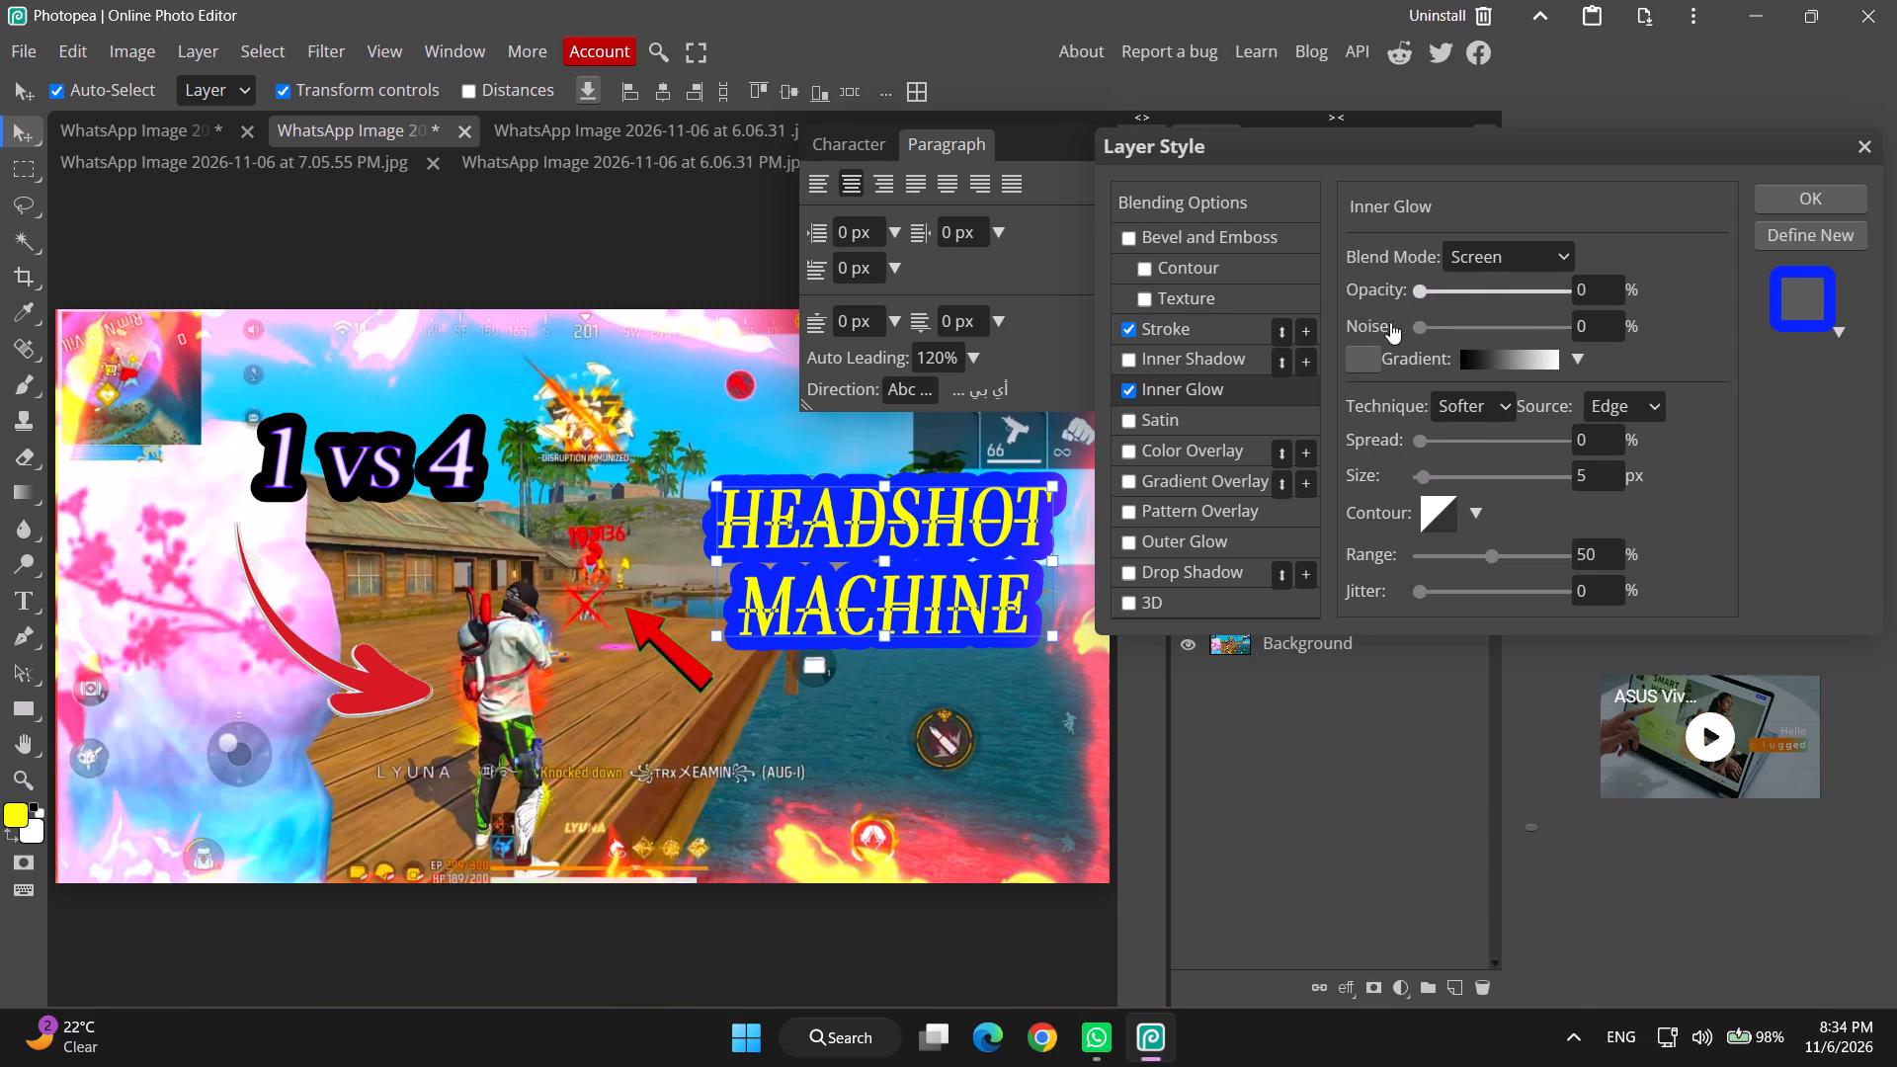
left_click_drag(1390, 322, 1413, 334)
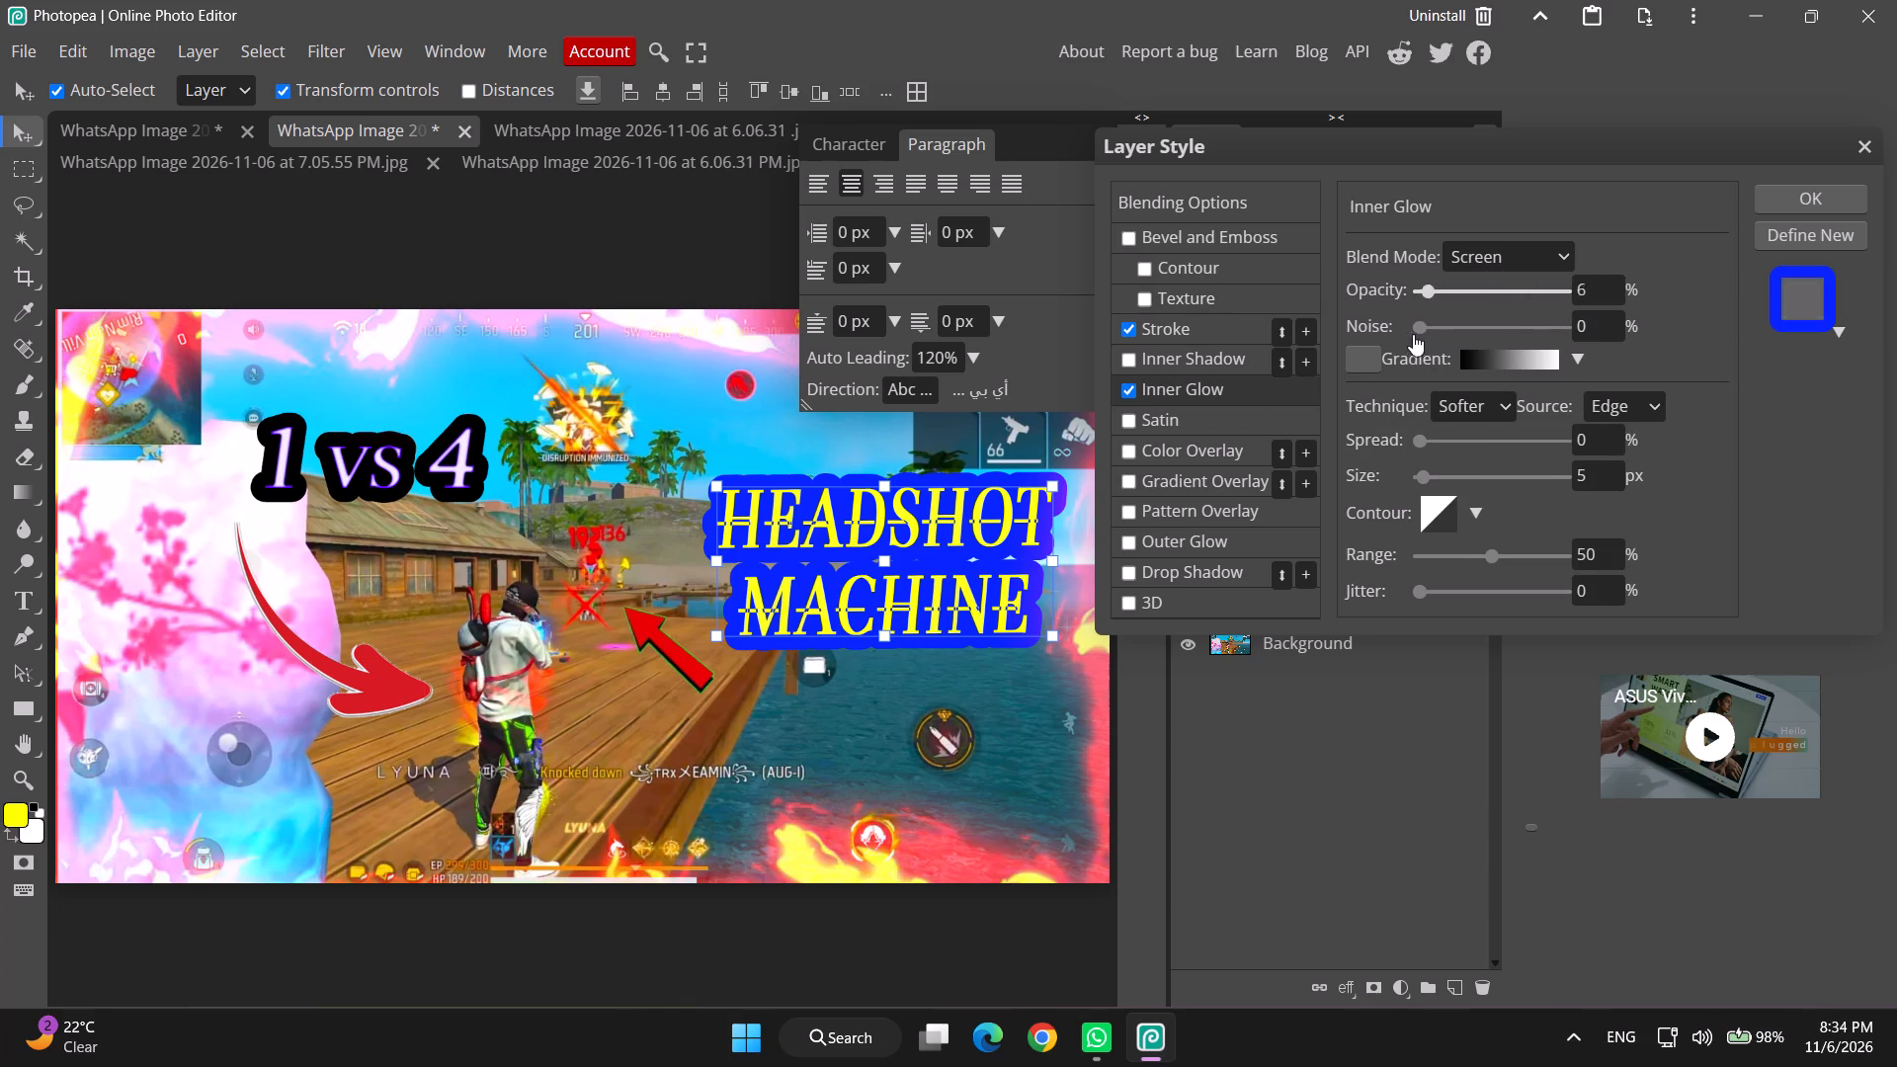
left_click_drag(1413, 334, 1750, 365)
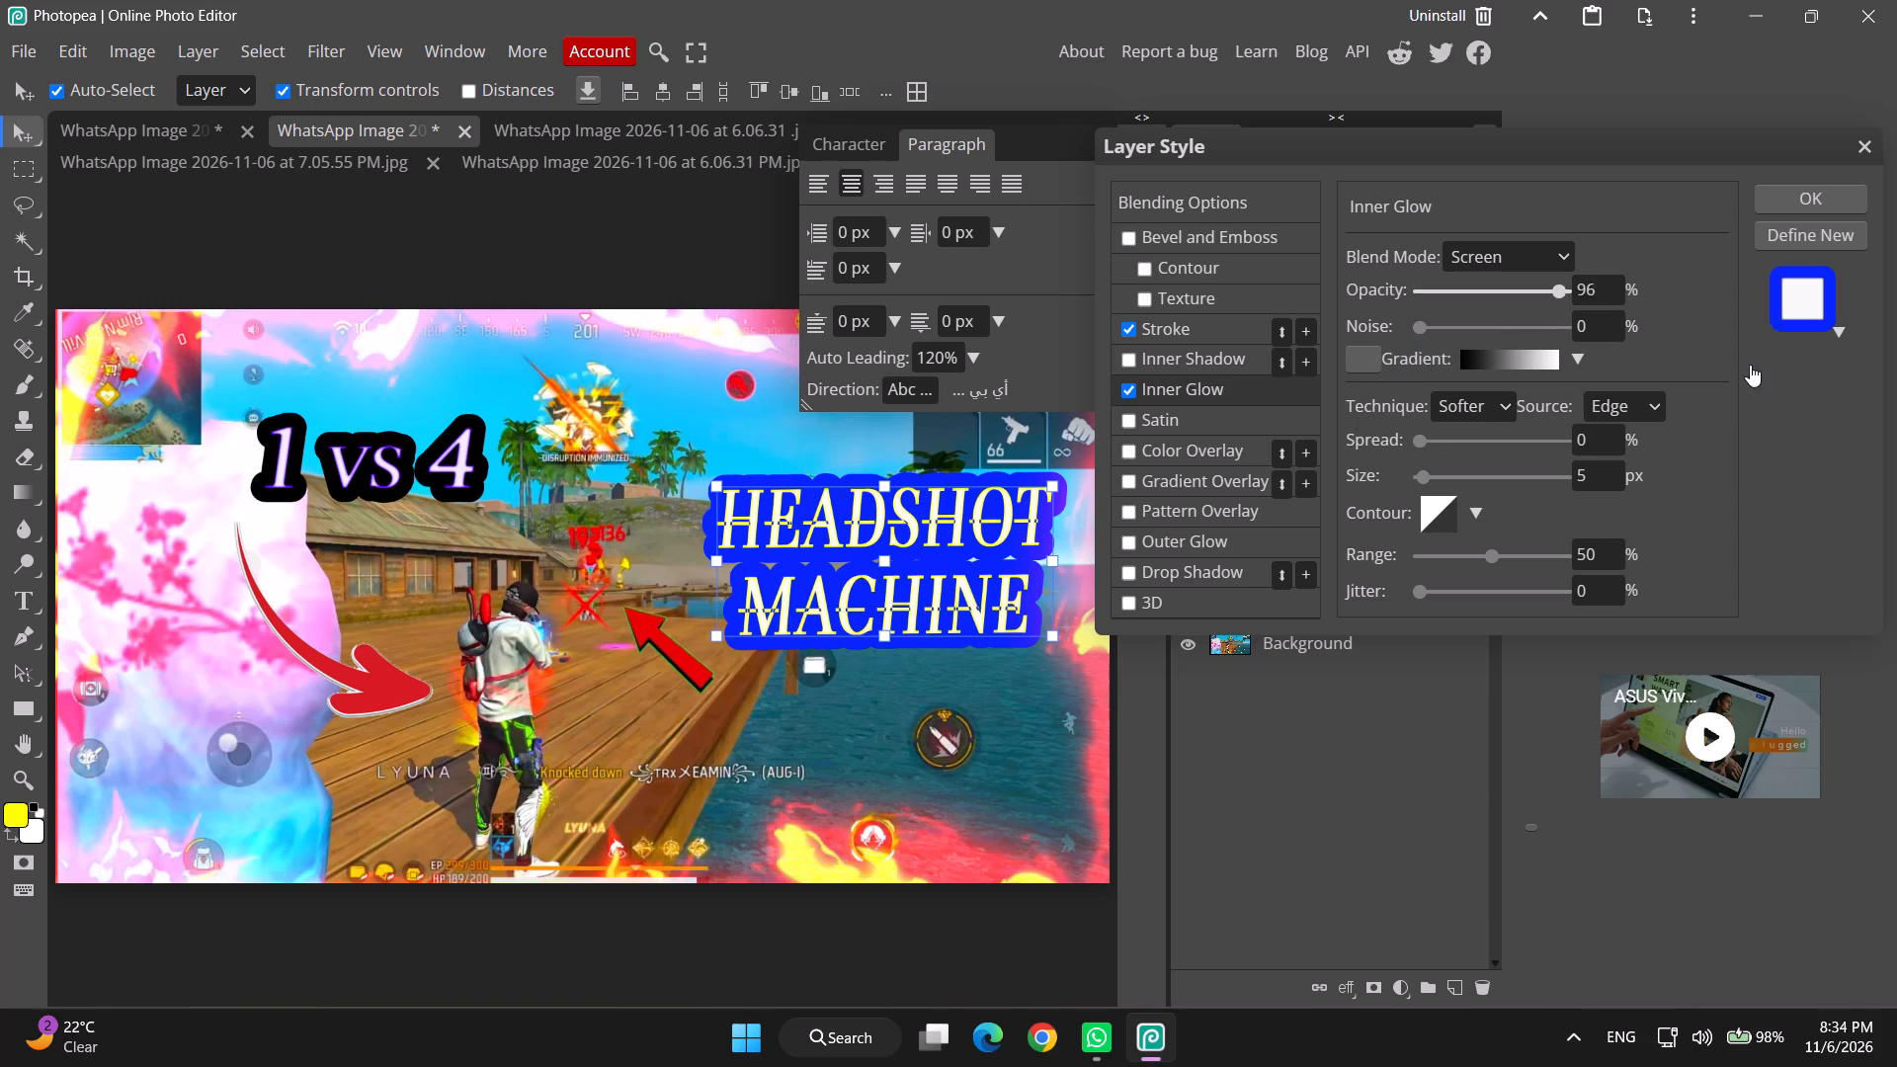
left_click_drag(1750, 365, 1270, 403)
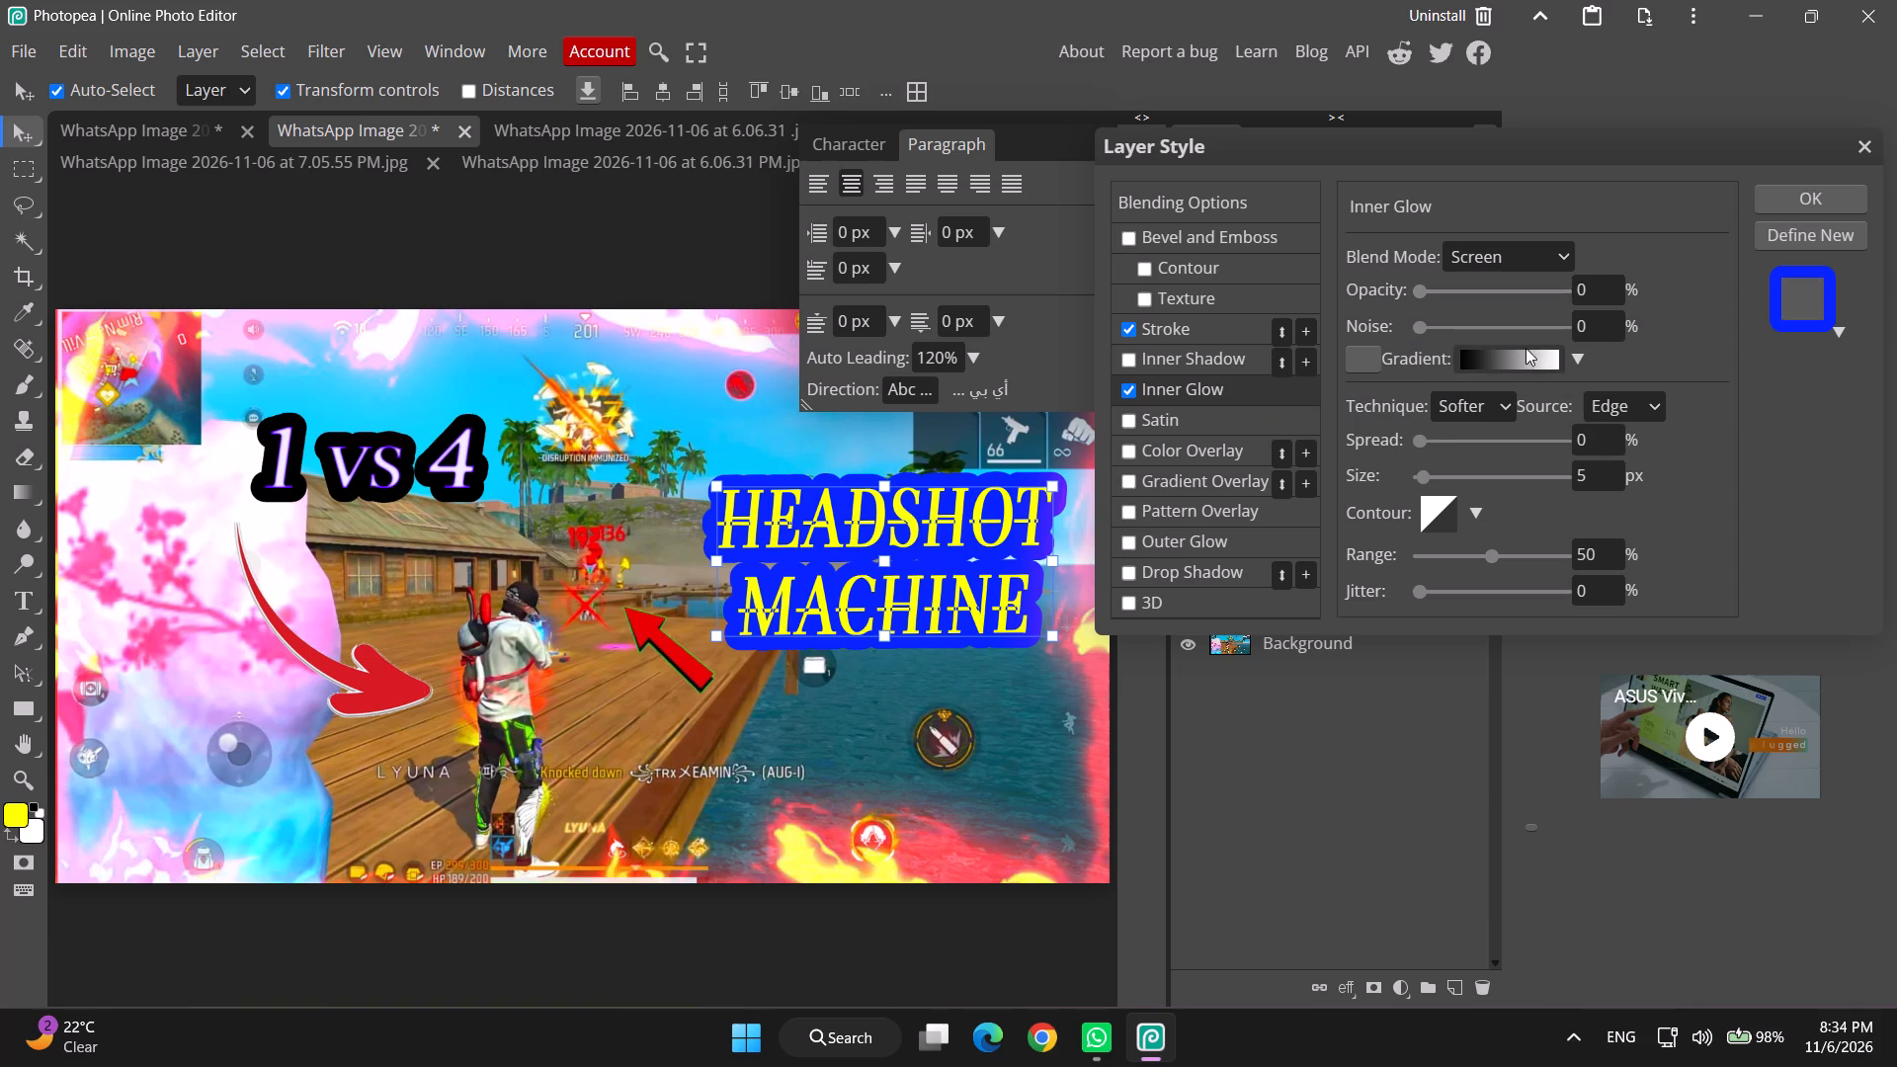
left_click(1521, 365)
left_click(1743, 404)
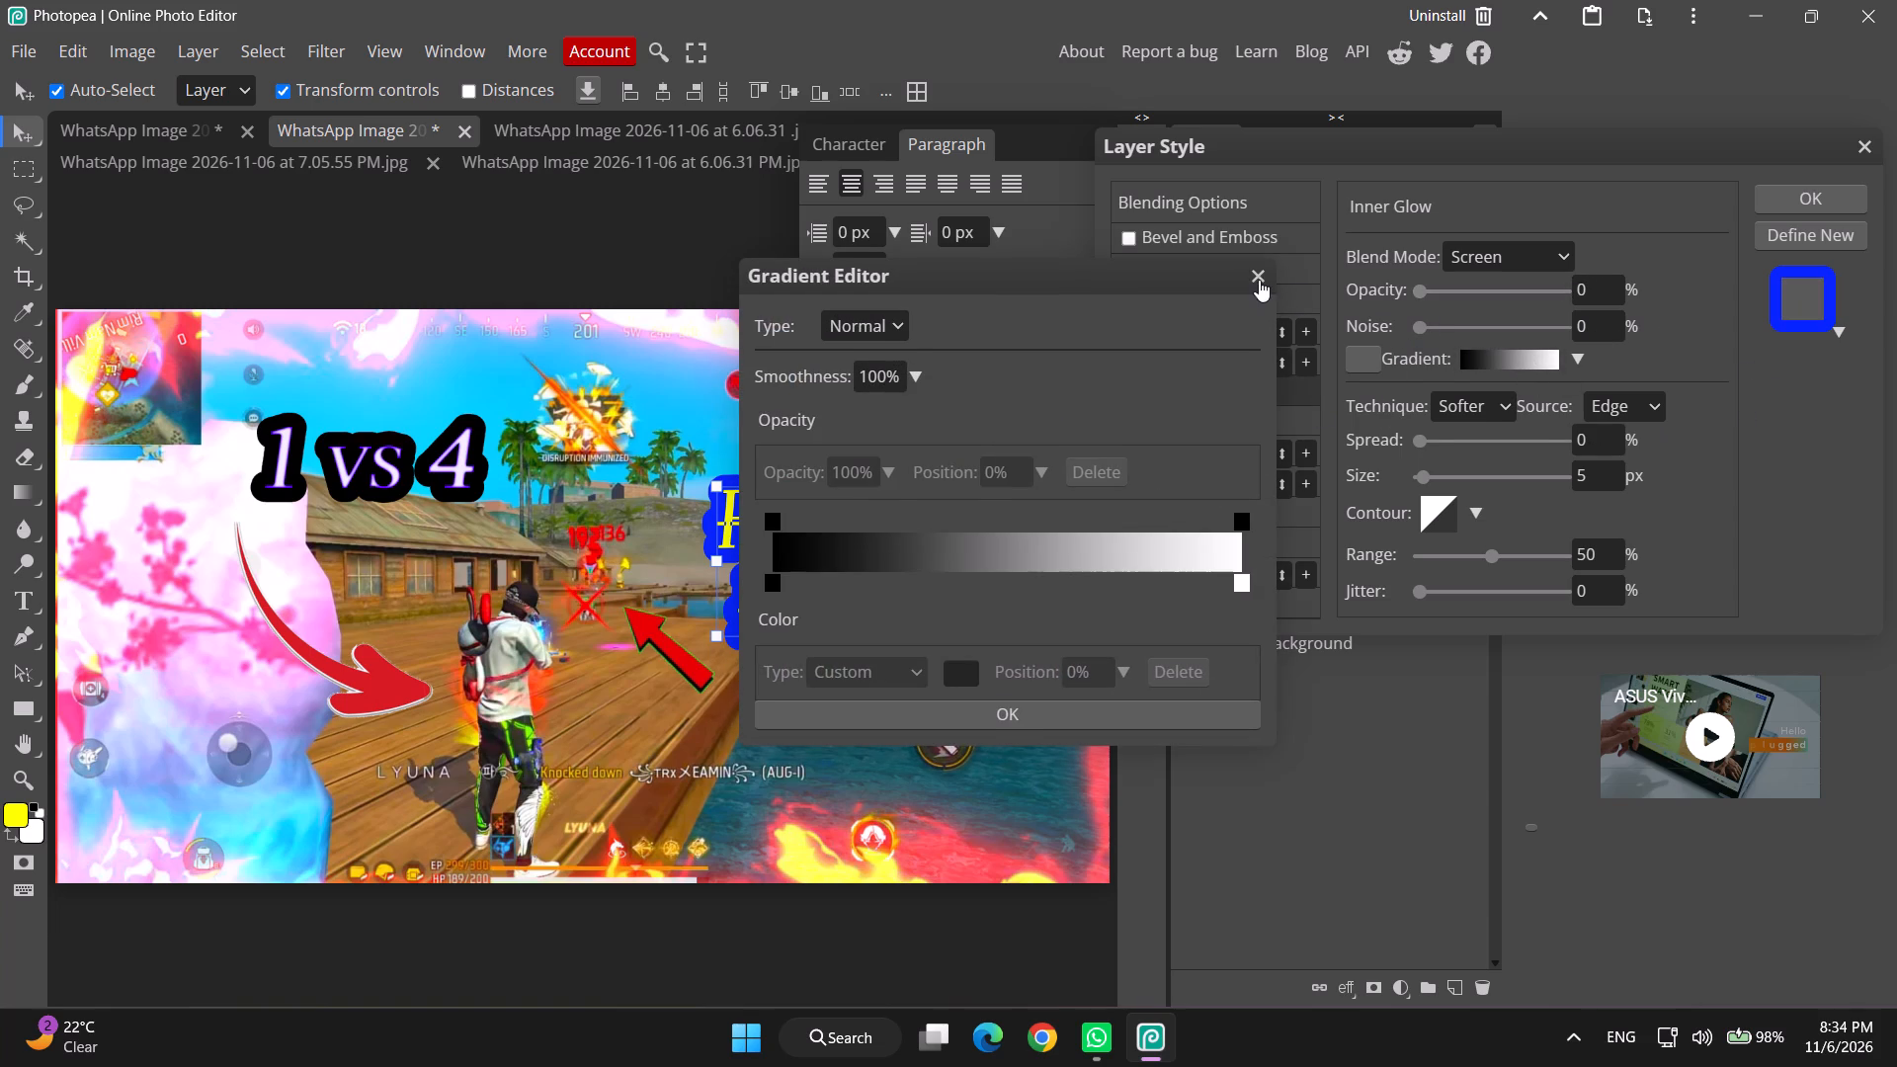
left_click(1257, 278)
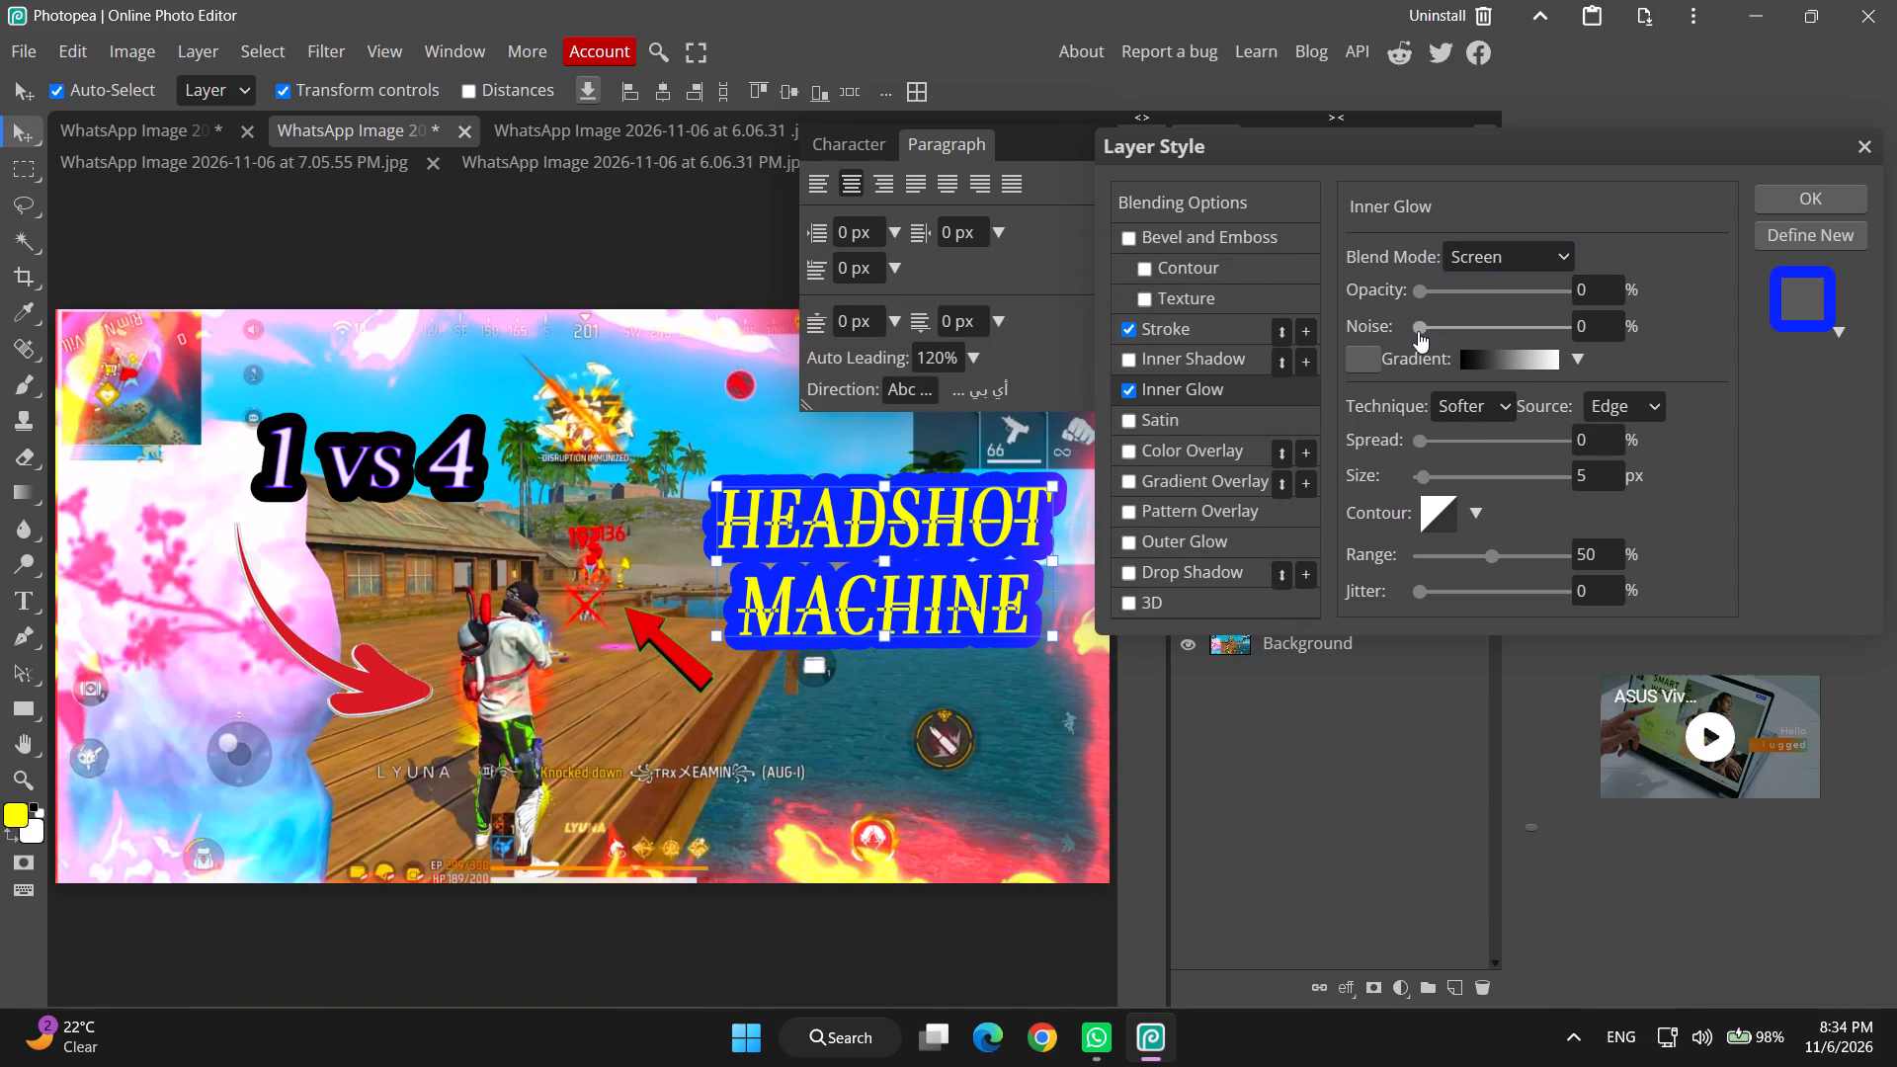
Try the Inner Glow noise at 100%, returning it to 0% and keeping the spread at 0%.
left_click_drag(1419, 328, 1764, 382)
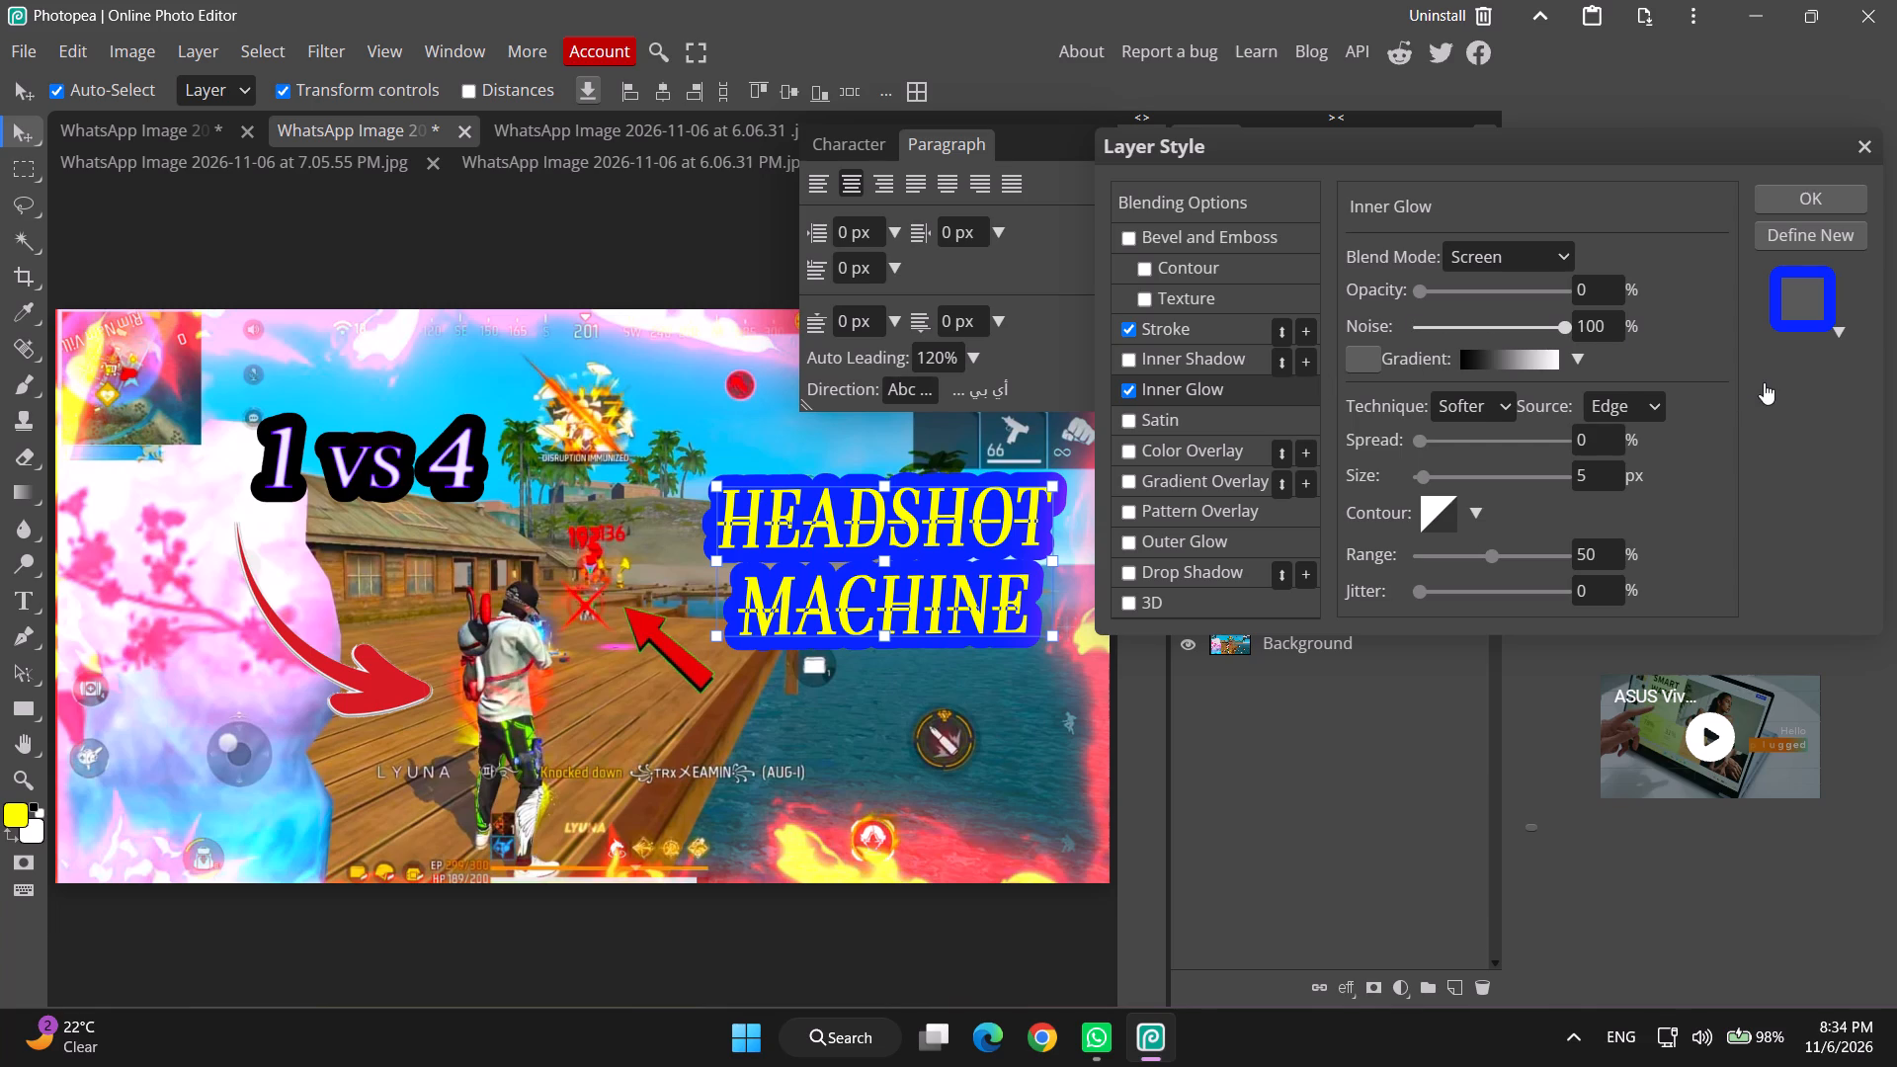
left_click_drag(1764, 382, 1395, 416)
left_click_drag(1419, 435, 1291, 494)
Set the Inner Glow contour to the bell-shaped preset.
left_click(1475, 500)
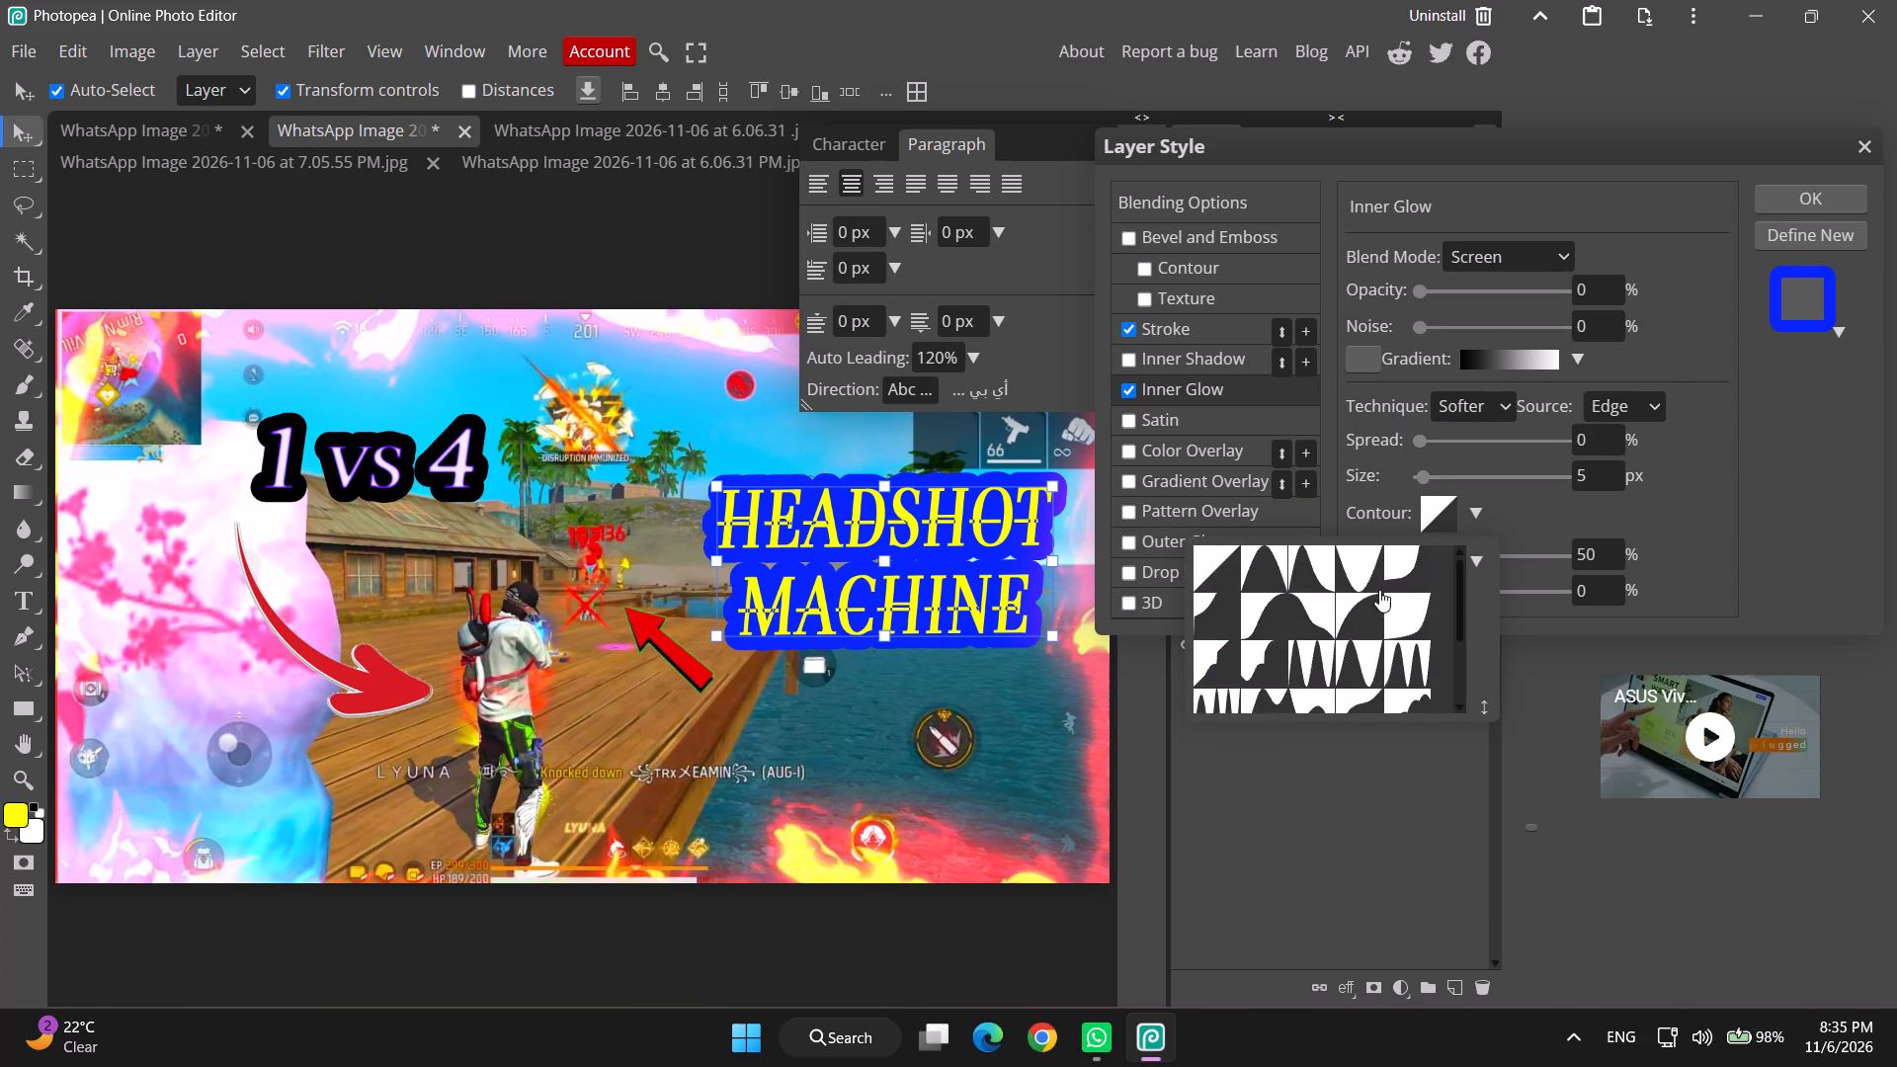
left_click(1284, 566)
left_click(1265, 572)
left_click(1723, 518)
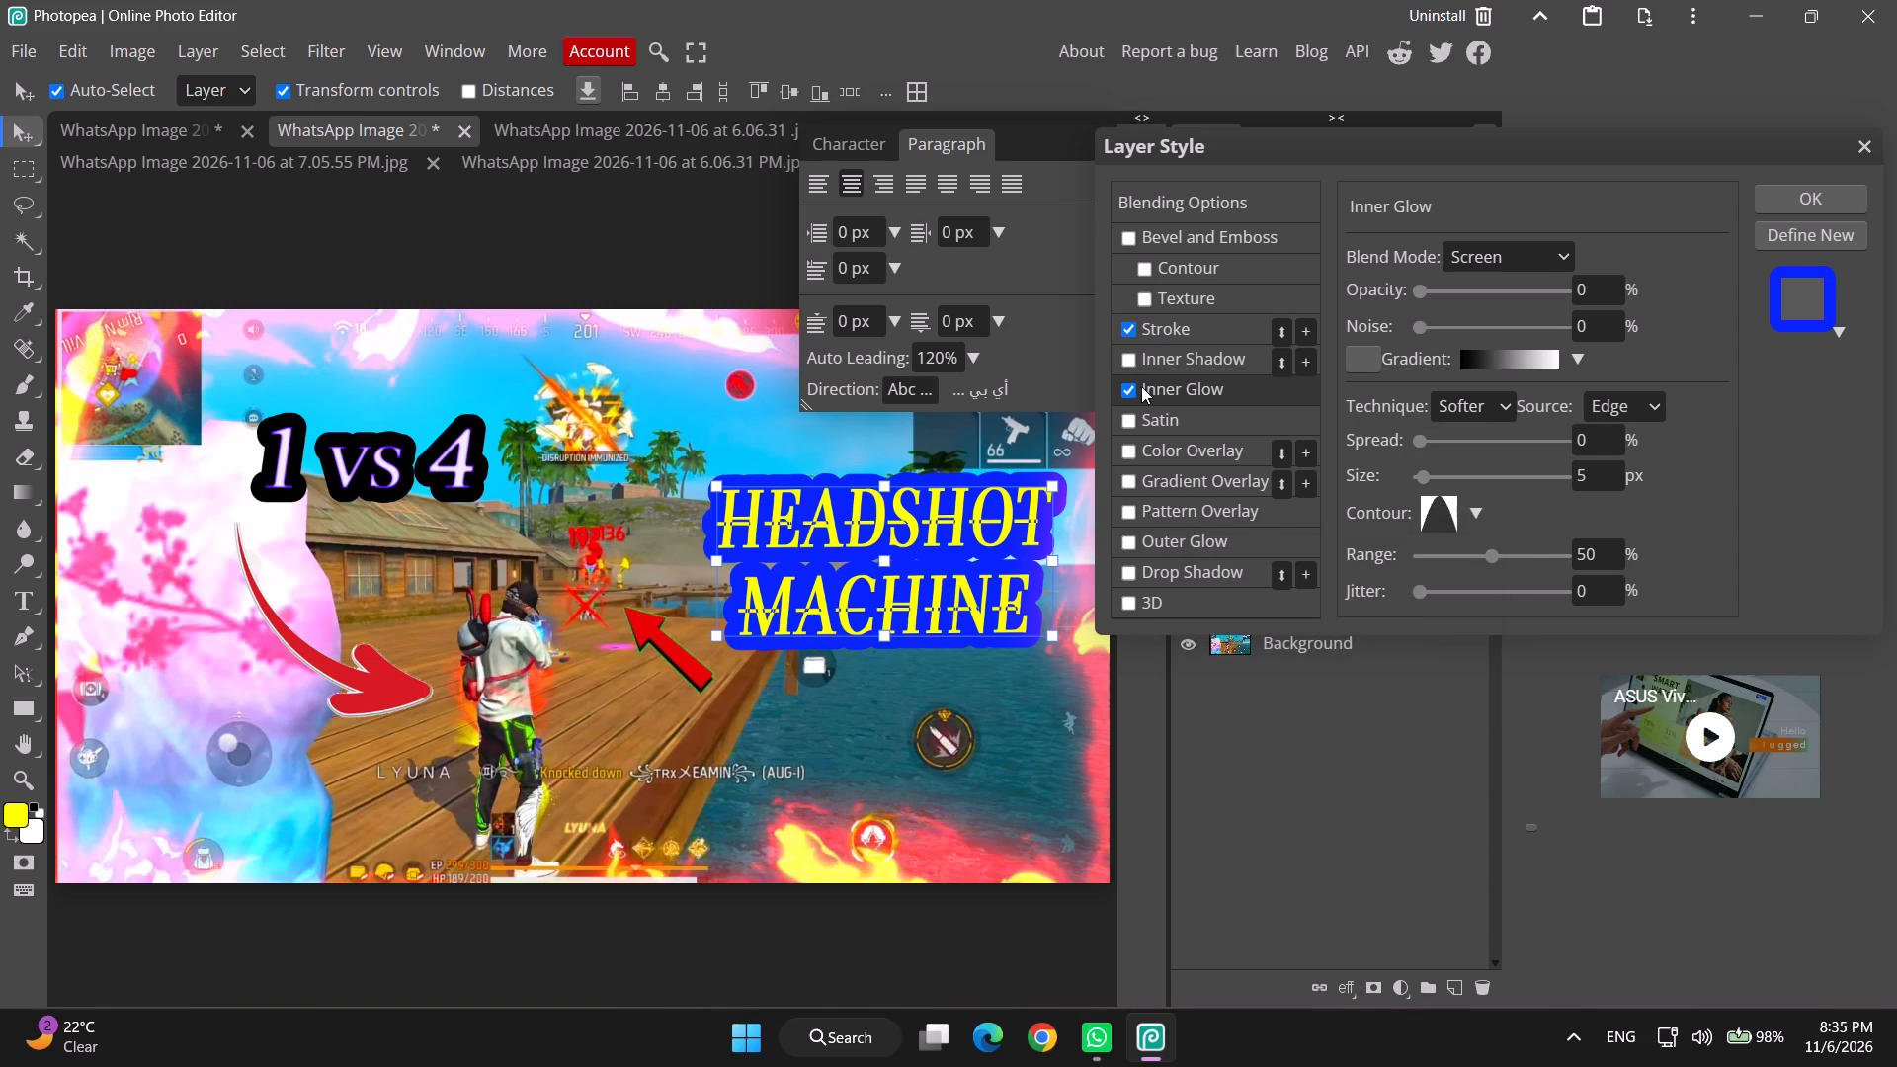
Hide the text's stroke effect and show it again to compare the look.
left_click(1127, 328)
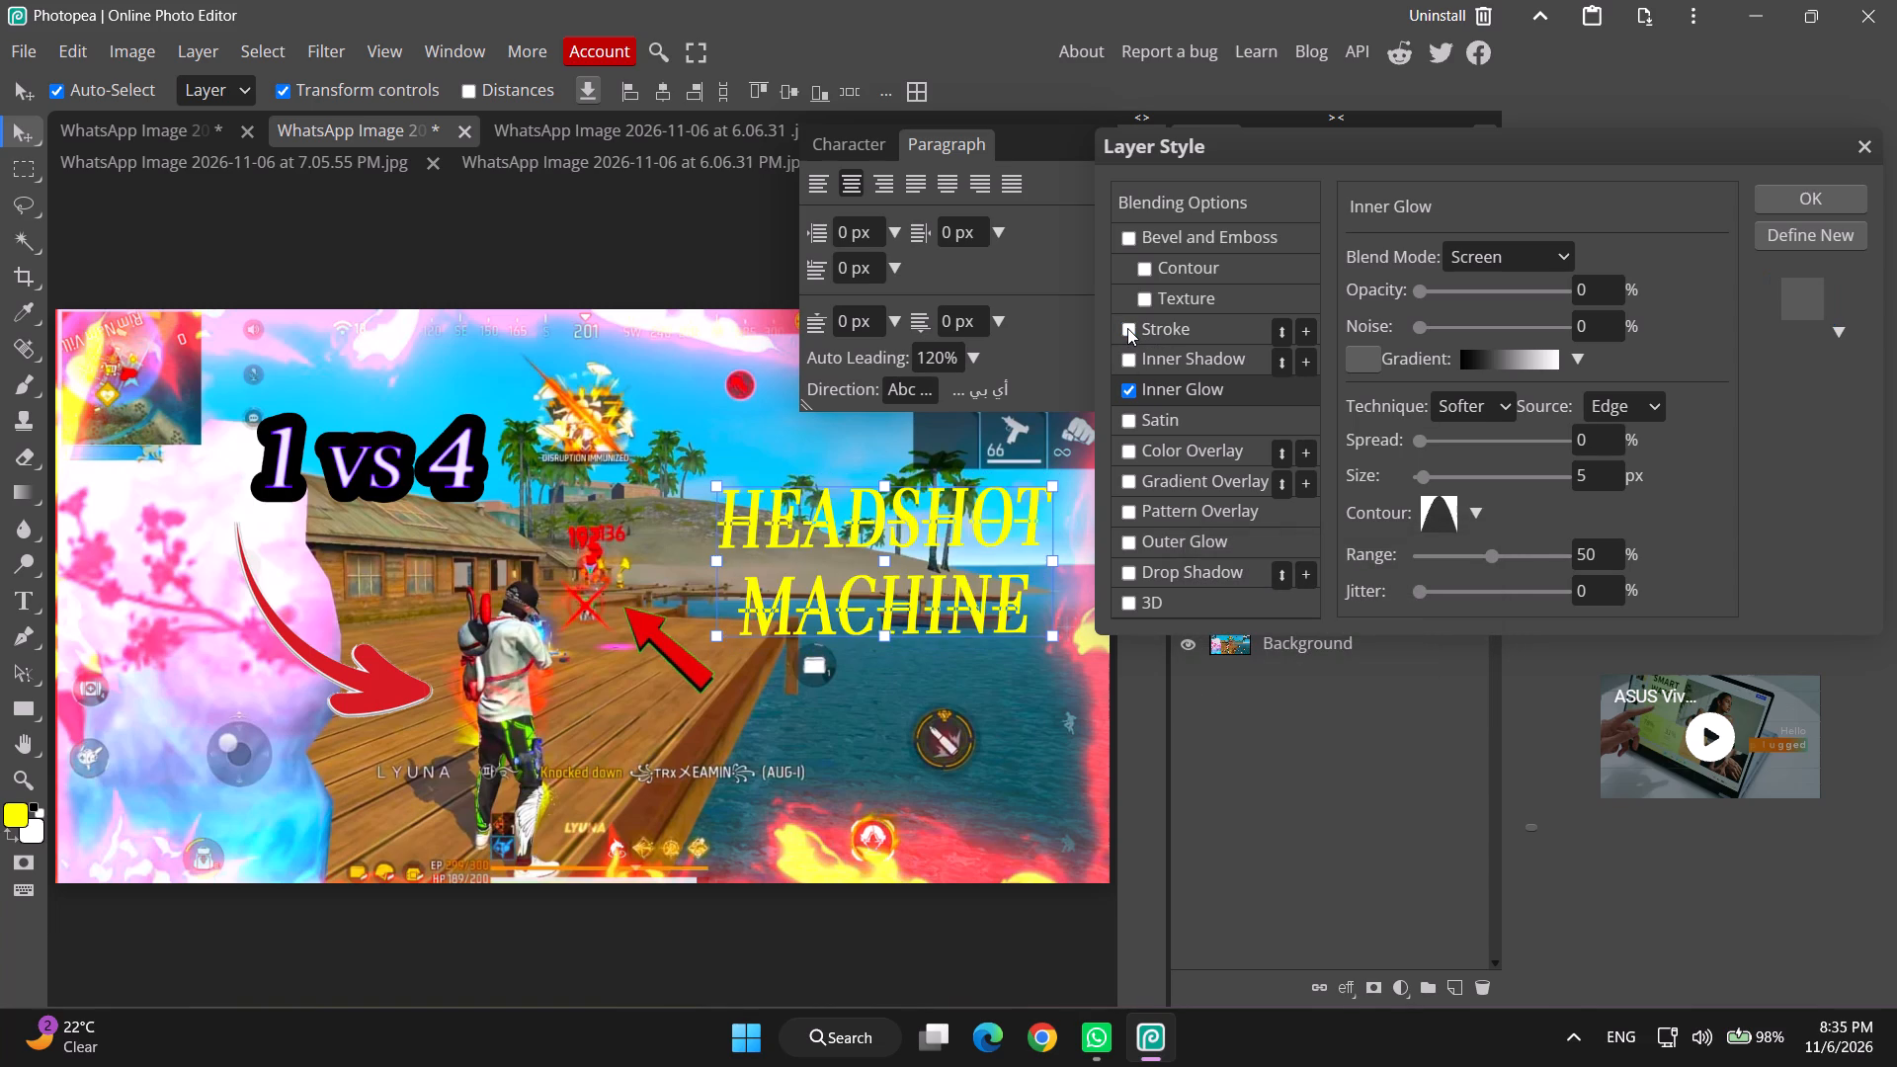
left_click(1127, 328)
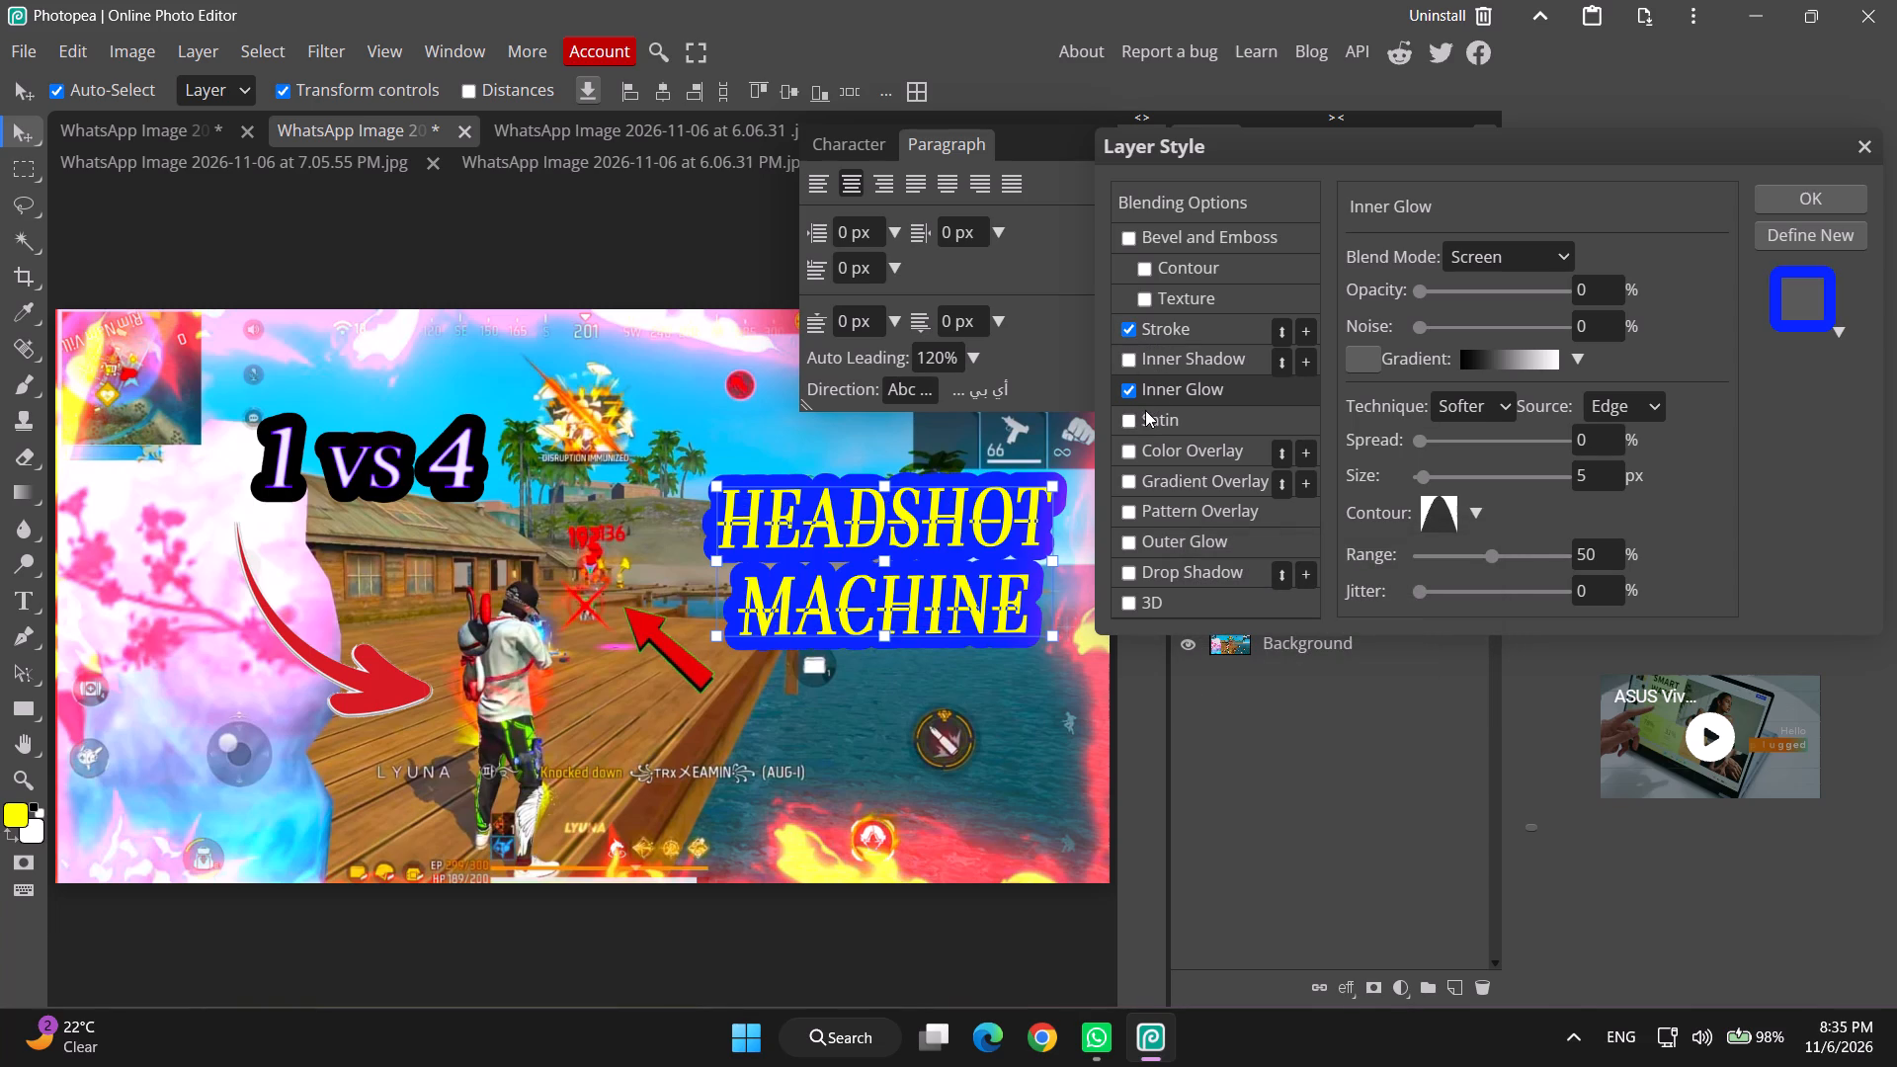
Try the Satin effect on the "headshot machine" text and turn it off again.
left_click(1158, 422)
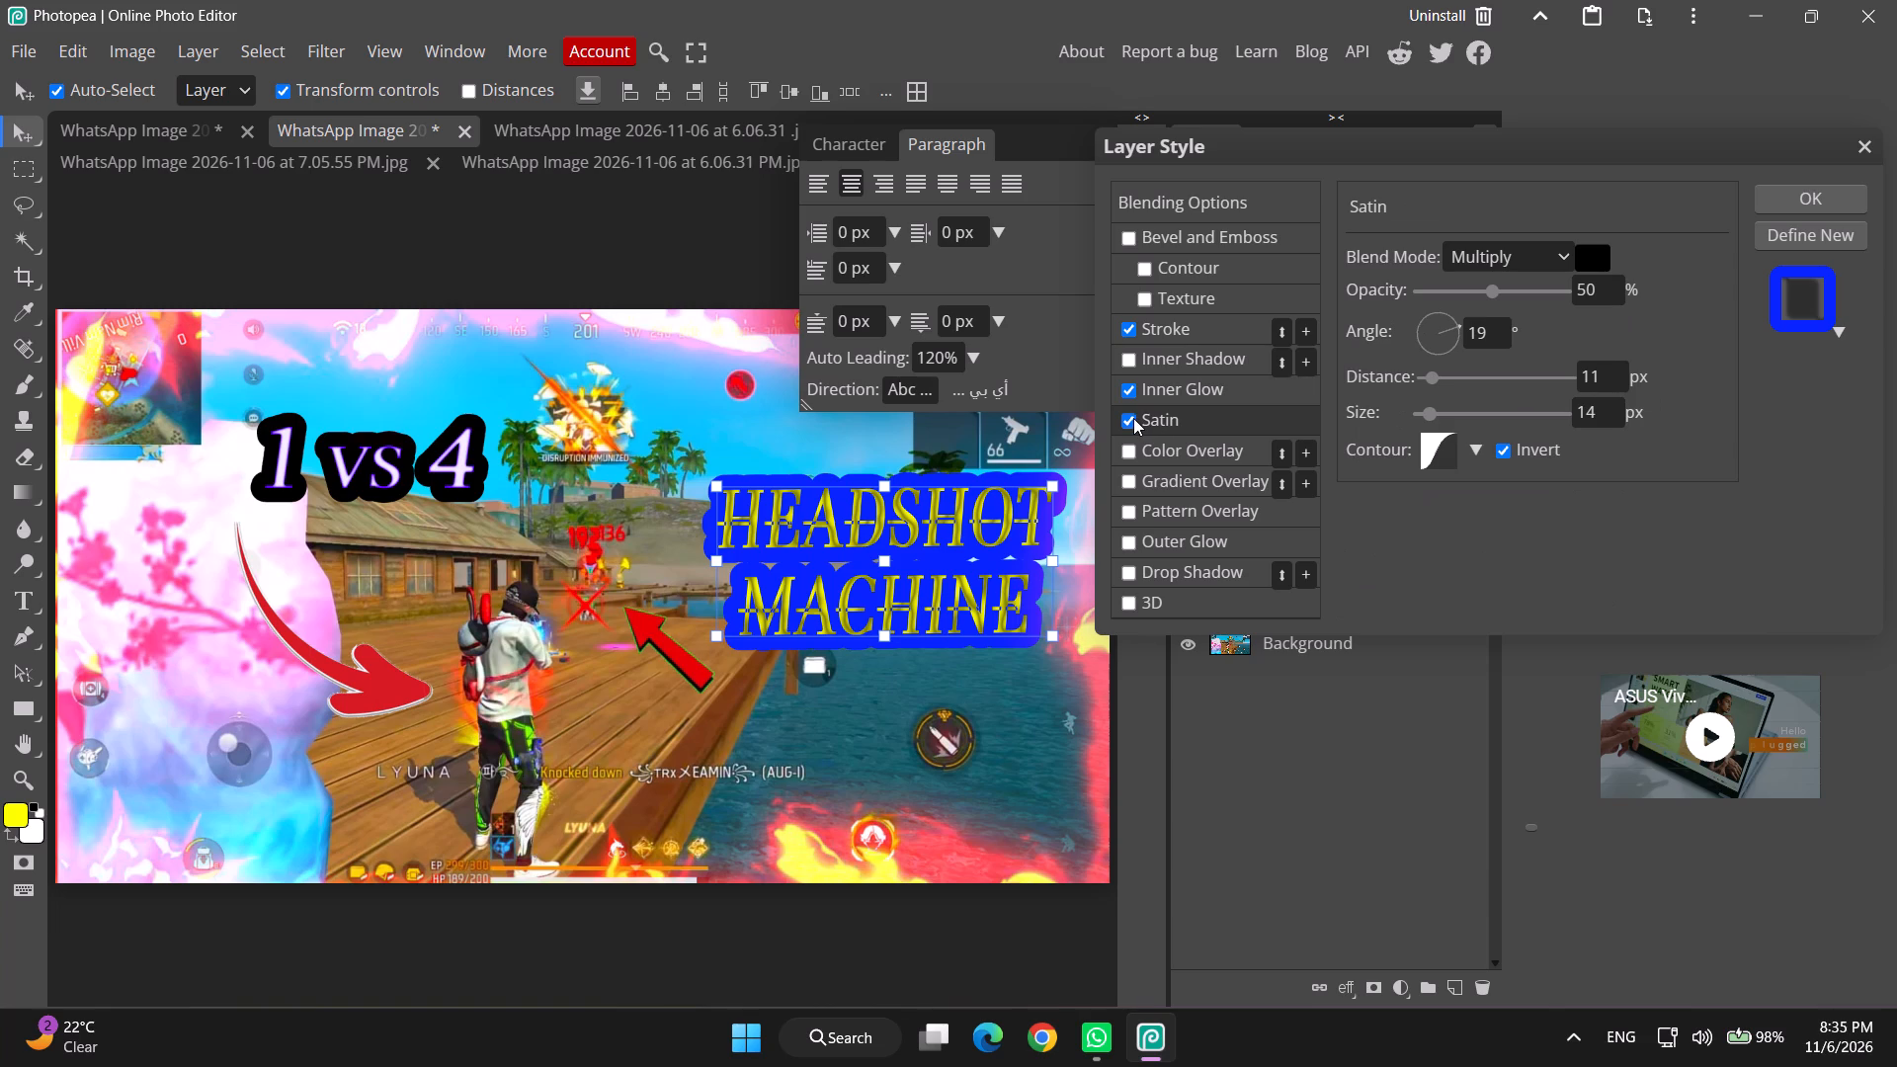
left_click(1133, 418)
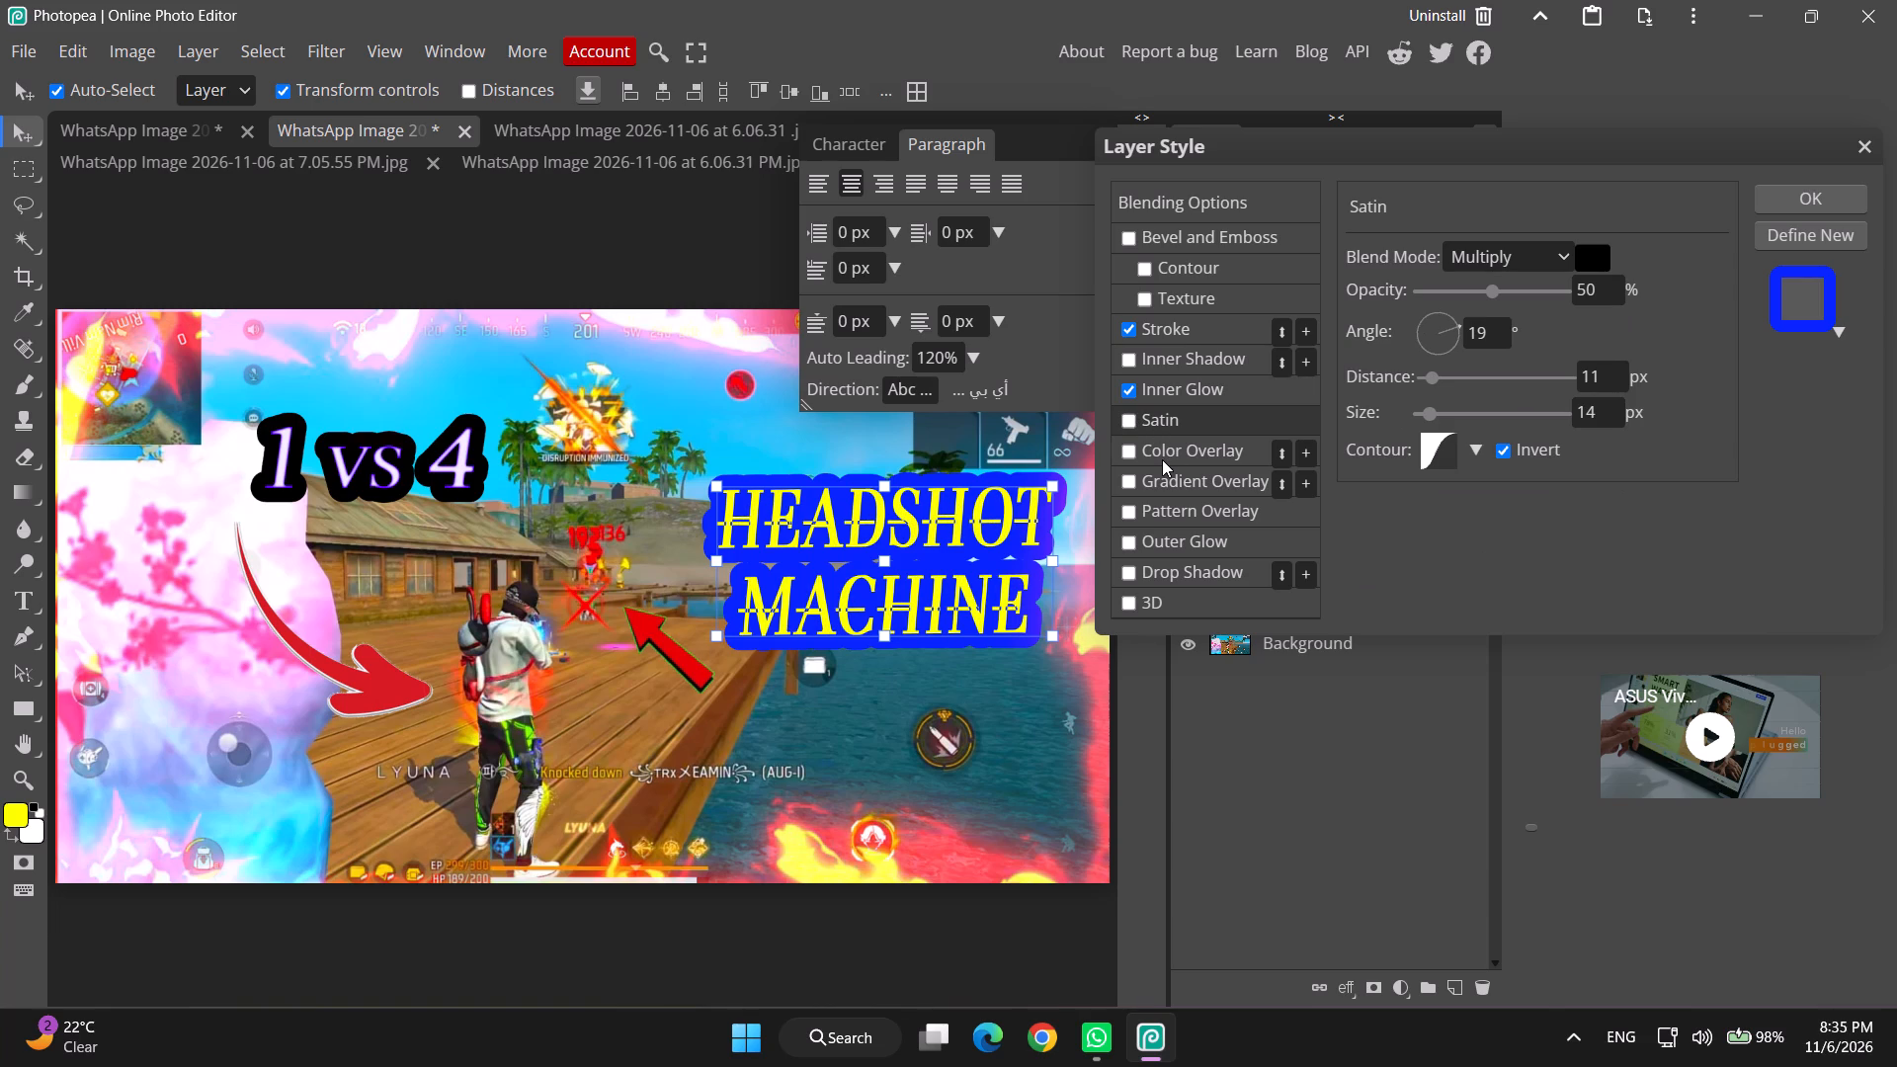
Turn on a black-to-white Gradient Overlay for the "headshot machine" text and set its opacity to 52%.
left_click(1134, 484)
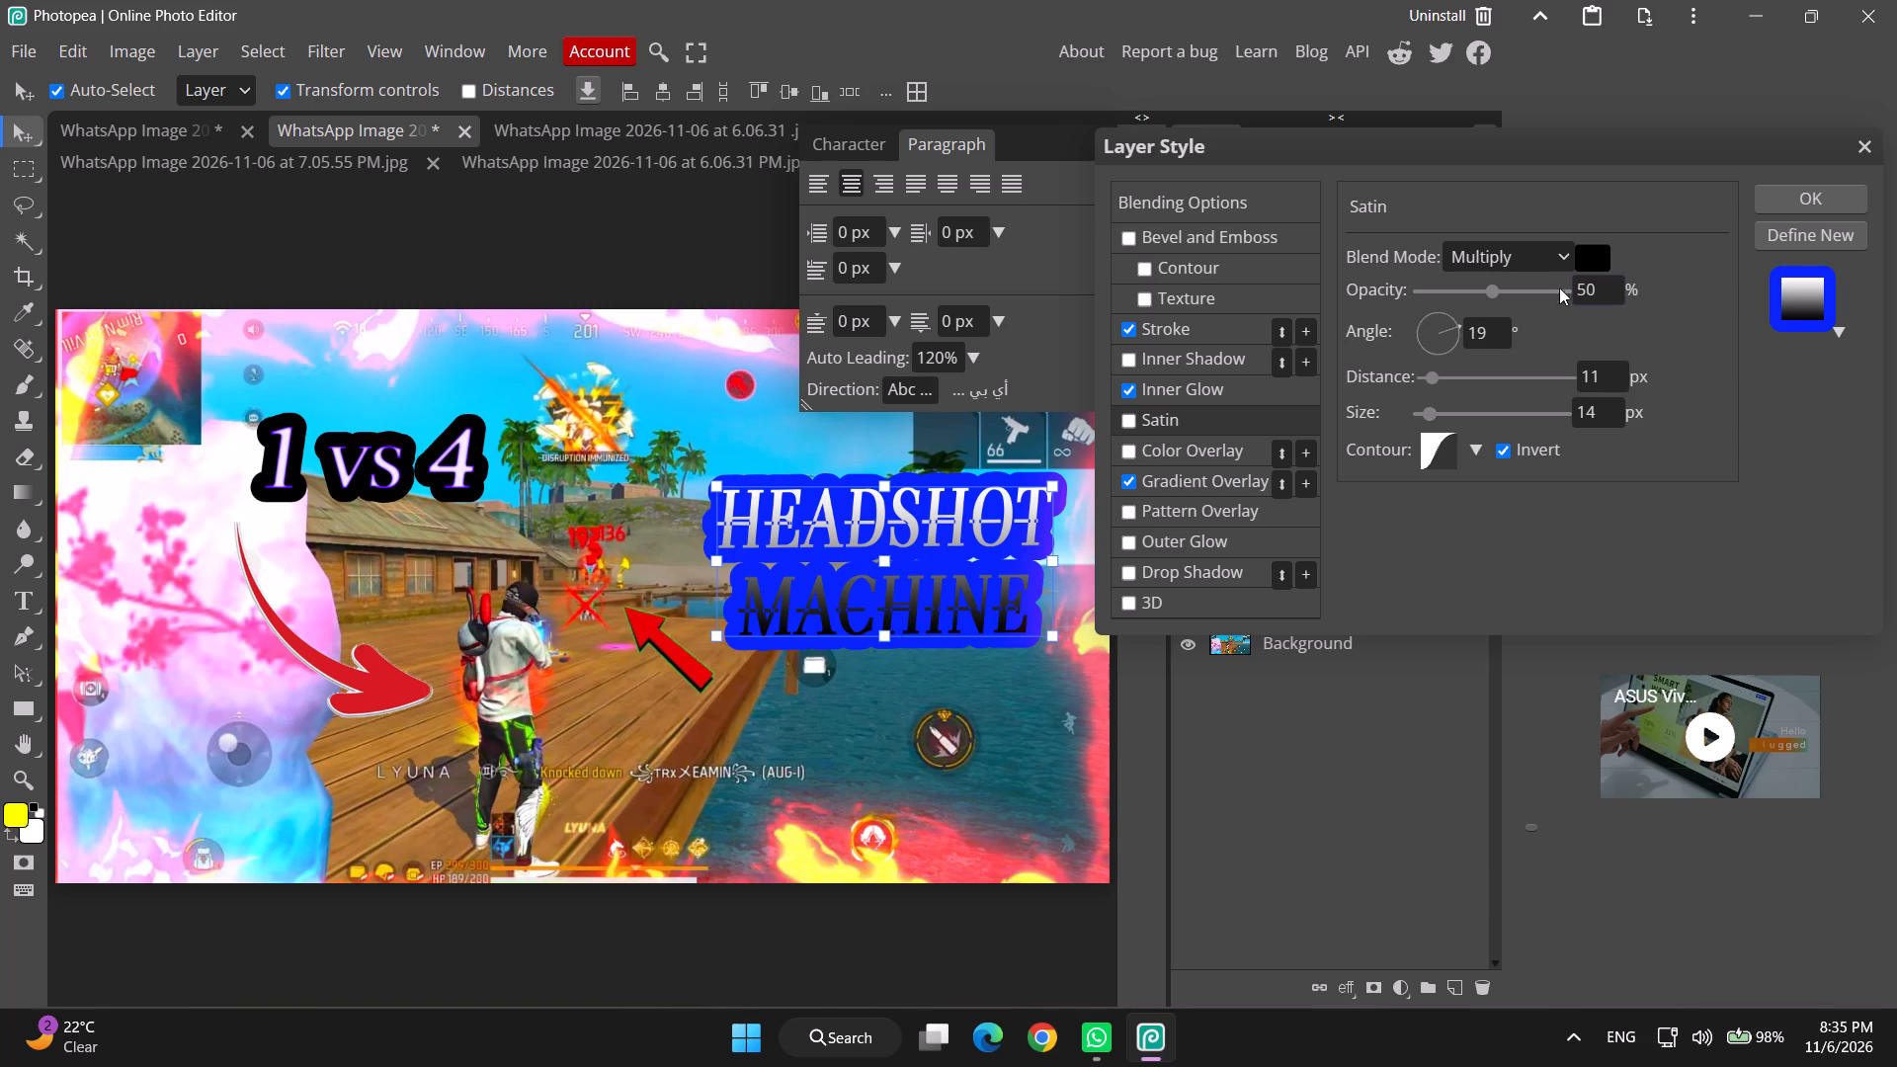
left_click(1220, 472)
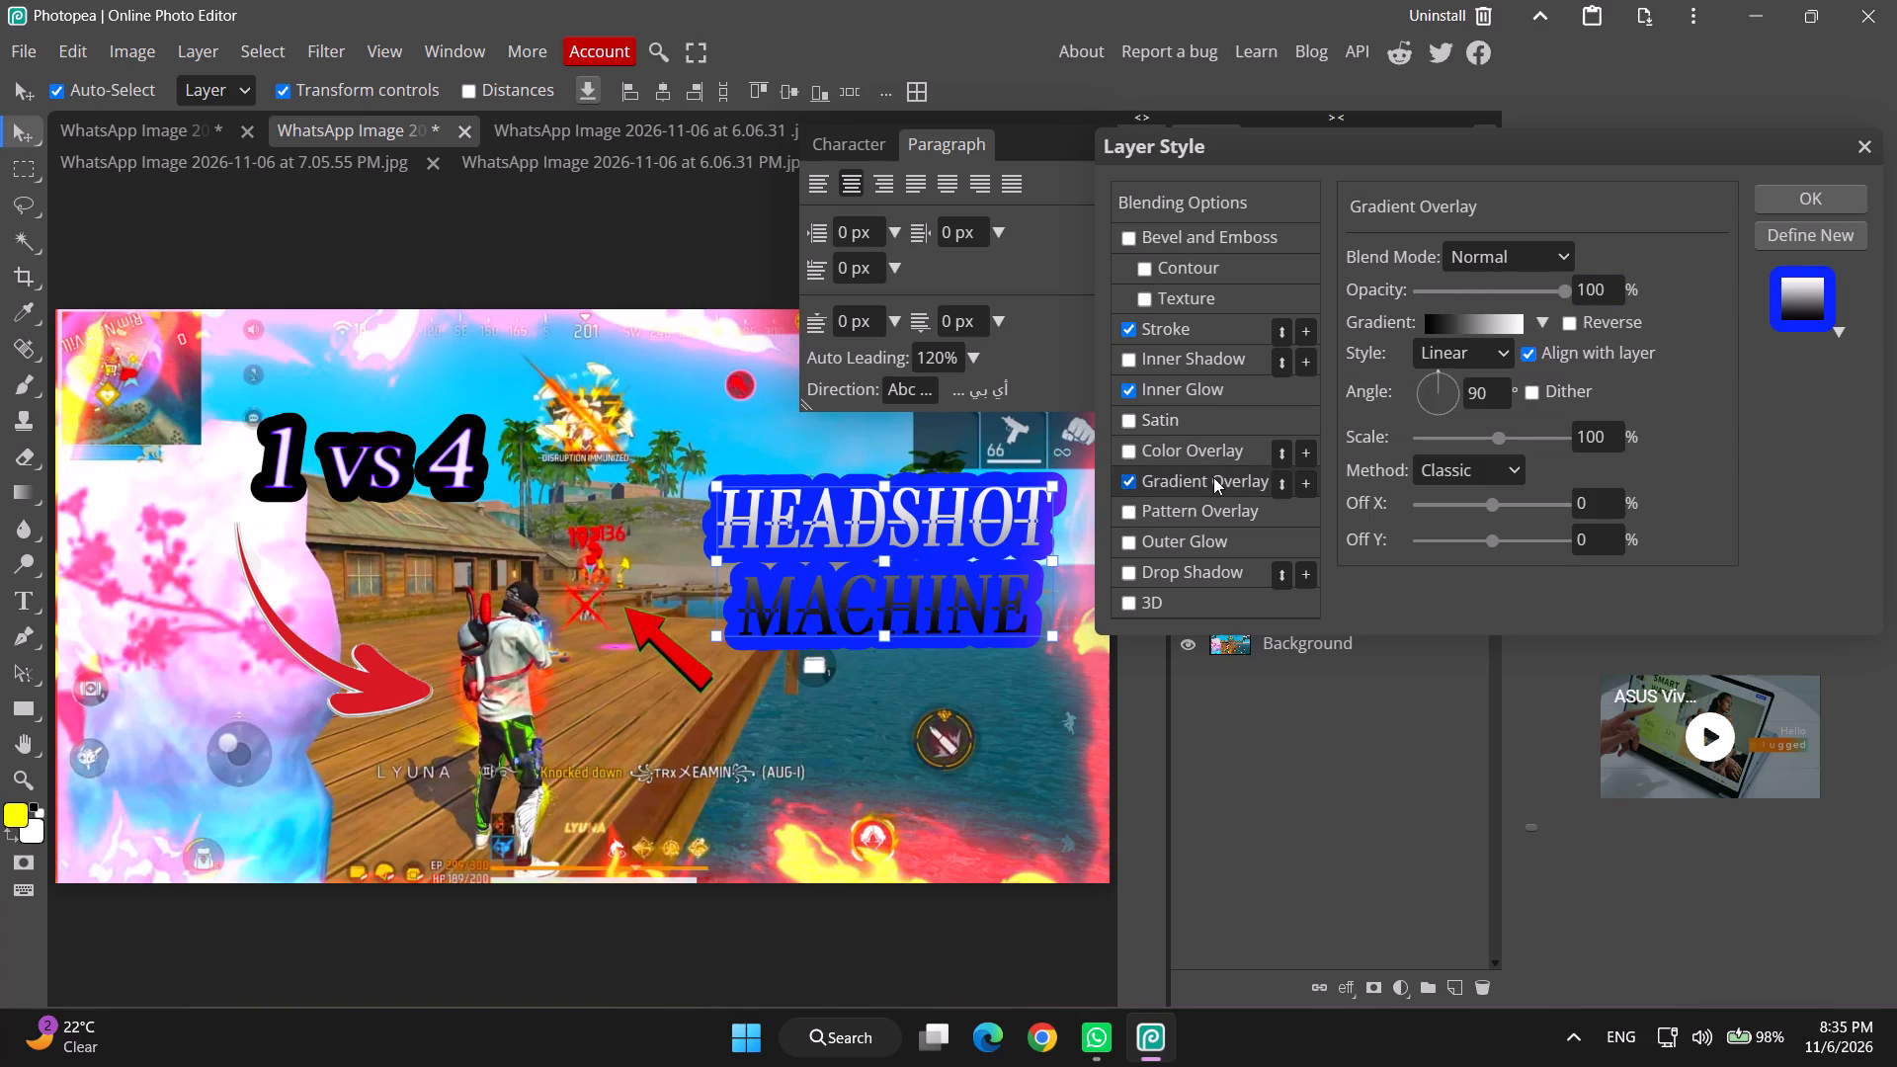
left_click_drag(1488, 294, 1468, 306)
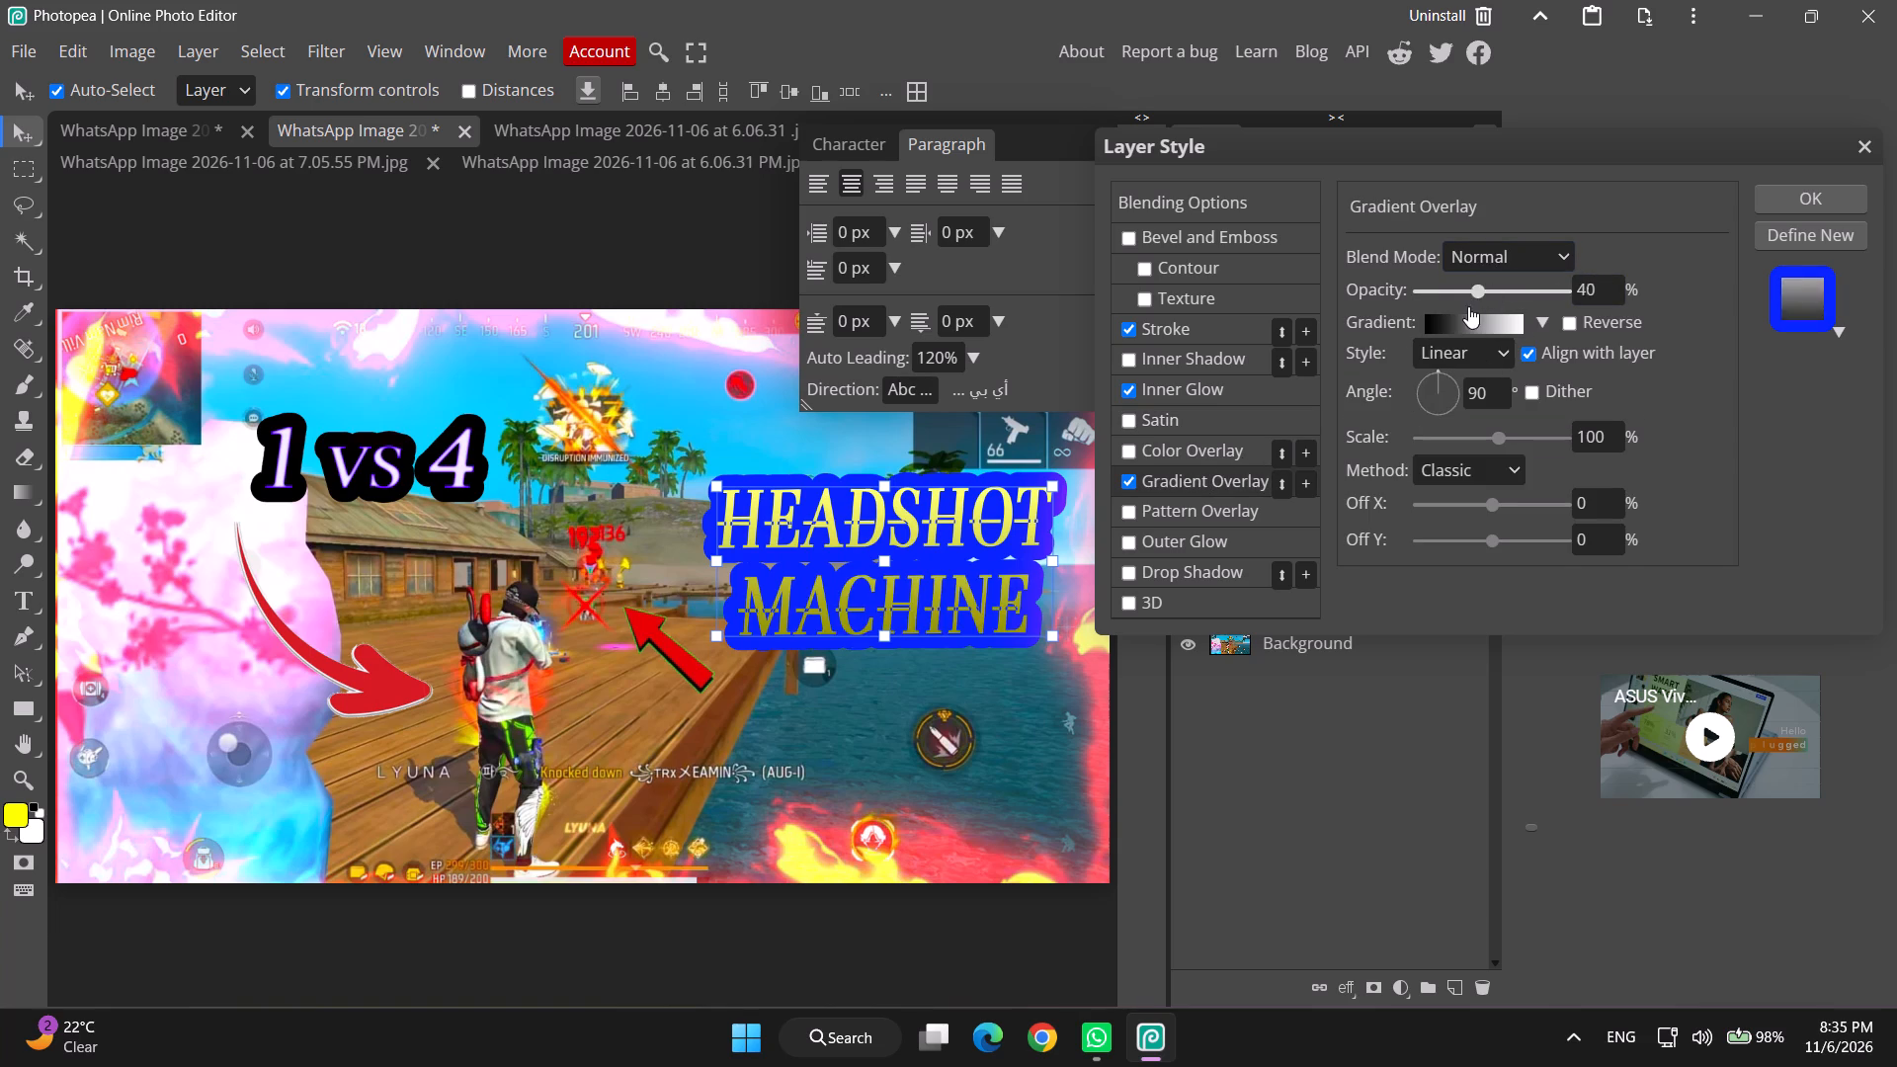
left_click_drag(1468, 306, 1483, 326)
left_click_drag(1483, 326, 1495, 323)
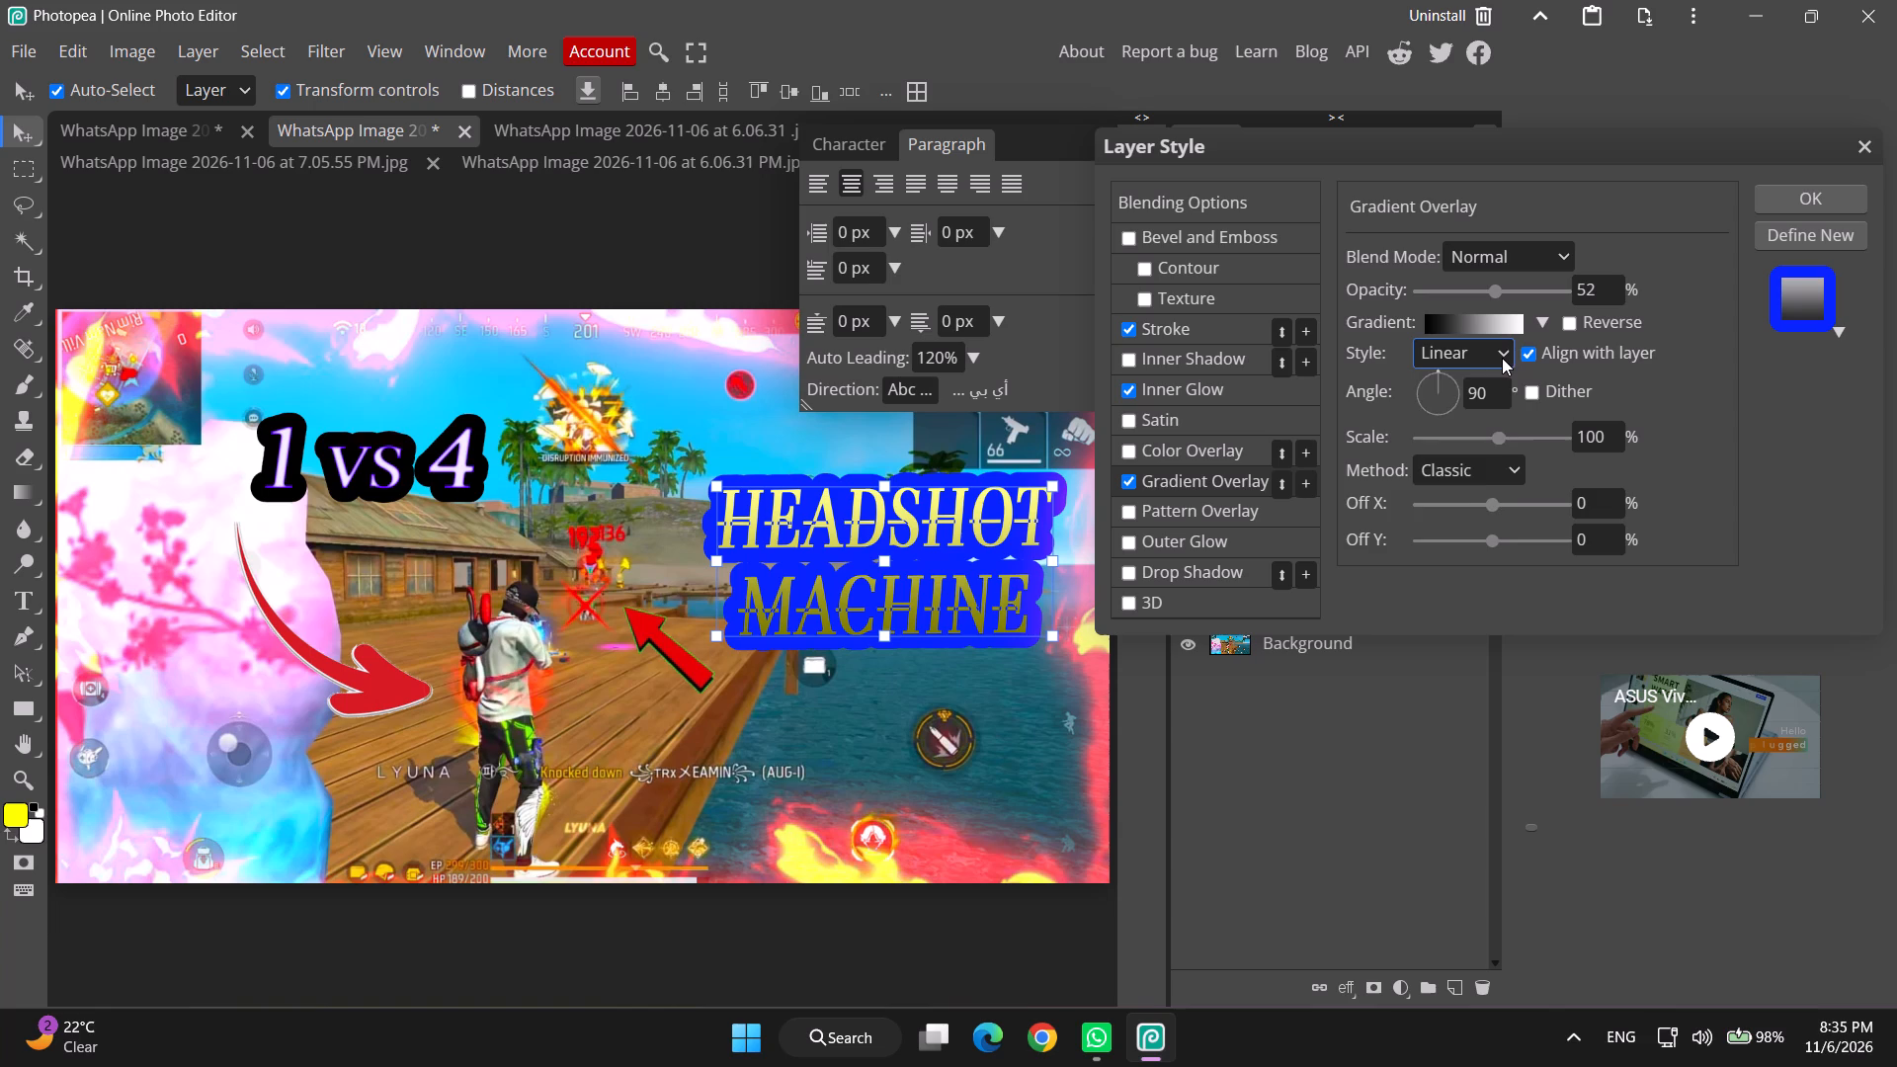
Change the gradient overlay to the Angle style with a 120° angle and 500% scale.
left_click(1502, 358)
left_click(1461, 447)
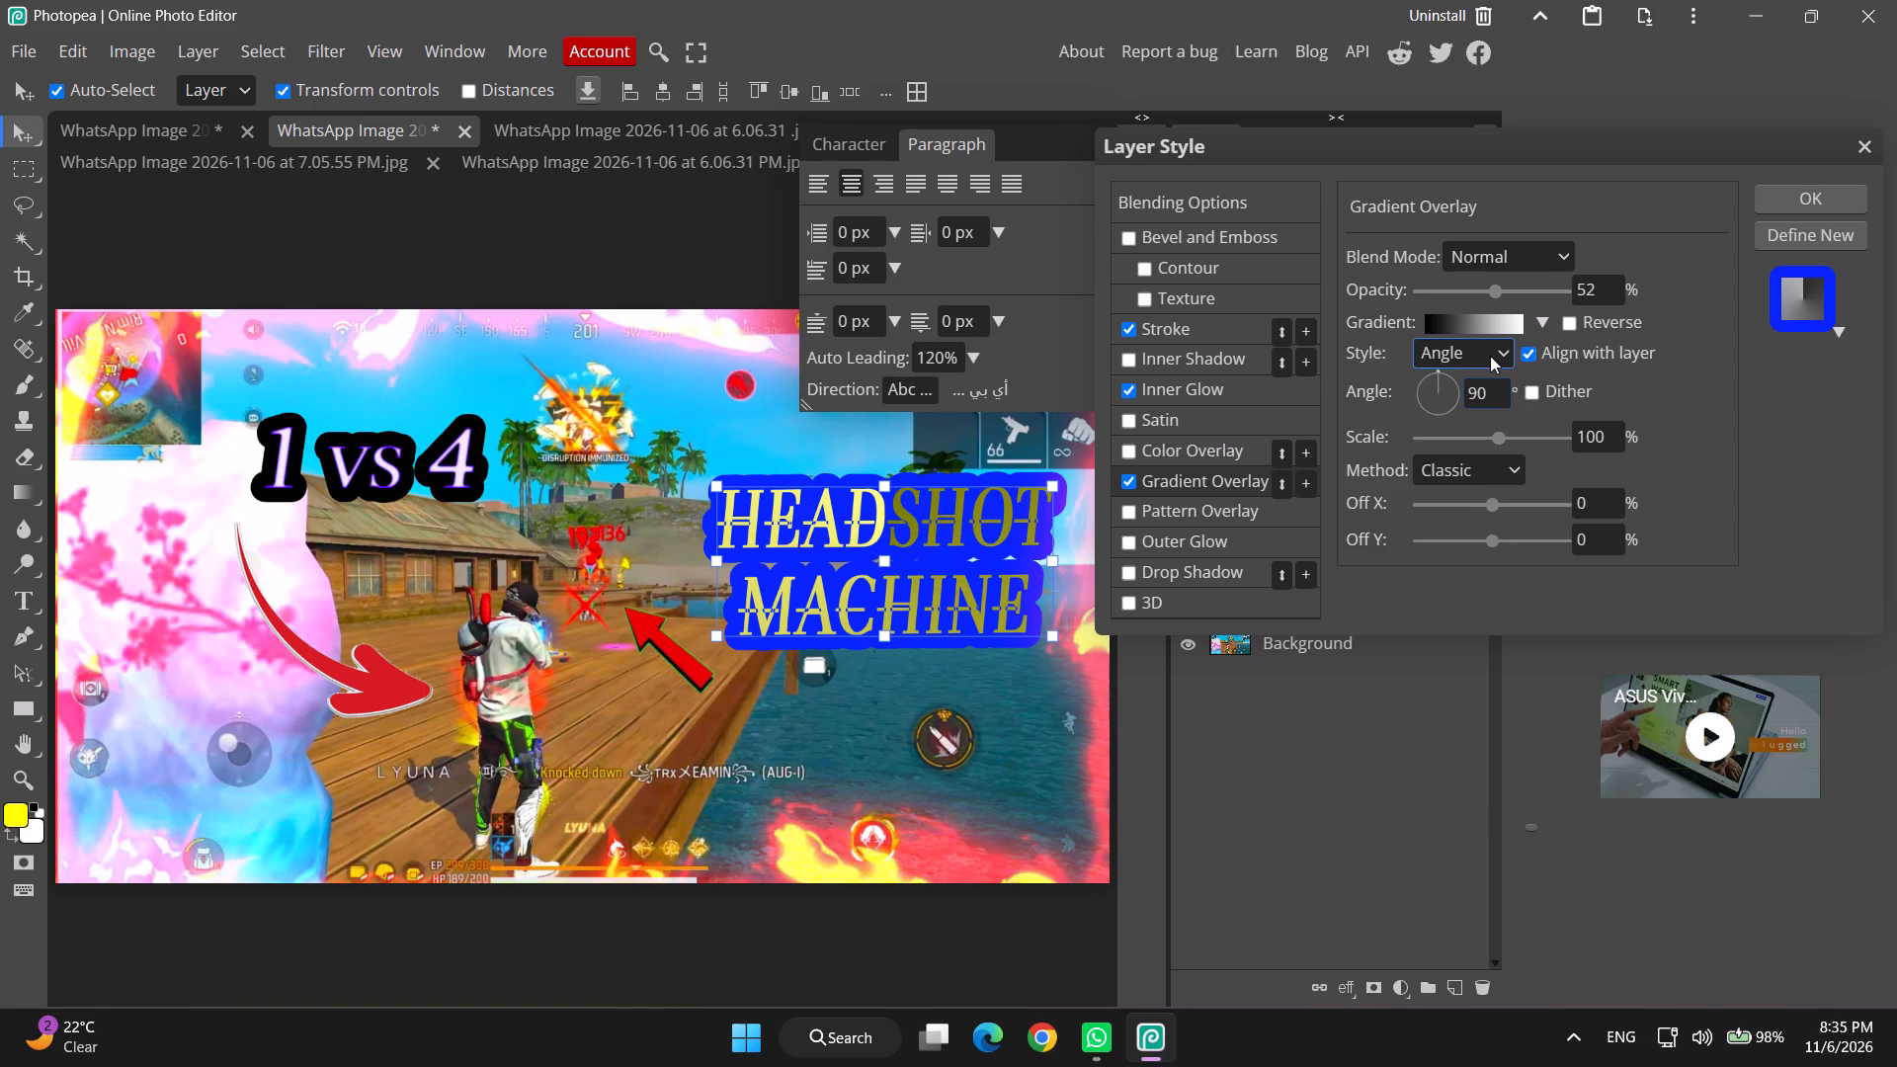
left_click(1493, 397)
key("Left")
key("BackSpace")
type("12")
left_click(824, 604)
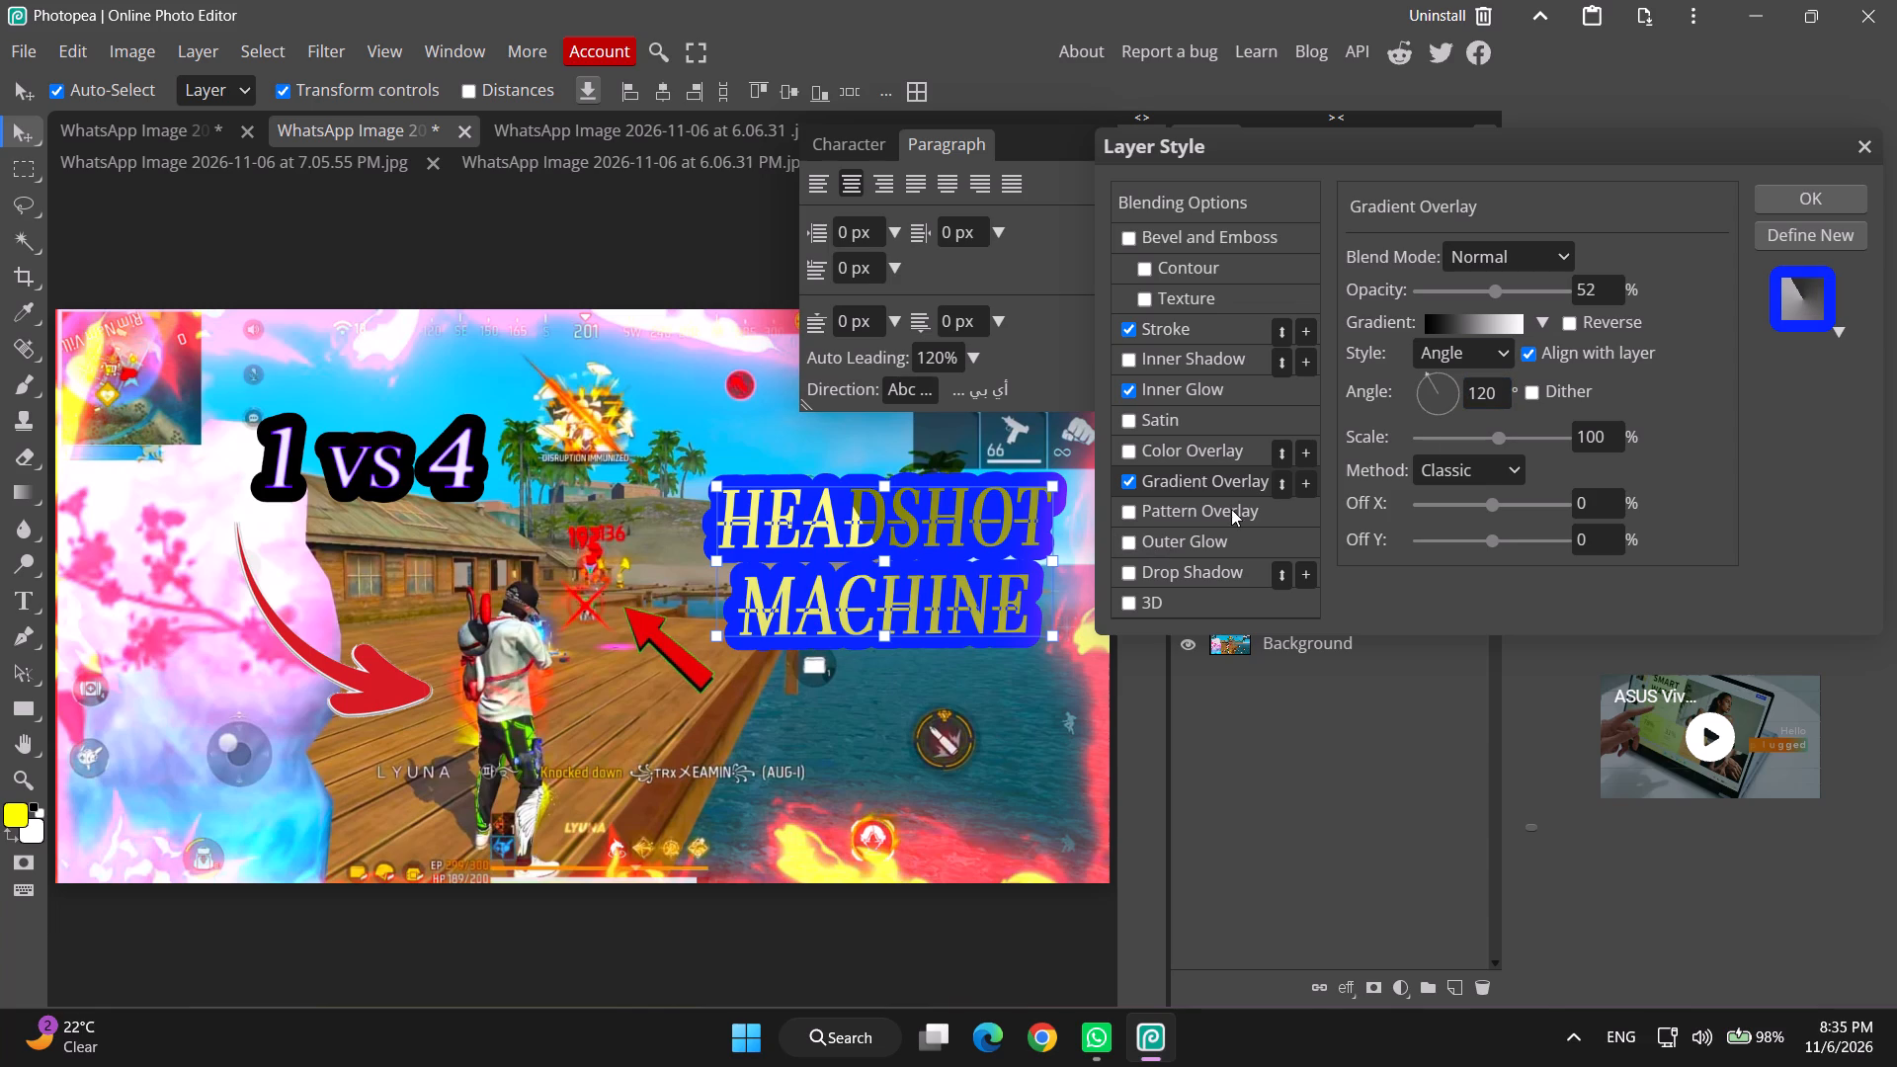
left_click_drag(1496, 437, 1665, 465)
left_click_drag(1665, 465, 1669, 467)
left_click(954, 572)
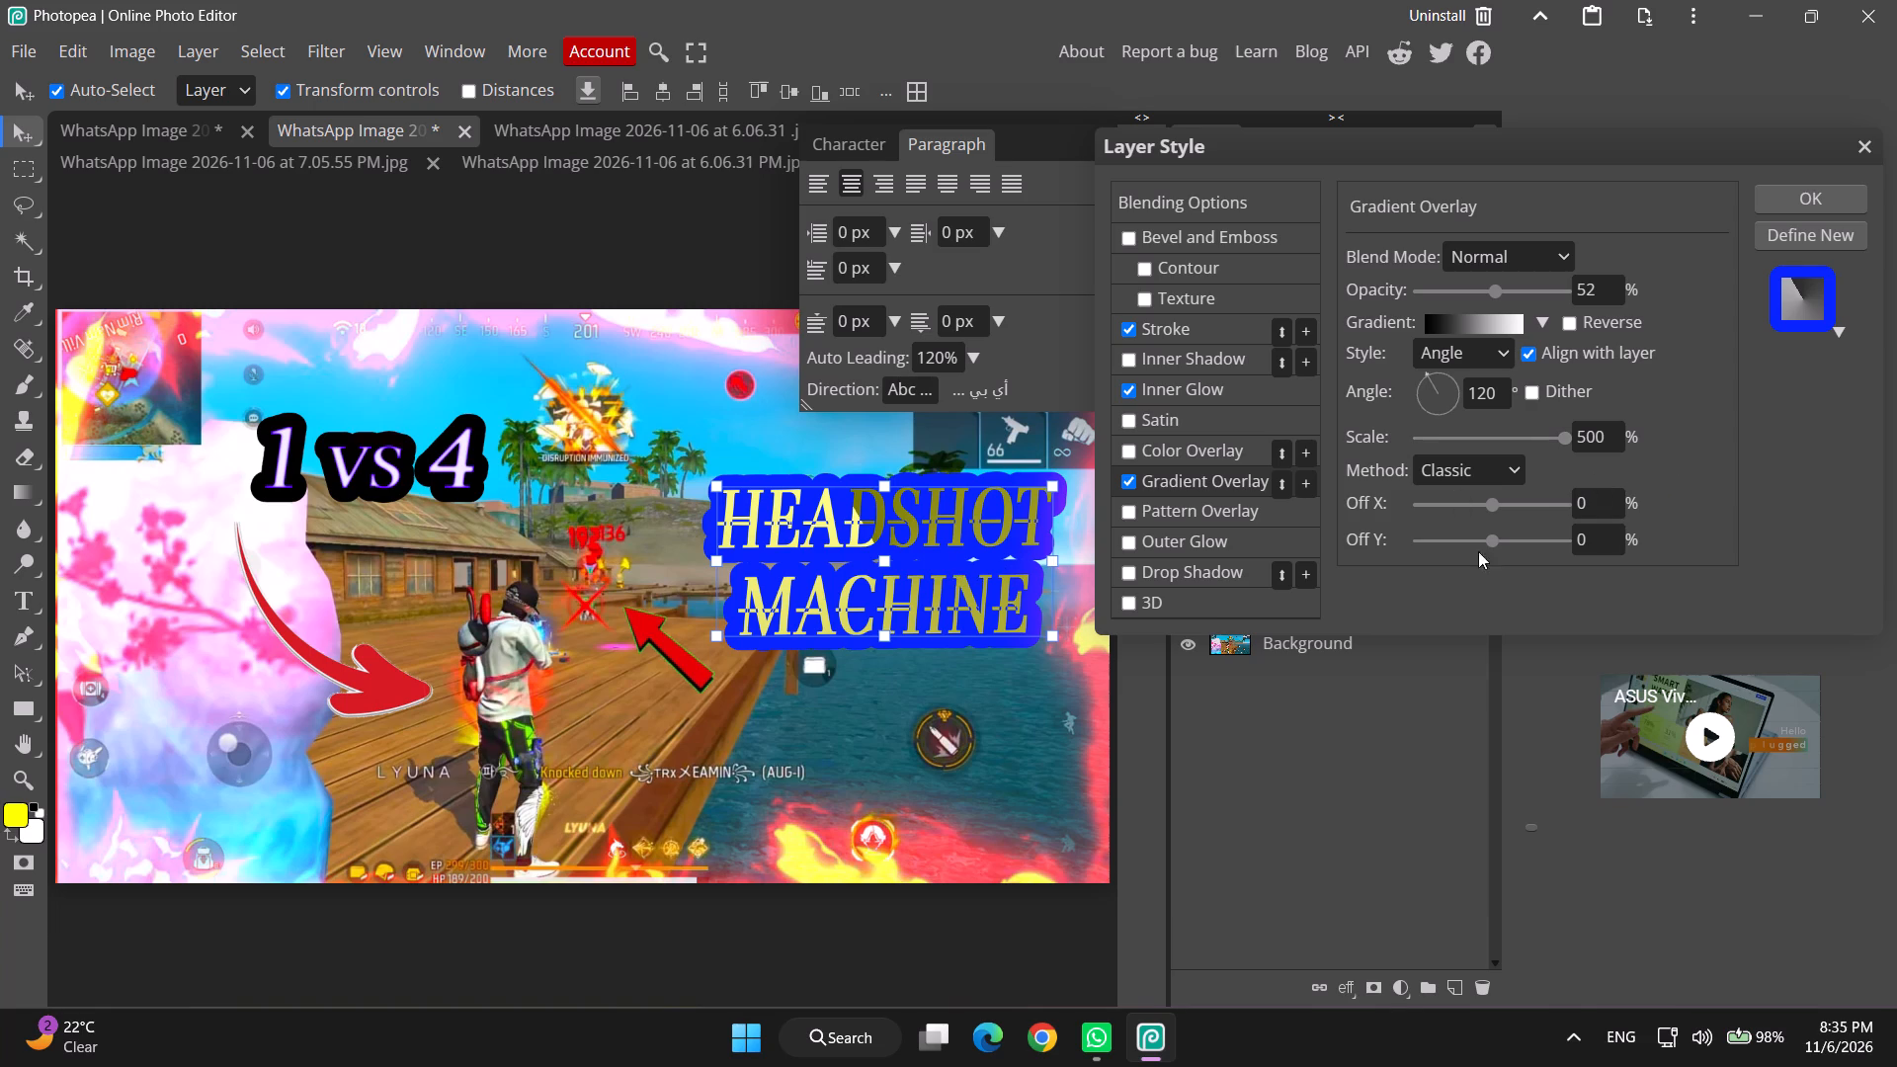
Adjust the gradient overlay's offsets to -6% in X and 41% in Y, watching the shading on the text.
left_click_drag(1488, 501, 1376, 529)
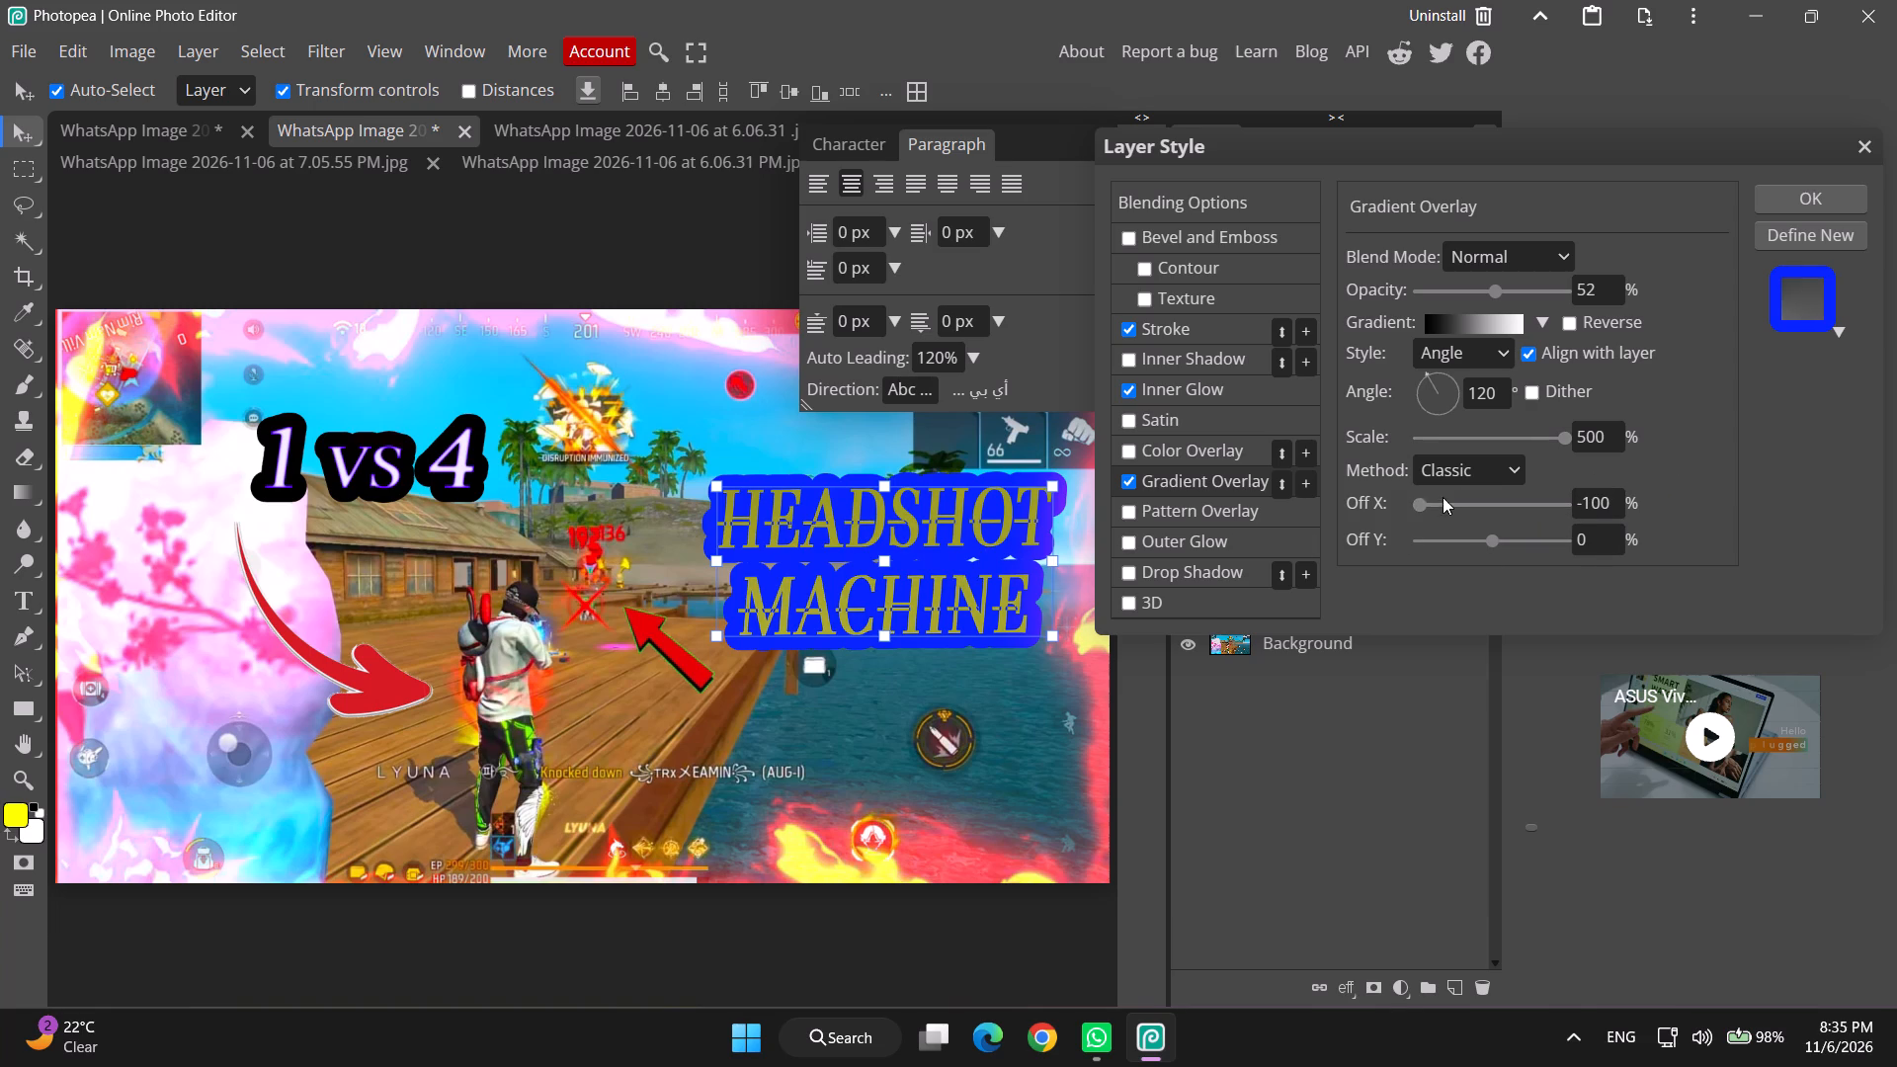
left_click_drag(1444, 508, 1474, 544)
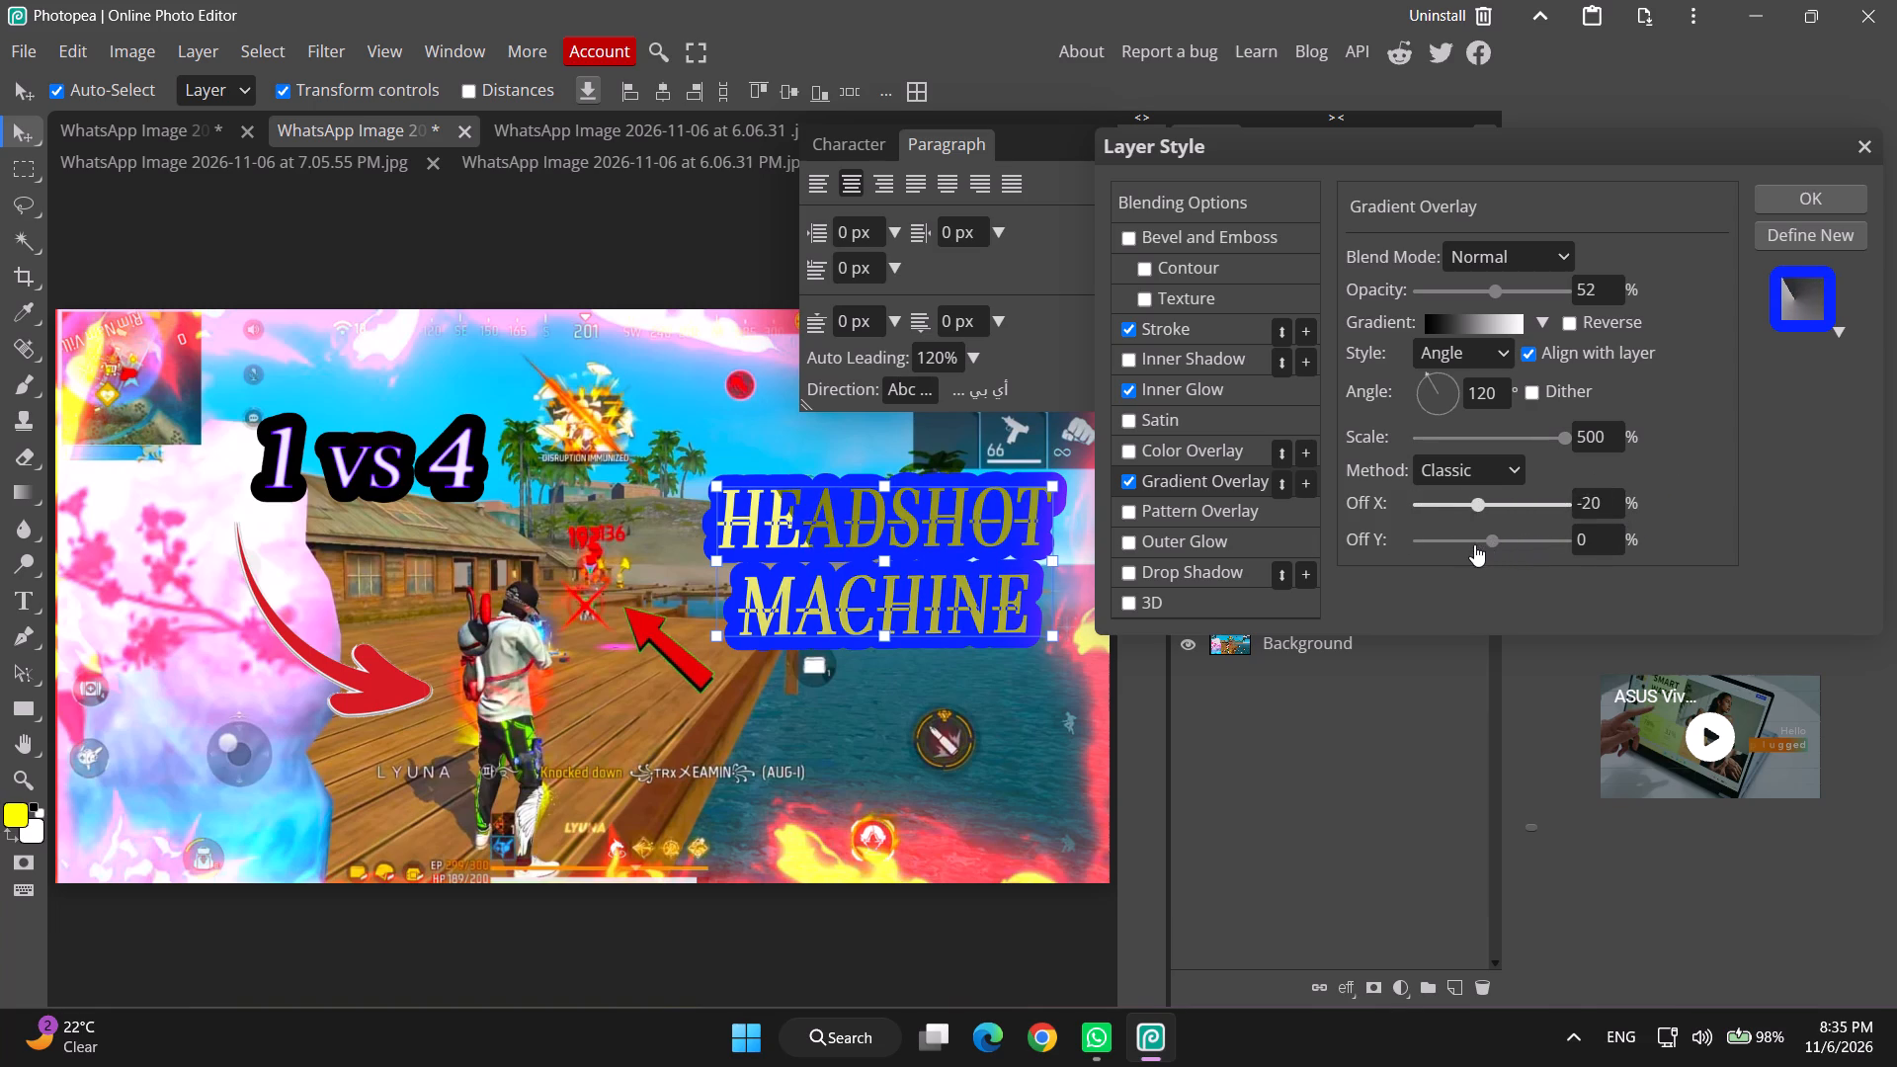
left_click_drag(1474, 544, 1479, 568)
left_click_drag(1479, 568, 1474, 568)
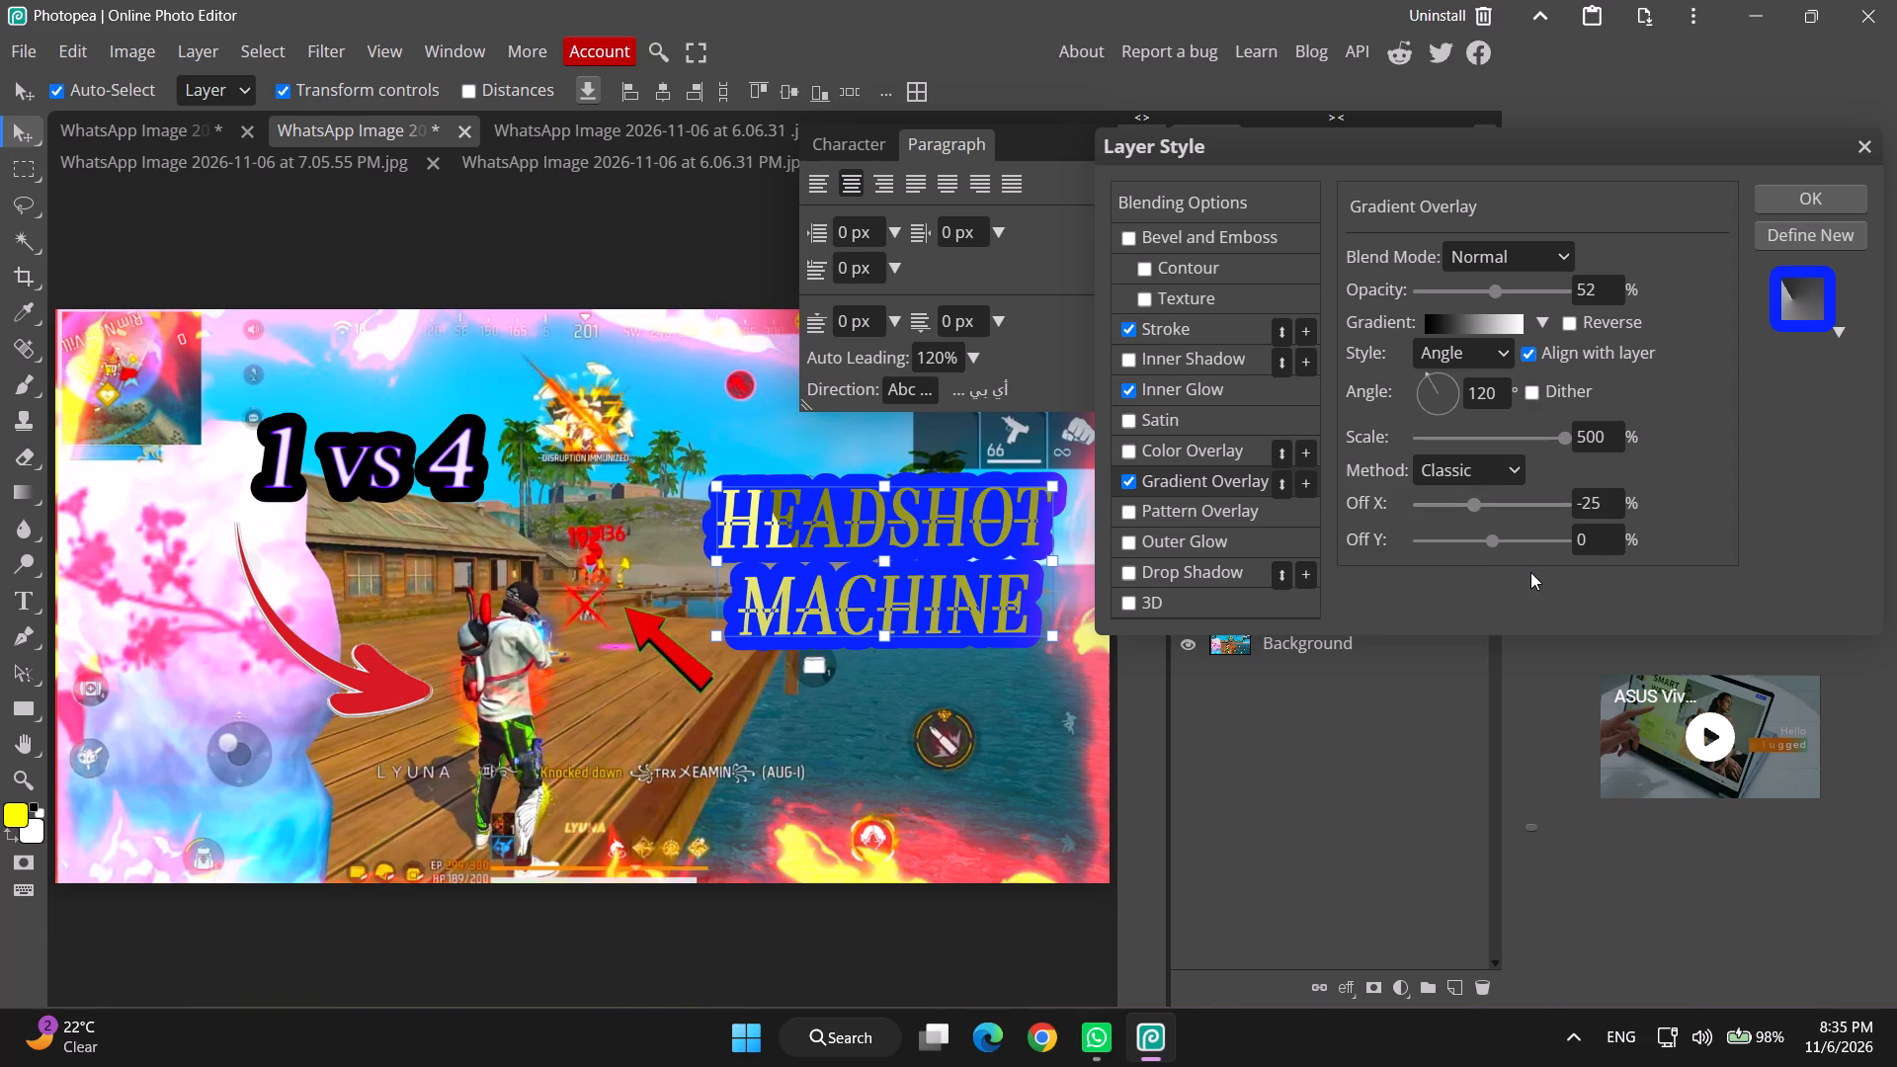
left_click_drag(1483, 535, 1503, 541)
left_click_drag(1503, 541, 1460, 574)
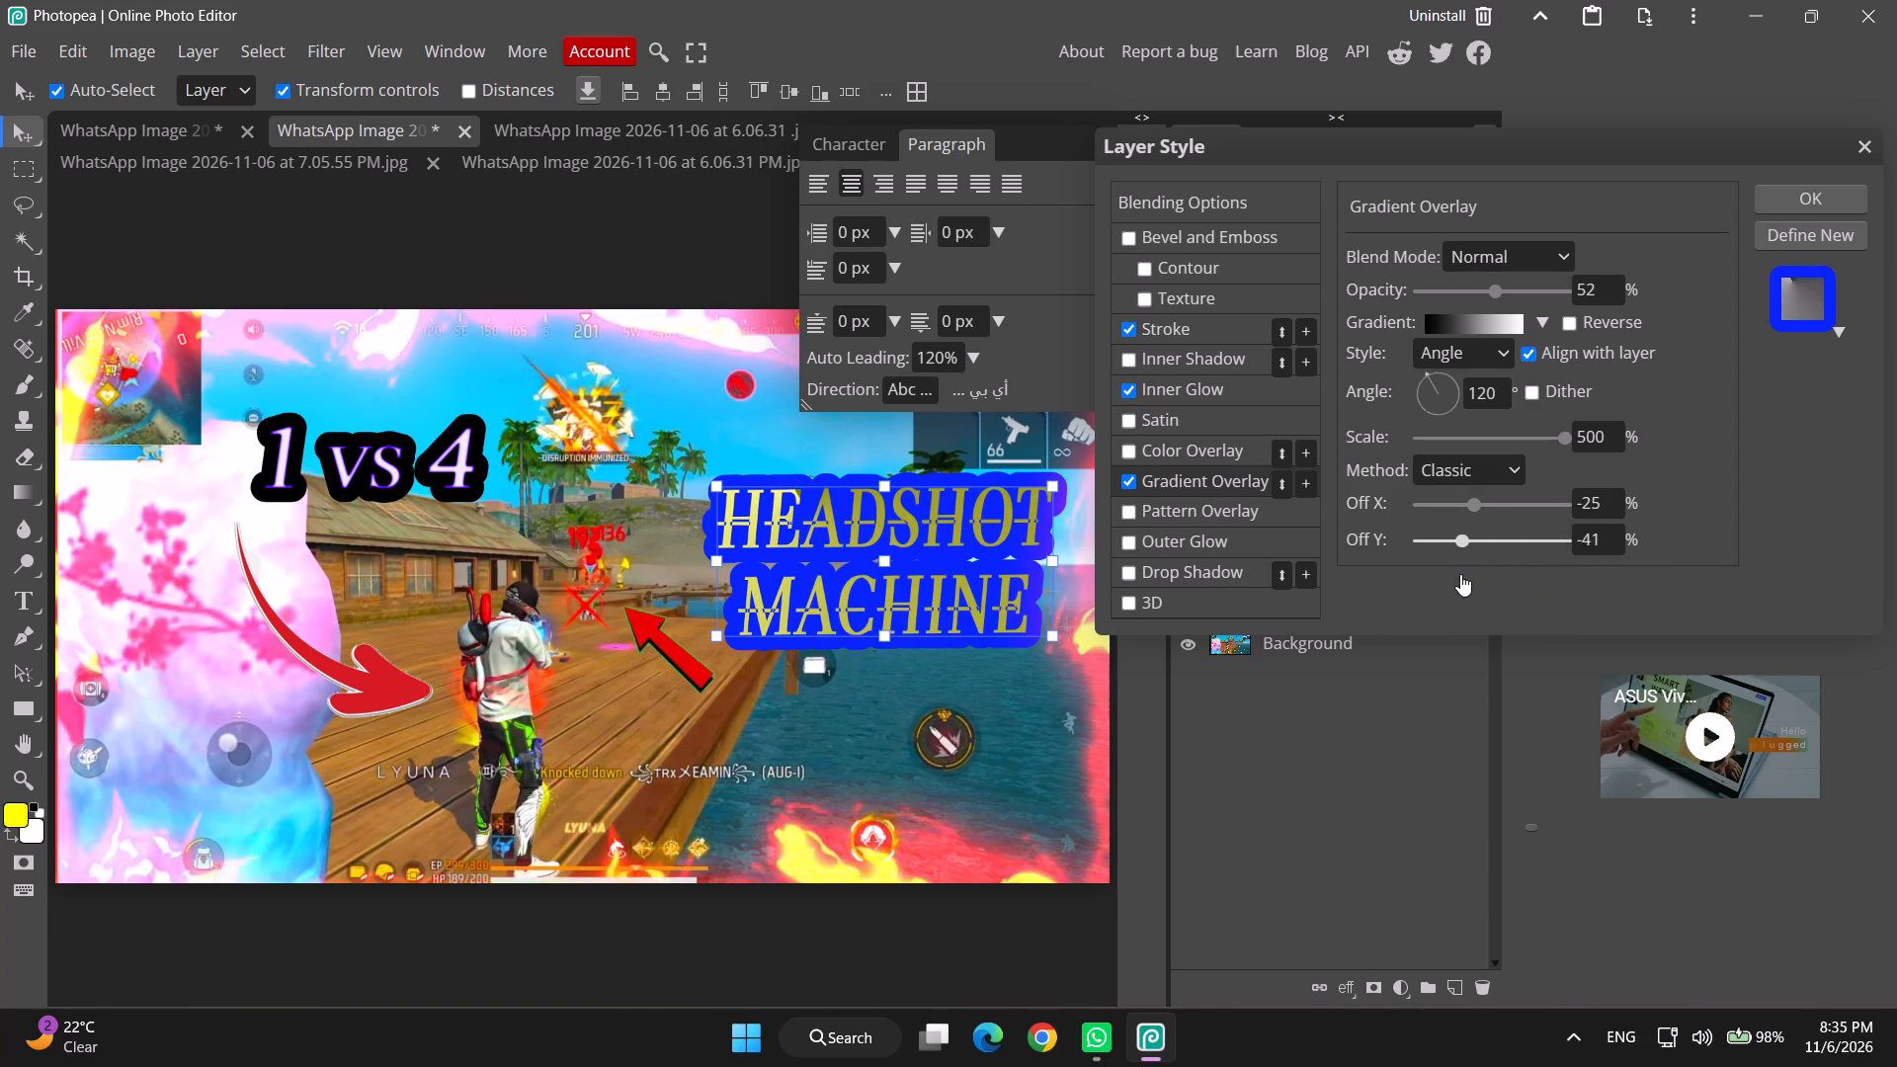
left_click_drag(1460, 574, 1475, 579)
left_click_drag(1473, 510, 1476, 523)
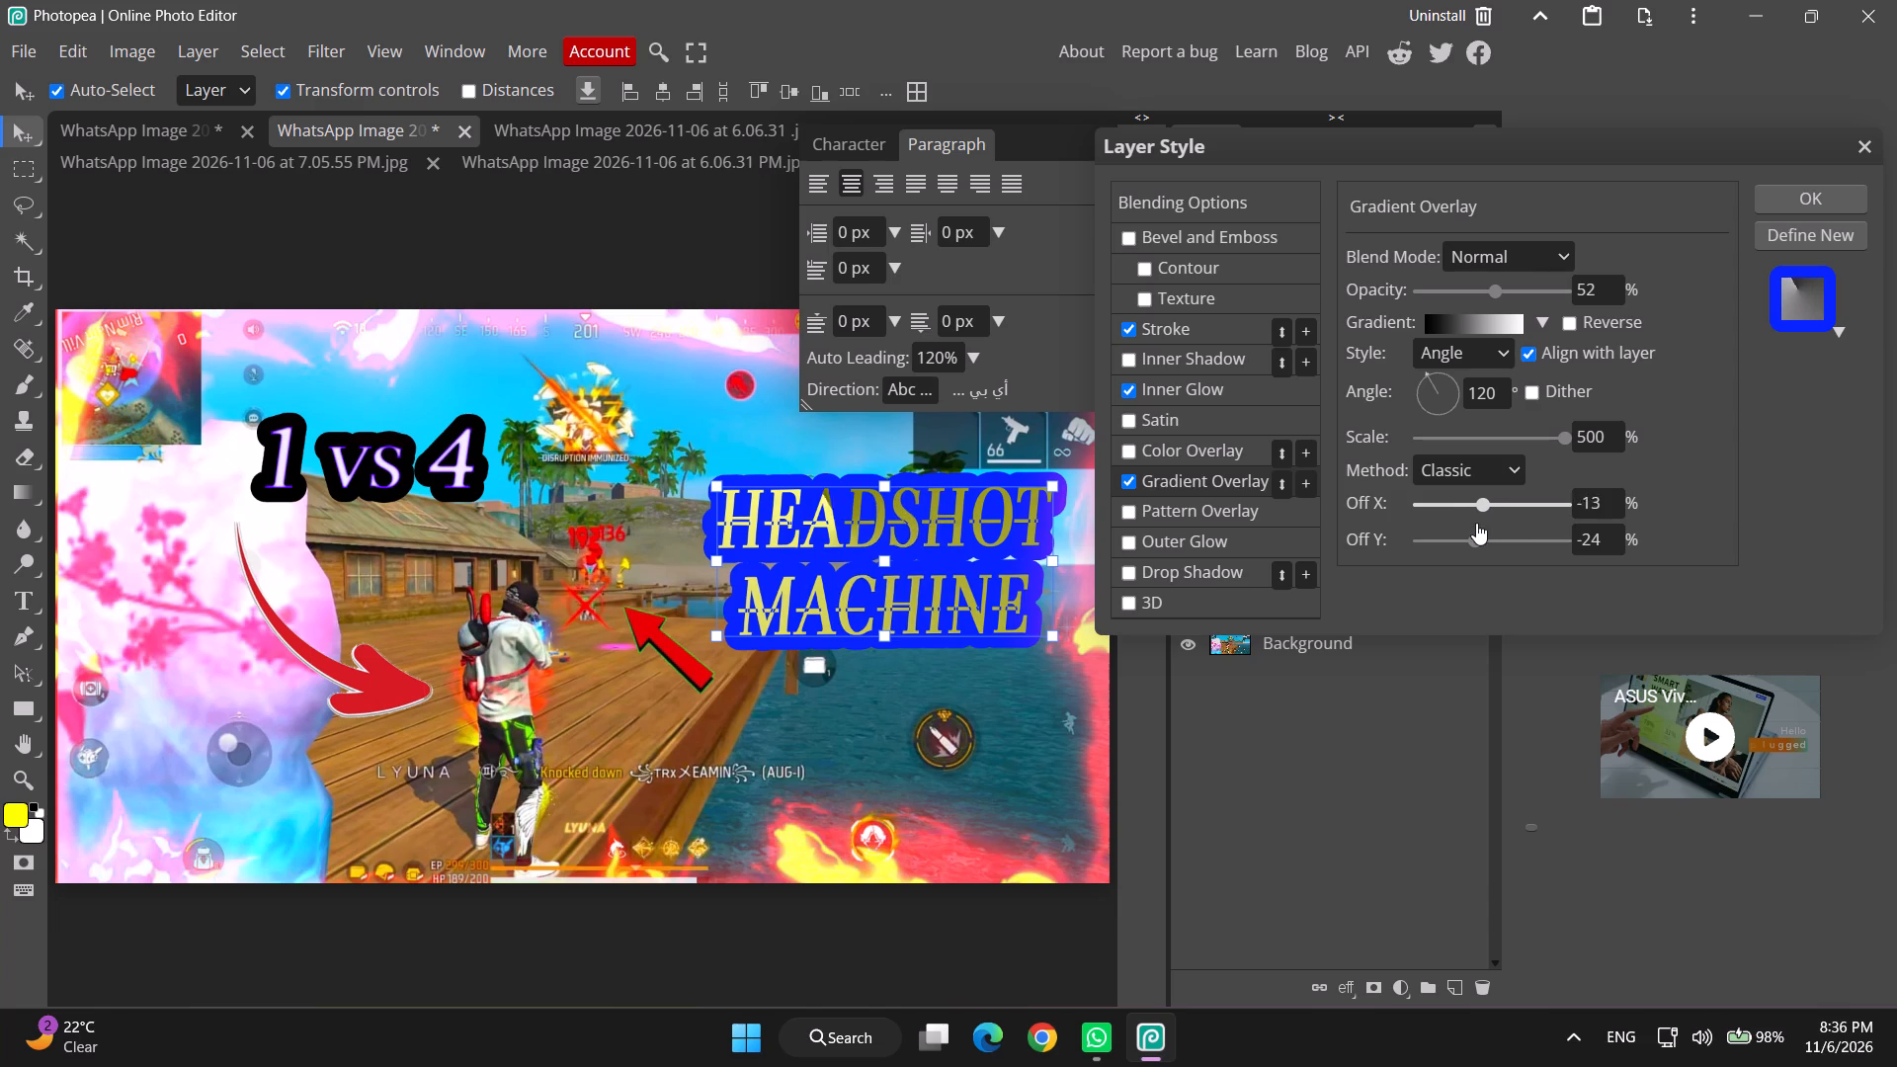
left_click_drag(1476, 523, 1488, 528)
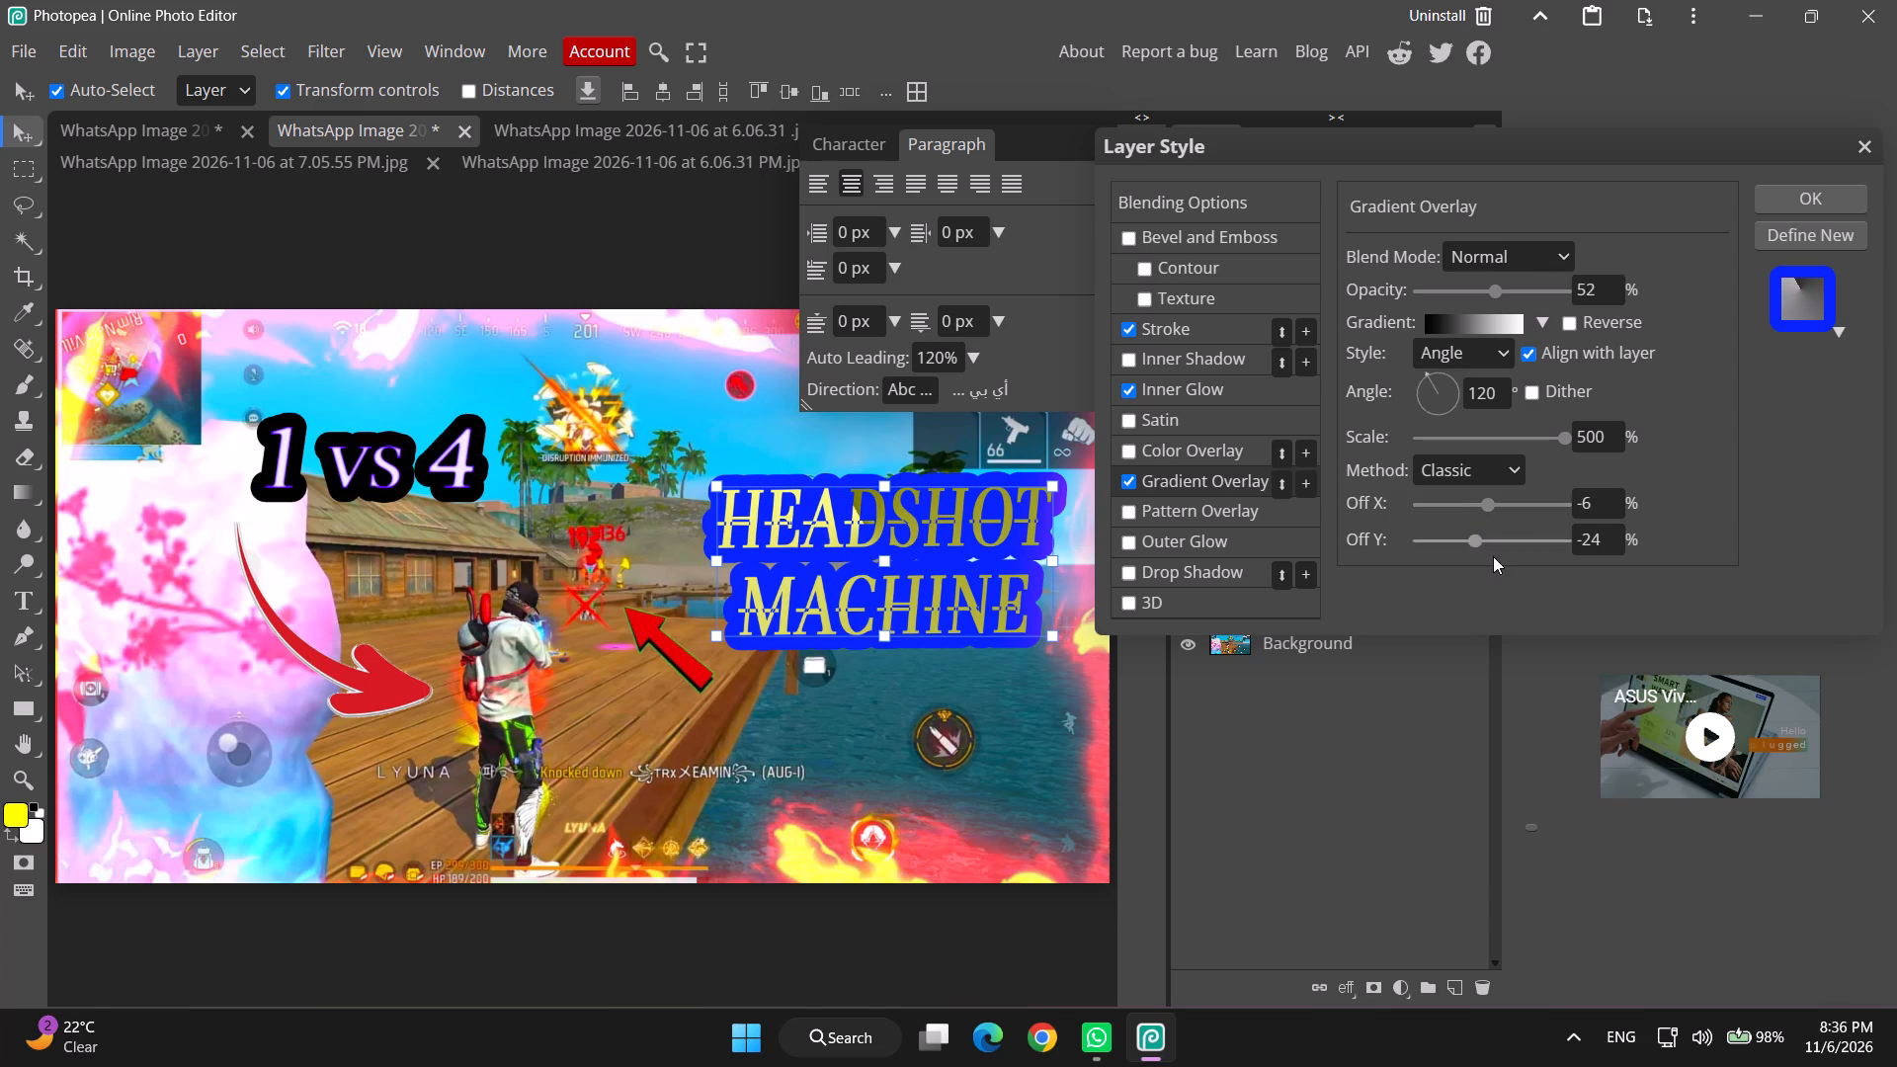
left_click_drag(1479, 540, 1564, 559)
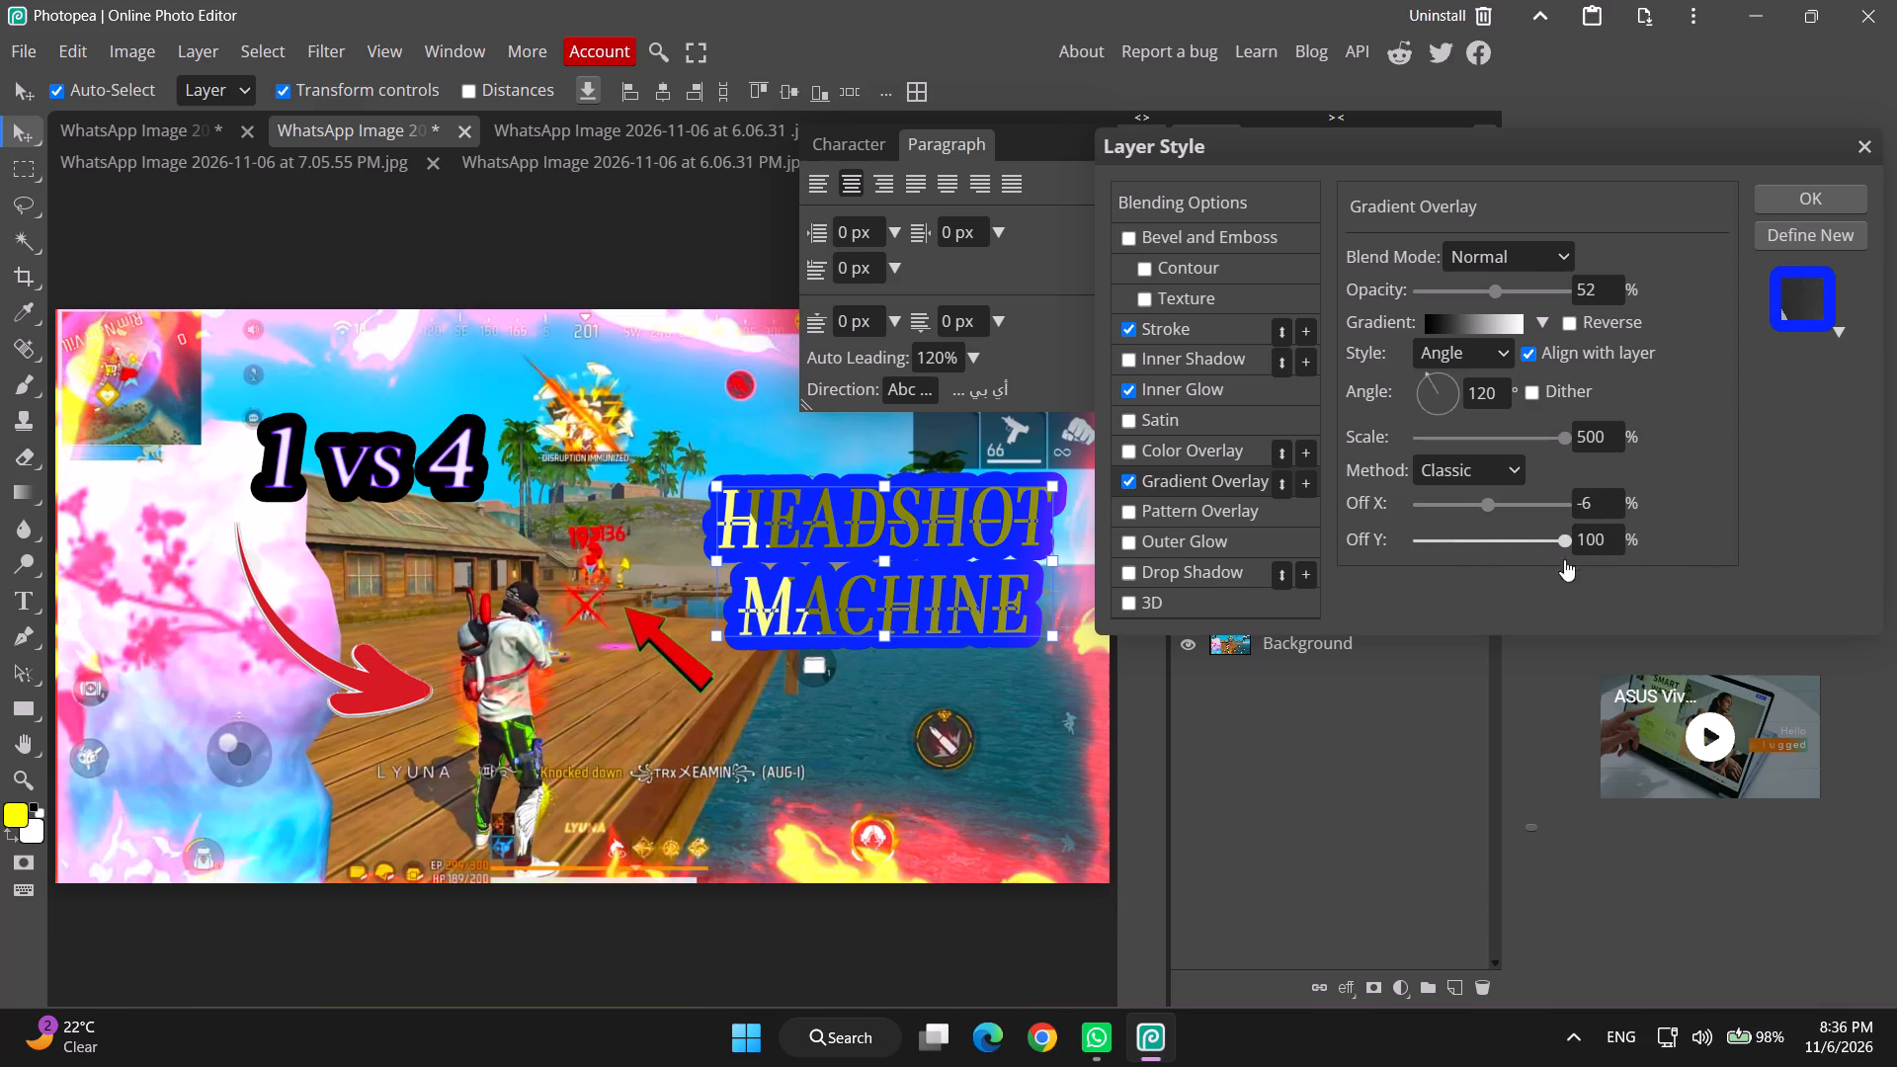
left_click_drag(1564, 559, 1502, 558)
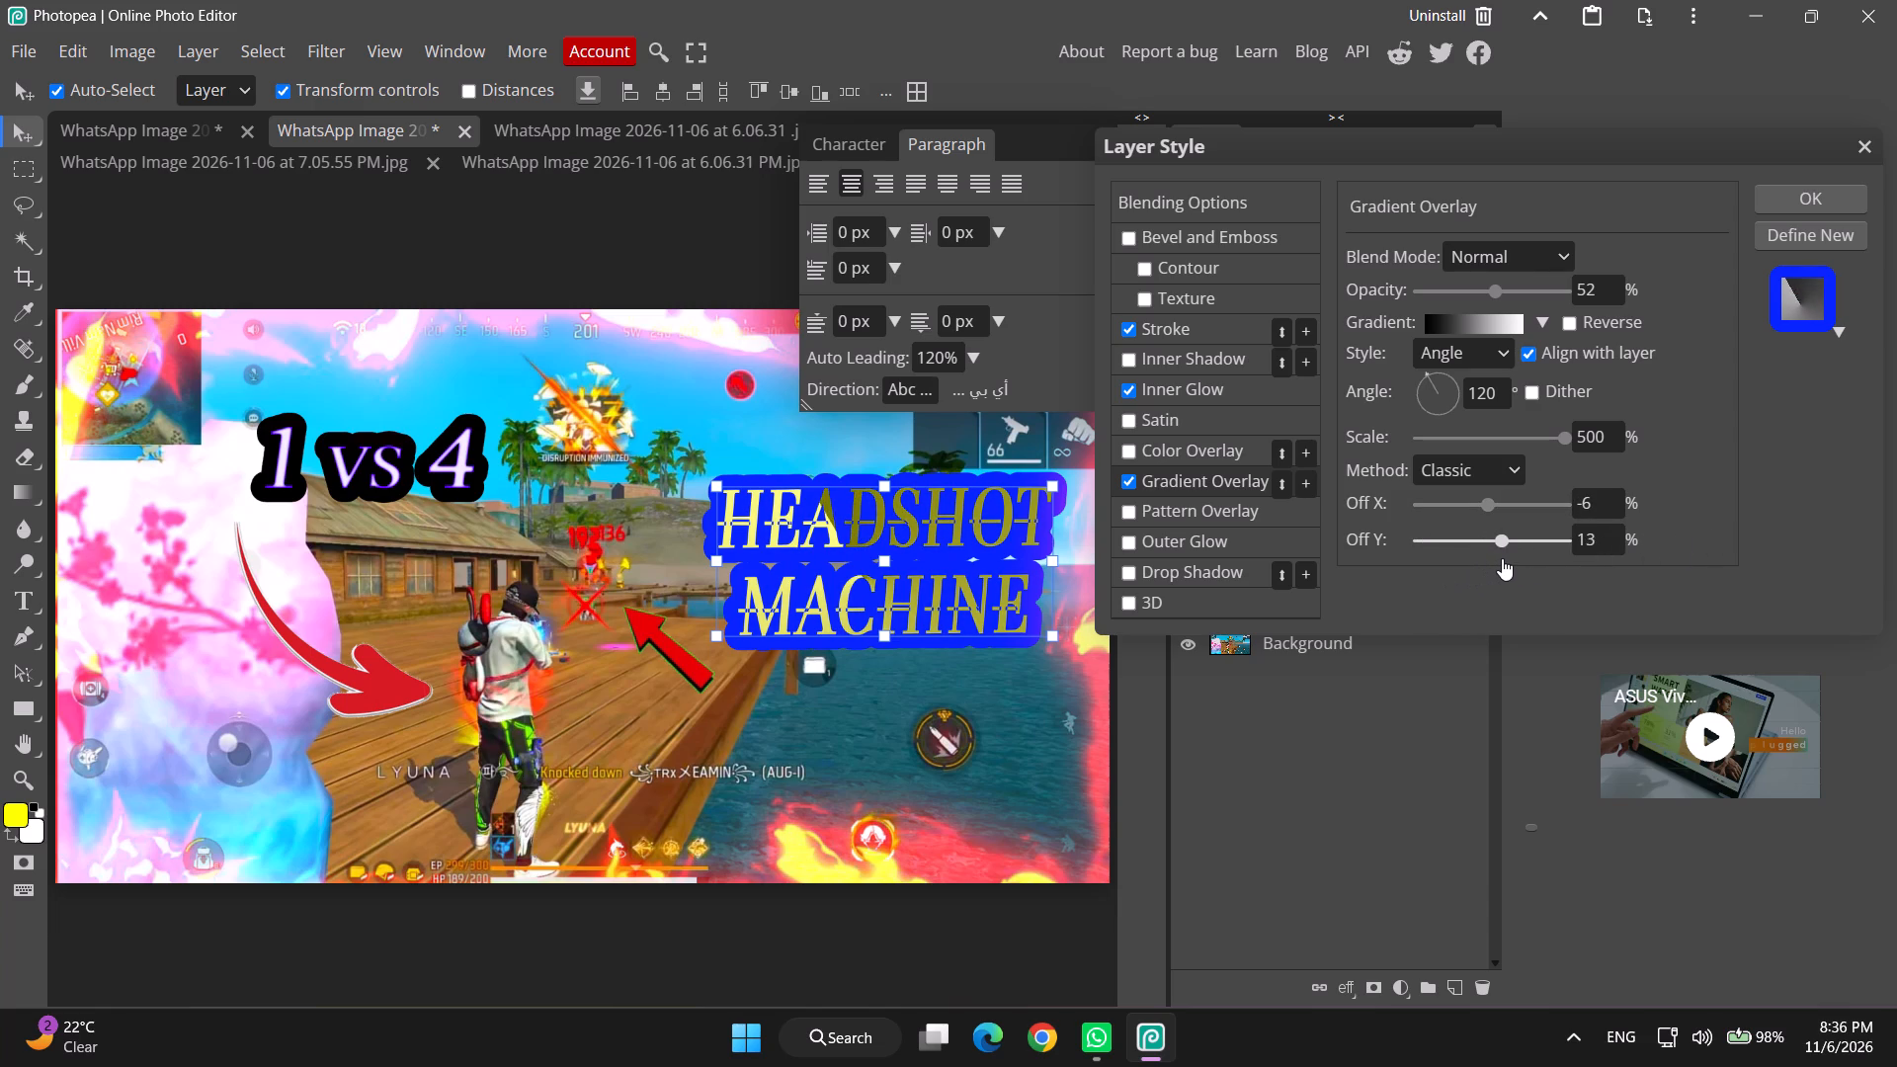
left_click_drag(1502, 558, 1523, 555)
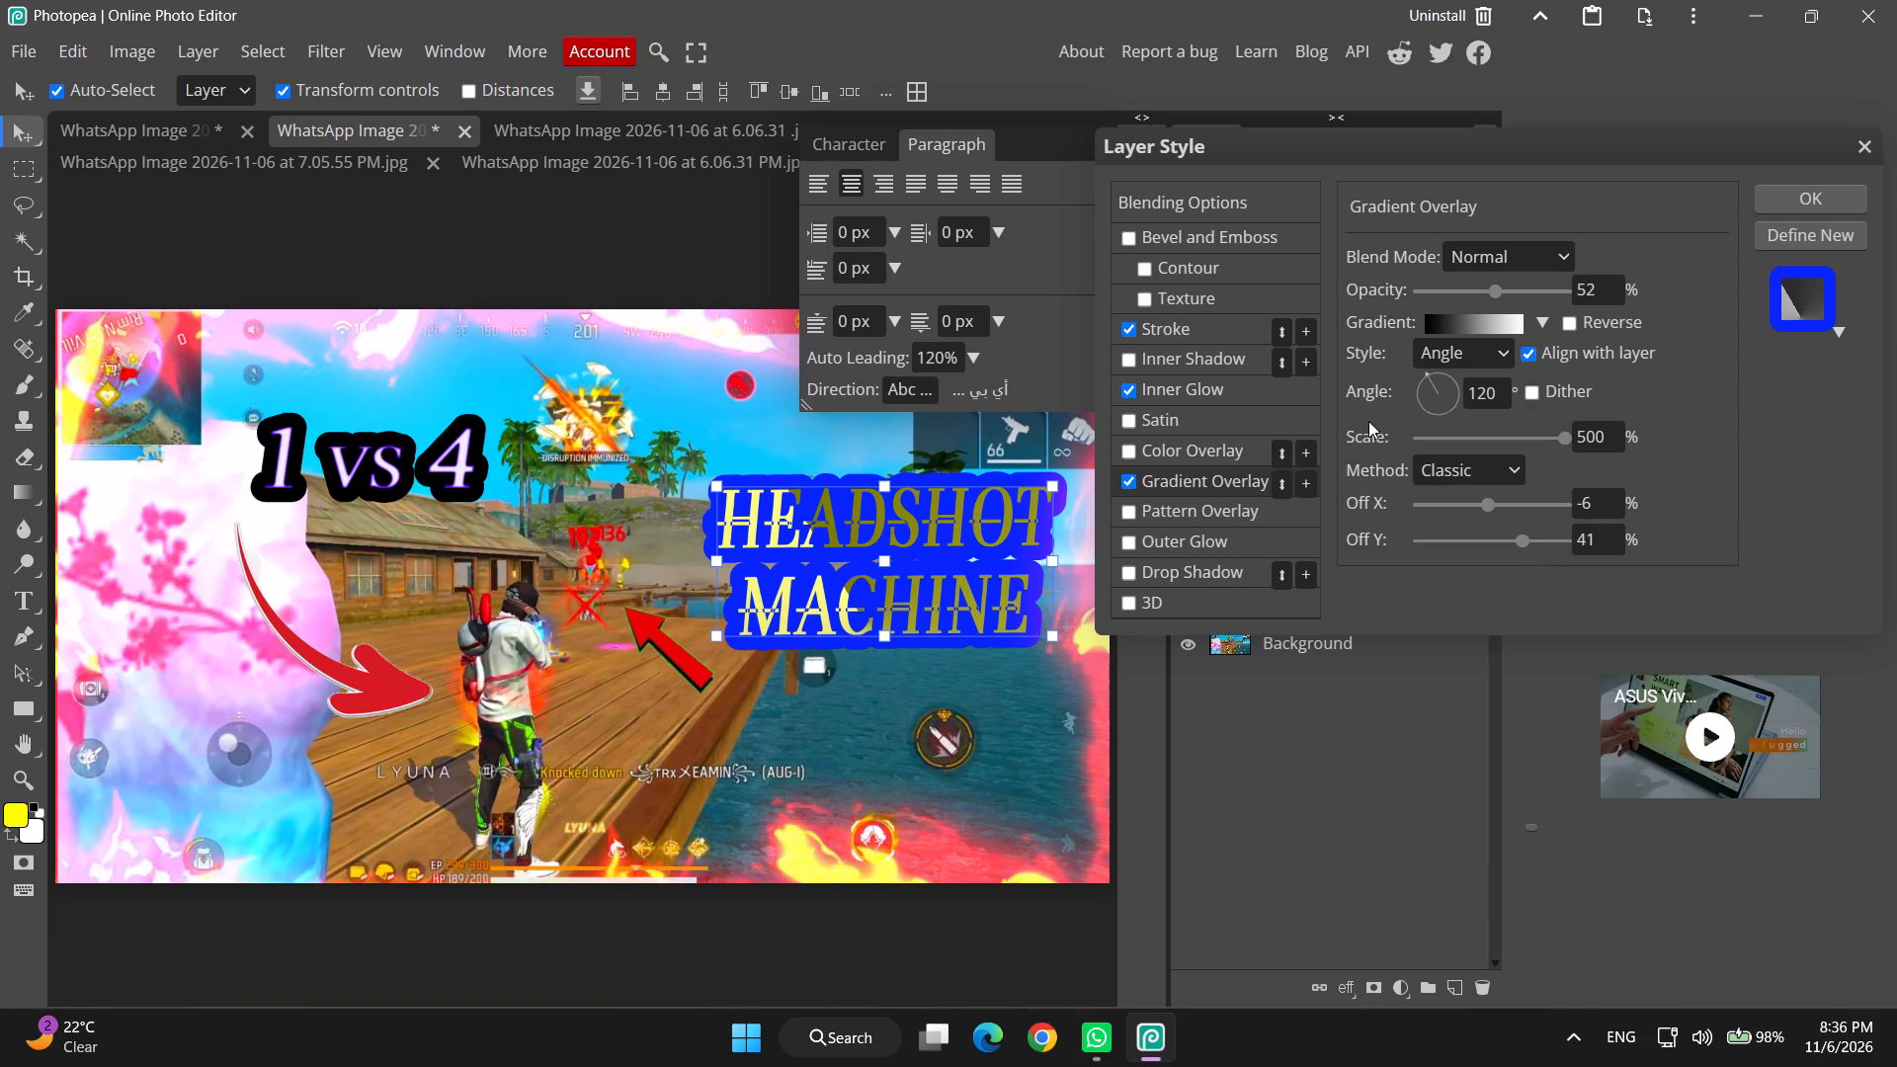
Try the Perceptual and Stripes methods for the gradient overlay and settle on Smooth.
left_click(1466, 461)
left_click(1447, 587)
left_click(1449, 465)
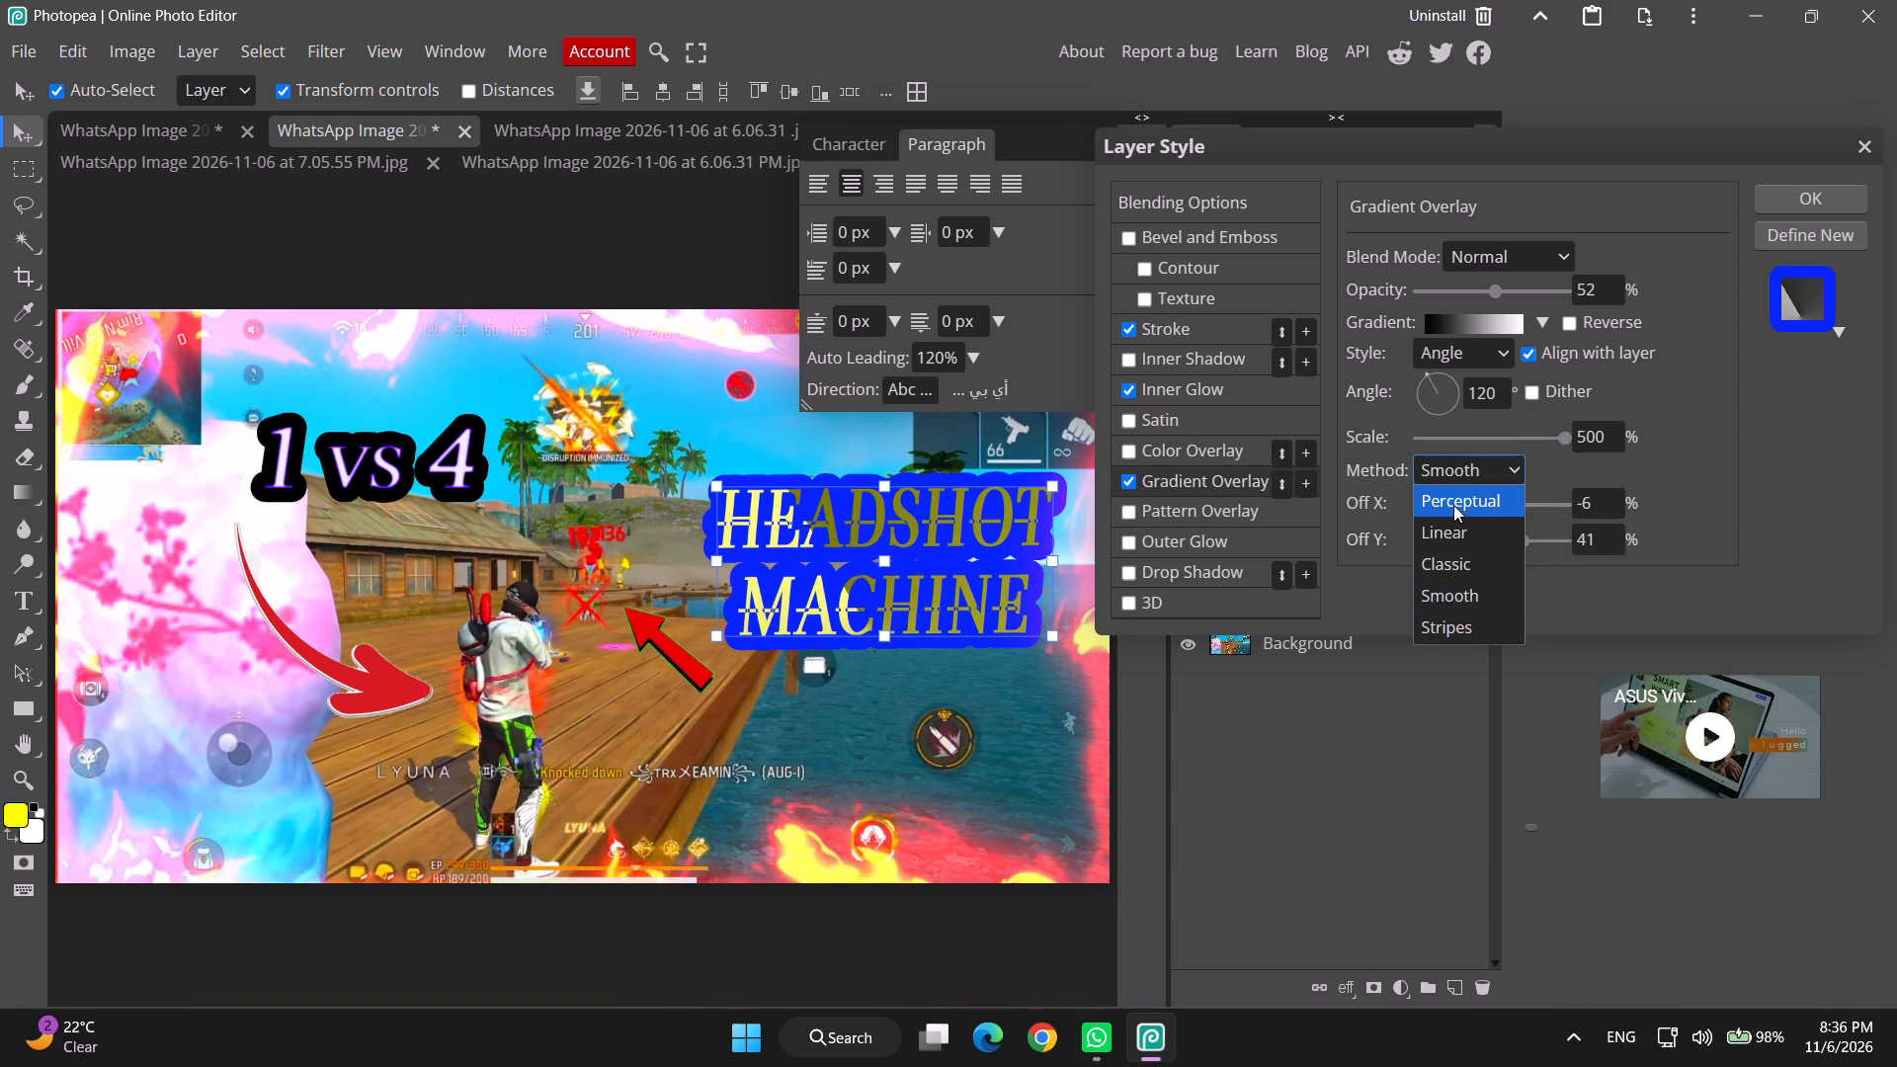
left_click(1455, 497)
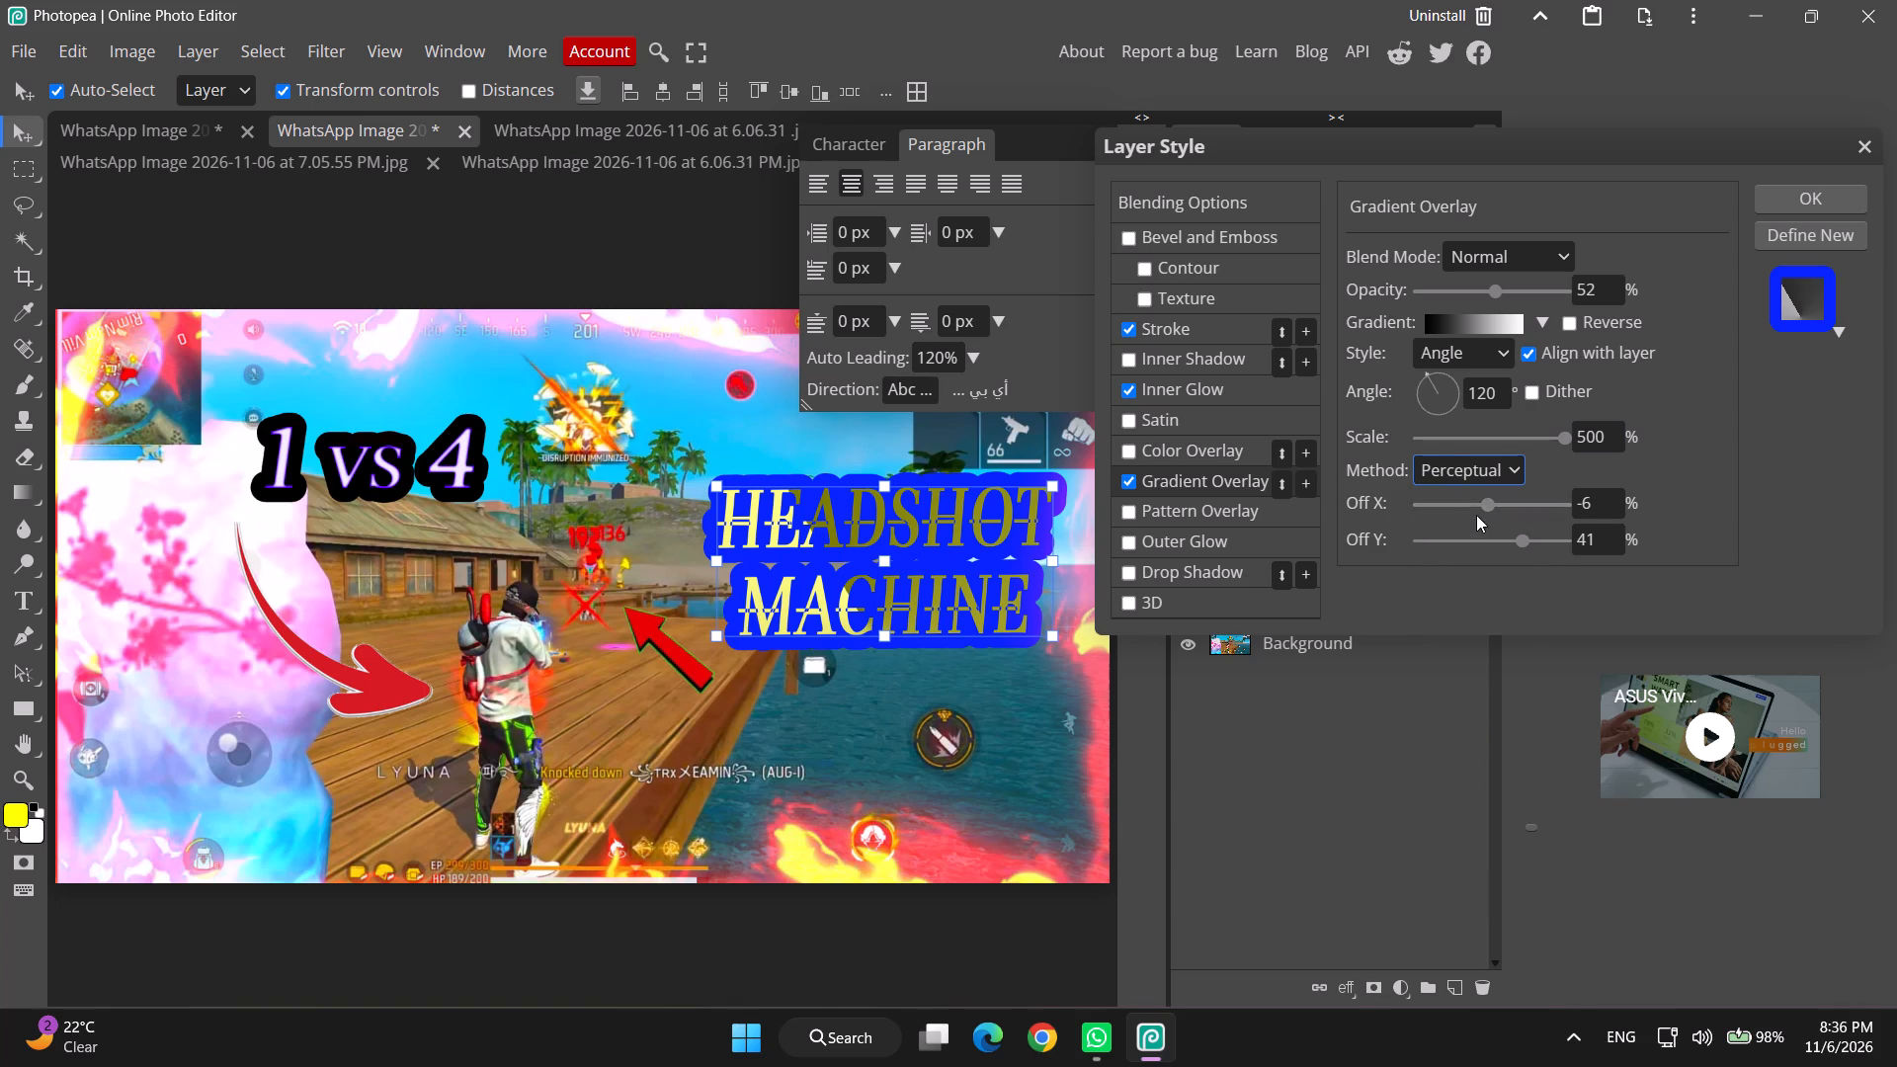
left_click(1479, 476)
left_click(1450, 588)
left_click(1459, 464)
left_click(1443, 615)
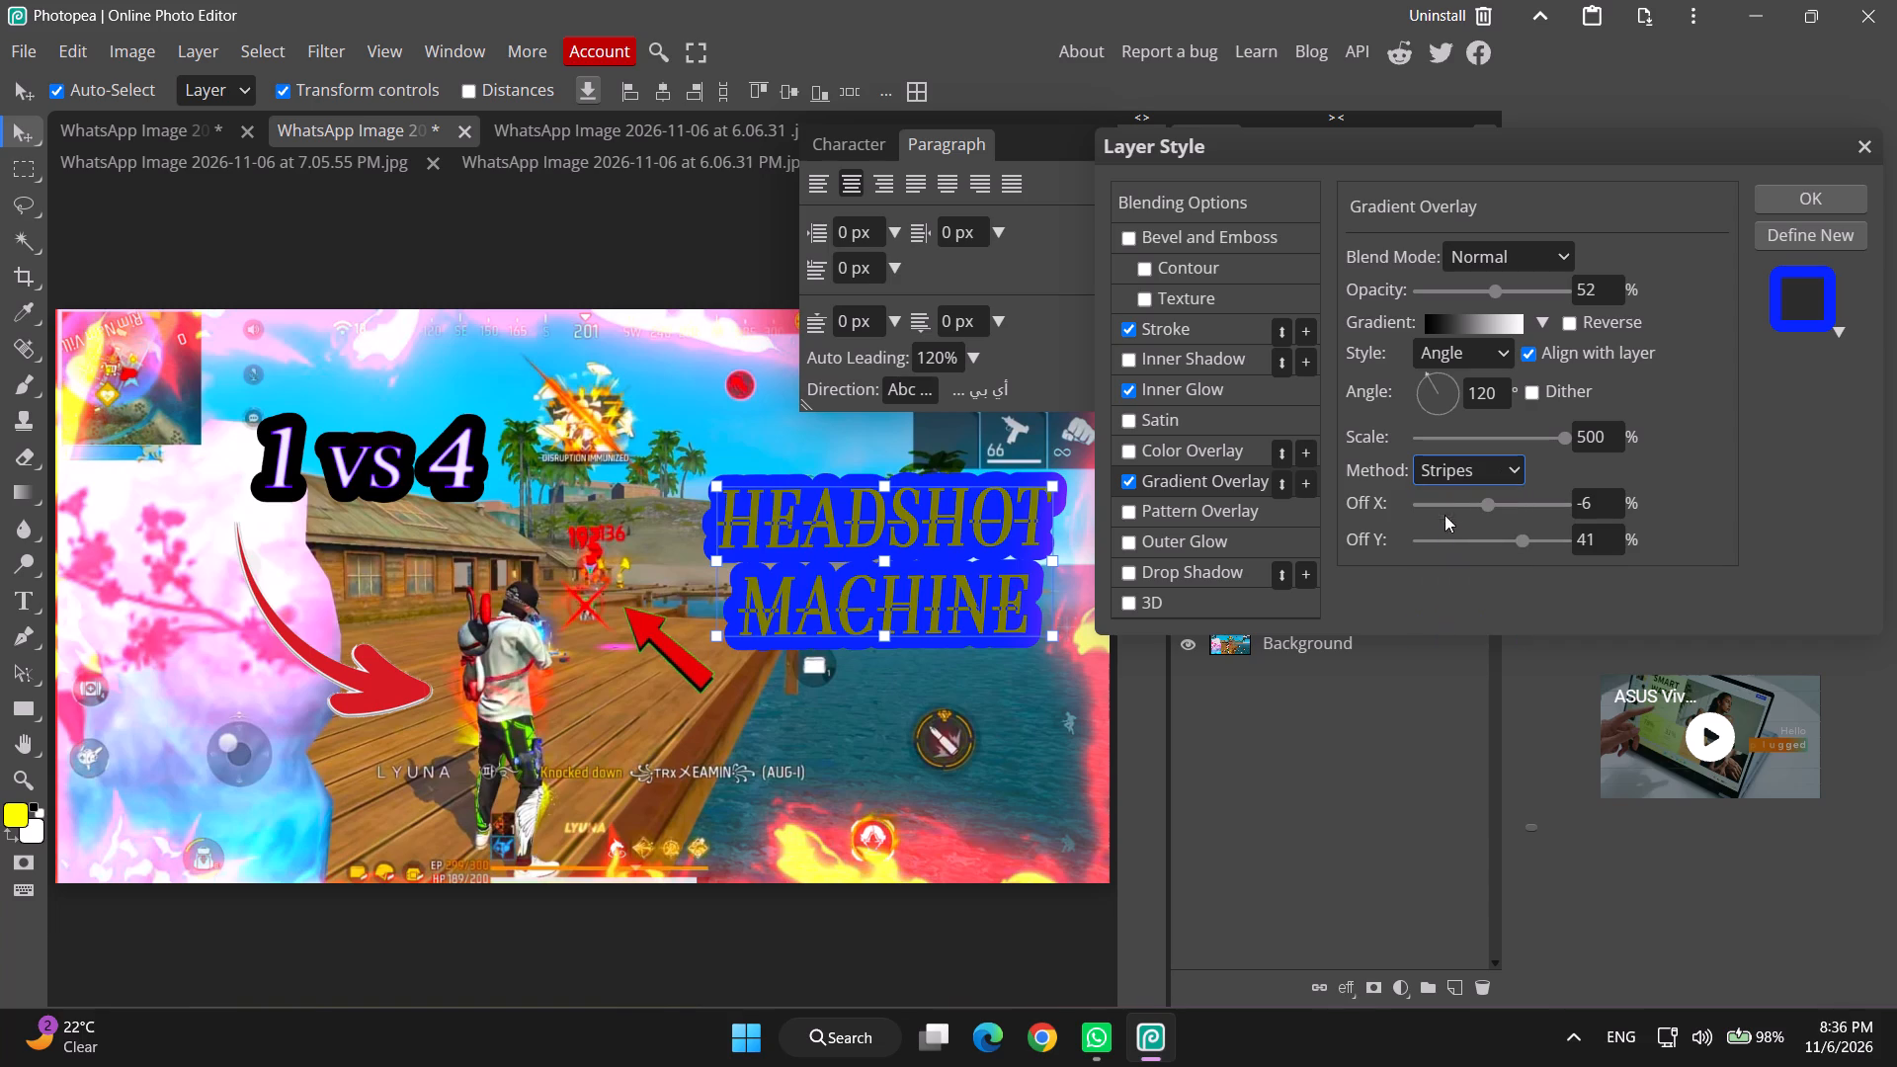
left_click(1454, 479)
left_click(1431, 593)
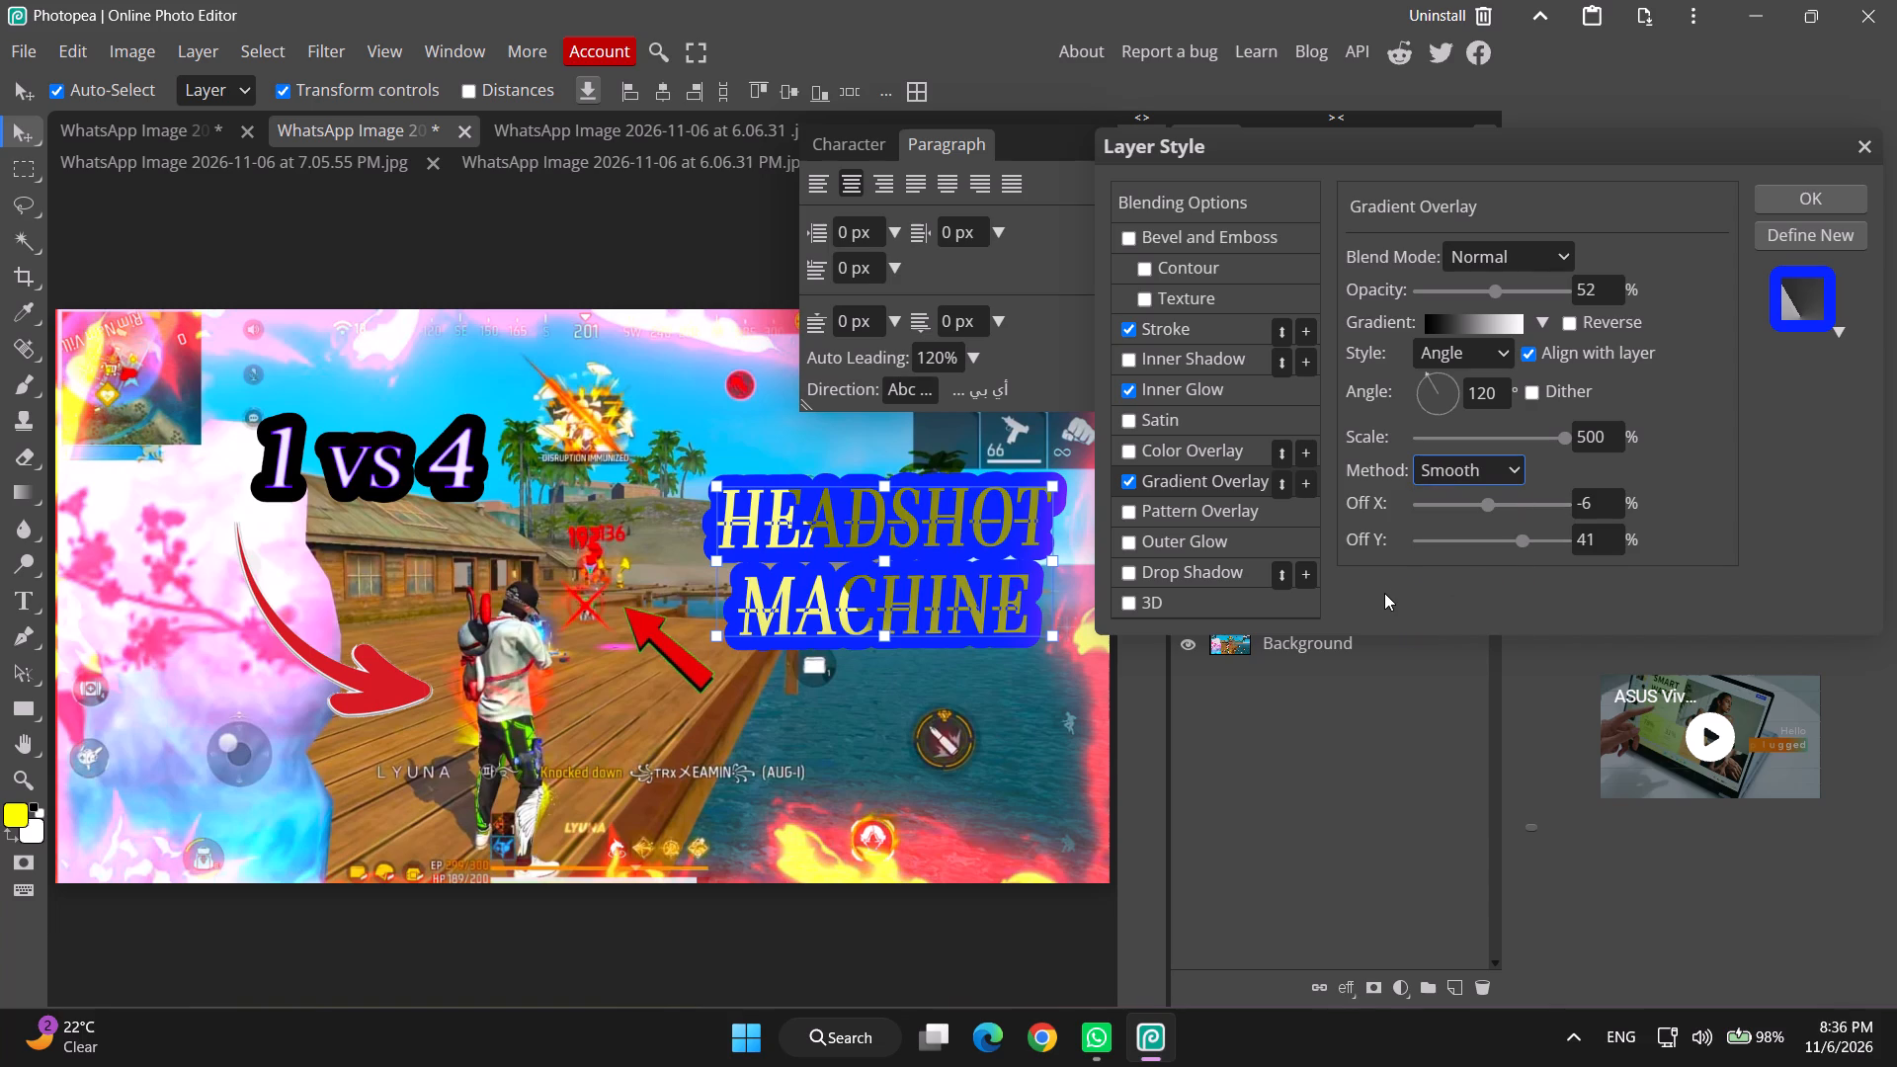
Turn on Pattern Overlay with the yellow swirl pattern, trying lower opacities before returning it to 100%.
left_click(1174, 508)
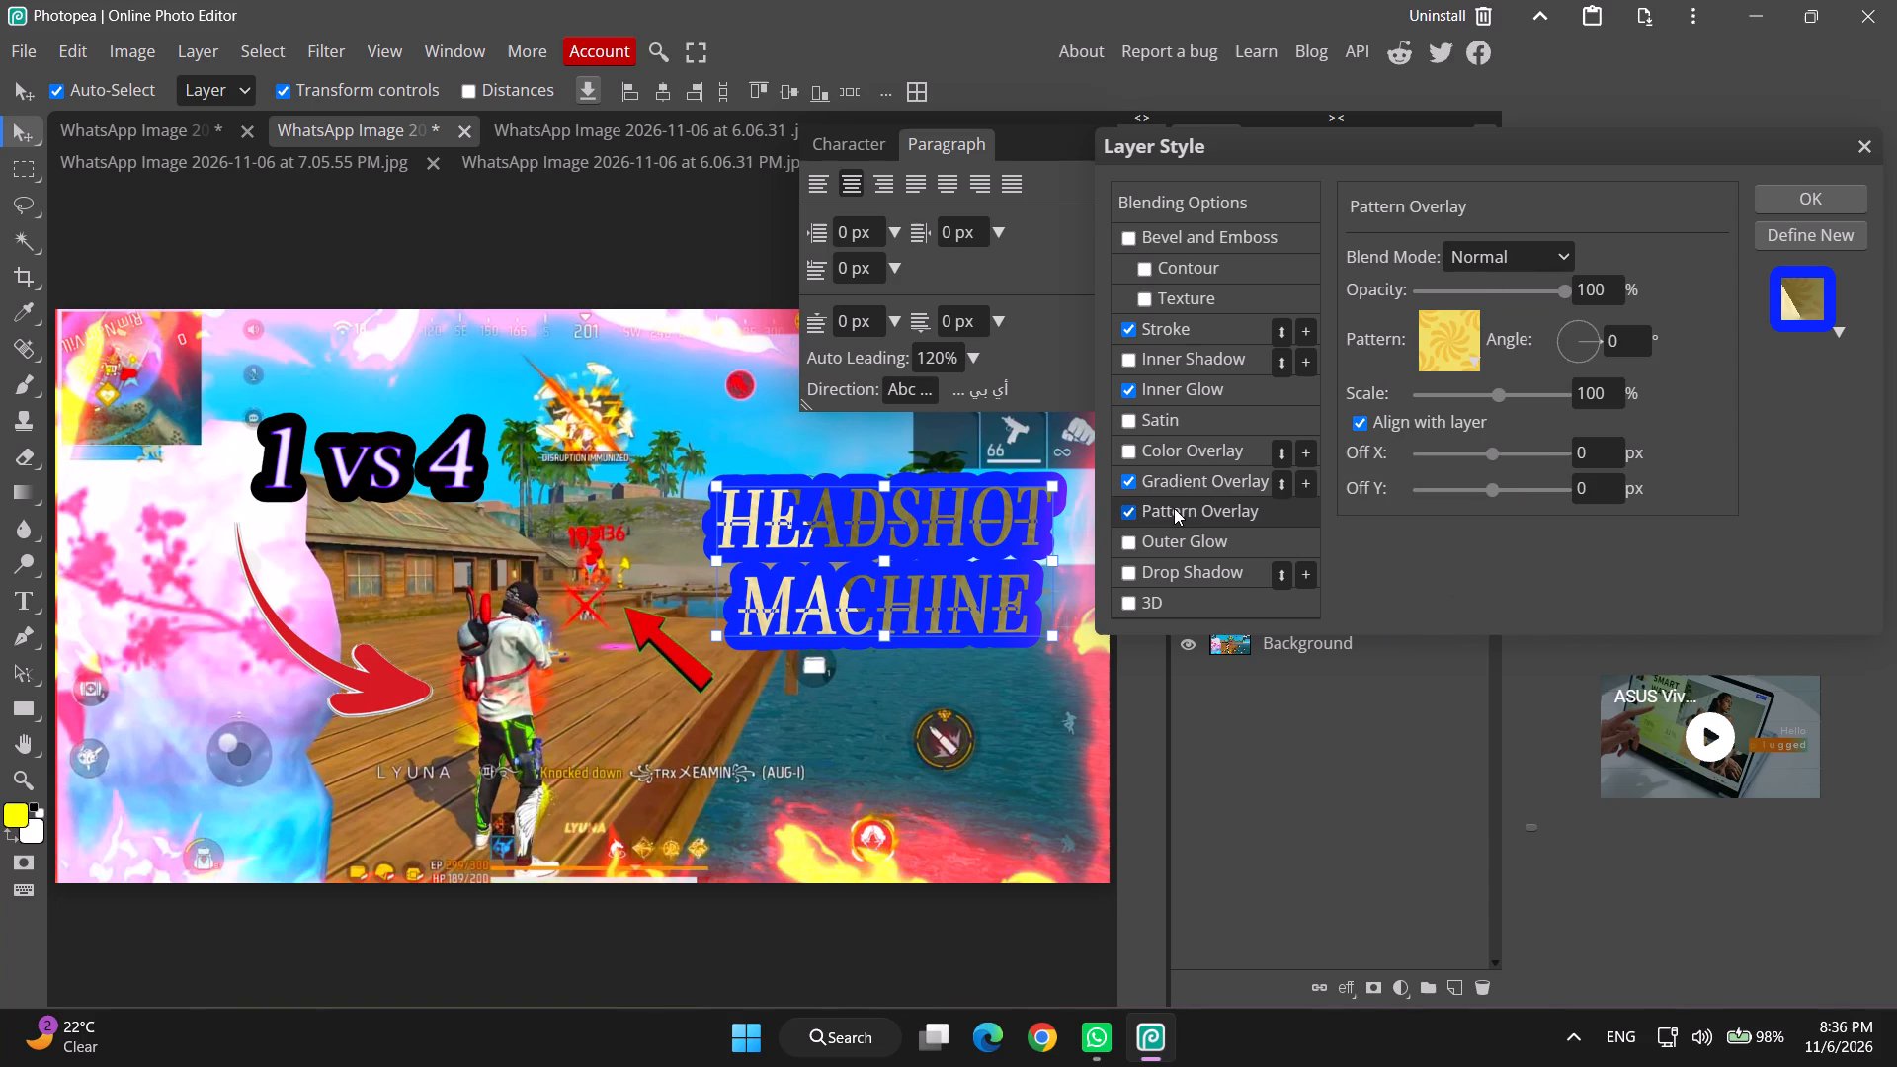
left_click(1174, 508)
left_click(1174, 508)
left_click_drag(1502, 286, 1434, 407)
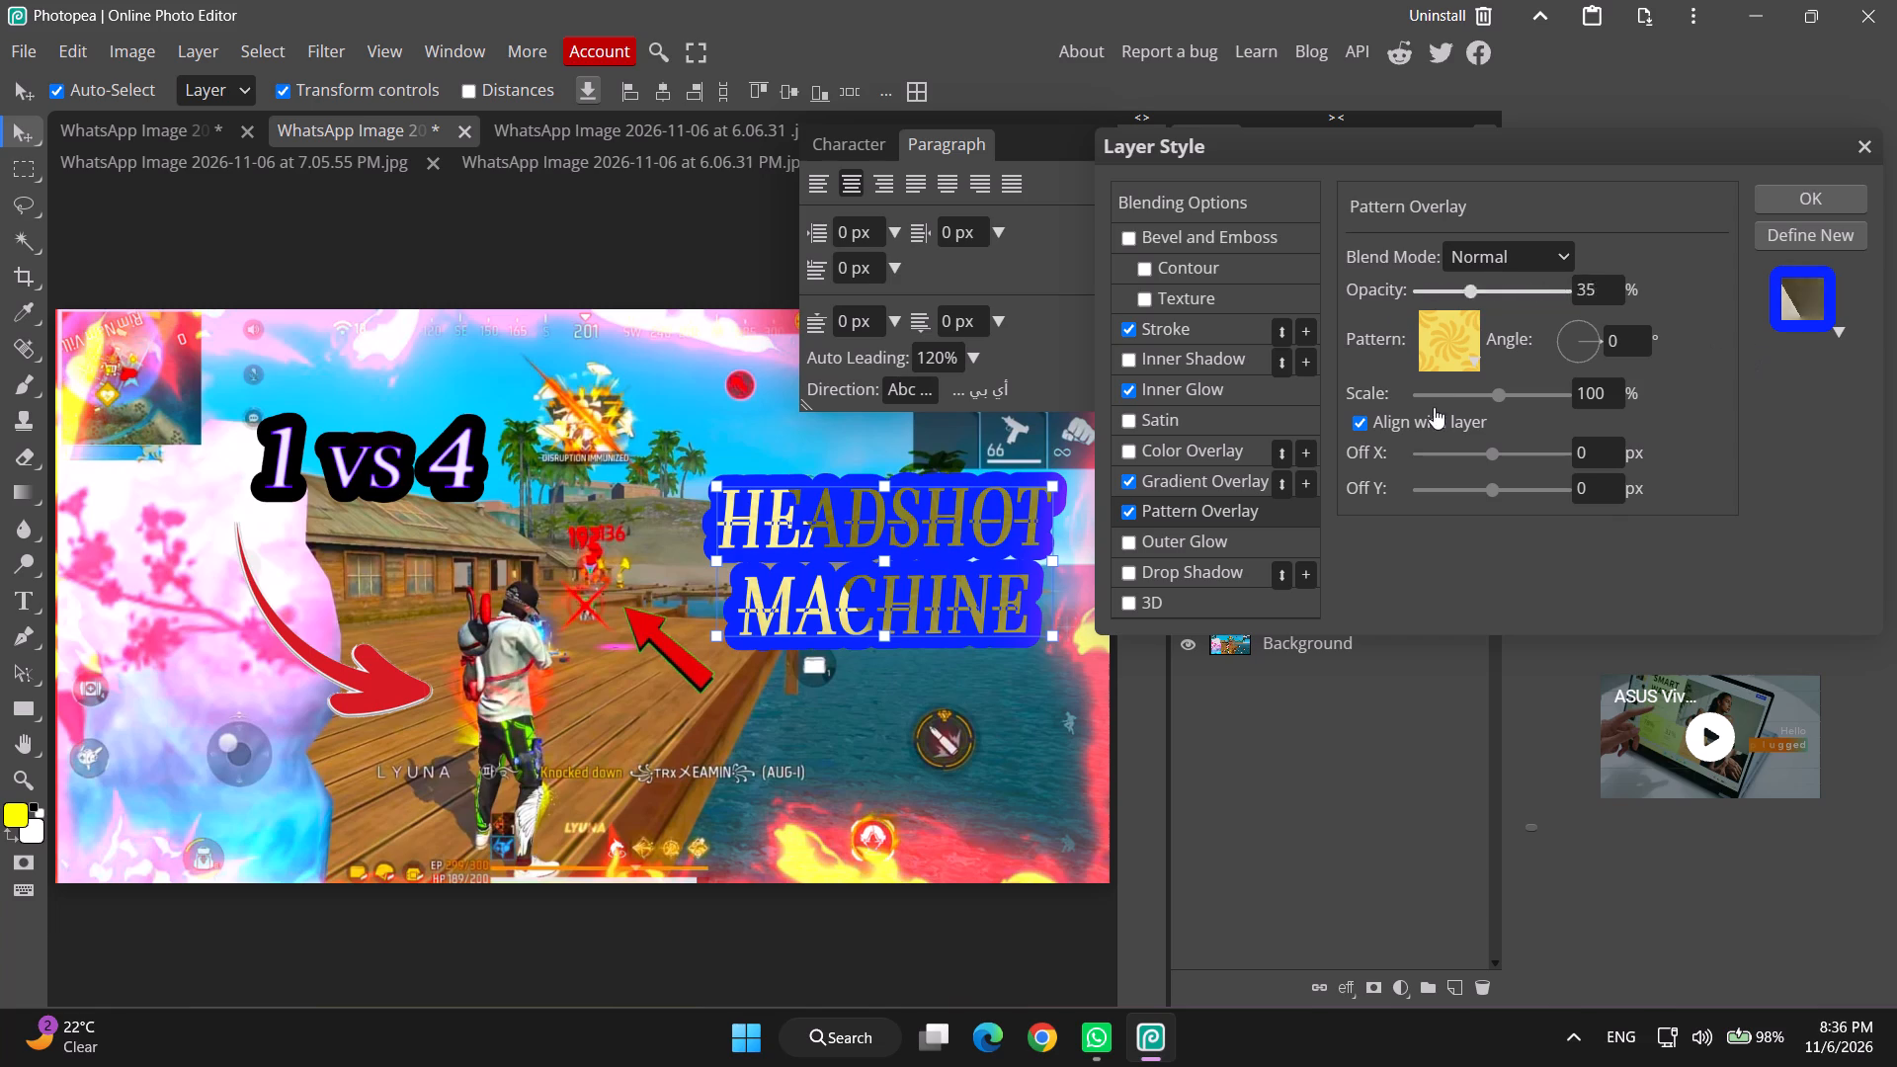
left_click_drag(1434, 407, 1556, 440)
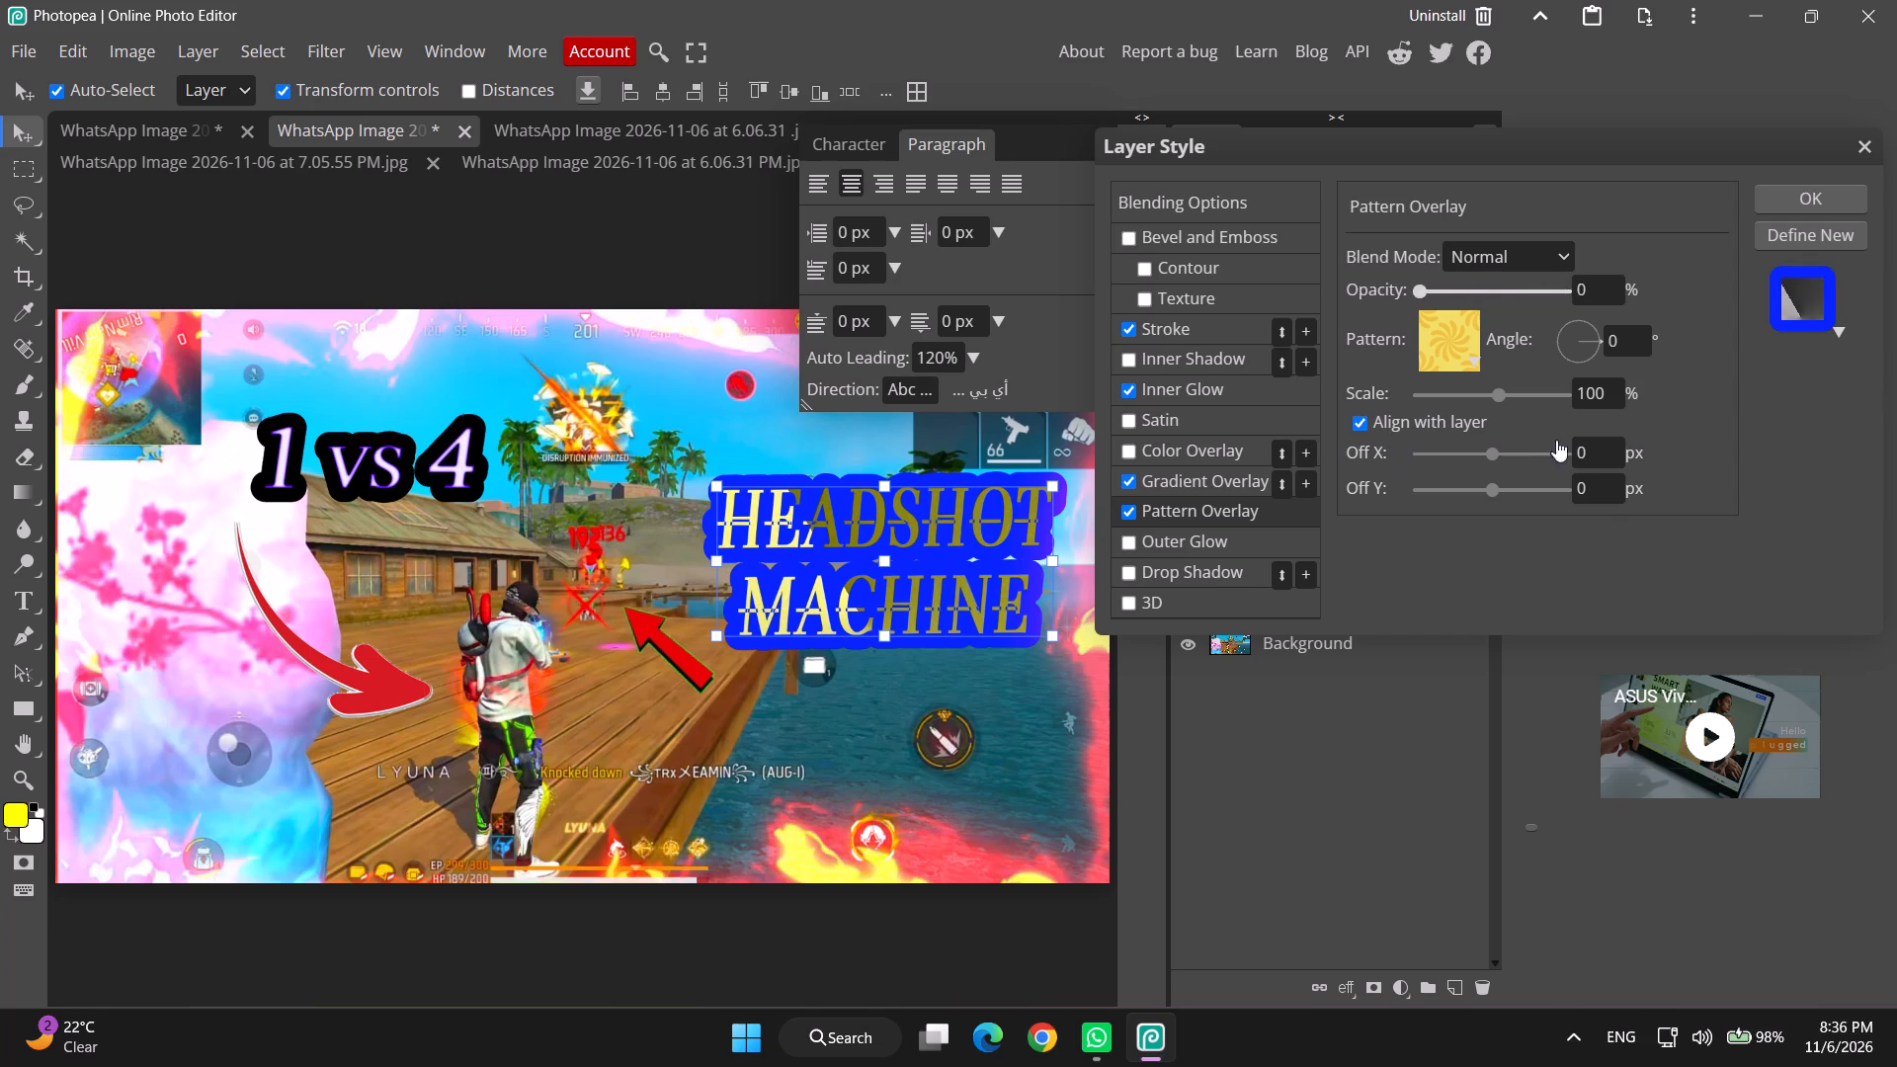
left_click_drag(1556, 440, 1785, 432)
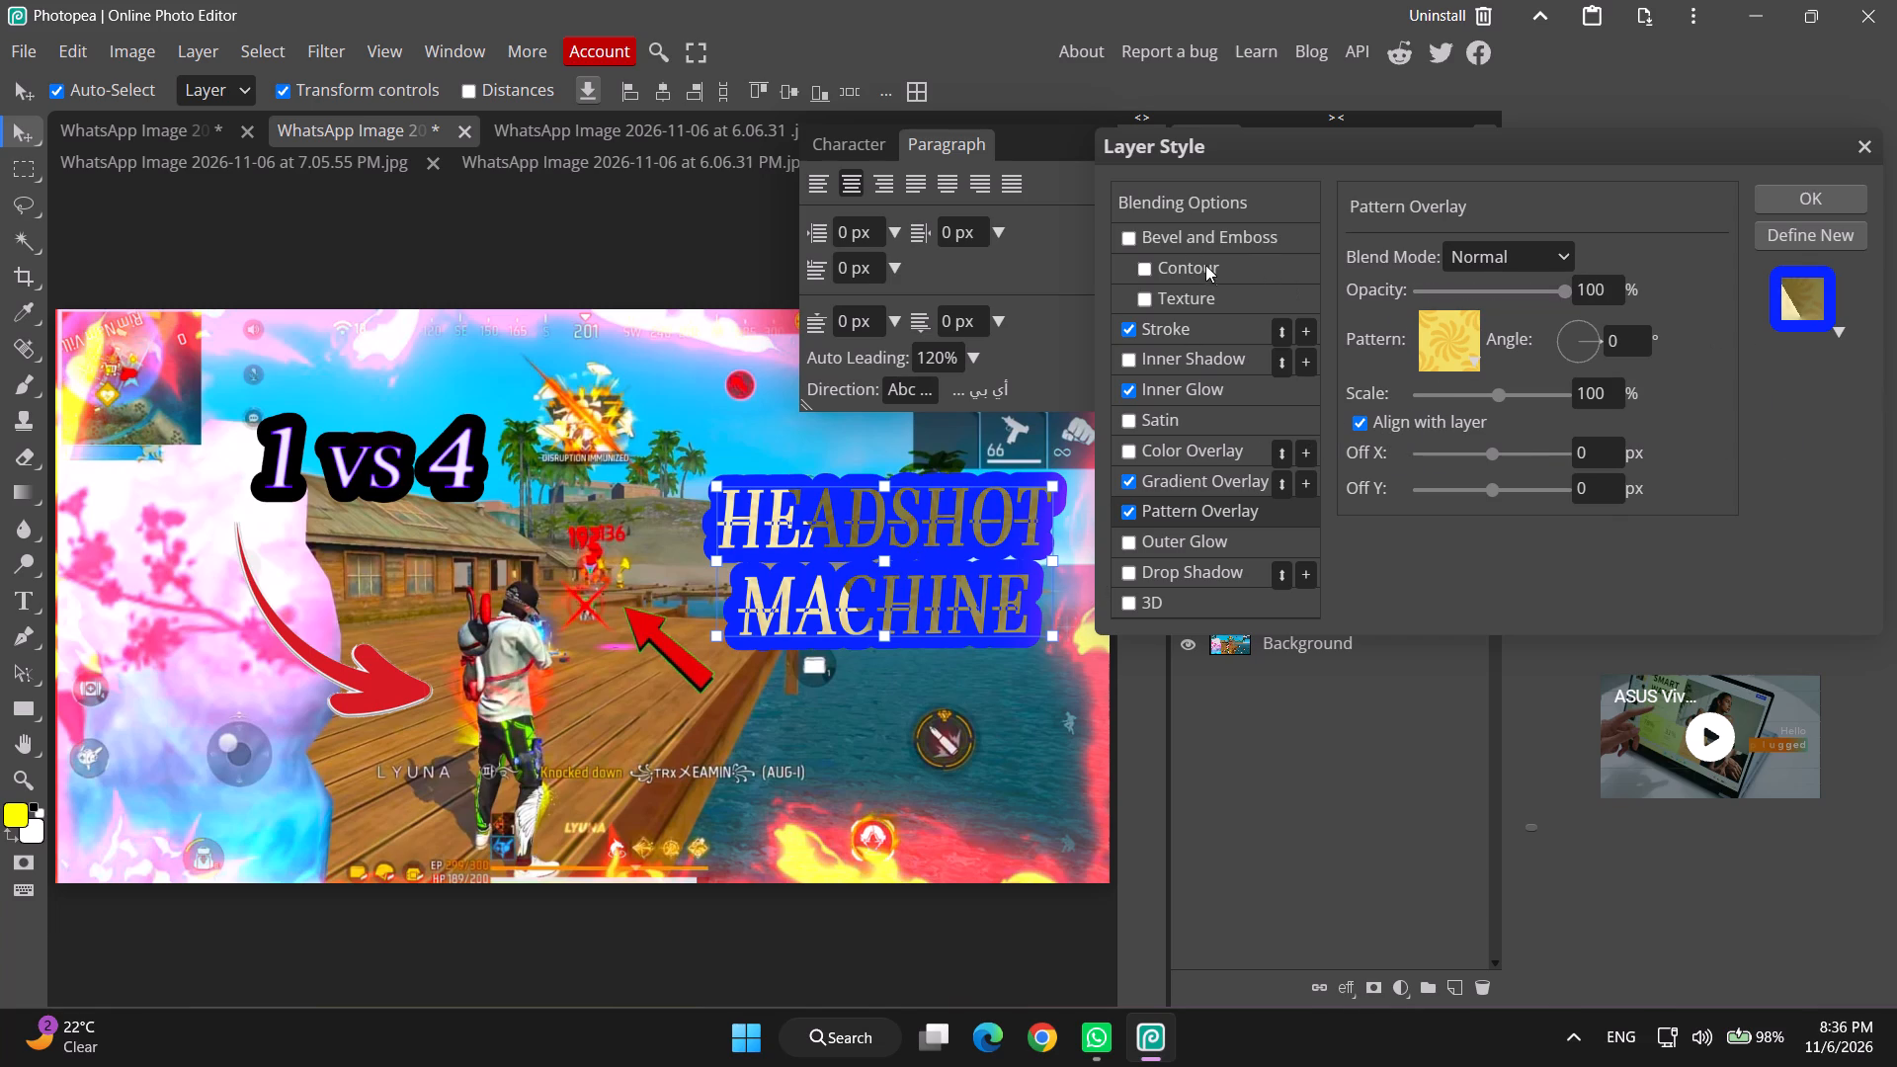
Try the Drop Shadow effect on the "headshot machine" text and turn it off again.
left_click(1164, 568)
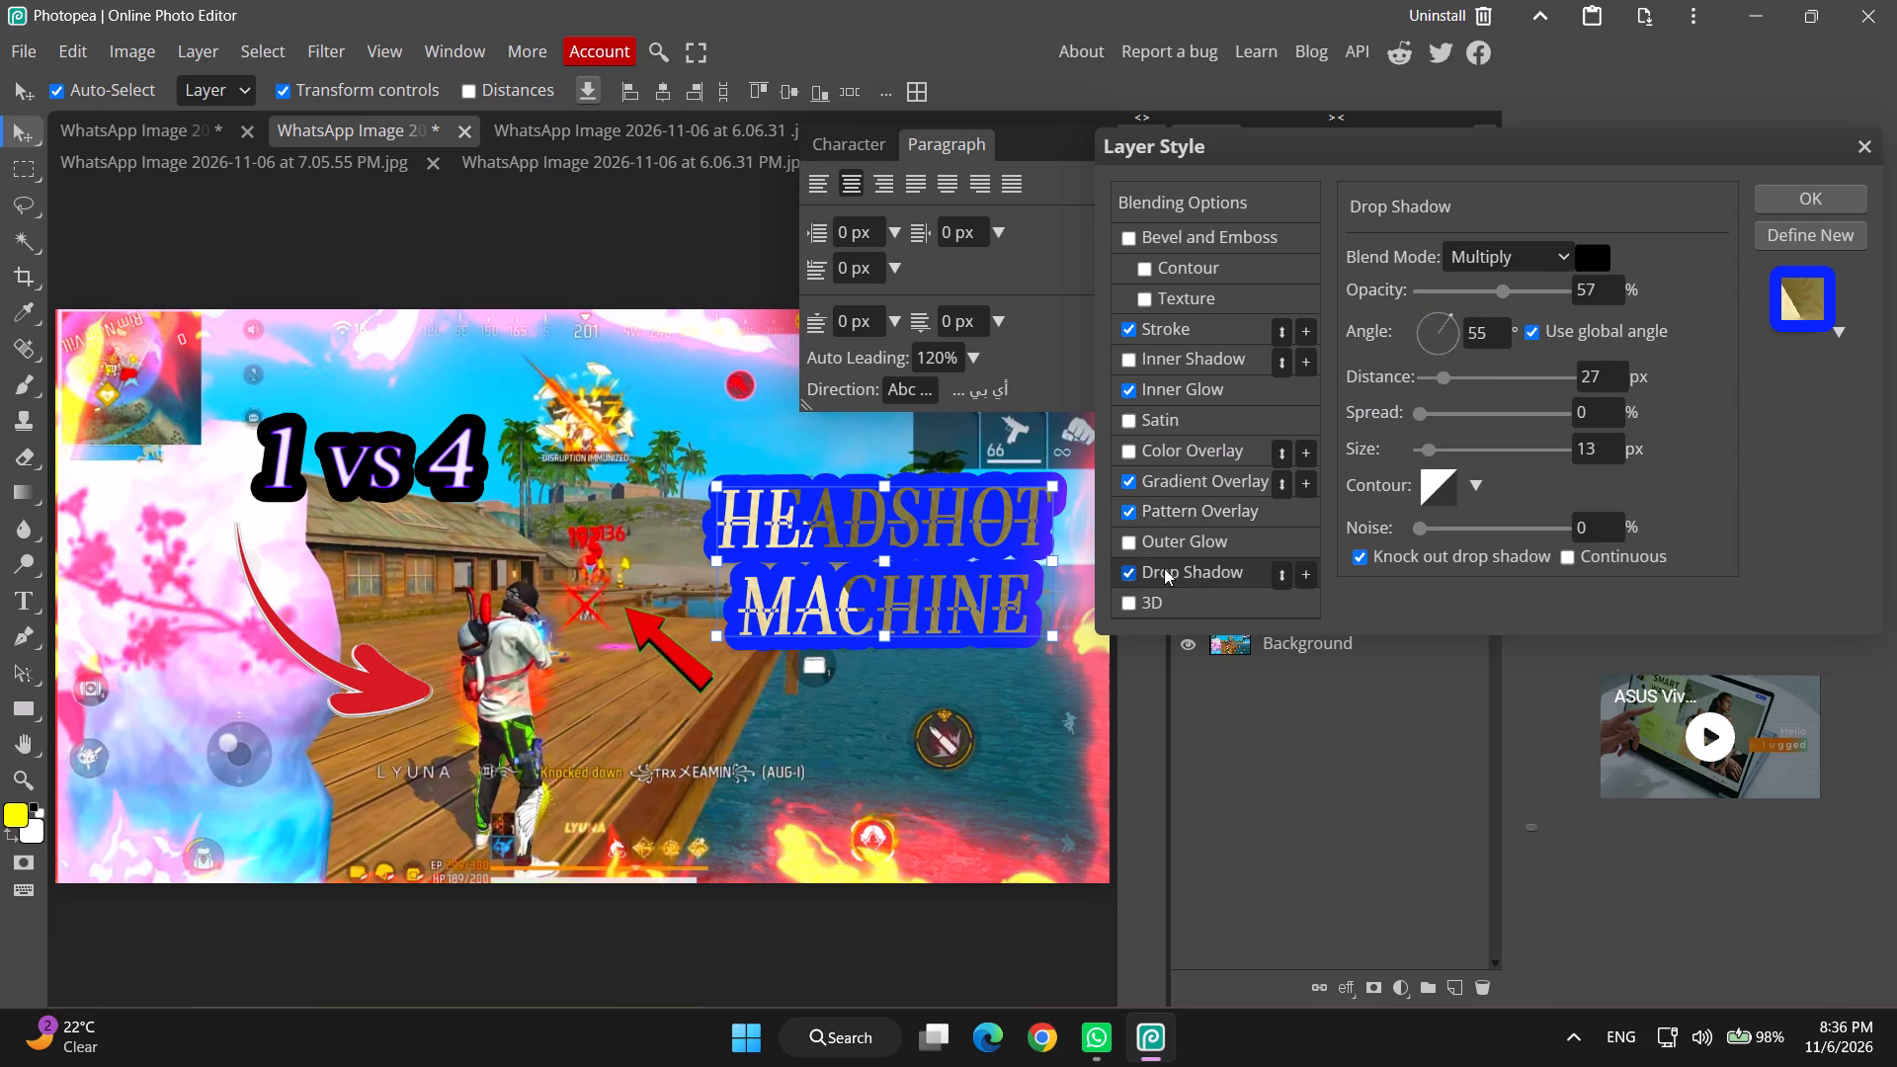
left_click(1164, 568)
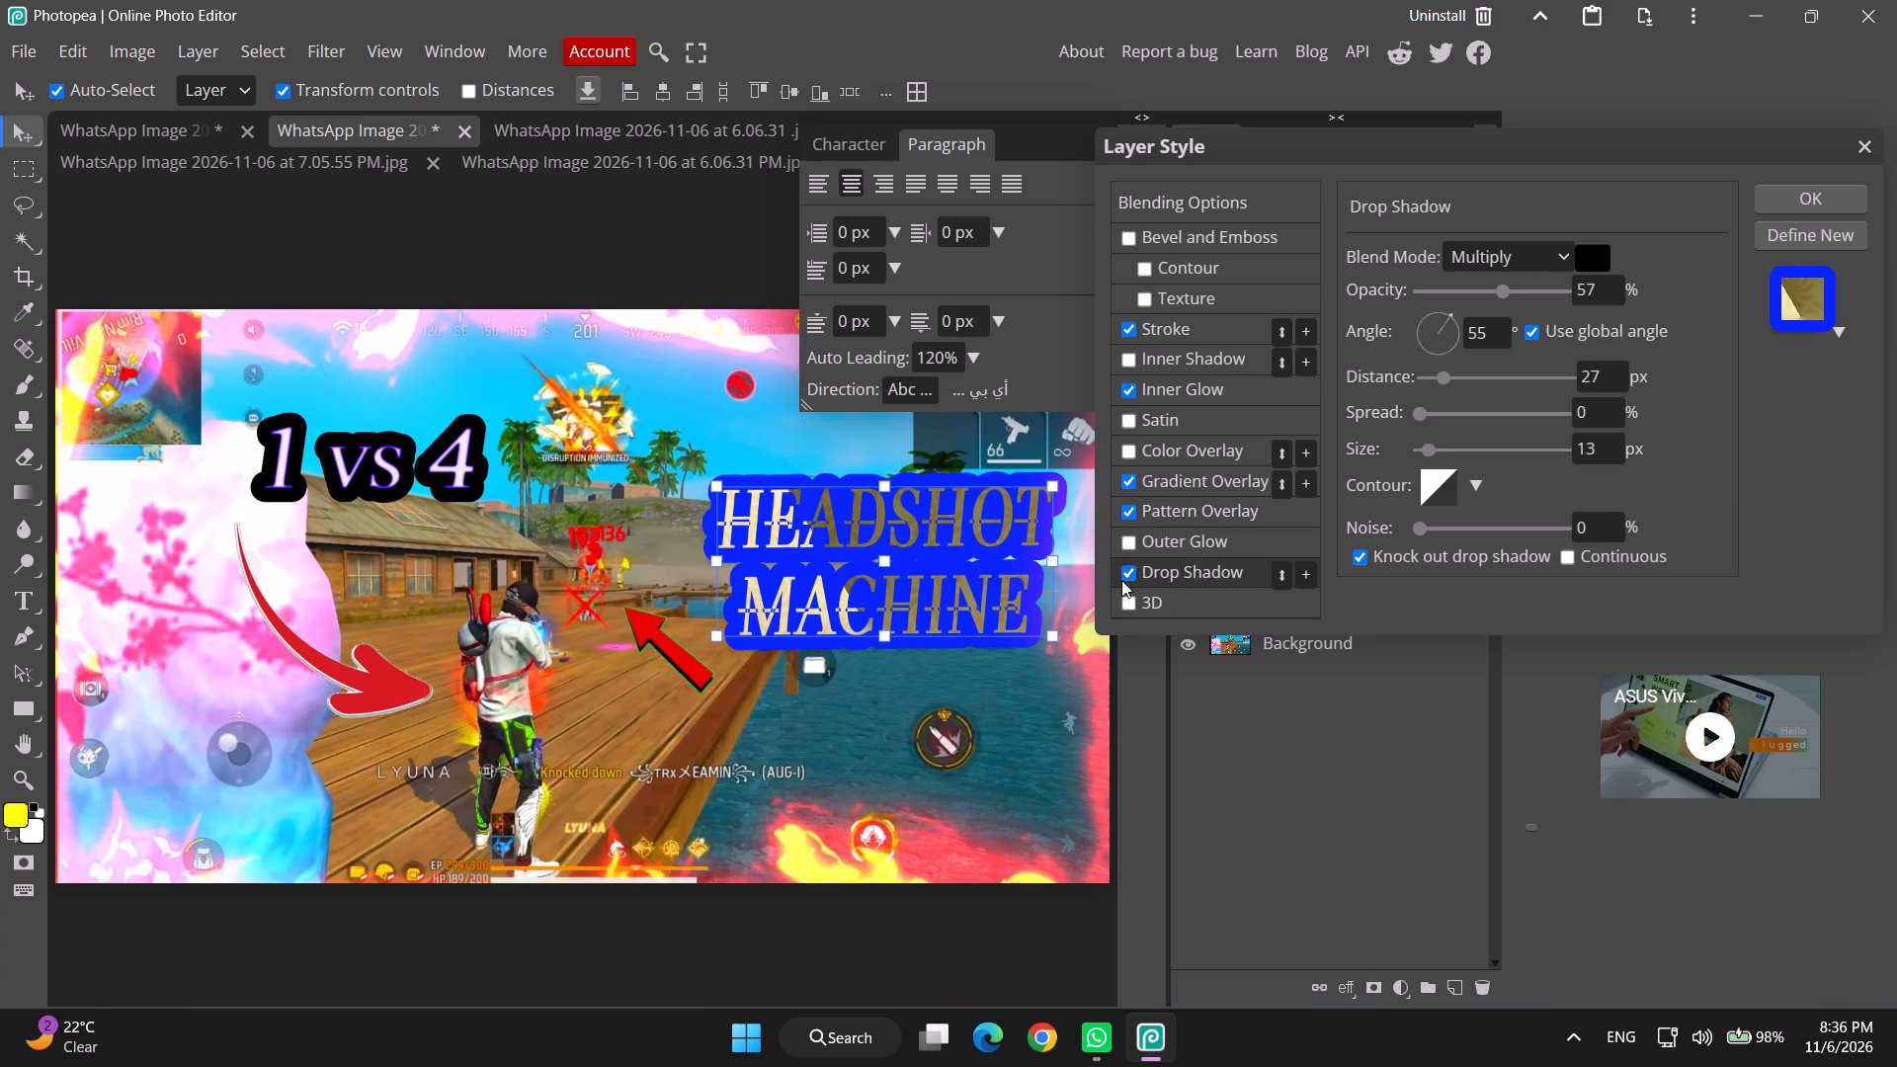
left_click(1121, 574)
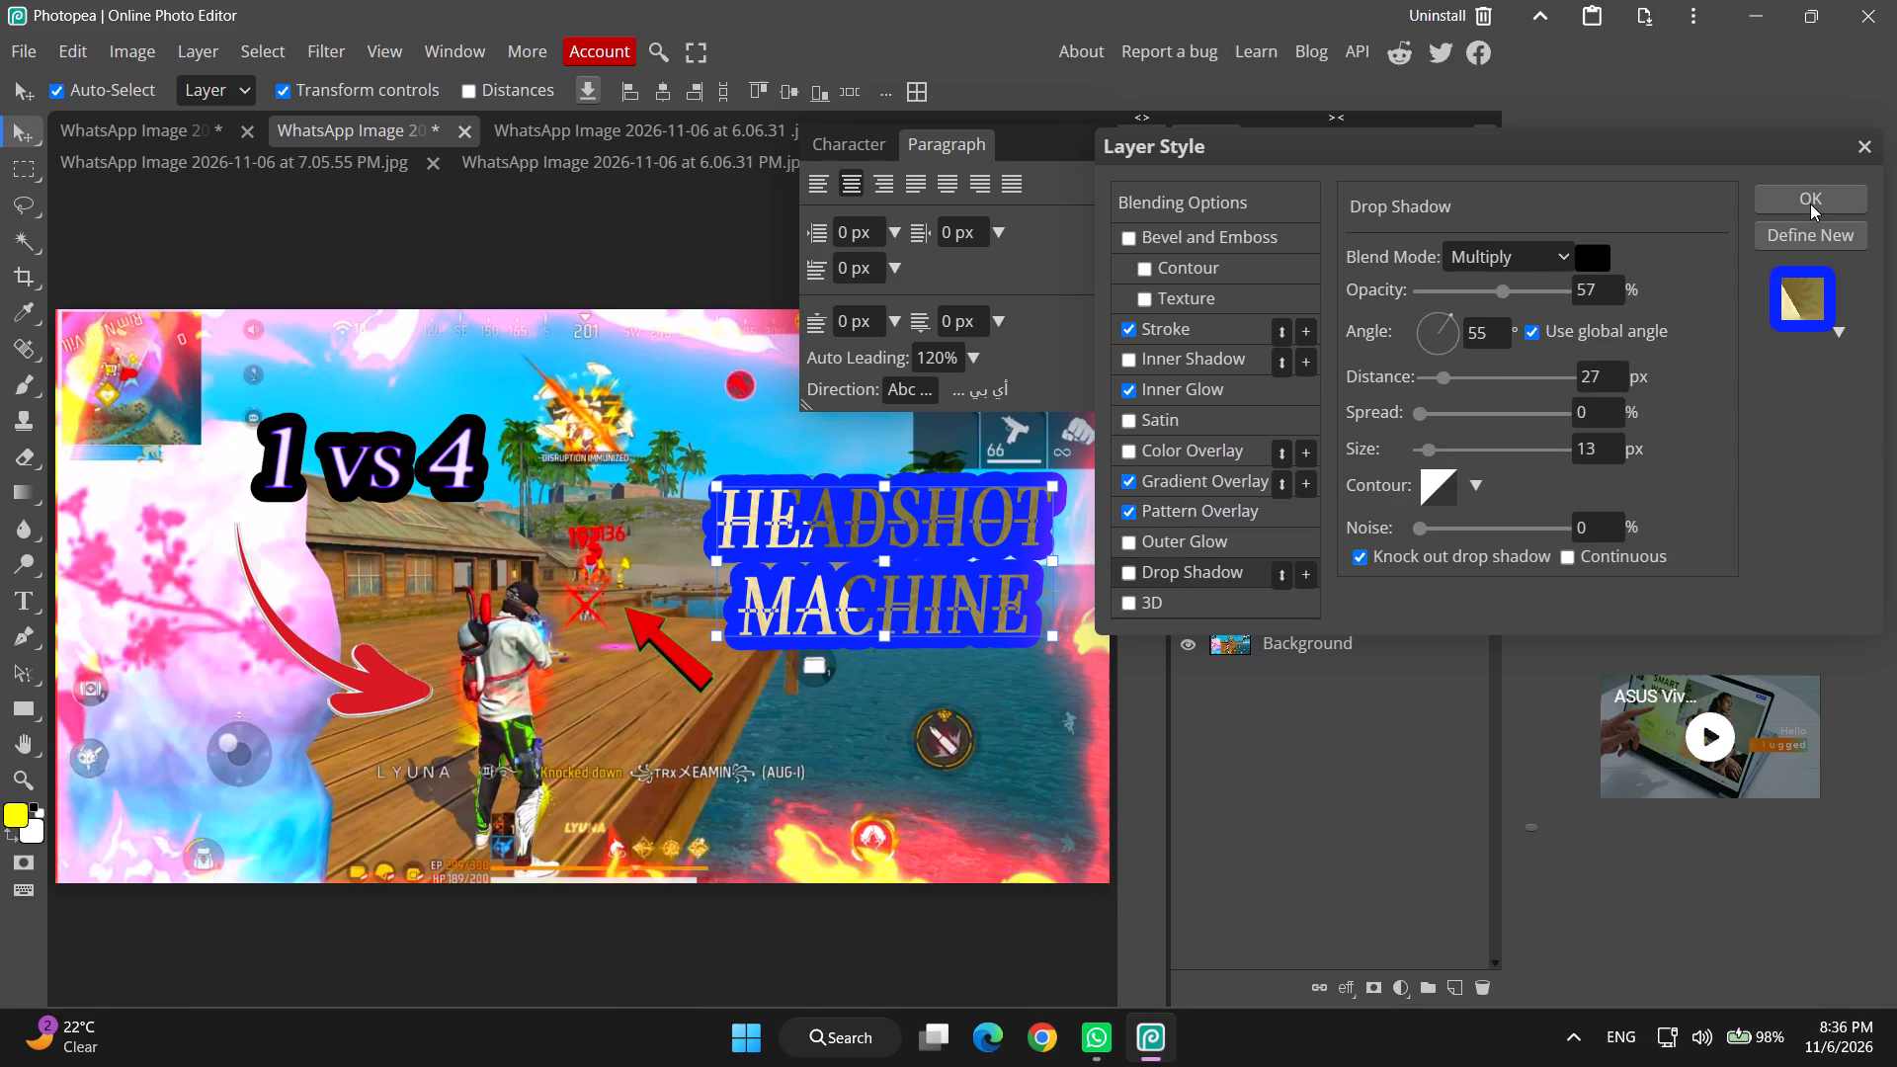
Apply the layer style settings to the "headshot machine" text.
left_click(1810, 204)
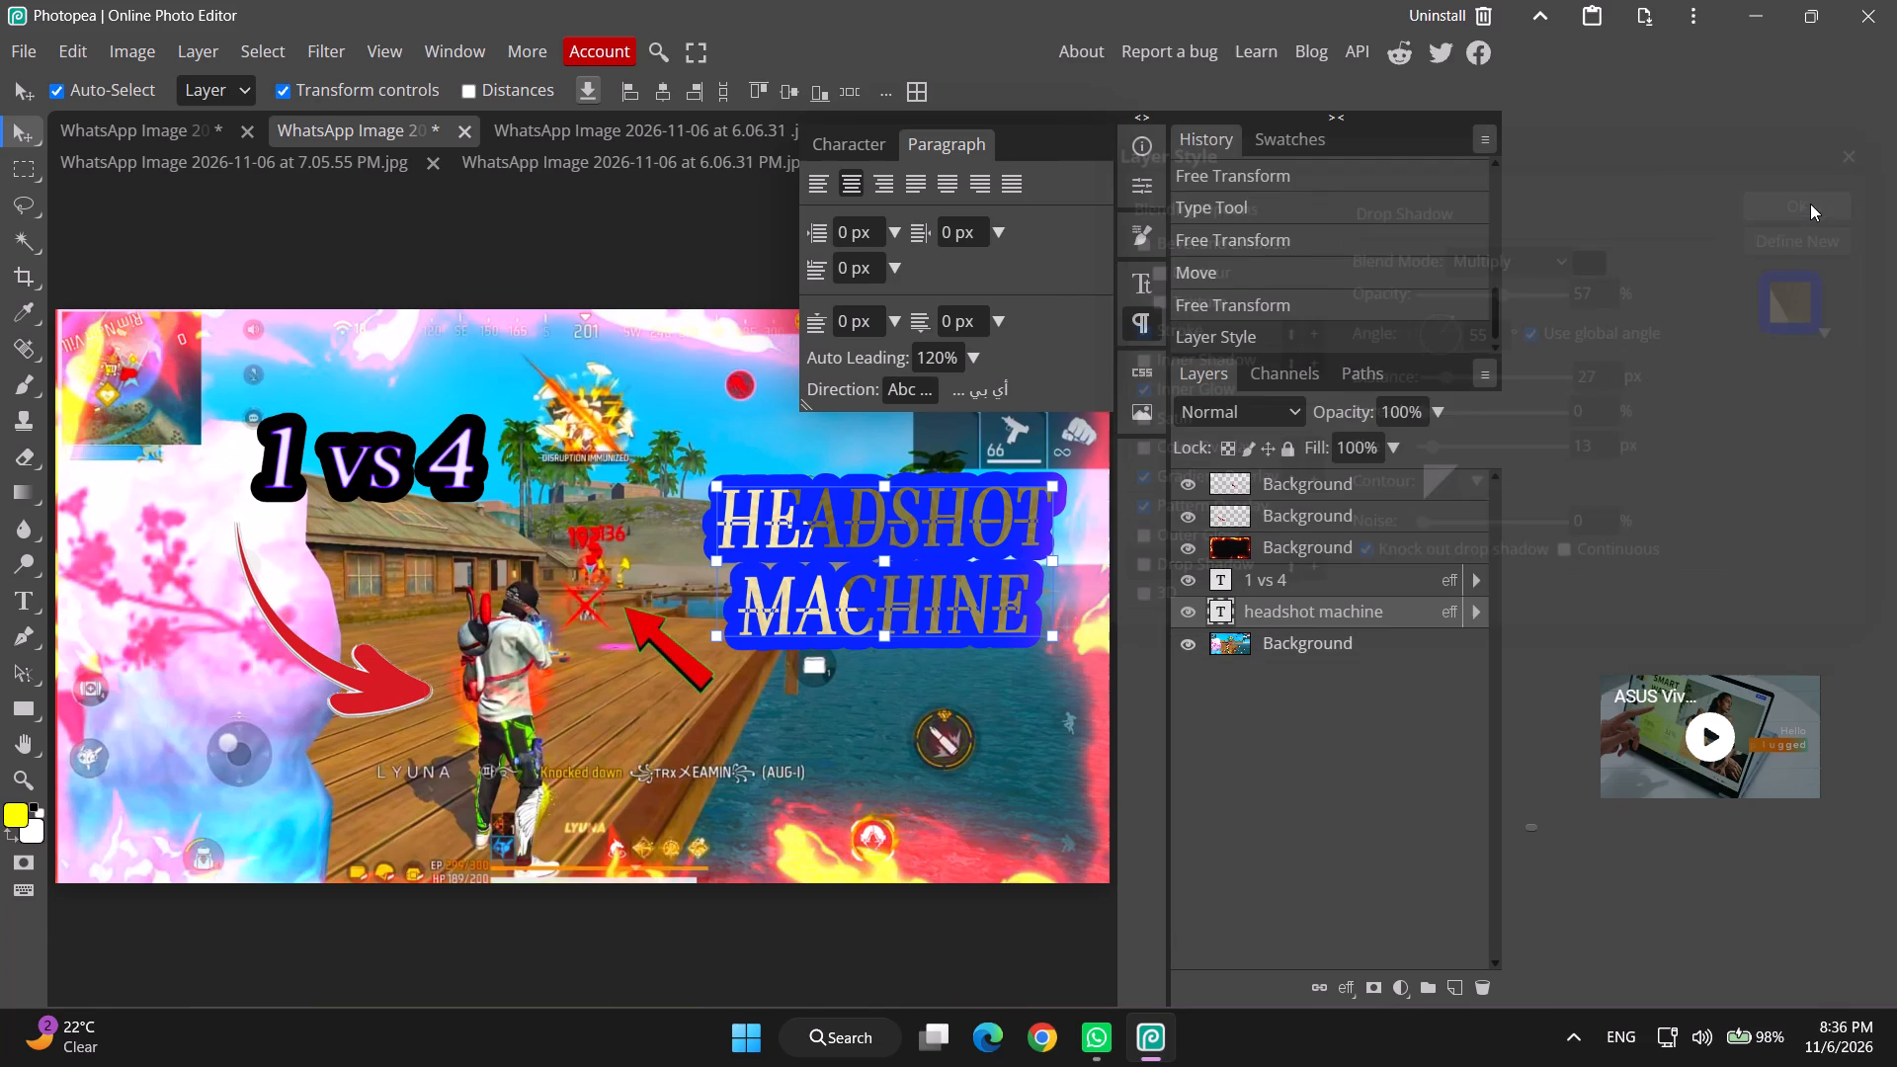
Reopen the Blending Options of the "headshot machine" text layer.
left_click(184, 51)
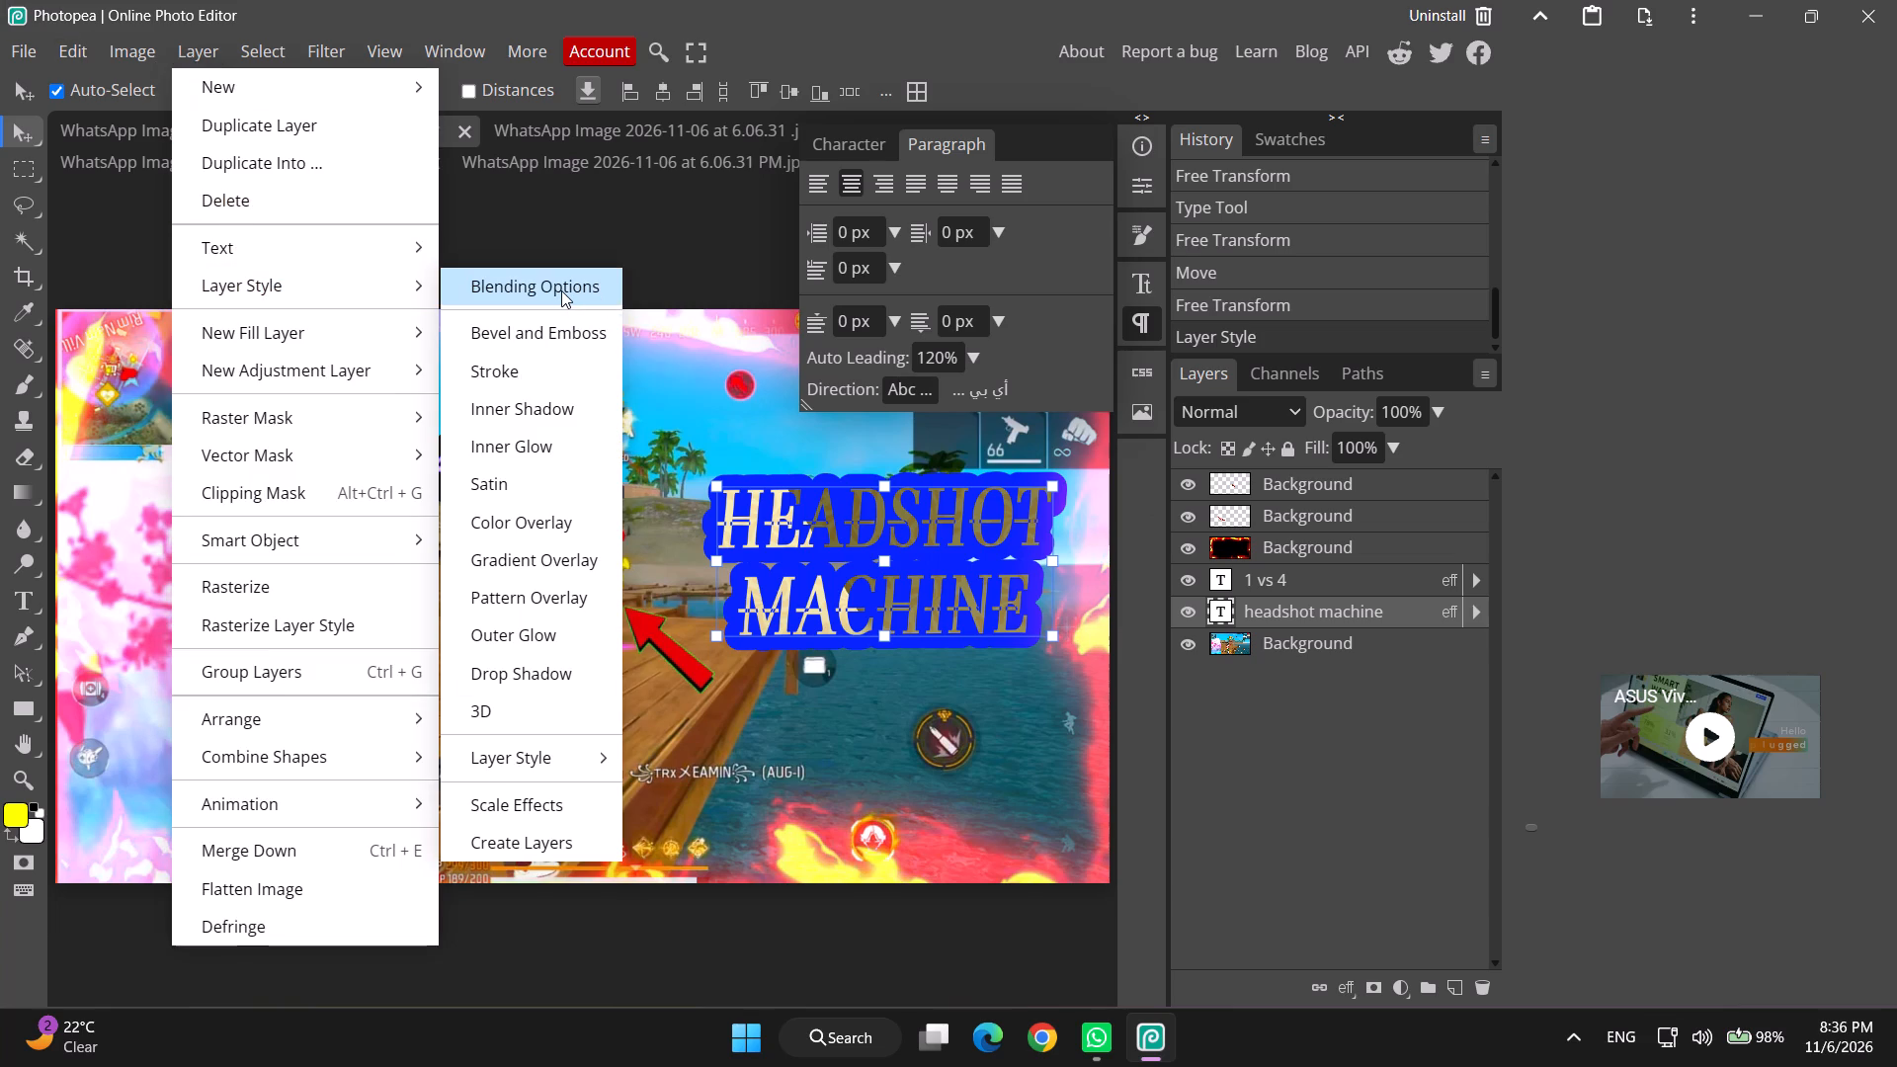
left_click(561, 290)
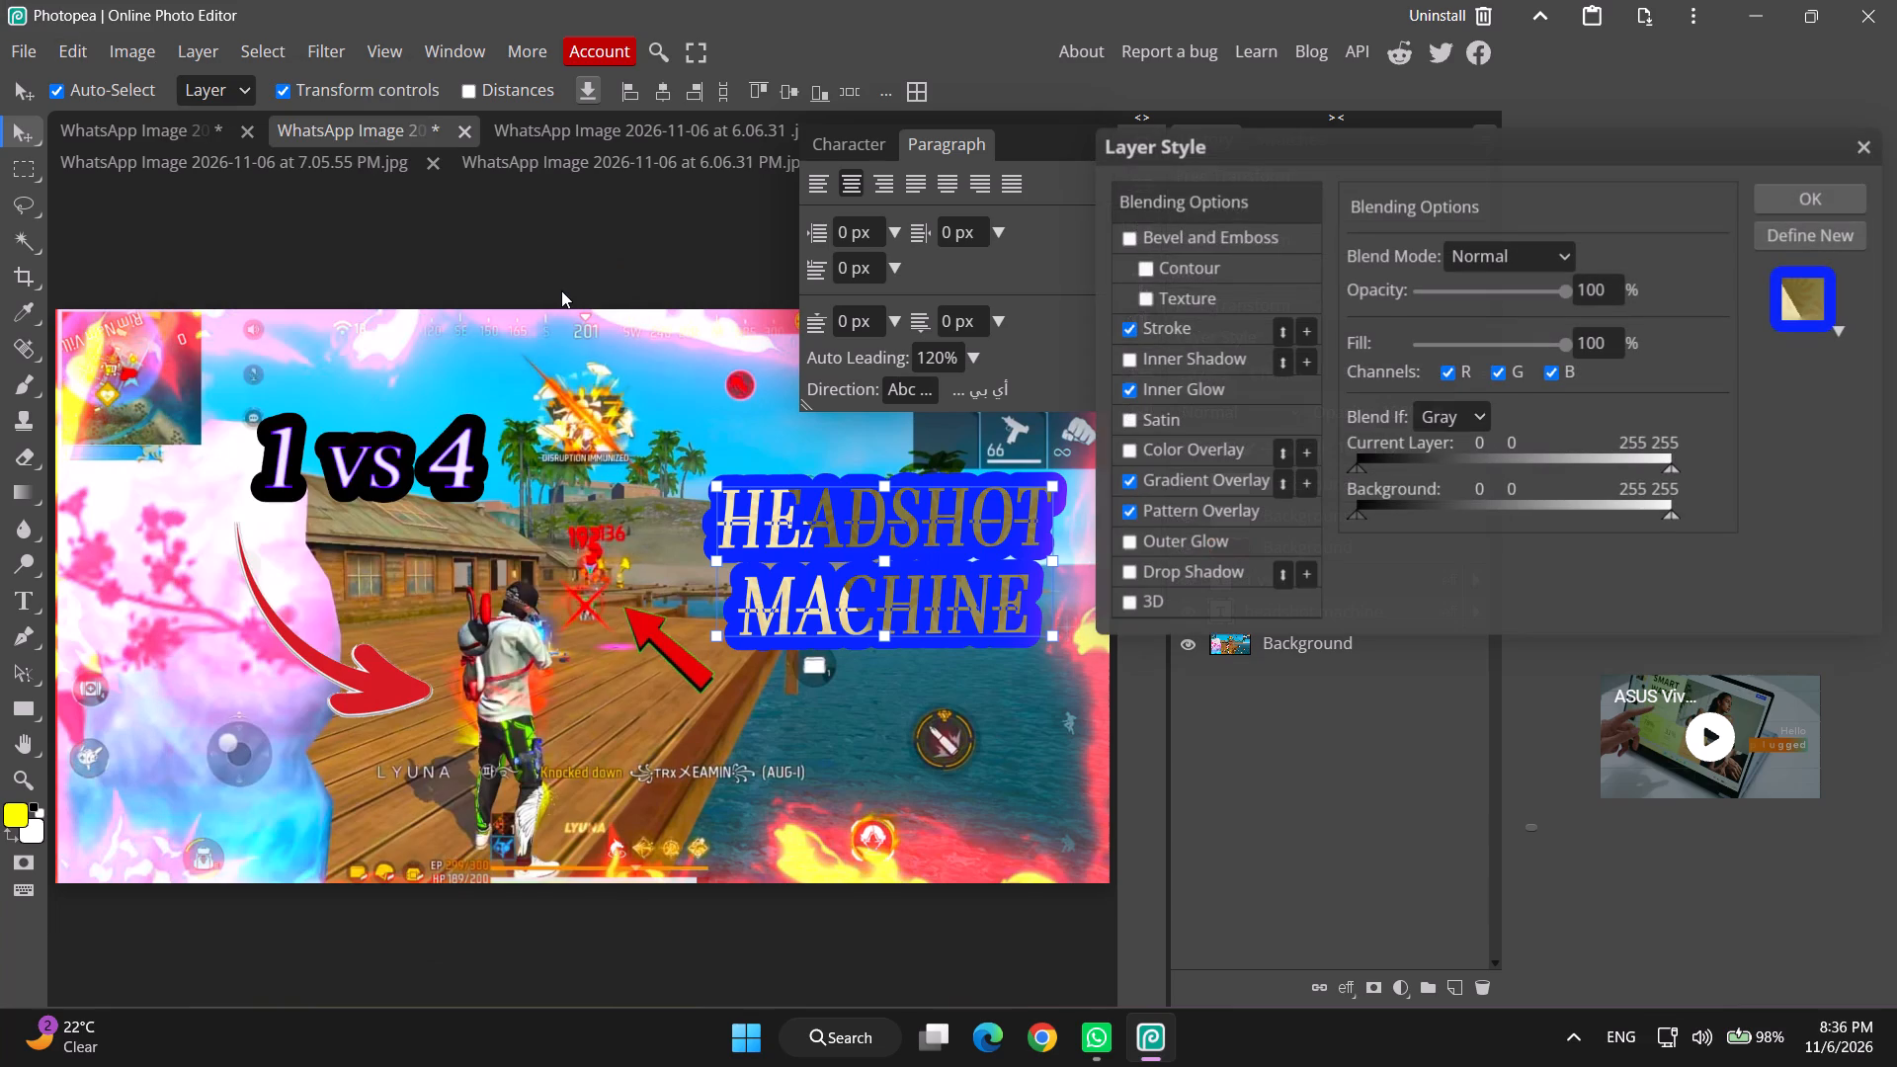
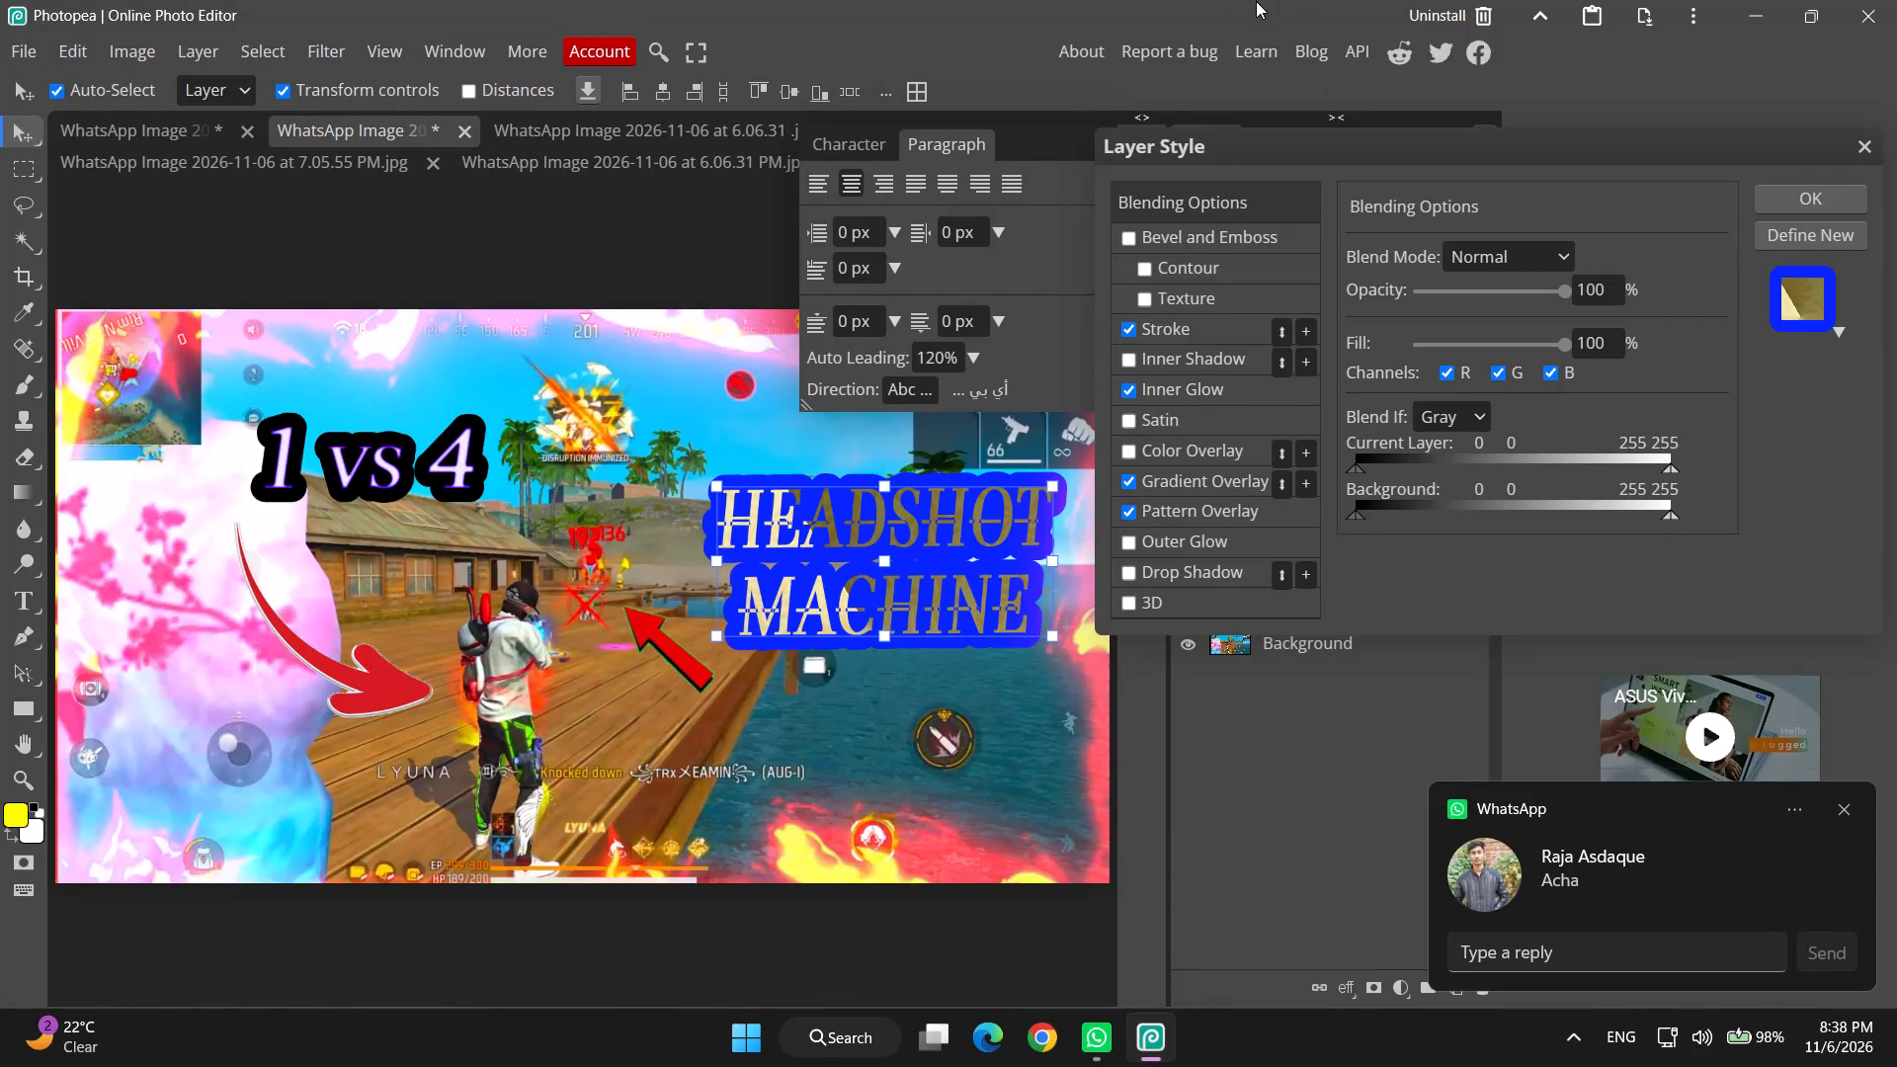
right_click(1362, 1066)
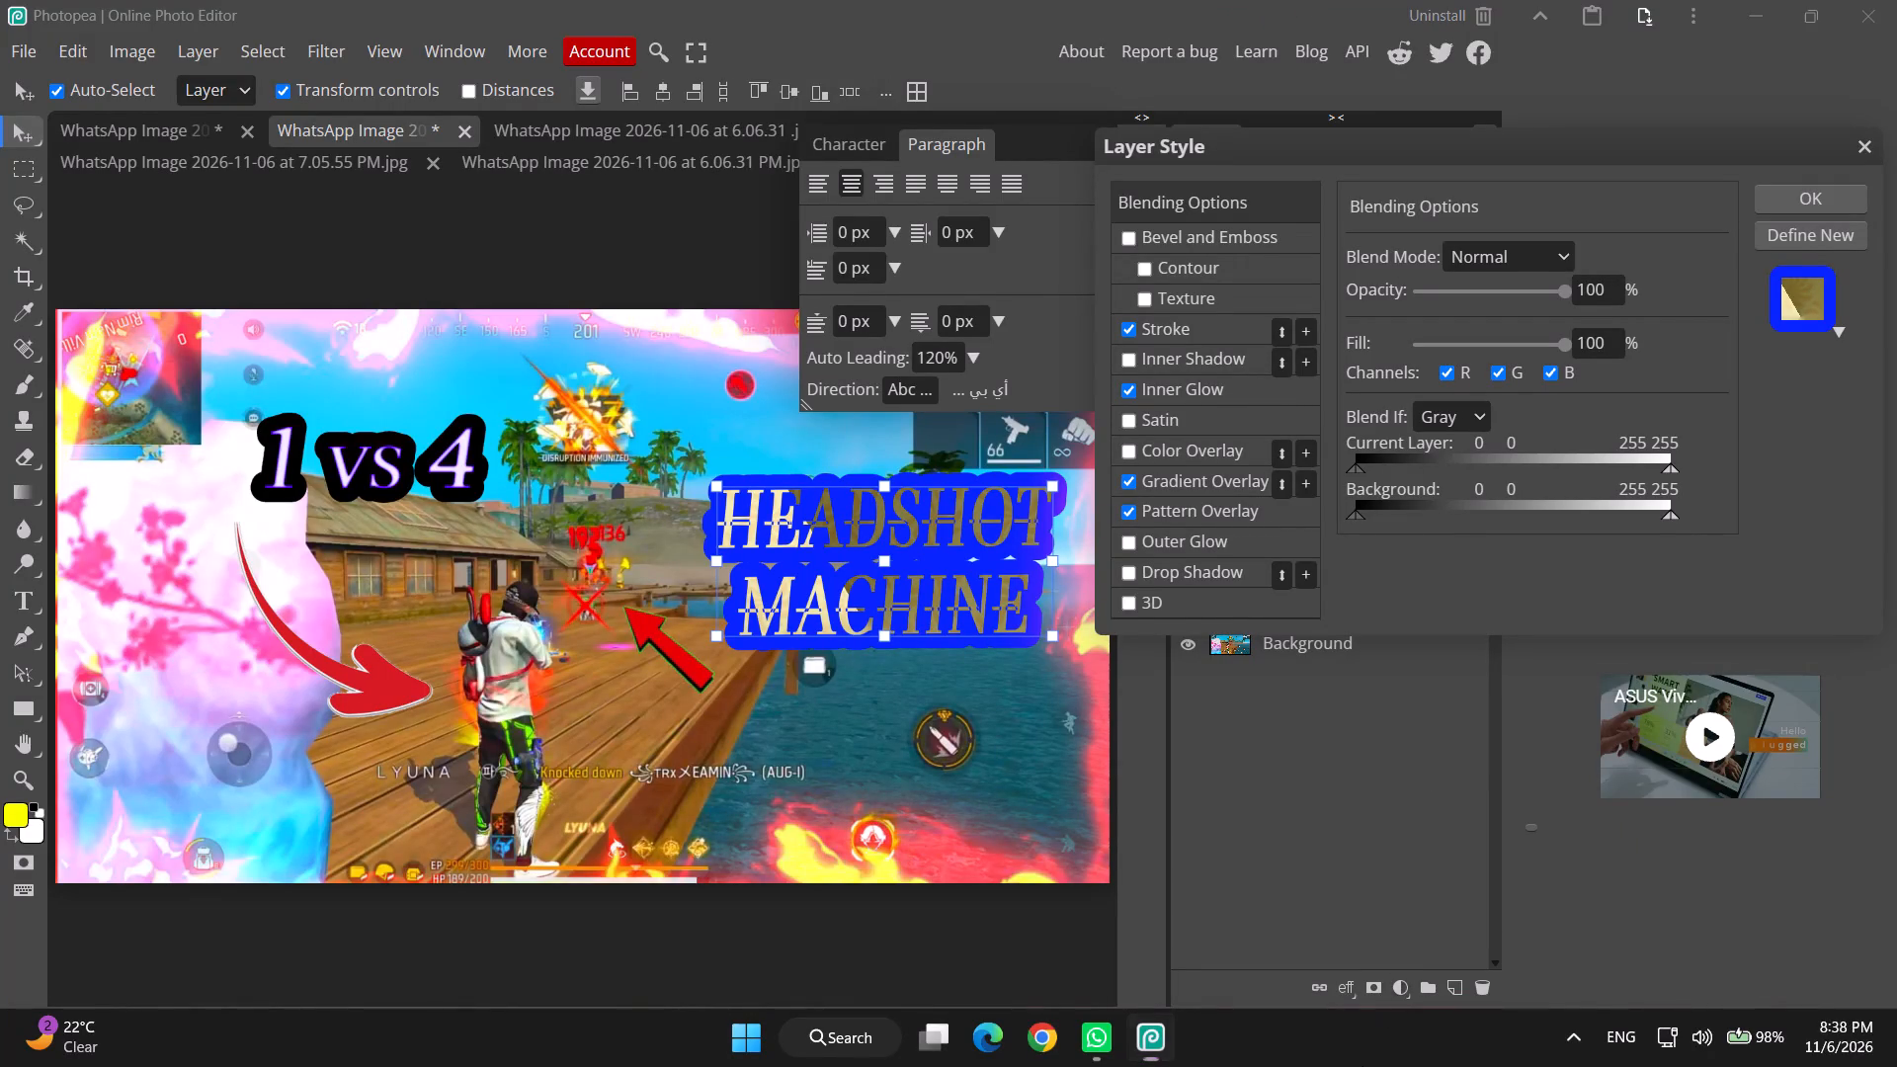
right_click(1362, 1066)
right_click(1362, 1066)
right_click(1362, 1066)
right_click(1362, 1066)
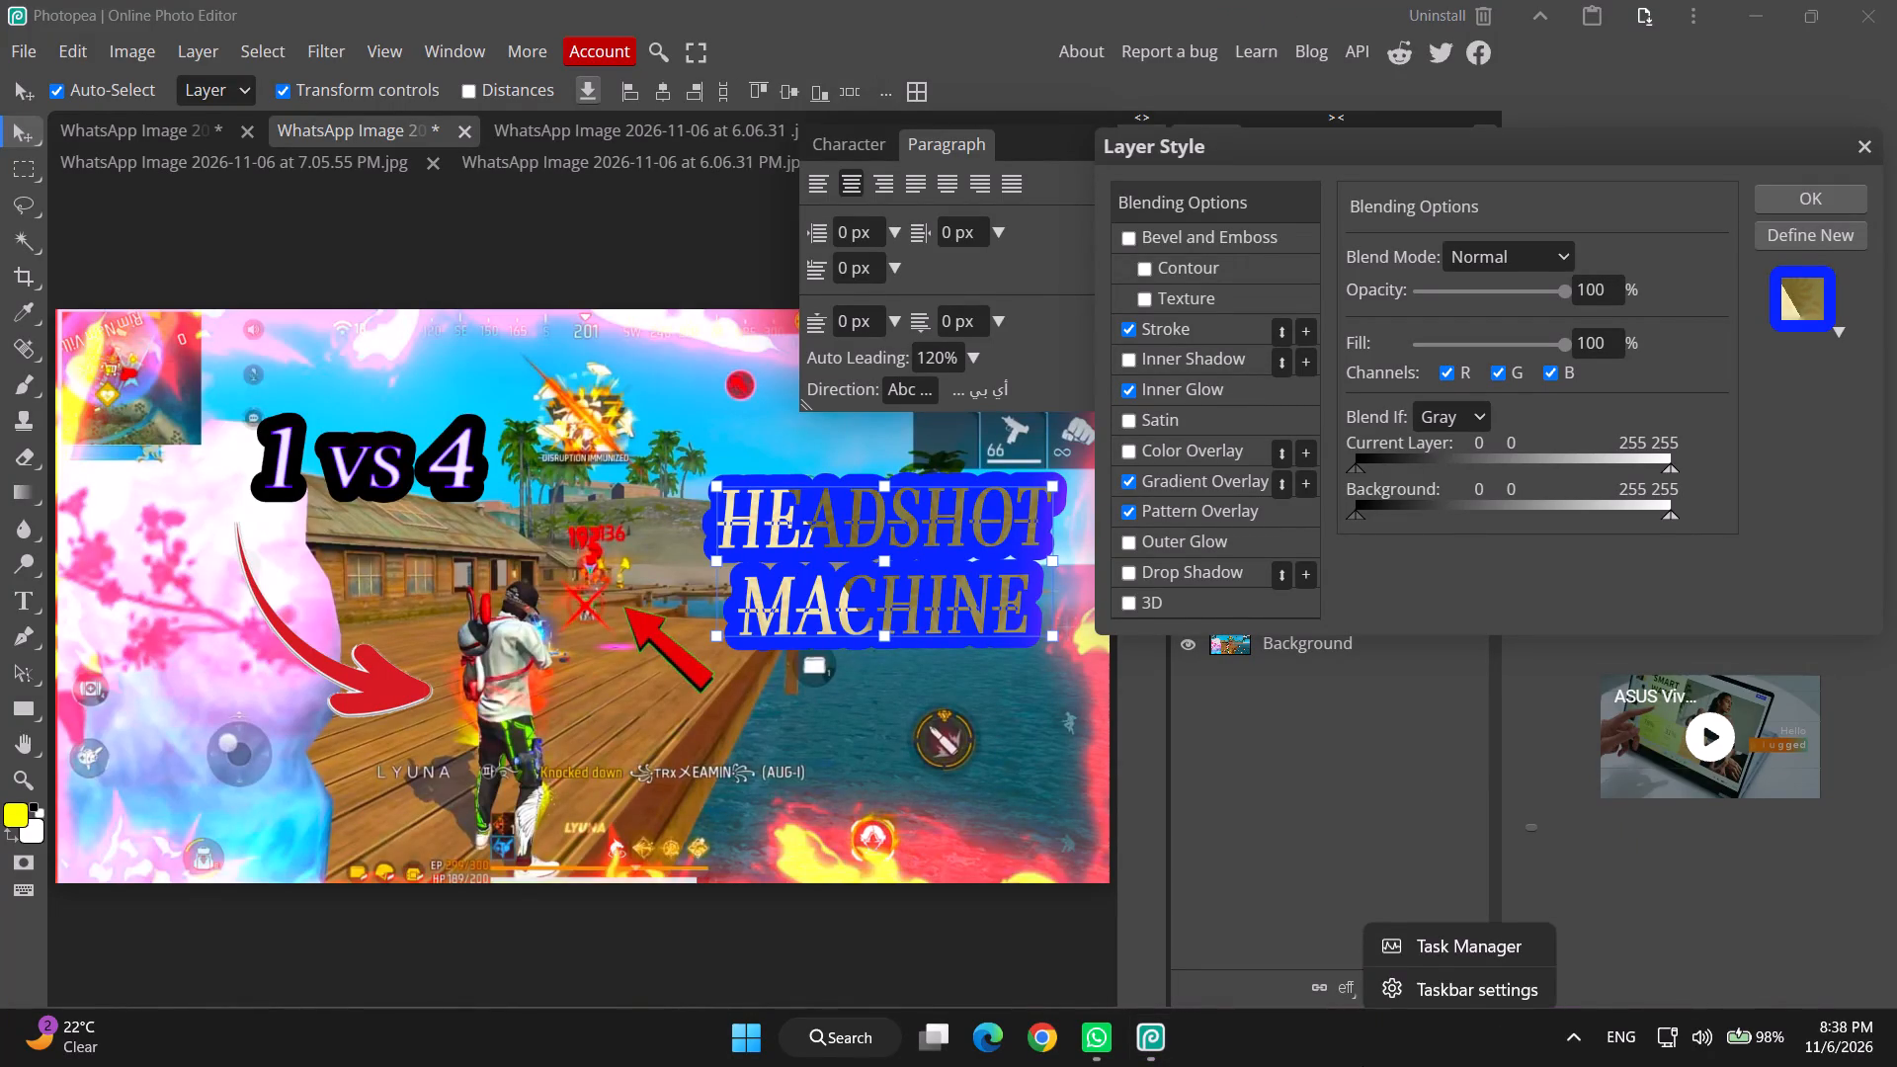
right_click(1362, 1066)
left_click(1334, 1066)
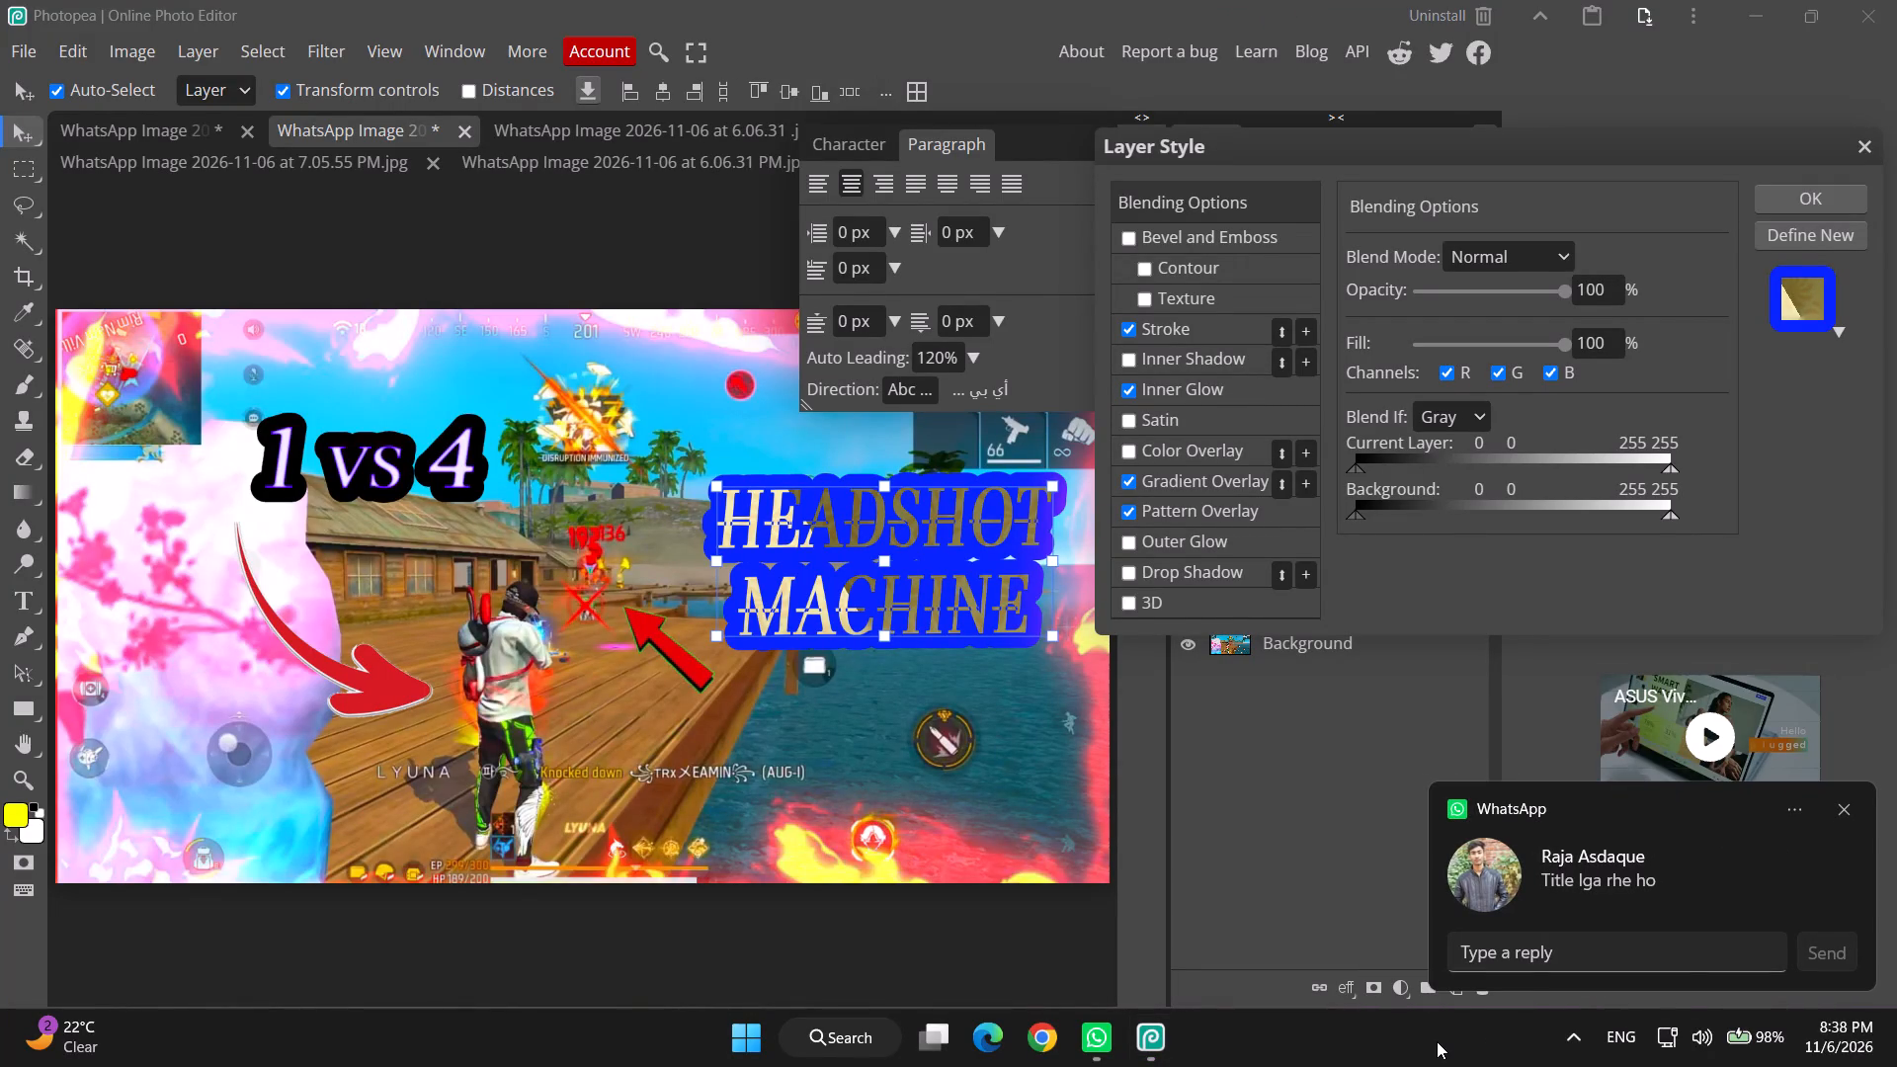
left_click(1504, 949)
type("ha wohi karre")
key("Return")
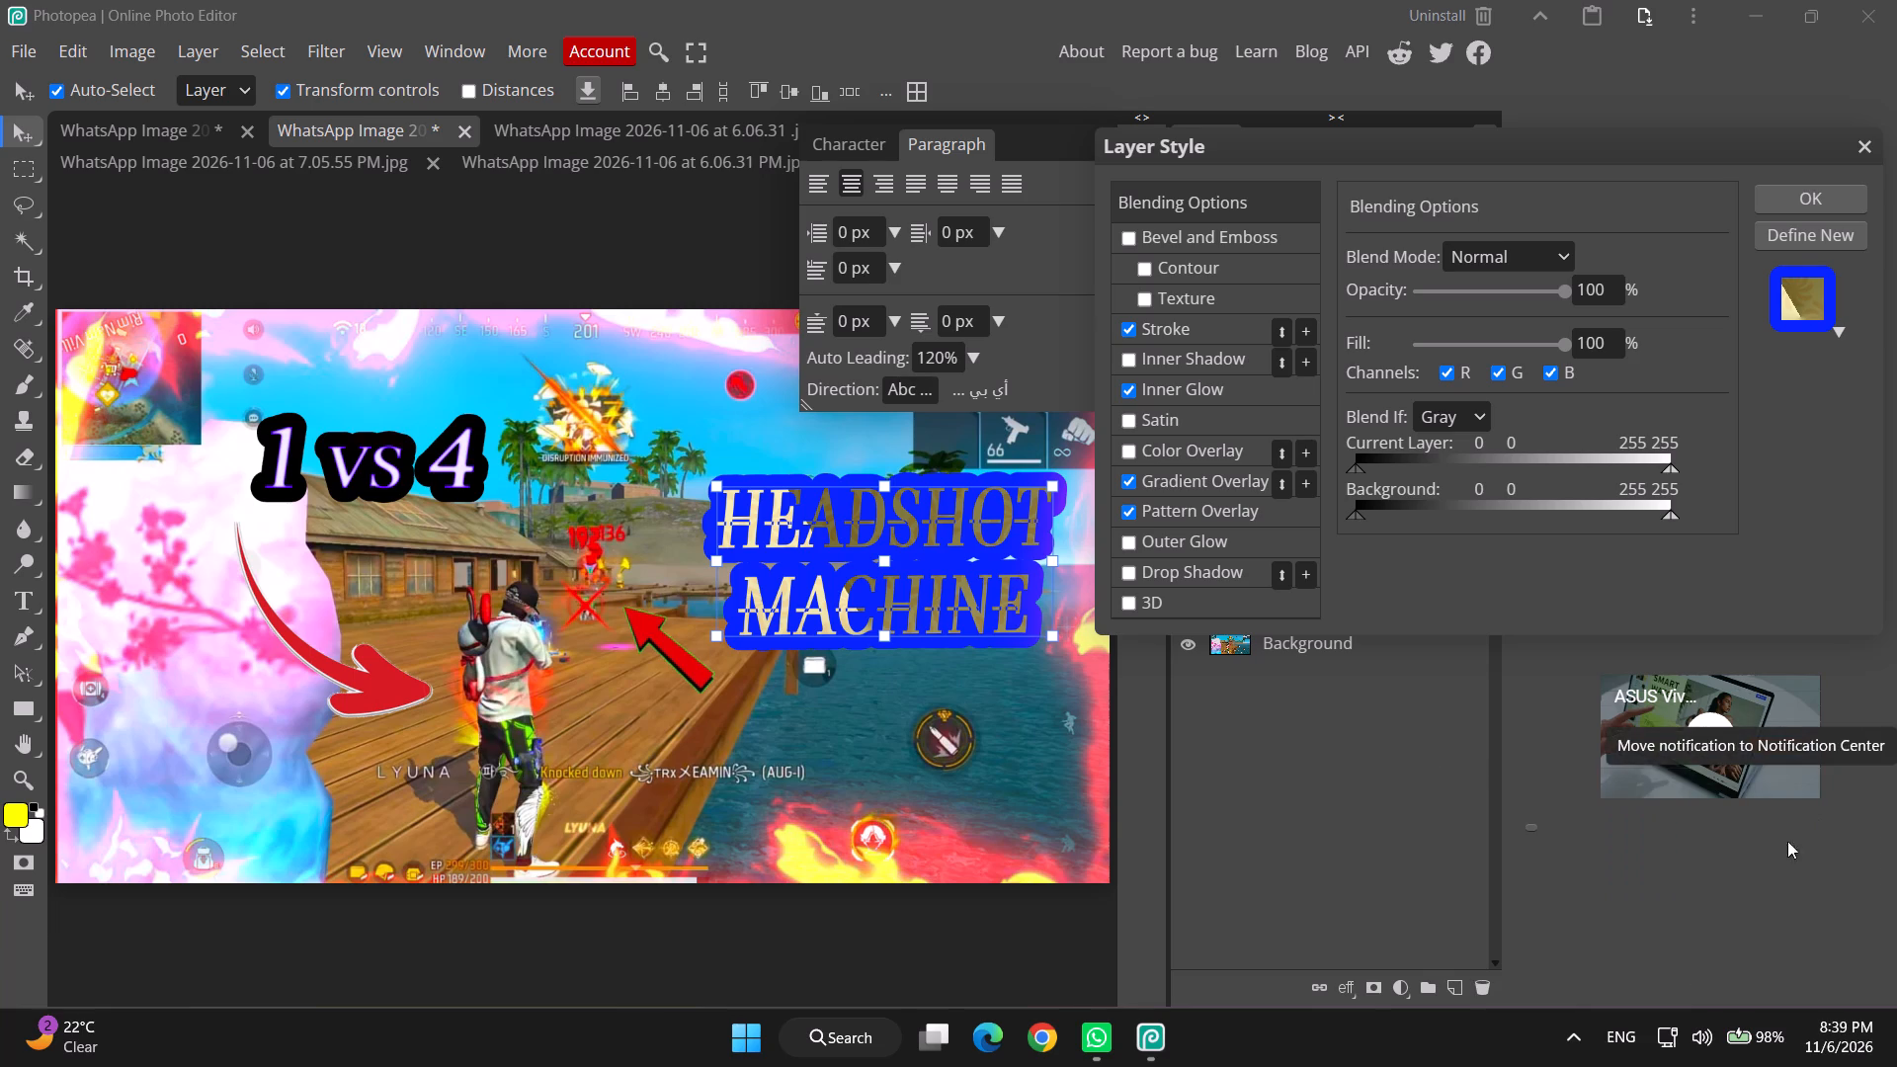
Show the hidden system tray icons.
left_click(1591, 1041)
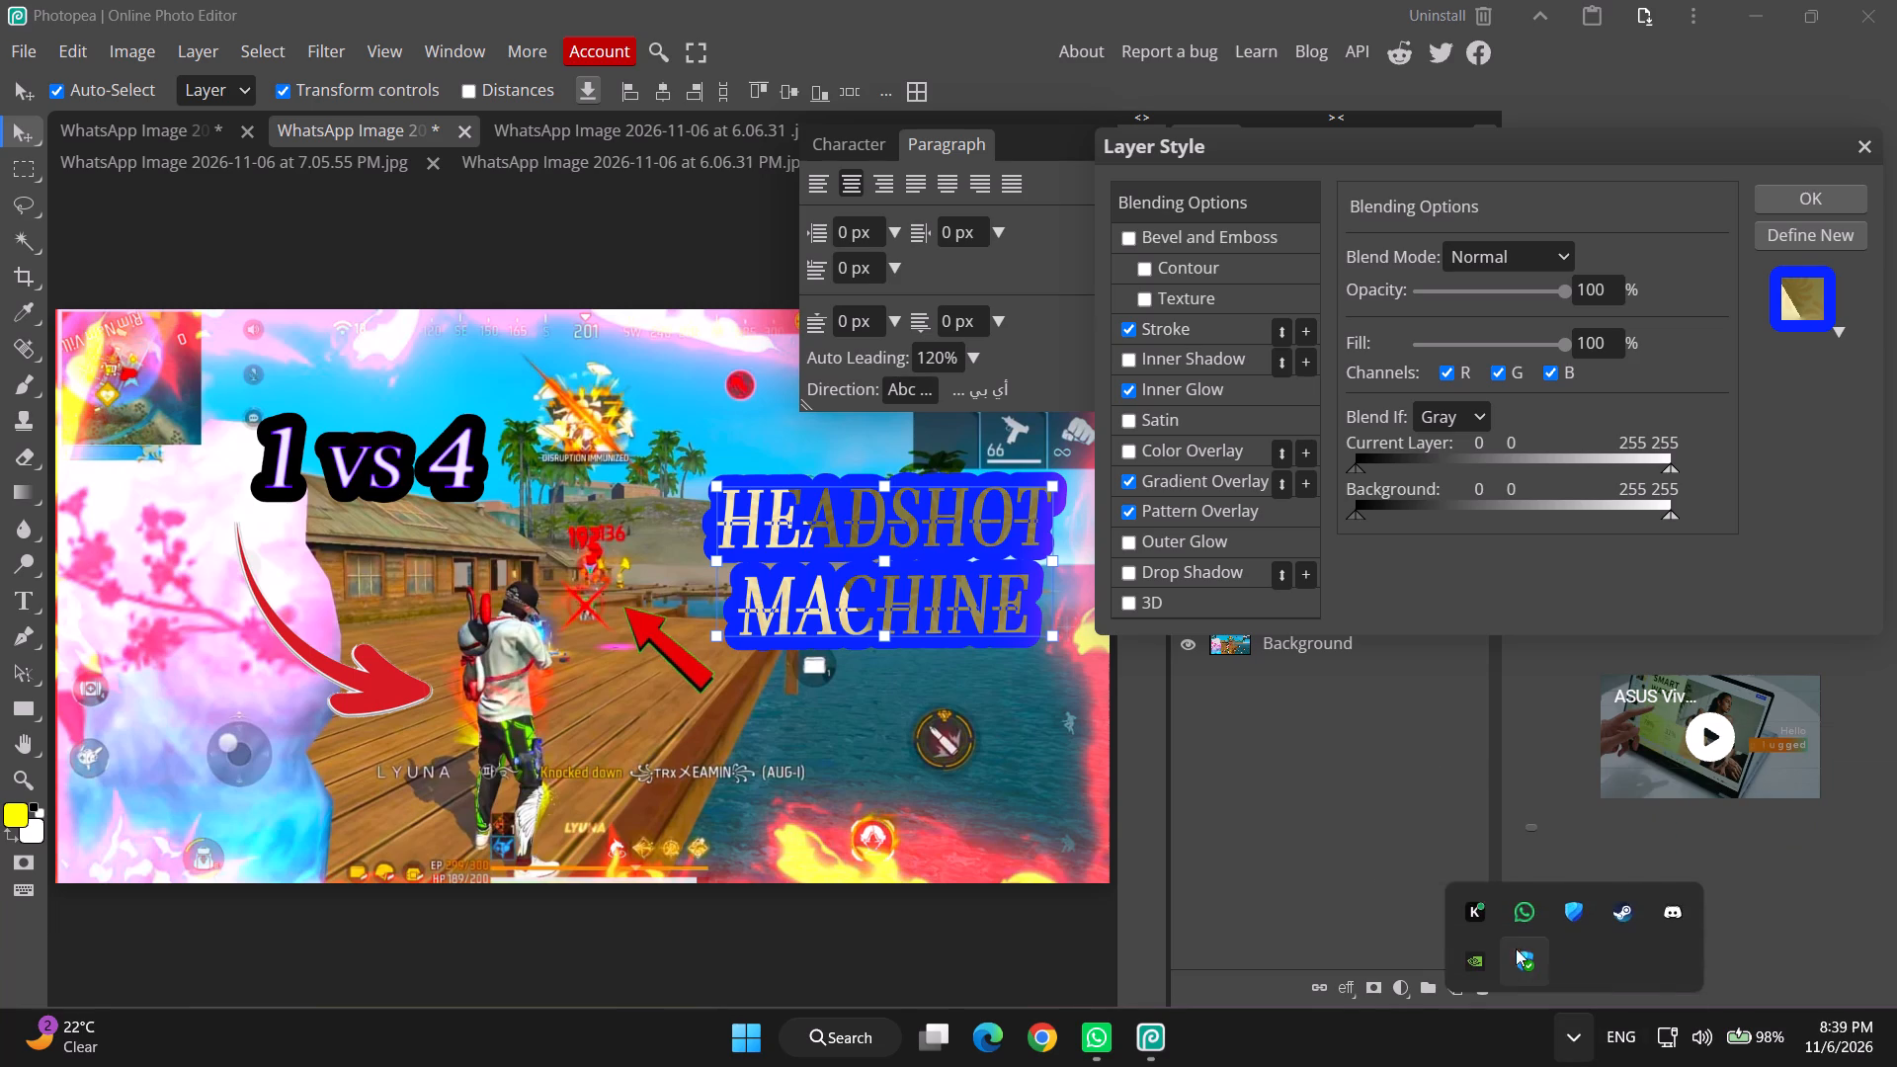
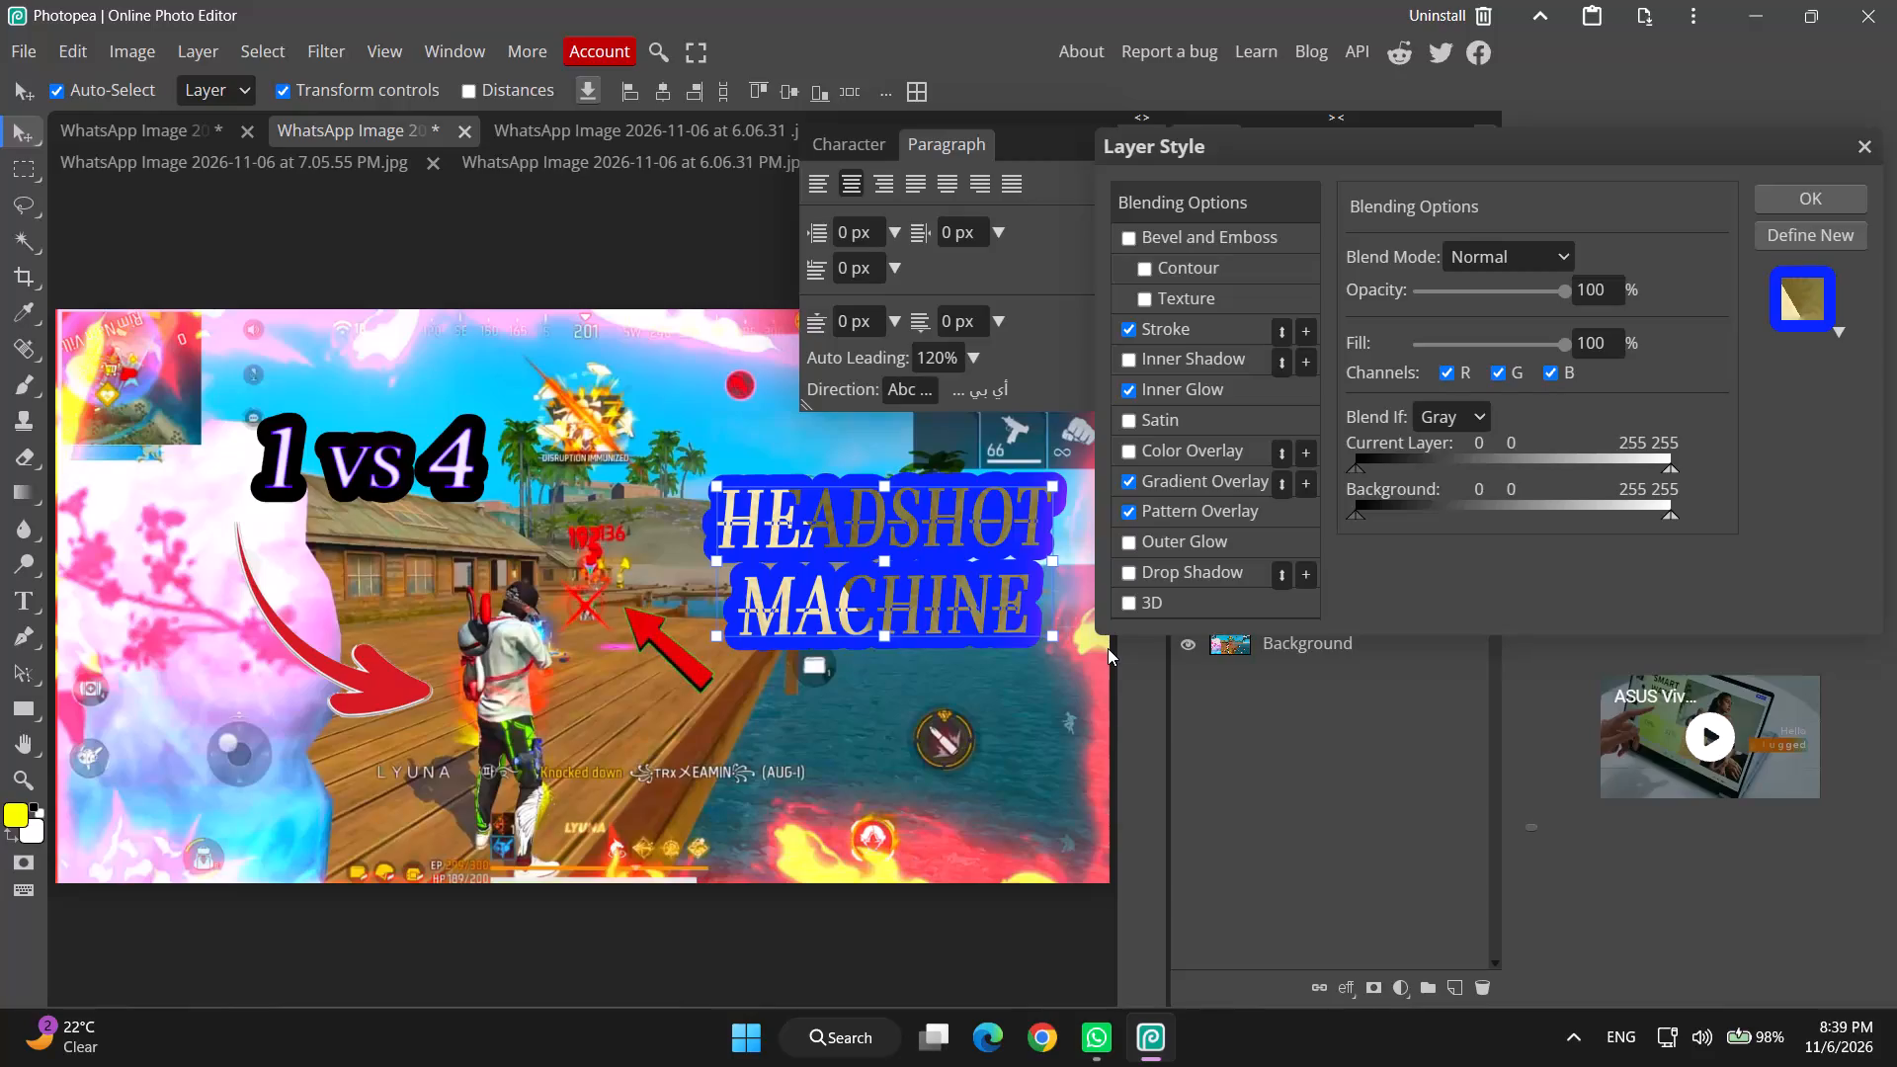
Open the Stroke settings of the "headshot machine" text and move the Layer Style dialog clear of its layer entry.
left_click(1218, 326)
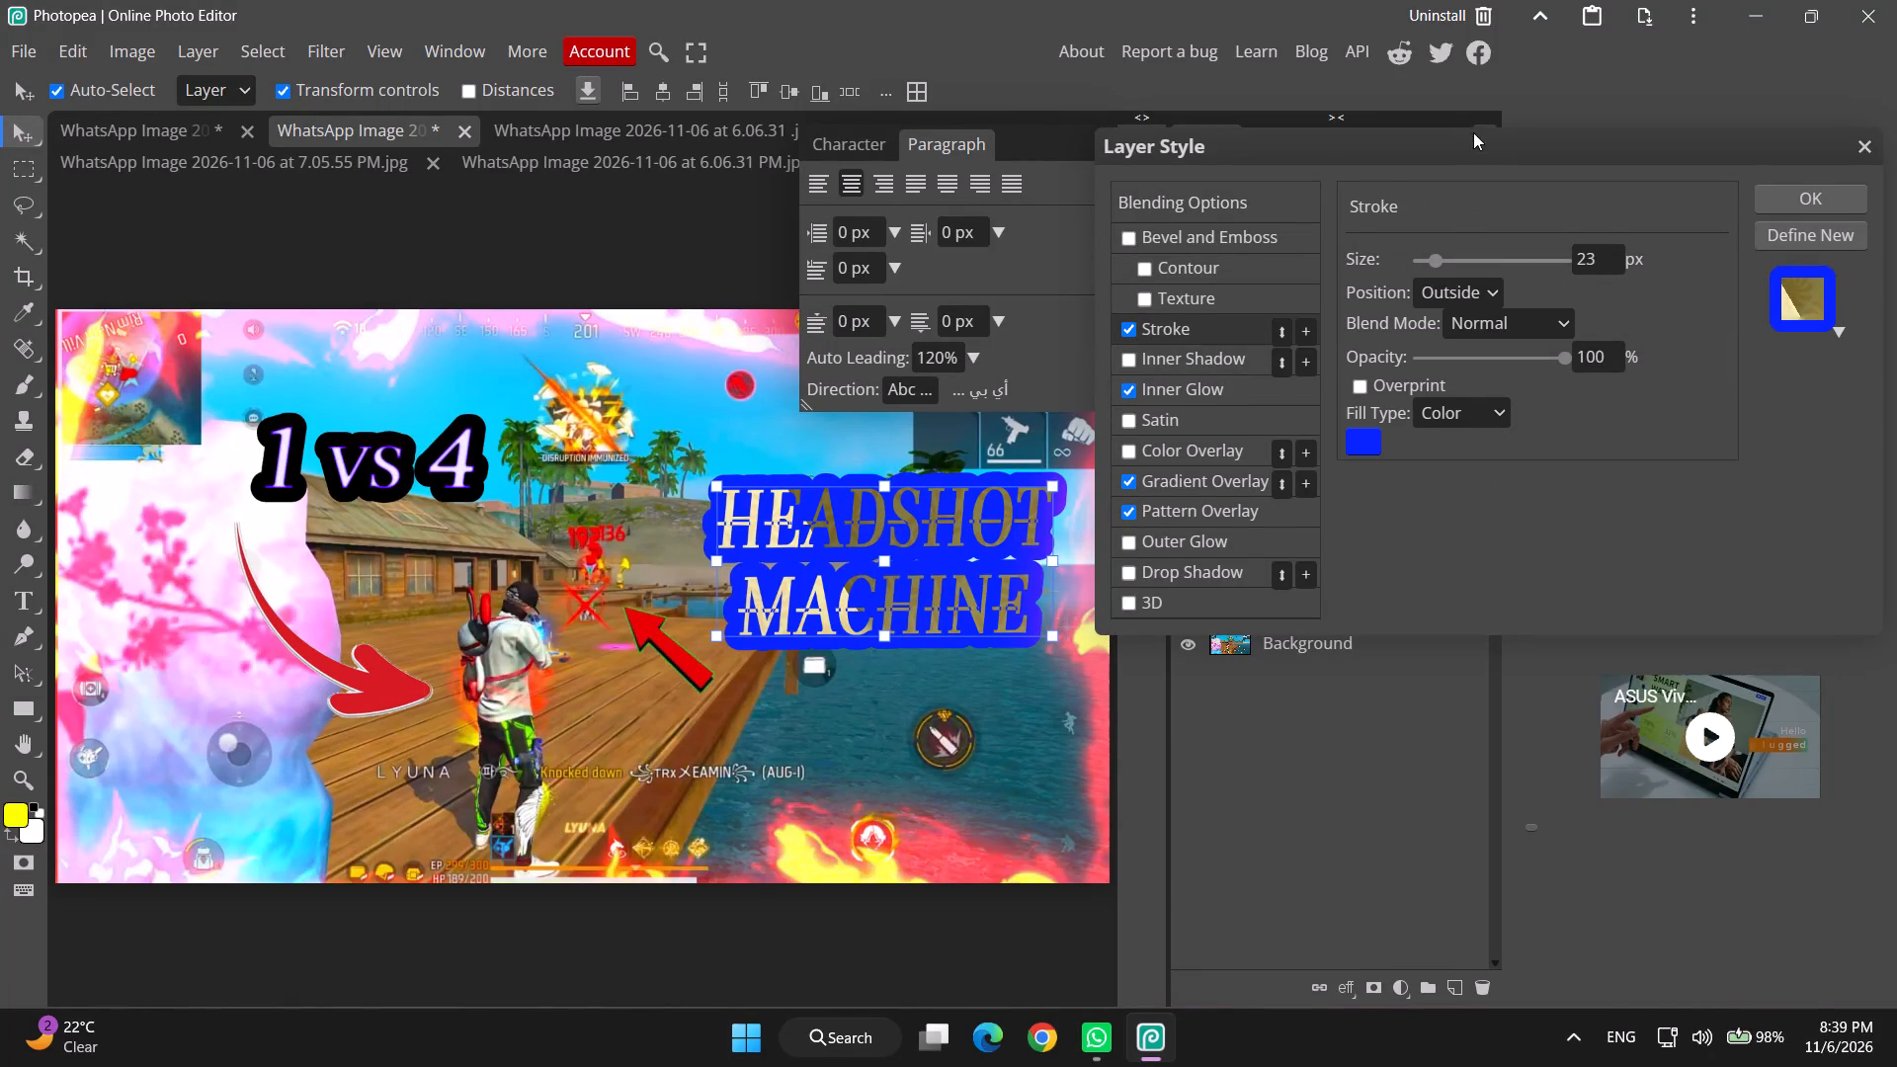
left_click_drag(1480, 144, 1458, 118)
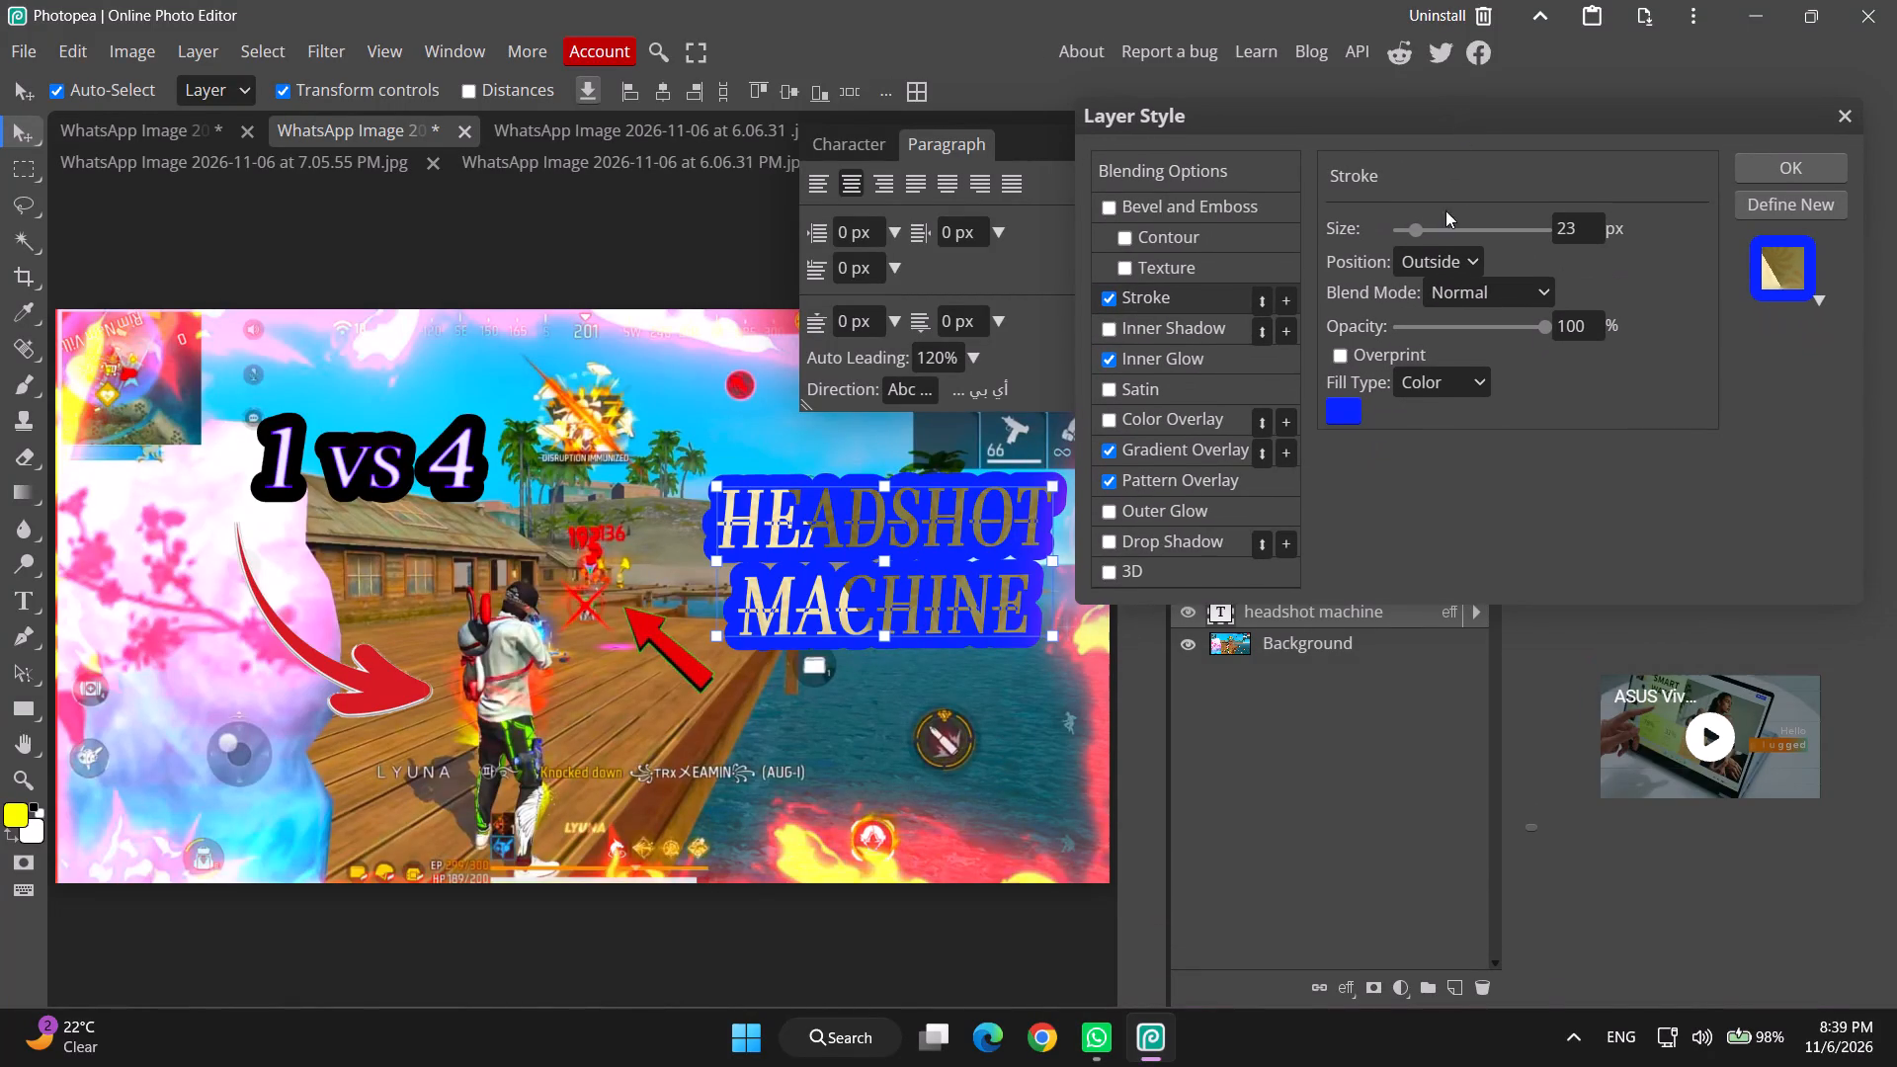
Set the stroke size of the headshot machine text to 17 px.
left_click_drag(1440, 226, 1440, 256)
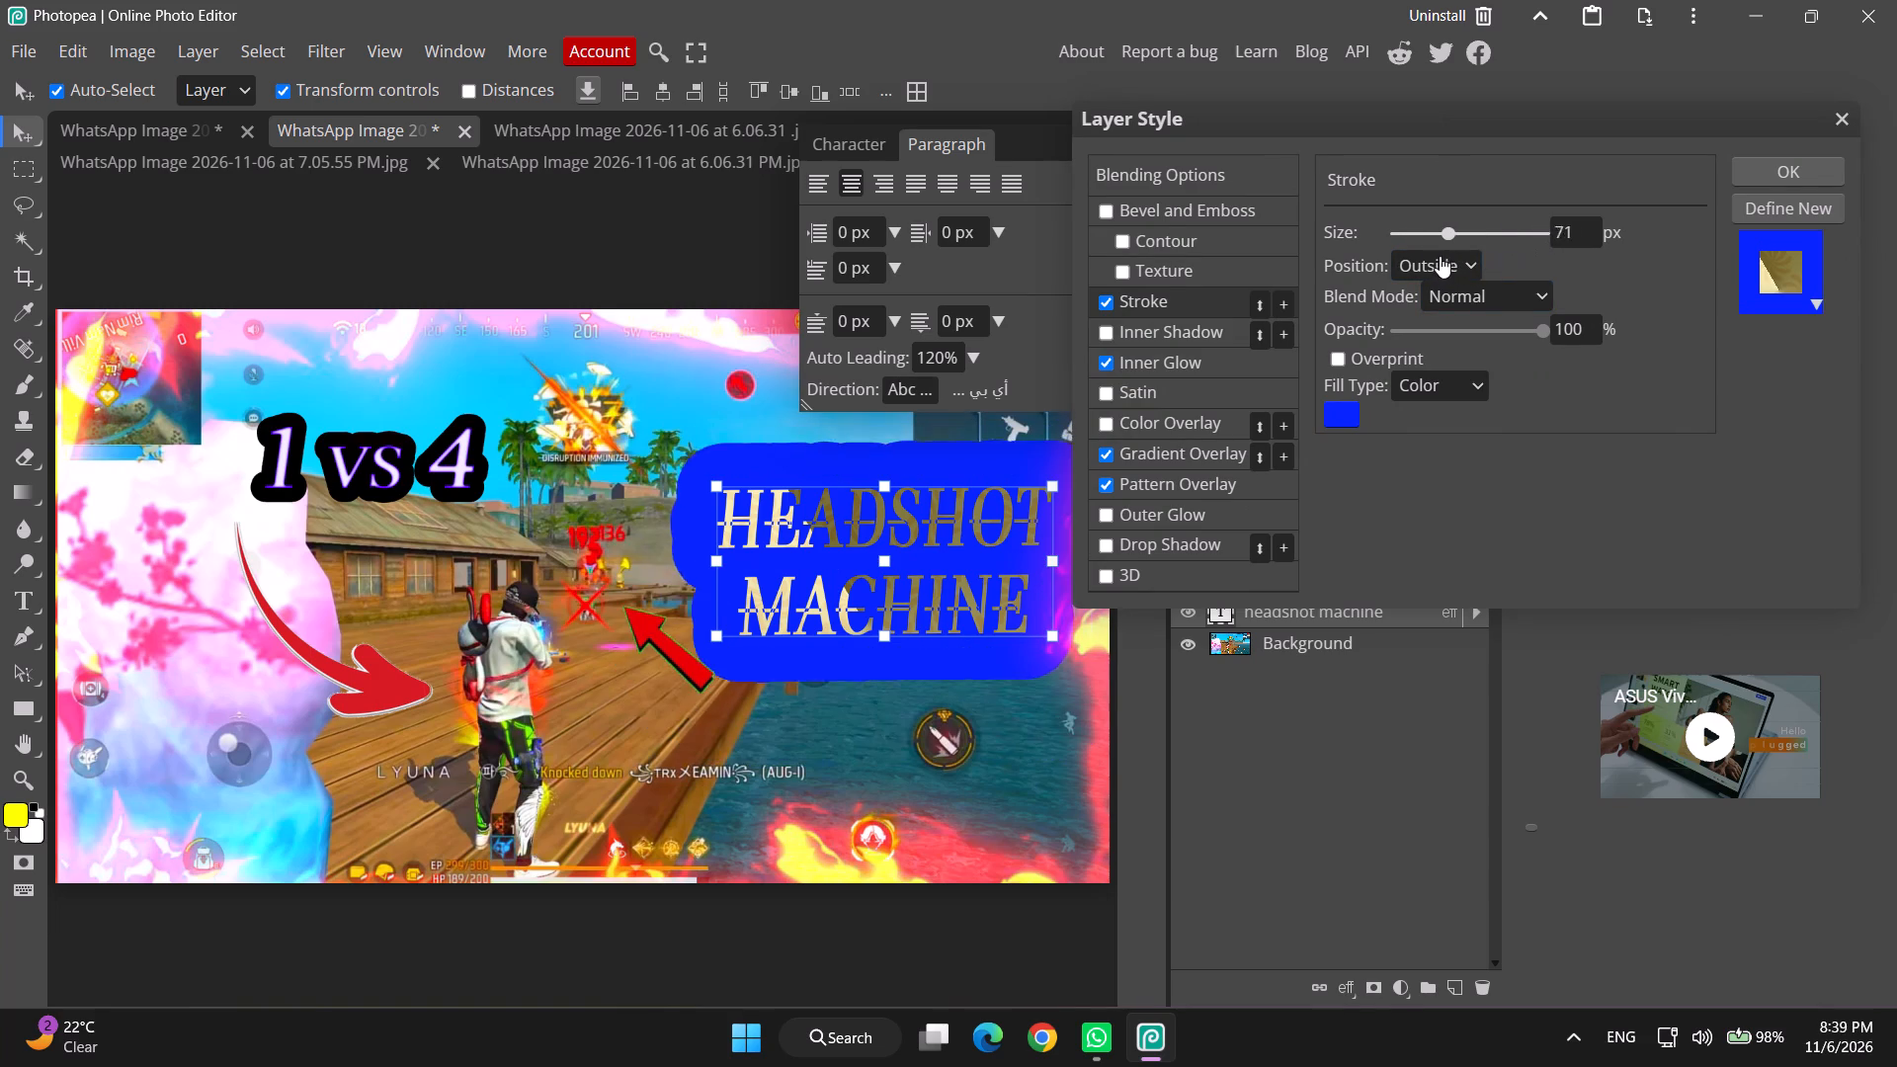
left_click_drag(1440, 256, 1417, 269)
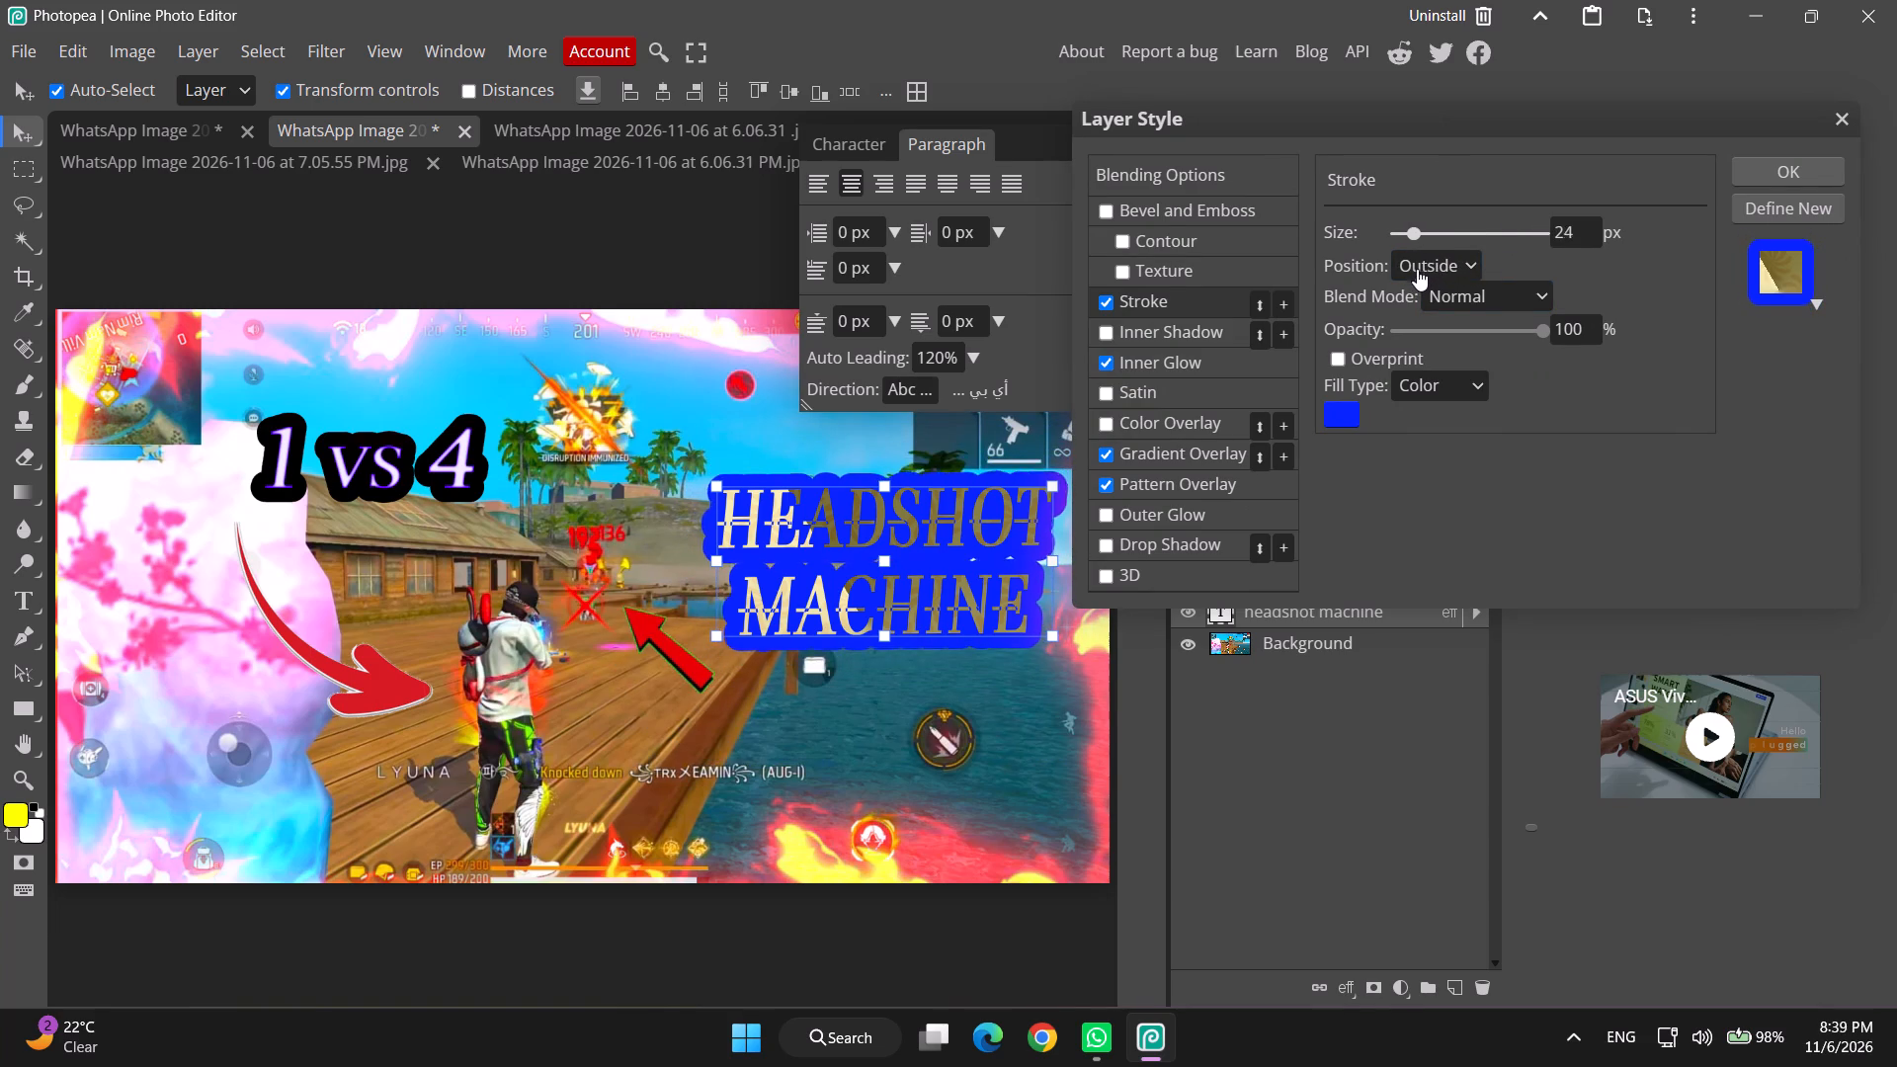
left_click_drag(1417, 269, 1413, 270)
left_click_drag(1413, 270, 1365, 271)
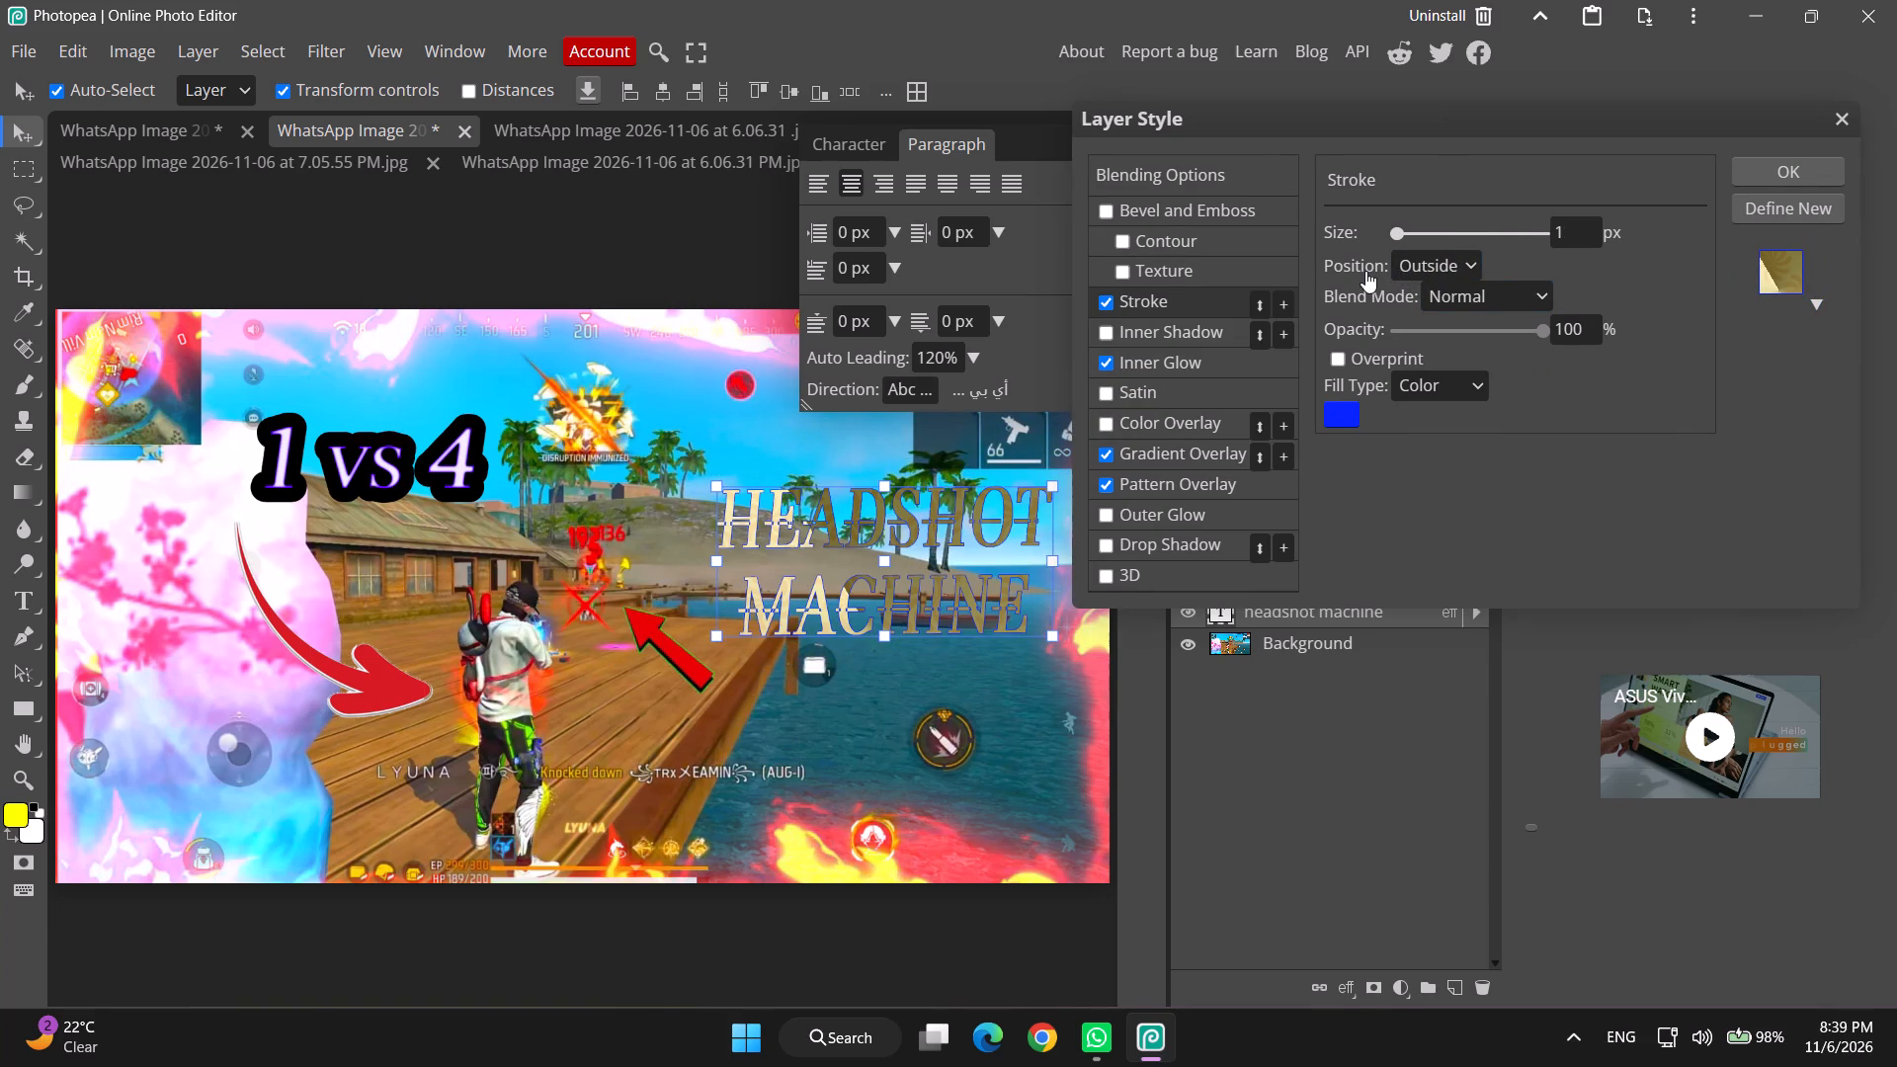
left_click_drag(1365, 271, 1409, 255)
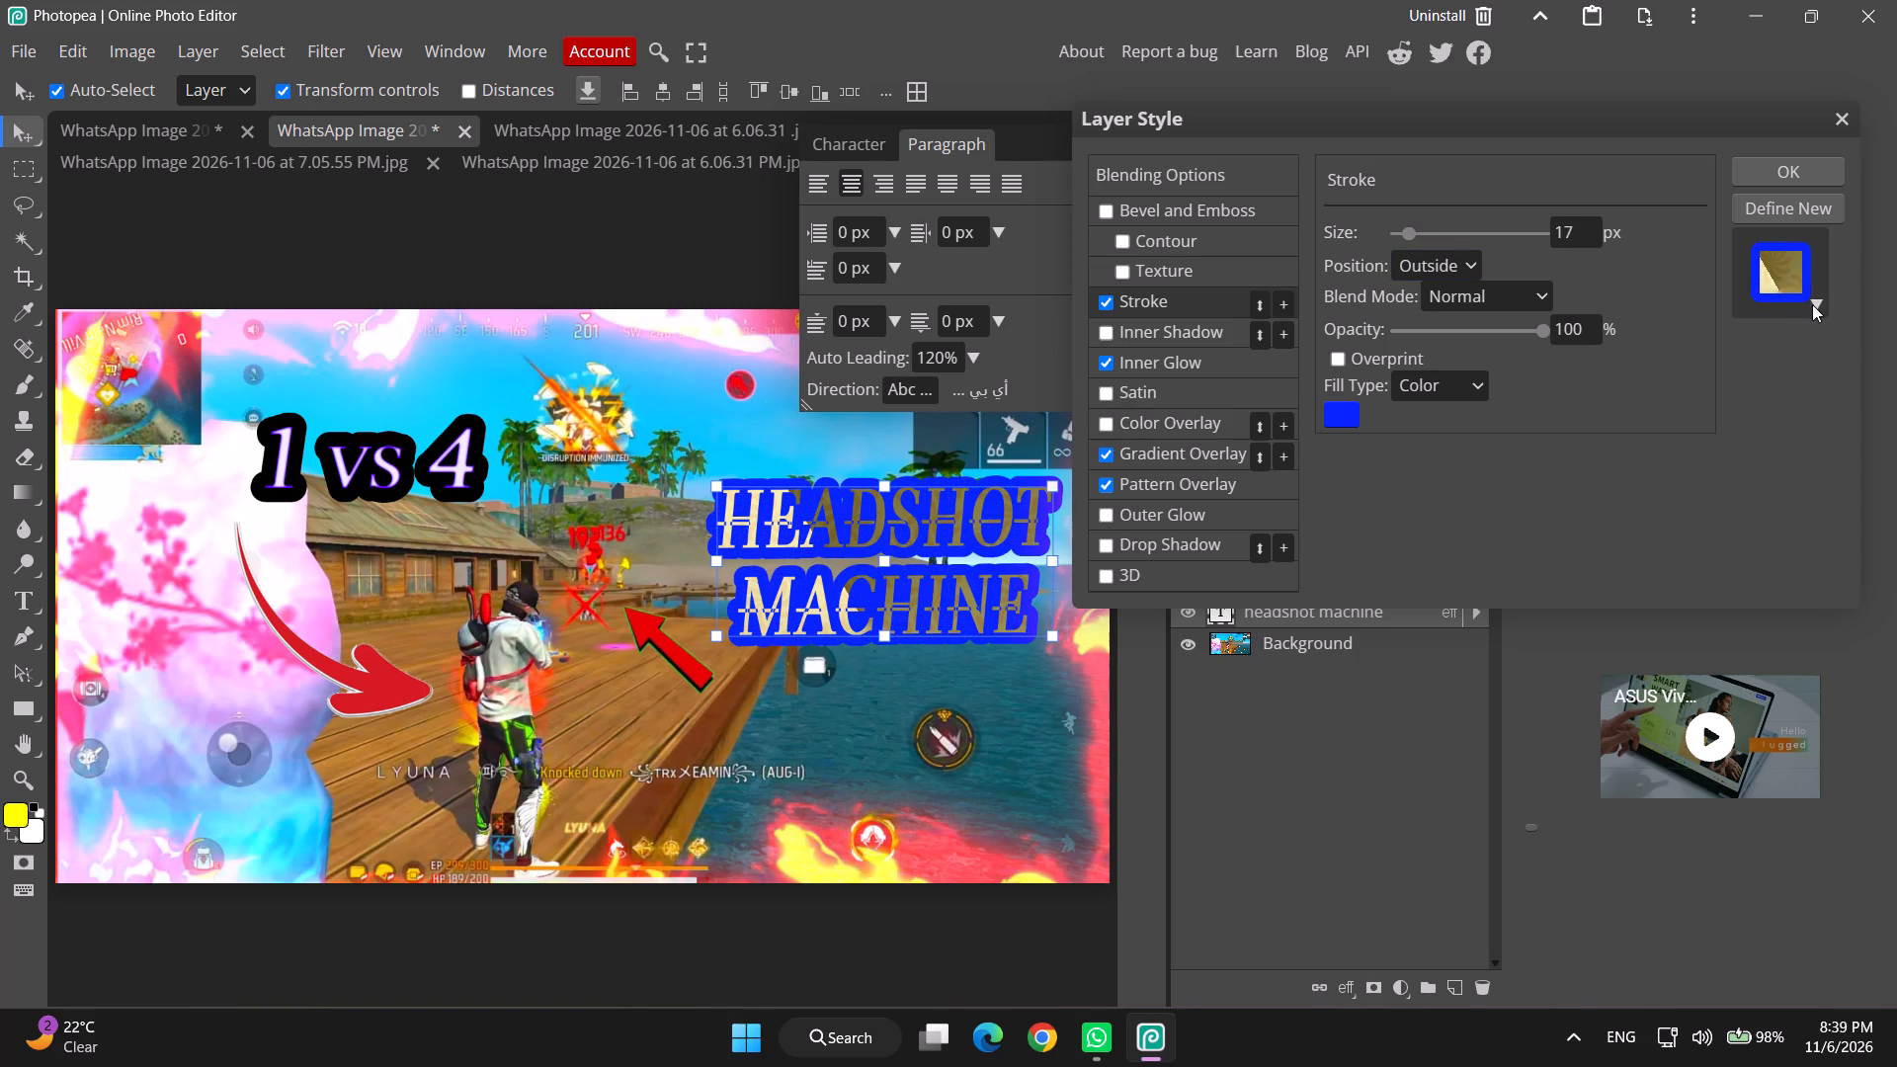
left_click(1814, 301)
left_click(1647, 399)
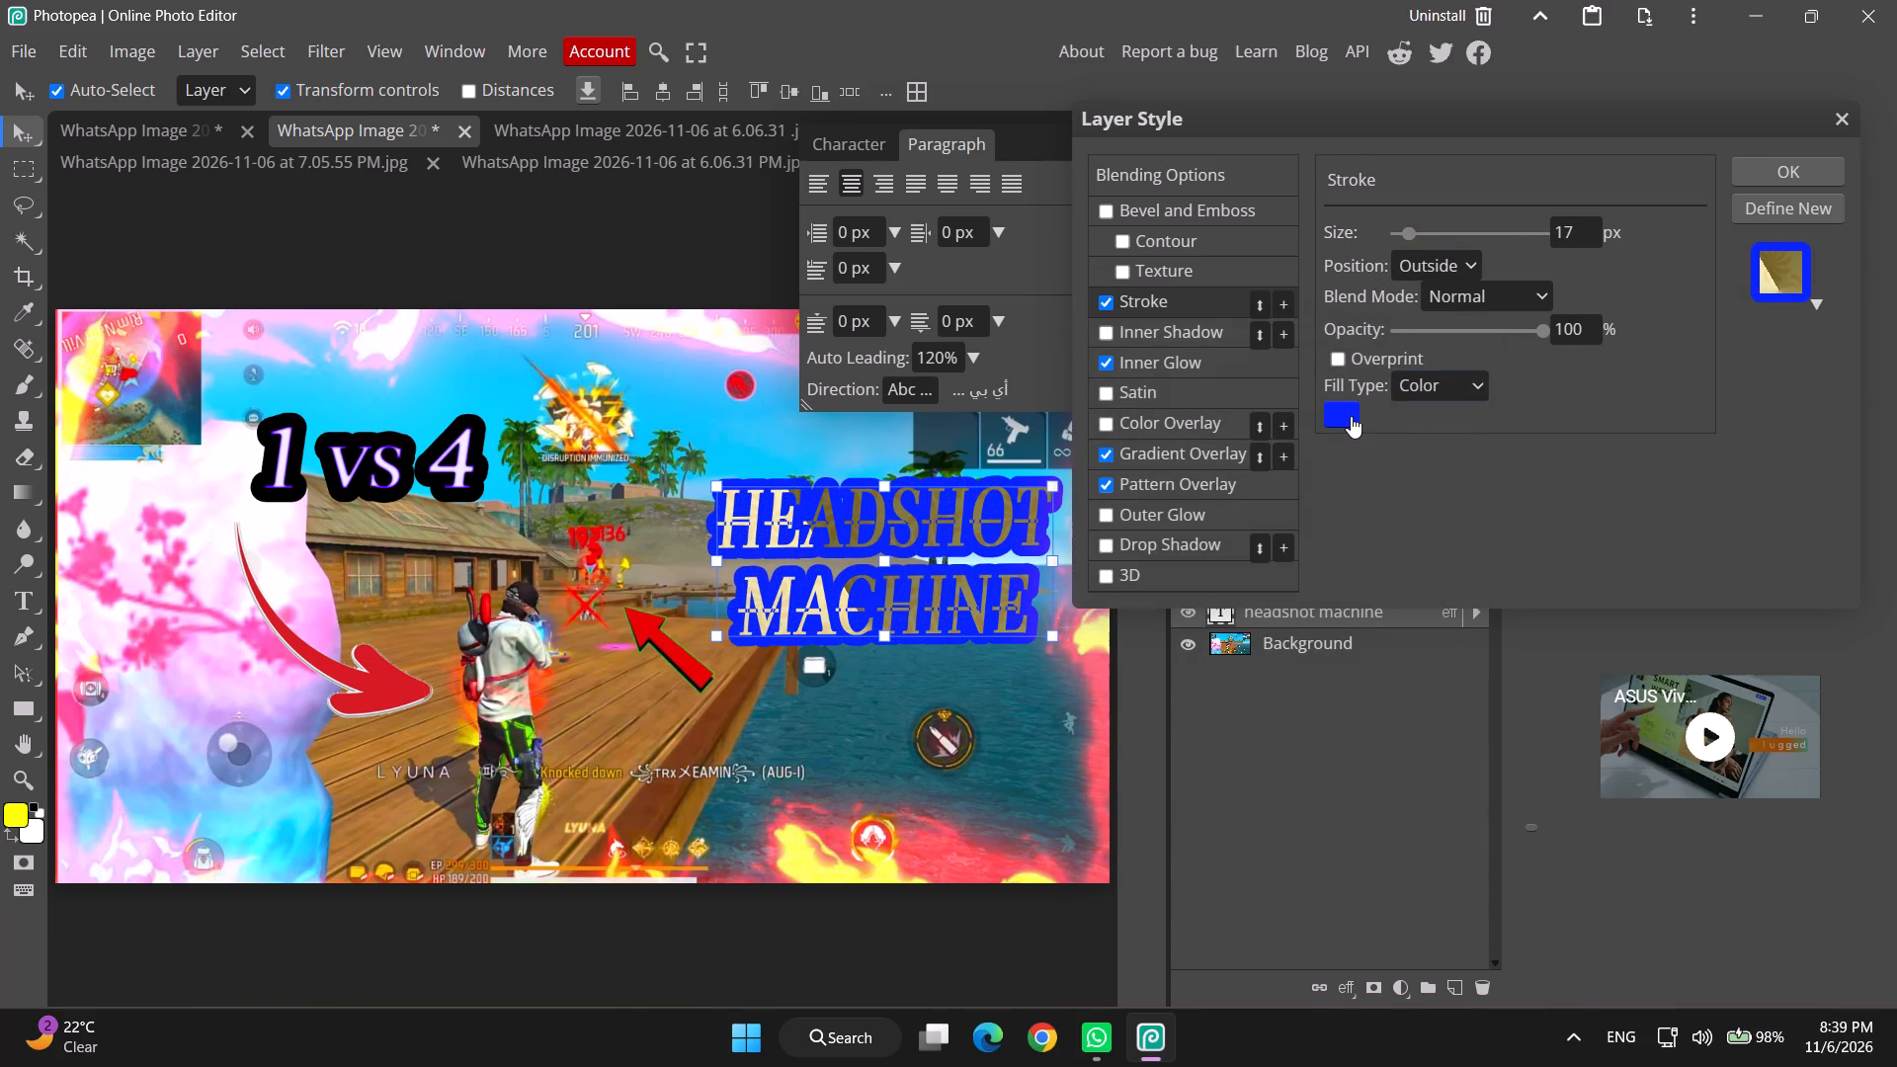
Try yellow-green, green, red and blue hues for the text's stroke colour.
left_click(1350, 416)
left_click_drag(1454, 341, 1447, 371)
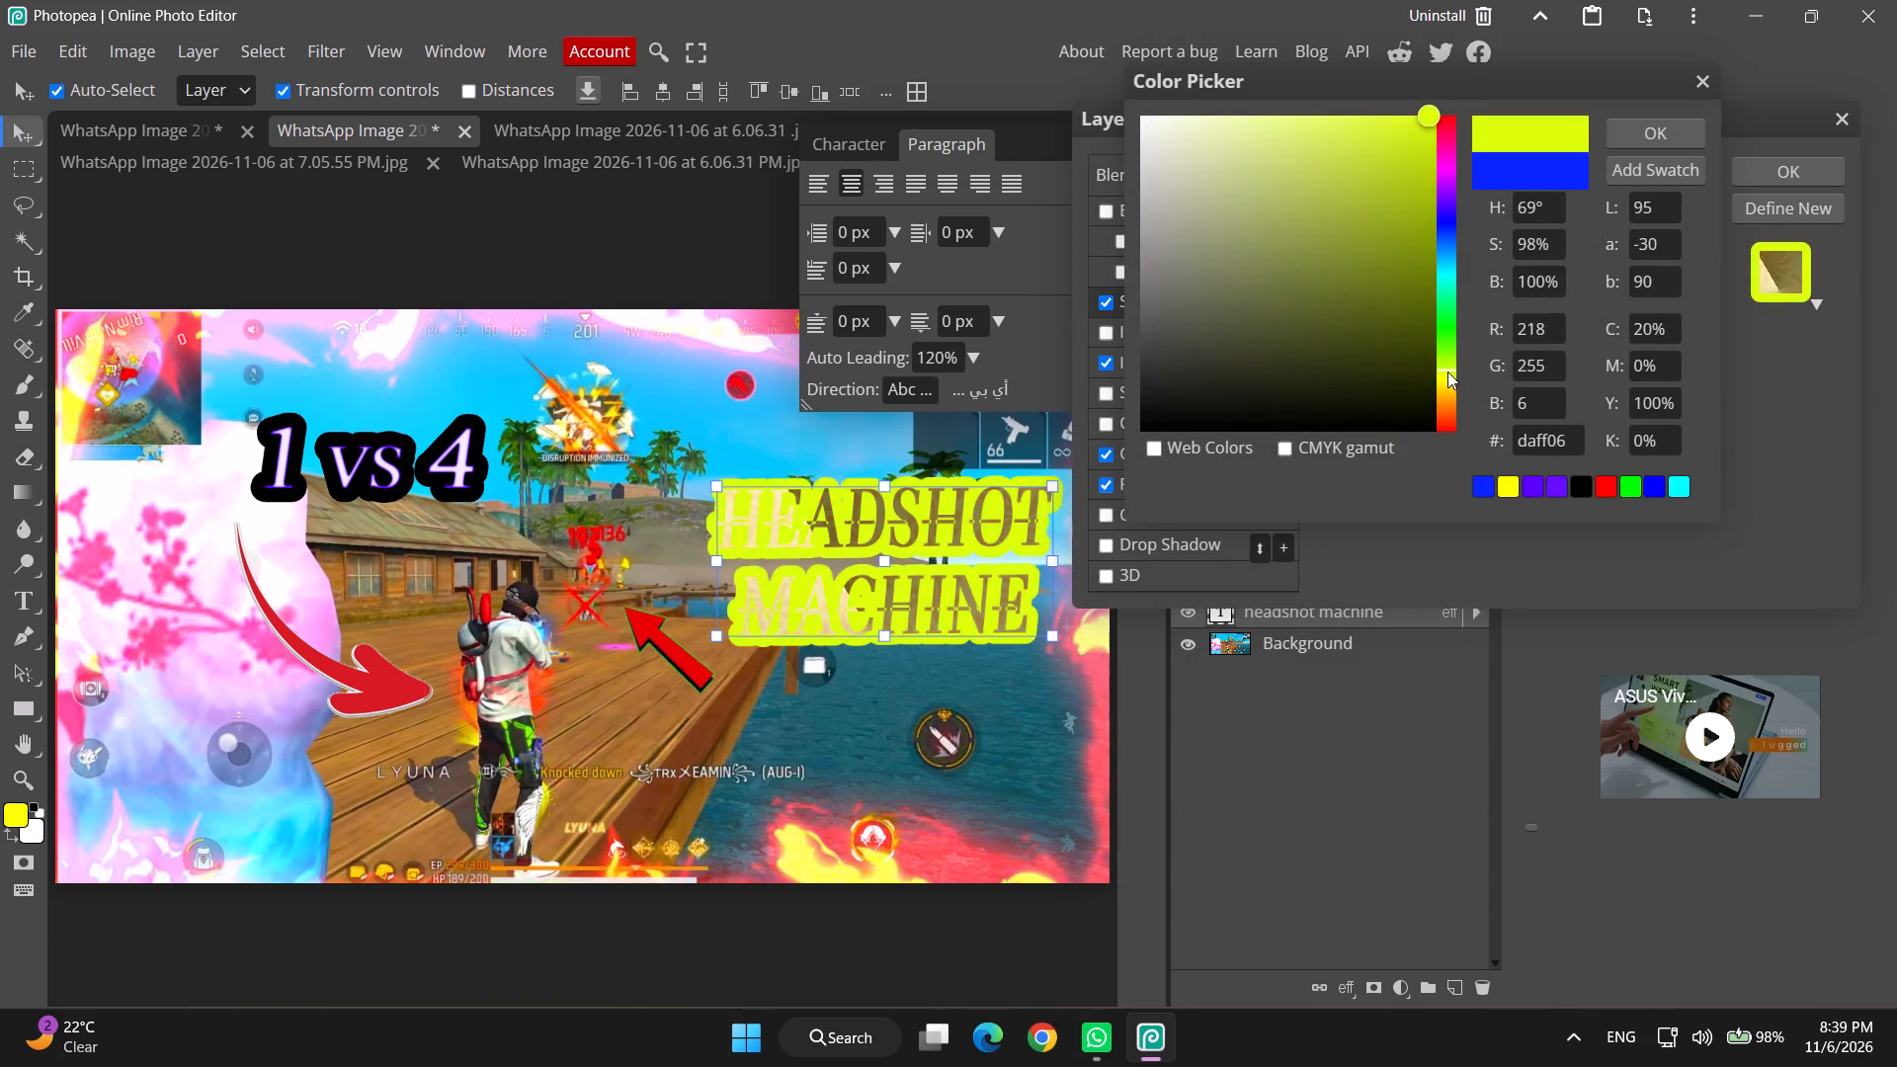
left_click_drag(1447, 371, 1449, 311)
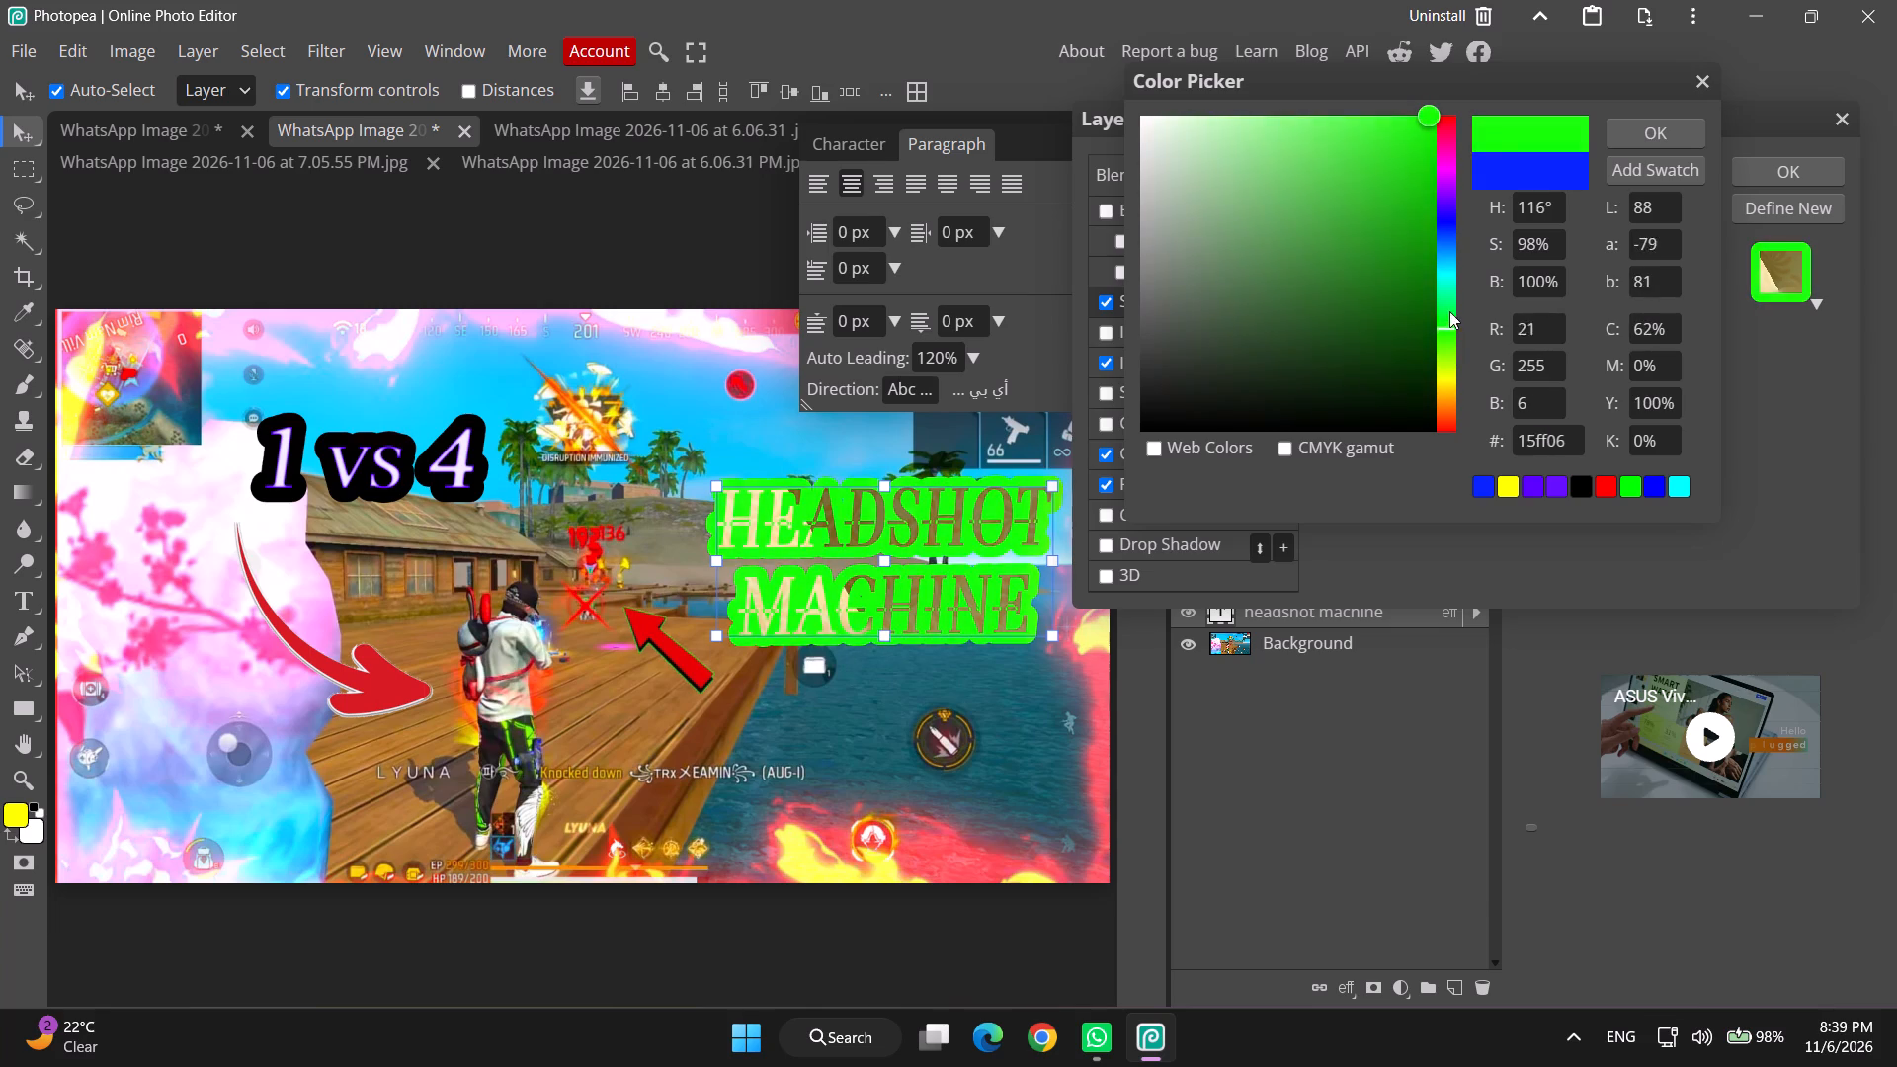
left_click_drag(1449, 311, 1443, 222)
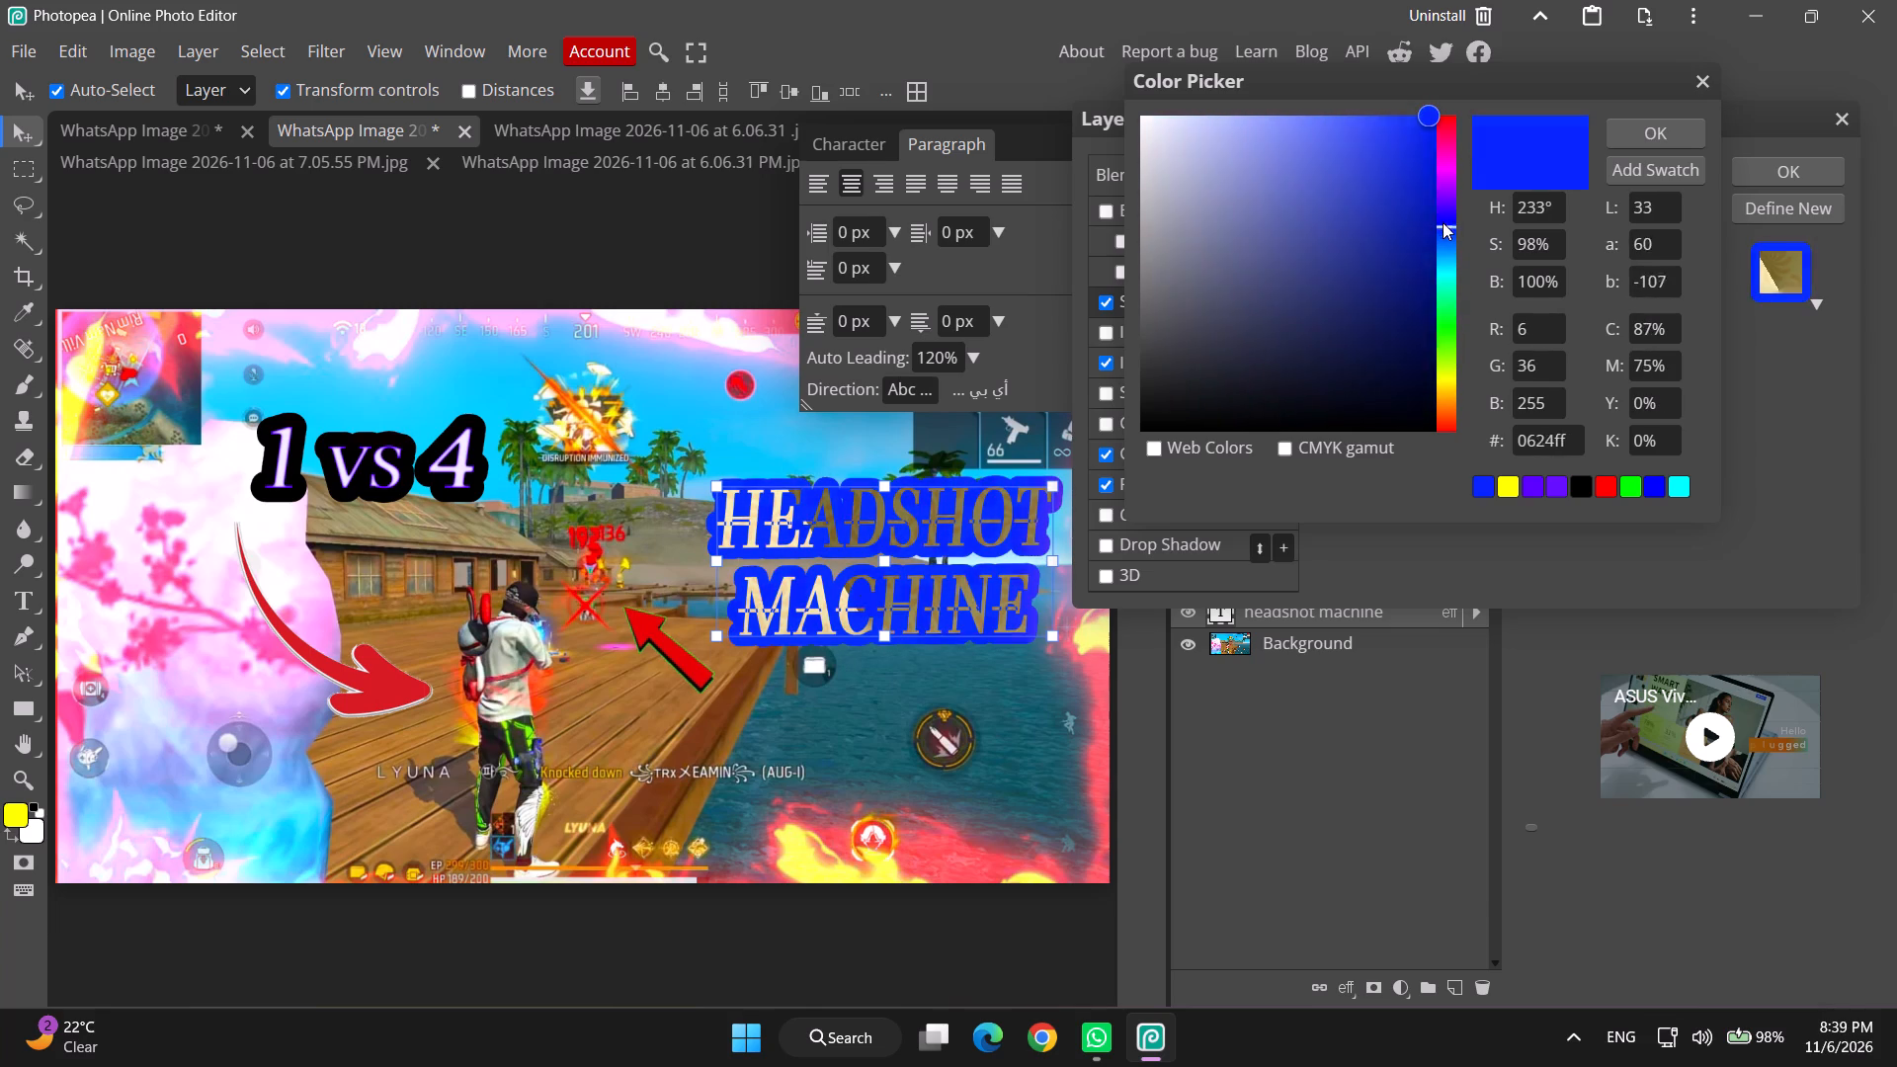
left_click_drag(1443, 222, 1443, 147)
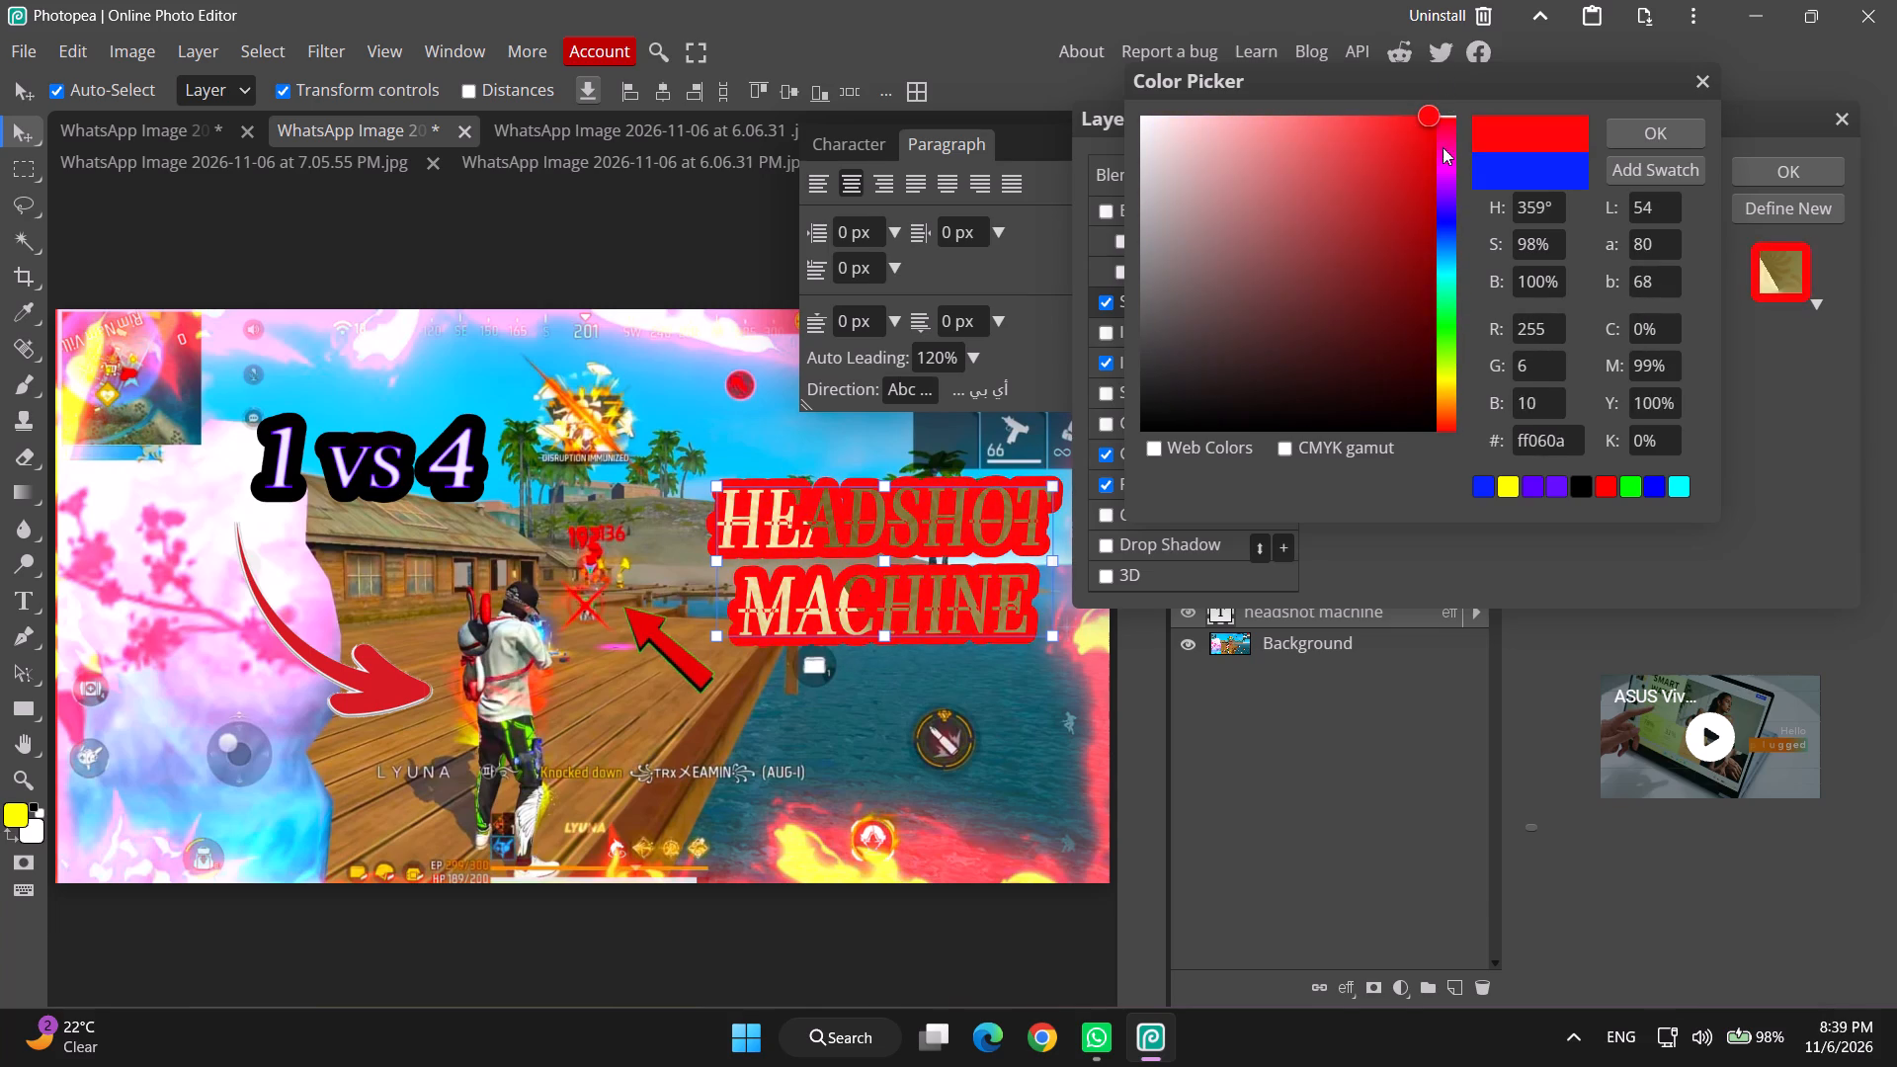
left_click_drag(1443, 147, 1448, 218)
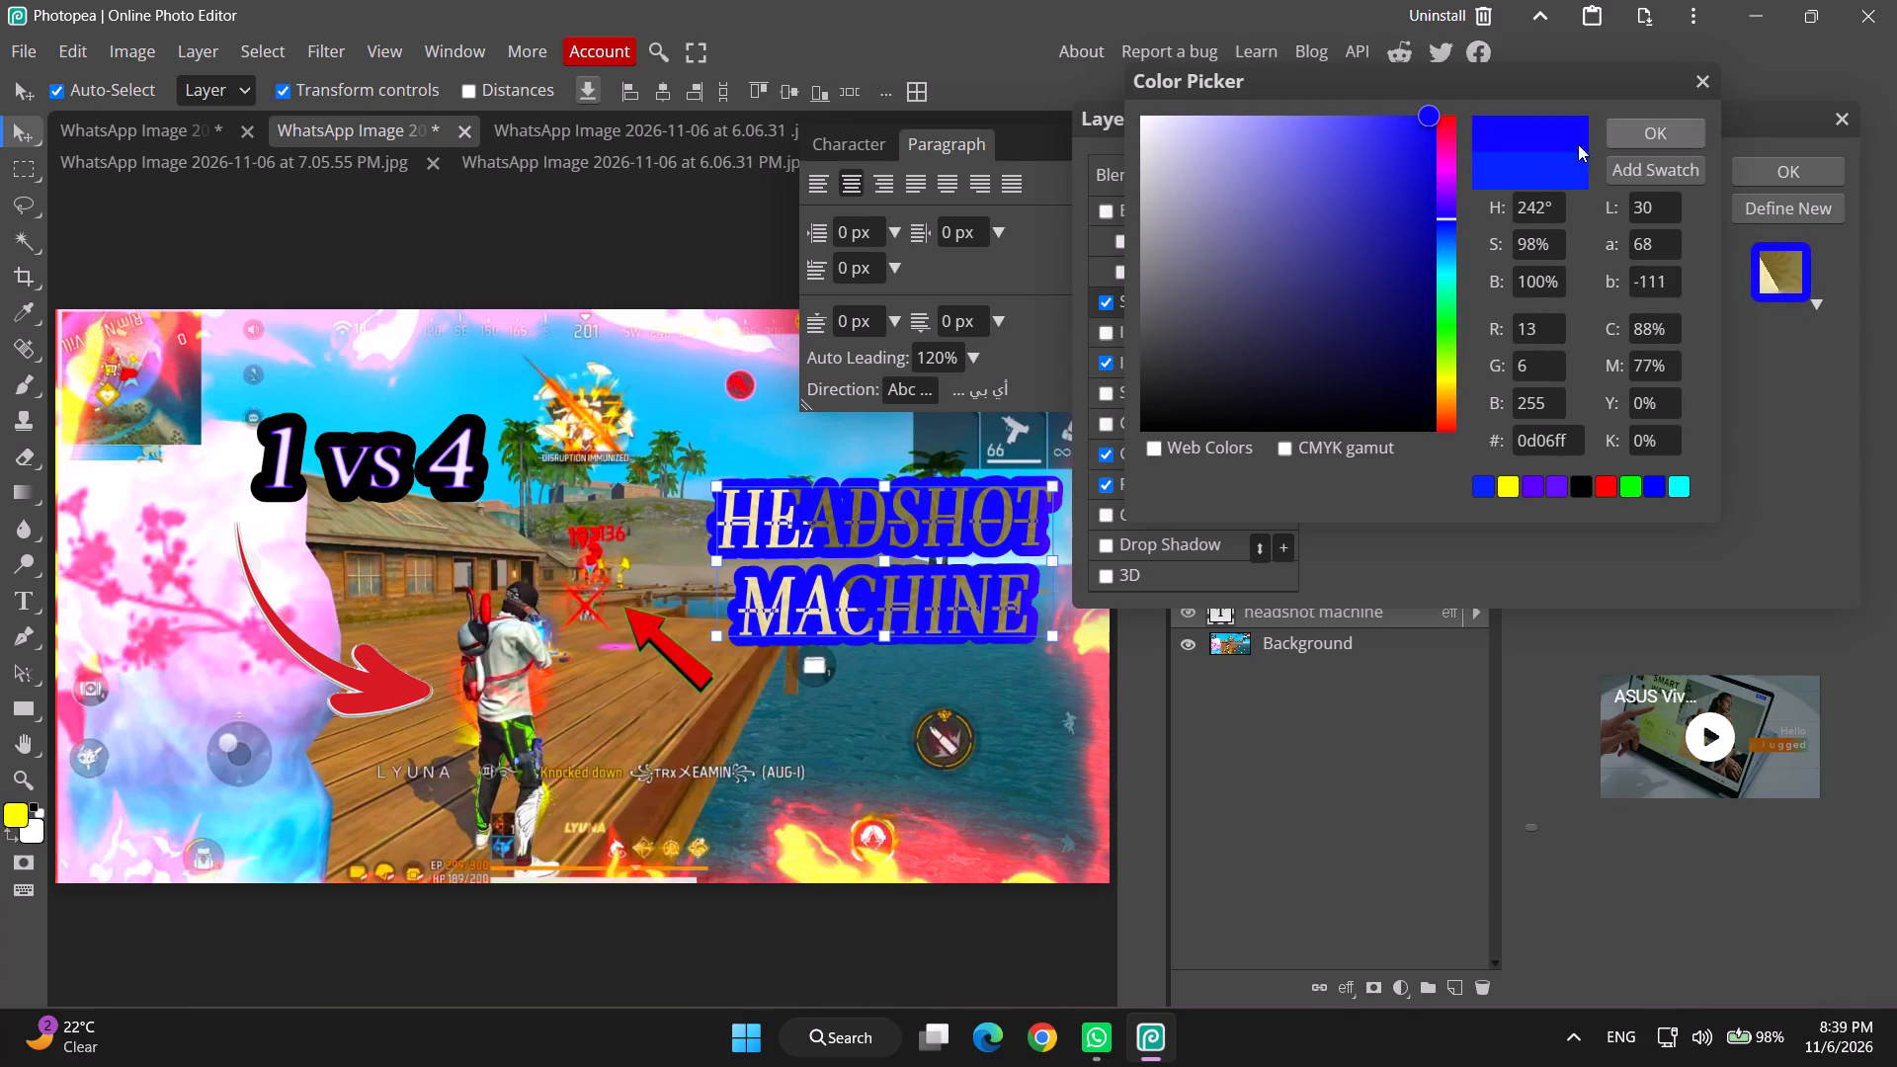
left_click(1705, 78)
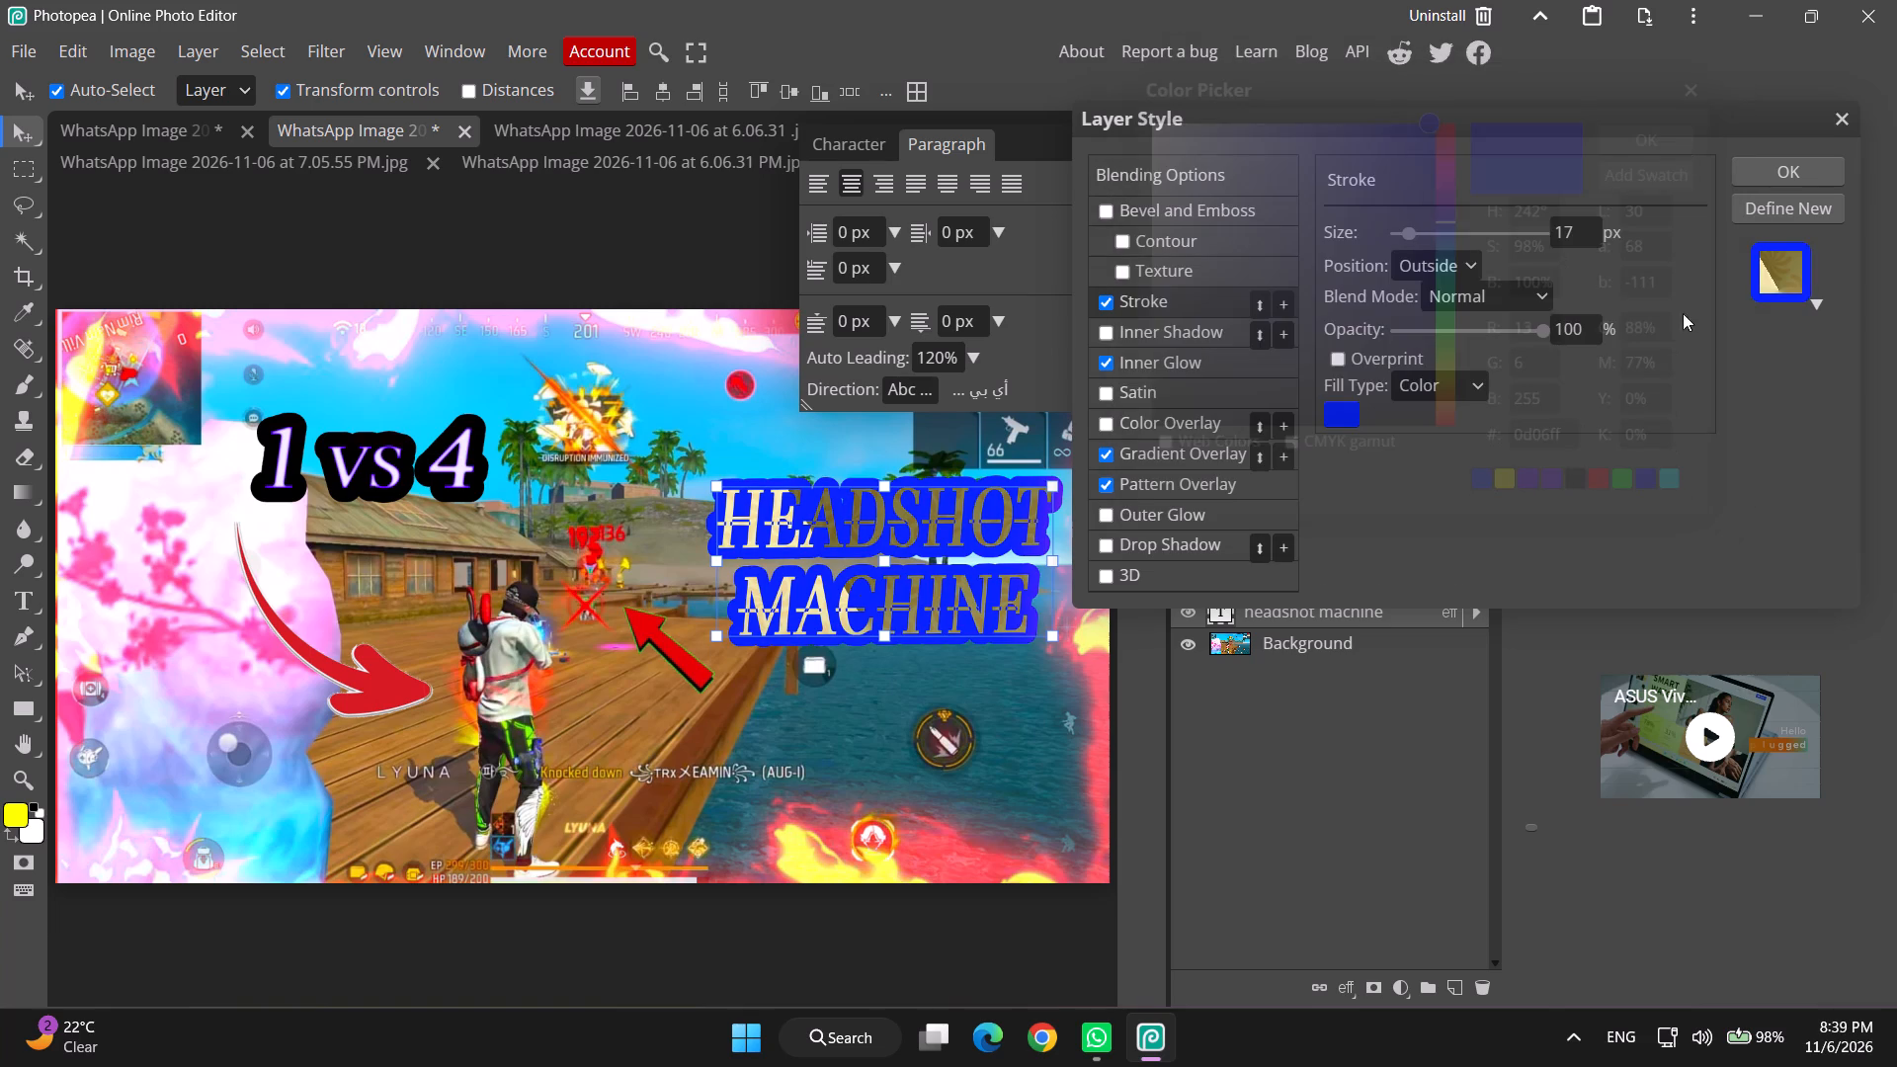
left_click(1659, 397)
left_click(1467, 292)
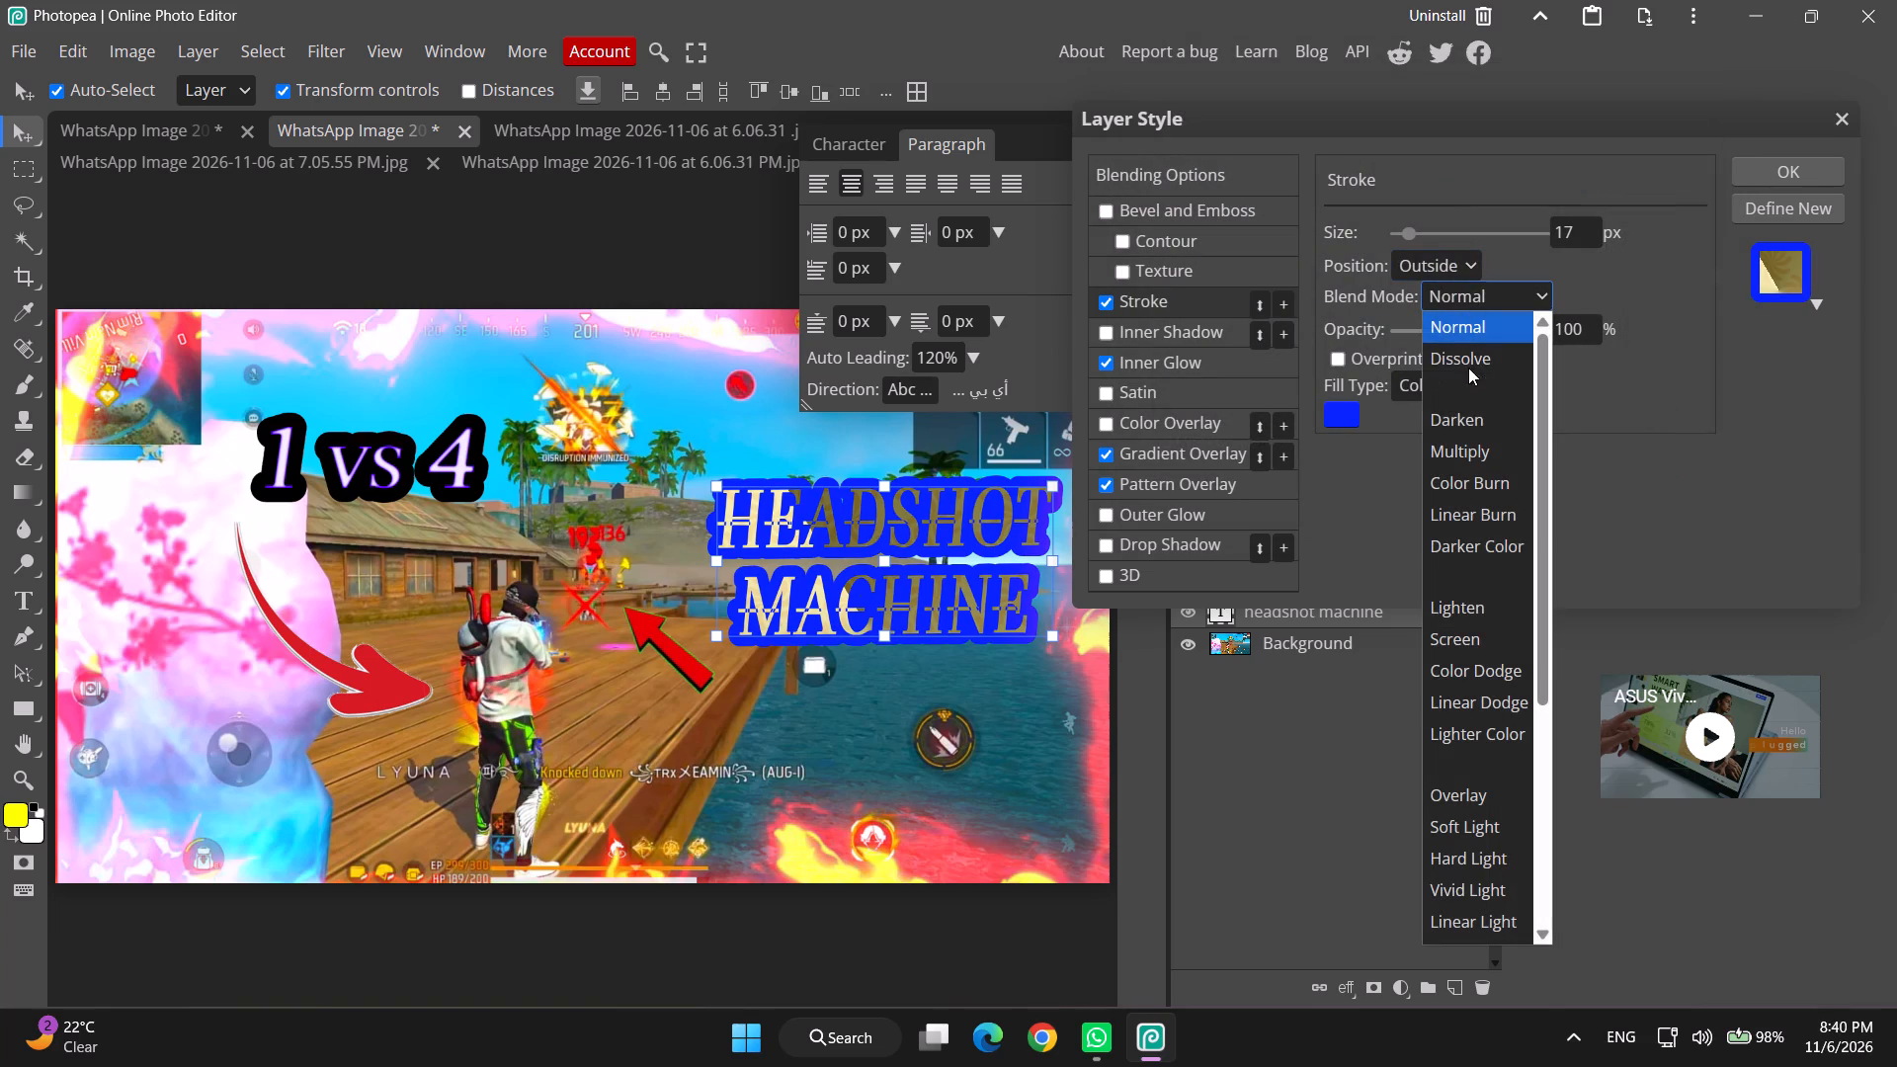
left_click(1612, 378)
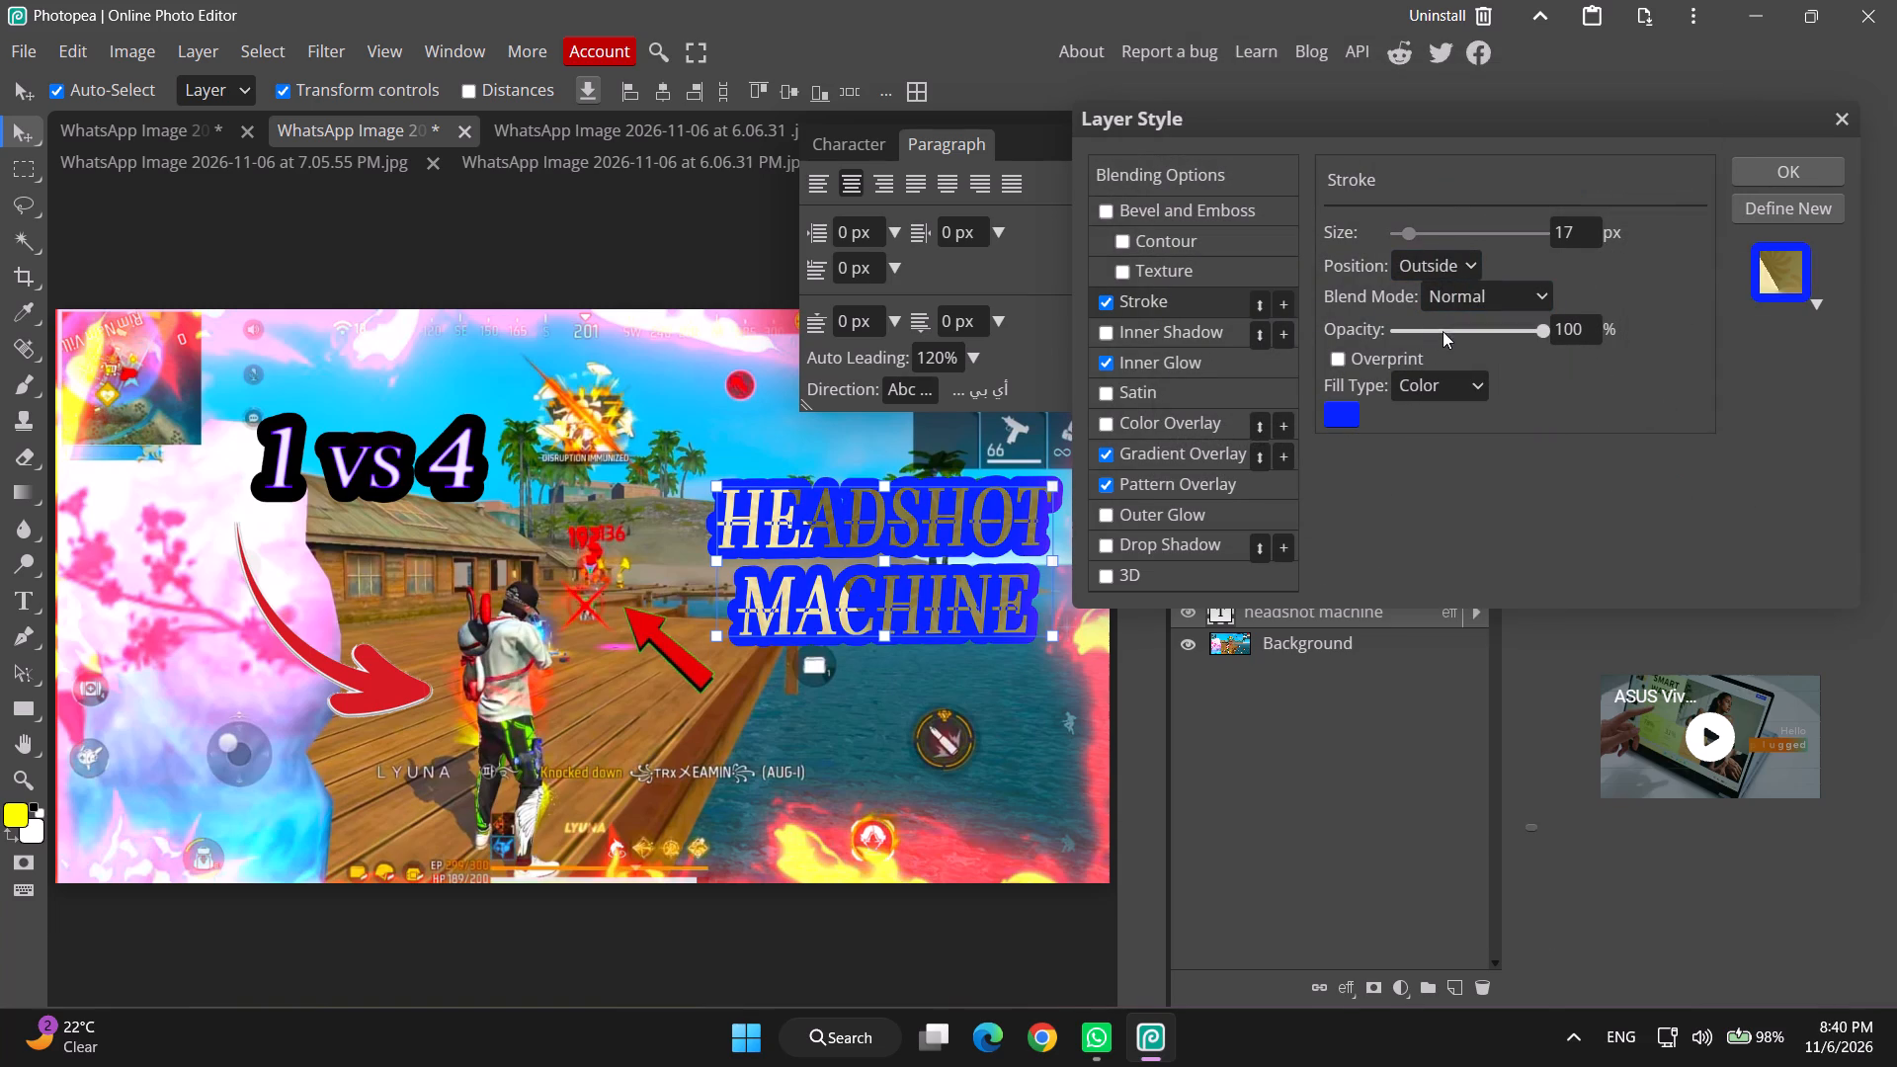
Lower the opacity of the headshot machine text's stroke to 90%.
left_click_drag(1446, 330, 1460, 357)
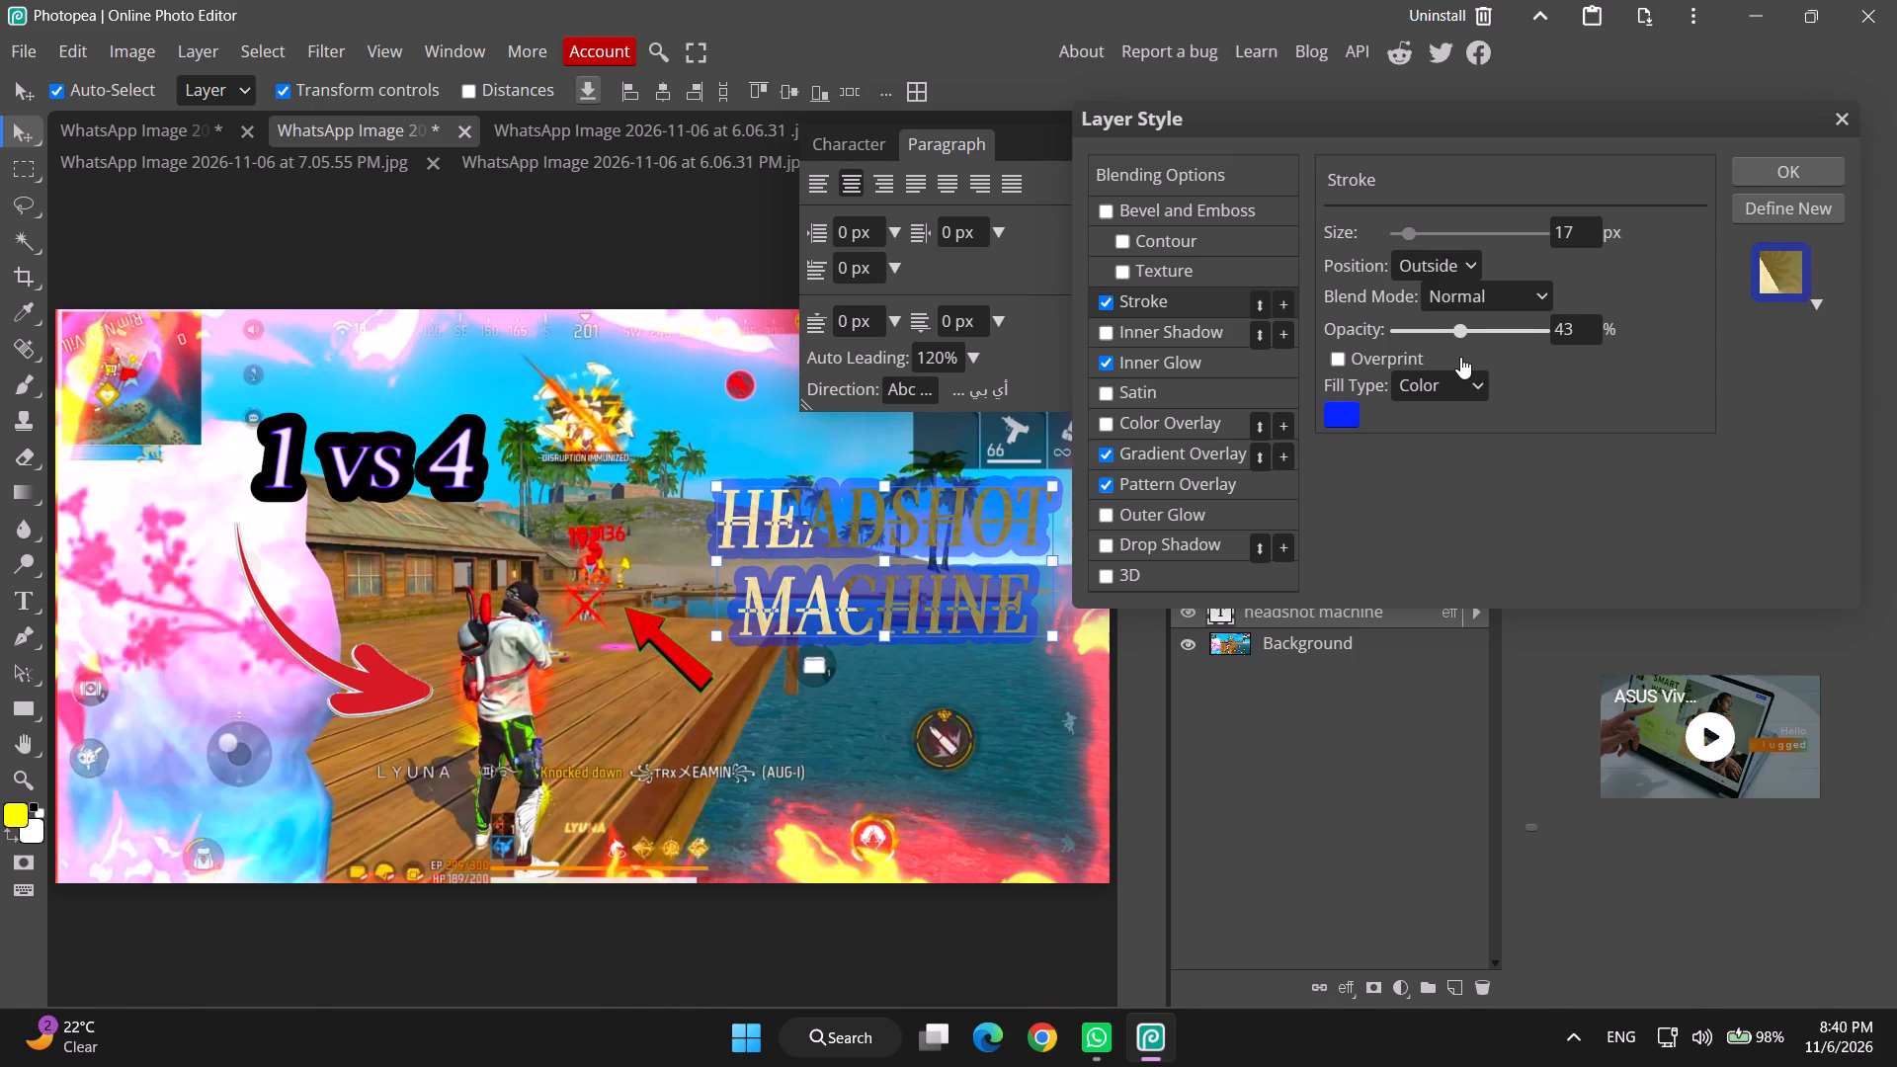
left_click_drag(1460, 357, 1896, 353)
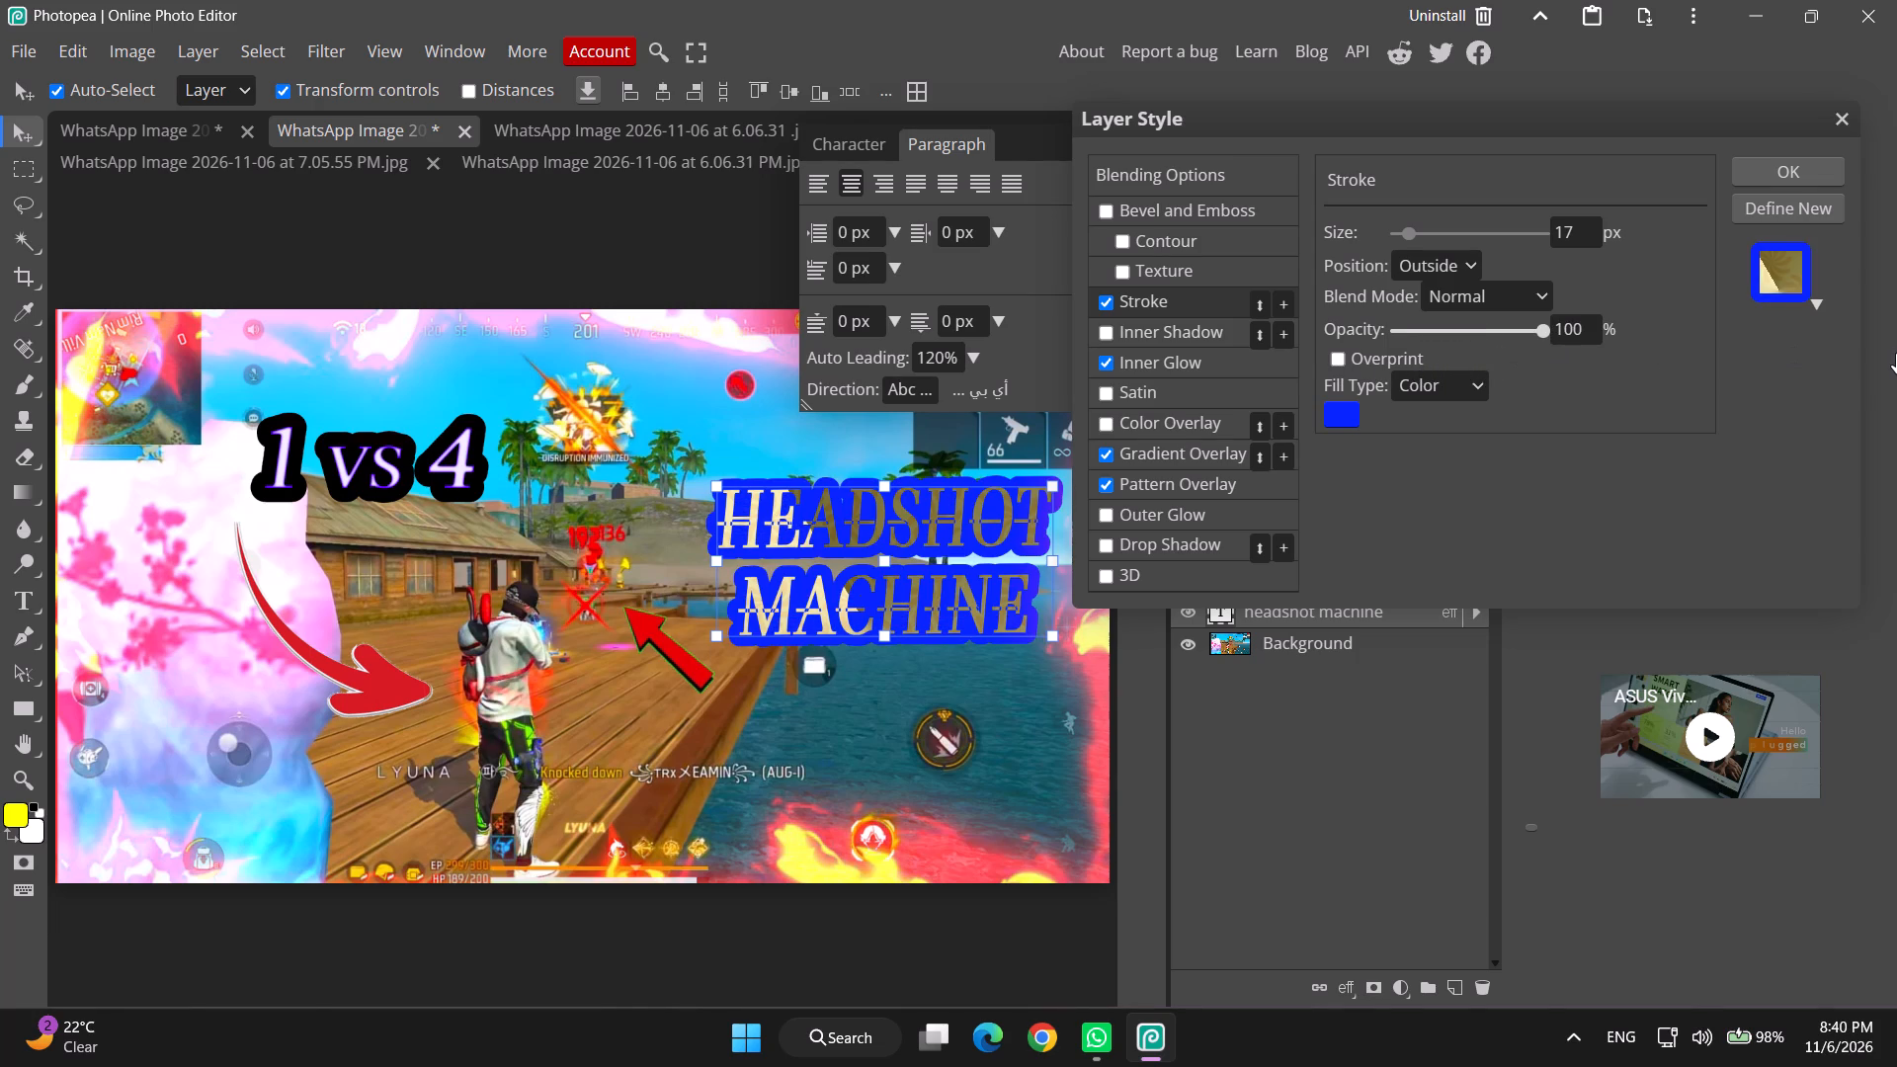
left_click_drag(1896, 353, 1503, 362)
left_click_drag(1503, 362, 1514, 354)
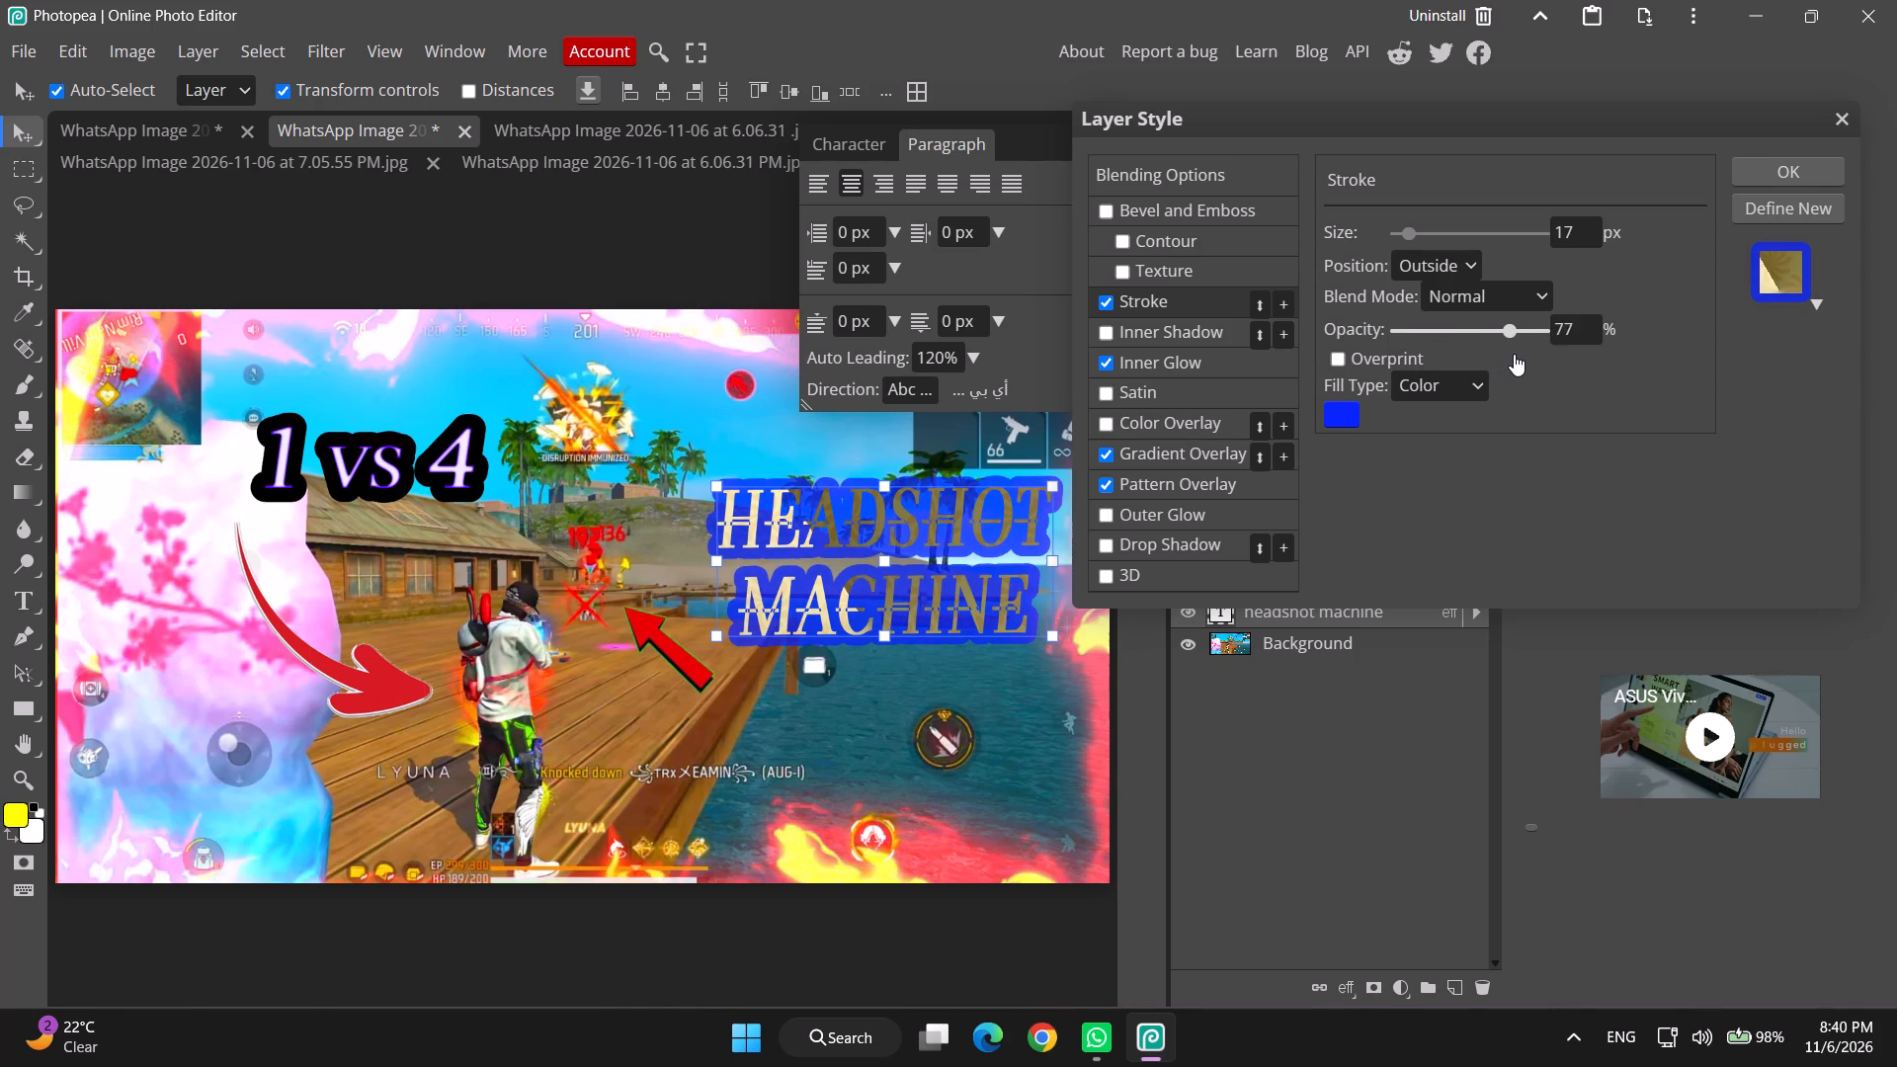
left_click_drag(1514, 354, 1514, 356)
left_click_drag(1514, 356, 1530, 352)
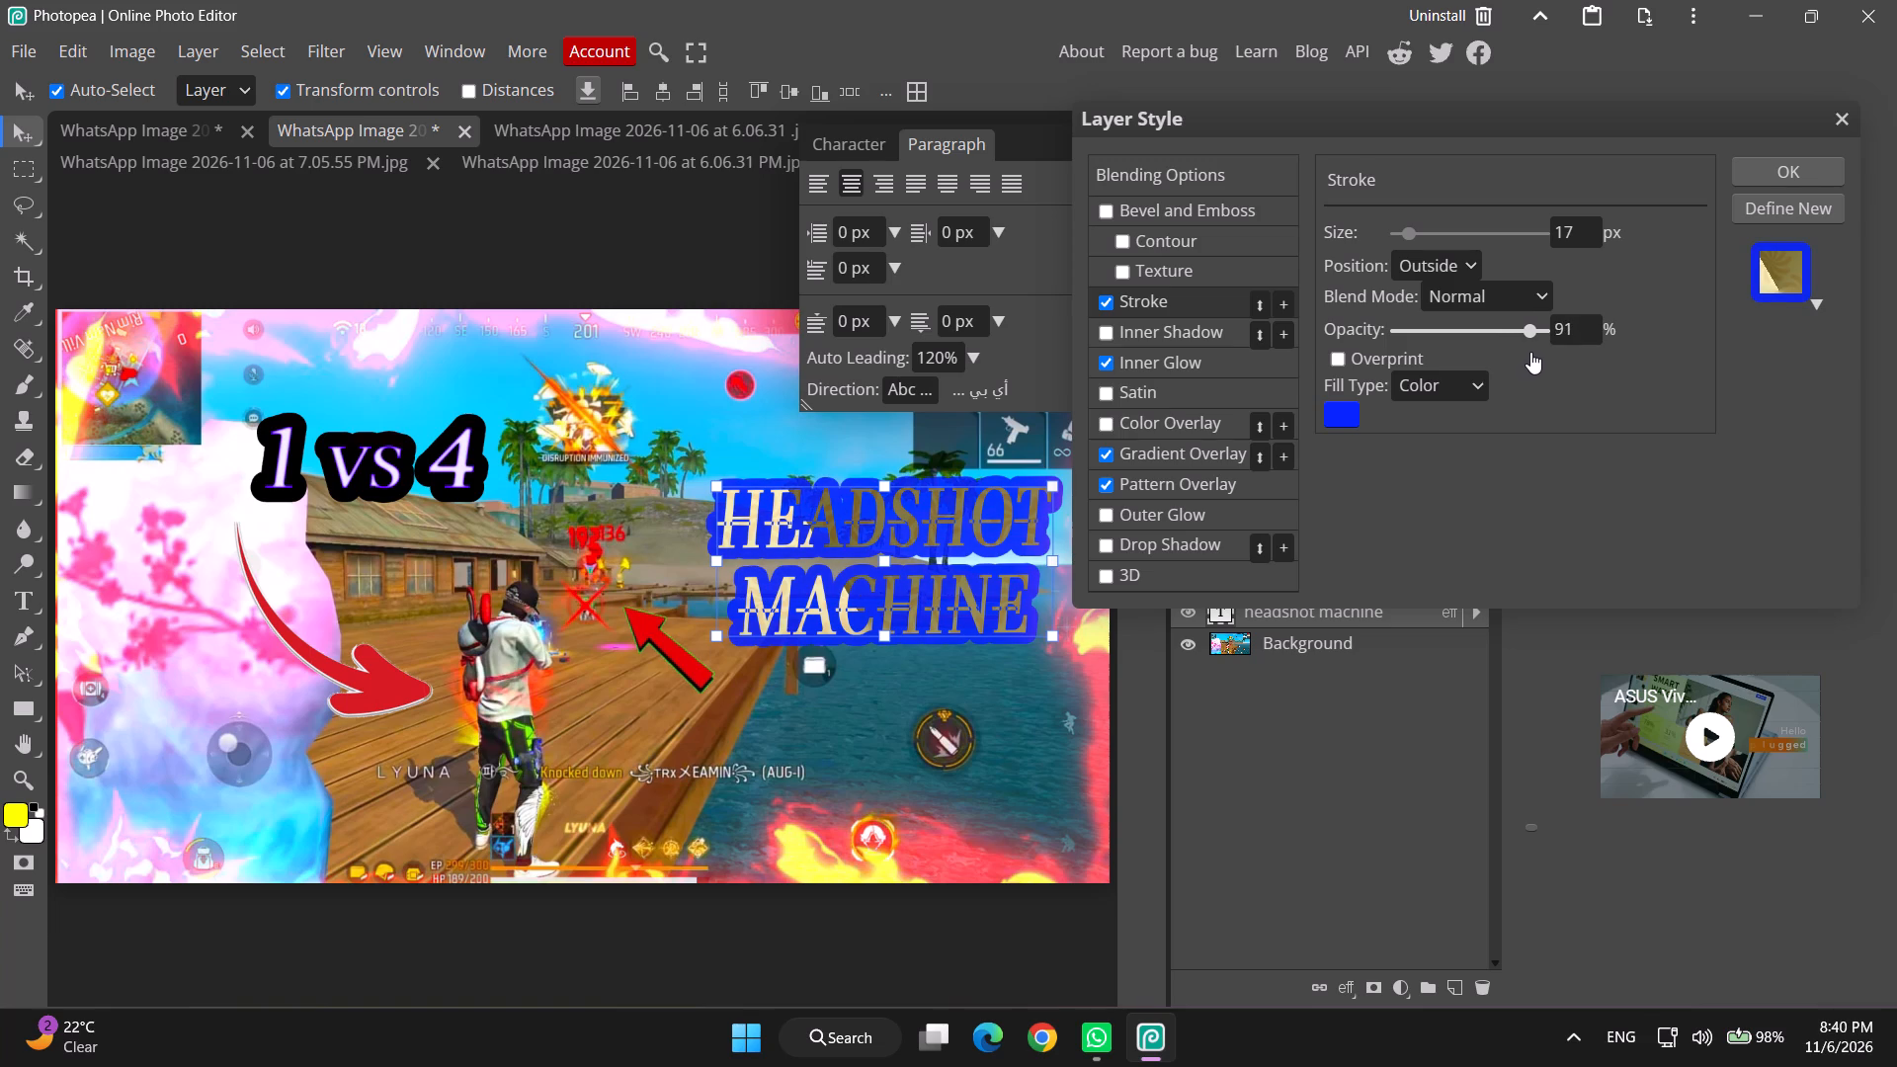
left_click_drag(1530, 352, 1528, 354)
left_click(1515, 378)
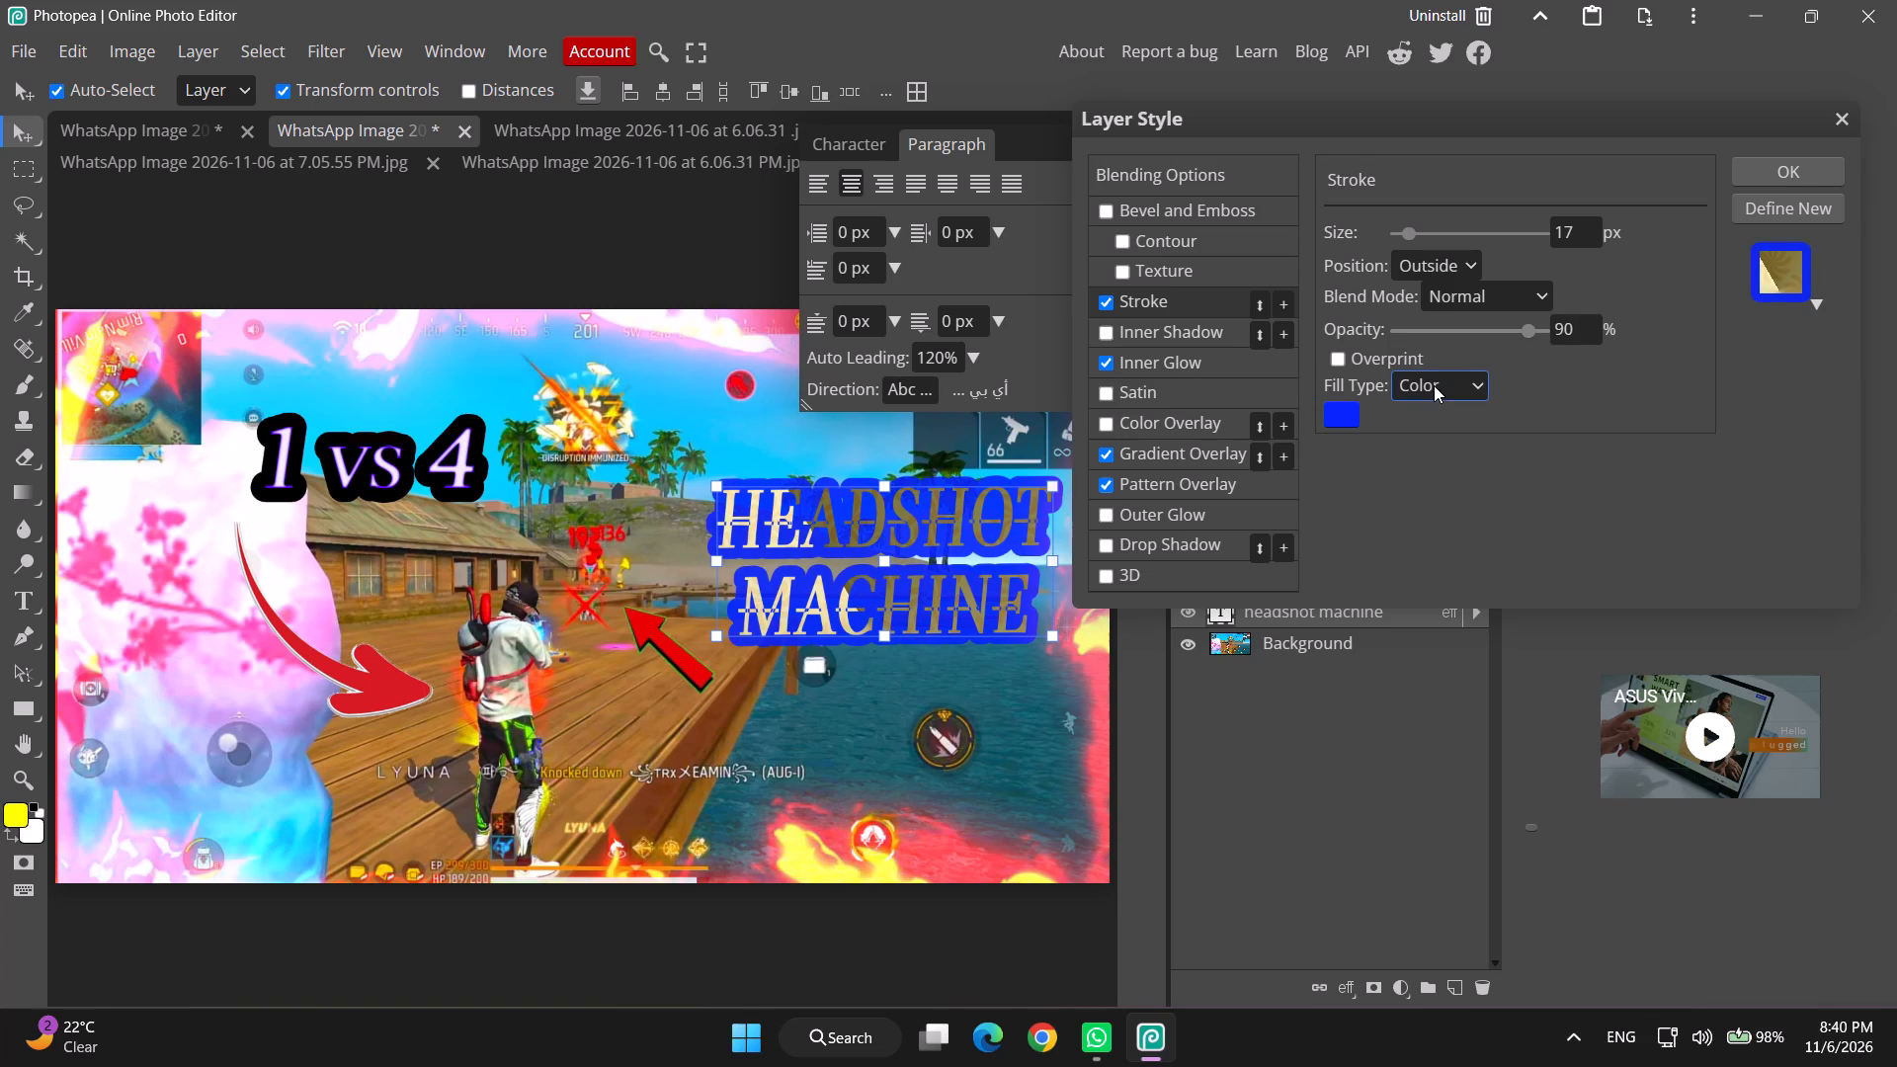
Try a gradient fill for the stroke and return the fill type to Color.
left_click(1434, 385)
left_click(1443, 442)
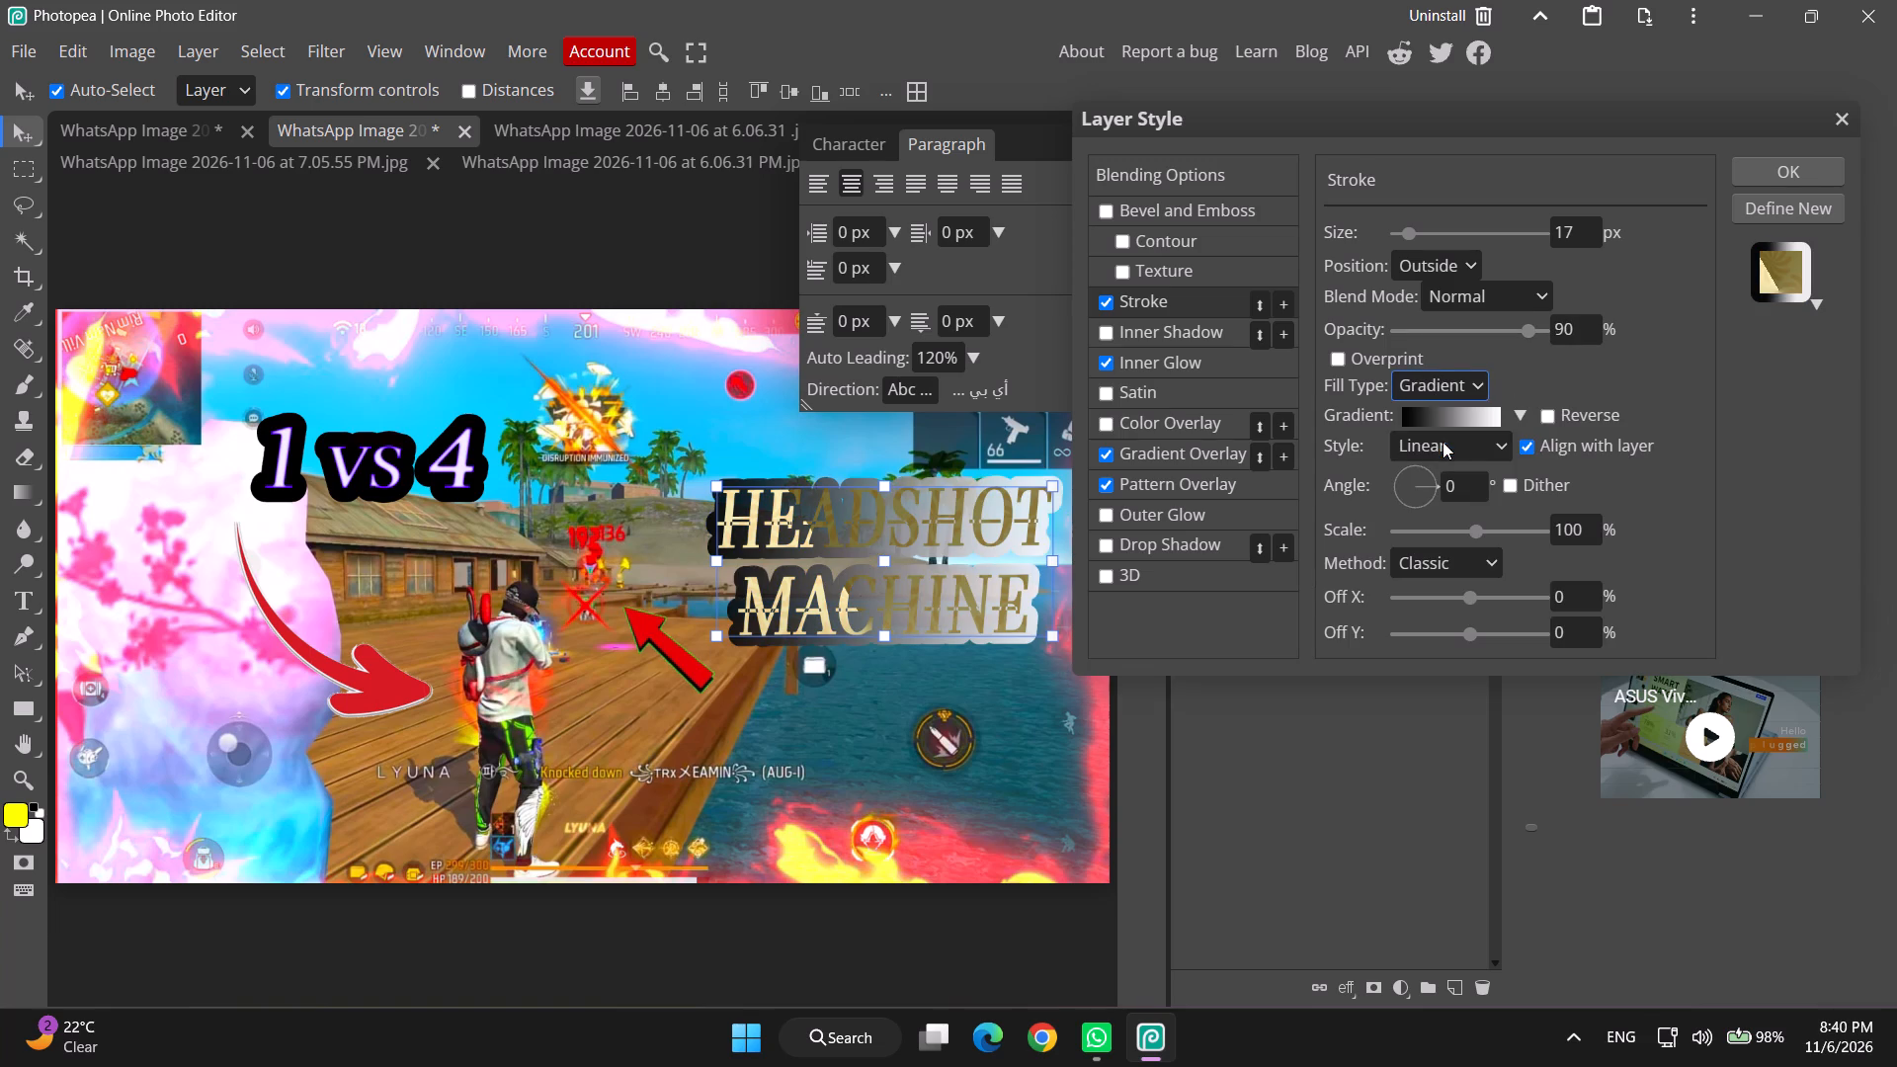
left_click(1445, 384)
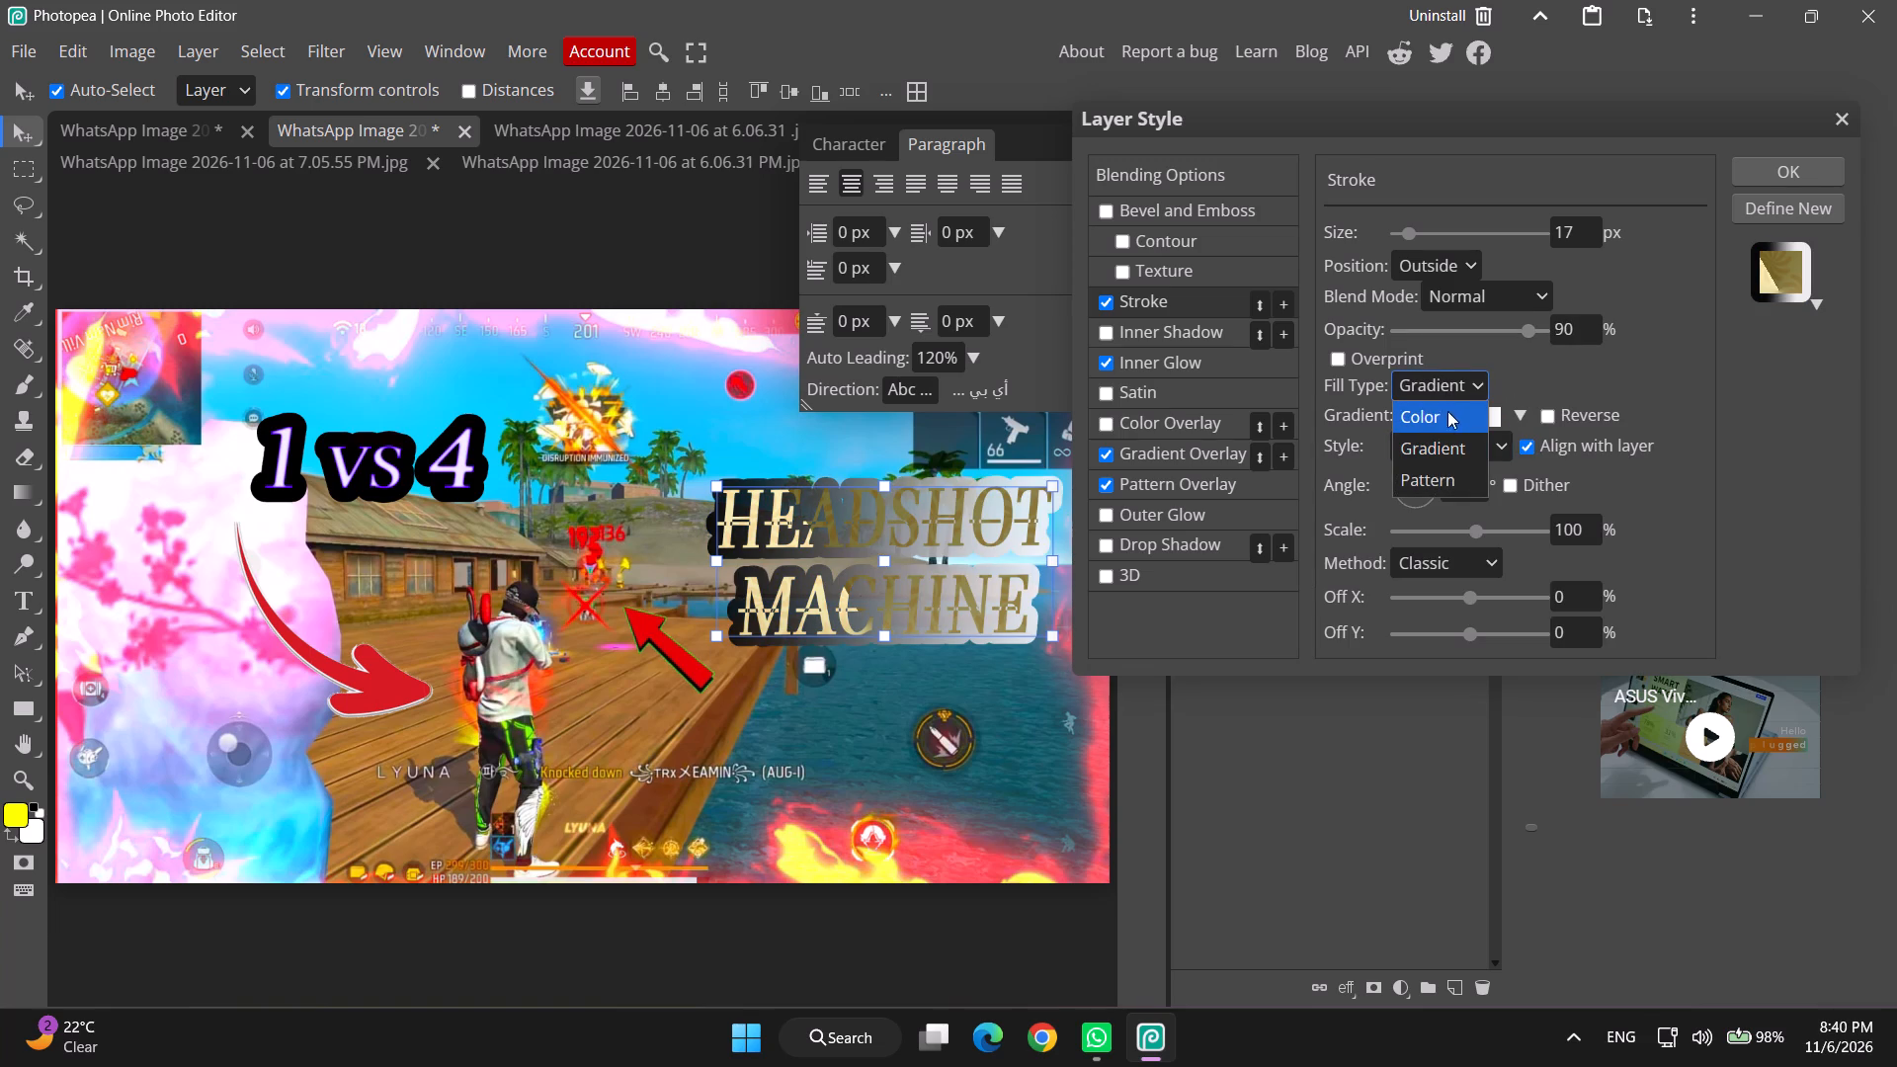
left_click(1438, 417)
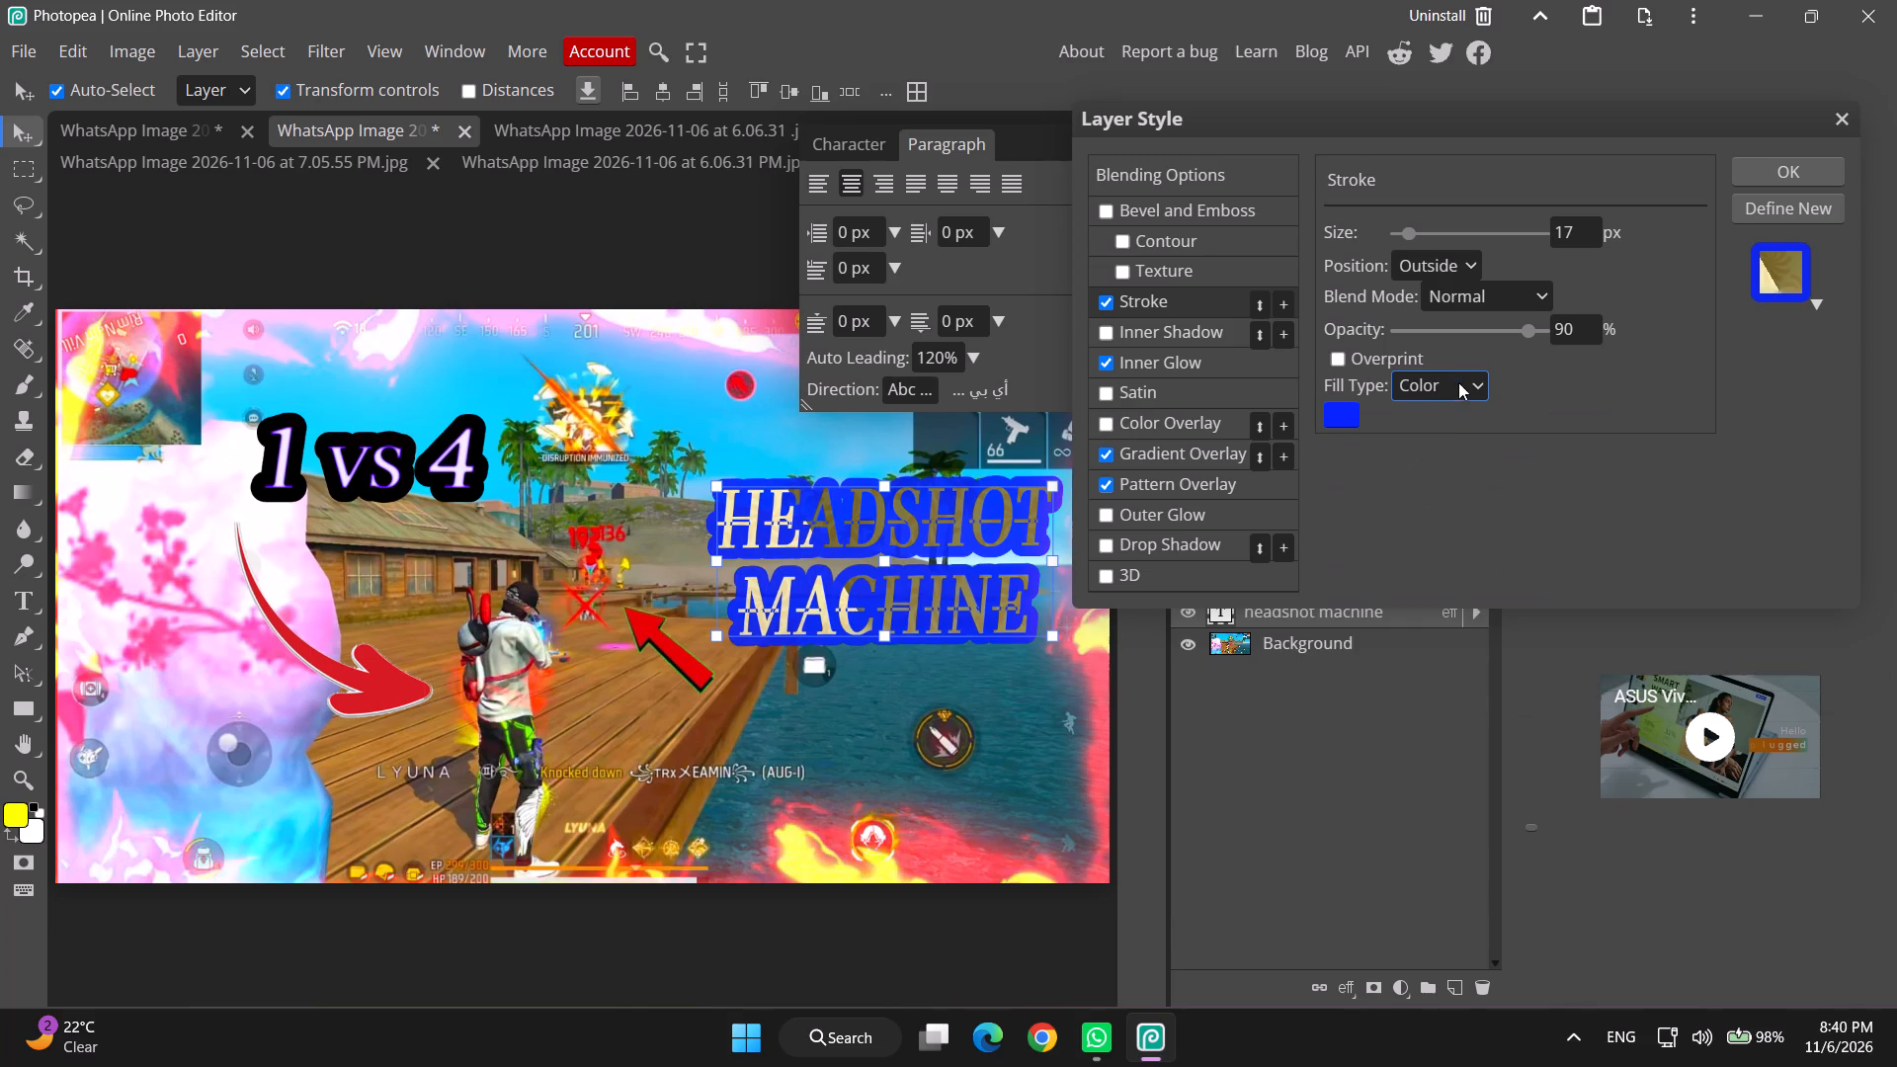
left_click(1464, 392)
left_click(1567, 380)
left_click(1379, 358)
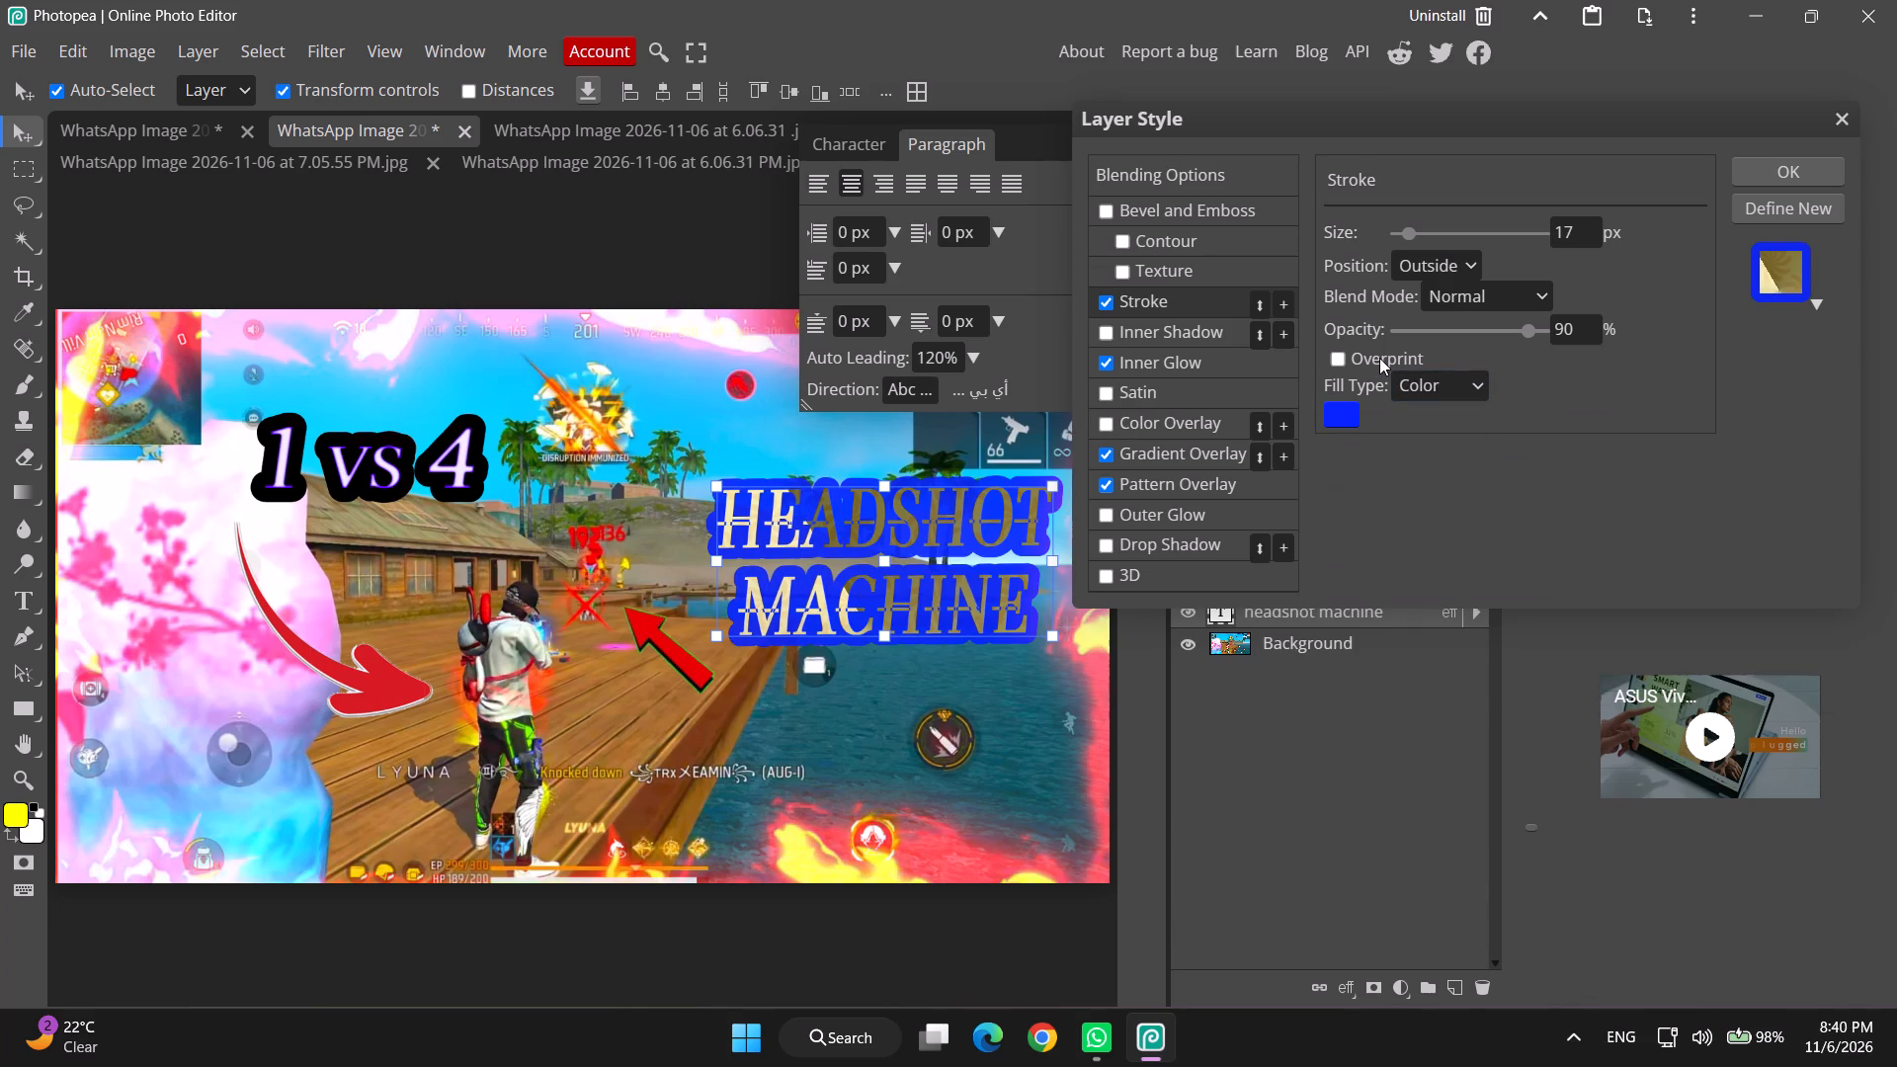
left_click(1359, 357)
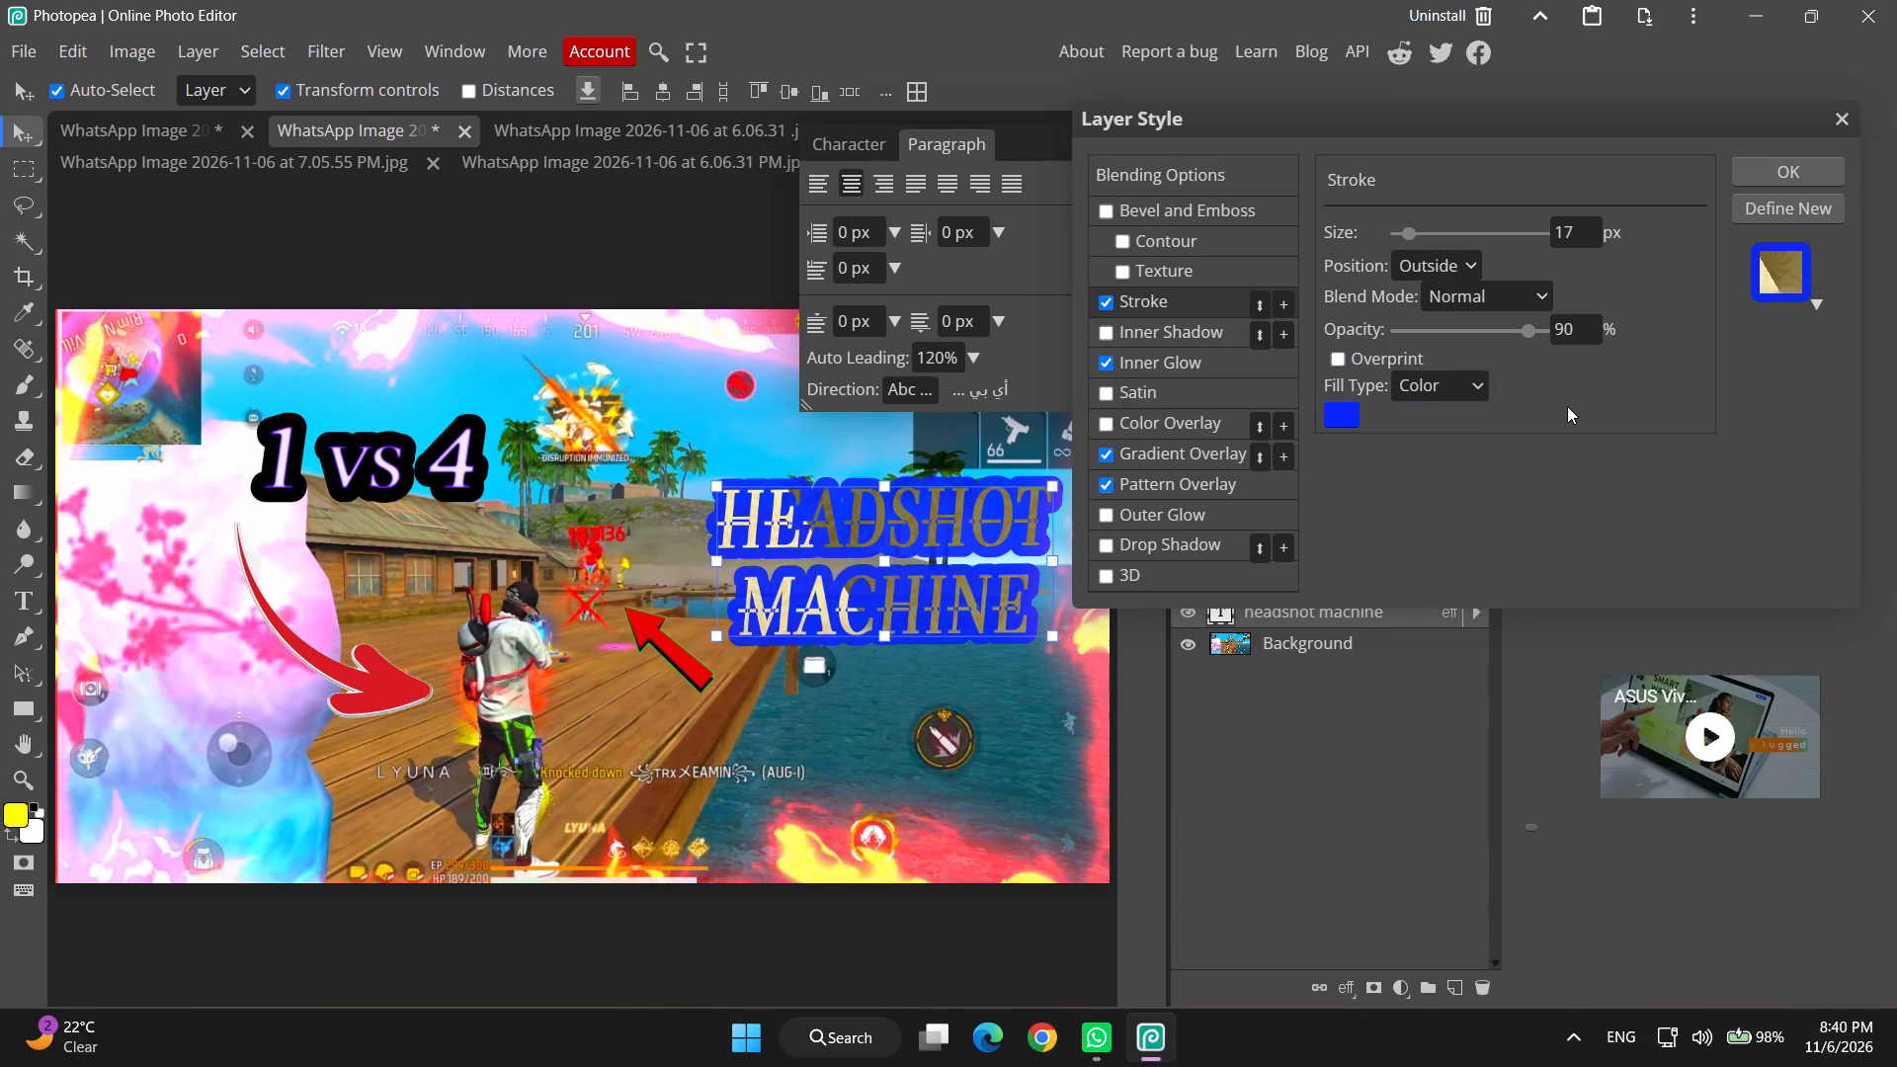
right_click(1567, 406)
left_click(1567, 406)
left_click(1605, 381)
Add three more Stroke effects to the headshot machine text and apply the layer style.
left_click(1282, 305)
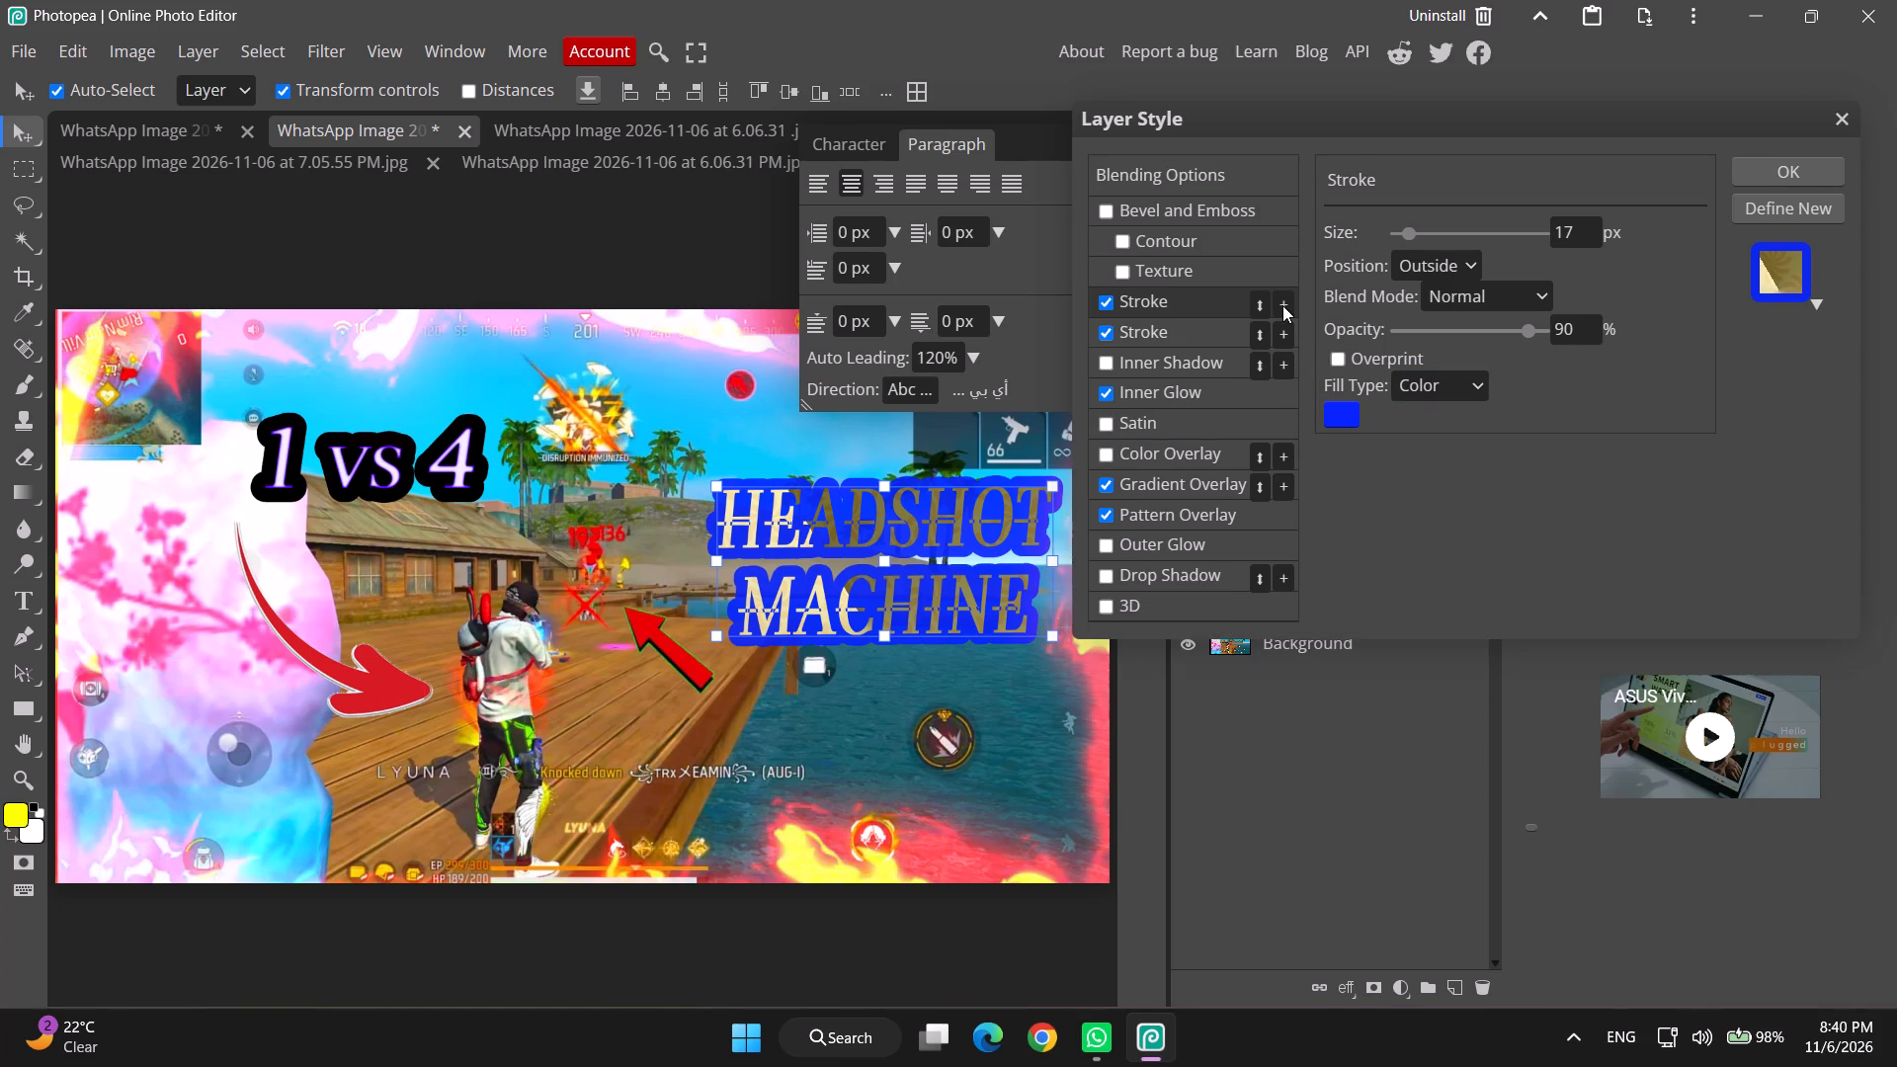
left_click(1193, 333)
left_click(1195, 301)
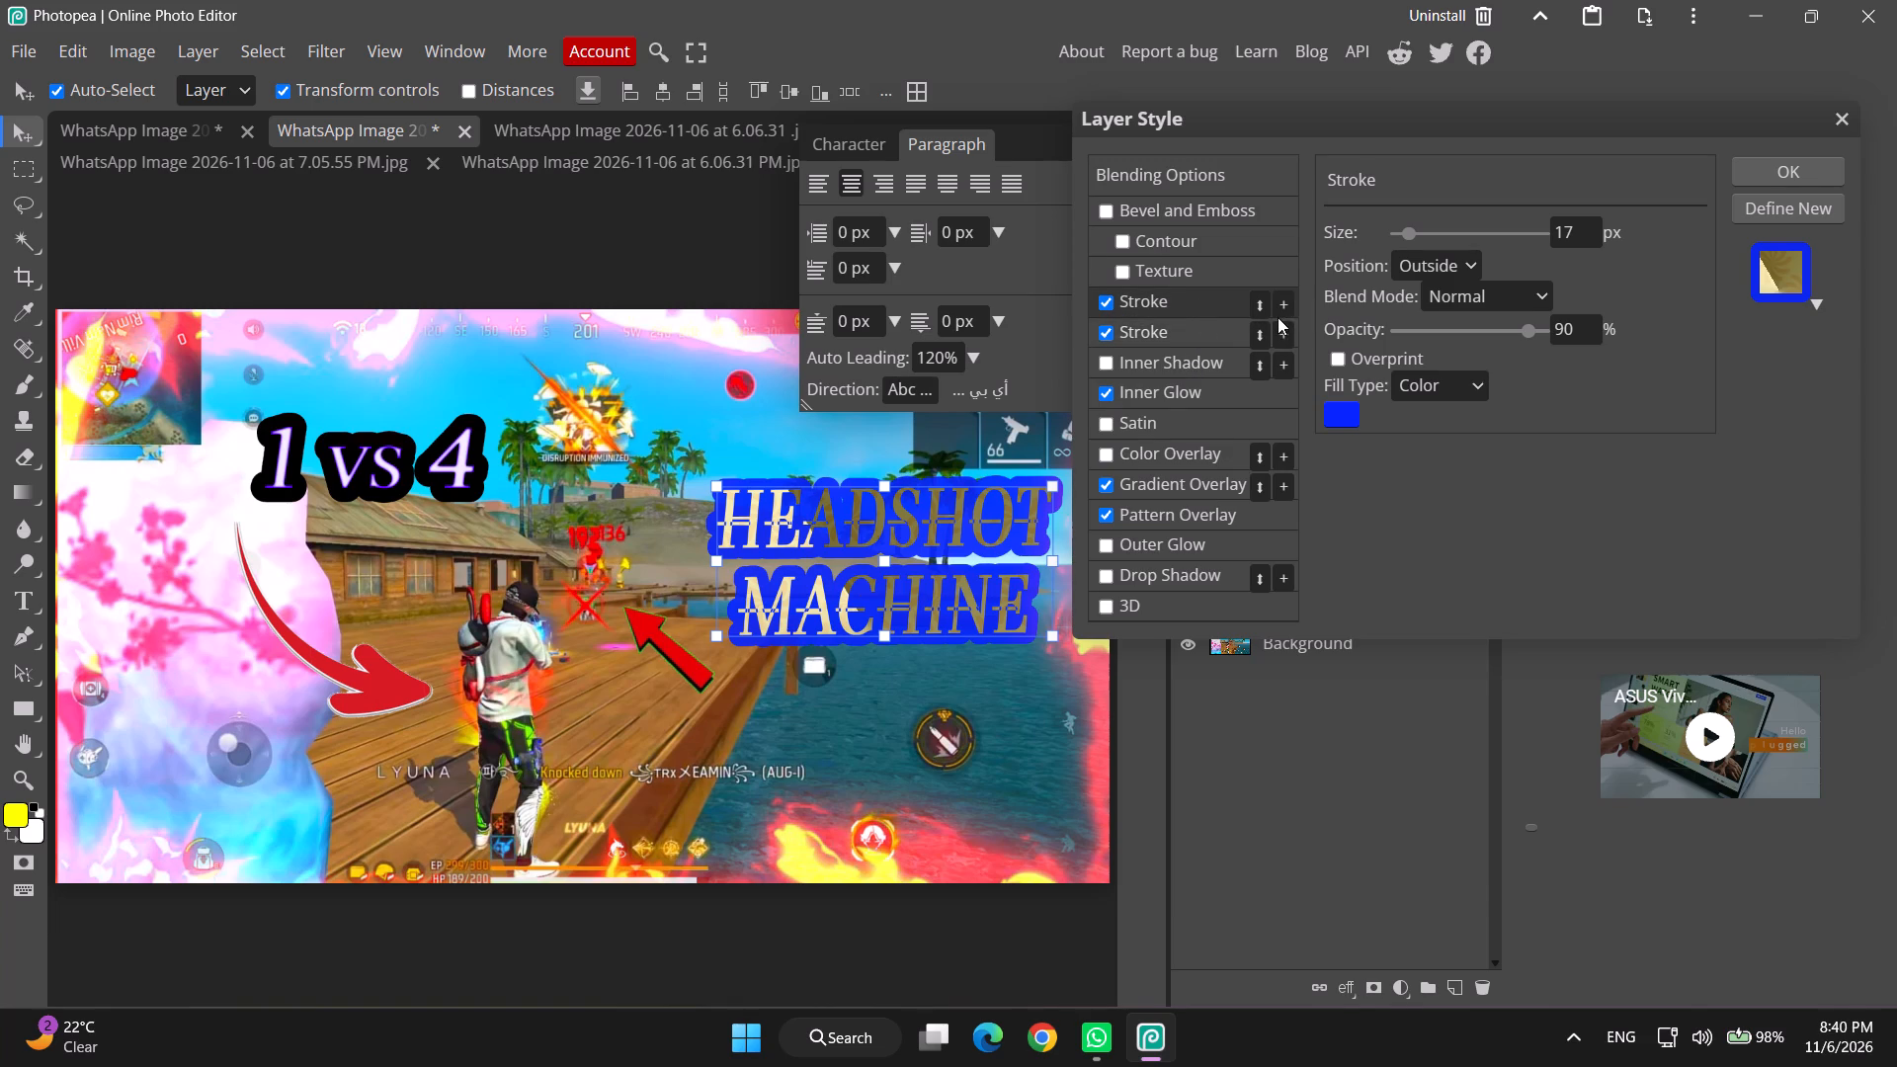
left_click(1281, 330)
left_click(1281, 330)
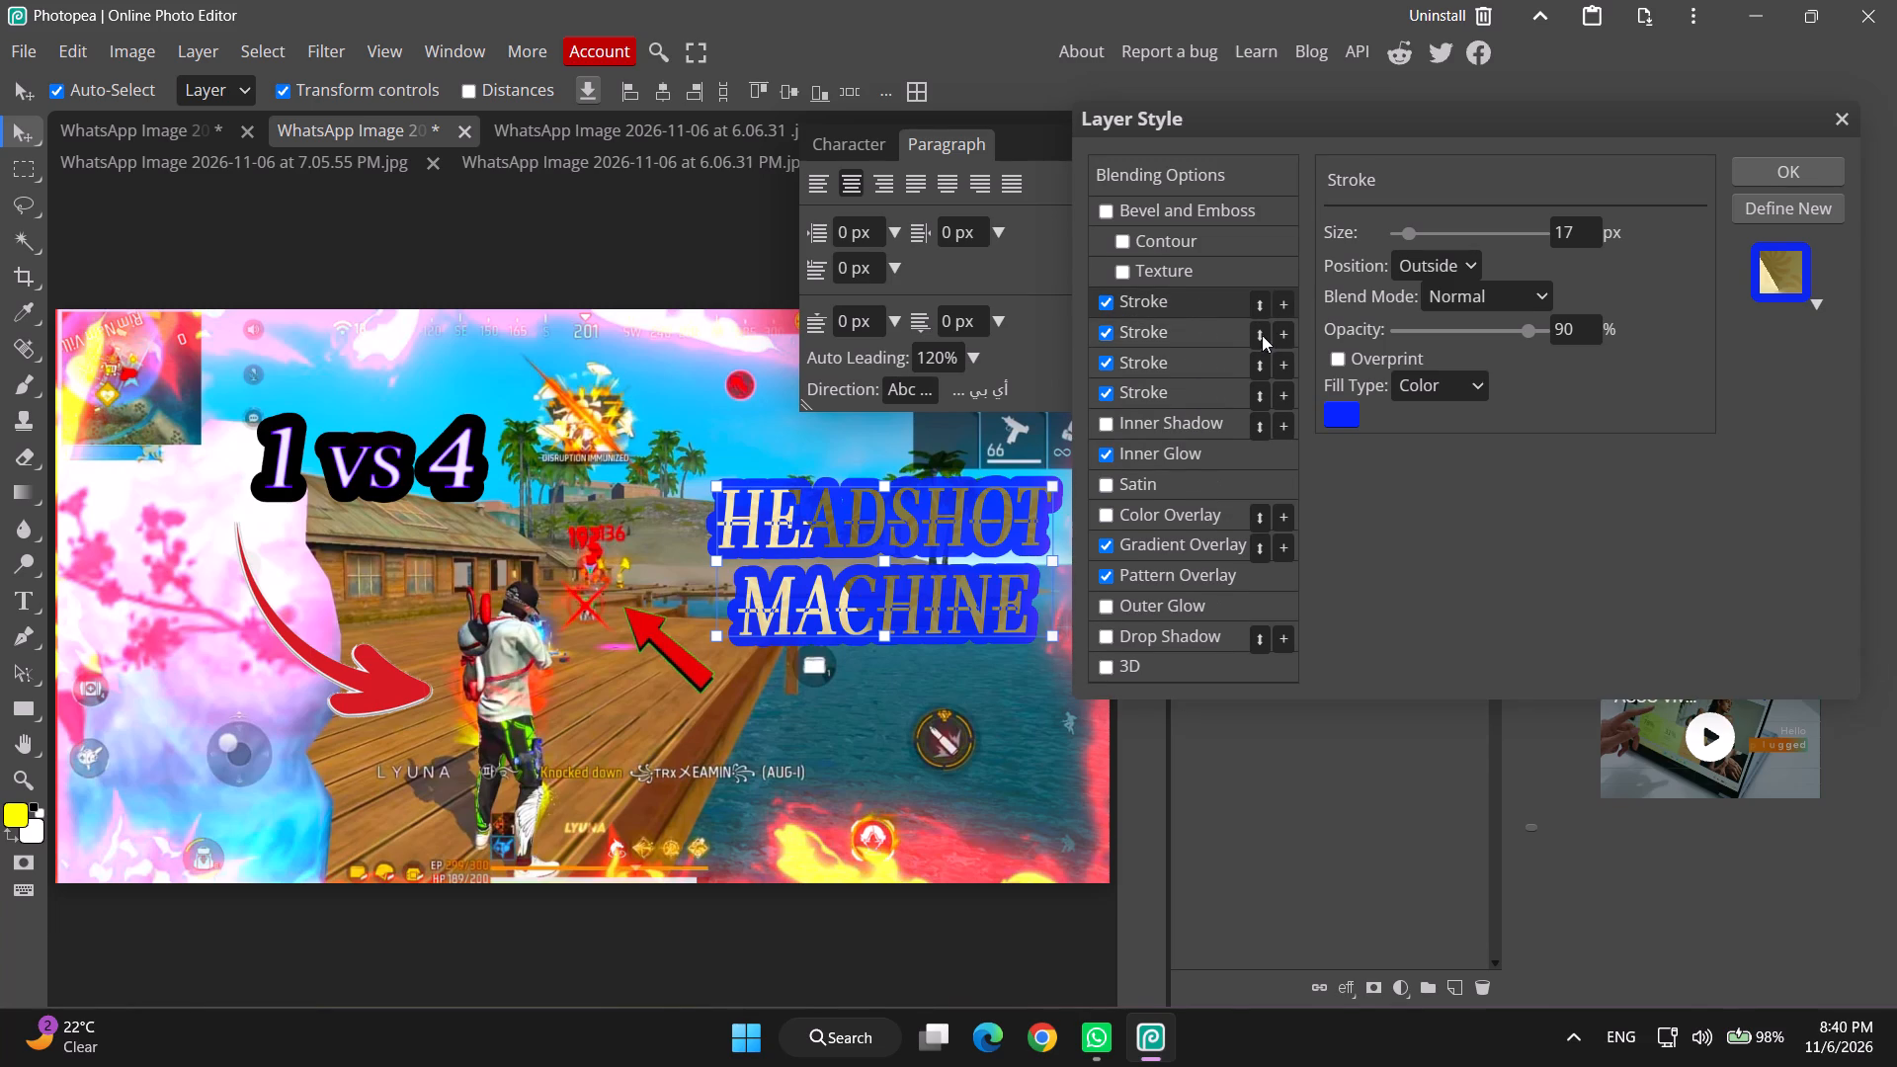
left_click(1262, 333)
left_click(1262, 333)
left_click(1258, 303)
left_click(1778, 168)
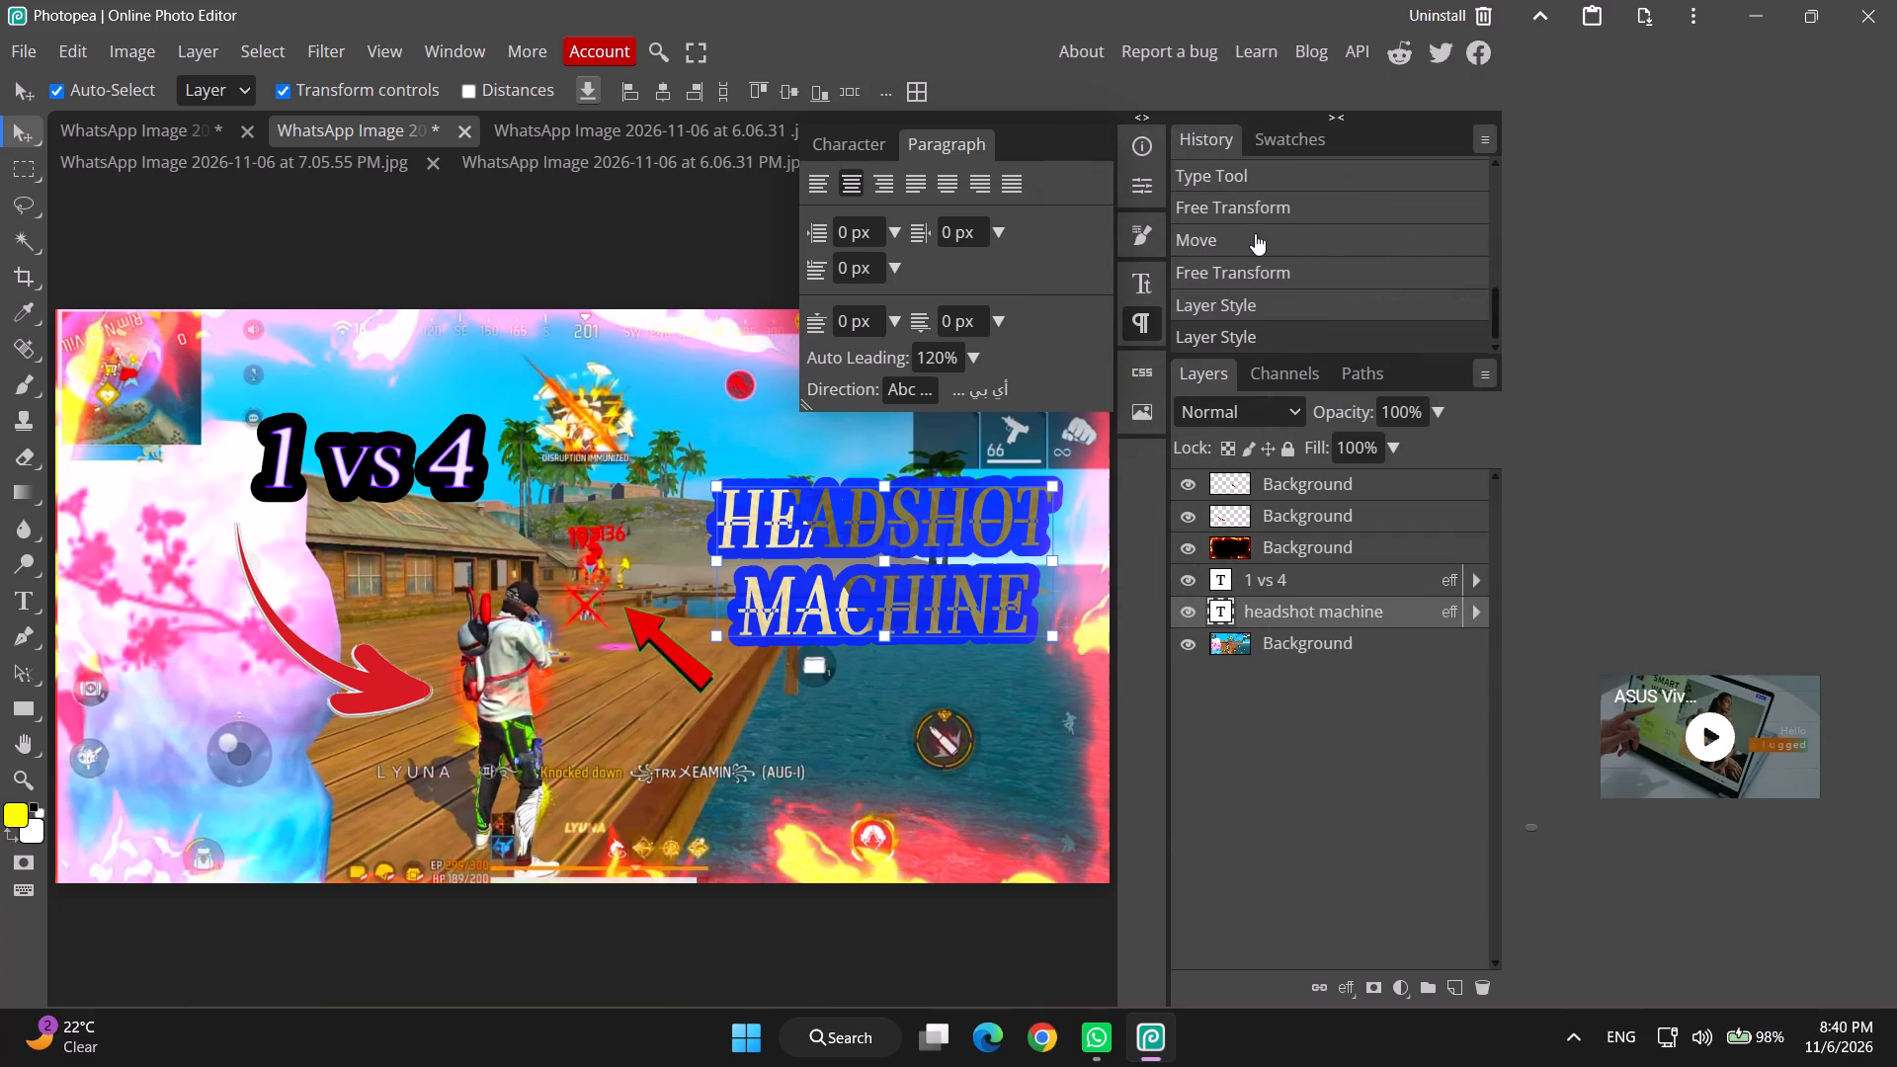
Save the thumbnail document.
left_click(438, 585)
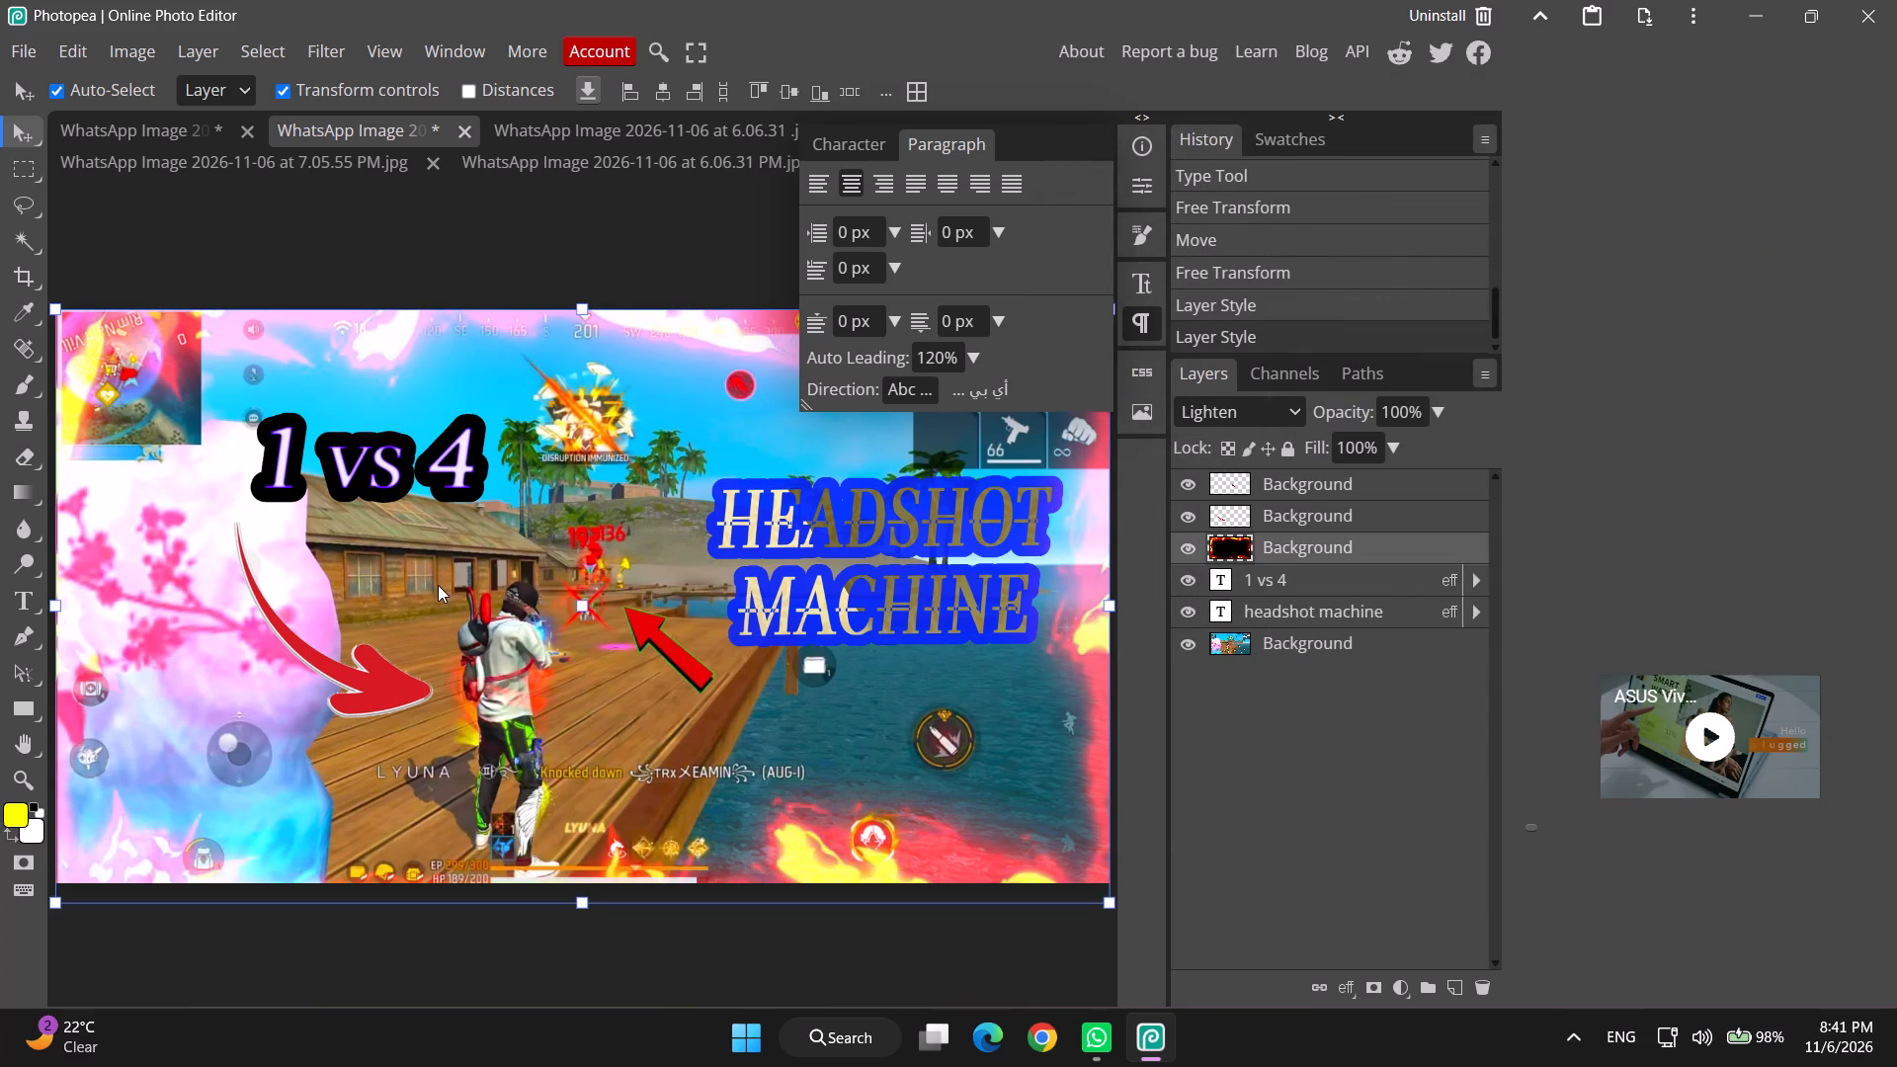
left_click(18, 54)
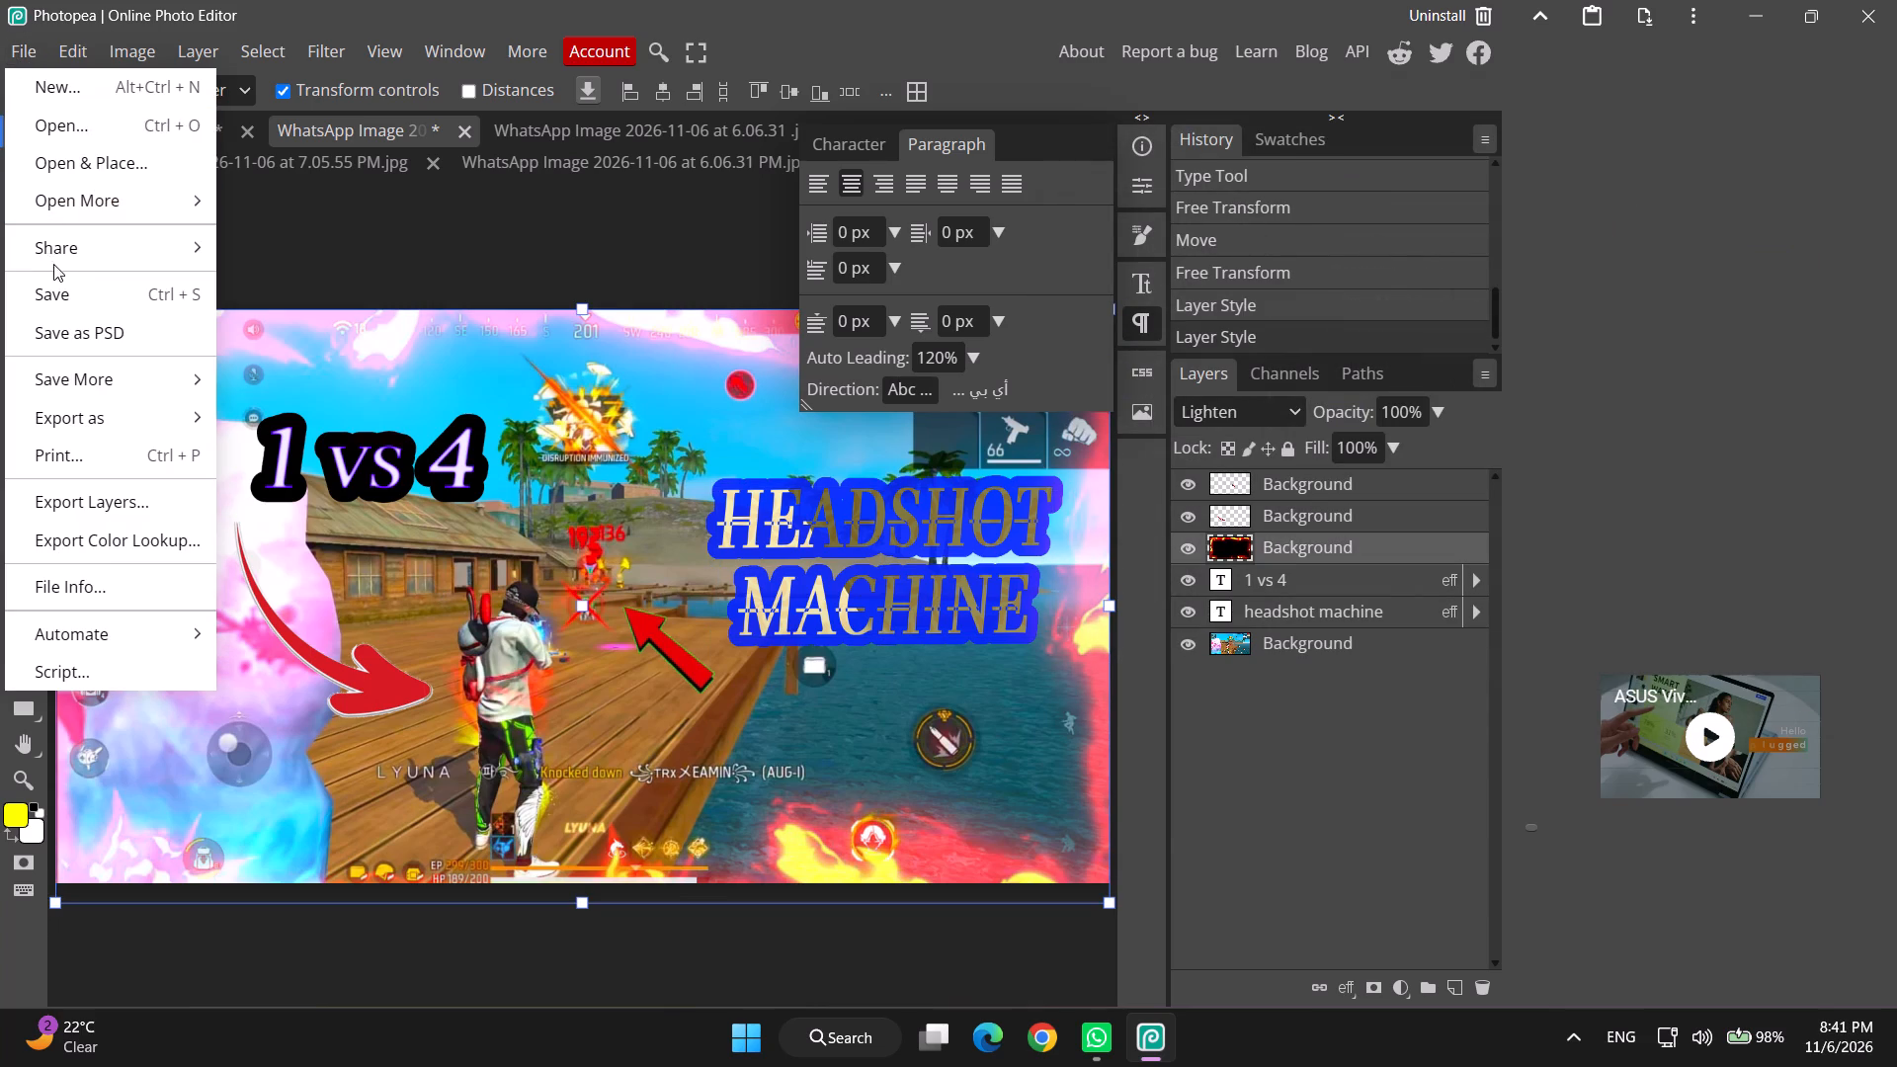
left_click(72, 293)
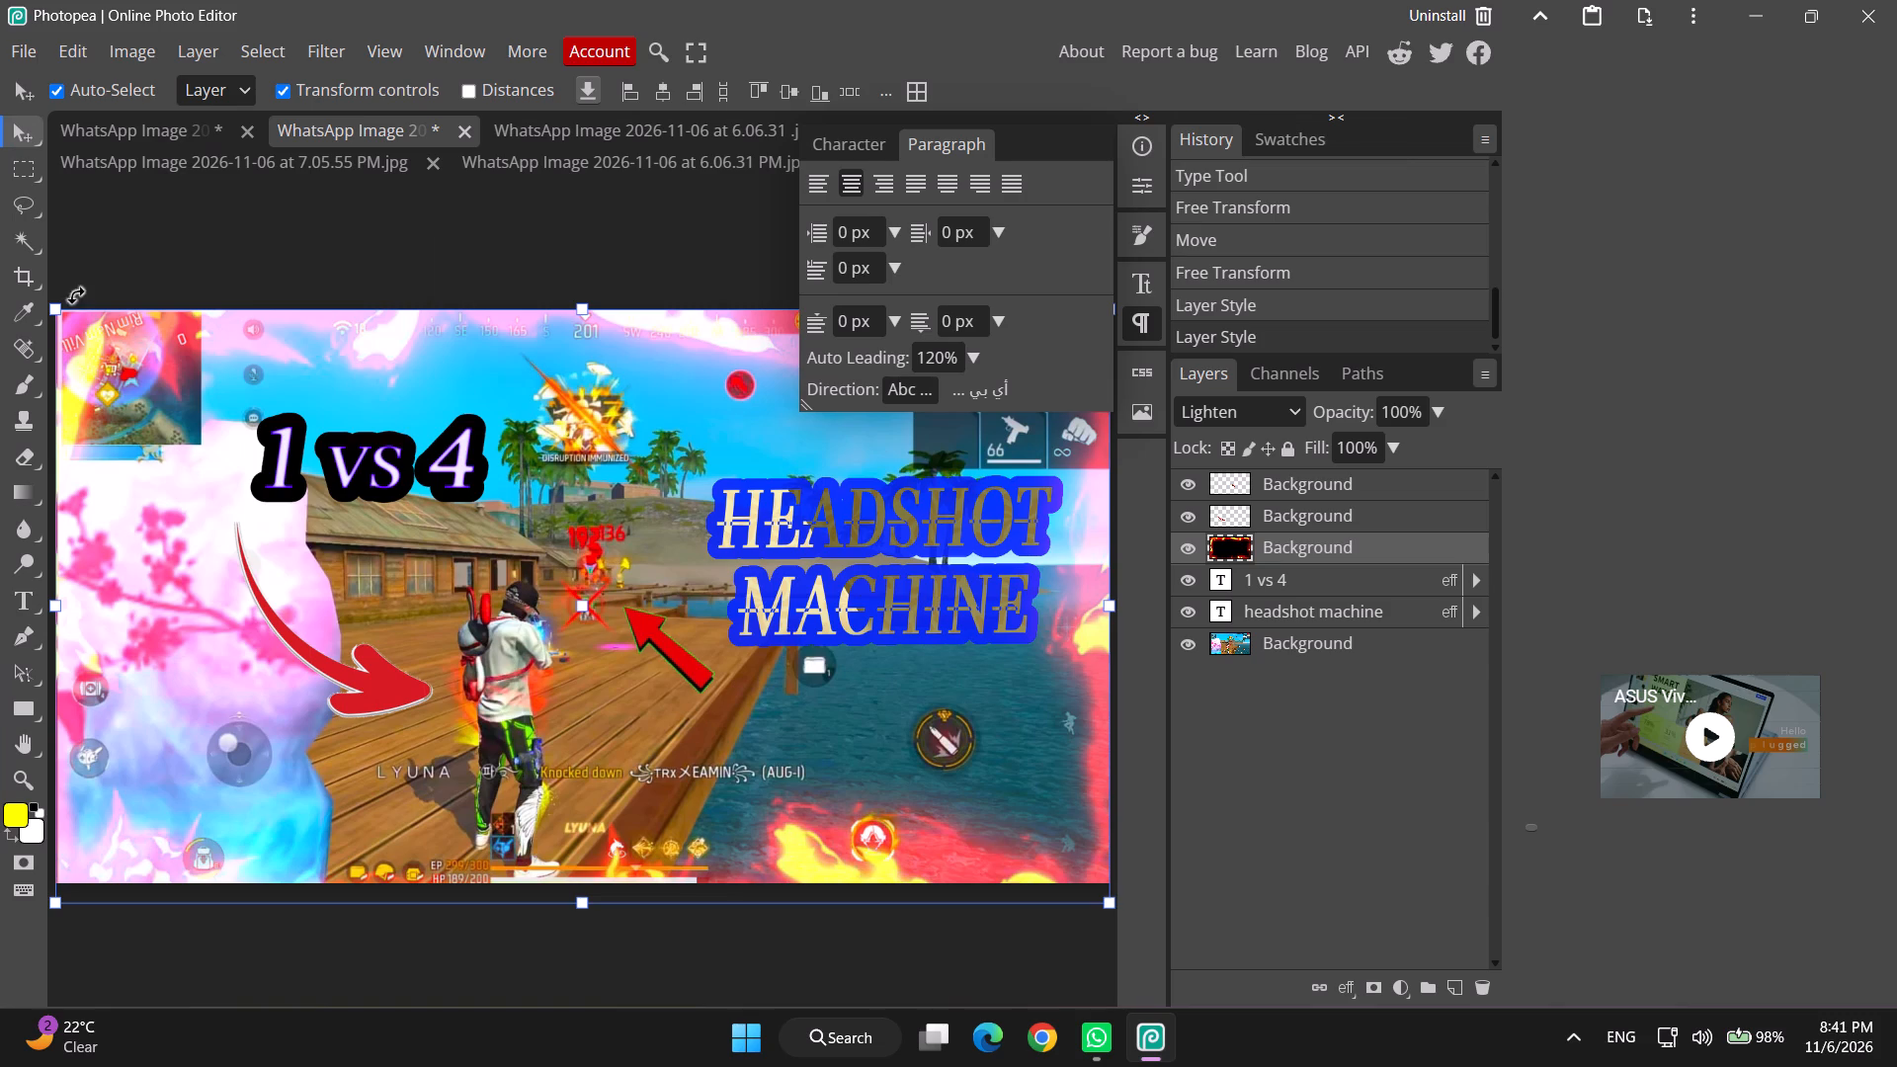
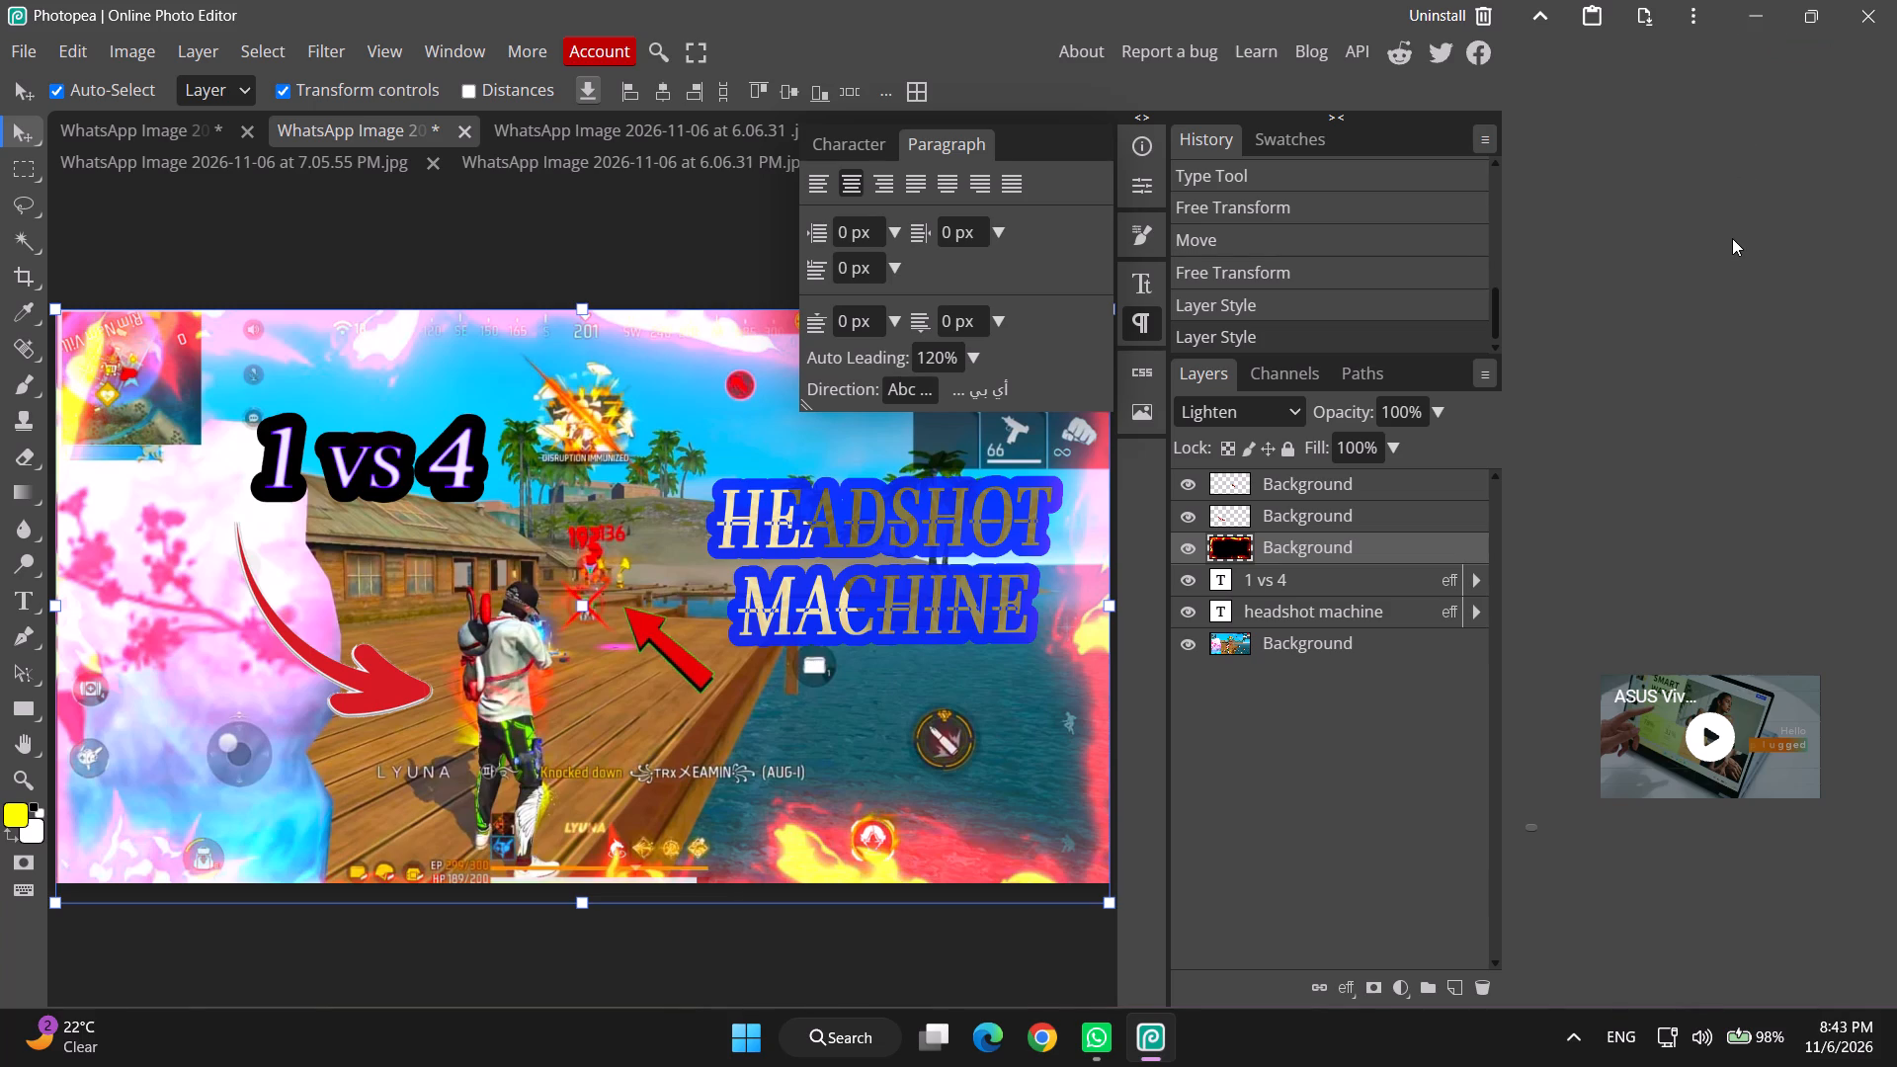
Minimize the Photopea window to reveal the desktop.
left_click(1742, 19)
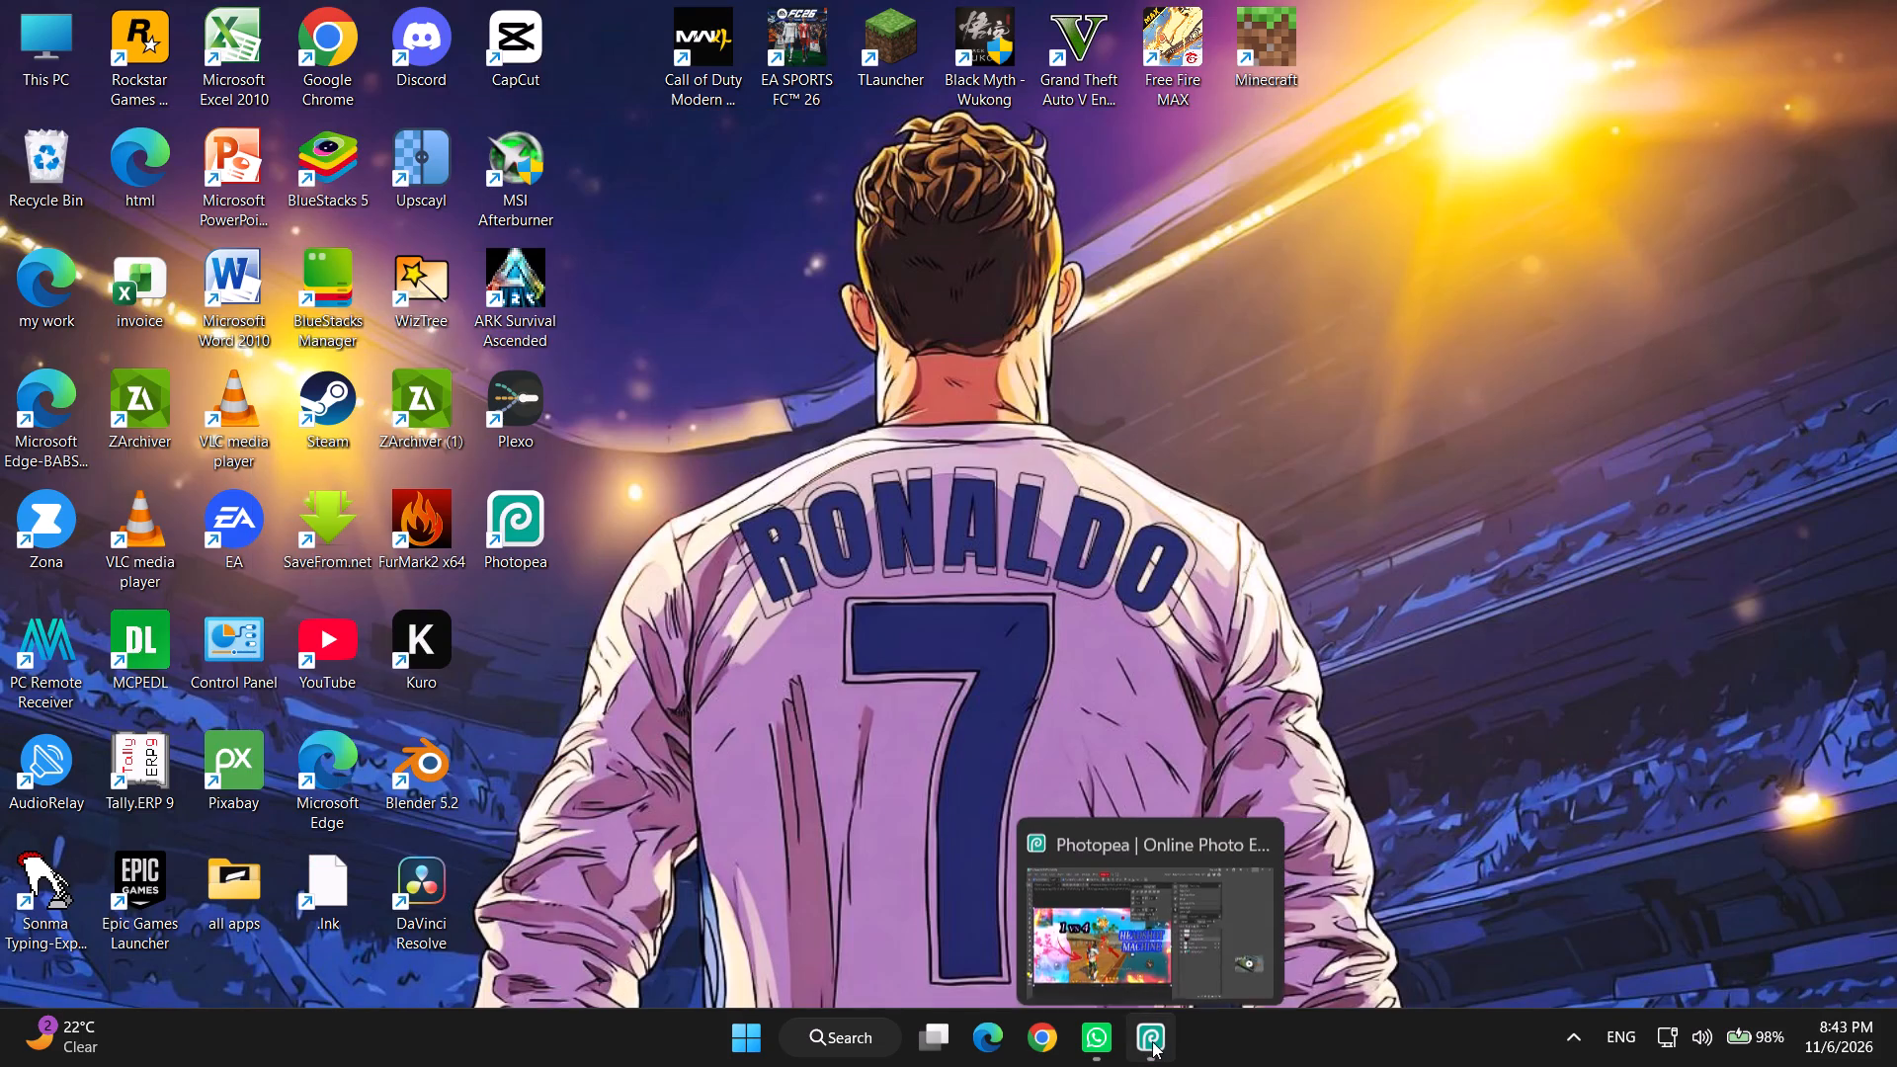
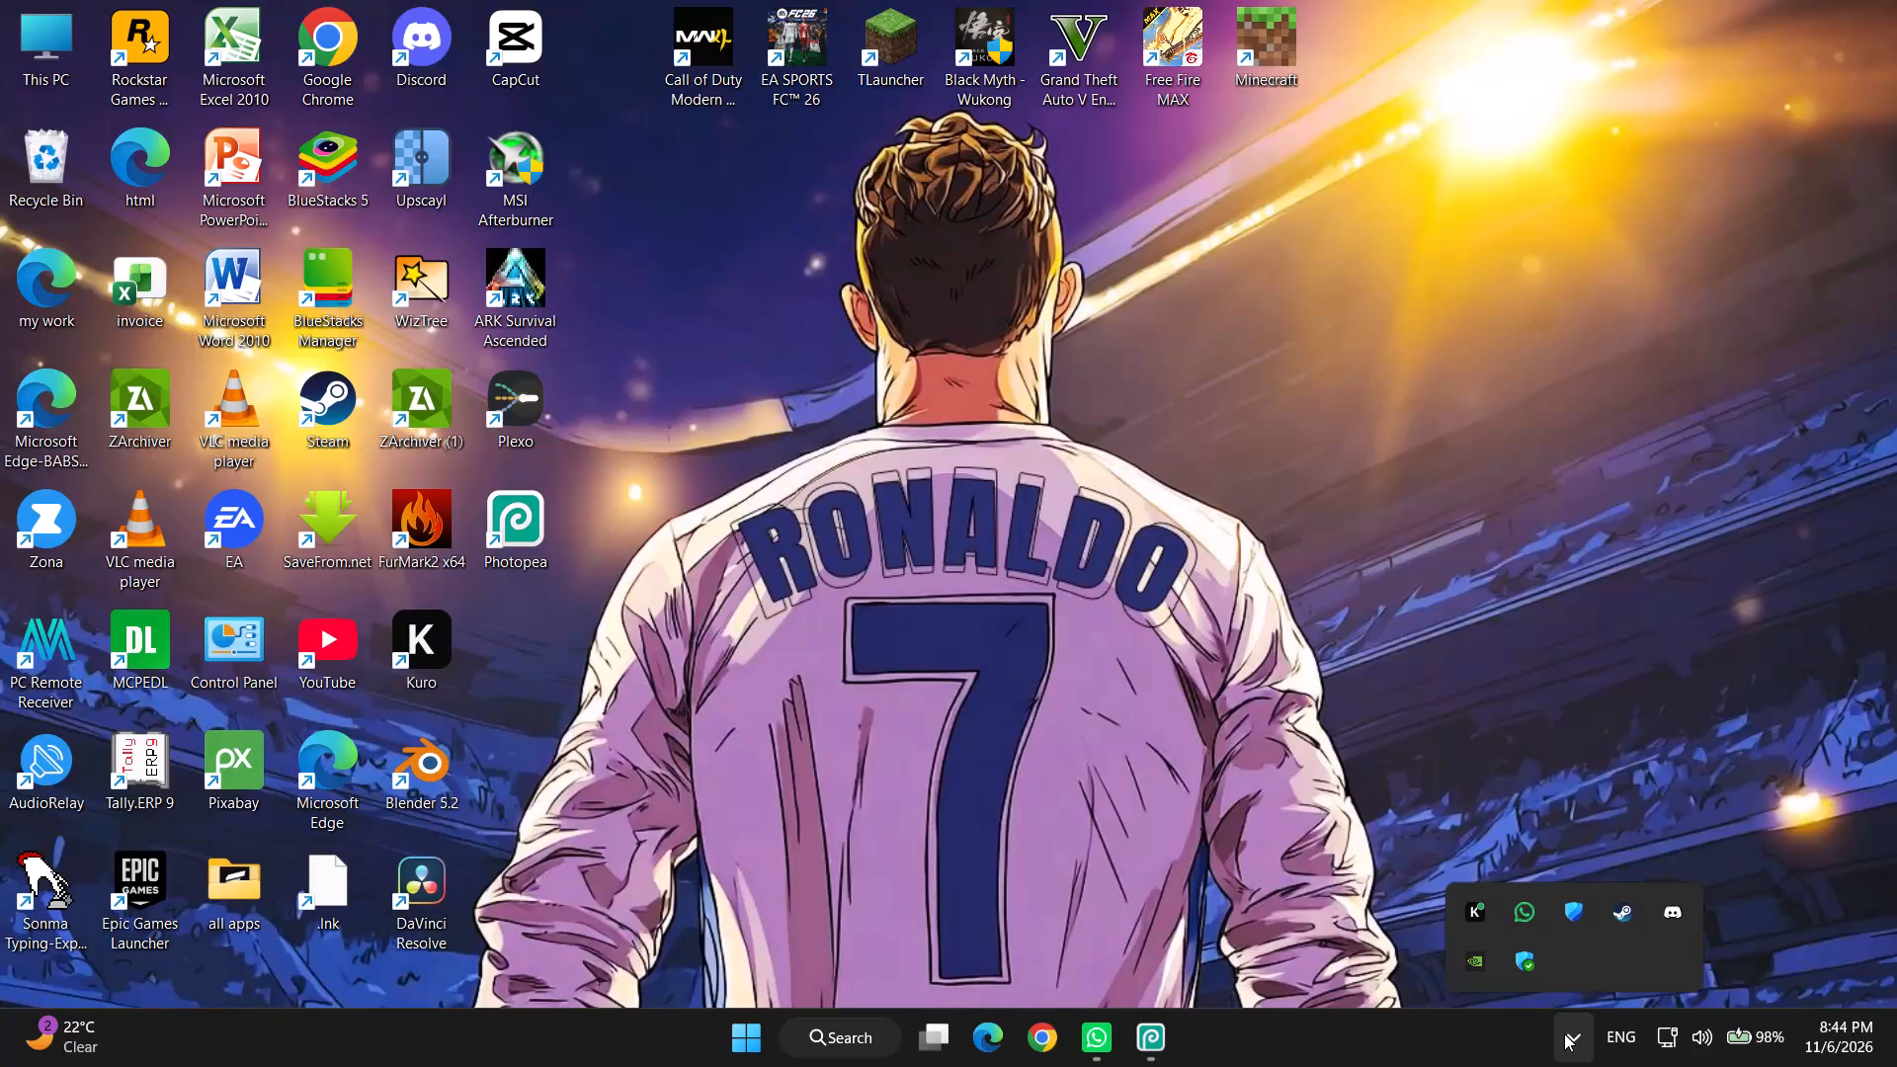
Switch to Steam, opening its game Library in a maximized window.
left_click(1628, 916)
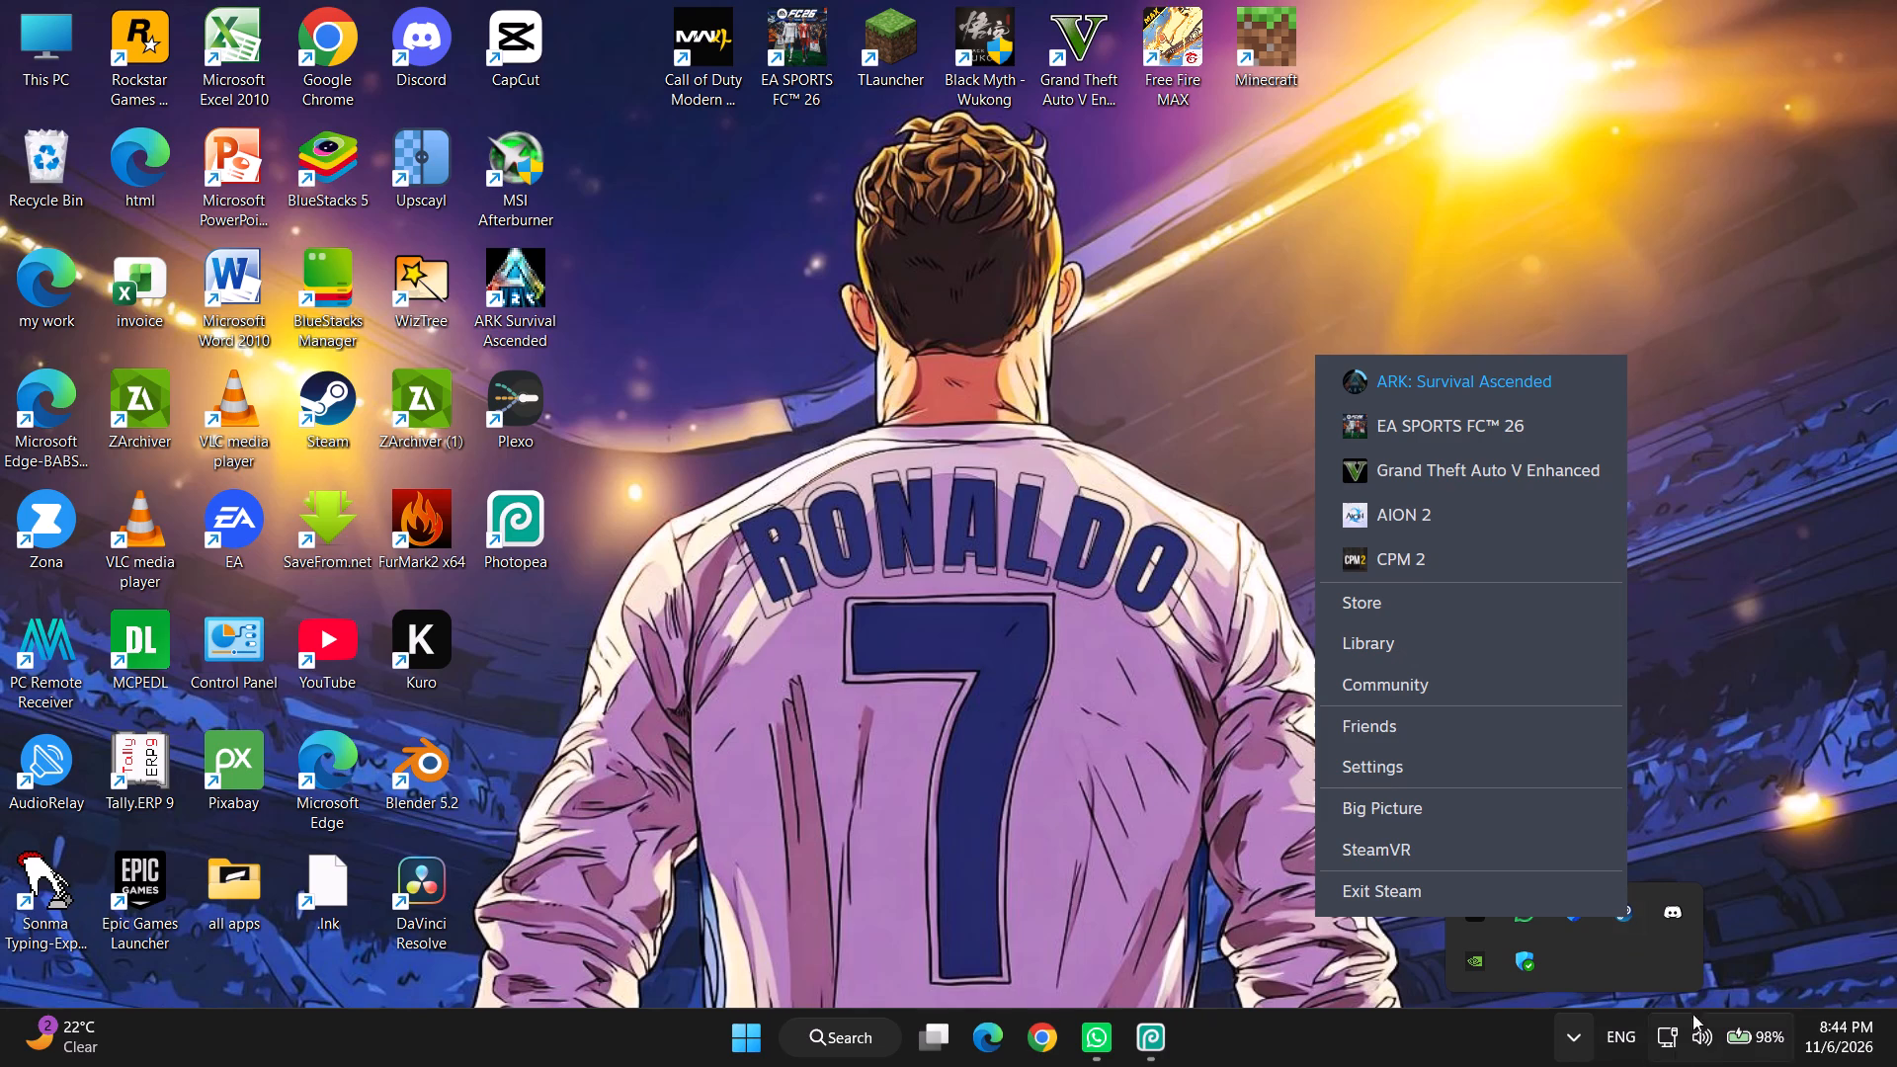
left_click(1400, 648)
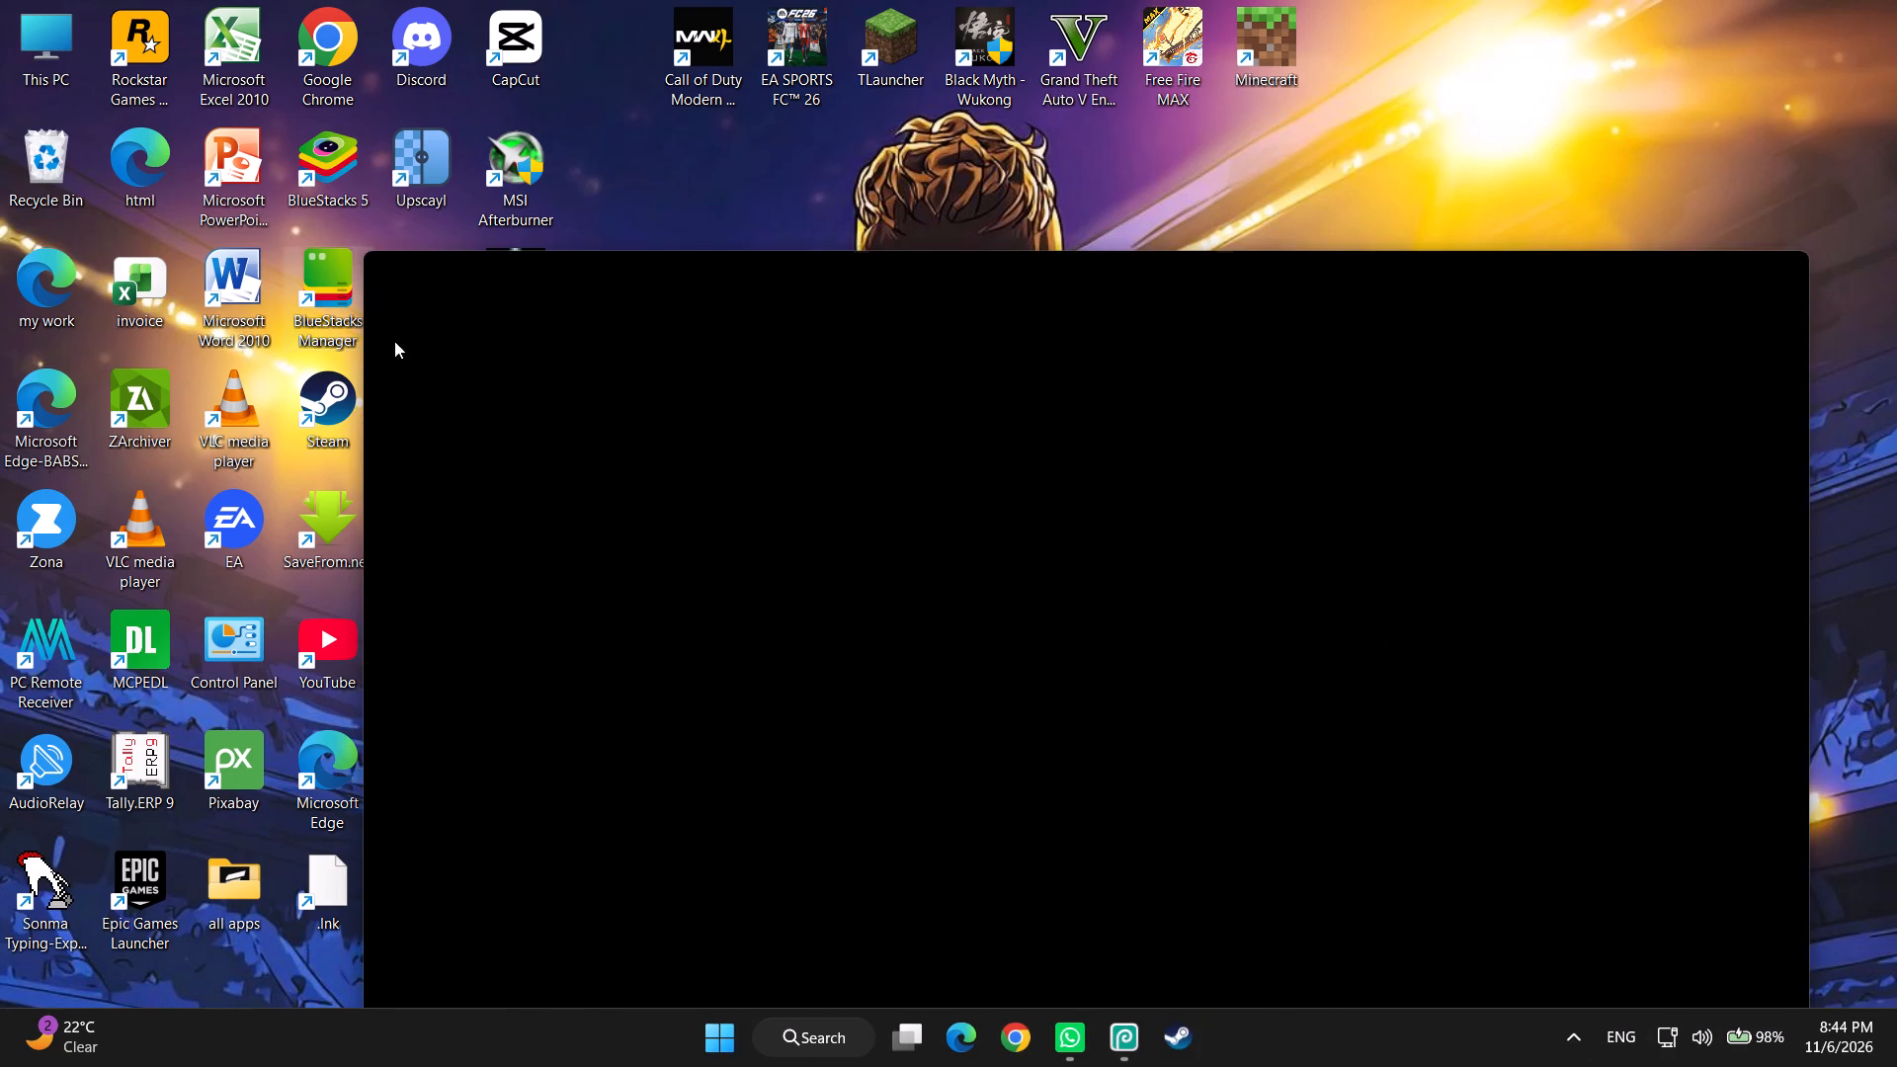
double_click(877, 279)
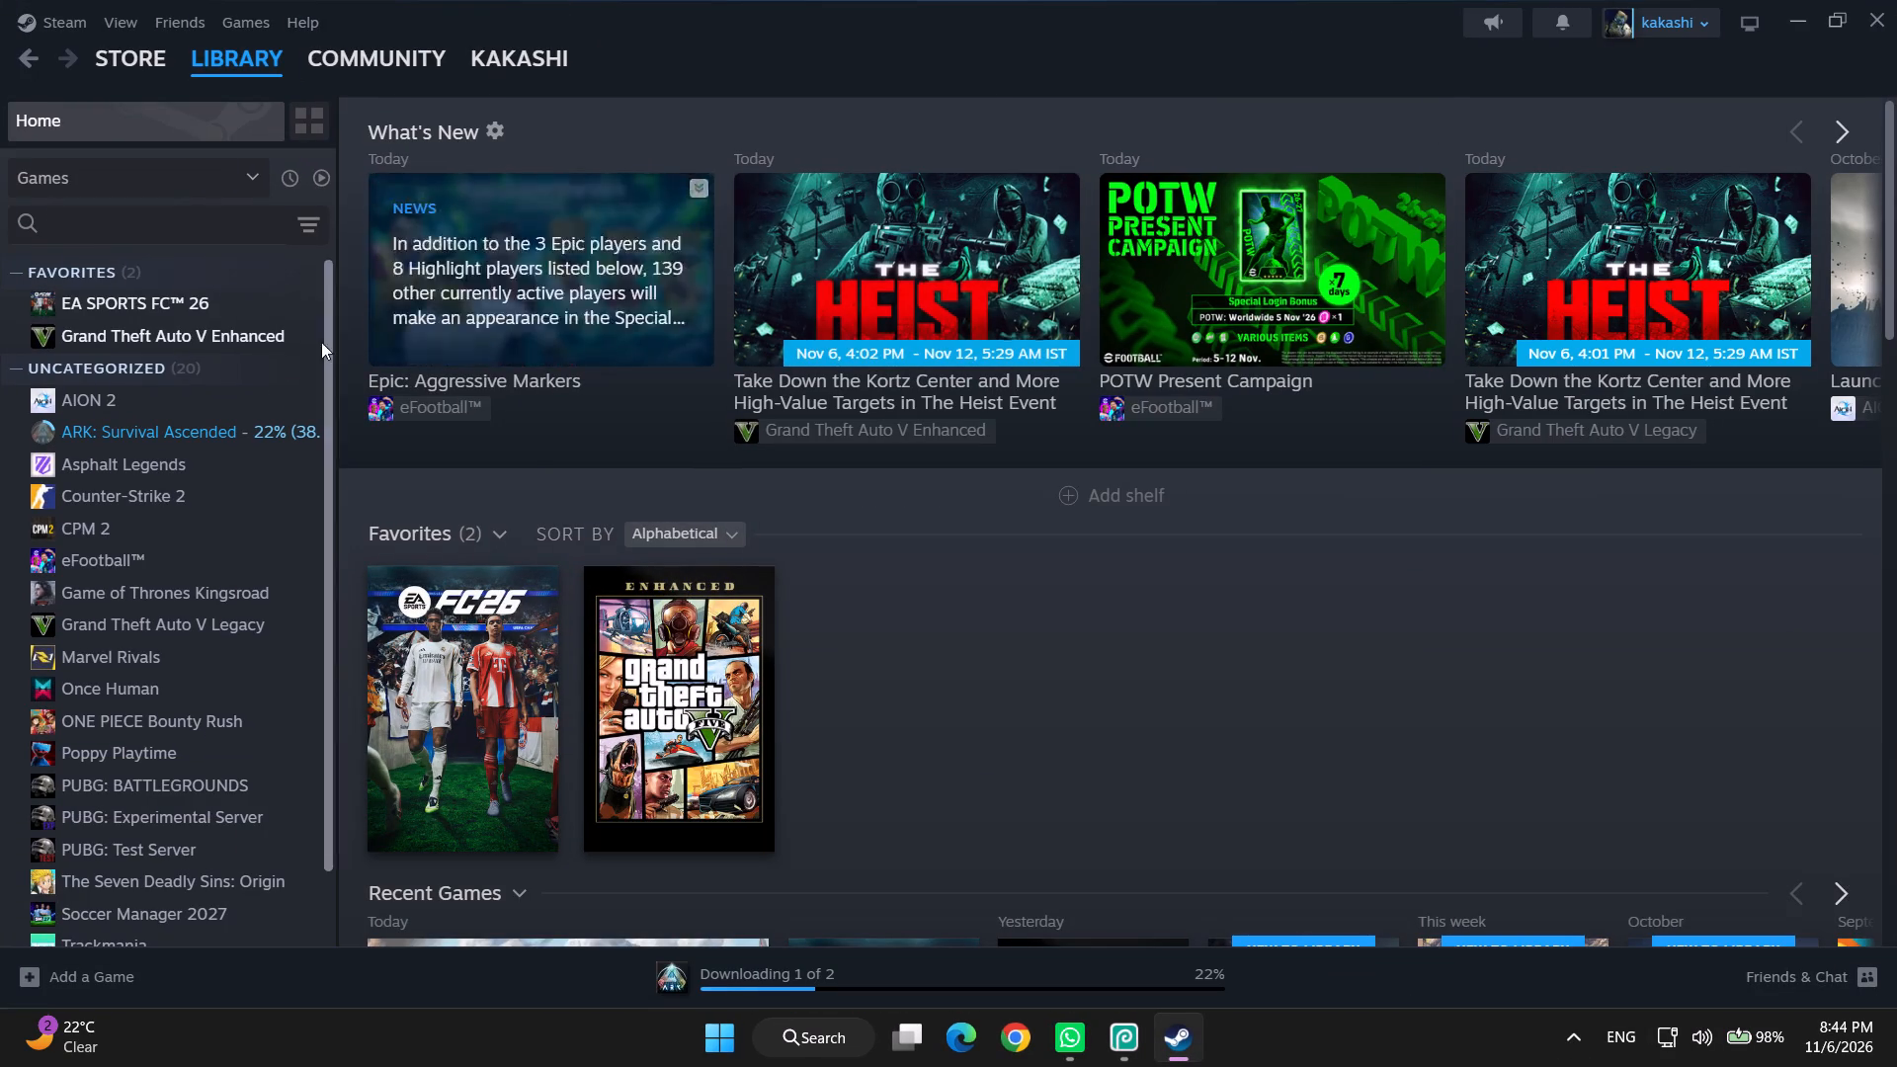
Open ARK: Survival Ascended in the library and examine its download progress on the downloads page.
left_click(225, 419)
left_click(612, 541)
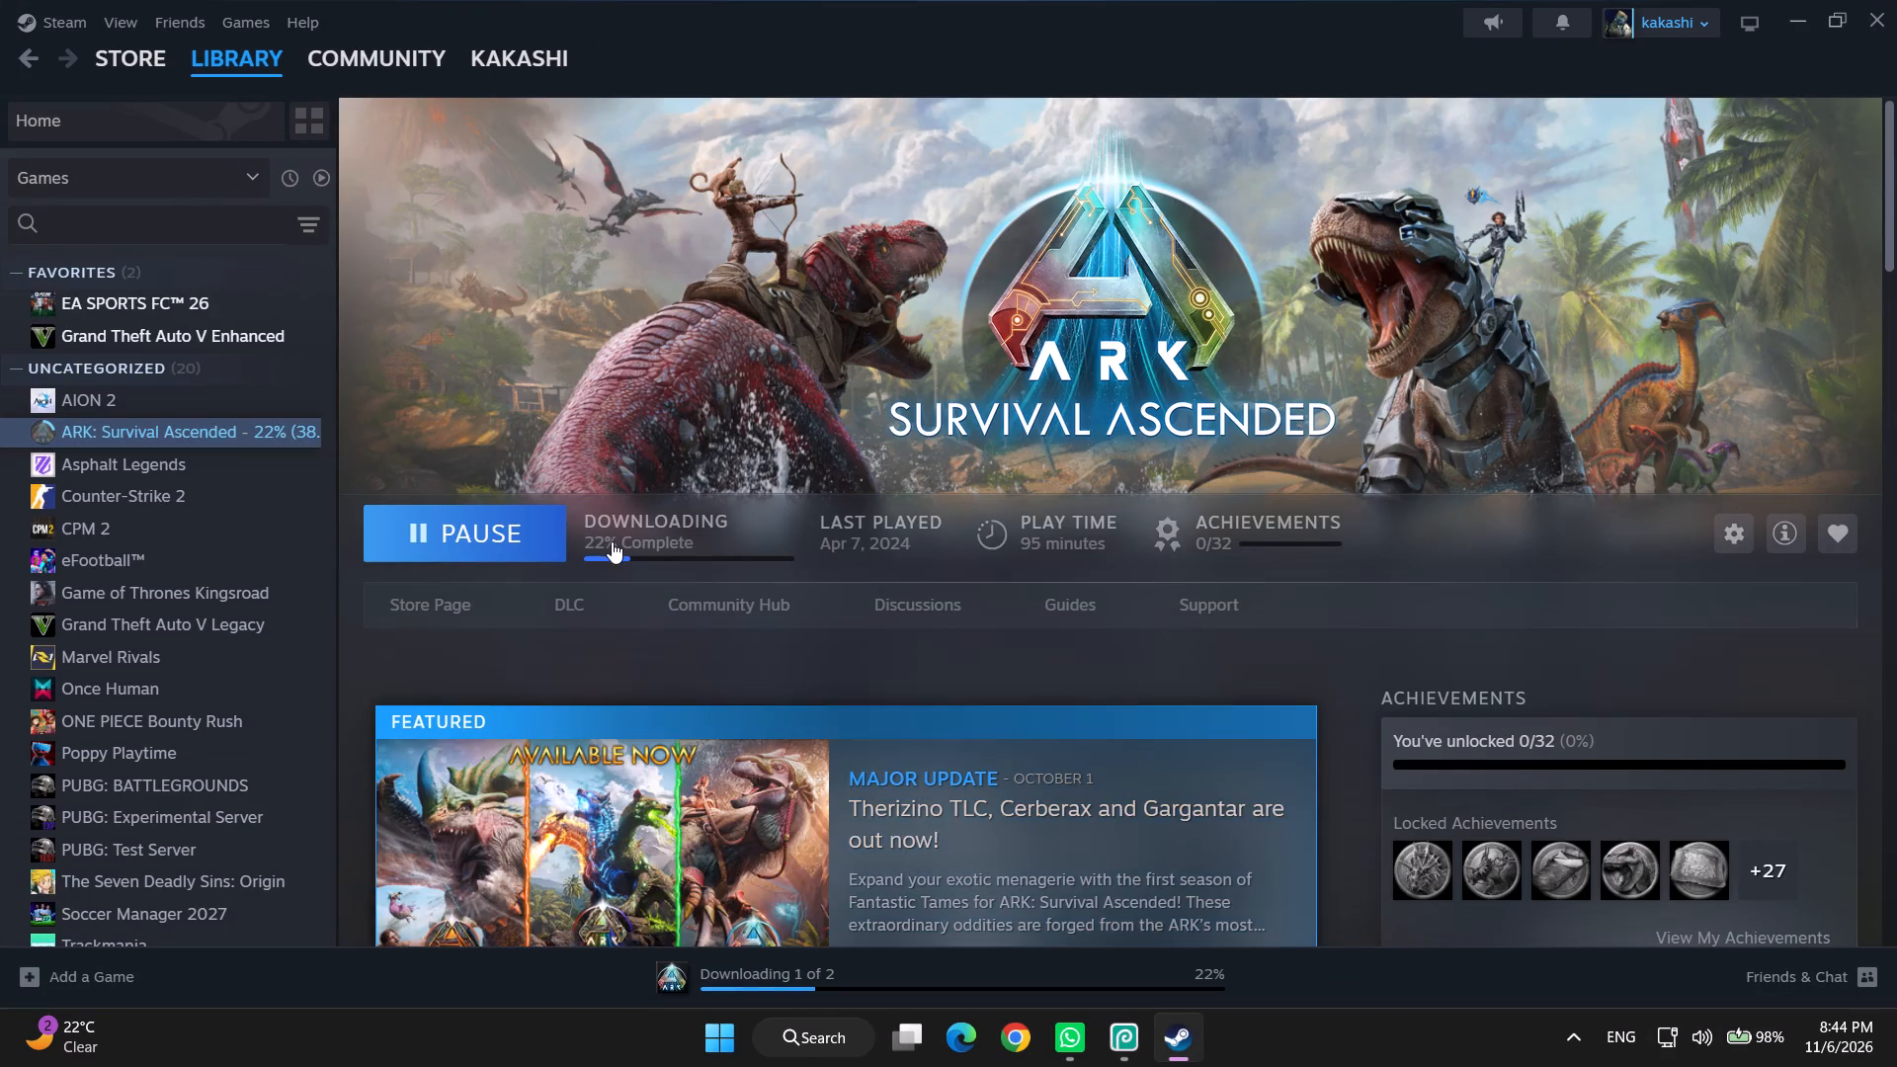
right_click(957, 663)
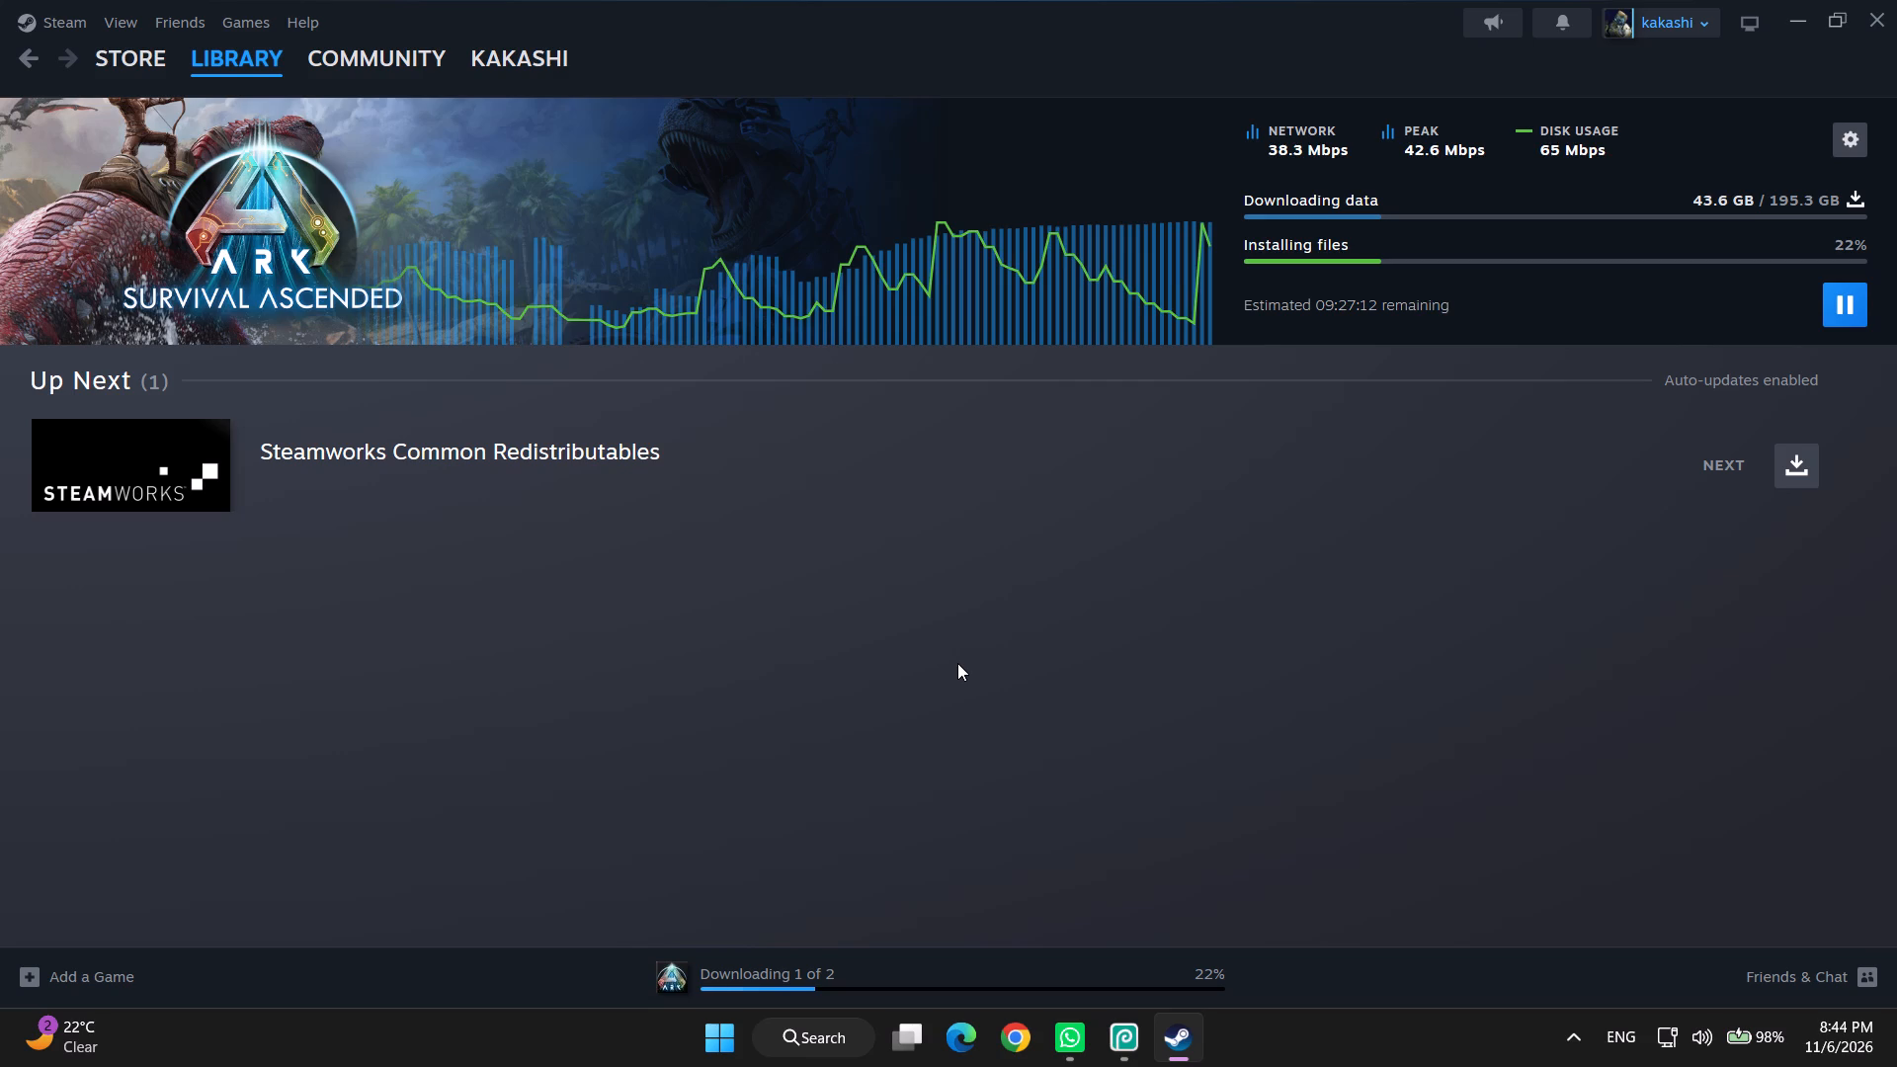
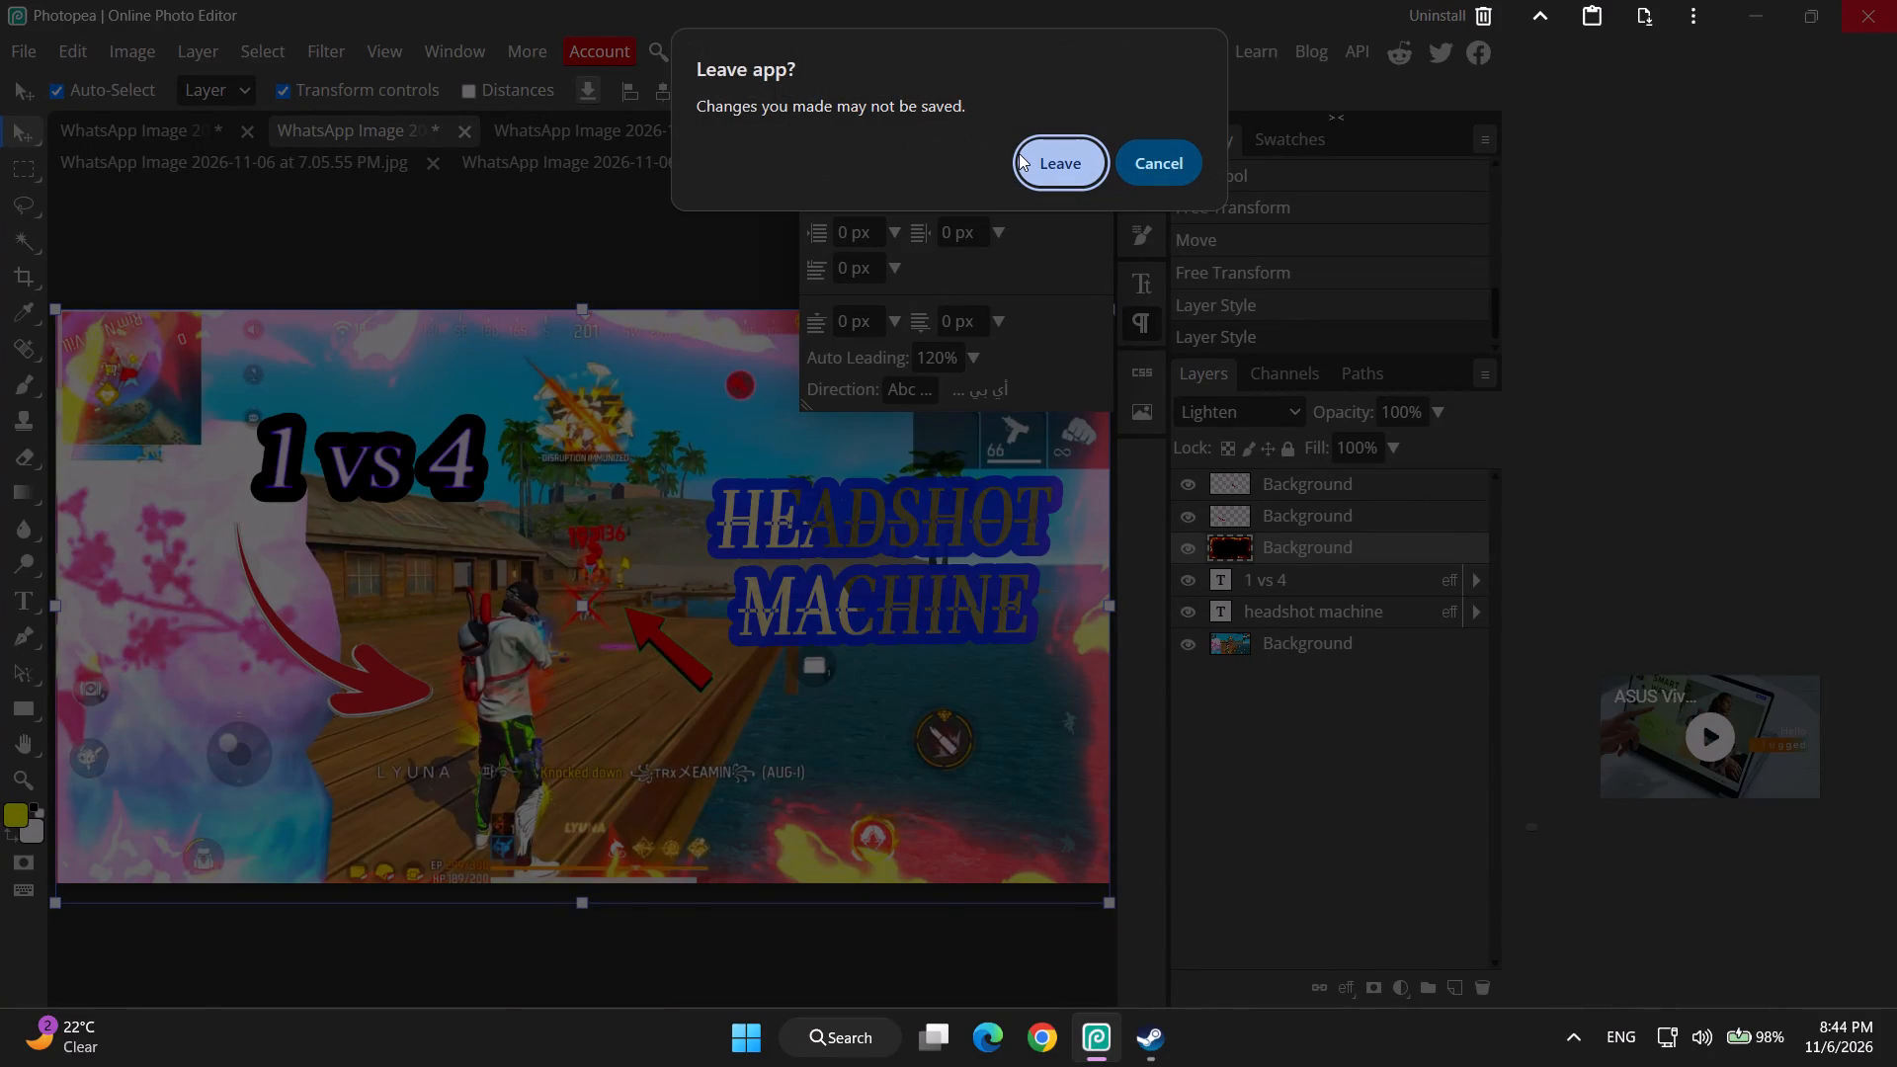
Cancel leaving the editor to keep the unsaved thumbnail open.
key("Escape")
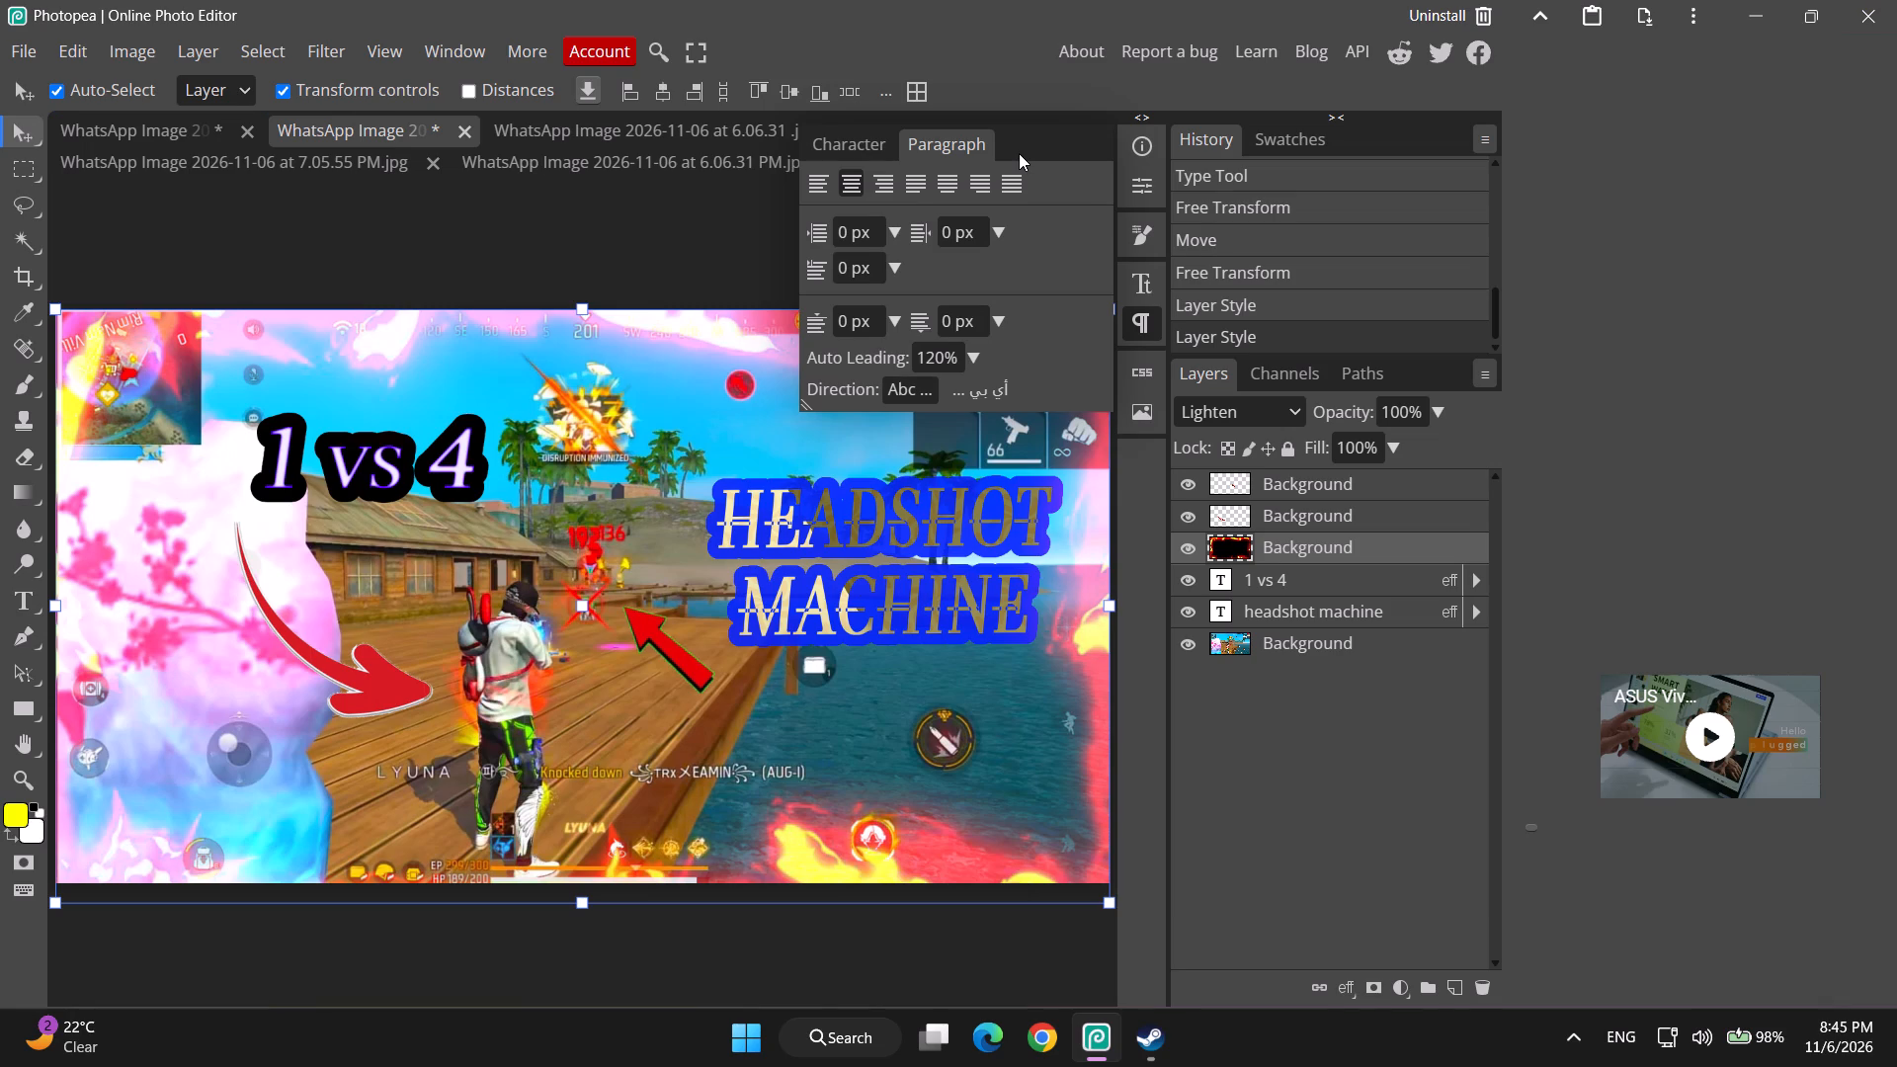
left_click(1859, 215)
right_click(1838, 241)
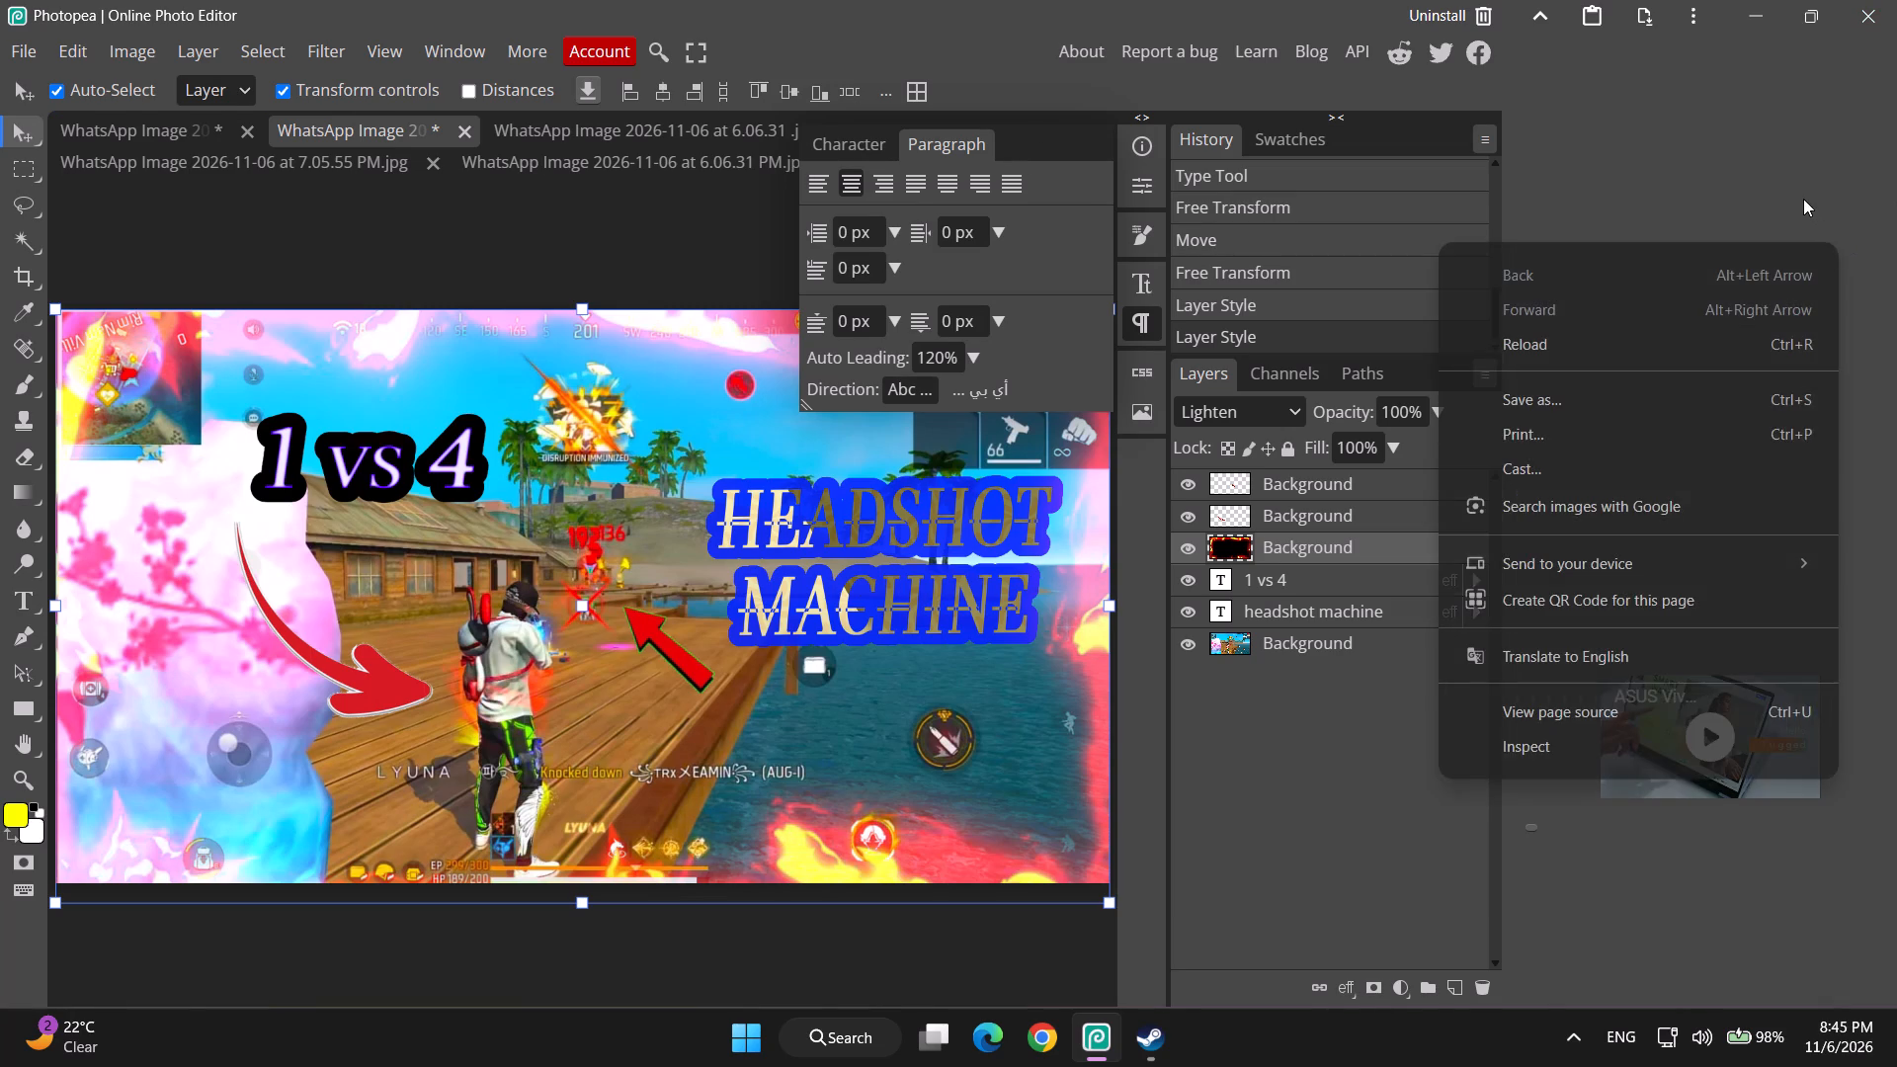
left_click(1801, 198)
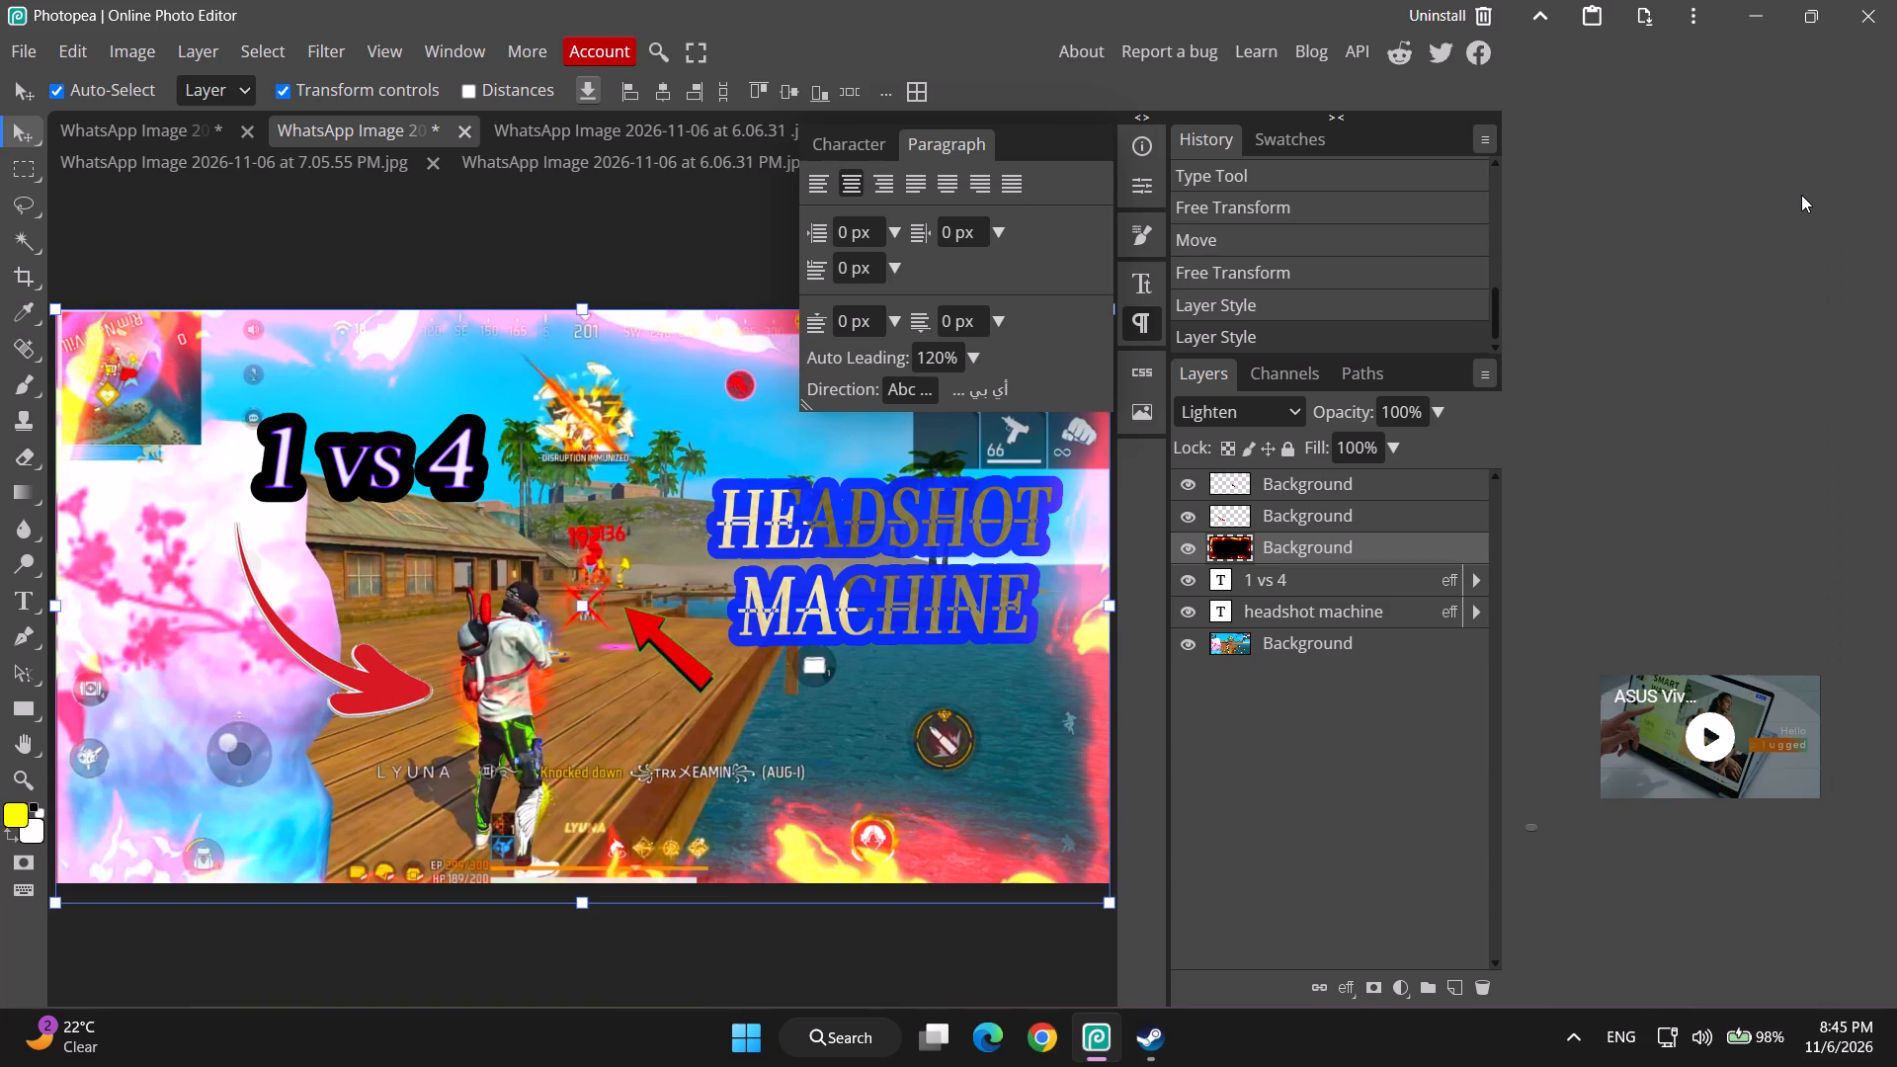
Copy the word MACHINE from the "headshot machine" text layer, delete it there, and commit the text edit.
left_click(942, 532)
left_click(942, 532)
left_click(984, 599)
left_click(1248, 613)
left_click(31, 613)
left_click(987, 595)
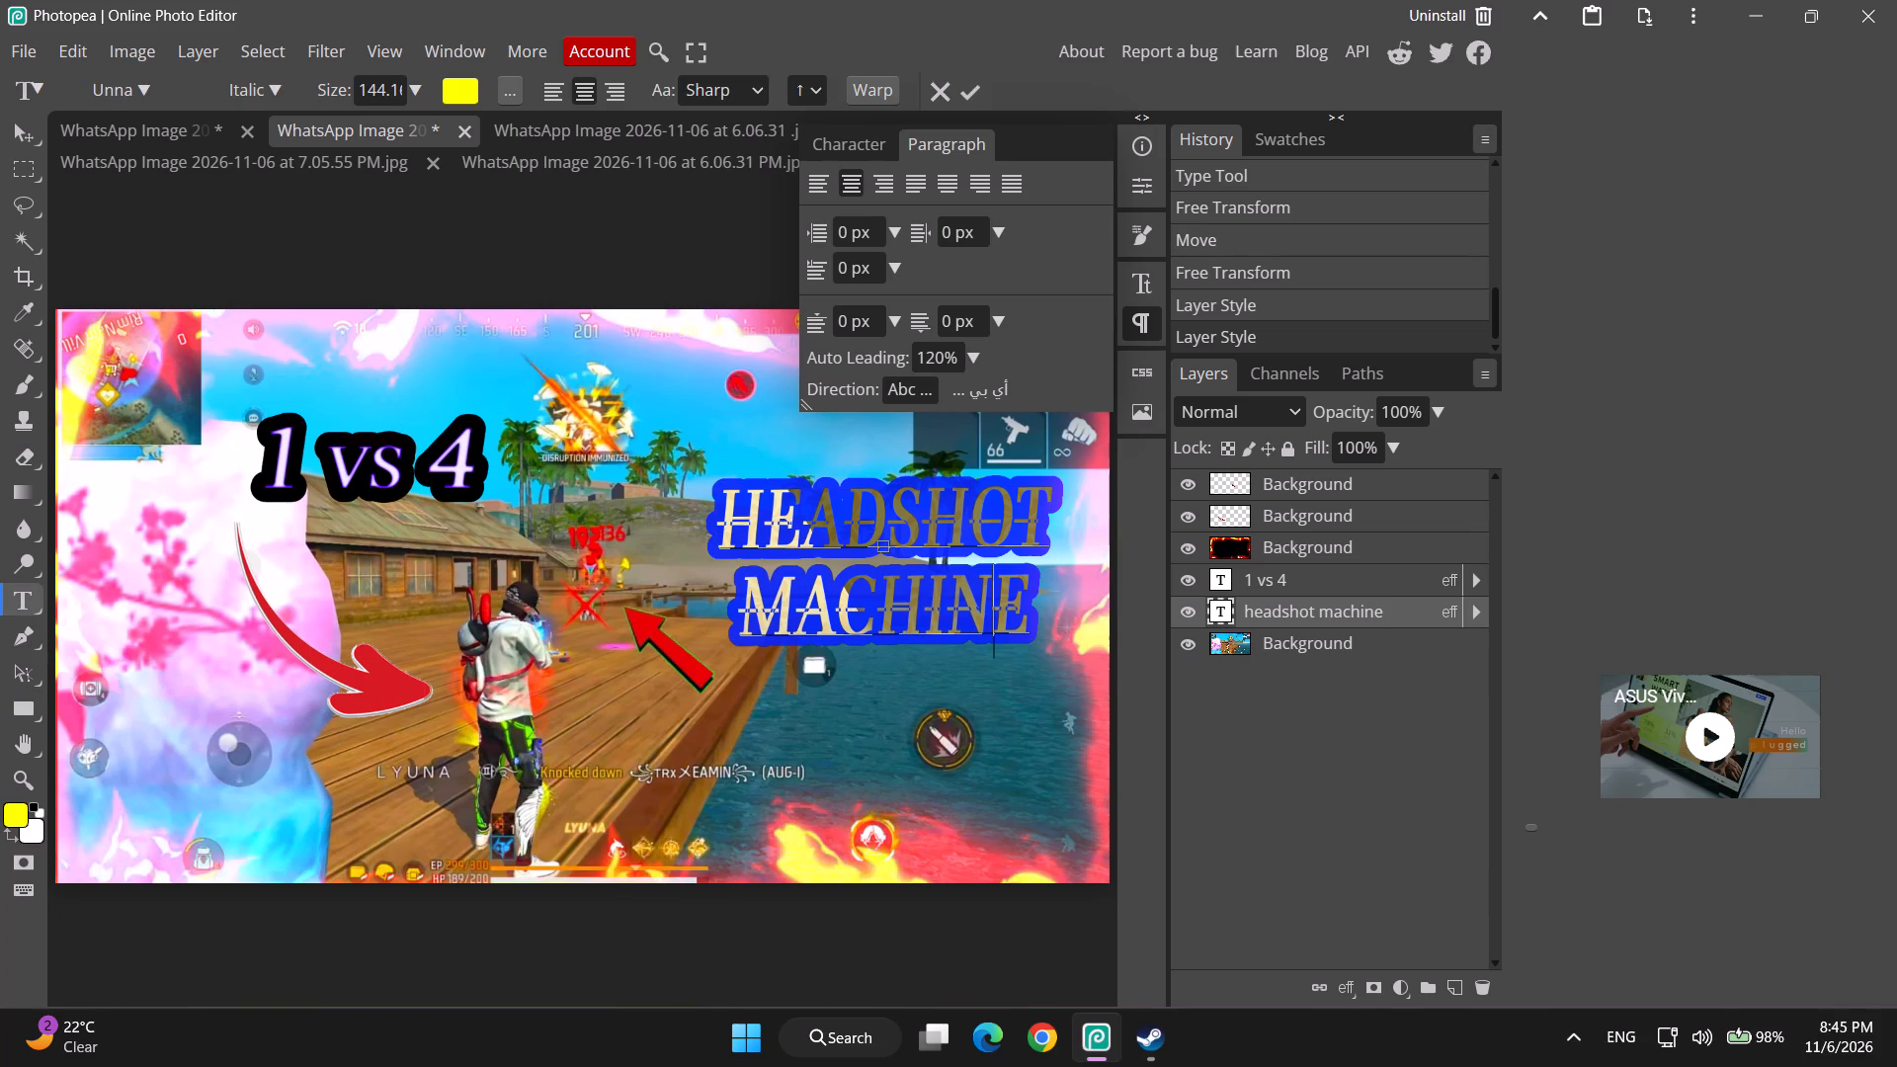
left_click(1033, 595)
left_click_drag(1020, 611, 741, 619)
key("ctrl+c")
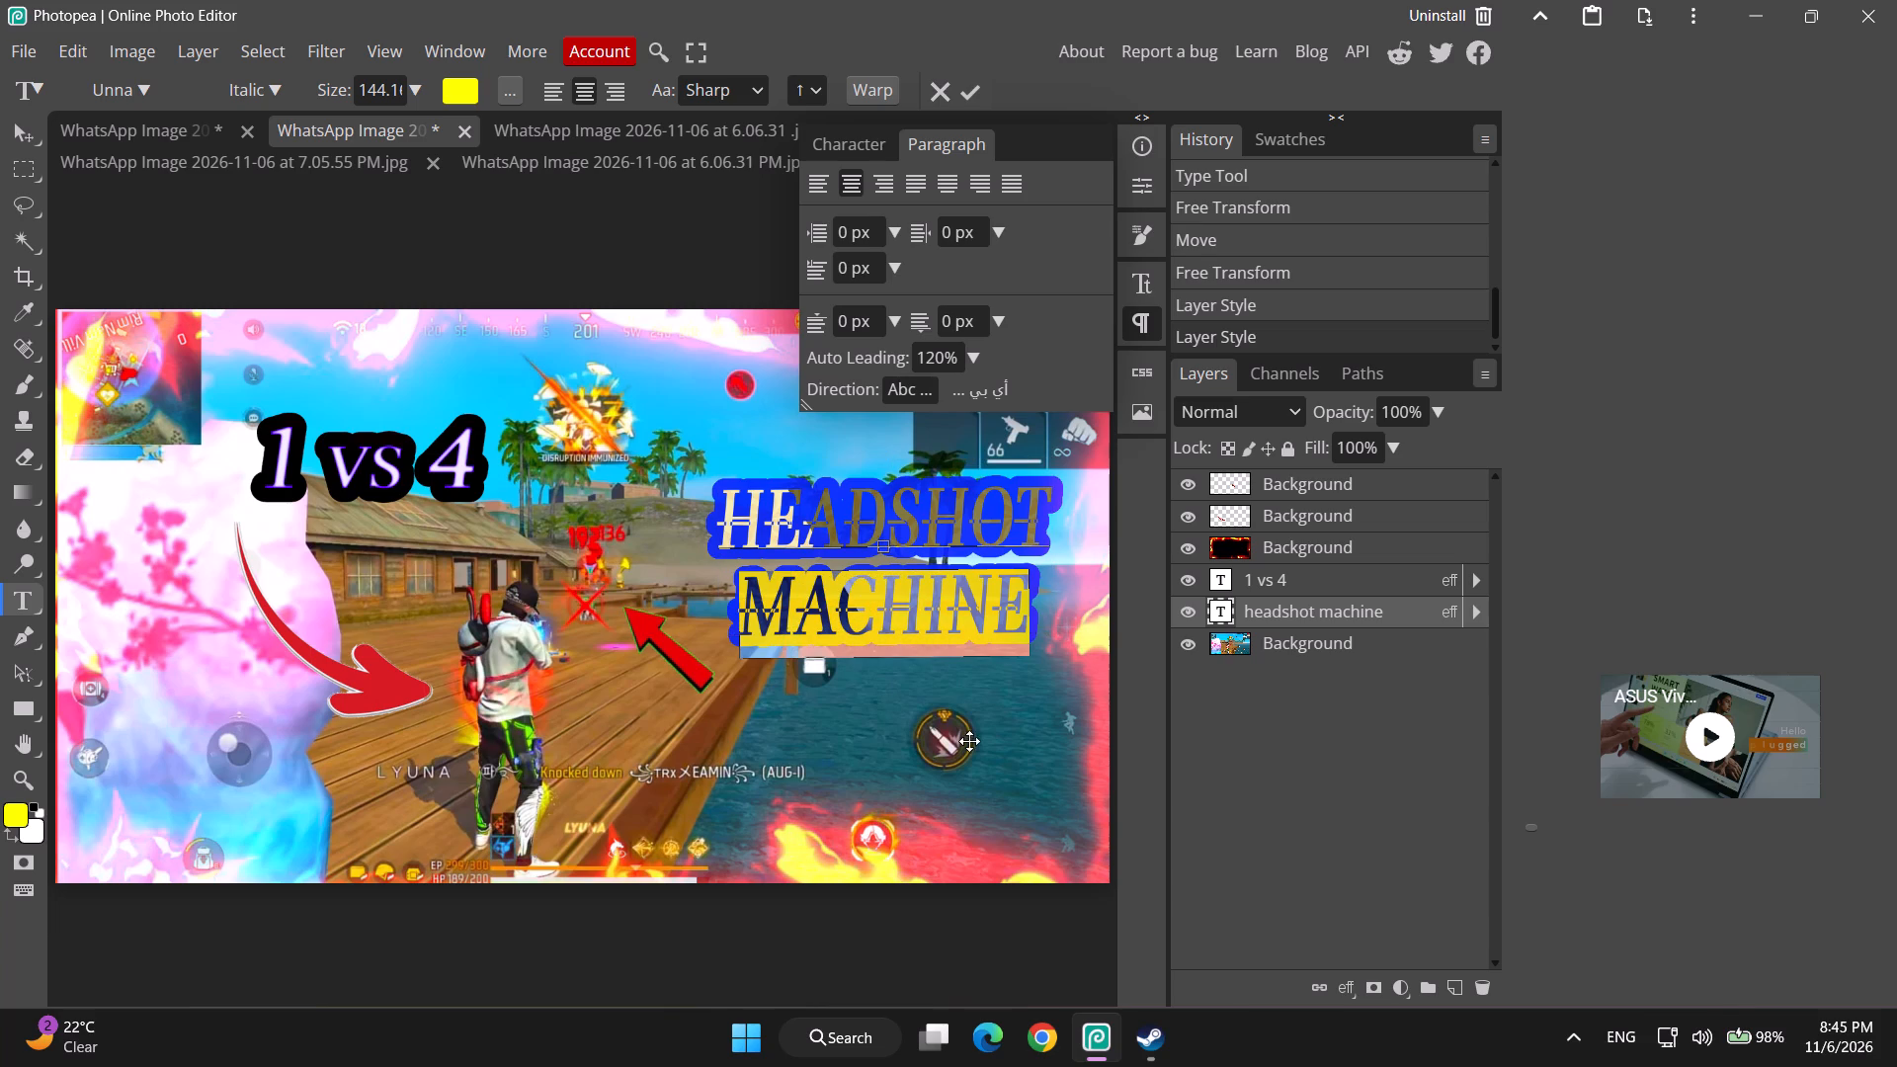
key("BackSpace")
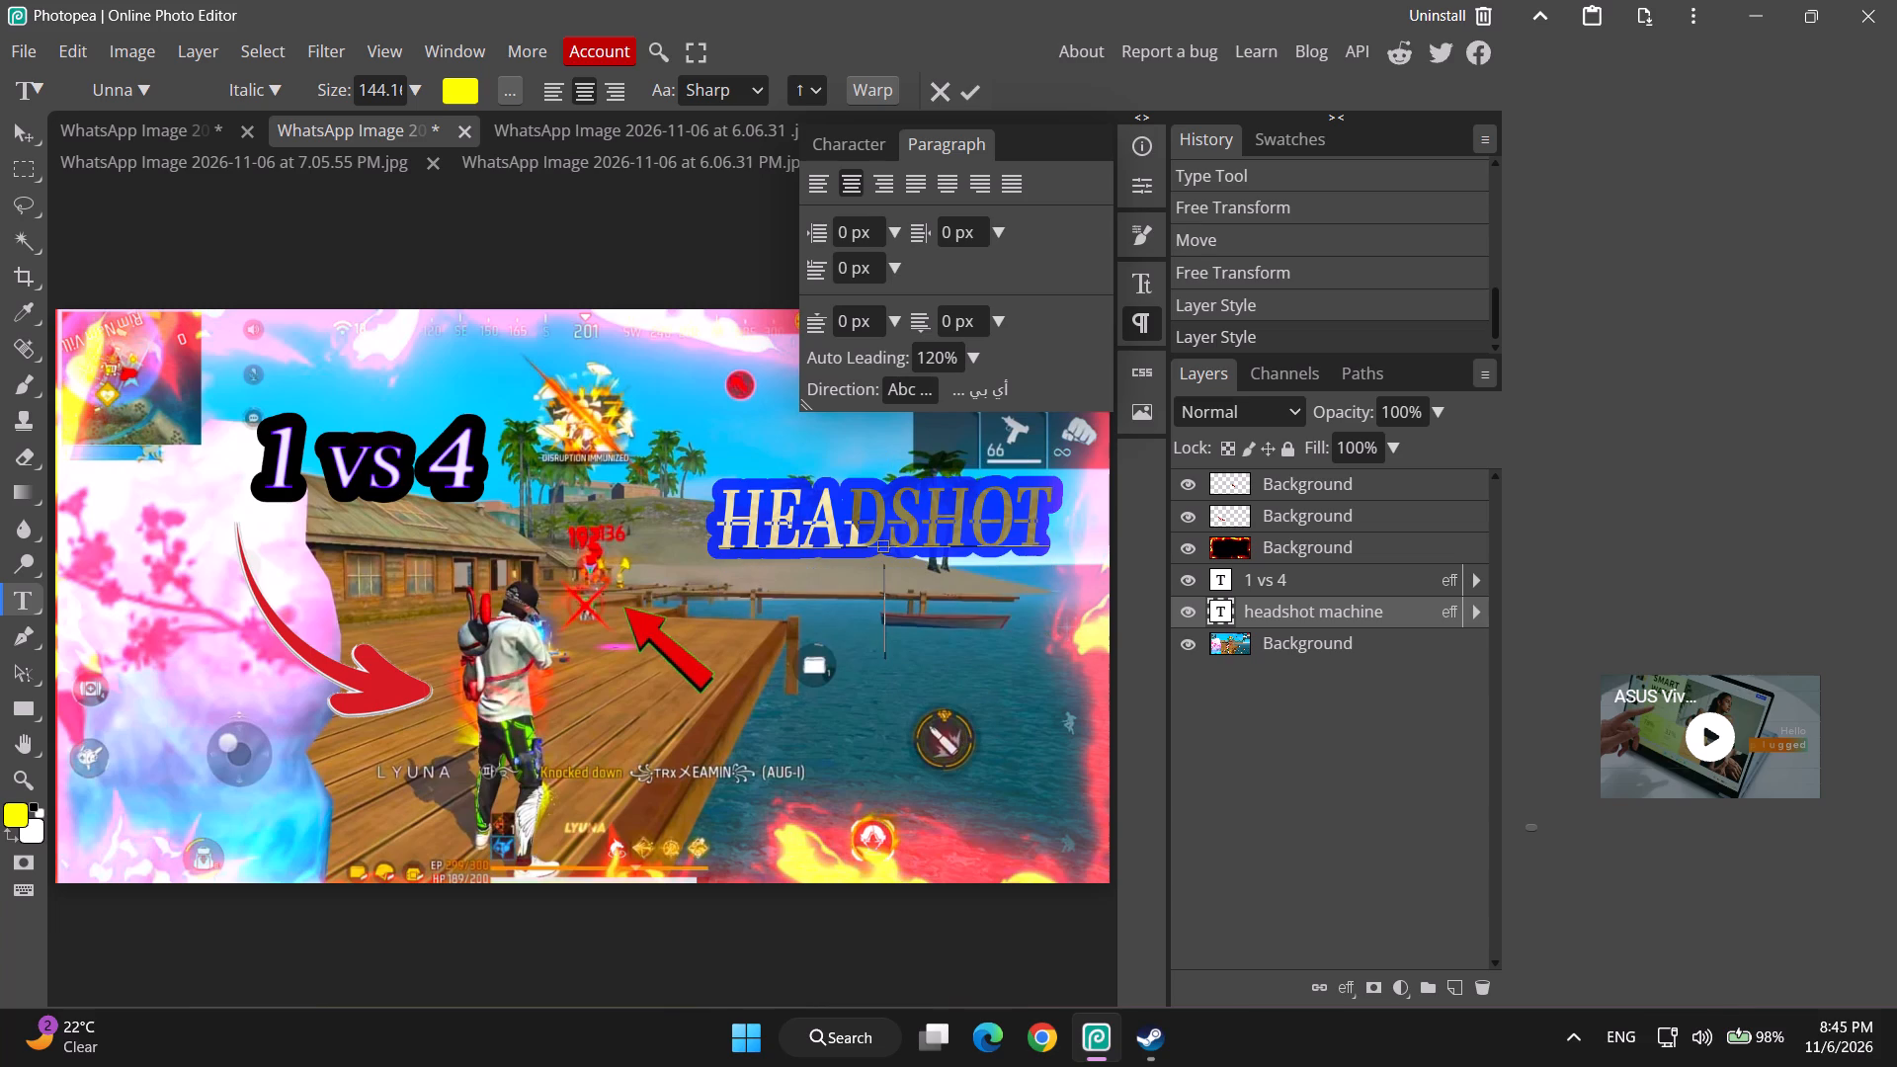
left_click(808, 695)
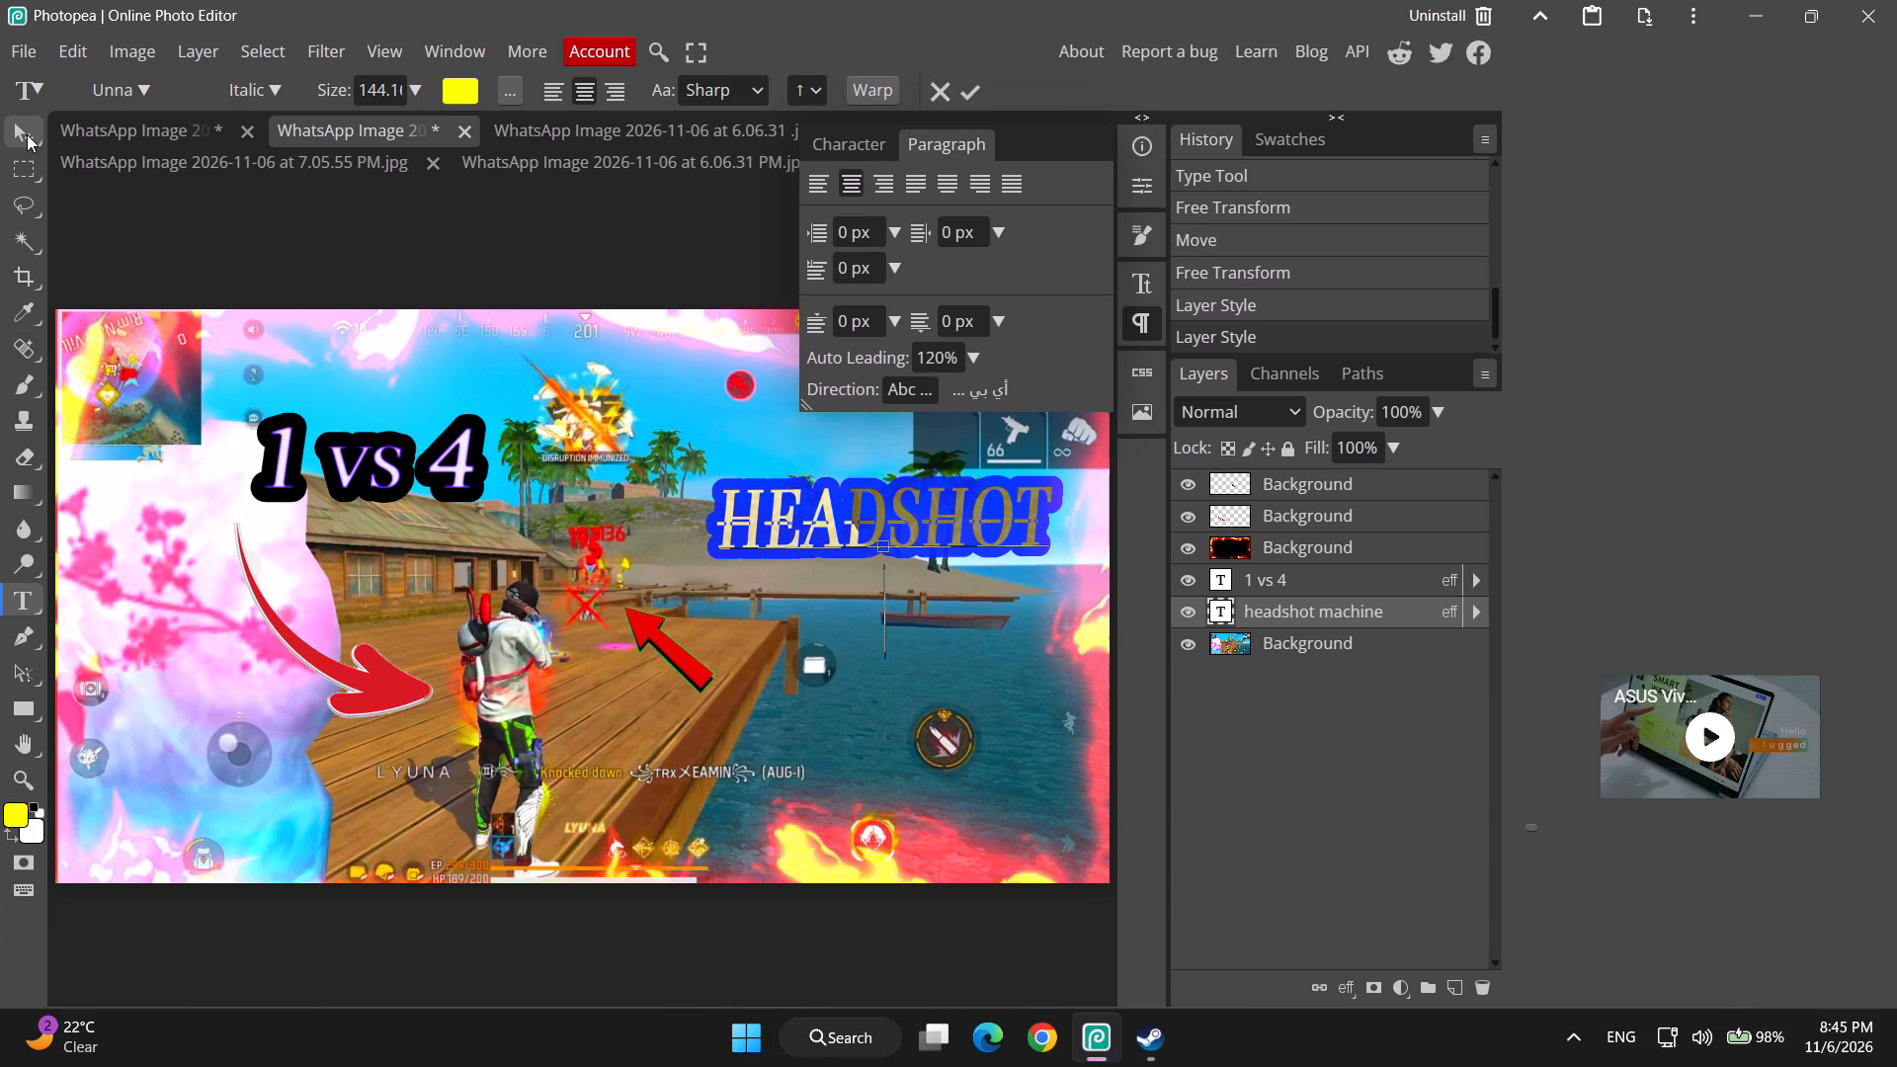
left_click(27, 134)
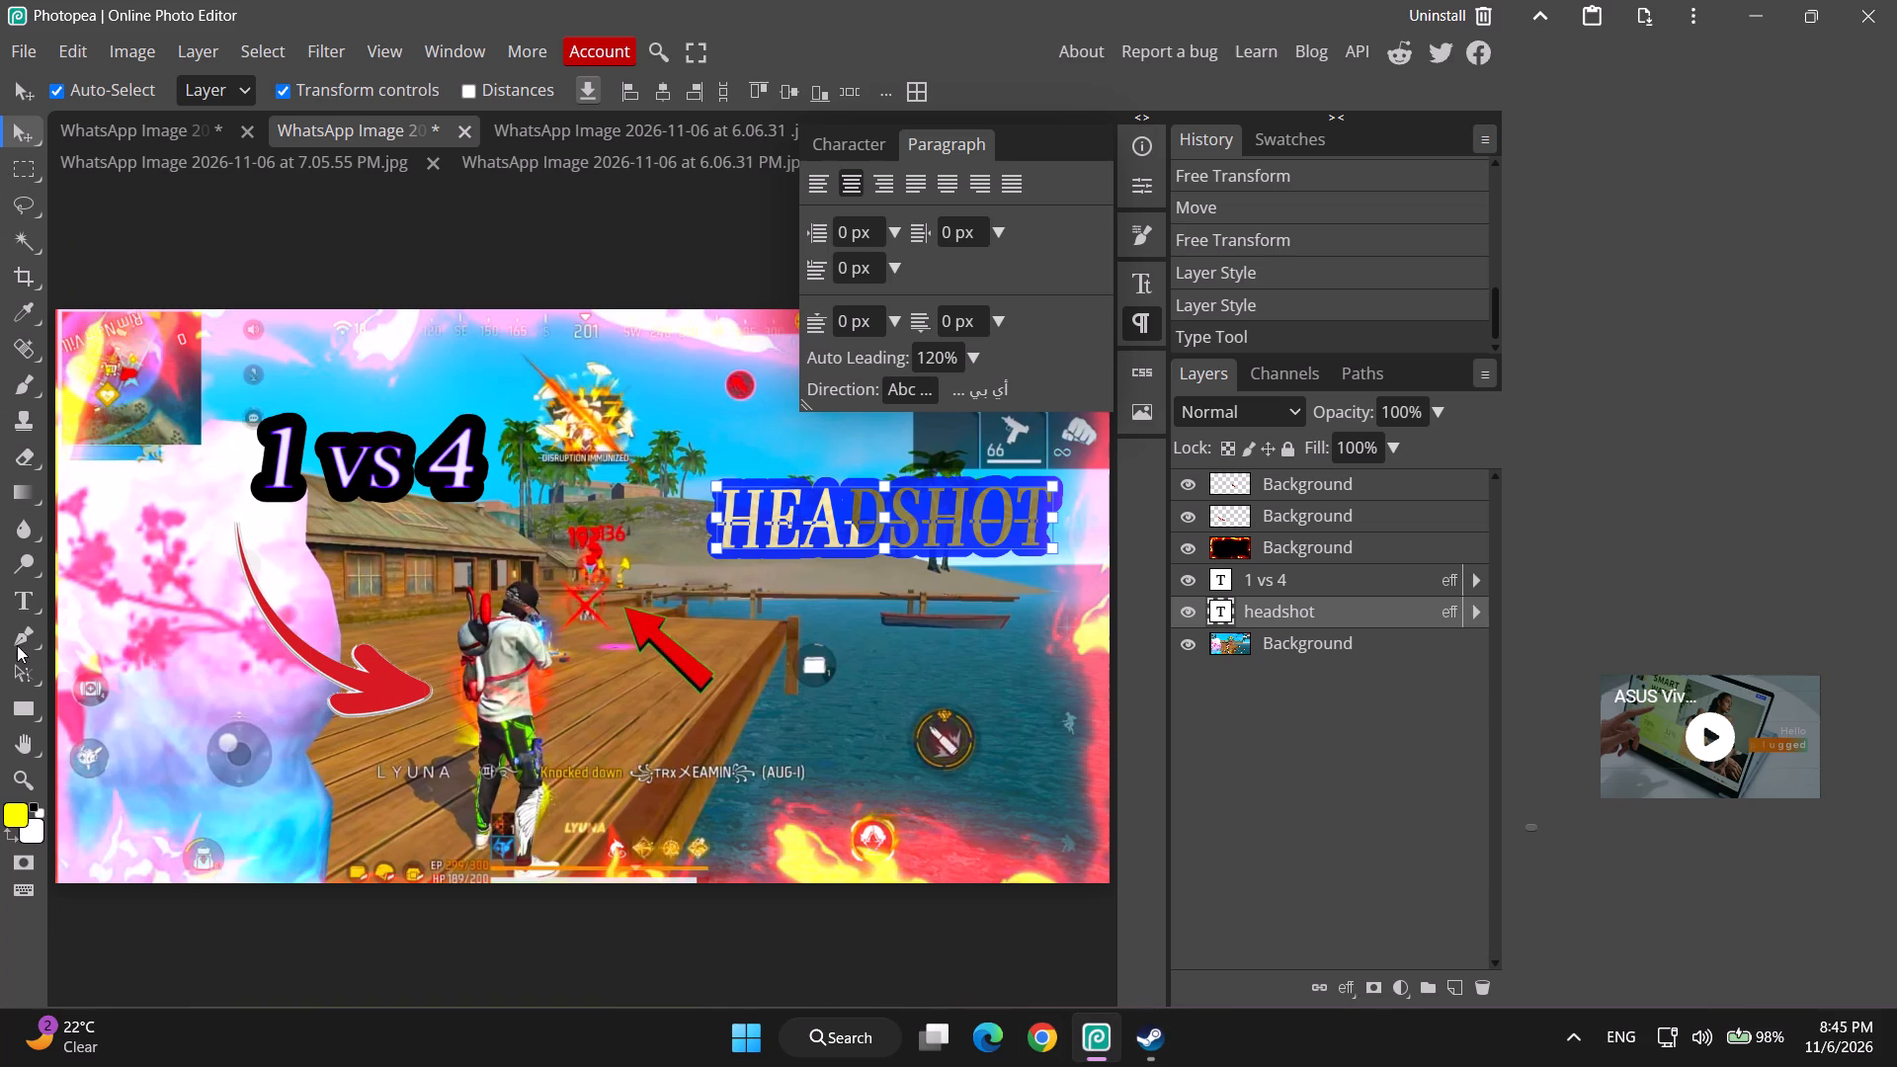
Paste the copied word MACHINE as a separate text layer just under the HEADSHOT text.
left_click(16, 592)
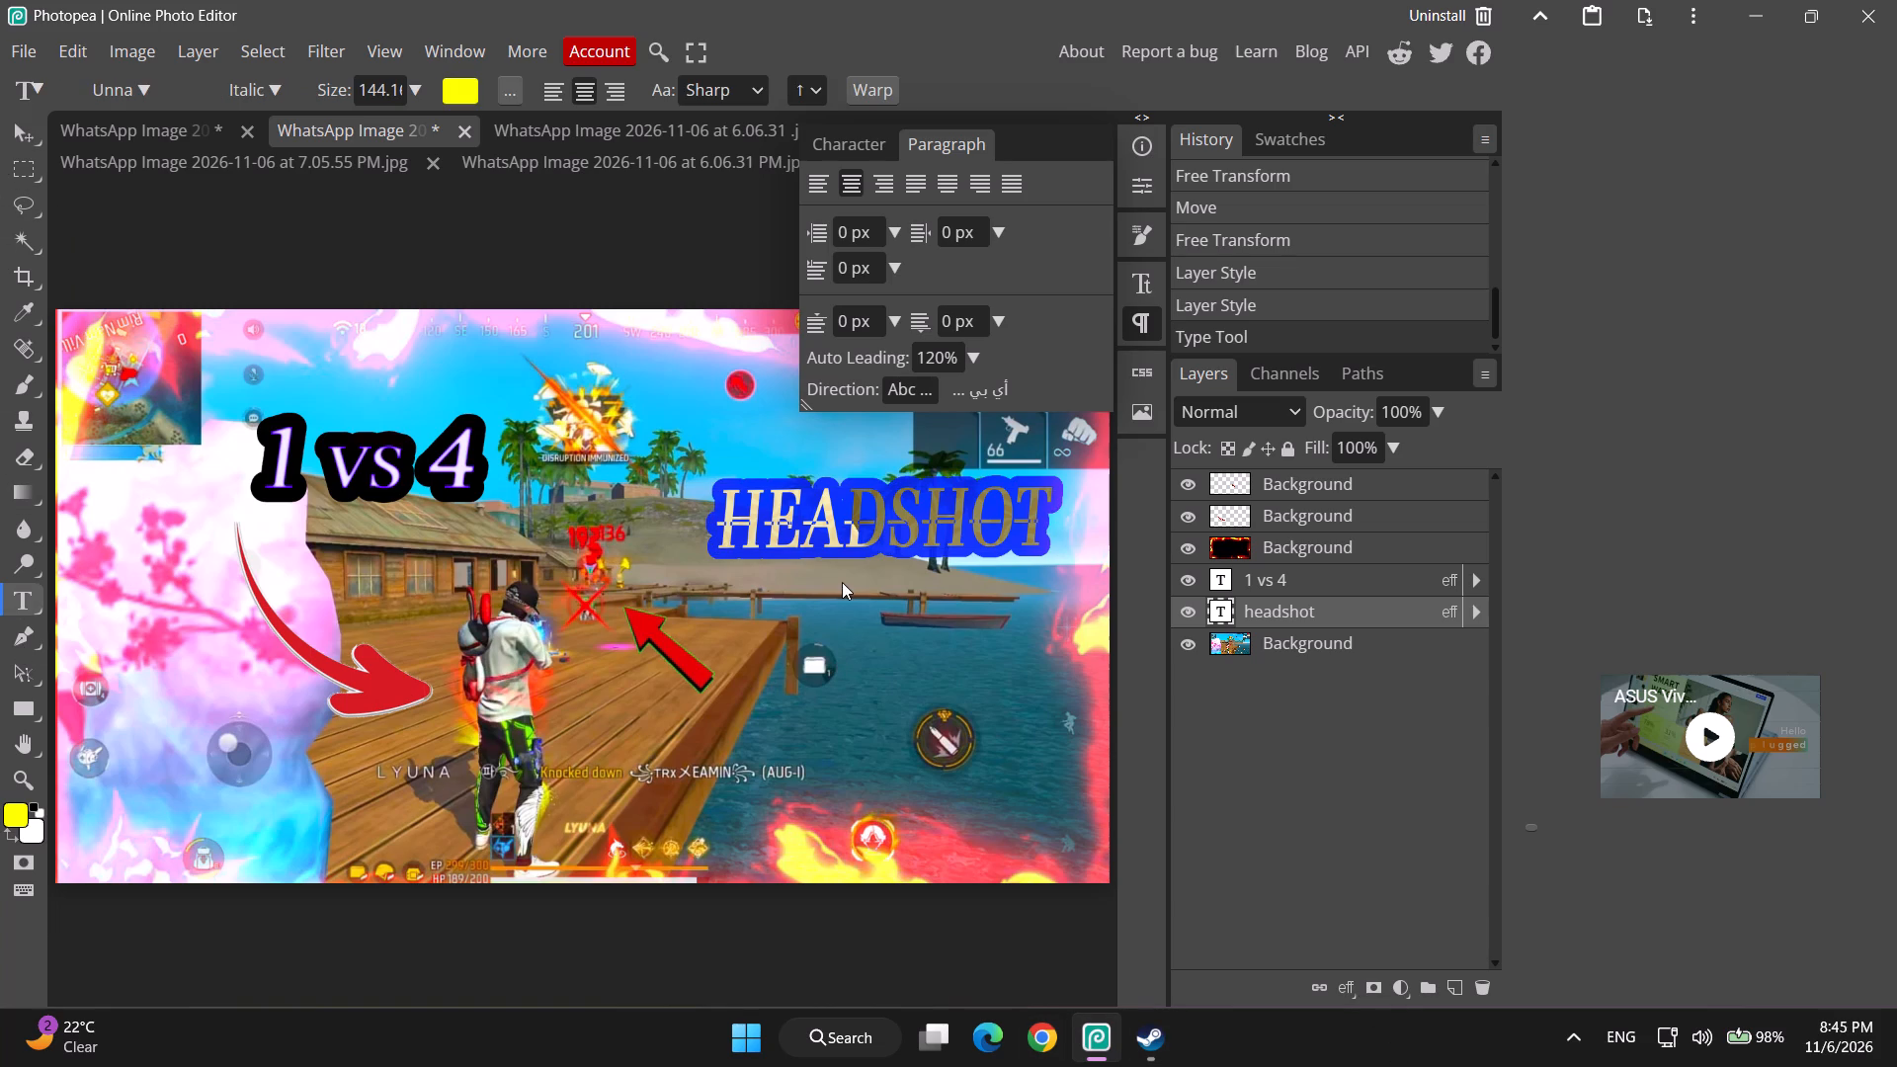
left_click(825, 571)
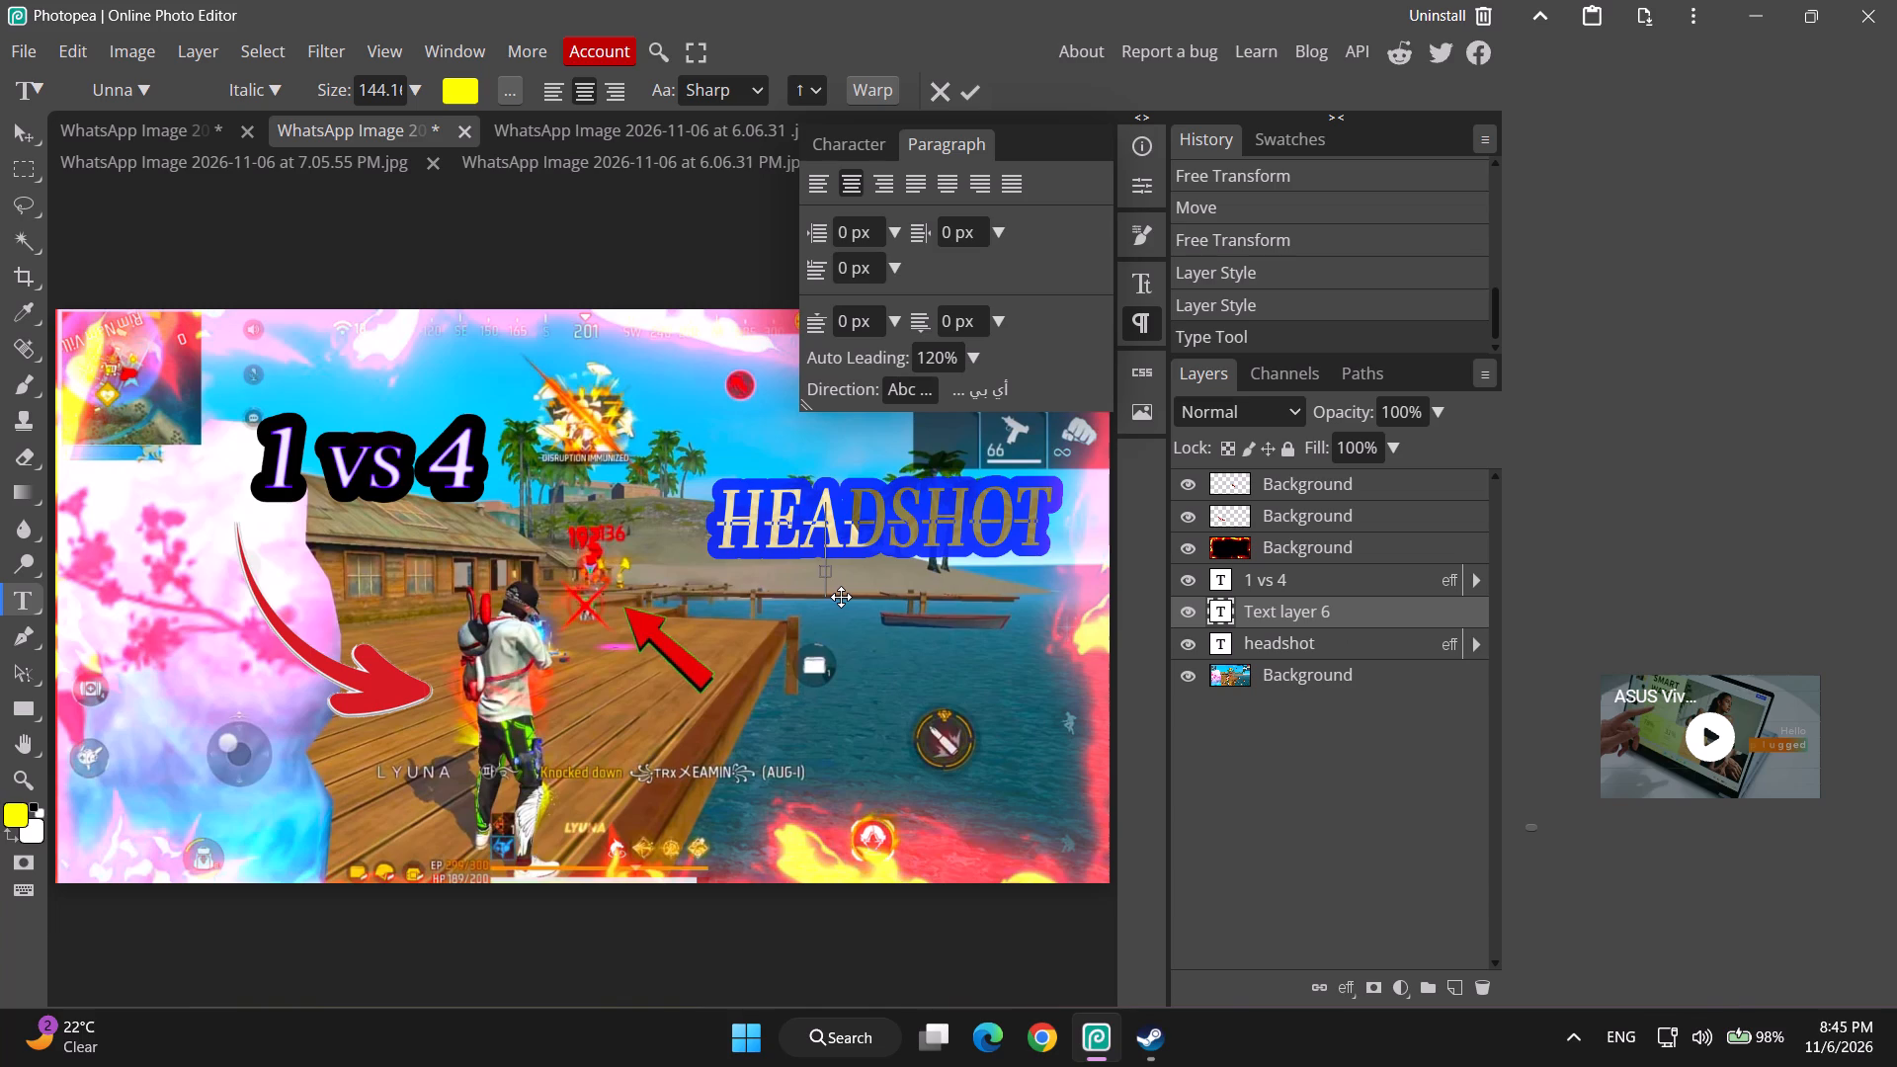
key("ctrl+v")
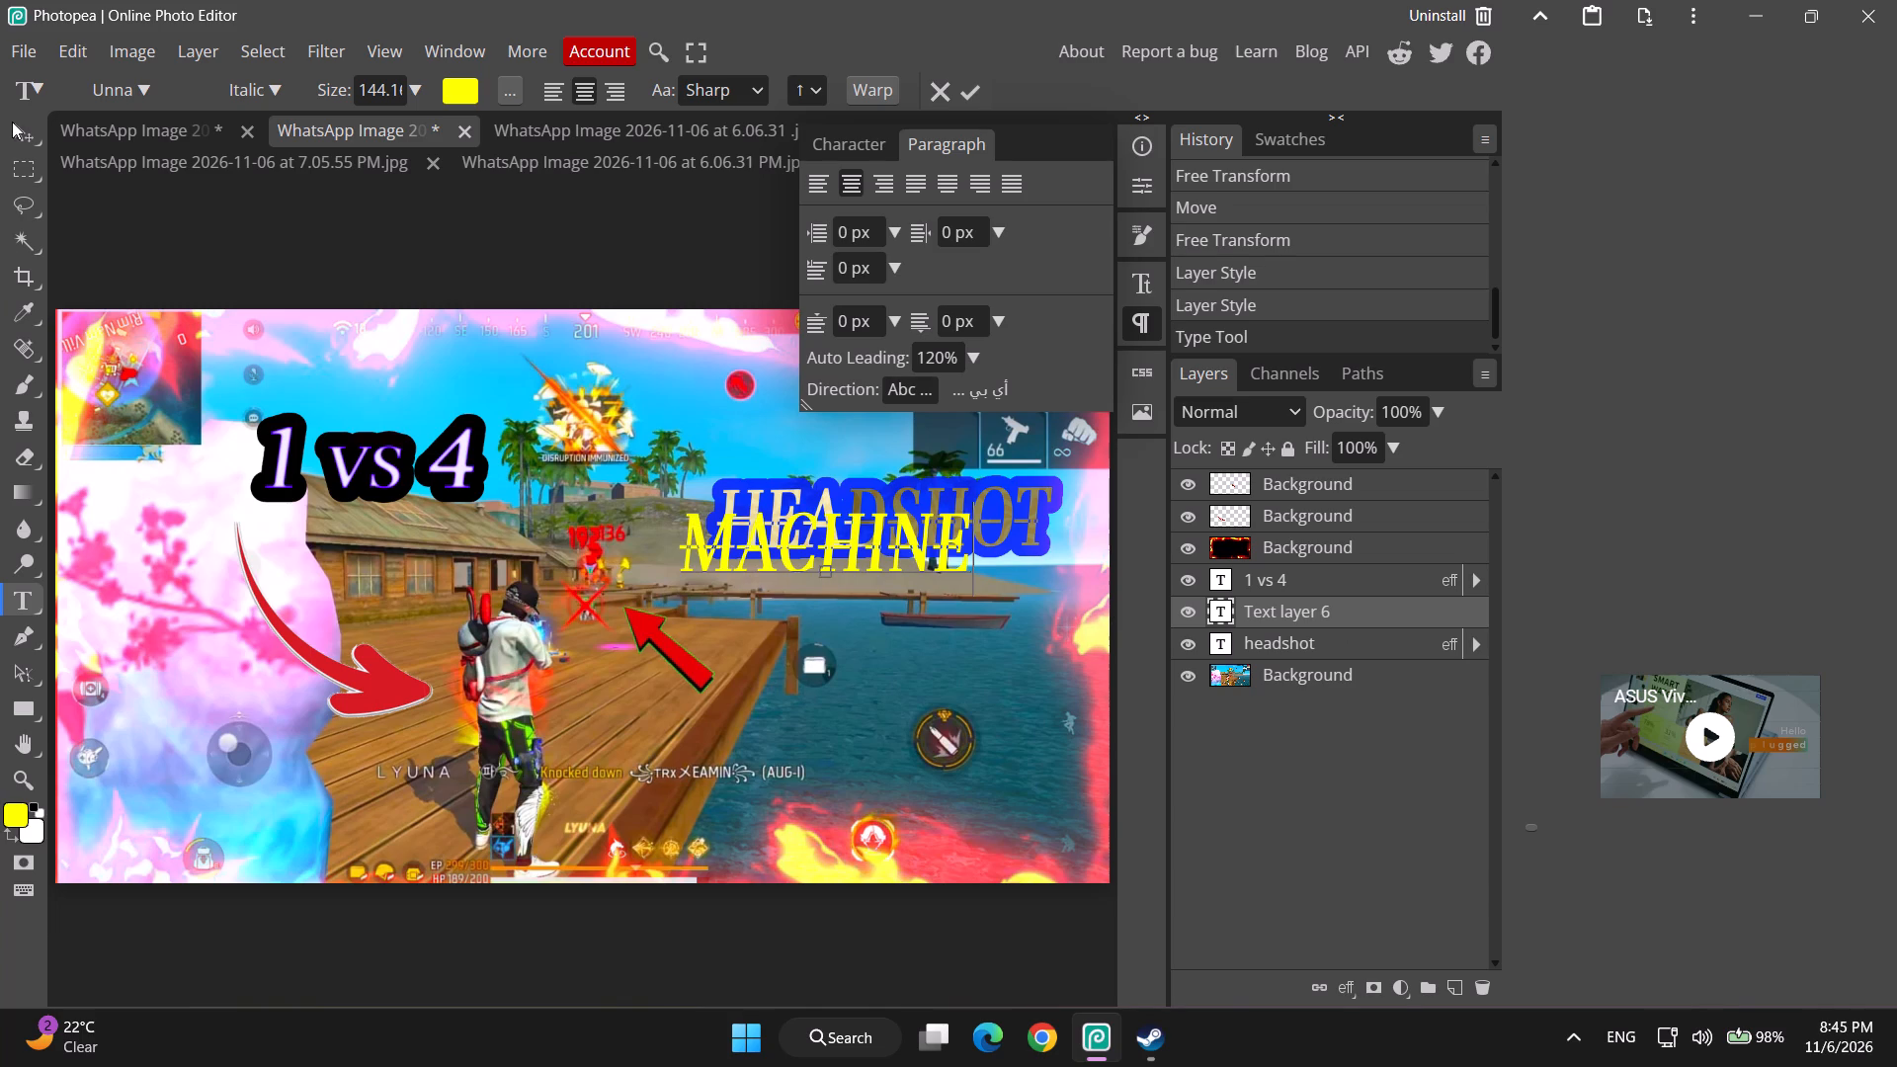
left_click(12, 122)
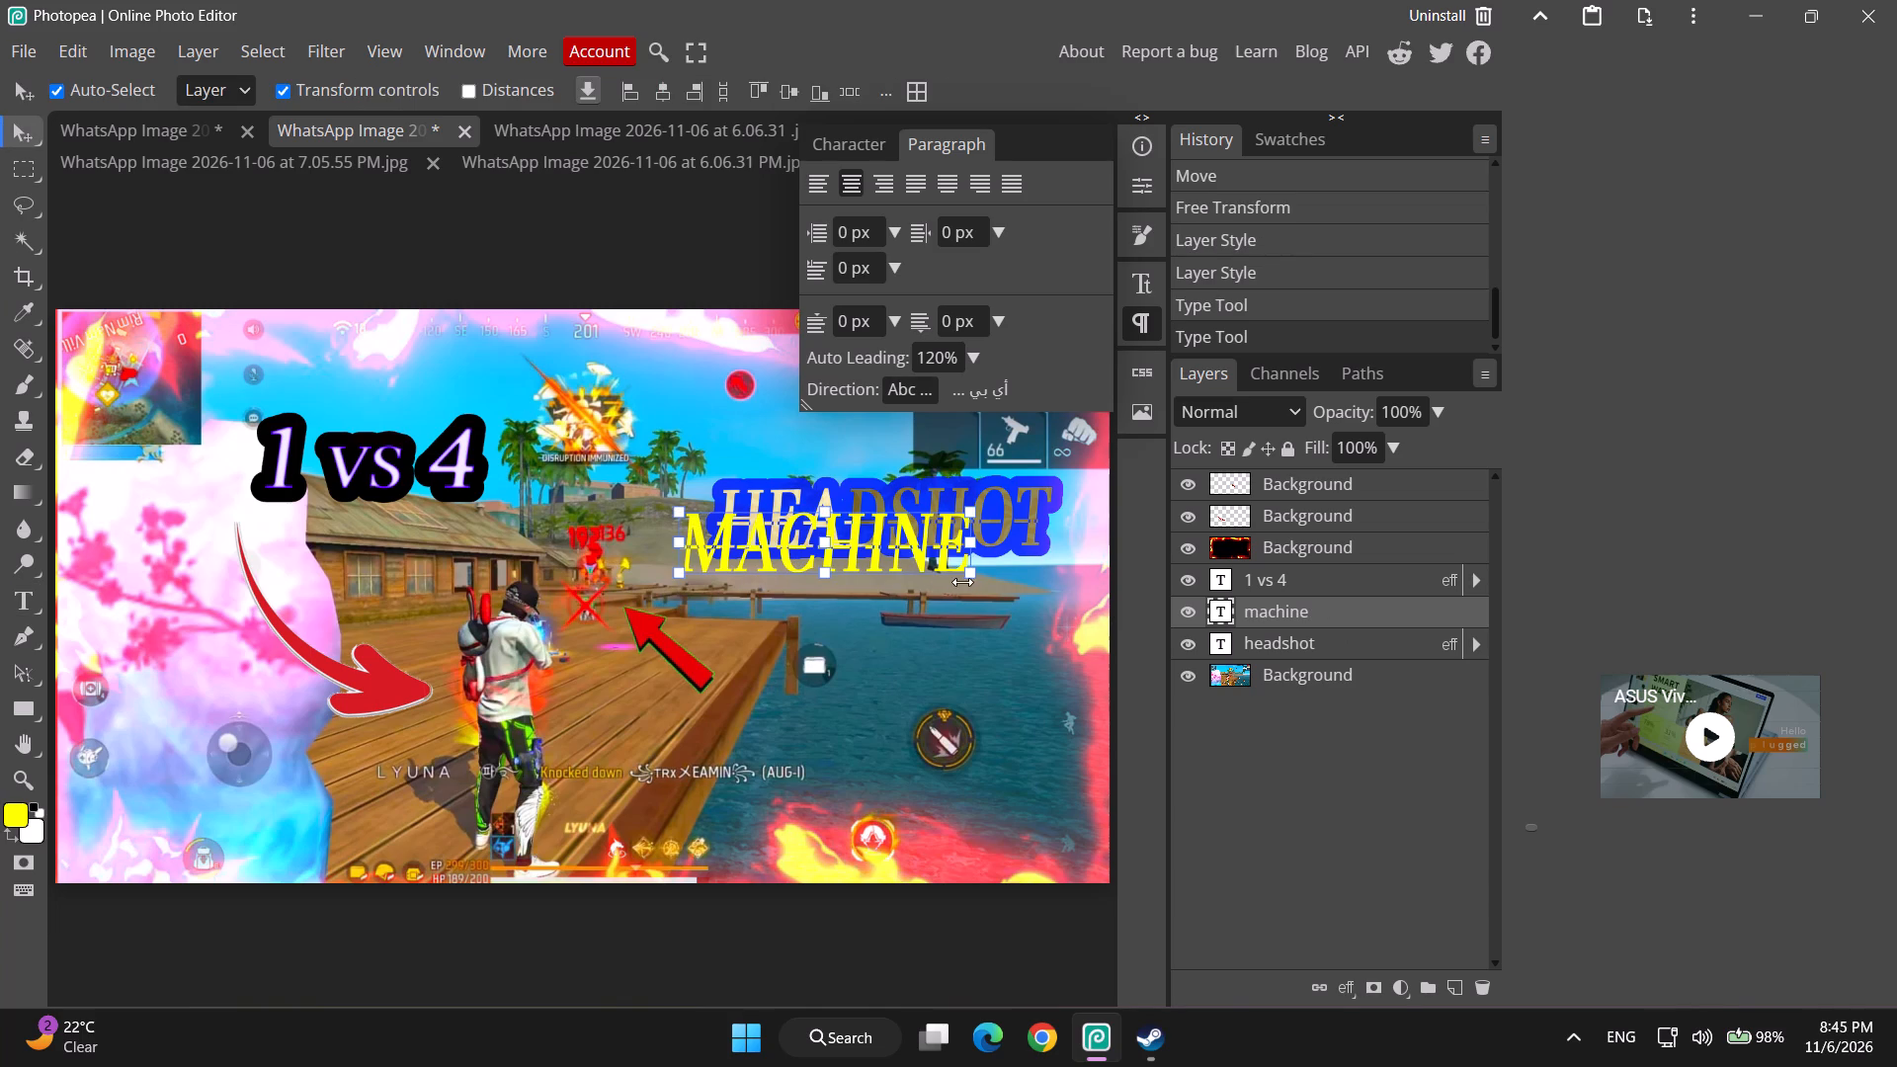
Scale the MACHINE text to about 101% and move it below HEADSHOT, offset to the right, at about X 1326, Y 435 px.
left_click_drag(964, 573, 971, 582)
left_click_drag(922, 545, 952, 611)
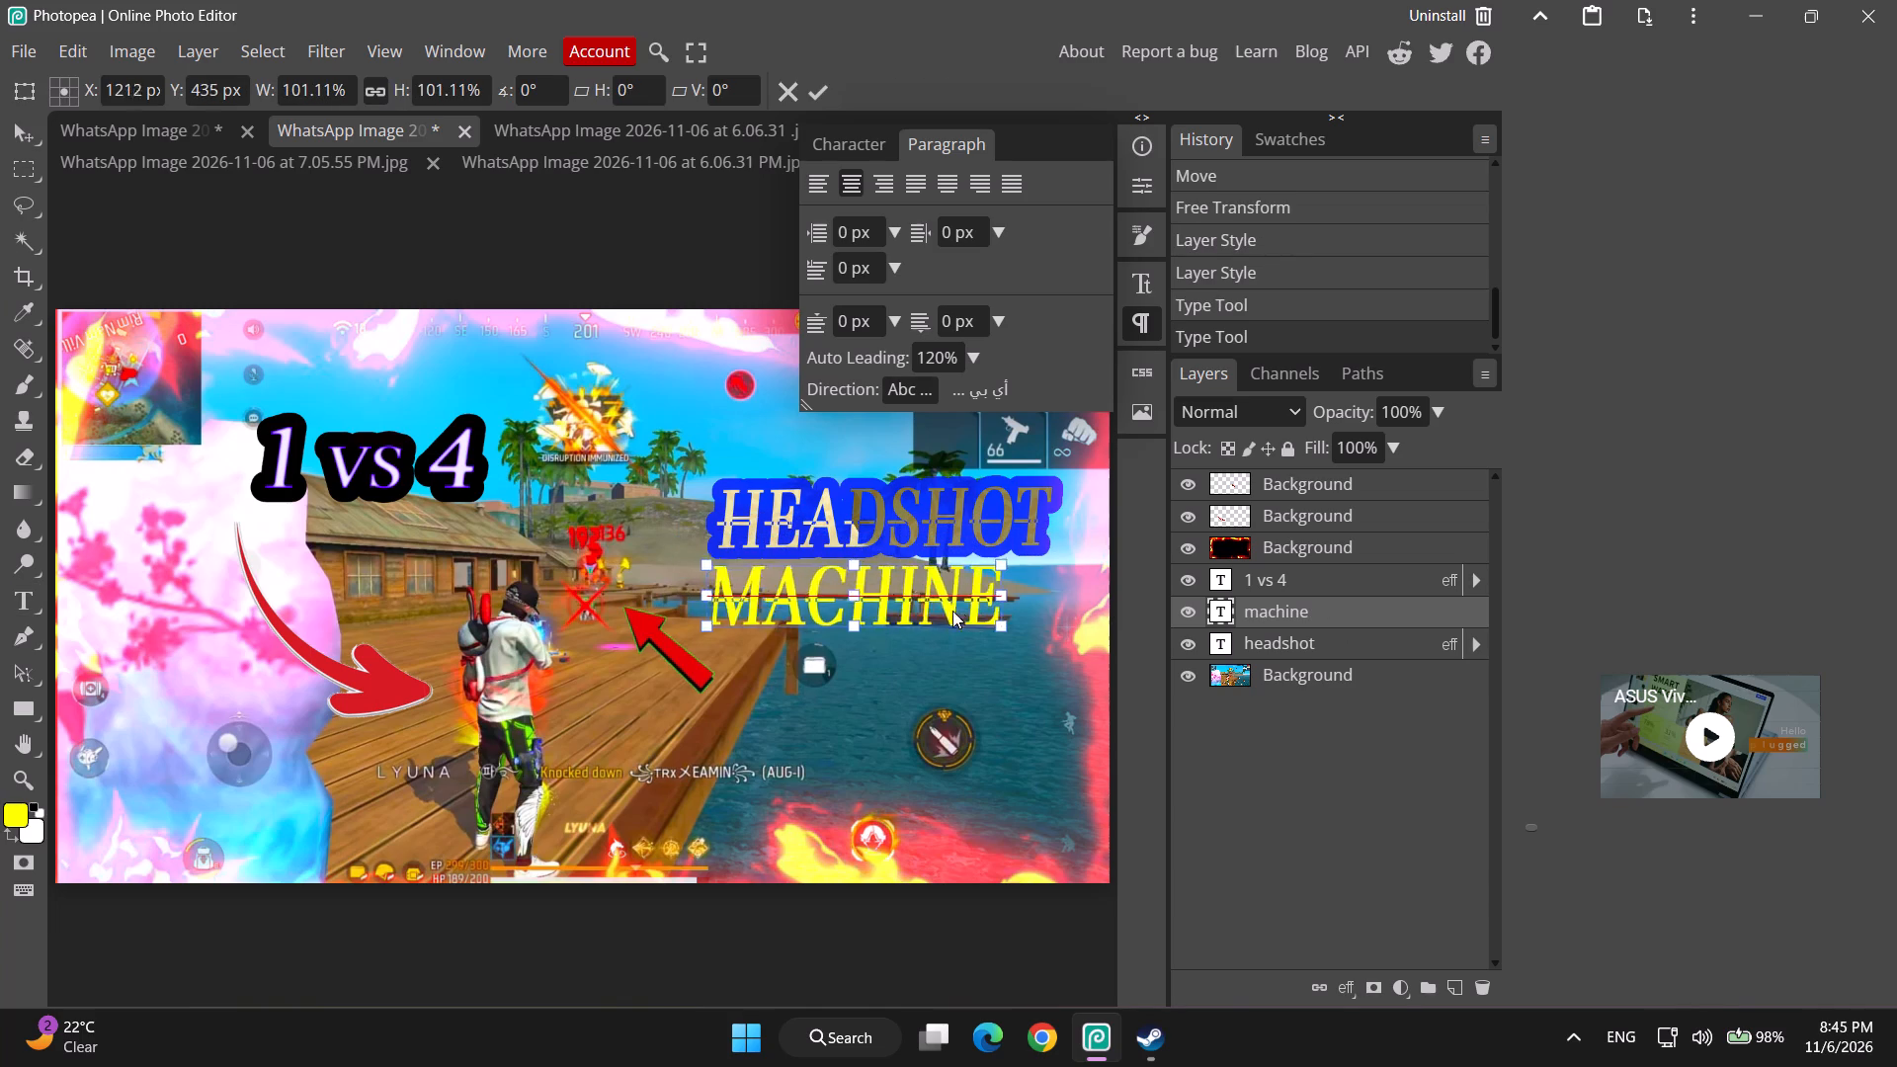
left_click_drag(952, 611, 1025, 597)
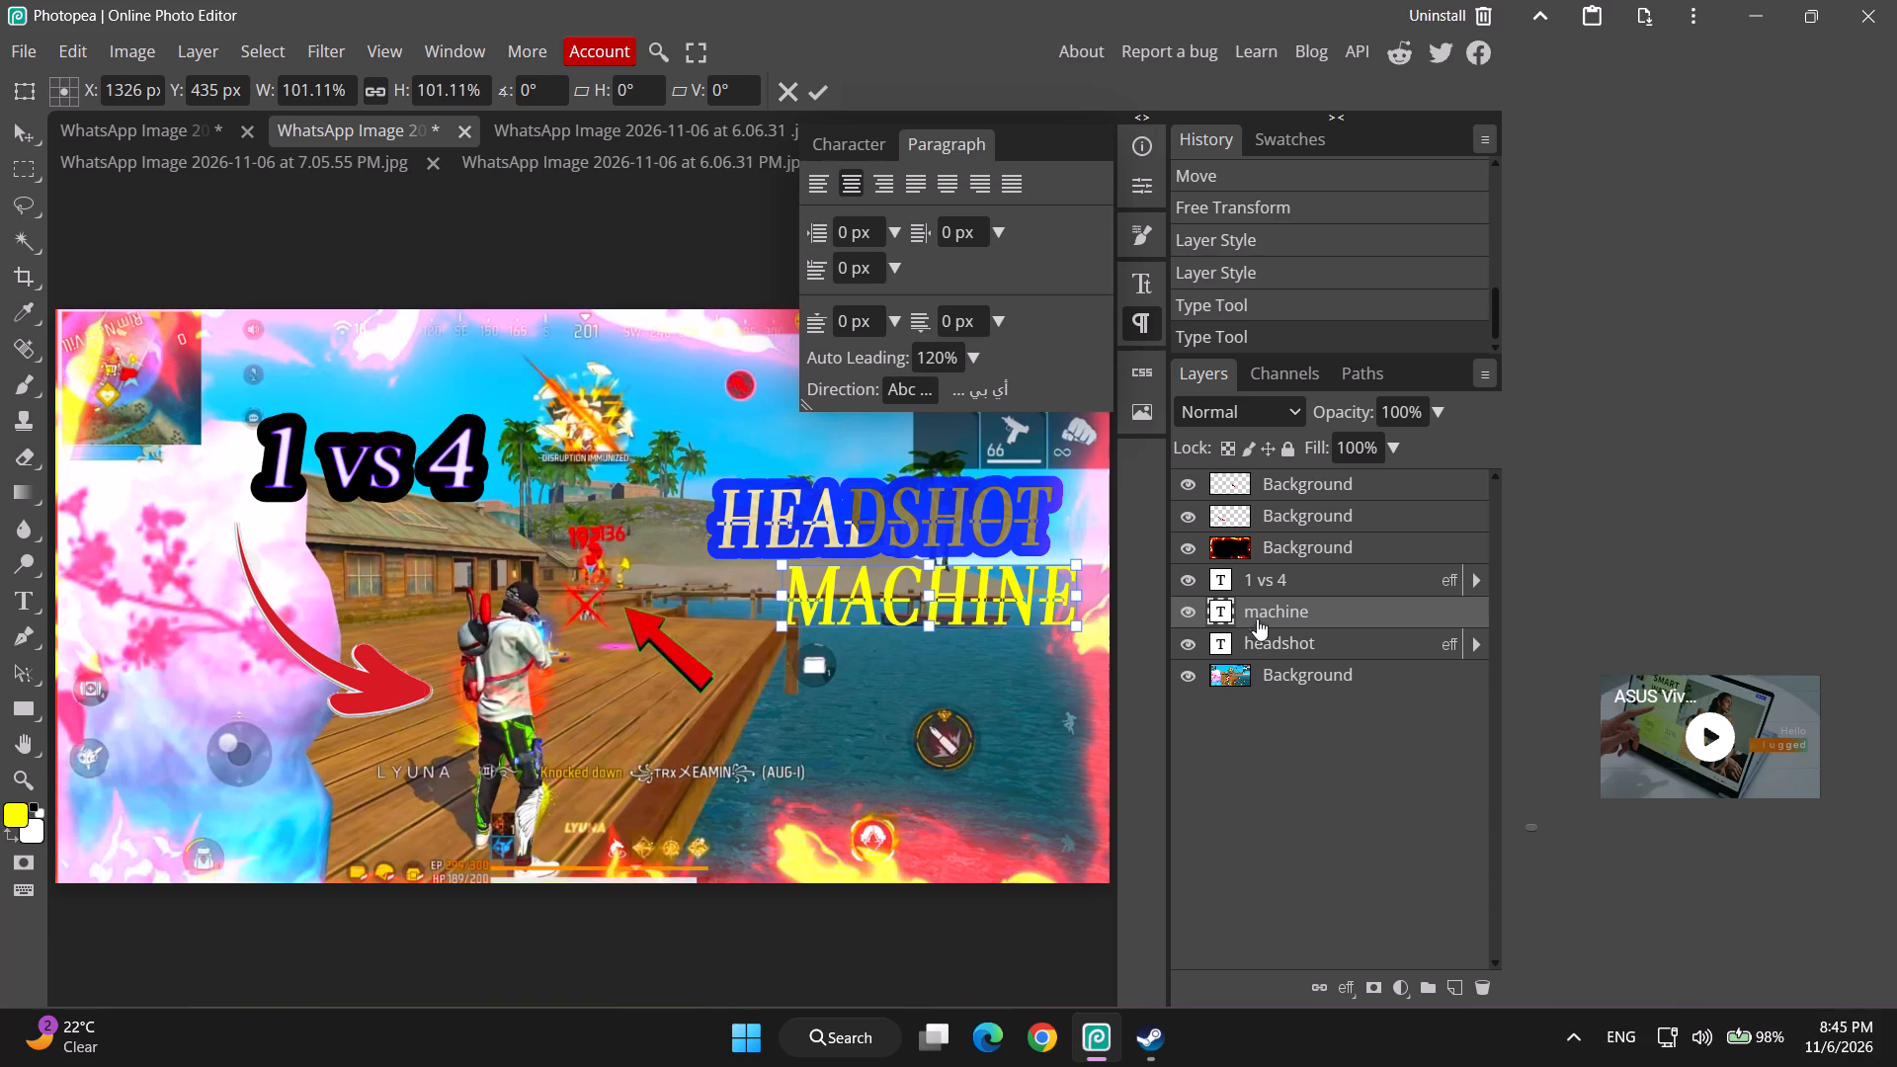
Scale the HEADSHOT text to about 103.5% and shift it slightly left, to about X 1223, Y 312 px.
left_click(1276, 641)
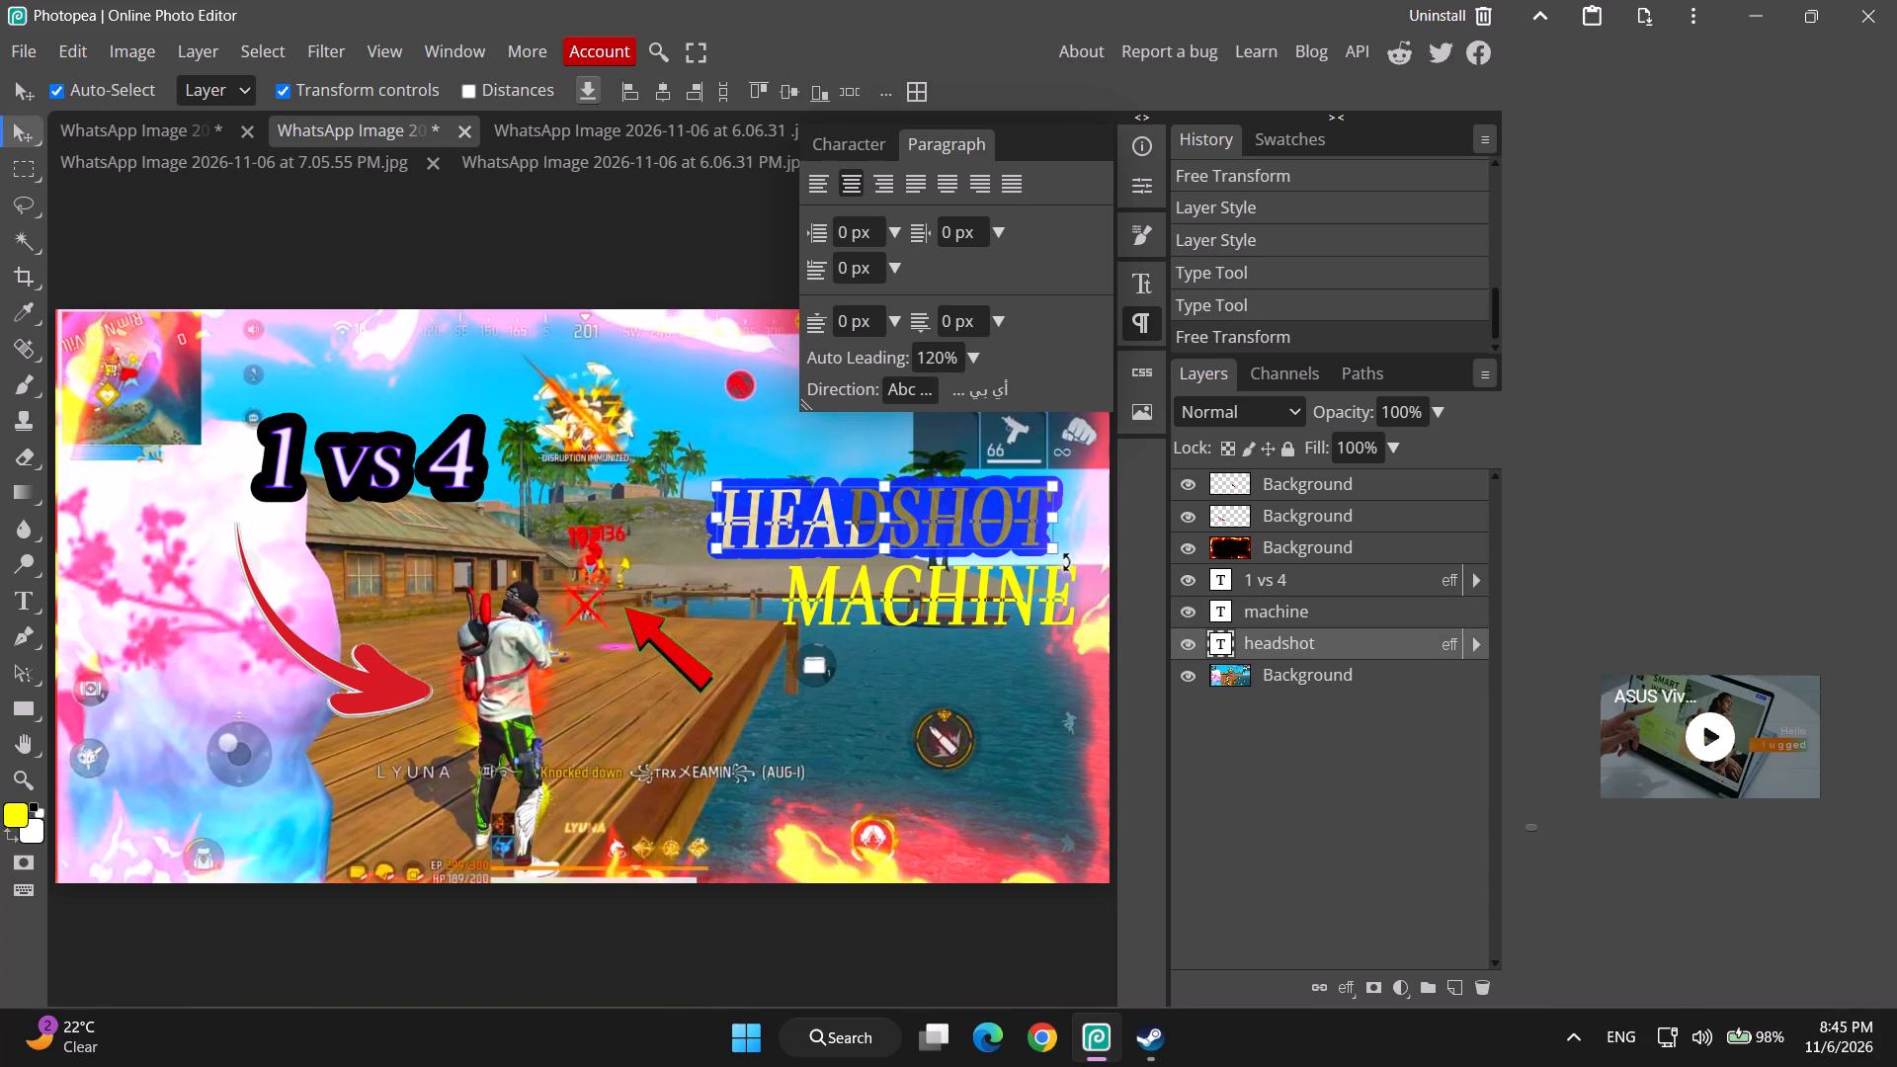
left_click_drag(1057, 551, 1062, 561)
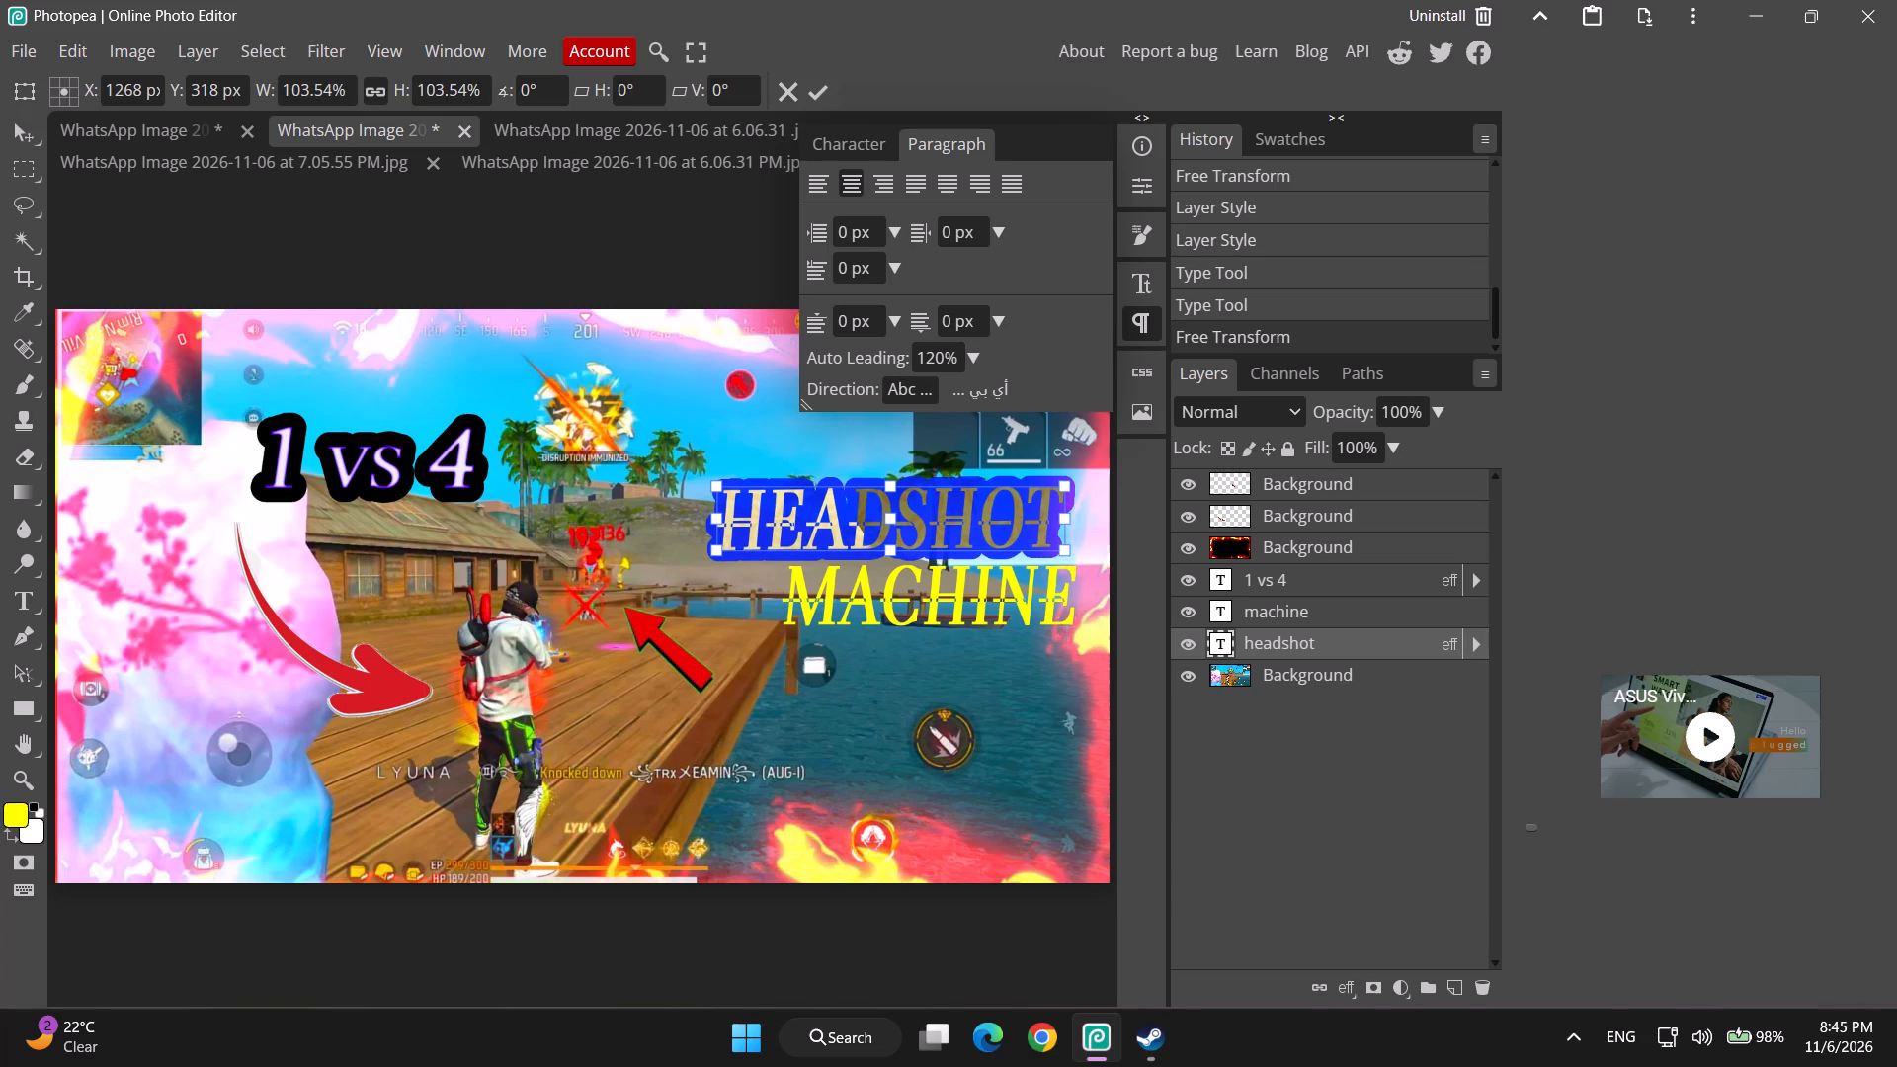
left_click_drag(957, 533, 917, 535)
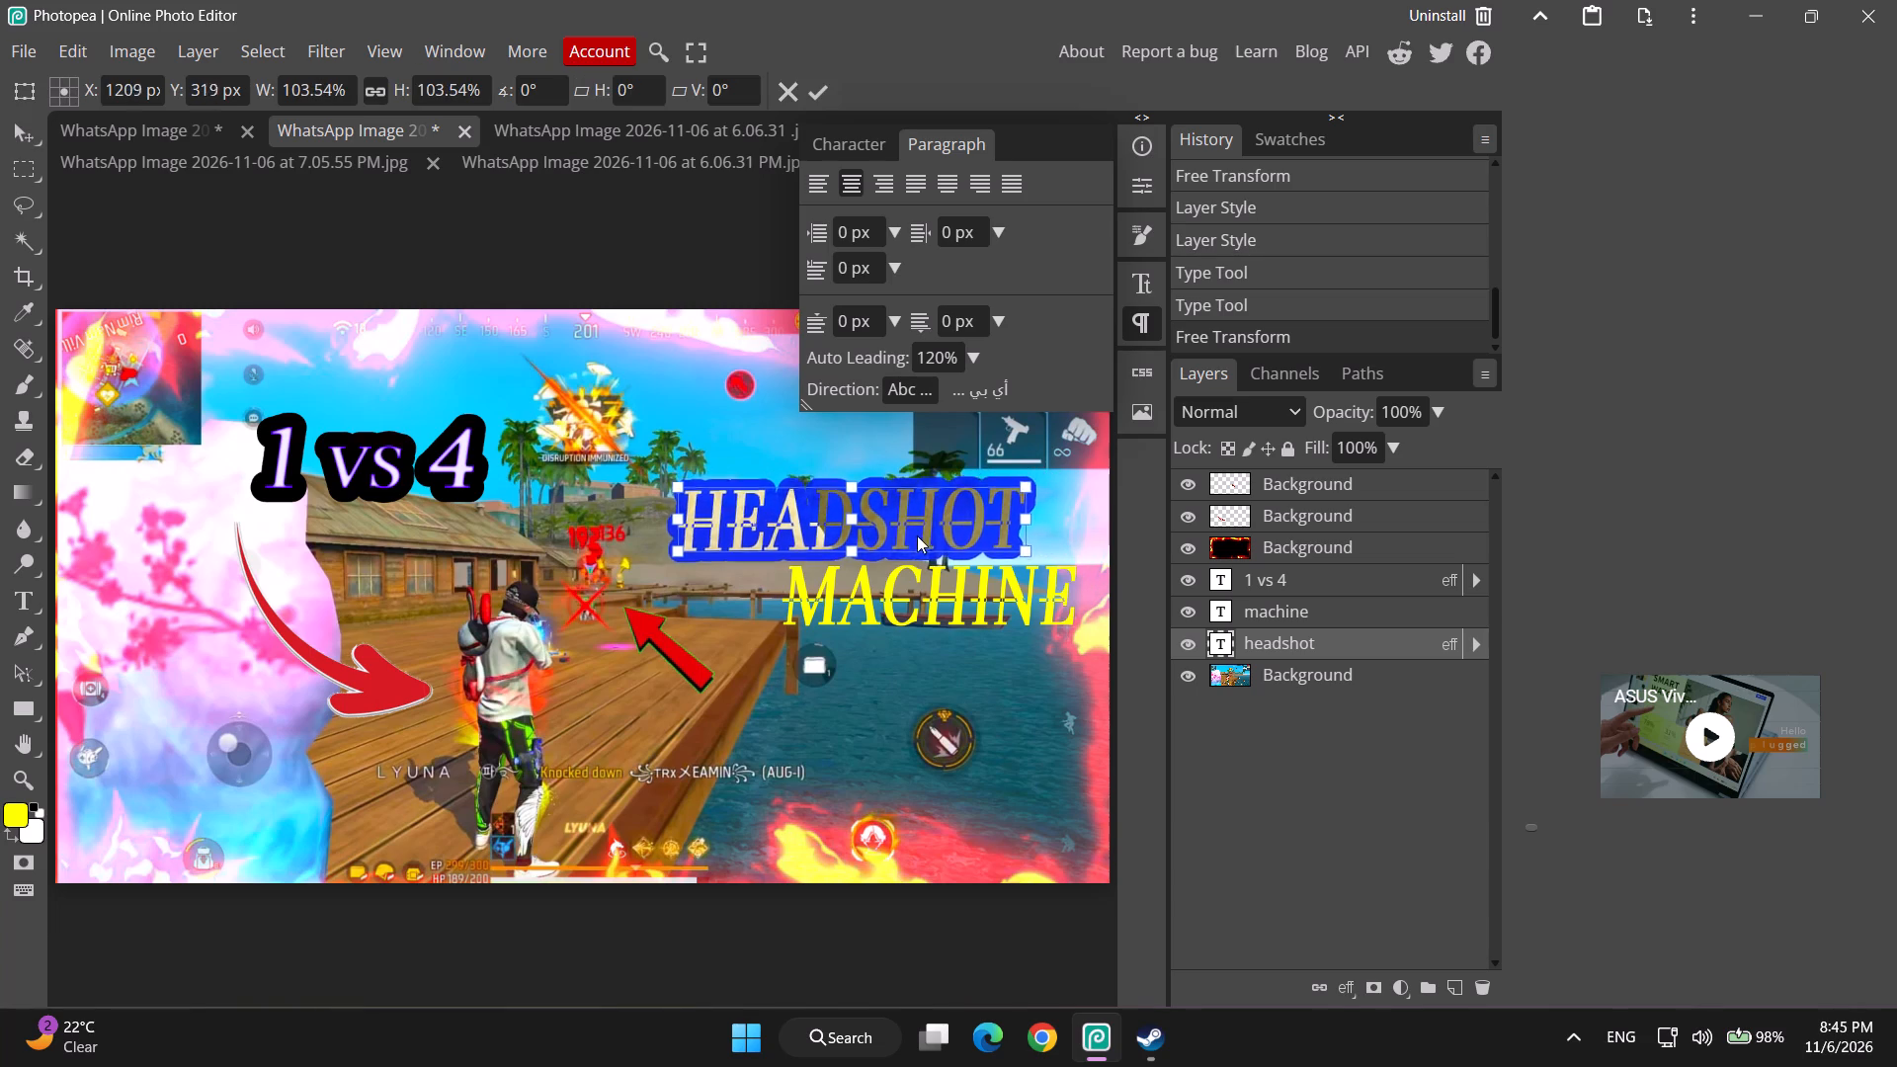
left_click_drag(917, 535, 928, 529)
left_click(957, 616)
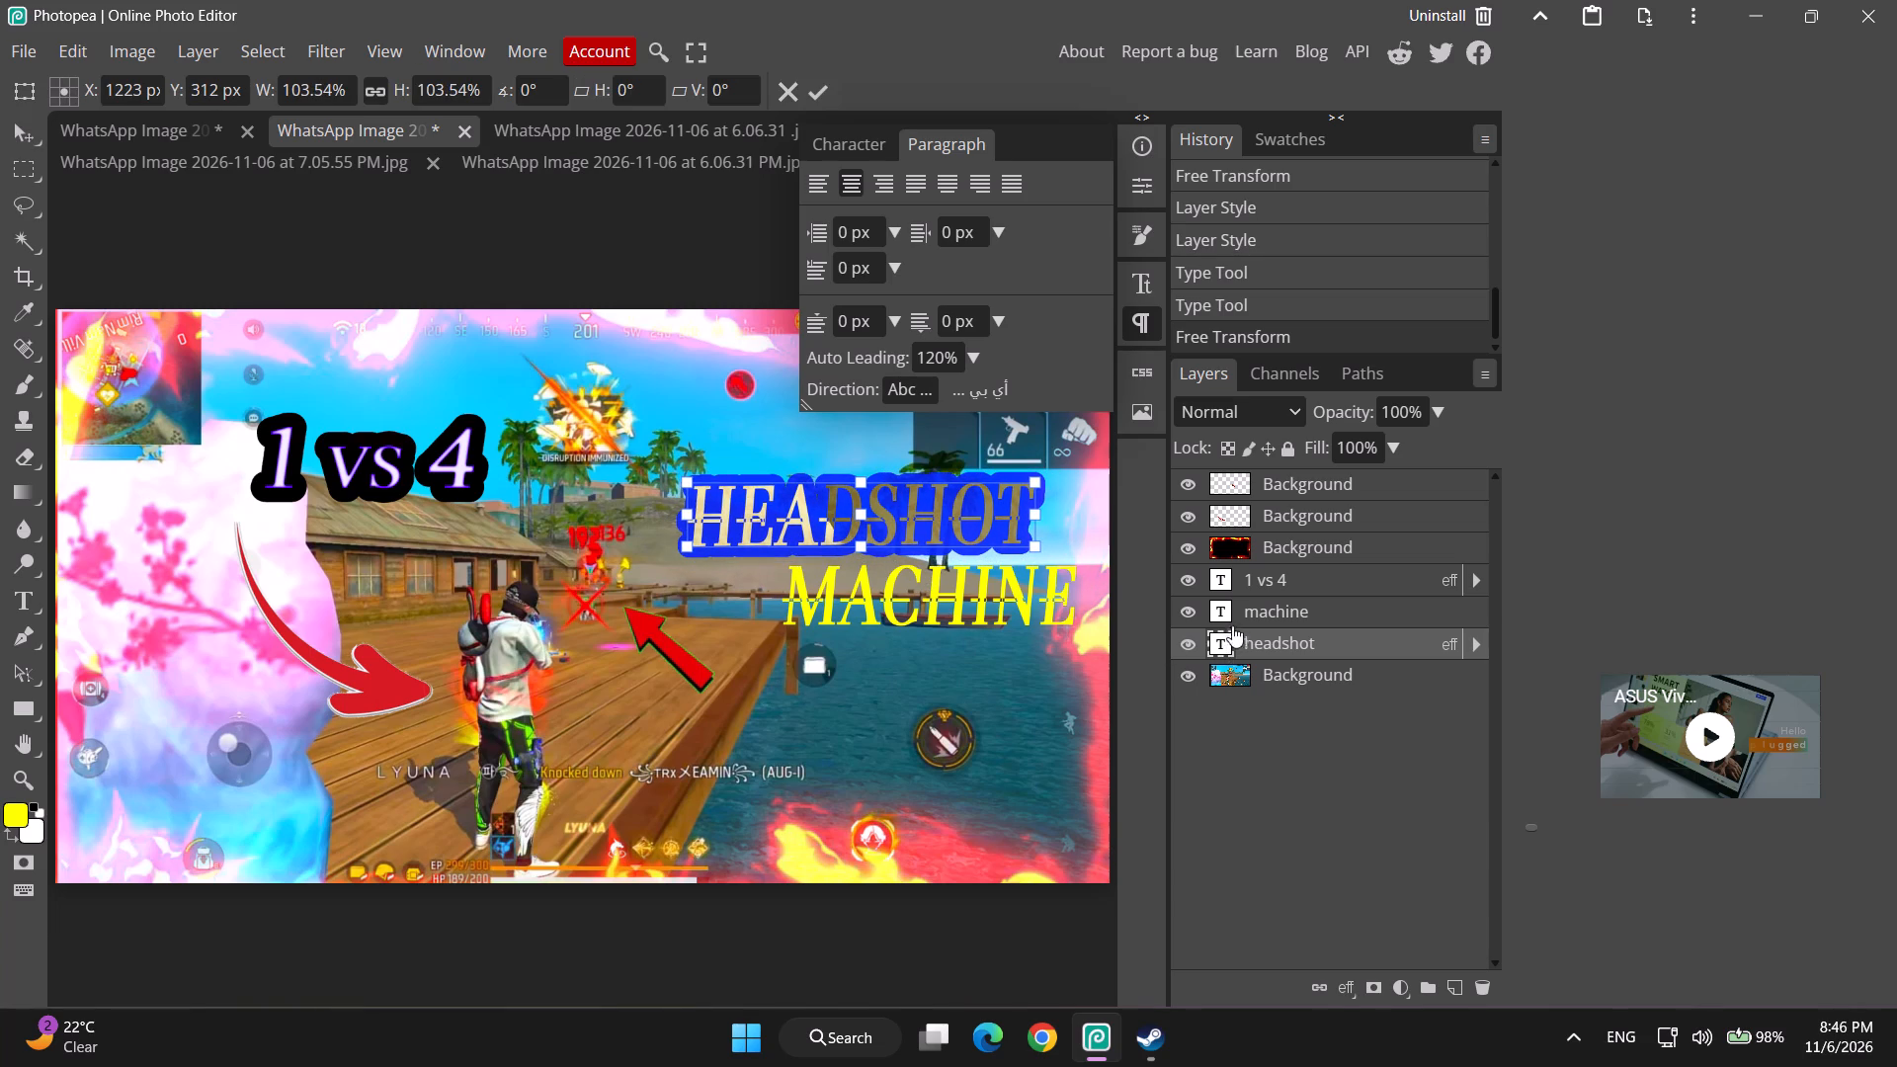
Scale the MACHINE text to about 99% and reposition it beneath HEADSHOT at about X 1316, Y 435 px.
left_click(1239, 610)
left_click(1075, 627)
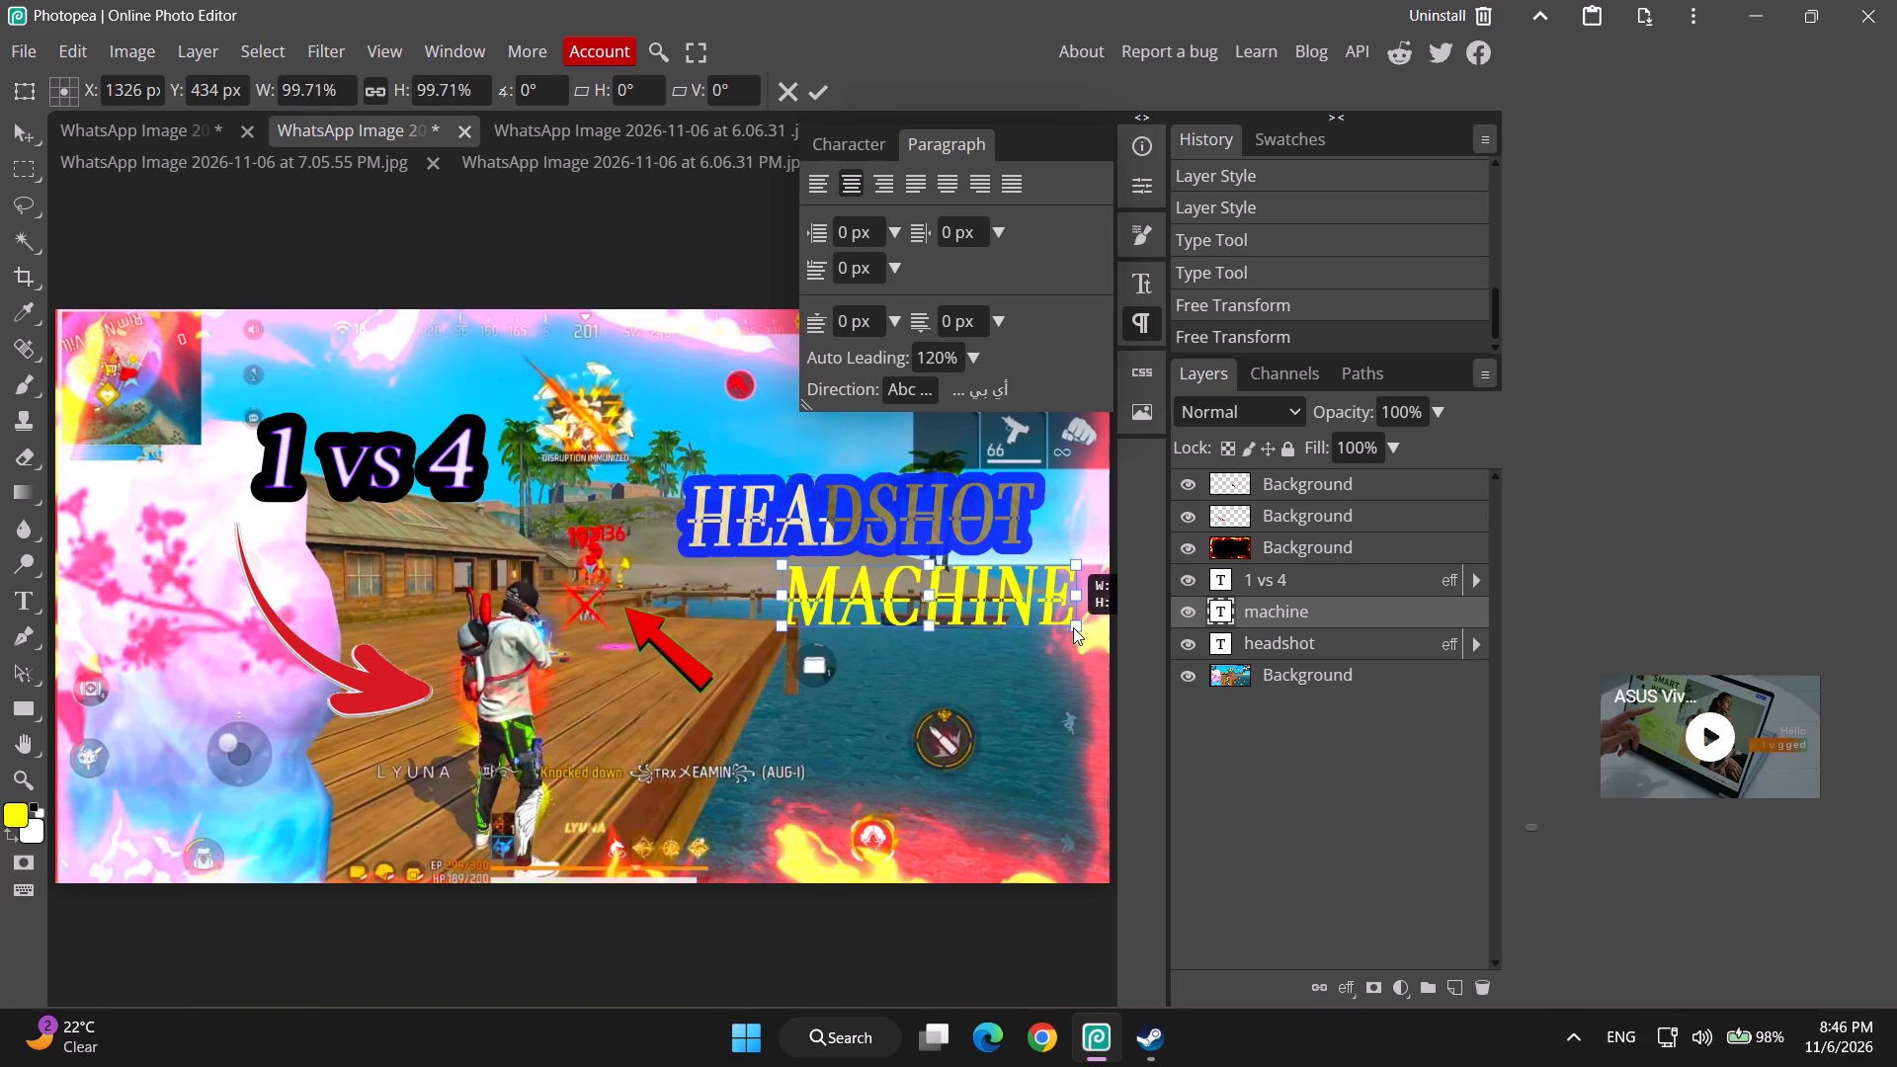
left_click_drag(958, 603, 956, 593)
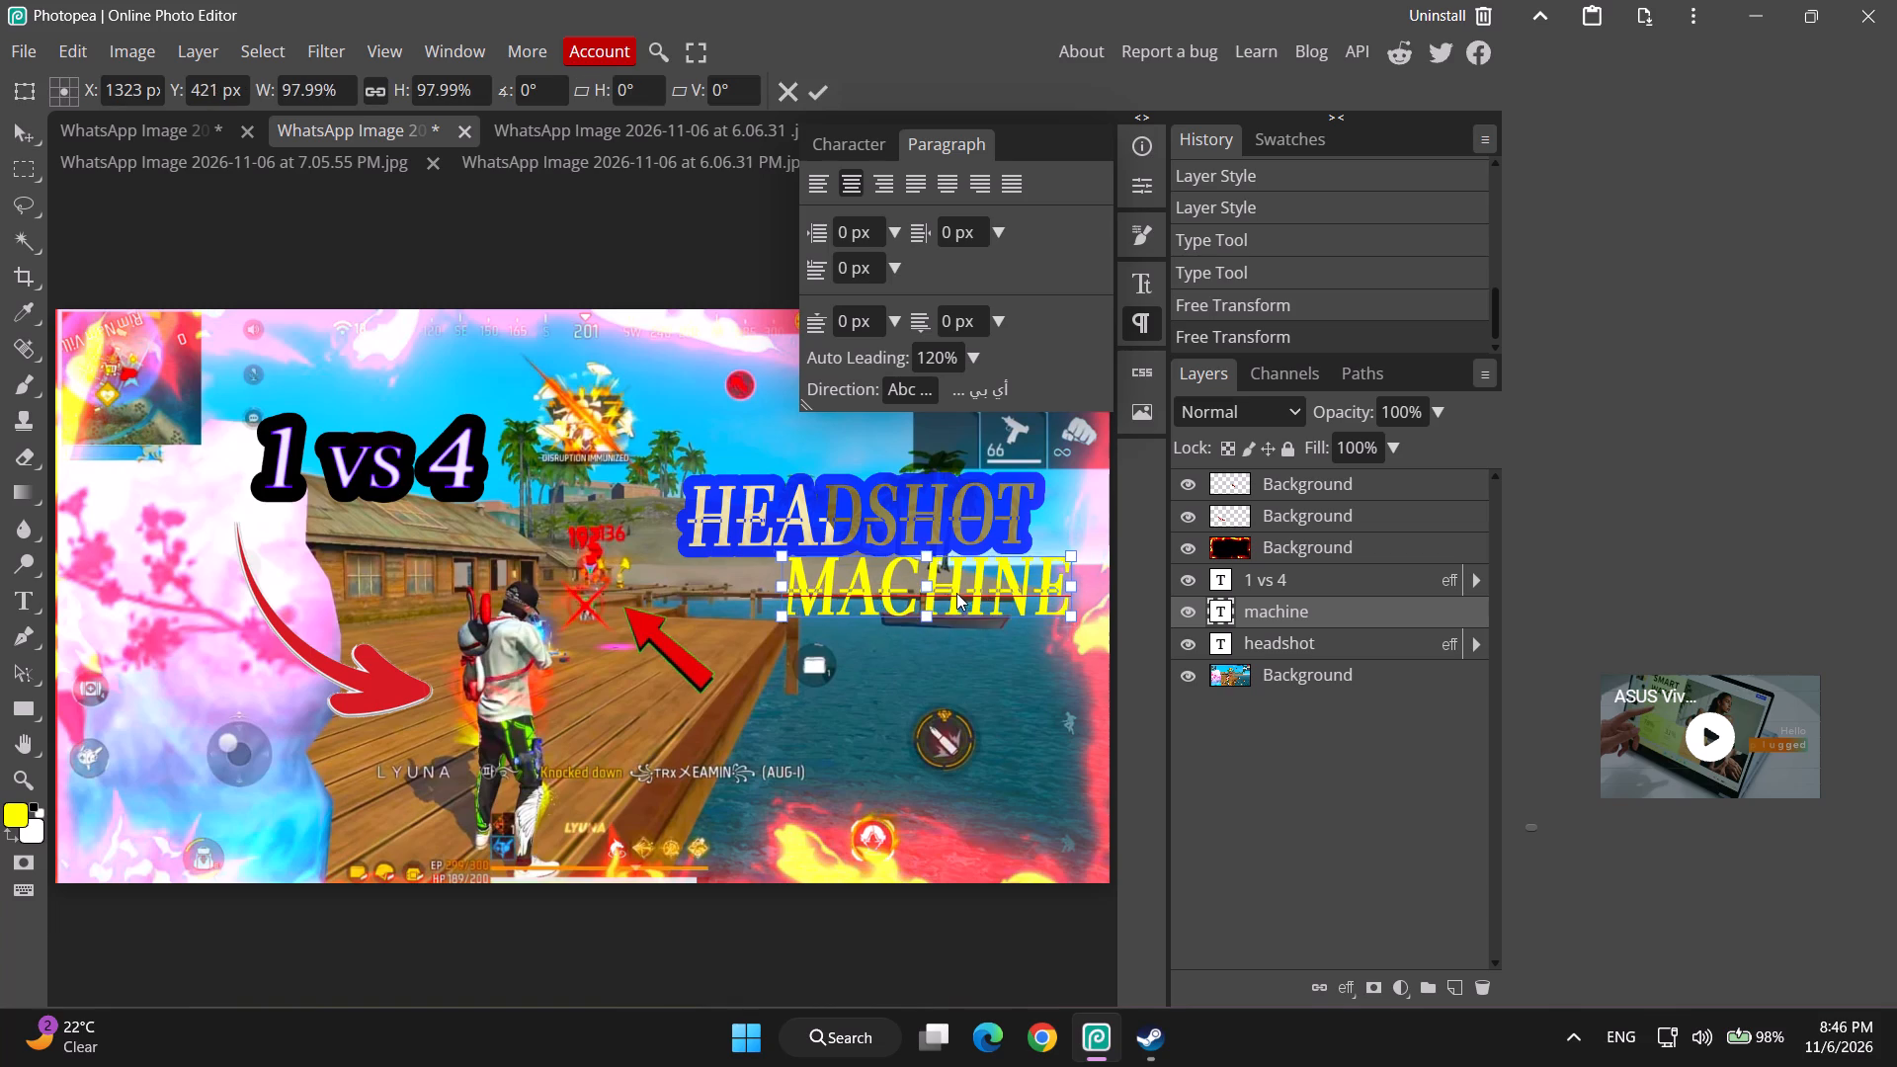
left_click_drag(956, 593, 942, 601)
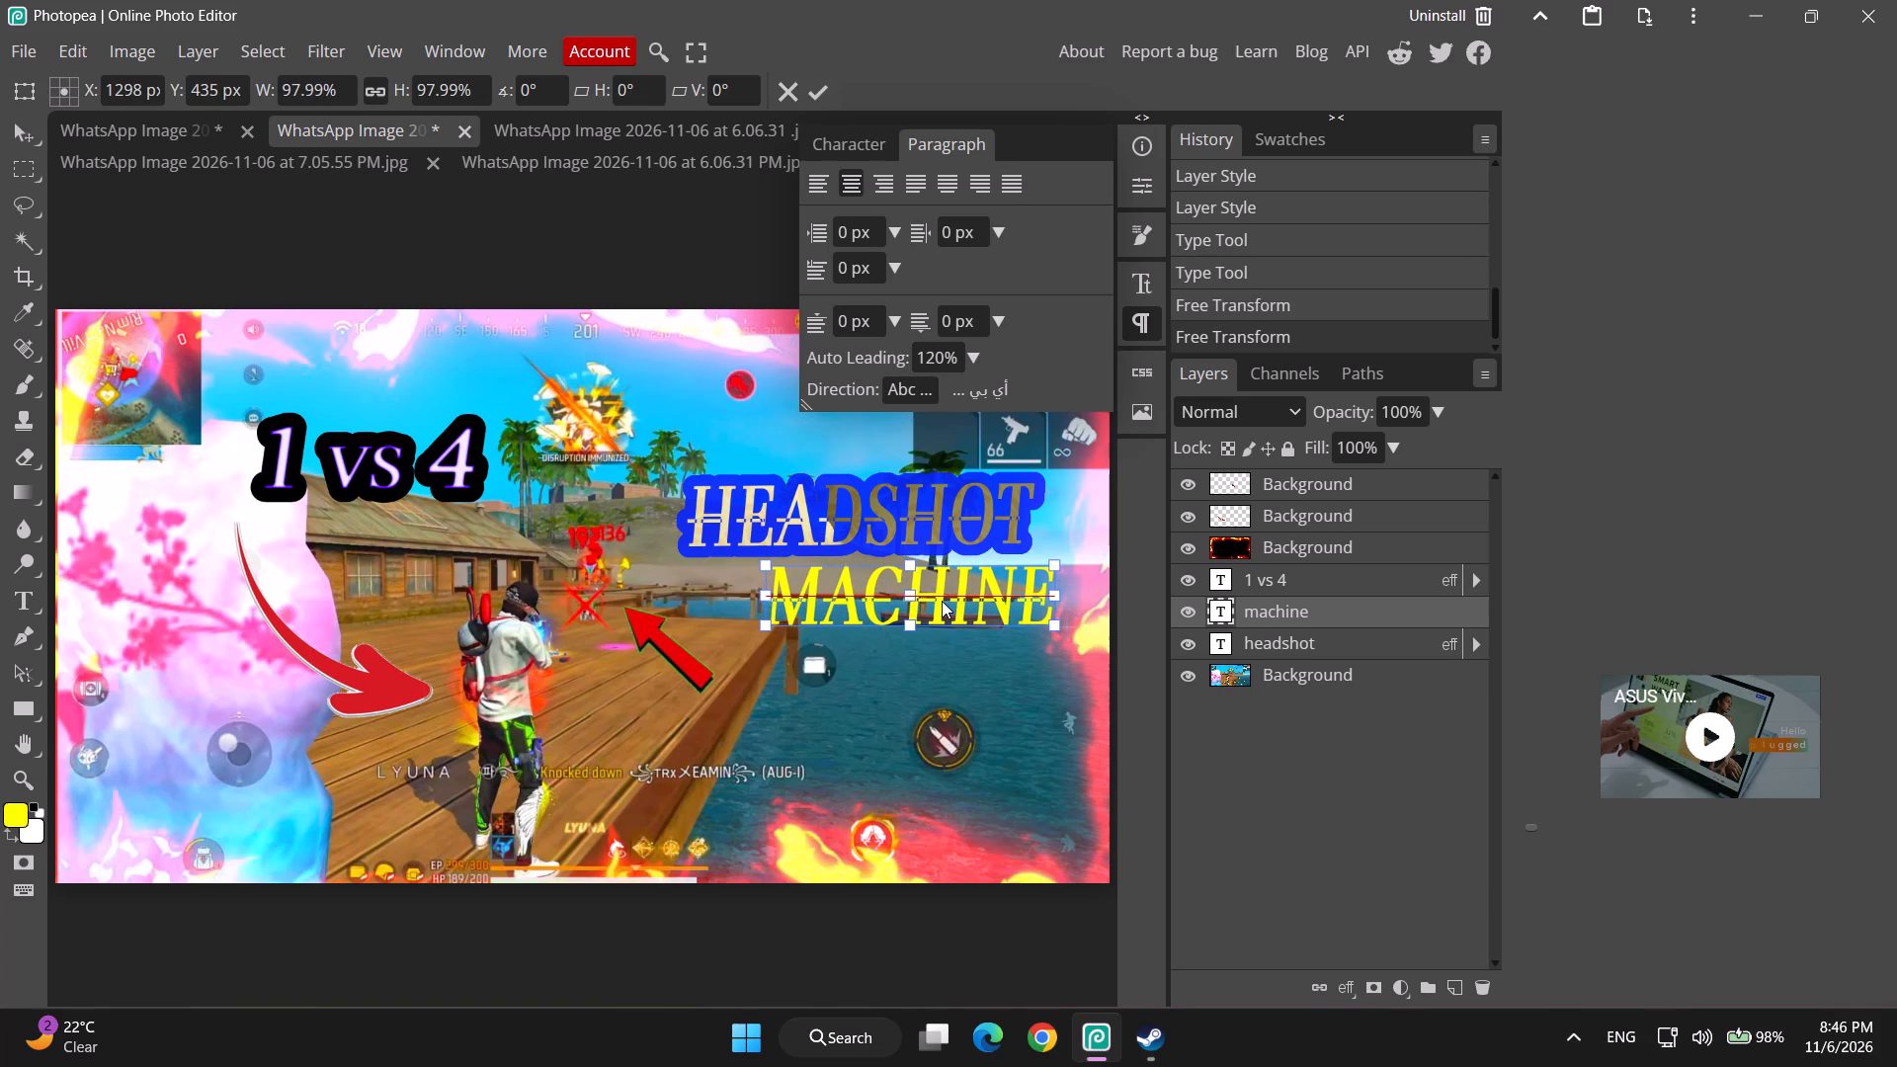
left_click_drag(942, 601, 937, 603)
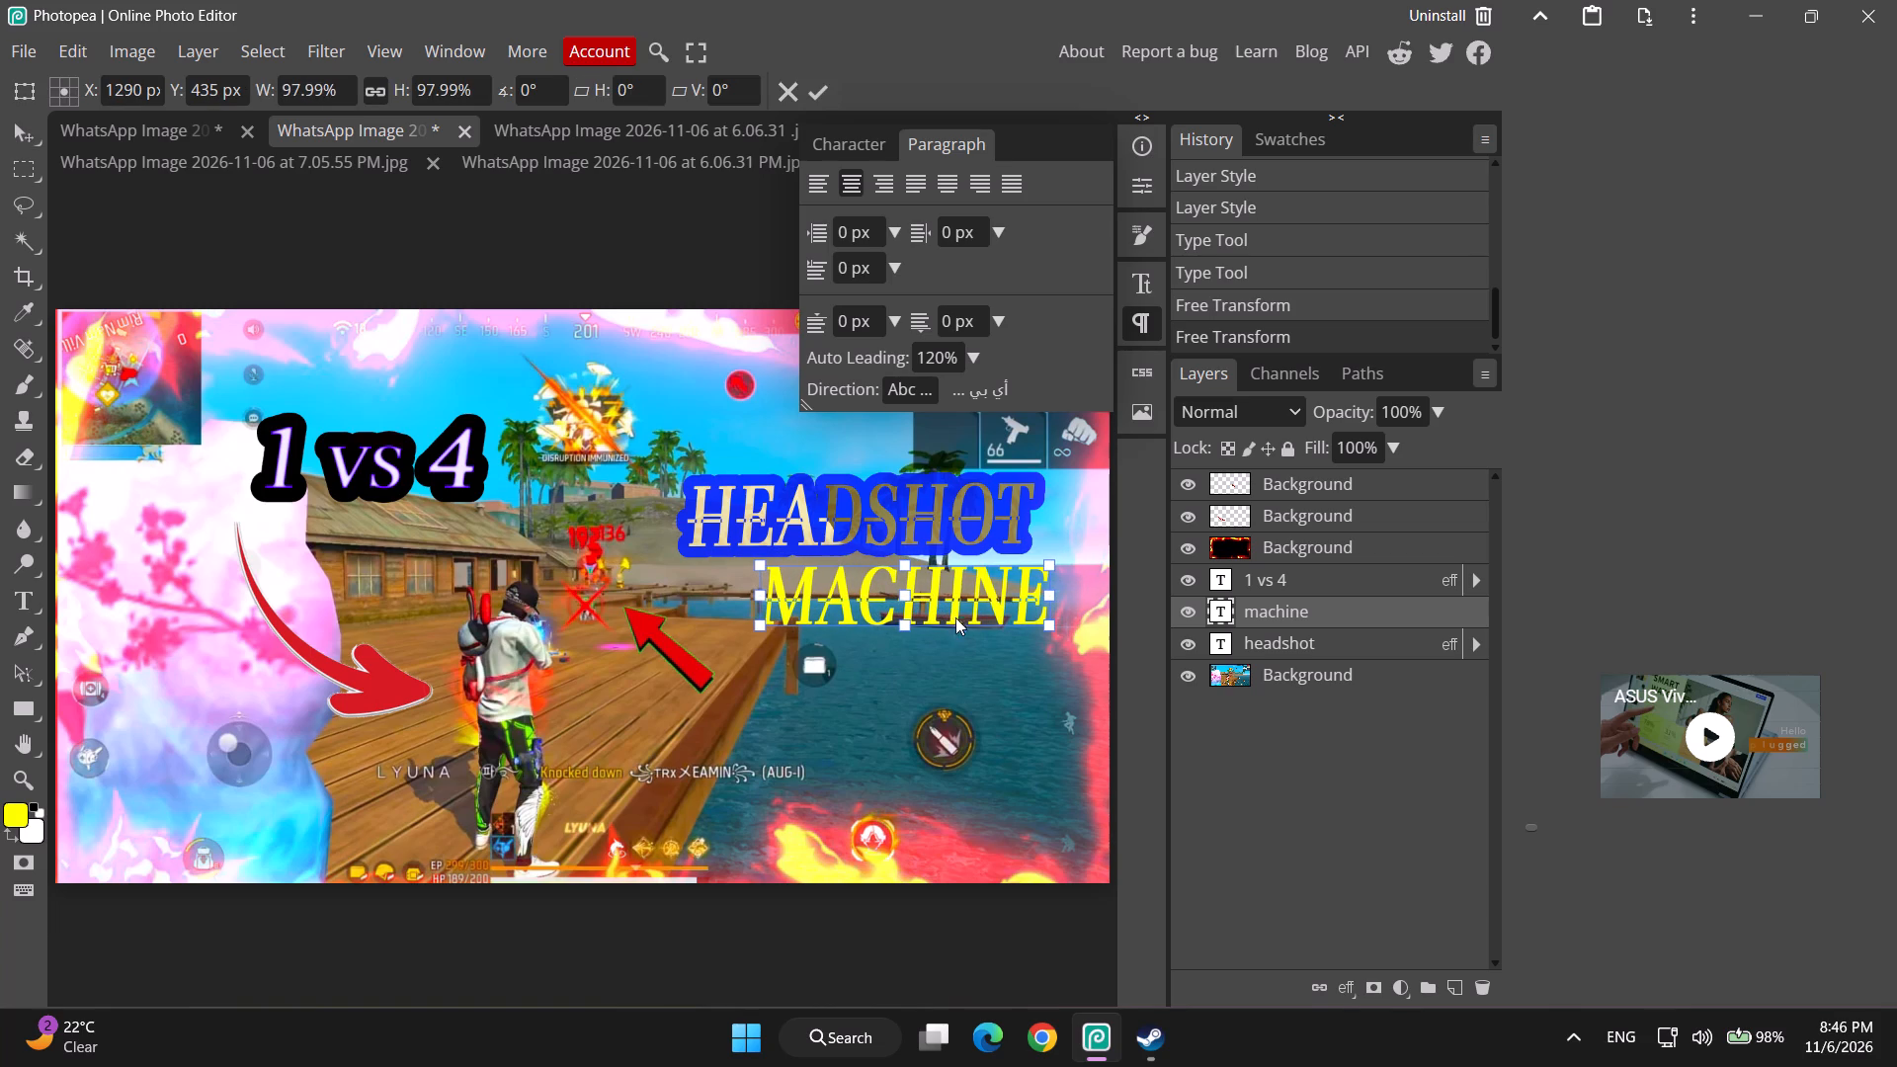
left_click(1046, 628)
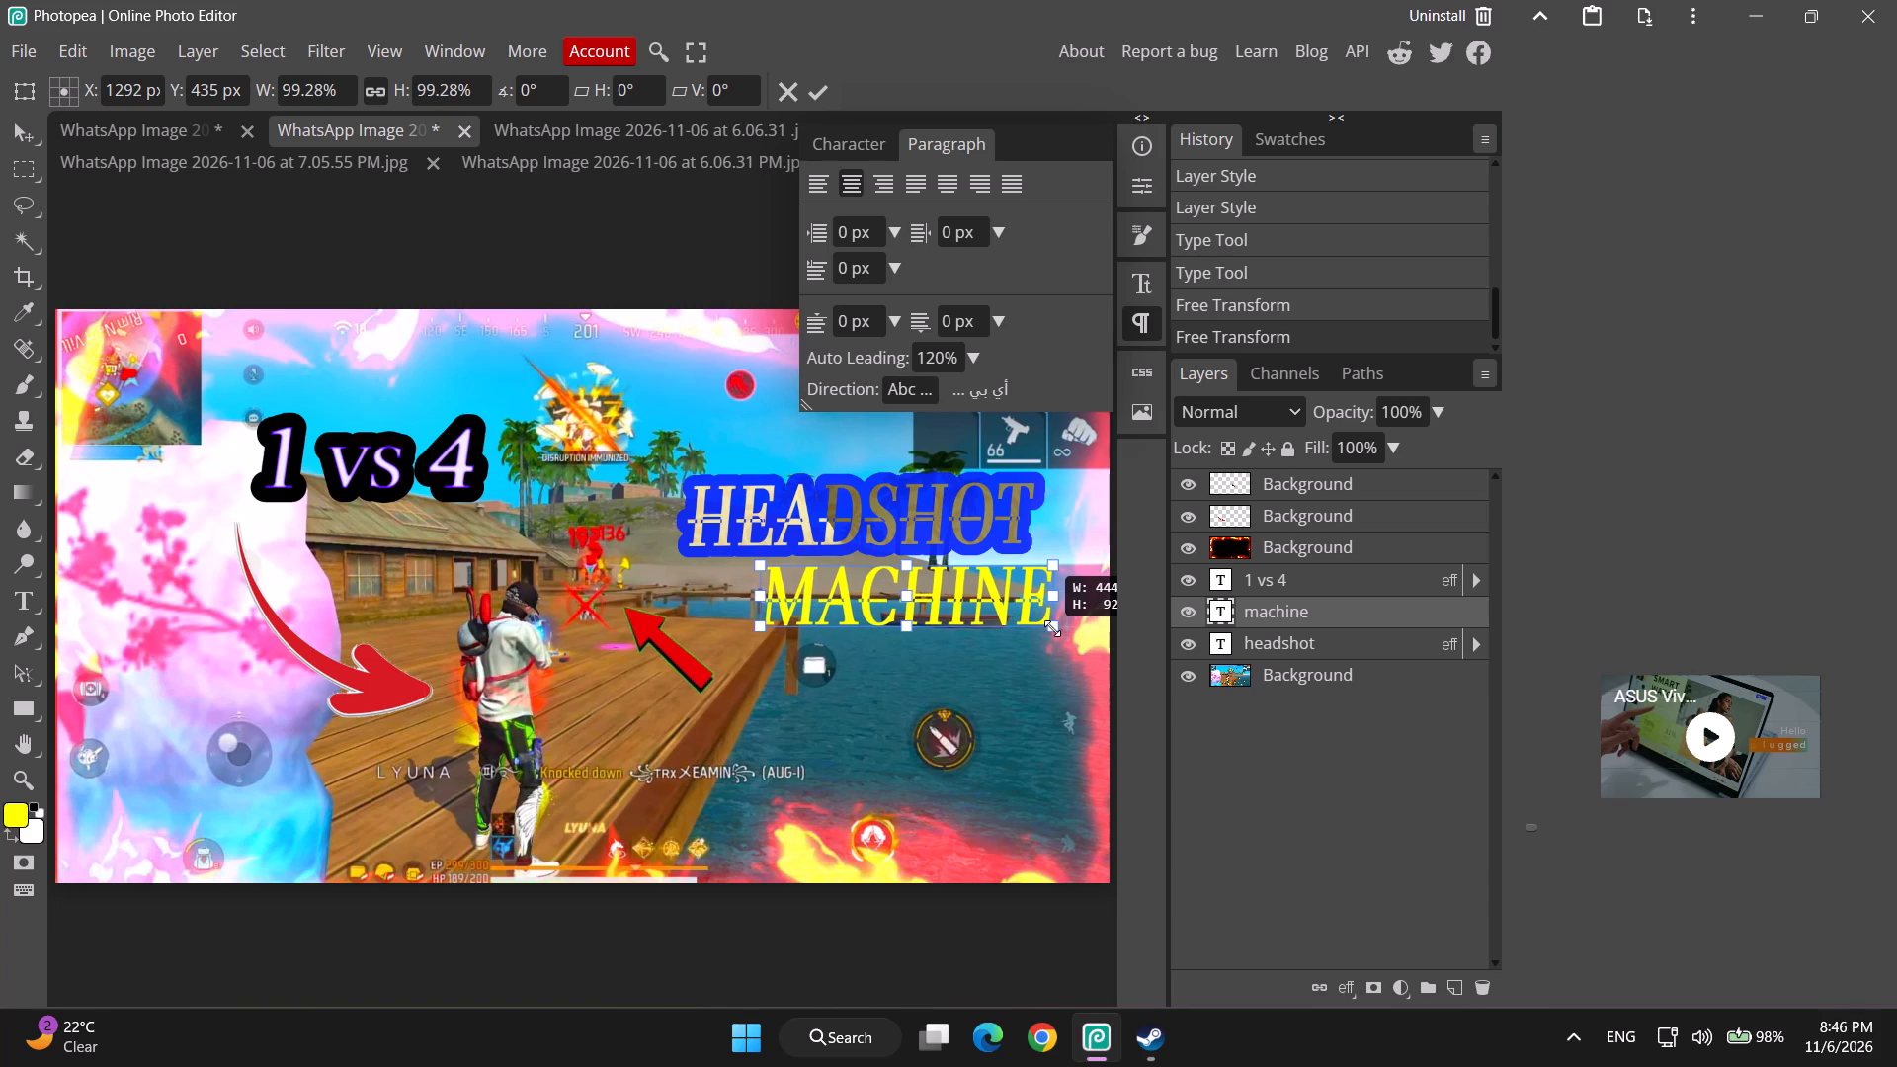
left_click_drag(994, 597, 930, 517)
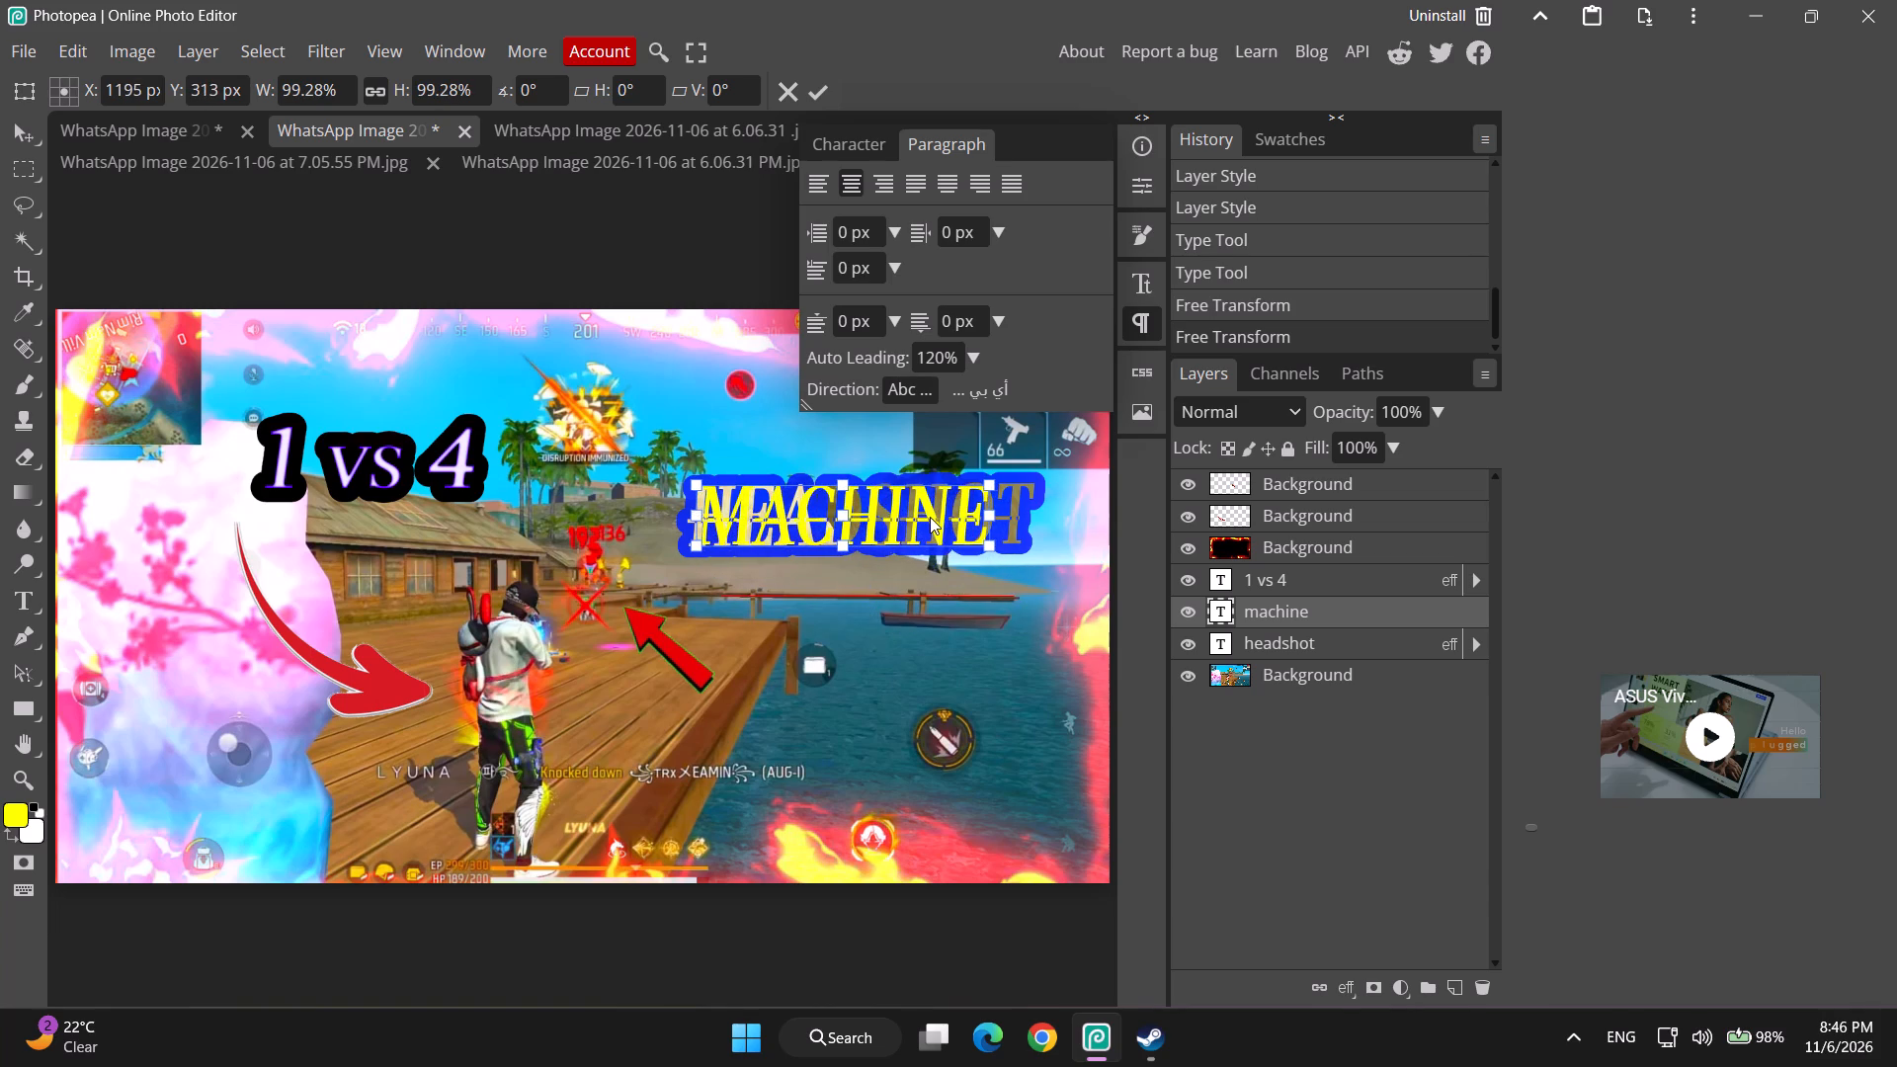
left_click_drag(930, 517, 928, 516)
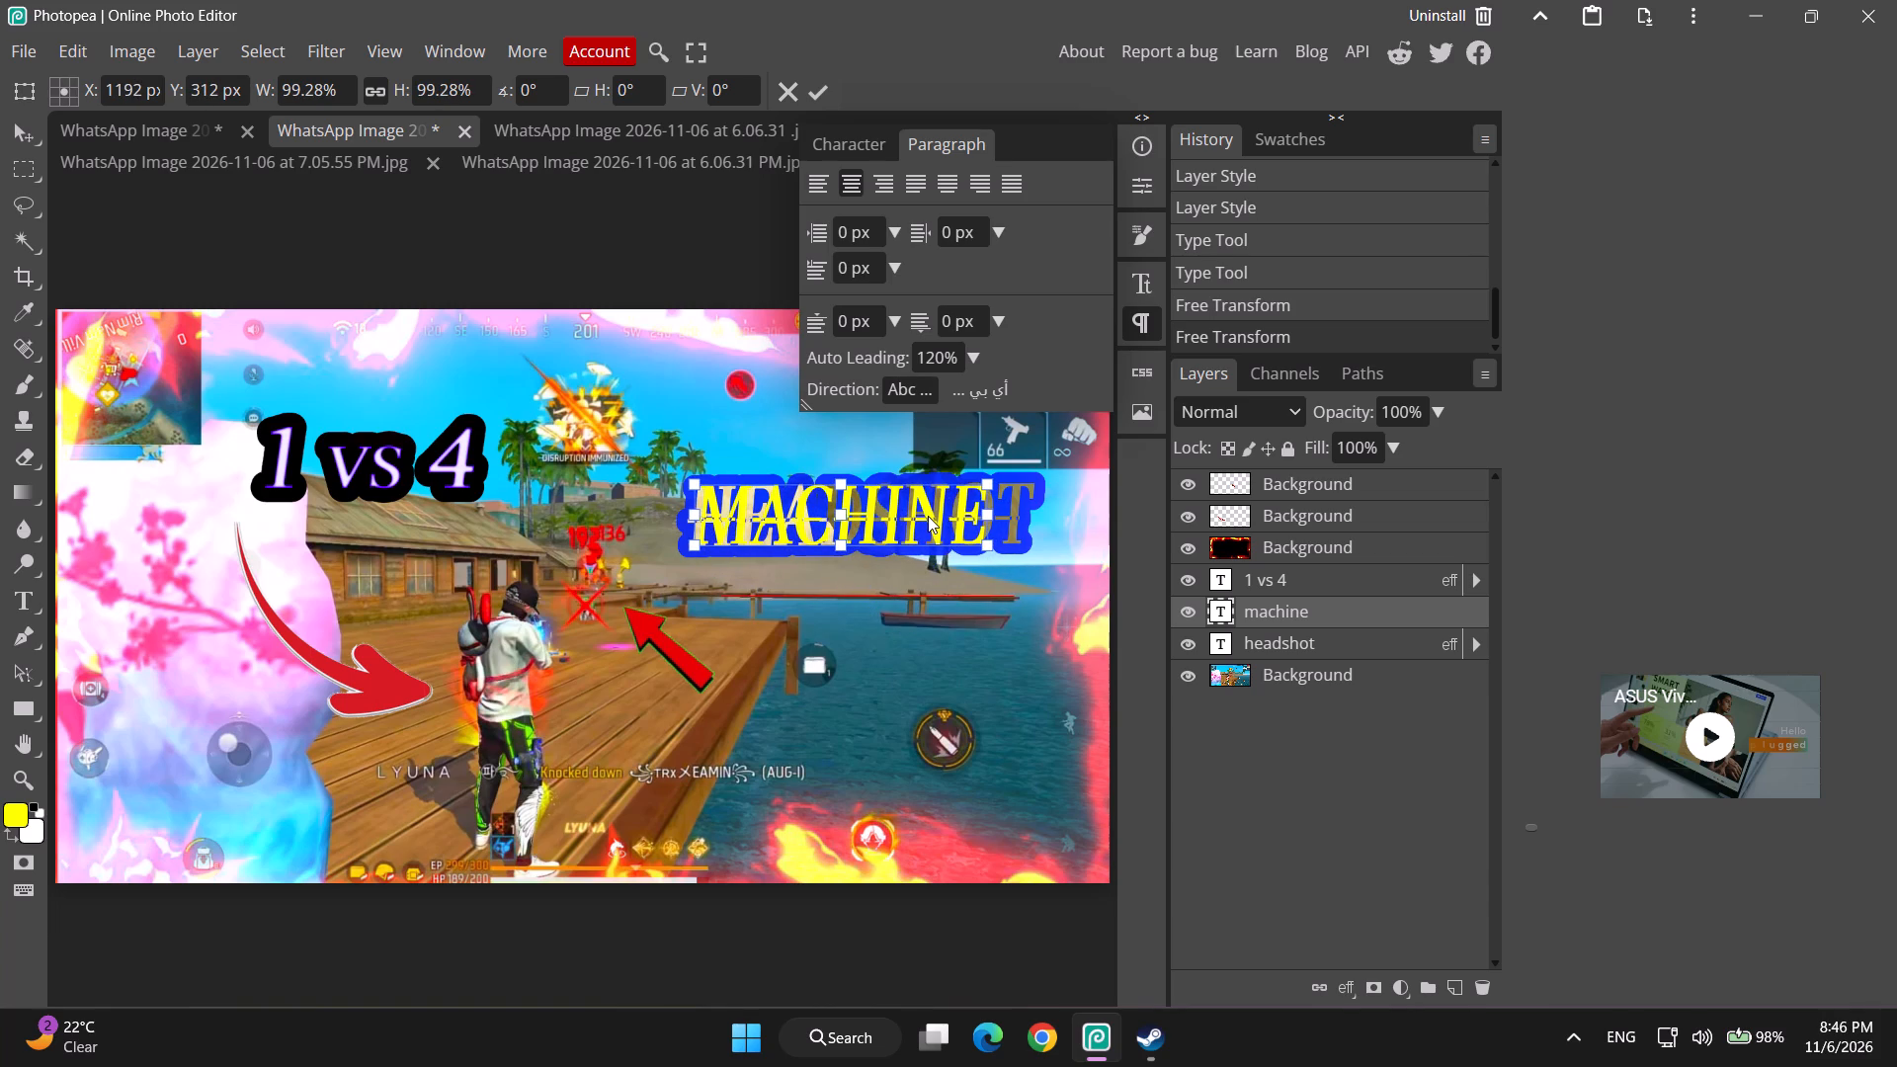
left_click_drag(928, 516, 993, 606)
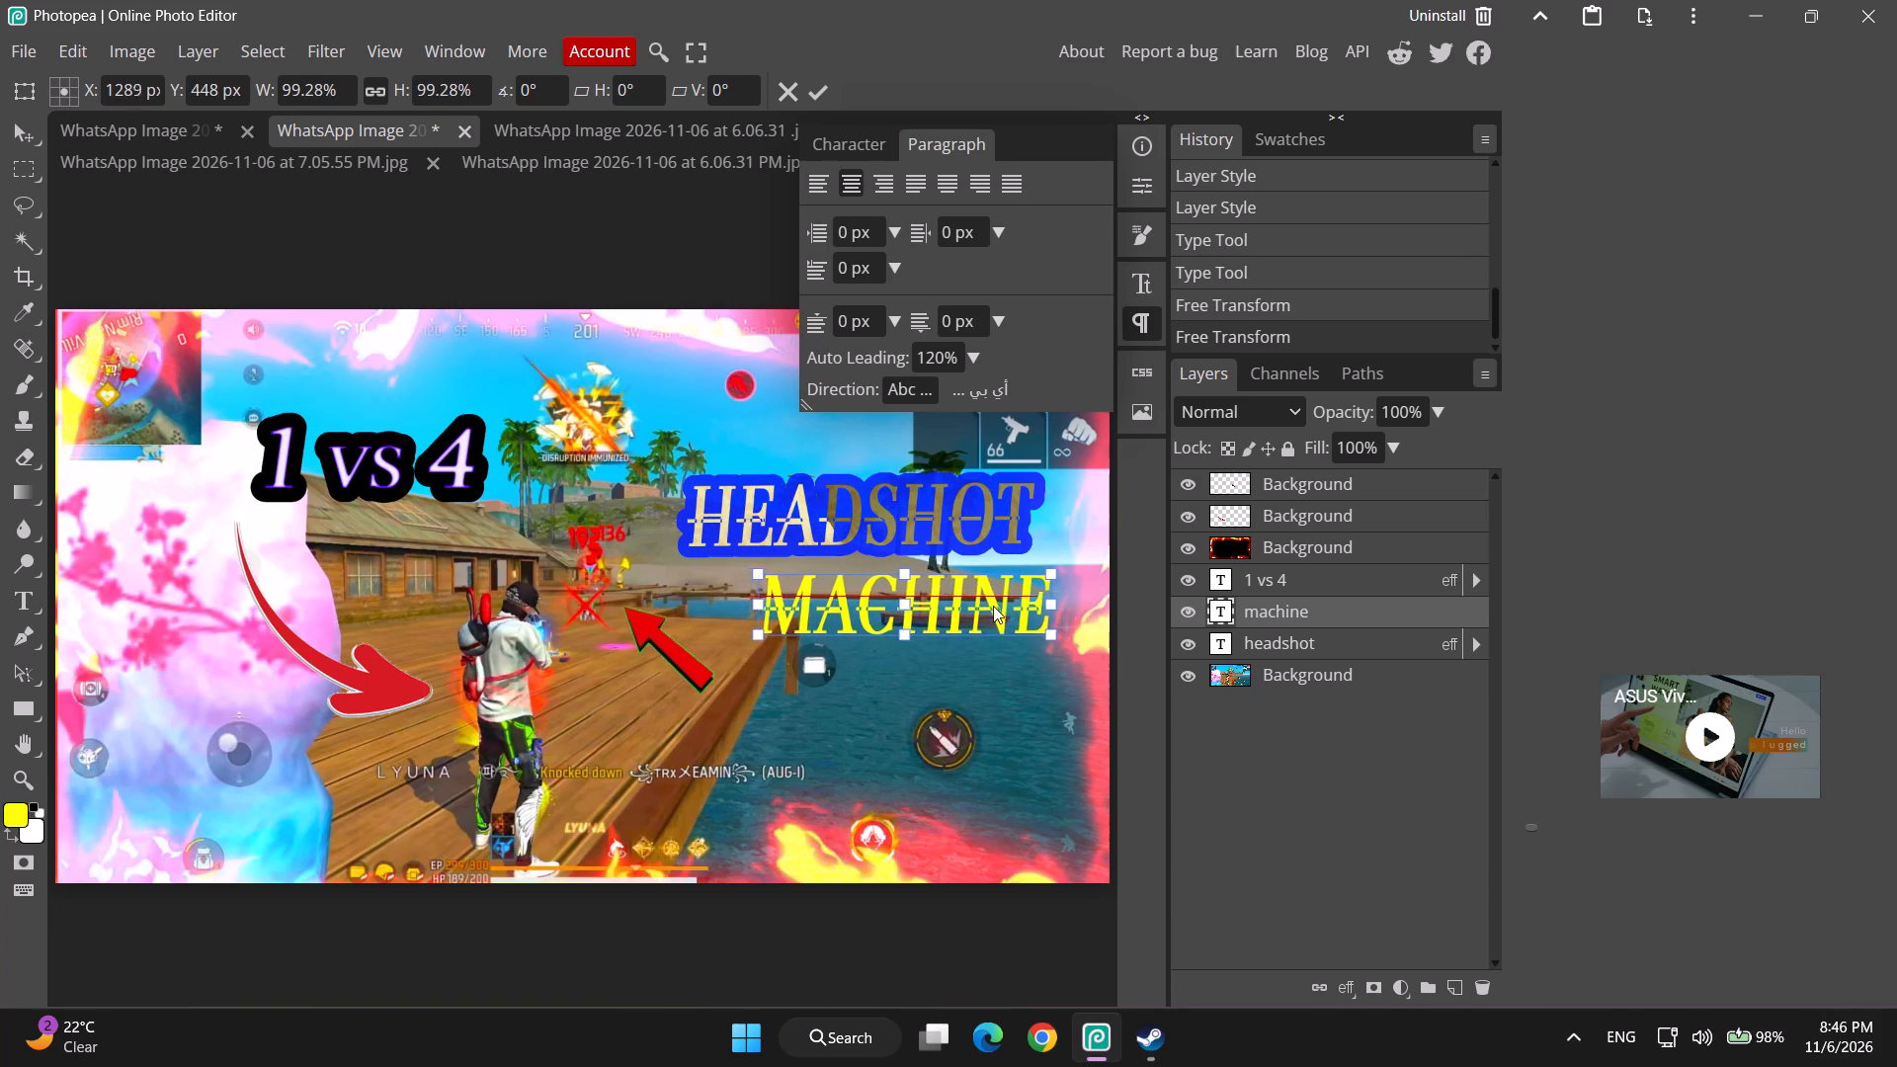
left_click_drag(993, 606, 1000, 601)
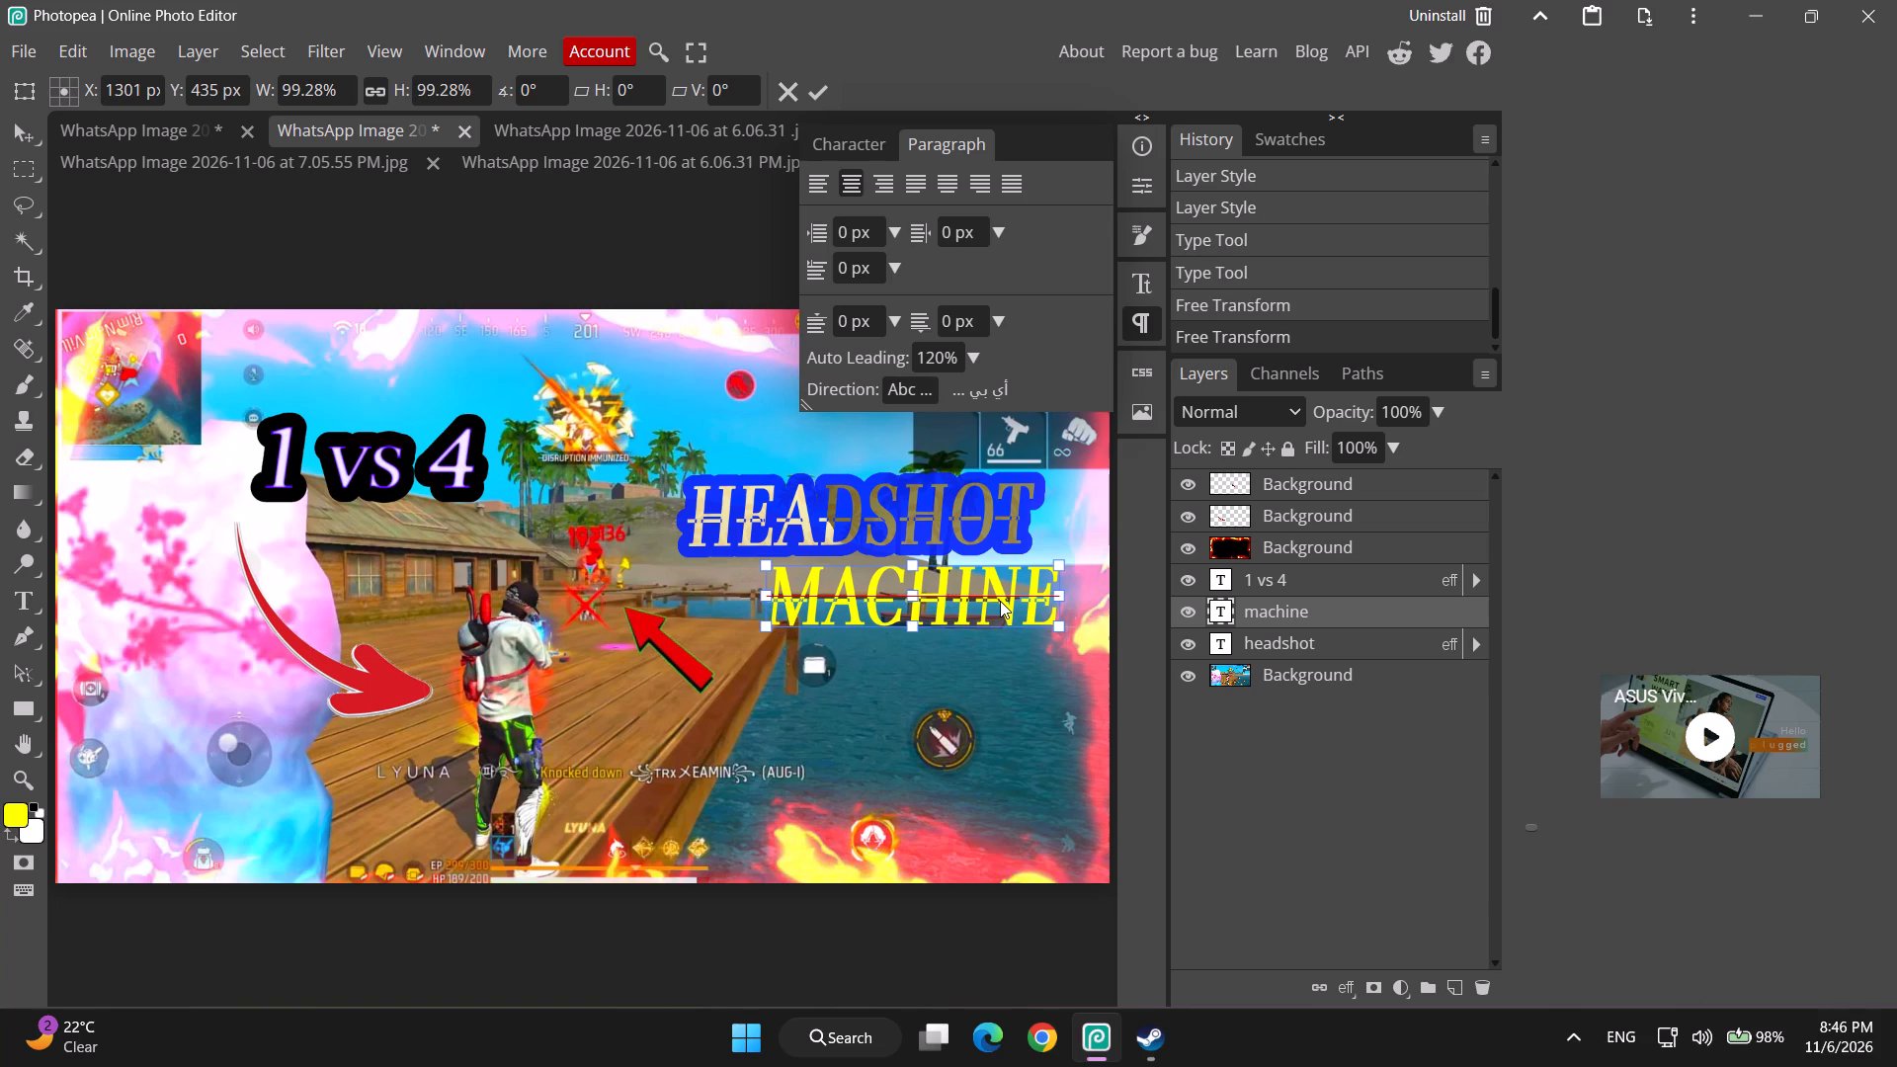
left_click_drag(1000, 601, 1000, 603)
left_click_drag(1000, 603, 1010, 593)
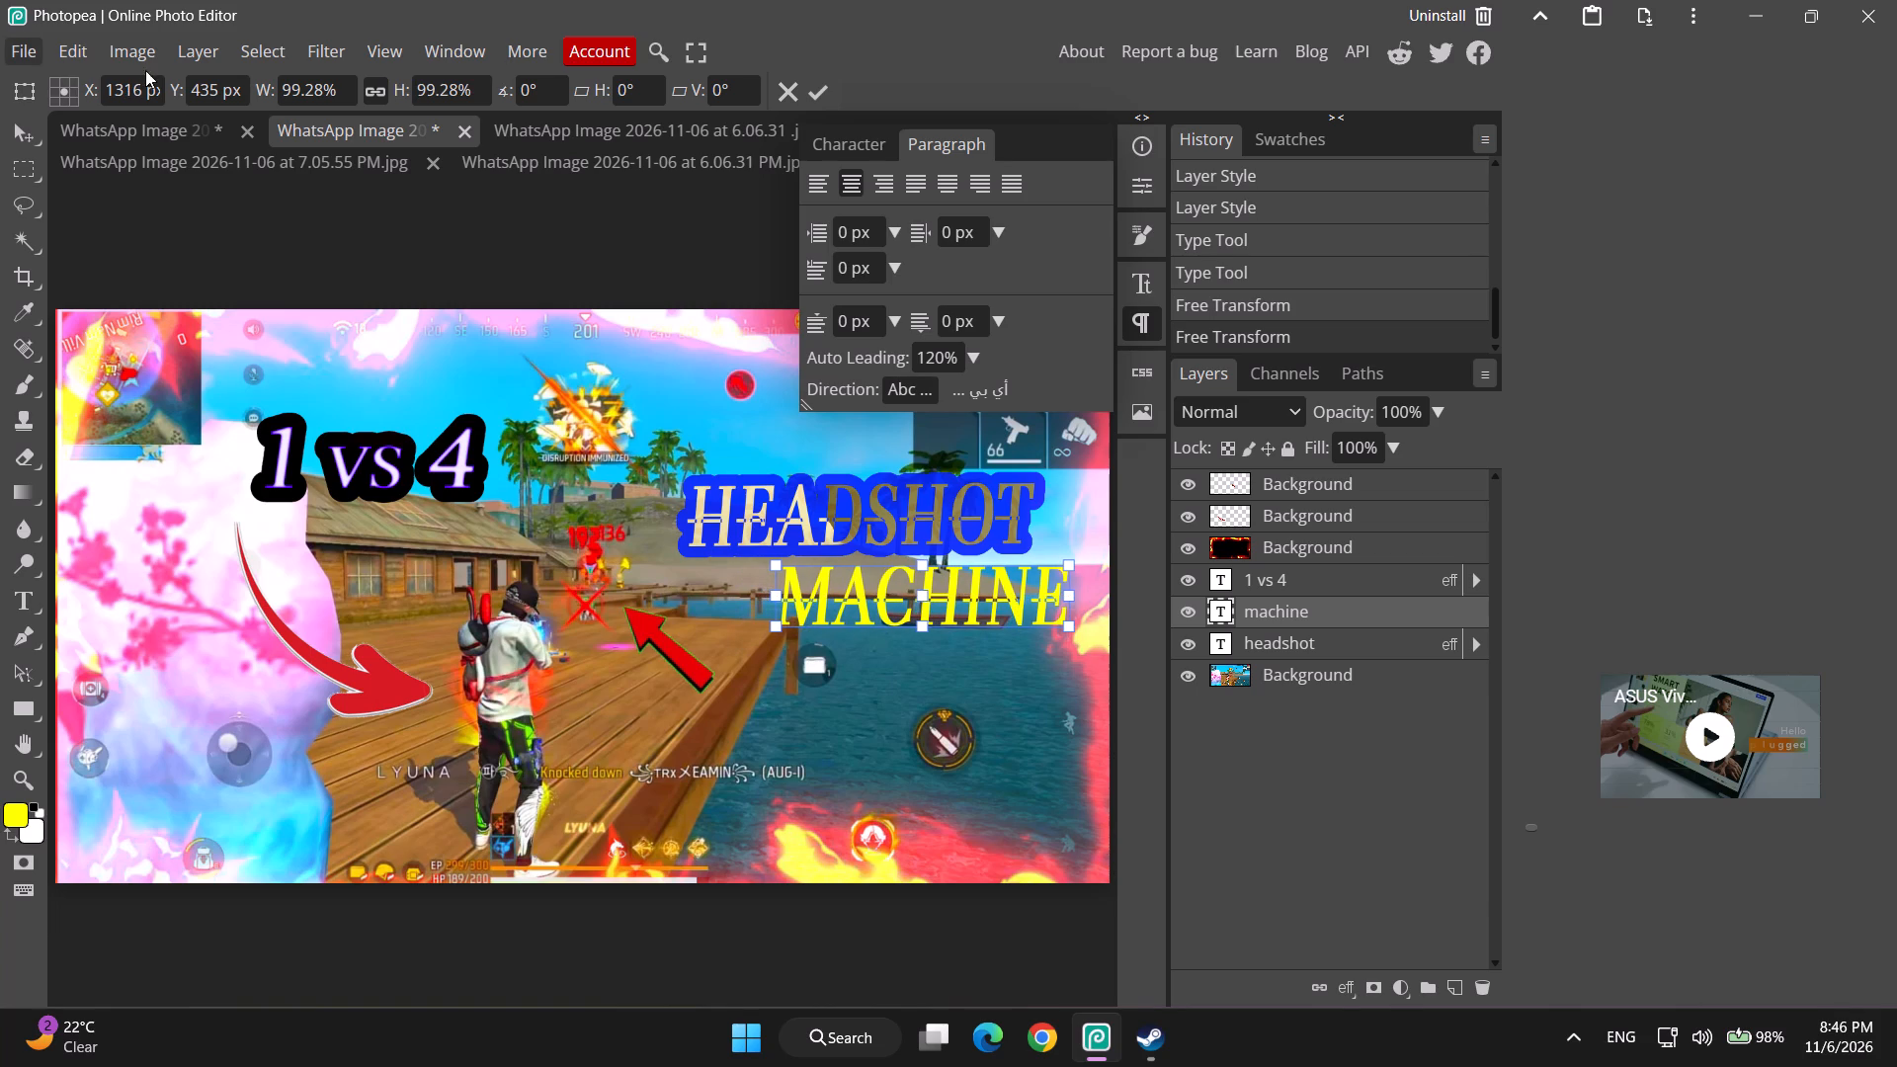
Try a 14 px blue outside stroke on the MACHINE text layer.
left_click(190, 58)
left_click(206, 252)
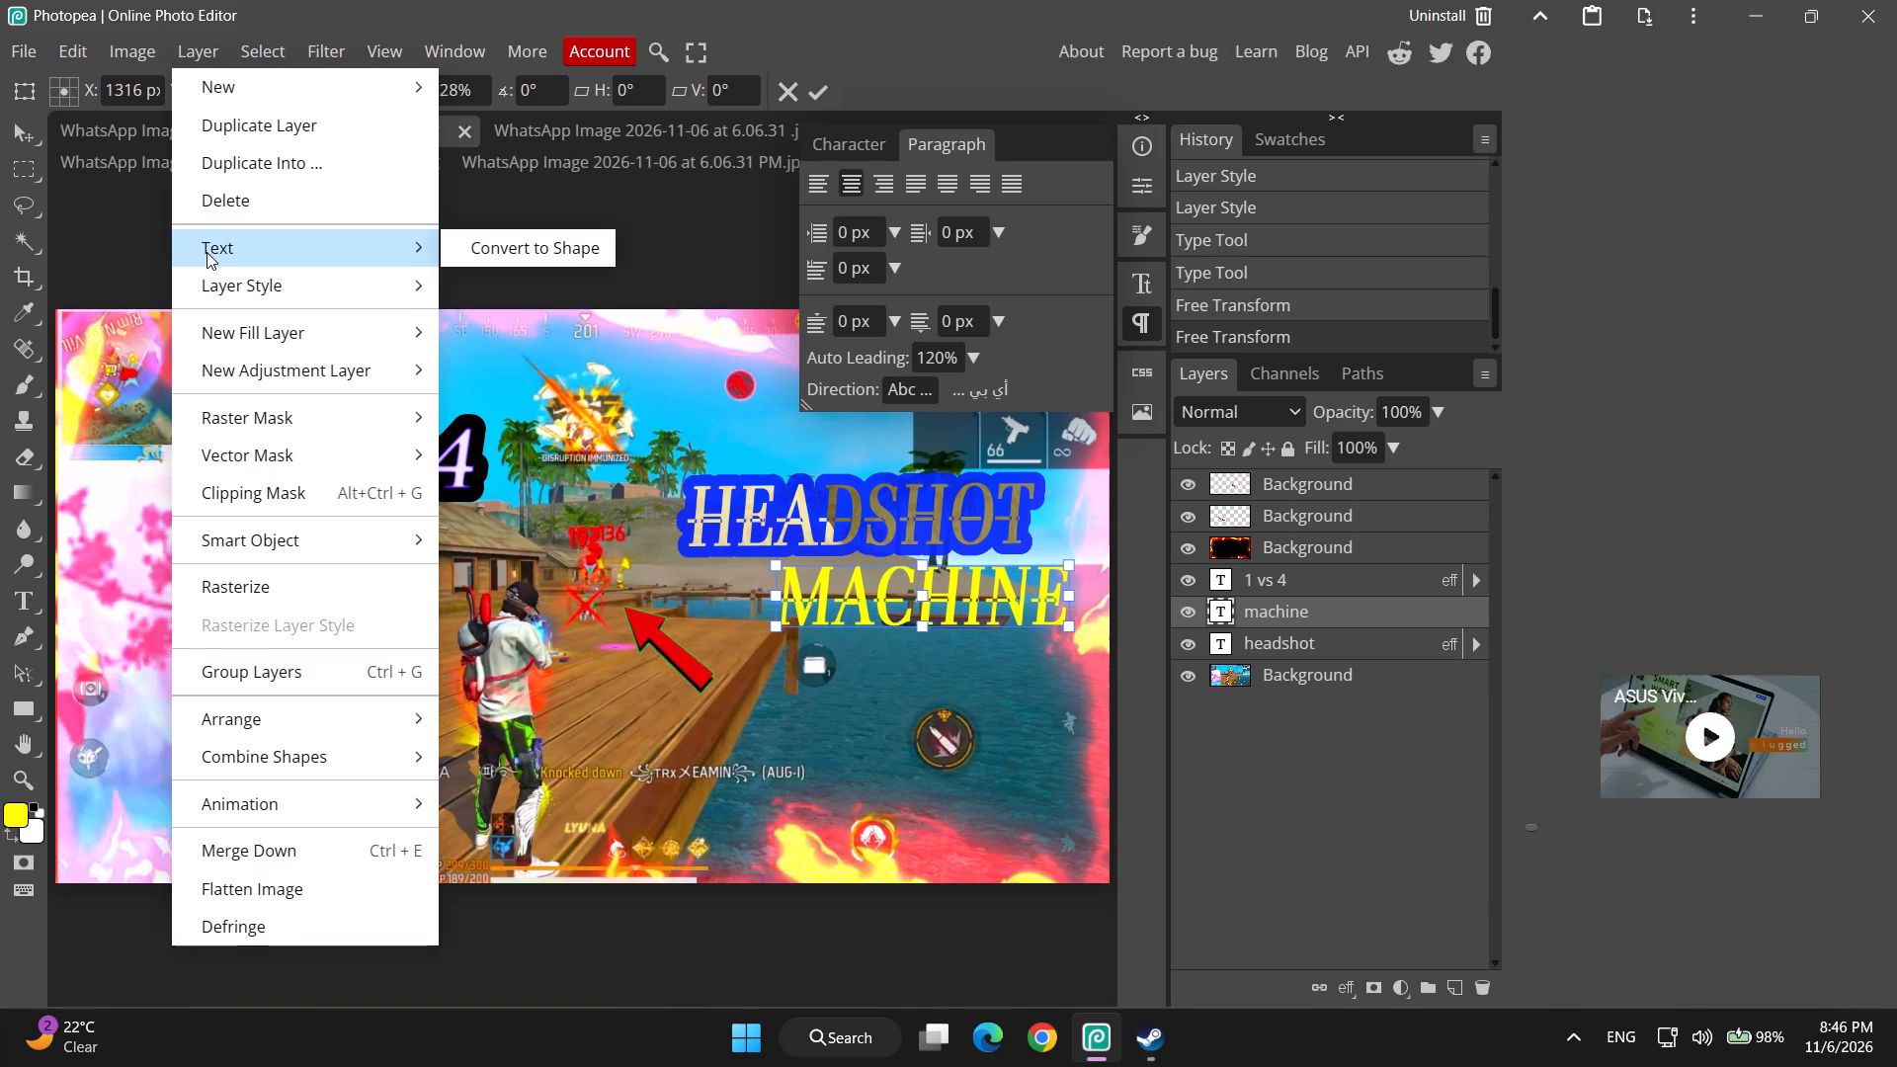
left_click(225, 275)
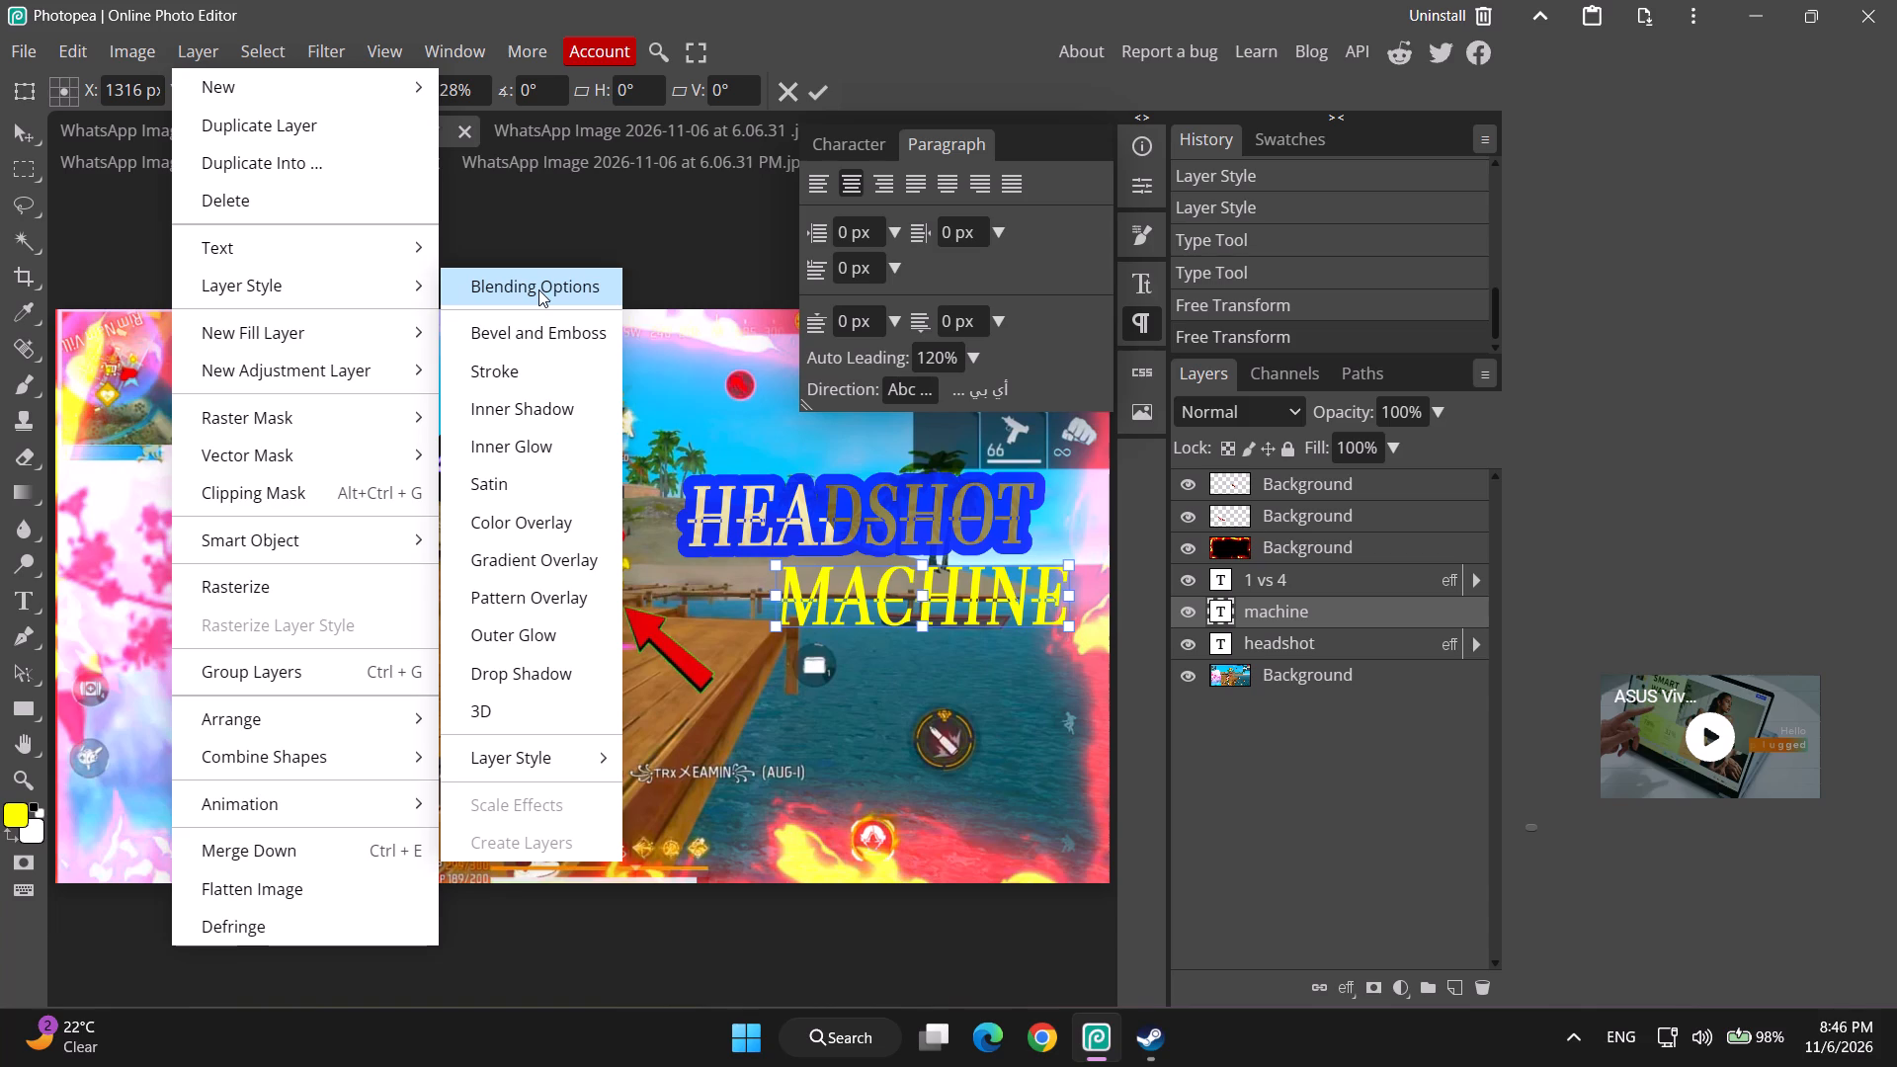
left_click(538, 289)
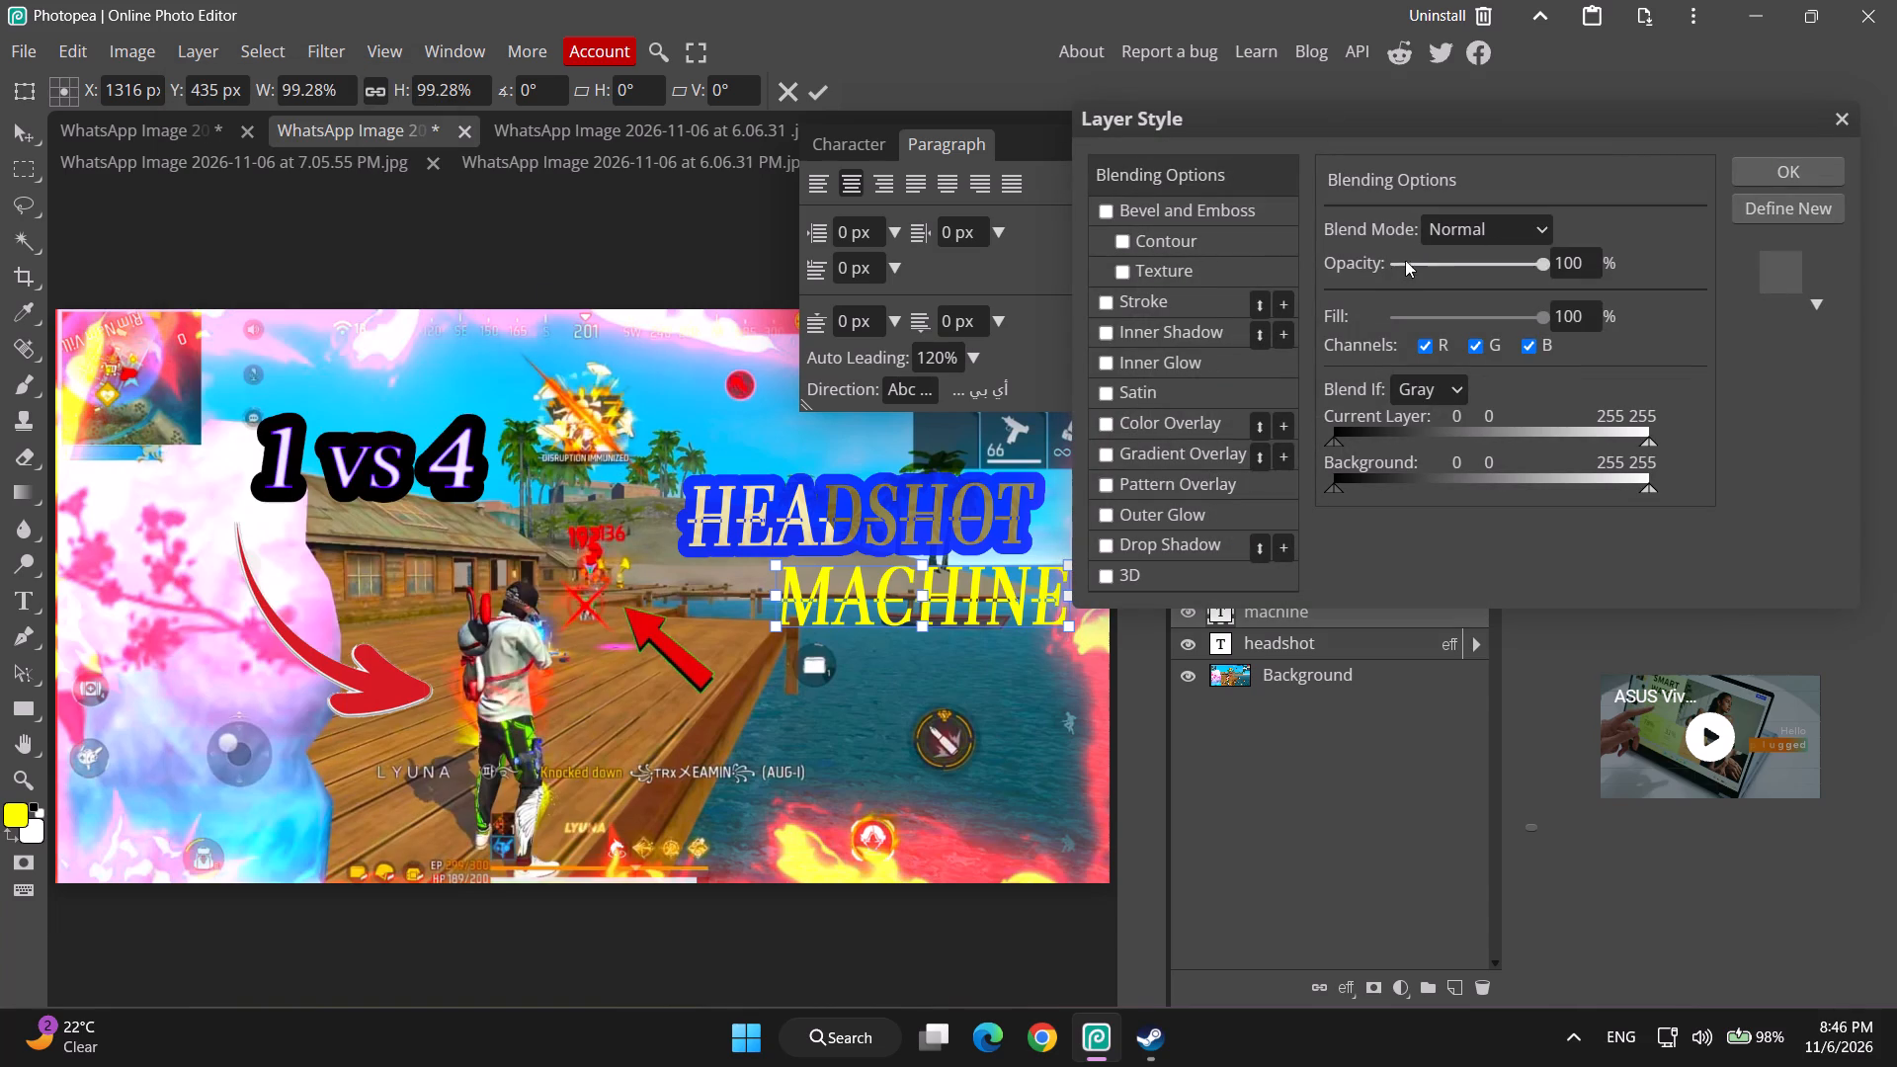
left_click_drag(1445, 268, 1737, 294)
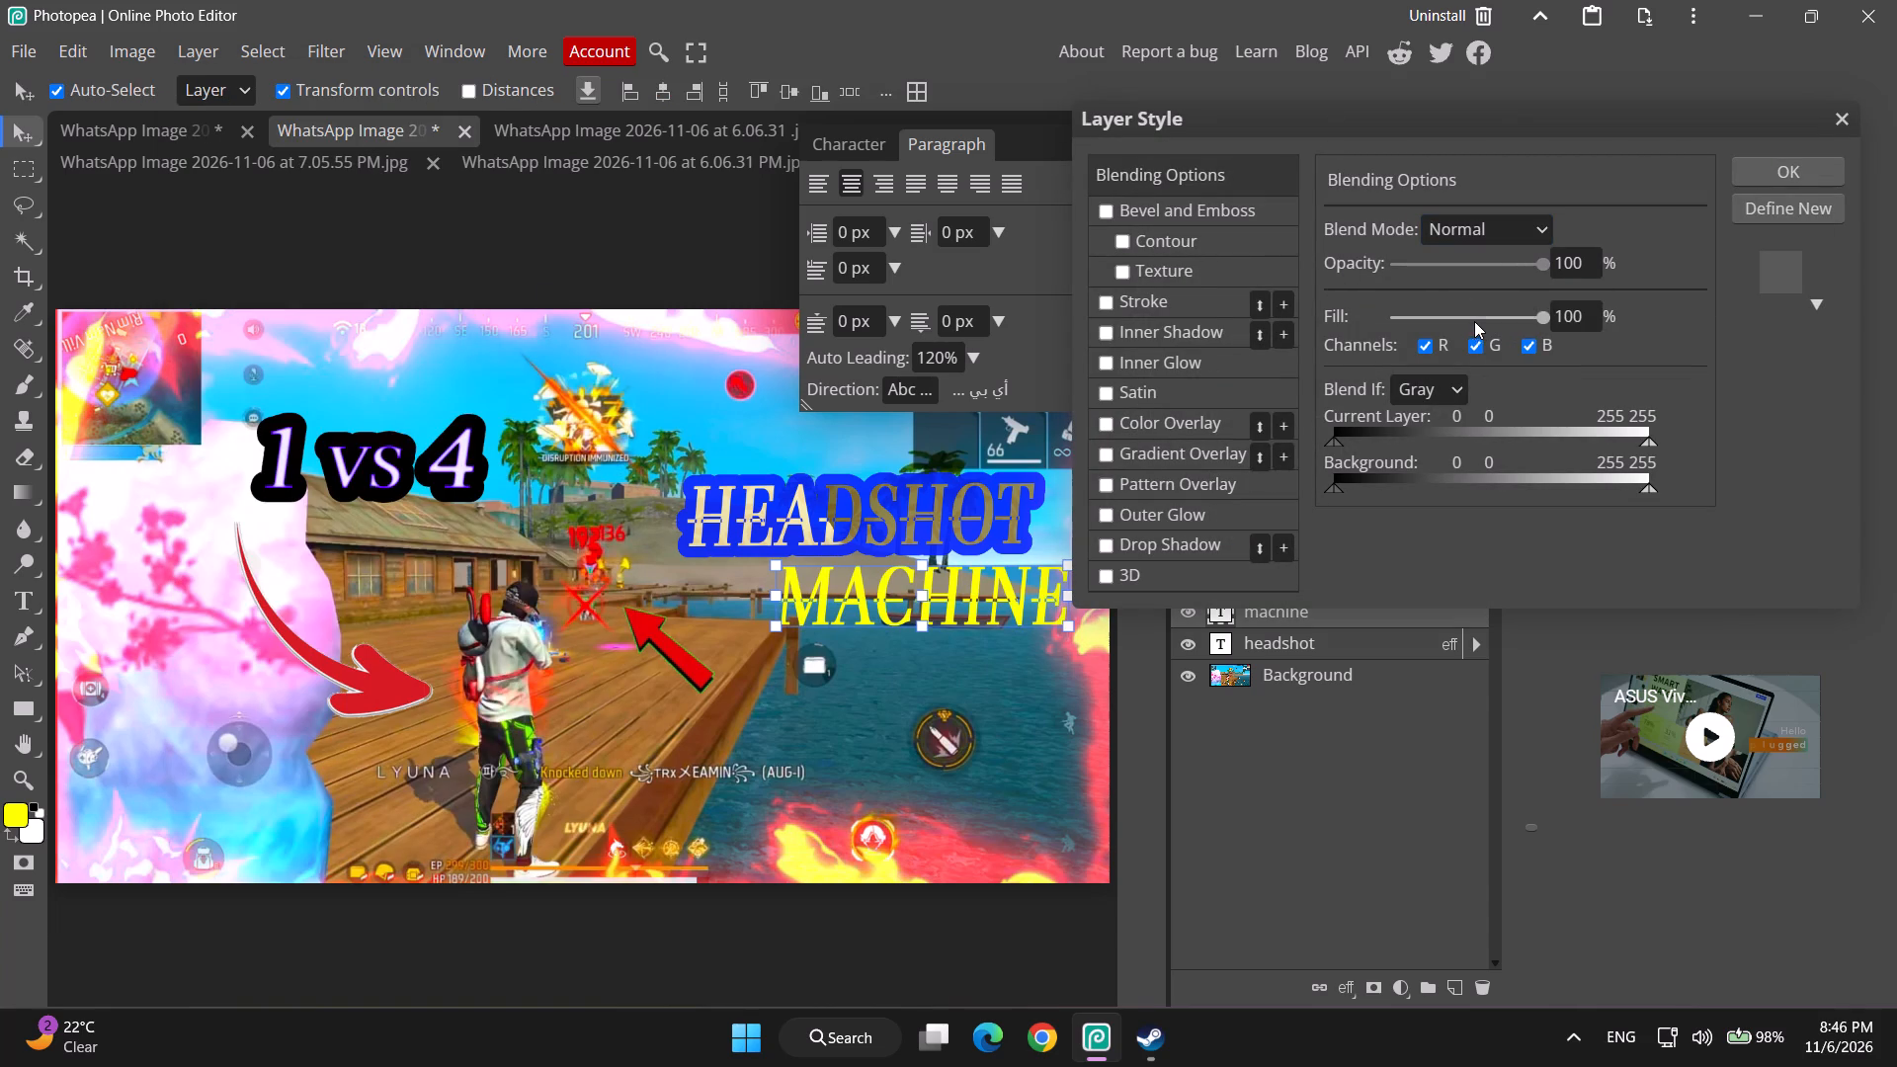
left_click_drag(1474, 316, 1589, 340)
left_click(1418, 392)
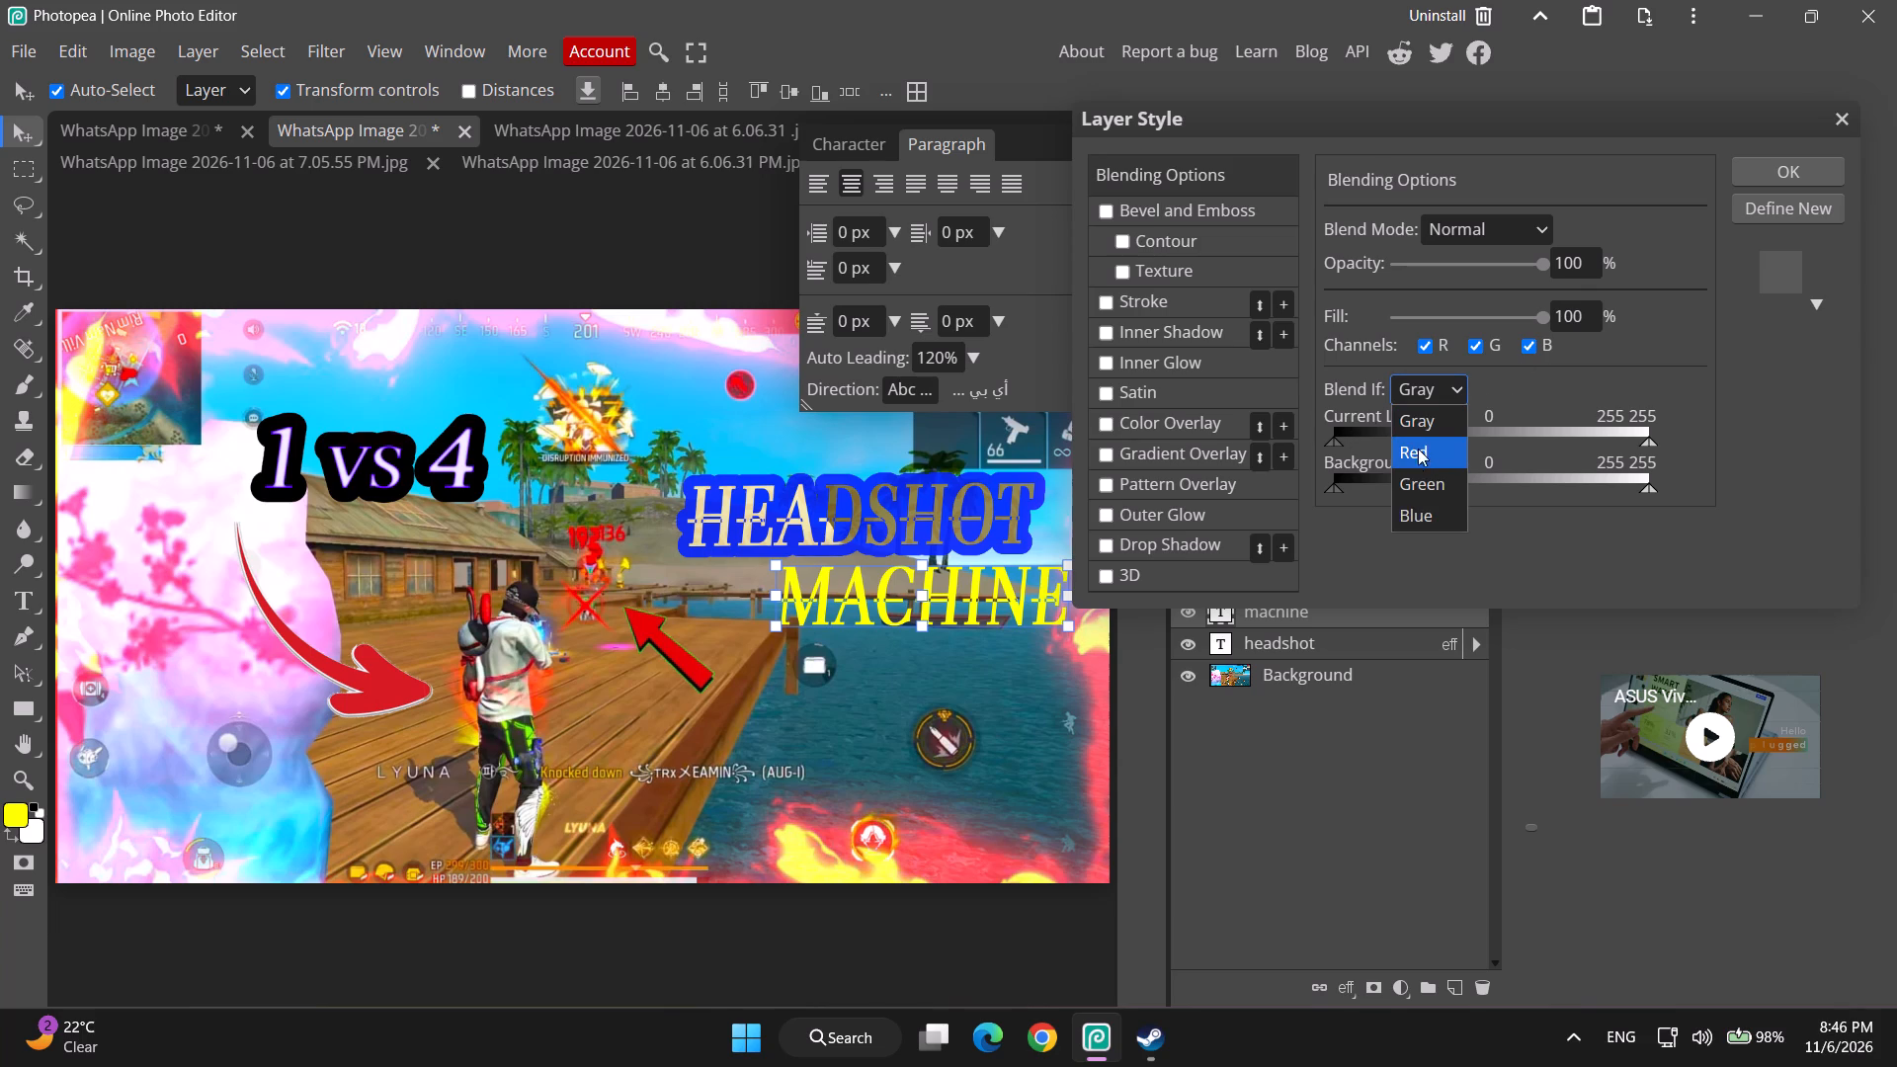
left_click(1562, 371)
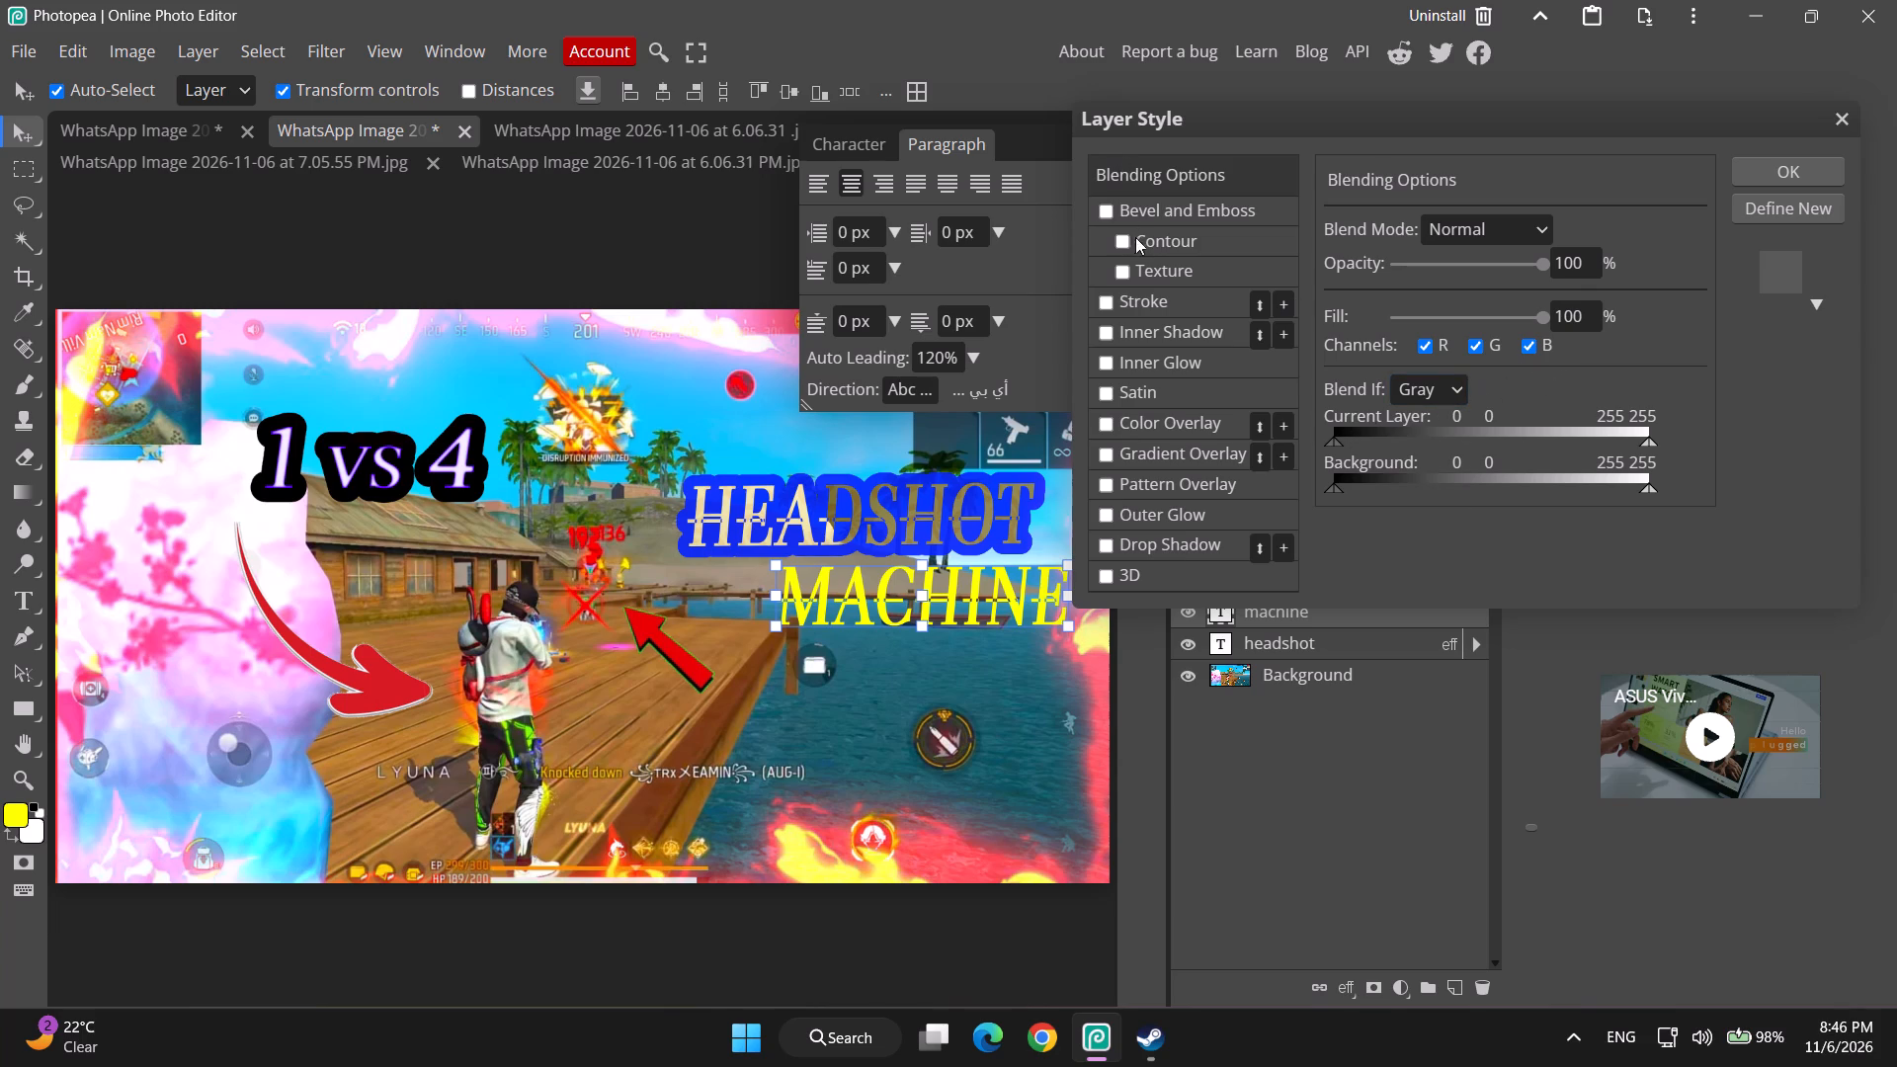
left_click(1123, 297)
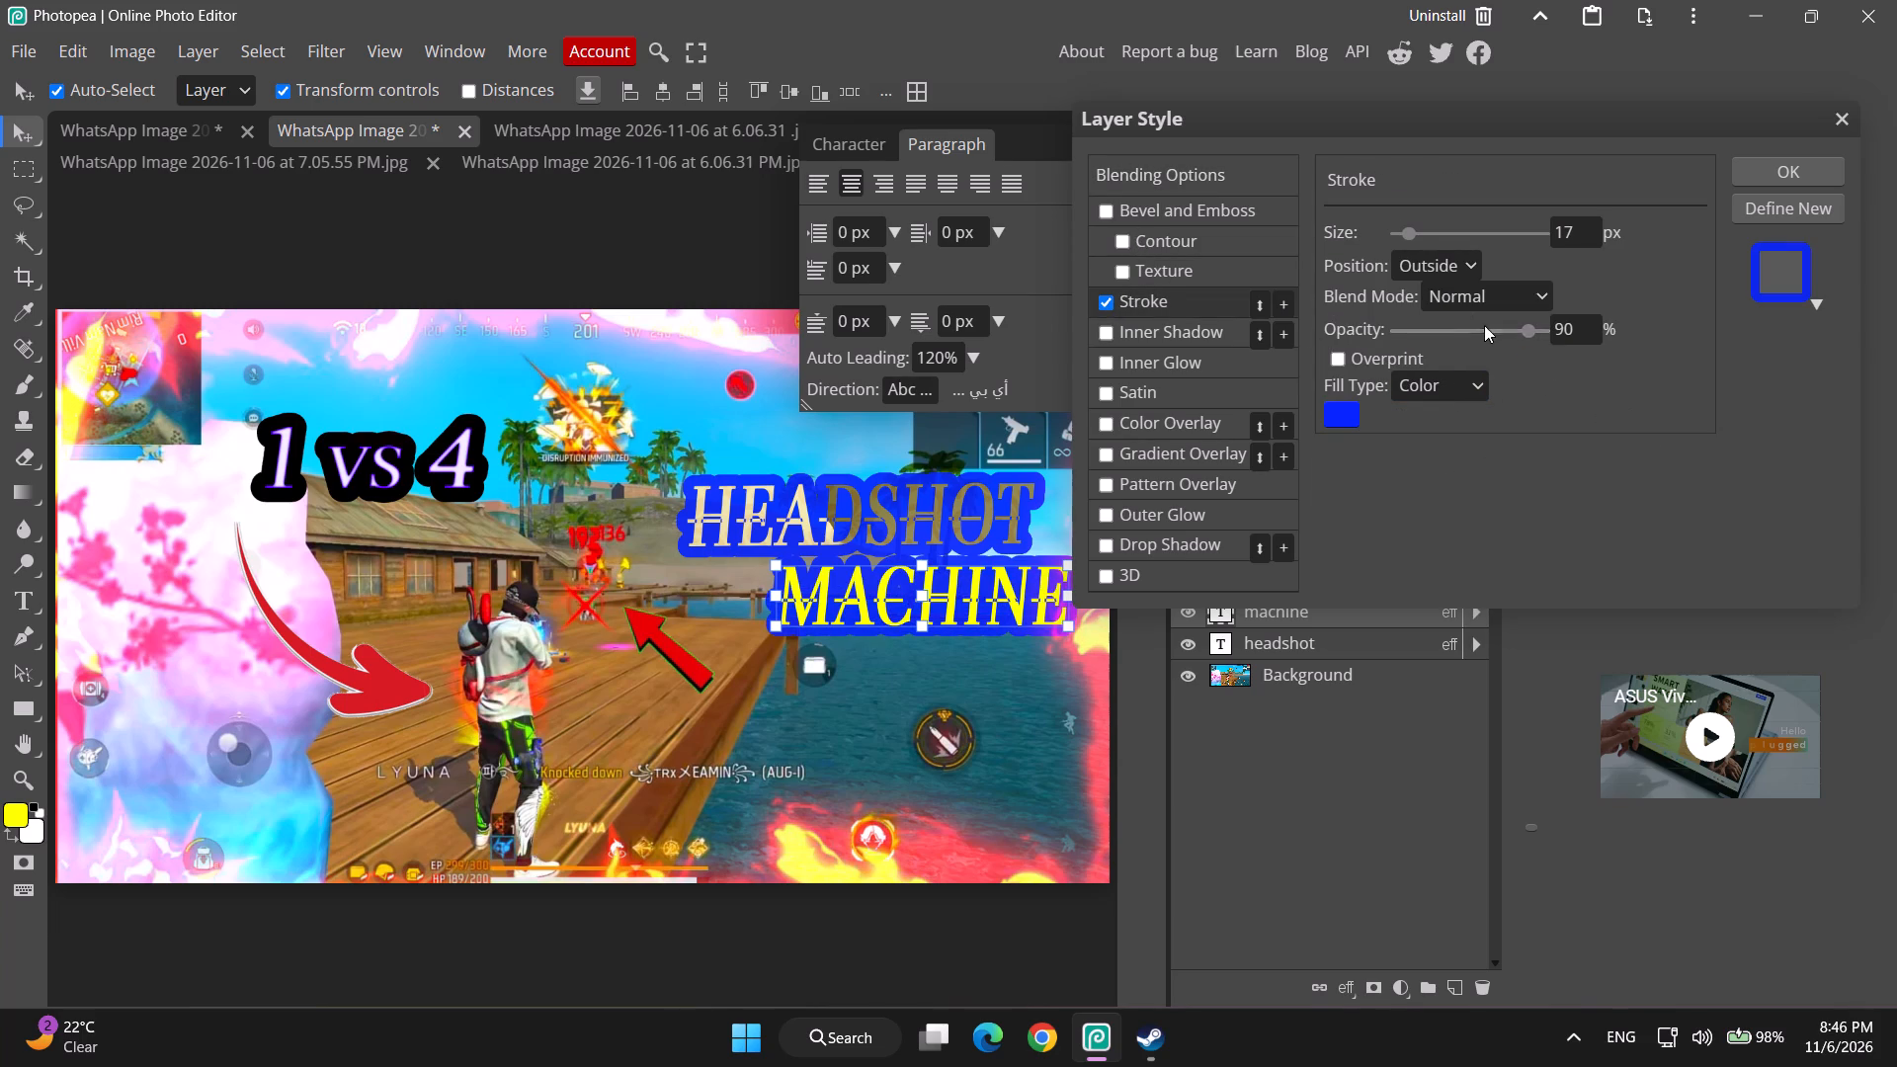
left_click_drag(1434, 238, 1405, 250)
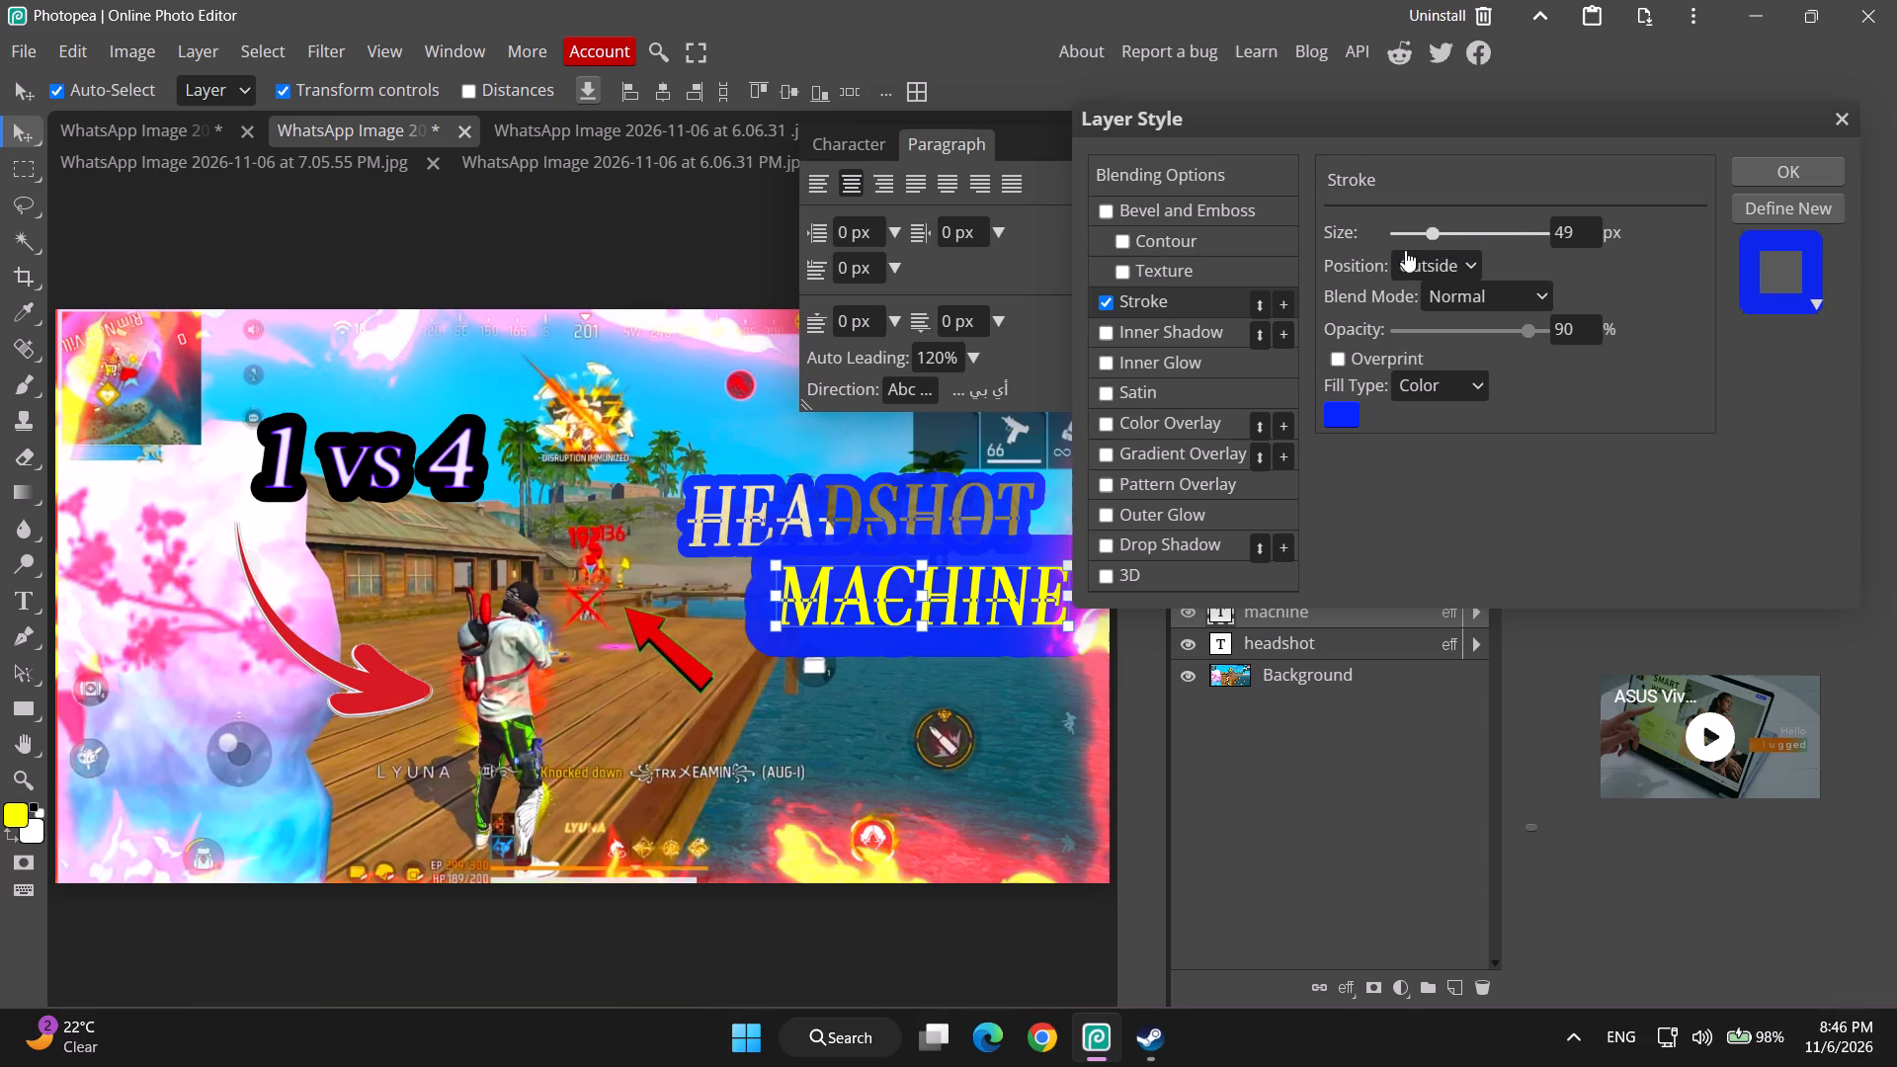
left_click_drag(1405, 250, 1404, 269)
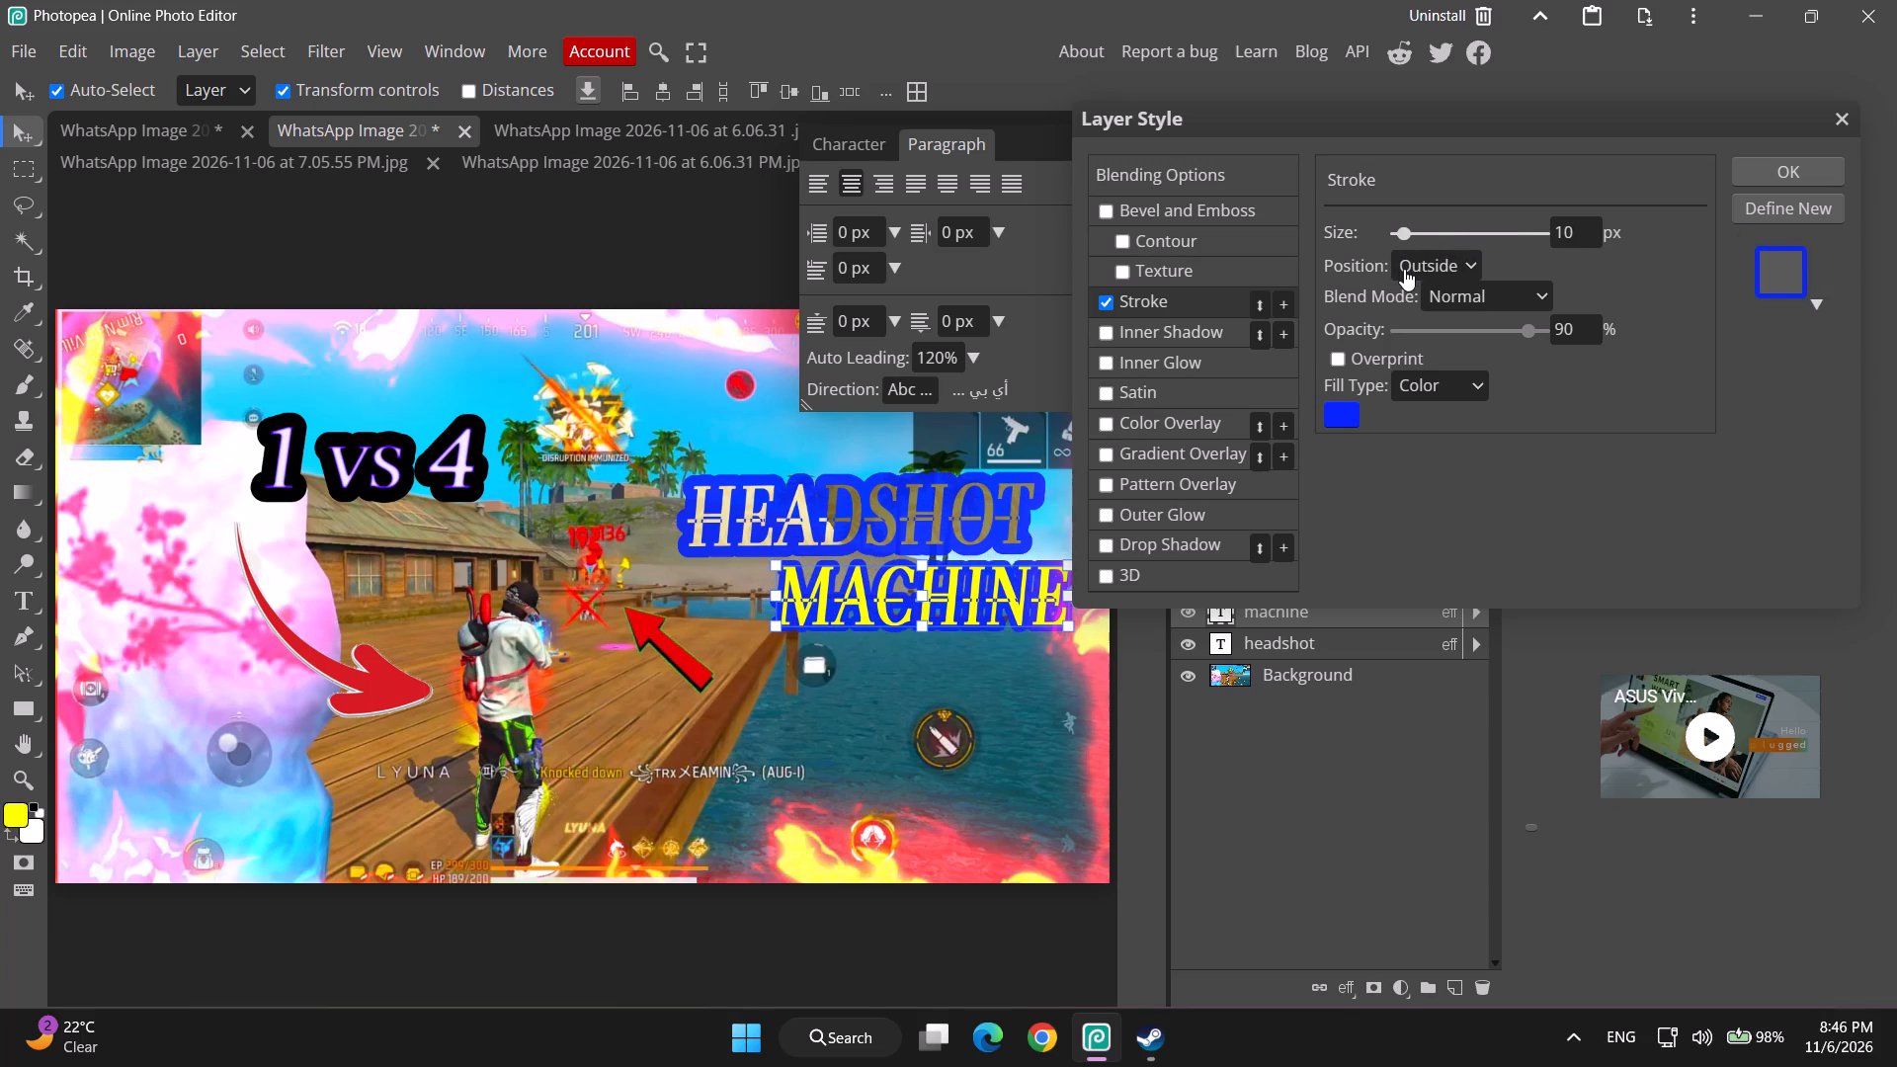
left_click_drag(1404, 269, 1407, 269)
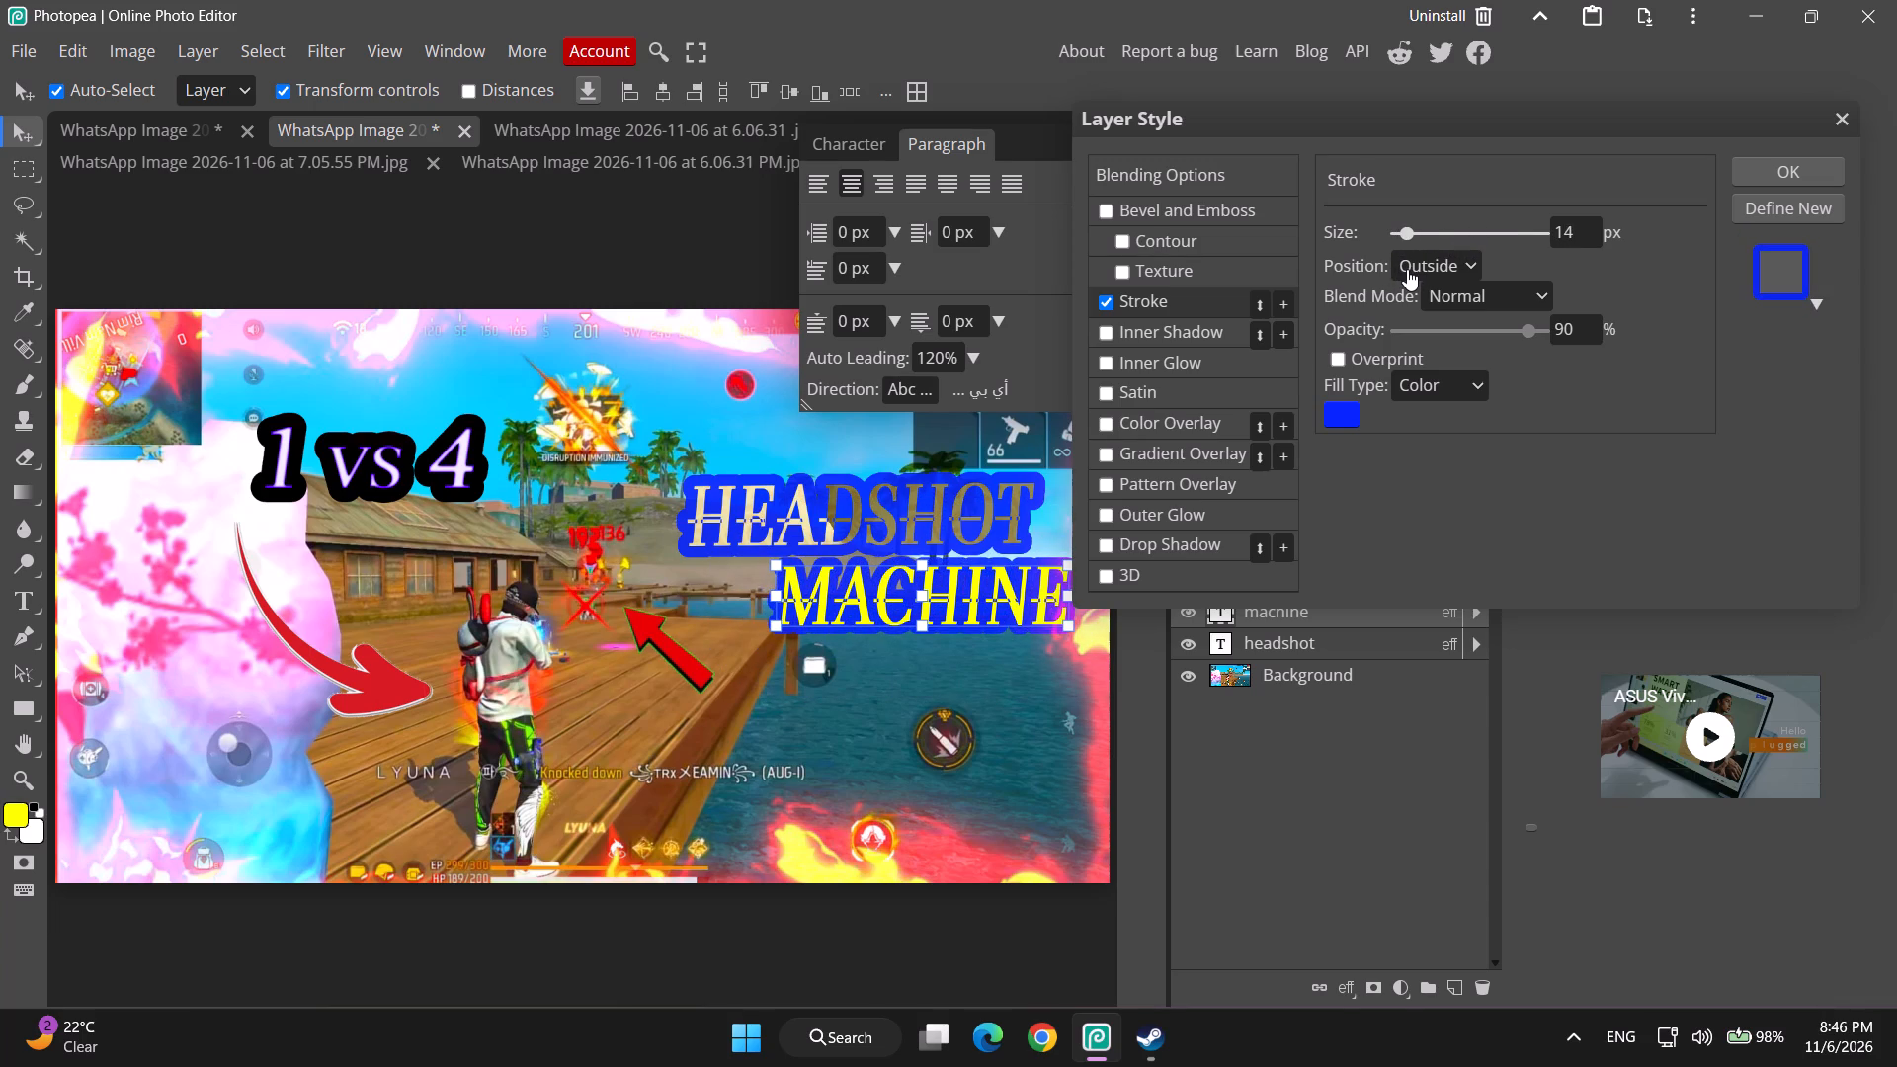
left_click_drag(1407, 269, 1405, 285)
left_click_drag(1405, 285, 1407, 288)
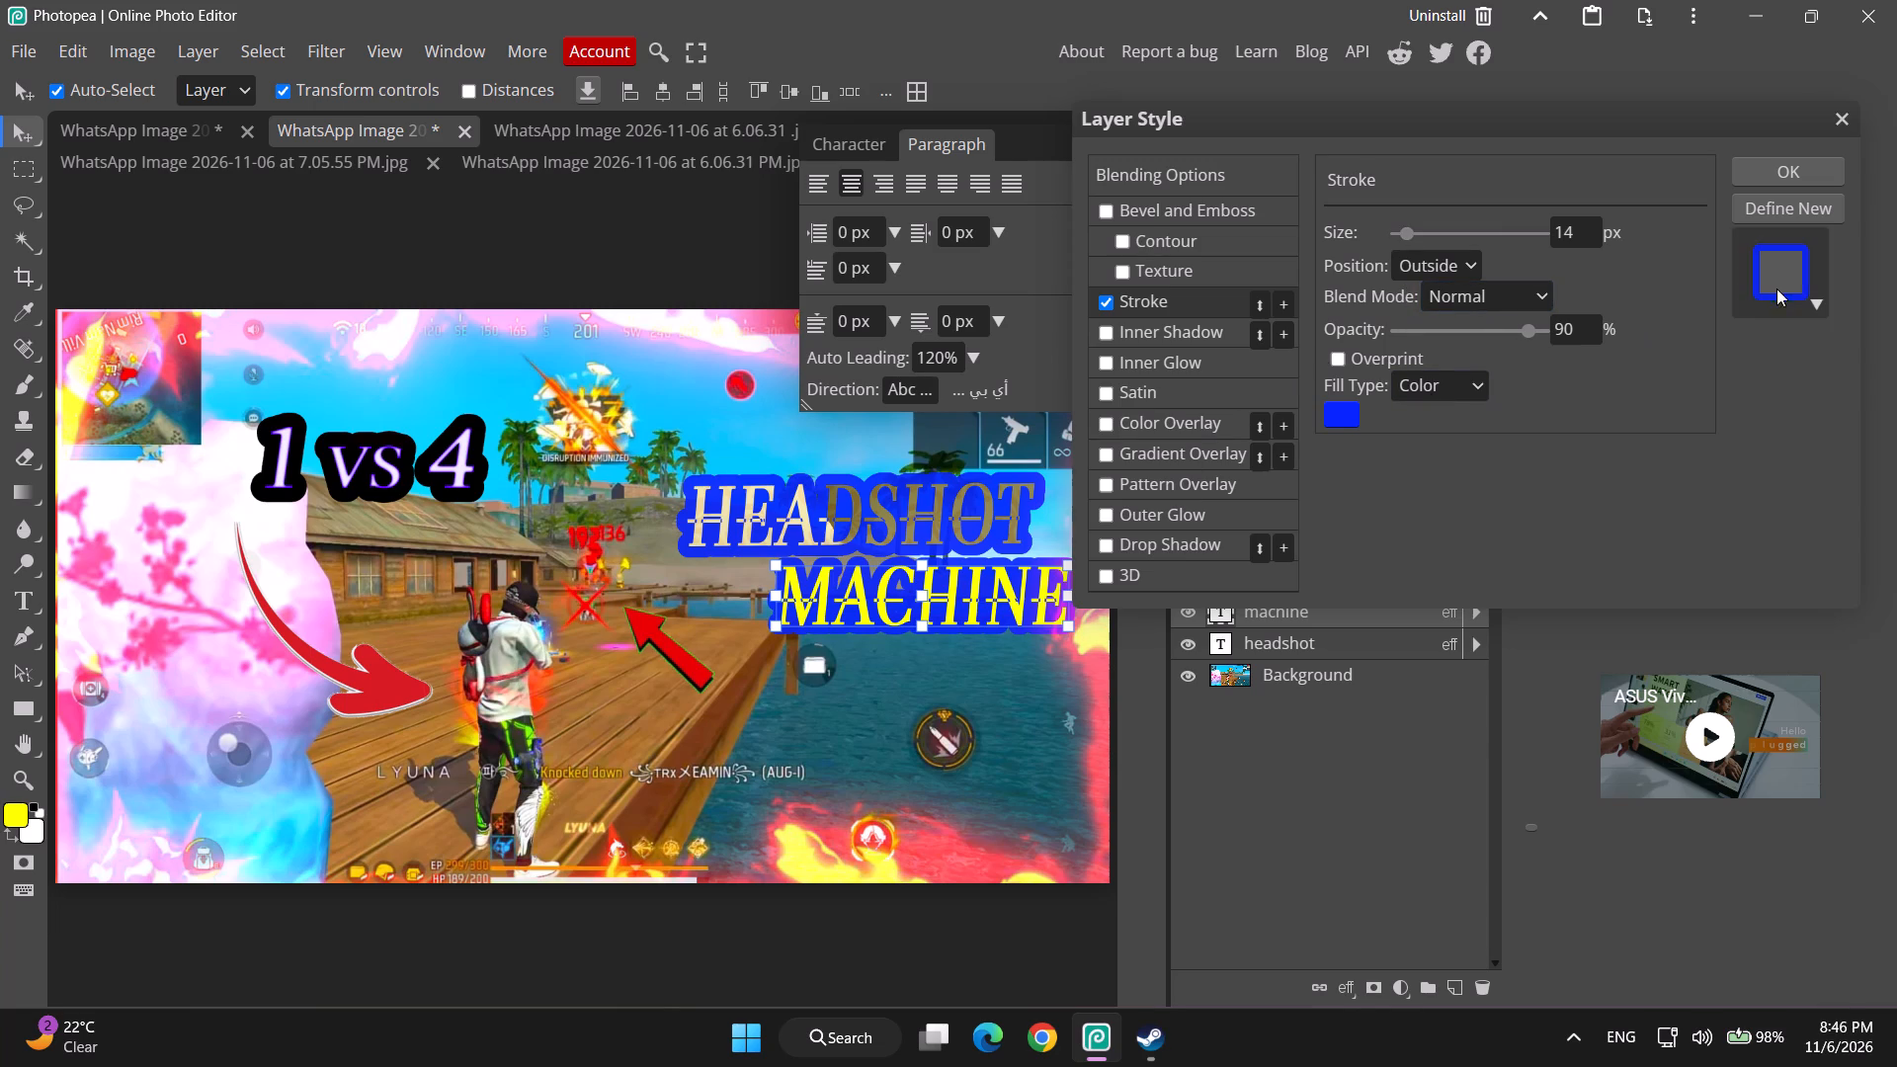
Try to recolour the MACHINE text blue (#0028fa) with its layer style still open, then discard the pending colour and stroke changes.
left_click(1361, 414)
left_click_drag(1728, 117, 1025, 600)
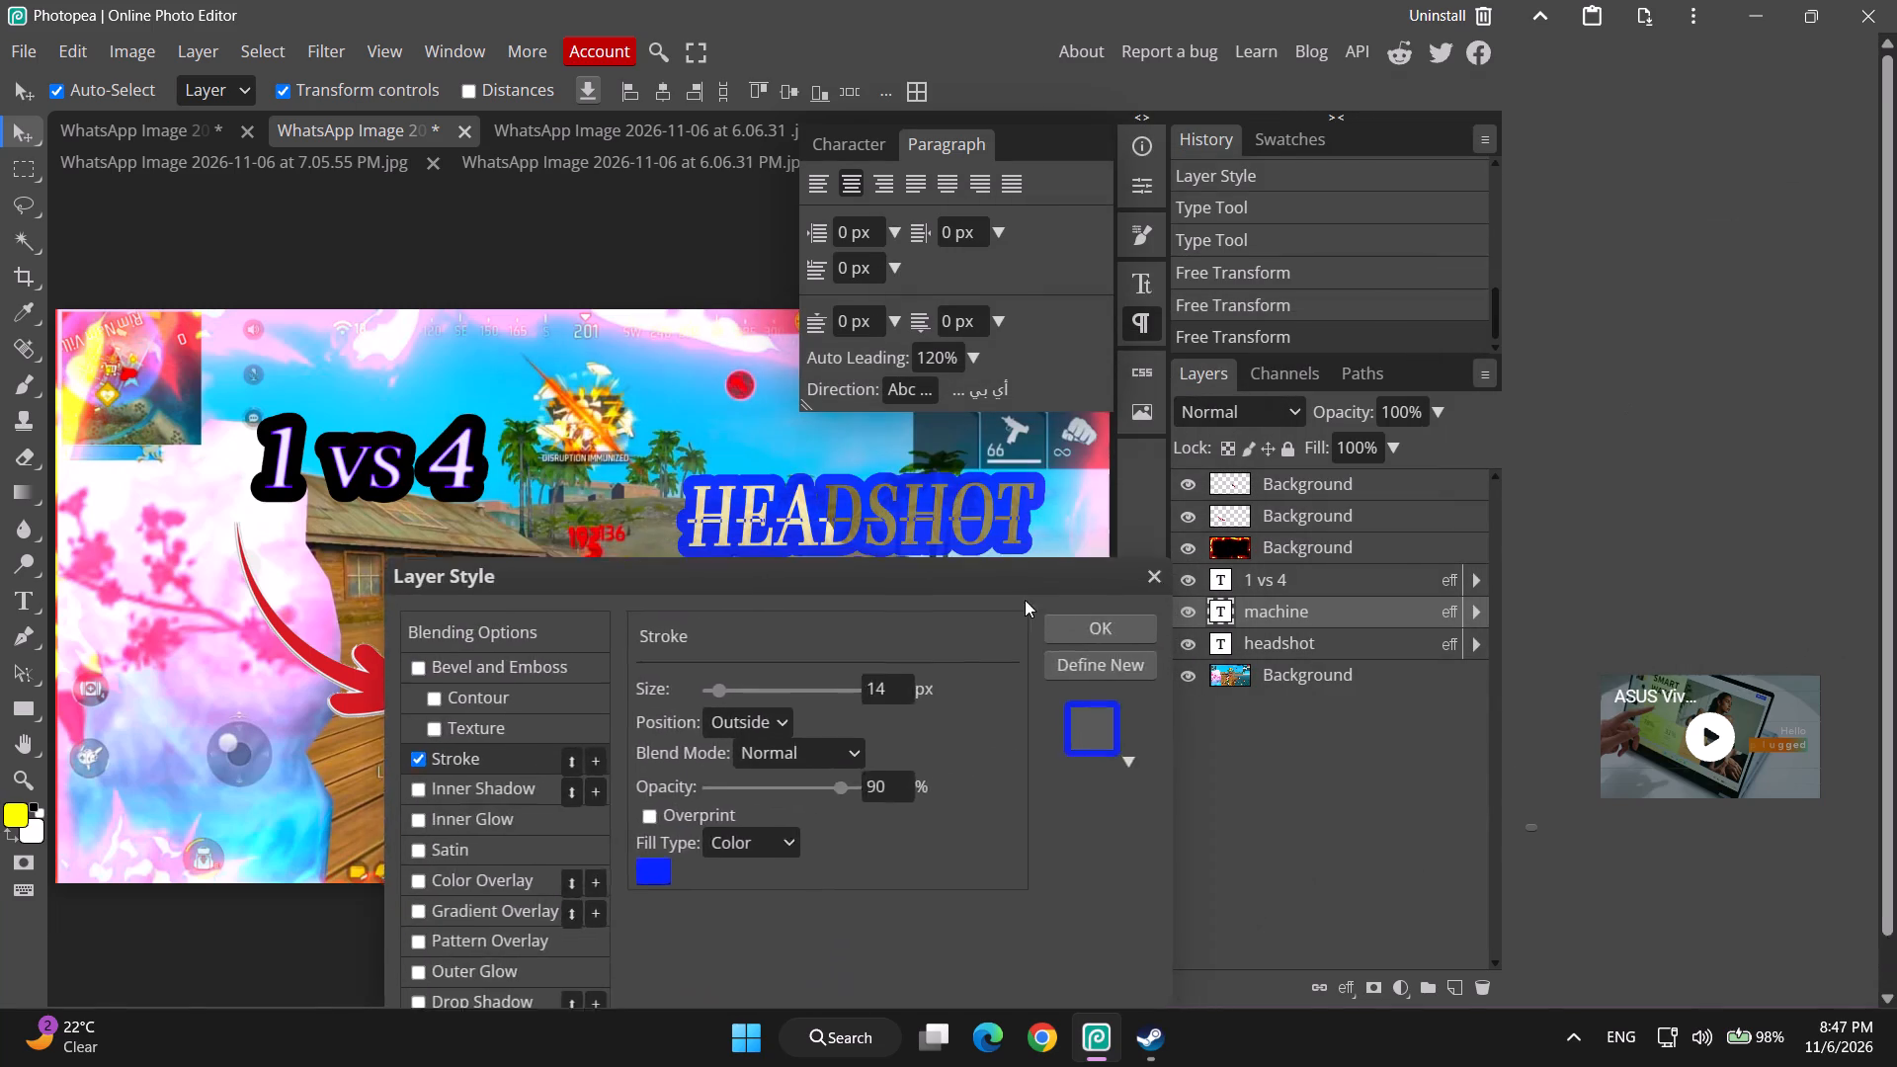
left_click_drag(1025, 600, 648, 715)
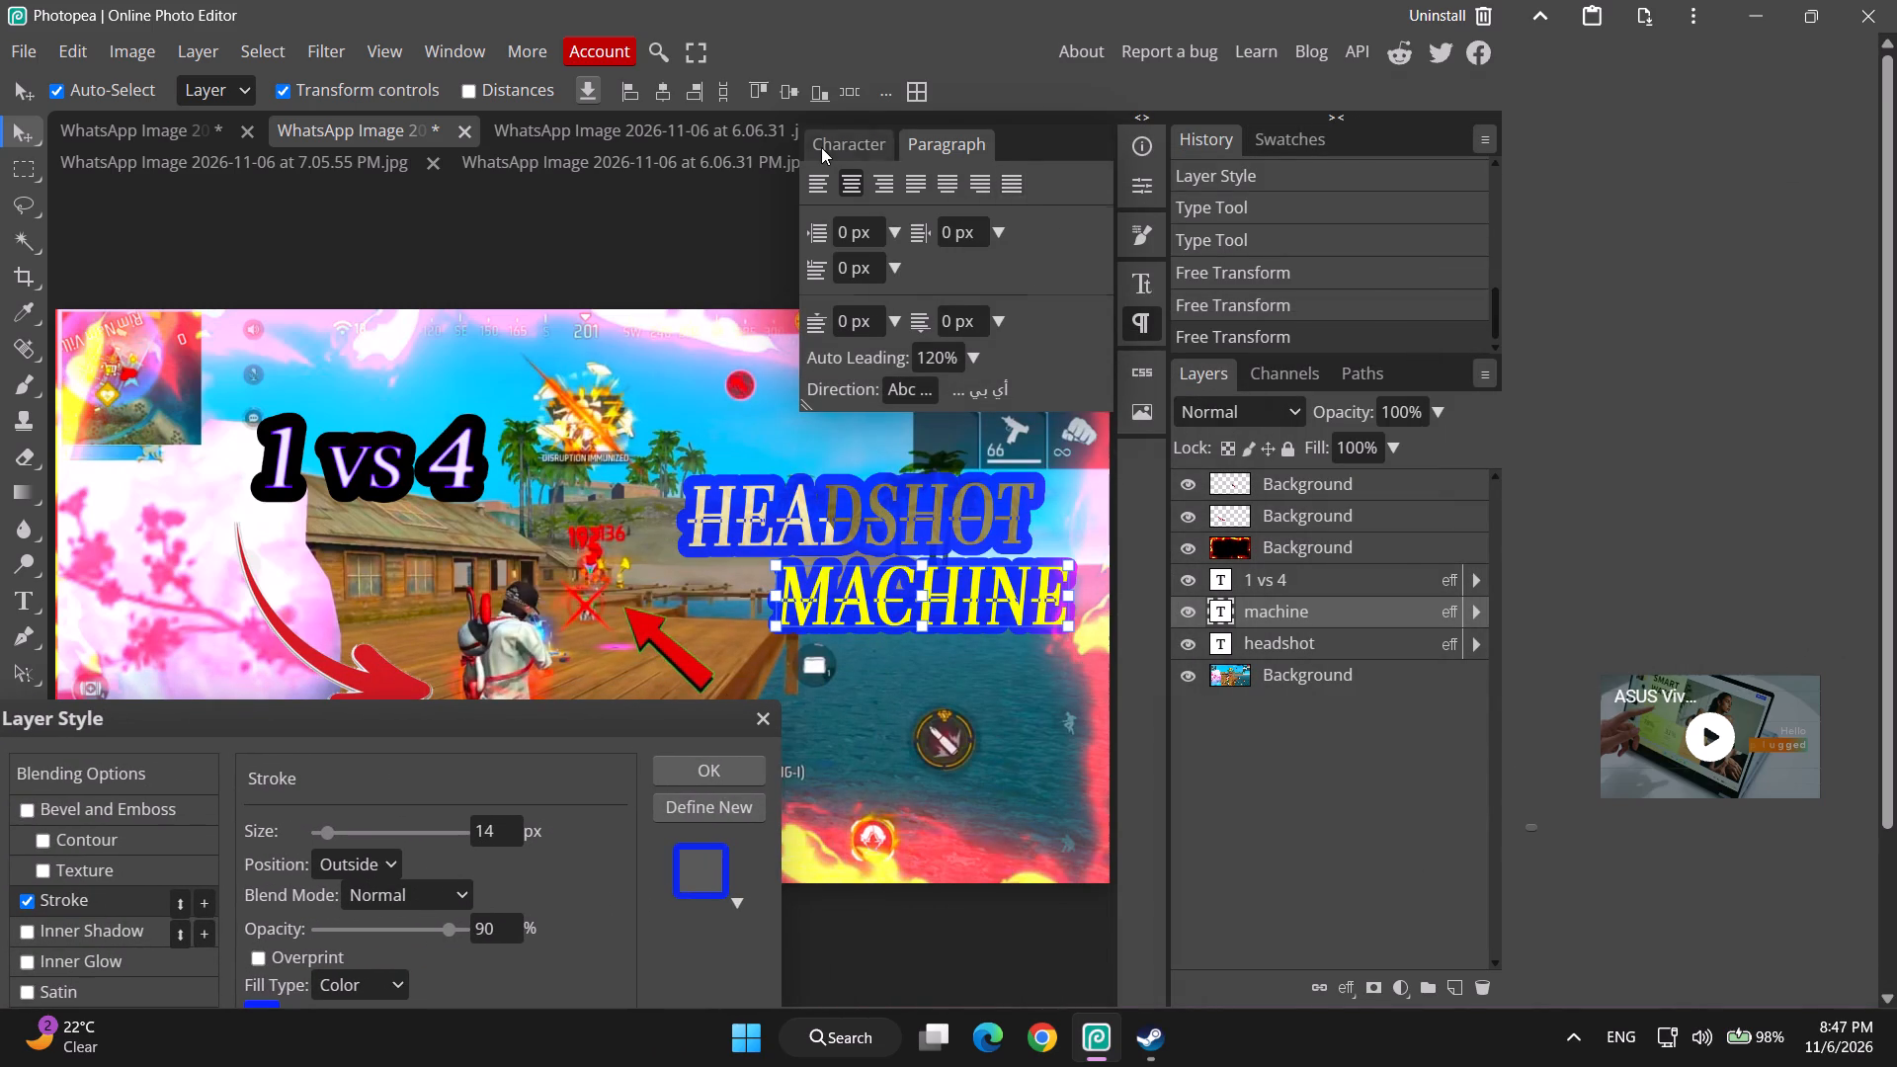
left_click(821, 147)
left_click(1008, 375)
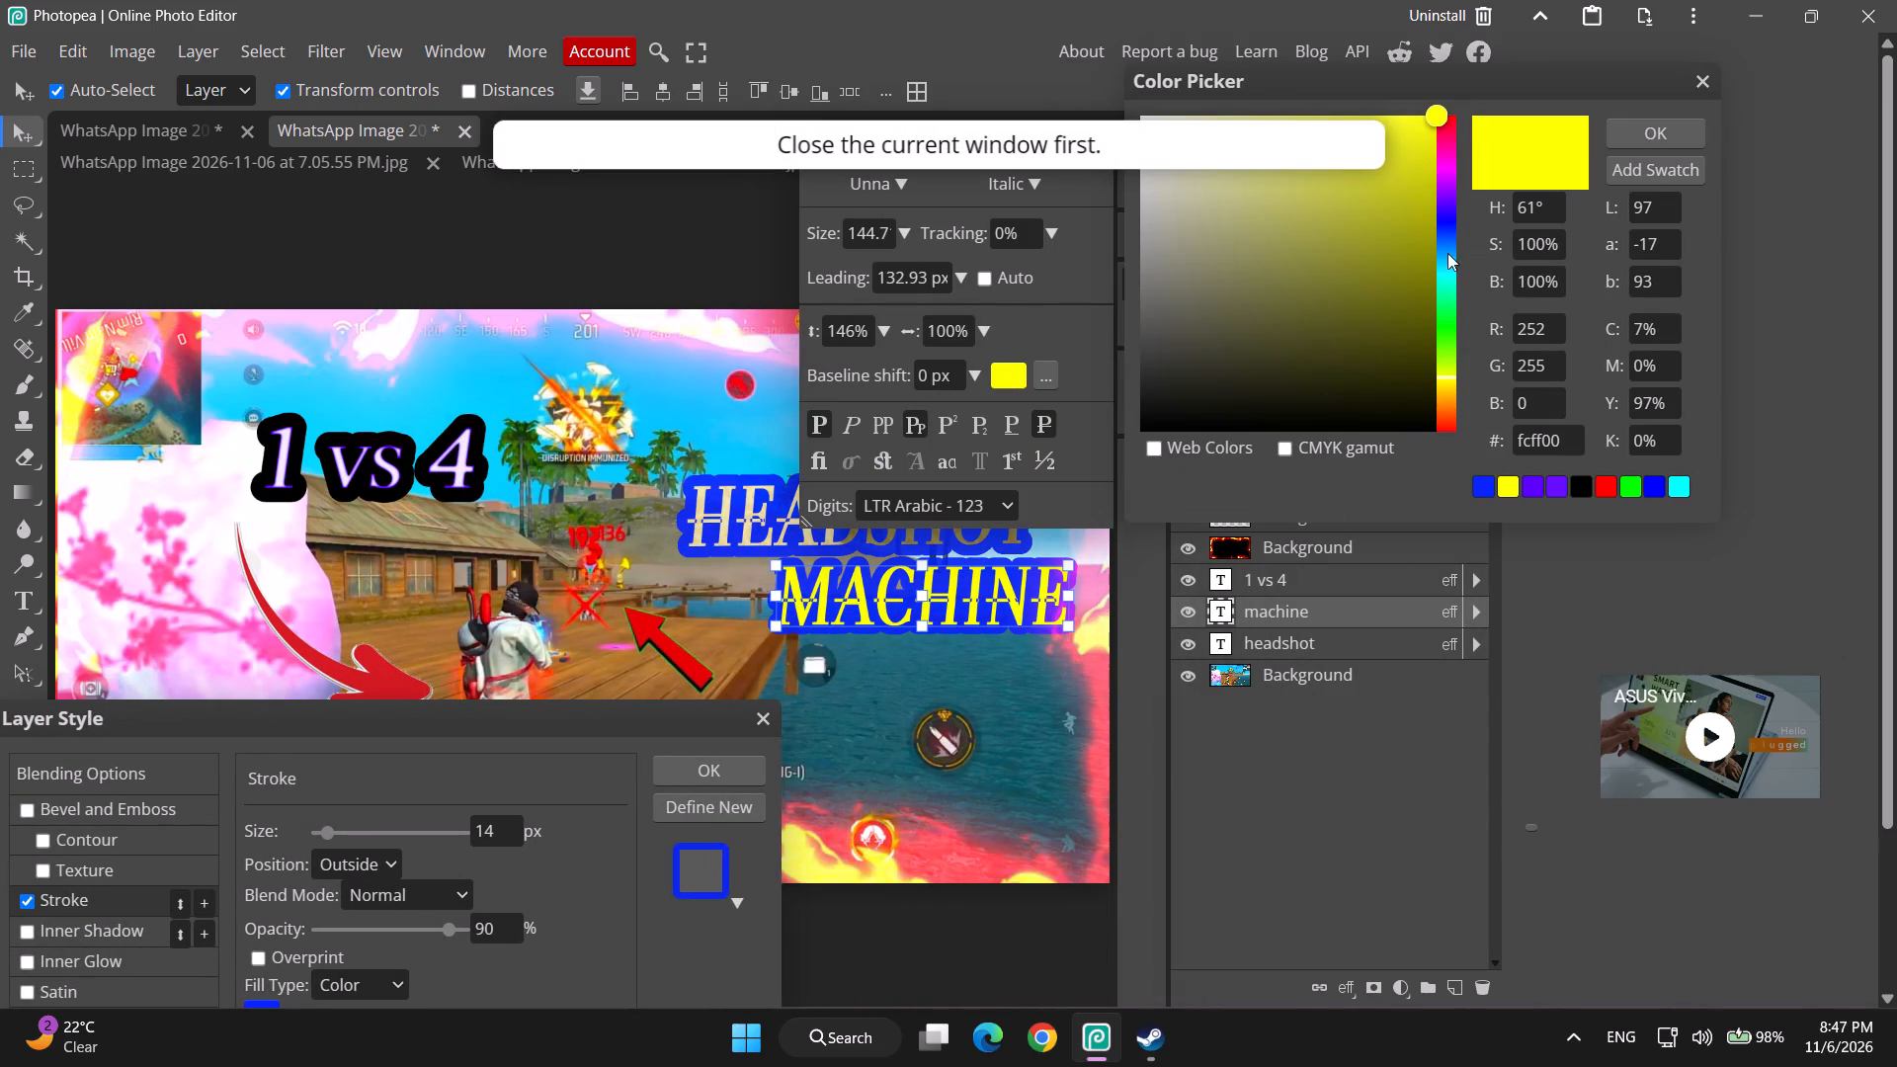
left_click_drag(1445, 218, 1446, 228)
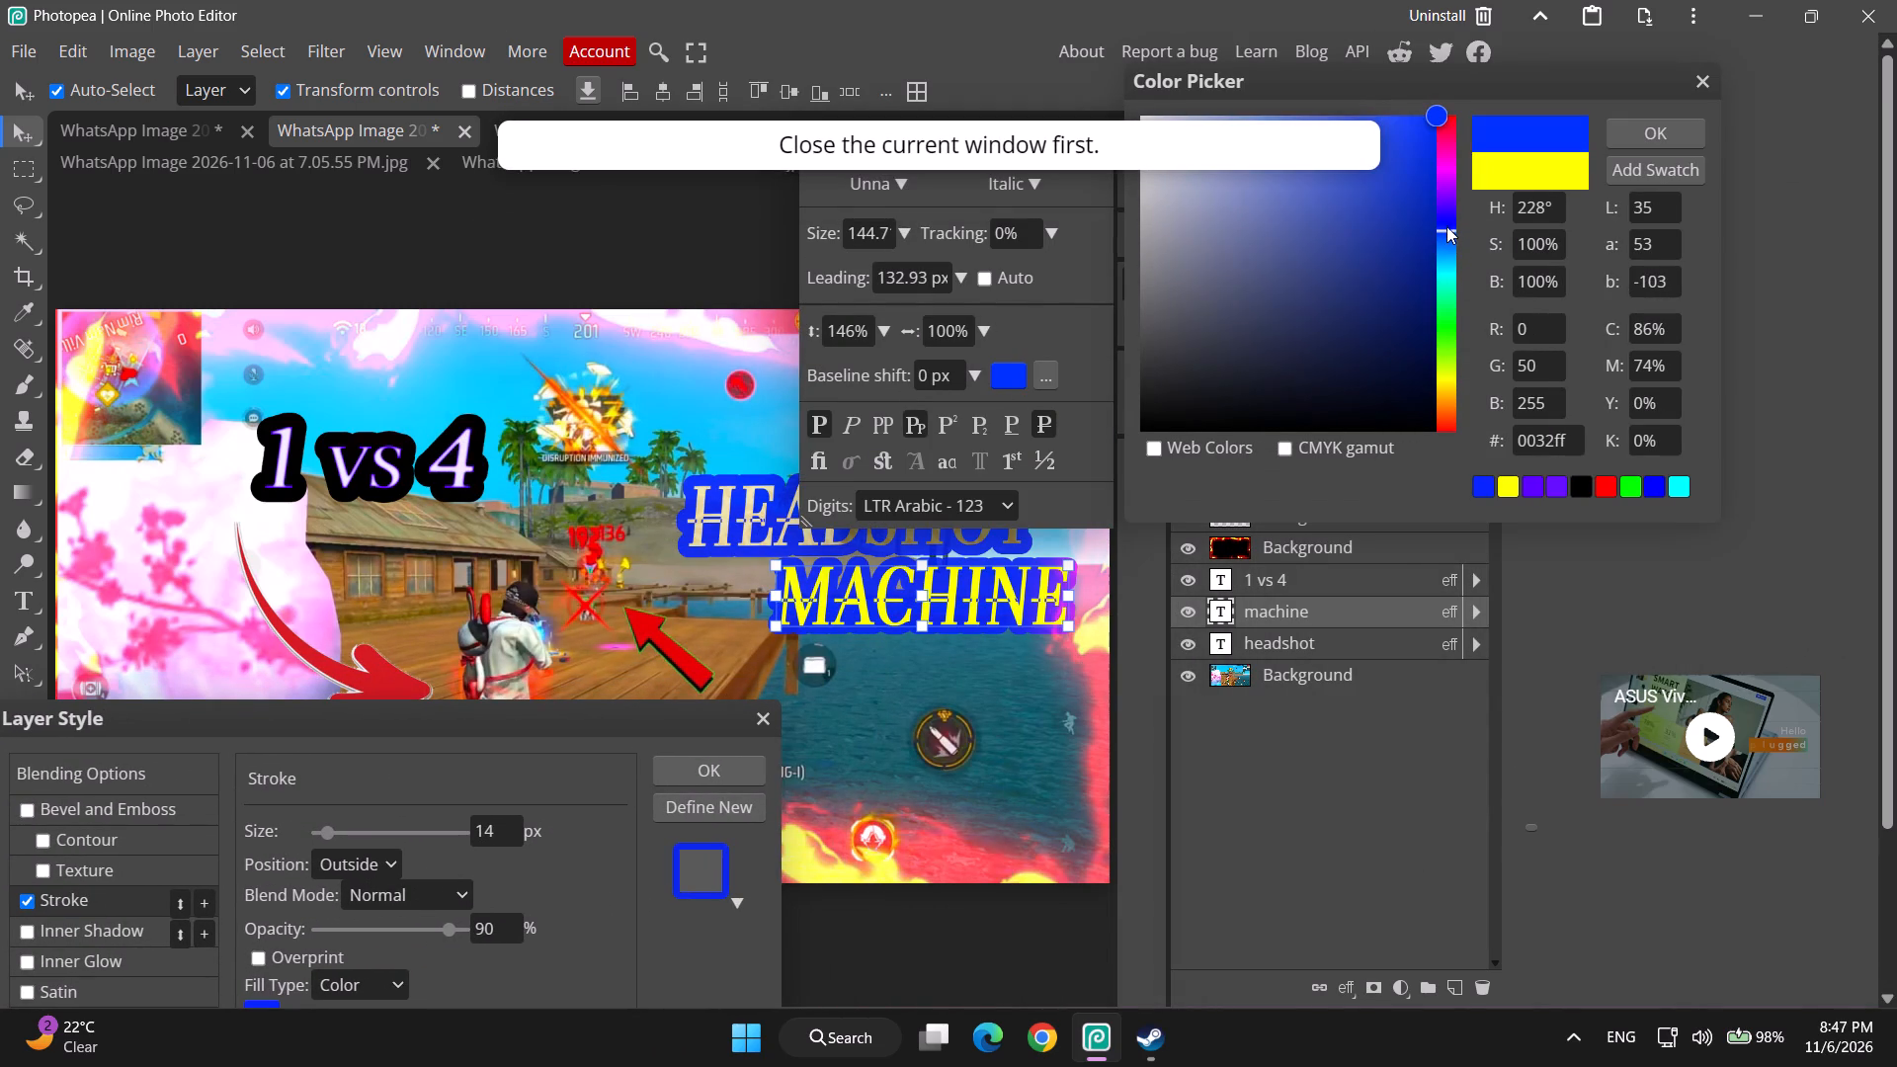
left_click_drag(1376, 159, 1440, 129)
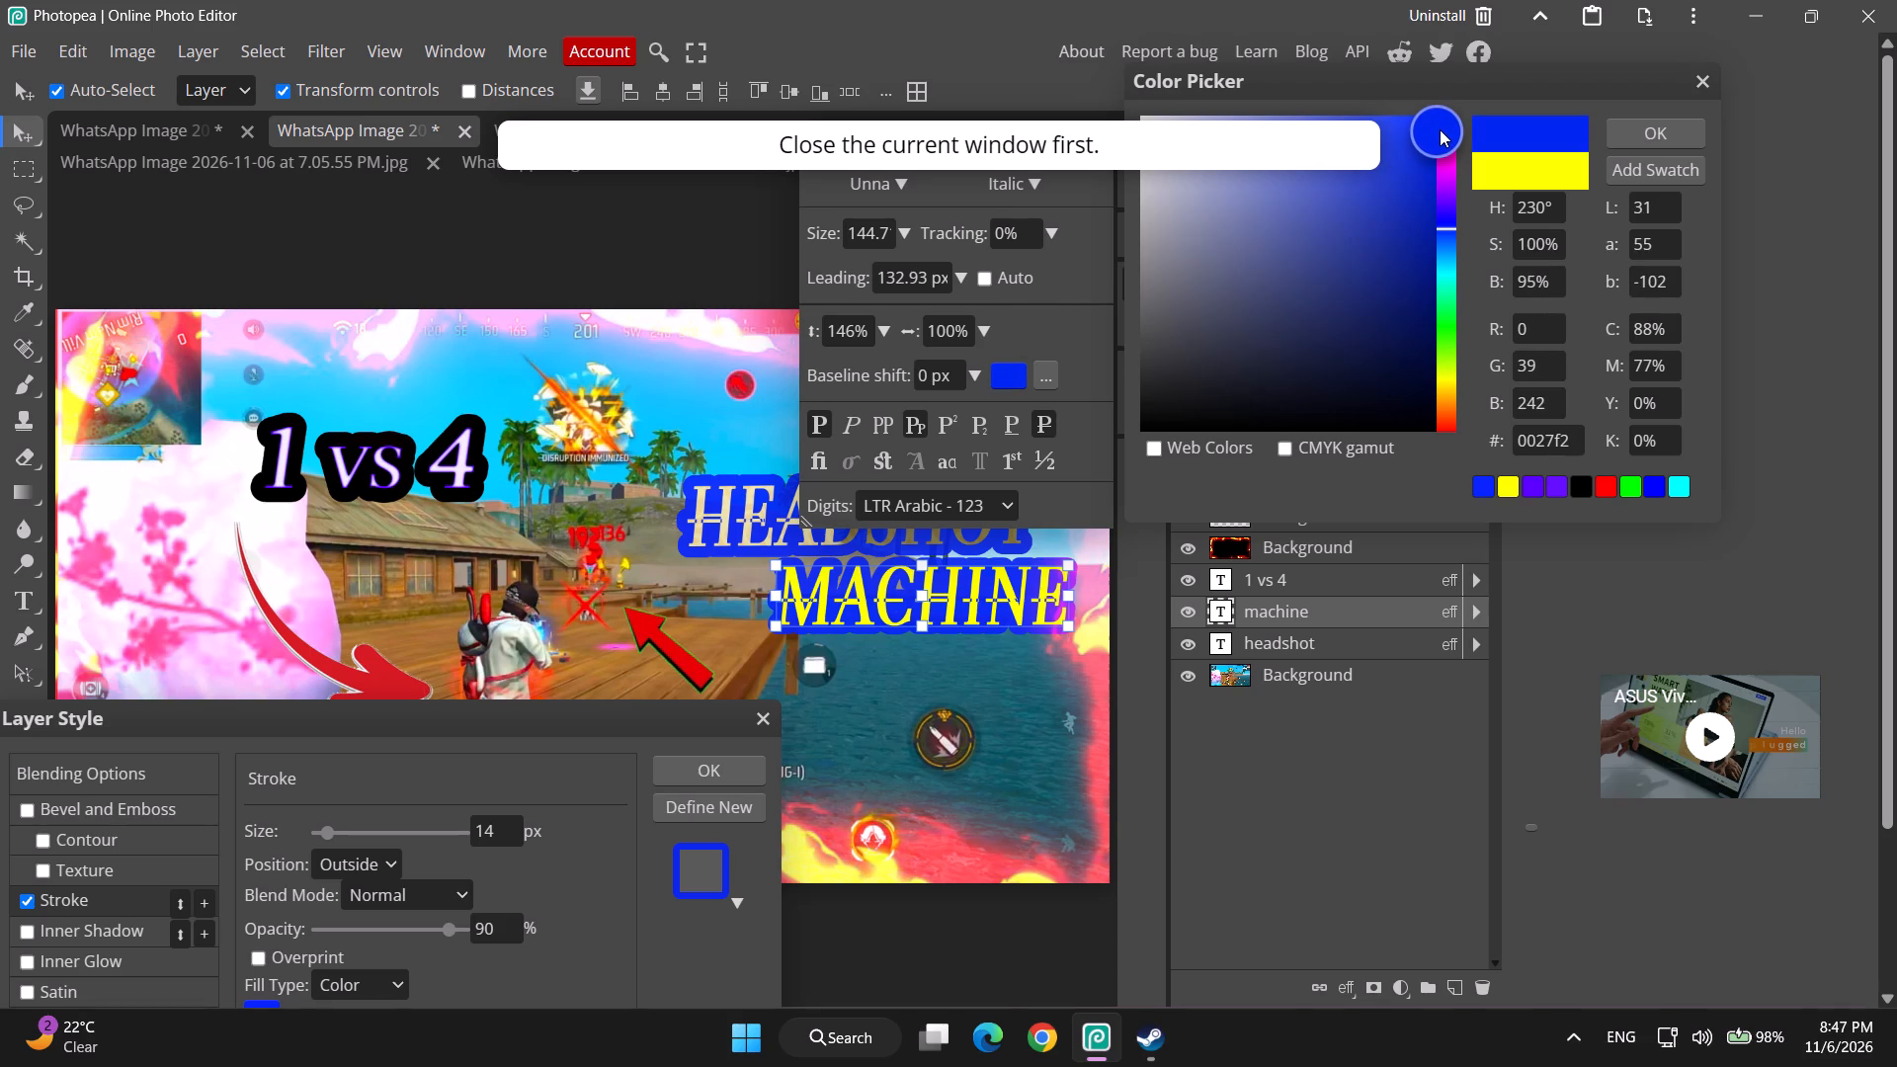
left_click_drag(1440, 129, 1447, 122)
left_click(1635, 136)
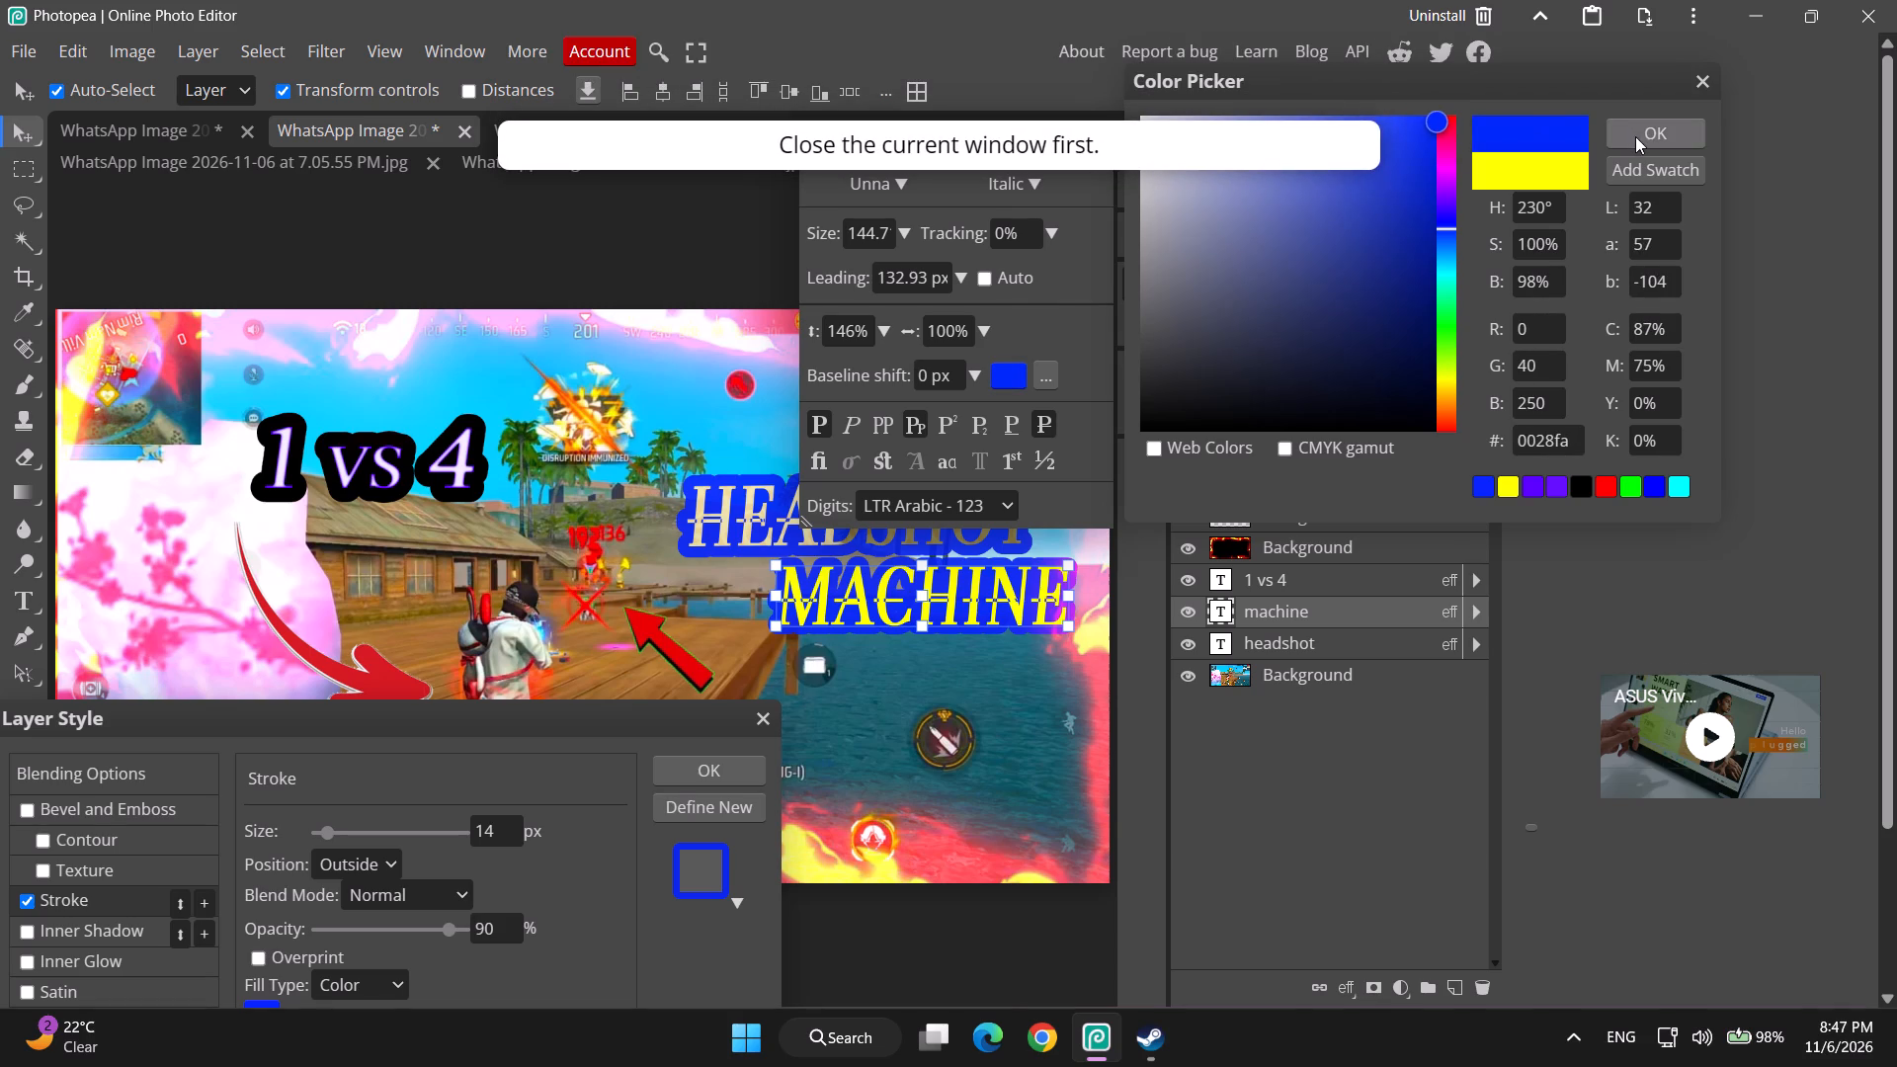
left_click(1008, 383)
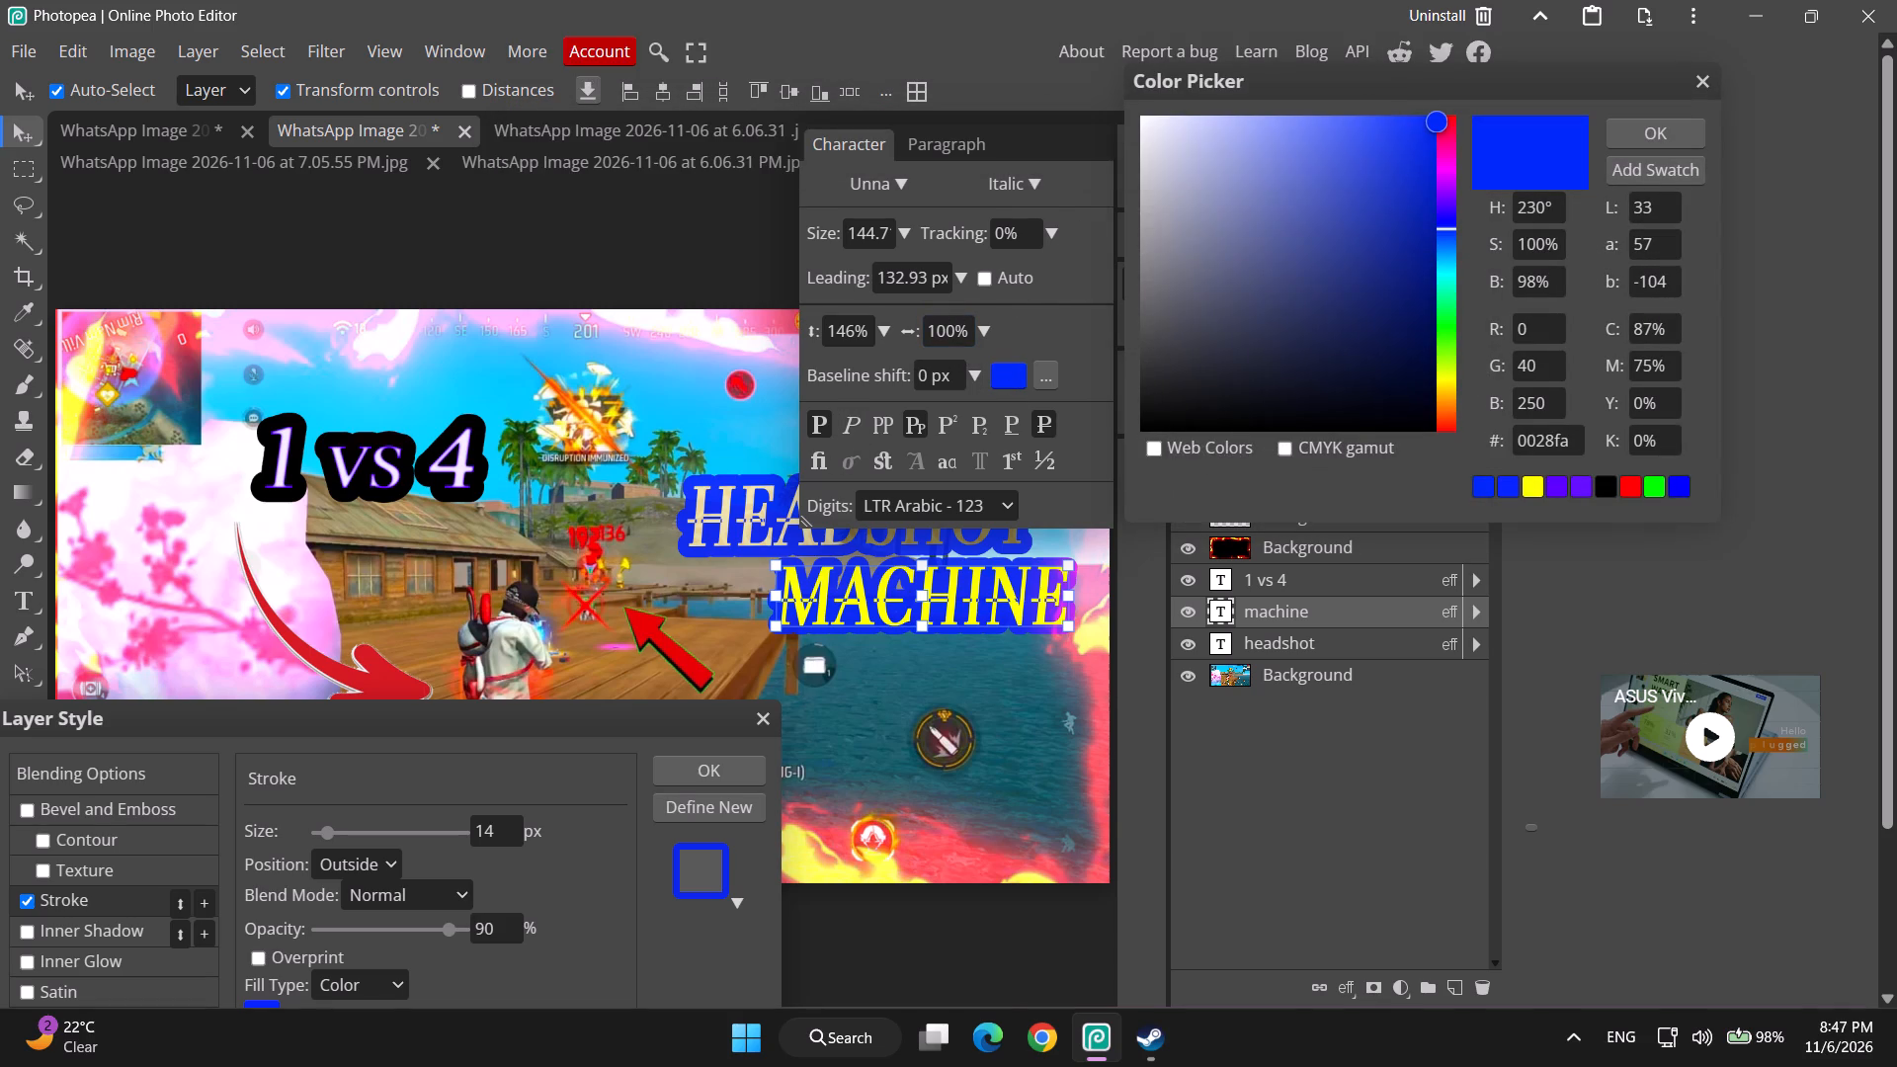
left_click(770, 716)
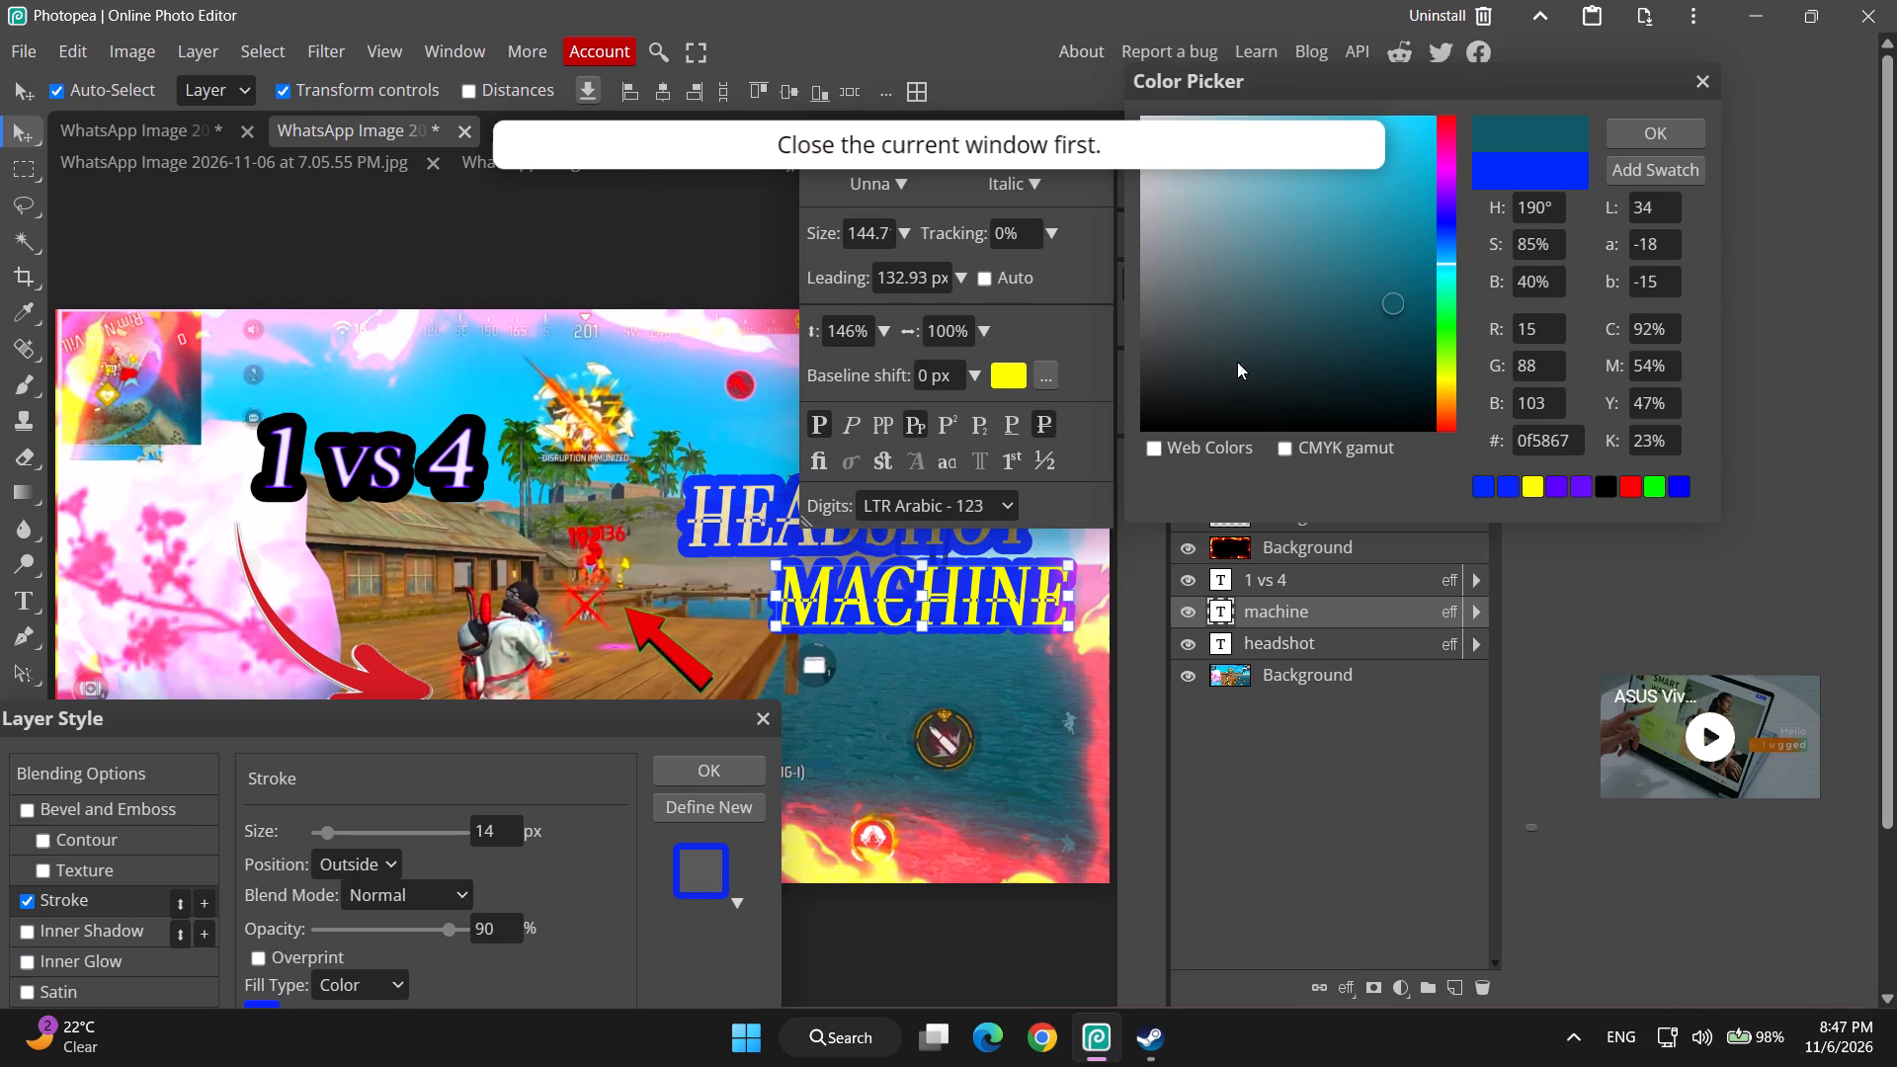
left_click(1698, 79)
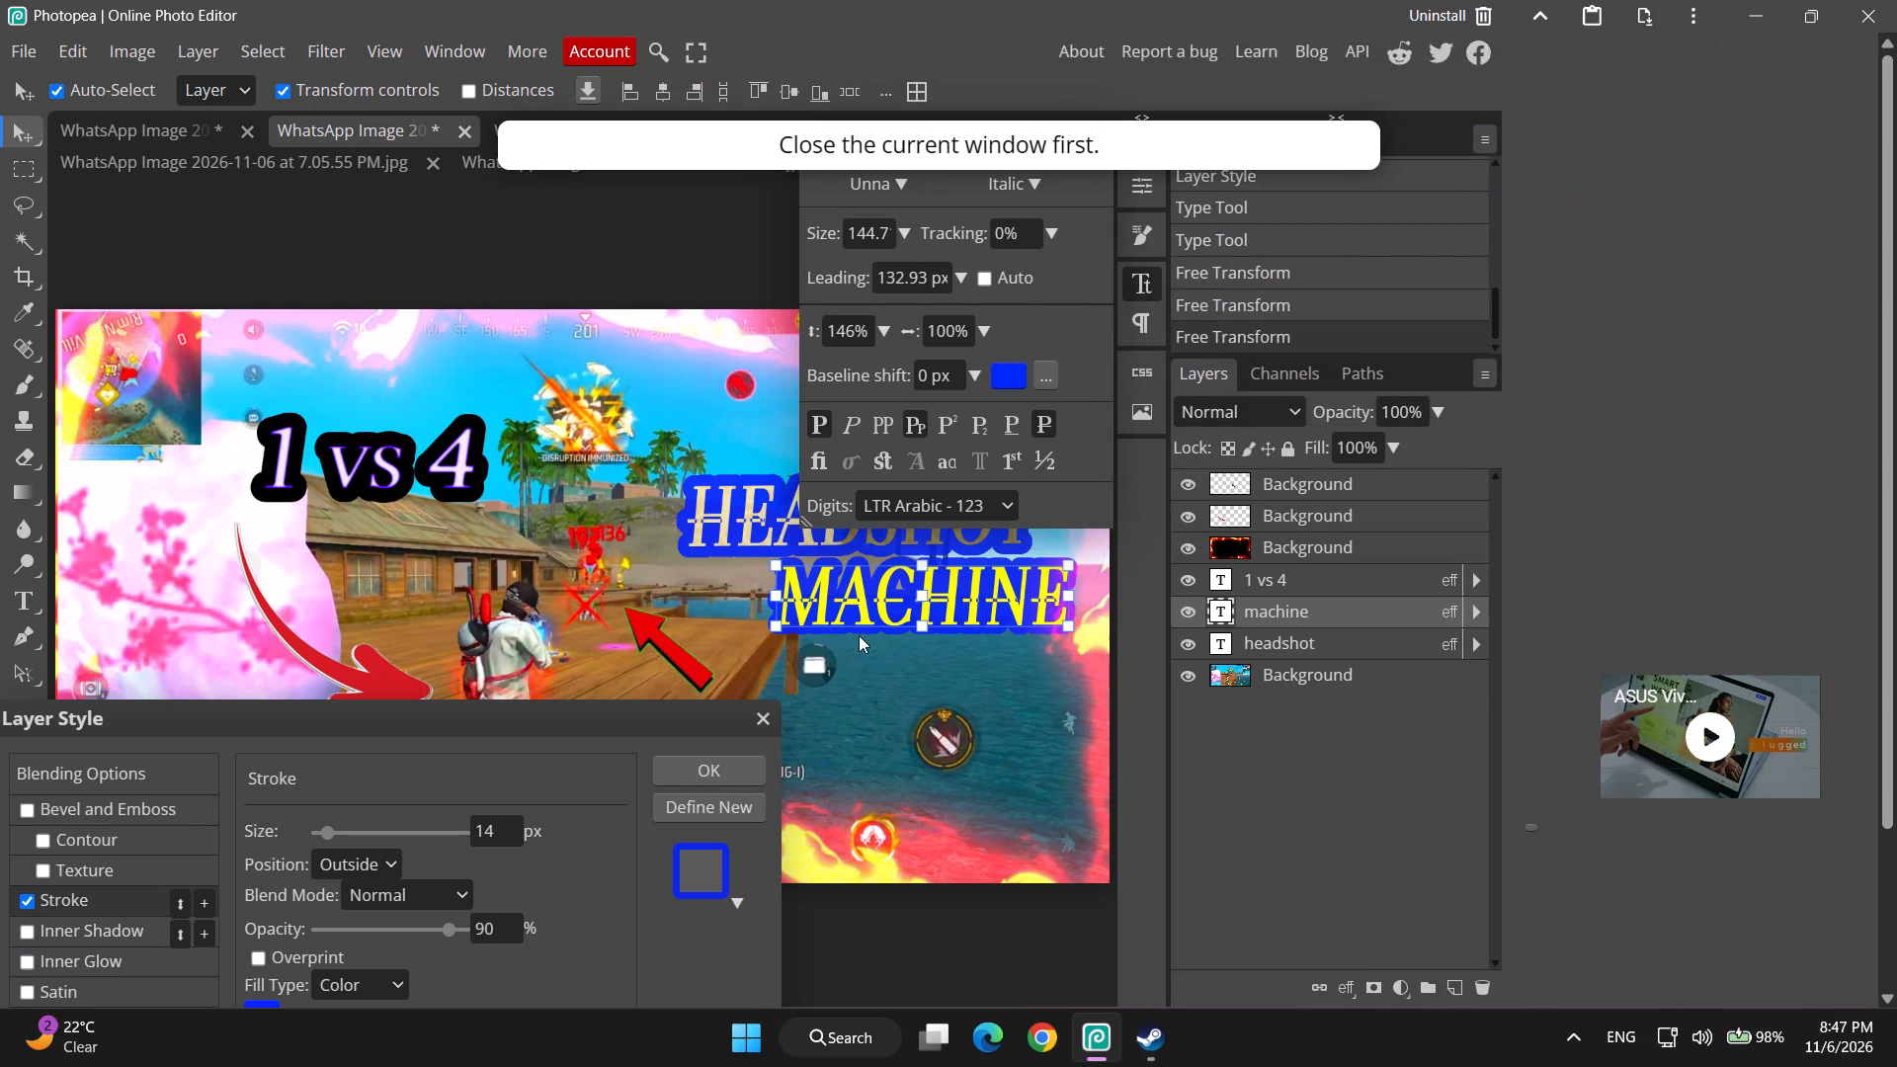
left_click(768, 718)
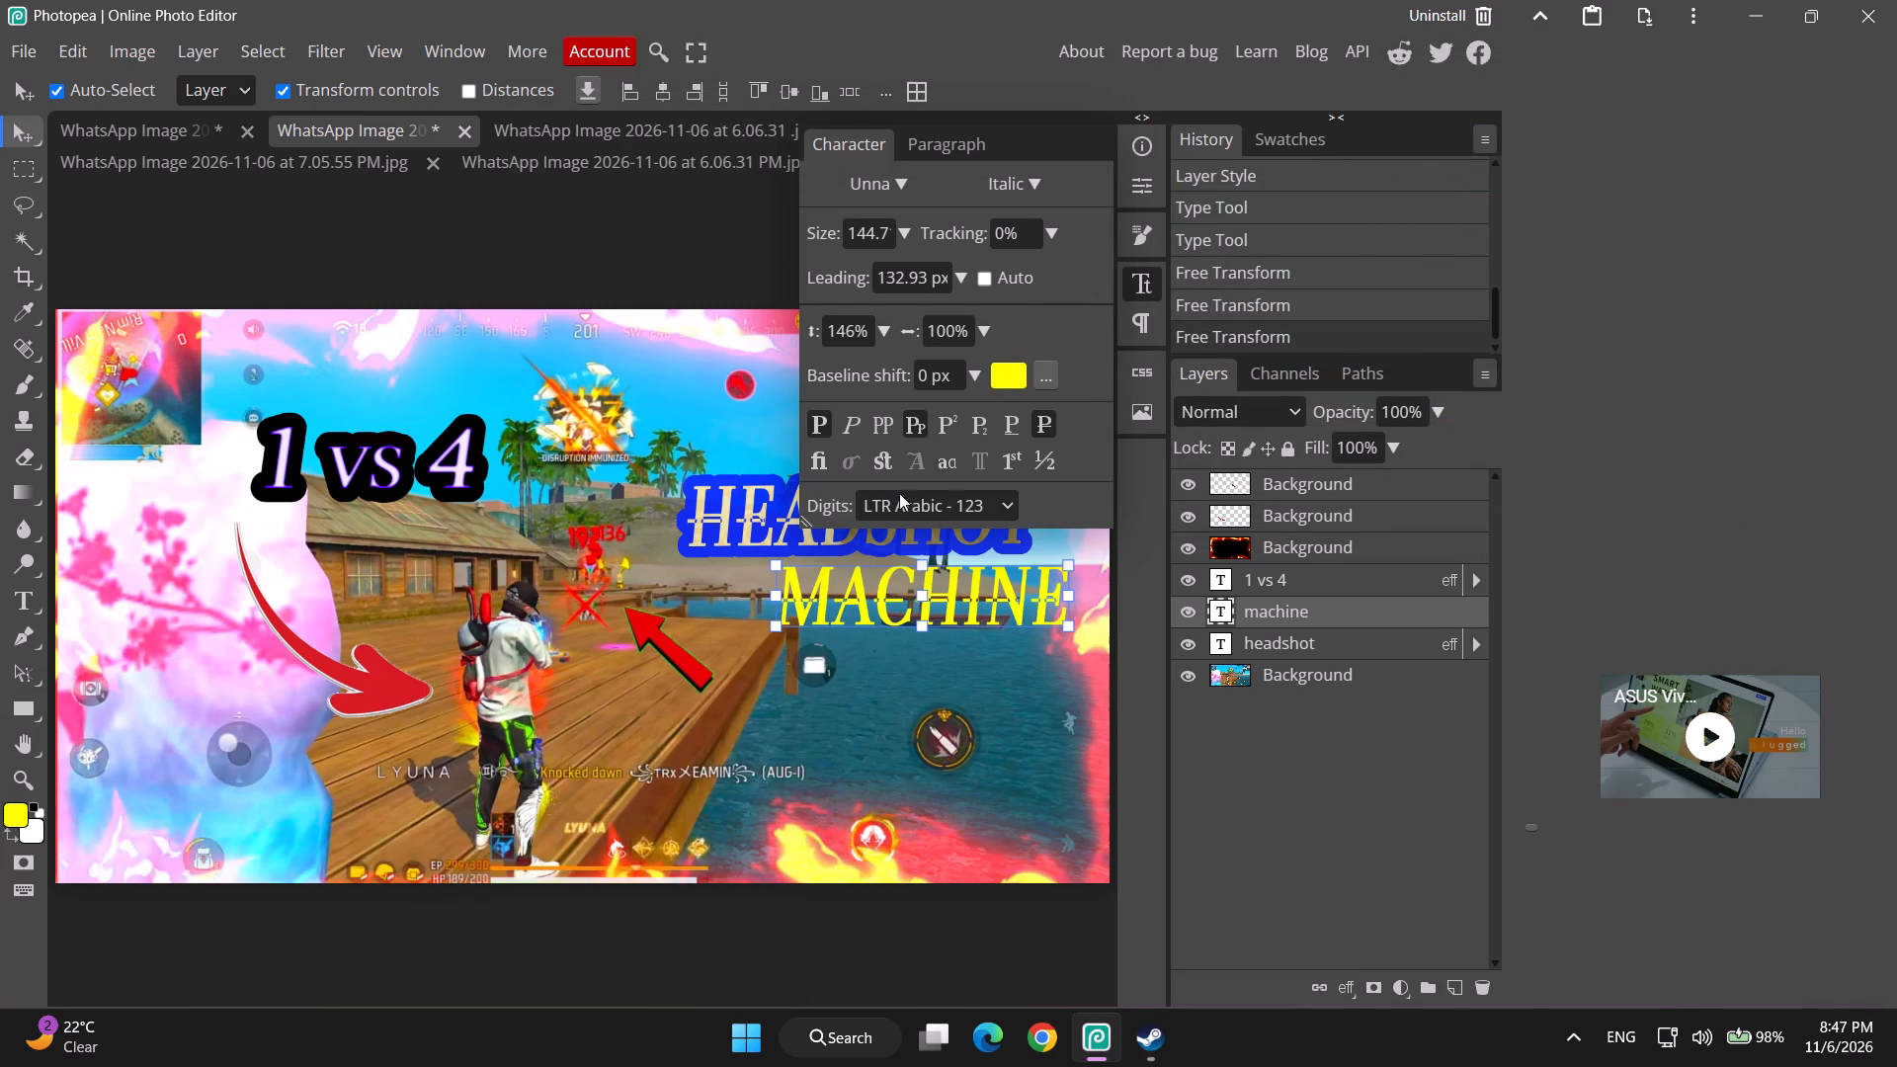
Set the MACHINE text colour to blue #1600ff.
left_click(1003, 375)
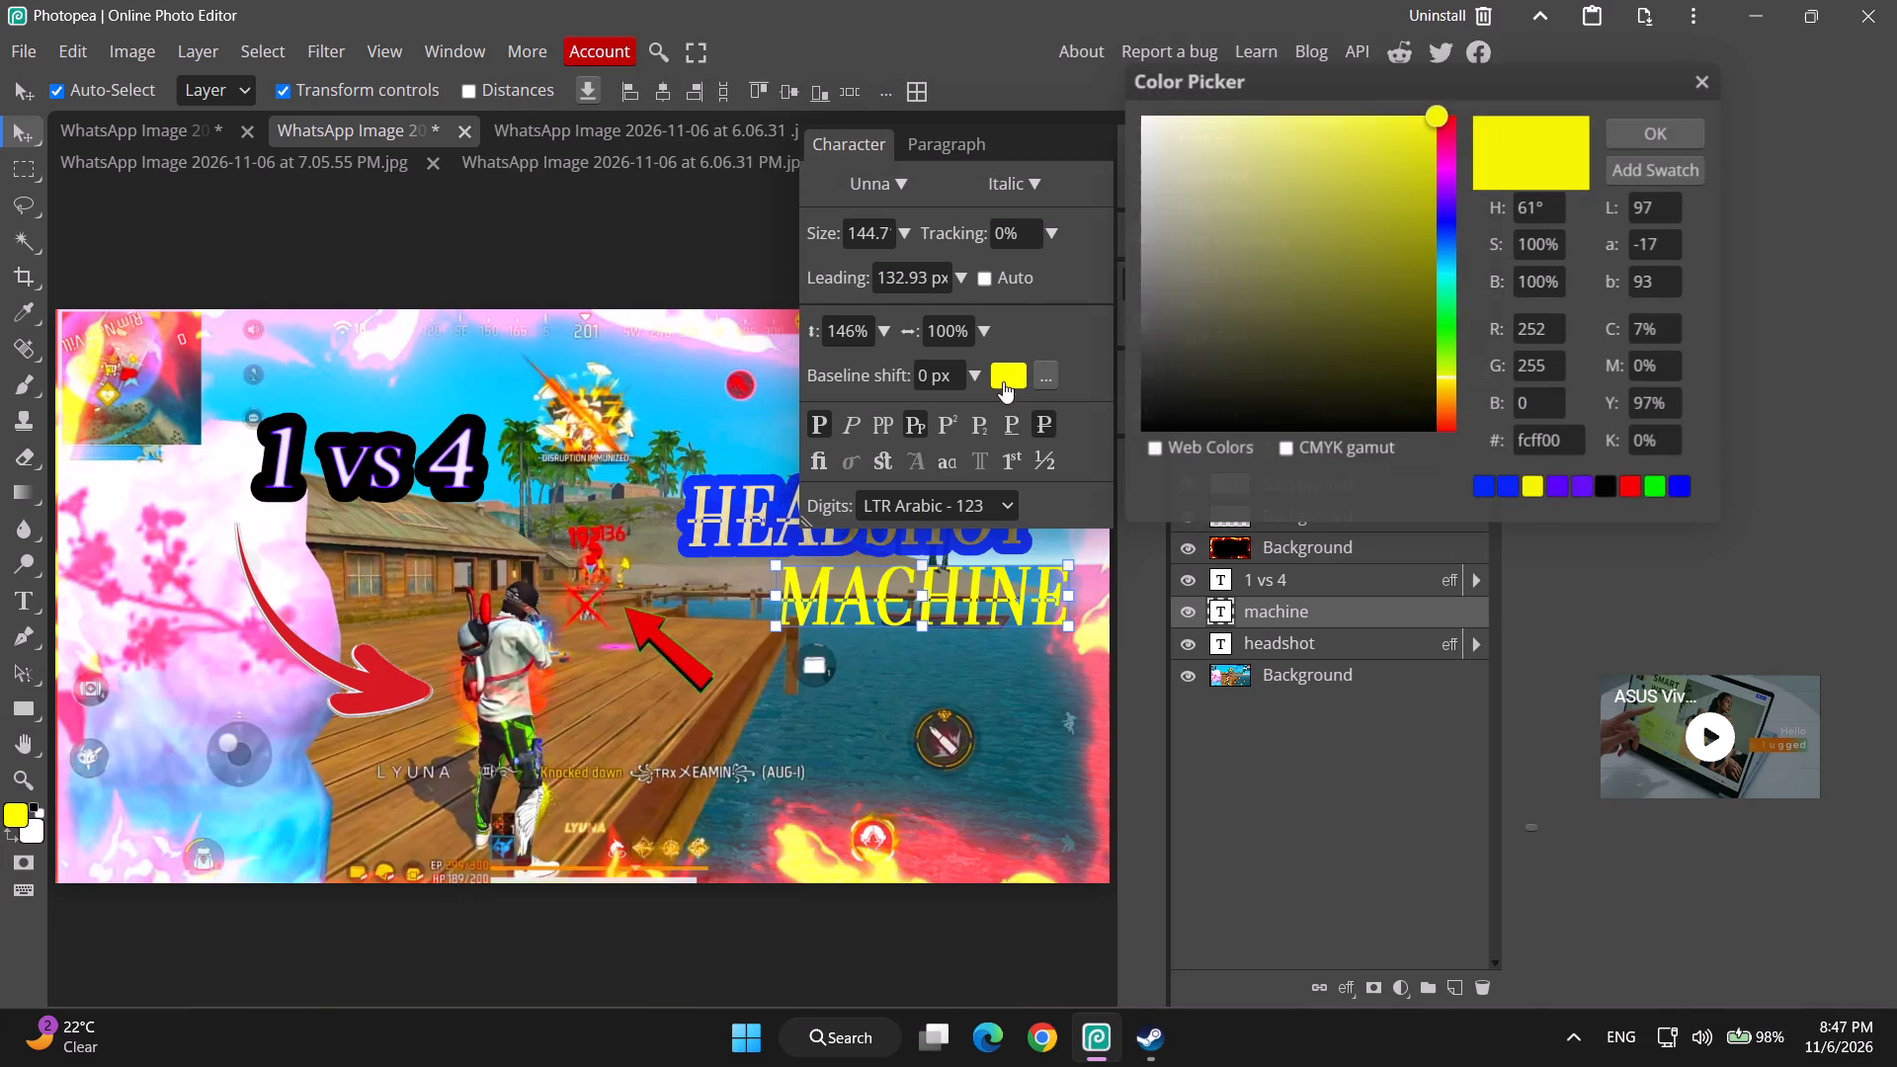
left_click(1441, 215)
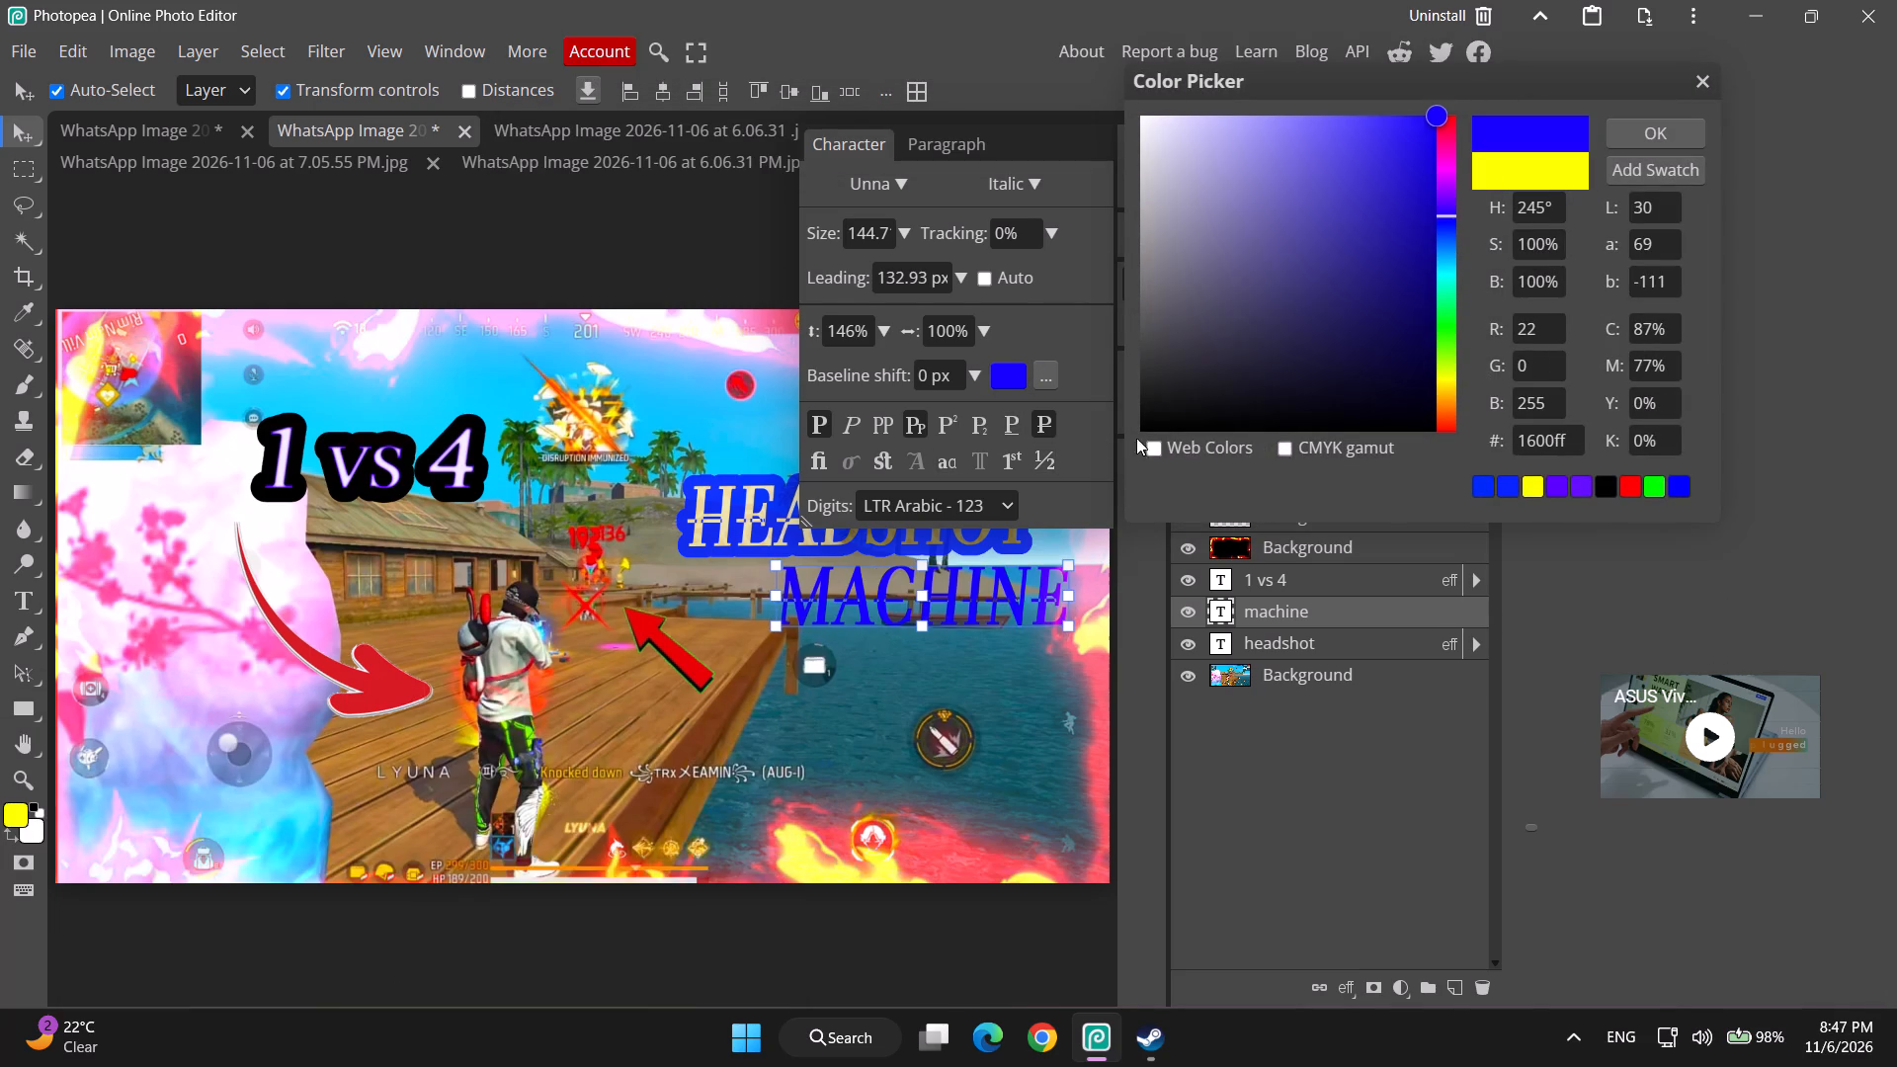
left_click(1664, 132)
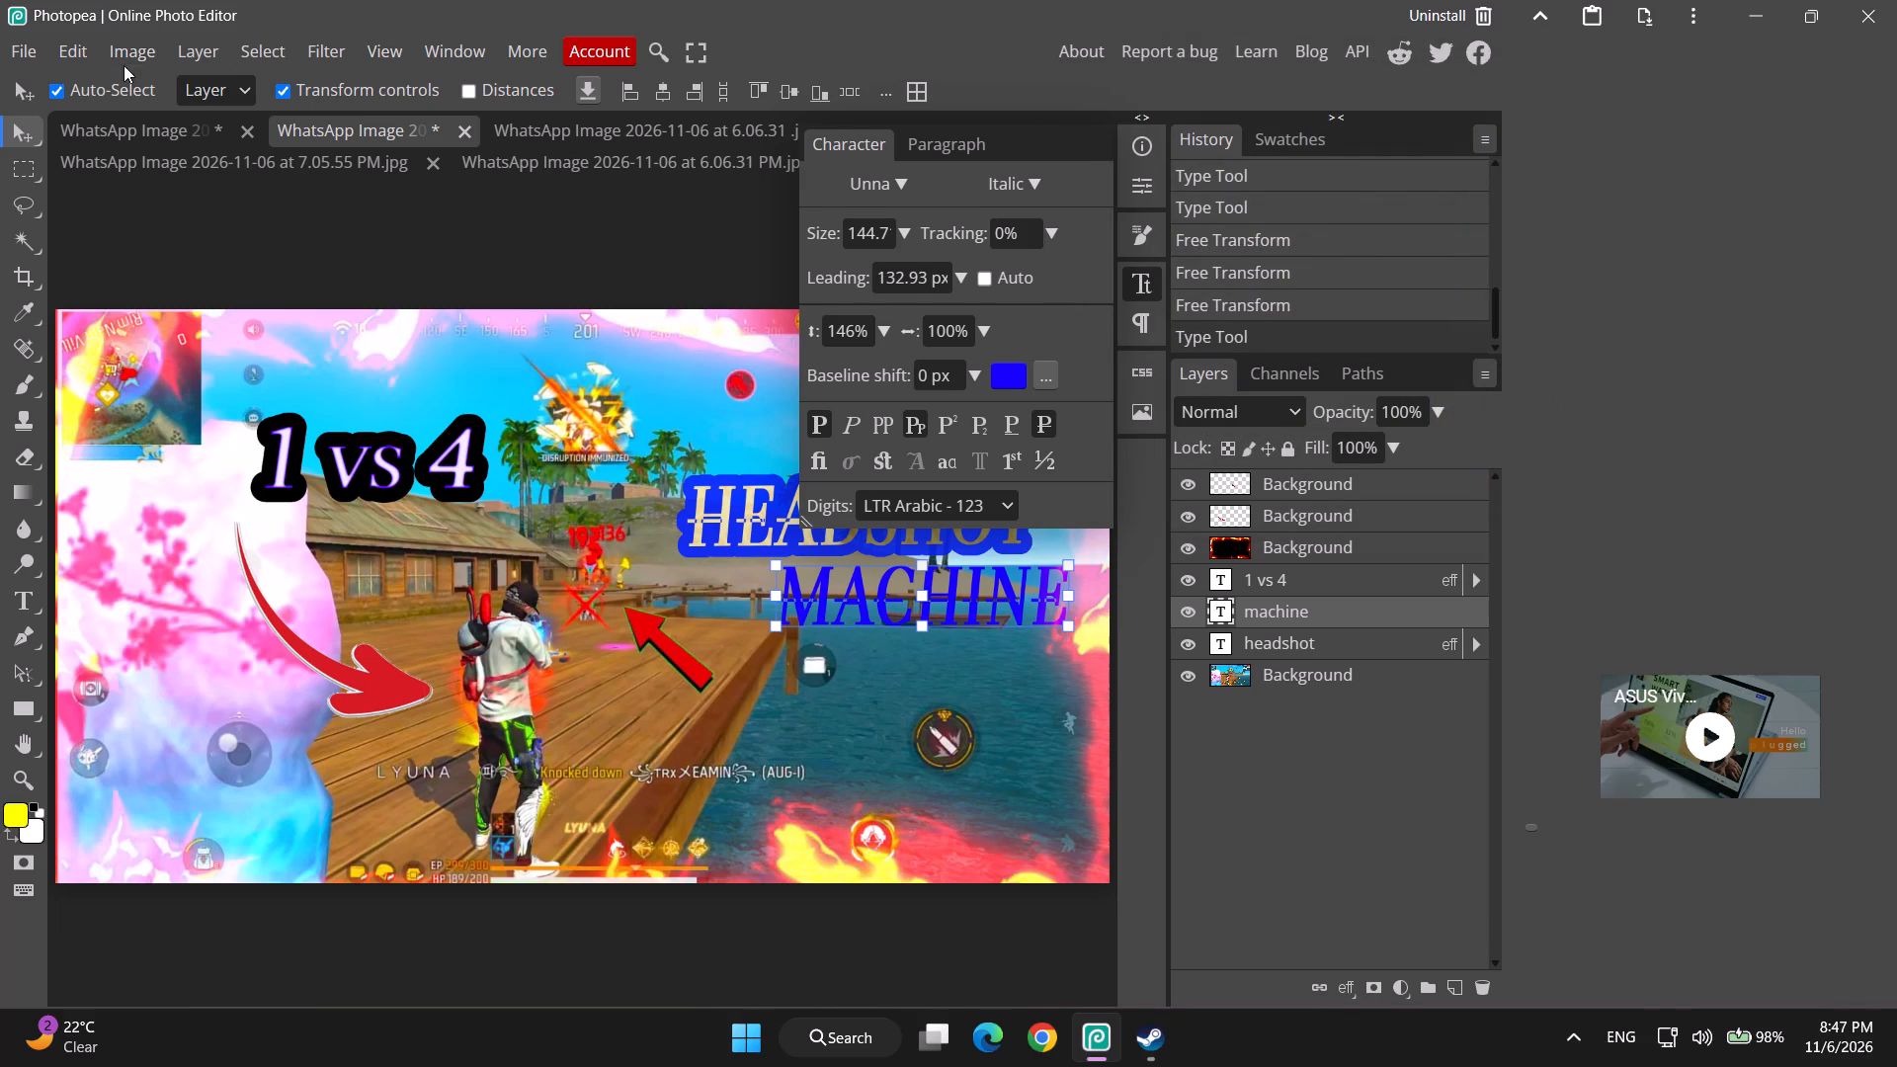
Enable a stroke effect in the MACHINE text layer's style, keeping the title visible beside the settings.
left_click(208, 58)
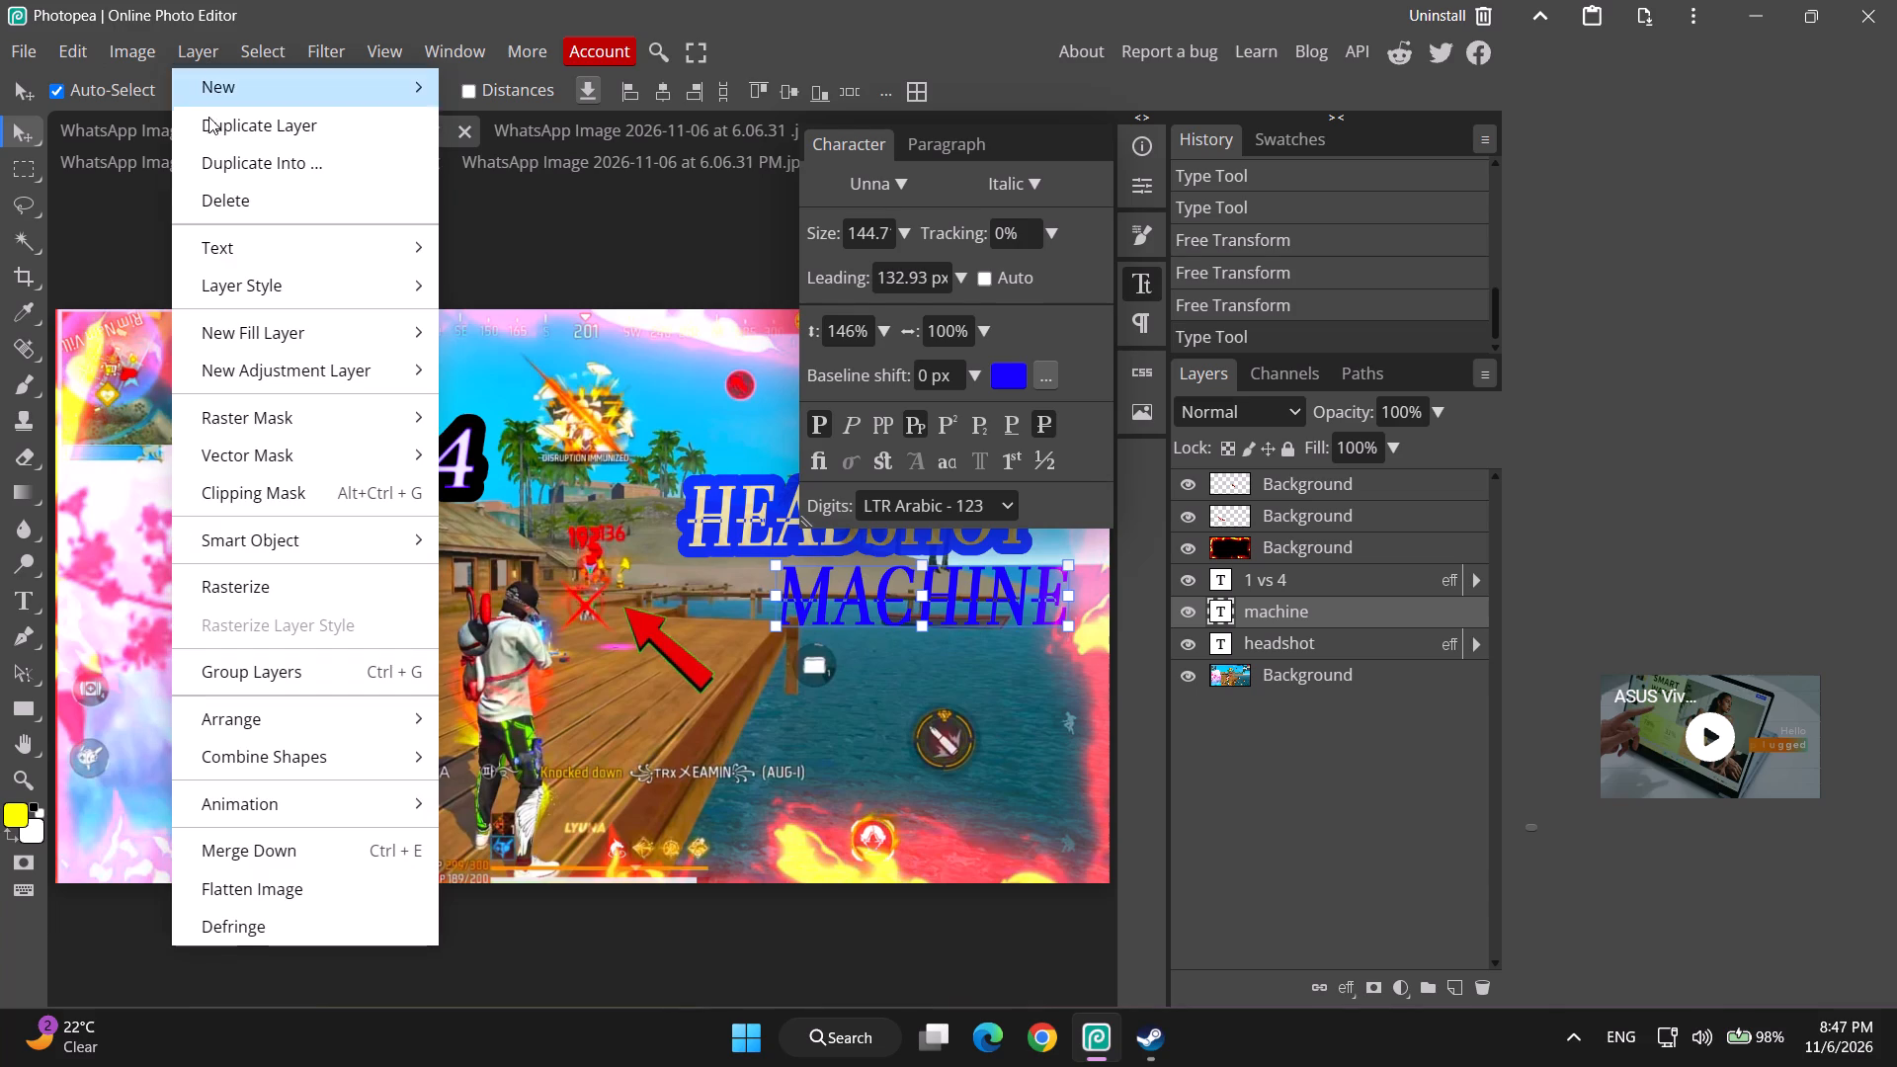
left_click(262, 280)
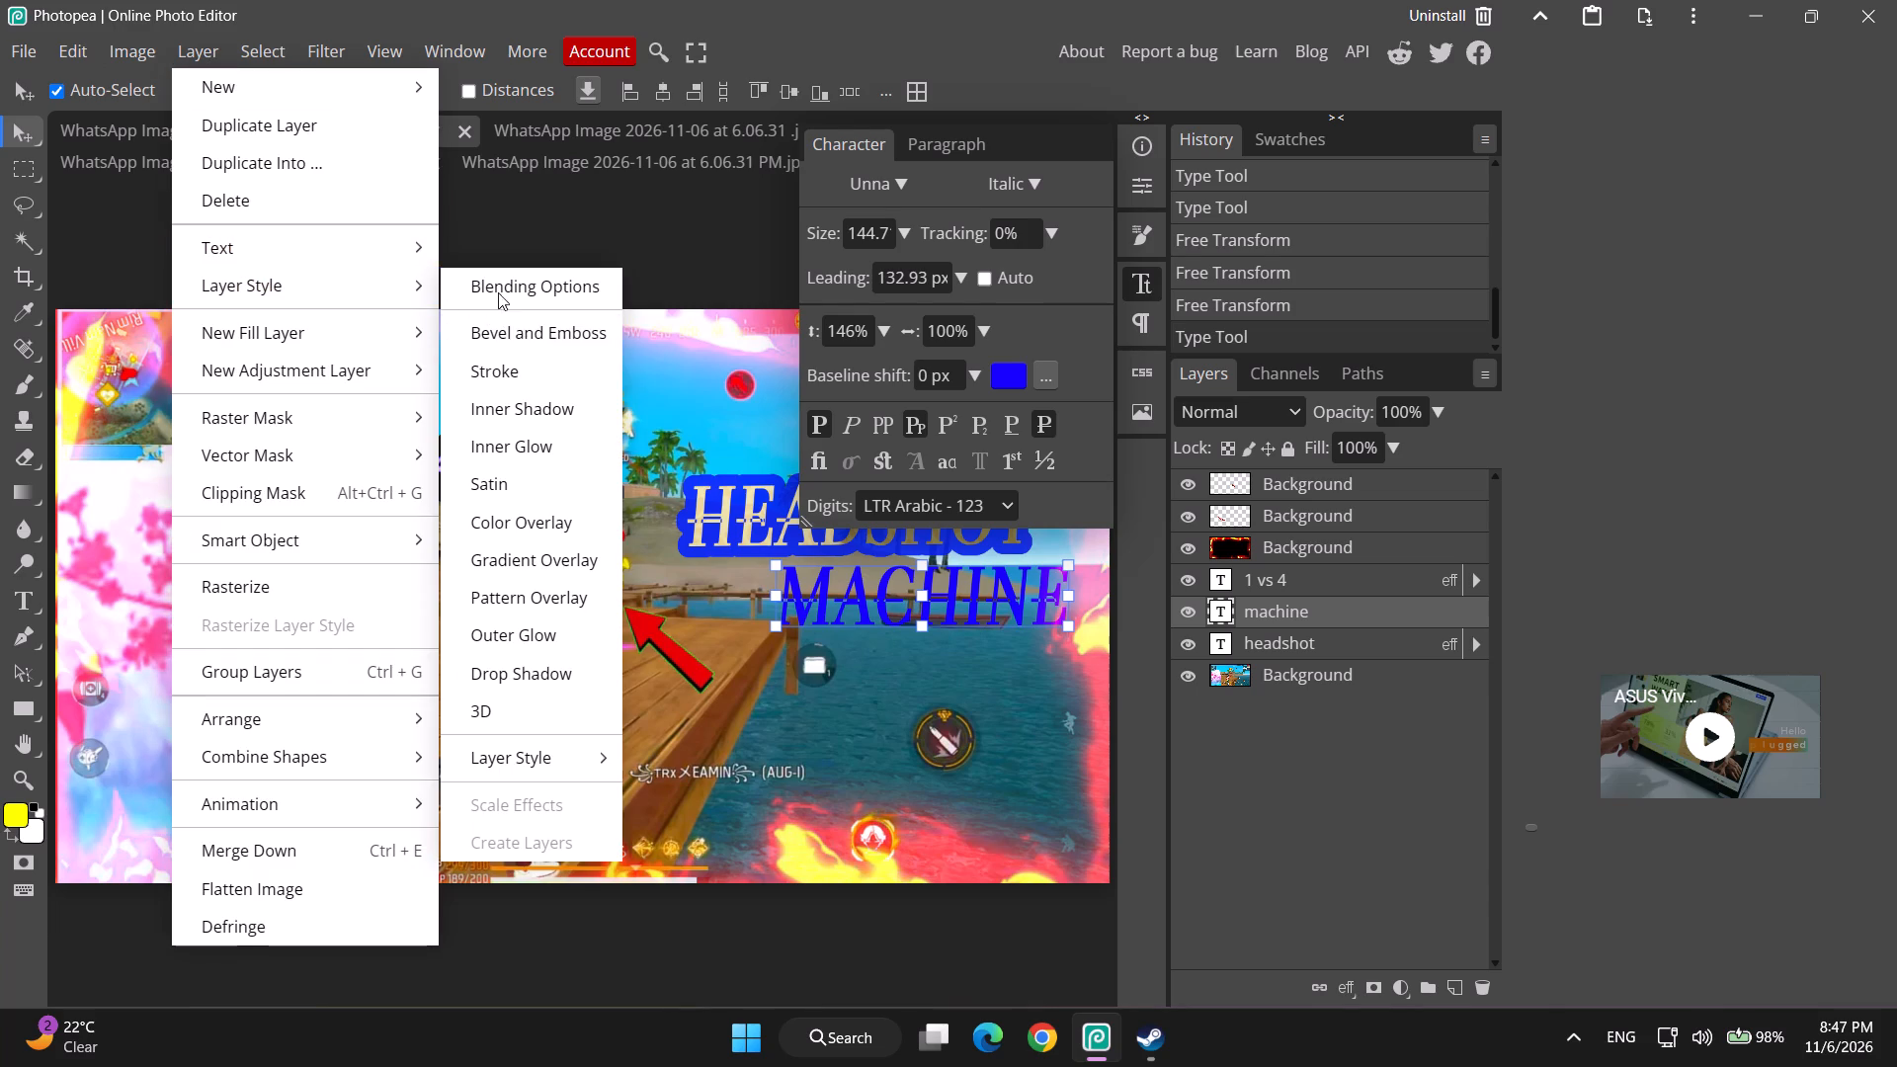
left_click(498, 285)
left_click_drag(590, 718, 591, 715)
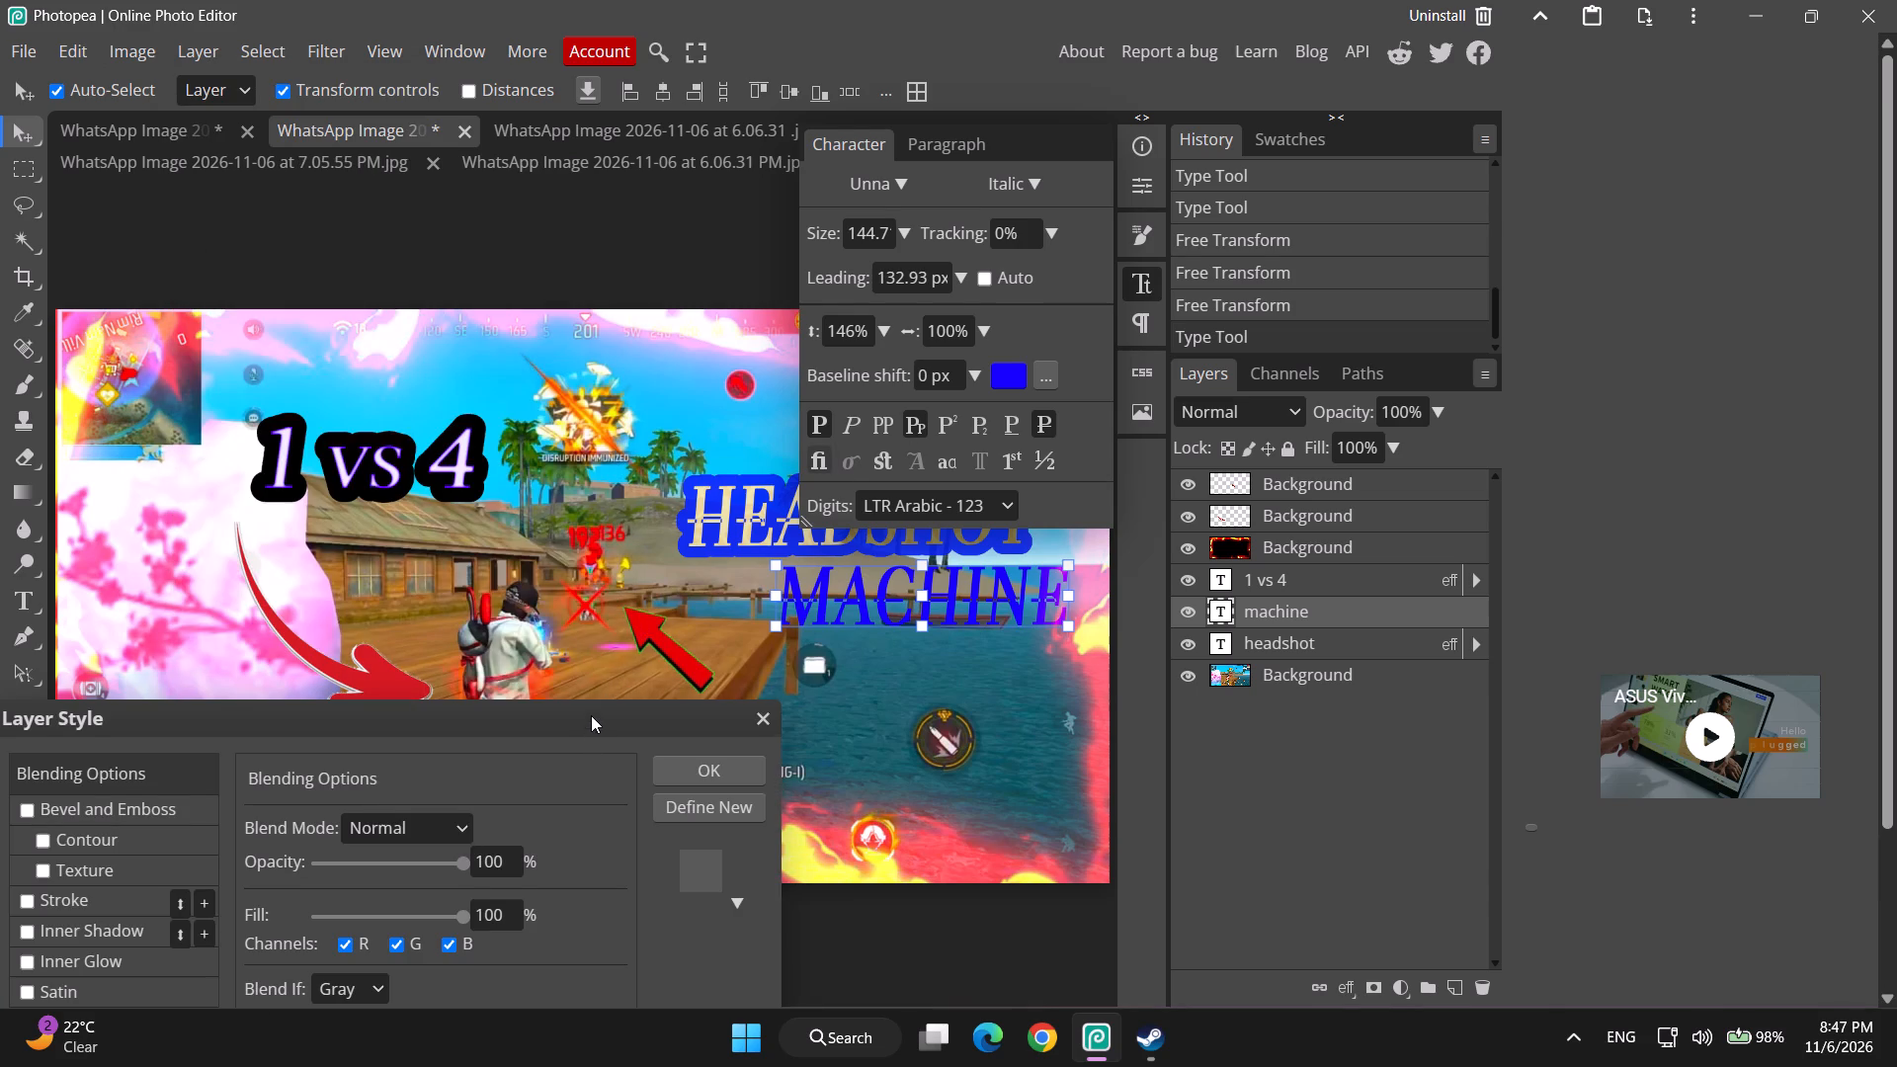
left_click_drag(591, 715, 1793, 124)
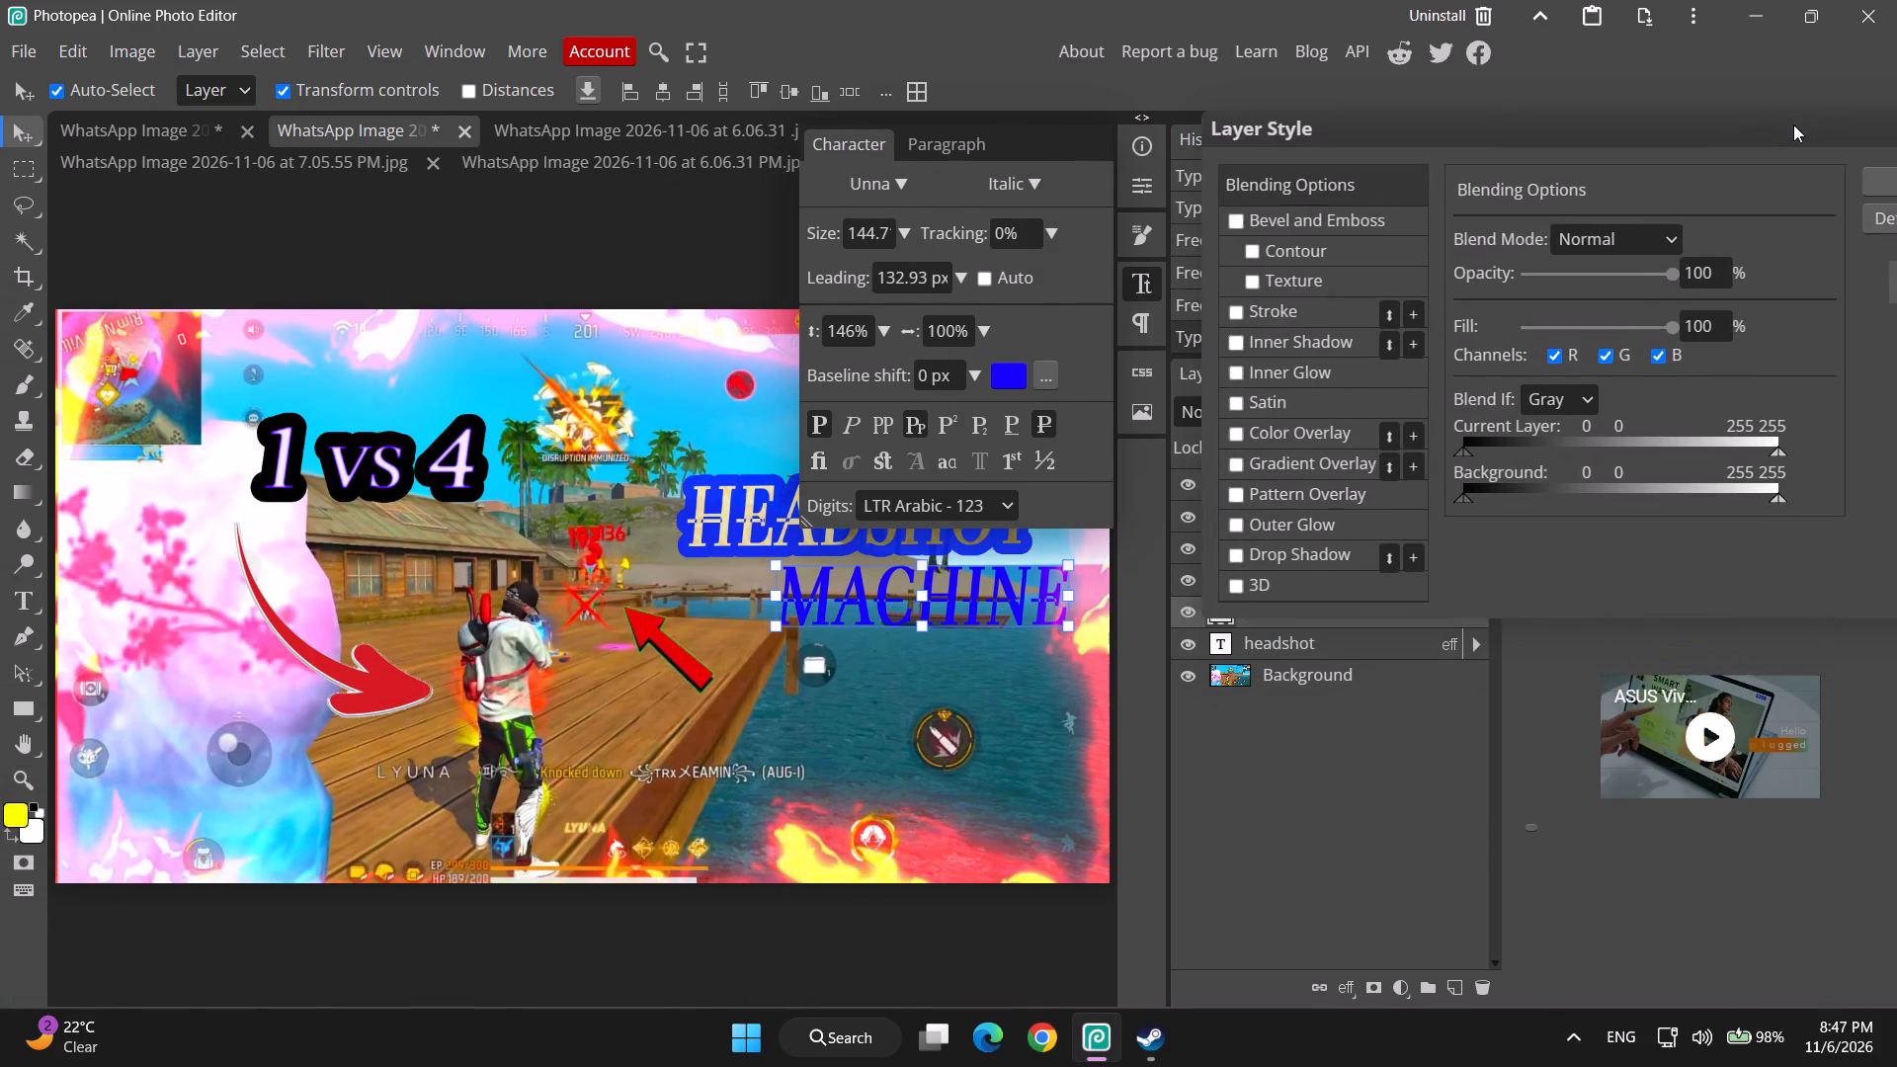
left_click_drag(1793, 124, 1740, 117)
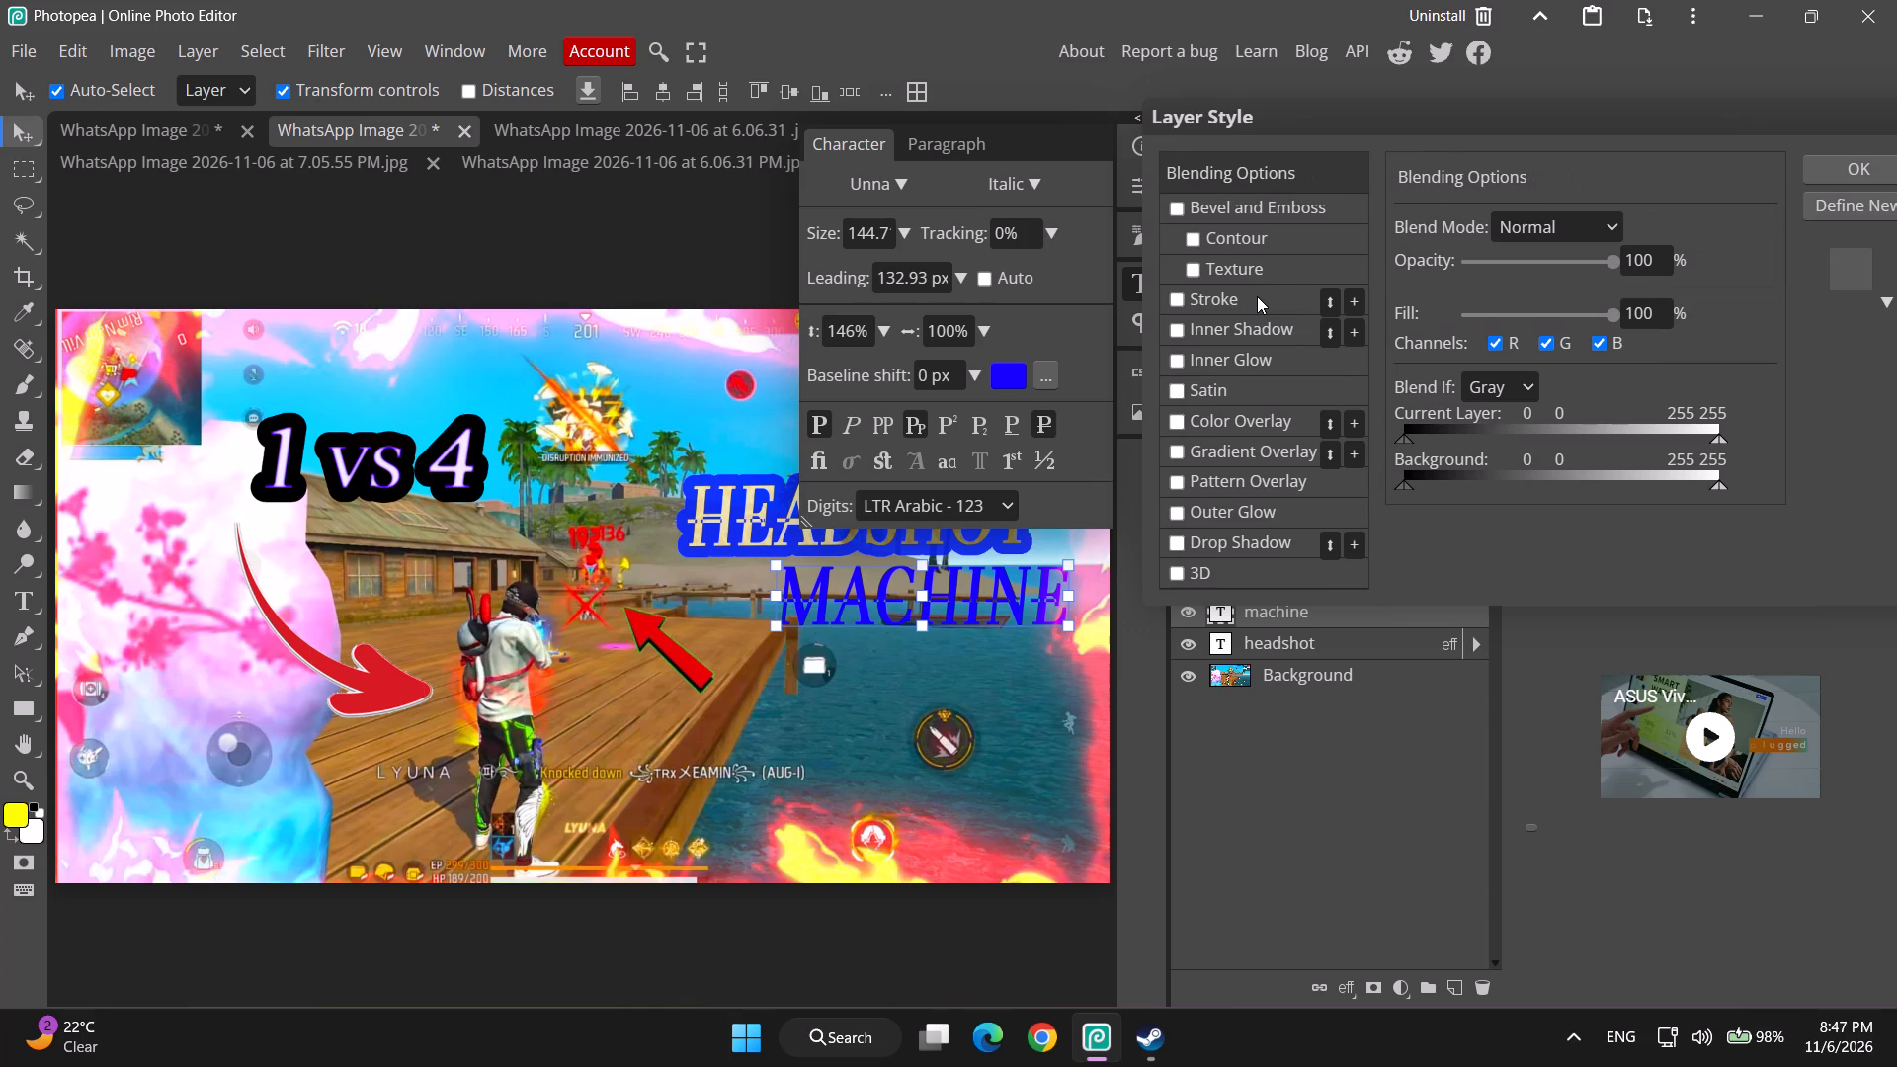
left_click(1176, 307)
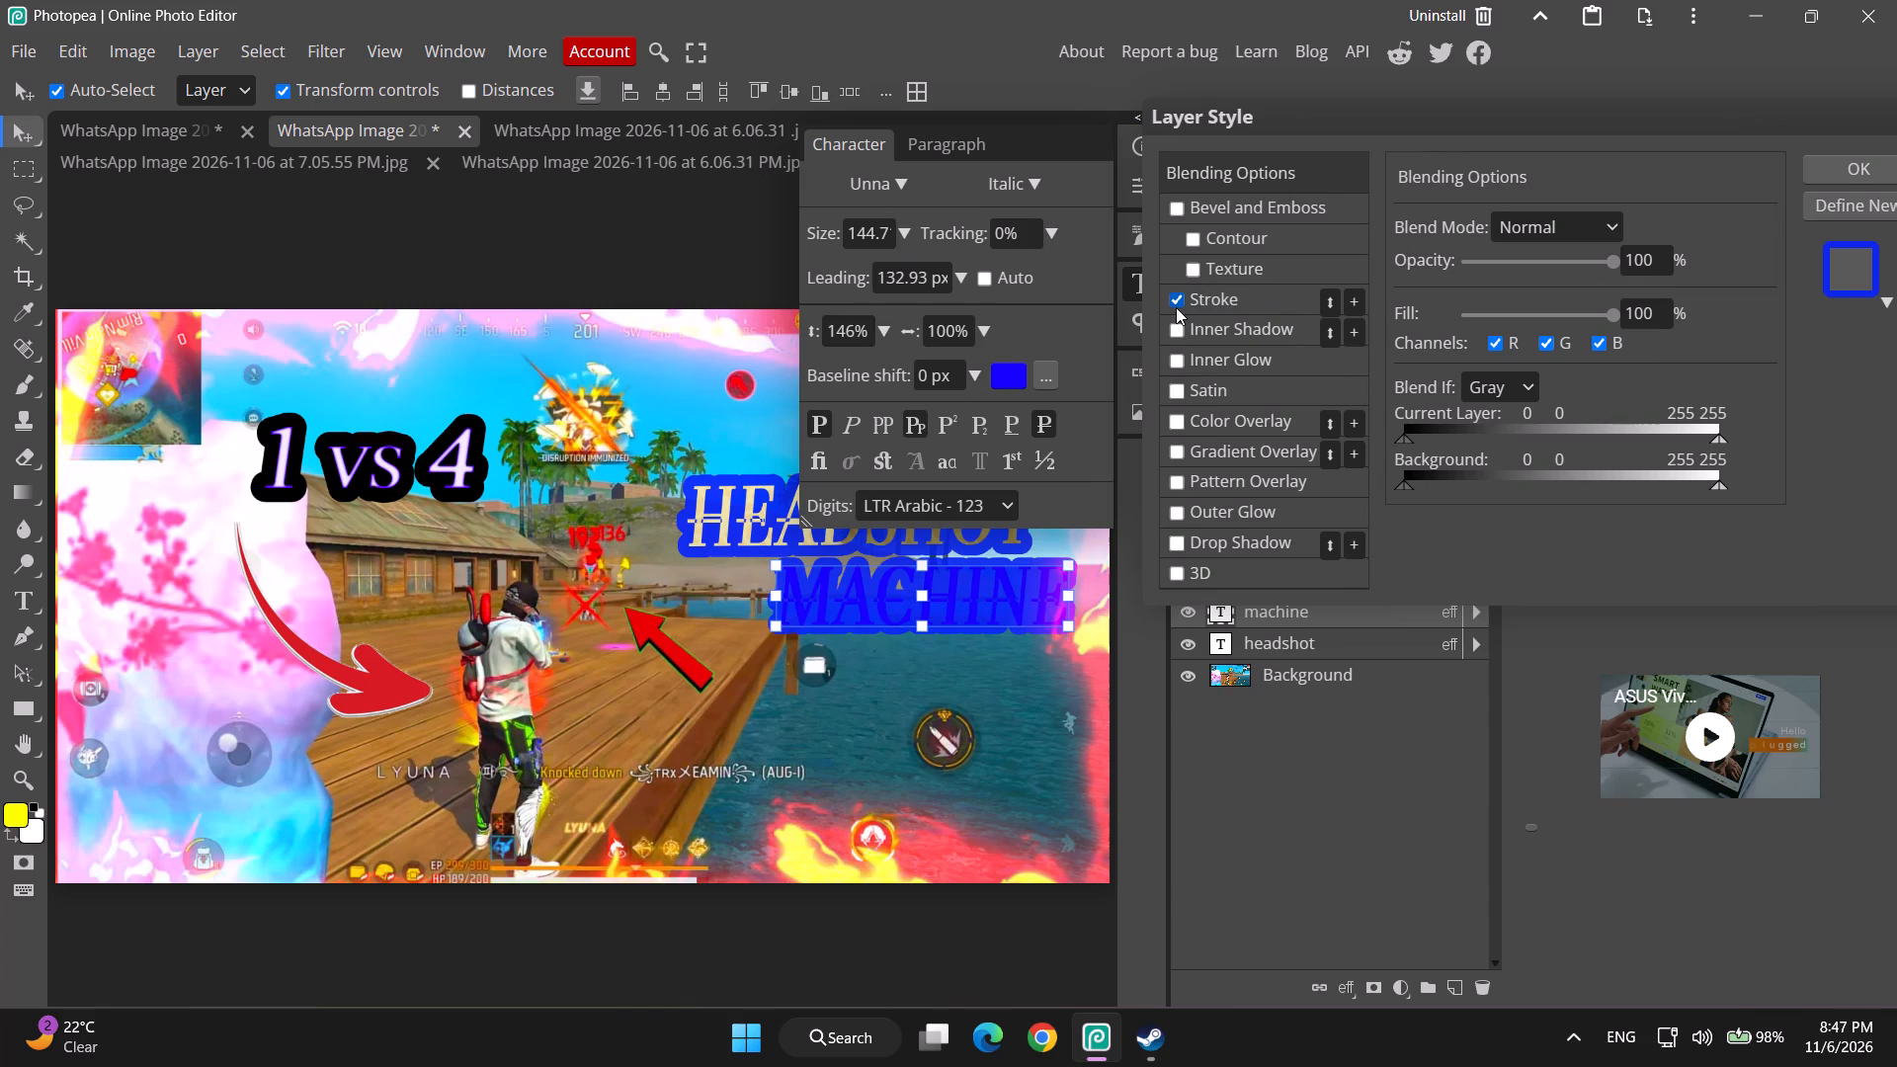
left_click_drag(1692, 114, 1686, 120)
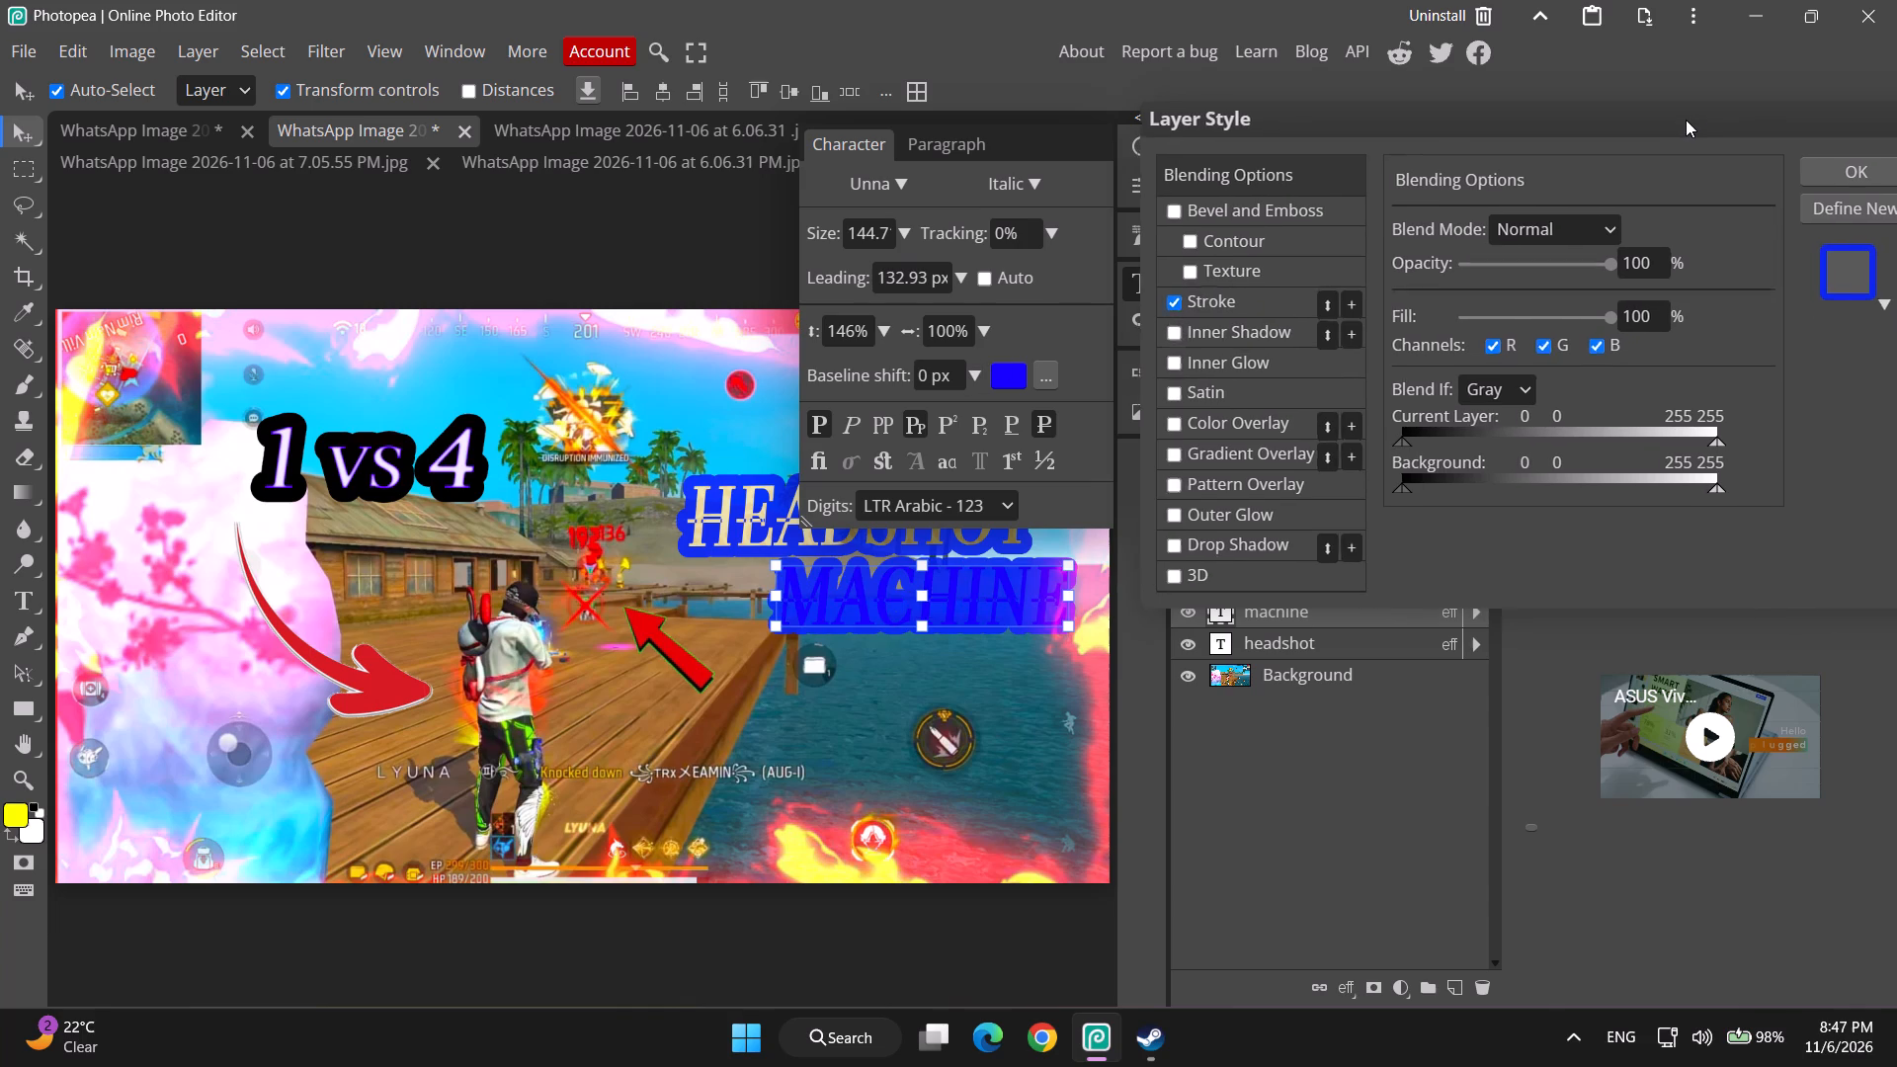
left_click_drag(1686, 120, 1672, 128)
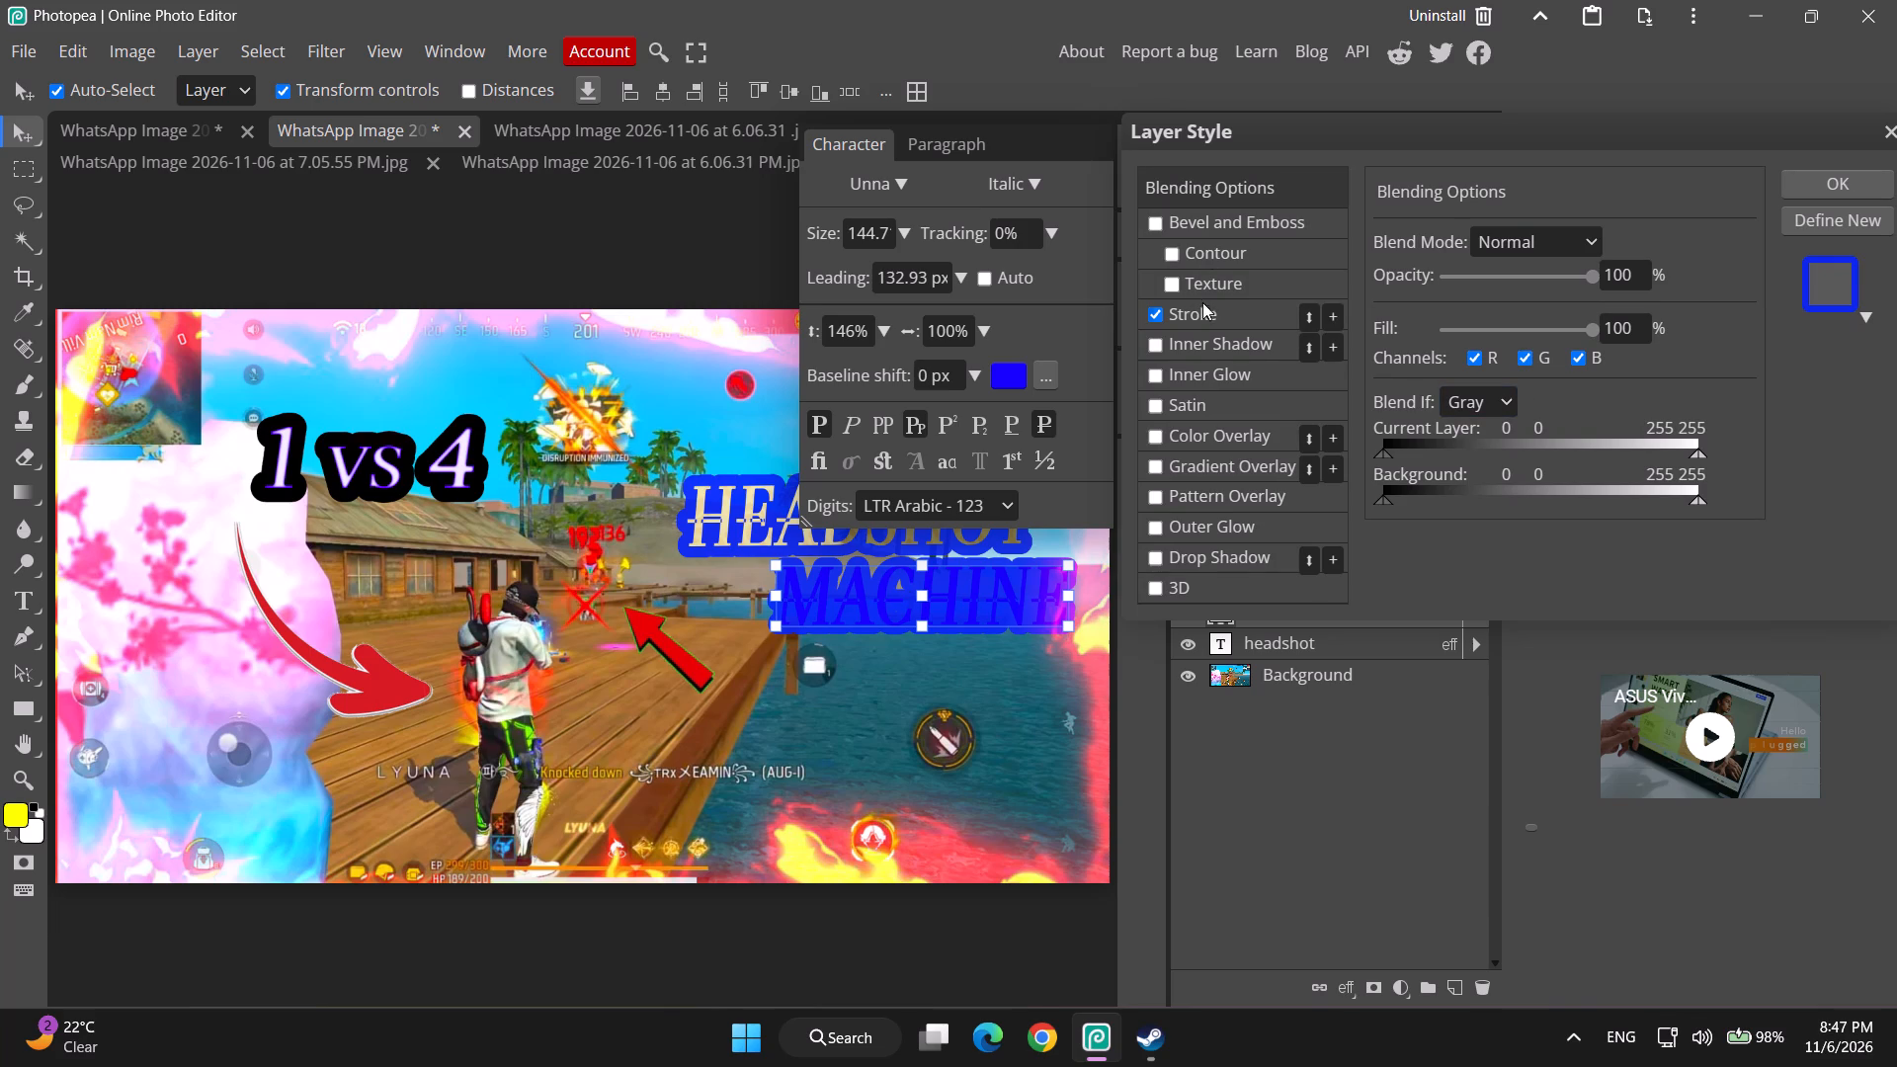
Set the MACHINE stroke colour to yellow #fbff06.
left_click(1242, 310)
left_click(1392, 421)
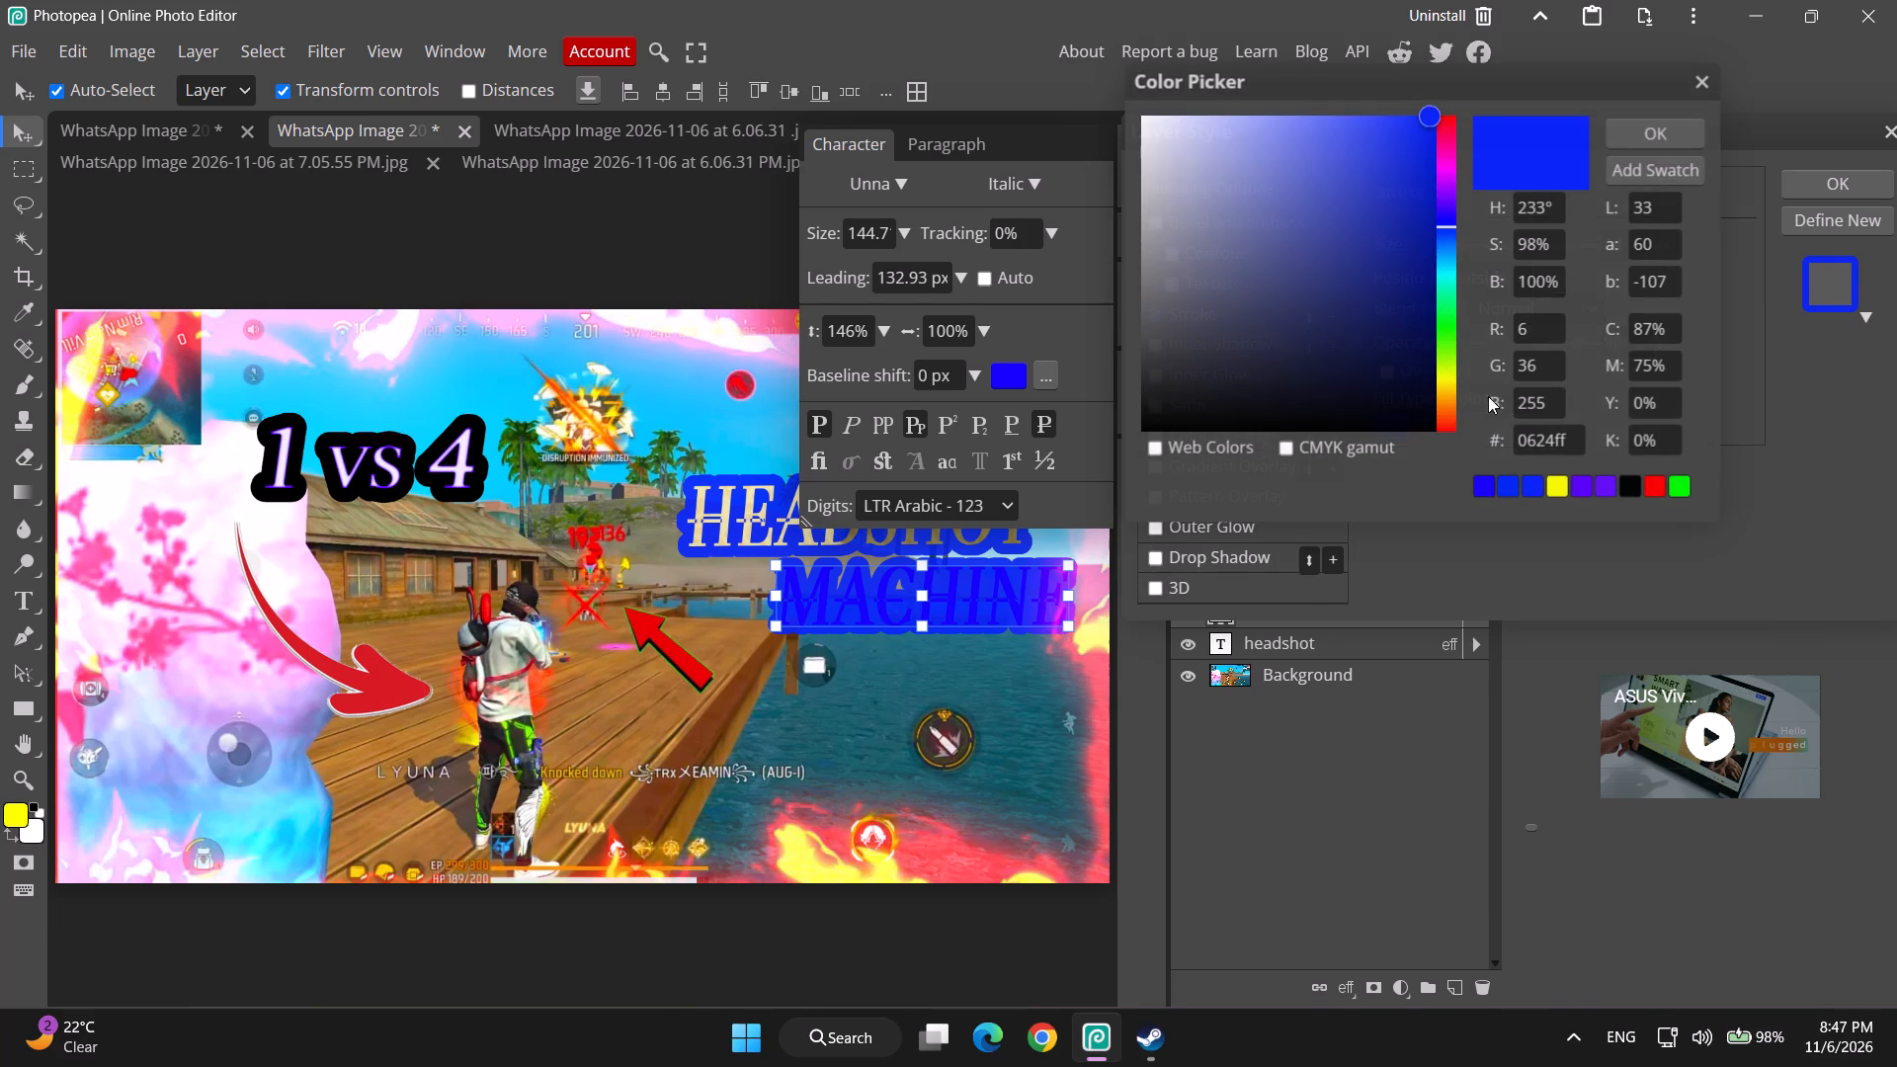
left_click_drag(1444, 293, 1449, 381)
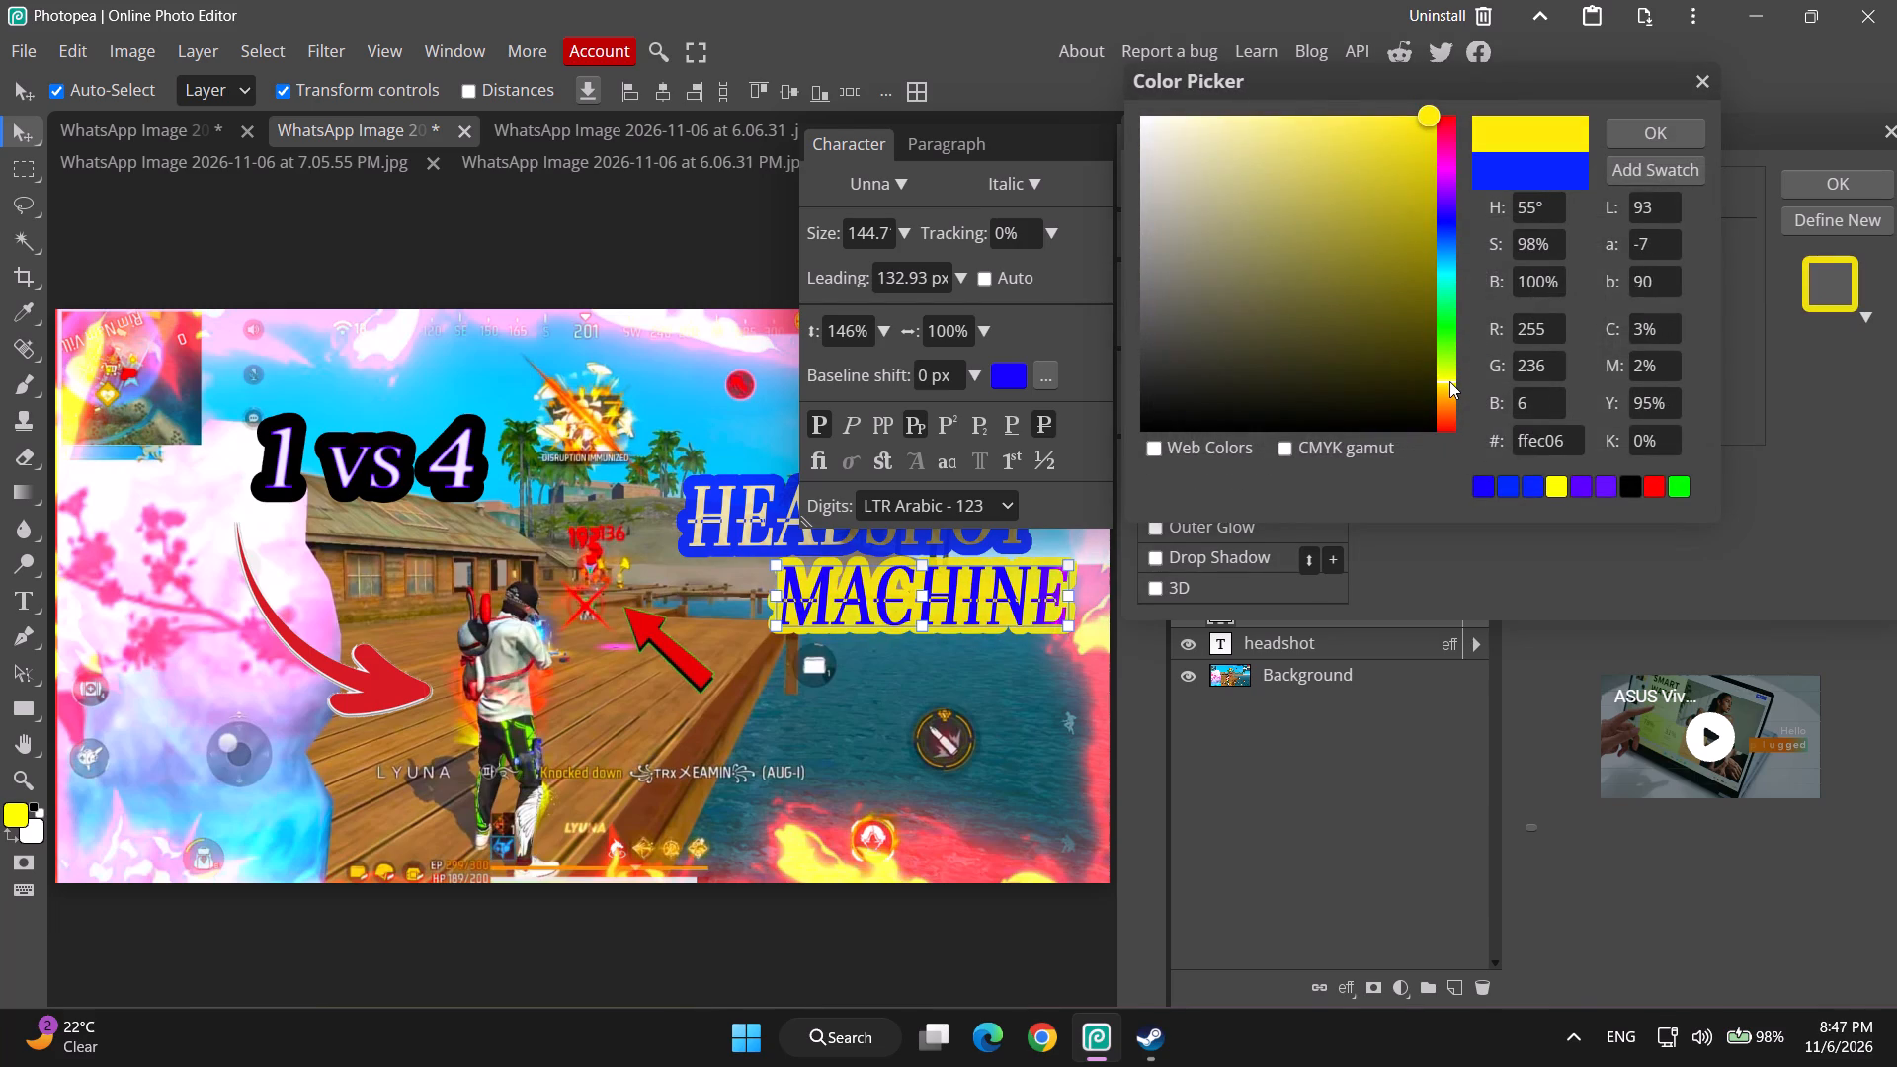
left_click_drag(1449, 381, 1448, 382)
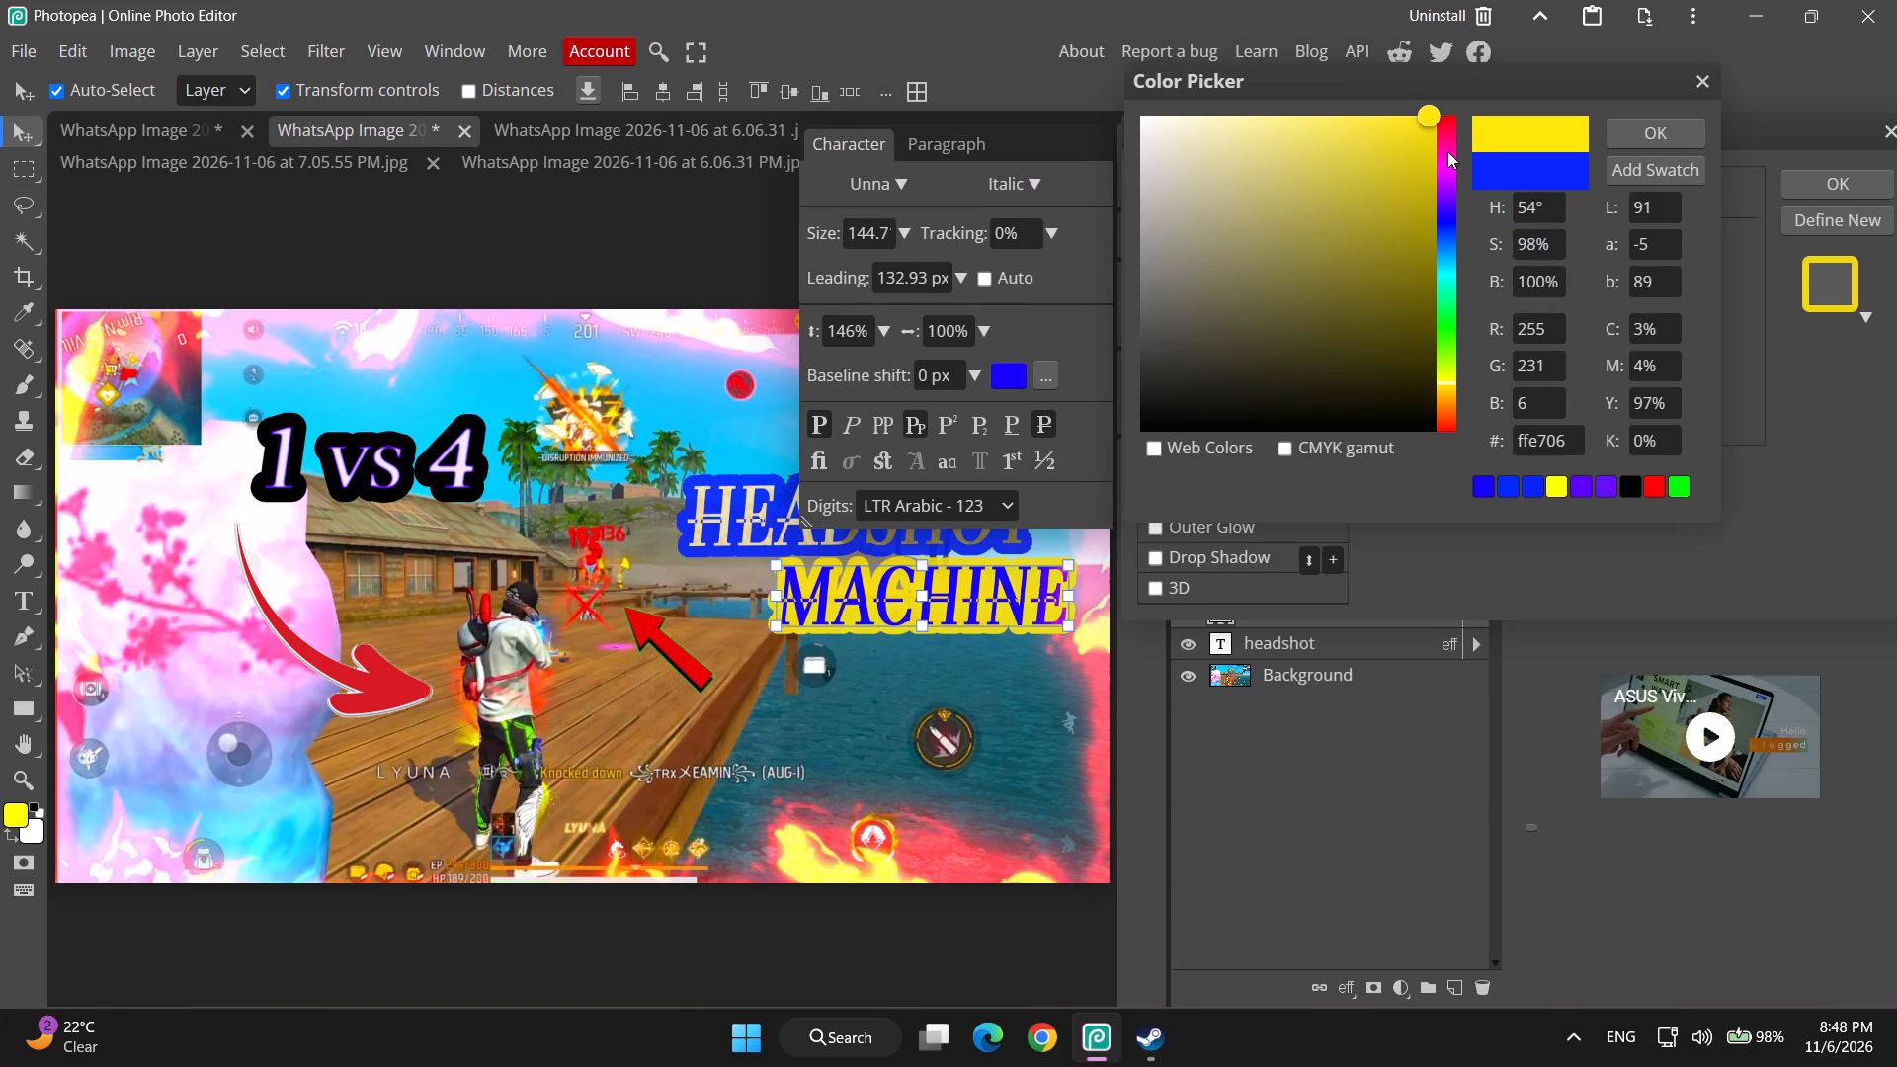
left_click_drag(1455, 342, 1450, 369)
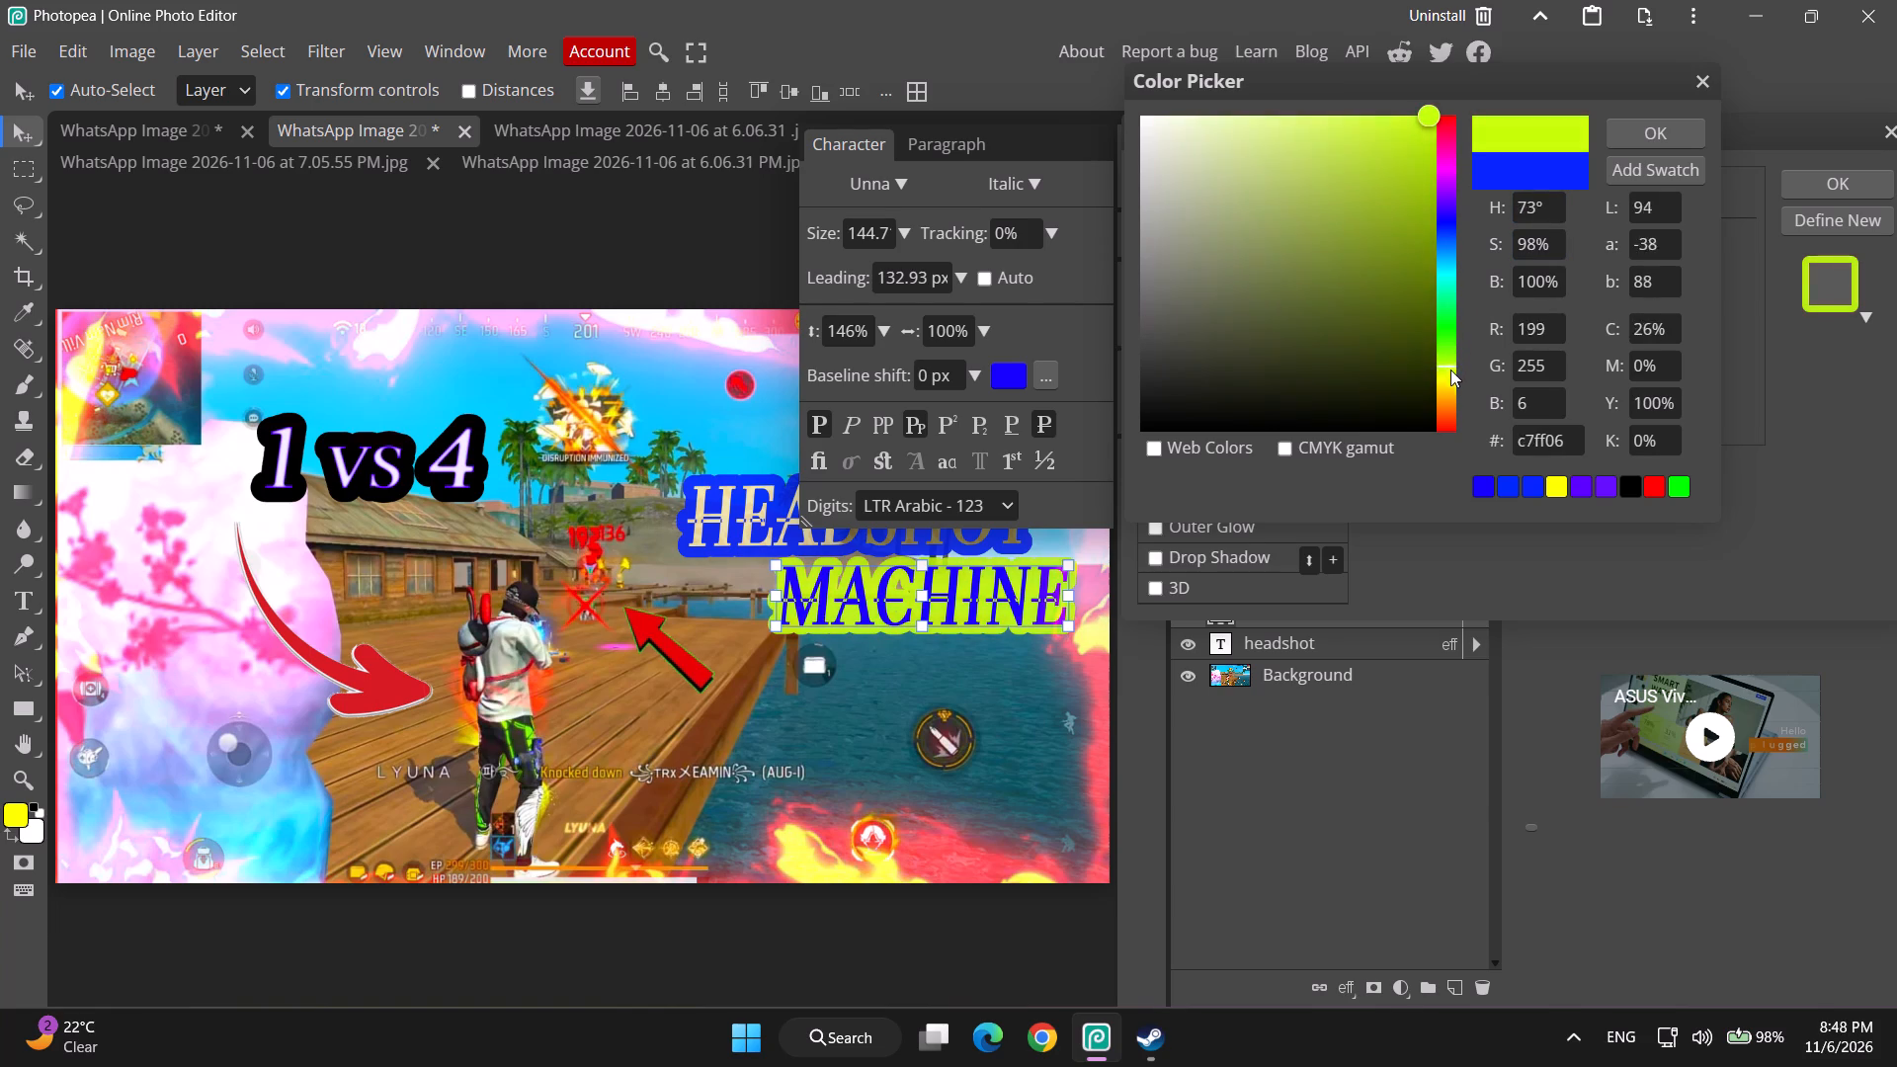
left_click_drag(1450, 369, 1459, 376)
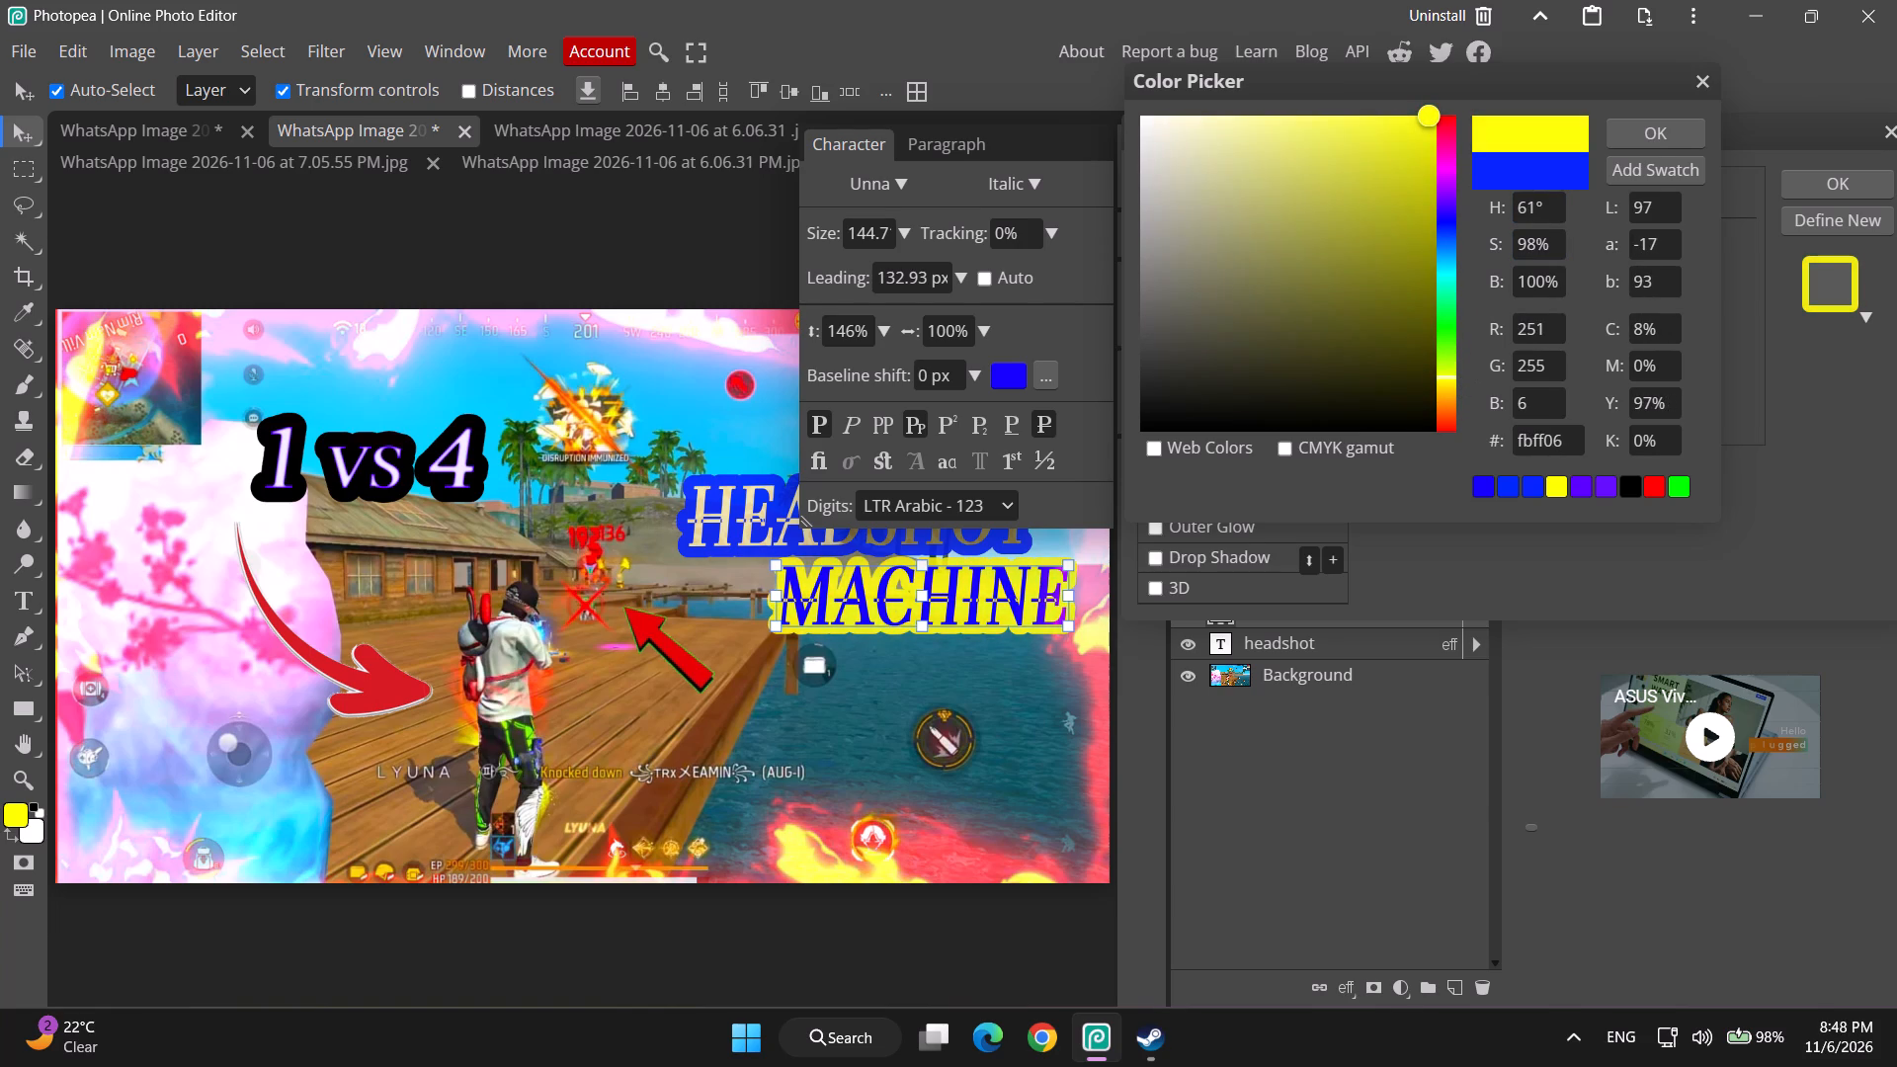
left_click(1632, 136)
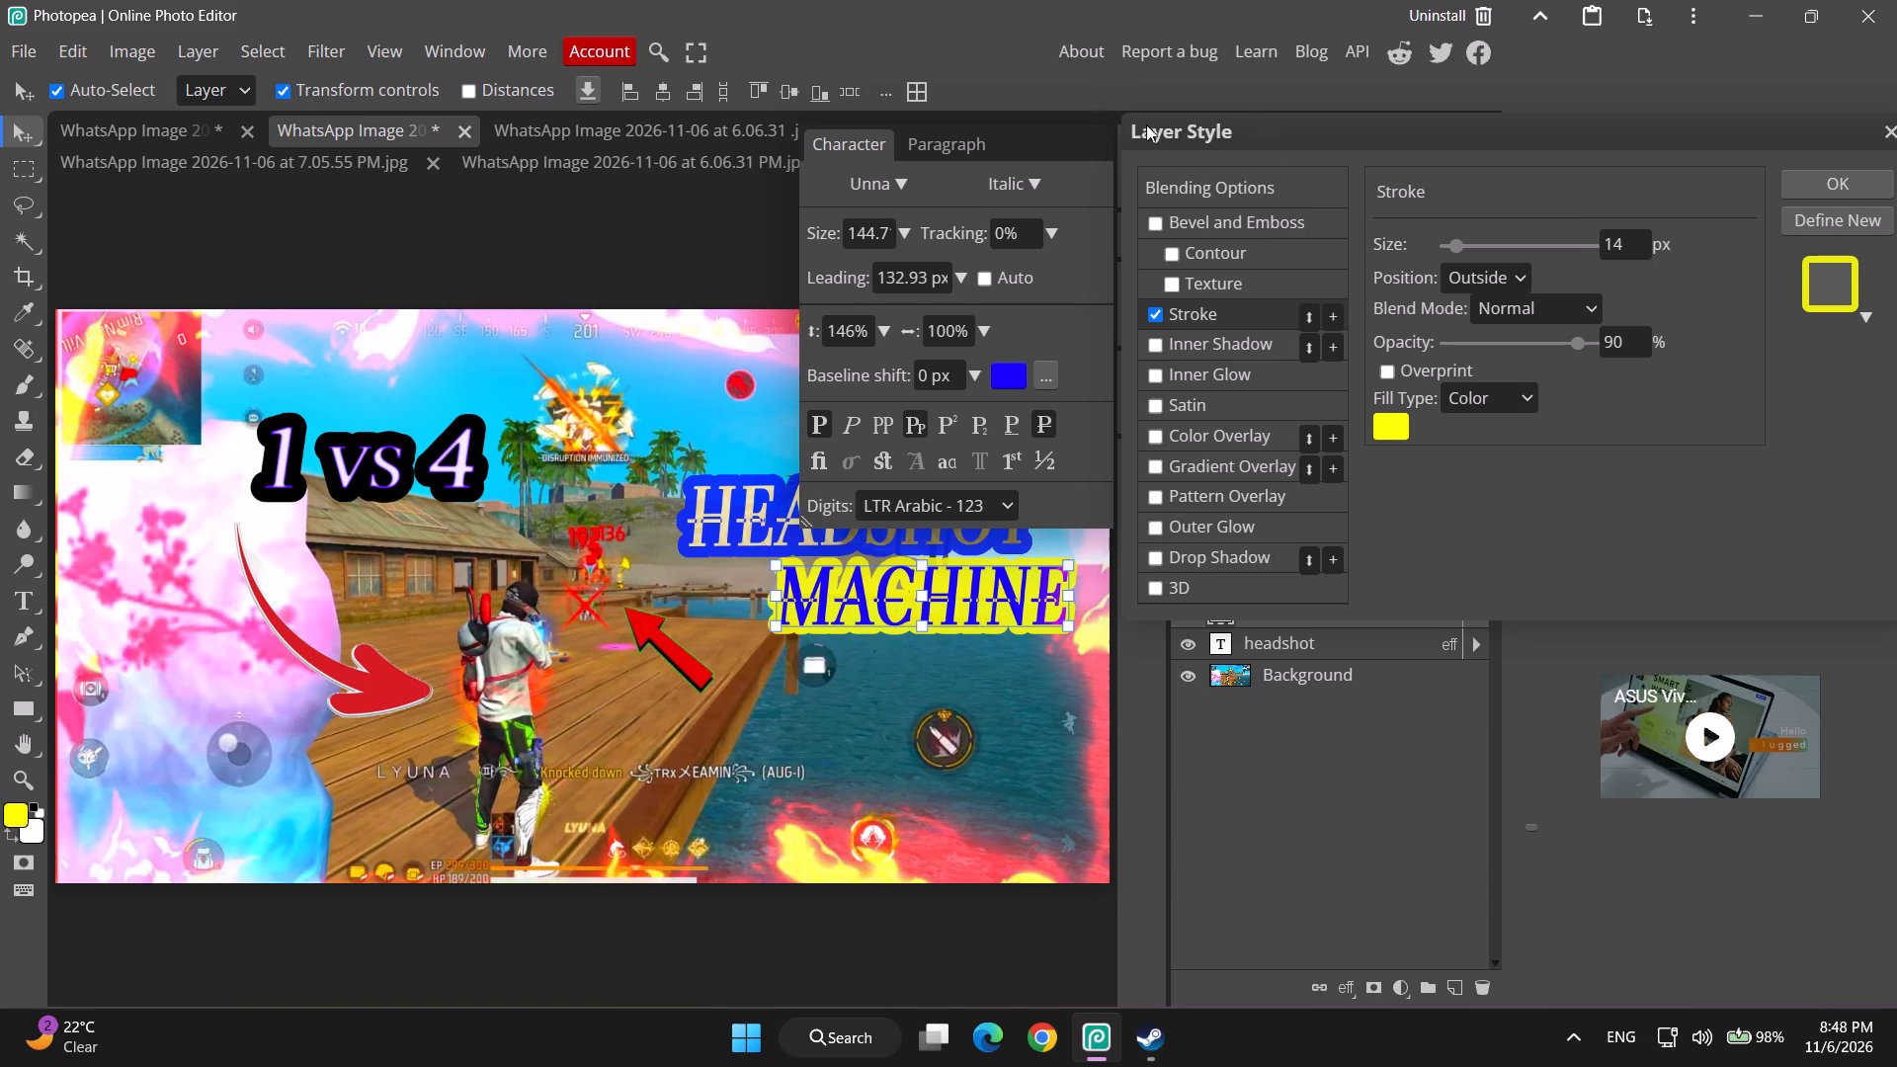
Adjust the thickness of MACHINE's yellow outside stroke, settling on 16 px.
left_click(945, 139)
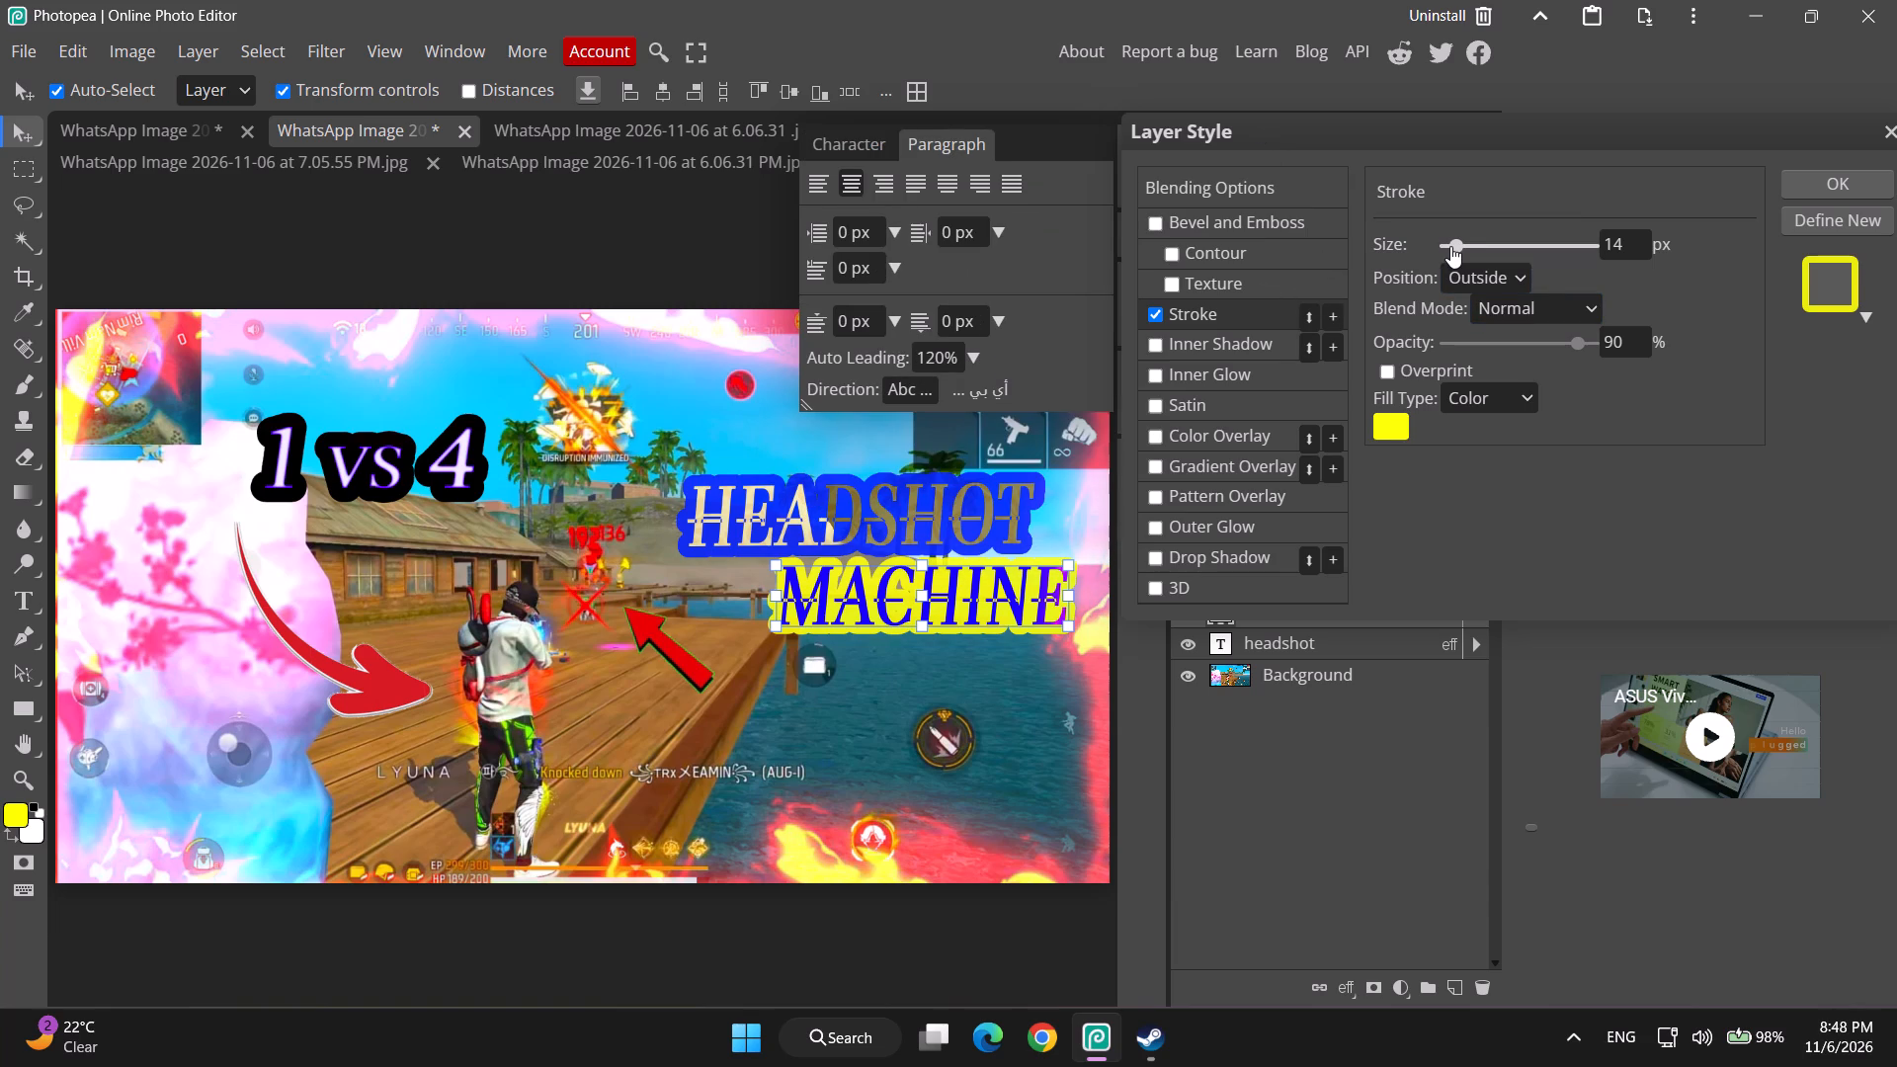
left_click_drag(1450, 246, 1461, 246)
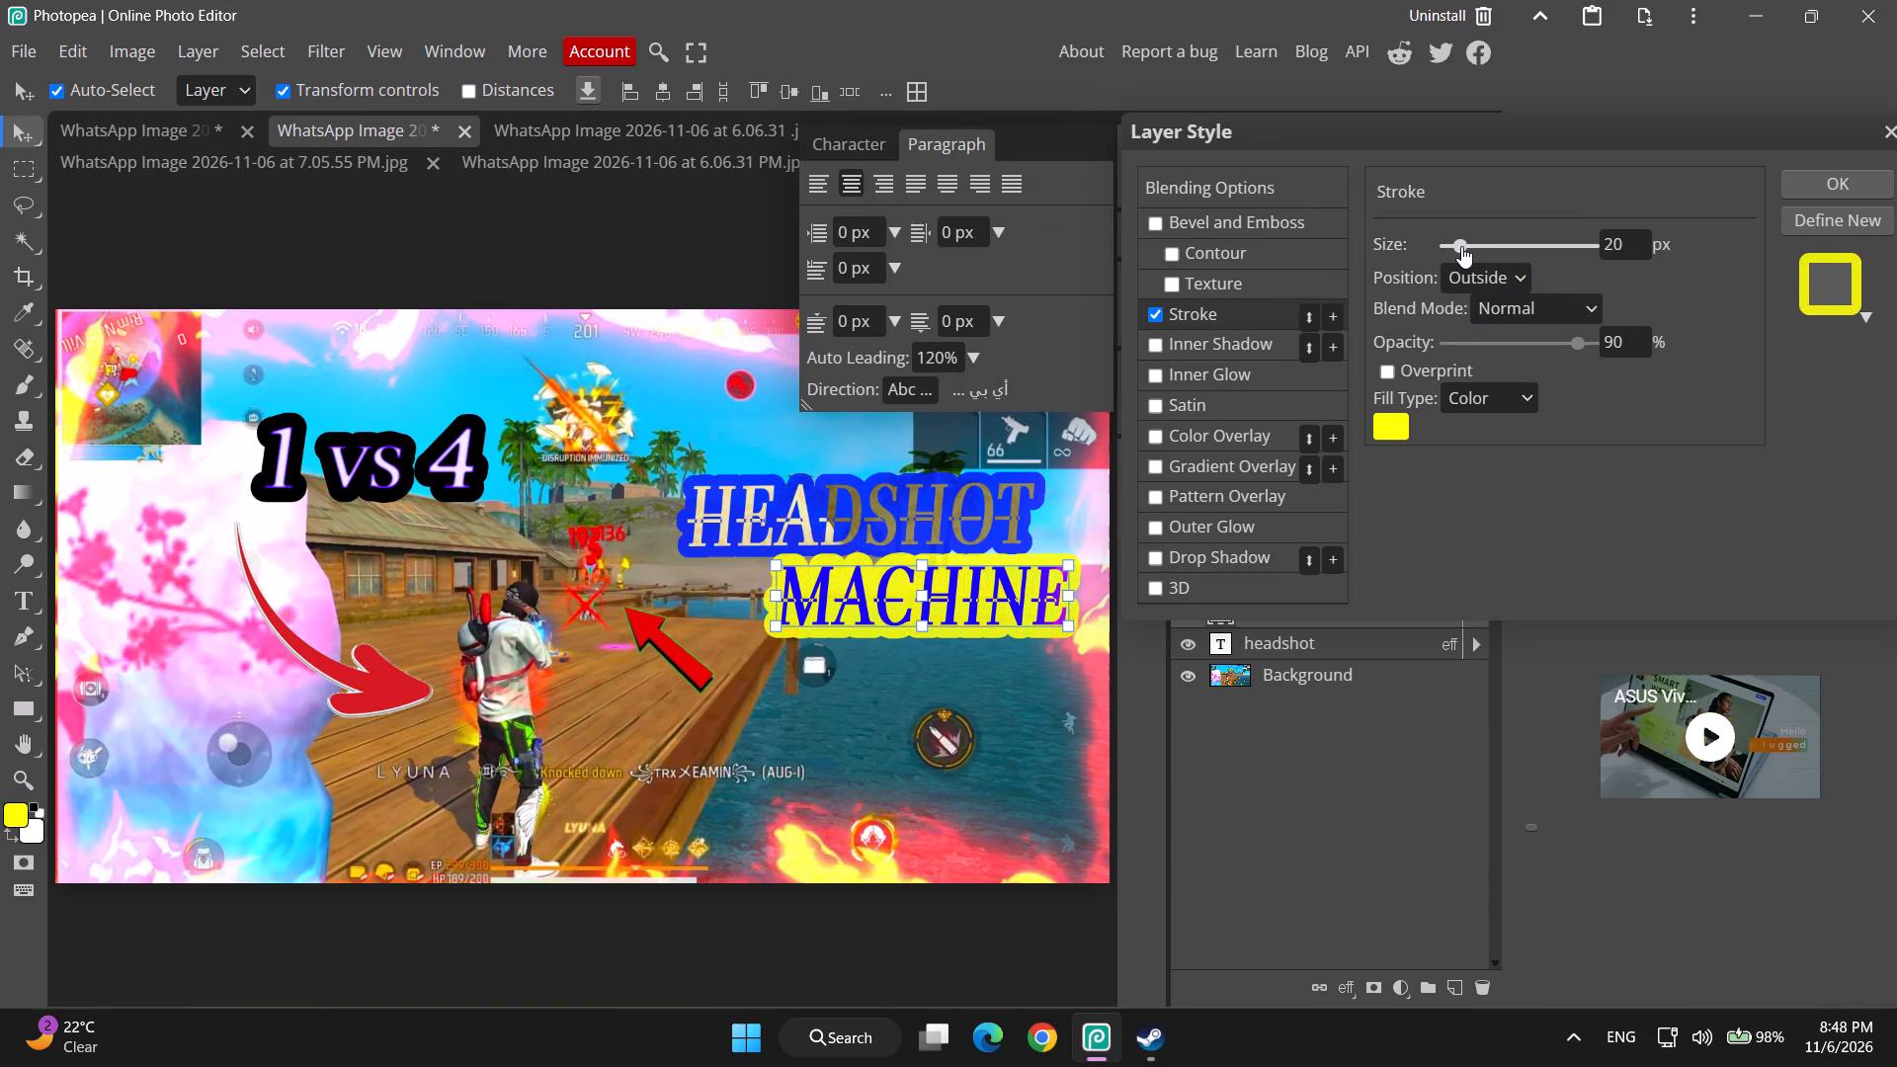
left_click_drag(1461, 246, 1456, 244)
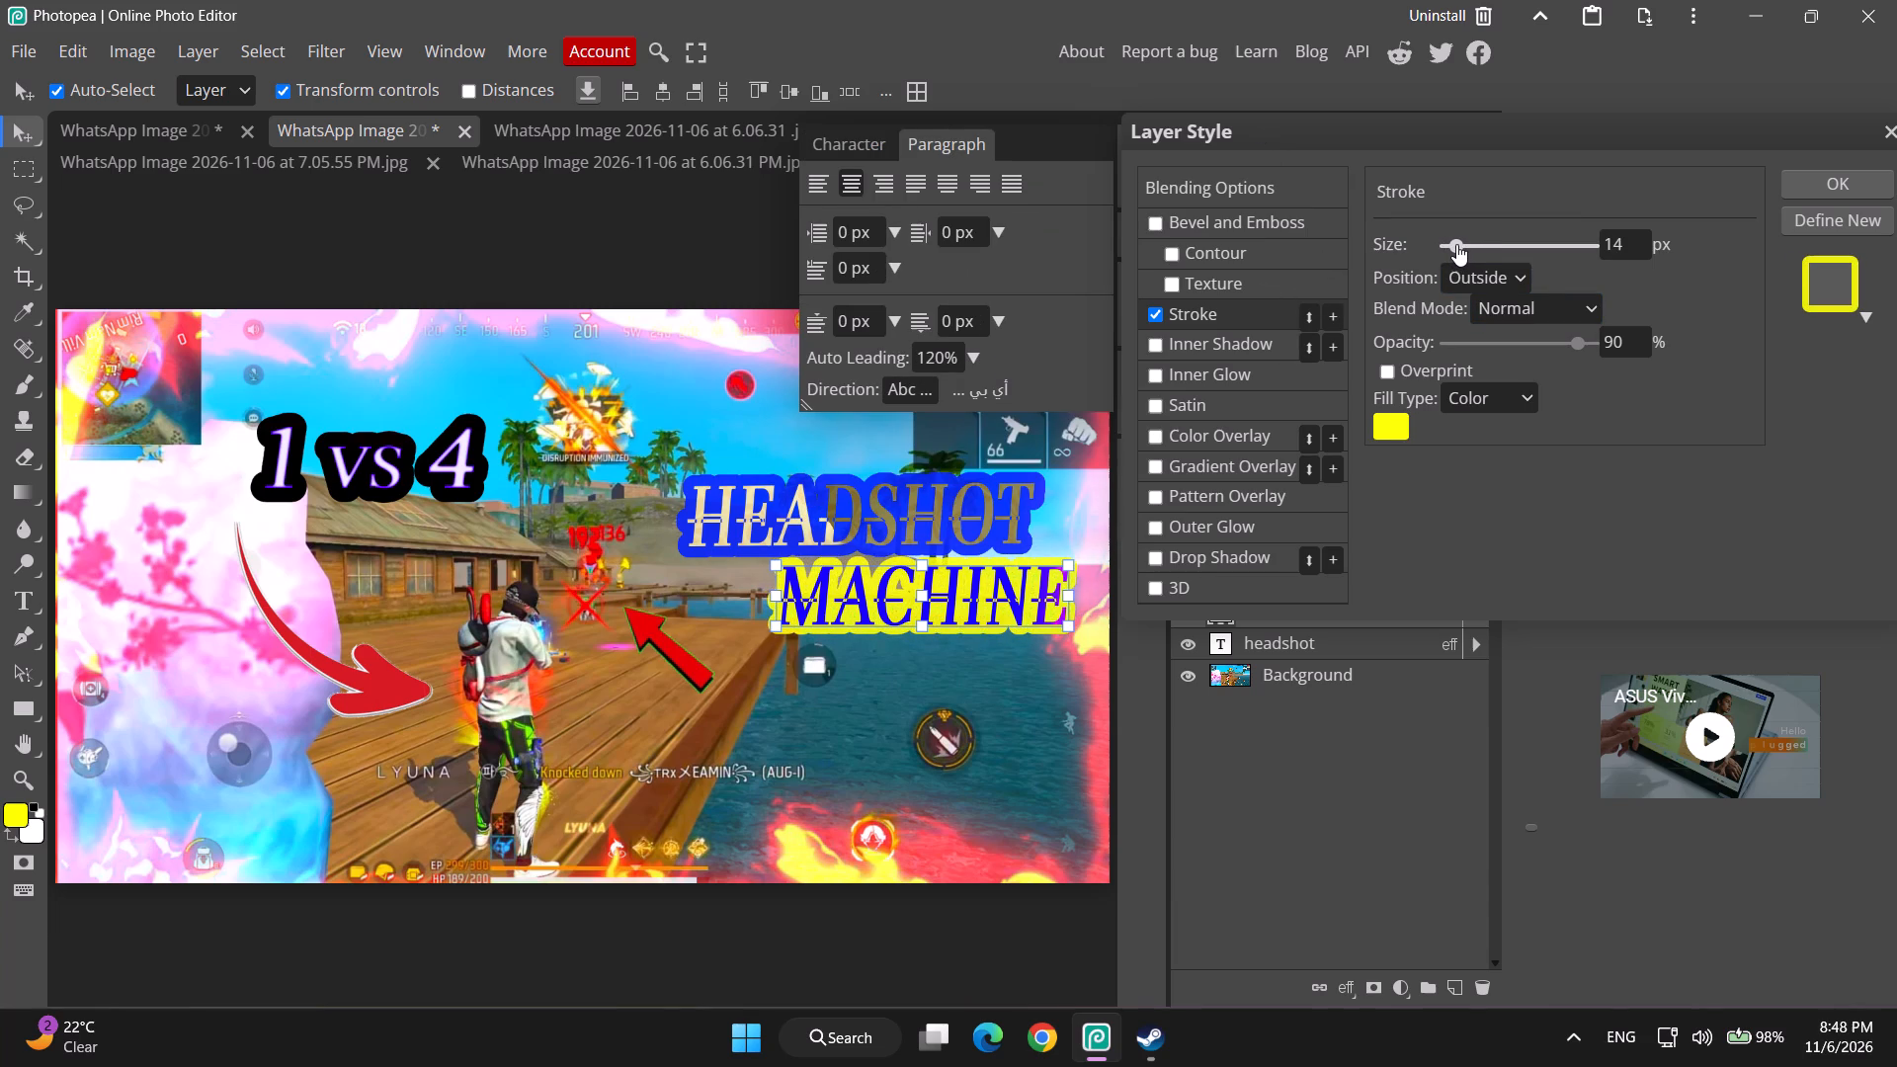
left_click_drag(1456, 244, 1459, 243)
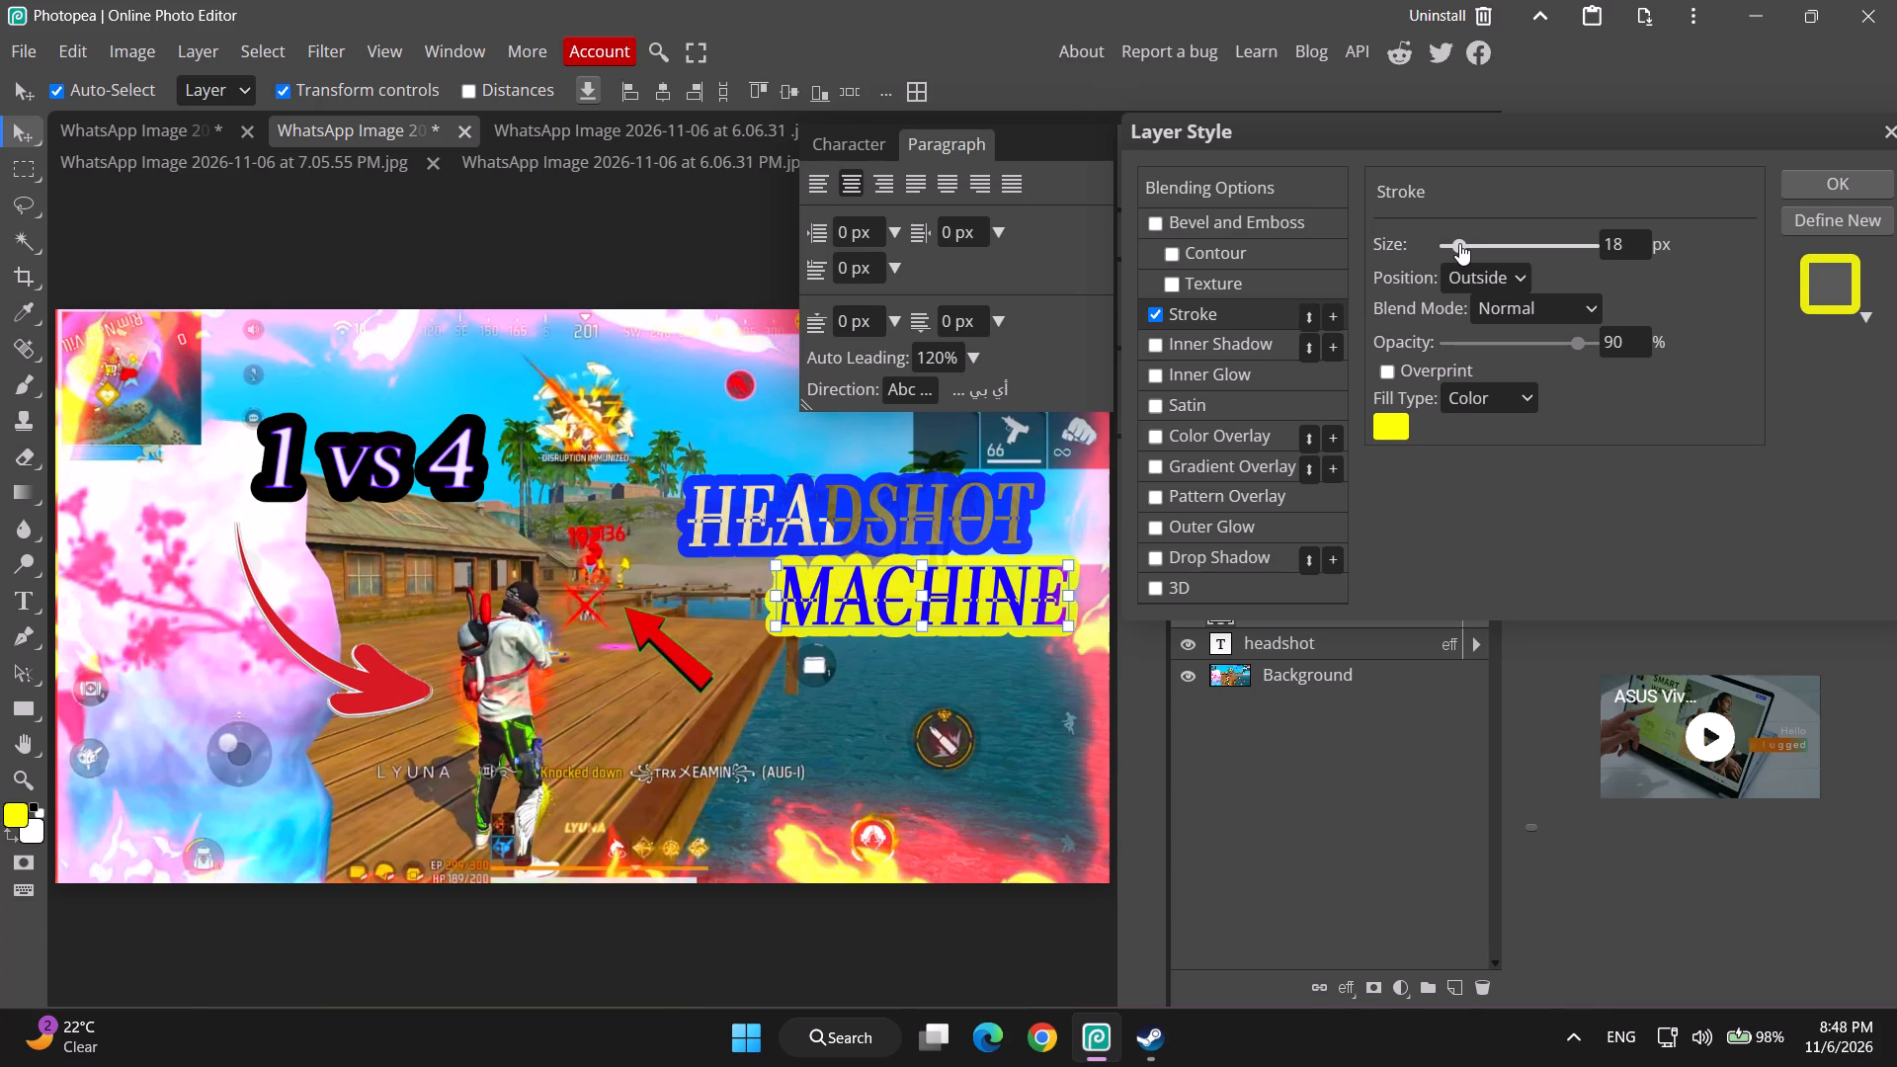
left_click_drag(1459, 243, 1455, 245)
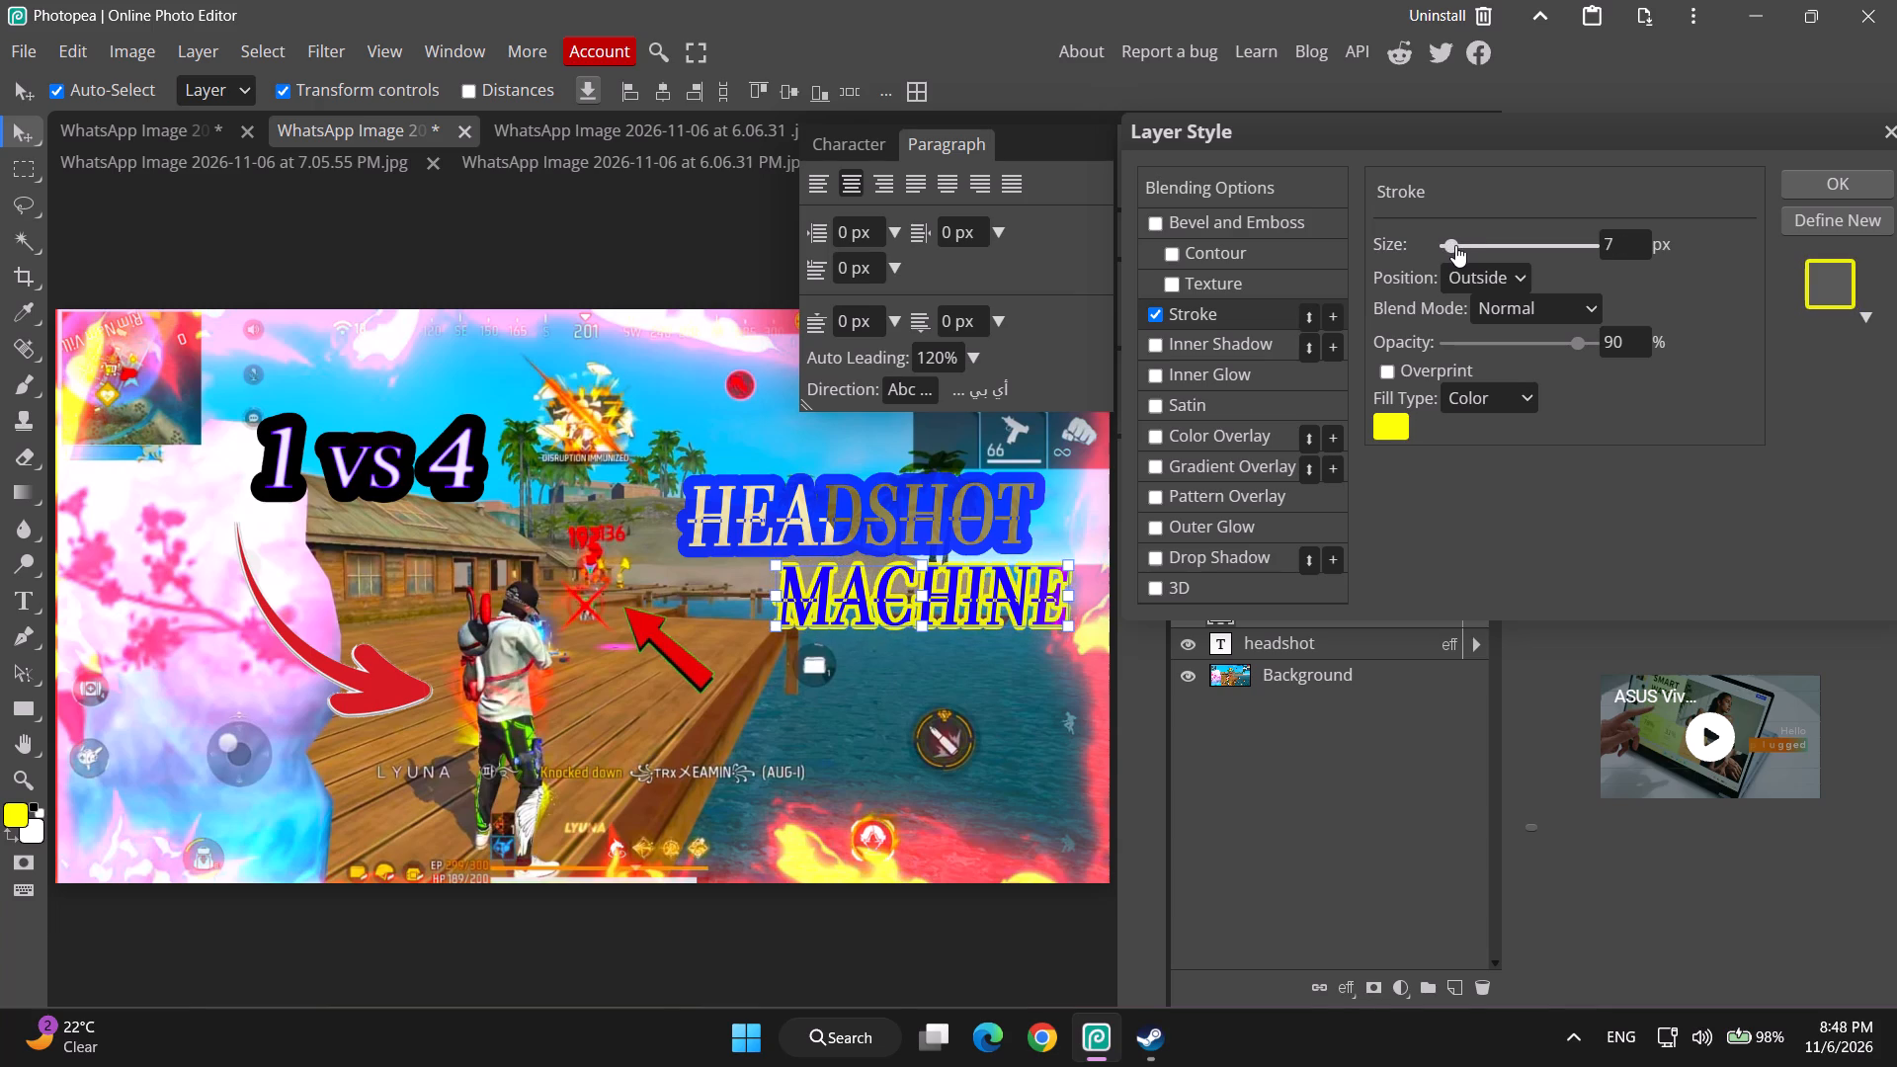
left_click_drag(1455, 245, 1458, 243)
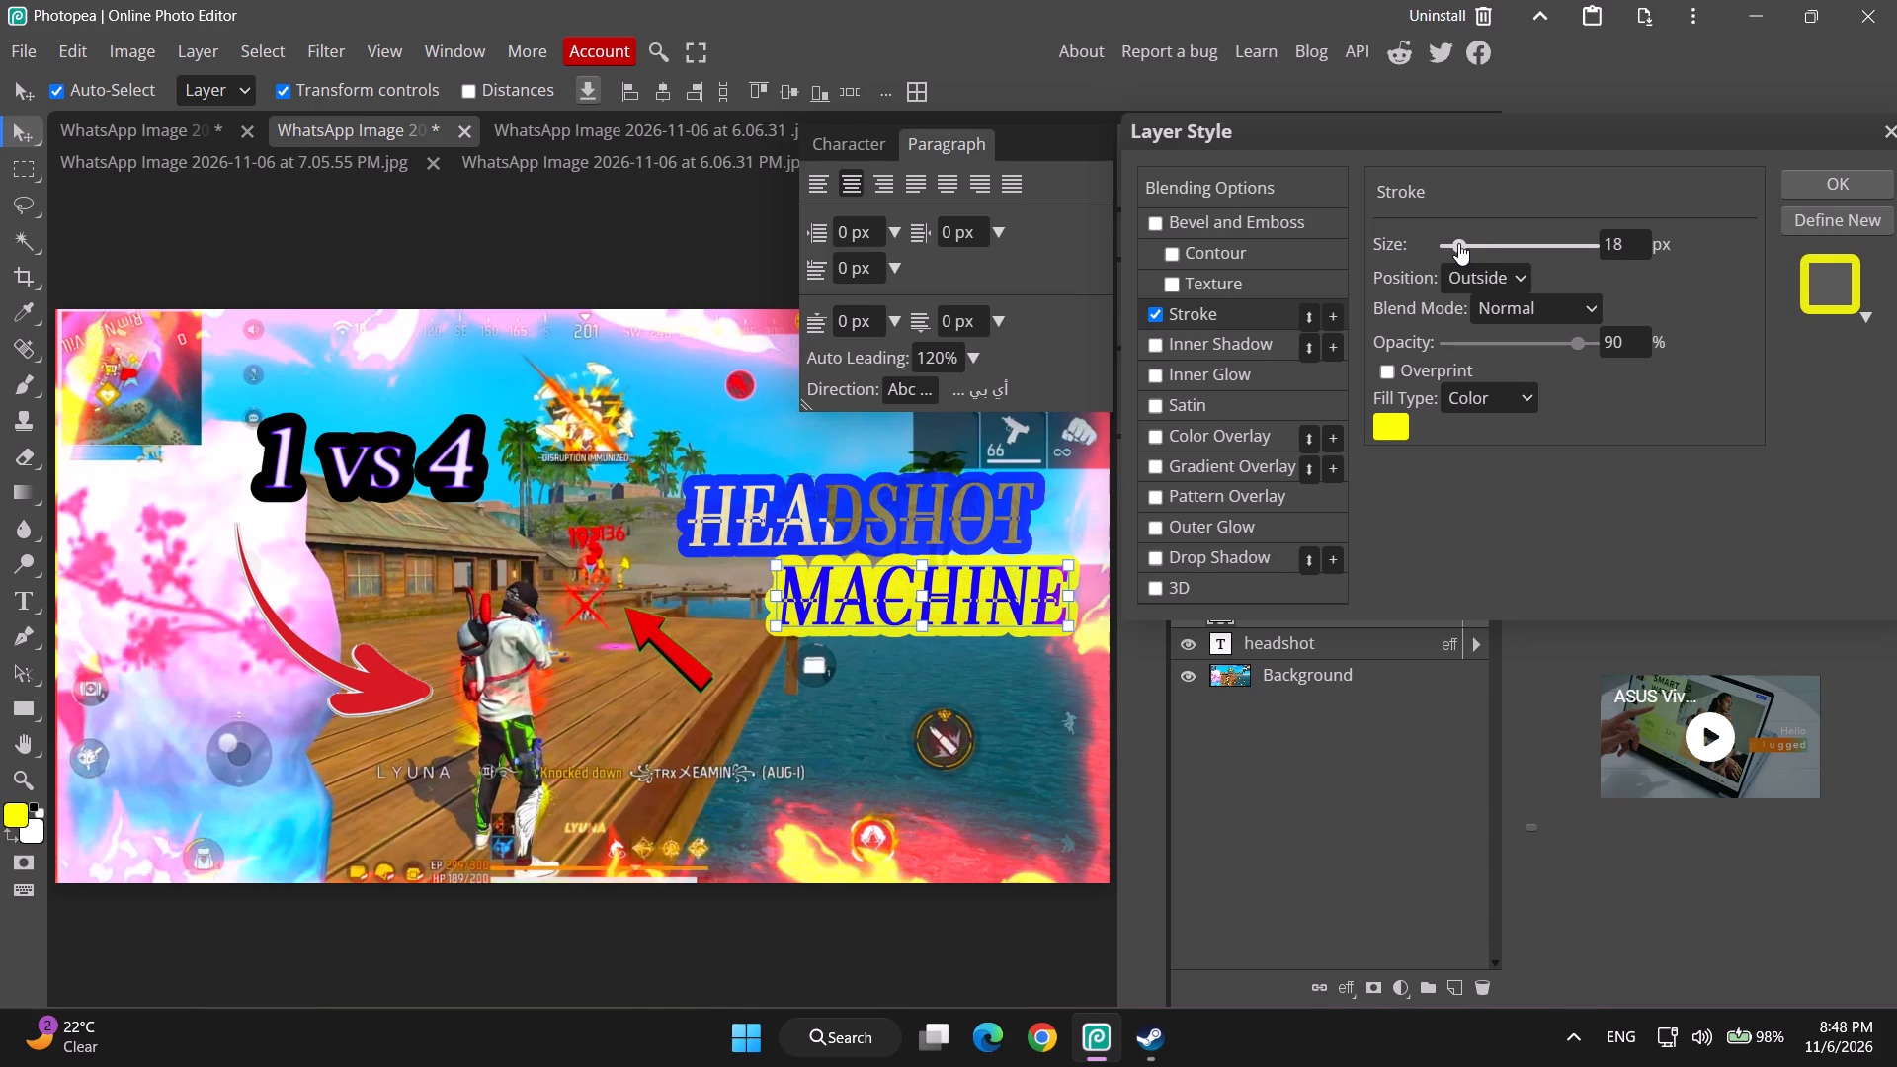
left_click_drag(1458, 243, 1454, 243)
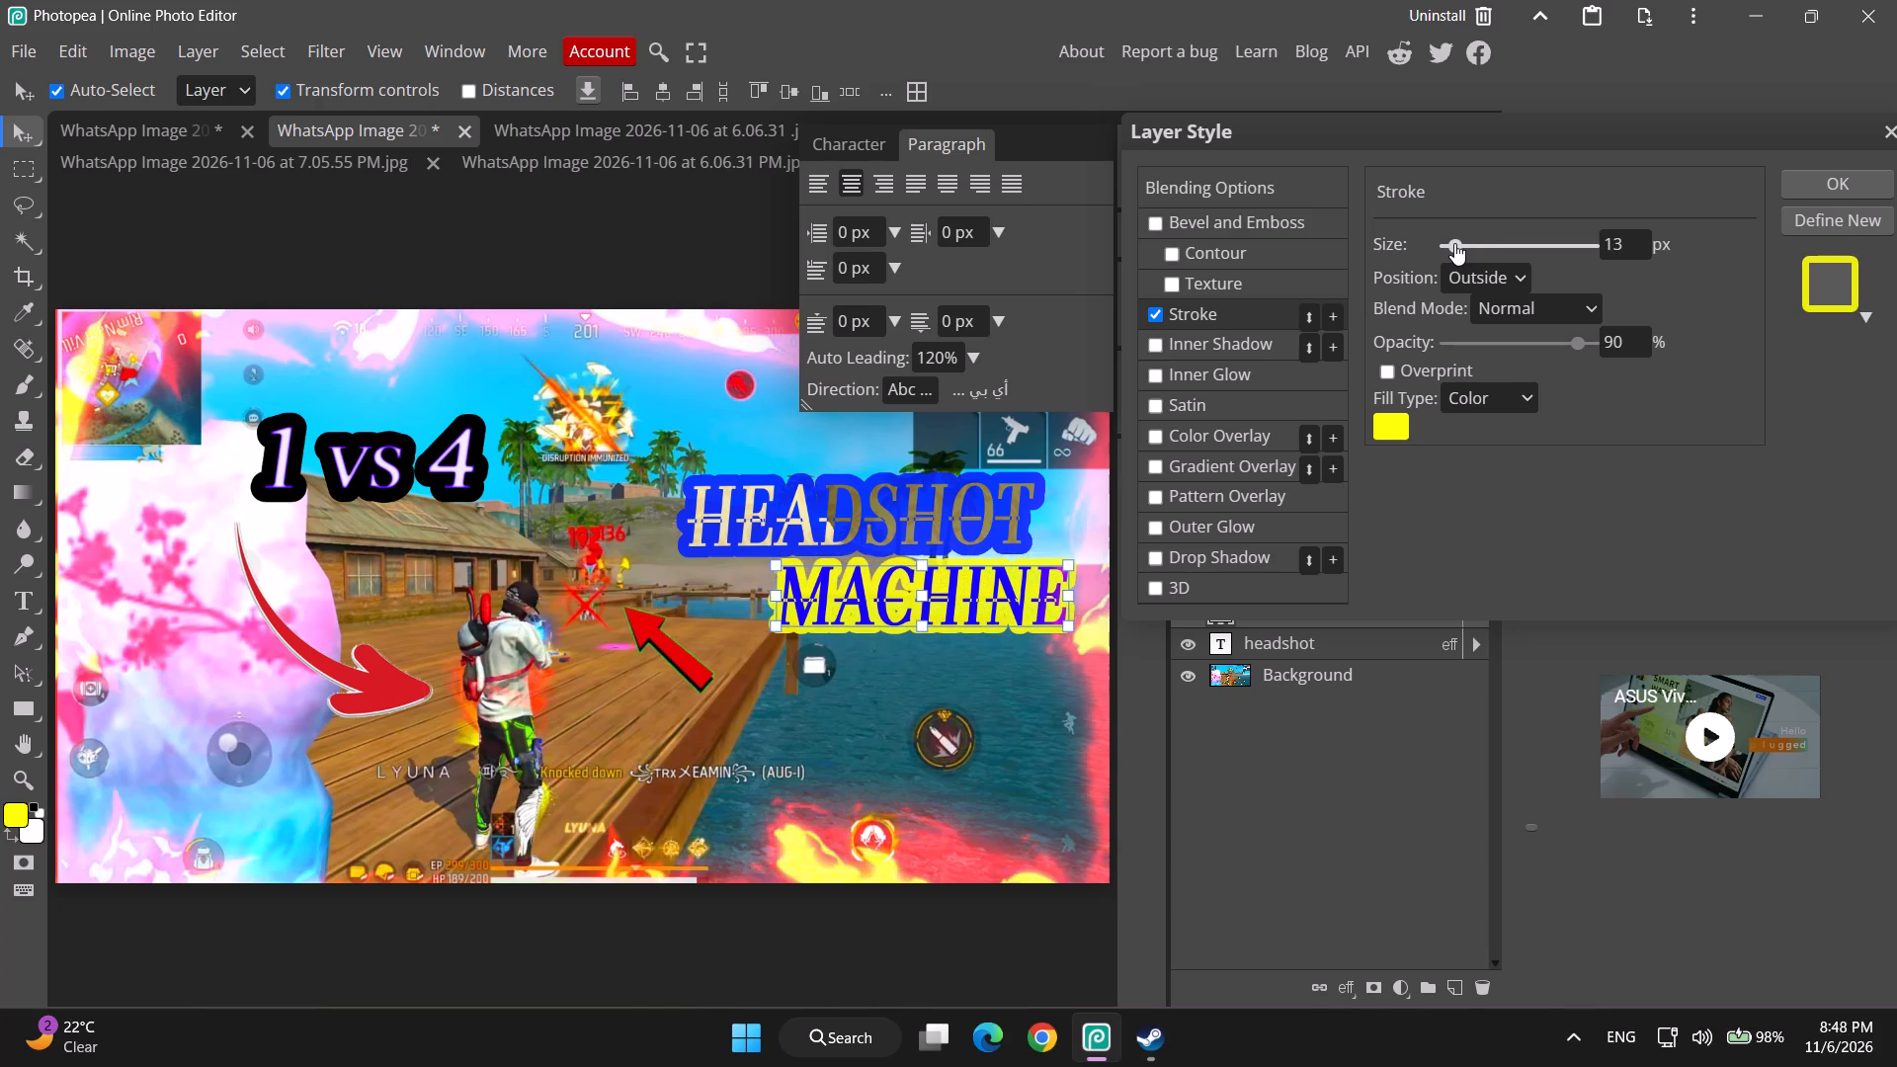
left_click_drag(1454, 243, 1459, 242)
left_click(1461, 246)
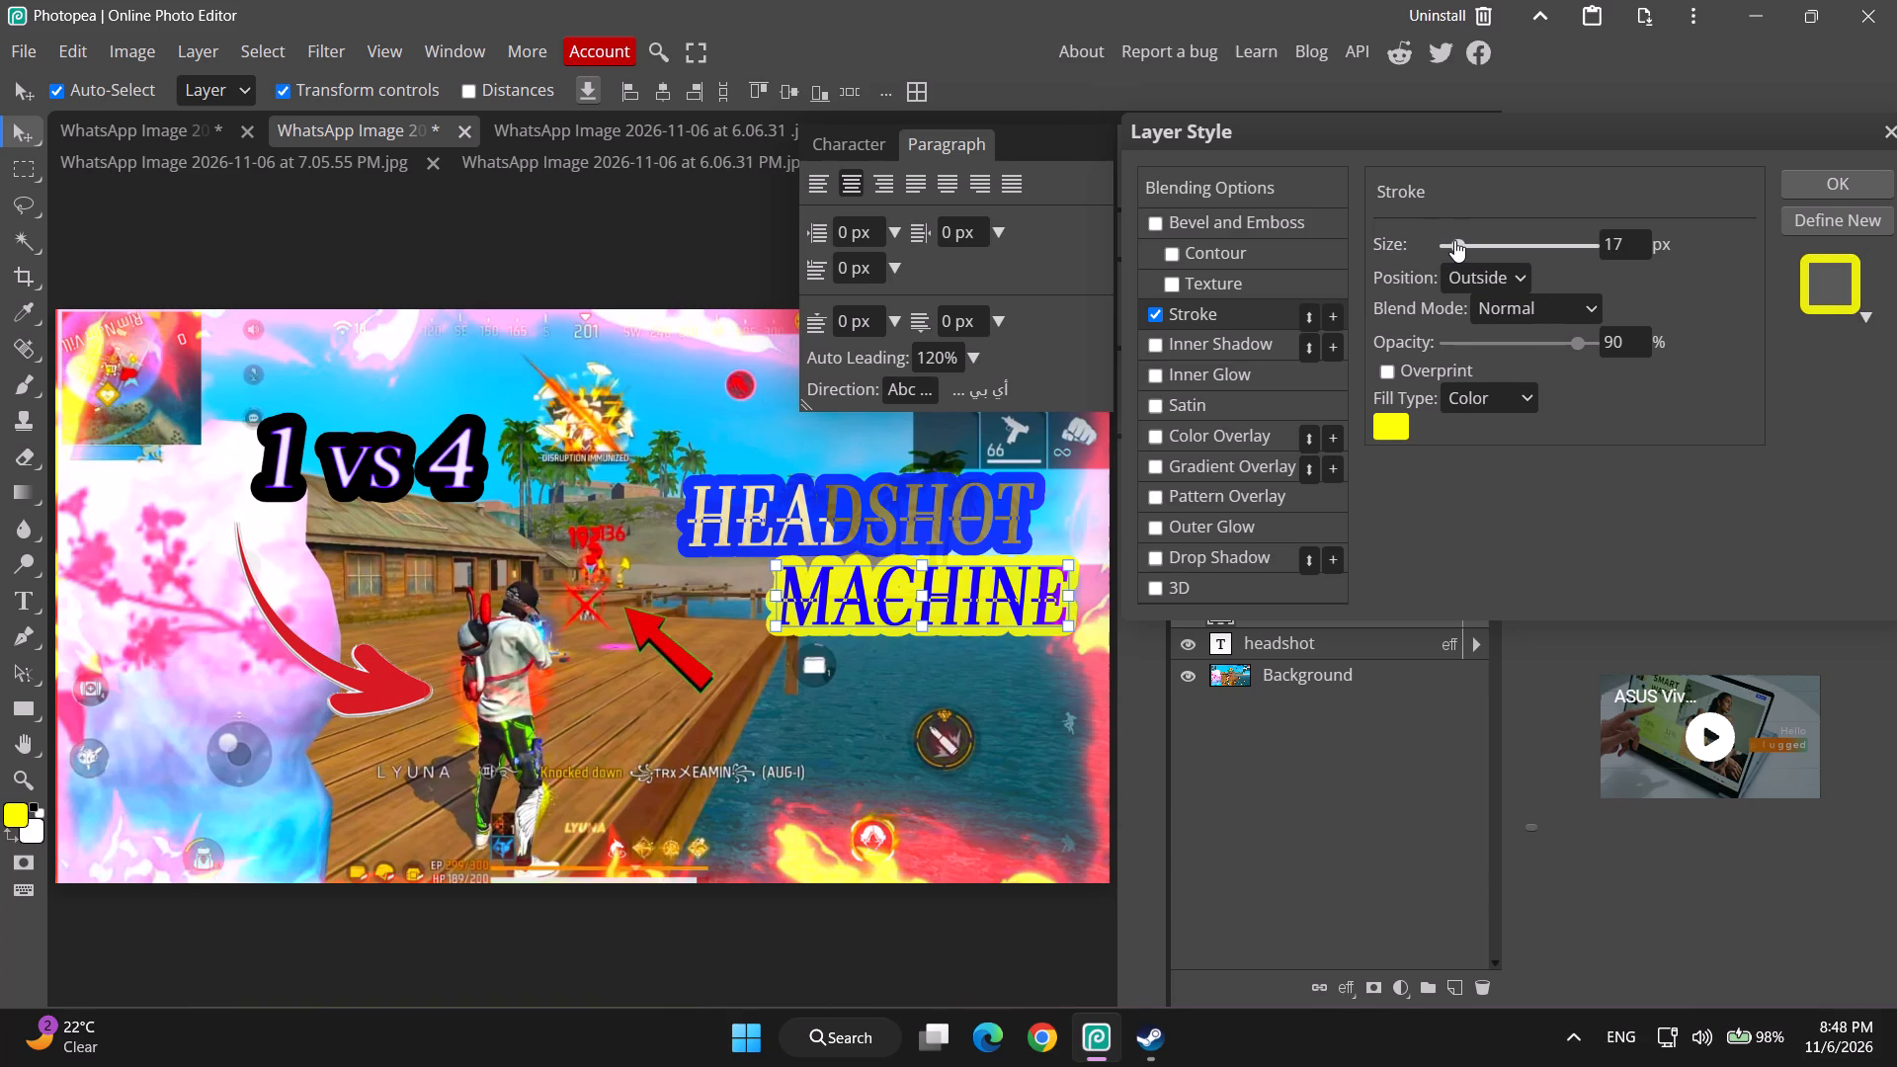
left_click(1454, 240)
key("Left")
key("Left")
left_click_drag(1454, 240, 1450, 251)
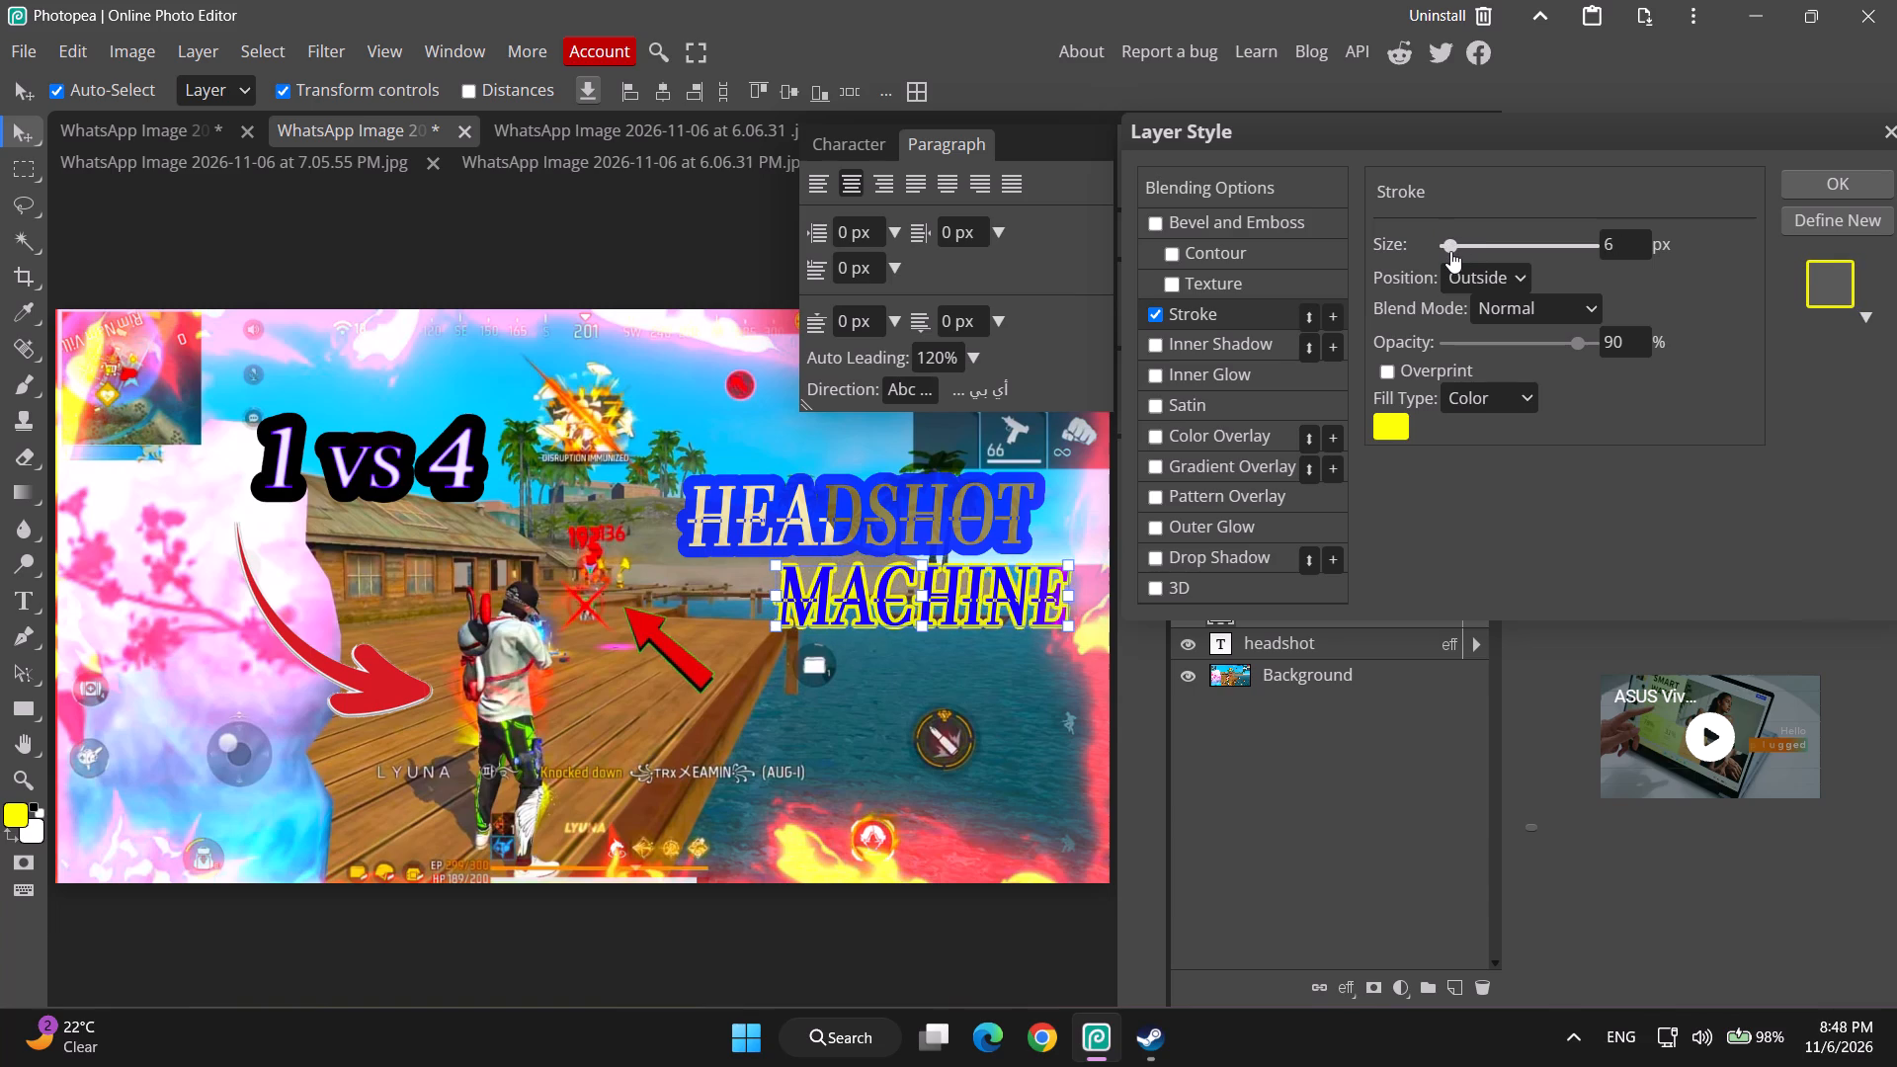
left_click_drag(1450, 251, 1457, 258)
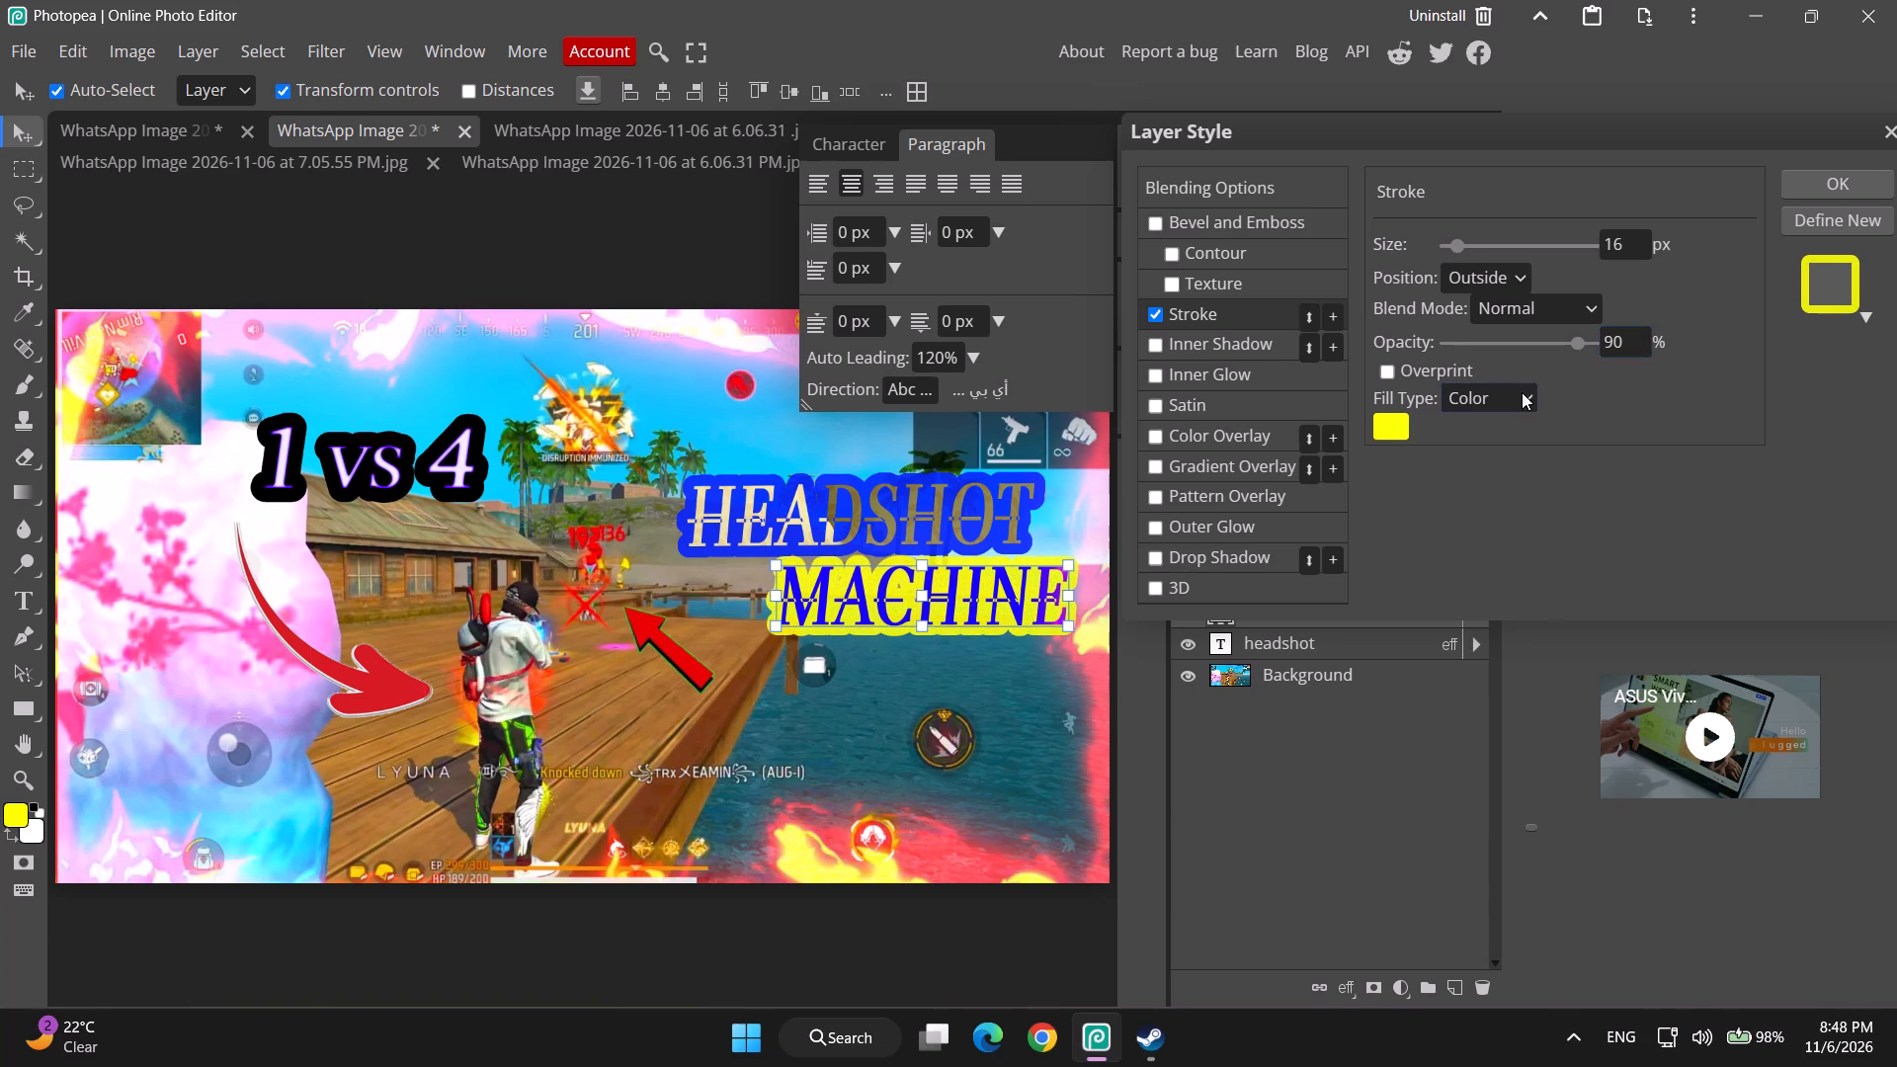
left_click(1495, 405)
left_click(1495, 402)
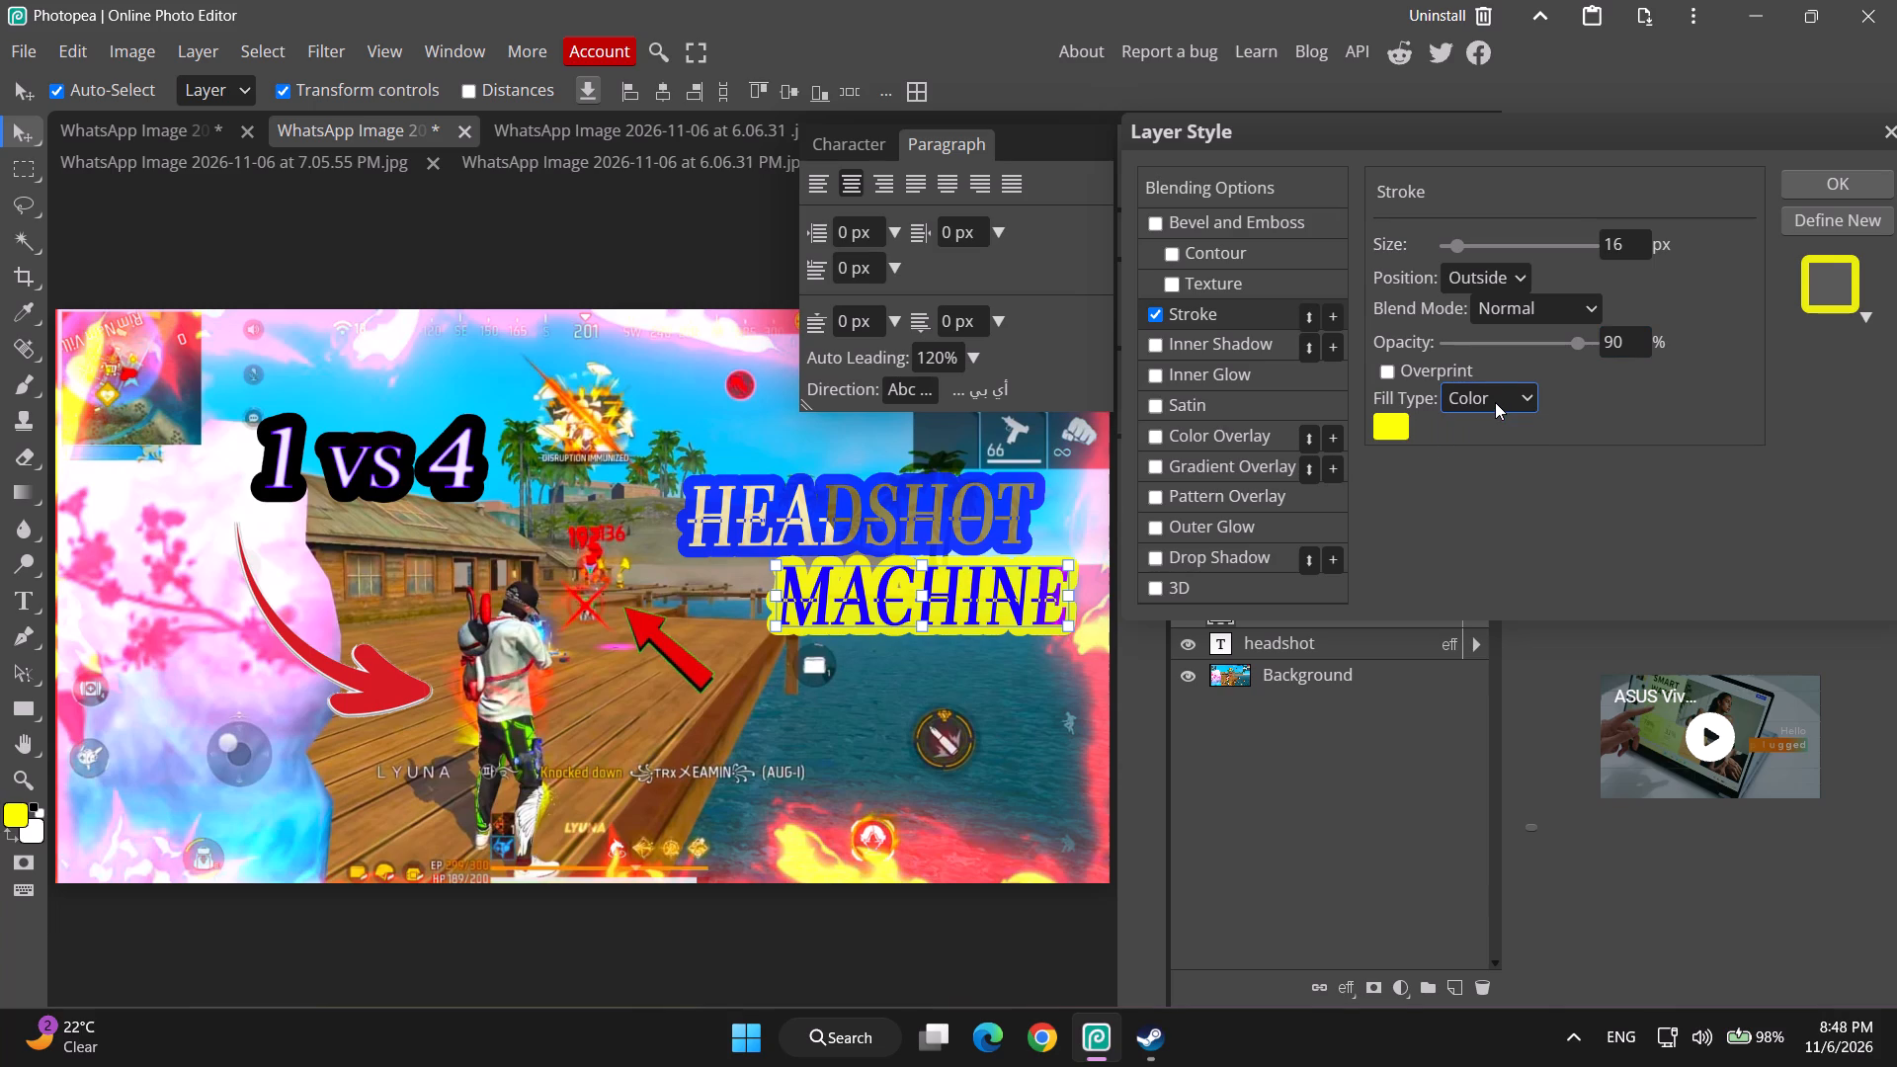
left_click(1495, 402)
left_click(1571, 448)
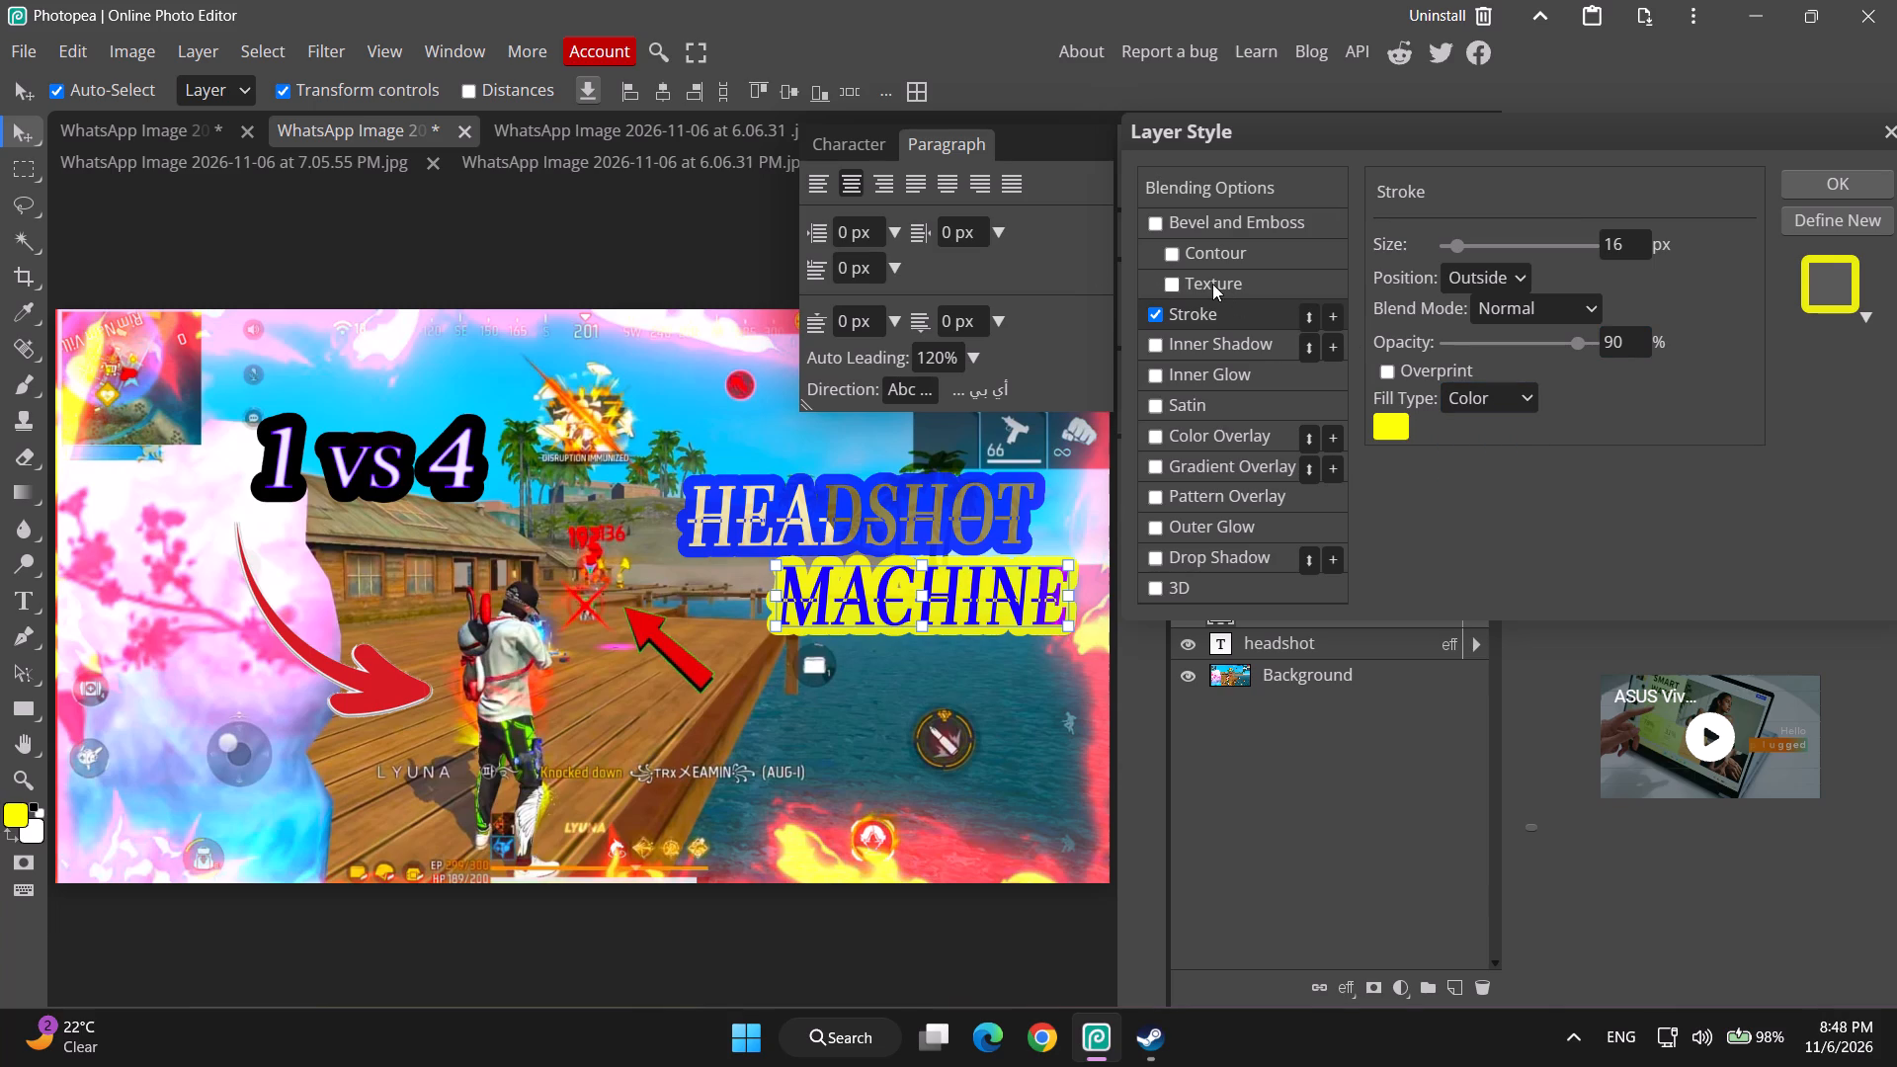
Enable Bevel and Emboss on the MACHINE text and look through its texture and contour settings.
left_click(1193, 281)
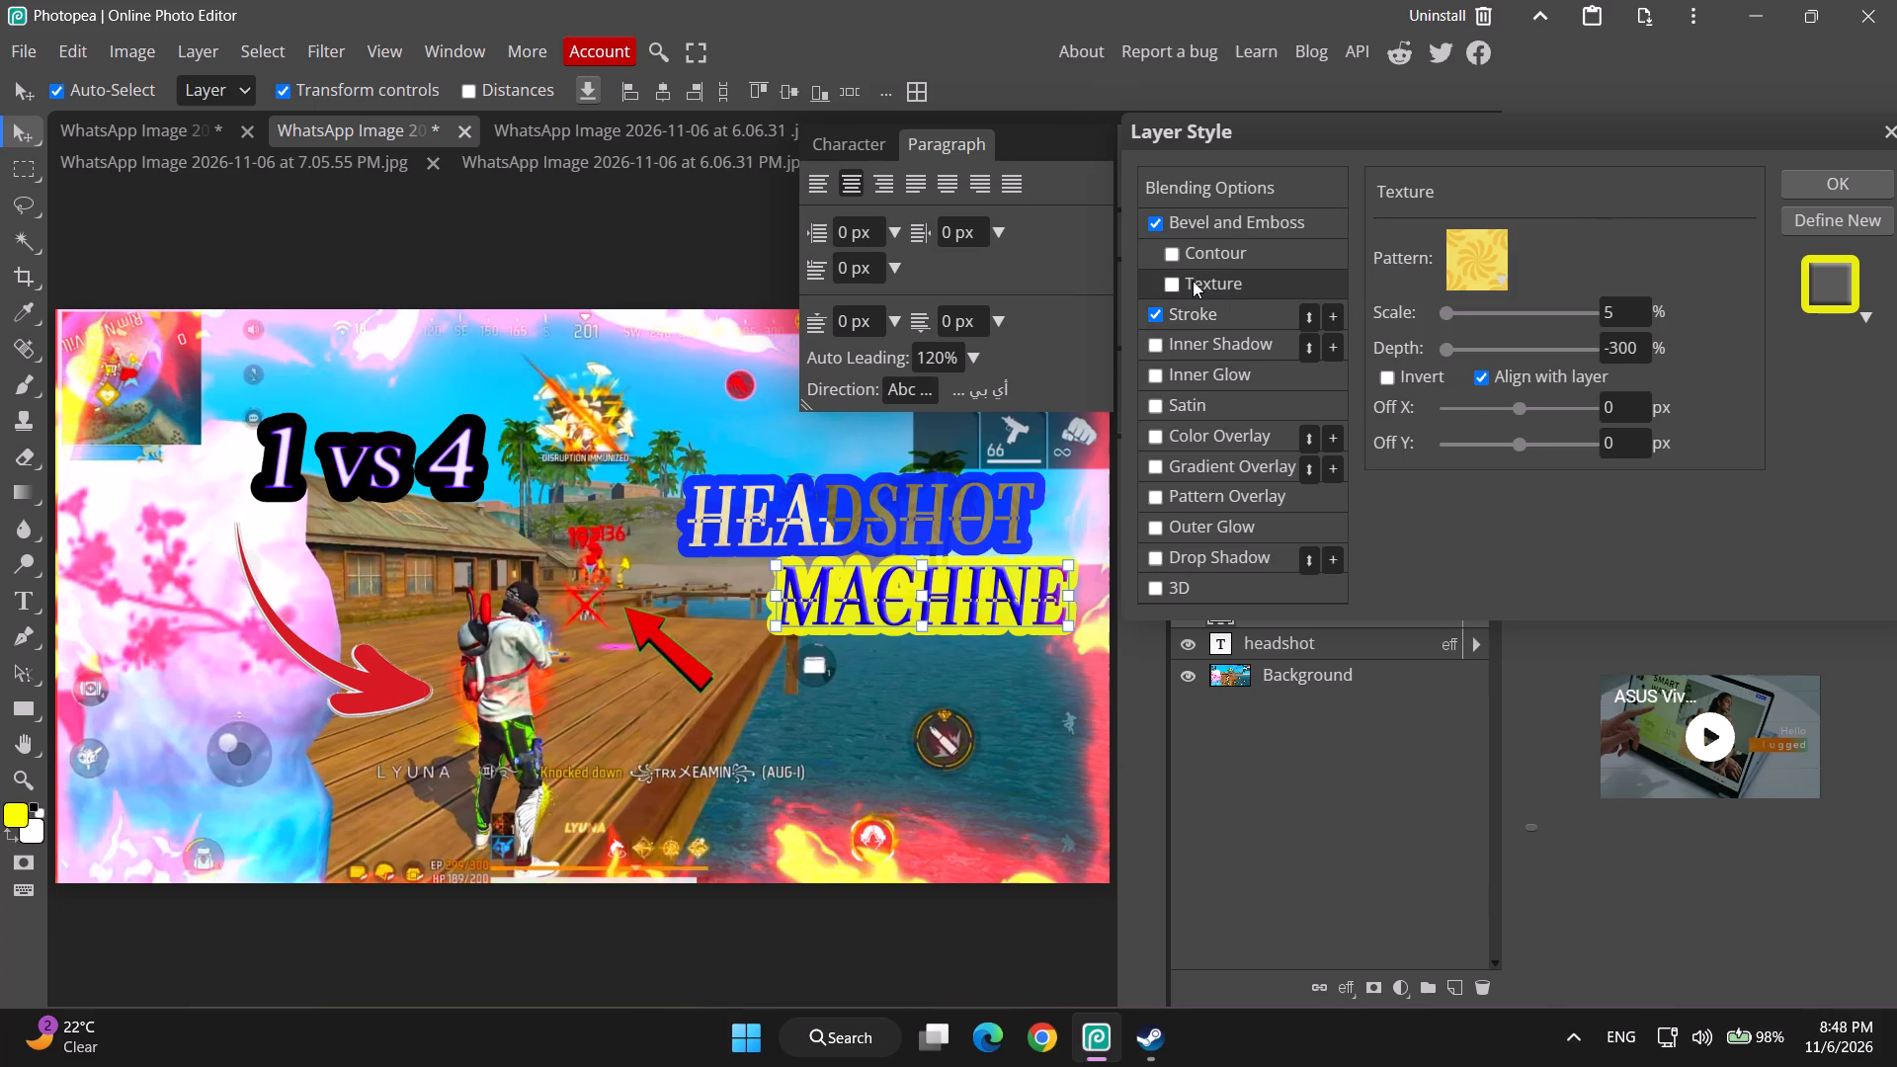
left_click(1237, 244)
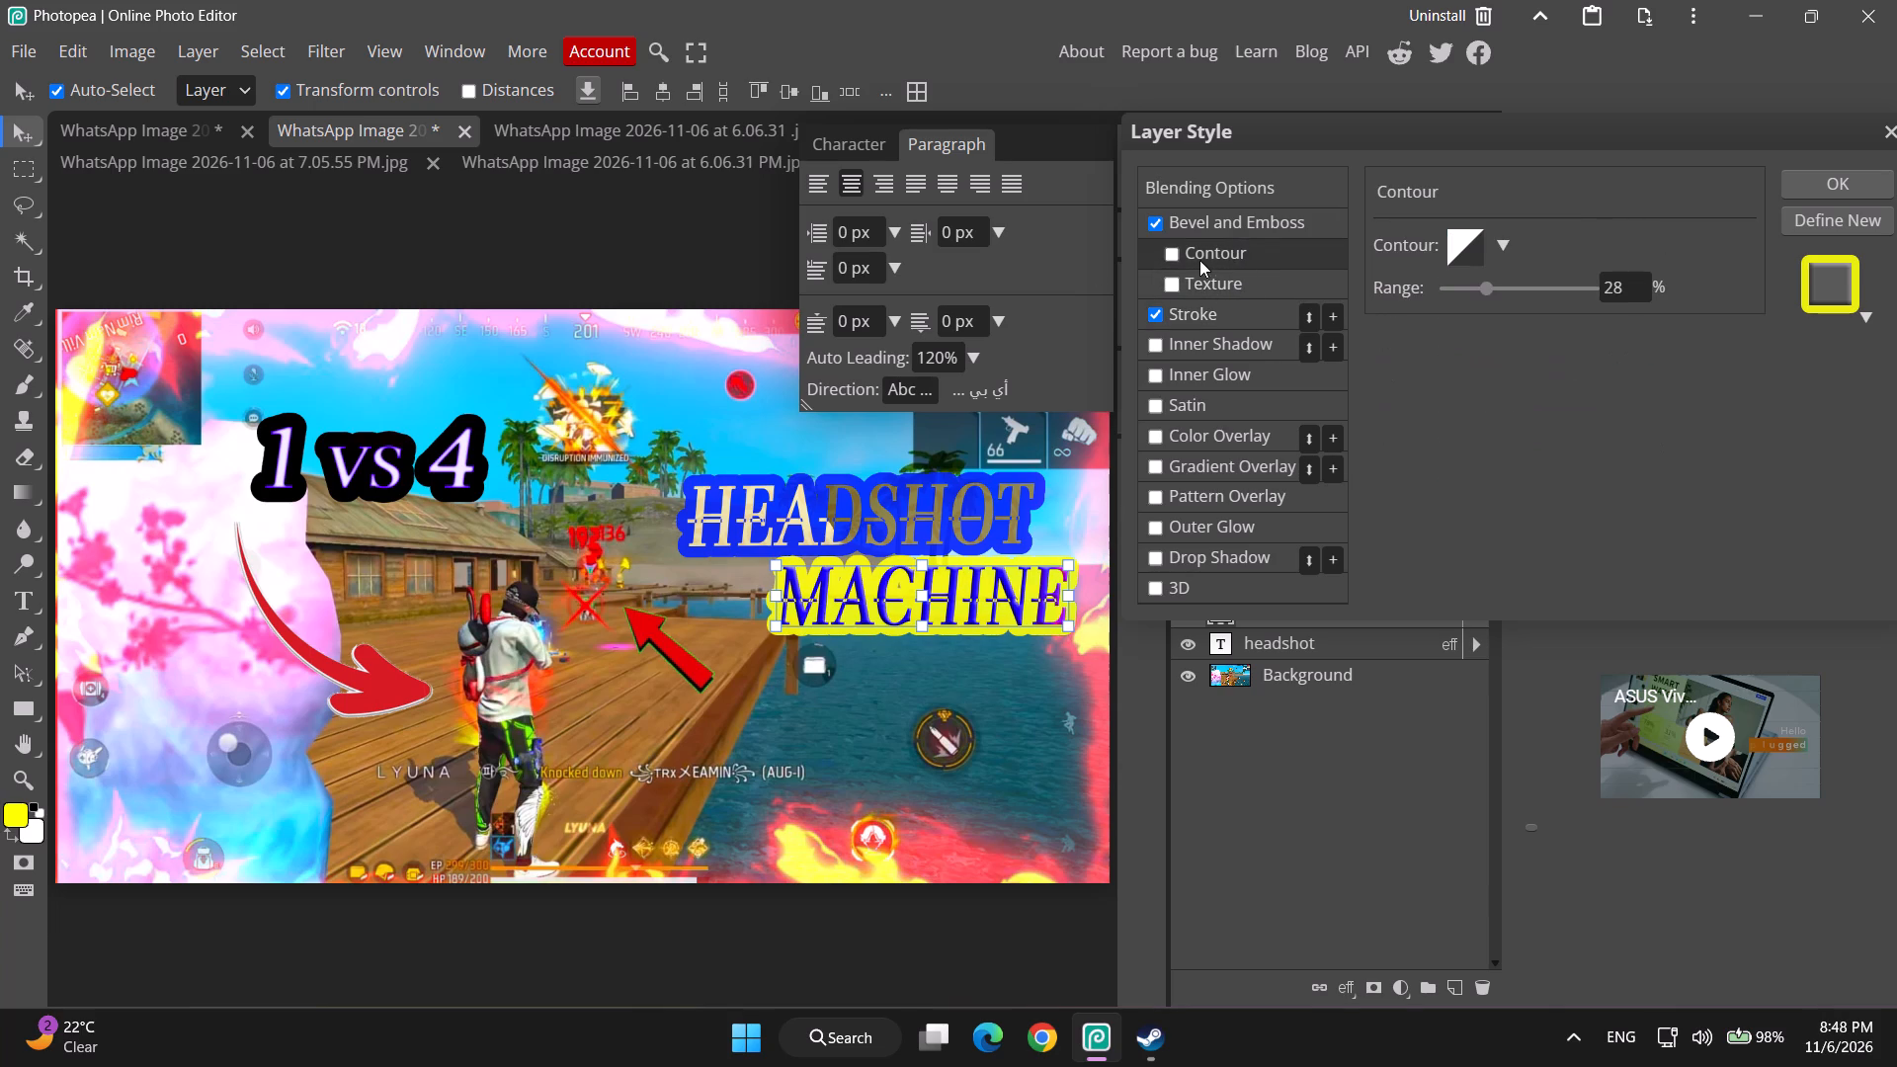
left_click(1210, 289)
Enable Inner Shadow on the MACHINE text, keeping Darken blending and 100% opacity after trying a lower opacity.
left_click(1220, 340)
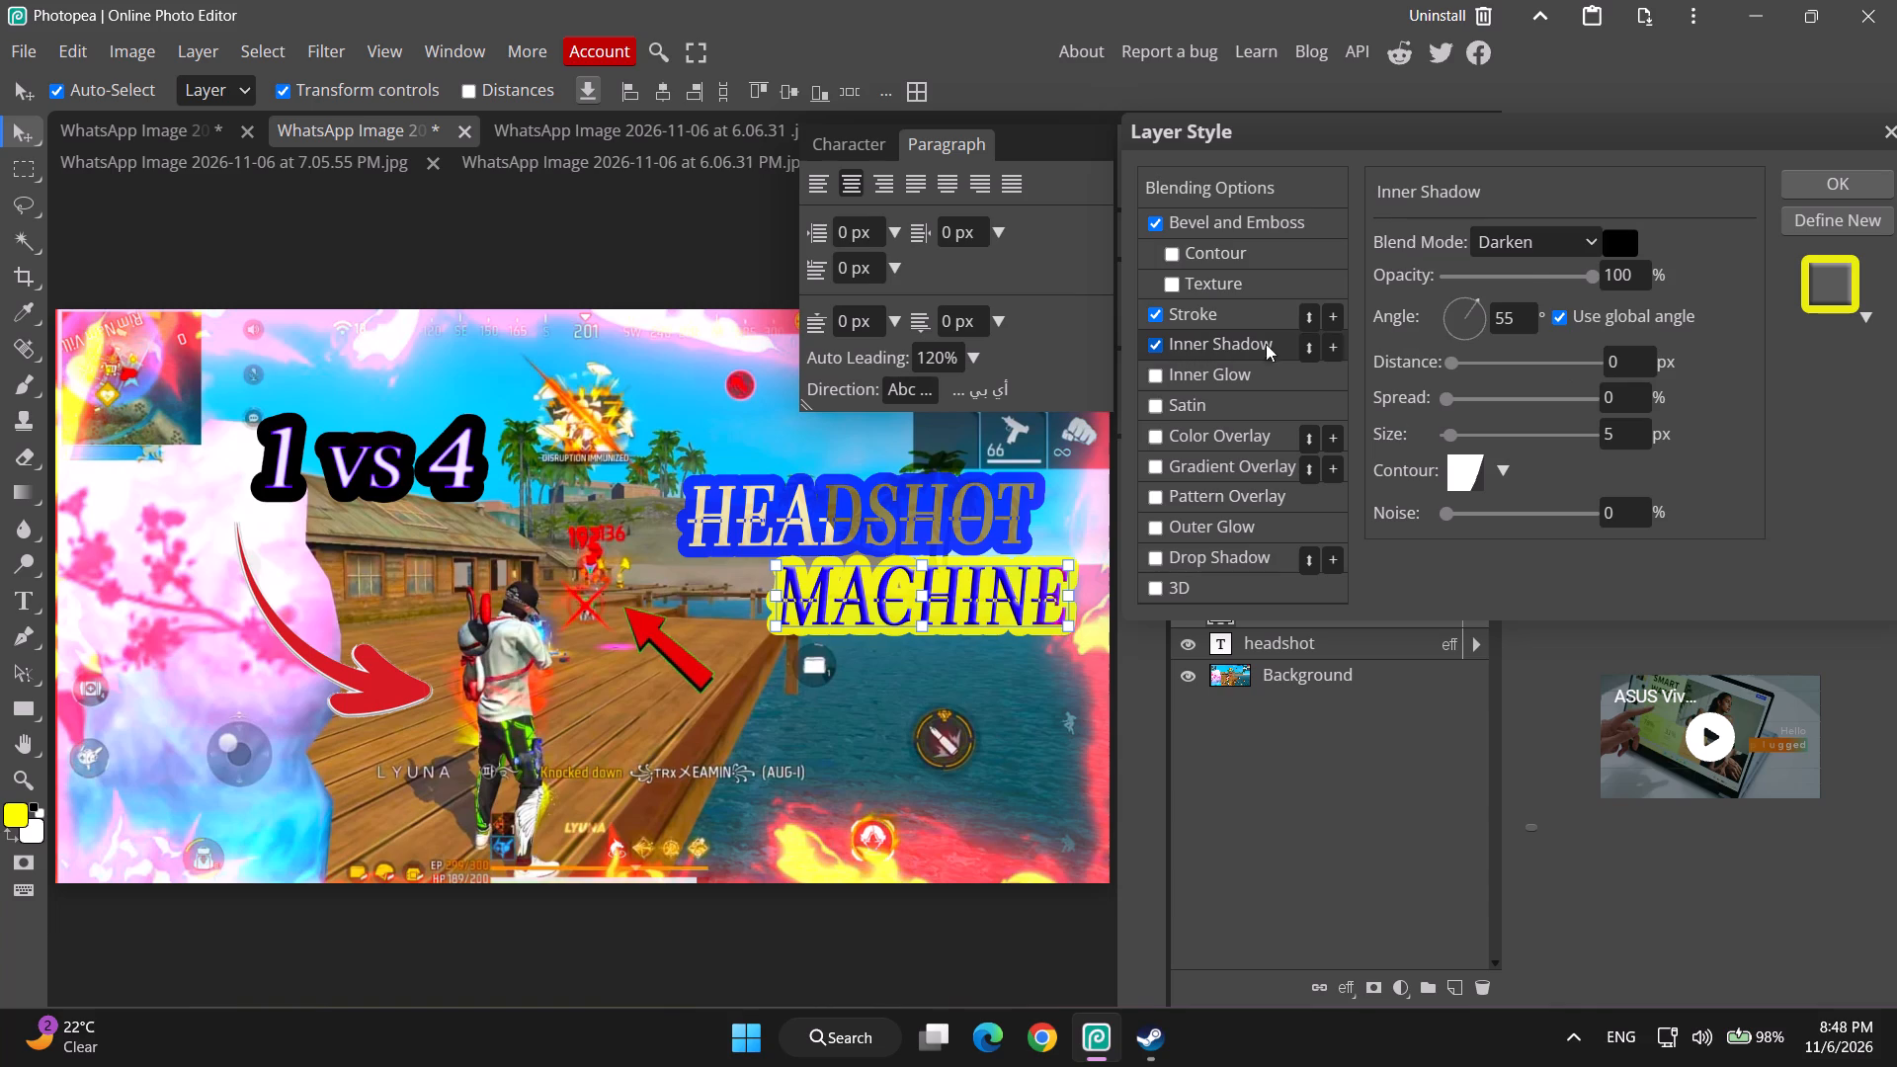
left_click(1544, 246)
left_click(1659, 229)
left_click_drag(1577, 276, 1597, 303)
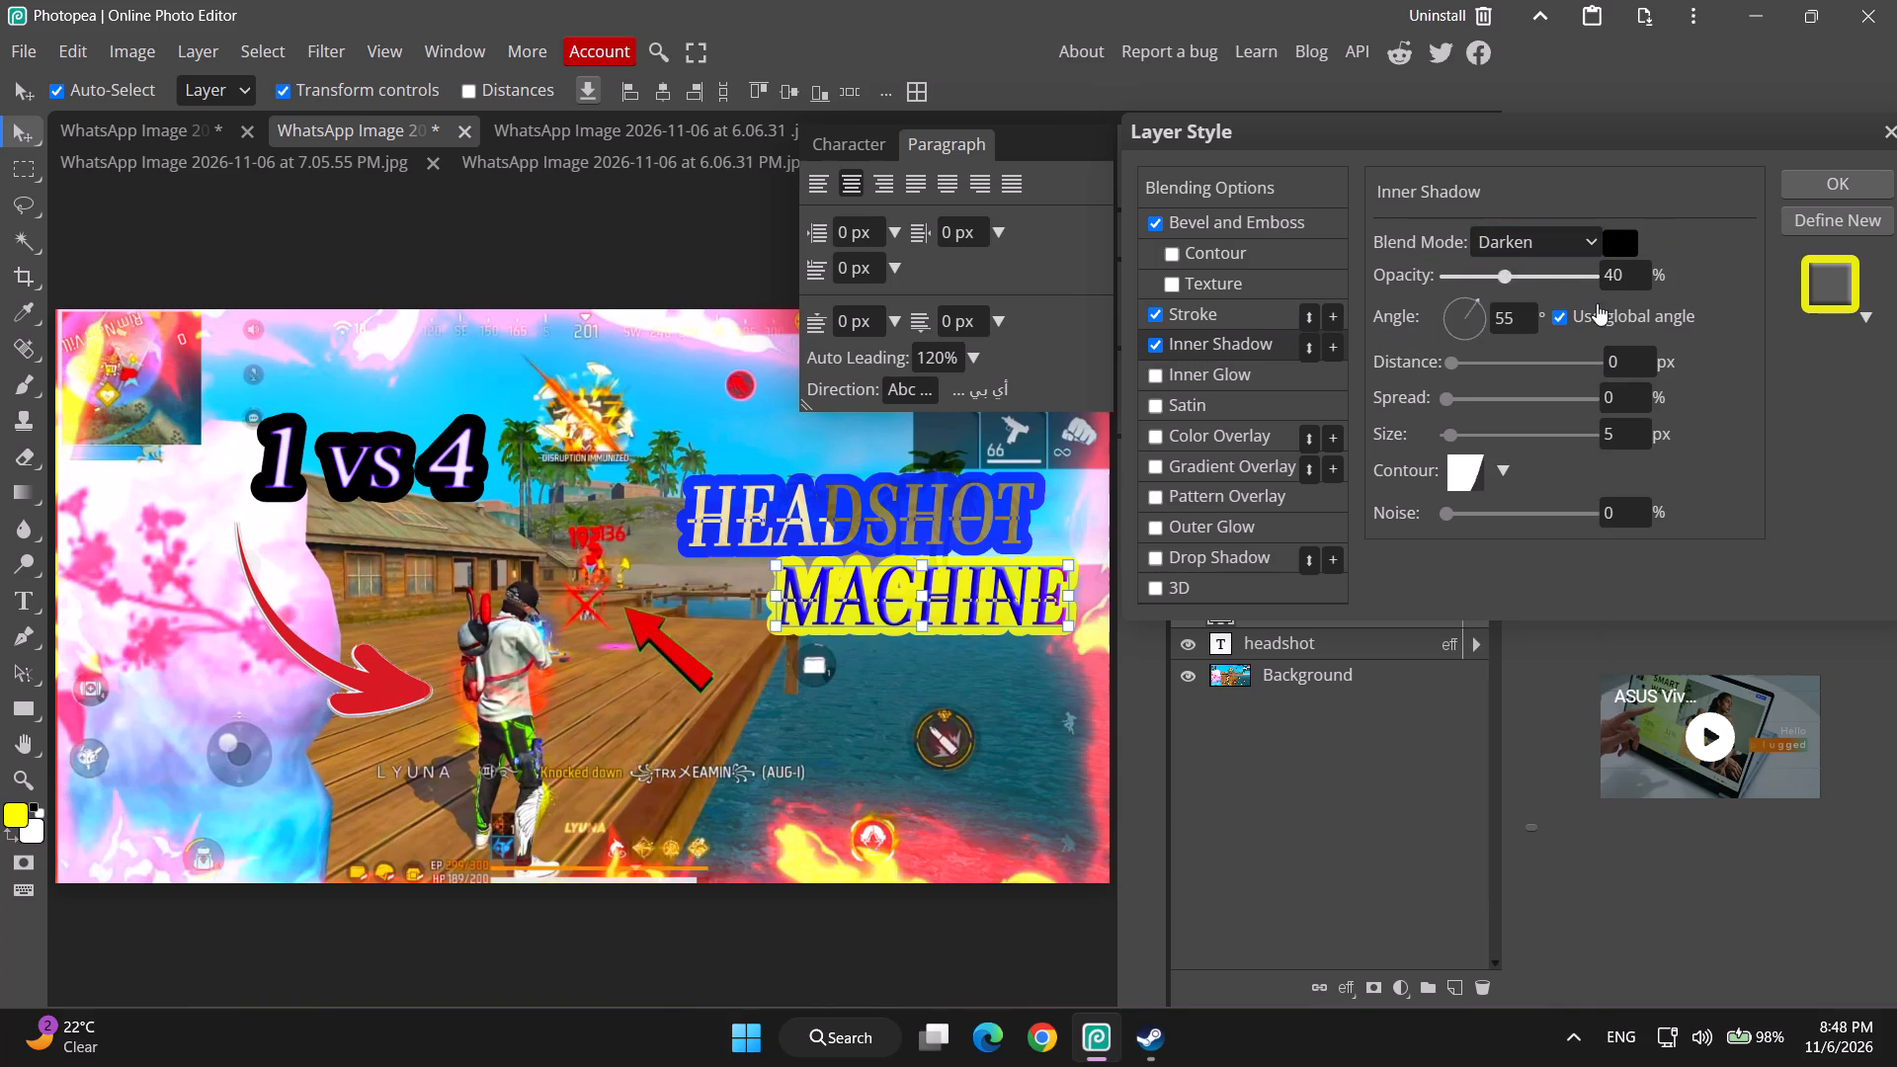
left_click_drag(1597, 303, 1606, 309)
Try several lighting angles for MACHINE's inner shadow and set the global angle to -147°.
left_click_drag(1591, 130, 1531, 58)
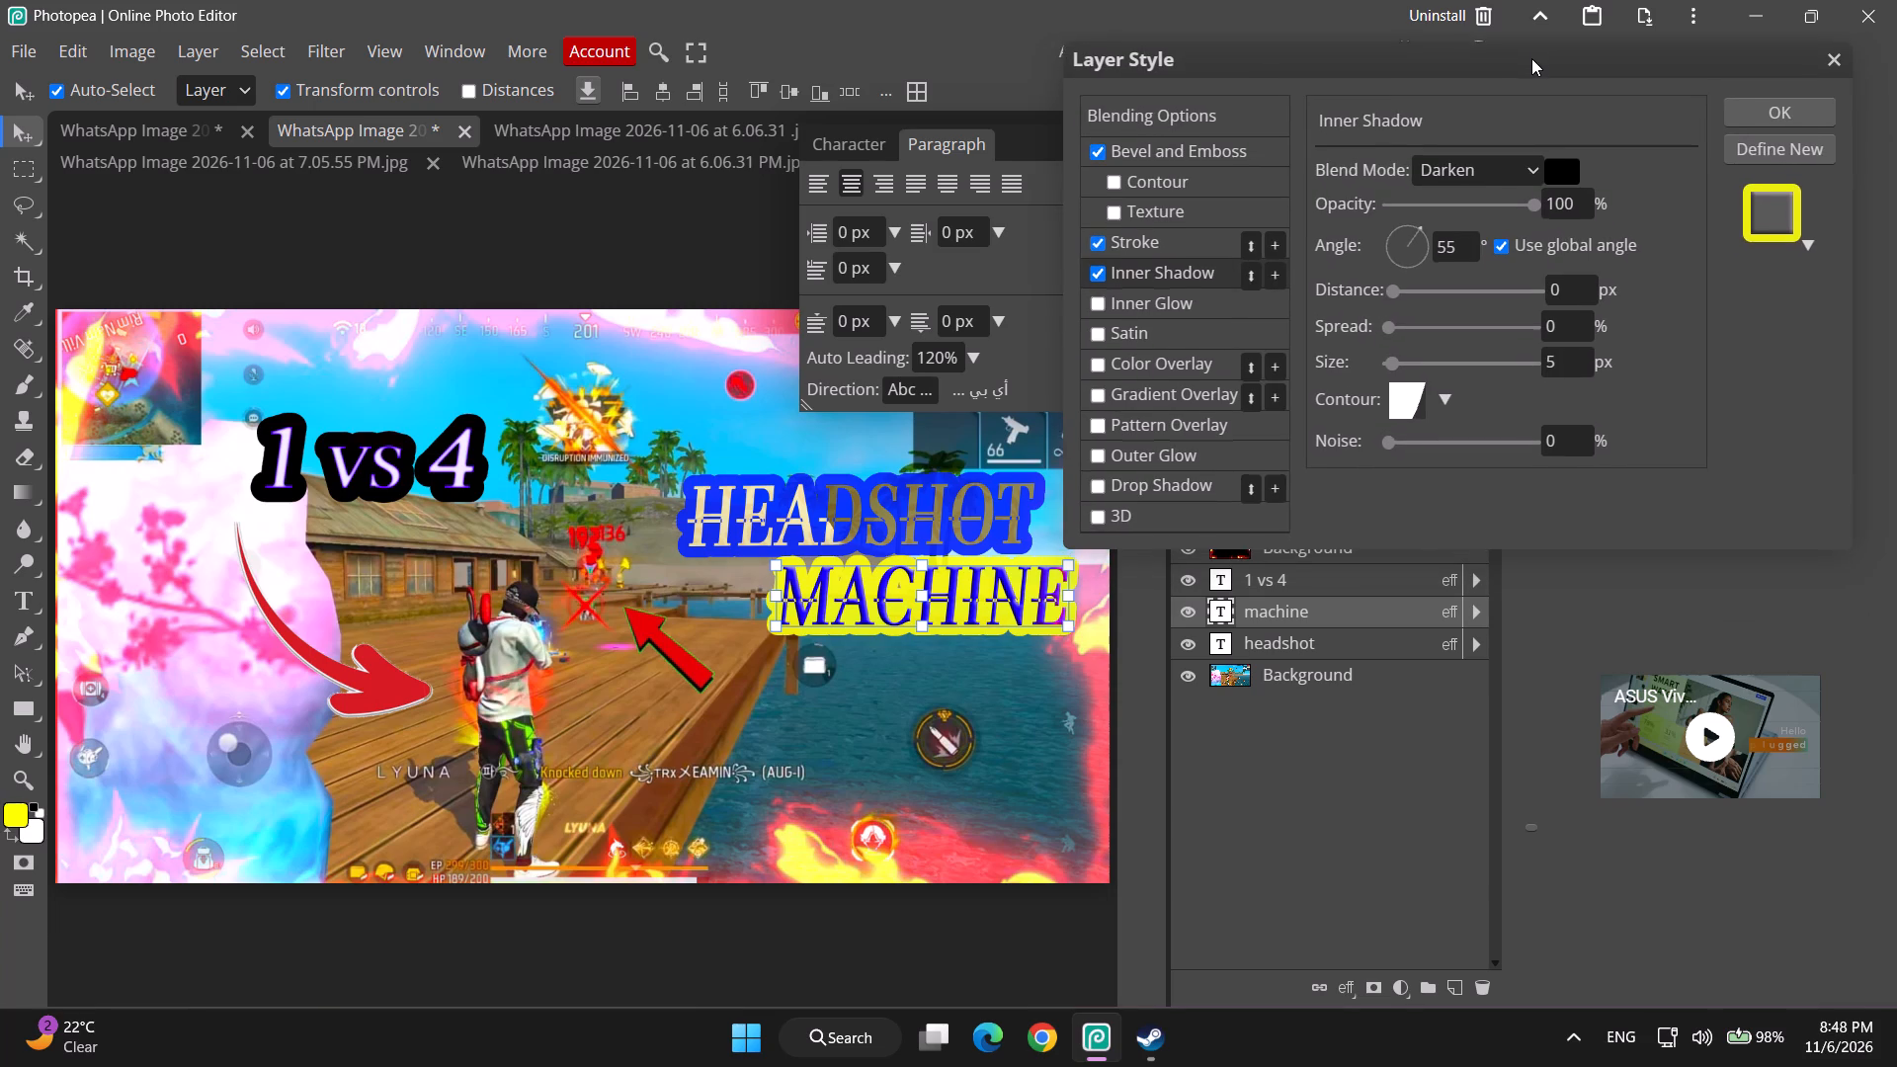
left_click_drag(1531, 58, 1517, 54)
left_click_drag(1404, 224, 1412, 324)
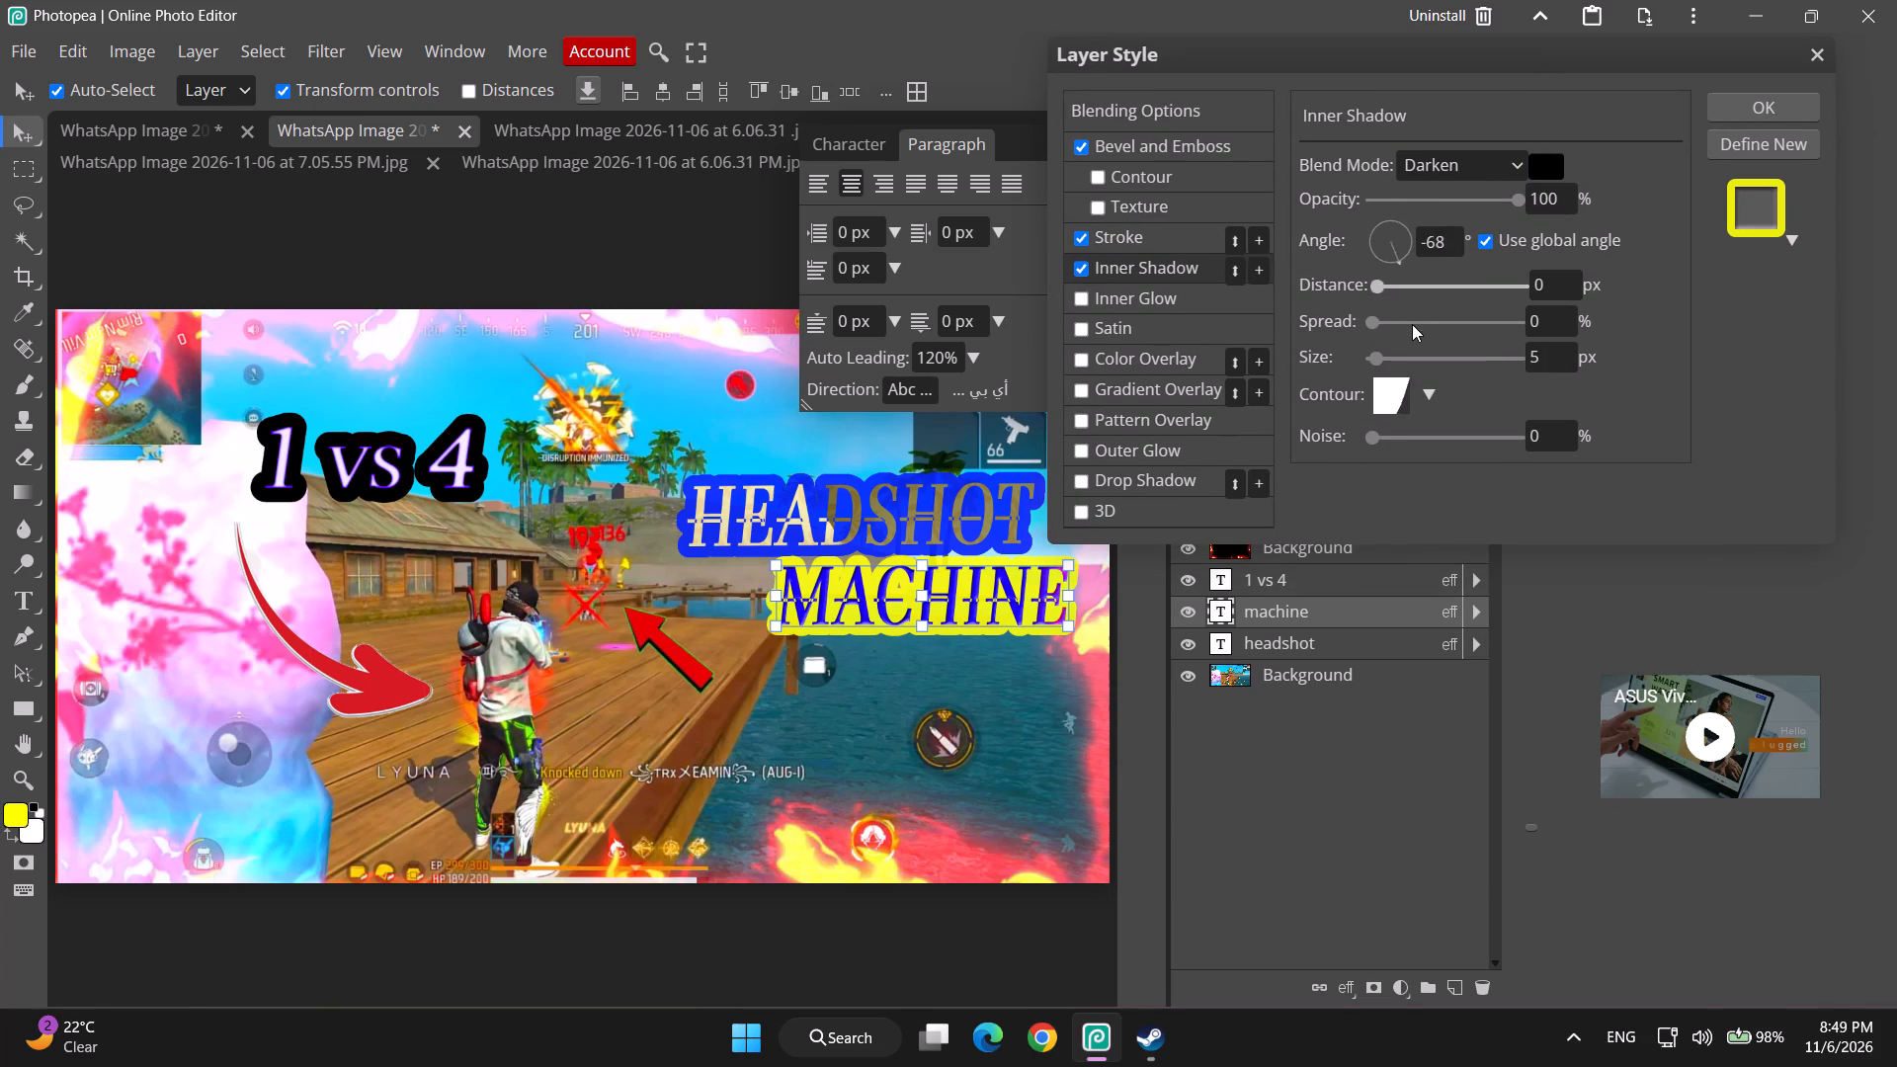
left_click_drag(1412, 324, 1472, 212)
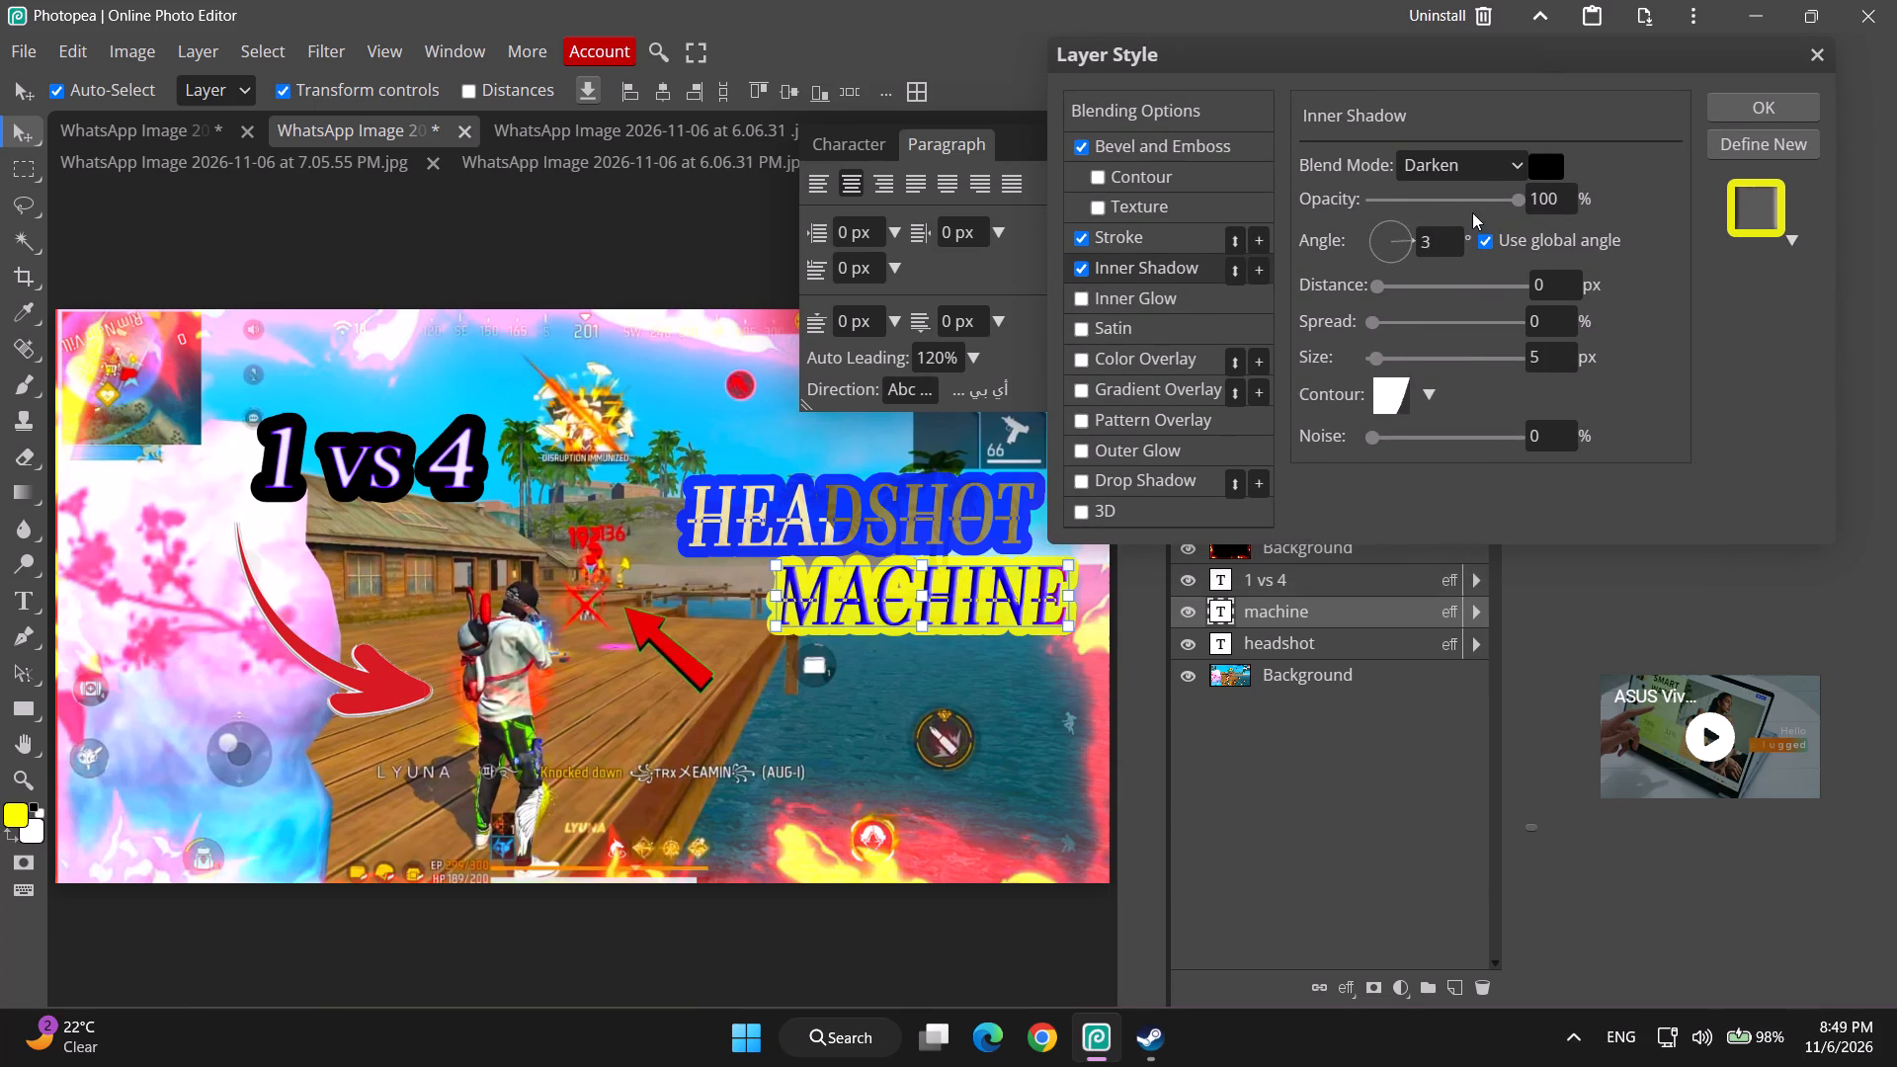
left_click_drag(1472, 212, 1342, 254)
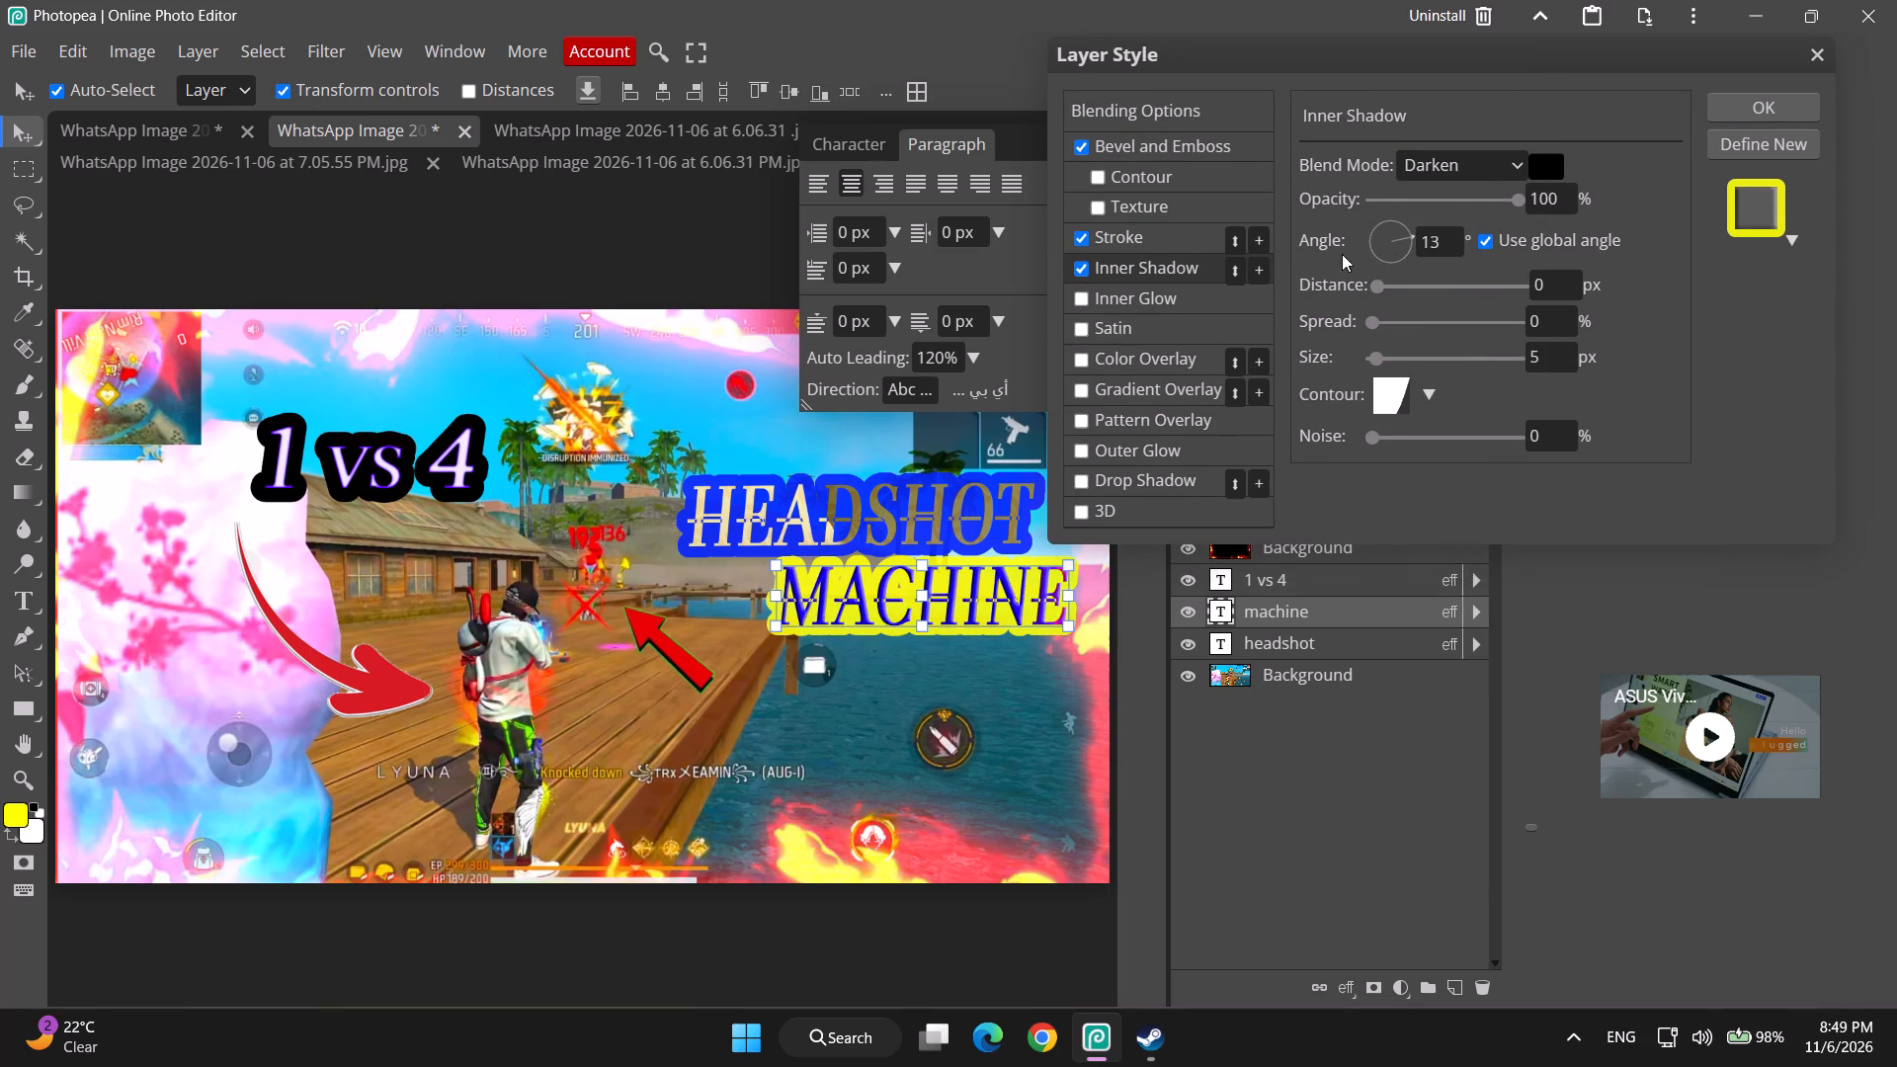
left_click_drag(1342, 254, 1000, 476)
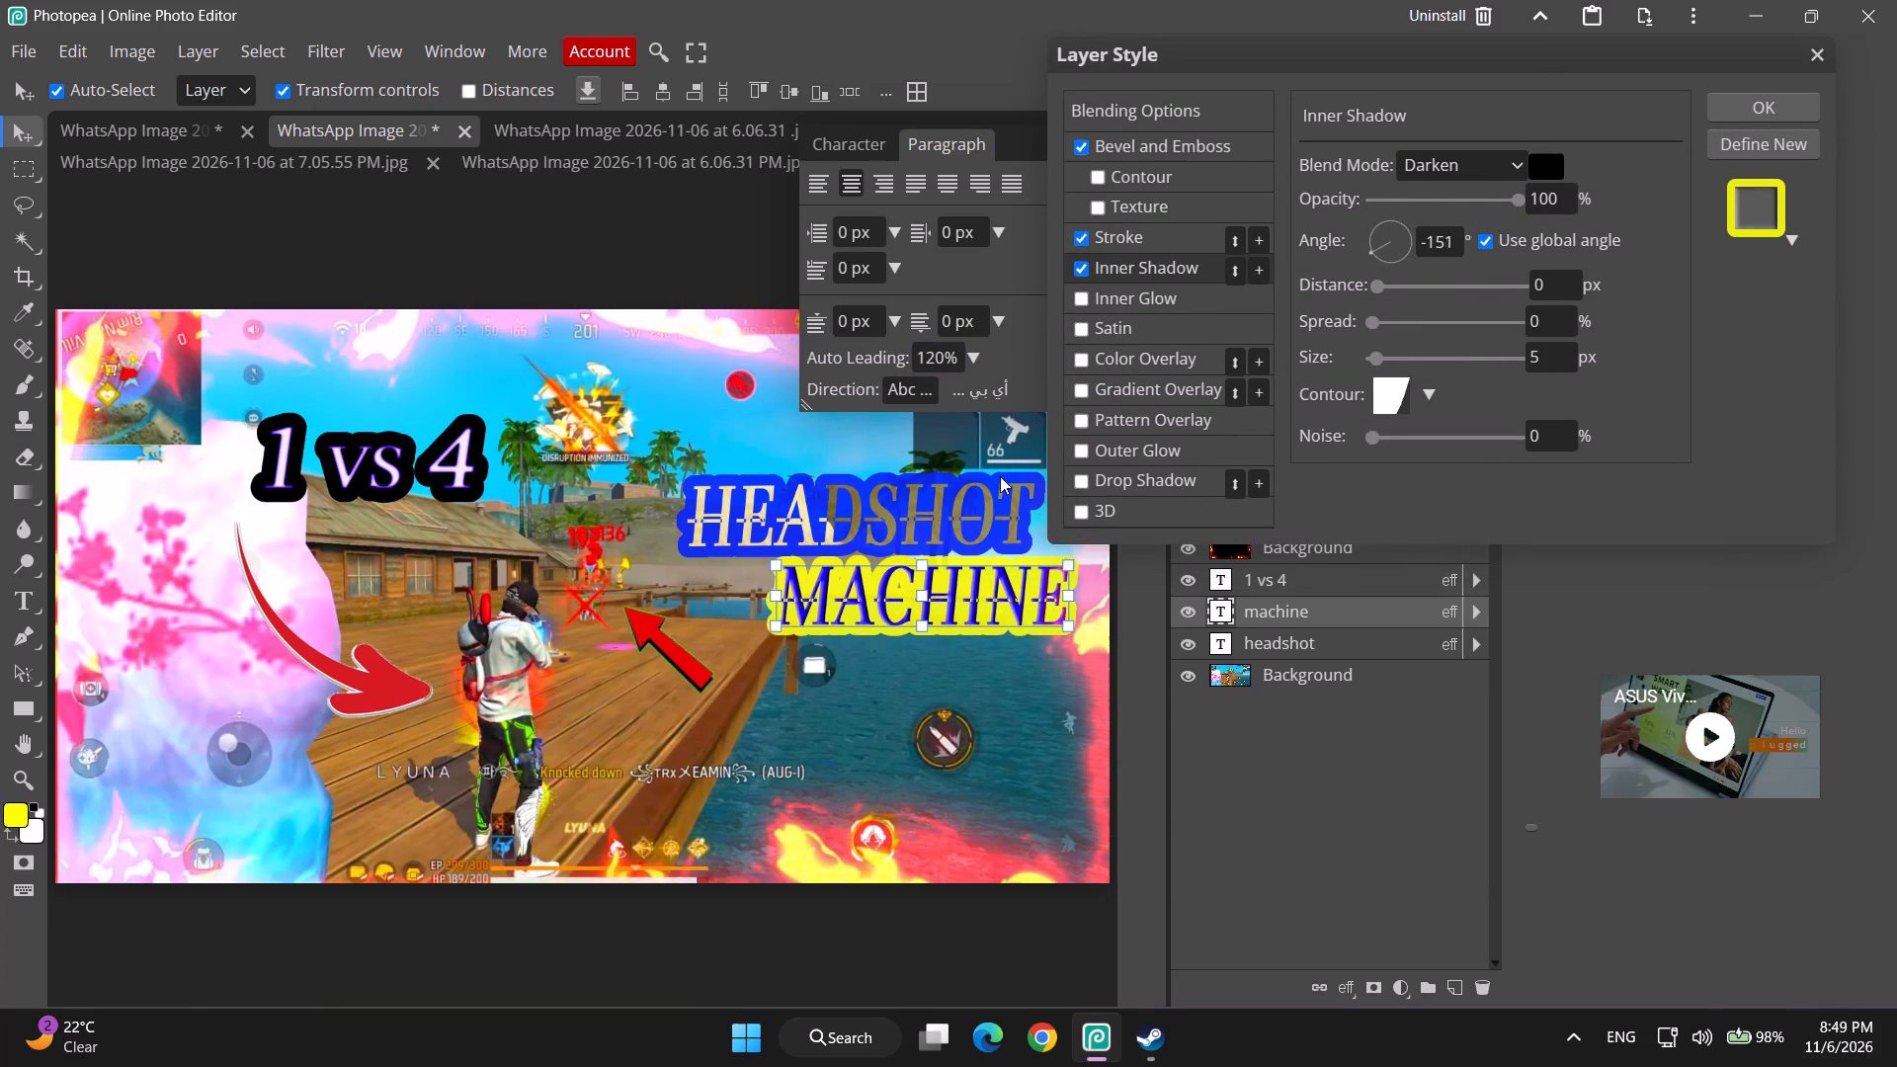
left_click_drag(1000, 476, 1008, 485)
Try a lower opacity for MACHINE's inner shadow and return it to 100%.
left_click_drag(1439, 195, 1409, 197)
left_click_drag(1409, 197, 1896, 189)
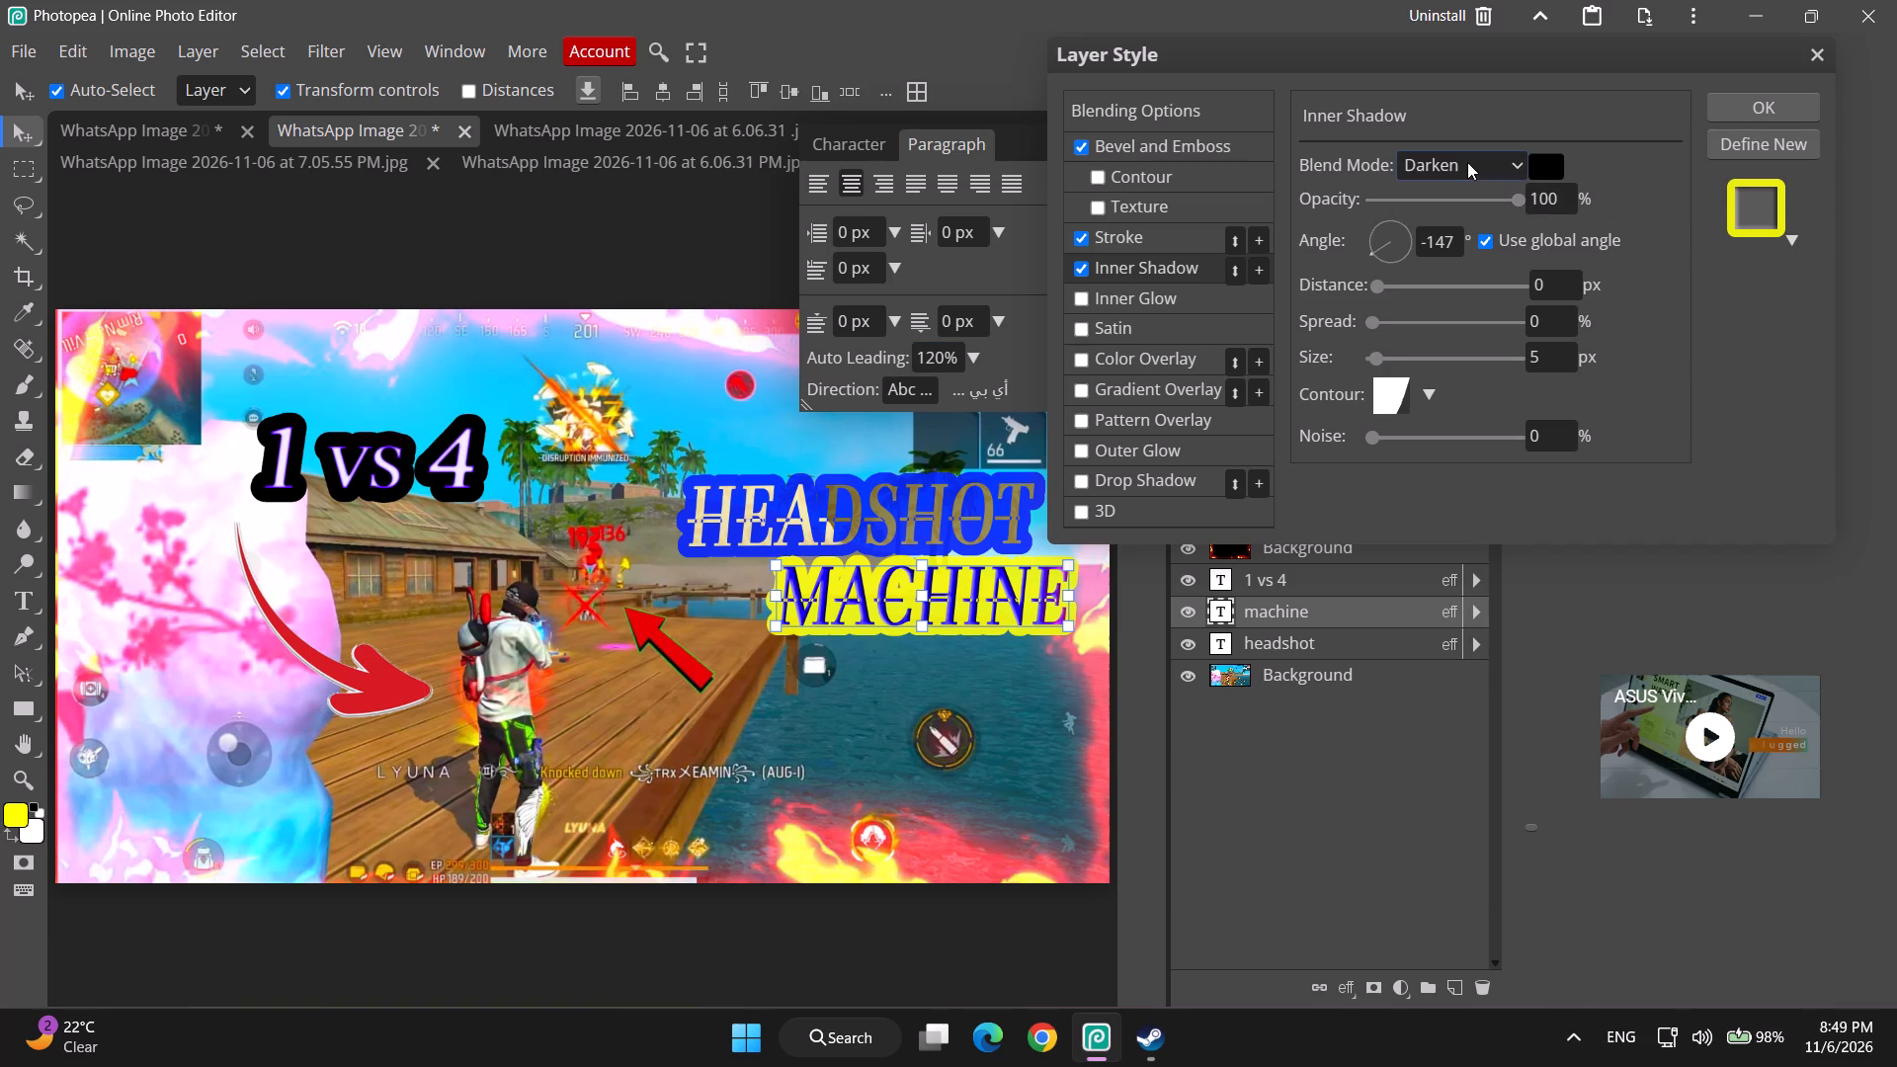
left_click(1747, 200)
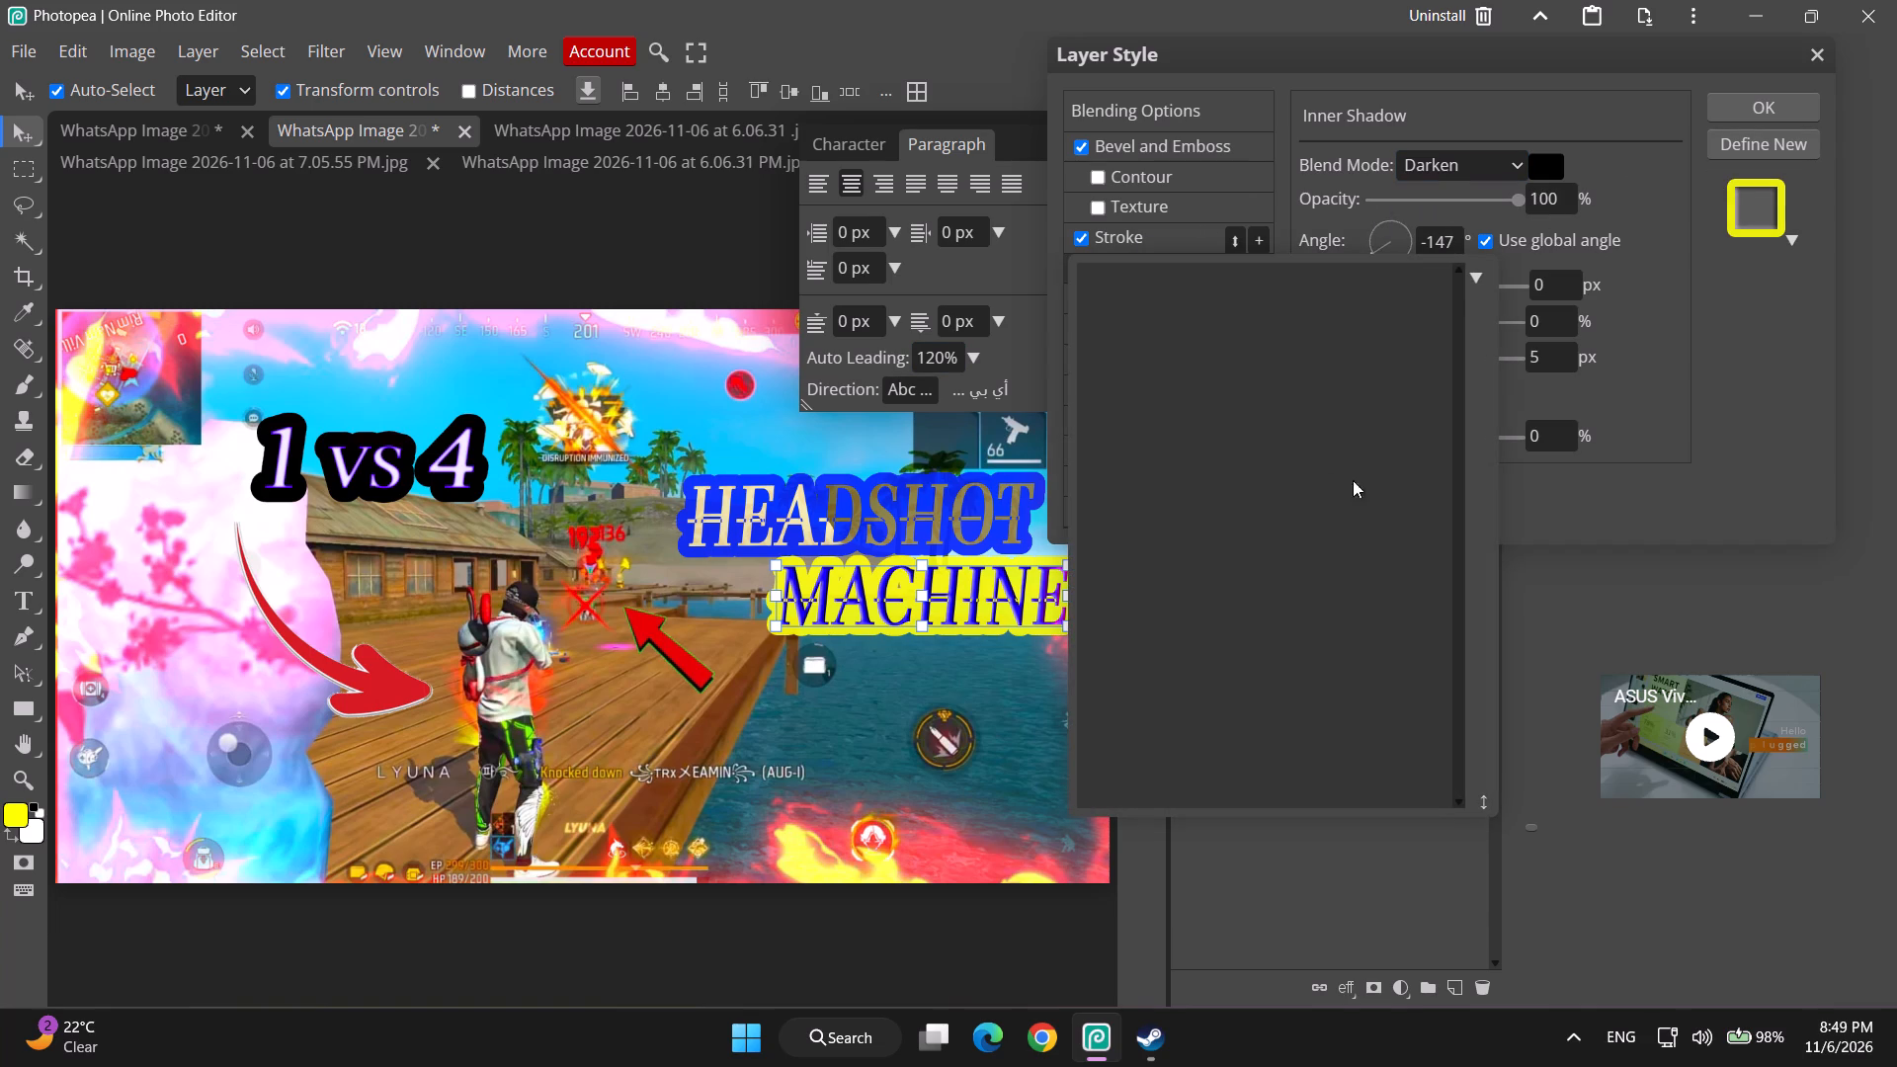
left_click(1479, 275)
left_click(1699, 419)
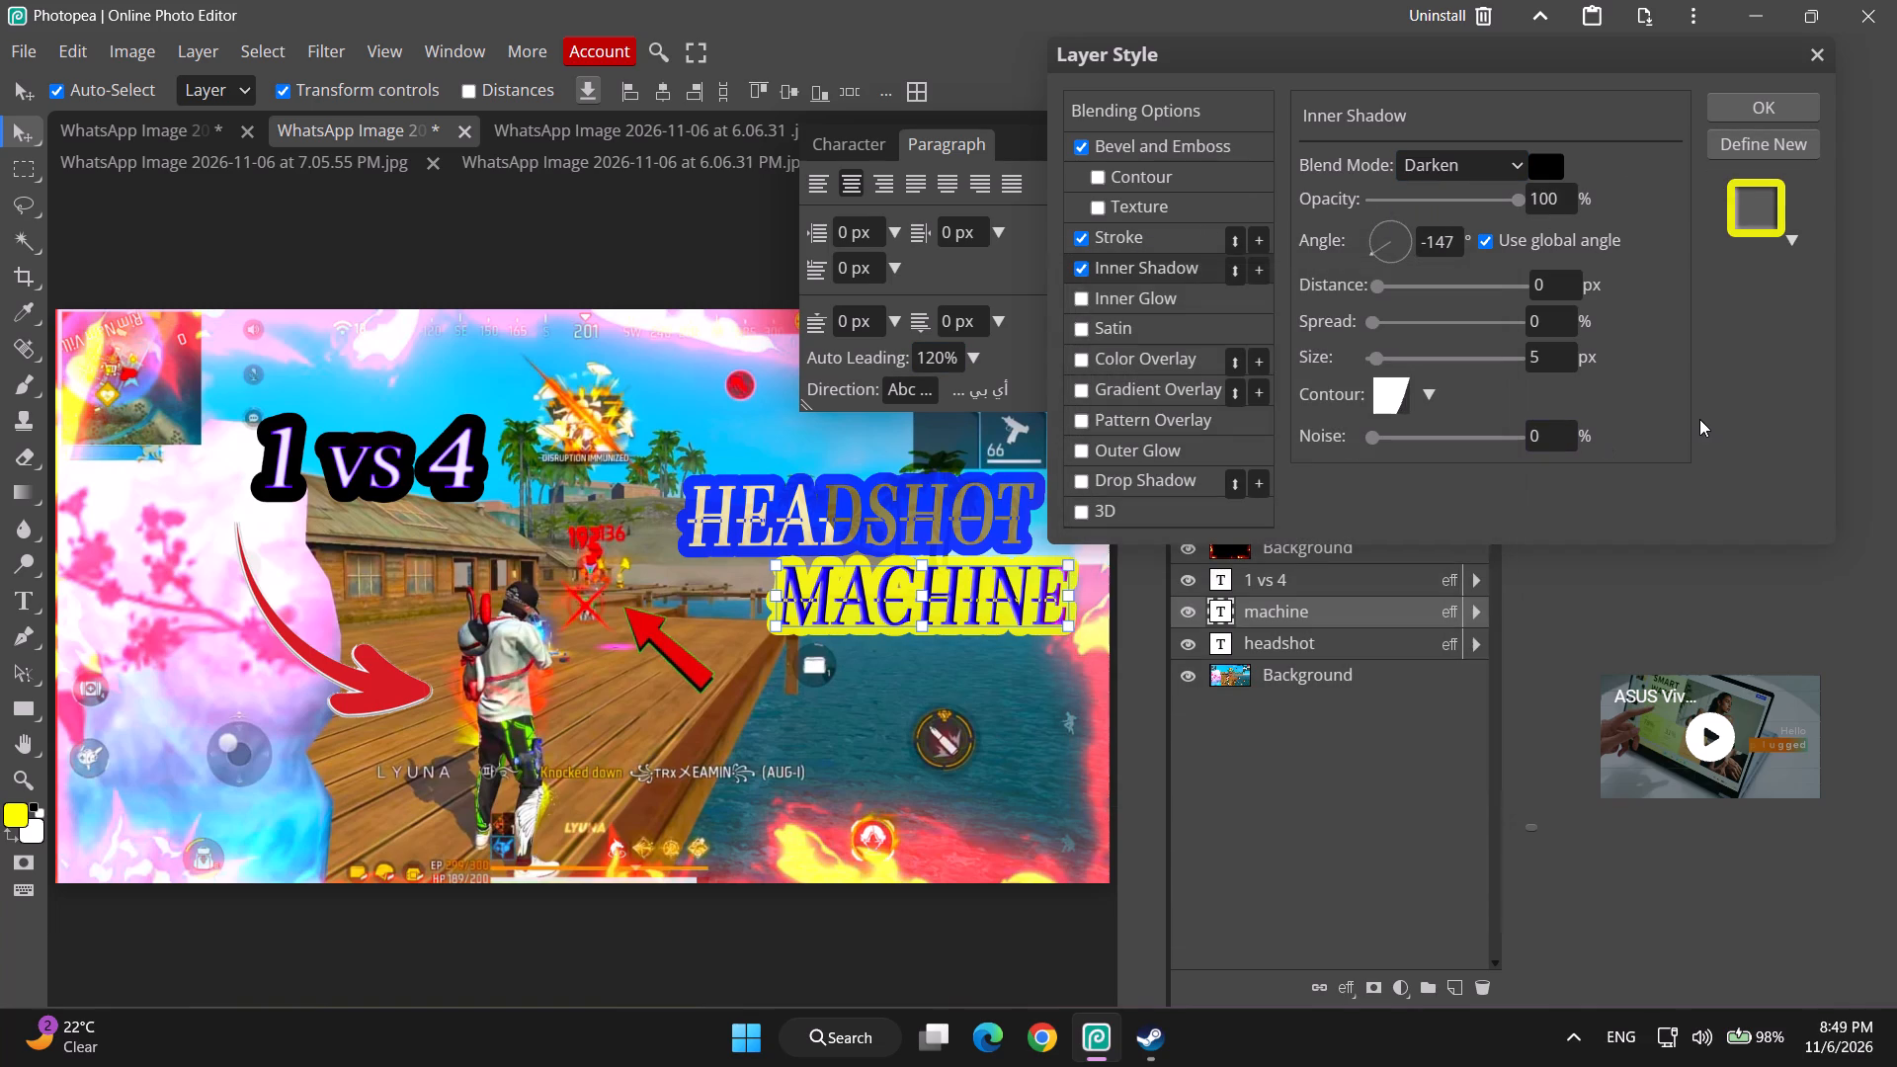
Reshape the contour curve of MACHINE's inner shadow so it stays flat and rises steeply near the high input end.
left_click(1378, 388)
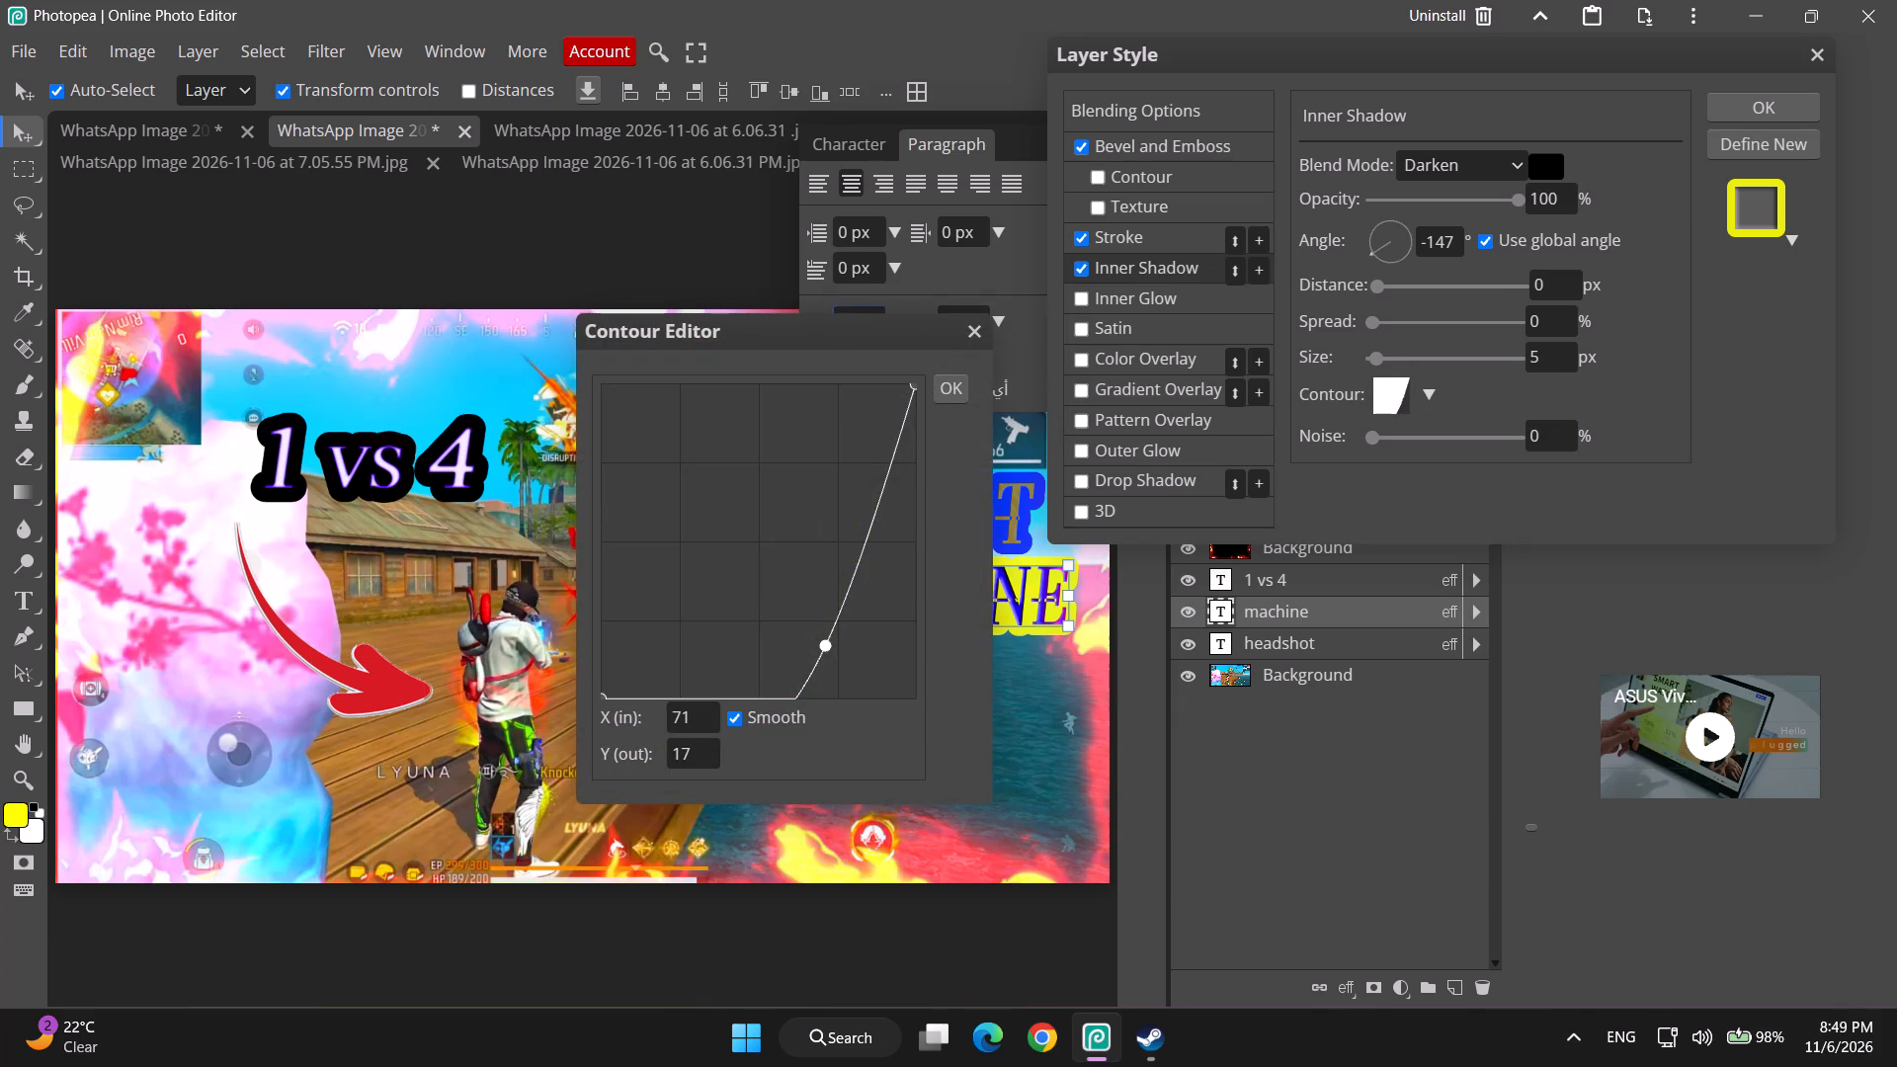
left_click_drag(848, 328, 518, 272)
left_click_drag(510, 557, 524, 362)
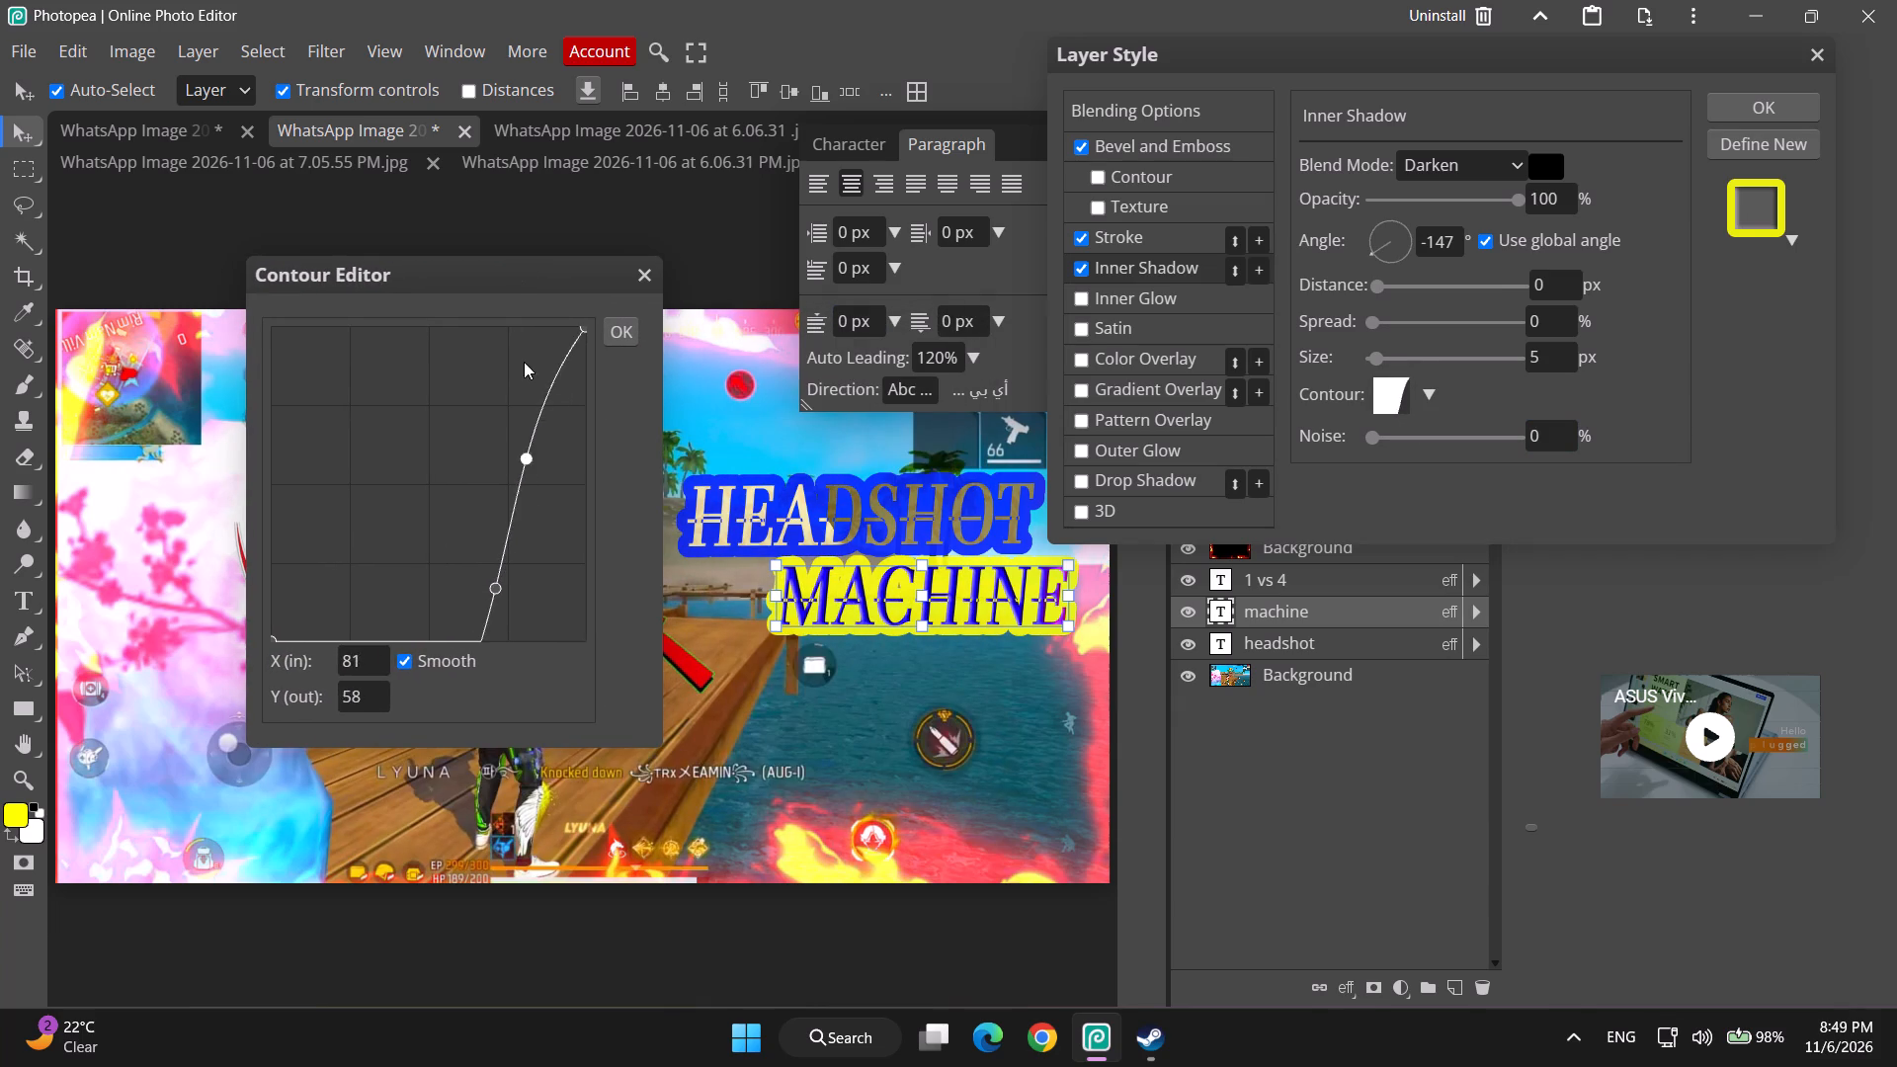
left_click_drag(524, 362, 547, 568)
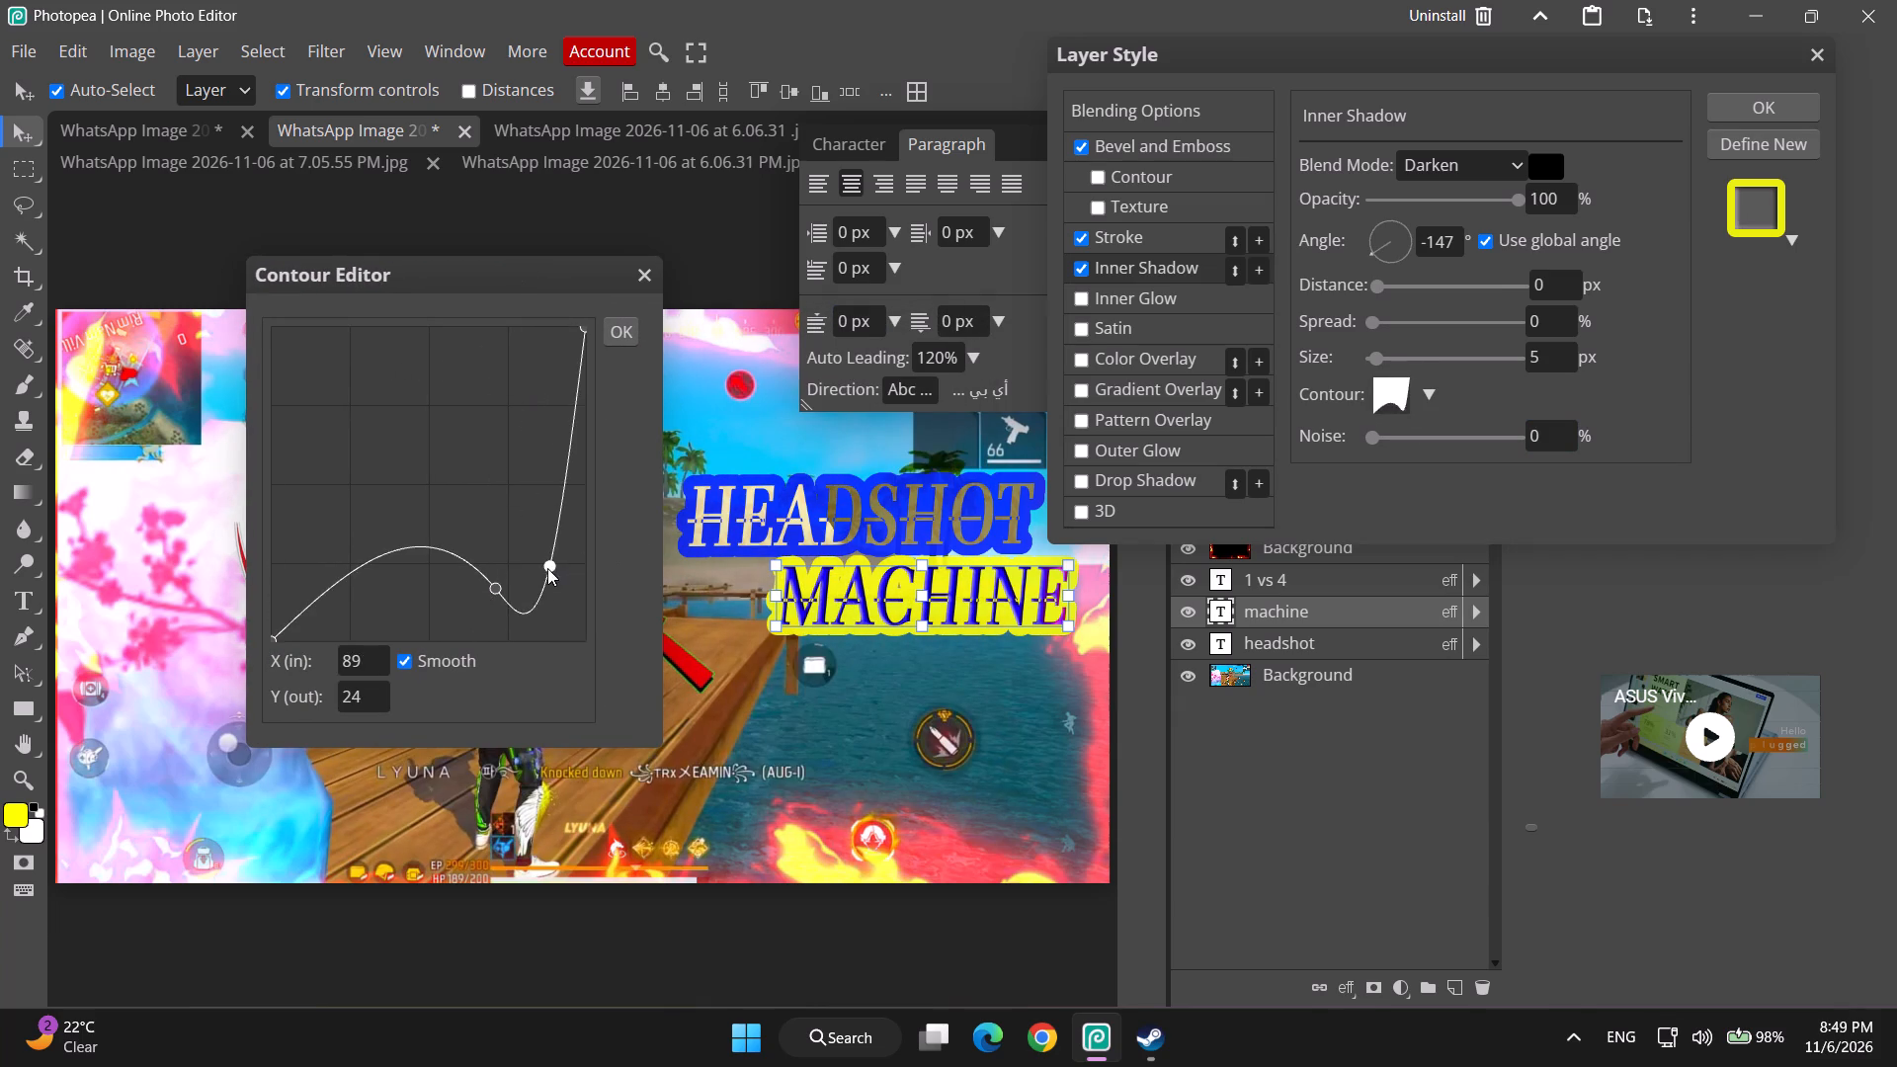
left_click_drag(547, 568, 495, 587)
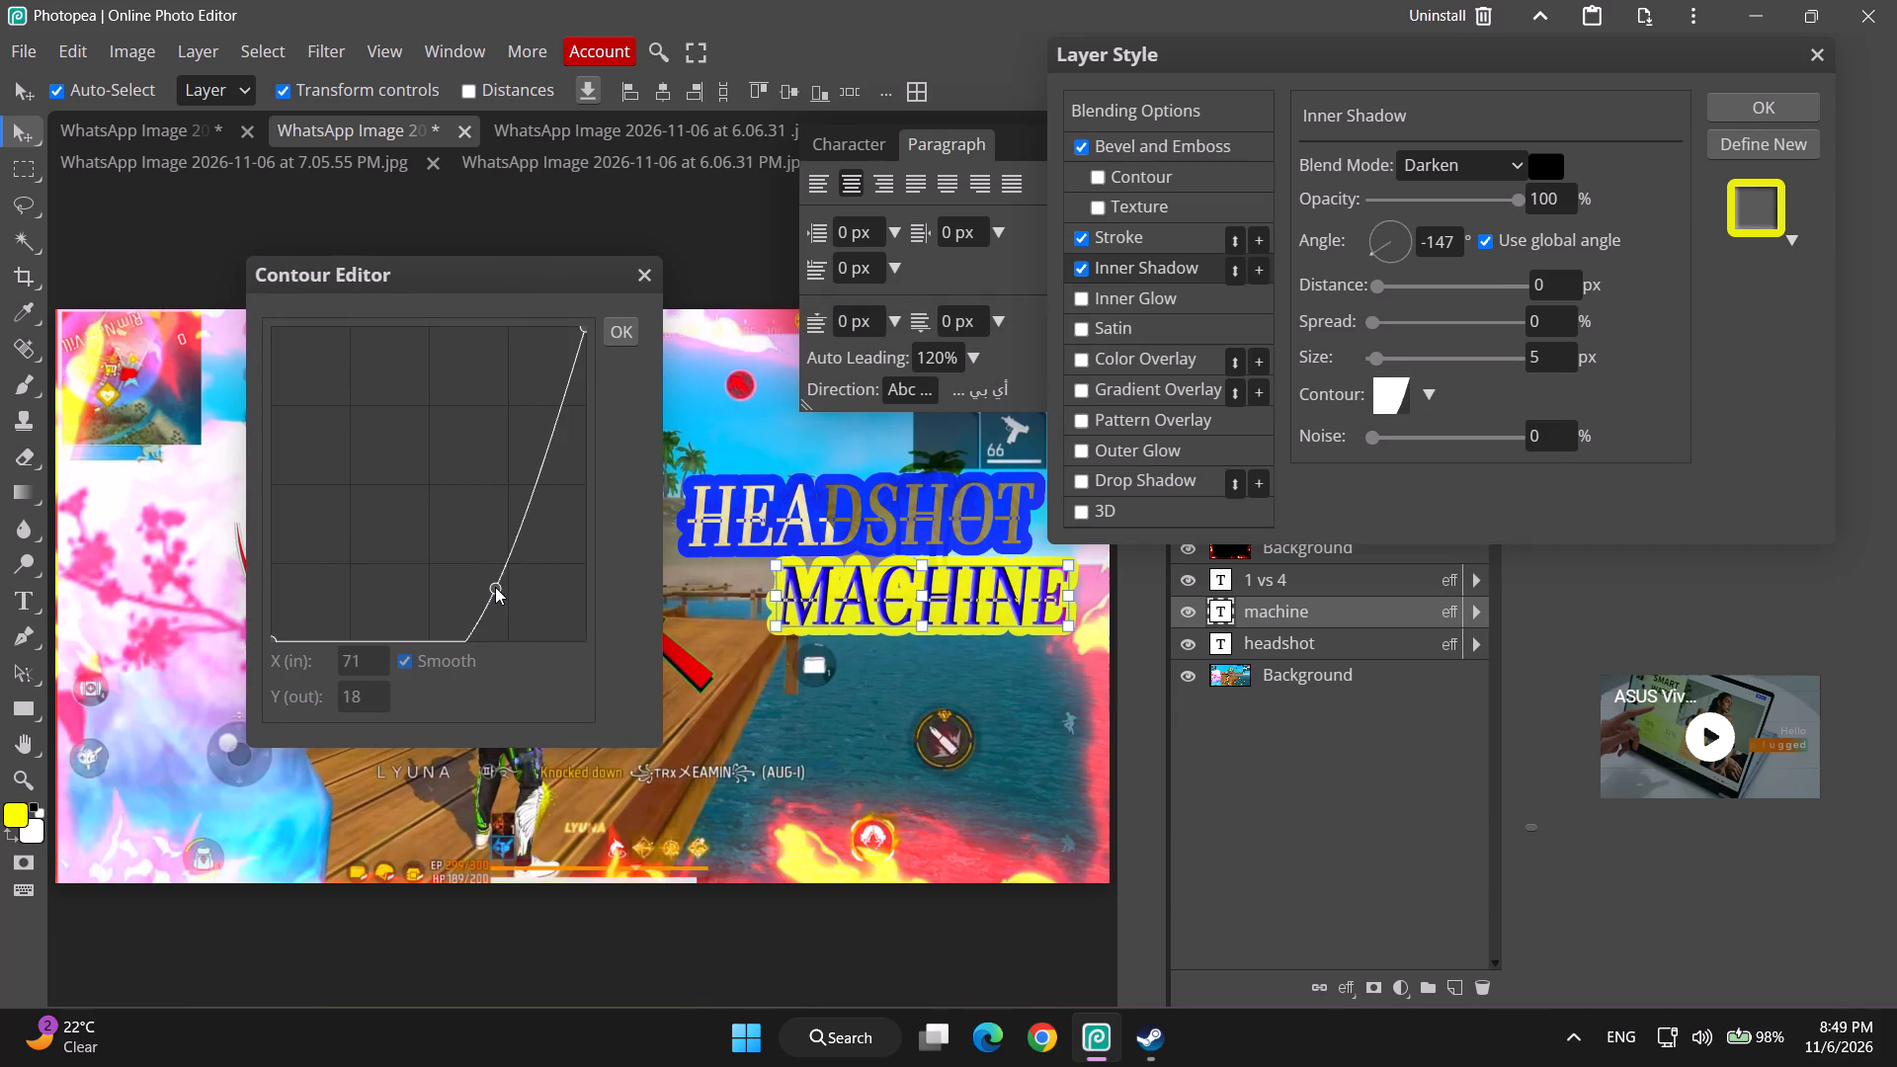
left_click_drag(493, 587, 432, 488)
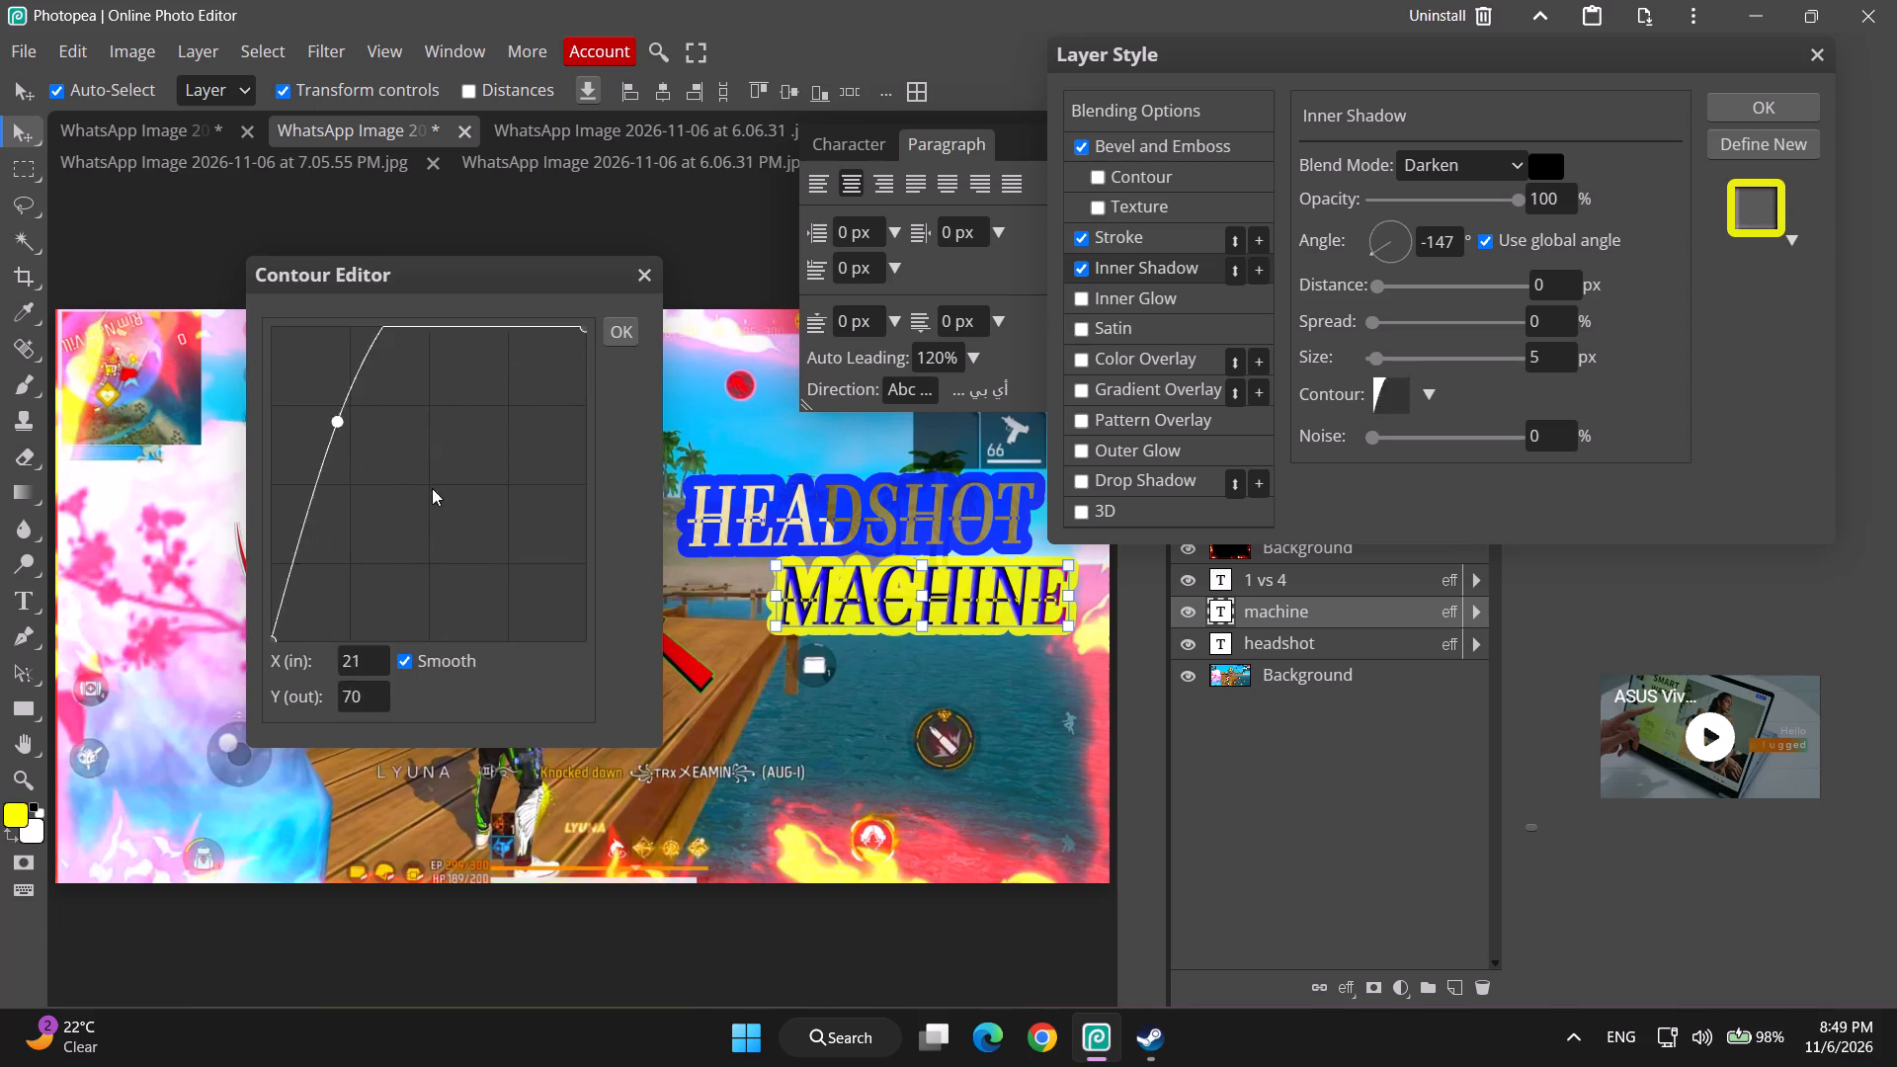
left_click_drag(432, 488, 567, 520)
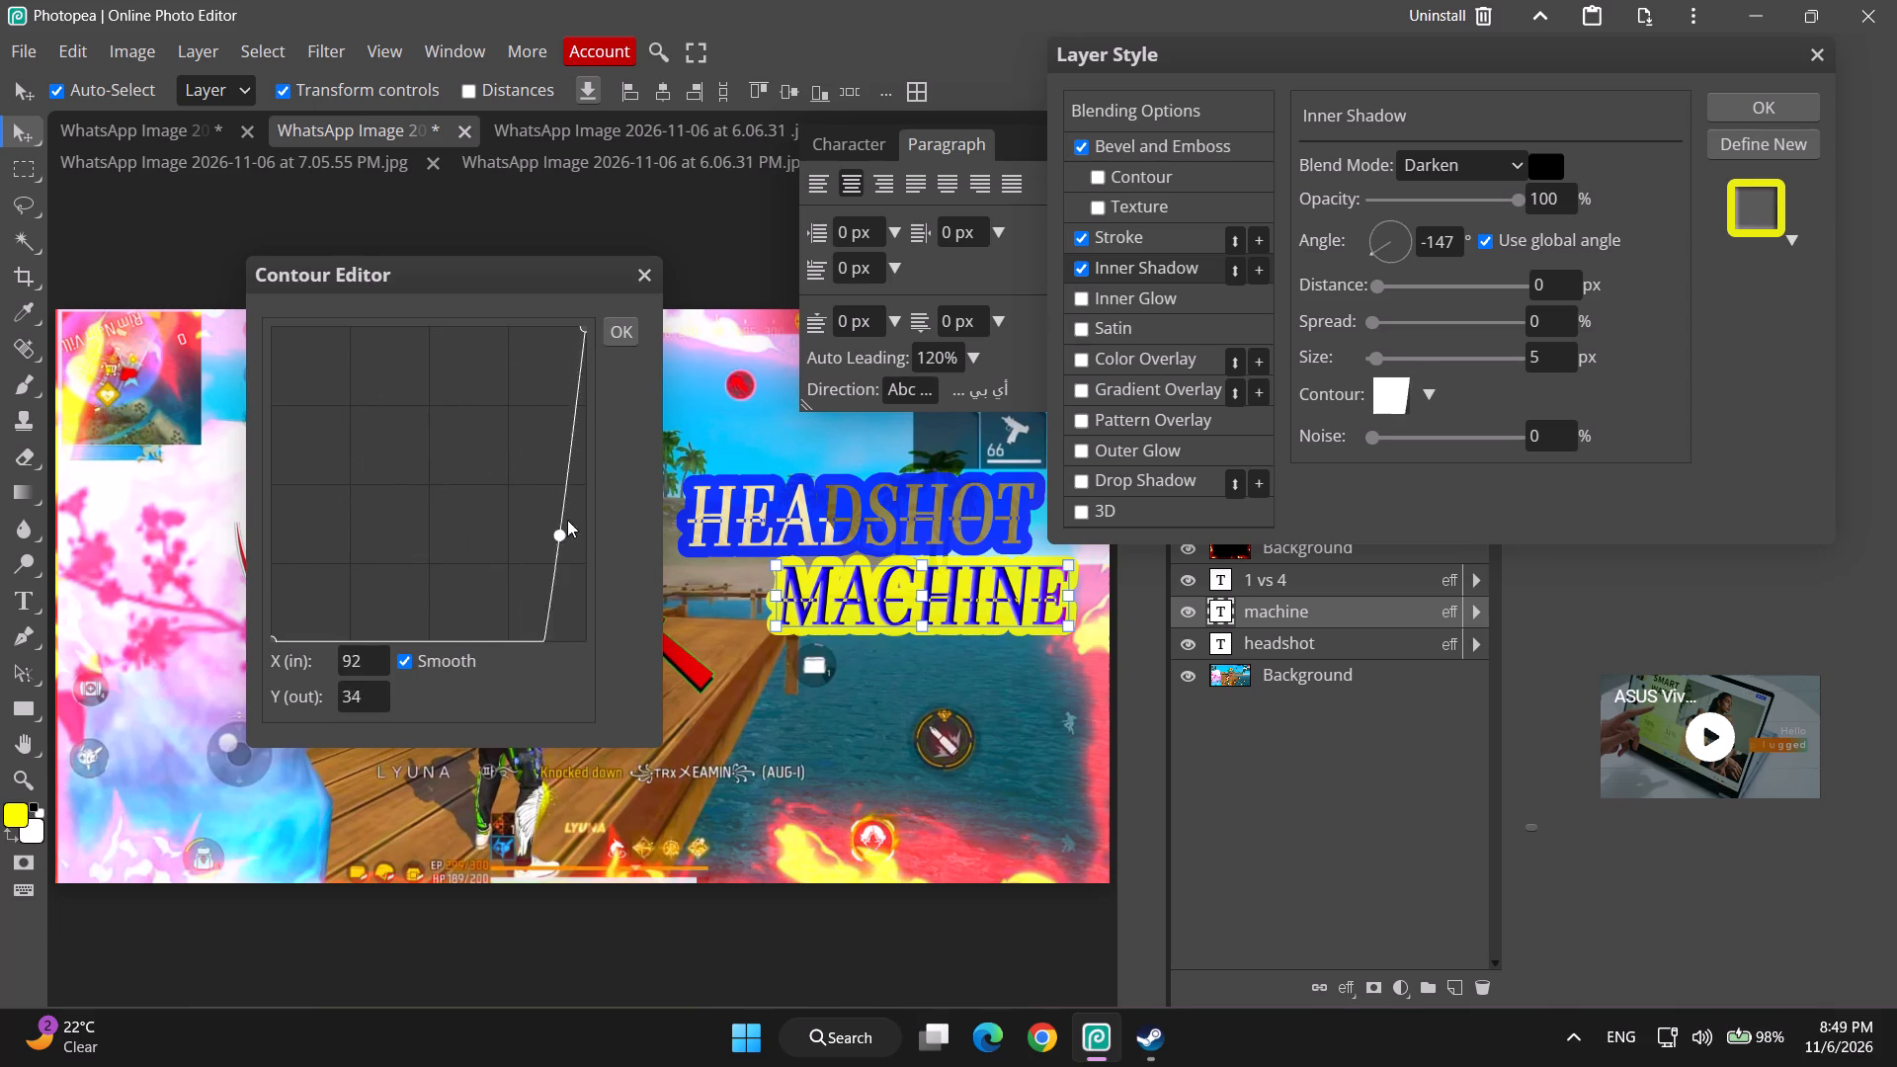
left_click_drag(567, 520, 494, 540)
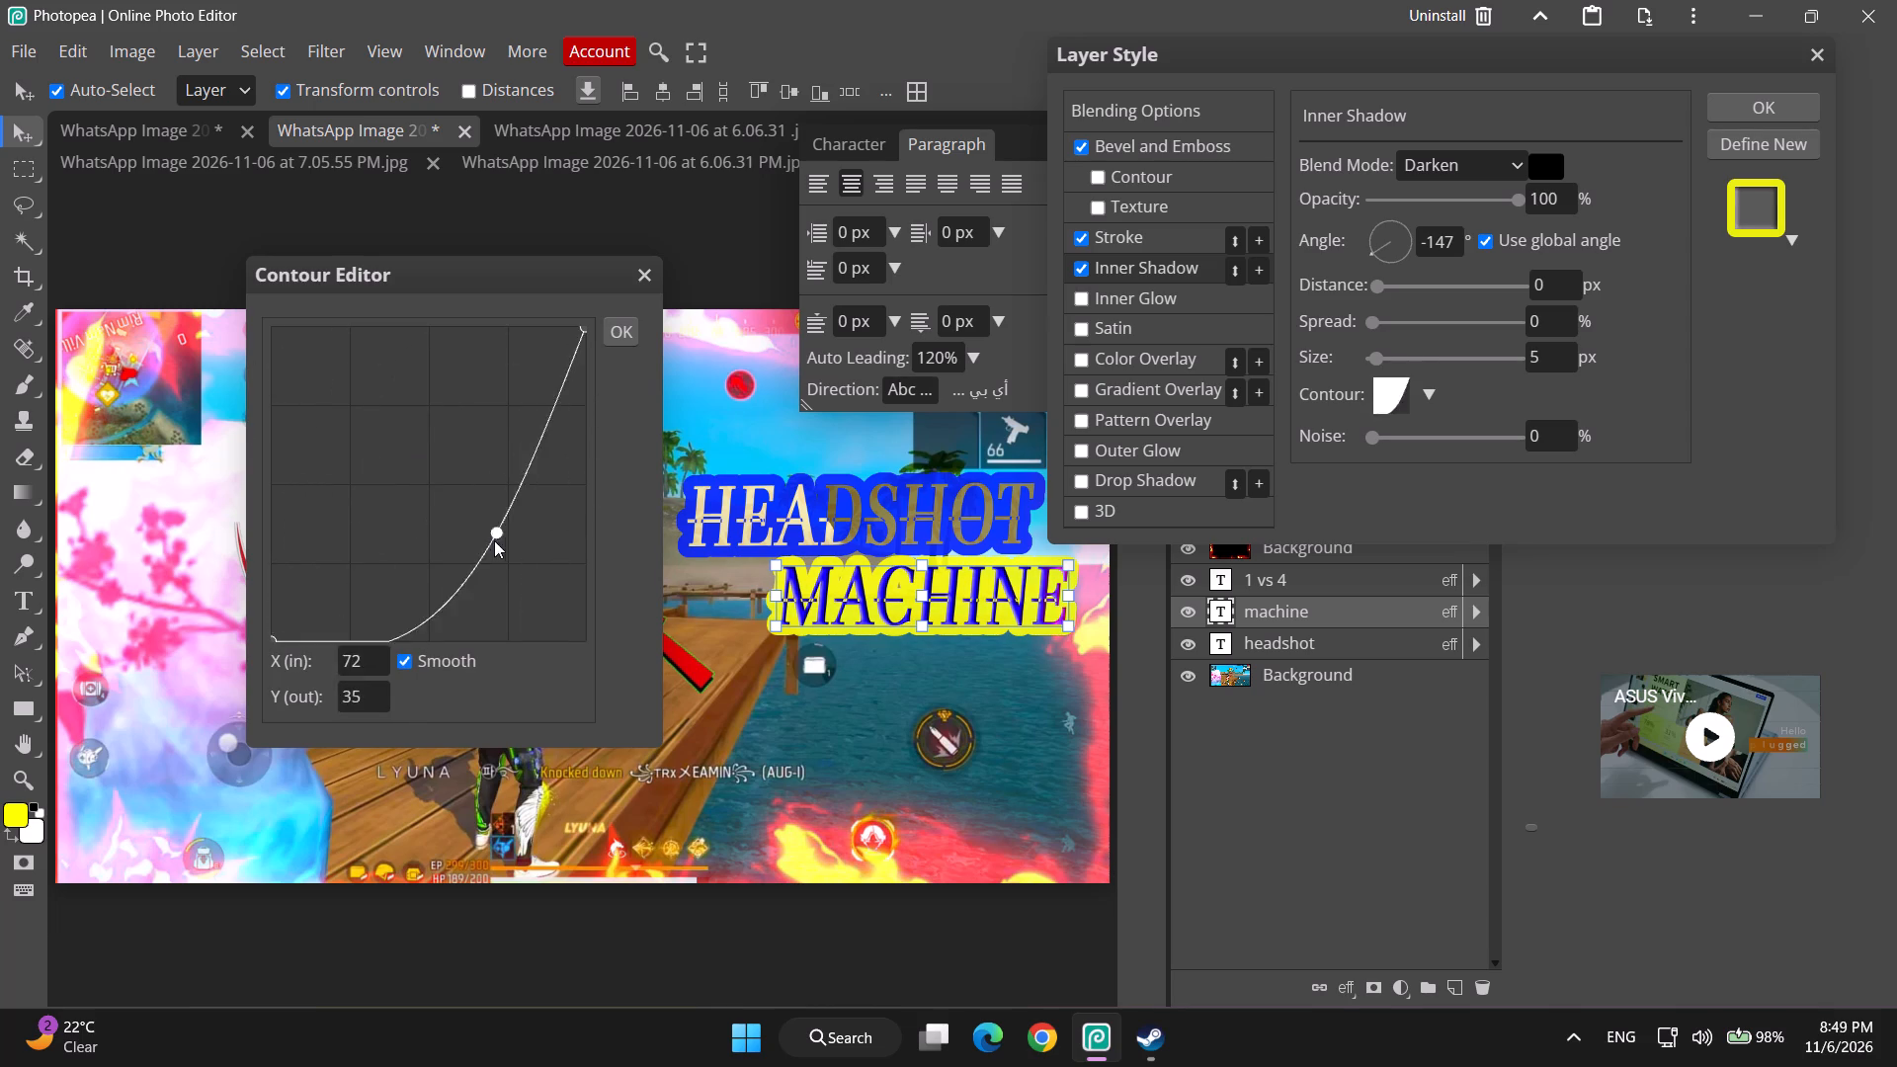
left_click_drag(494, 540, 425, 444)
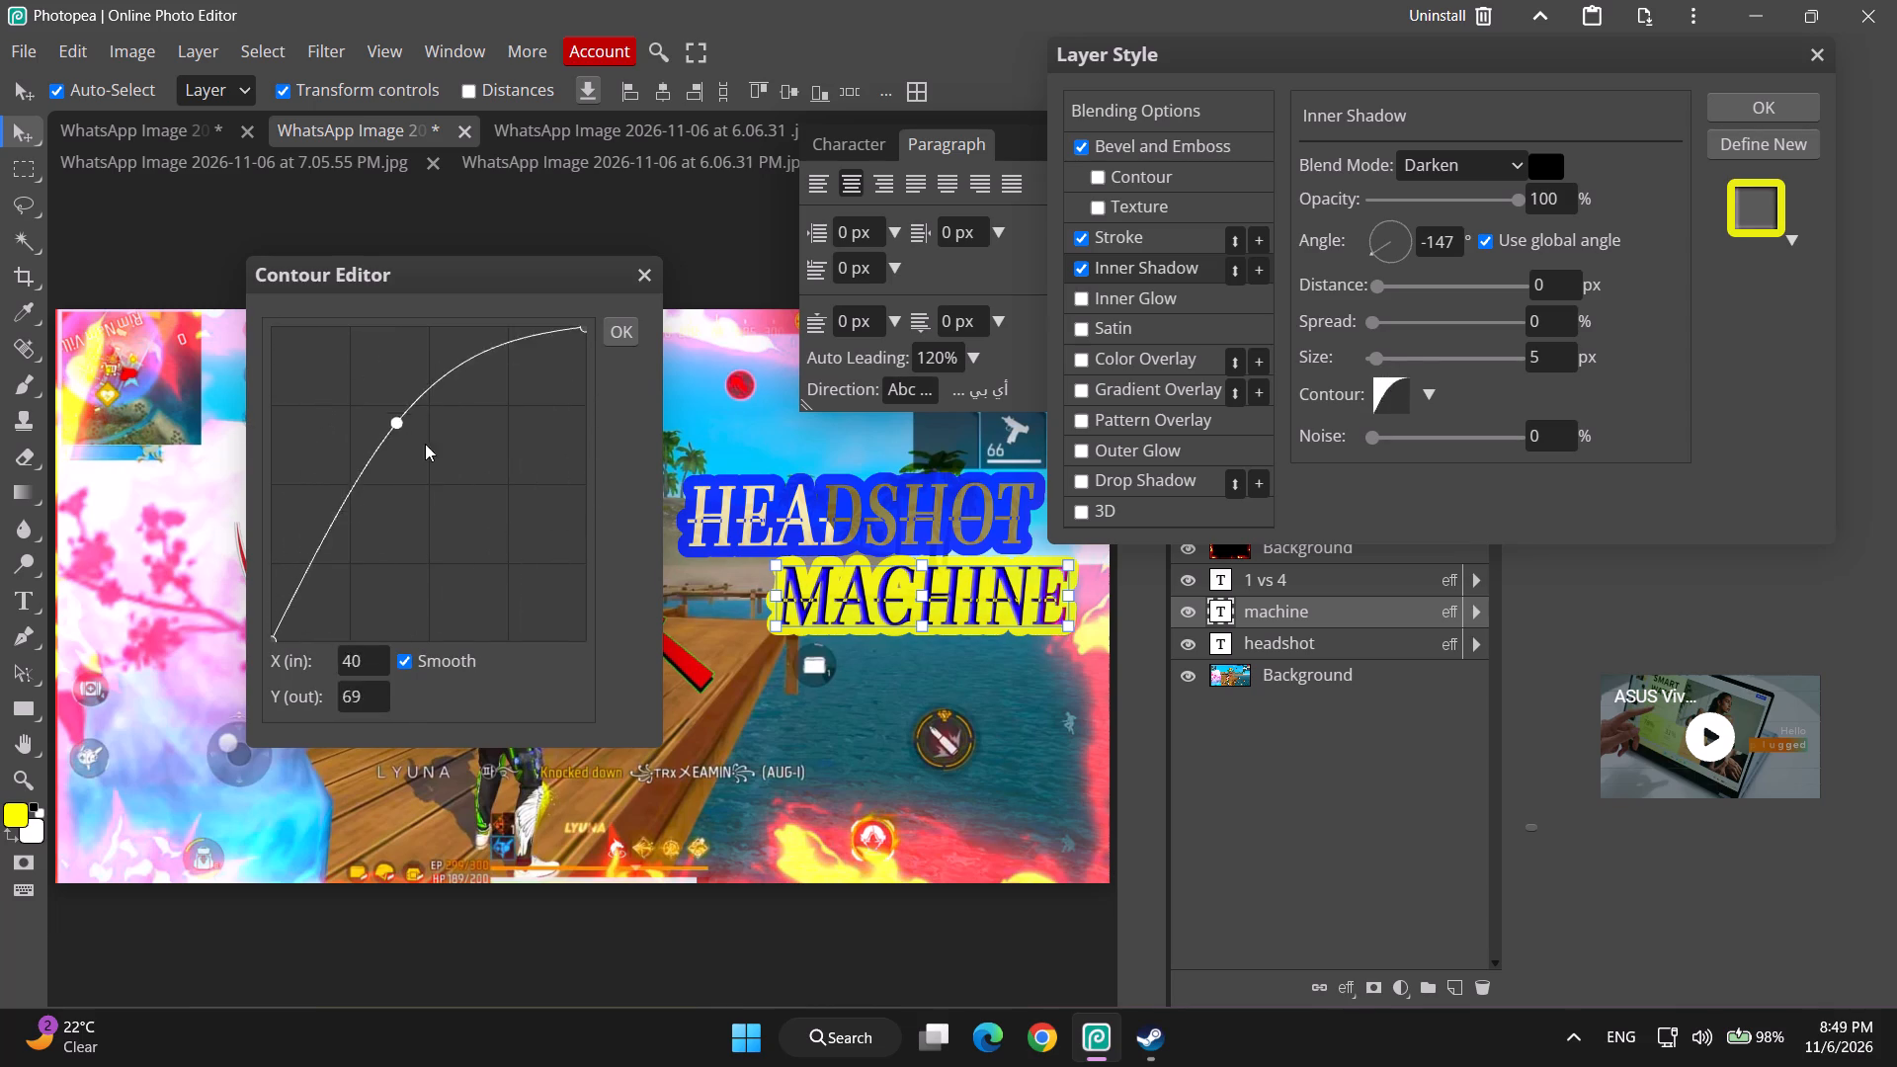
left_click_drag(425, 444, 507, 546)
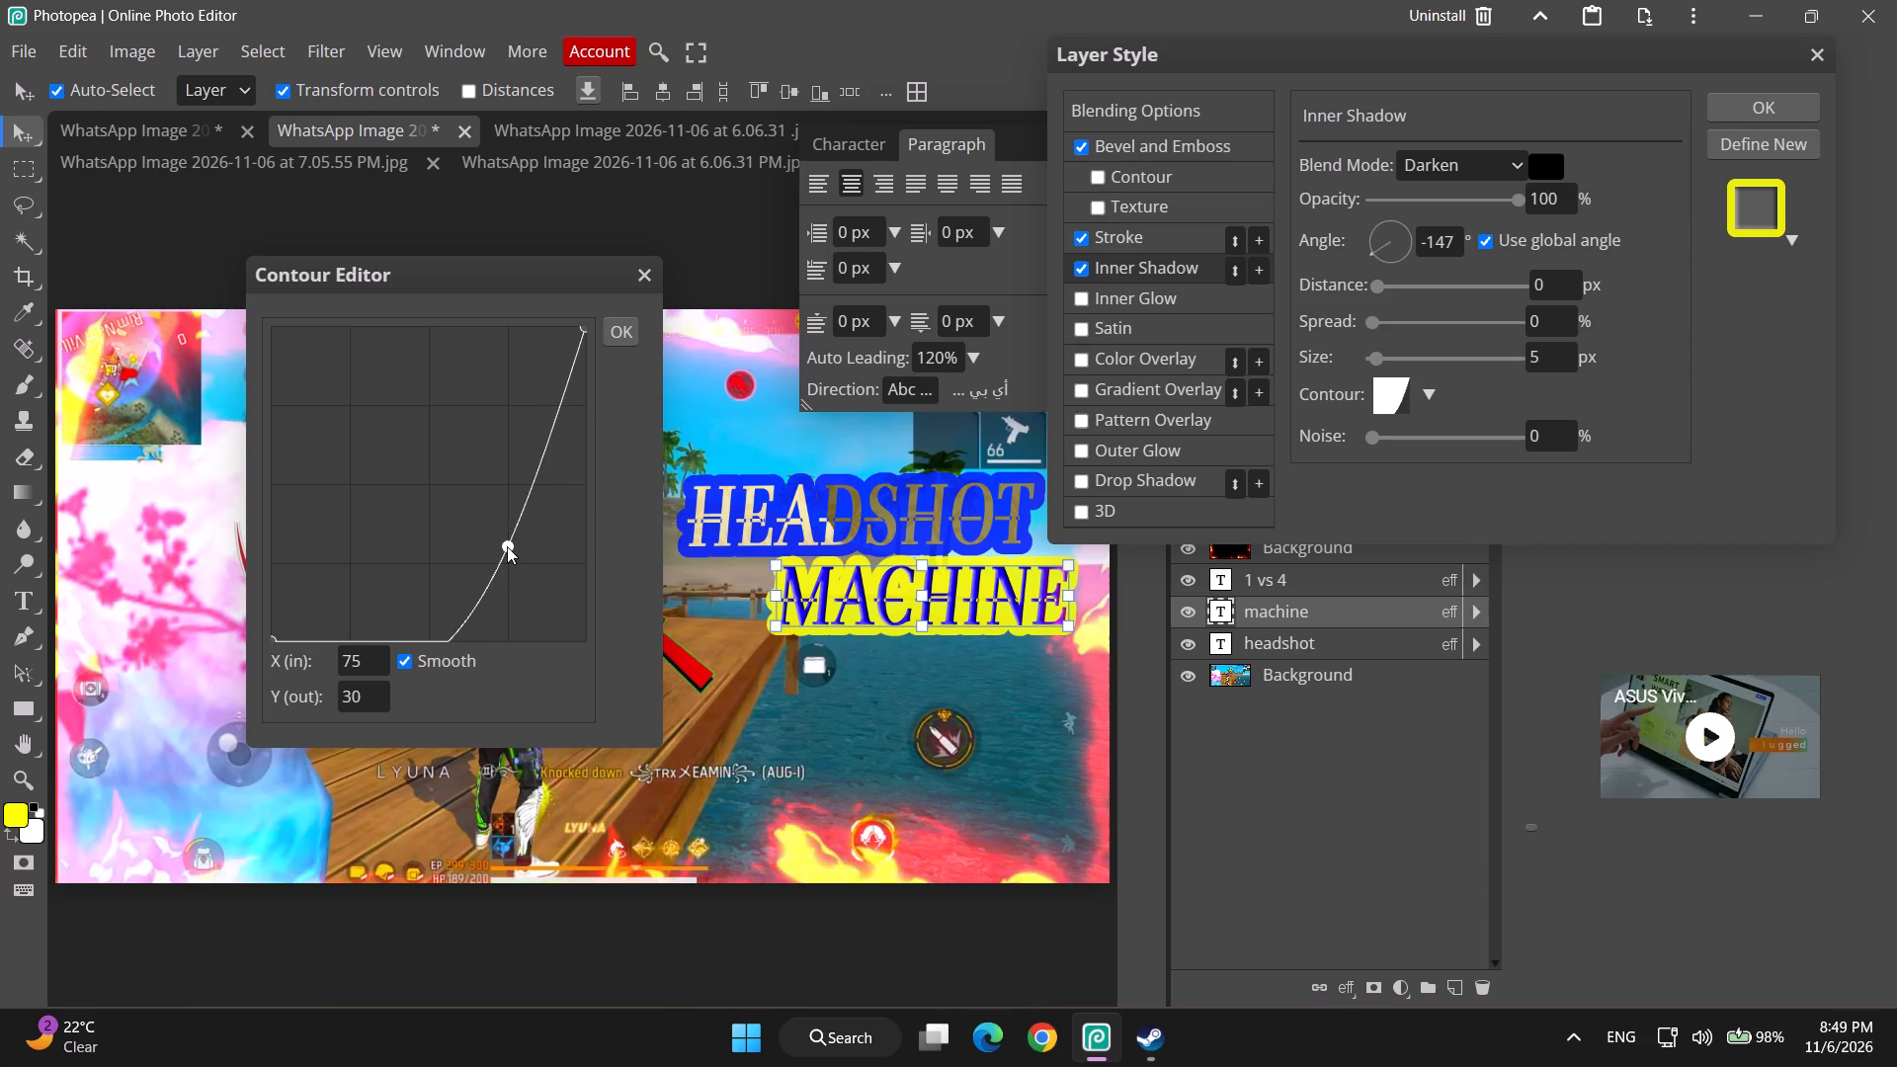
left_click_drag(507, 546, 310, 382)
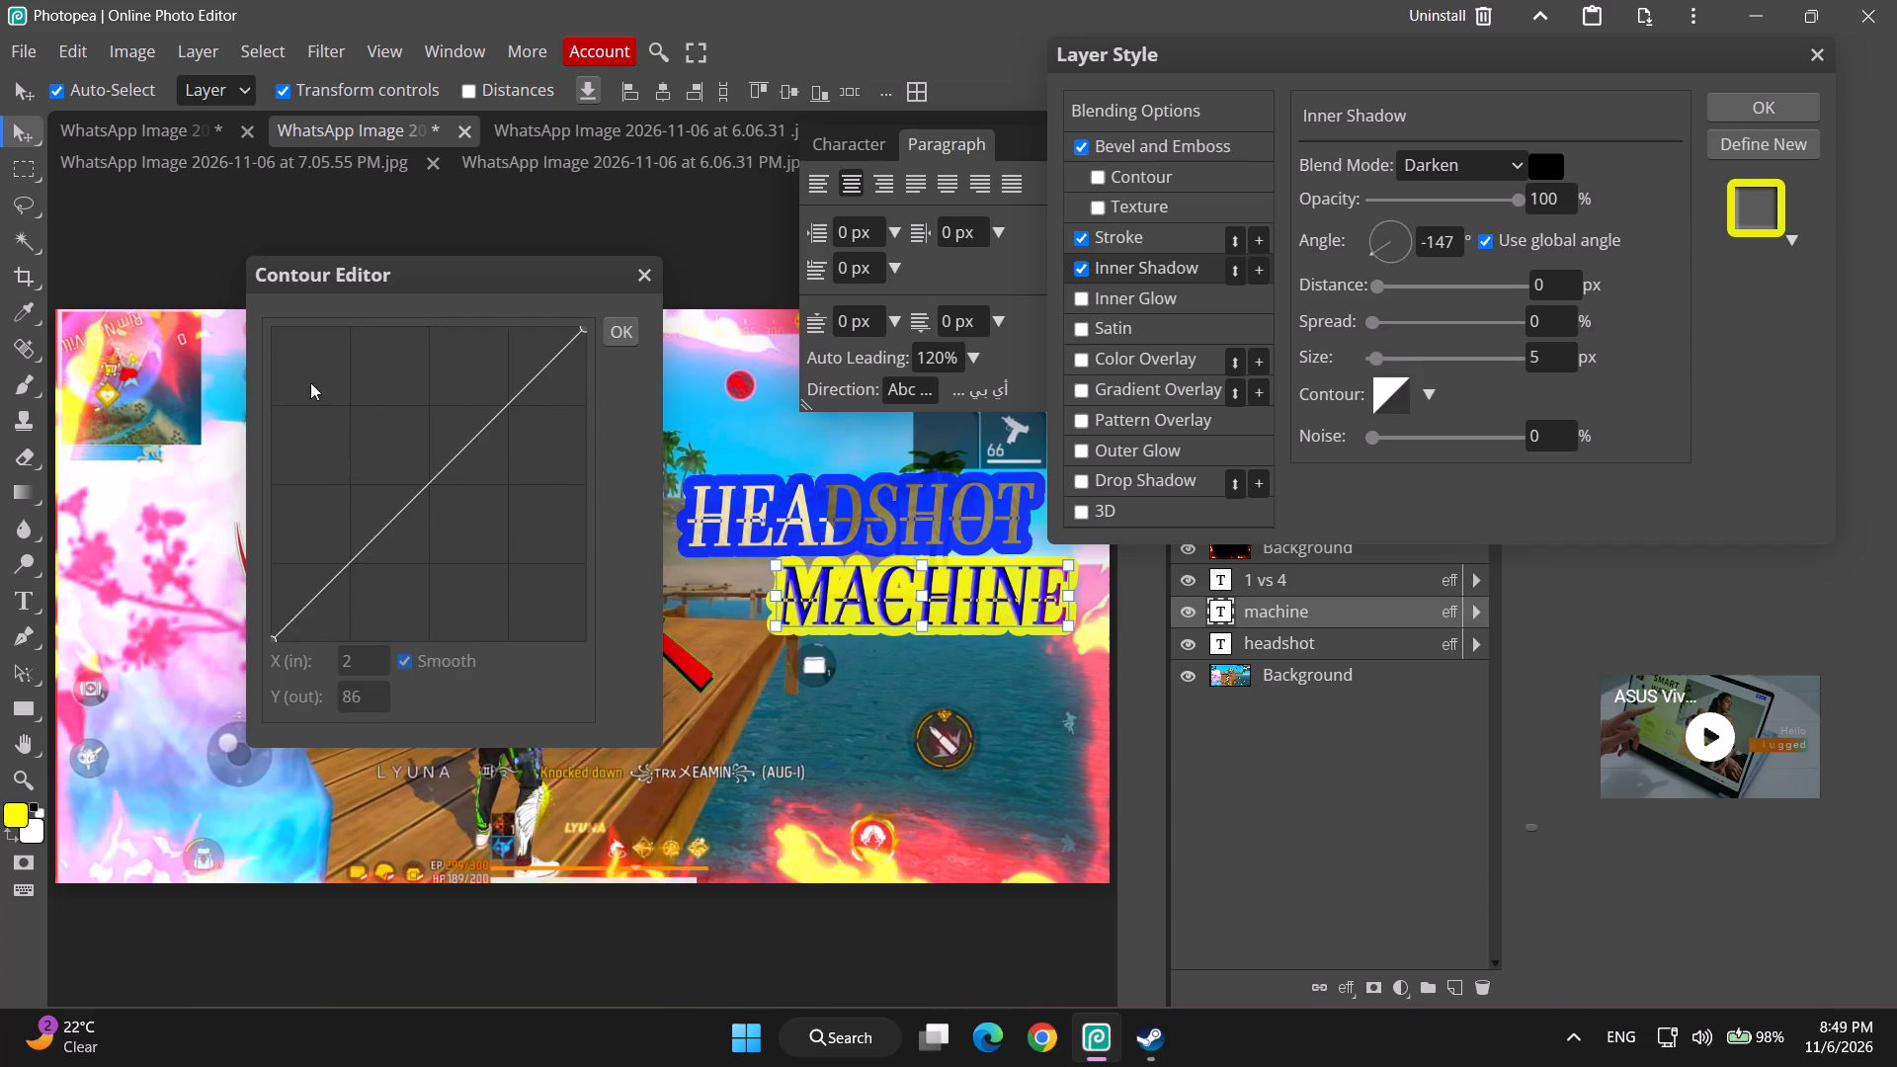
left_click_drag(310, 382, 561, 590)
left_click(604, 341)
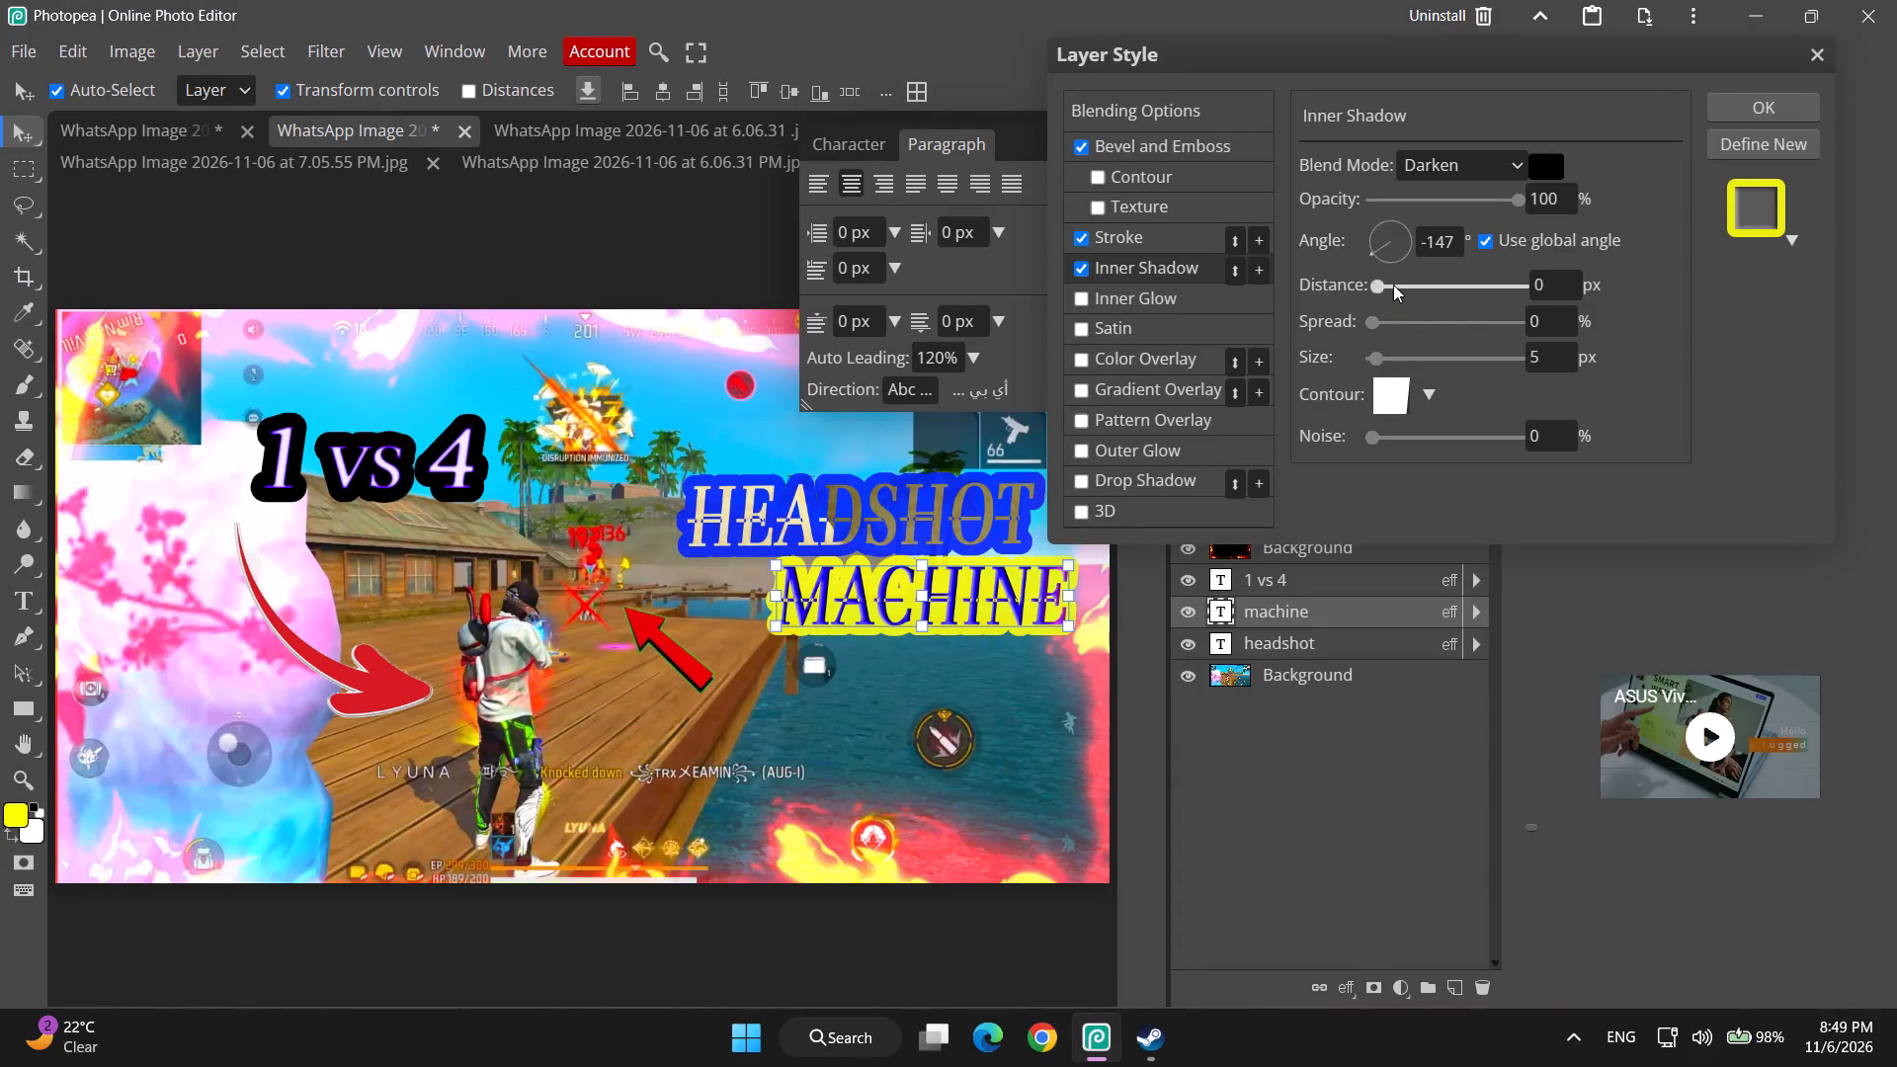
Set the distance of MACHINE's inner shadow to 48 px.
left_click_drag(1393, 285, 1410, 361)
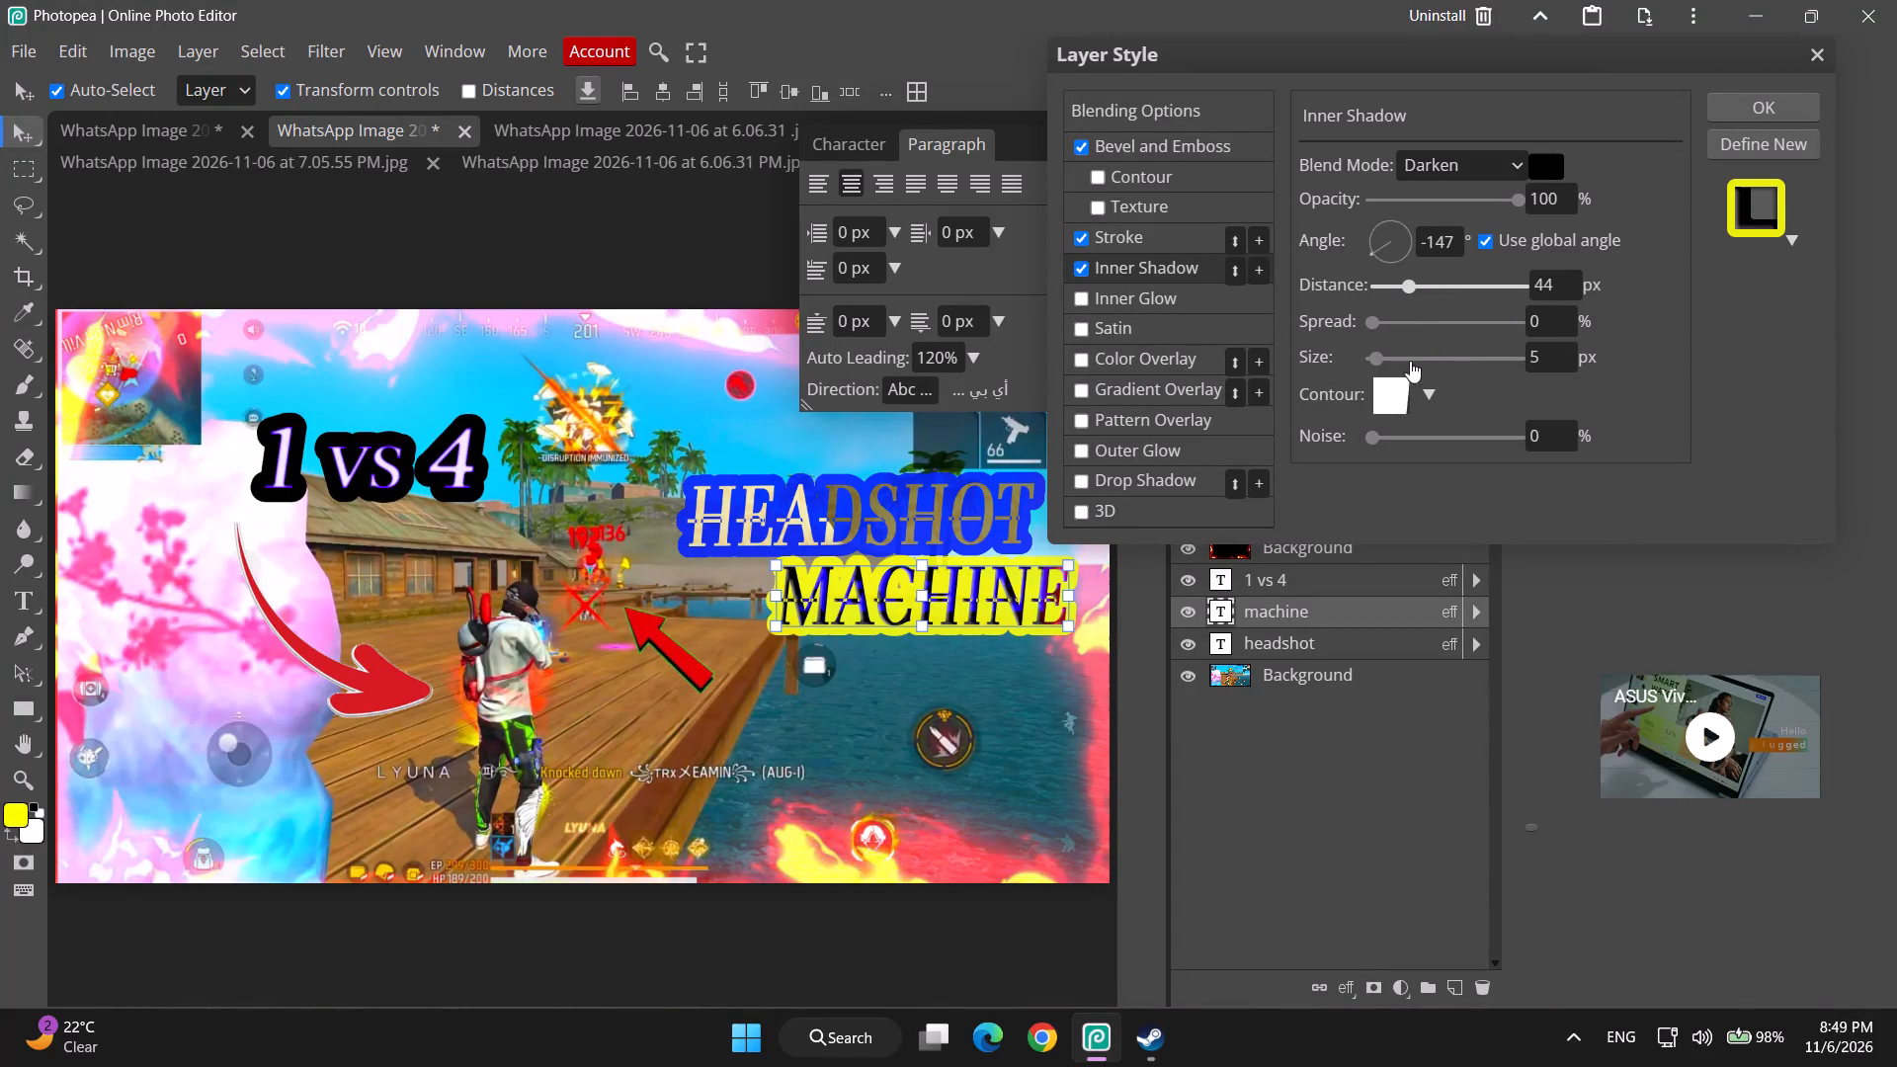
left_click_drag(1410, 361, 1418, 381)
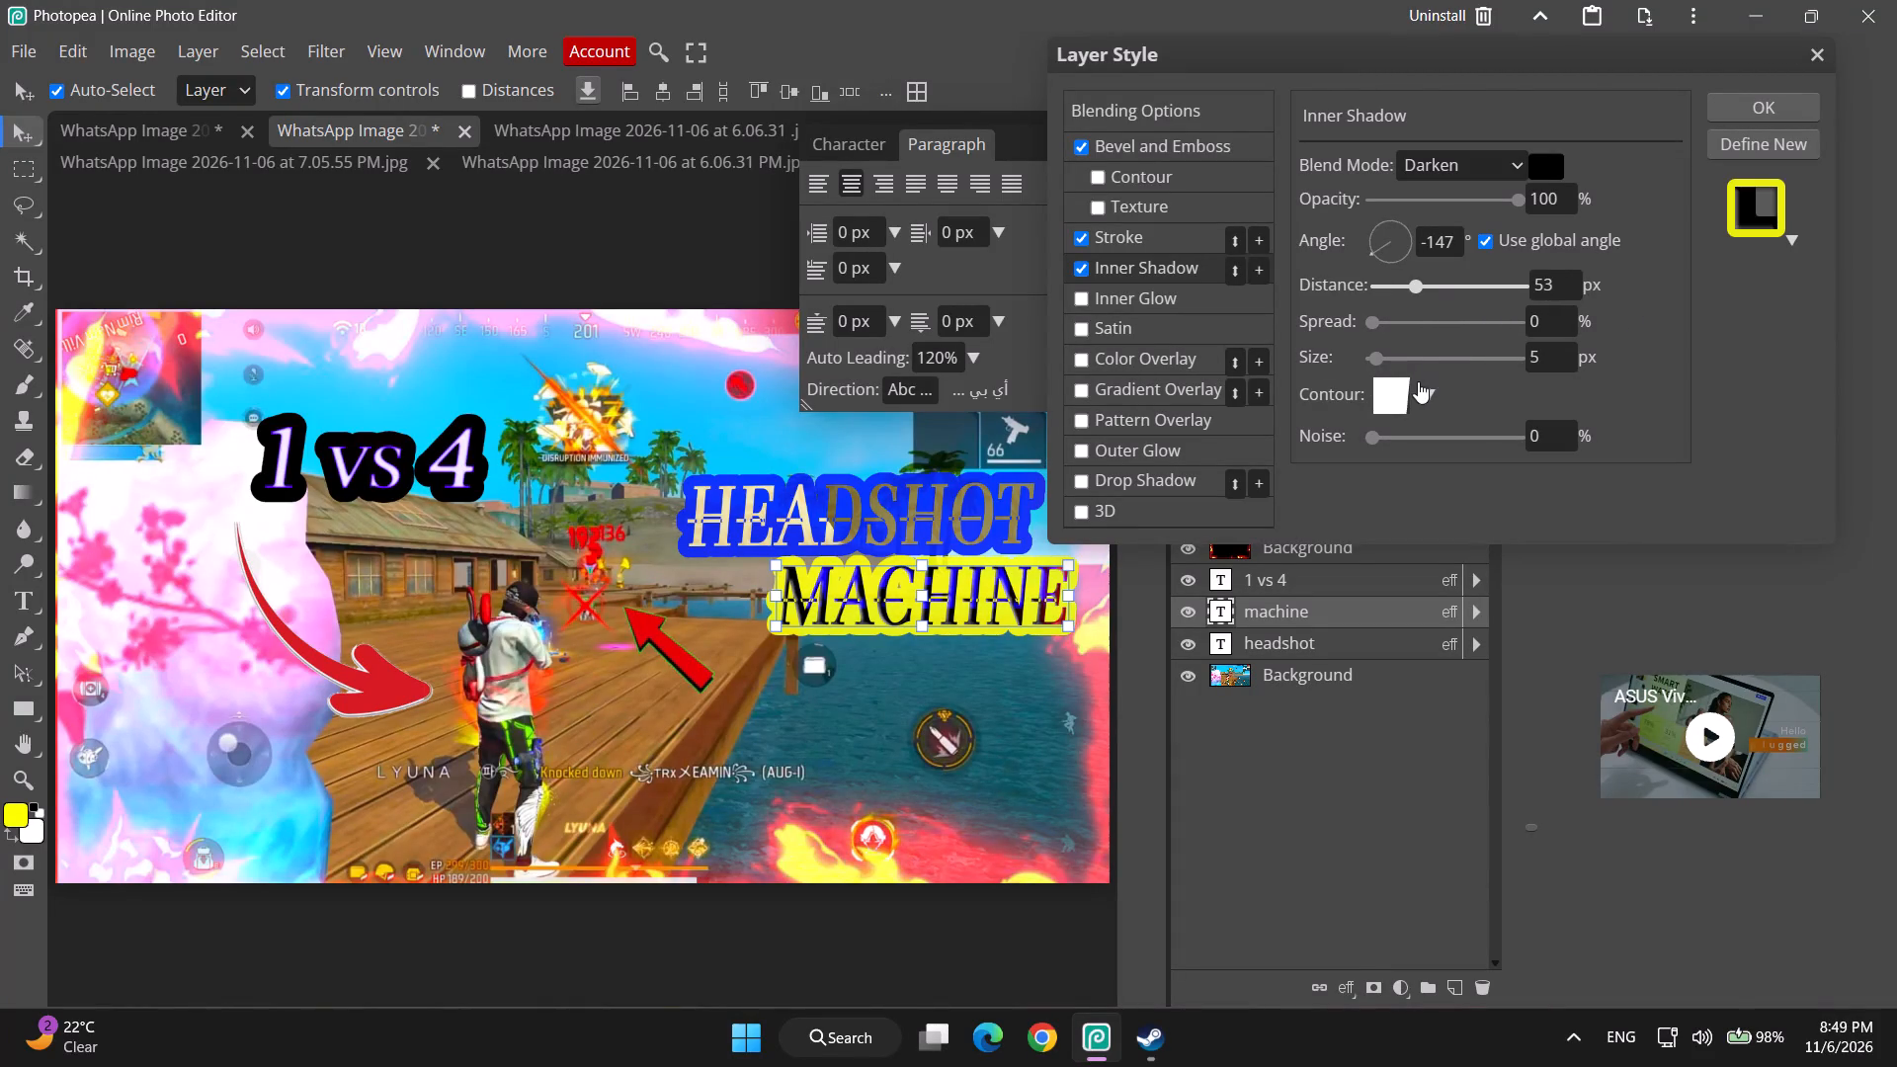
left_click_drag(1418, 381, 1412, 384)
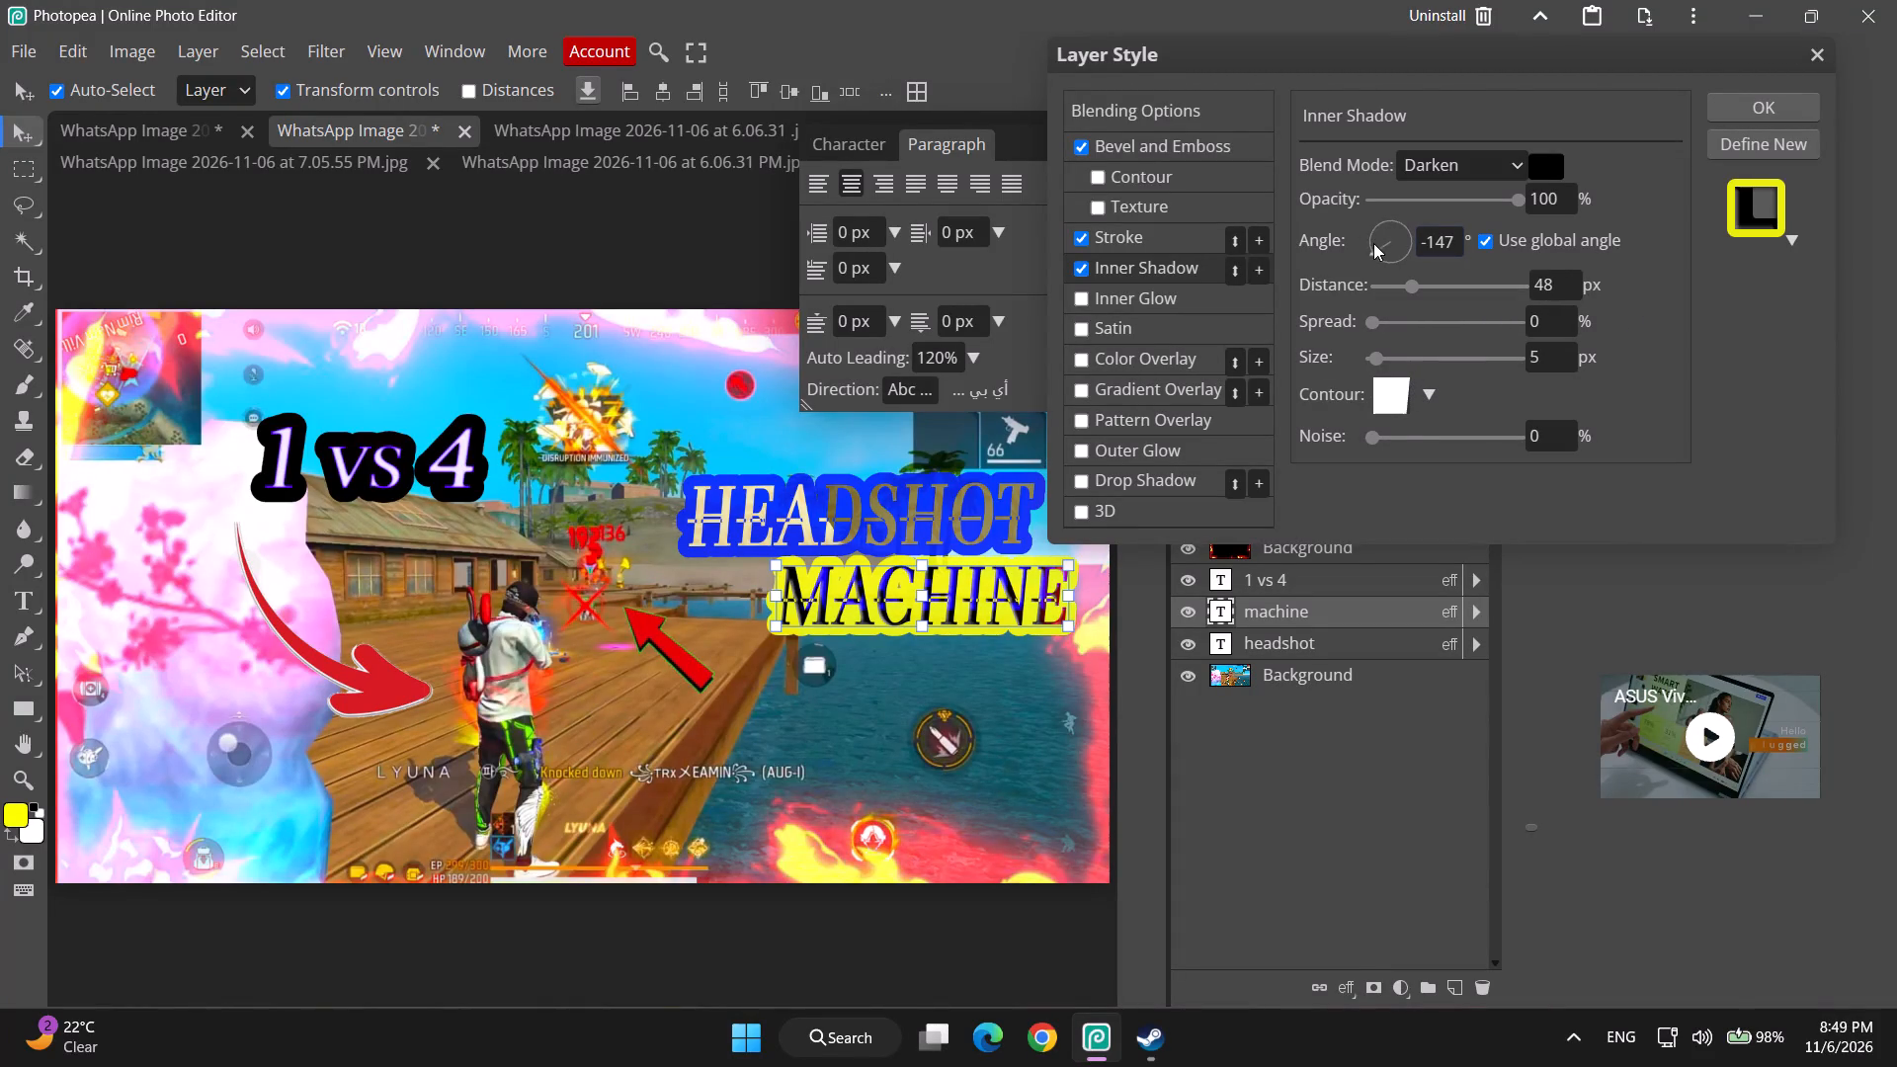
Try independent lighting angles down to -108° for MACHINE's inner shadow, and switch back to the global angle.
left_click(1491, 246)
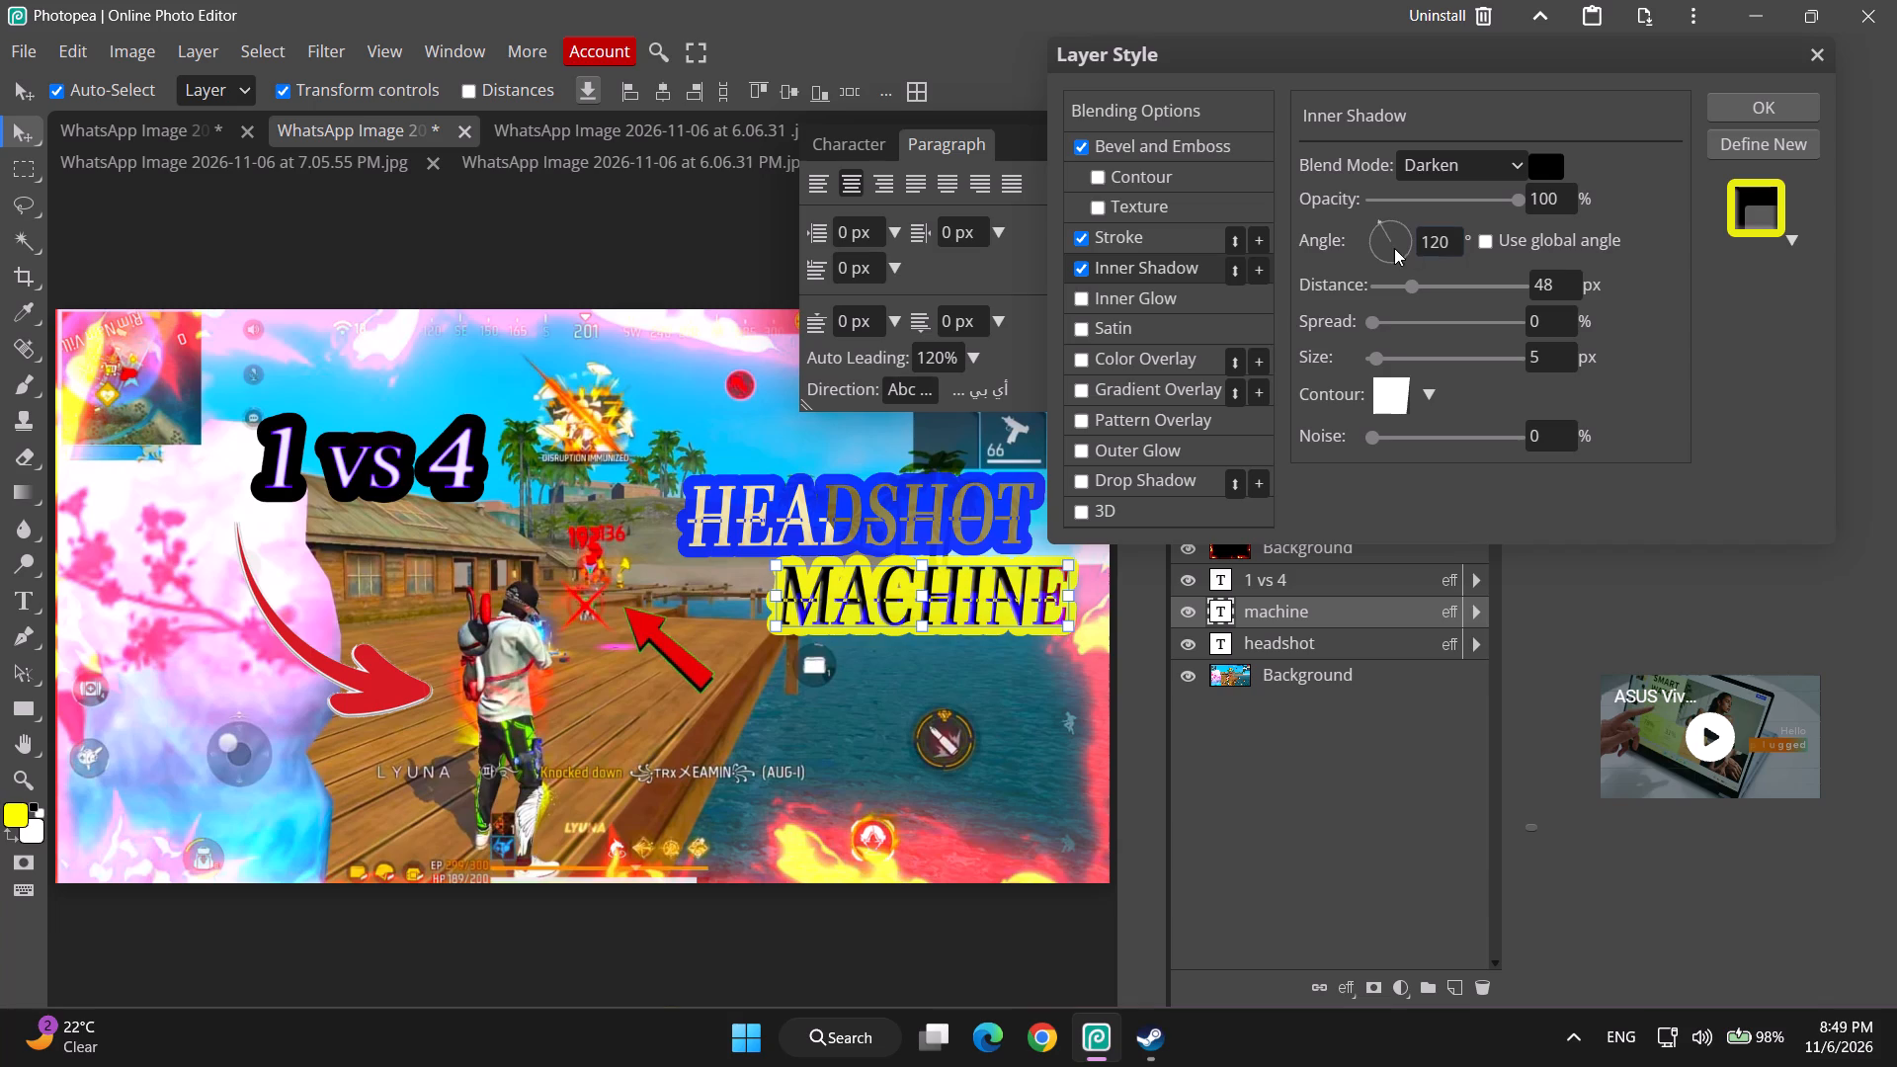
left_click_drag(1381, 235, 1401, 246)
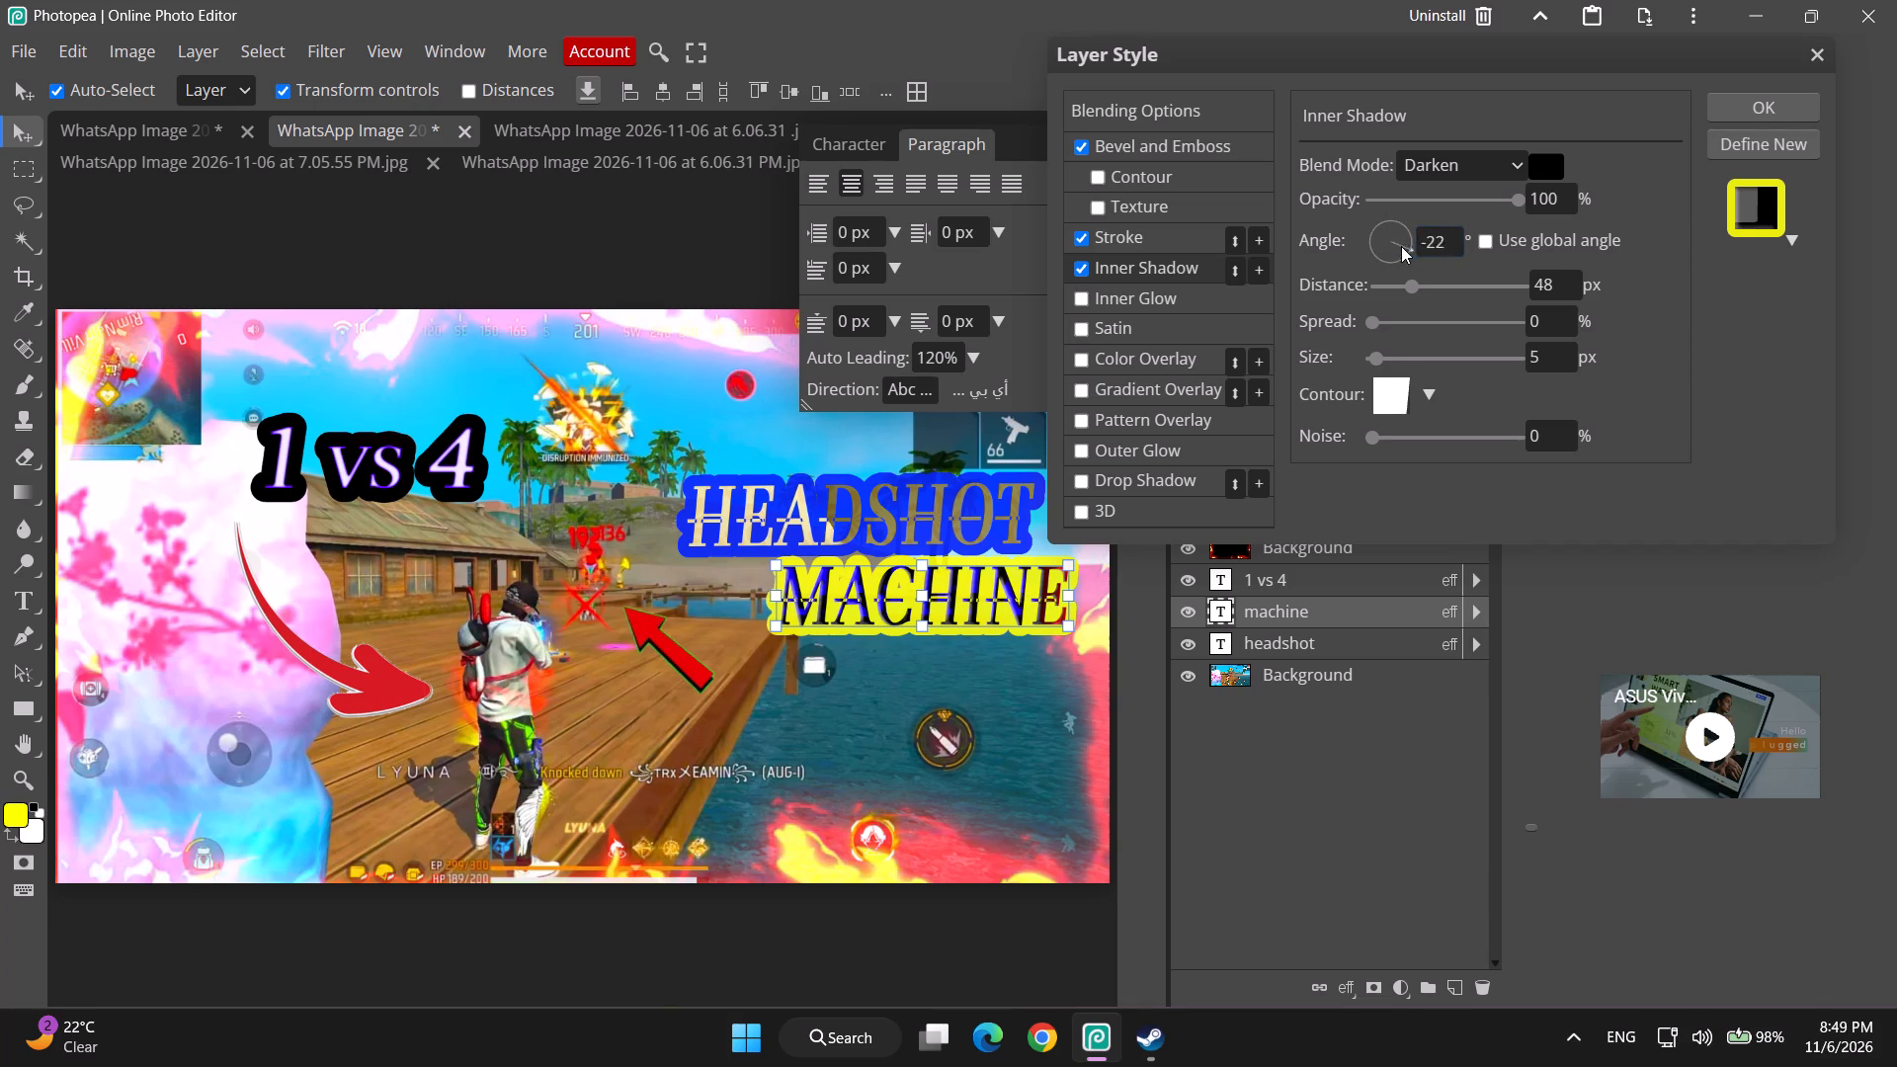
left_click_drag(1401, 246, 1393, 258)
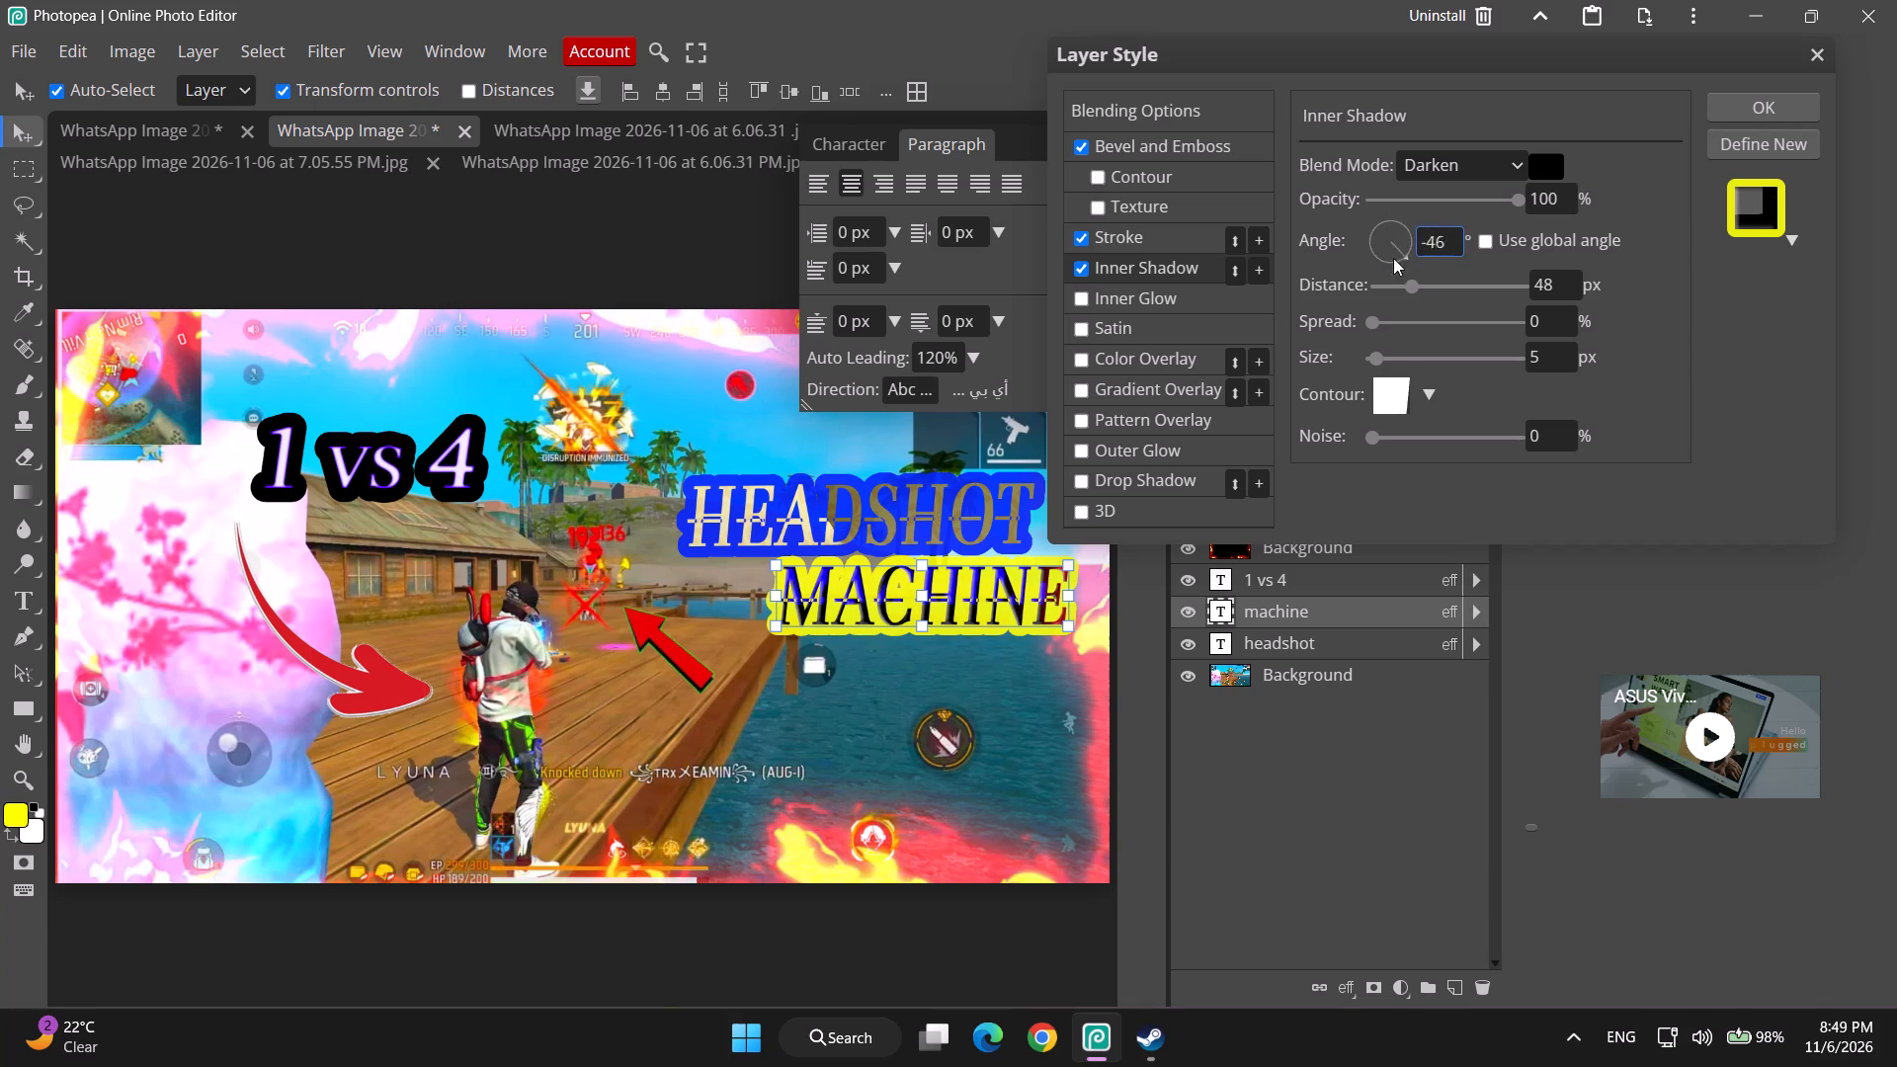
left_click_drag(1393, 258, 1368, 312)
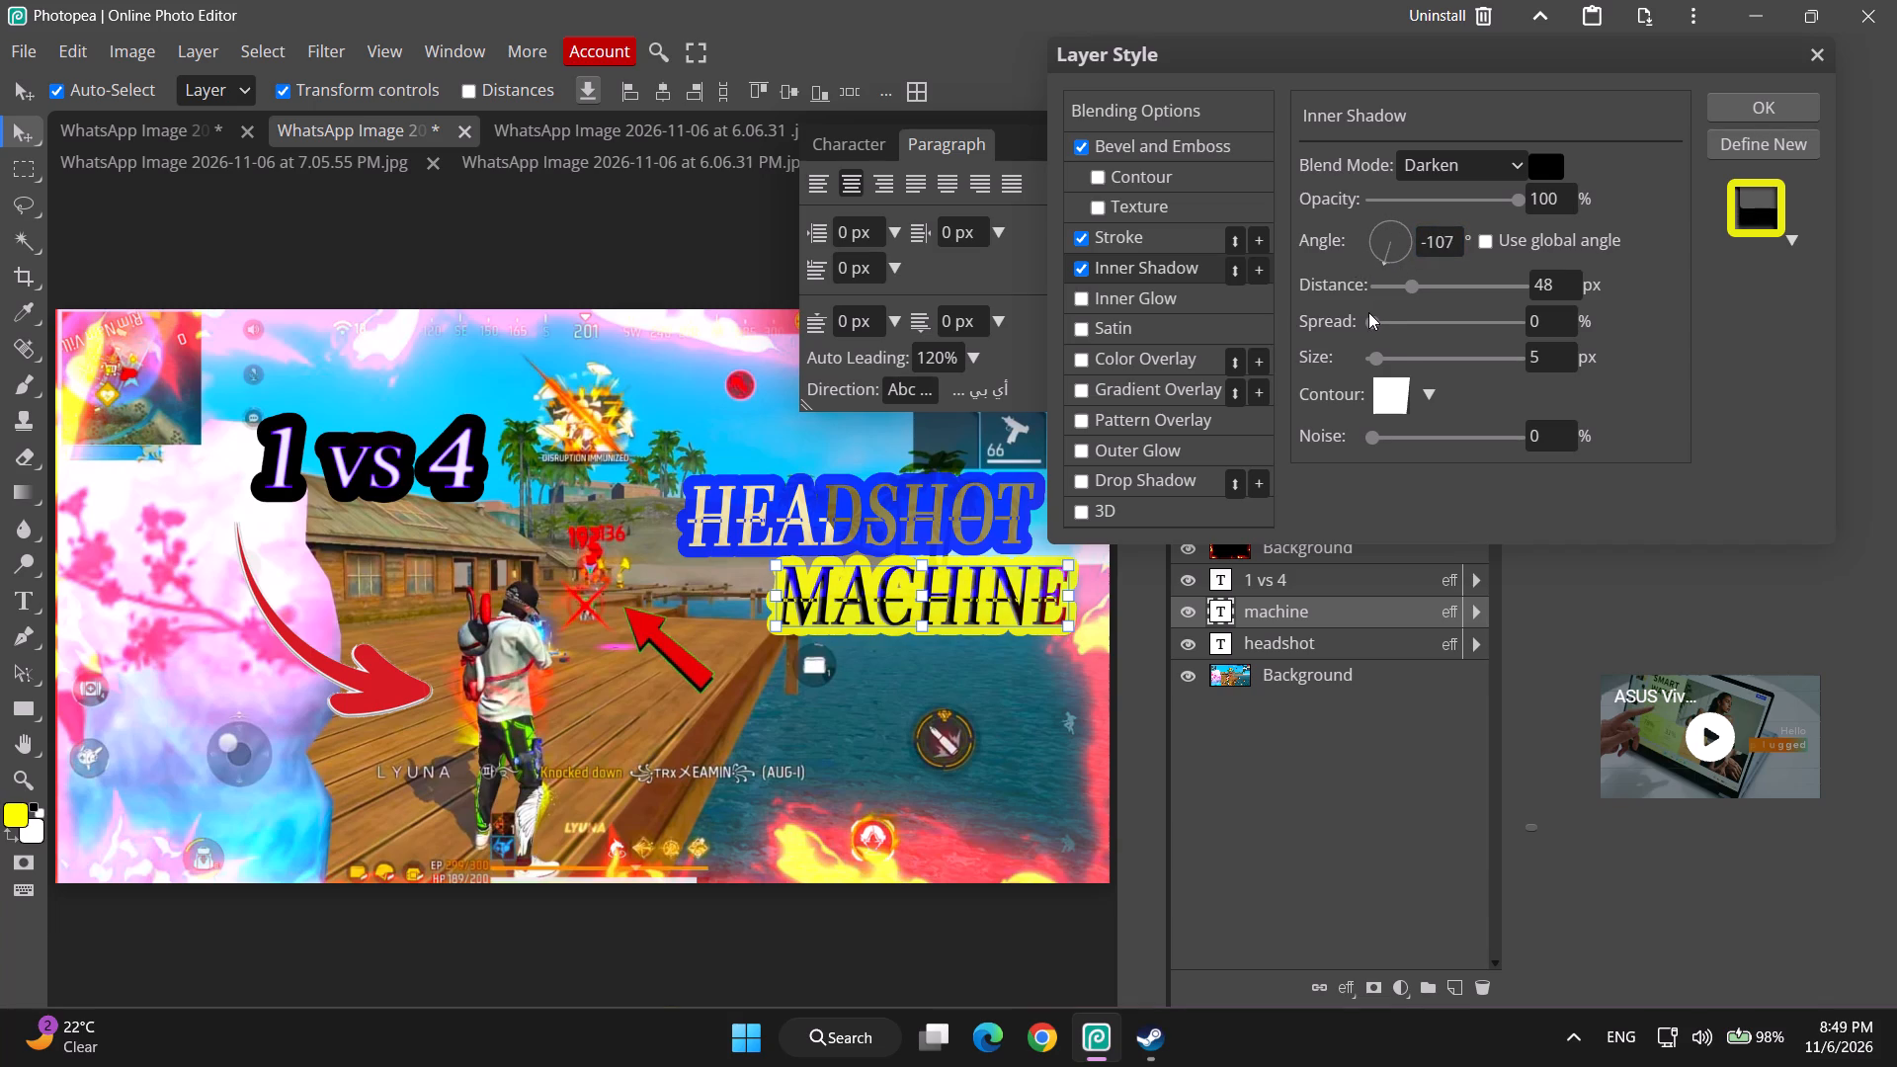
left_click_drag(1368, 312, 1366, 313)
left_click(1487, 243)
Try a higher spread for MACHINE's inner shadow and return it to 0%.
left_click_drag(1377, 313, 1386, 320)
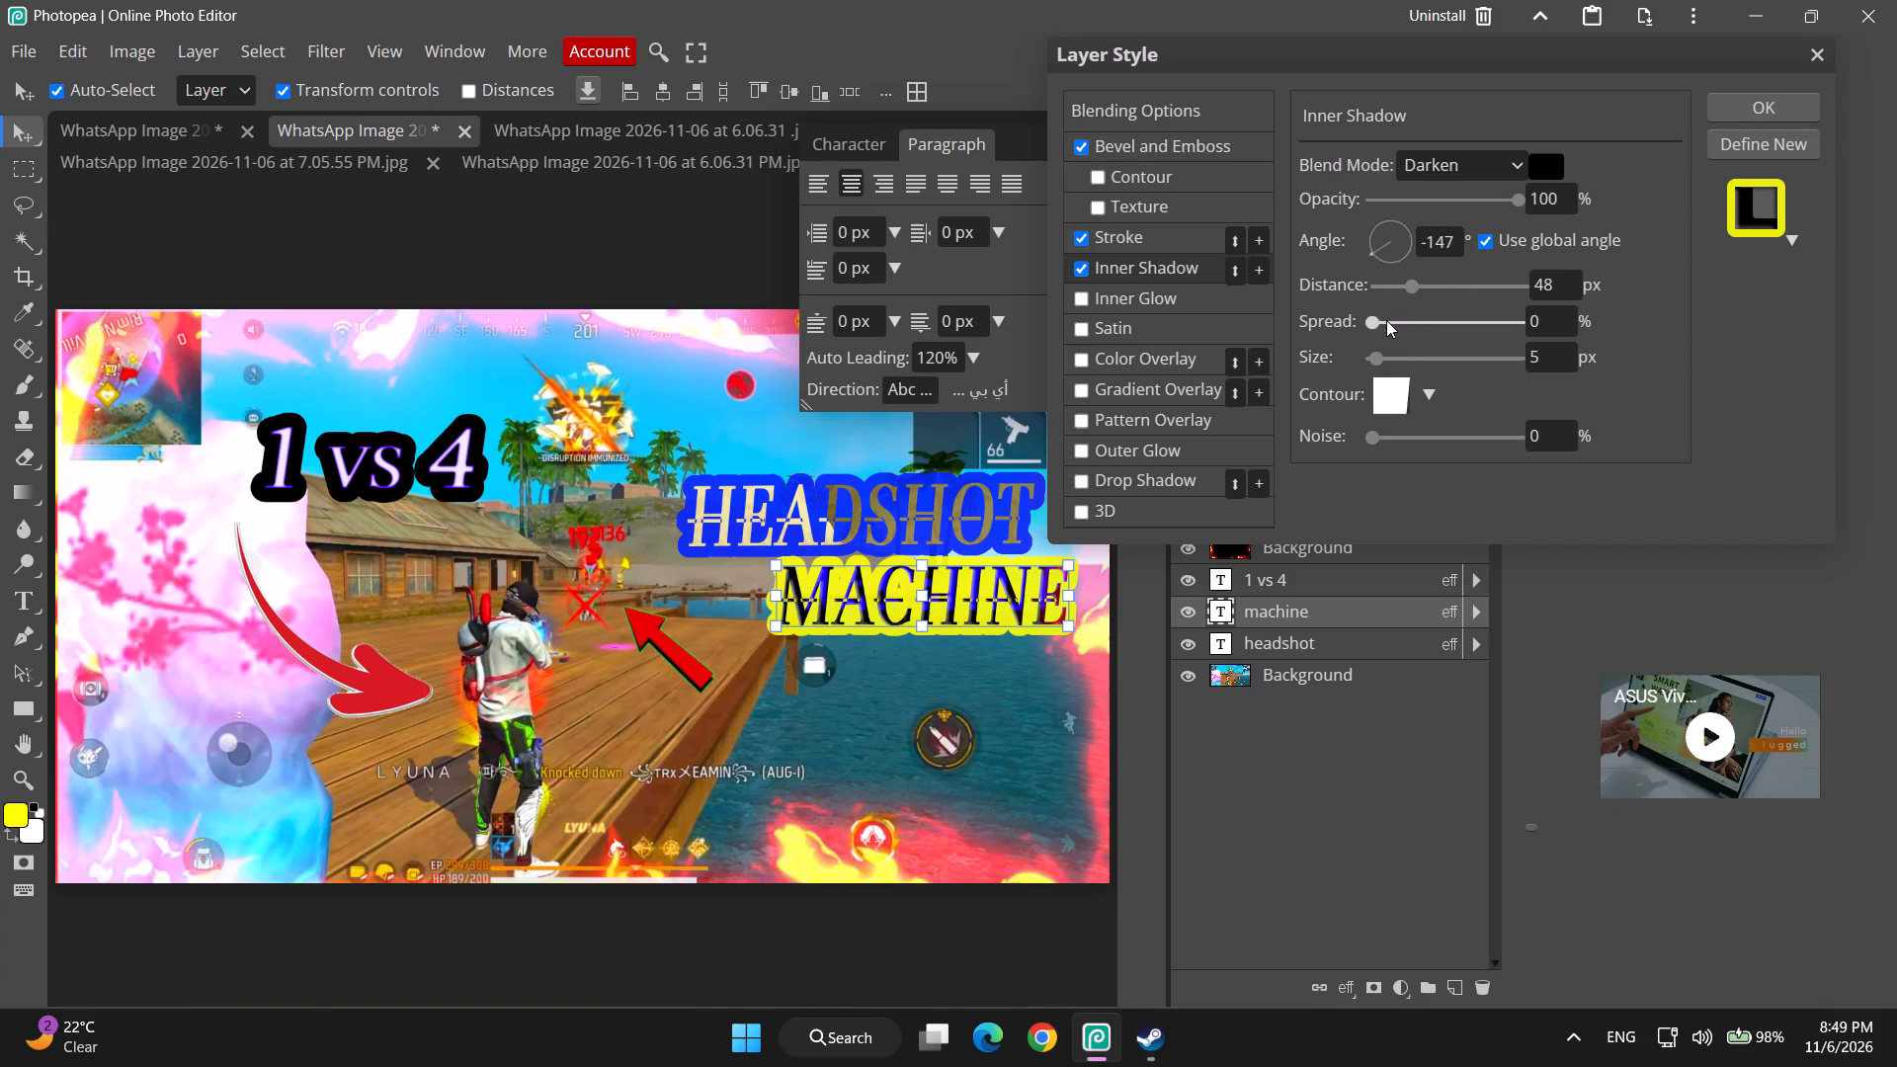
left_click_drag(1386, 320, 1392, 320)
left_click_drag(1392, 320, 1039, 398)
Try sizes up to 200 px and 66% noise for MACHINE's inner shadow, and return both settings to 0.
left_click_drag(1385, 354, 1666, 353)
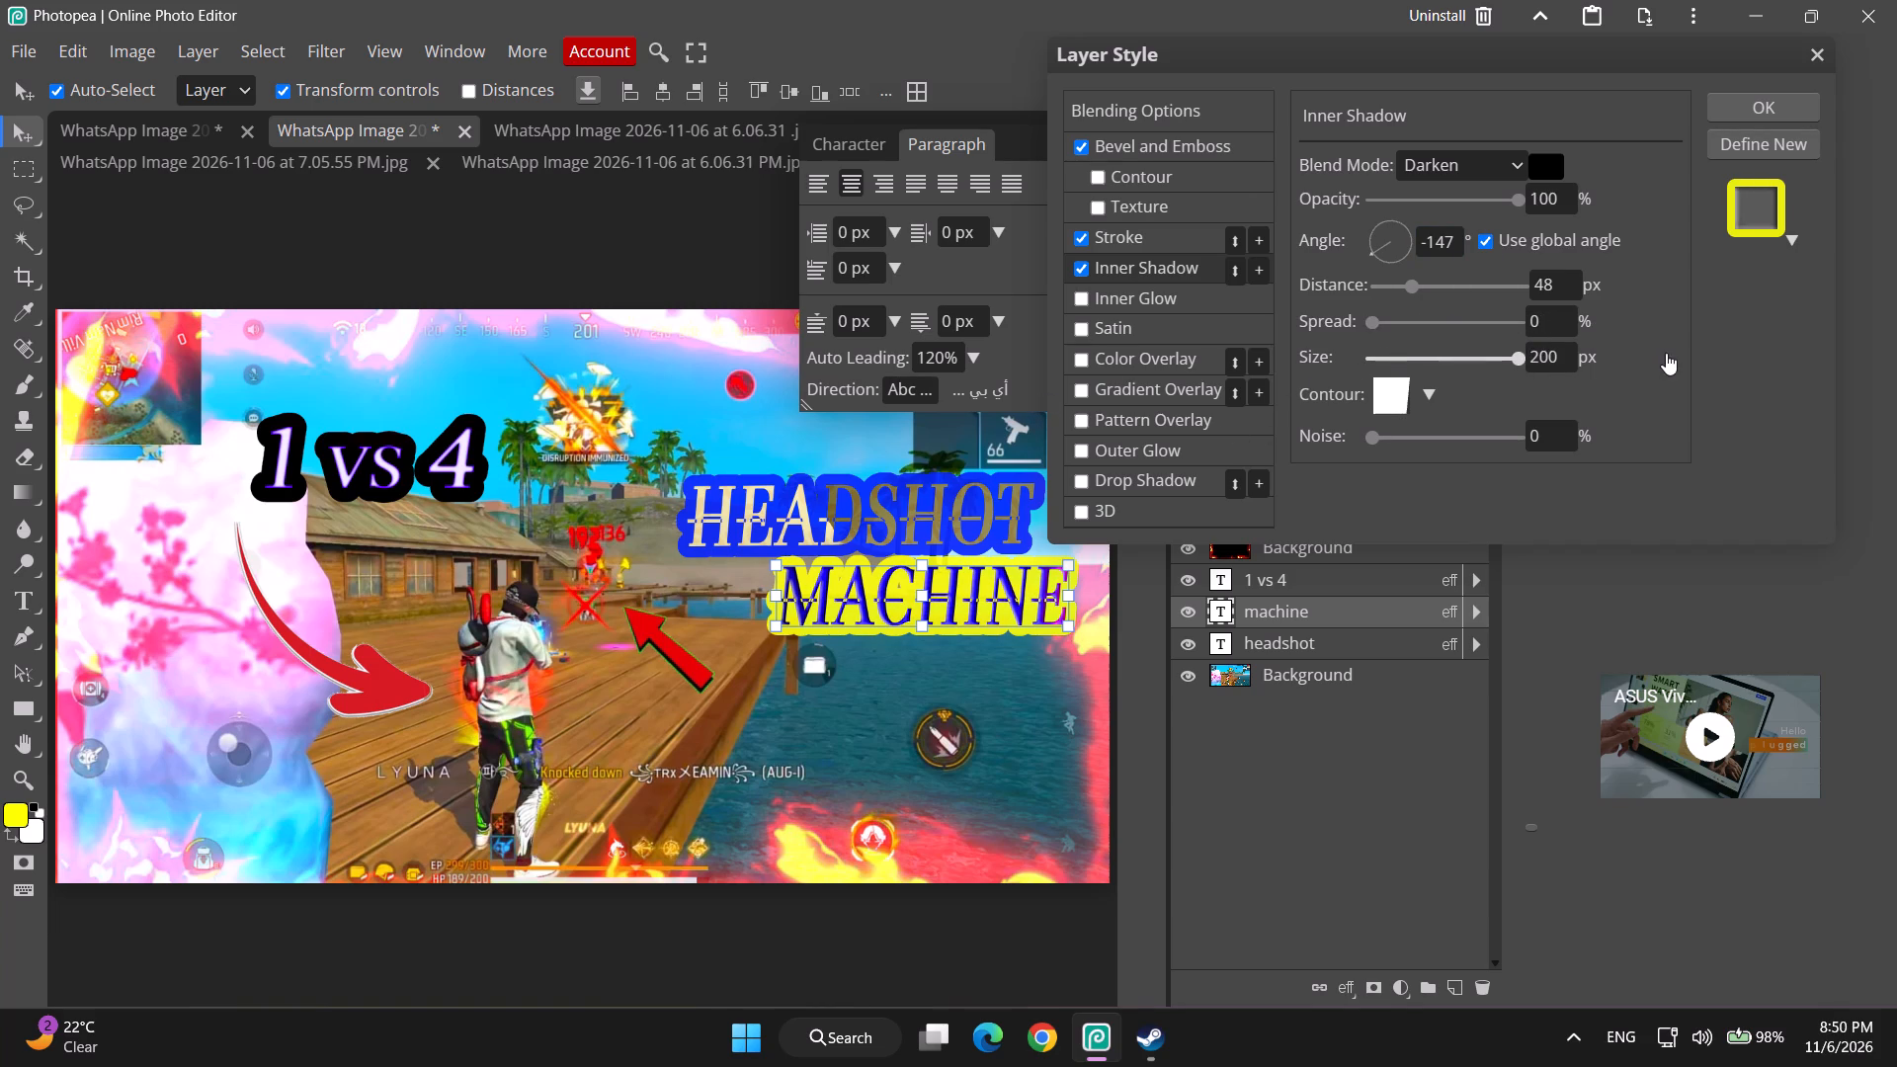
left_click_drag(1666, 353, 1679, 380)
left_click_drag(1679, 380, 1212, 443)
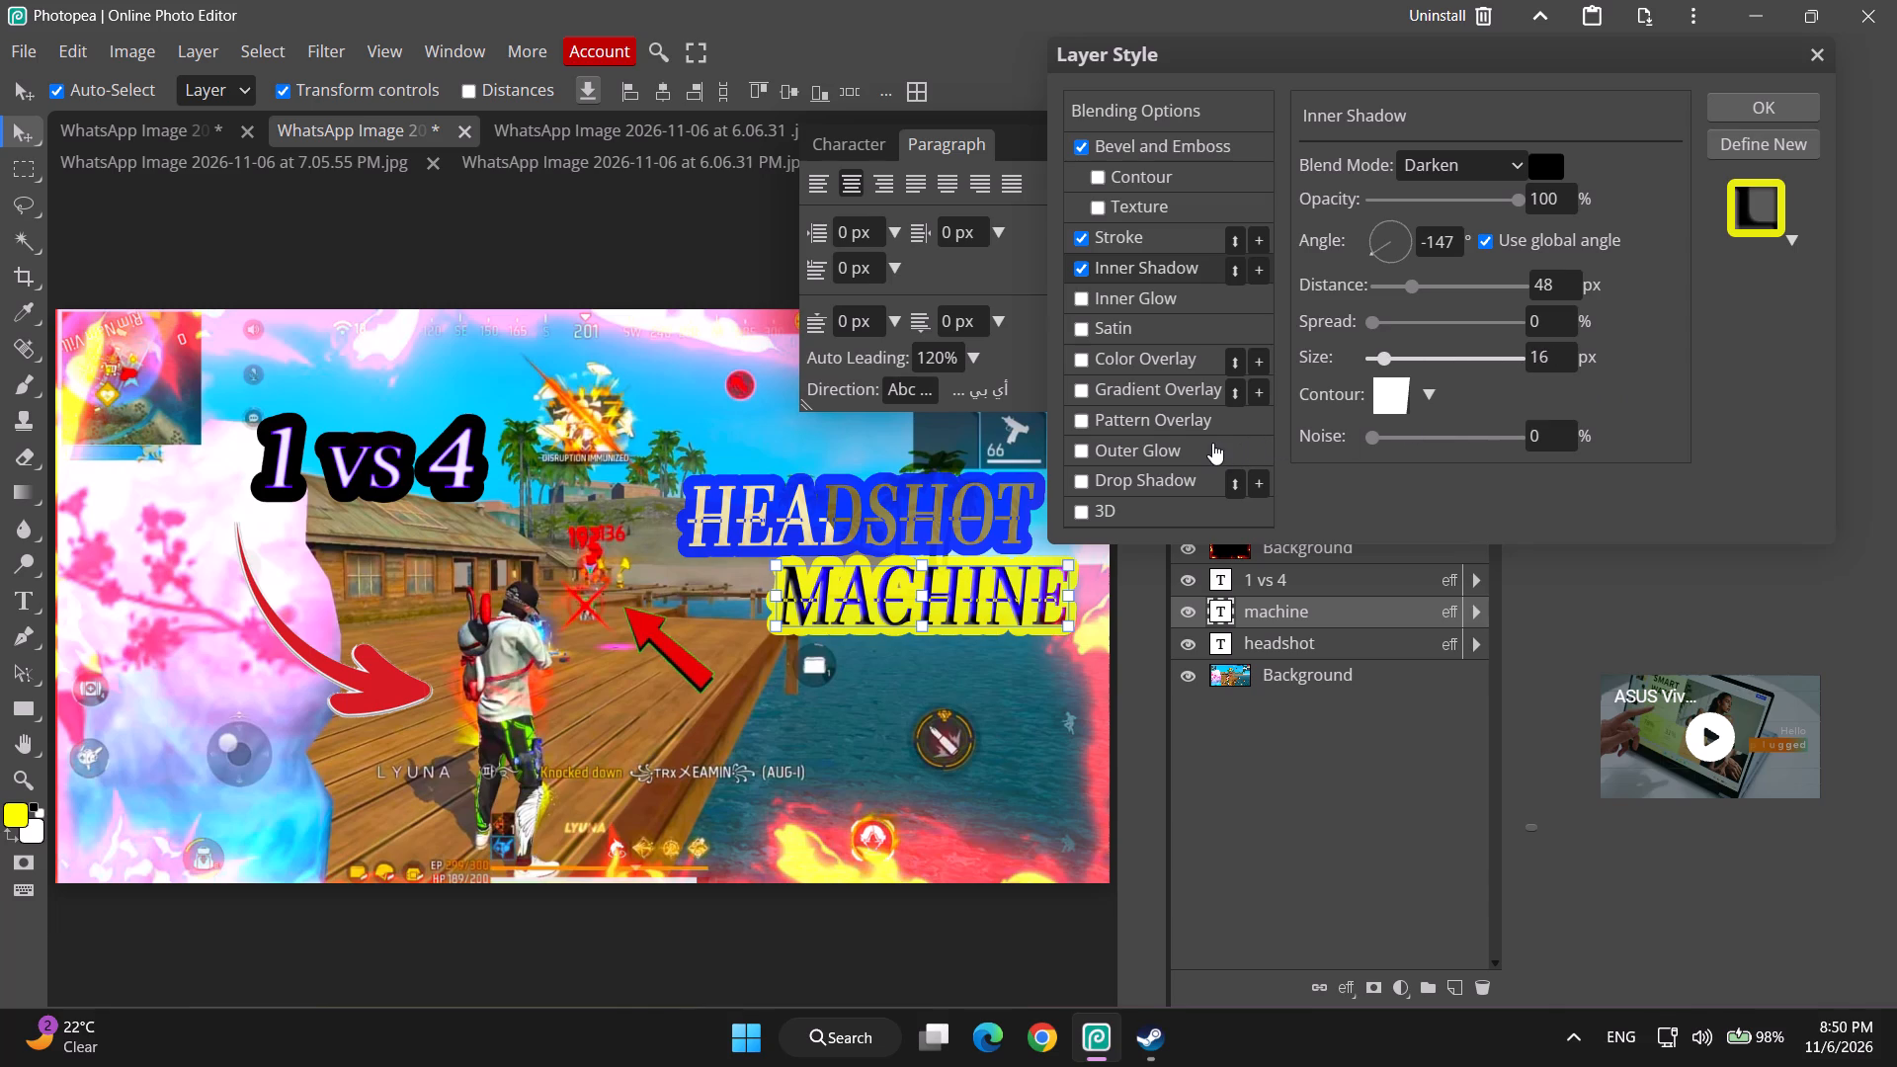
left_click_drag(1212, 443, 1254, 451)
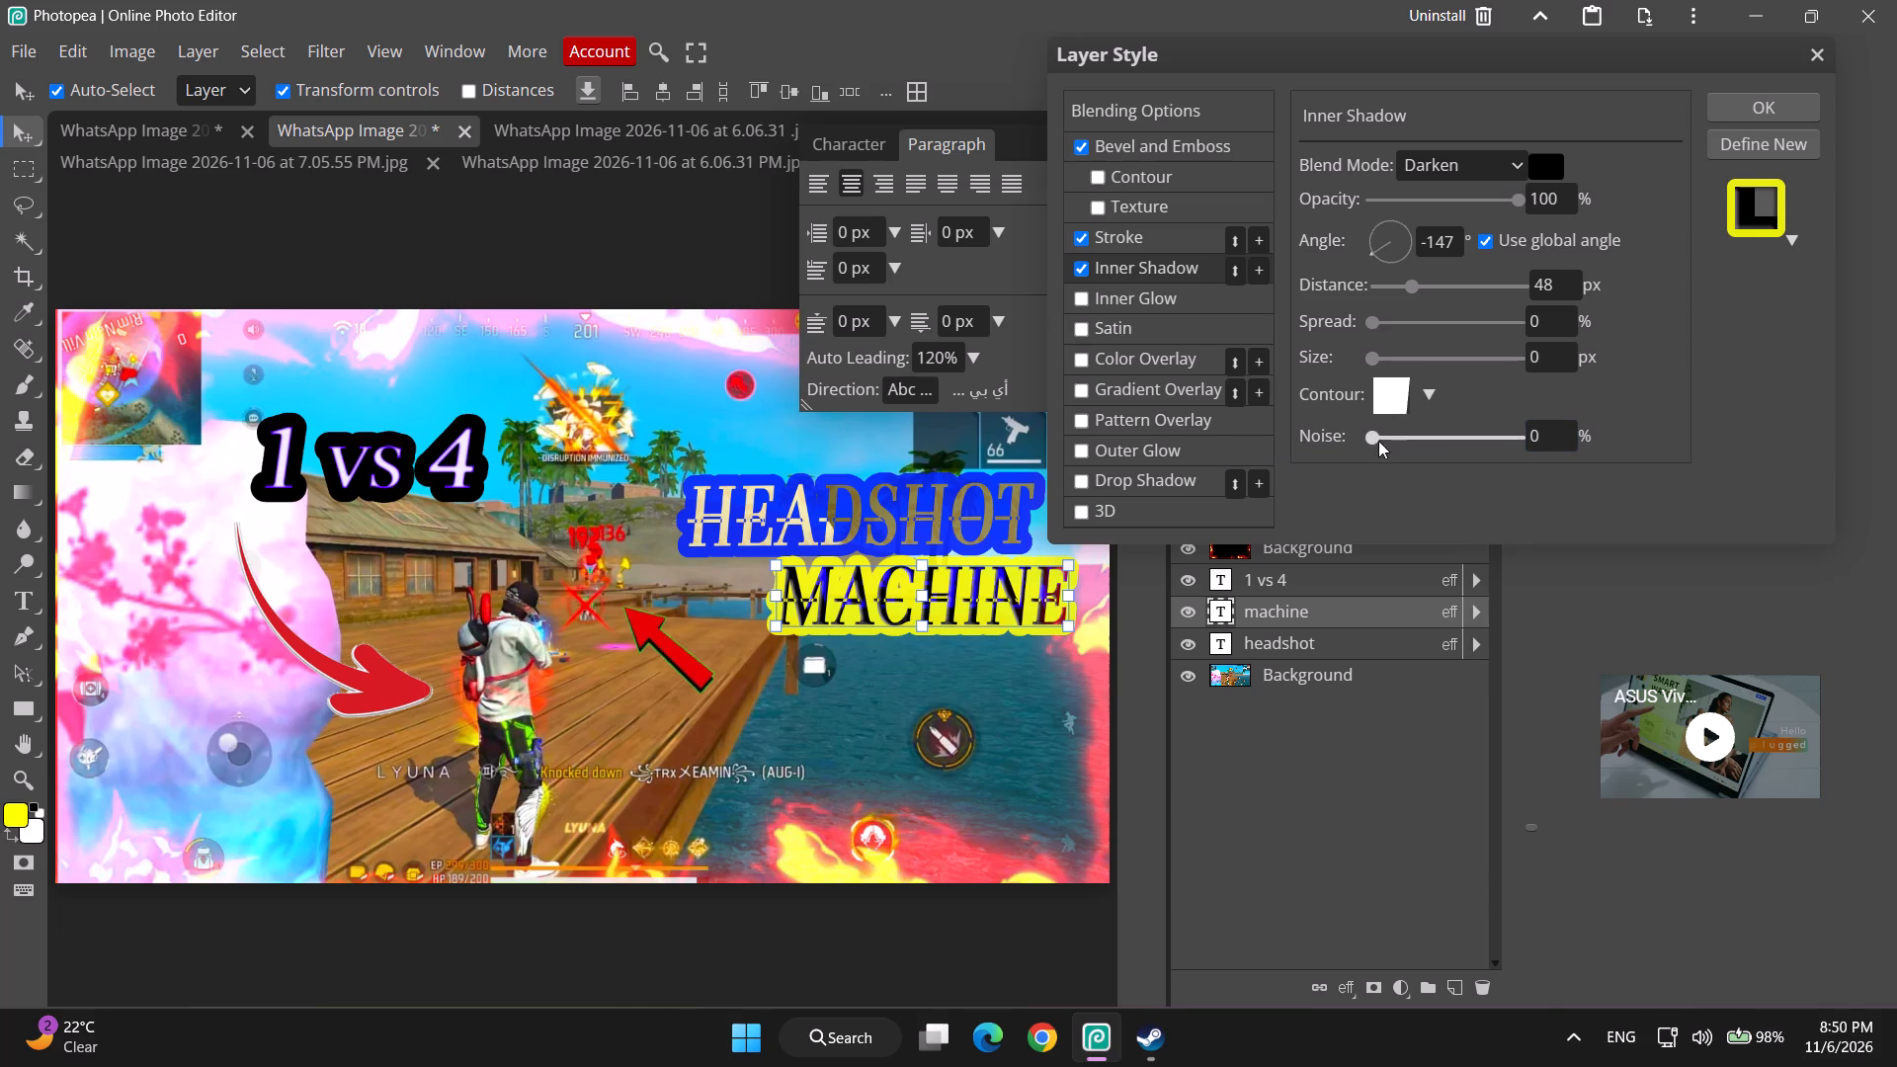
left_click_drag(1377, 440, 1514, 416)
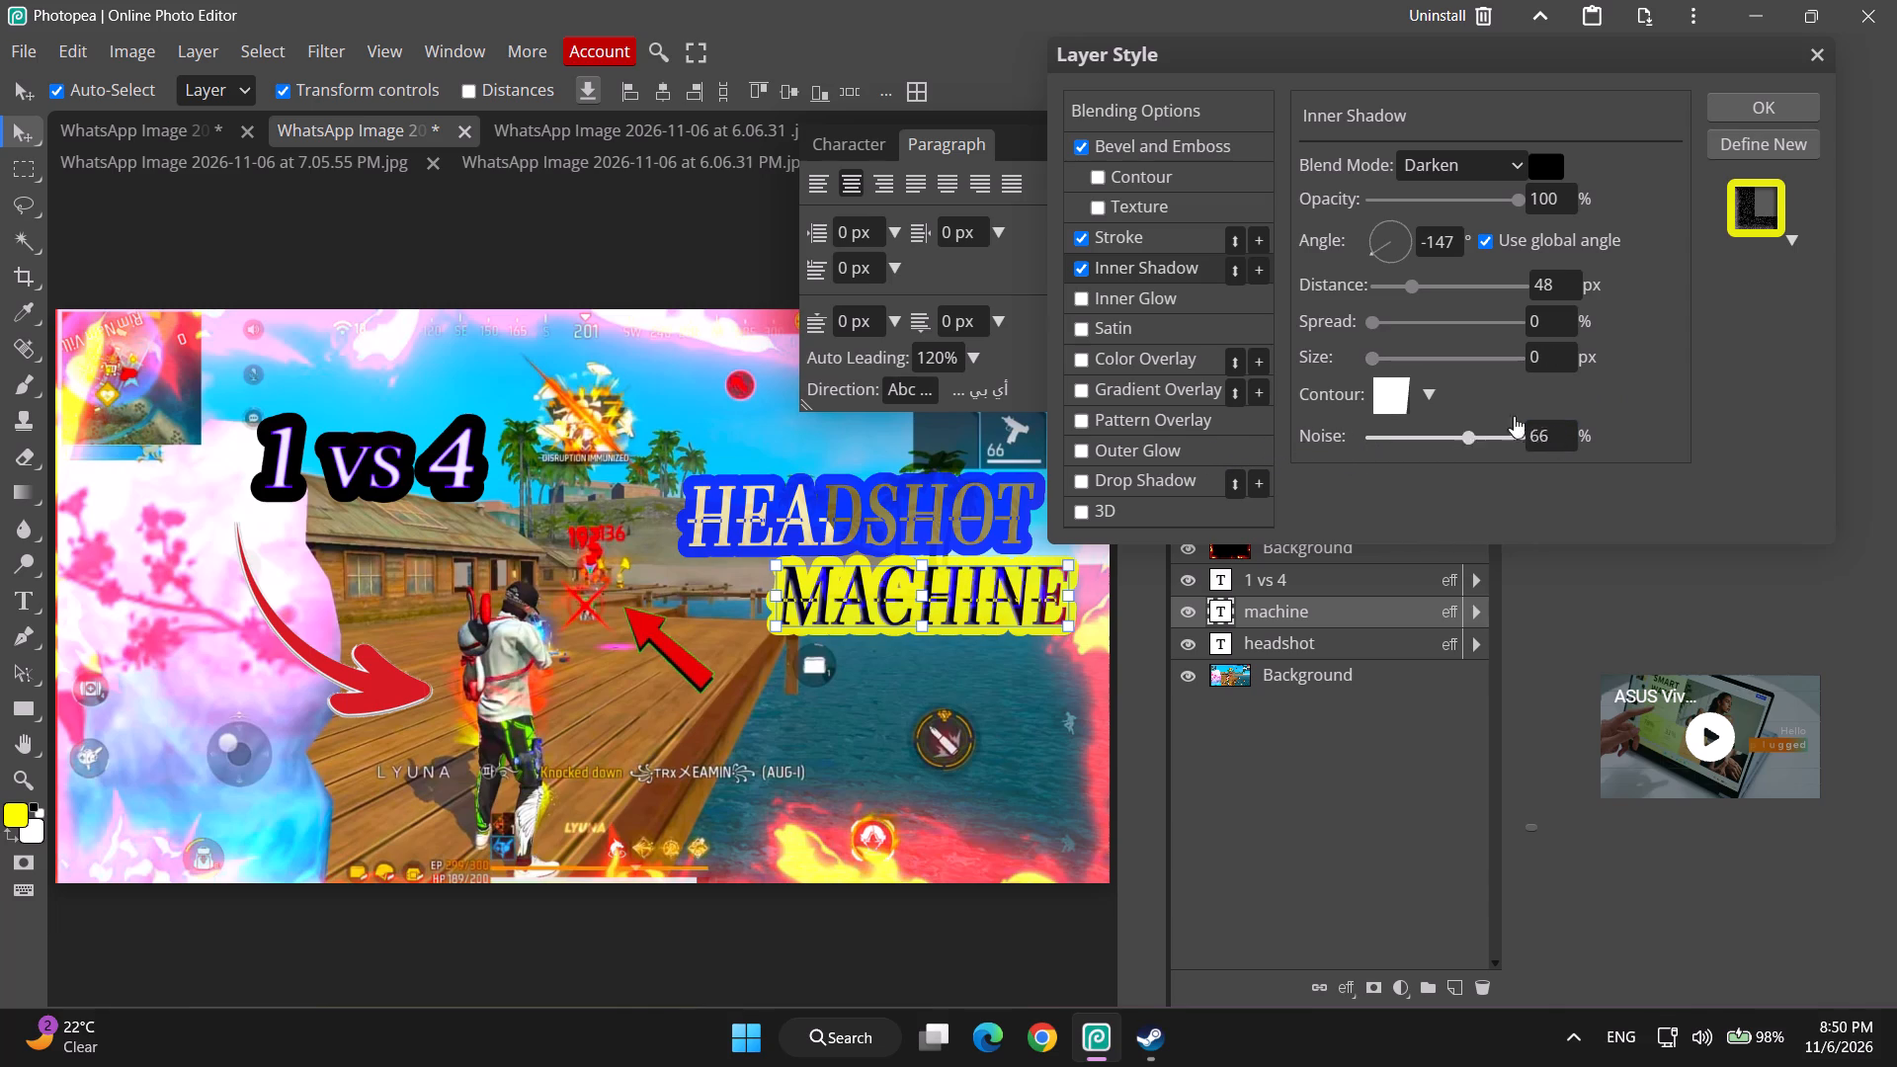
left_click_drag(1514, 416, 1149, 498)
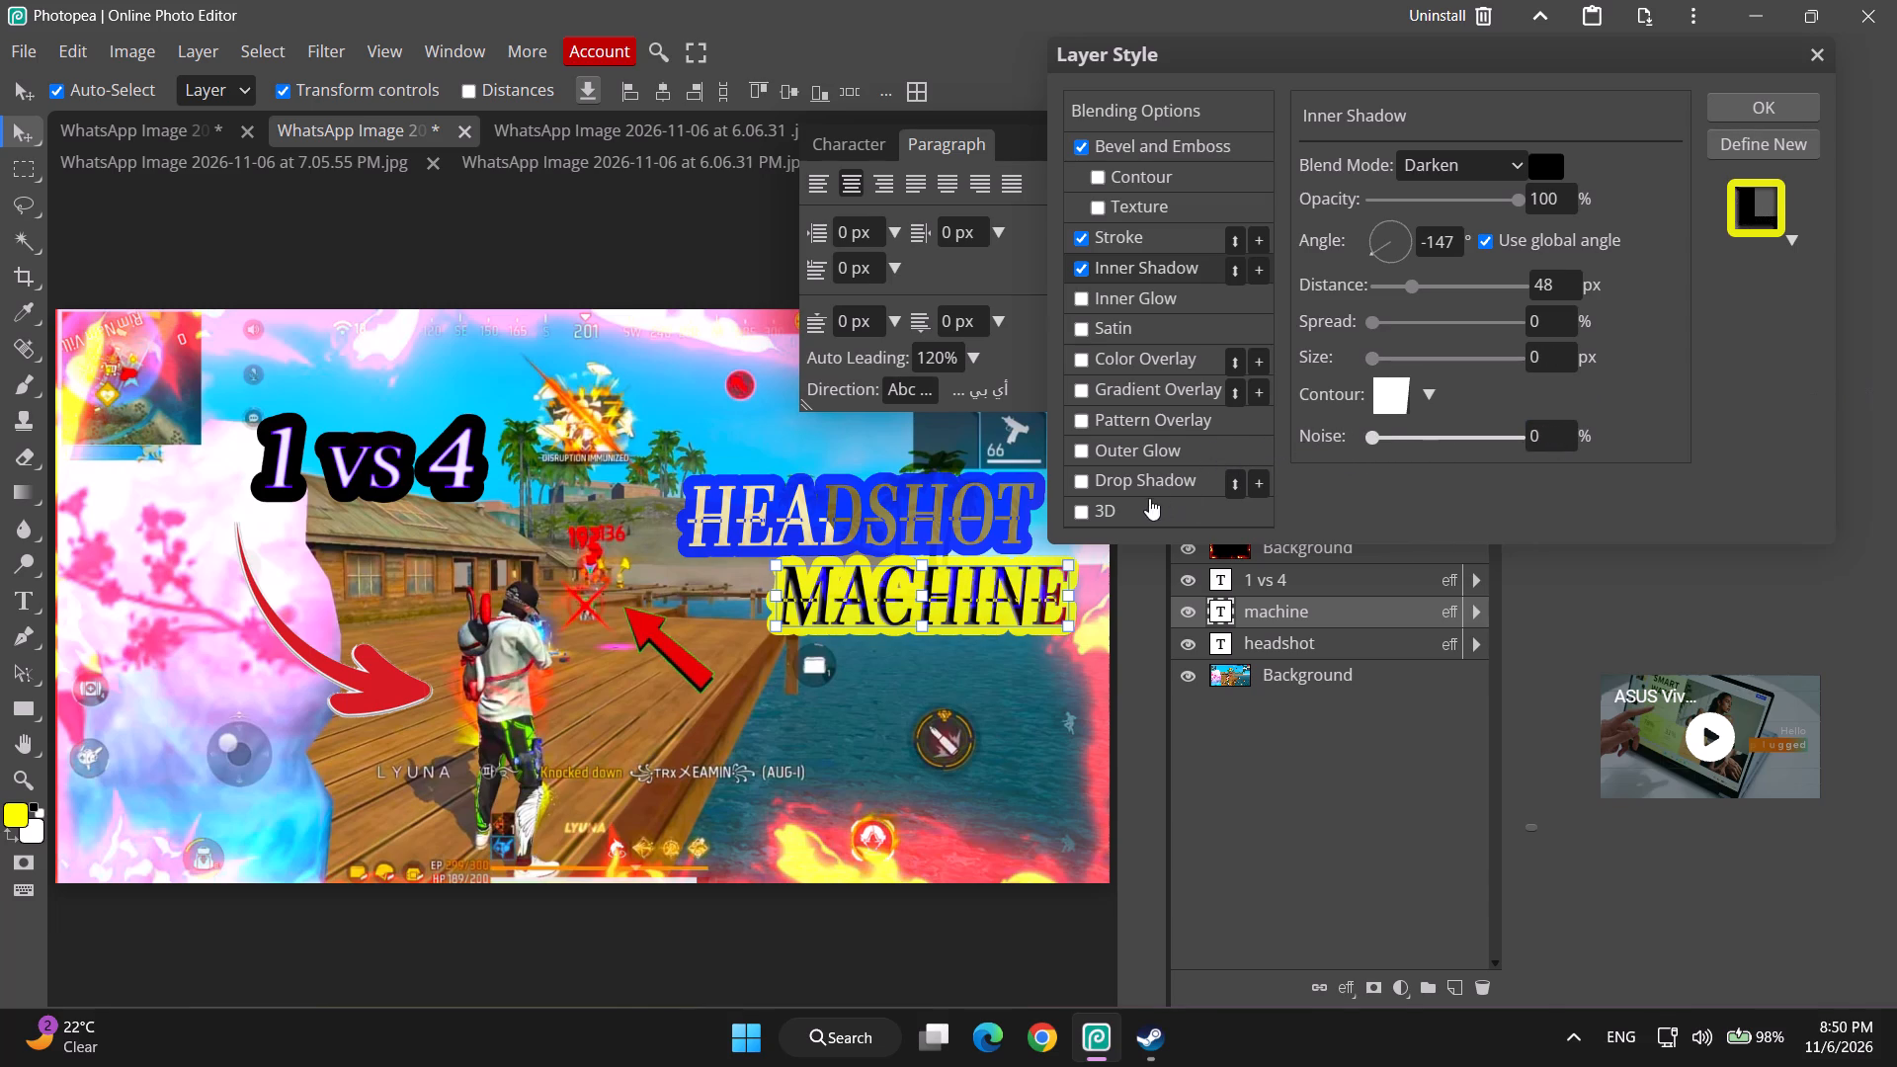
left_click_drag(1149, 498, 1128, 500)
Set the size of MACHINE's inner shadow to 200 px and its noise to 100%.
left_click(1374, 369)
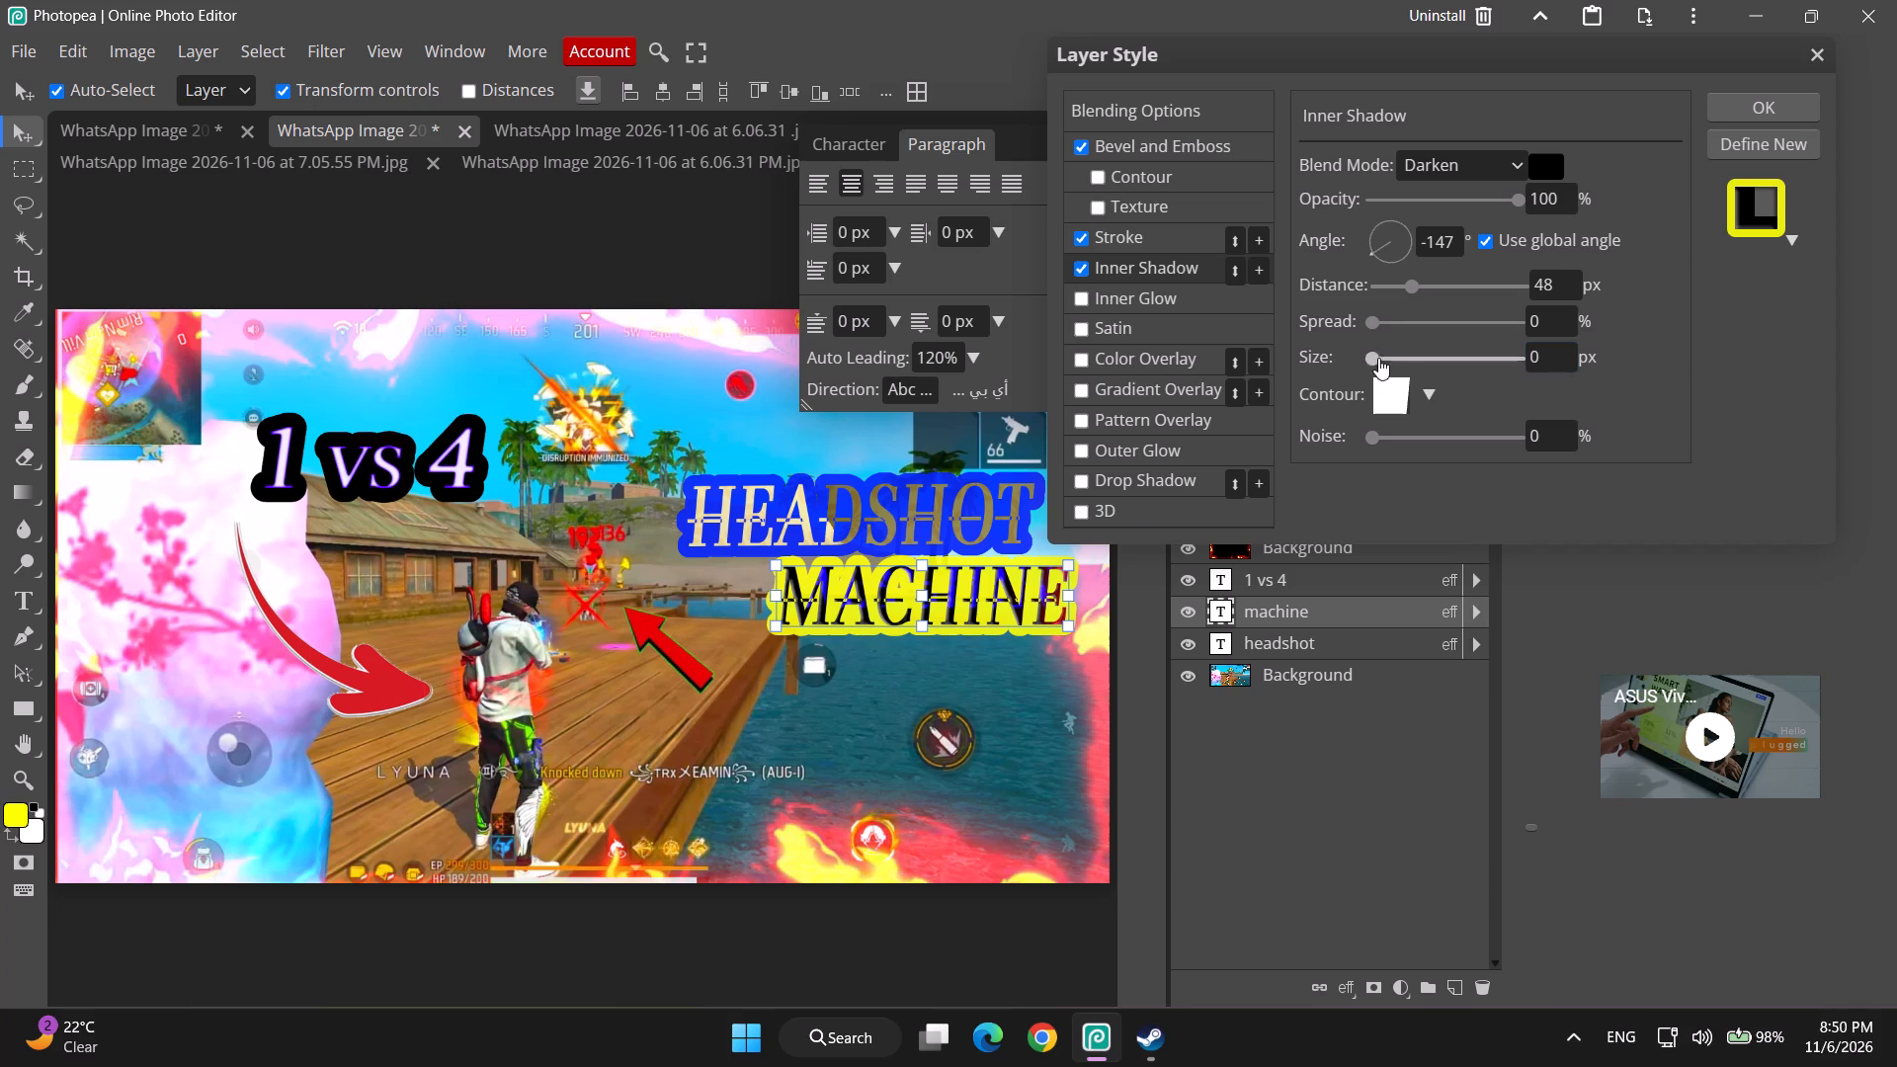
left_click_drag(1378, 354, 1624, 361)
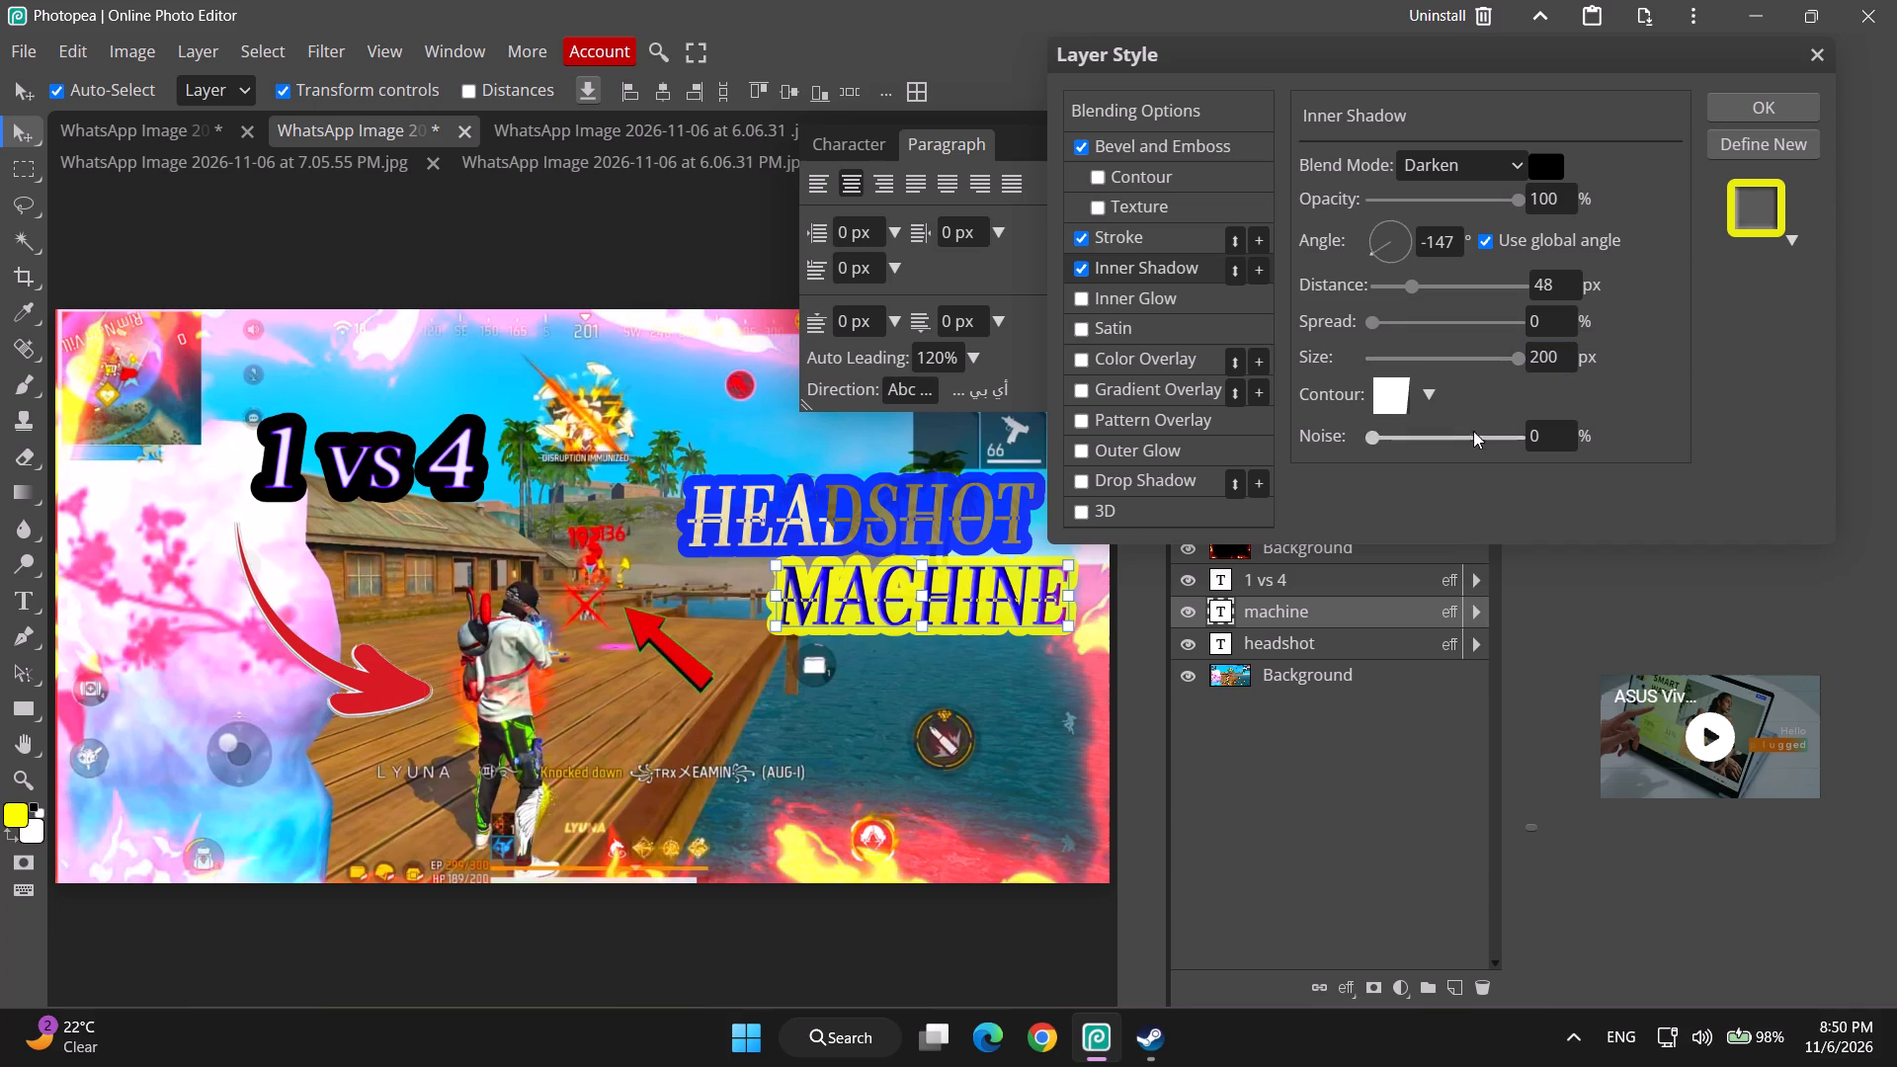
left_click_drag(1473, 431, 1642, 438)
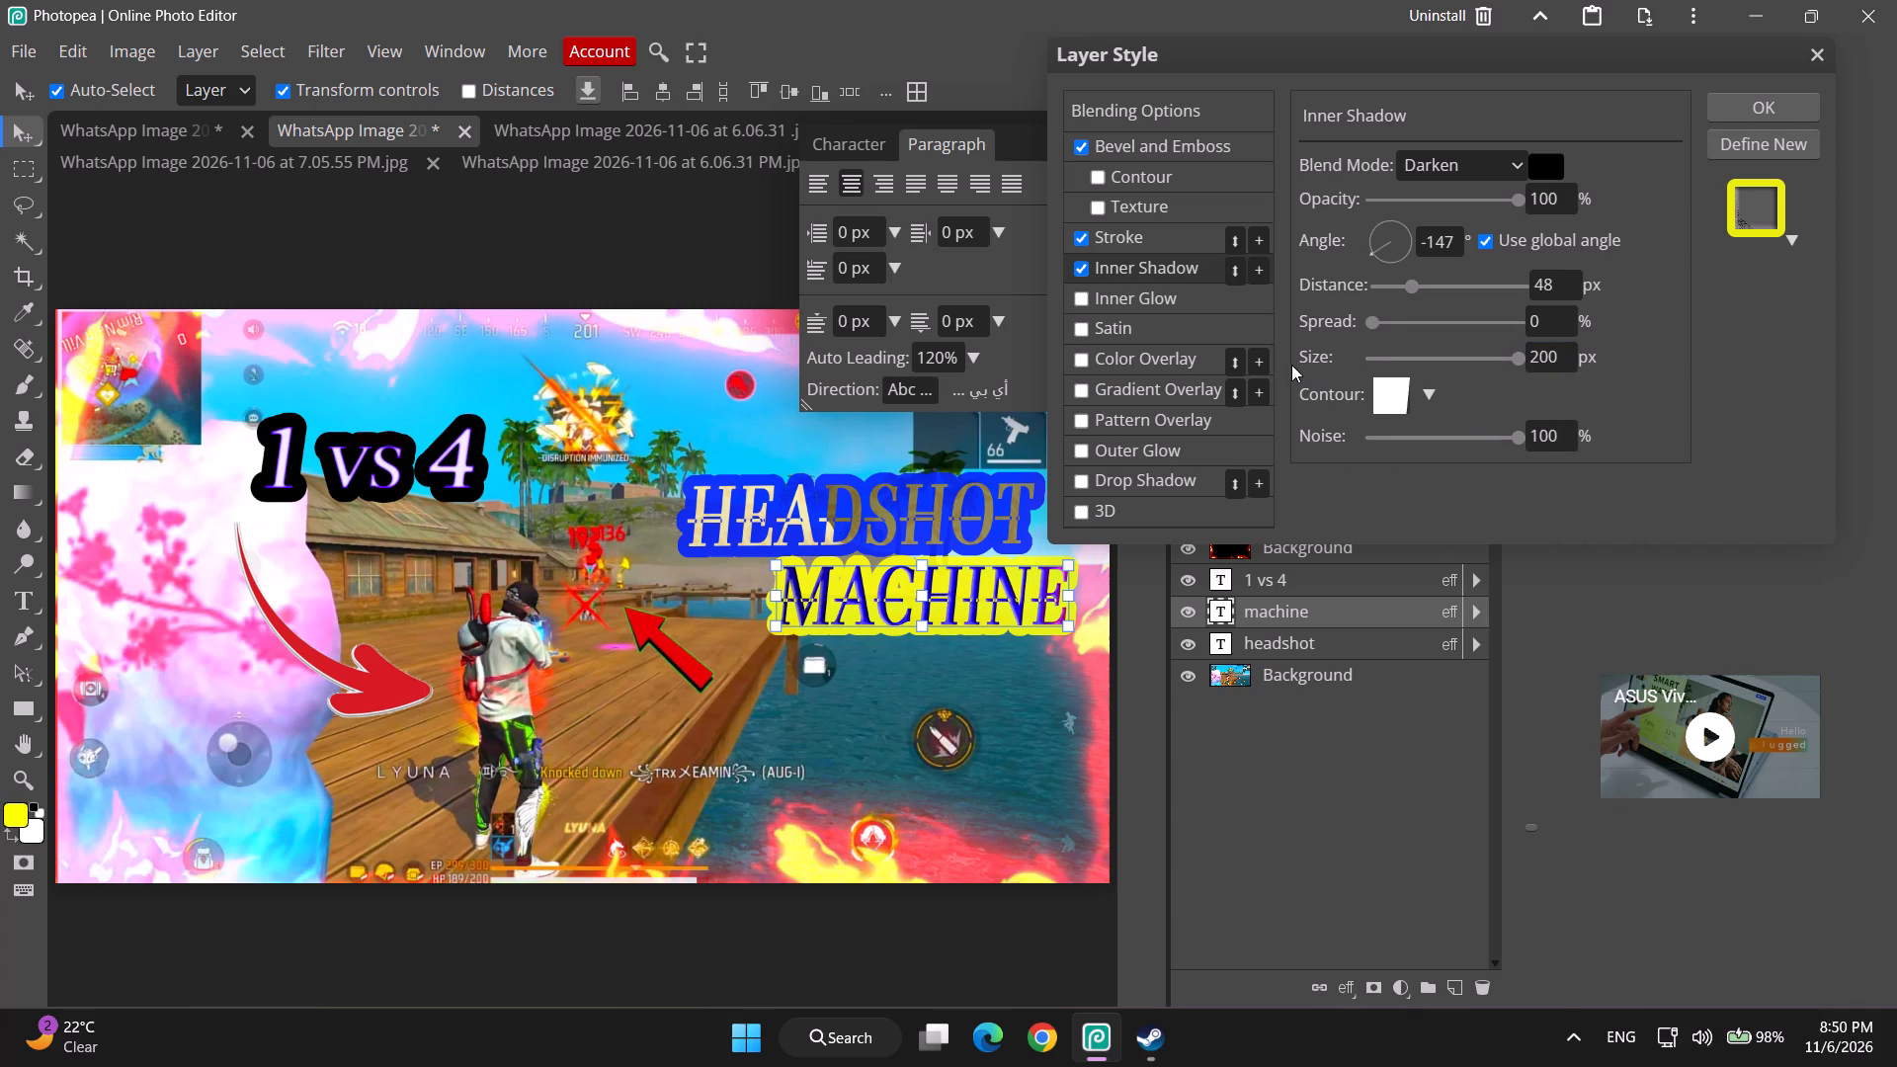
Add an inner glow to MACHINE's layer style.
left_click(1132, 291)
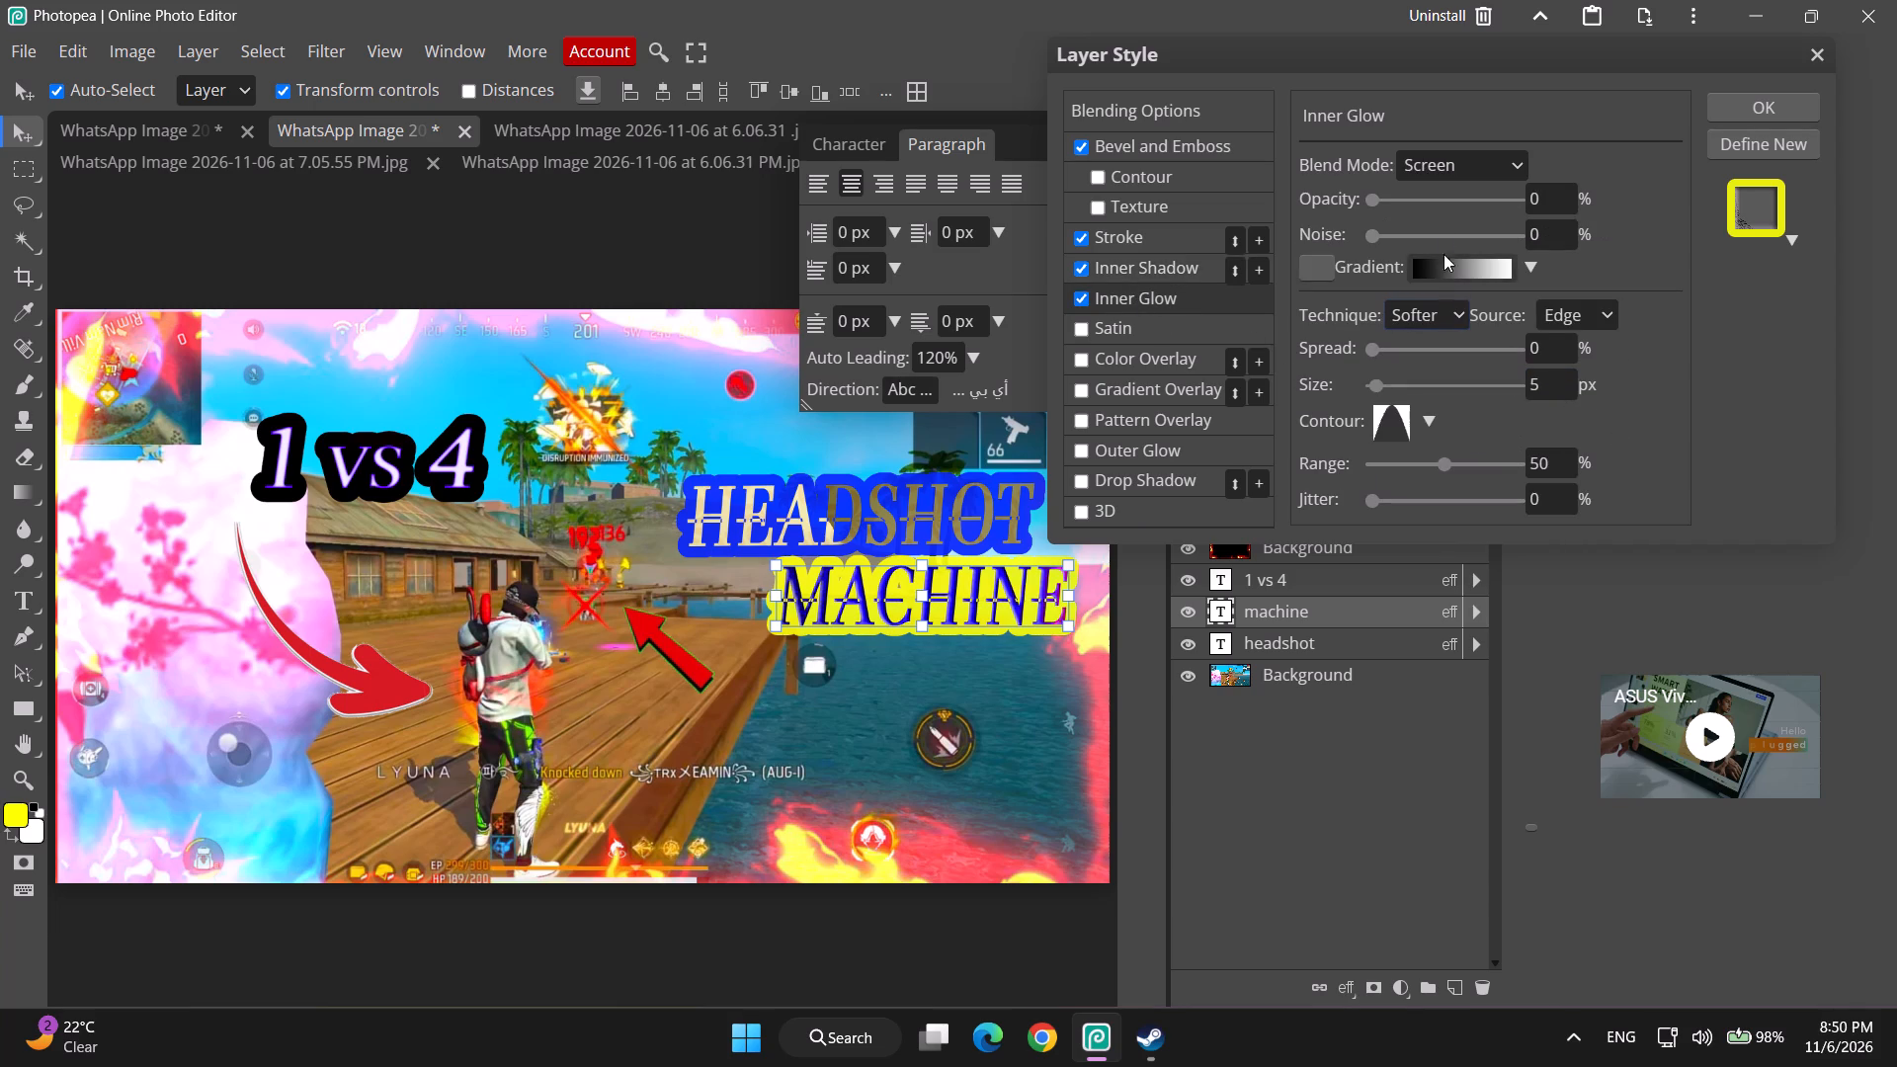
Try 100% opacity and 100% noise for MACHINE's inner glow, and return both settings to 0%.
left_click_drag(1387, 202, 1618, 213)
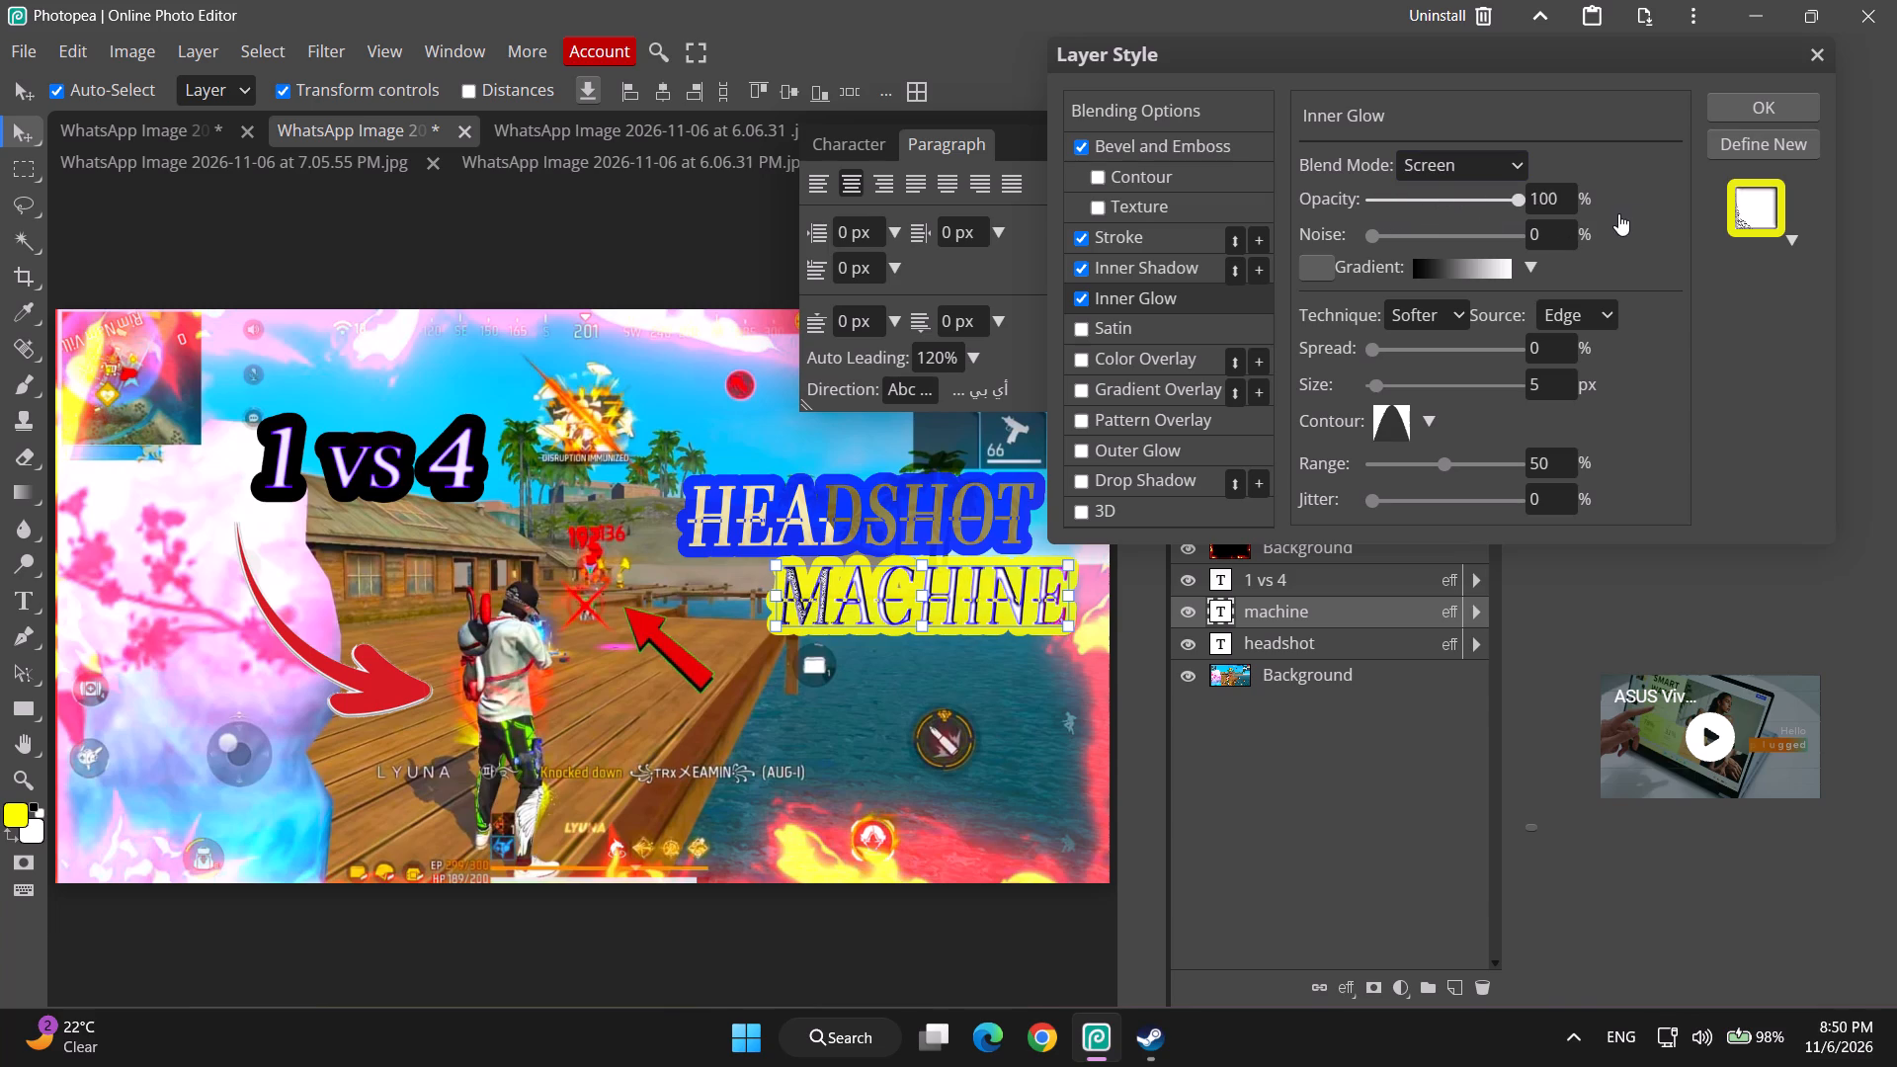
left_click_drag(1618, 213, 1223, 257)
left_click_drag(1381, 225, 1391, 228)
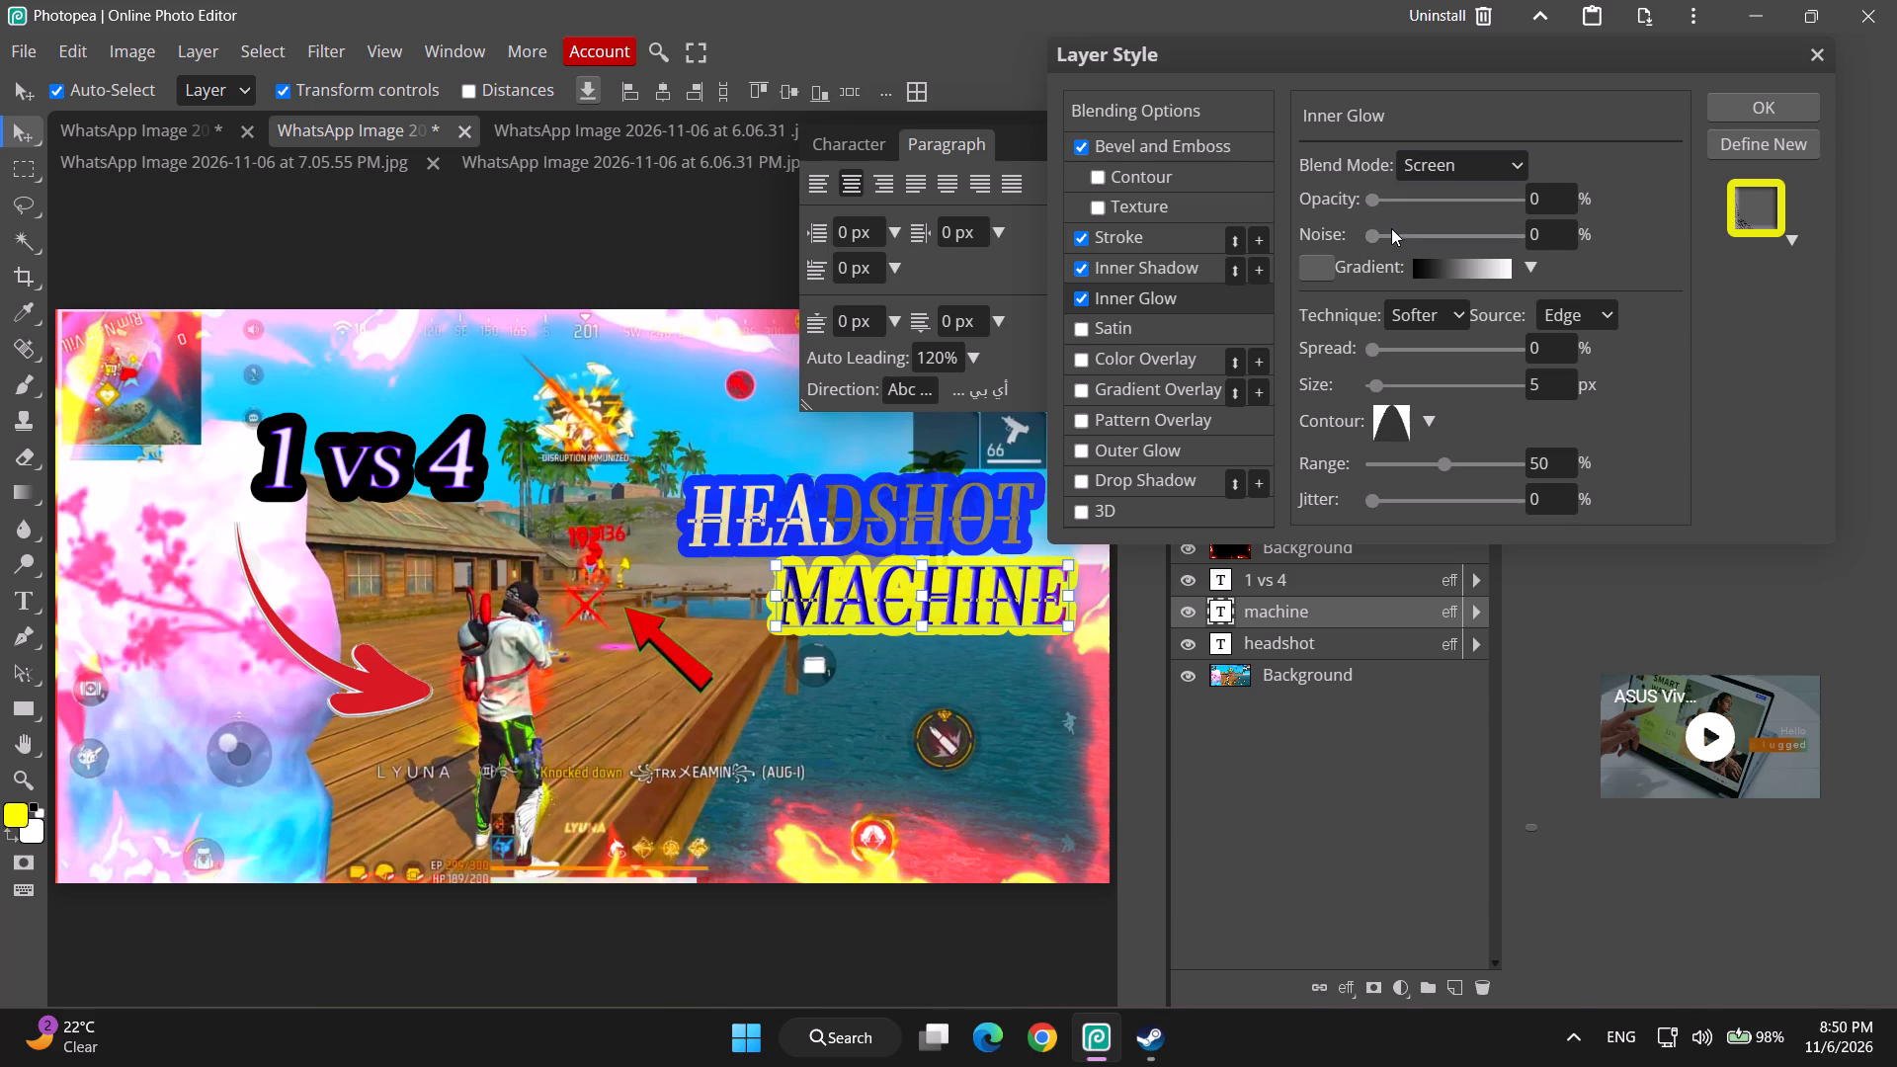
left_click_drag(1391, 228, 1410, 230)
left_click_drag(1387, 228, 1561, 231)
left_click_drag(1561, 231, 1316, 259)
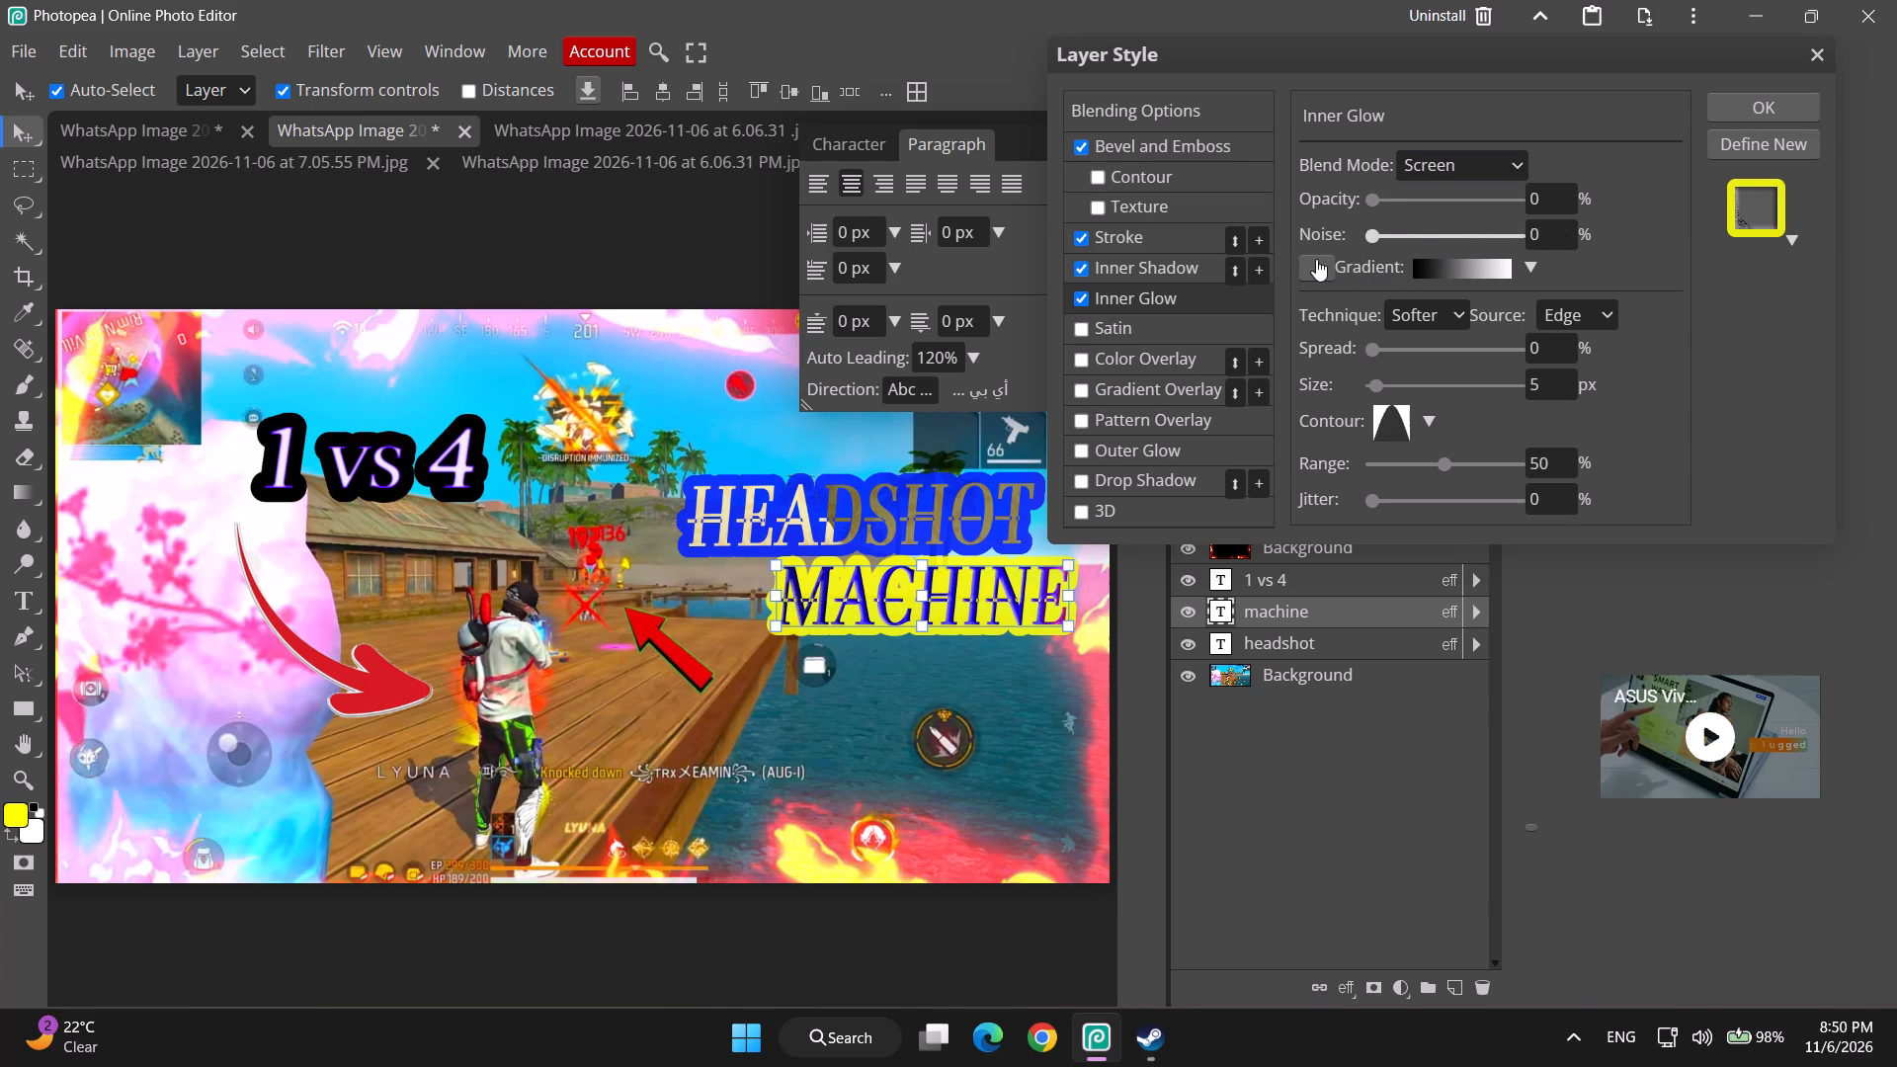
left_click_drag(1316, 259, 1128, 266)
Examine the color and opacity stops of the inner glow's black-to-white gradient.
left_click(1447, 272)
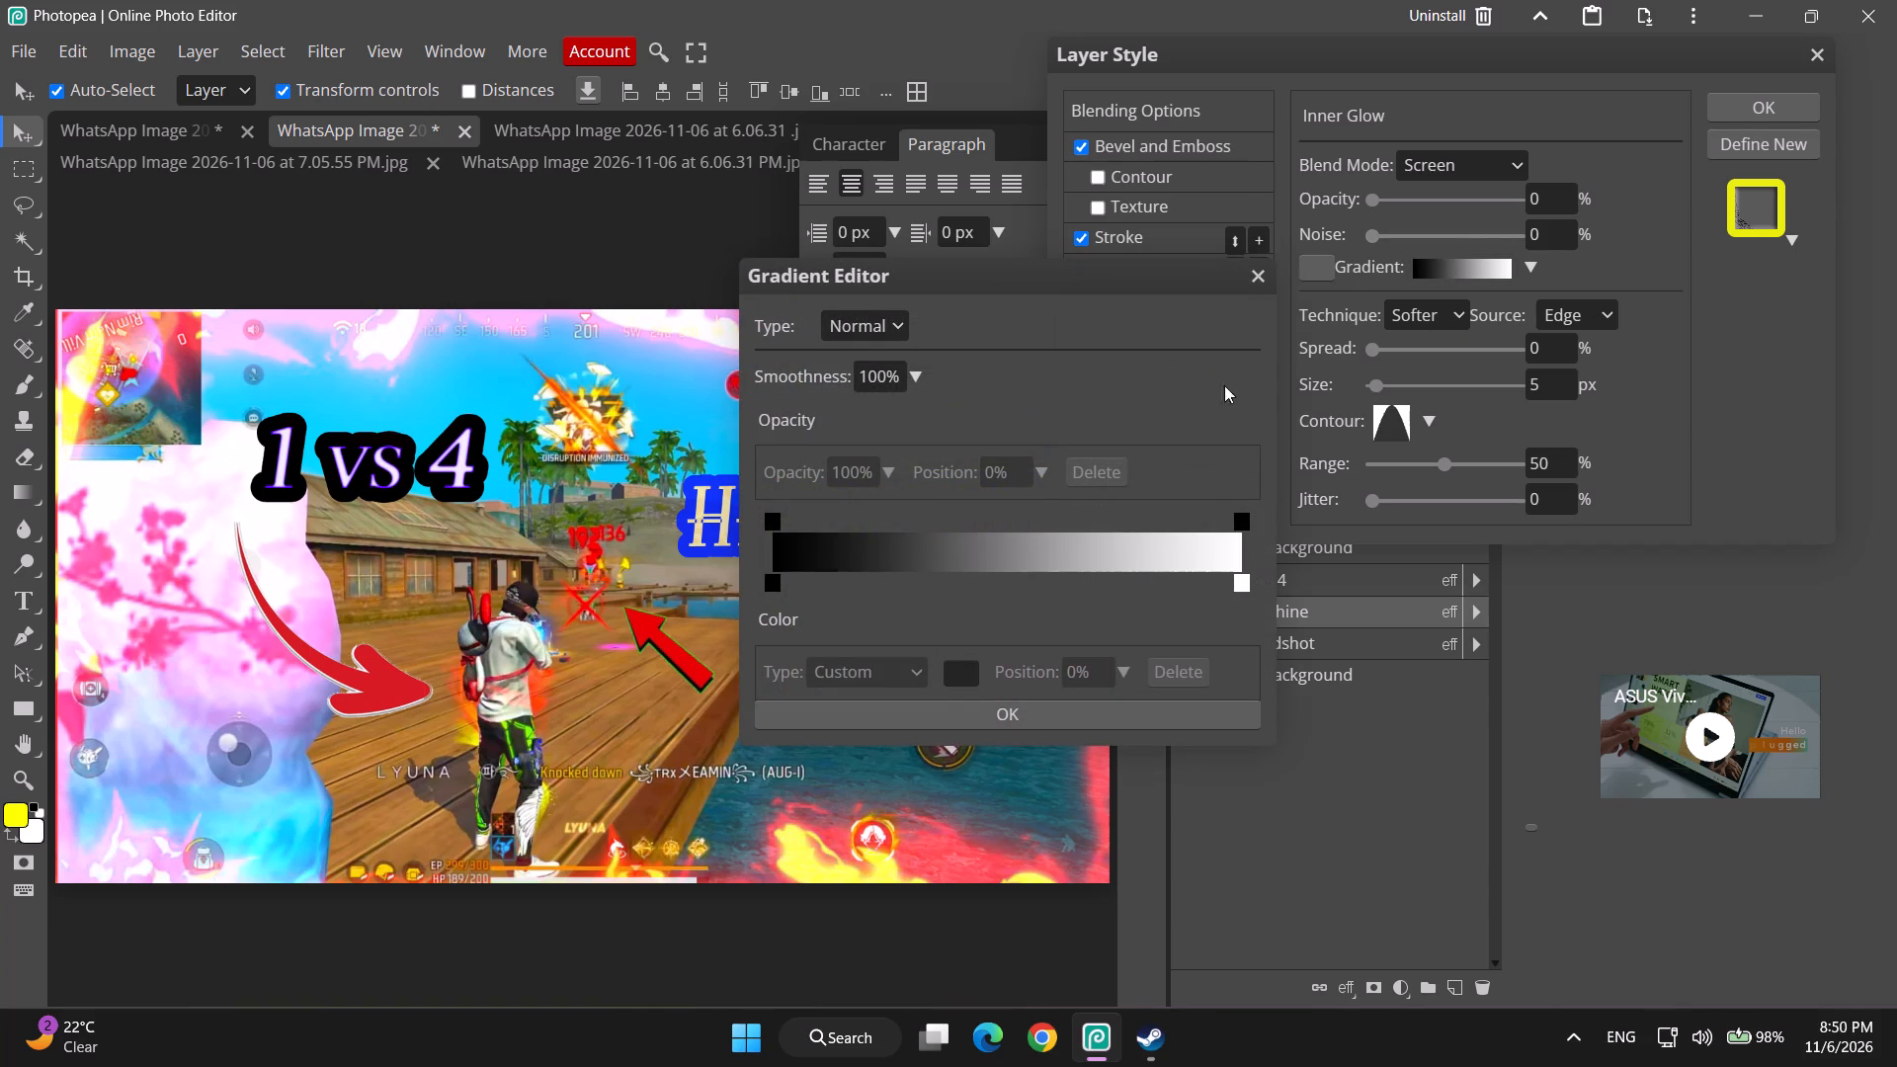
left_click_drag(948, 280, 1351, 199)
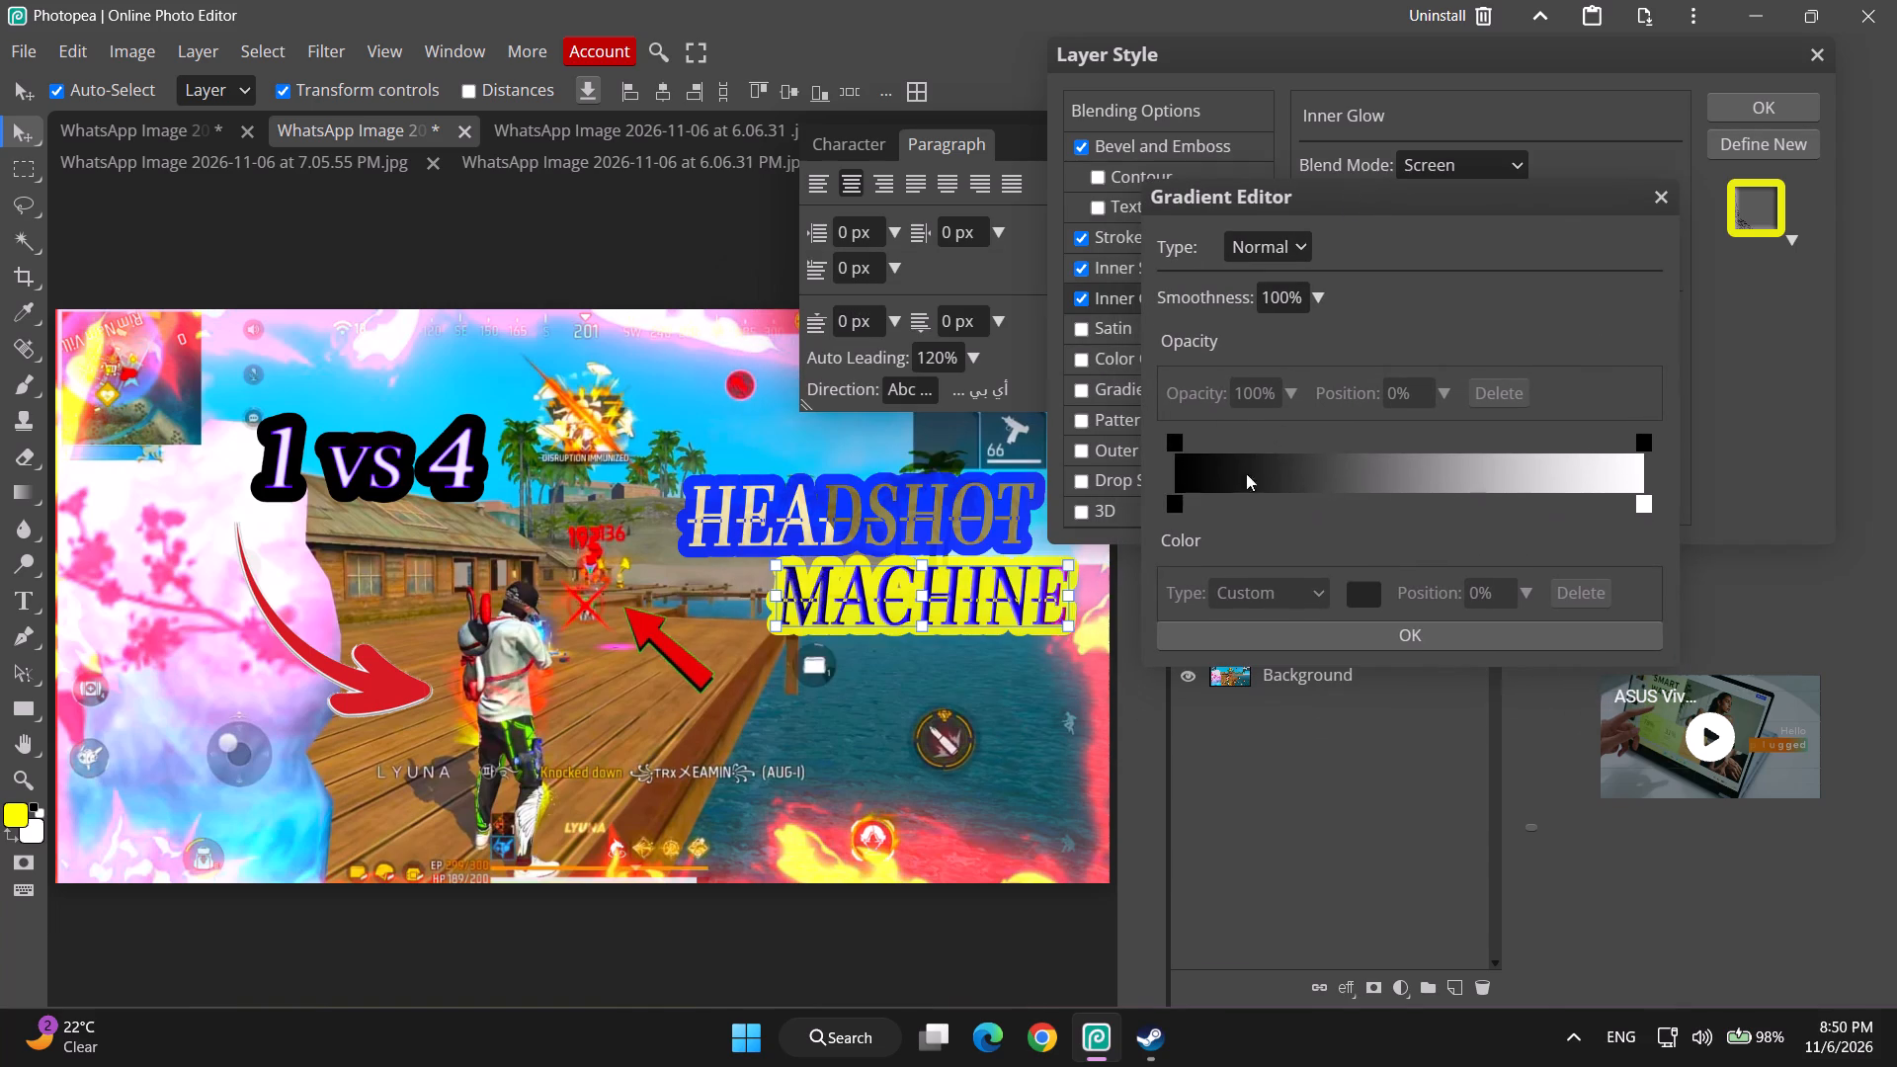
left_click(1173, 429)
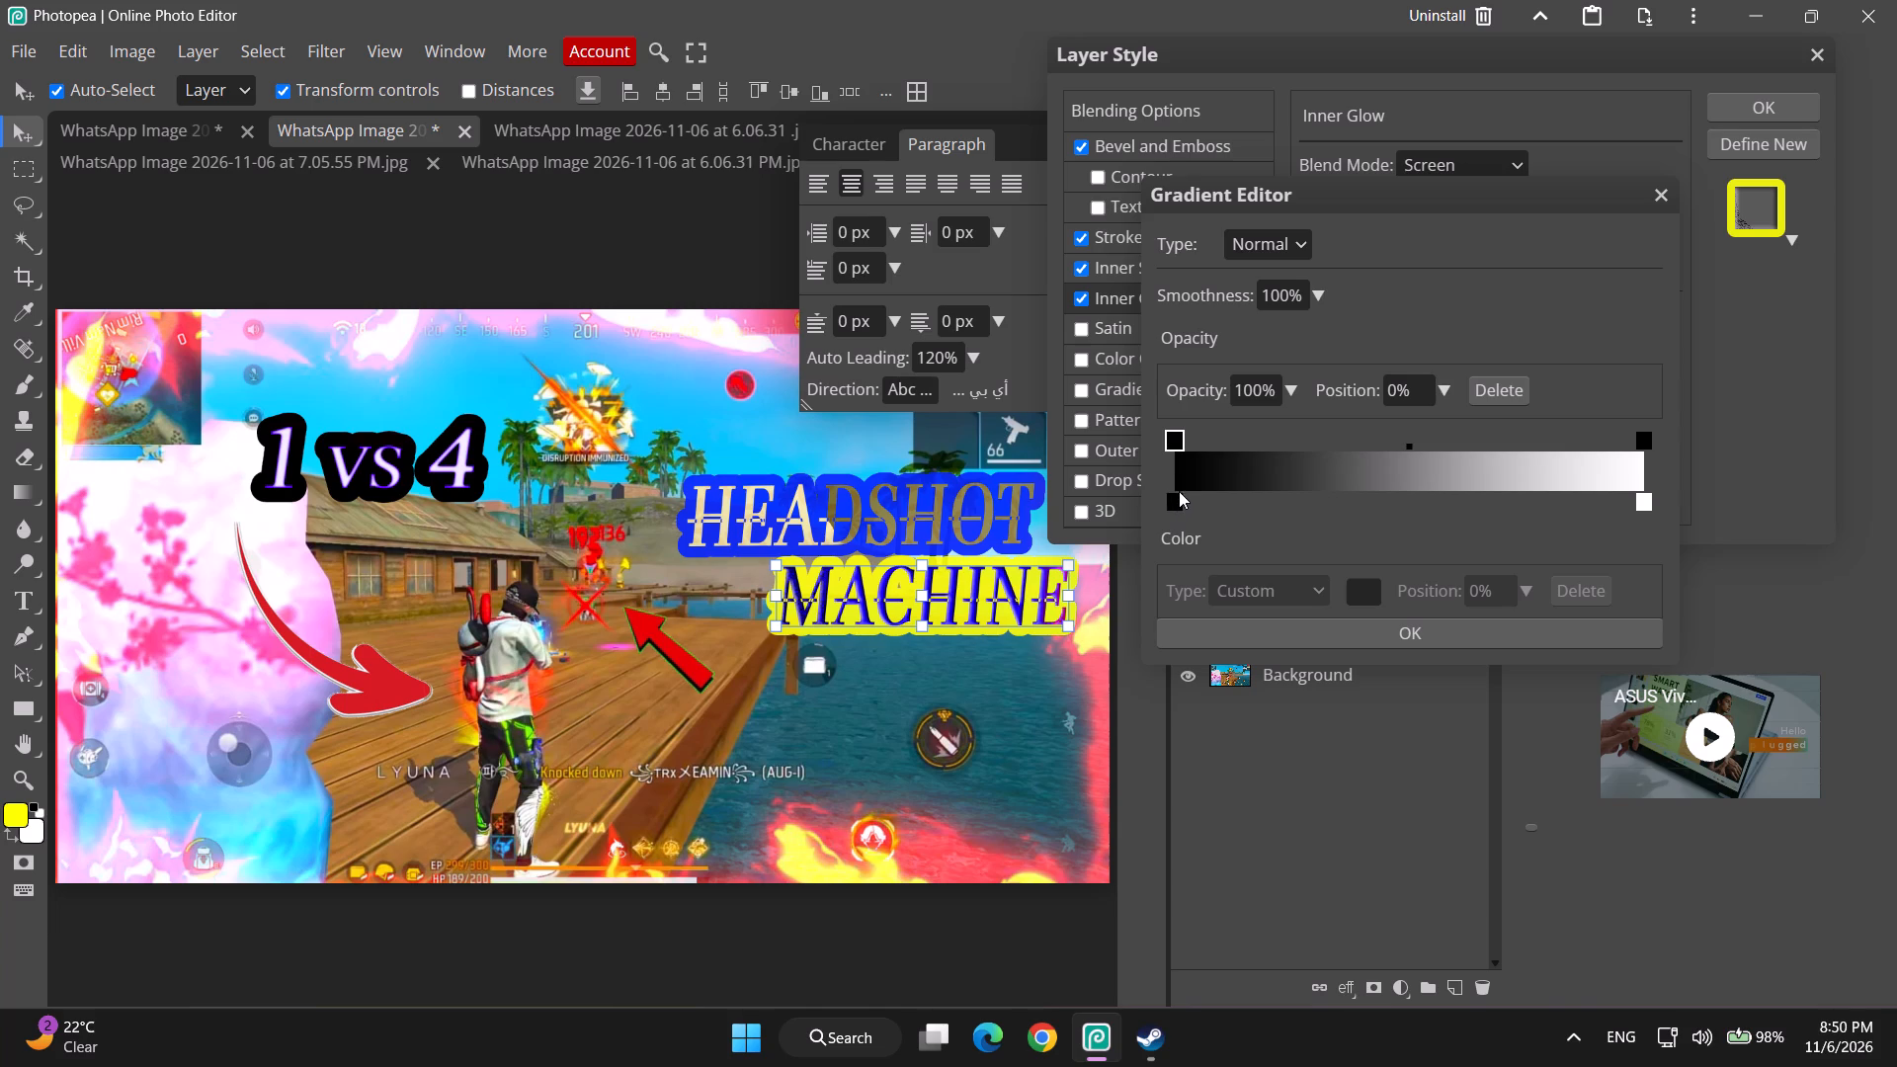
left_click(1177, 498)
left_click_drag(1526, 487, 1518, 495)
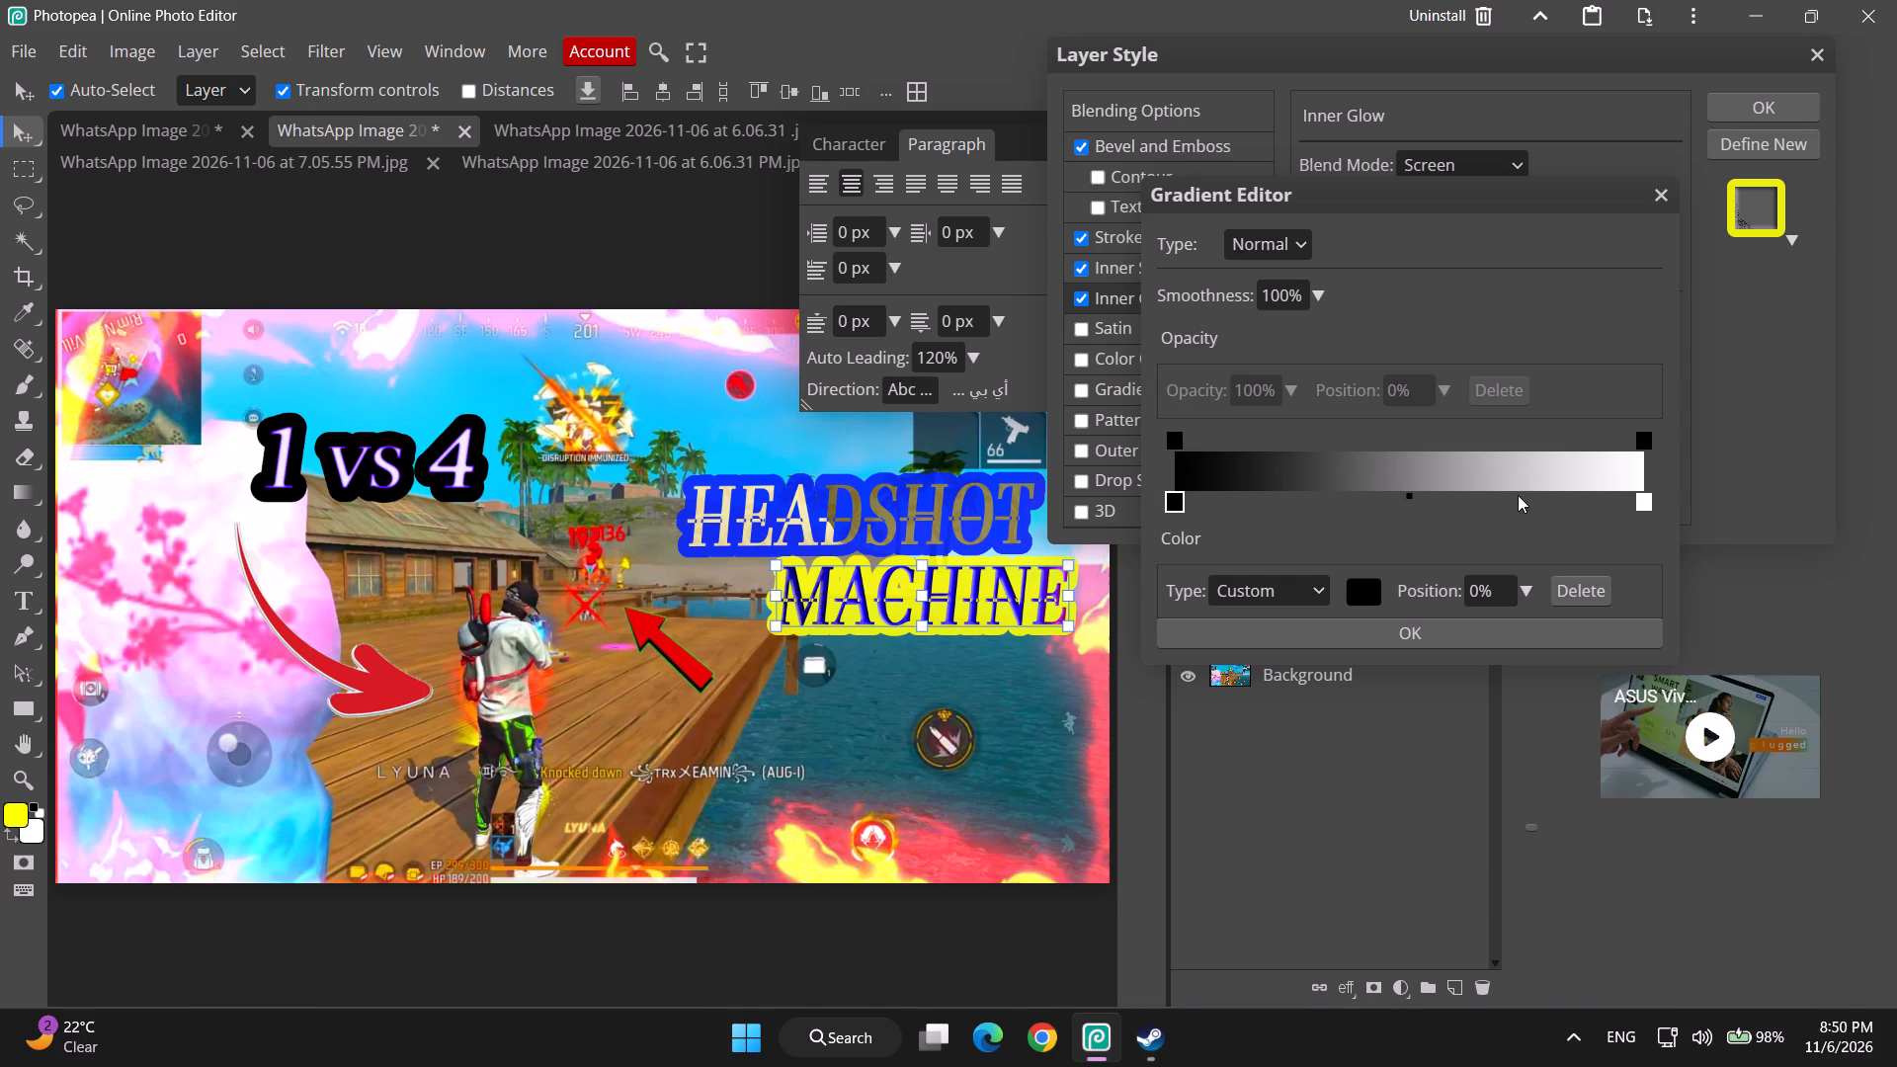
left_click_drag(1518, 495, 1496, 495)
left_click(1647, 502)
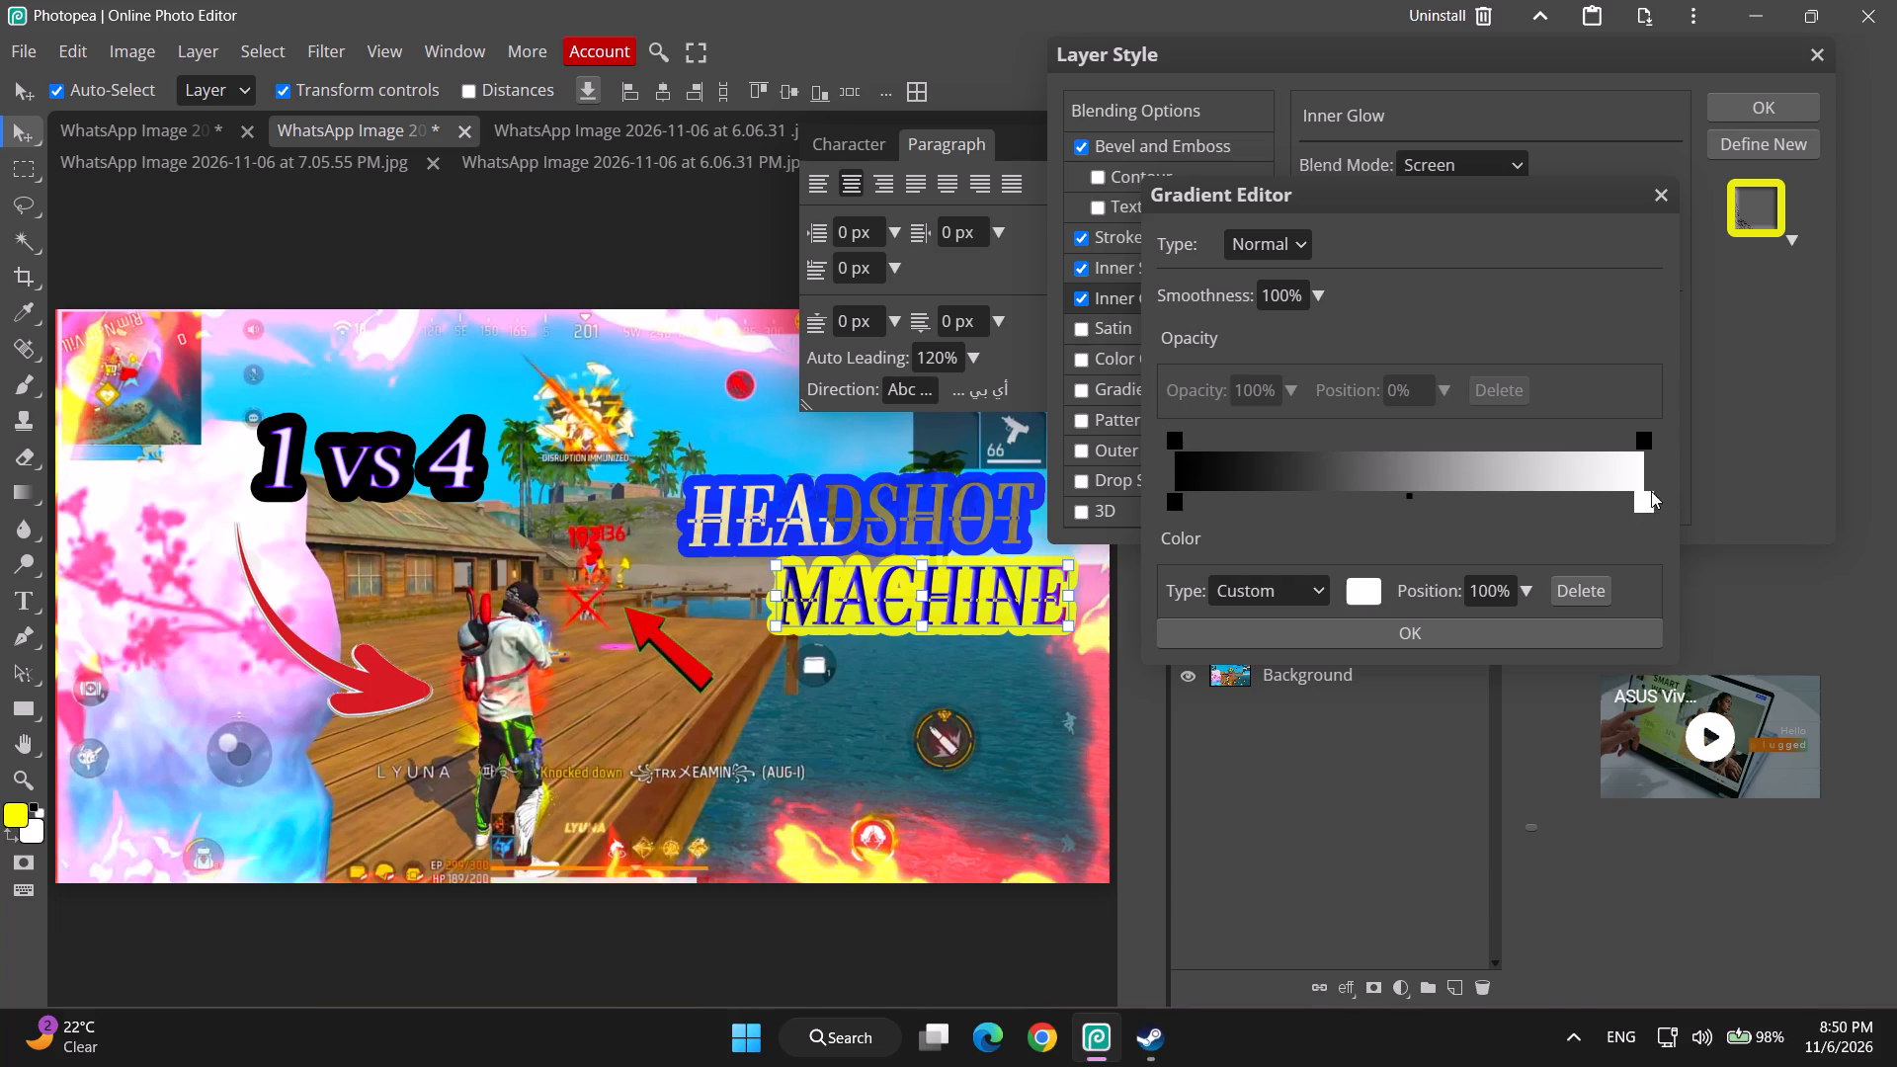
left_click(1179, 442)
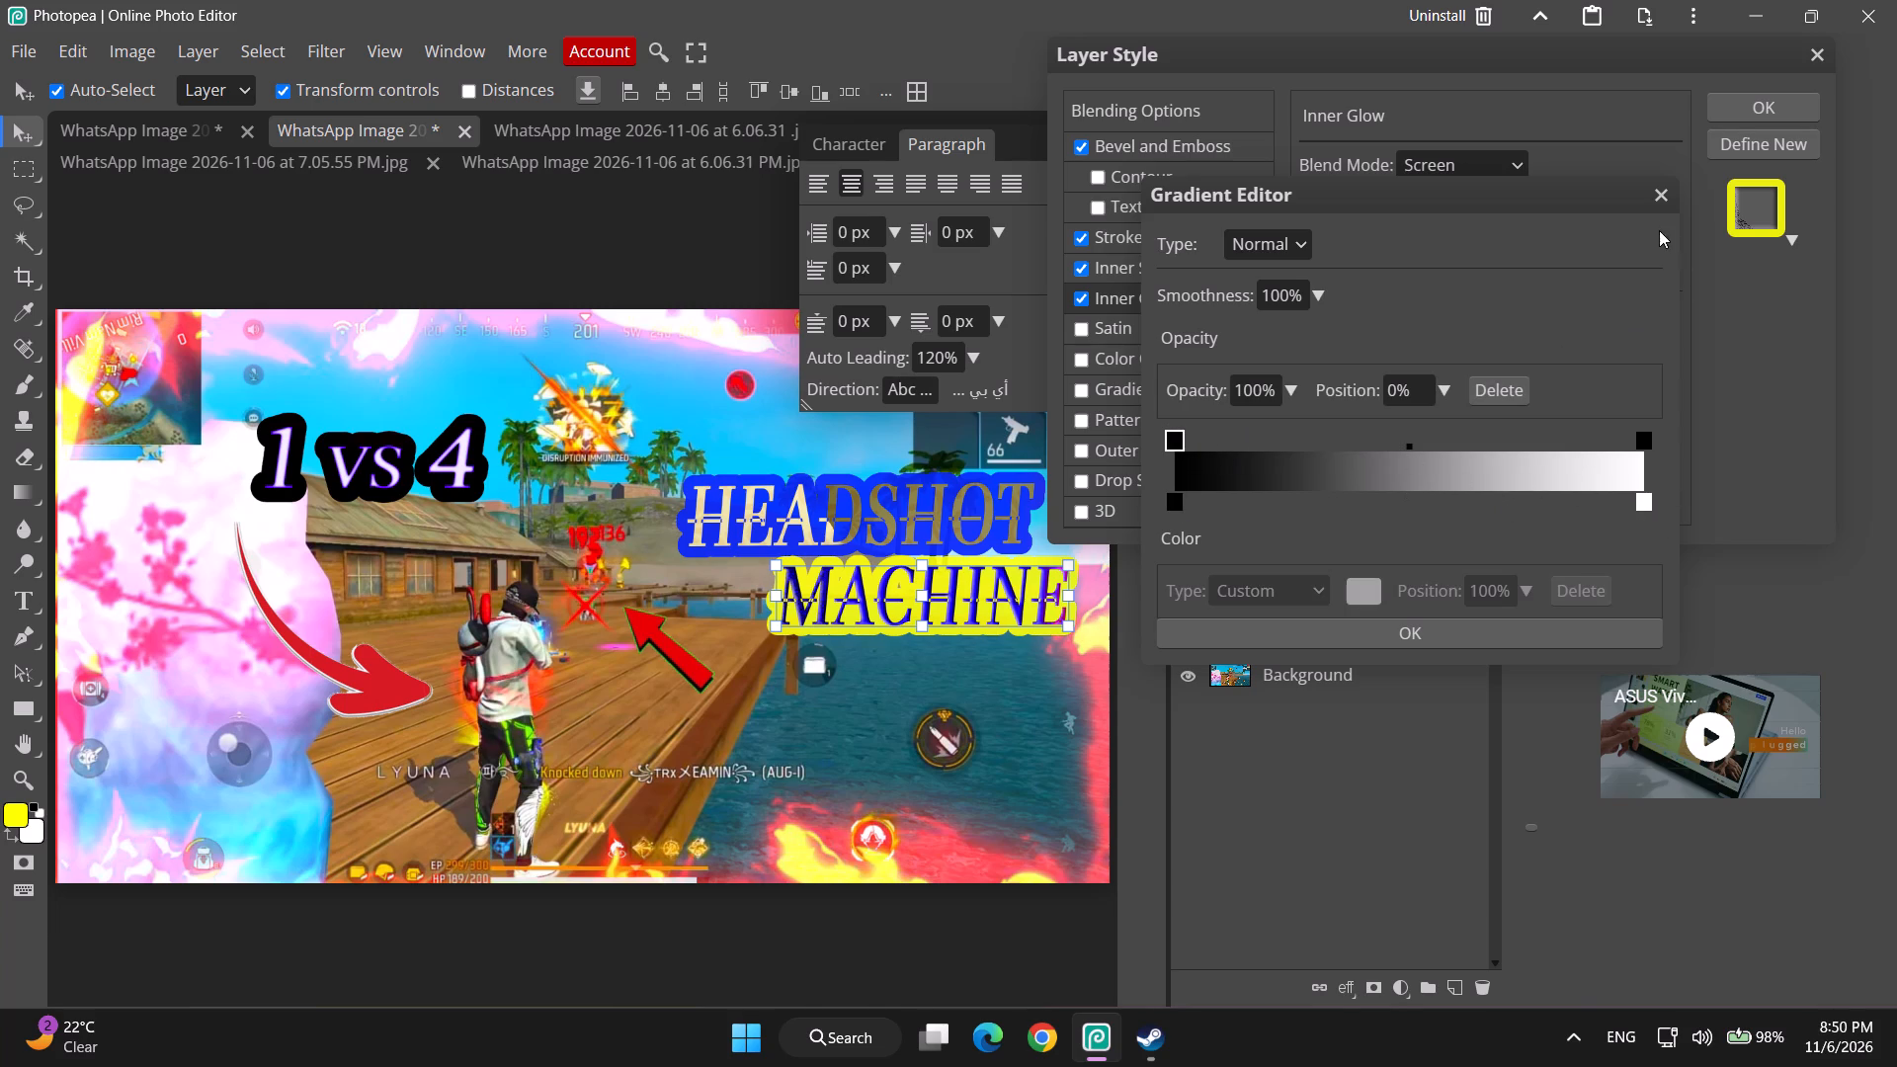
left_click(1653, 191)
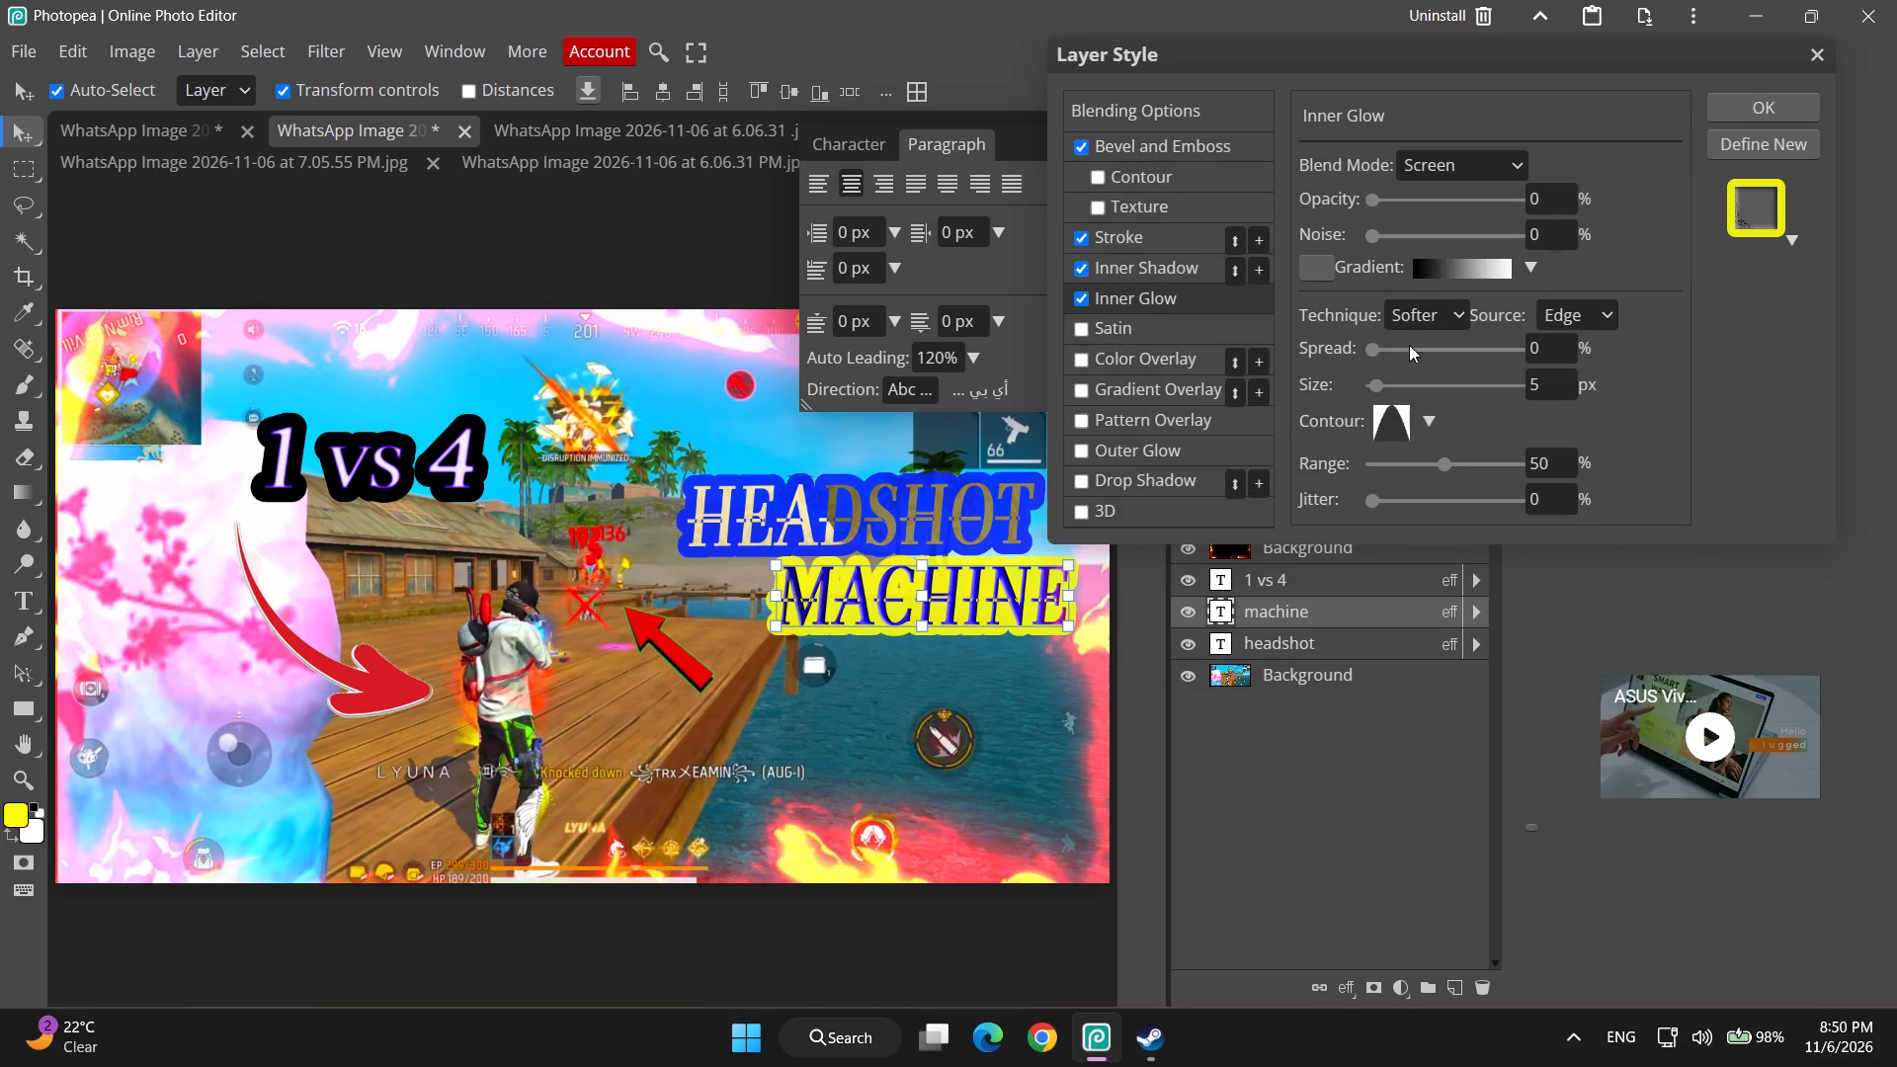
Set the opacity of MACHINE's inner glow to 100%.
left_click_drag(1404, 201, 1316, 240)
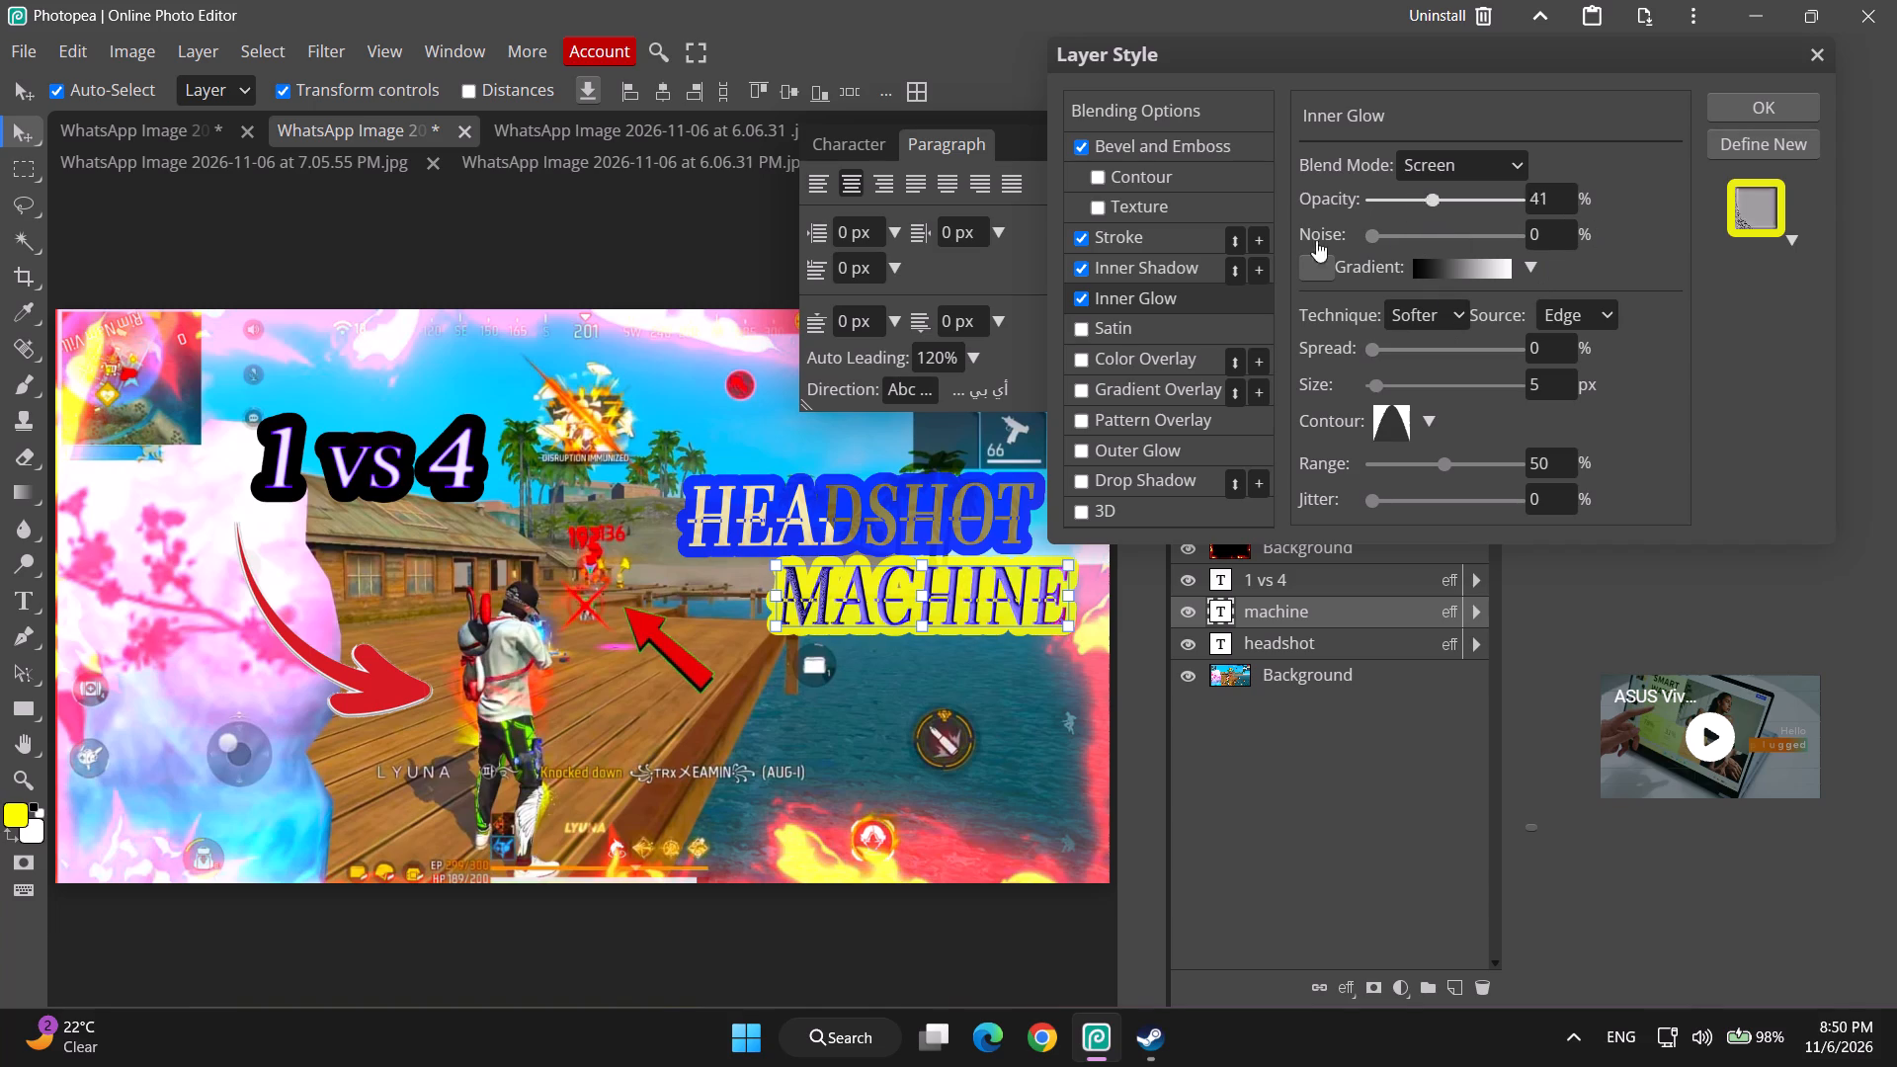
left_click_drag(1316, 240, 1468, 269)
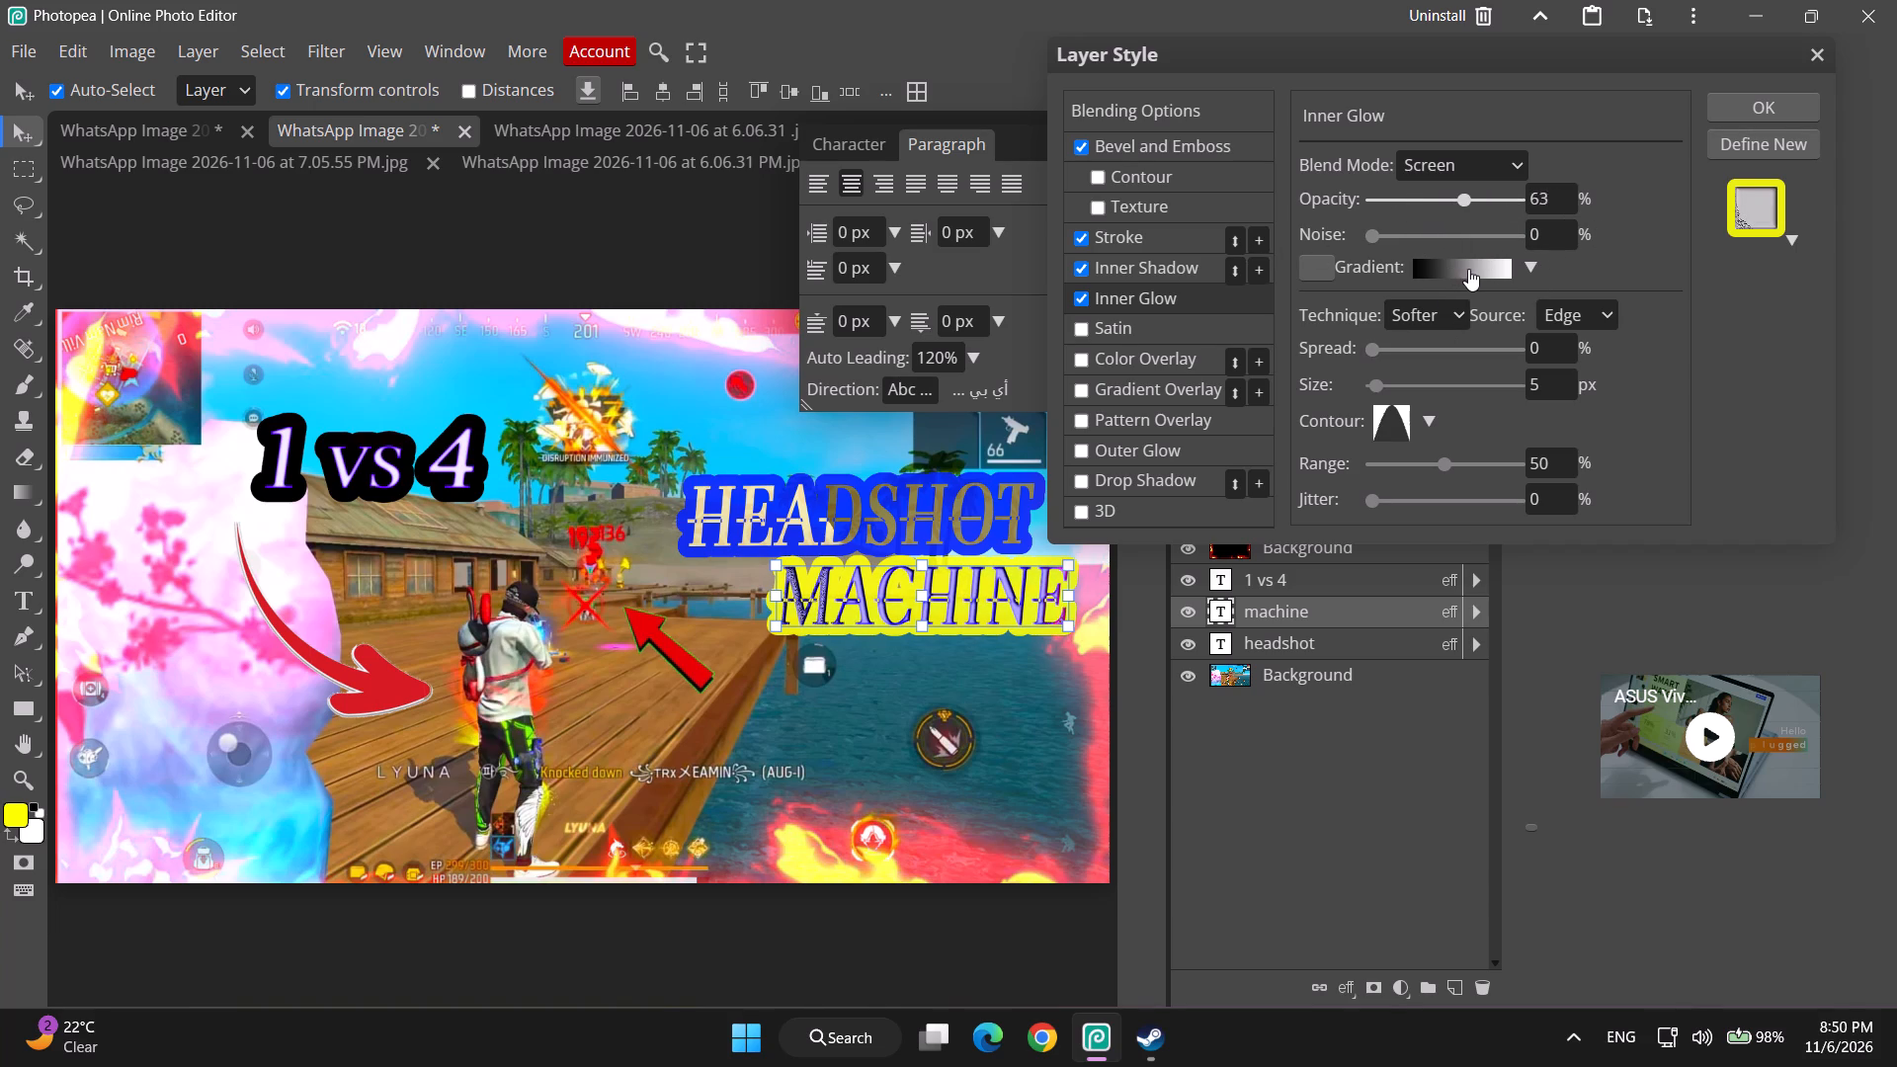
left_click_drag(1468, 269, 1584, 274)
left_click_drag(1435, 203, 1581, 223)
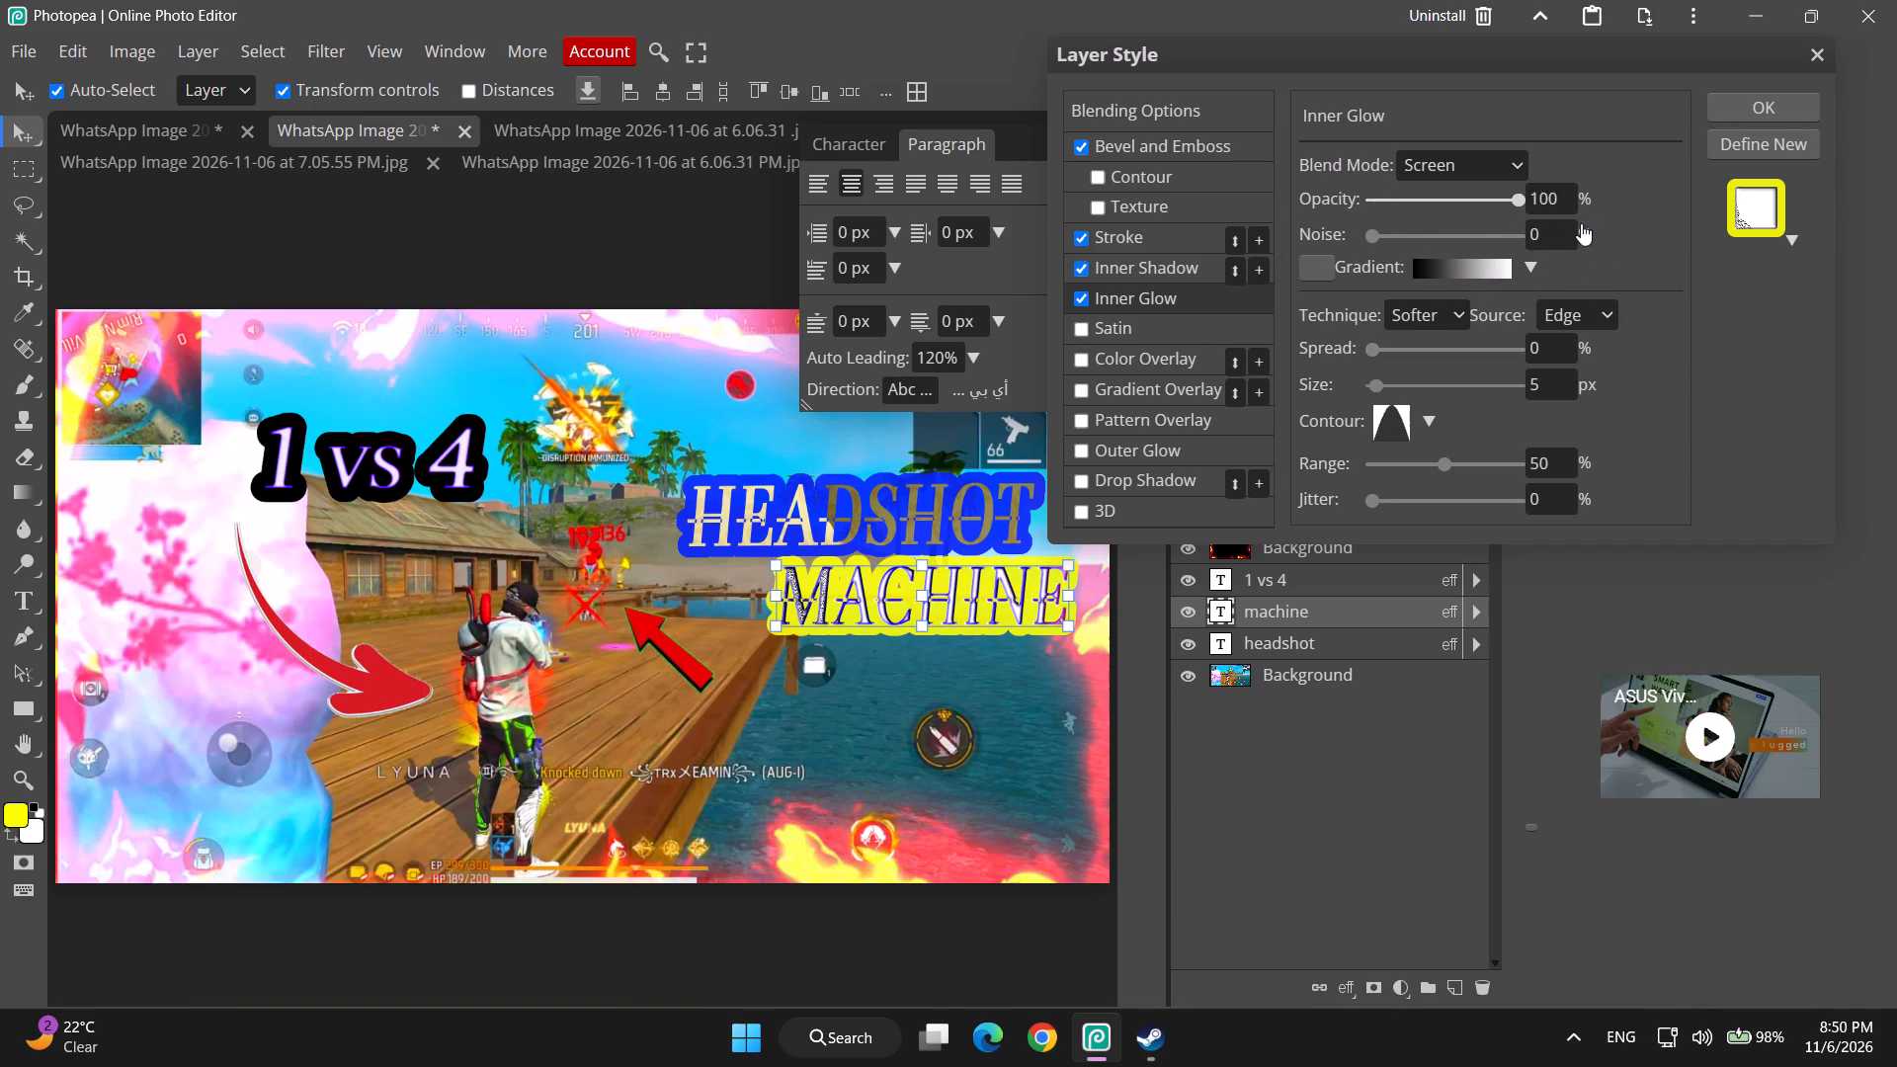
left_click_drag(1581, 223, 1896, 242)
left_click_drag(1896, 242, 1886, 244)
Set the noise of MACHINE's inner glow to 100%.
left_click_drag(1371, 243, 1385, 237)
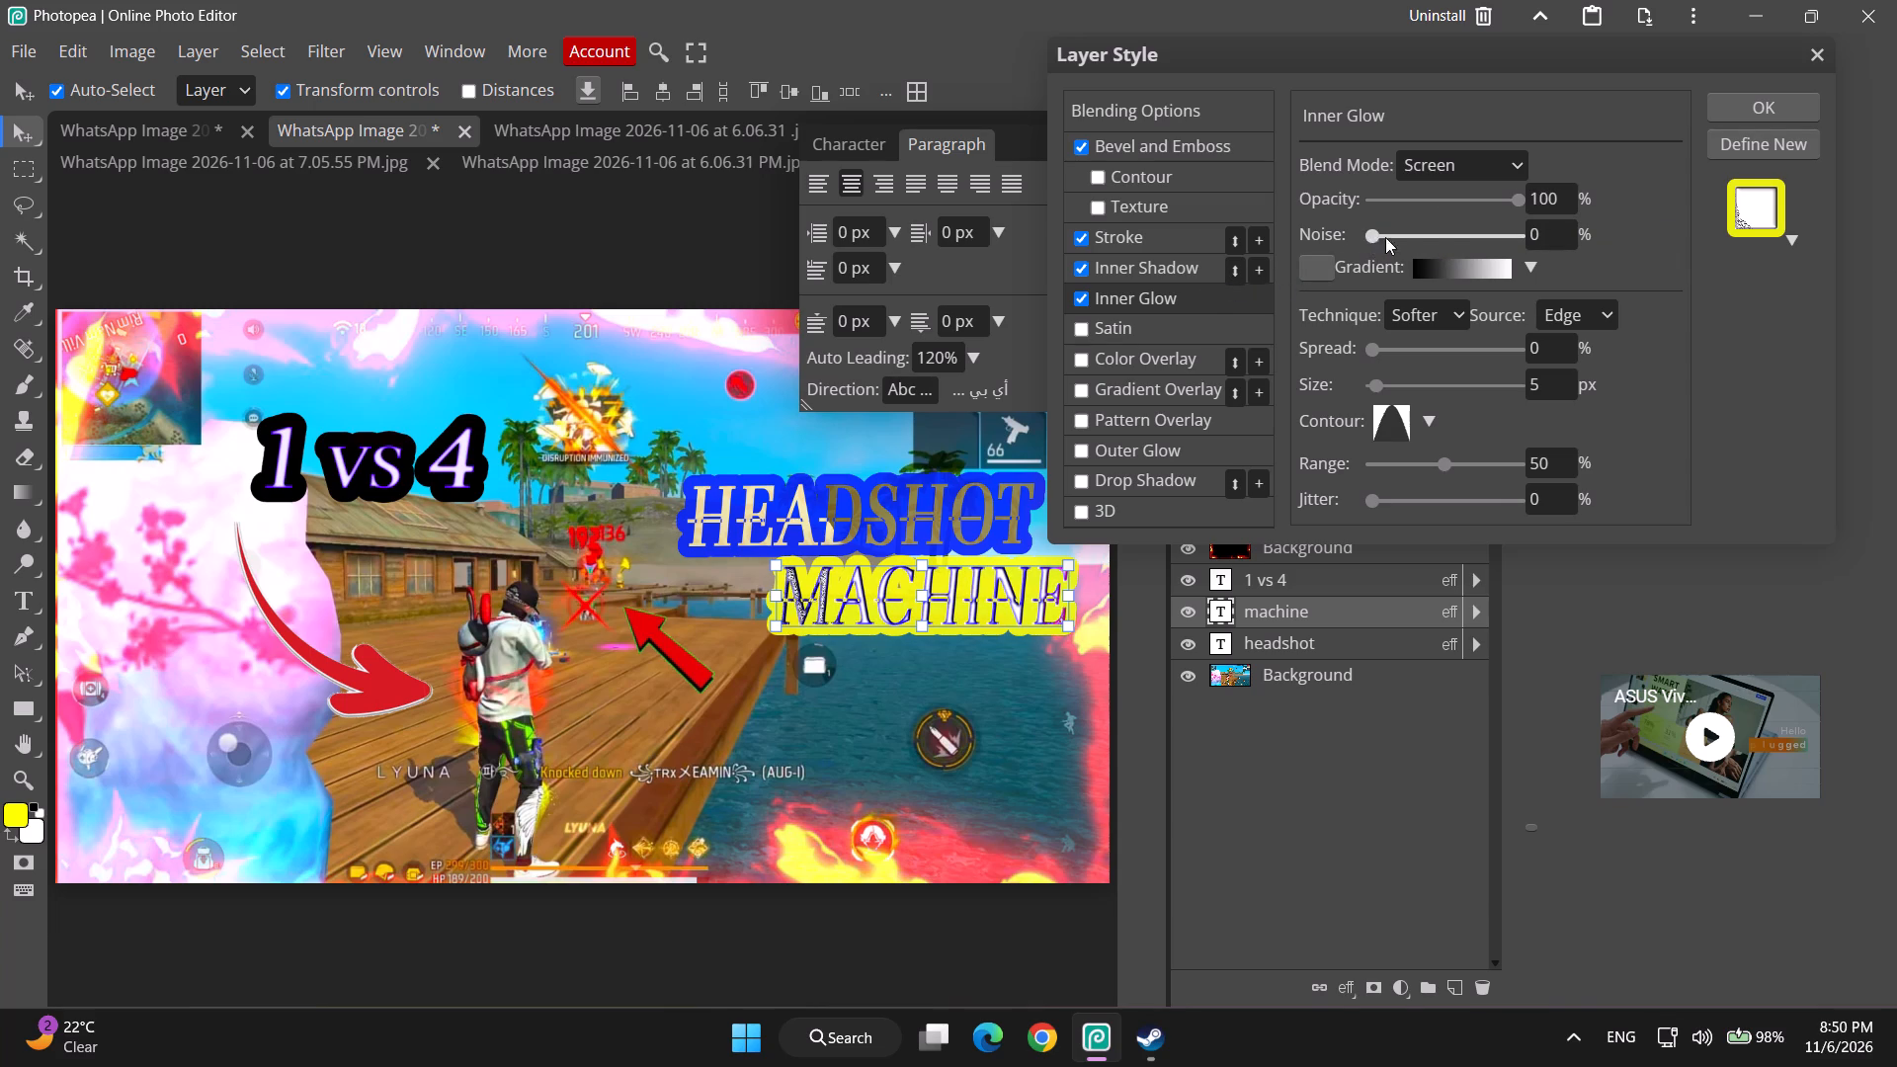
left_click_drag(1385, 237, 1533, 247)
left_click_drag(1370, 241, 1445, 242)
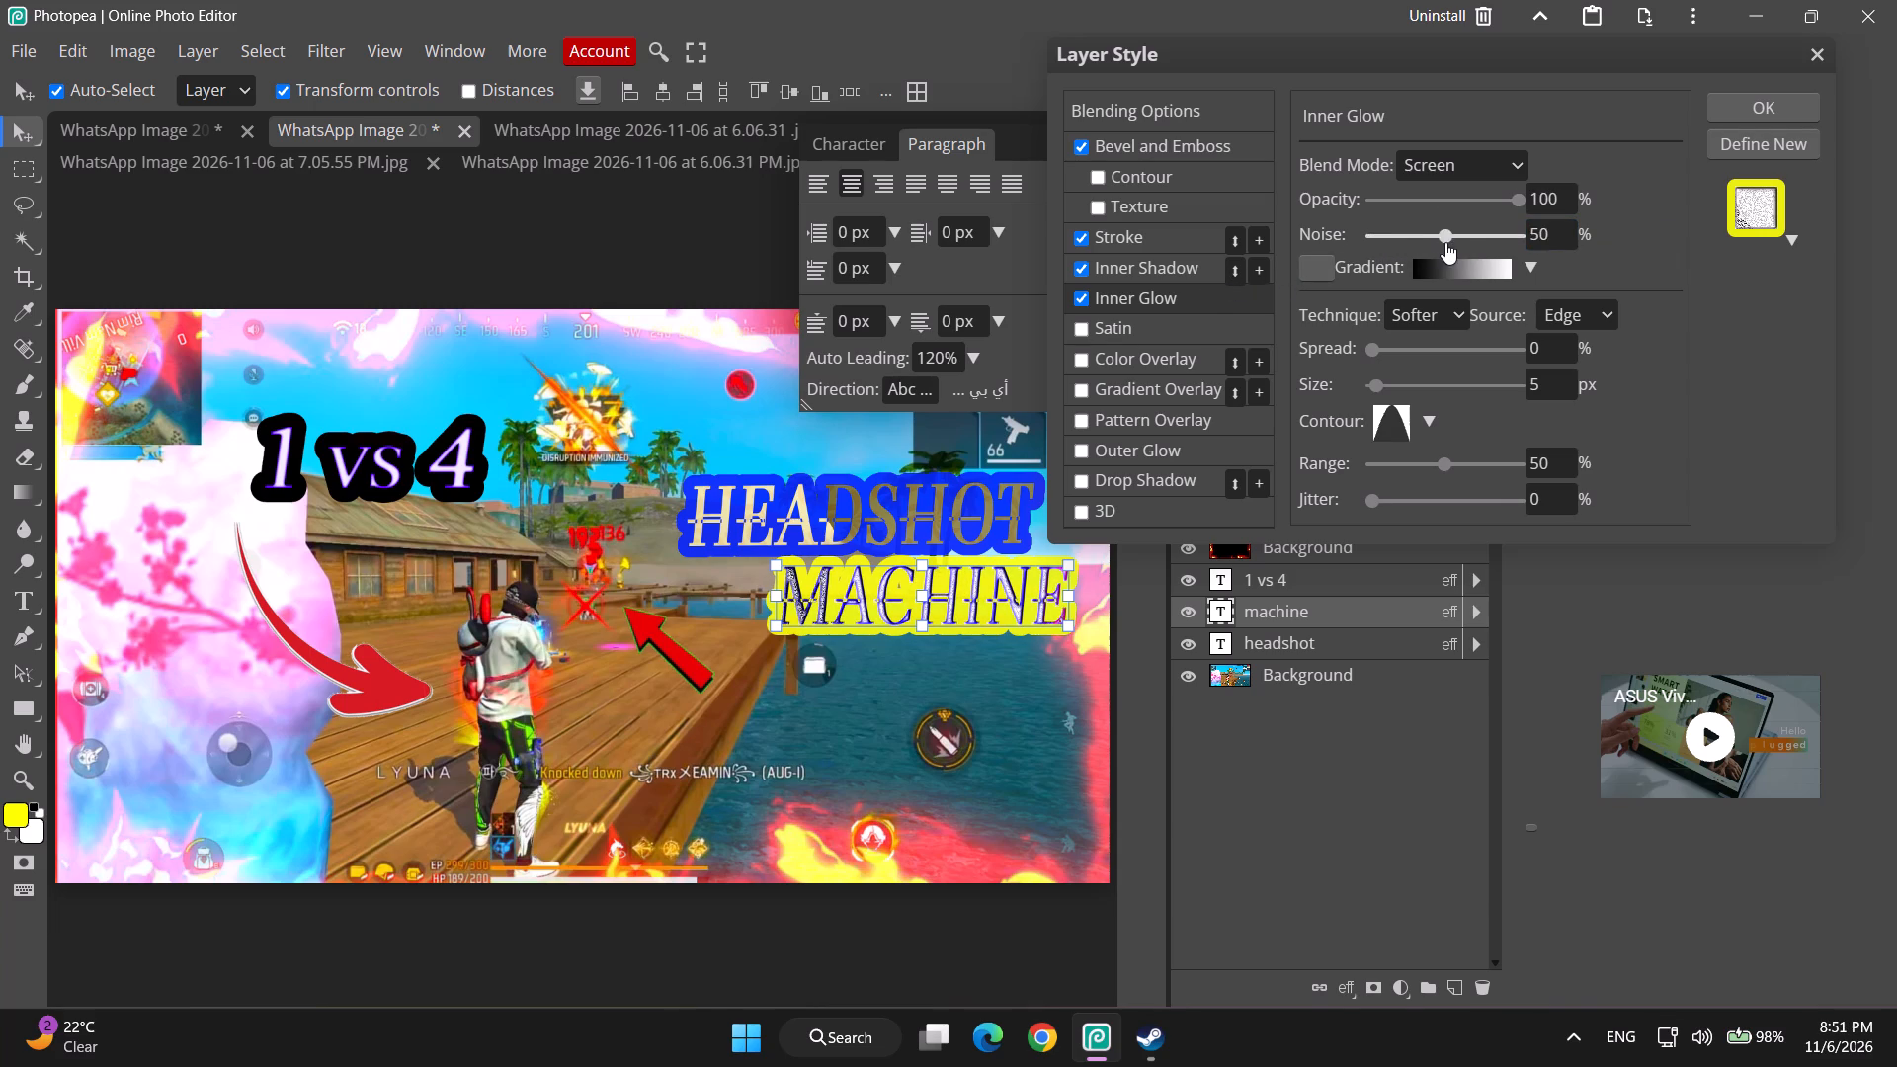
left_click_drag(1445, 242, 1747, 279)
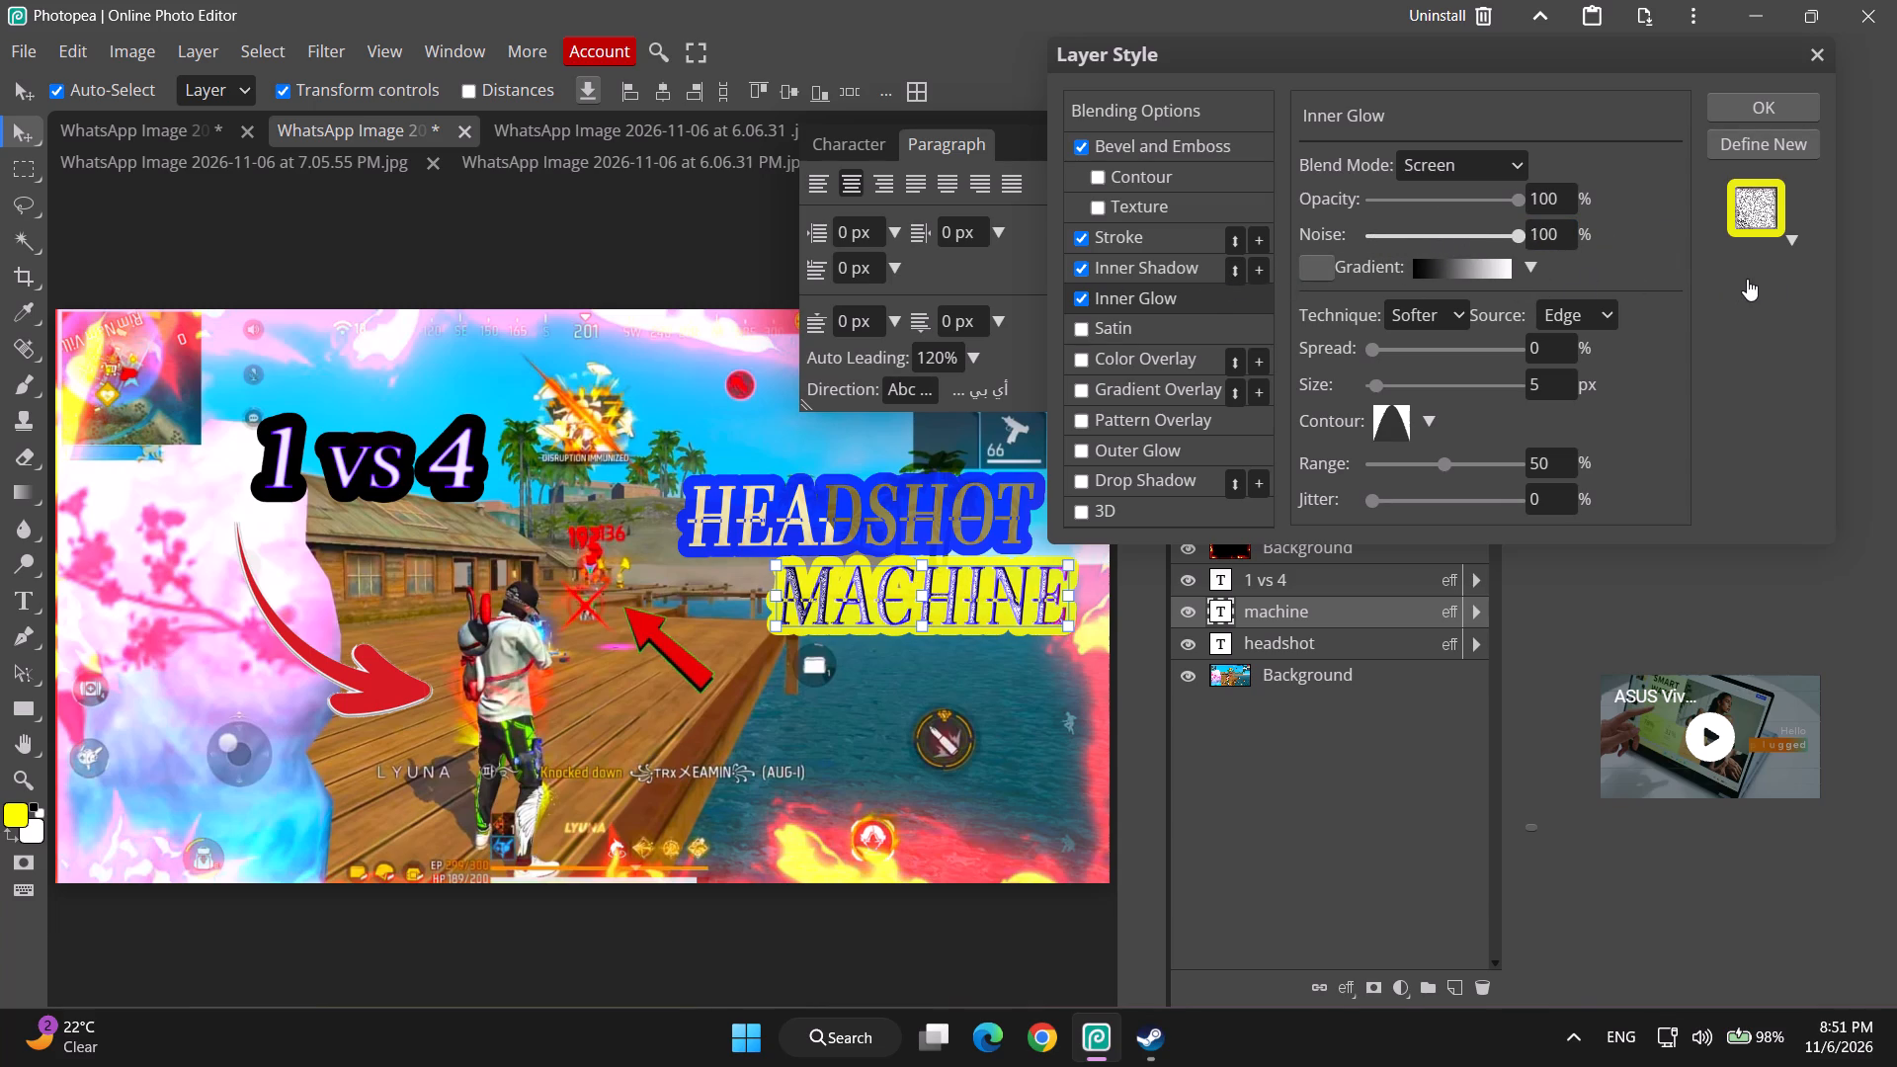
left_click_drag(1747, 279, 1787, 280)
Set the inner glow's spread to 100% and its size to 0 px, and apply the layer style to MACHINE.
left_click_drag(1382, 351, 1687, 350)
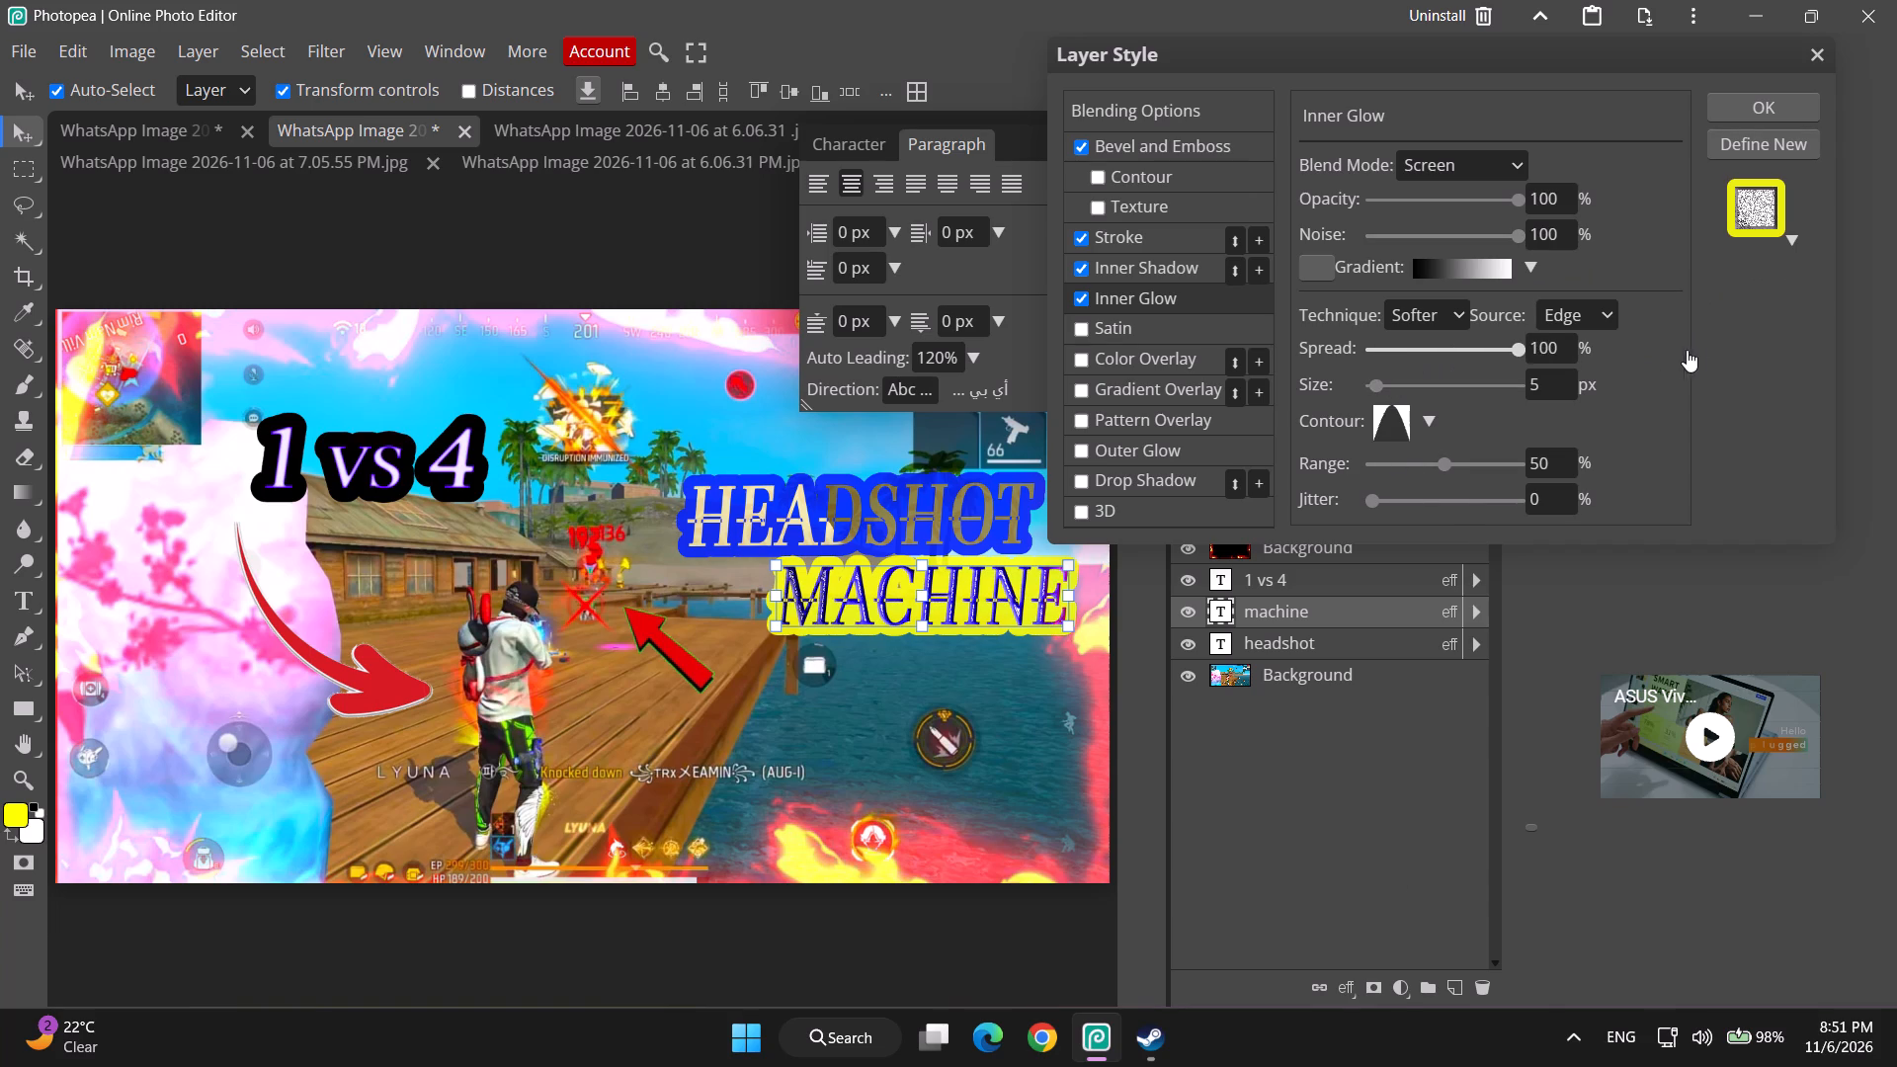
left_click_drag(1687, 350, 1592, 384)
left_click_drag(1382, 387, 1453, 392)
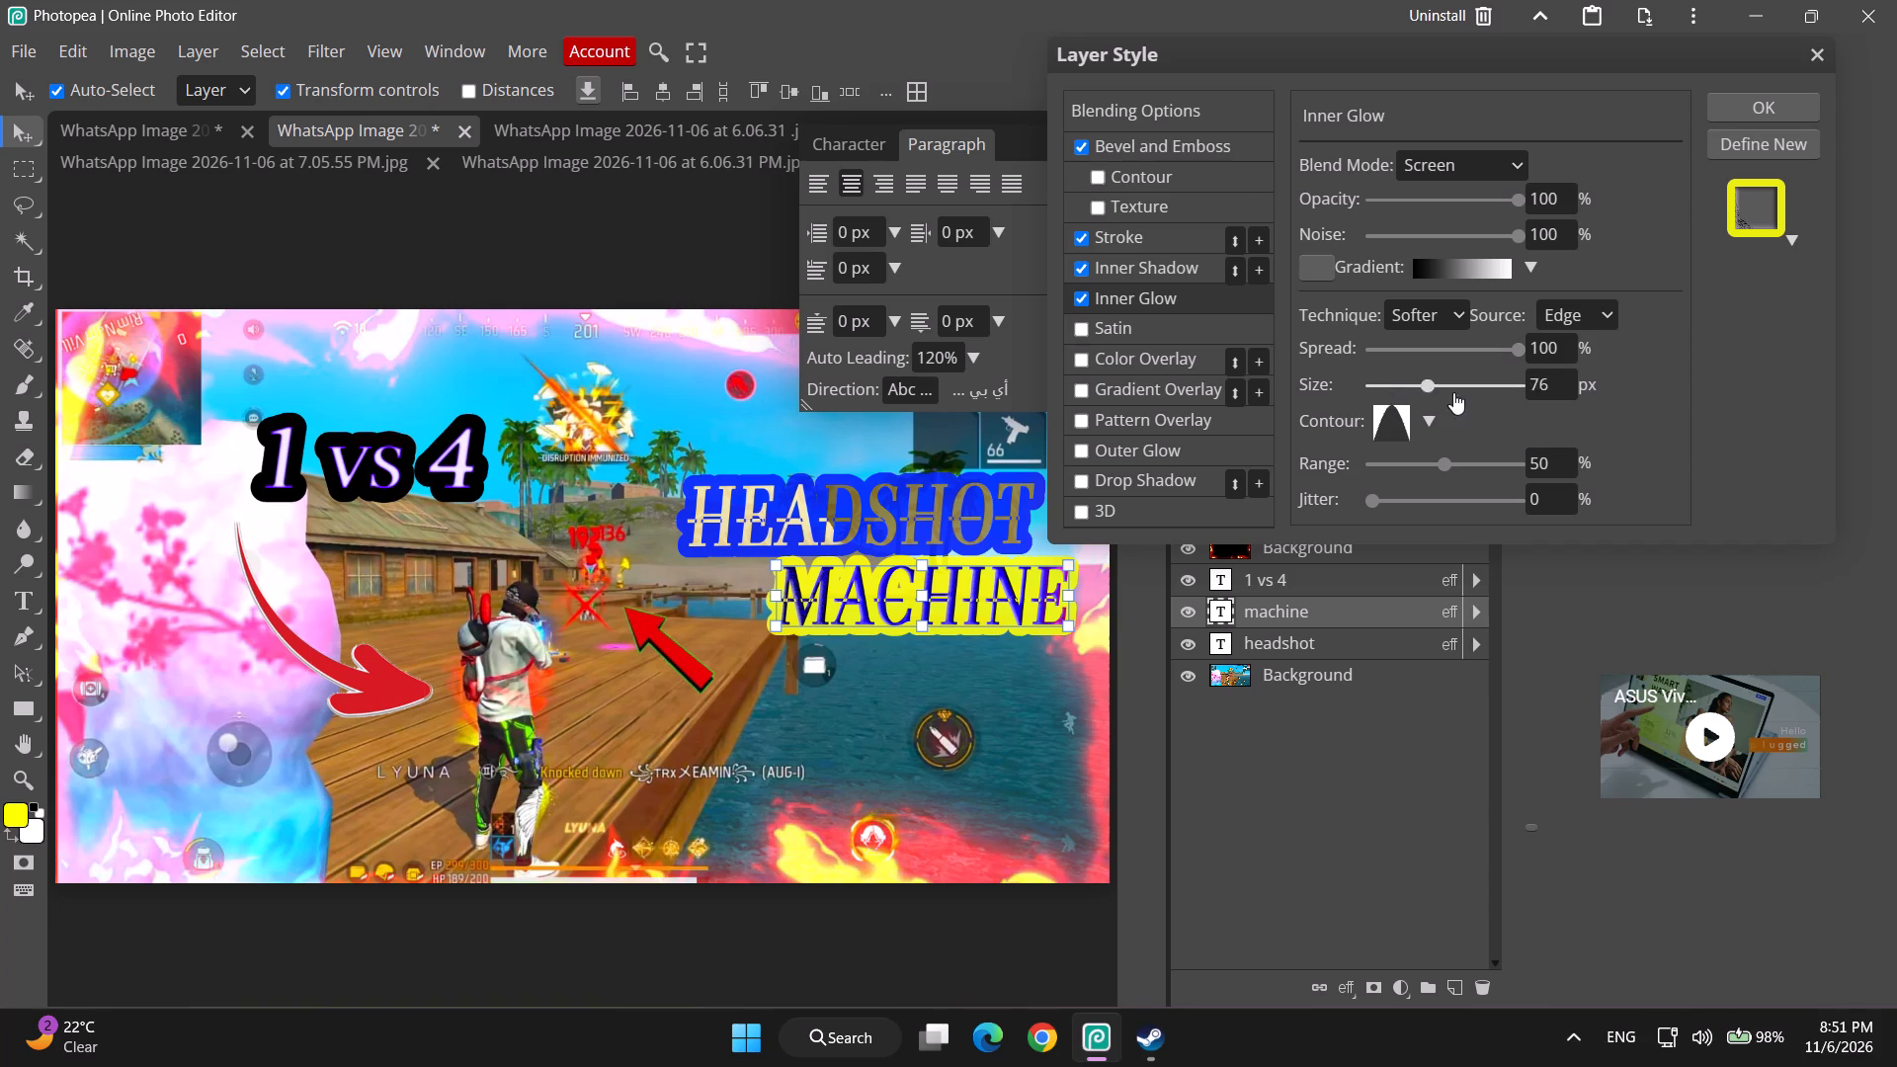
left_click_drag(1453, 392, 1152, 450)
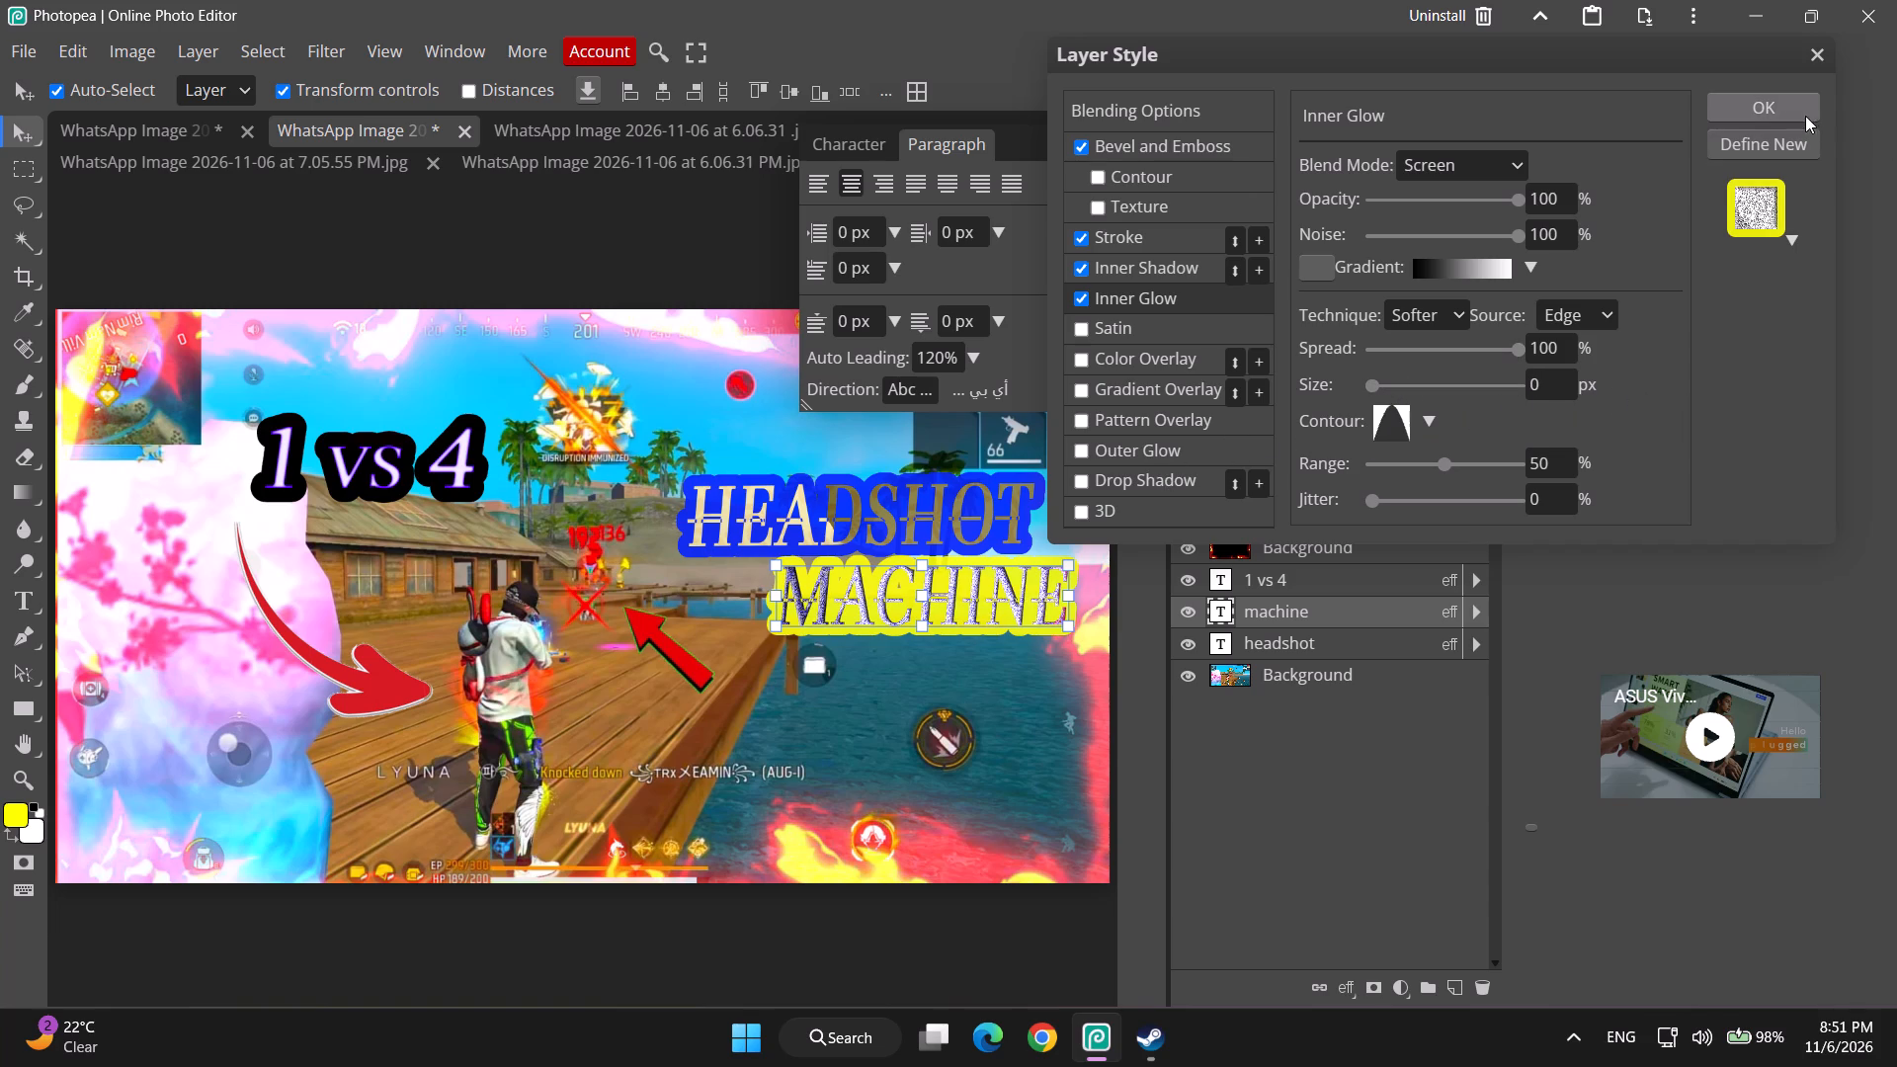
left_click(1771, 112)
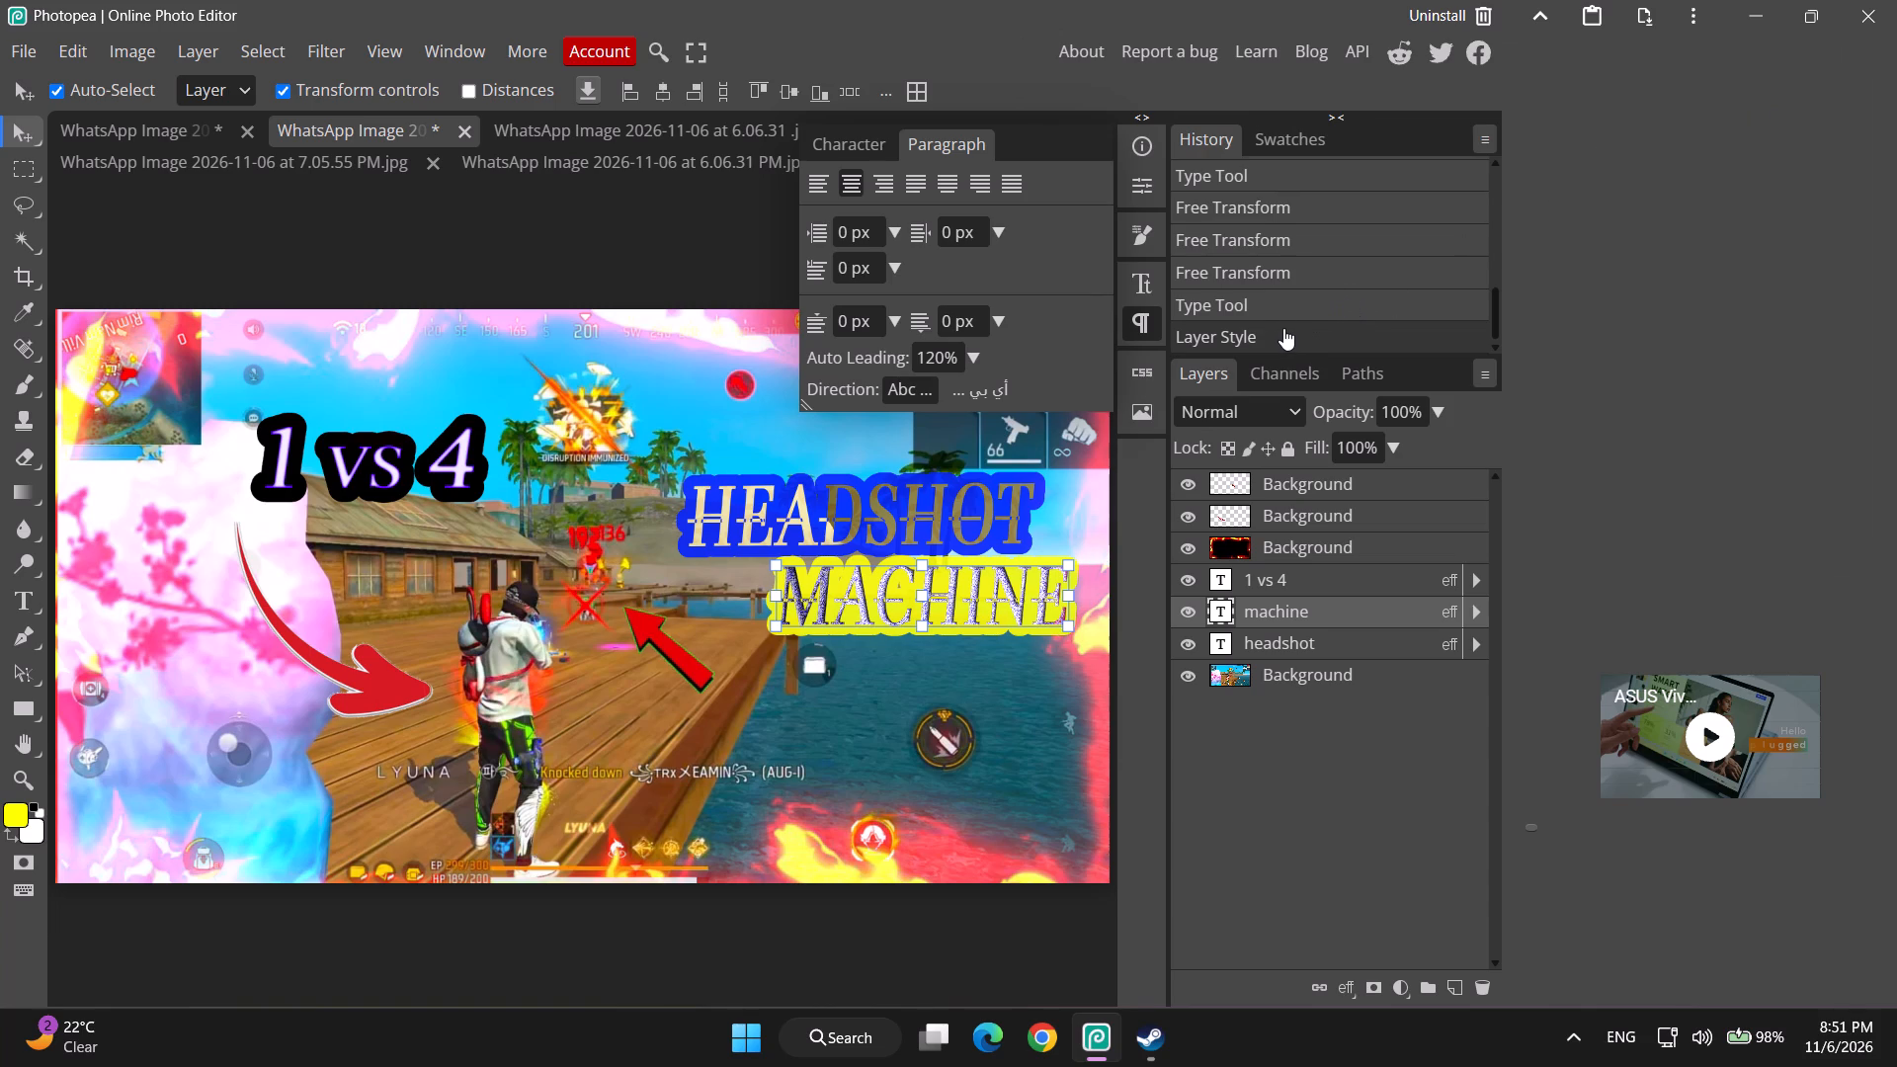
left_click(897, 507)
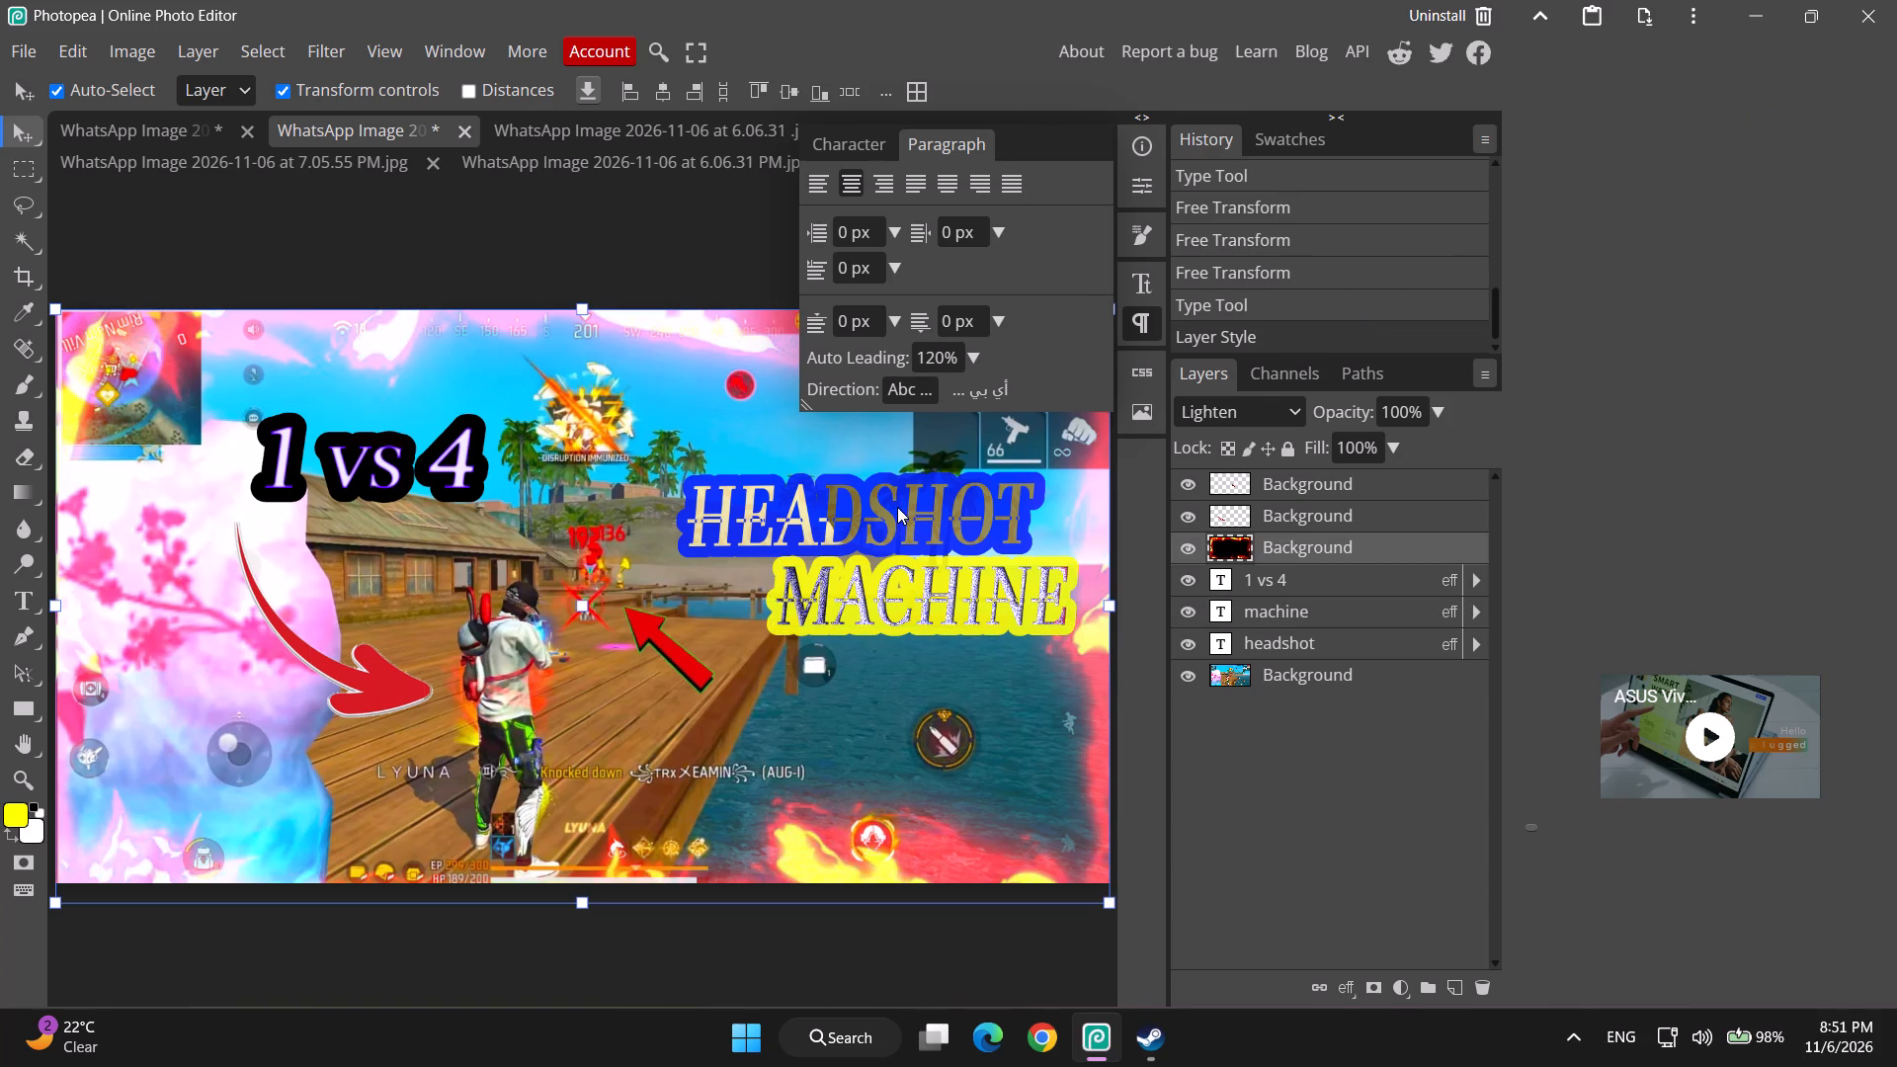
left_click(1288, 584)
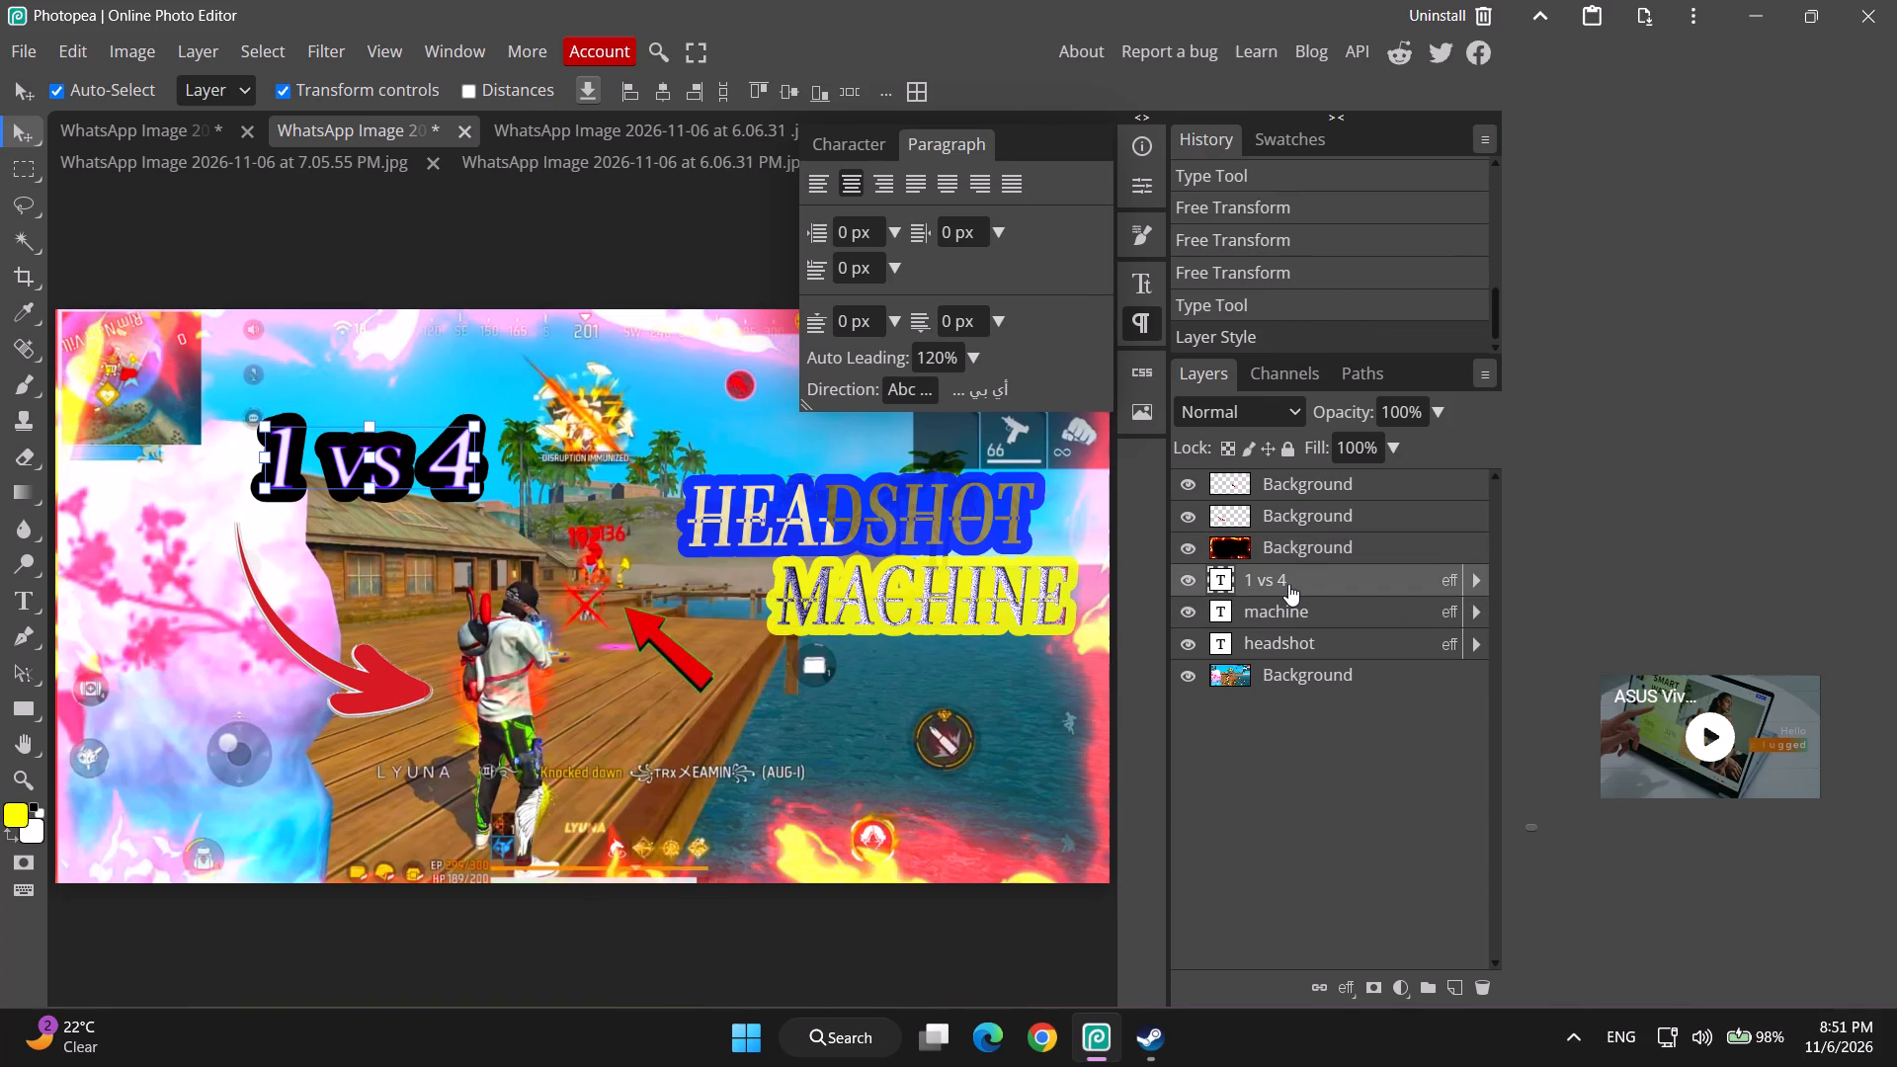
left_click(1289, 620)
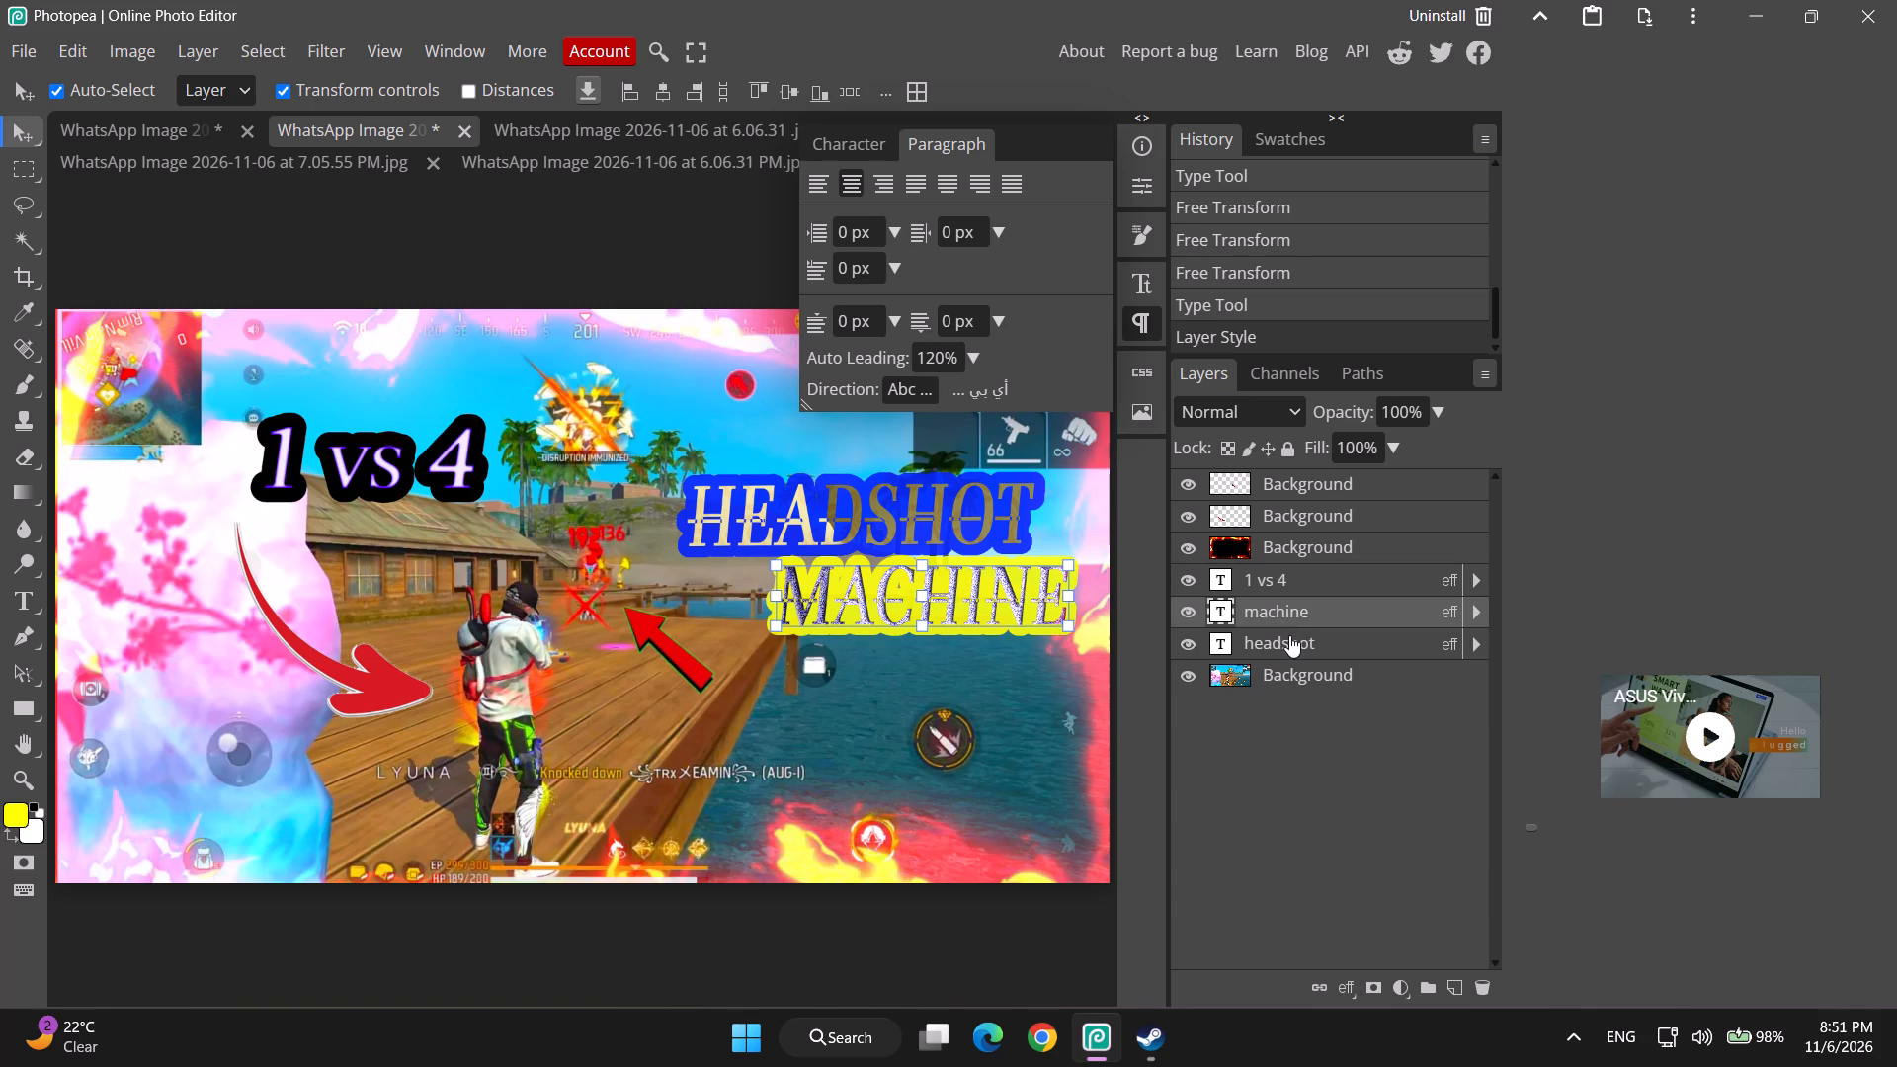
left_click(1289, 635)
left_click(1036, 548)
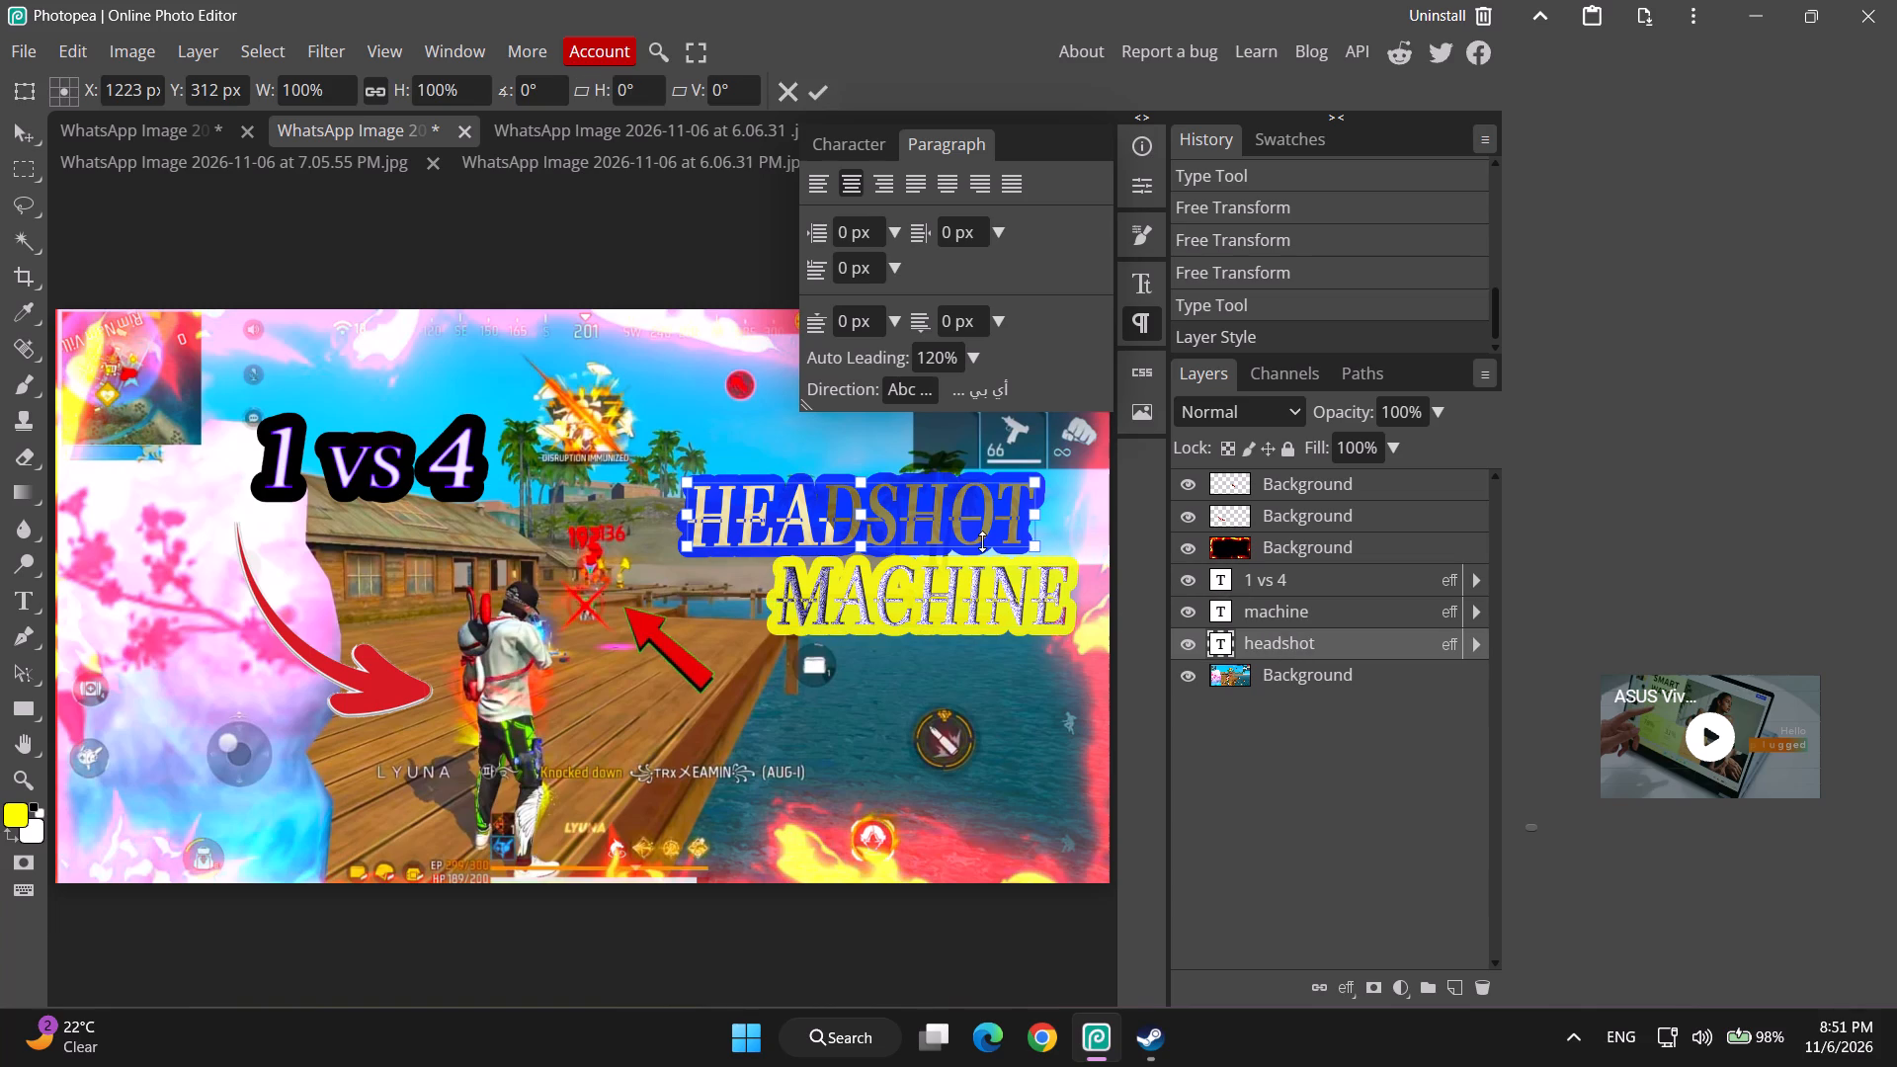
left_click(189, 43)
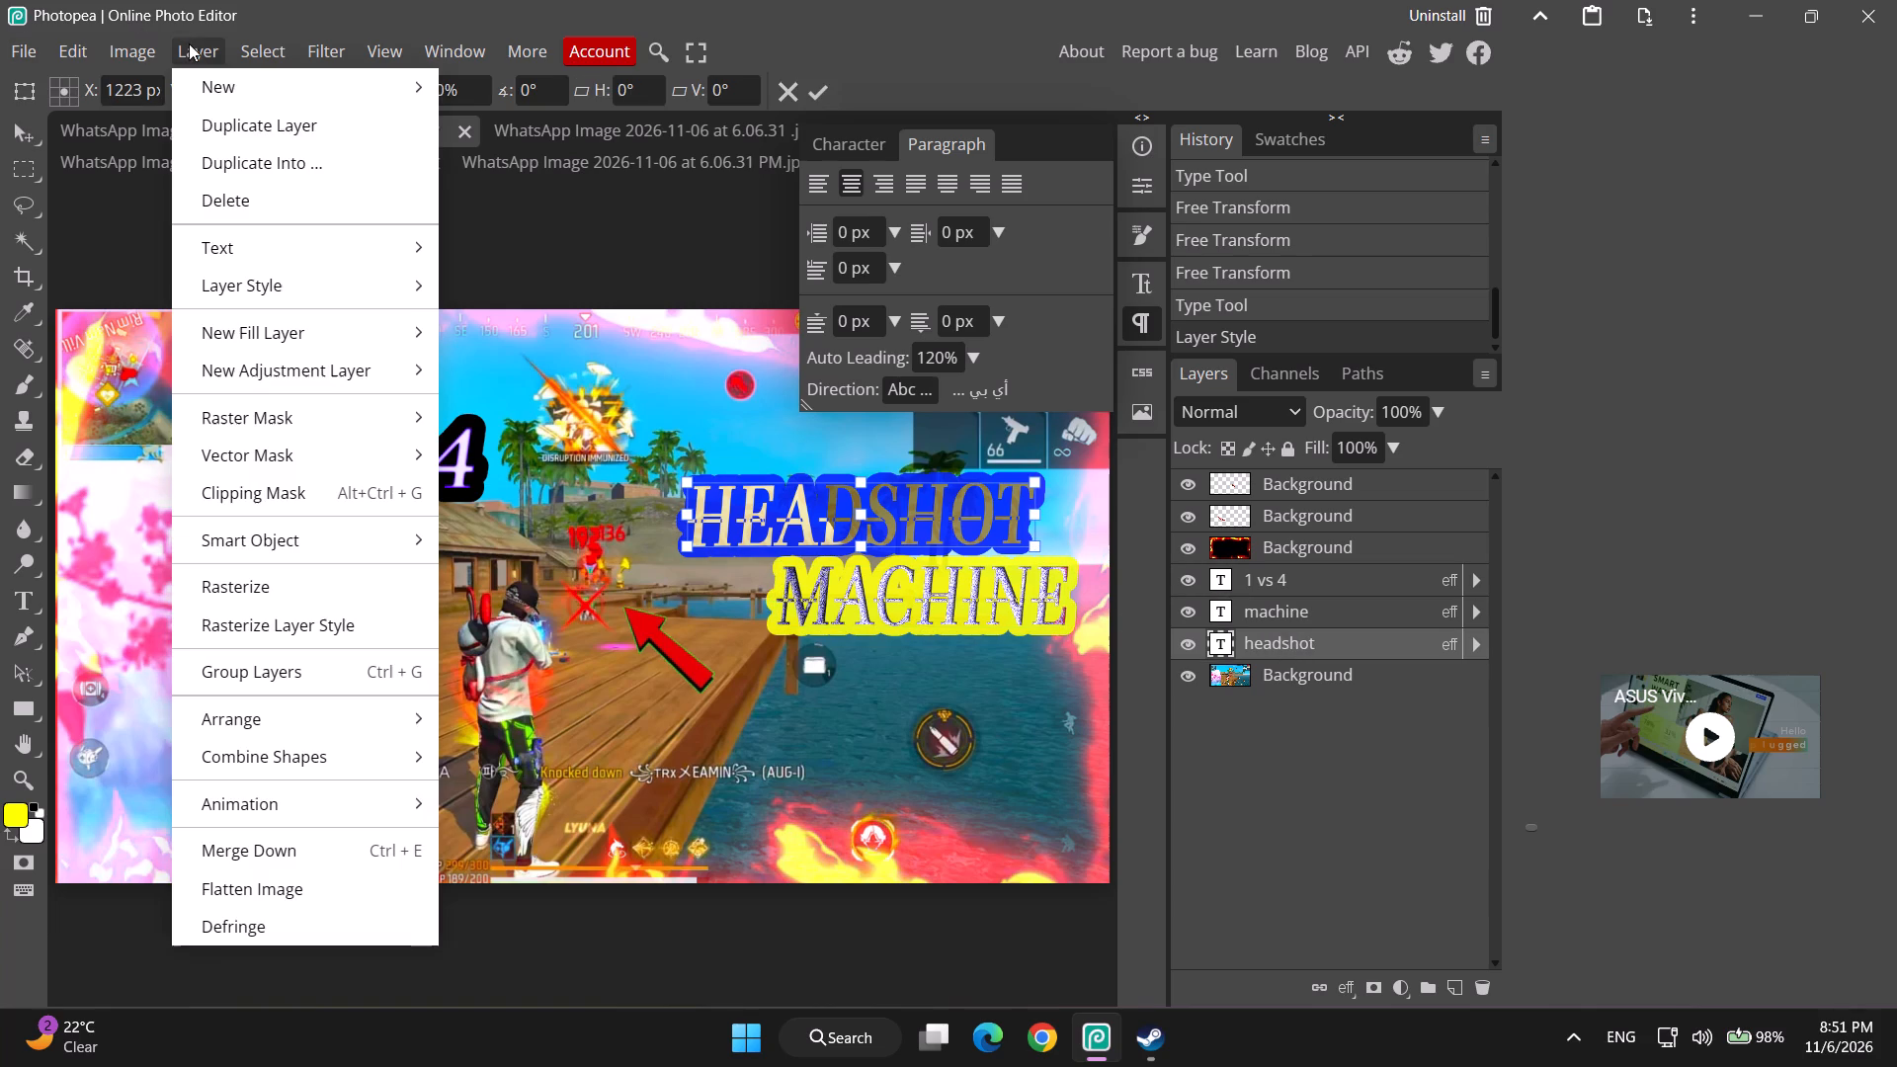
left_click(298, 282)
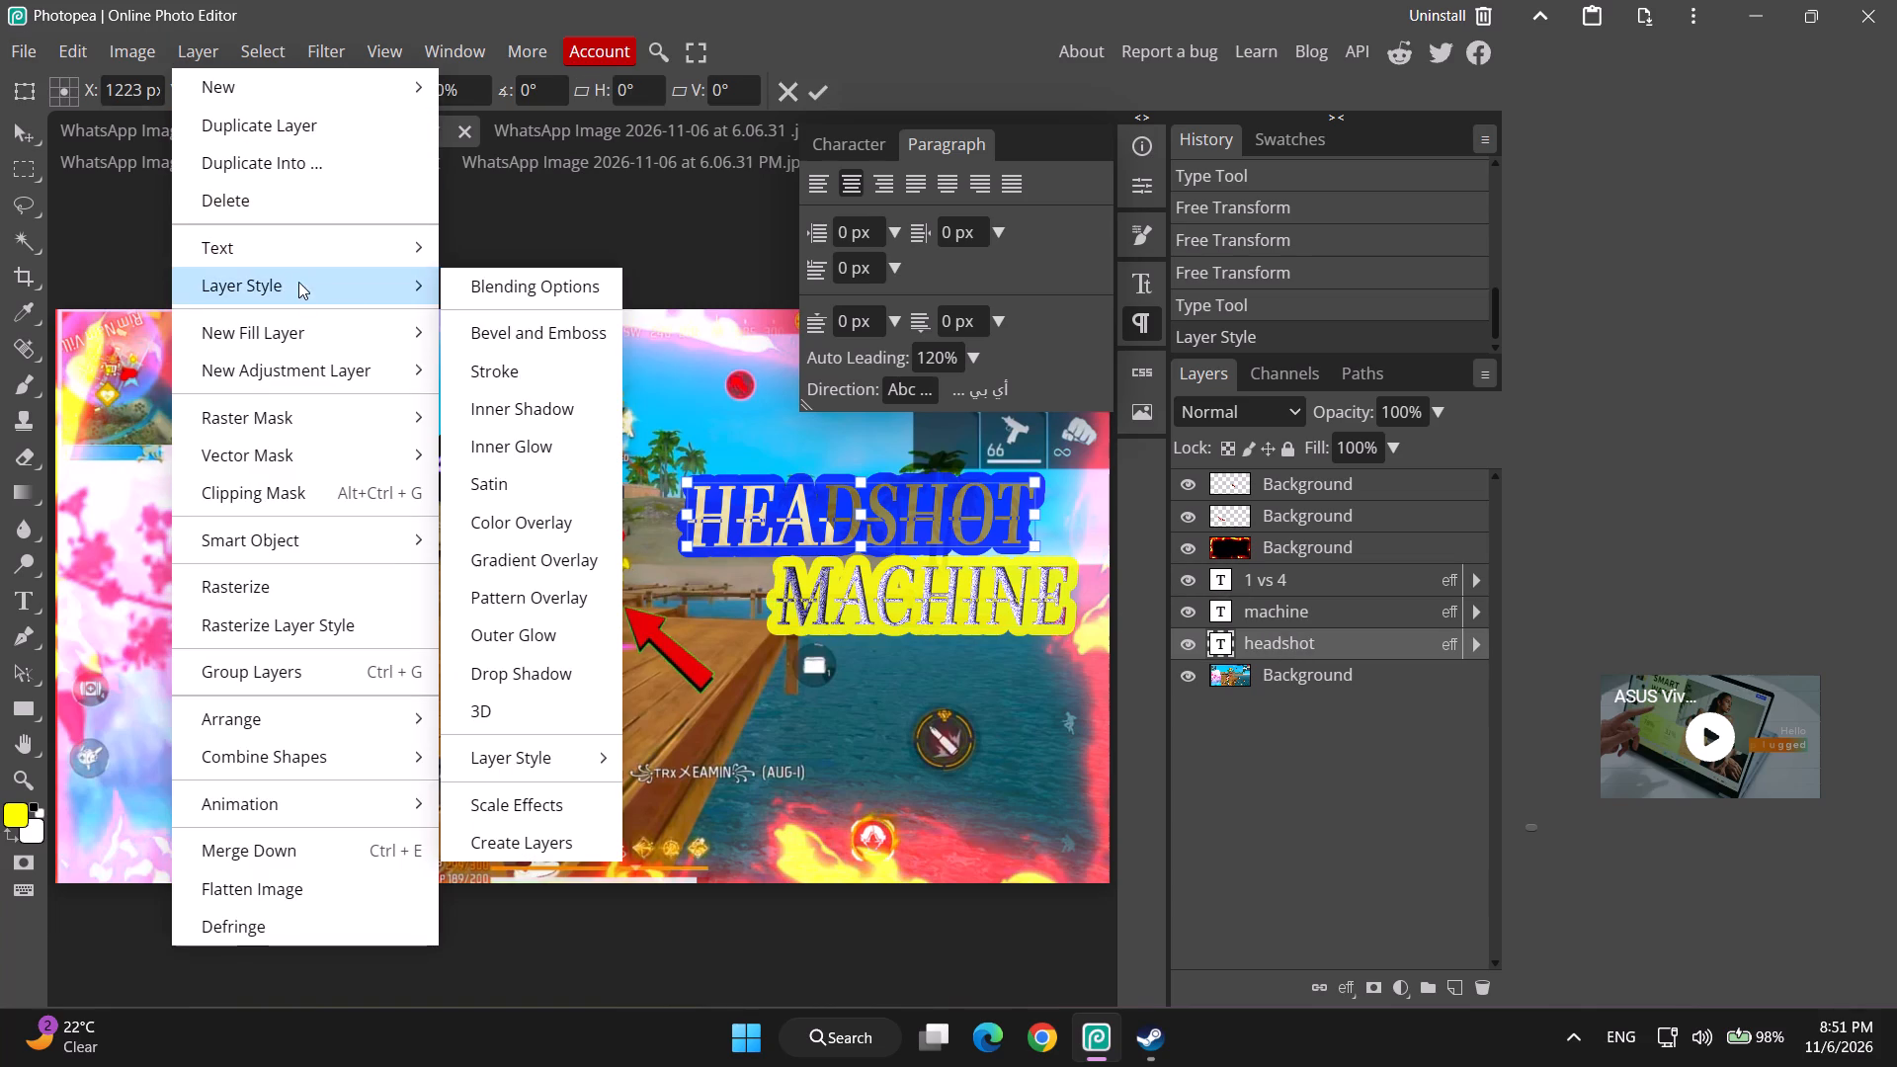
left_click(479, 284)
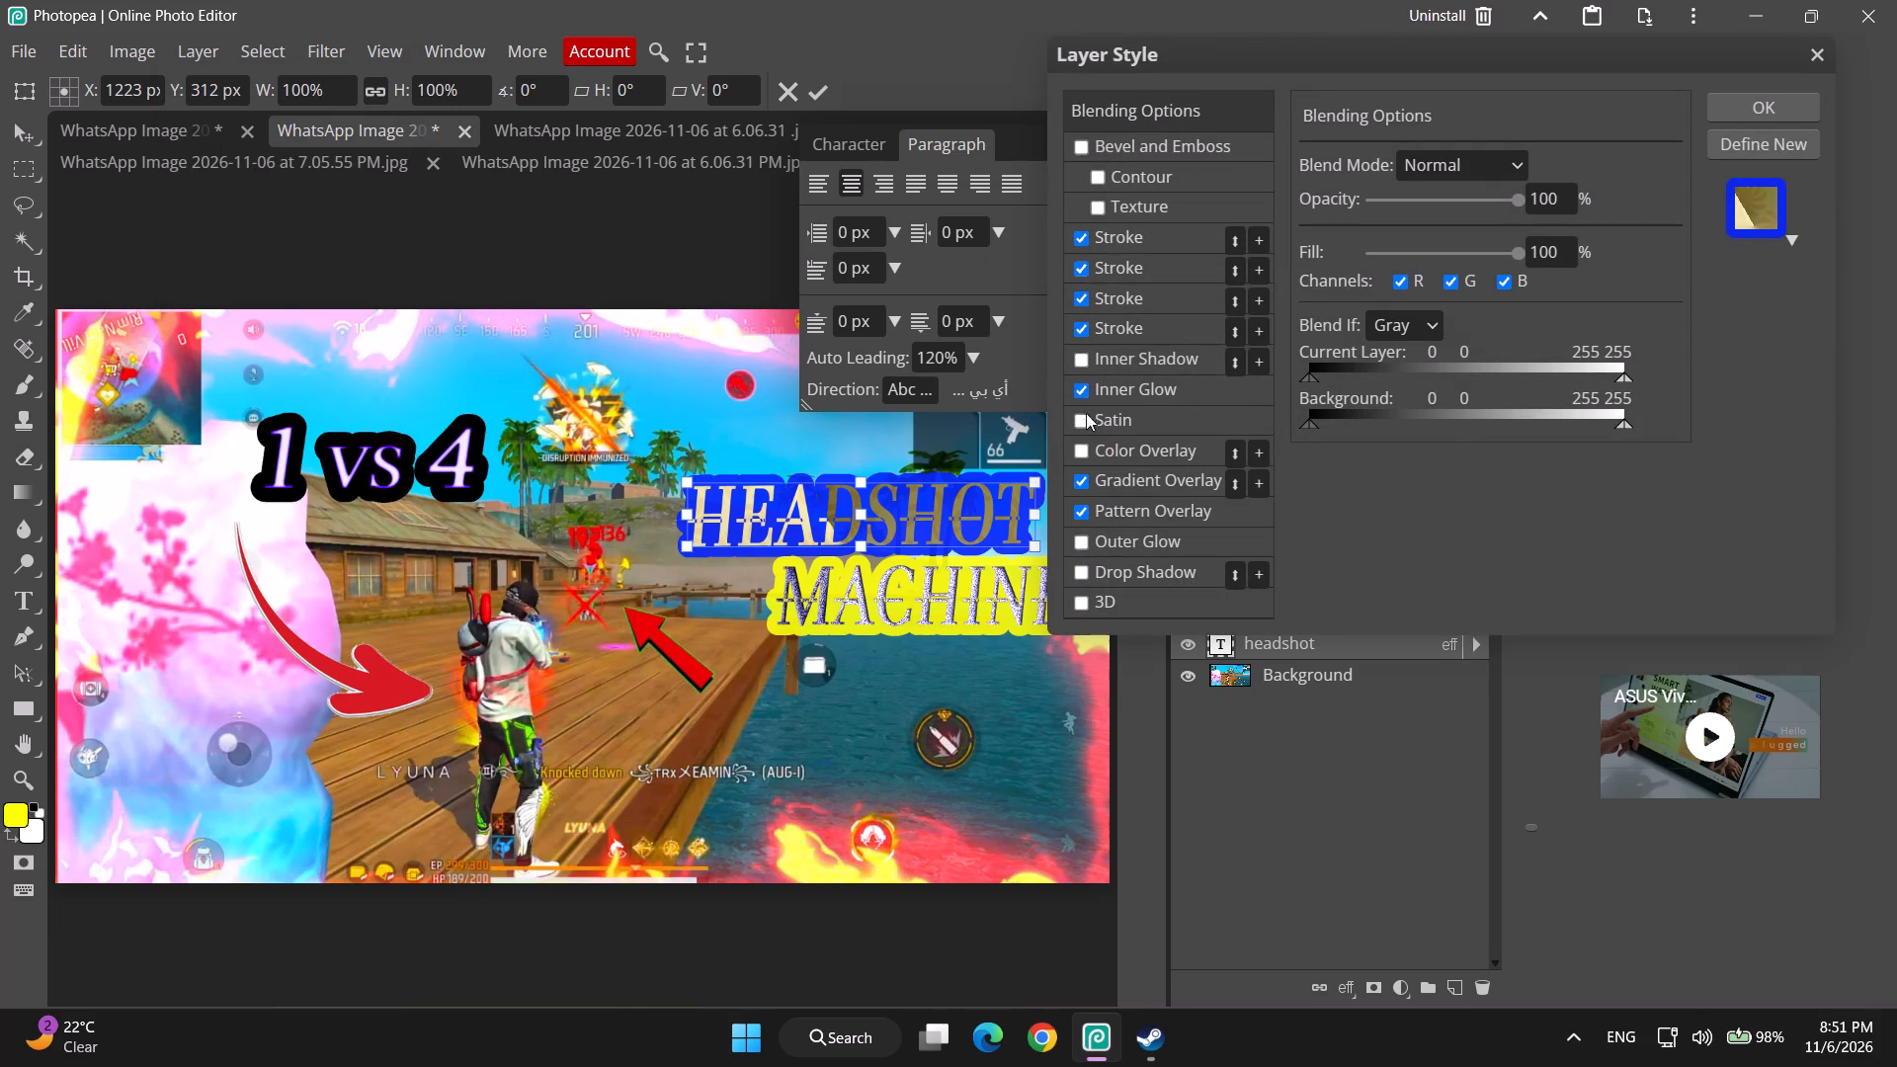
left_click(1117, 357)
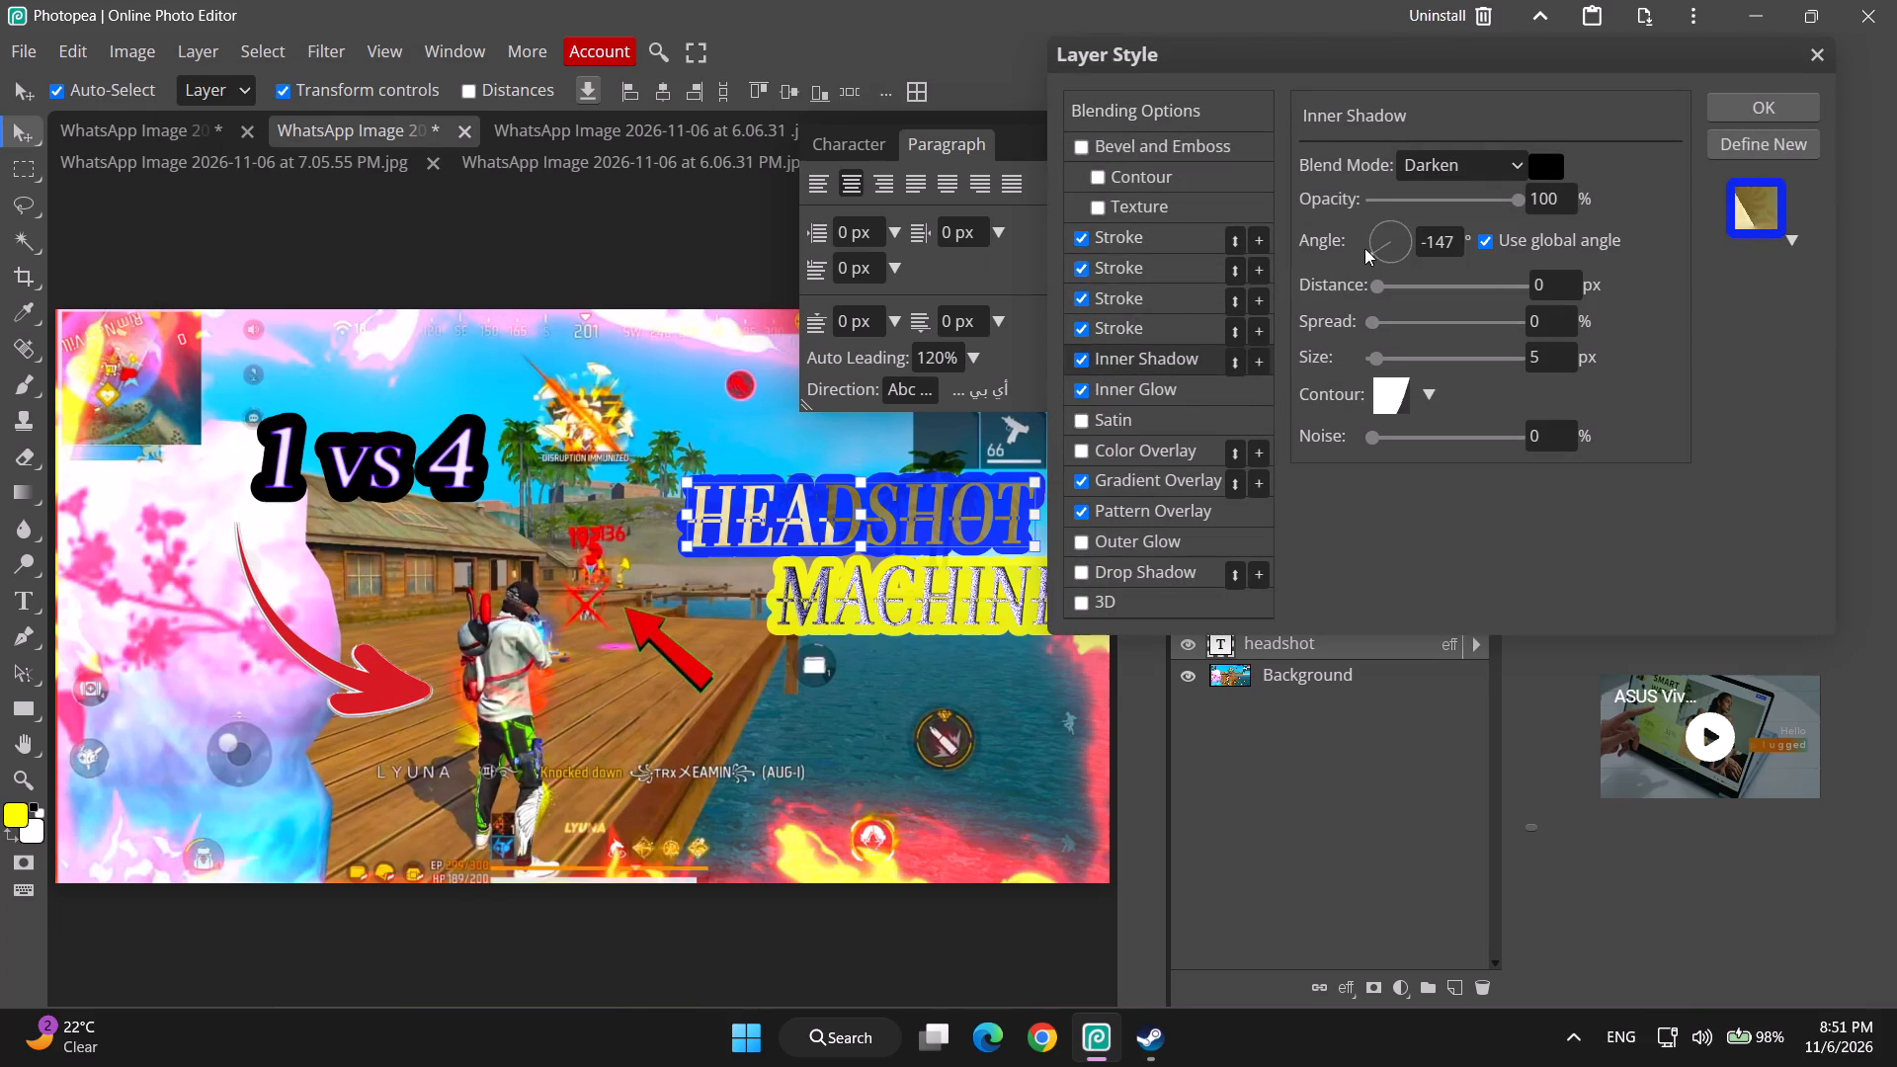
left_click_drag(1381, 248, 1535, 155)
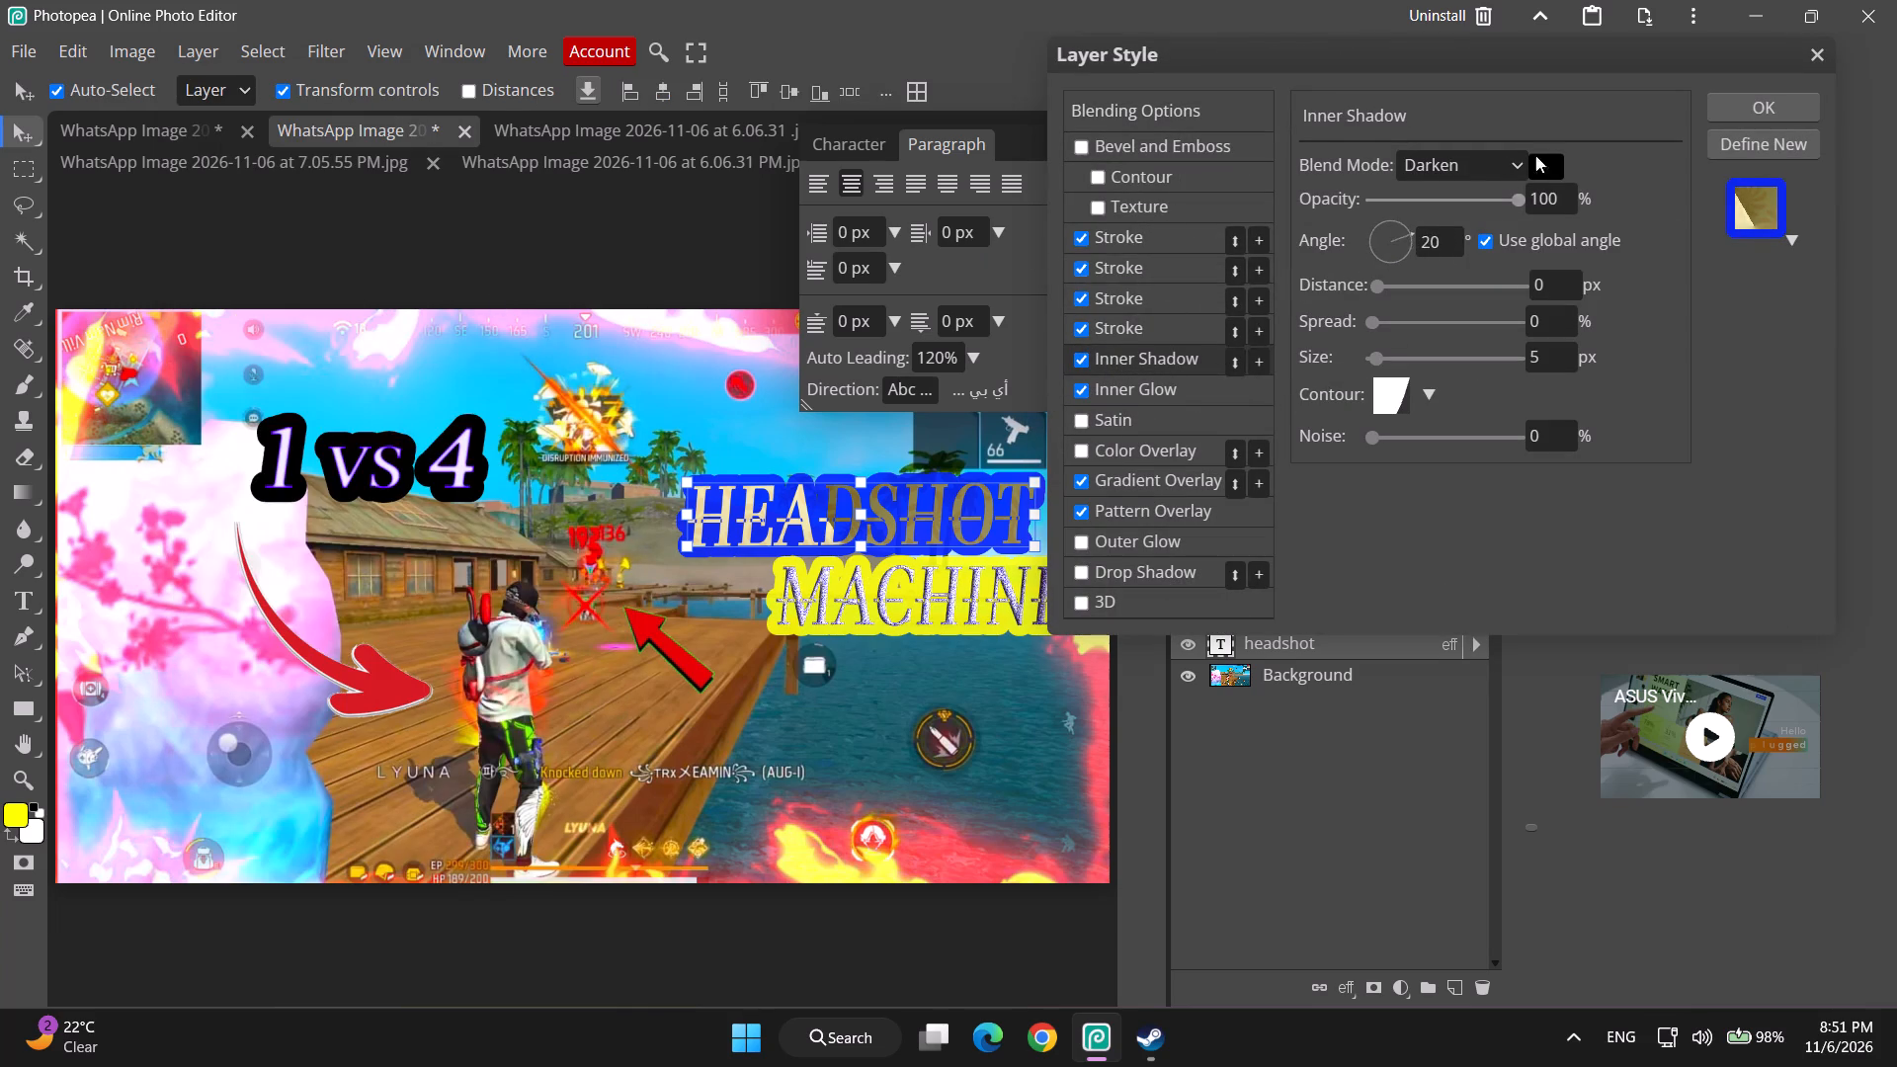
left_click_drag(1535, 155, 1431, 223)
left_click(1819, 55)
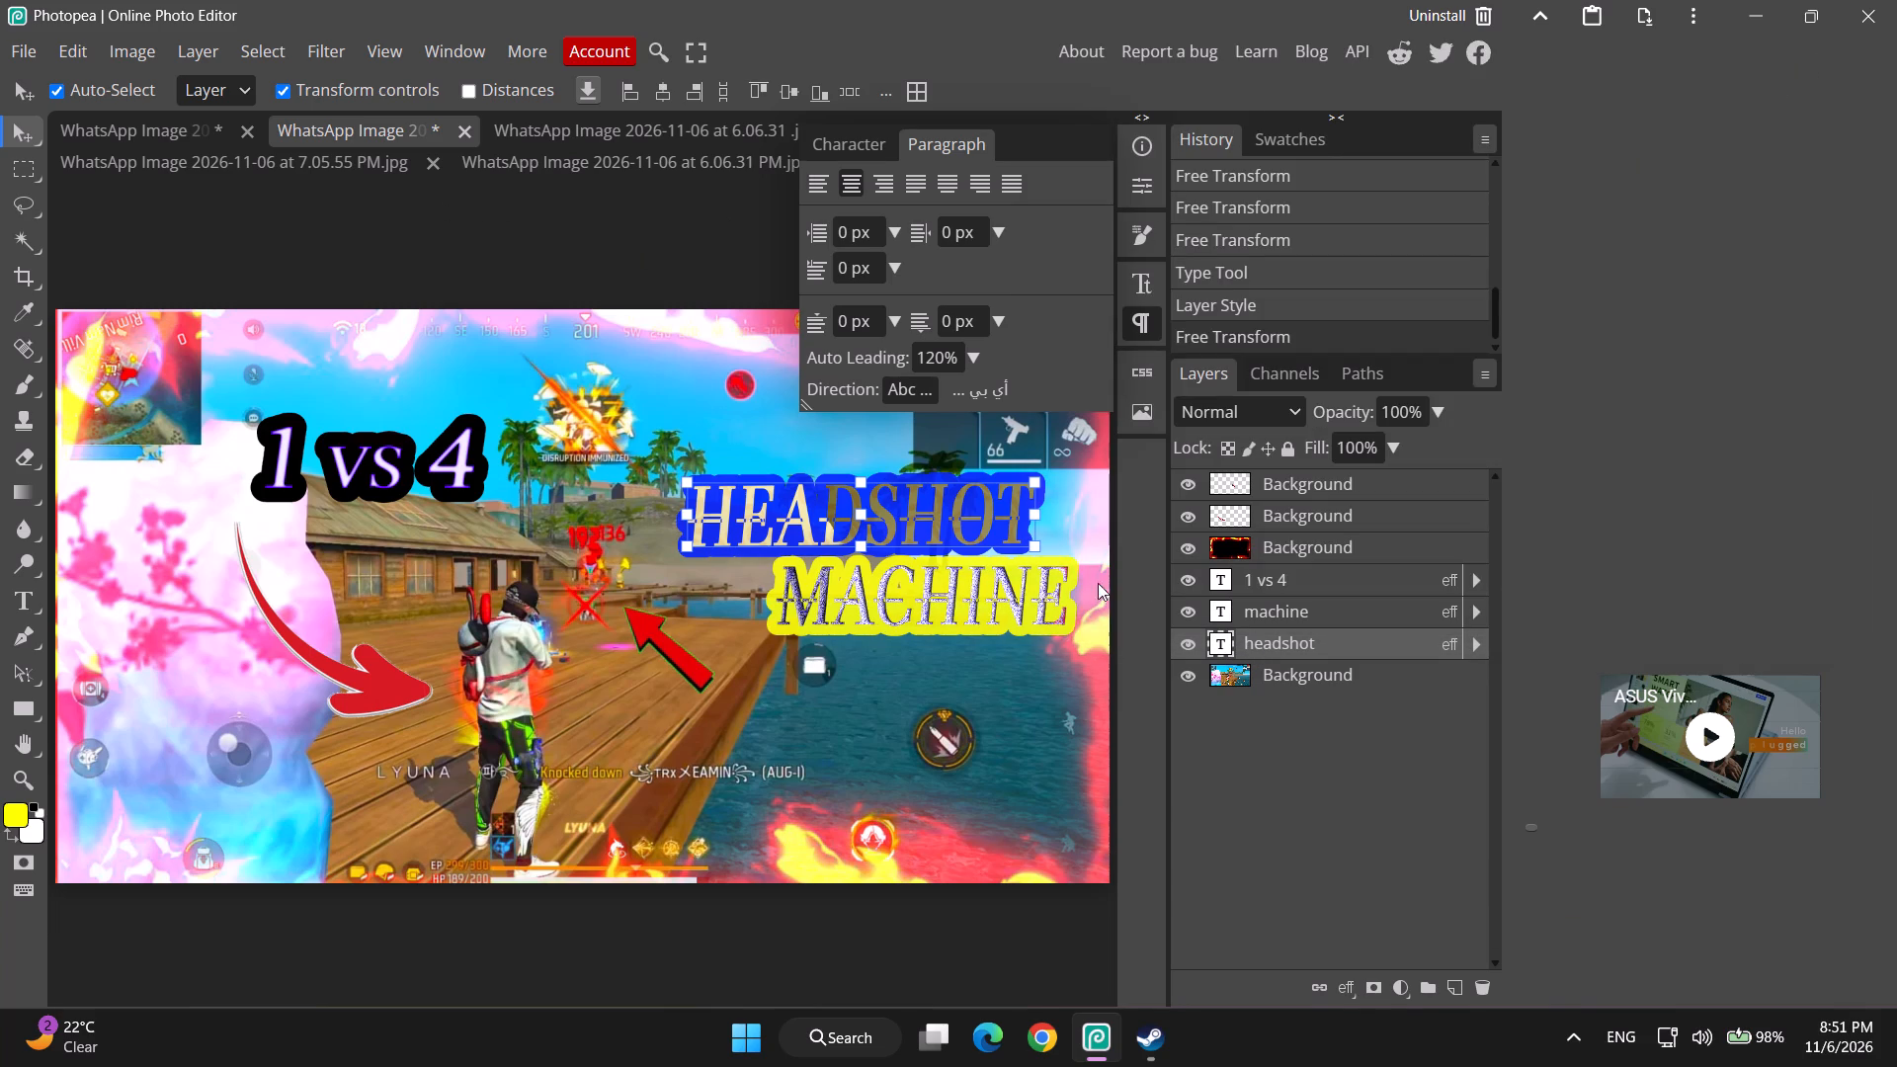
Scale the HEADSHOT text to about 98.8% and shift it slightly up and left, to about X 1210, Y 304 px.
left_click(870, 522)
left_click(1255, 604)
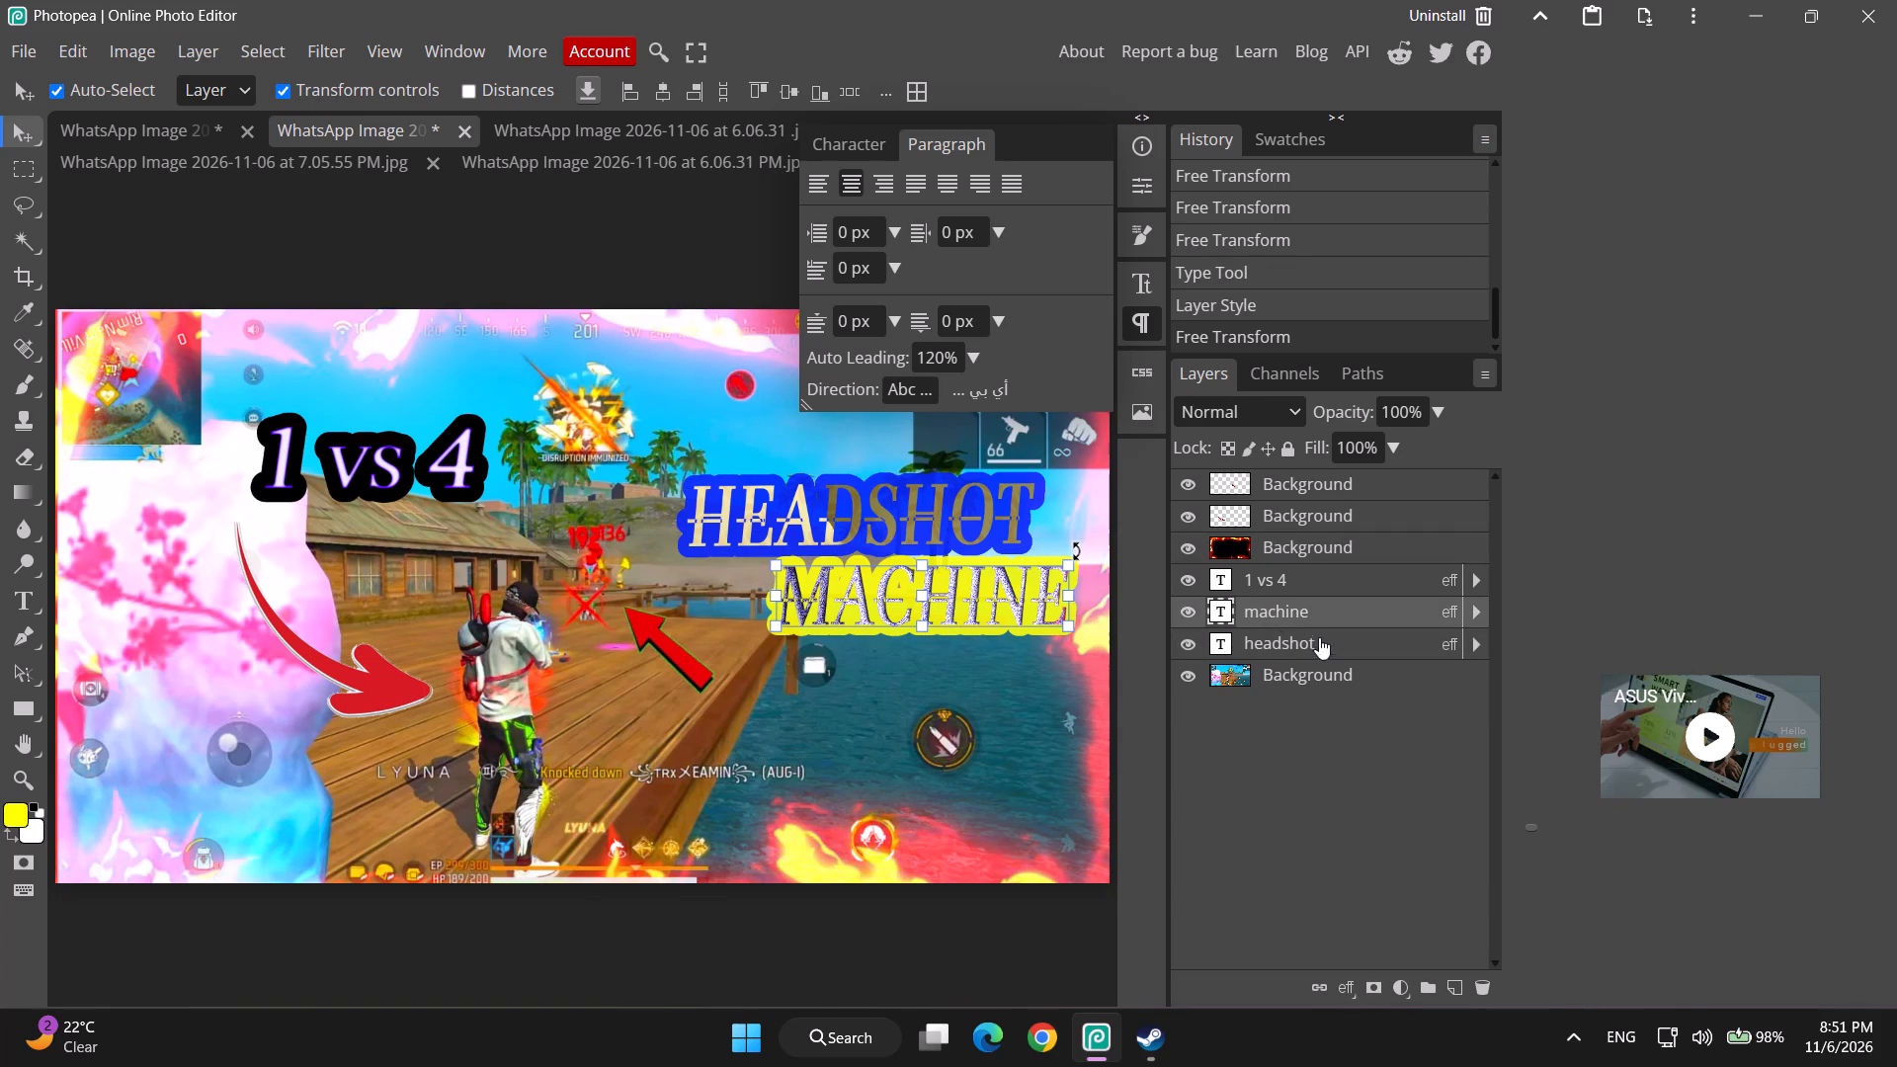
left_click(1310, 641)
left_click(1035, 551)
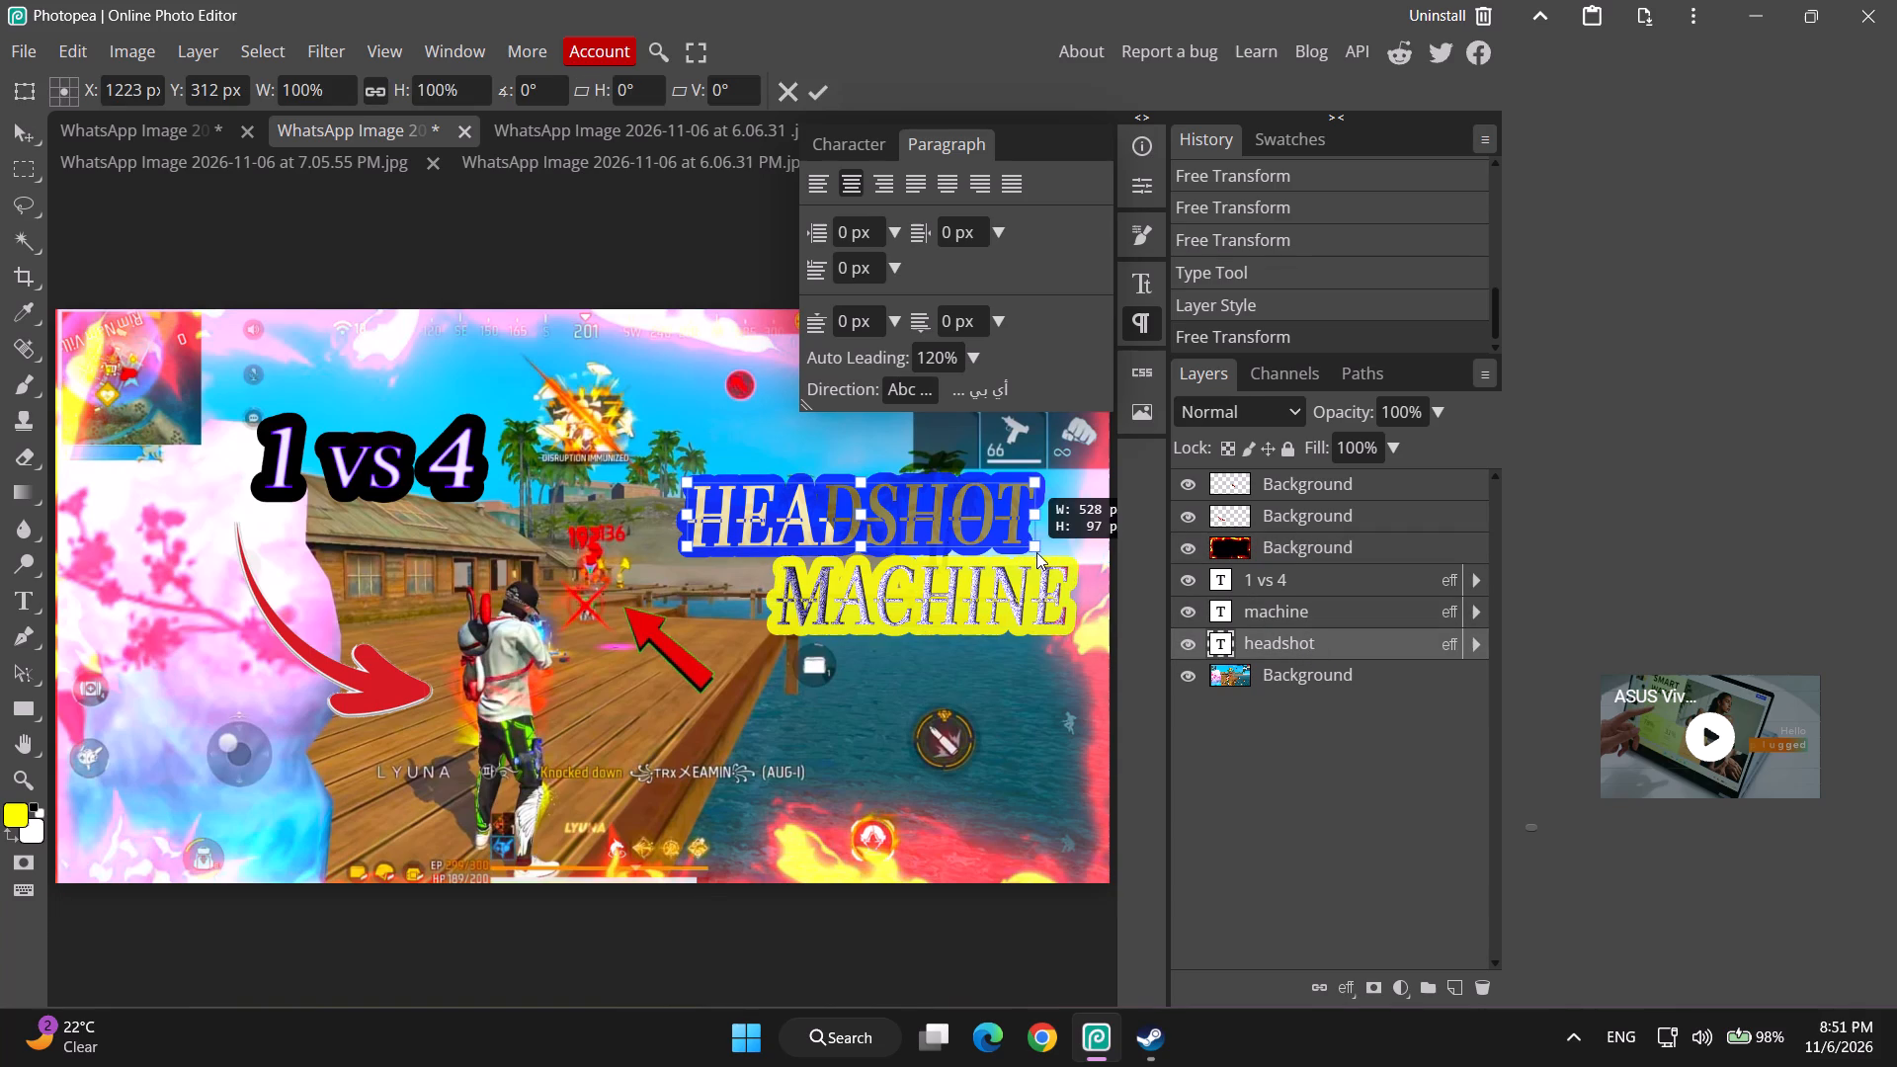
left_click(923, 518)
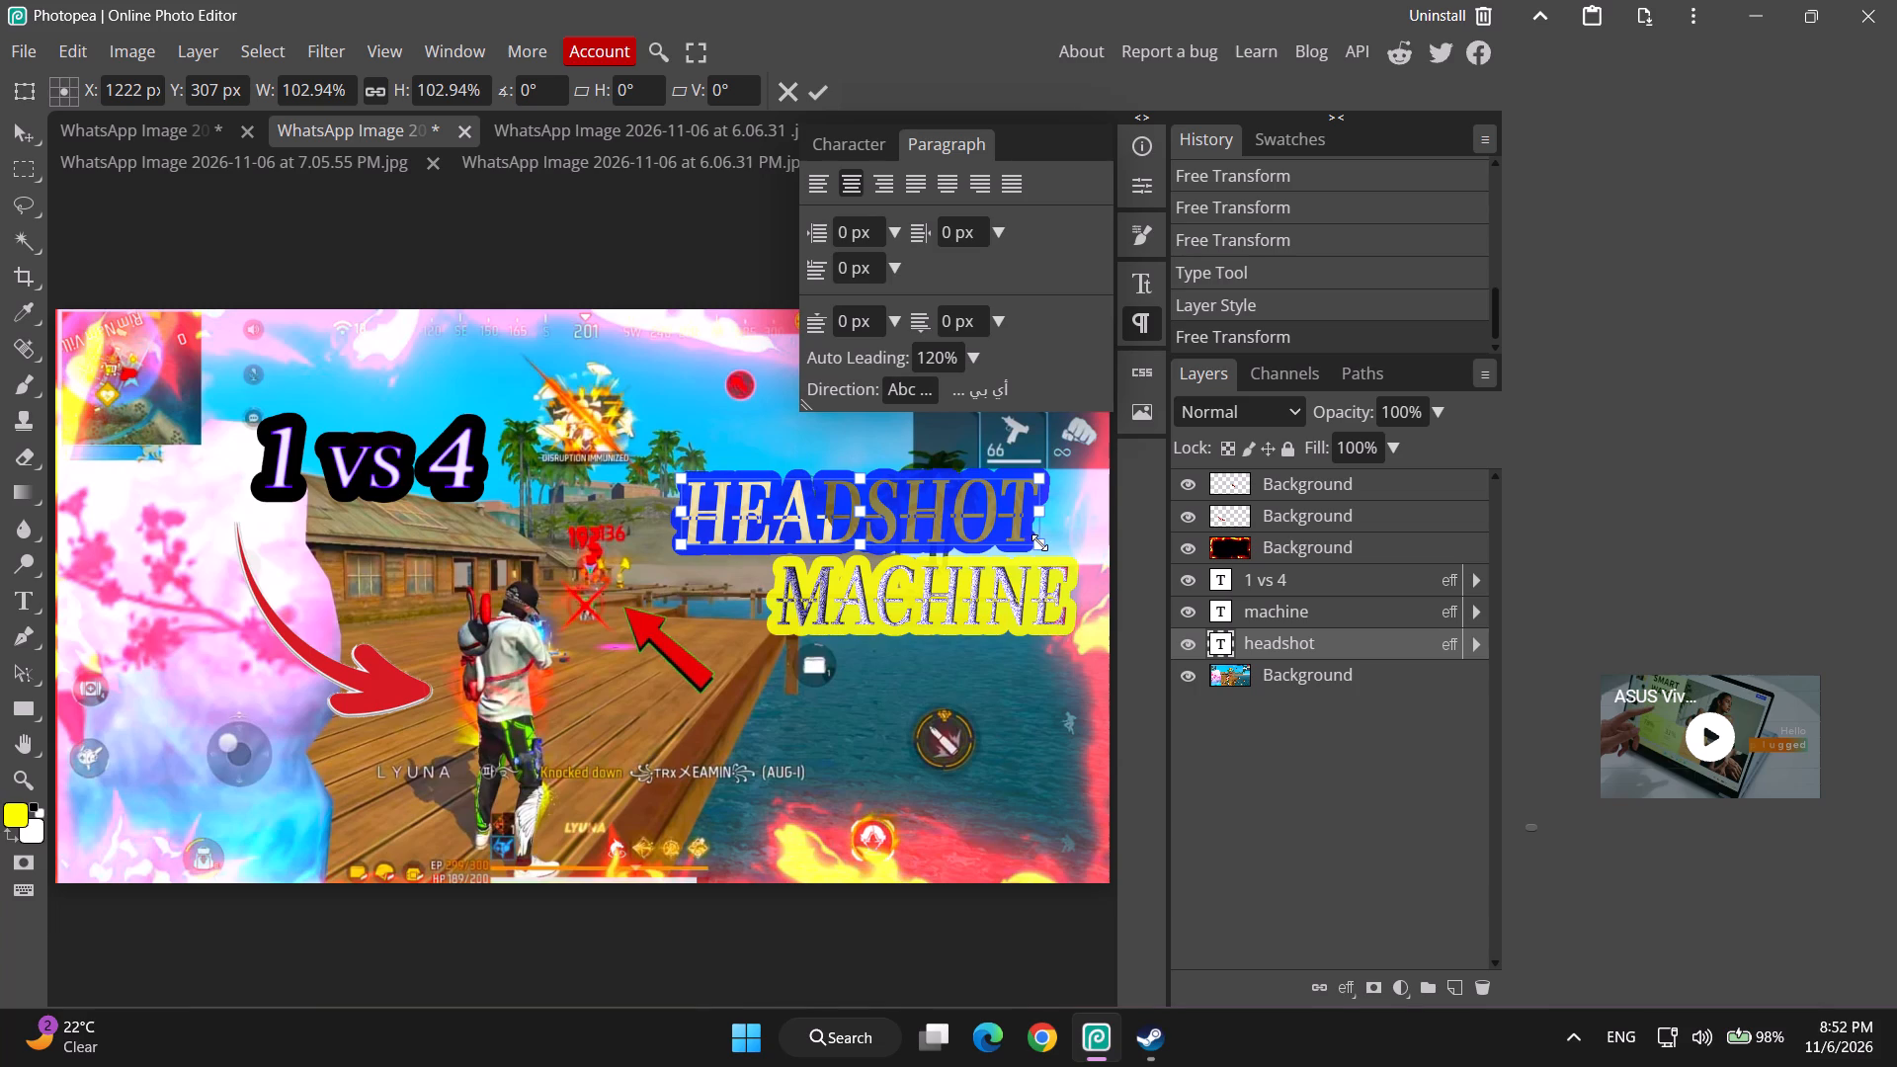
left_click_drag(1039, 542, 1025, 539)
left_click(943, 522)
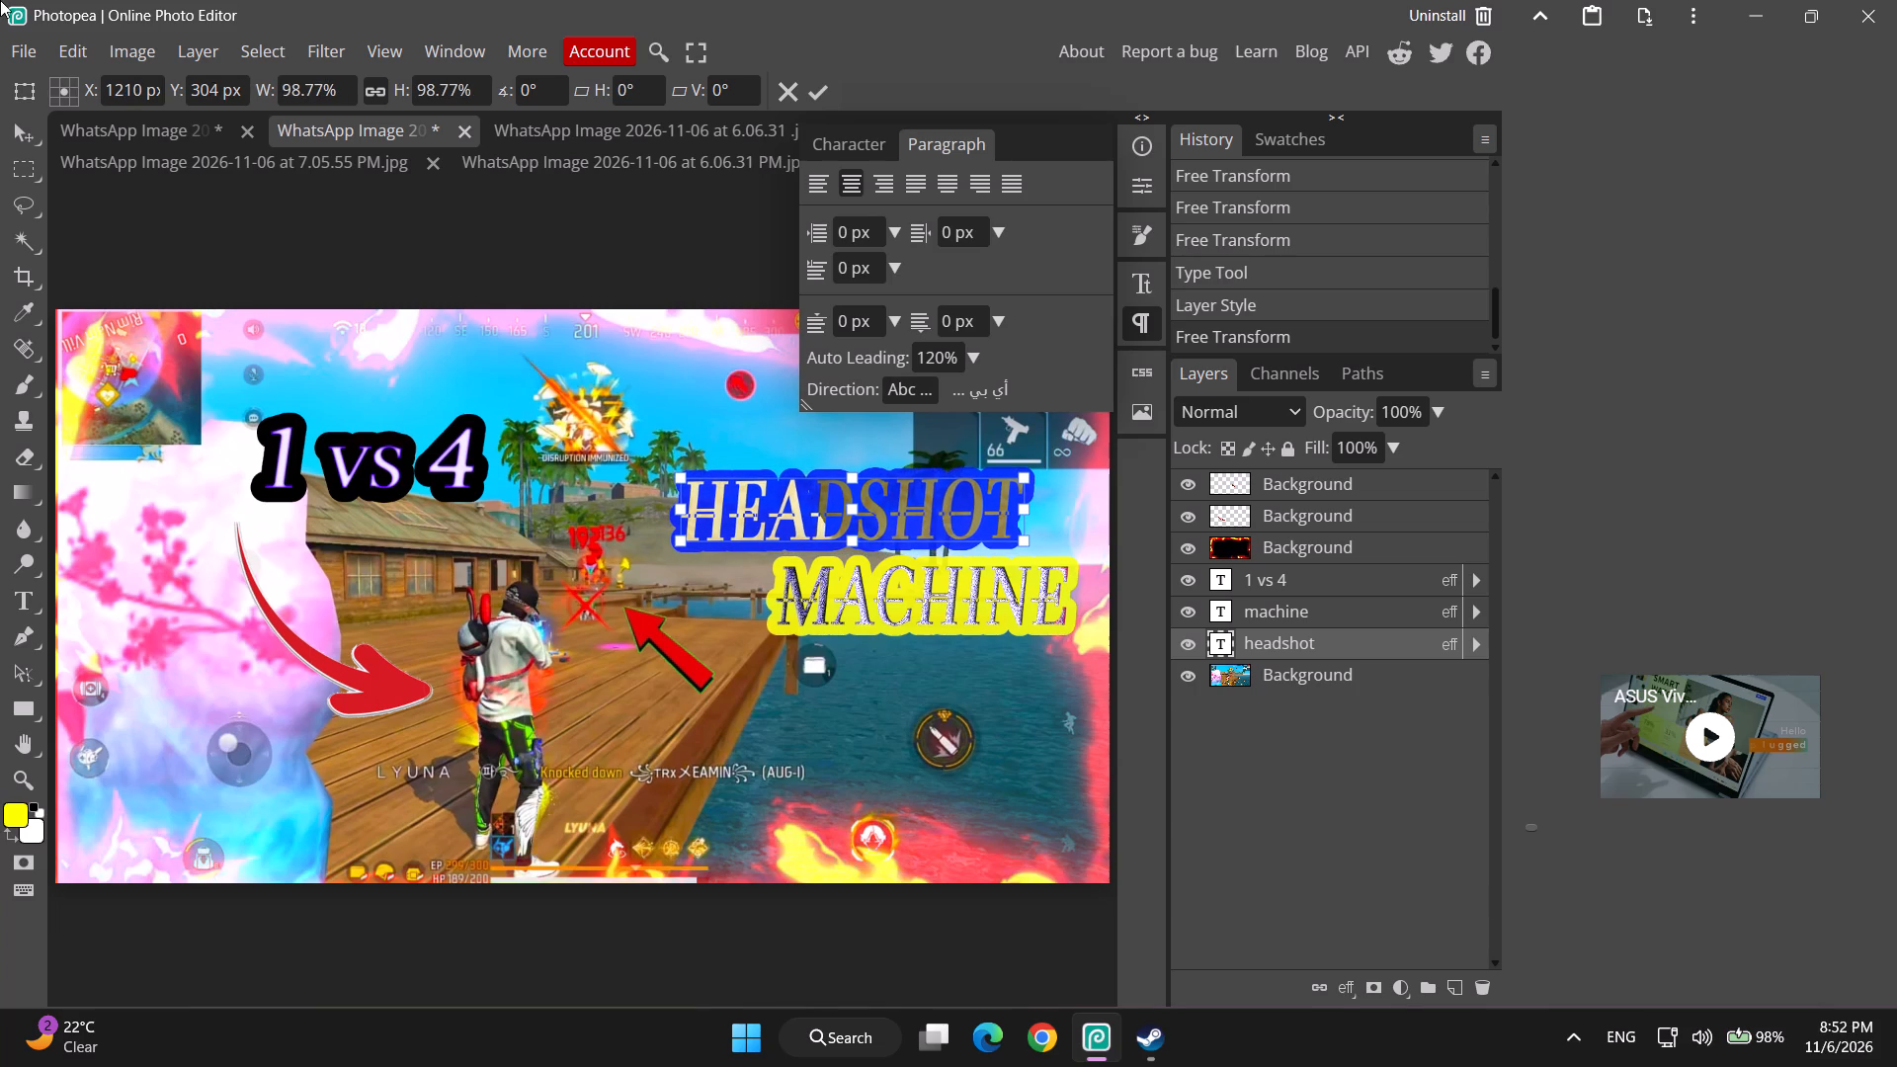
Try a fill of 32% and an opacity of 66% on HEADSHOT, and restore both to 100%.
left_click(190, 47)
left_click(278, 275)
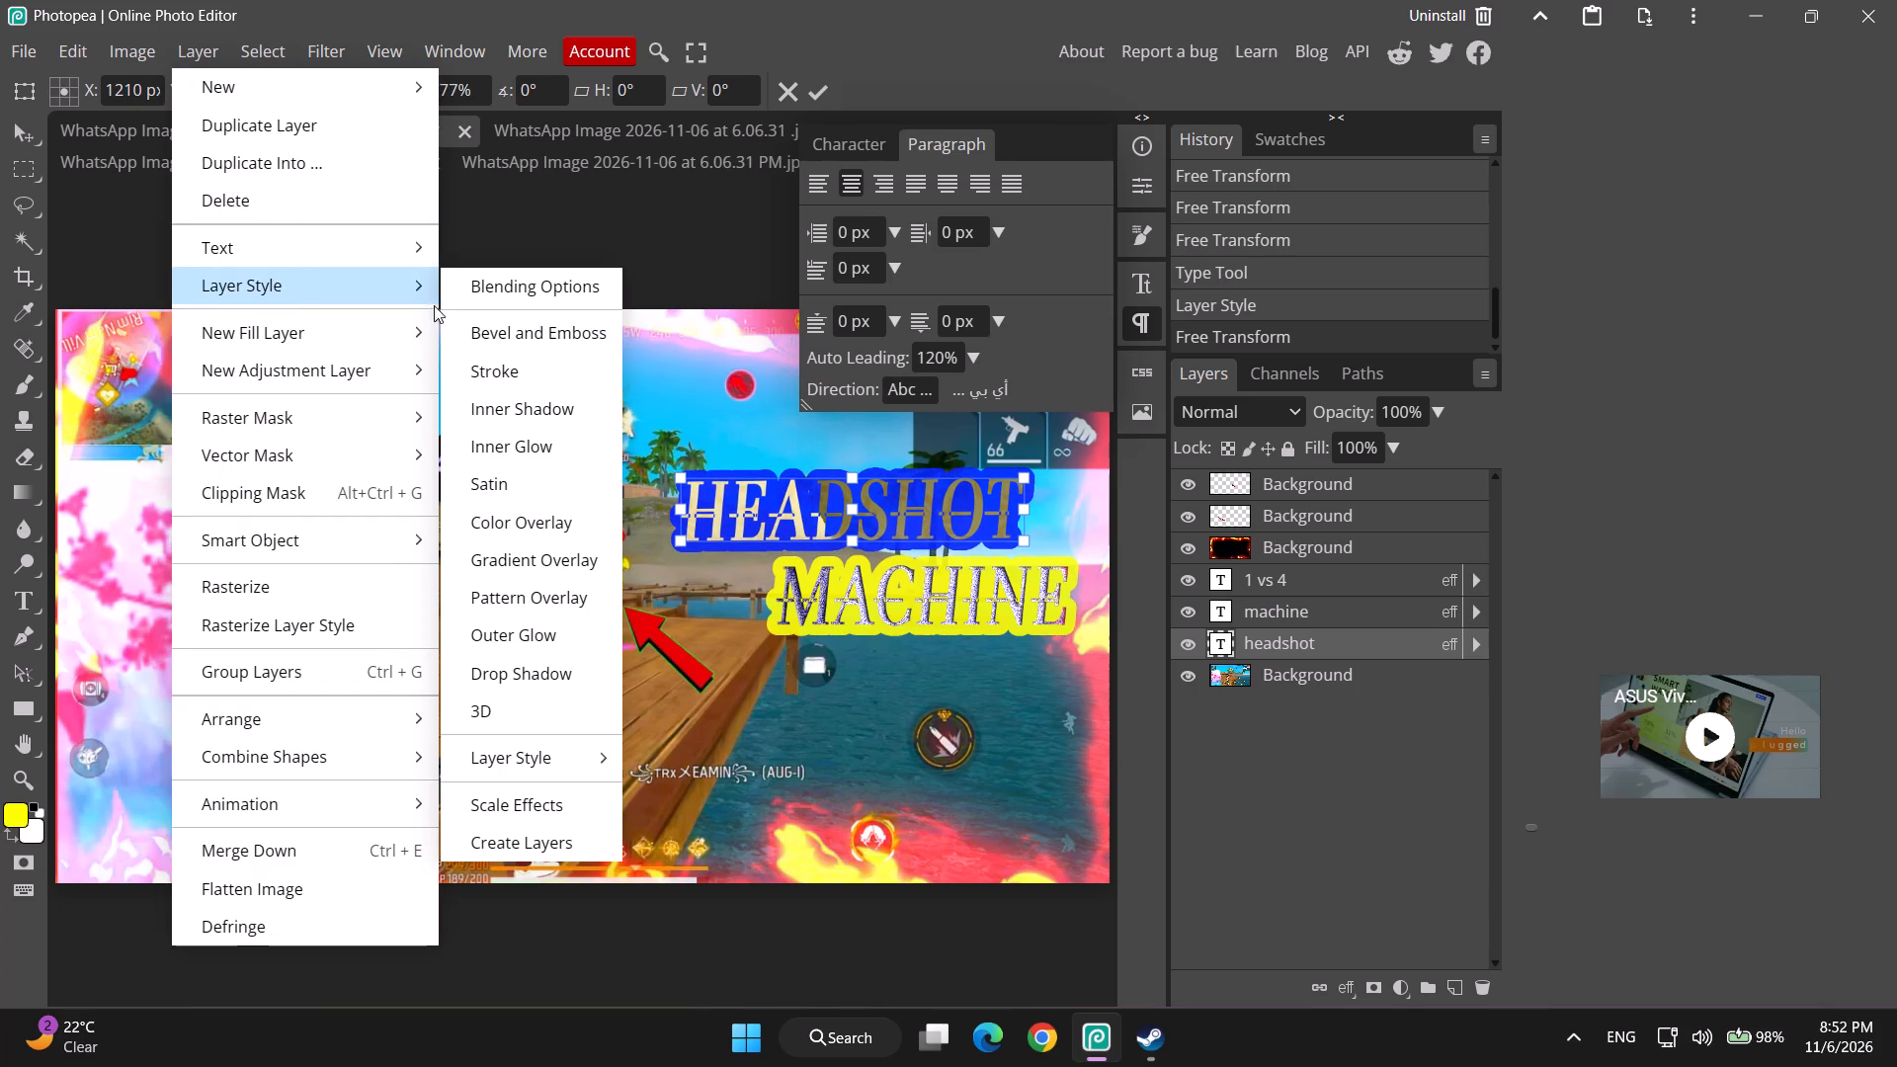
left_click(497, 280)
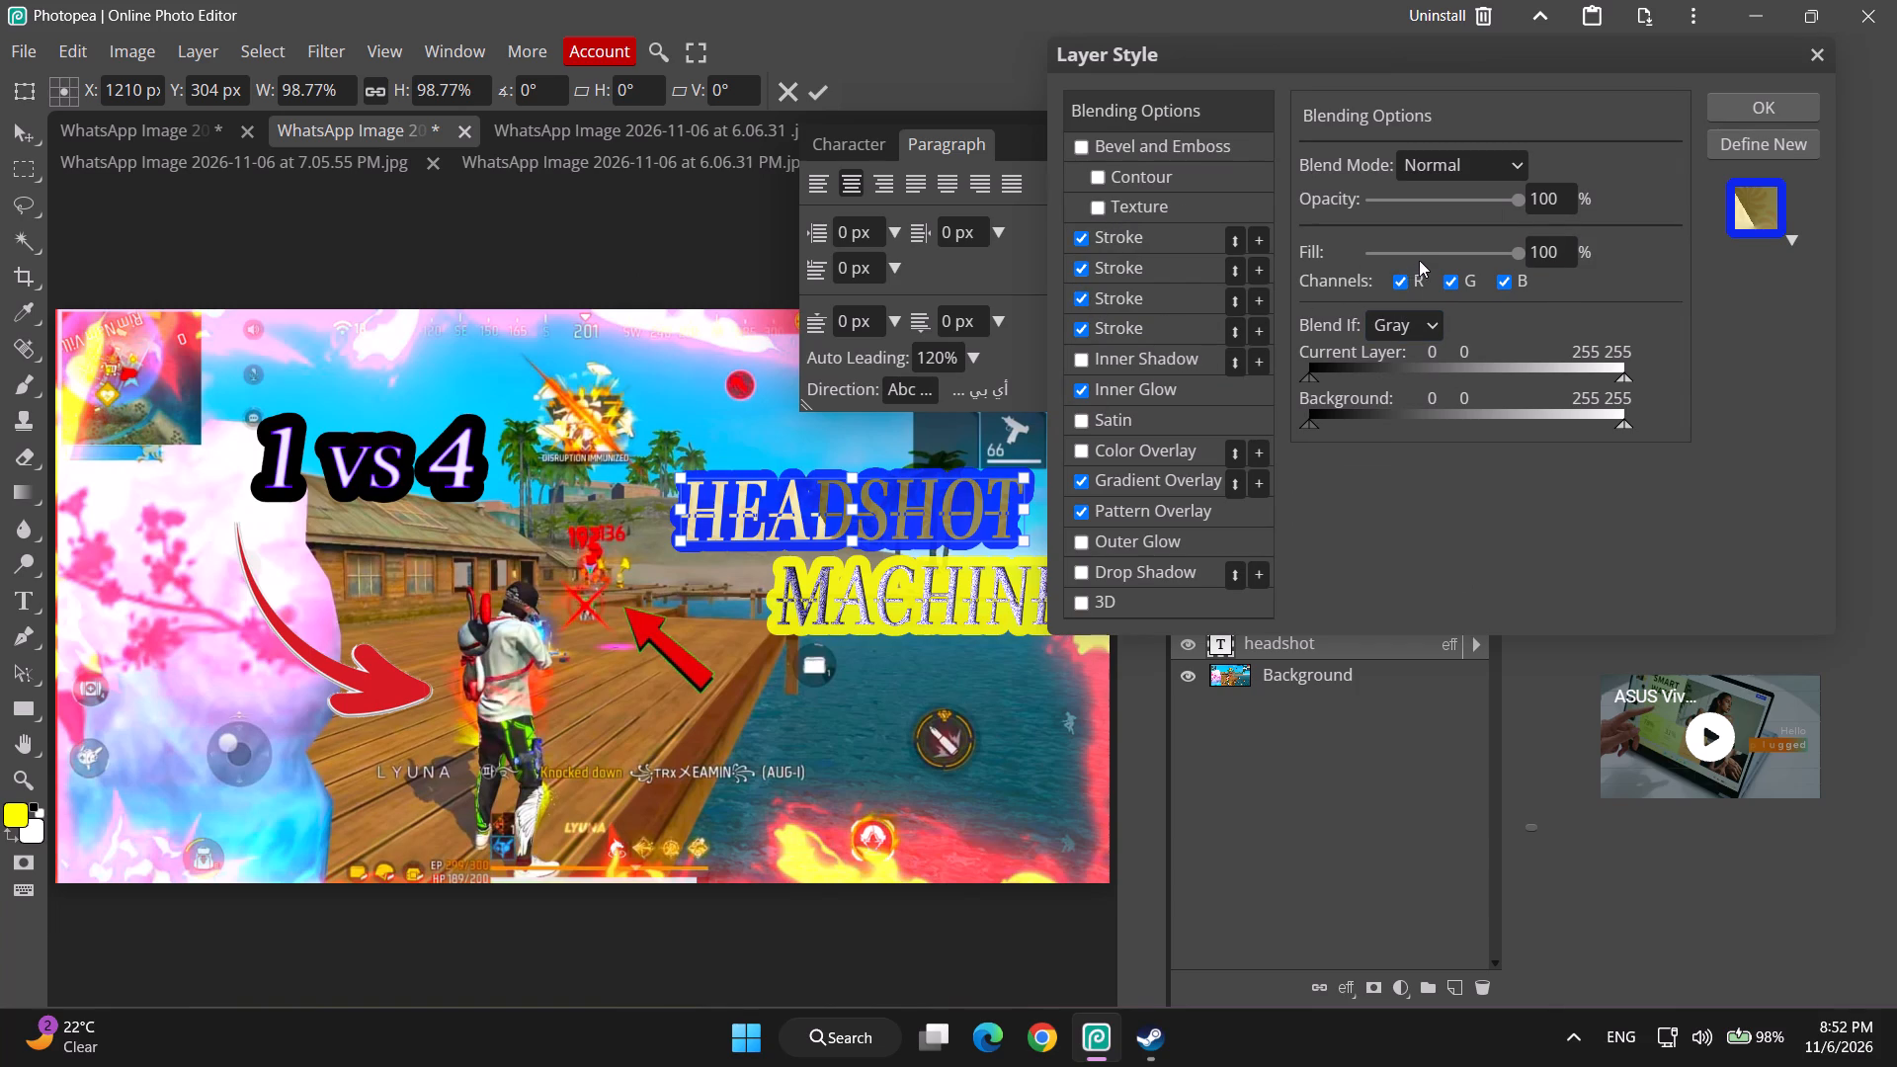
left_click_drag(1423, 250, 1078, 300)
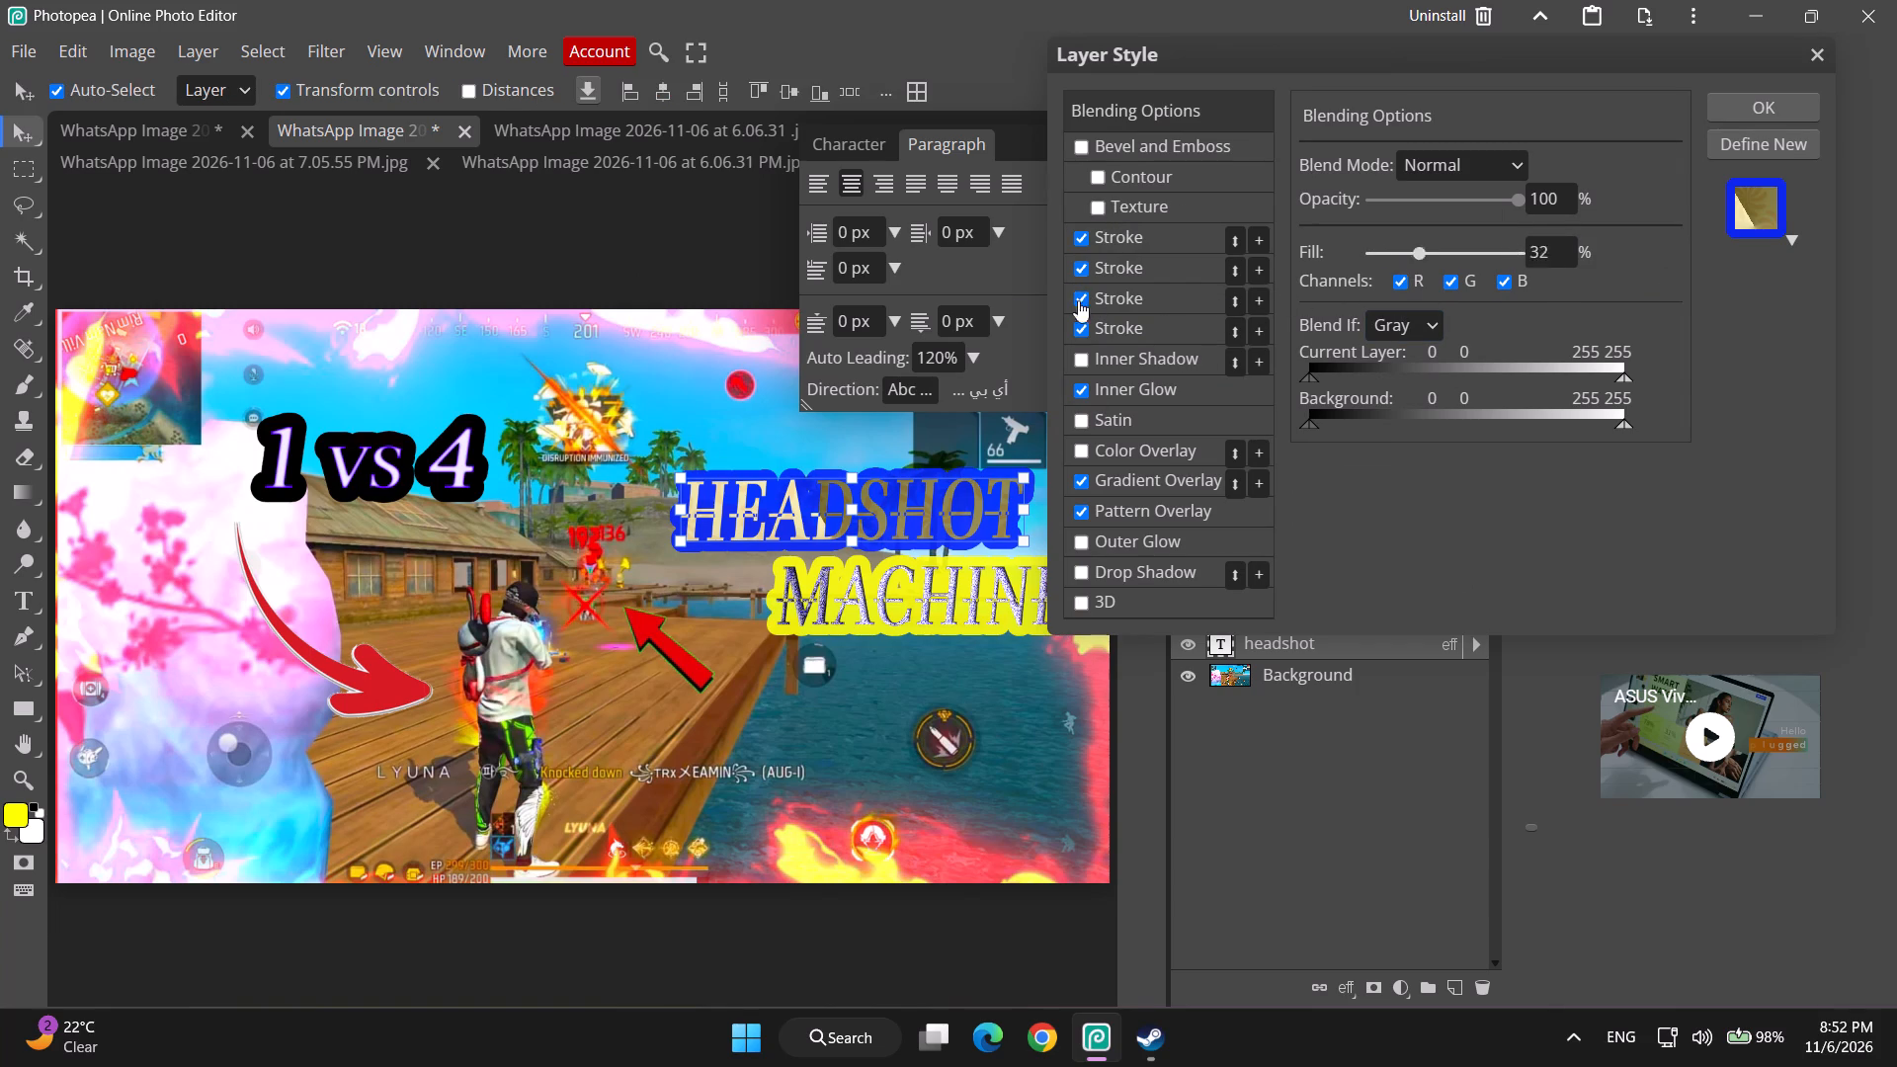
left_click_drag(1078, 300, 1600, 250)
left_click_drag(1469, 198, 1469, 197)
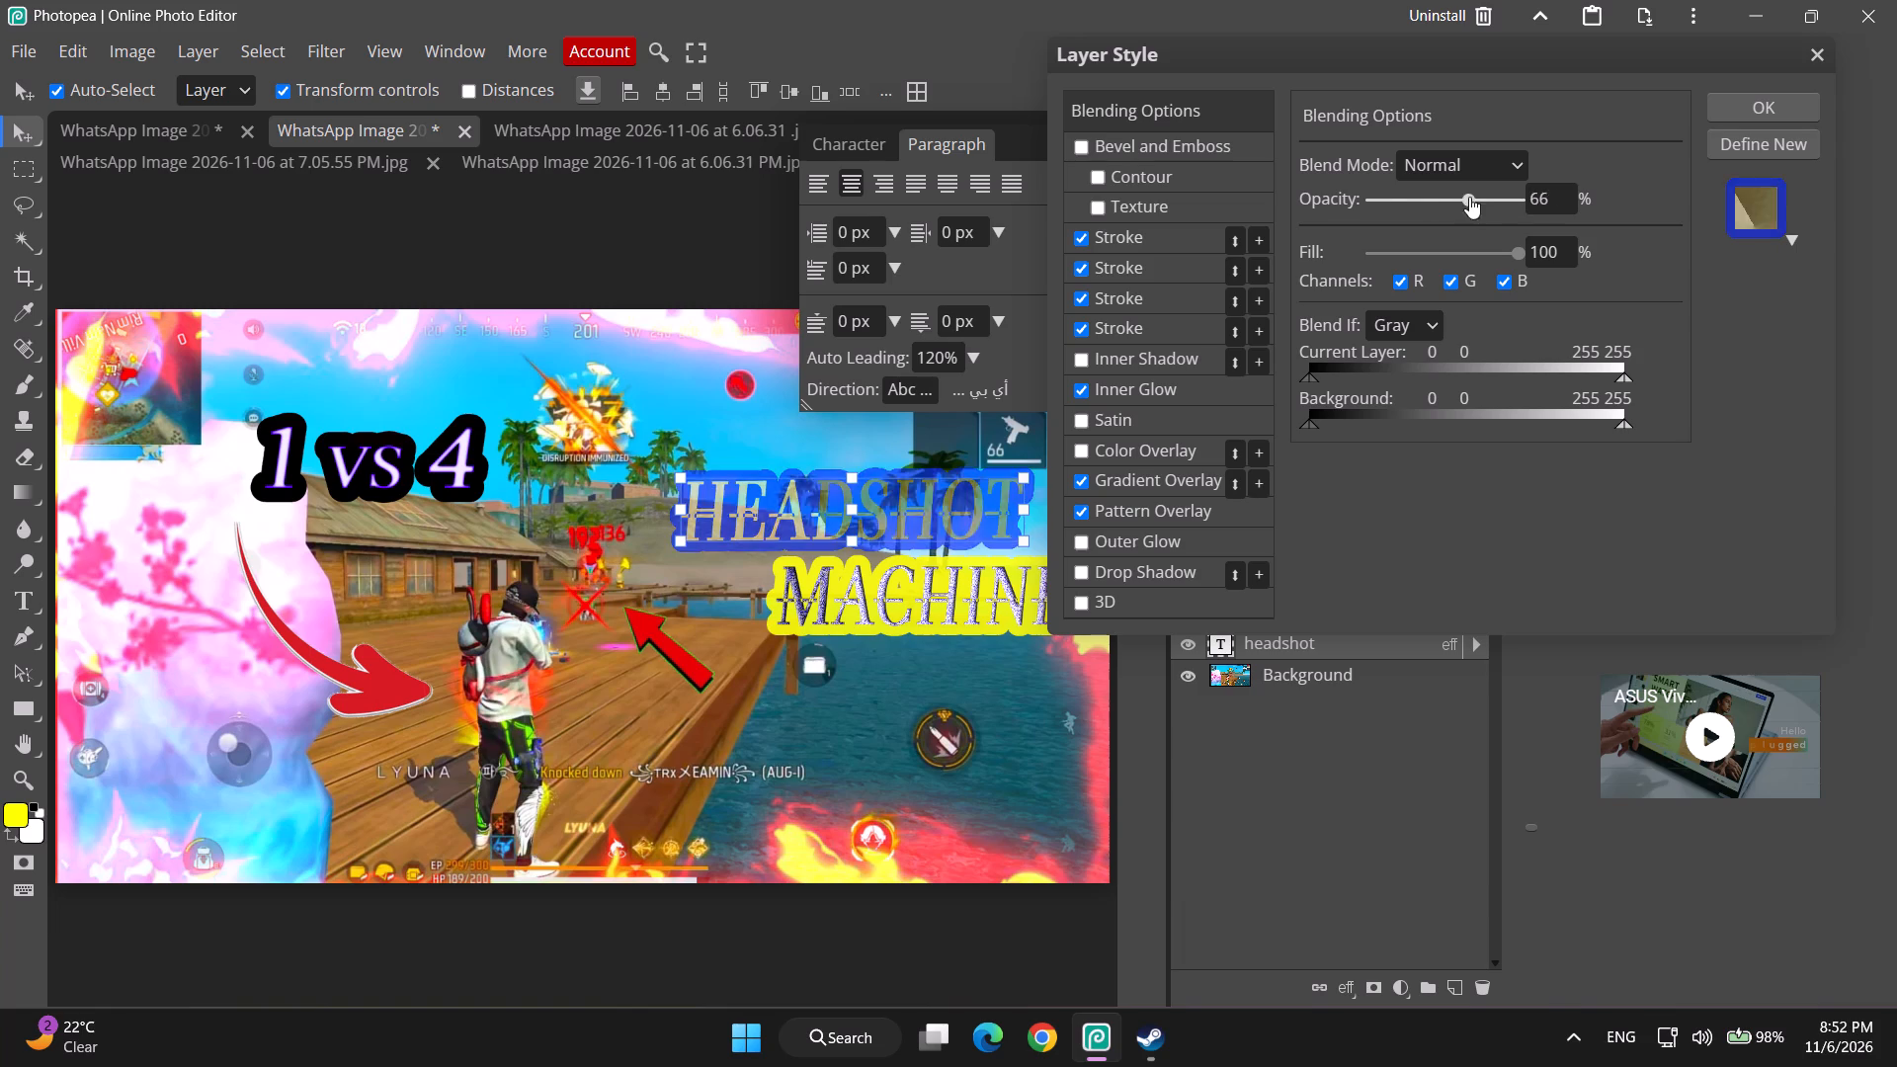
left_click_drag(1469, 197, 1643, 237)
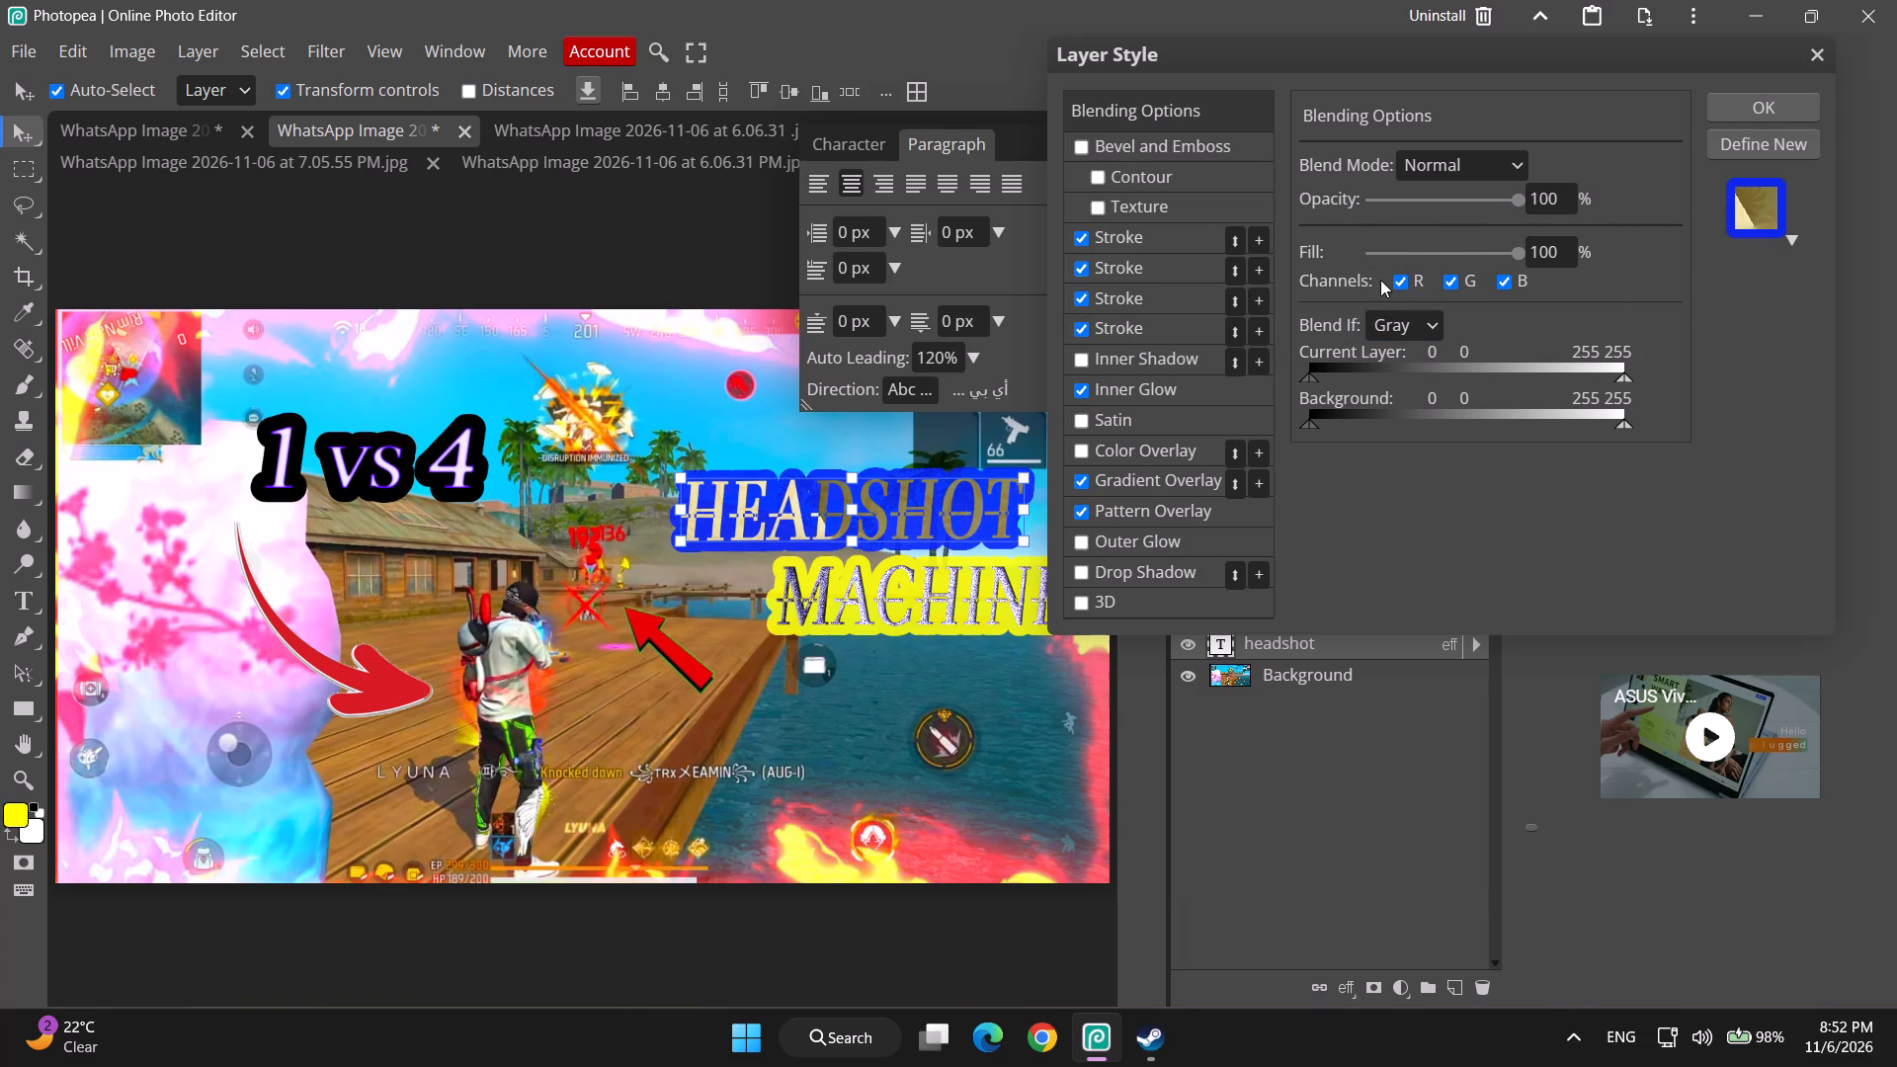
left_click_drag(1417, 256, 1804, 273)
Enable an inner shadow on HEADSHOT and set its angle to -15°.
left_click(1137, 361)
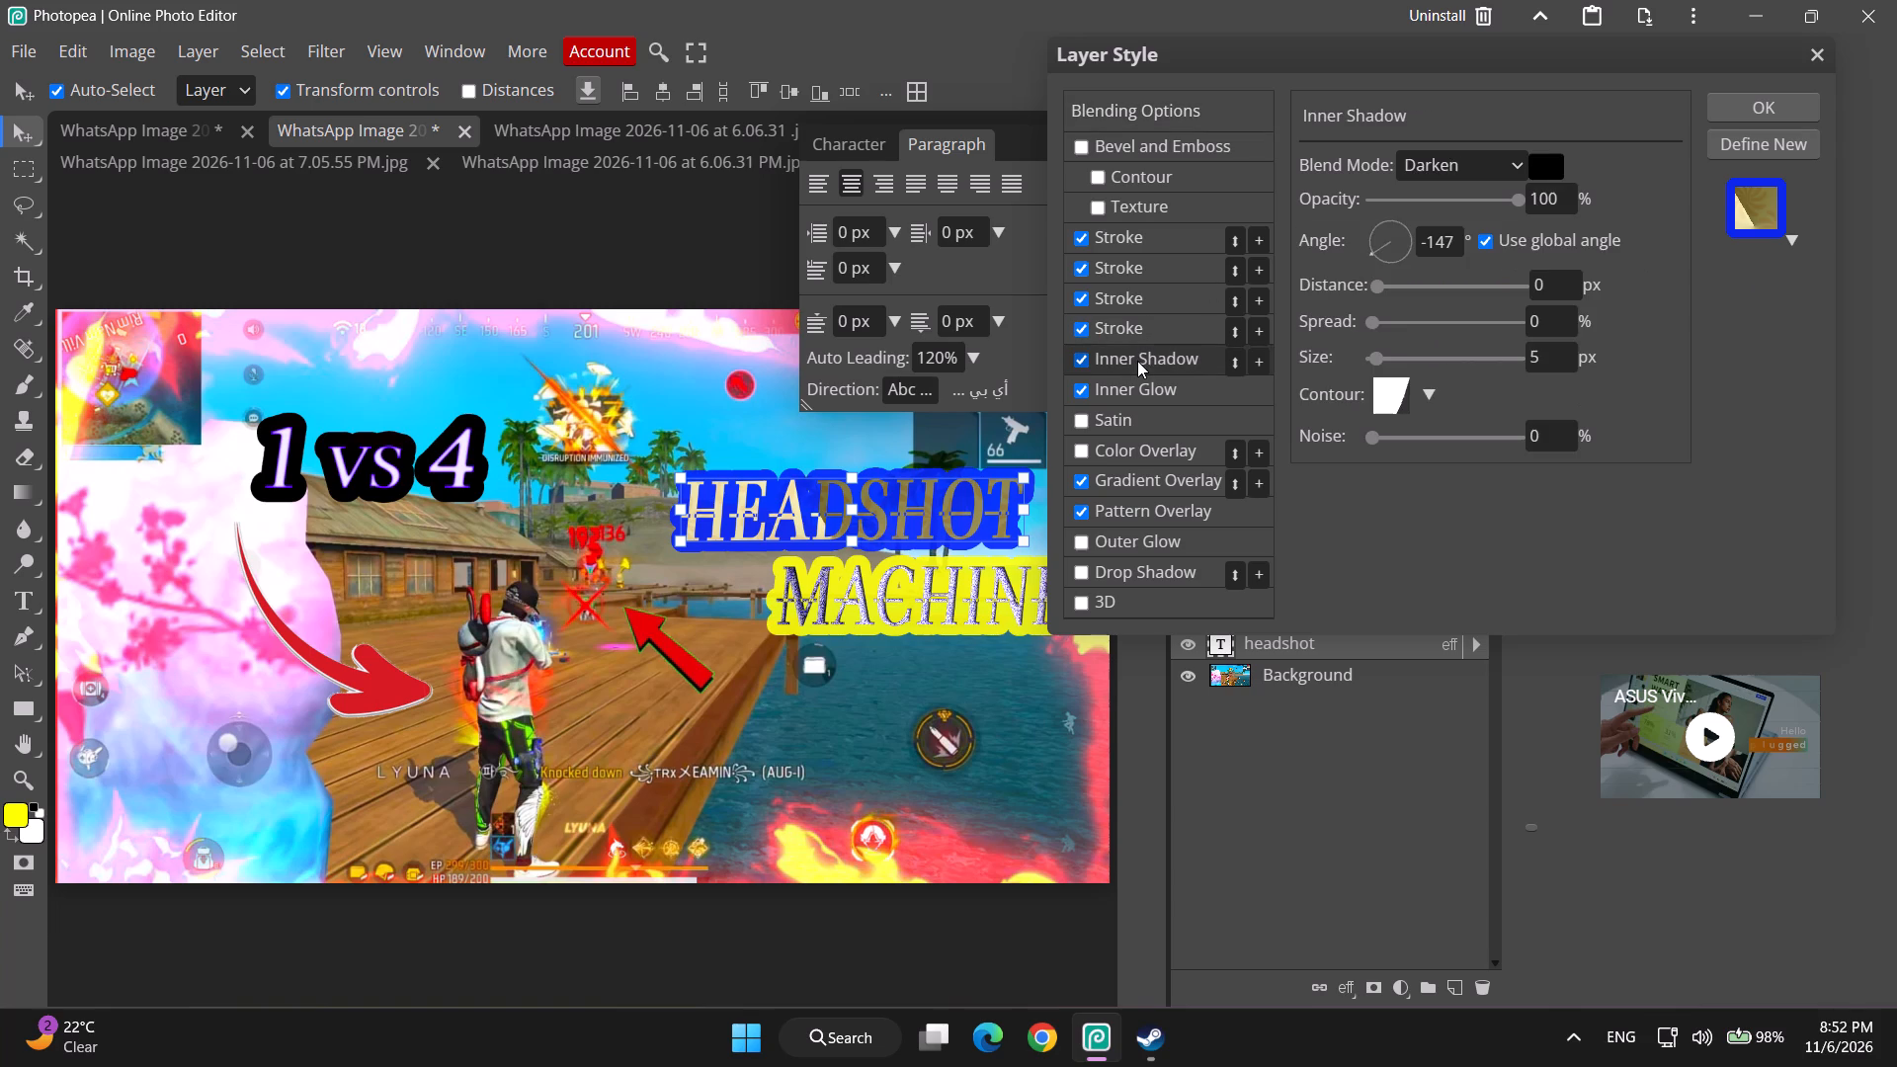
left_click_drag(1367, 249, 1480, 265)
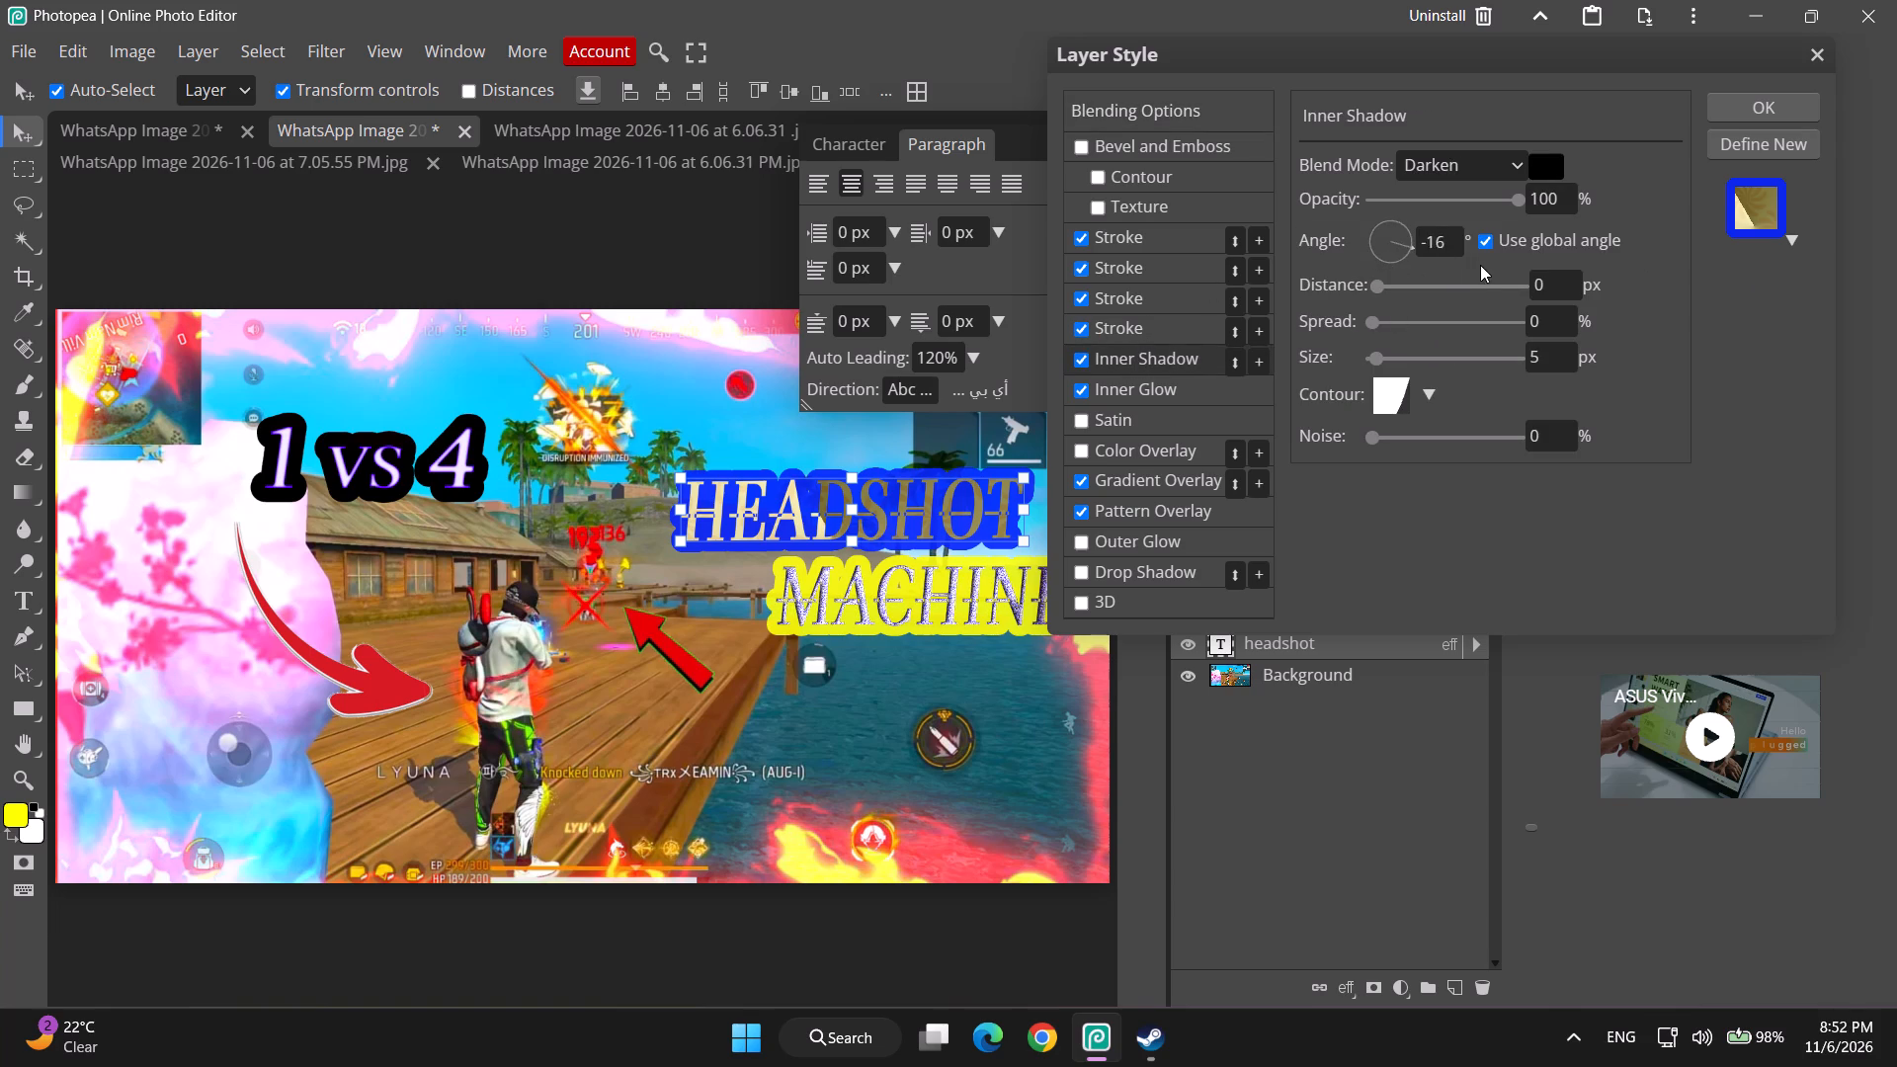
left_click_drag(1480, 265, 1317, 296)
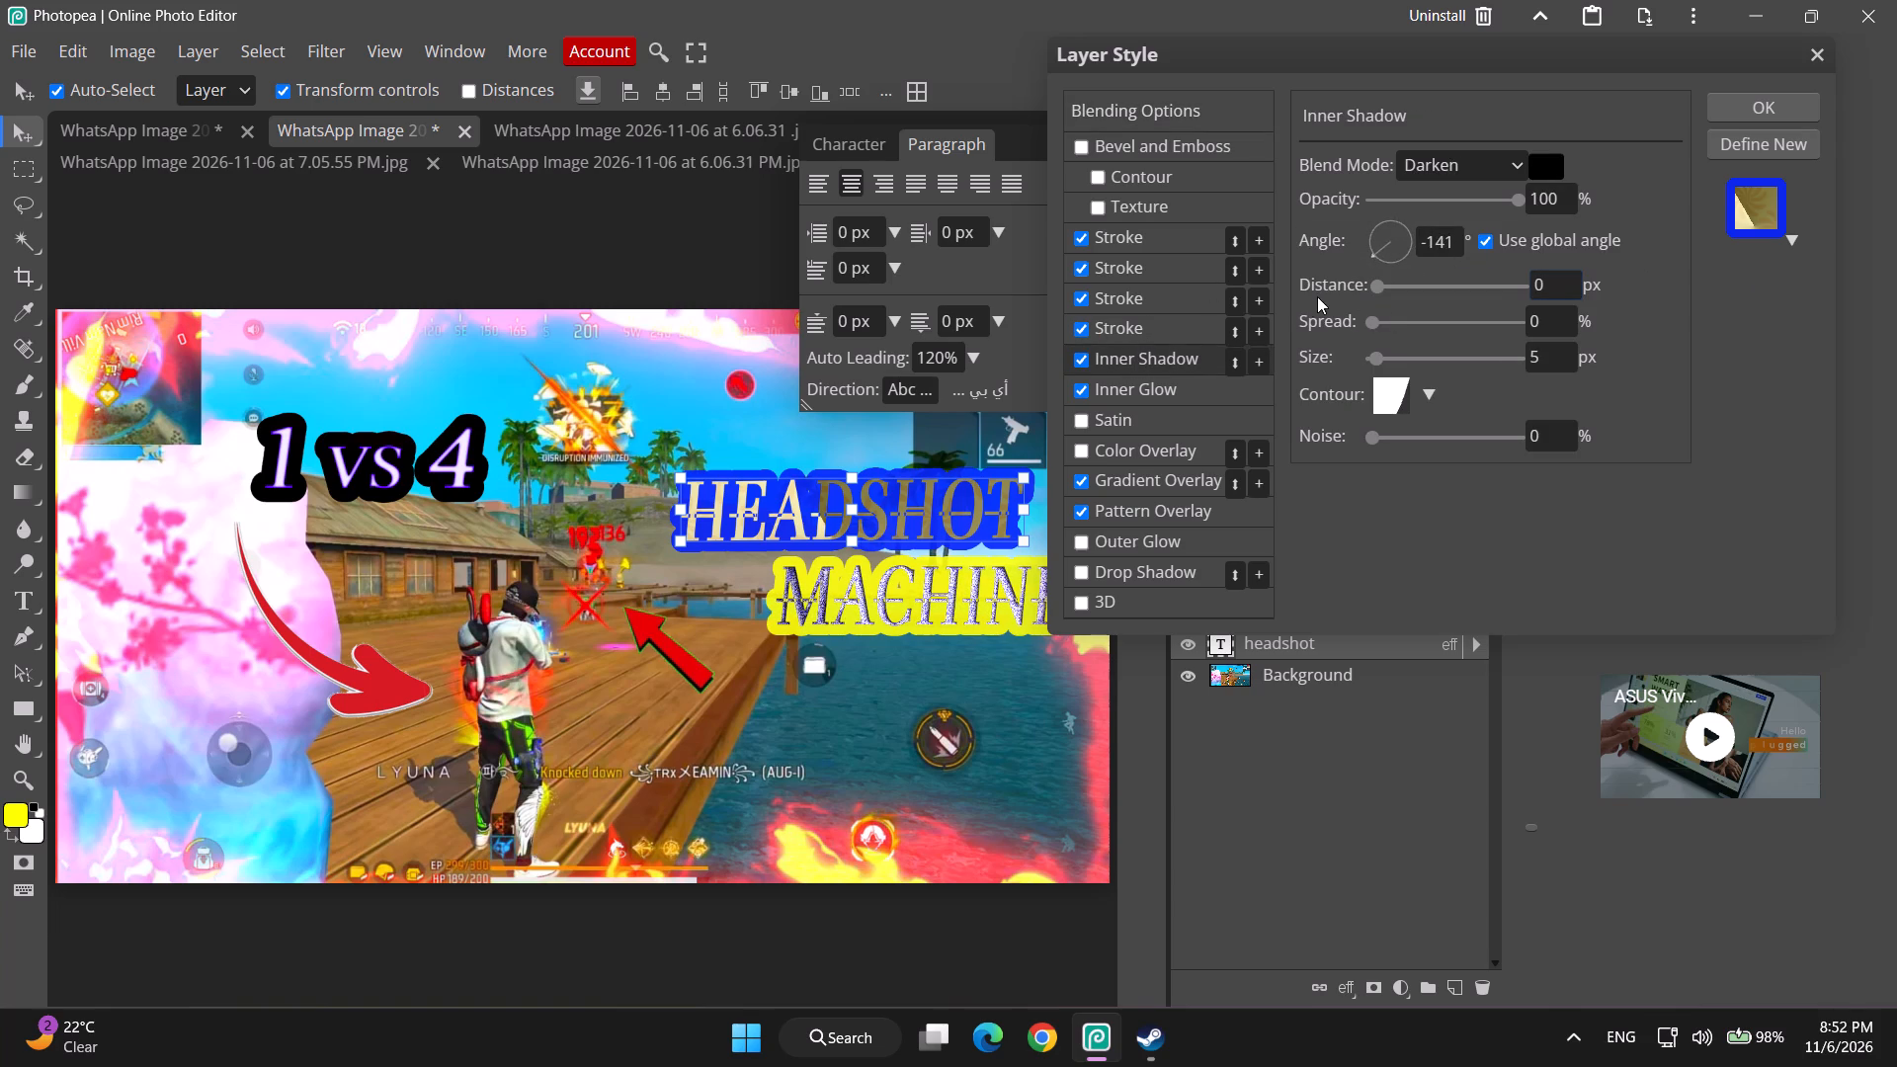
left_click_drag(1317, 296, 1565, 296)
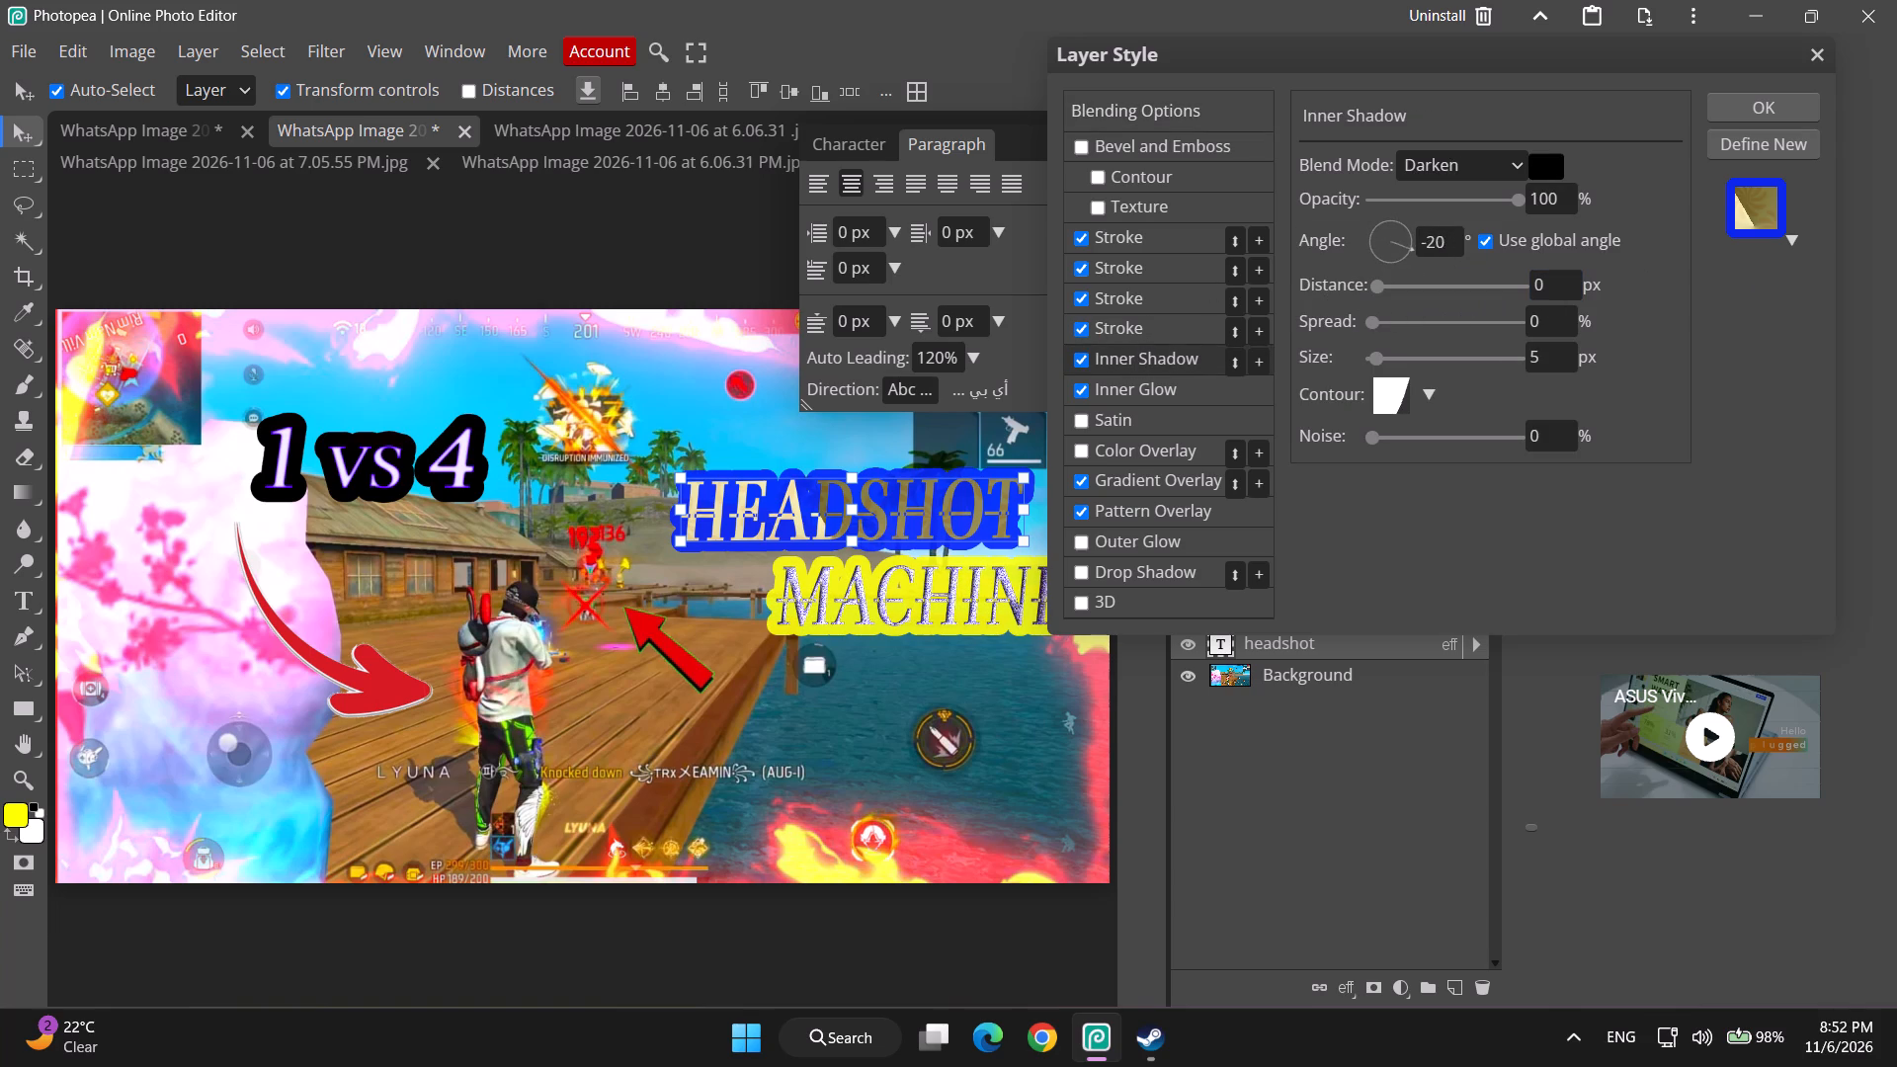
left_click_drag(1565, 296, 1596, 294)
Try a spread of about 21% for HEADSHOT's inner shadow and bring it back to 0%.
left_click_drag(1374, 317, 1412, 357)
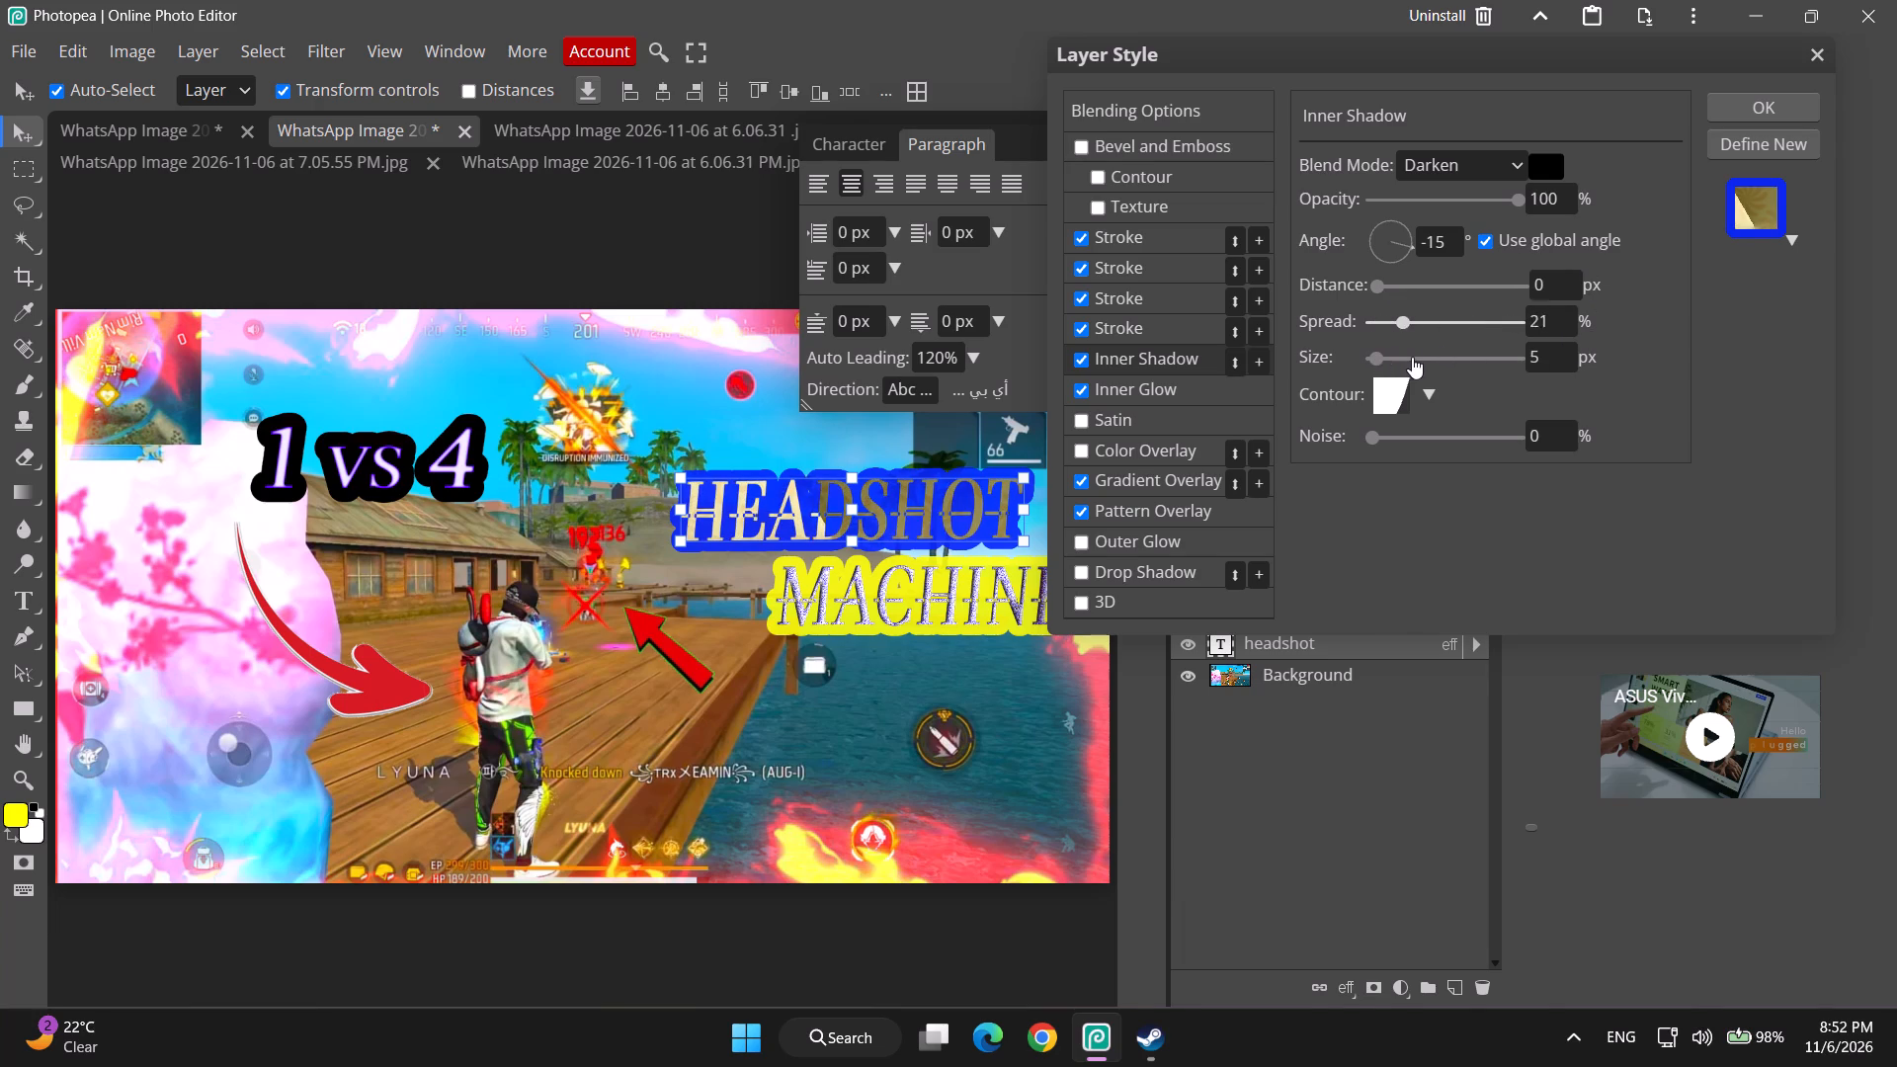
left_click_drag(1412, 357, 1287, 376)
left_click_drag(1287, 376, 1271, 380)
Set the size of HEADSHOT's inner shadow to 91 px and apply the layer style.
left_click_drag(1379, 353, 1464, 353)
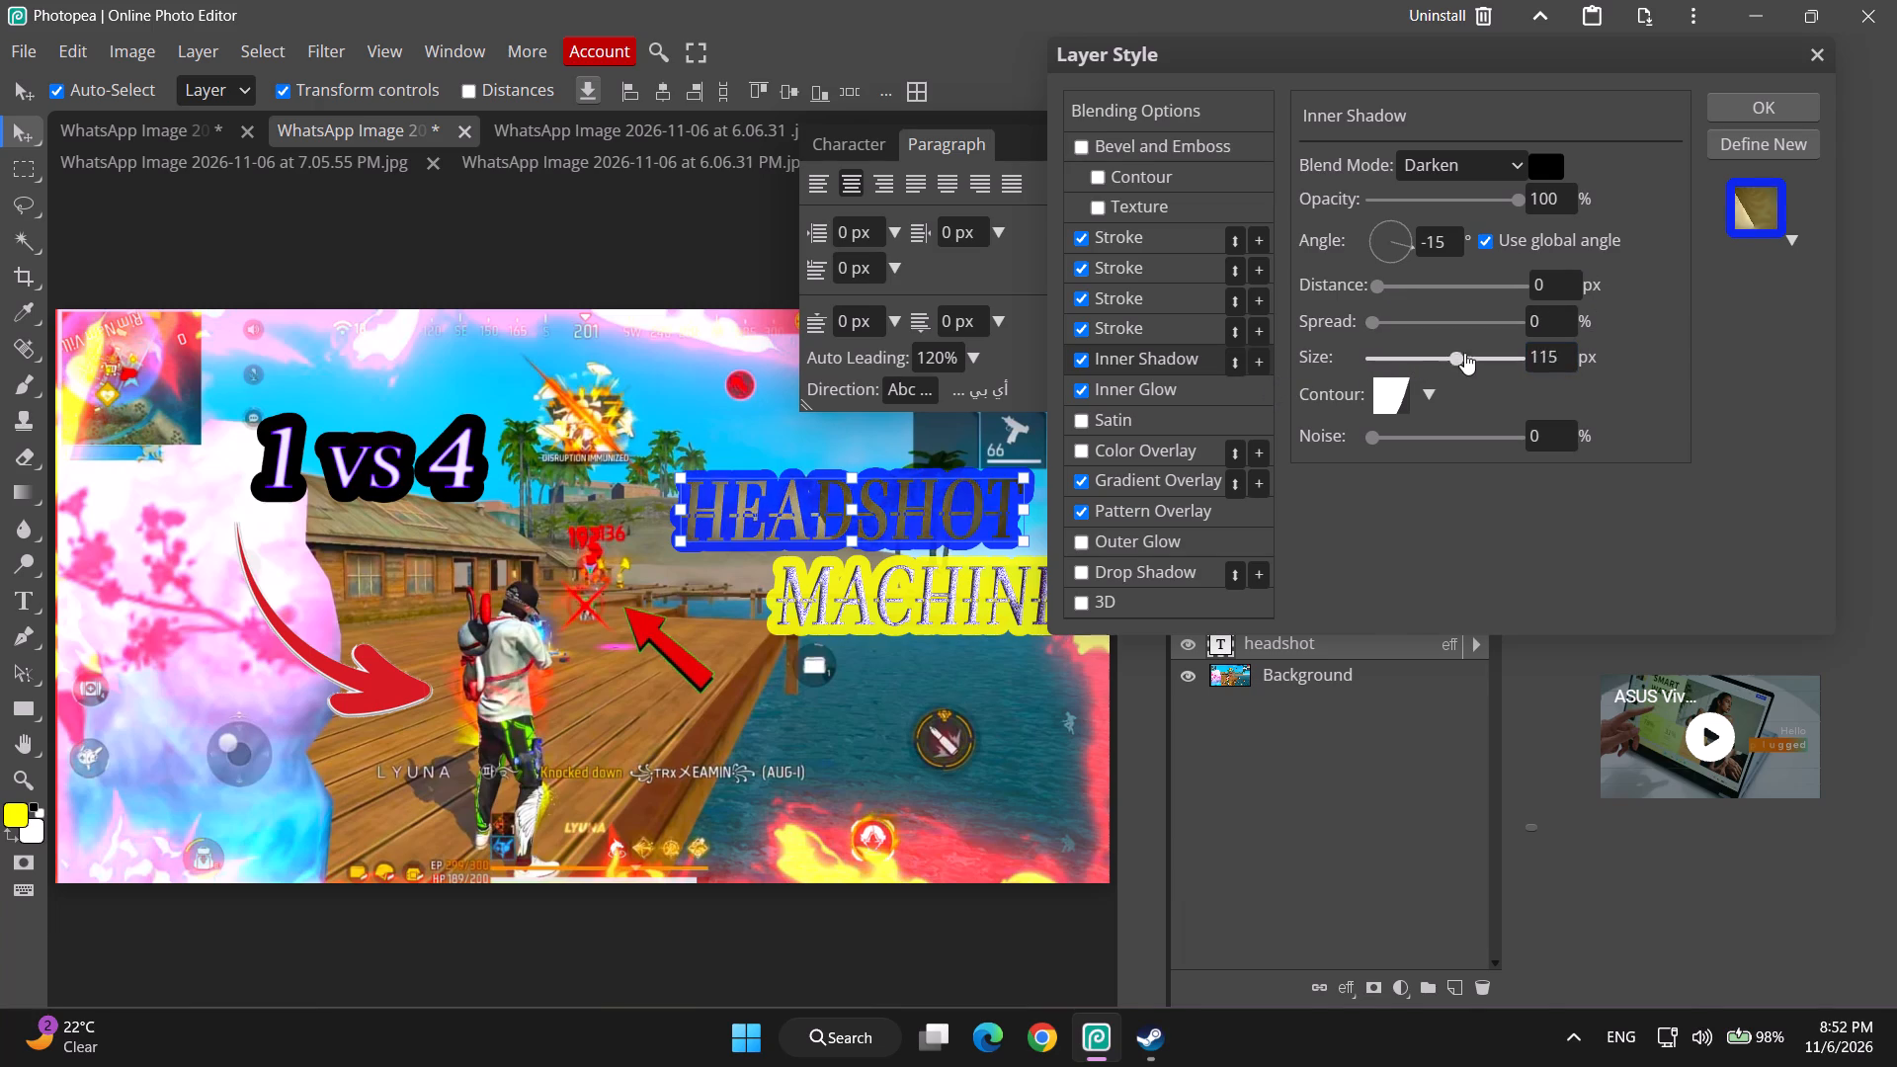
left_click_drag(1464, 353, 1249, 392)
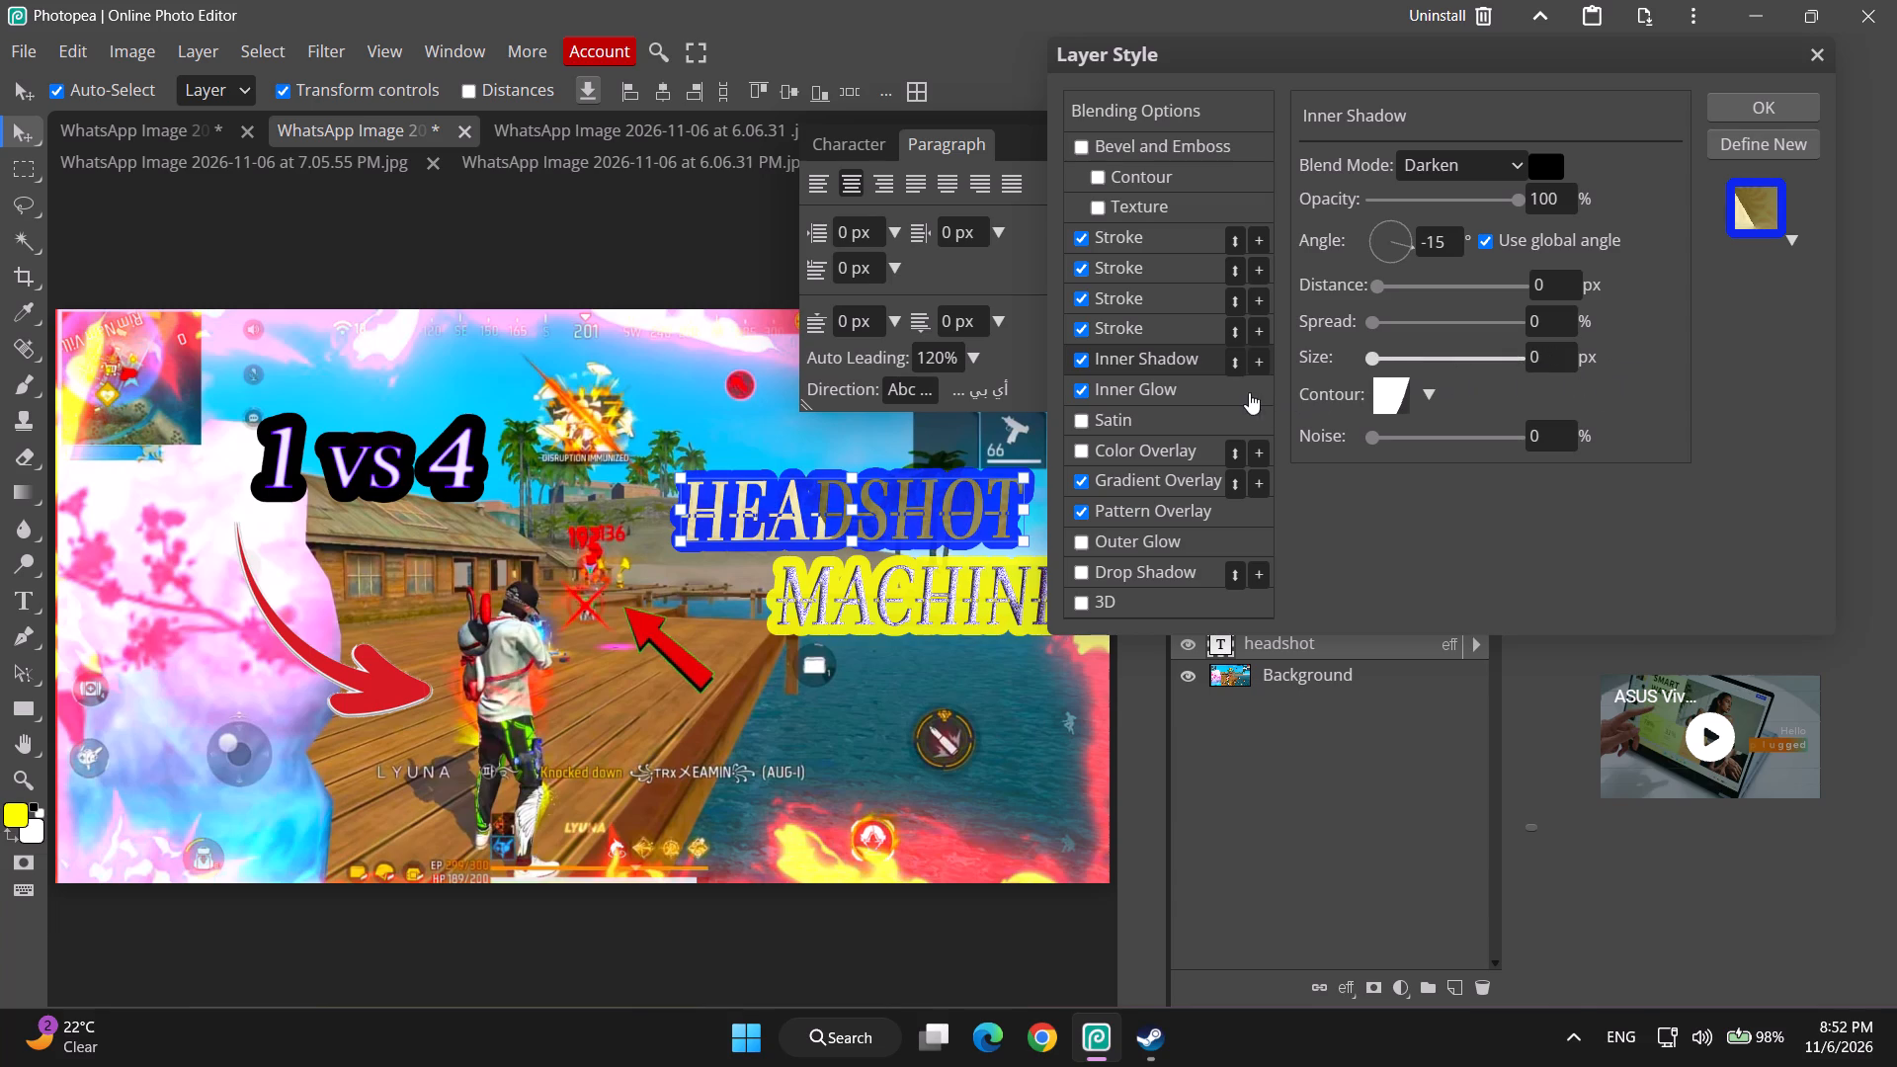
left_click_drag(1249, 392, 1439, 401)
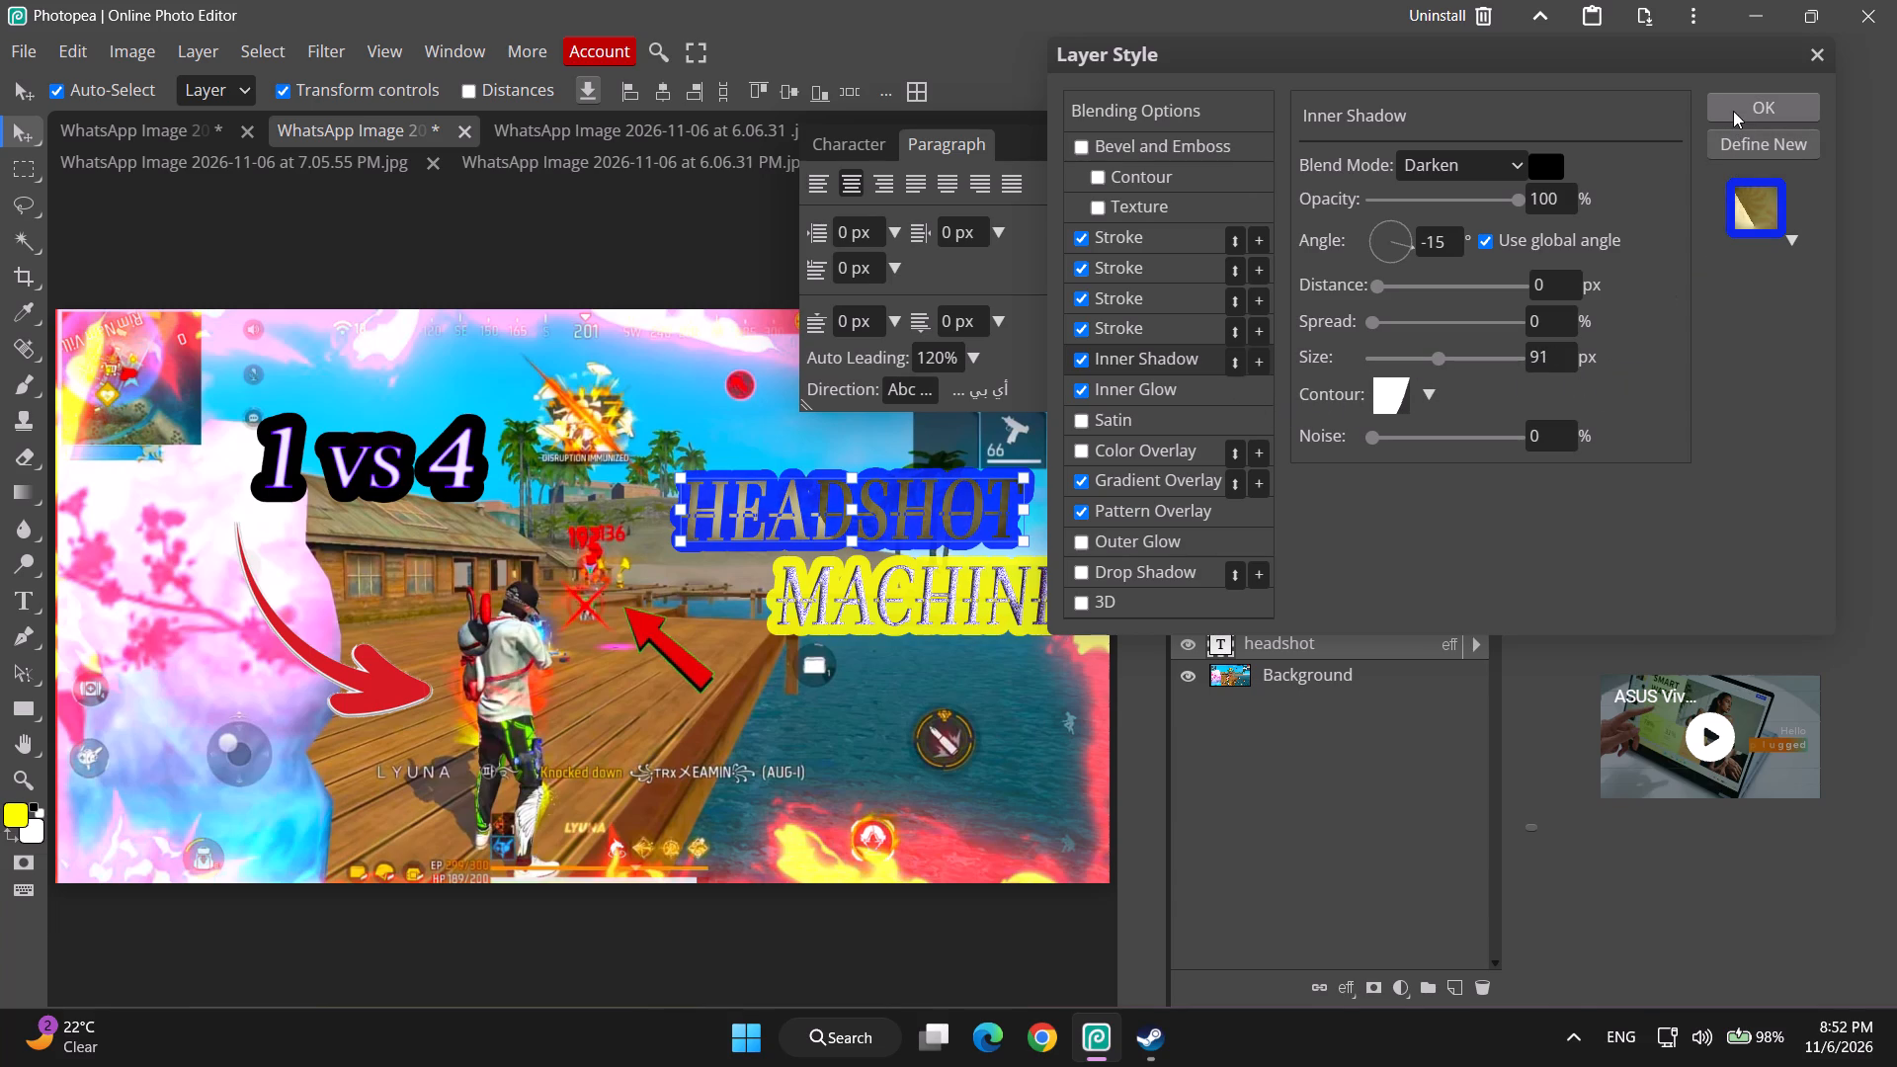
left_click(1733, 108)
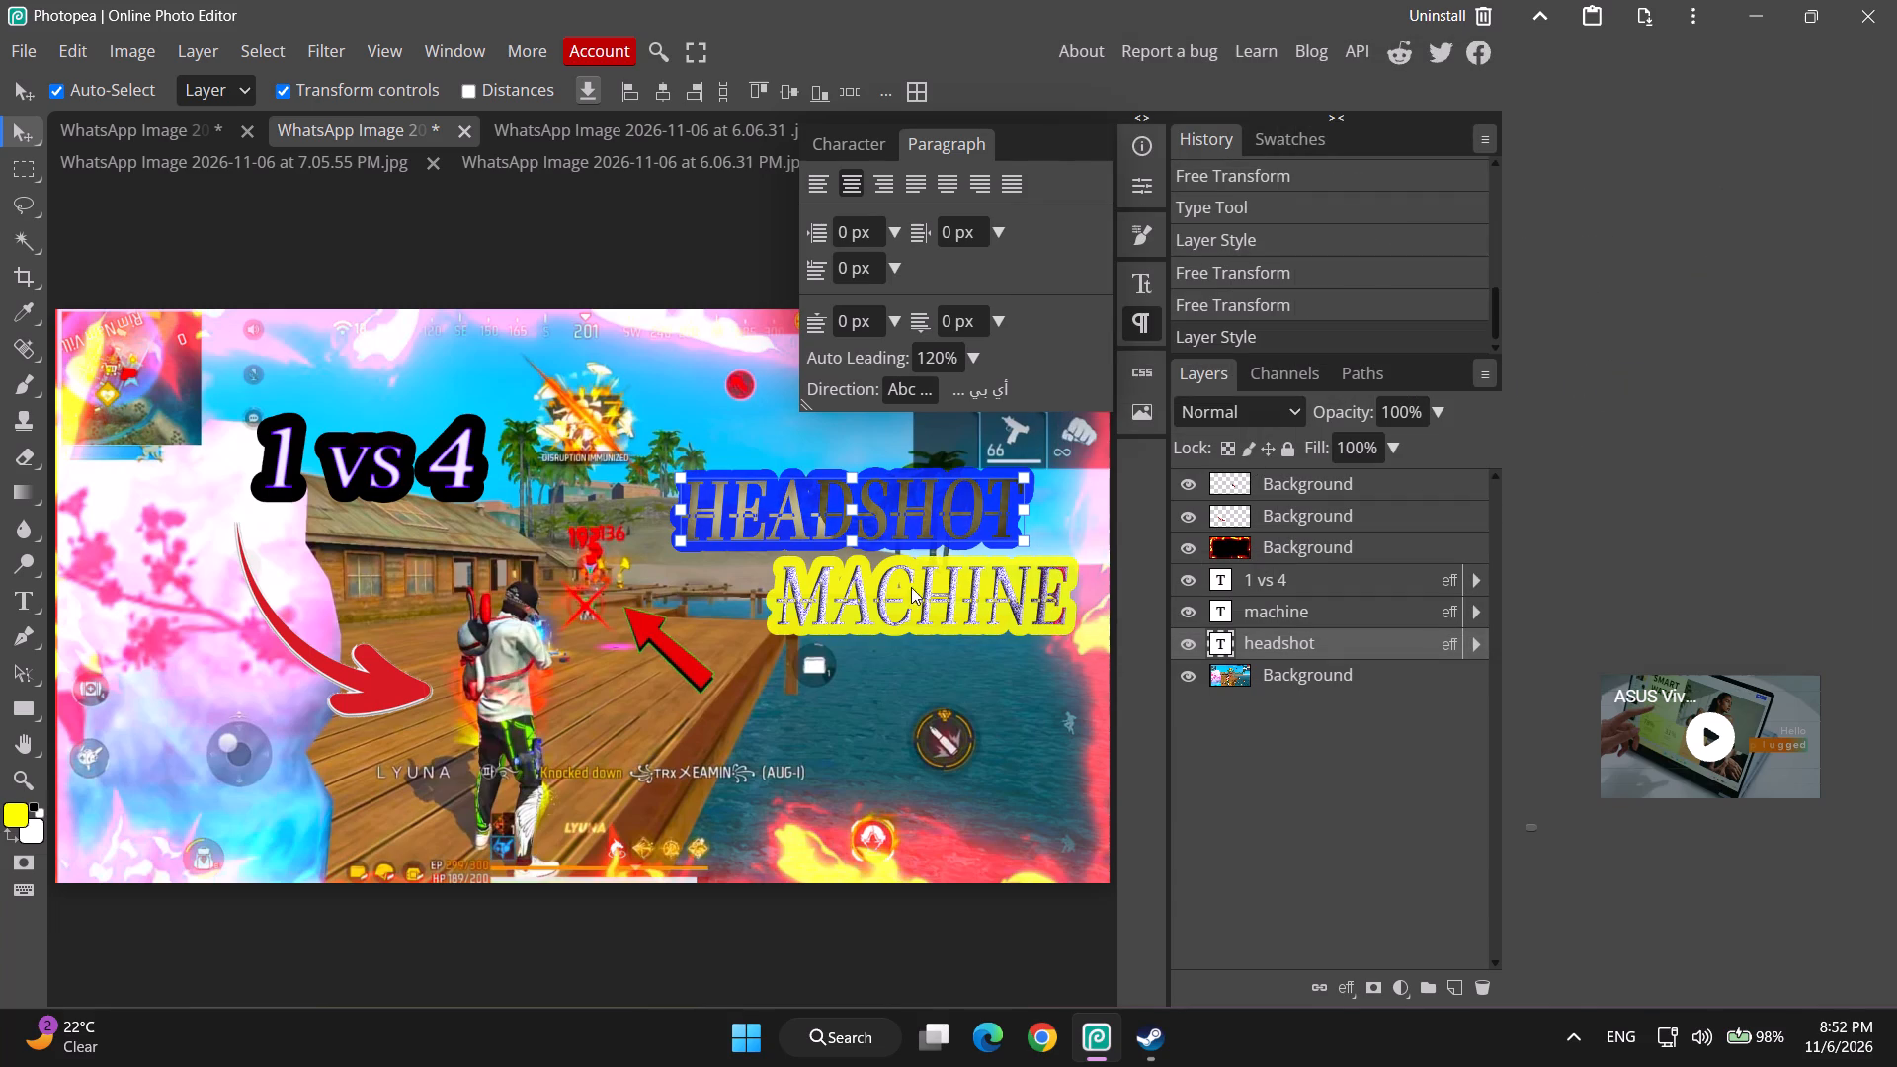
Scale the HEADSHOT text to about 103% and shift it slightly to about X 1226 px, Y 310 px.
left_click(909, 577)
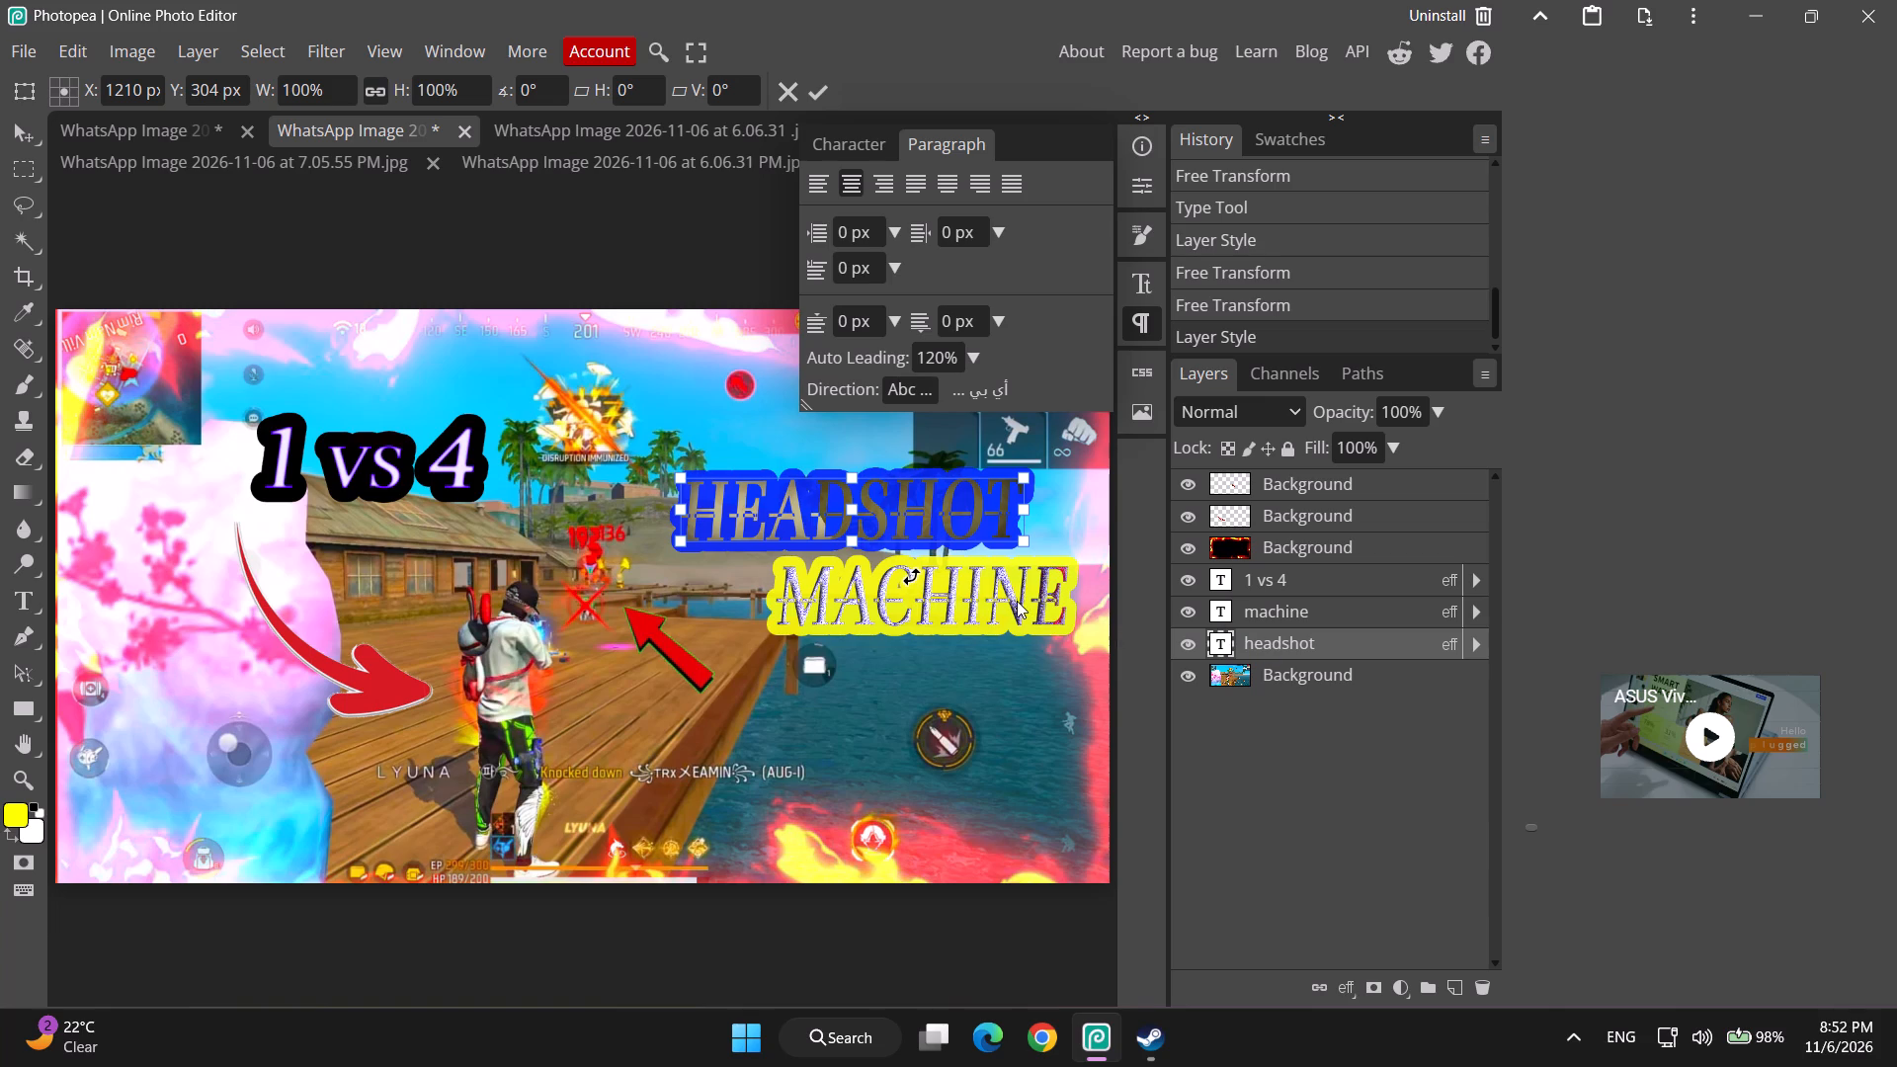
left_click(1017, 601)
left_click_drag(1021, 542, 1026, 542)
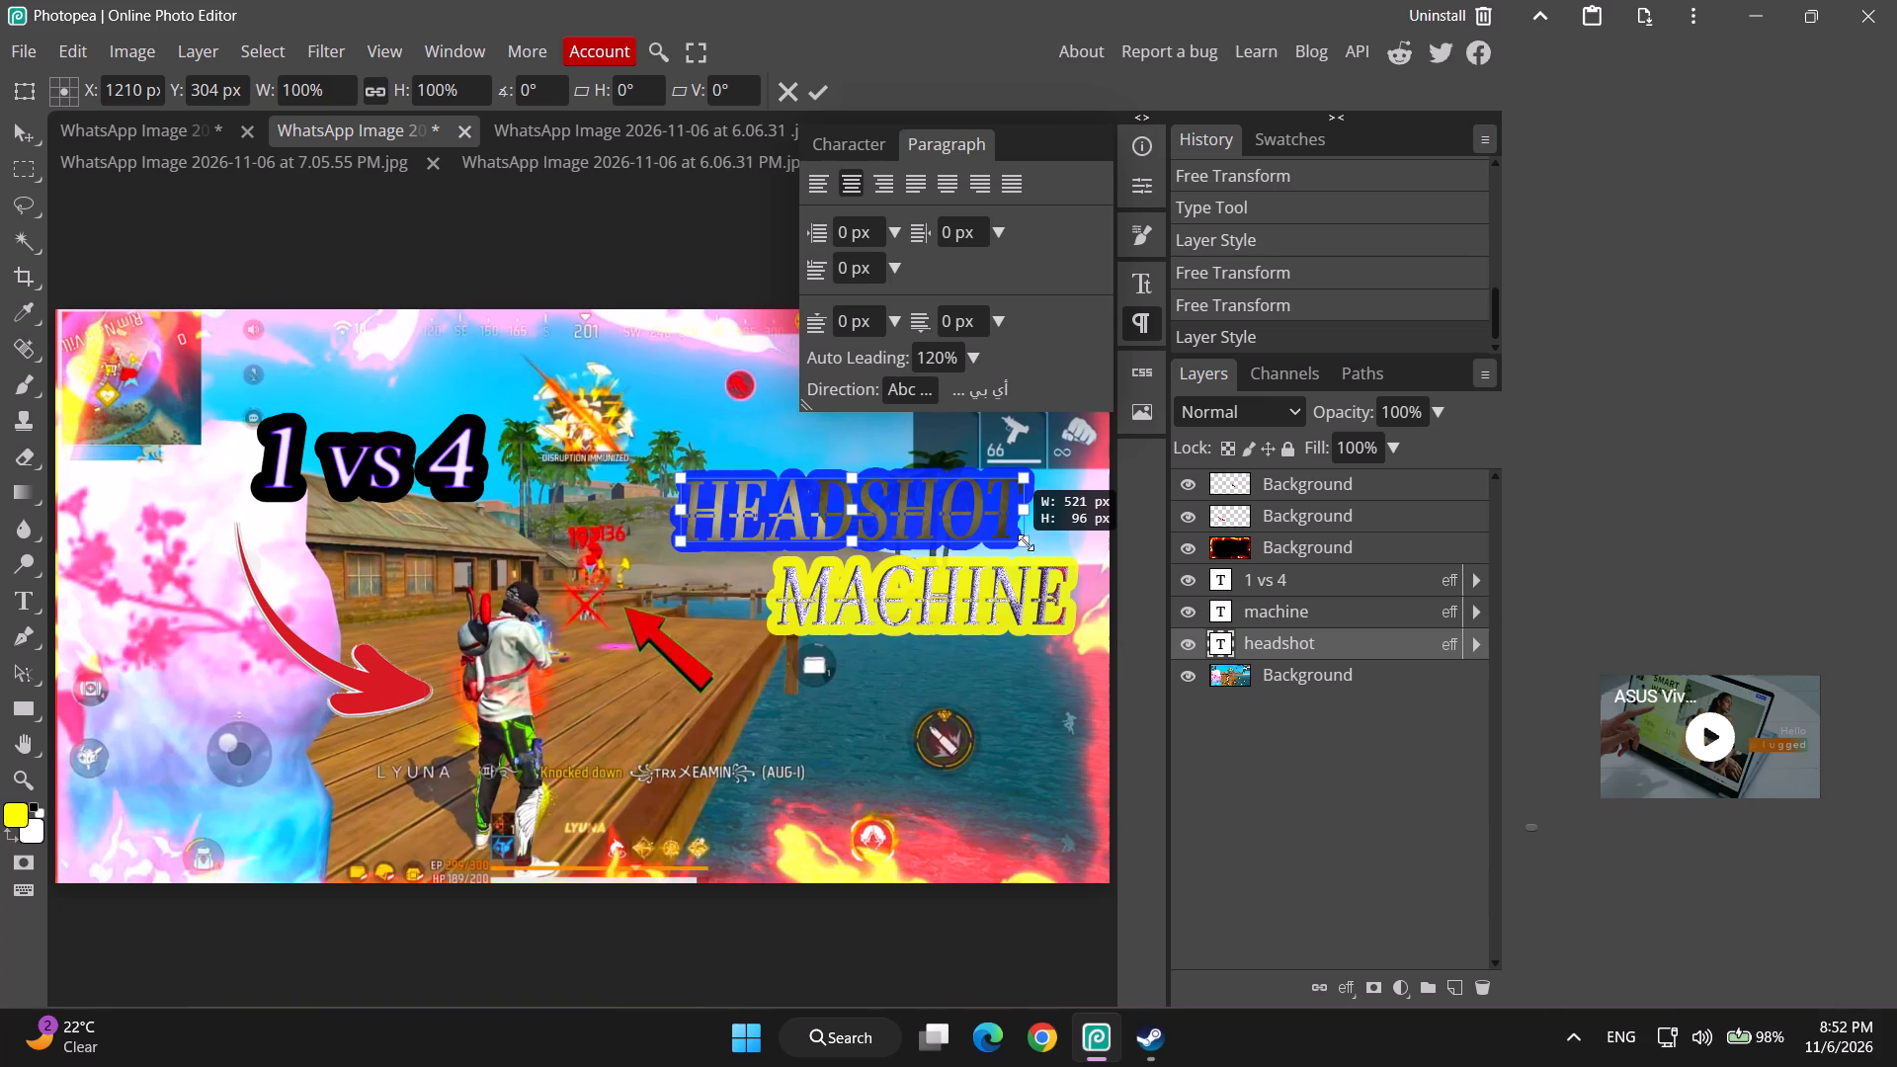
left_click_drag(1026, 542, 1031, 544)
left_click_drag(907, 533, 926, 540)
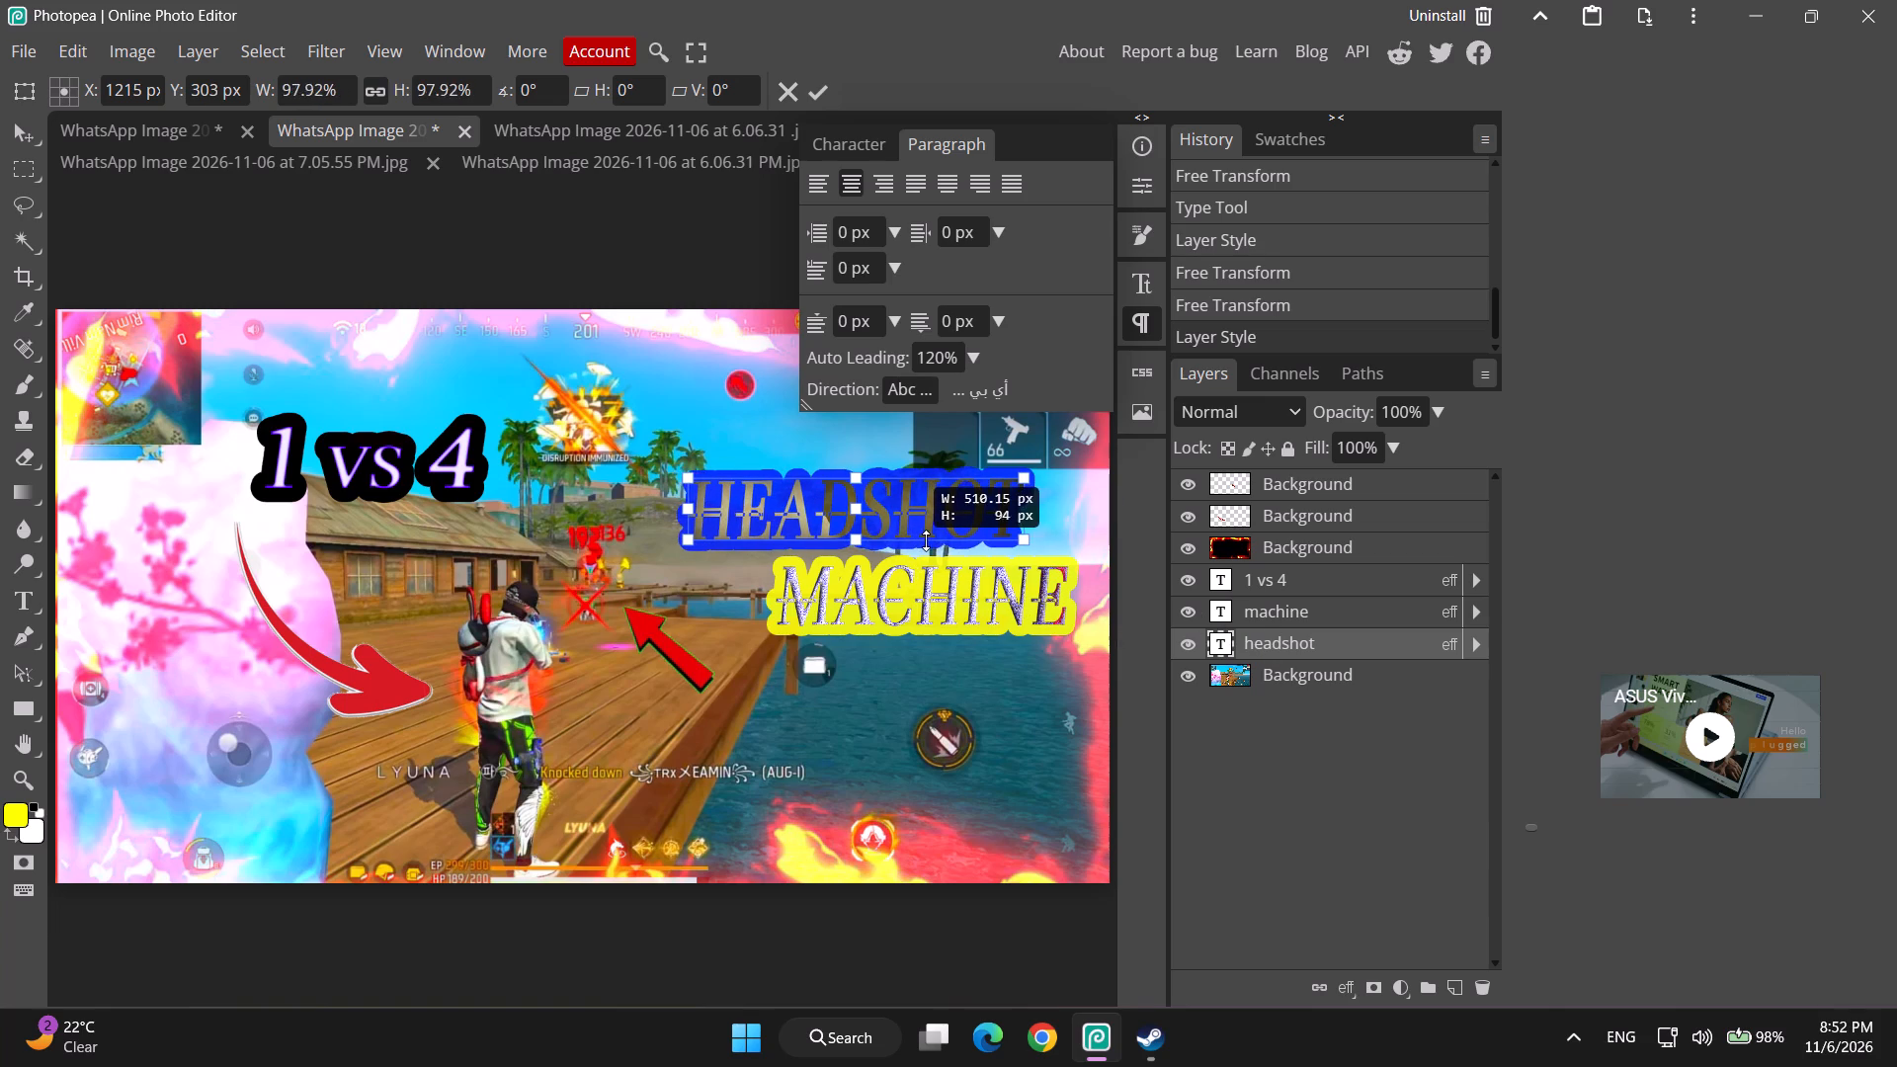
left_click_drag(926, 540, 931, 542)
left_click(906, 516)
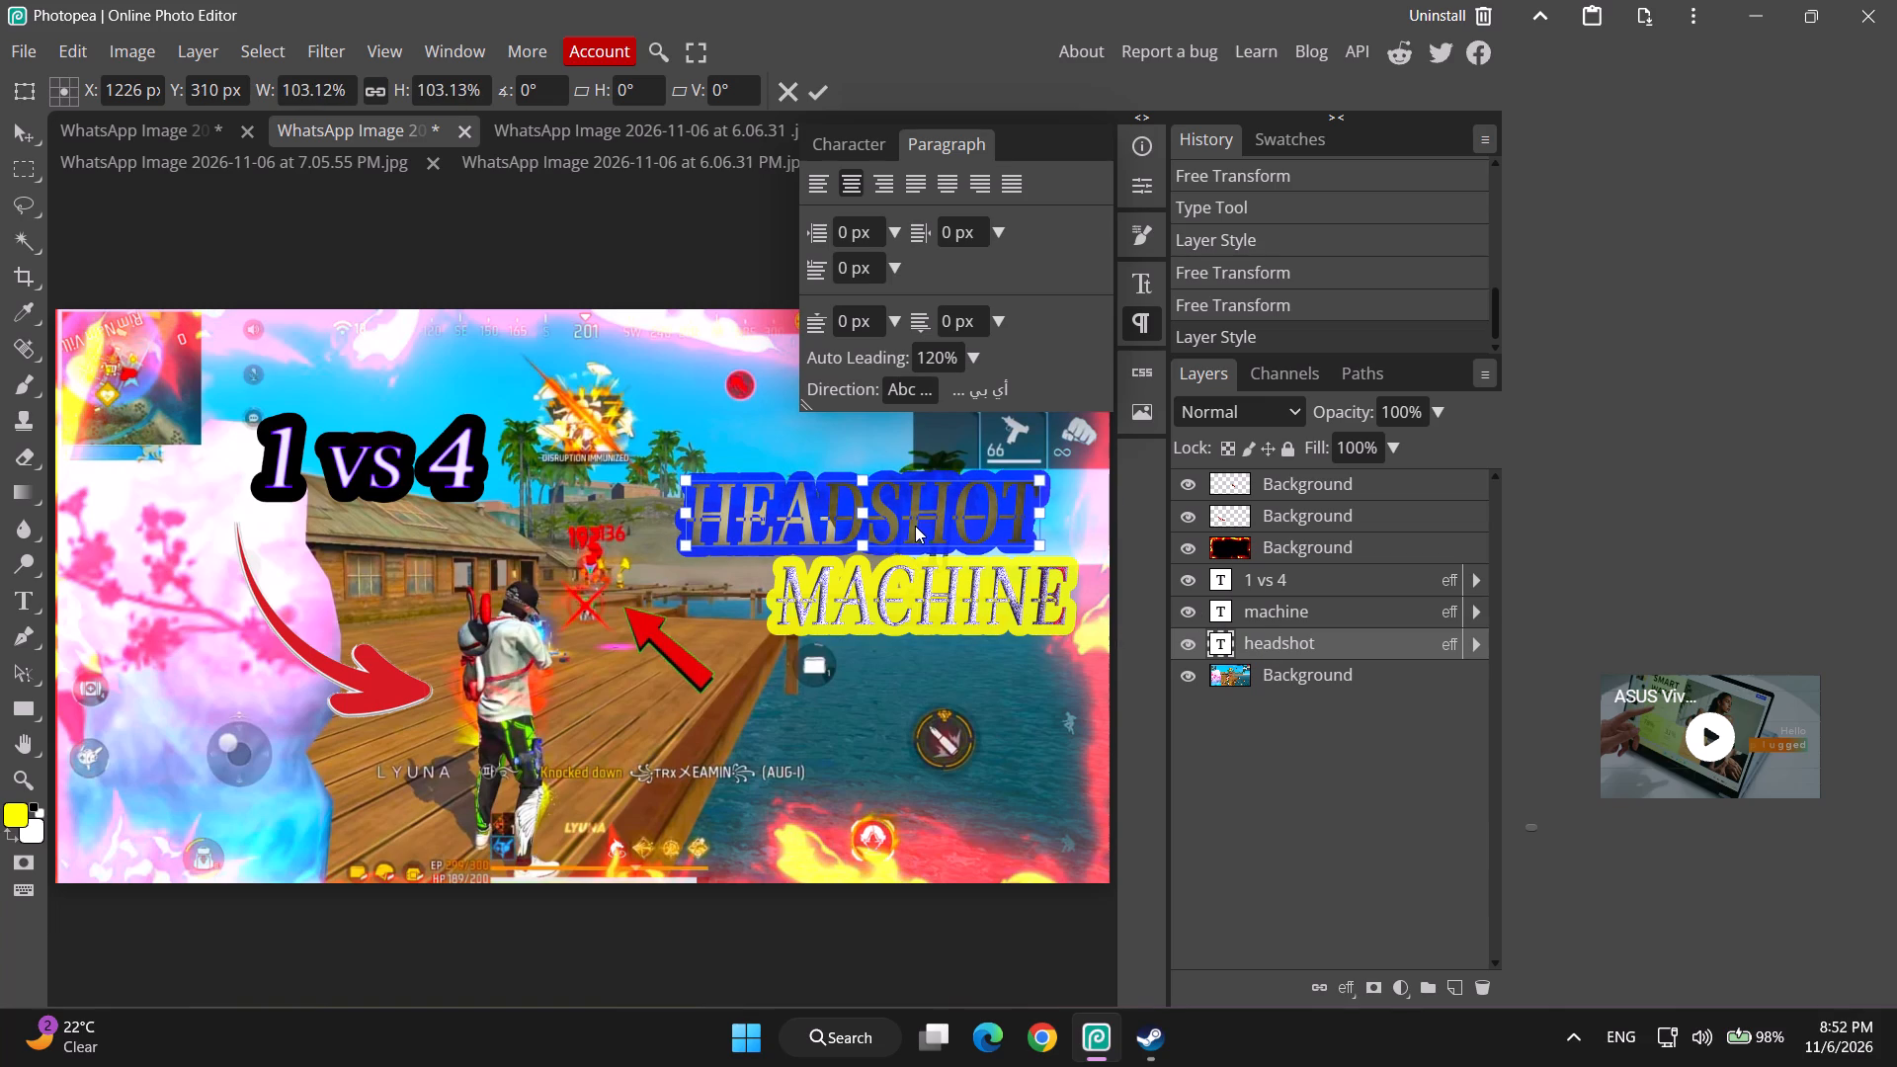
Enlarge the MACHINE text to about 102% and move it under HEADSHOT at about X 1242 px, Y 435 px.
left_click(1251, 609)
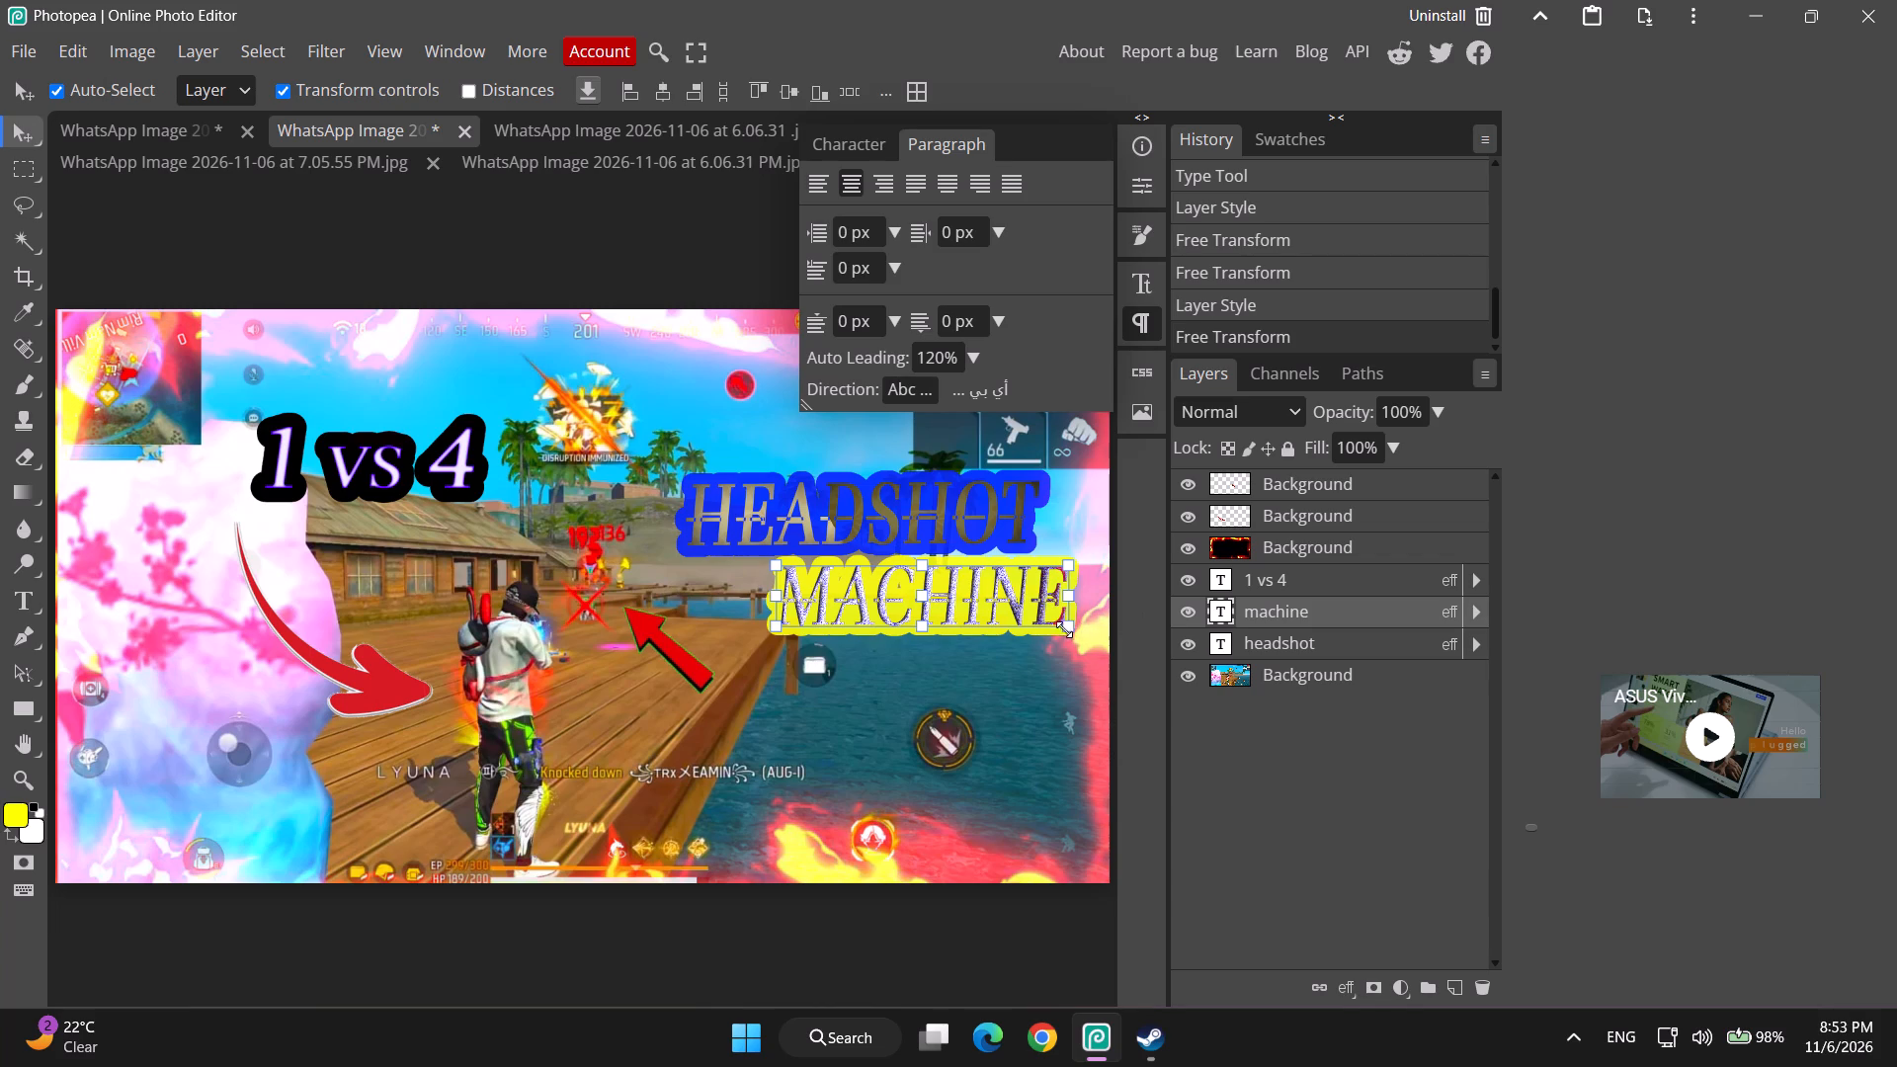
left_click(1068, 627)
left_click_drag(995, 606, 937, 604)
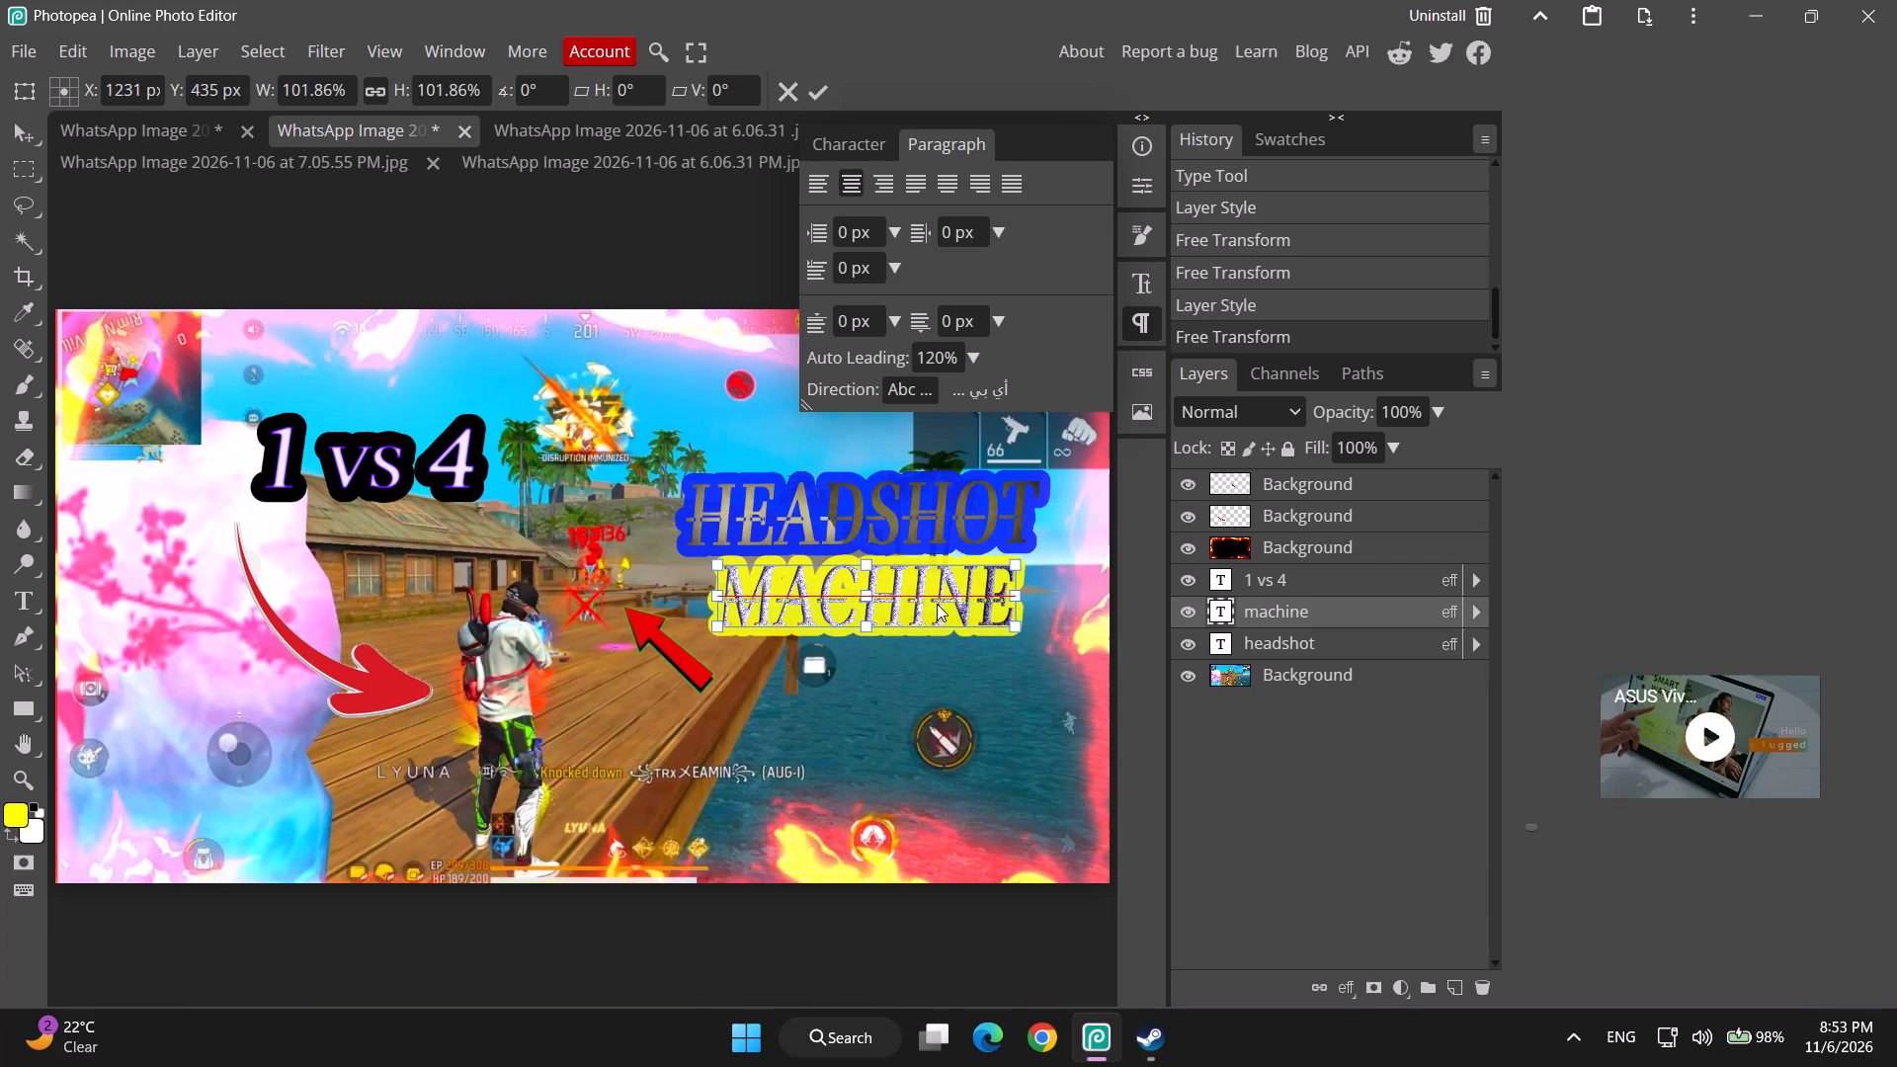
left_click_drag(937, 604, 944, 602)
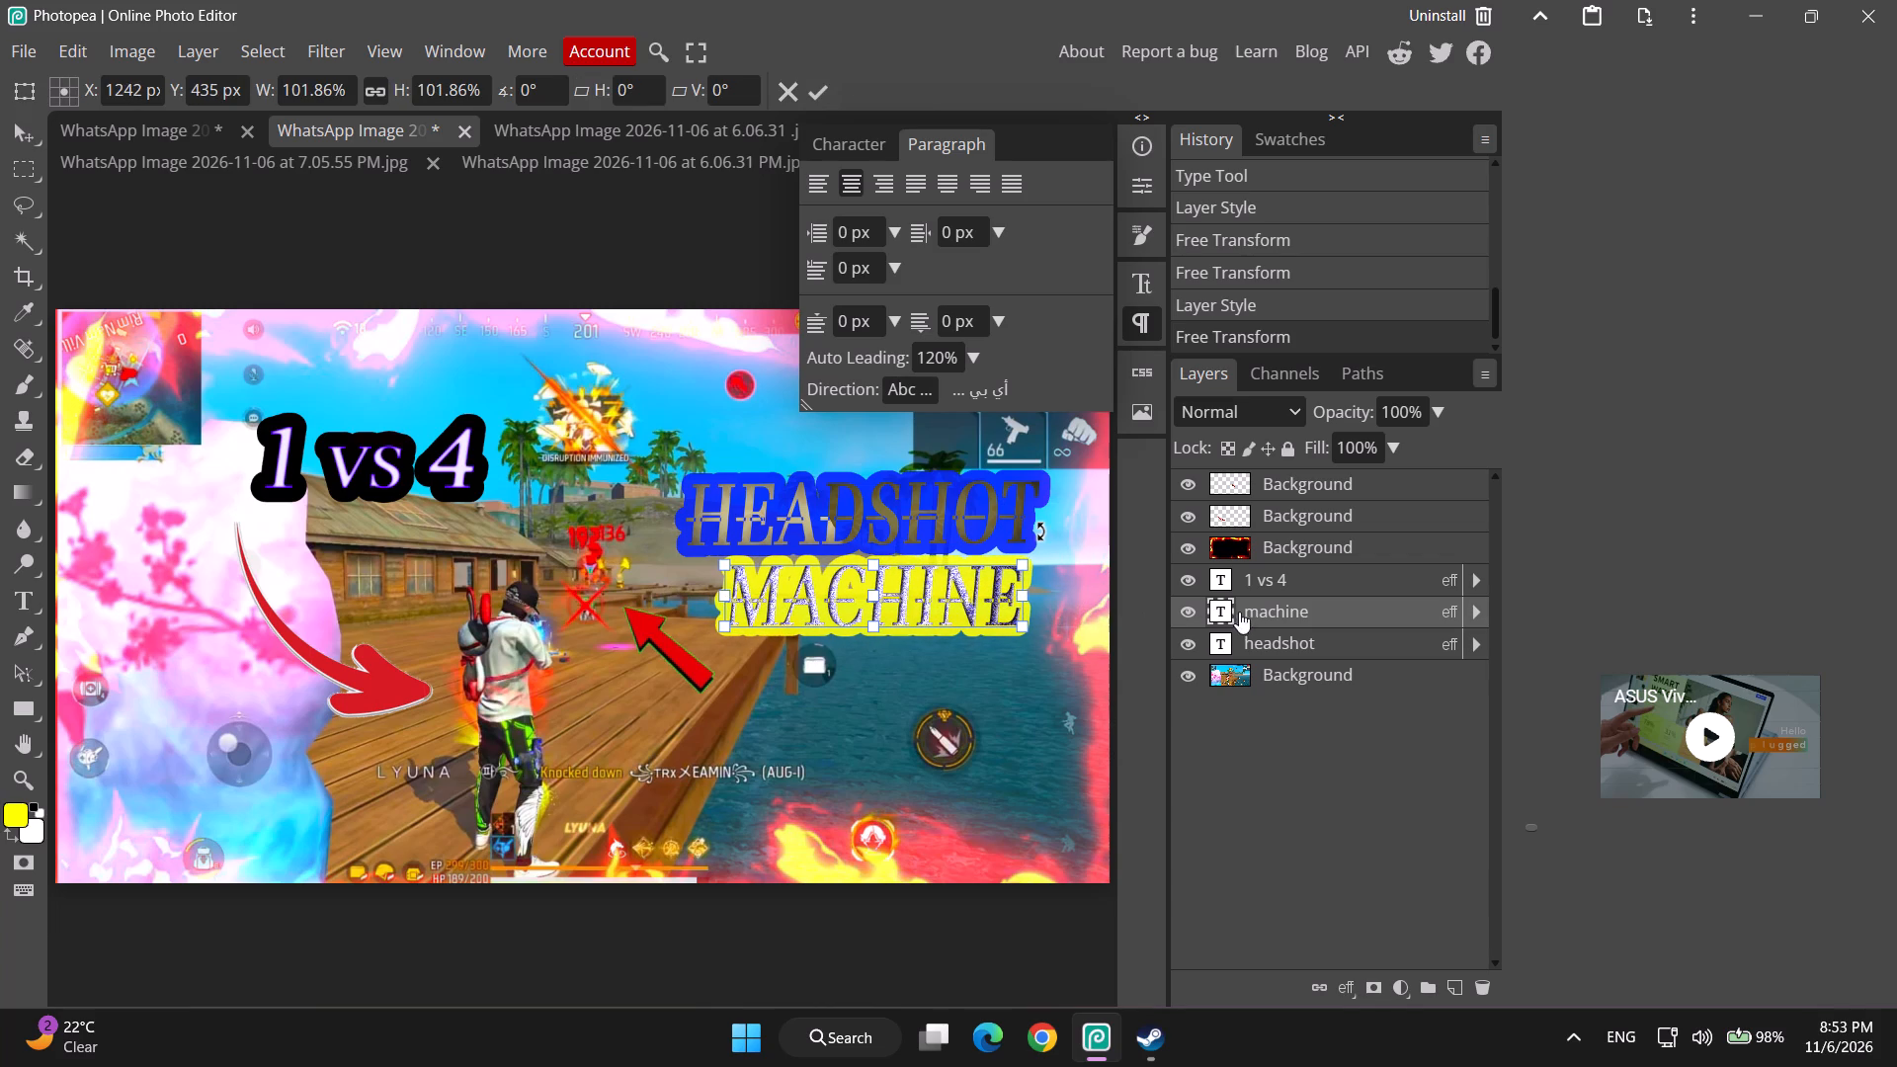
Move the HEADSHOT text closer to MACHINE, to about X 1248 px, Y 339 px.
left_click(1269, 636)
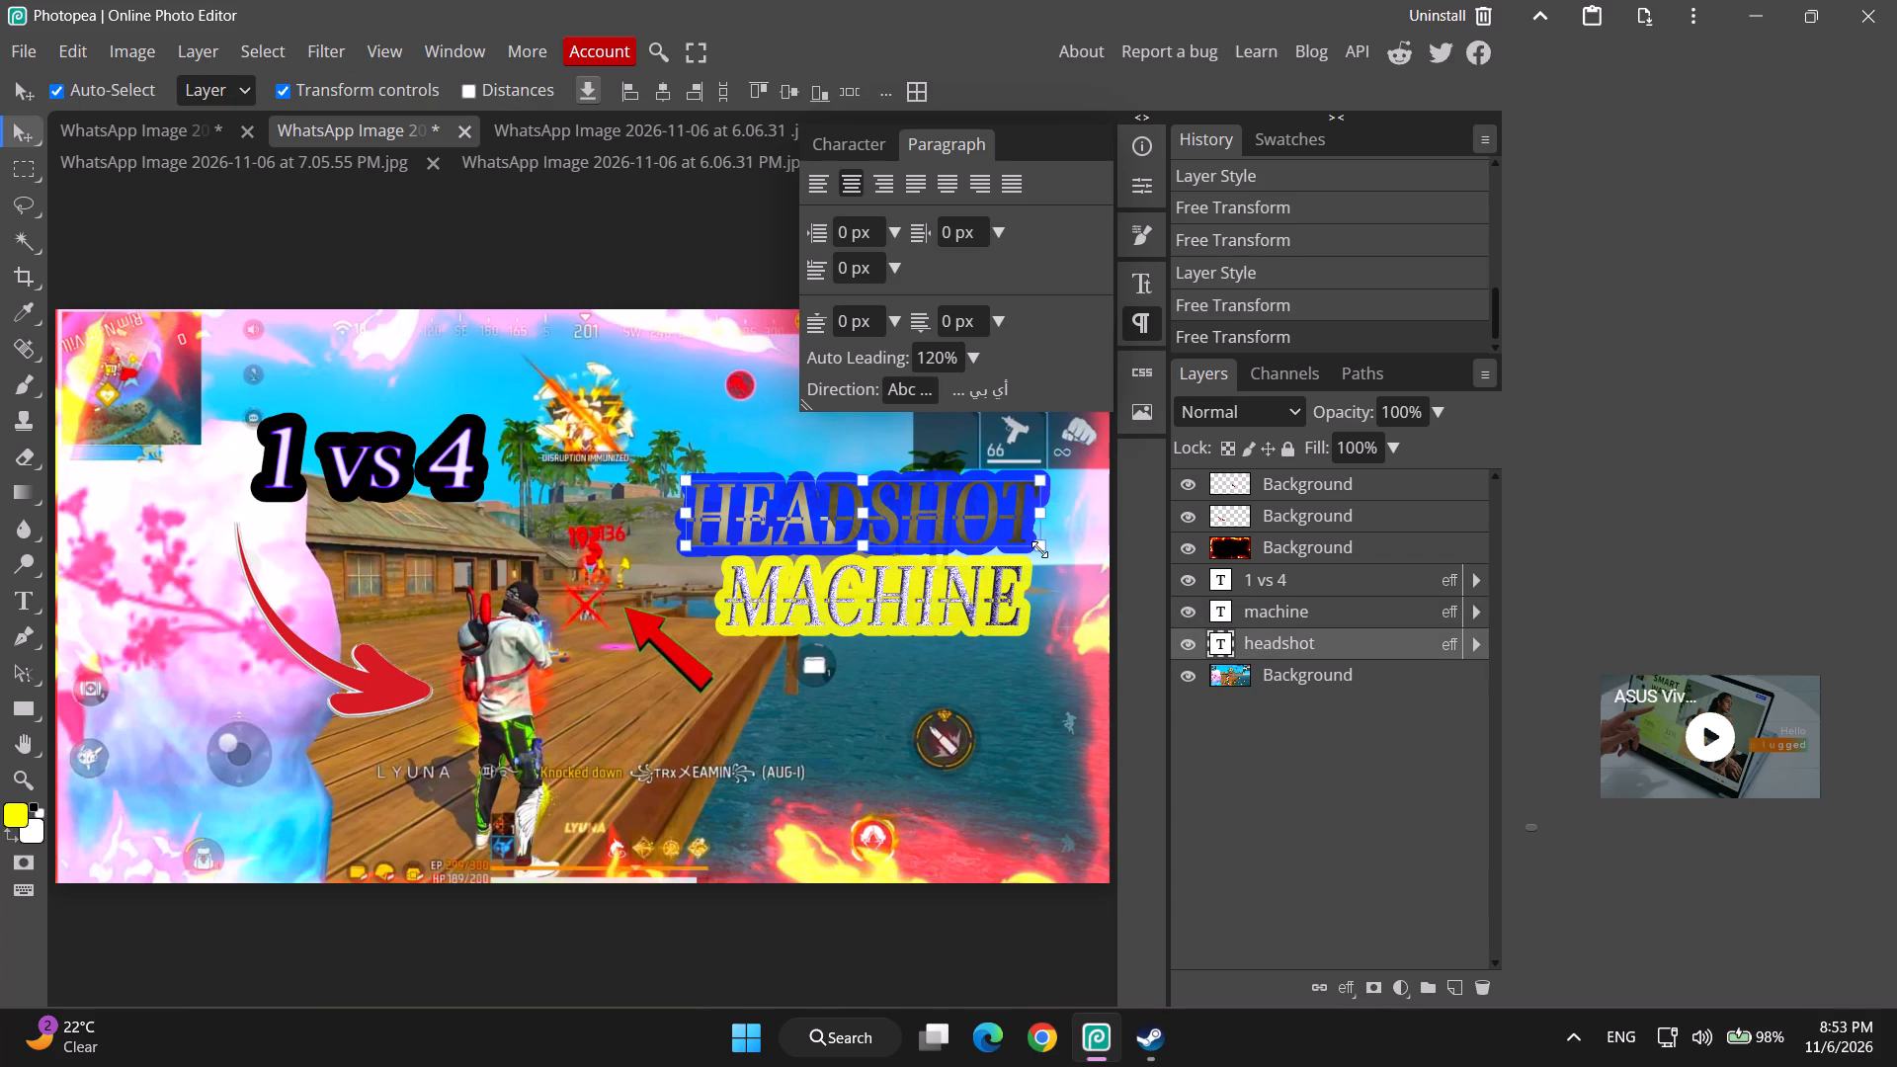
left_click(1039, 549)
left_click_drag(957, 532, 971, 545)
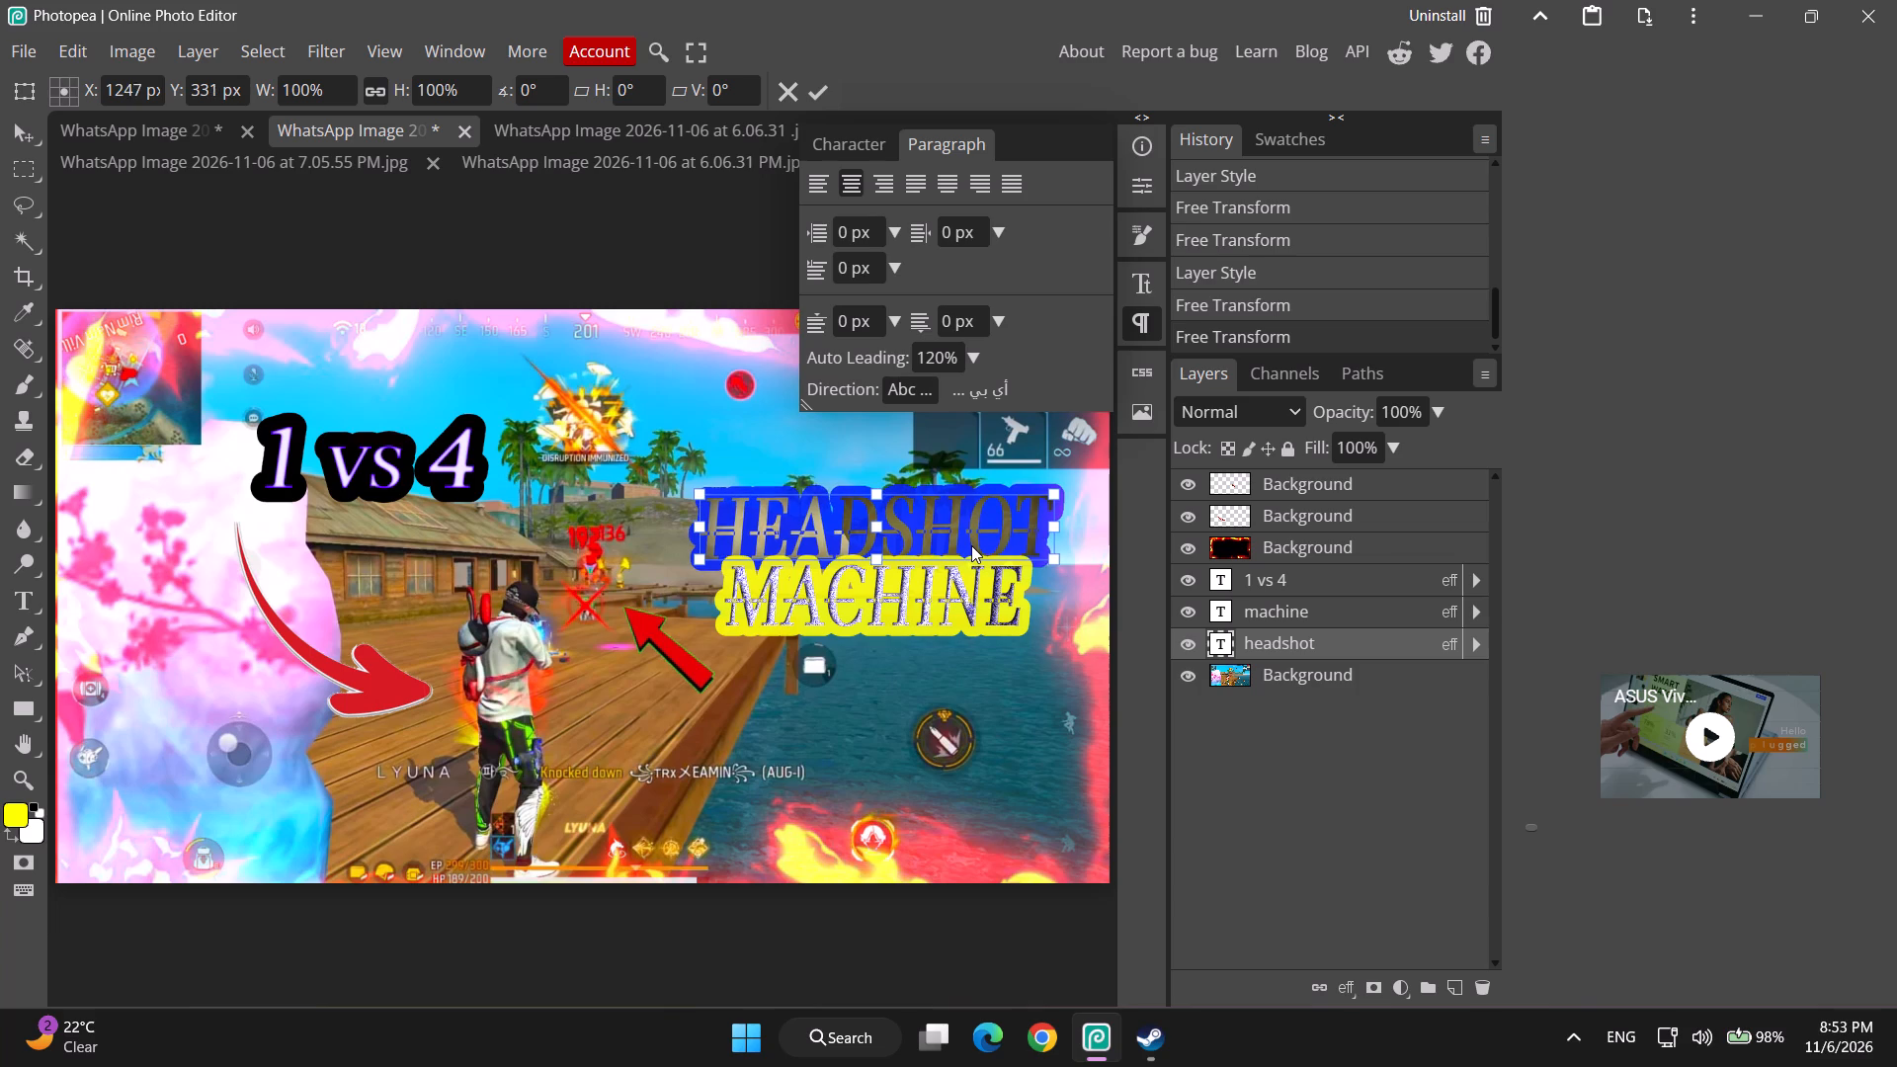
left_click_drag(971, 545, 976, 547)
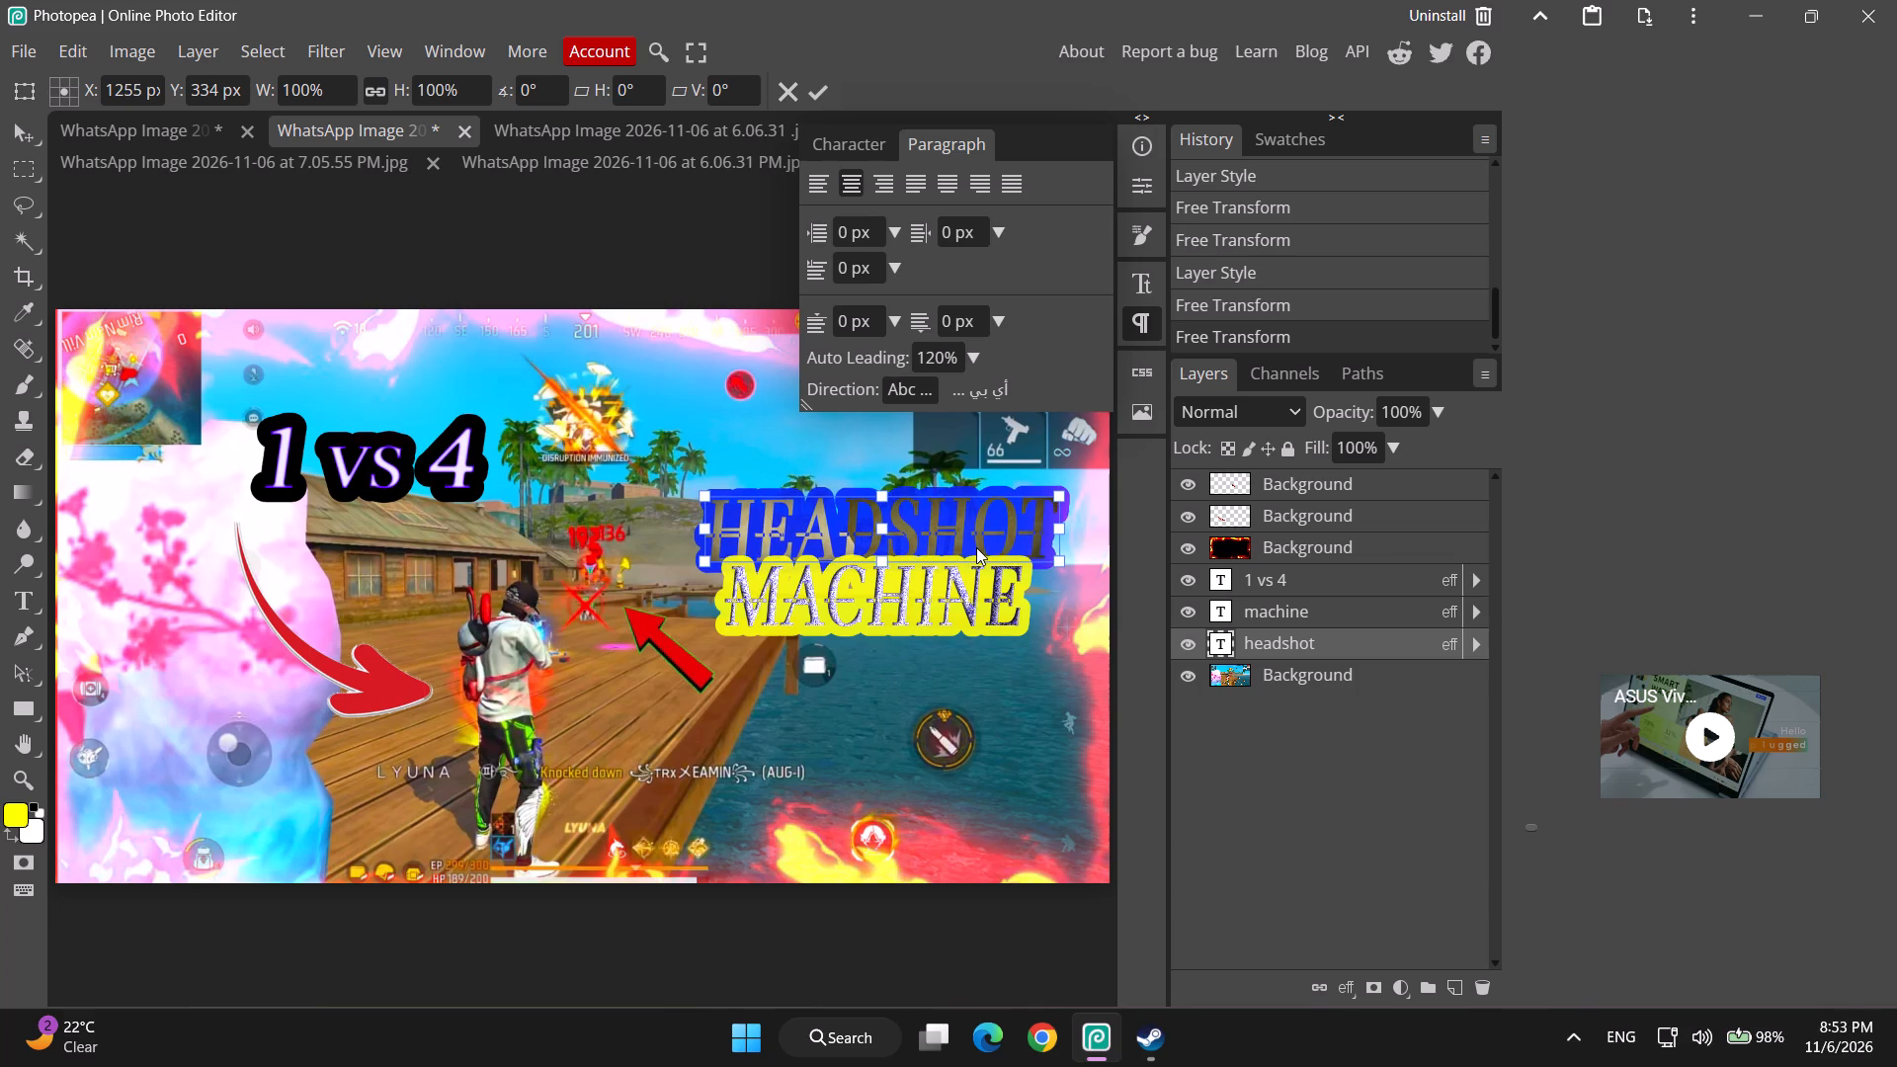
left_click_drag(976, 547, 972, 538)
left_click_drag(972, 538, 971, 550)
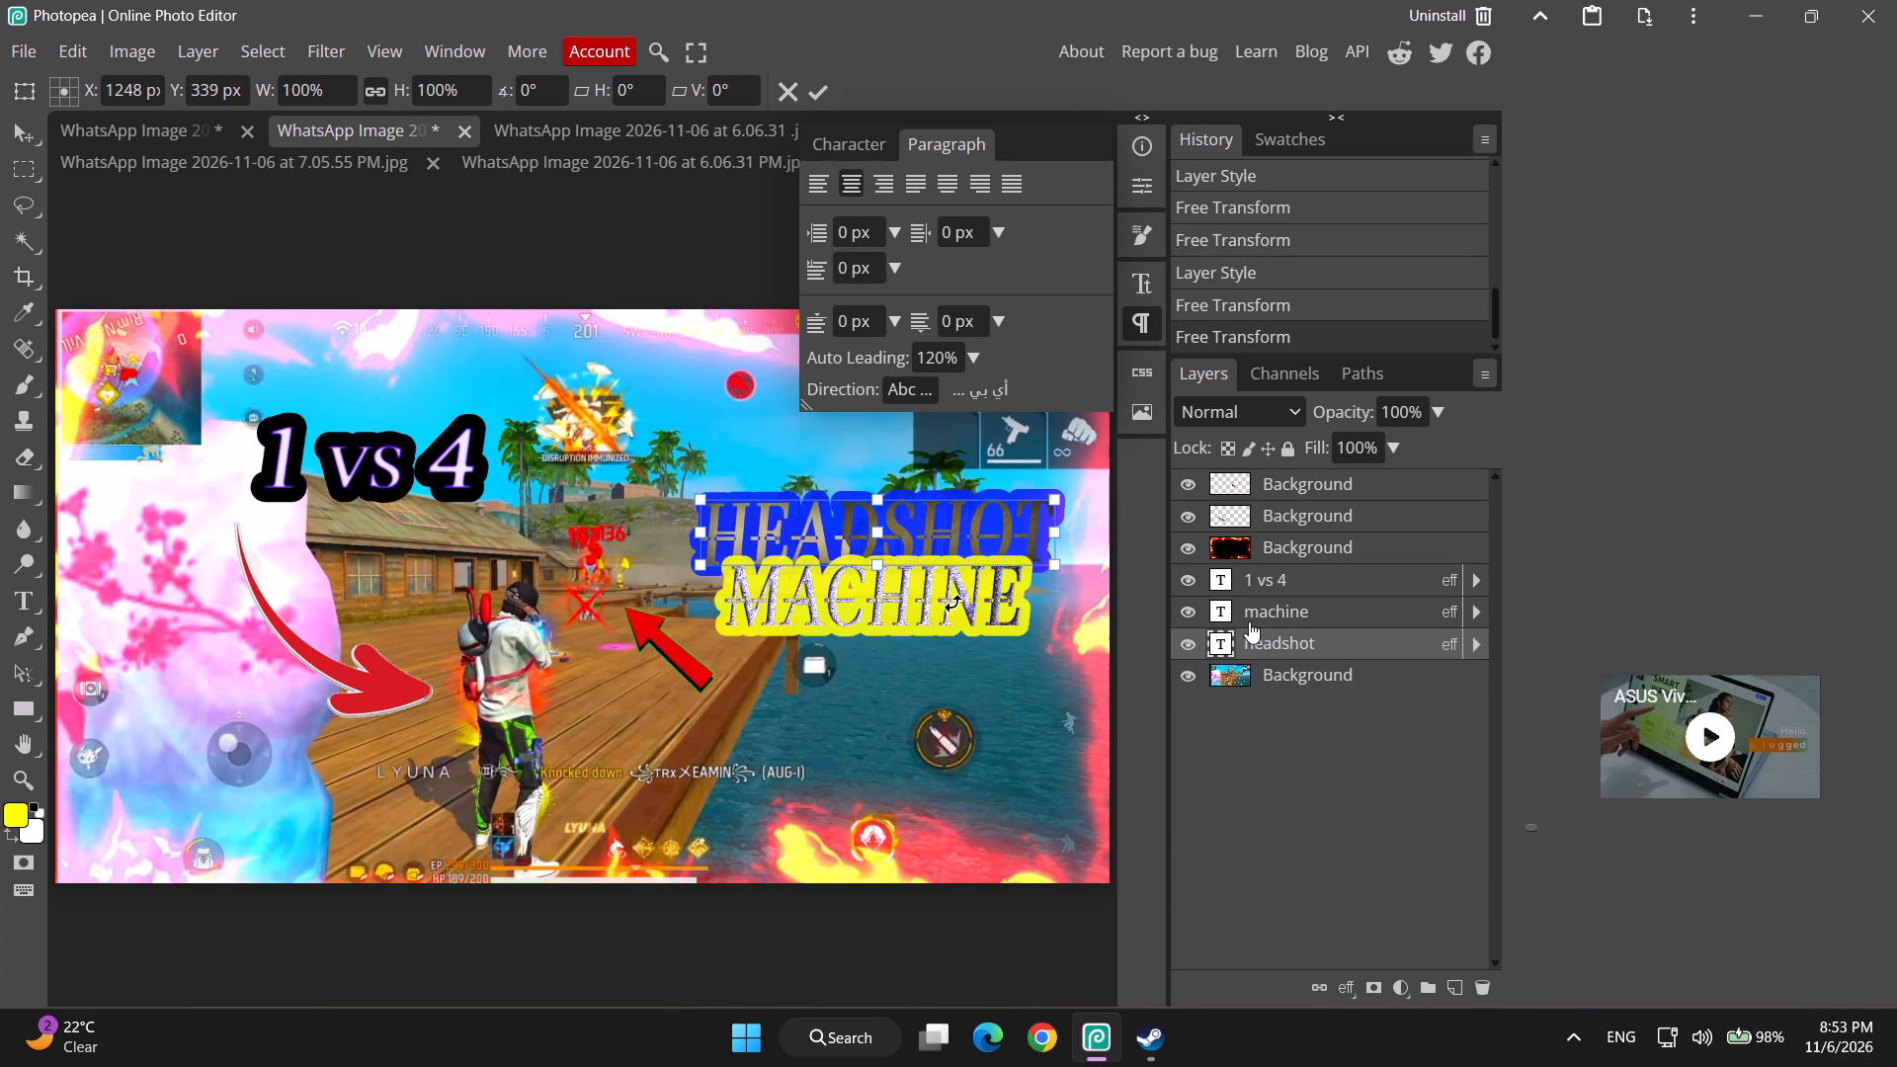
Lower the MACHINE text to just beneath HEADSHOT, at about X 1241 px, Y 461 px.
left_click(1253, 612)
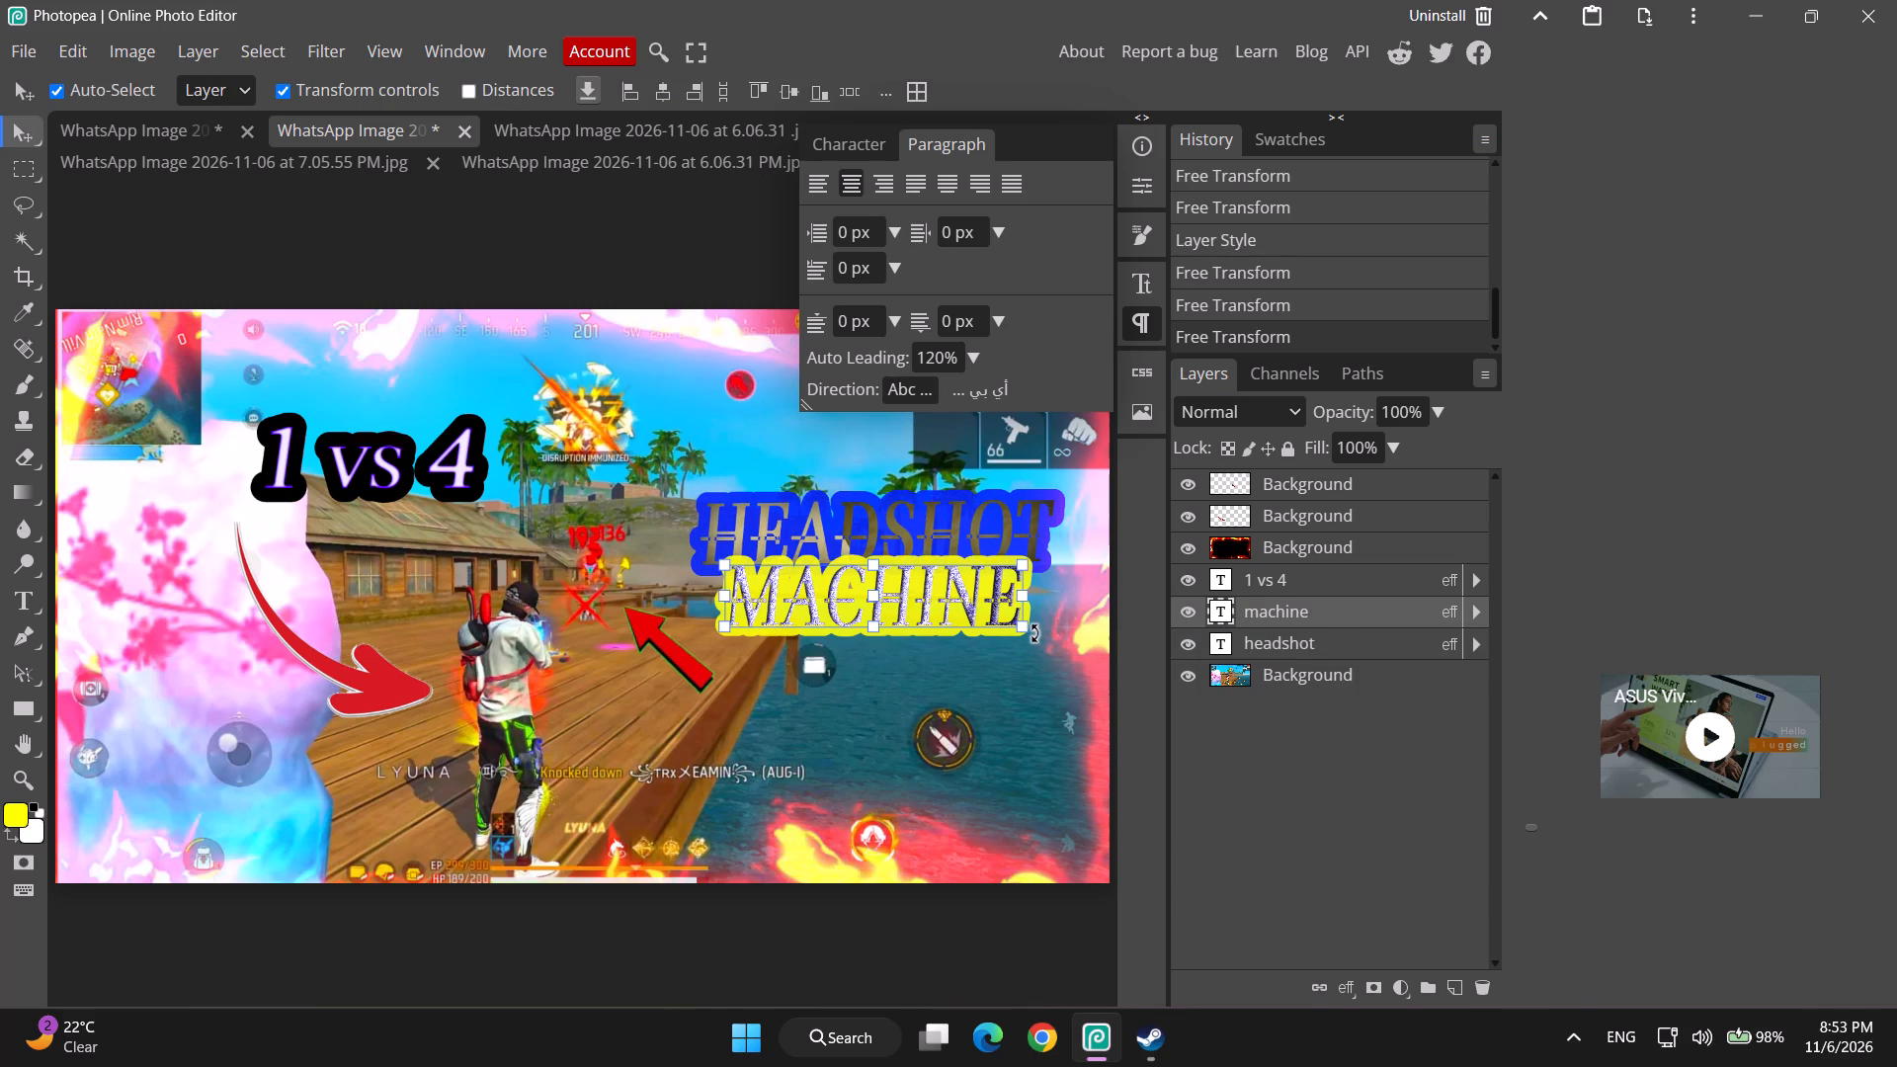
left_click(1030, 632)
left_click_drag(938, 590, 943, 616)
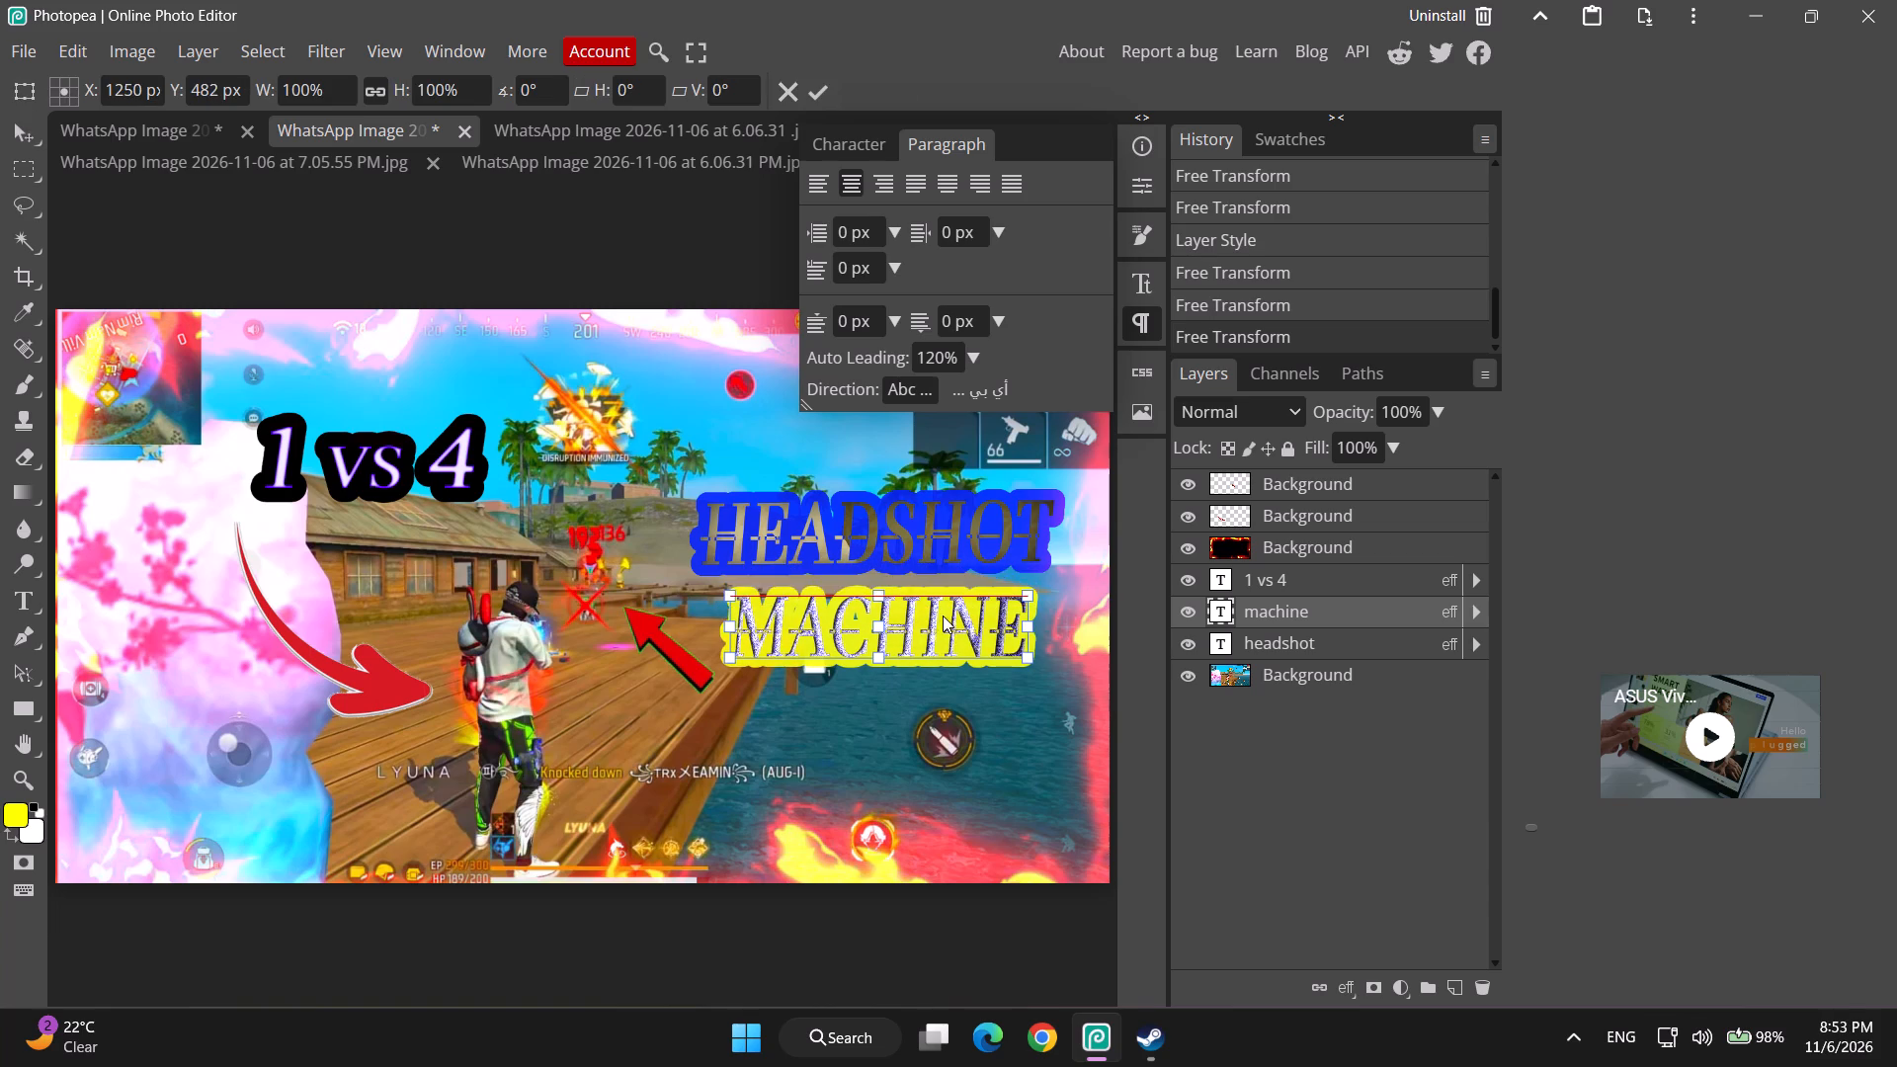
left_click_drag(943, 616, 937, 607)
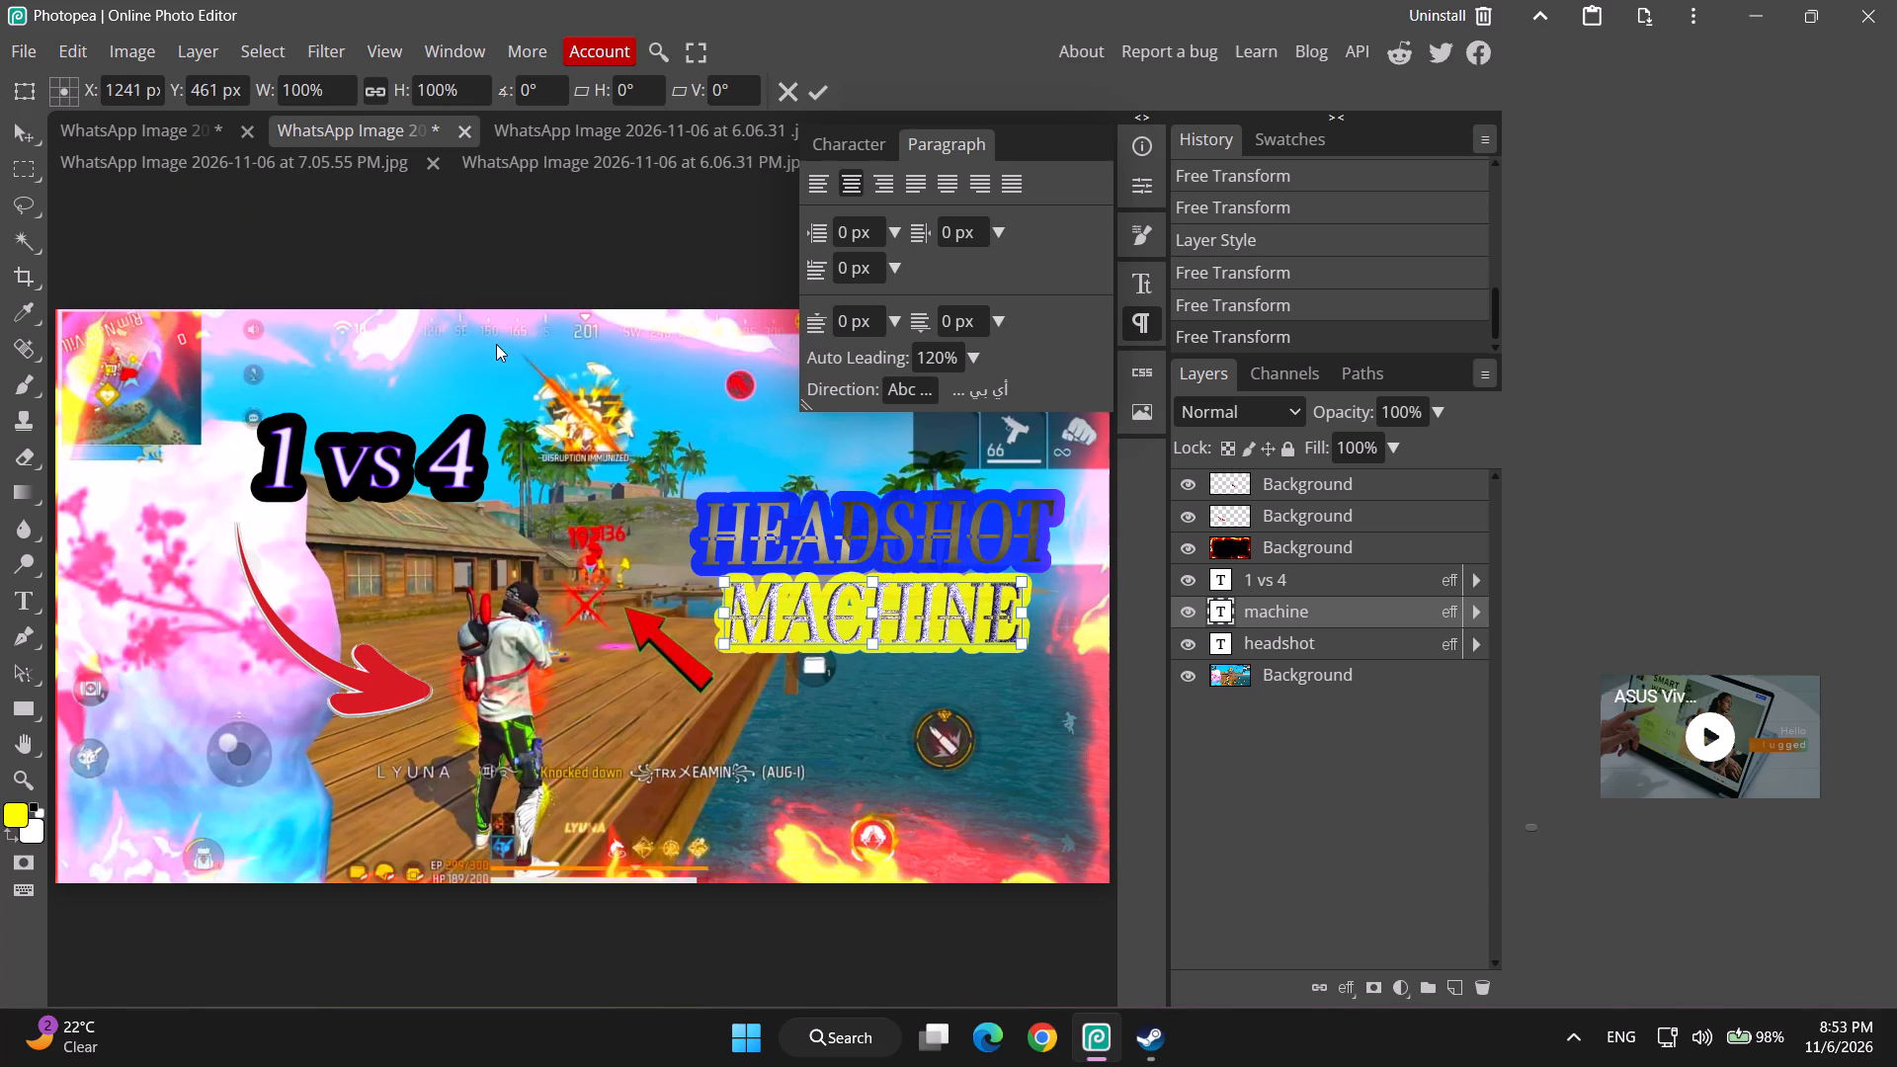
Save the thumbnail document.
key("ctrl+s")
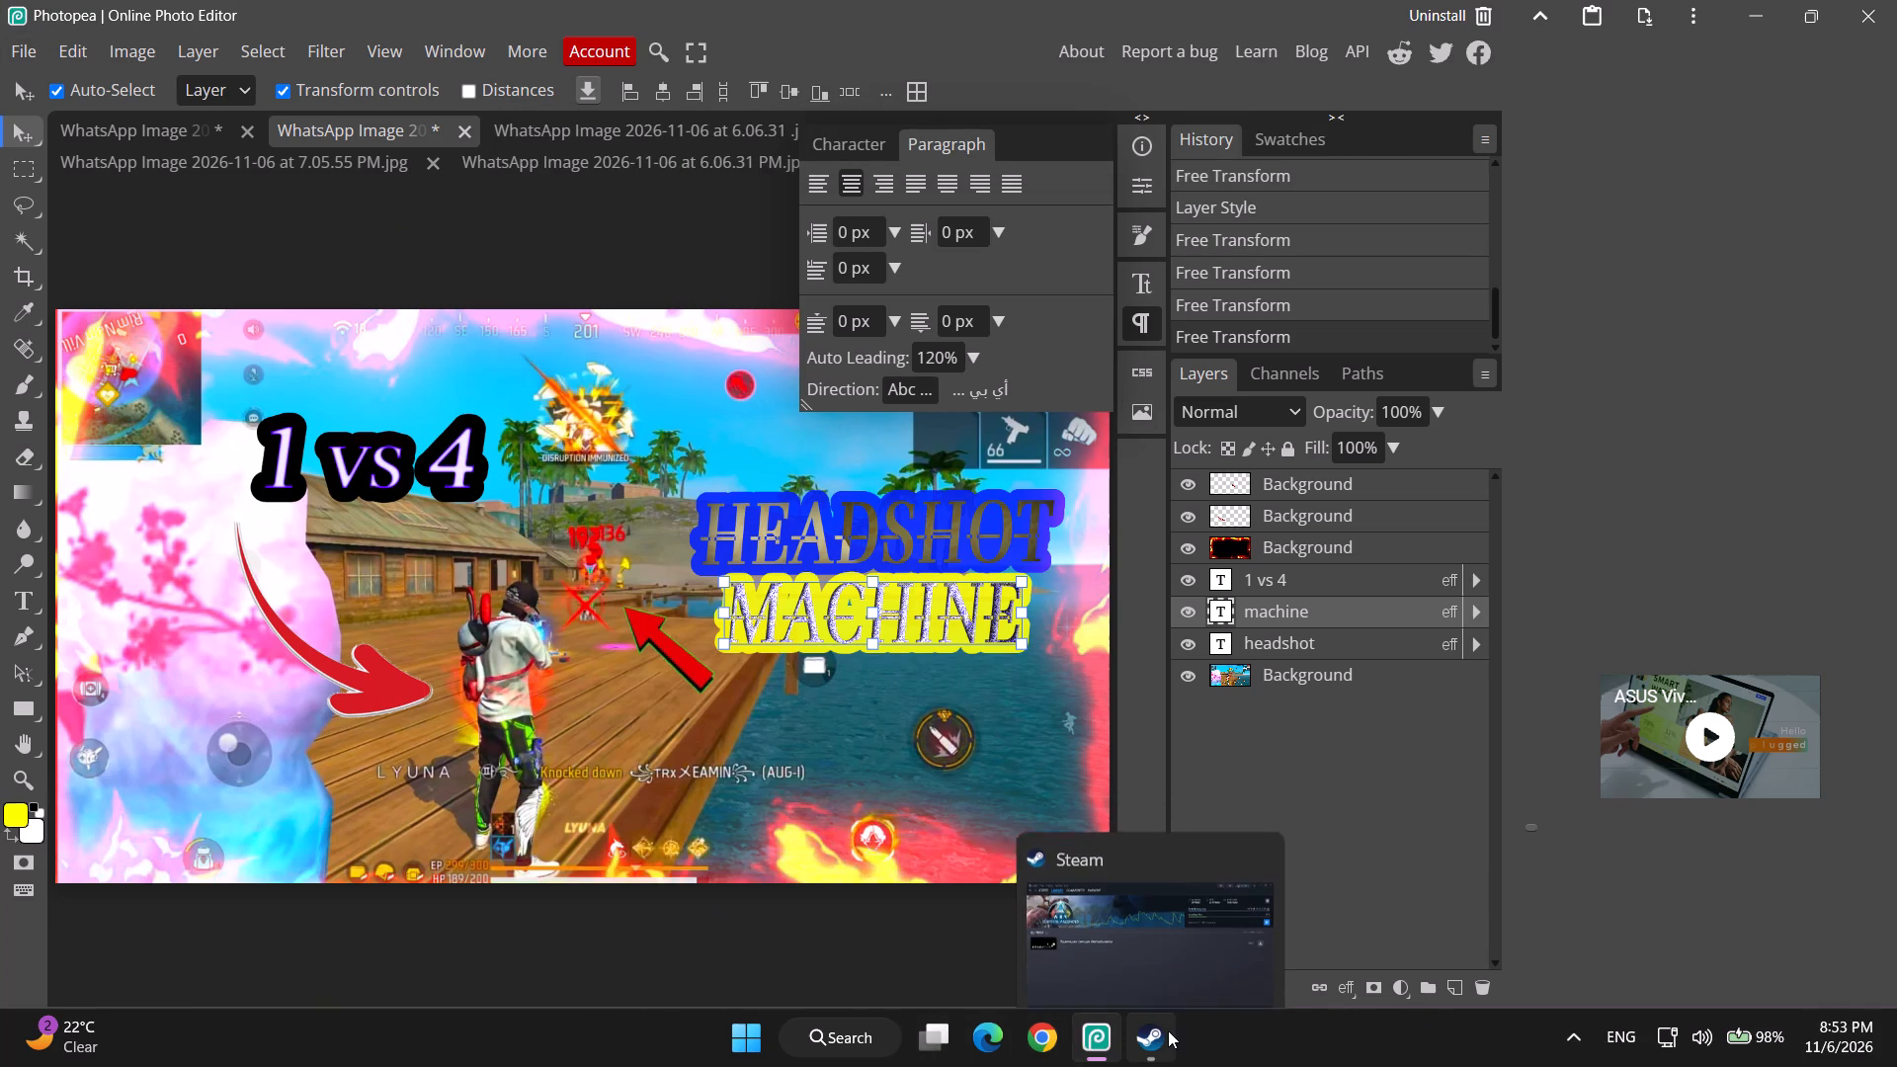
Switch to Steam and check the download progress of ARK: Survival Ascended.
left_click(1135, 1032)
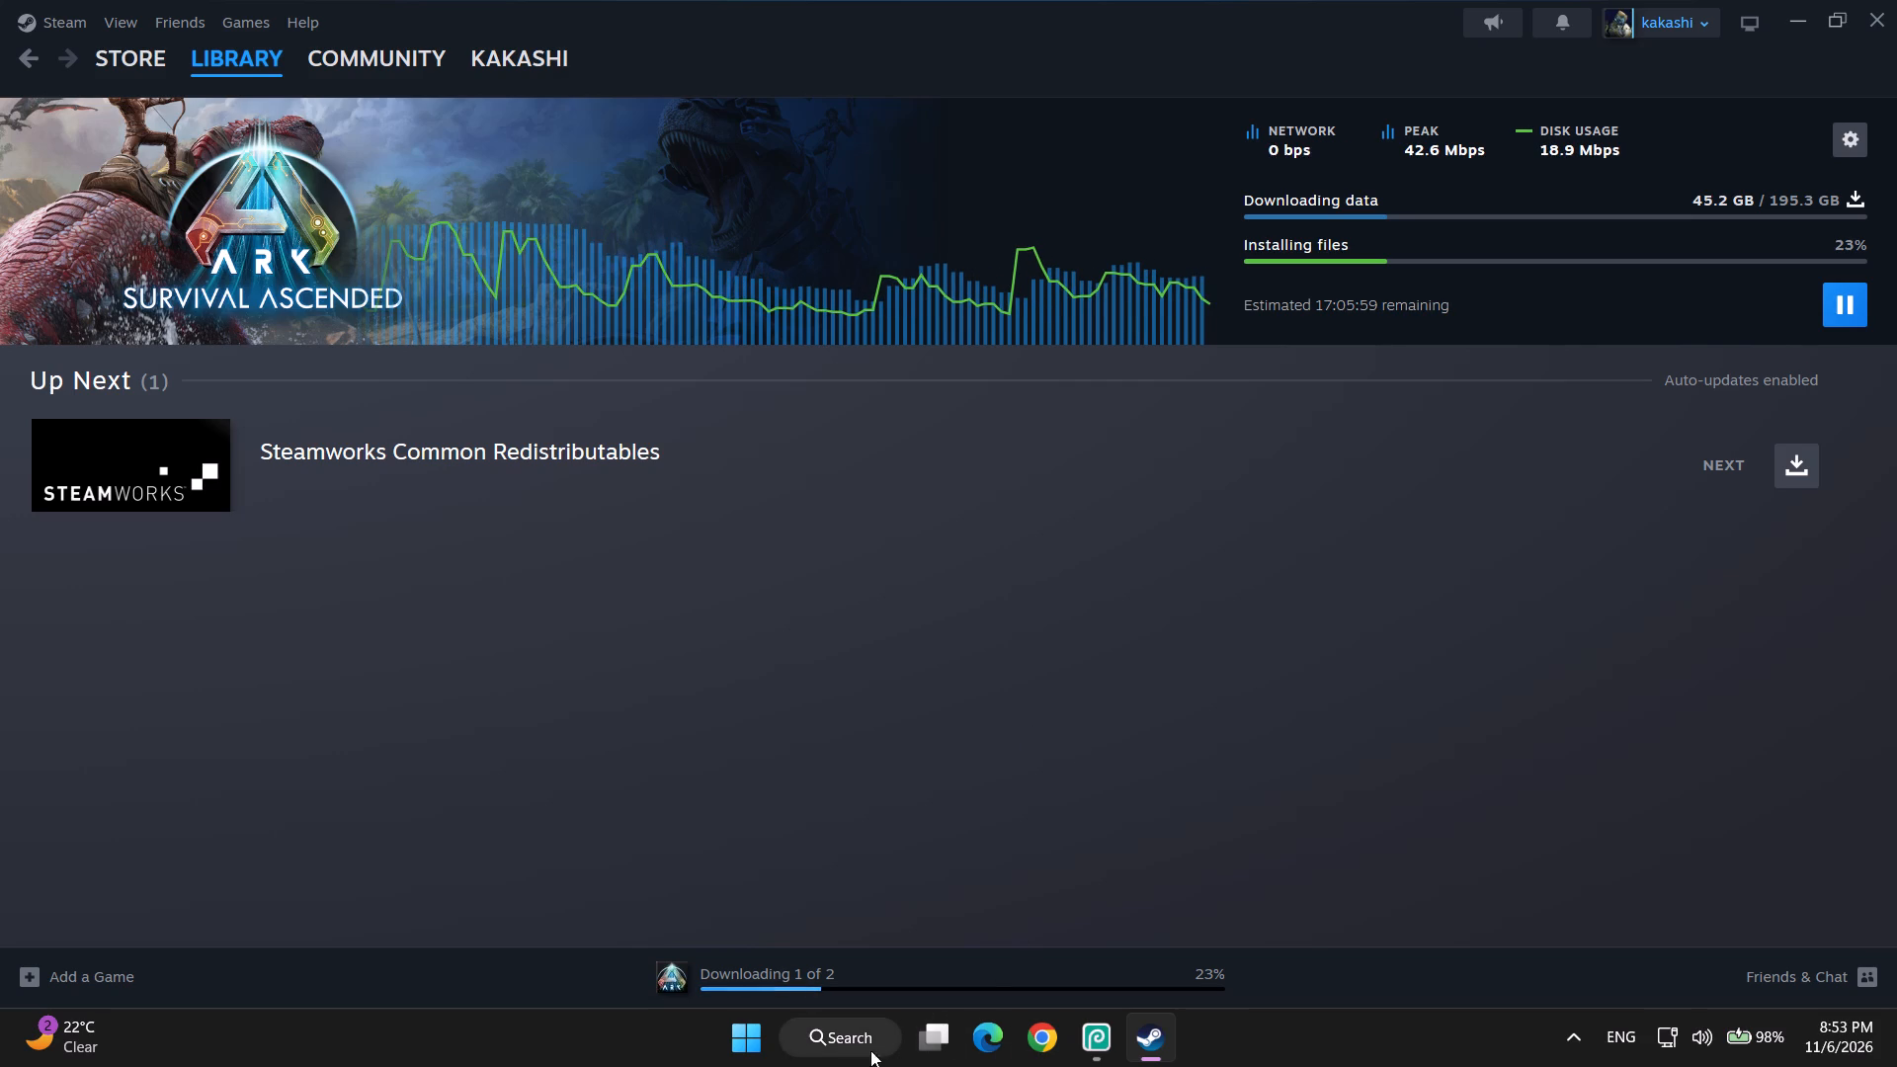
right_click(1015, 852)
left_click(1015, 852)
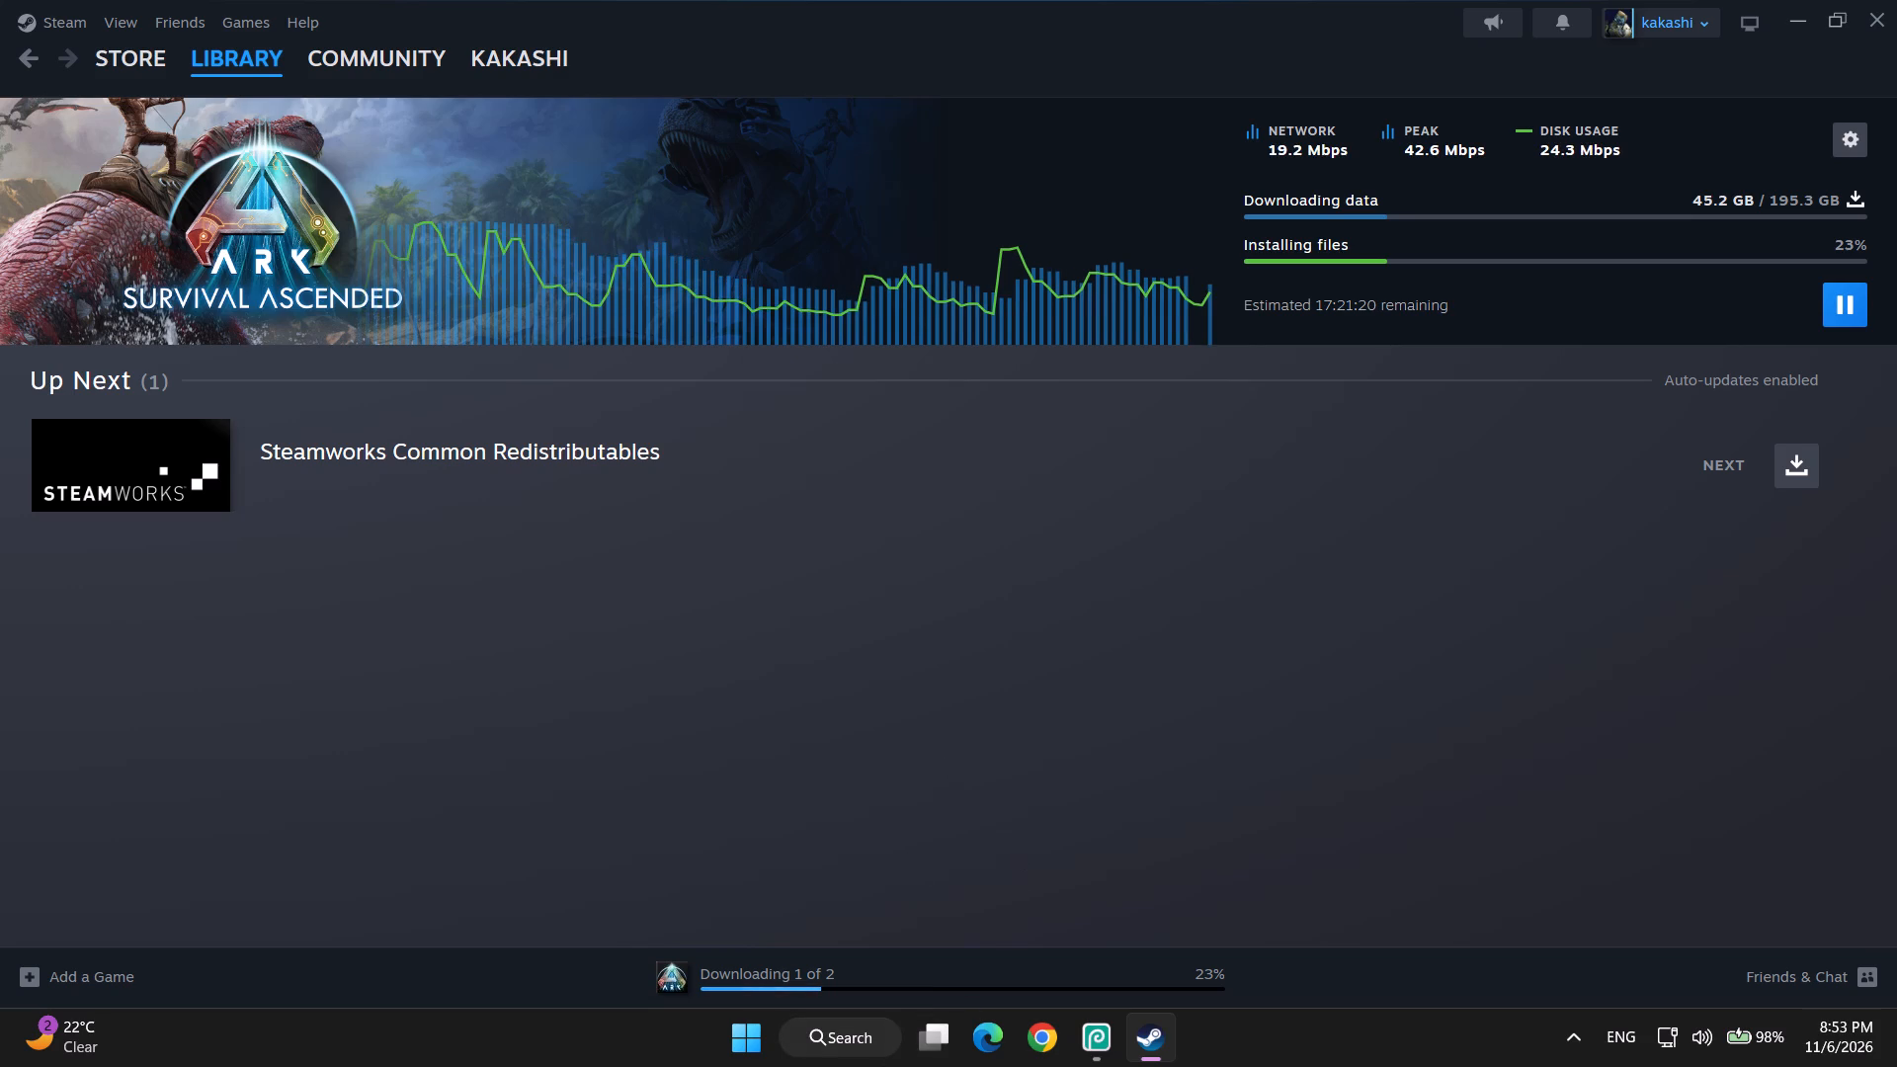
Search Windows for "wha" and launch the best-matching app.
left_click(877, 1037)
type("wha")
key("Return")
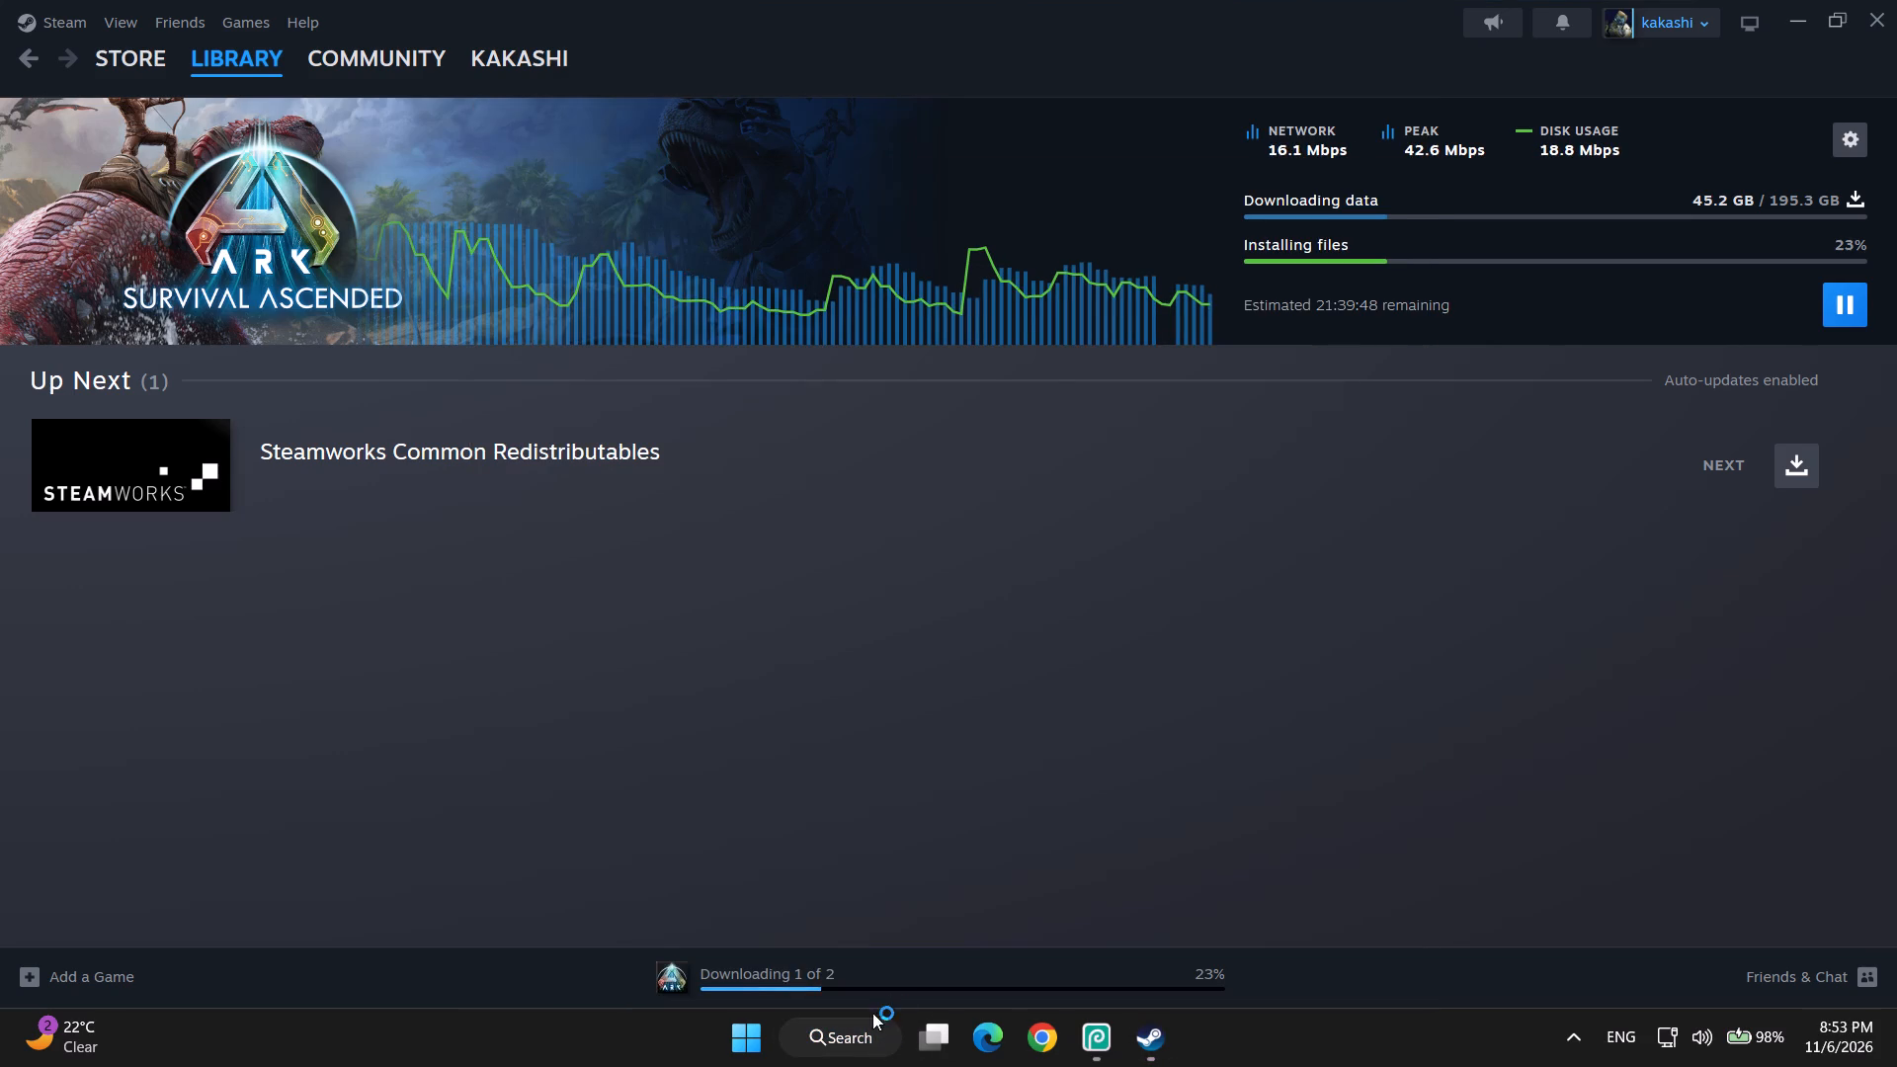
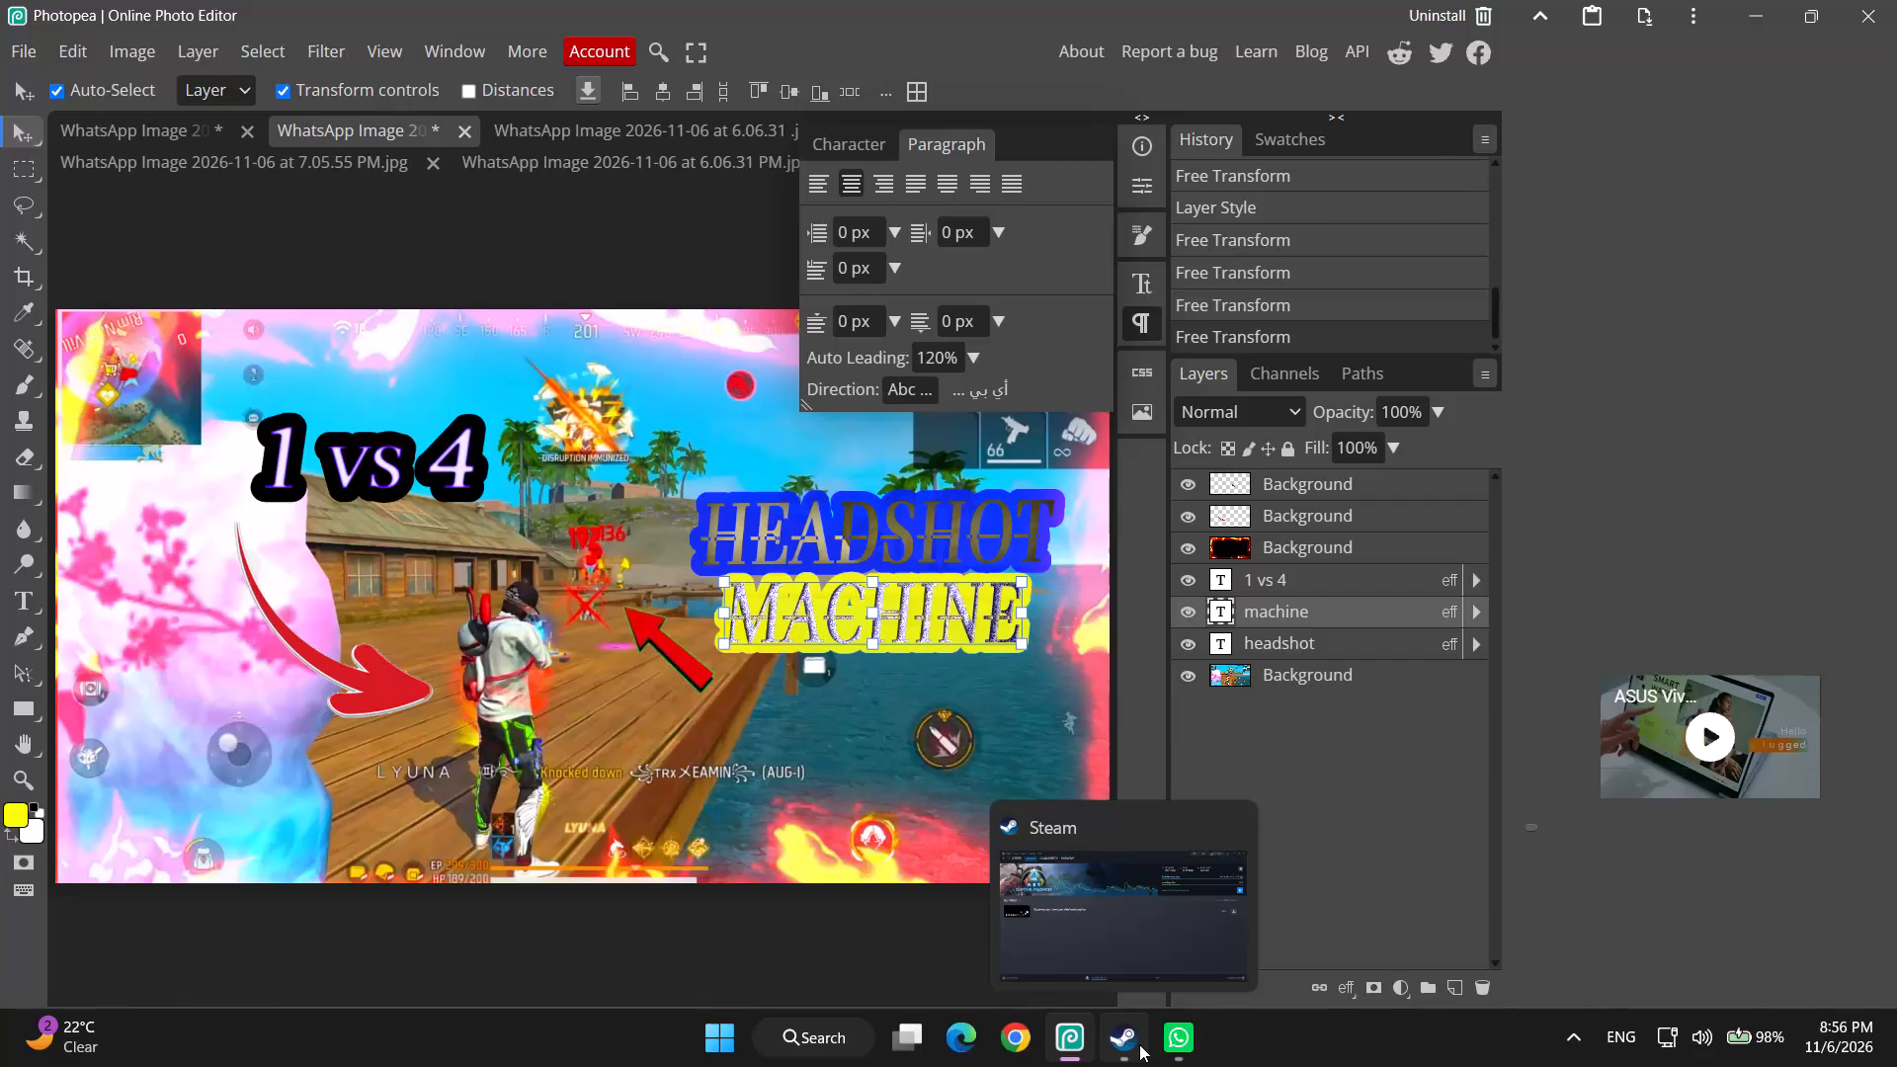
Switch to Steam and check the download progress of ARK: Survival Ascended.
left_click(1139, 1044)
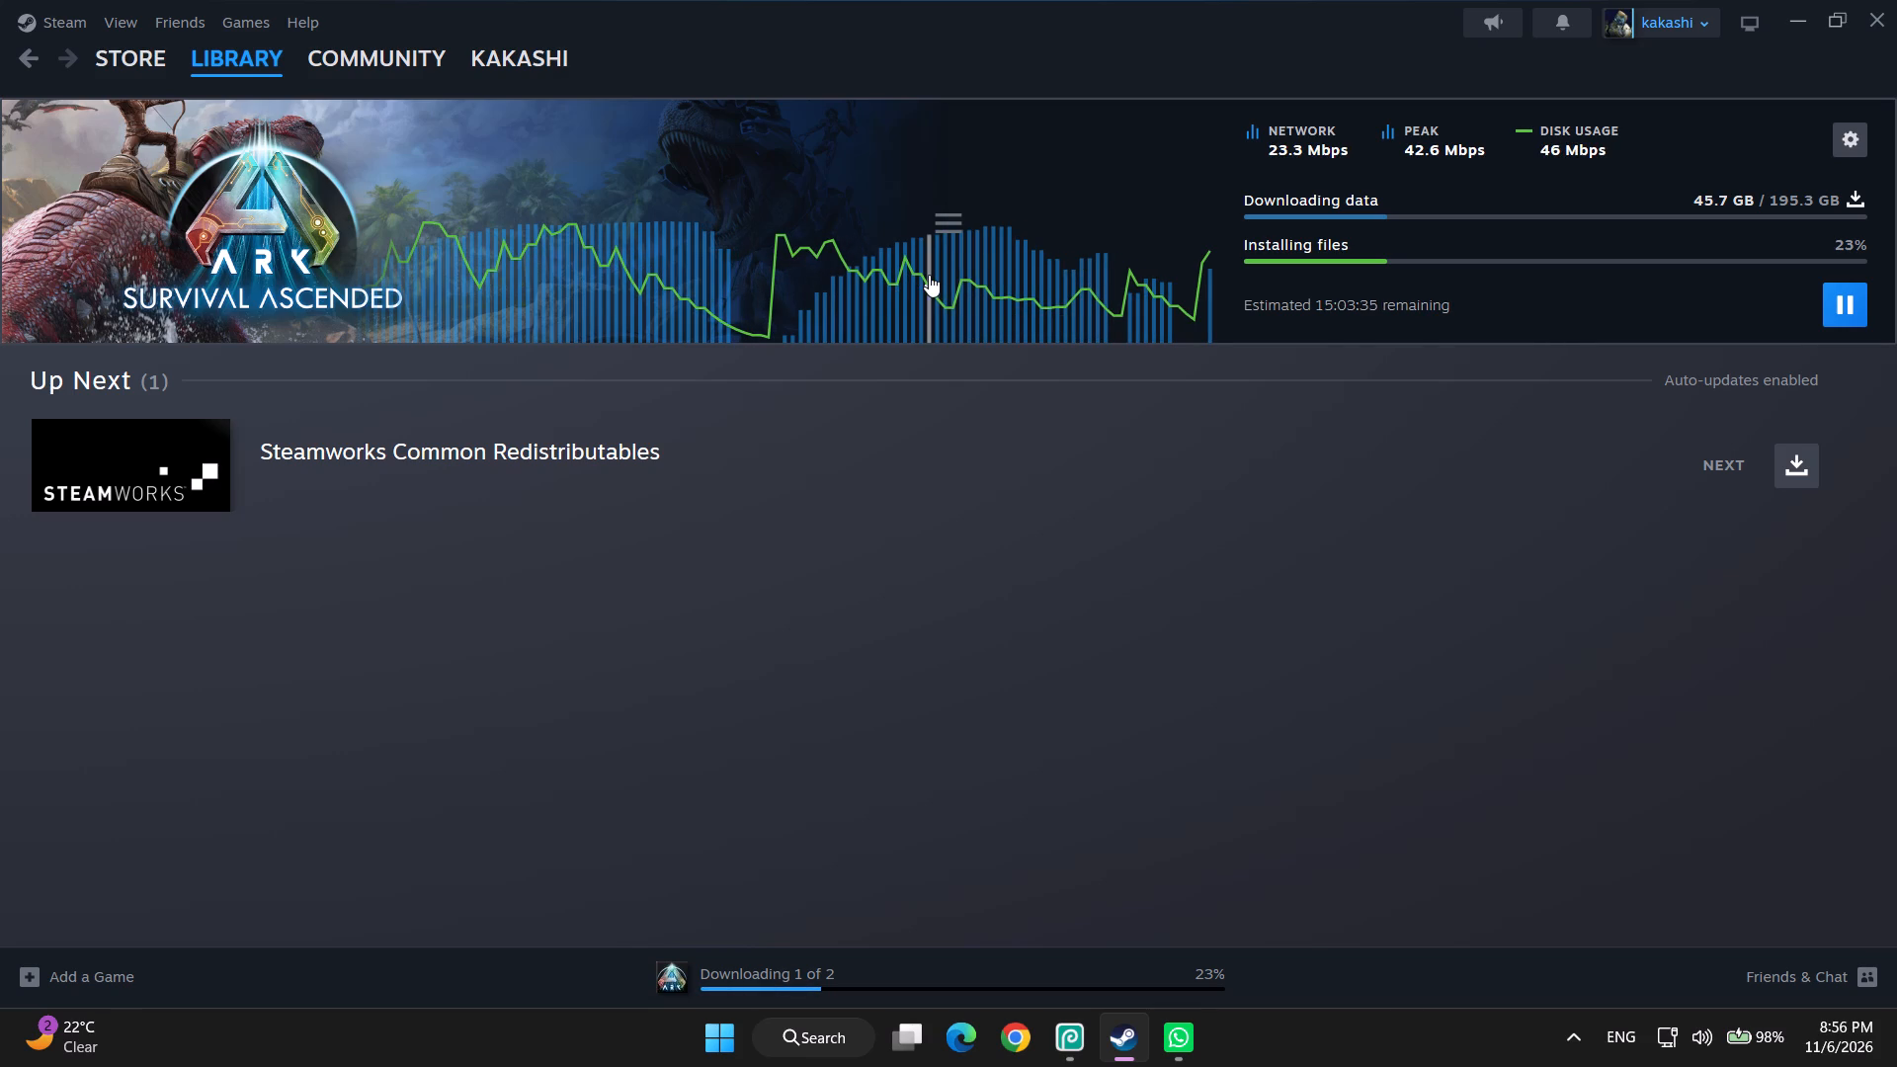
left_click(935, 610)
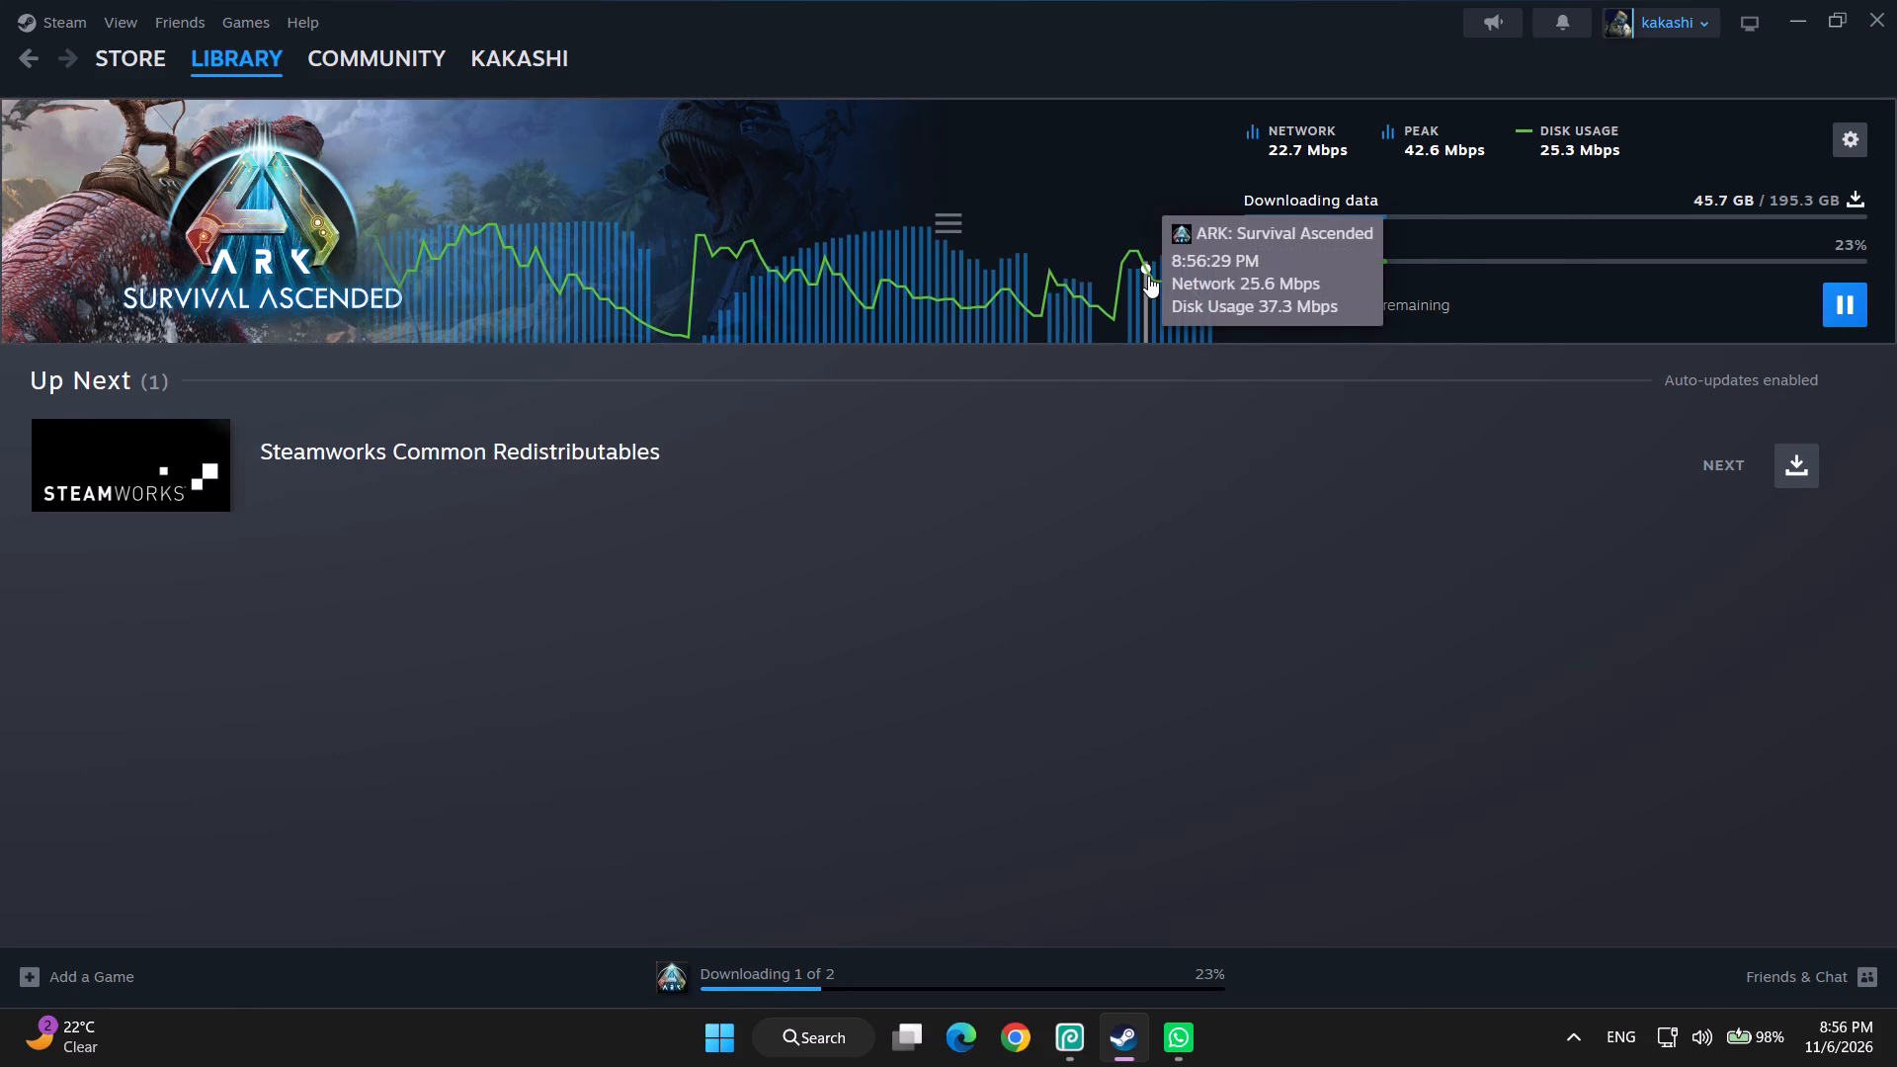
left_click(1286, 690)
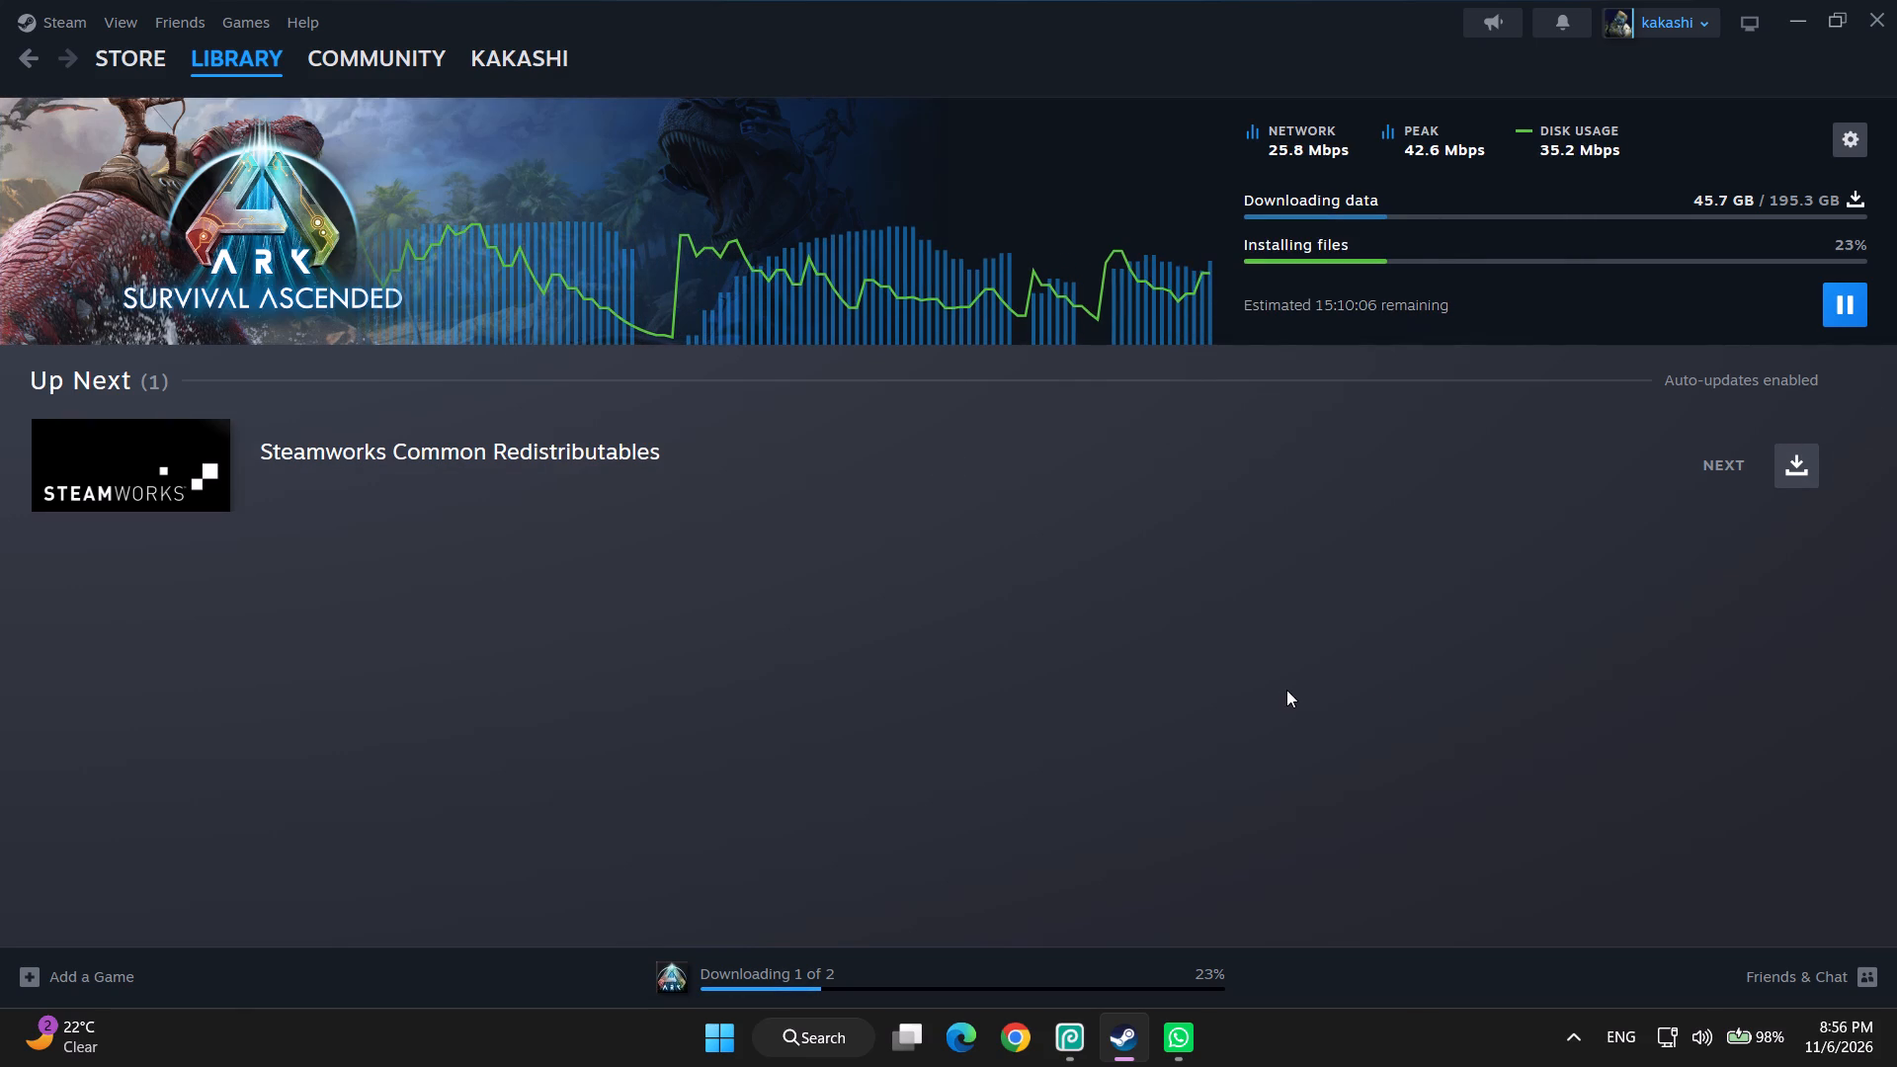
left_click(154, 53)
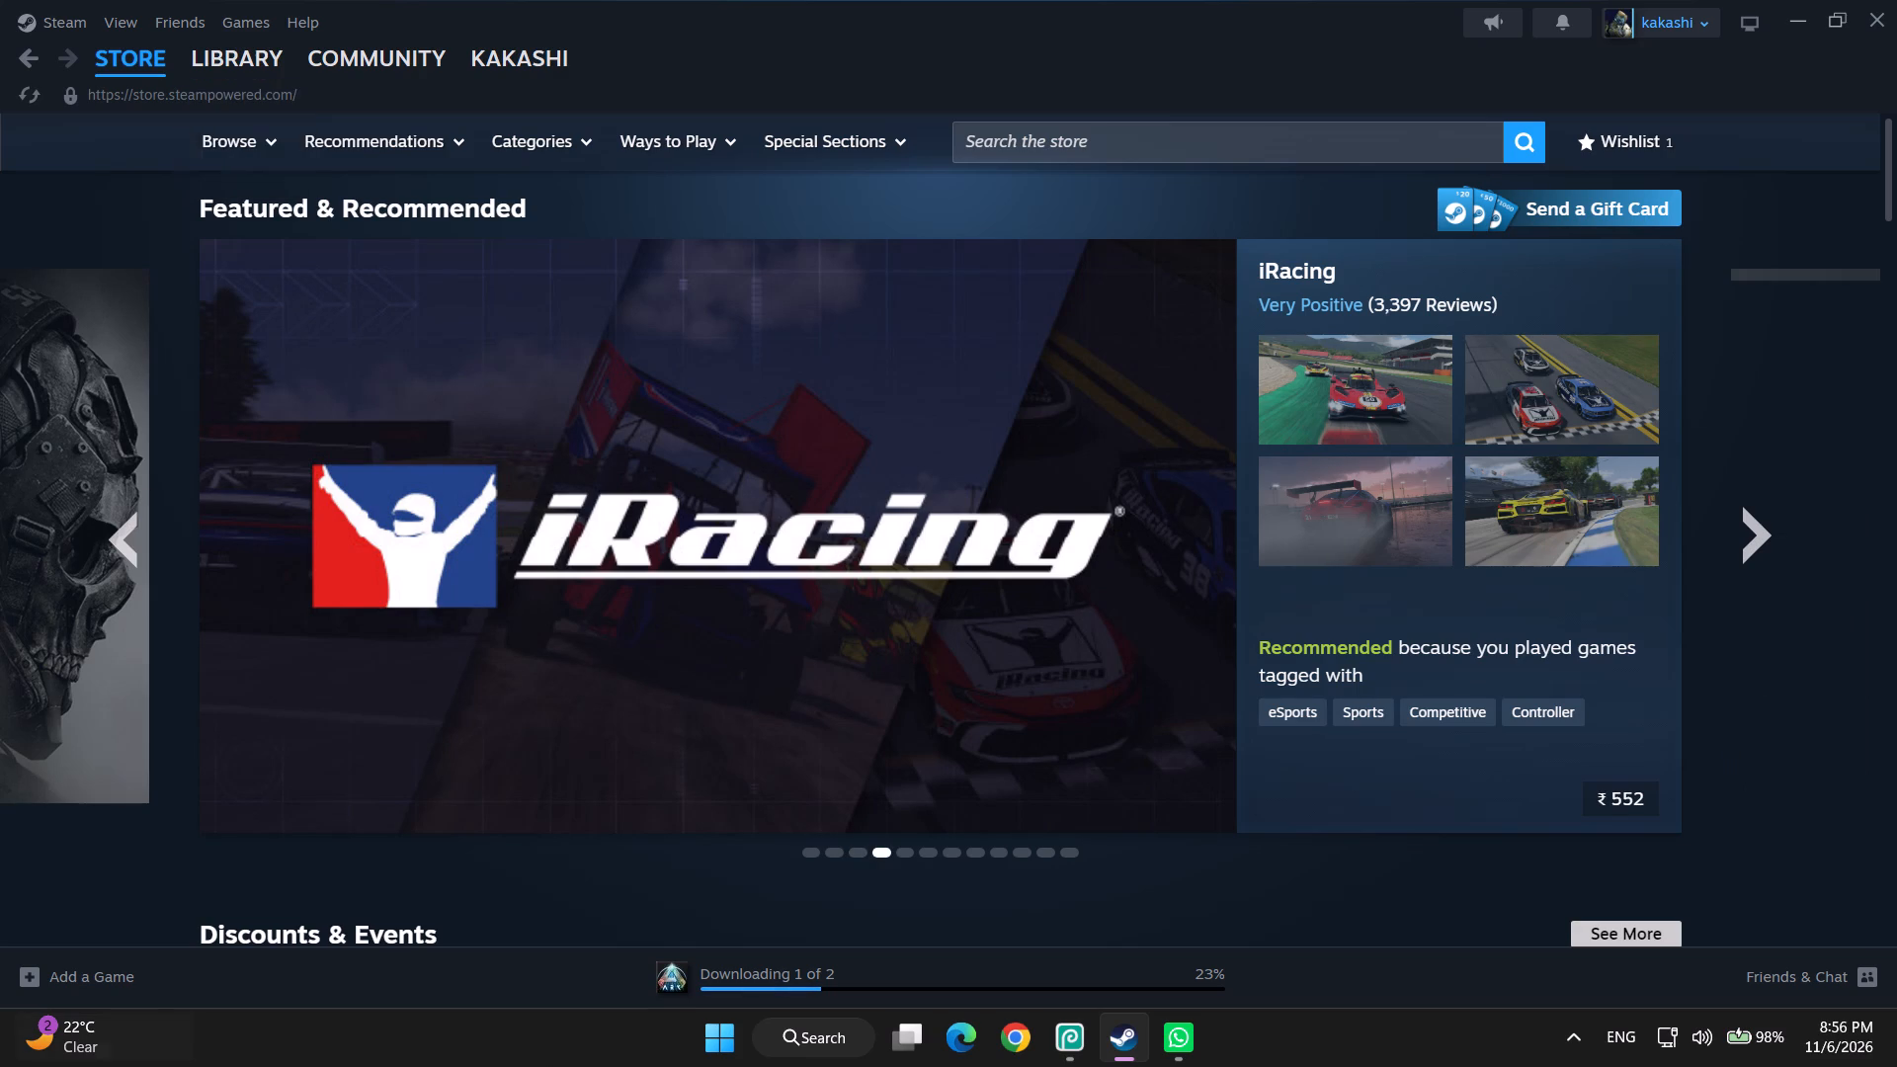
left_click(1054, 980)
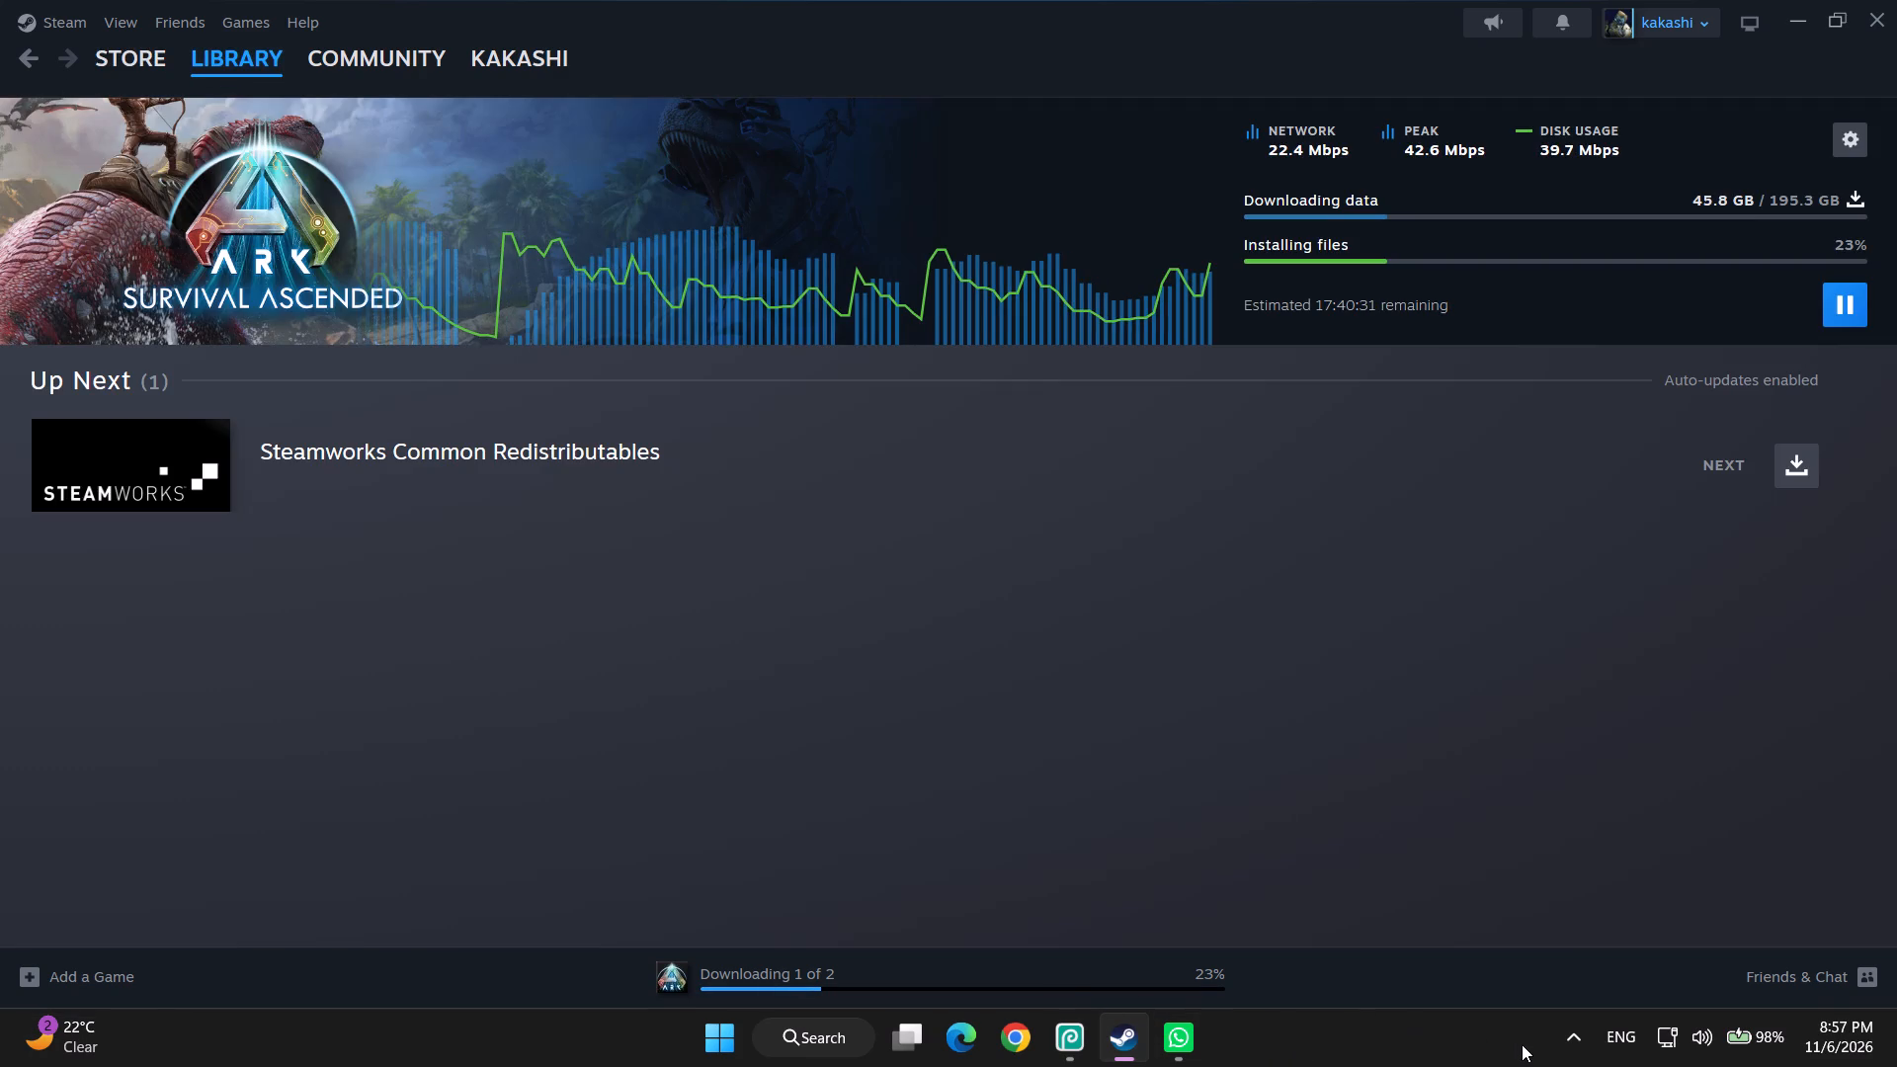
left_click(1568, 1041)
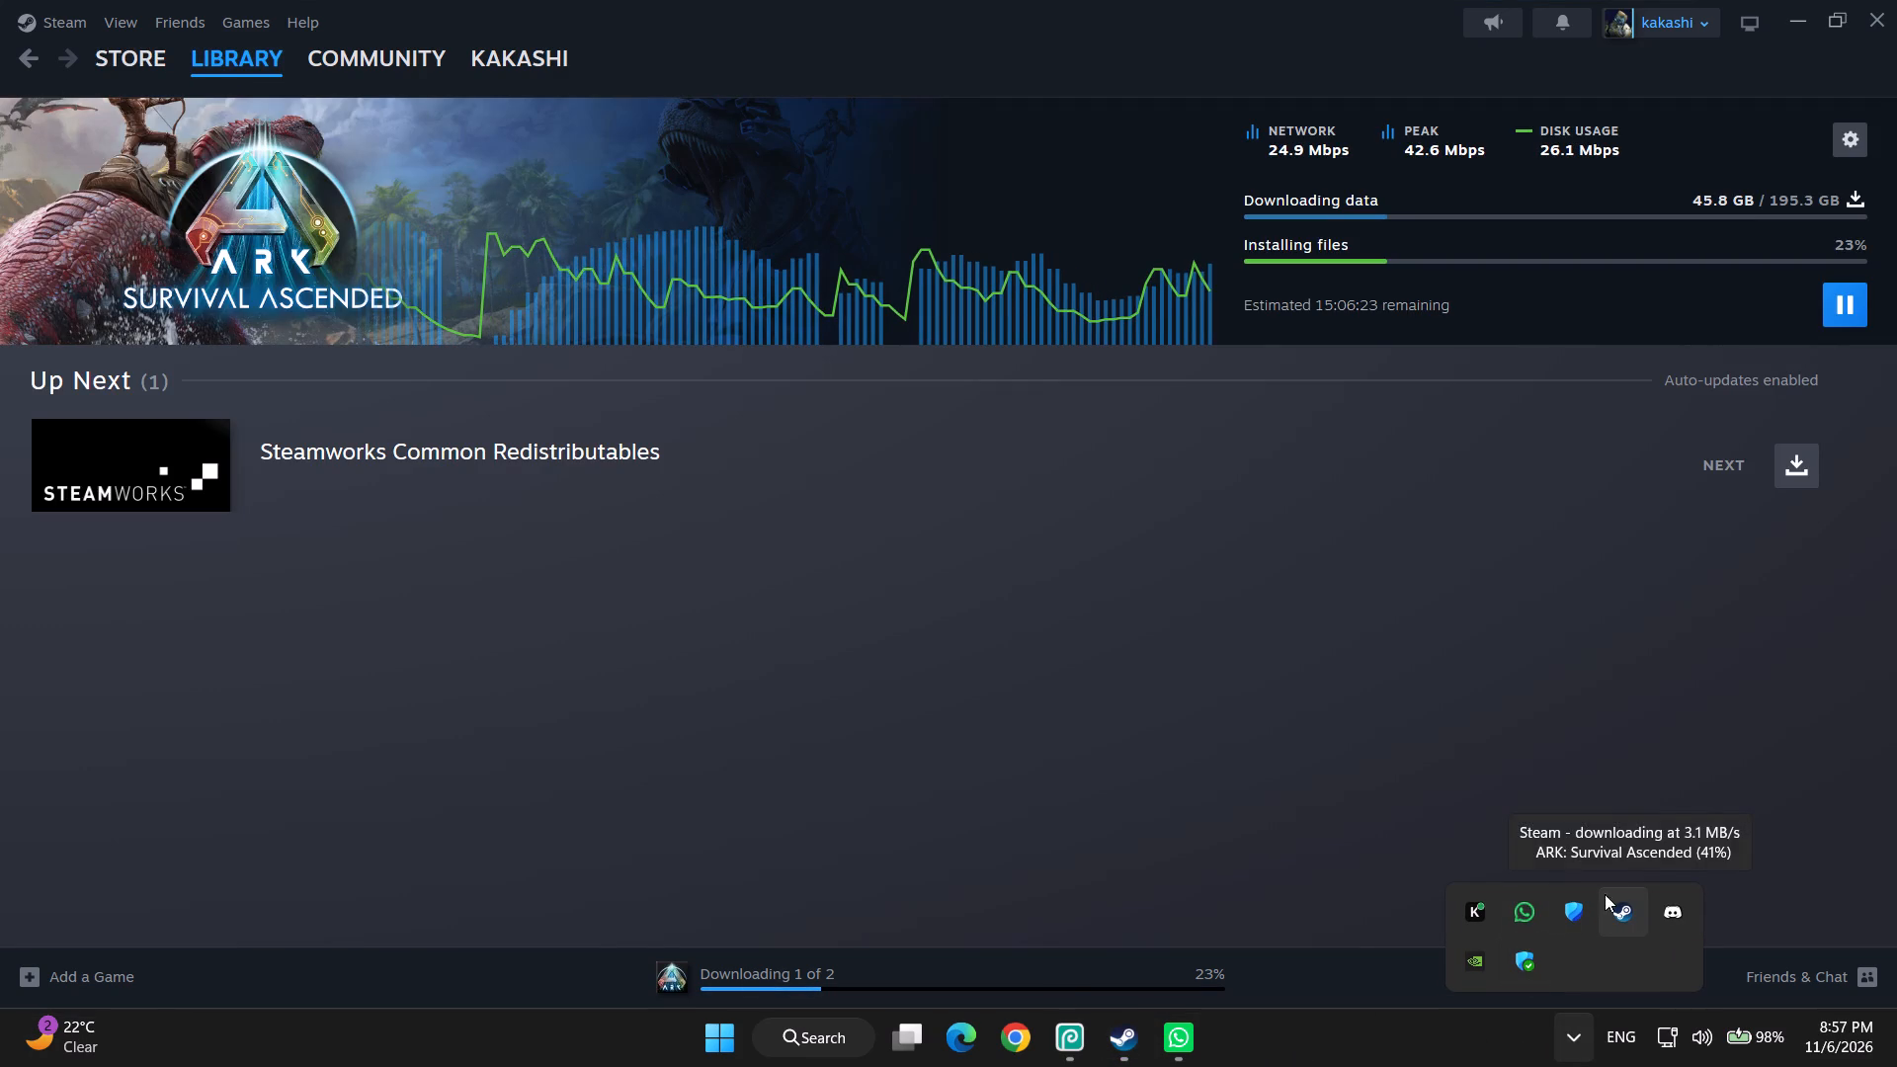
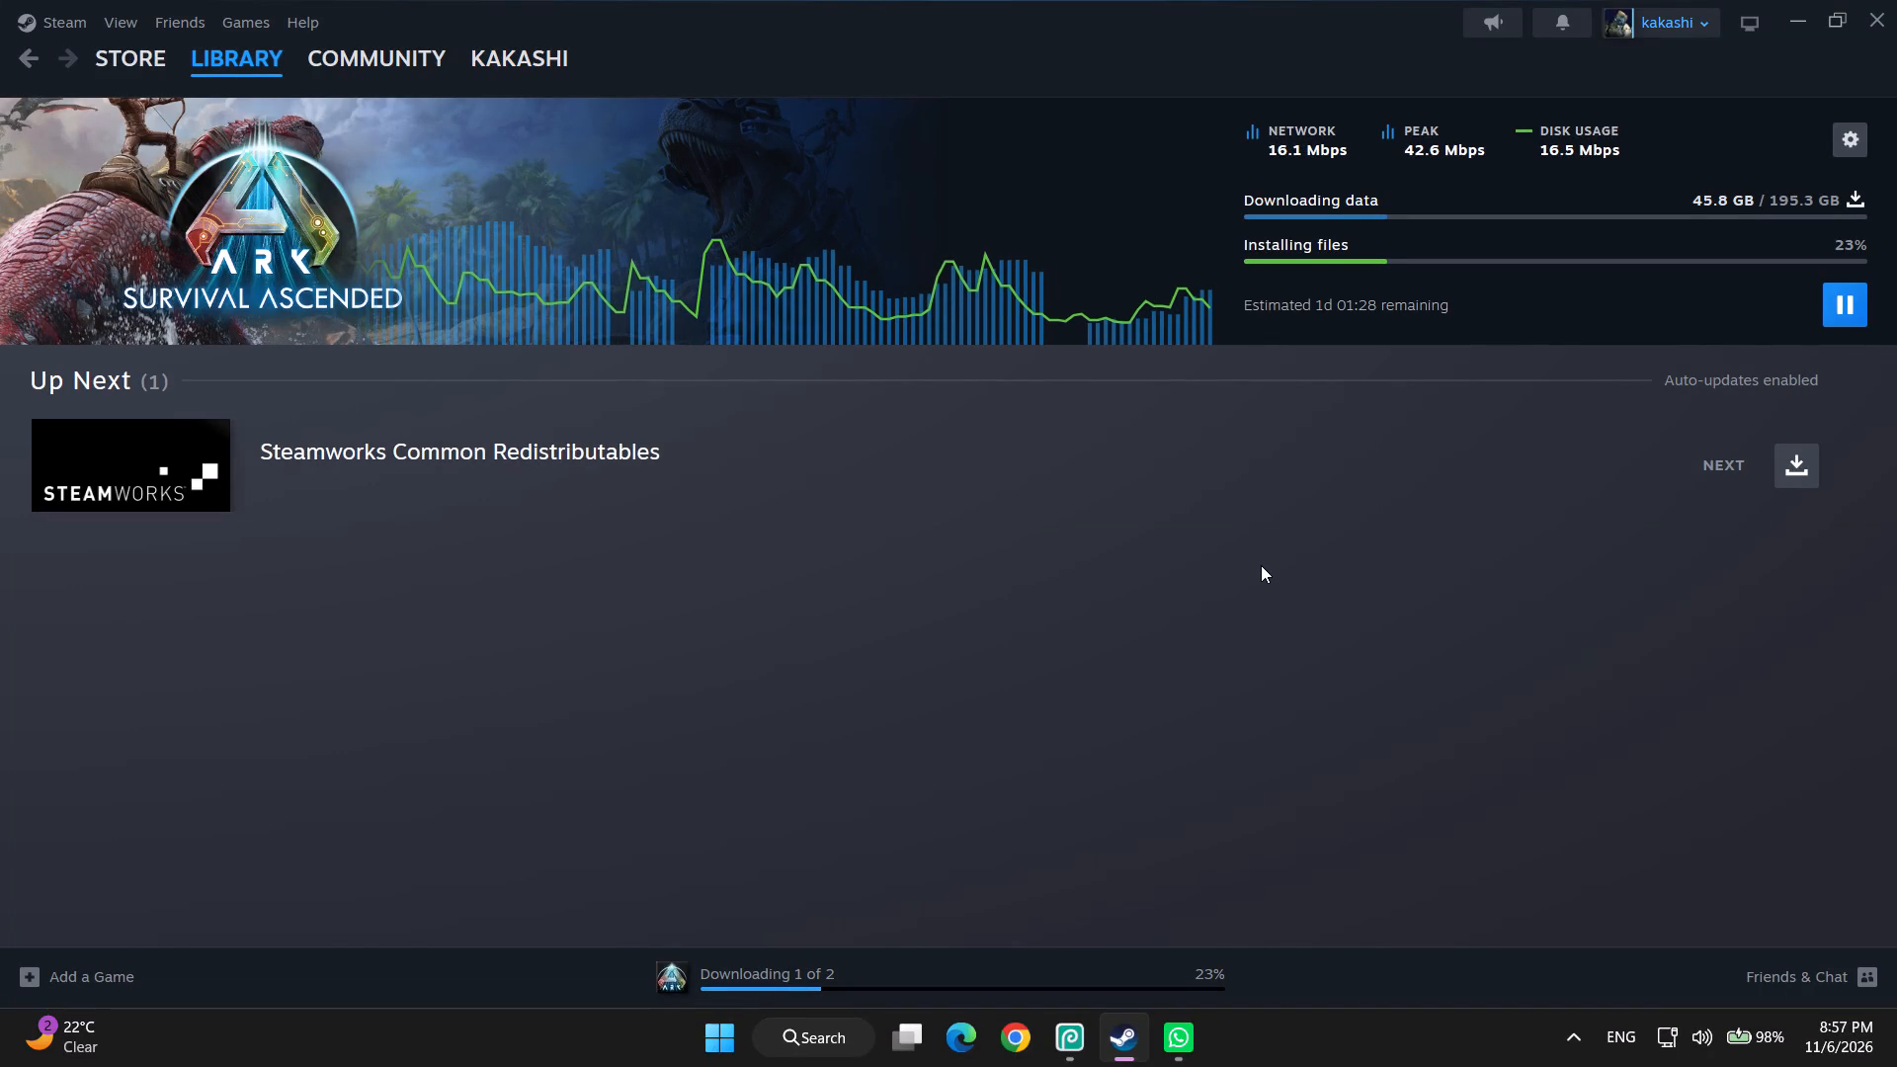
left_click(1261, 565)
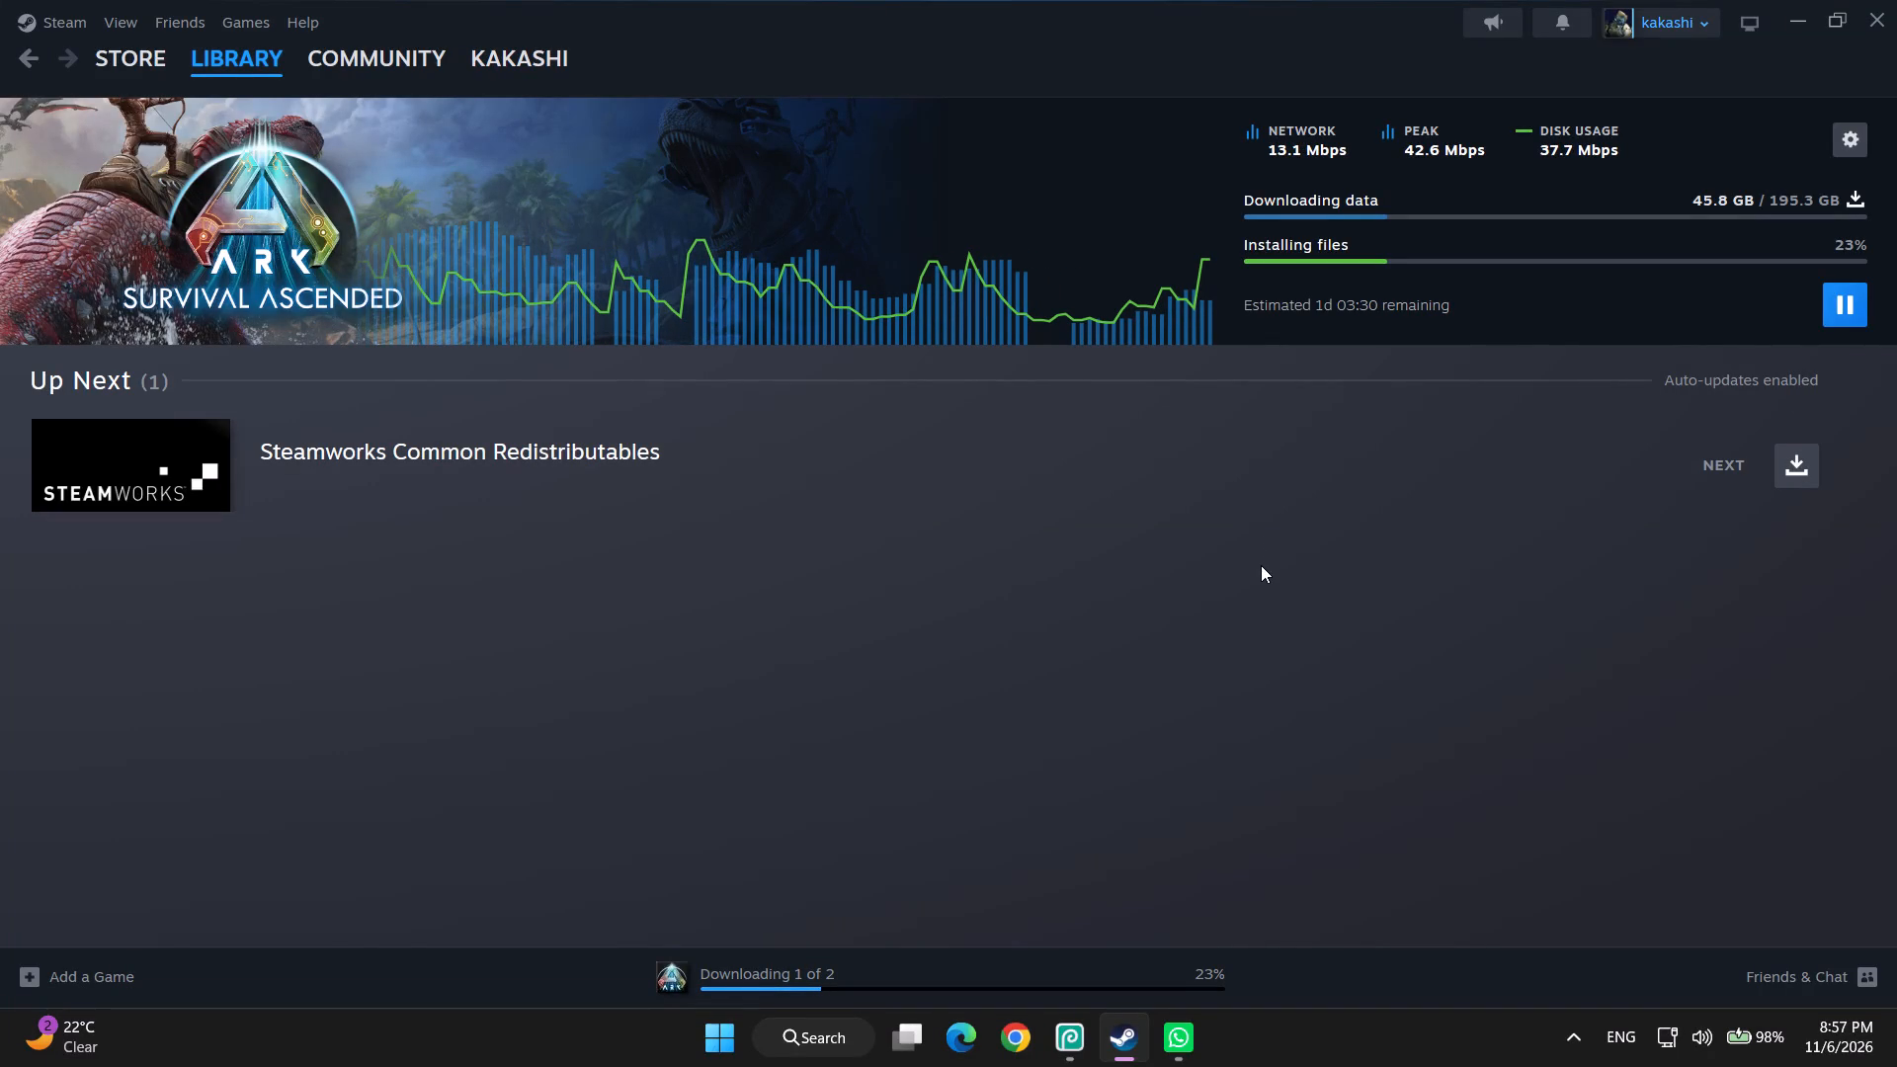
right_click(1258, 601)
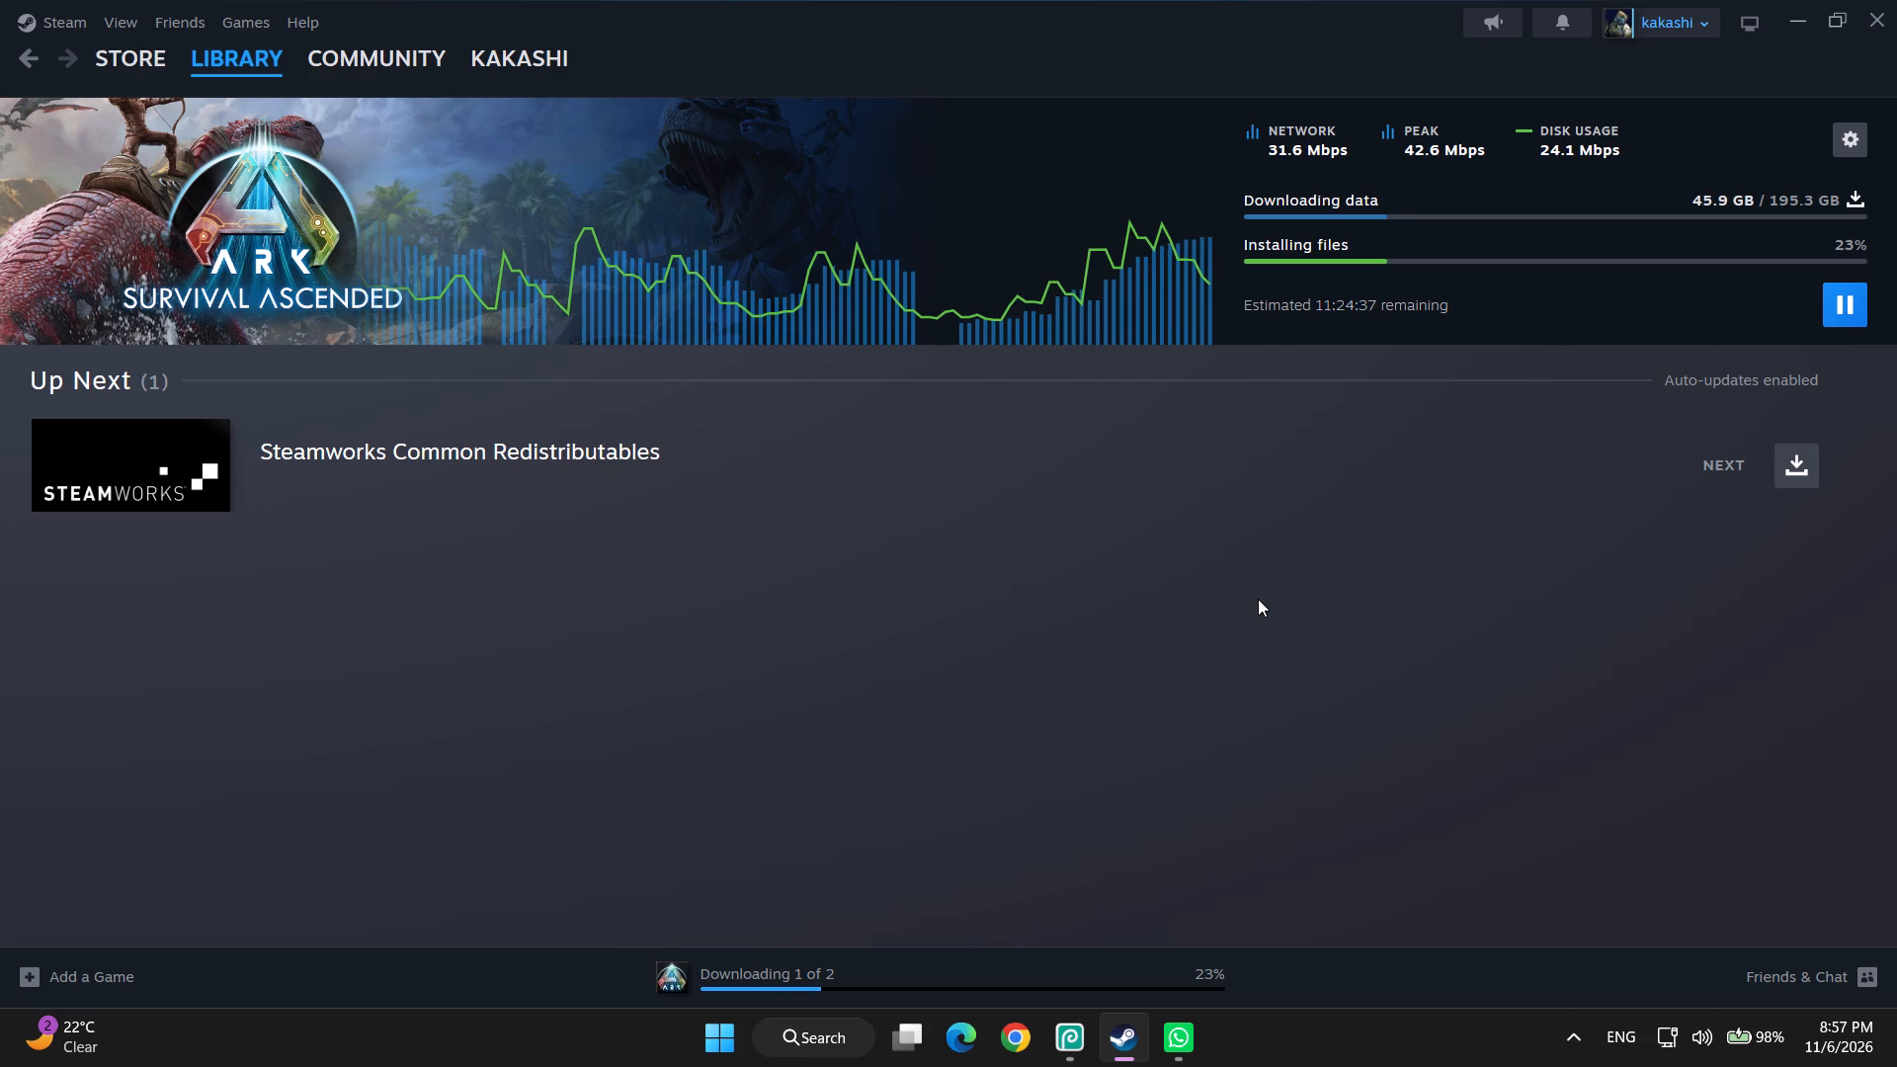
Switch to Photopea and turn off the yellow stroke in the "machine" text layer's style.
left_click(1081, 1025)
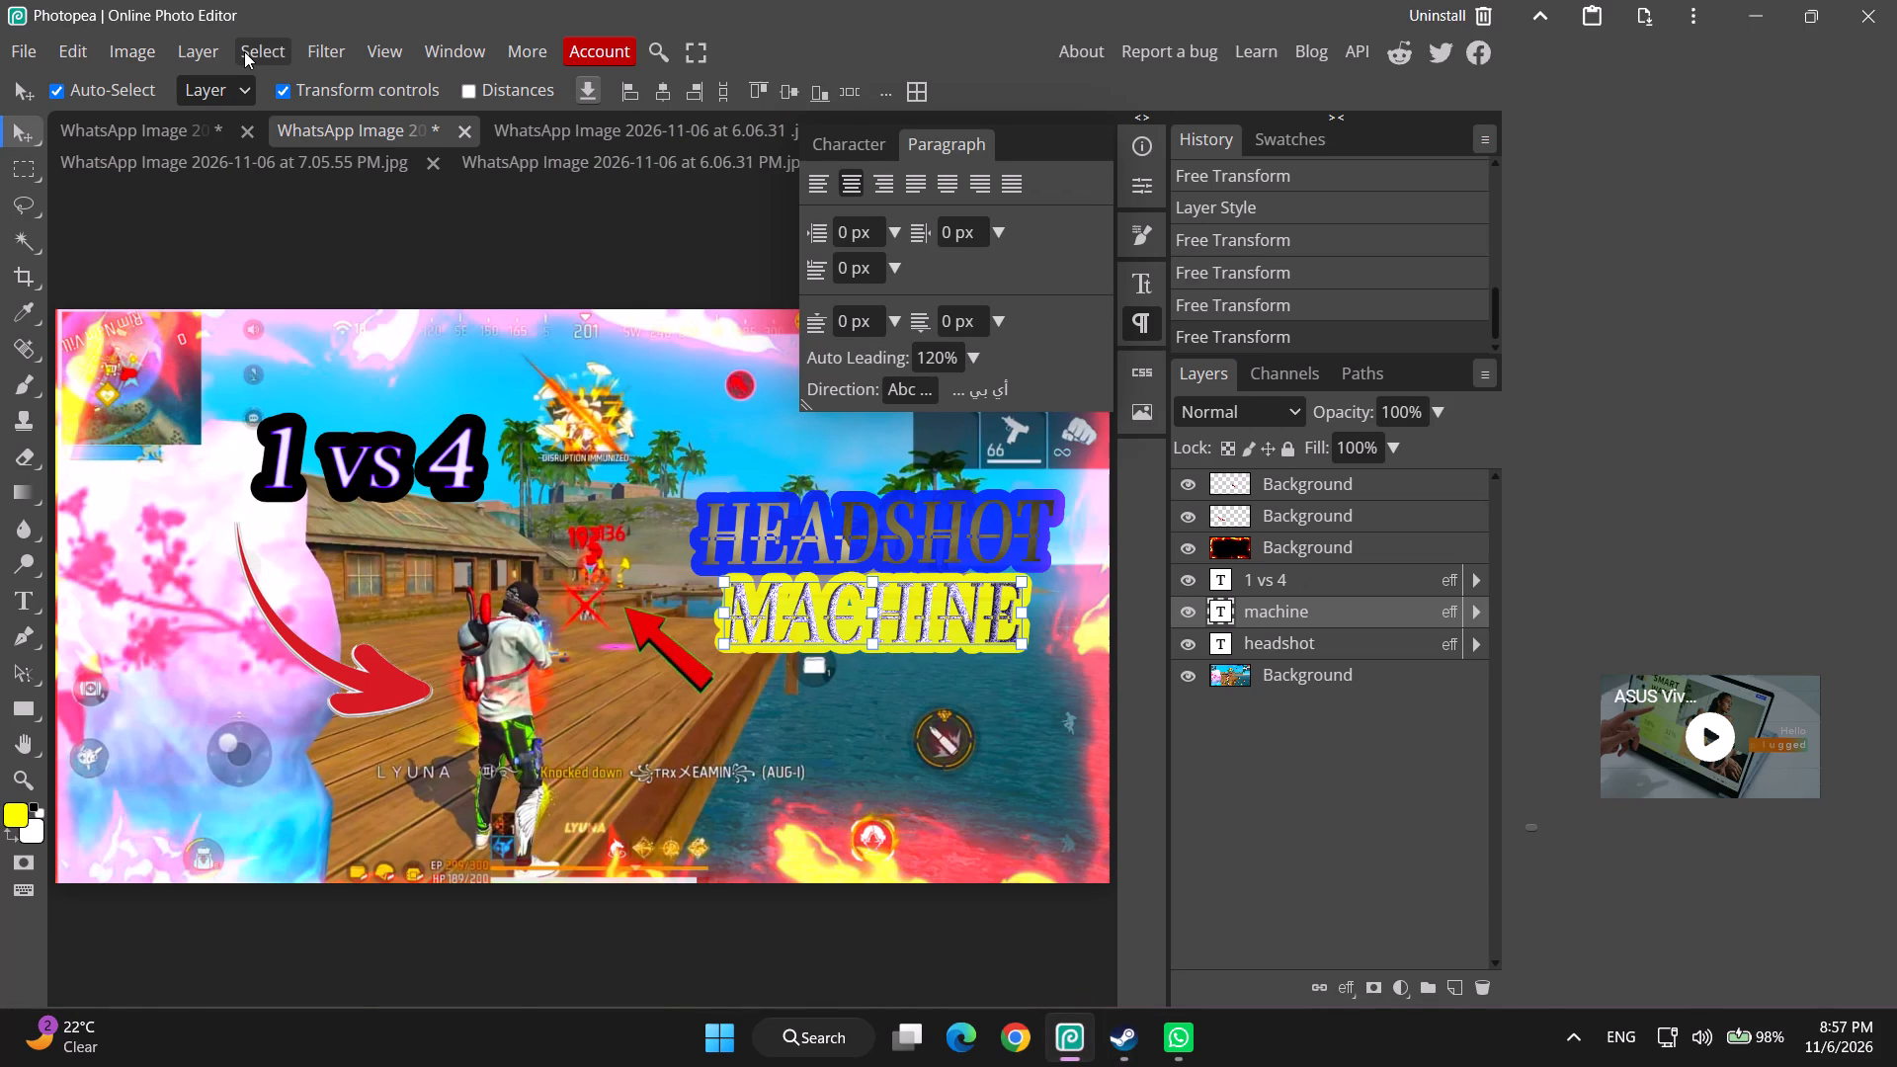
left_click(191, 51)
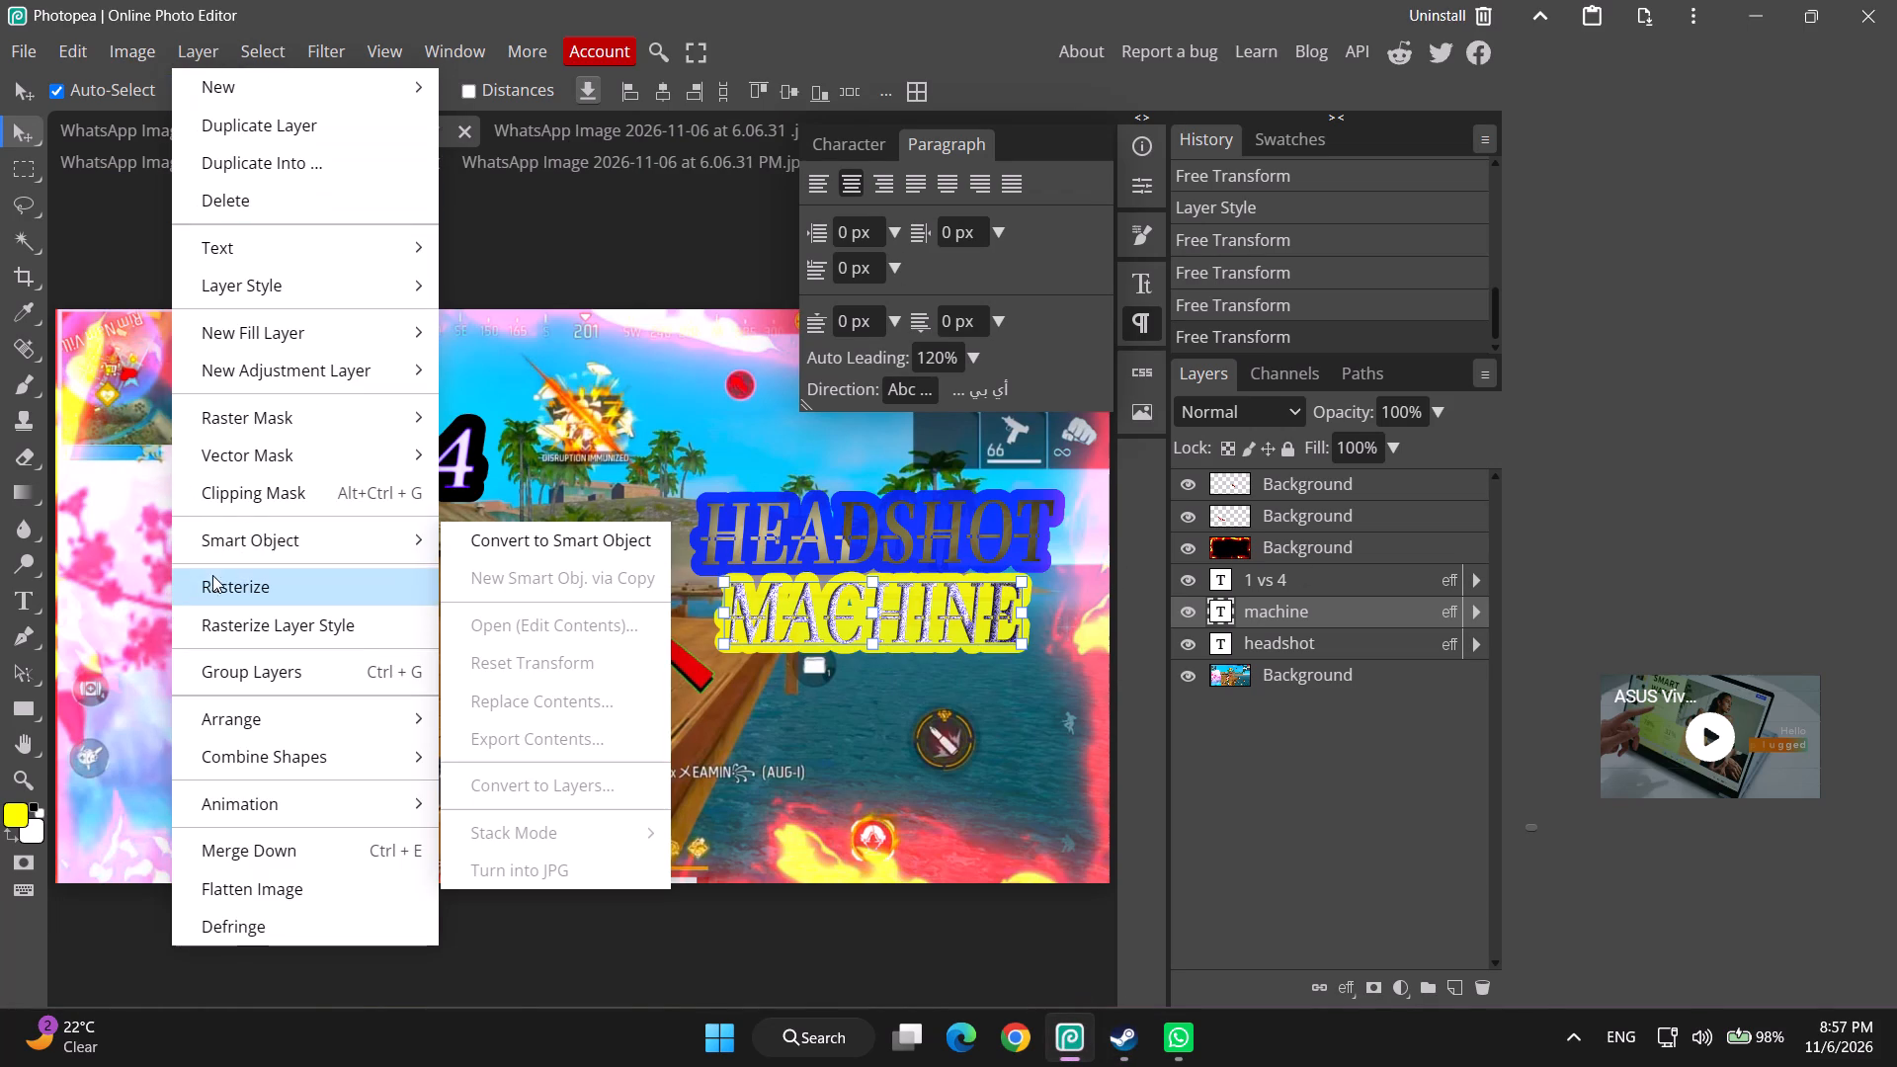
left_click(227, 288)
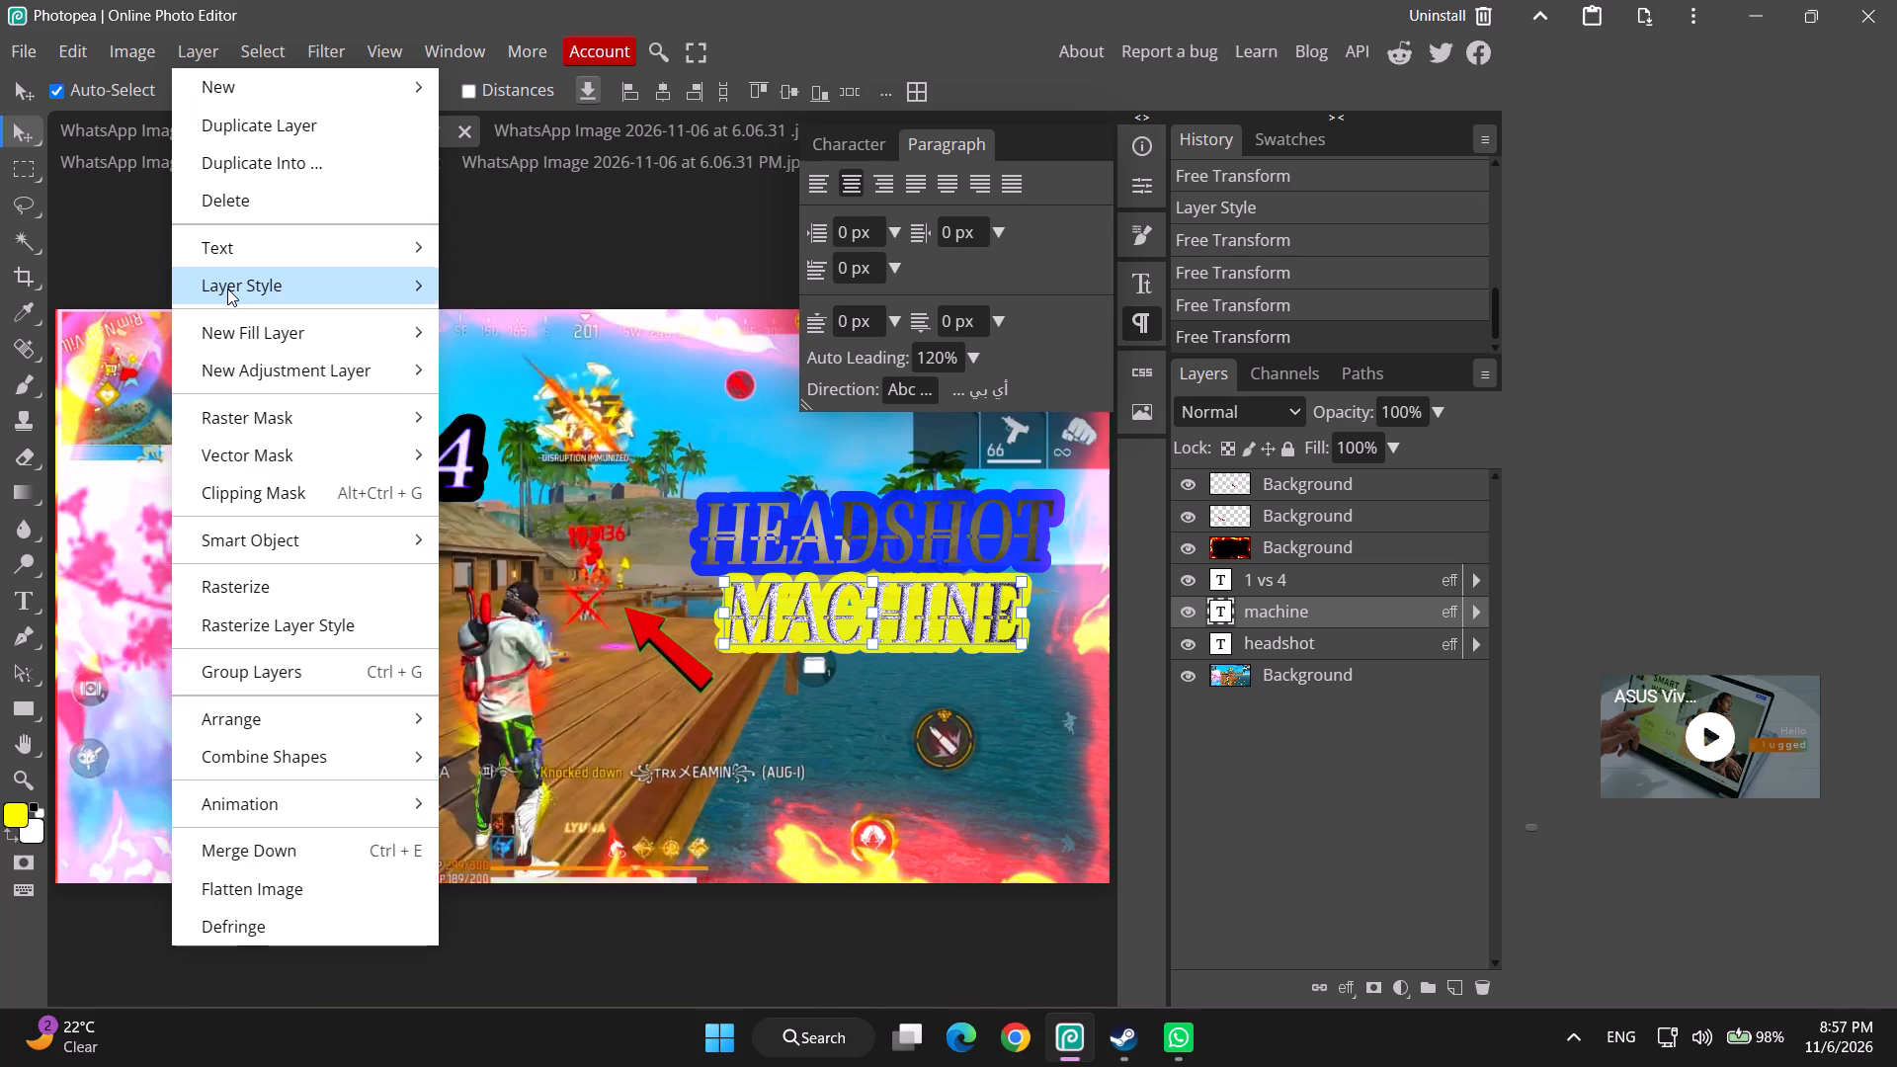
left_click(465, 280)
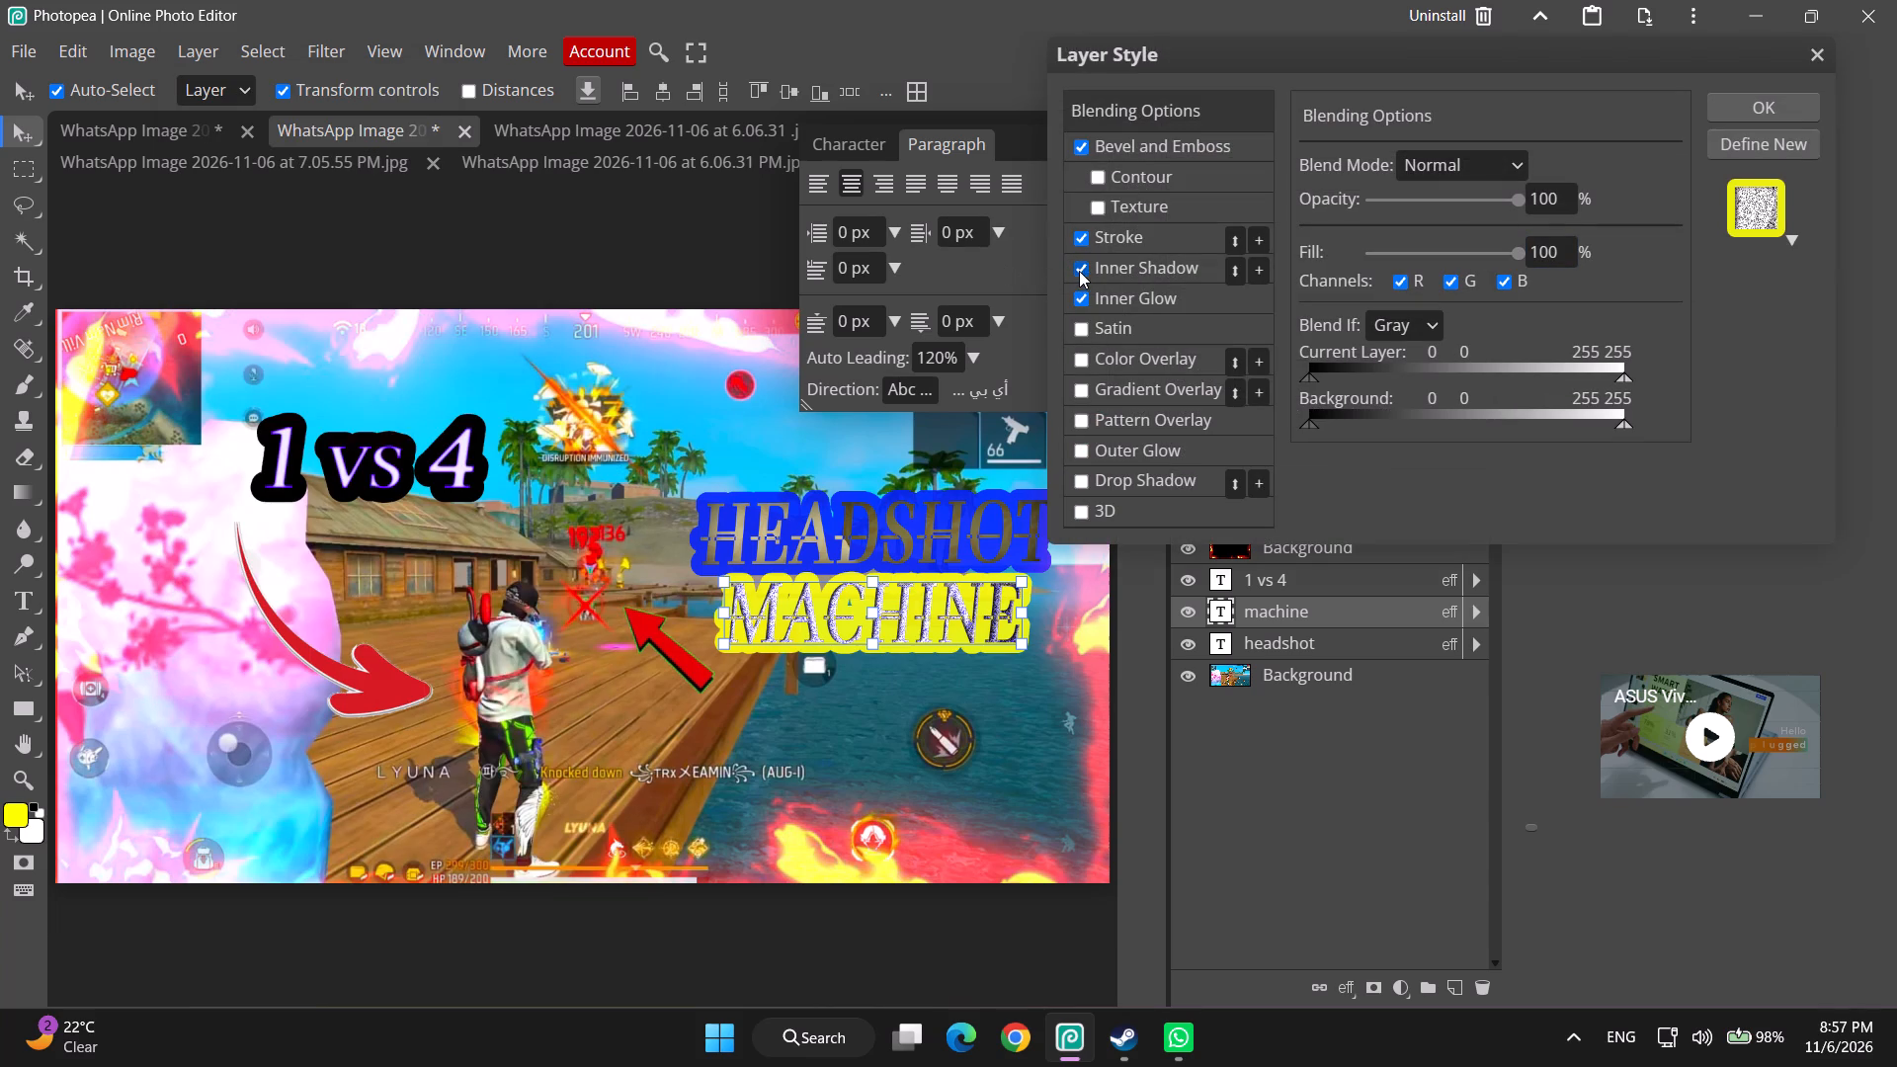
left_click(1085, 240)
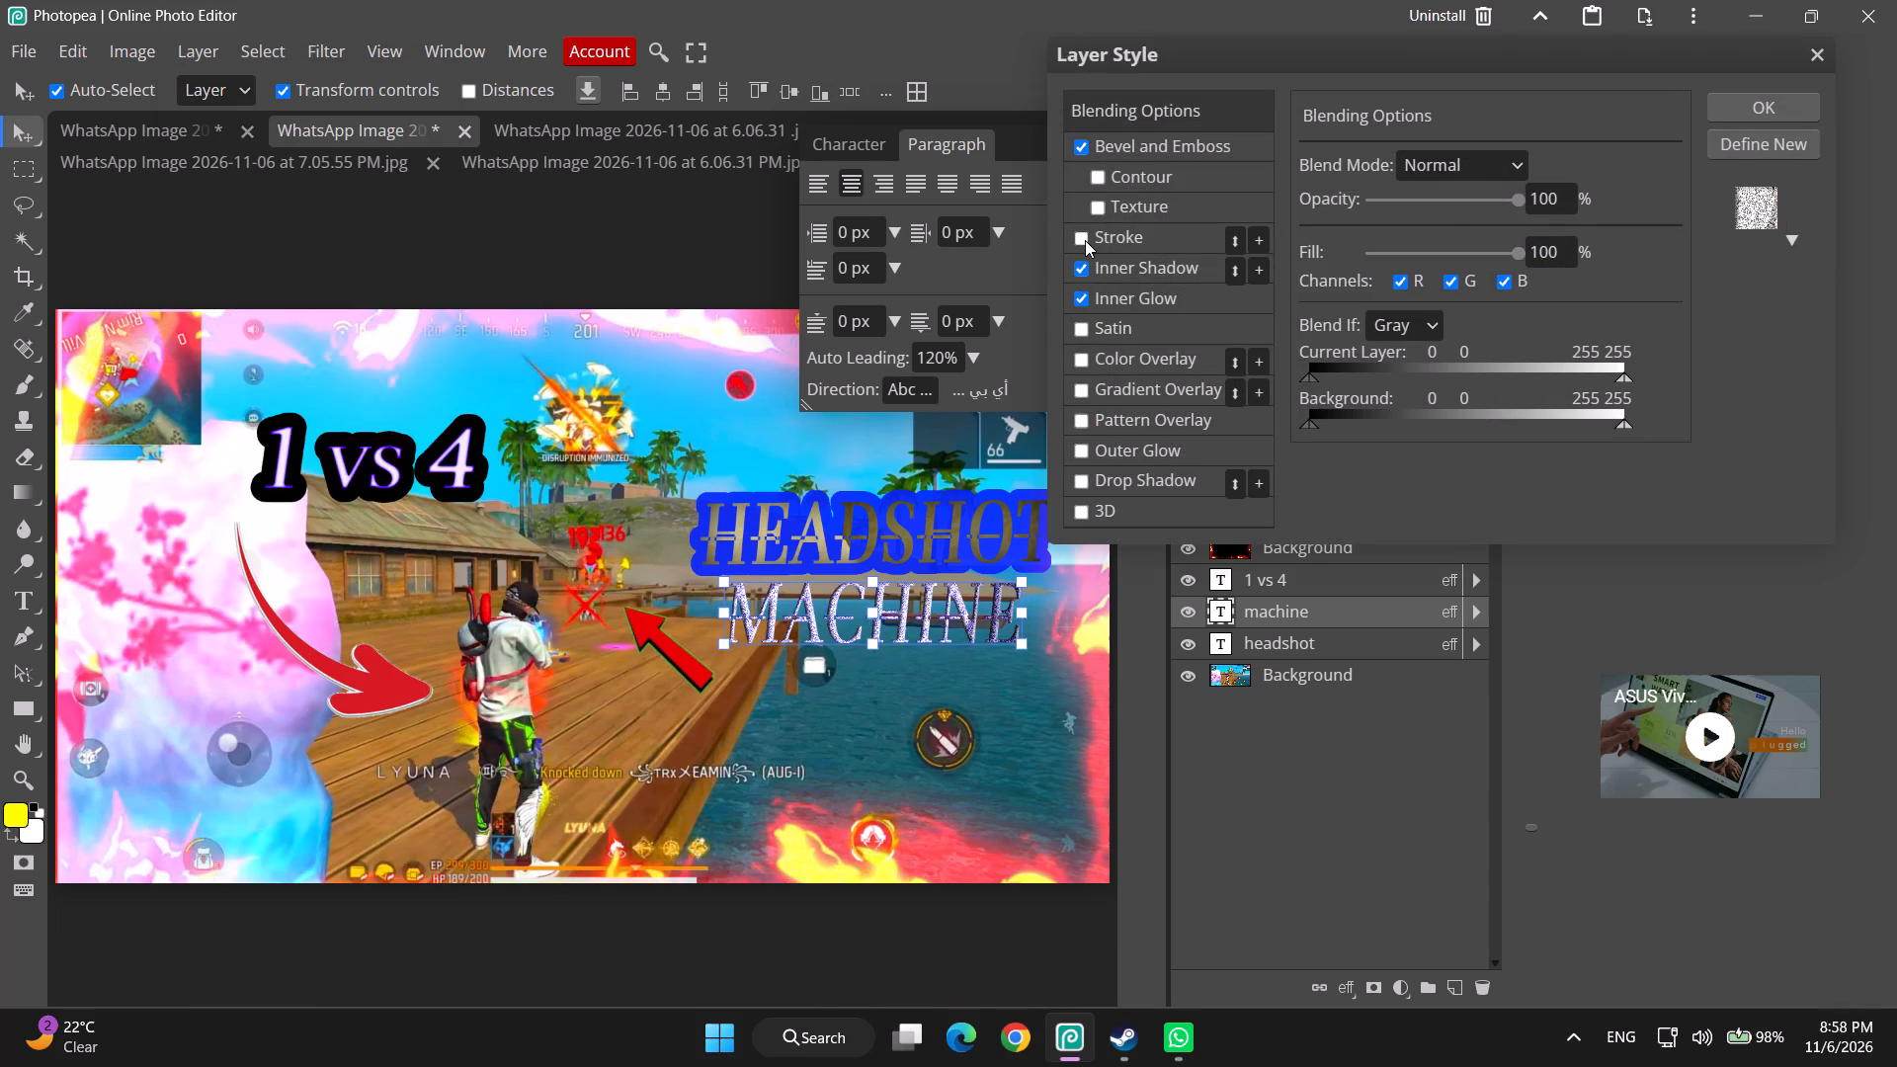
left_click(1749, 104)
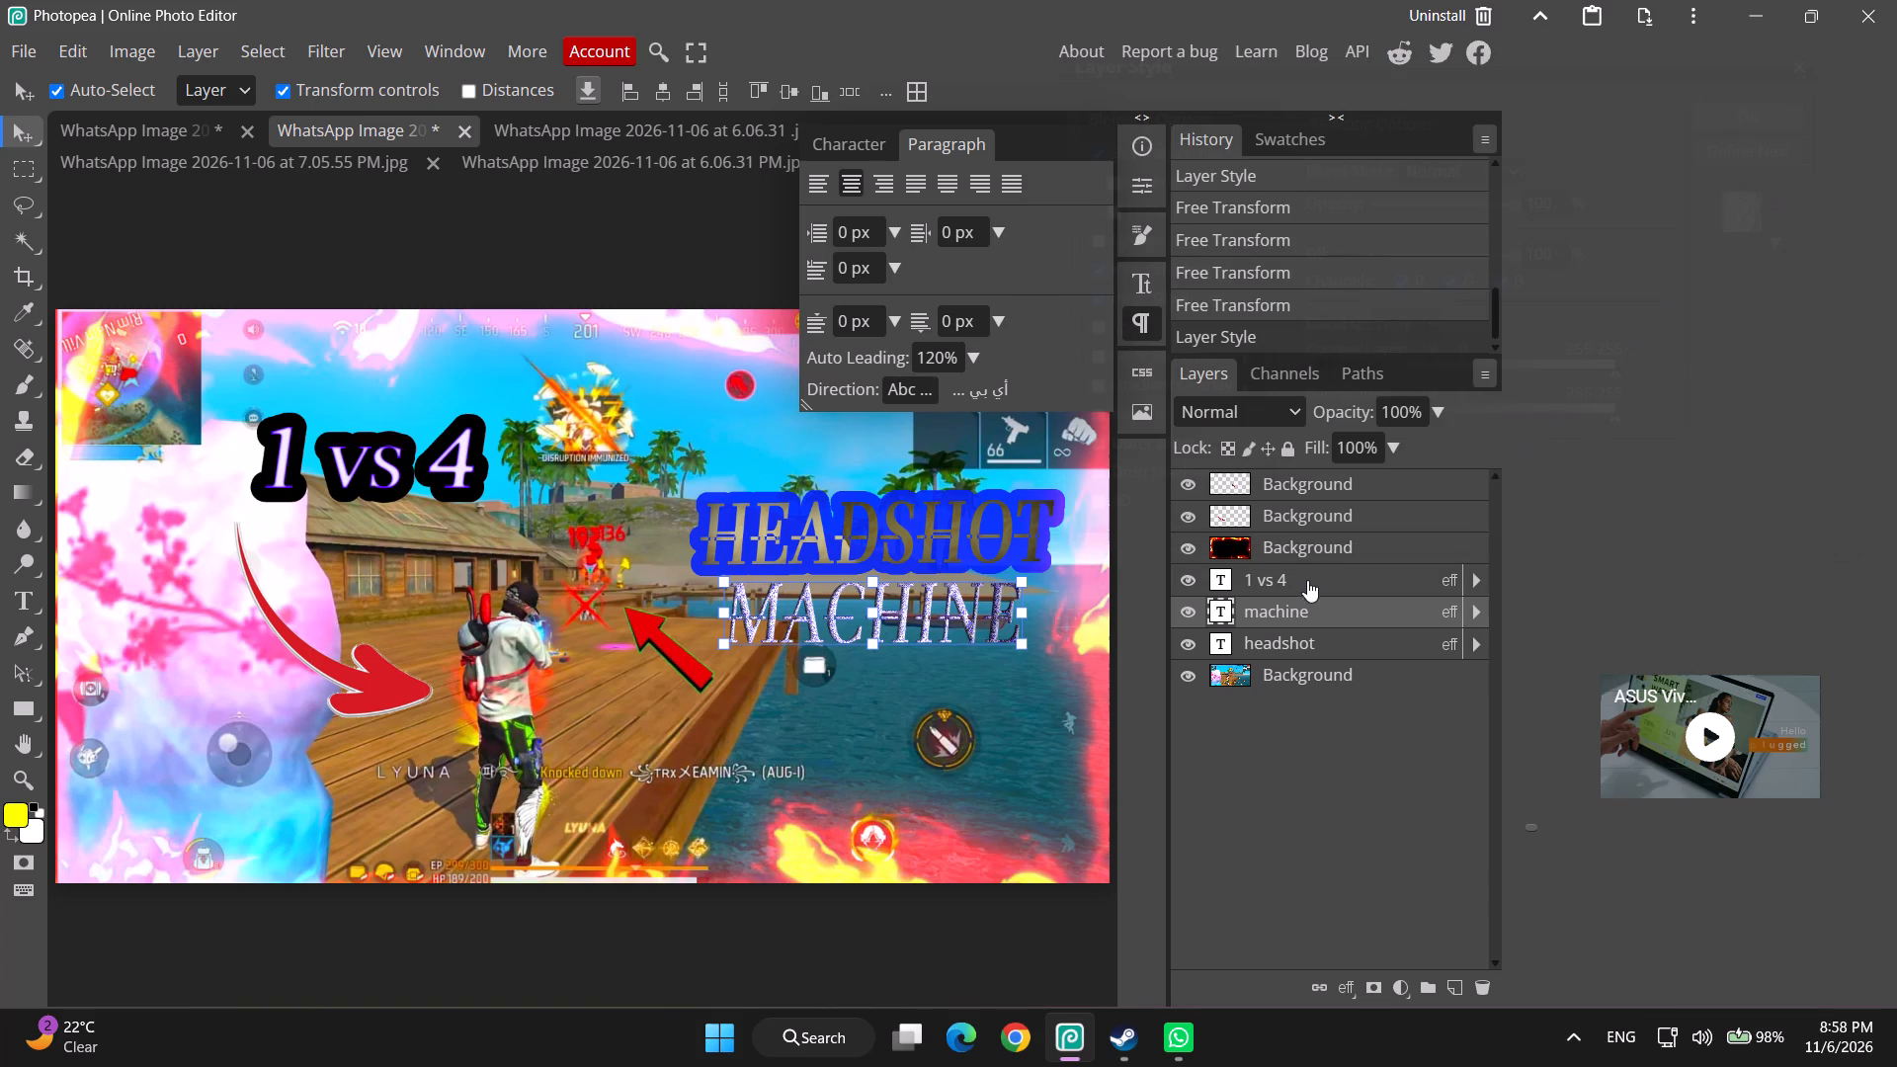
Turn off all four strokes in the "headshot" text layer's blending options.
left_click(1285, 647)
left_click(1053, 564)
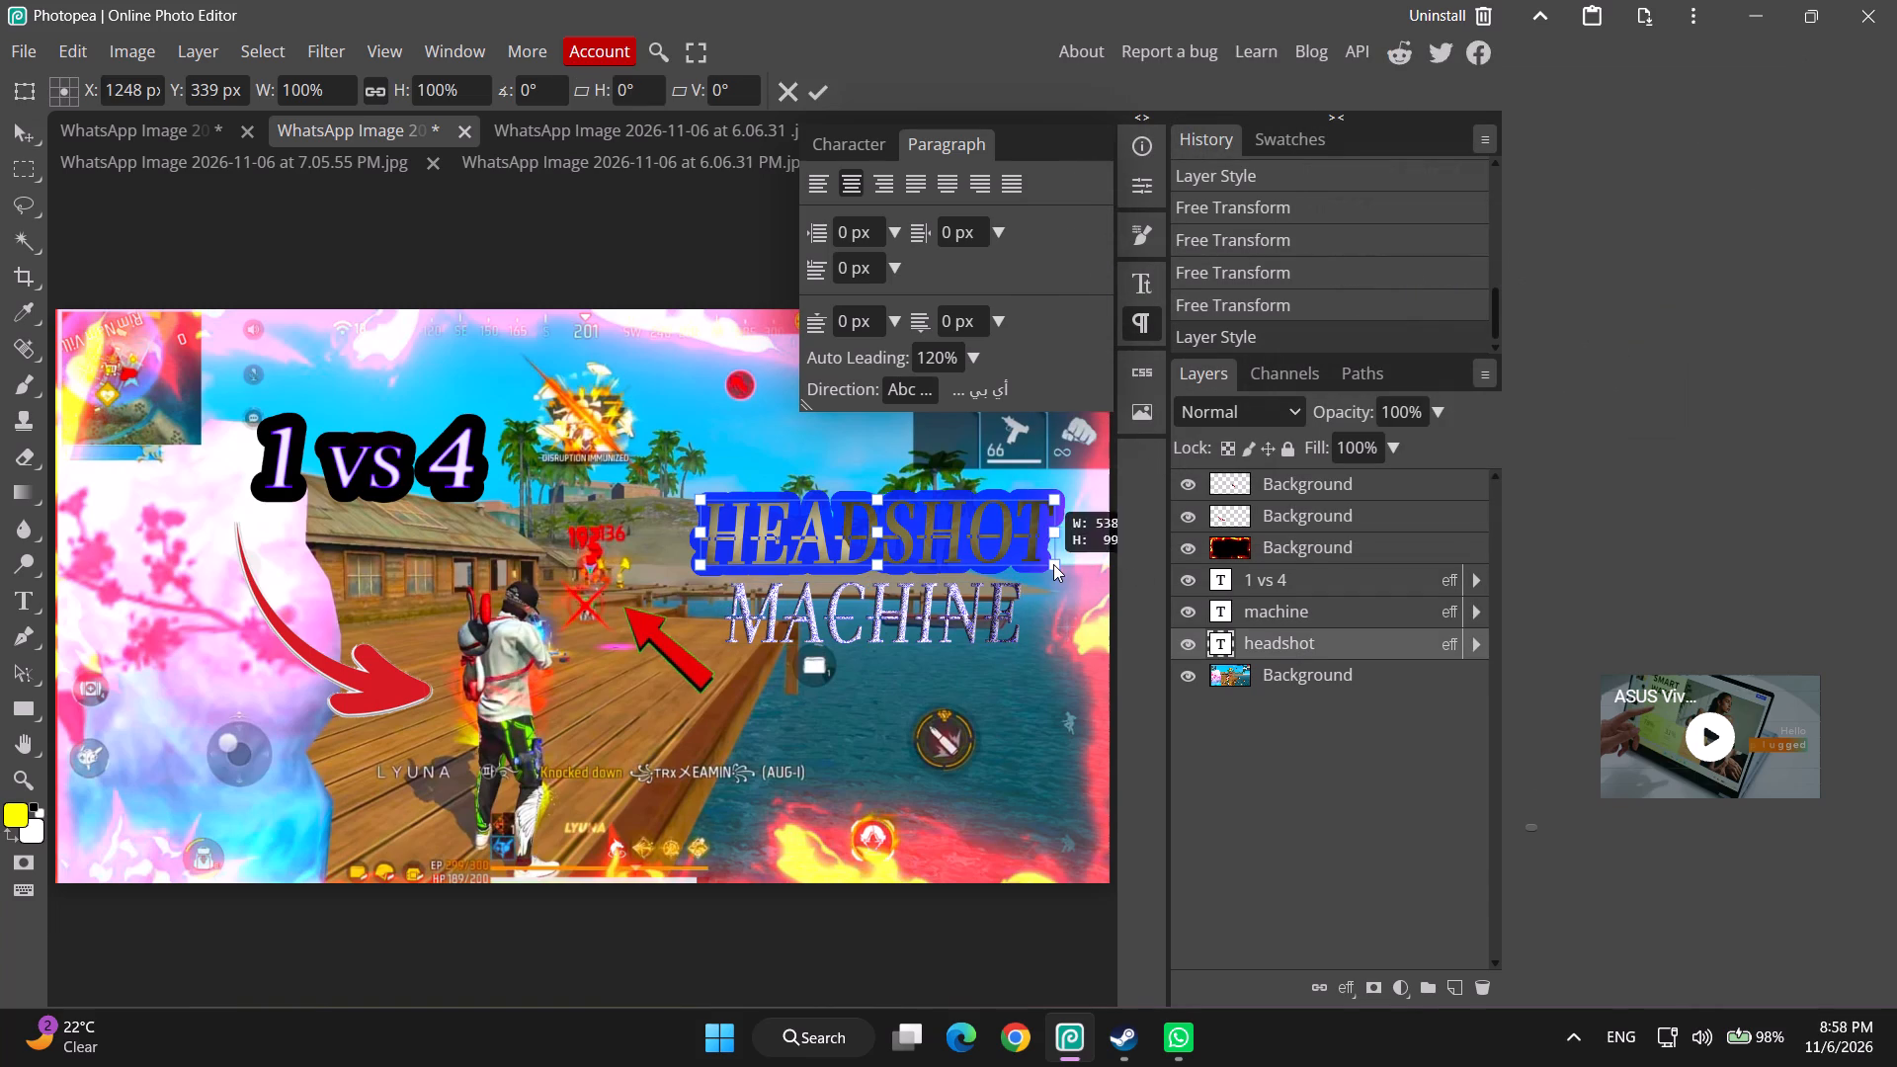
left_click(187, 44)
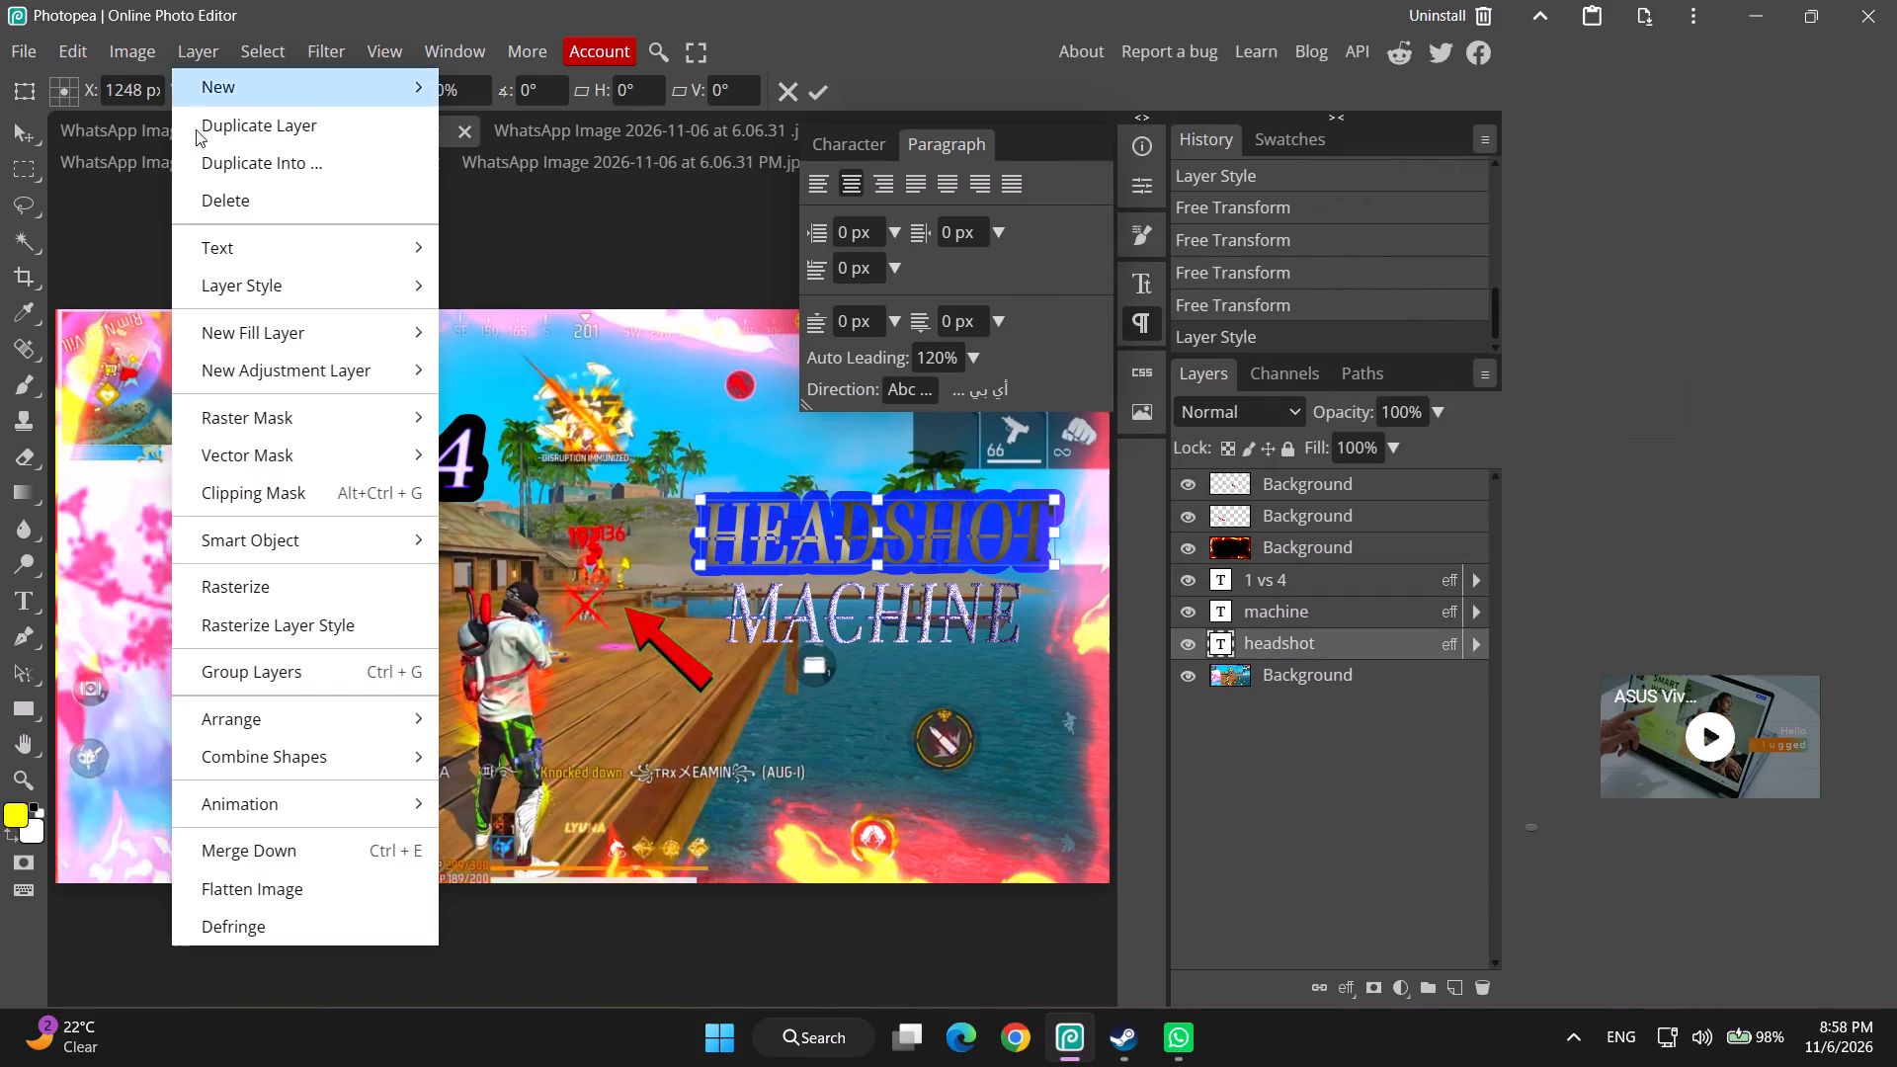
left_click(232, 268)
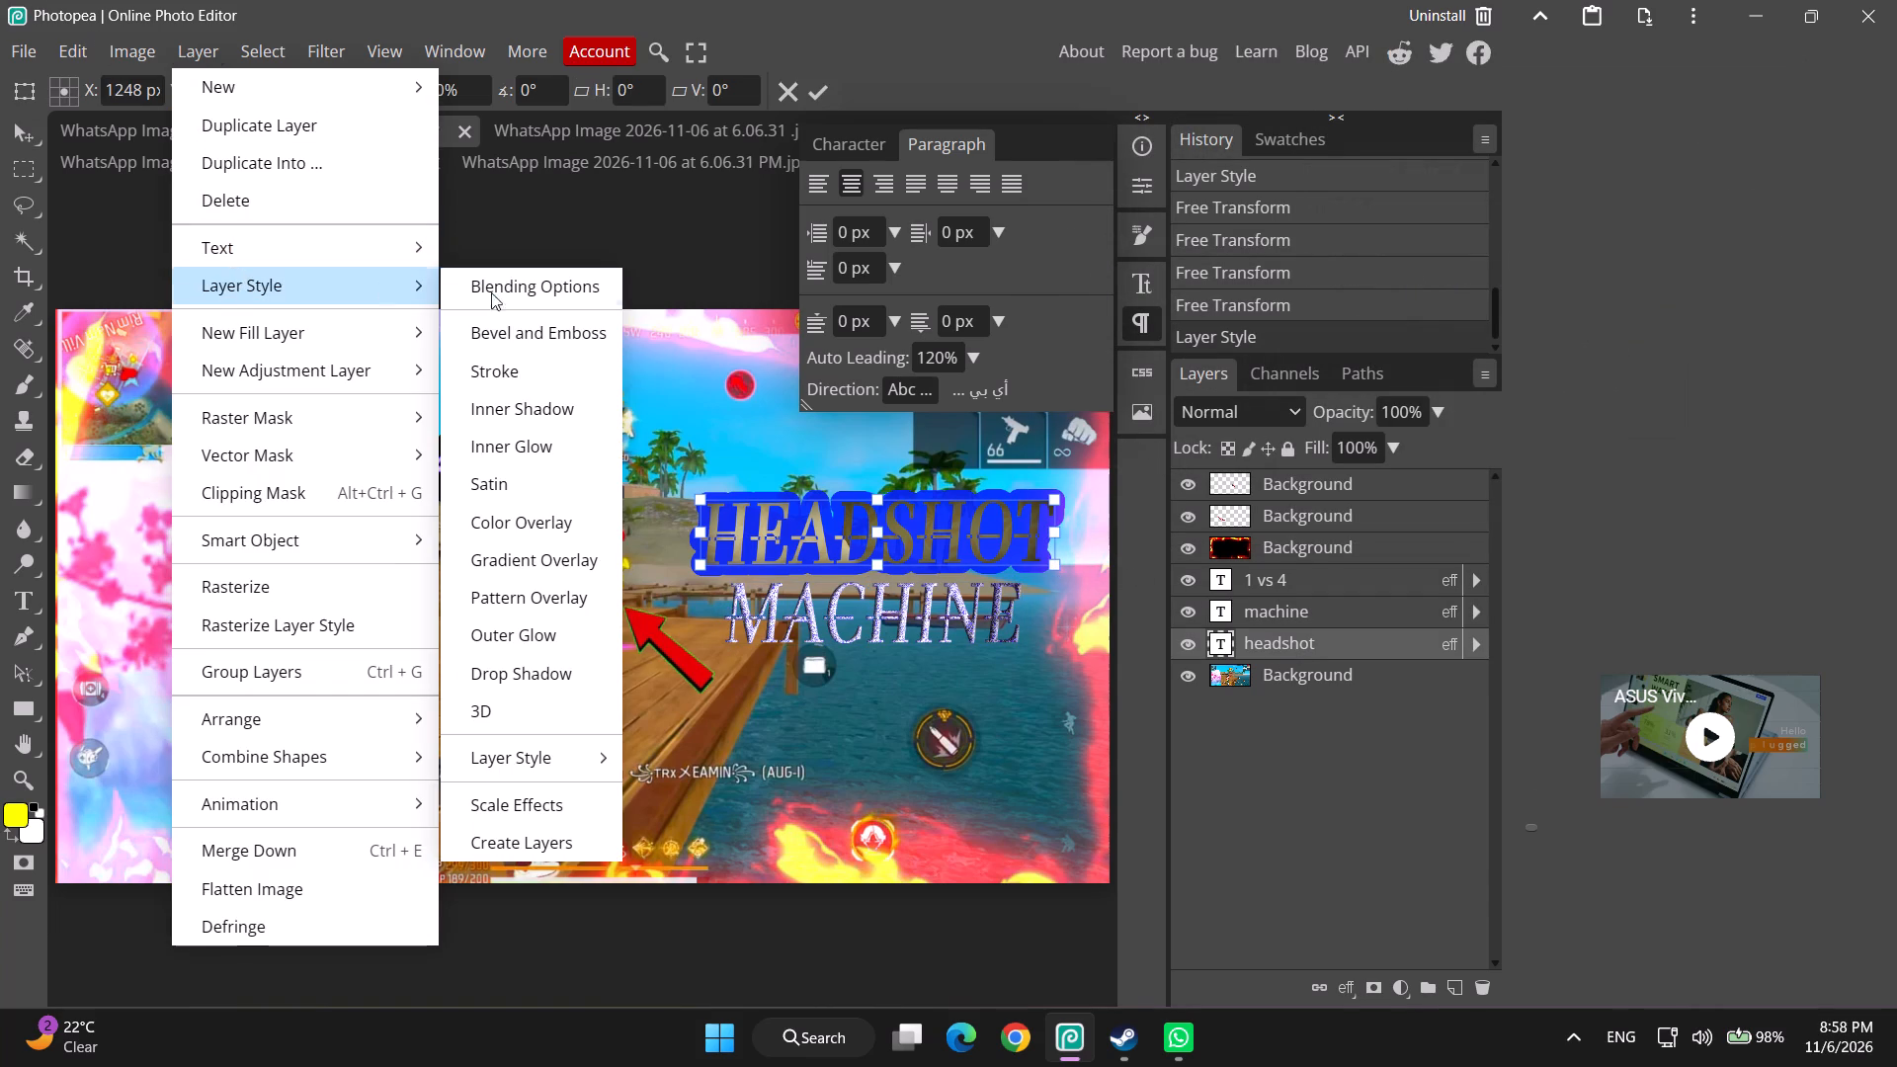
left_click(546, 297)
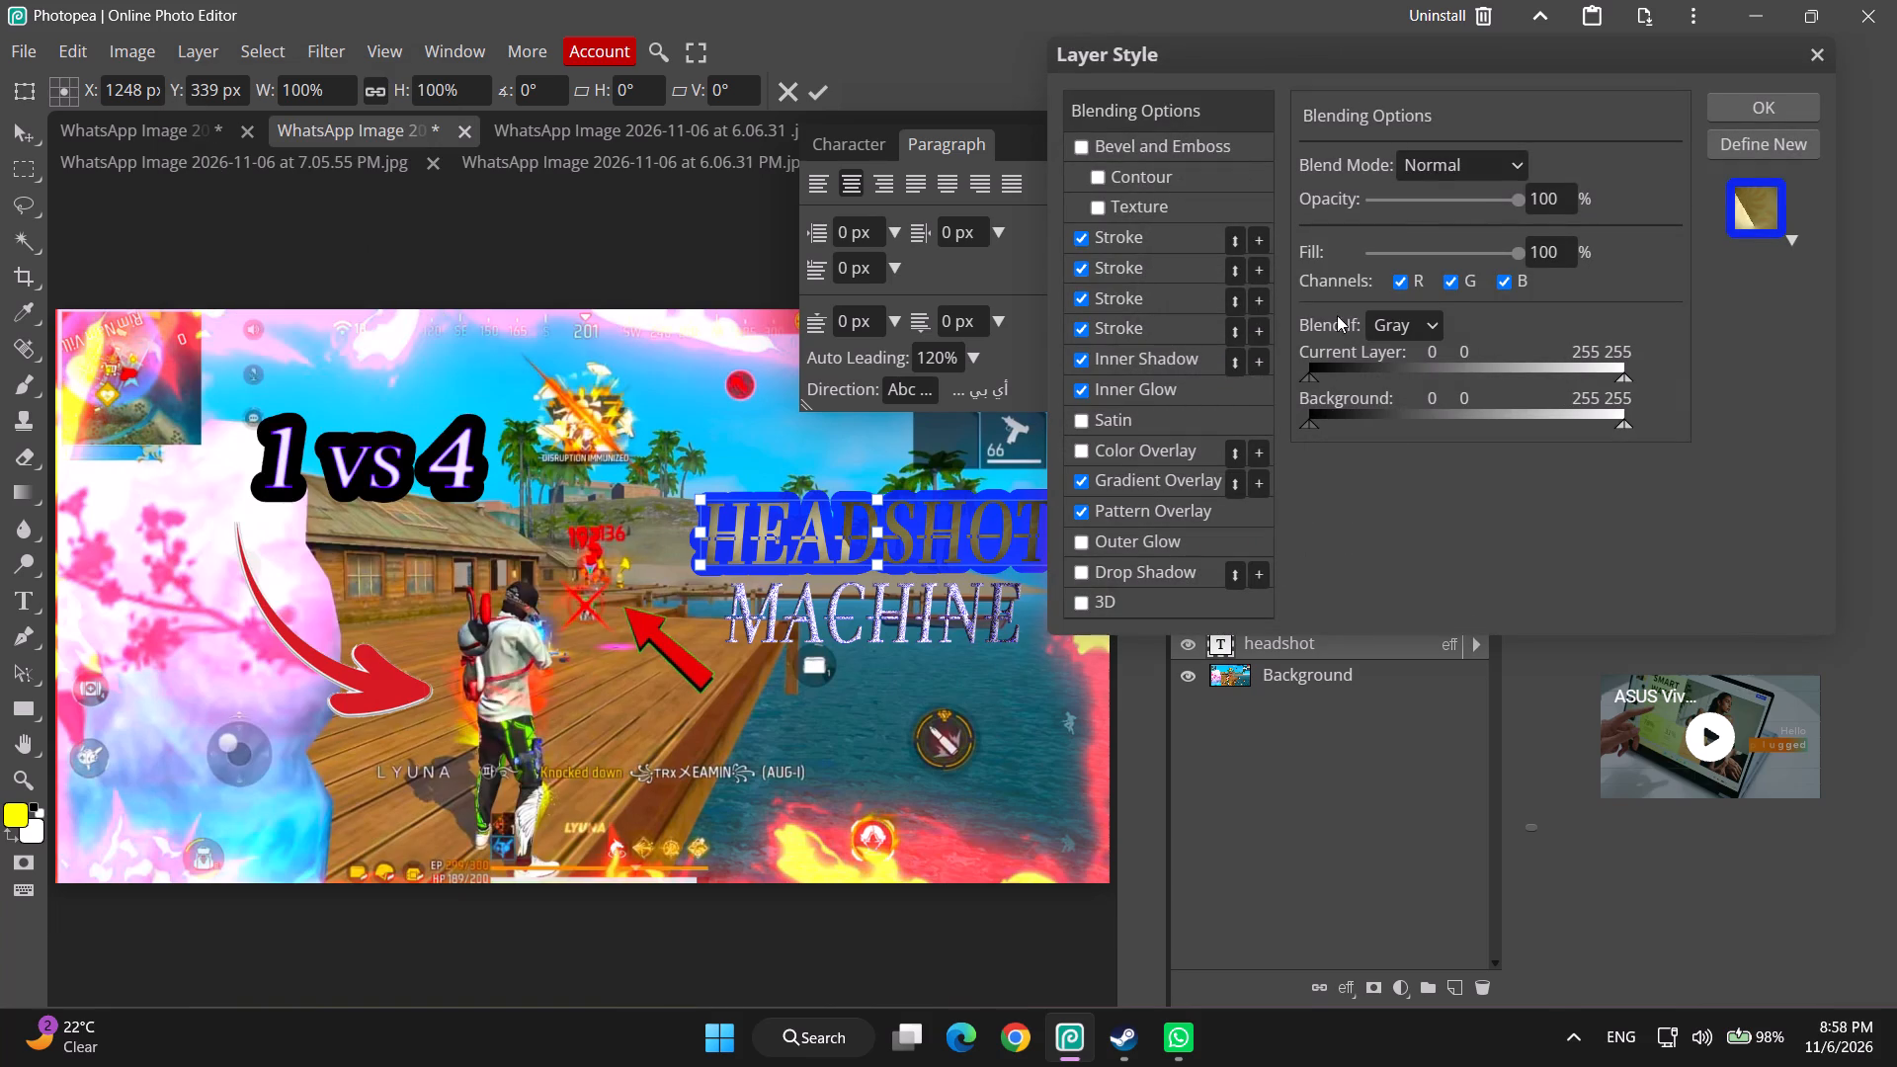
left_click(1081, 293)
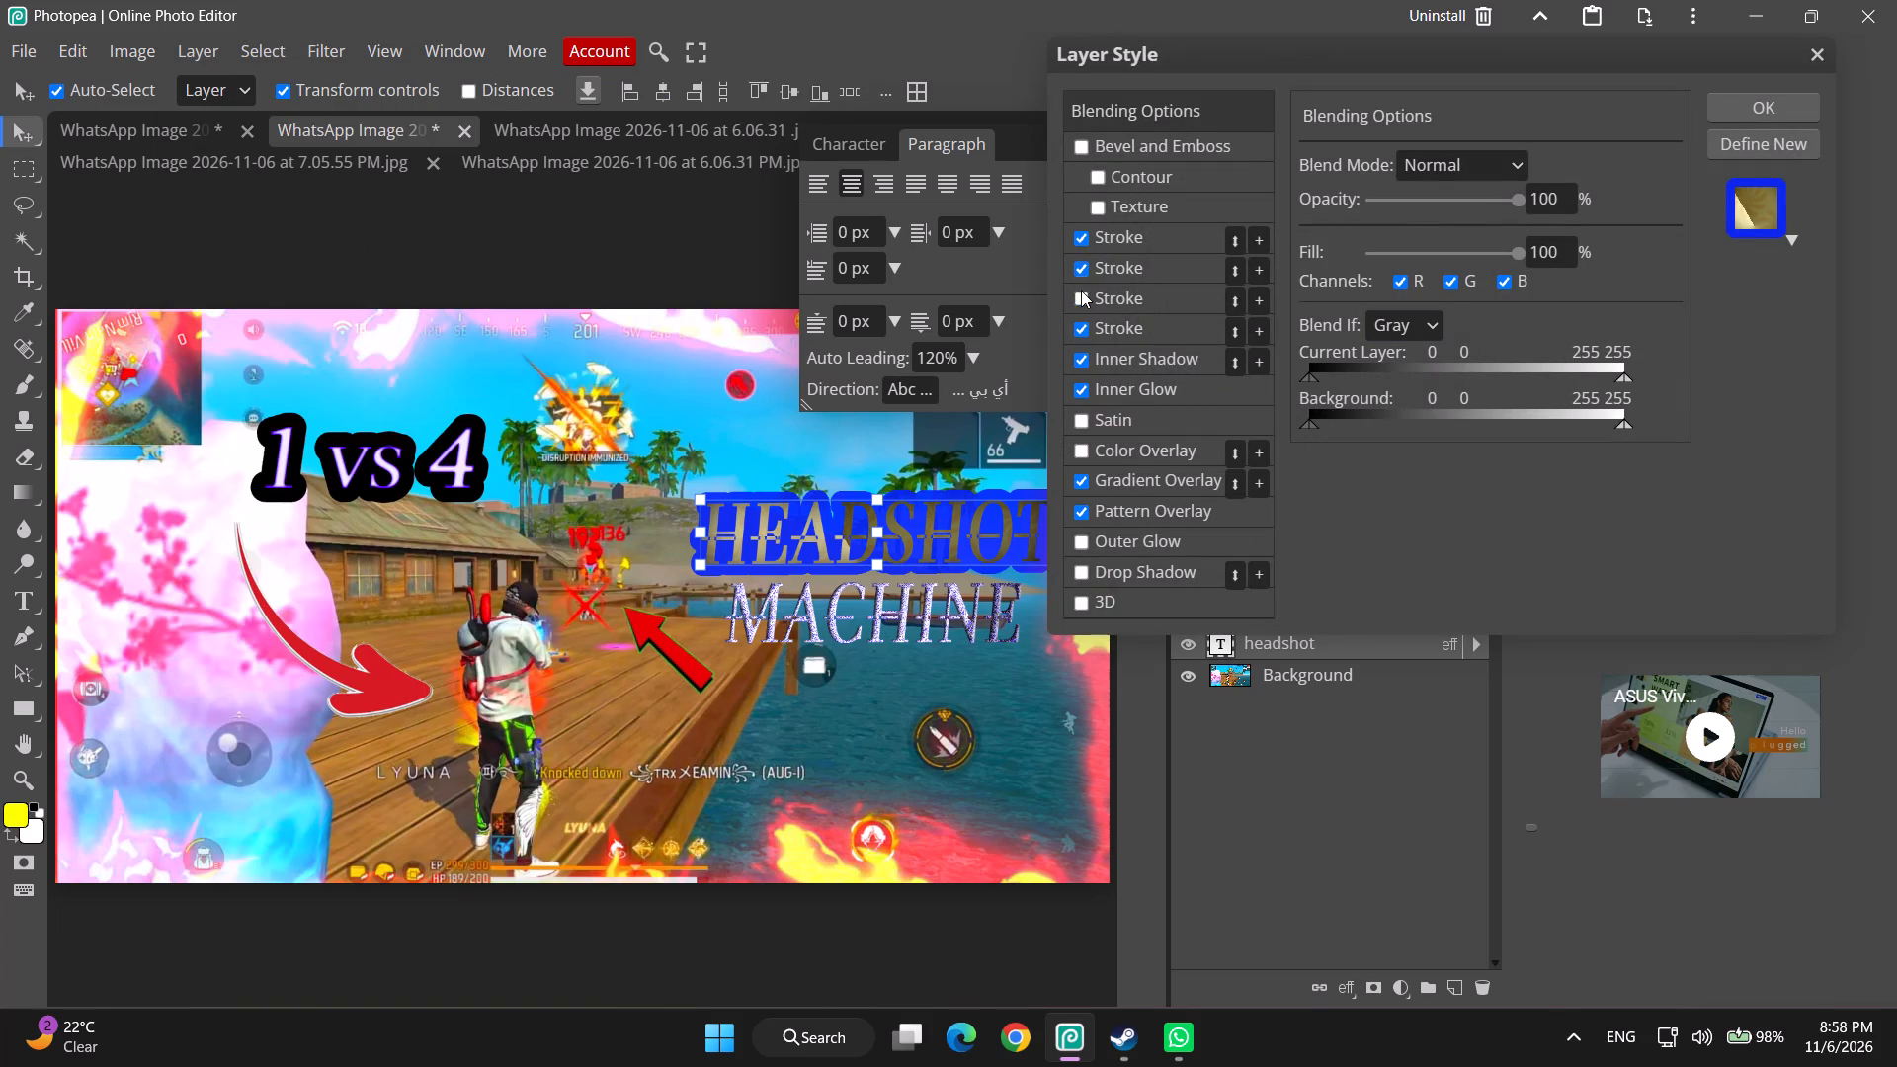
left_click(1077, 270)
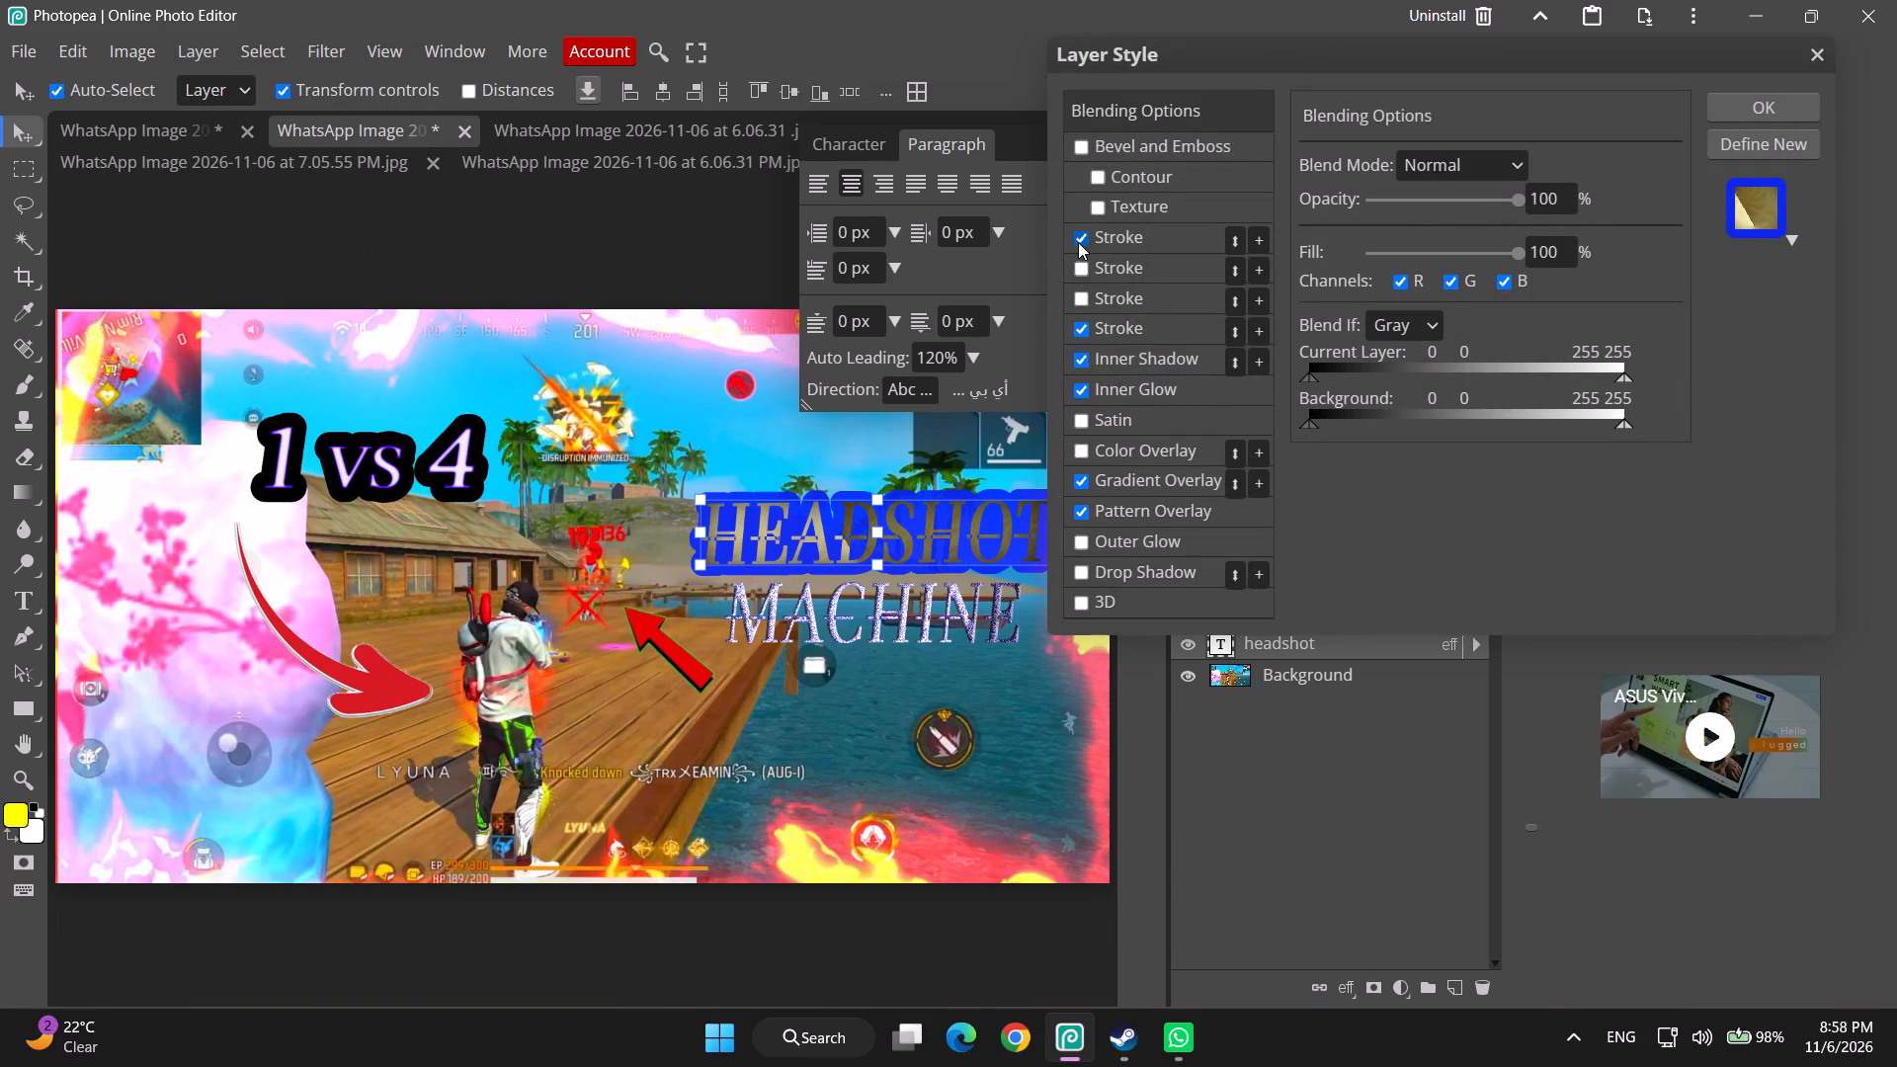
left_click(1078, 242)
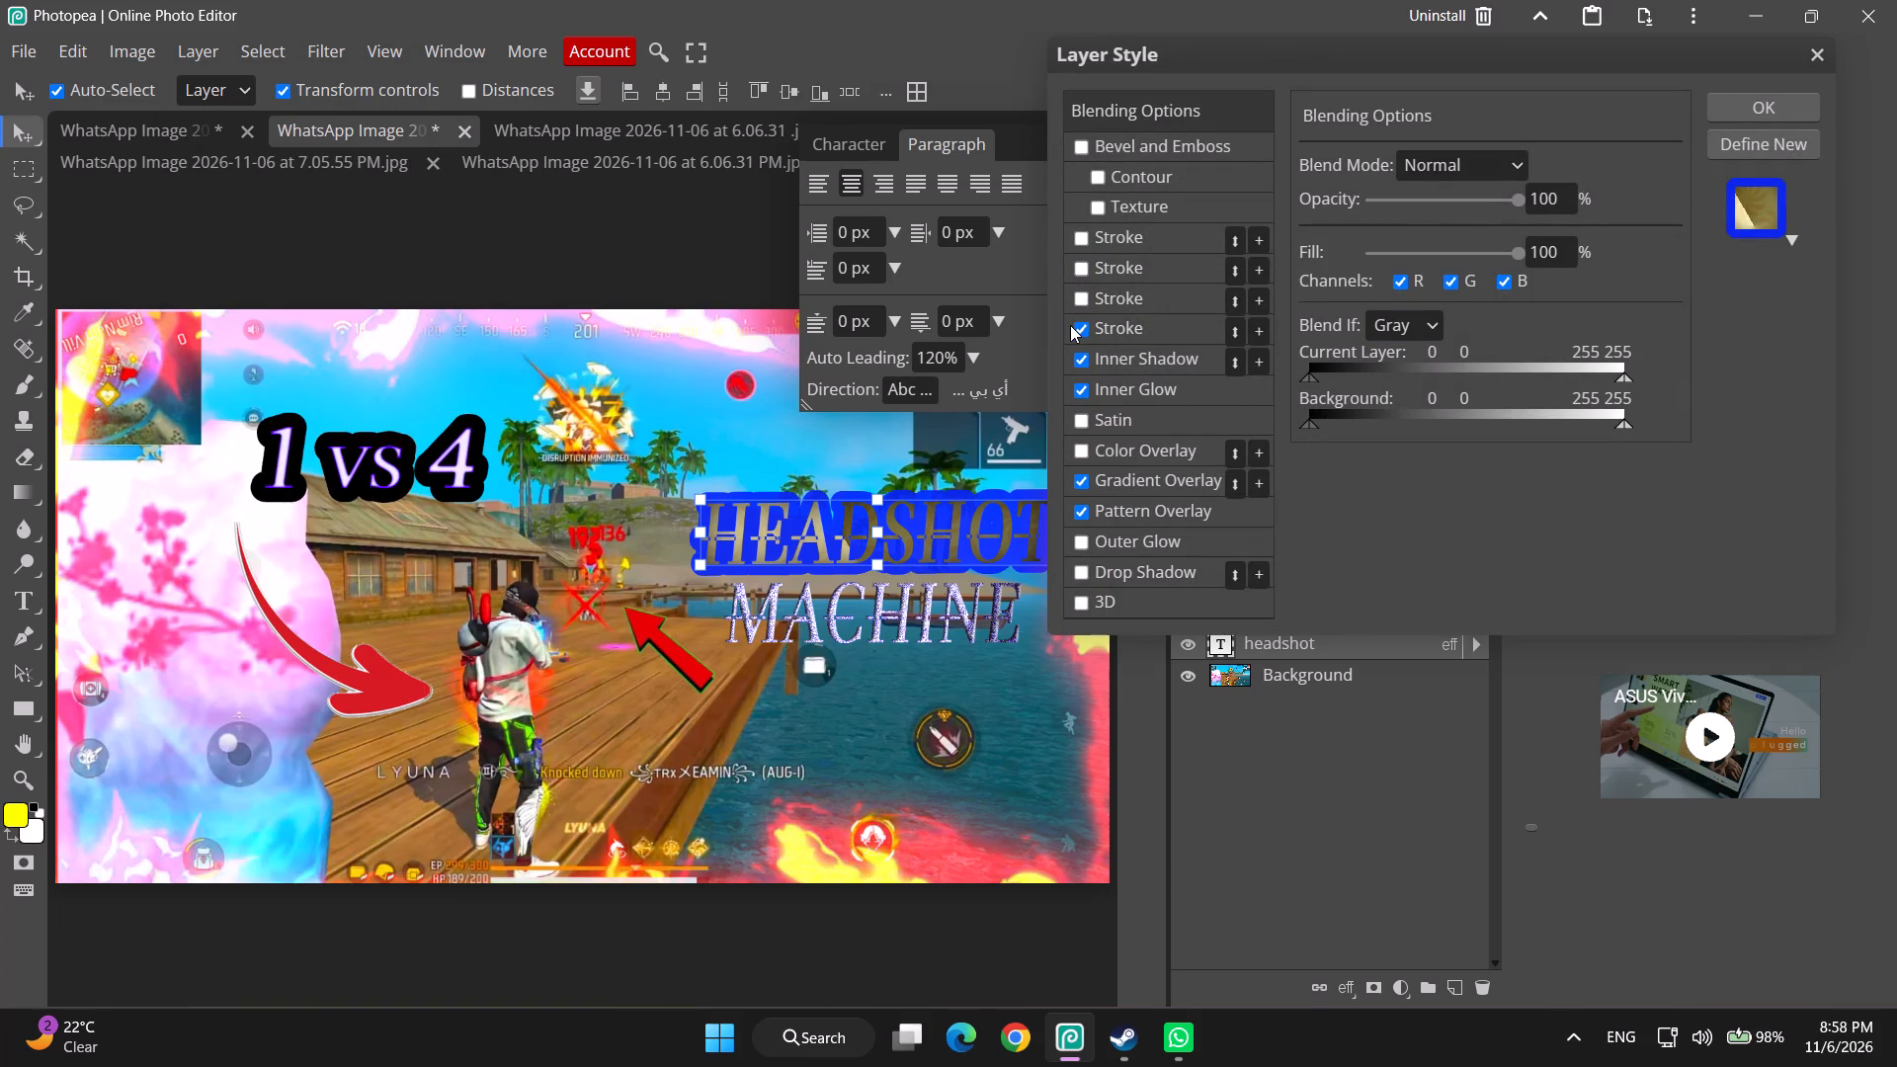
left_click(1070, 325)
left_click(1074, 328)
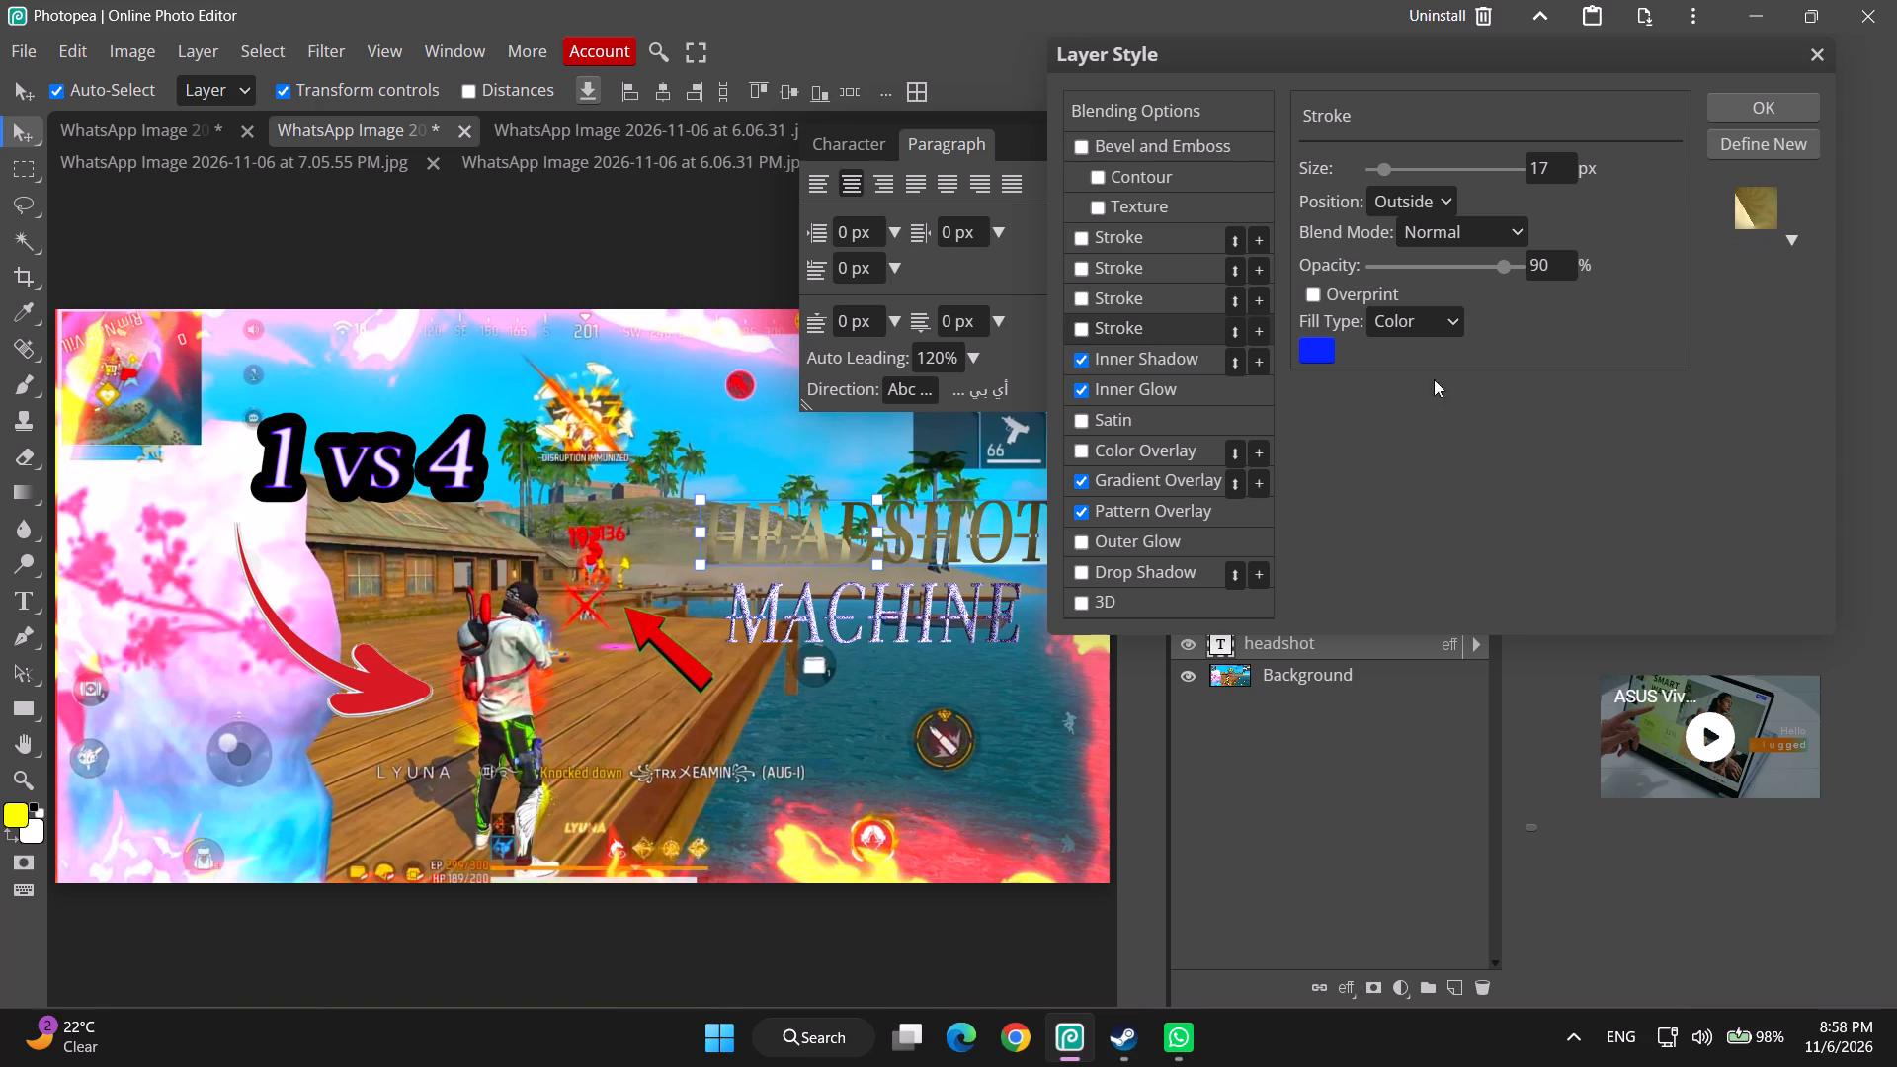
Turn off the "headshot" layer's inner glow, inner shadow, gradient overlay and pattern overlay, and apply the style.
left_click(1098, 365)
left_click(1084, 396)
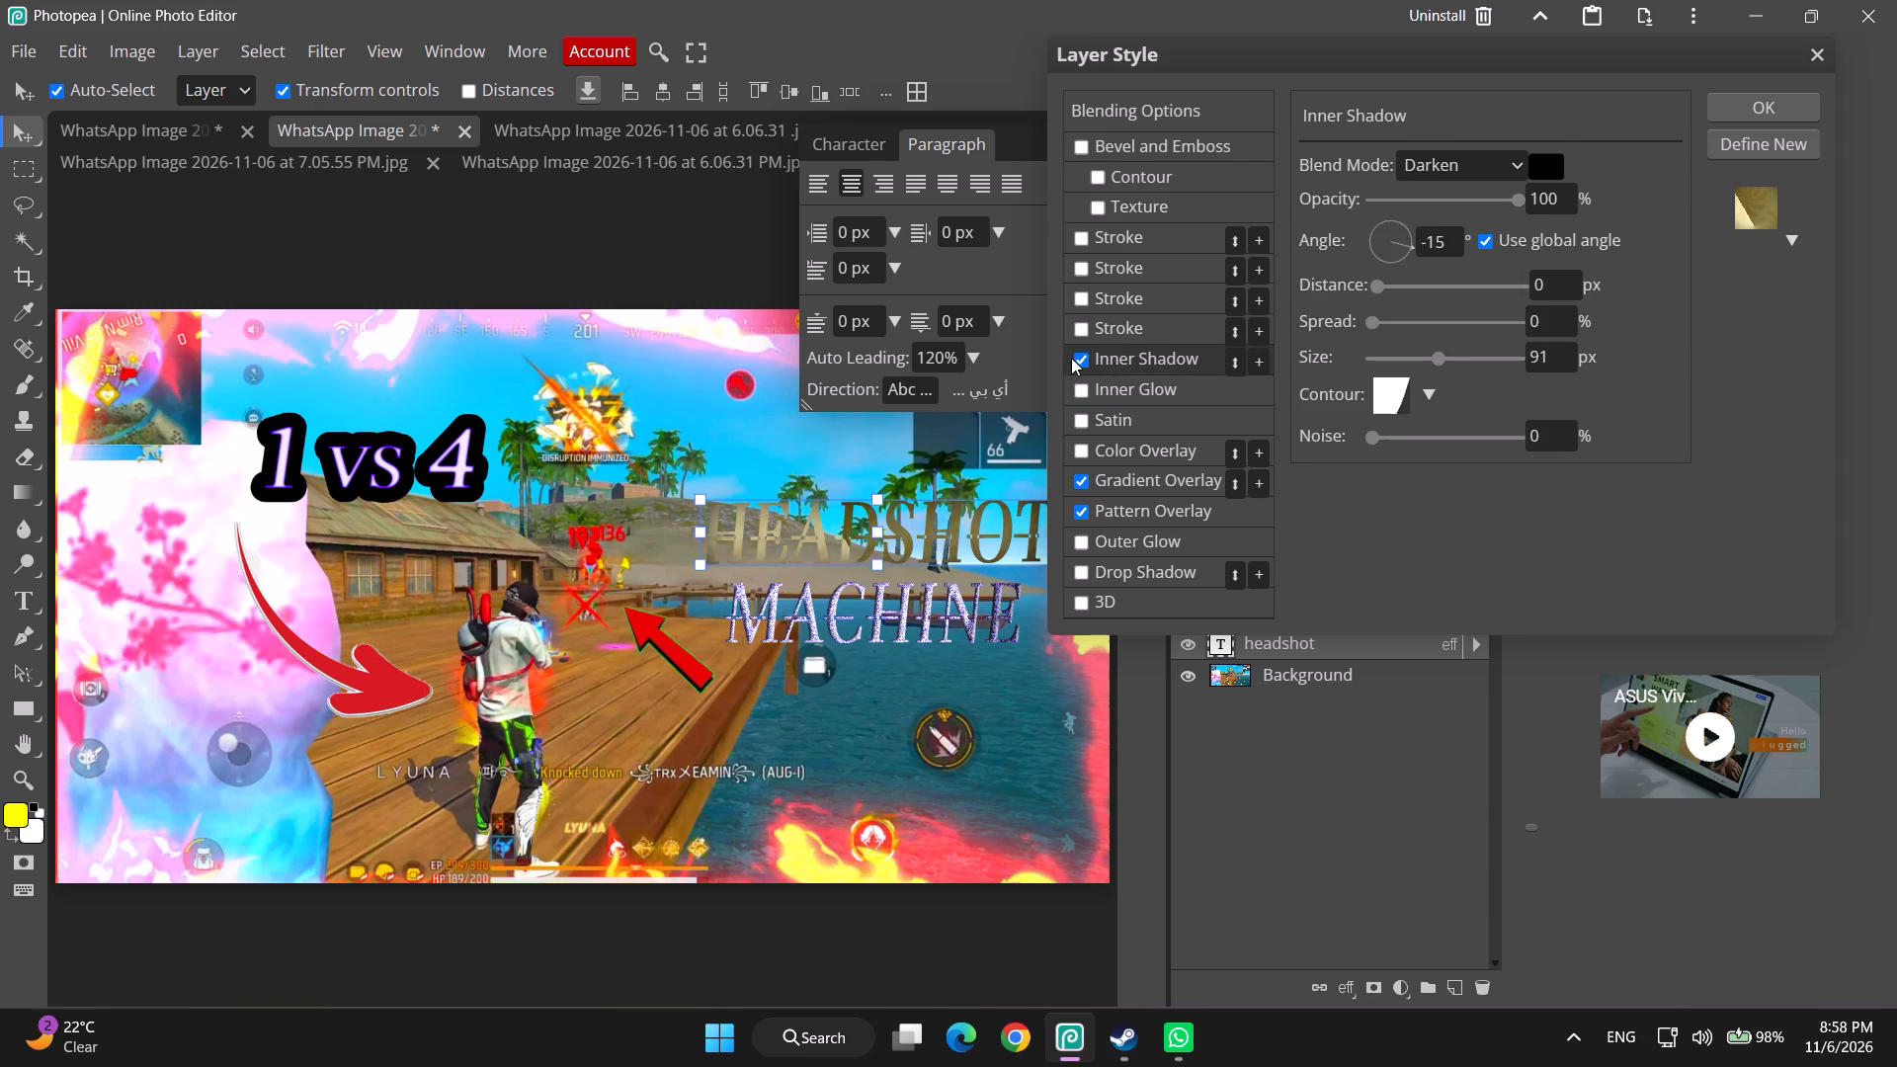
left_click(1078, 357)
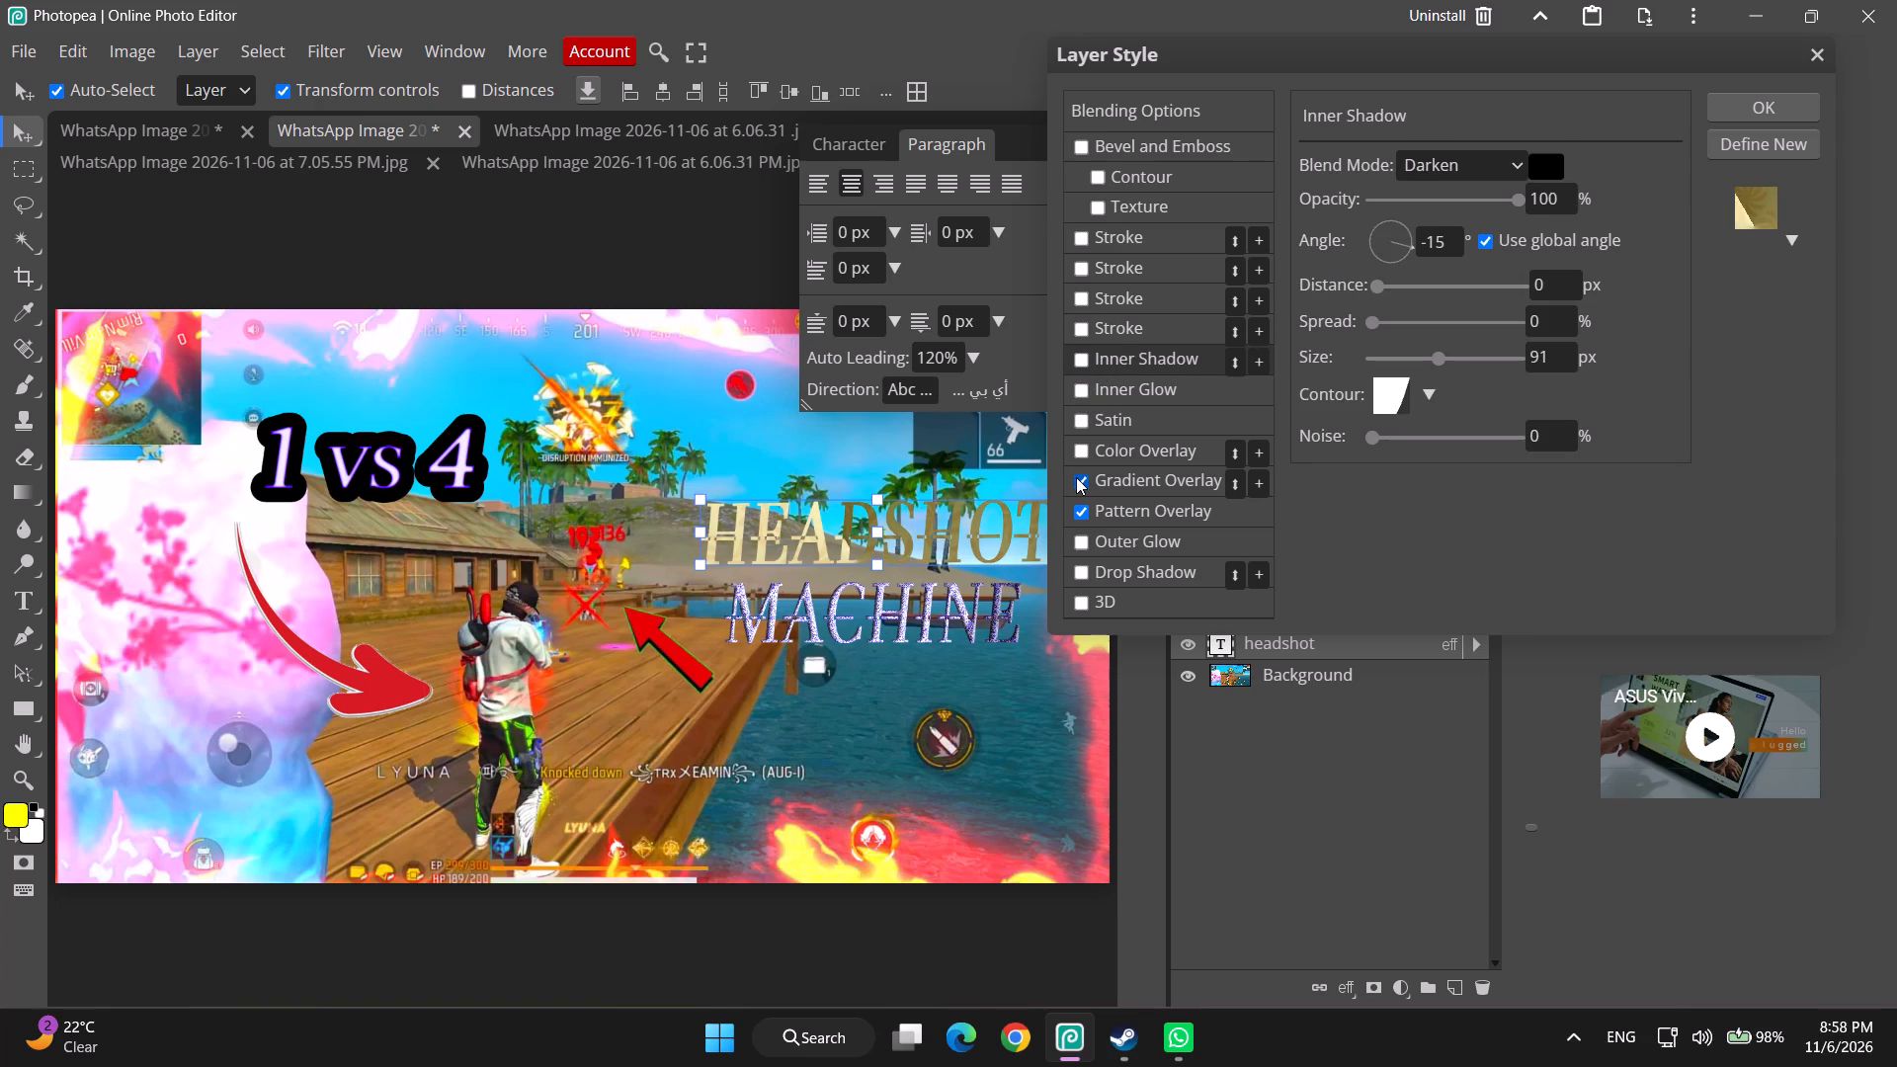
left_click(1076, 477)
left_click(1080, 510)
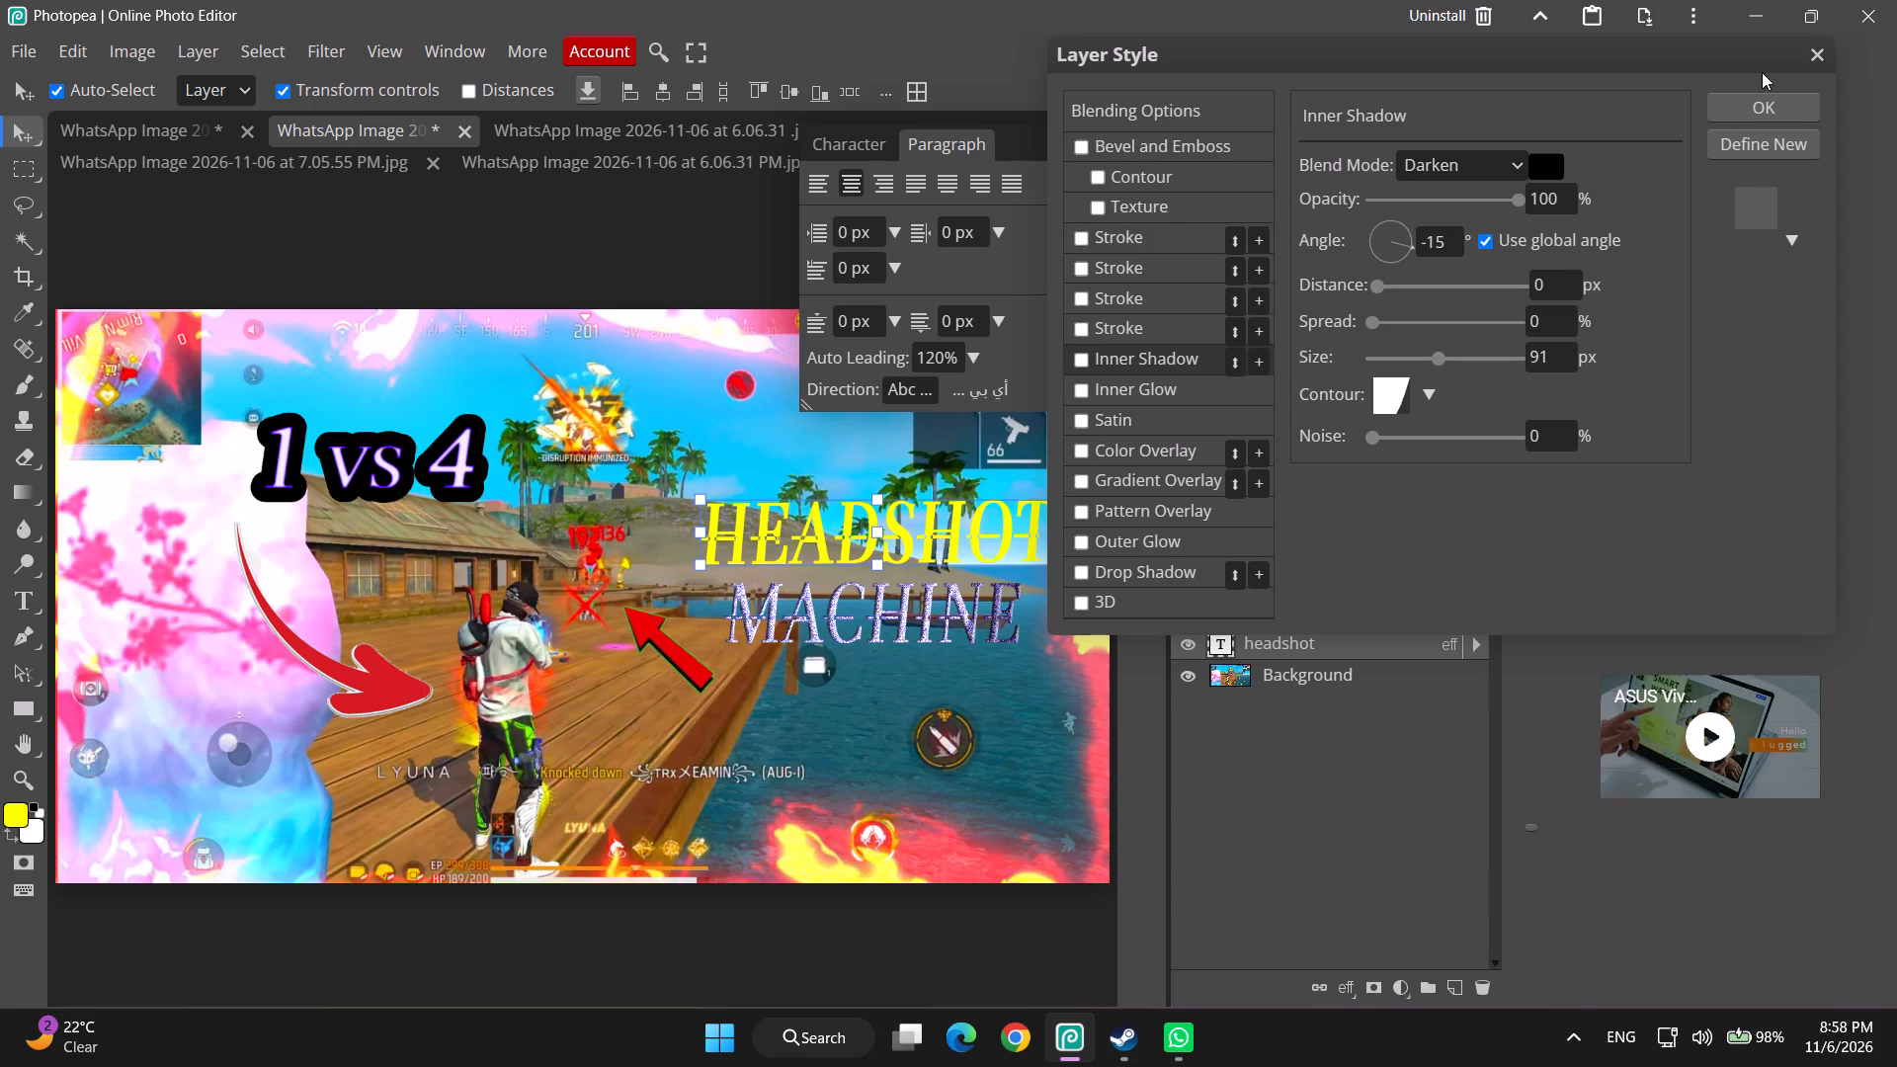
left_click(1763, 106)
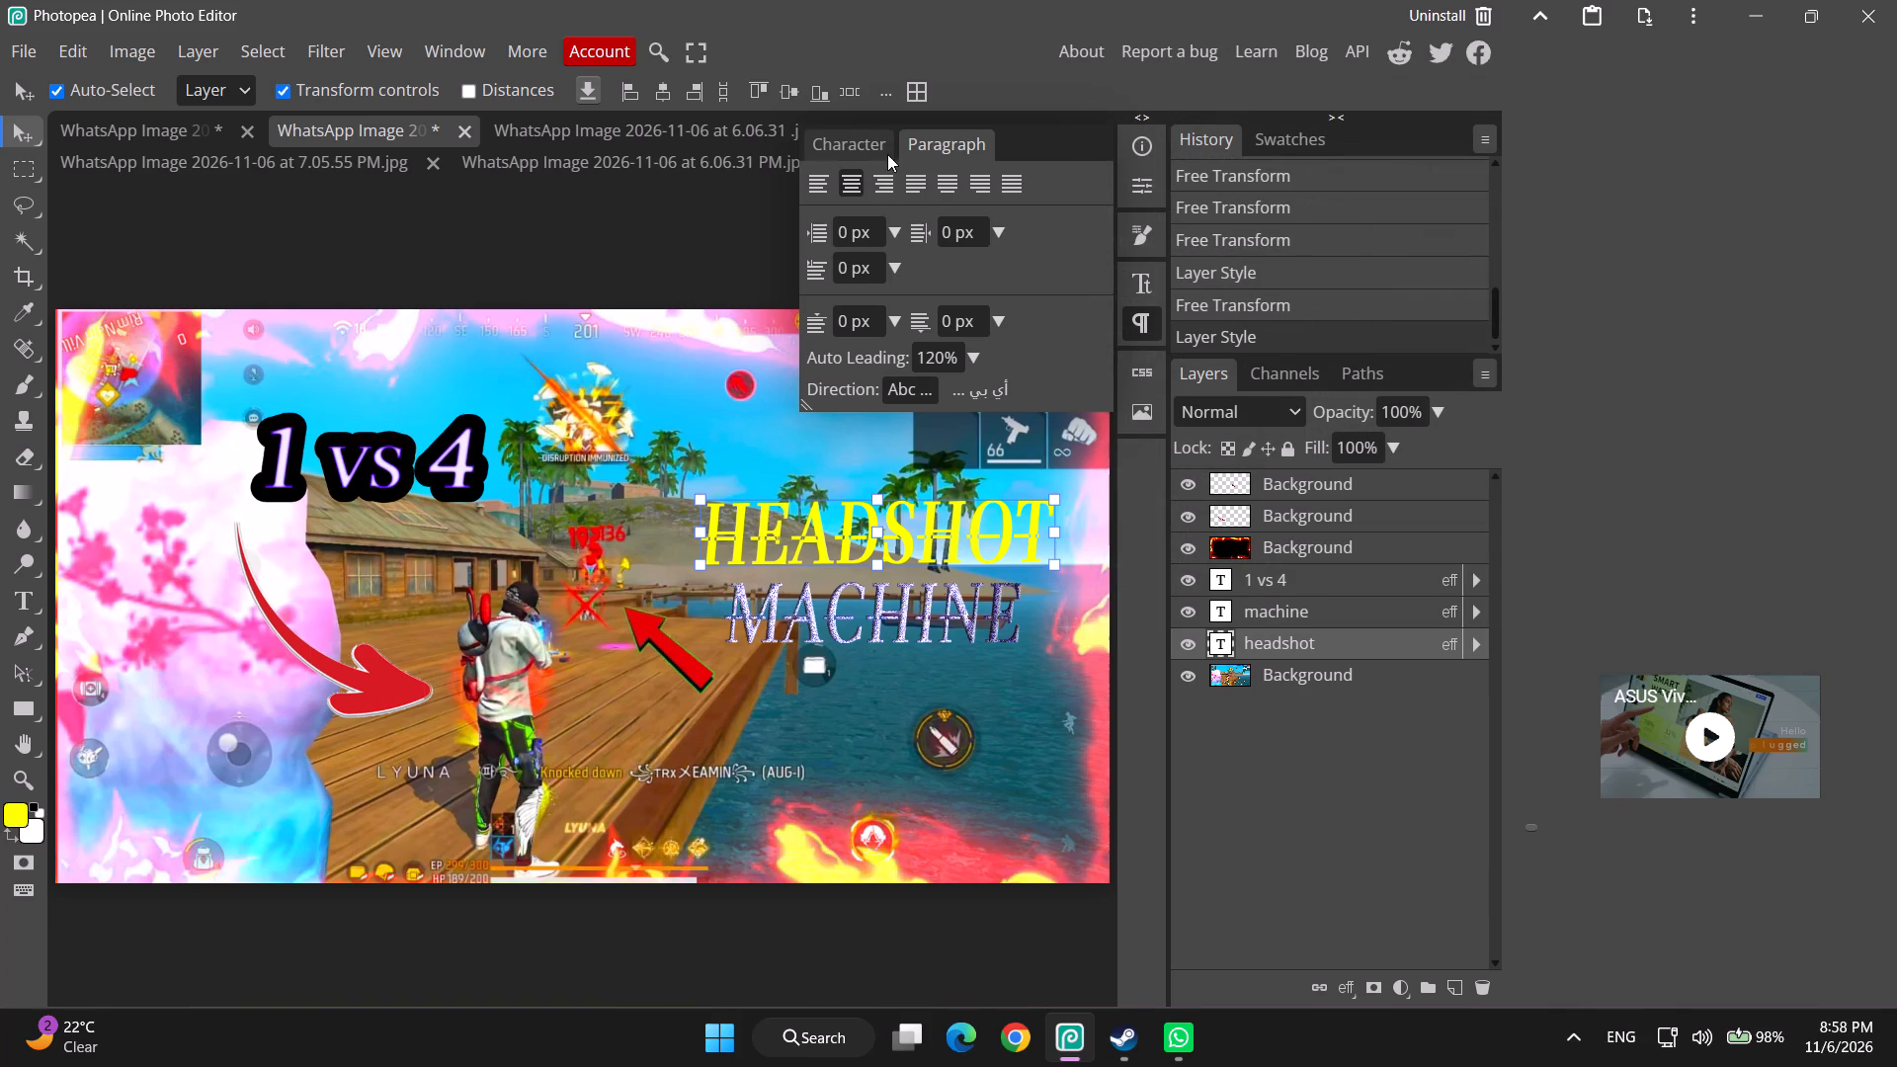
Set the "headshot" text's font size to 150 px.
left_click(871, 139)
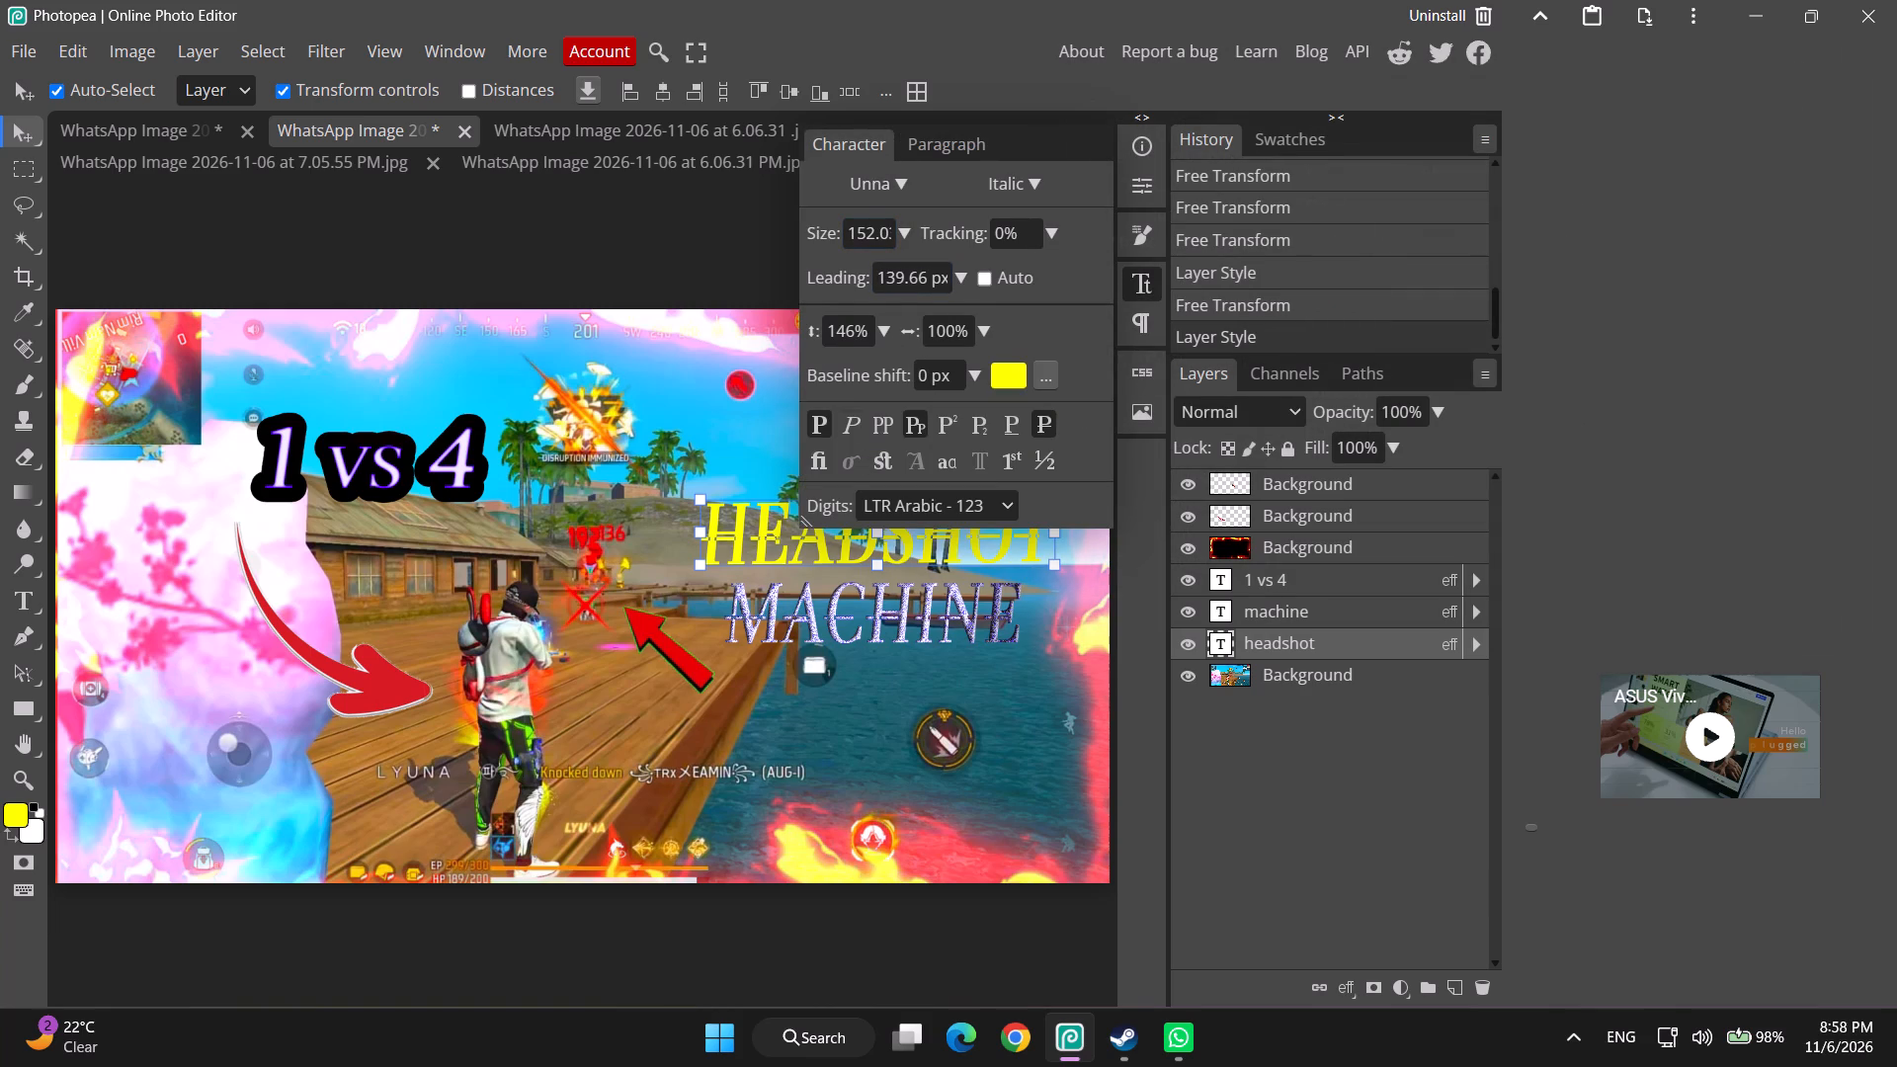
left_click(905, 243)
left_click_drag(900, 262, 967, 269)
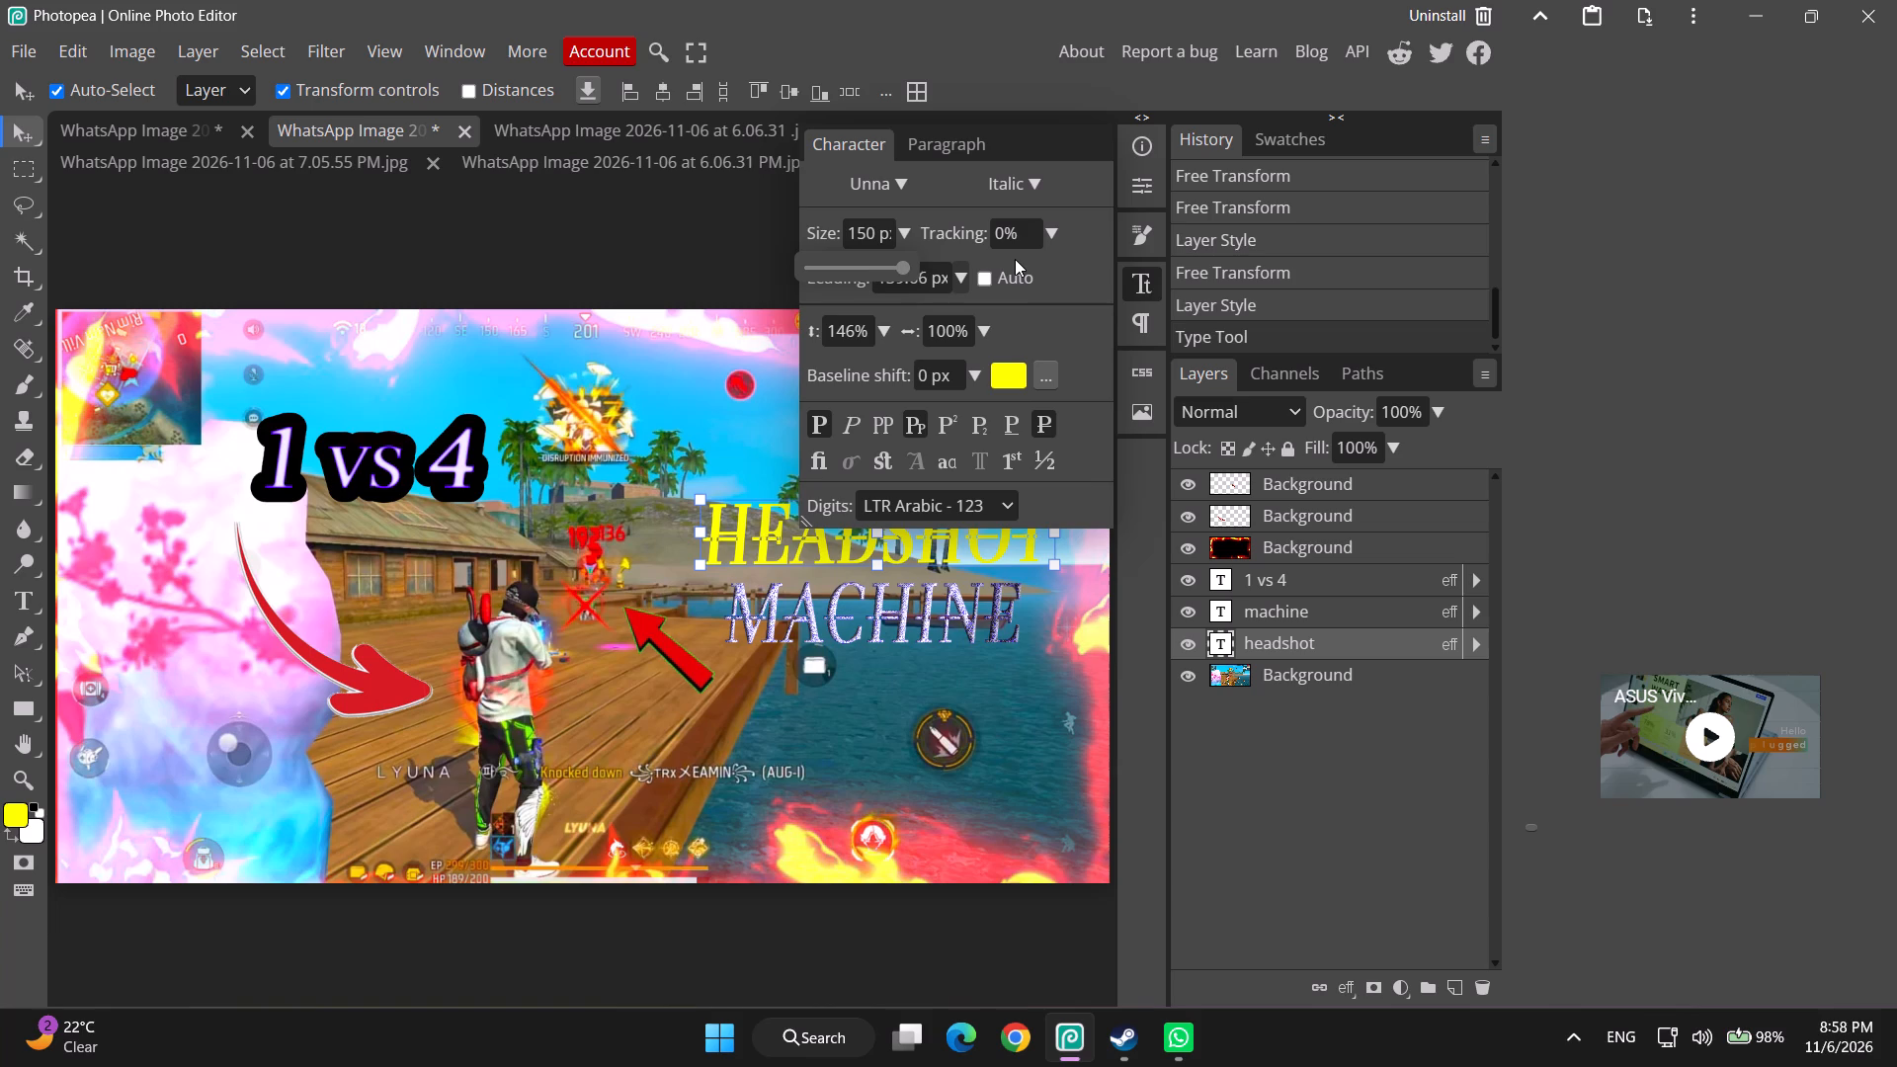
scroll(1015, 259, "down", 1)
scroll(1015, 259, "up", 1)
scroll(991, 288, "down", 1)
Widen the "headshot" lettering by setting its horizontal scale to 137%.
left_click(976, 336)
left_click_drag(948, 367, 975, 358)
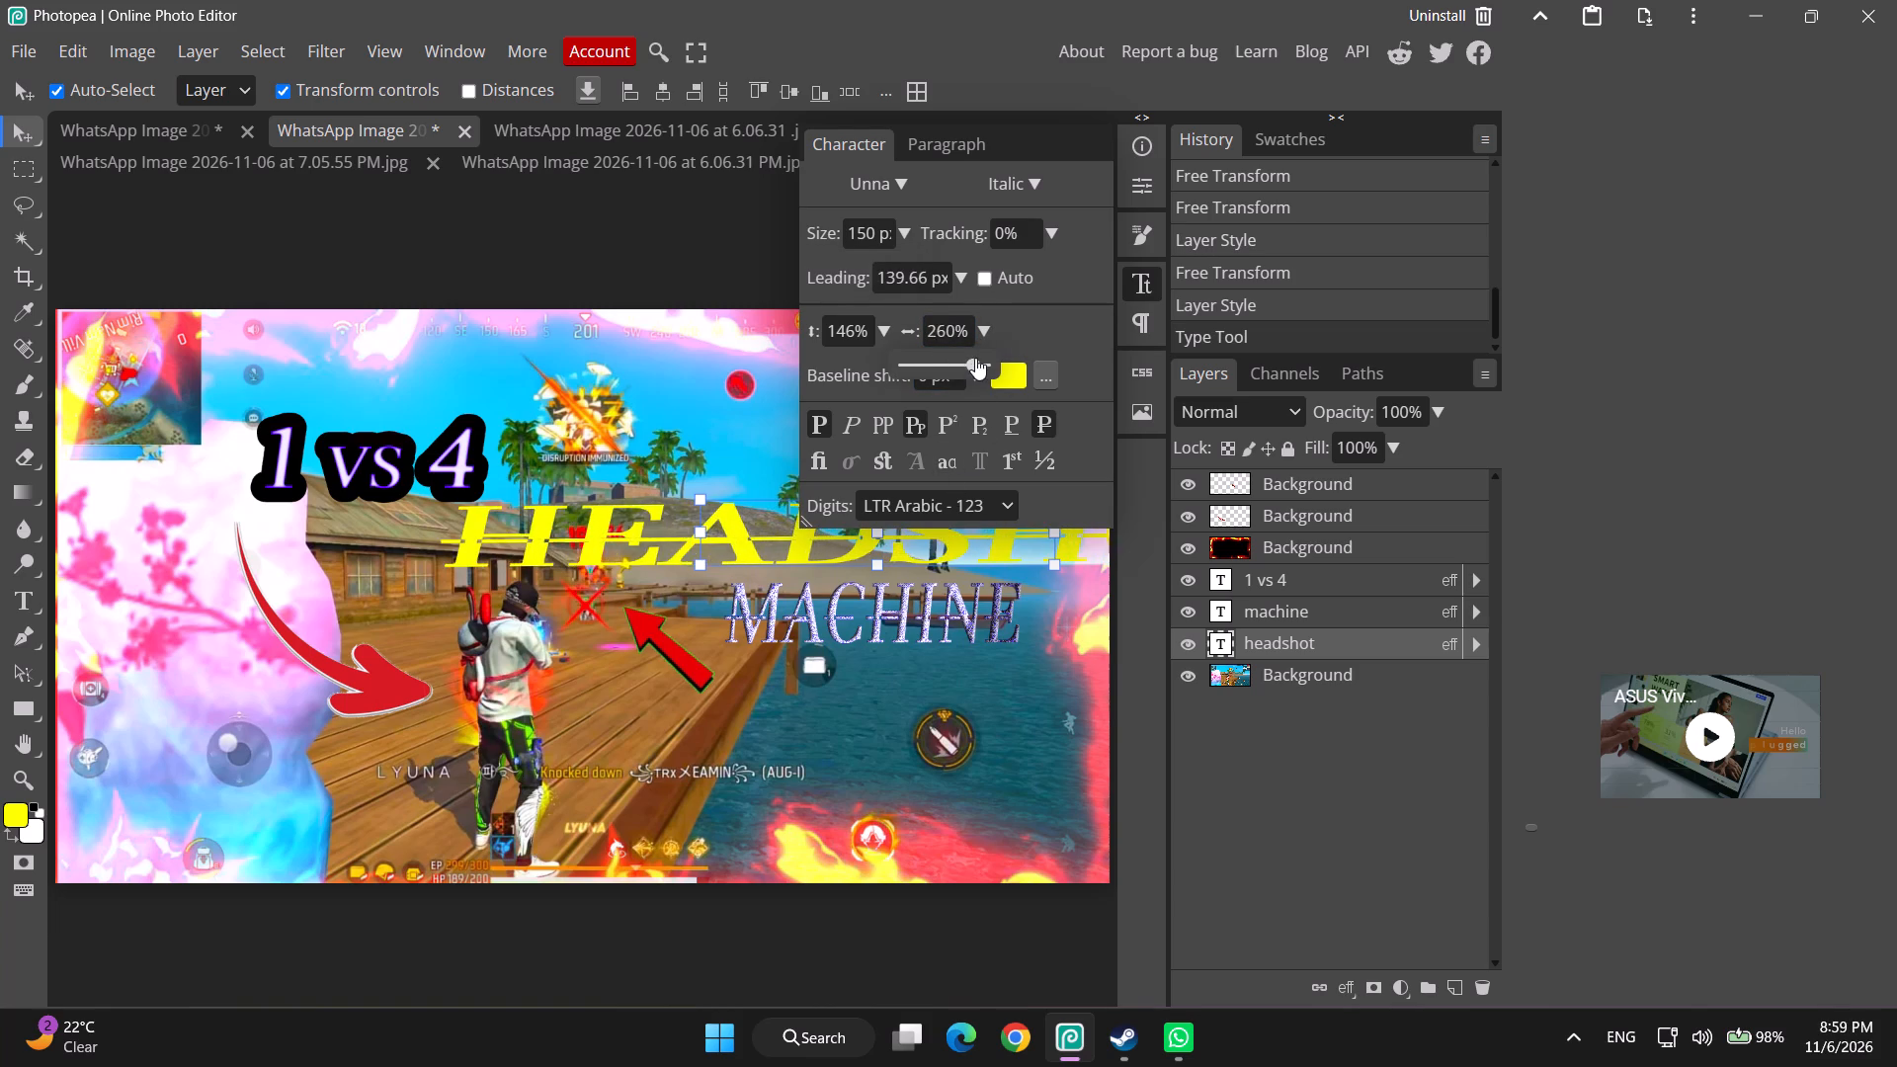
left_click_drag(975, 358, 939, 387)
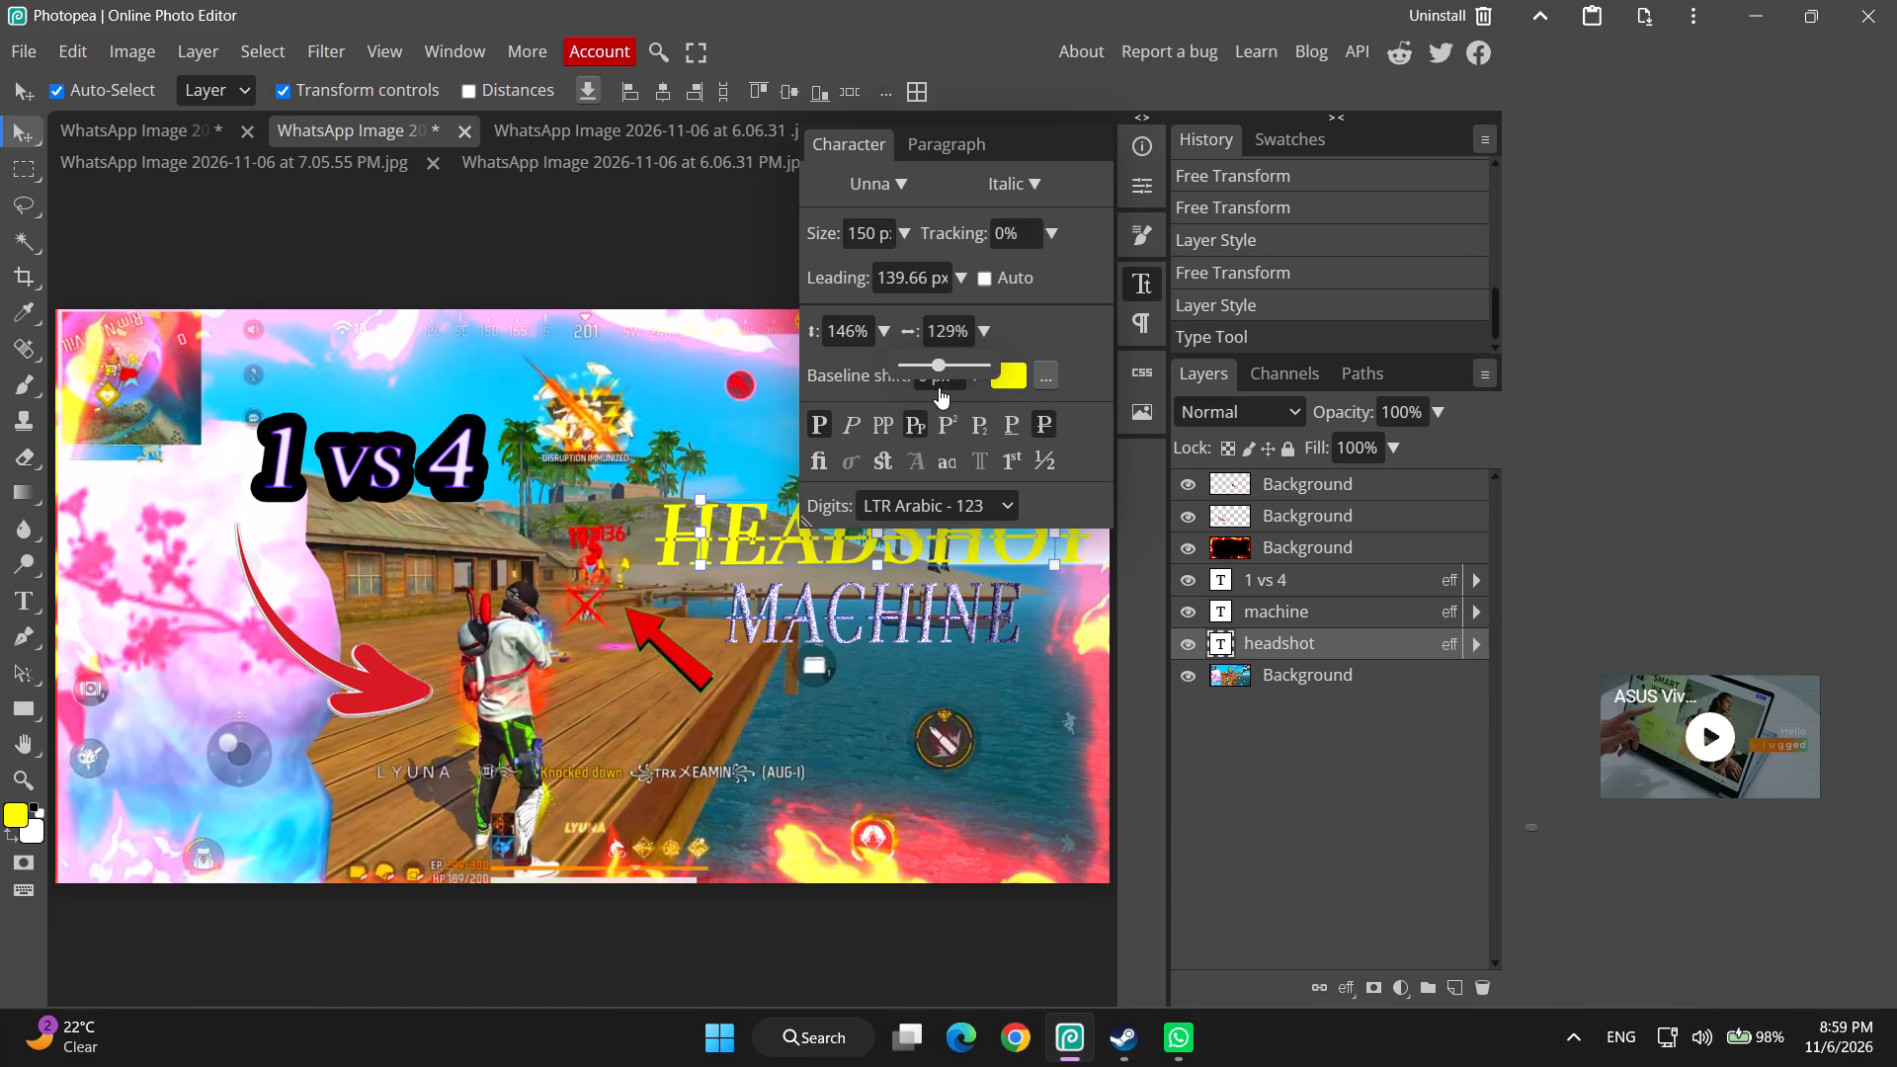
left_click_drag(939, 387, 942, 382)
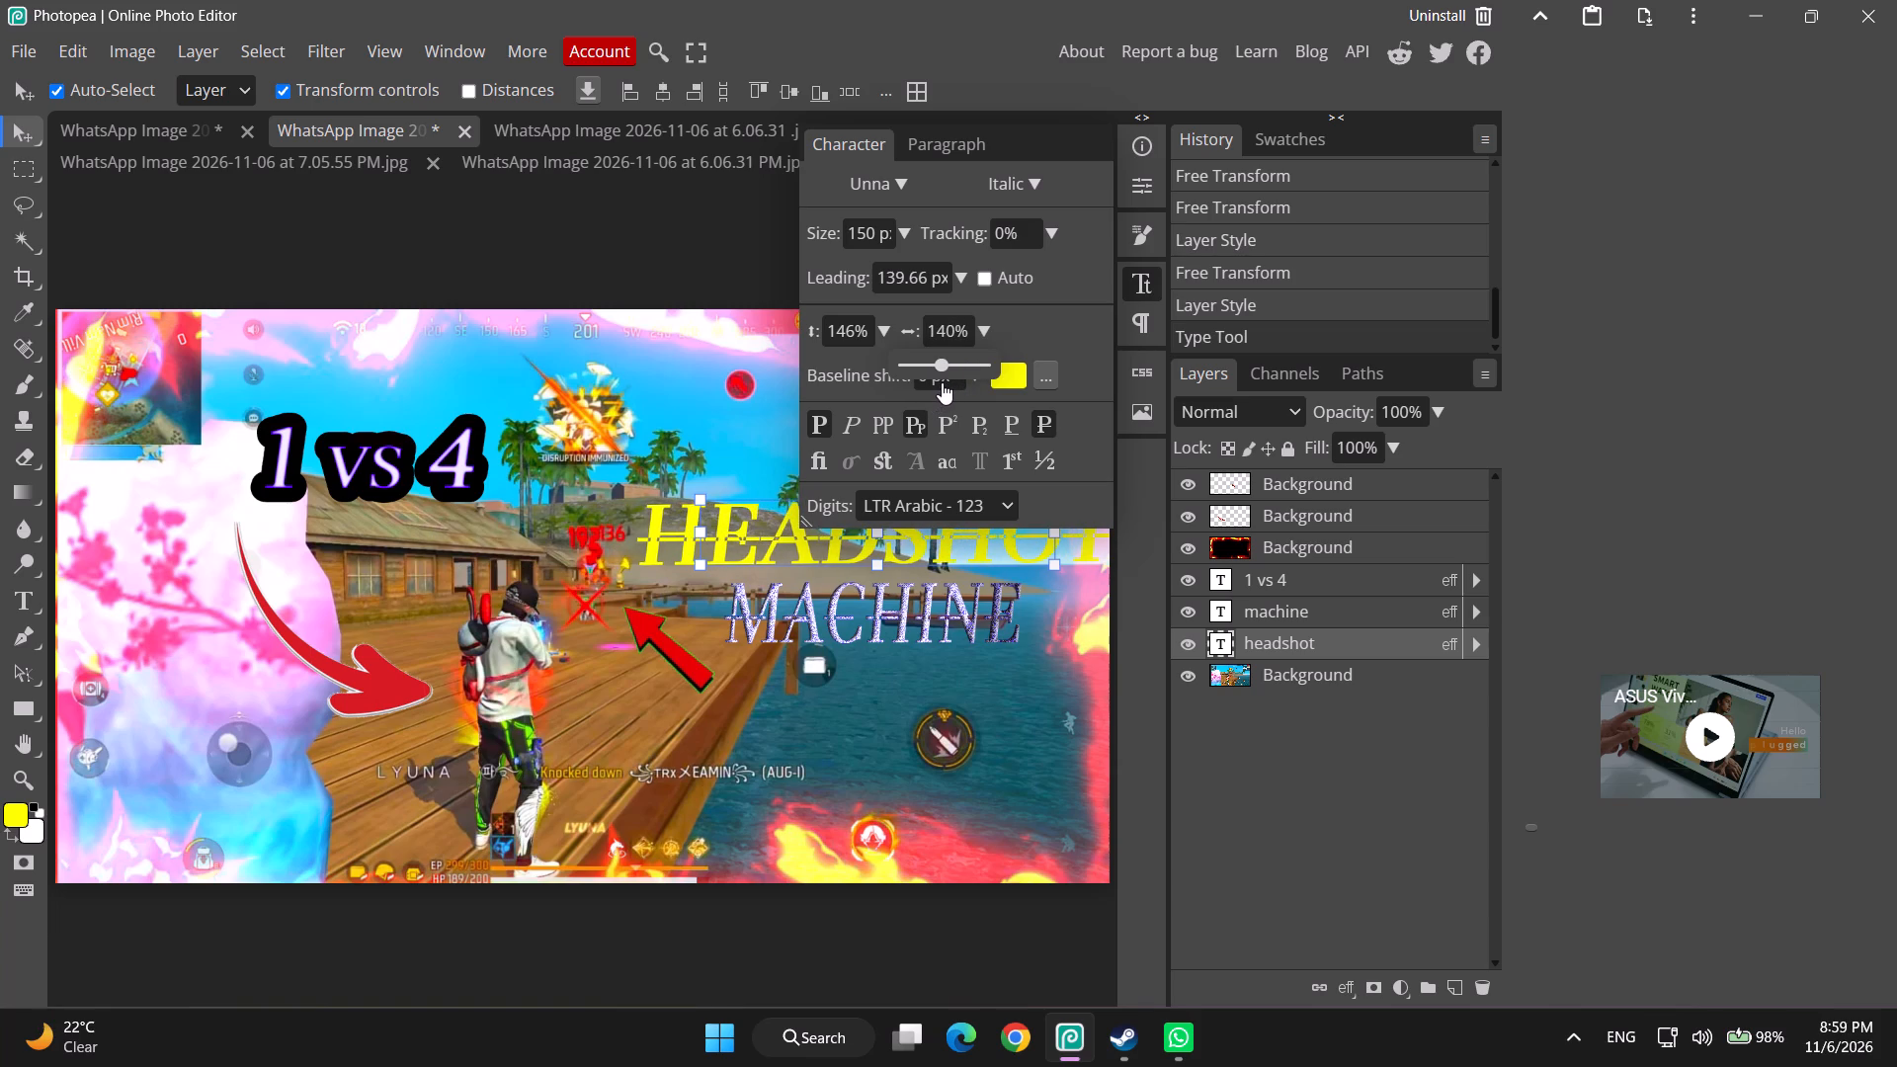
left_click_drag(942, 382, 941, 383)
left_click(1031, 326)
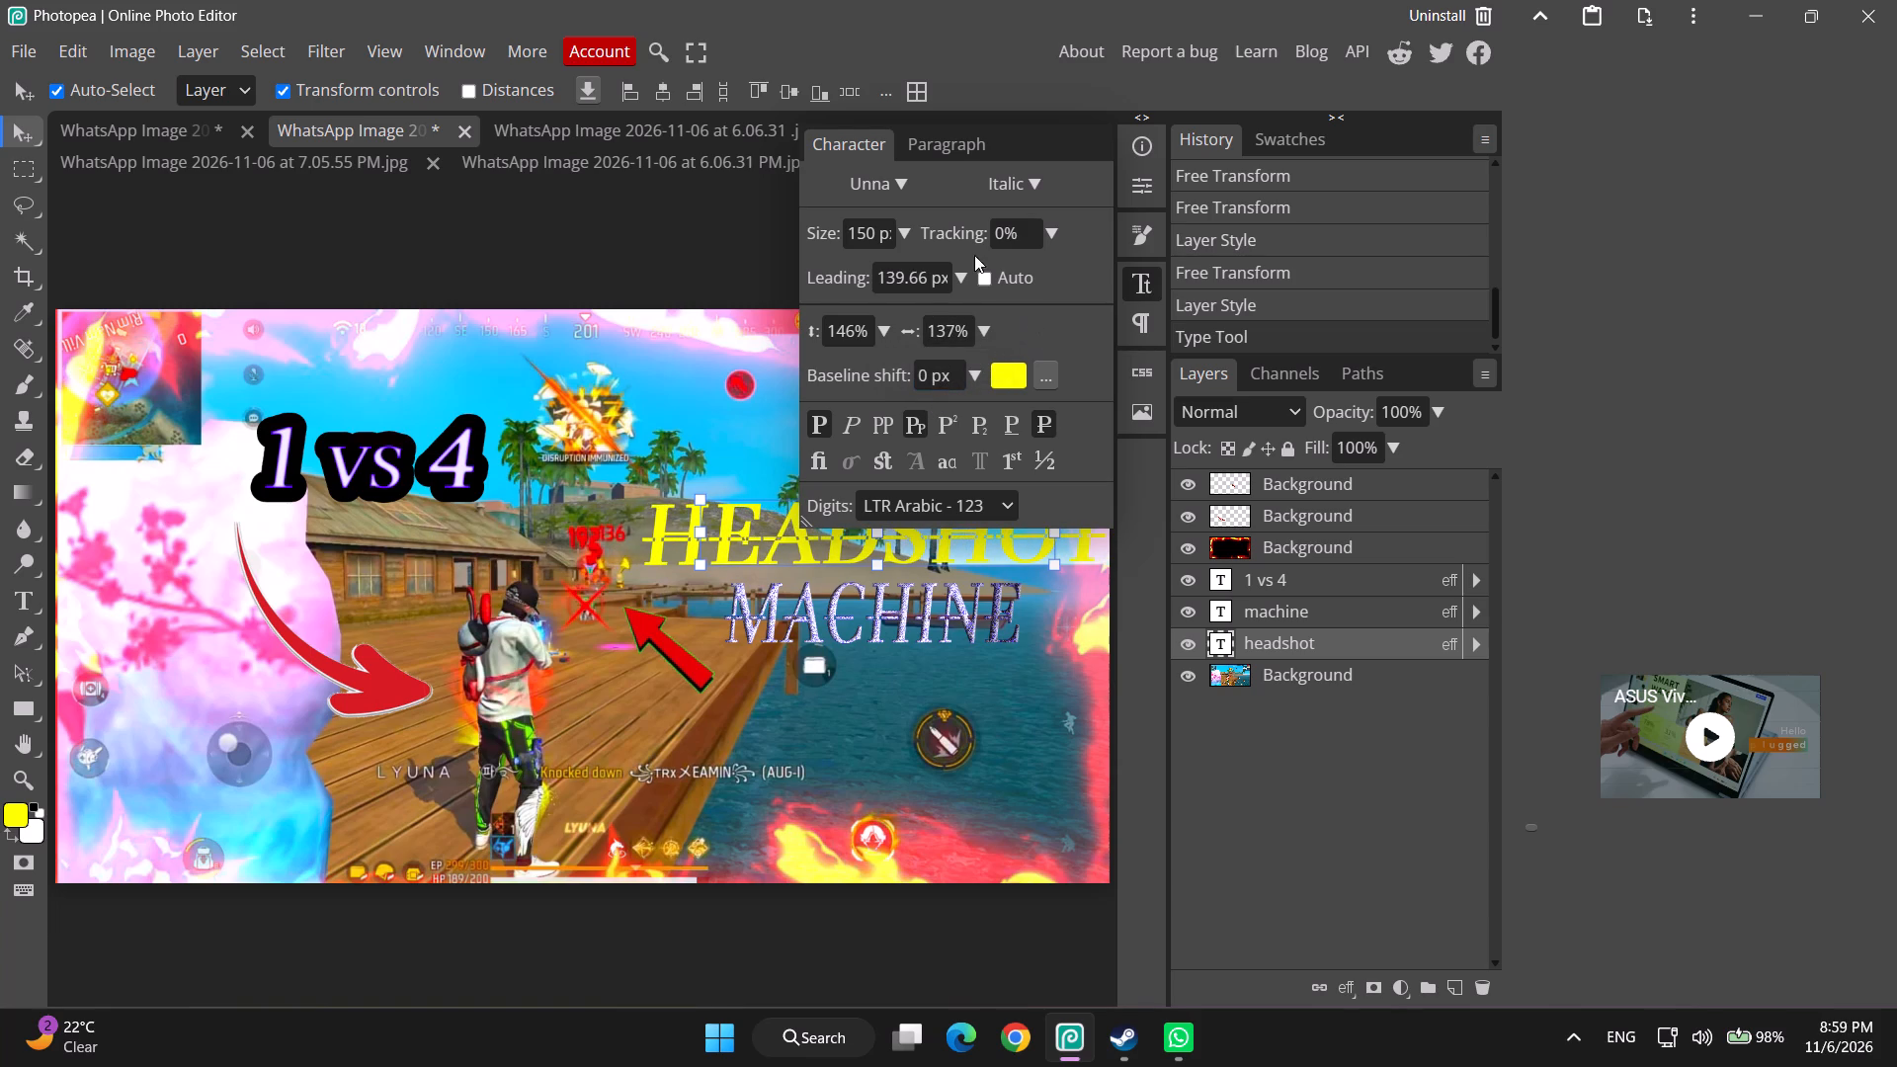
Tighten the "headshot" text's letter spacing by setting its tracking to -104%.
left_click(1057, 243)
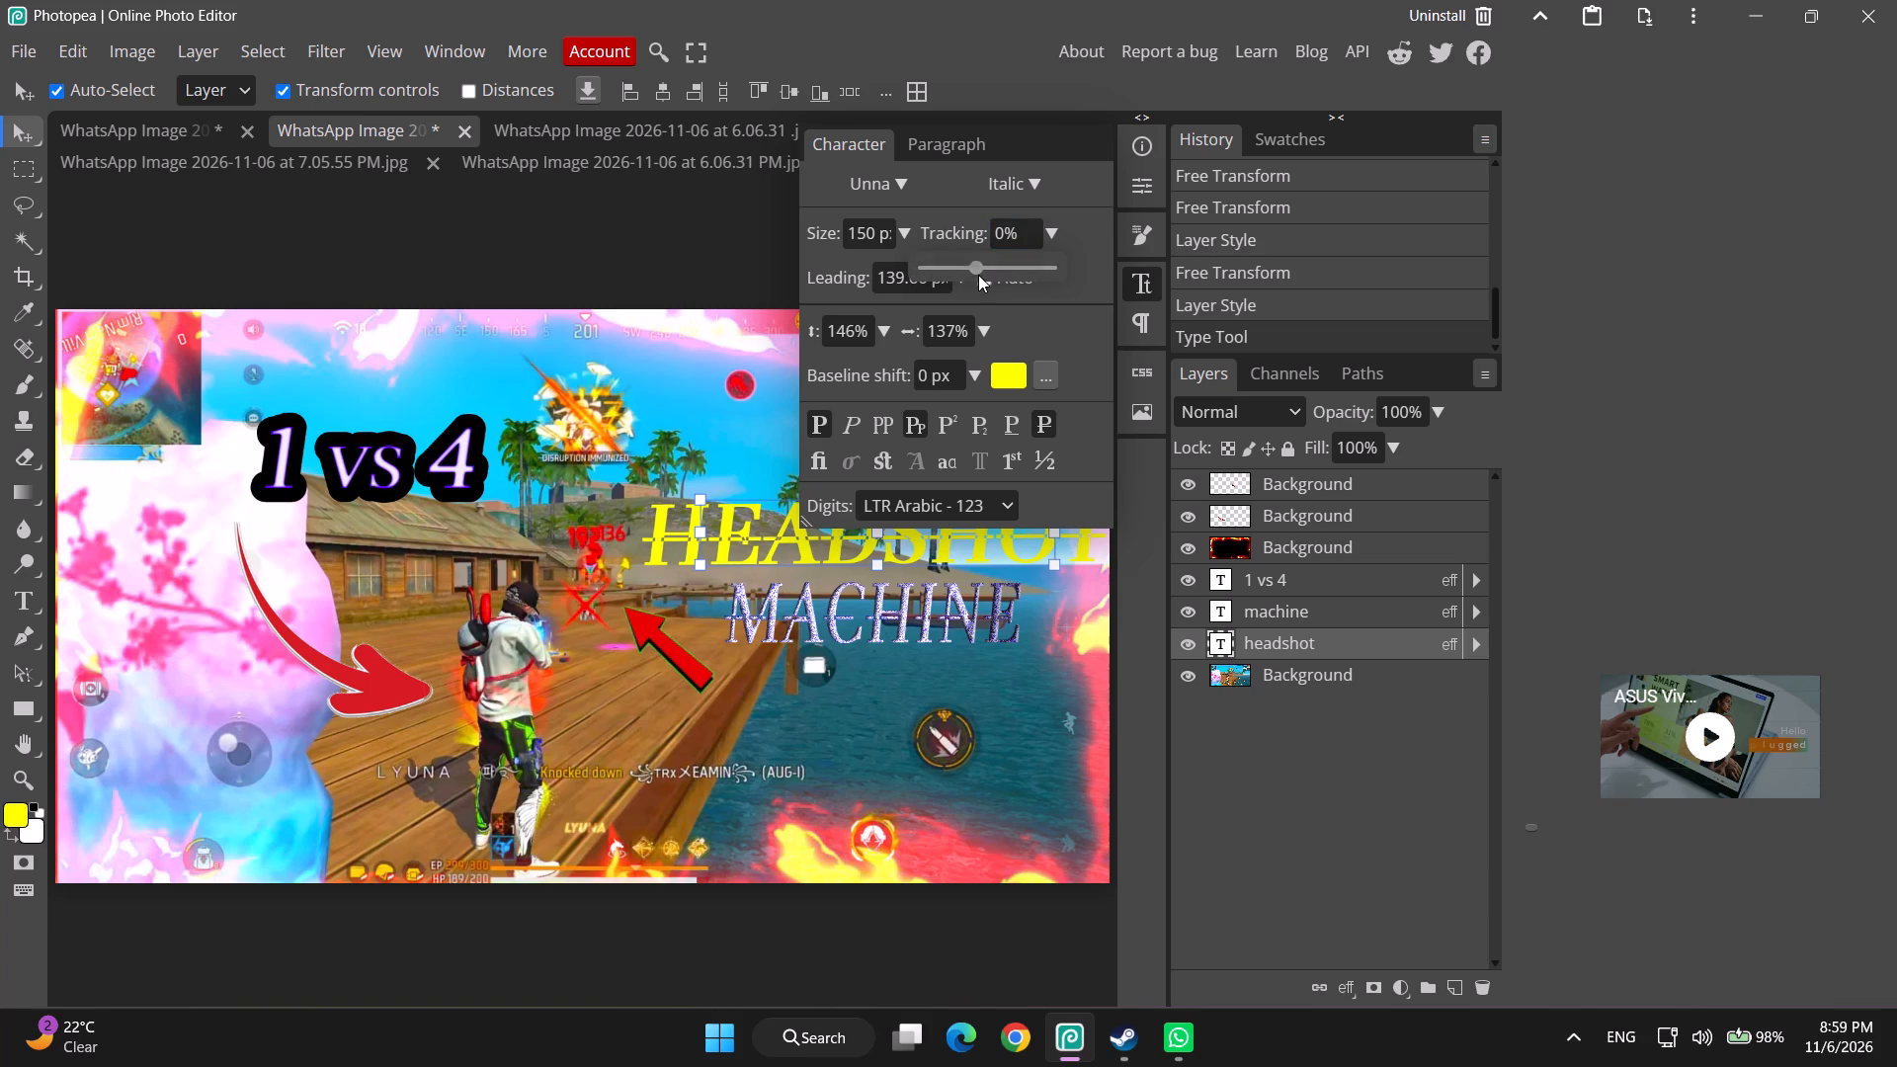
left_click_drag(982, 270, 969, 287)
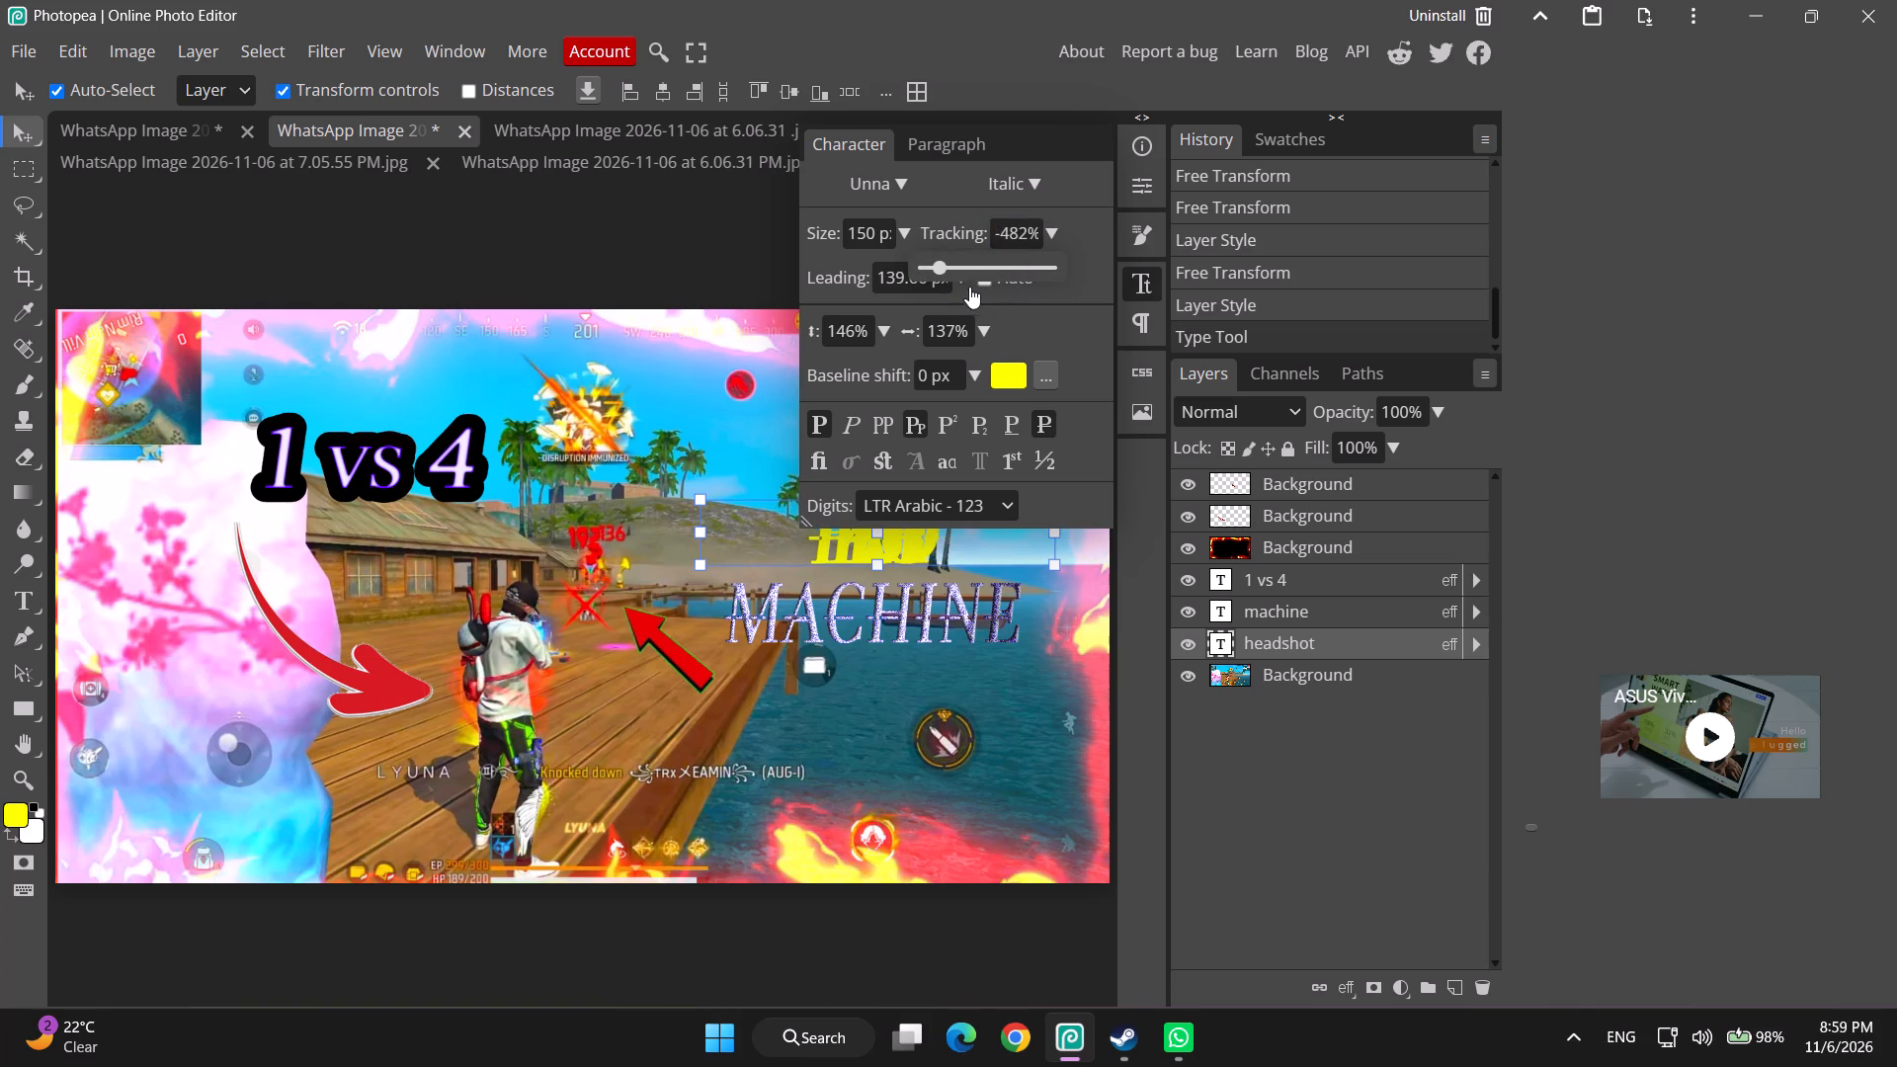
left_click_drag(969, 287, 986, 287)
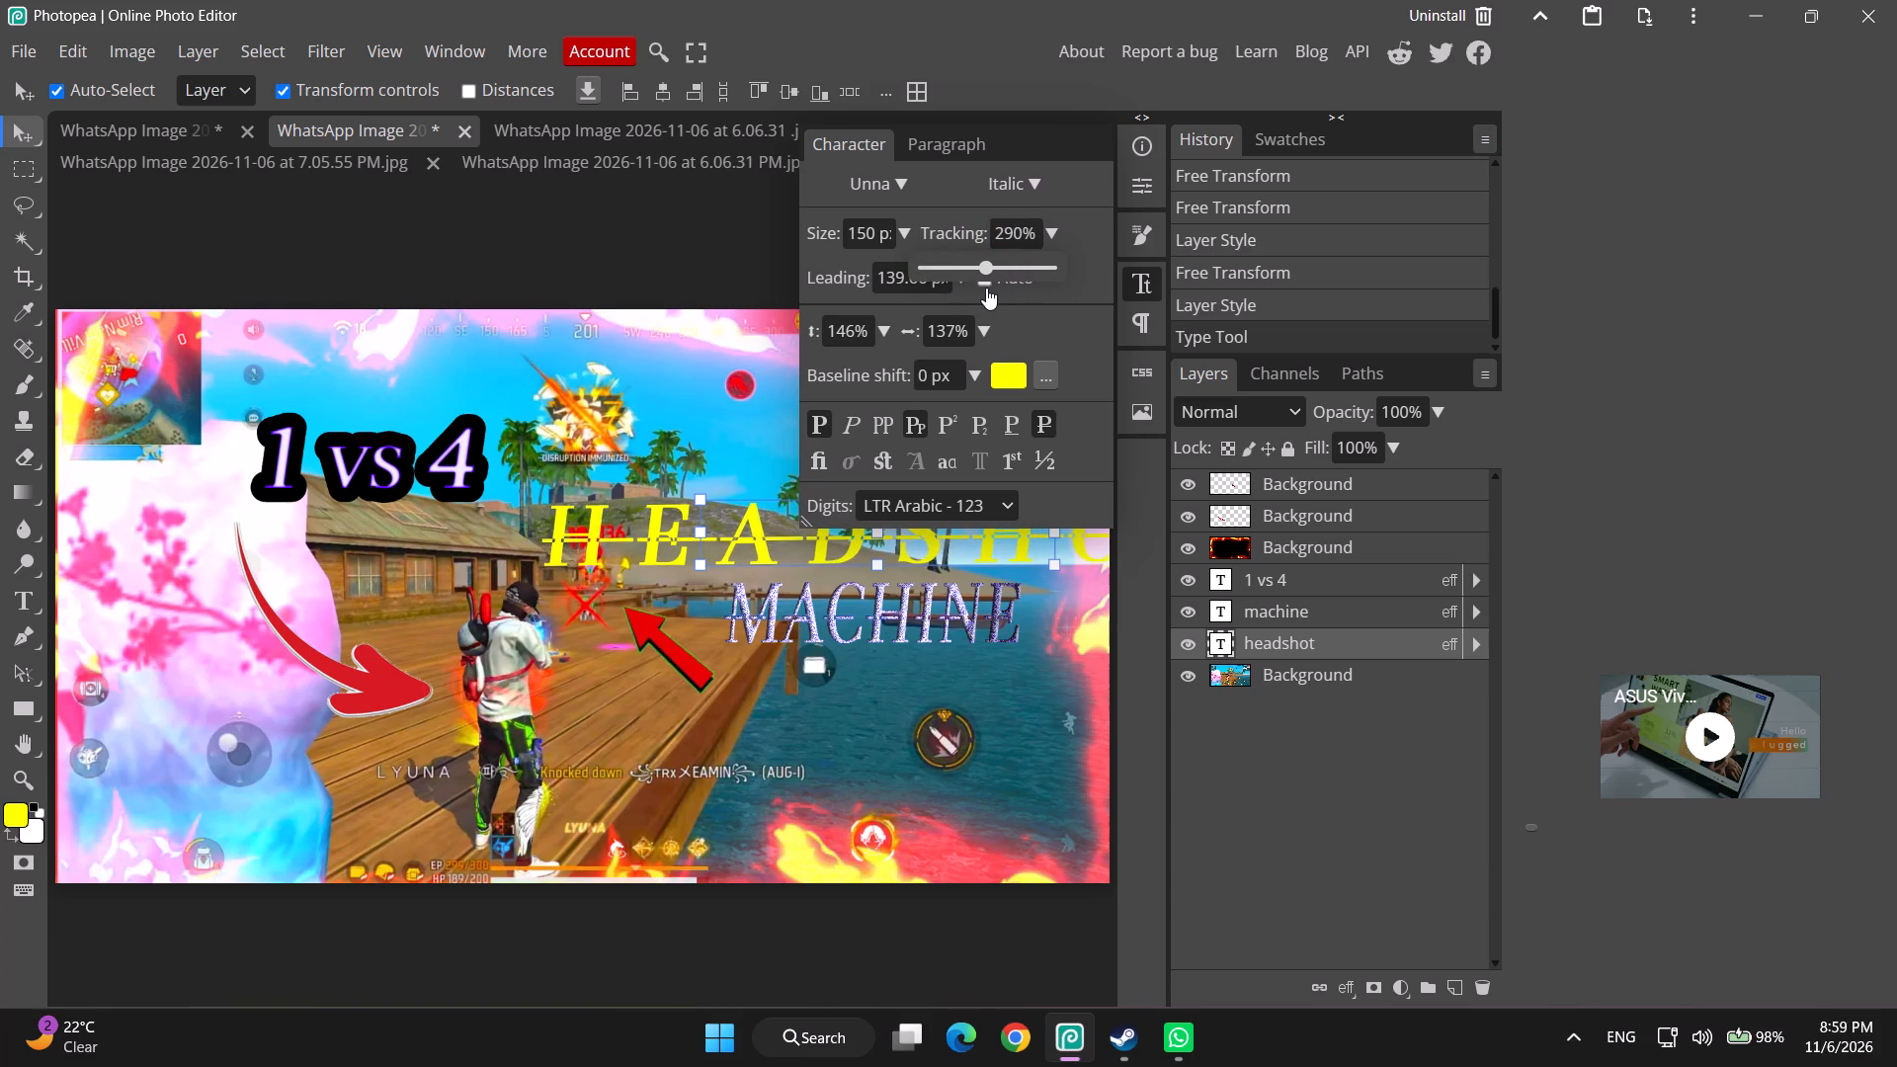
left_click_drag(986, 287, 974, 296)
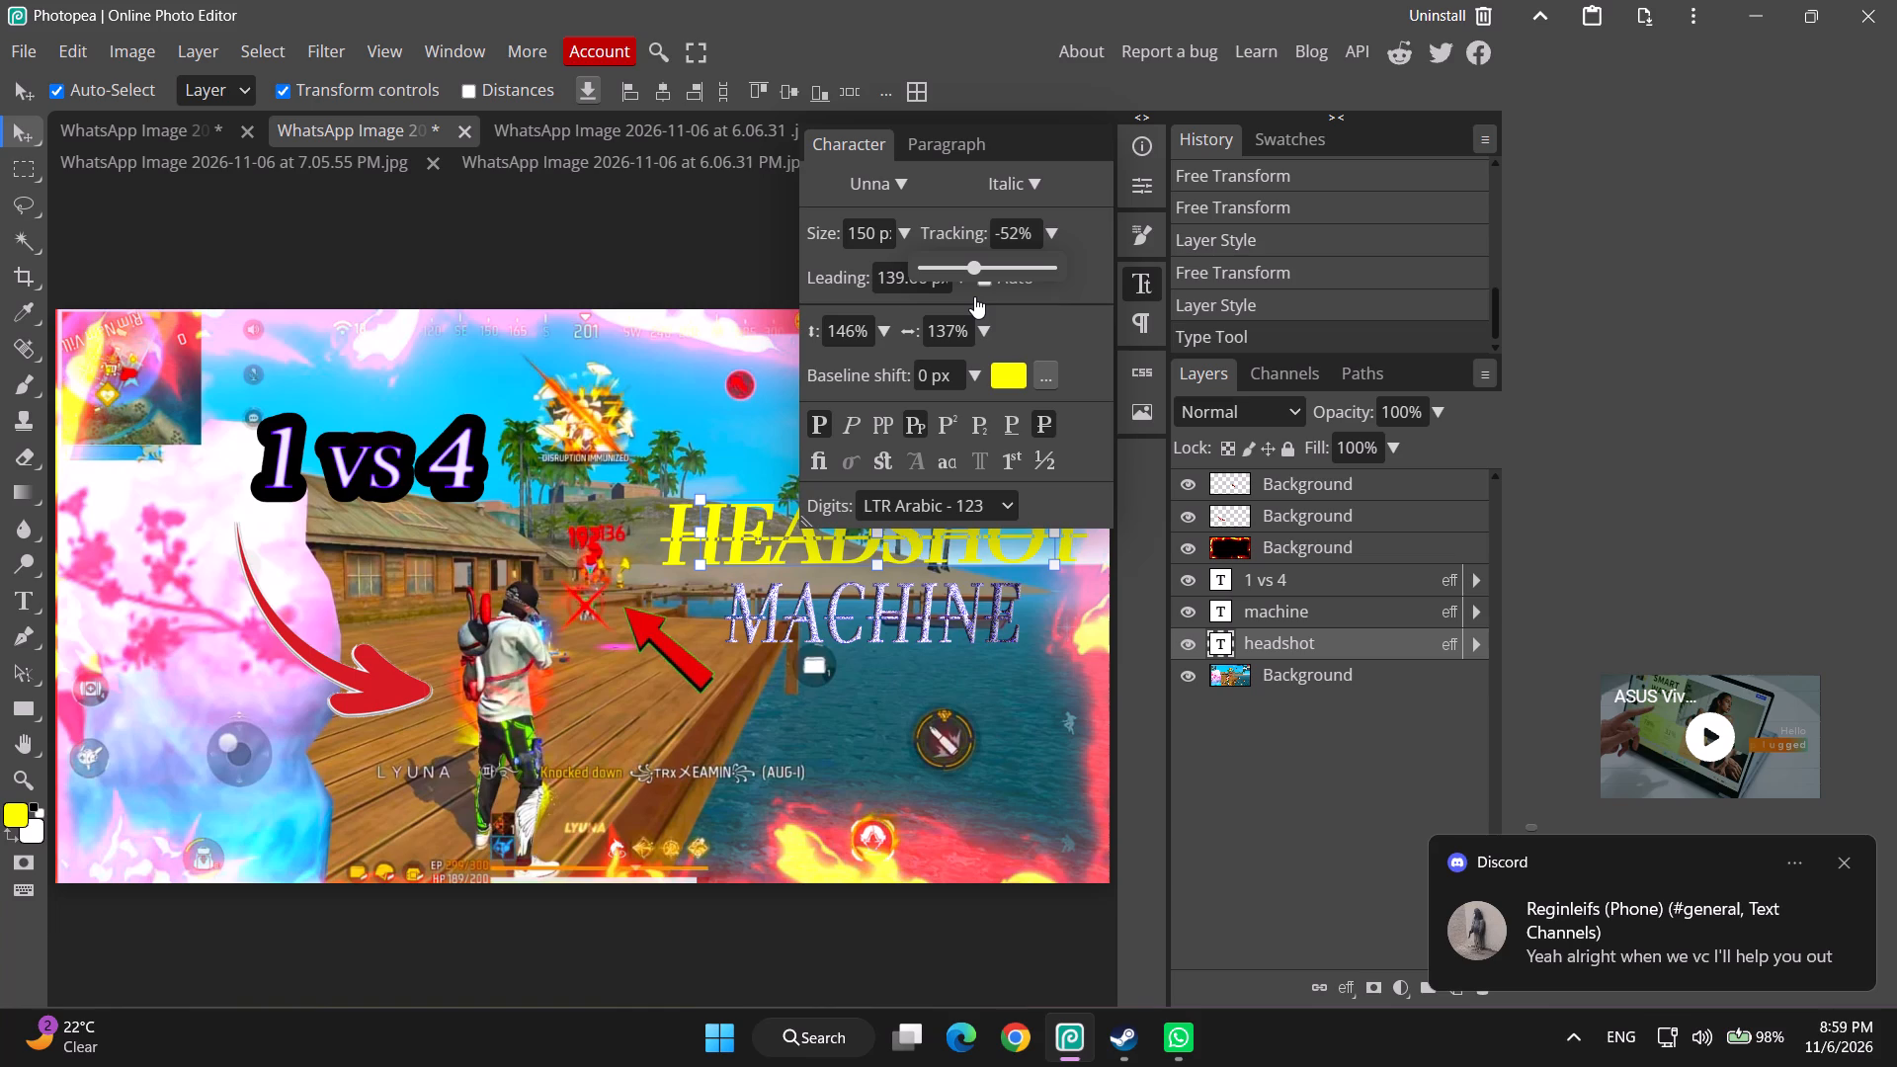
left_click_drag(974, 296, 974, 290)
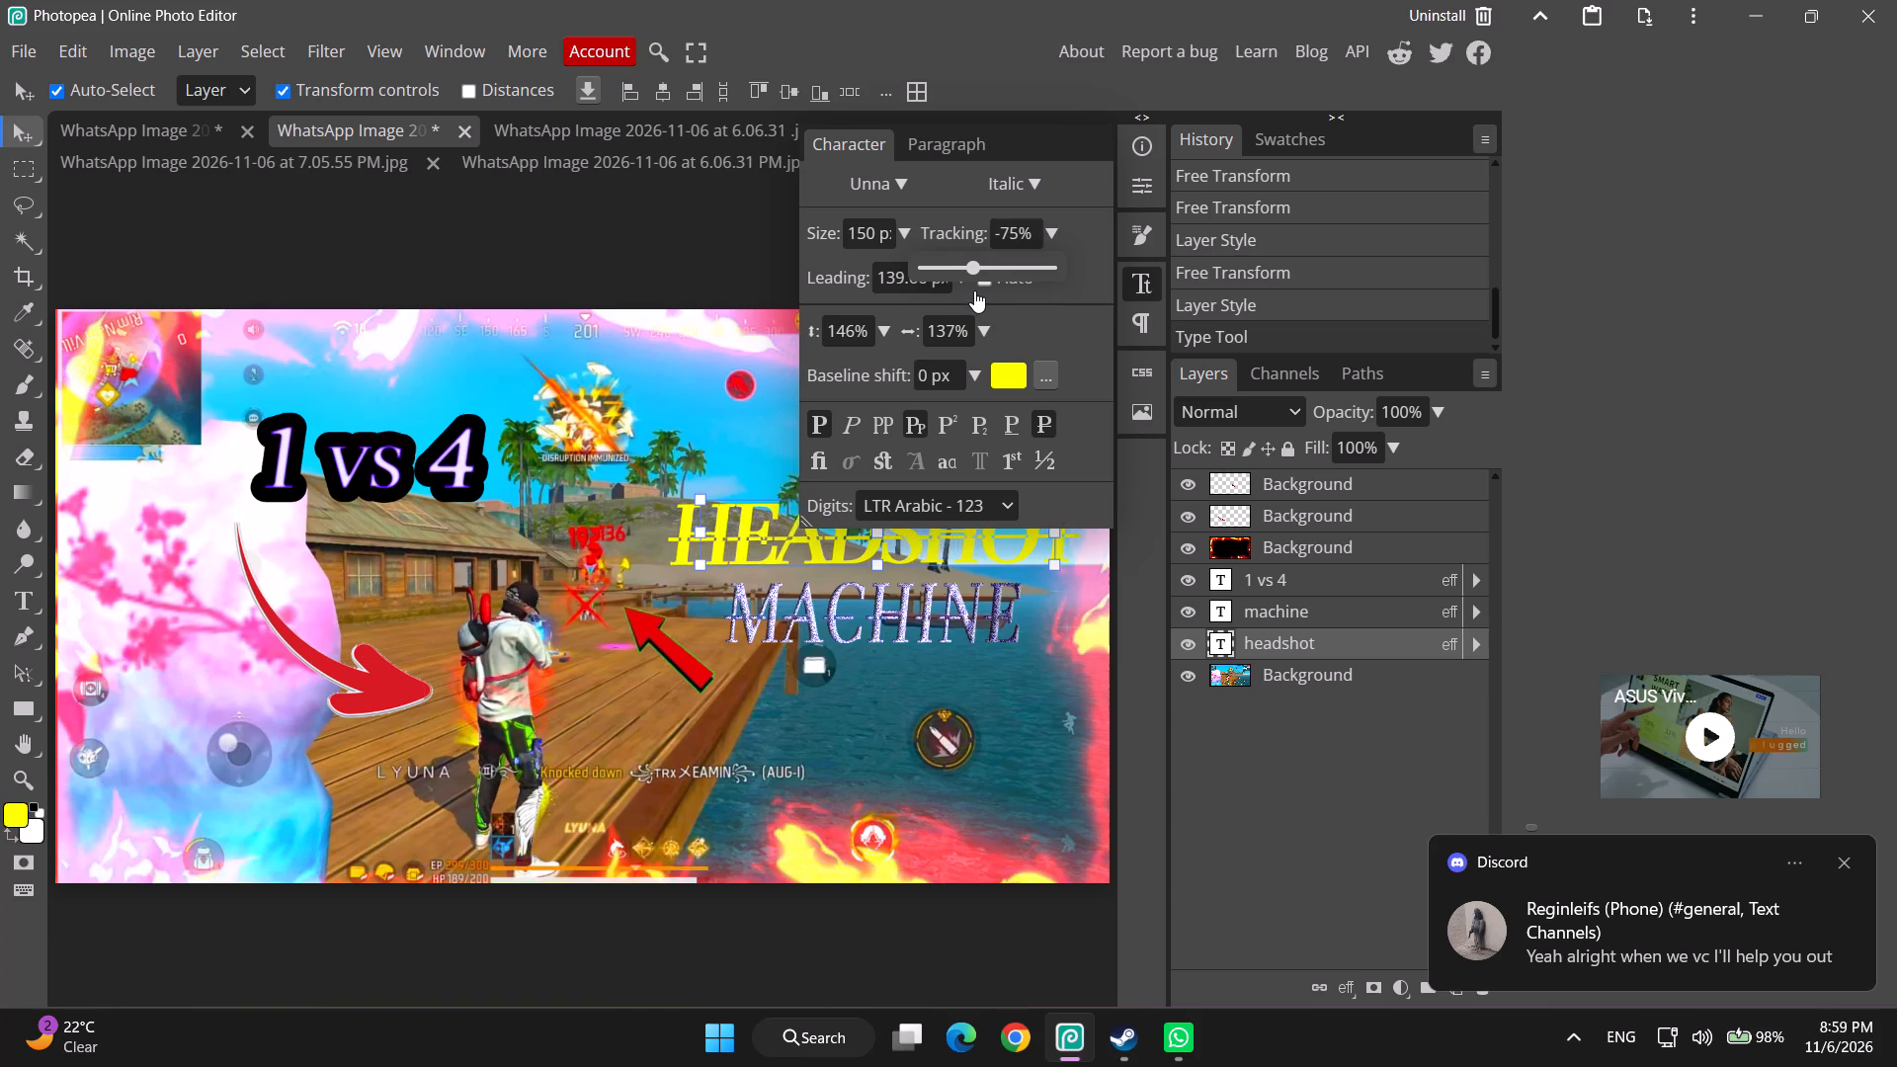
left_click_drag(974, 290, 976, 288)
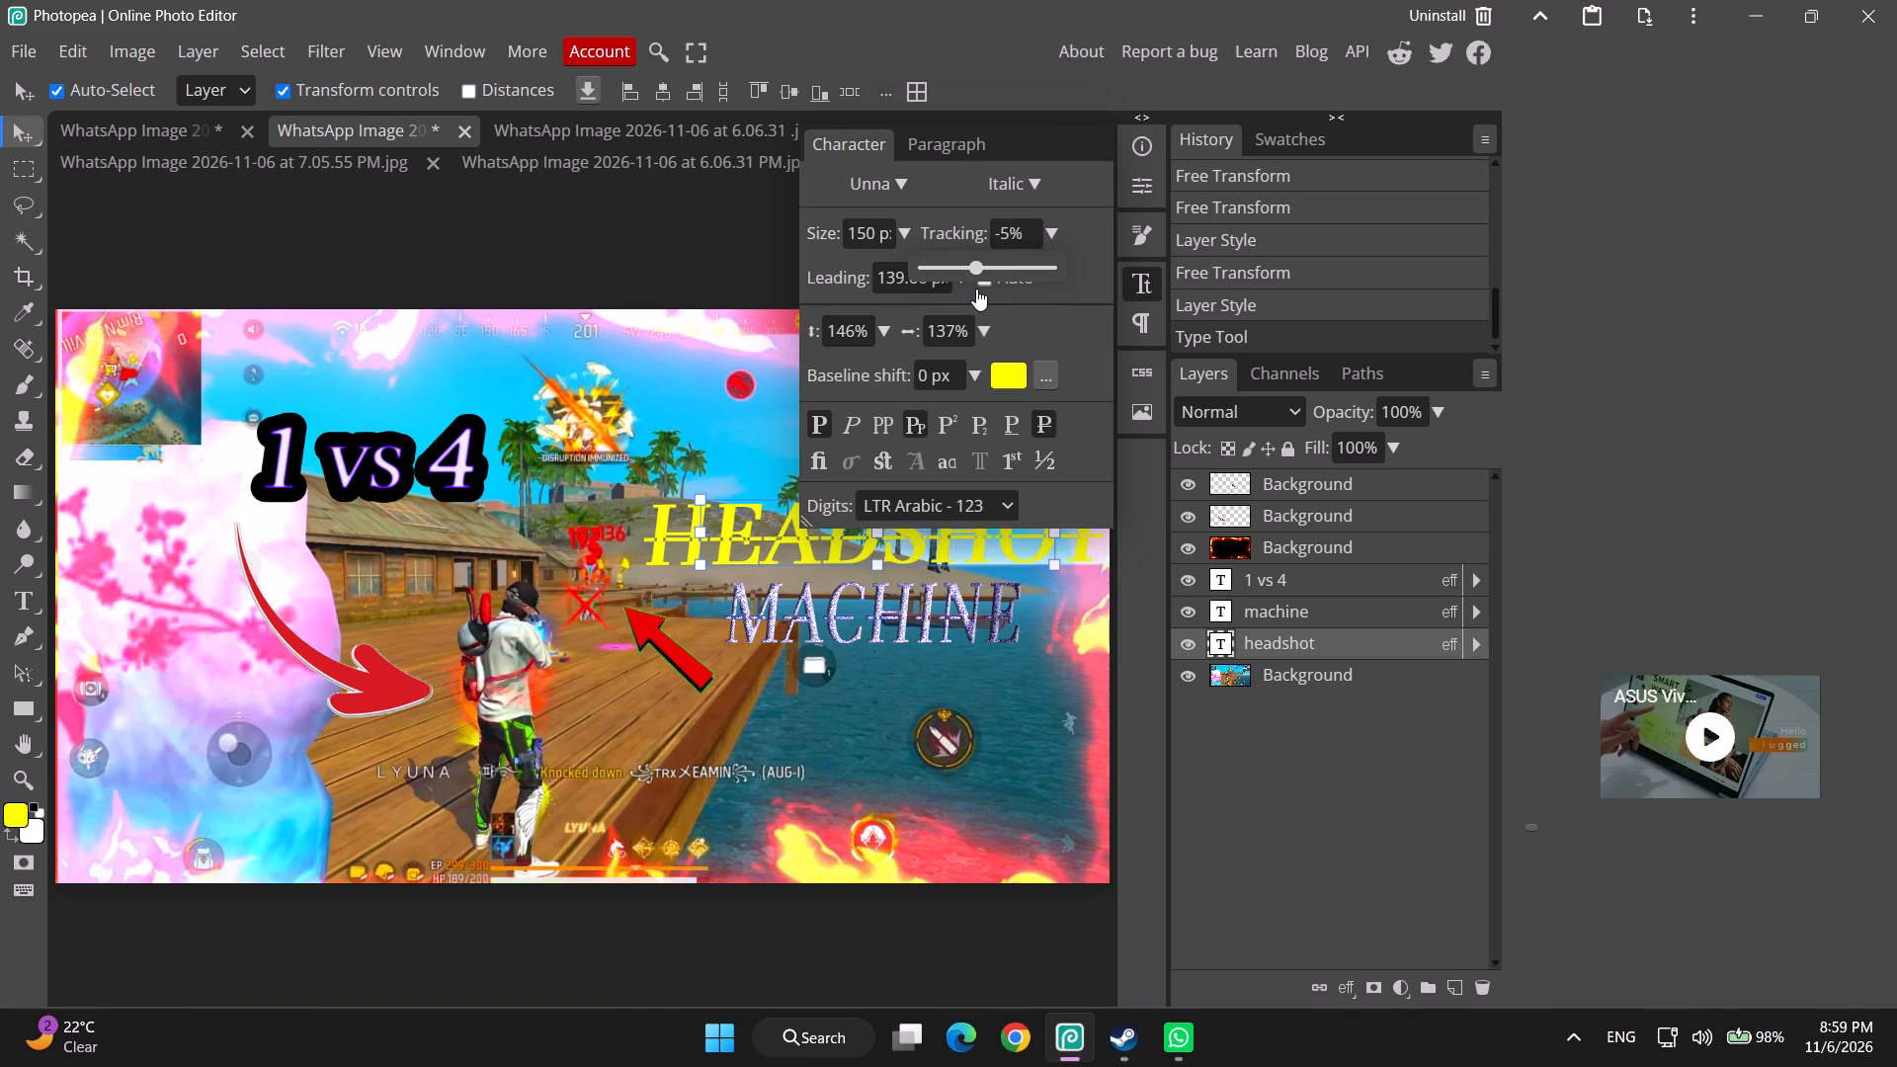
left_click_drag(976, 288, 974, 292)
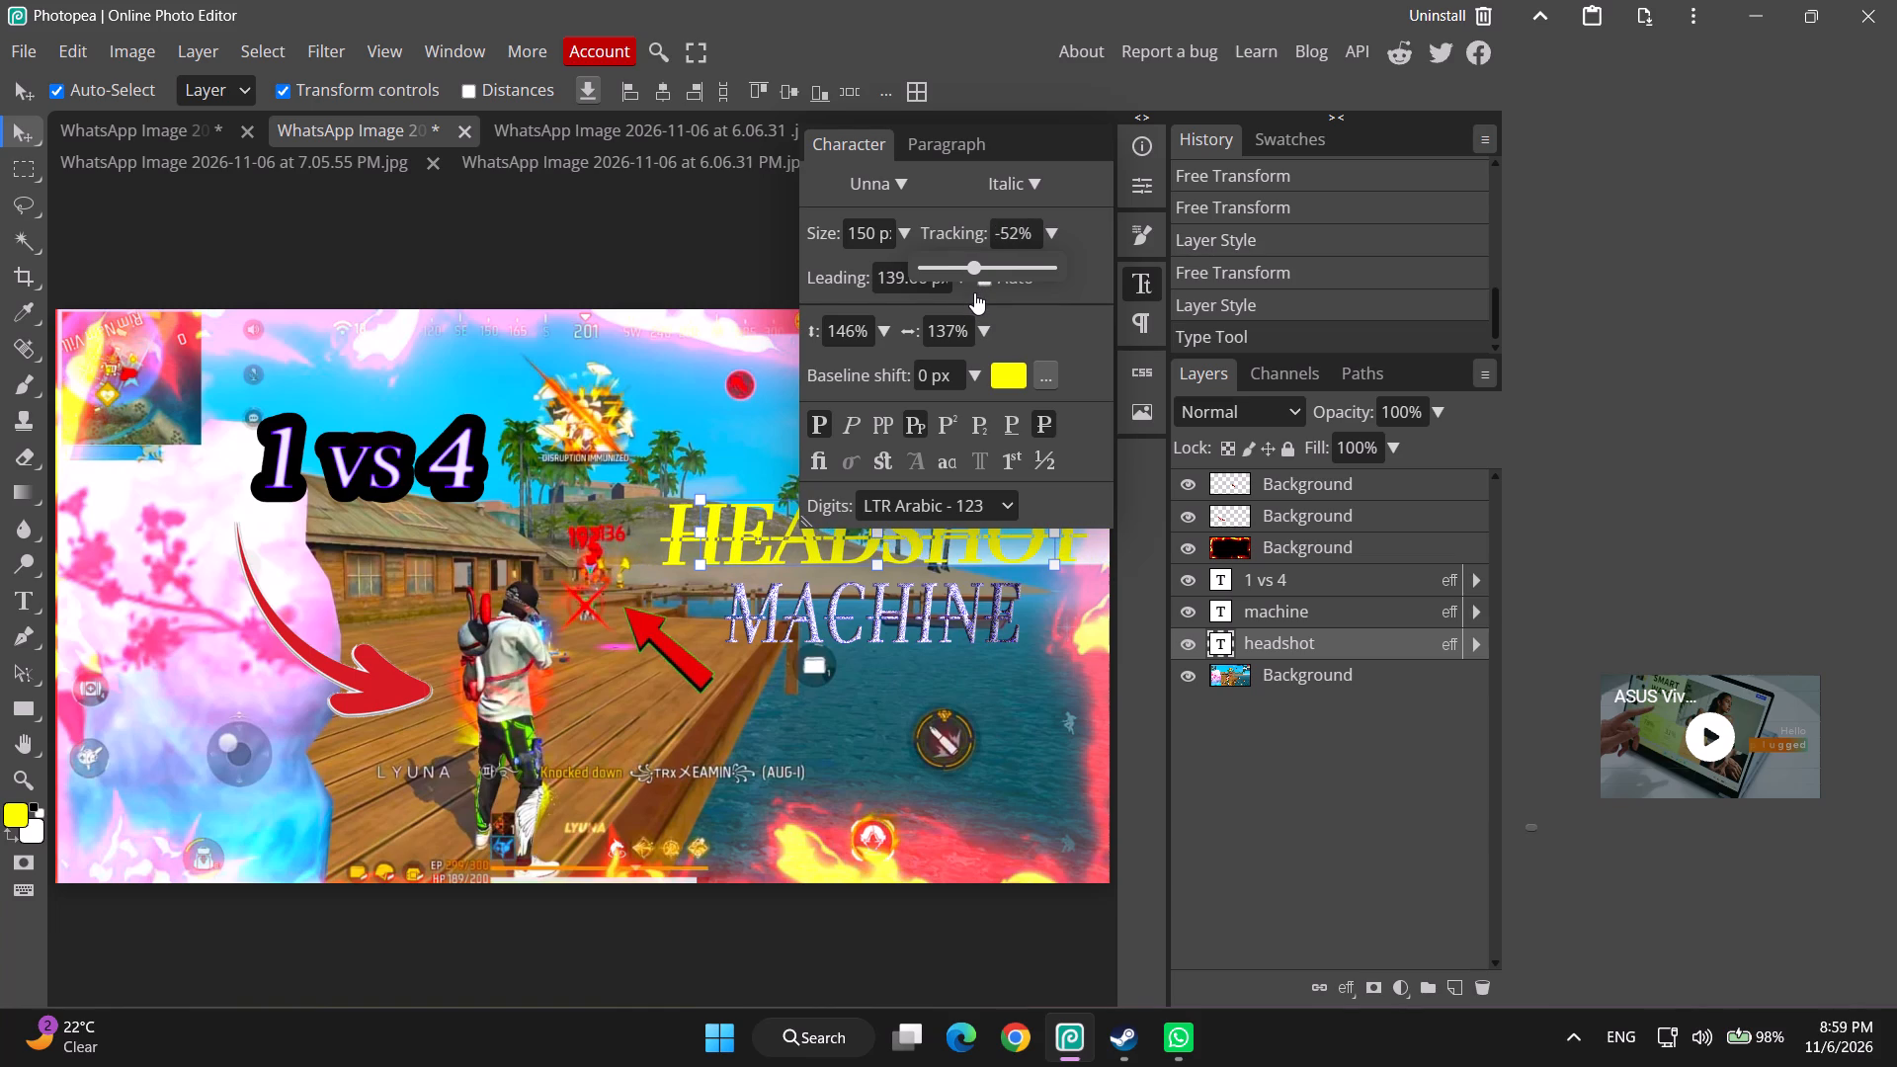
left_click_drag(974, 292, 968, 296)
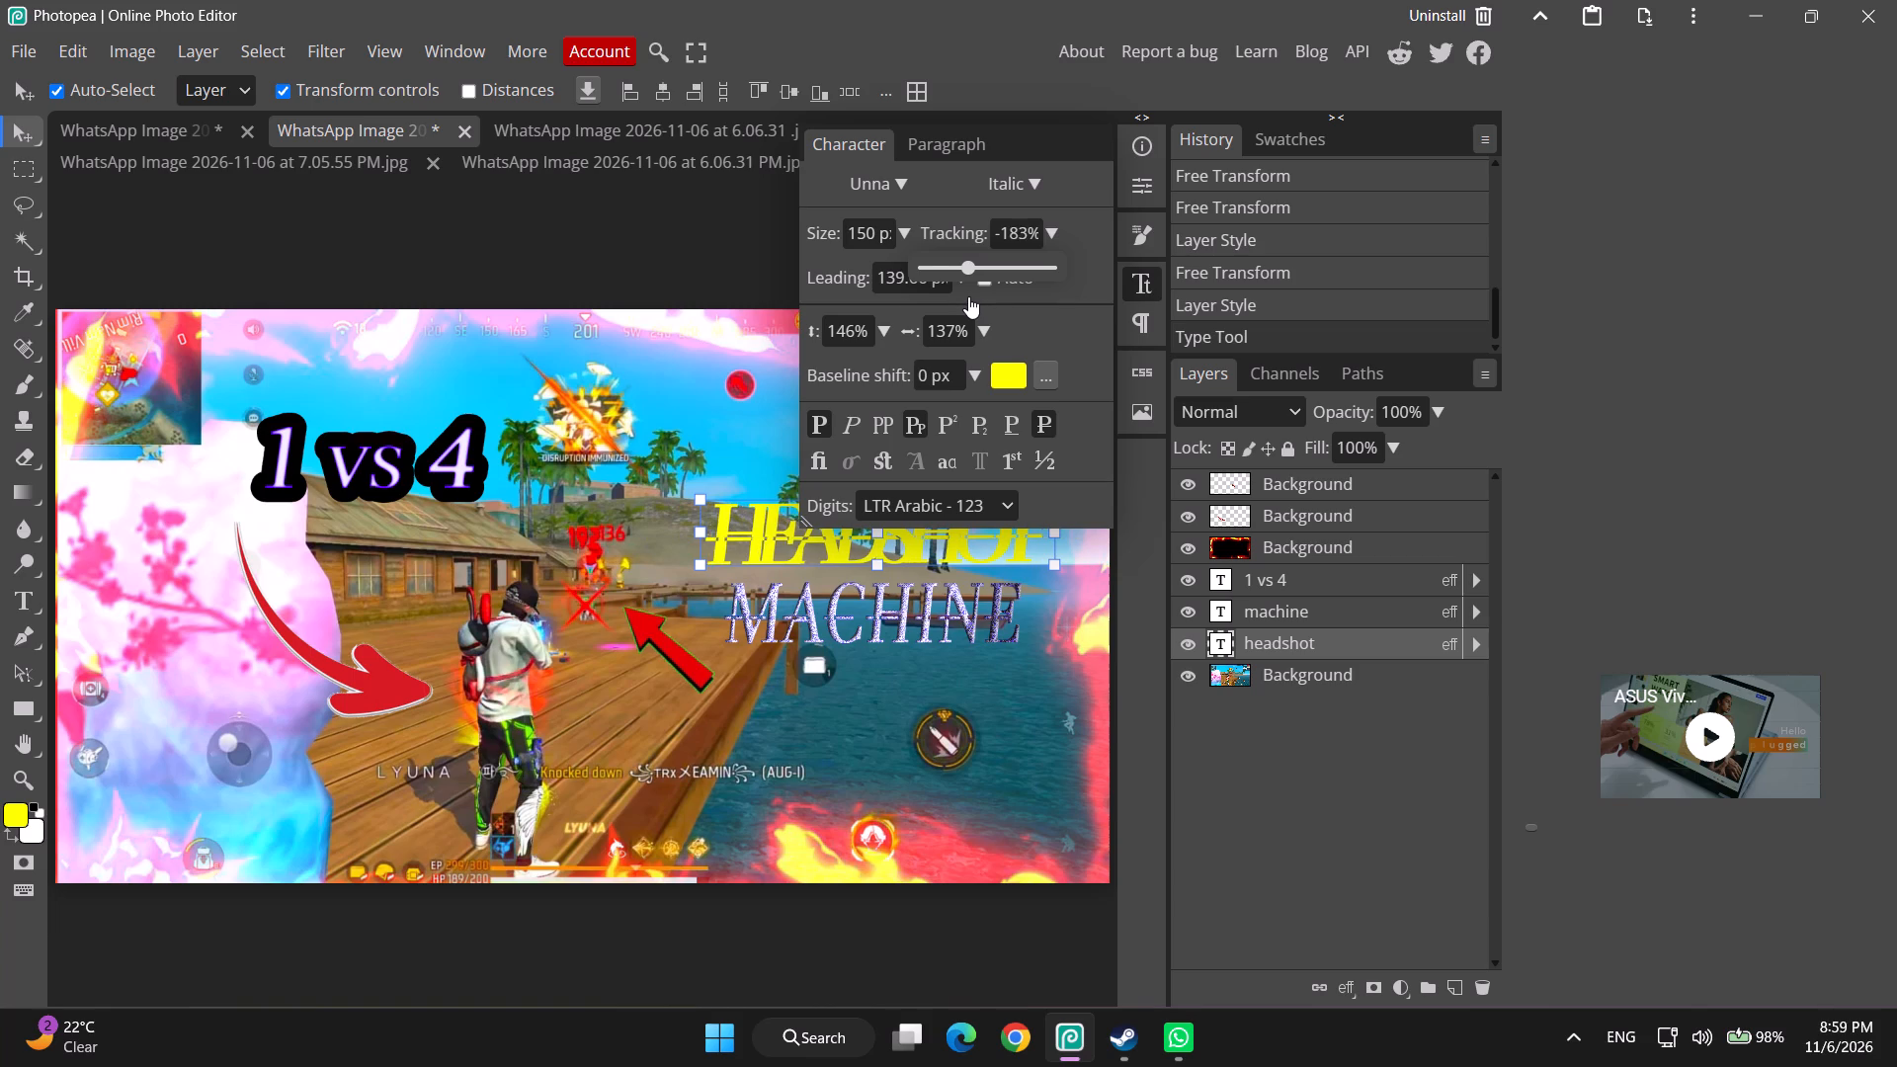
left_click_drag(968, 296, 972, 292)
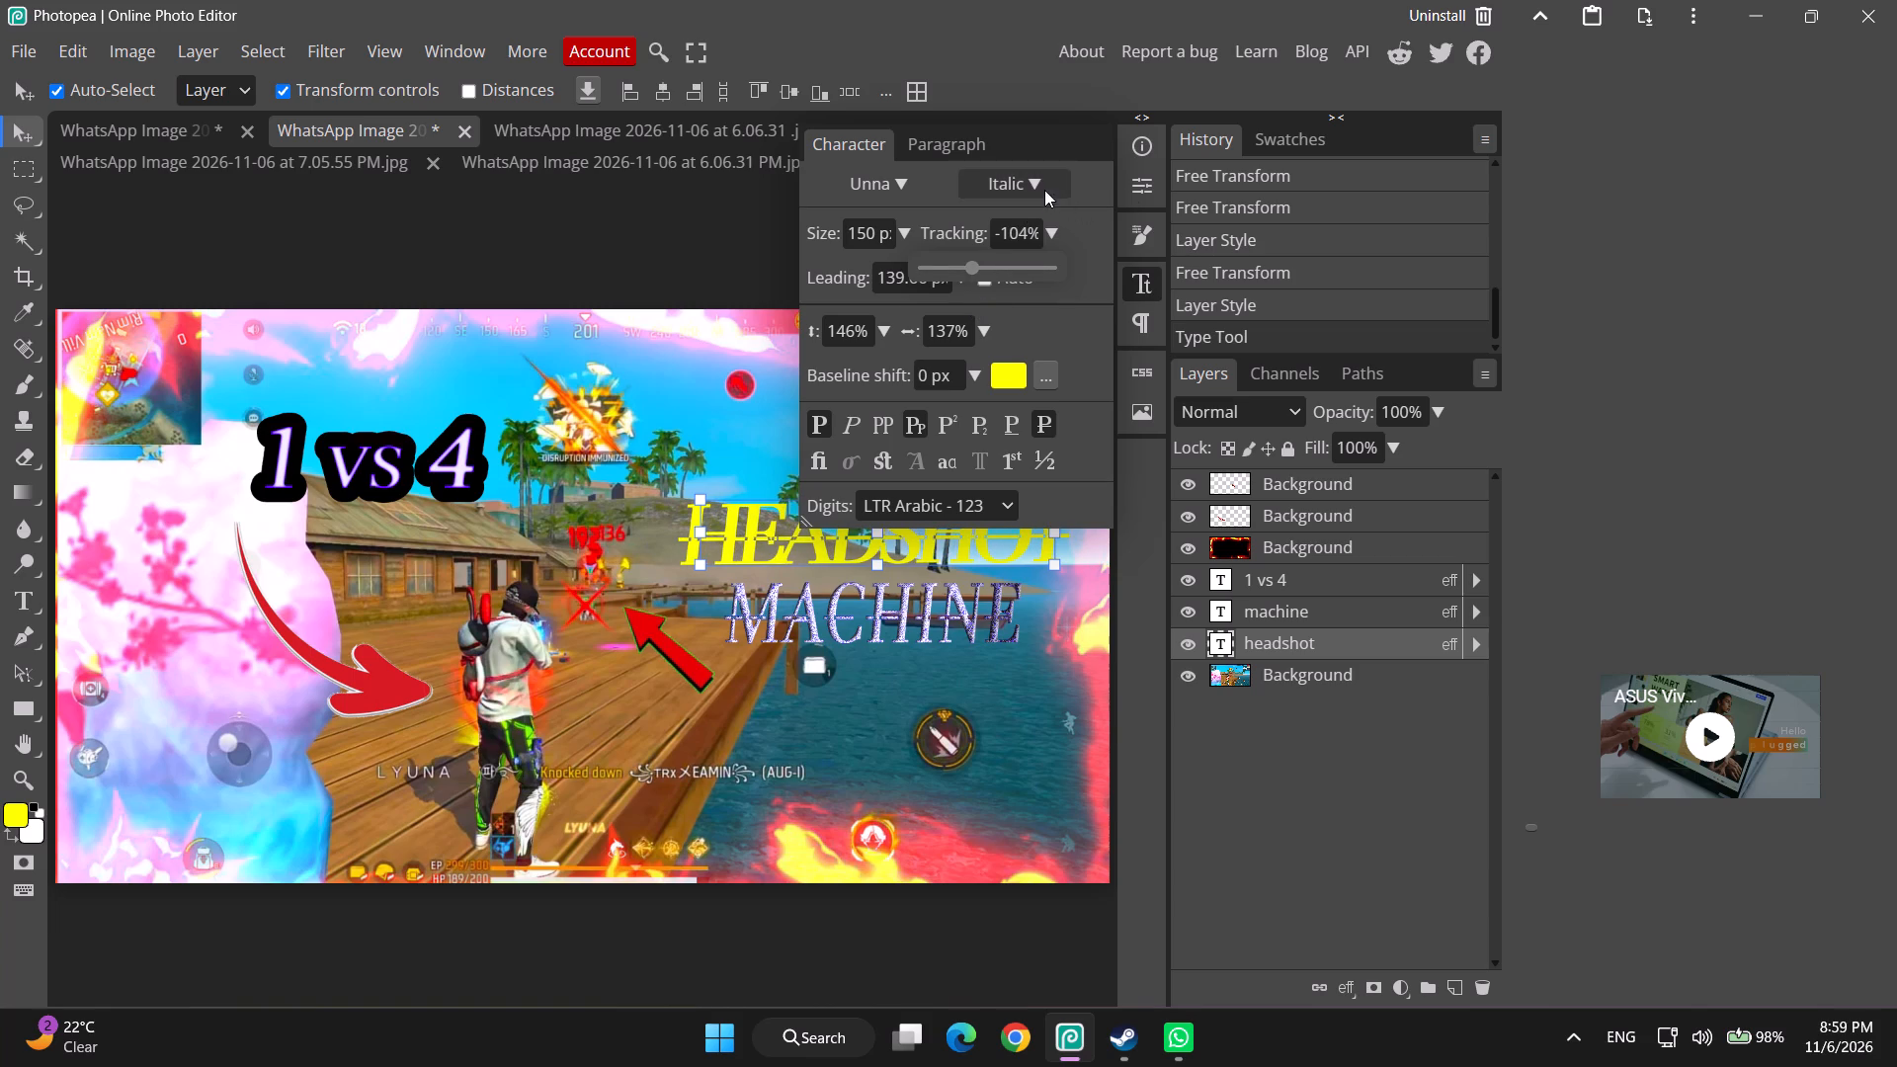
Step back through the history to undo the recent text, layer style and transform changes to the "HEADSHOT MACHINE" title.
left_click(1388, 235)
left_click(1373, 210)
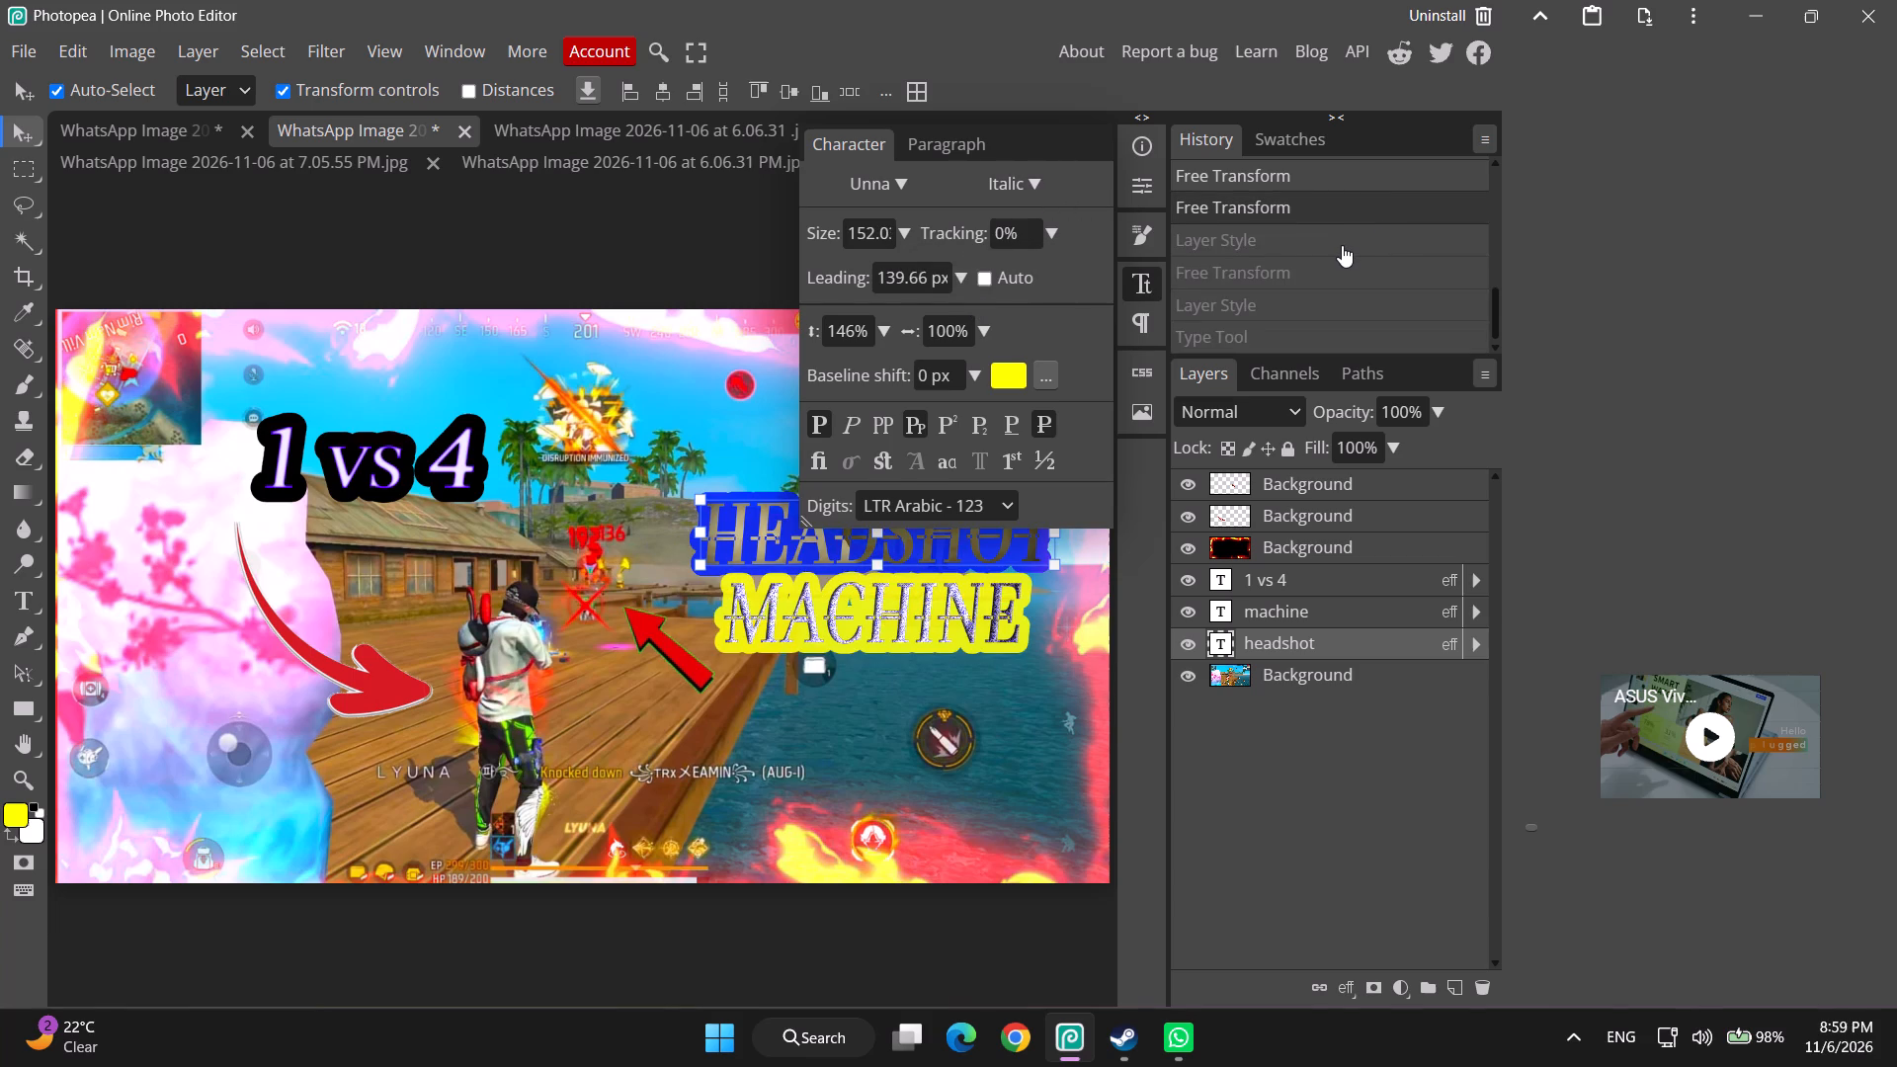
key("ctrl+z")
key("ctrl+z")
key("ctrl+z")
key("ctrl+z")
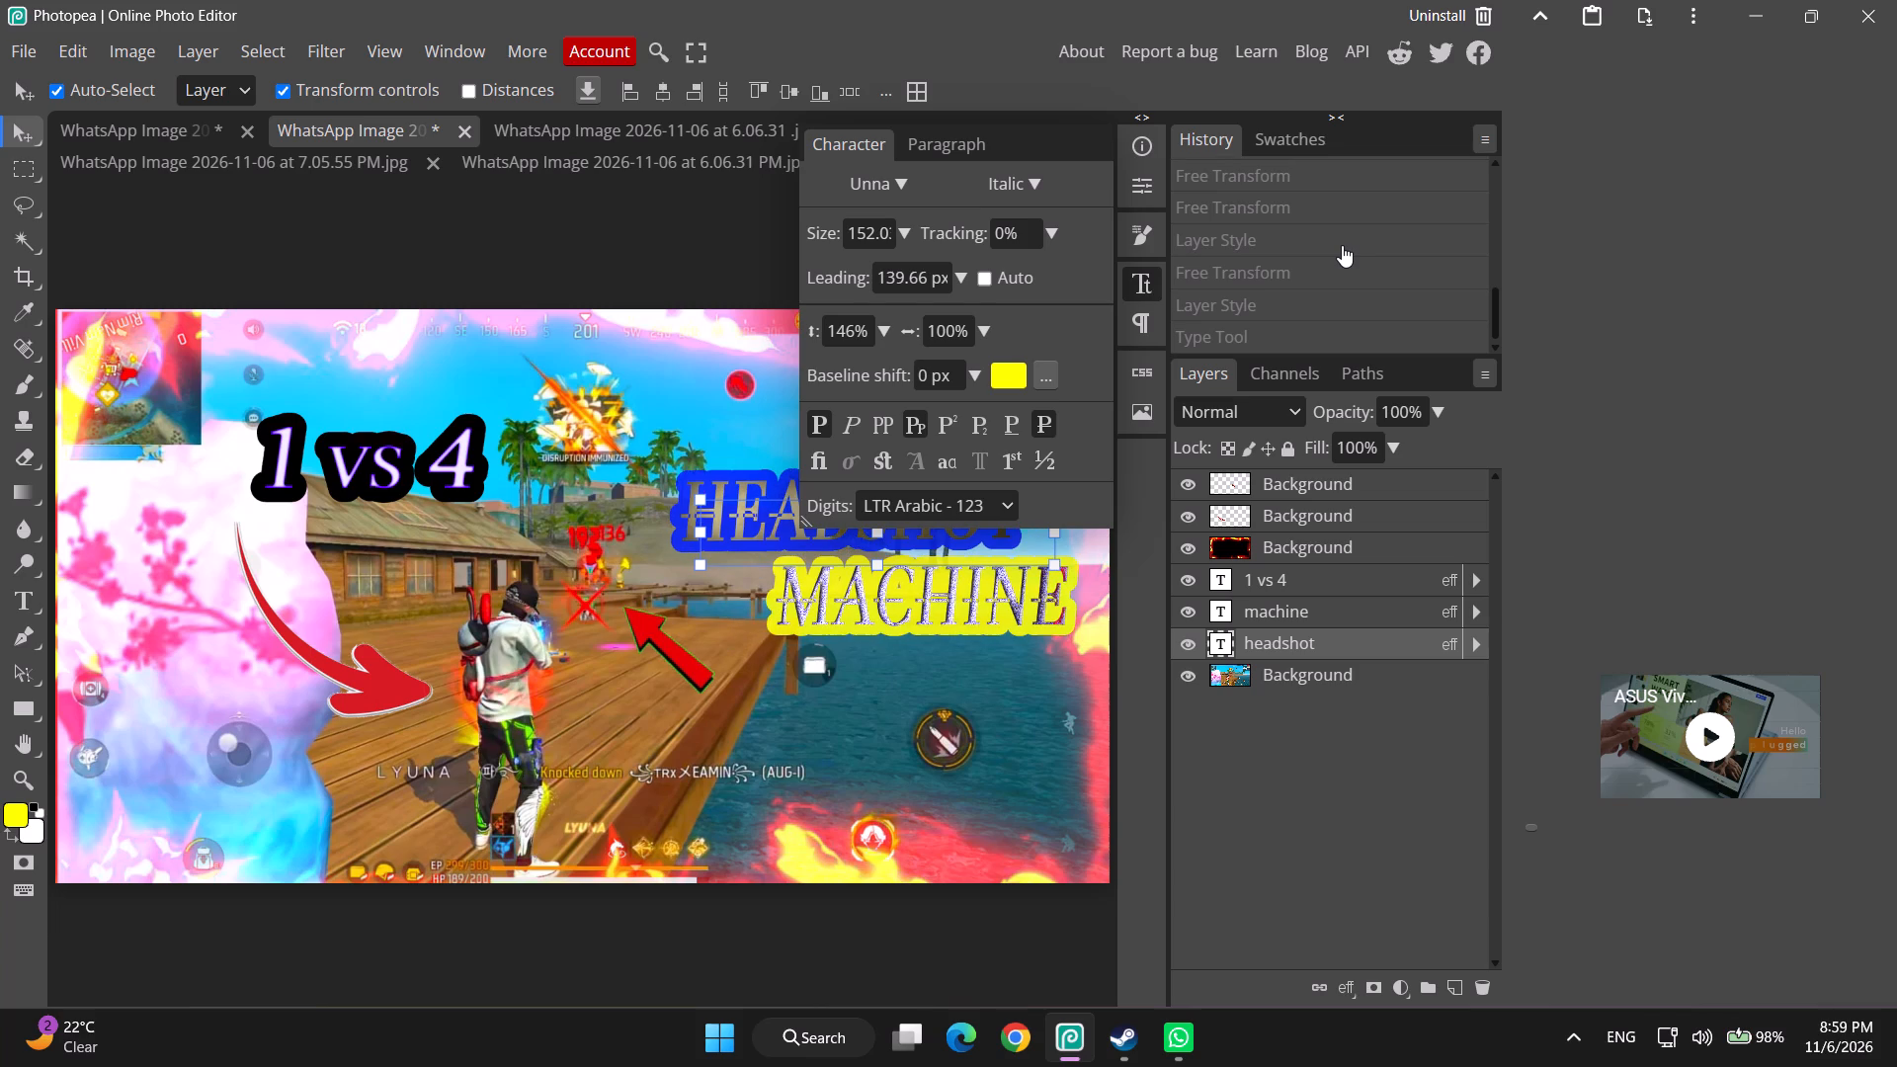
key("ctrl+z")
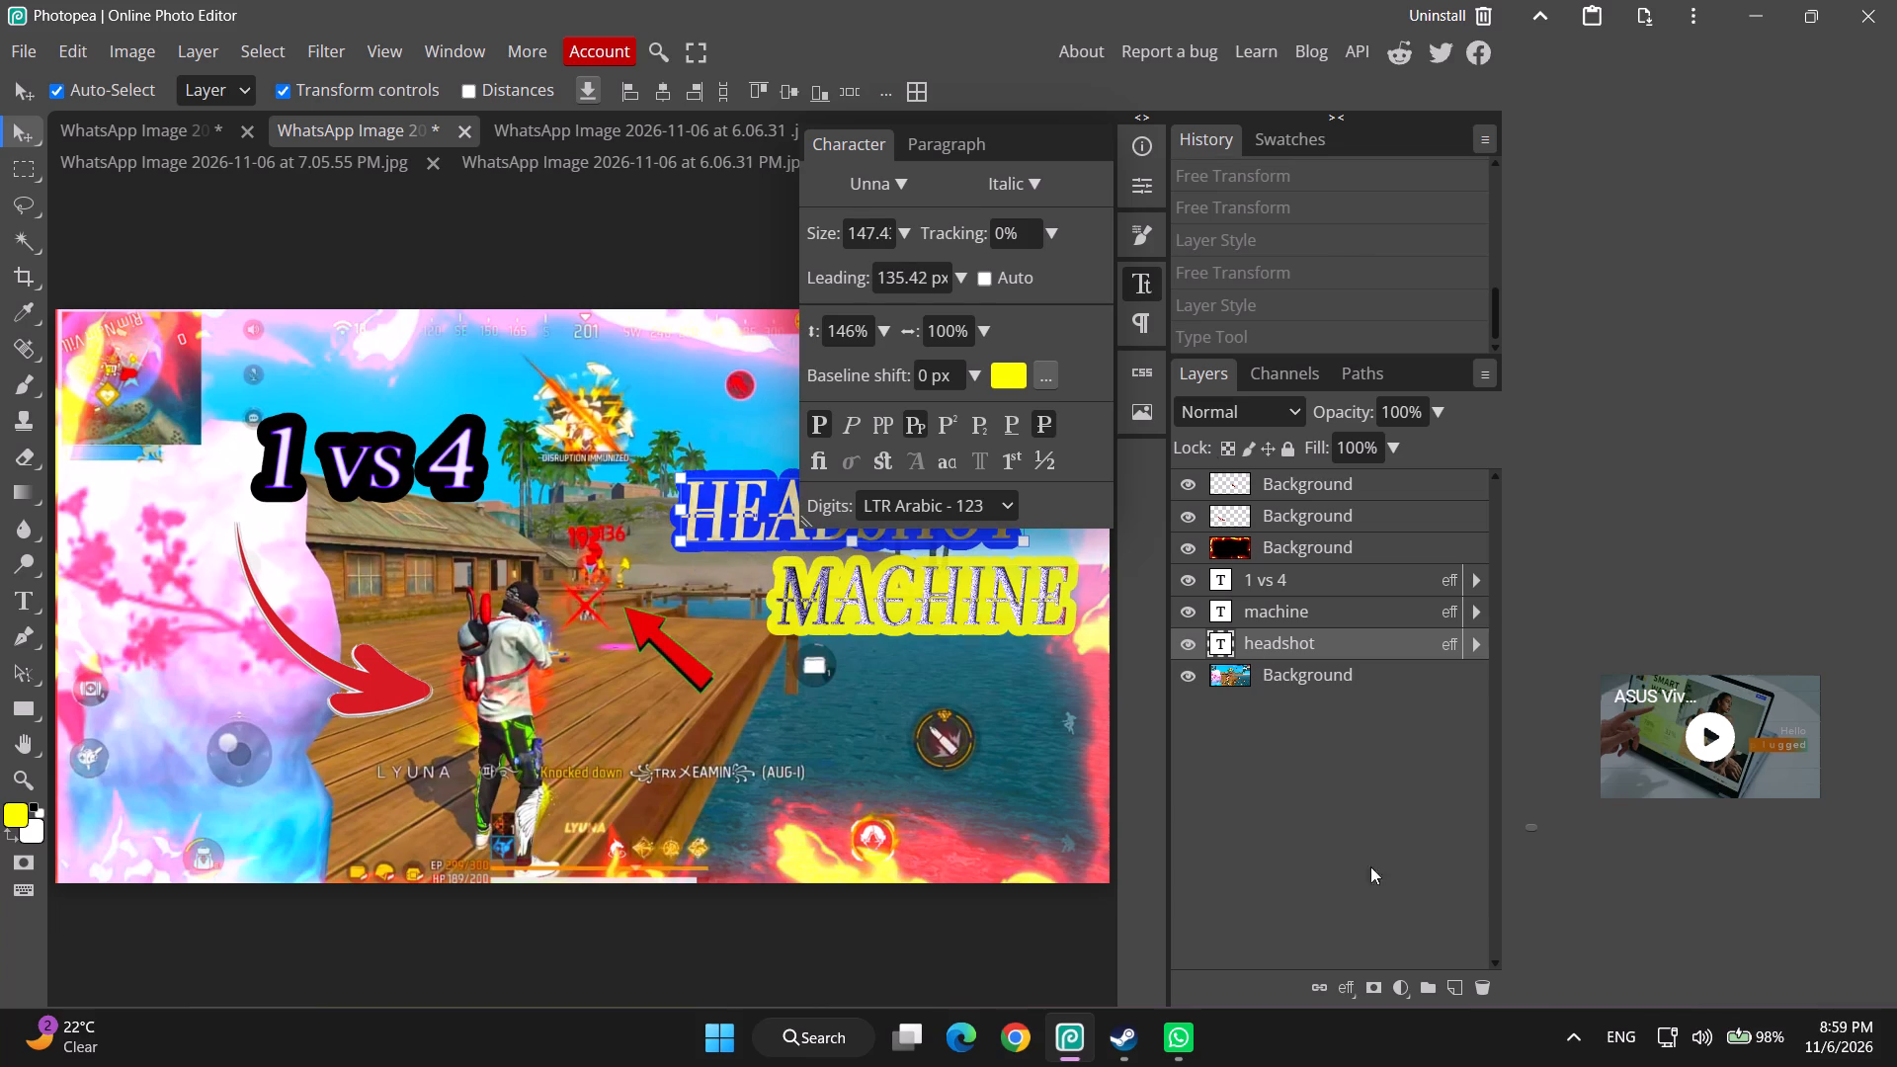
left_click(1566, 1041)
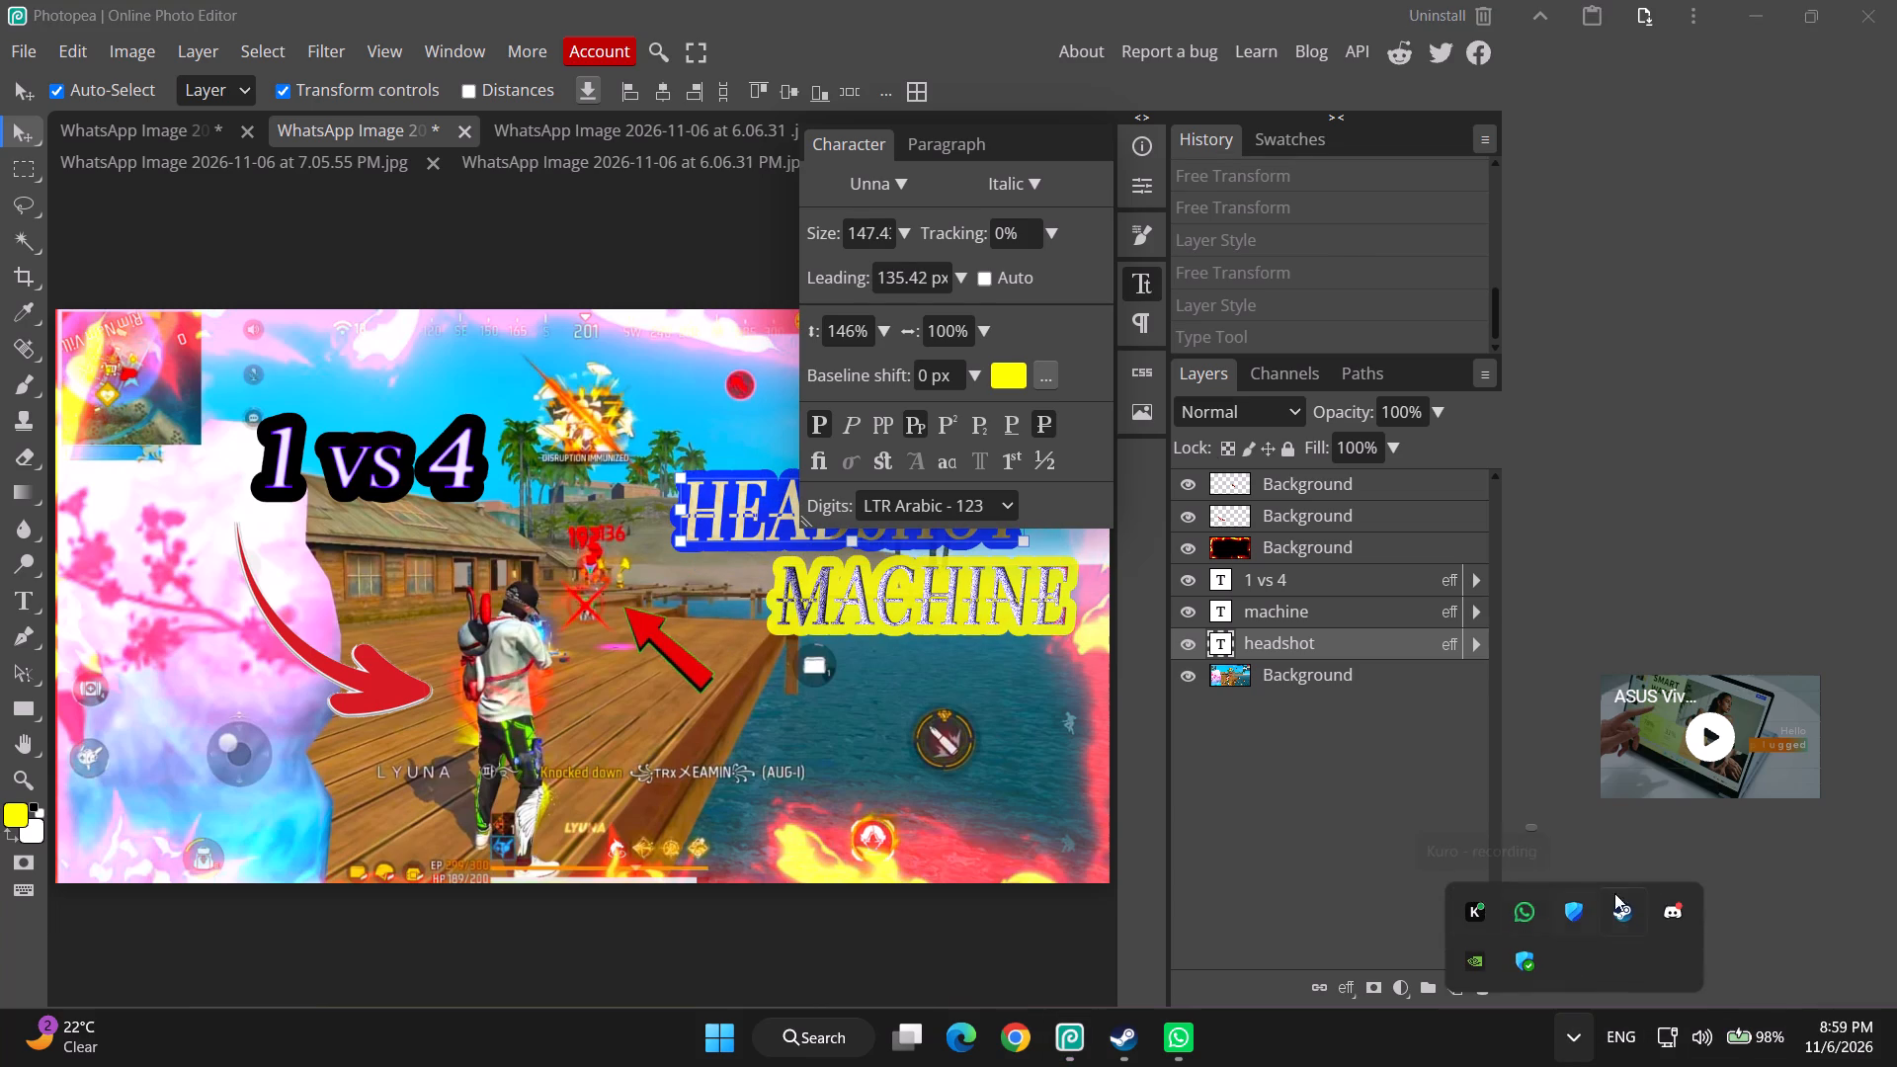
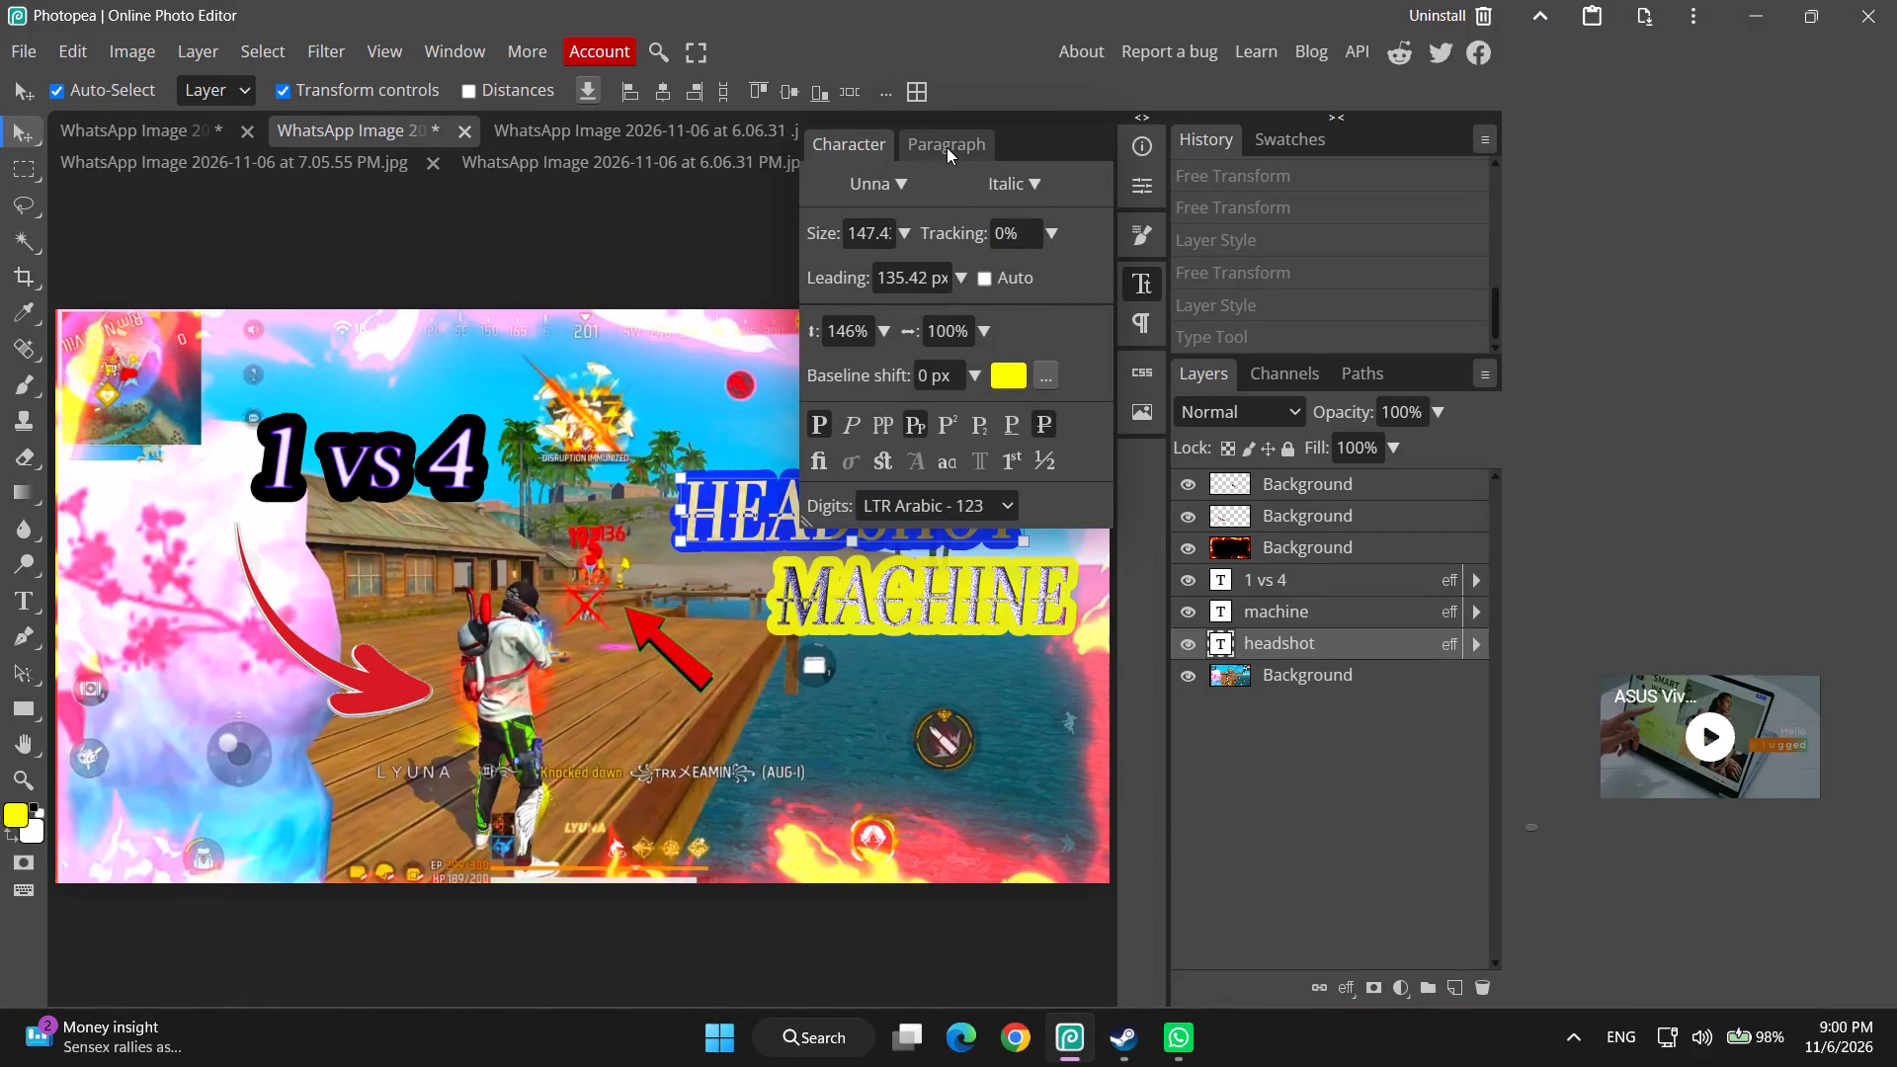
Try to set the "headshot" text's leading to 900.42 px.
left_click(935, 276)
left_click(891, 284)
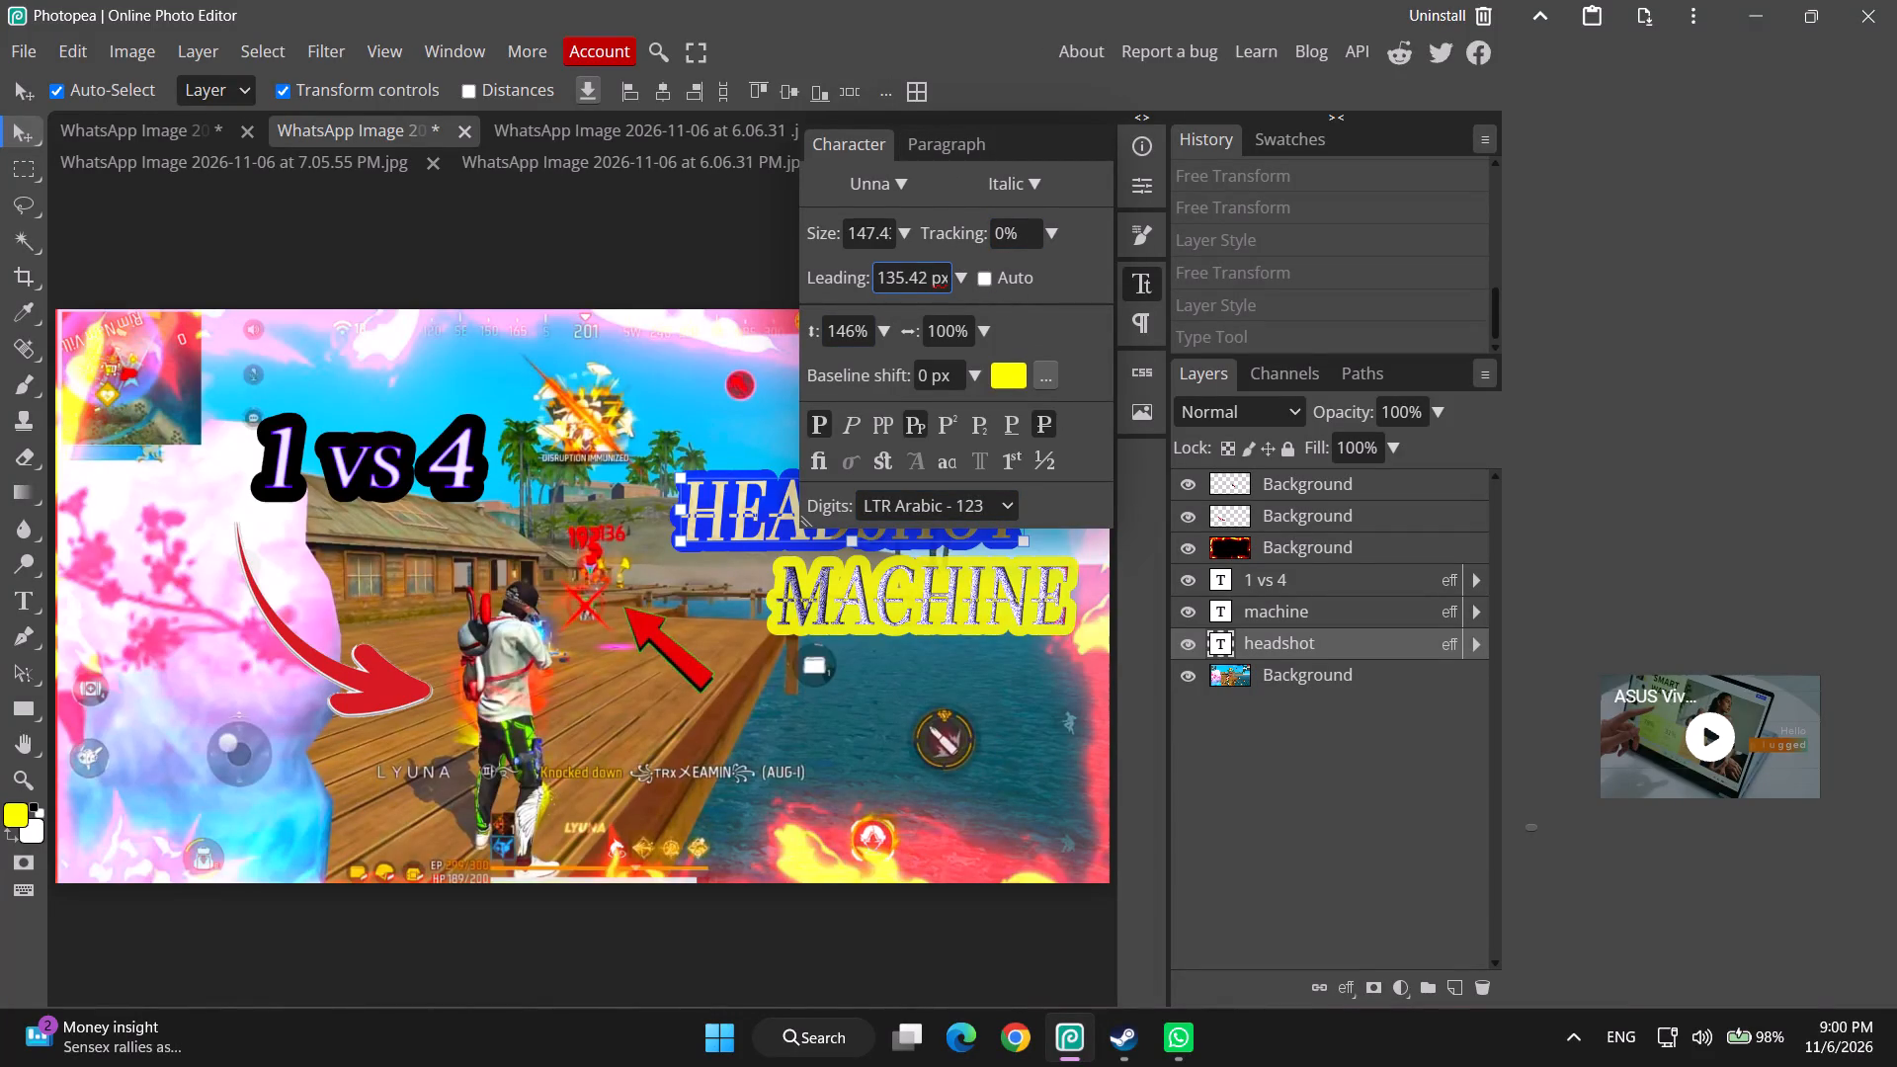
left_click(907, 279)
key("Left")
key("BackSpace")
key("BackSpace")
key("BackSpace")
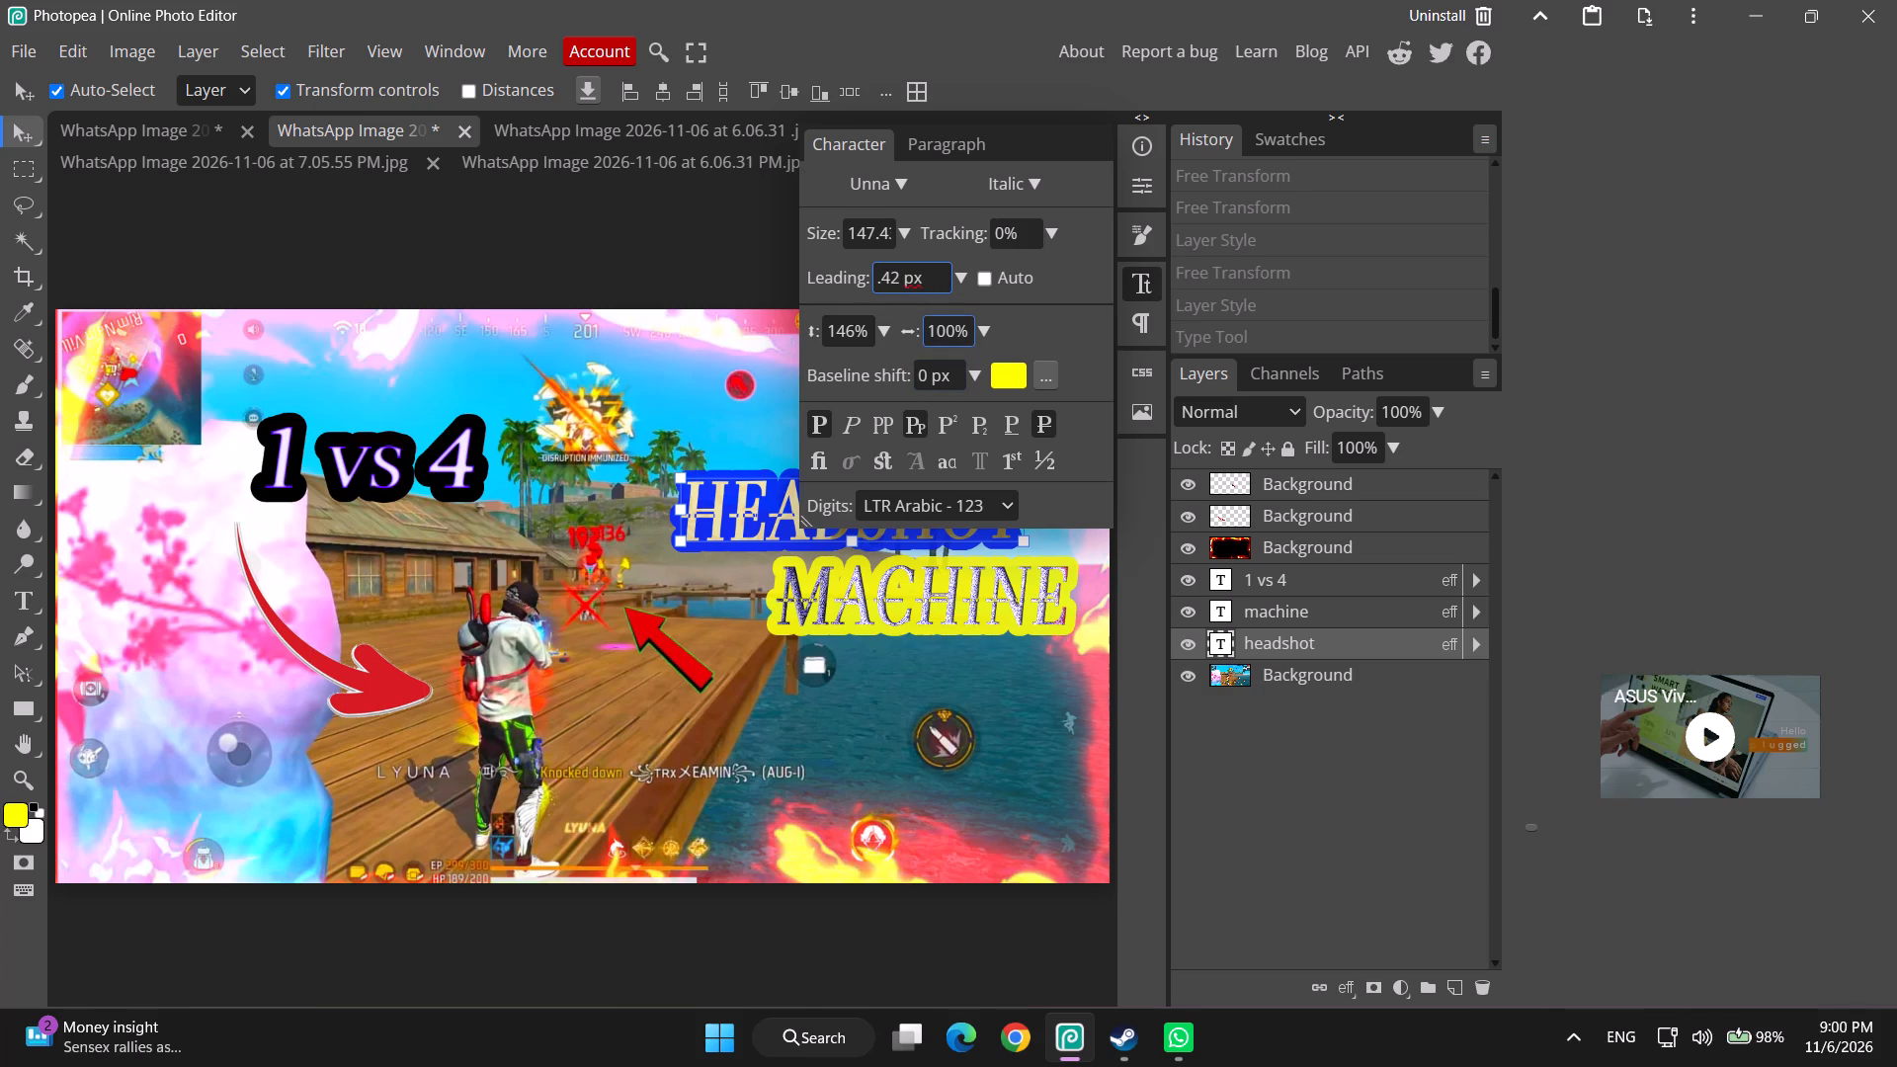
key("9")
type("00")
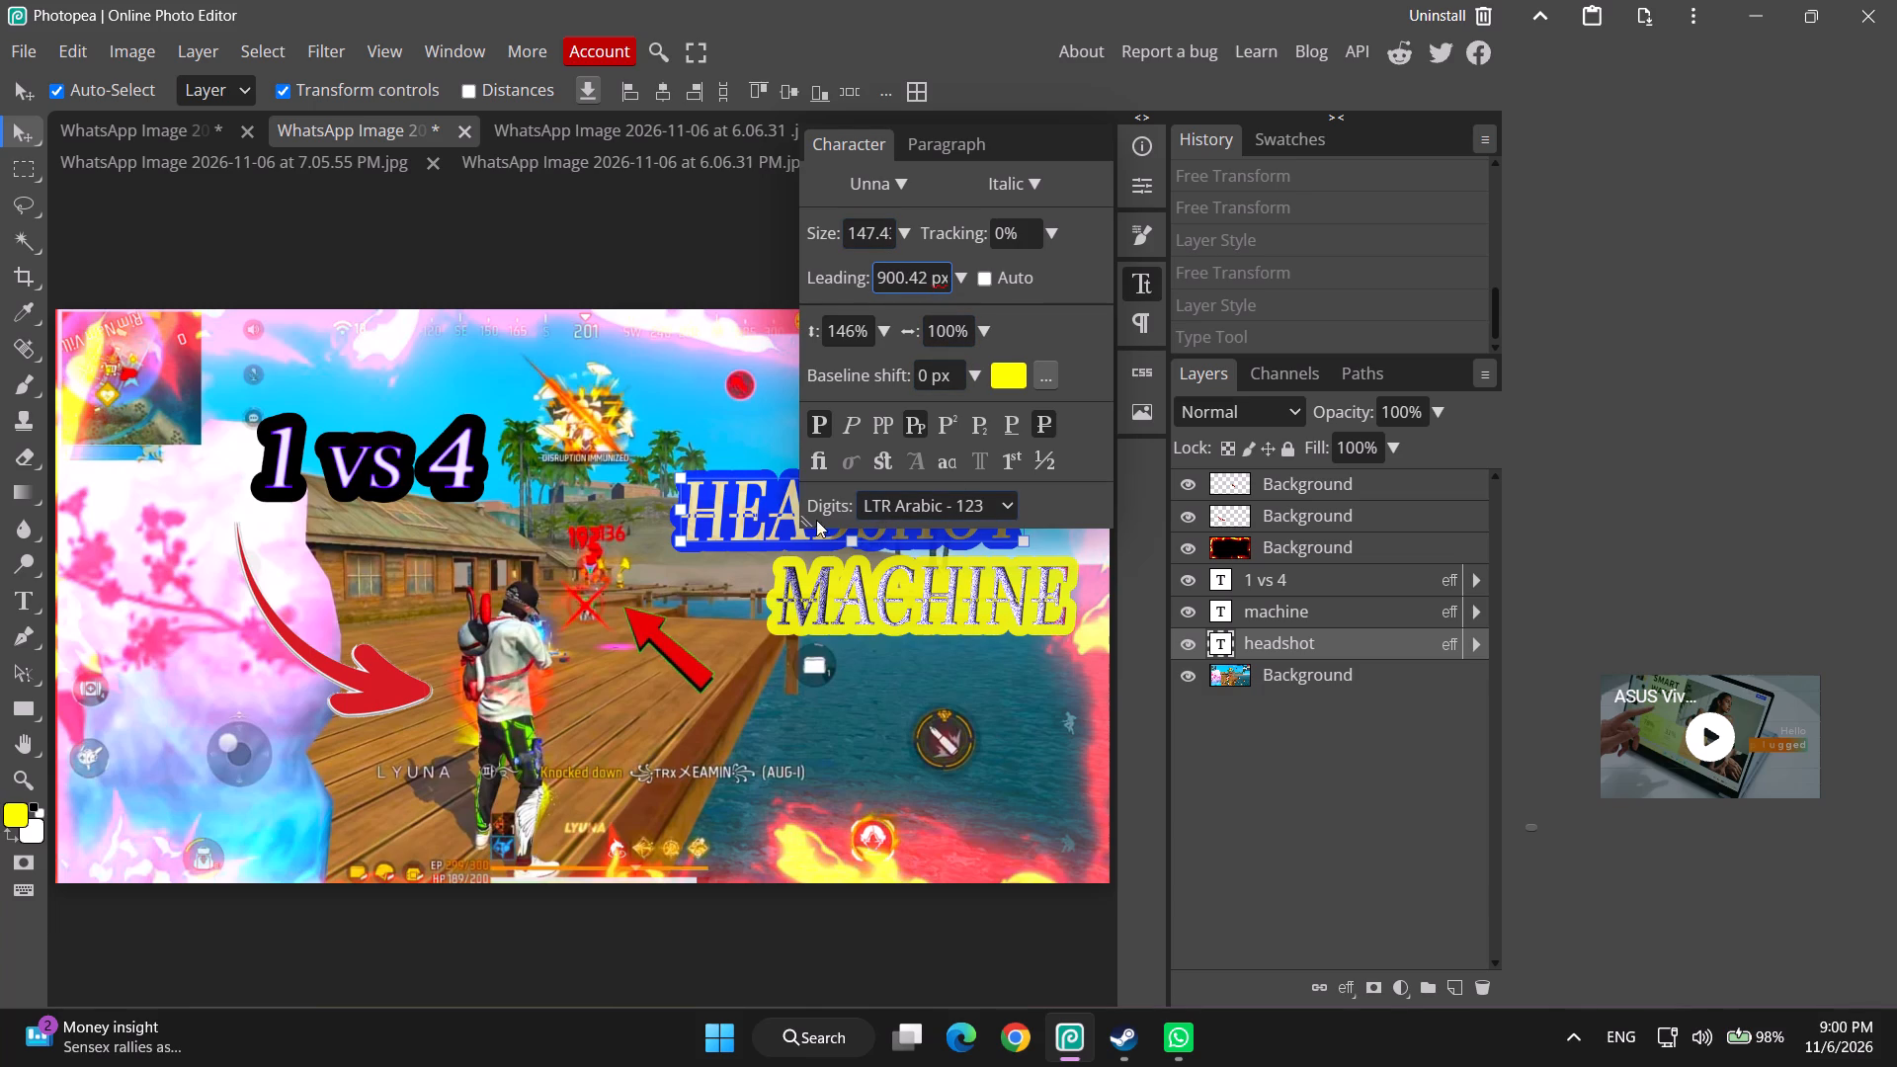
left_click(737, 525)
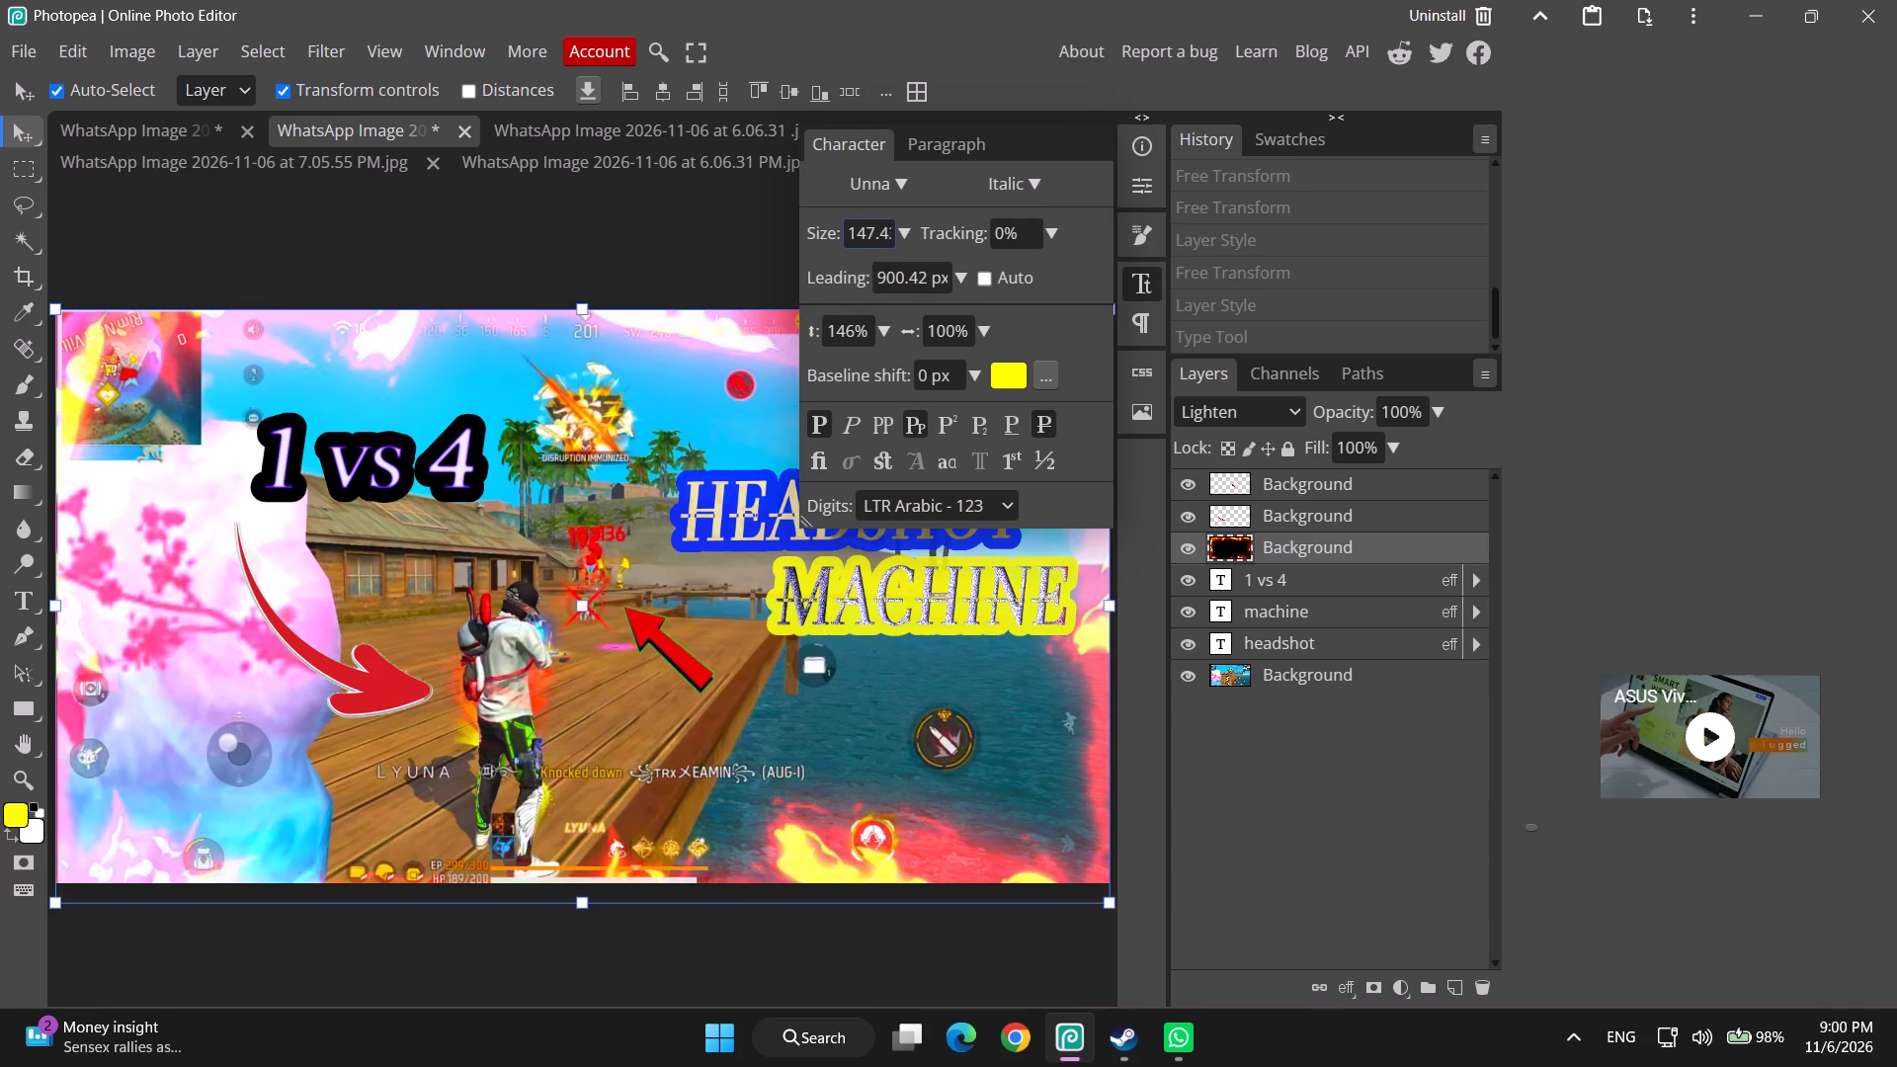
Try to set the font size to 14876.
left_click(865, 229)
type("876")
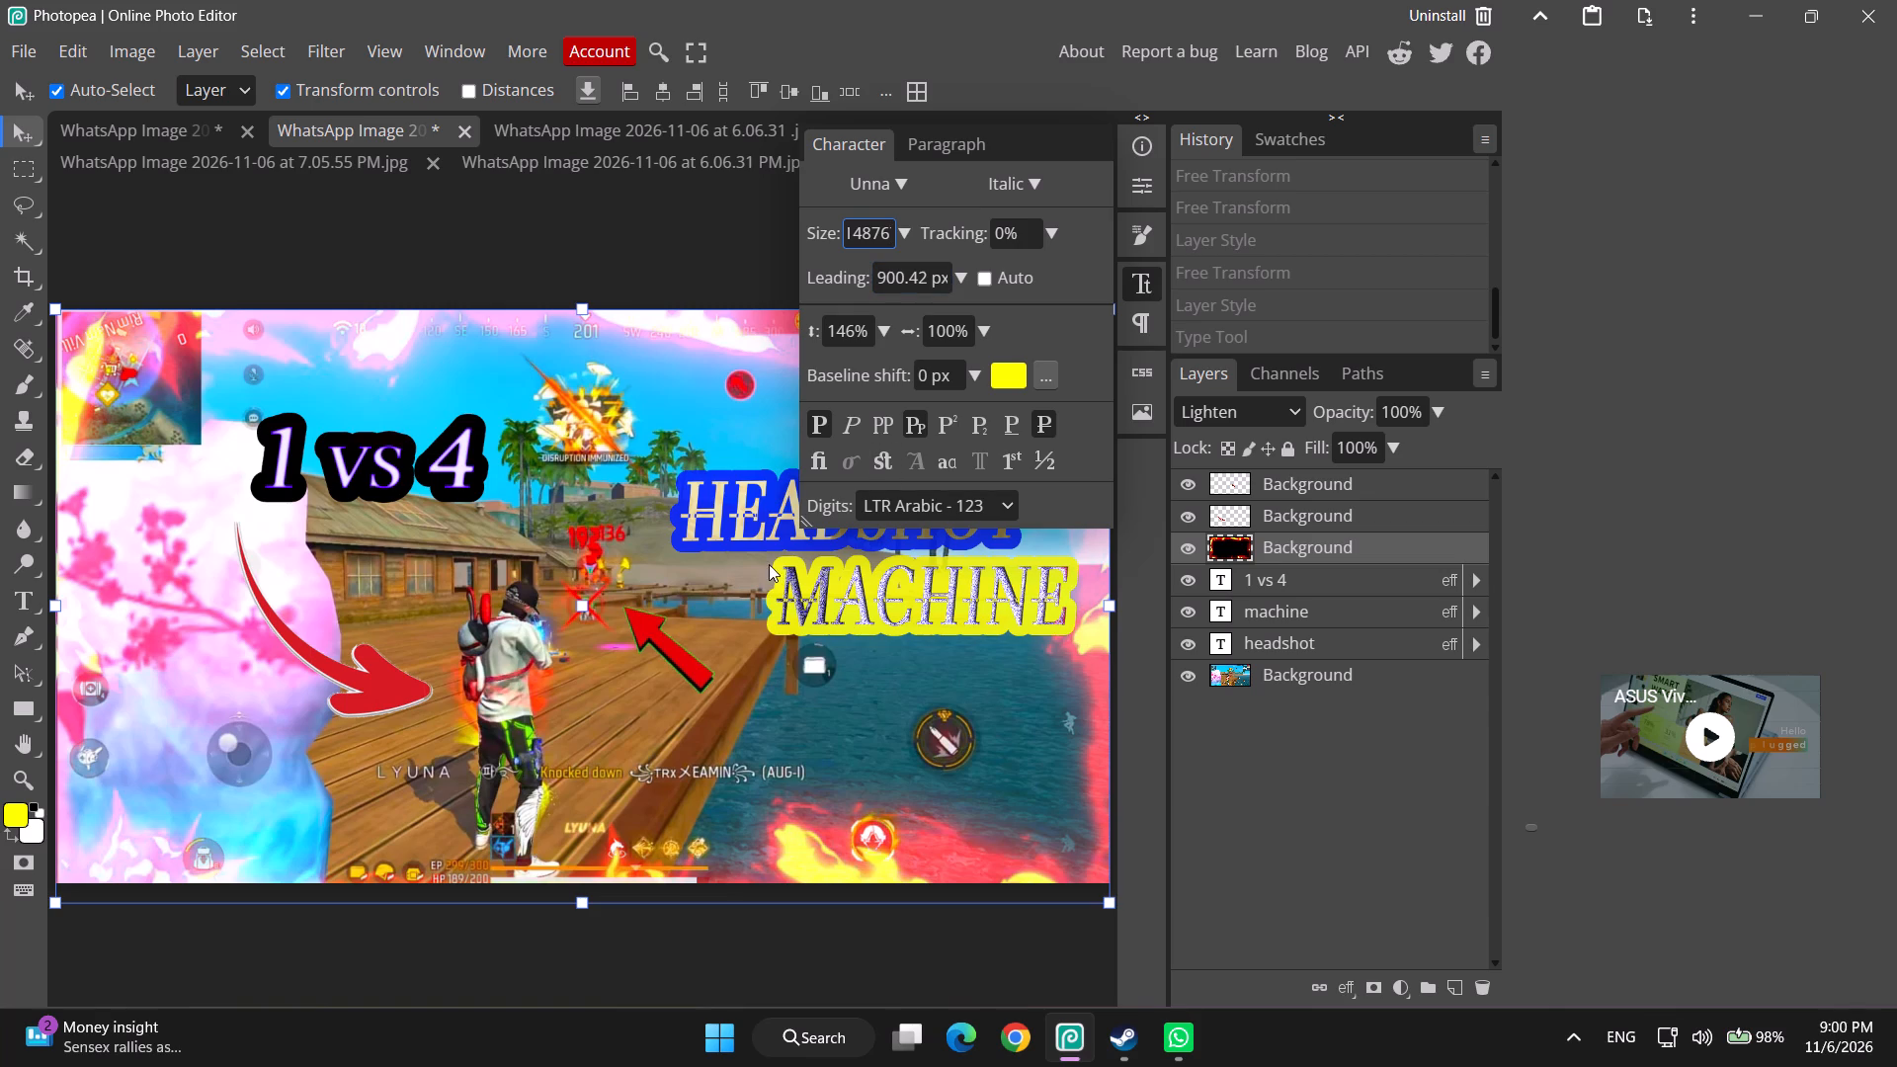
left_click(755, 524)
Transform the "headshot" text layer to about 97.6% scale with a 0.5° rotation, keeping it just above "MACHINE".
left_click(1265, 609)
left_click(1275, 649)
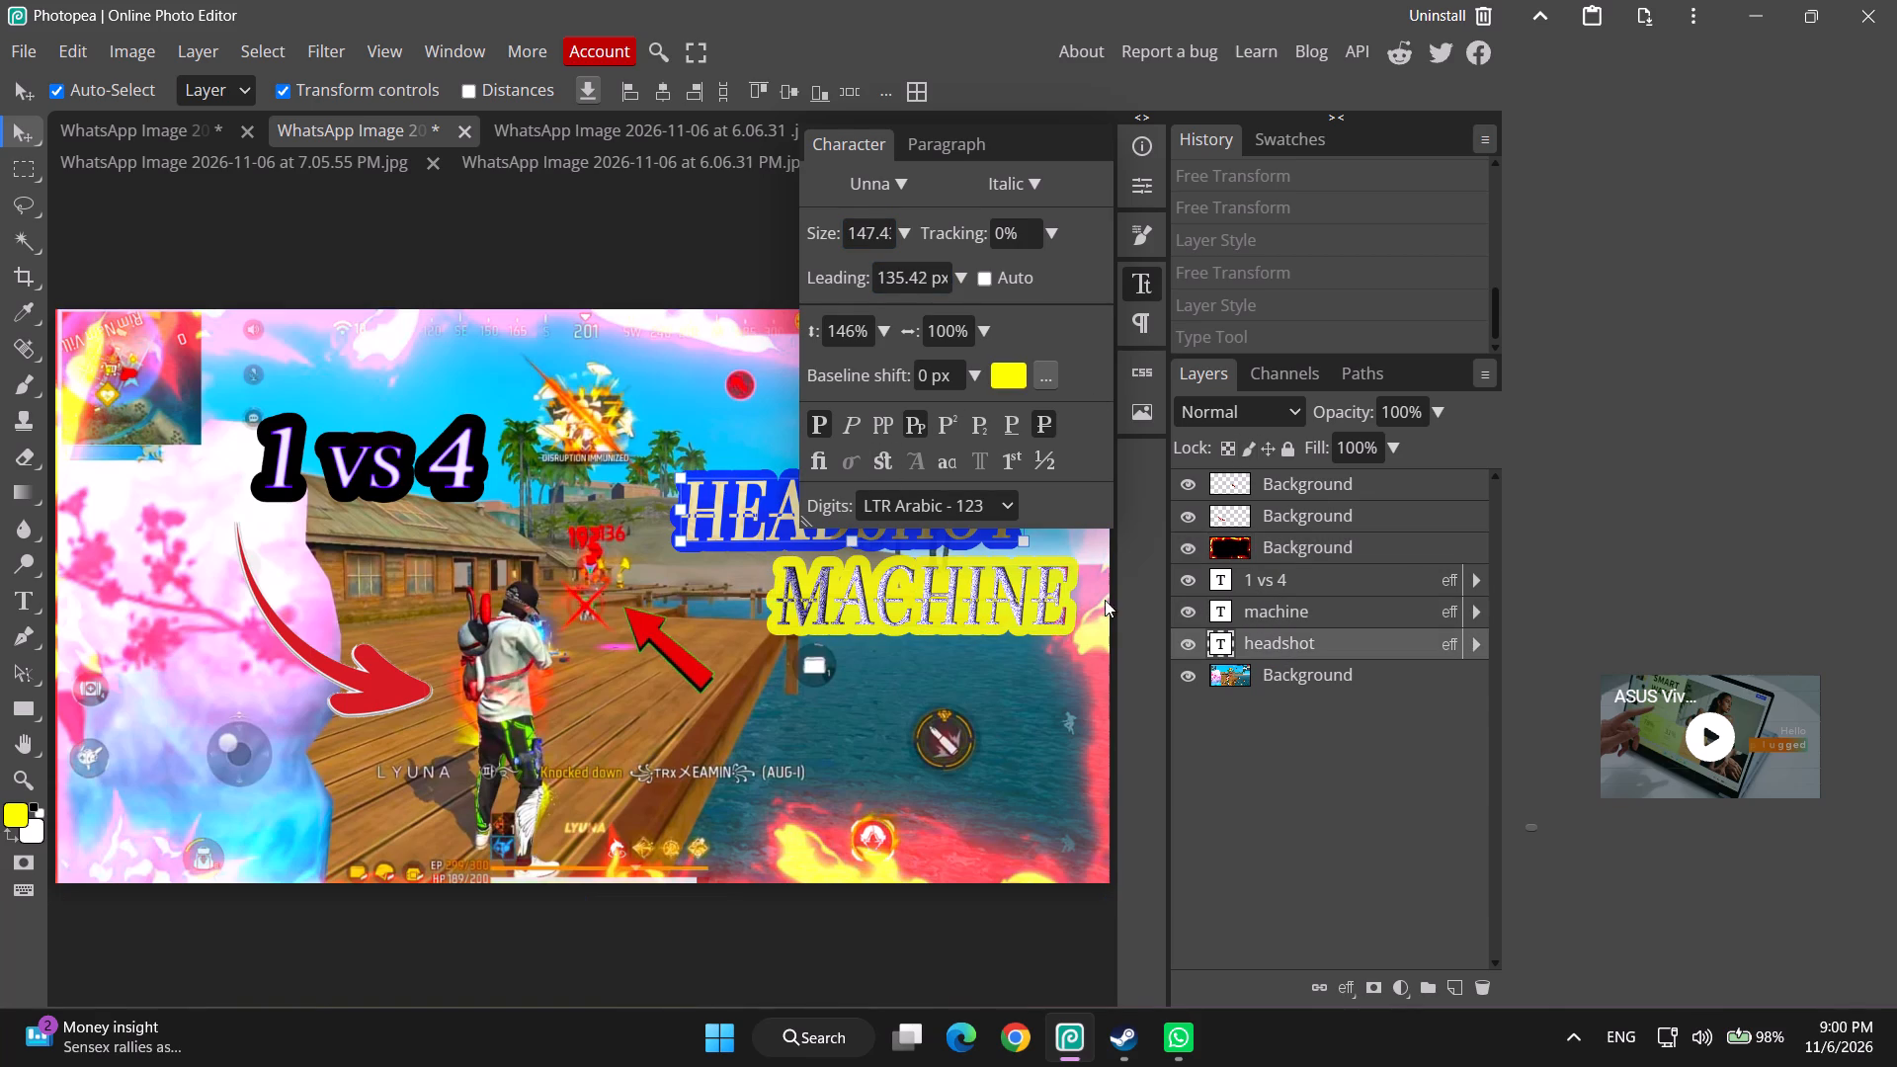
left_click(681, 548)
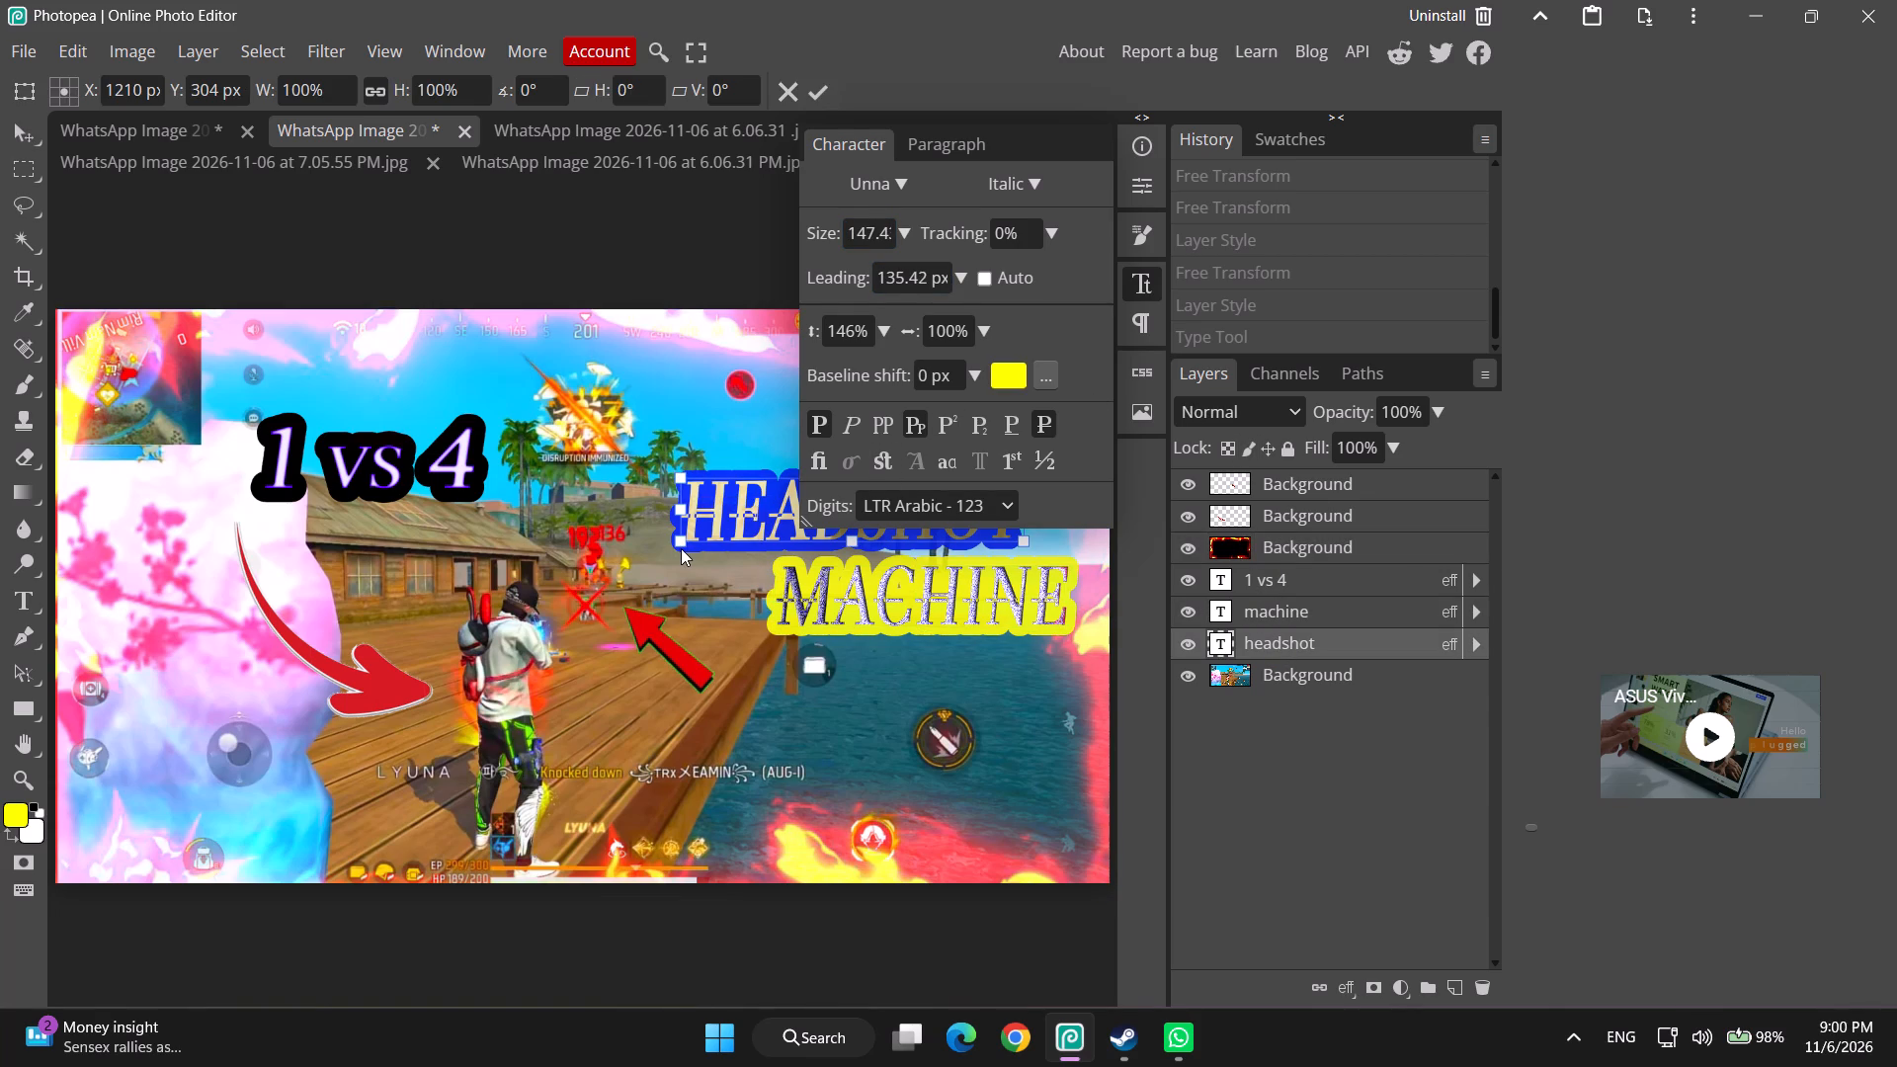
left_click(681, 548)
left_click_drag(681, 548, 652, 567)
left_click_drag(652, 567, 692, 565)
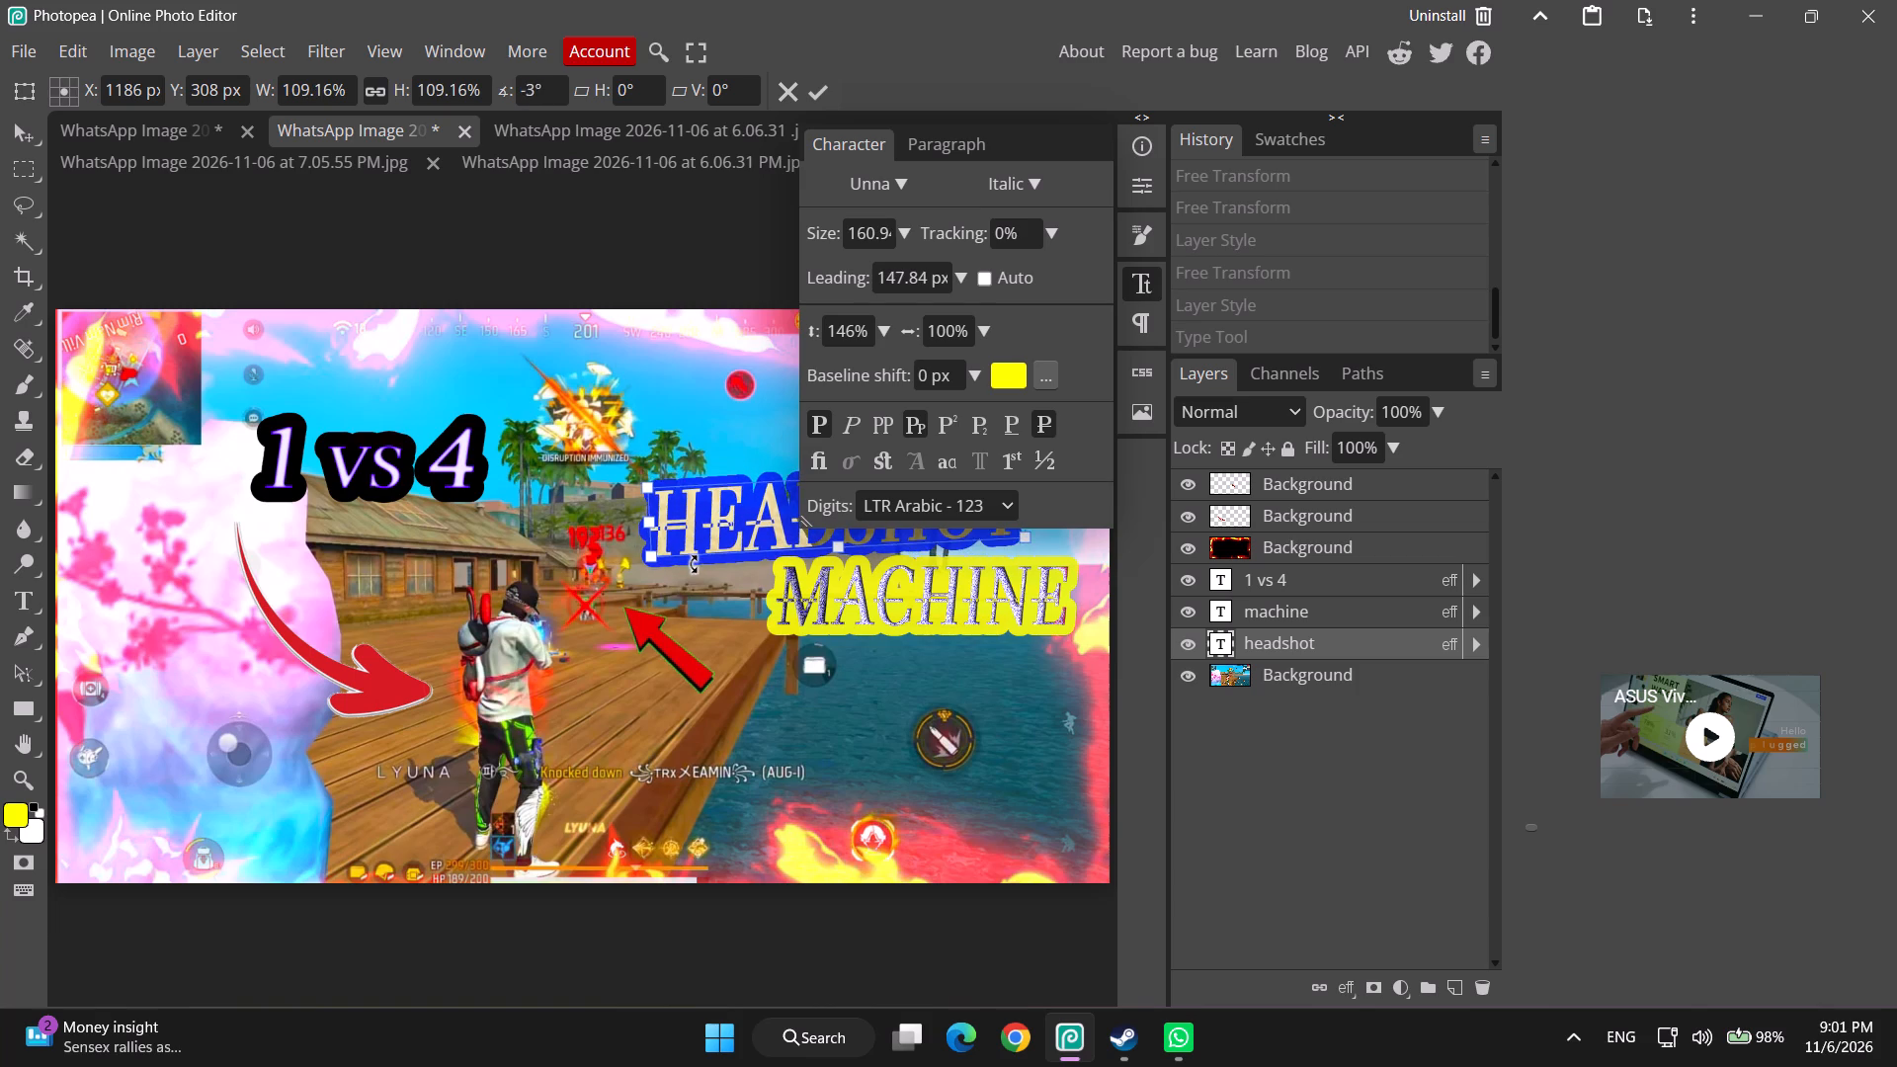
left_click_drag(692, 565, 691, 554)
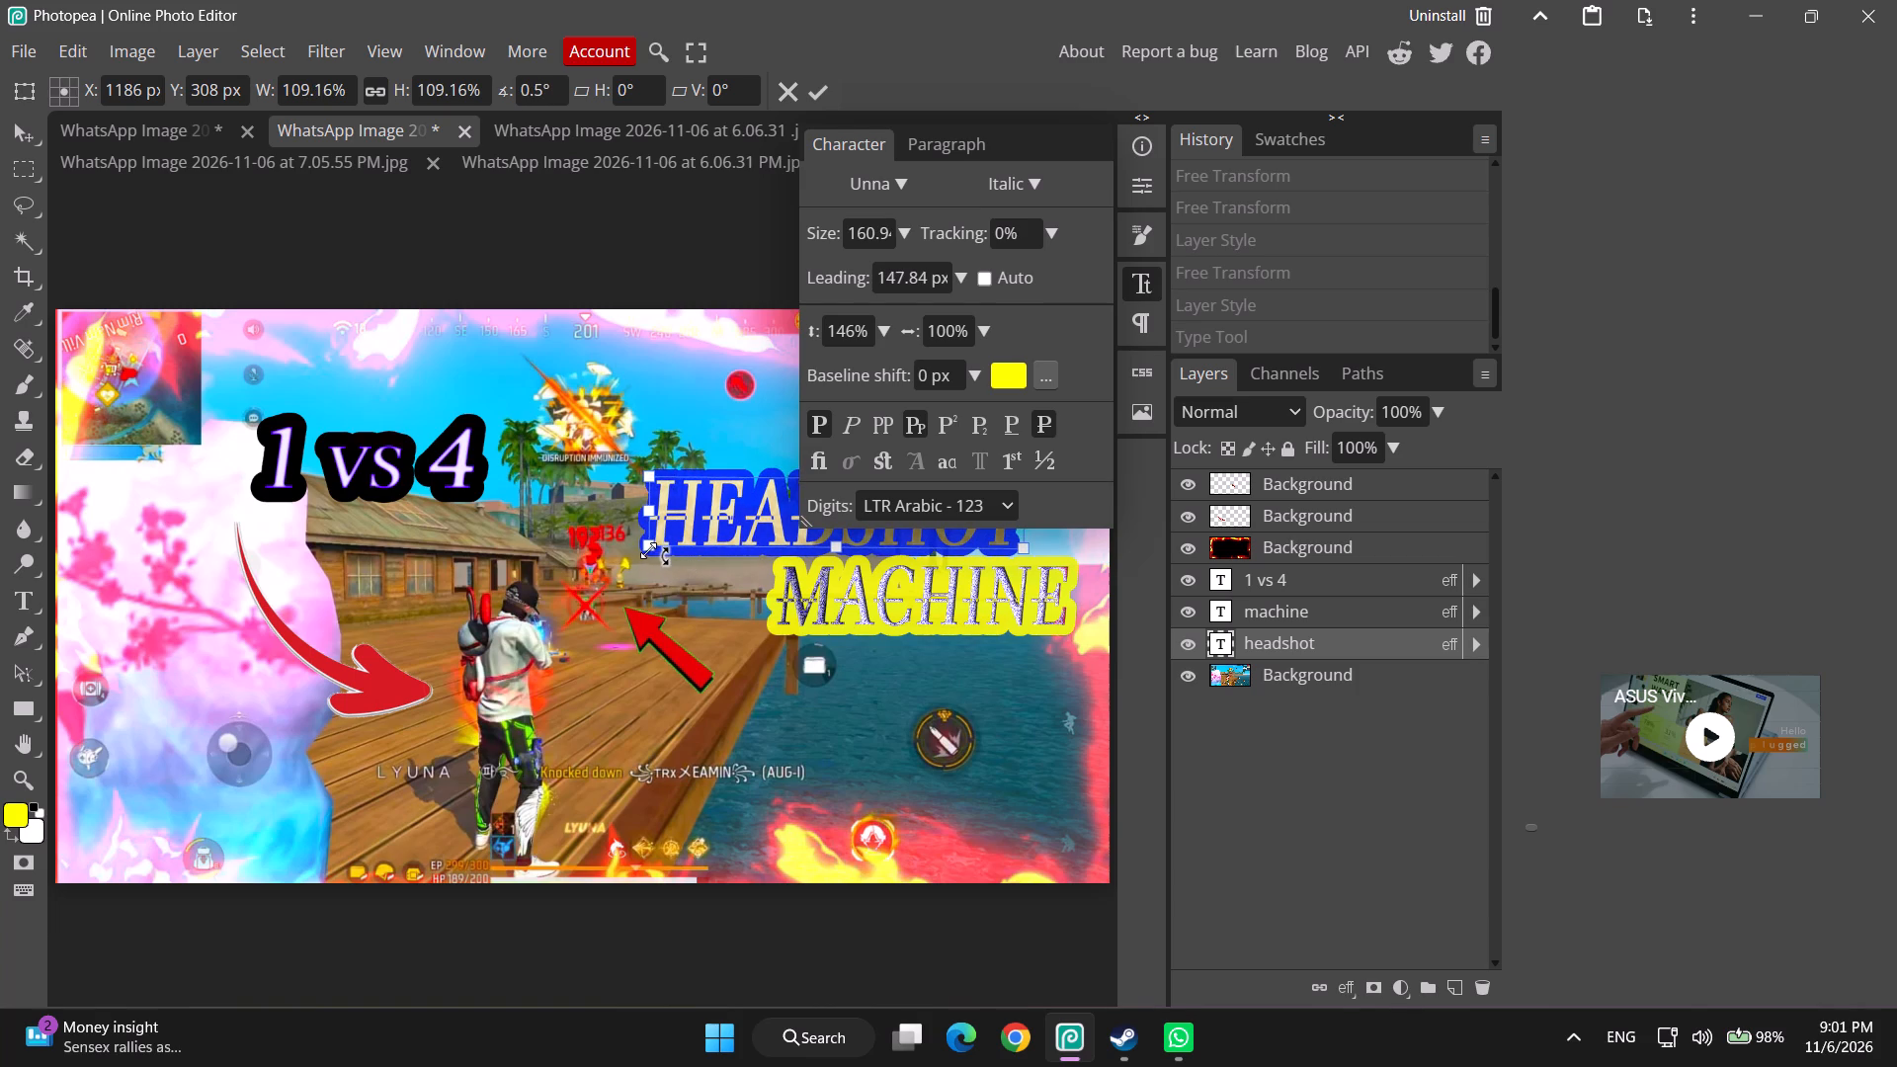
left_click_drag(646, 548, 689, 541)
Widen the "headshot" lettering by setting its horizontal scale to 111%.
left_click(982, 327)
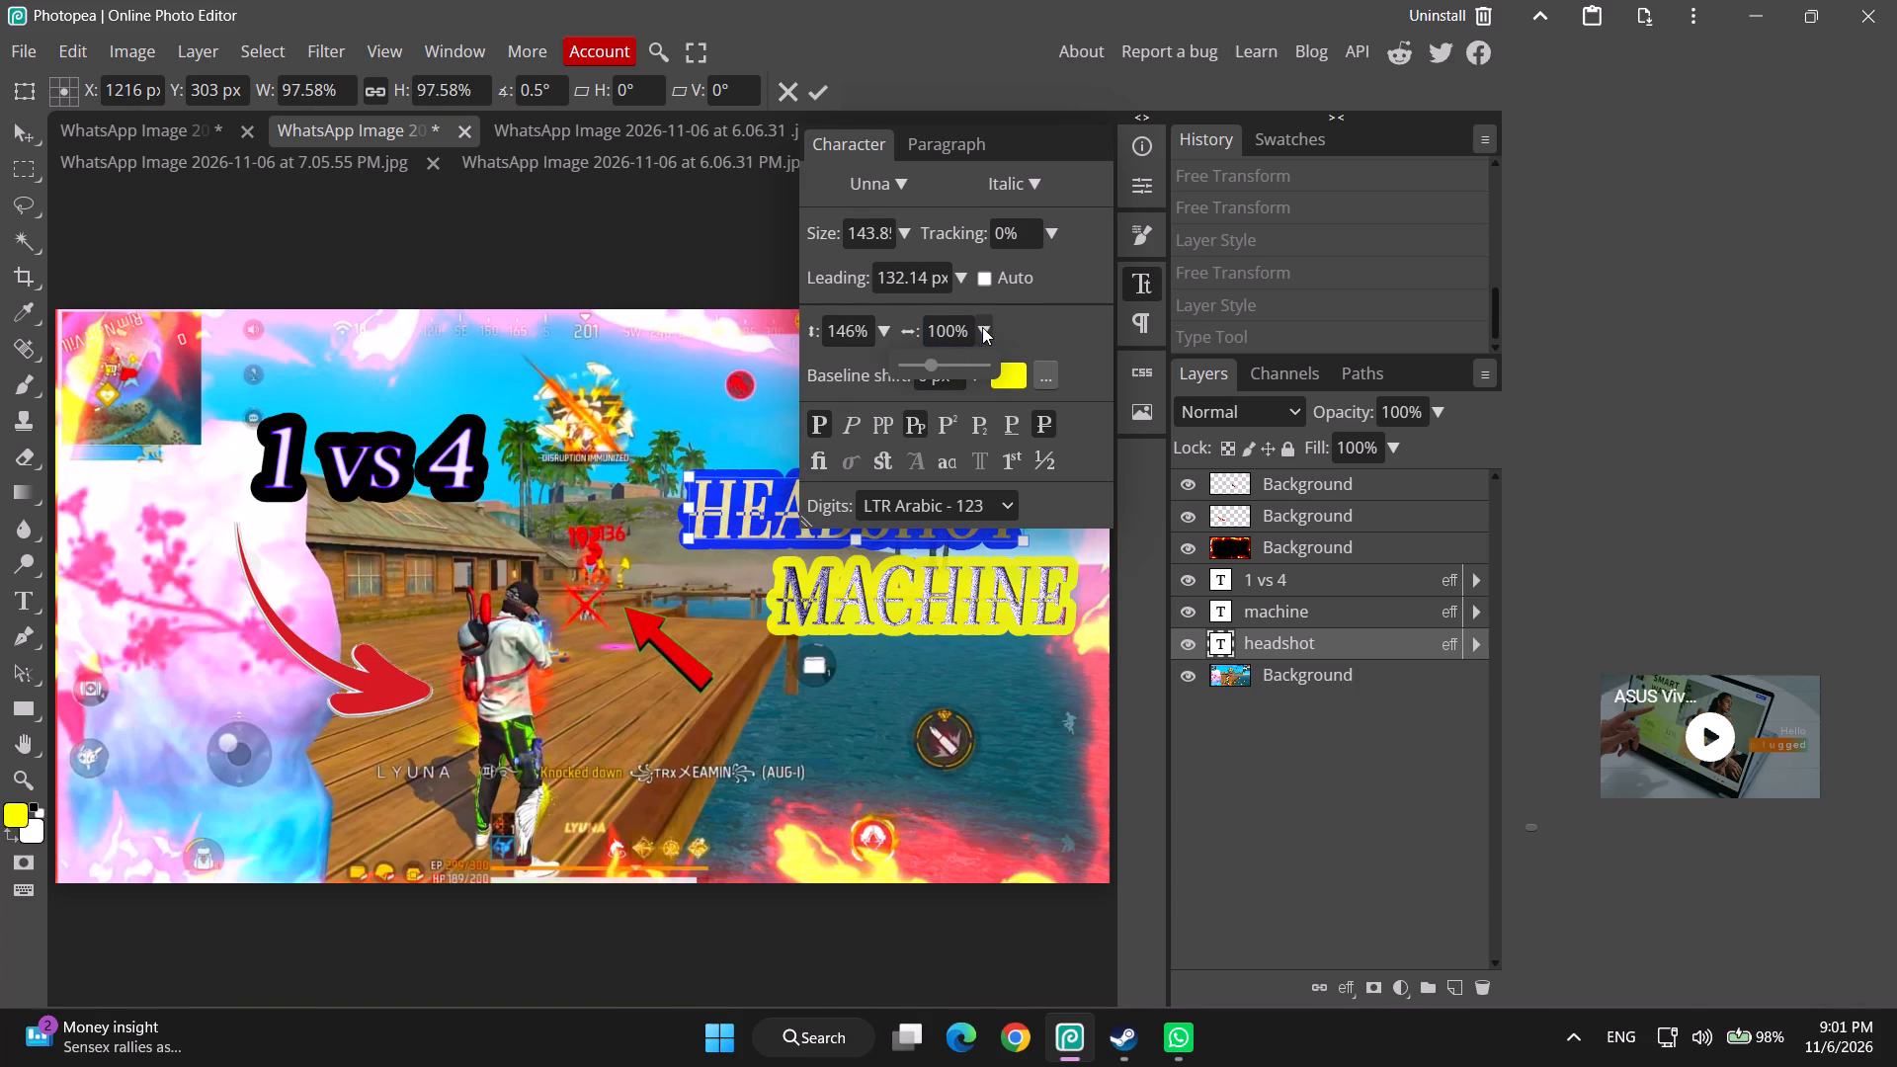
left_click_drag(935, 363, 934, 374)
left_click(1025, 329)
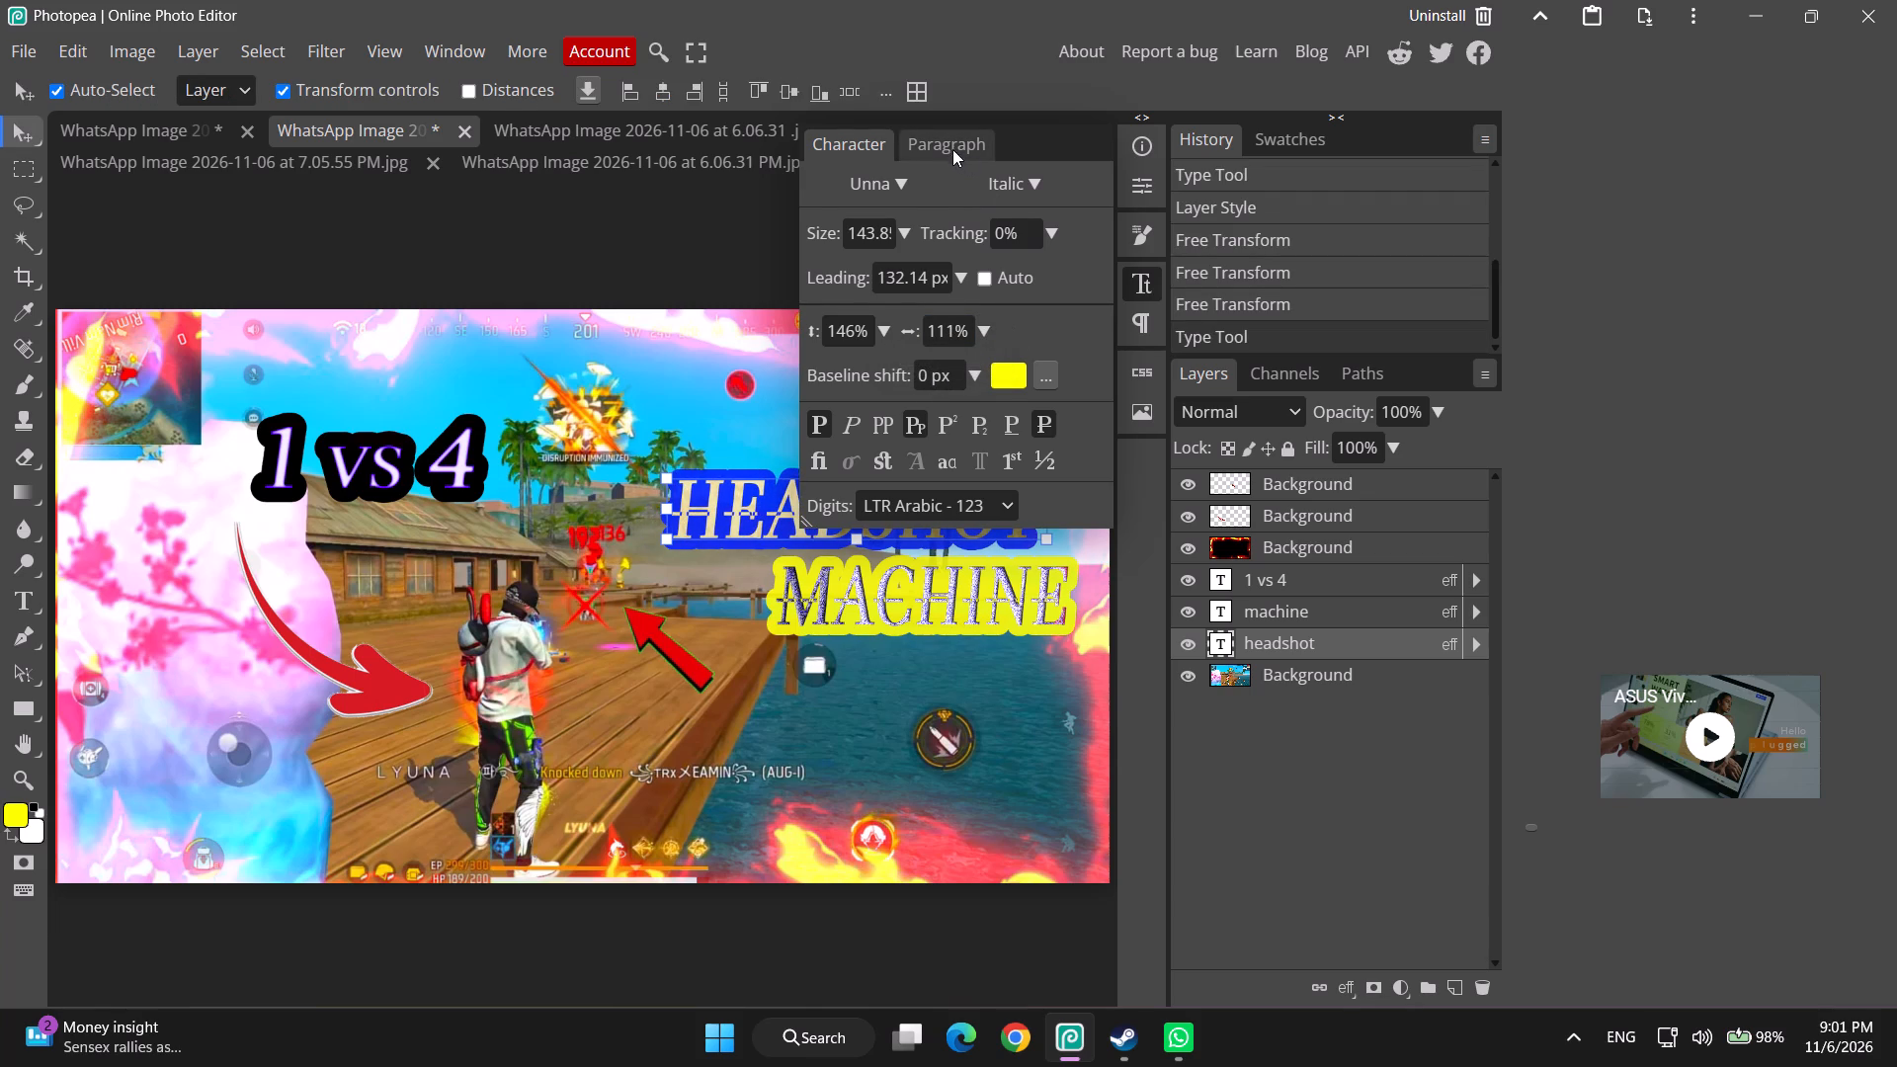
Adjust the "headshot" paragraph's right indent, settling on 1 px.
left_click(948, 146)
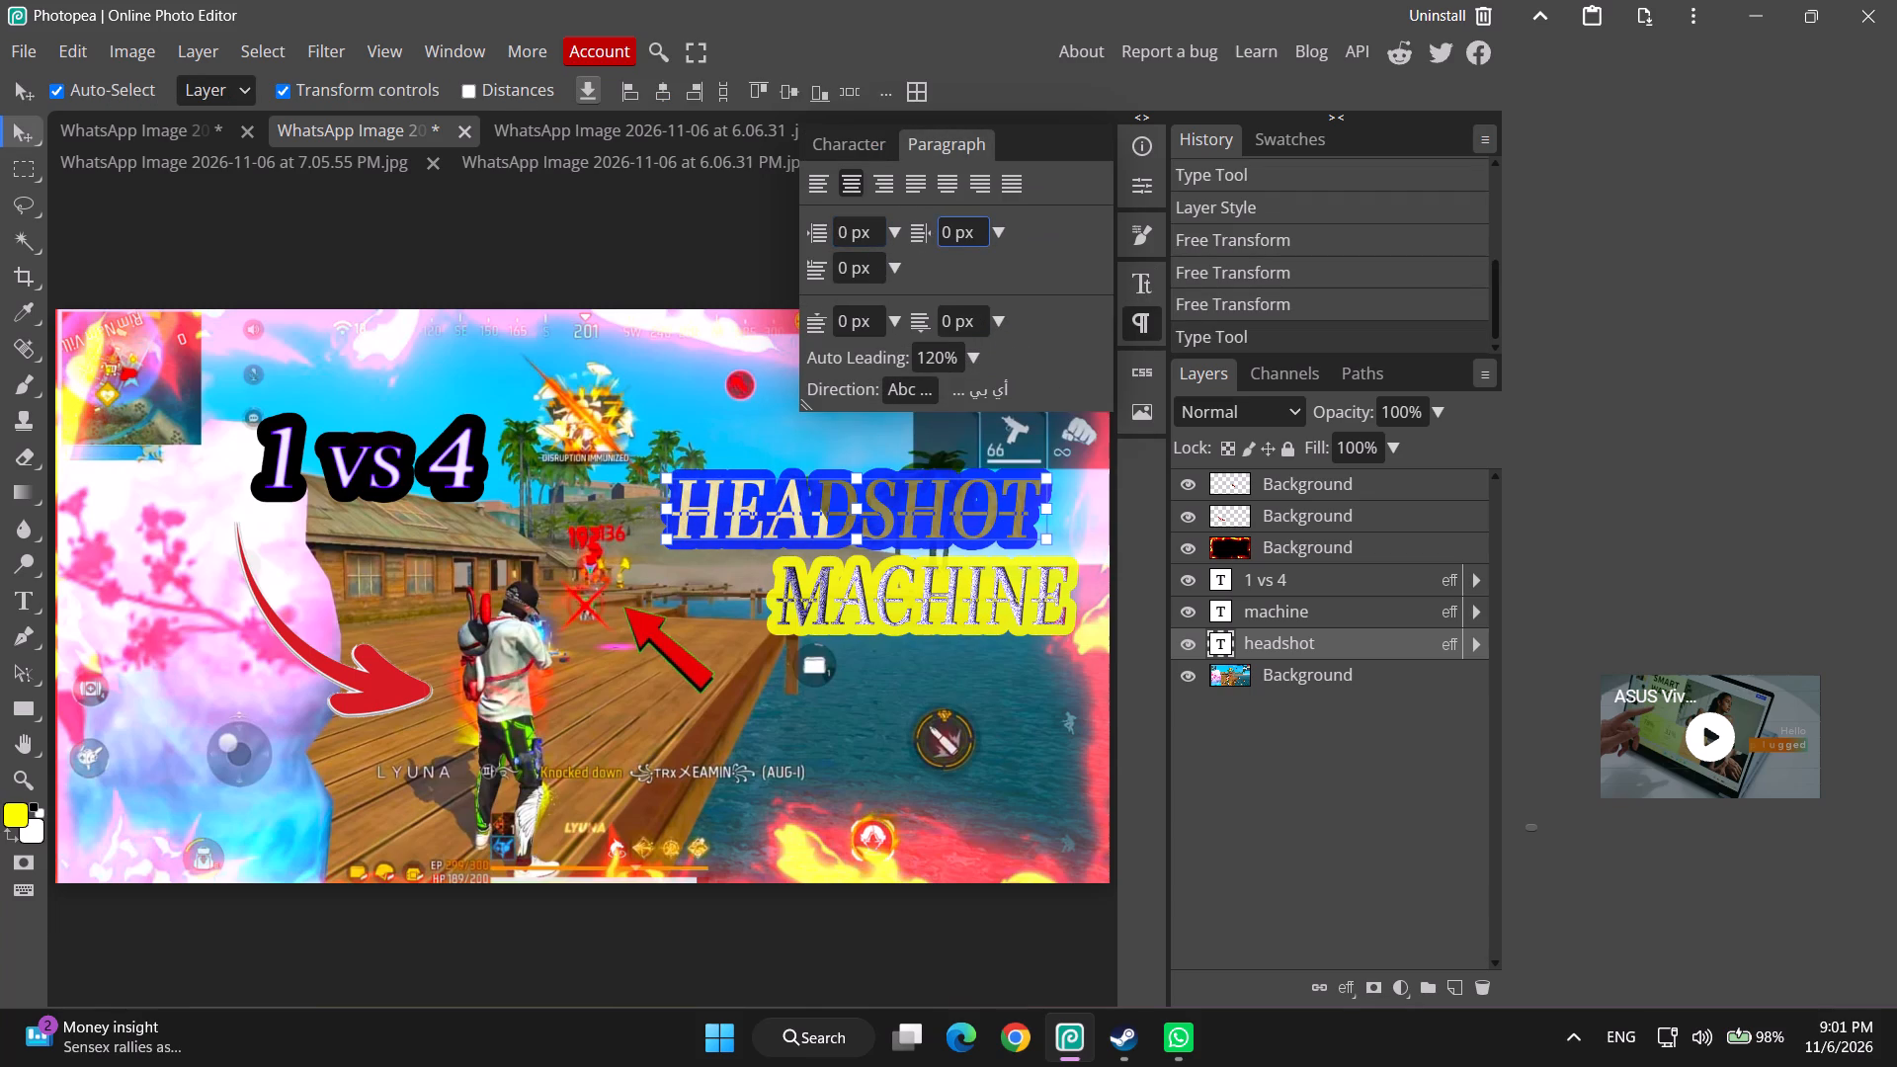
left_click(1000, 234)
left_click_drag(961, 262, 1023, 266)
left_click_drag(1023, 266, 1054, 267)
left_click_drag(980, 262, 878, 275)
left_click_drag(951, 267, 899, 271)
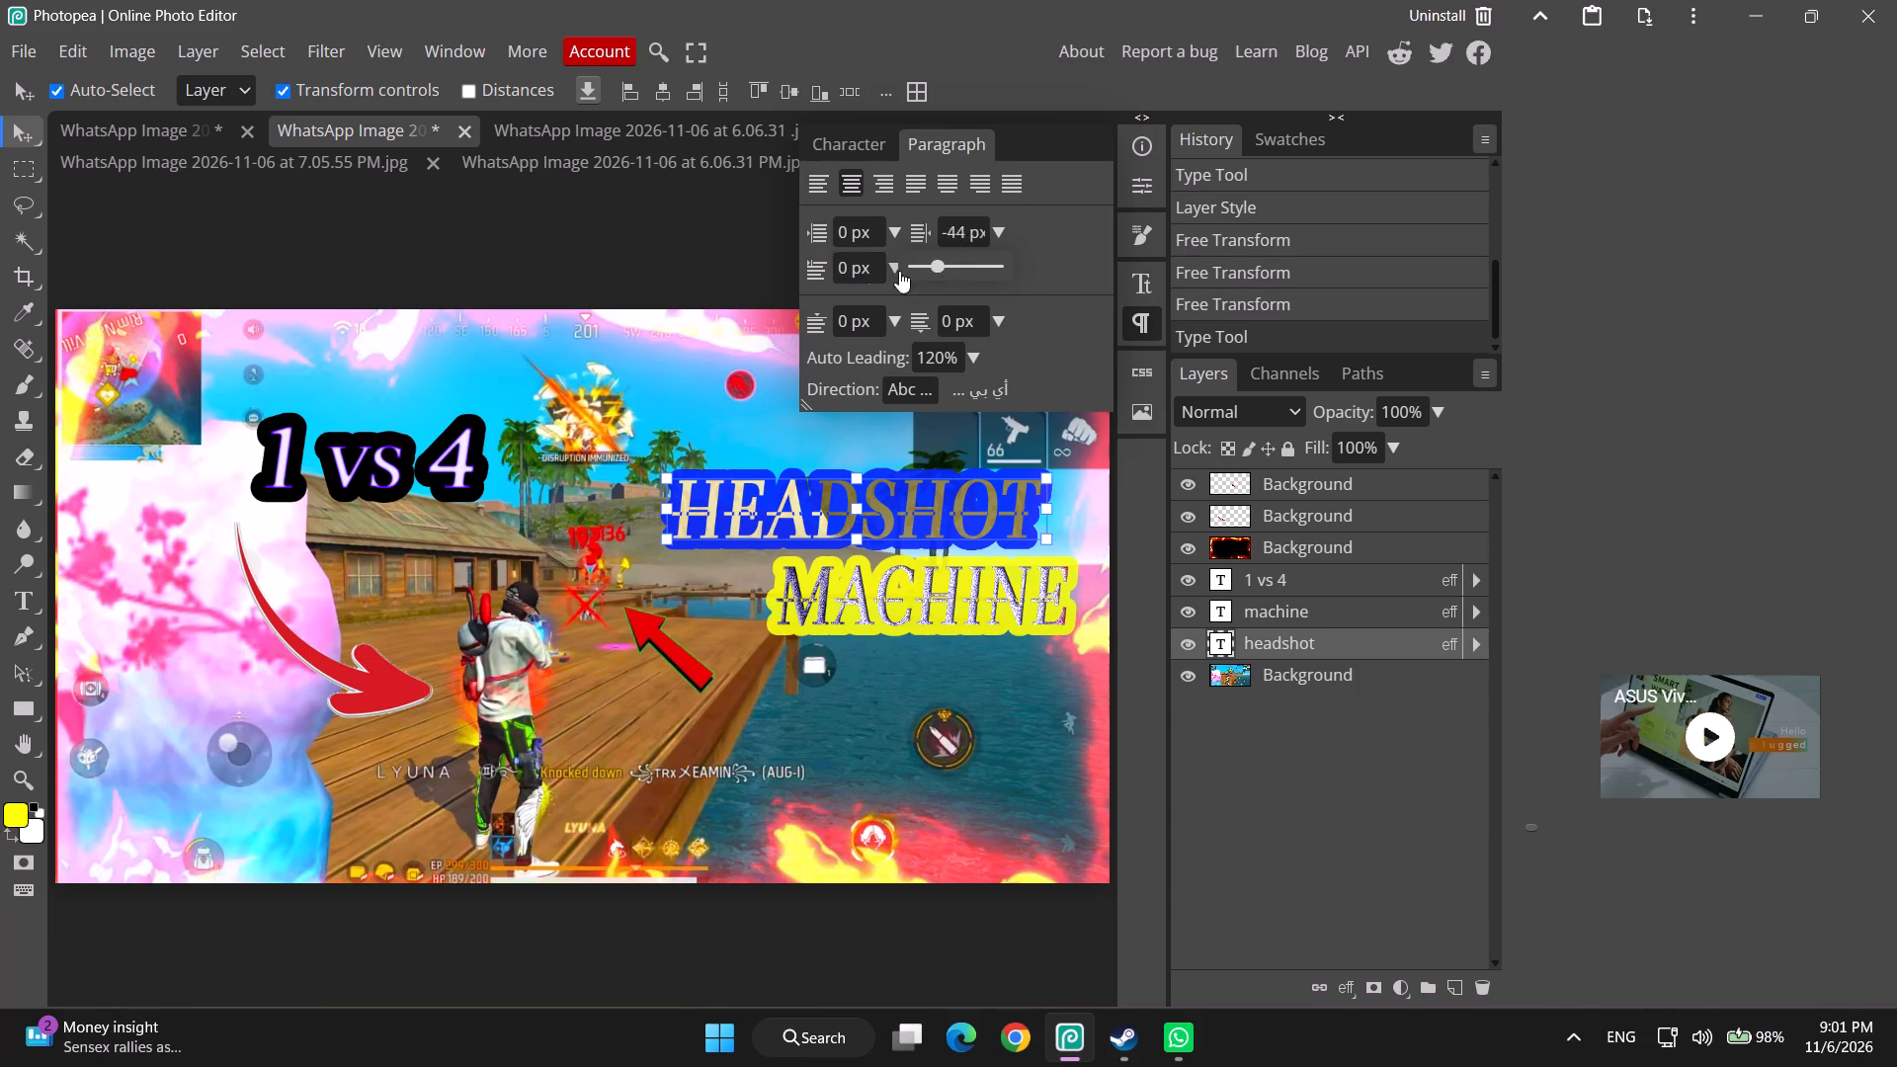
left_click_drag(899, 271, 840, 271)
left_click_drag(968, 262, 962, 271)
left_click_drag(962, 271, 957, 277)
left_click_drag(957, 277, 956, 278)
left_click_drag(956, 278, 955, 278)
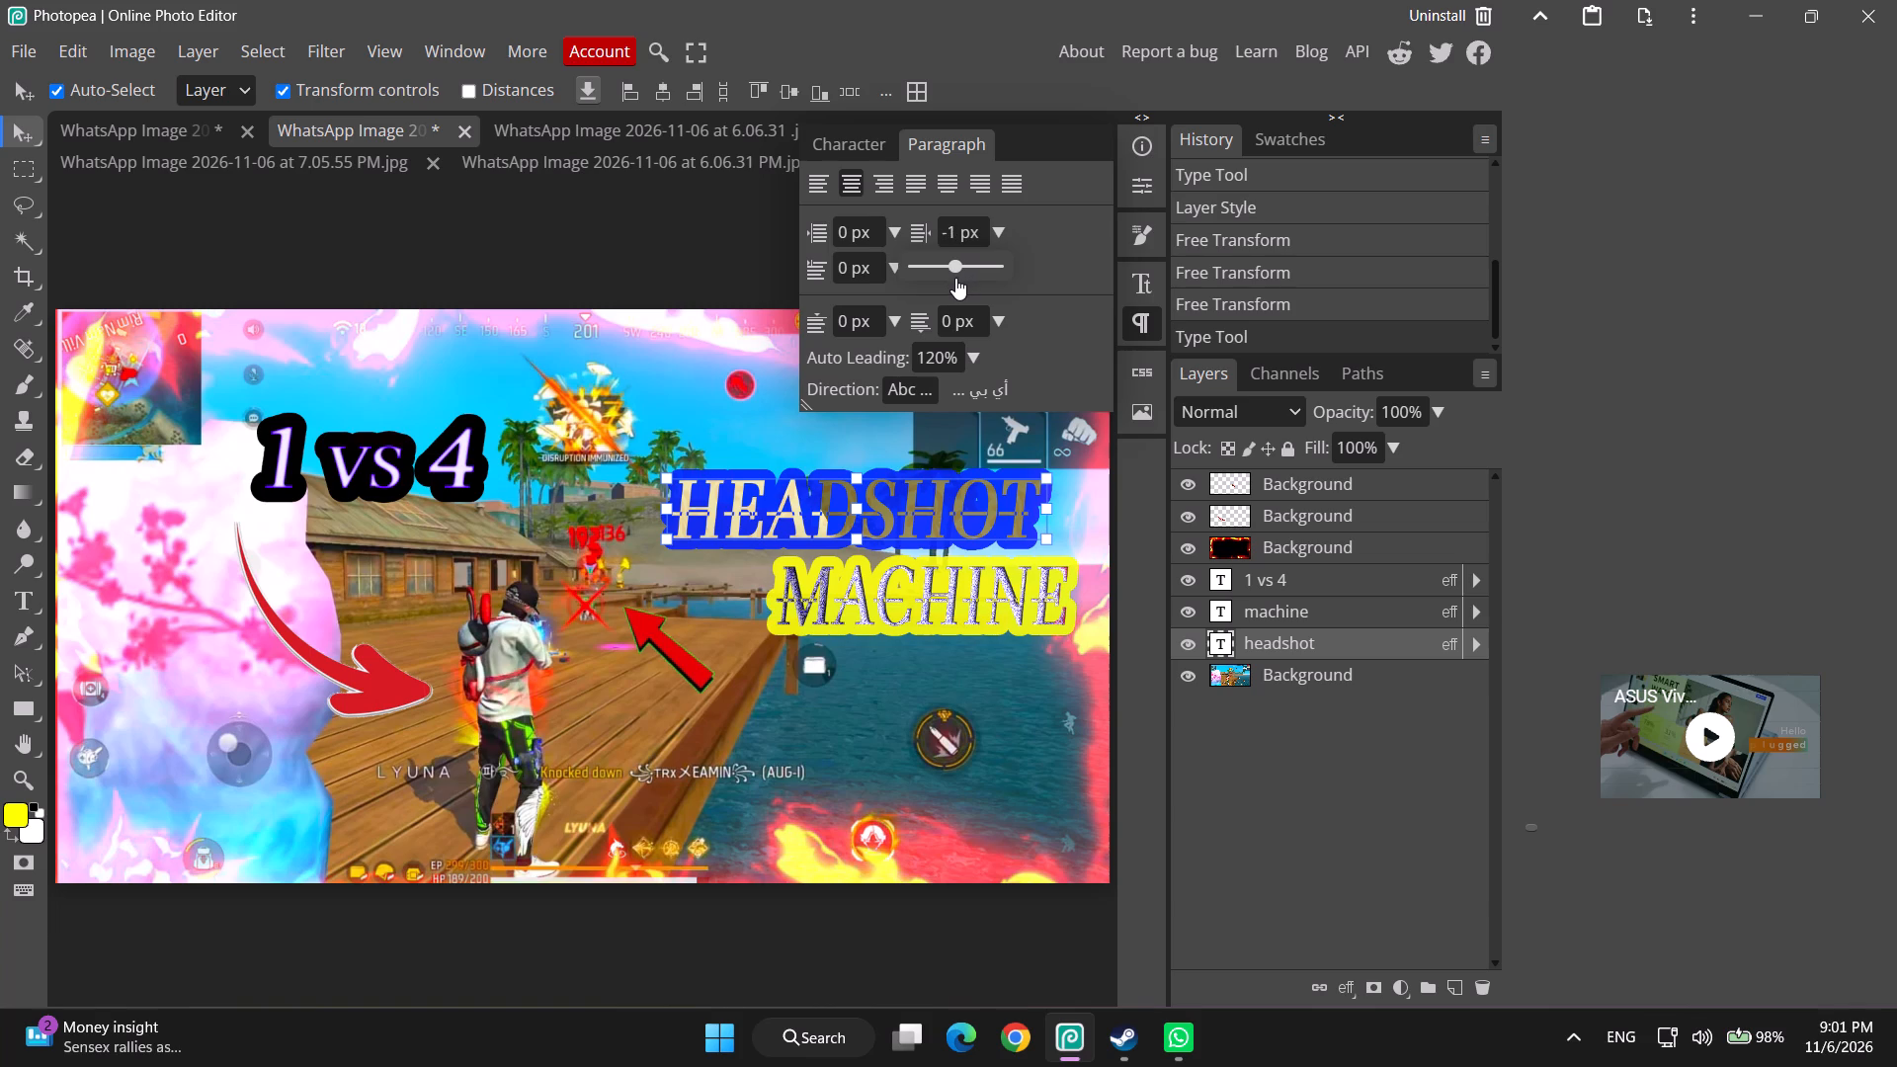
left_click_drag(955, 278, 956, 277)
left_click(1051, 274)
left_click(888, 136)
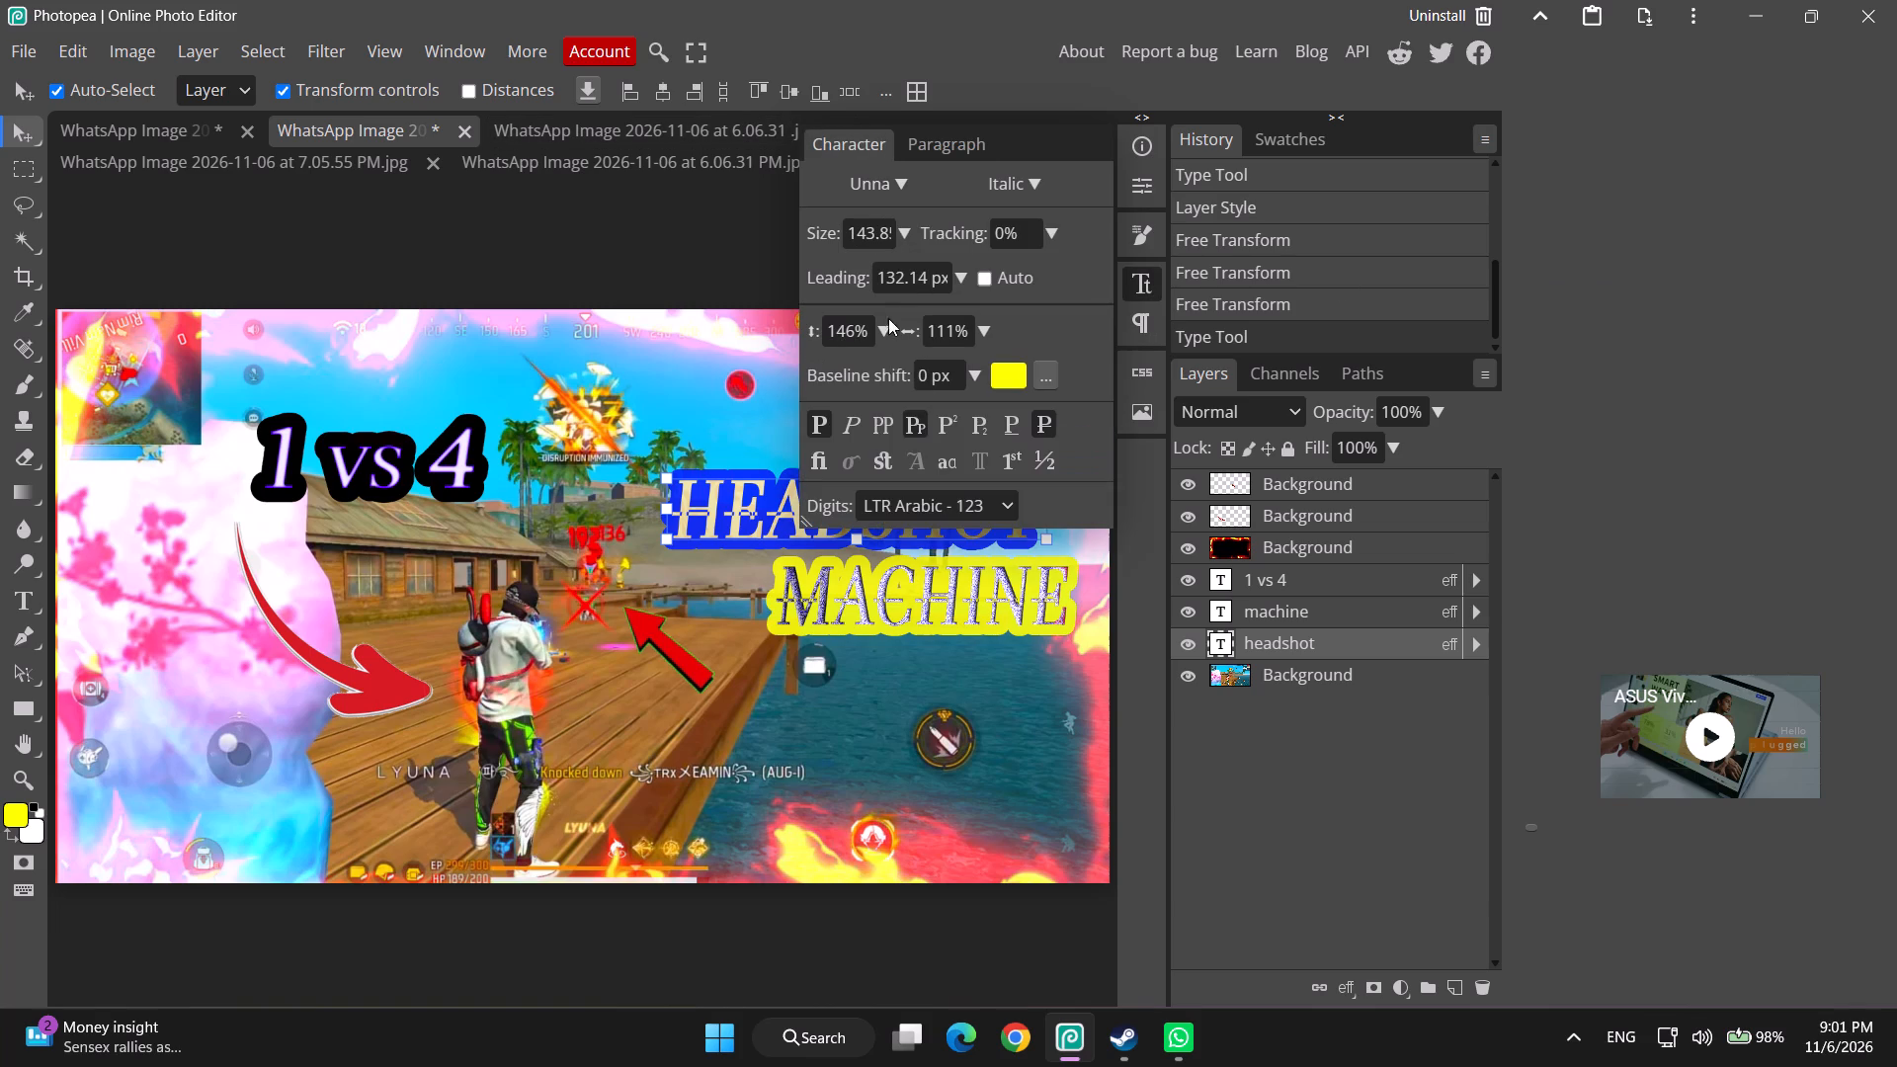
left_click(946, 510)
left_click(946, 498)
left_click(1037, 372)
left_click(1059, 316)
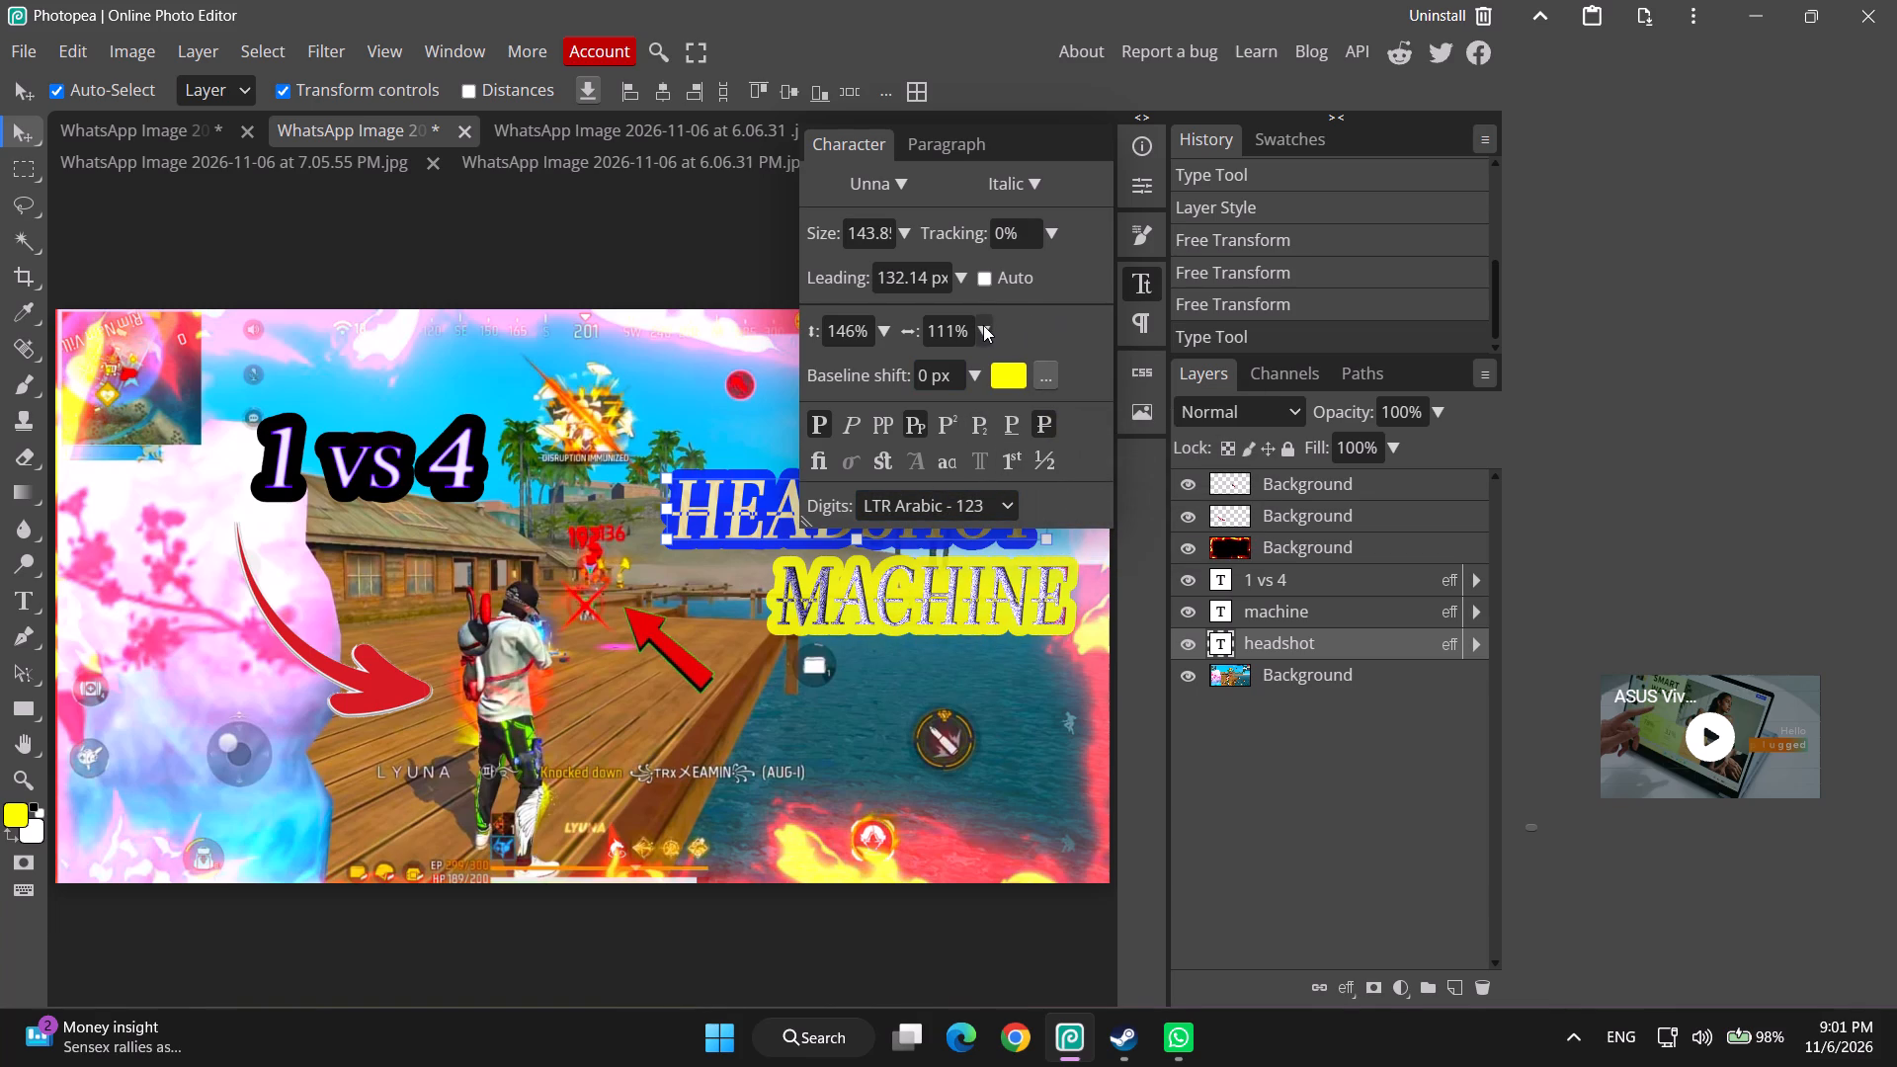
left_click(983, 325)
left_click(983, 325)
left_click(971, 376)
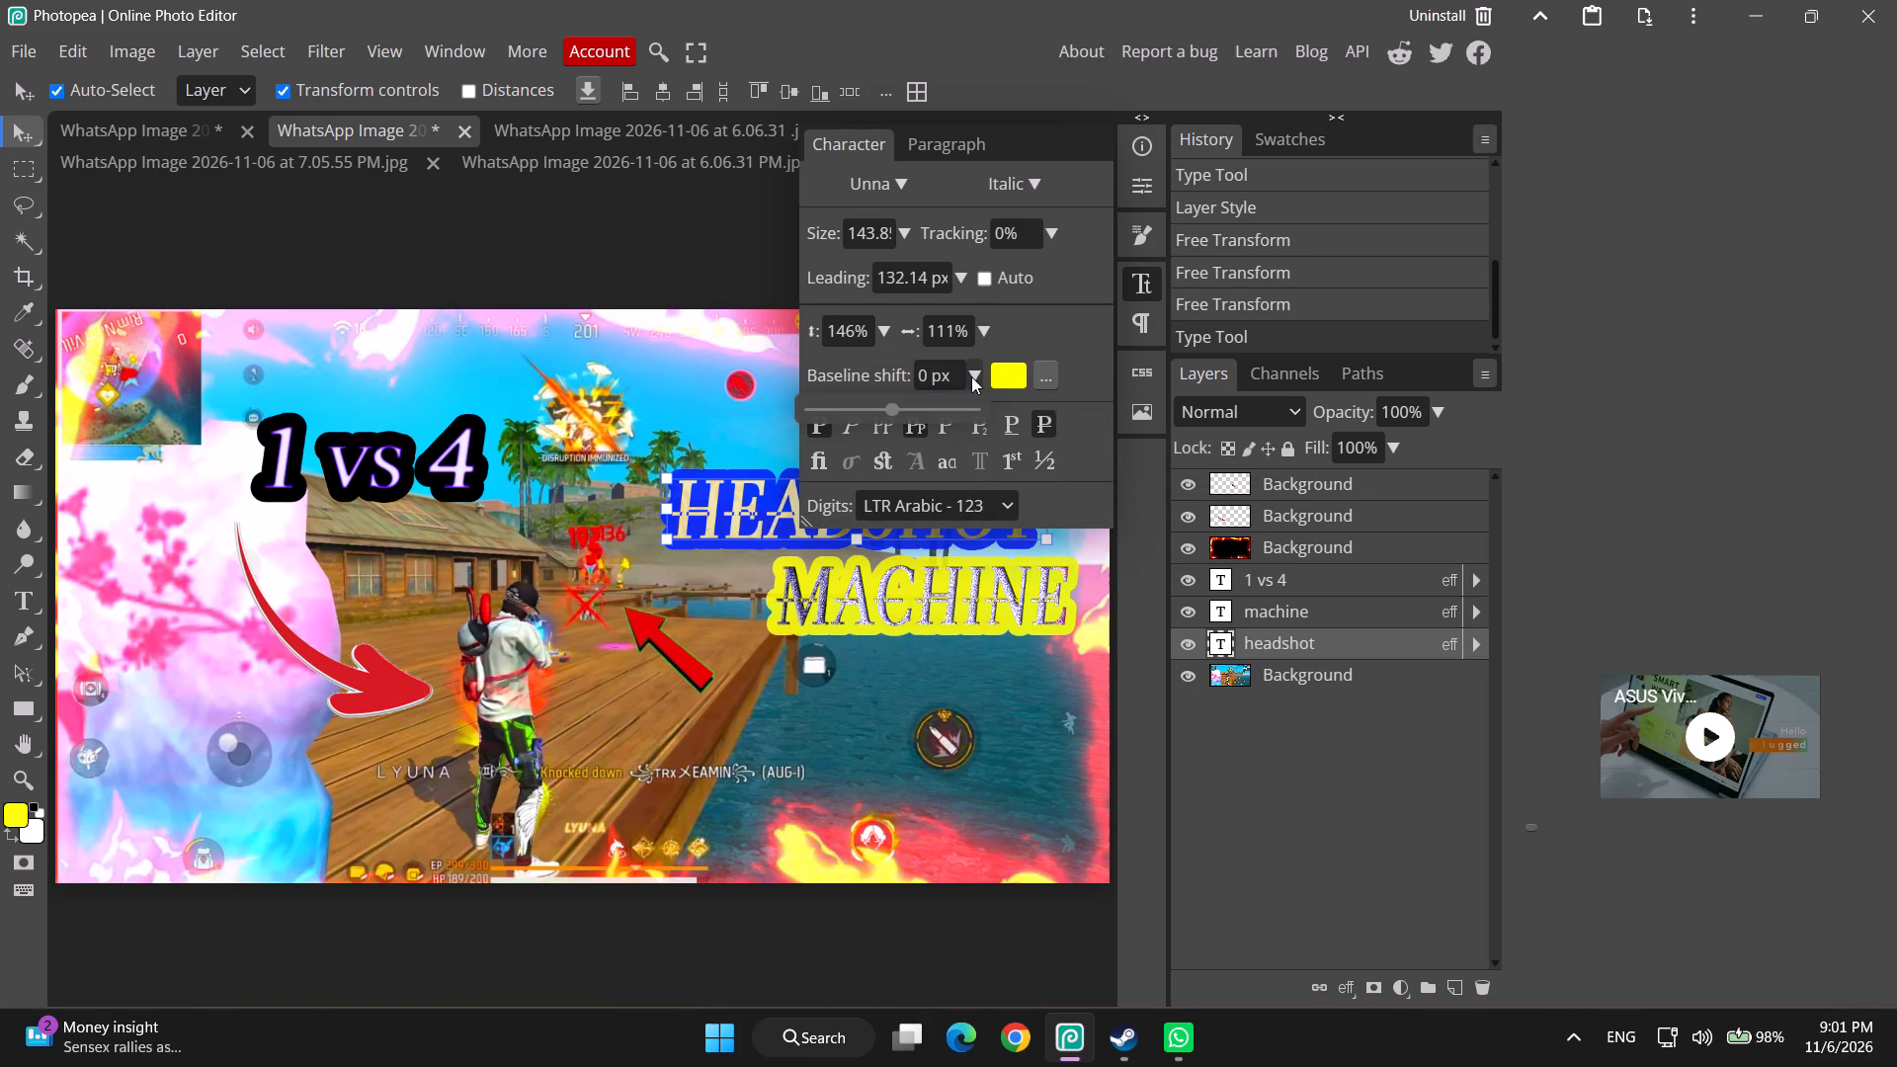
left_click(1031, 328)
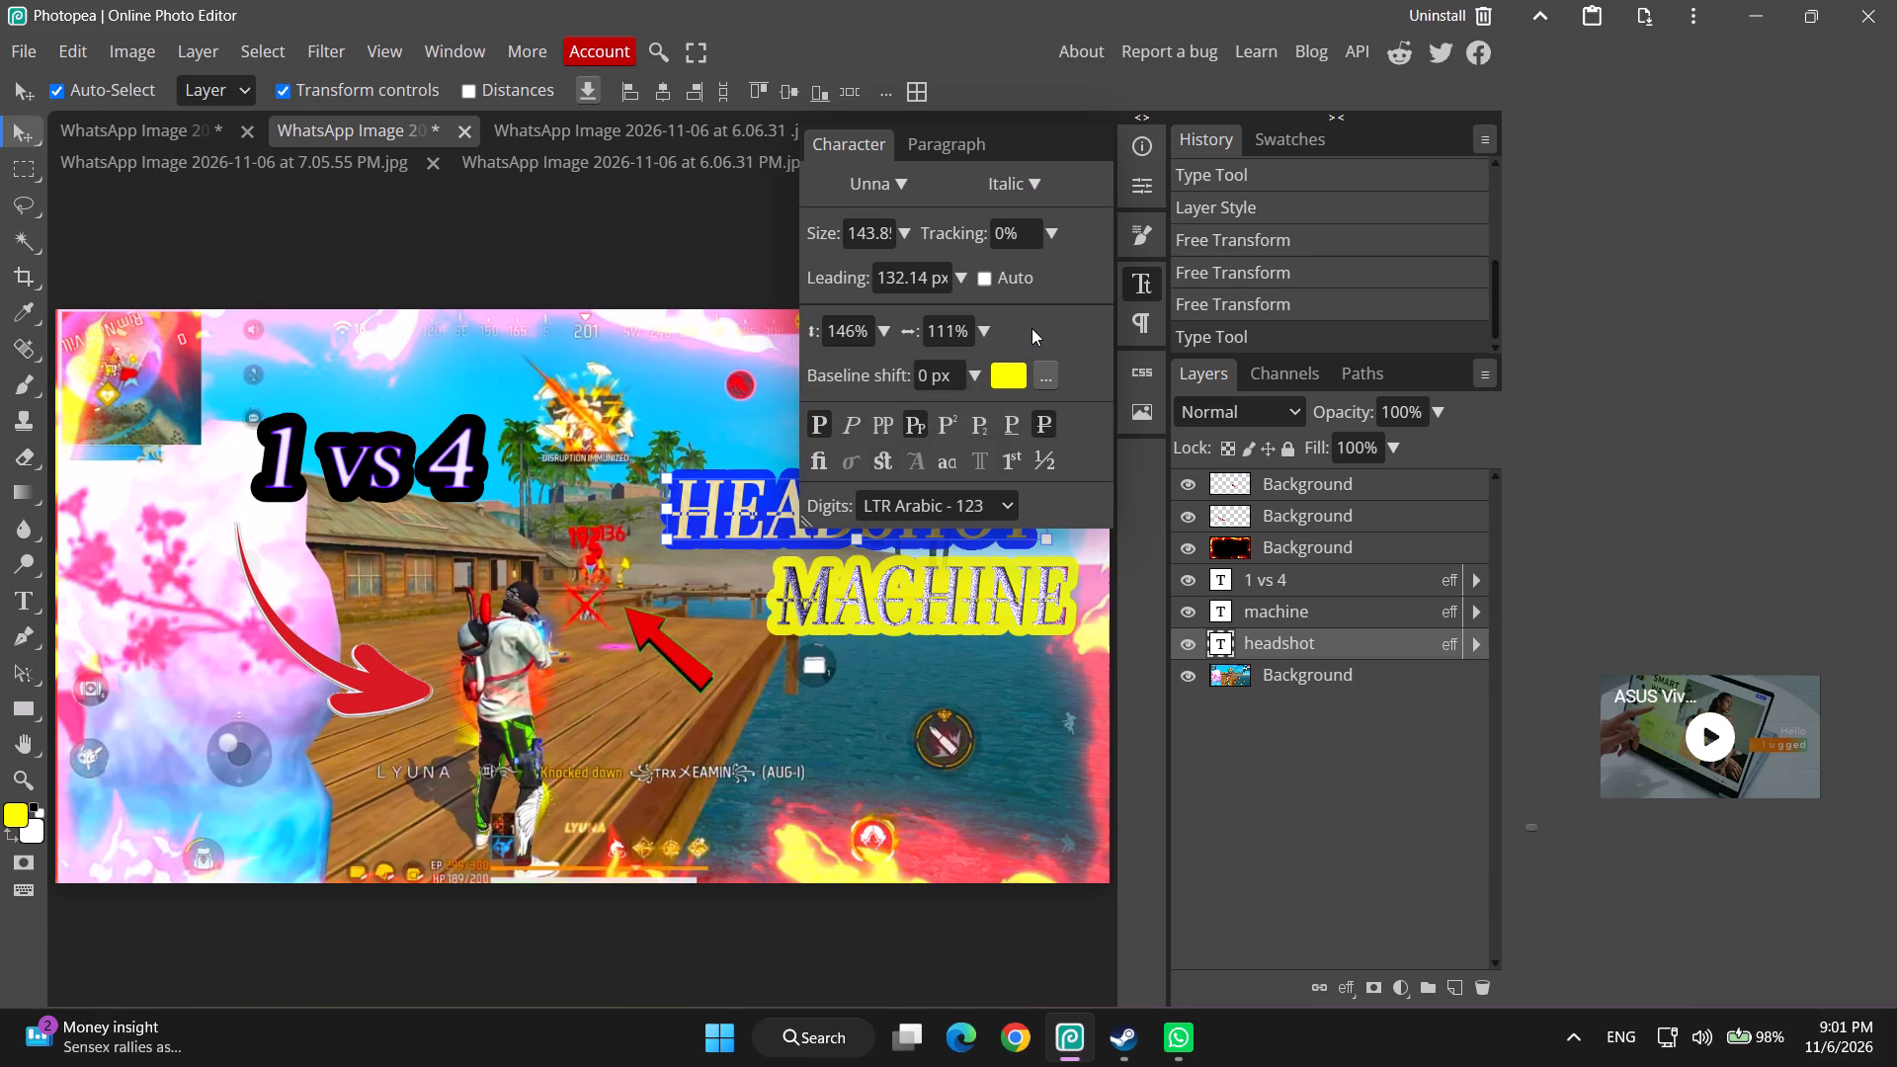
Change the "headshot" text's font to Unlock Regular.
left_click(874, 182)
left_click(914, 187)
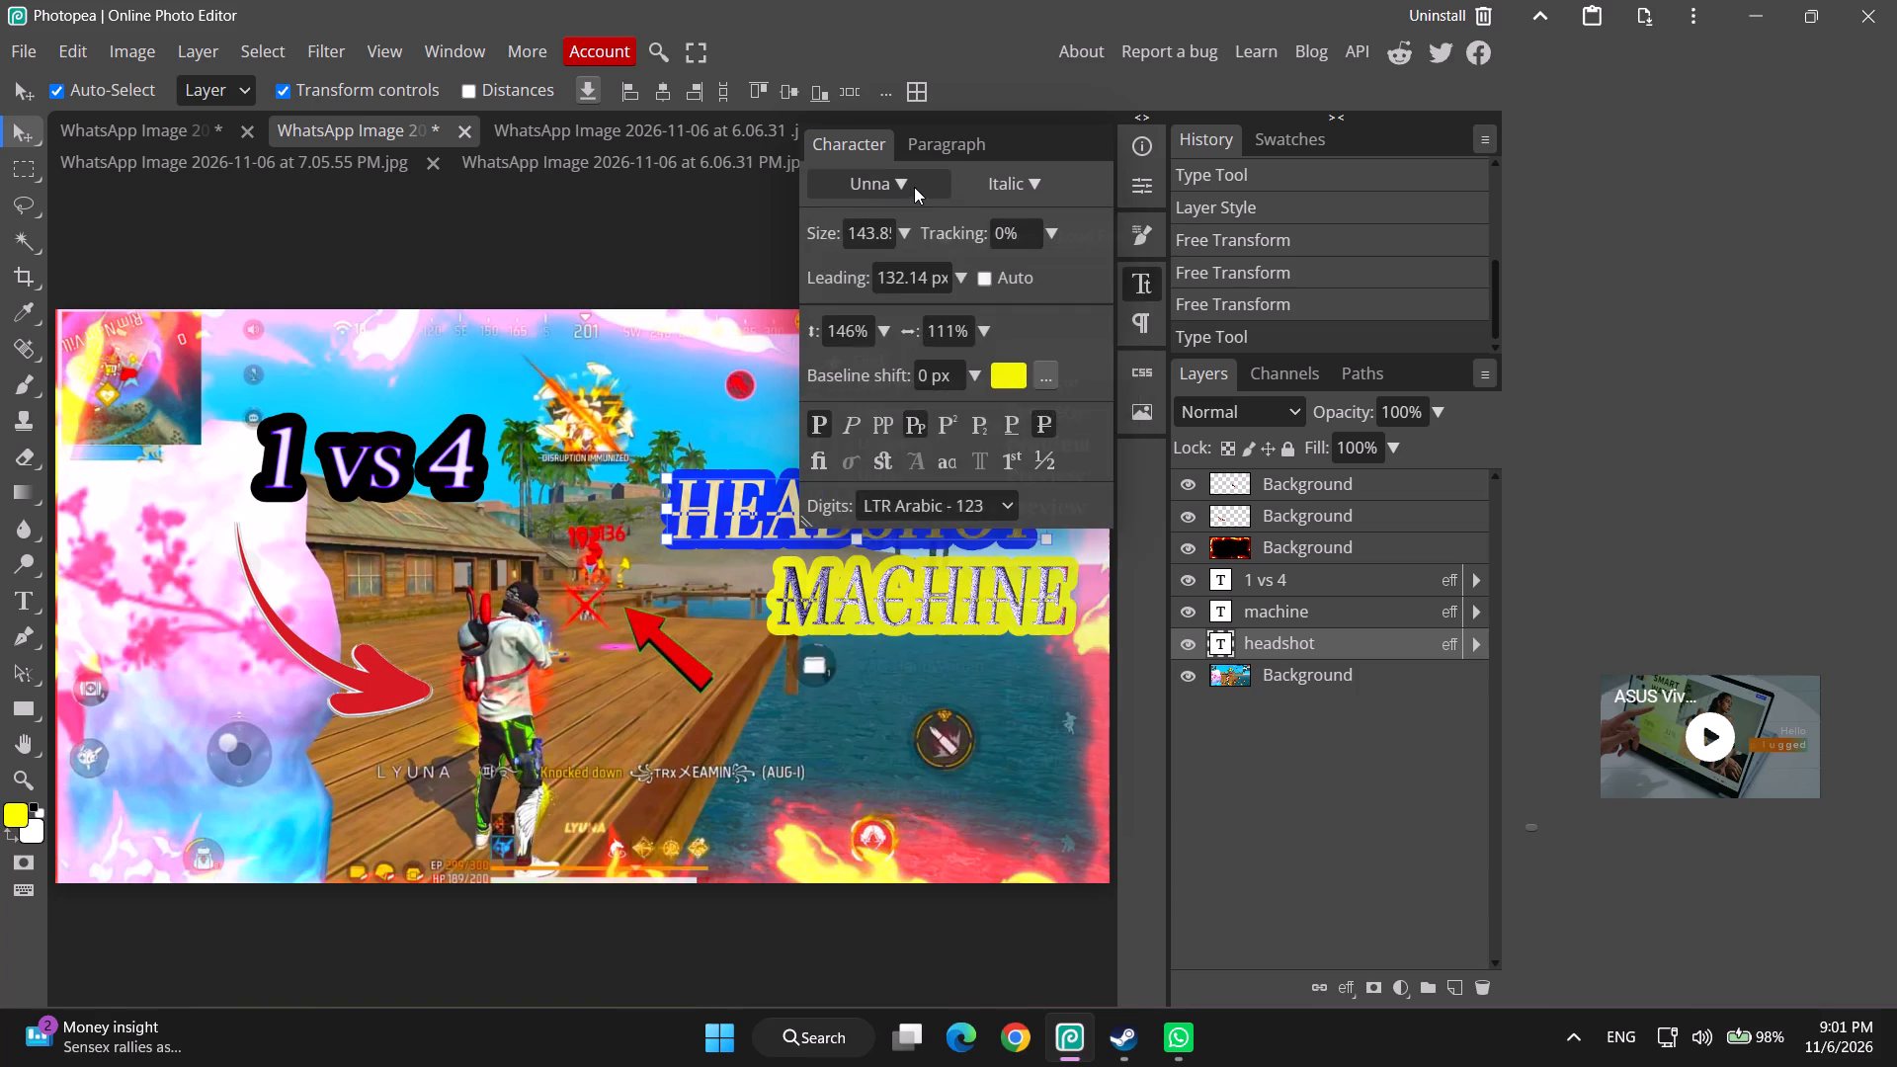
left_click(914, 190)
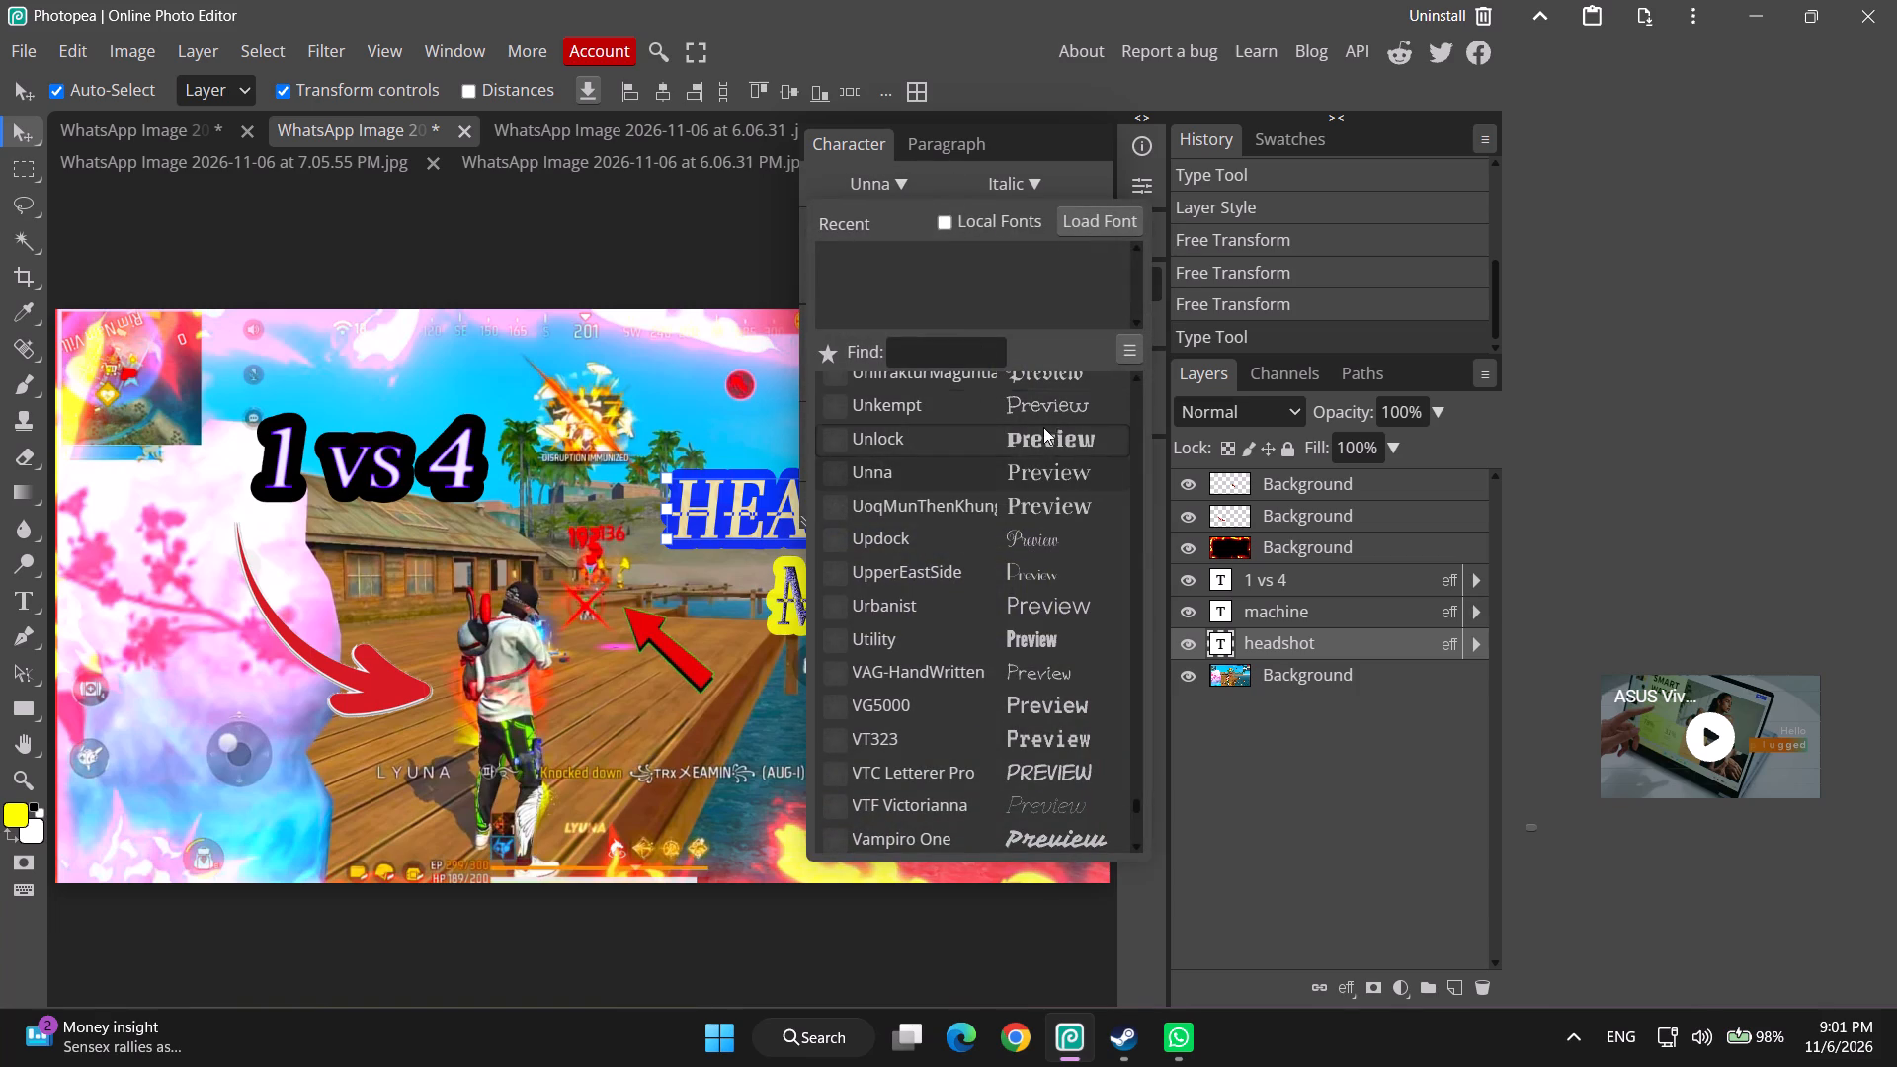
left_click(1041, 436)
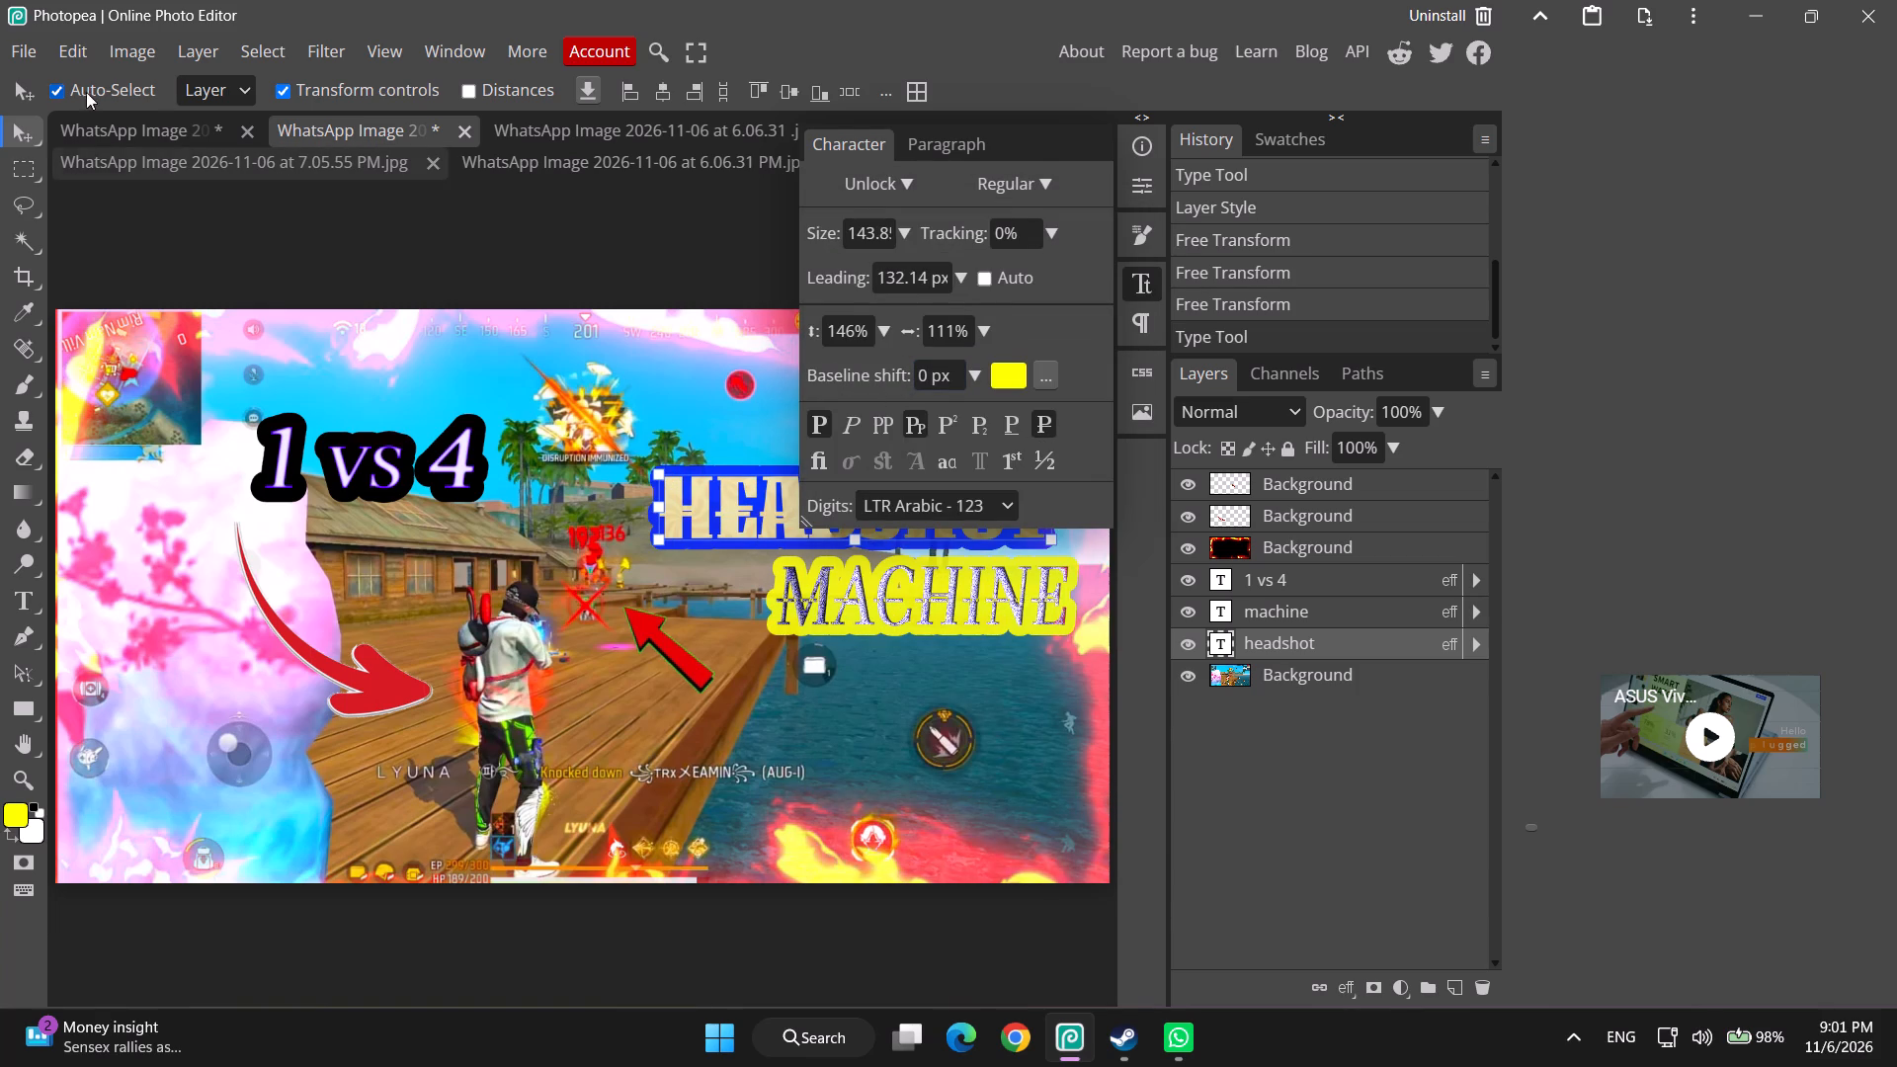
Remove all four strokes, the inner glow, the gradient overlay and the pattern overlay from the "headshot" text layer.
left_click(200, 51)
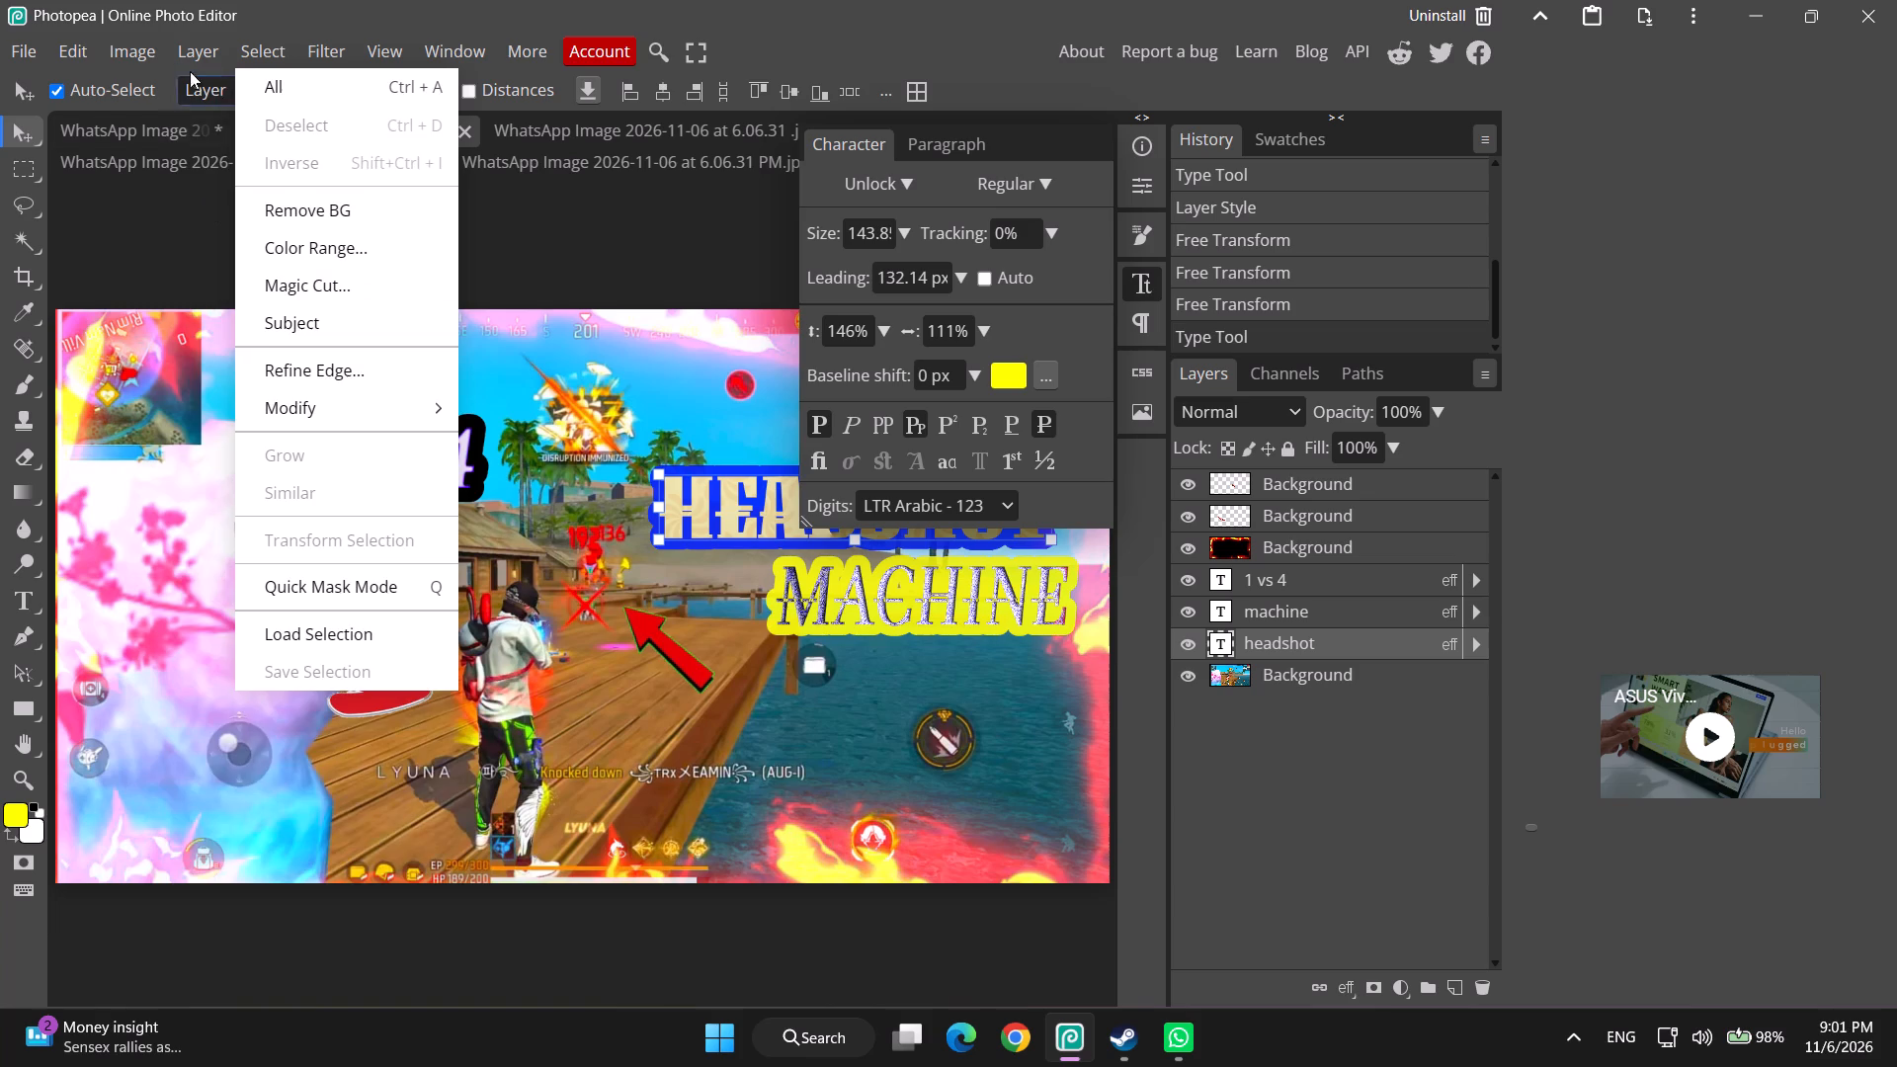
left_click(256, 292)
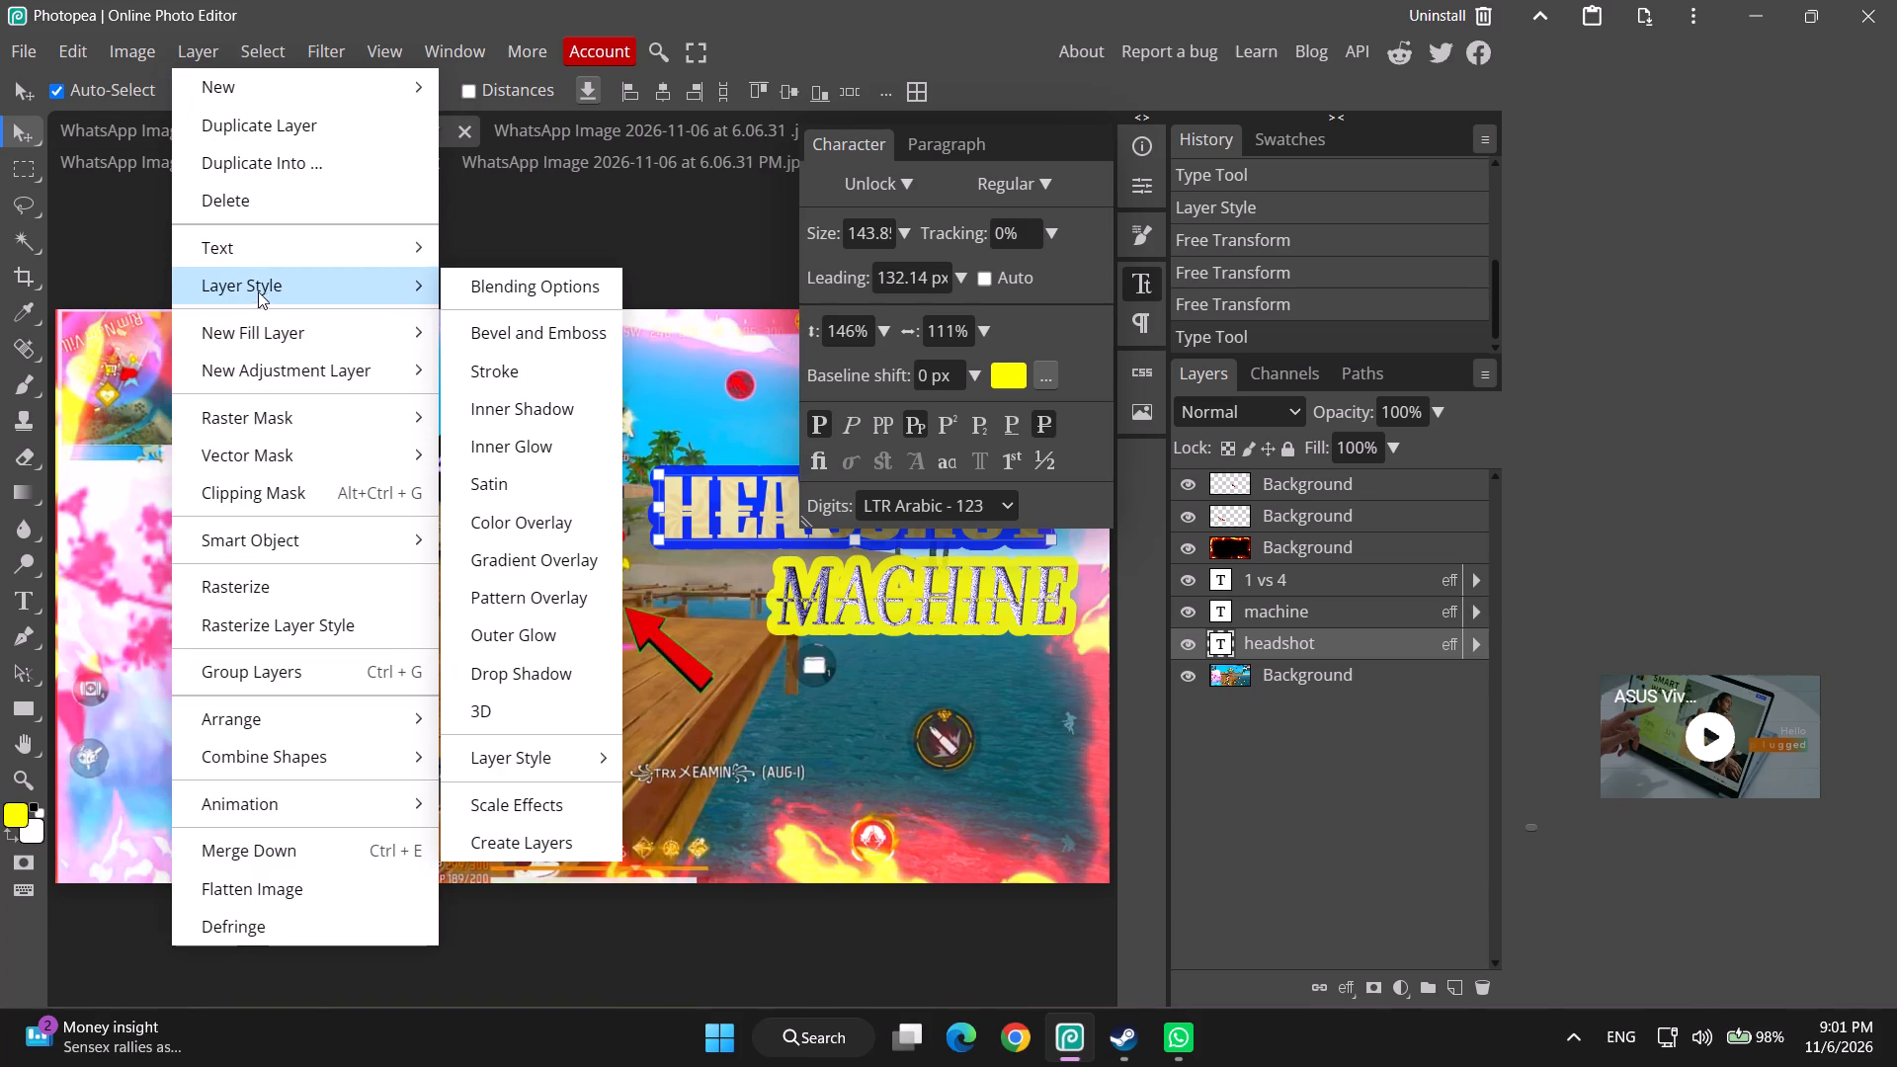
left_click(471, 284)
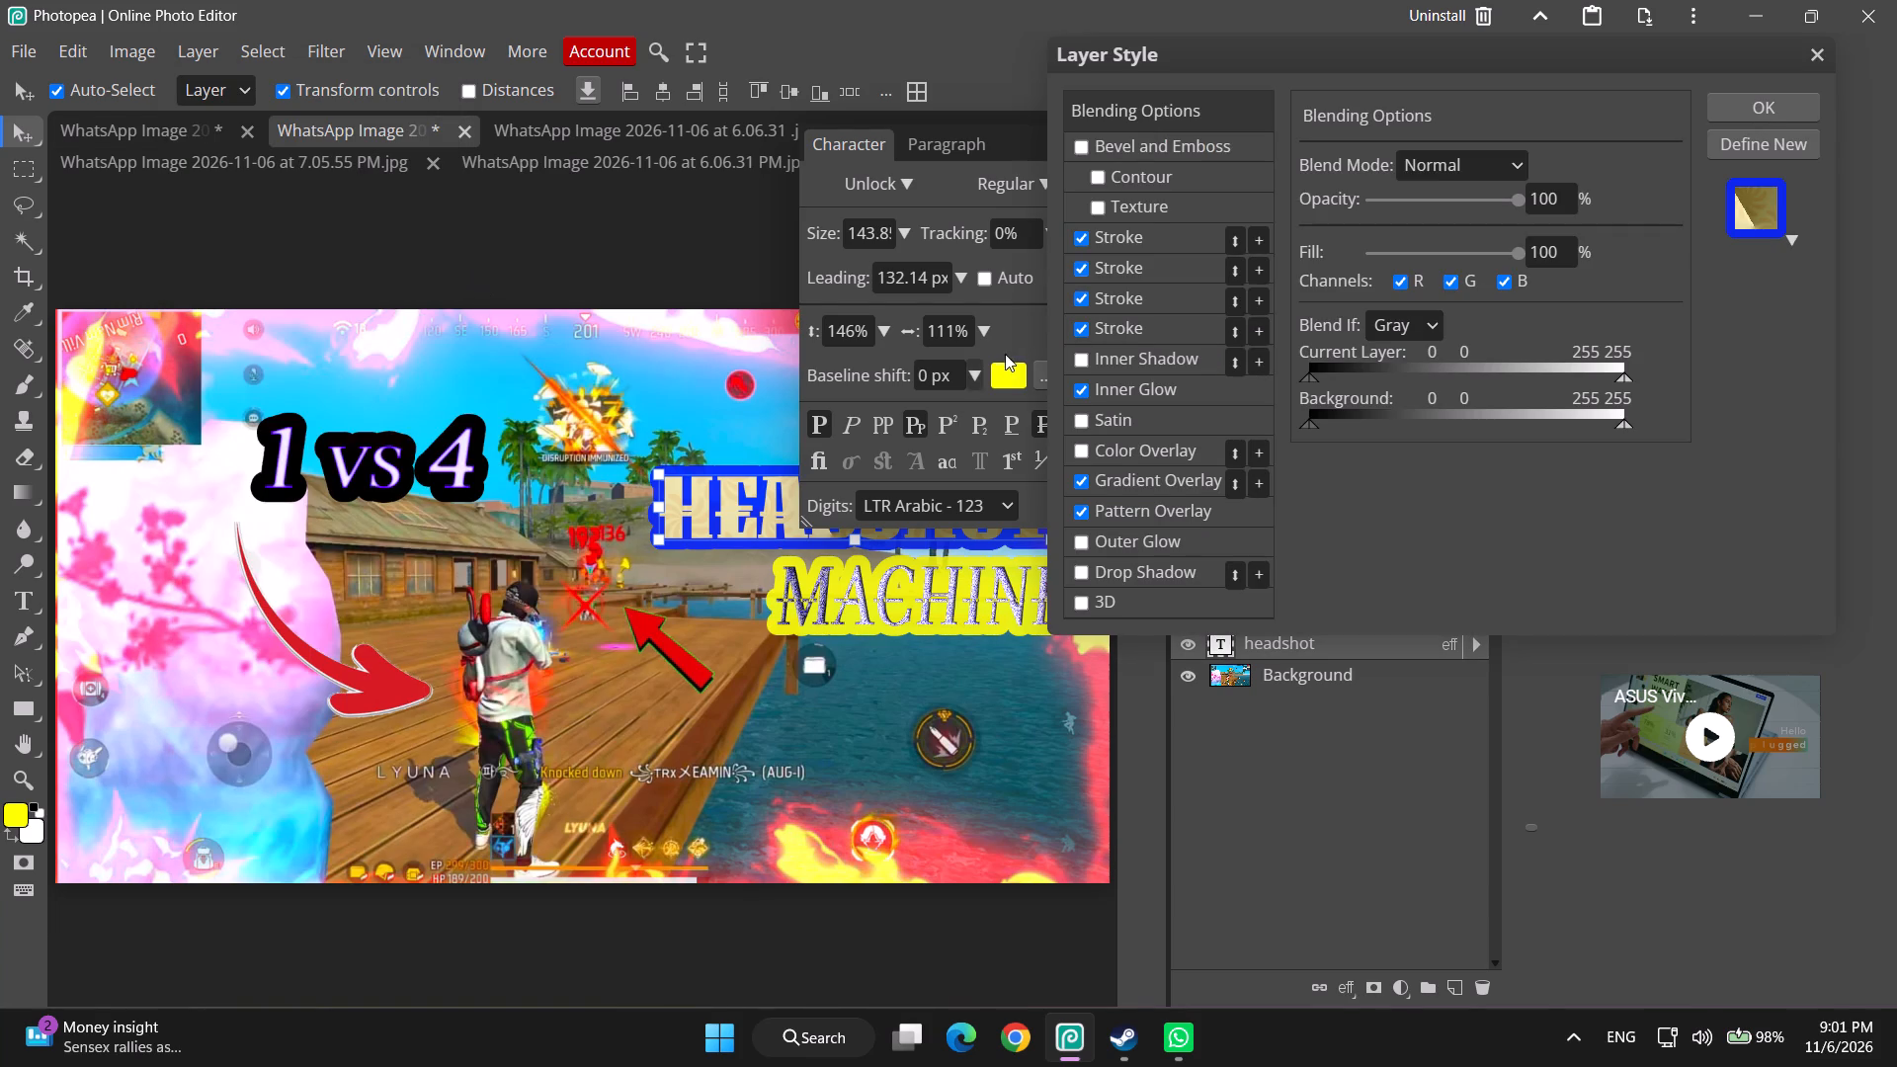
left_click(1081, 243)
left_click(1085, 270)
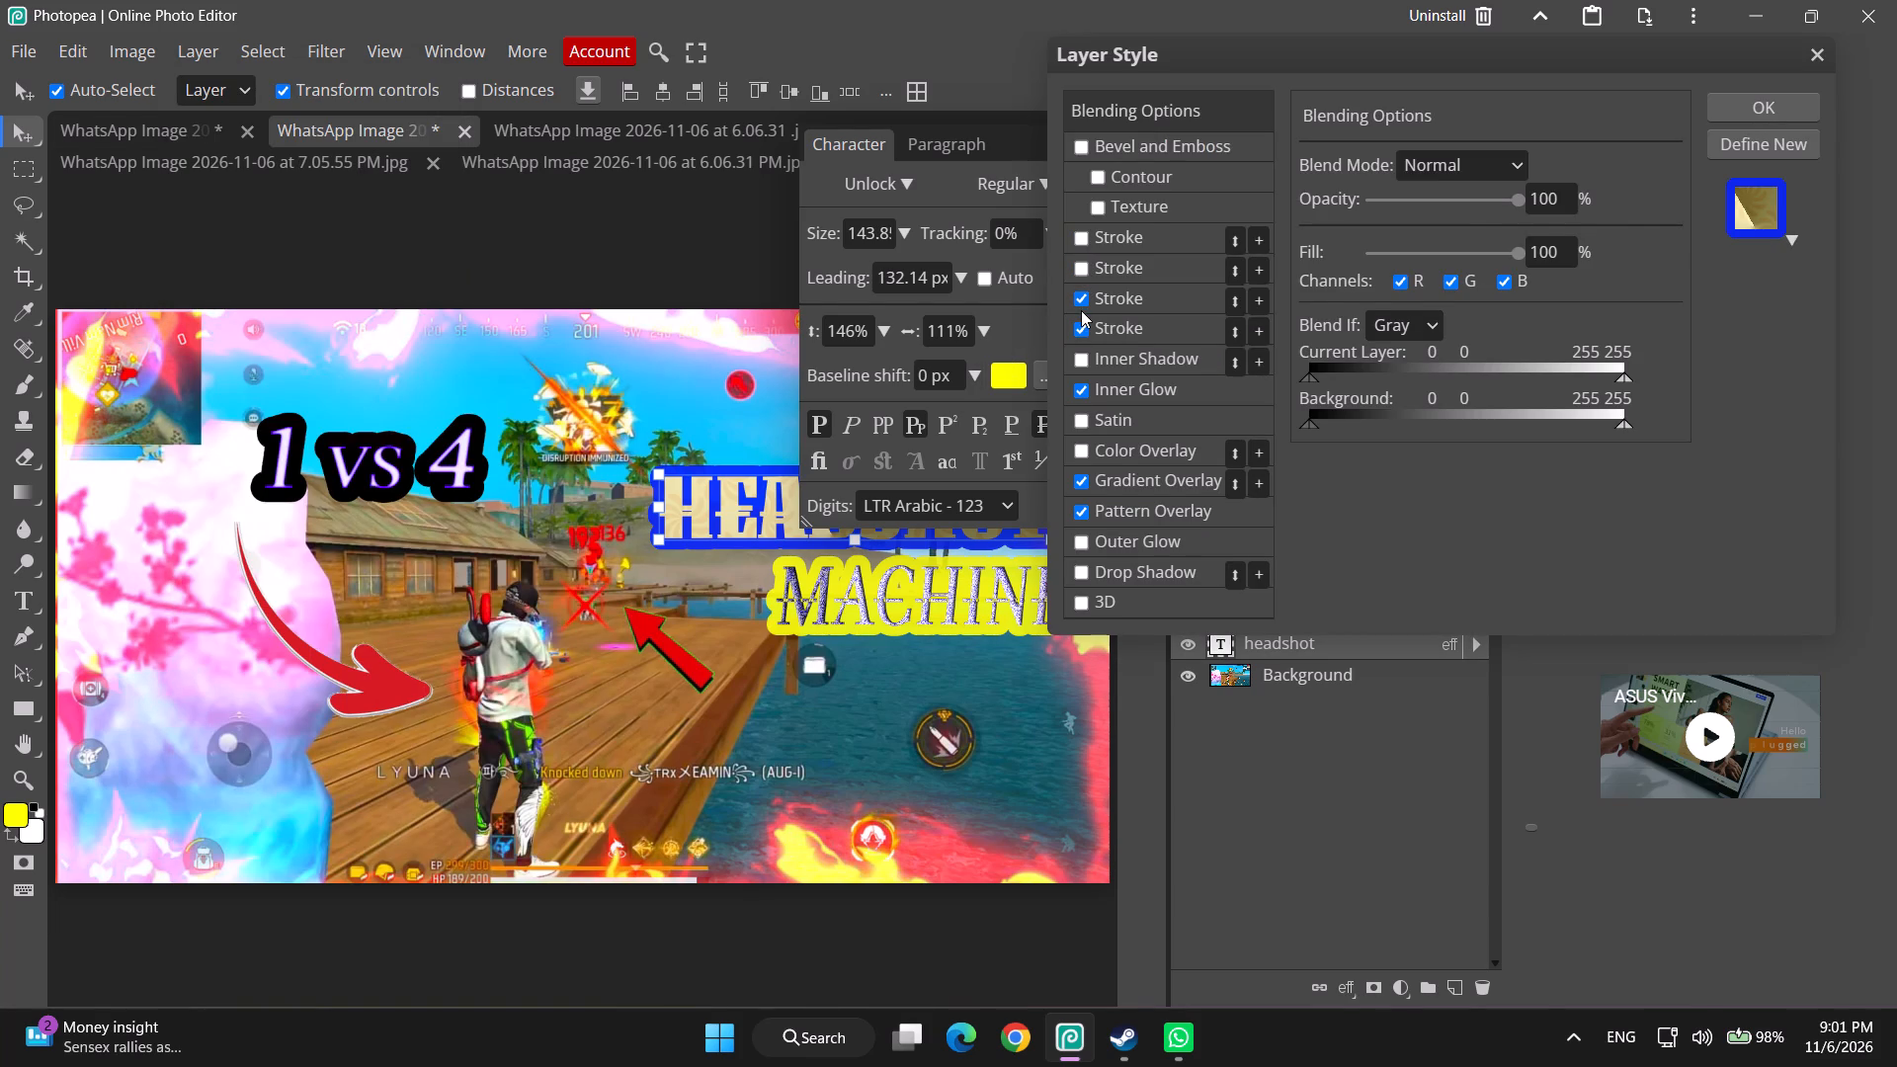
left_click(1081, 310)
left_click(1081, 329)
left_click(1078, 303)
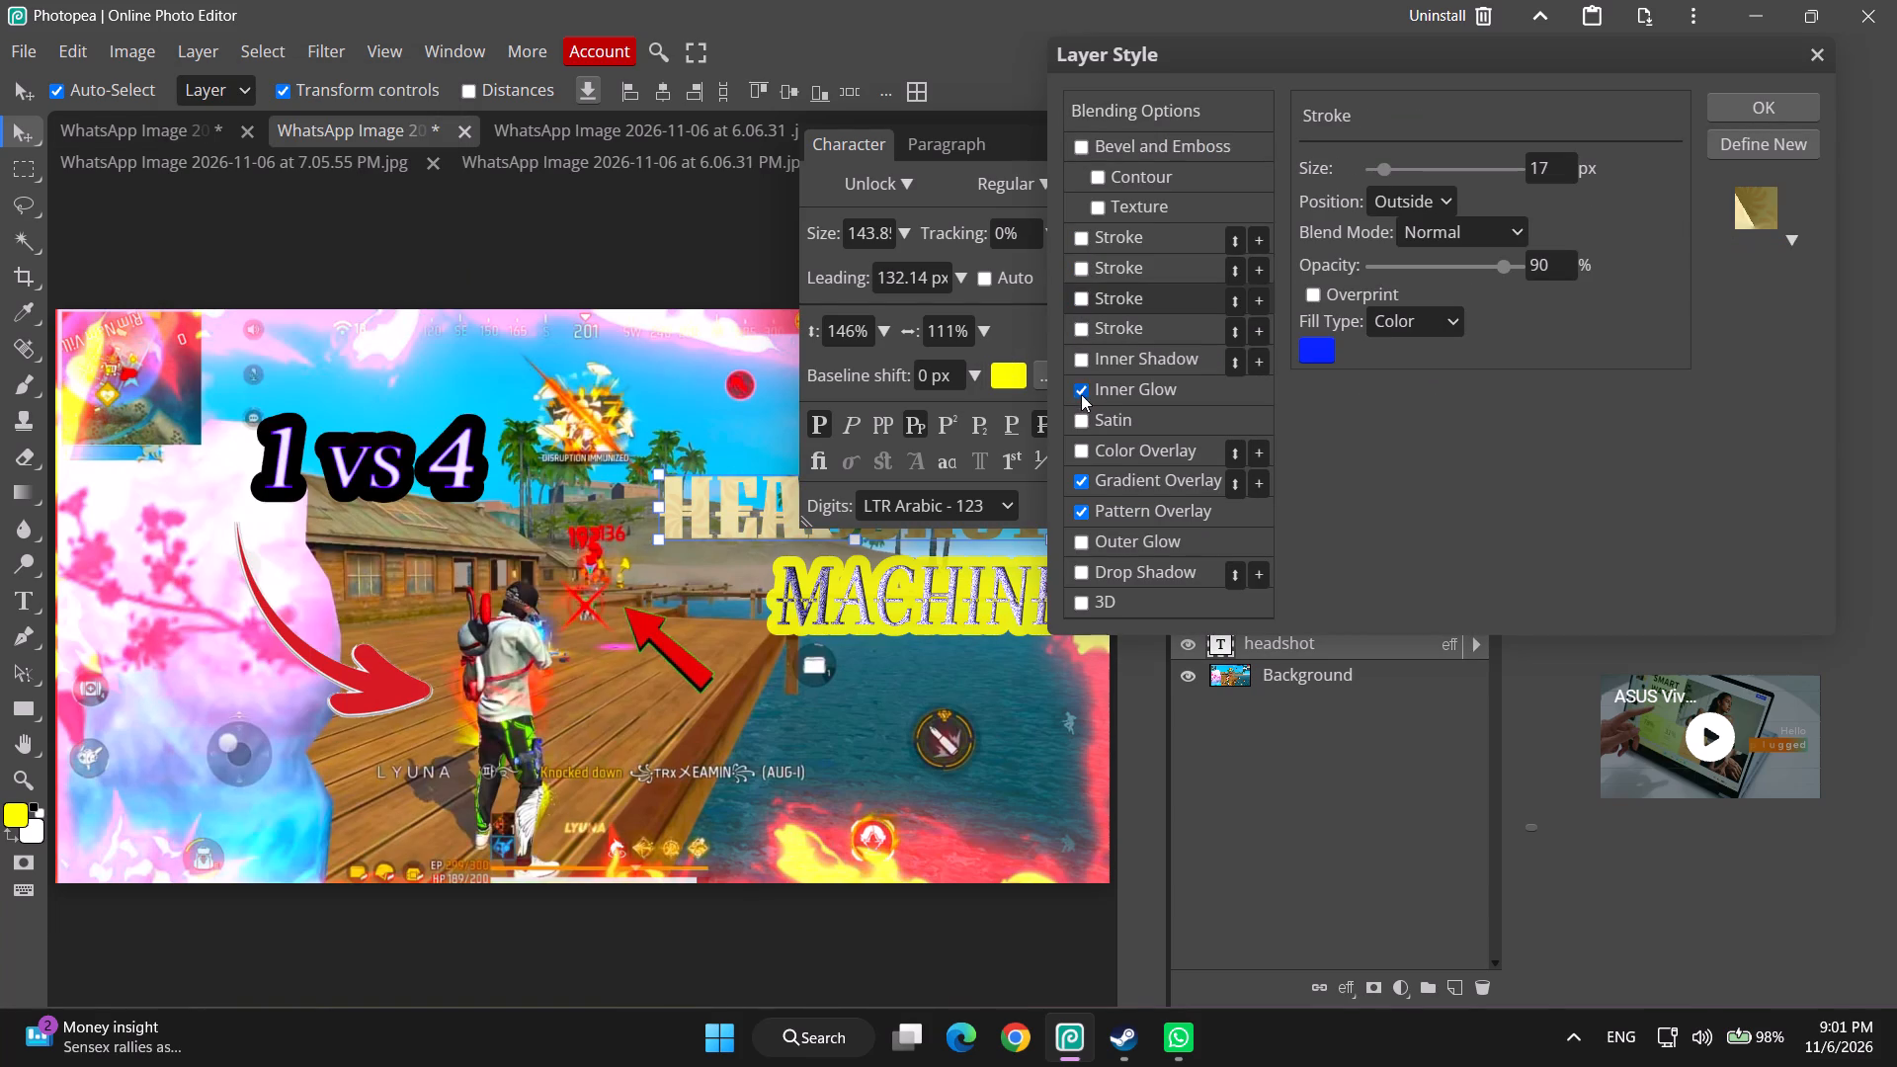
left_click(1081, 392)
left_click(1082, 482)
left_click(1080, 513)
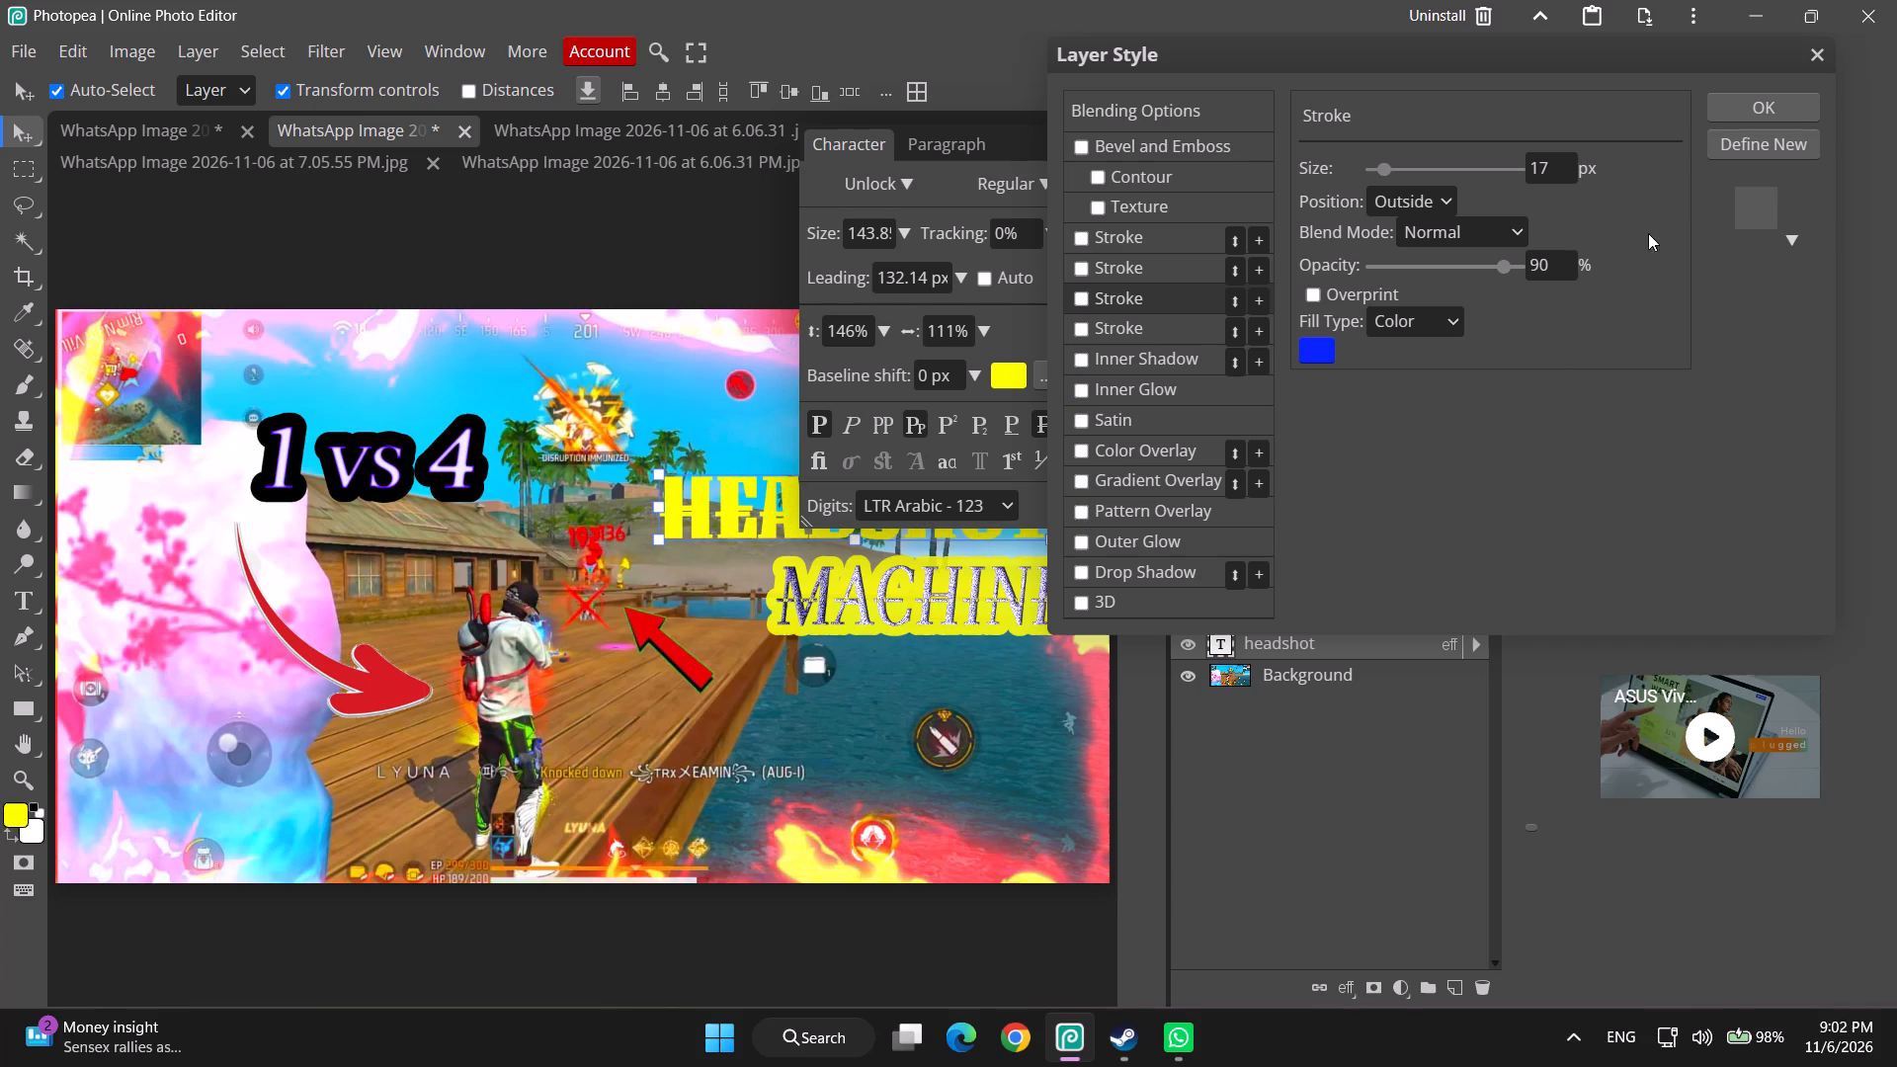
left_click(1720, 115)
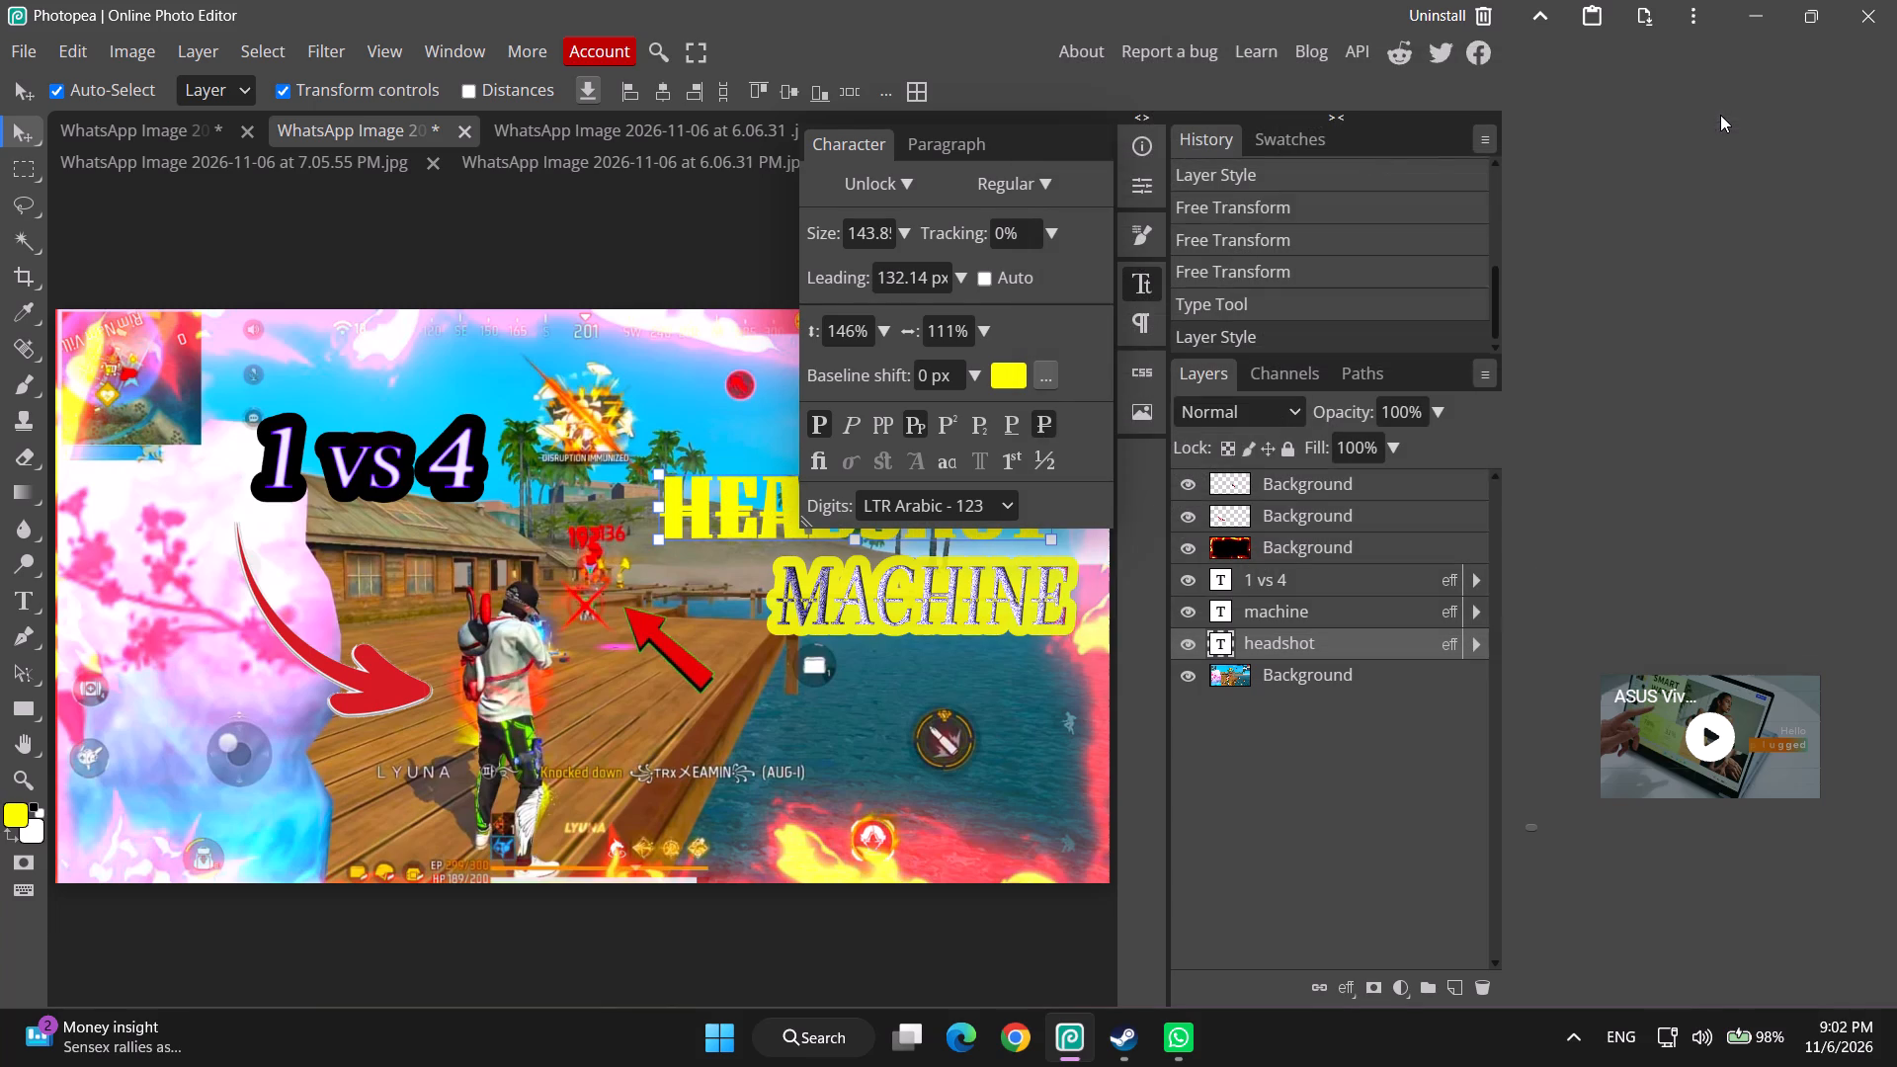
Remove the stroke, inner shadow and inner glow effects from the "machine" text layer.
left_click_drag(1004, 144, 1048, 125)
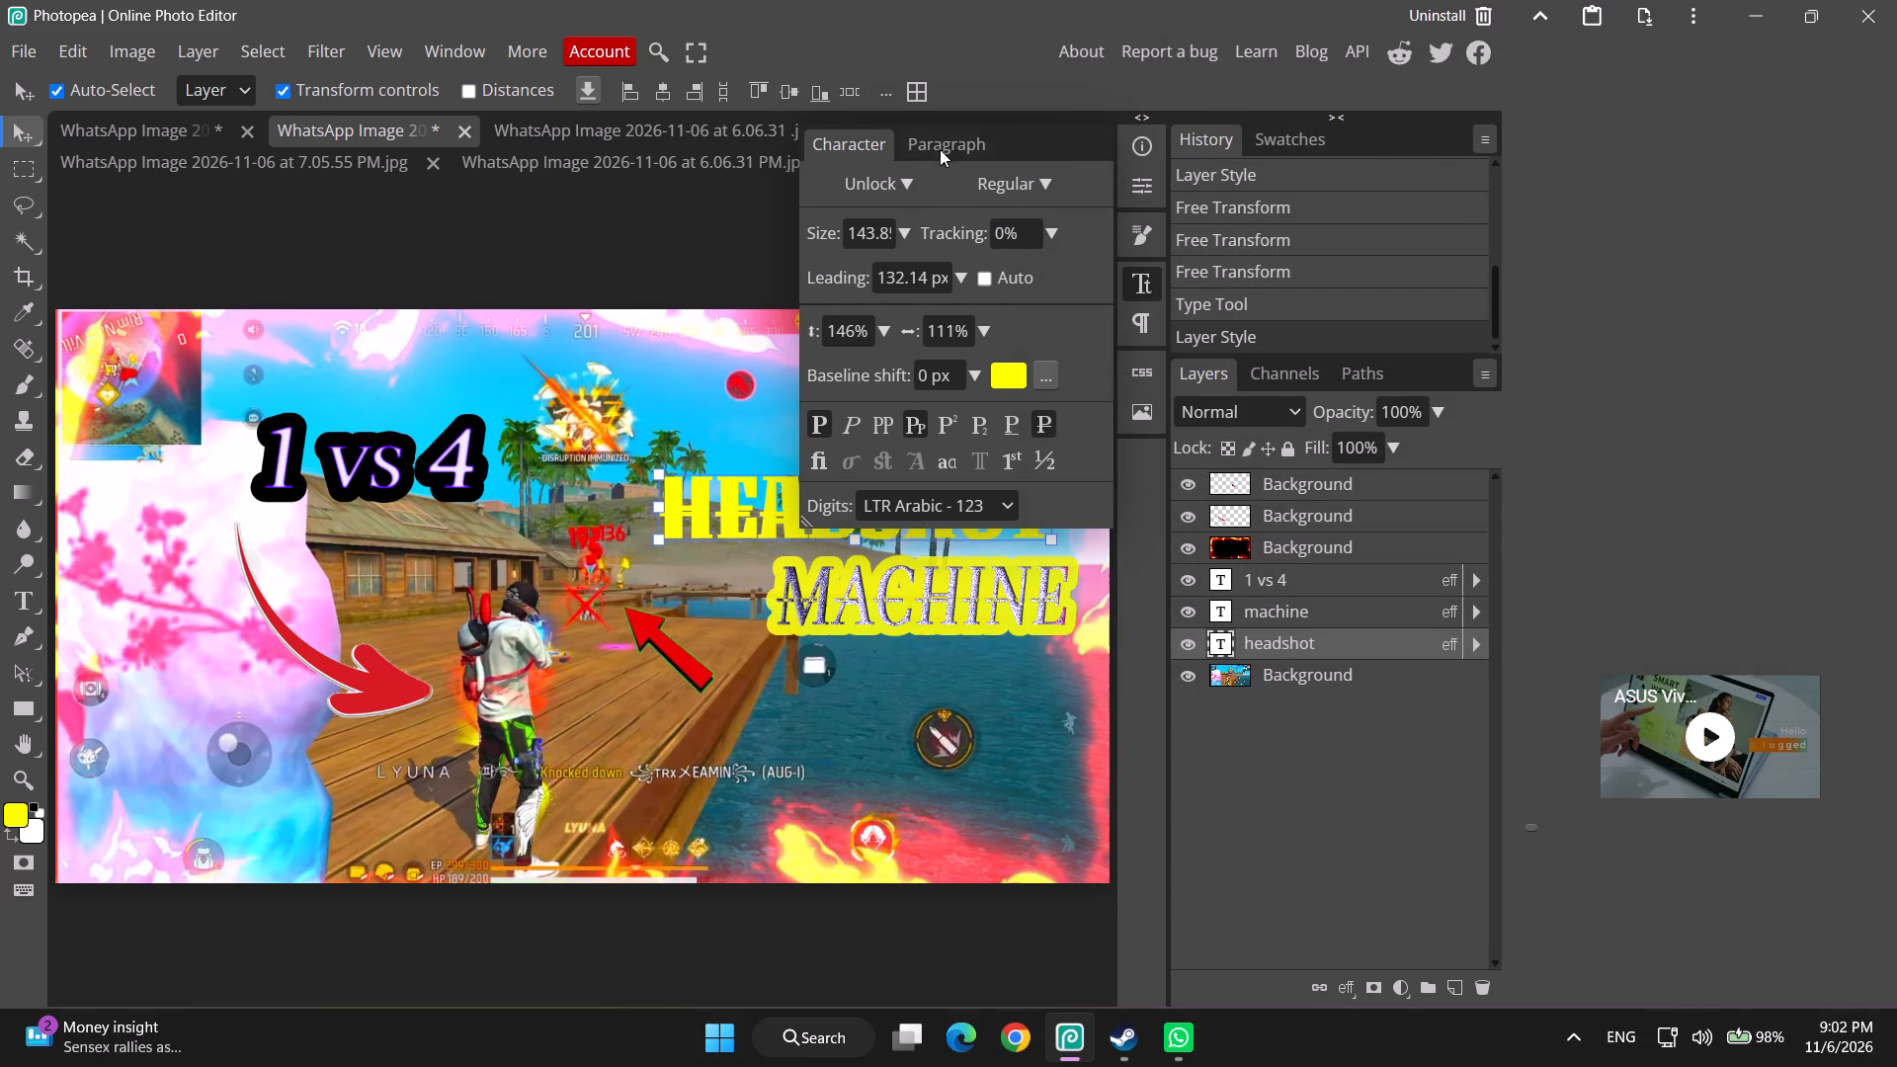
left_click(944, 142)
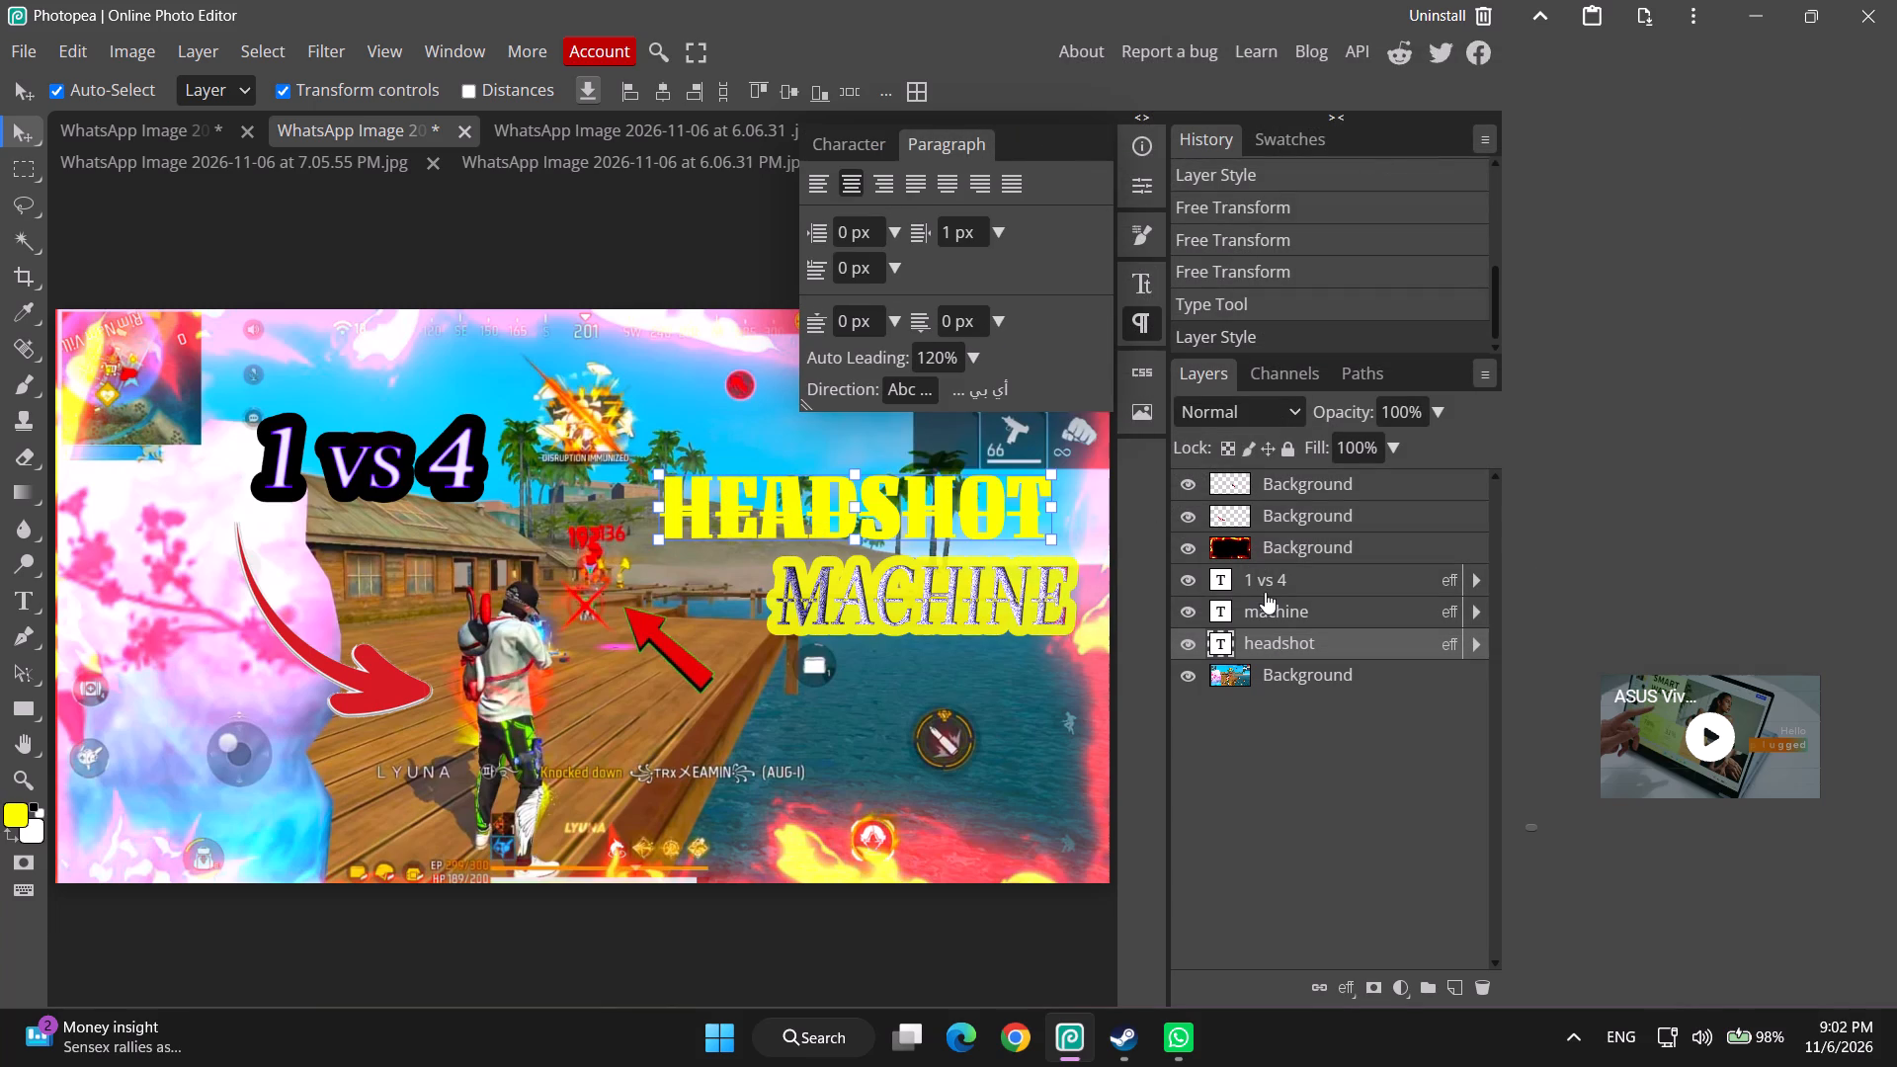
left_click(1270, 607)
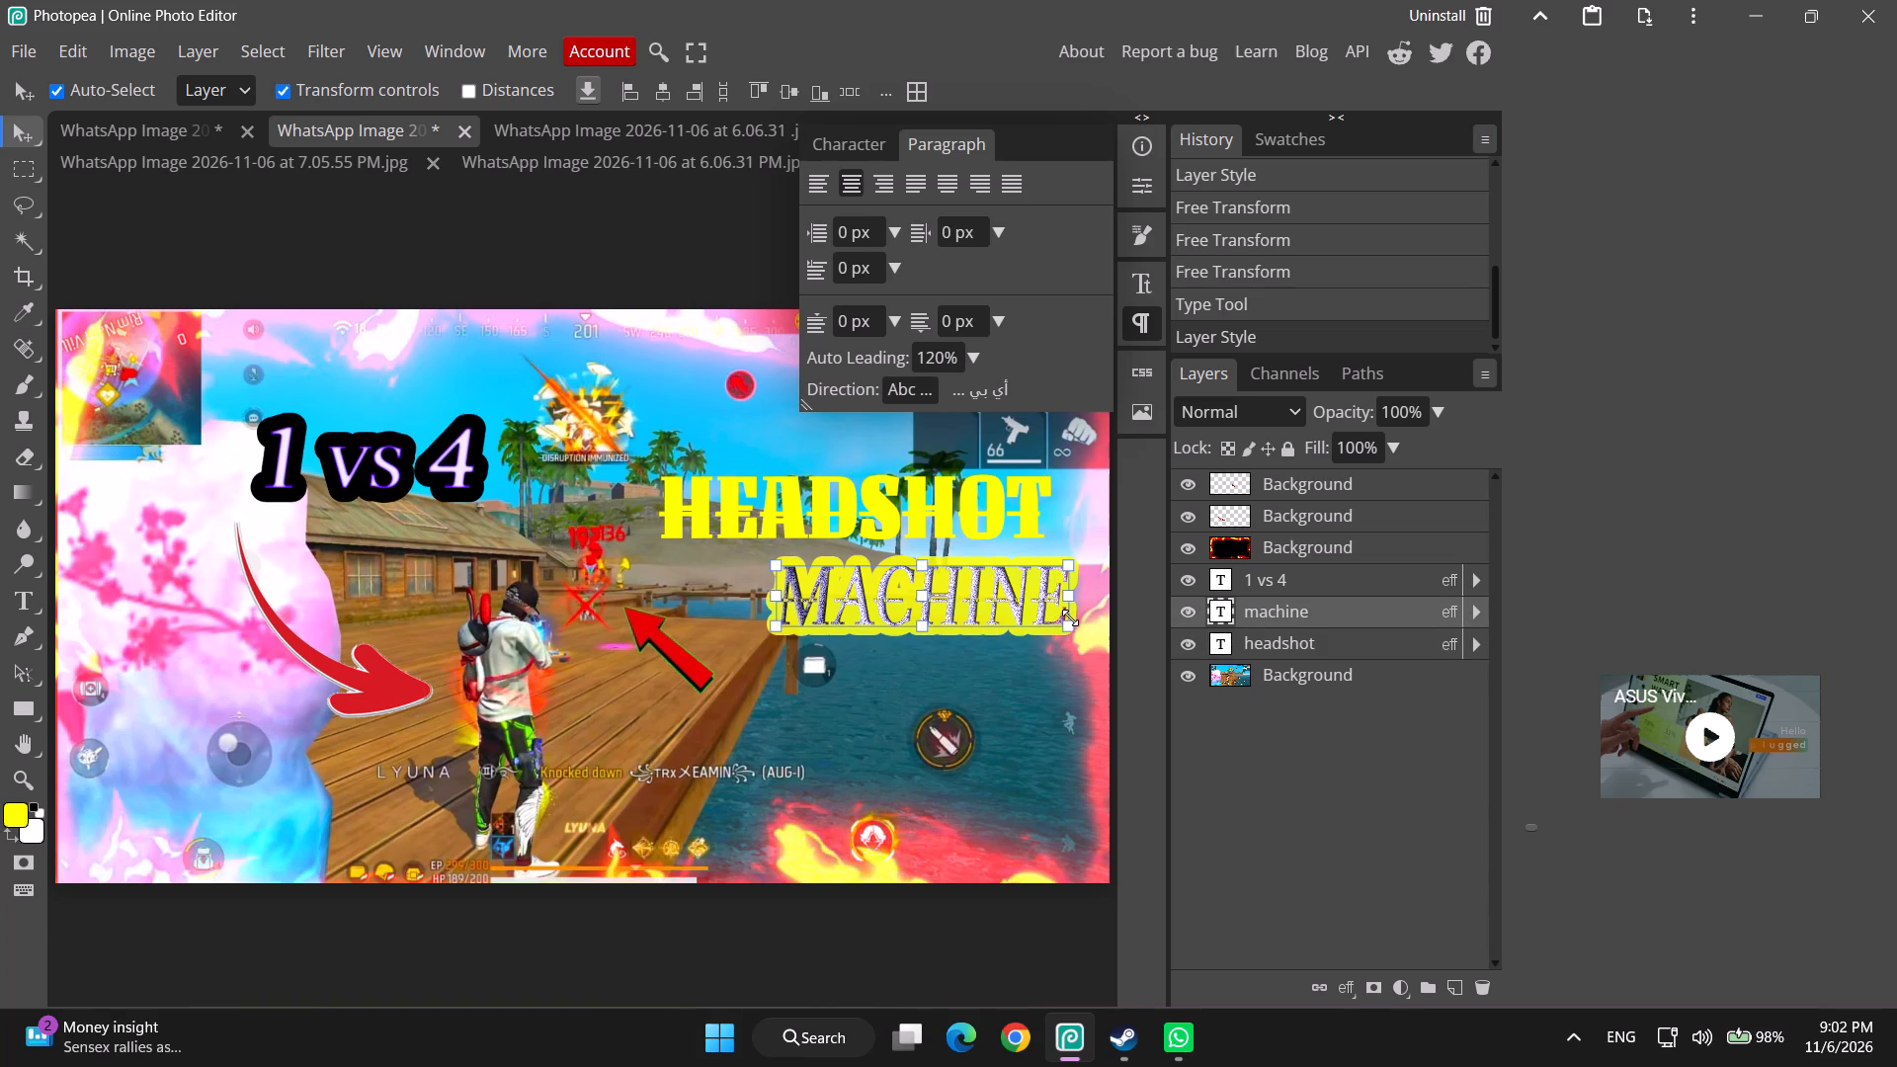
left_click(1071, 619)
left_click(205, 55)
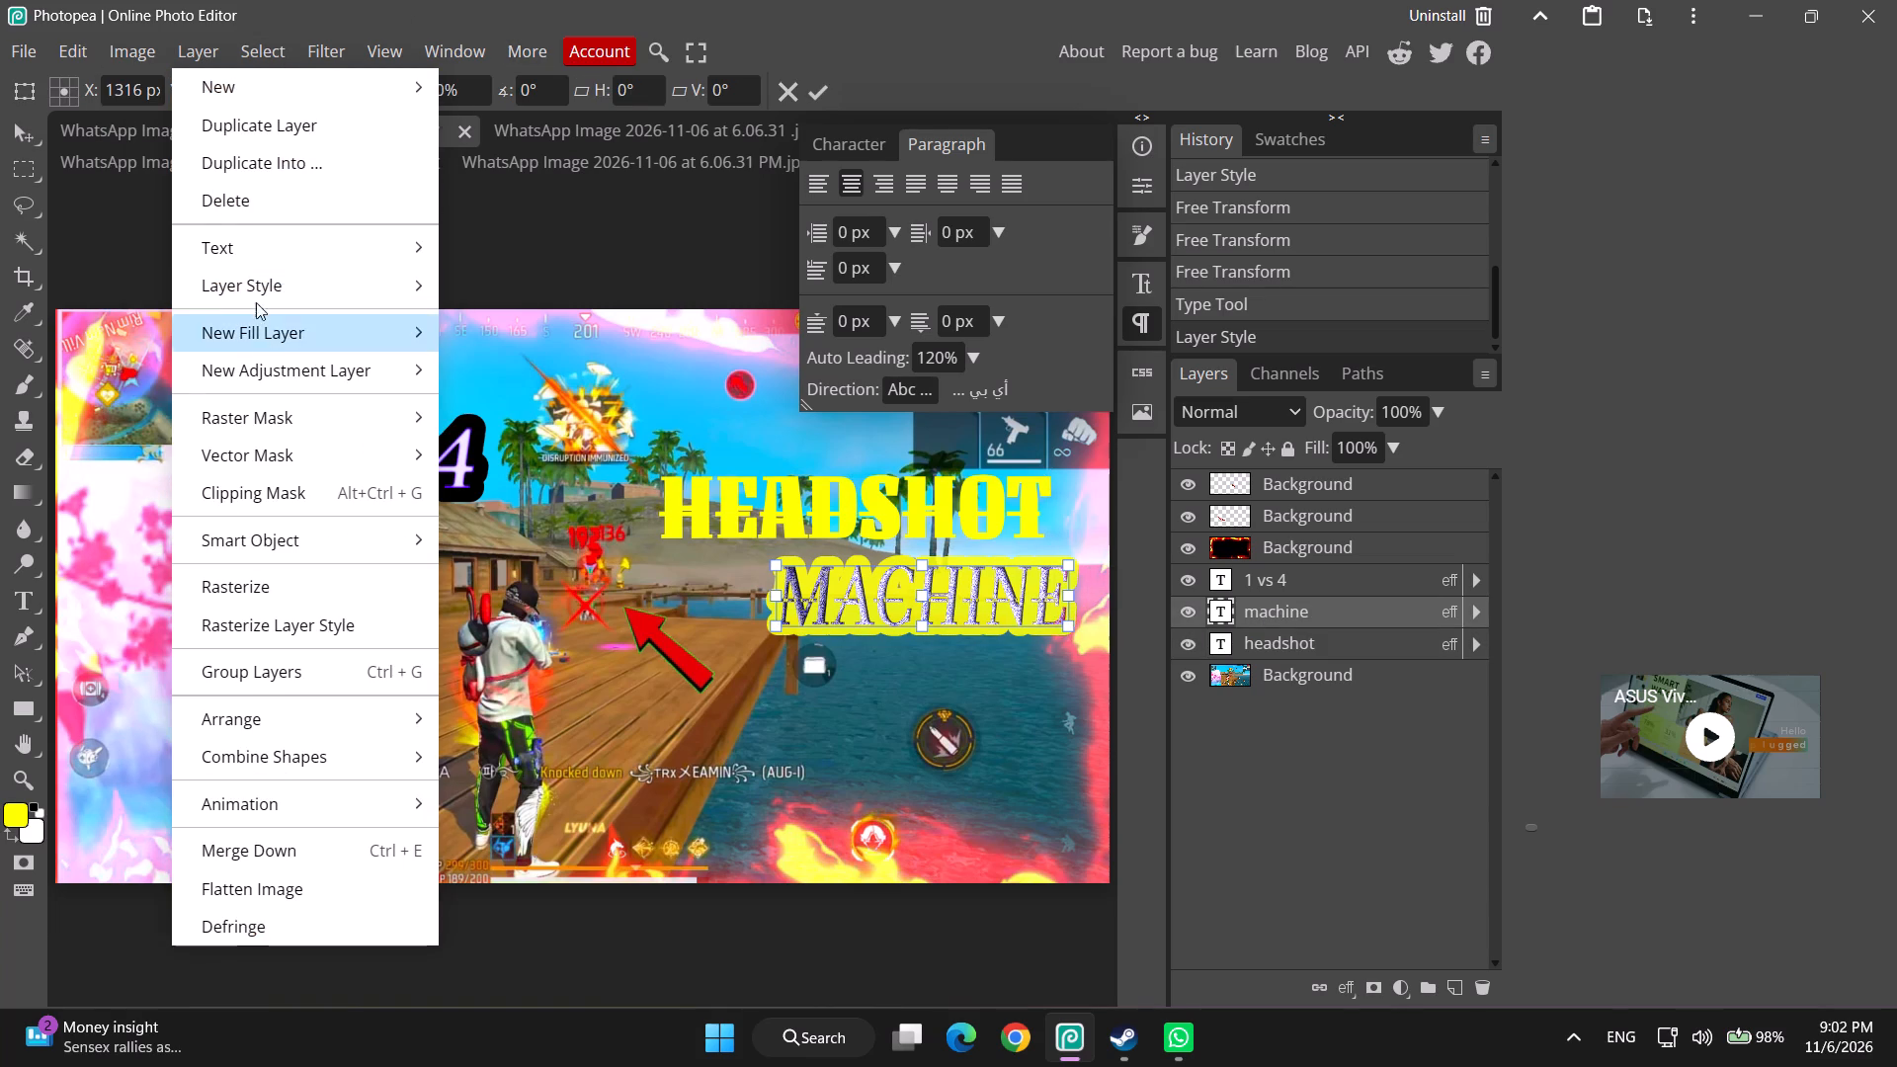
left_click(247, 276)
left_click(477, 277)
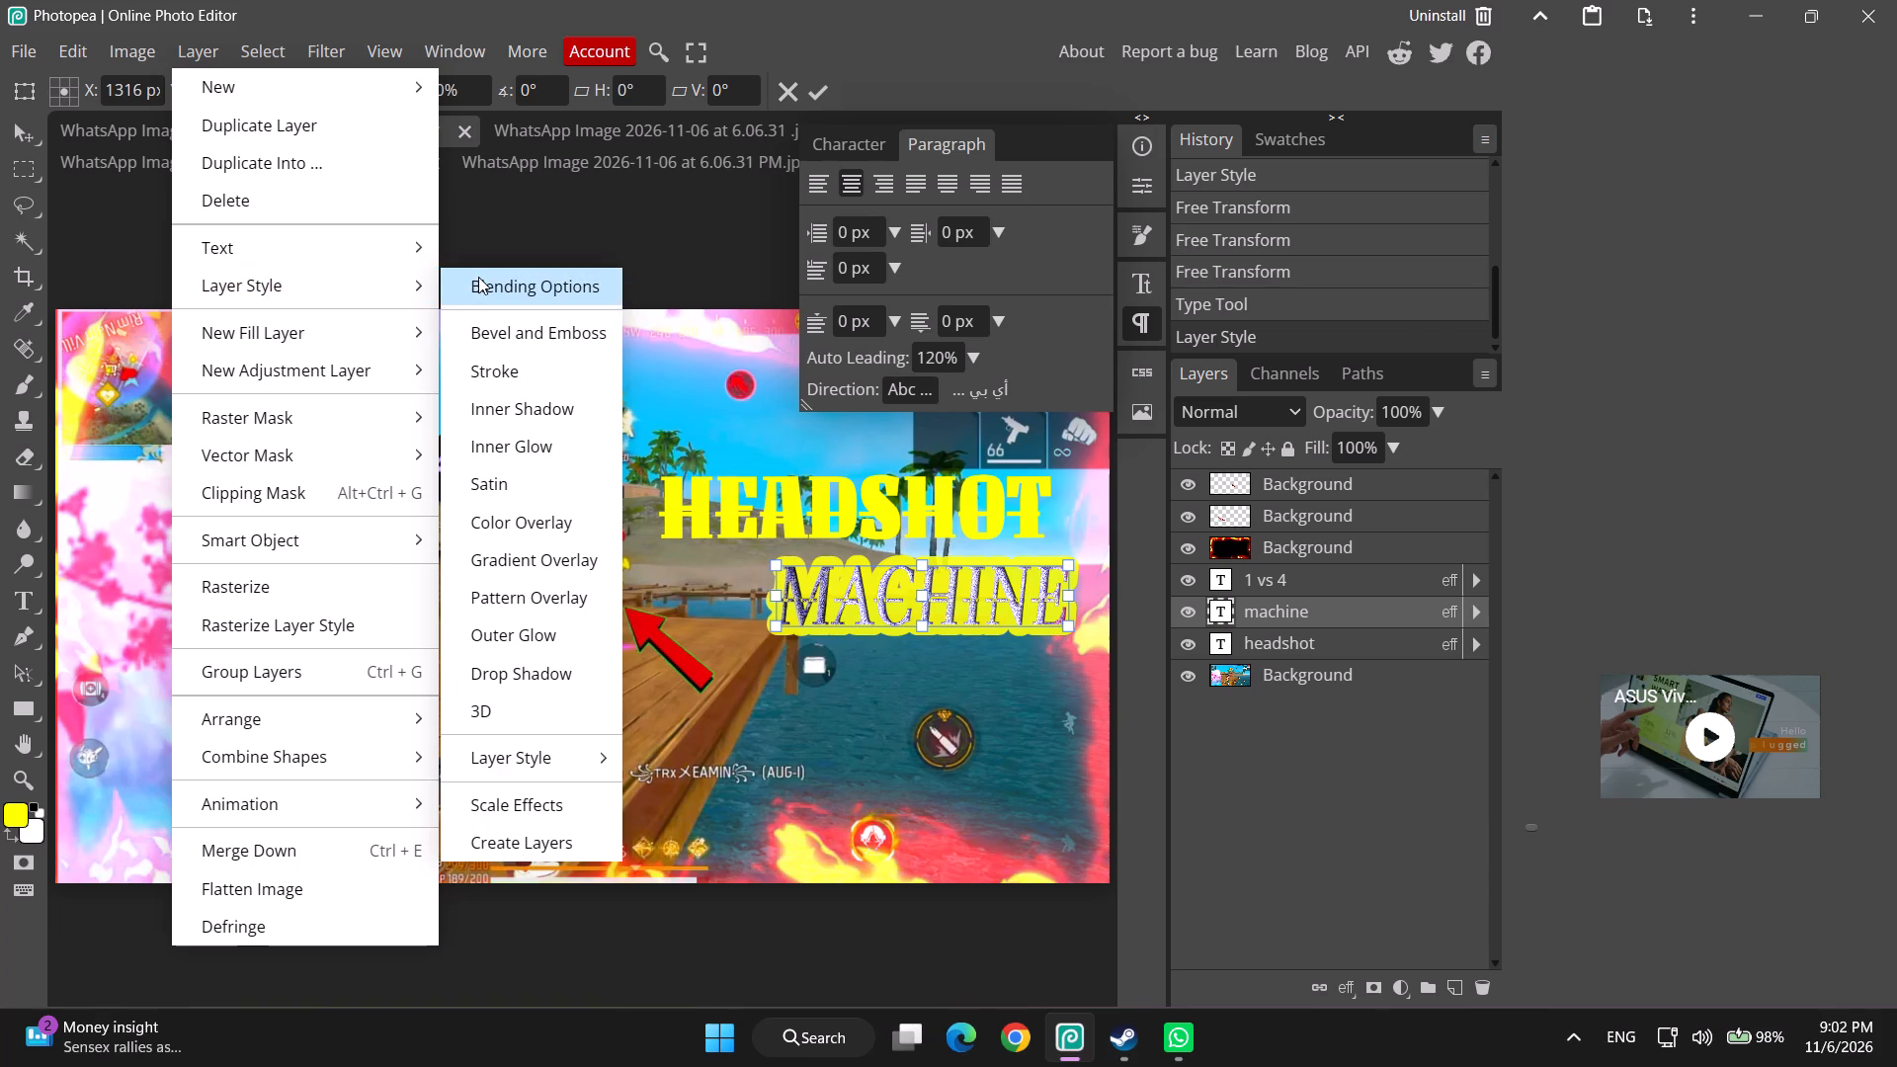
left_click(1082, 149)
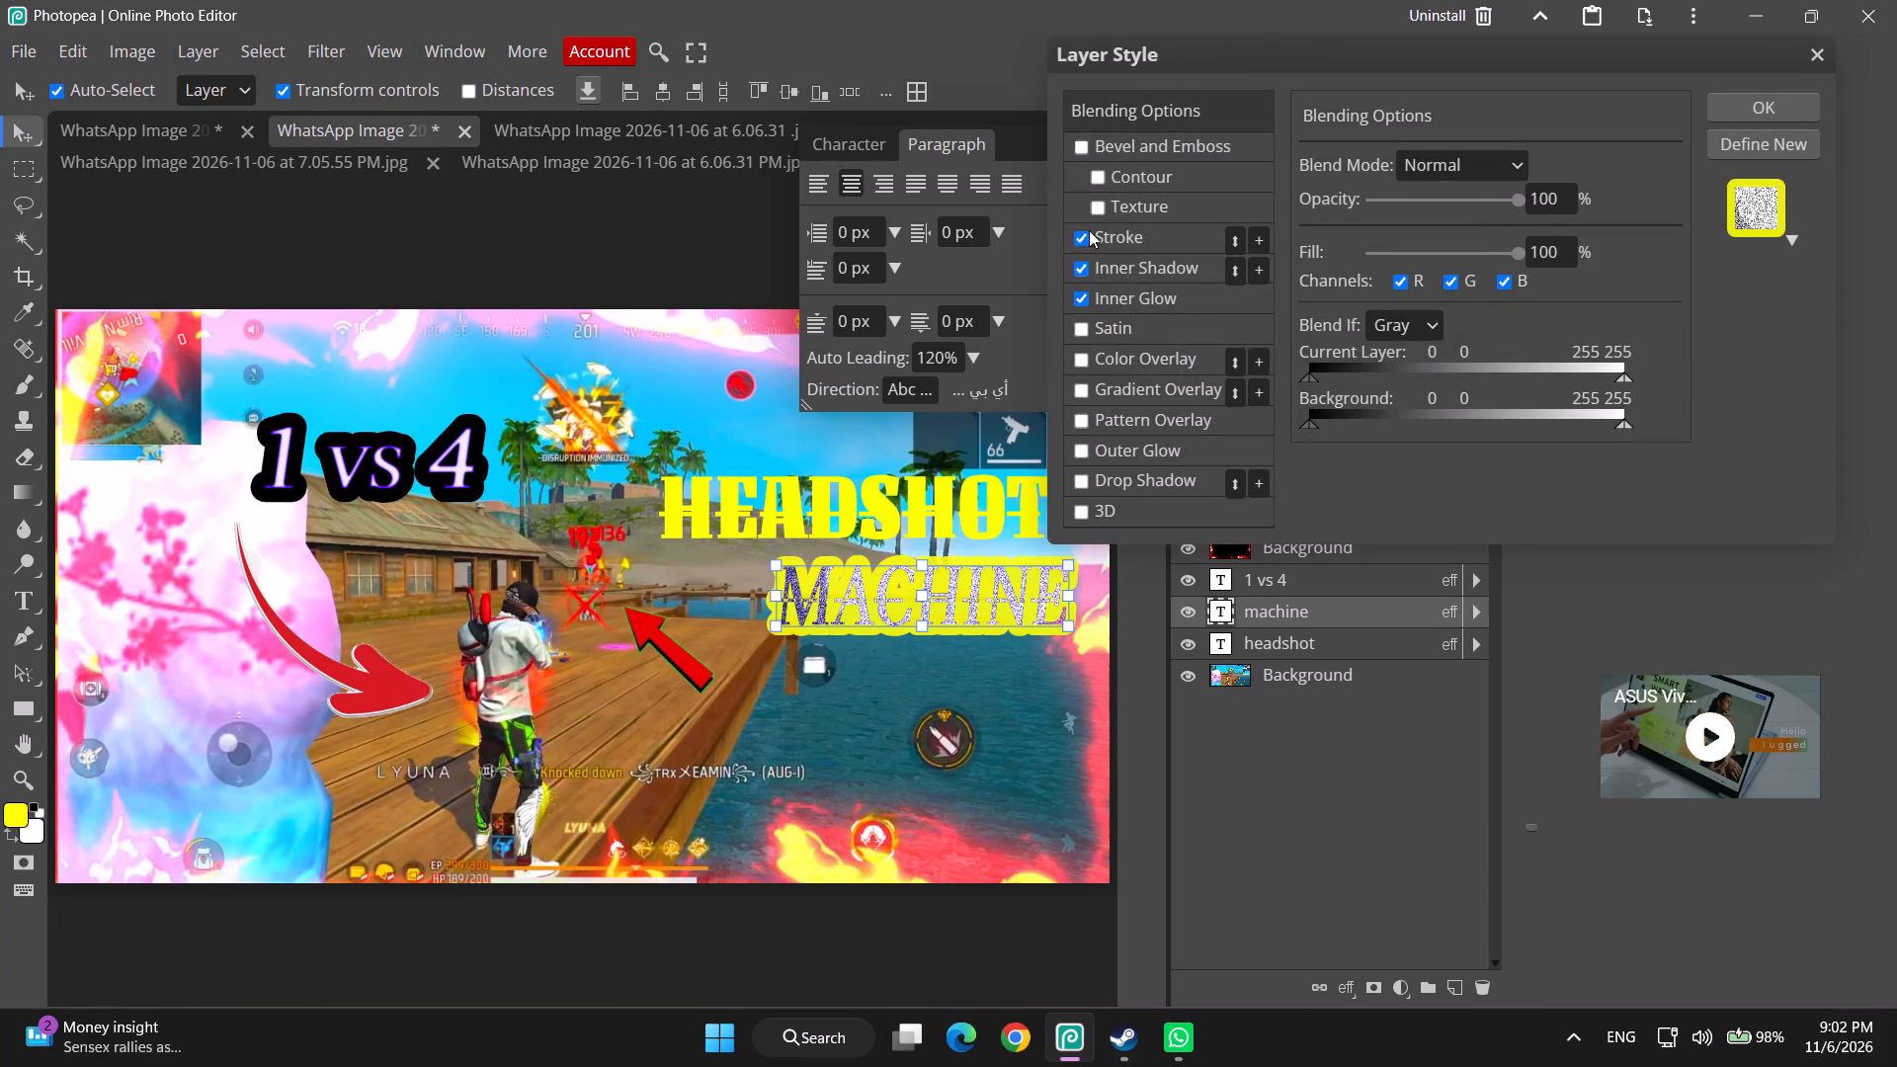
left_click(1089, 239)
left_click(1089, 272)
left_click(1087, 296)
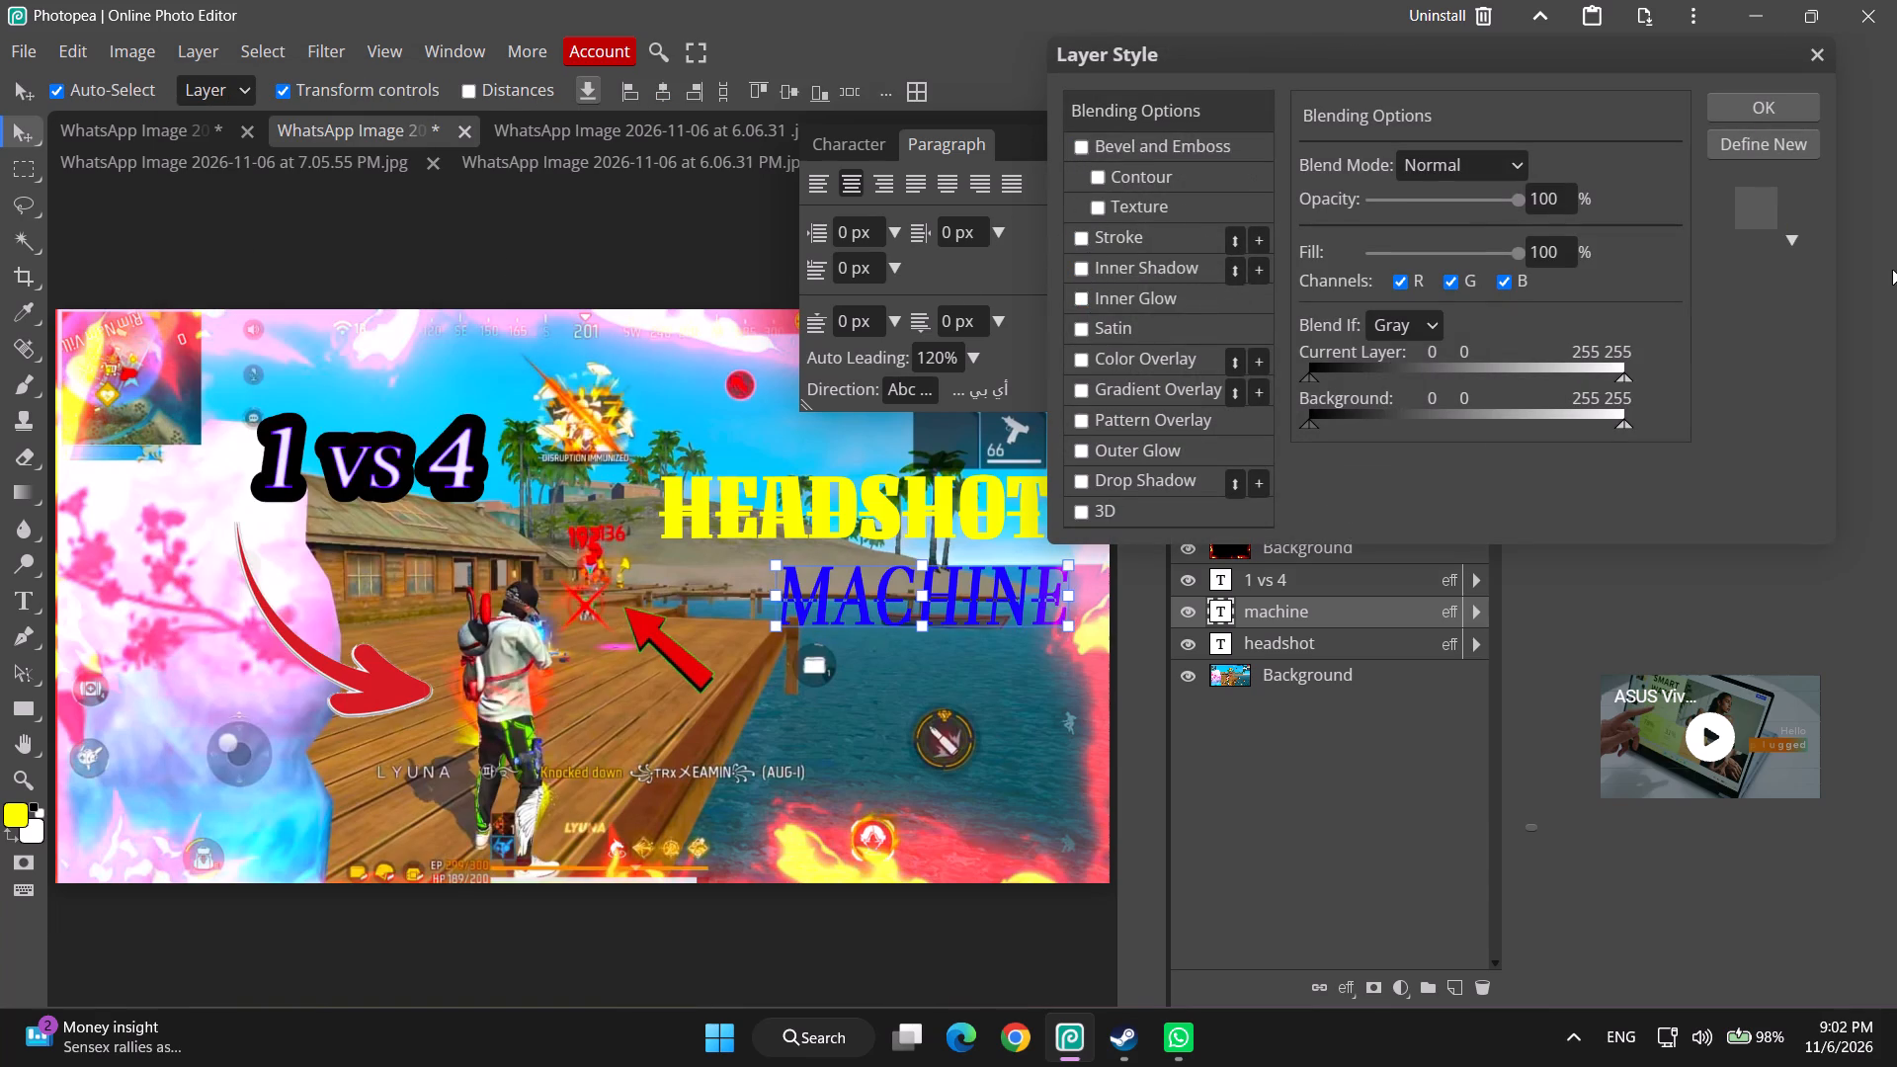
left_click(1780, 114)
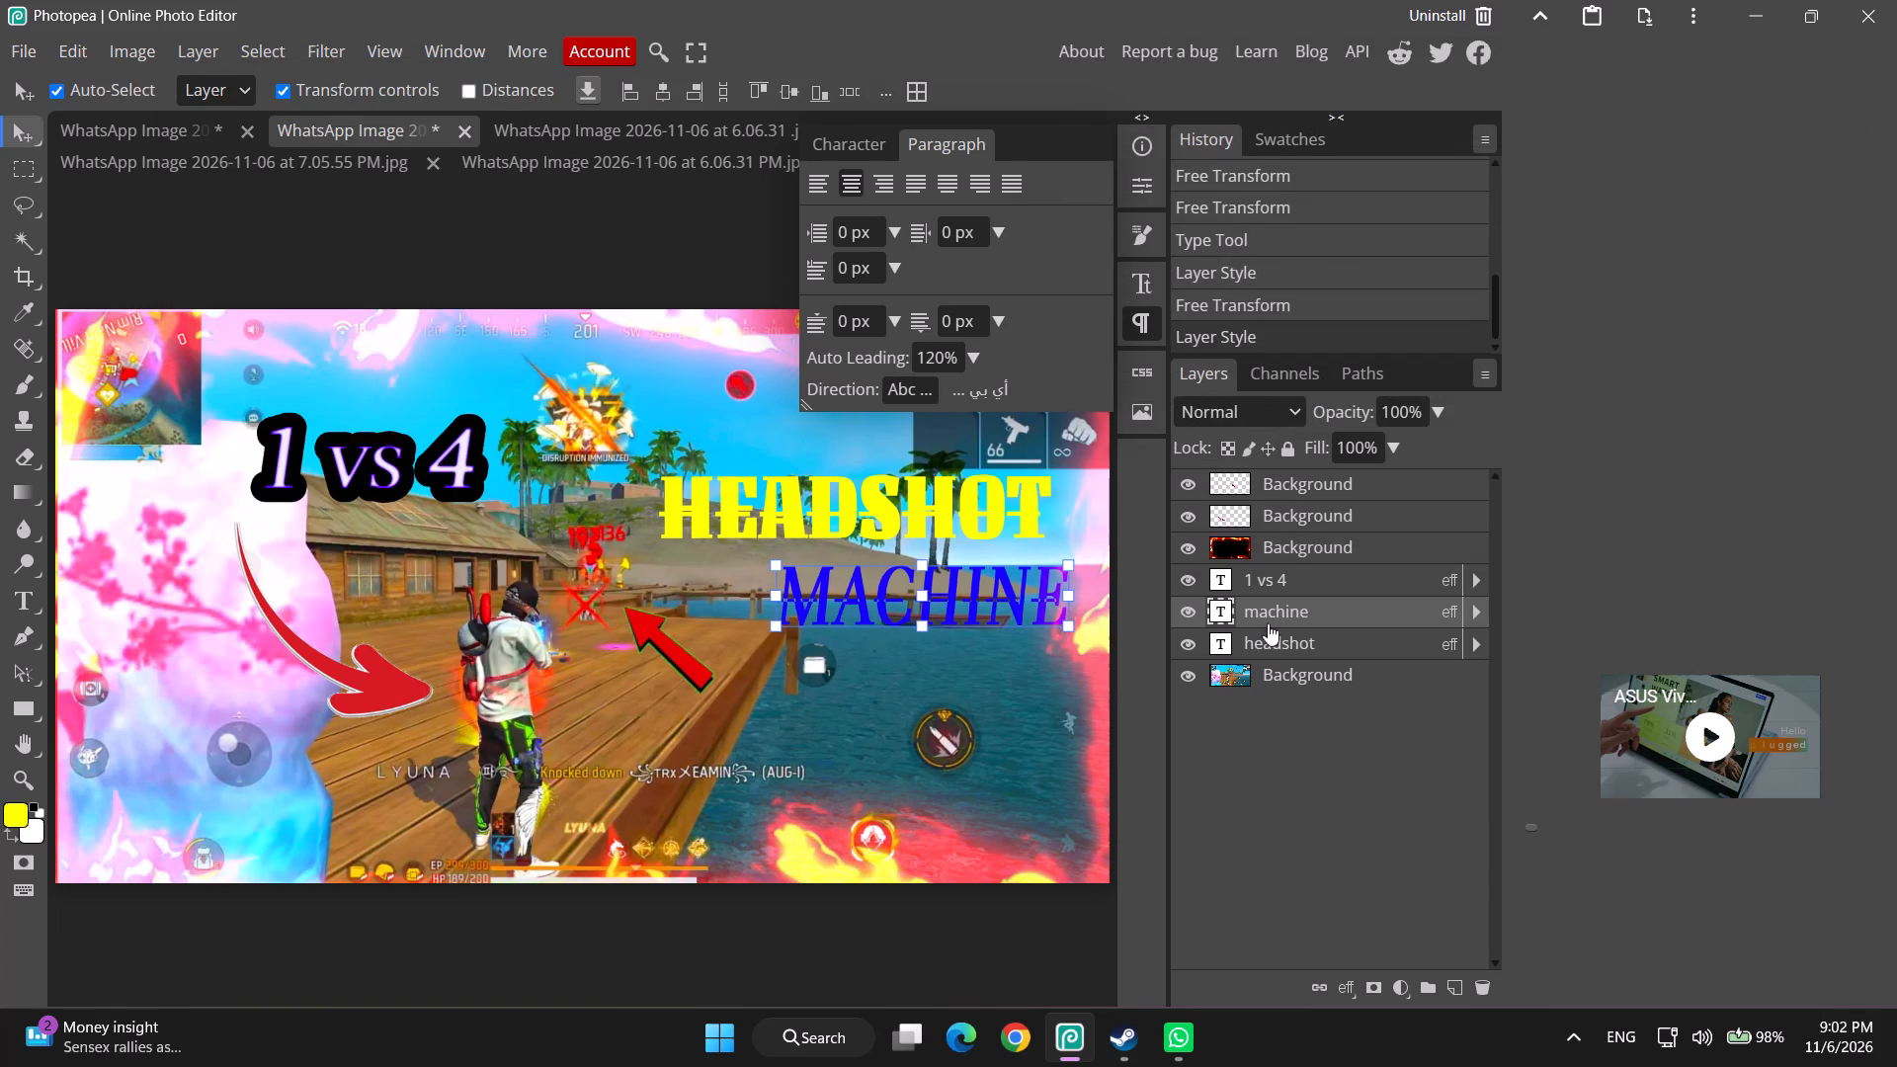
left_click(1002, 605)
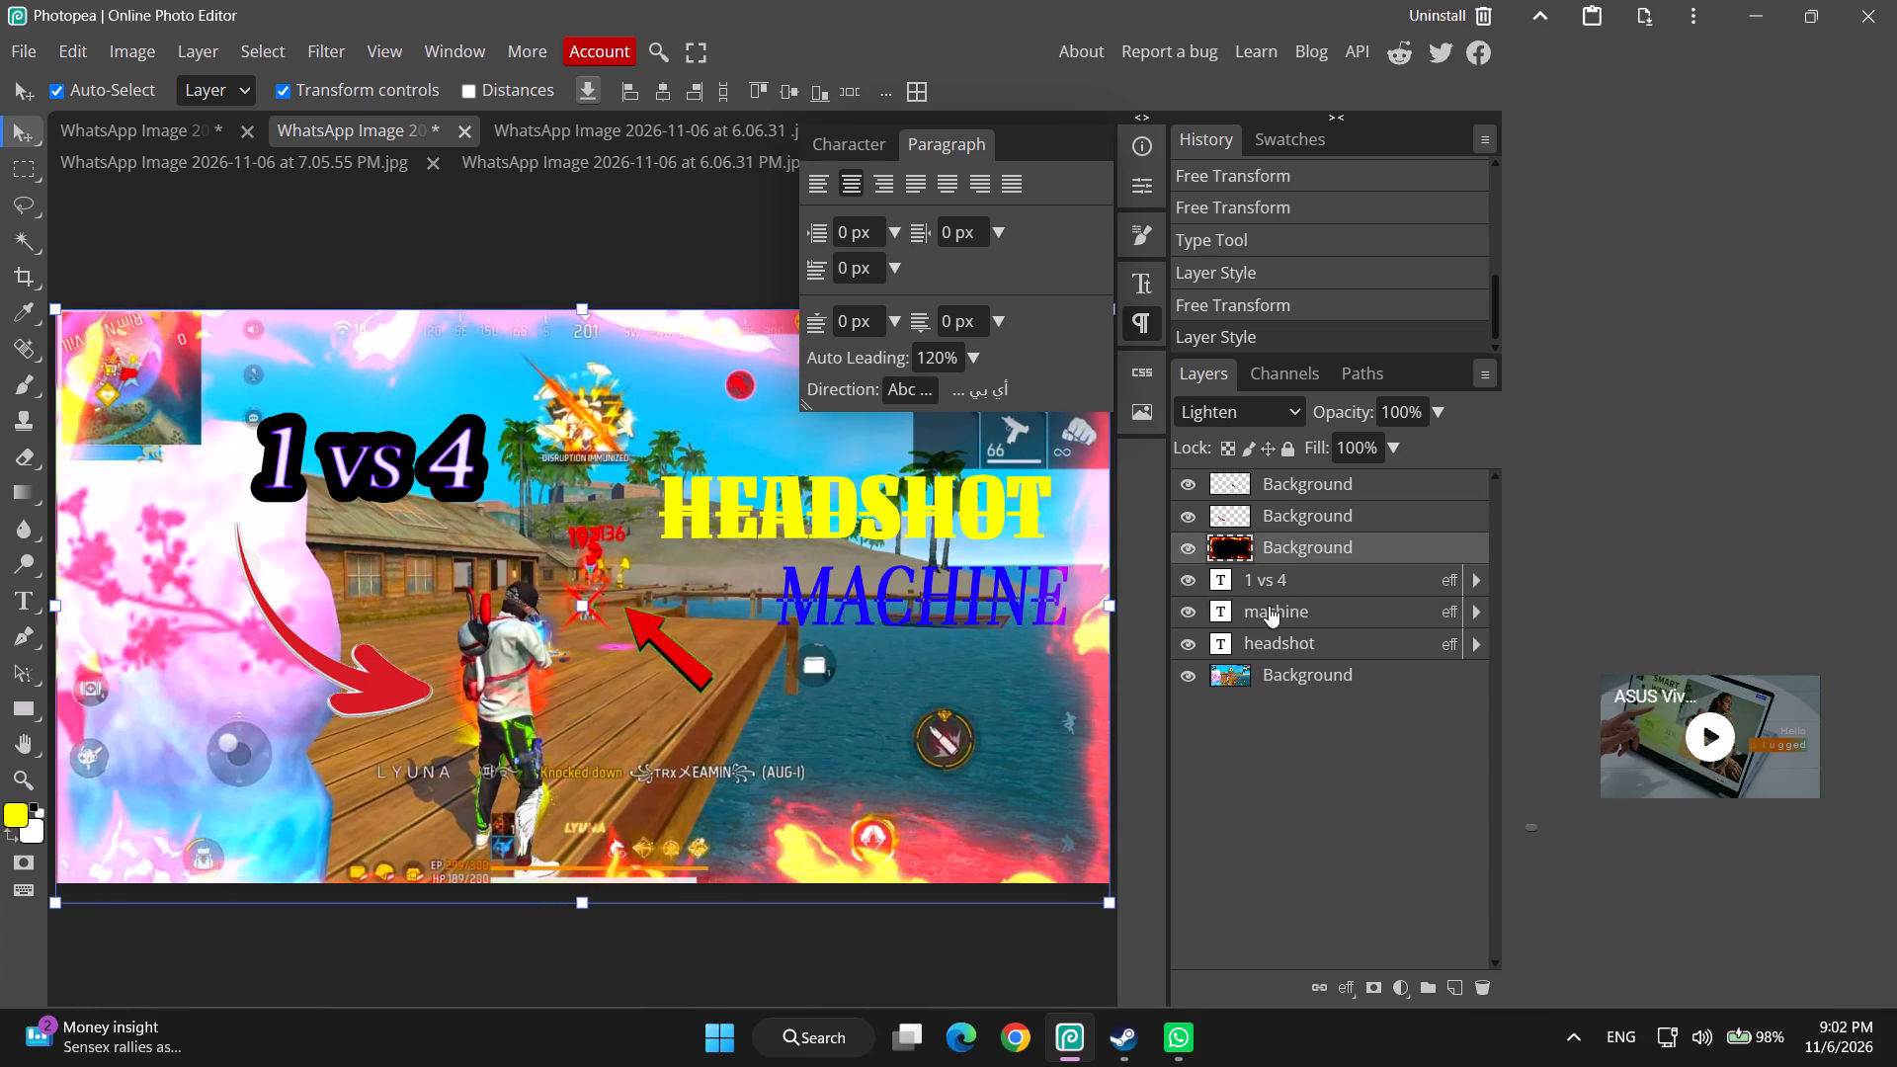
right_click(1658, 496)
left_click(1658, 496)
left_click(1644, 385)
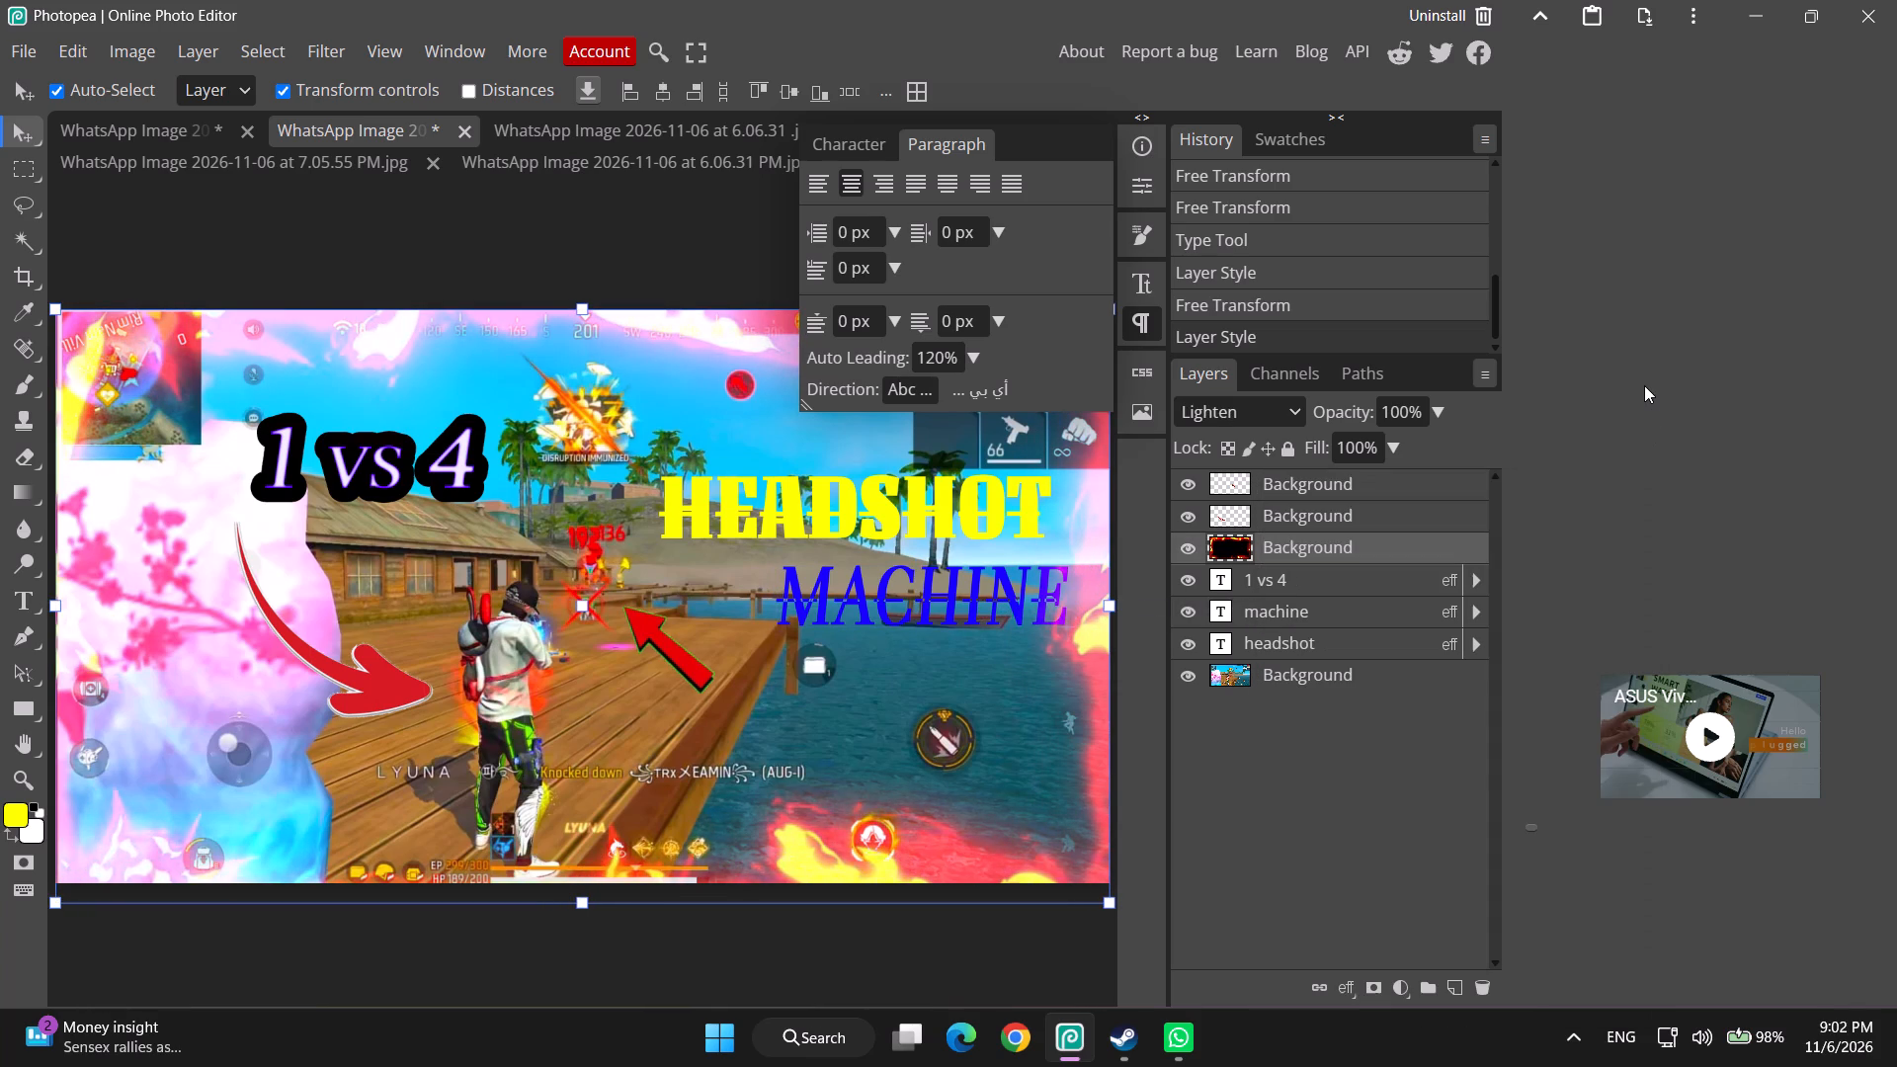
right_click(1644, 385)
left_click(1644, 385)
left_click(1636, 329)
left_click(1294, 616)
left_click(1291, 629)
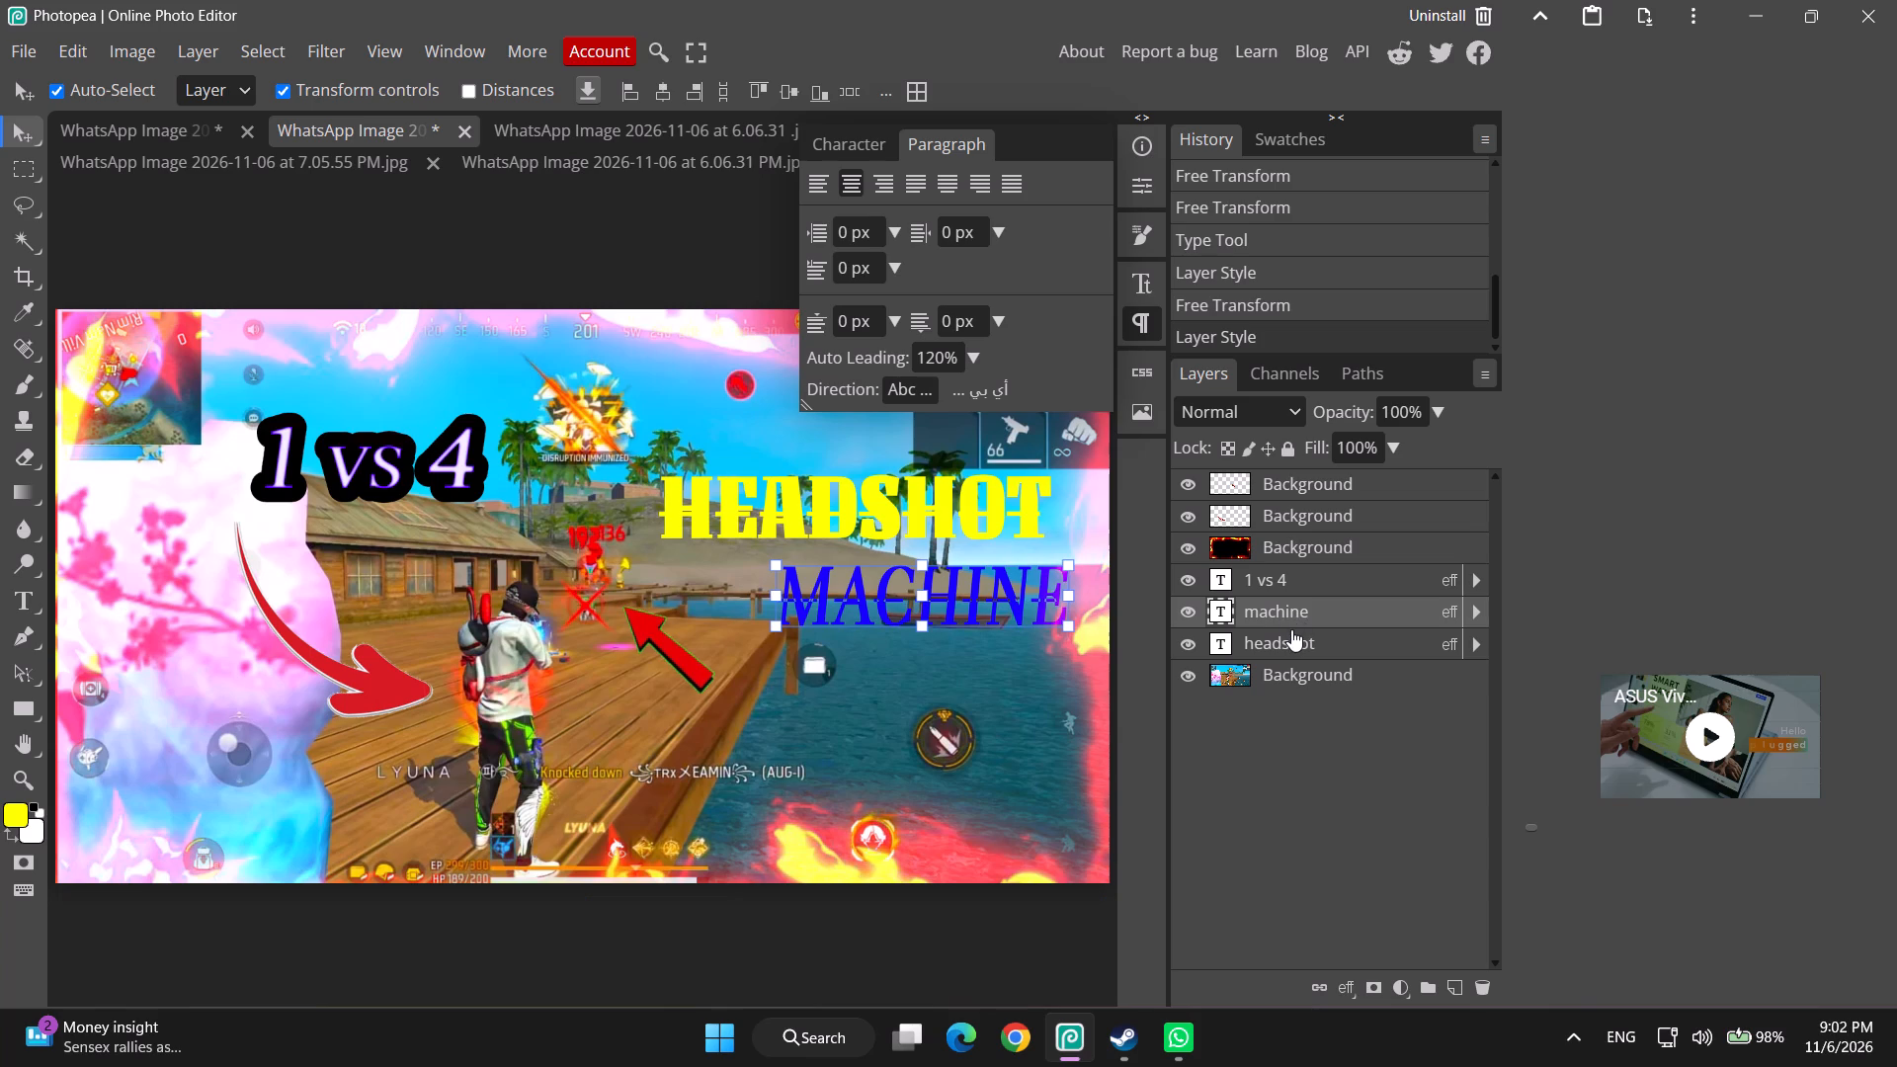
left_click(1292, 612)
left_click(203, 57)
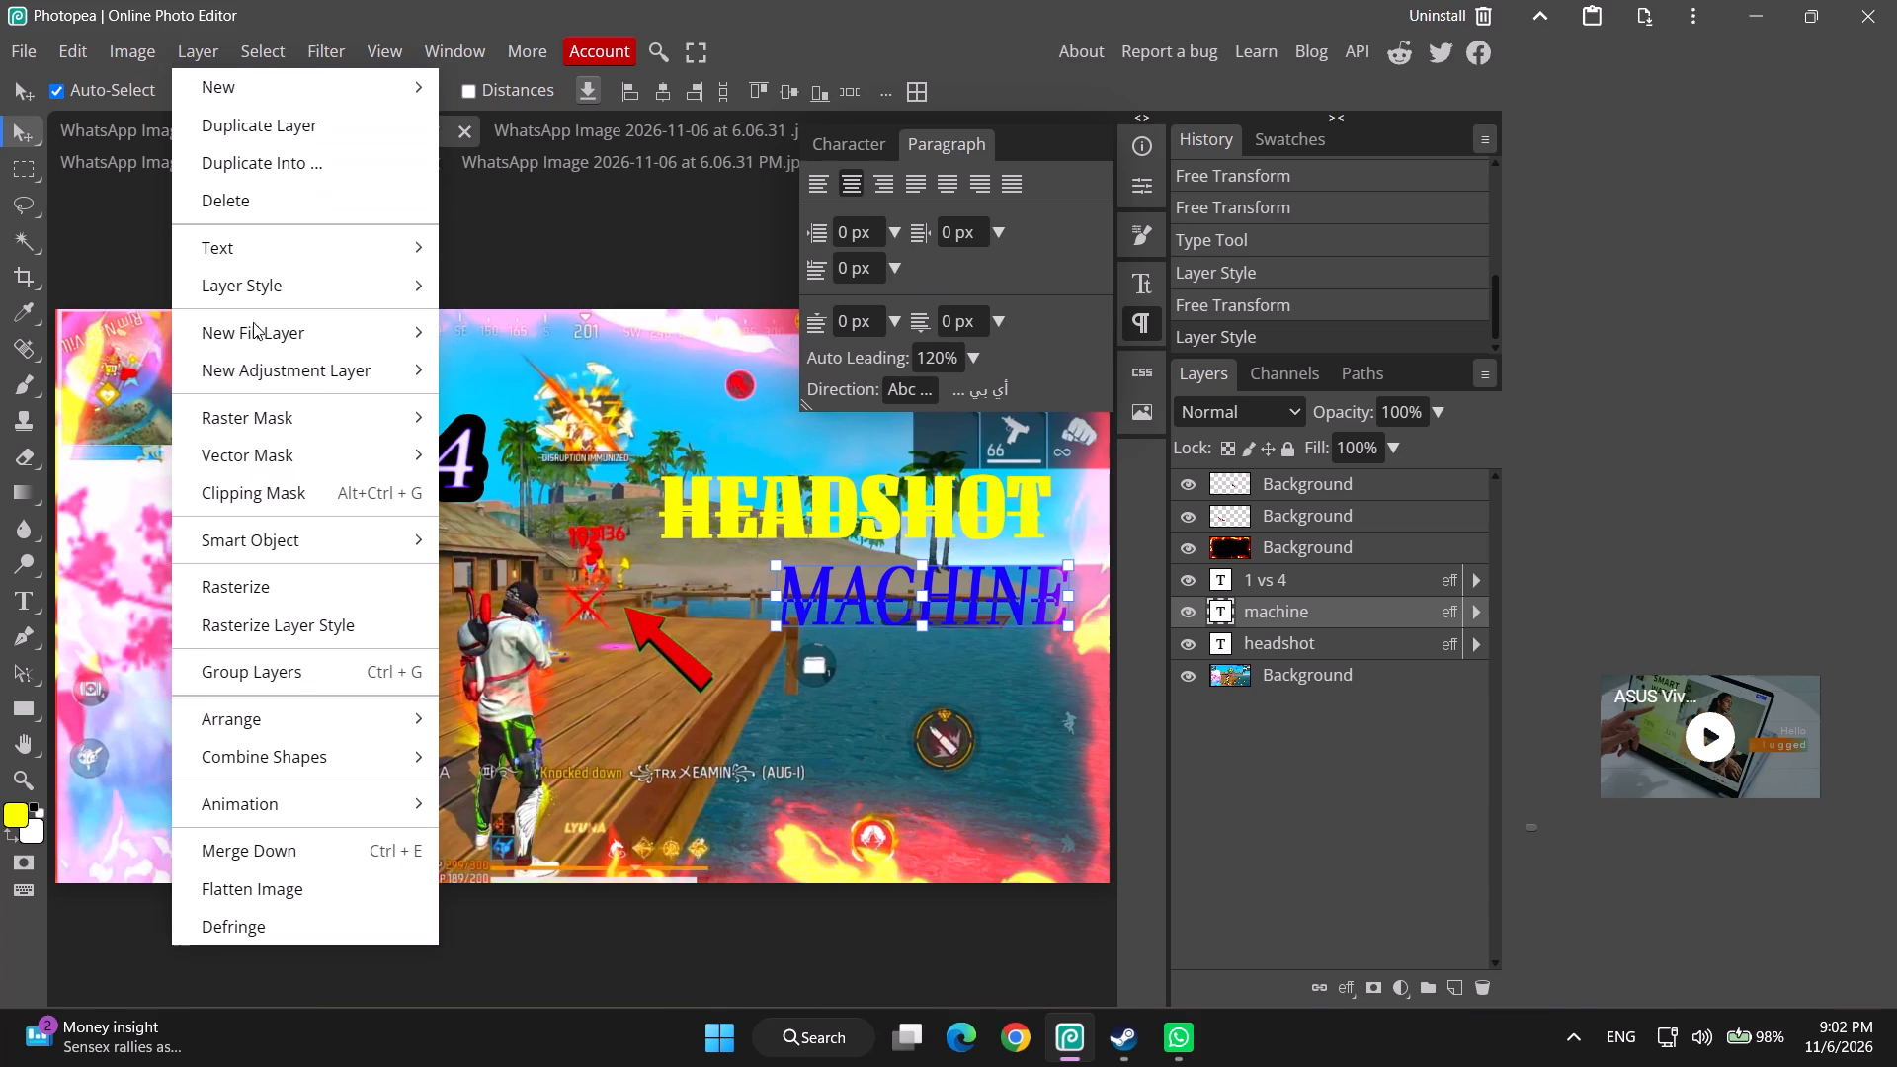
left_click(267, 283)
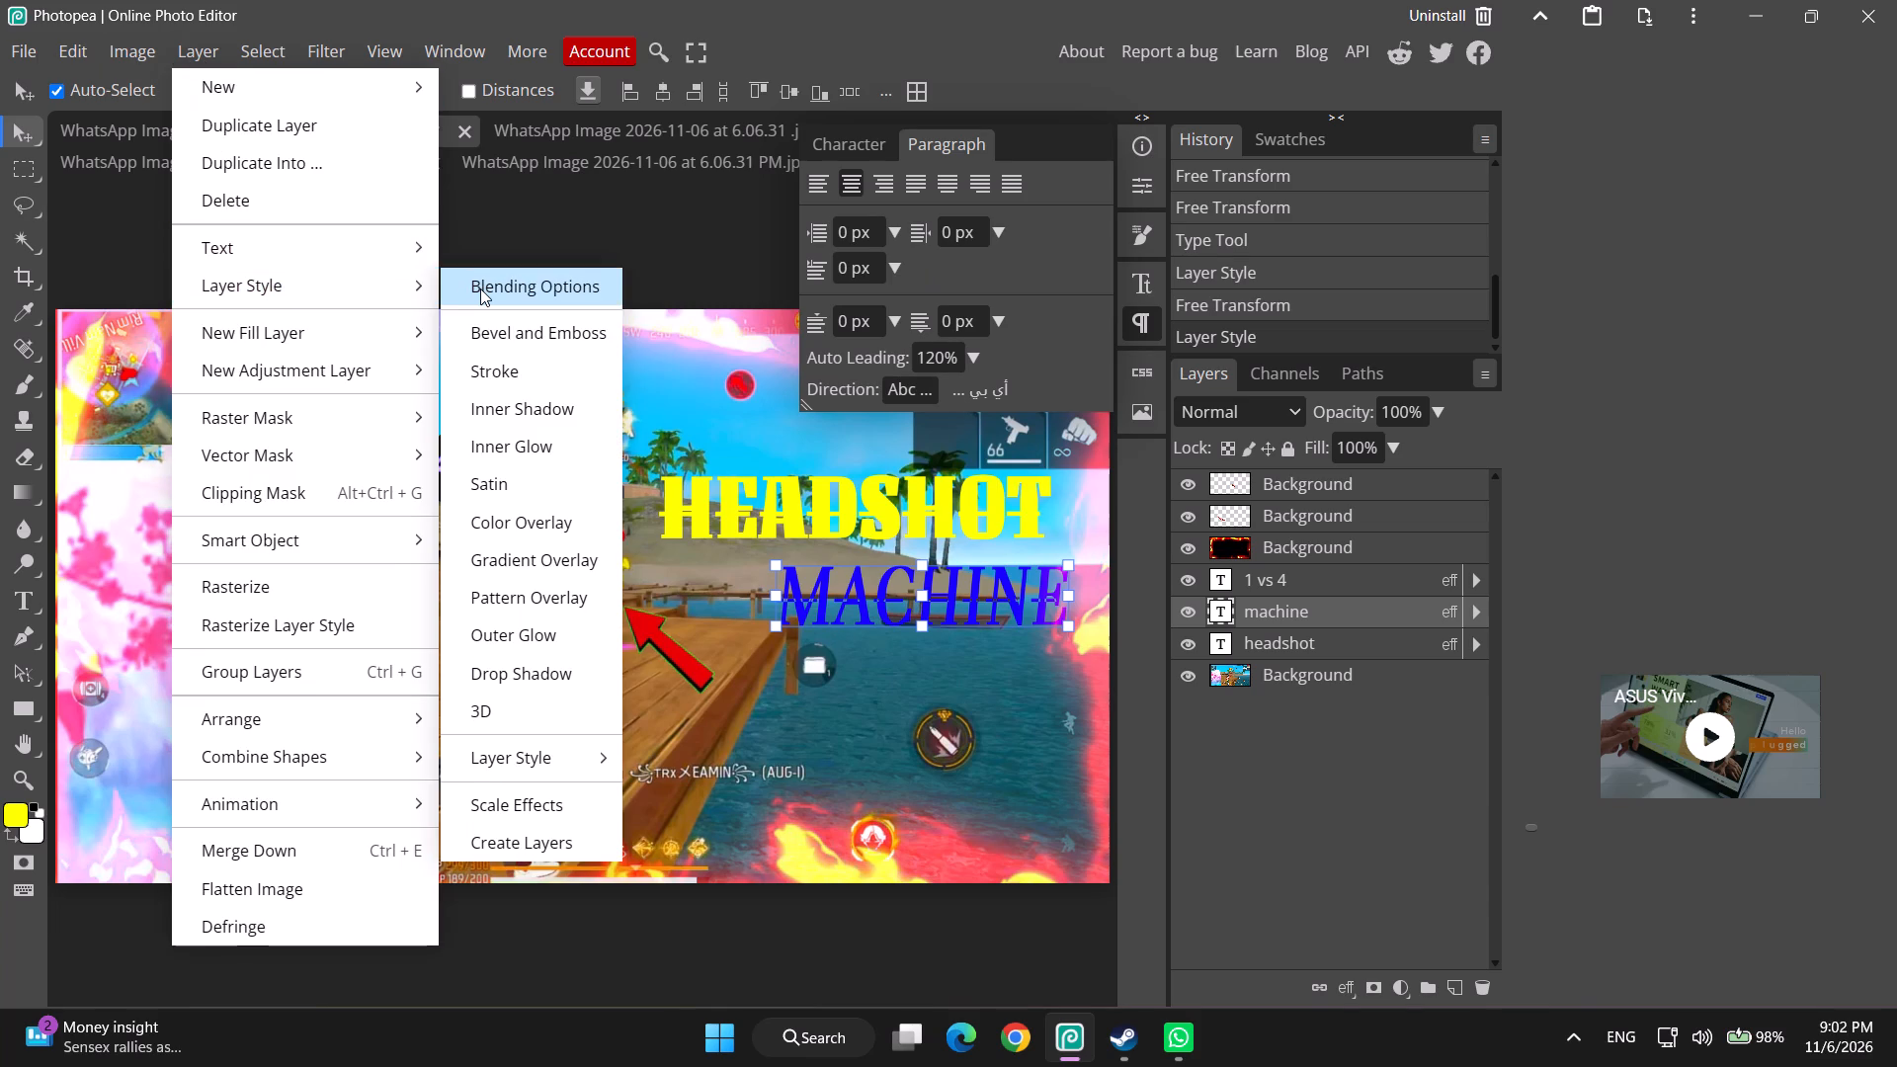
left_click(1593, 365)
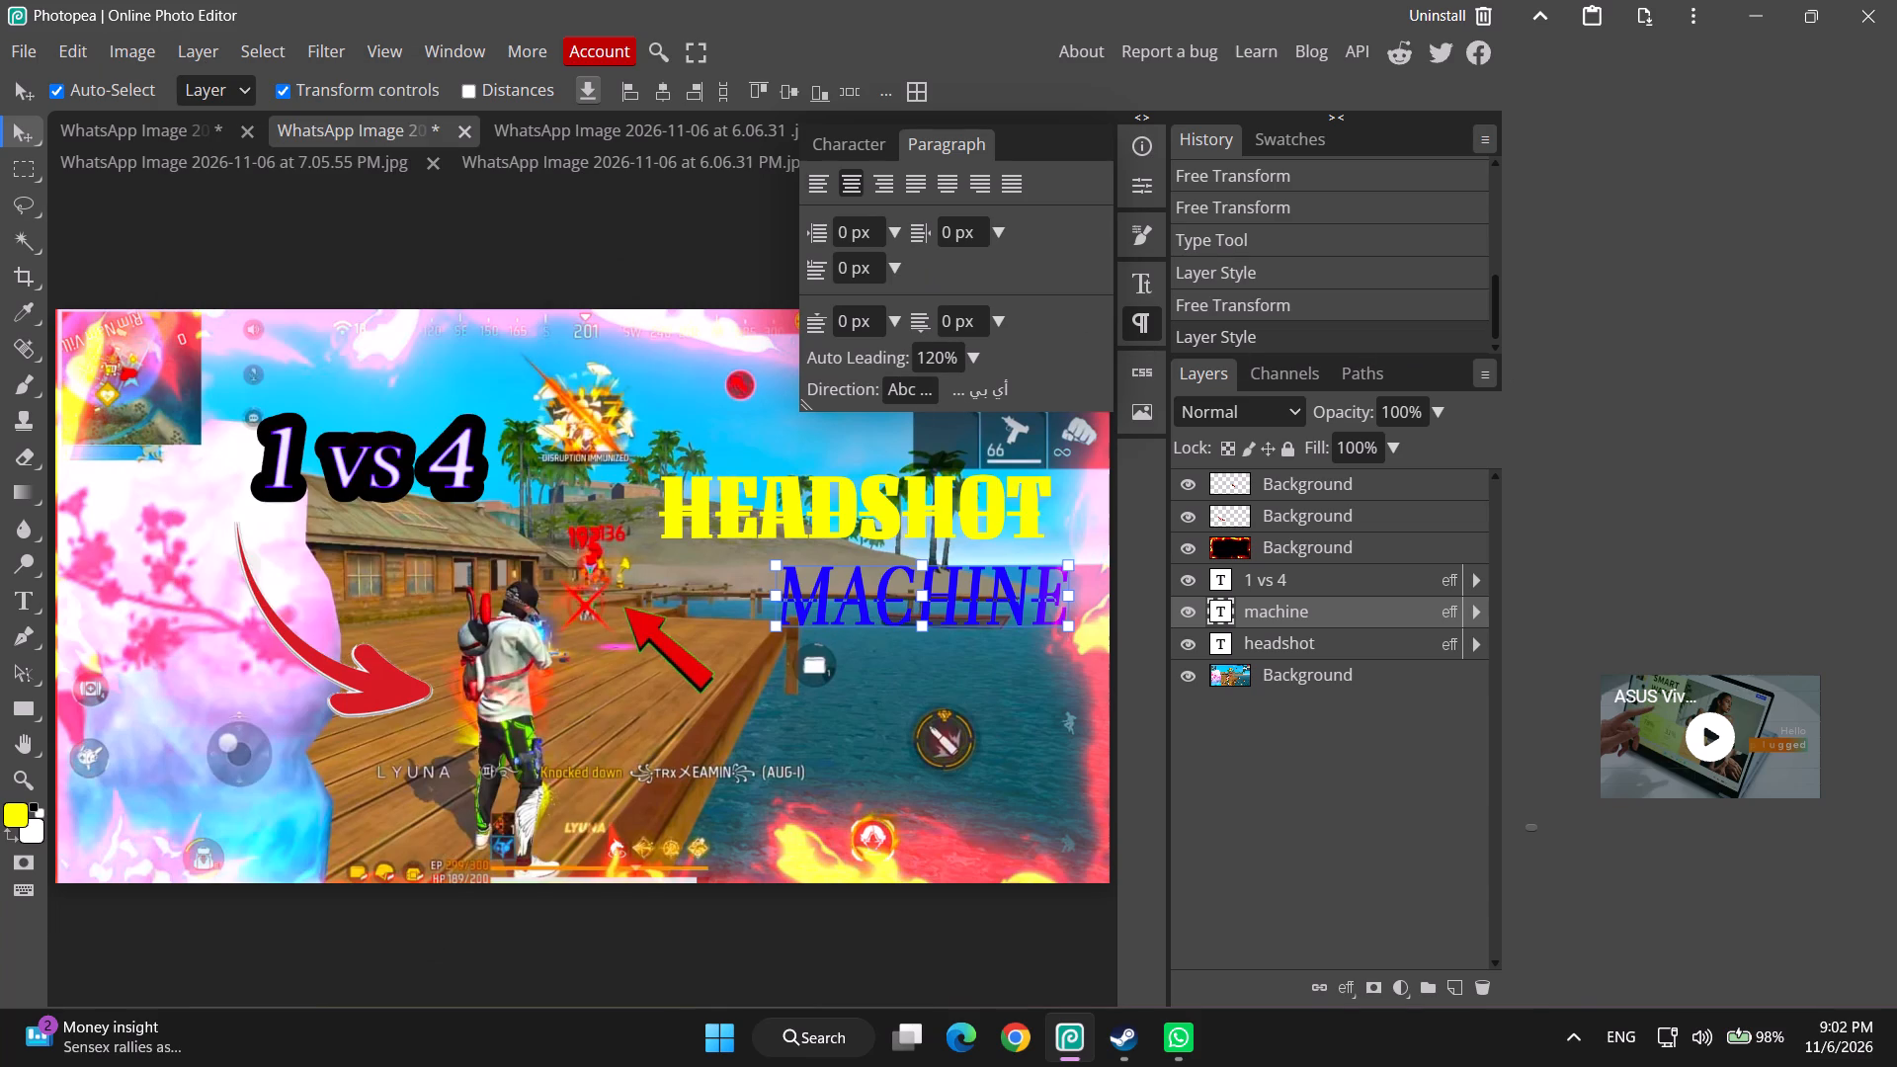
Turn off strikethrough, small caps and faux bold on the "machine" text and turn on faux italic, leaving underline and superscript off.
left_click(1269, 648)
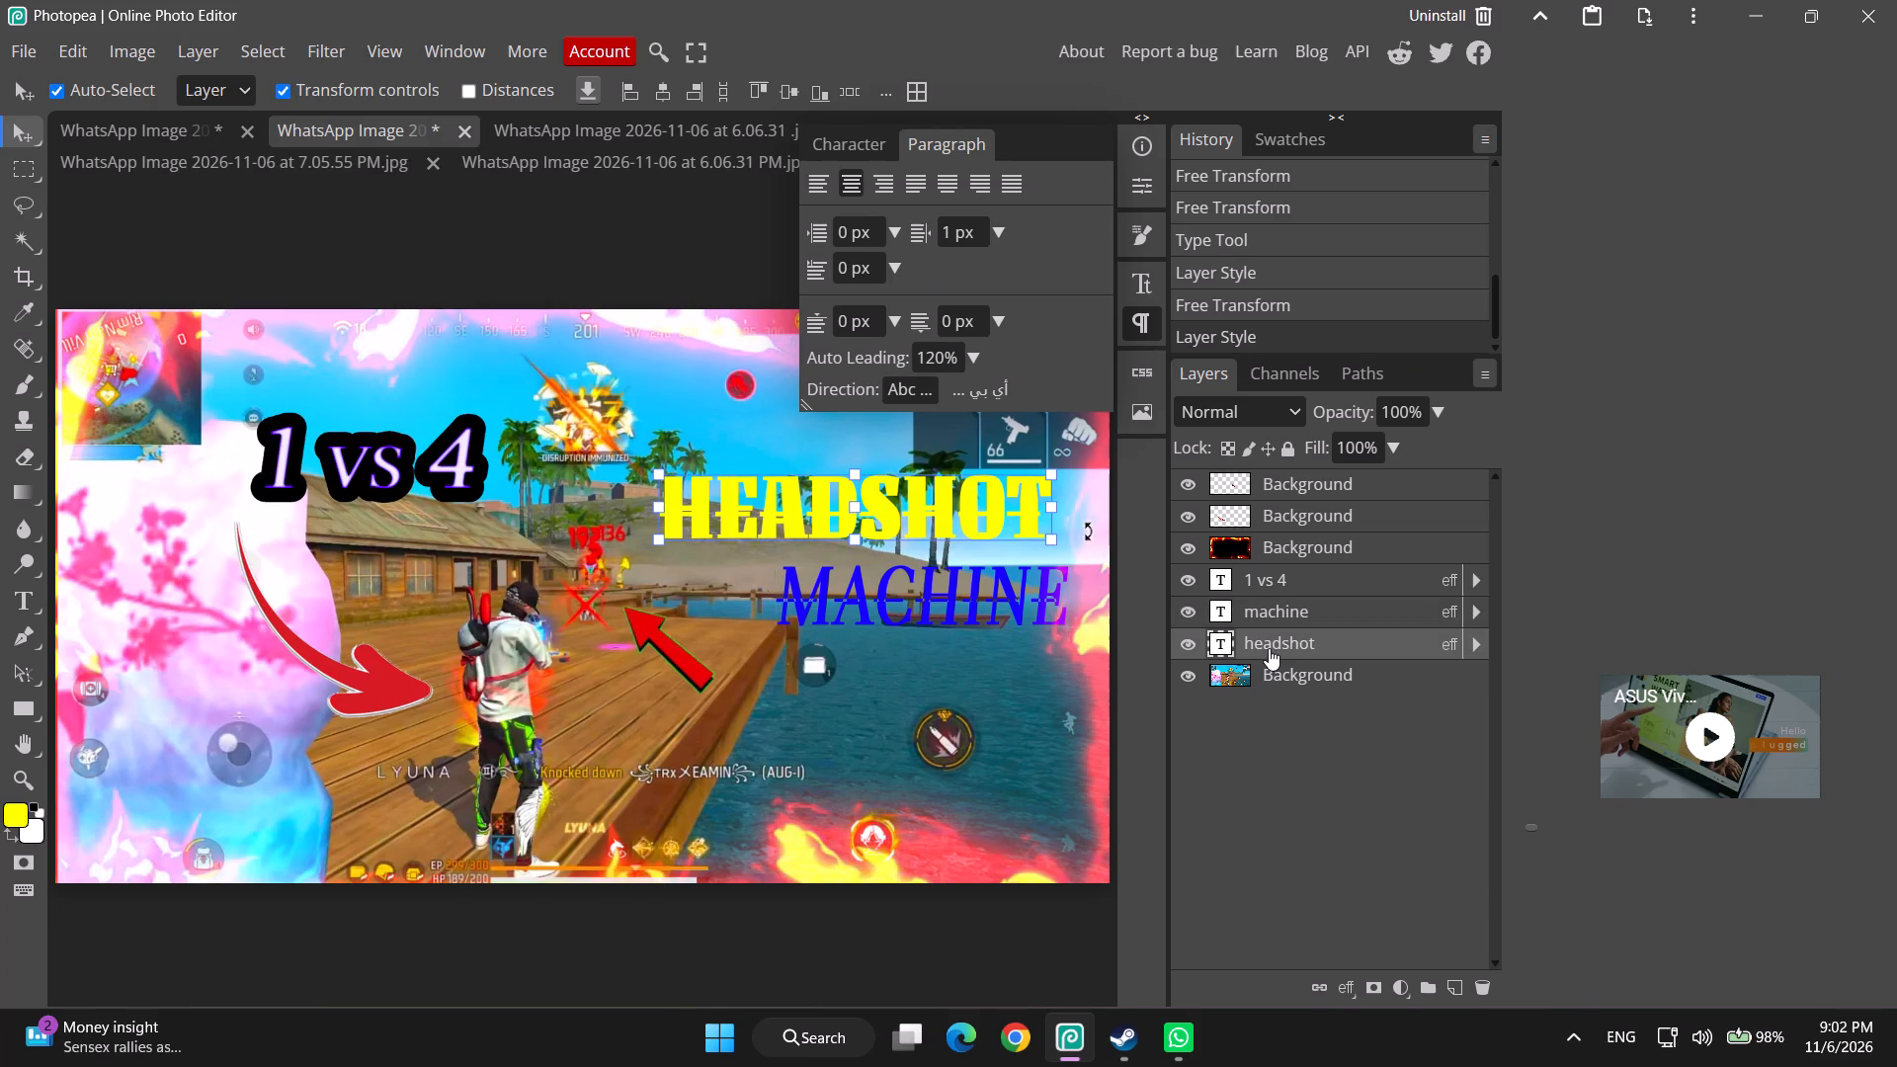
left_click(868, 152)
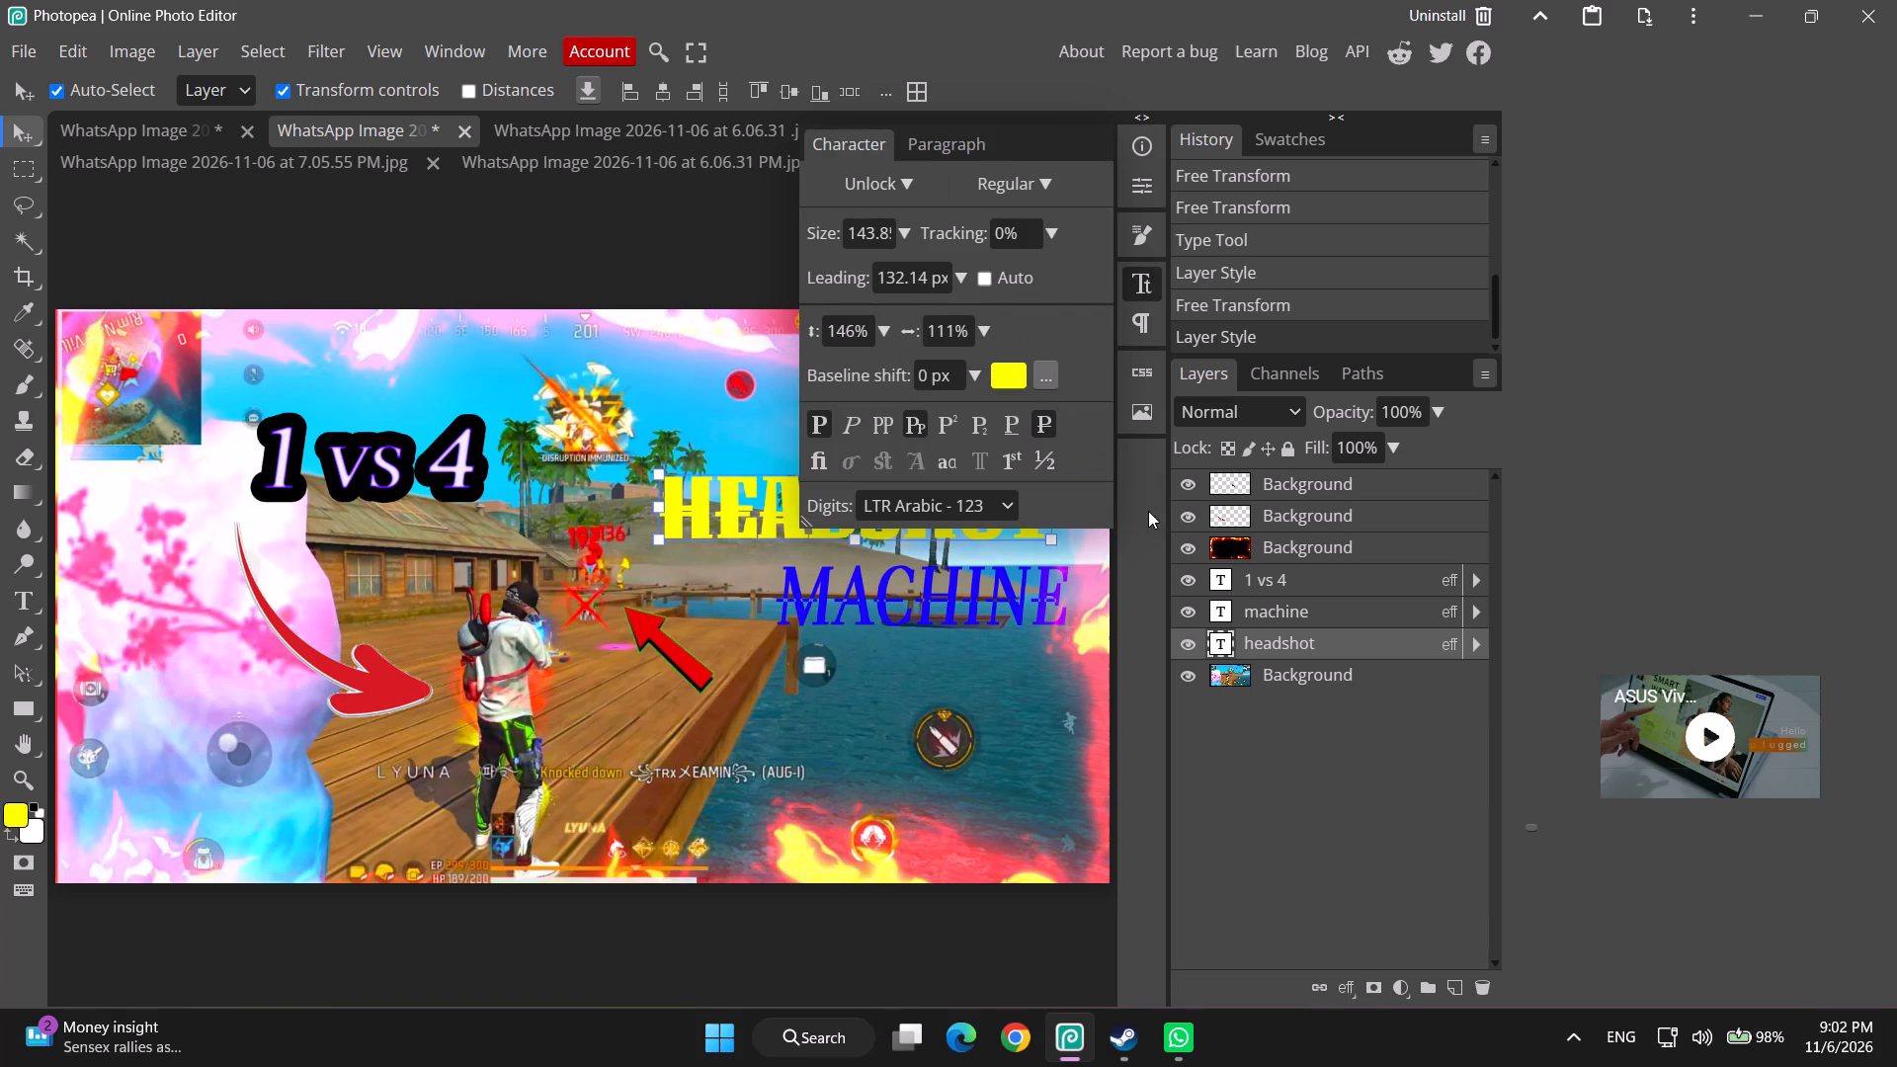
left_click(1258, 615)
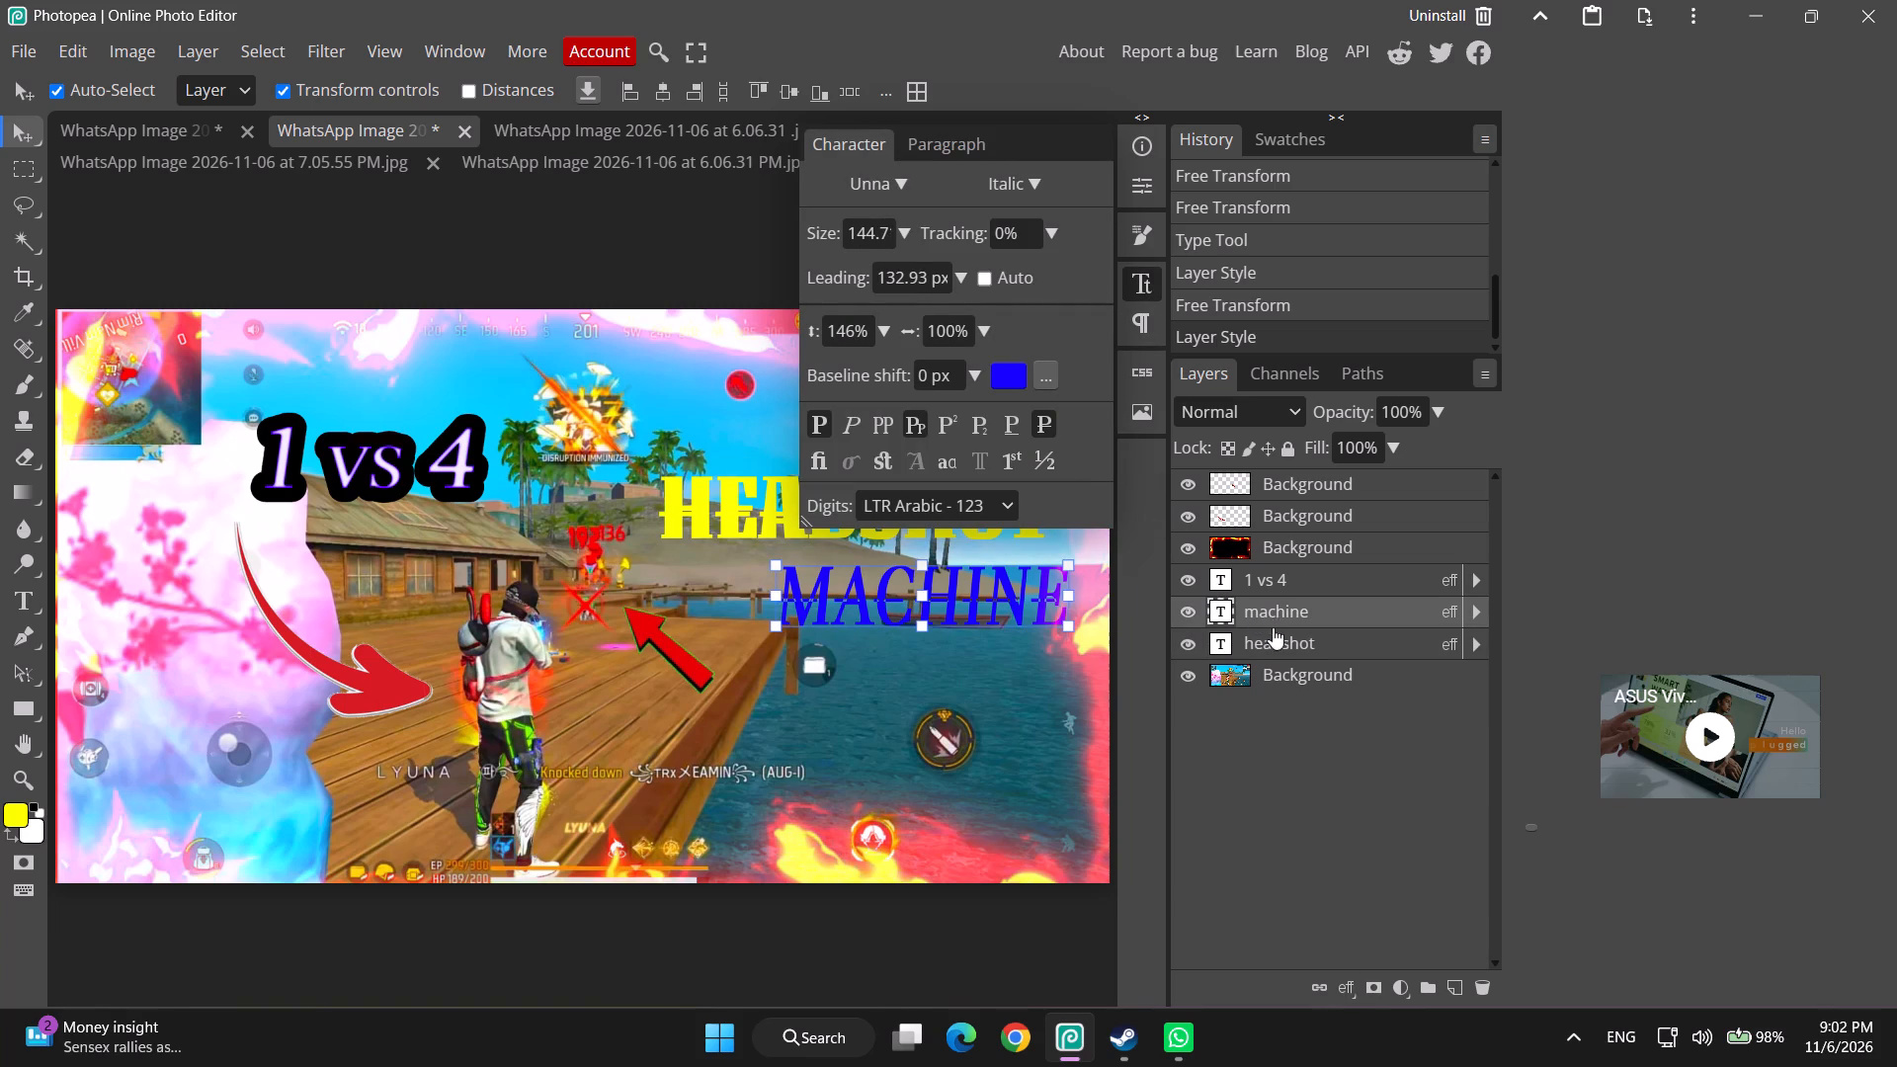
left_click(1287, 644)
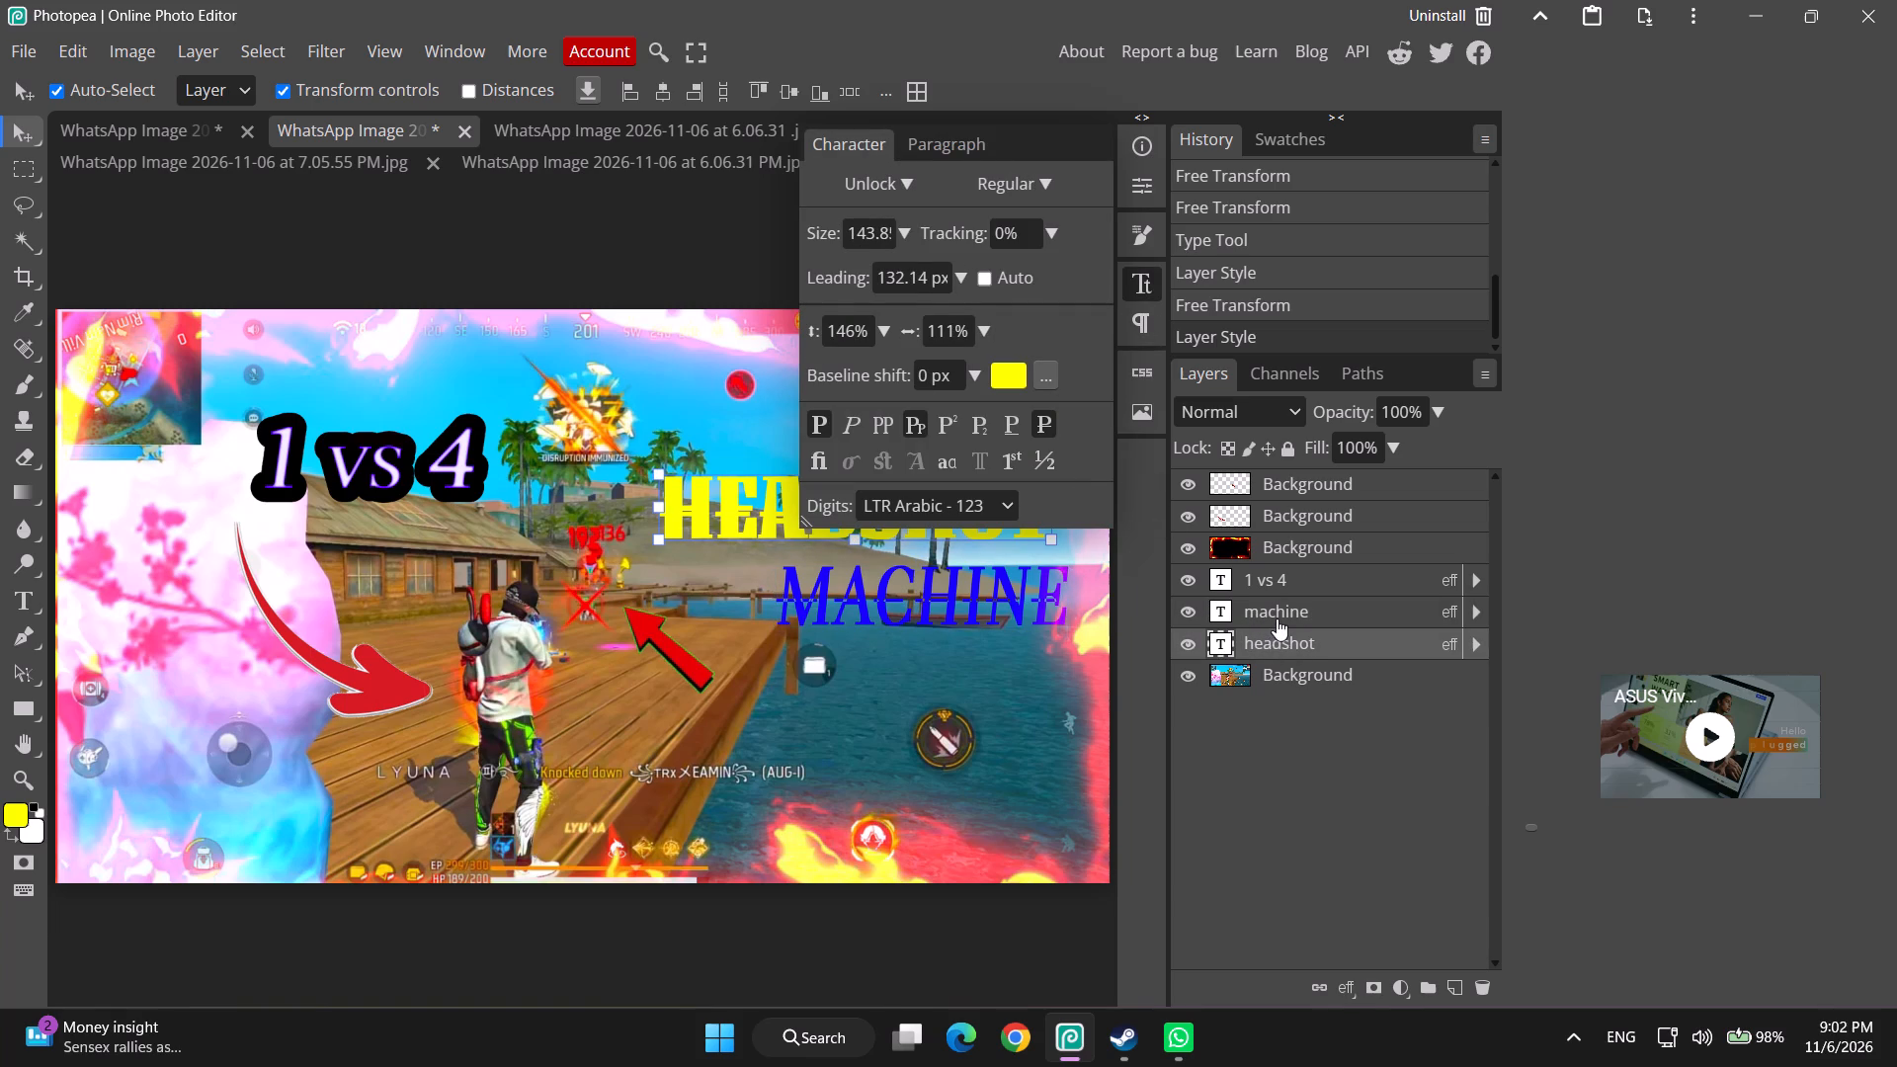
left_click(1277, 616)
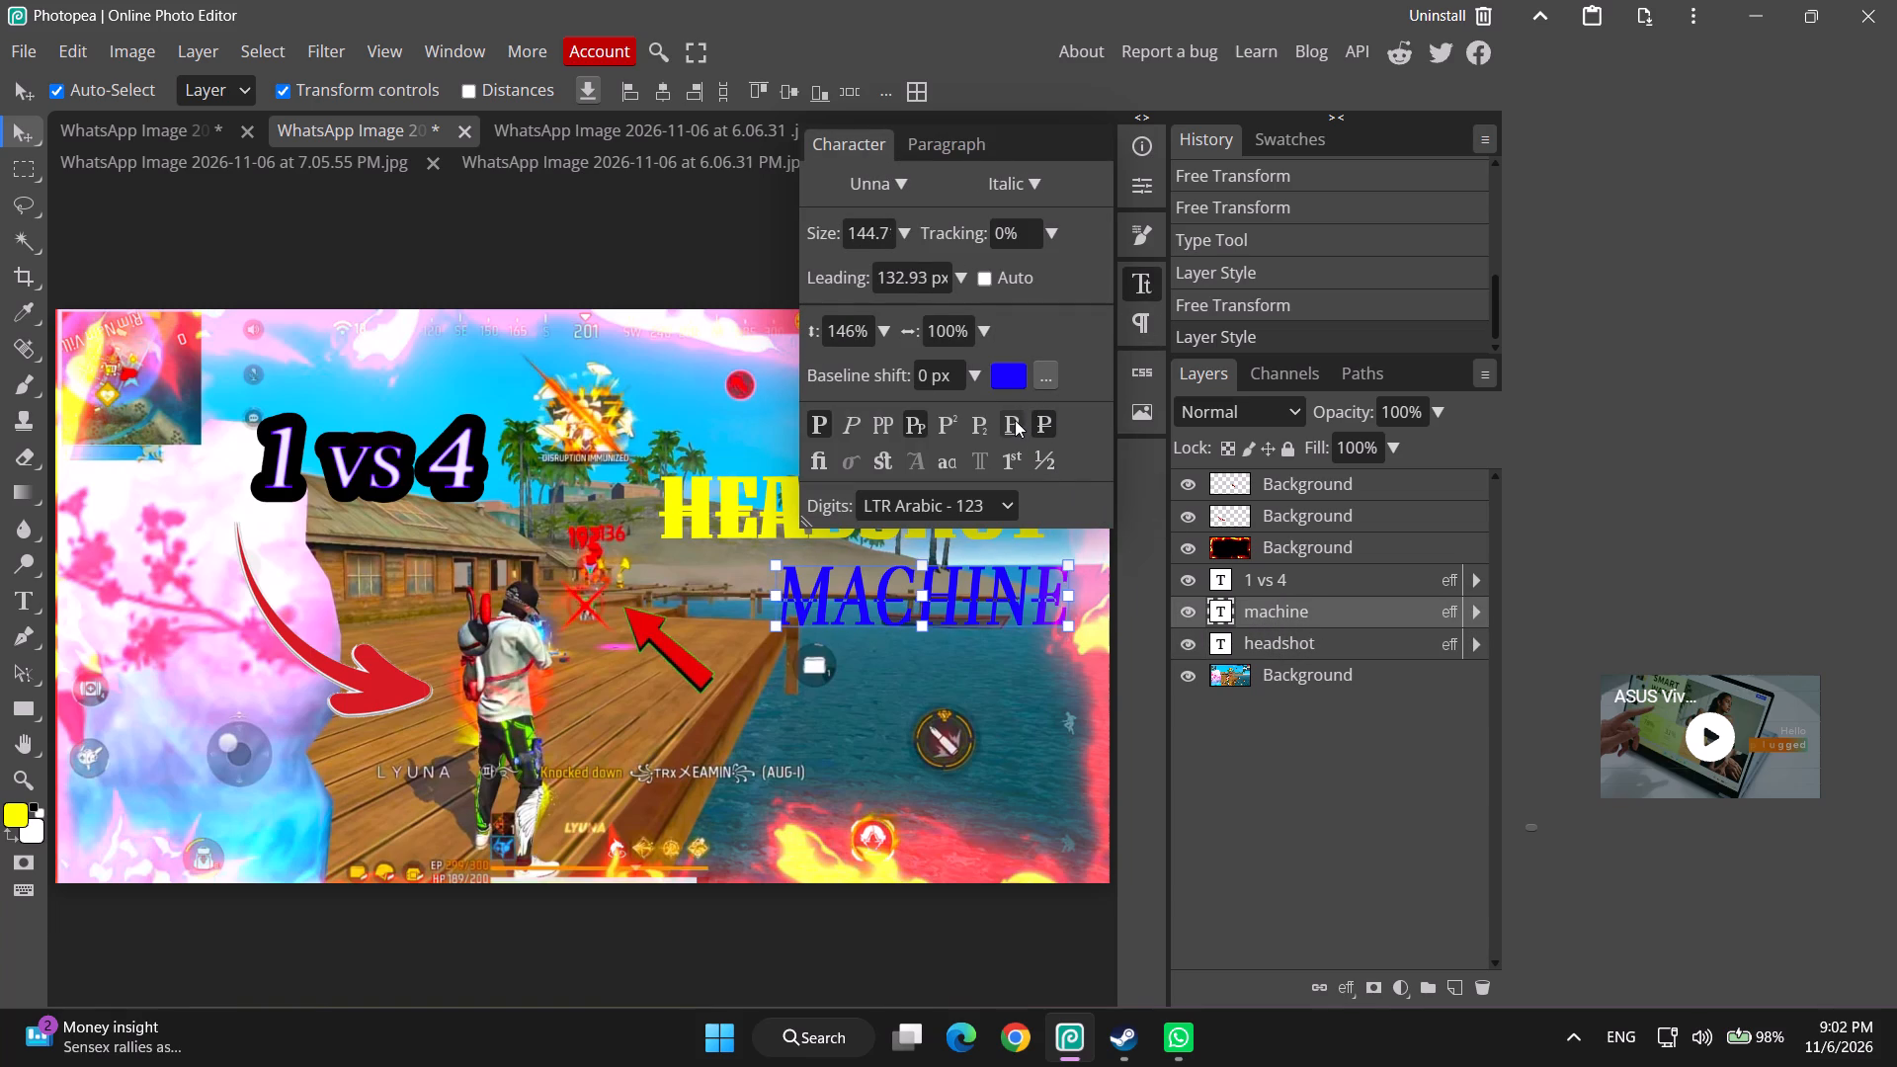
left_click(1014, 420)
left_click(1040, 426)
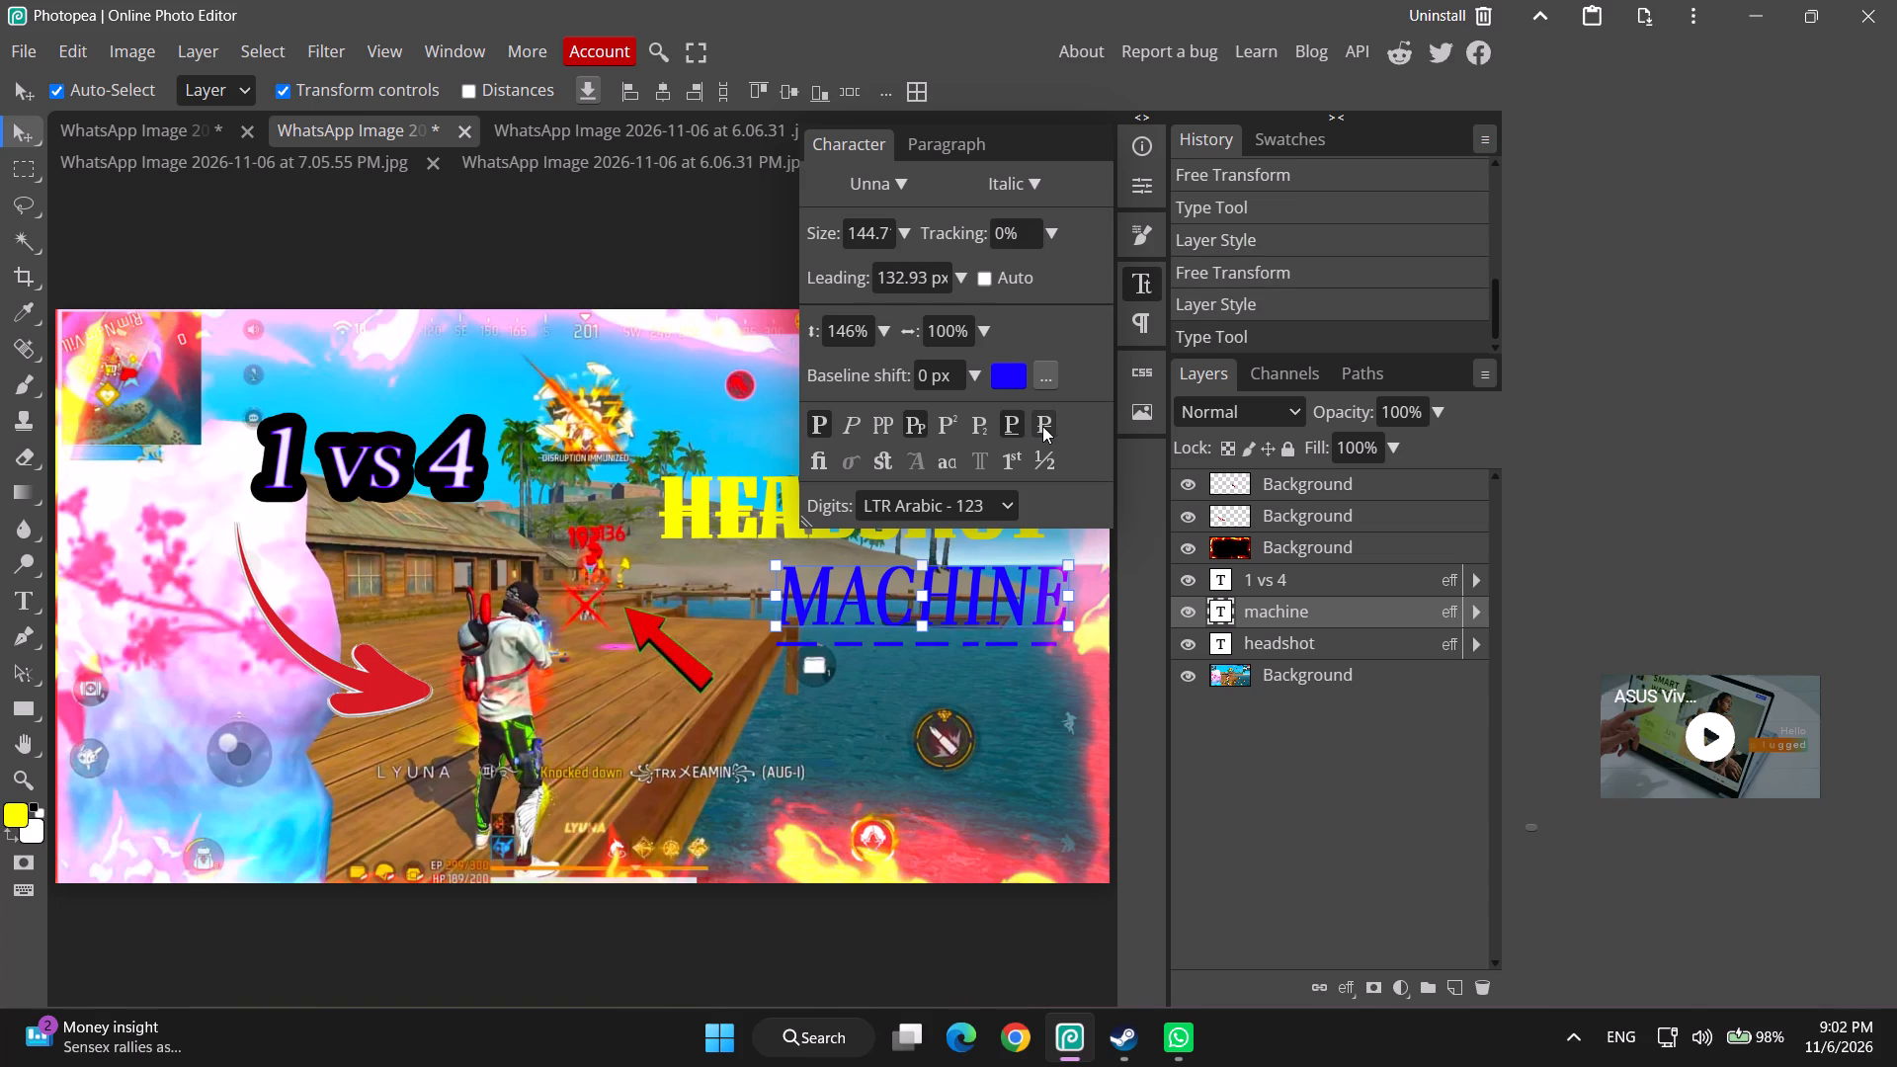
left_click(941, 426)
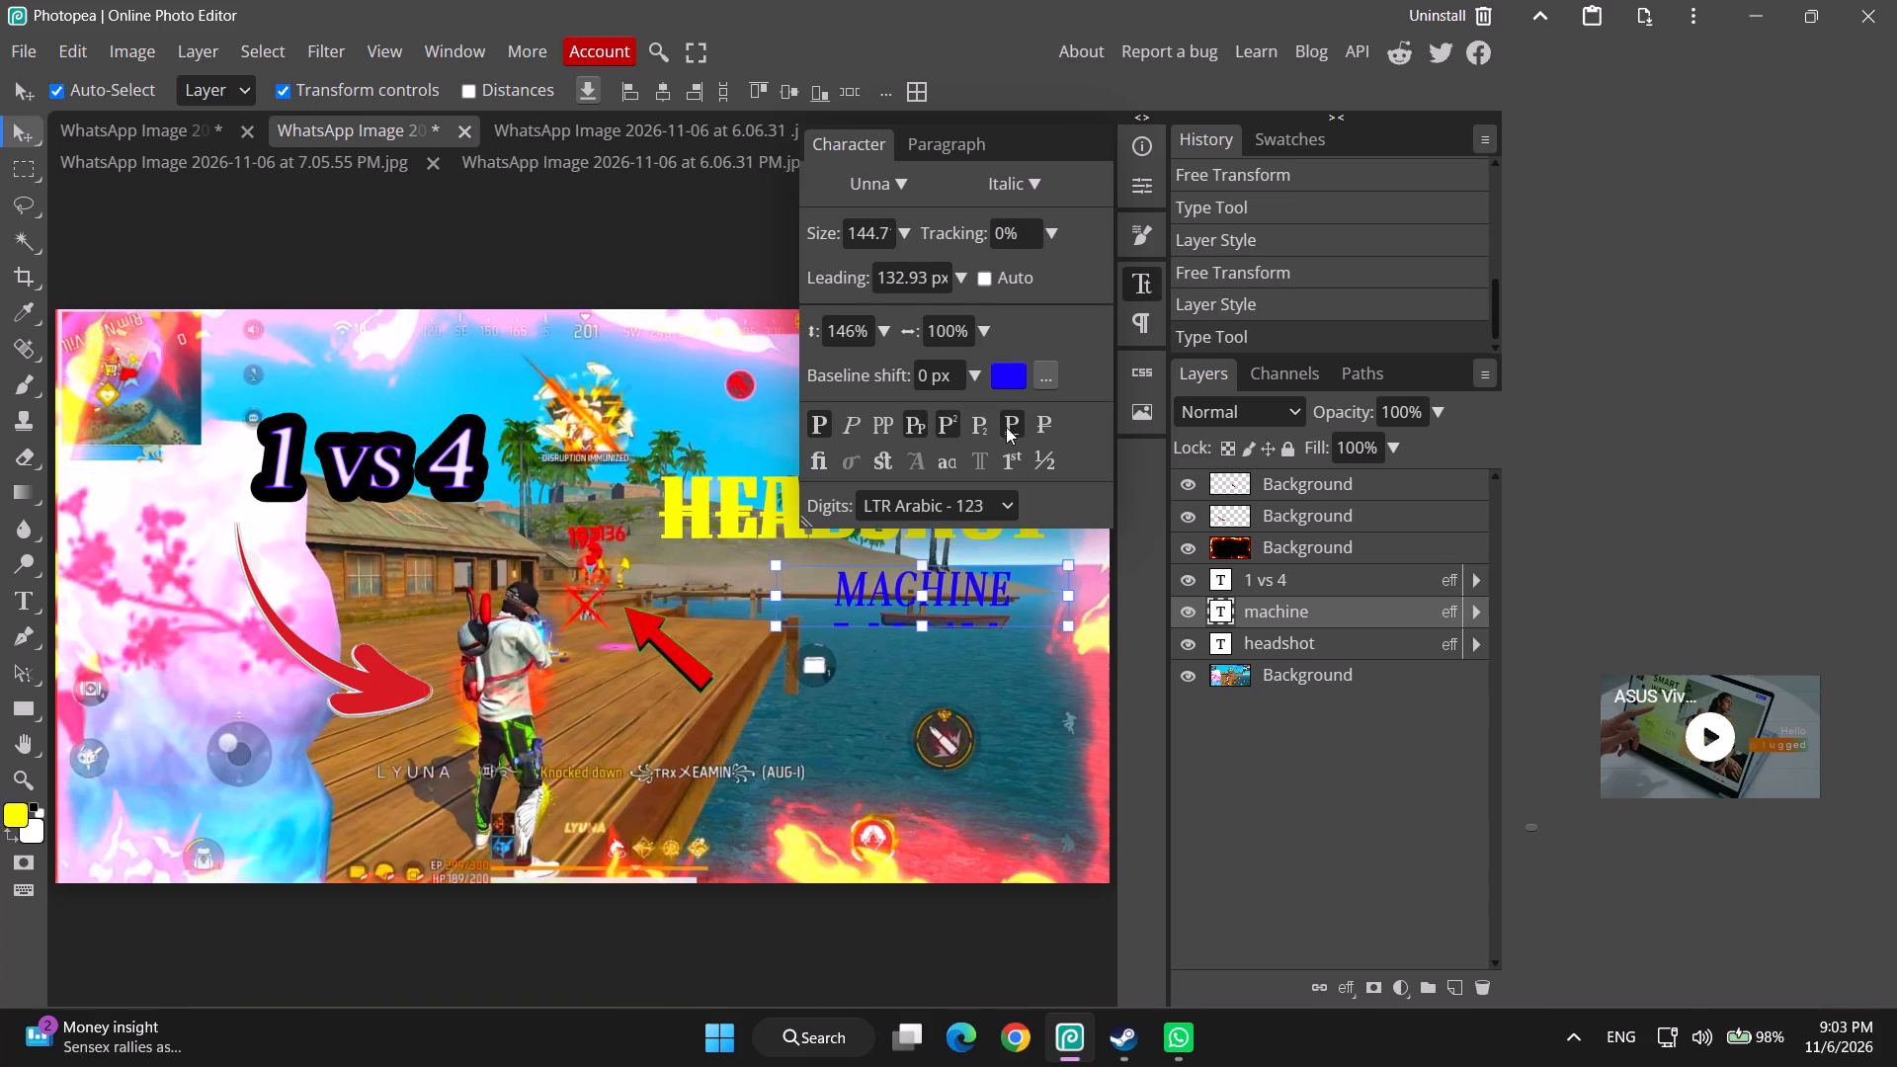
left_click(1008, 424)
left_click(947, 425)
left_click(921, 427)
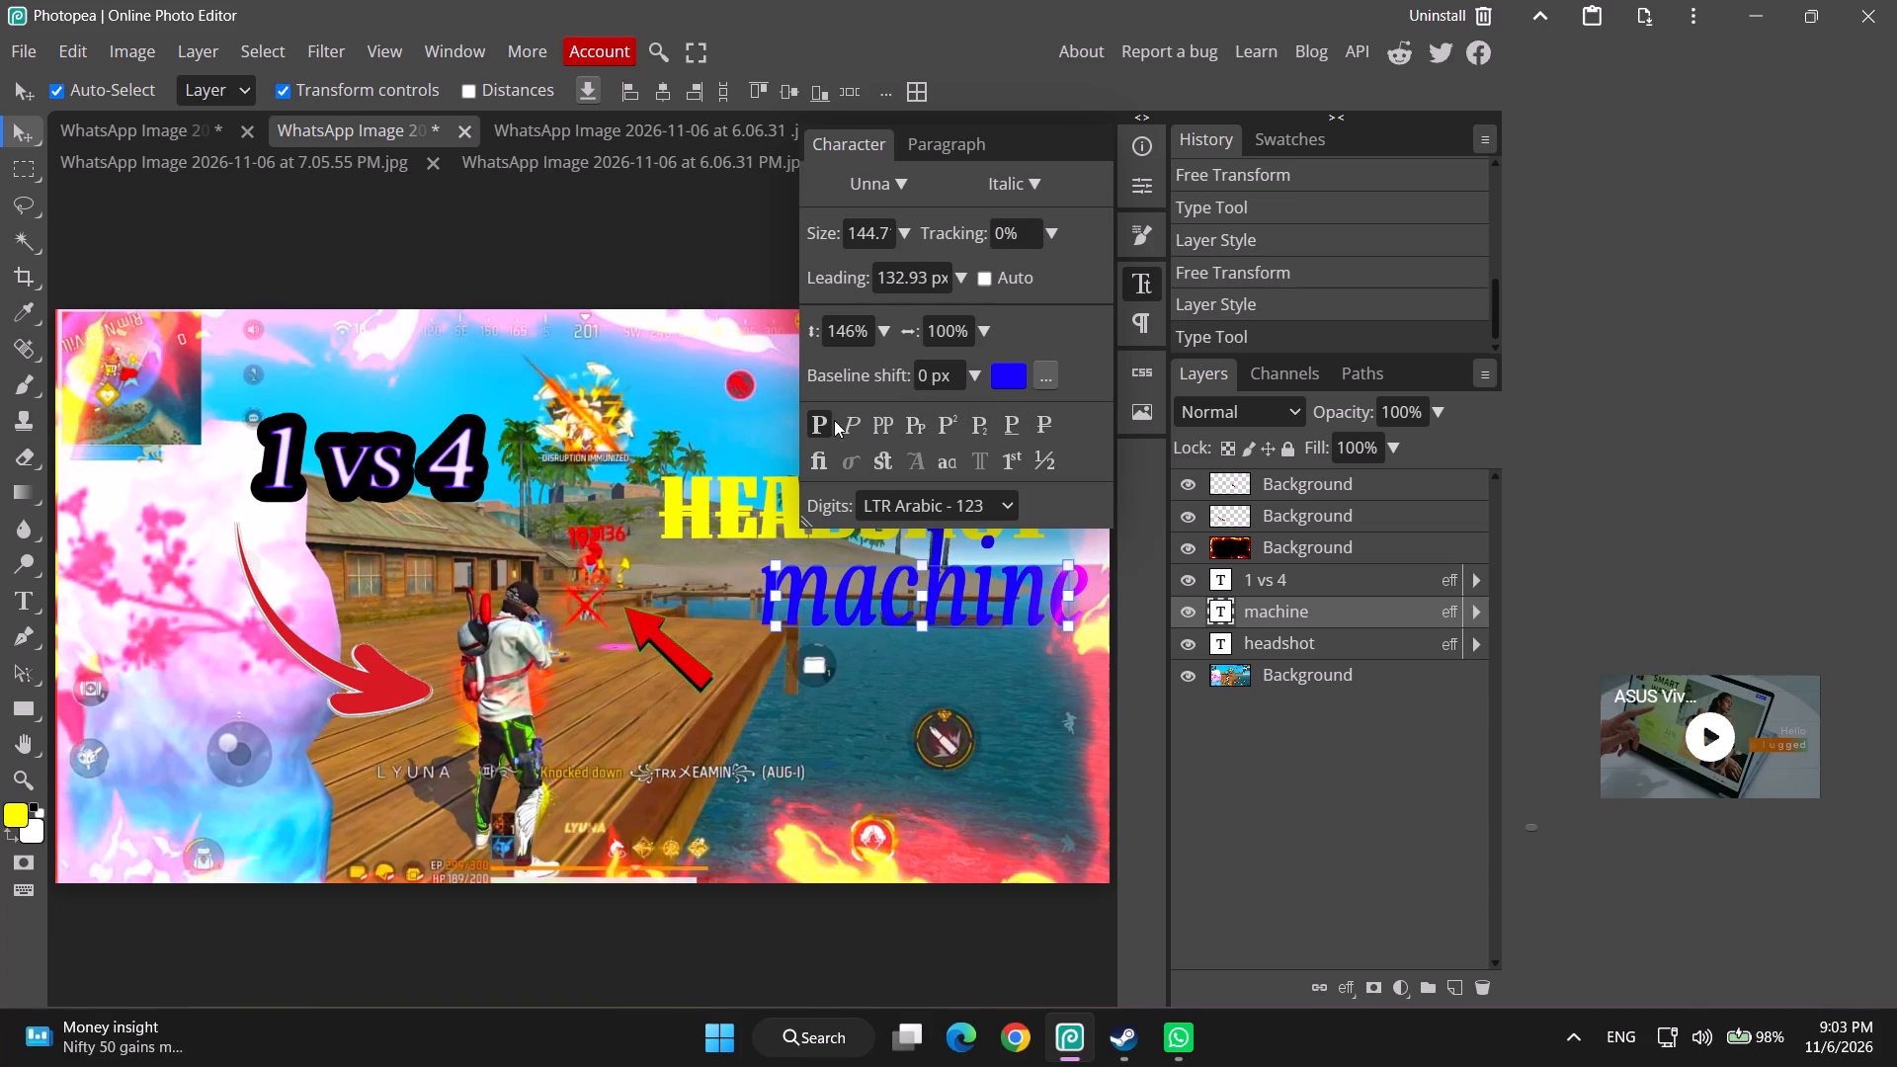
left_click(819, 419)
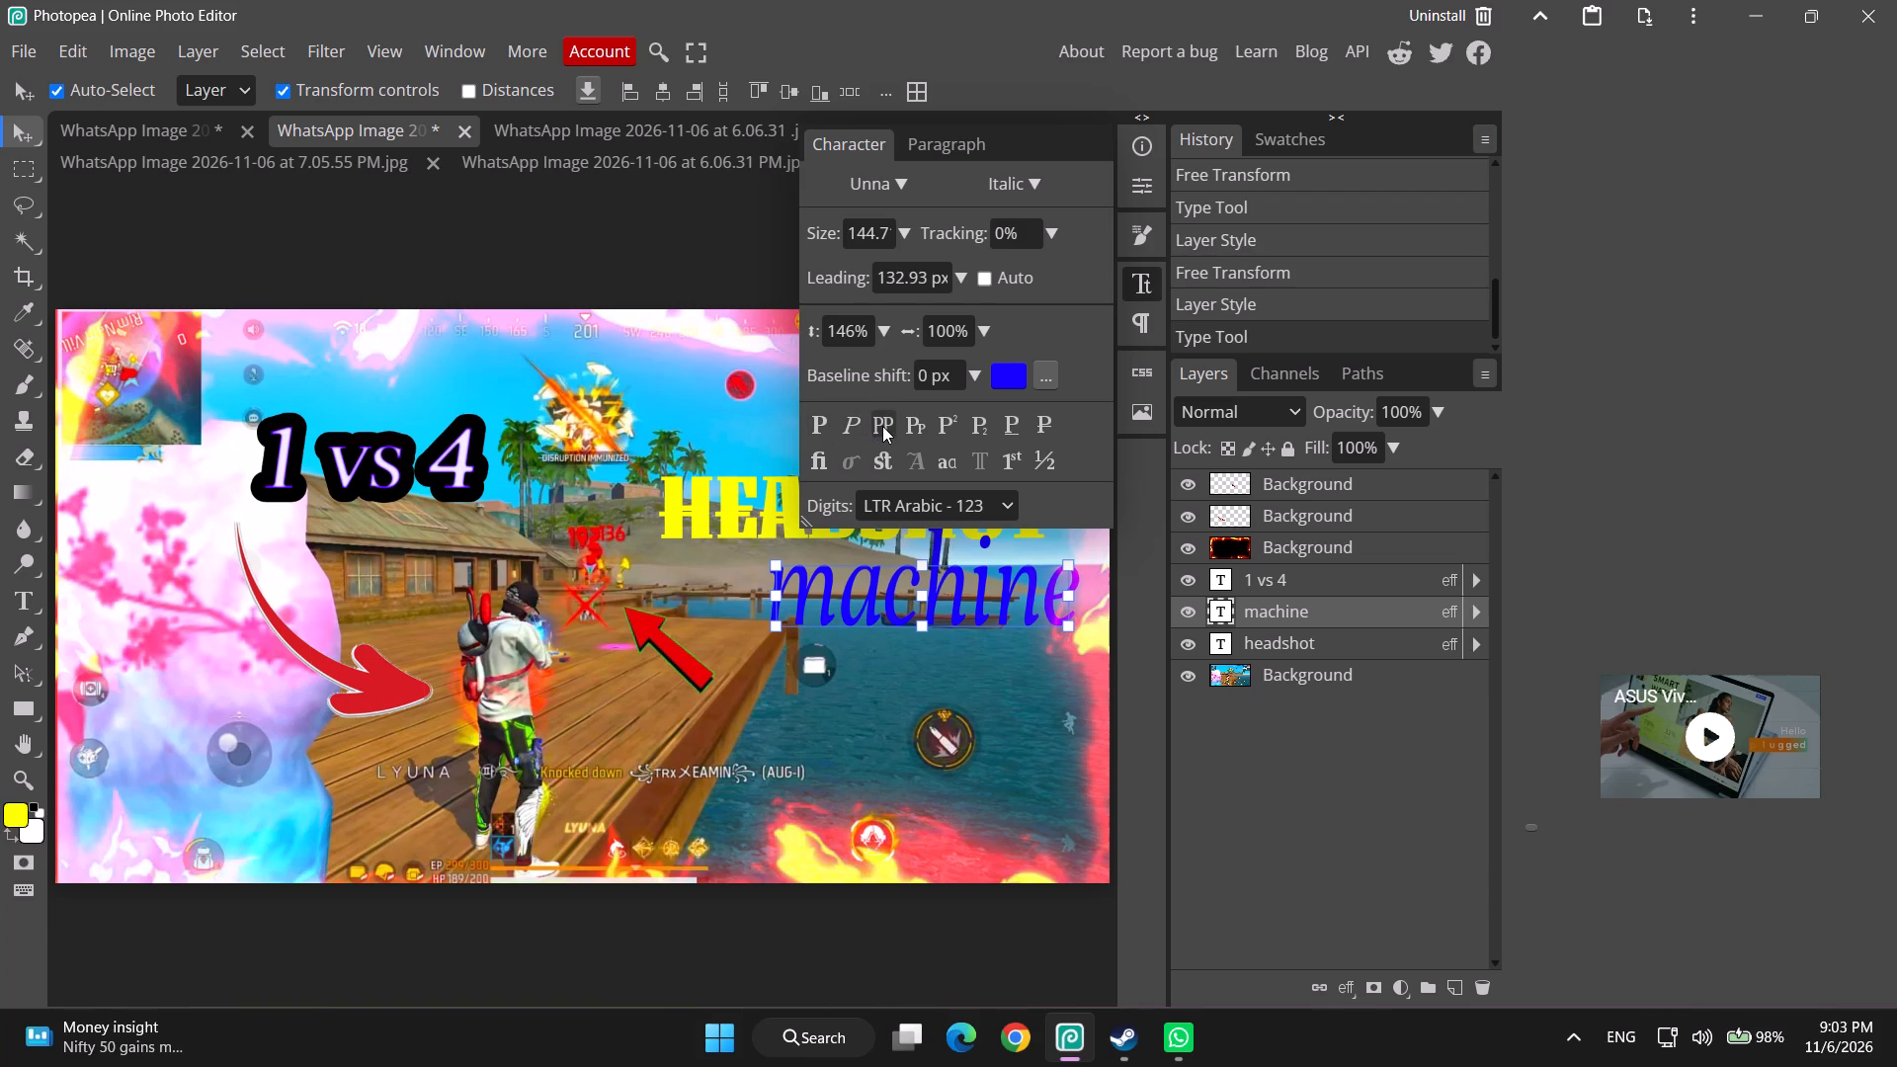
left_click(850, 423)
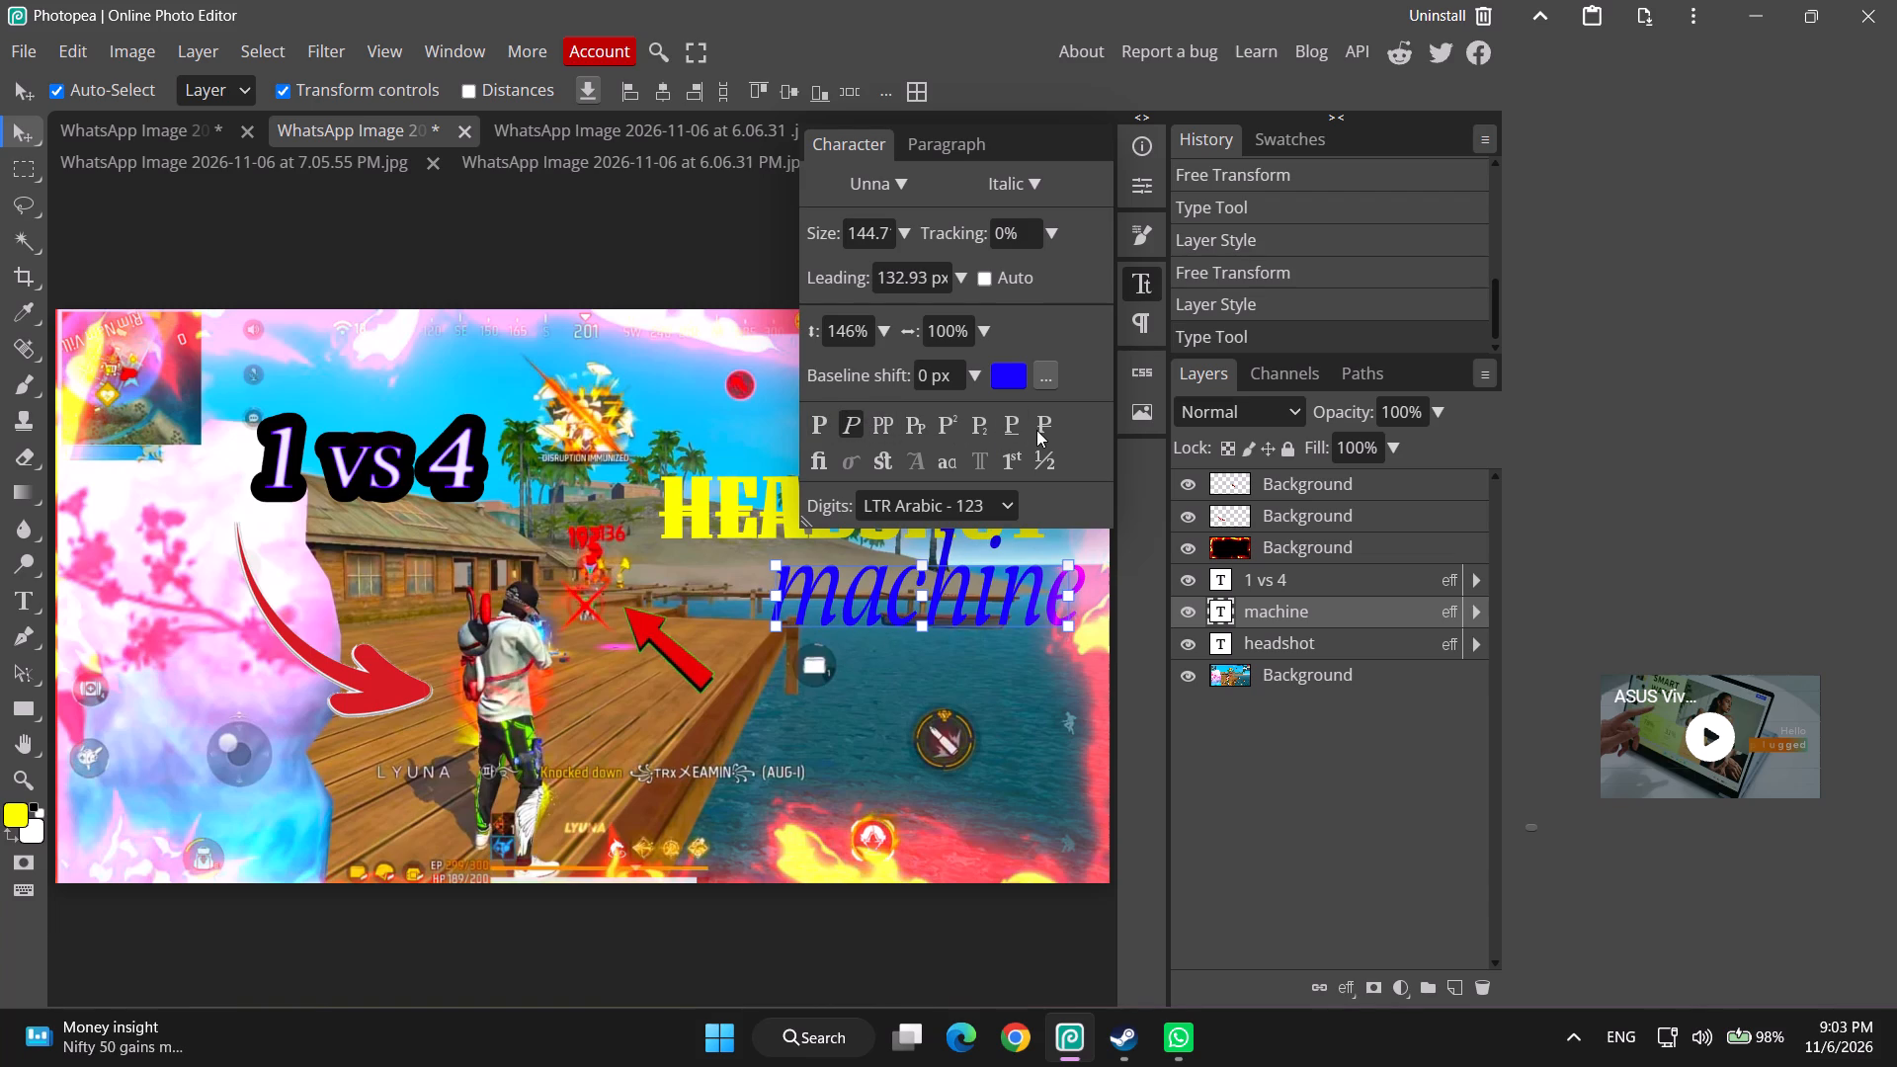
left_click(1036, 430)
left_click(1036, 430)
Turn on strikethrough for the "machine" text.
left_click(1032, 425)
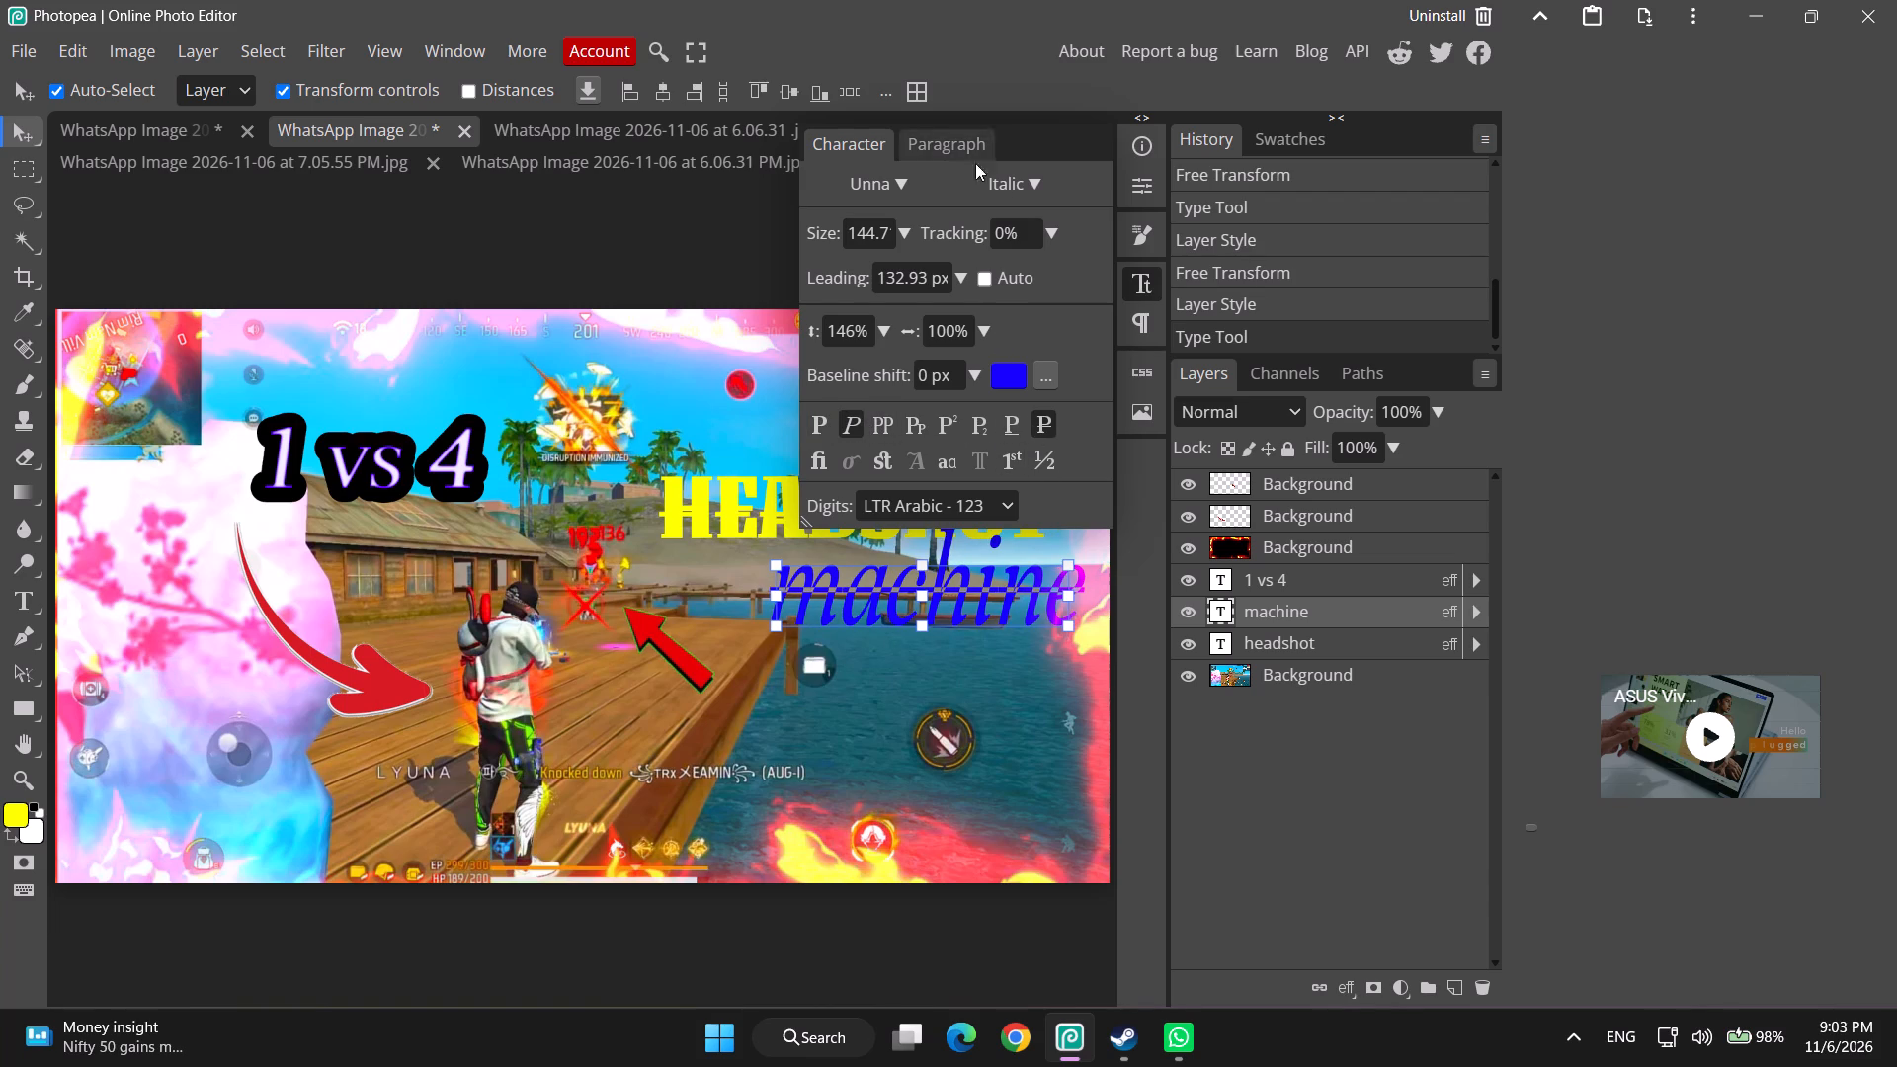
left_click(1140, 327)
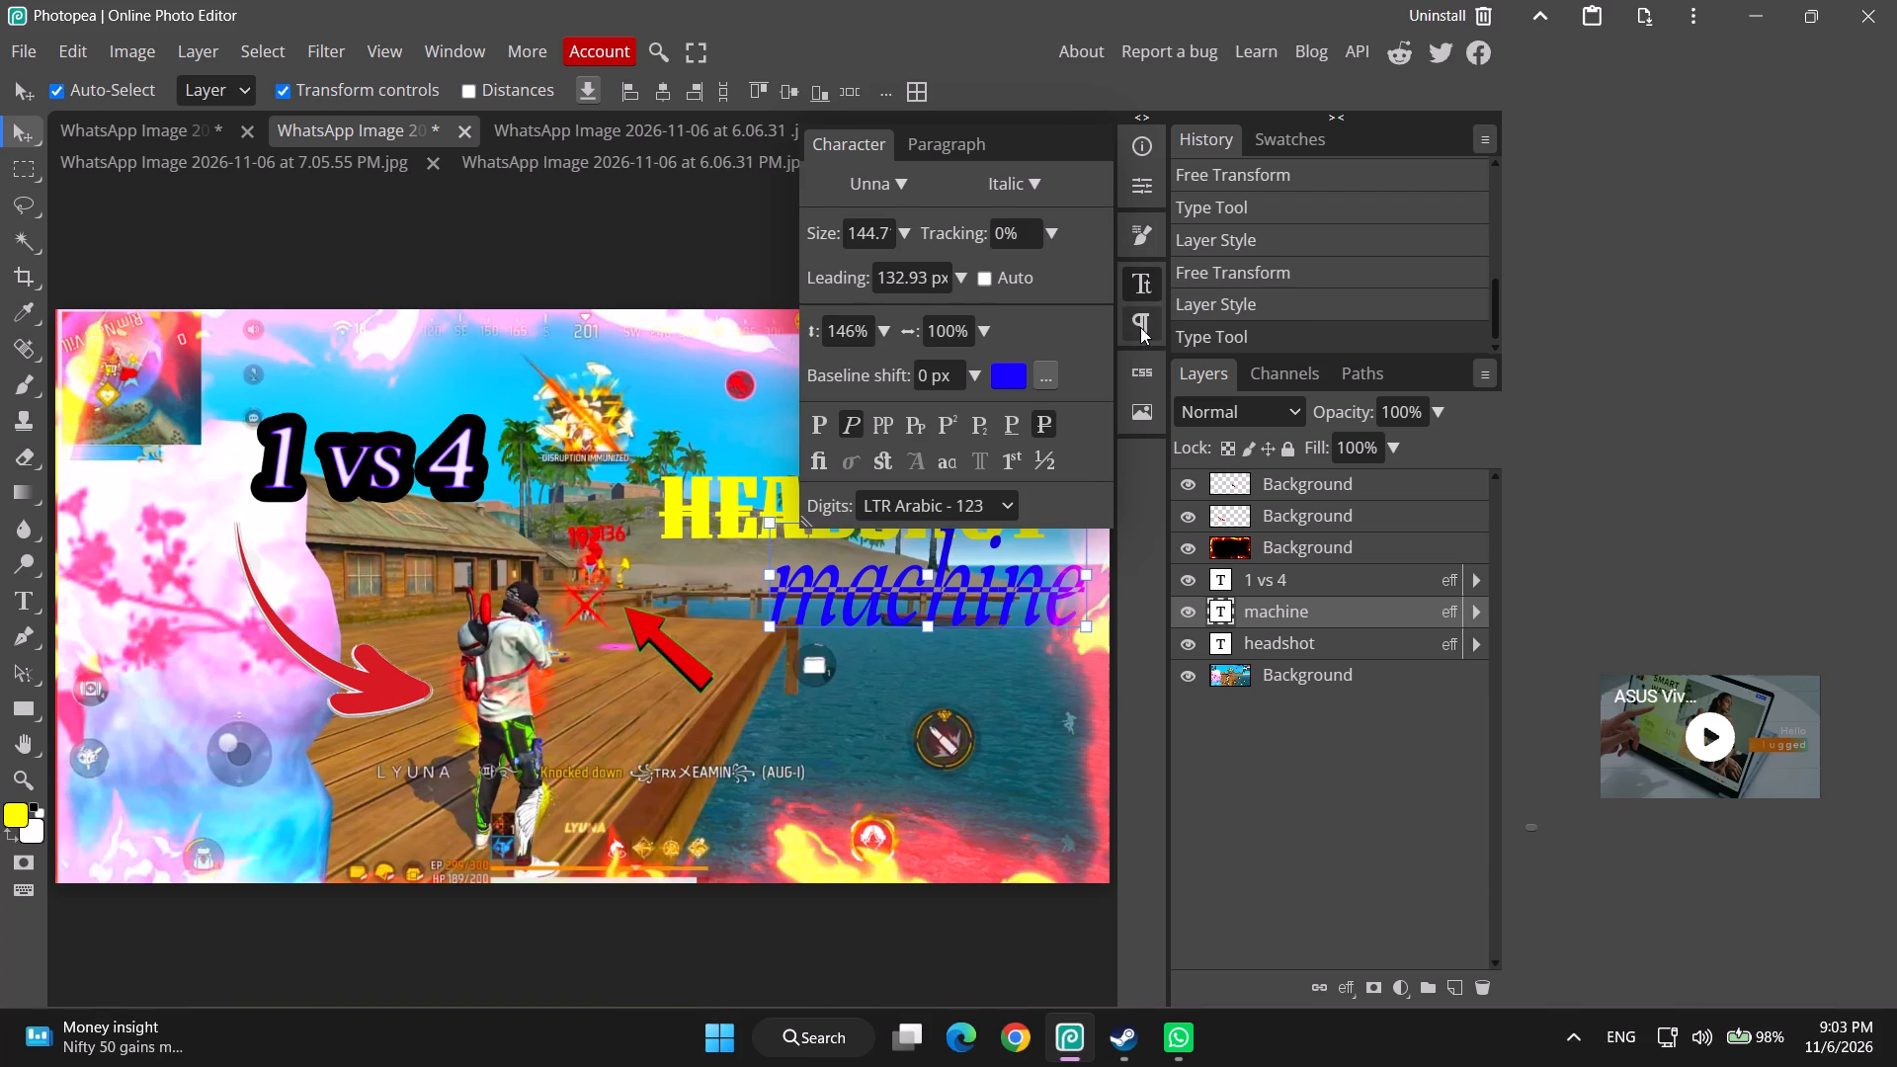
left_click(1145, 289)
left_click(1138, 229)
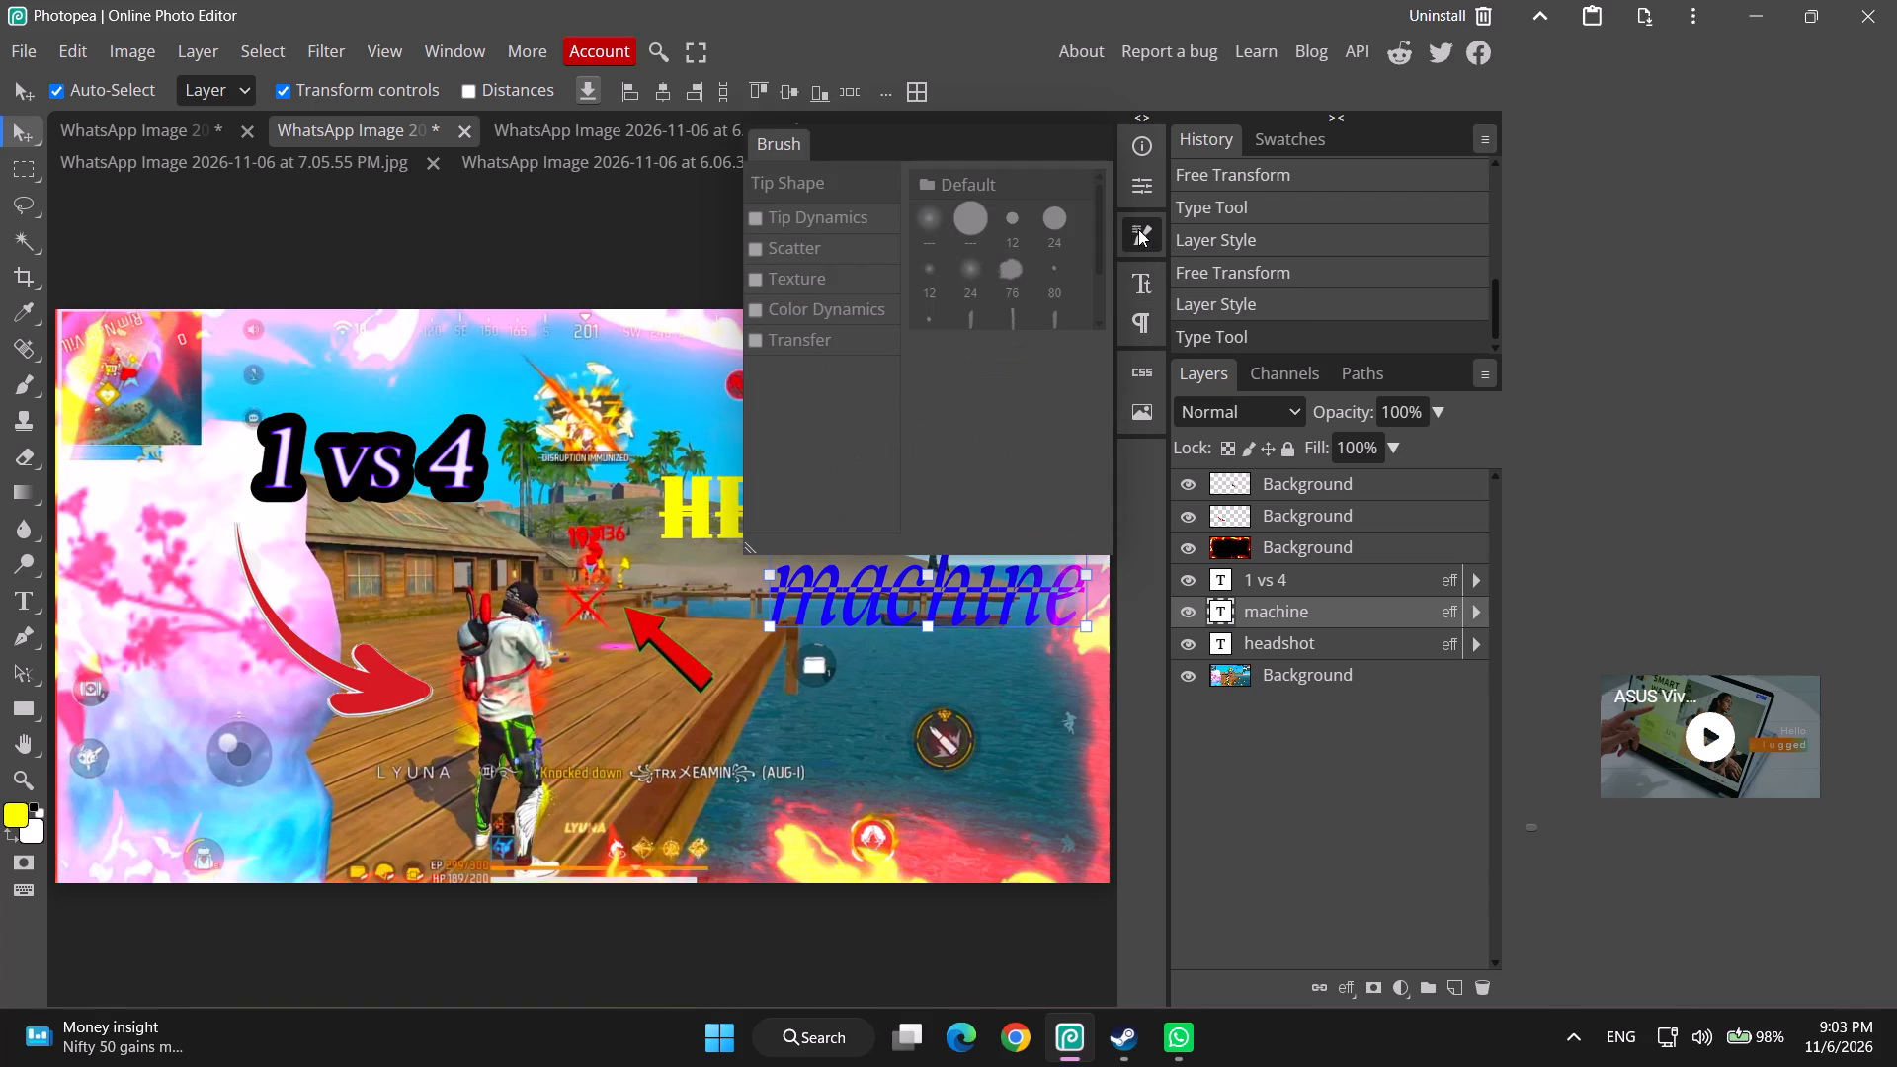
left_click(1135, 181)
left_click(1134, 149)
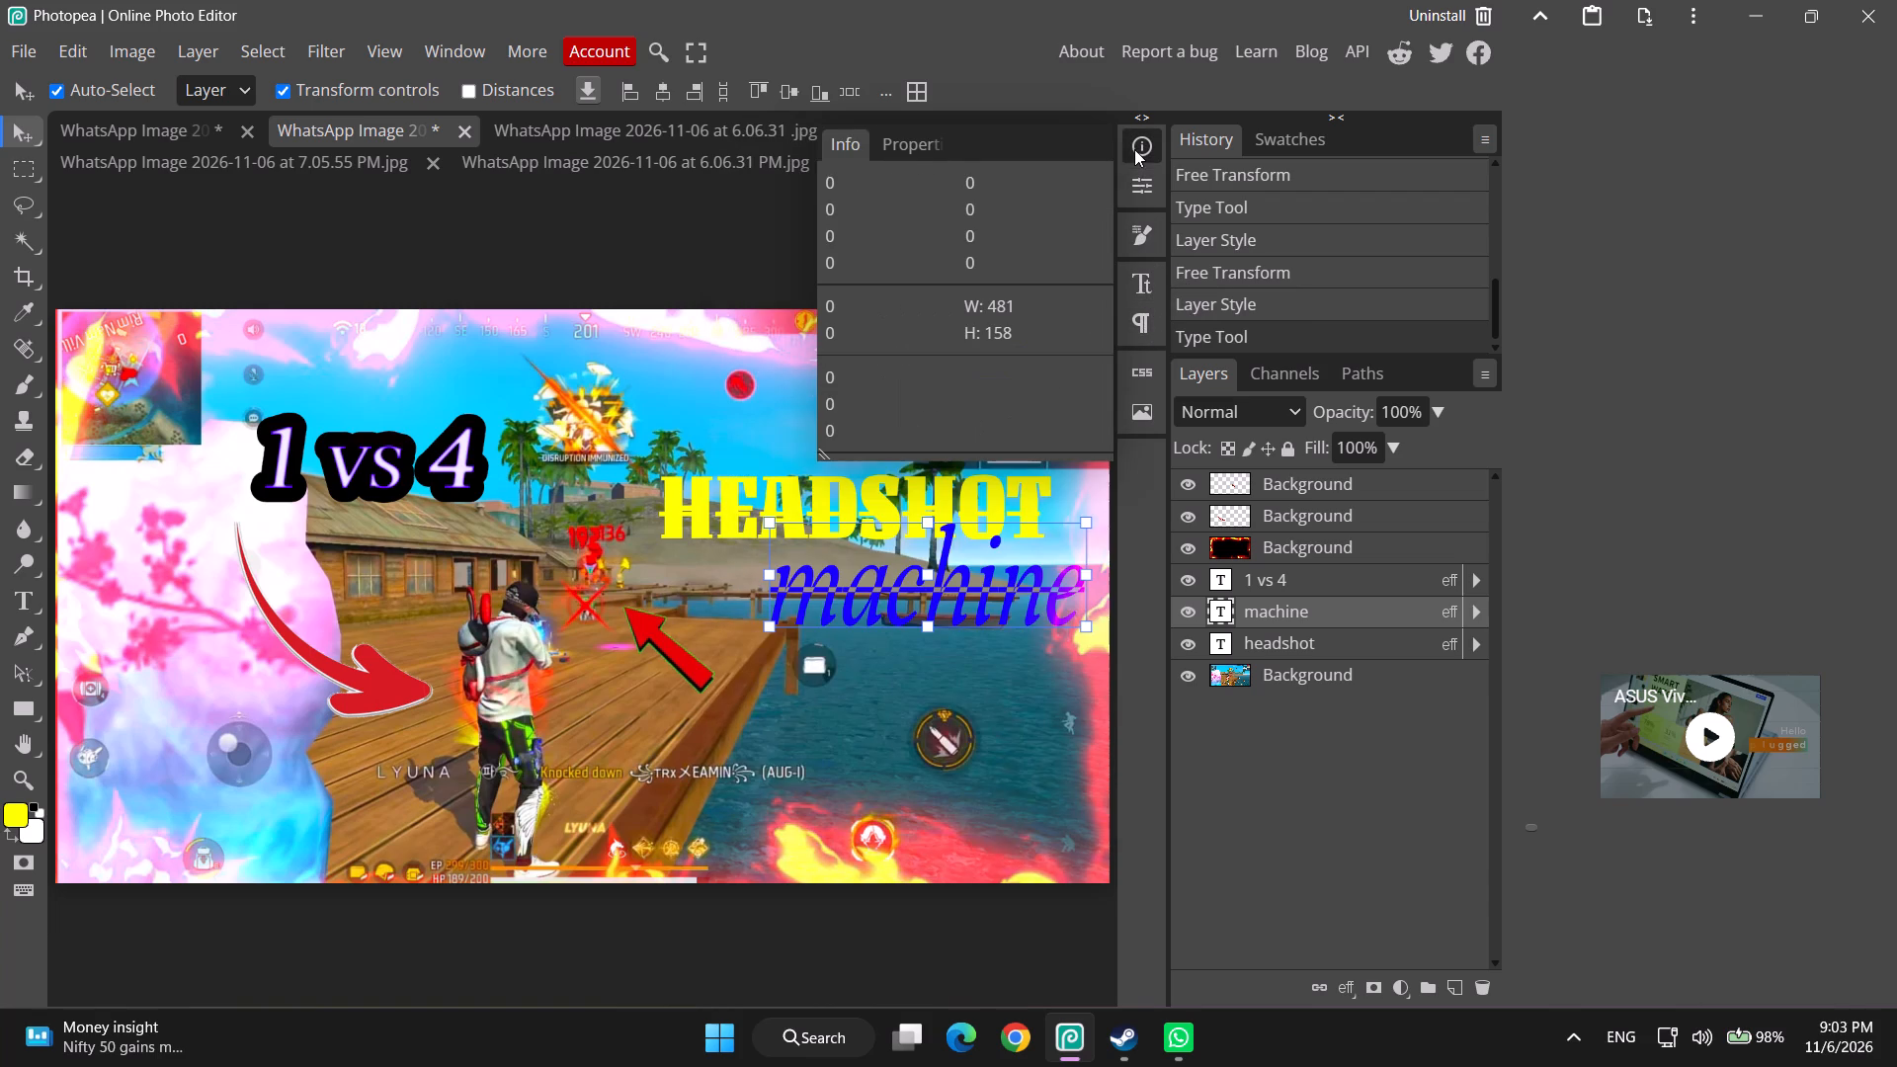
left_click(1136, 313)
Preview the available Unna font styles, such as Medium and Regular, on the "machine" text.
left_click(1128, 292)
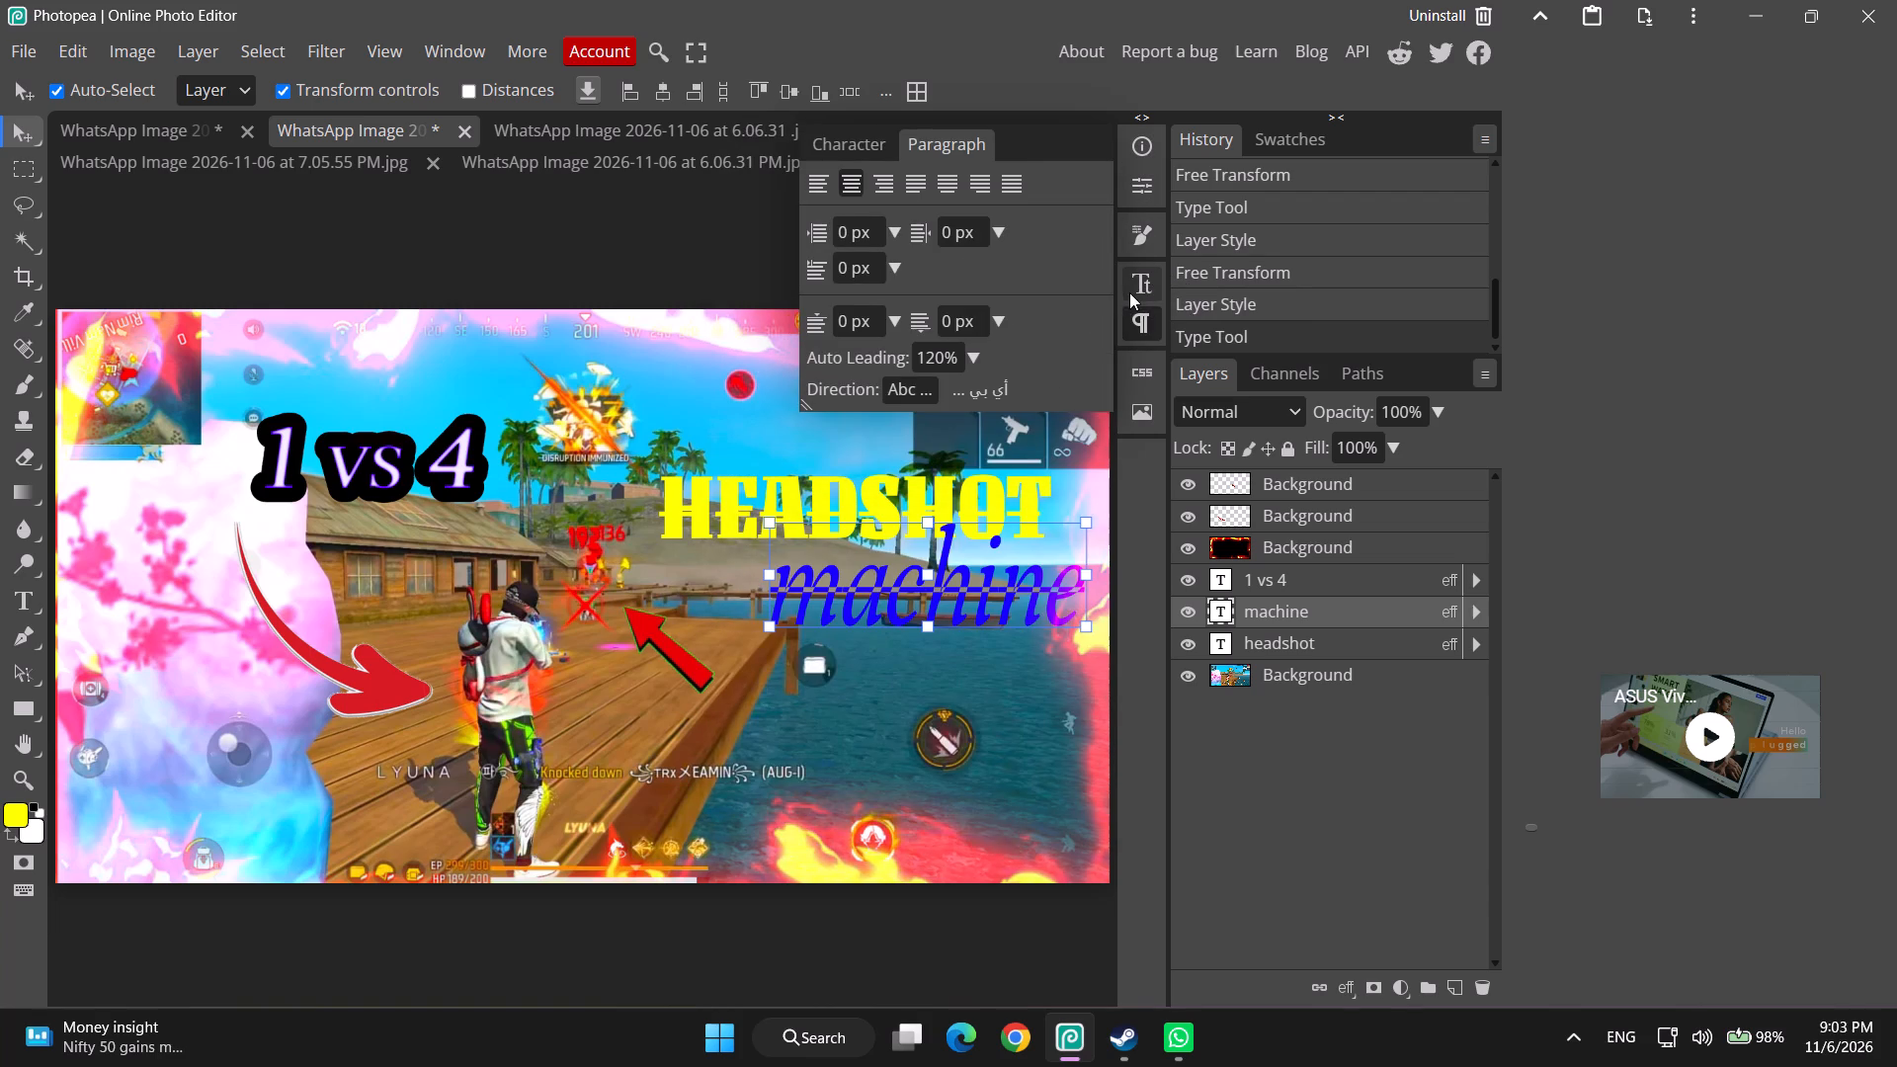
left_click(1001, 177)
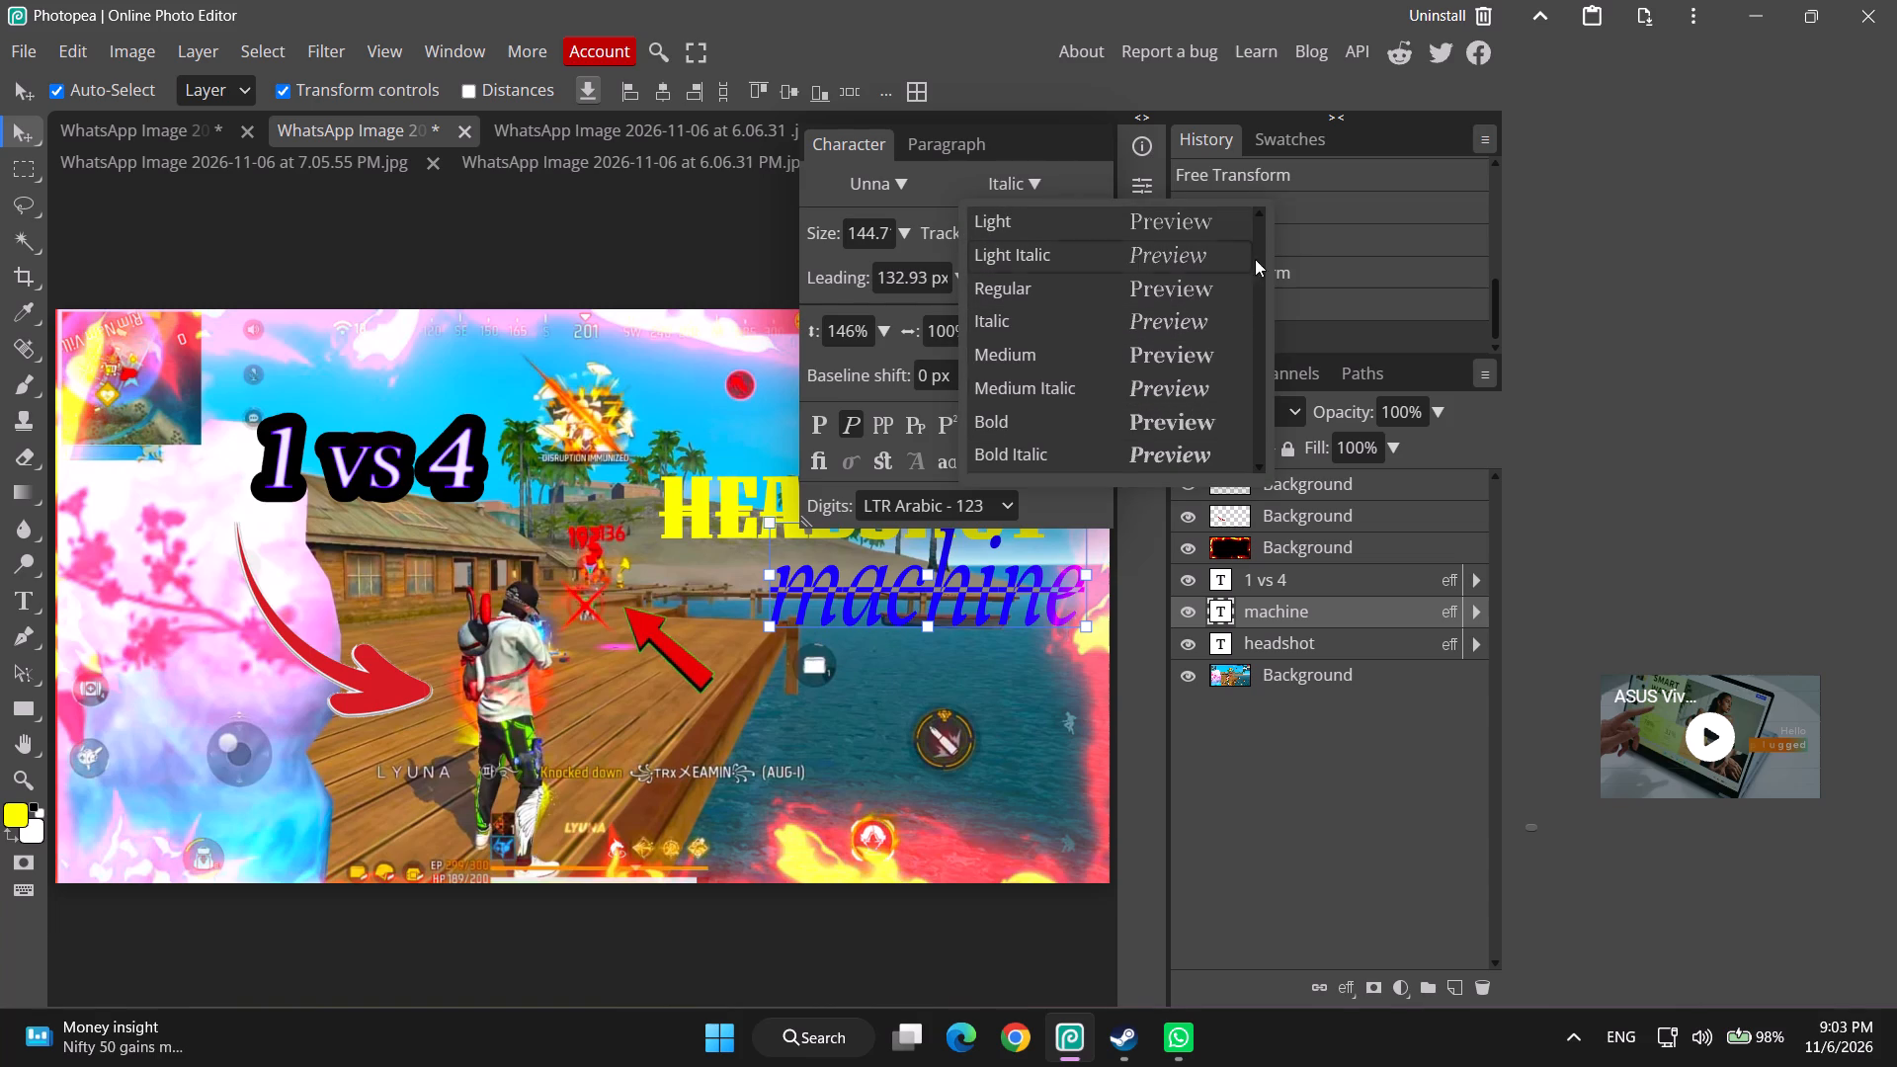
left_click_drag(1252, 218, 1261, 271)
scroll(1106, 369, "down", 1)
scroll(1106, 369, "up", 1)
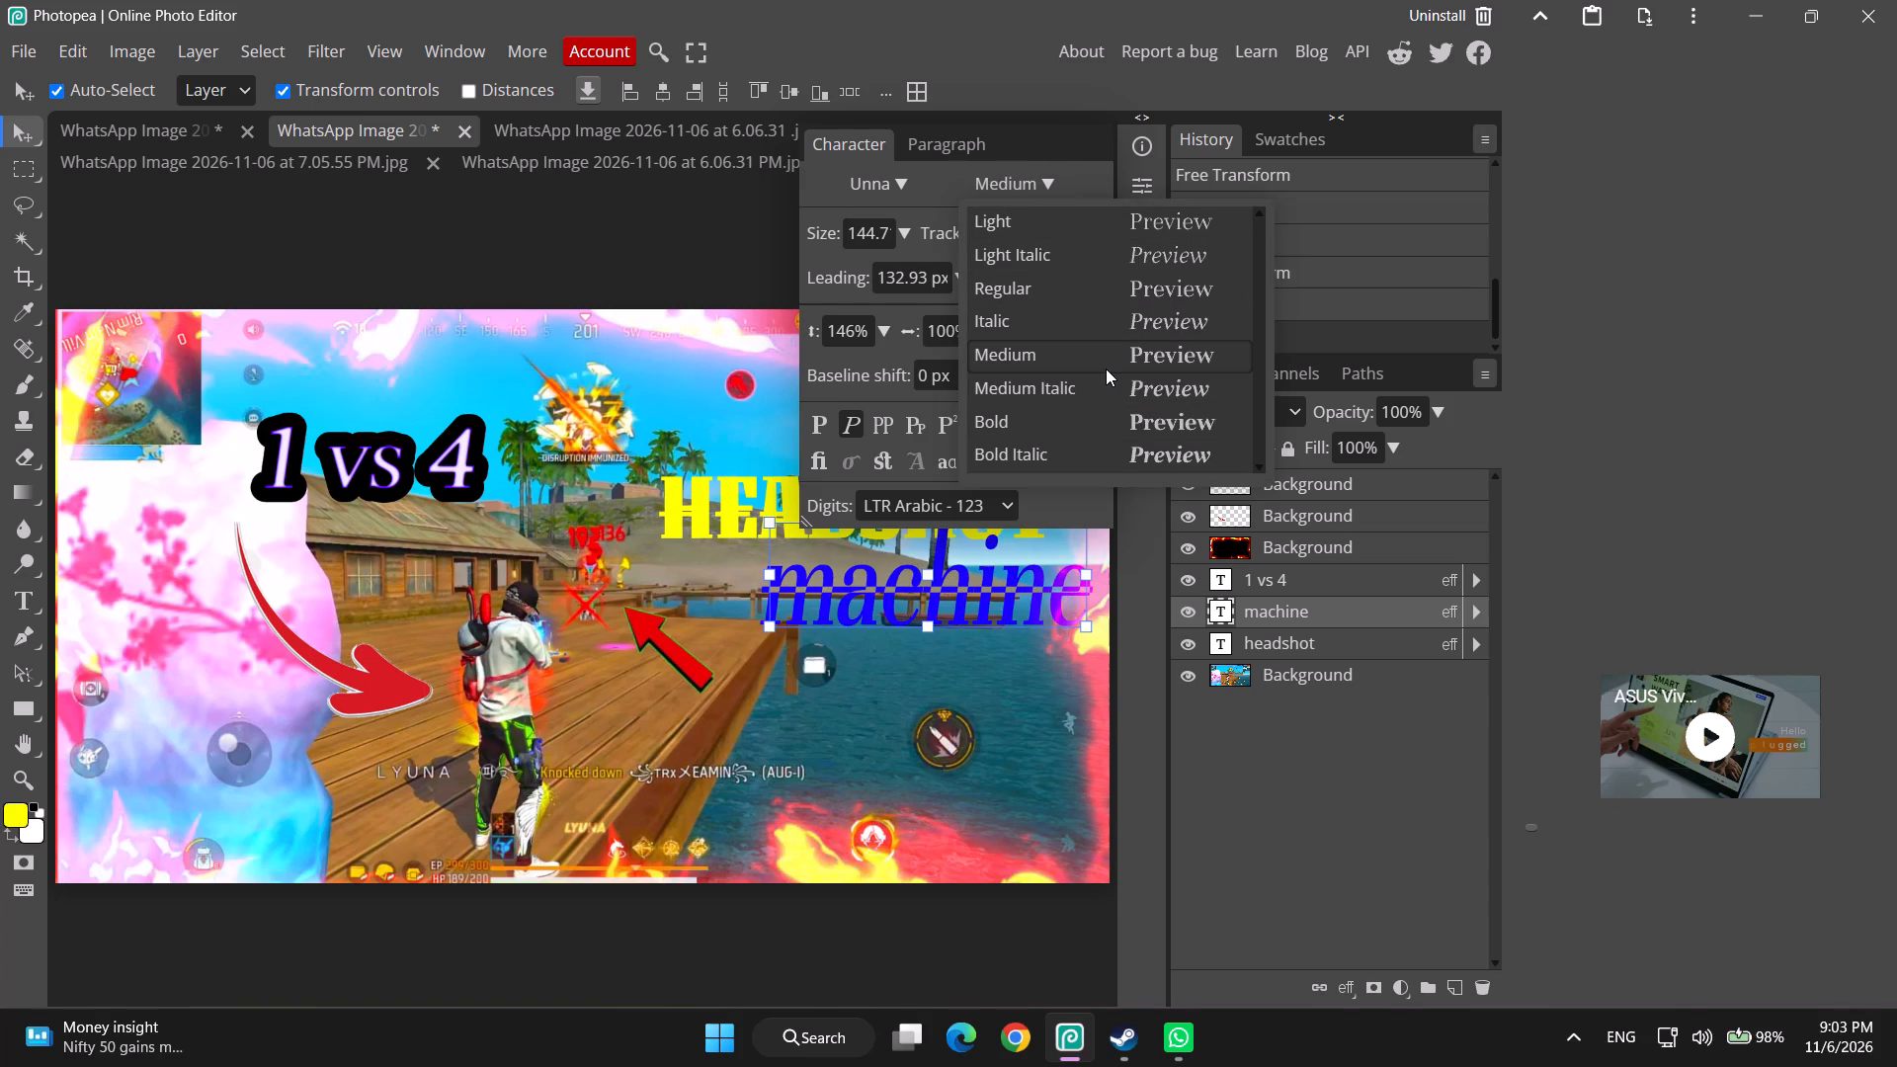
scroll(1106, 369, "down", 1)
scroll(1106, 369, "up", 1)
scroll(1066, 231, "up", 1)
scroll(1066, 231, "down", 1)
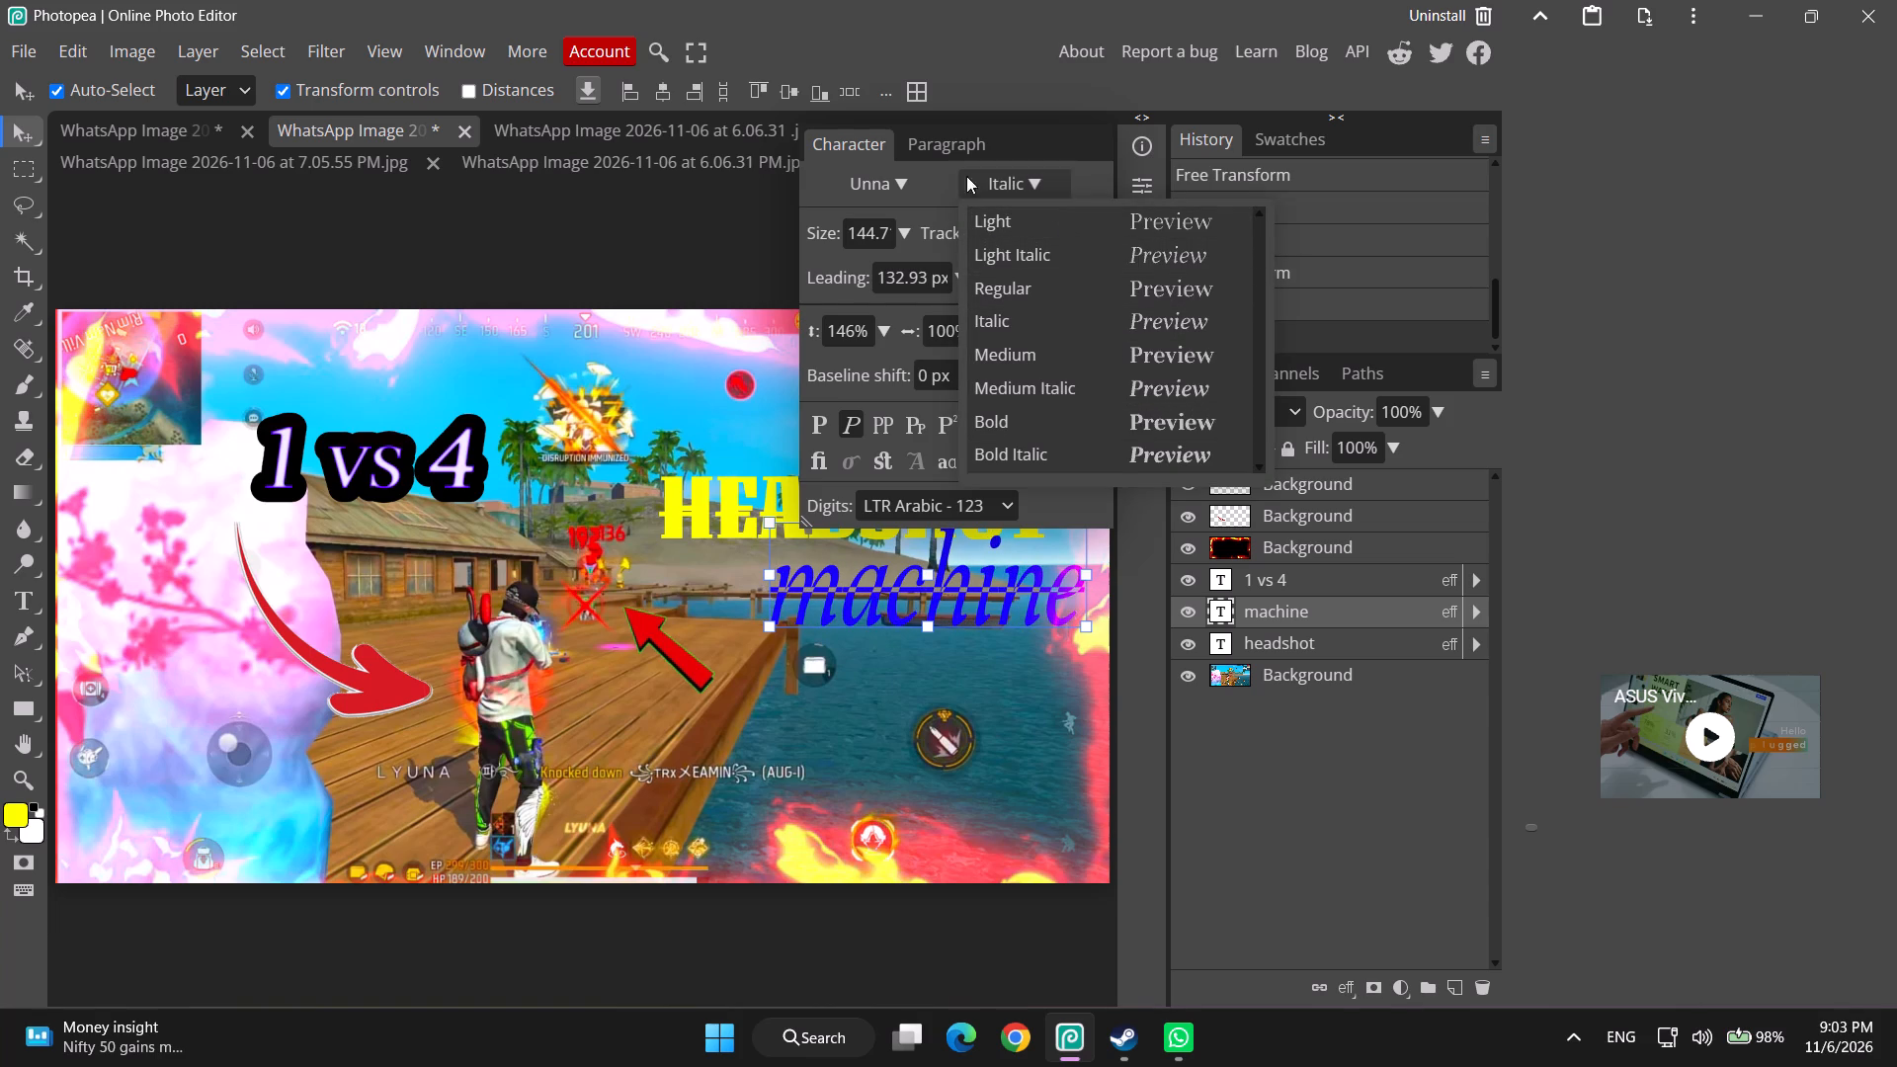
scroll(979, 260, "up", 1)
scroll(986, 283, "down", 1)
scroll(988, 295, "up", 1)
scroll(989, 298, "down", 1)
scroll(989, 298, "up", 1)
scroll(989, 298, "down", 1)
scroll(989, 298, "up", 3)
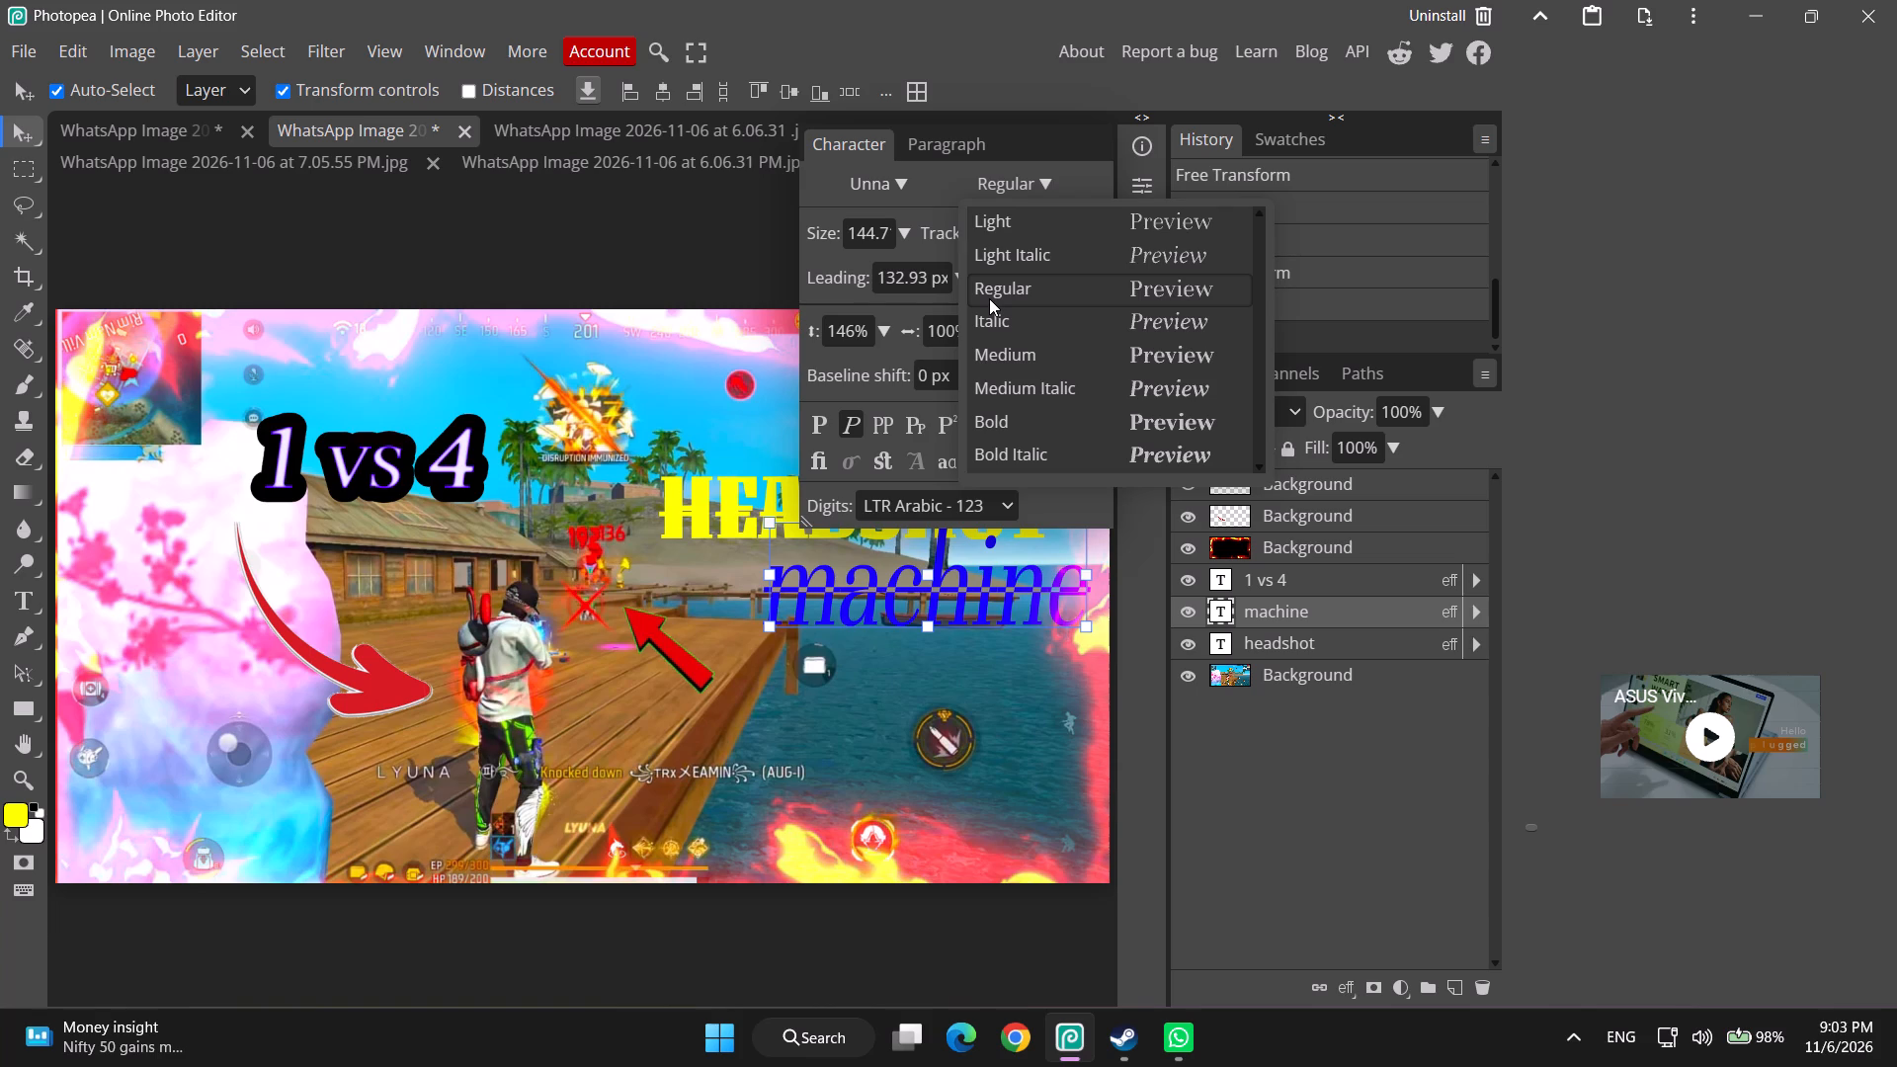
scroll(989, 298, "down", 1)
scroll(989, 298, "up", 1)
scroll(989, 298, "down", 1)
scroll(989, 298, "up", 1)
scroll(989, 298, "down", 1)
scroll(989, 298, "up", 1)
Change the "machine" text's font to Unlock Regular.
left_click(855, 183)
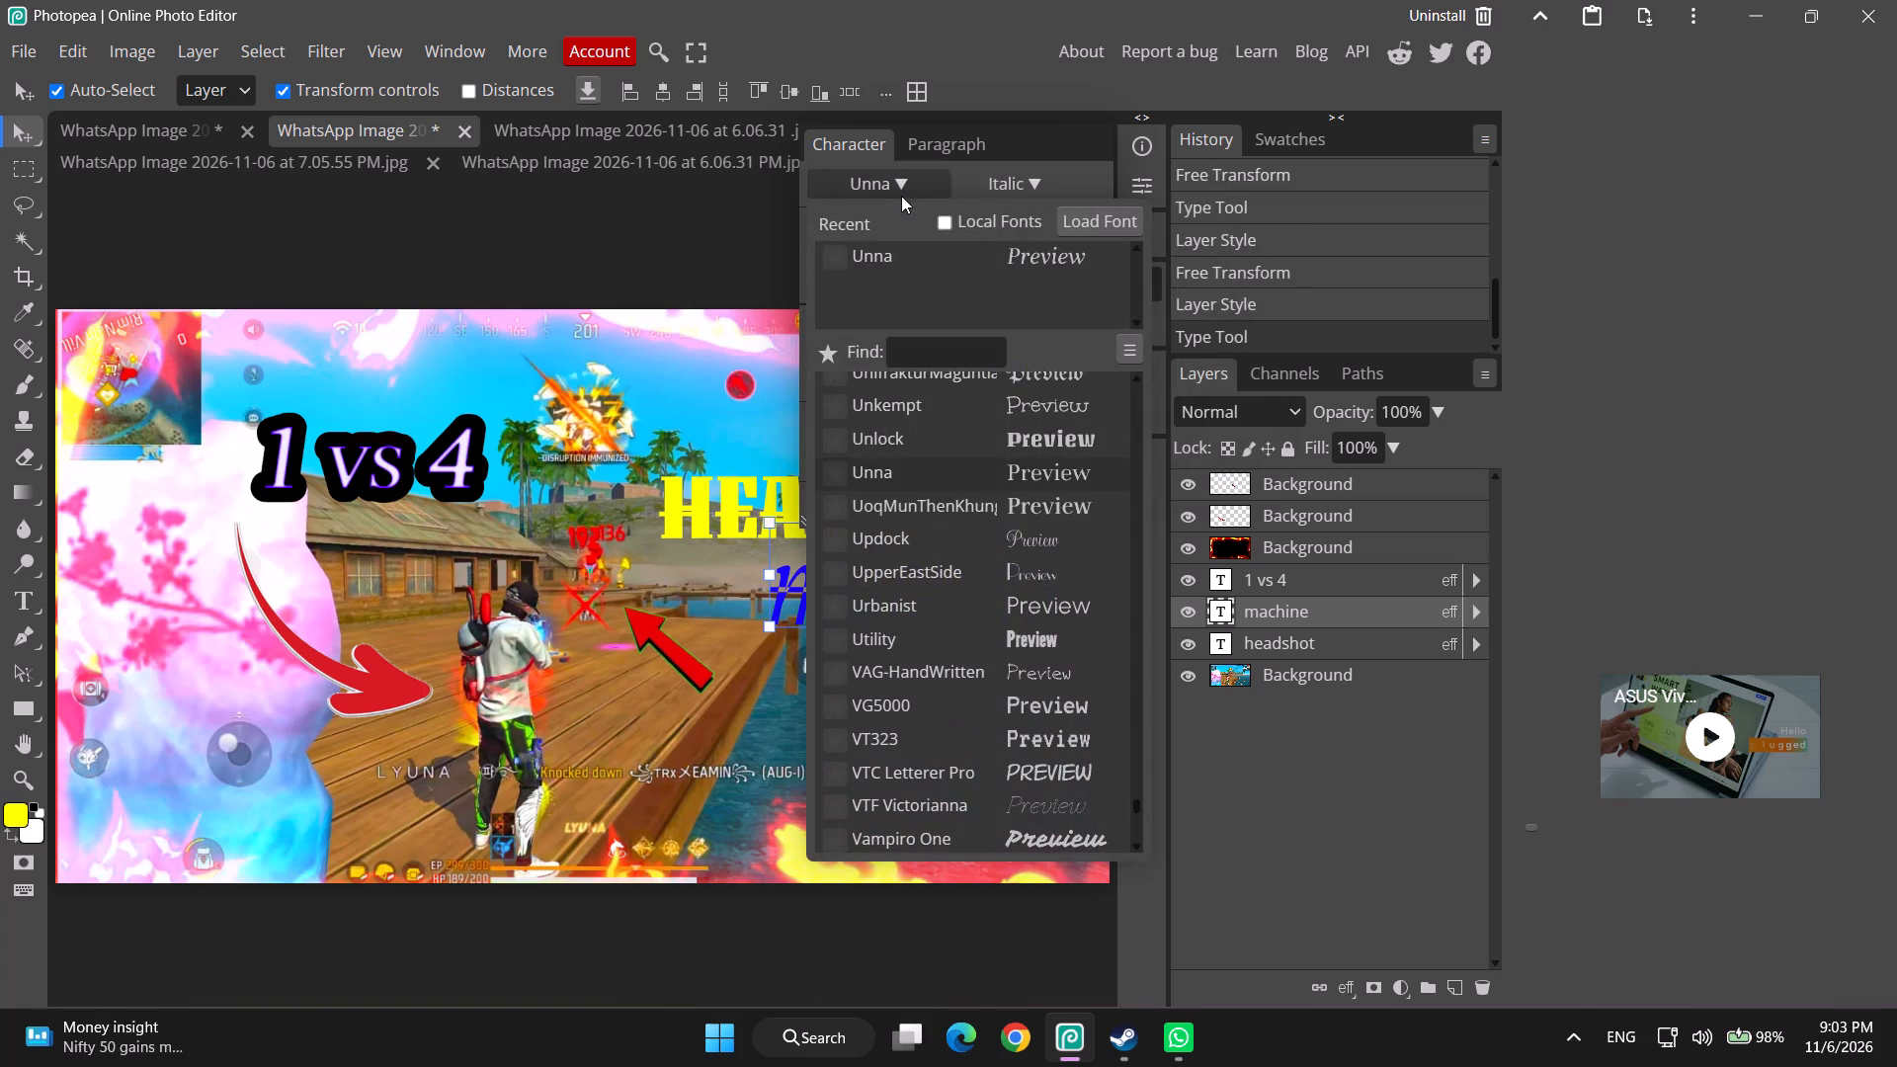
left_click(1010, 441)
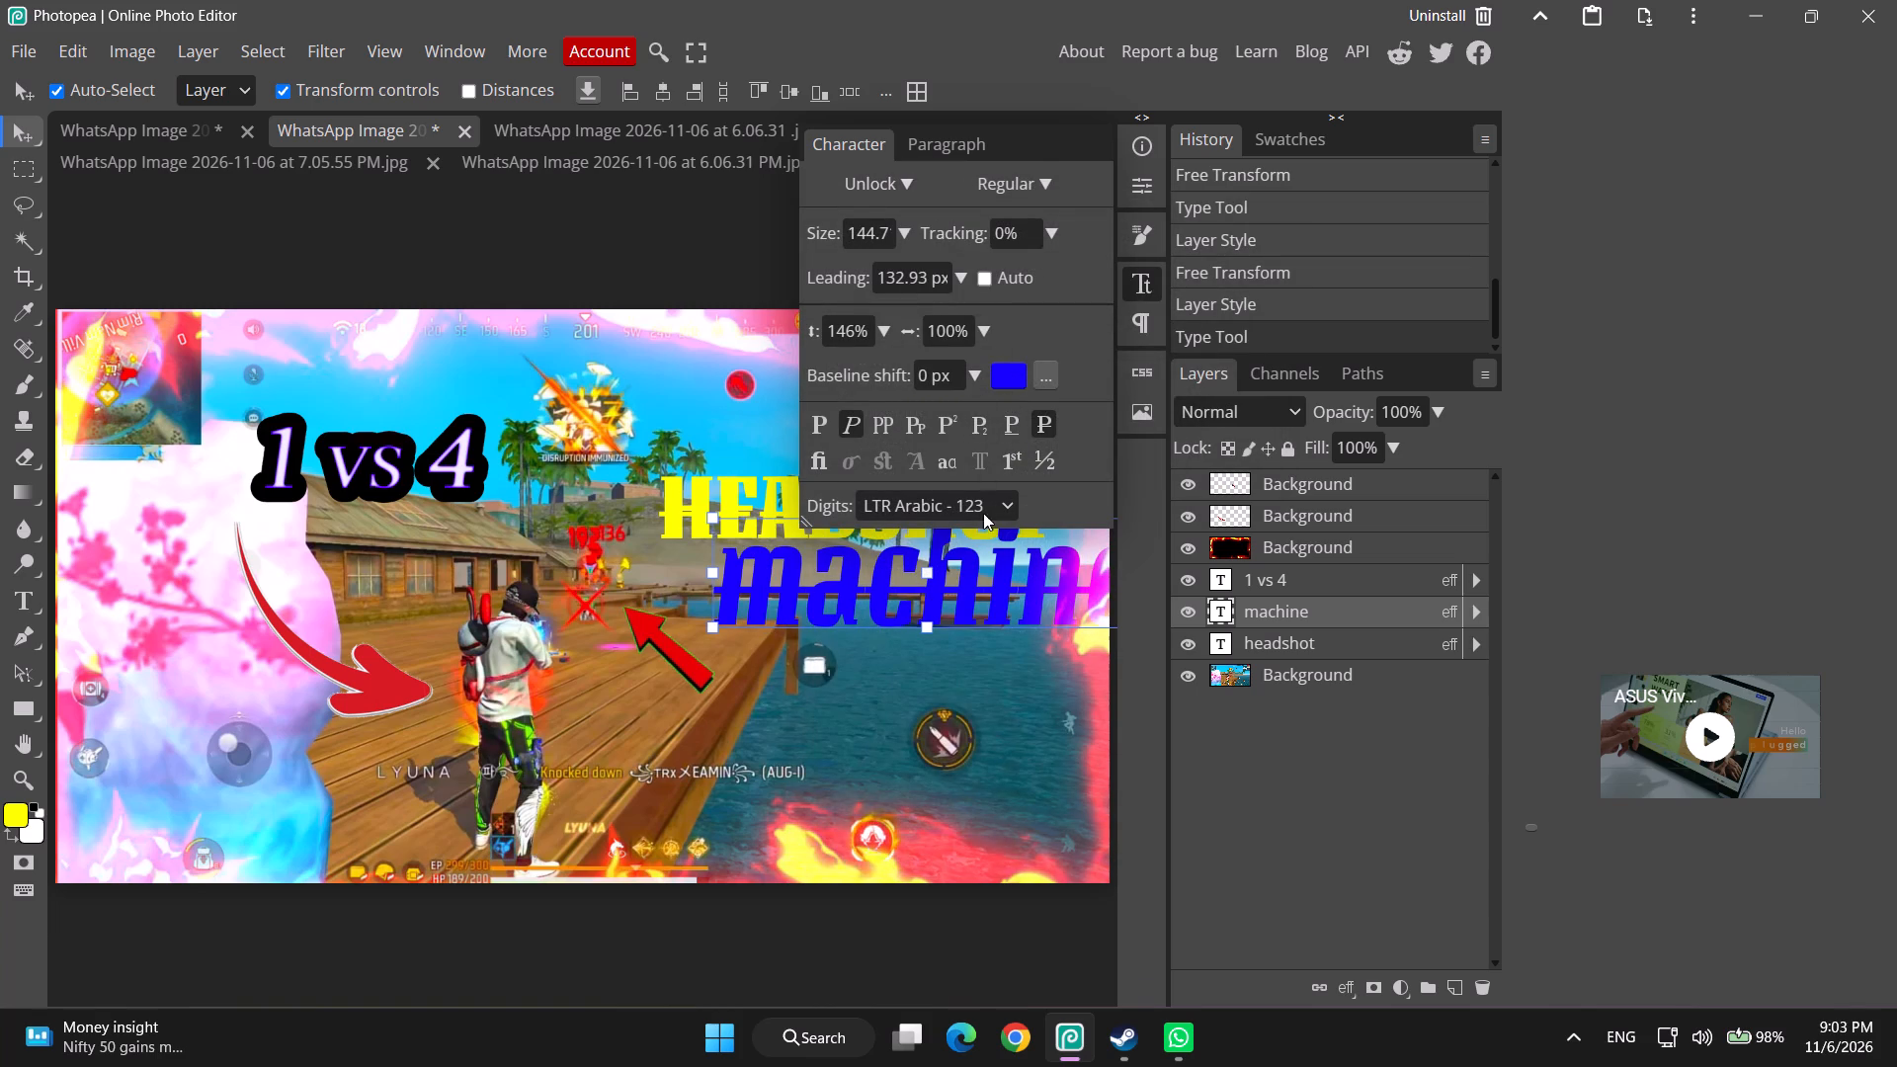
Scale the "machine" text layer to about 82% and place it directly beneath the word "HEADSHOT".
left_click(990, 569)
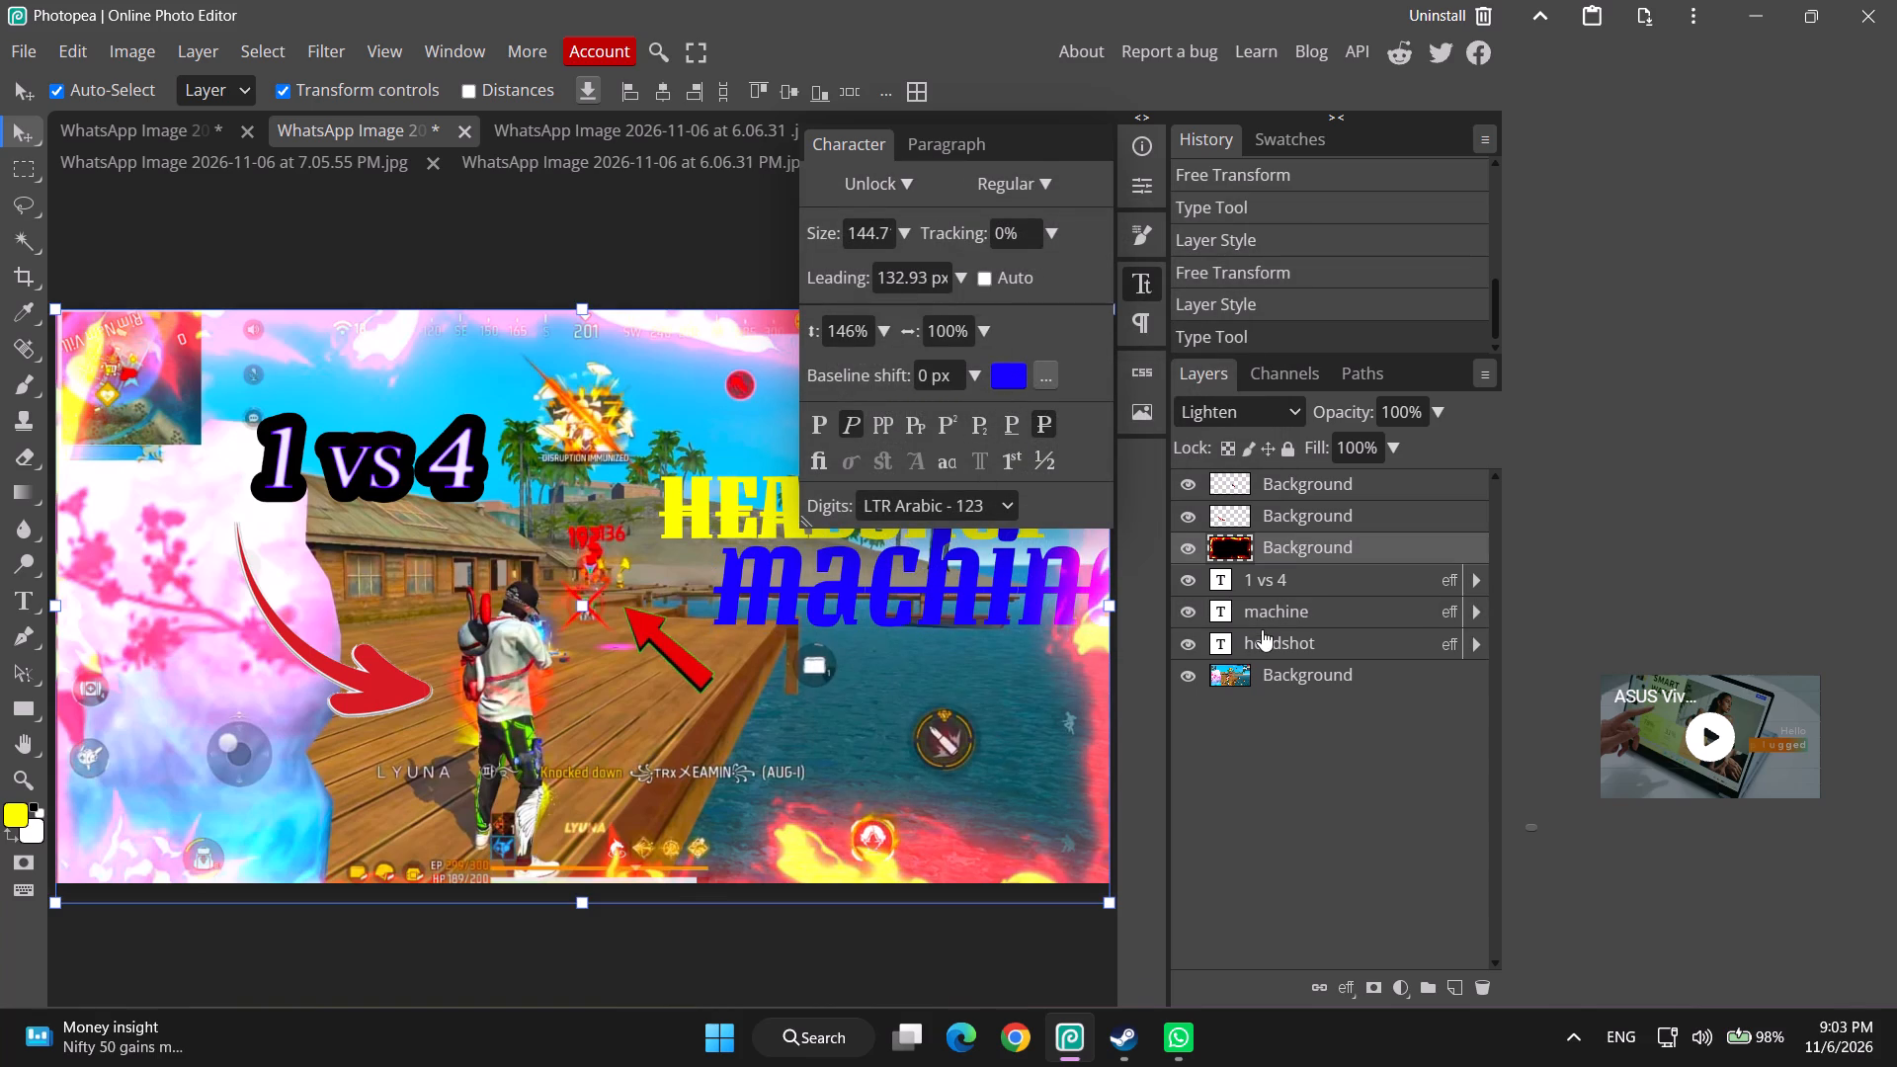
left_click(1267, 610)
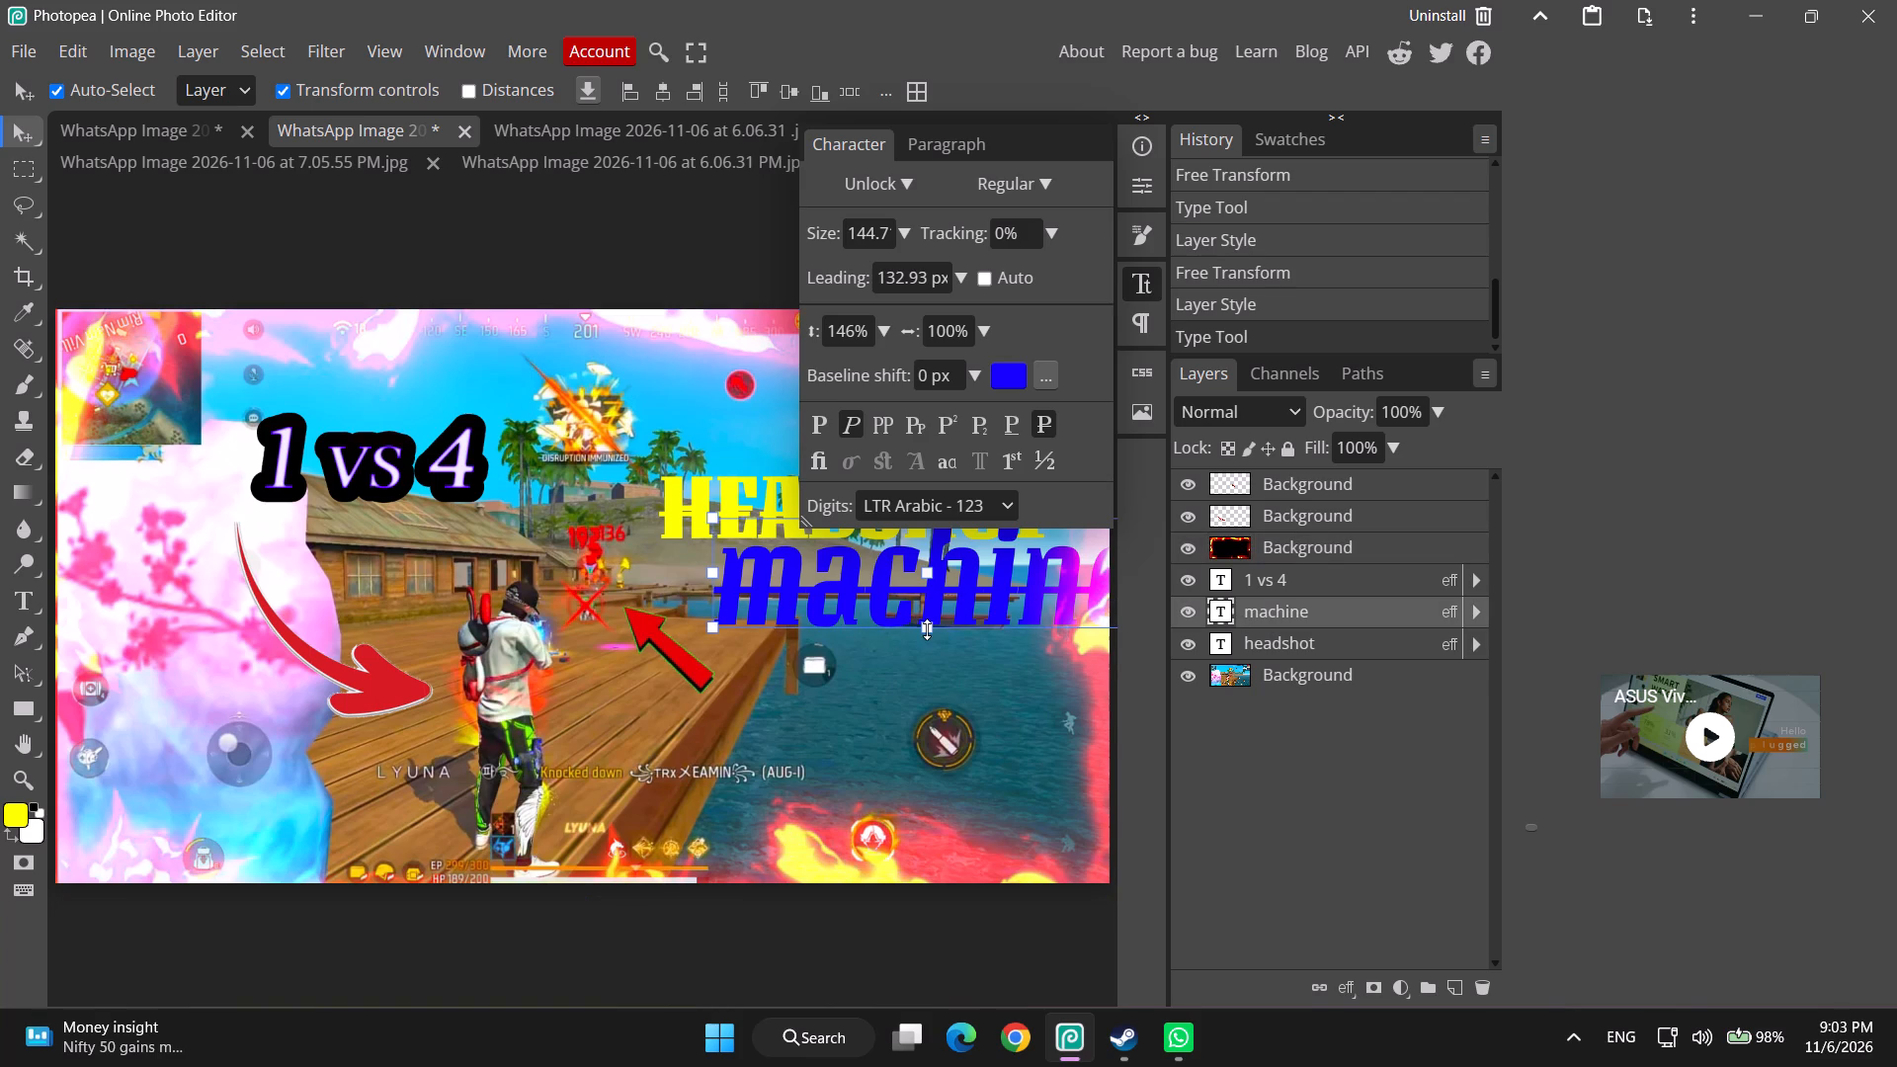
left_click(927, 629)
left_click_drag(935, 581, 620, 616)
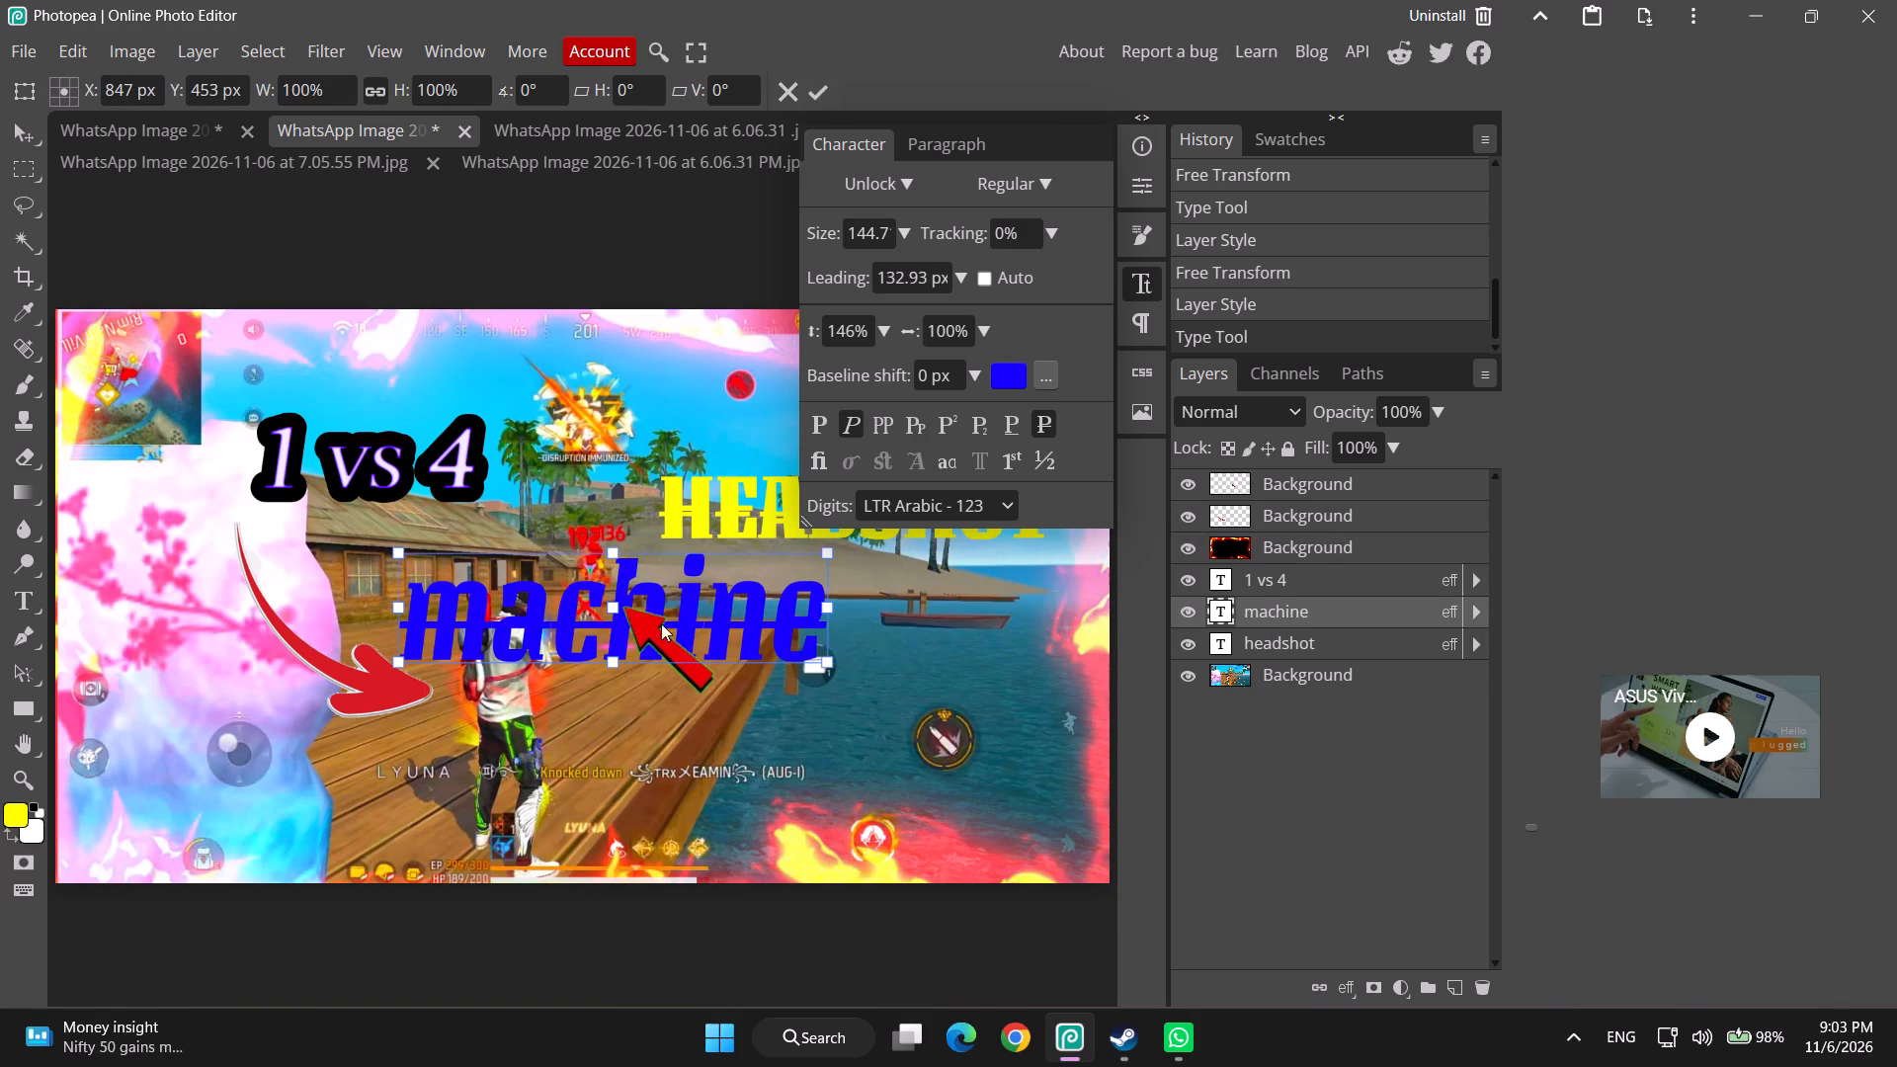
left_click_drag(825, 664, 695, 654)
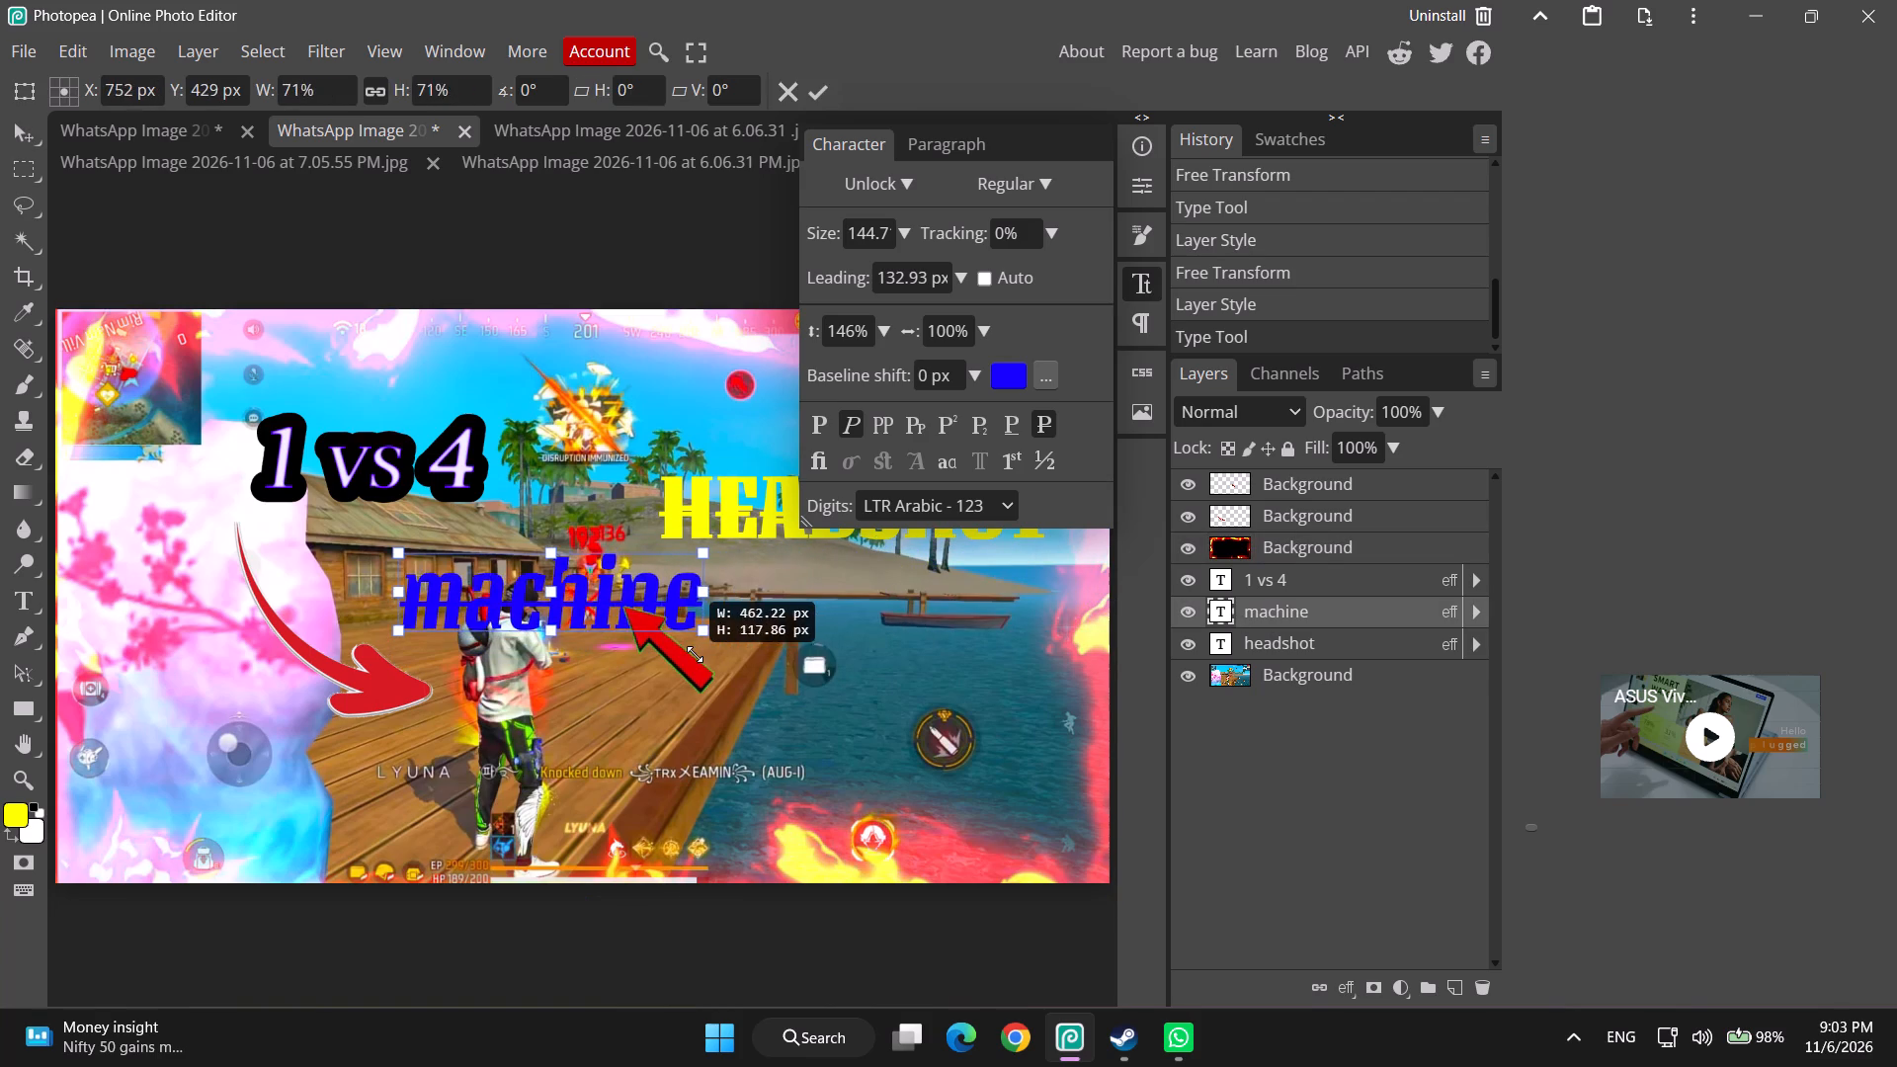
left_click_drag(695, 654, 746, 661)
left_click(939, 131)
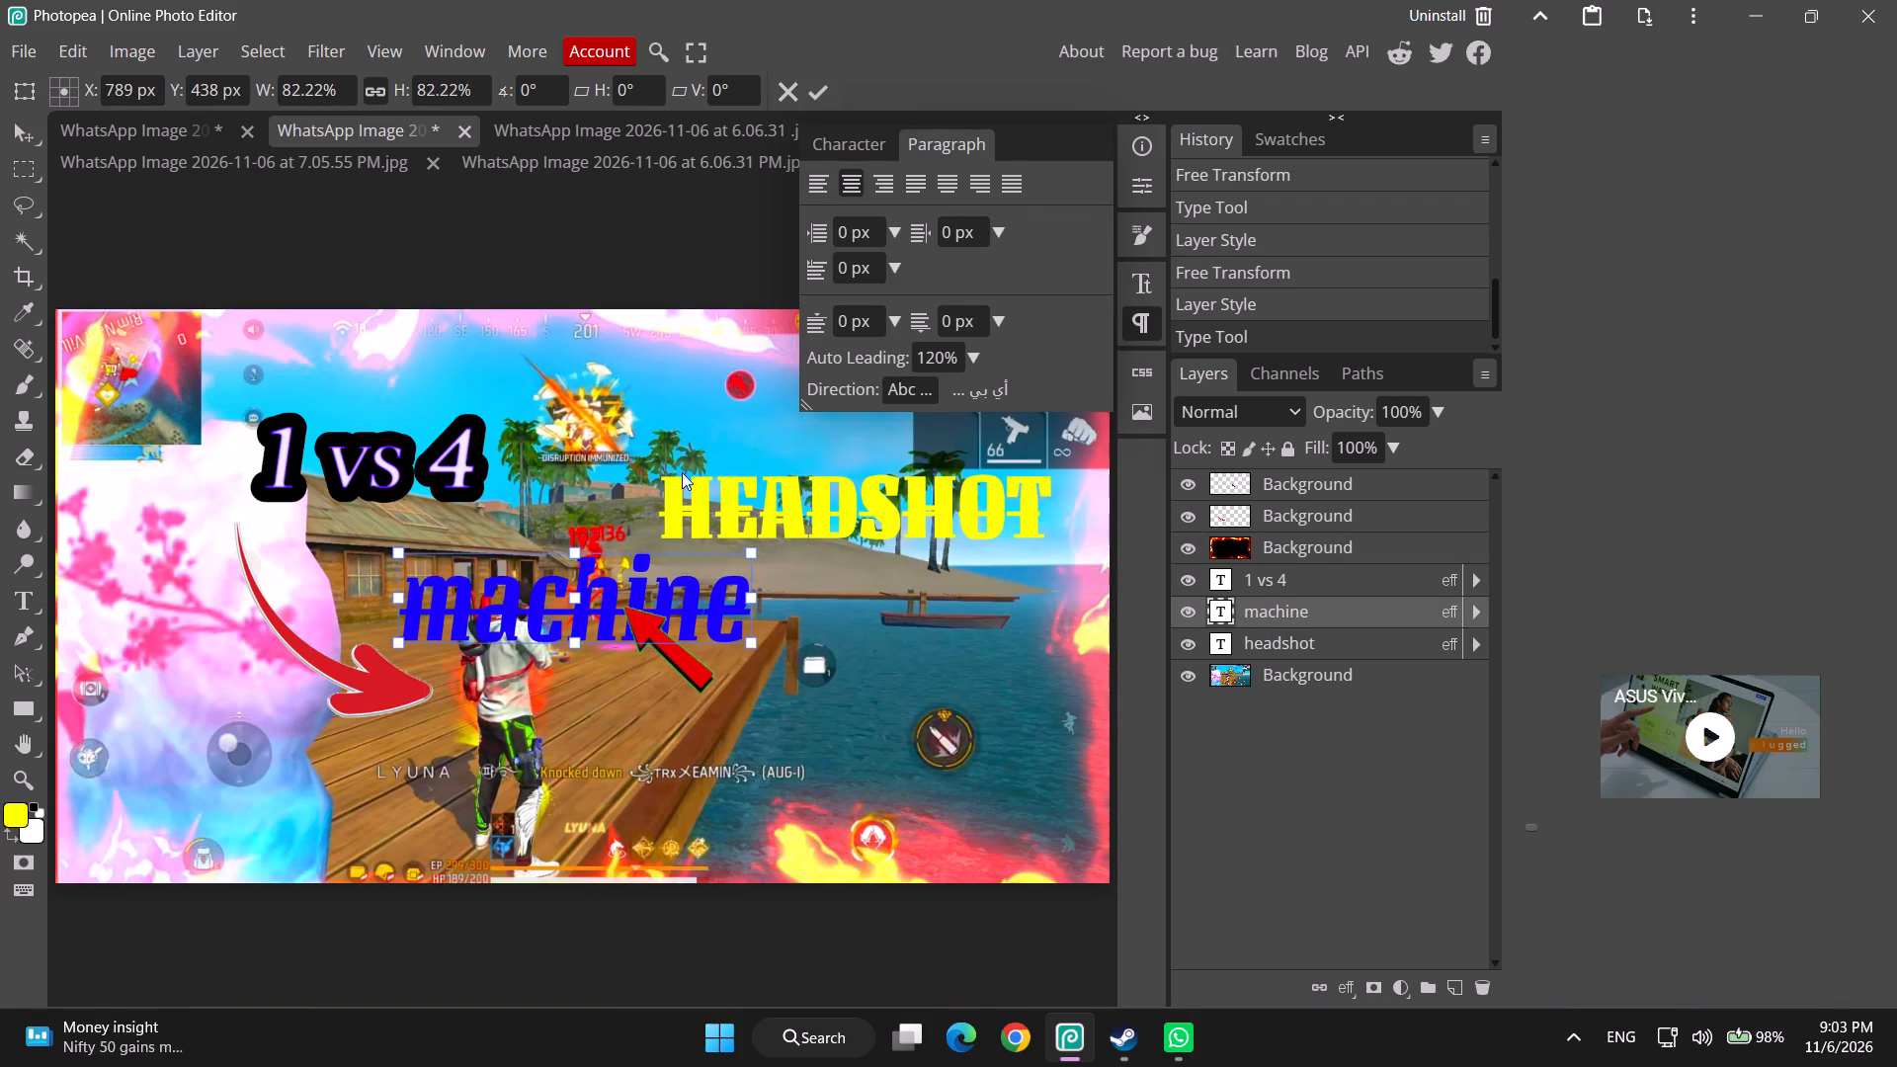
left_click_drag(610, 612, 901, 590)
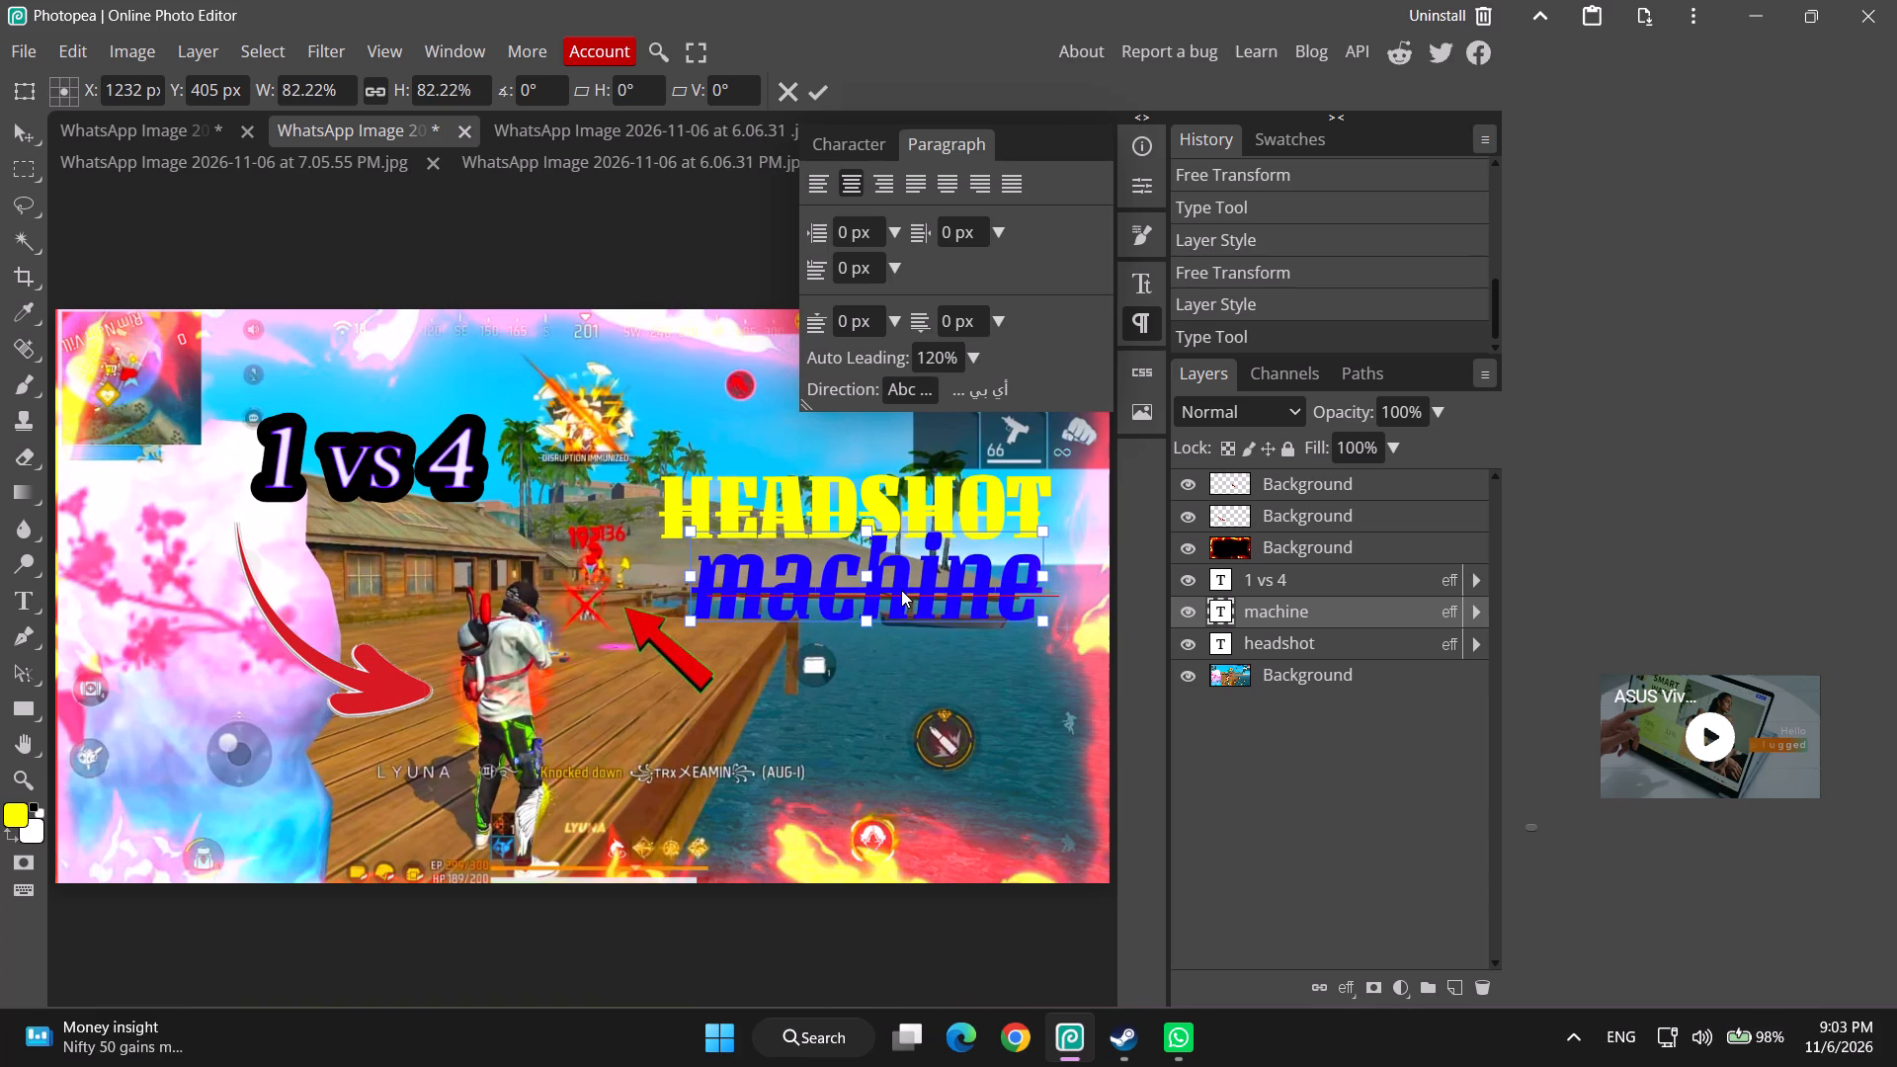
left_click_drag(901, 590, 921, 588)
left_click(1601, 516)
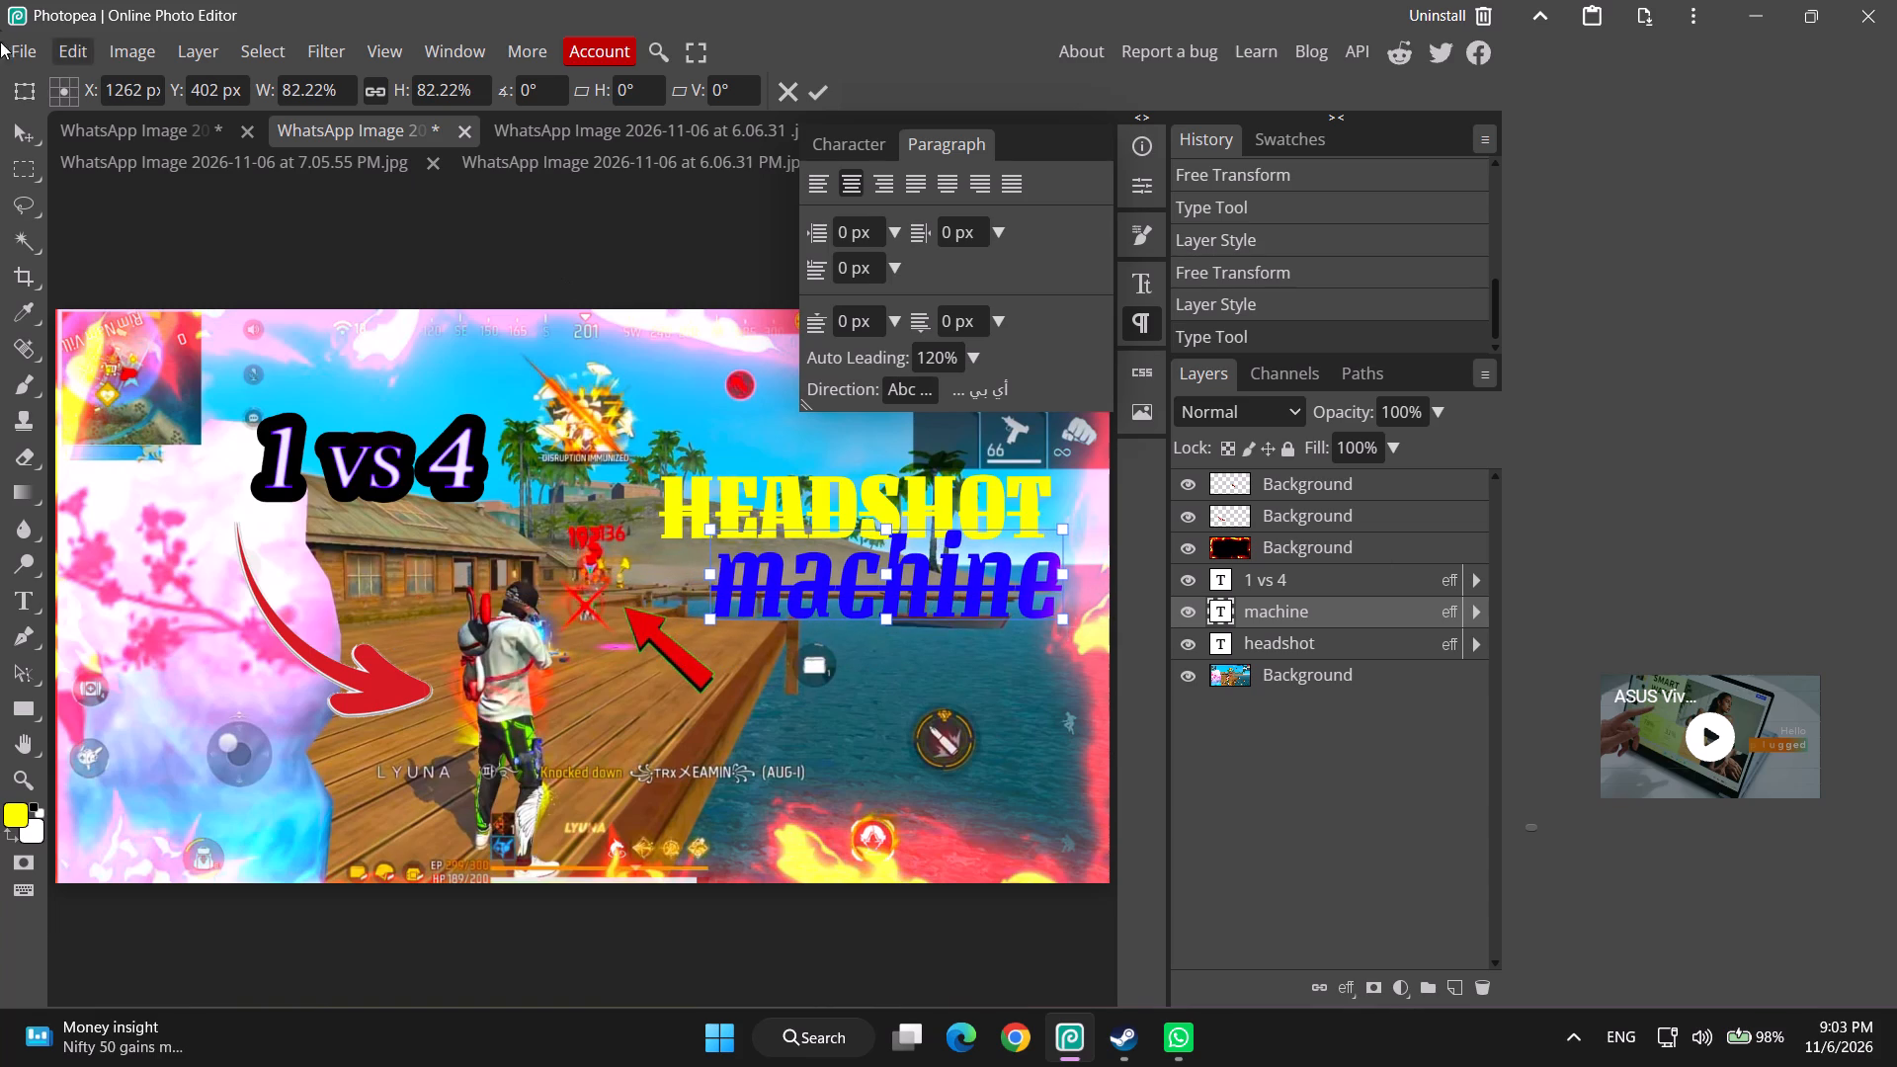
left_click(23, 137)
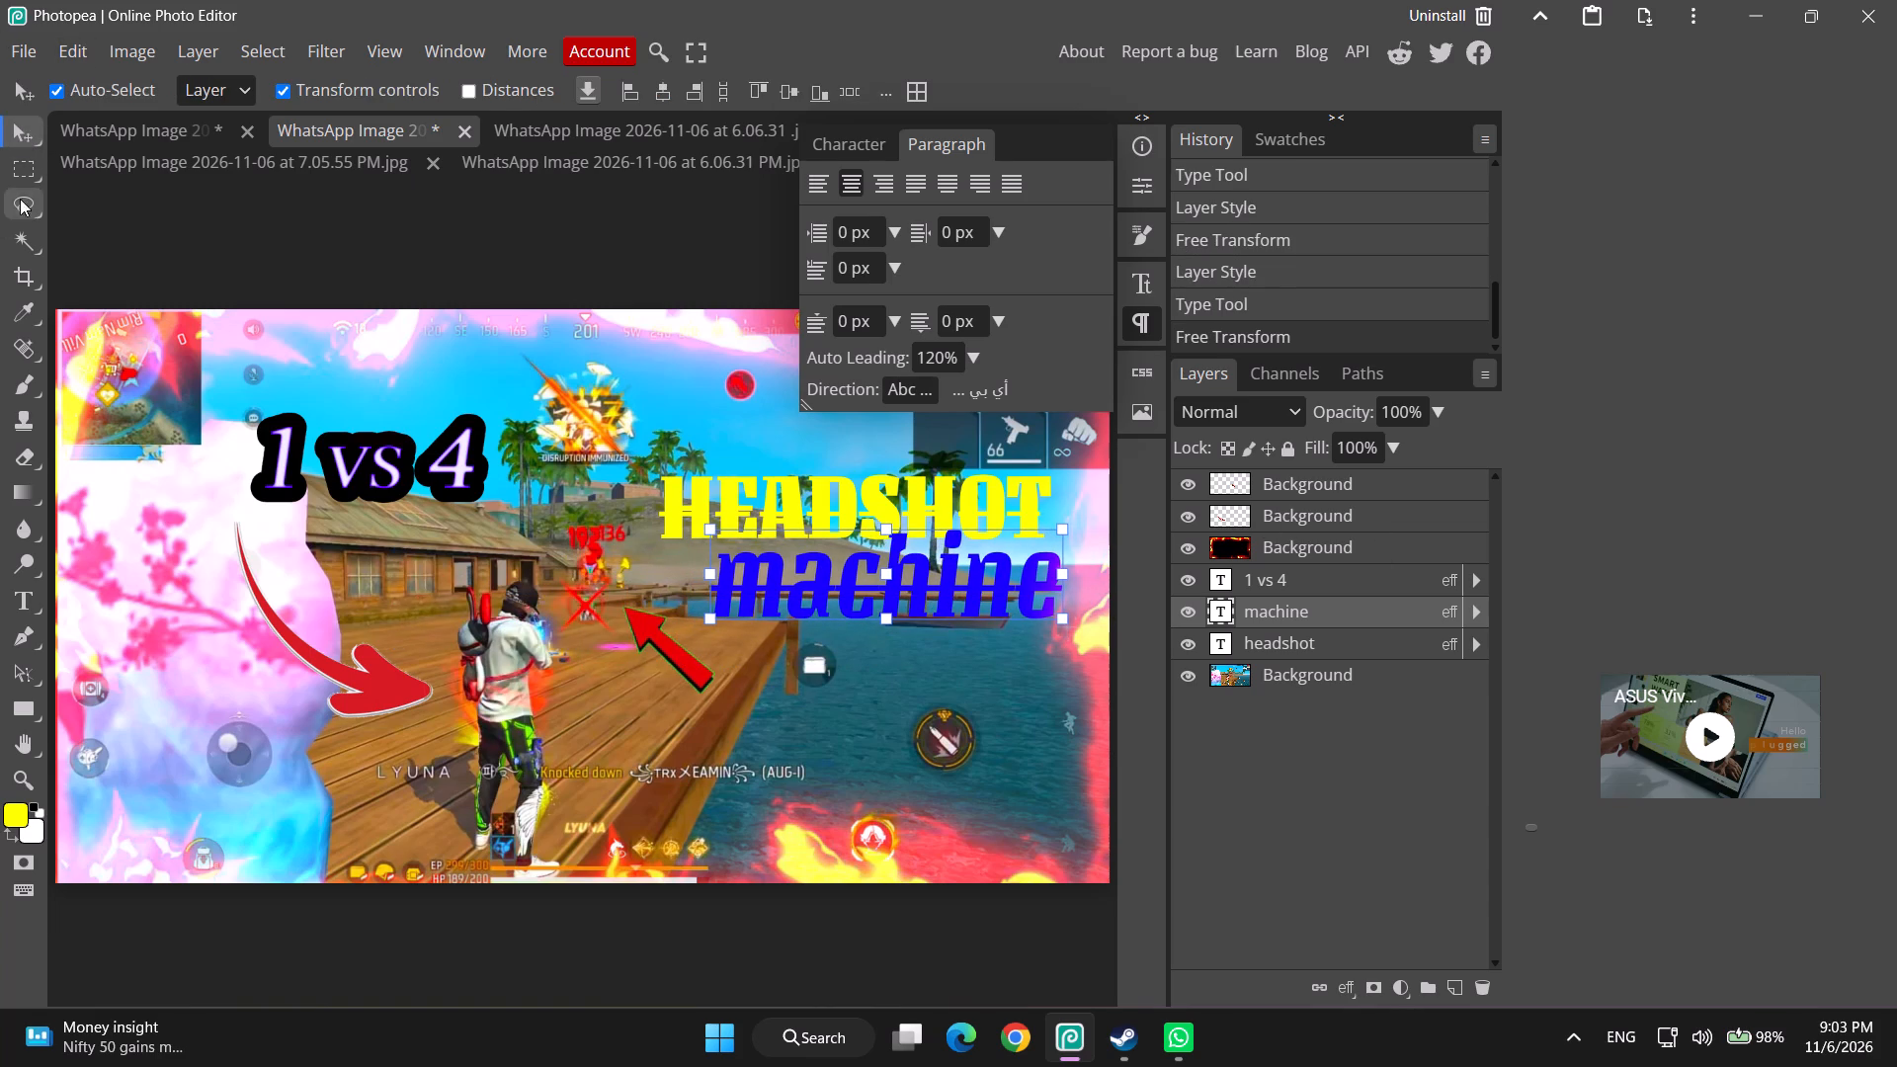
Change the "machine" text's colour to white (ffffff).
left_click(714, 469)
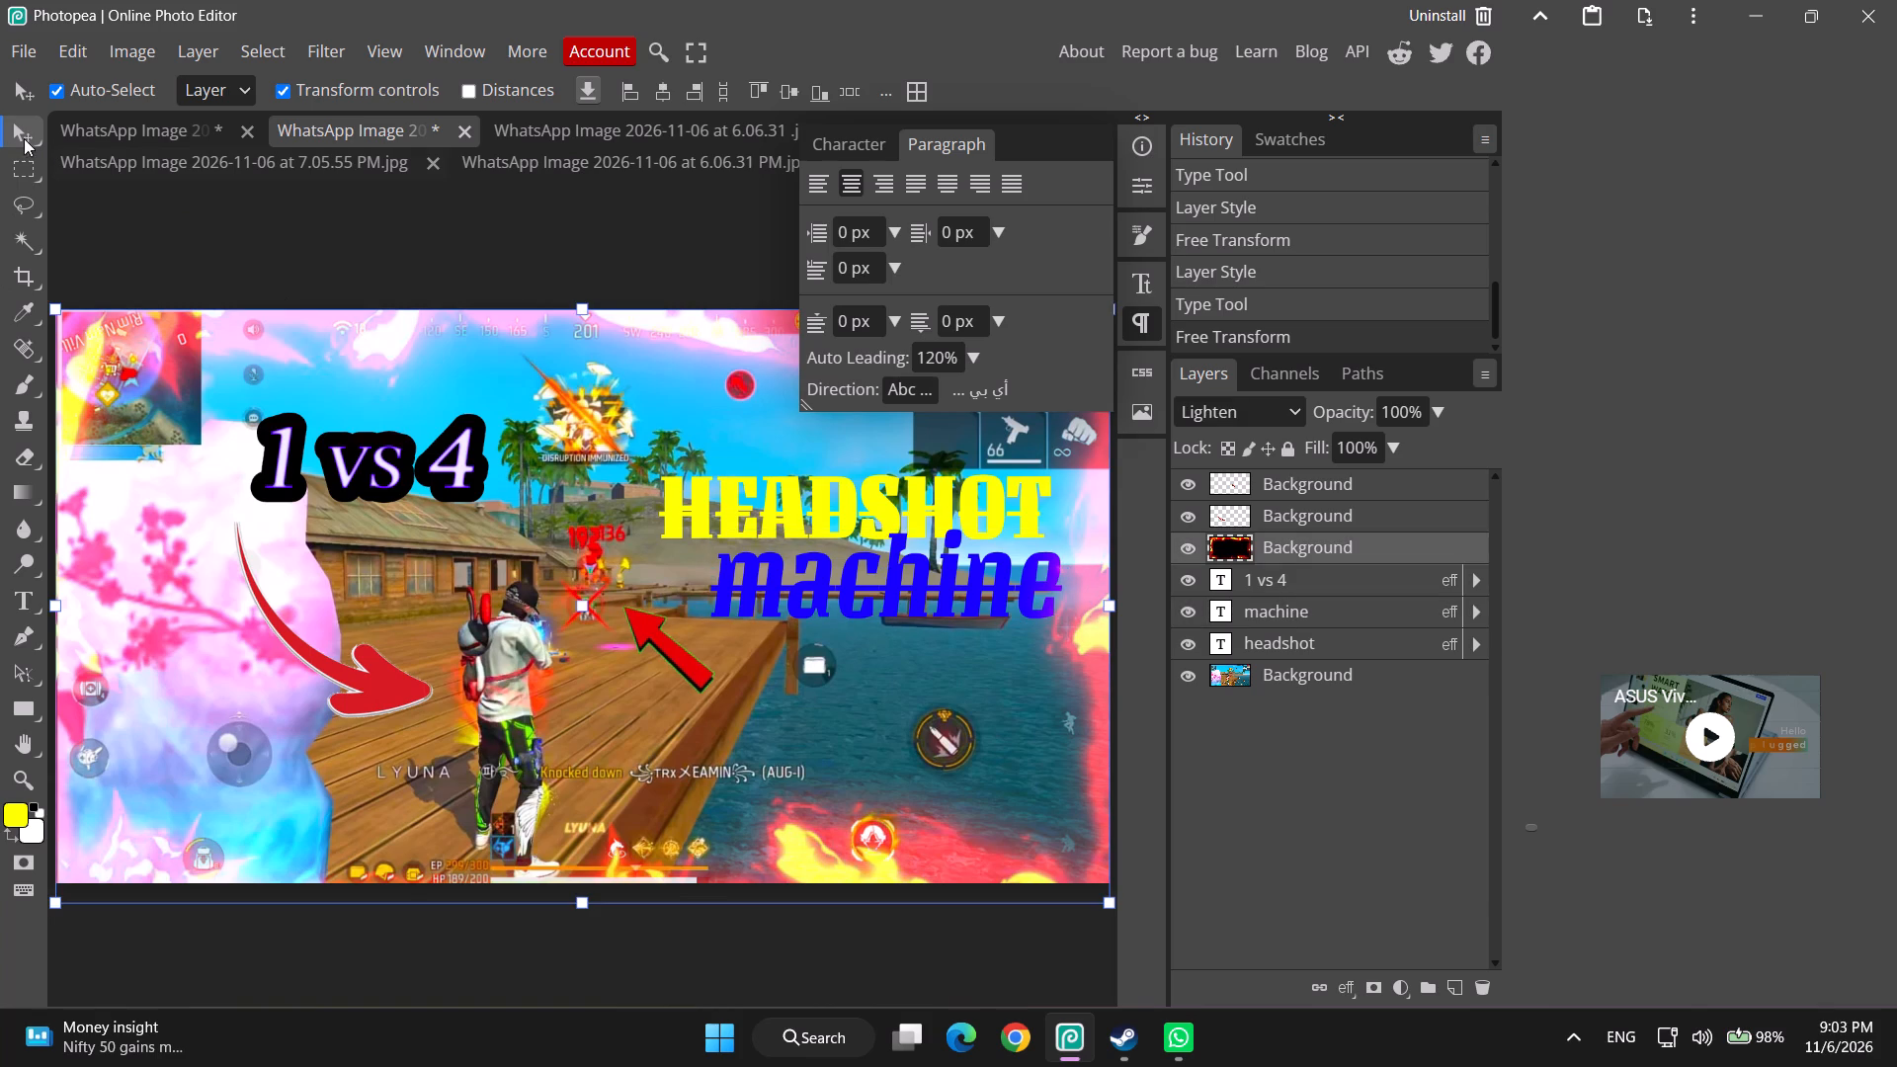
left_click(33, 134)
left_click(1273, 635)
left_click(1277, 618)
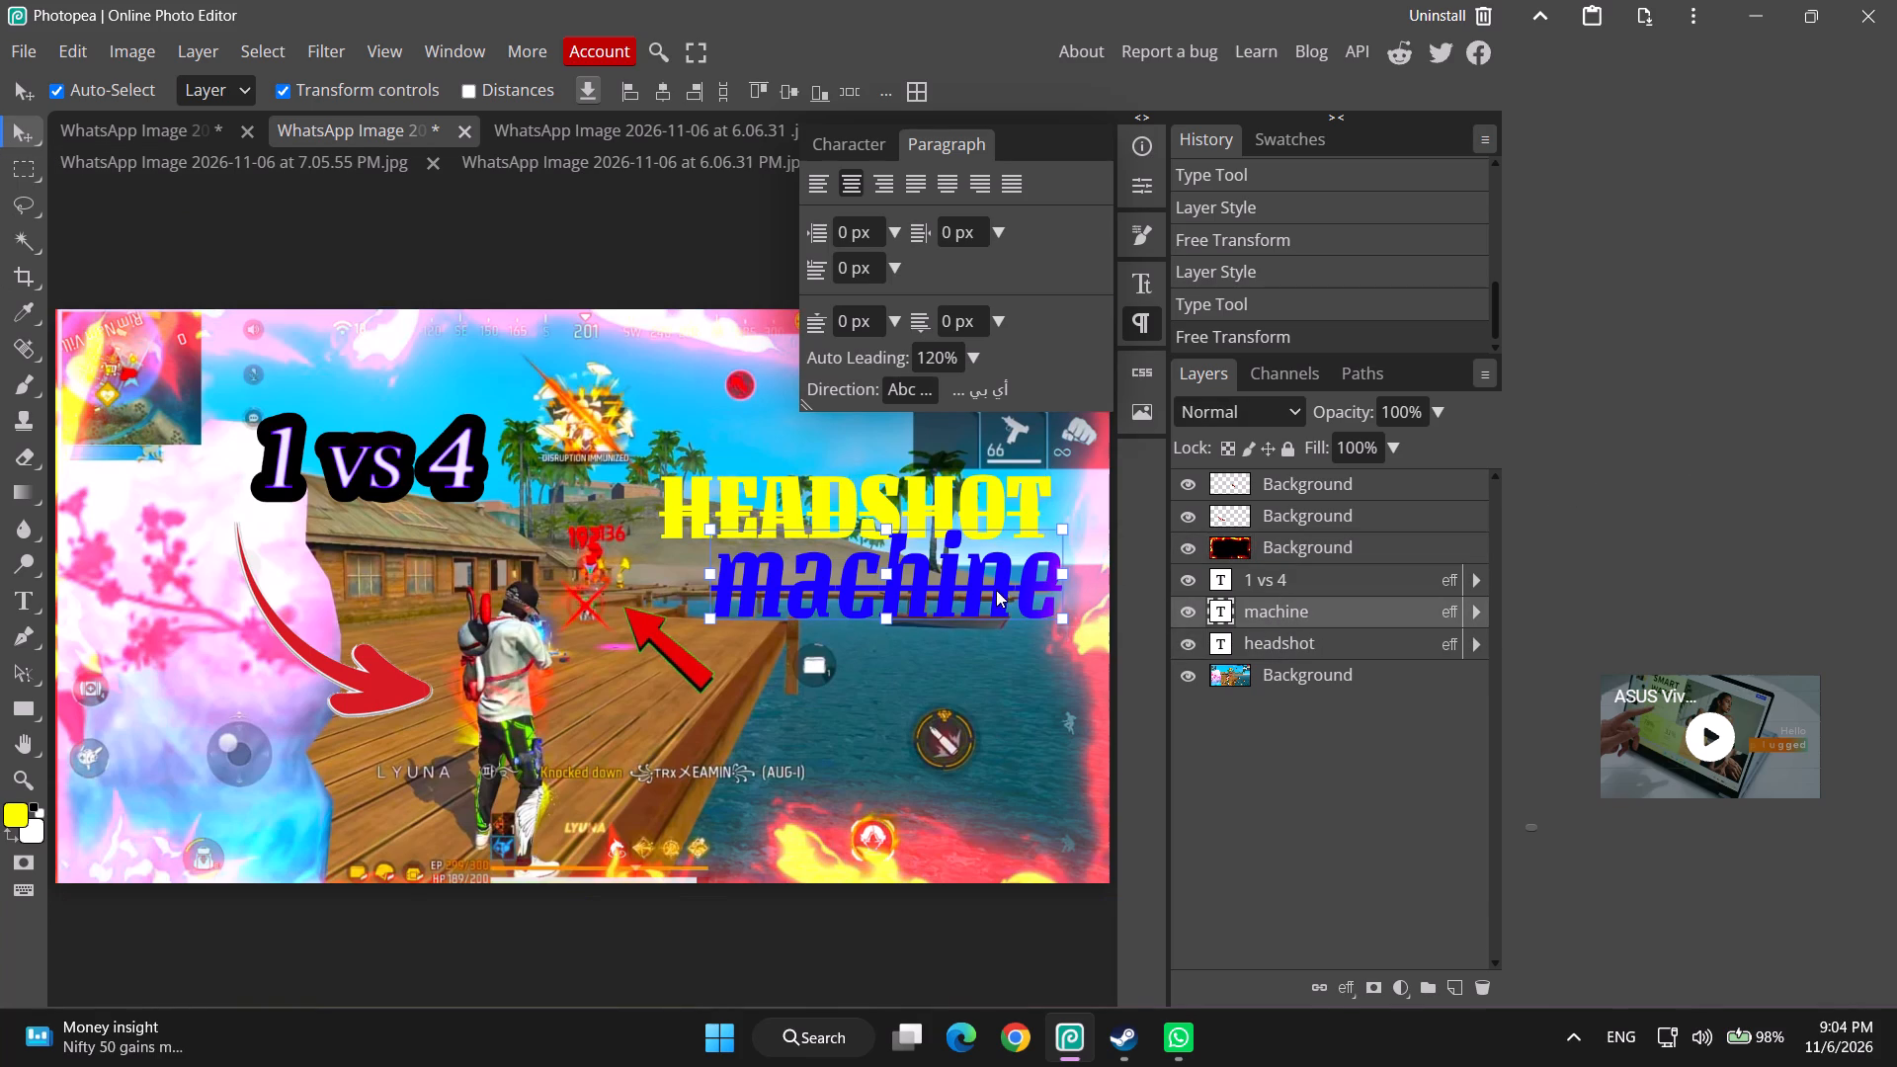
left_click(194, 53)
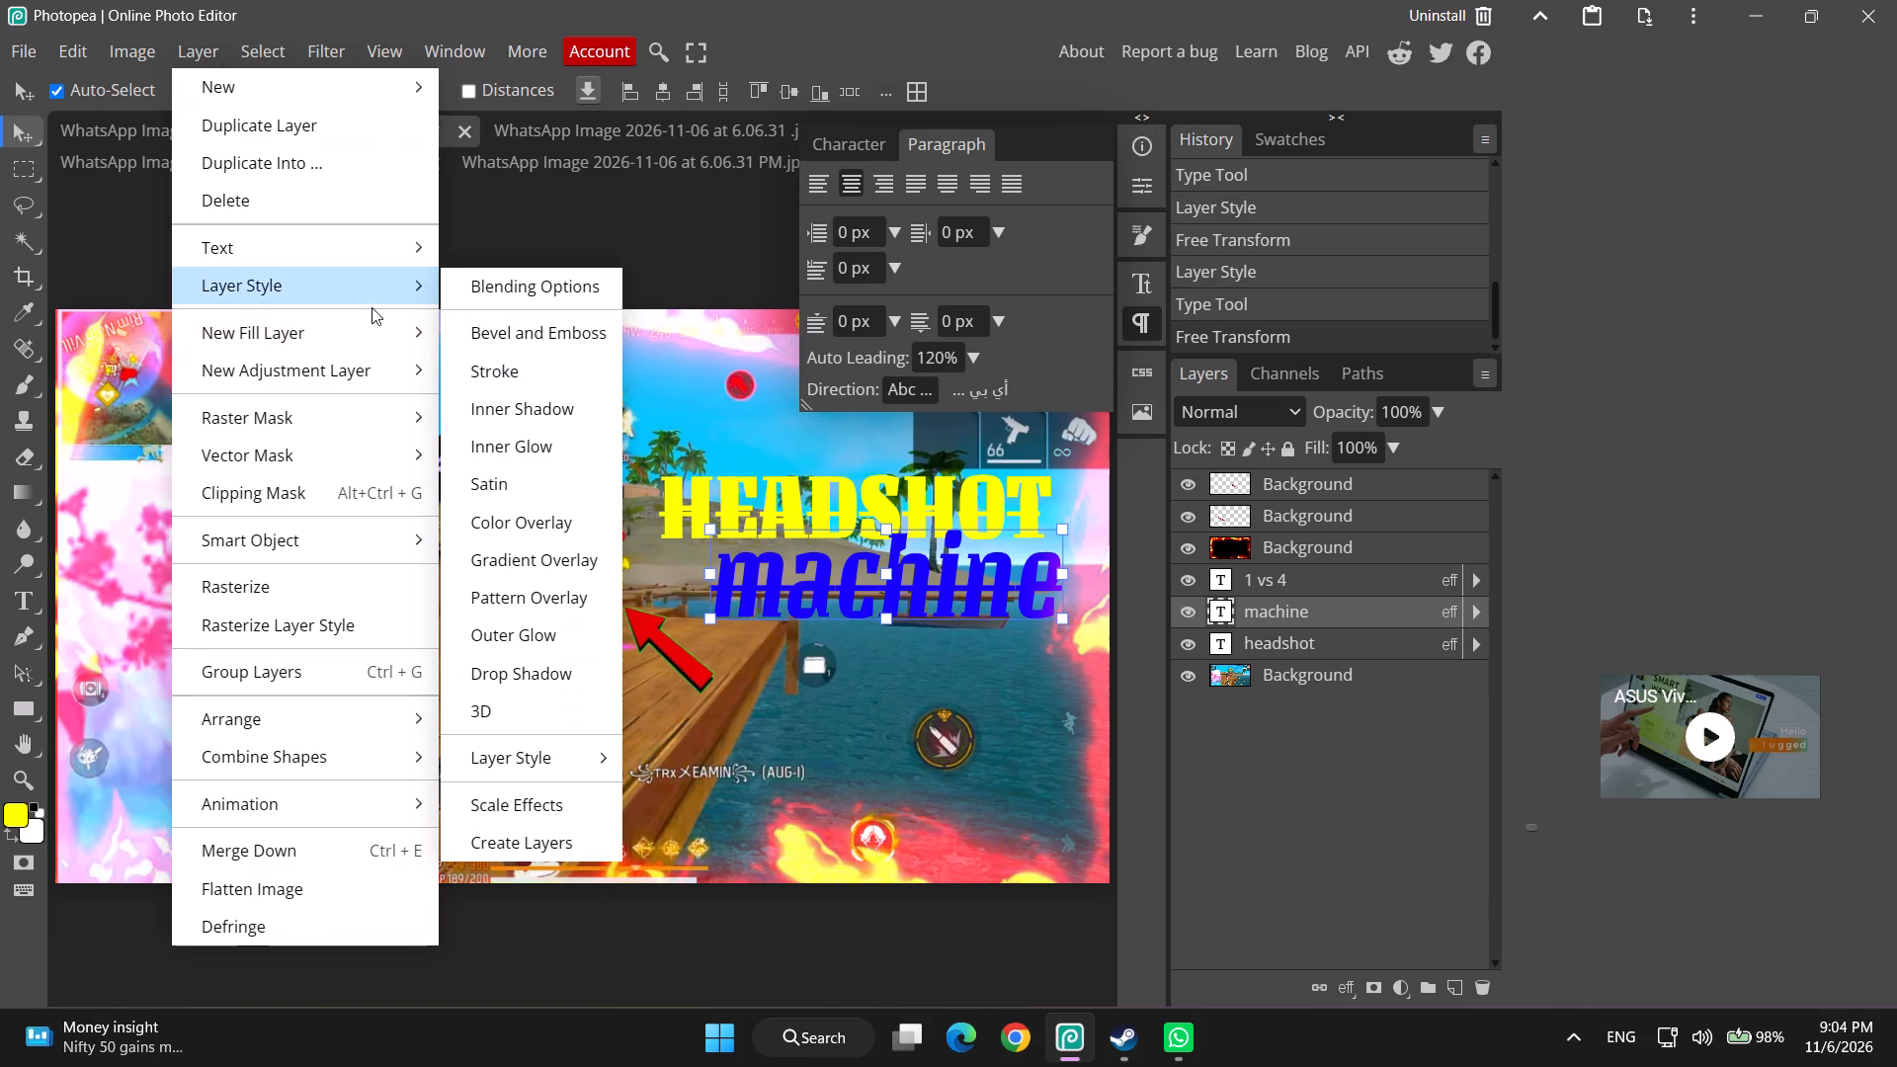
left_click(861, 146)
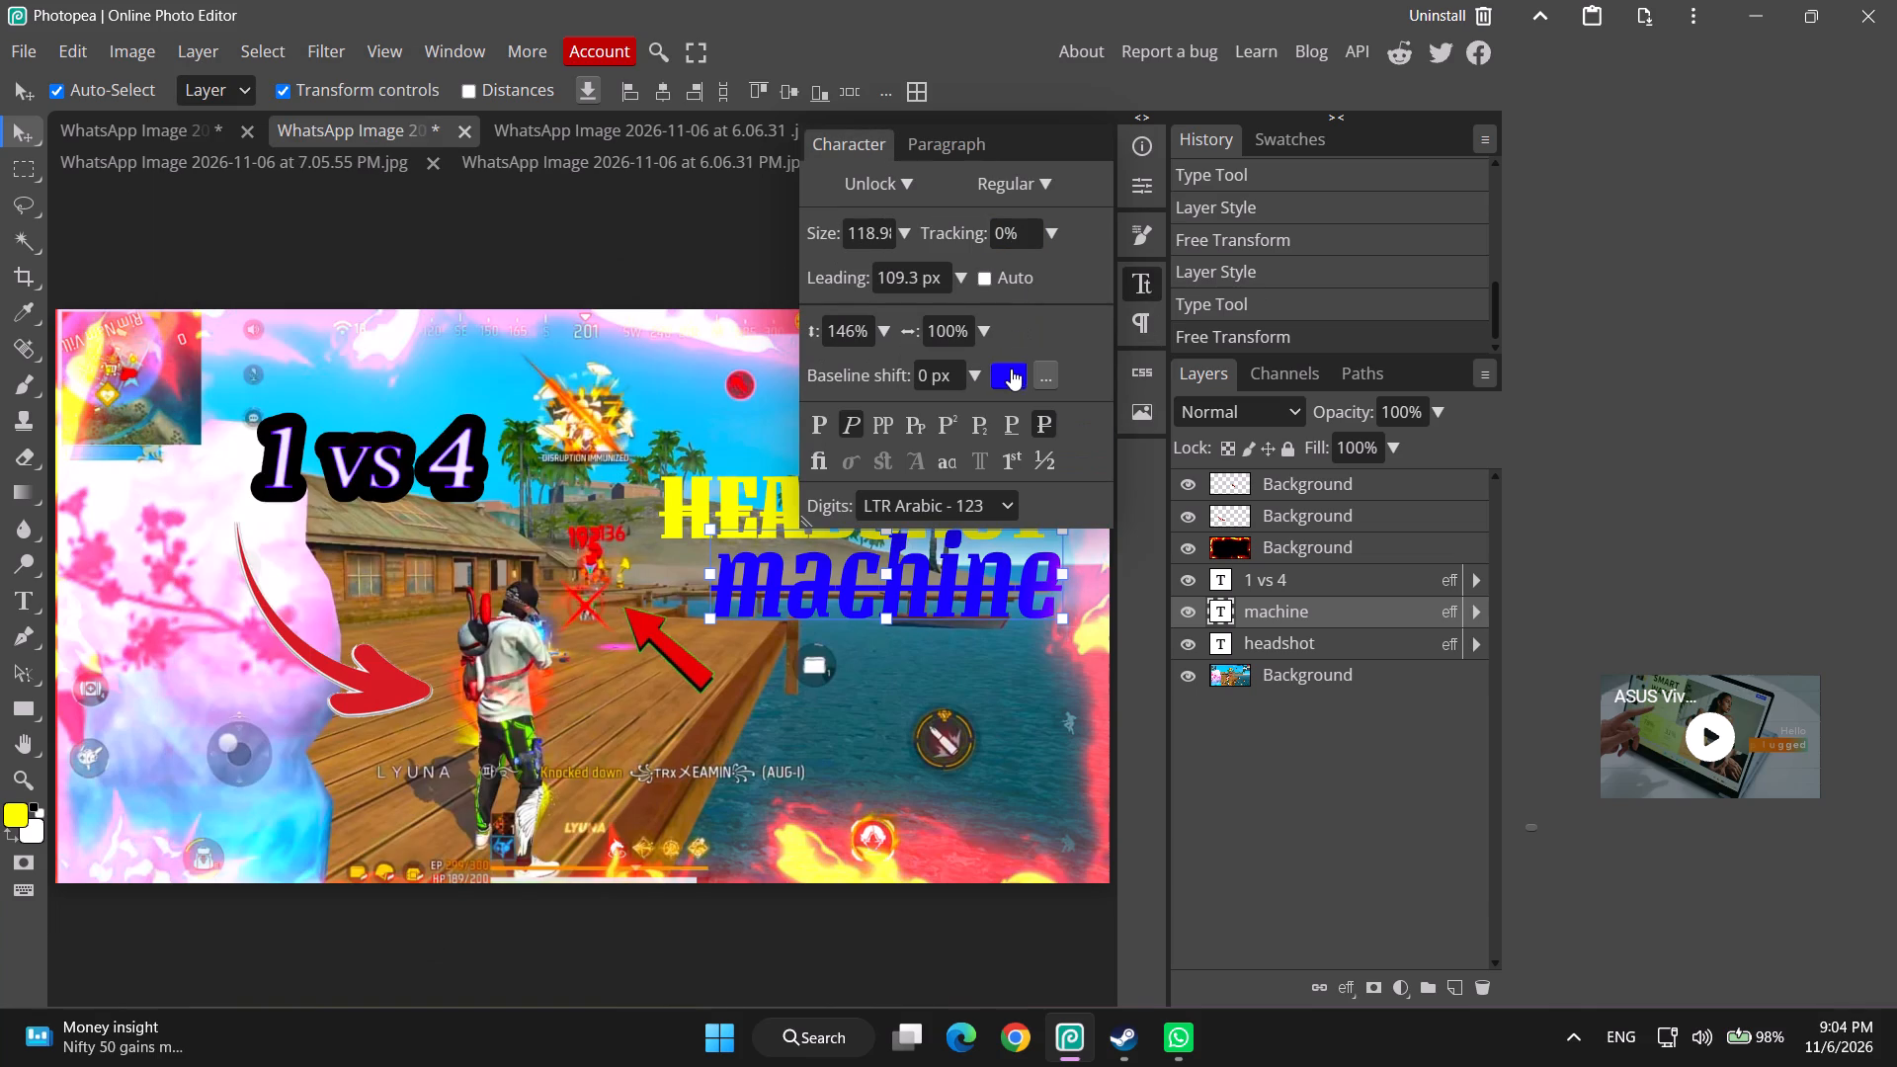
left_click(1011, 371)
left_click_drag(1447, 261, 1451, 293)
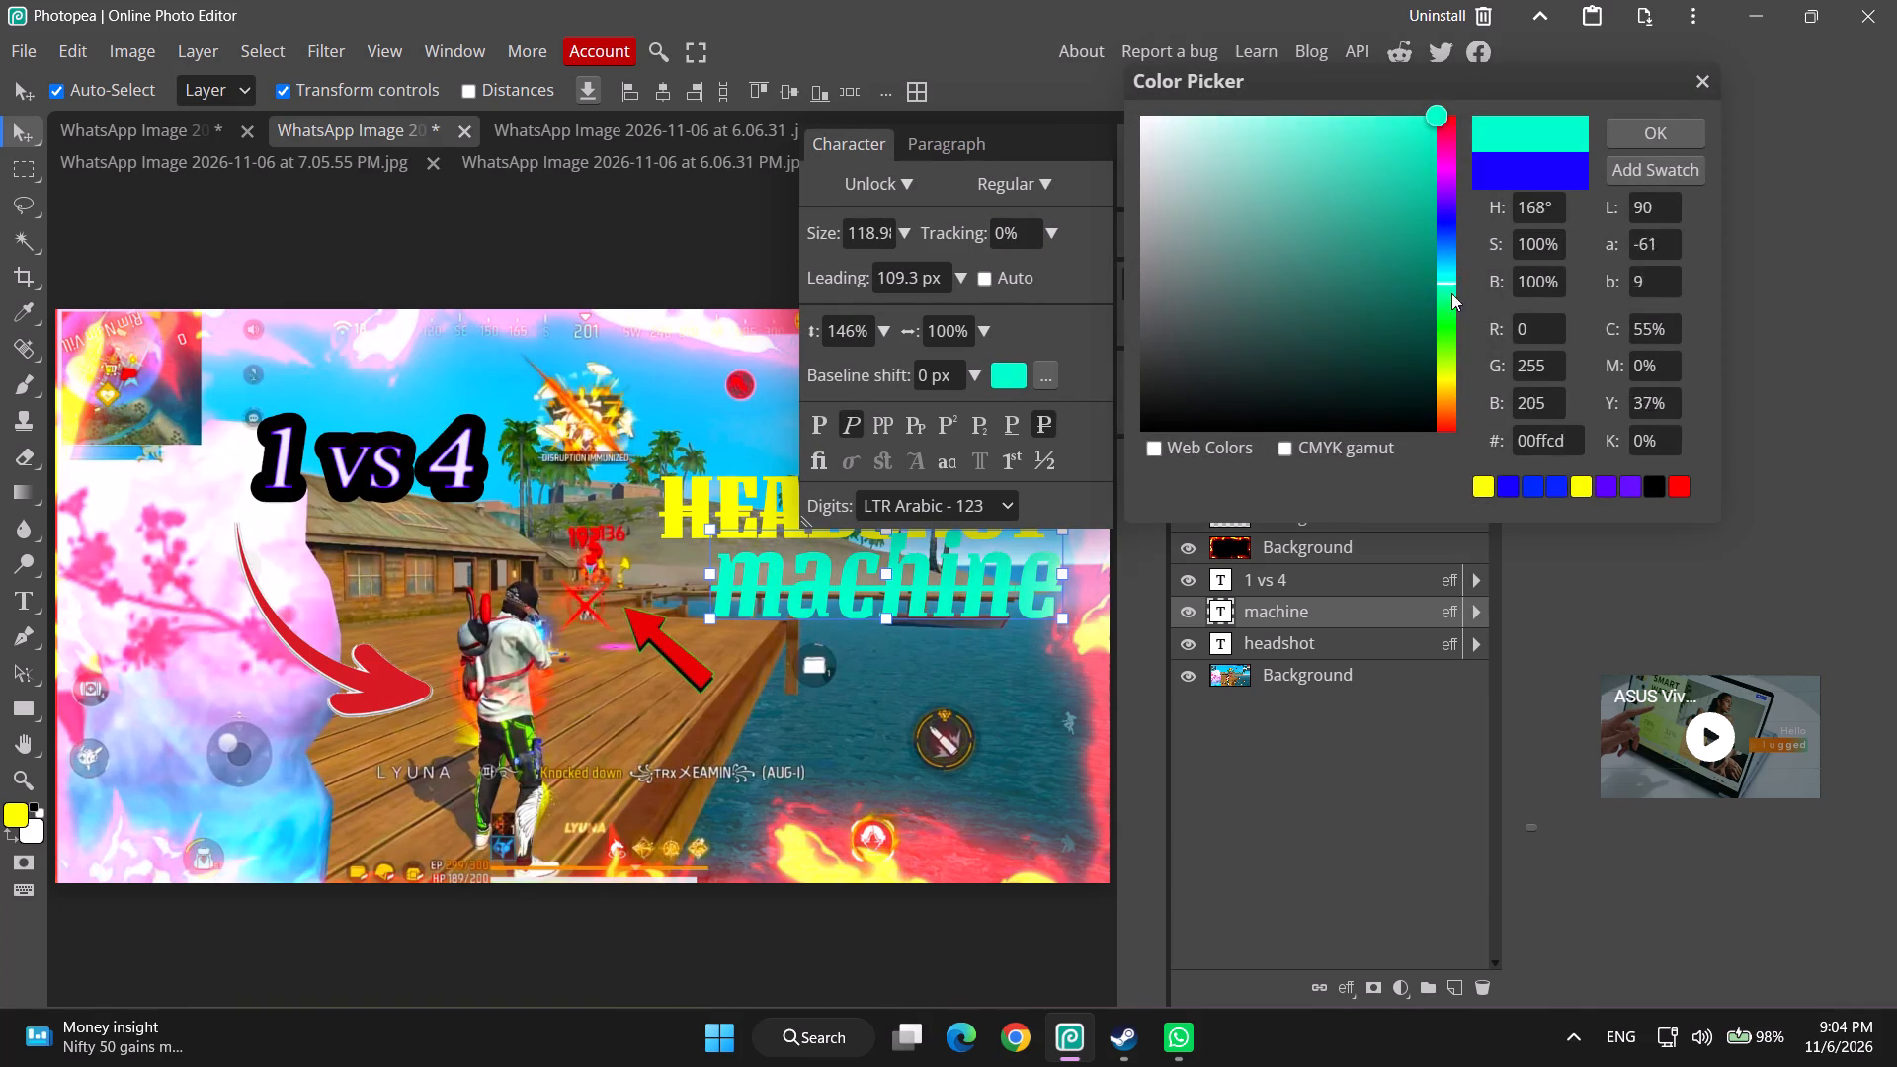
left_click_drag(1451, 293, 1464, 301)
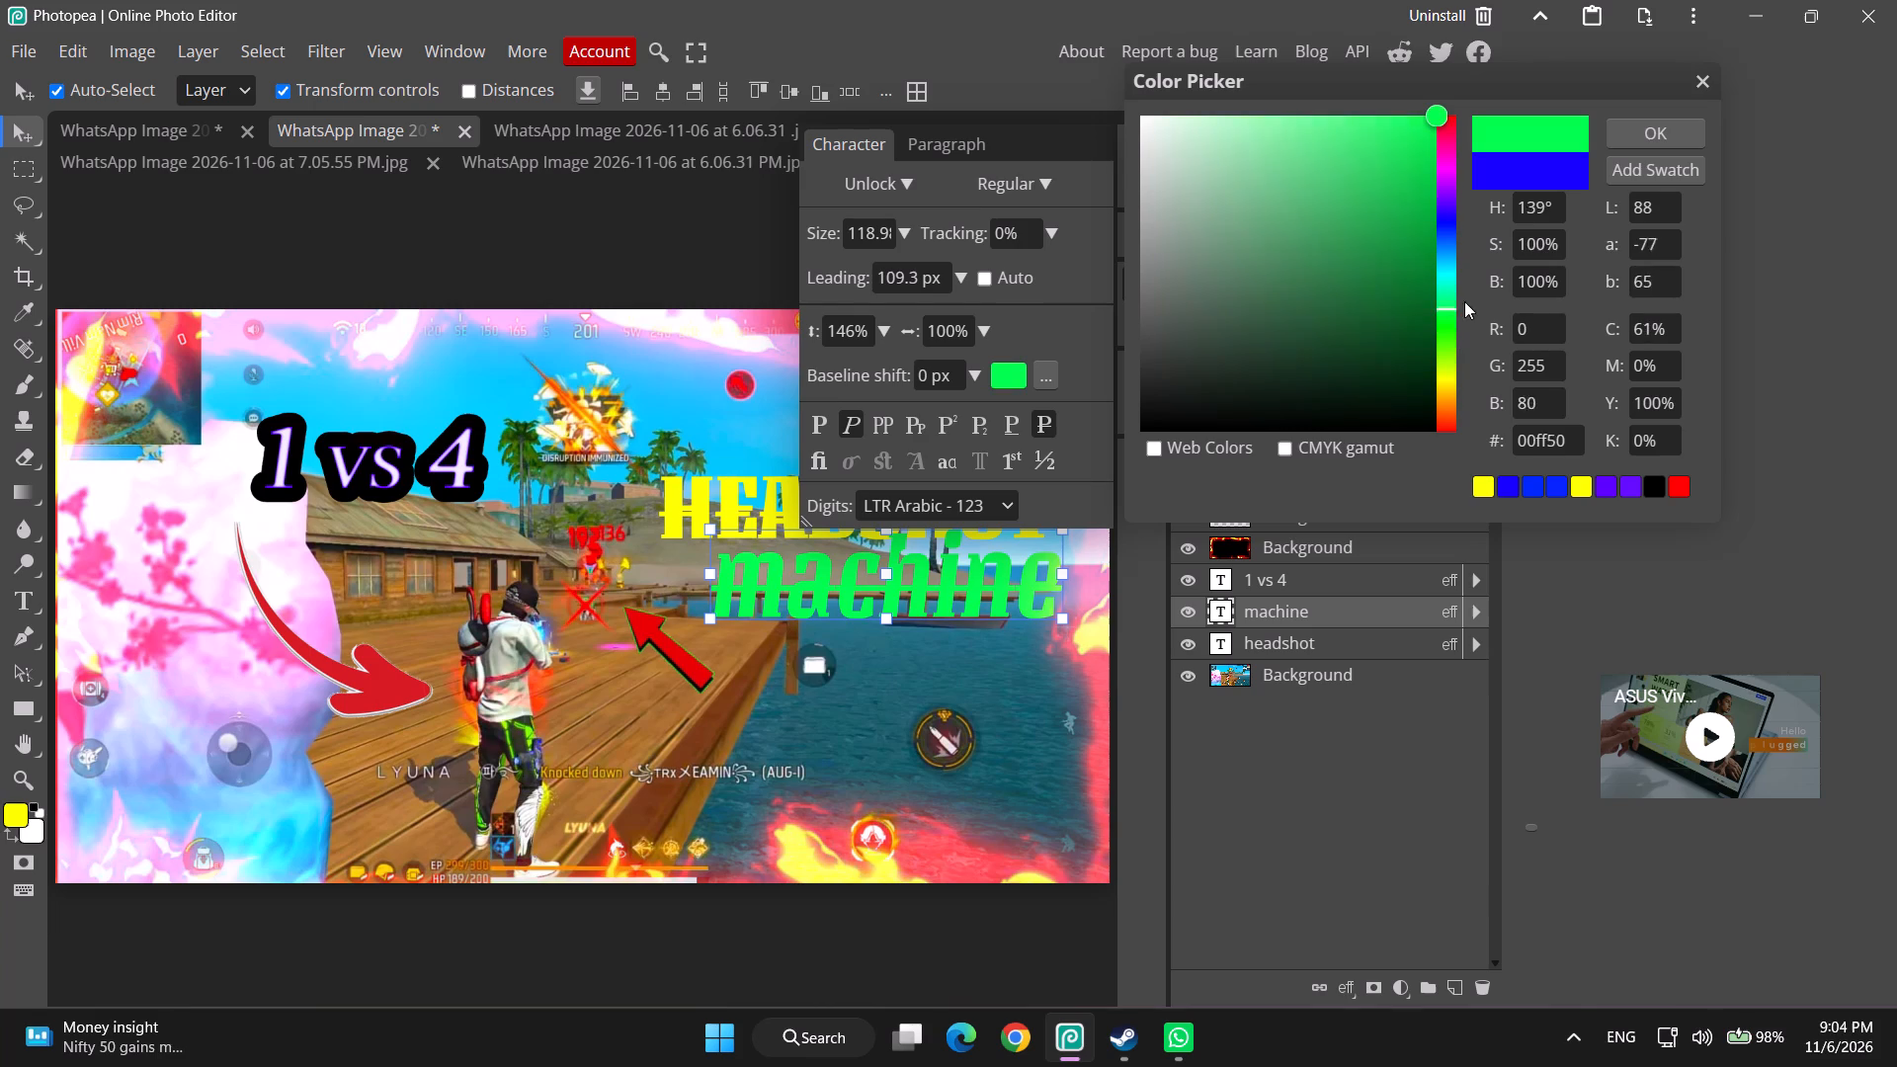
left_click_drag(1464, 301, 1467, 265)
left_click_drag(1319, 146, 1093, 90)
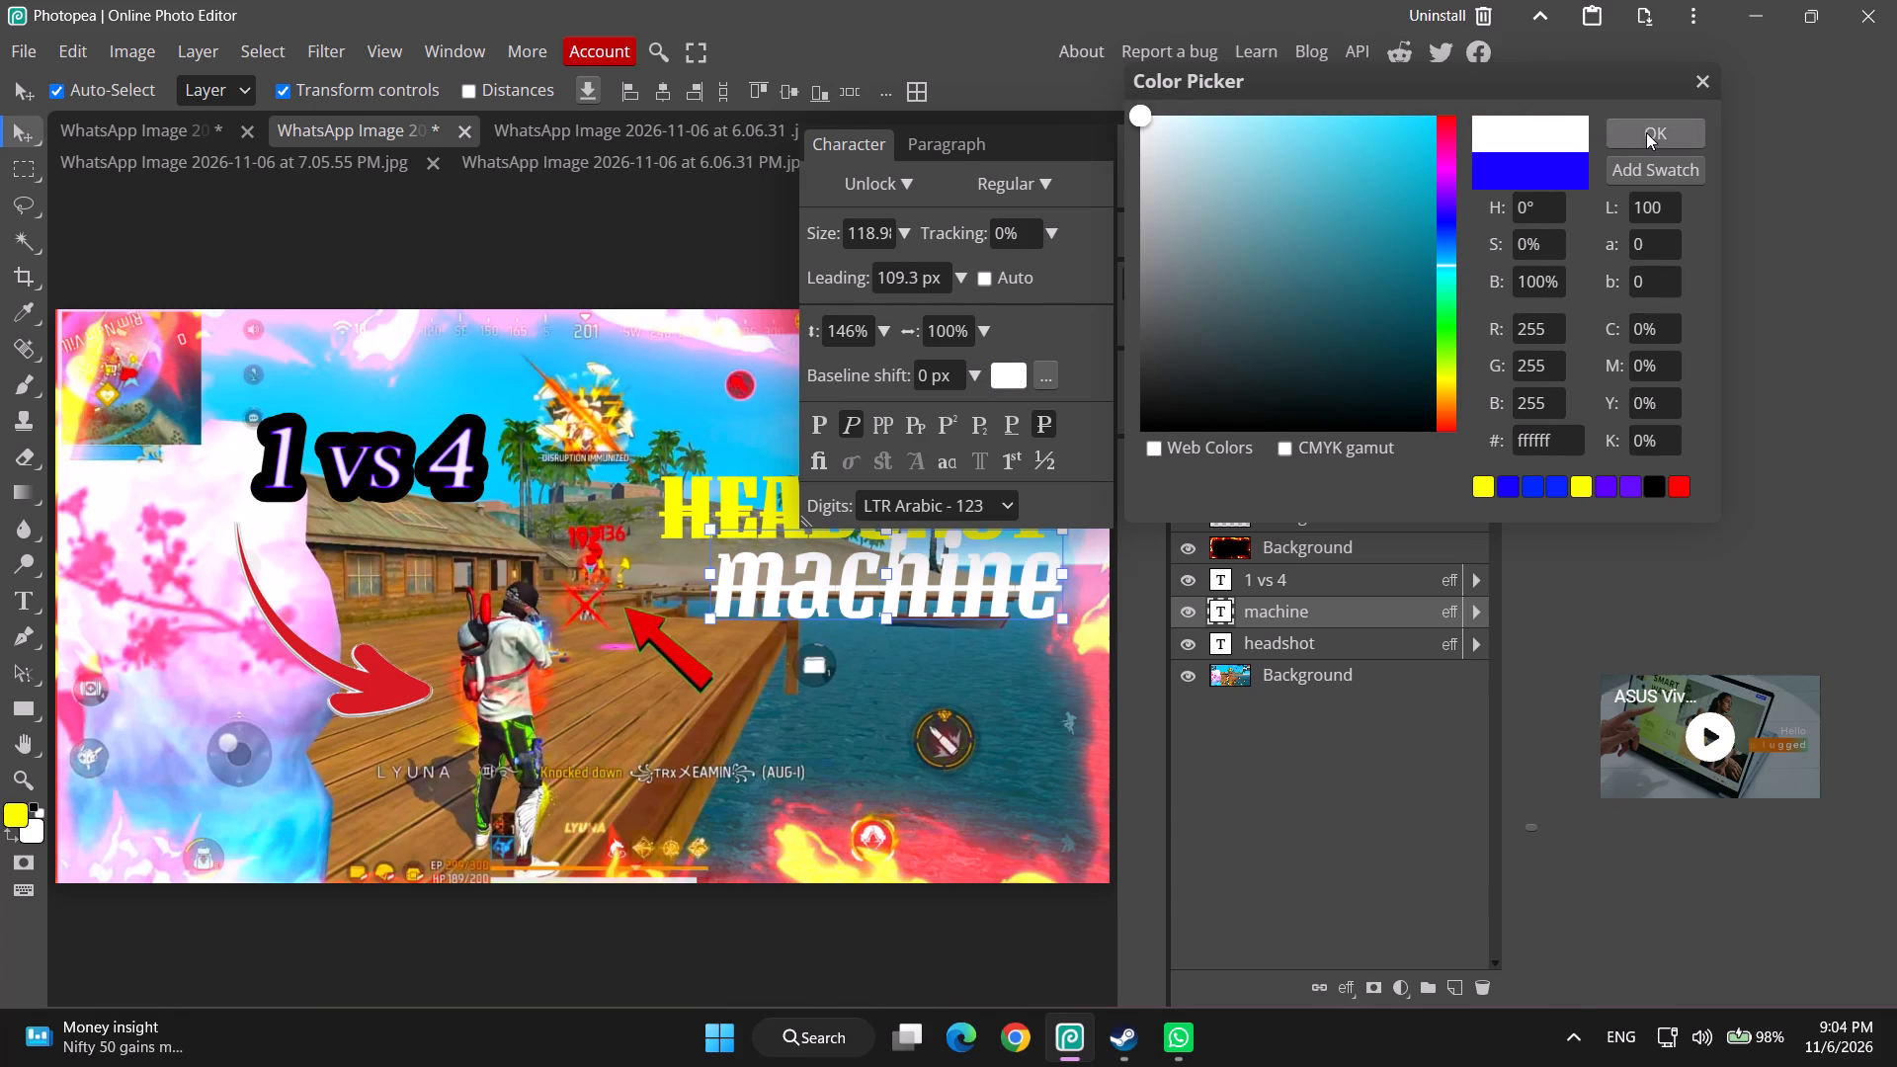
left_click(1646, 132)
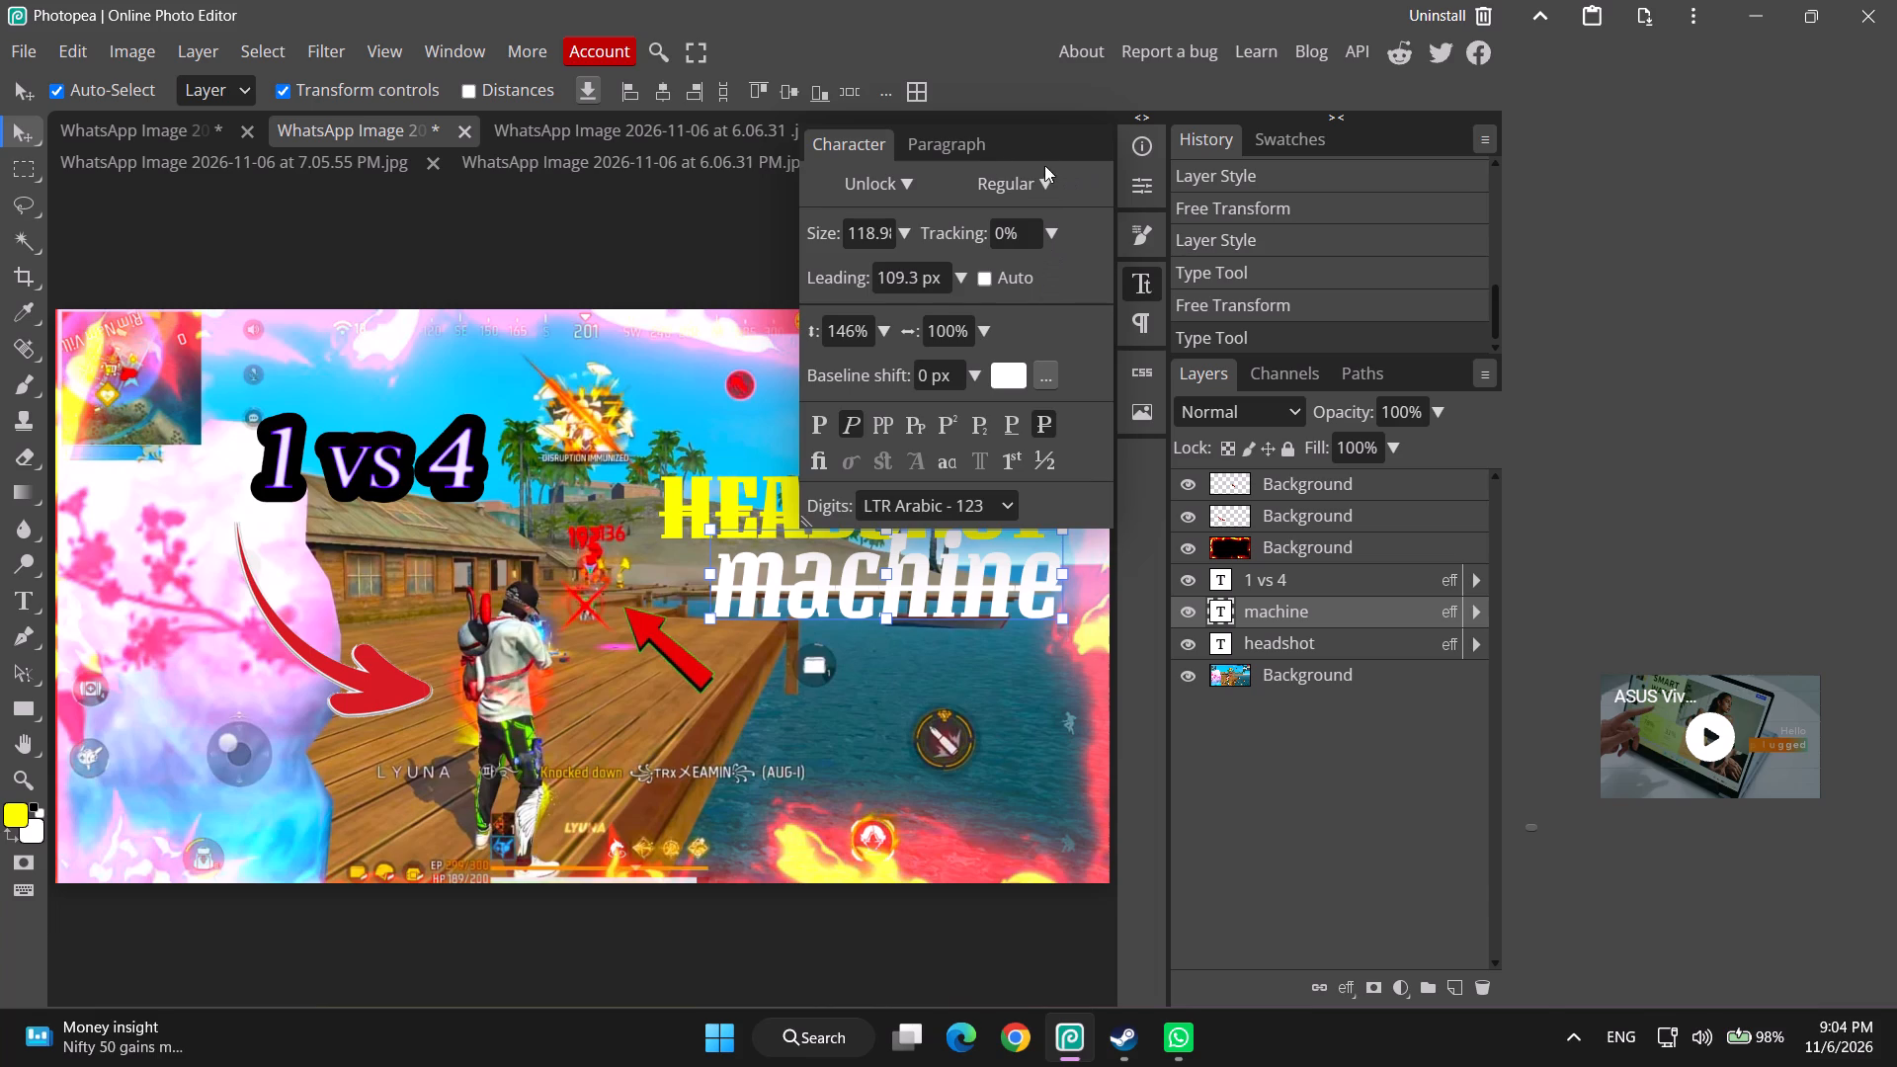
Scale the "machine" text layer to about 89% and shift it right so it extends slightly past the end of "HEADSHOT".
left_click(955, 145)
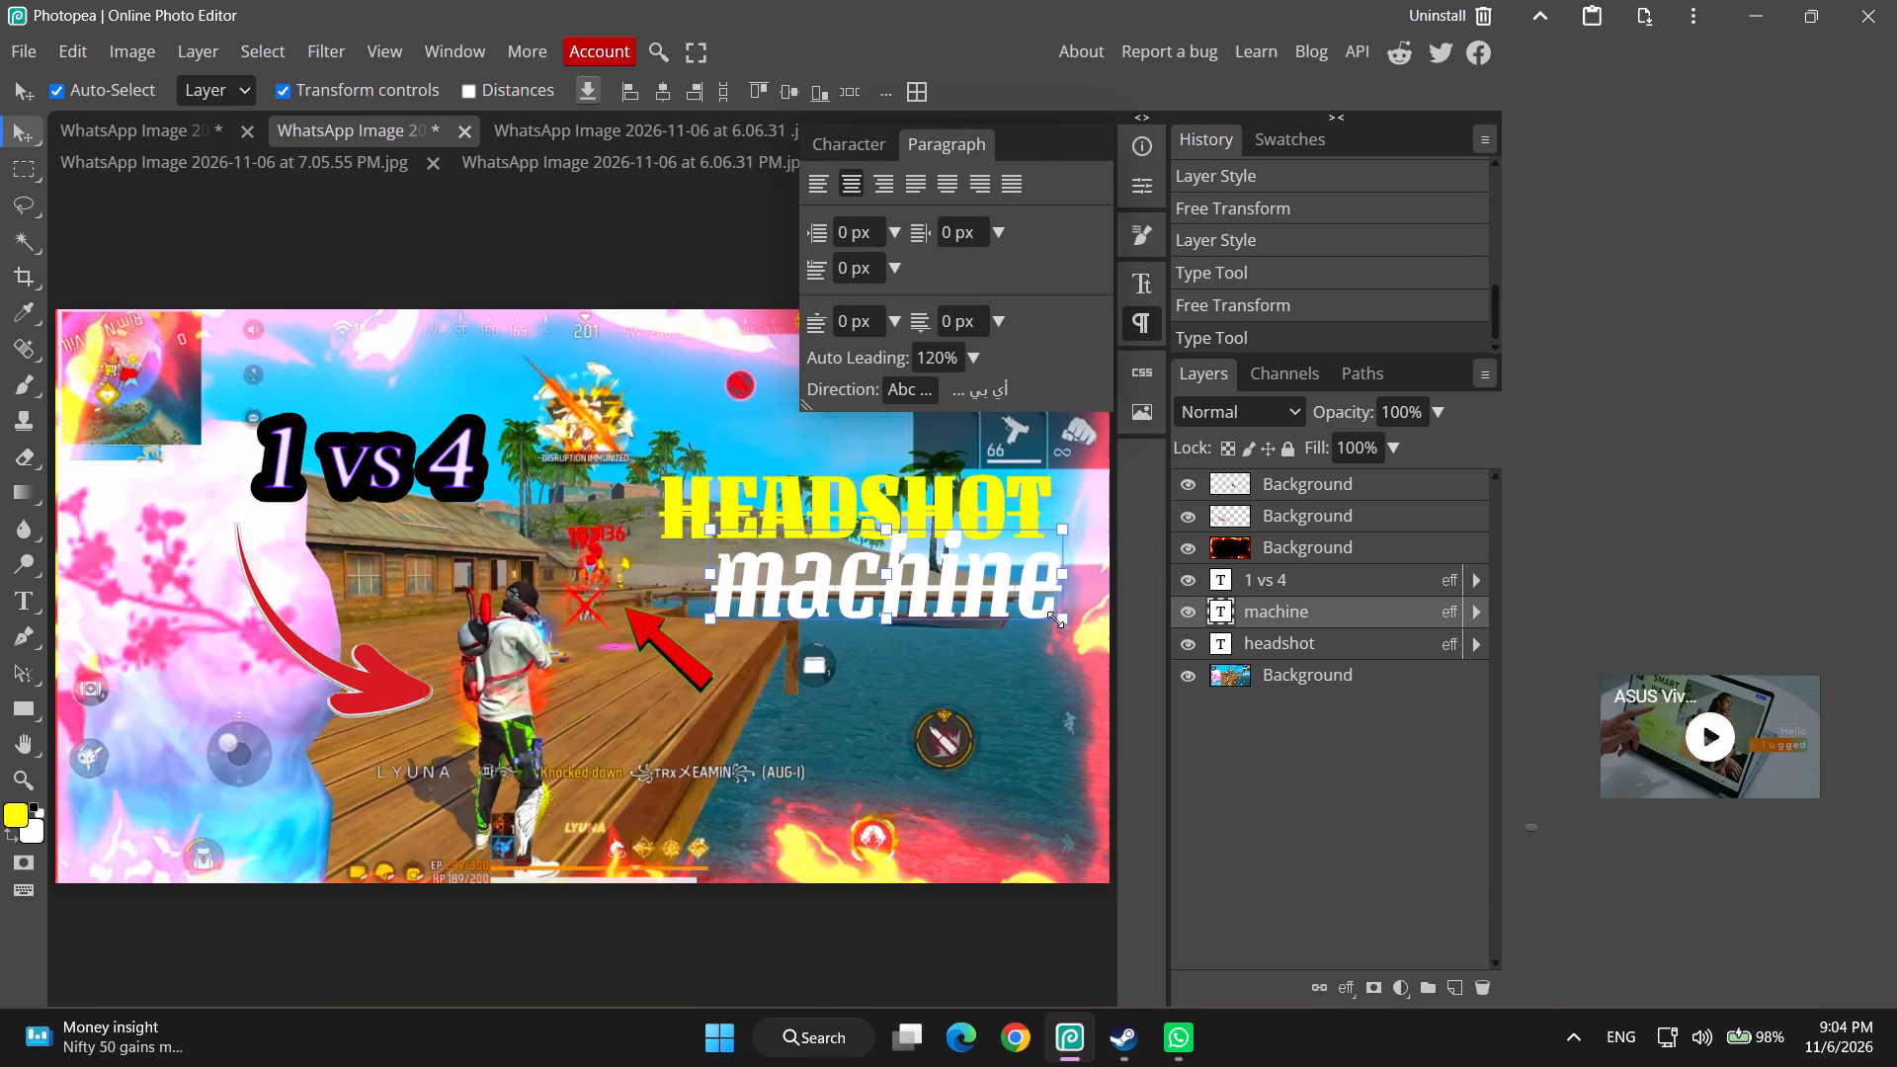
left_click_drag(1057, 619, 1022, 617)
left_click_drag(816, 575, 868, 576)
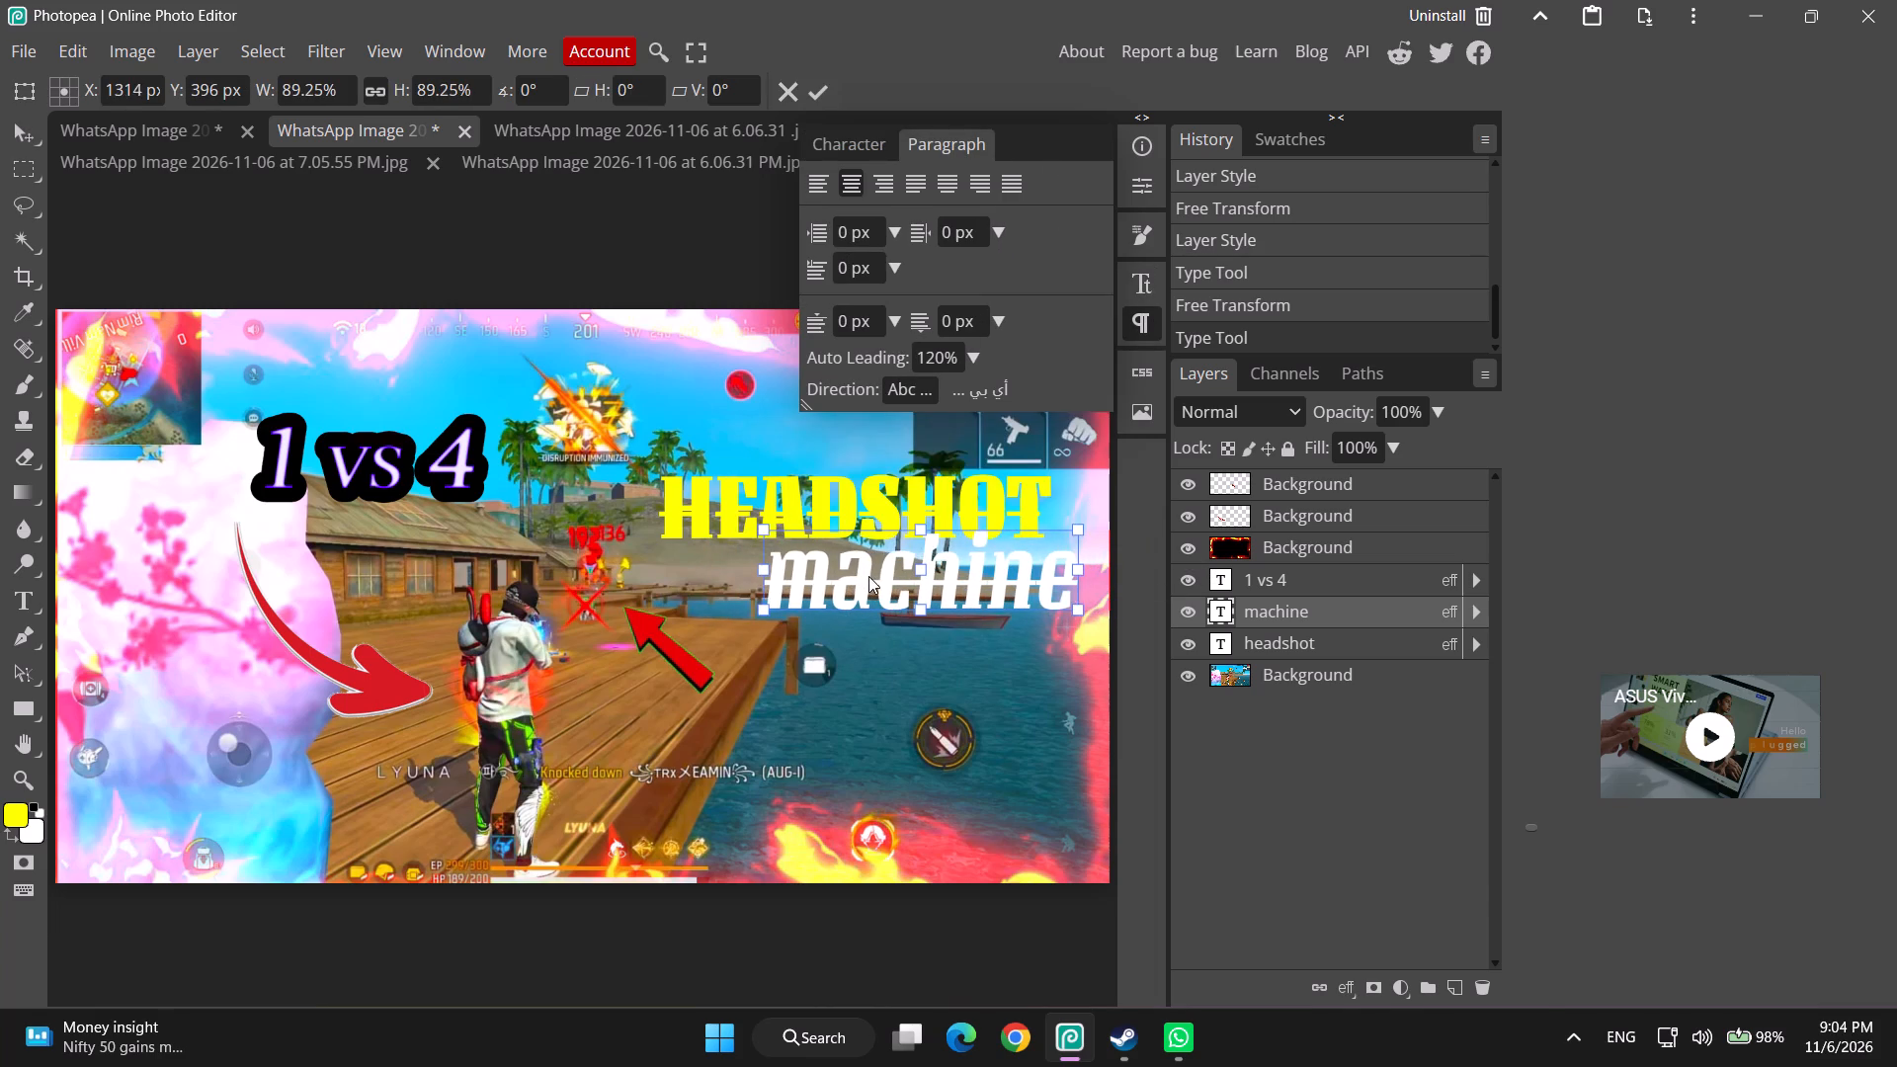
left_click_drag(868, 576, 876, 578)
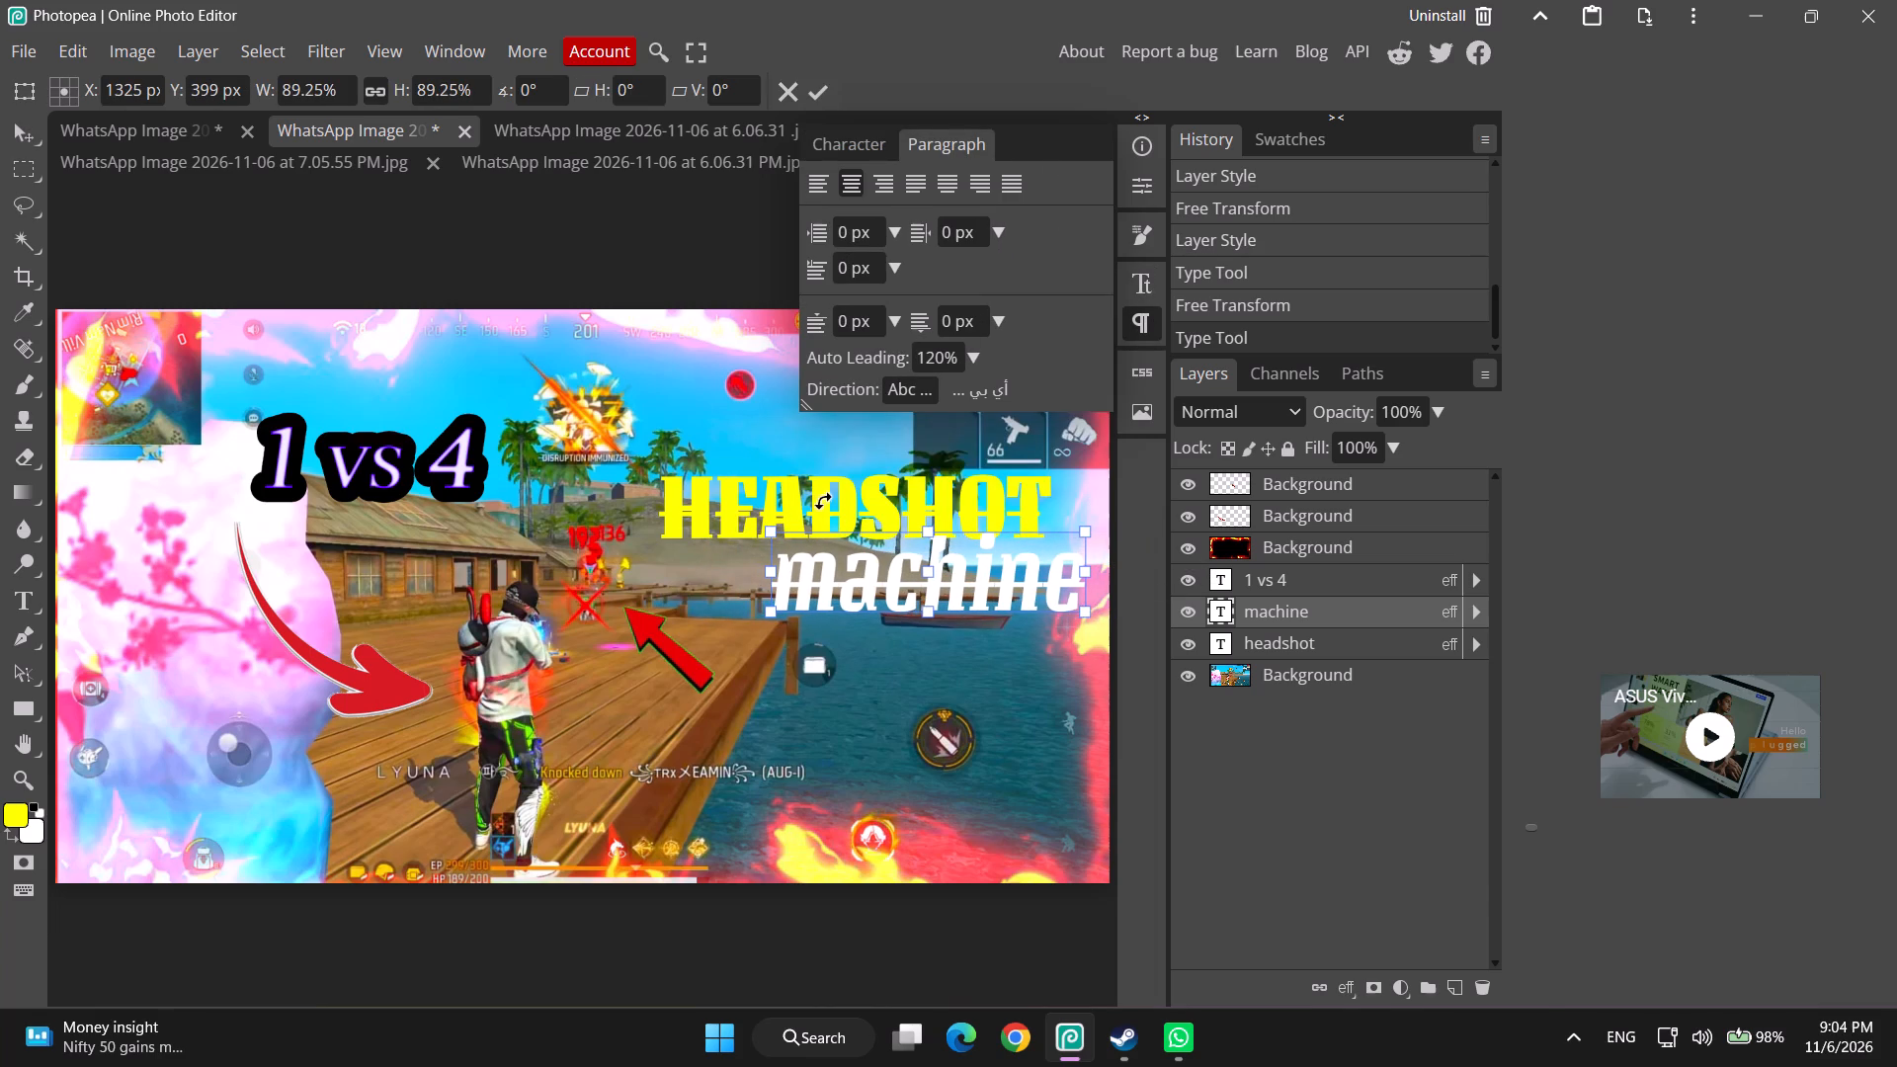
Open the layer style blending options of the "headshot" text layer.
left_click(1265, 640)
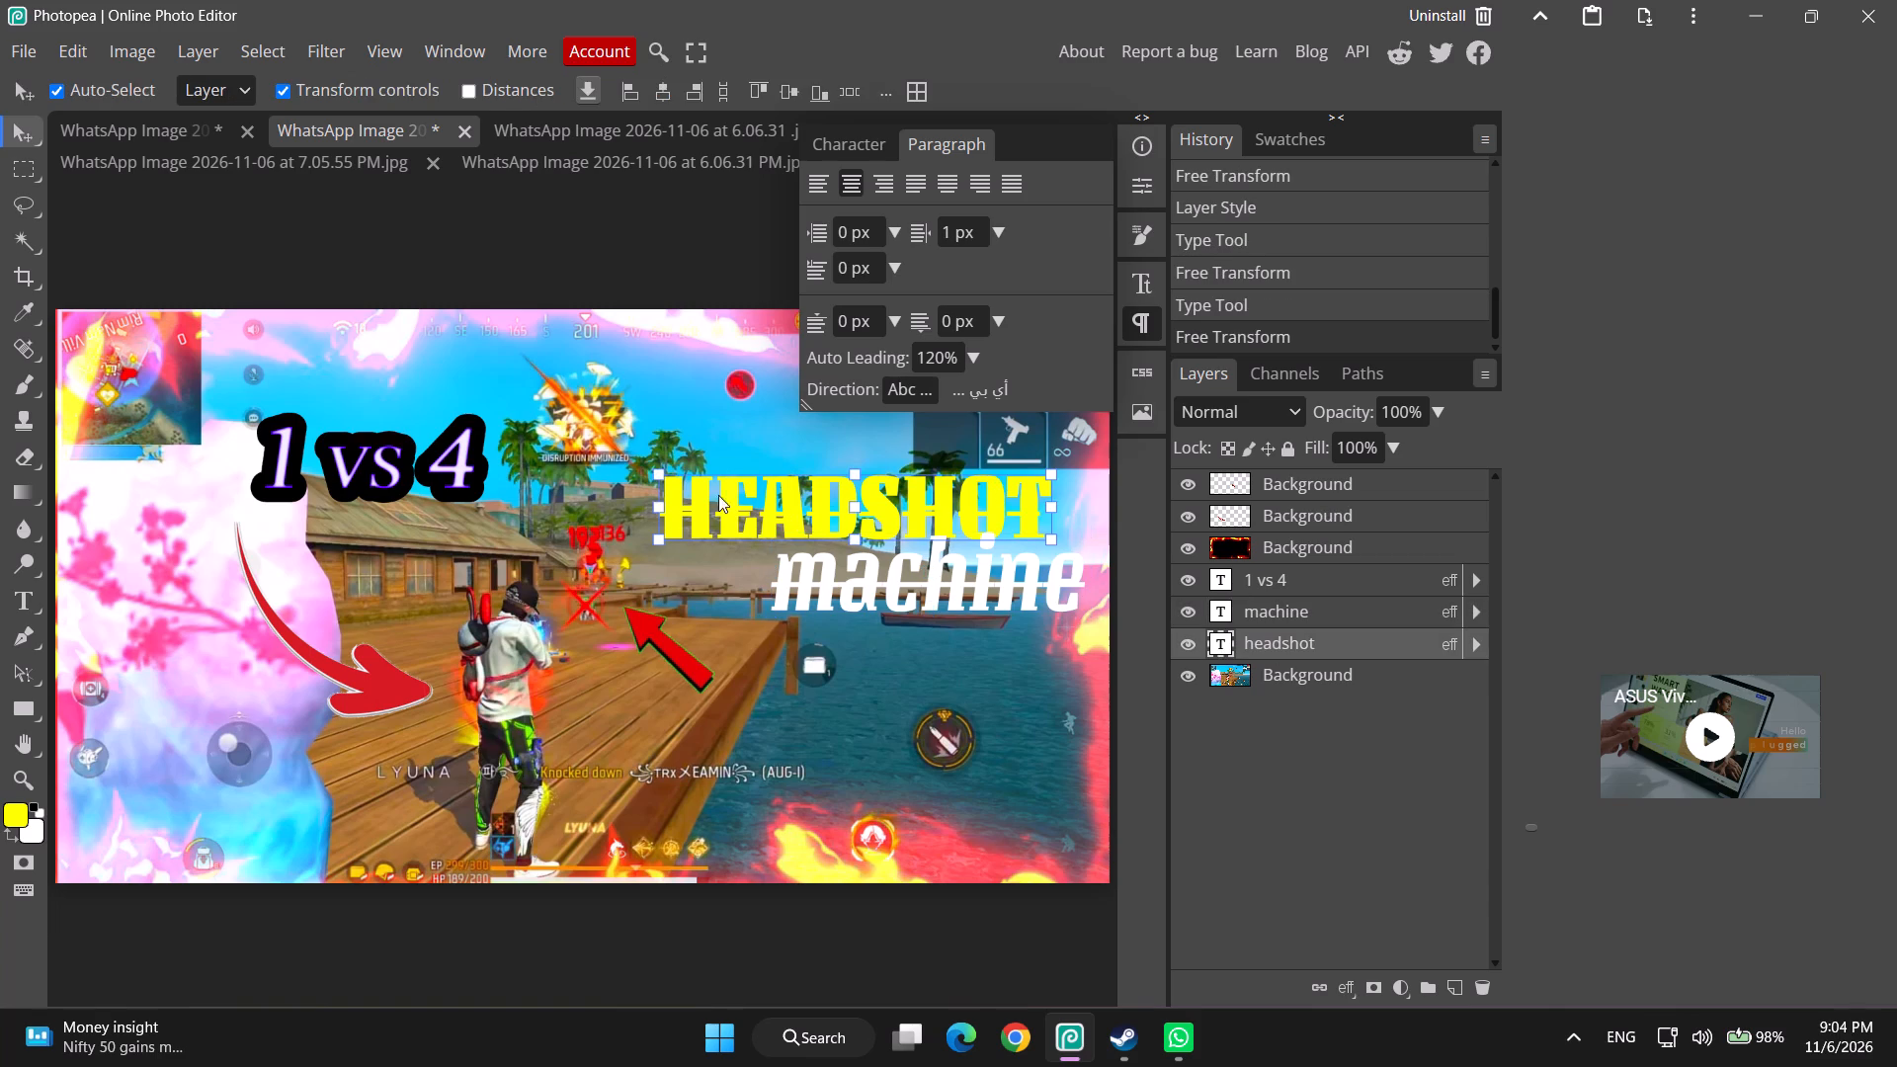
left_click(662, 474)
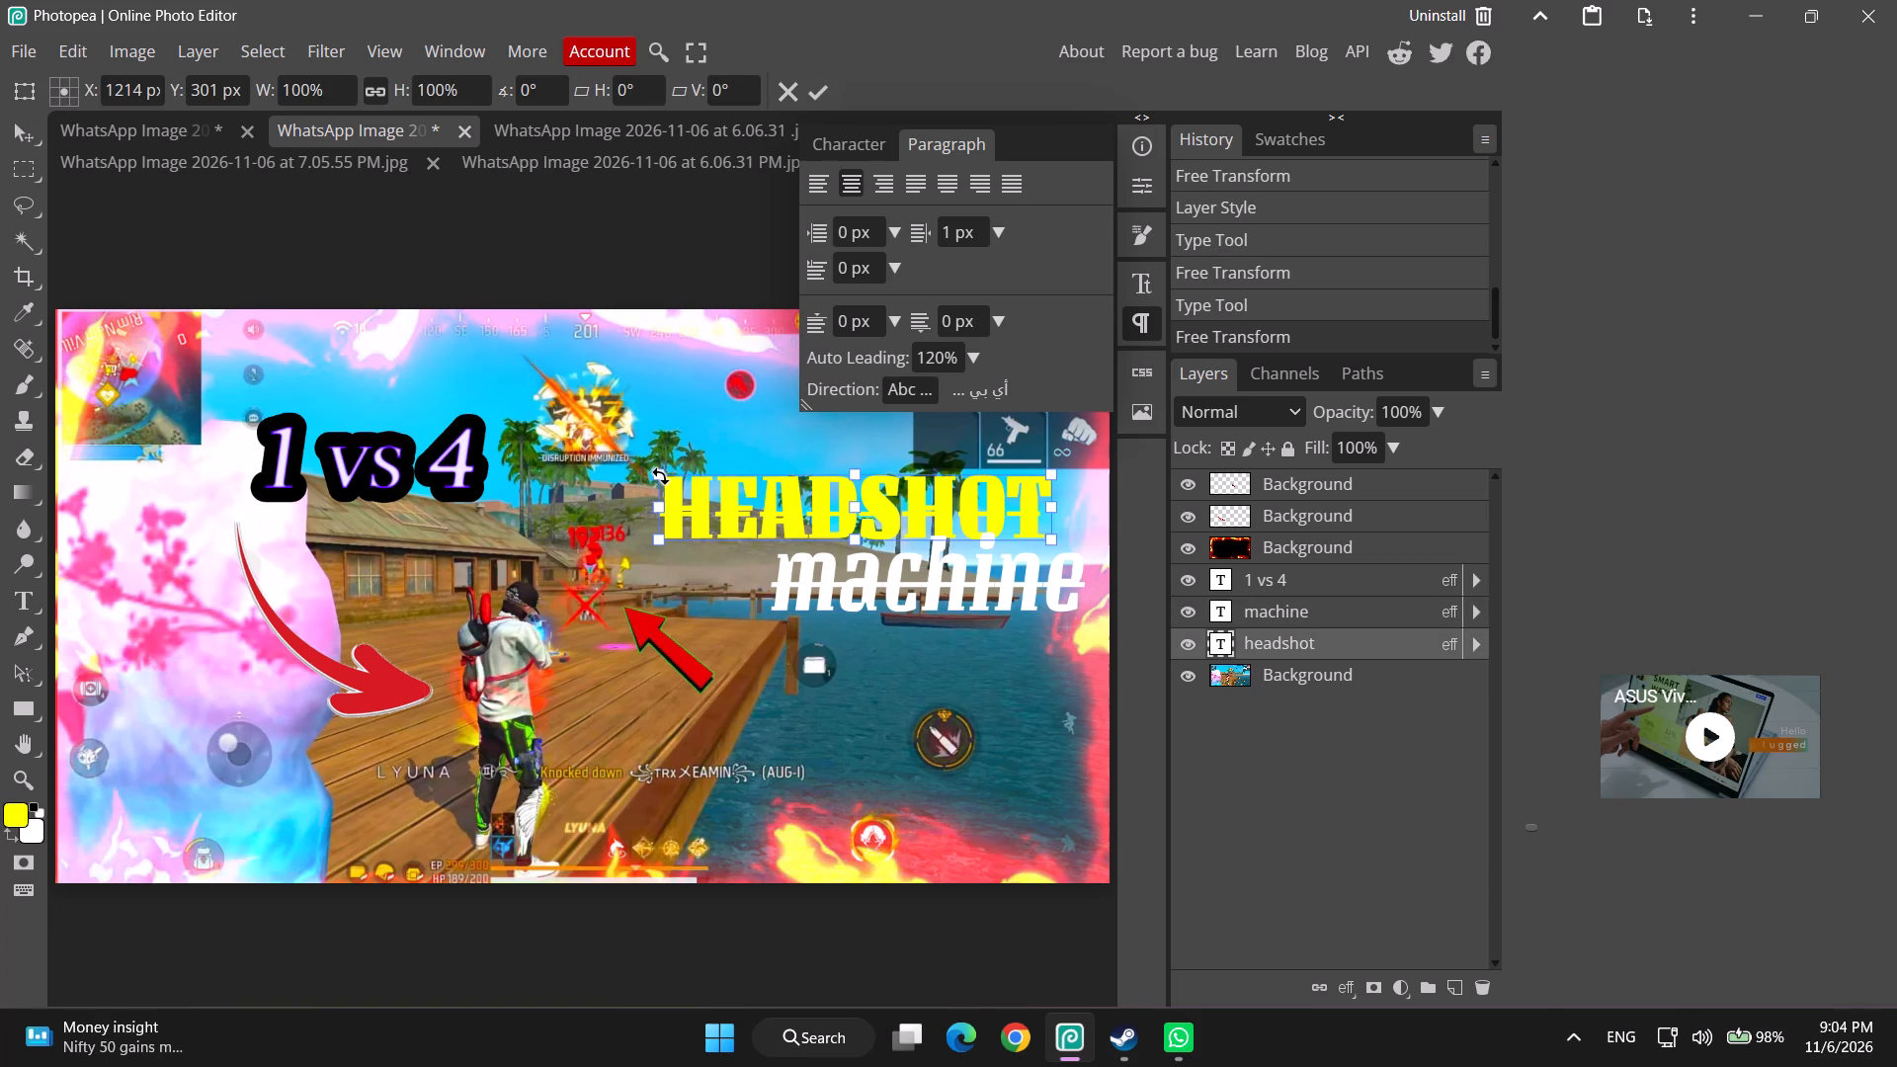
left_click(187, 45)
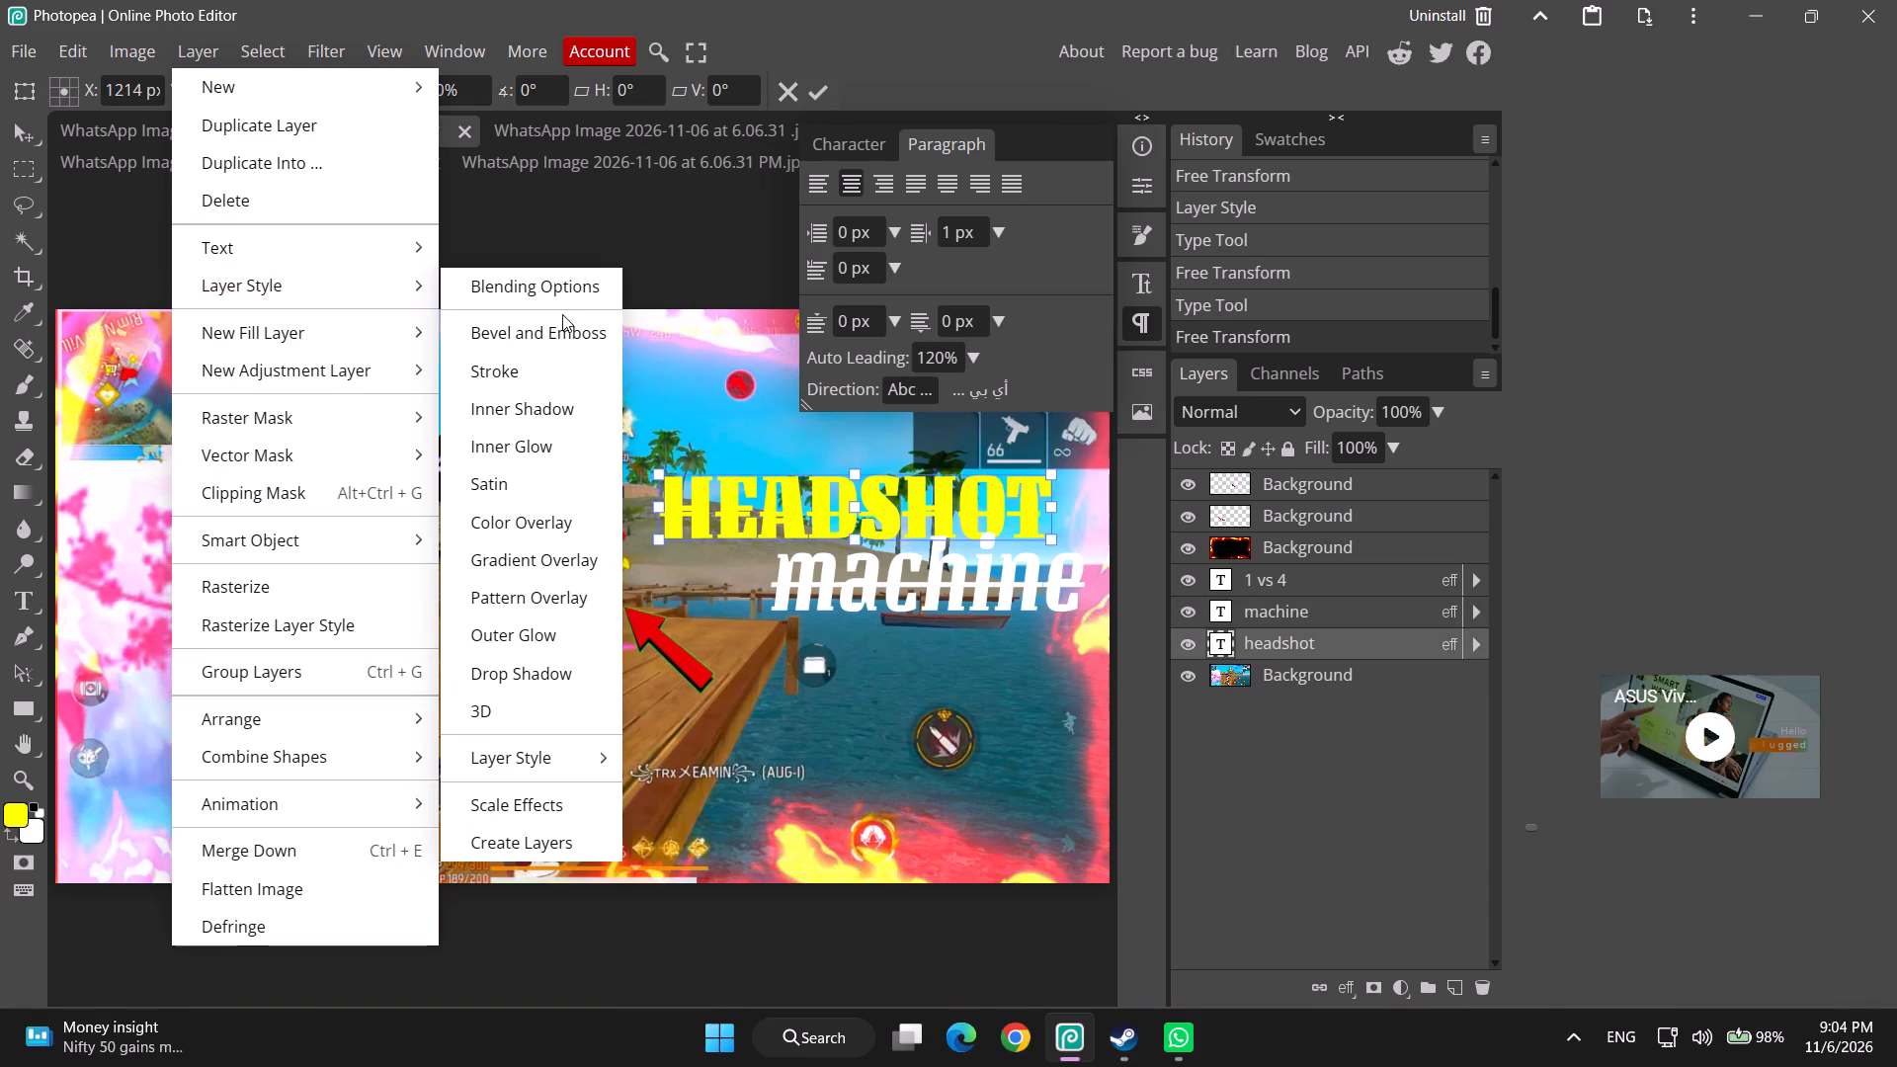
left_click(535, 285)
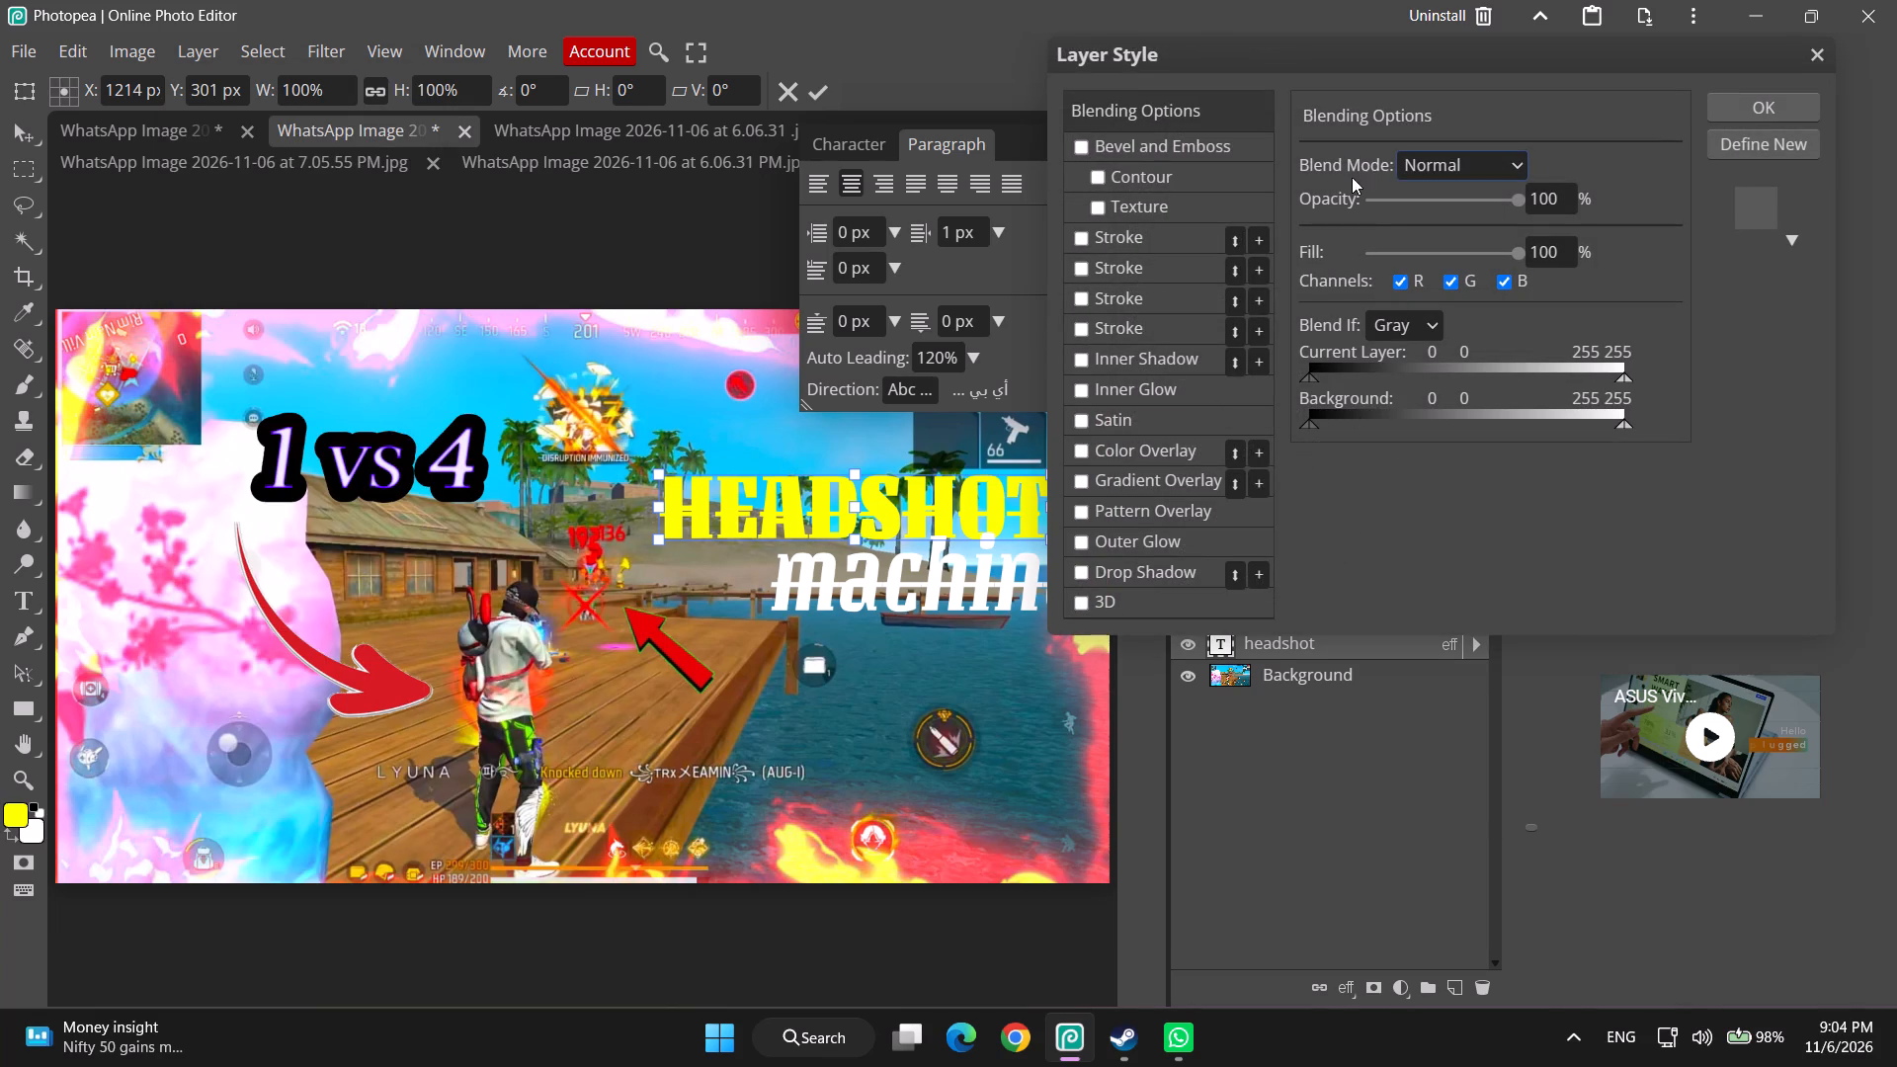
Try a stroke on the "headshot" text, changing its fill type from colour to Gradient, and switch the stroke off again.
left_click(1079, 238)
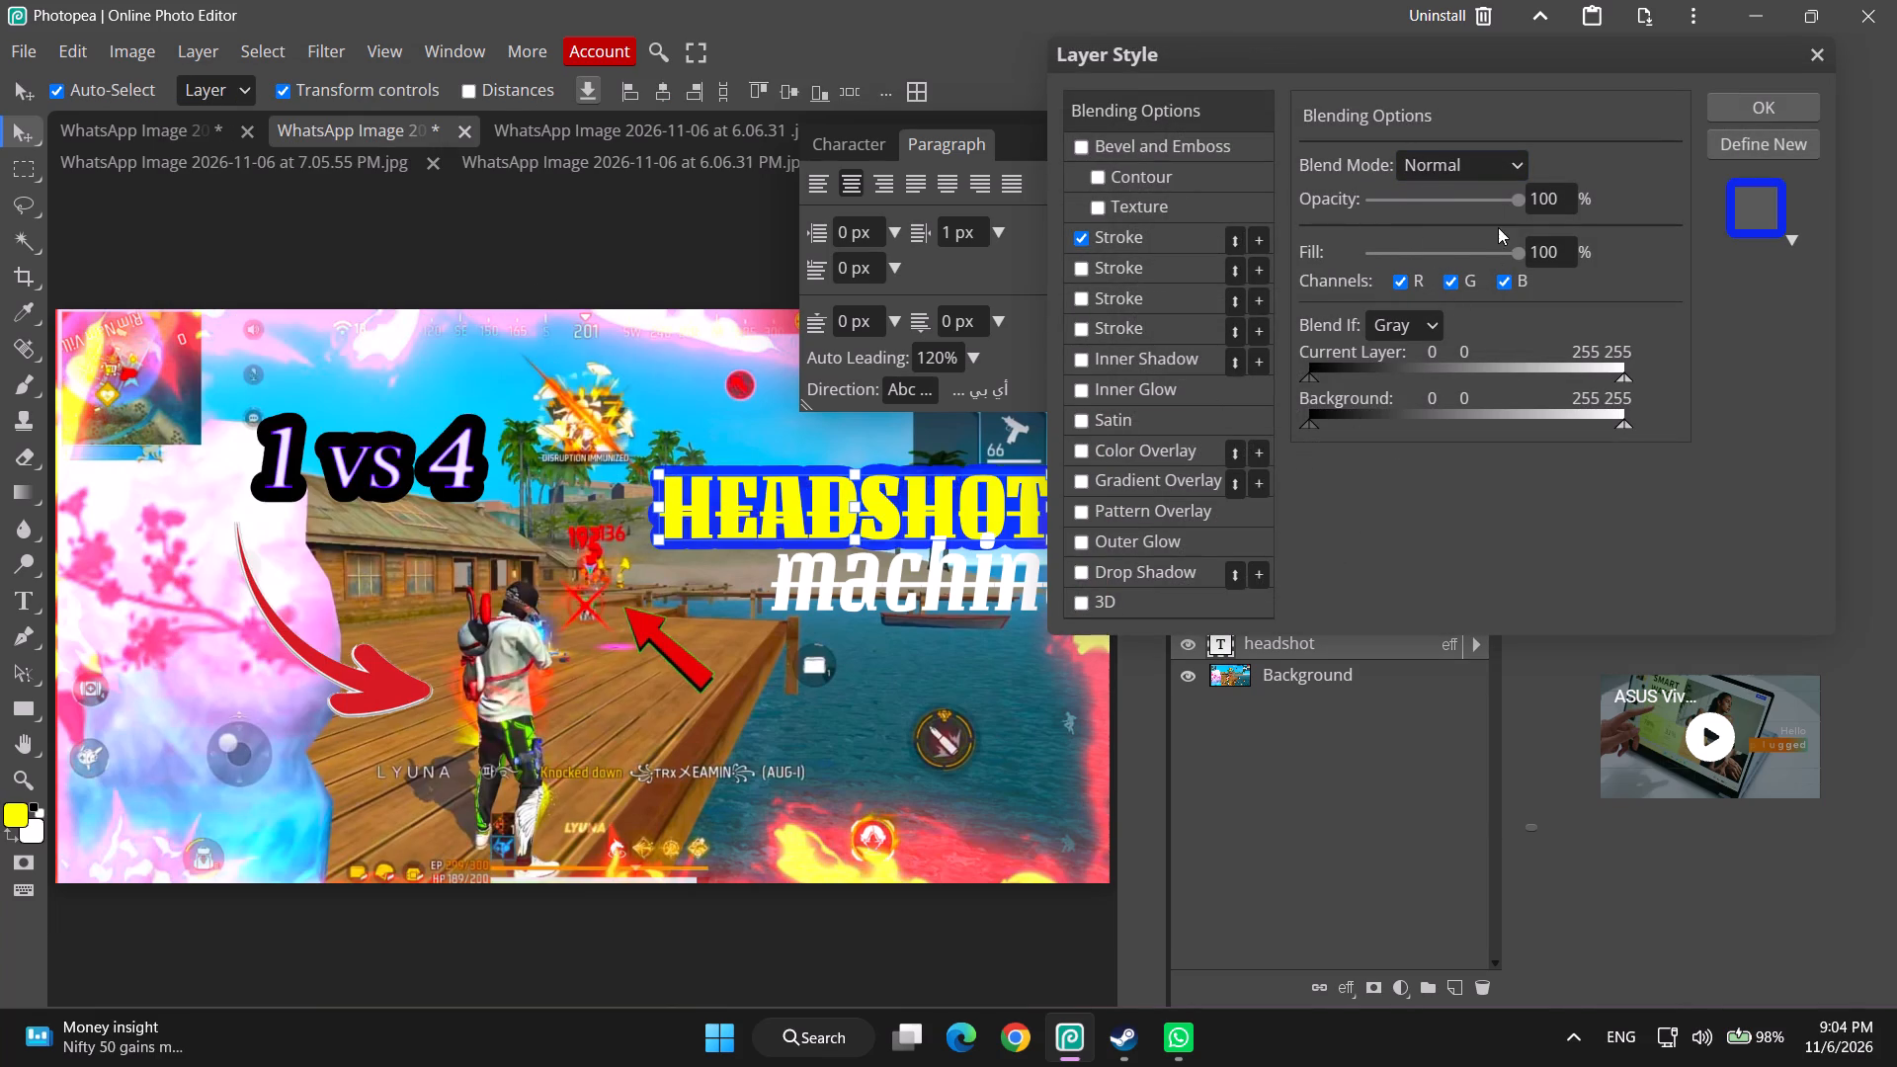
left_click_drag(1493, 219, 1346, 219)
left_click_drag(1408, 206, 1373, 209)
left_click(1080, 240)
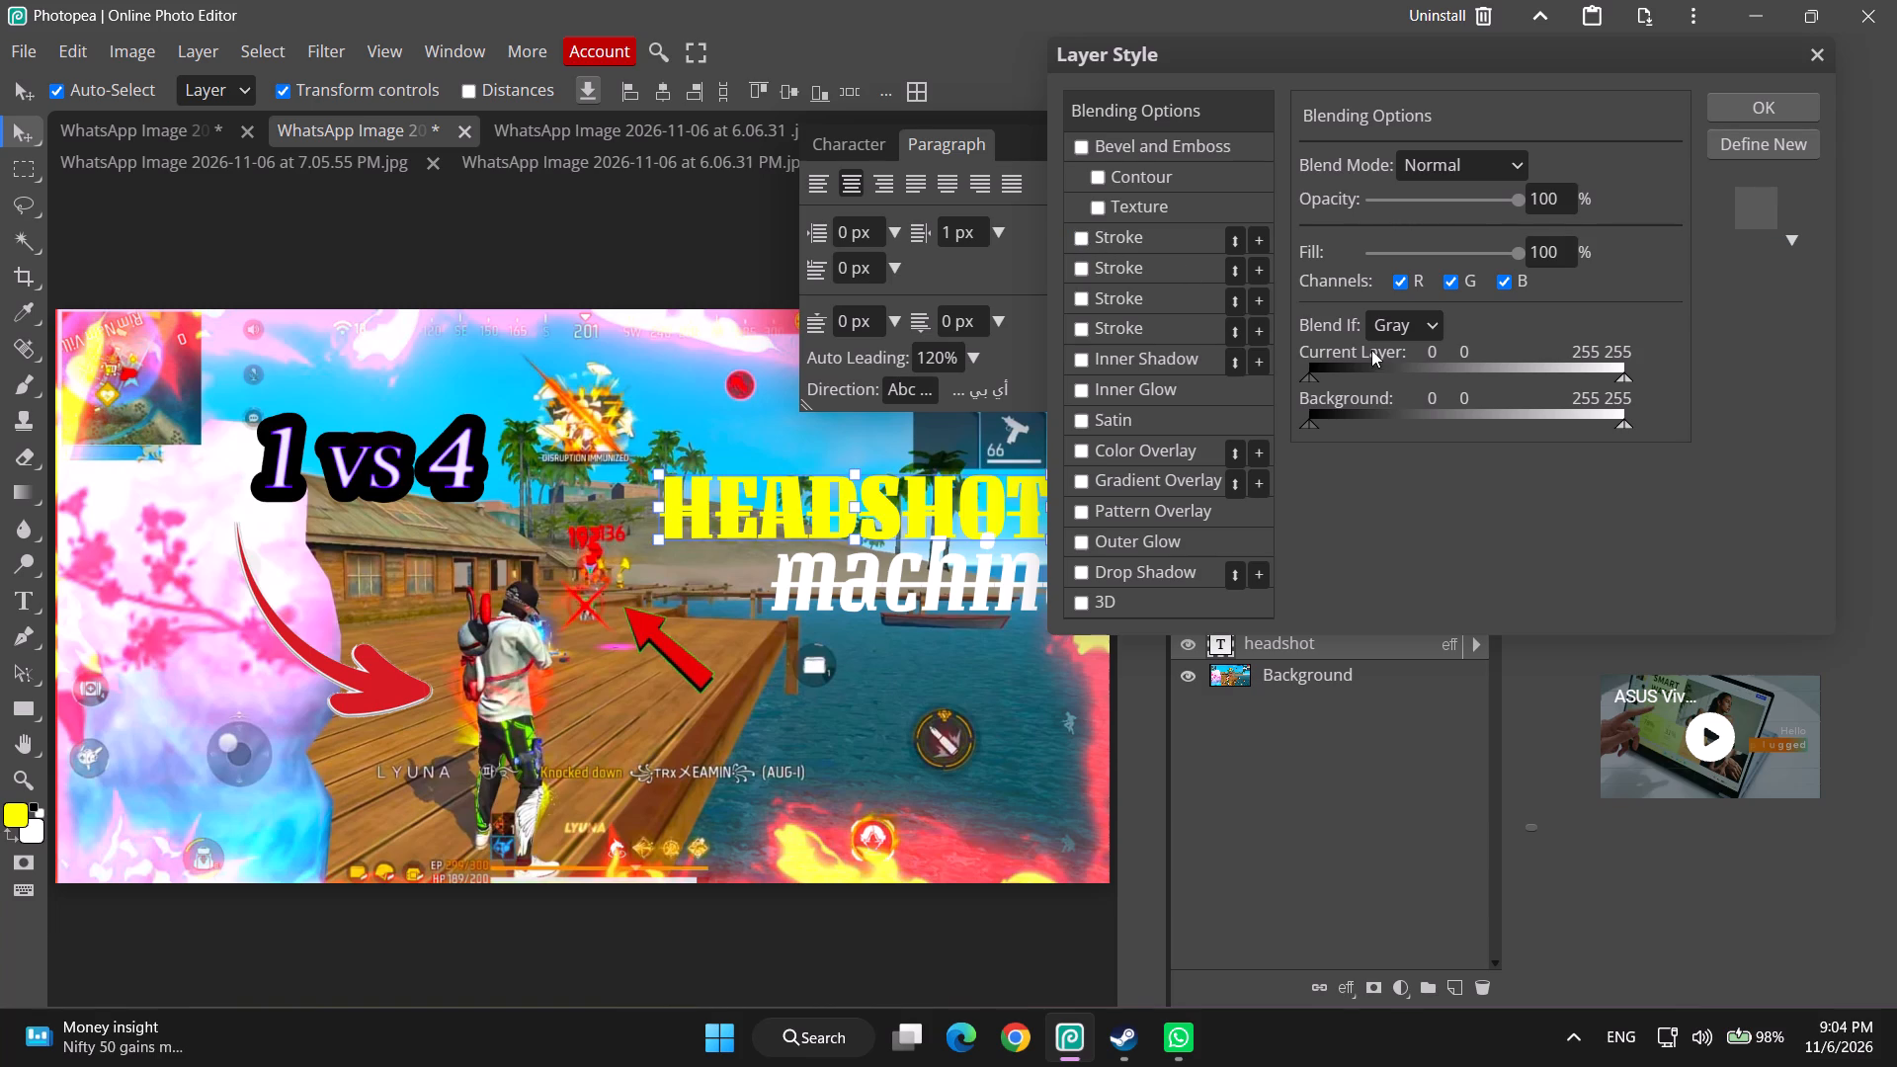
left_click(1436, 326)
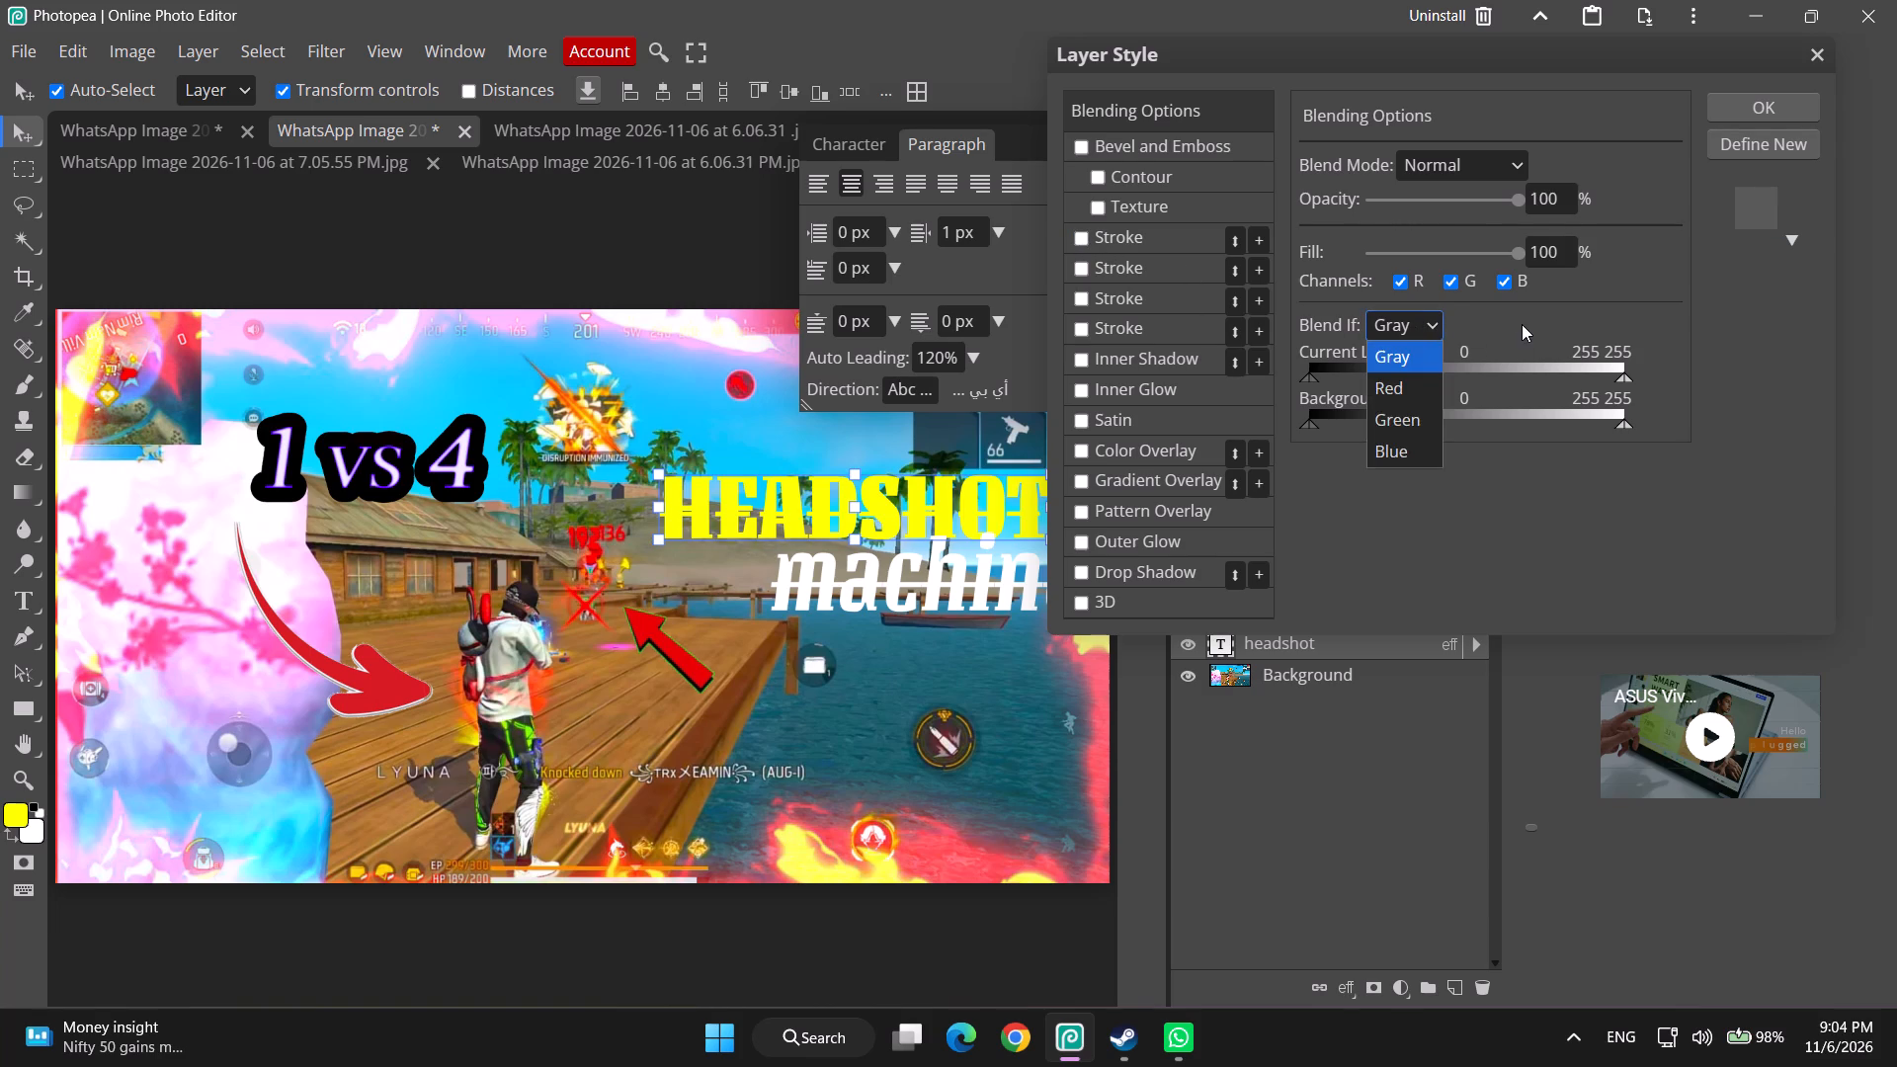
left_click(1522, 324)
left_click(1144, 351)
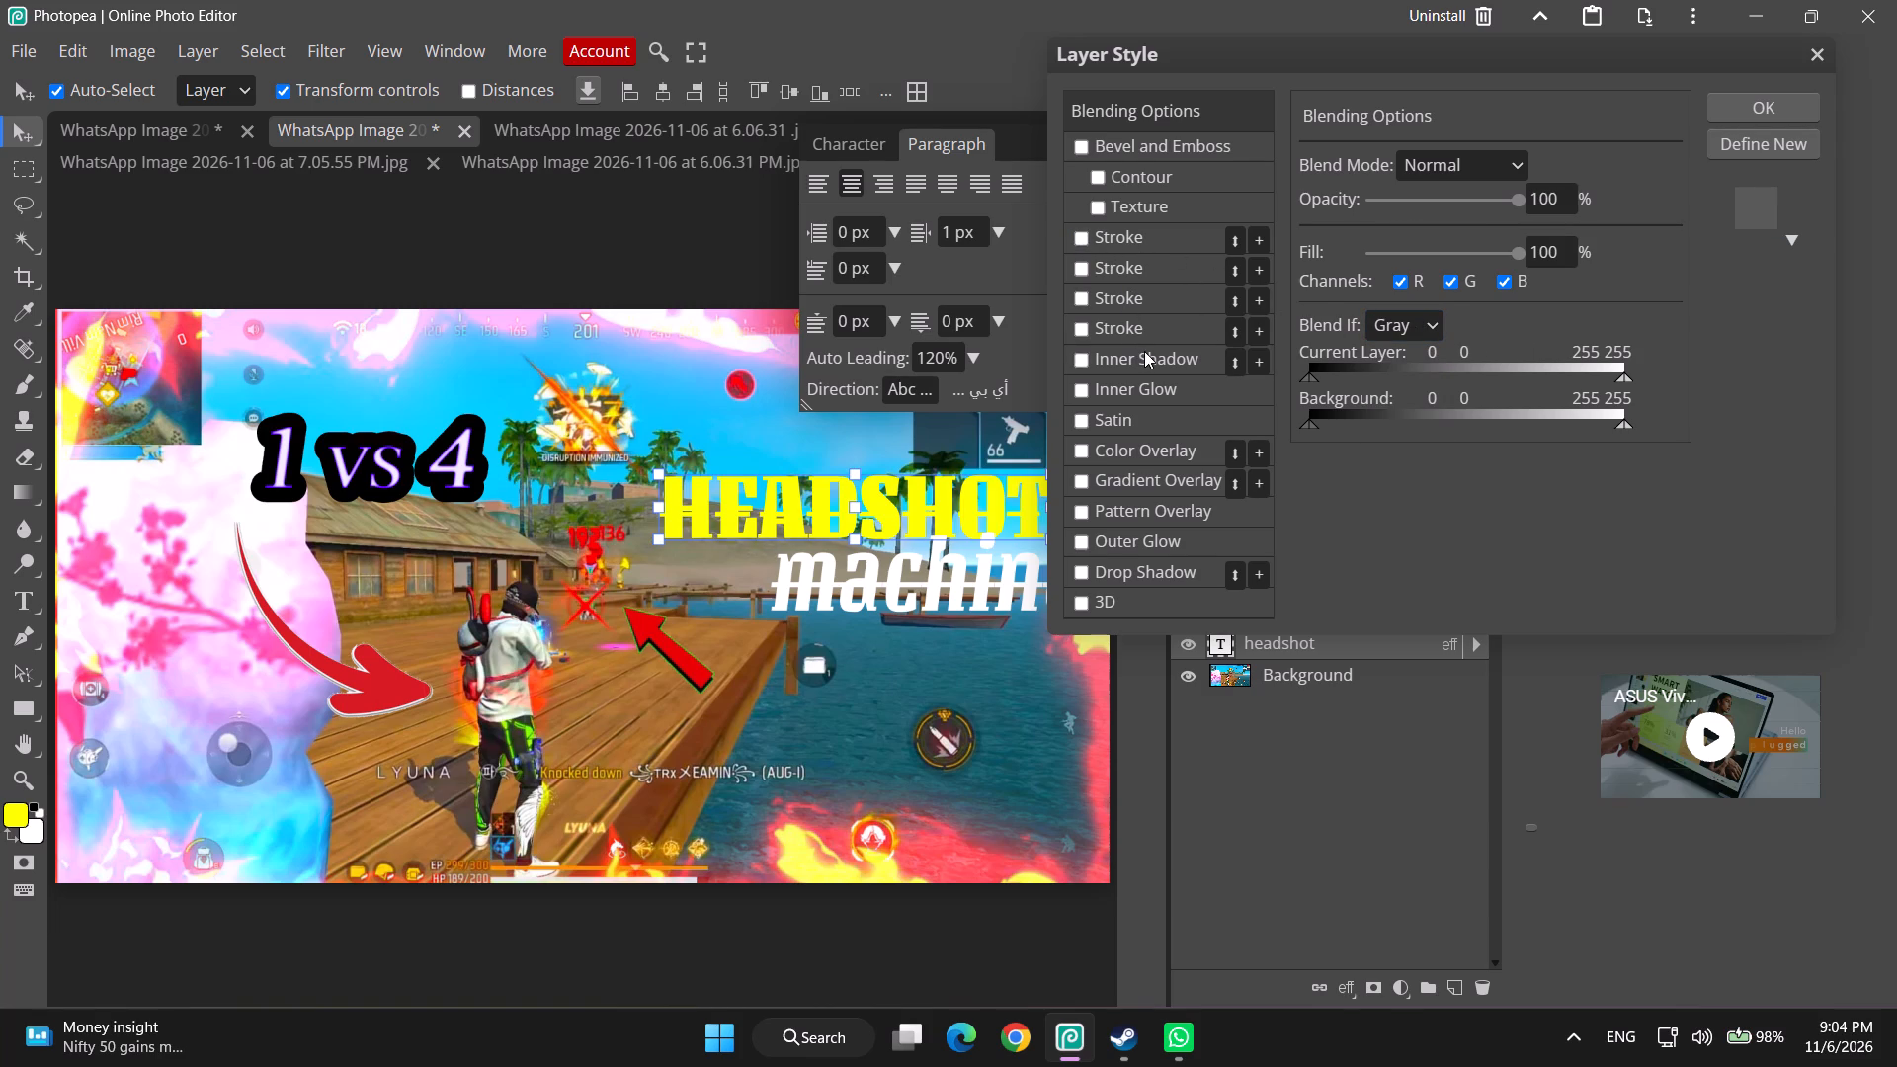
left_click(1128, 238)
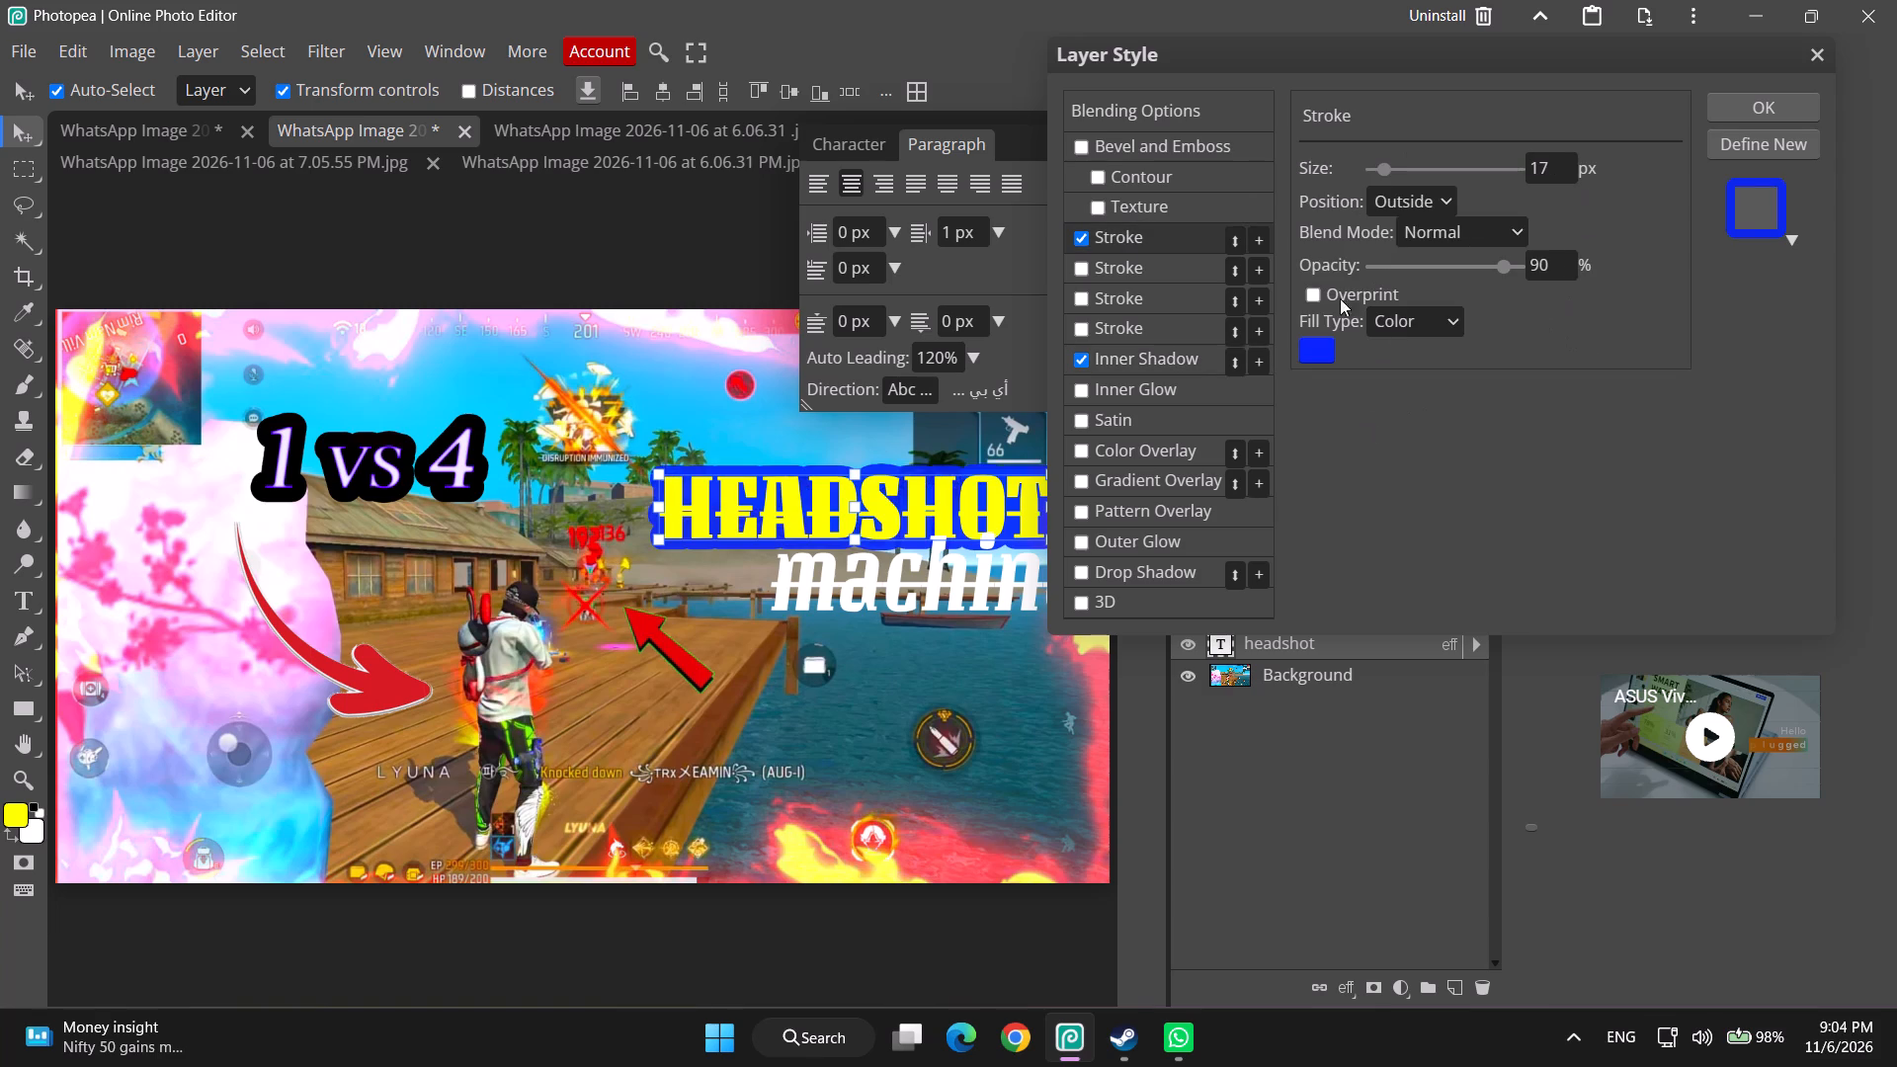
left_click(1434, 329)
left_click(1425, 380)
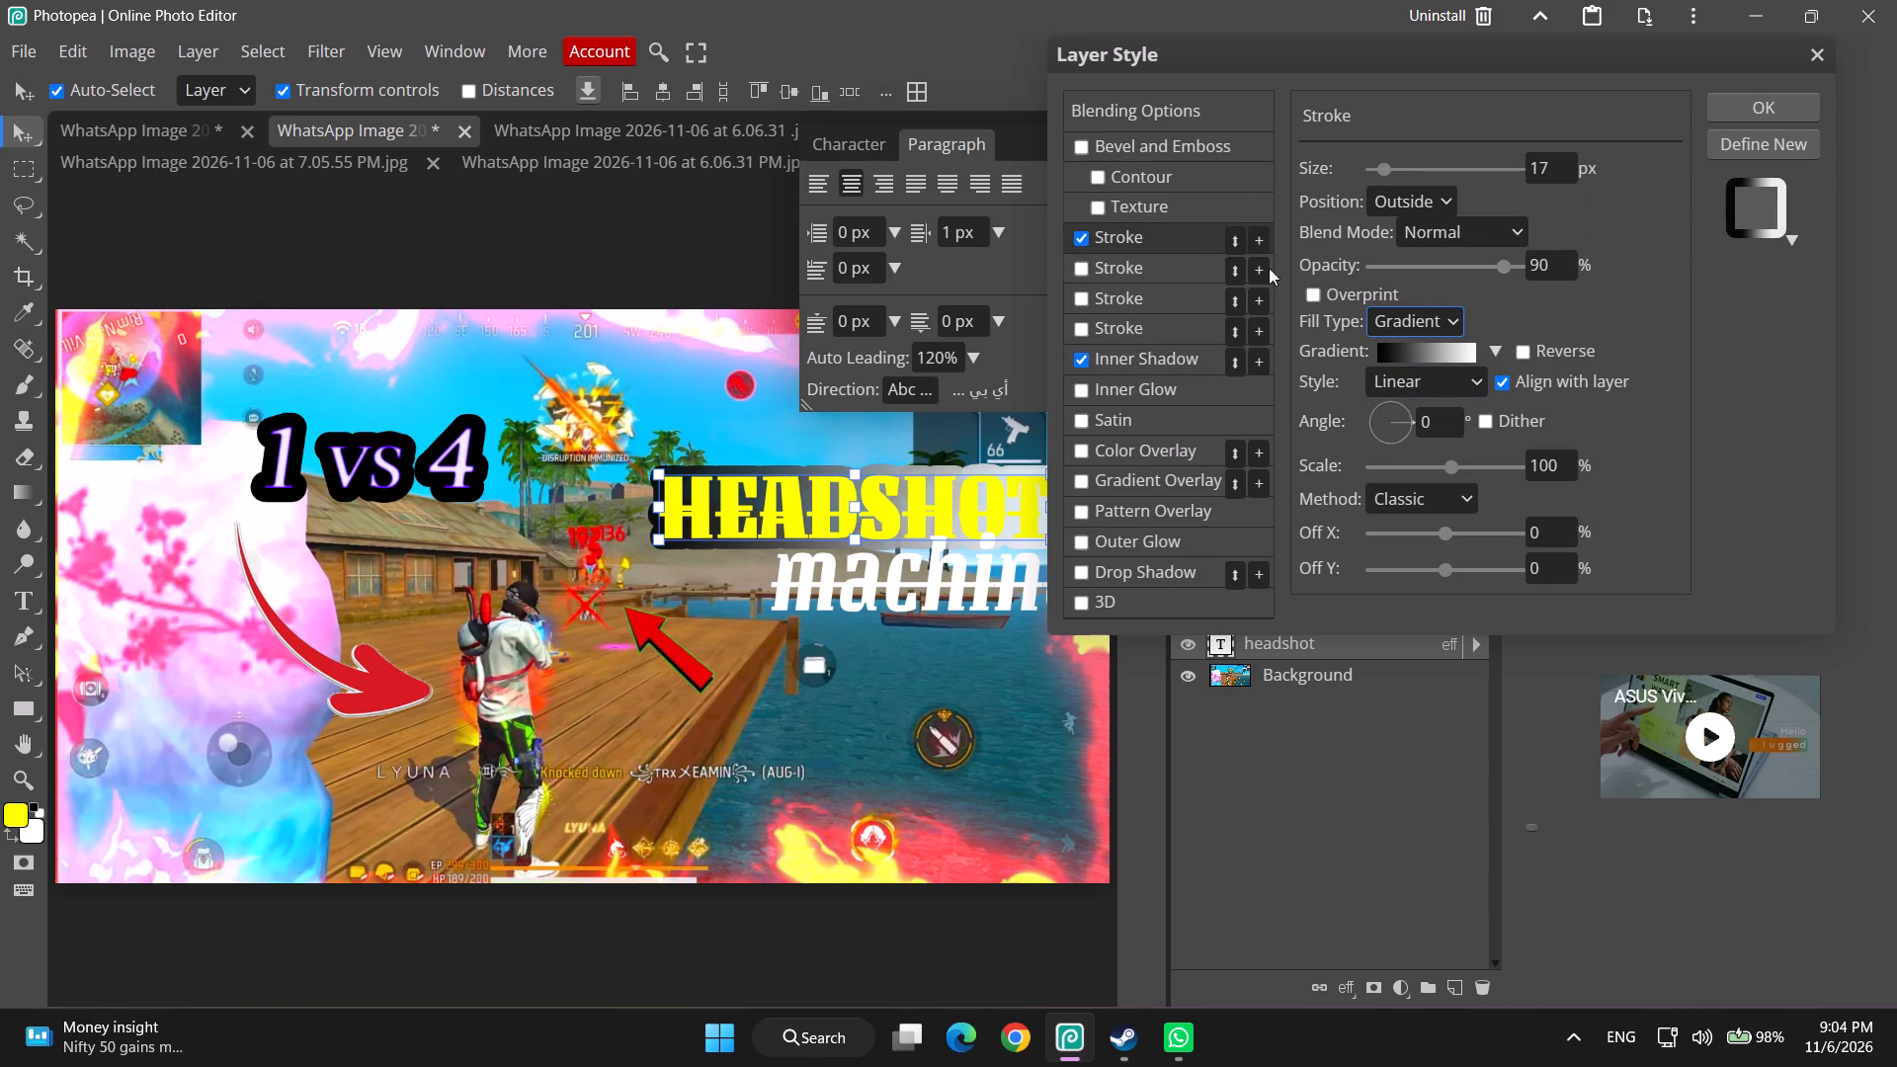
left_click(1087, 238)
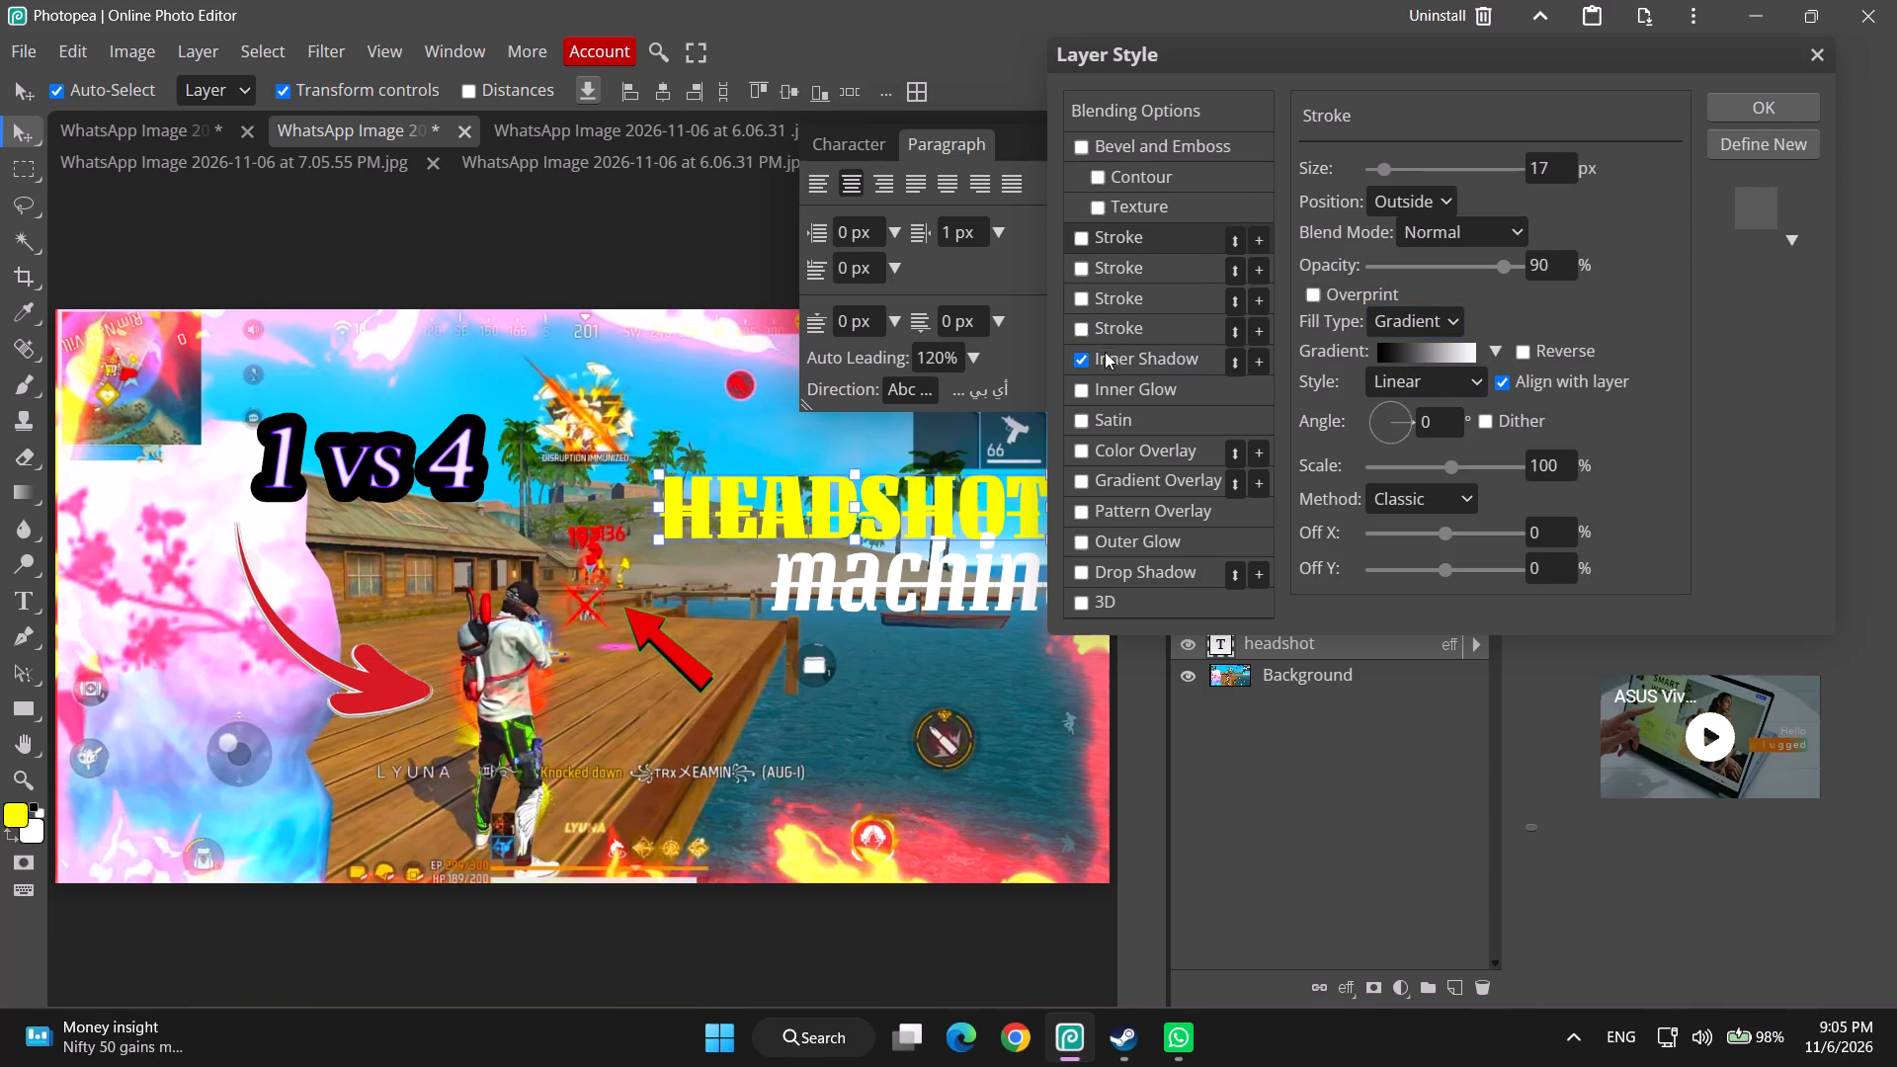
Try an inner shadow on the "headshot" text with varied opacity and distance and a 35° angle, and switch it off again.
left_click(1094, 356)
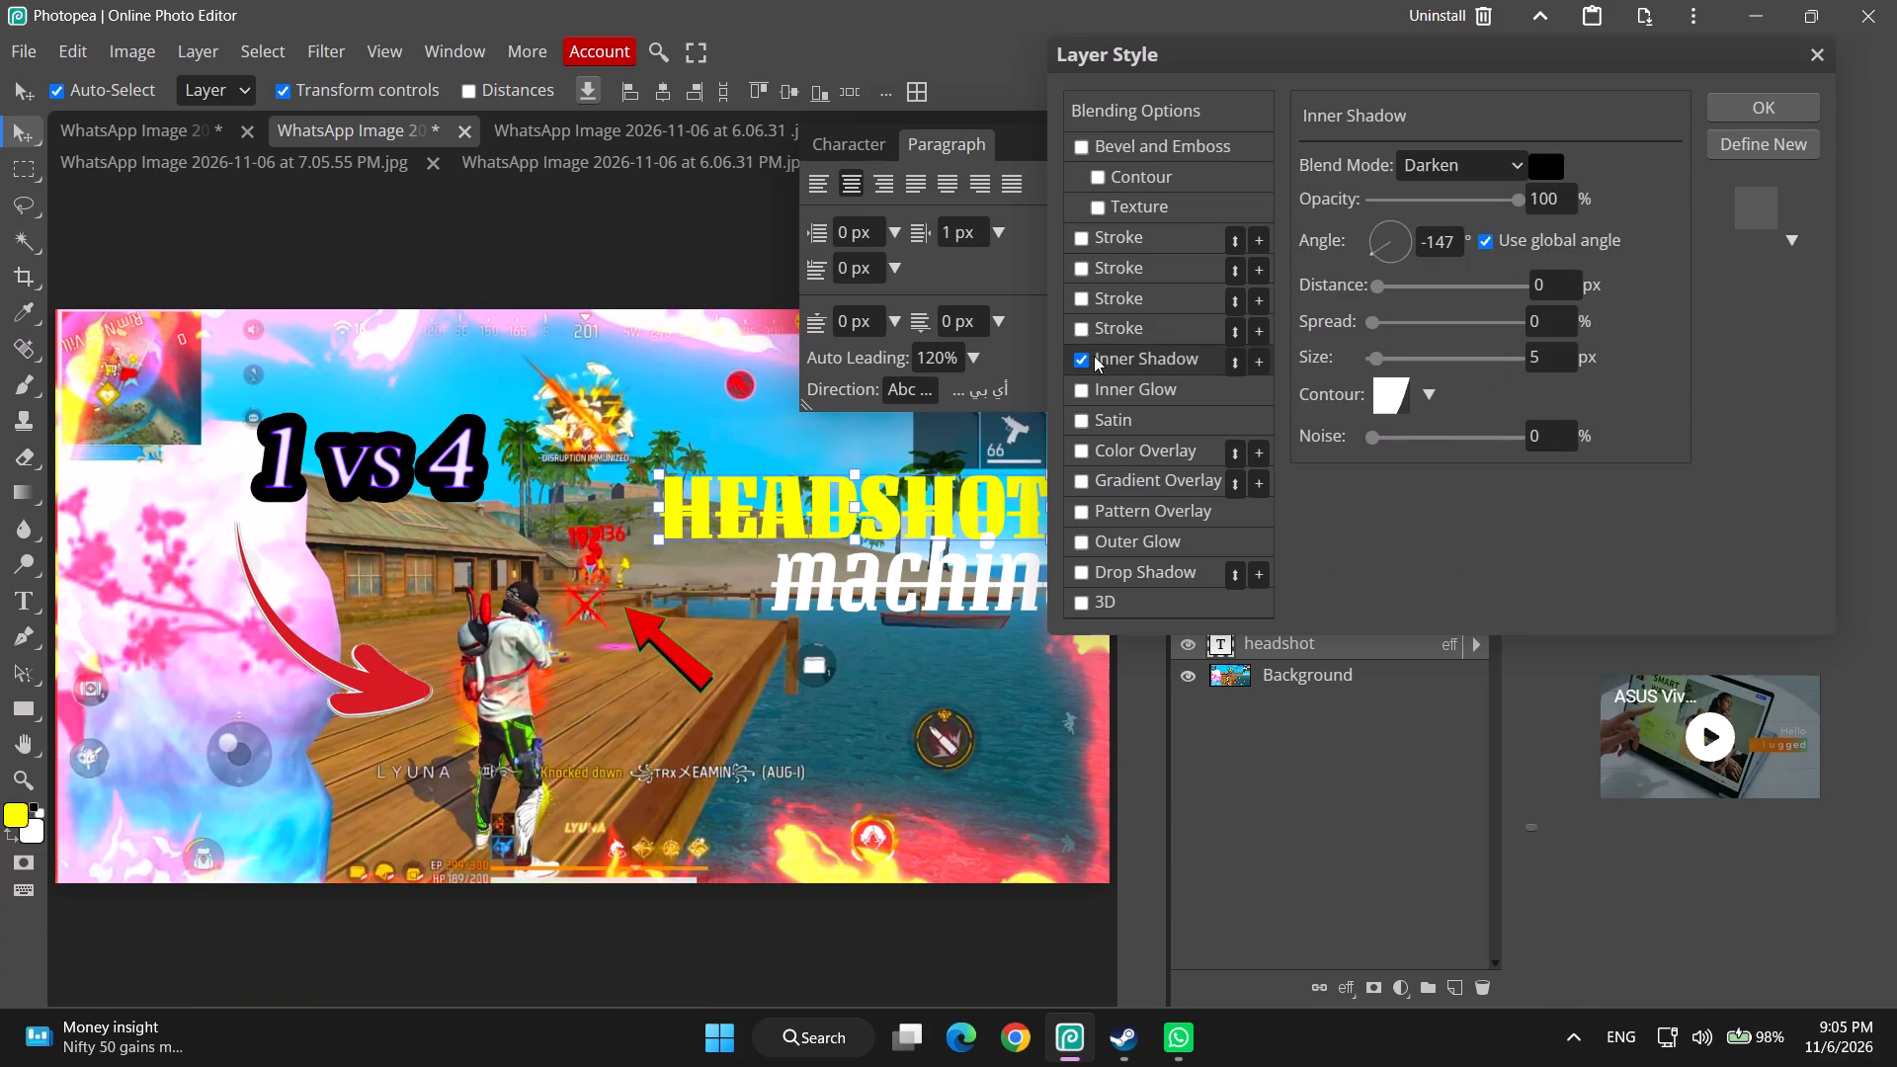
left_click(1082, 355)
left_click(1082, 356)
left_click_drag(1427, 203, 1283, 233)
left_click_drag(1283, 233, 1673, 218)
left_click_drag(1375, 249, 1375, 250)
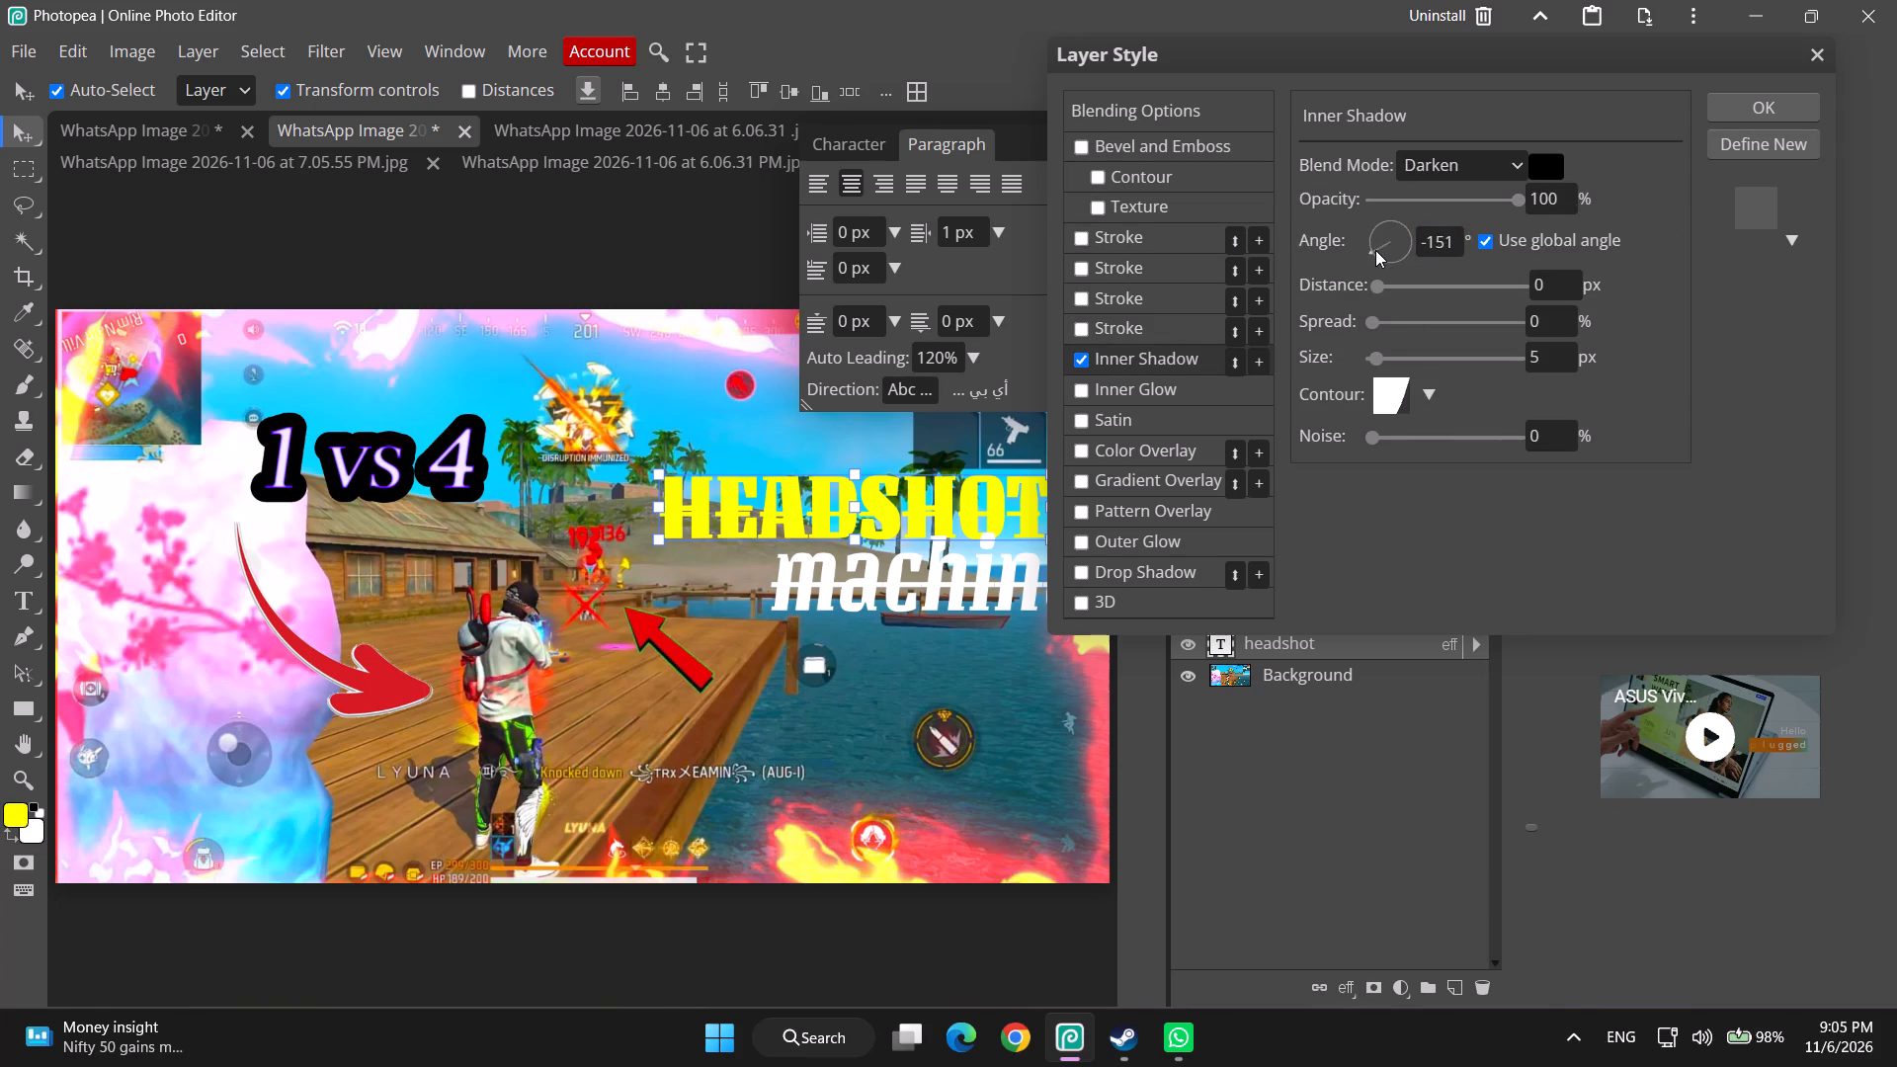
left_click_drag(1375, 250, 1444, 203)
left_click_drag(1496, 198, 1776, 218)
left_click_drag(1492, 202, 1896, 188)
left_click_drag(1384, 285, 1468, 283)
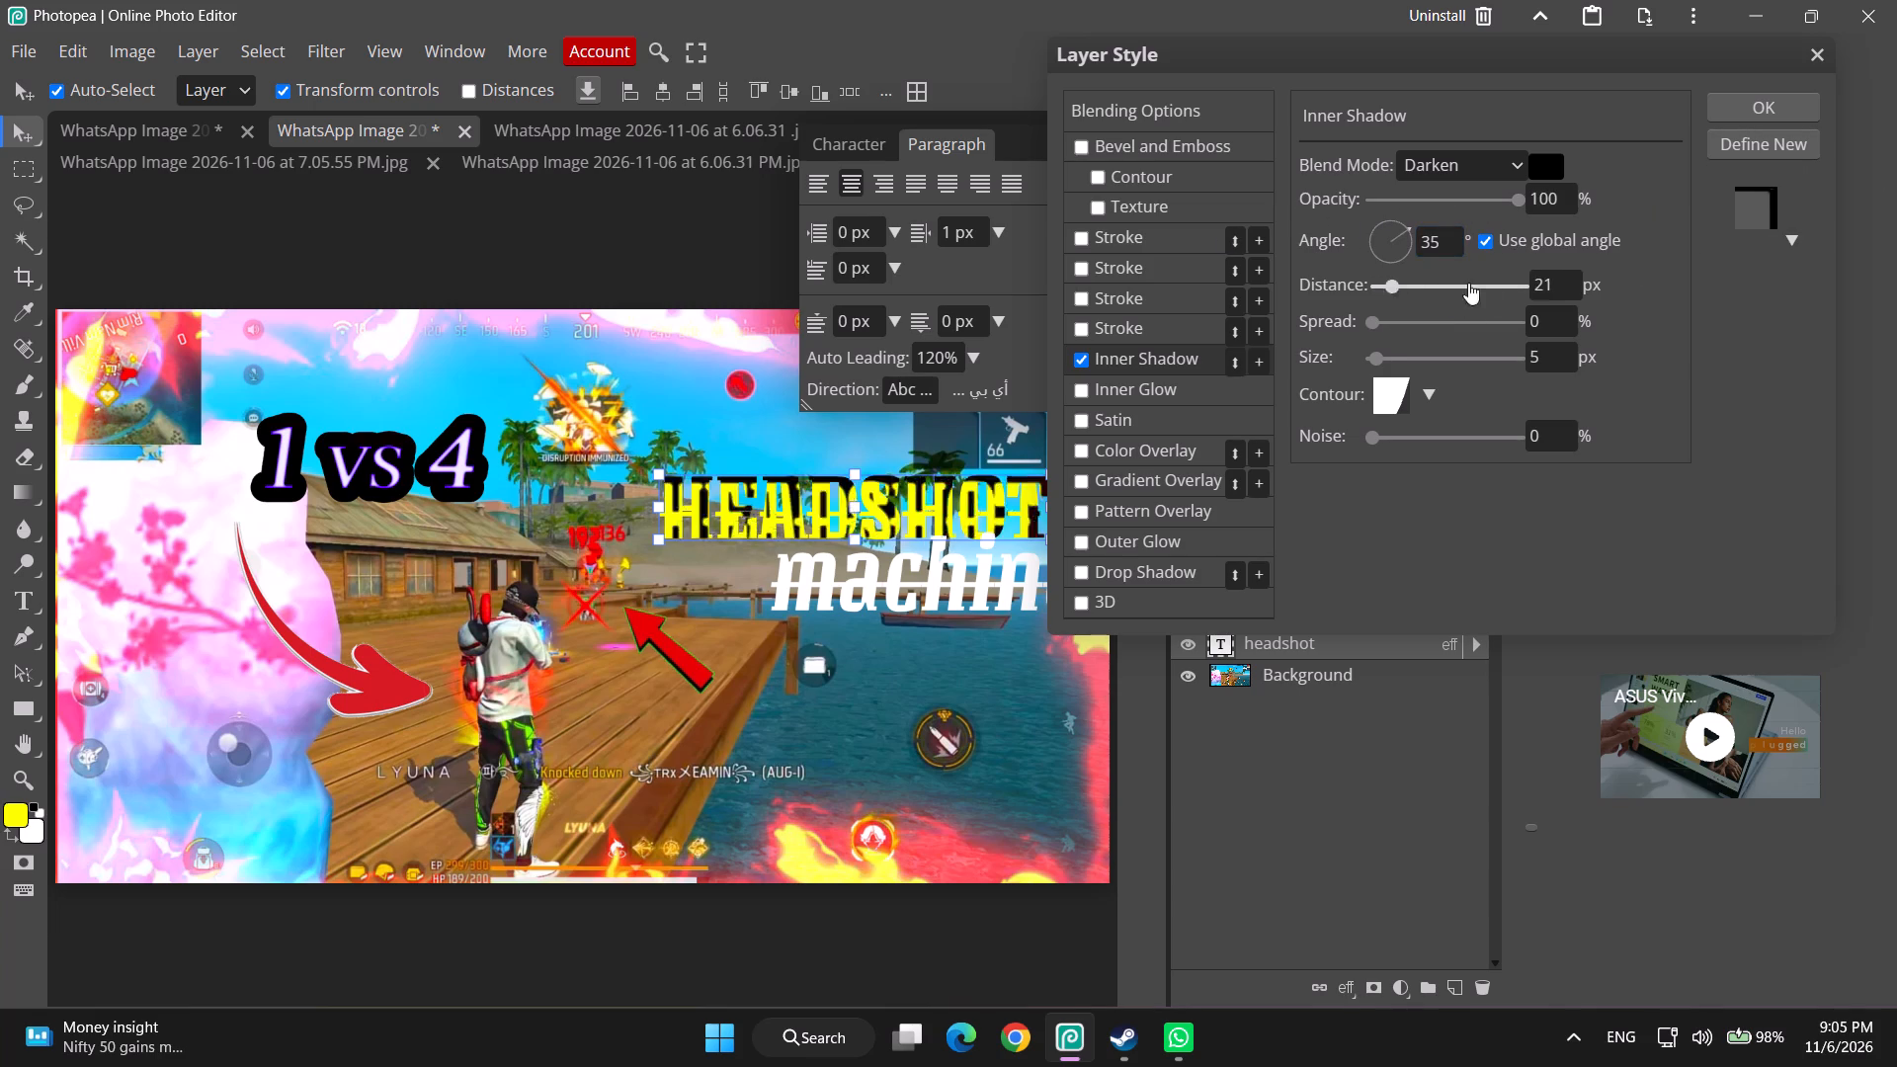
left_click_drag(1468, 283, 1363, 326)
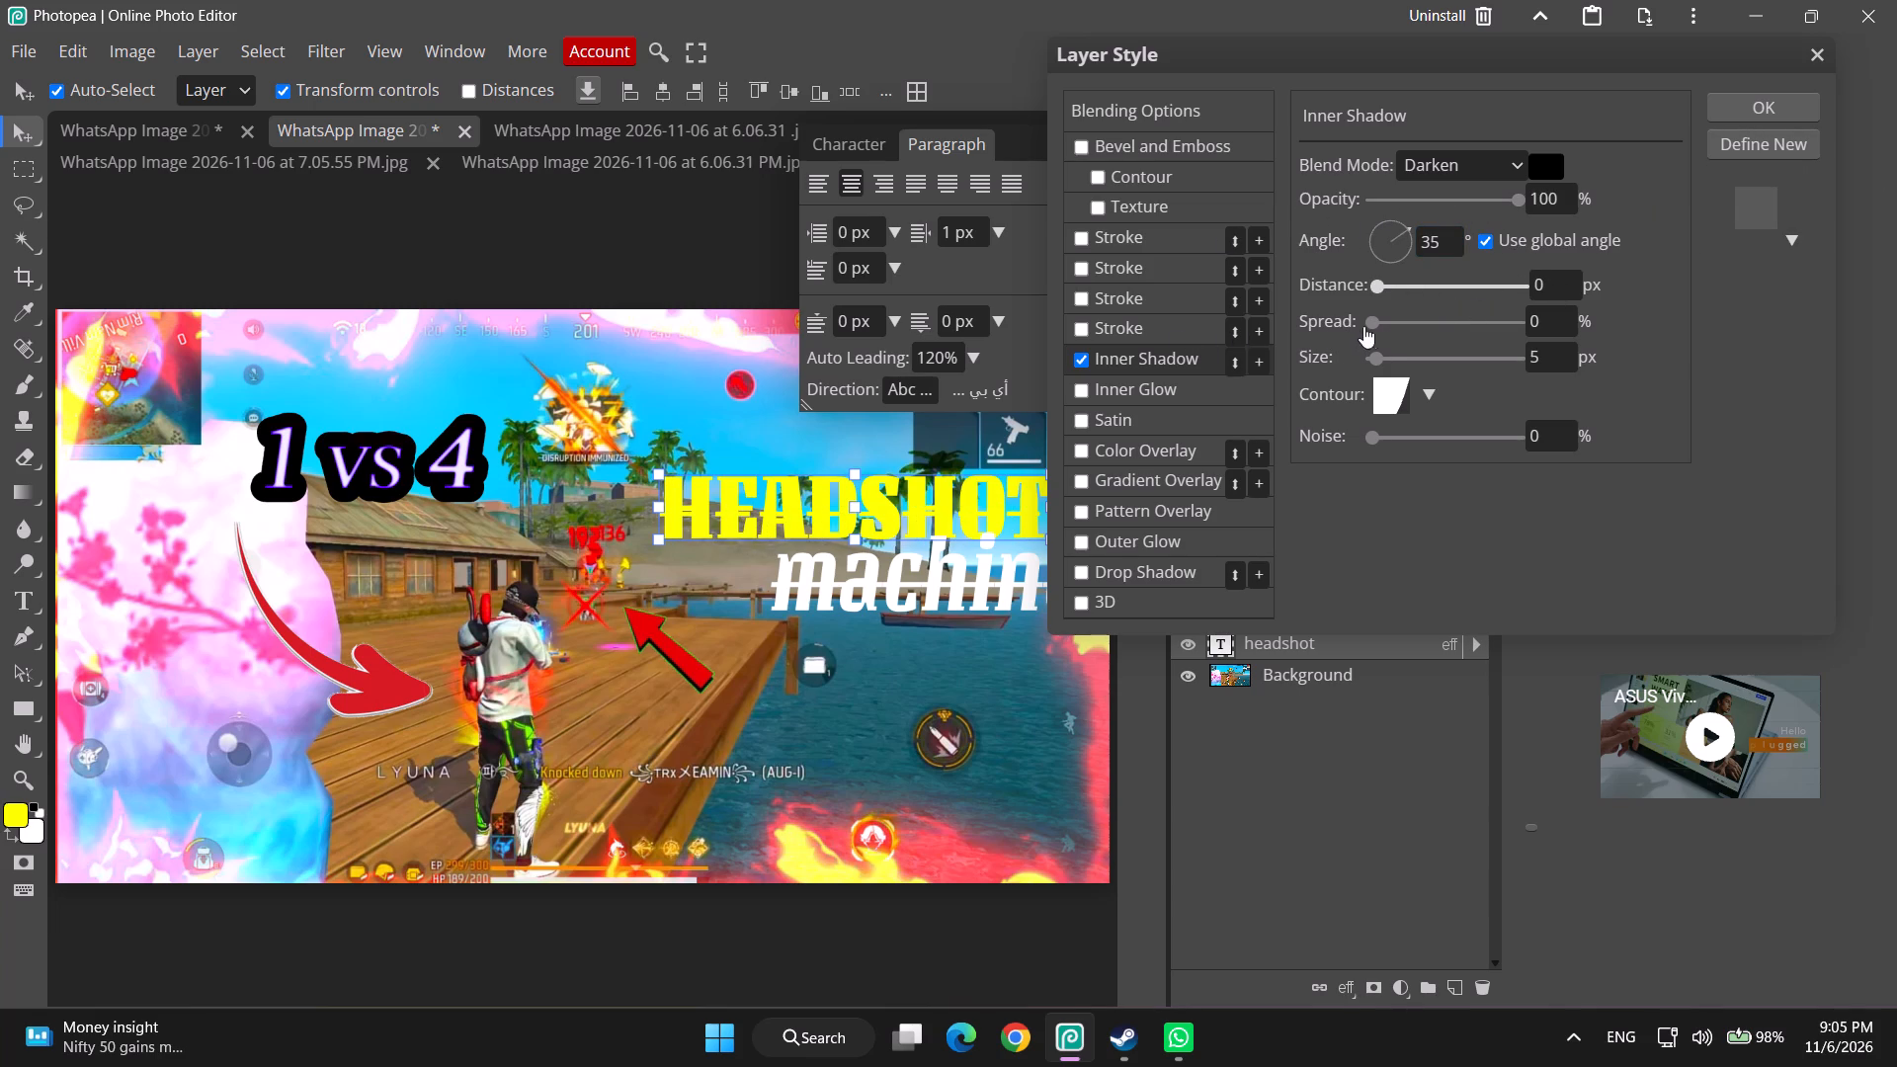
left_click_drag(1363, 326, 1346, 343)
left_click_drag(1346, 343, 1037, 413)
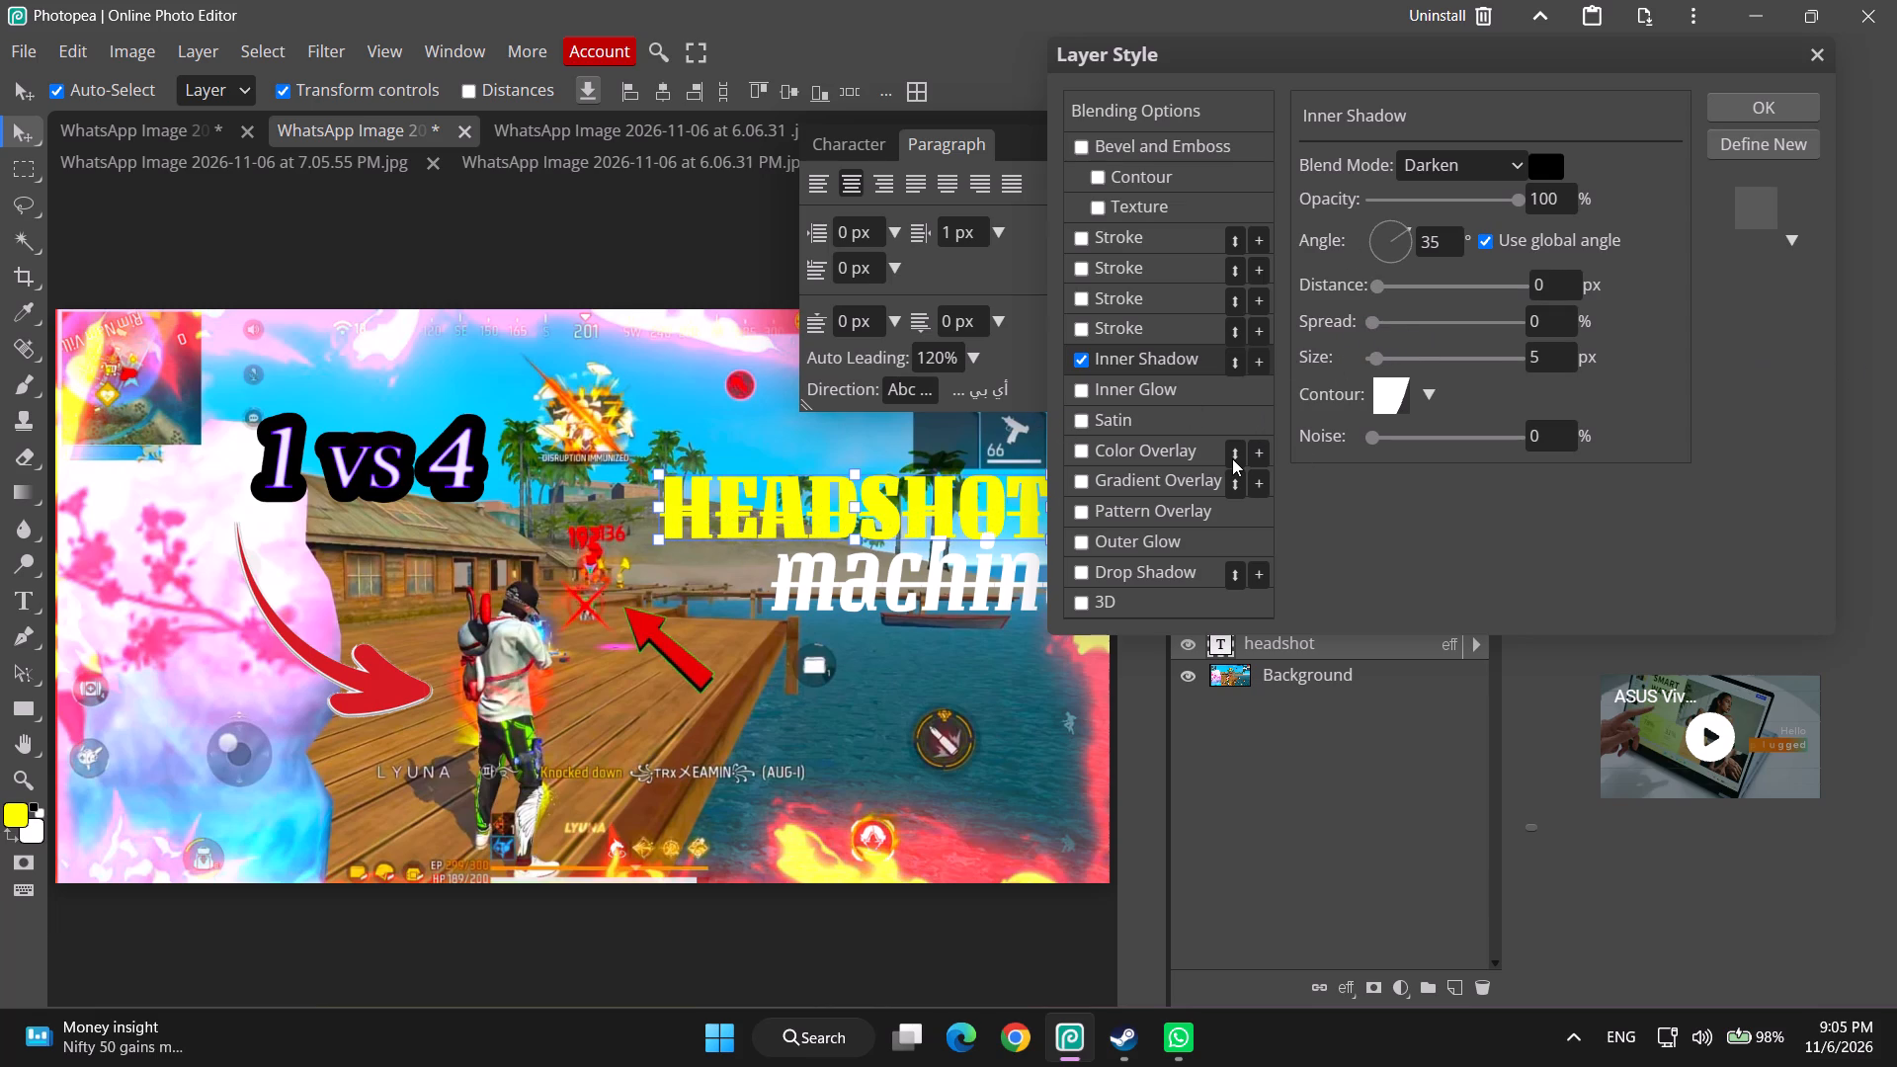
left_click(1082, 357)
Enable the Inner Glow, Satin and Color Overlay effects on the "headshot" text.
left_click(1145, 391)
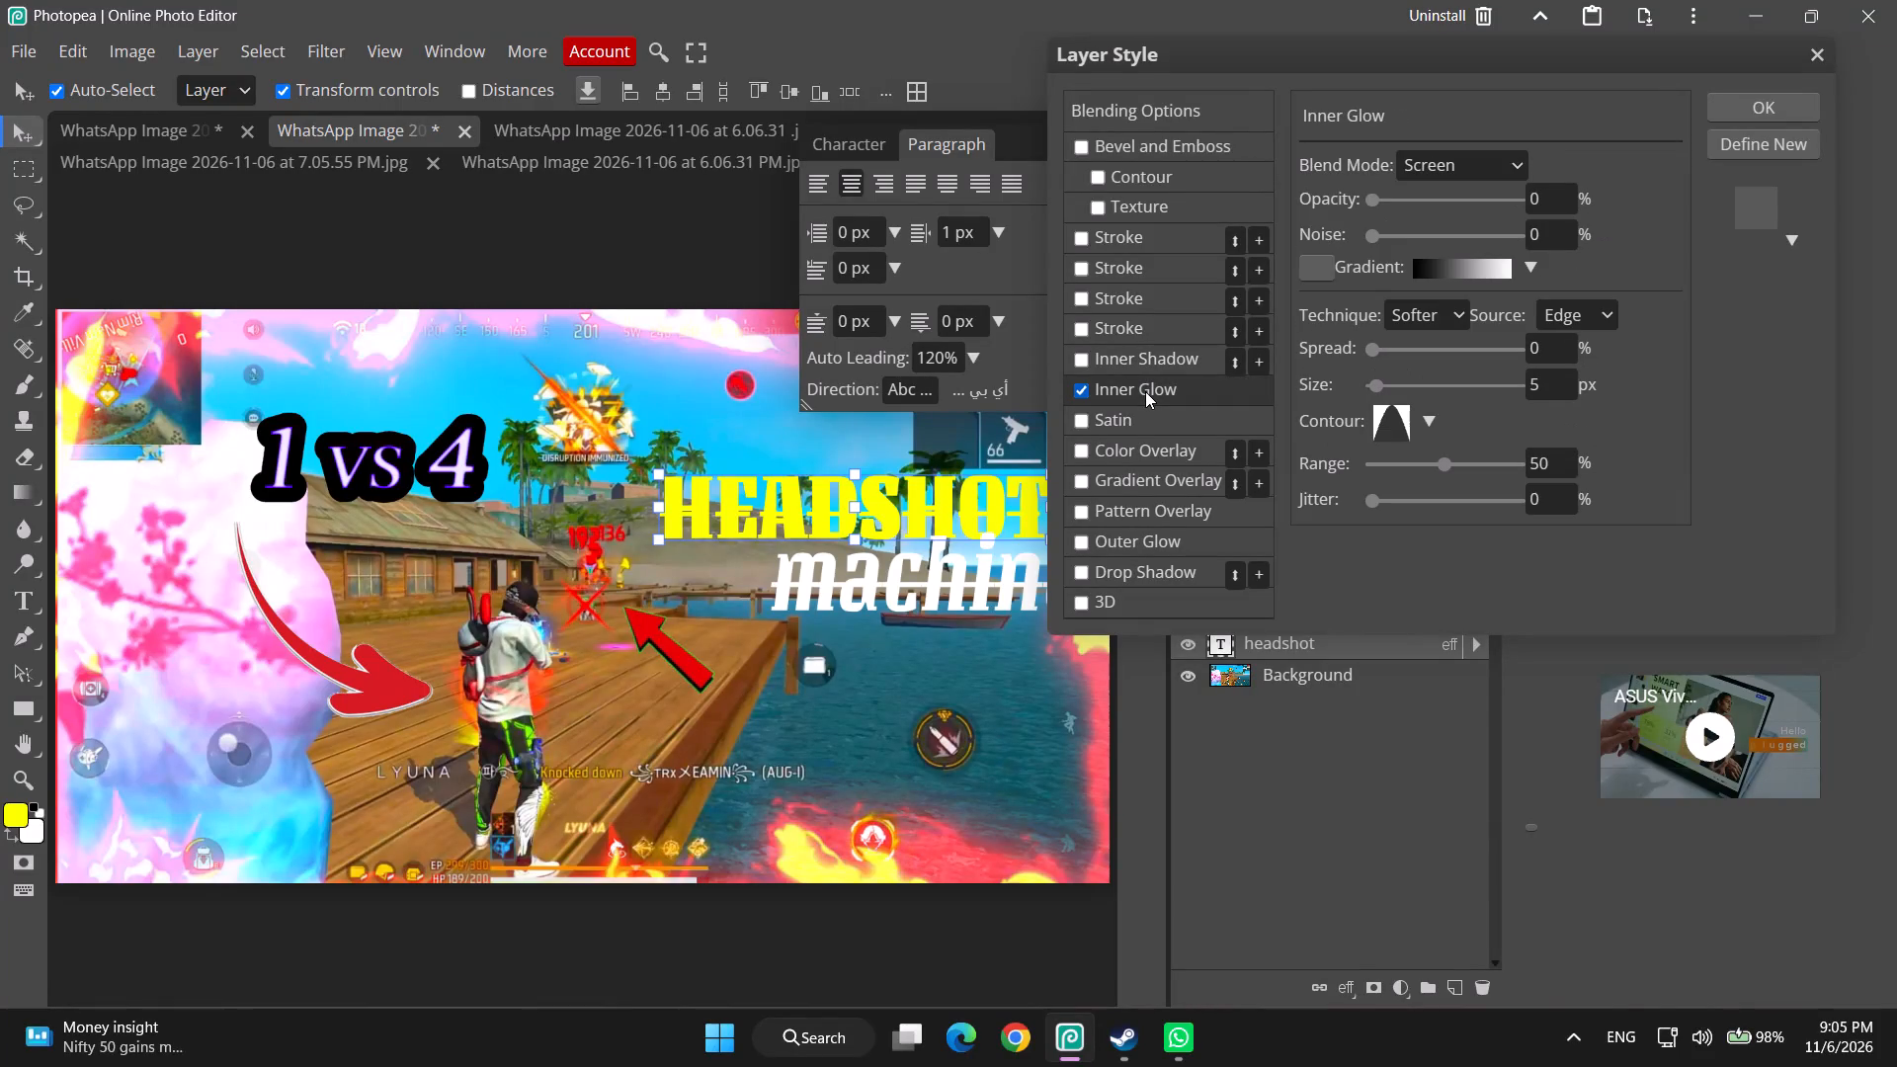
left_click(1441, 332)
left_click(1441, 320)
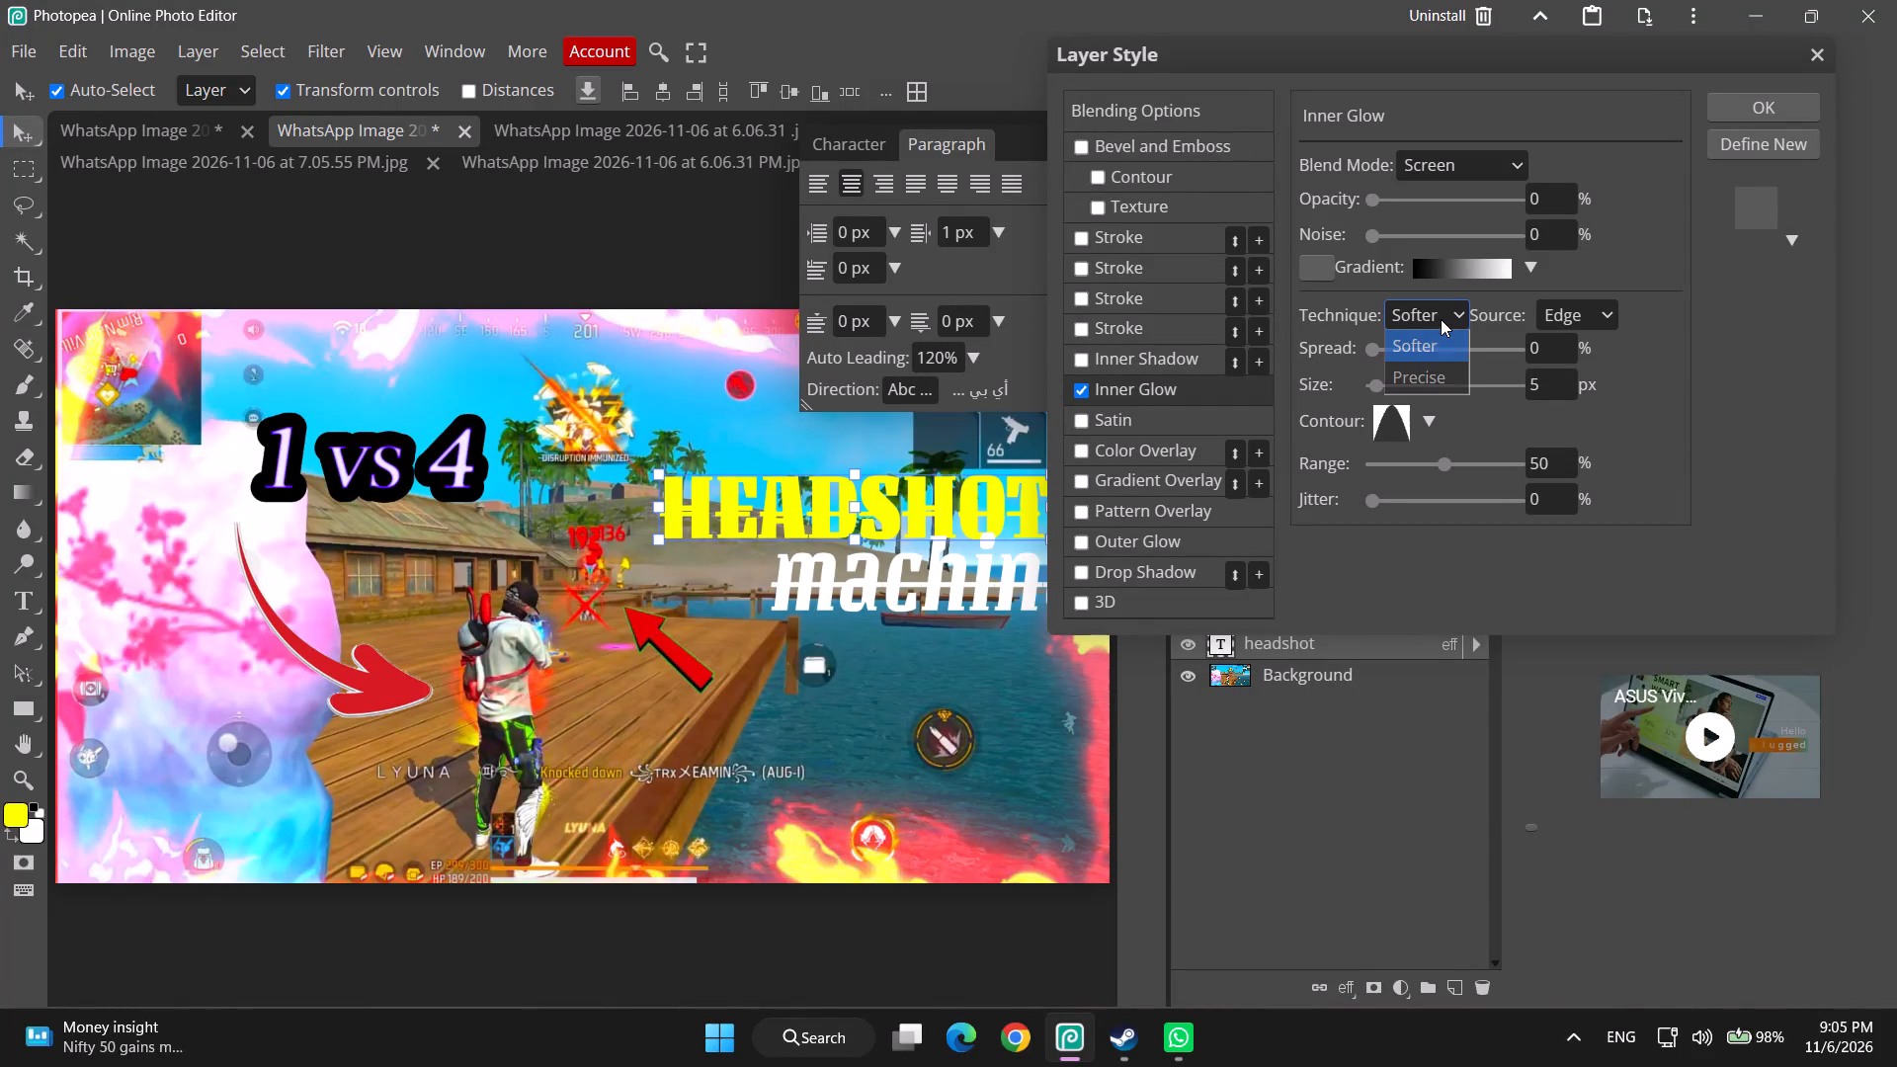
left_click(1445, 312)
left_click(1142, 419)
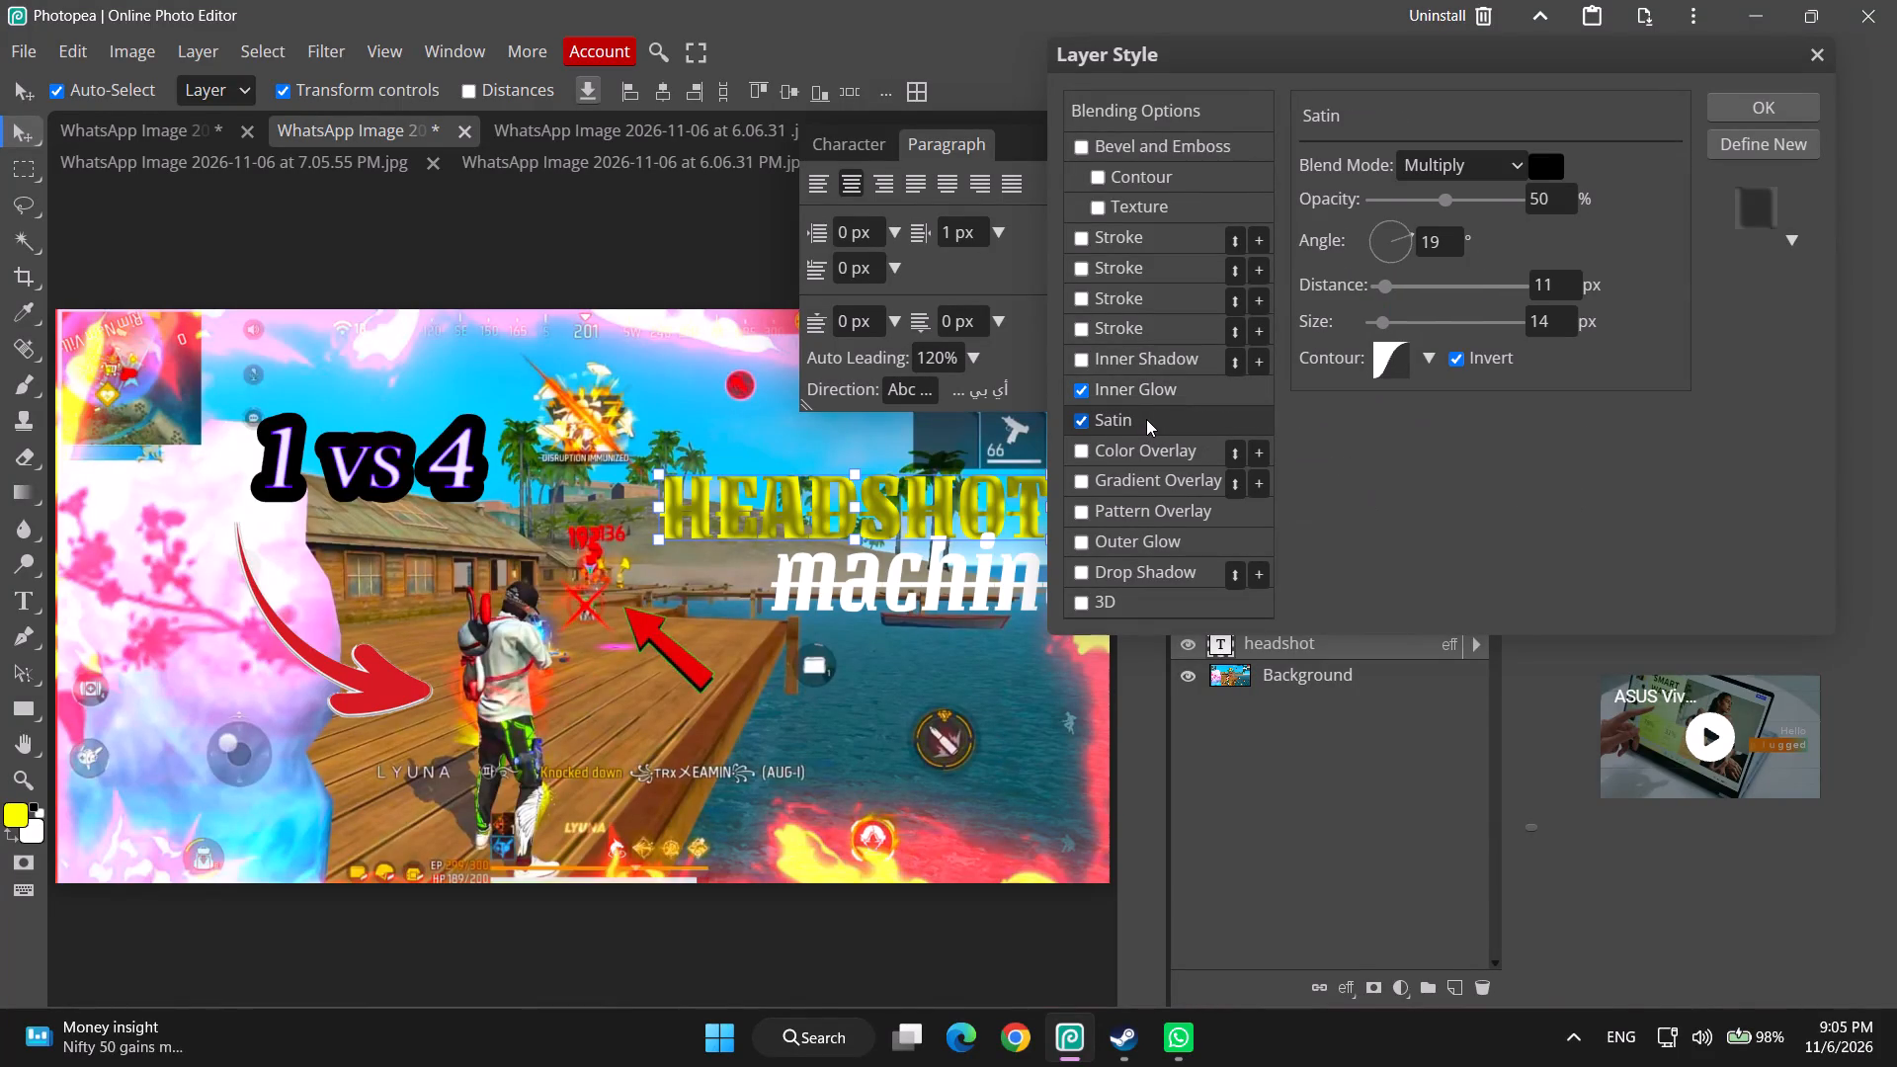
left_click(1149, 436)
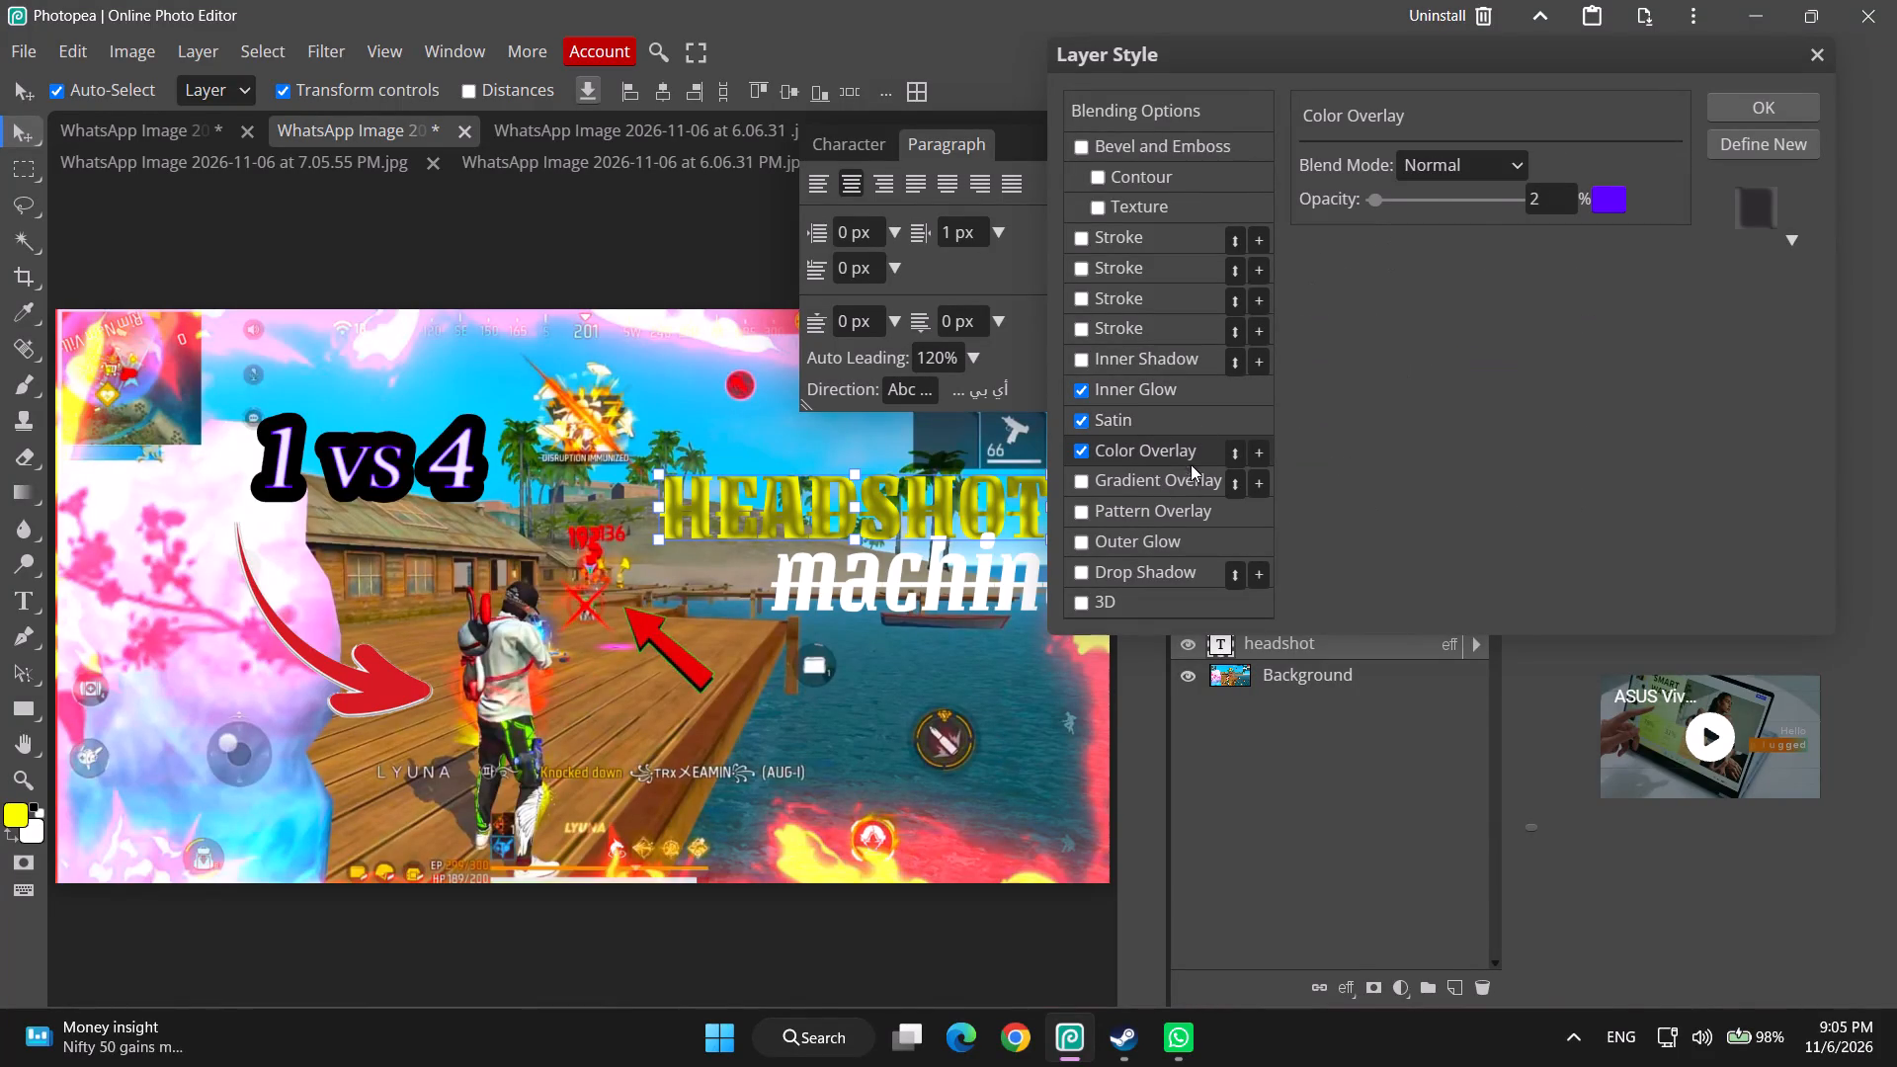
left_click(1465, 154)
left_click(1464, 158)
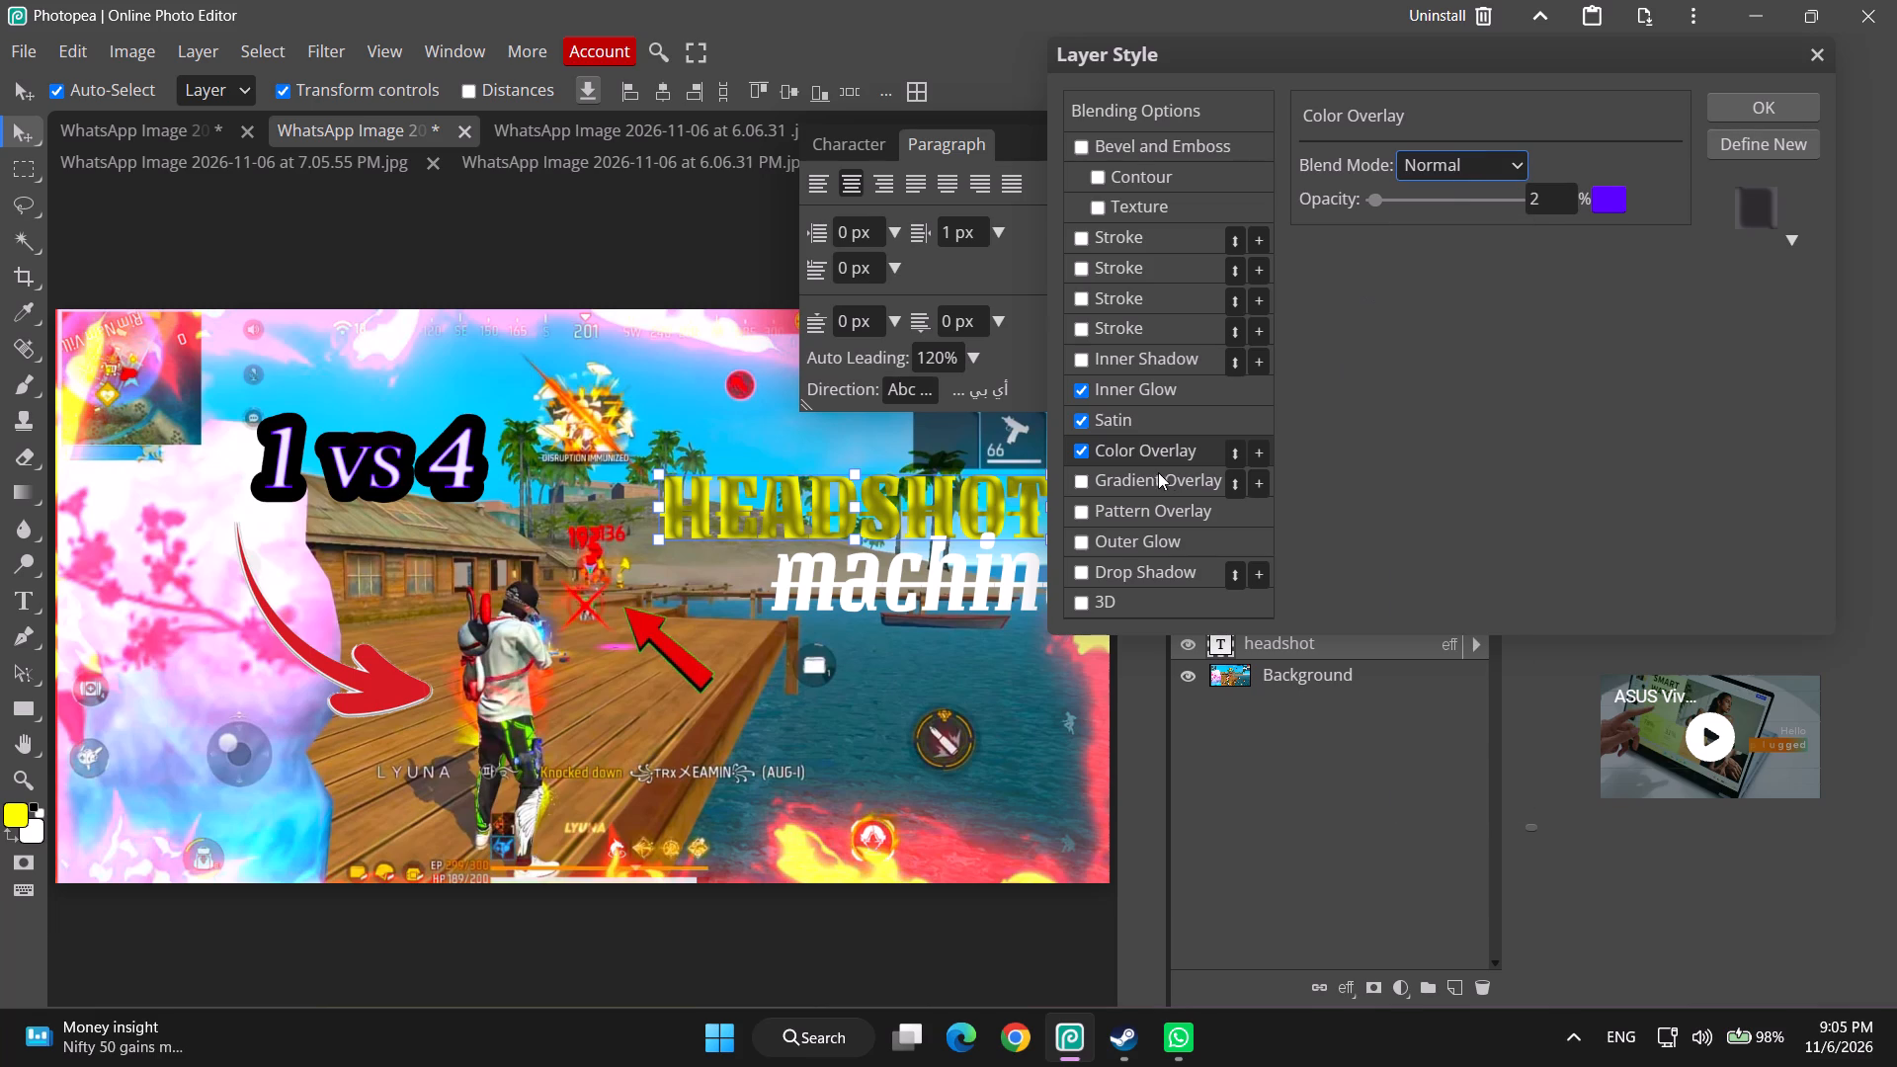
Enable a Gradient Overlay on the "headshot" text, with its opacity at 29% and its scale at 5%.
left_click(1156, 476)
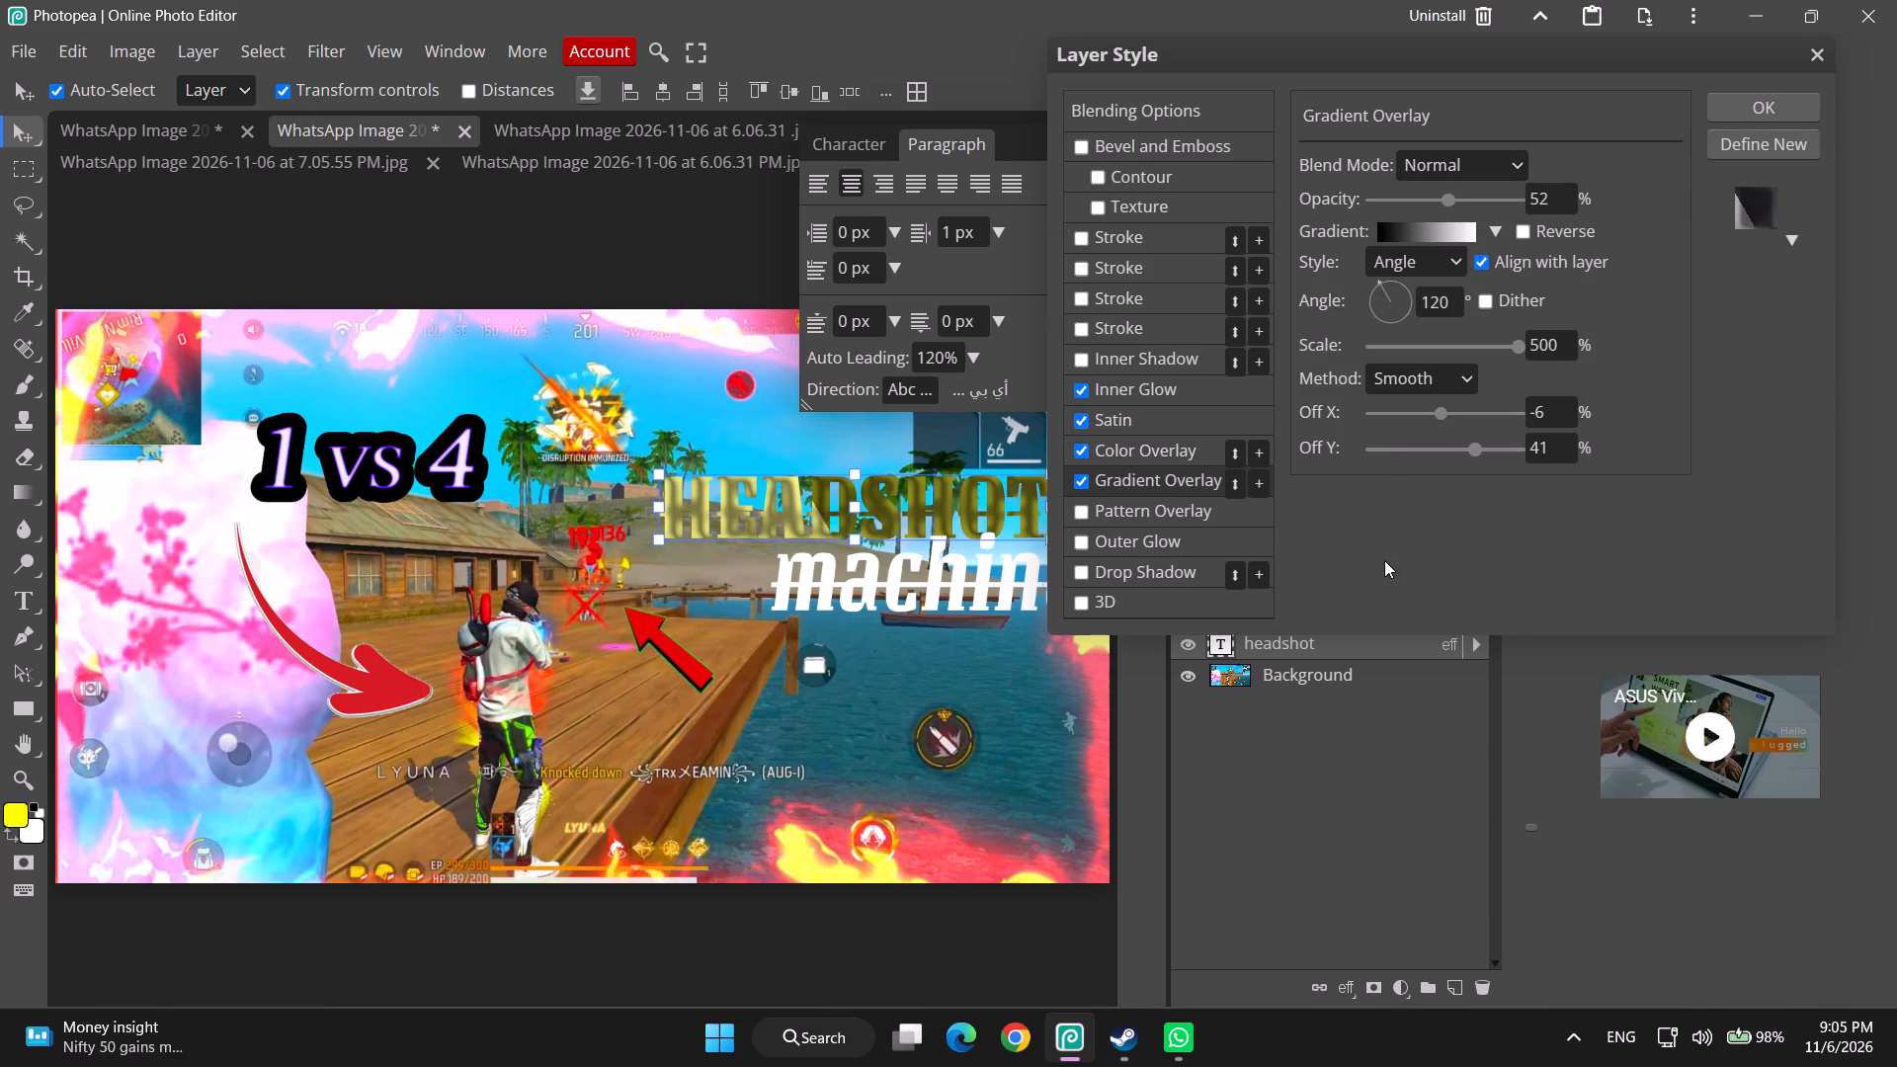
left_click(1384, 560)
left_click_drag(1448, 199, 1430, 207)
left_click_drag(1430, 207, 1388, 282)
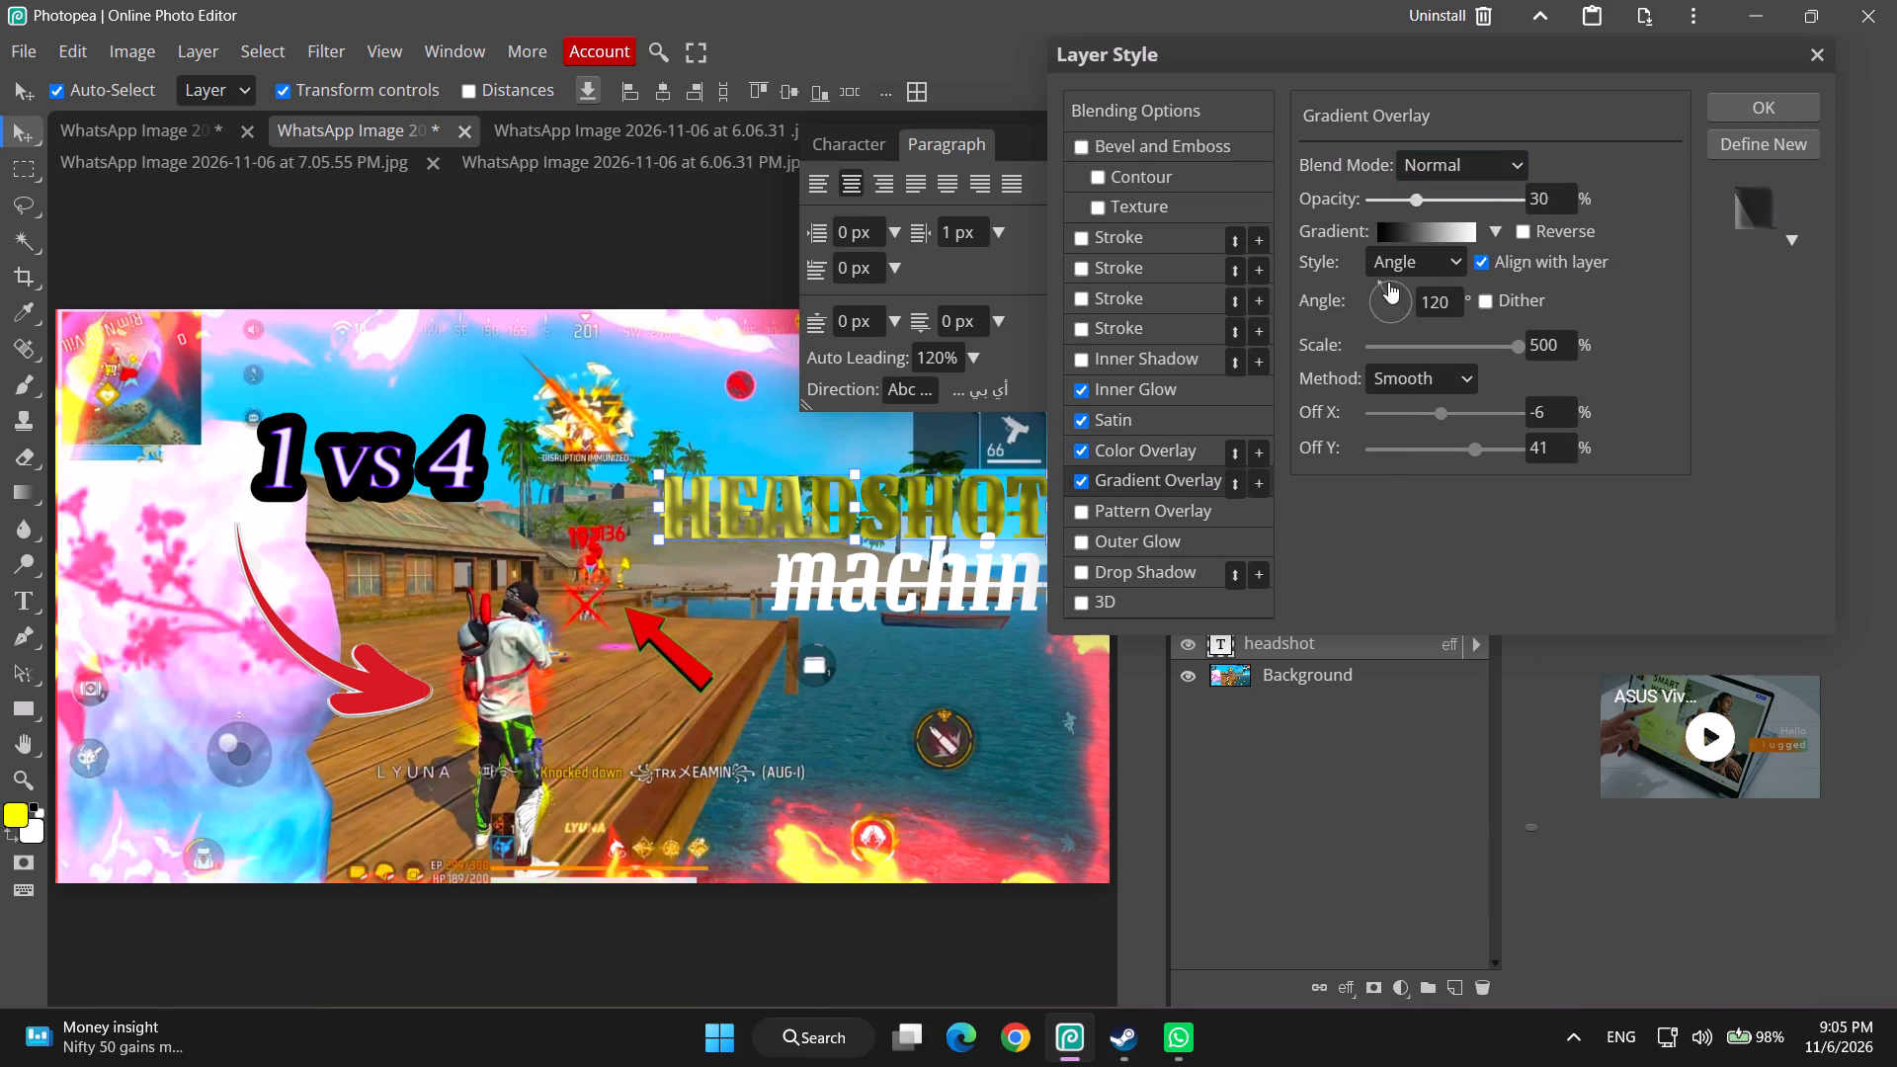
left_click_drag(1388, 282, 1415, 289)
left_click_drag(1490, 353, 1352, 357)
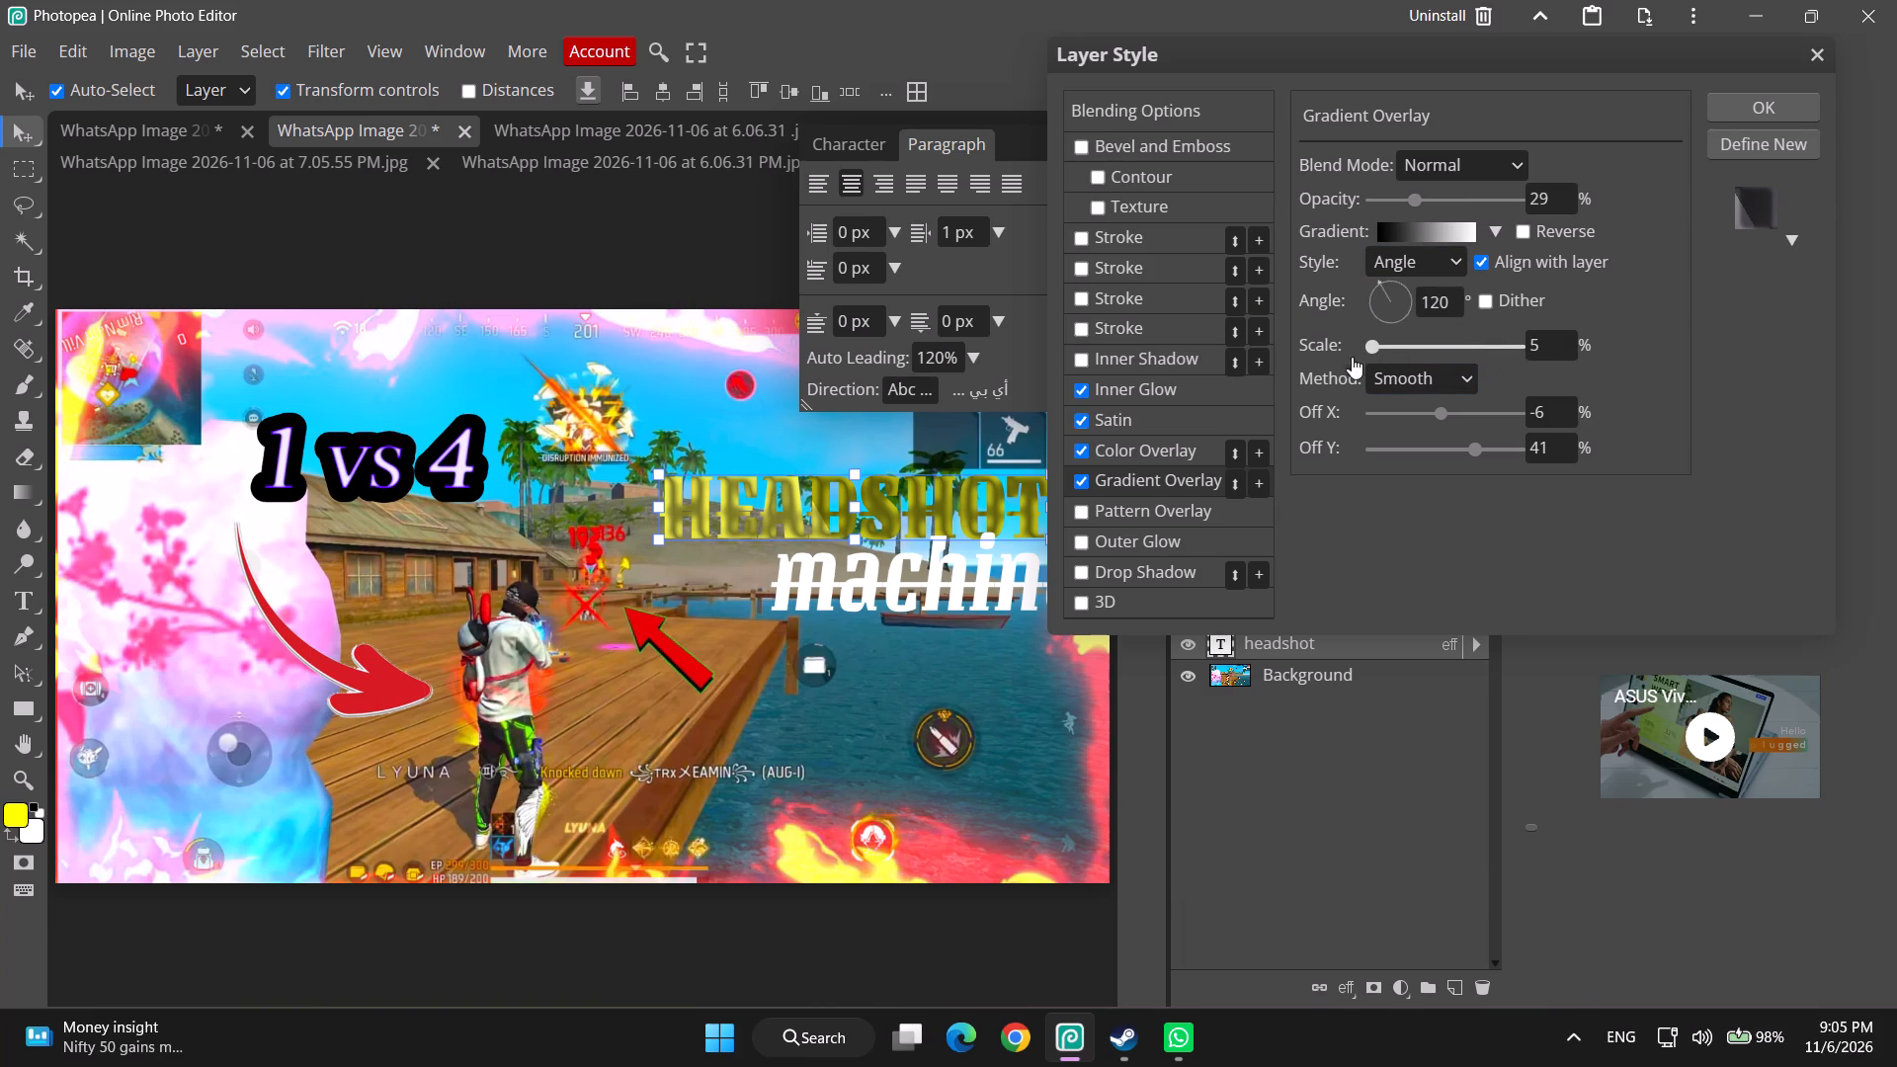
left_click_drag(1352, 357, 1260, 369)
left_click_drag(1403, 336, 1333, 387)
left_click_drag(1333, 387, 1316, 399)
Shift the gradient overlay's offsets to 56% in X and -100% in Y.
left_click_drag(1438, 407, 1726, 408)
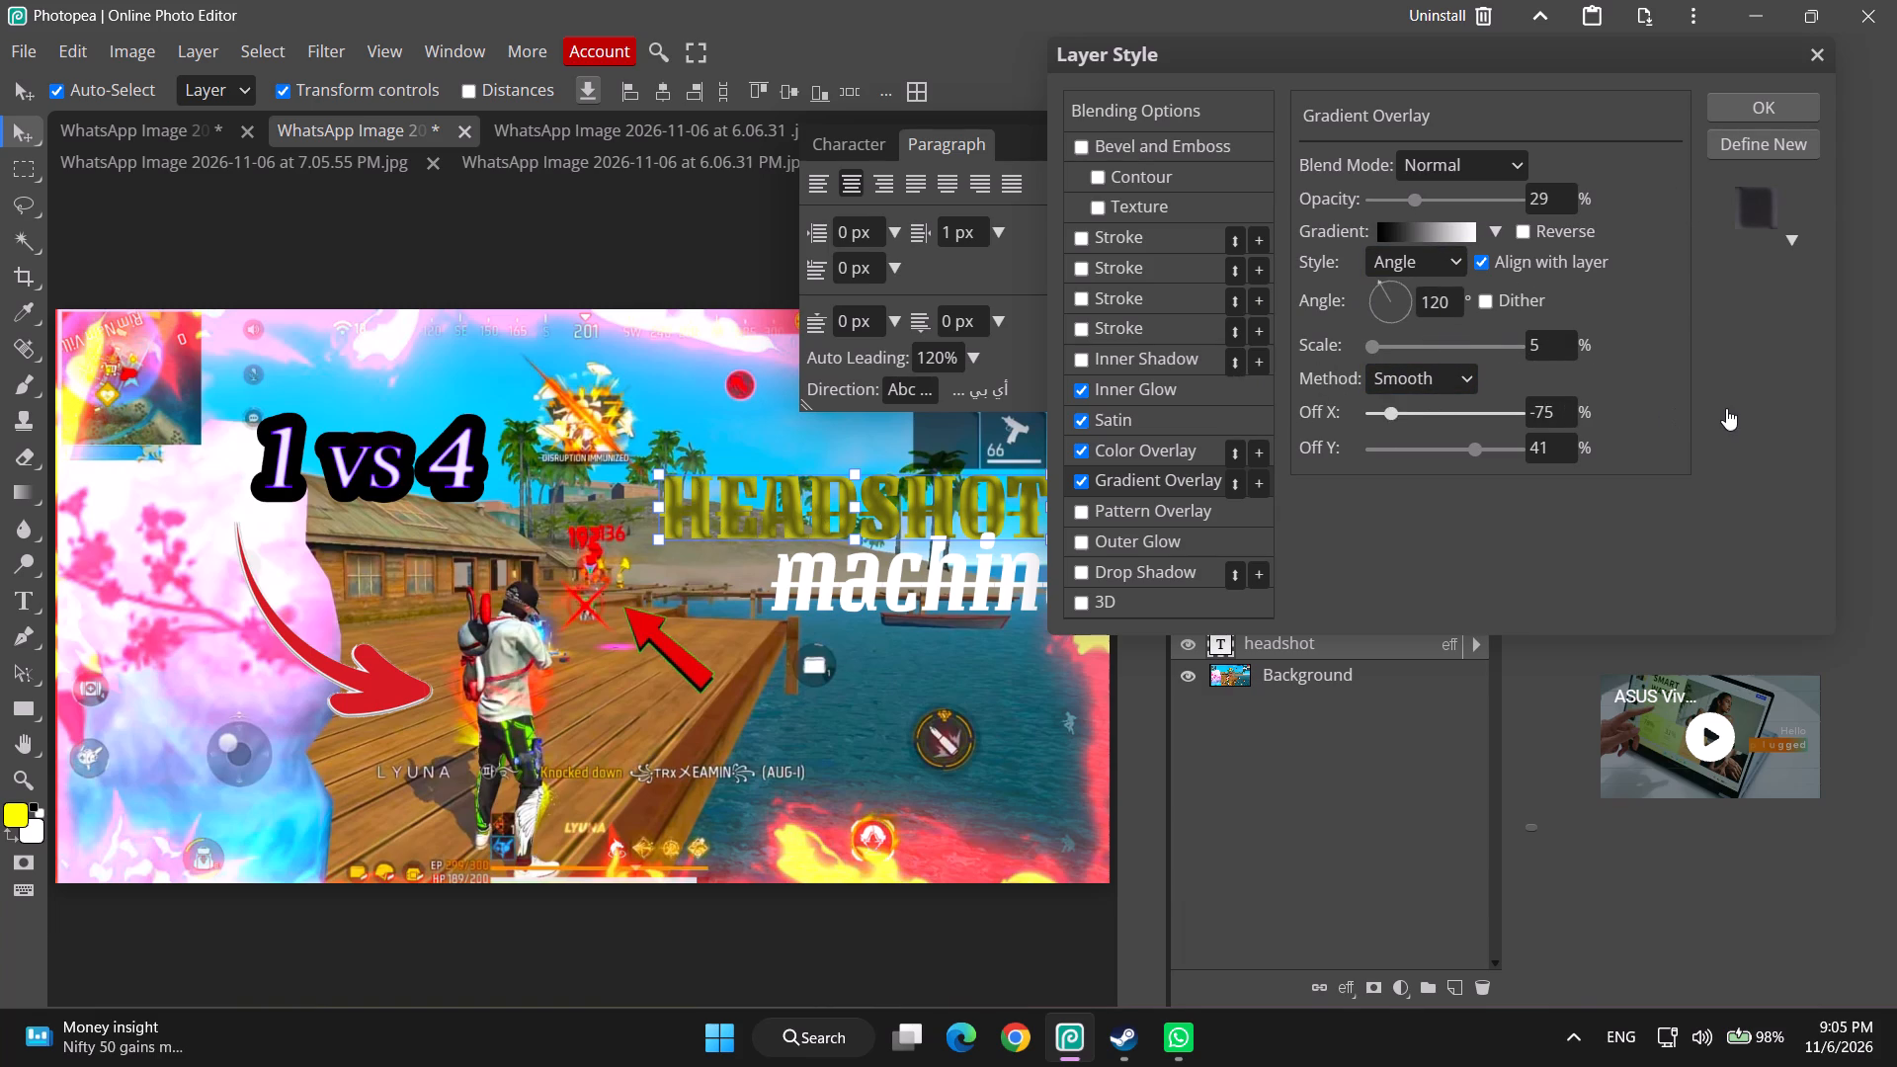
left_click_drag(1726, 408, 1896, 408)
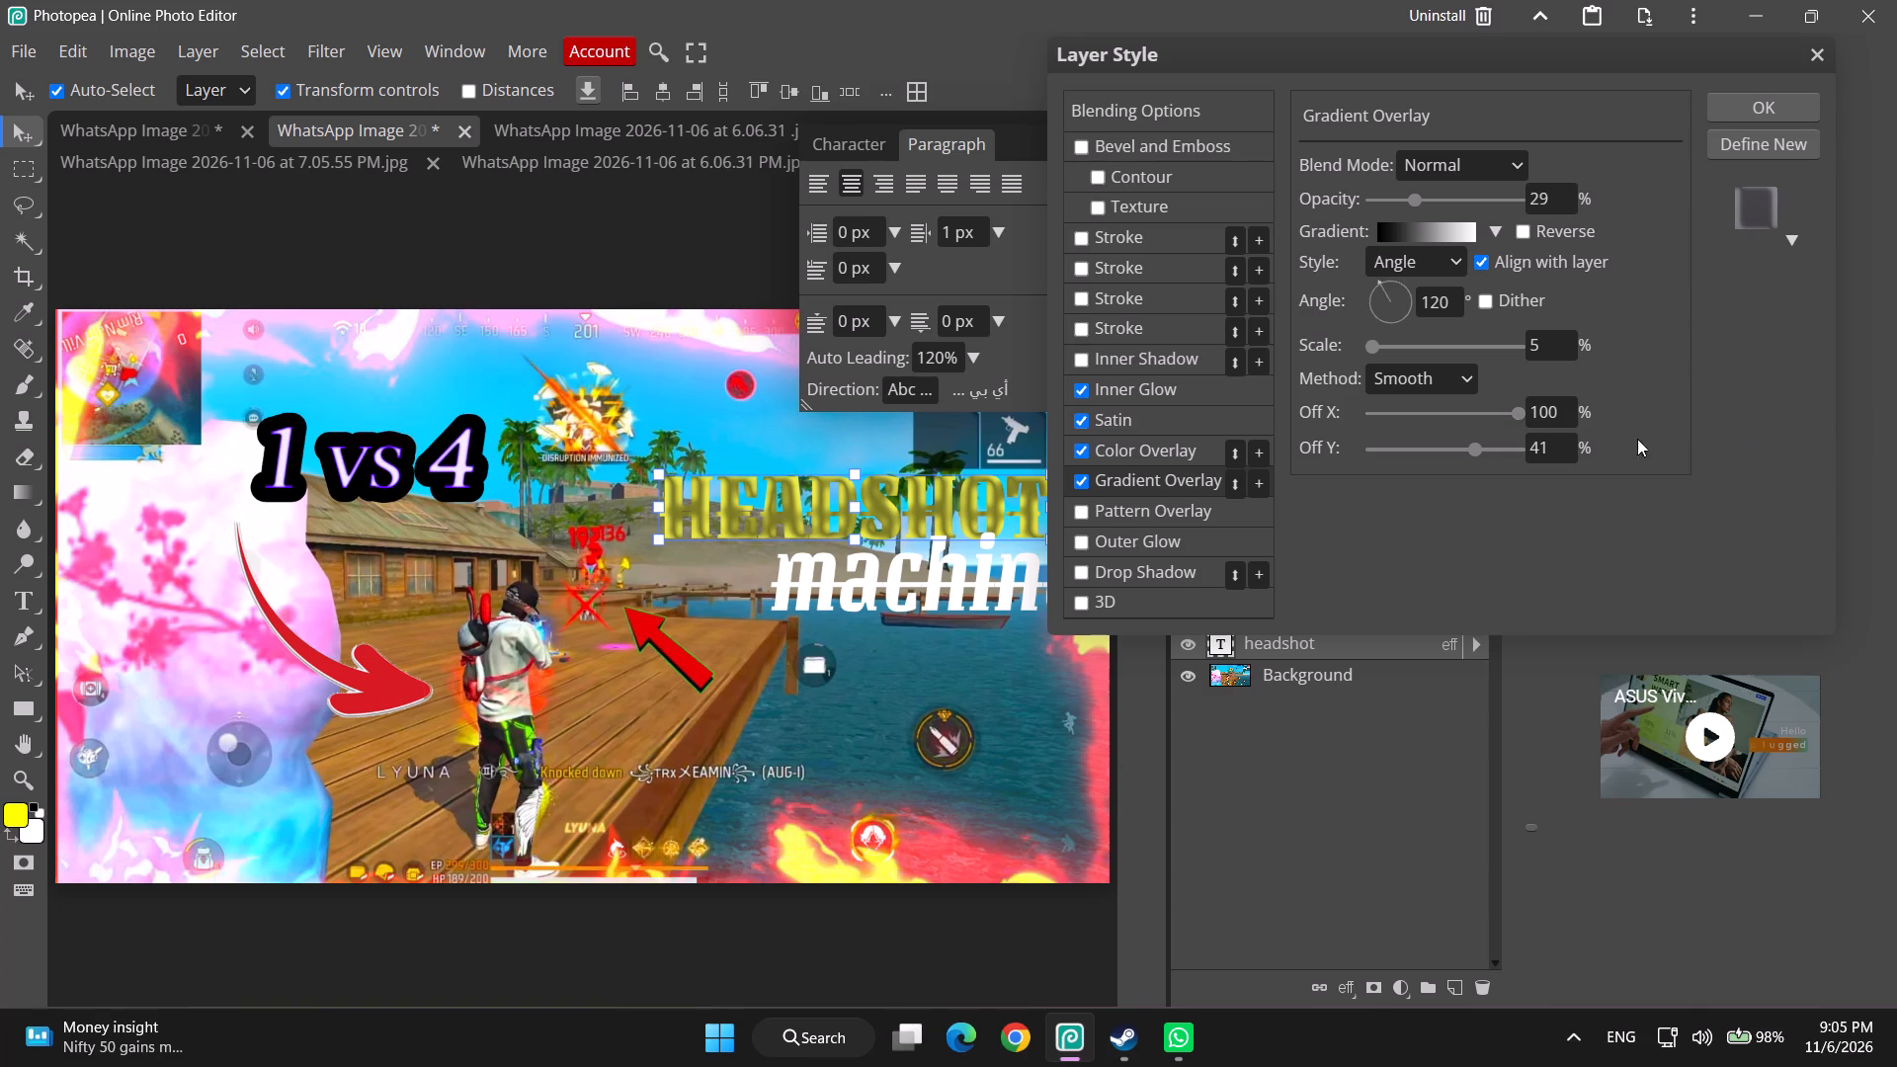
left_click_drag(1479, 443, 1258, 466)
left_click_drag(1369, 442, 1634, 448)
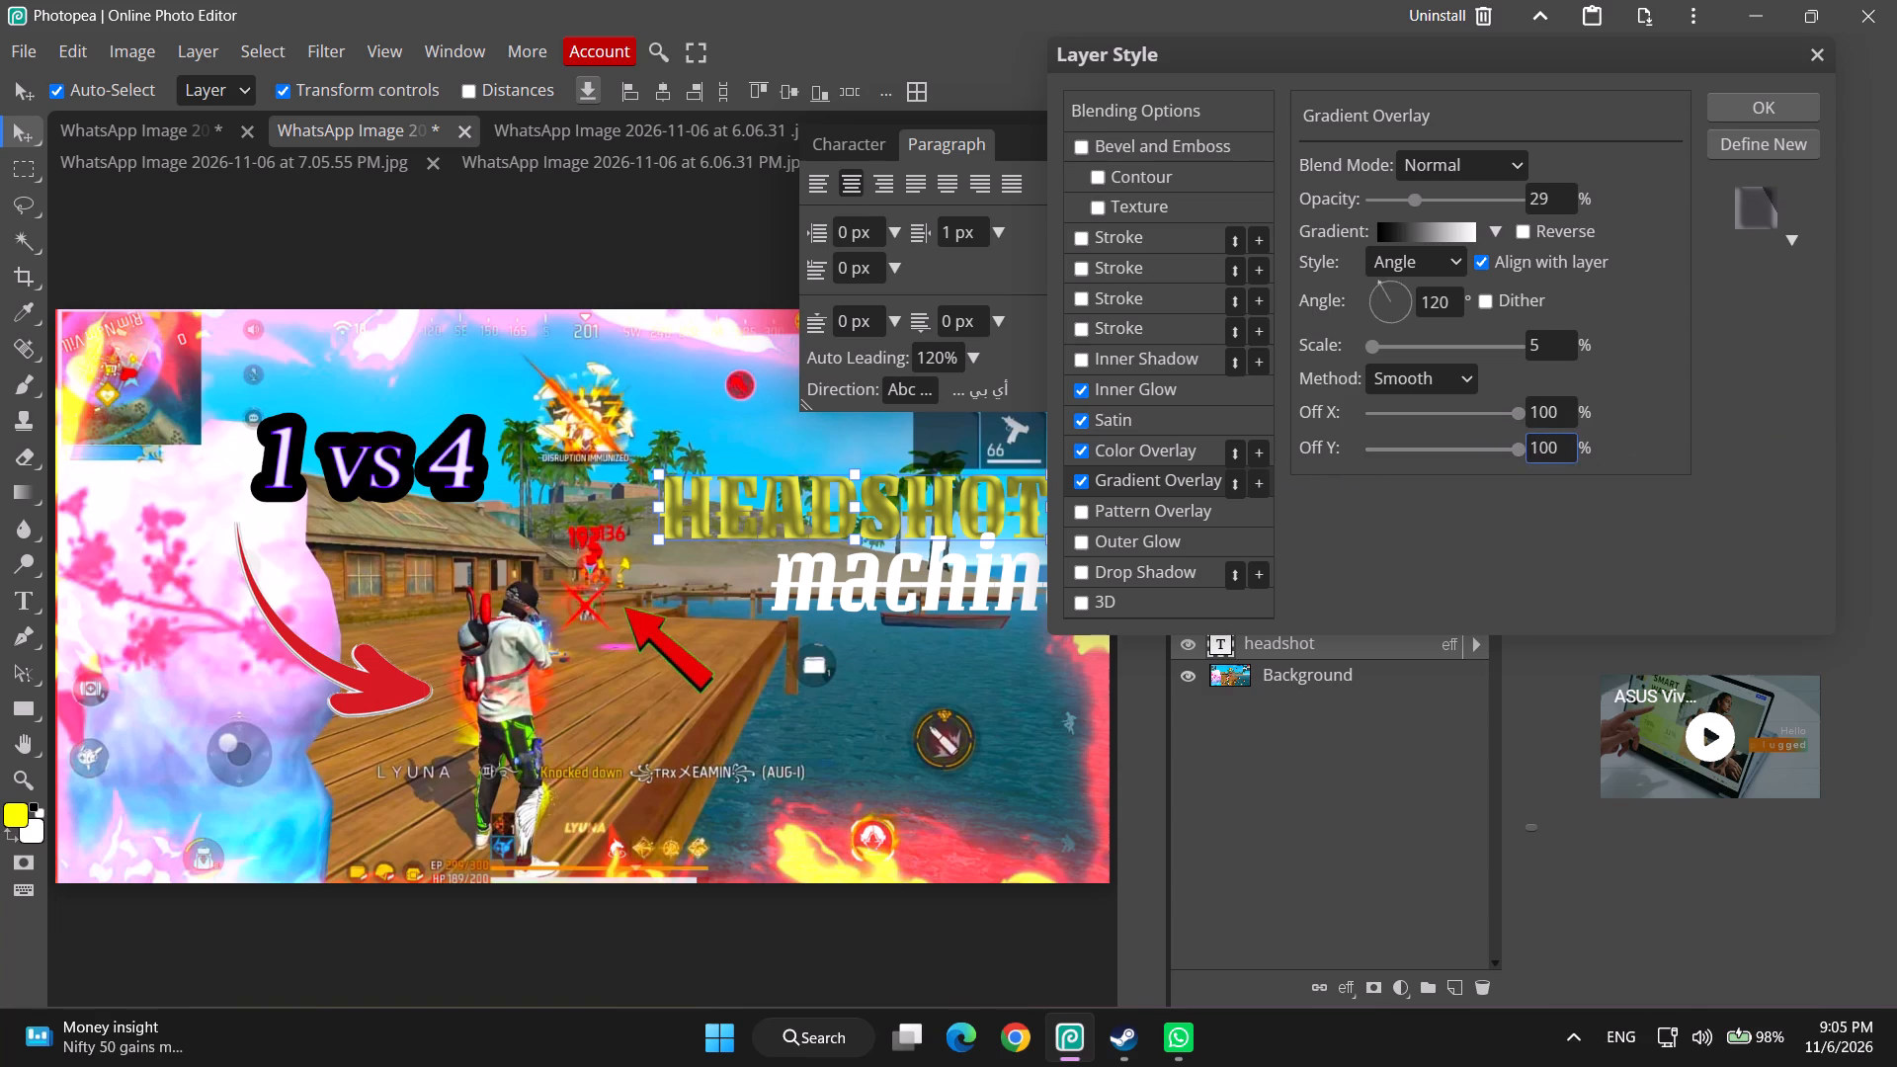
left_click_drag(1510, 450, 1357, 454)
left_click_drag(1431, 405, 1331, 419)
left_click_drag(1331, 419, 1311, 421)
left_click_drag(1451, 416, 1461, 414)
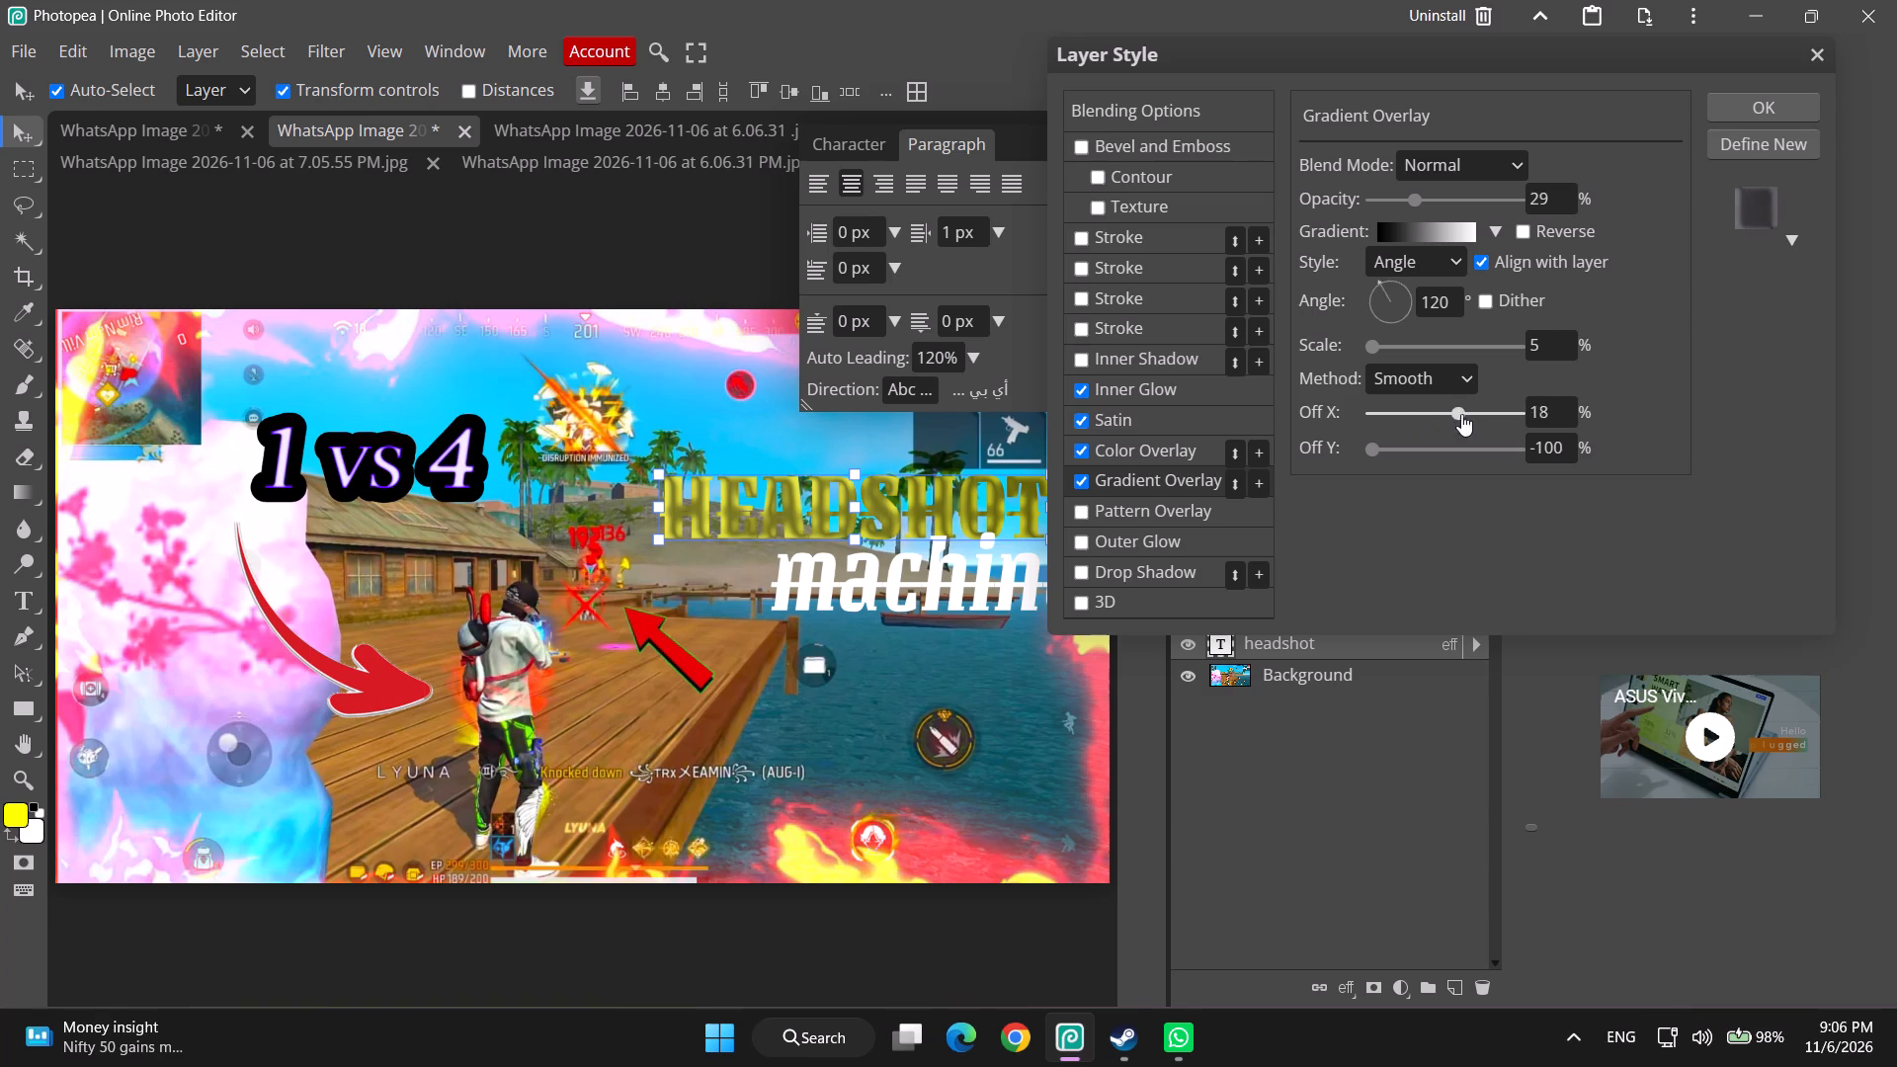
left_click_drag(1461, 414, 1452, 411)
left_click_drag(1452, 411, 1486, 416)
Lower the gradient overlay's opacity to 0%.
left_click_drag(1418, 195, 1422, 195)
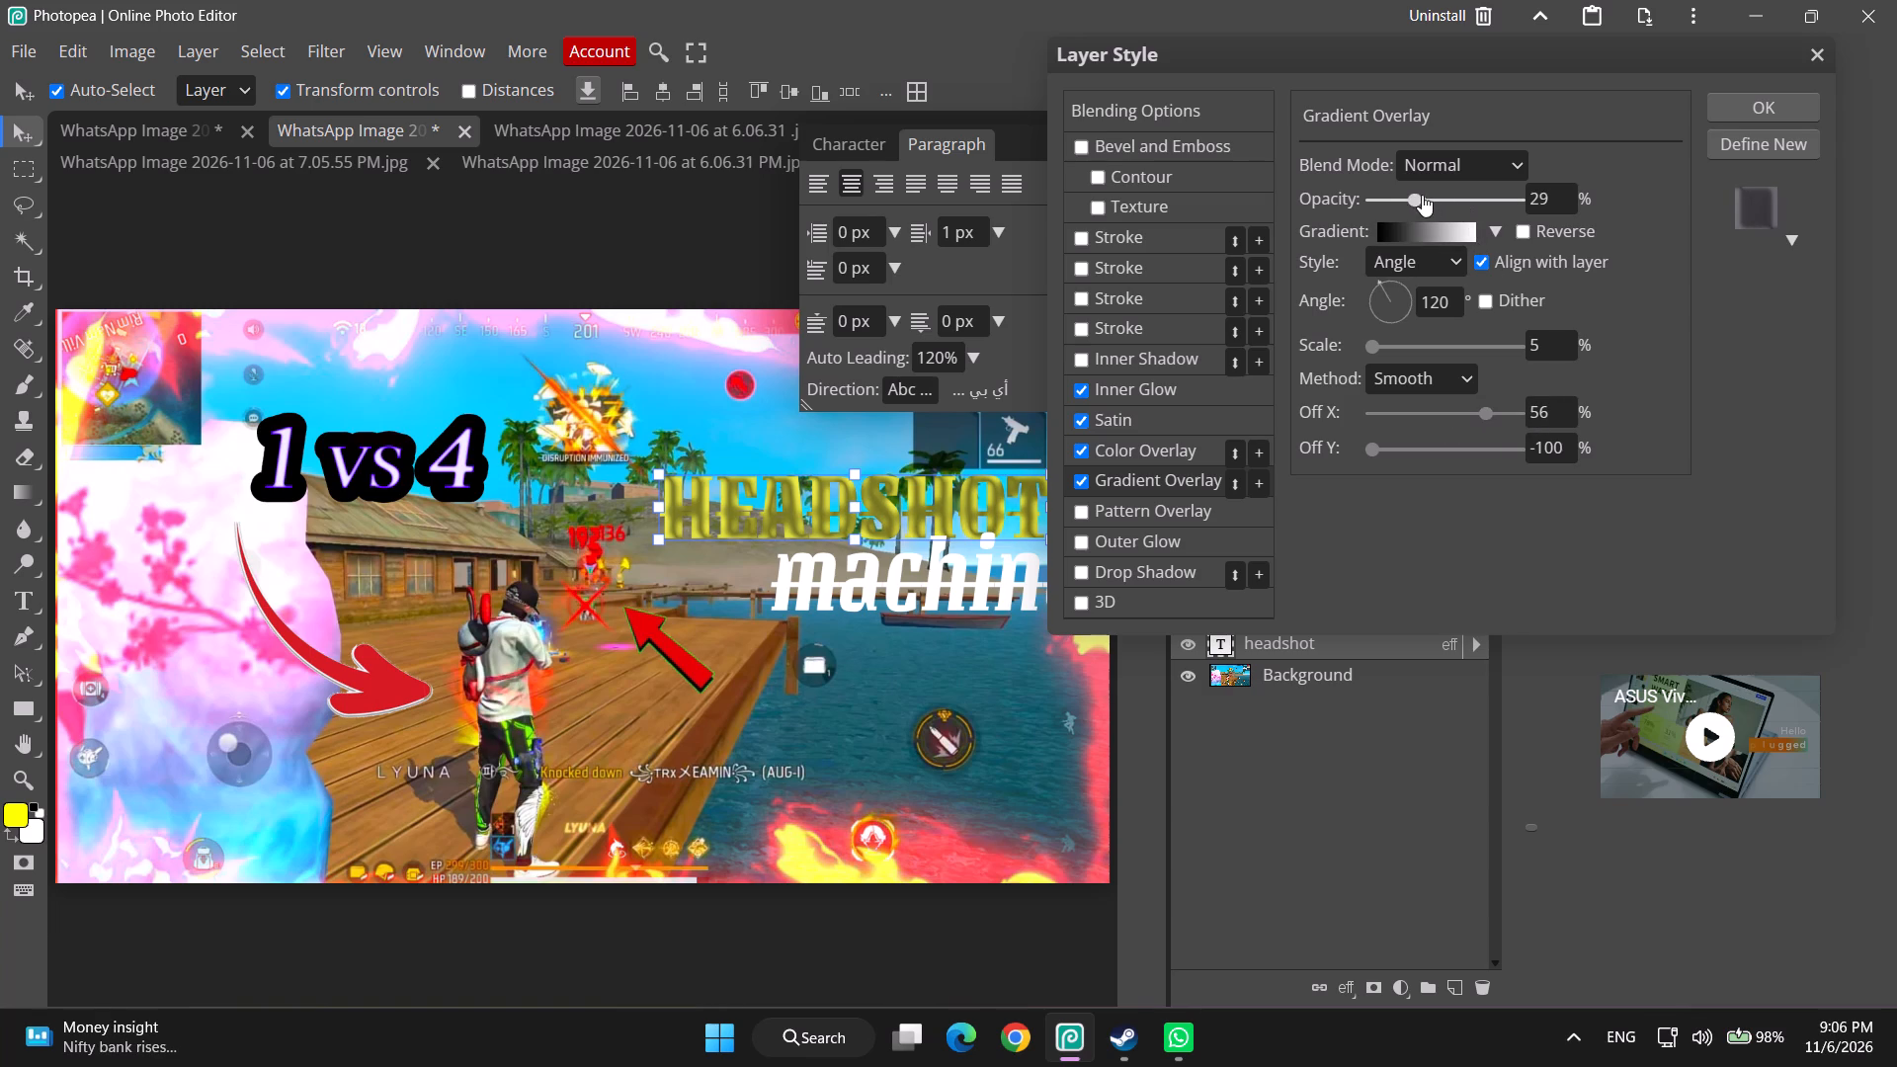
left_click_drag(1422, 195, 1275, 223)
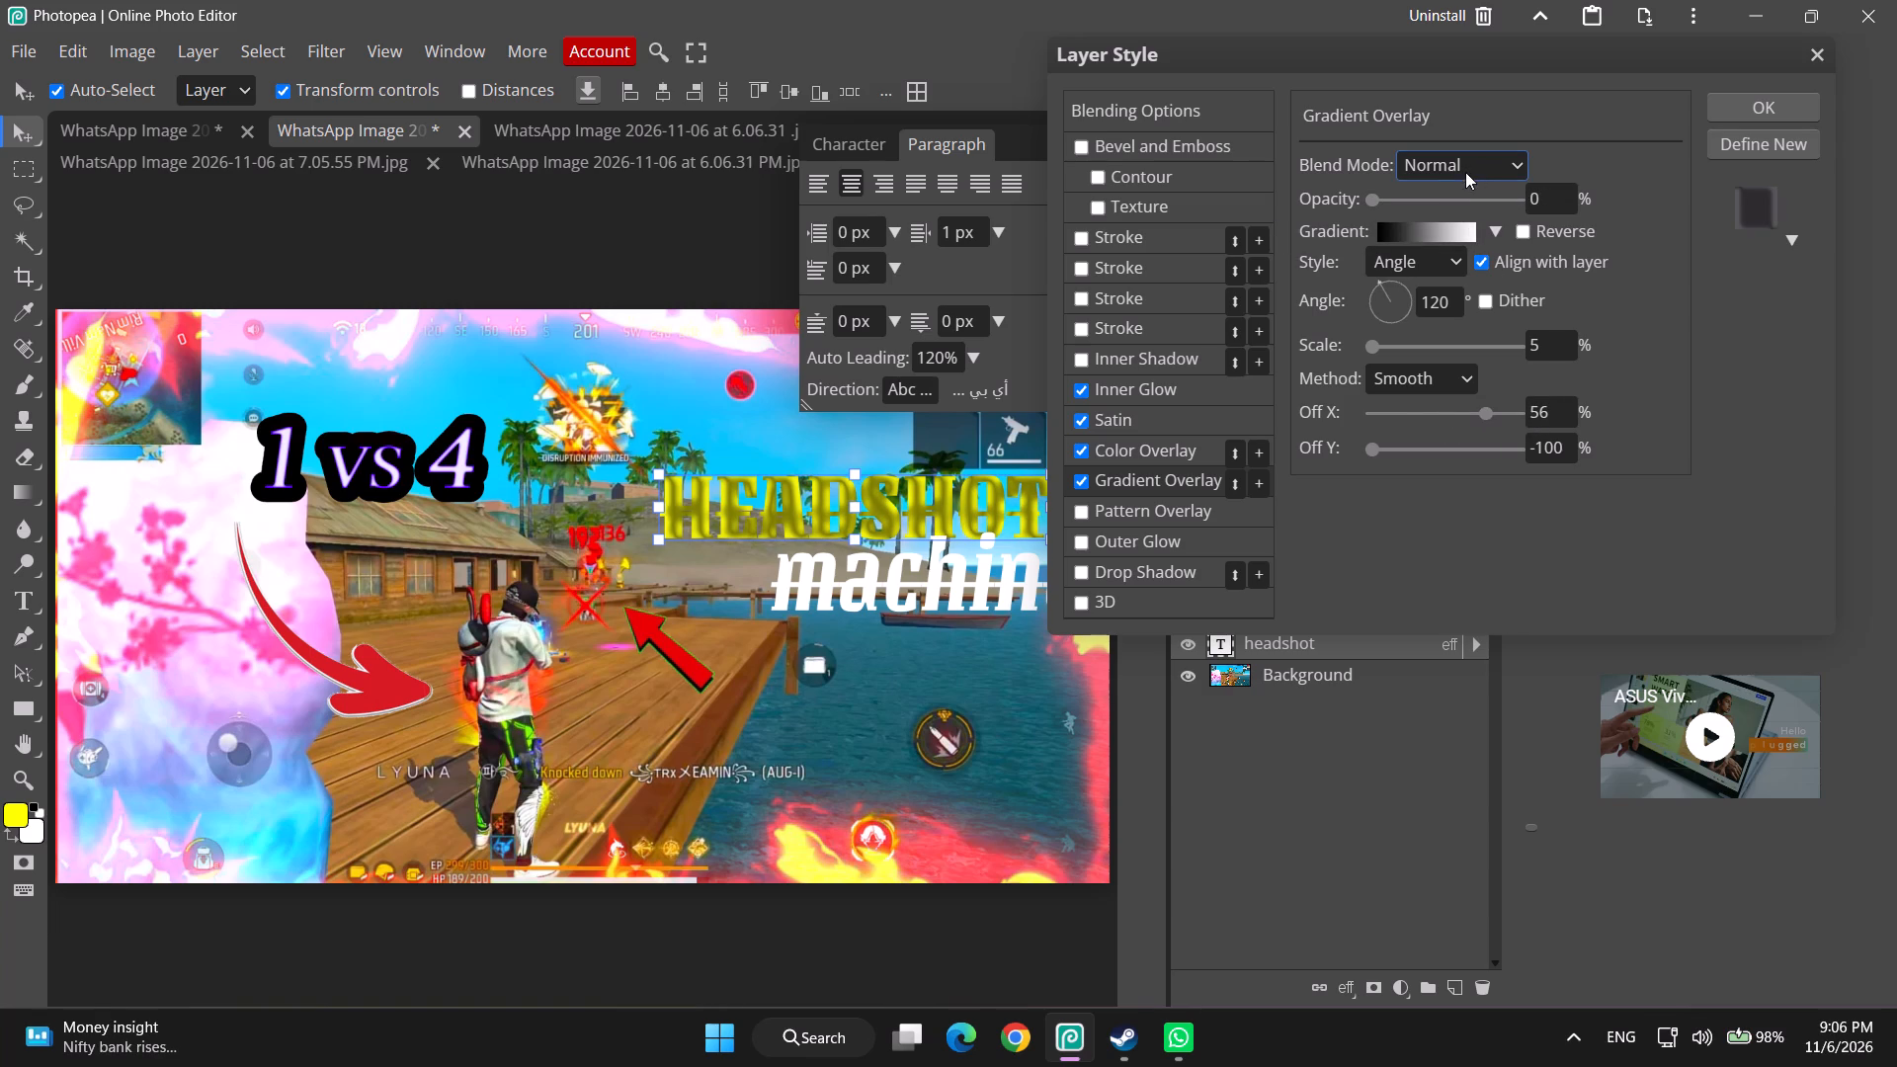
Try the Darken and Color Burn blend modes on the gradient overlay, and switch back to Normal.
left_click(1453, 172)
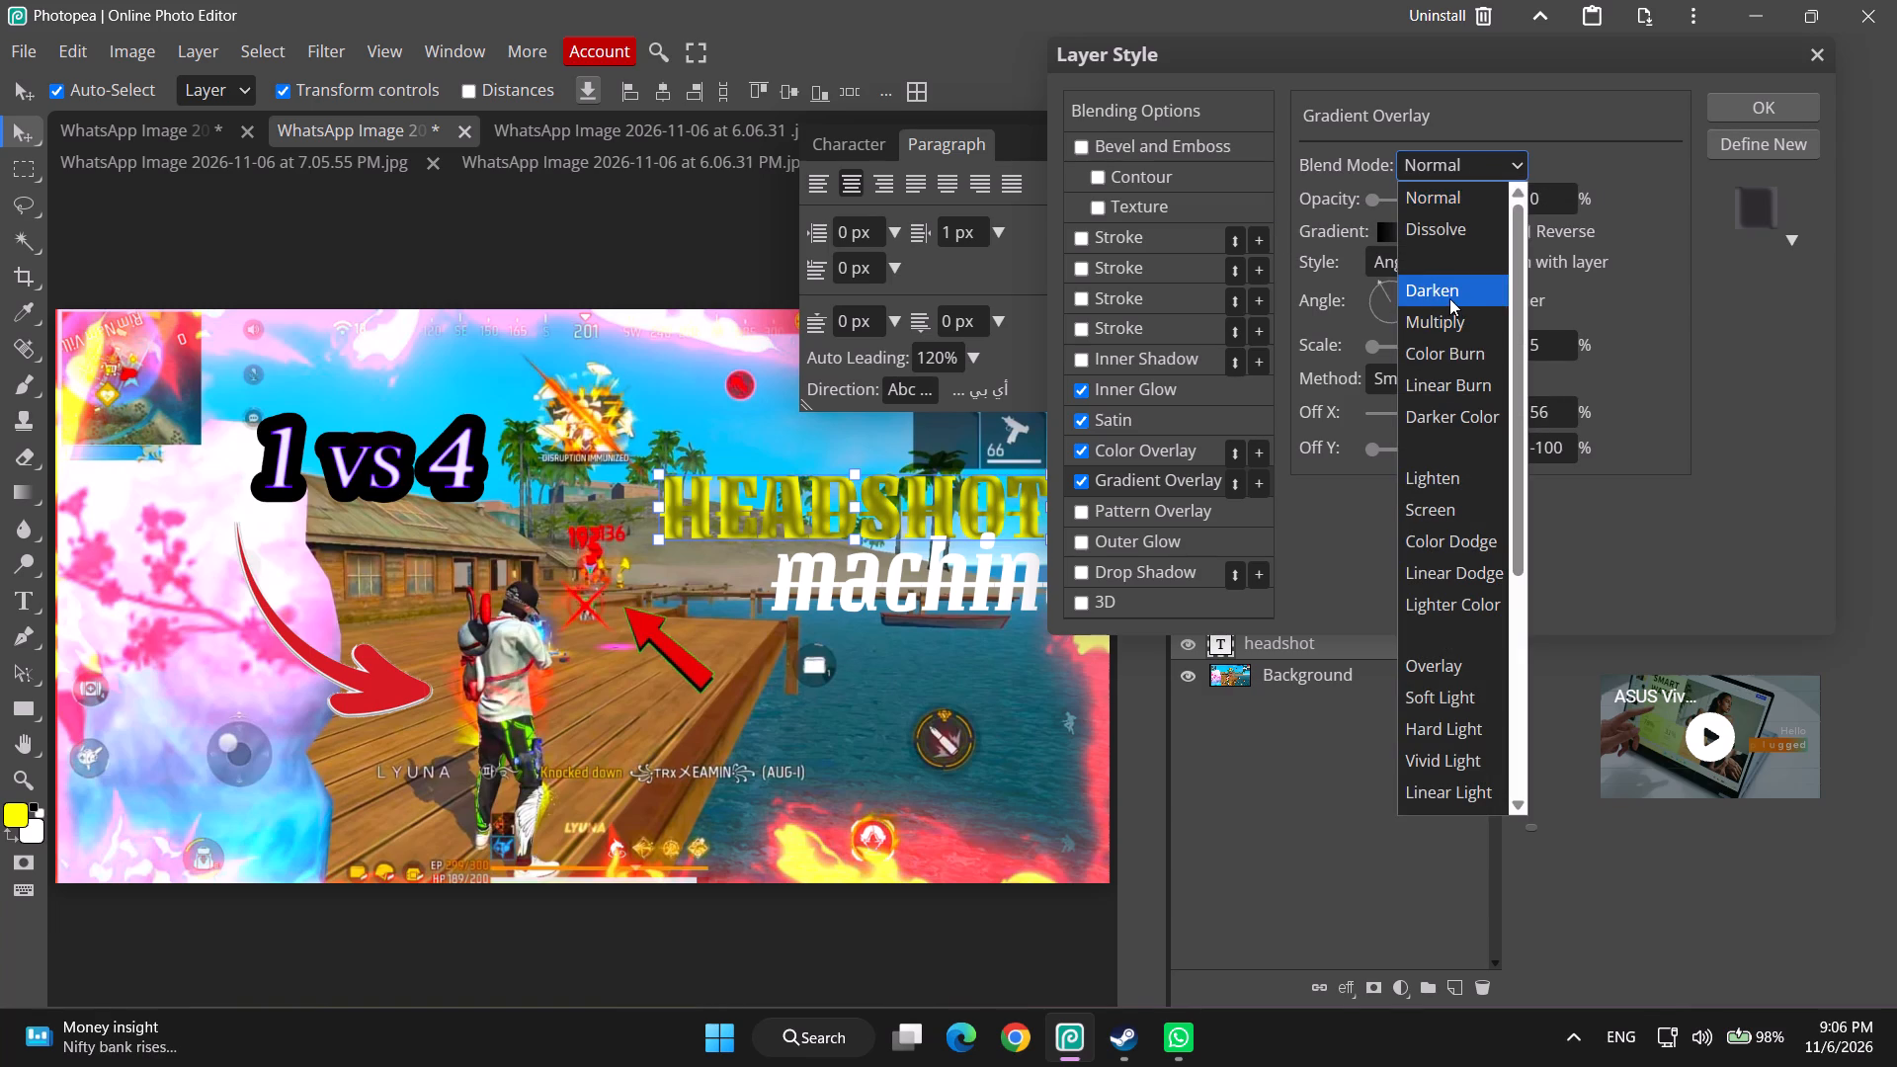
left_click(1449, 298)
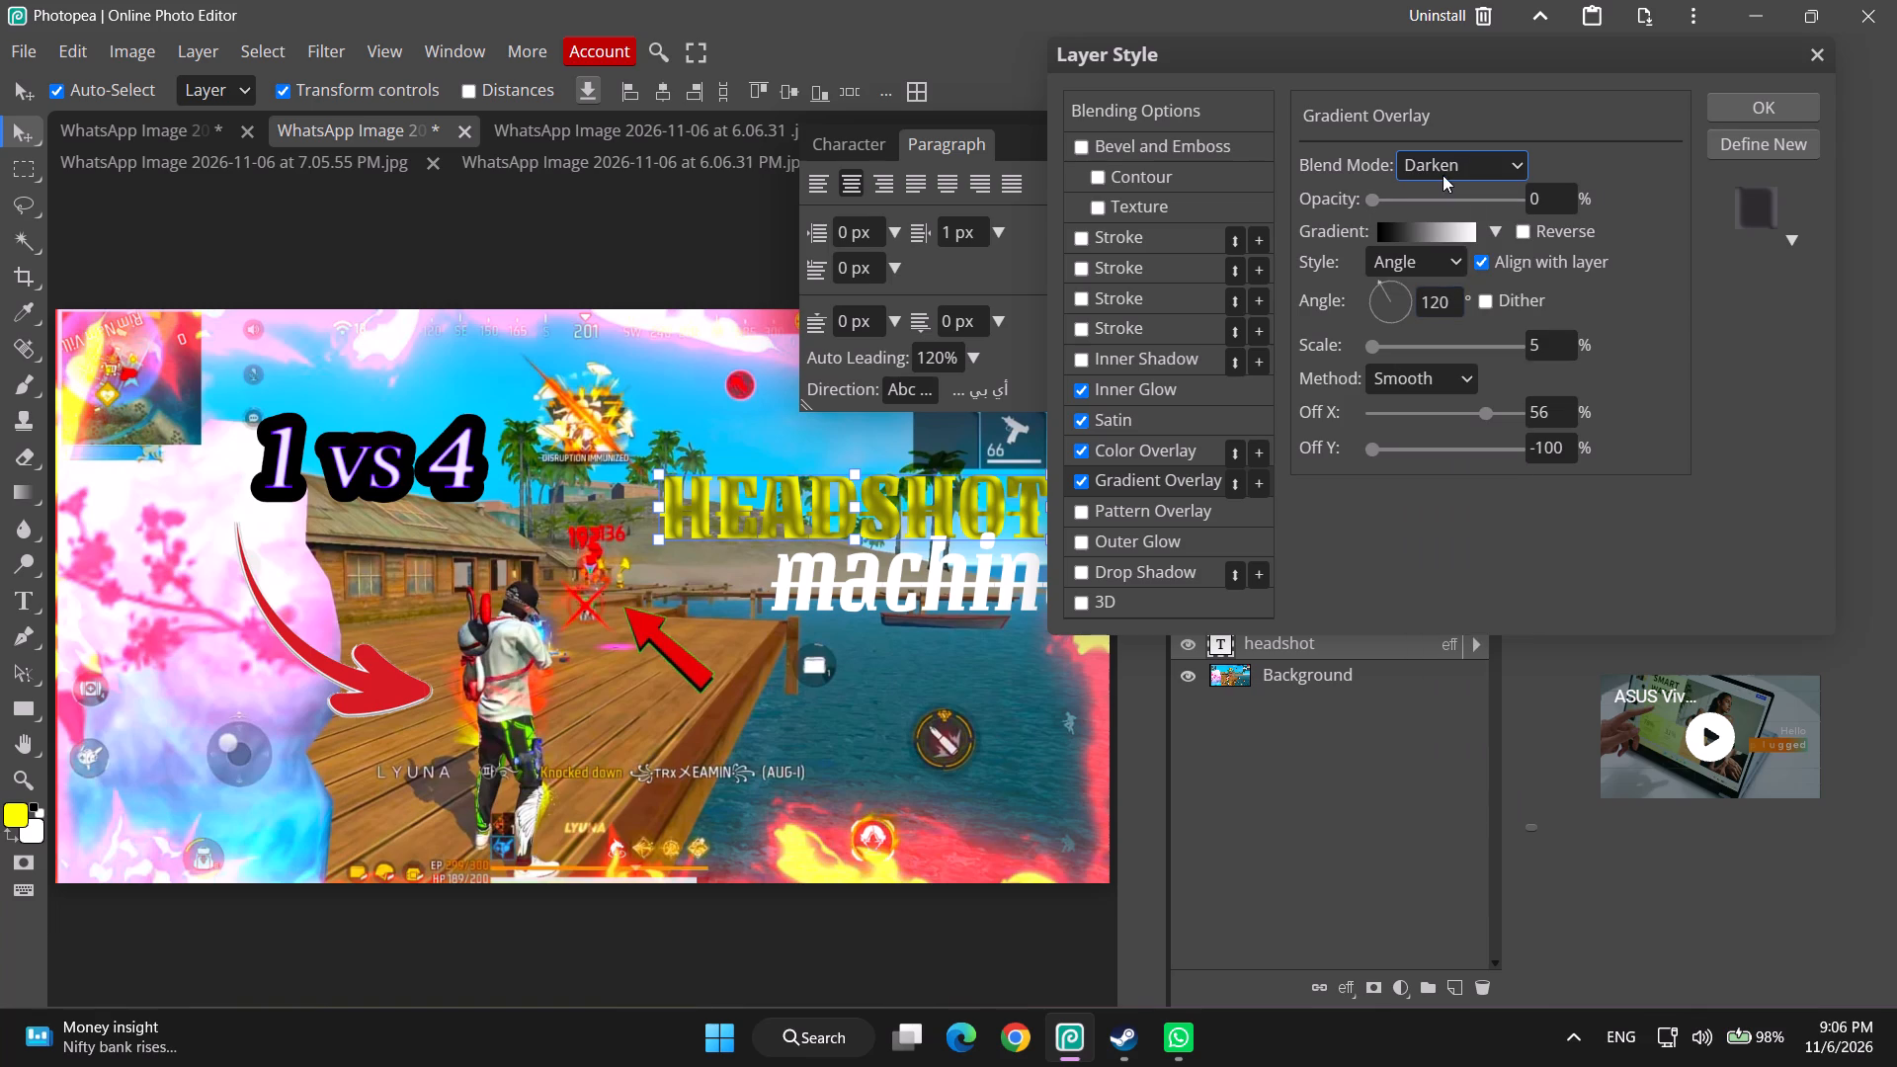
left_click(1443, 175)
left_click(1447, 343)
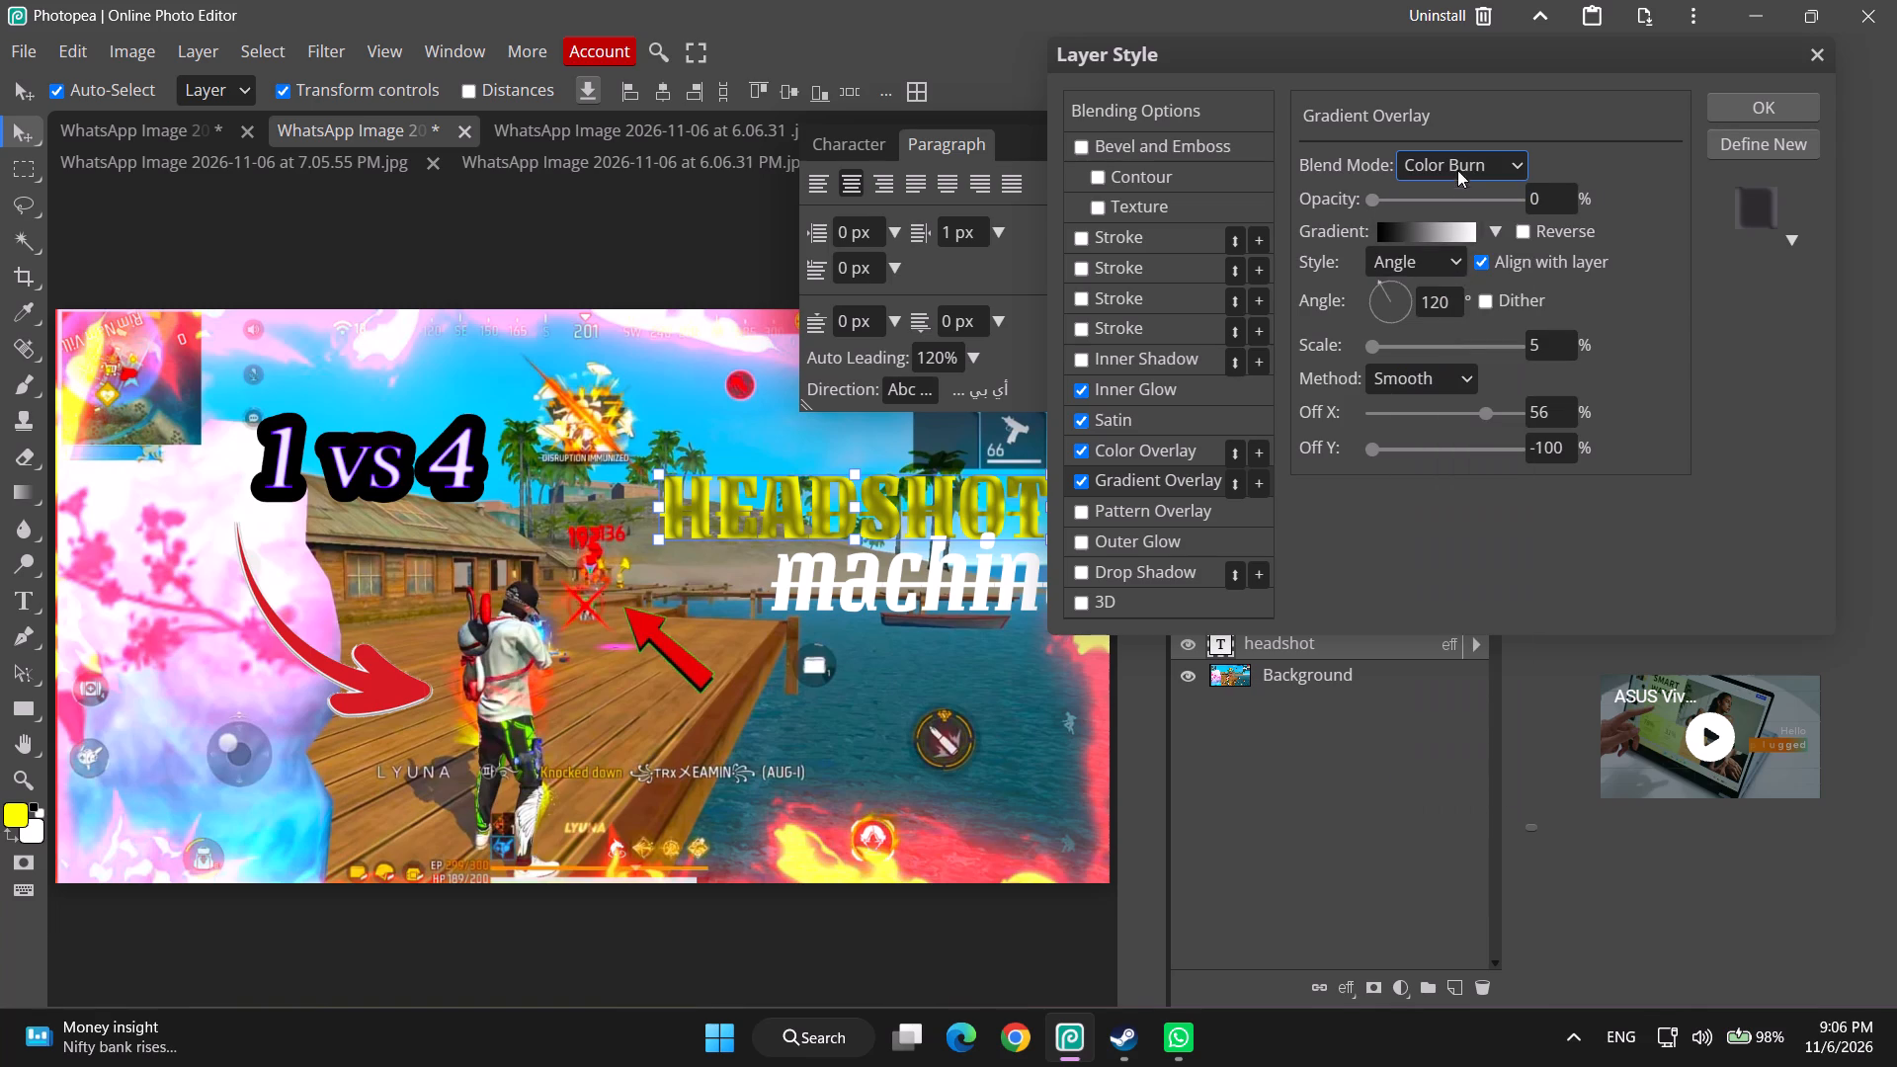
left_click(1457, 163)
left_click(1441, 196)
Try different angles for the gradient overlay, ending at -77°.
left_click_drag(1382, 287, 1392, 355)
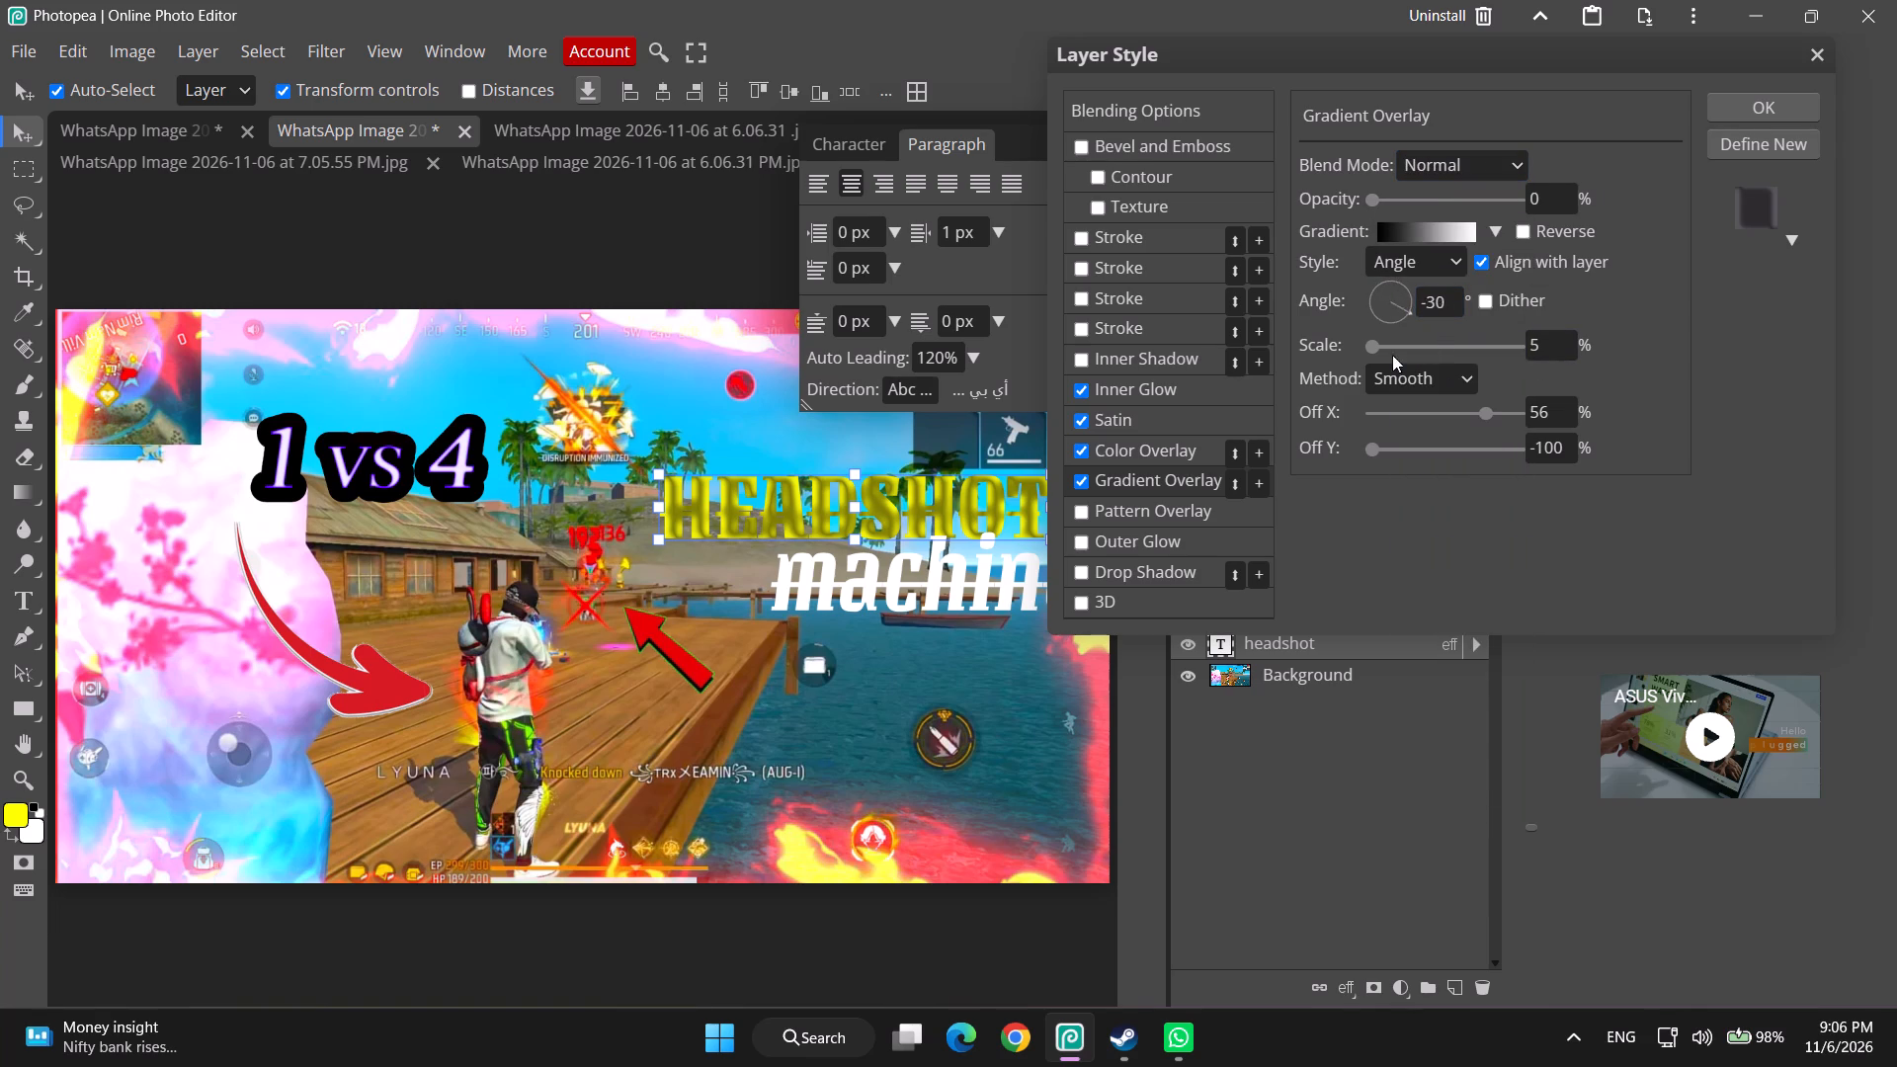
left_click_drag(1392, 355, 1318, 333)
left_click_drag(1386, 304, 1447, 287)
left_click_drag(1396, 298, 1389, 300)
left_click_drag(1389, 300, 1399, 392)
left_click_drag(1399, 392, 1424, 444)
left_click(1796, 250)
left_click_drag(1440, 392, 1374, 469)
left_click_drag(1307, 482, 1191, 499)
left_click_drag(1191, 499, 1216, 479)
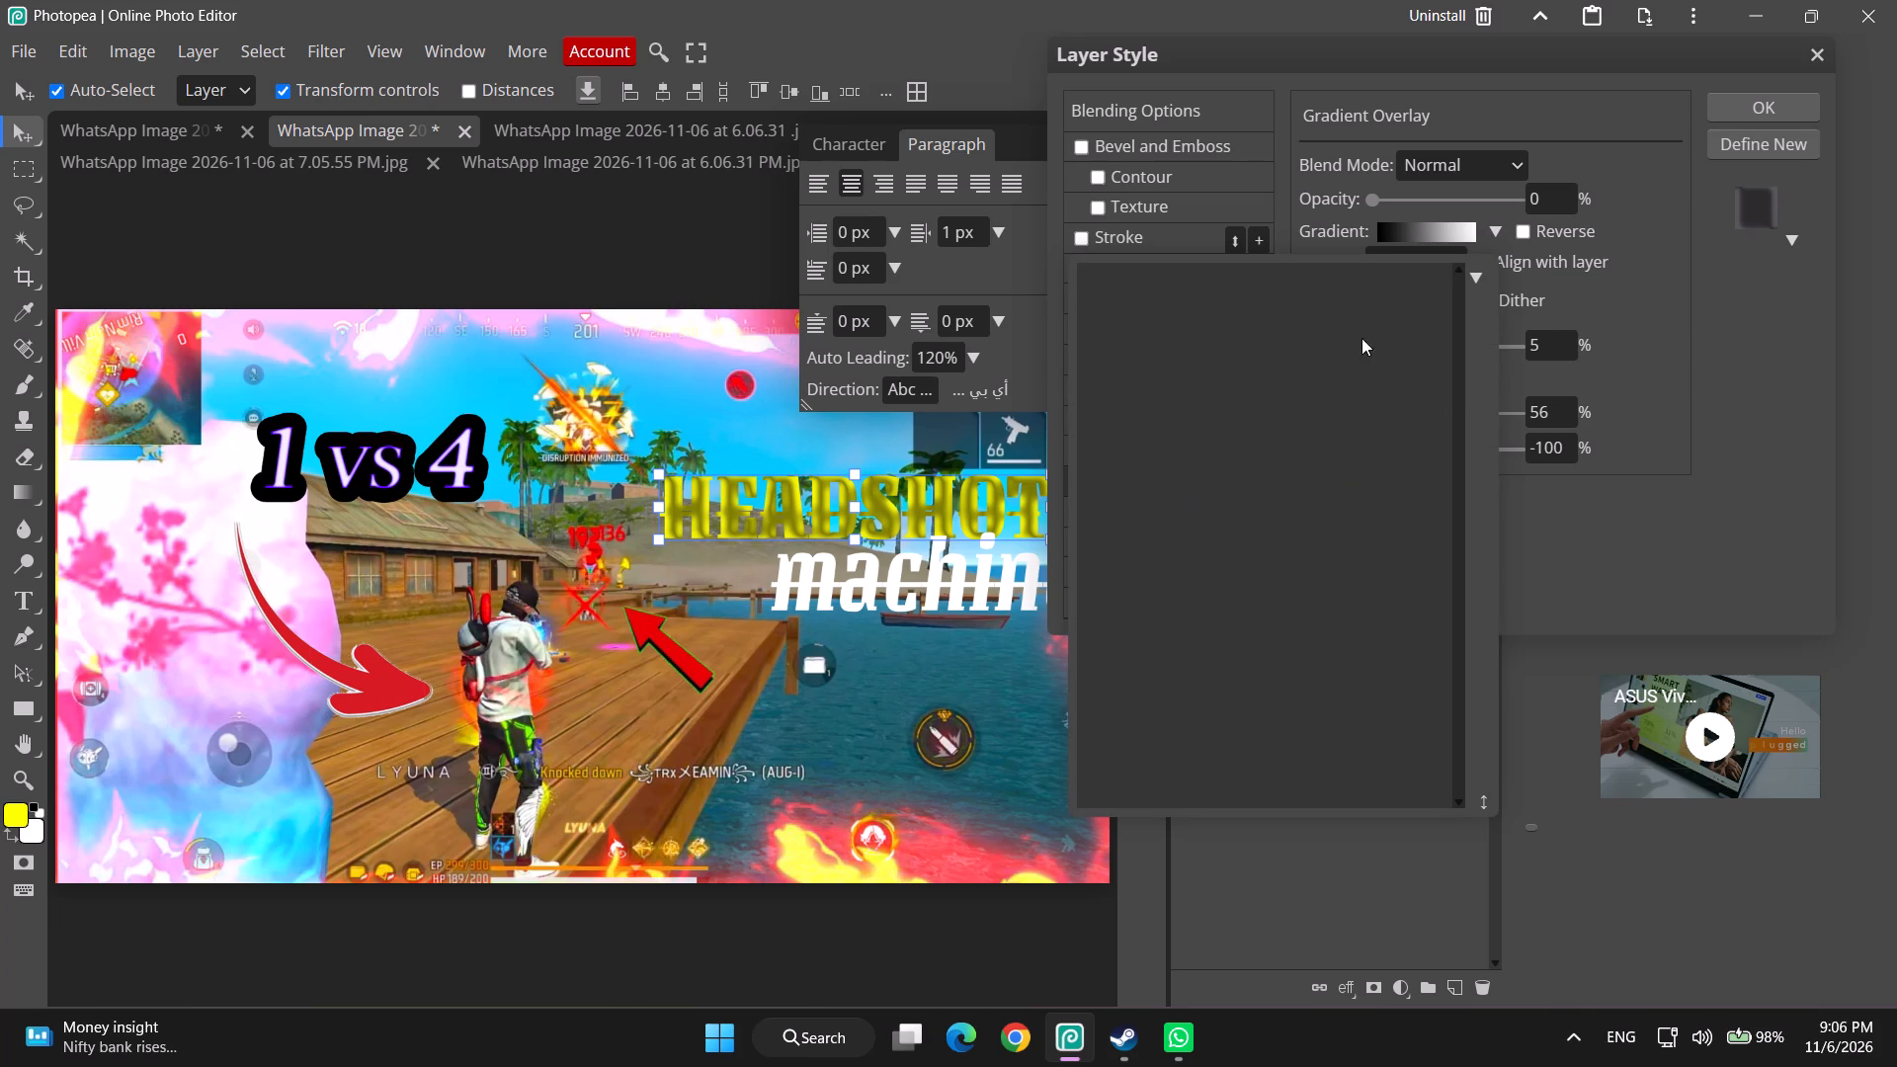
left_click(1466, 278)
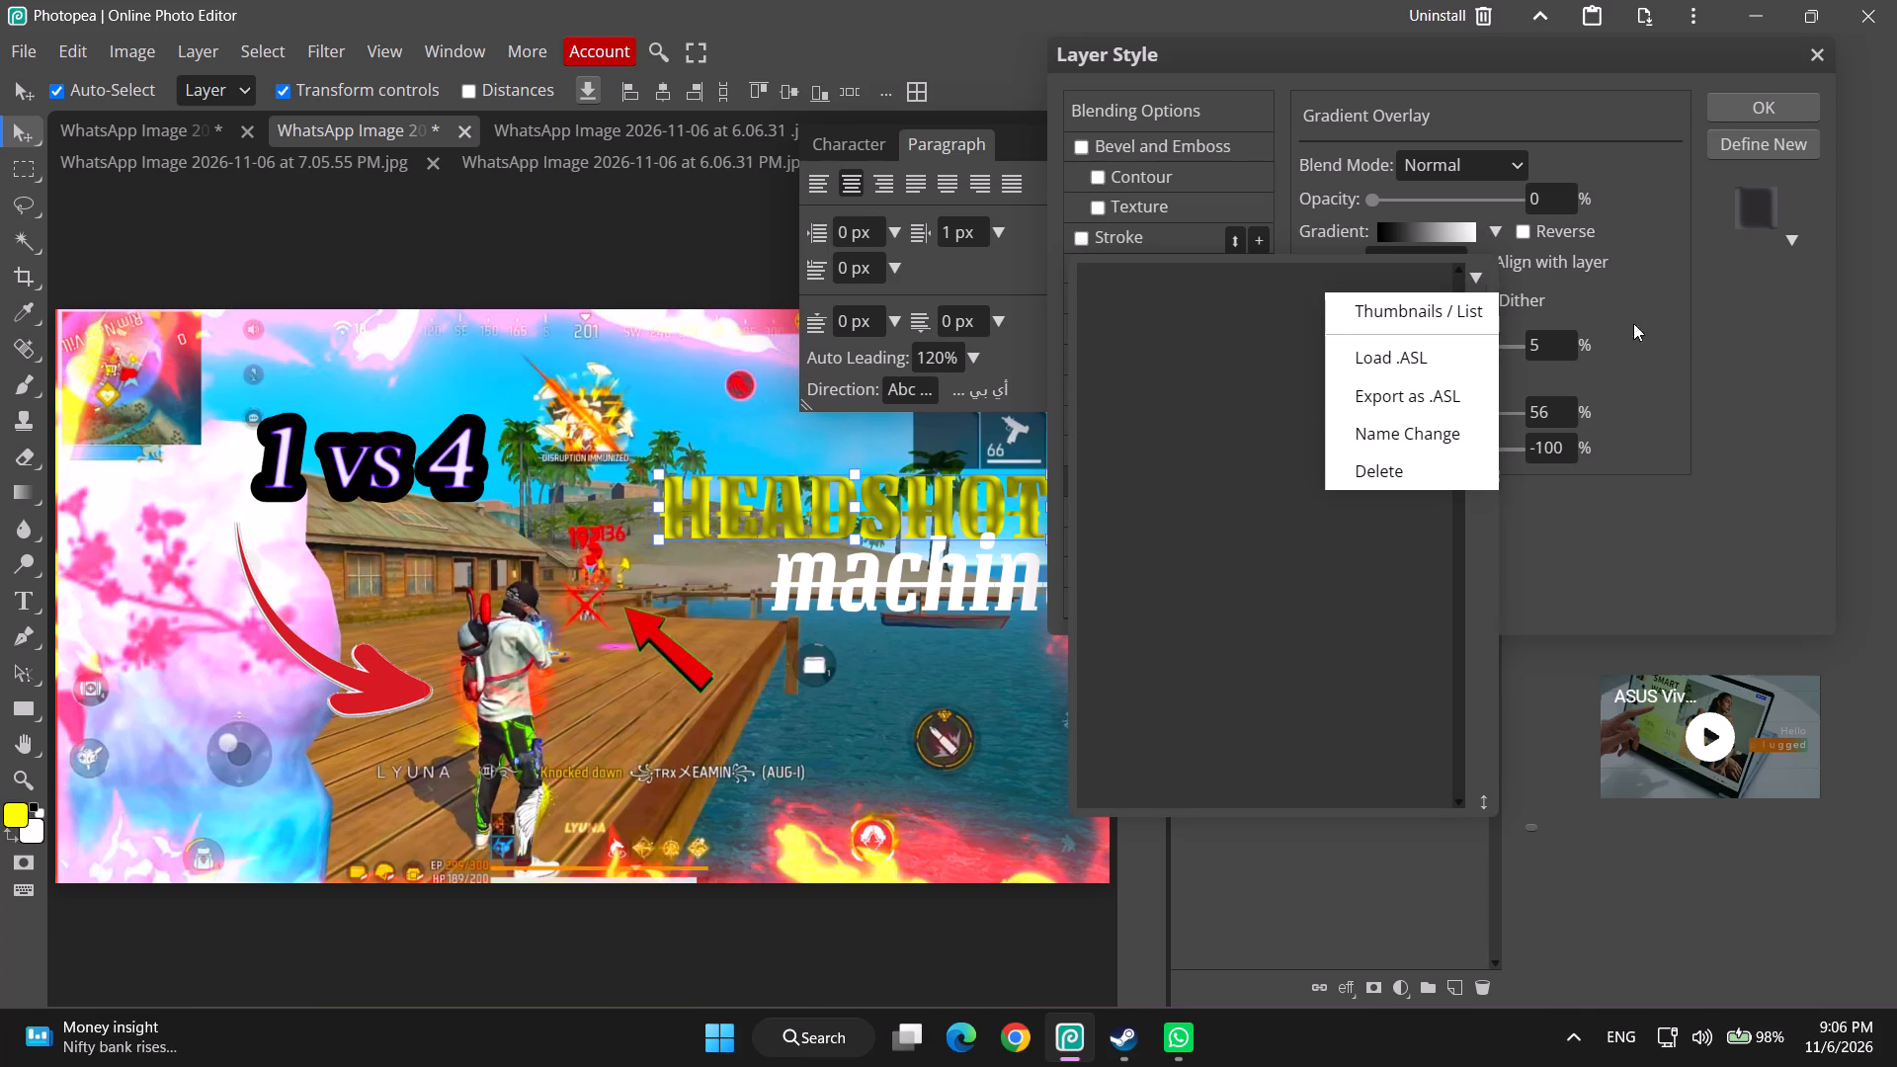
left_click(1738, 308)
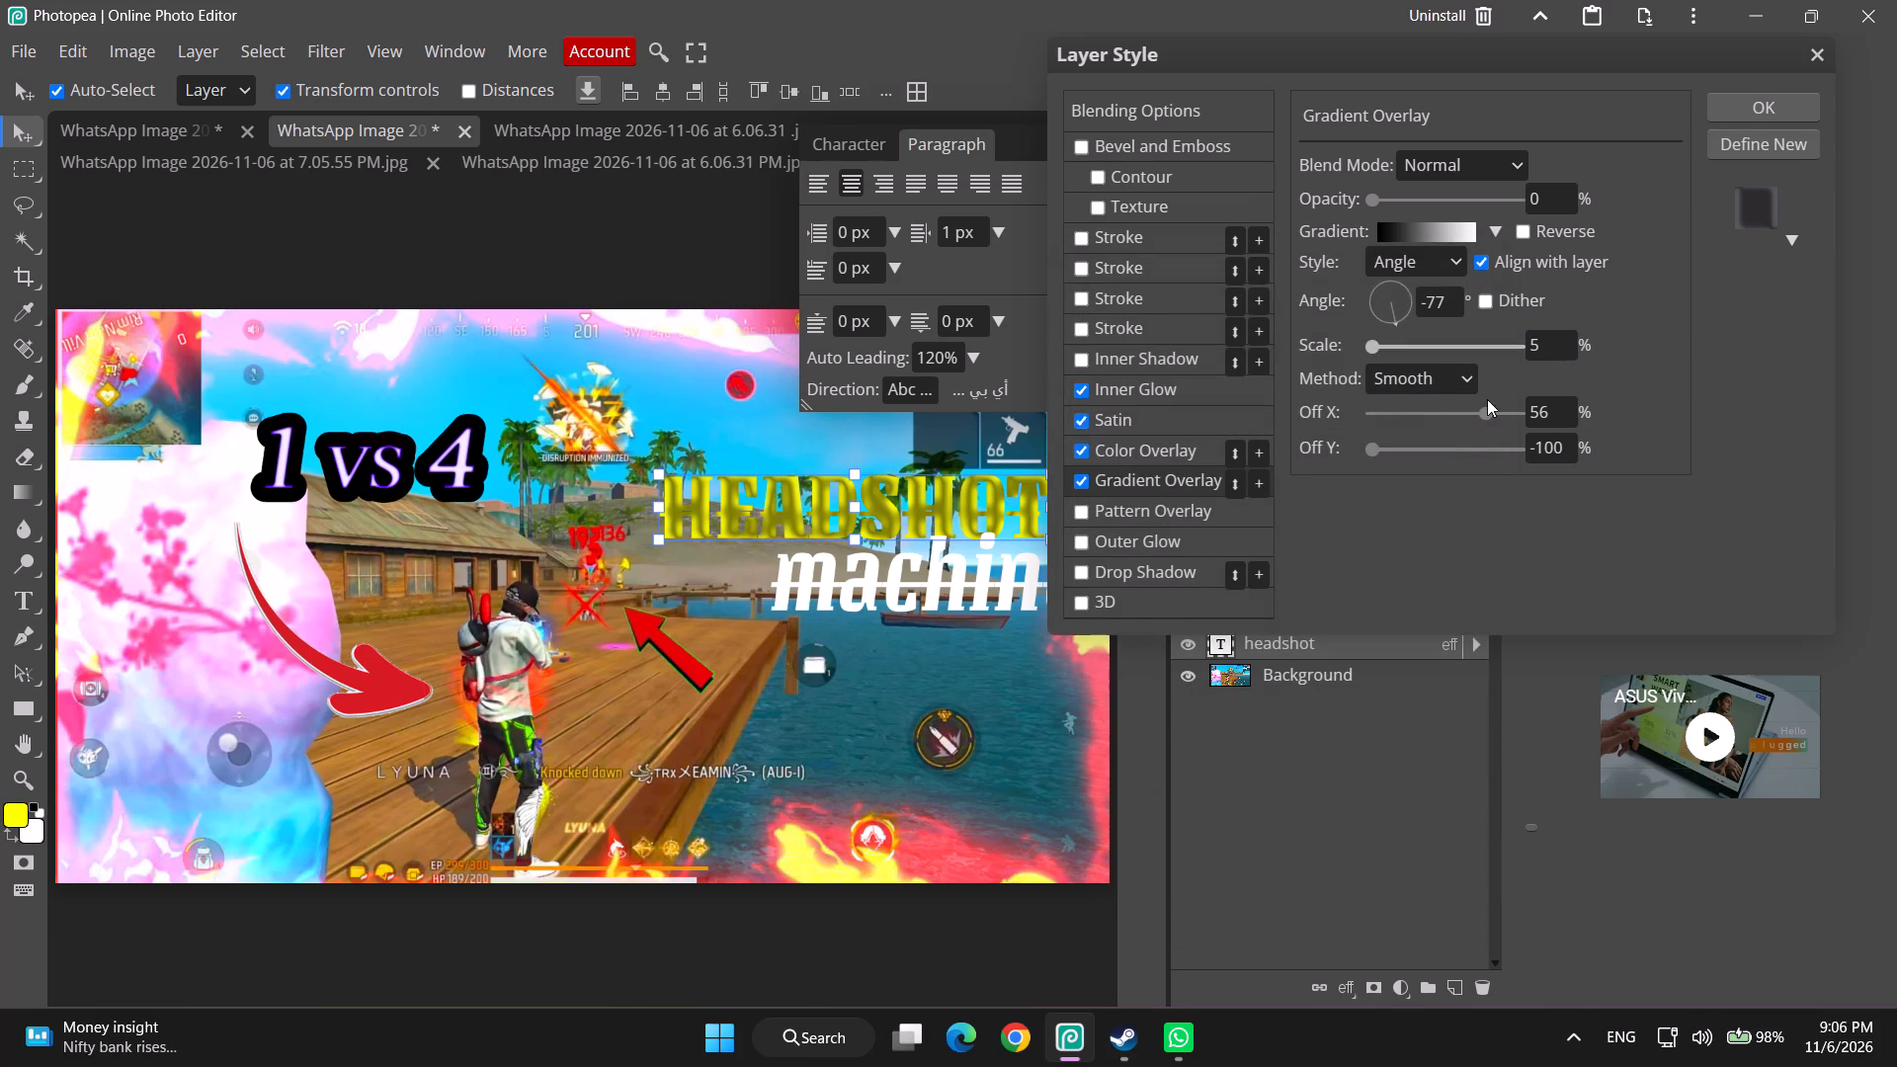
Set the gradient overlay's method to Perceptual, its style to Linear after trying Diamond, and its angle to -2°.
left_click(1464, 380)
left_click(1430, 413)
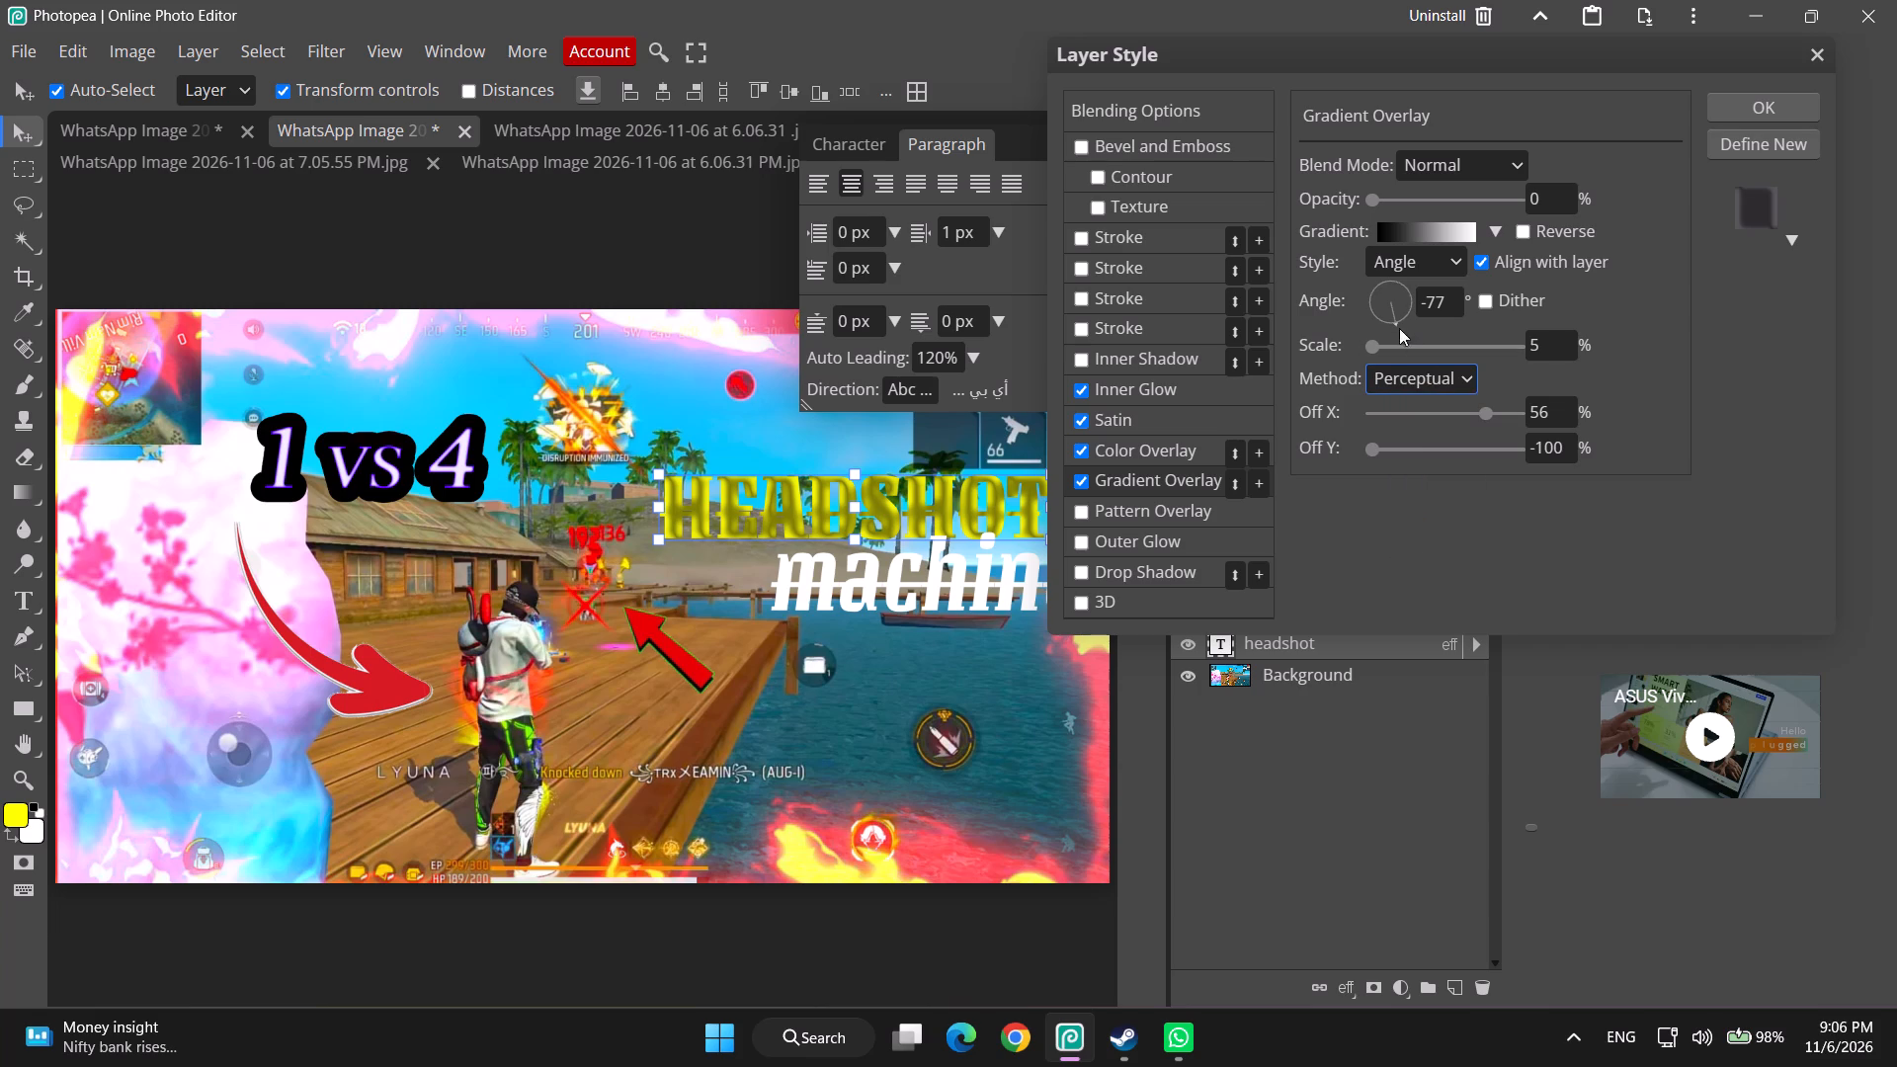
left_click_drag(1389, 321, 1418, 288)
left_click(1421, 262)
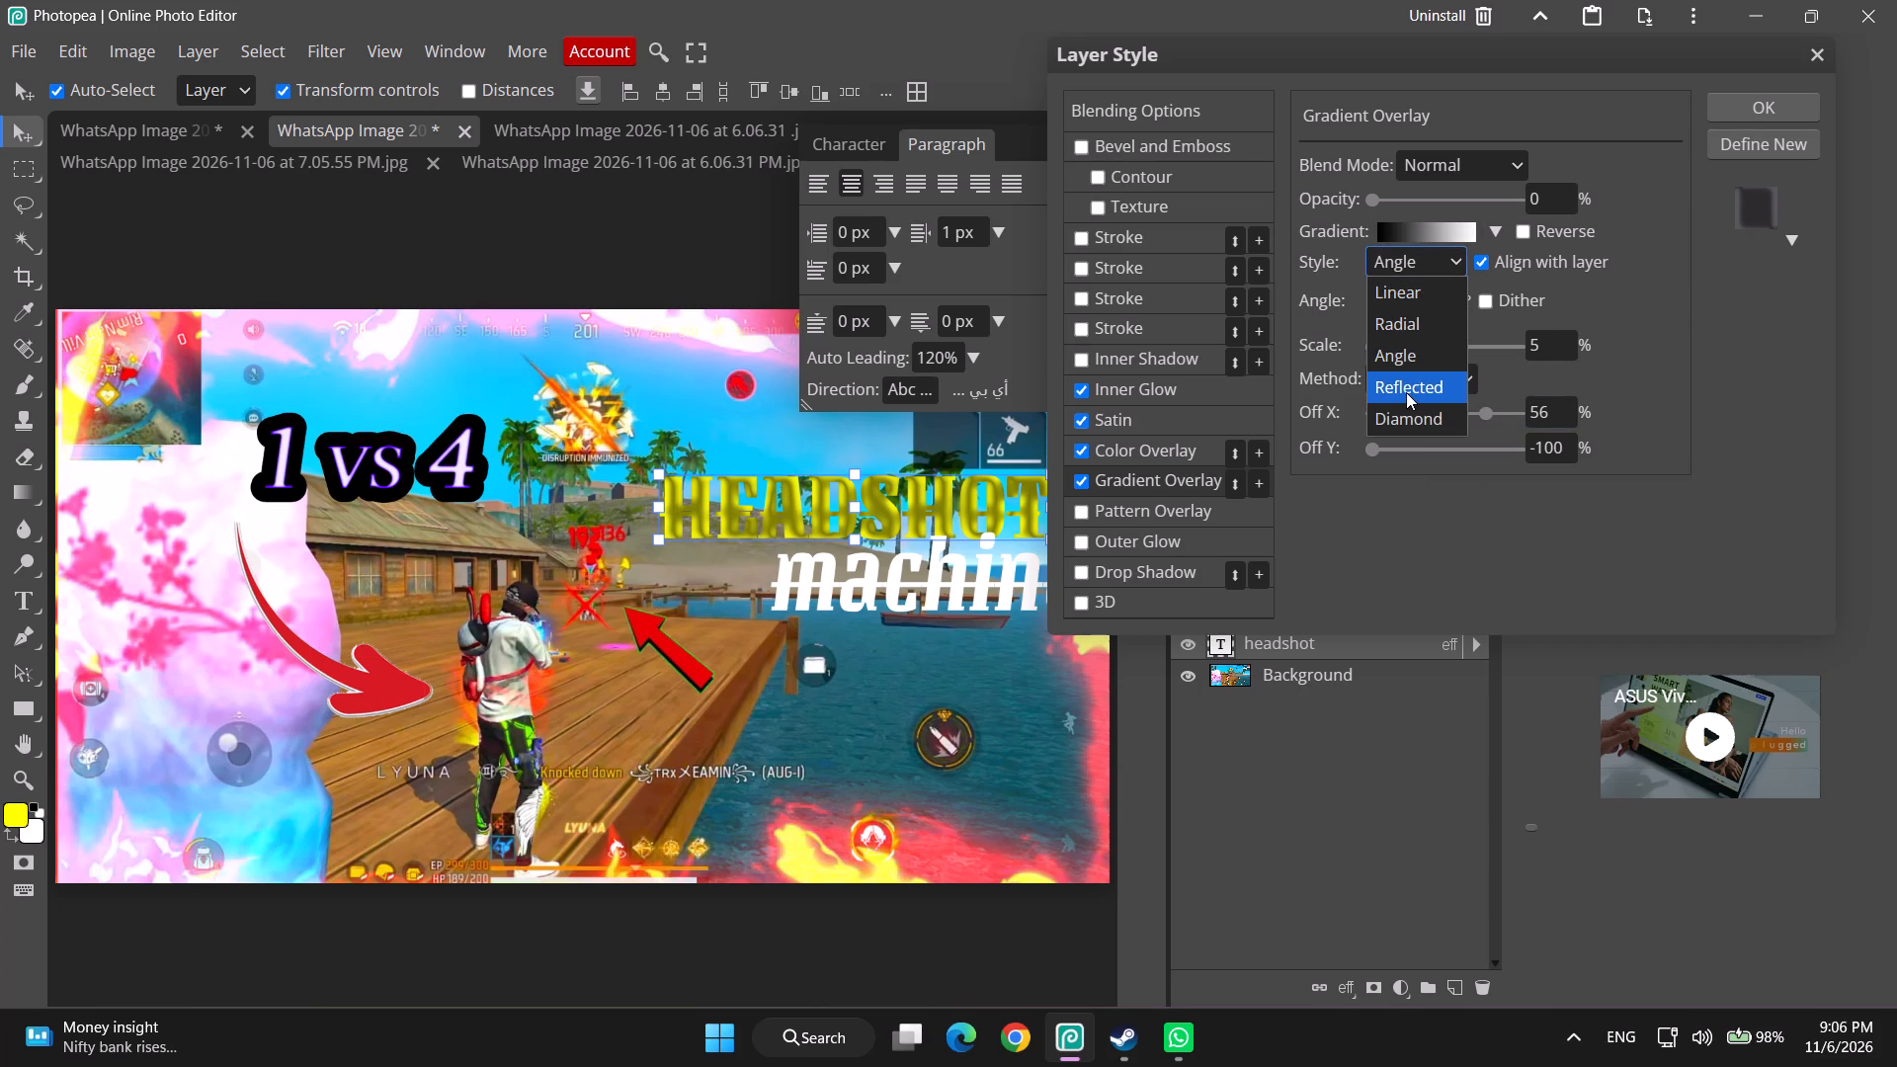
left_click(1406, 414)
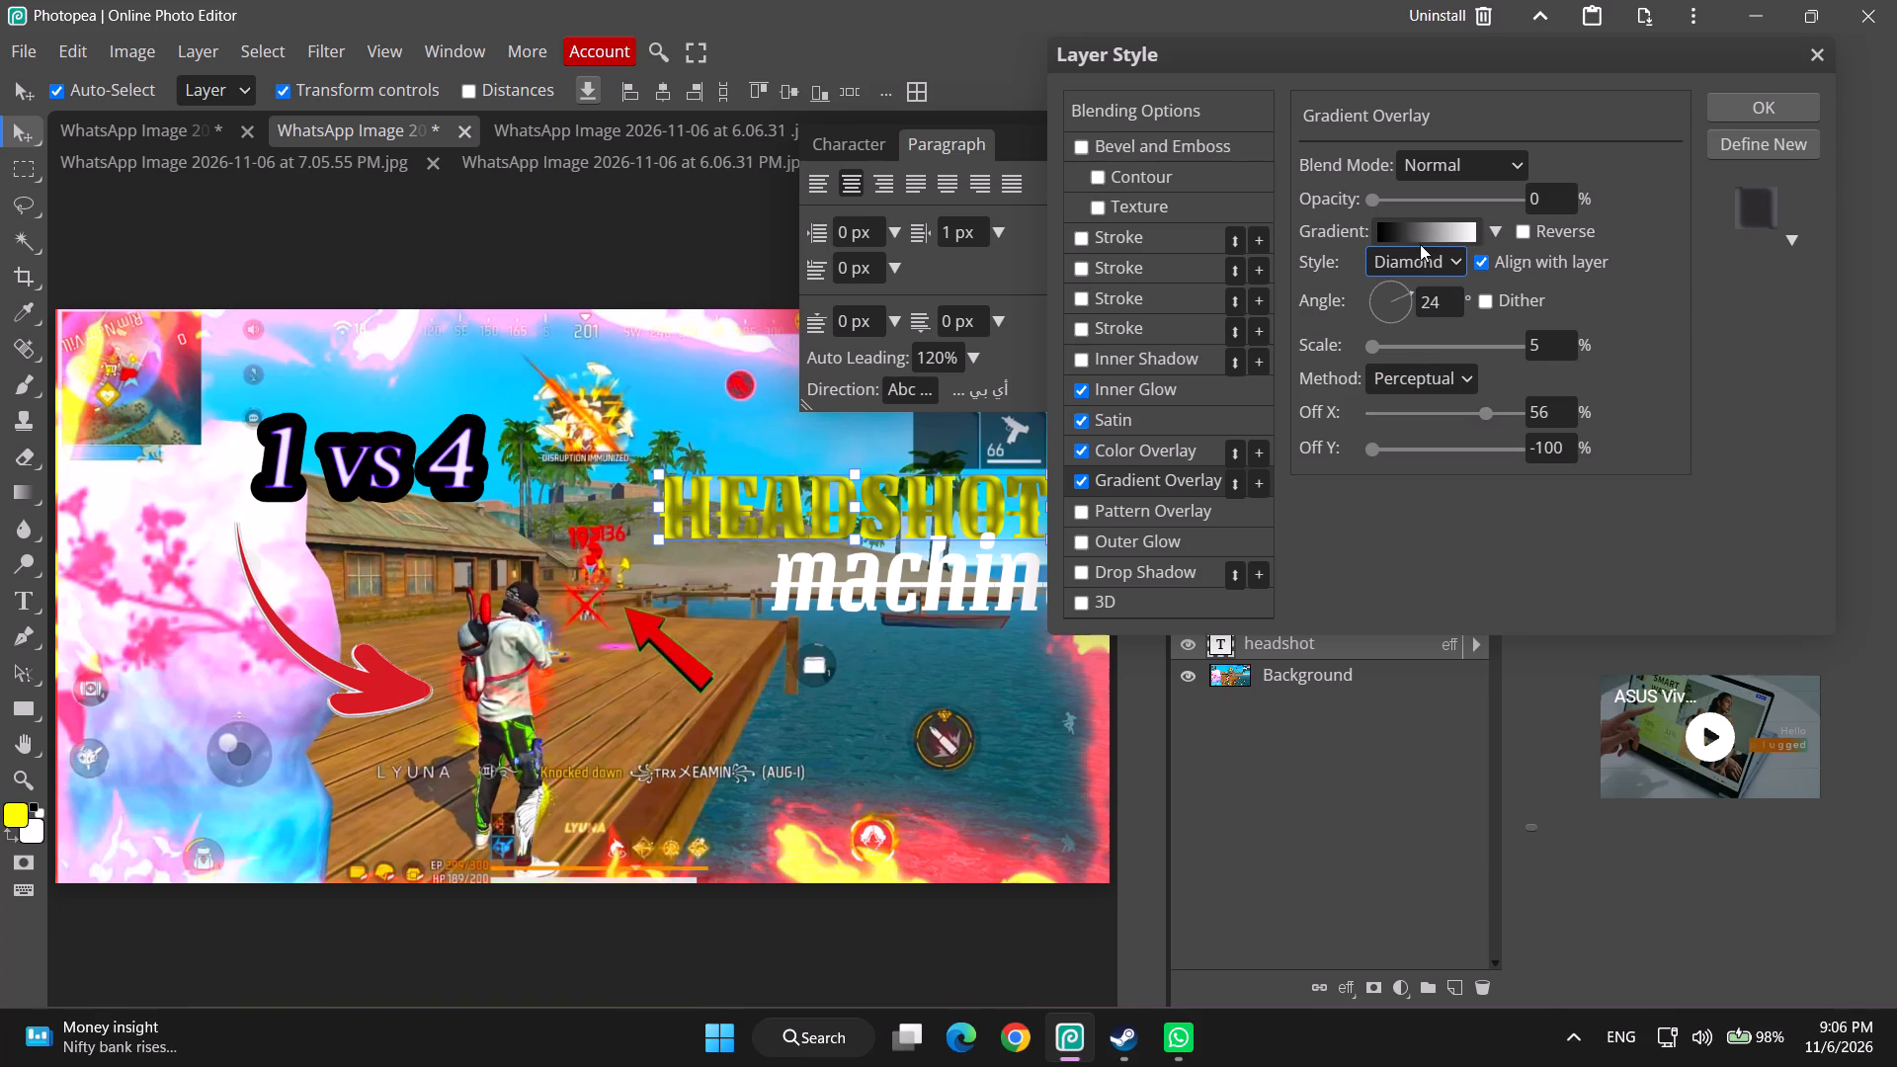
left_click(1420, 268)
left_click(1402, 296)
left_click_drag(1388, 300, 1483, 304)
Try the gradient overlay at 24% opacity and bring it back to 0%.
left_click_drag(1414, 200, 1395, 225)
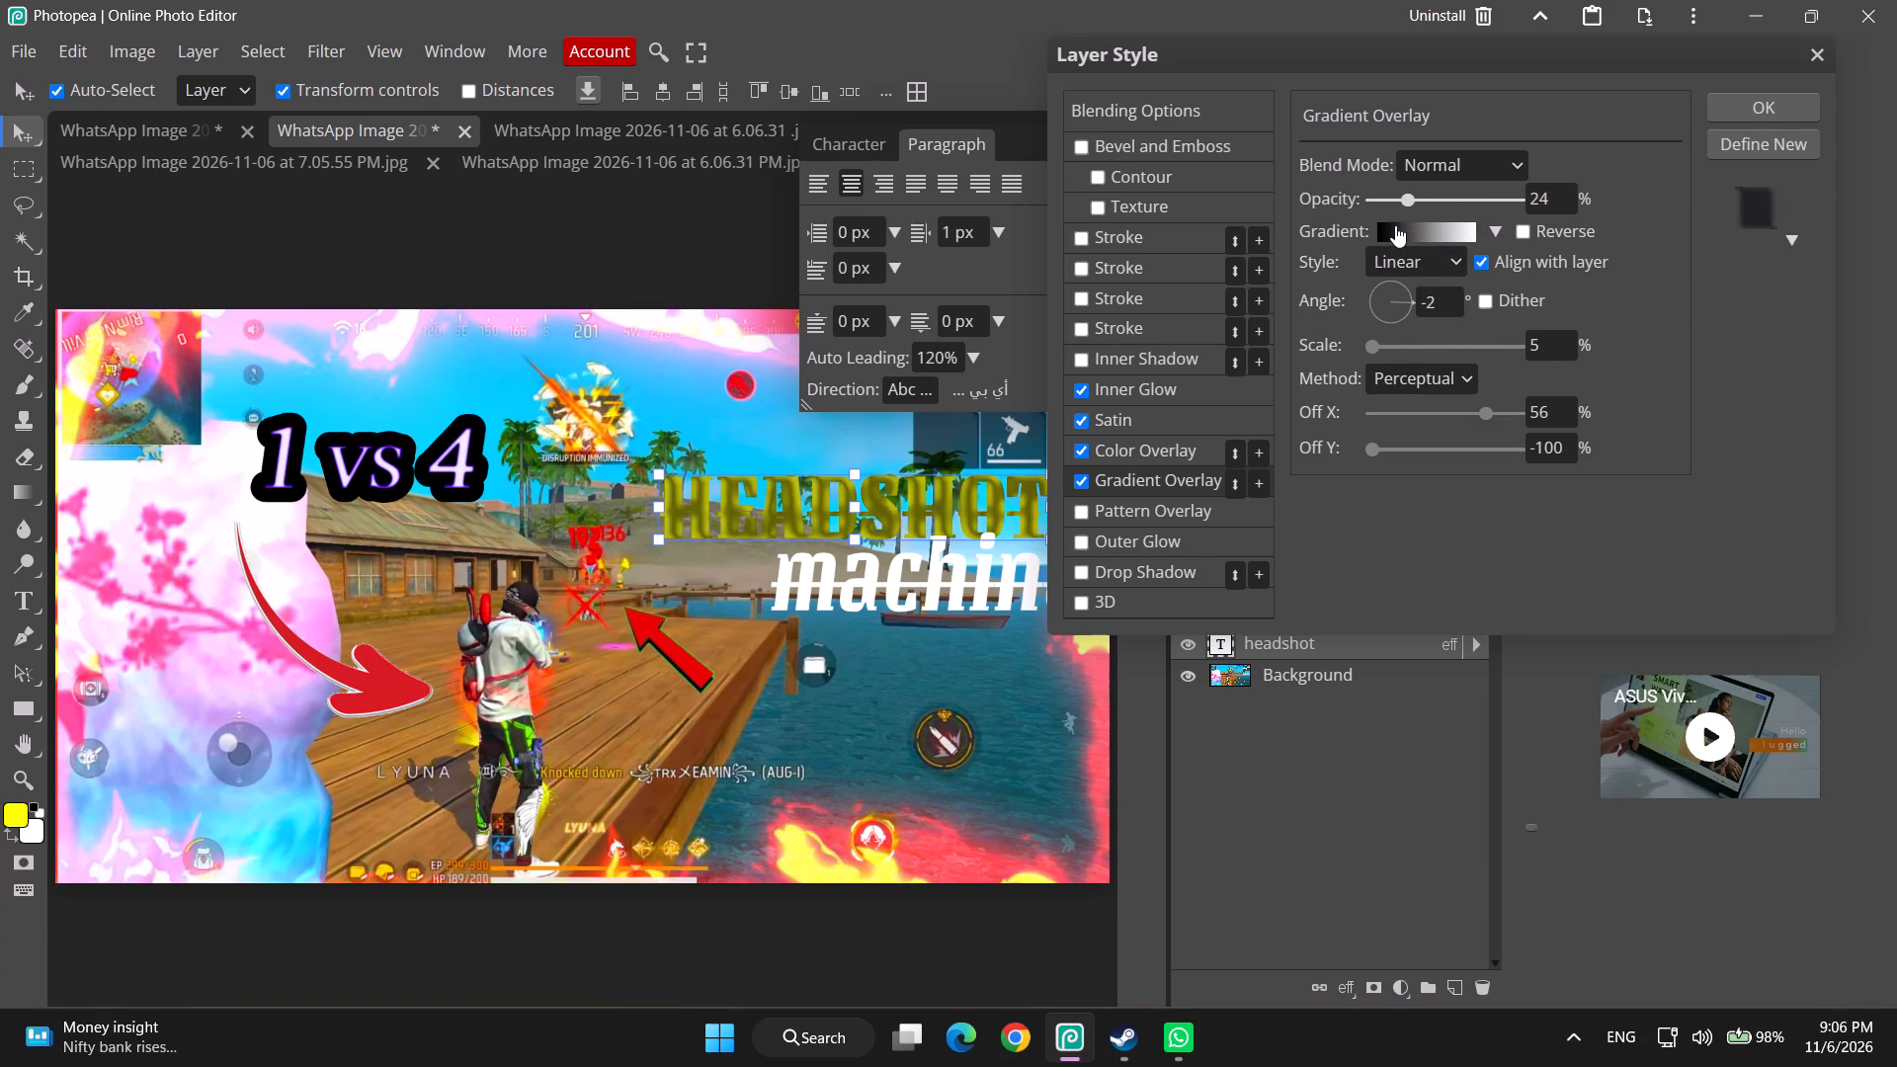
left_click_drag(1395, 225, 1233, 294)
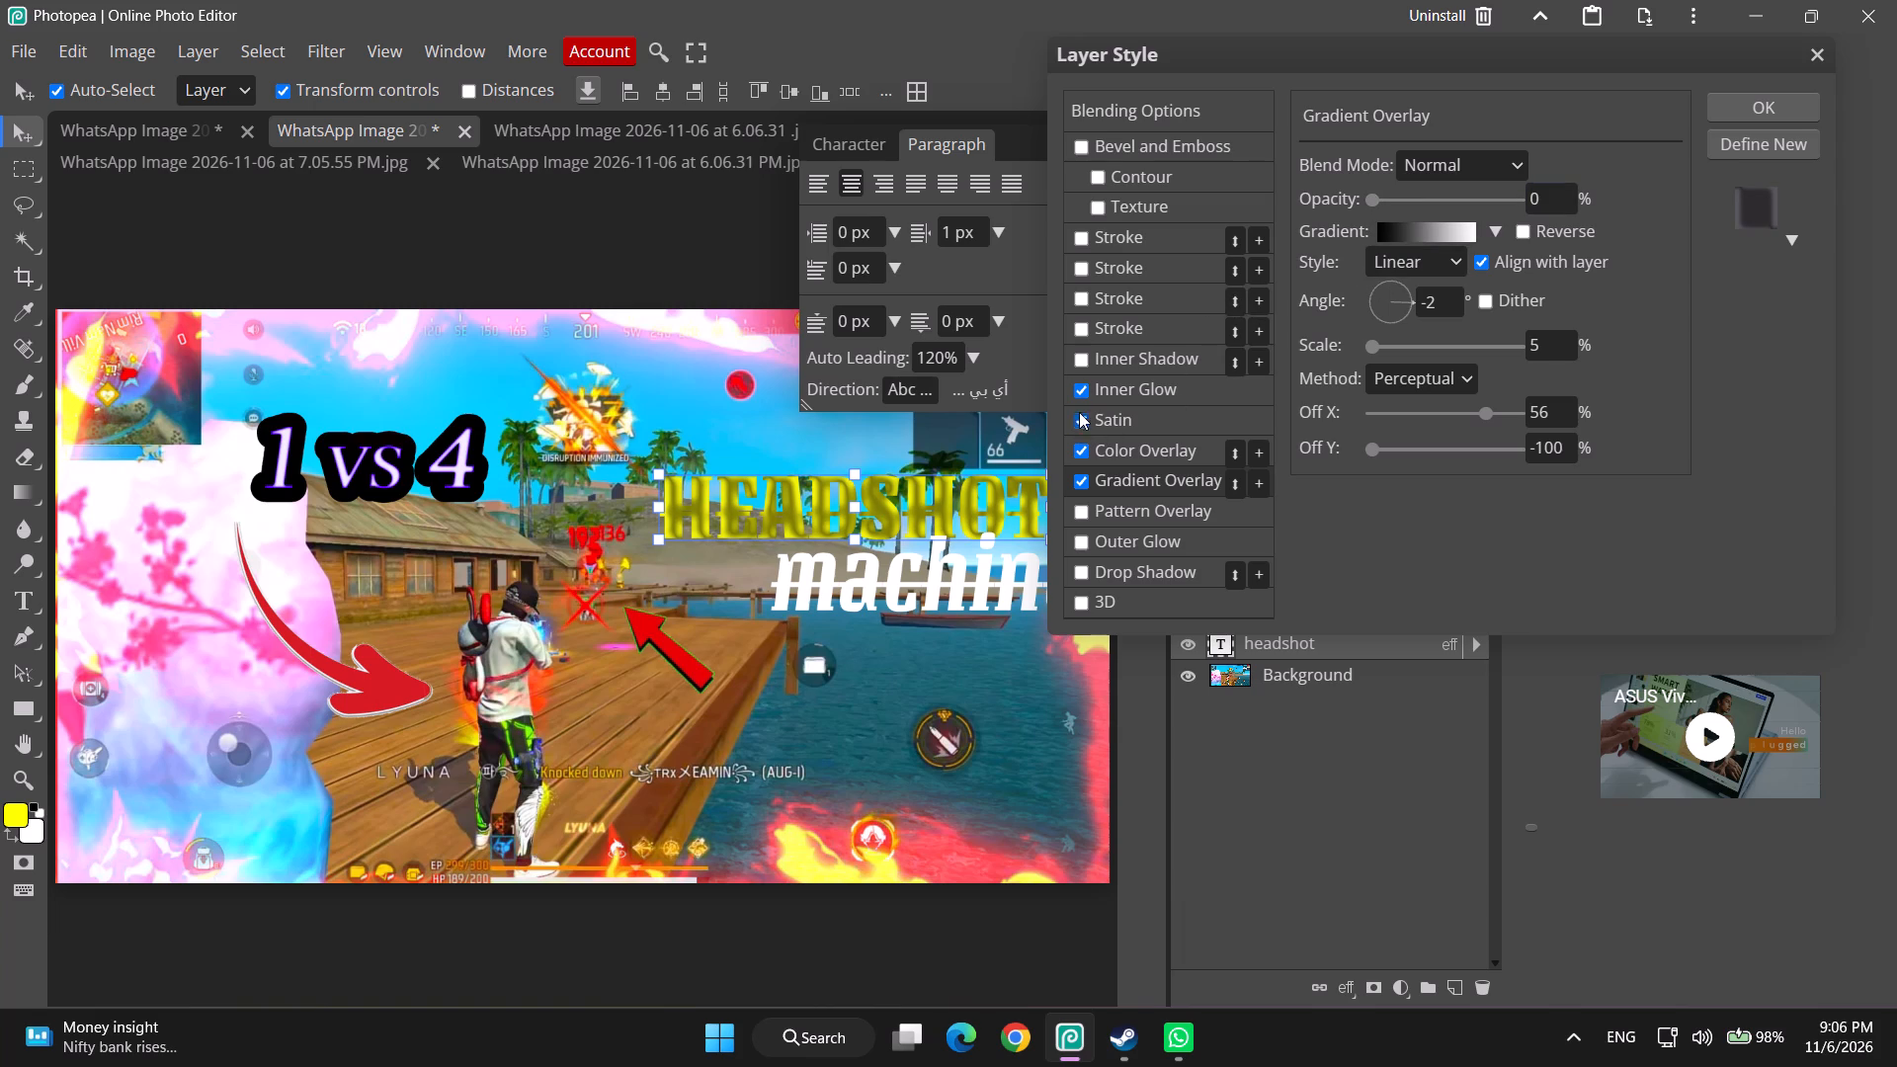
Turn off the Satin, Inner Glow and Color Overlay effects on the headshot text layer, leaving Gradient Overlay on.
left_click(1082, 420)
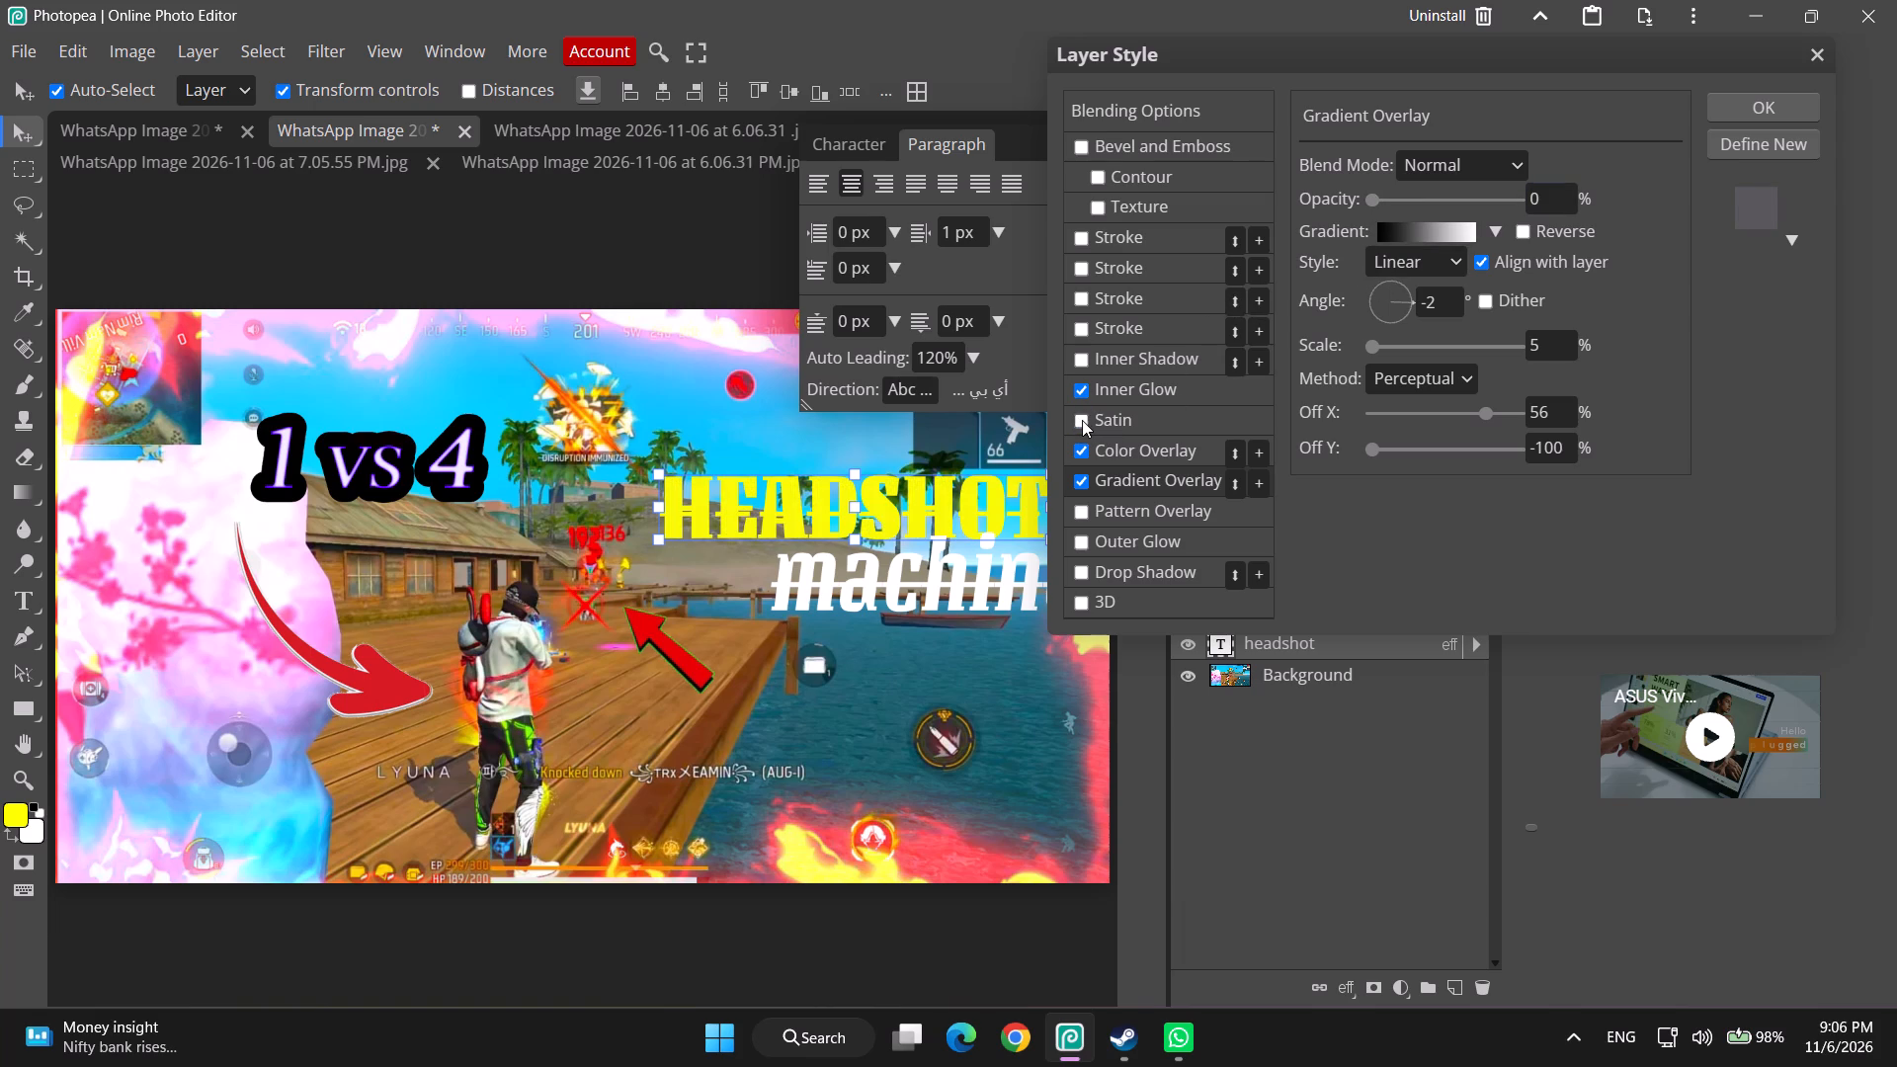
left_click(1077, 383)
left_click(1082, 453)
left_click(1080, 476)
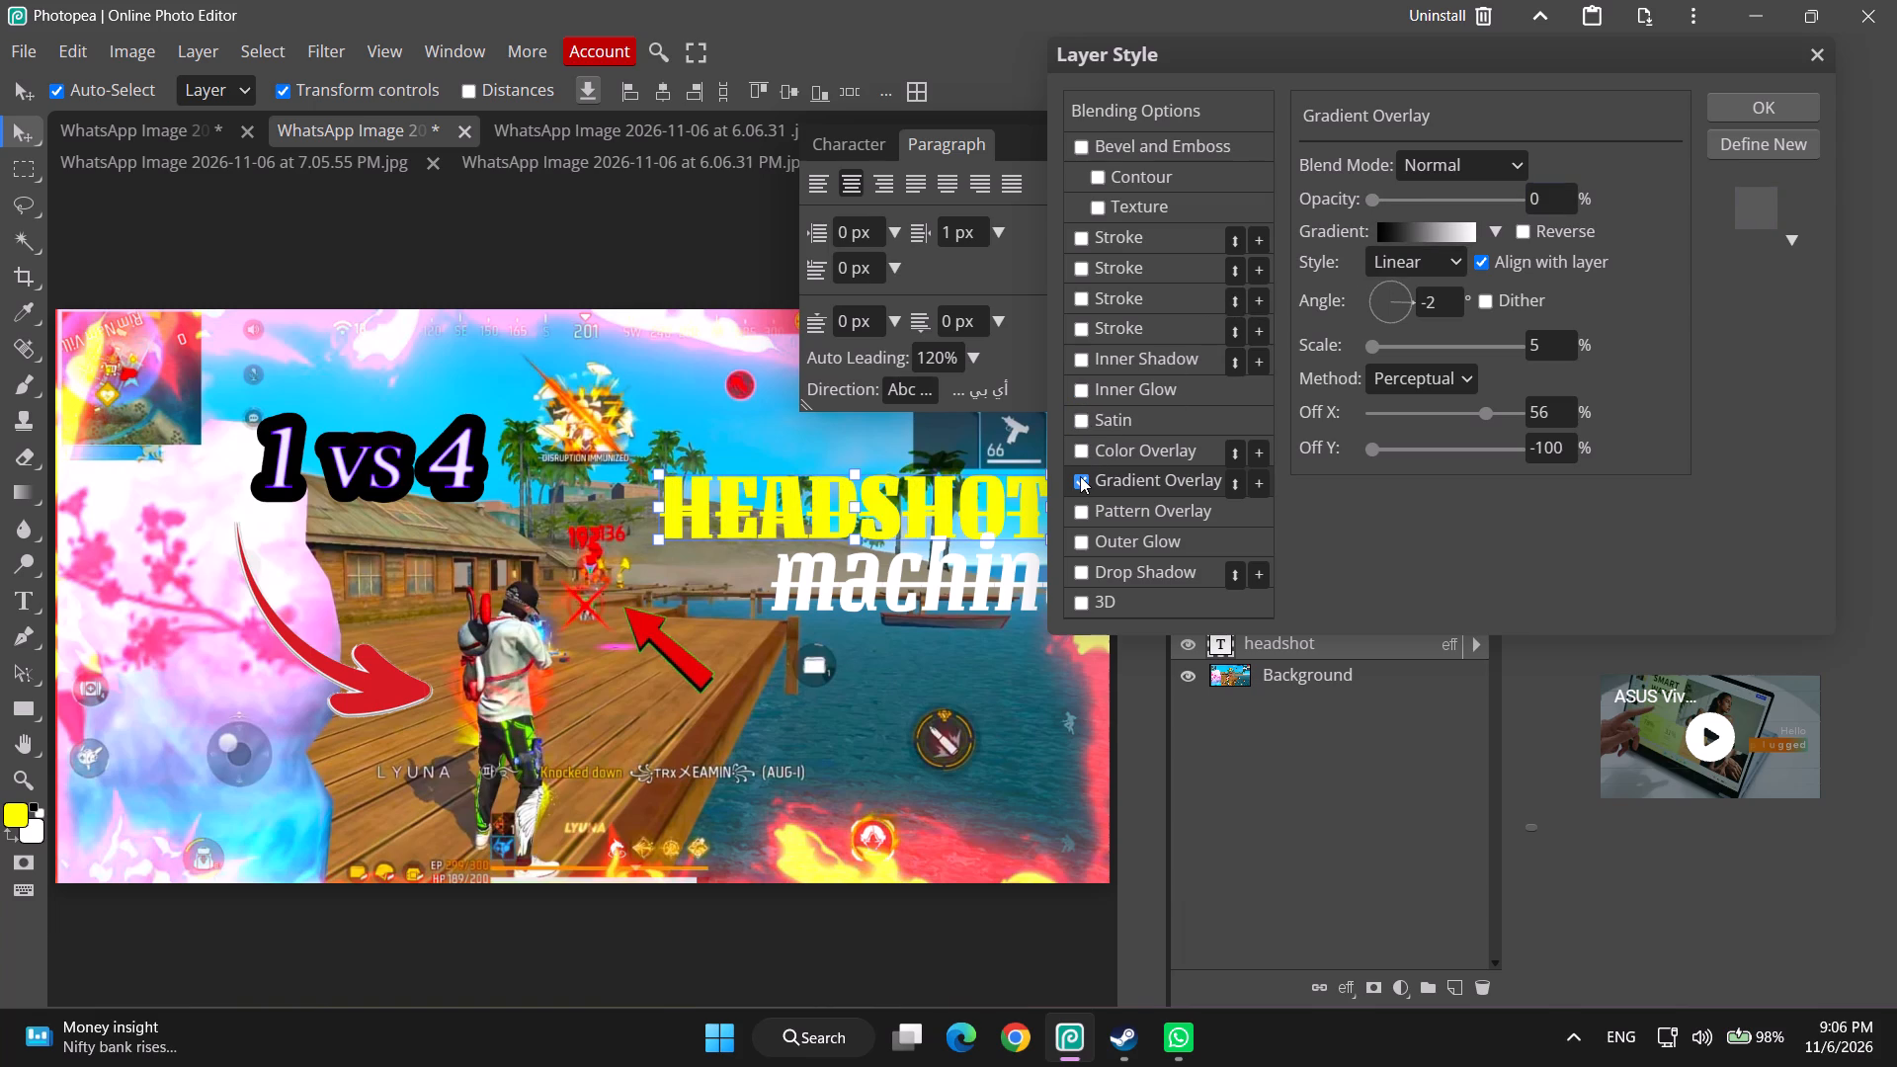
left_click(1081, 482)
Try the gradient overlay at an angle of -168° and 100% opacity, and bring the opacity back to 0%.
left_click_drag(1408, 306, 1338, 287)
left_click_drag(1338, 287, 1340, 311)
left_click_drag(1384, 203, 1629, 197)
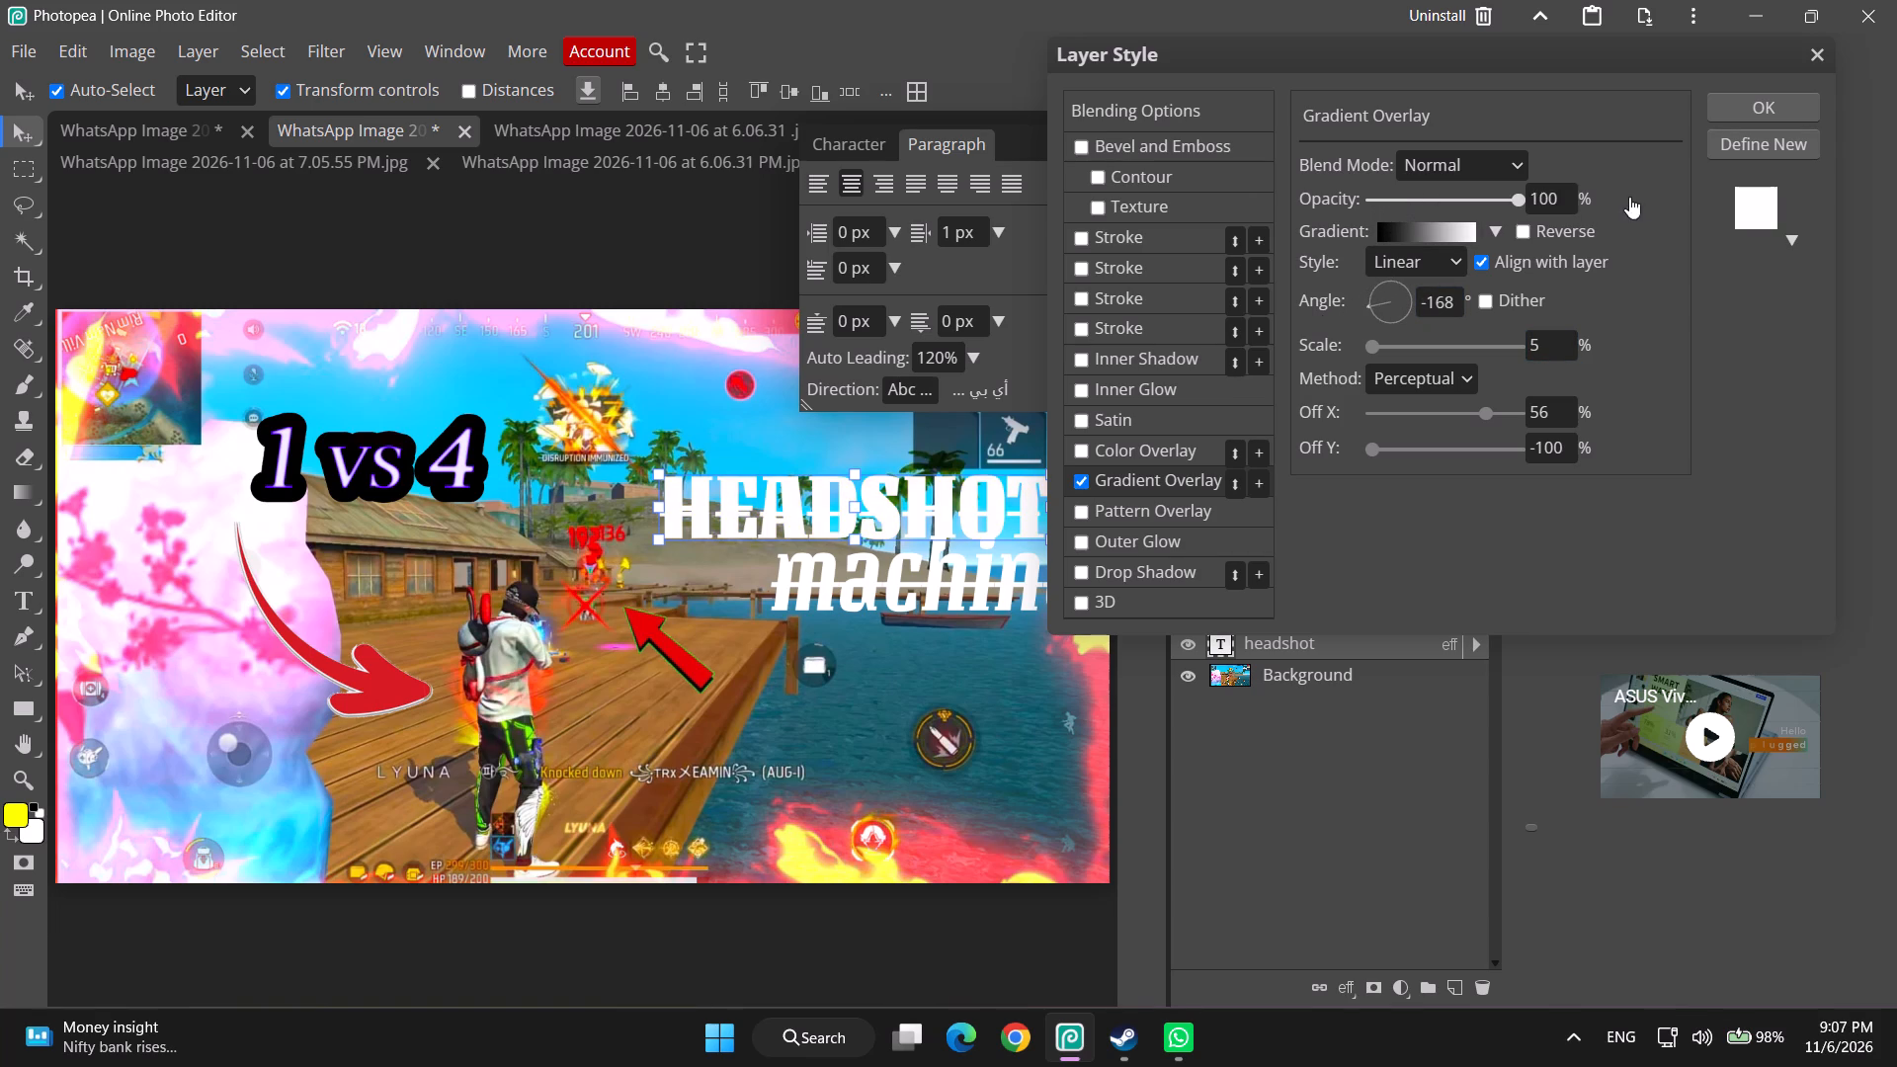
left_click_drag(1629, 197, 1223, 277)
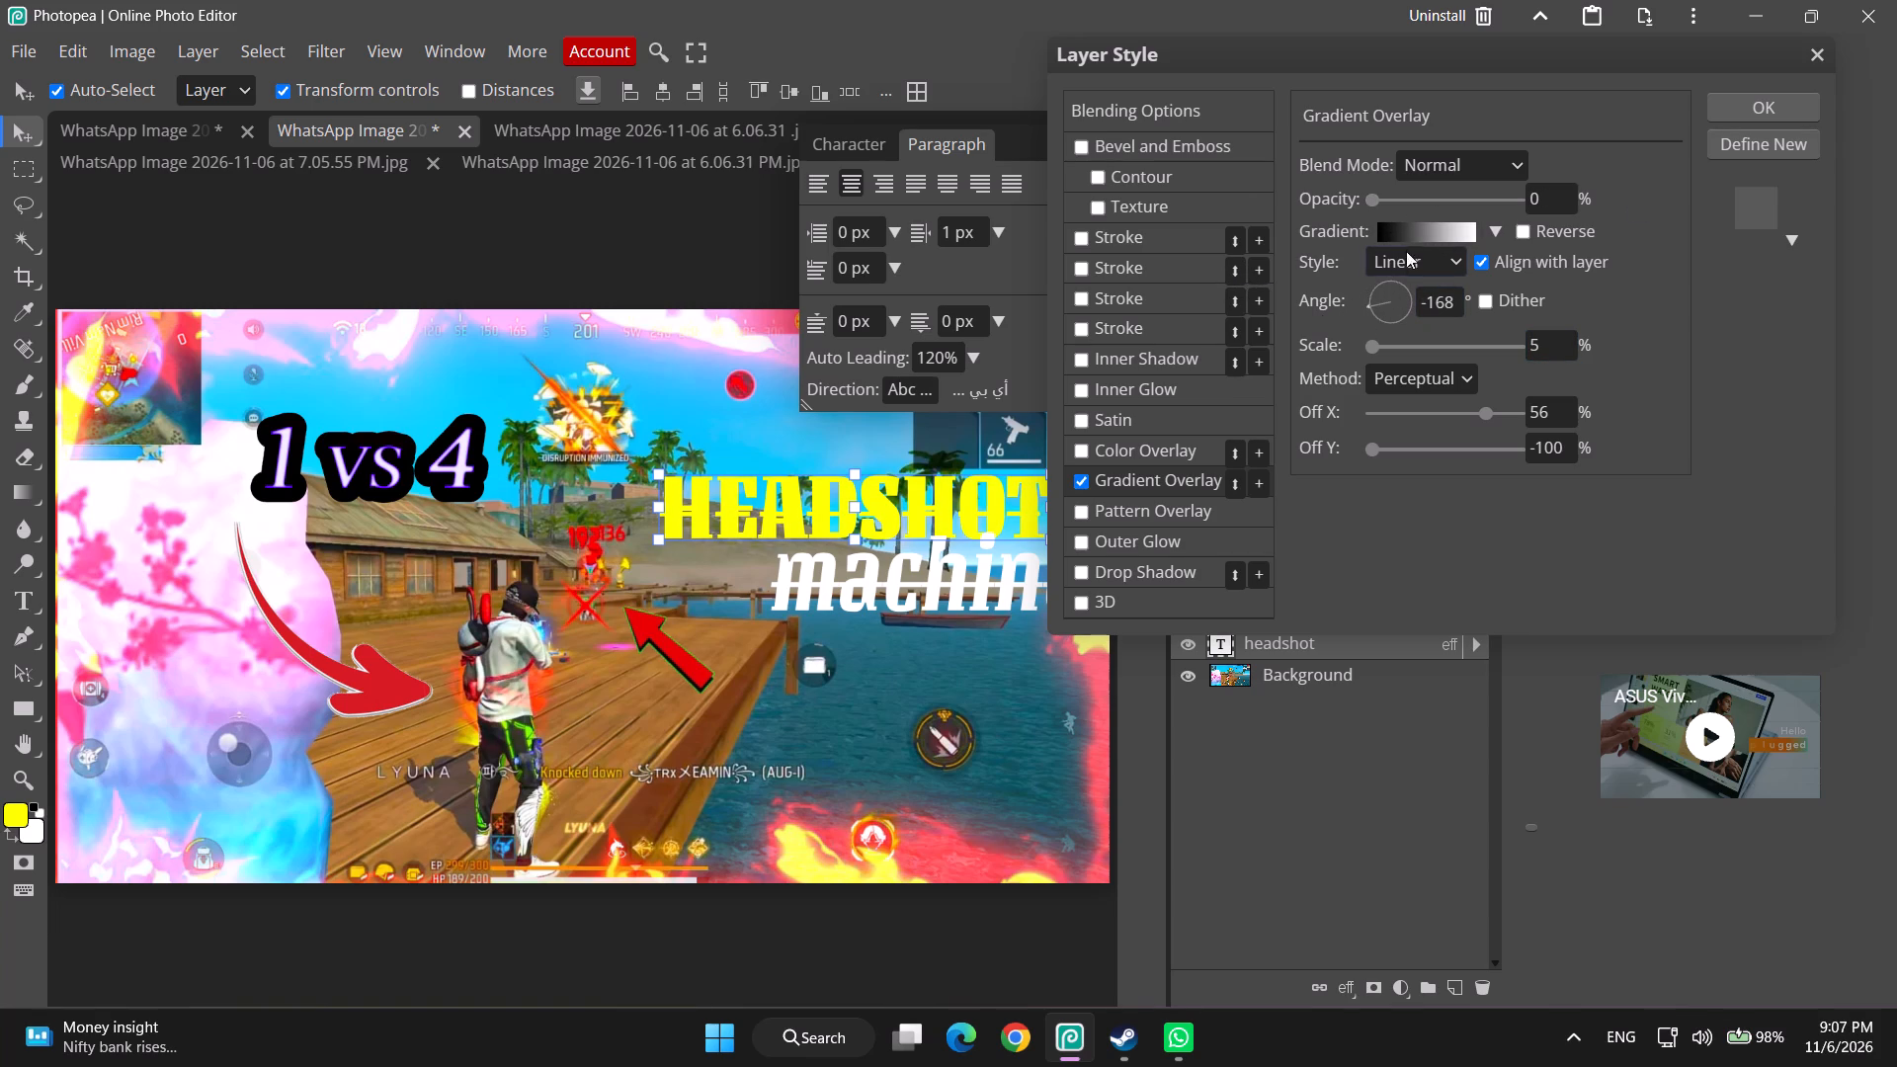
Set the gradient overlay's style to Angle after trying Radial, try a 500% scale, and set the angle to -16°.
left_click(1419, 265)
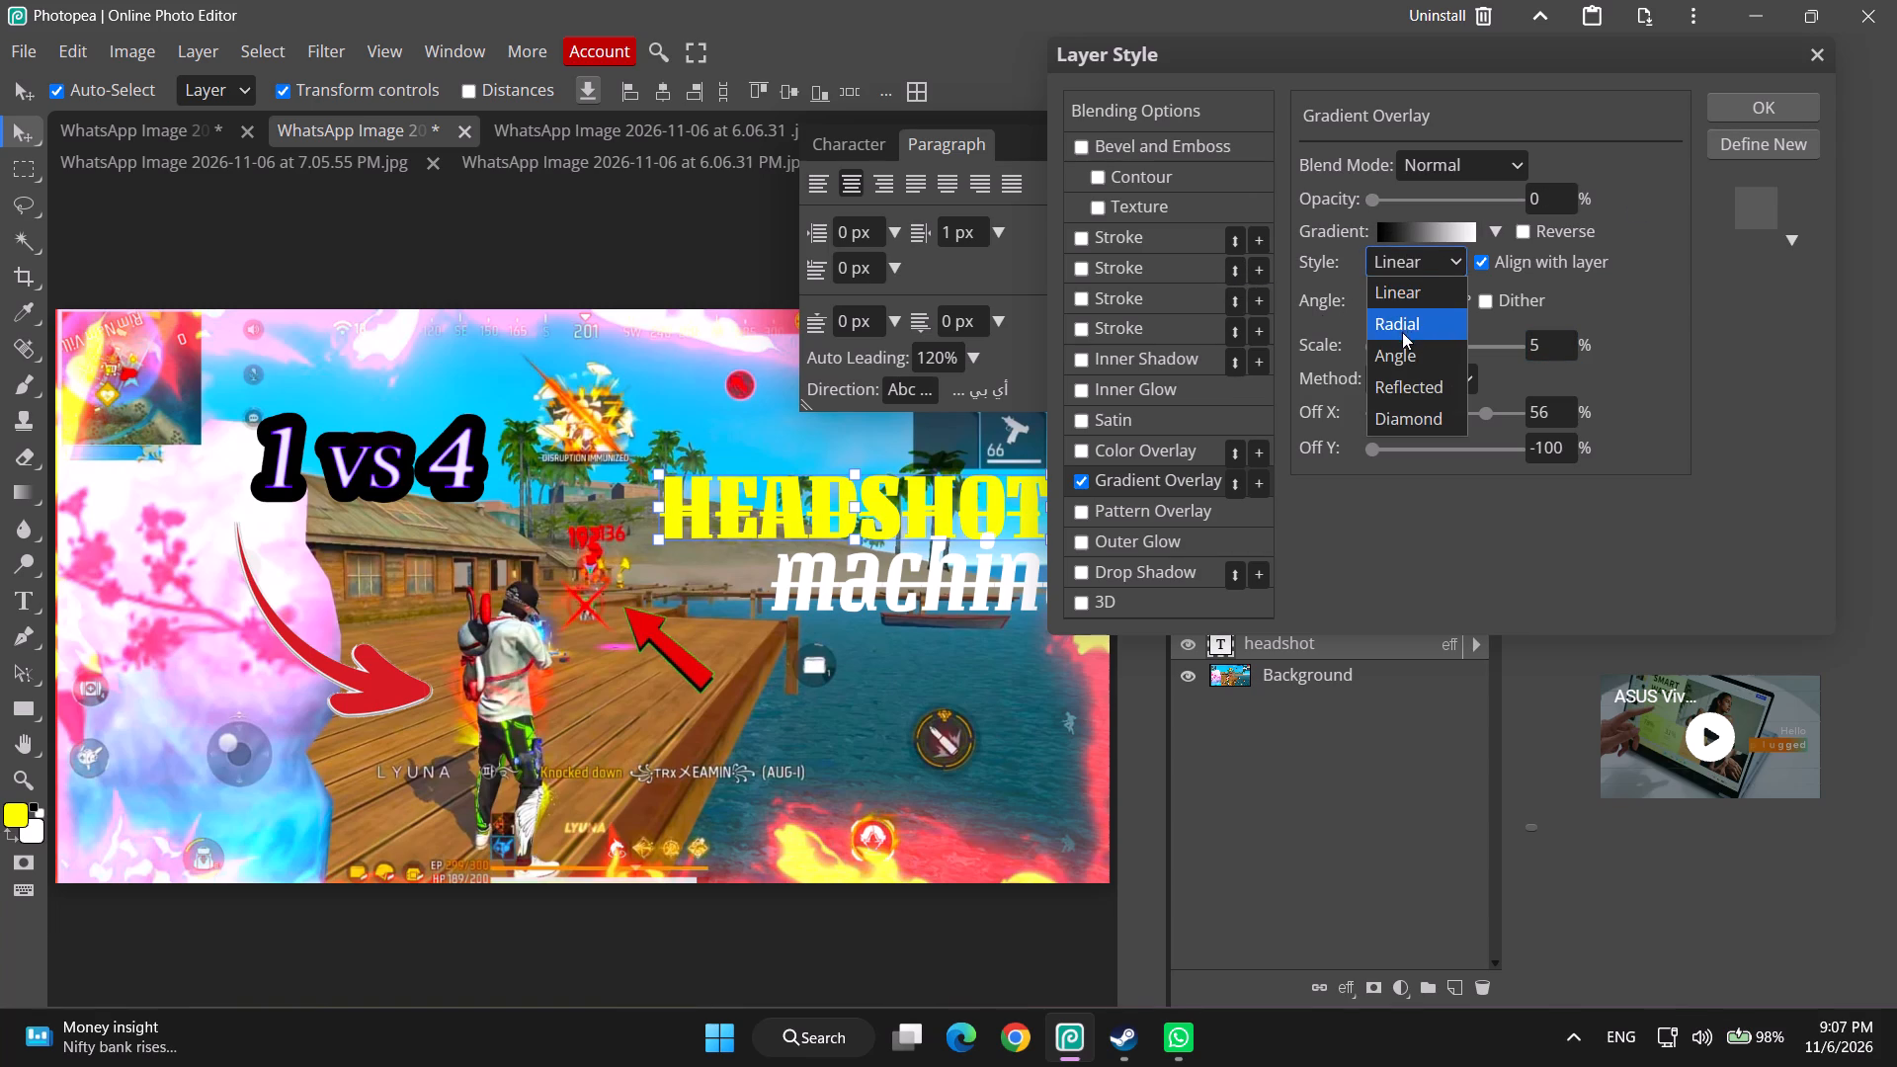
left_click(1402, 332)
left_click(1415, 252)
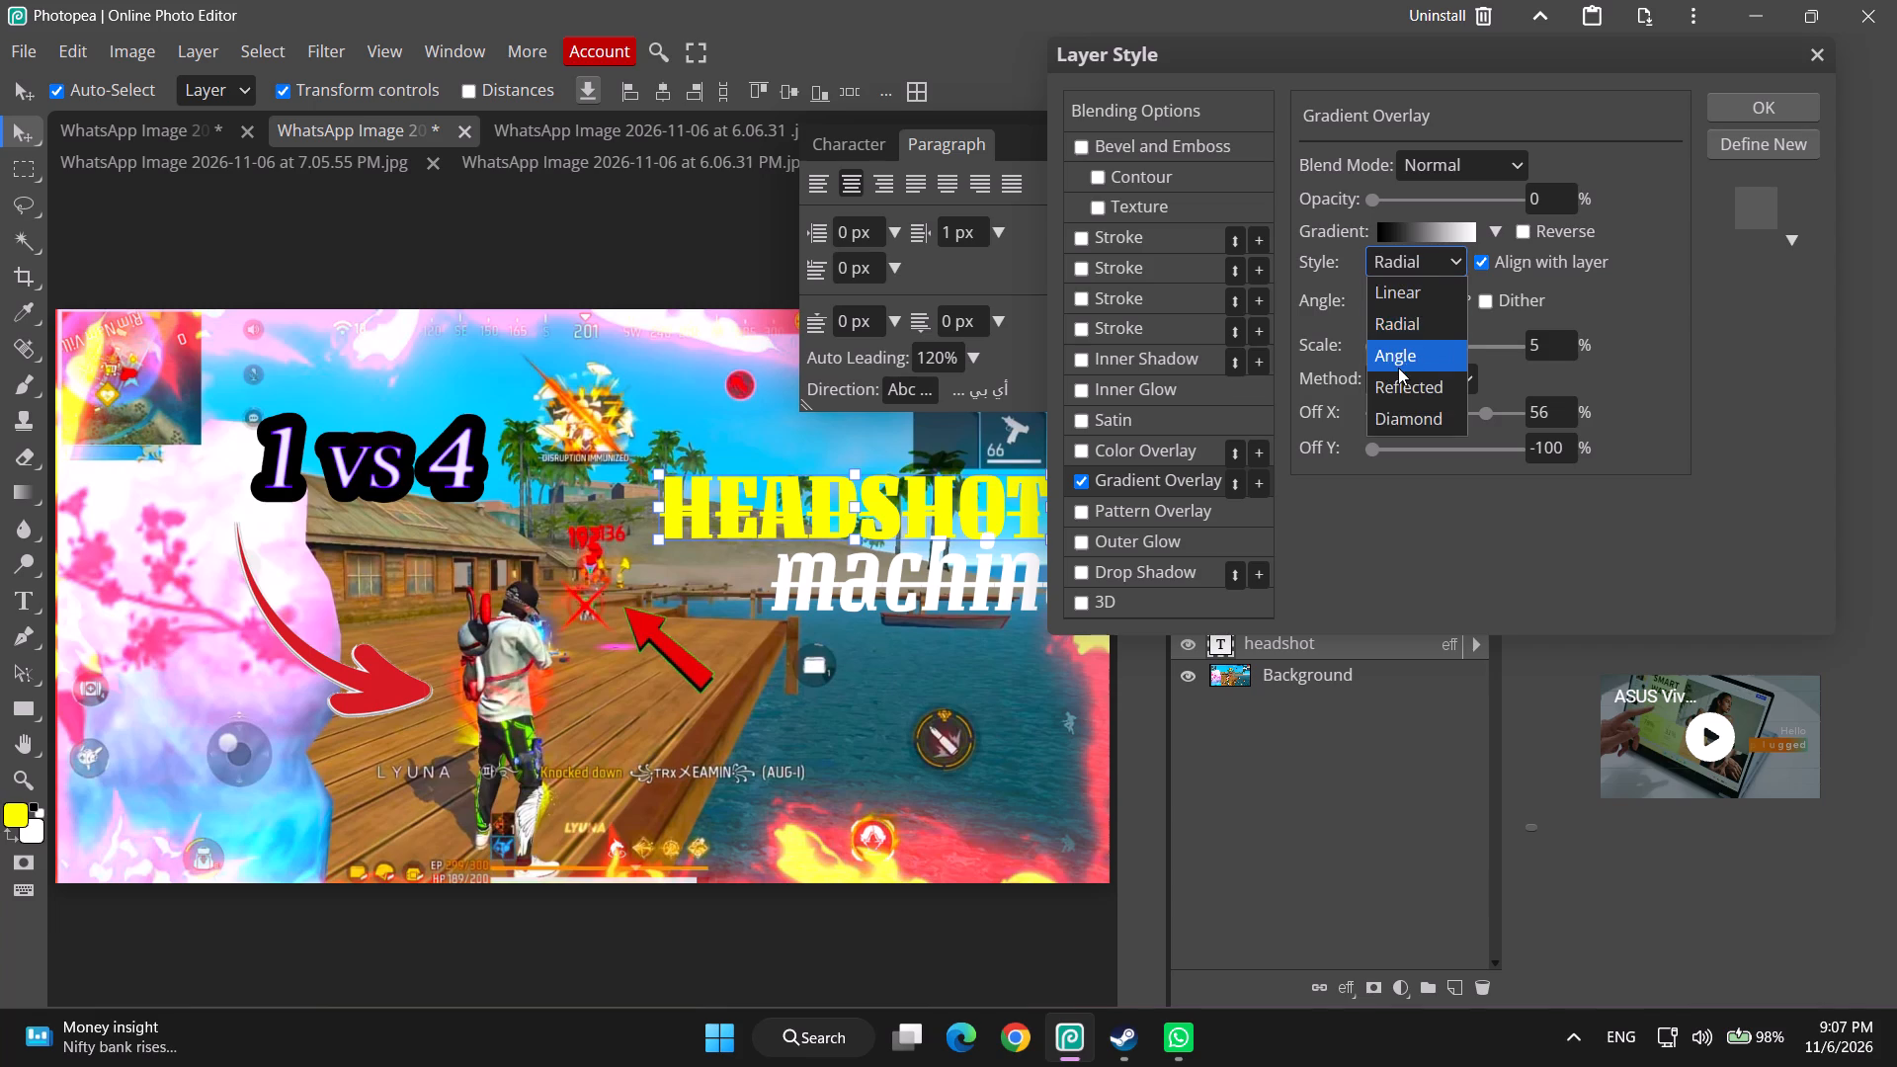
left_click(1398, 368)
left_click_drag(1380, 345, 1580, 336)
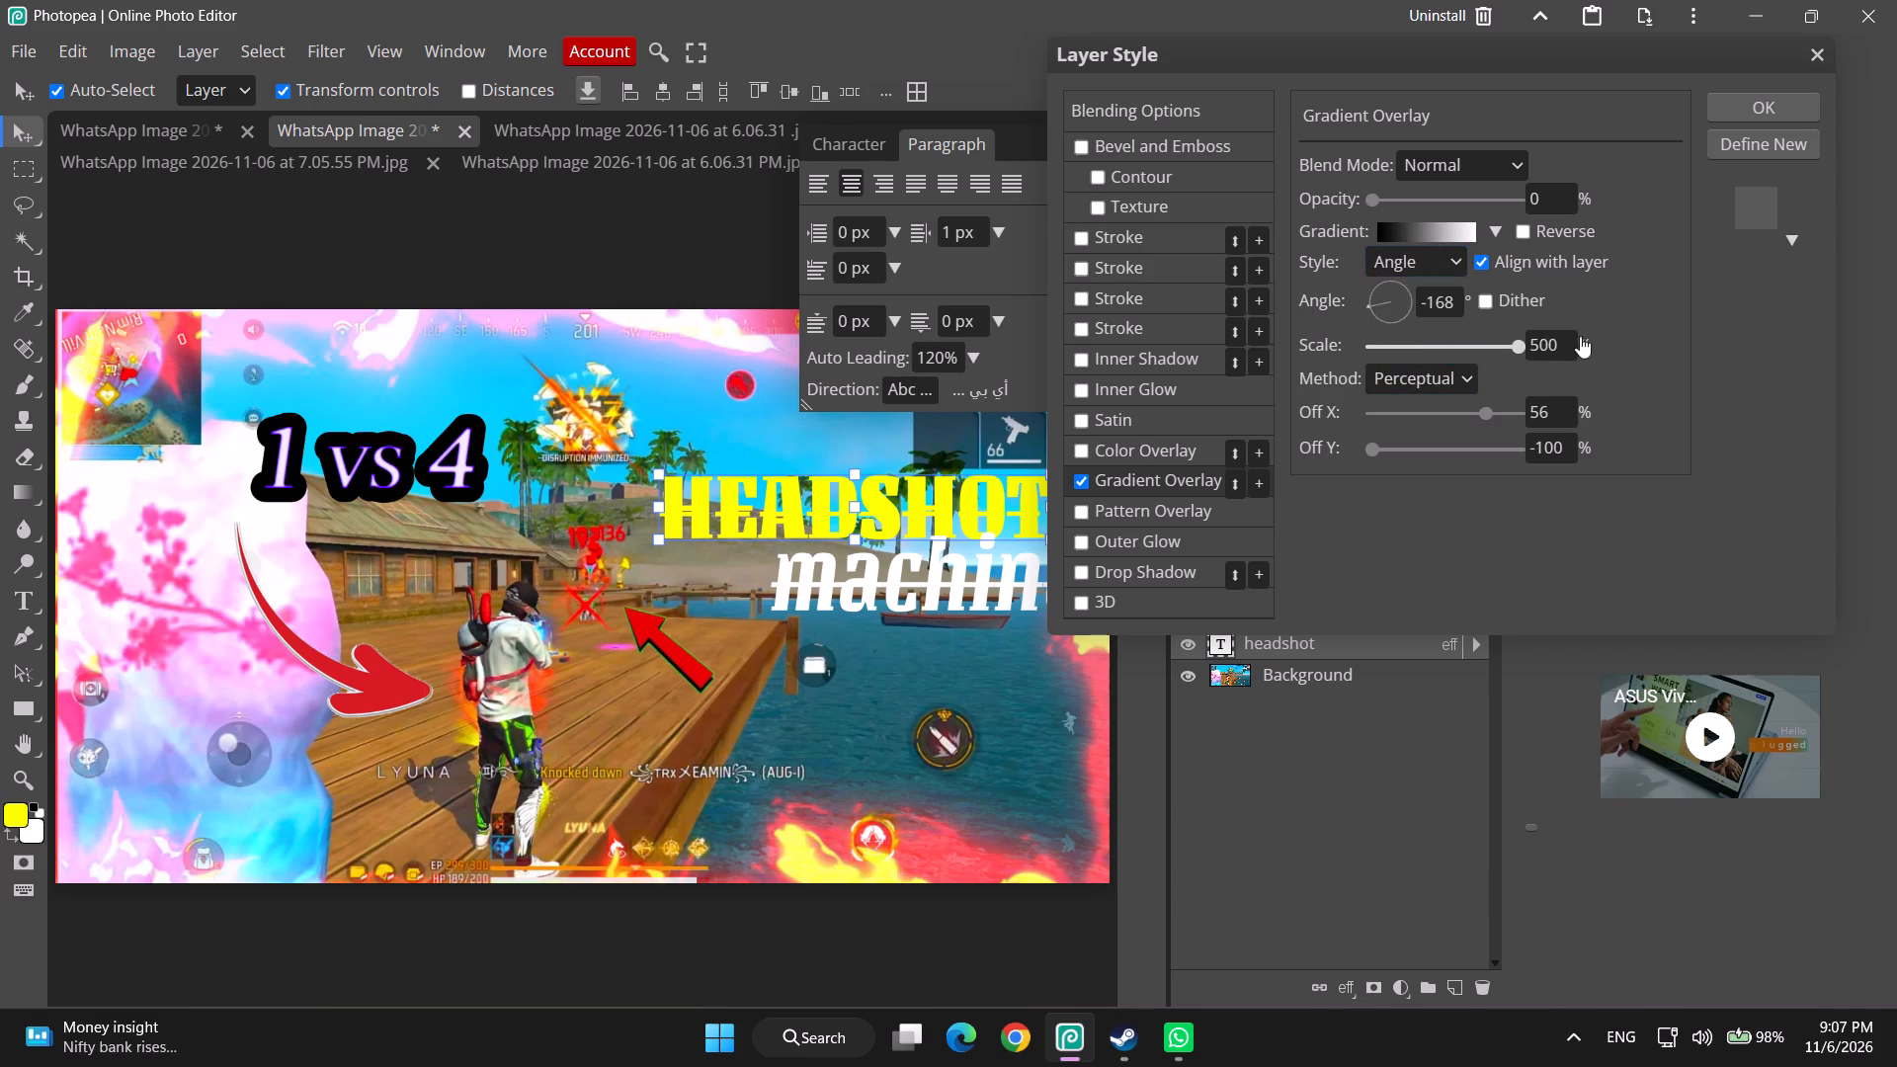
left_click_drag(1580, 336, 1260, 358)
left_click_drag(1372, 306, 1425, 307)
left_click_drag(1425, 307, 1428, 311)
Set the gradient overlay's scale to 245% and its X offset to 38%, and turn the effect off.
left_click_drag(1400, 359, 1443, 349)
left_click_drag(1443, 348, 1526, 353)
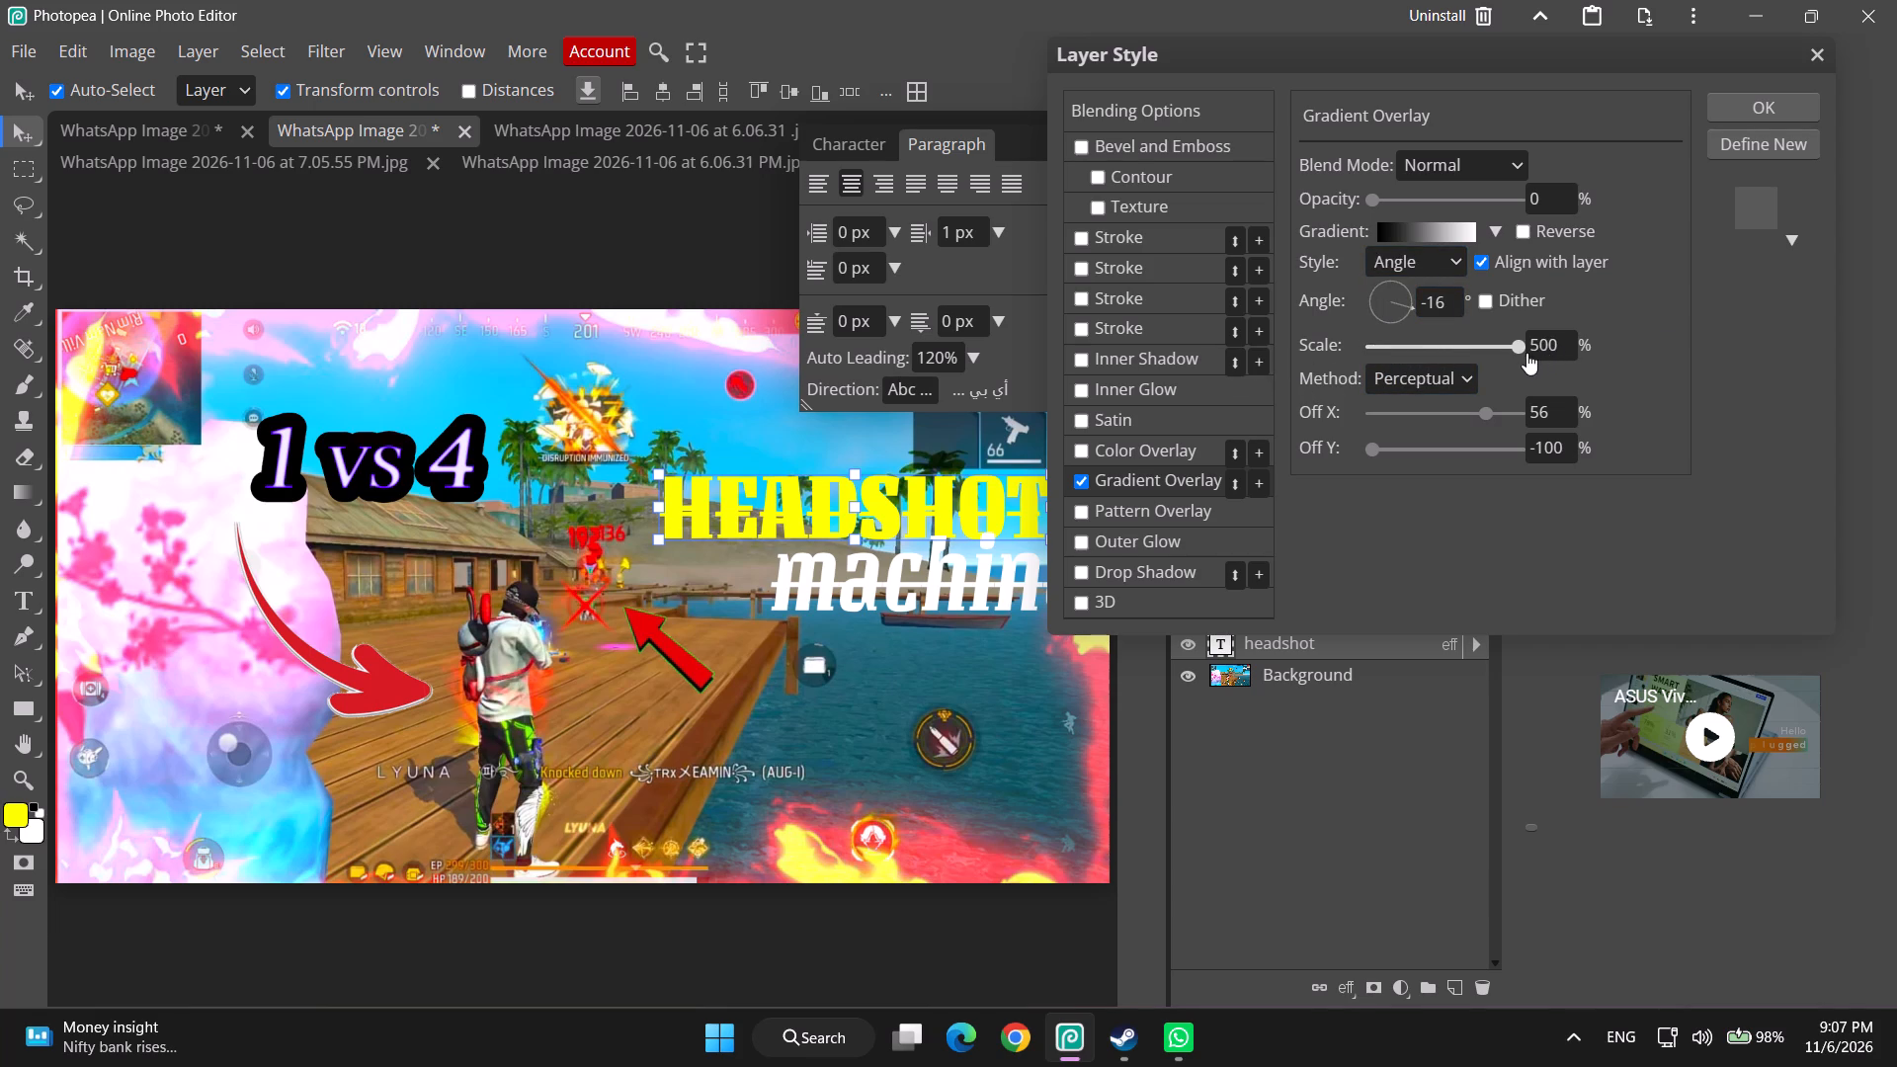
left_click_drag(1526, 353, 1484, 372)
left_click_drag(1489, 409, 1481, 451)
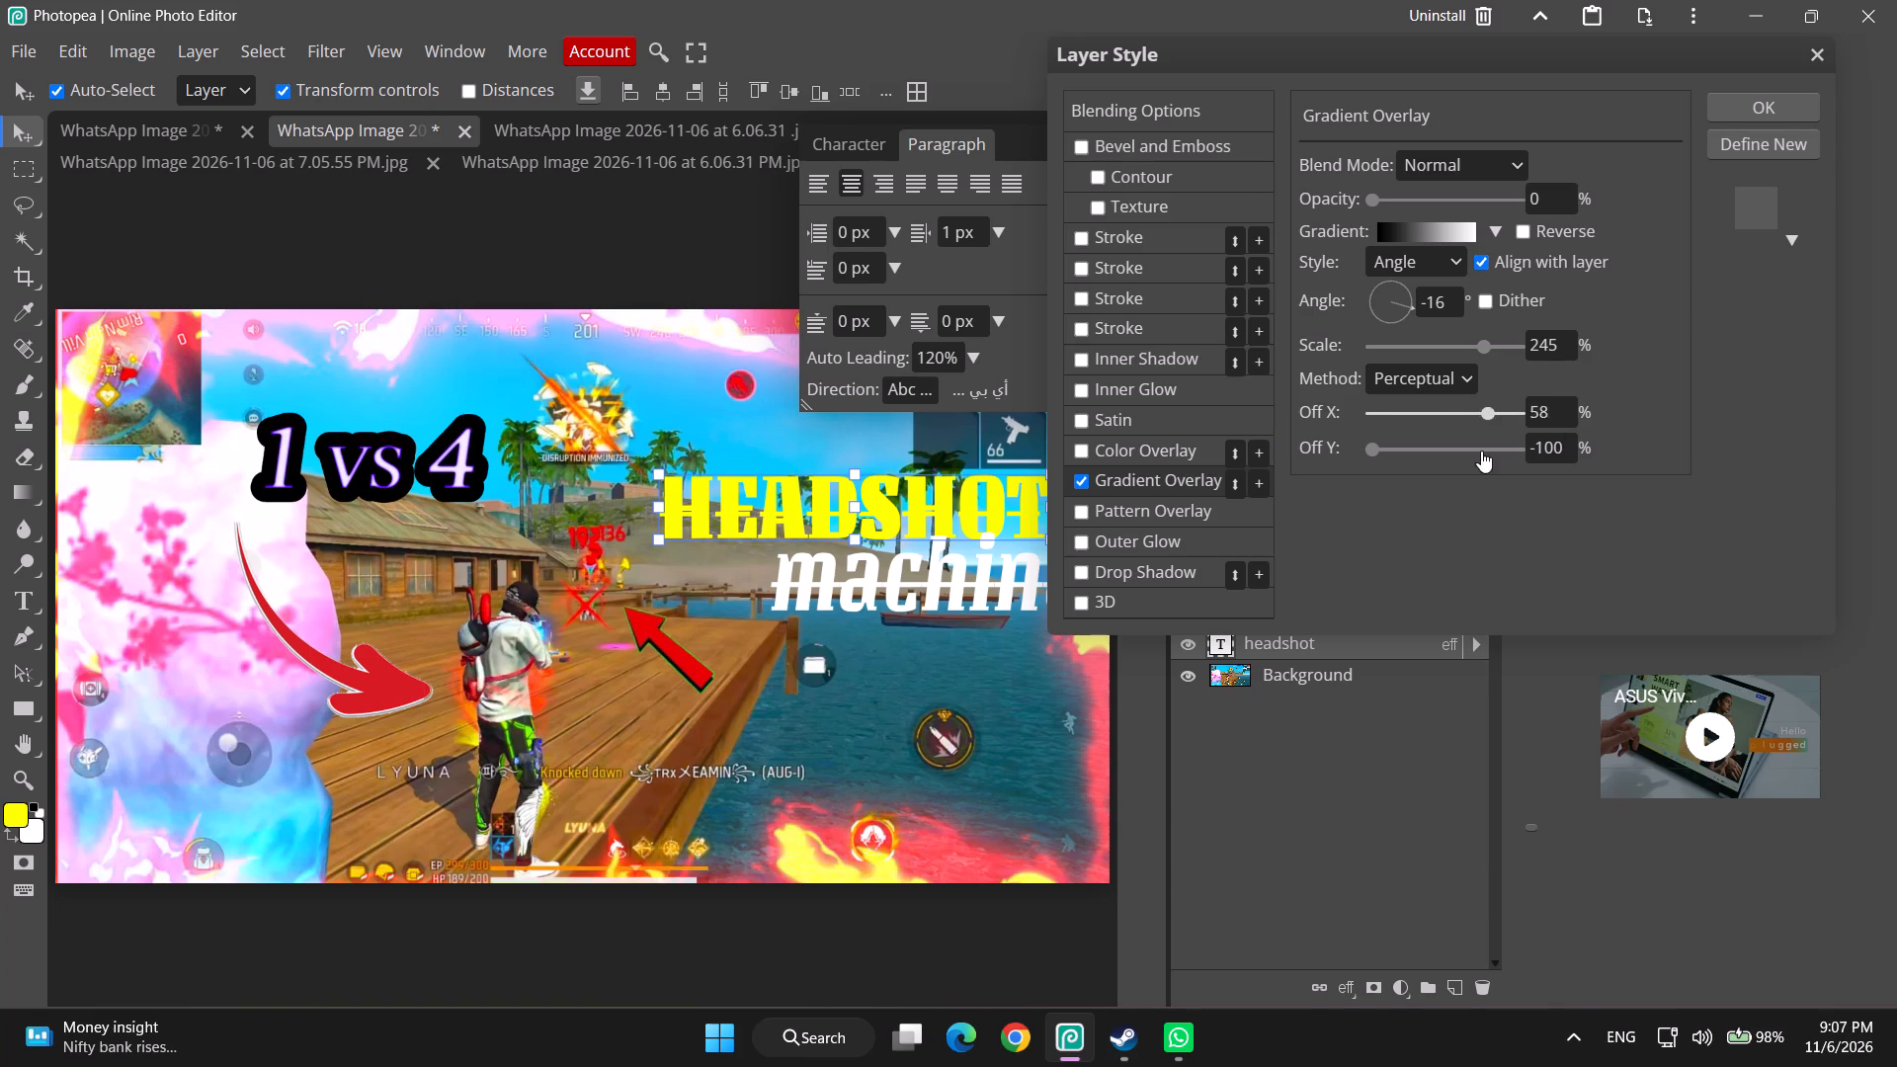
left_click_drag(1481, 451, 1473, 451)
left_click_drag(1444, 450, 1368, 450)
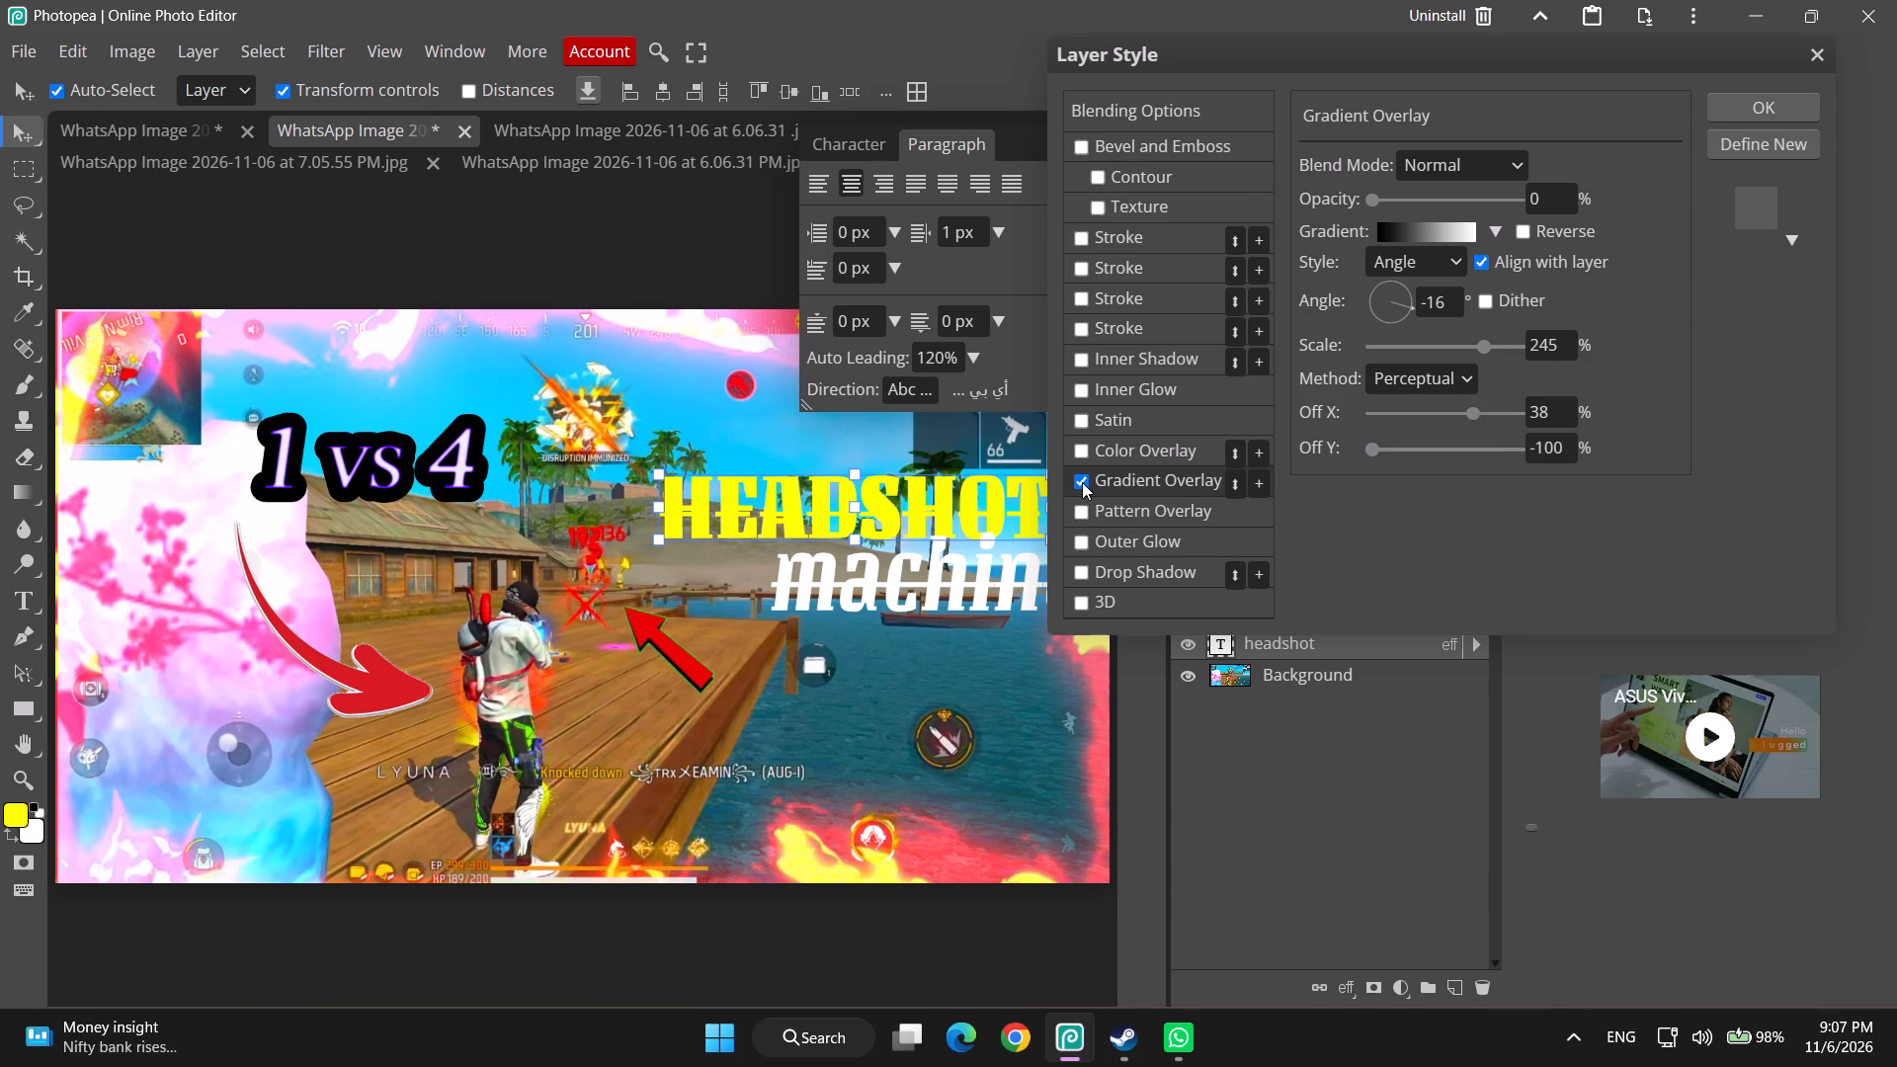
left_click(1082, 482)
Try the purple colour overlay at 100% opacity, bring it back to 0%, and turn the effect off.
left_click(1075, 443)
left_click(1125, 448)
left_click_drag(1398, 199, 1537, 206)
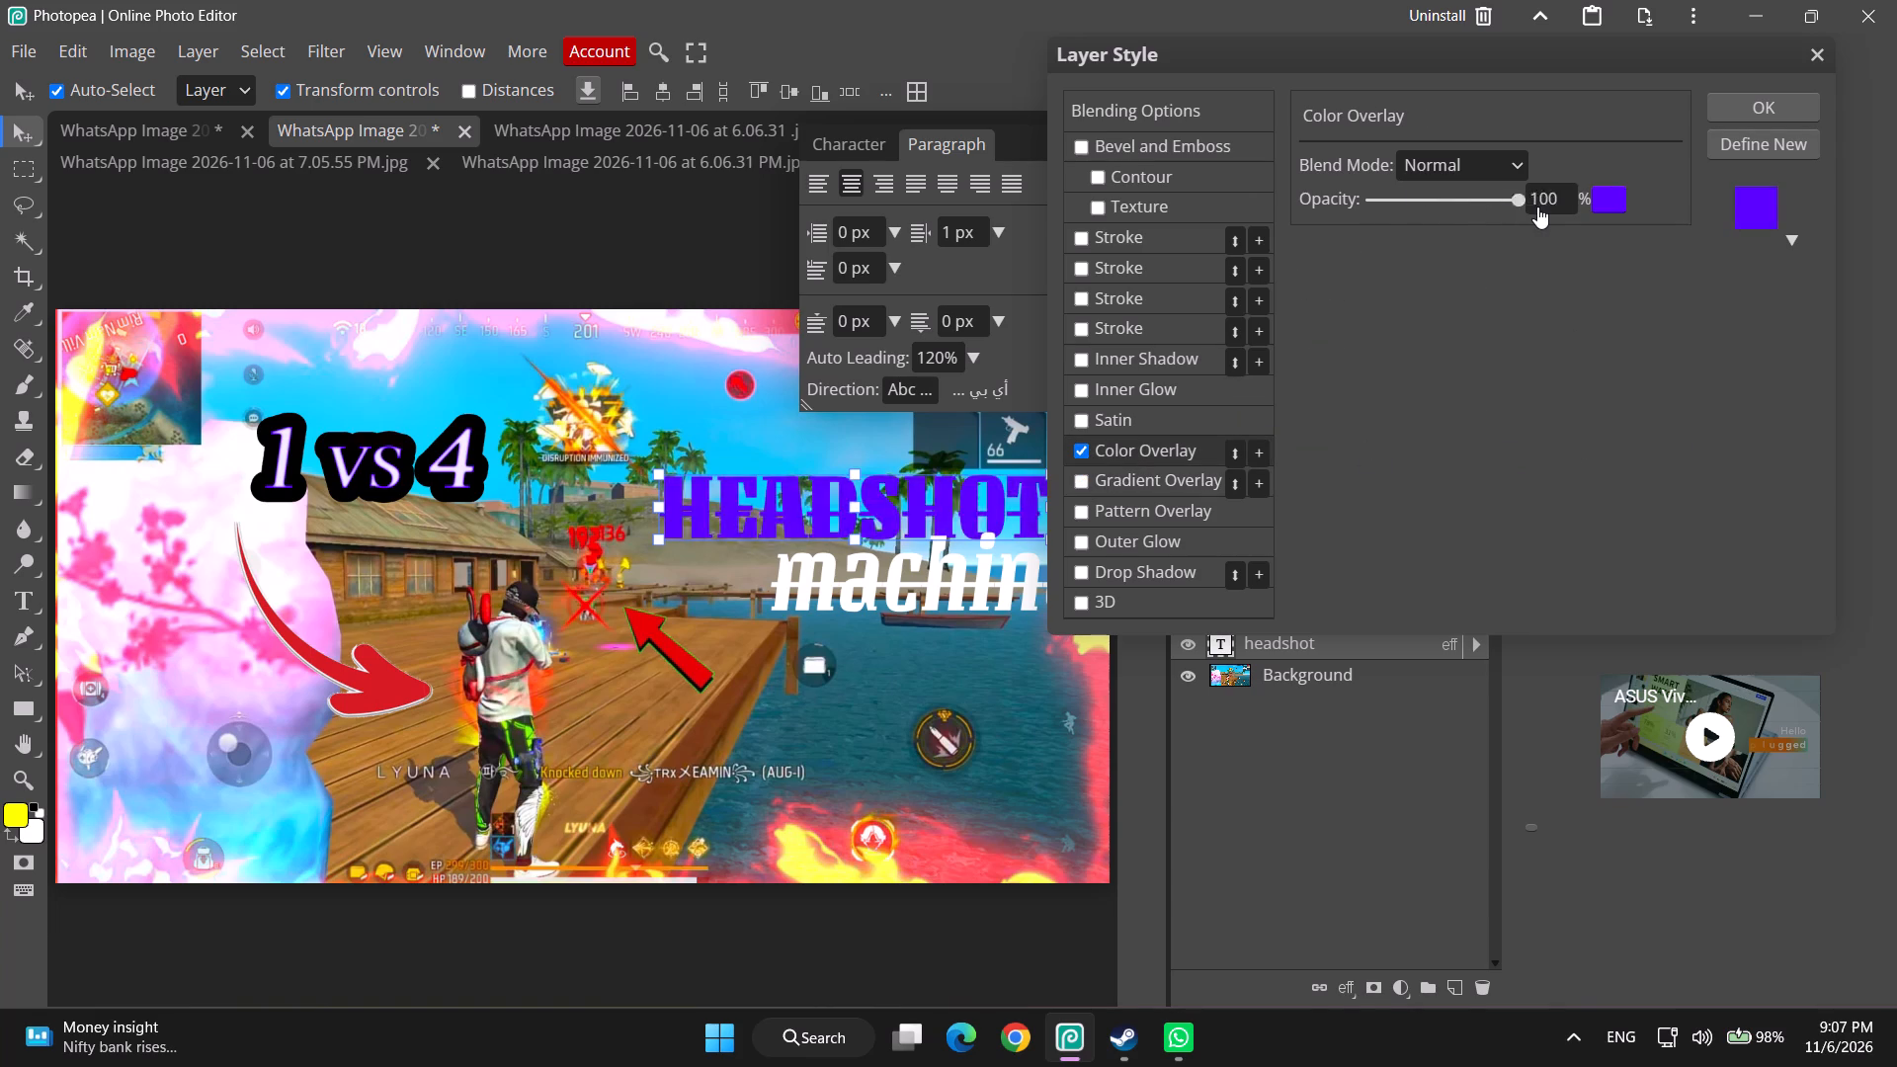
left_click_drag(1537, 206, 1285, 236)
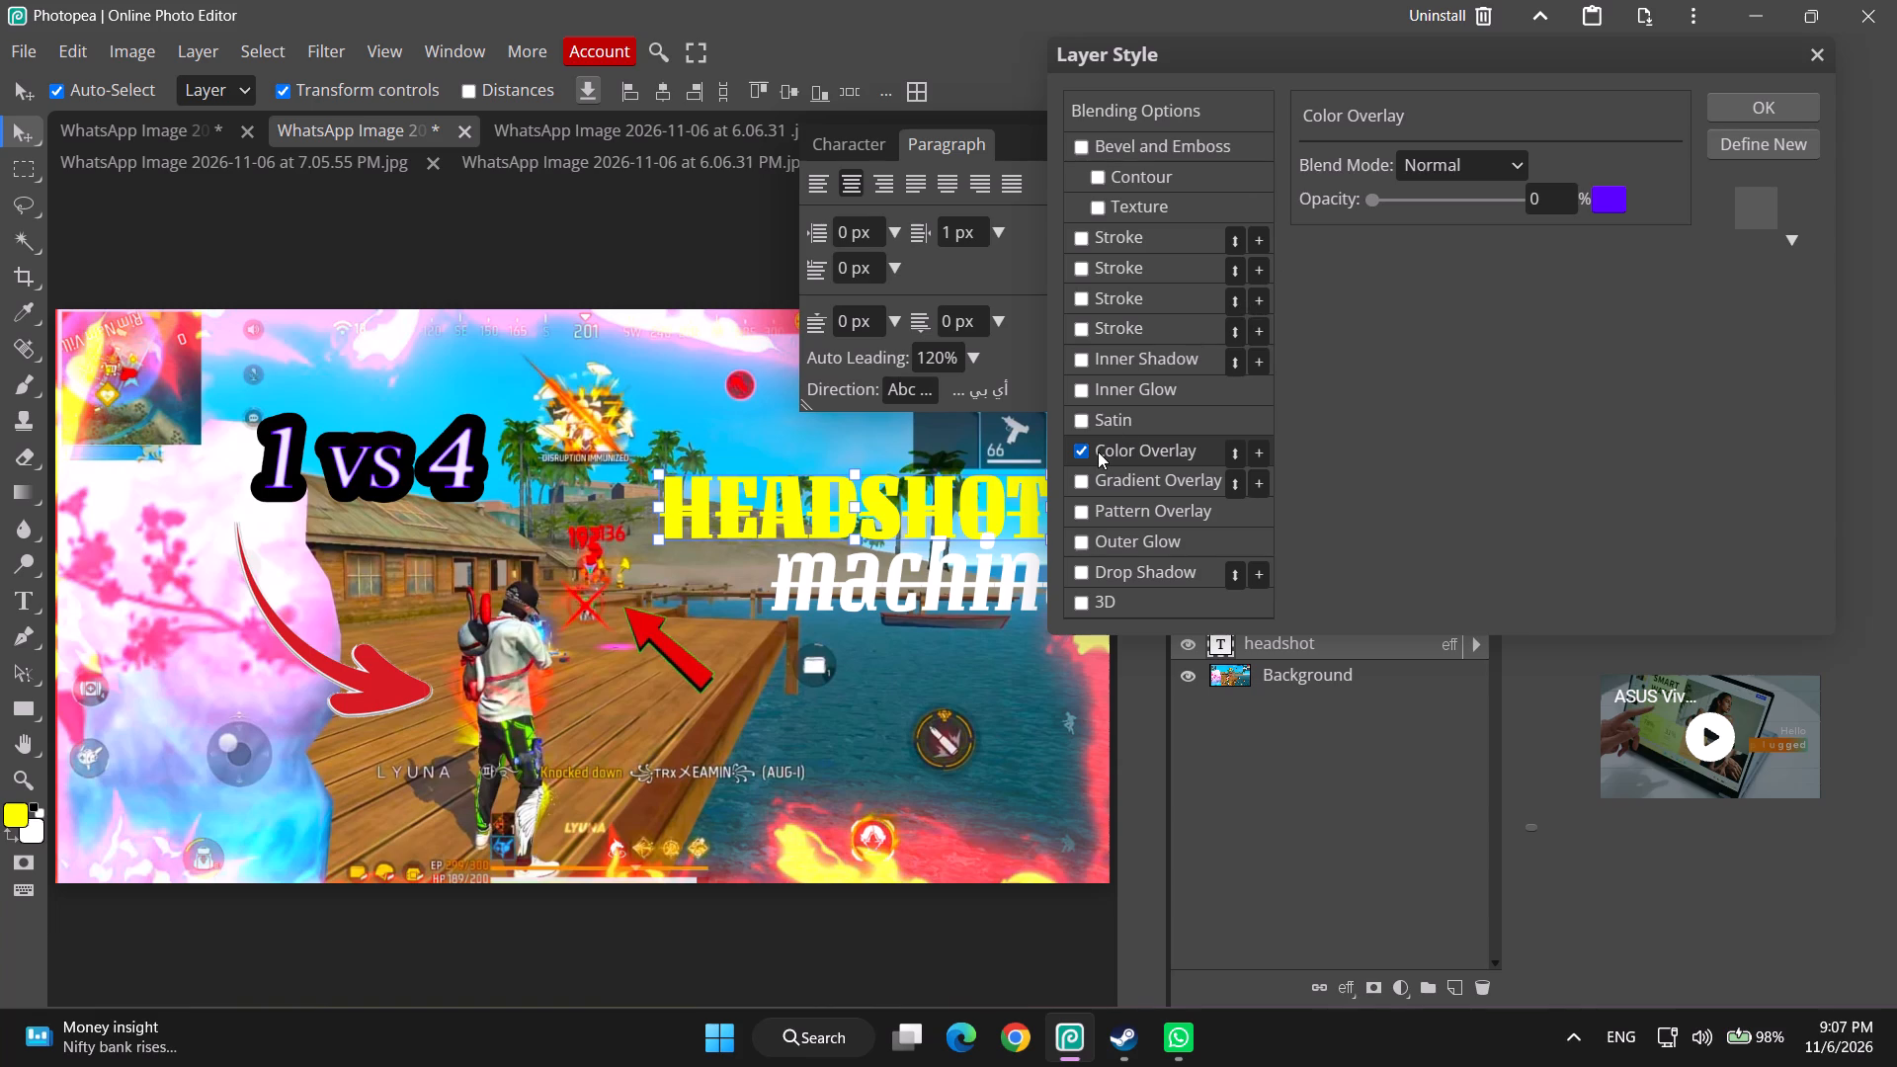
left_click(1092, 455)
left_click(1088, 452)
Turn on the Satin effect for the headshot text and try different opacities, ending at 100%.
left_click(1113, 419)
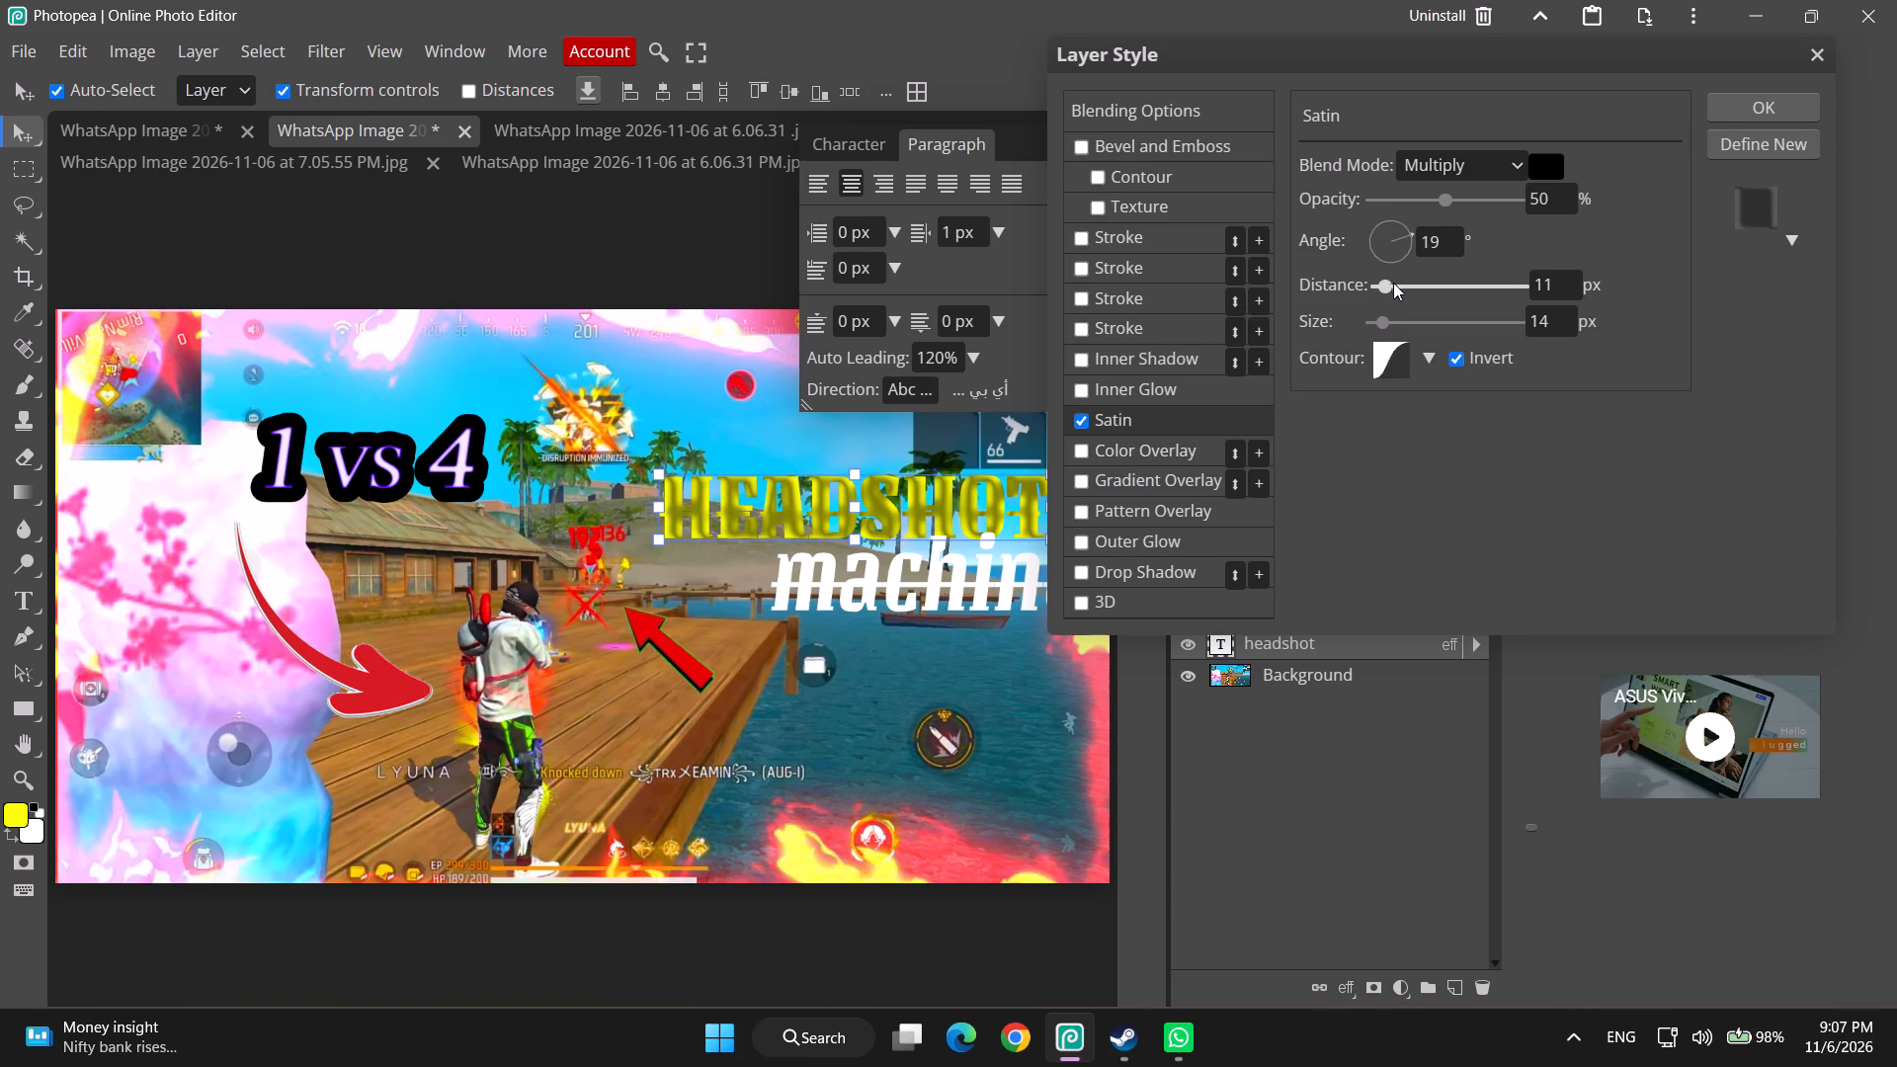
left_click(1443, 195)
left_click_drag(1443, 195, 1187, 277)
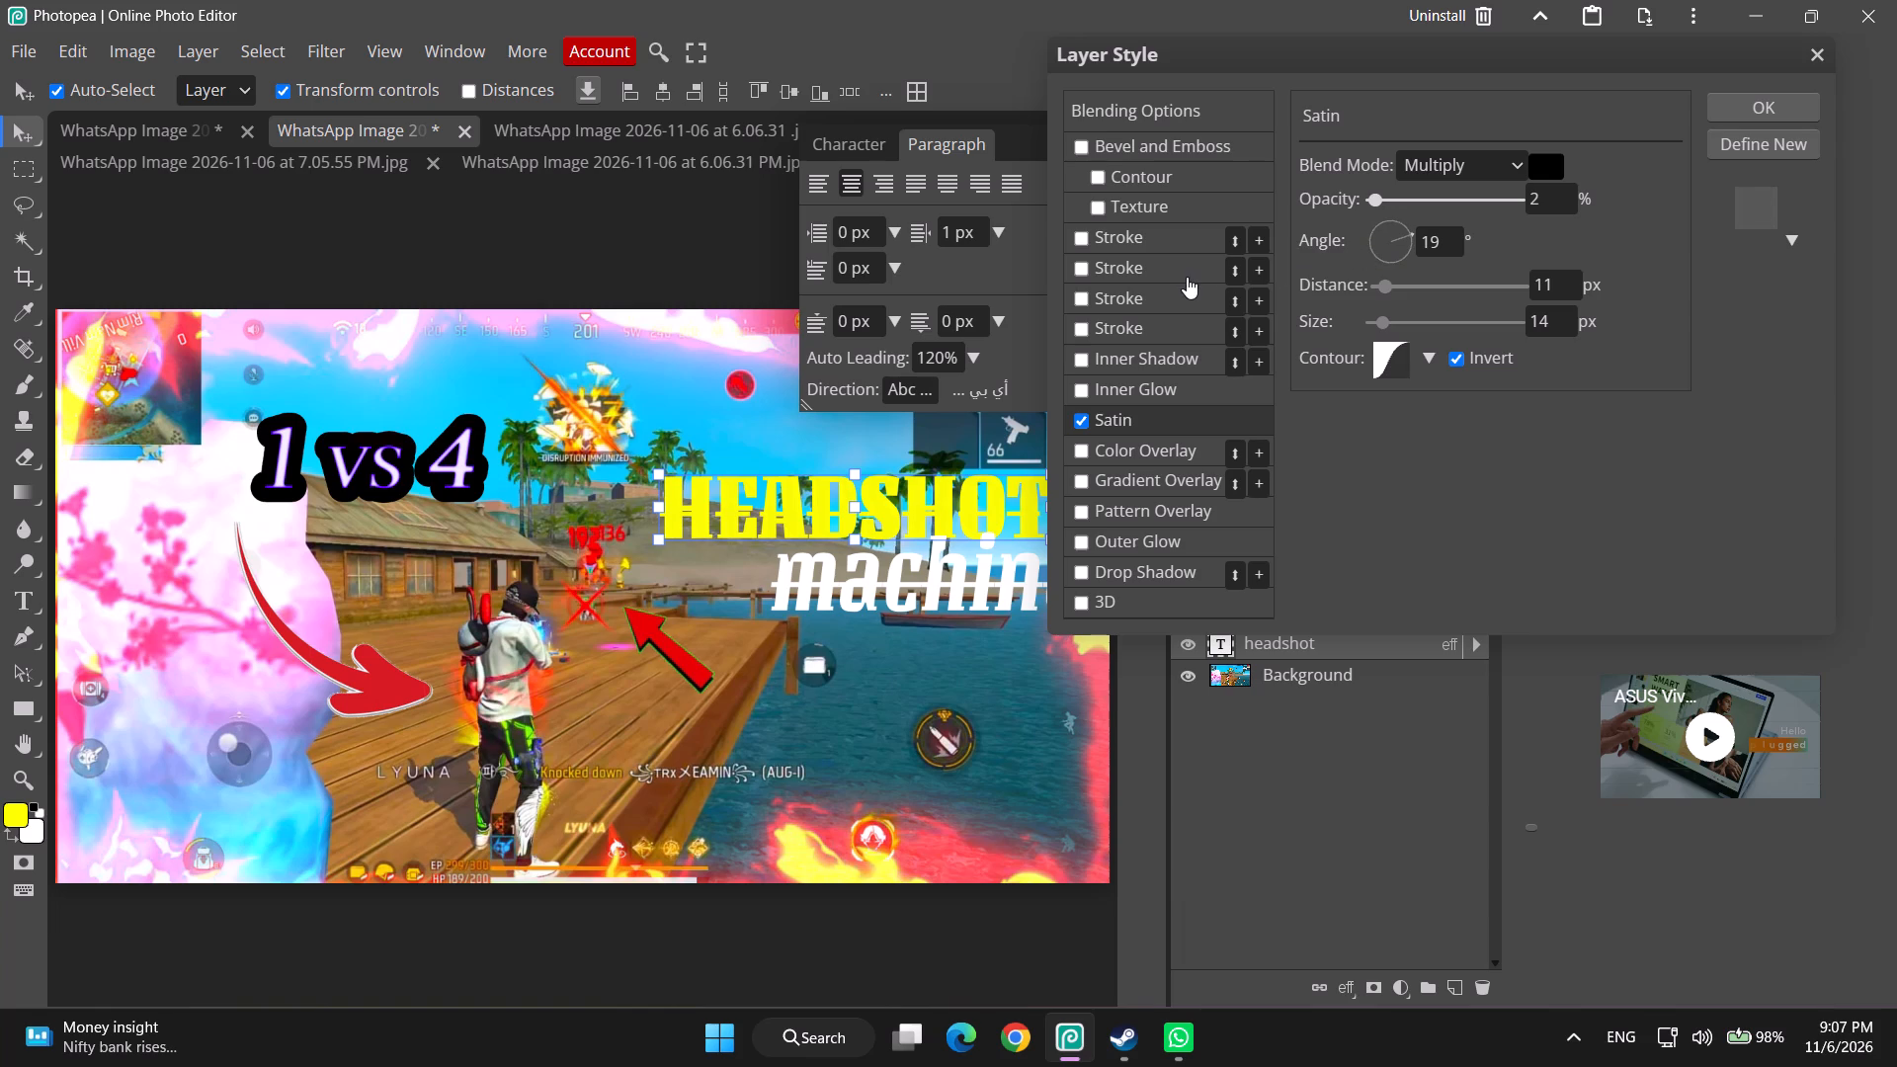
left_click_drag(1187, 277, 1756, 262)
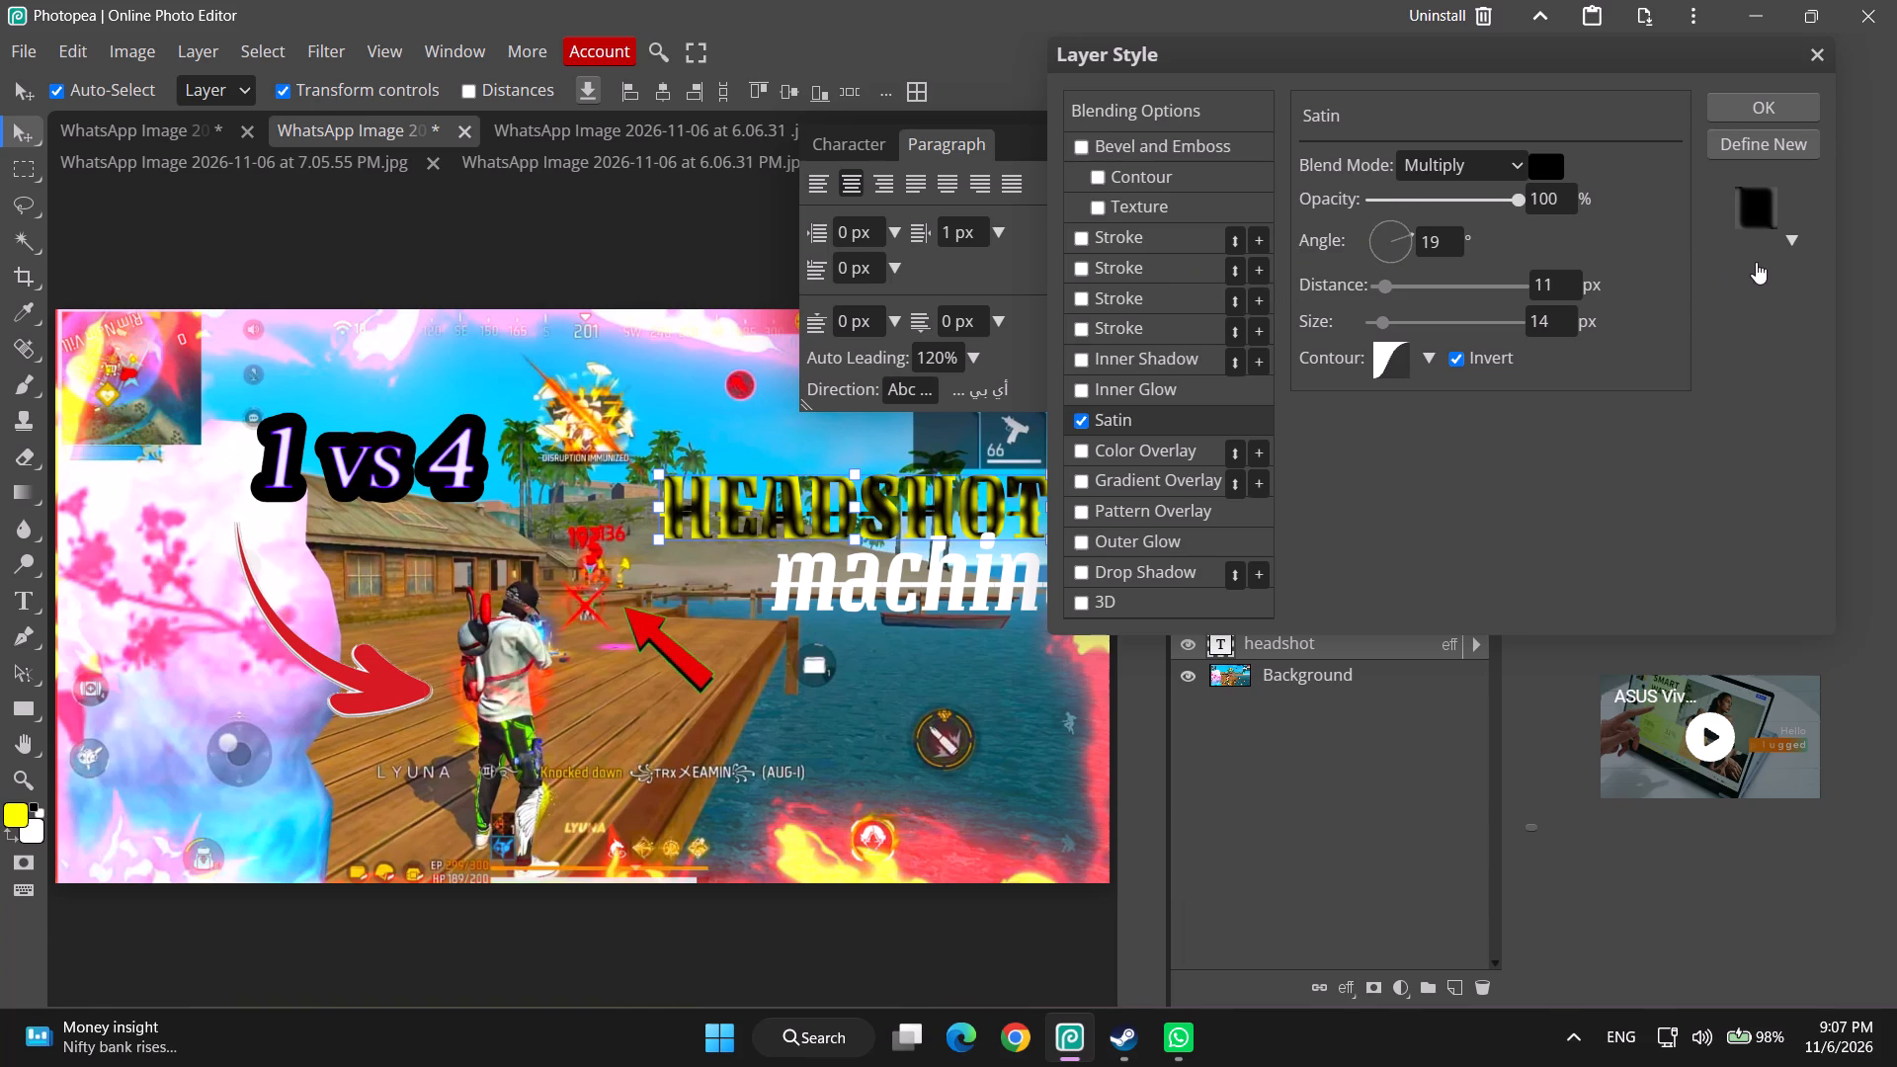
left_click_drag(1756, 262, 1411, 302)
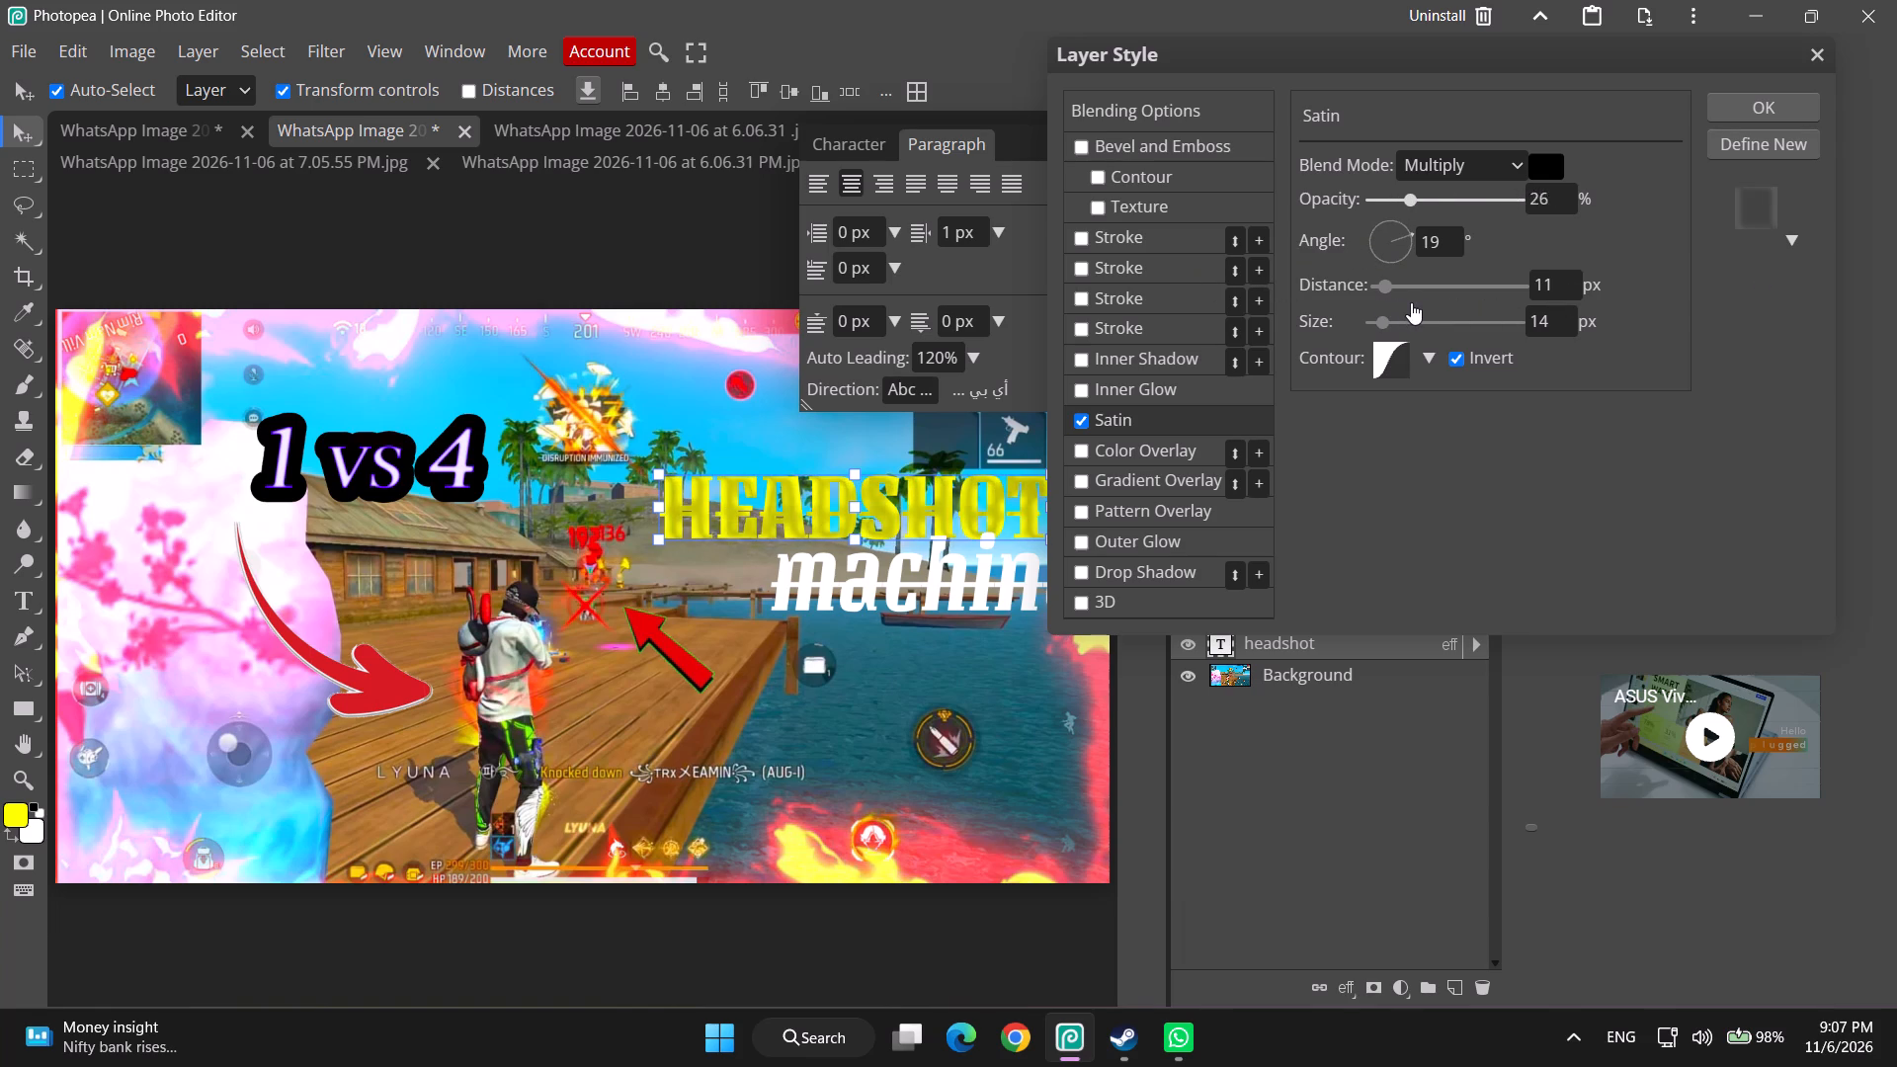
left_click_drag(1411, 302, 1498, 309)
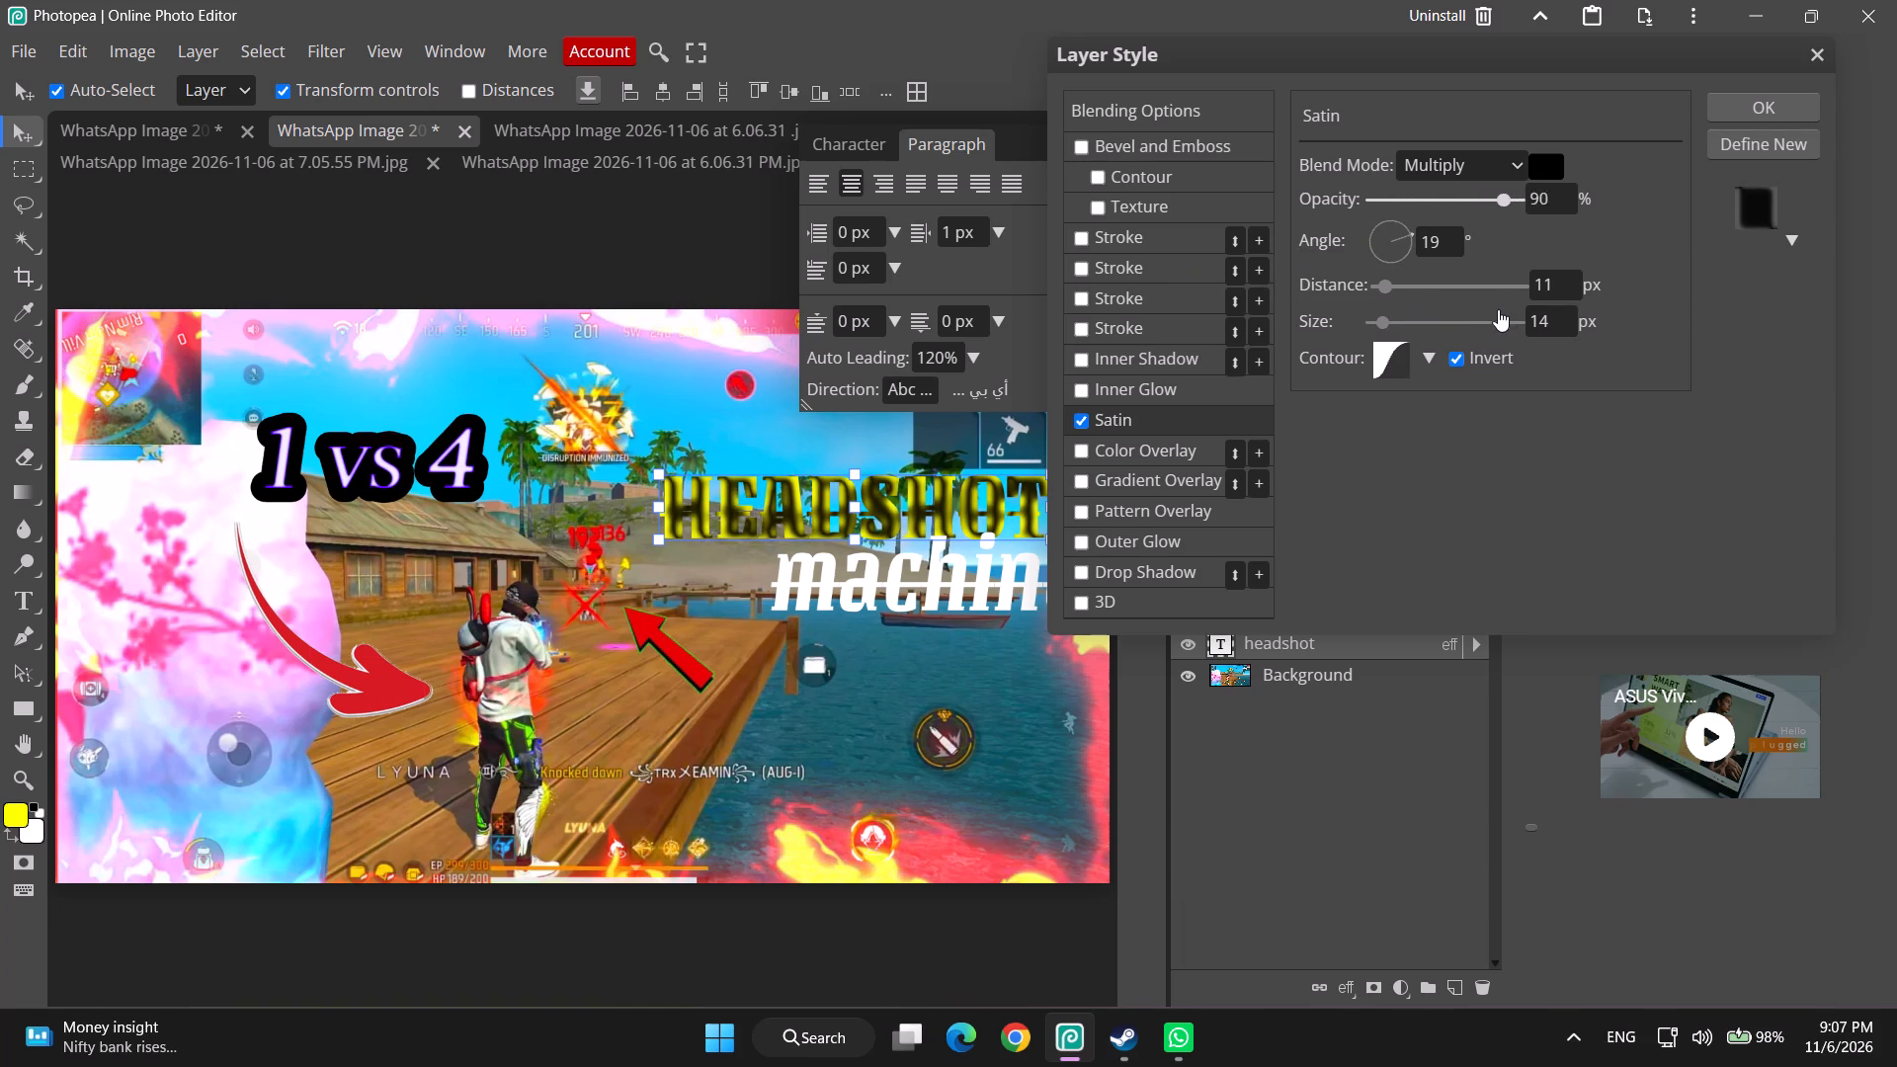
left_click_drag(1498, 309, 1588, 316)
left_click_drag(1588, 316, 1608, 316)
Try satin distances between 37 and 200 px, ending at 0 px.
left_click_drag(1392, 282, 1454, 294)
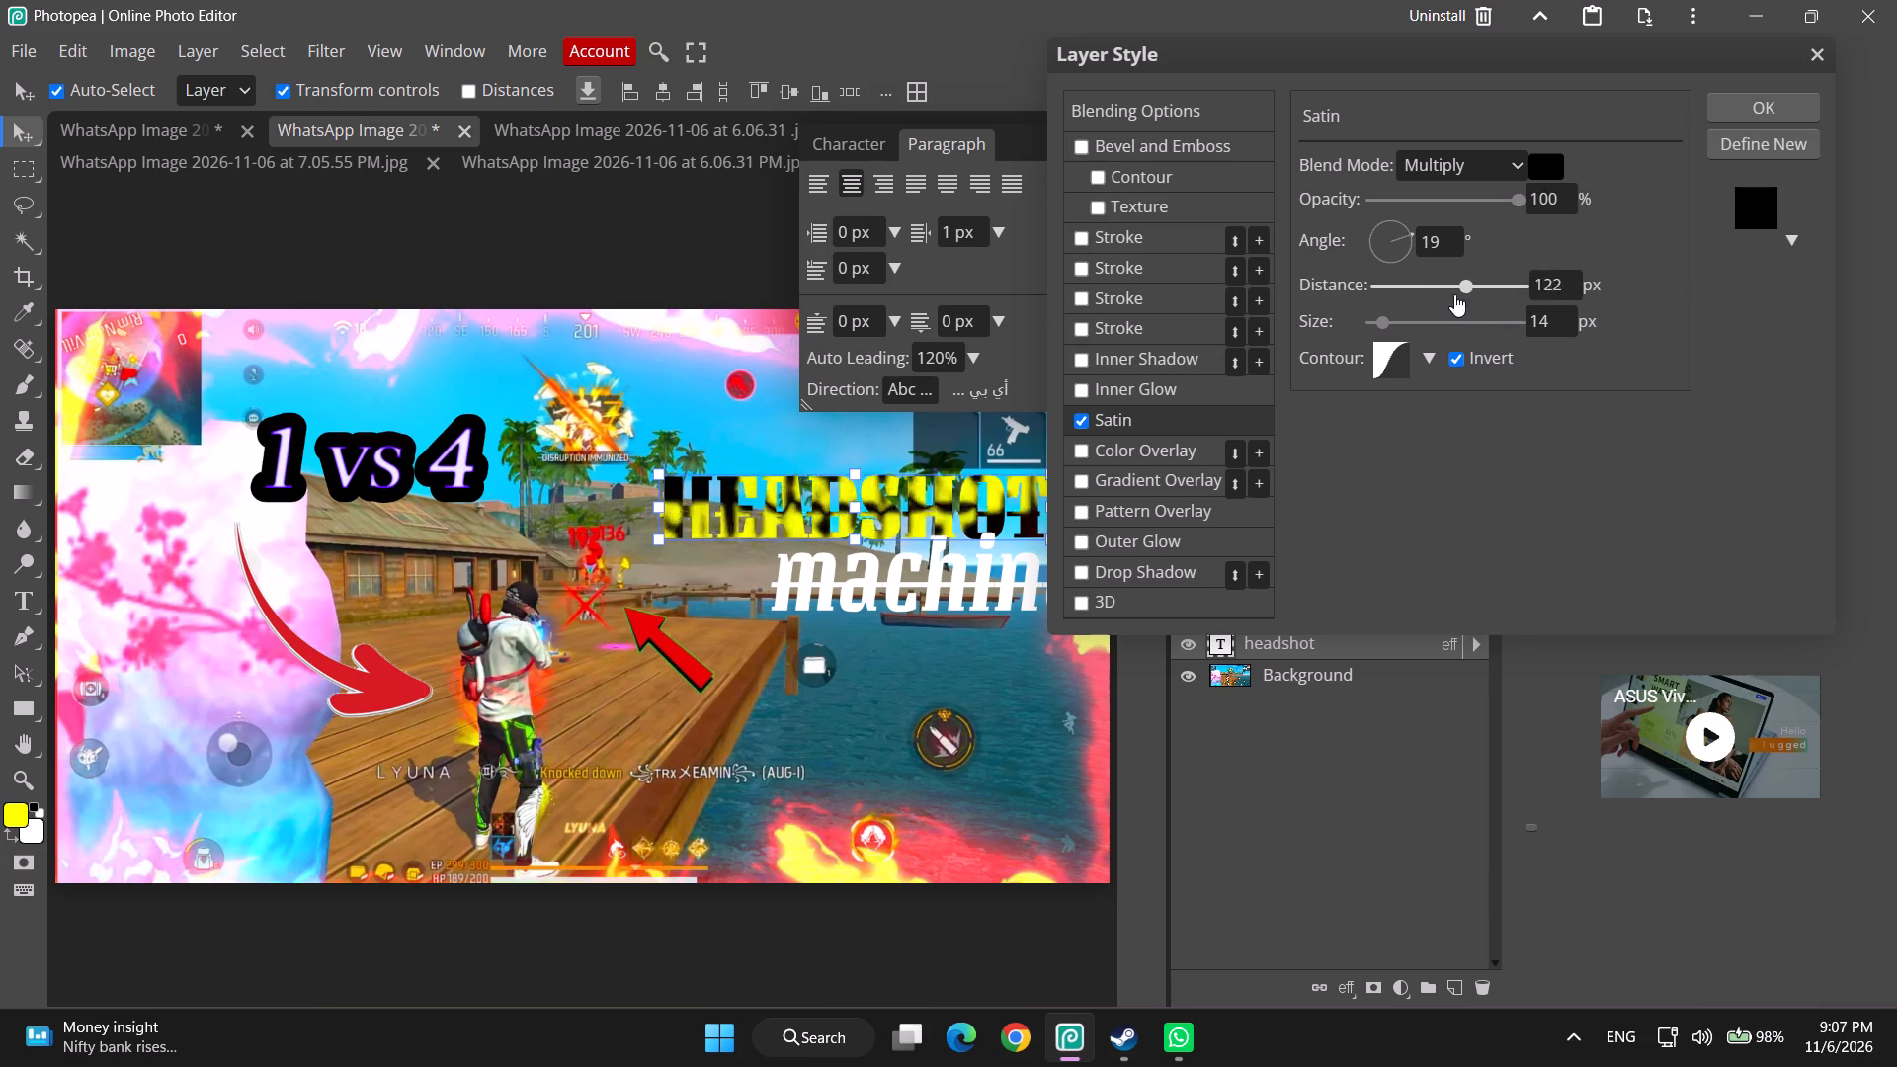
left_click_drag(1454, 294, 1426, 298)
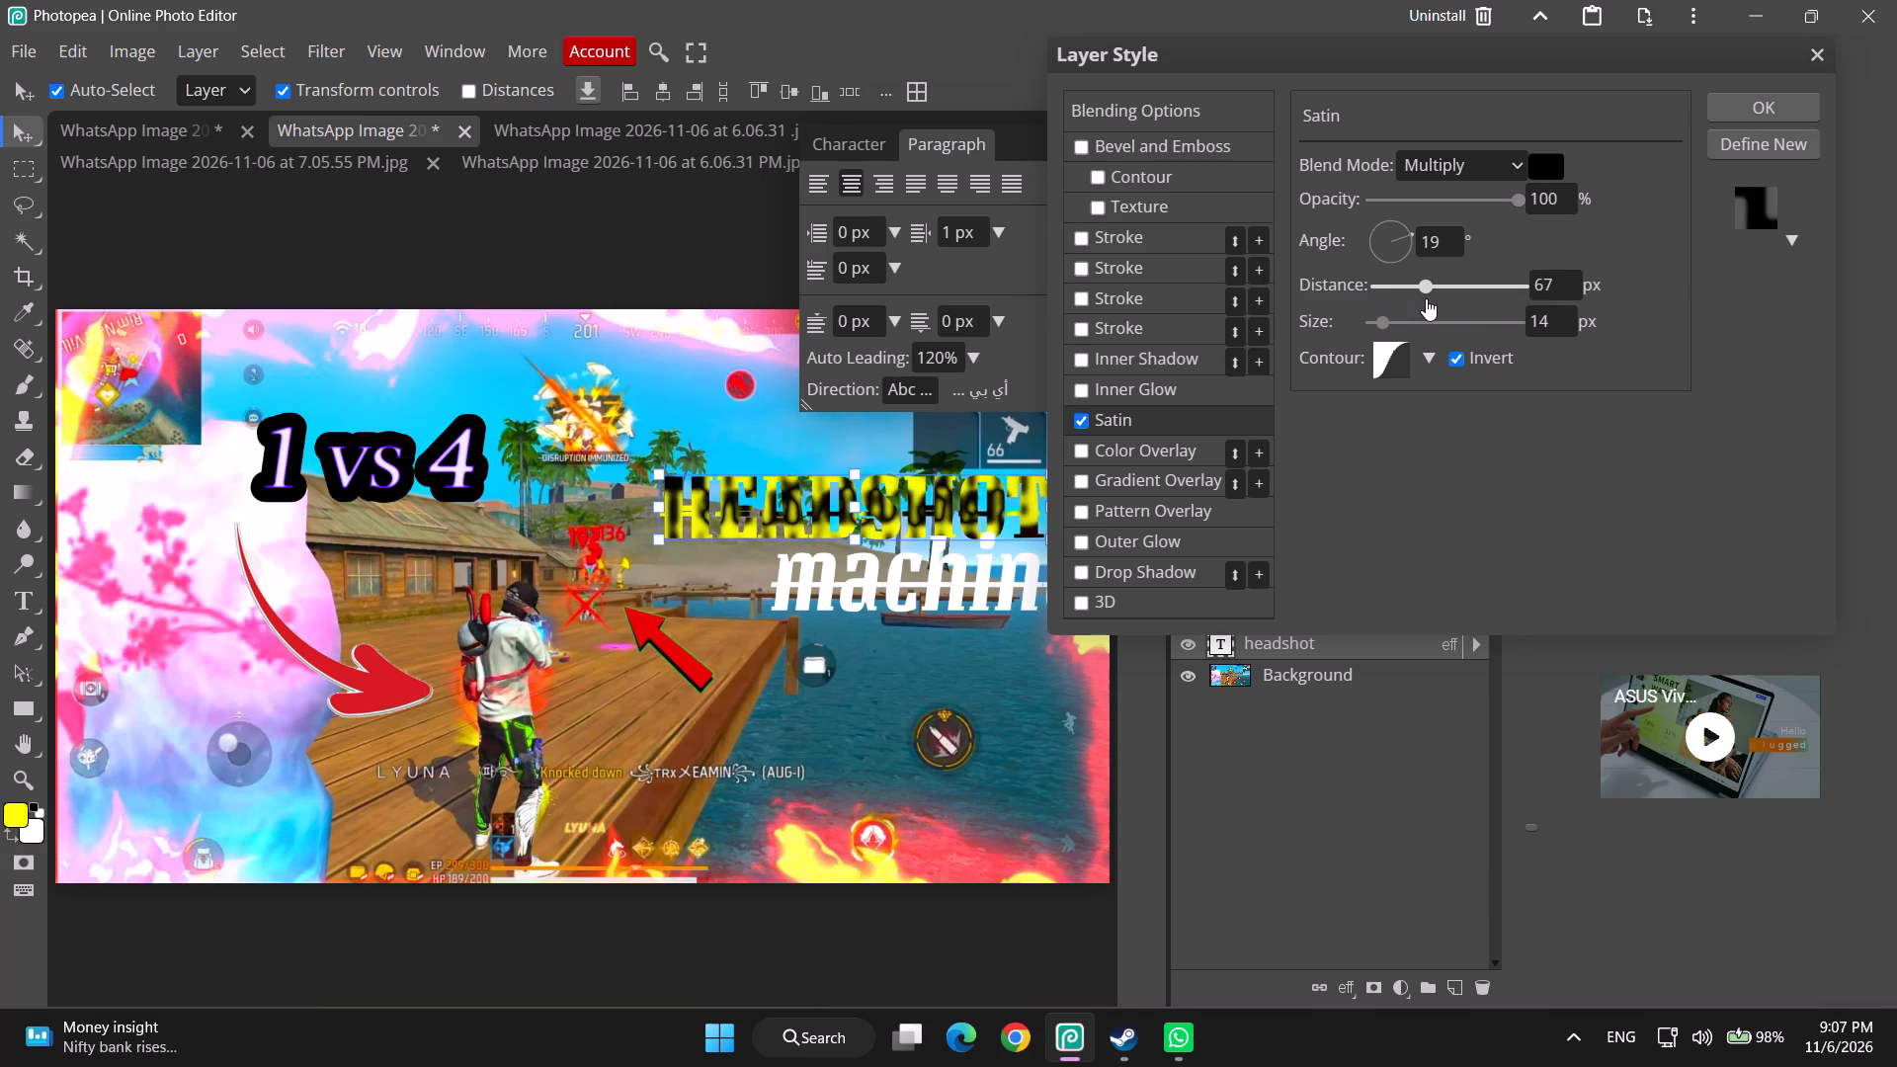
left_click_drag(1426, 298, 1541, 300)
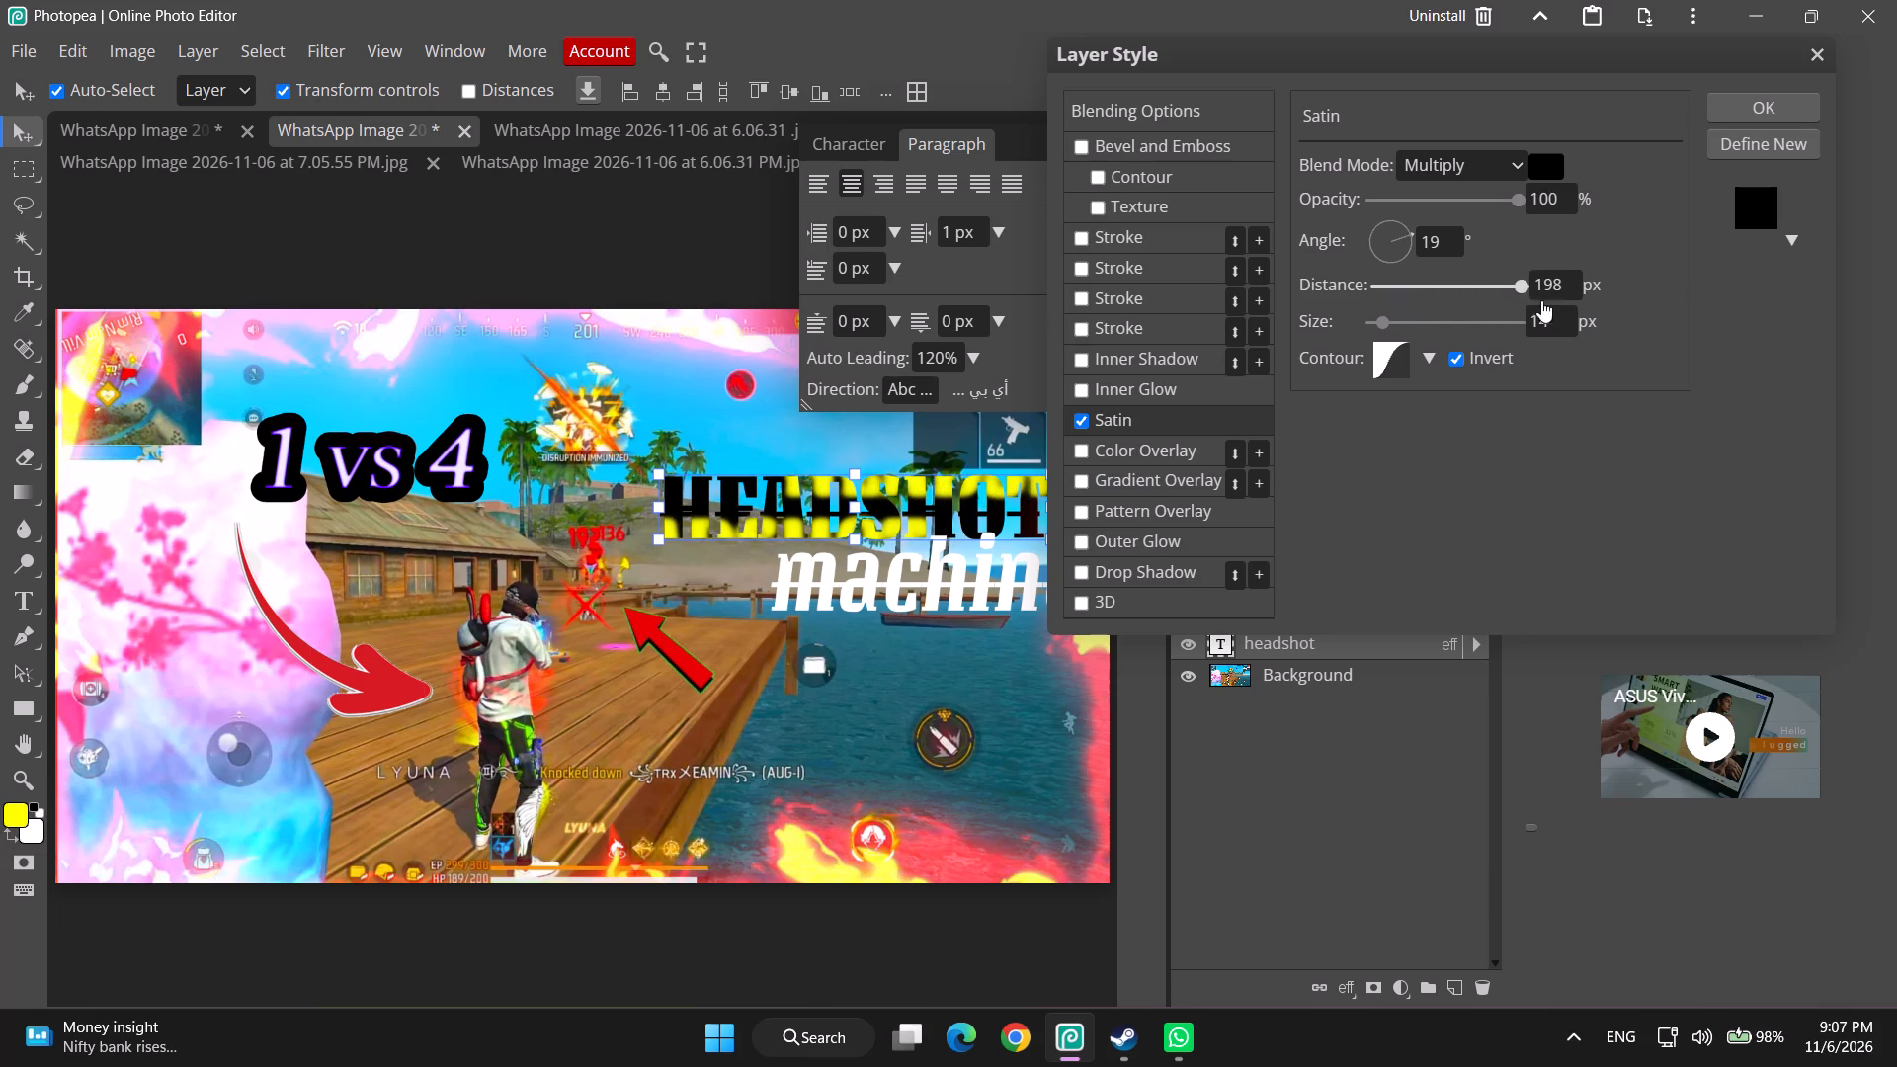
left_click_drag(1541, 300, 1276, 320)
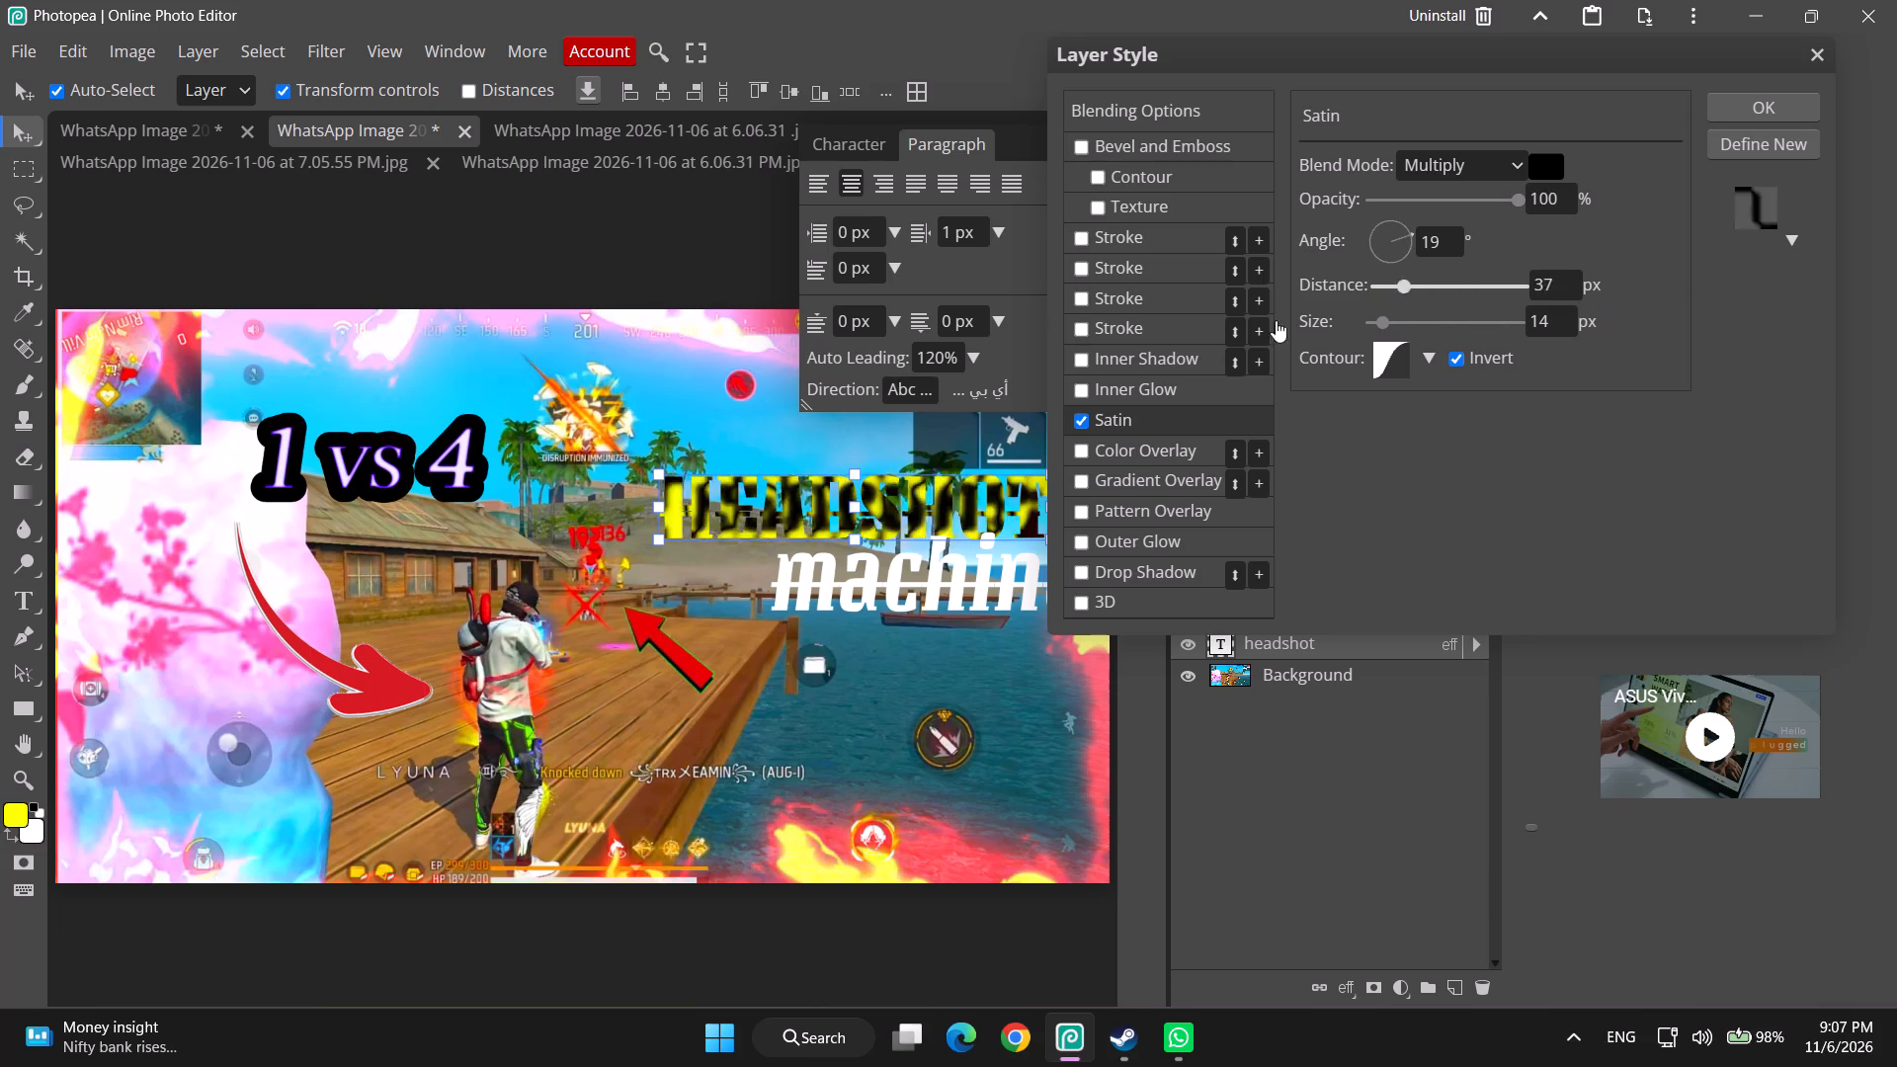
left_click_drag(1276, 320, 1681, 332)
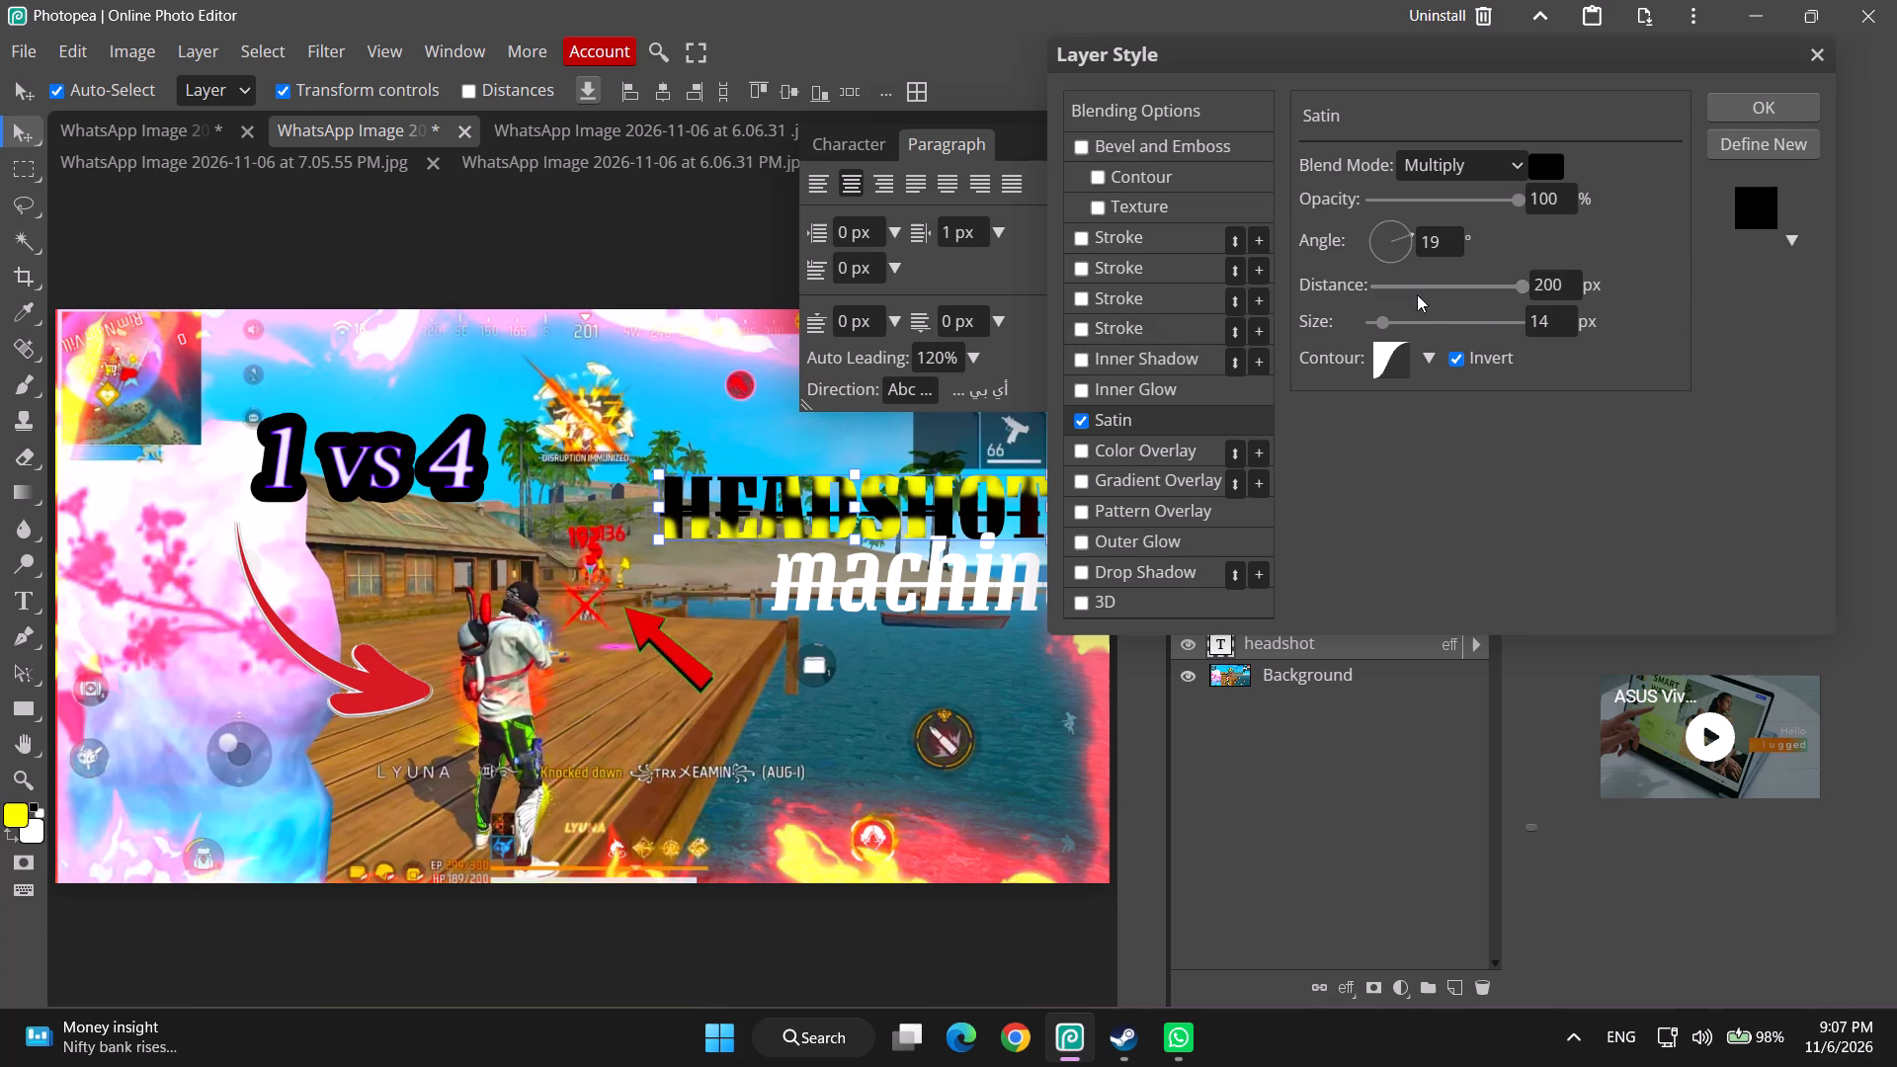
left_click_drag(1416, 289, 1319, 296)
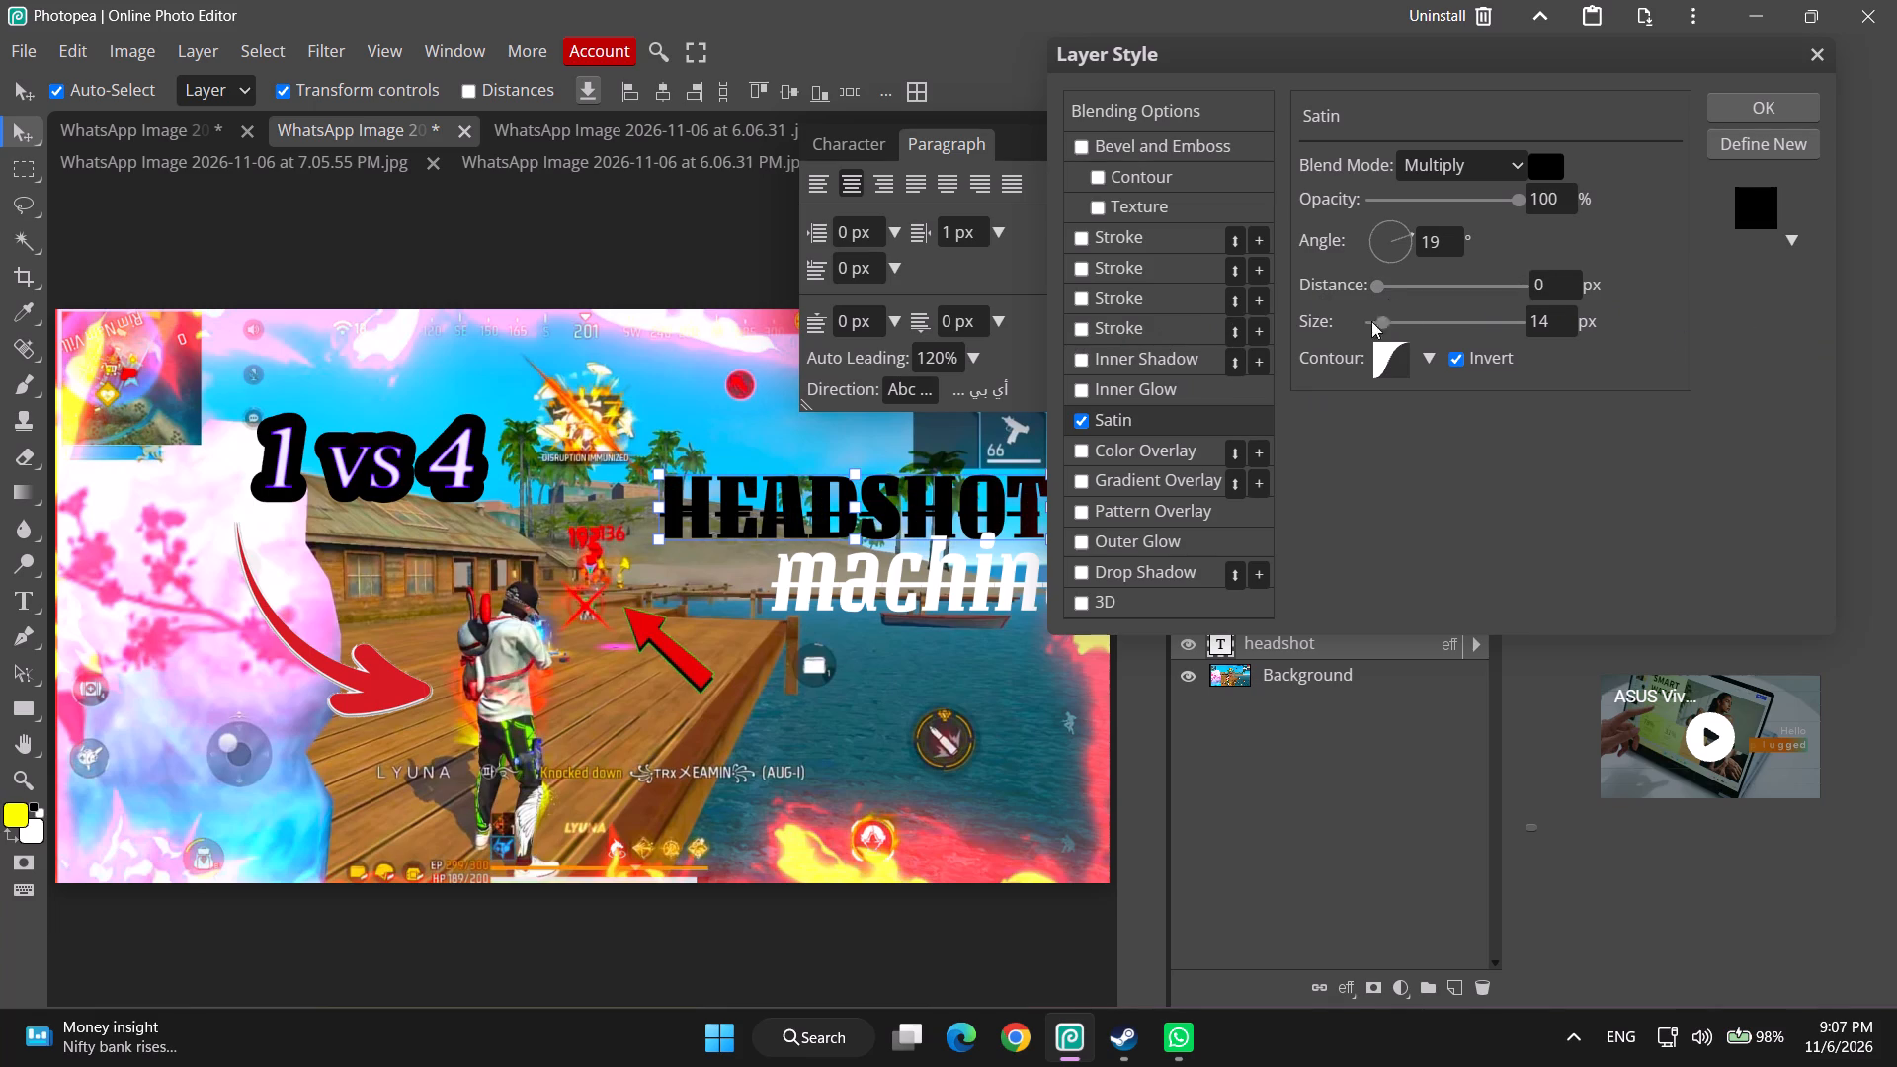
Set the satin distance to 115 px and its size to 0 px after trying sizes of 200 and 85 px.
left_click_drag(1367, 329, 1399, 323)
left_click_drag(1392, 321, 1591, 316)
left_click_drag(1591, 316, 1576, 316)
left_click_drag(1473, 321, 1435, 319)
left_click_drag(1435, 285, 1461, 284)
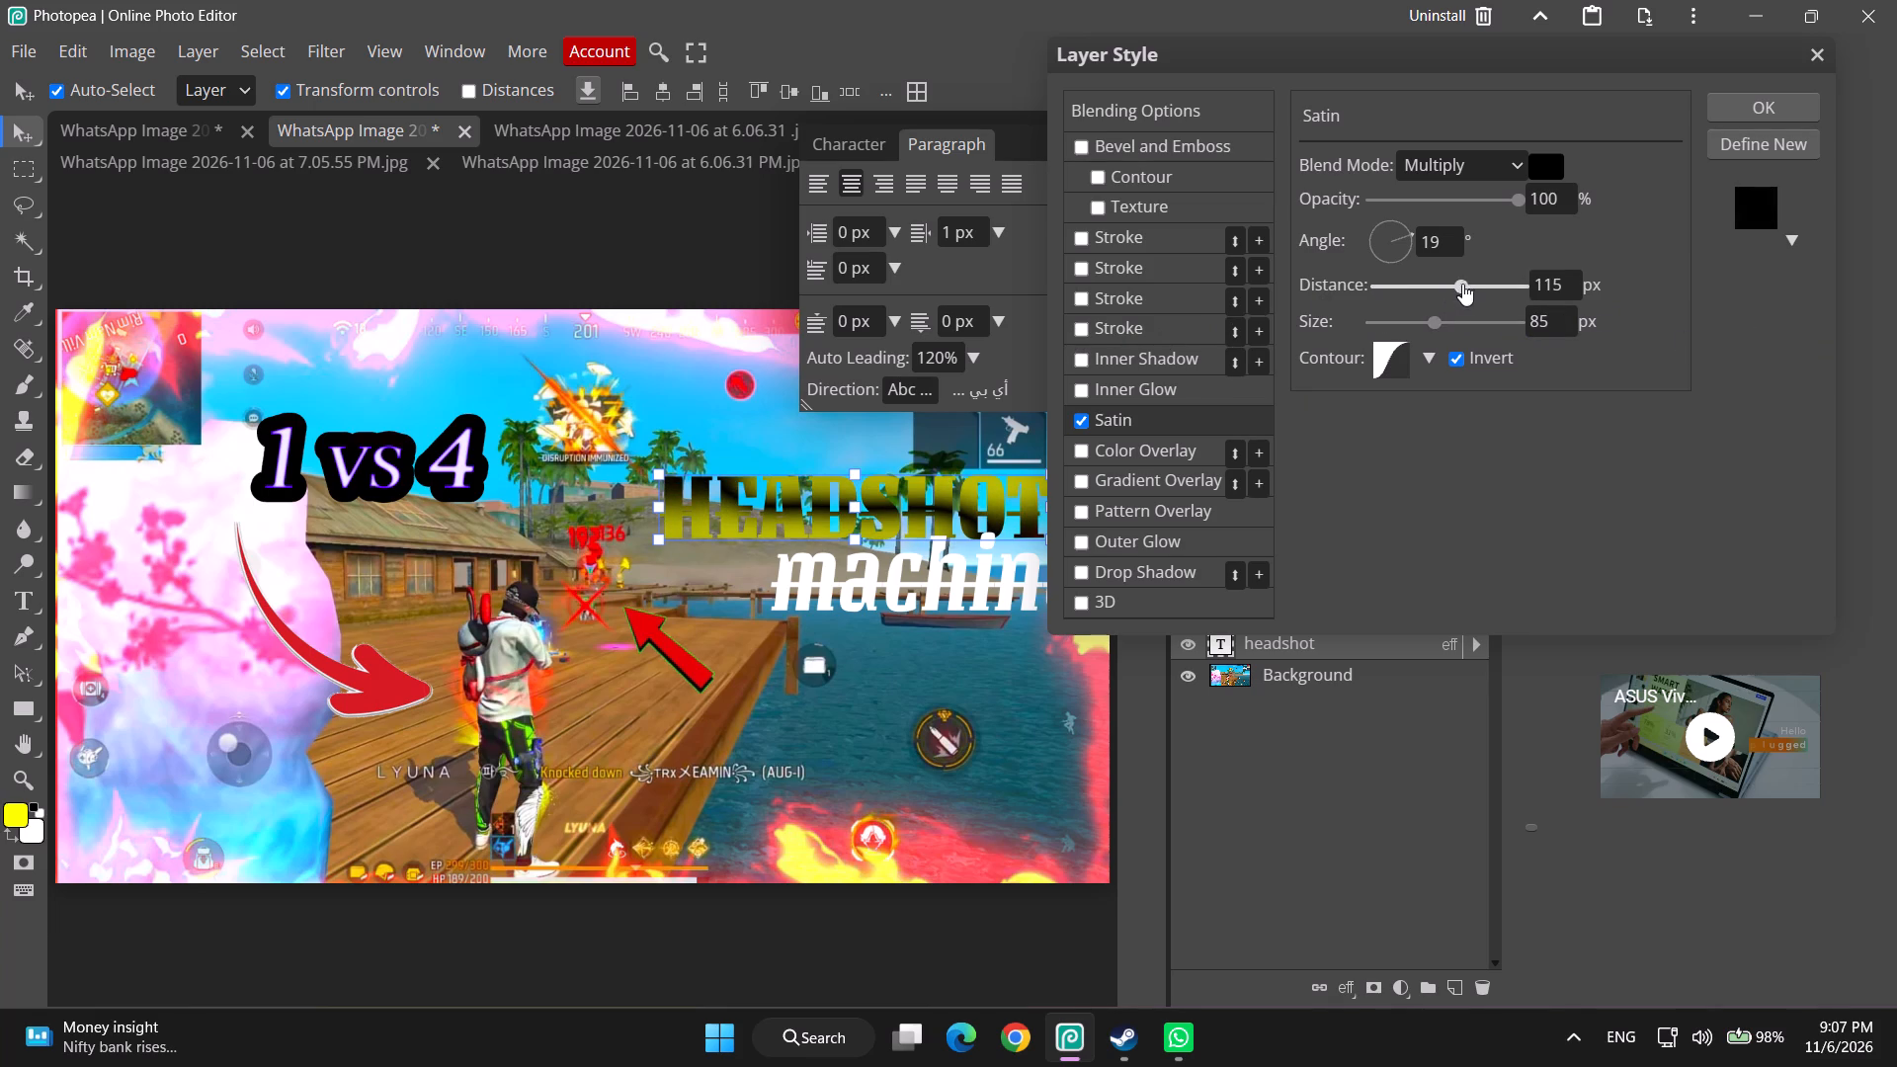
left_click_drag(1435, 314, 1382, 328)
left_click_drag(1382, 328, 1381, 328)
left_click_drag(1431, 326, 1407, 332)
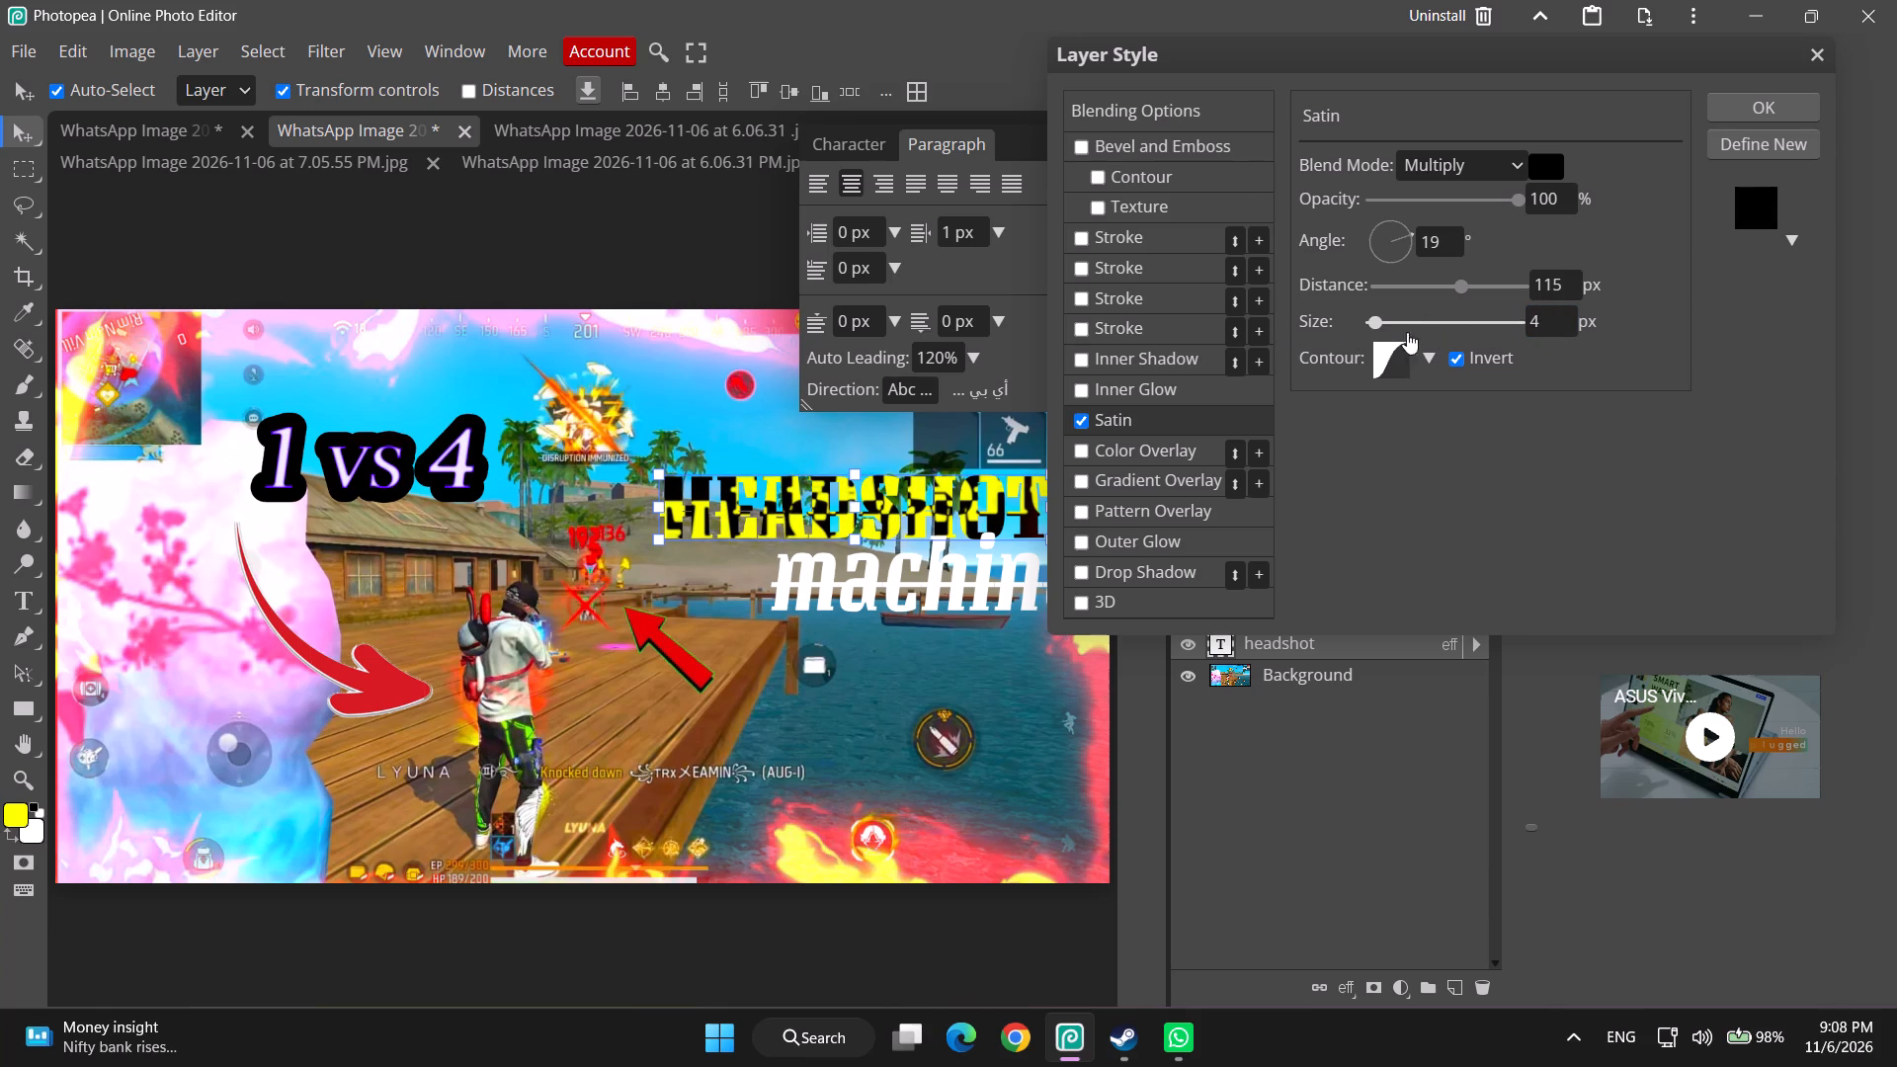
left_click_drag(1407, 332, 1298, 352)
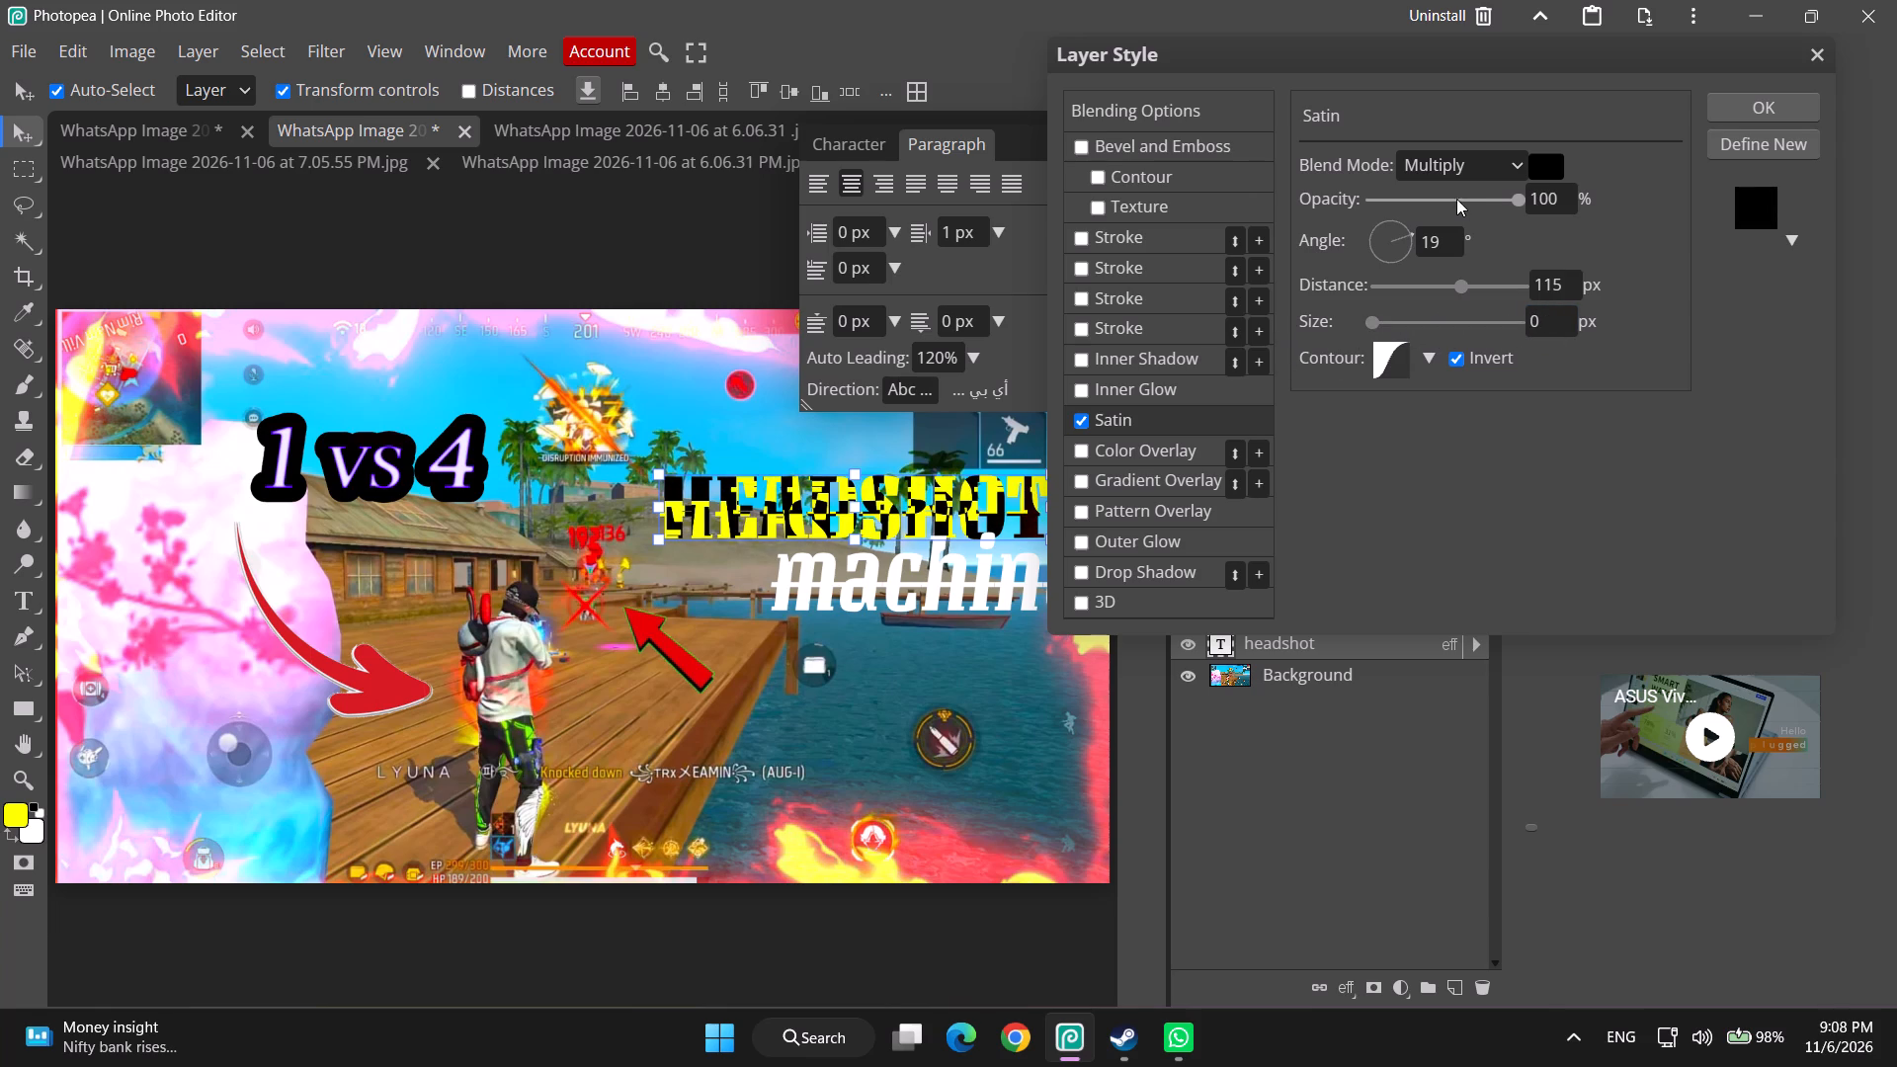
Set the satin opacity to 0%.
left_click(1453, 208)
left_click_drag(1445, 198, 1333, 209)
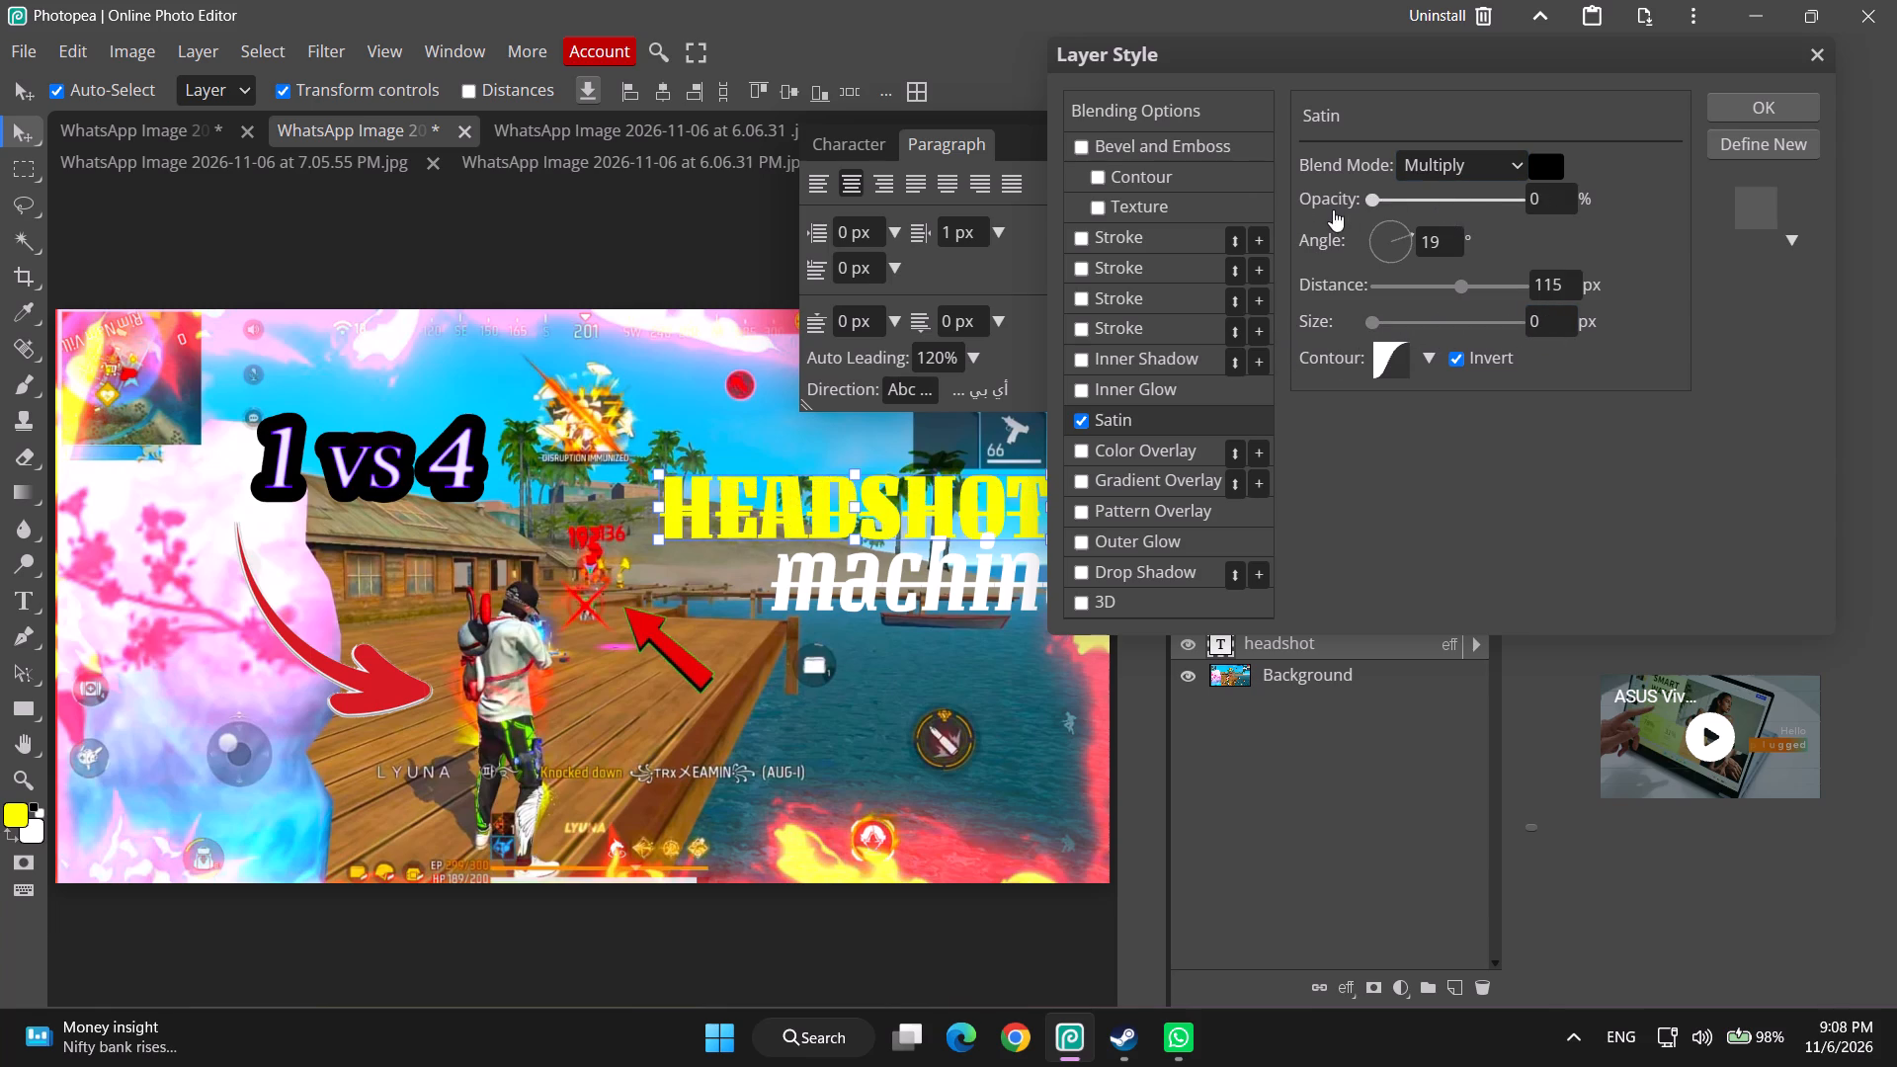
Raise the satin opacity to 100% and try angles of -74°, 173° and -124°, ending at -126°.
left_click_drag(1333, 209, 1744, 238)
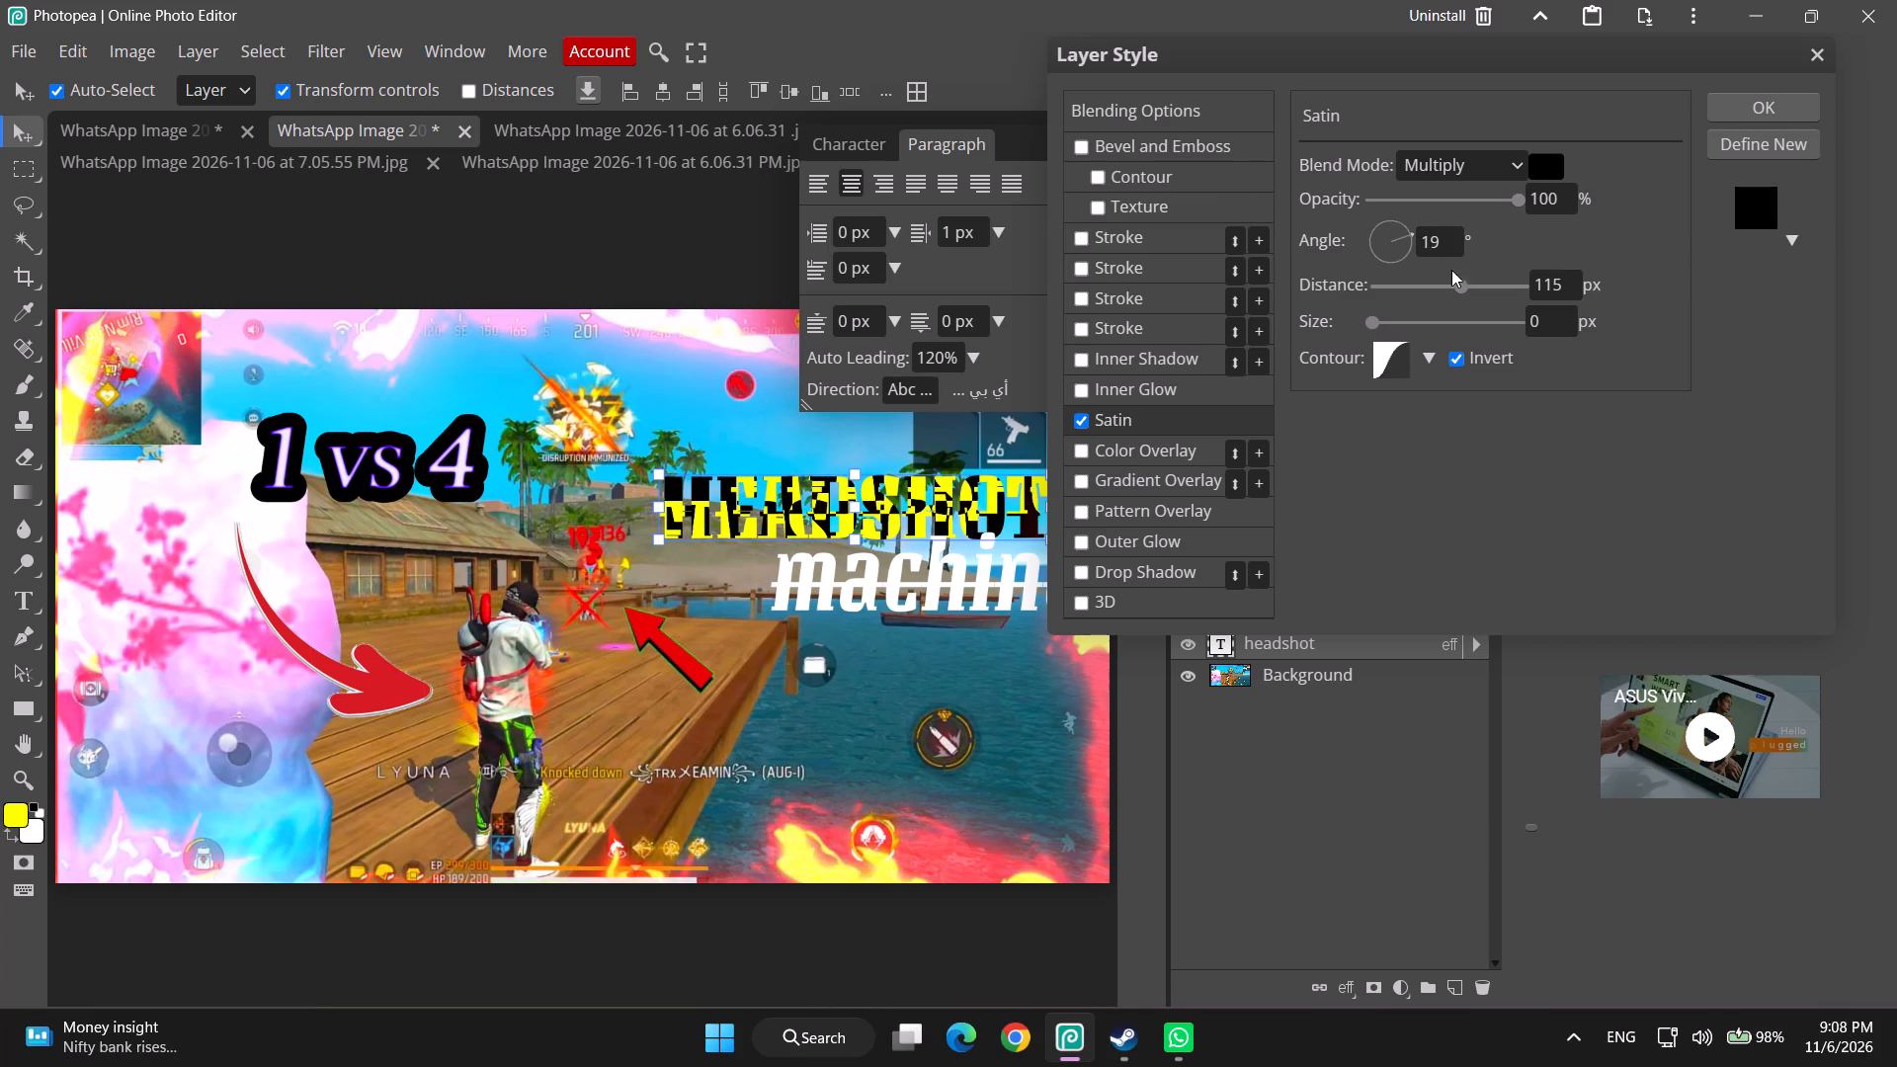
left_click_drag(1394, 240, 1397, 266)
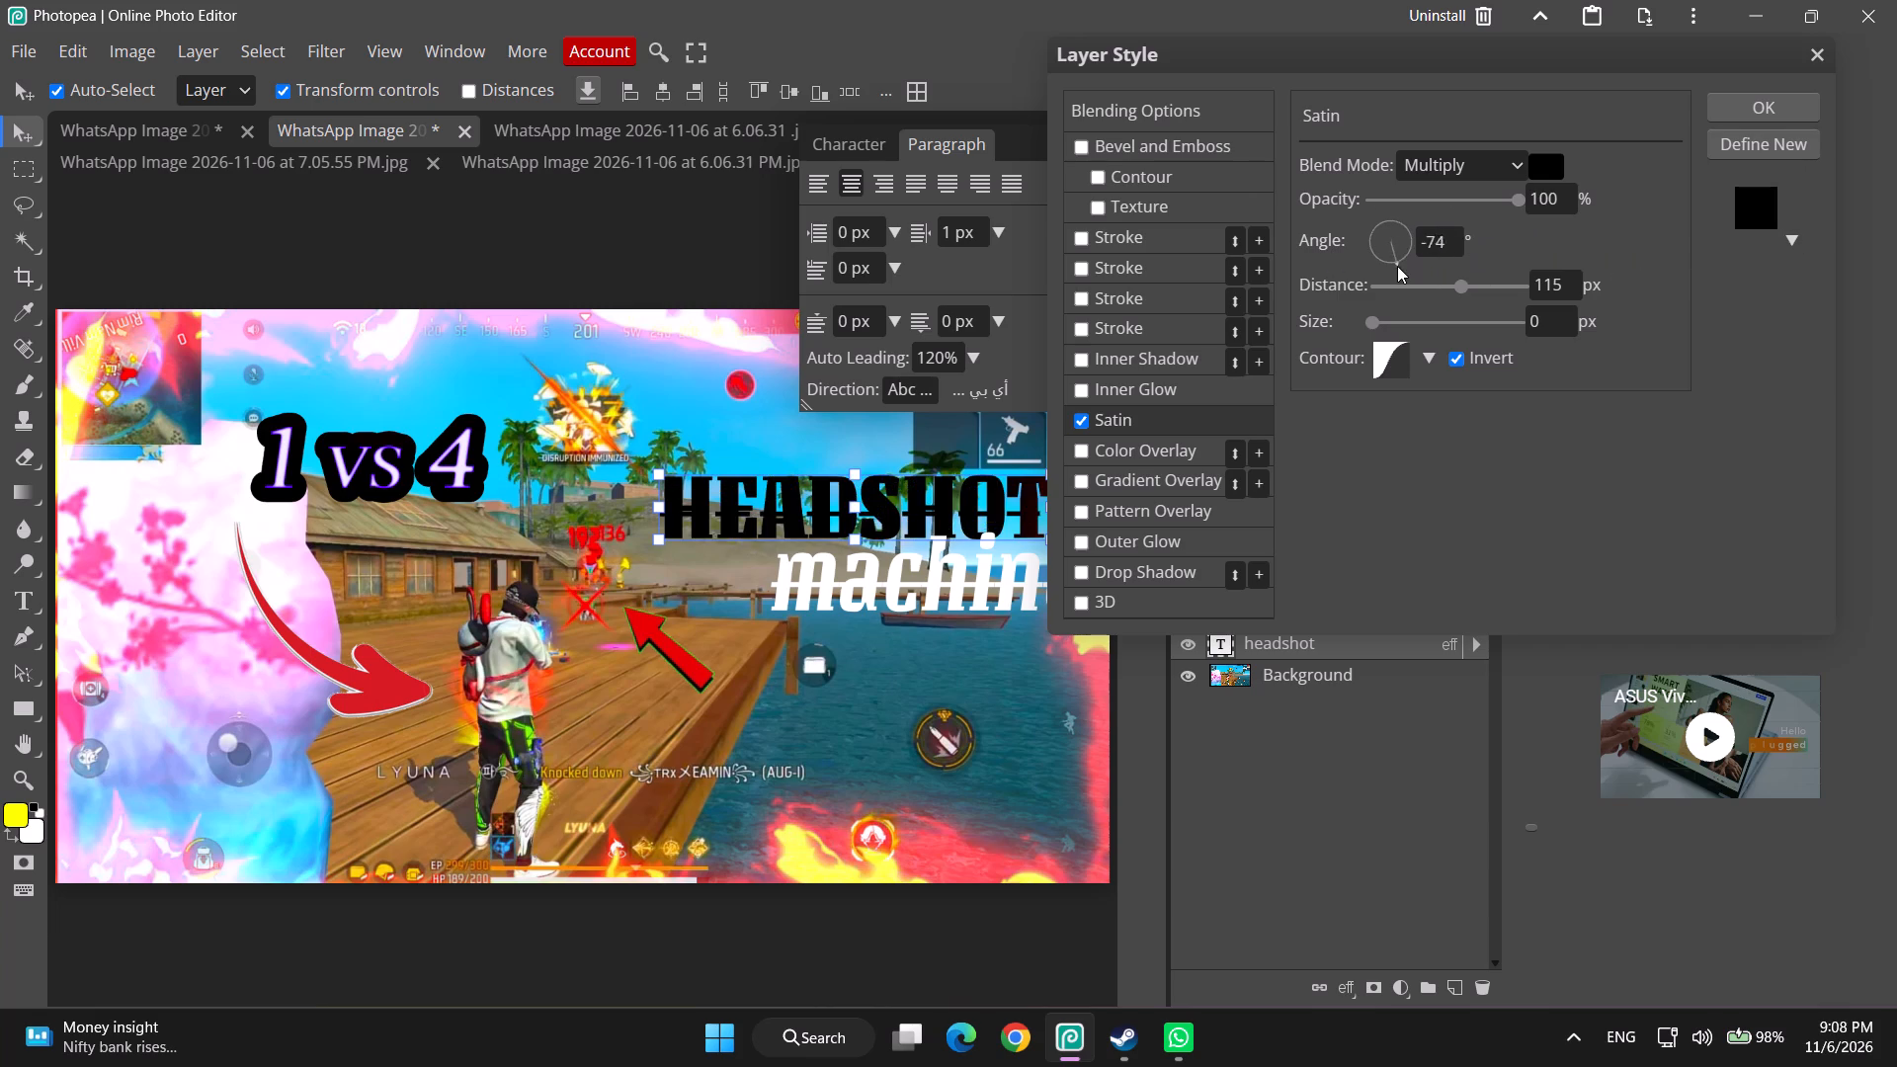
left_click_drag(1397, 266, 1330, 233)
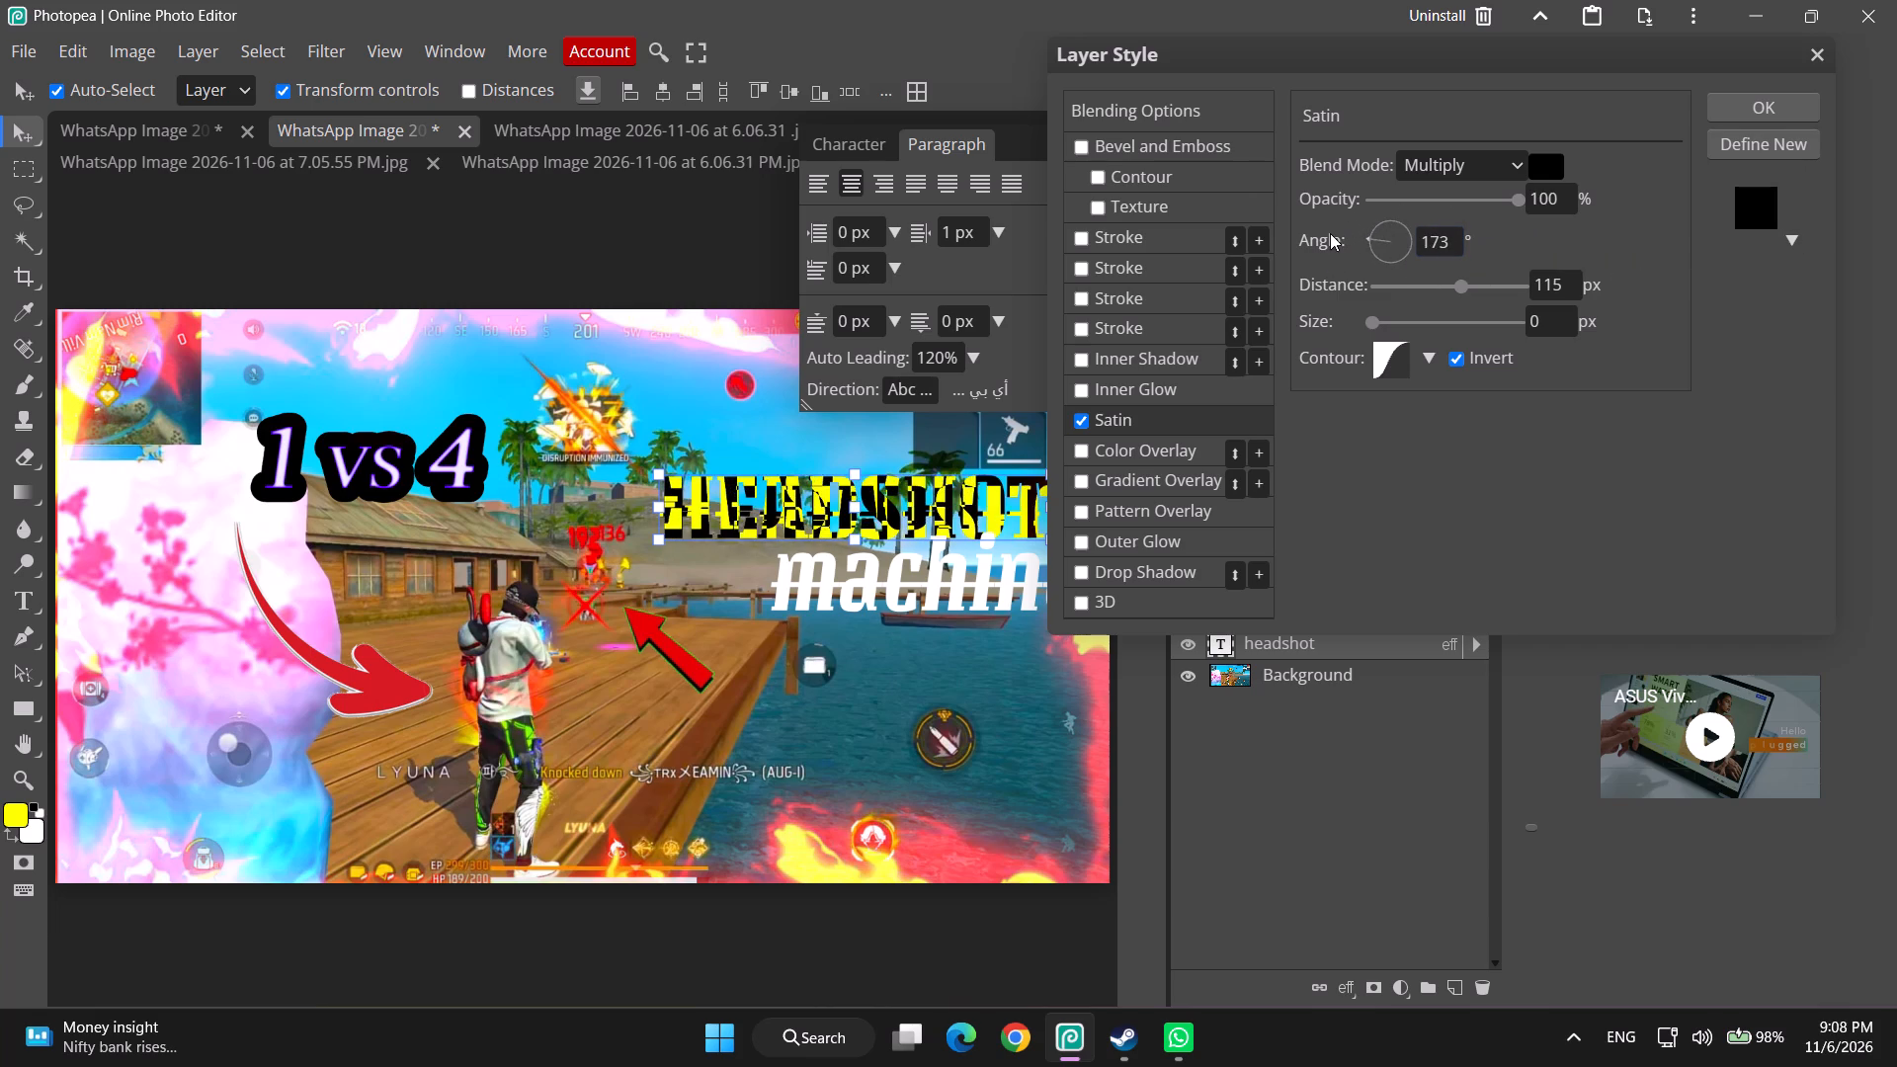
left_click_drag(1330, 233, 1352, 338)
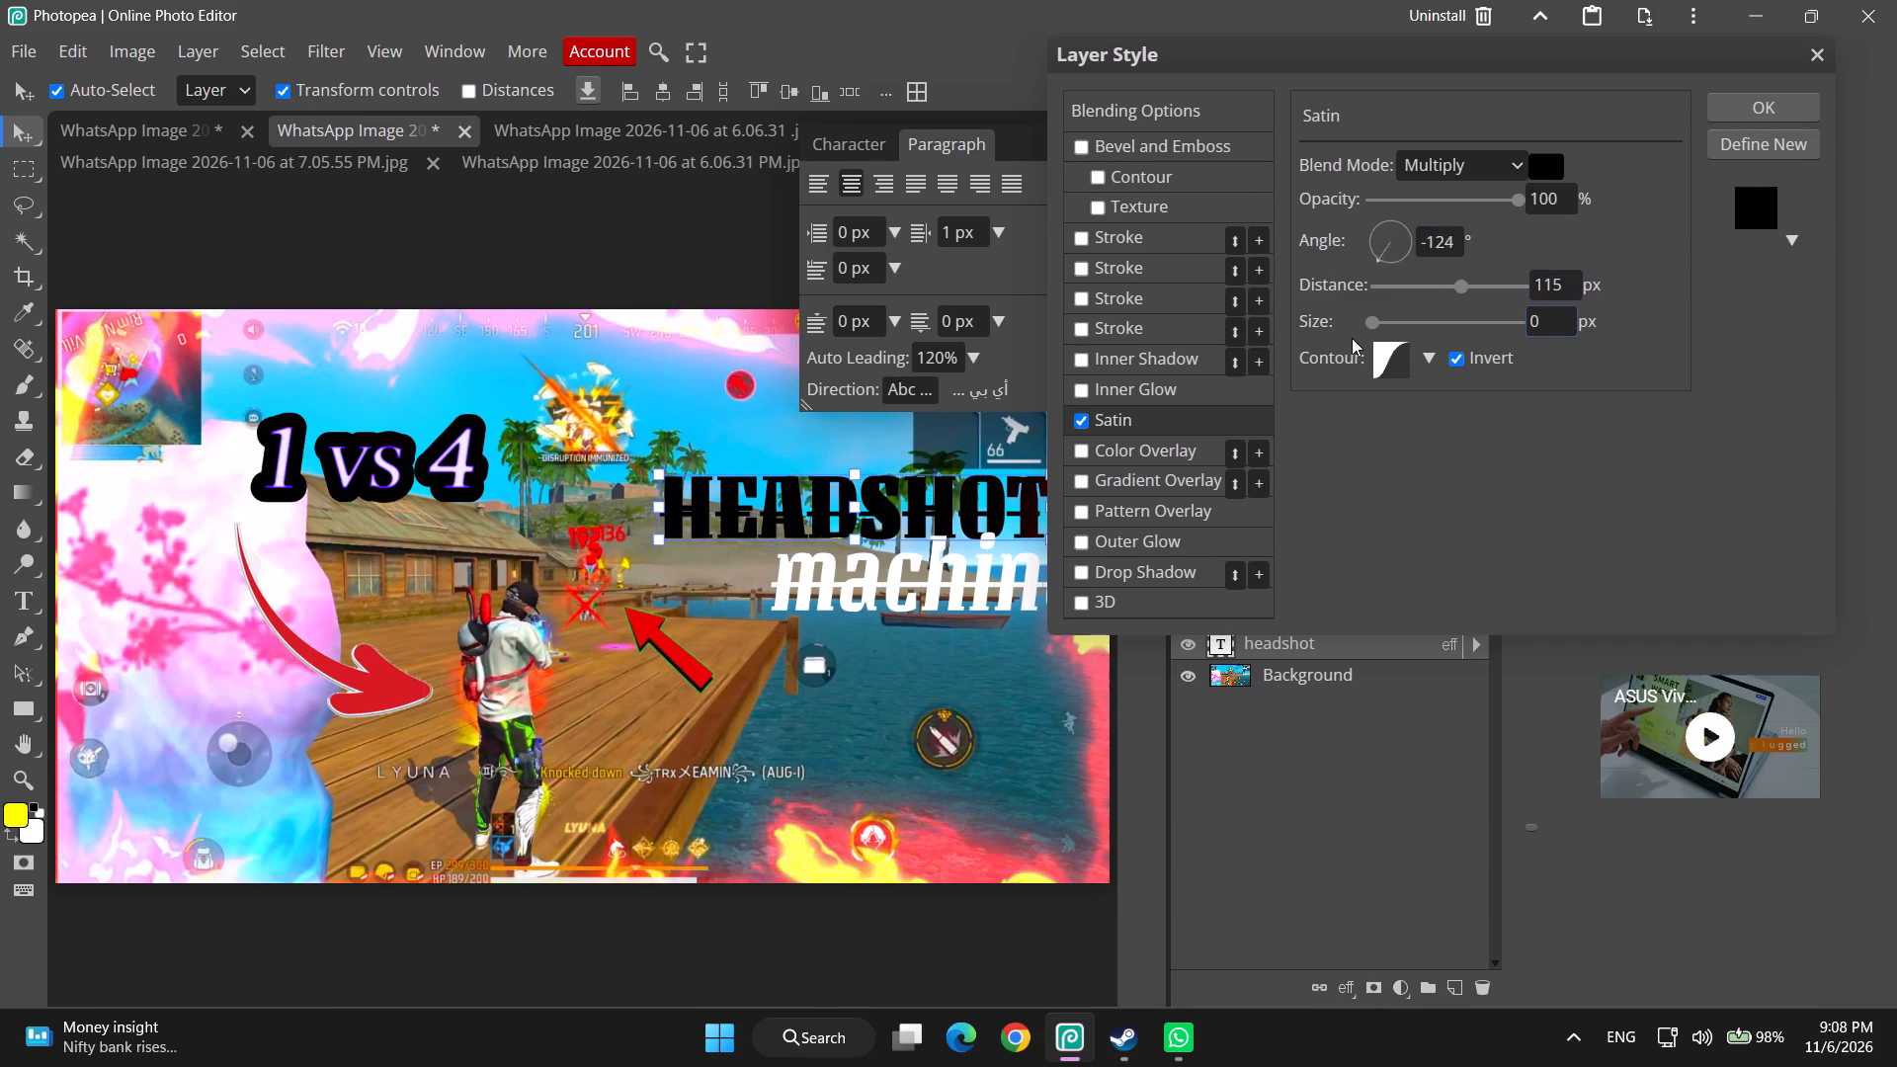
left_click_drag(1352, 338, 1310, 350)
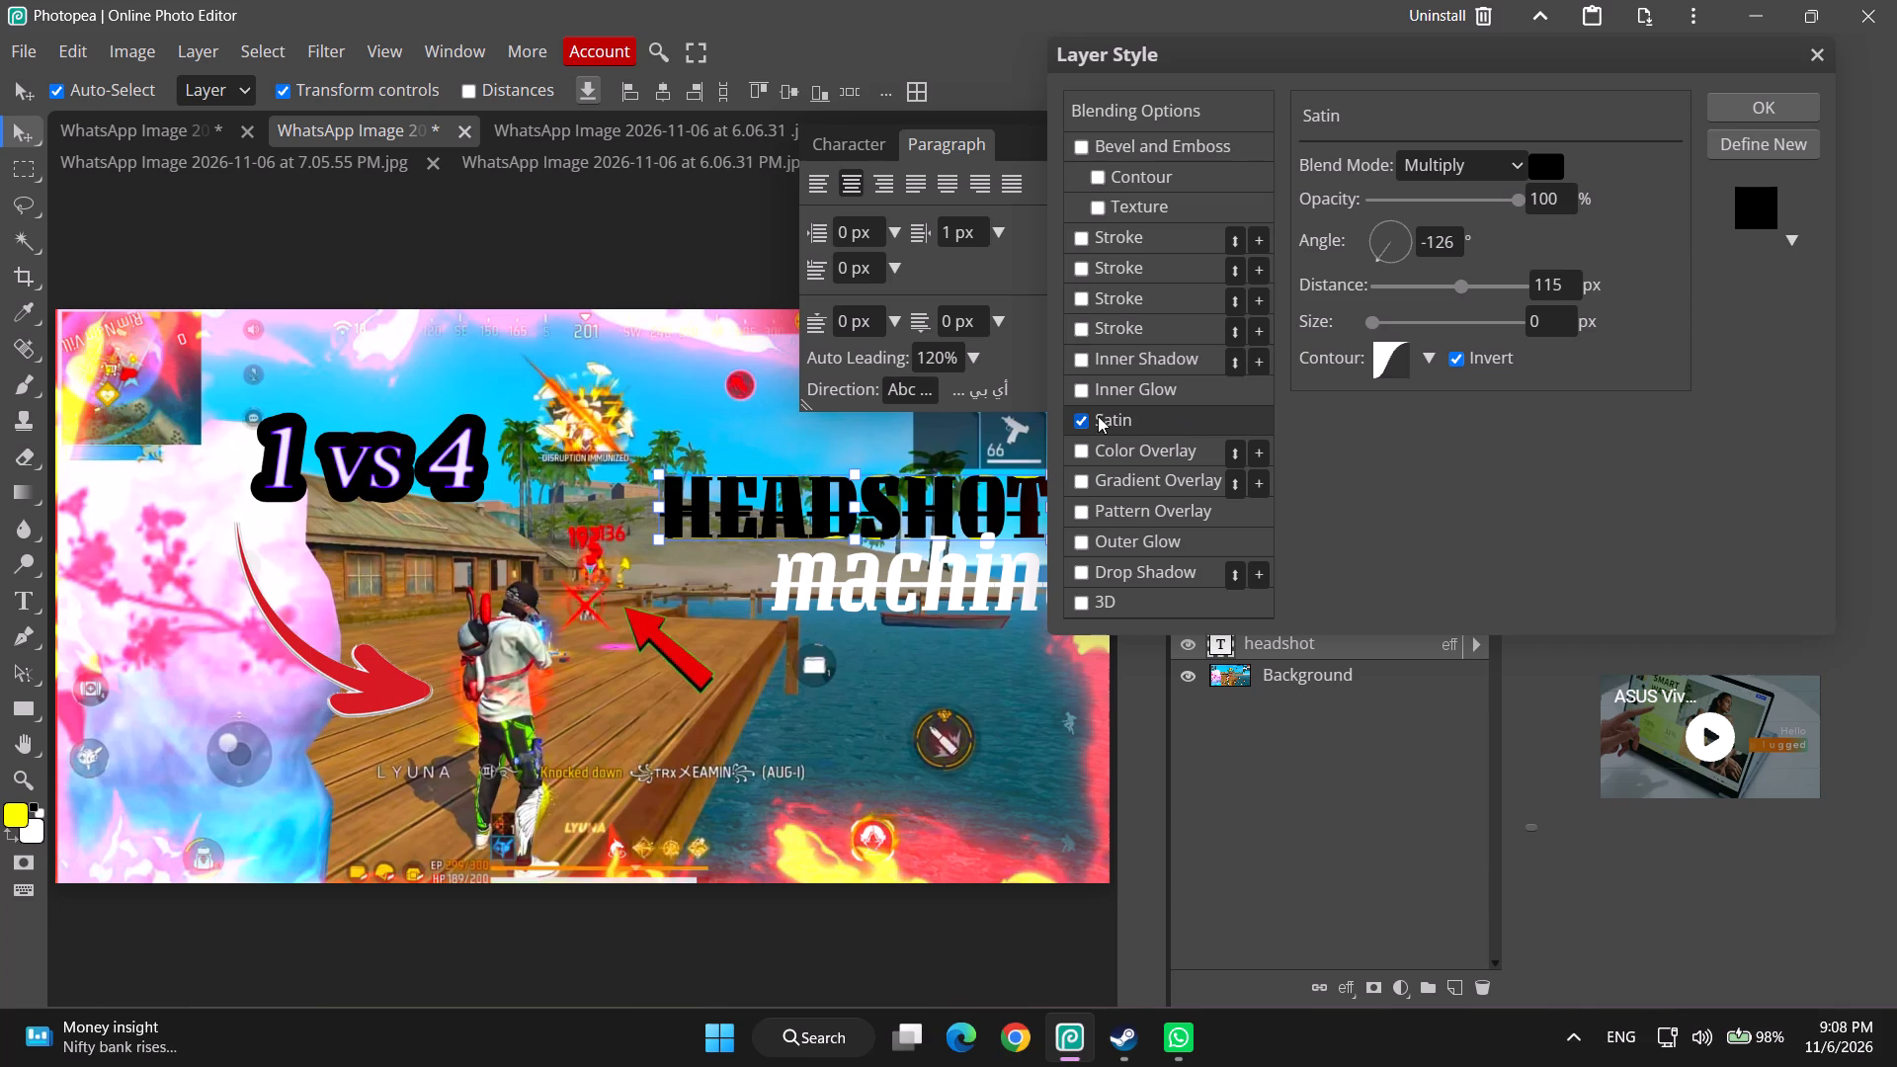
Switch the satin contour to the arch-shaped preset and set the size to 93 px, after trying sizes between 17 and 161 px.
left_click_drag(1408, 318, 1385, 351)
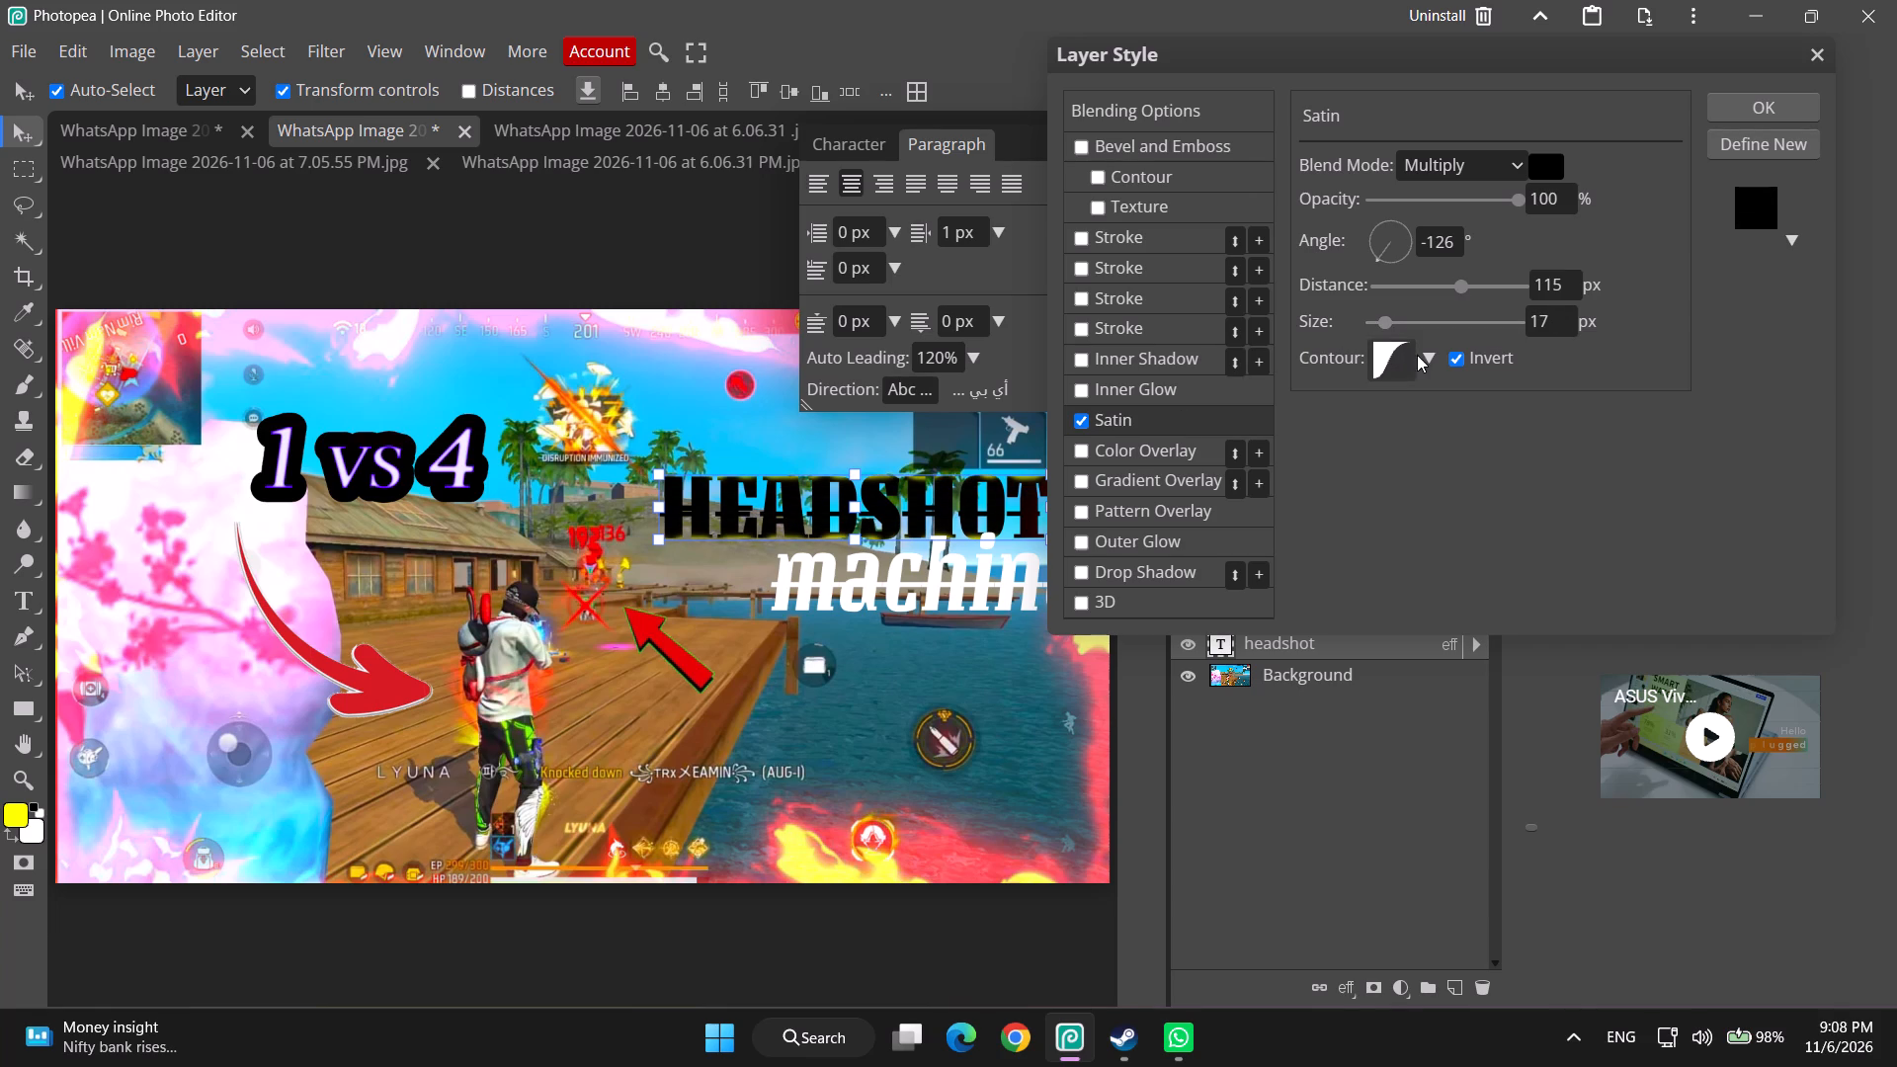
left_click(1424, 352)
left_click(1282, 421)
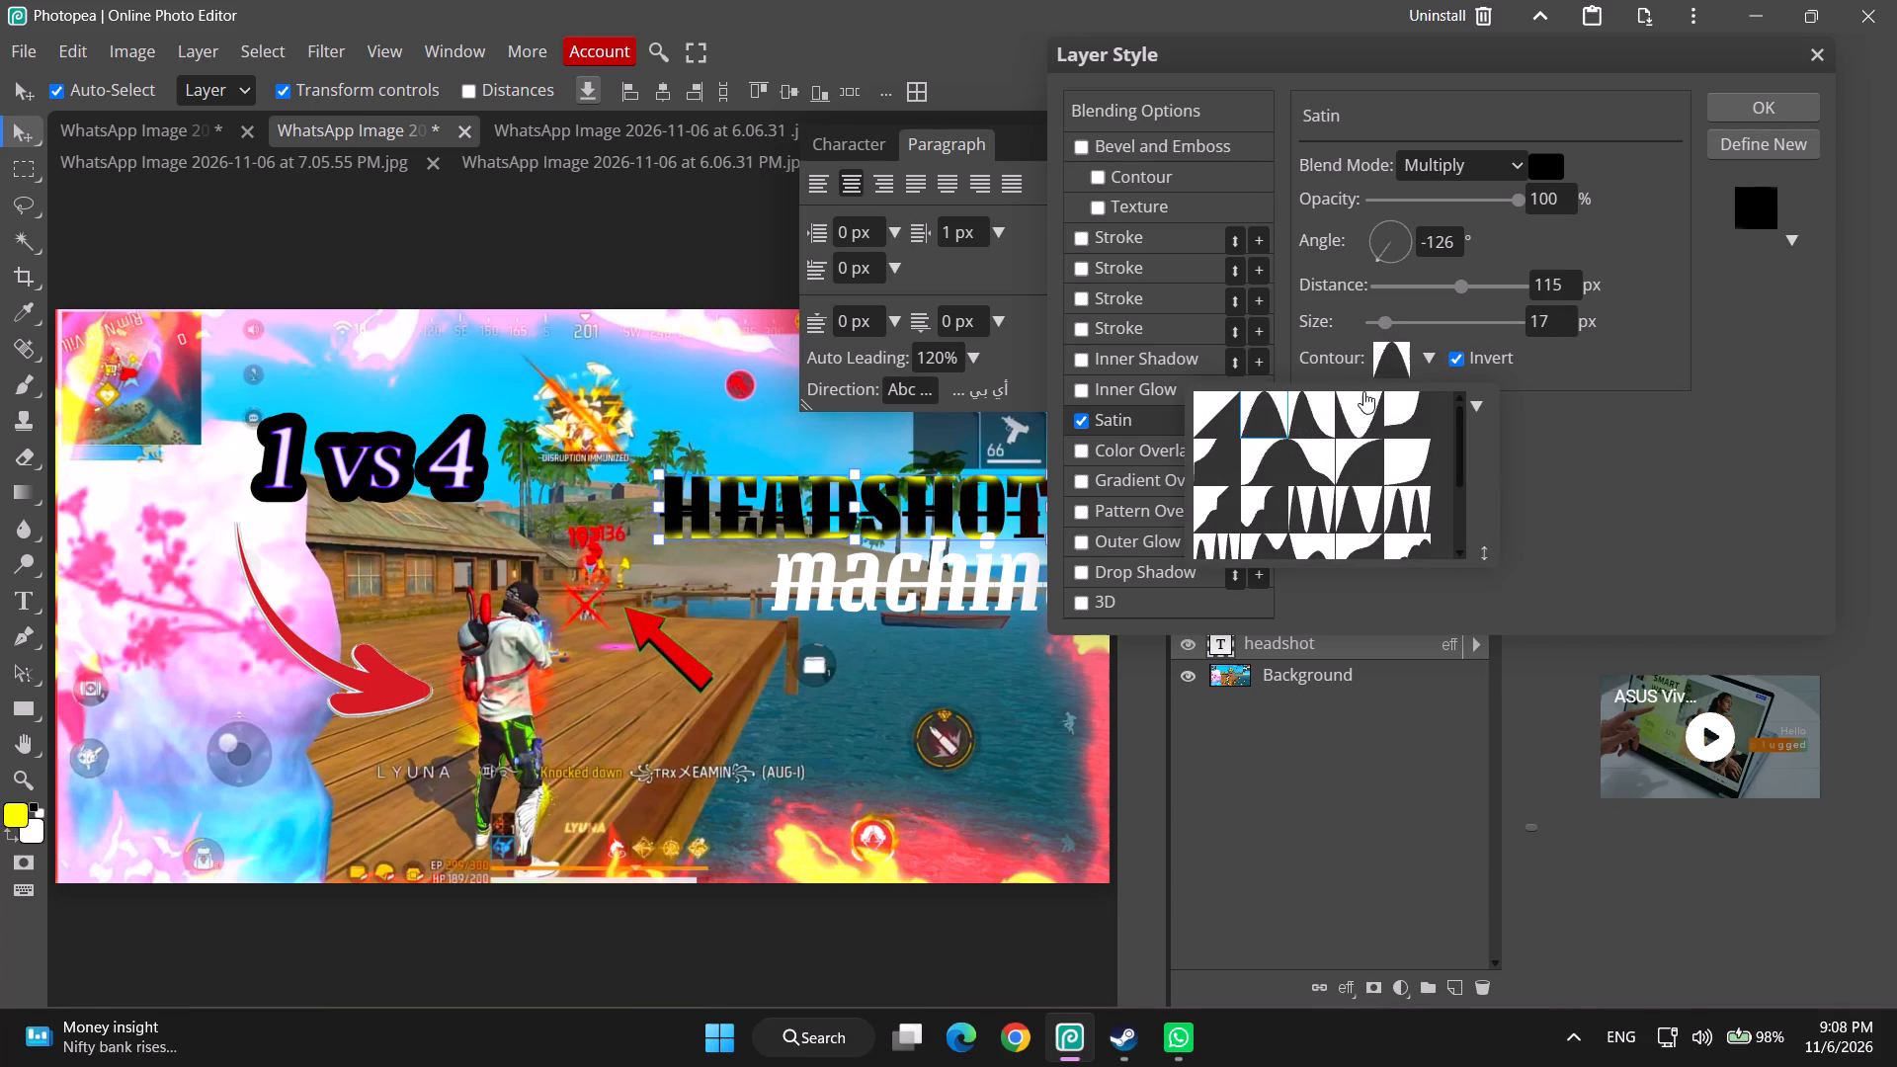
left_click(1690, 386)
left_click_drag(1395, 326, 1430, 325)
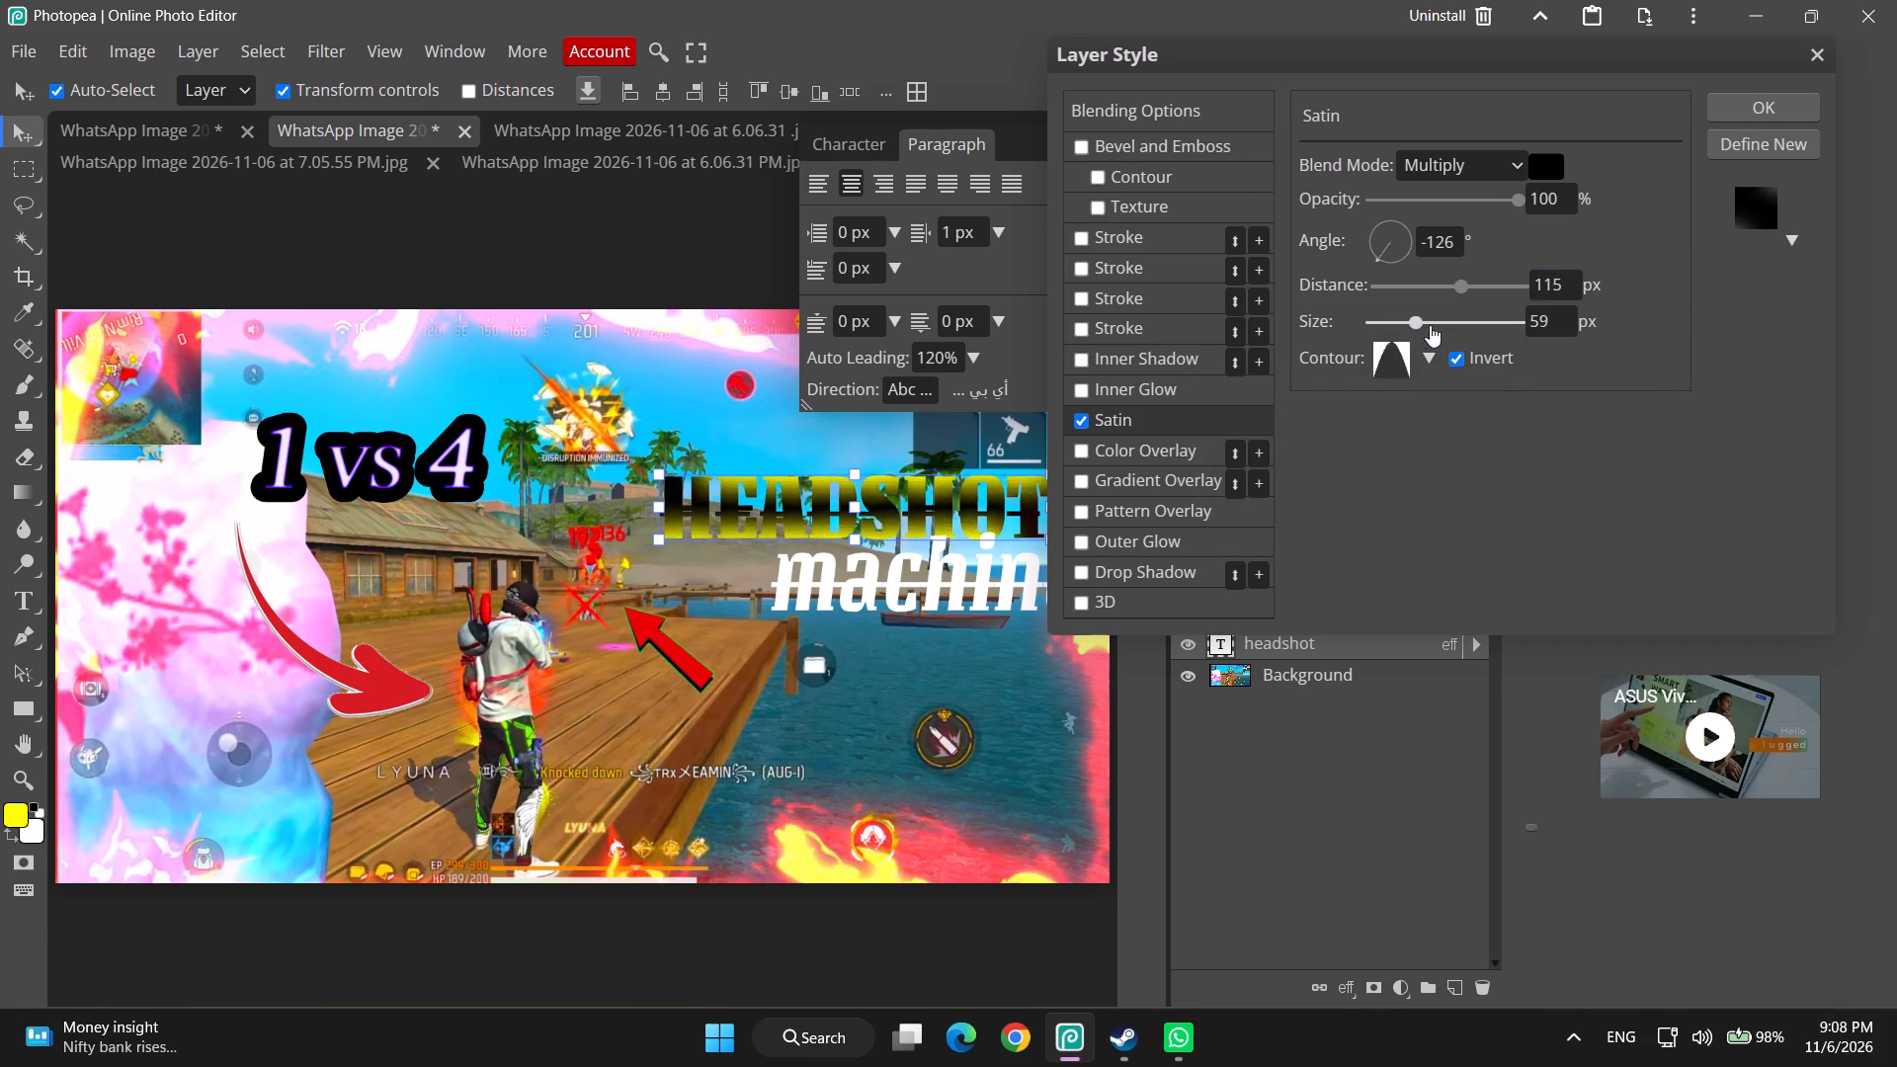
left_click_drag(1430, 325, 1500, 335)
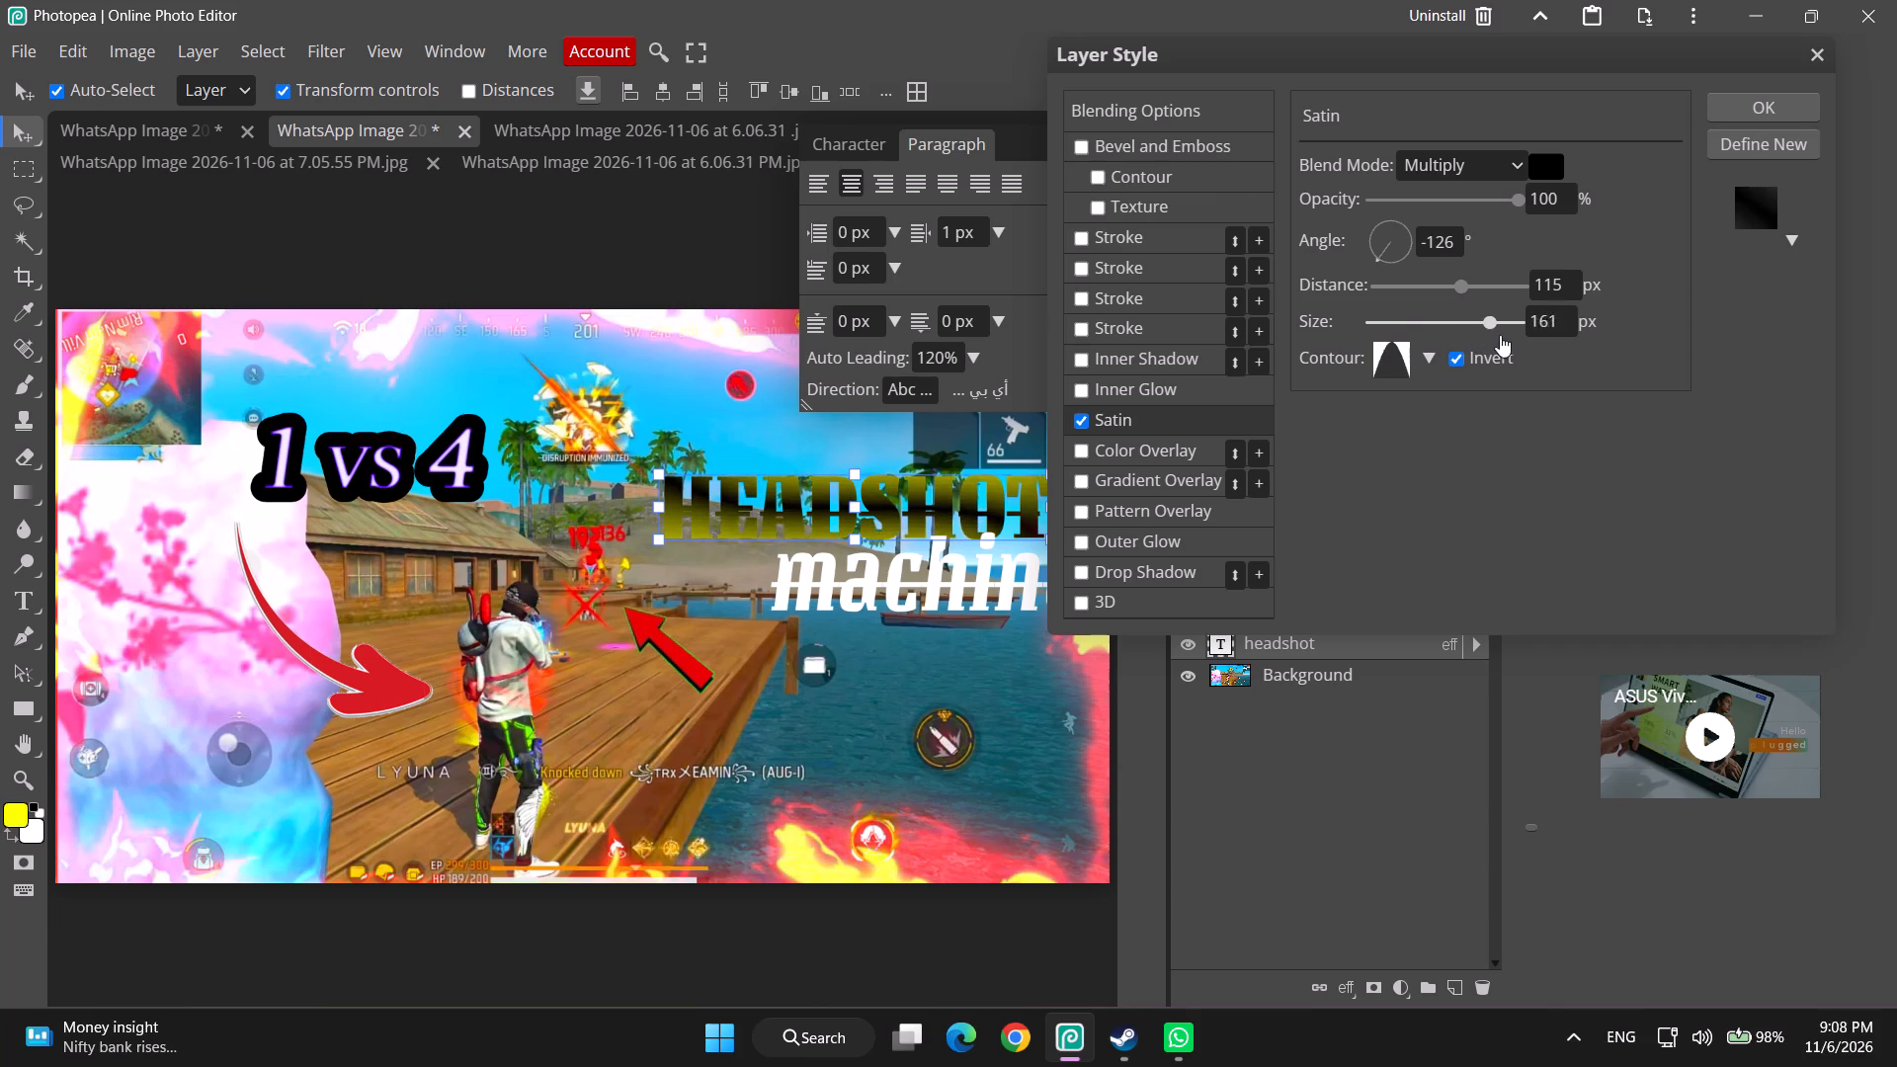
left_click_drag(1500, 335, 1434, 334)
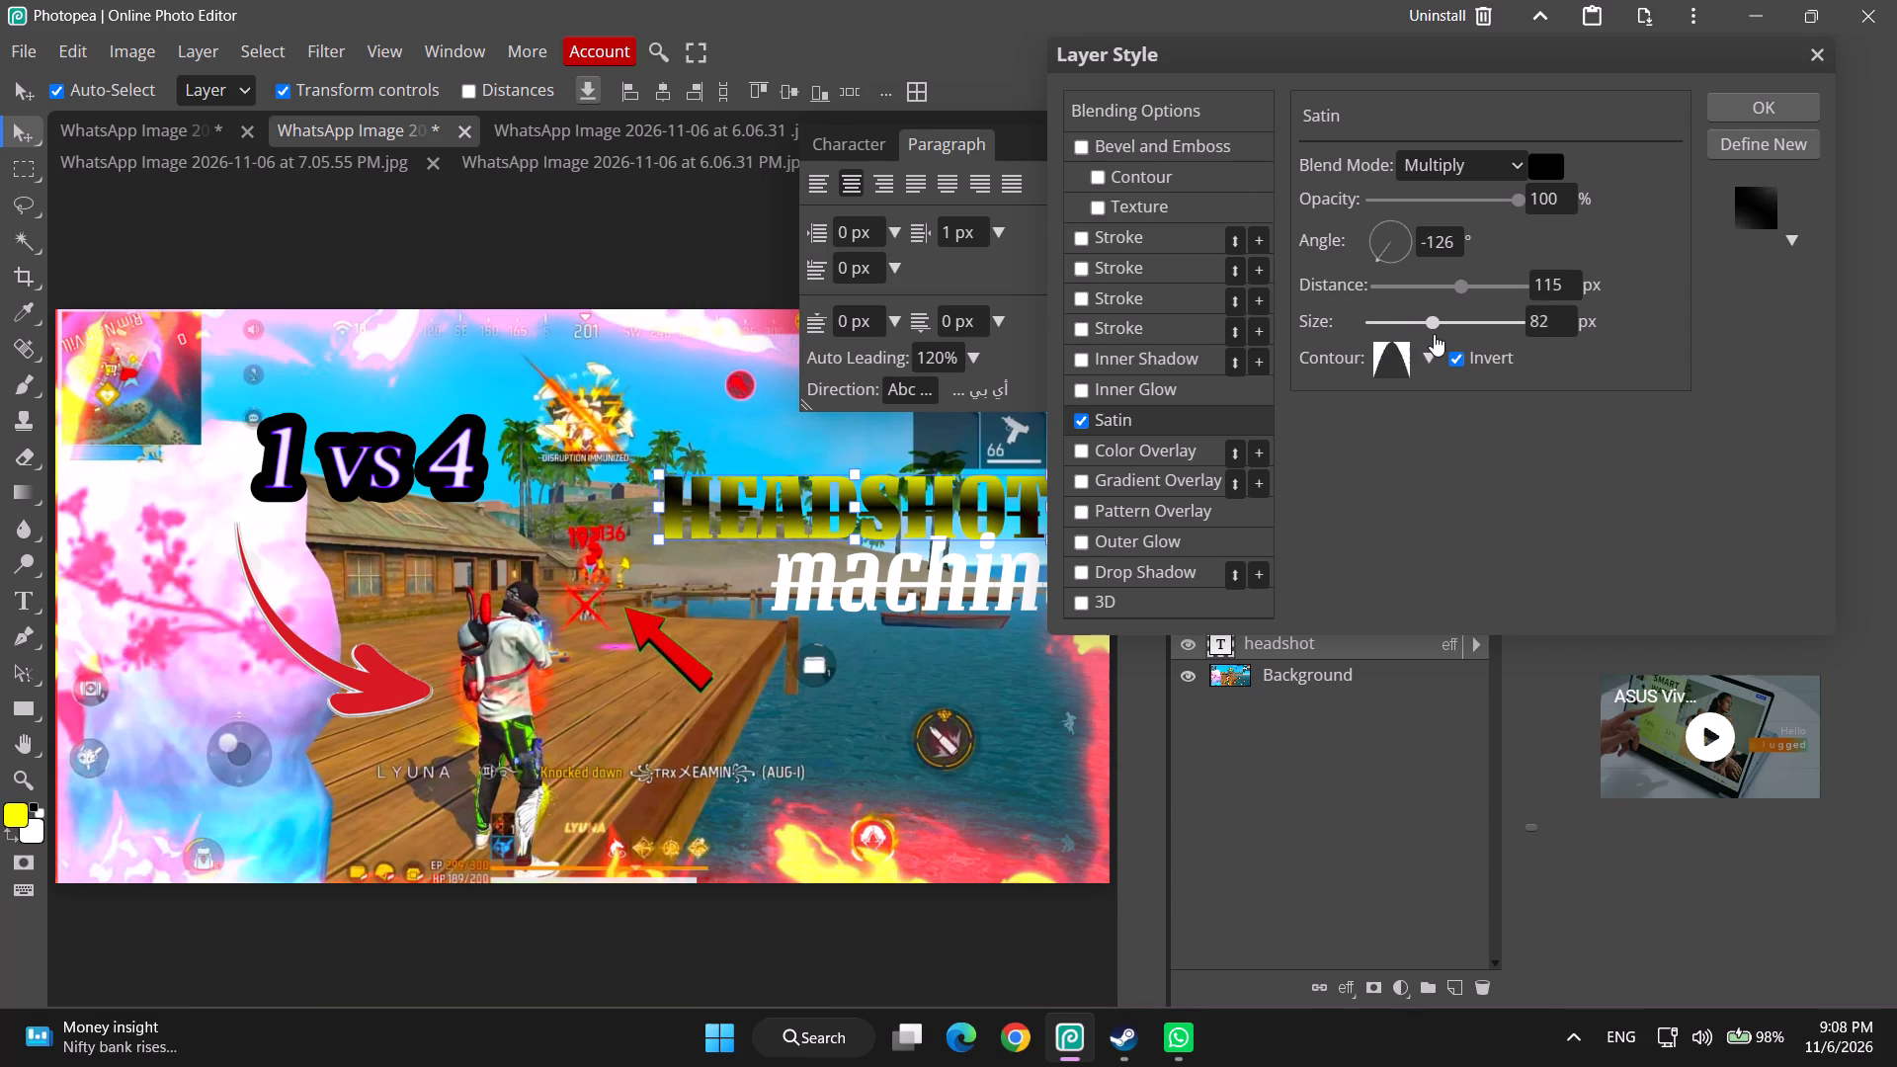
left_click_drag(1434, 334, 1441, 333)
Set the satin distance to 99 px after trying 149 and 87 px, and set its angle to -31°.
left_click_drag(1462, 287, 1493, 299)
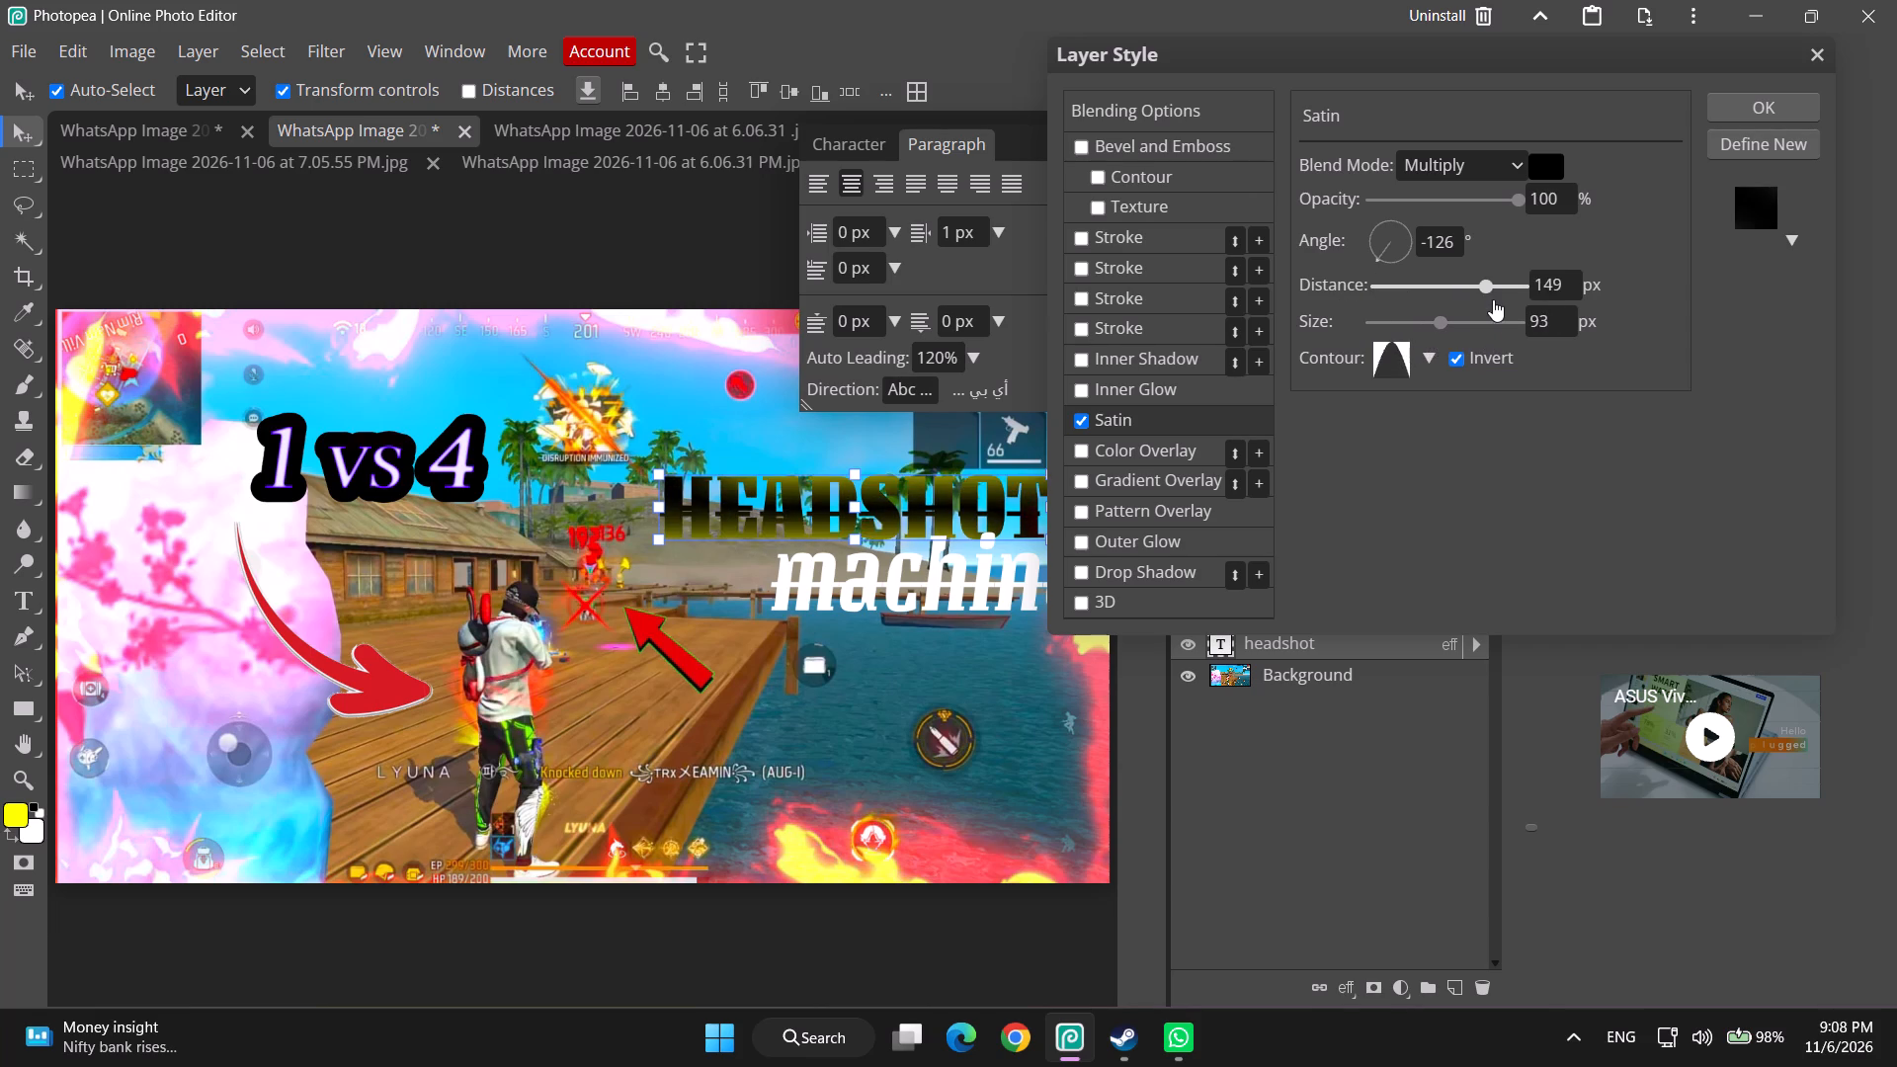
left_click_drag(1493, 299, 1444, 302)
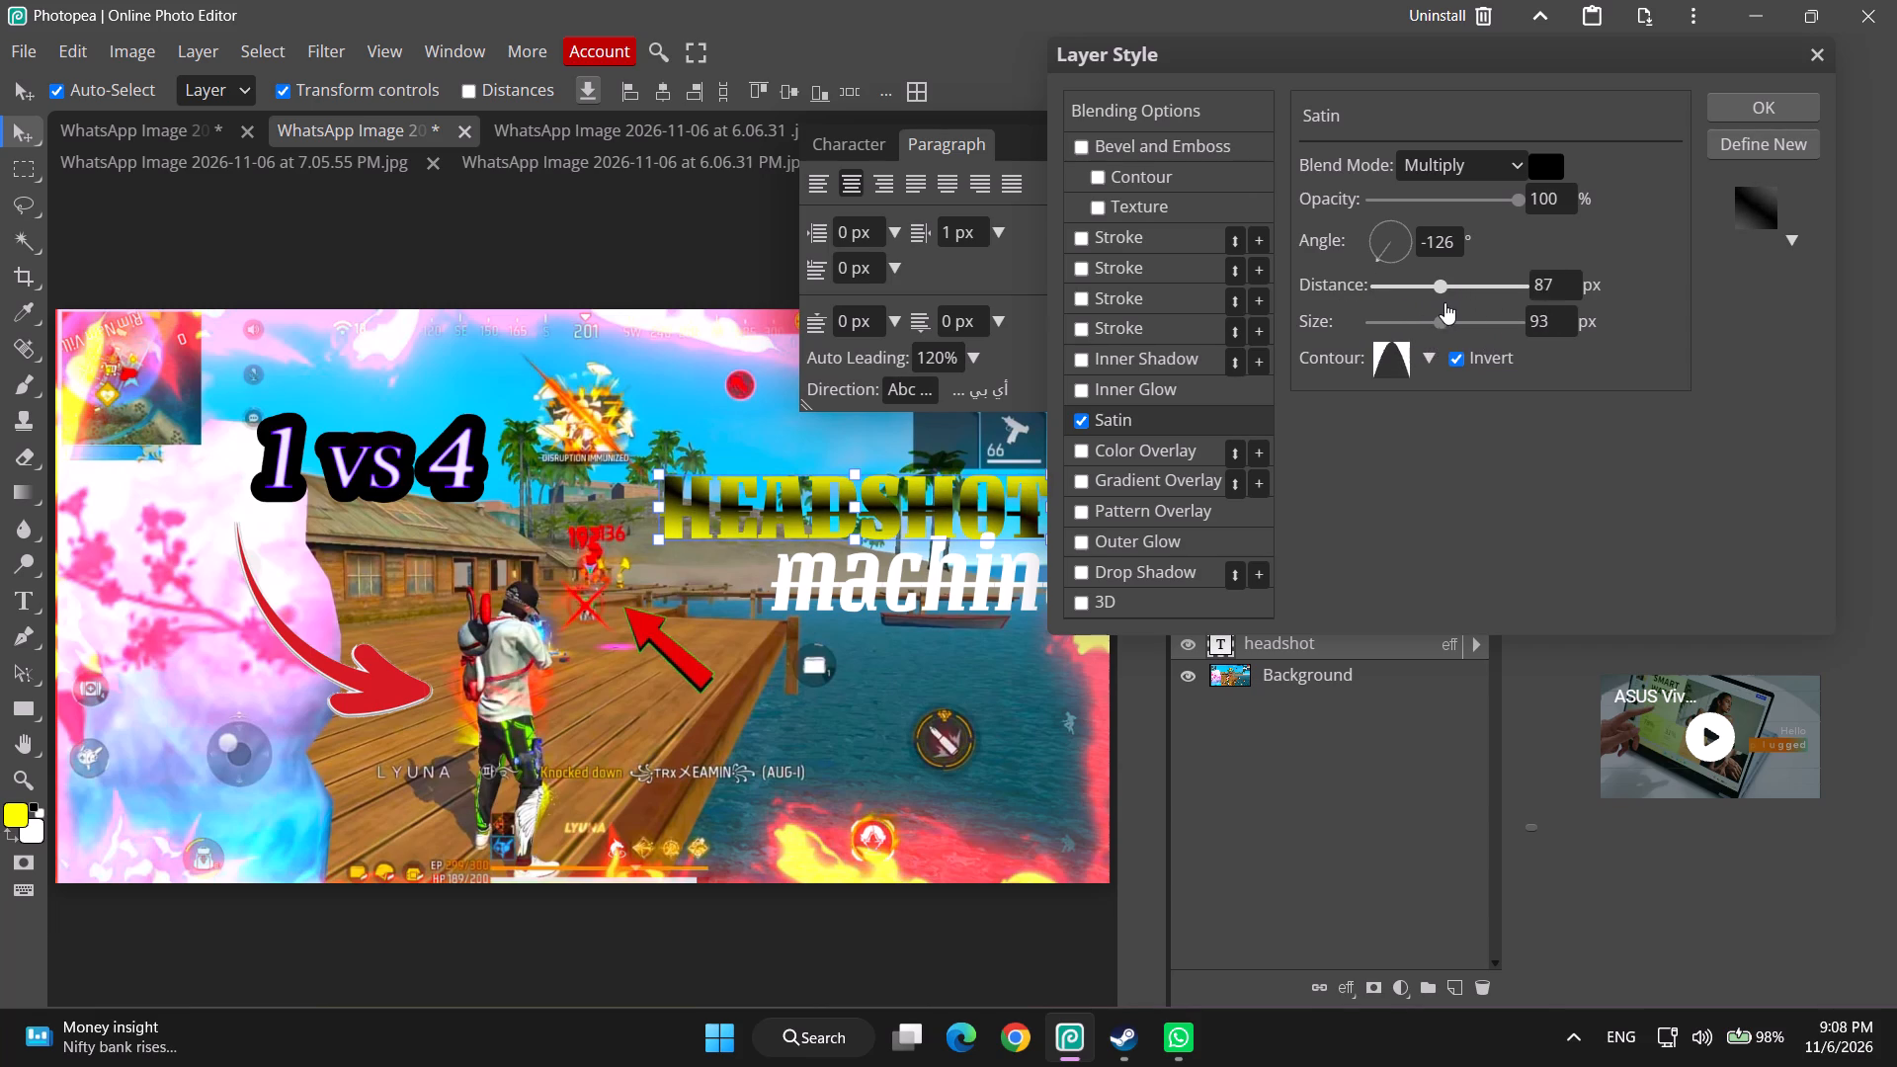
left_click_drag(1444, 302, 1449, 302)
left_click_drag(1367, 258, 1425, 264)
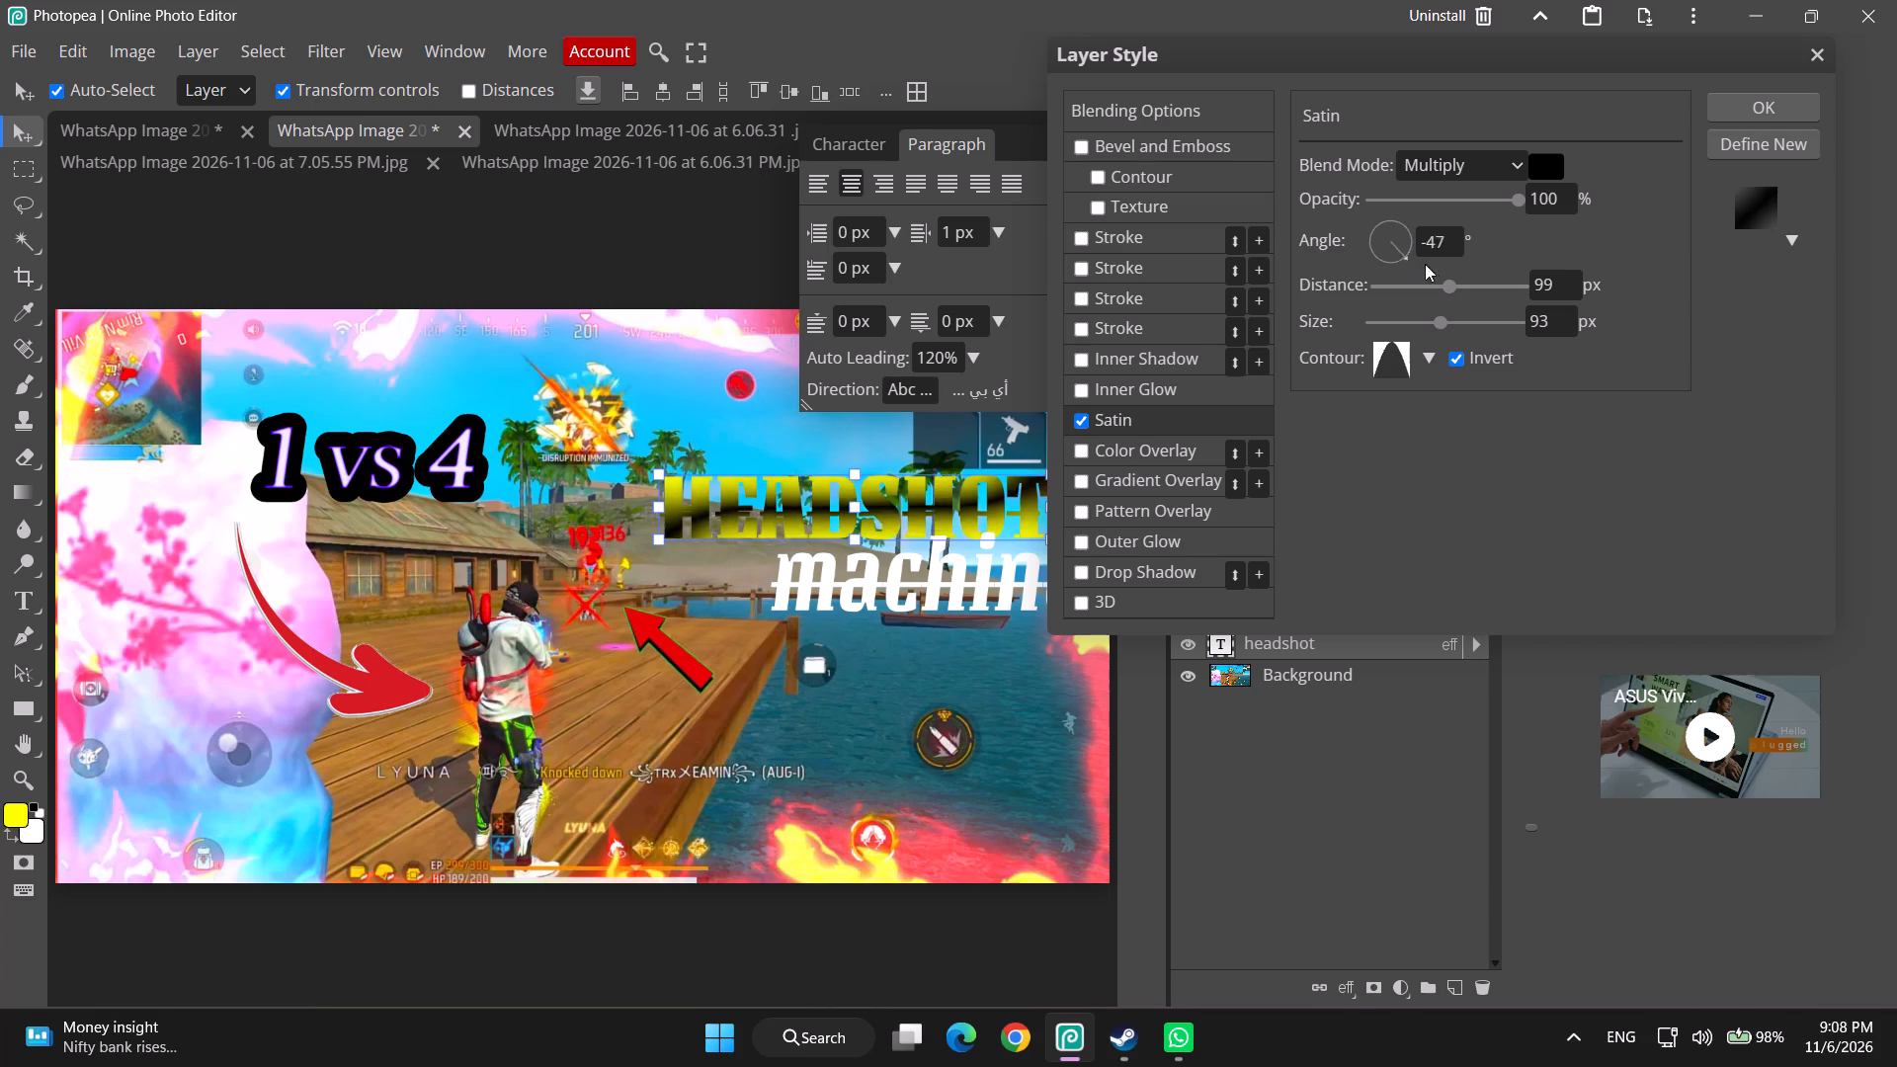
left_click_drag(1425, 264, 1431, 265)
Set the satin opacity to 41% after trying 0% and 56%, and apply the layer style to the headshot text.
left_click(1447, 188)
left_click_drag(1448, 195, 1336, 219)
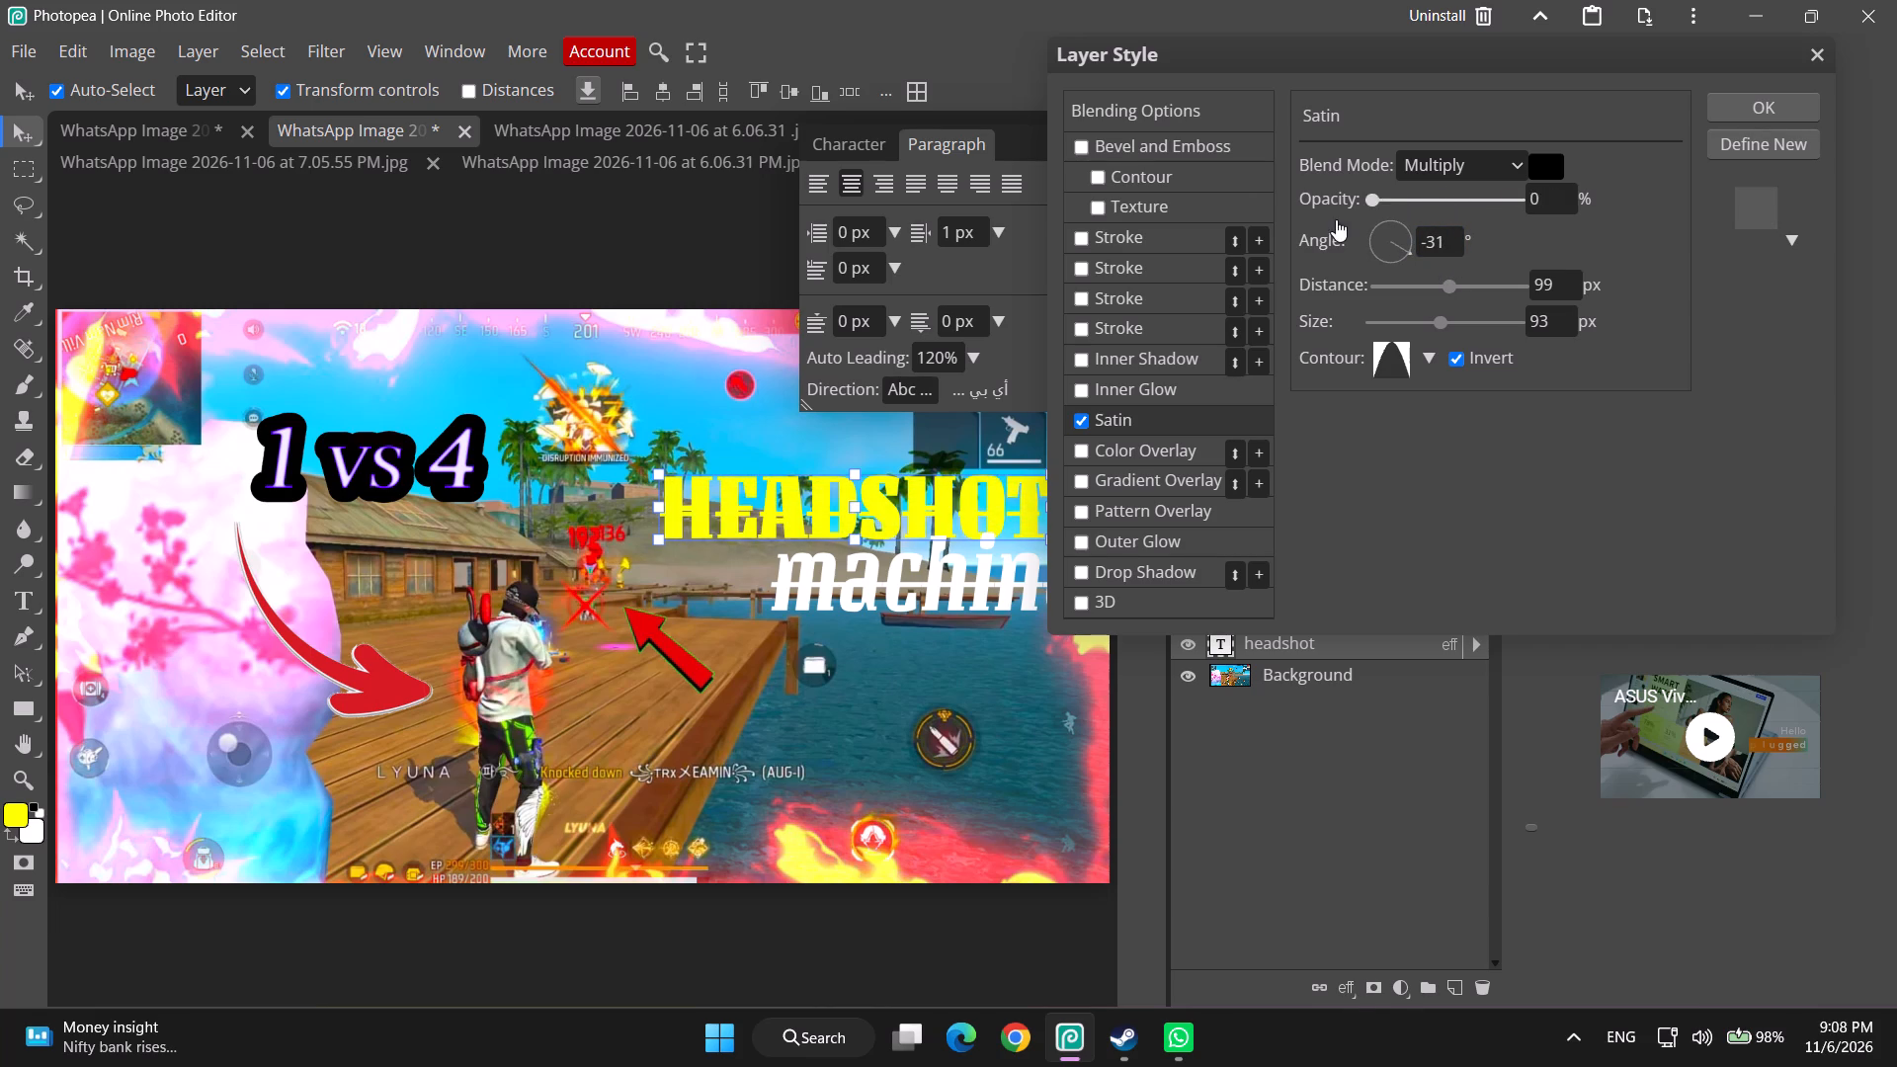
left_click_drag(1336, 219, 1452, 218)
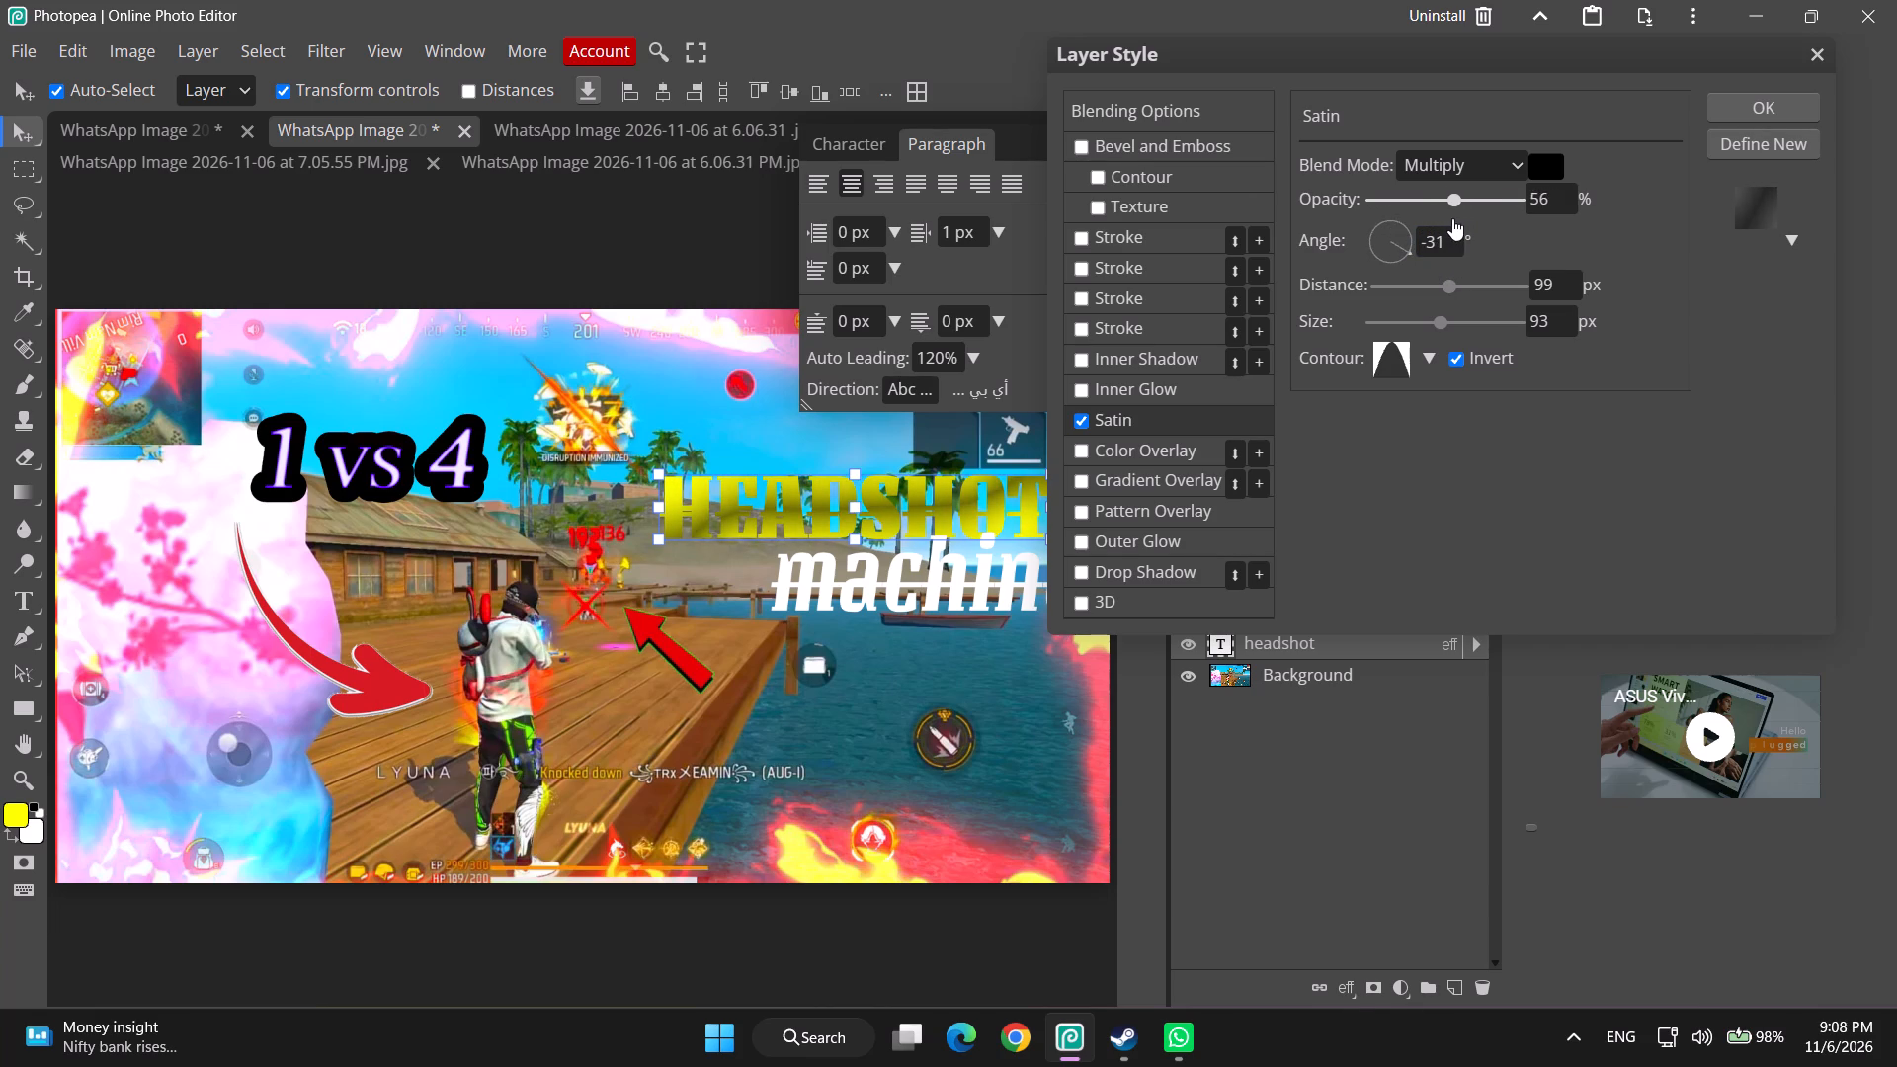
left_click_drag(1452, 218, 1433, 222)
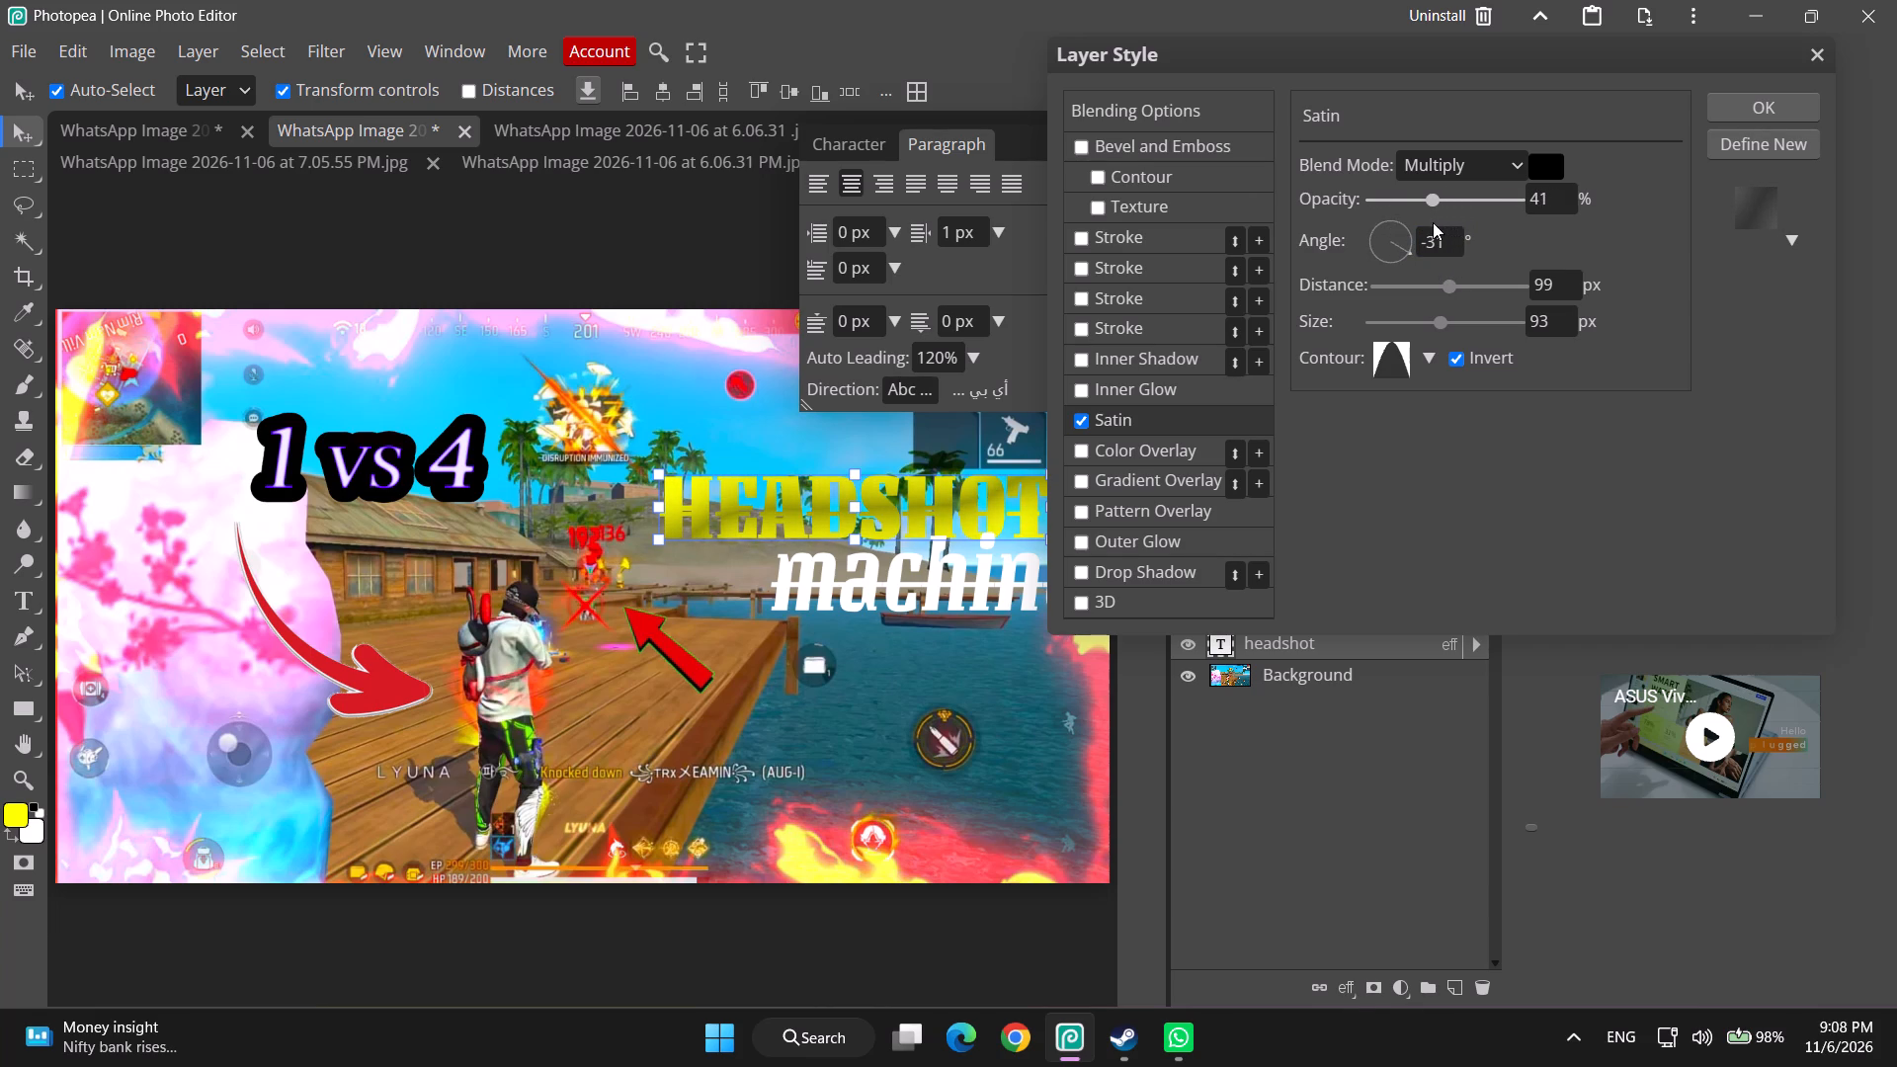
left_click(1774, 108)
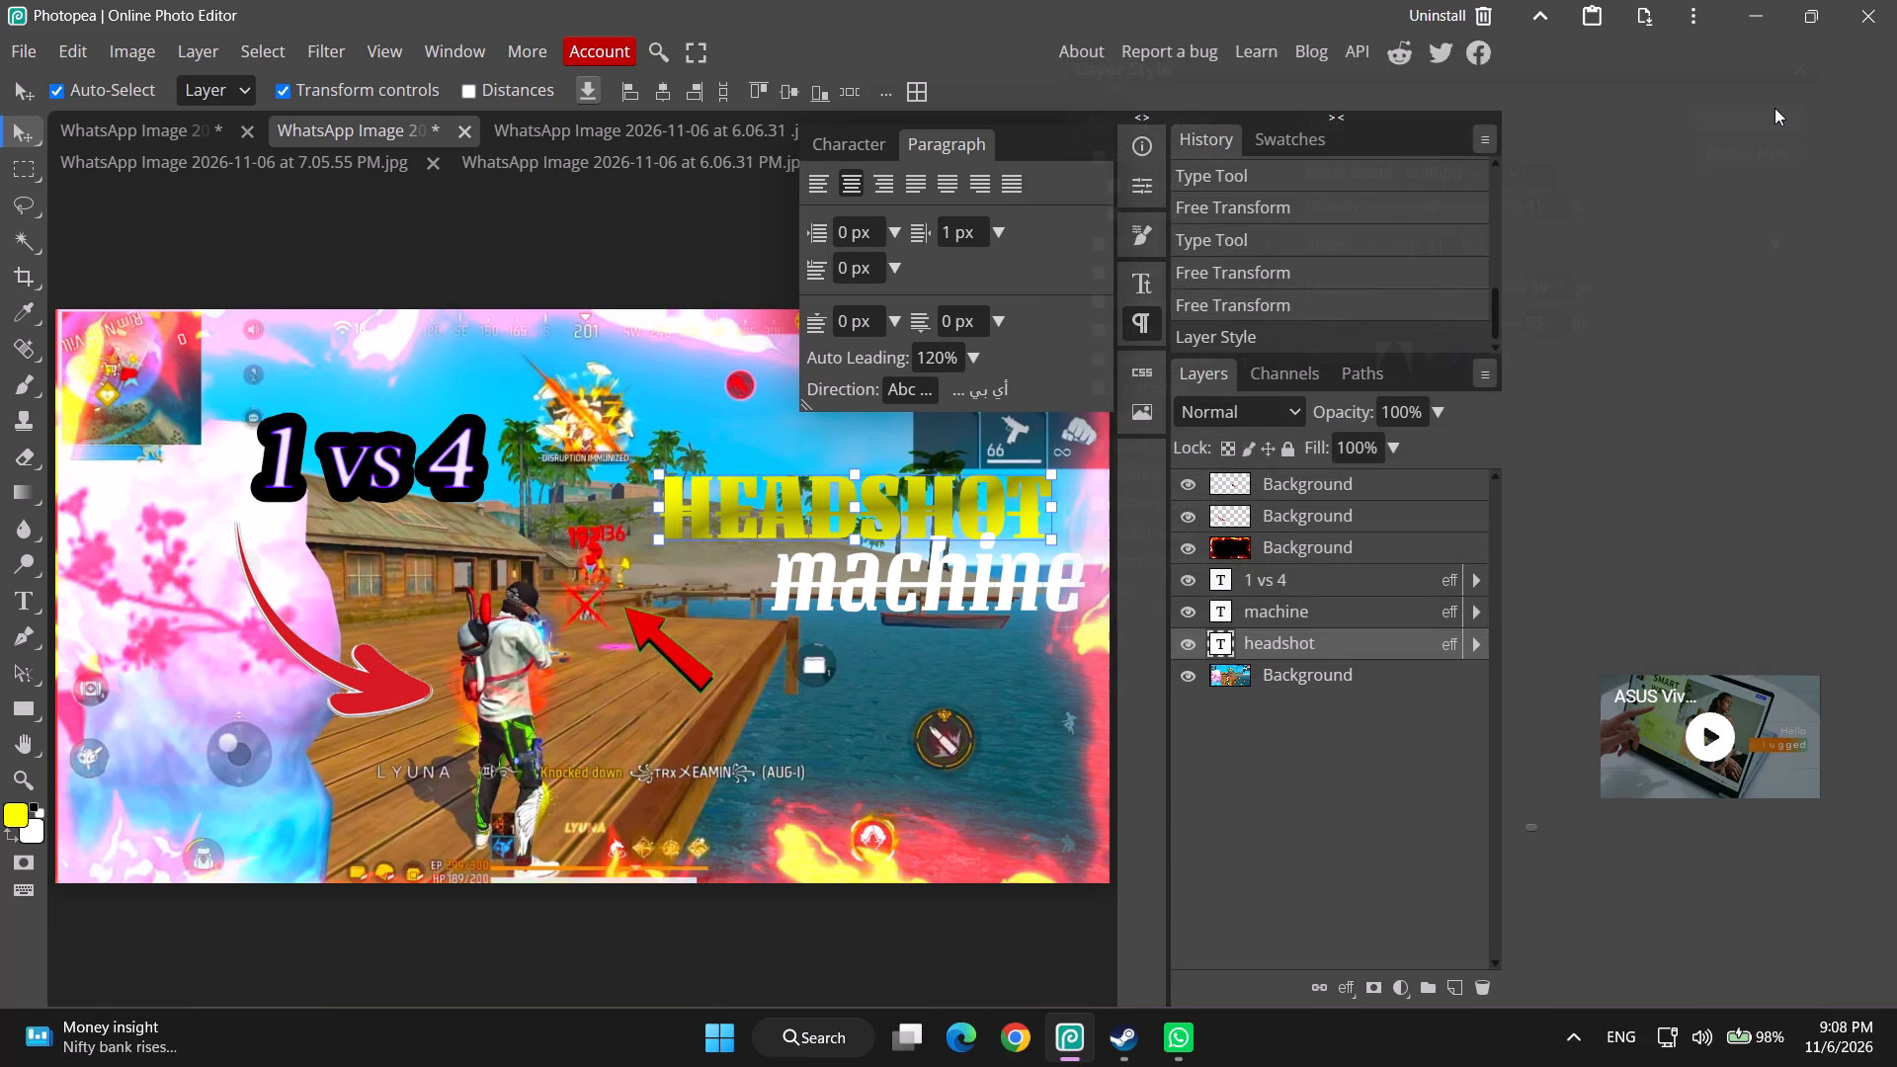
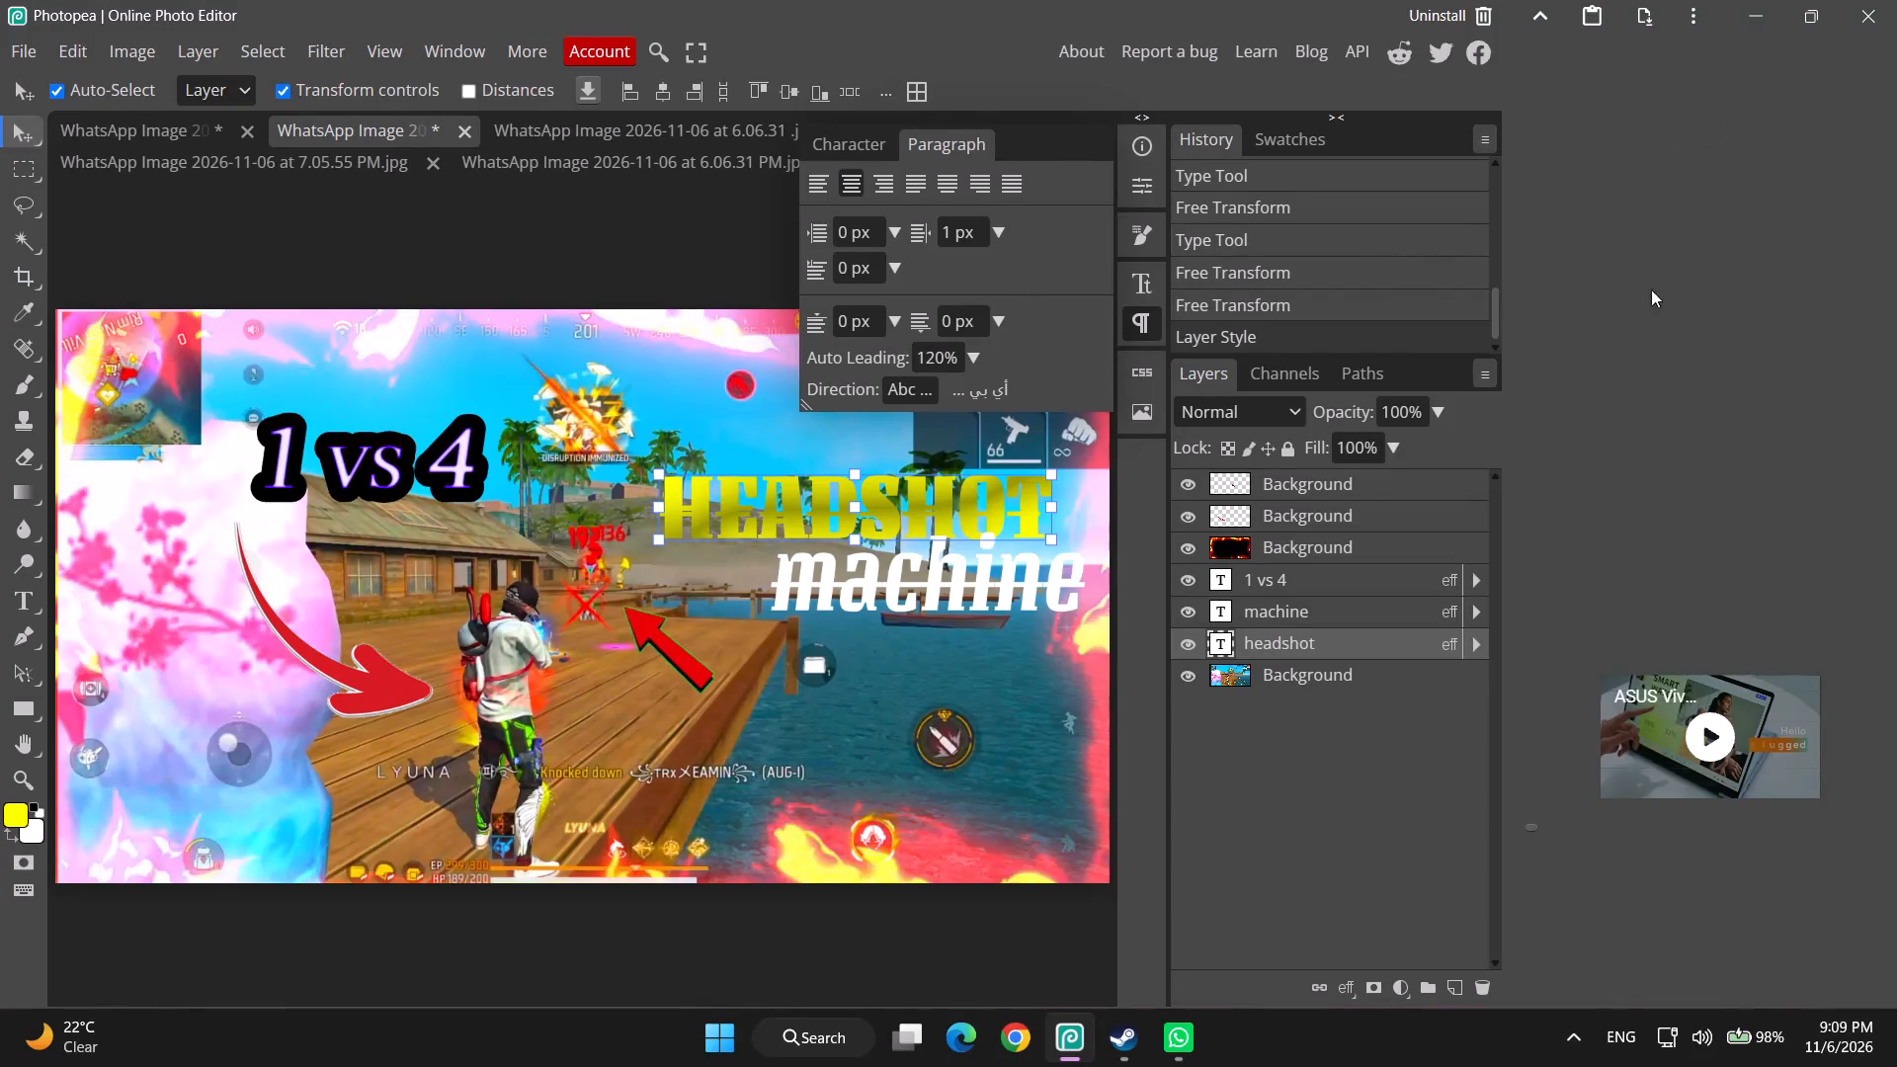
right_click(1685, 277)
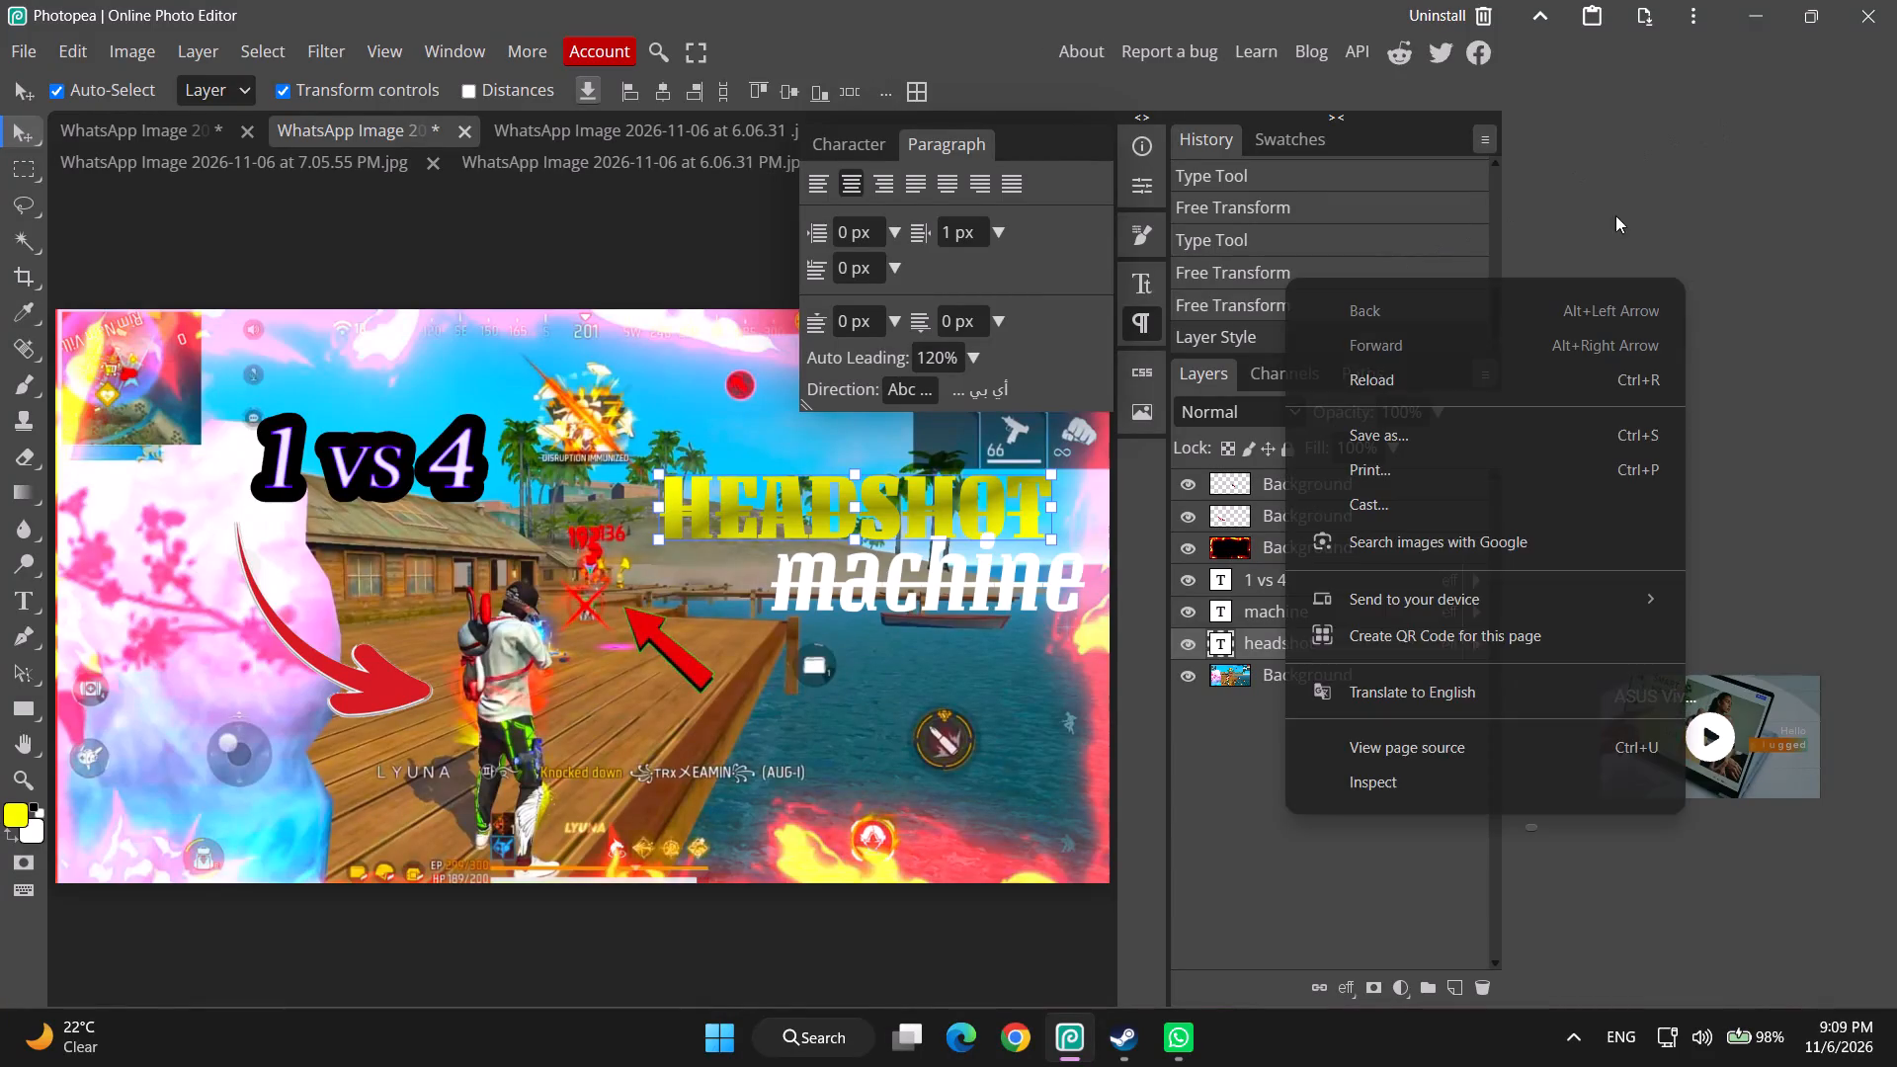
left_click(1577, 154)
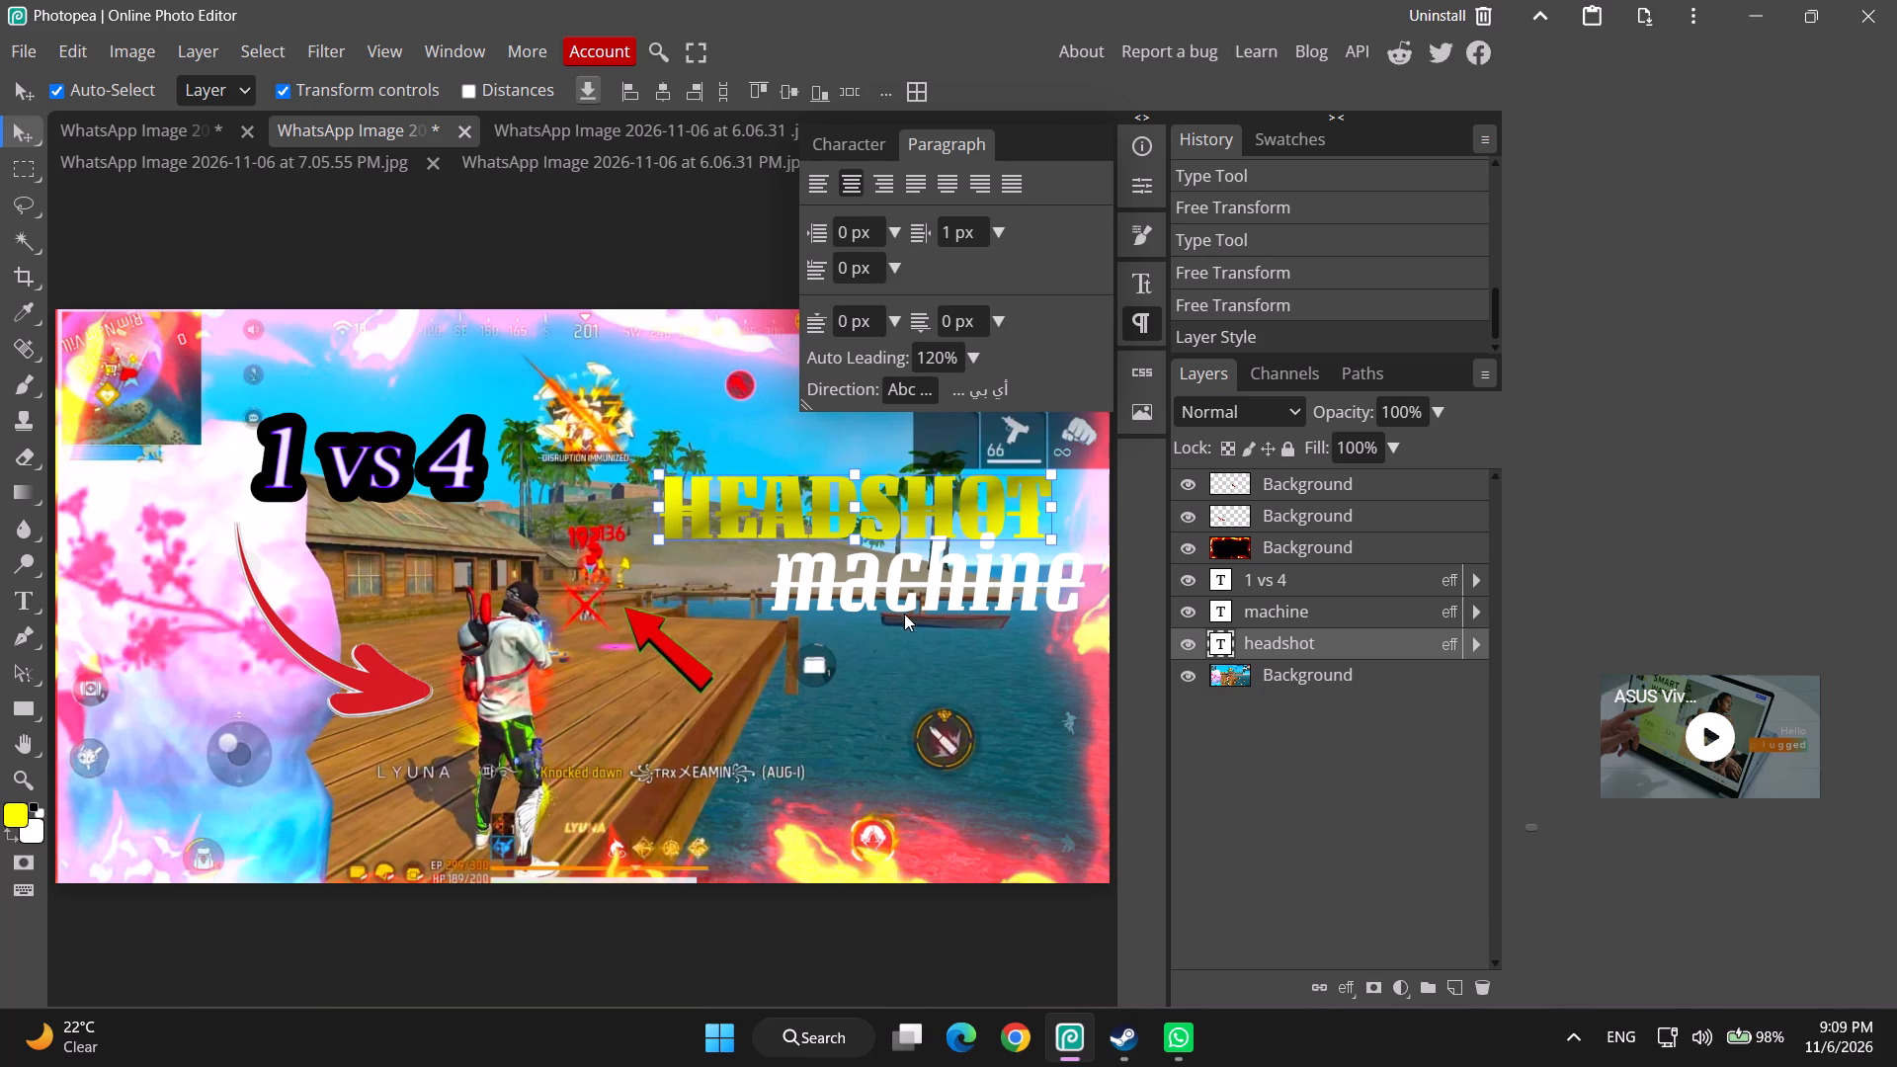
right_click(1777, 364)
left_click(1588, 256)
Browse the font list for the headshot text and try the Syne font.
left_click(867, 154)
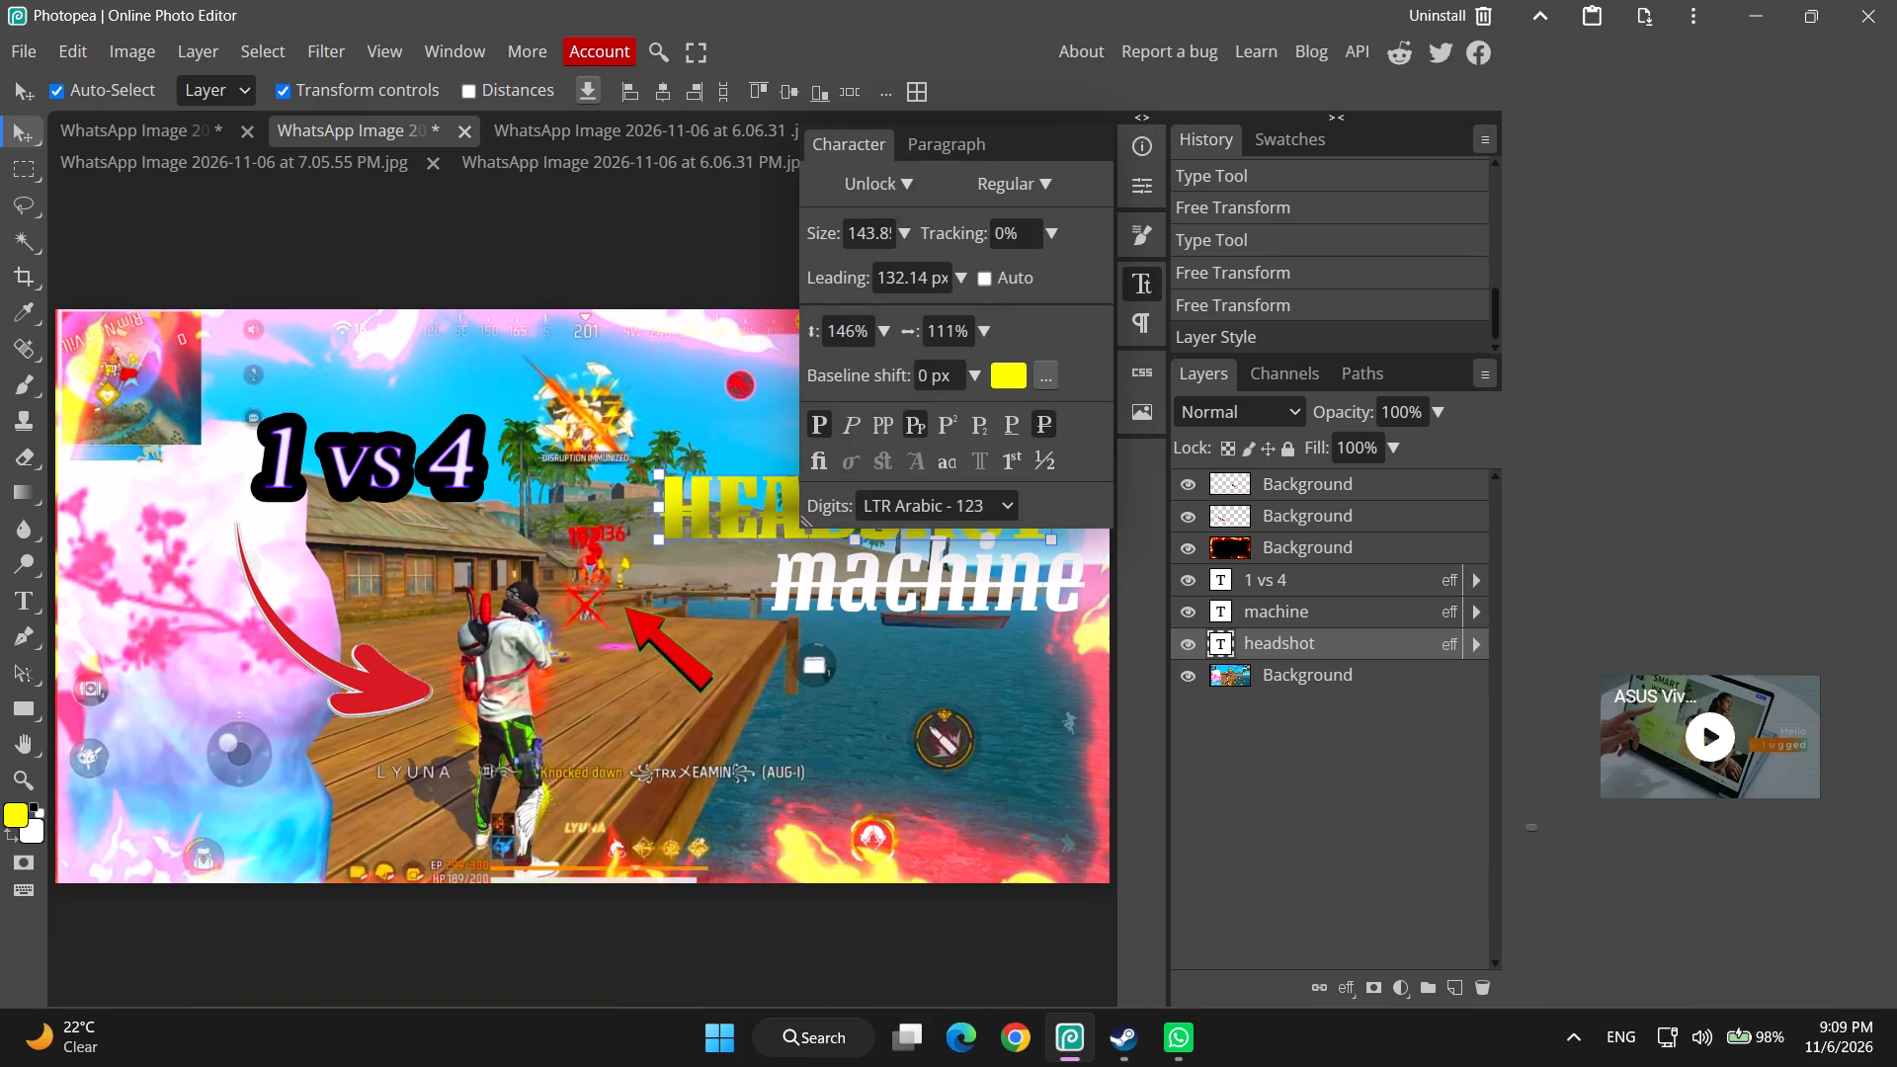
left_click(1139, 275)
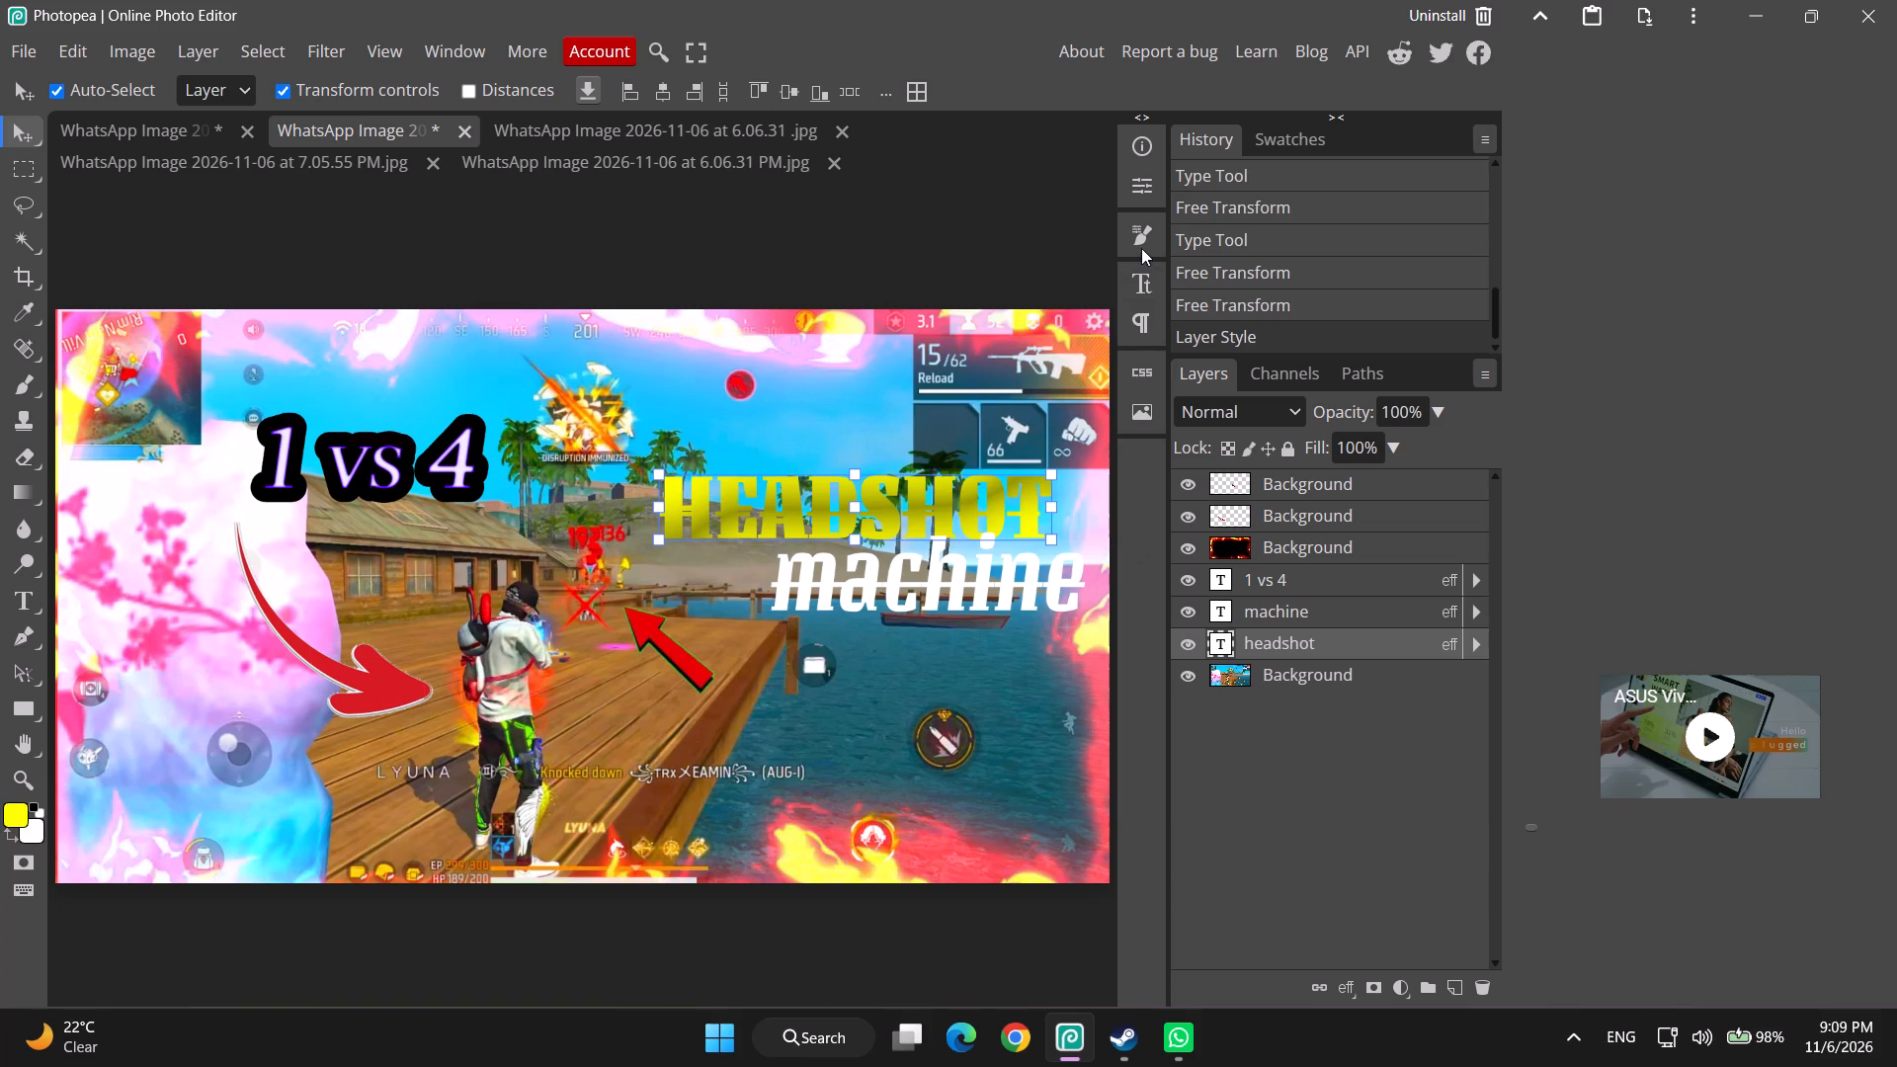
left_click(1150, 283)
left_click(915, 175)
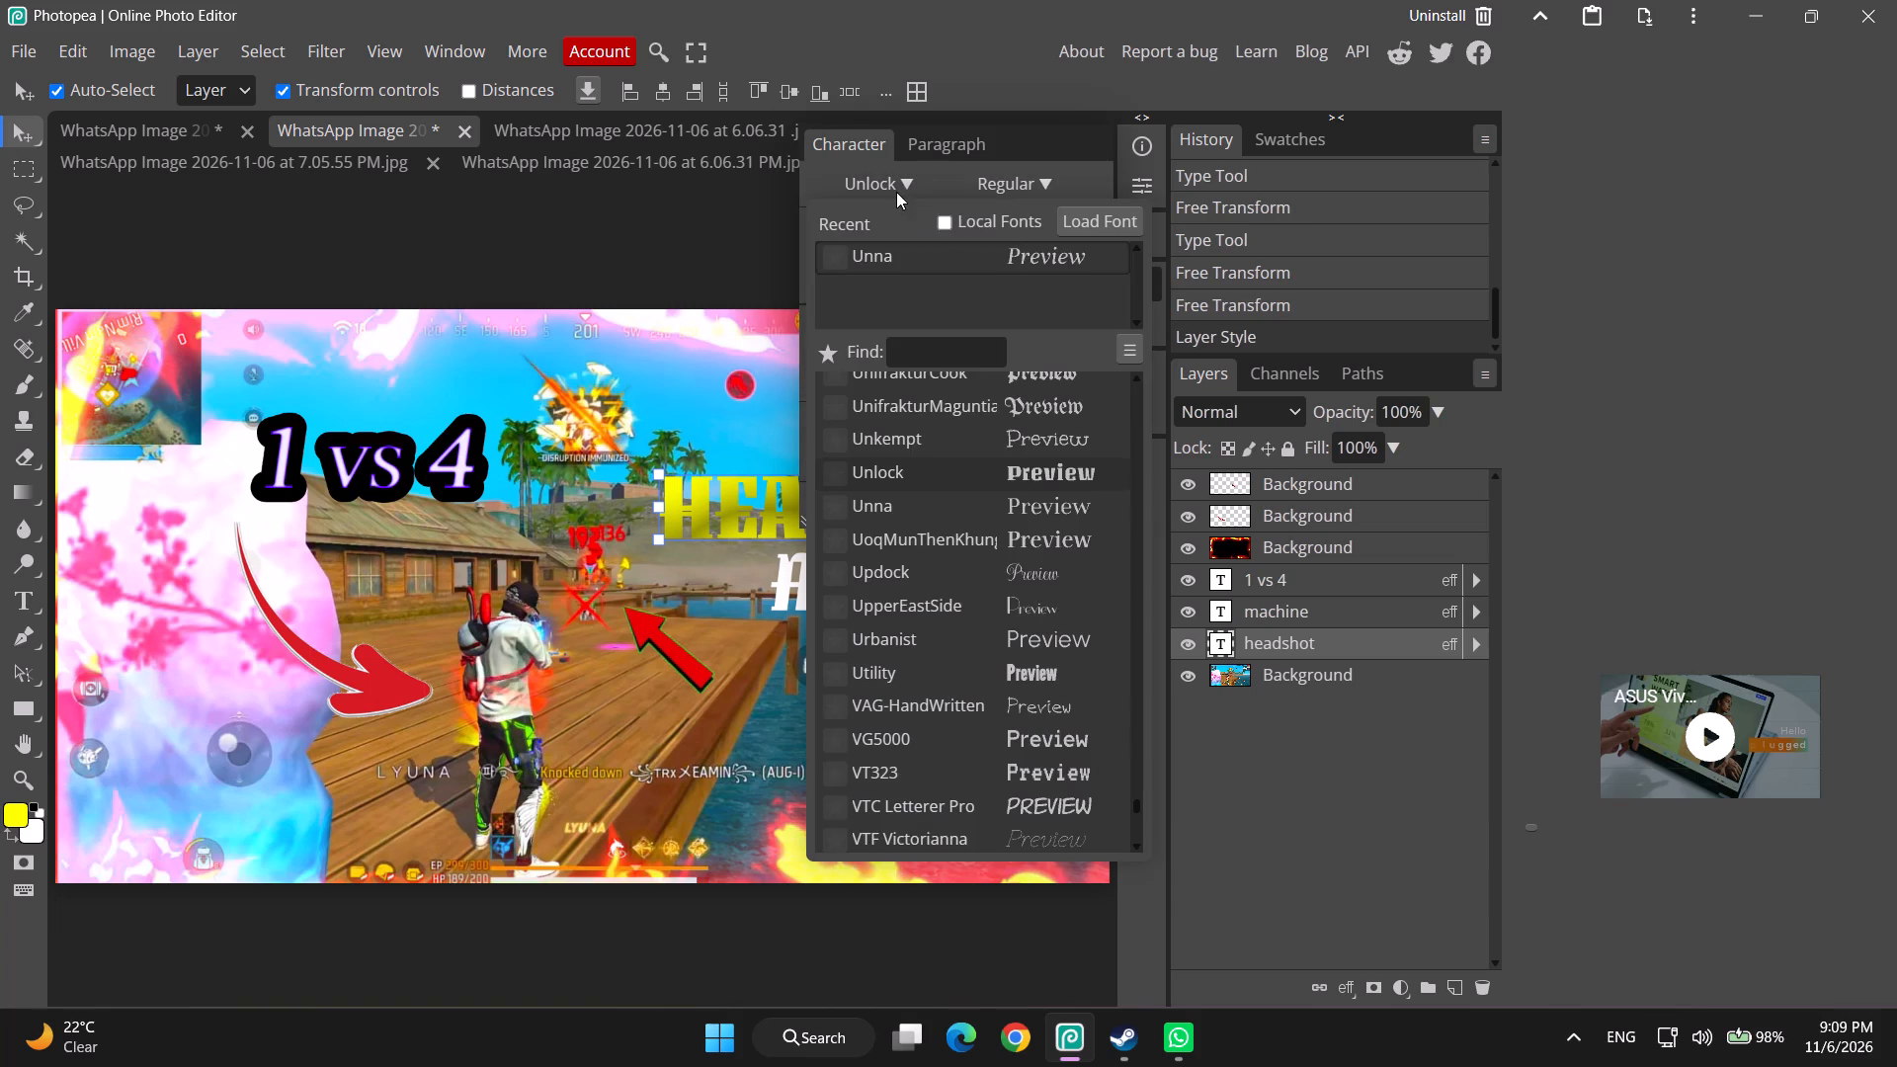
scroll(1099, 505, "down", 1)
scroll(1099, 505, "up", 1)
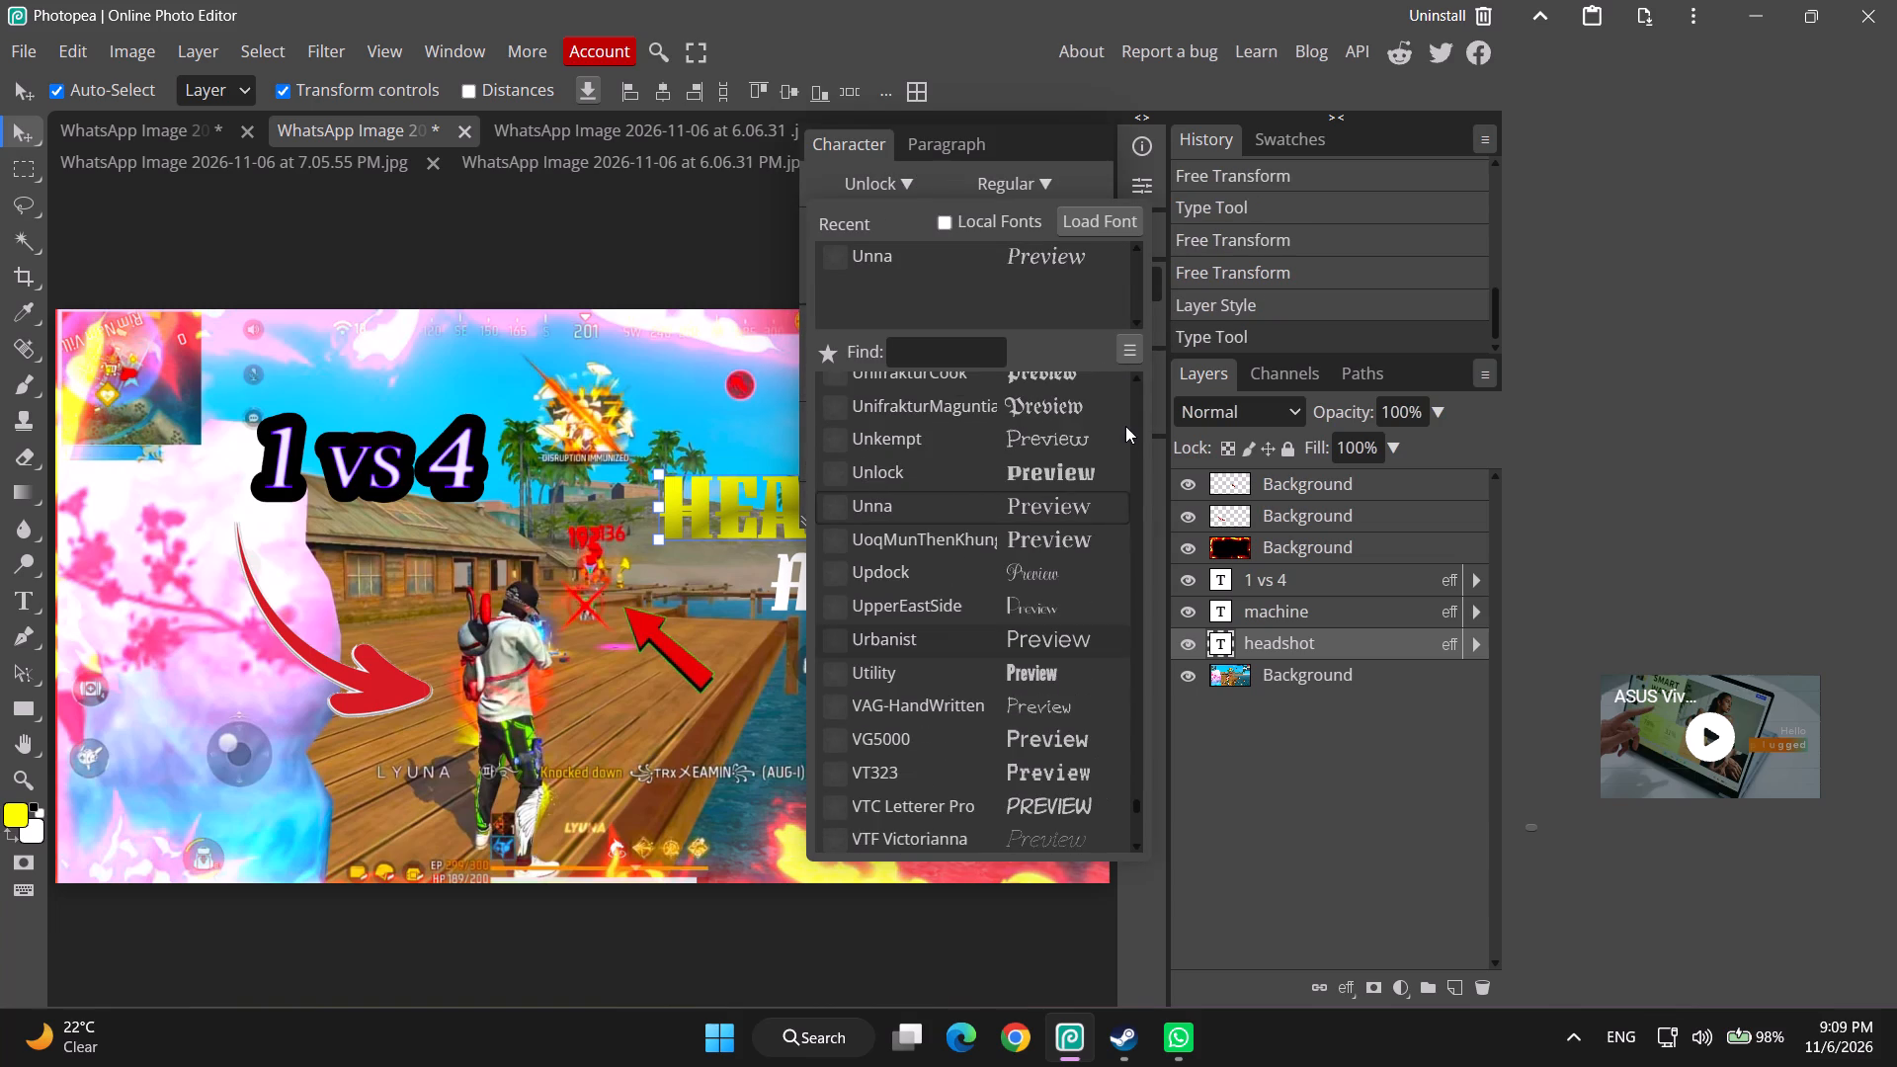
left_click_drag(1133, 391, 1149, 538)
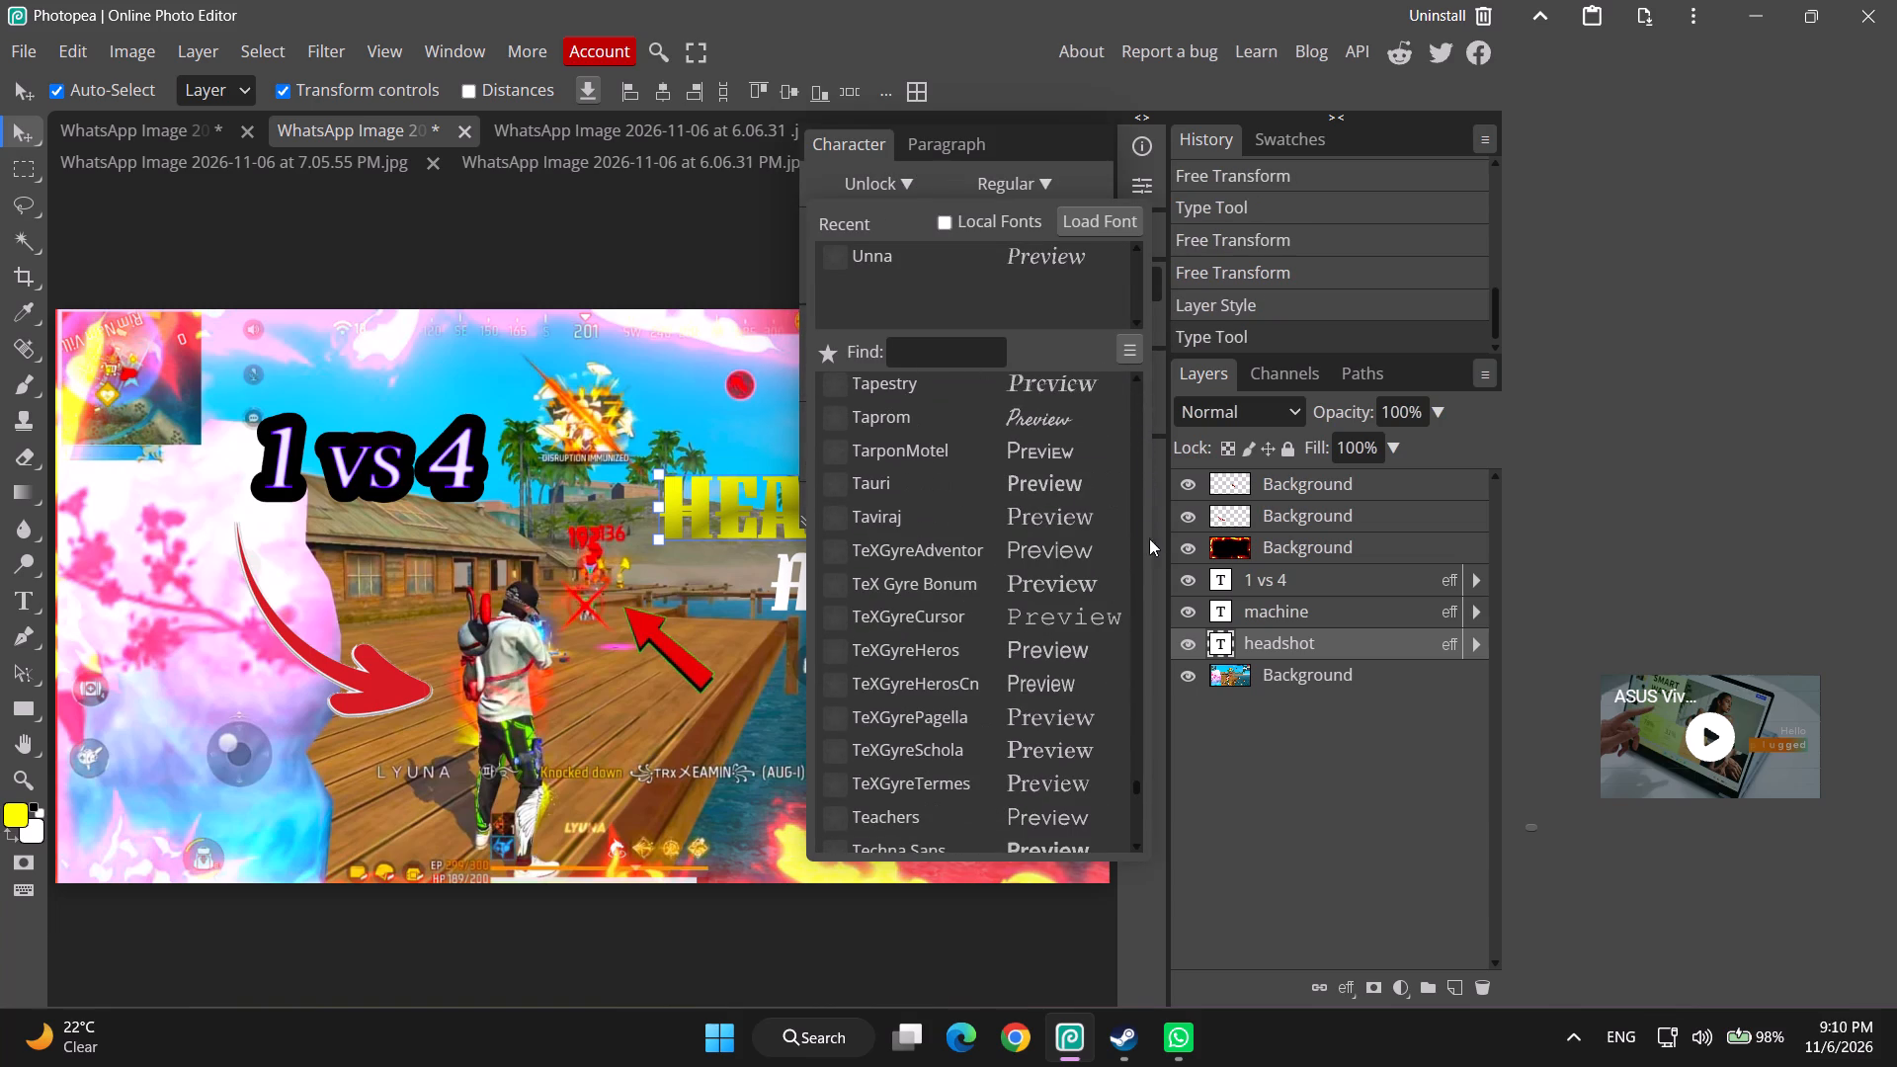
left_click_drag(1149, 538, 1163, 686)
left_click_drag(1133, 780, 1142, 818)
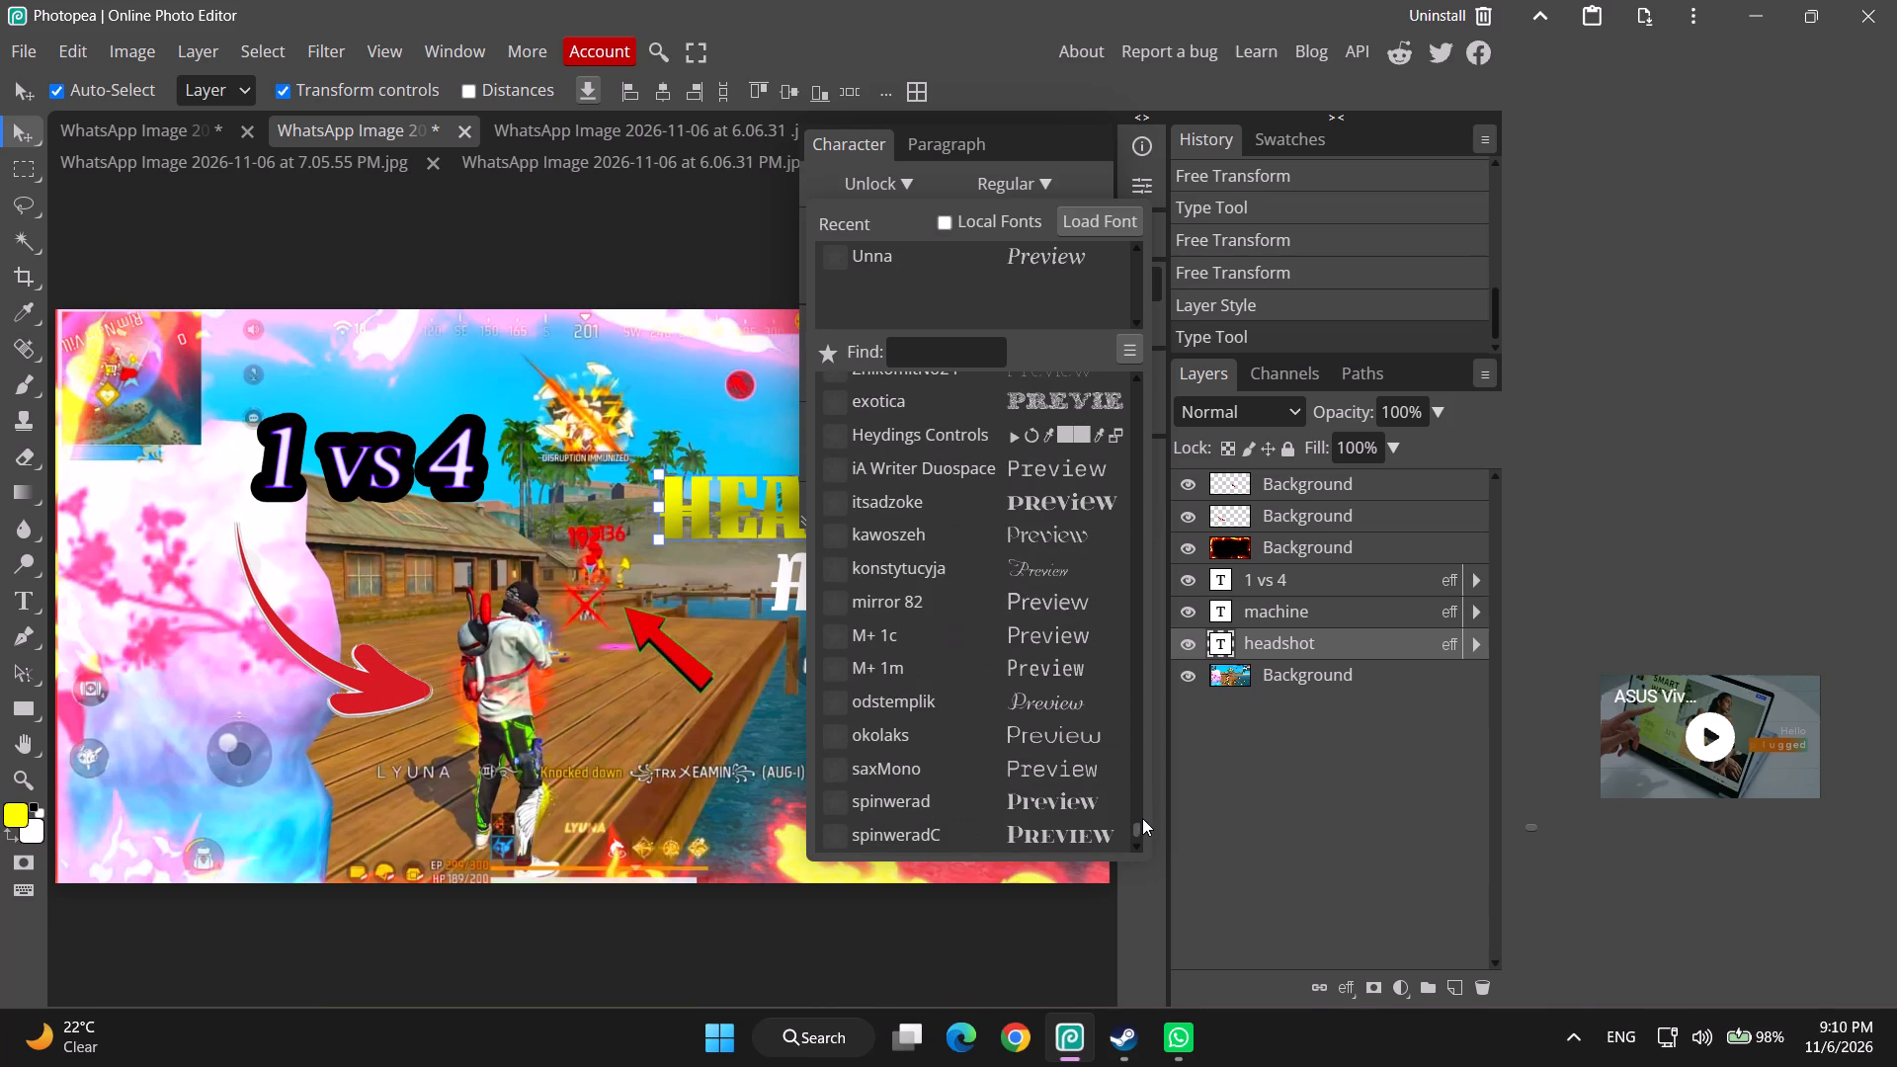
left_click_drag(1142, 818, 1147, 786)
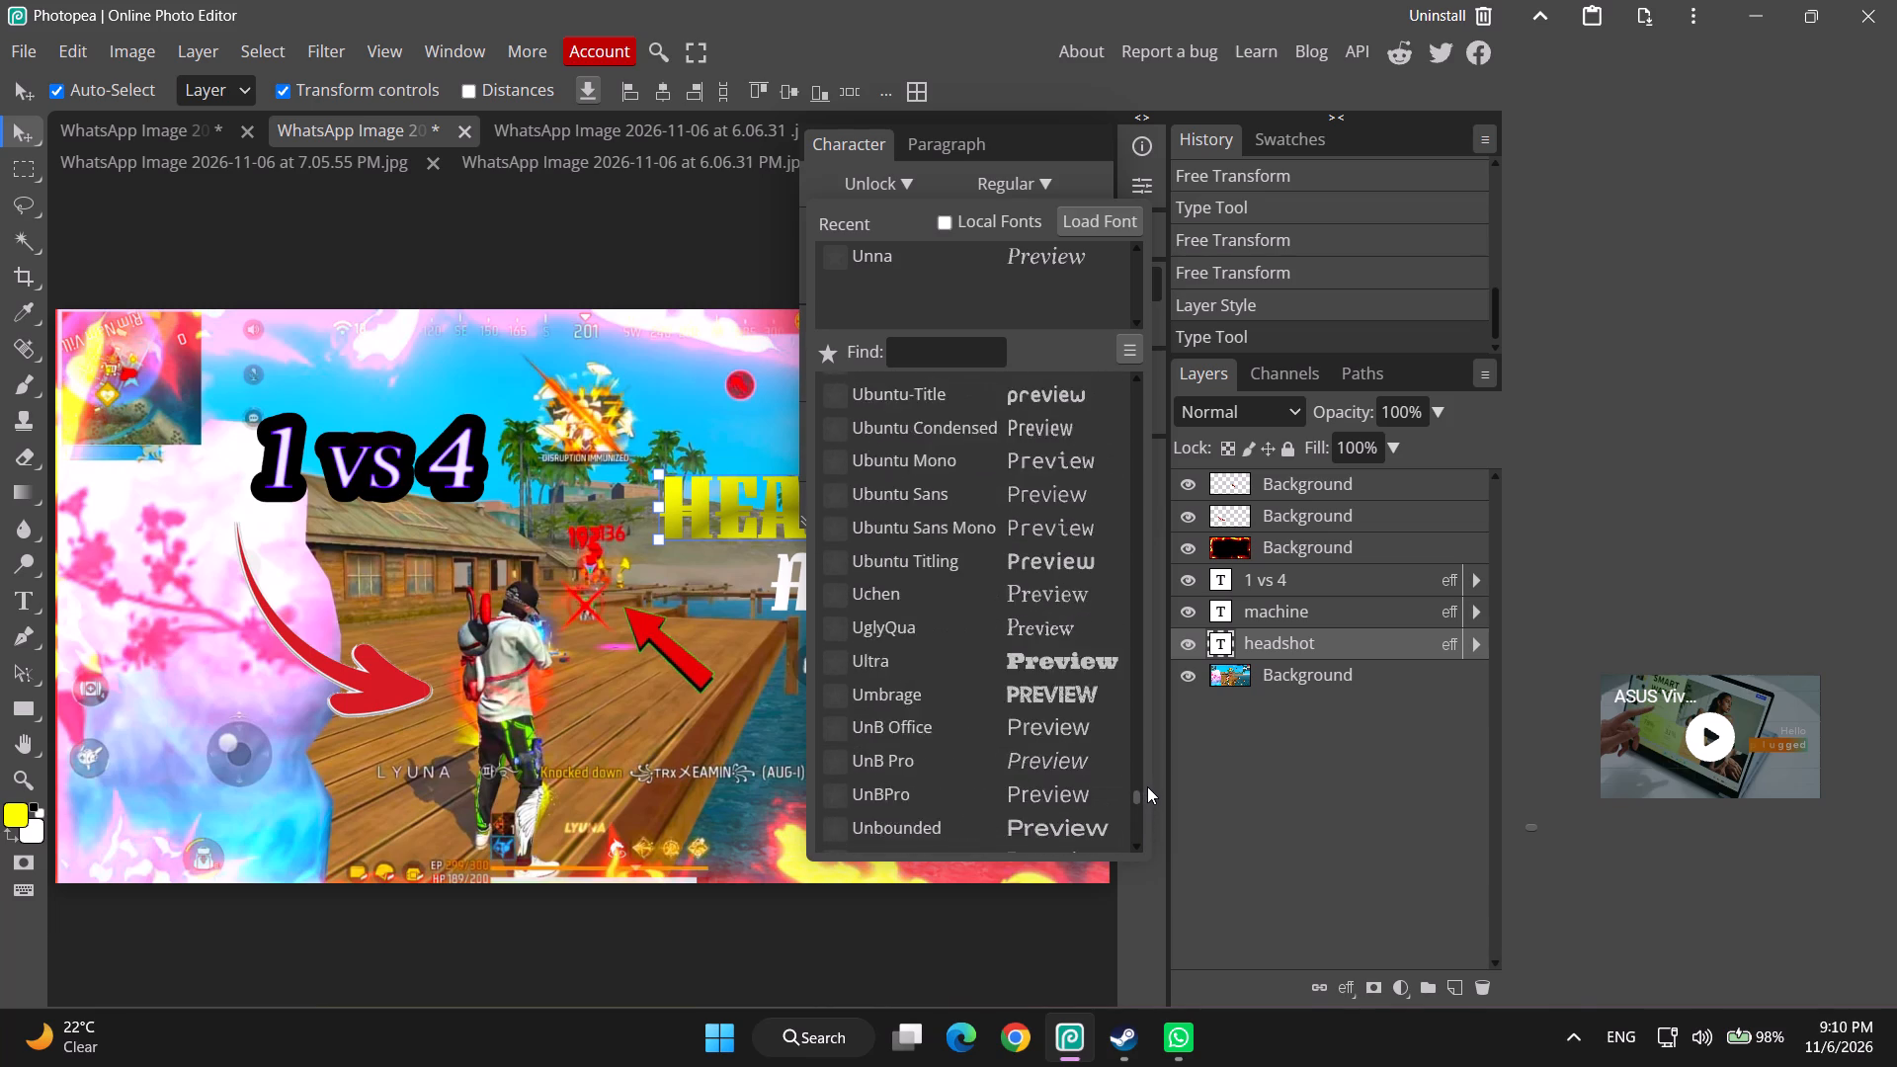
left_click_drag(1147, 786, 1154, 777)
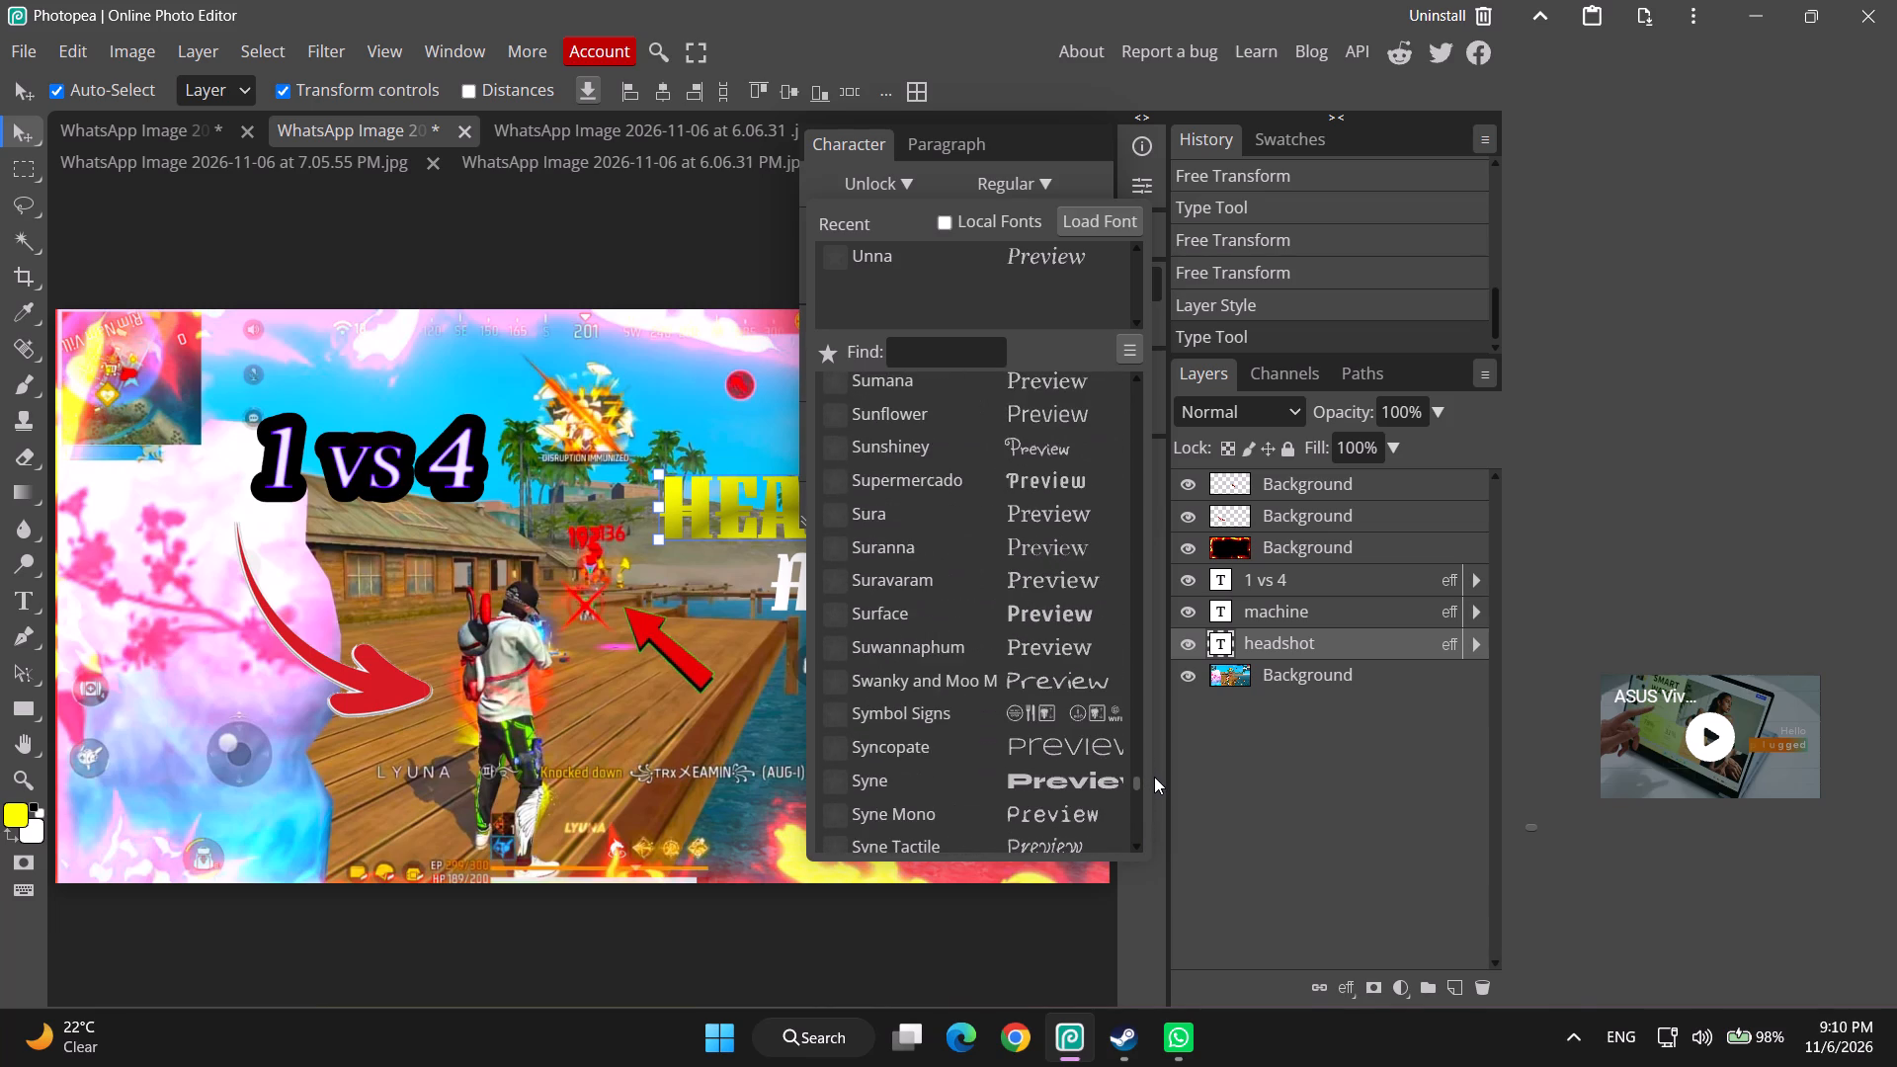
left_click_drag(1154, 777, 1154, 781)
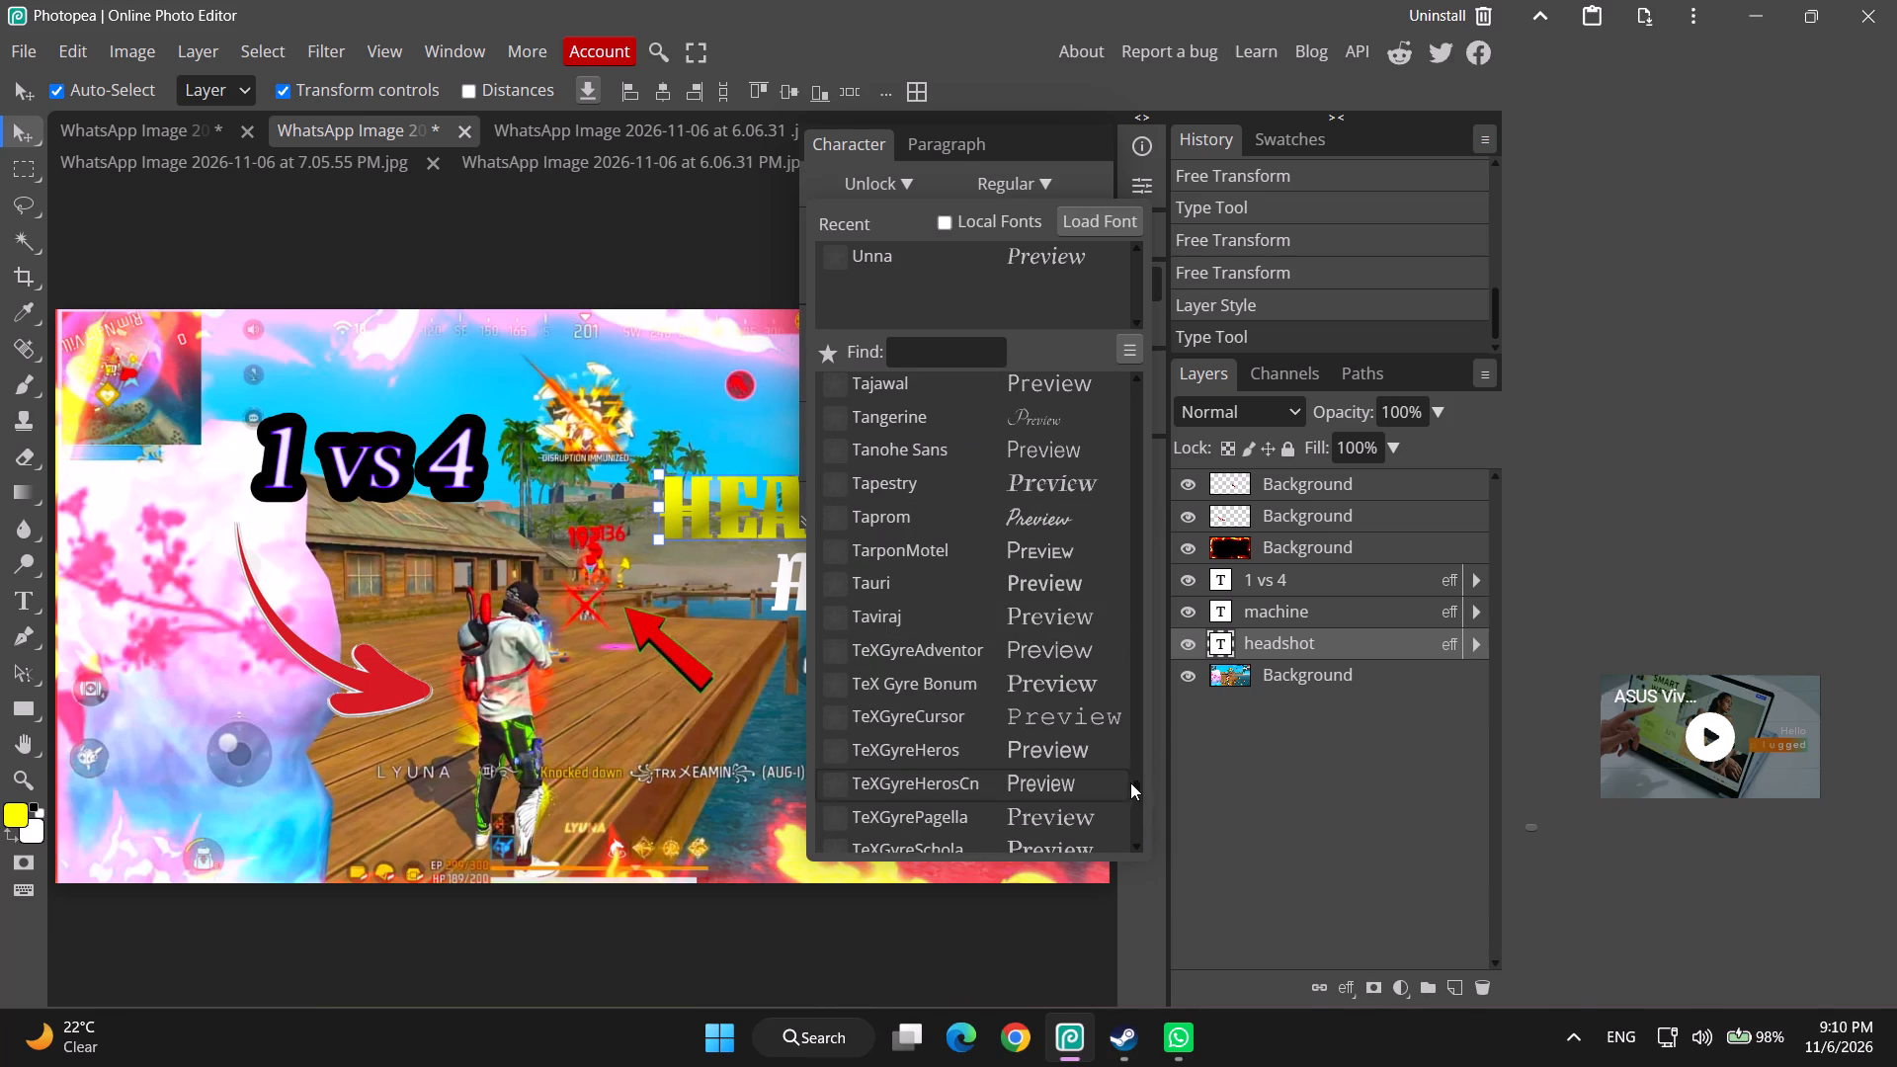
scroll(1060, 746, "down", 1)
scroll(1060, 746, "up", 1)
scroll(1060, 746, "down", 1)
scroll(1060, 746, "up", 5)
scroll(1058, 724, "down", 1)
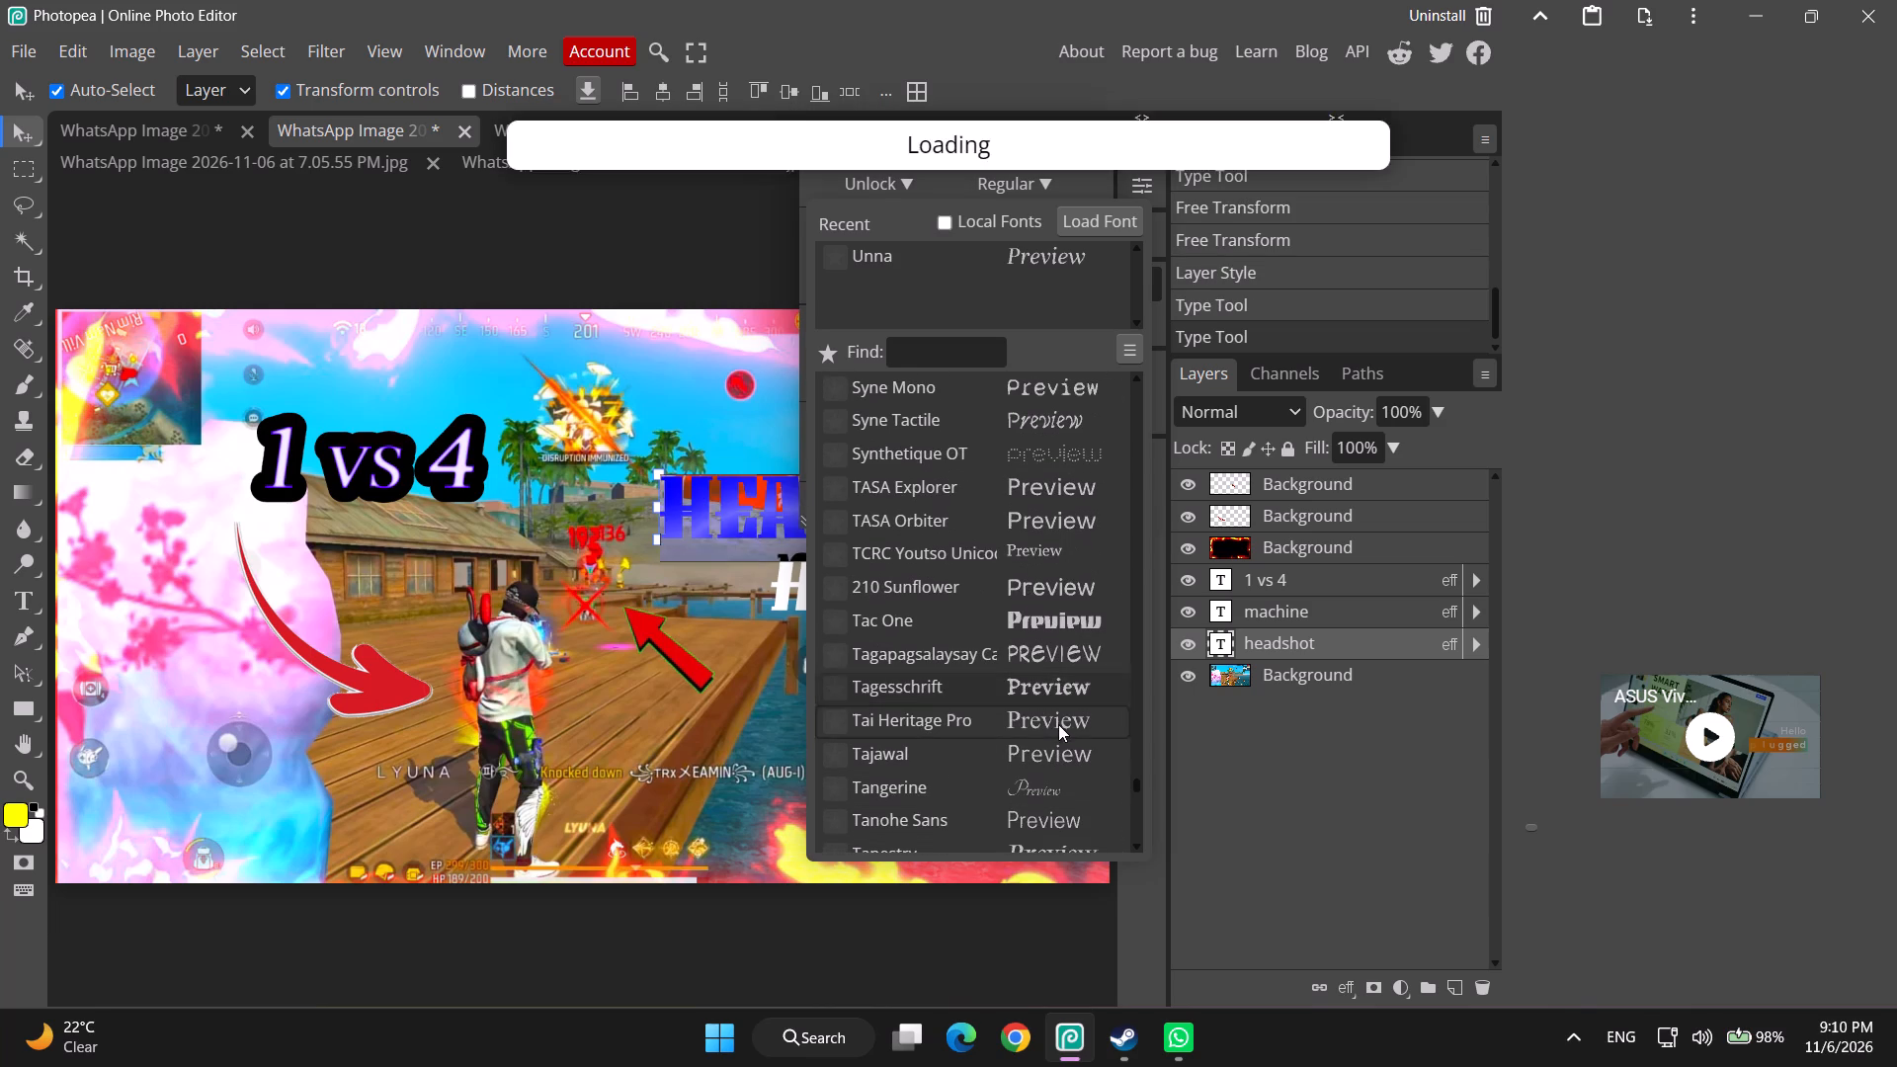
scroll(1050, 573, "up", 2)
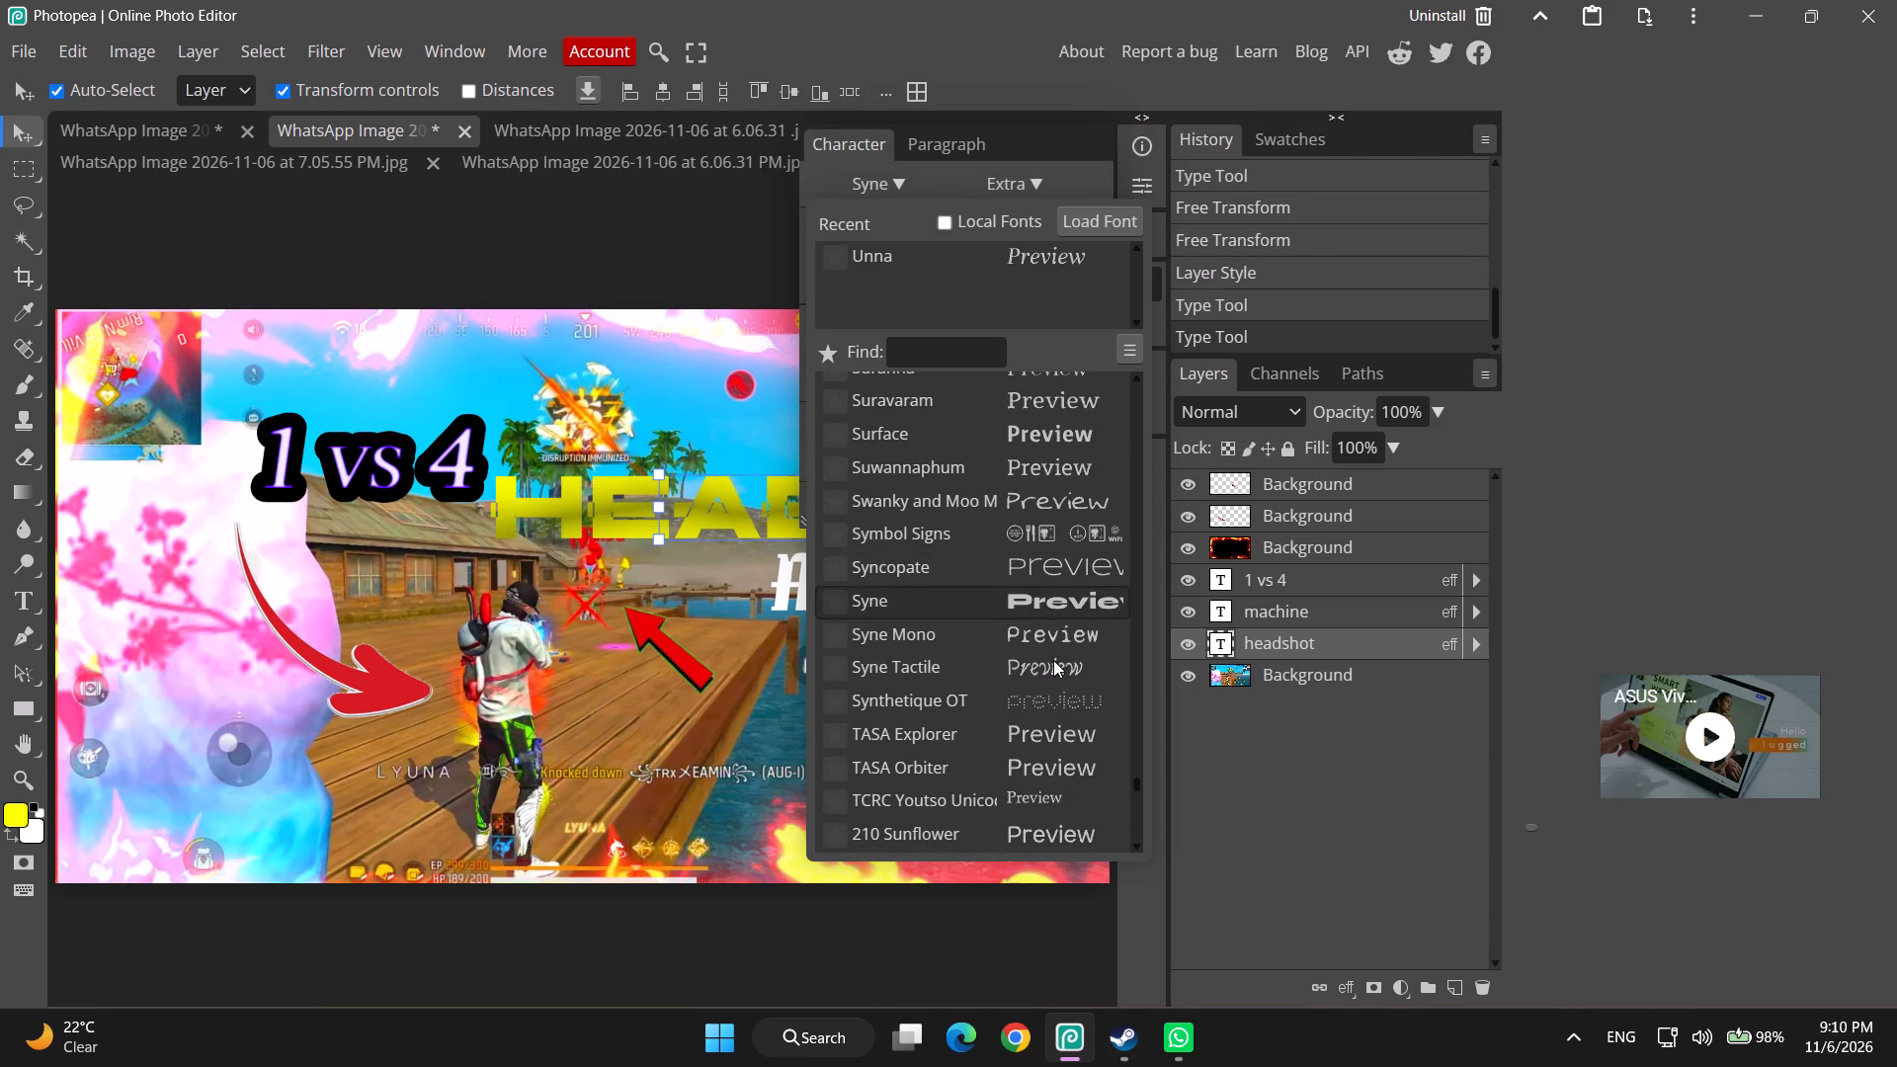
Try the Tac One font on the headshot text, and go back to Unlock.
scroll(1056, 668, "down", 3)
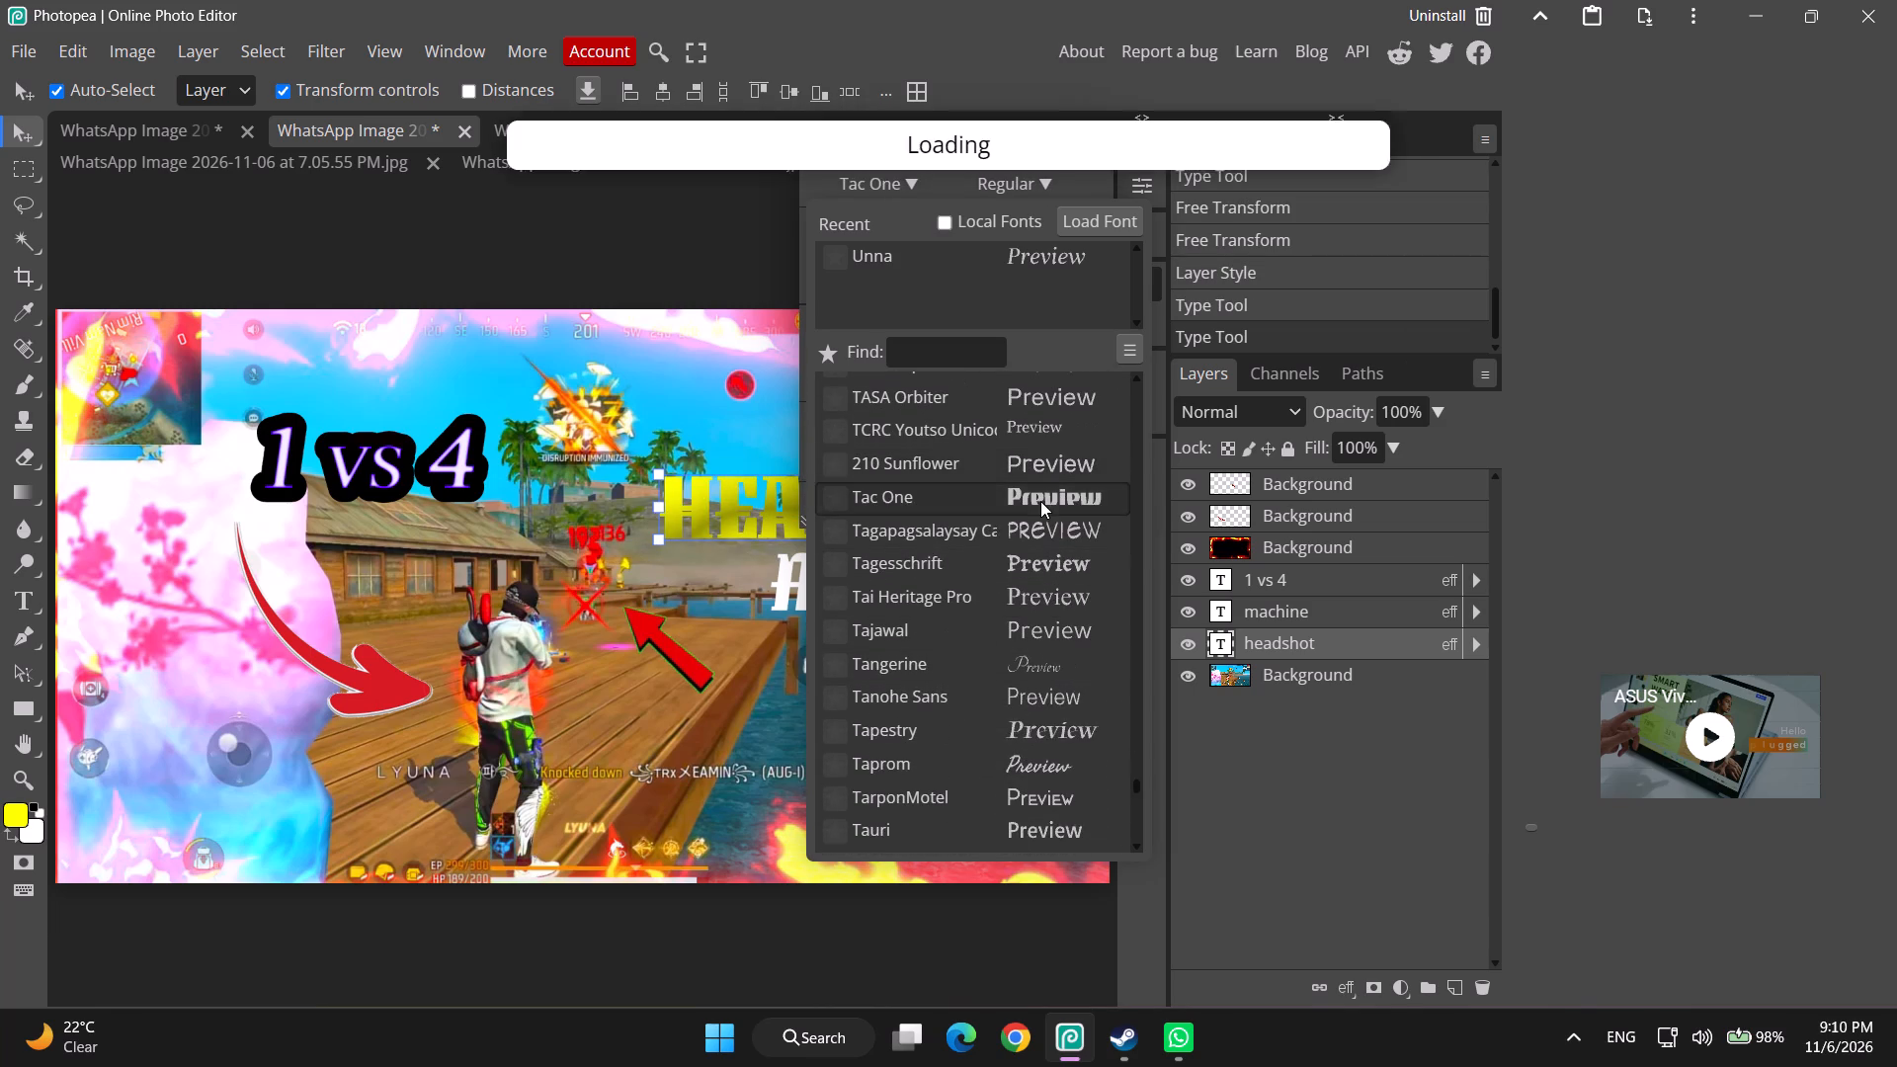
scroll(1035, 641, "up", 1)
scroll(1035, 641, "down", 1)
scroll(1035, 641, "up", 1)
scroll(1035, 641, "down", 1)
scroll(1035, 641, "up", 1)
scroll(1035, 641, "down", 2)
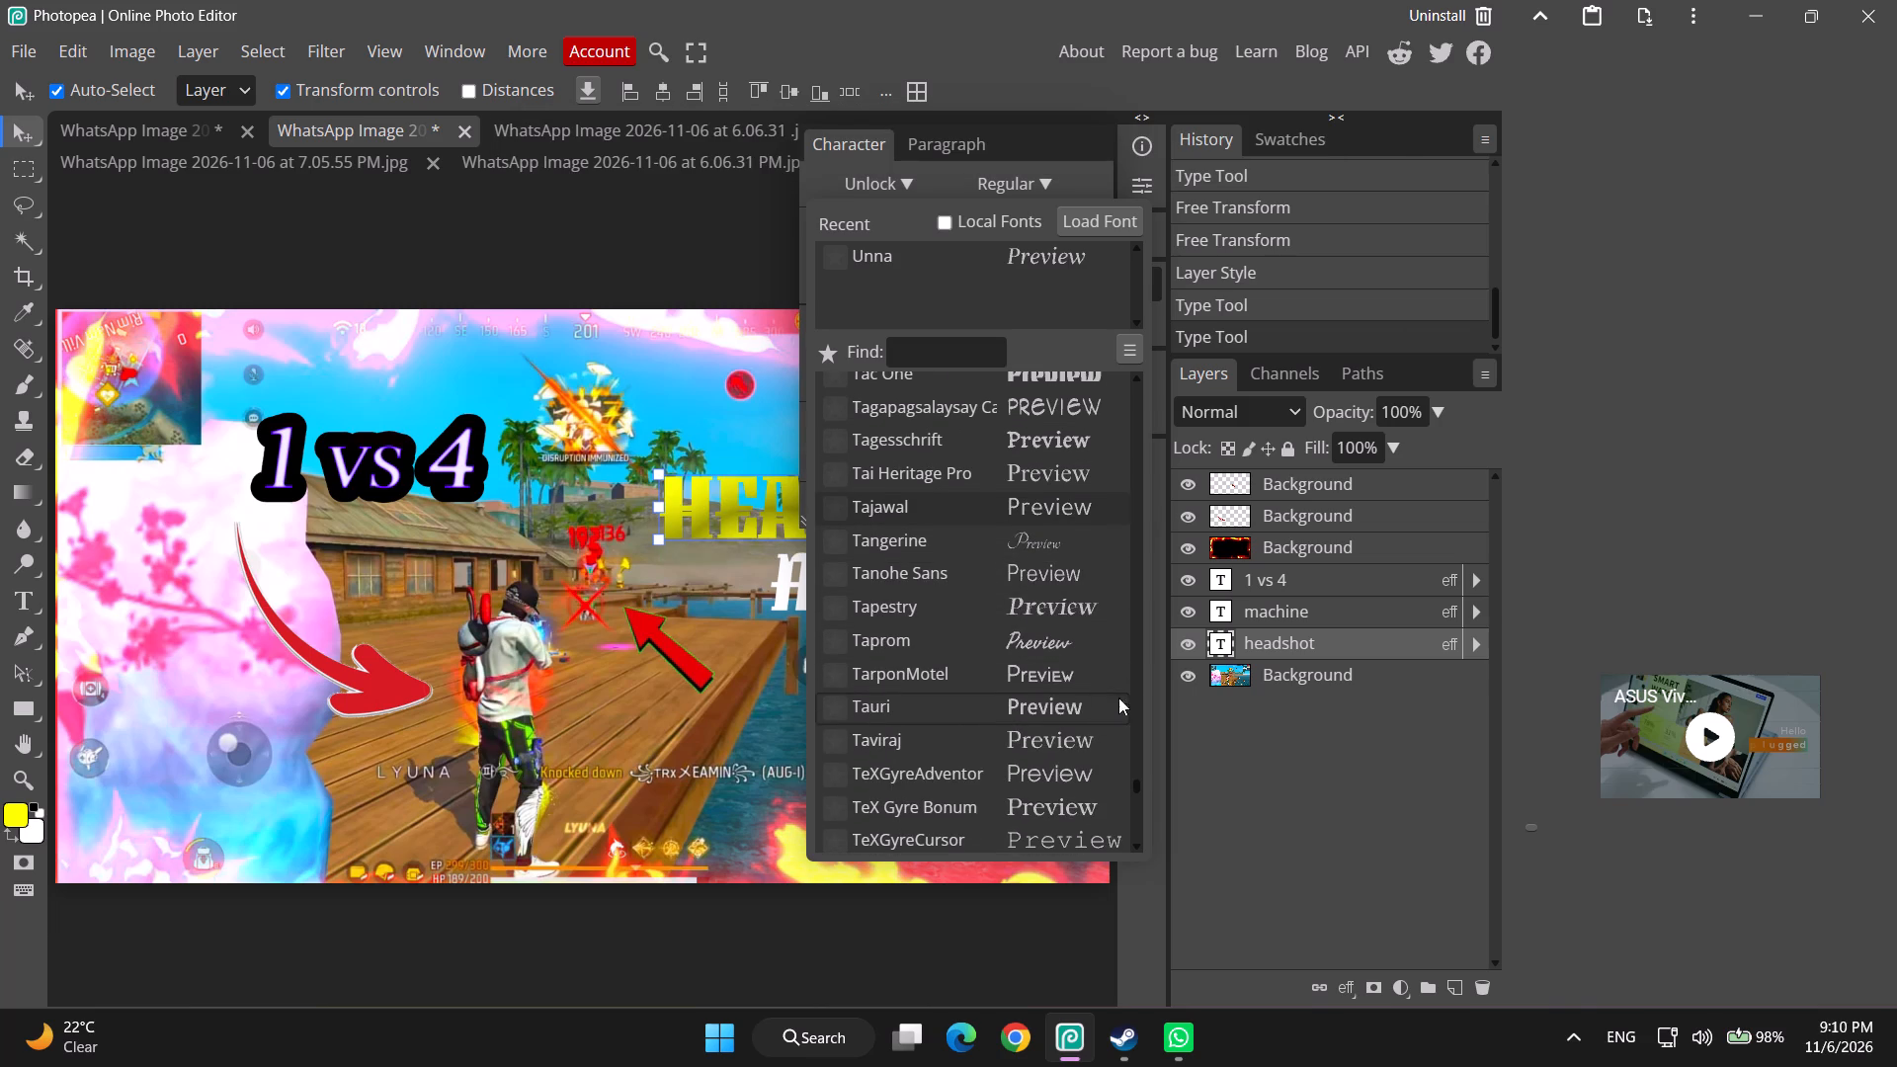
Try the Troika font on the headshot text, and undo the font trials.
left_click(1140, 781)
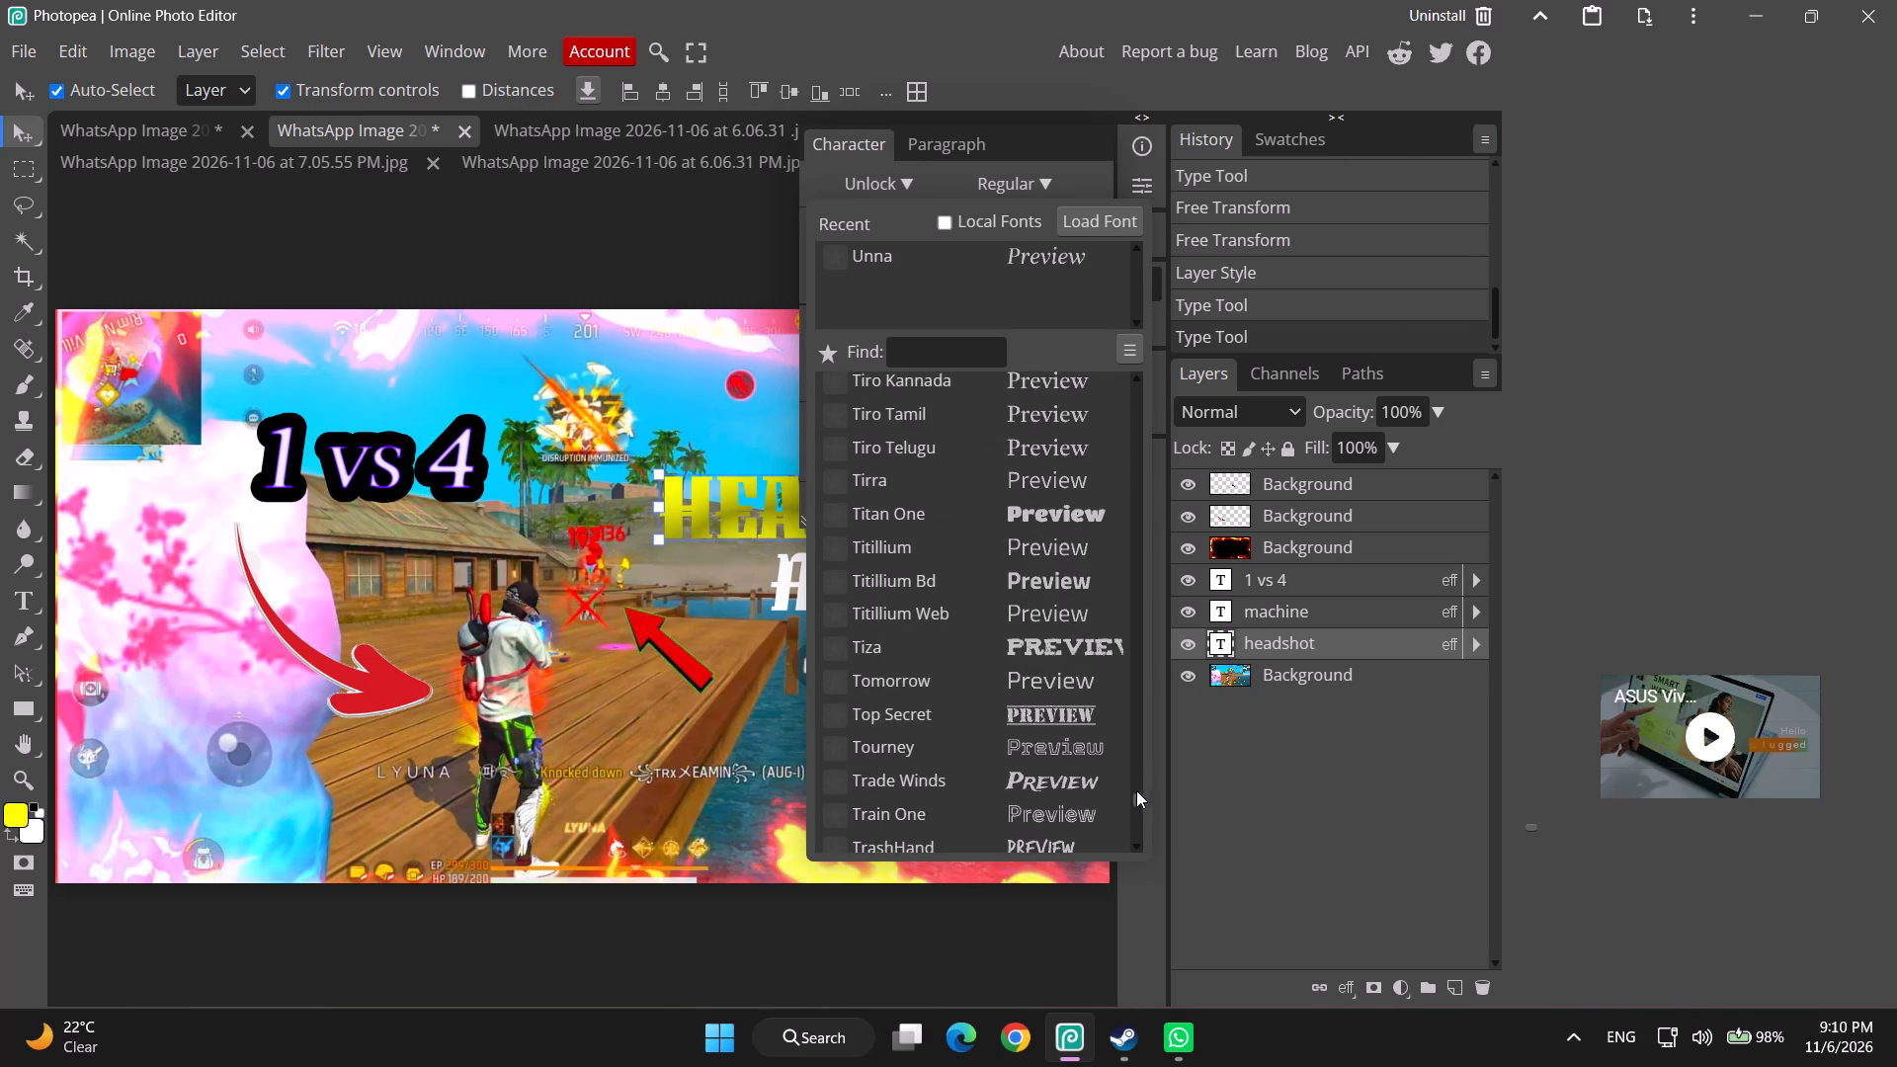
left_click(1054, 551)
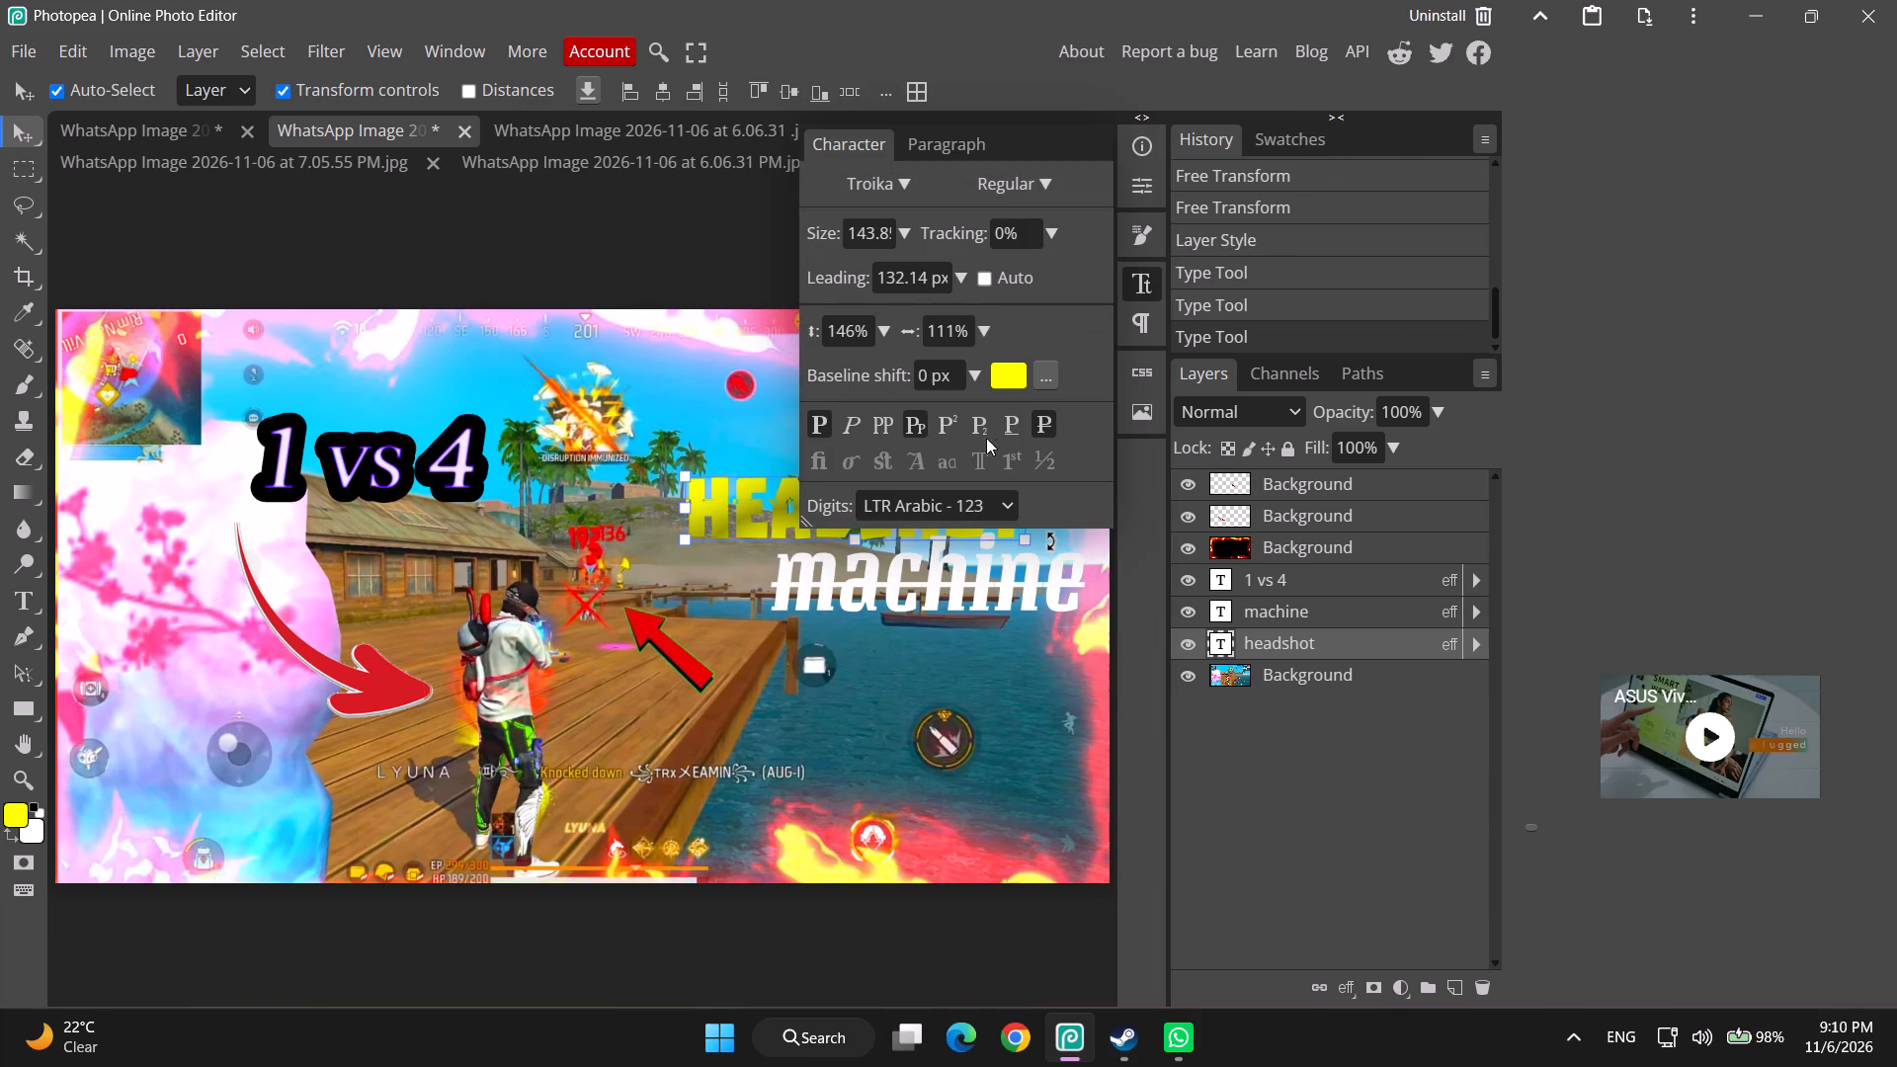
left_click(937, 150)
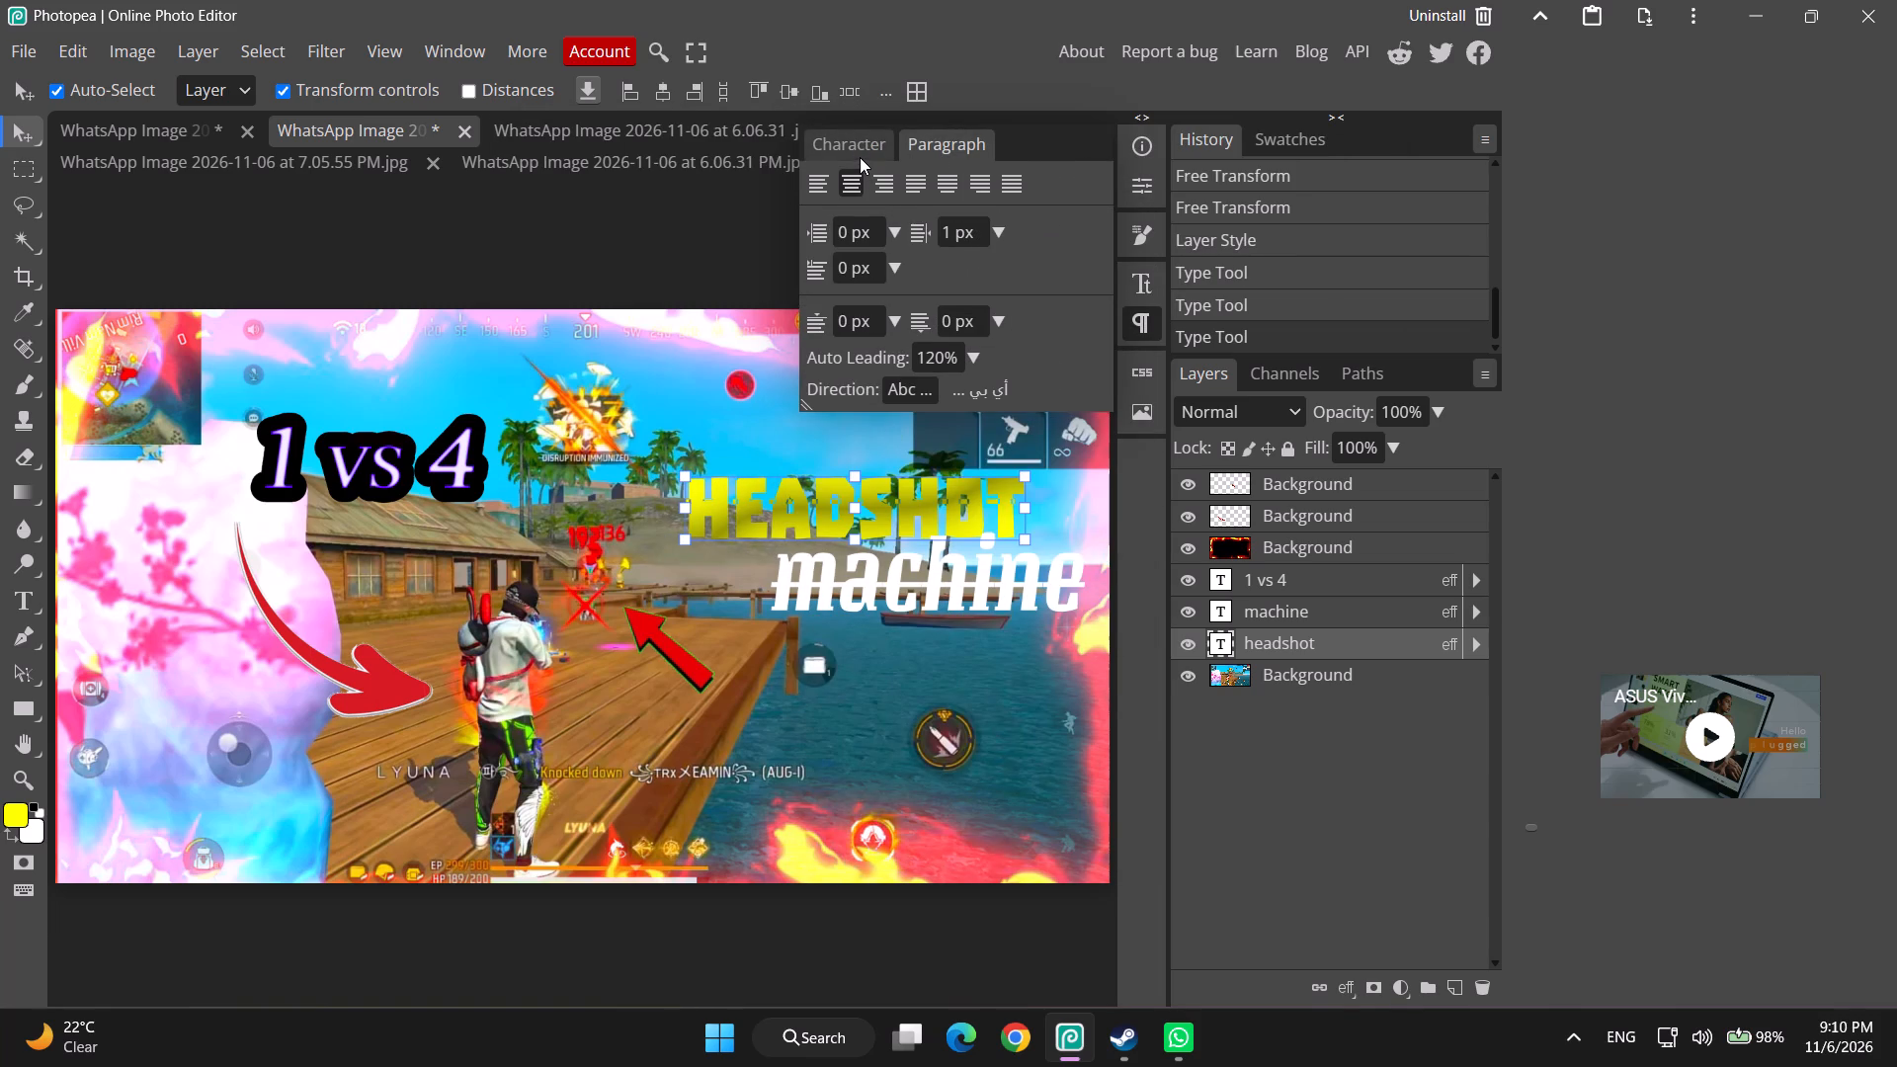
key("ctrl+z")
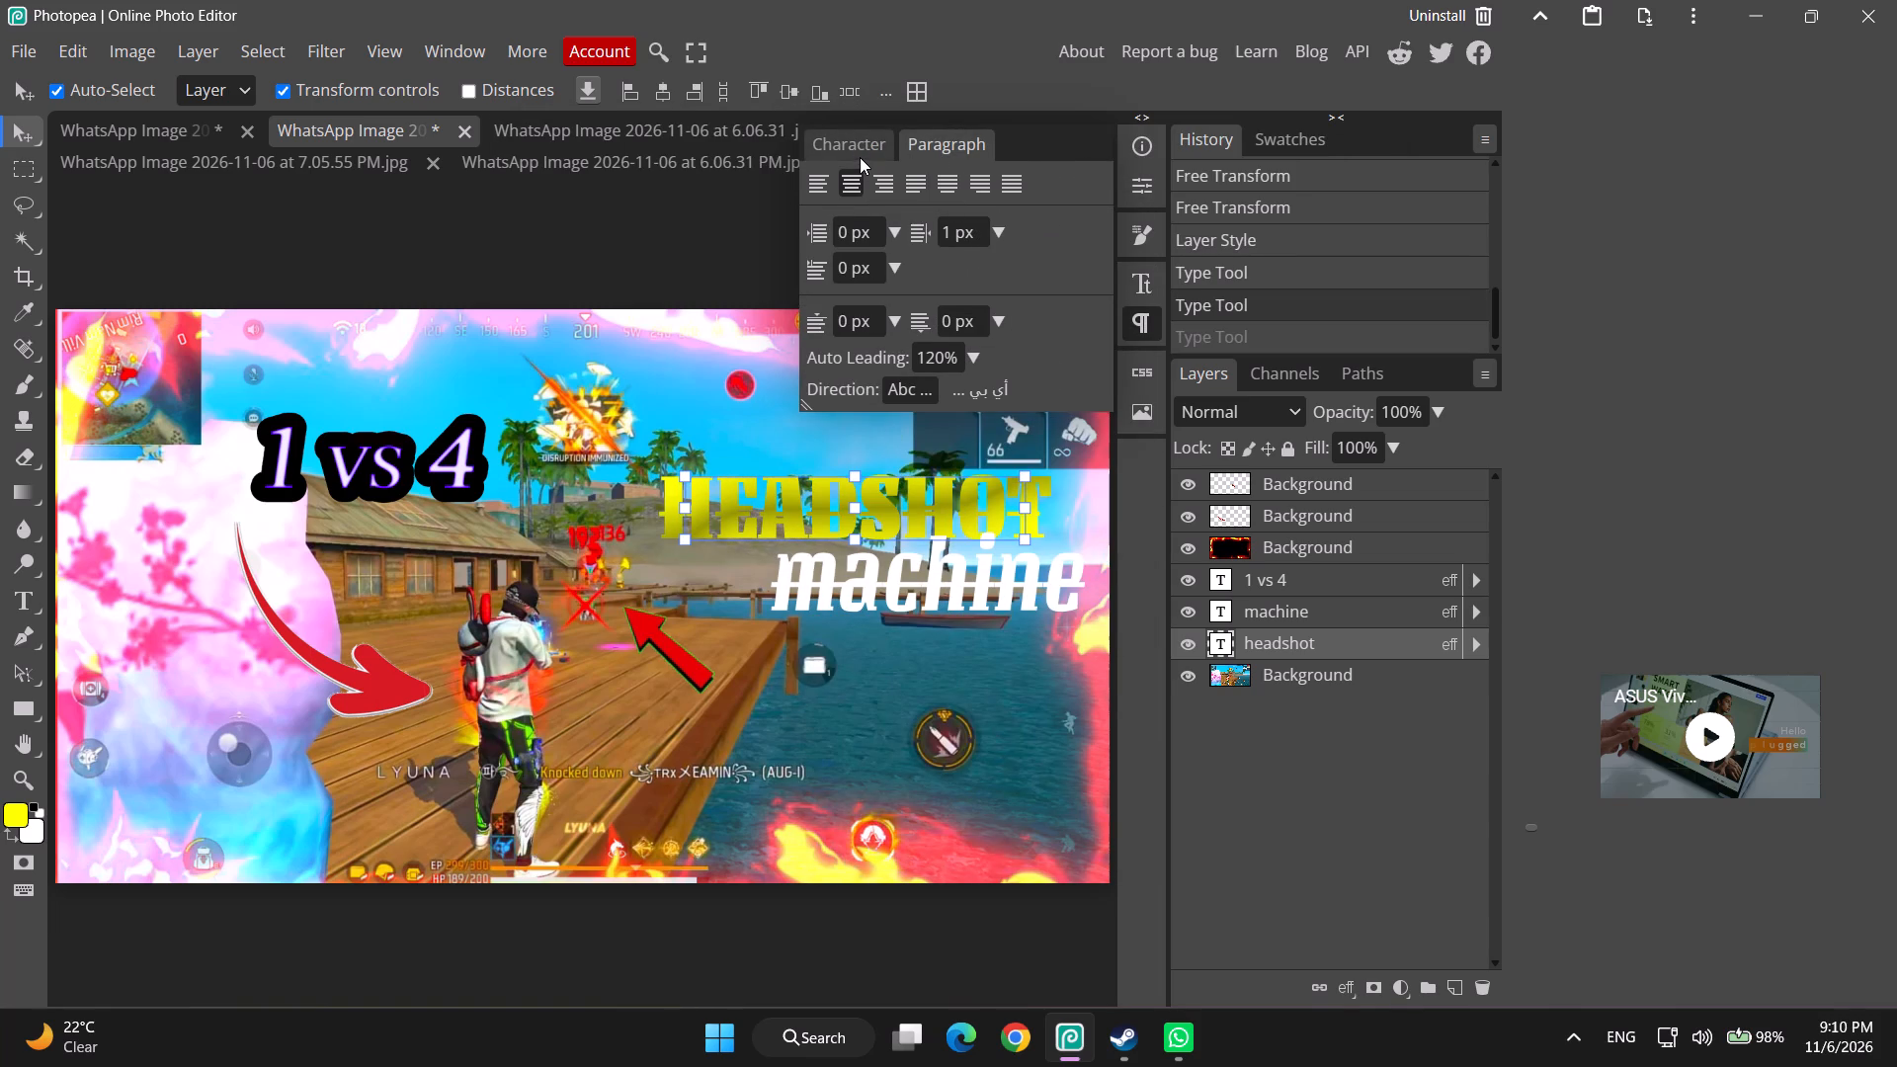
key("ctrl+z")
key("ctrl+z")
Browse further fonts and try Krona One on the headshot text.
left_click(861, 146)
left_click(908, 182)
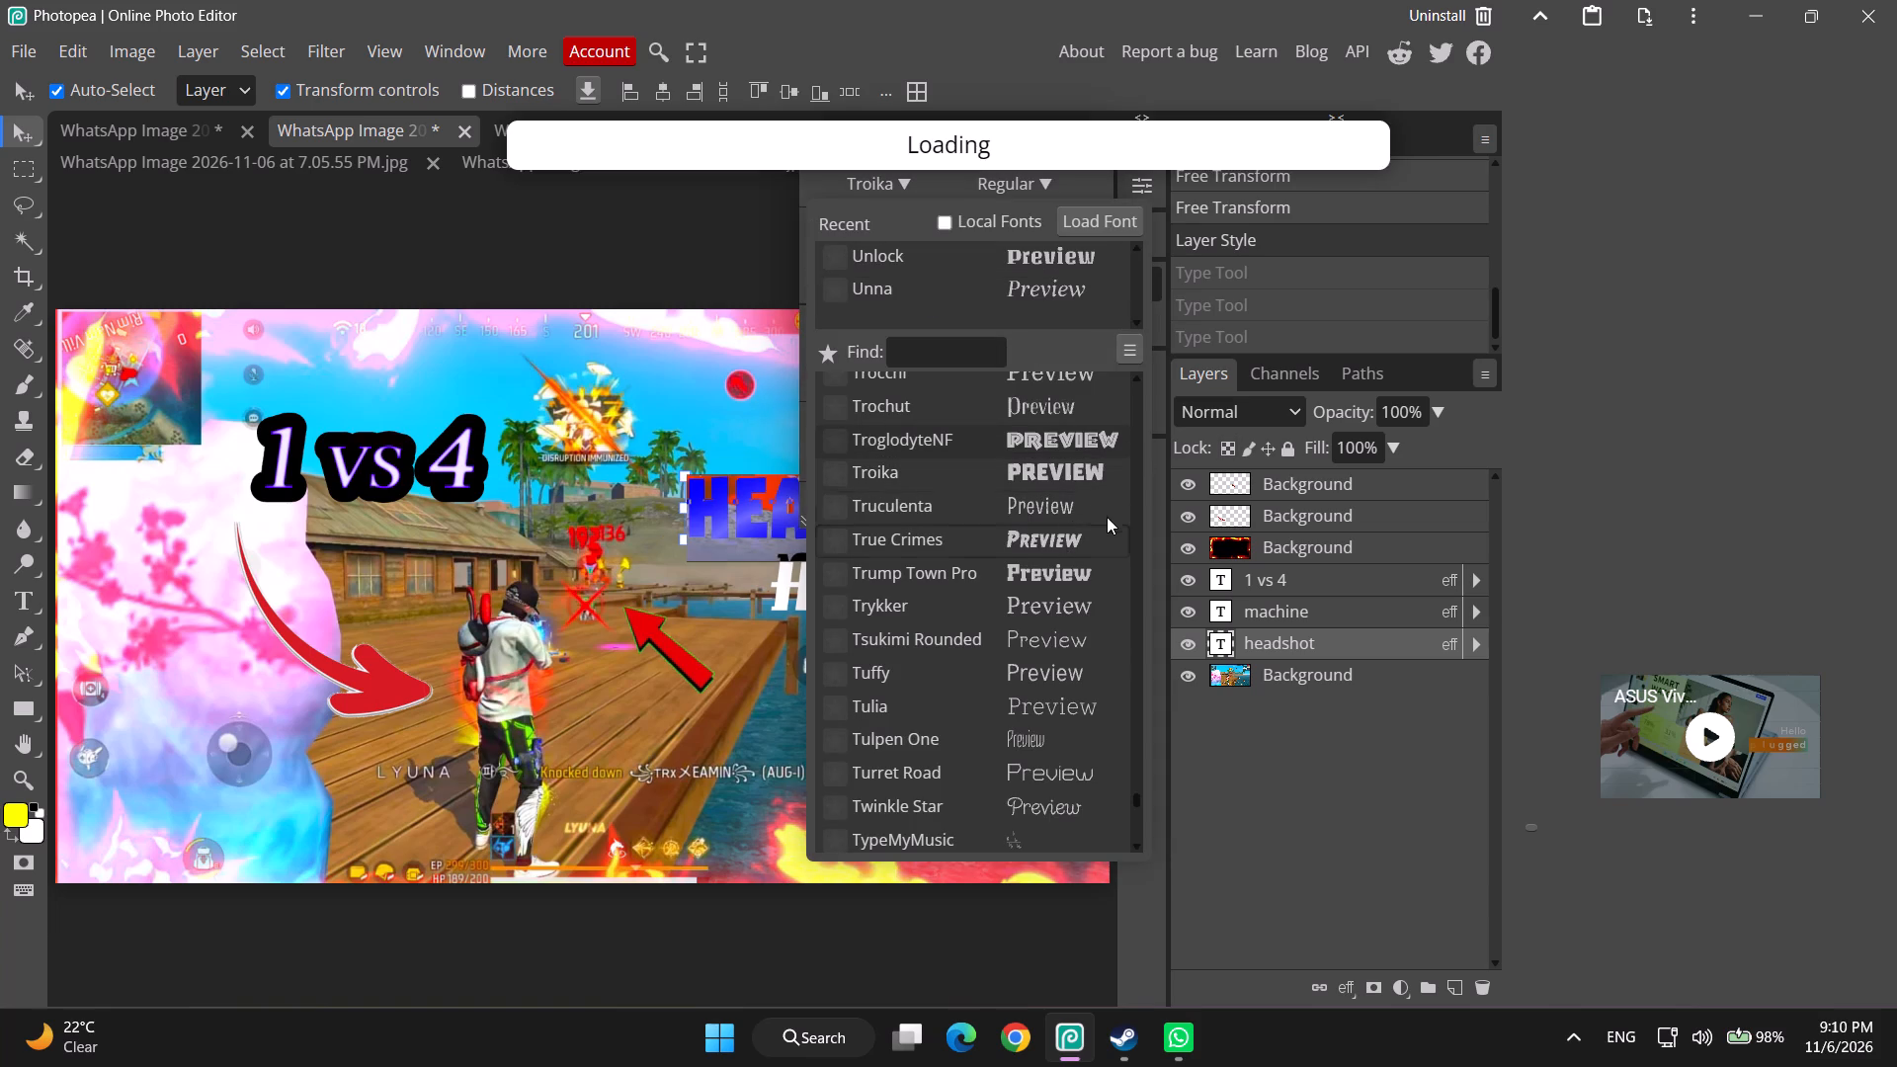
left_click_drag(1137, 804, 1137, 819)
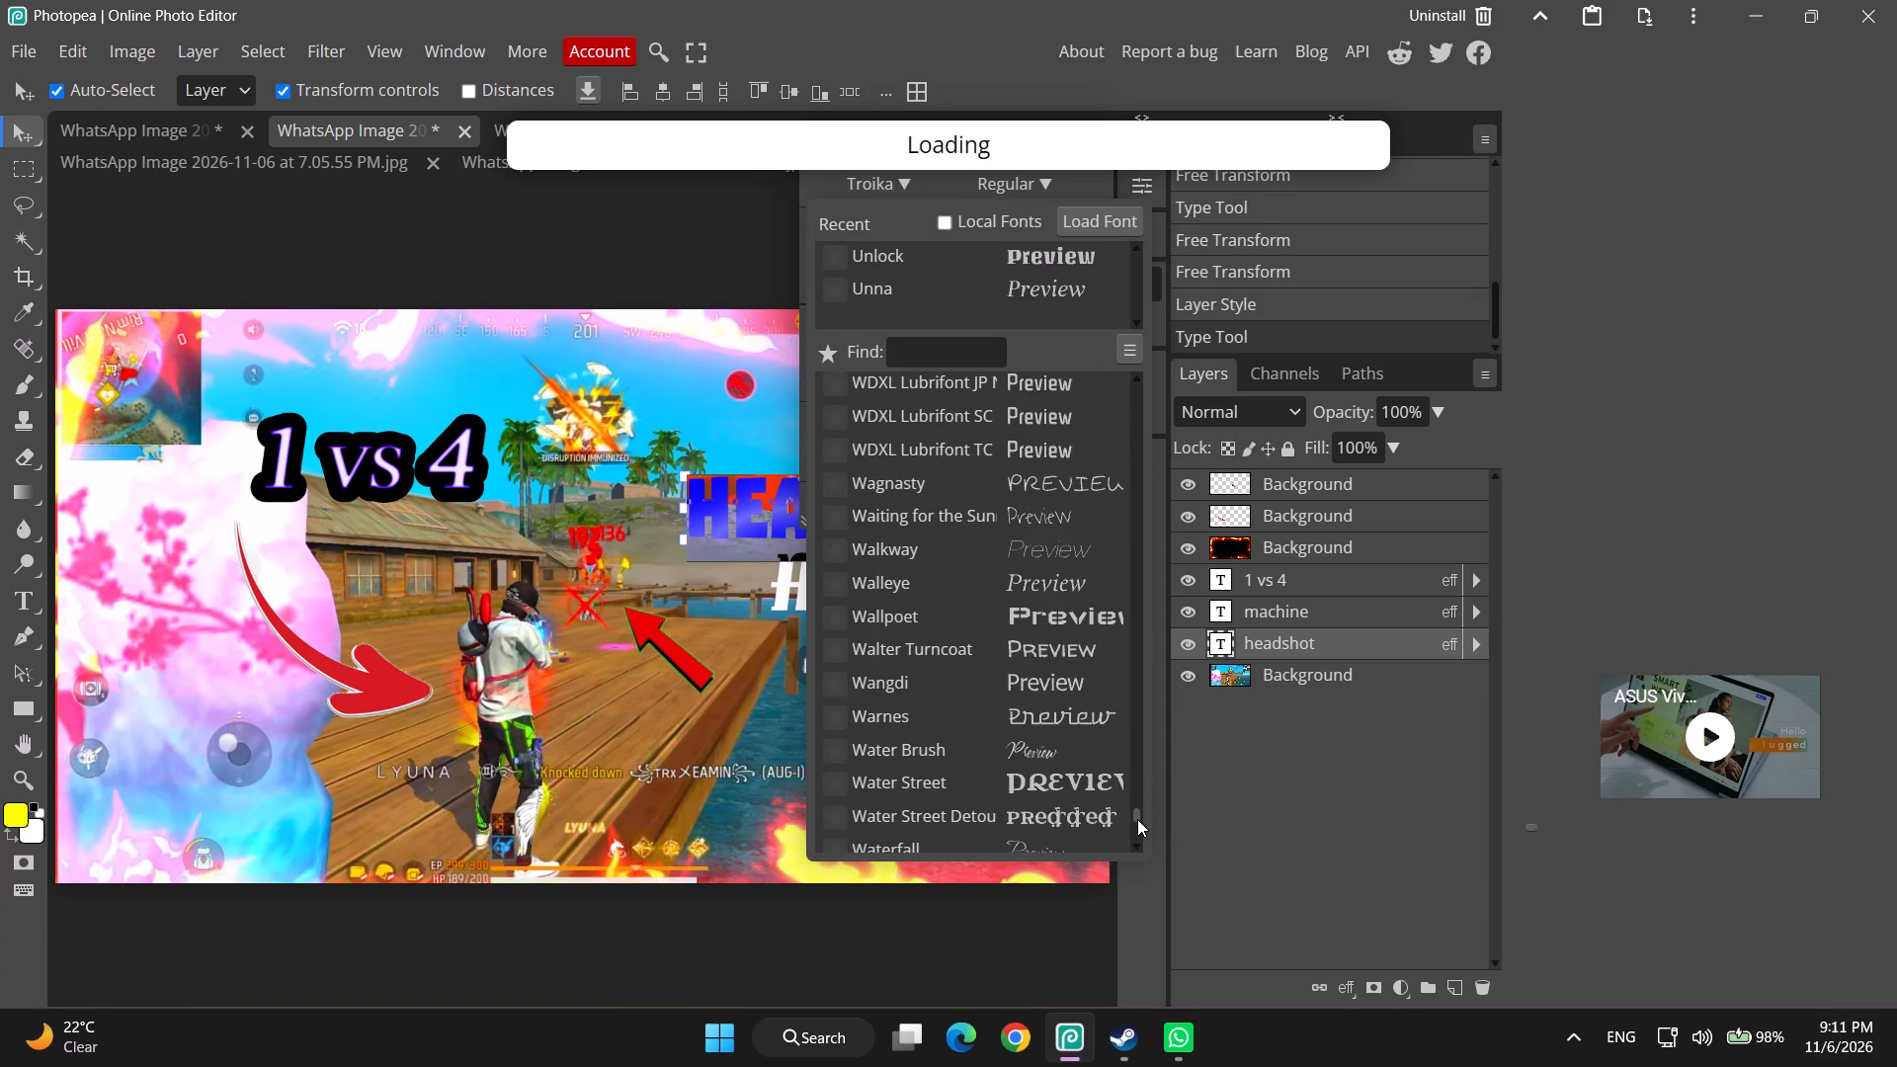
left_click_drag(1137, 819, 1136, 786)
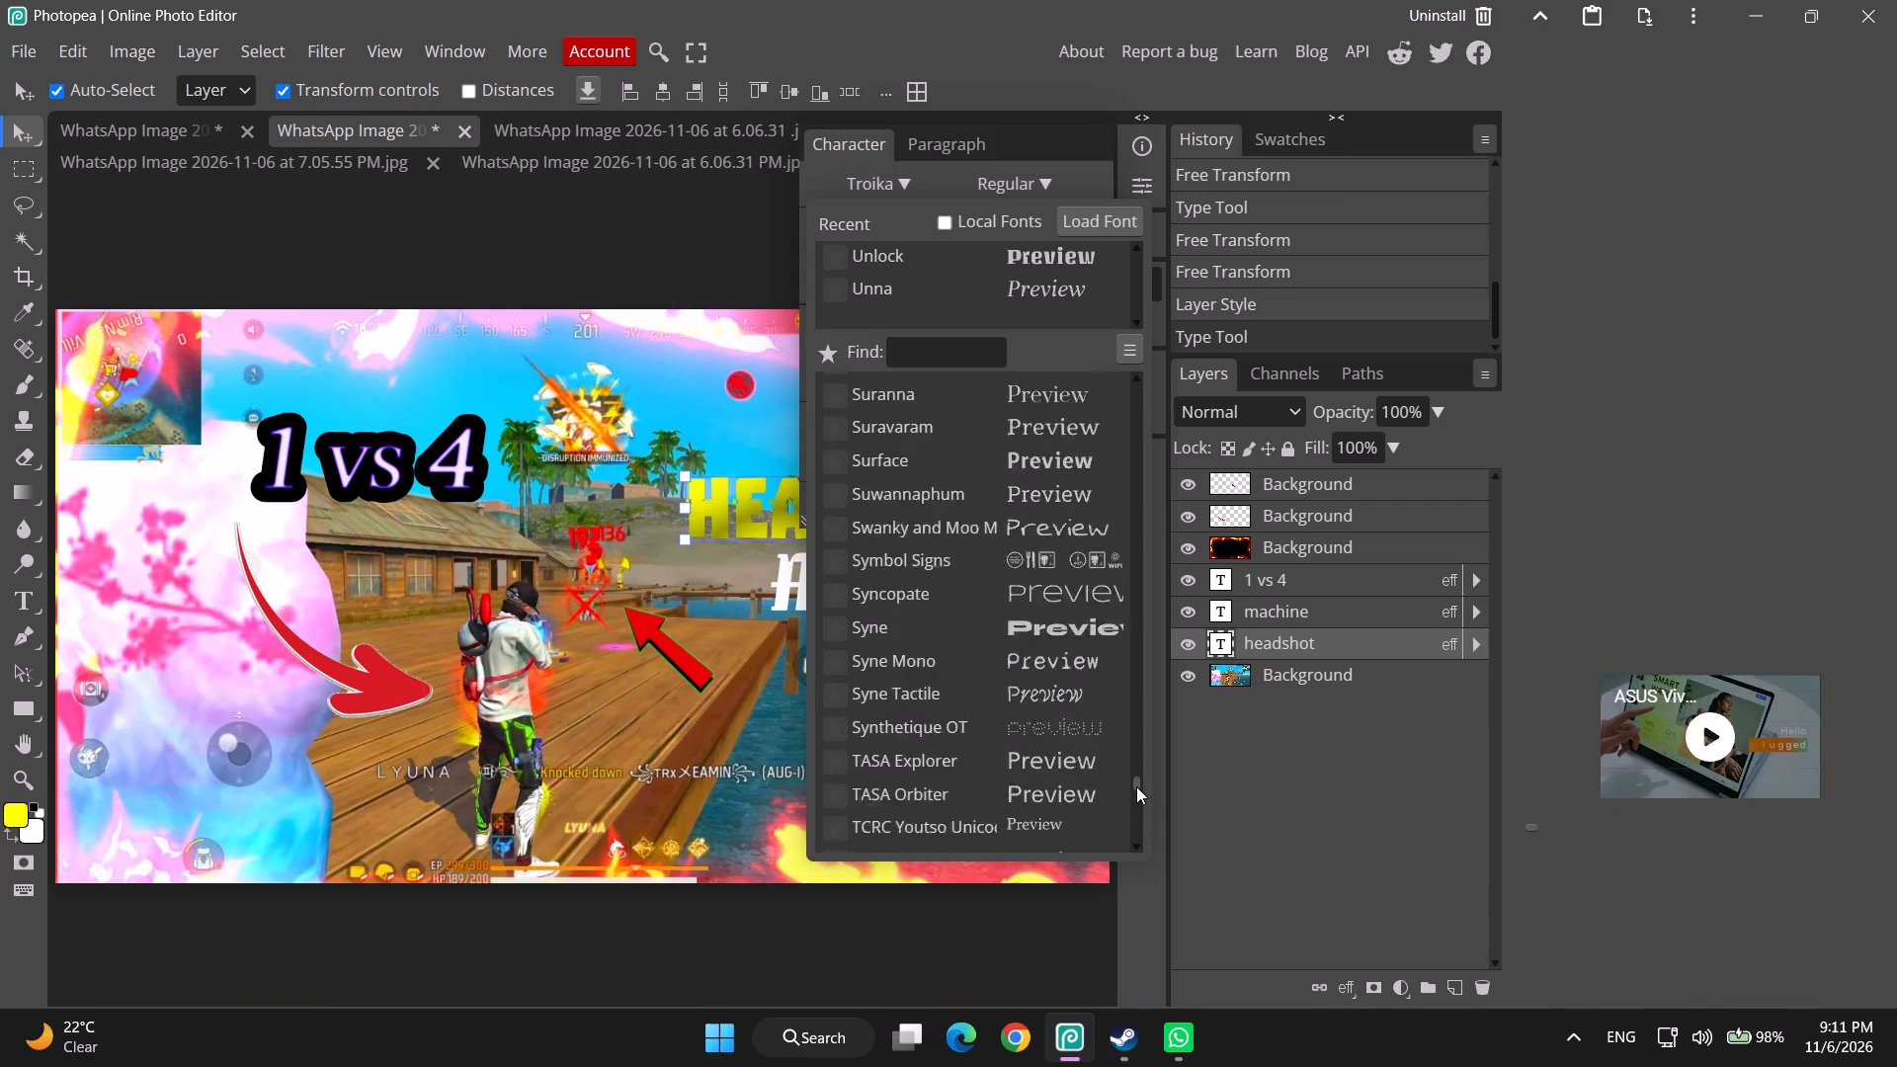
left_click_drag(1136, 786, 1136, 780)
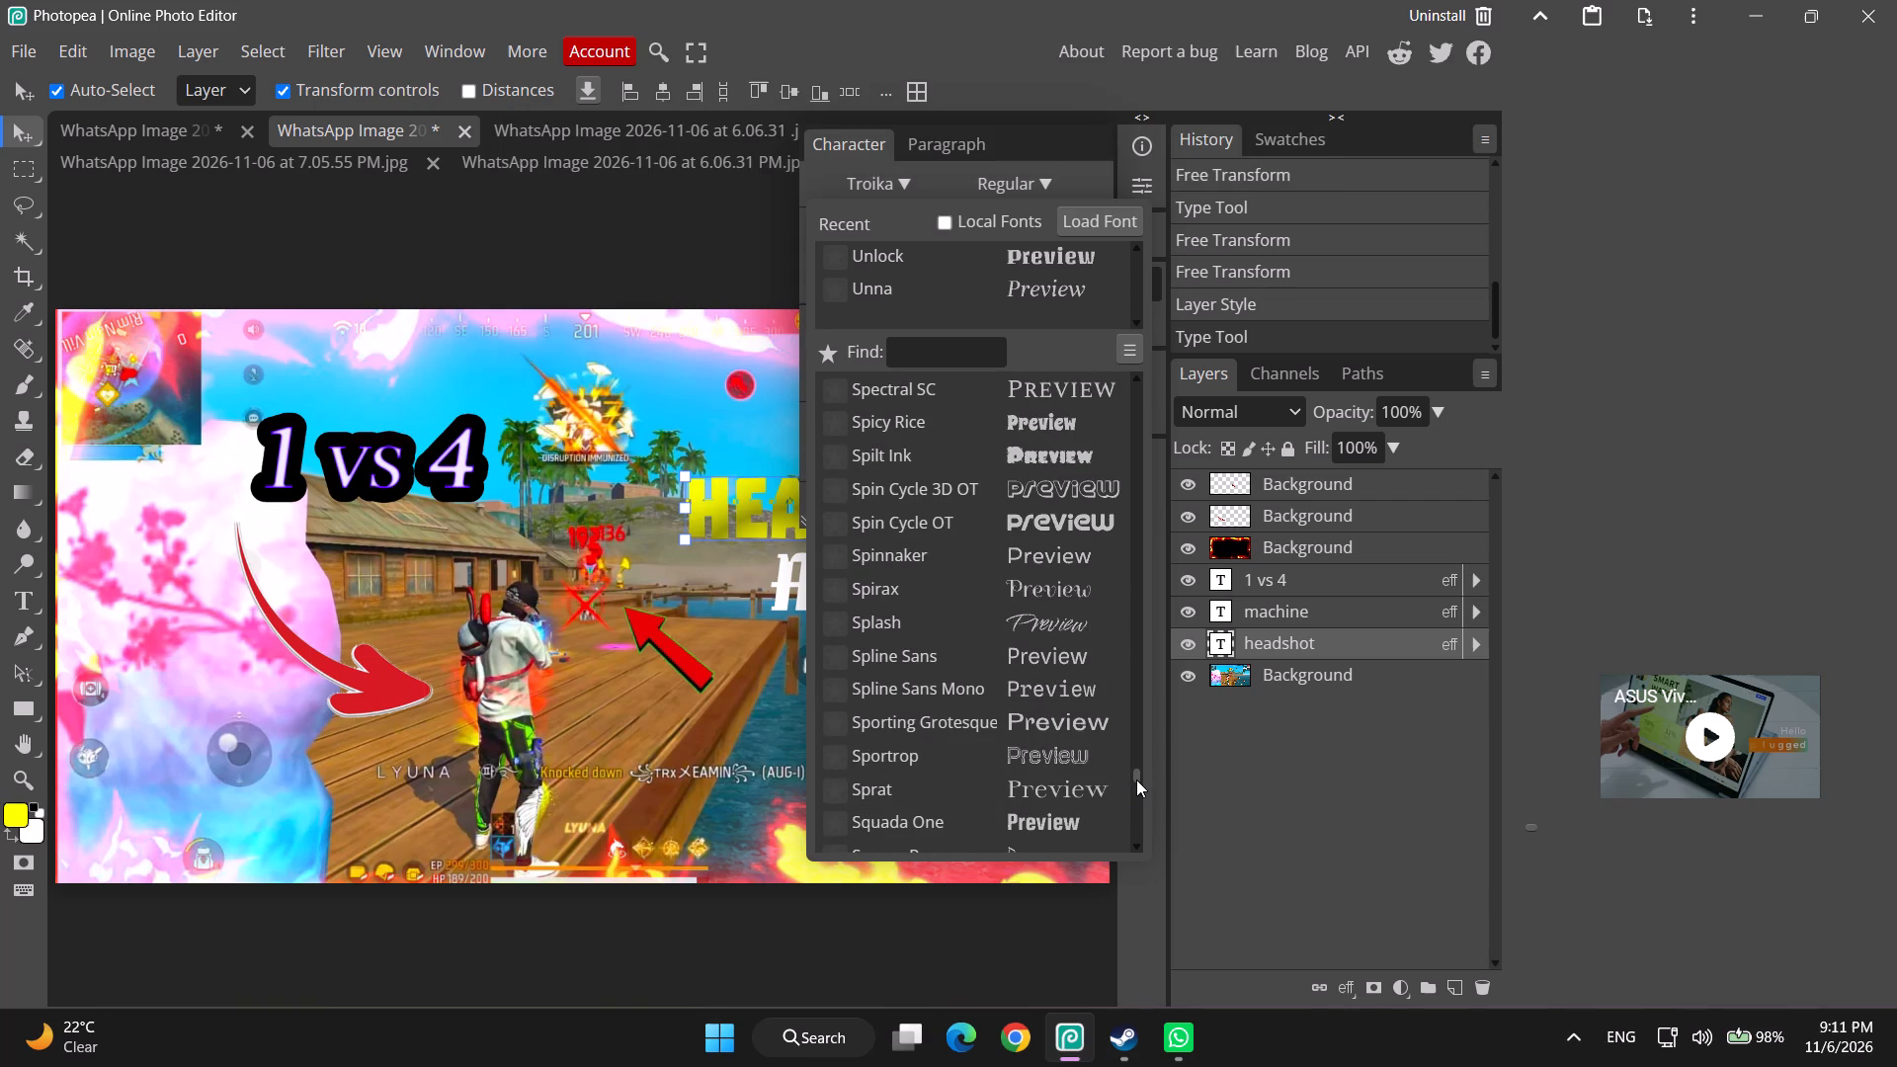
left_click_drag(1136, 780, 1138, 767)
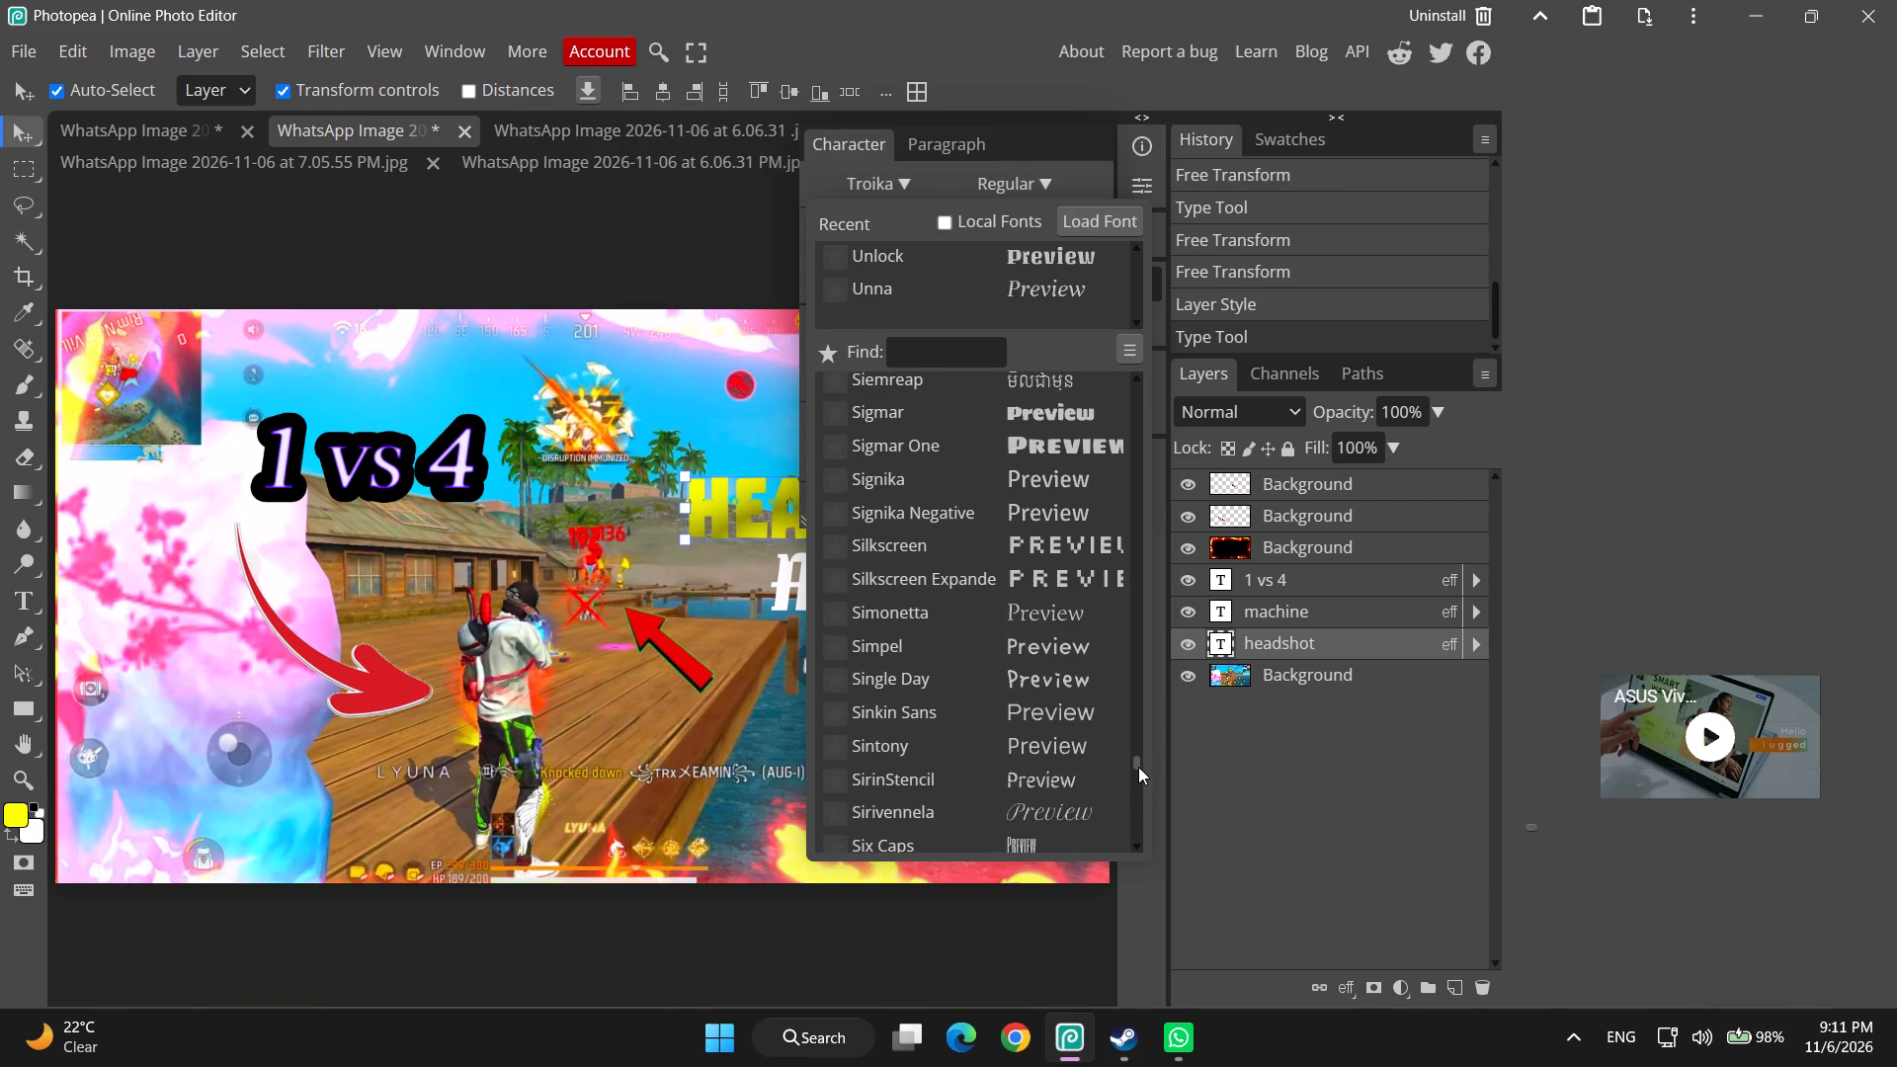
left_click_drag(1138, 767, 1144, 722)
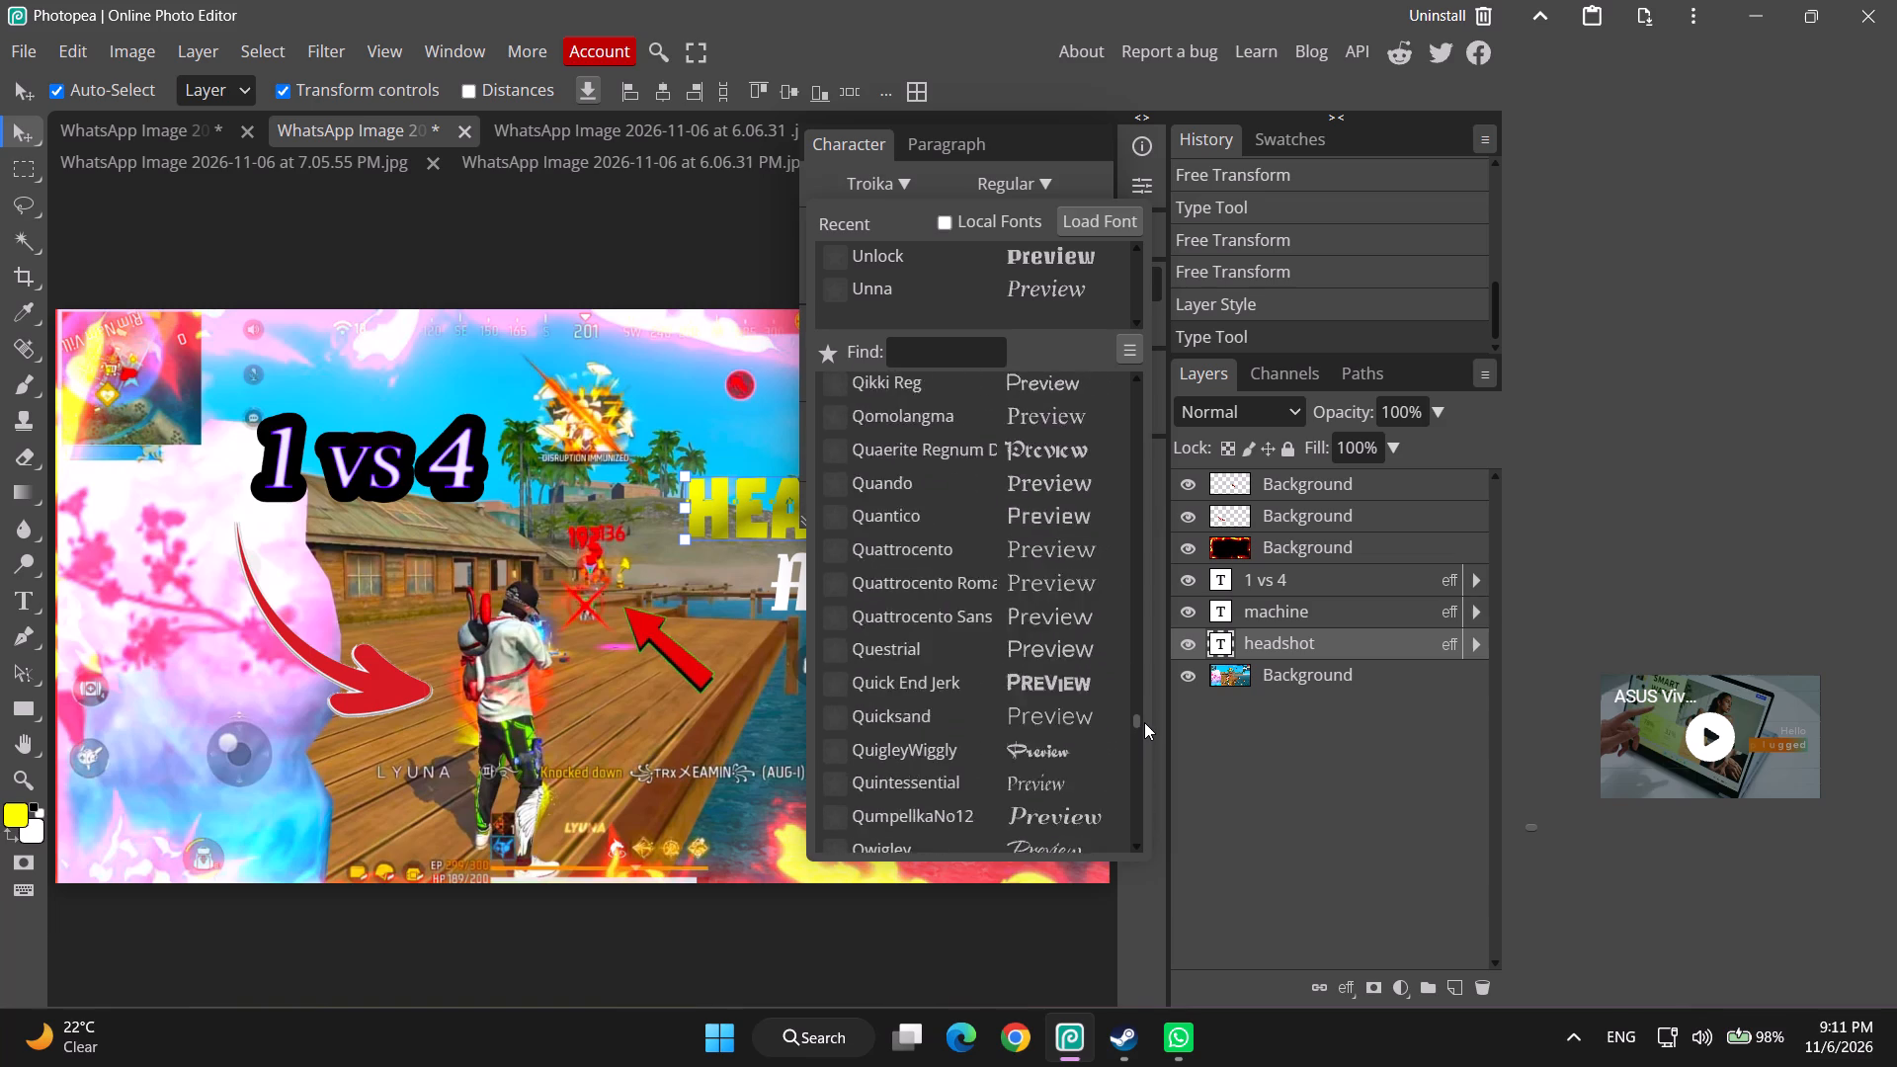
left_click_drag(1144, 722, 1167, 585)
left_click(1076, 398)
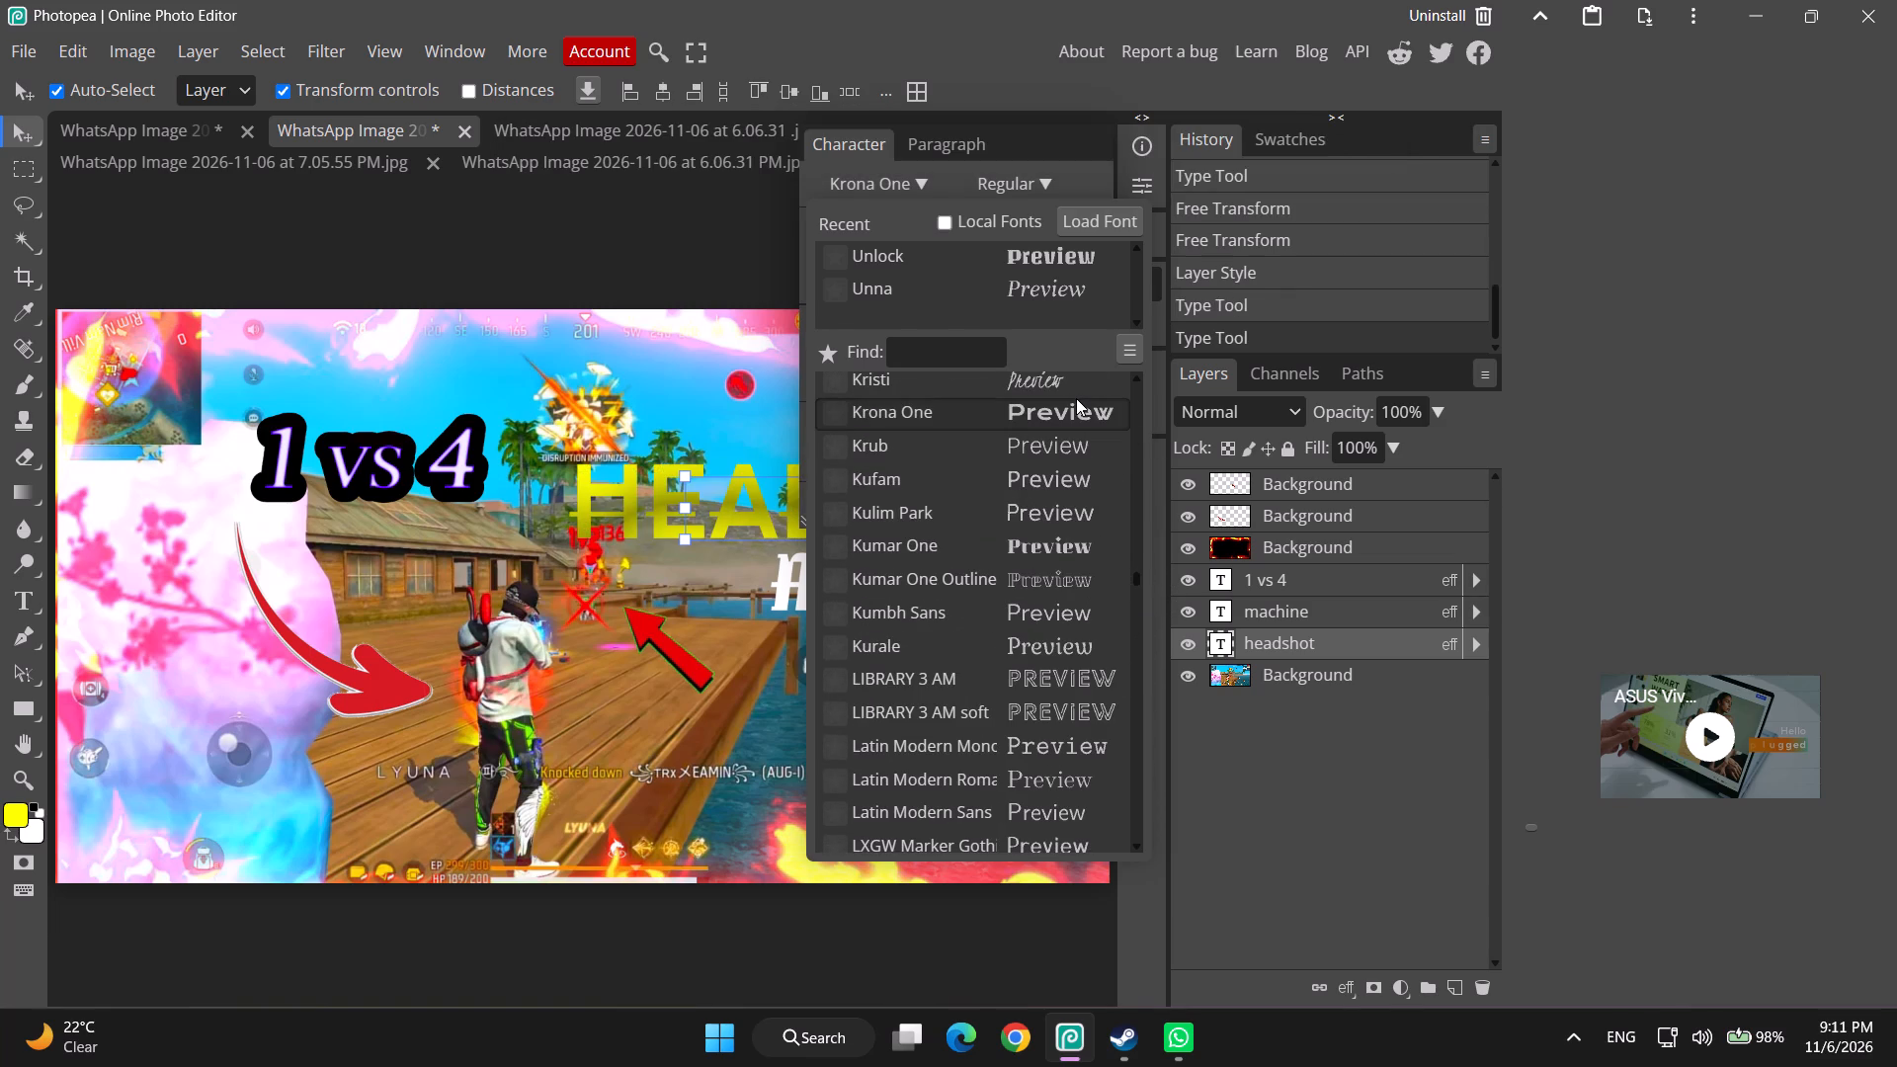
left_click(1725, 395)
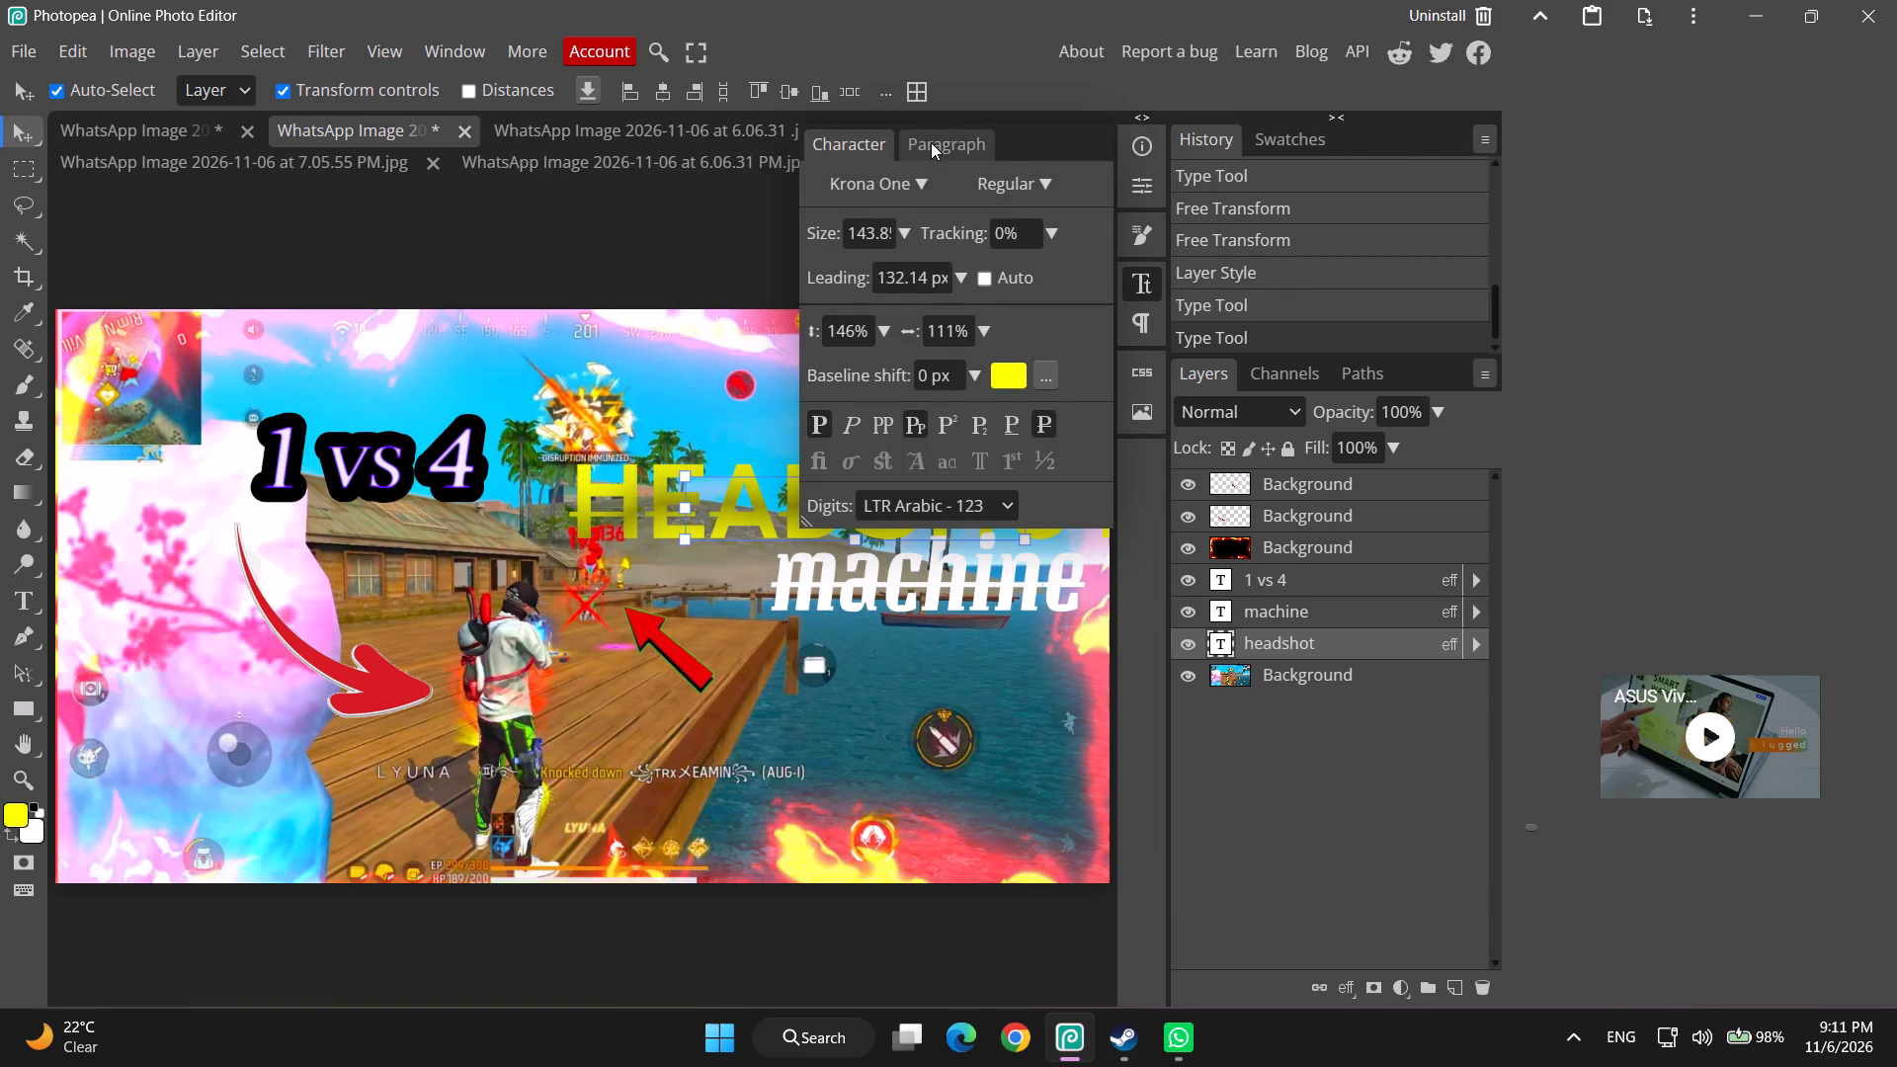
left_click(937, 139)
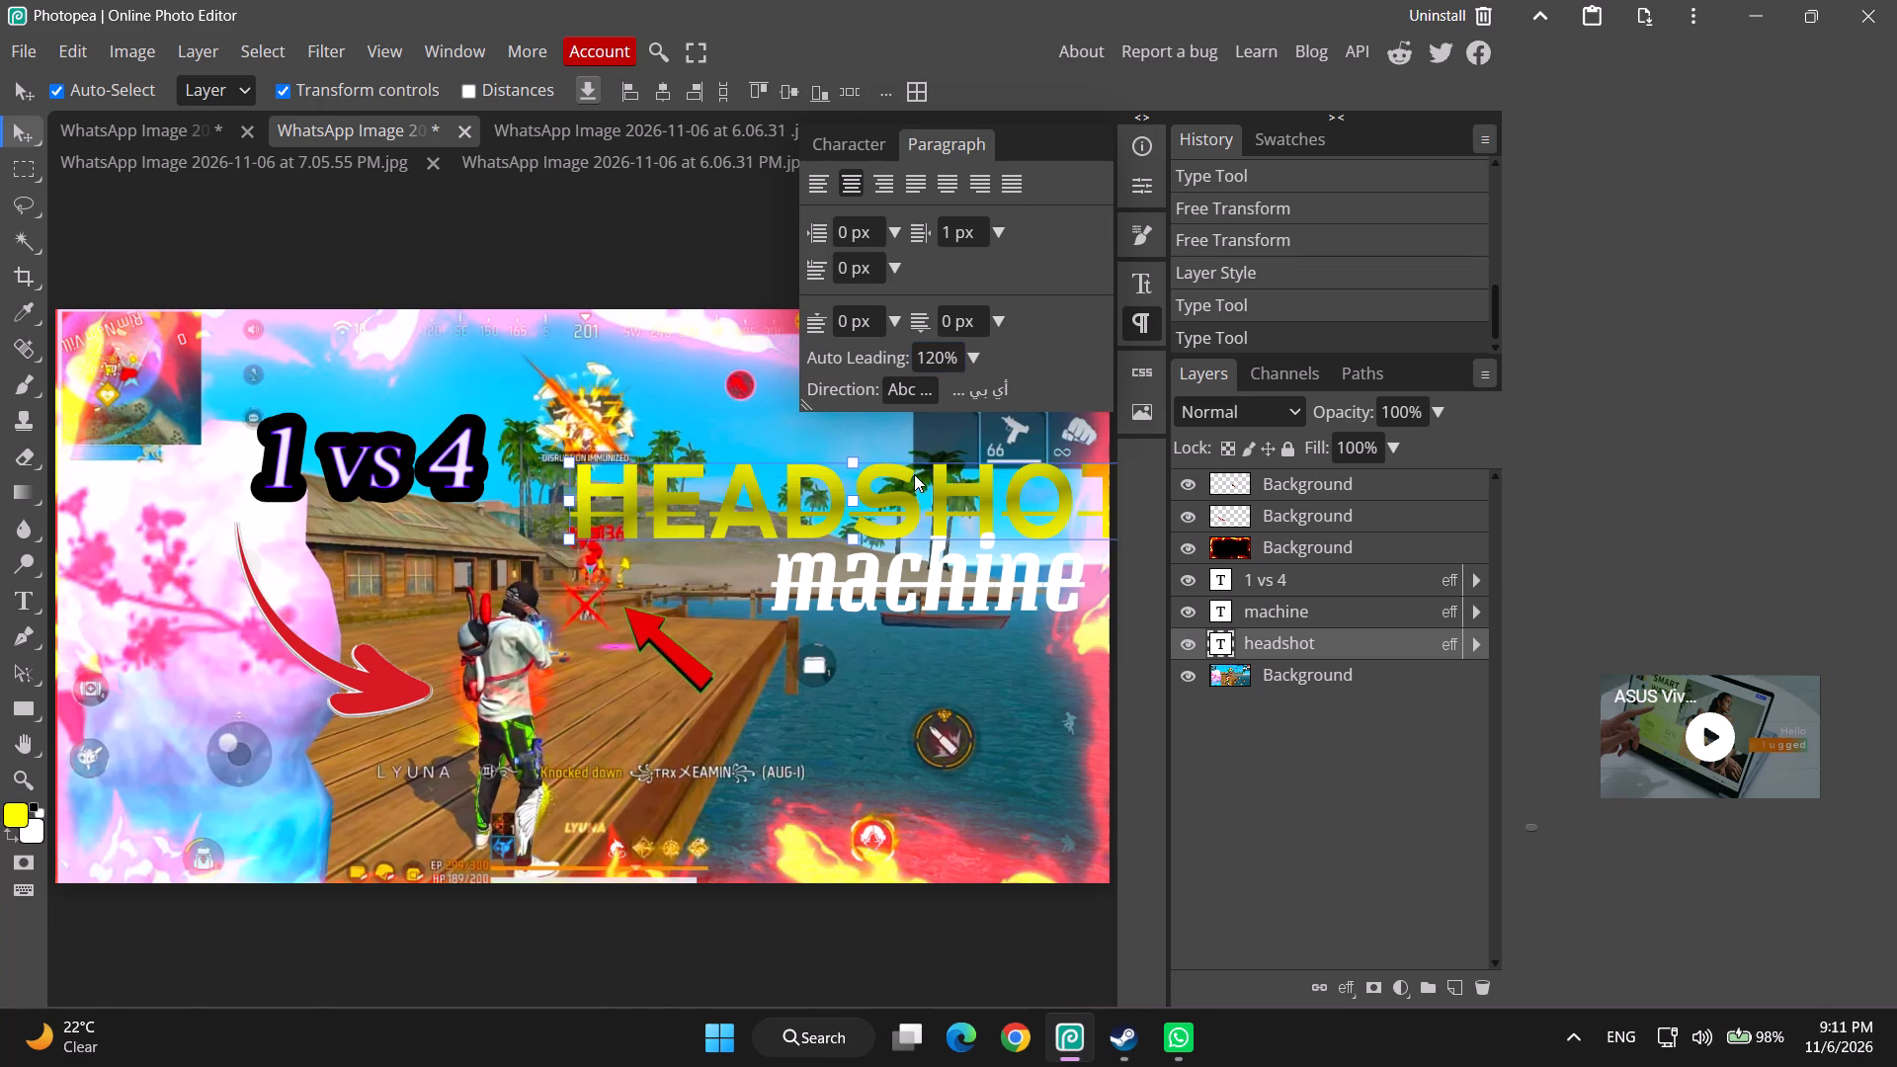
Undo the font trials and the satin layer style on the headshot text.
key("ctrl+z")
key("ctrl+z")
key("ctrl+z")
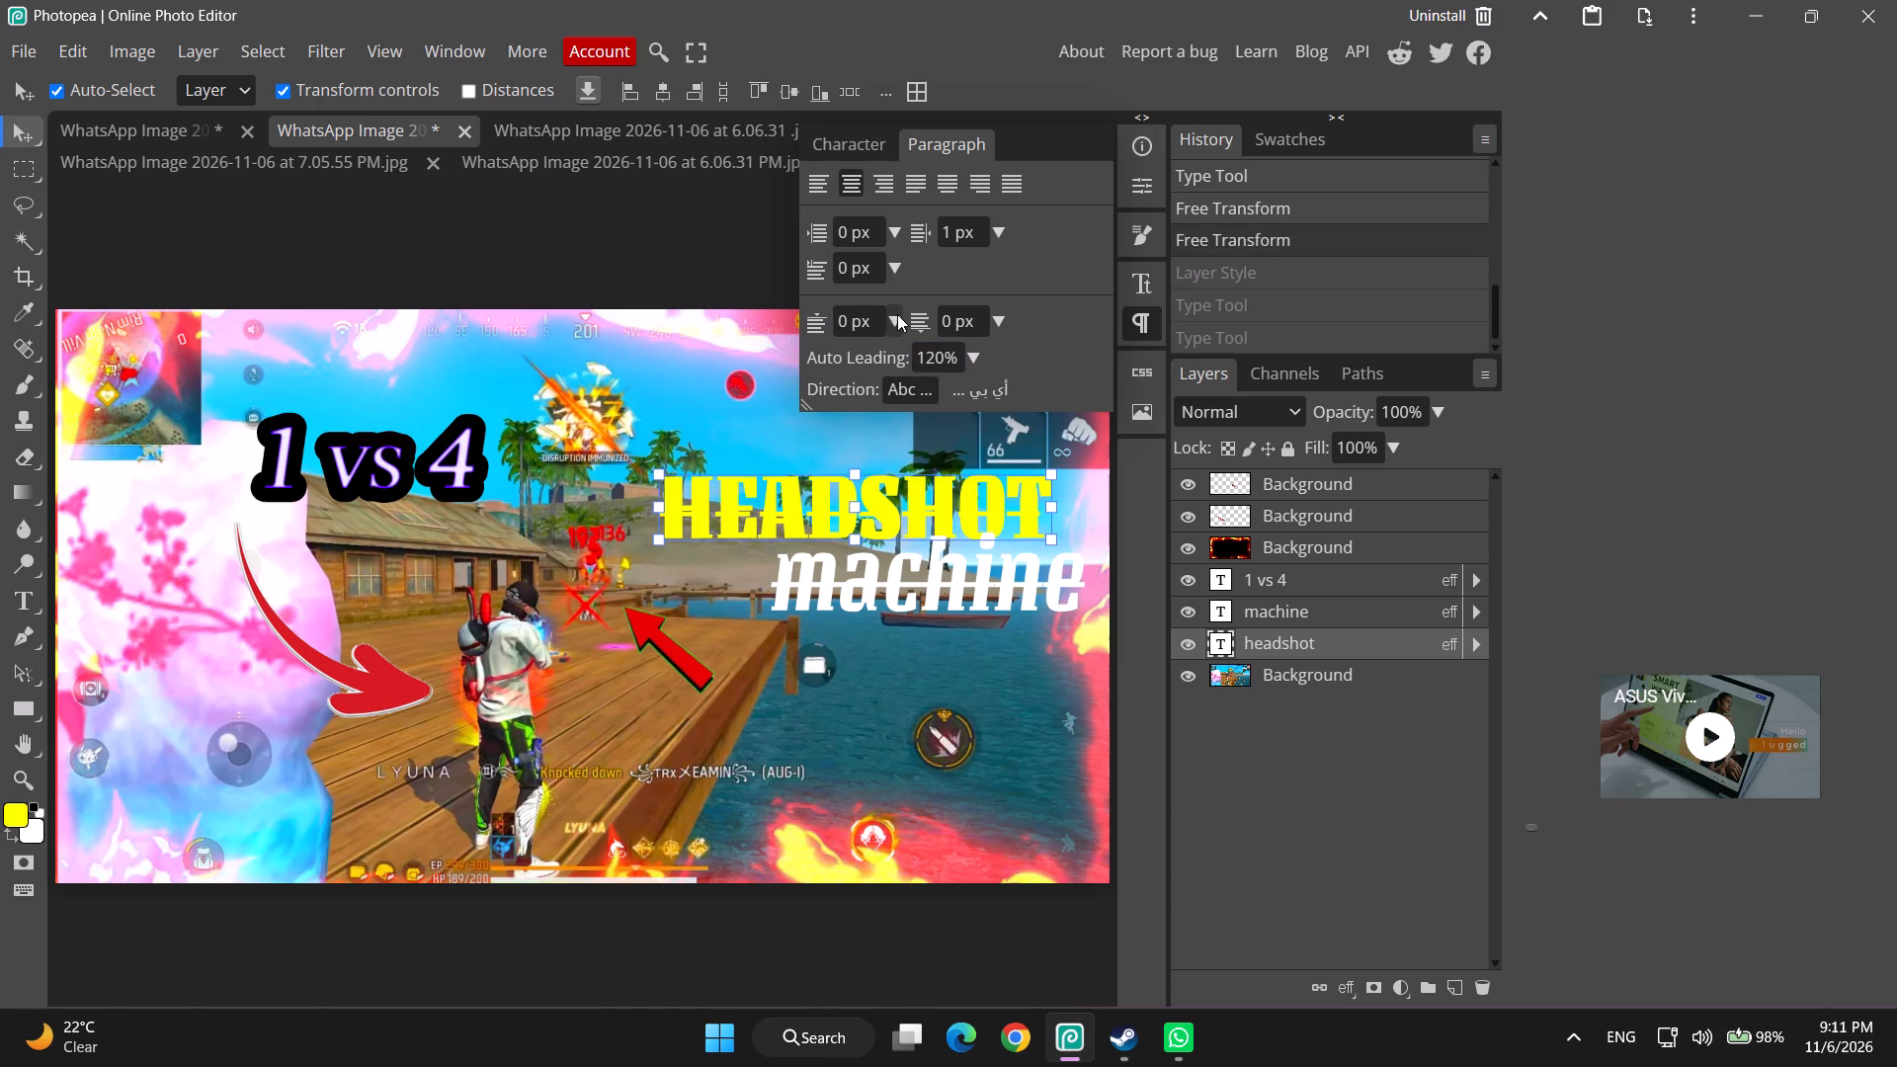
Rasterize the headshot text layer.
key("ctrl+x")
key("ctrl+c")
key("ctrl+b")
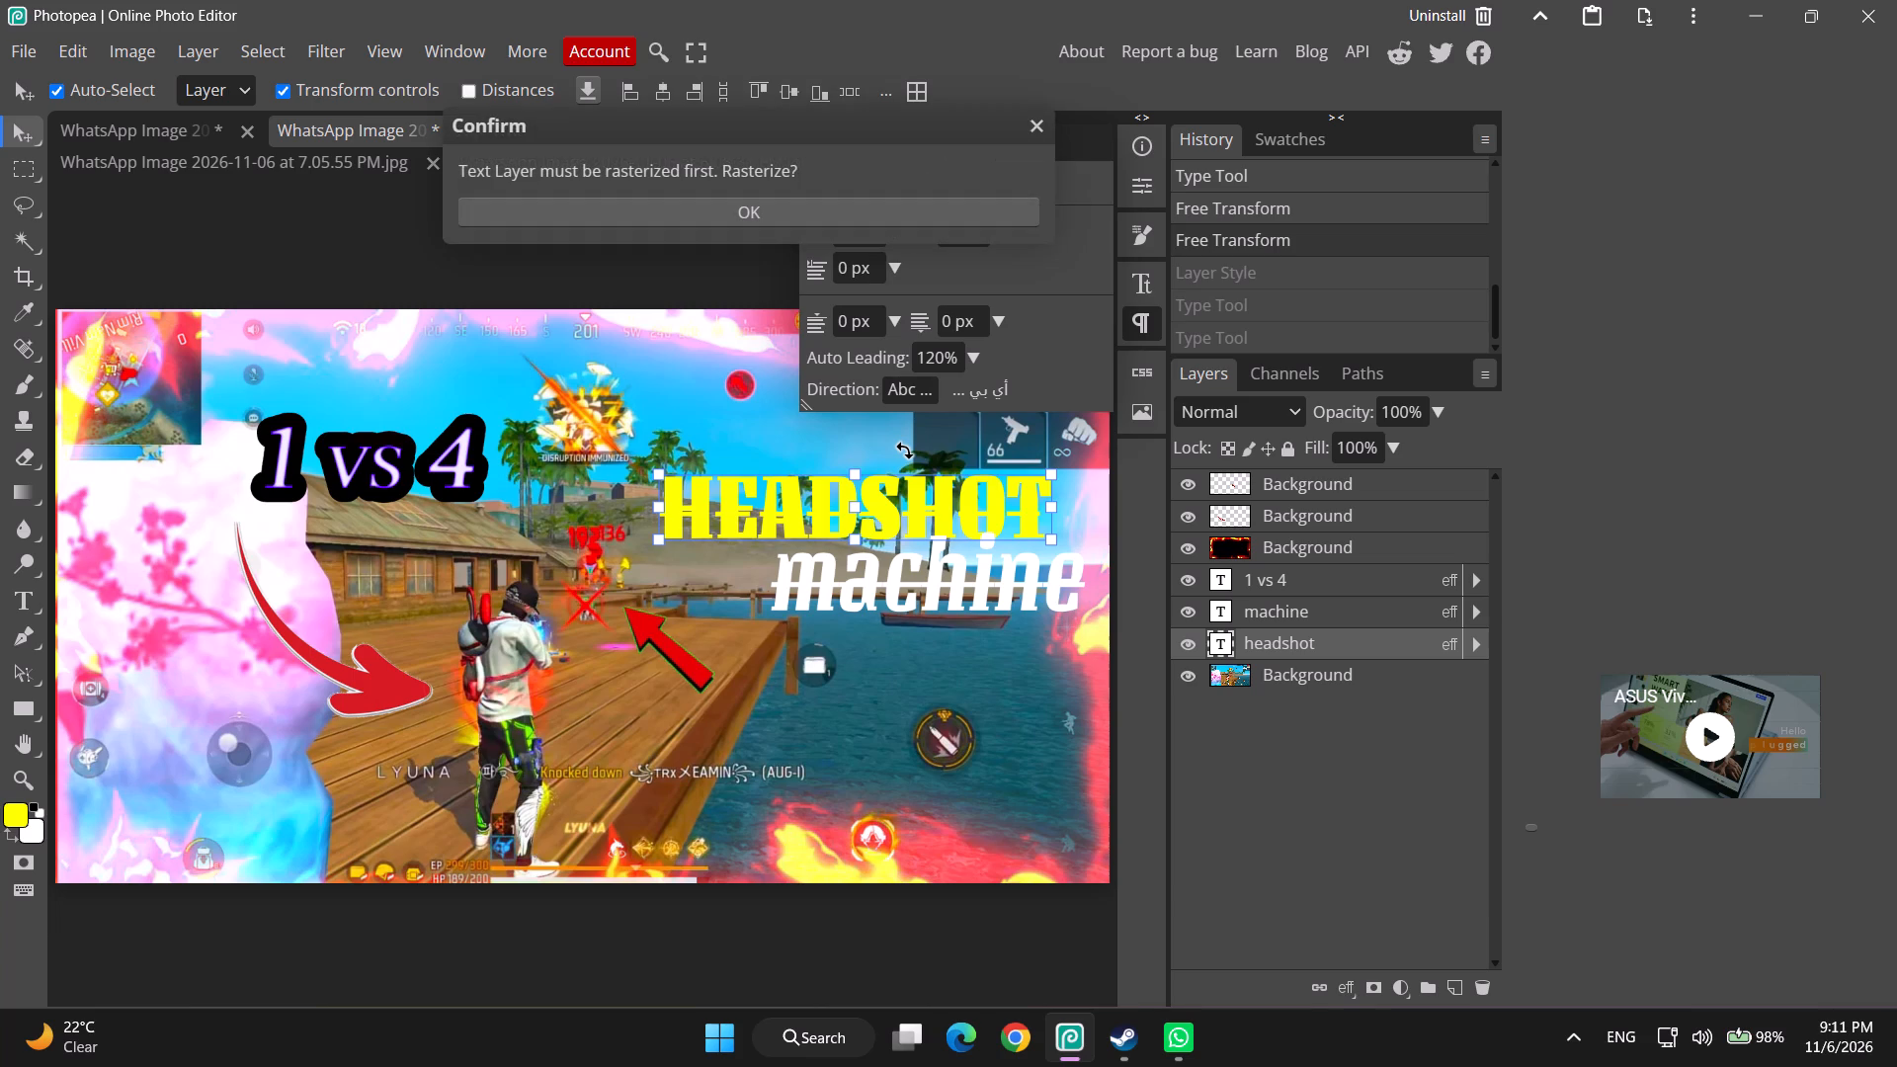
left_click(604, 216)
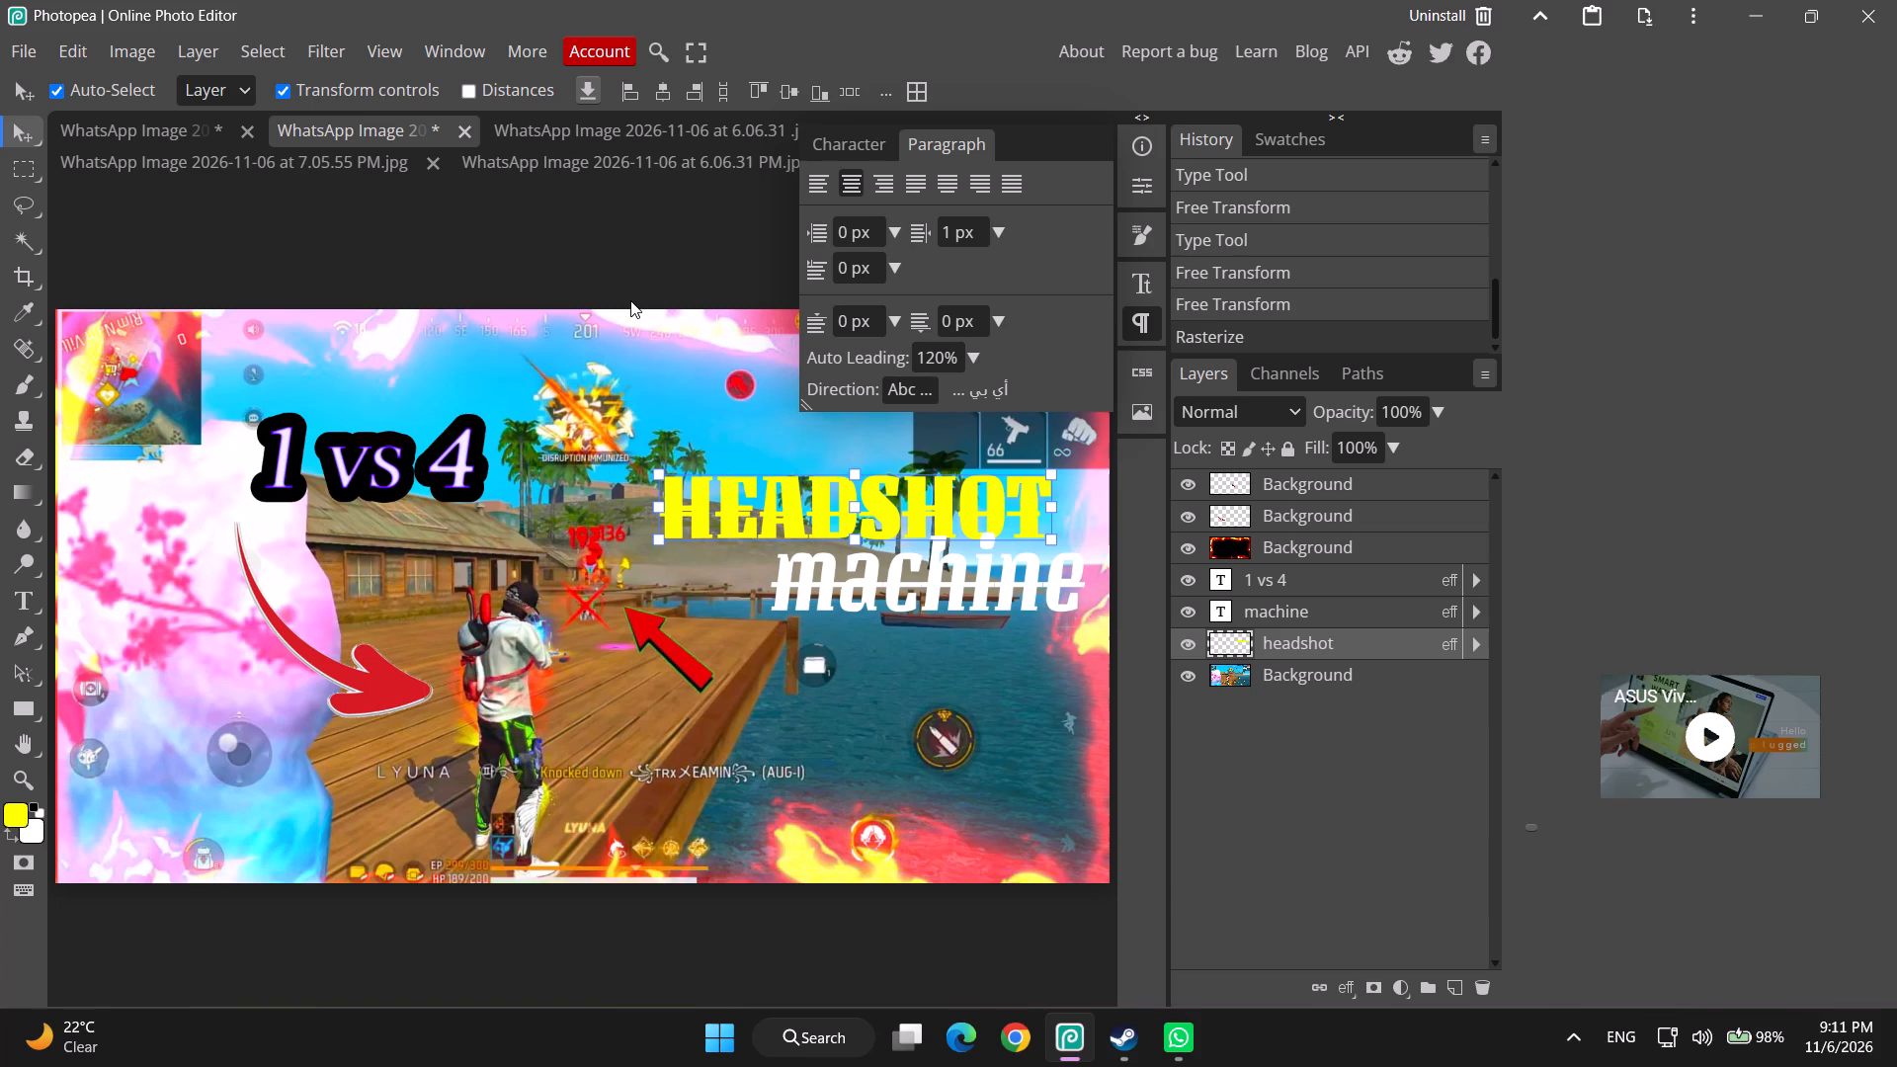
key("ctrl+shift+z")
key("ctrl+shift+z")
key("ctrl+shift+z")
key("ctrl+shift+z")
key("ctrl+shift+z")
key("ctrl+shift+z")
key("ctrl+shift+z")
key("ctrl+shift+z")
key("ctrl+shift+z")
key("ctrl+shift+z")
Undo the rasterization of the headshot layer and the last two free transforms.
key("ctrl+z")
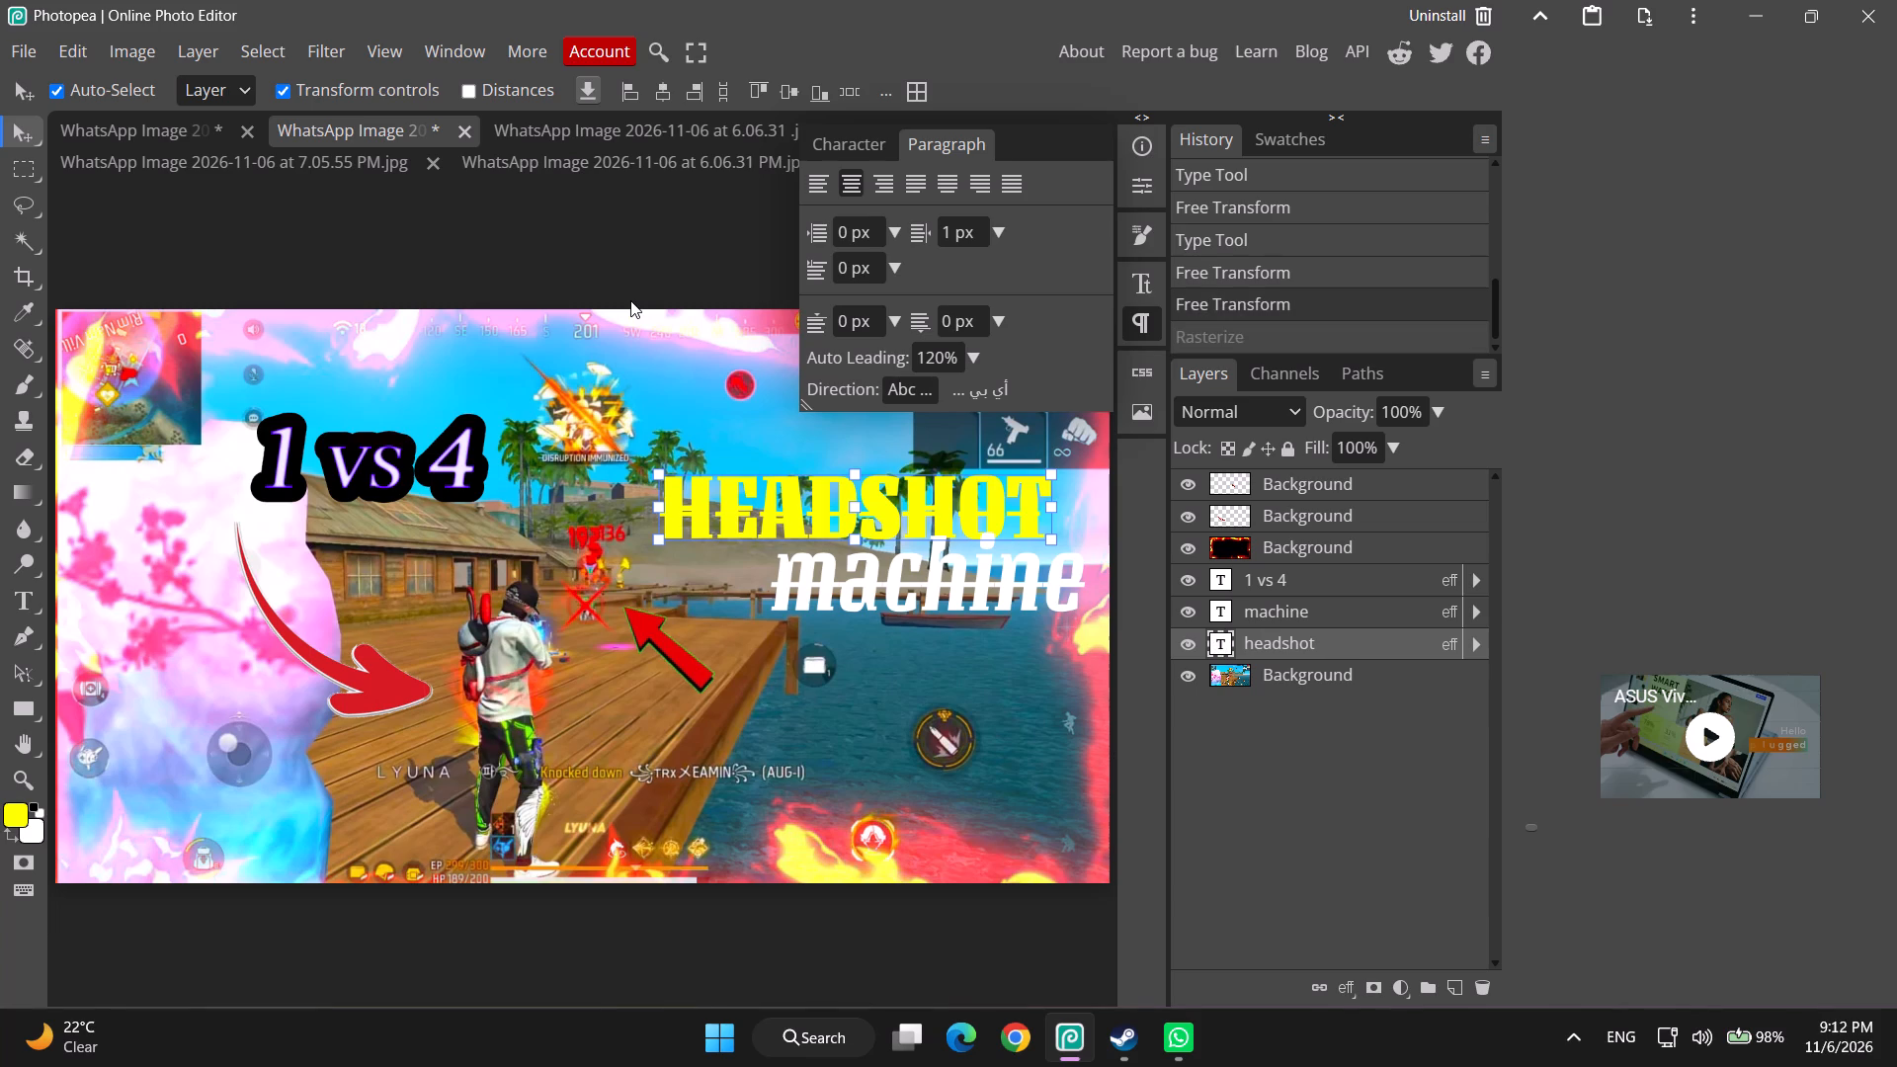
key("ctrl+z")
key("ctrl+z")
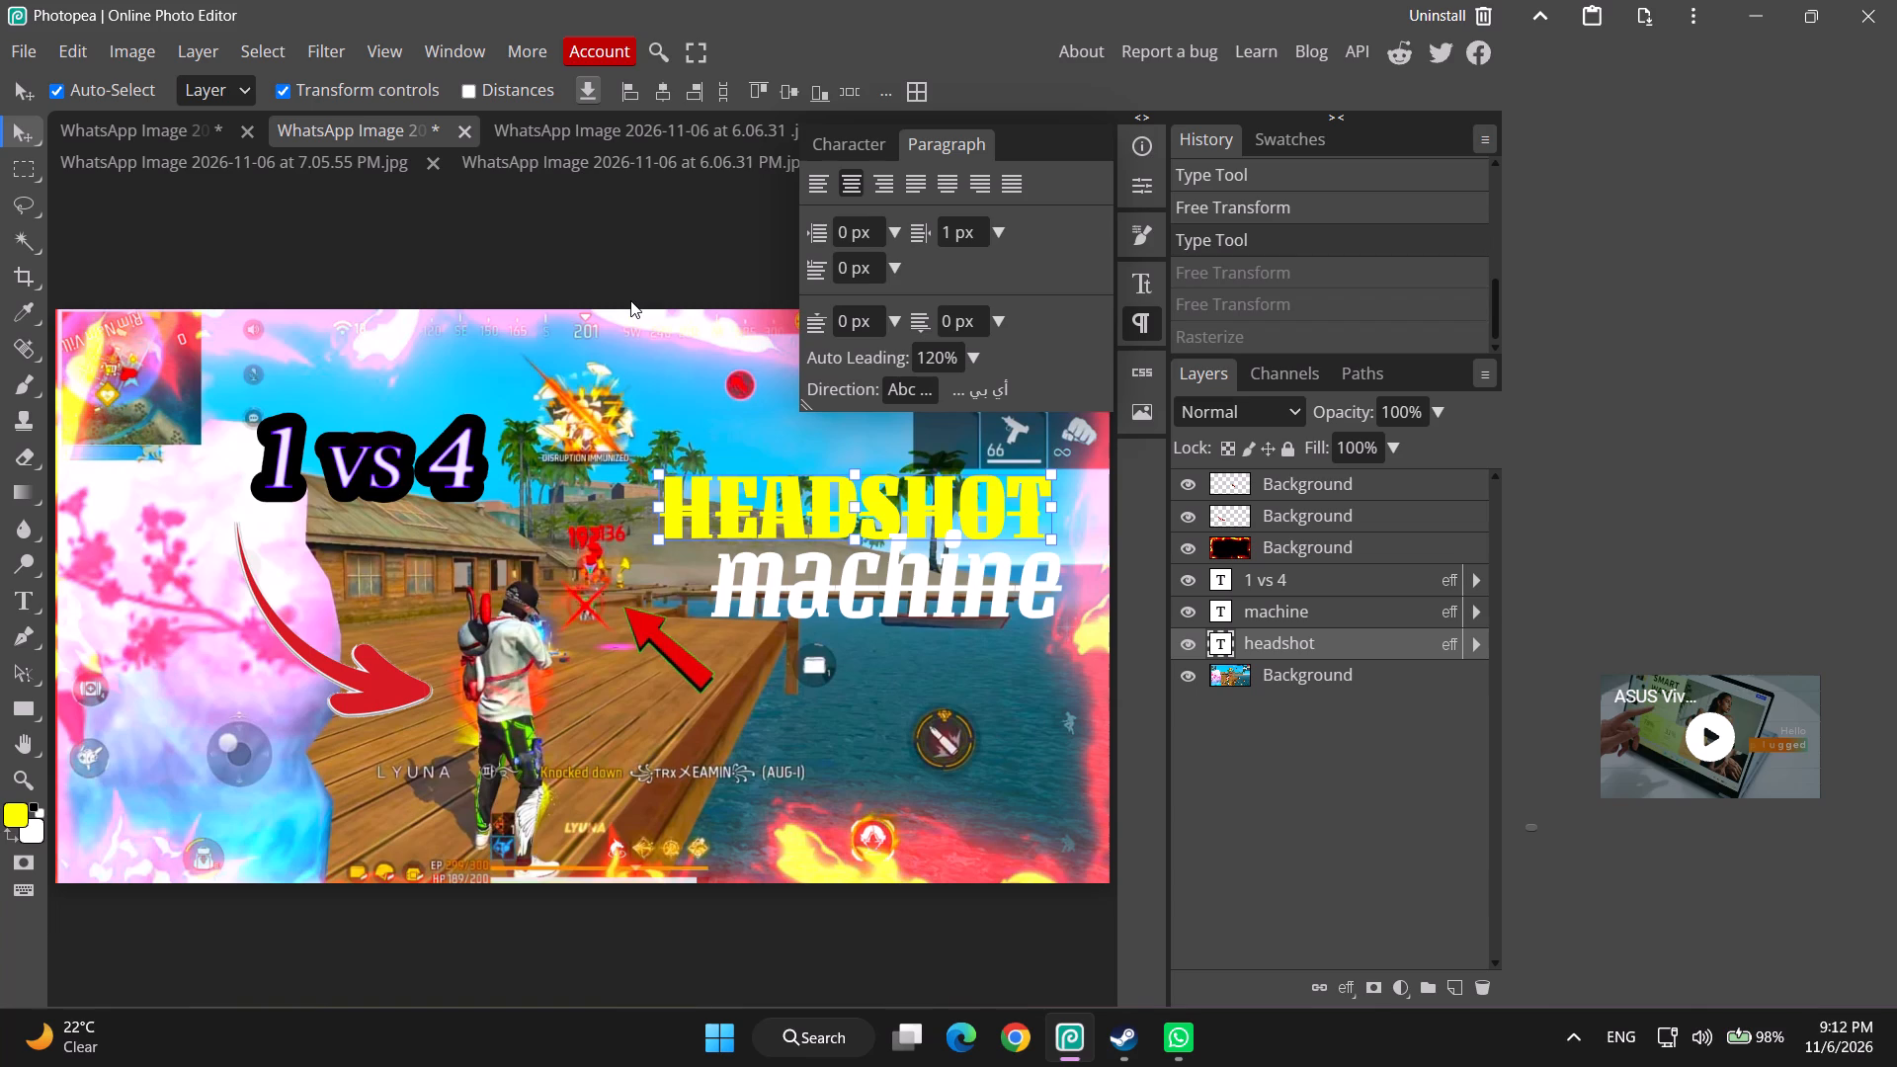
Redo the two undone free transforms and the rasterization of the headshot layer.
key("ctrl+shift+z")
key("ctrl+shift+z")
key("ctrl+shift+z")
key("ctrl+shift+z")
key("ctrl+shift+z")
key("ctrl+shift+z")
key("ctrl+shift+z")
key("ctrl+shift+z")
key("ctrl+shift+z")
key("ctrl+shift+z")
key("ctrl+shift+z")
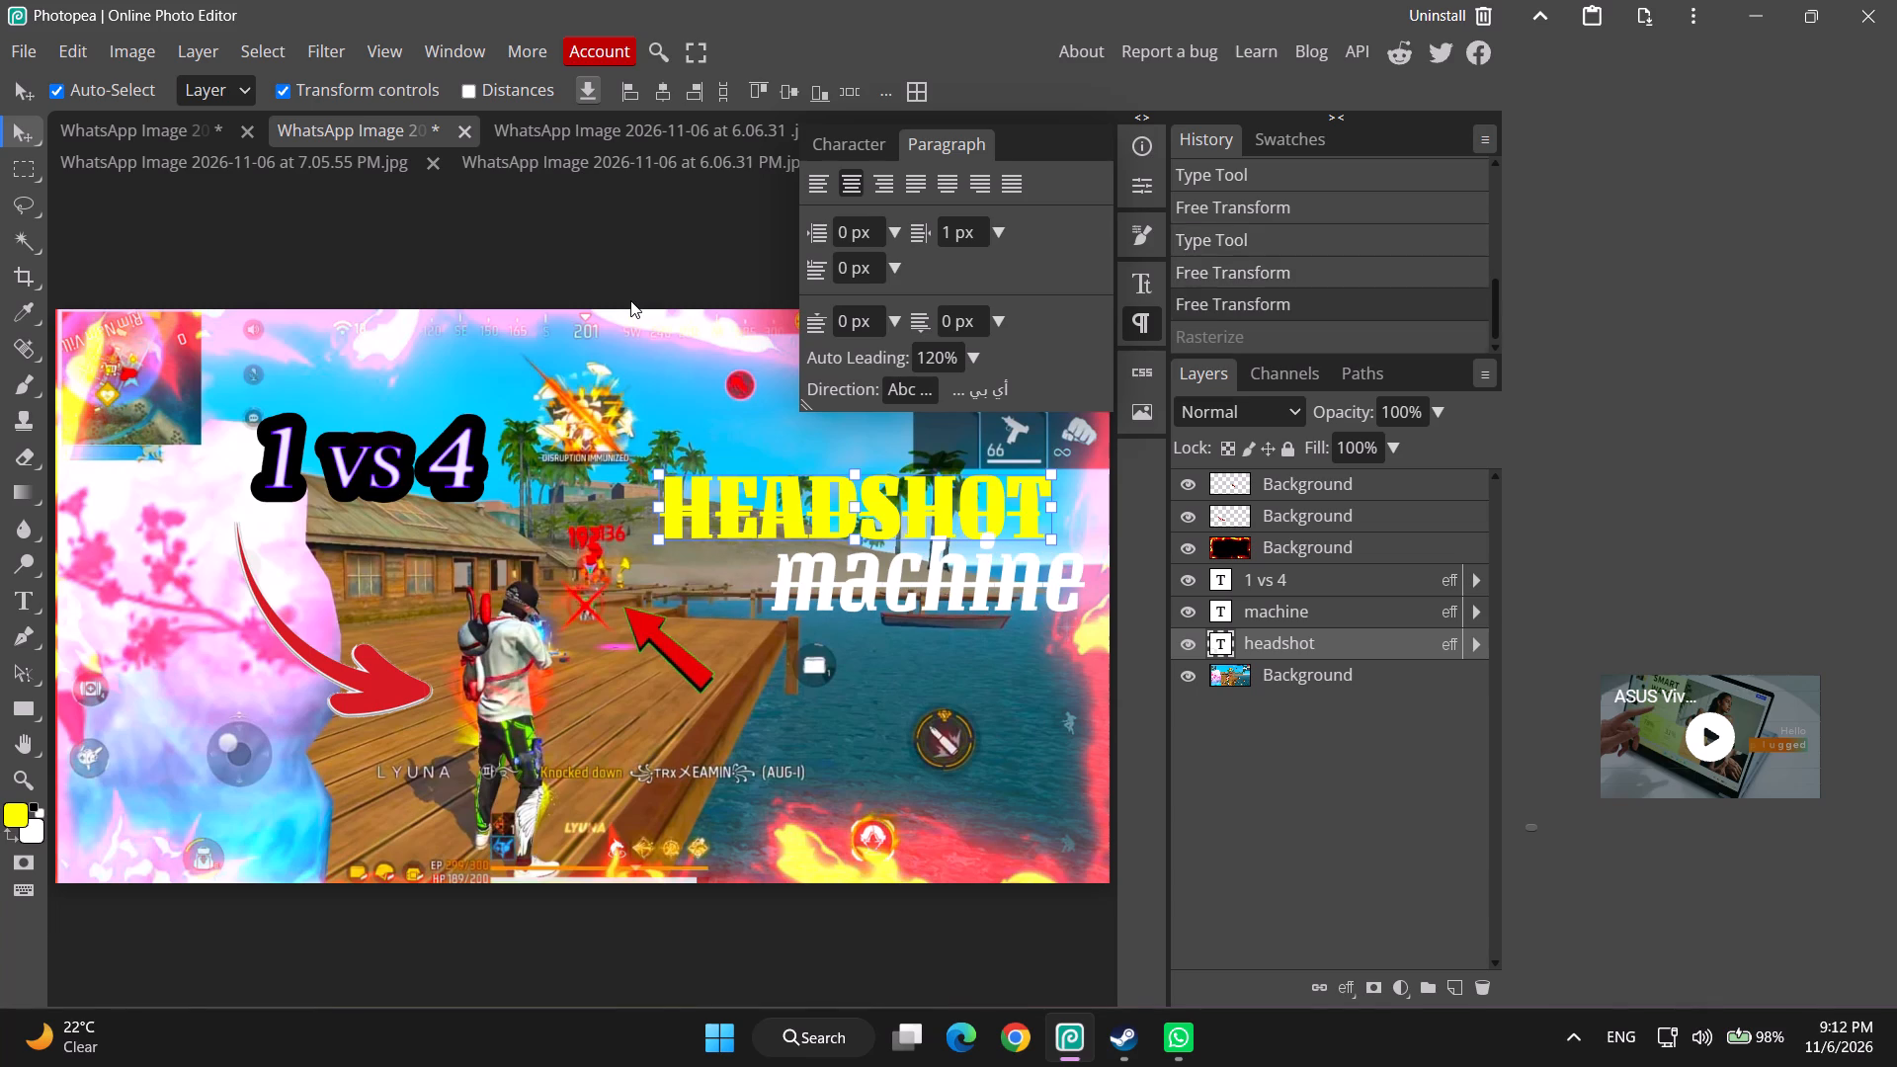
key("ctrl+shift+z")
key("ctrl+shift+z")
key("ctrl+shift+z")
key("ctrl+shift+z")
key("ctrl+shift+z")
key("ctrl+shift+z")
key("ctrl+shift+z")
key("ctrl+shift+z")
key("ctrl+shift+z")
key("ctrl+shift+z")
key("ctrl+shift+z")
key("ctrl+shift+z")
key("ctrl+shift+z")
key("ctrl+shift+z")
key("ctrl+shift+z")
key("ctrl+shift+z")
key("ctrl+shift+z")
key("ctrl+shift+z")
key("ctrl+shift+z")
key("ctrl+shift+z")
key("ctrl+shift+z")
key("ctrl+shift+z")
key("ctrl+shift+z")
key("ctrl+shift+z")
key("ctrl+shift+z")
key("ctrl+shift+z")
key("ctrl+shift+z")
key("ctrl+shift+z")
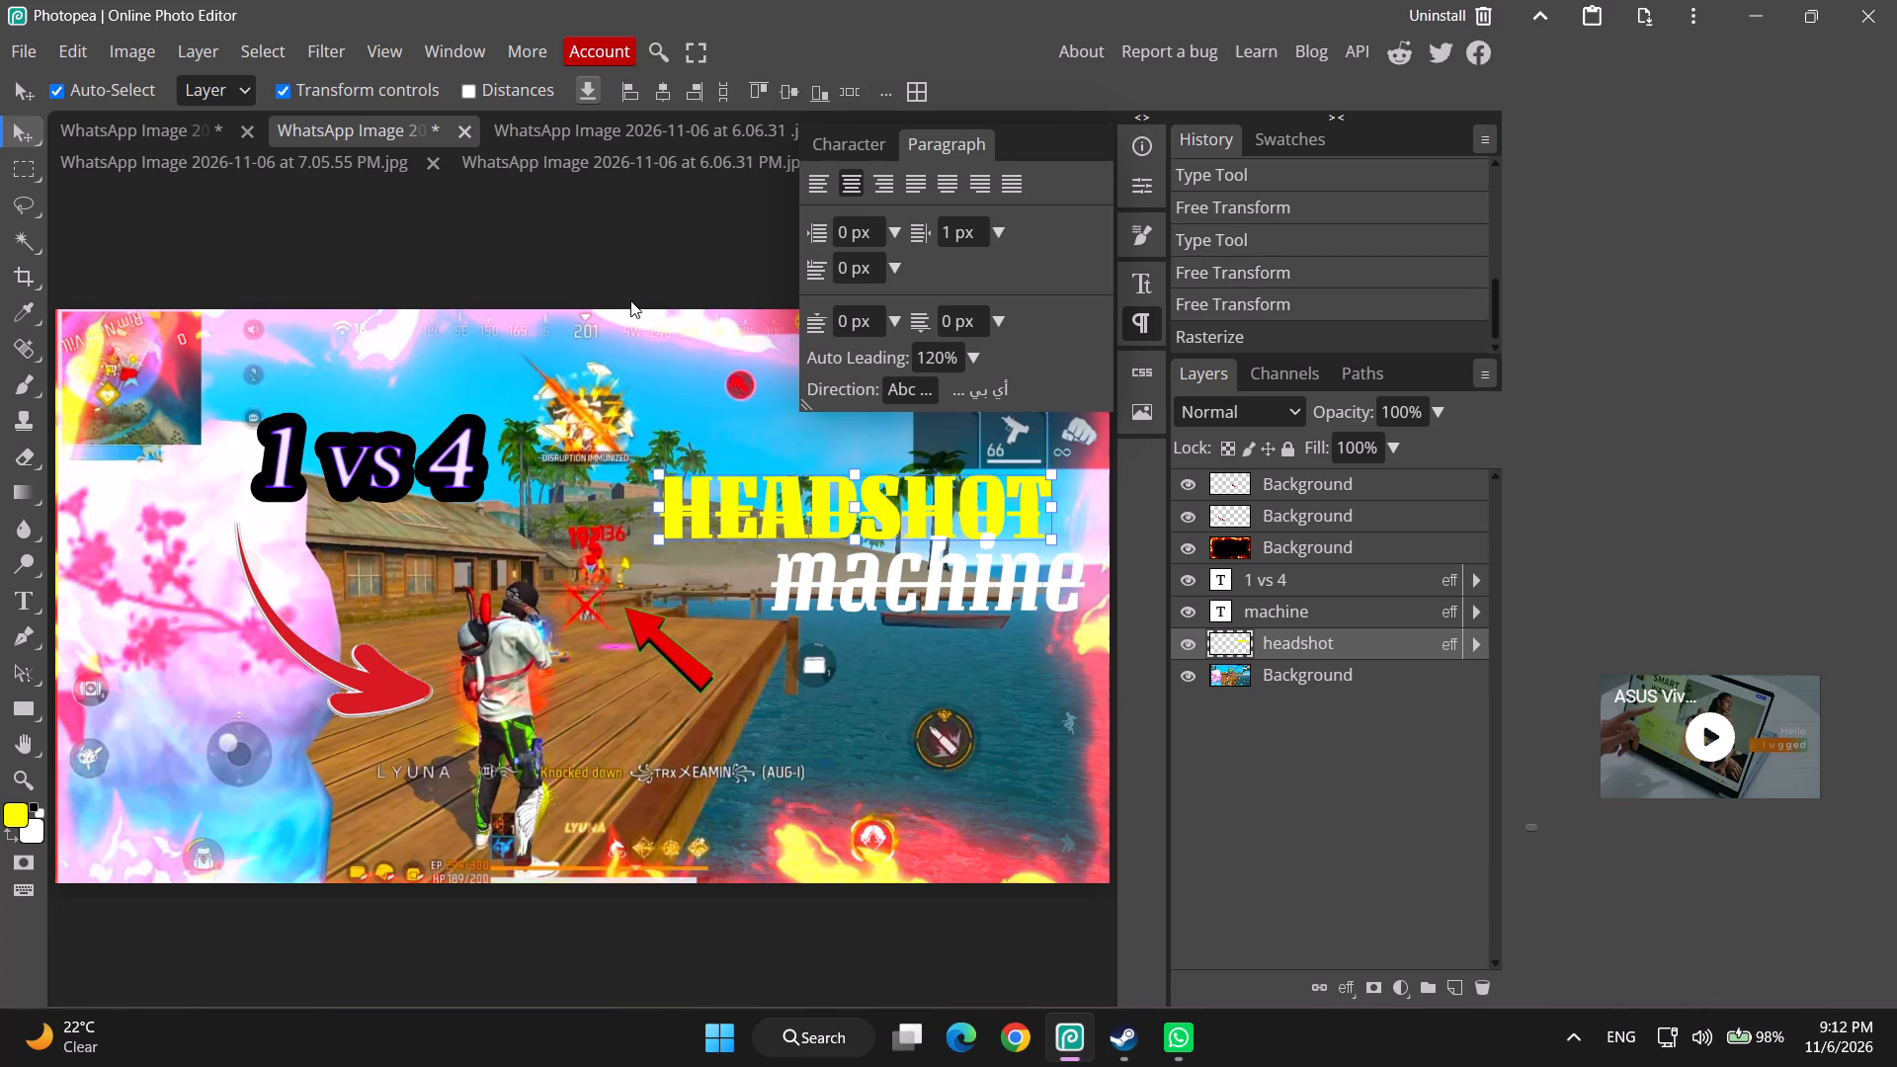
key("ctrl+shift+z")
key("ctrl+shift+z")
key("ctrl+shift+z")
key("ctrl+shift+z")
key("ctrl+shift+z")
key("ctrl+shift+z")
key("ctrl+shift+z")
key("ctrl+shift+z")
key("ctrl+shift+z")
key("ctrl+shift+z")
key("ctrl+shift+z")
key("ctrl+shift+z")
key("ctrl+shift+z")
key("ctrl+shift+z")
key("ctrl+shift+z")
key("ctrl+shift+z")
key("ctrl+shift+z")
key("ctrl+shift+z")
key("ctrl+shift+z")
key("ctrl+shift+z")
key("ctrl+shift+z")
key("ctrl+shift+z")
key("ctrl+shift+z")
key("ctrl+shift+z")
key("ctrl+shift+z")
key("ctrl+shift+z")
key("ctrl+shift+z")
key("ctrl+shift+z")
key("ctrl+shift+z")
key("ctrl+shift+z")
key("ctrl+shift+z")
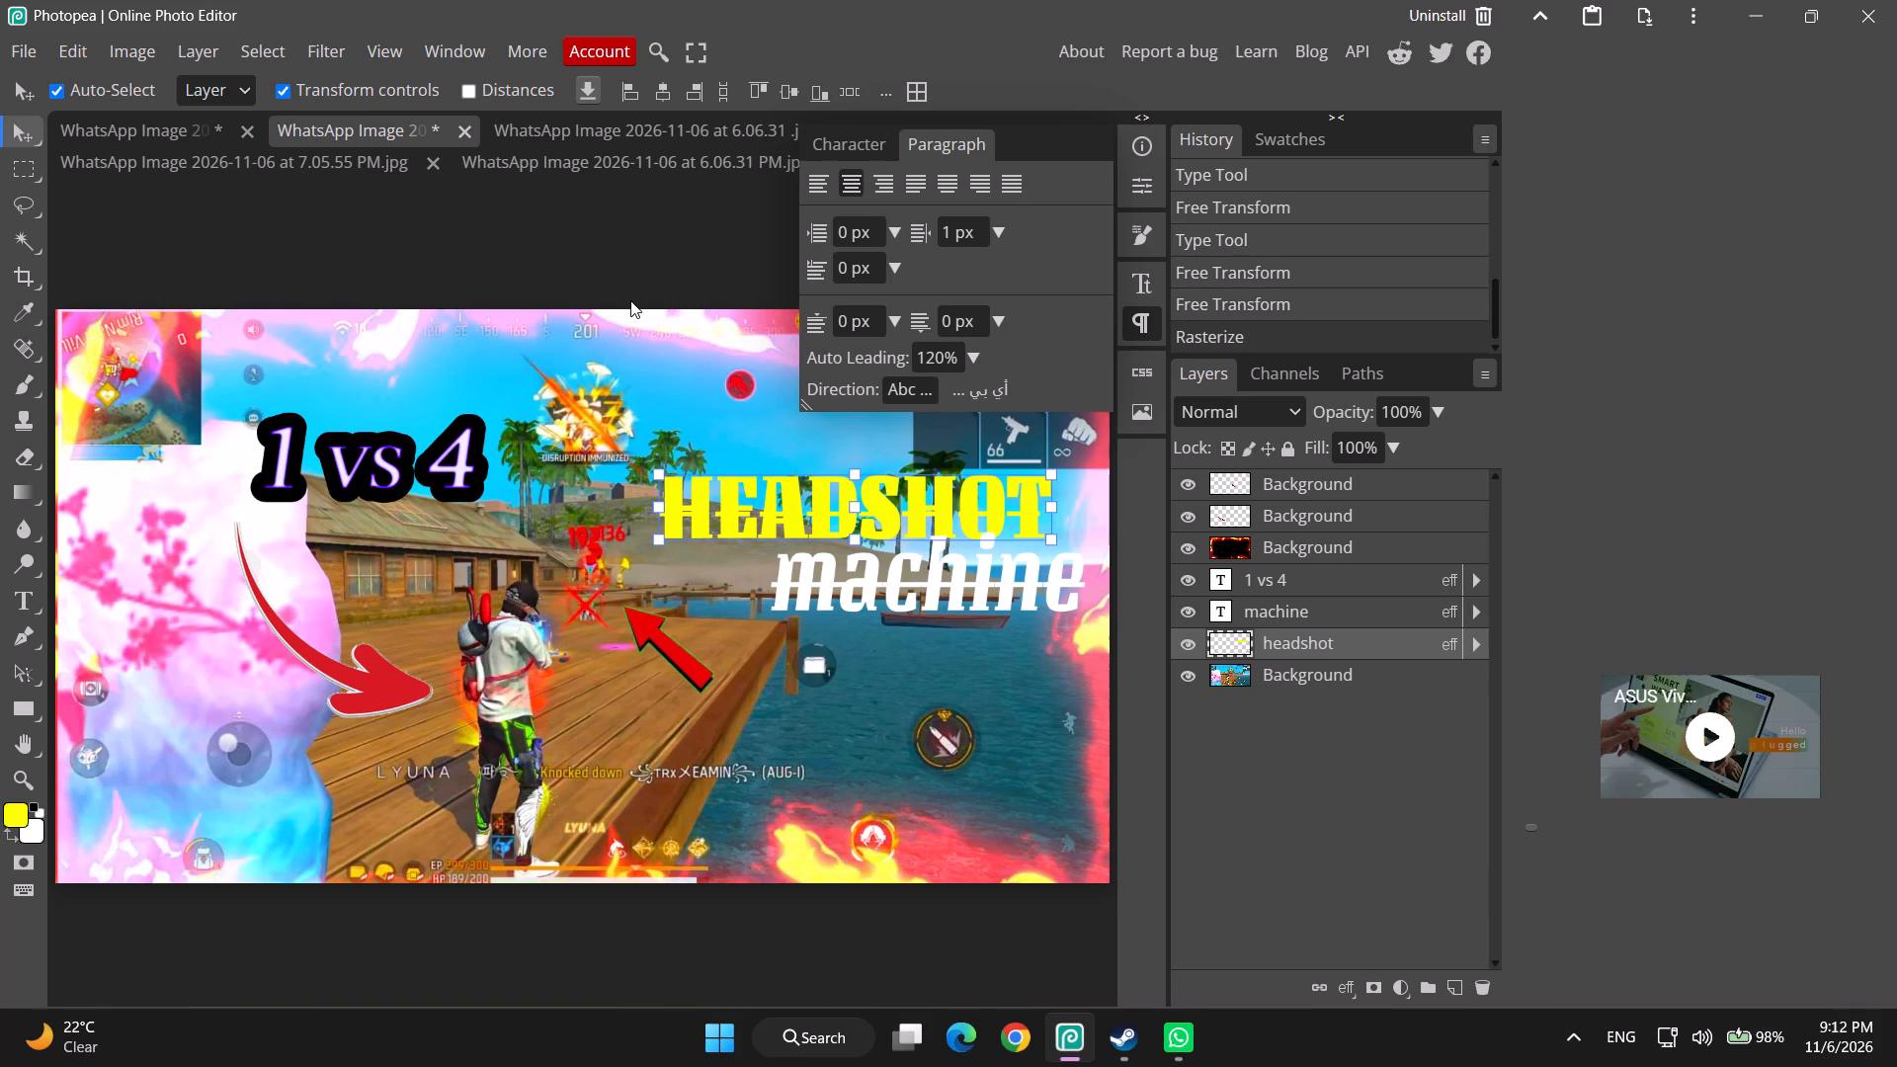
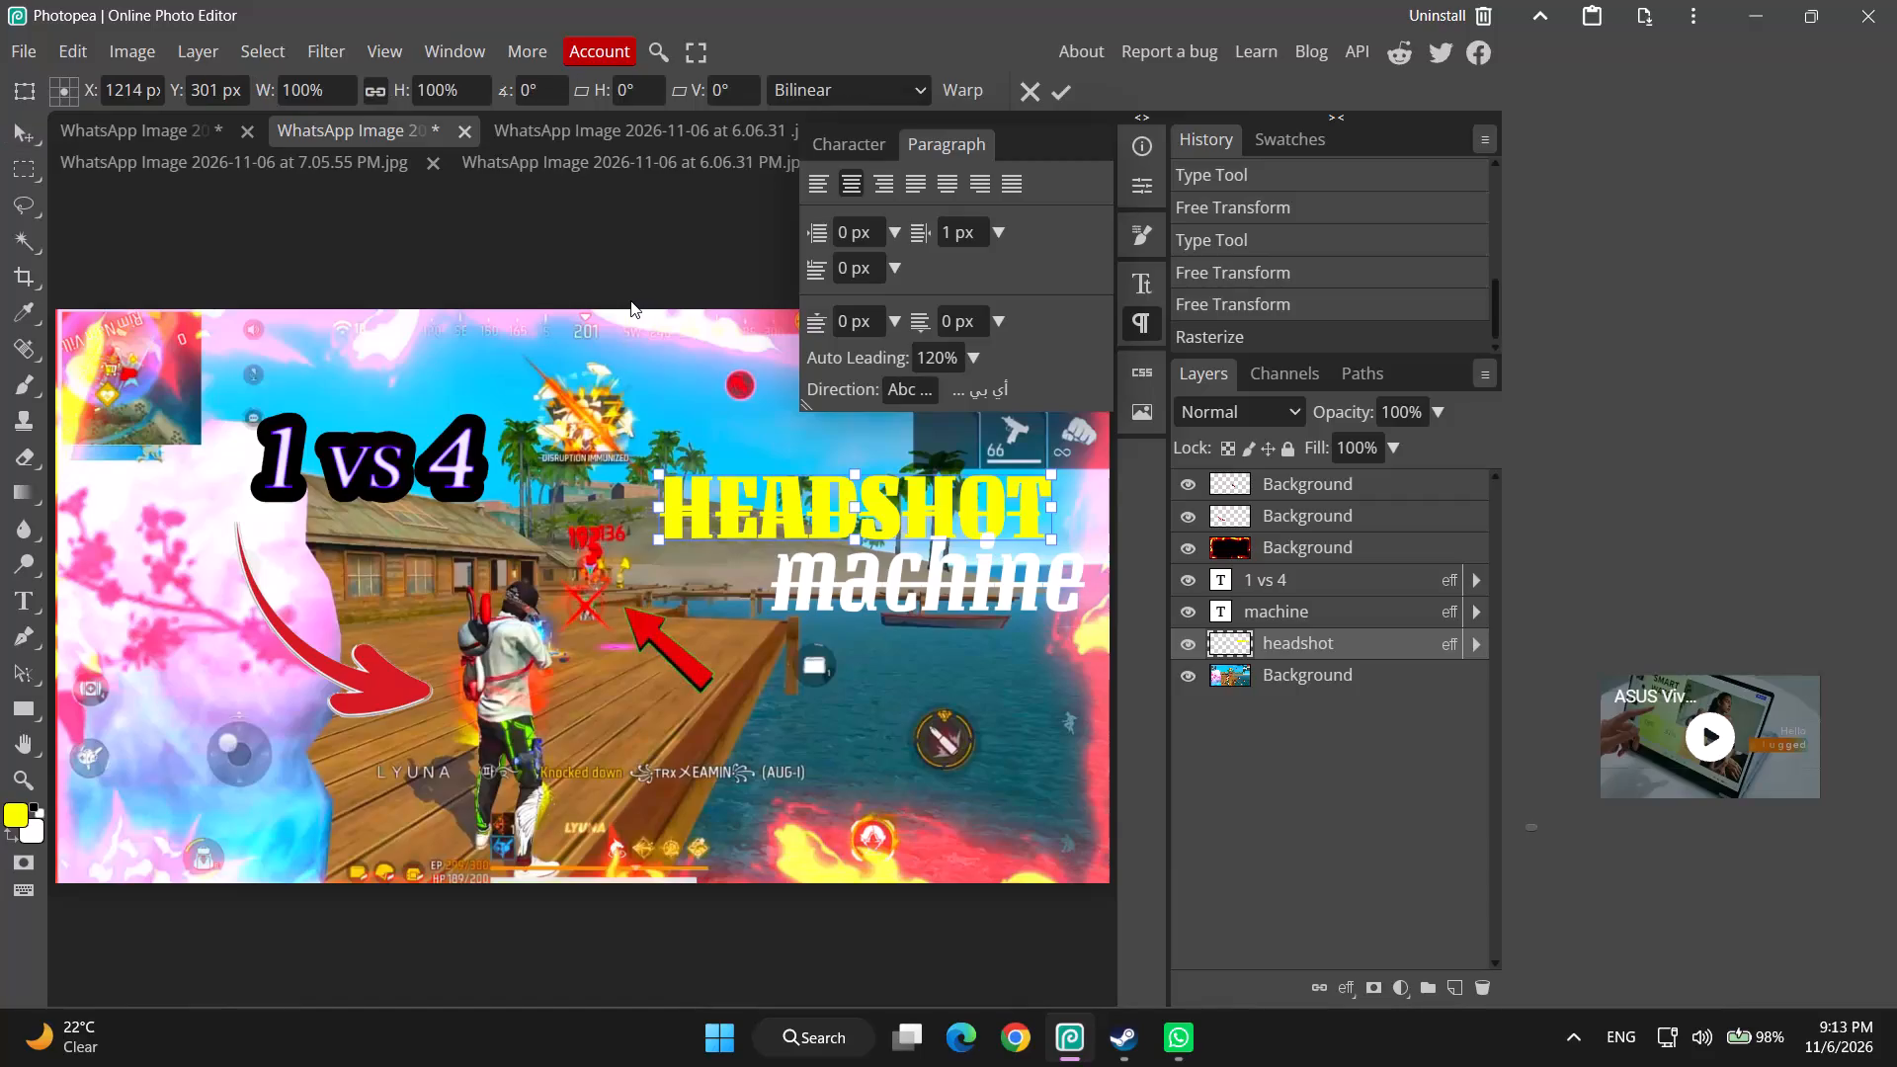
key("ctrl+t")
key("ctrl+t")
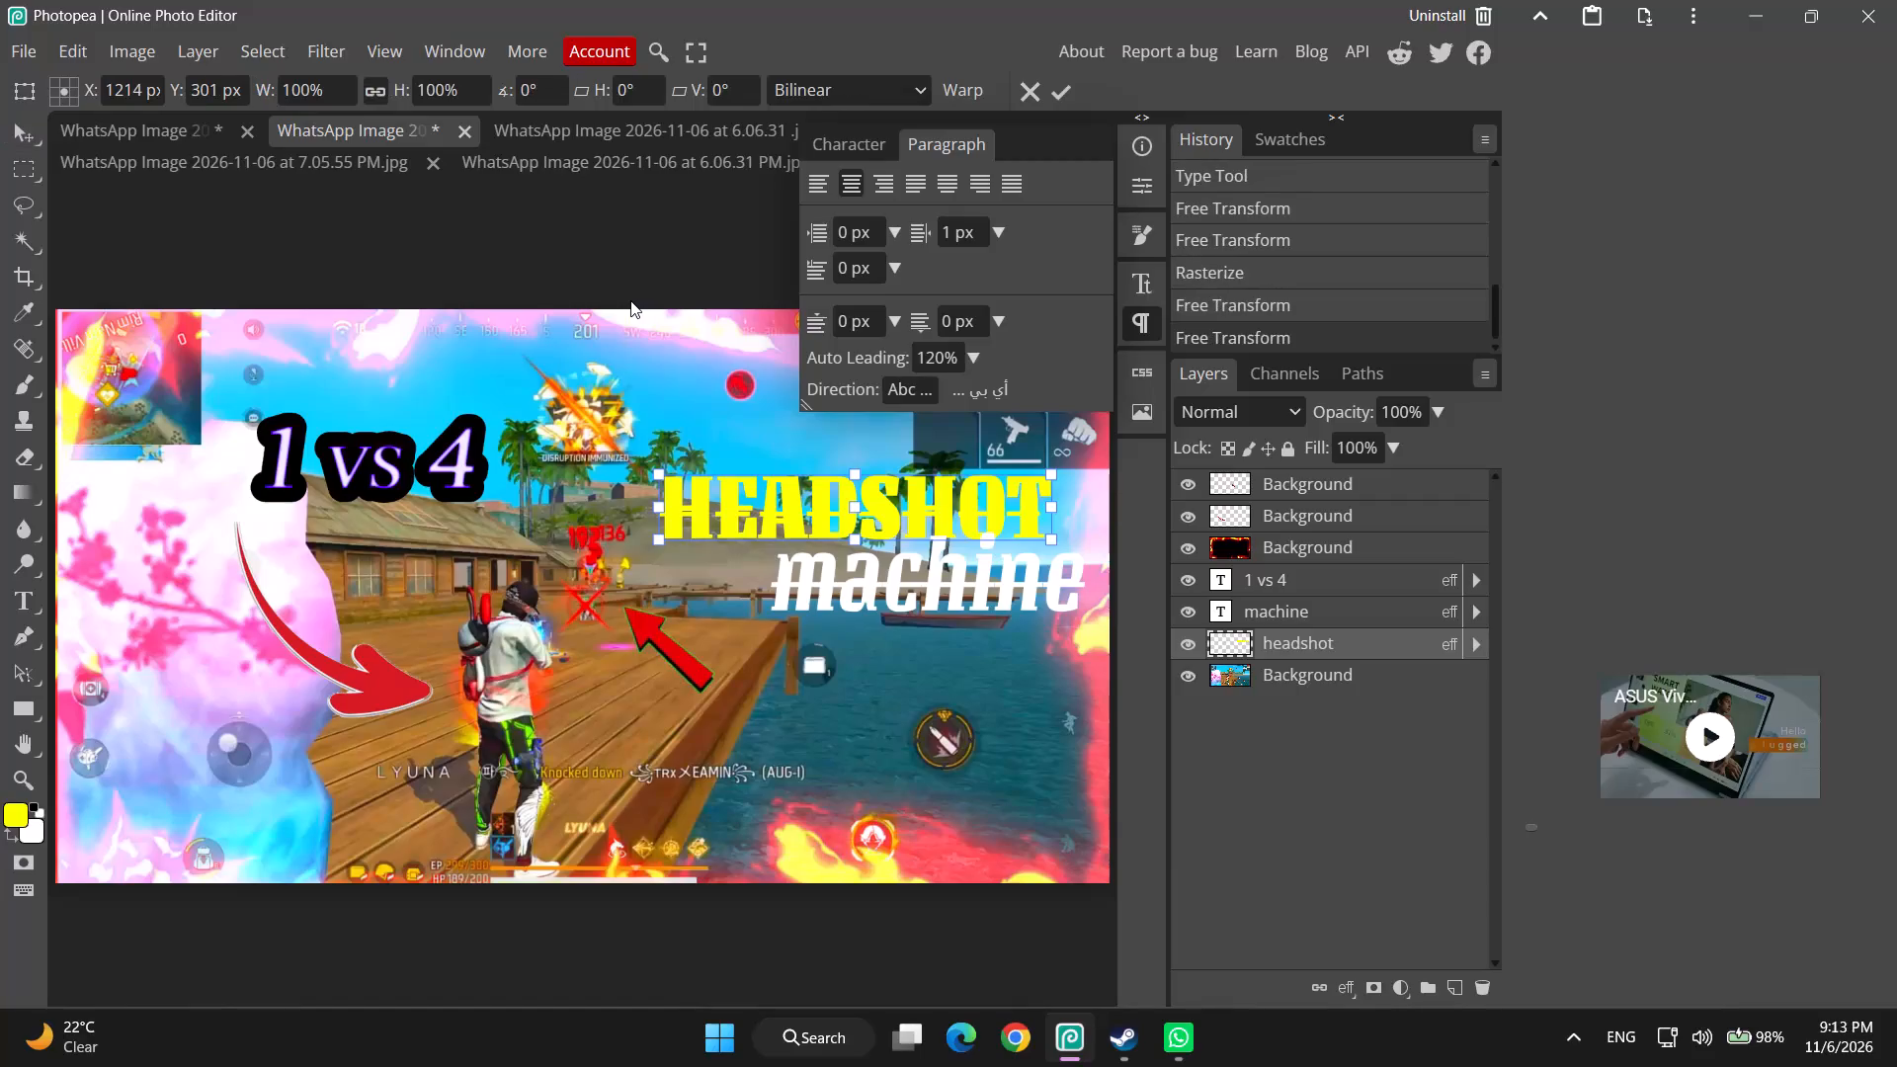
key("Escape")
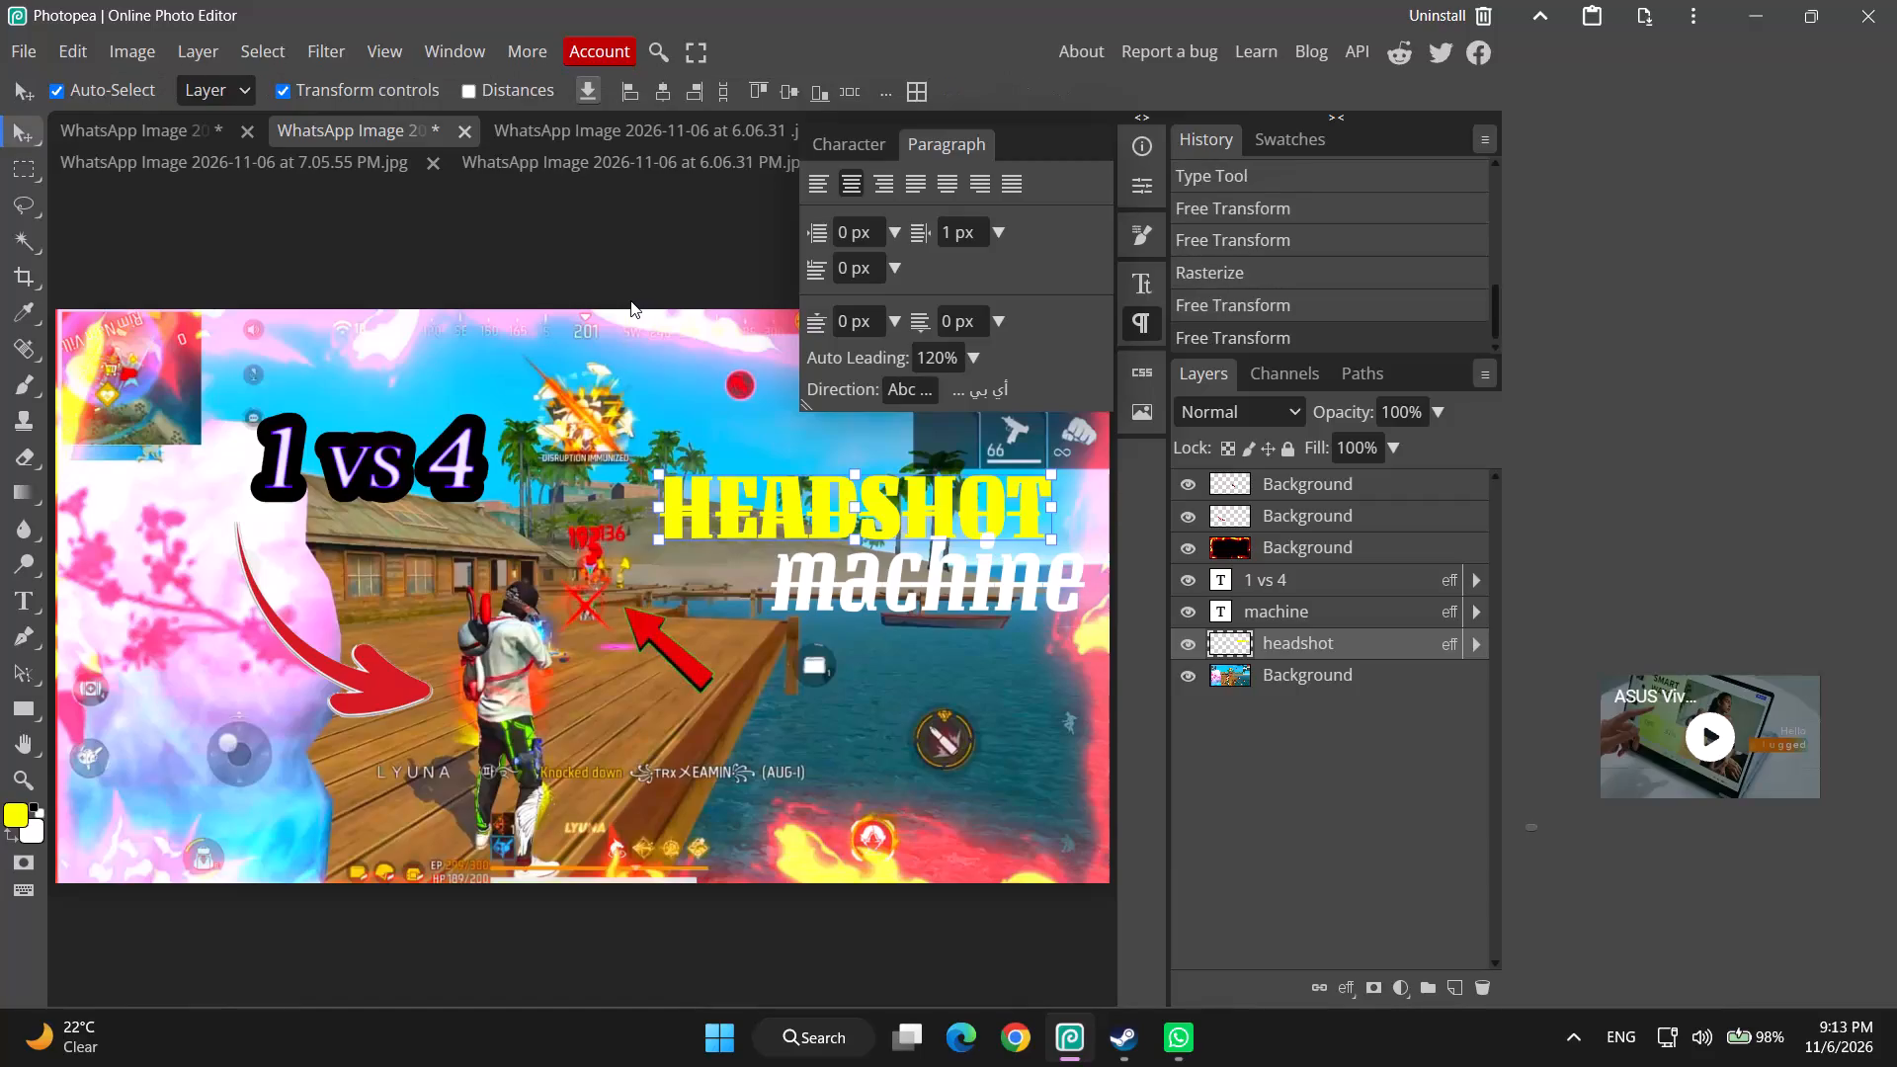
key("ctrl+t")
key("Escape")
Select the rasterized yellow headshot layer and start a free transform on it.
left_click(1322, 606)
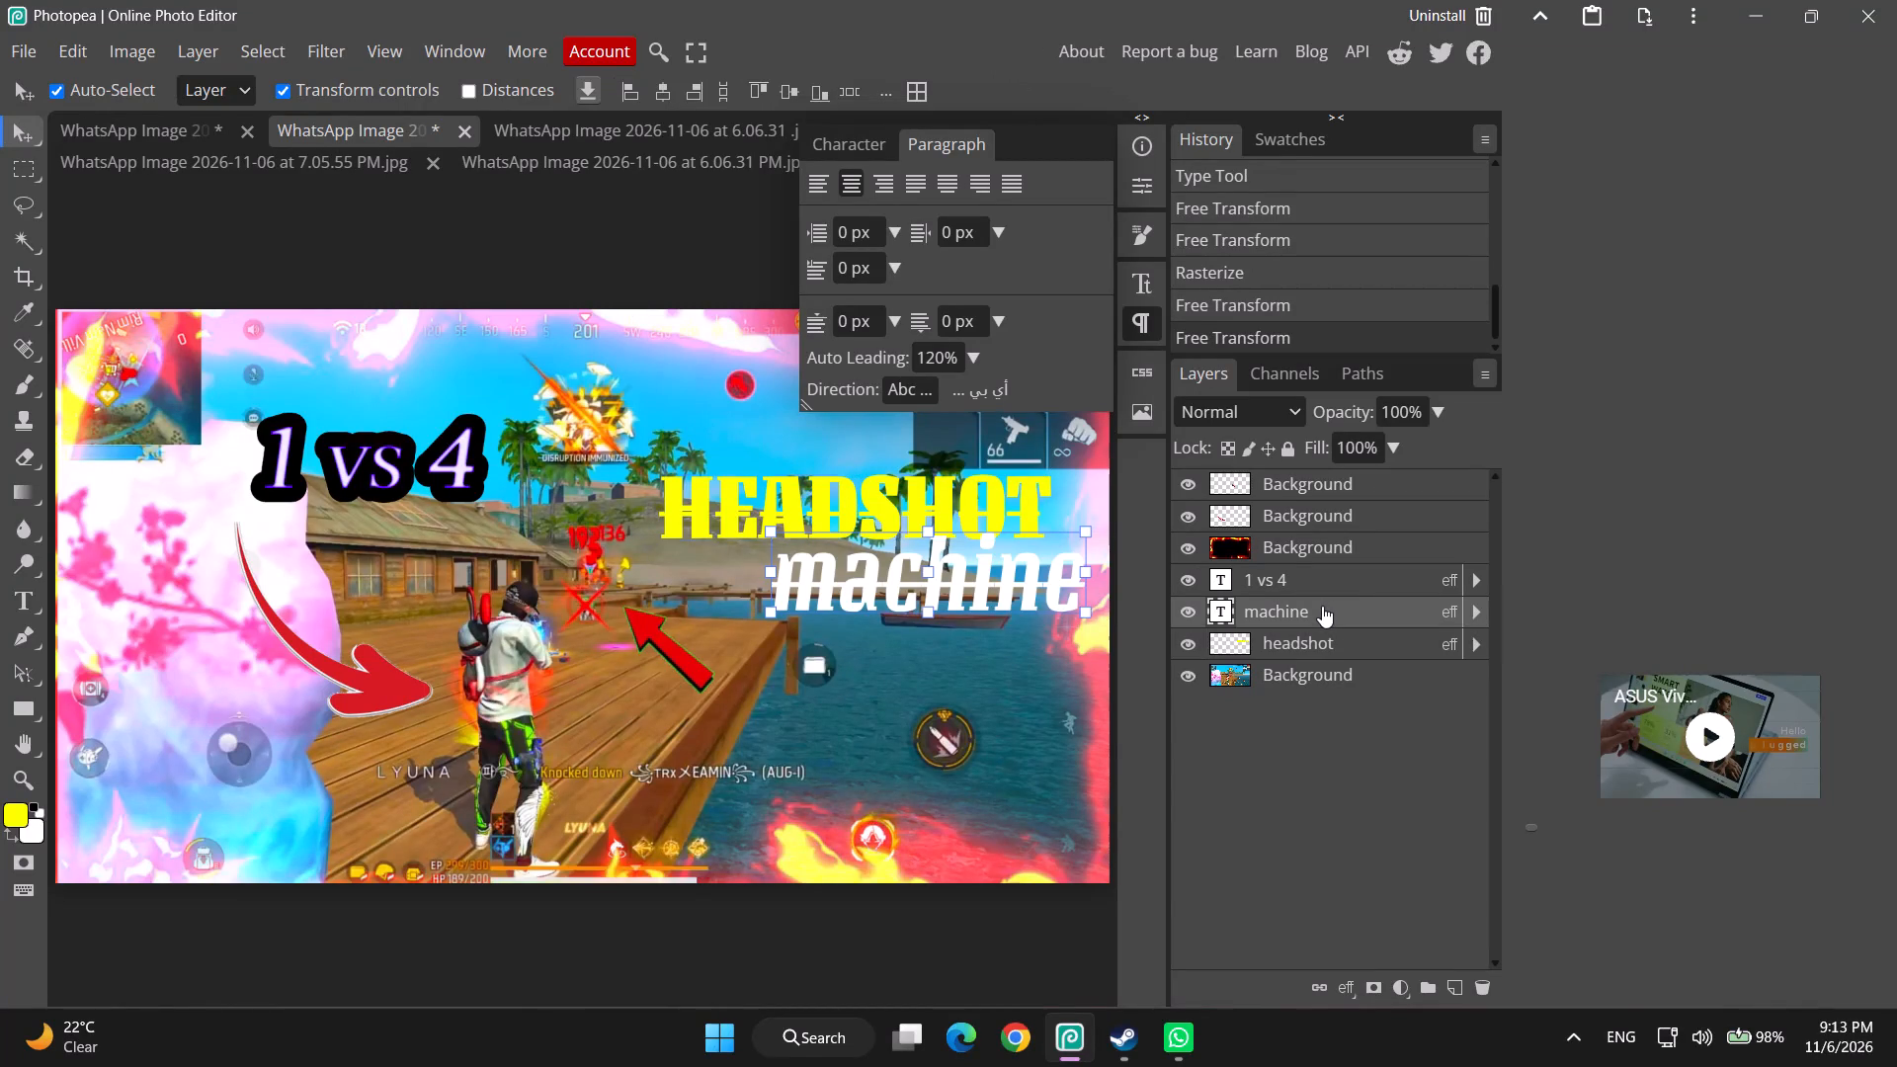
left_click(1321, 657)
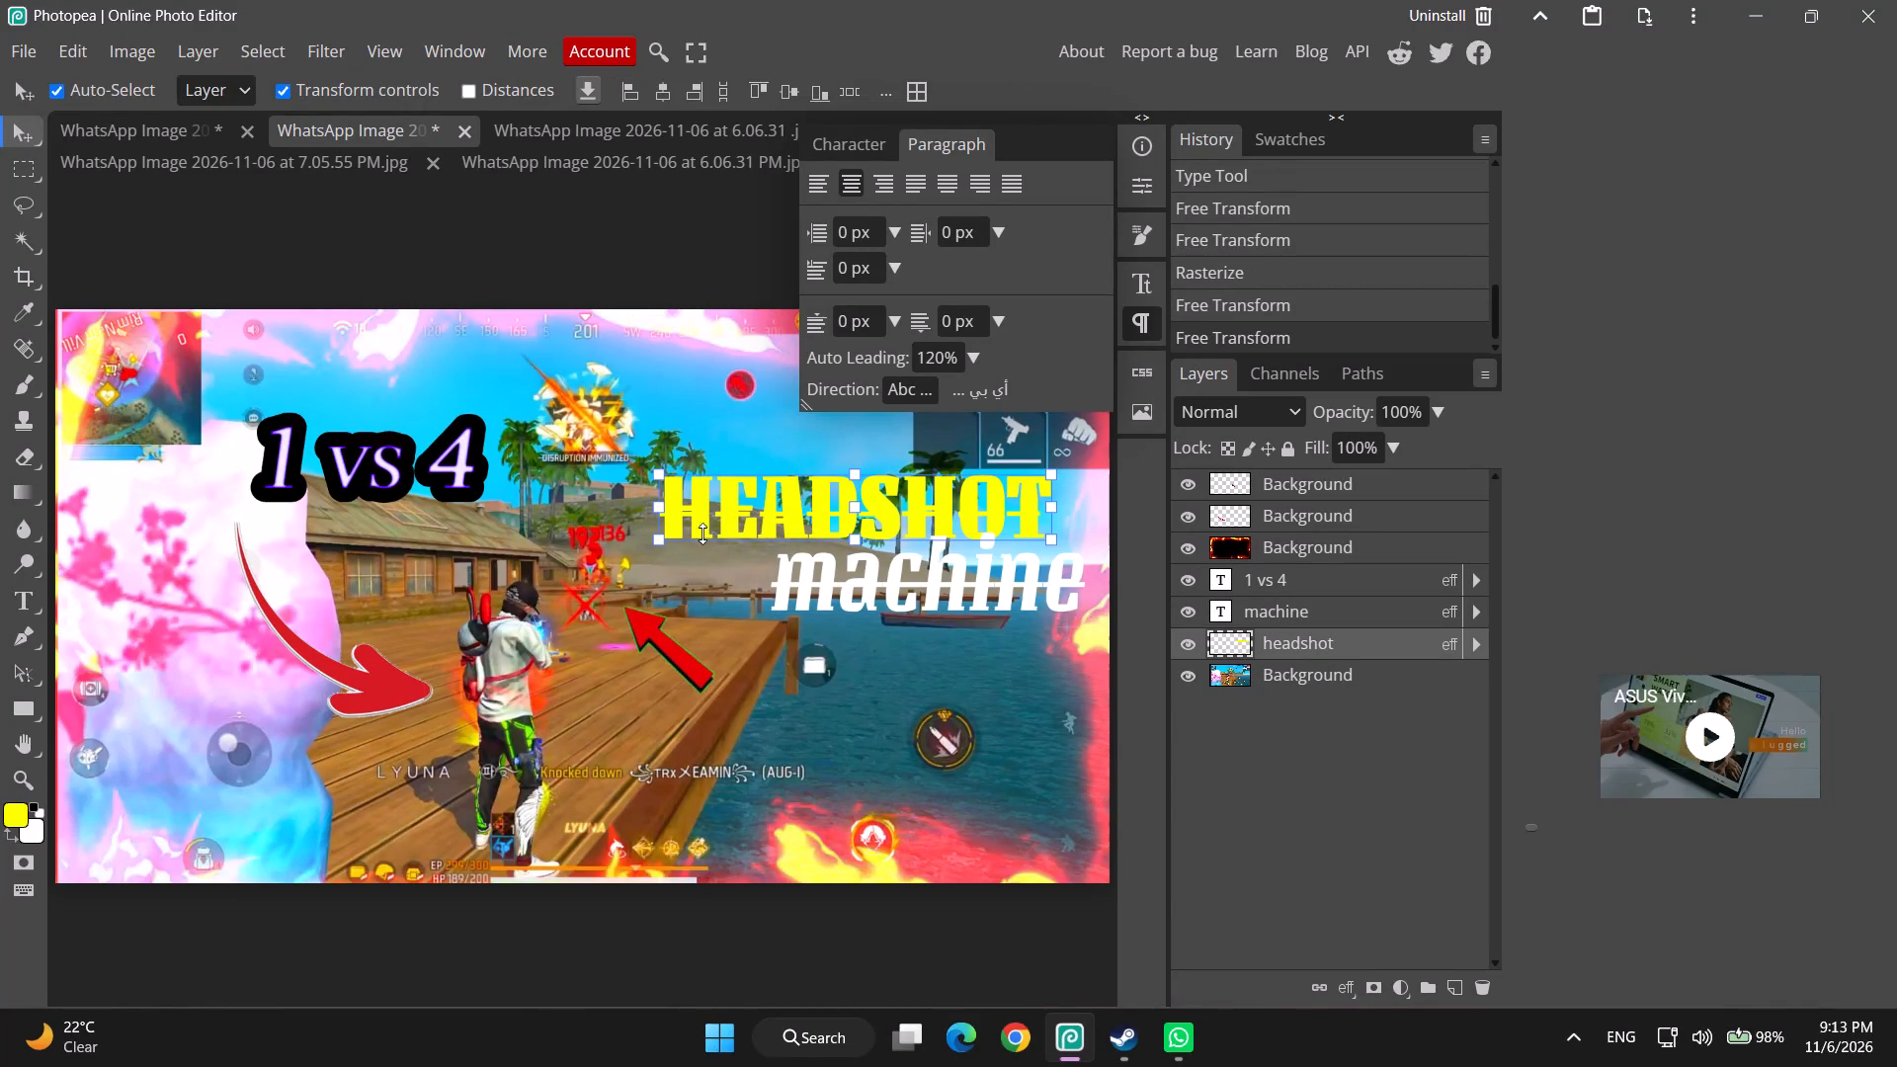
left_click(657, 545)
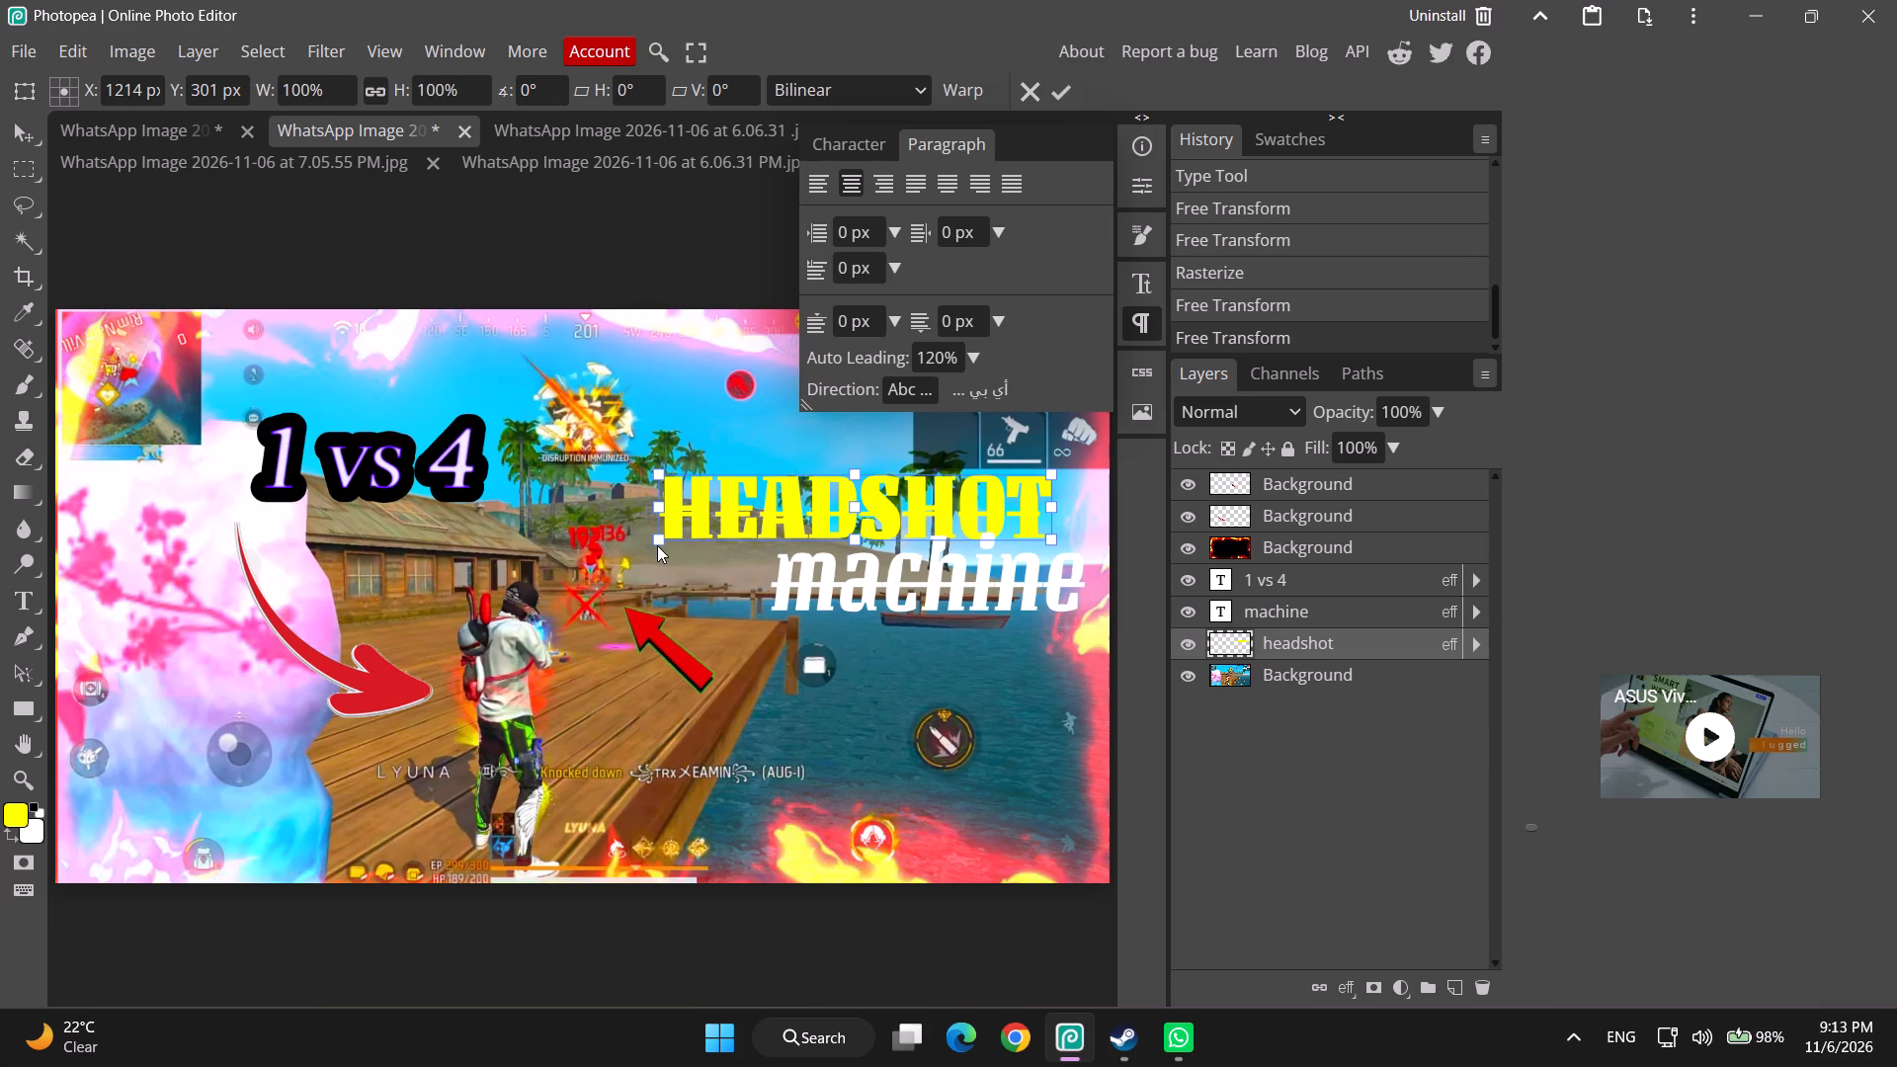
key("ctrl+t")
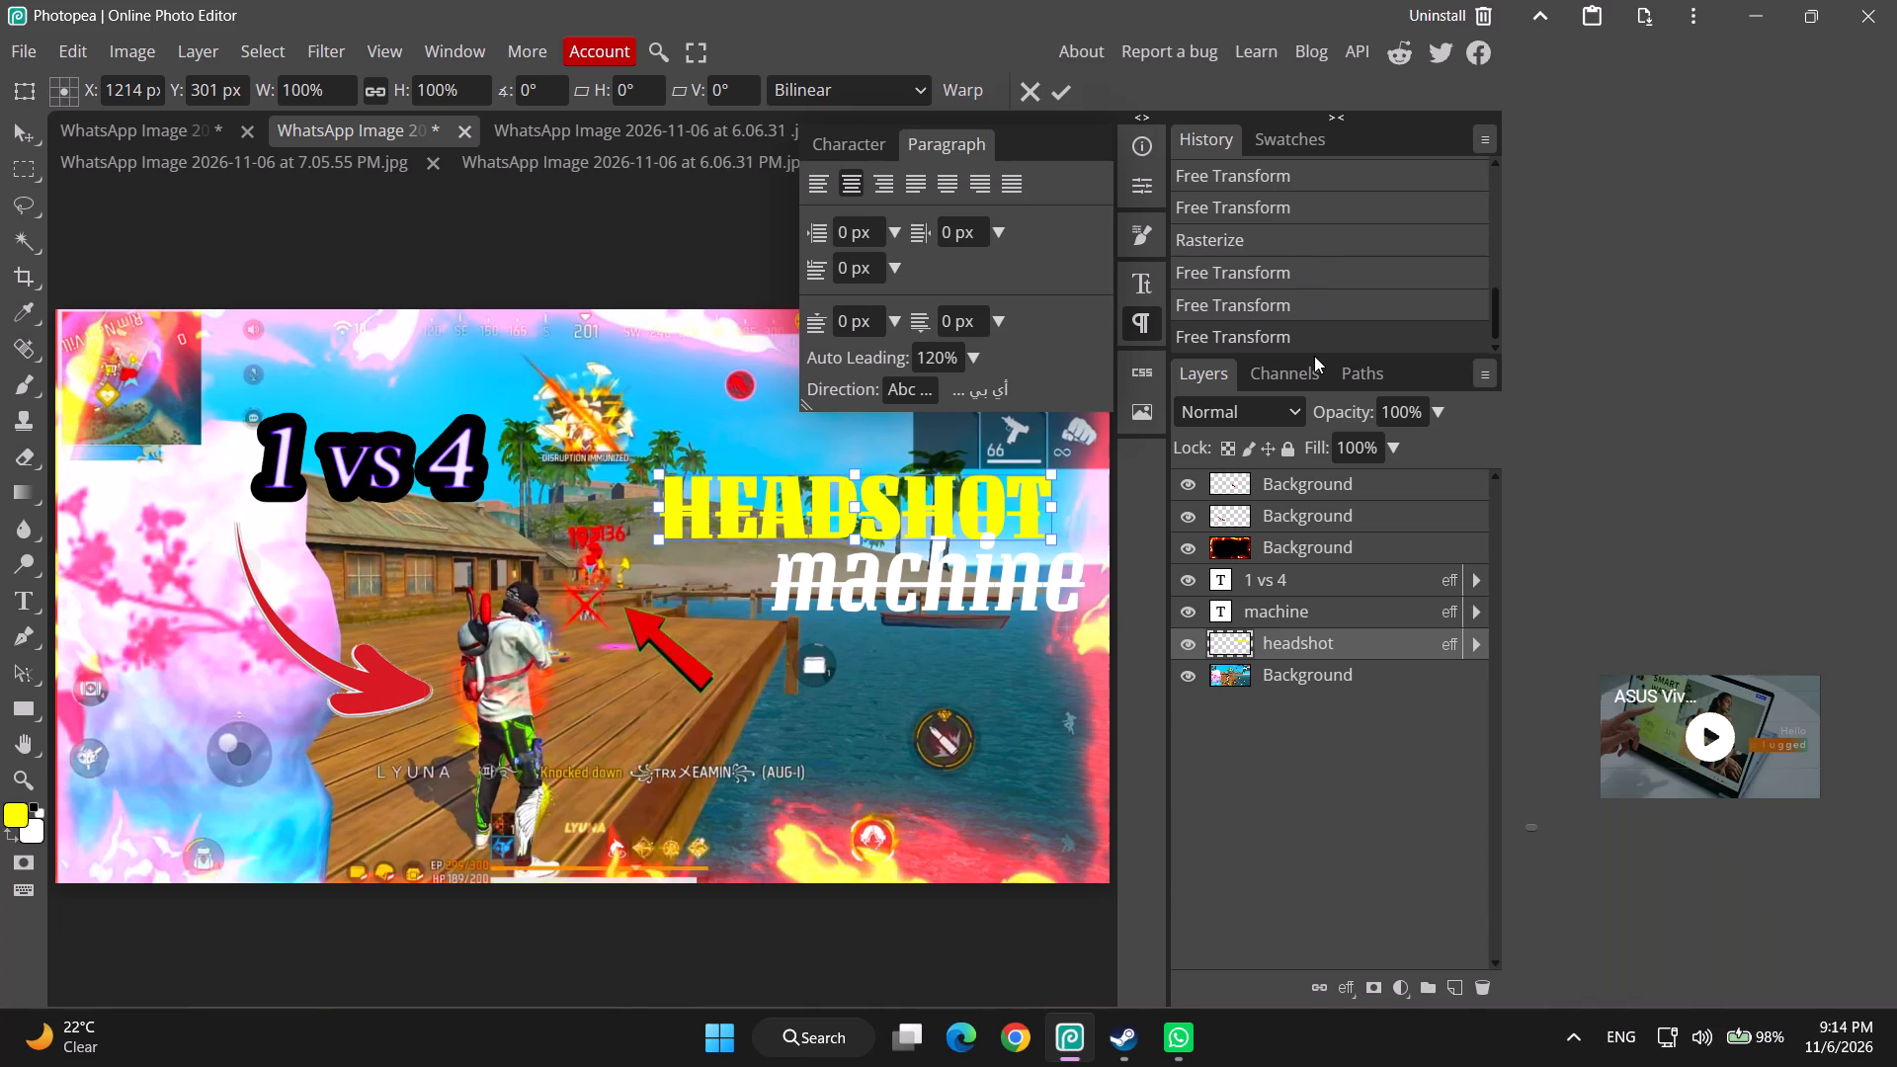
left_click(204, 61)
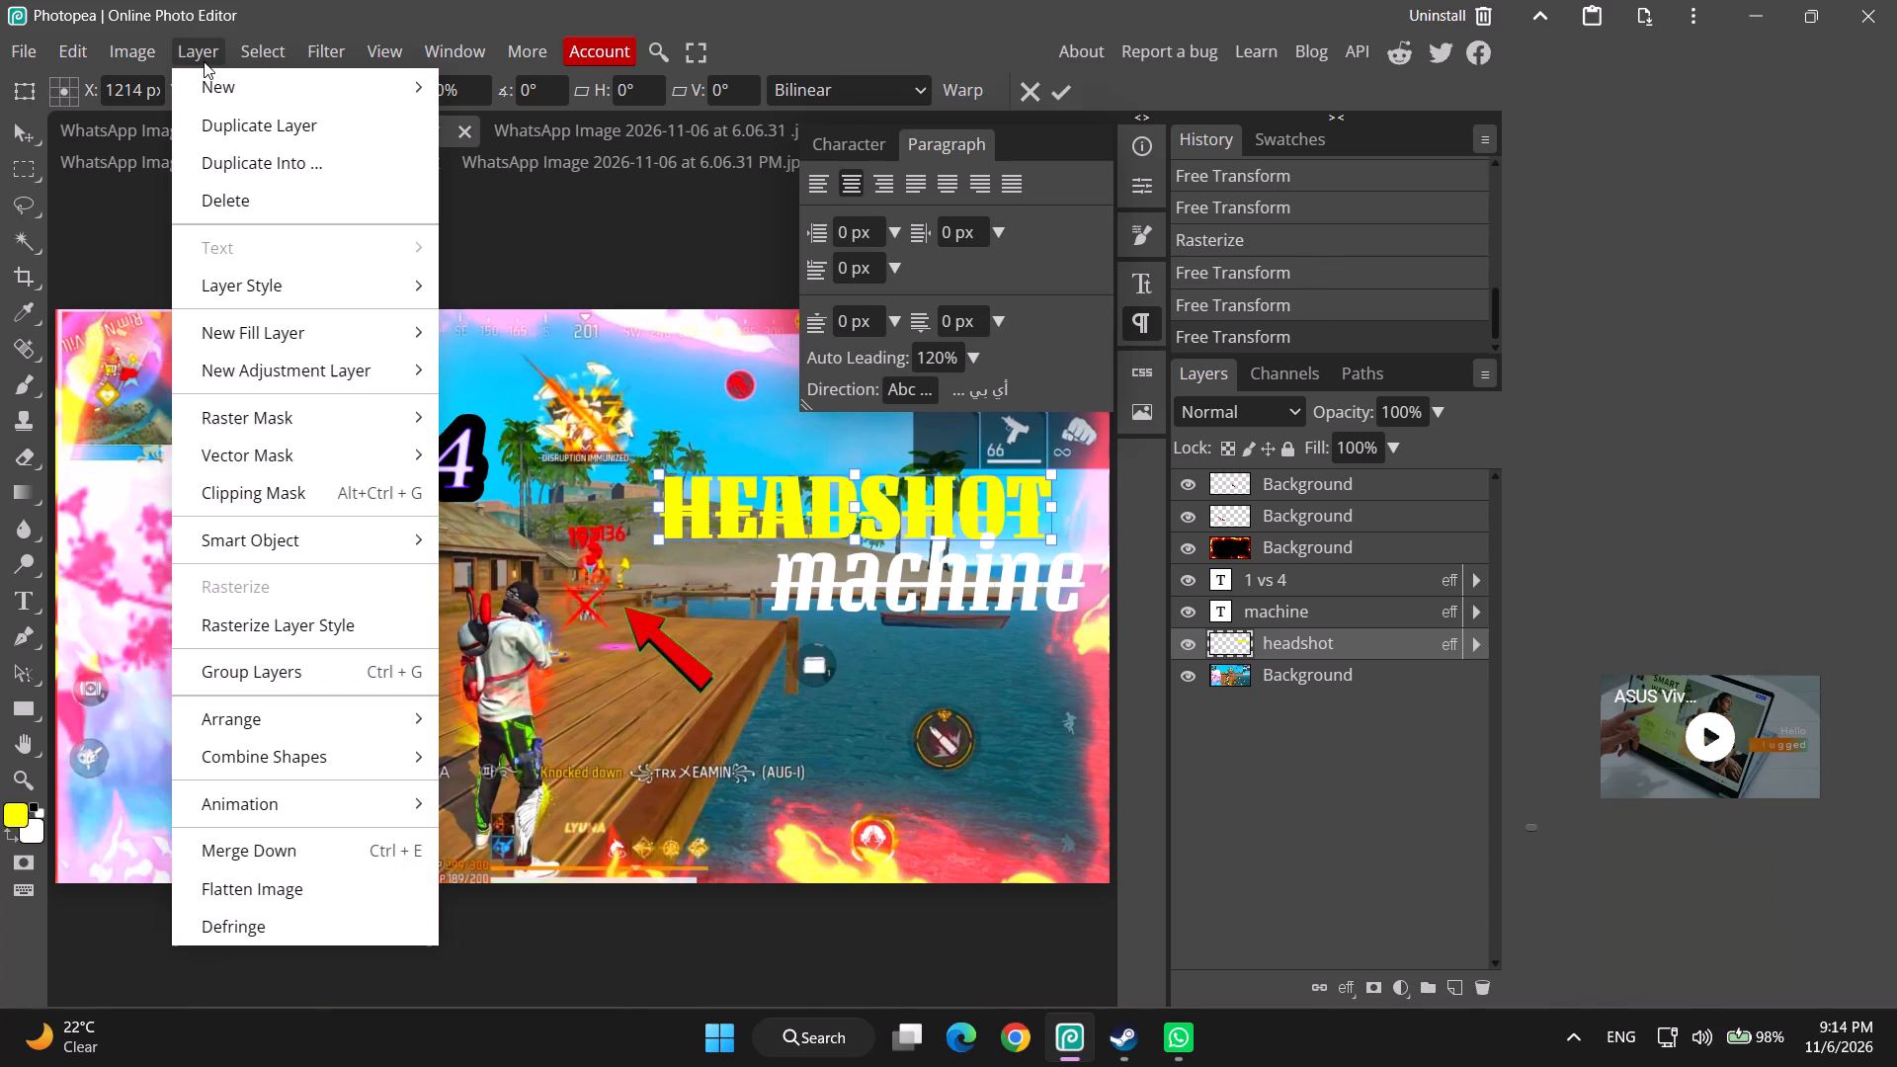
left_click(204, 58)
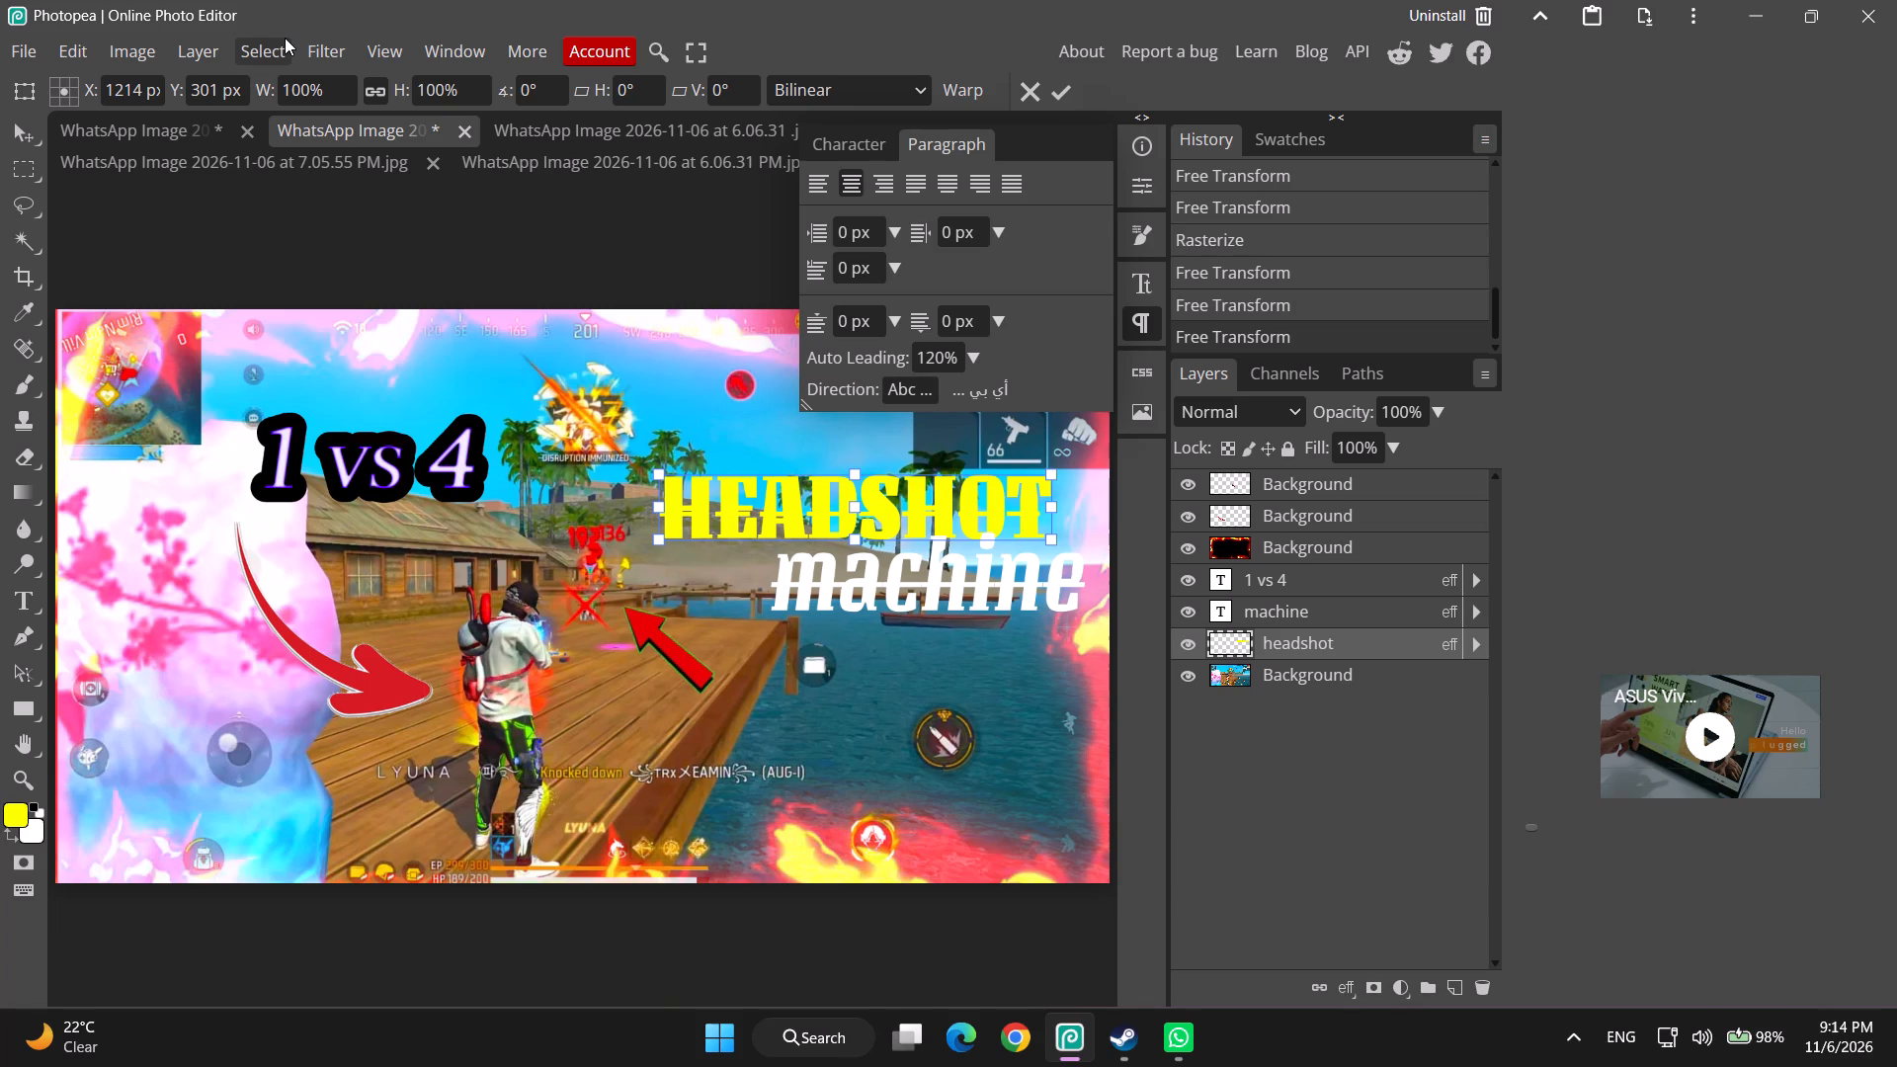
Show the hidden system tray icons on the Windows taskbar.
left_click(1567, 1025)
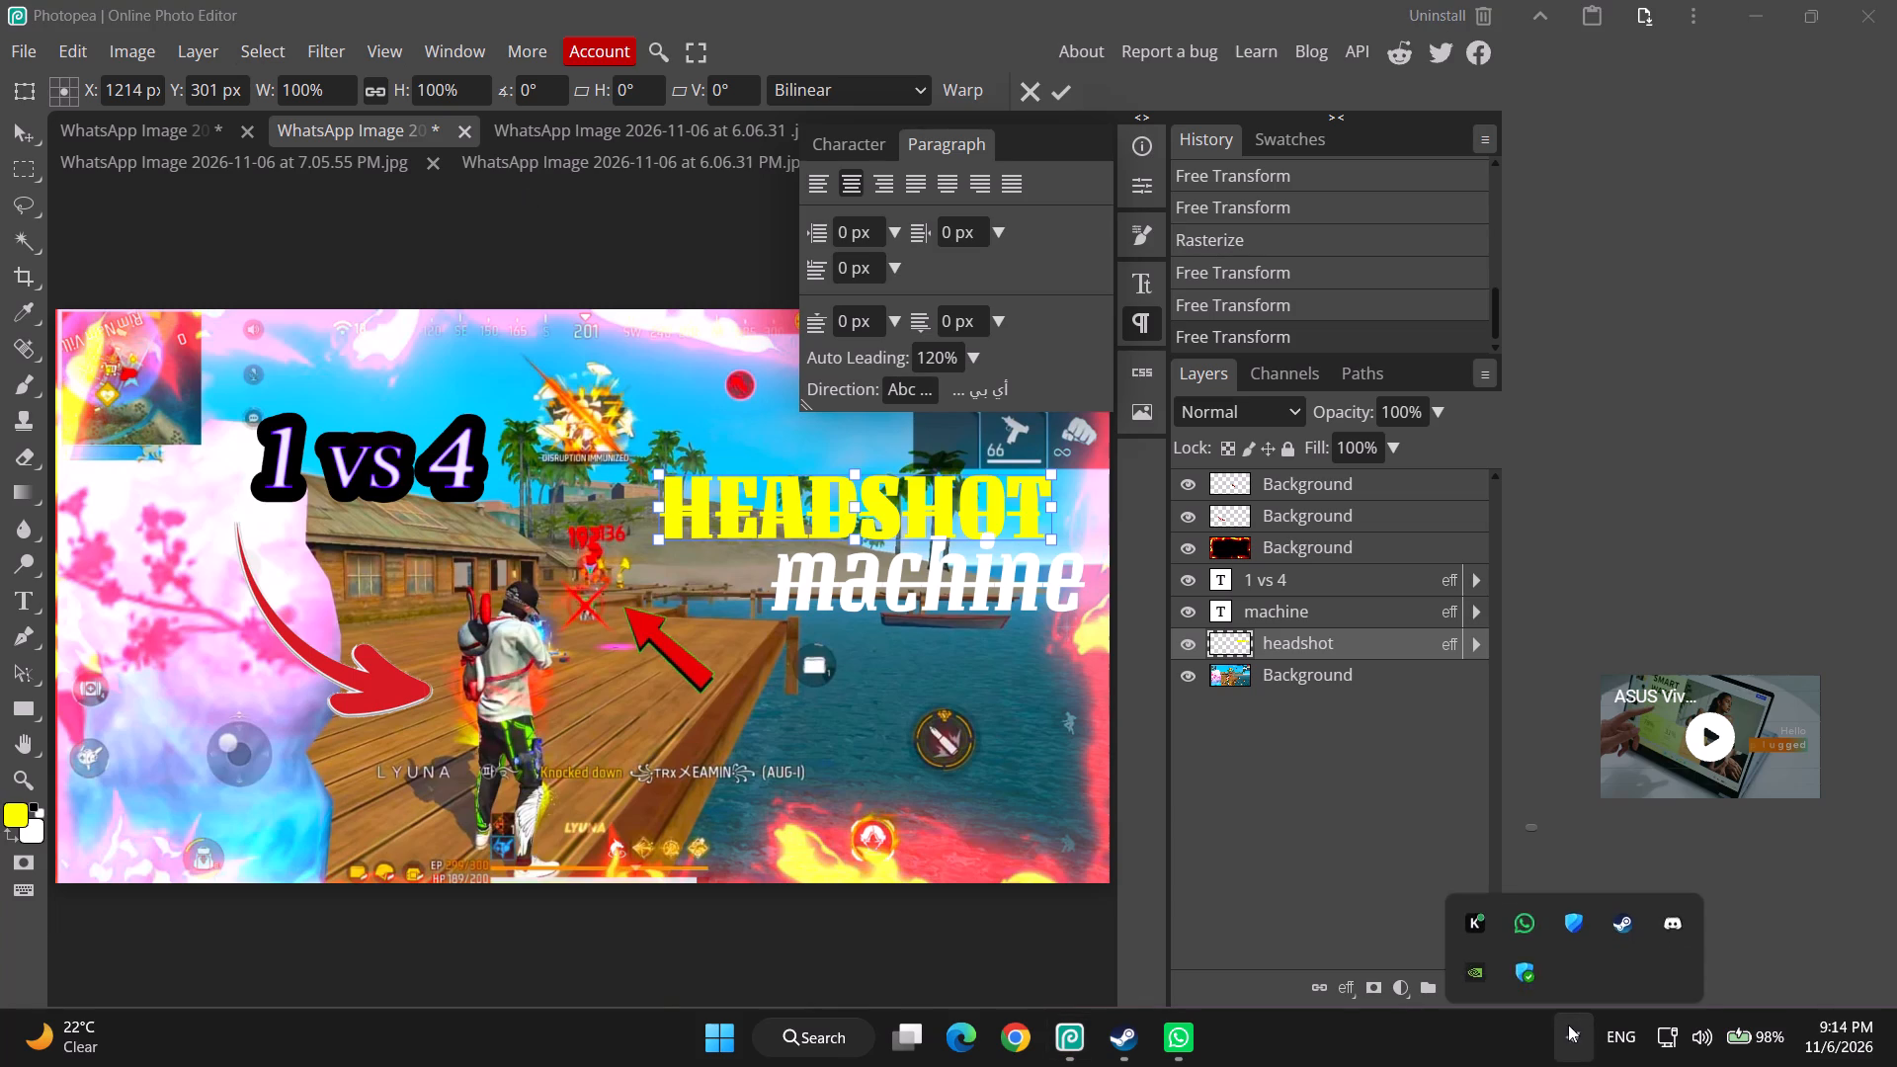
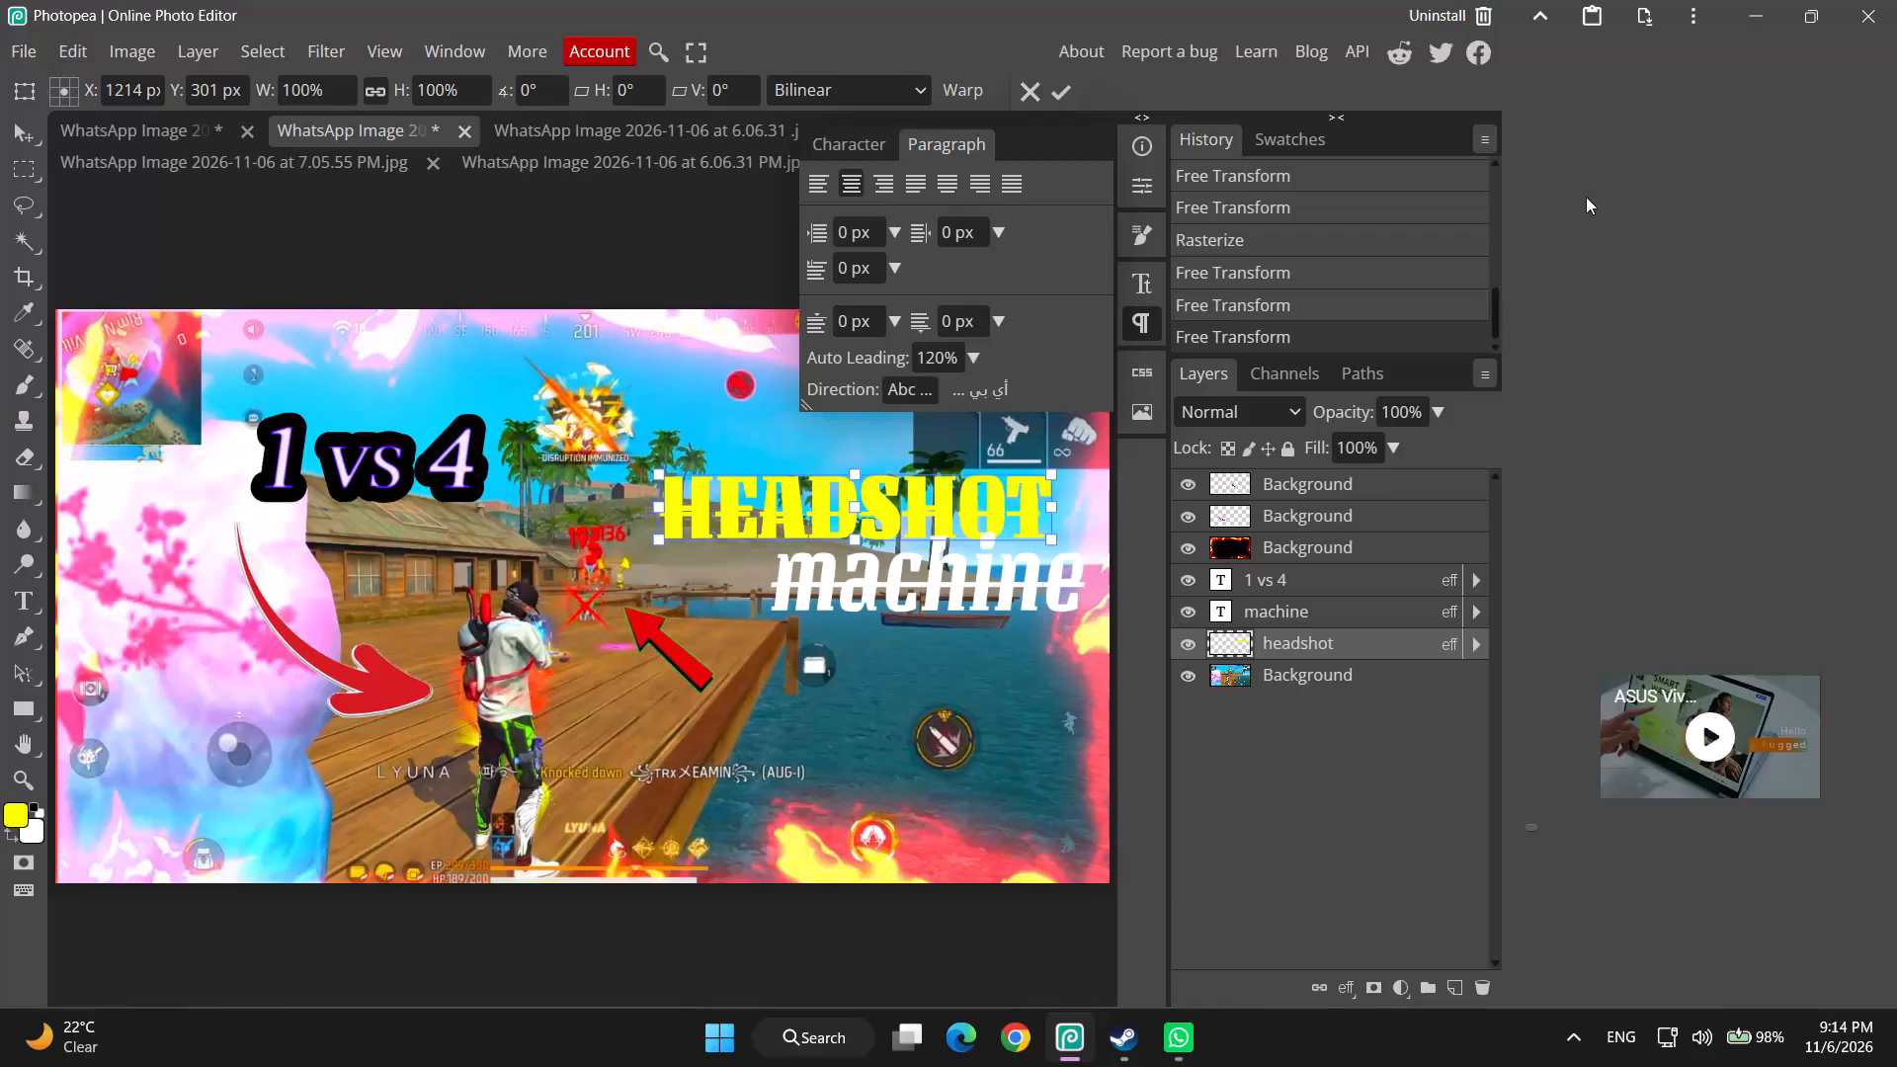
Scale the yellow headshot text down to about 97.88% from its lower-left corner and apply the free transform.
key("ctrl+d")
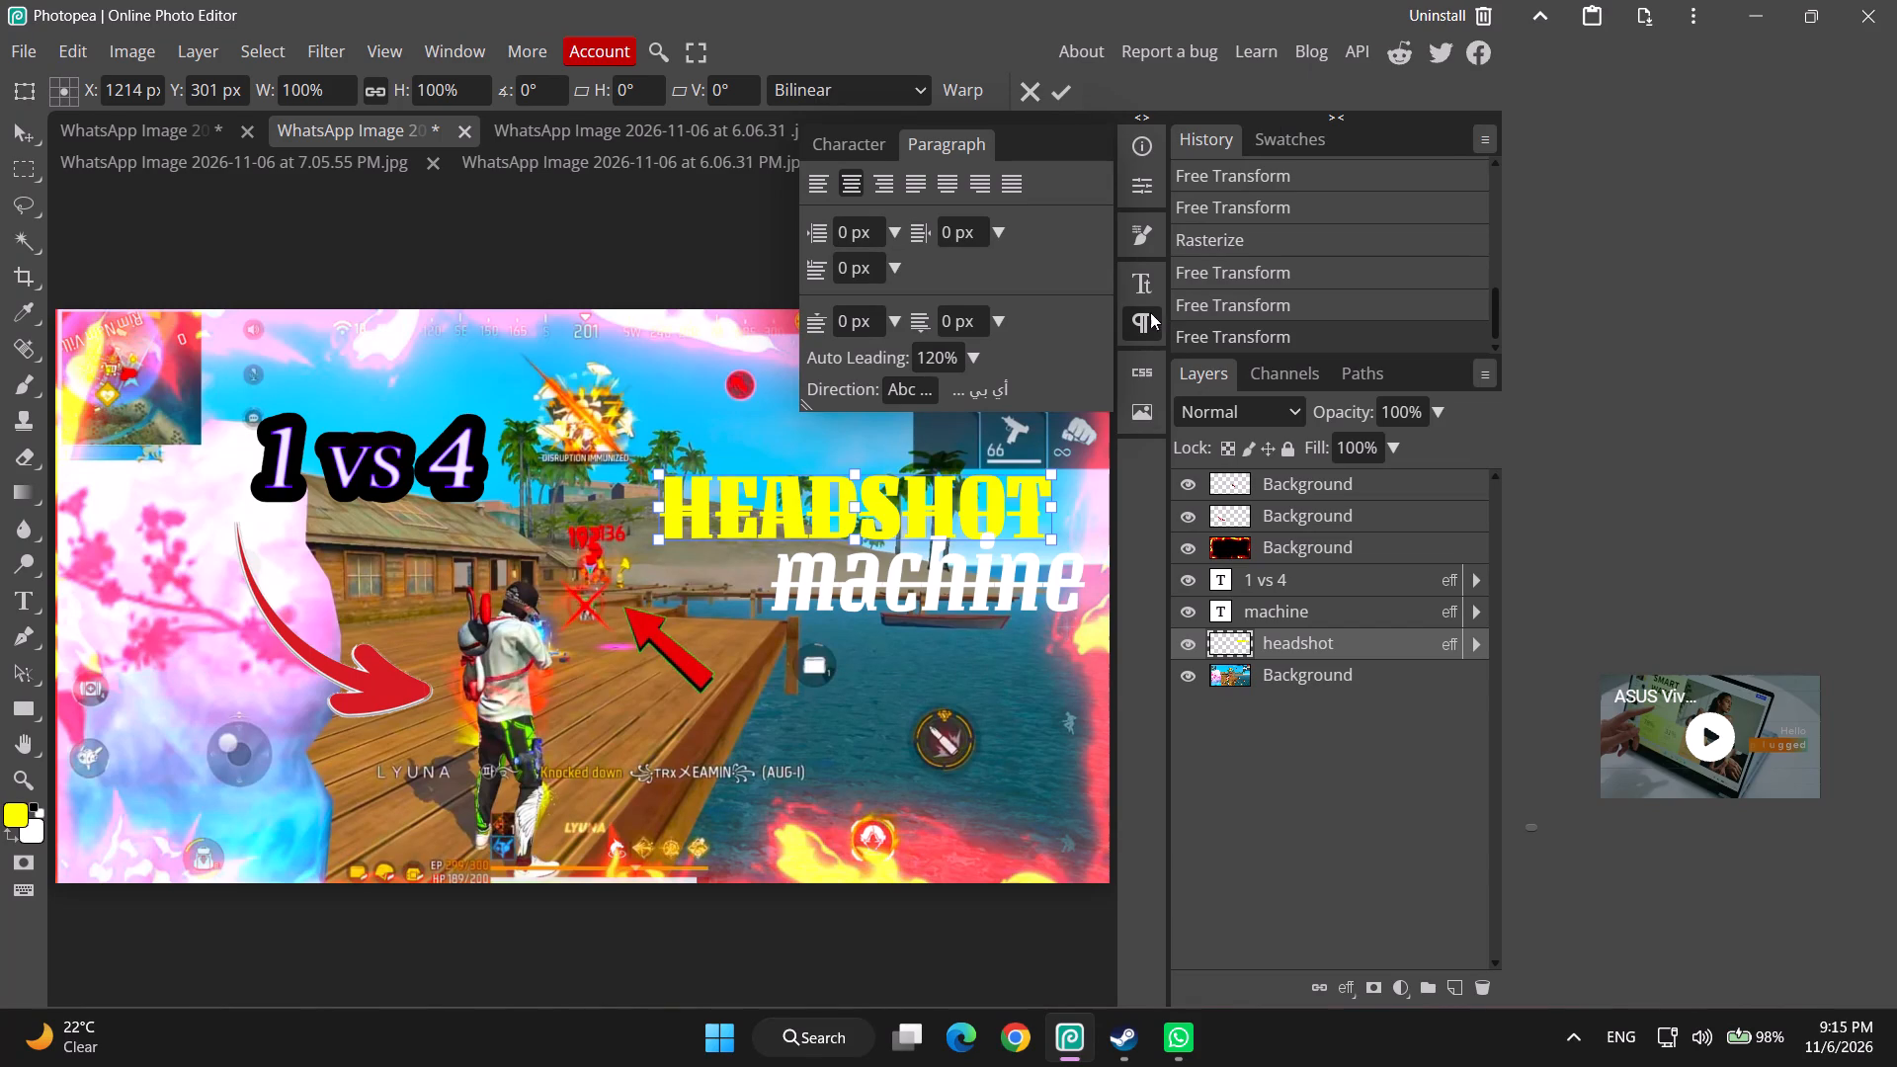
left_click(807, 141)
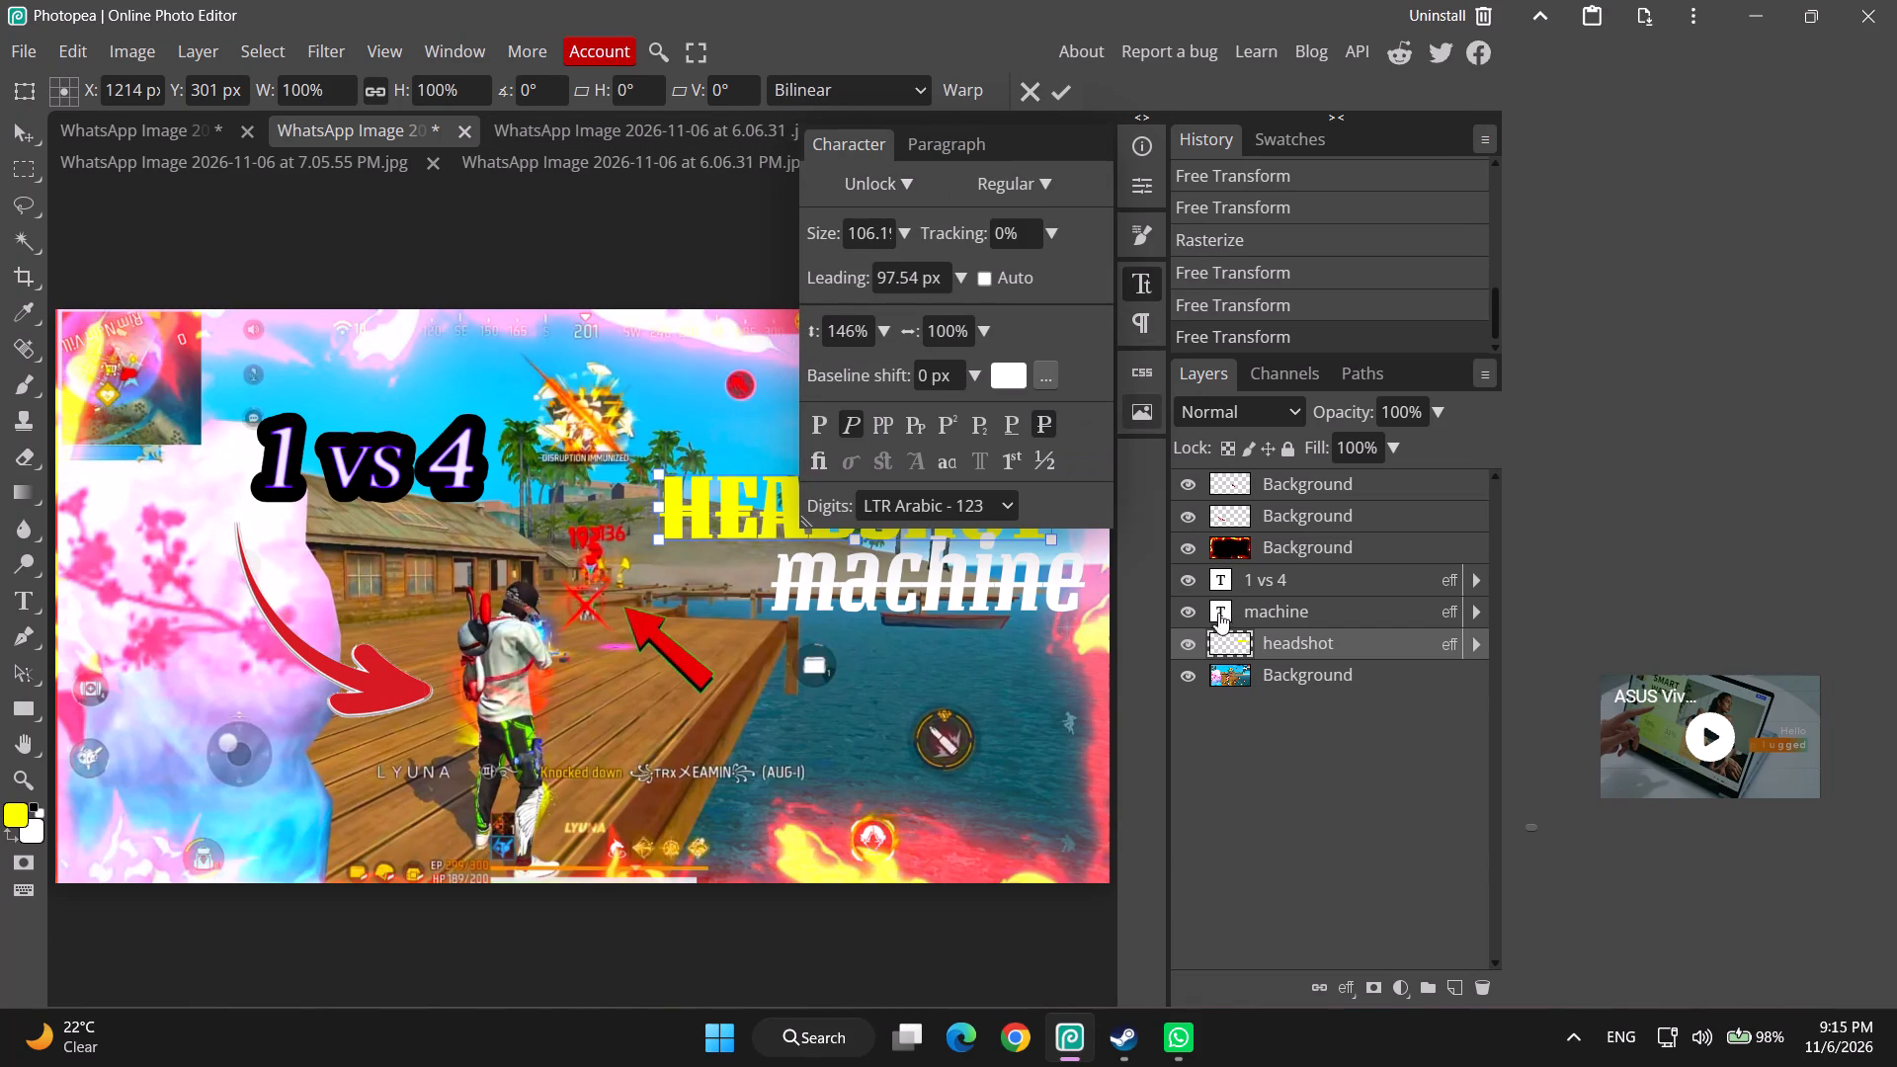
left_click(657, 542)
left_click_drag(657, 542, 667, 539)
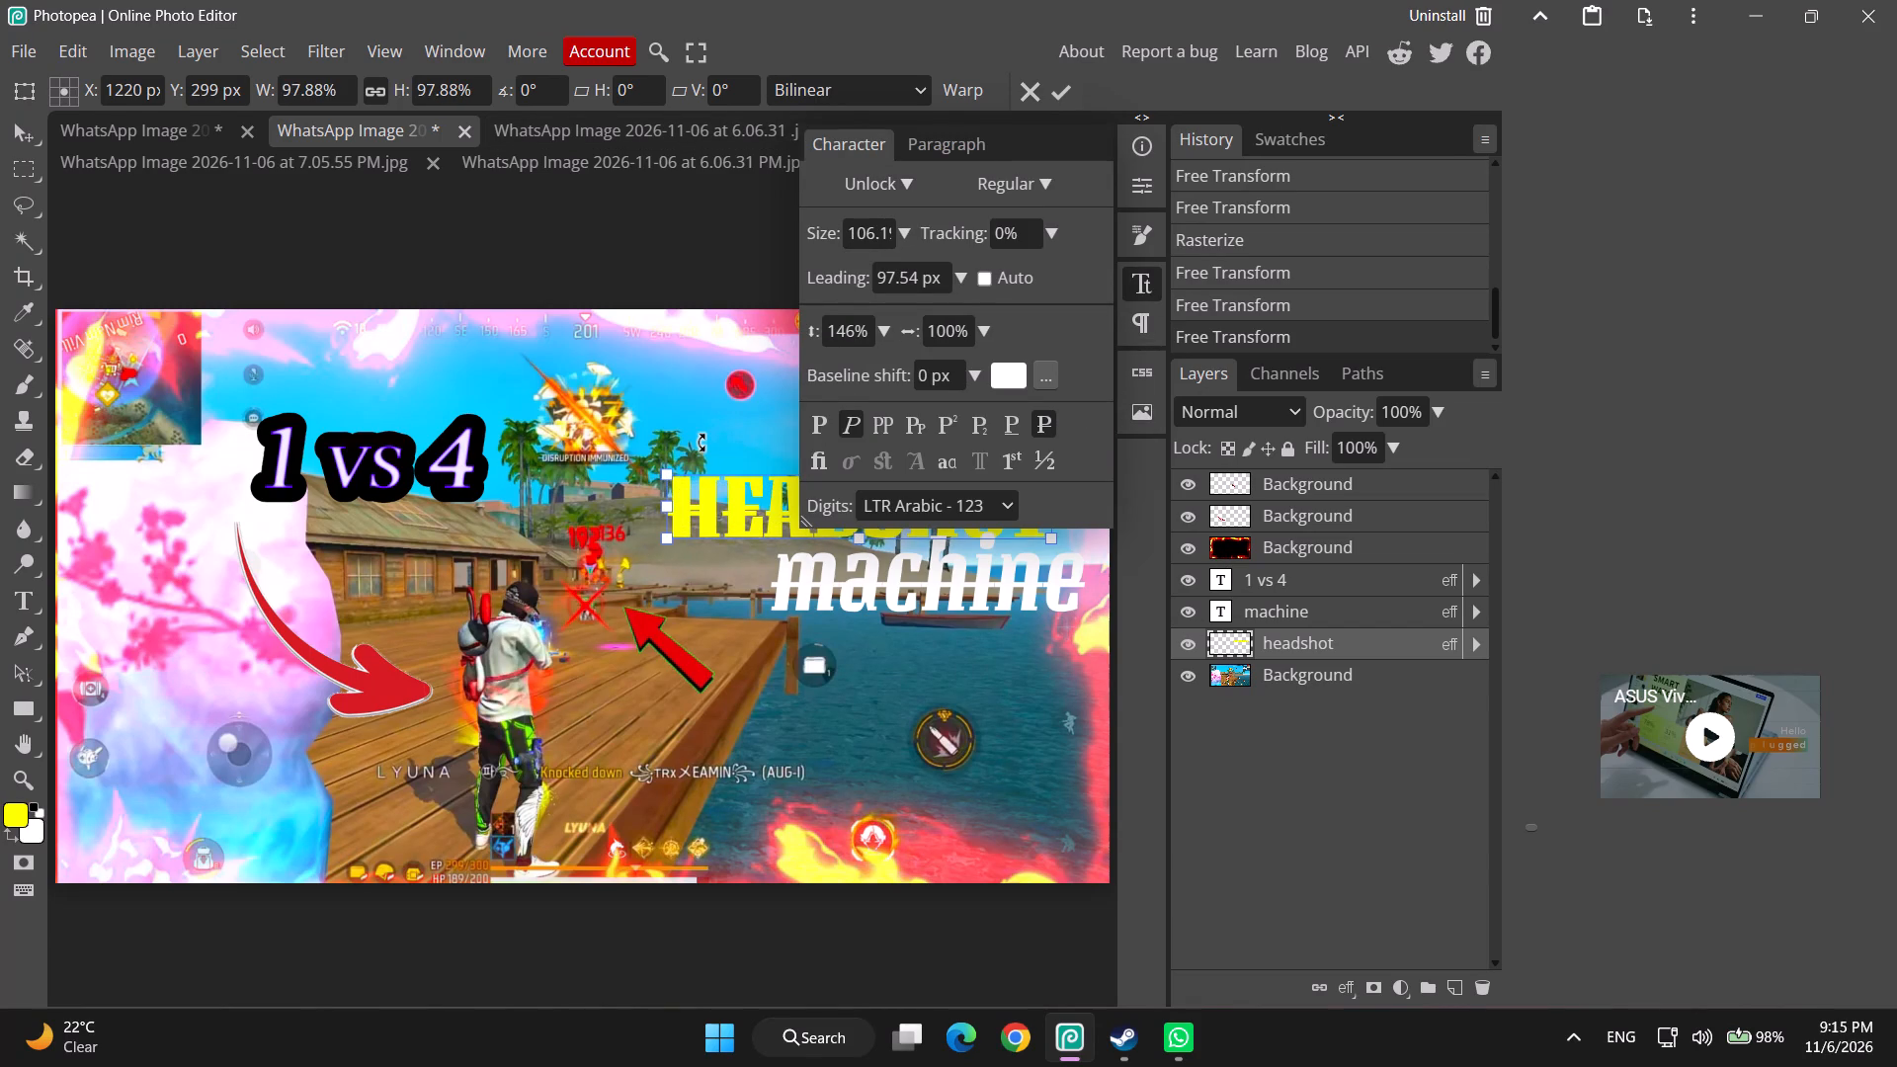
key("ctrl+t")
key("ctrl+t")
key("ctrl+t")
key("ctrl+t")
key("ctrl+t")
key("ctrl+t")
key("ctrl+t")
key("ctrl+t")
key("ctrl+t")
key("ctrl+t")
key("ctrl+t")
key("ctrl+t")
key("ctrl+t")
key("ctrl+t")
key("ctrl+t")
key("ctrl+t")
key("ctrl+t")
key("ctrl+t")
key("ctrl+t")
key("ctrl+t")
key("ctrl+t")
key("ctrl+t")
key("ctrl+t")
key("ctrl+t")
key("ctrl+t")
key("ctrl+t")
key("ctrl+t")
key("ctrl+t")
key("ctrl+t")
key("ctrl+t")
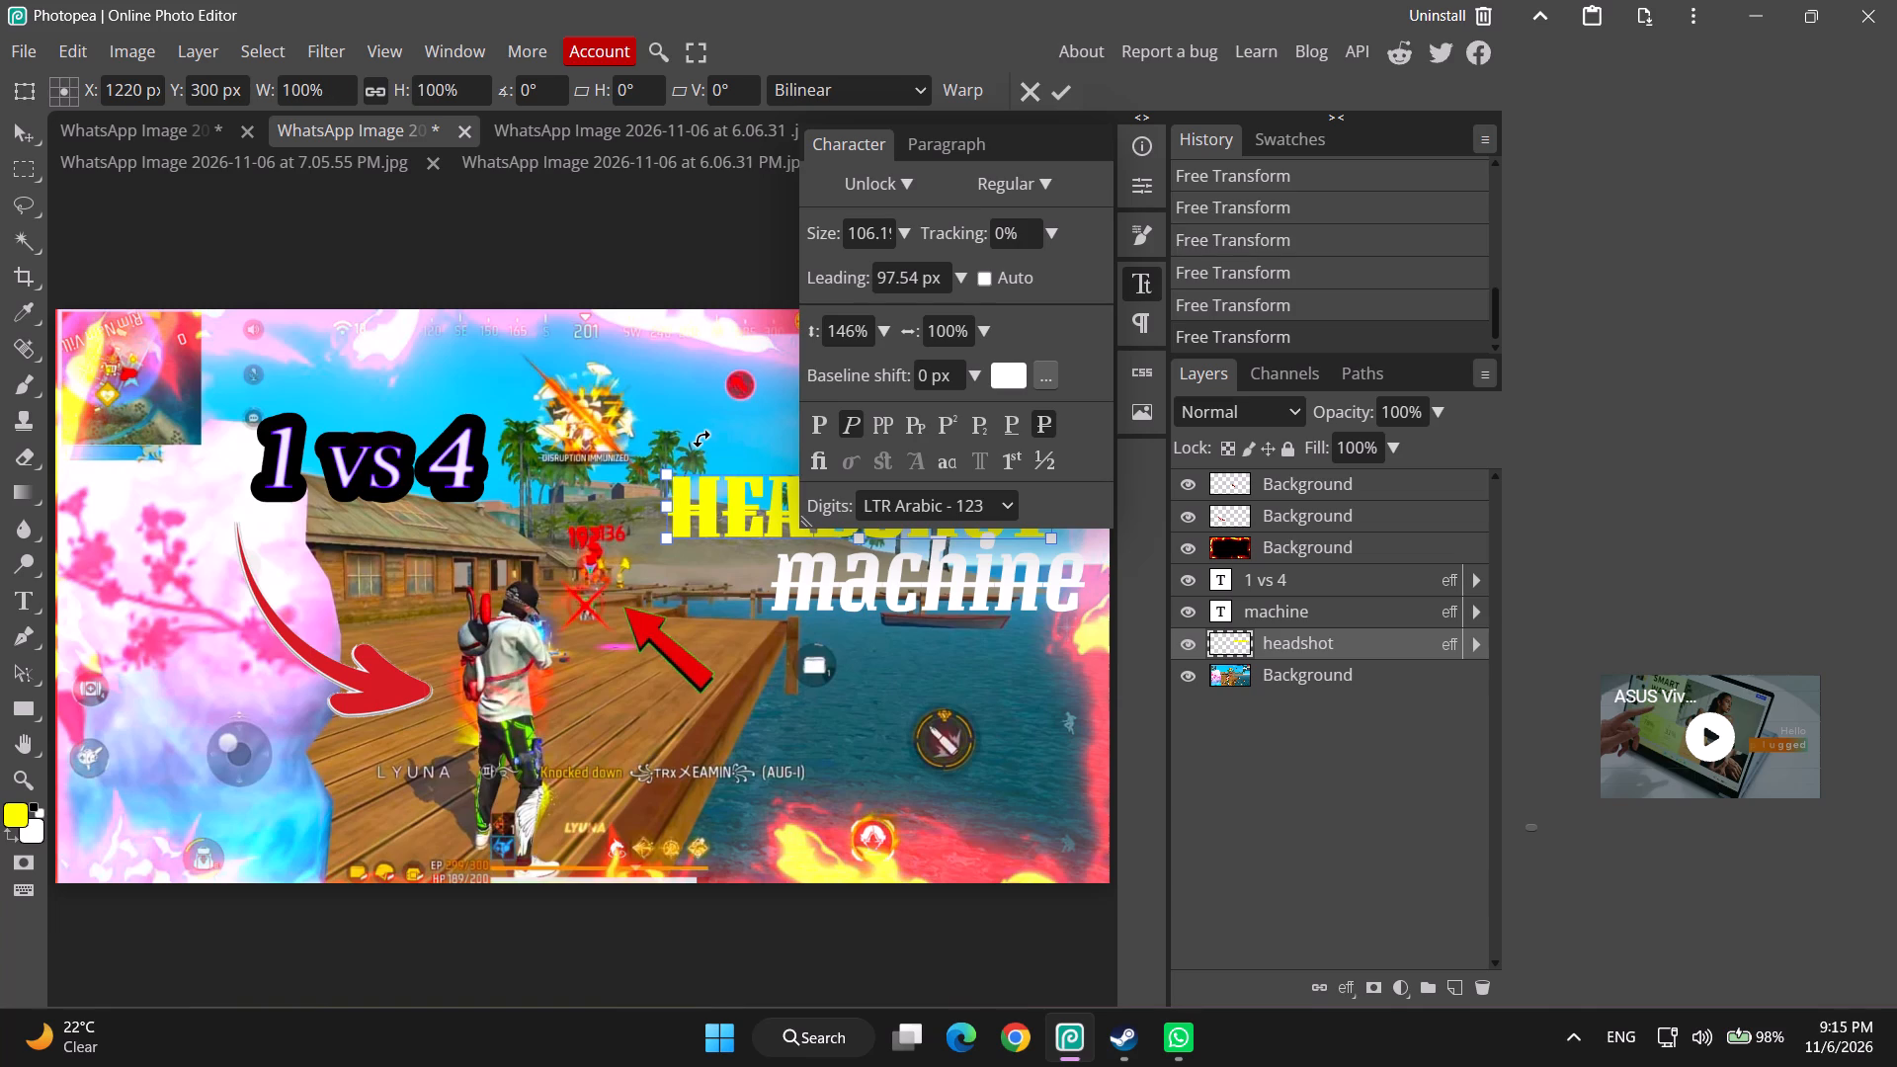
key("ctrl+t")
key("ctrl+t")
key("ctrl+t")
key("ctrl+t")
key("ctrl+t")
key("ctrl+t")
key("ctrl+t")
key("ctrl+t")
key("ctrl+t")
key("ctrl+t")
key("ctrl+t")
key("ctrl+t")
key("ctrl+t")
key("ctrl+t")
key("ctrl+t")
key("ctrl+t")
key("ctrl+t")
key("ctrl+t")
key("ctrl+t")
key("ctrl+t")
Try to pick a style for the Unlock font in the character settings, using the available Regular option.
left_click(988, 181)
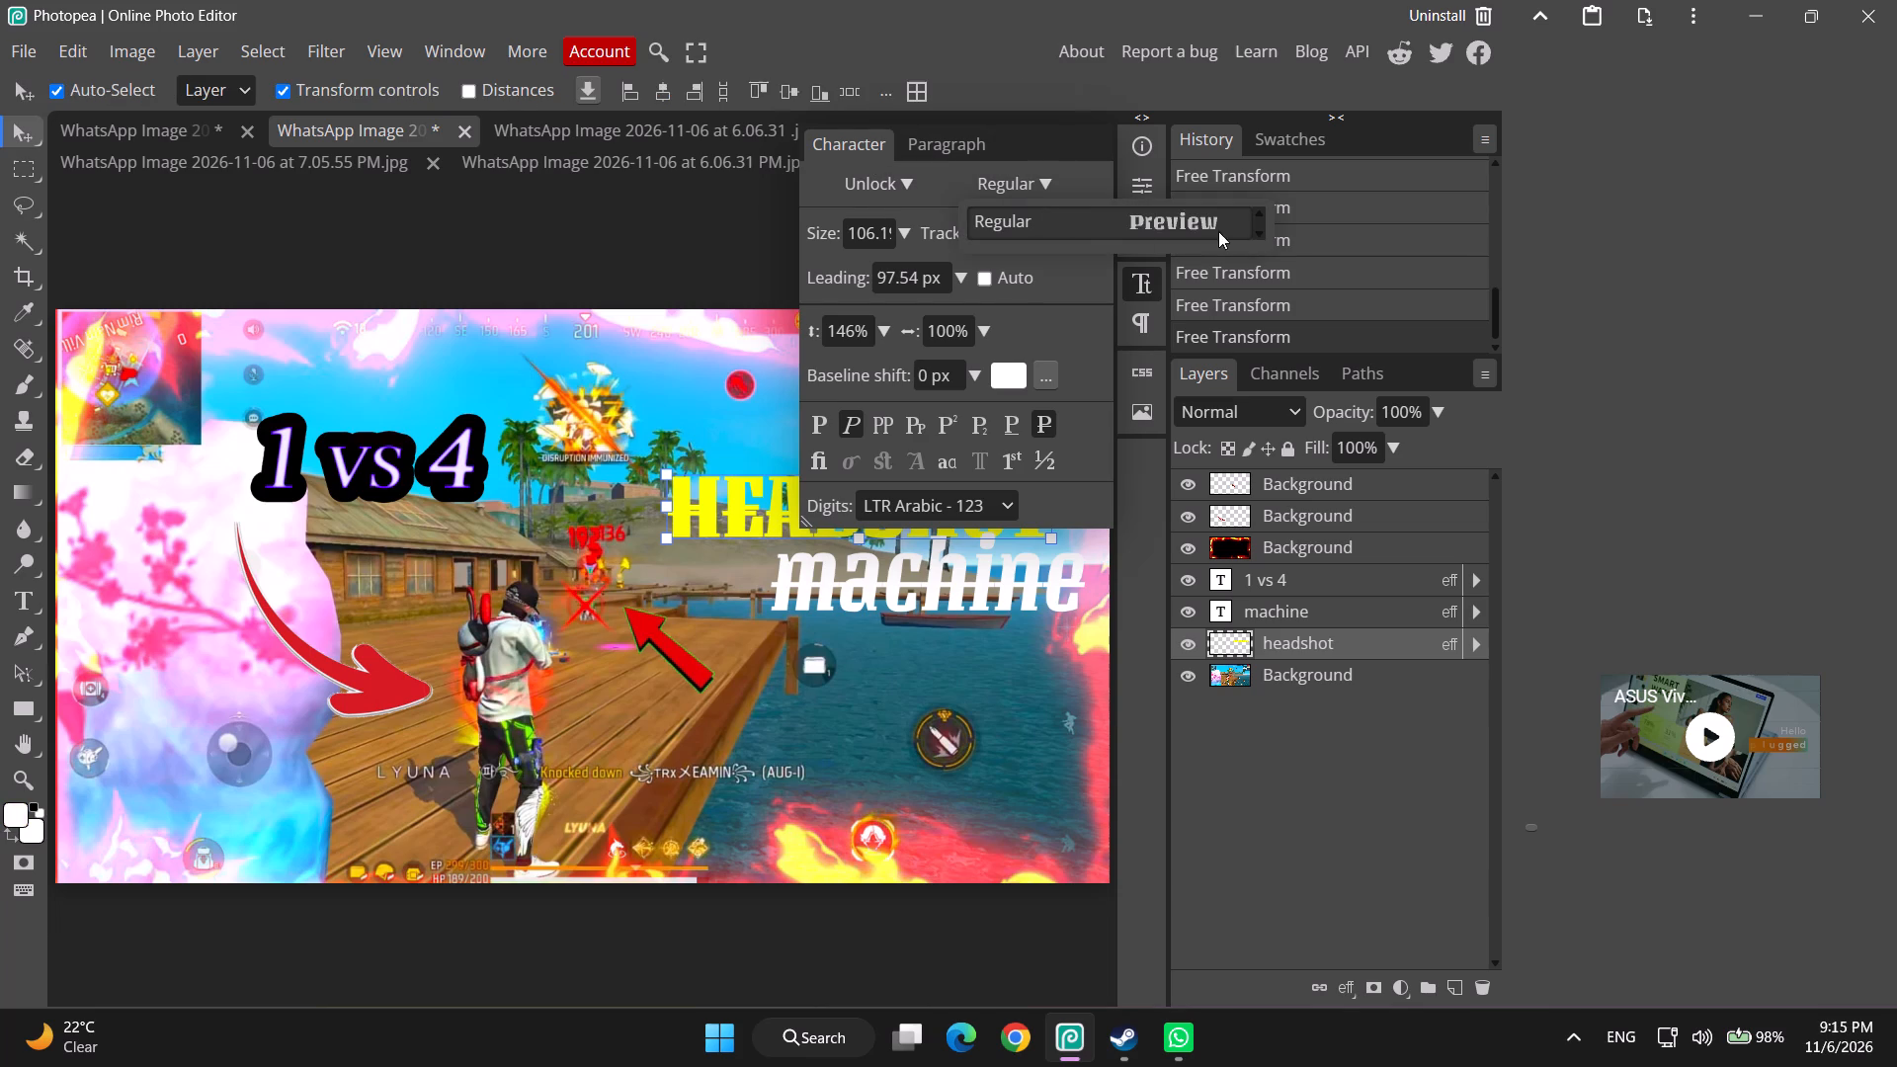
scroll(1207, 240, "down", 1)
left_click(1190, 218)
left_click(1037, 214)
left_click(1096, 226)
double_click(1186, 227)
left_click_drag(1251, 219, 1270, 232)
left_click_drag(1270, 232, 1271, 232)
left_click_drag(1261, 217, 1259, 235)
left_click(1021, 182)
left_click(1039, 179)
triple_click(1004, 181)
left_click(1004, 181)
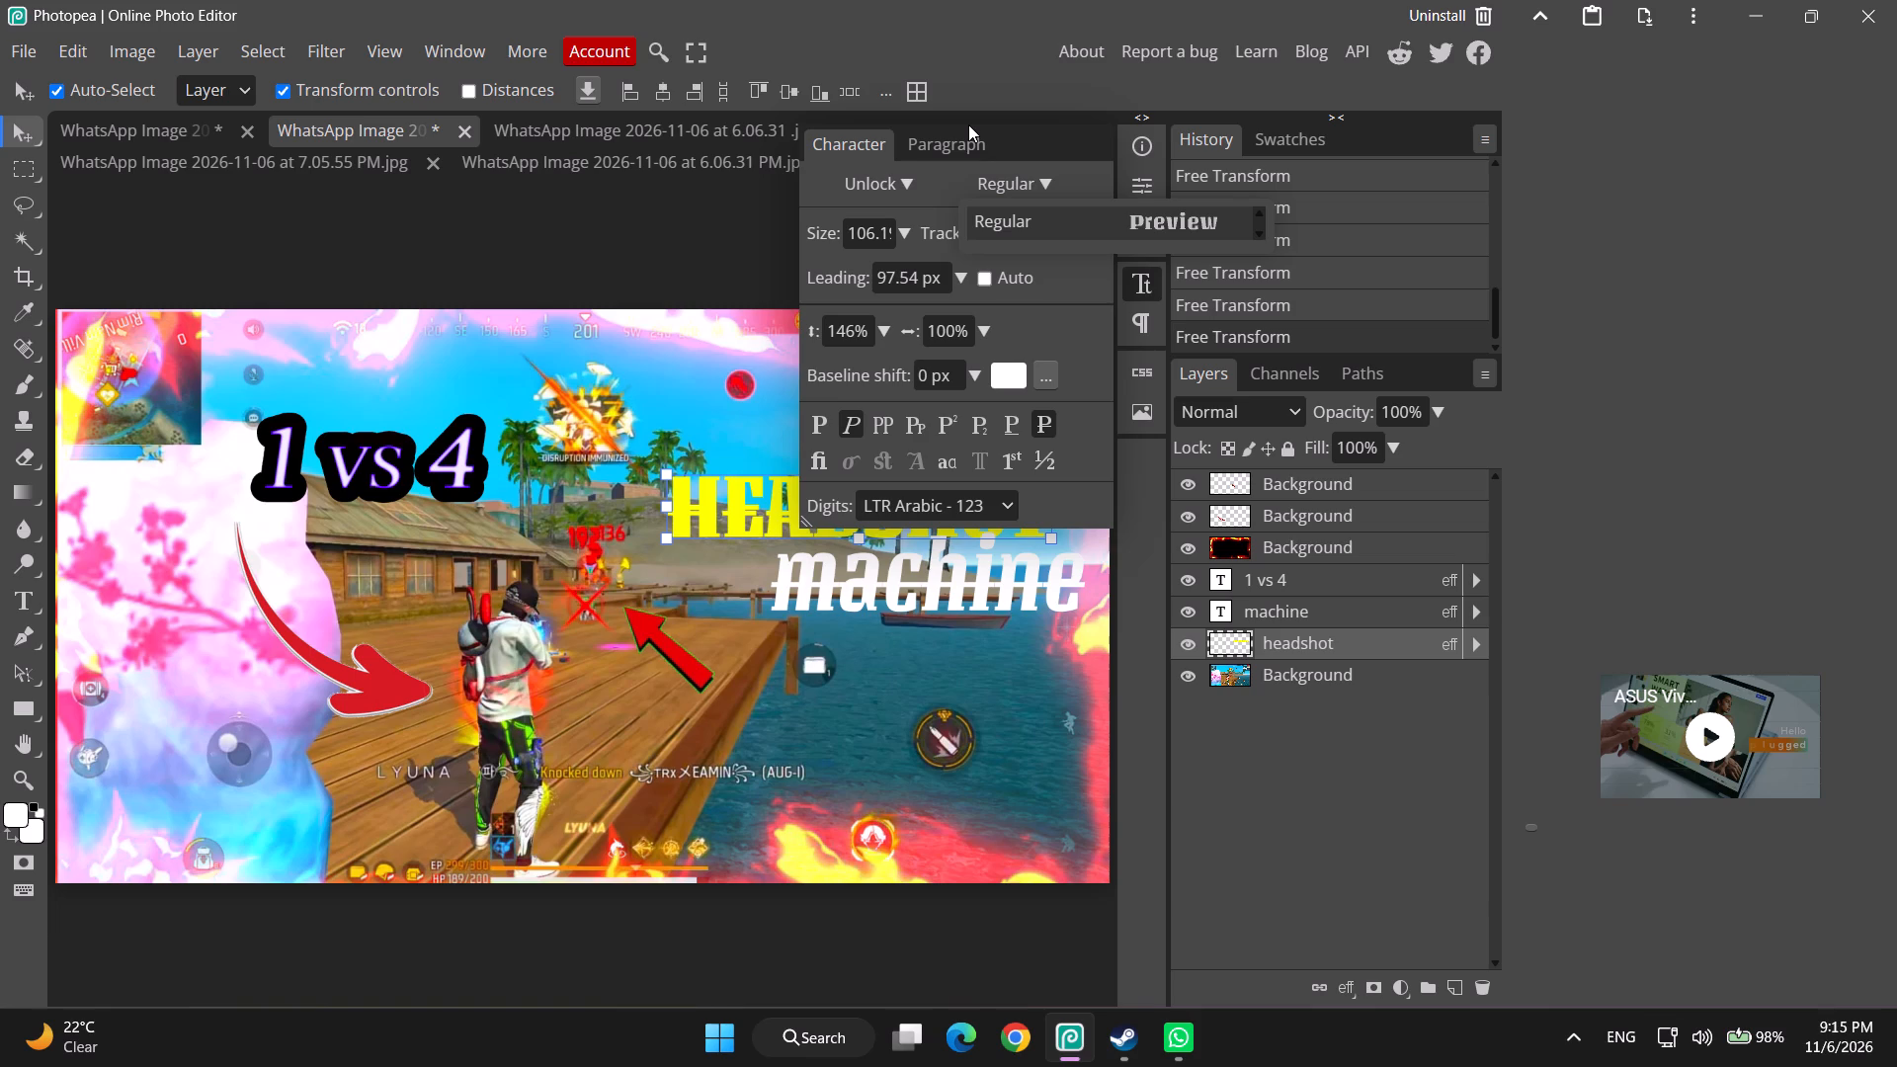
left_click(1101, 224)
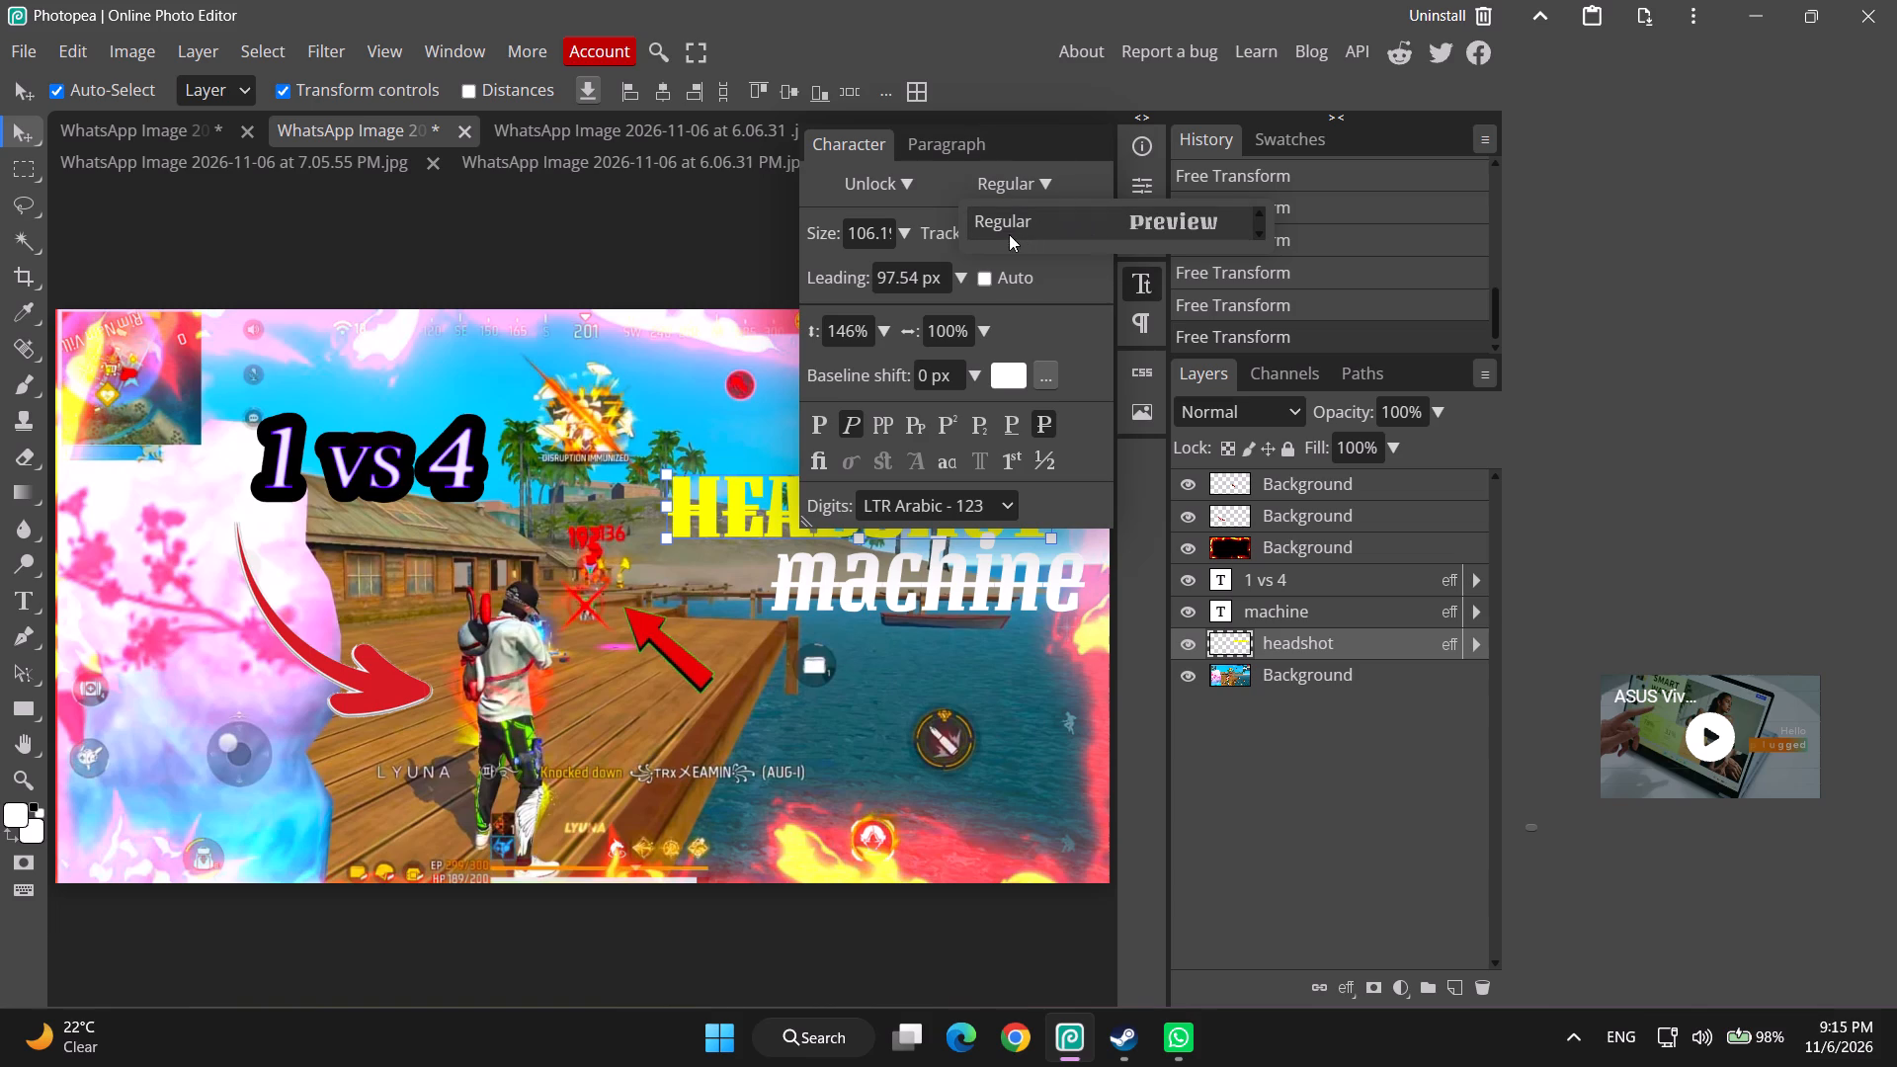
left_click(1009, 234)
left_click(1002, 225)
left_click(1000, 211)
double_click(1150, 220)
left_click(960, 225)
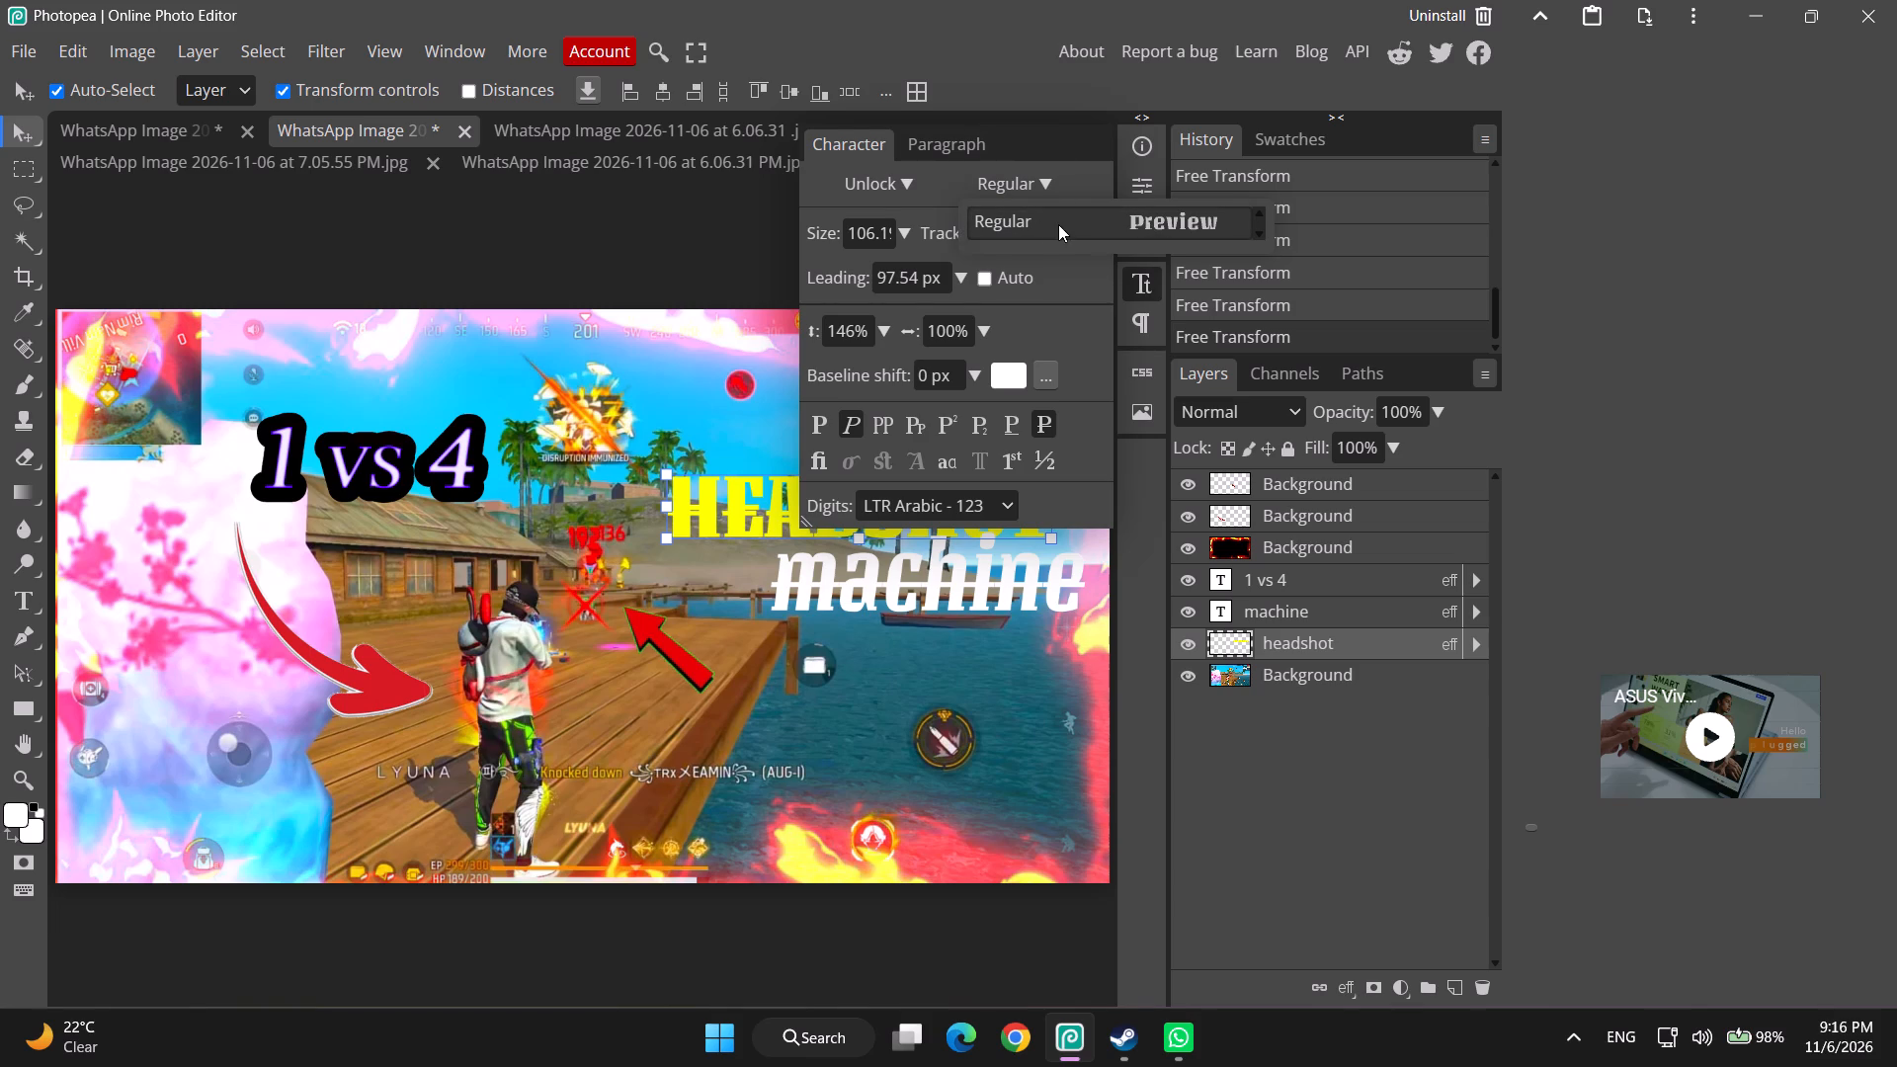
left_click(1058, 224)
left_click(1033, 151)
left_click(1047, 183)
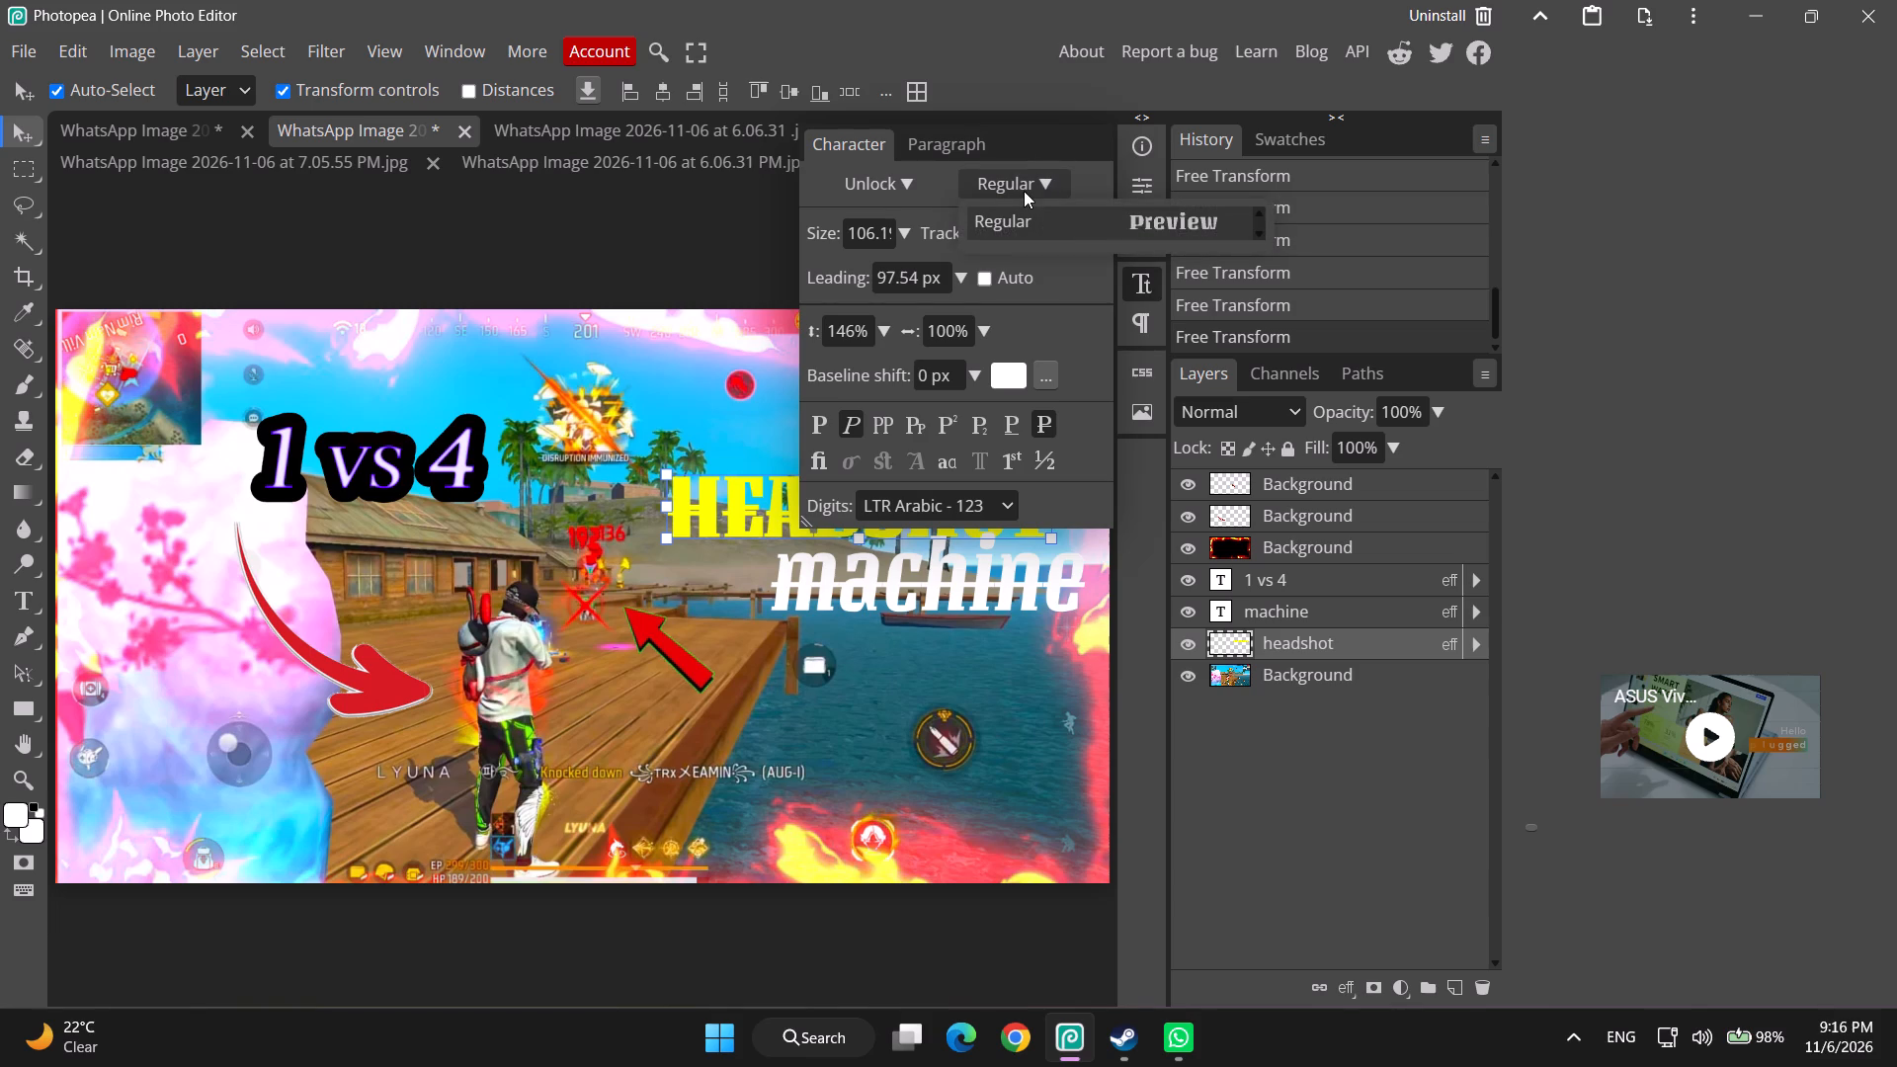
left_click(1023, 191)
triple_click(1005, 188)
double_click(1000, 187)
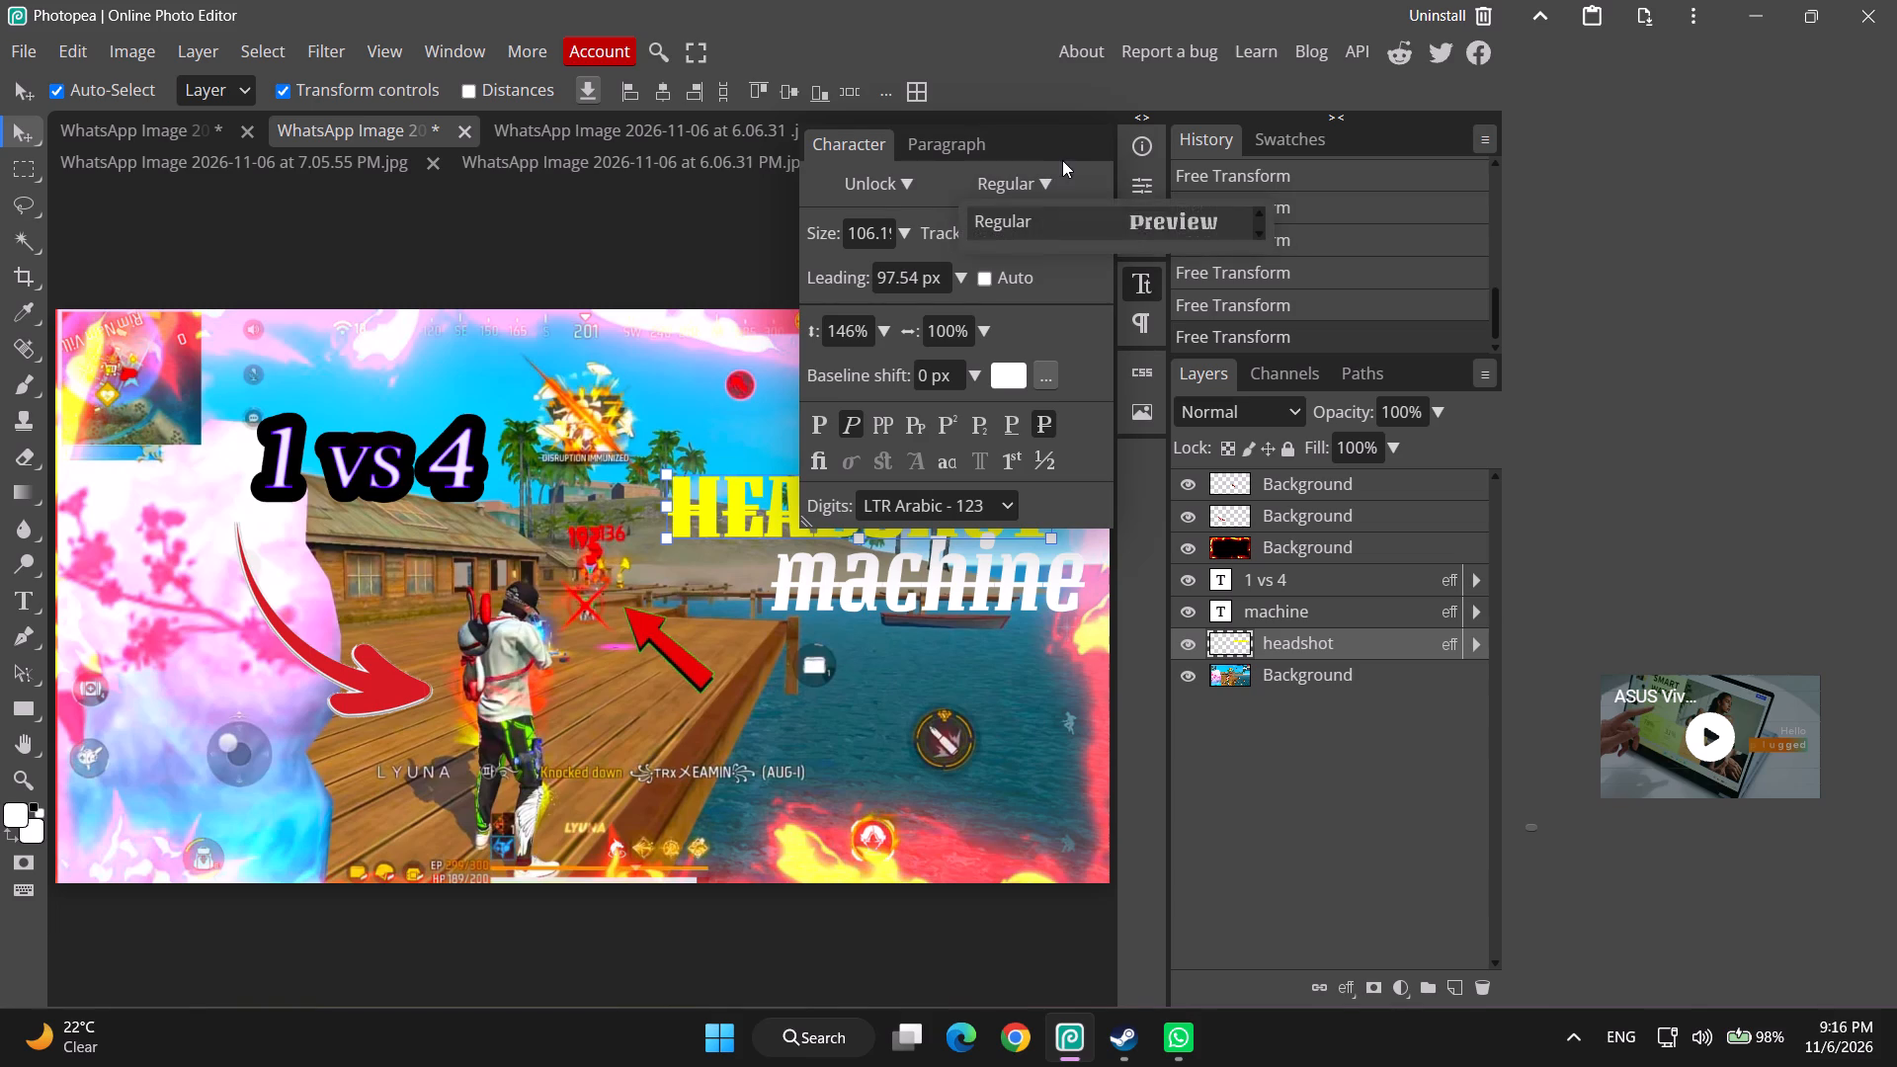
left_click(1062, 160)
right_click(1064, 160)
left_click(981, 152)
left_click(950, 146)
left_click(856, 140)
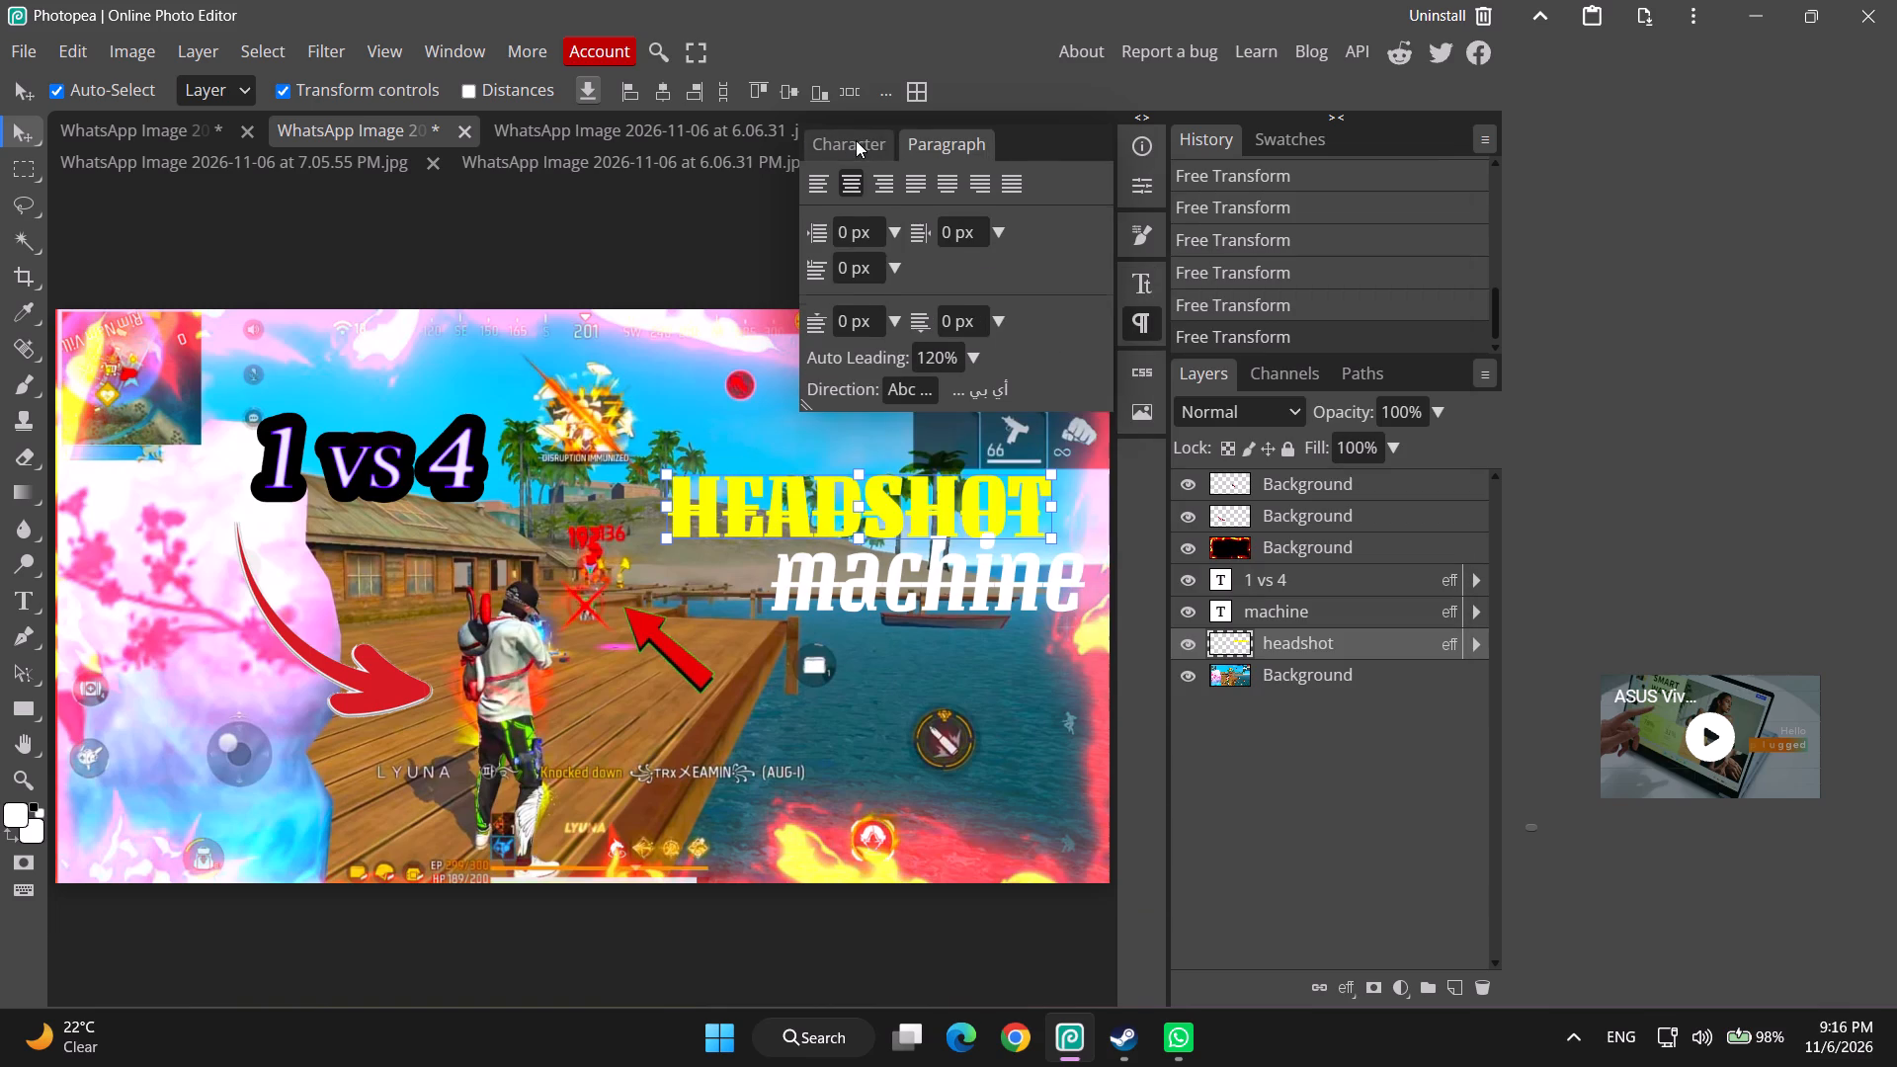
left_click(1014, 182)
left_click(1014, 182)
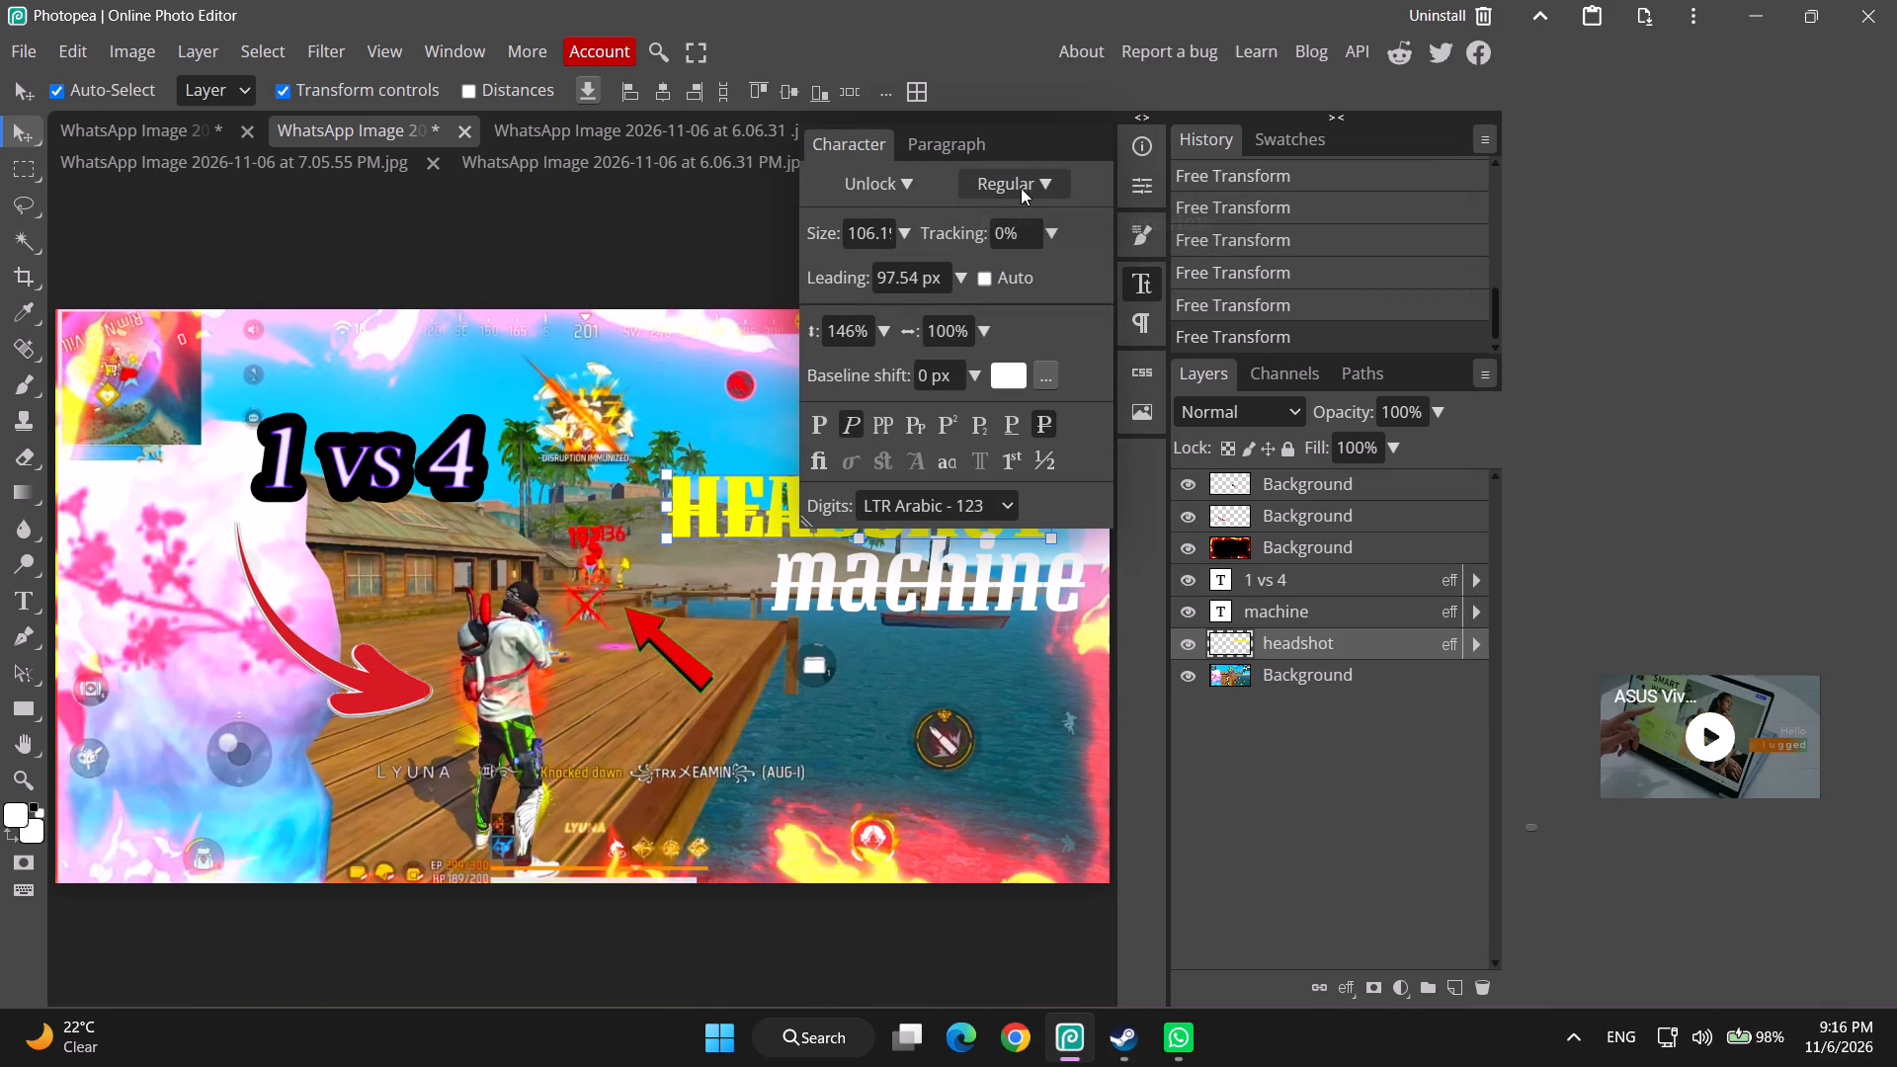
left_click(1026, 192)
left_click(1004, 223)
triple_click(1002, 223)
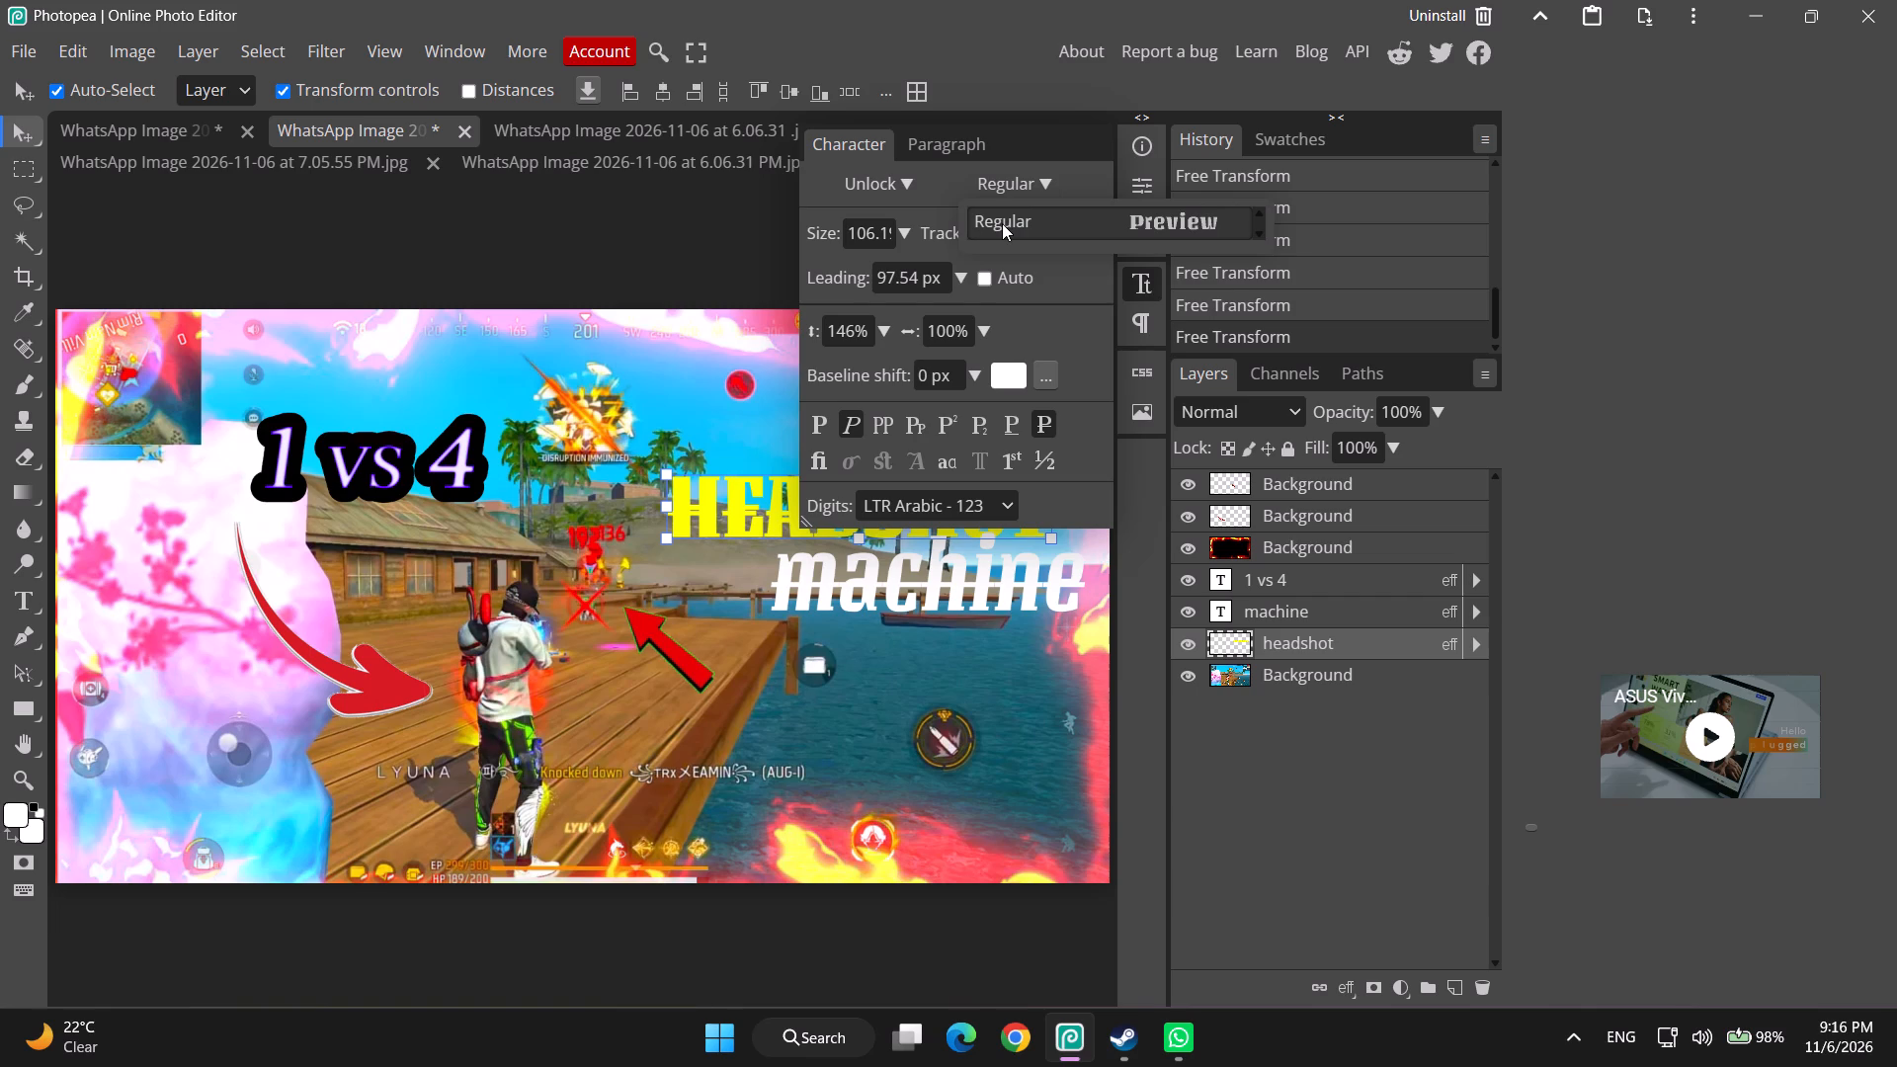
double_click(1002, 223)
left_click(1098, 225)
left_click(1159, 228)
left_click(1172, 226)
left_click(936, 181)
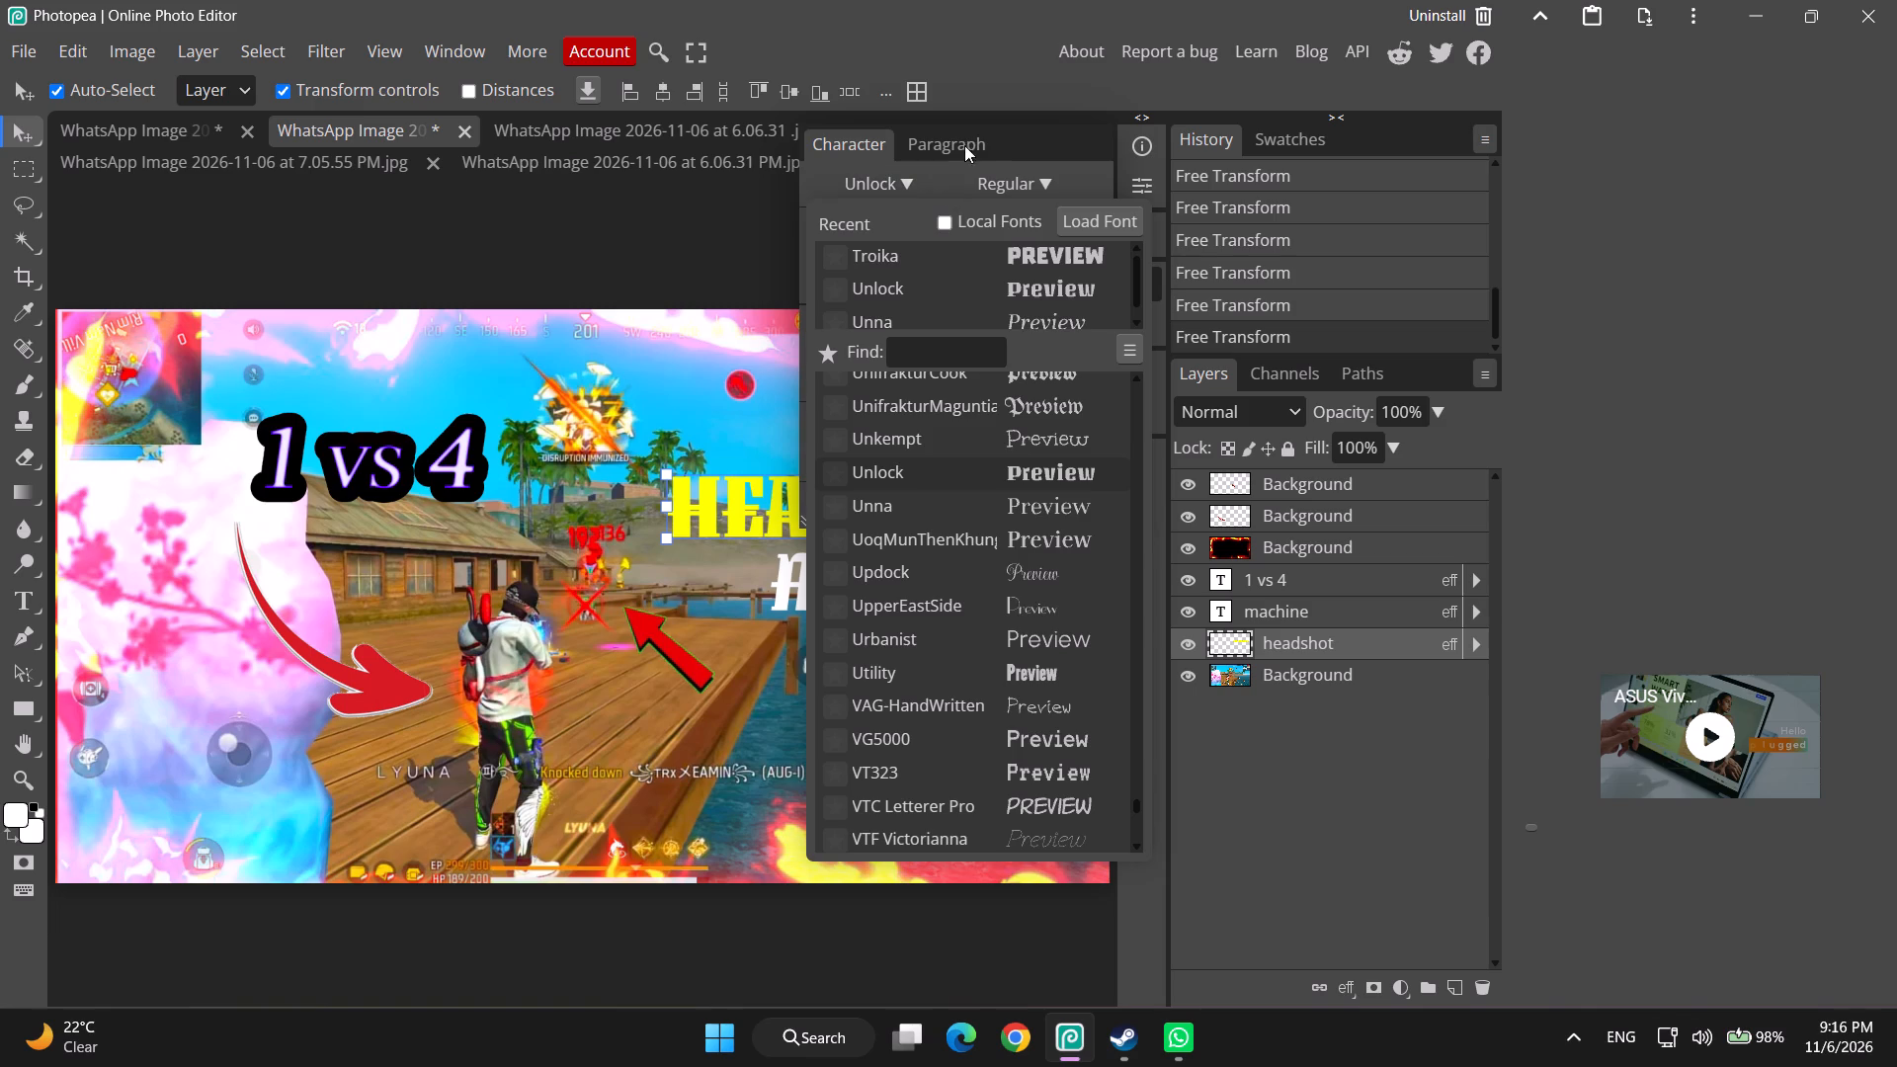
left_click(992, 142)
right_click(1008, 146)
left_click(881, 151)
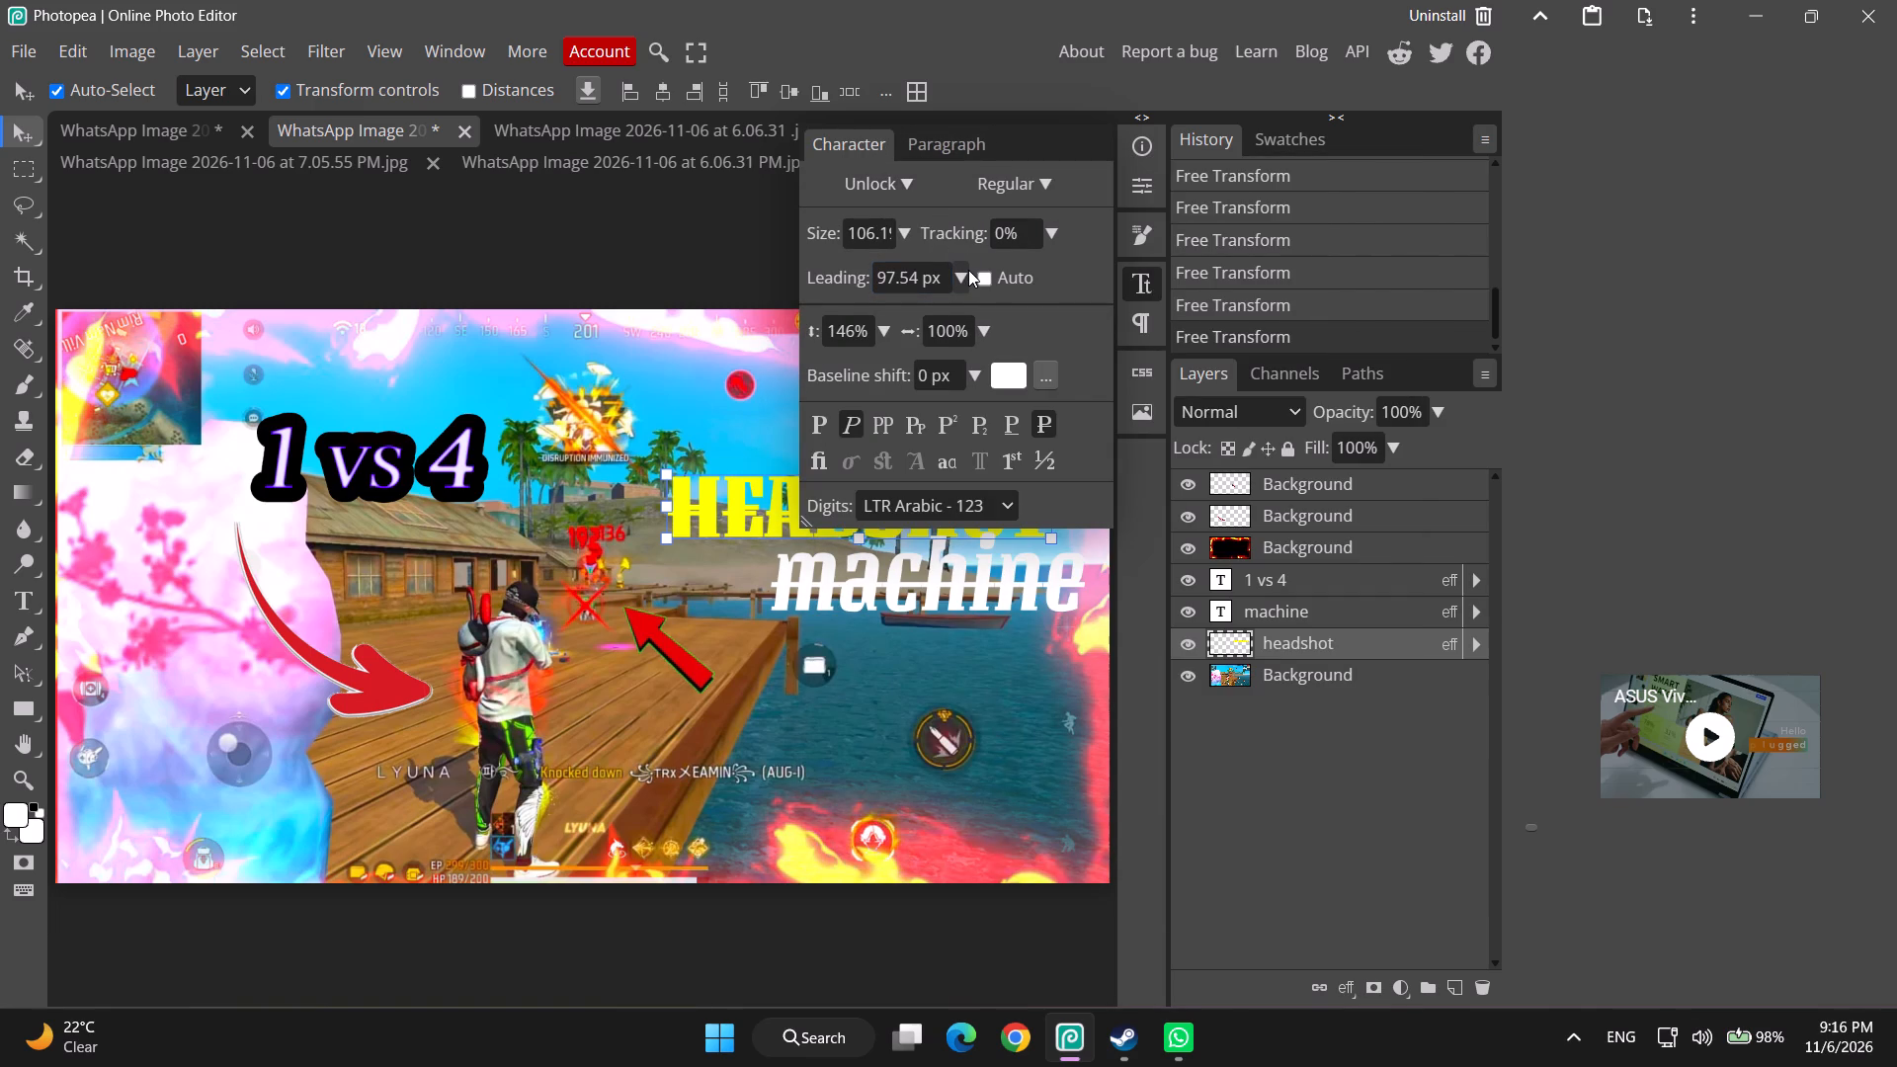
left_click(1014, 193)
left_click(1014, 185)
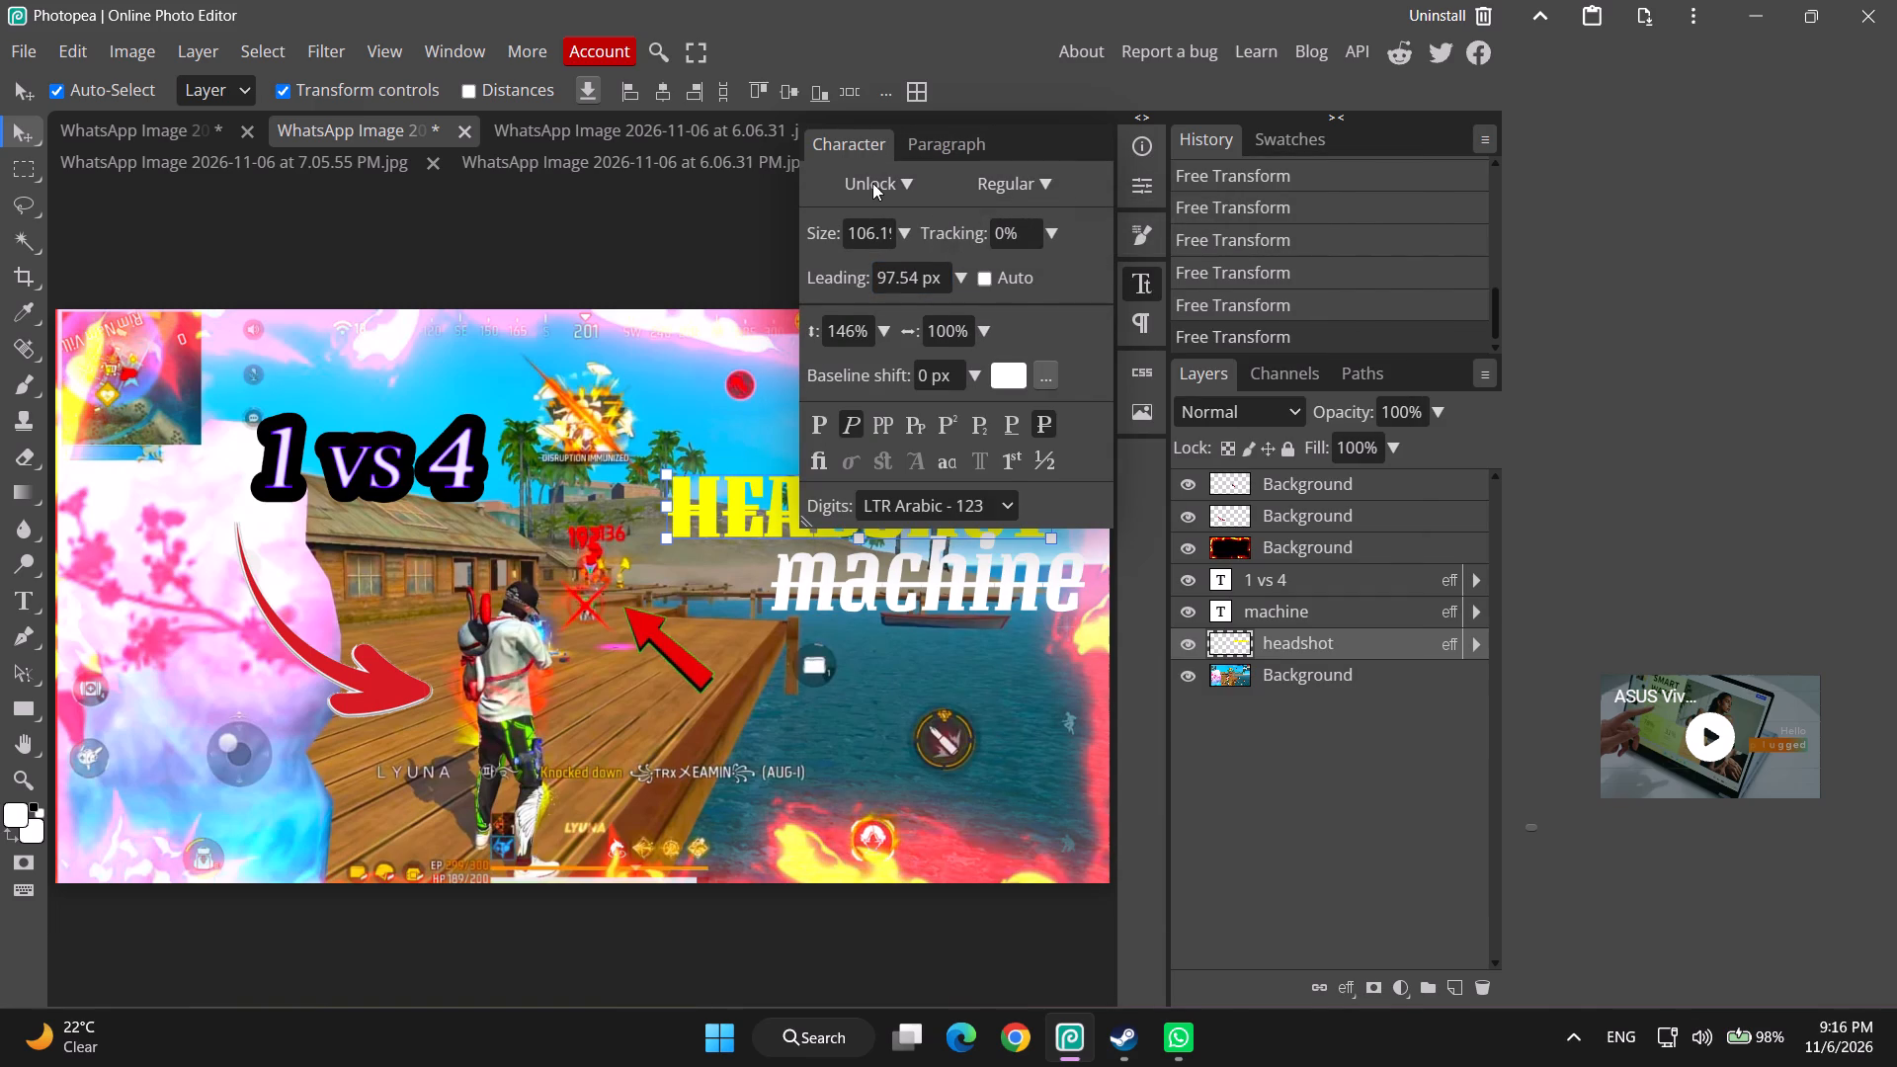
Search the font list for "bold".
left_click(864, 183)
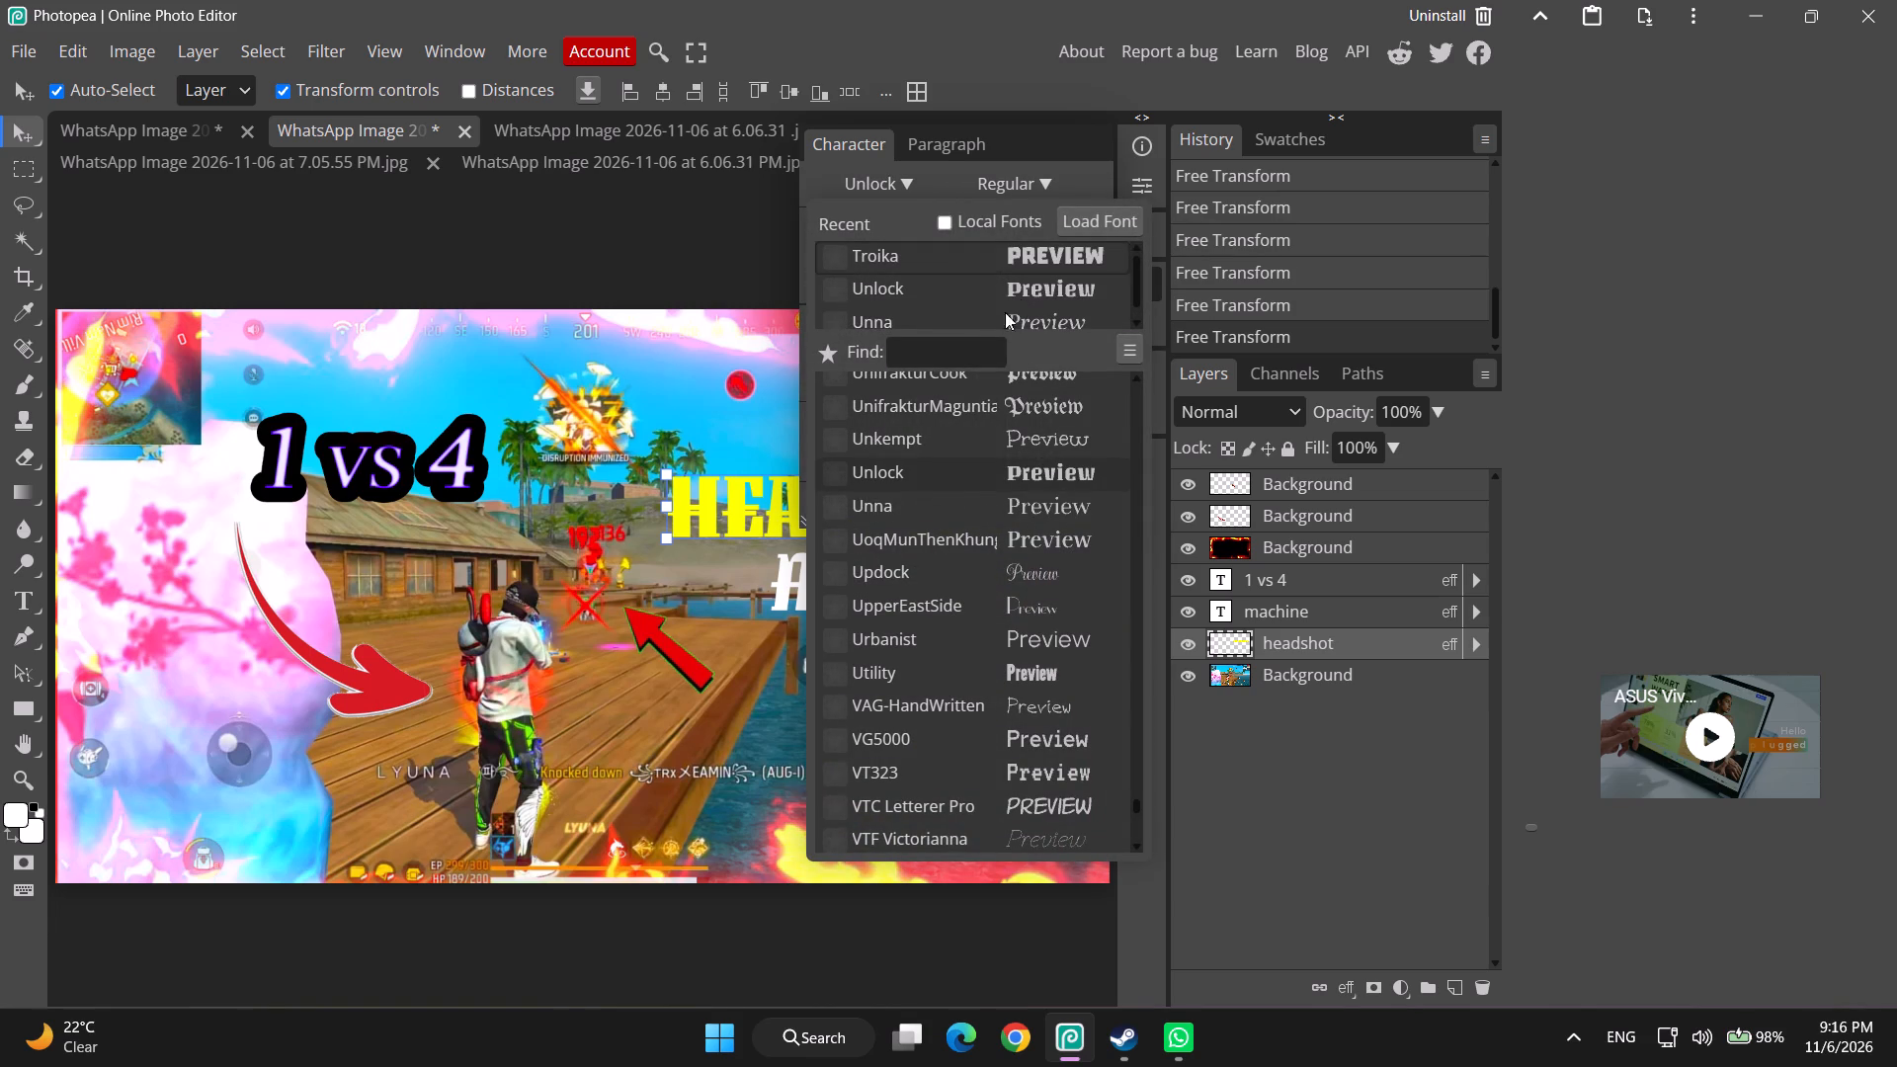
left_click(963, 355)
left_click(1132, 360)
left_click(981, 352)
key("b")
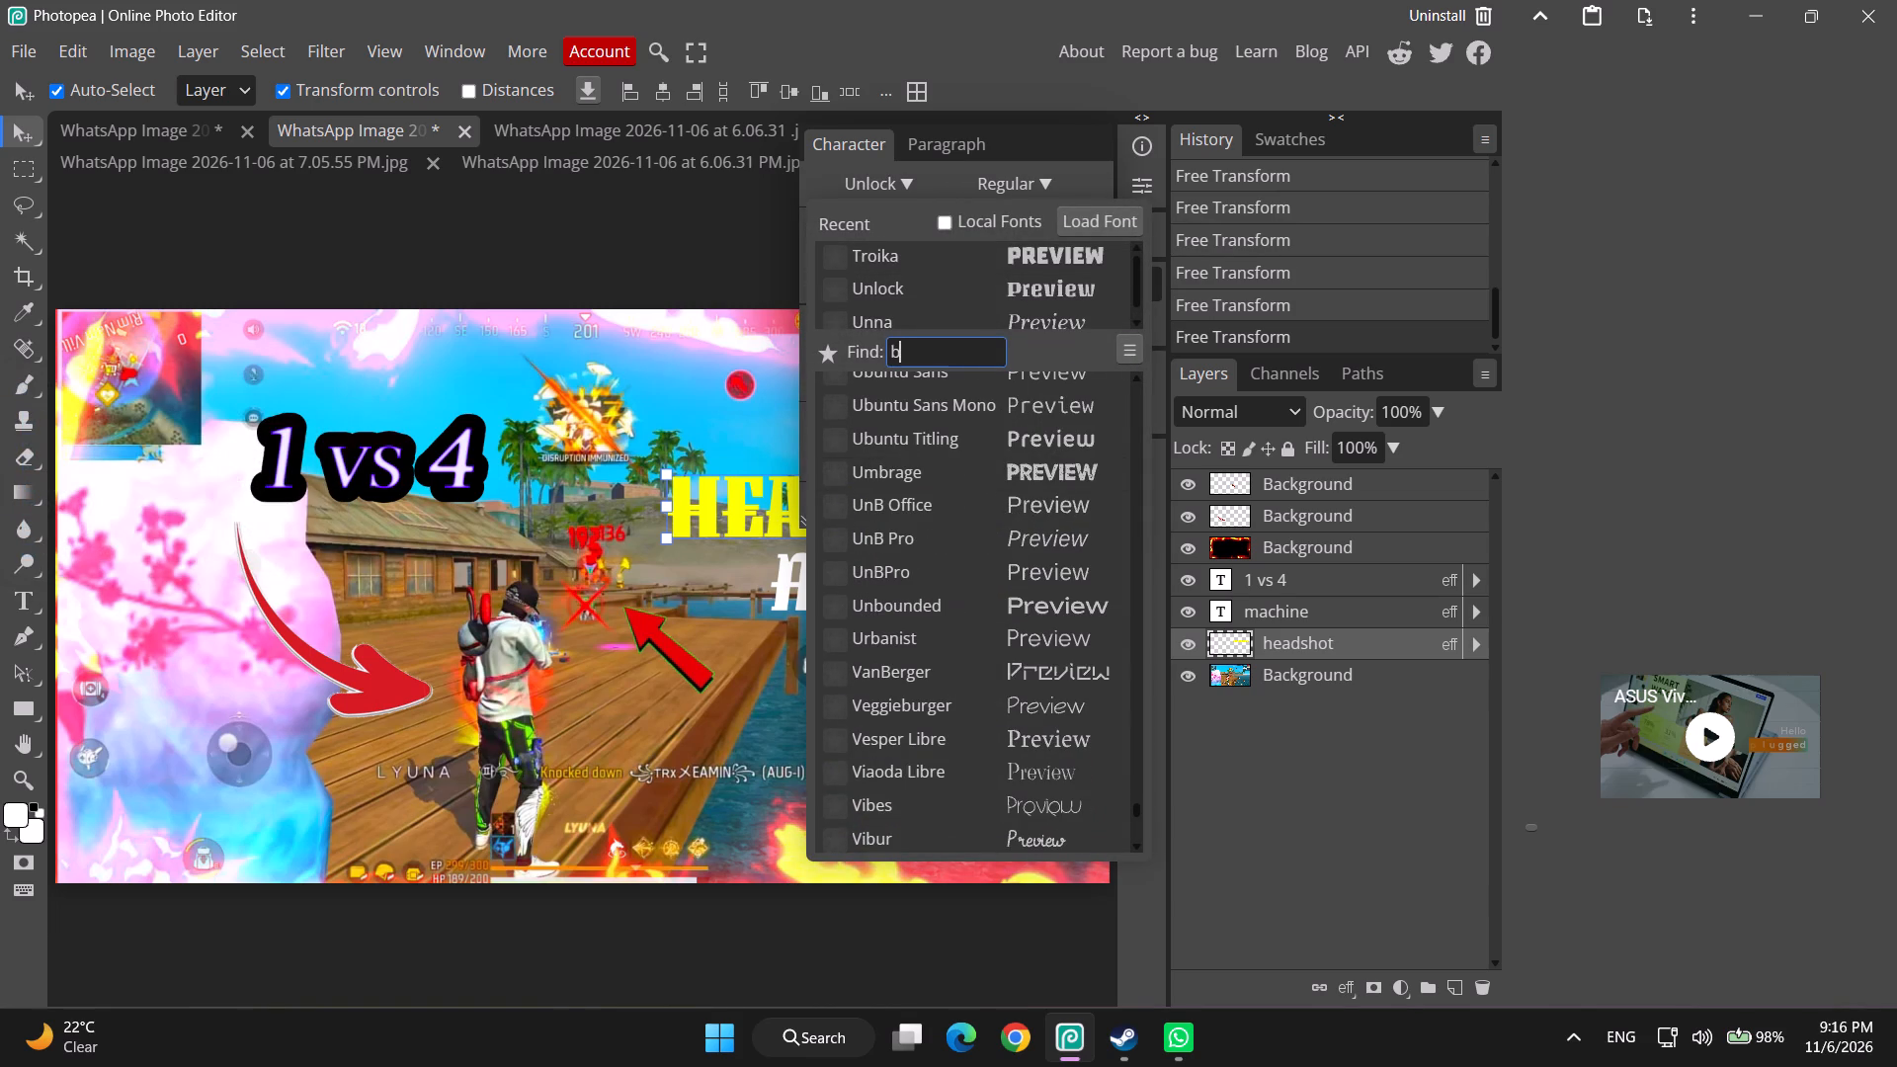
type("ol")
key("d")
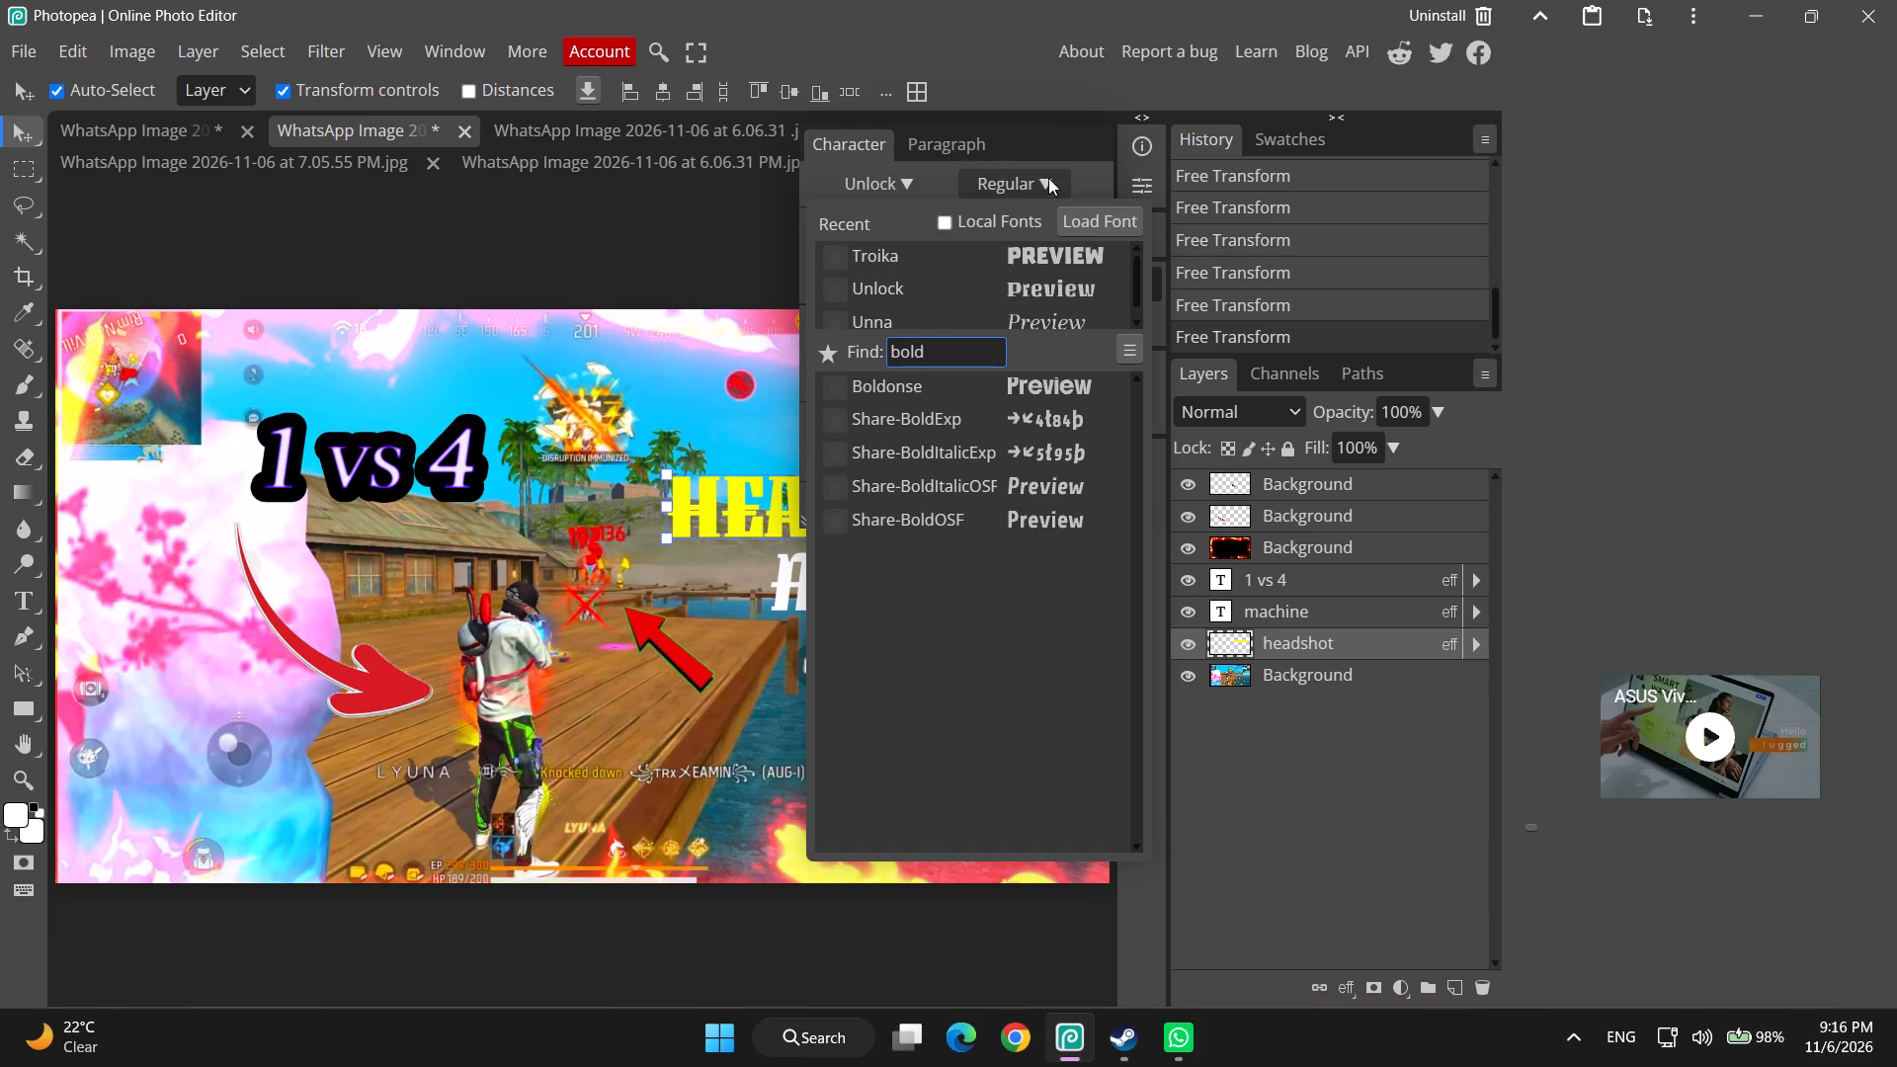
left_click(1055, 136)
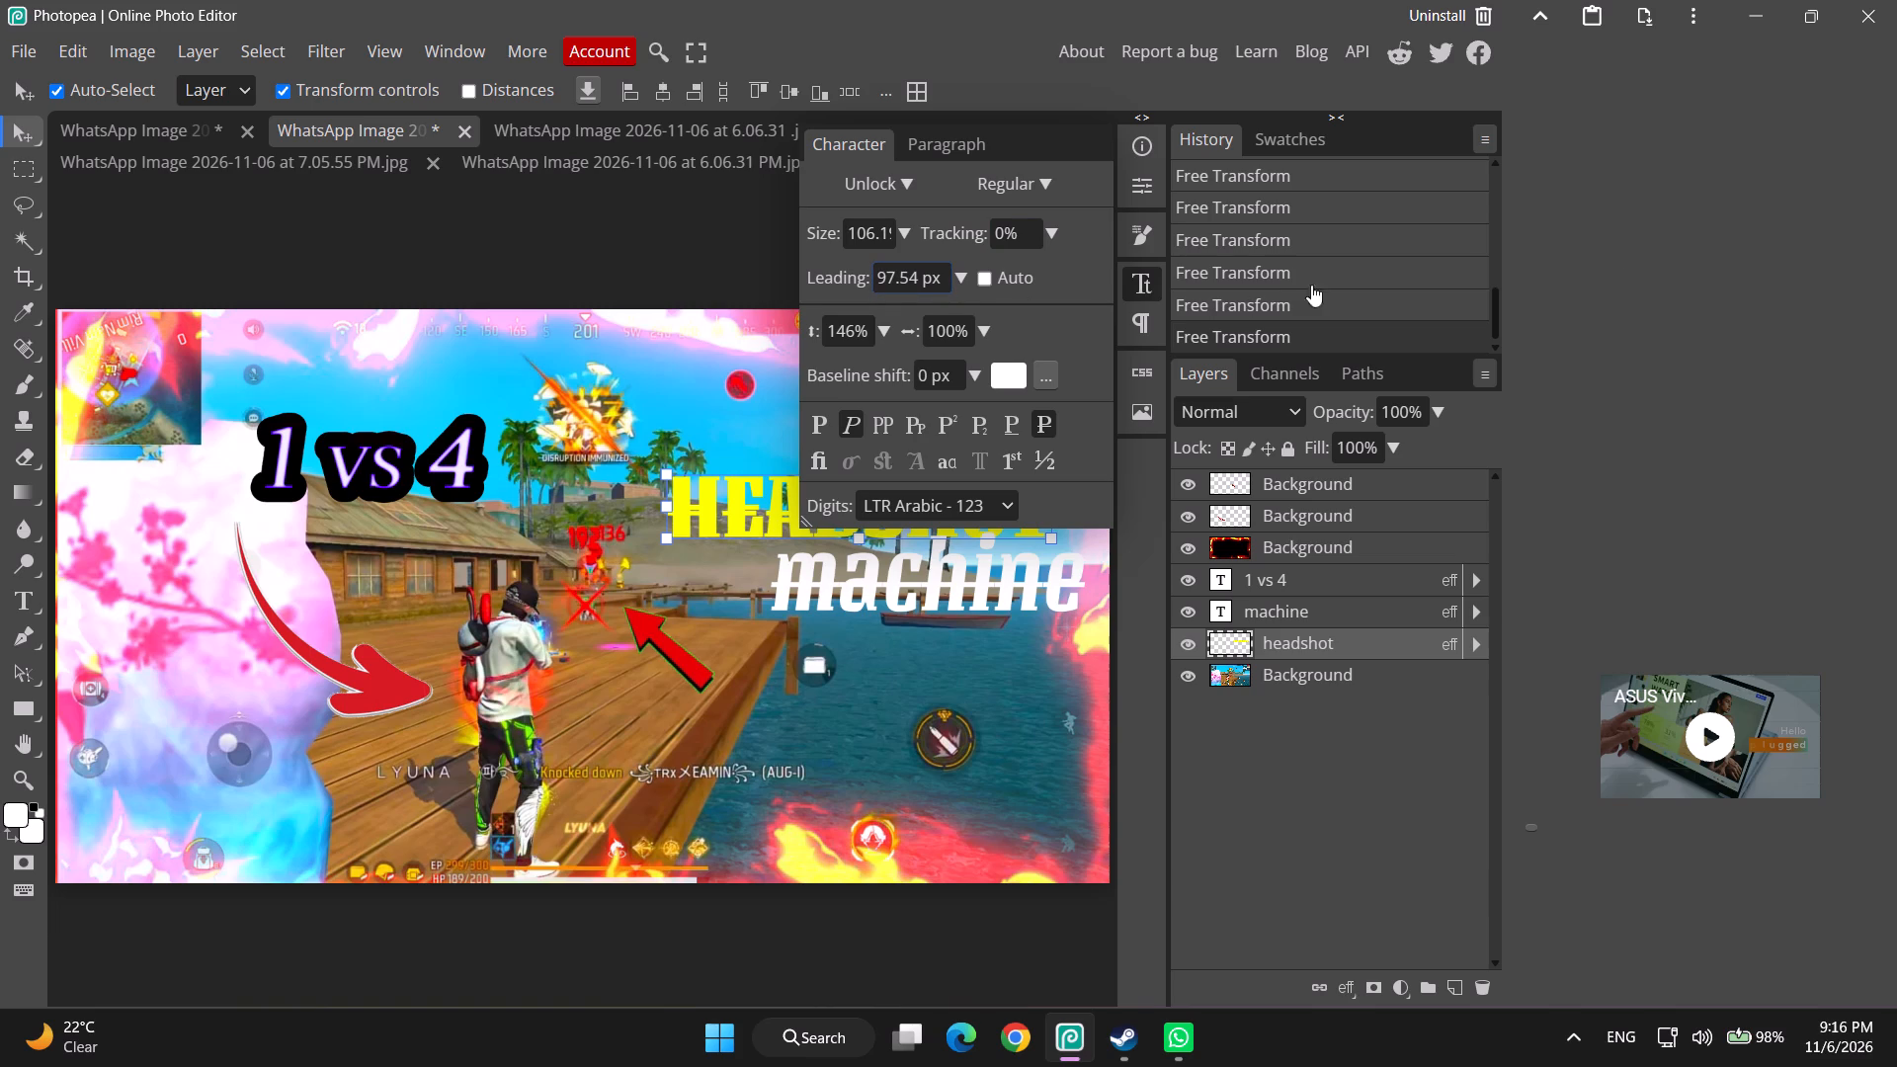
left_click(1825, 259)
left_click(974, 137)
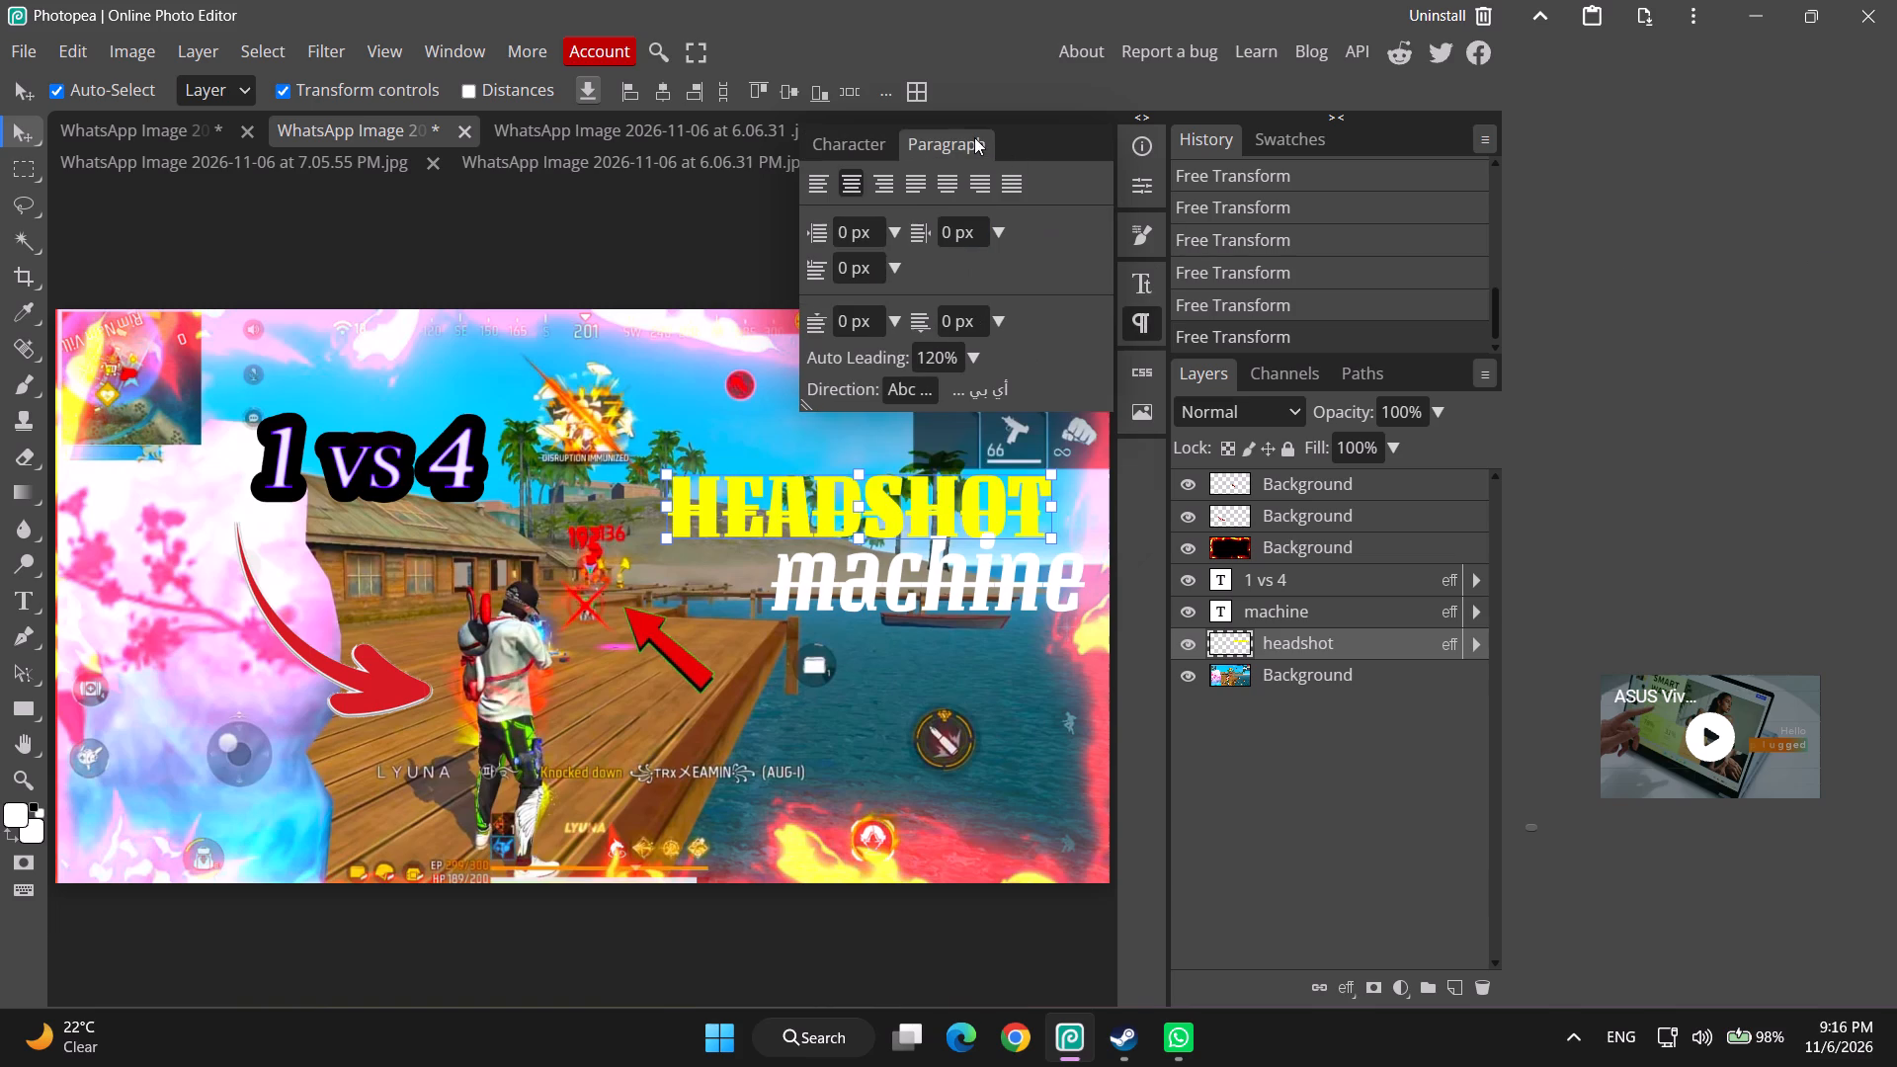
Close Photopea and leave without saving the open images.
left_click(1896, 0)
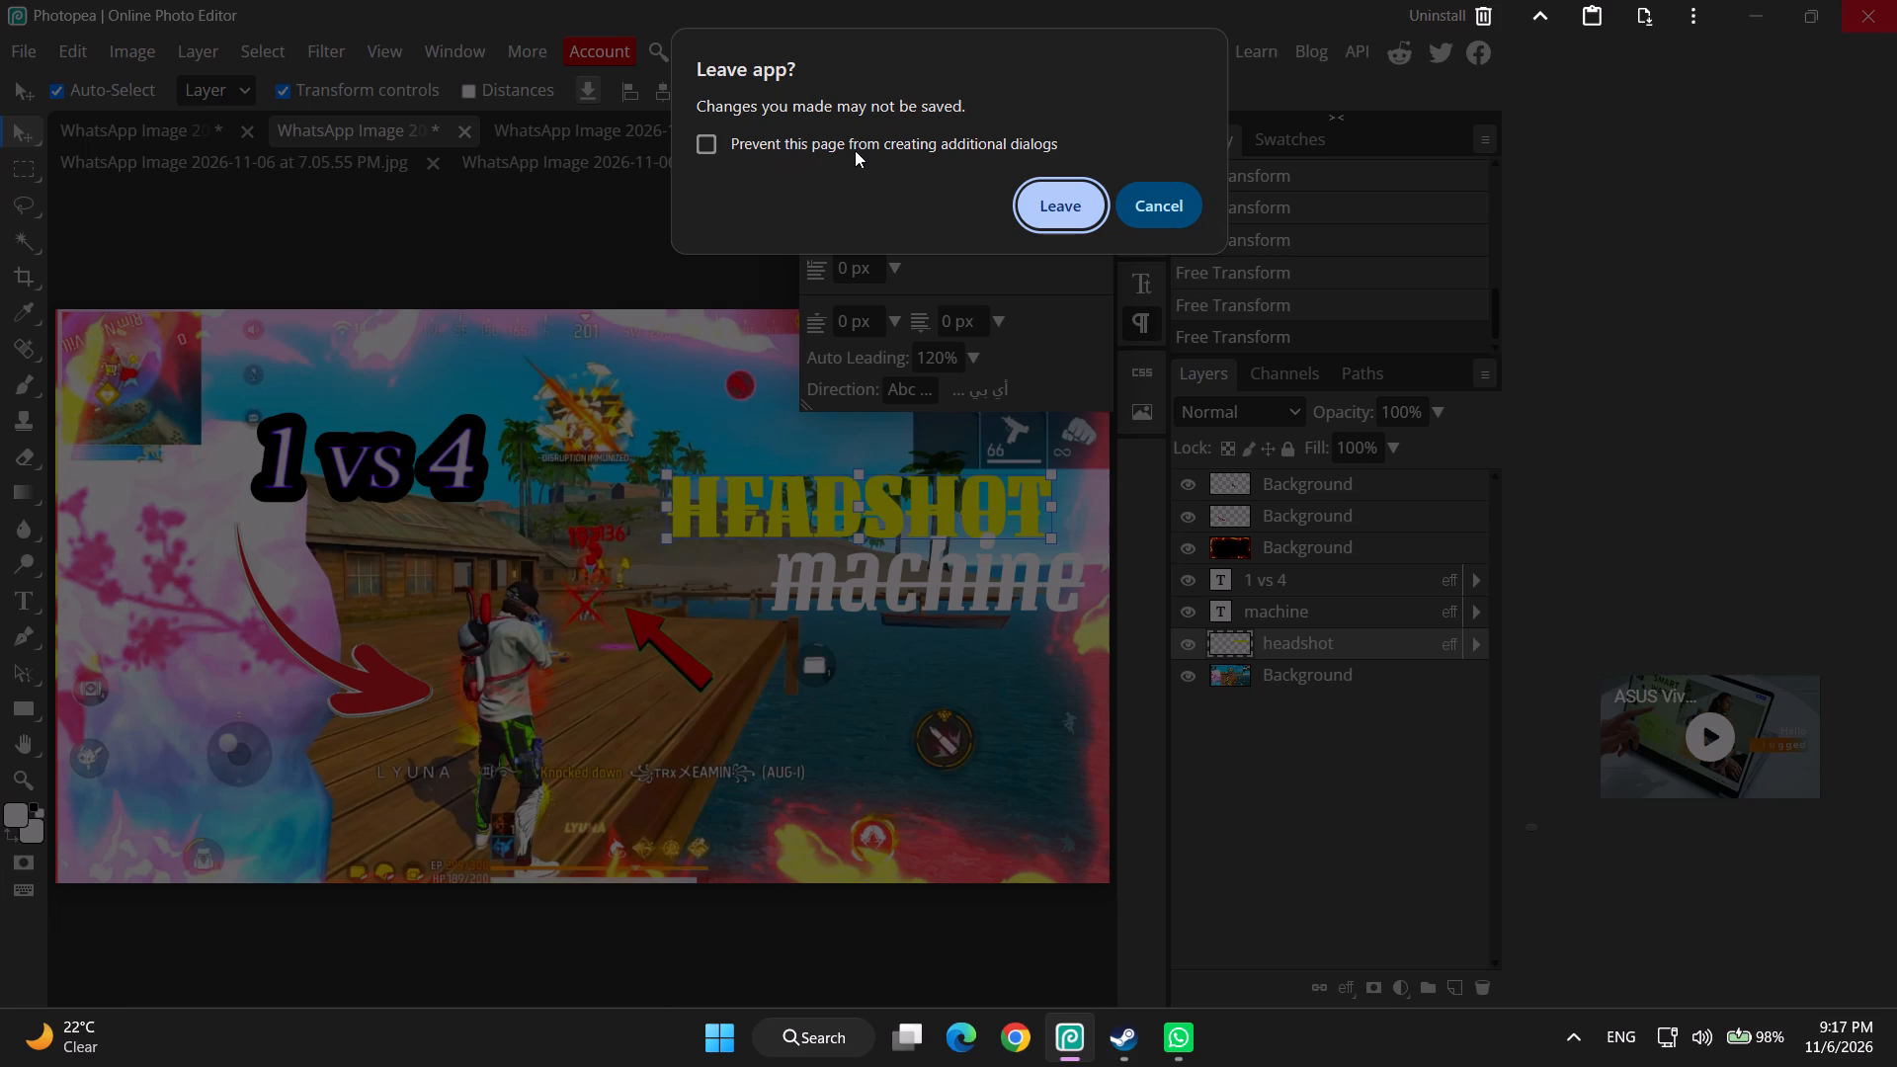
left_click(1043, 206)
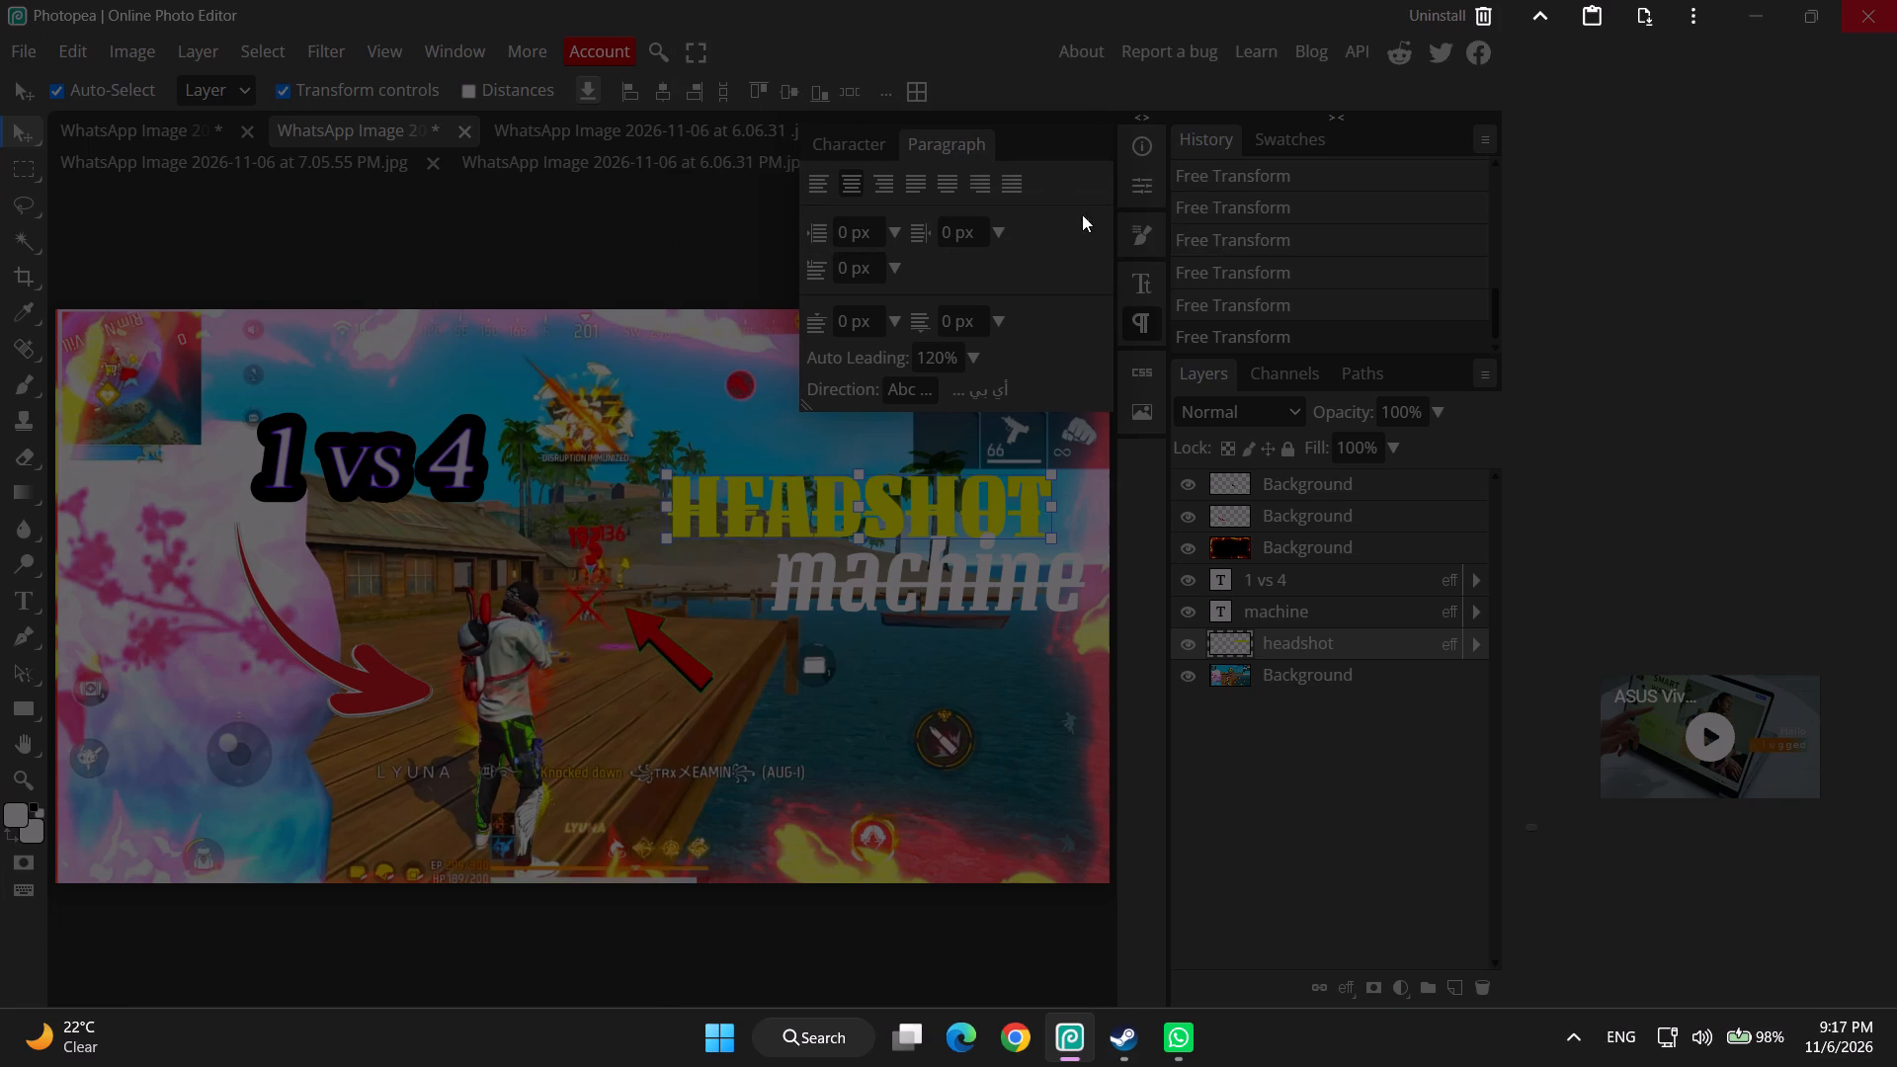
Move the Steam window aside on the desktop and relaunch Photopea.
left_click_drag(604, 0, 650, 153)
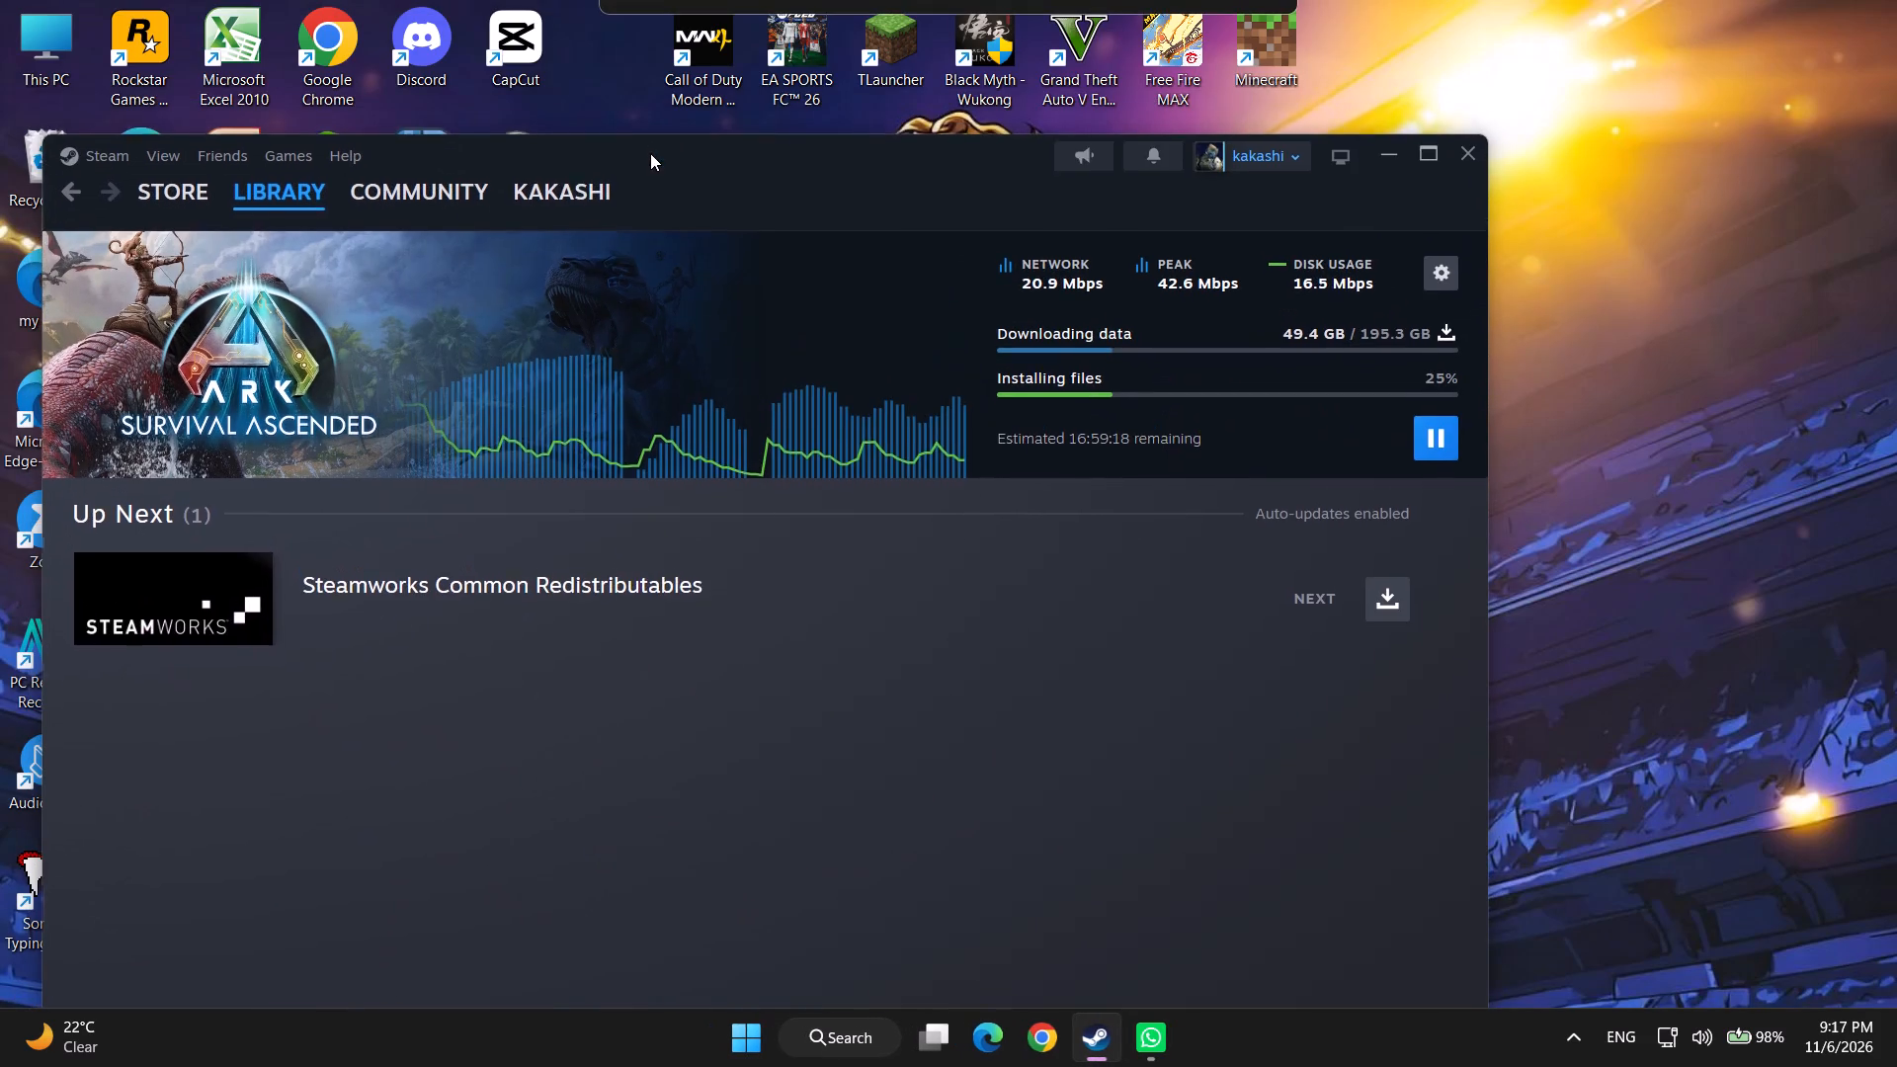
left_click_drag(650, 153, 728, 0)
left_click_drag(1107, 0, 1283, 279)
left_click_drag(1206, 287, 1385, 250)
double_click(520, 532)
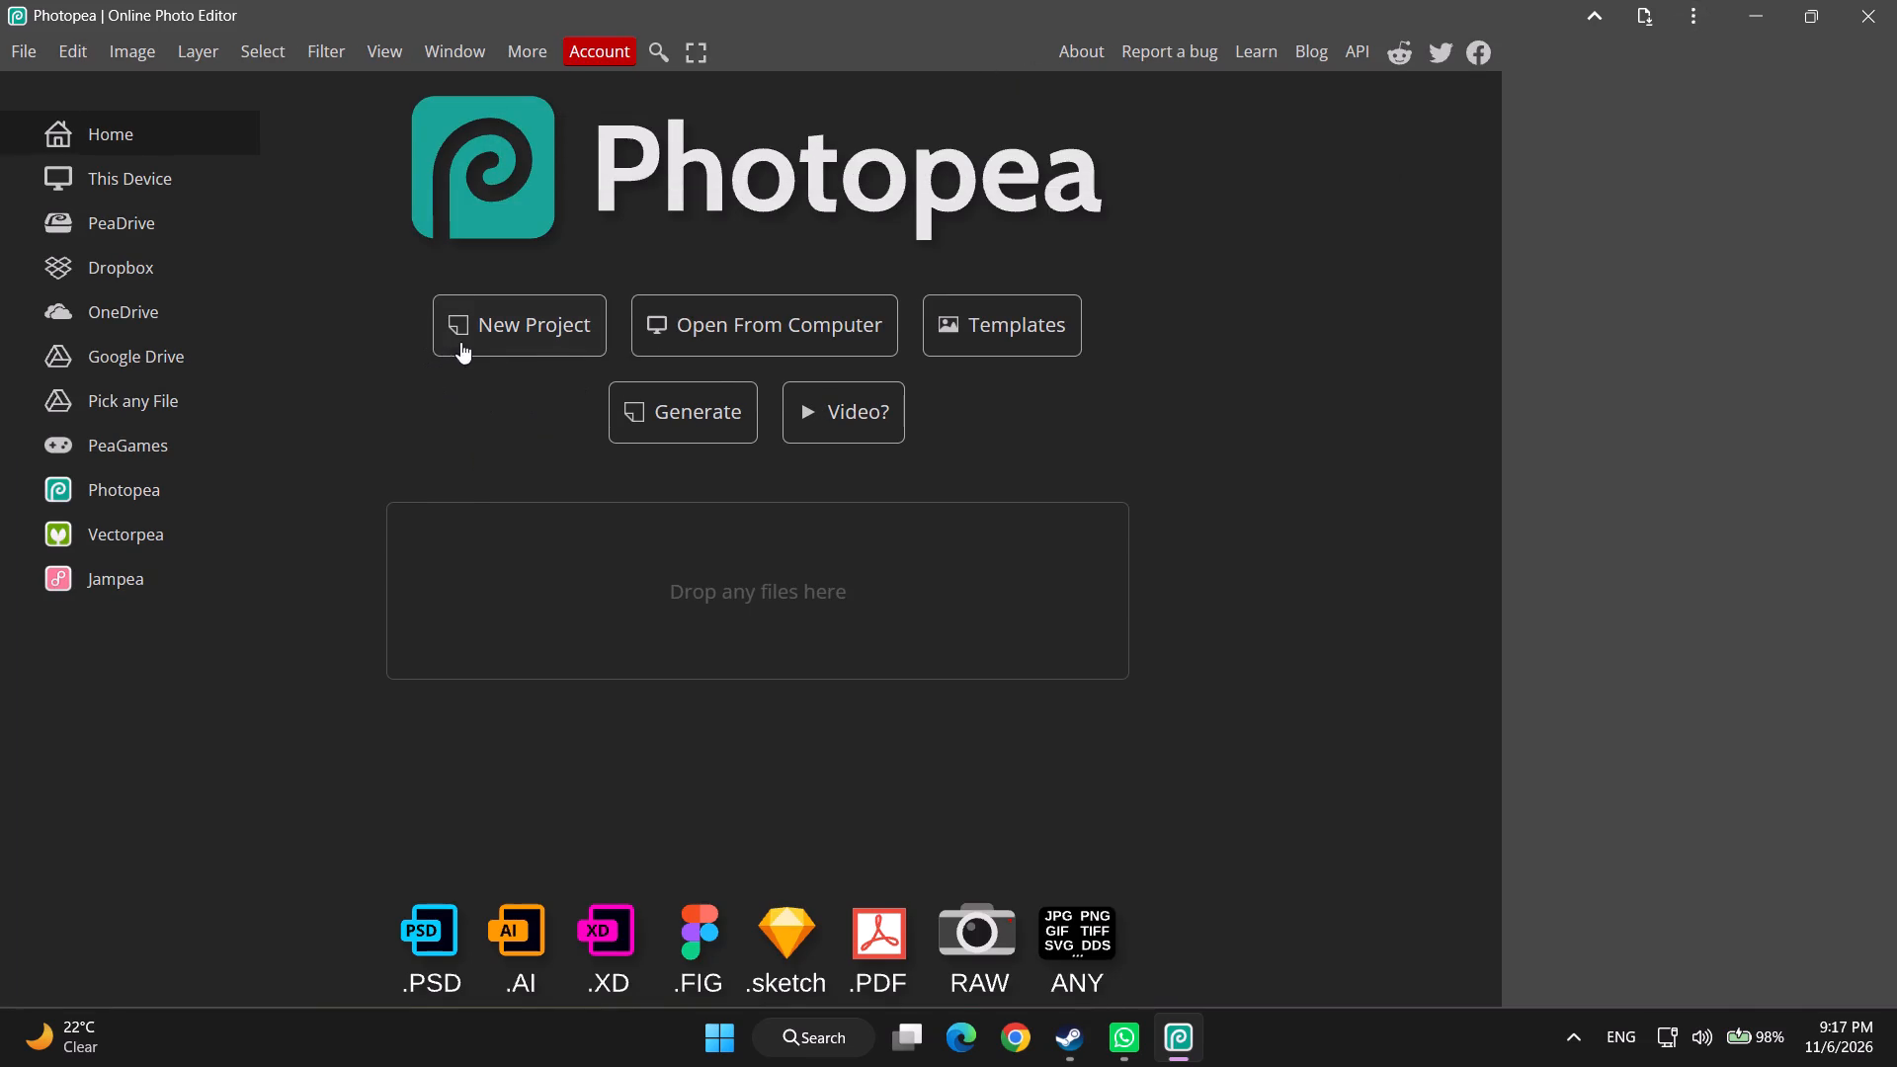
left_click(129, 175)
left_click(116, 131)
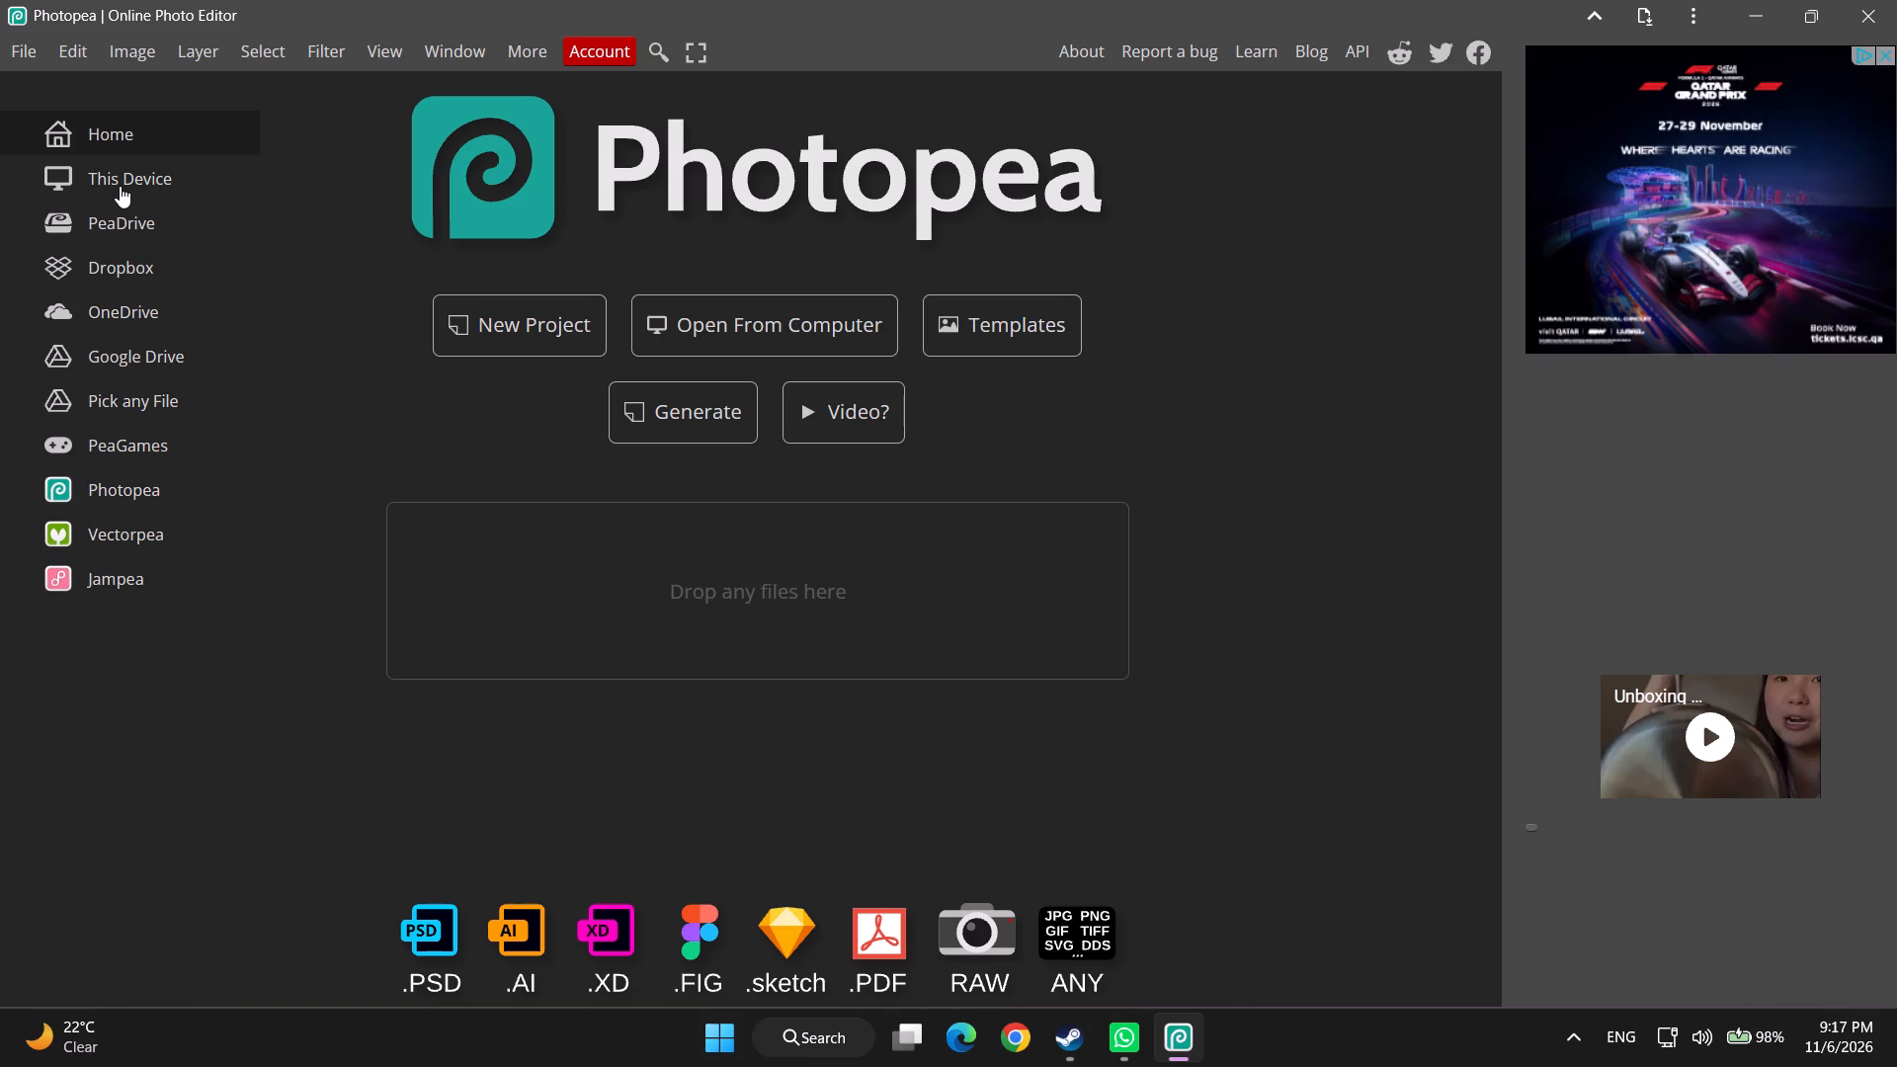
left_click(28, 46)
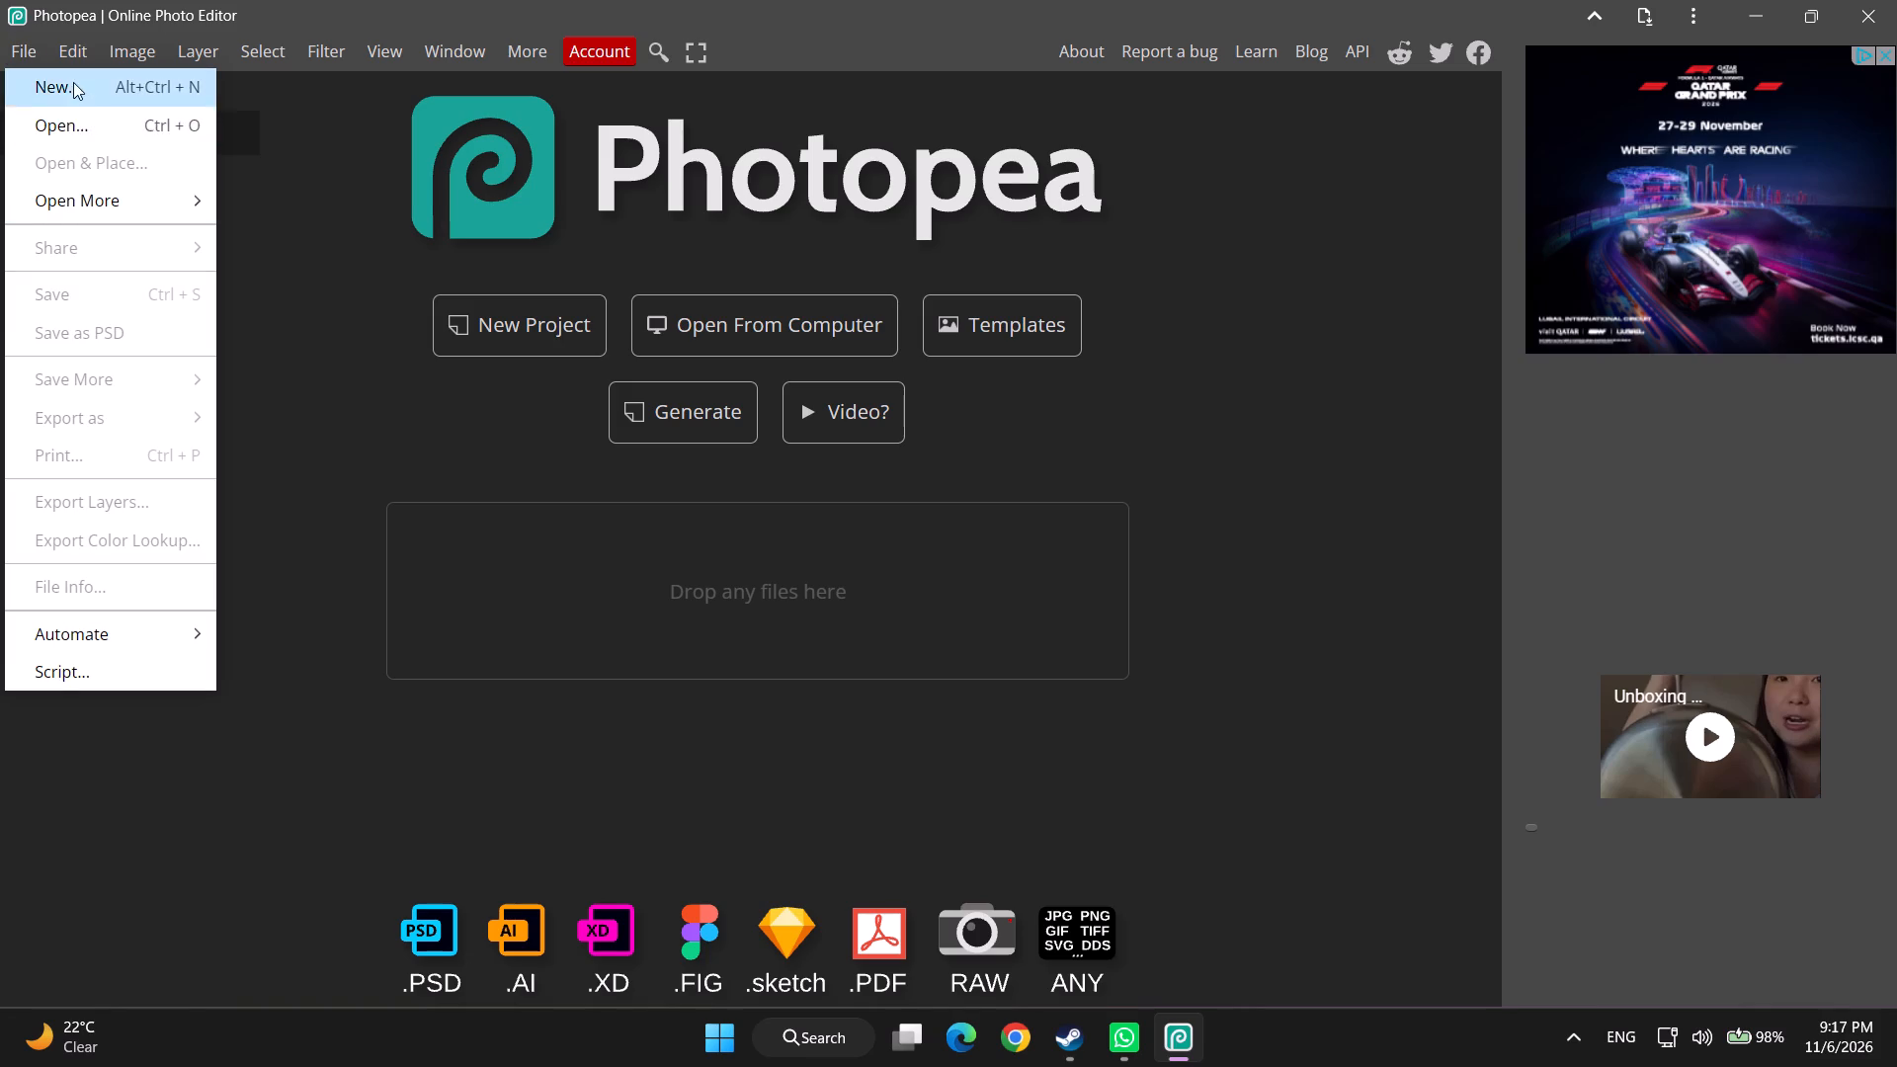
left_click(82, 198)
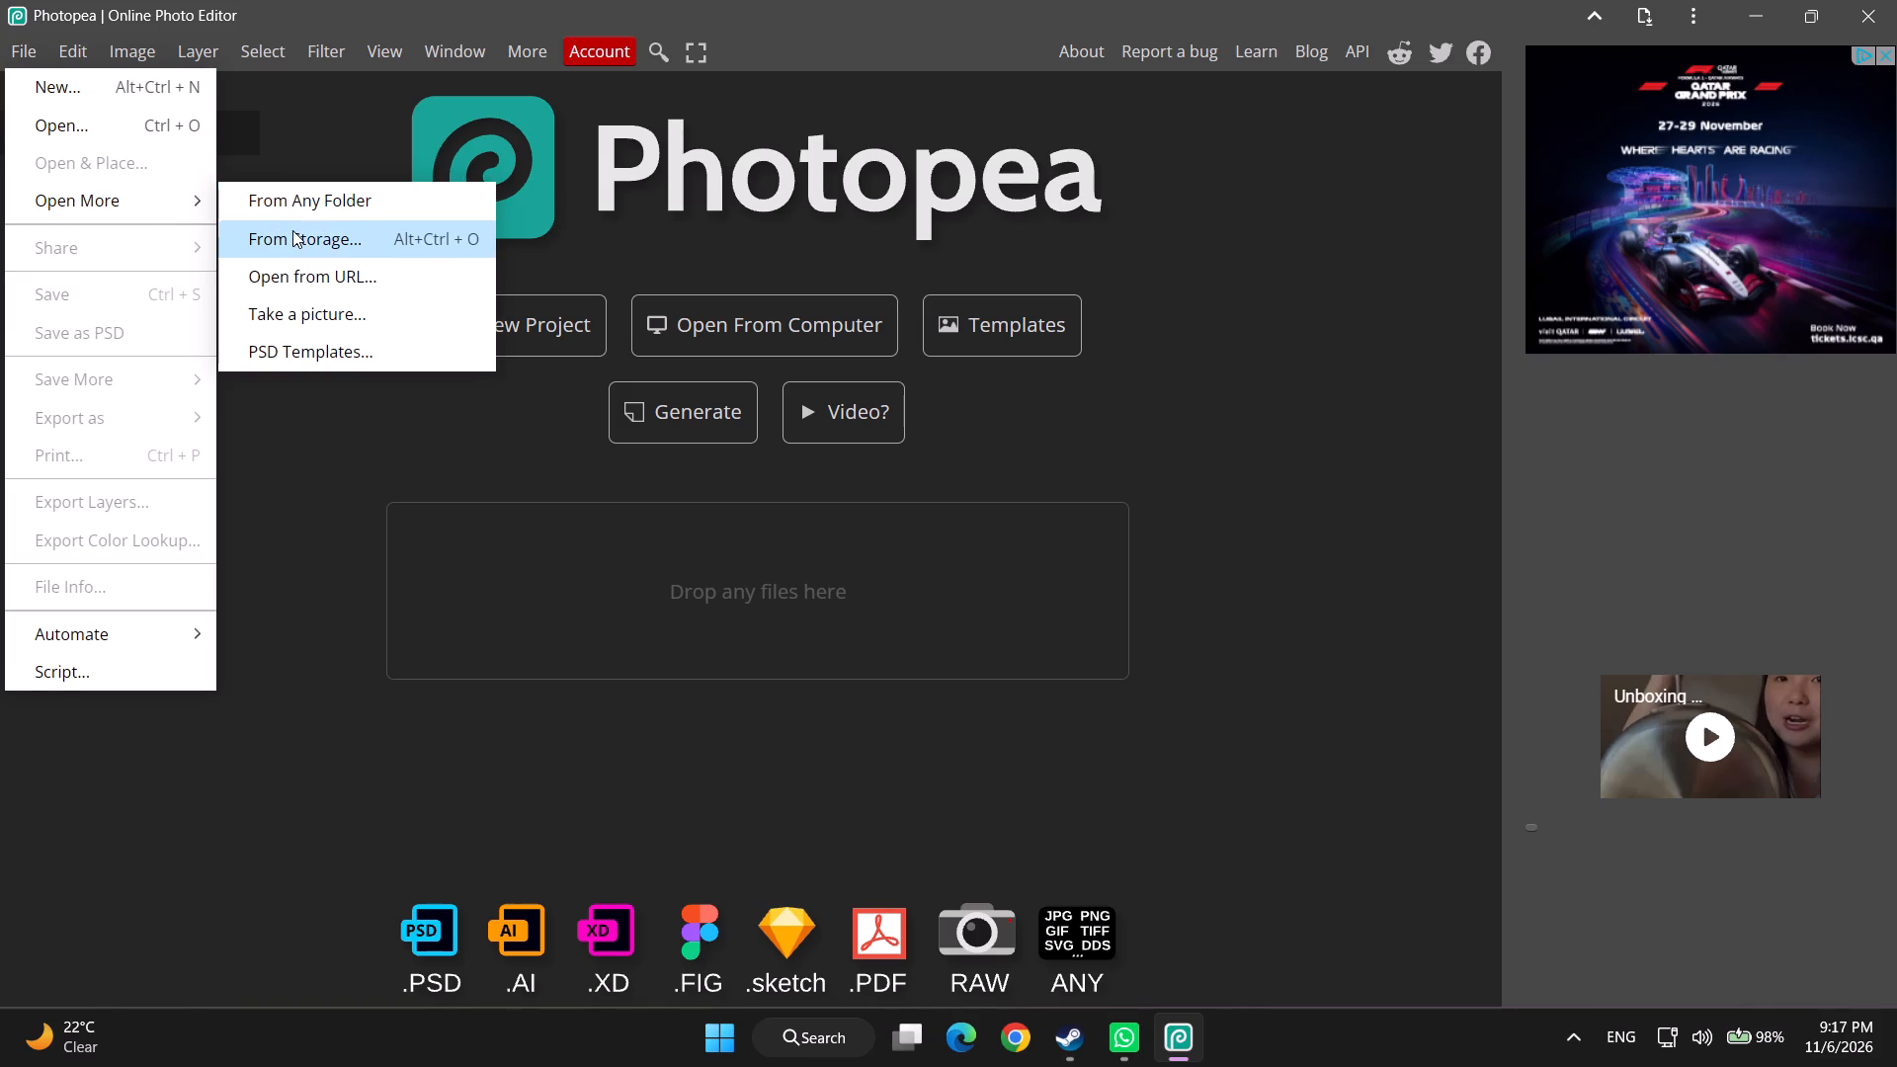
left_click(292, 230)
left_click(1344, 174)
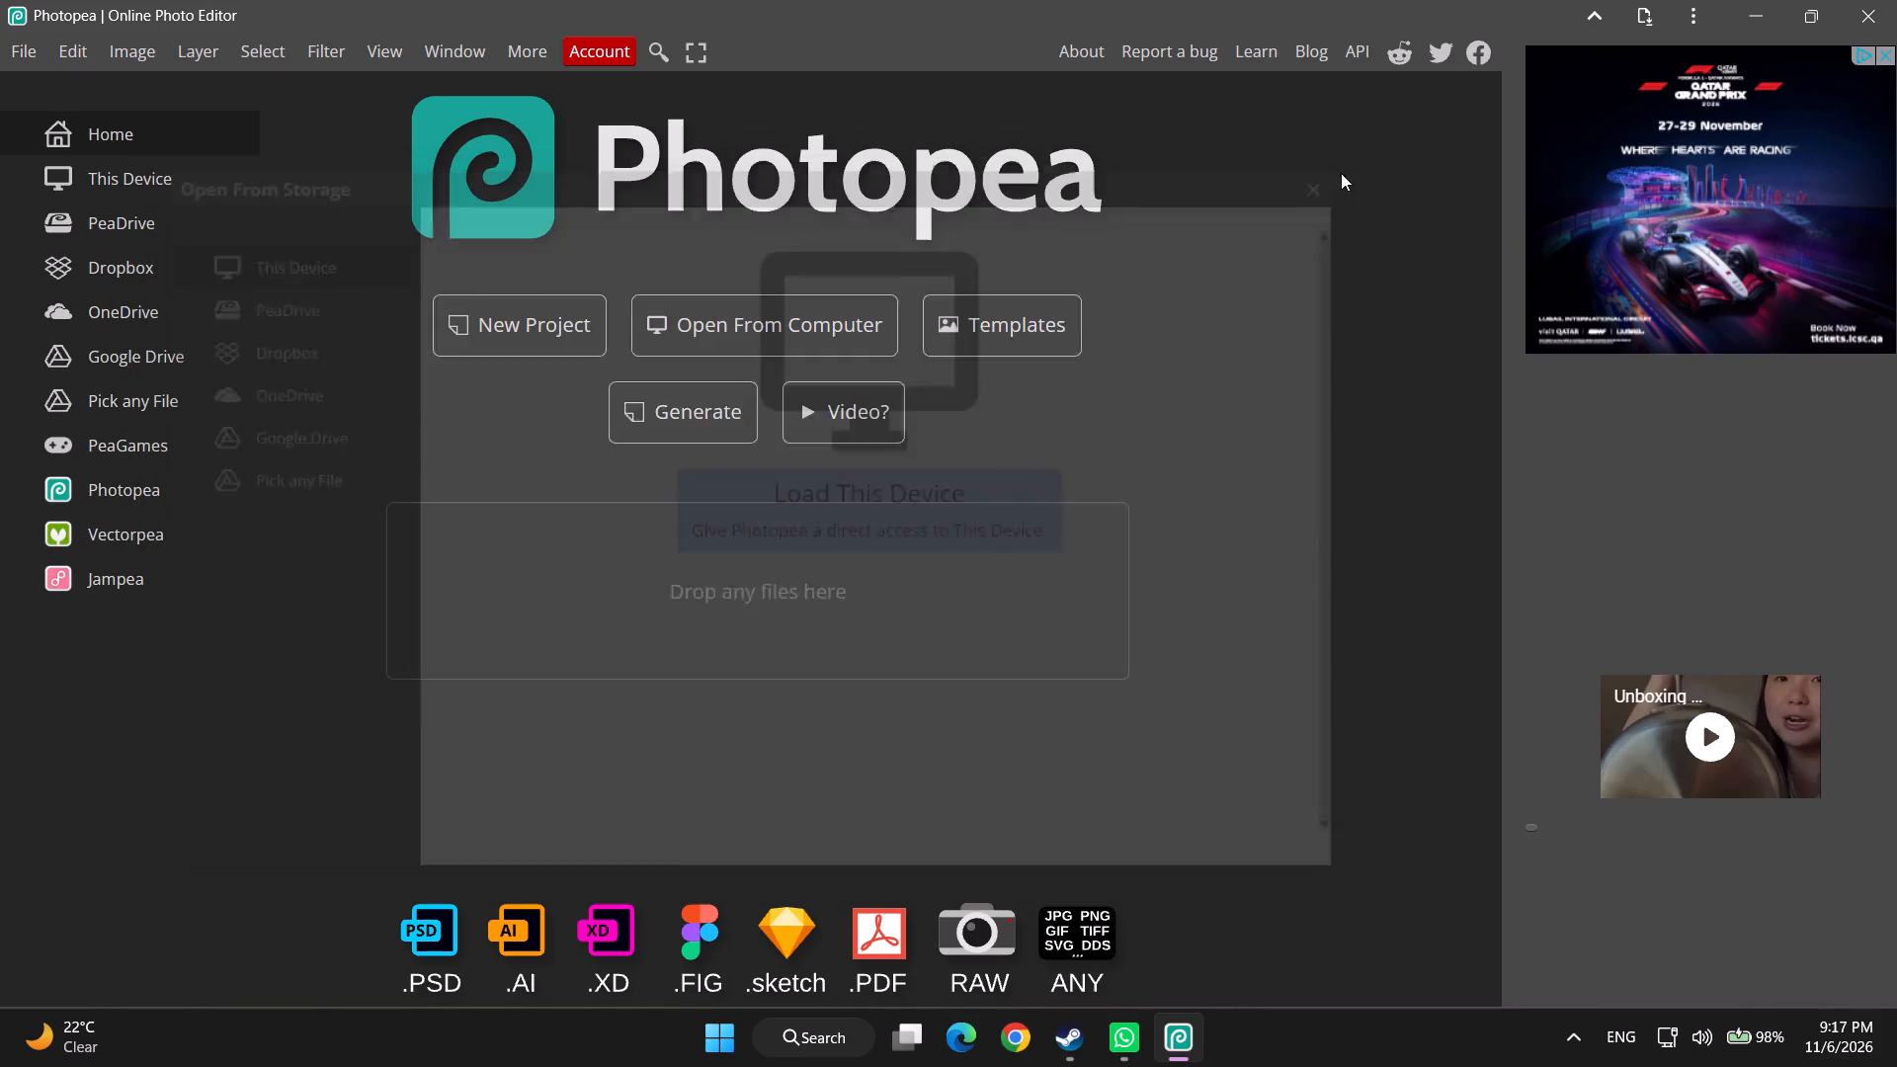